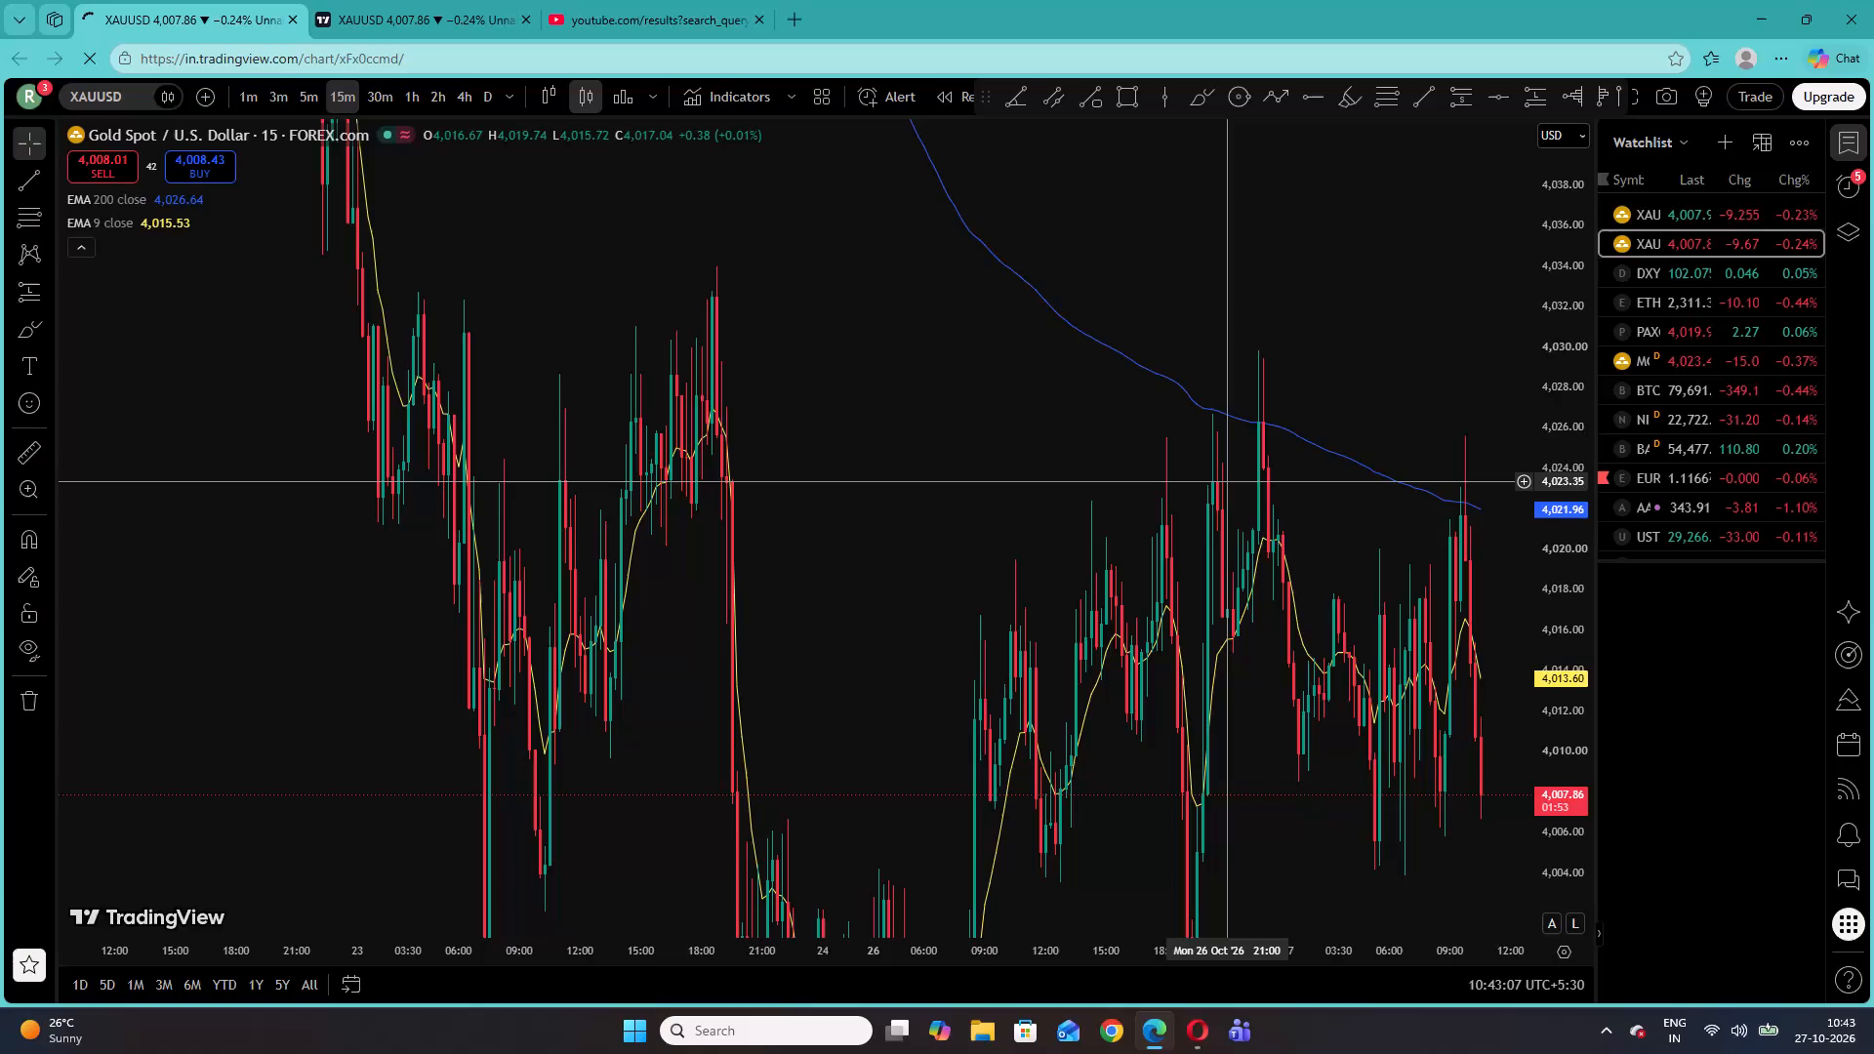
Collapse the watchlist sidebar to widen the gold chart.
{"action": "left_click", "coordinate": [1598, 937]}
Place a short position on the 27 Oct 09:00 candle with entry at about 4,019.44 and stop at about 4,025.90.
{"action": "left_click_drag", "start_coordinate": [1775, 595], "coordinate": [1773, 803]}
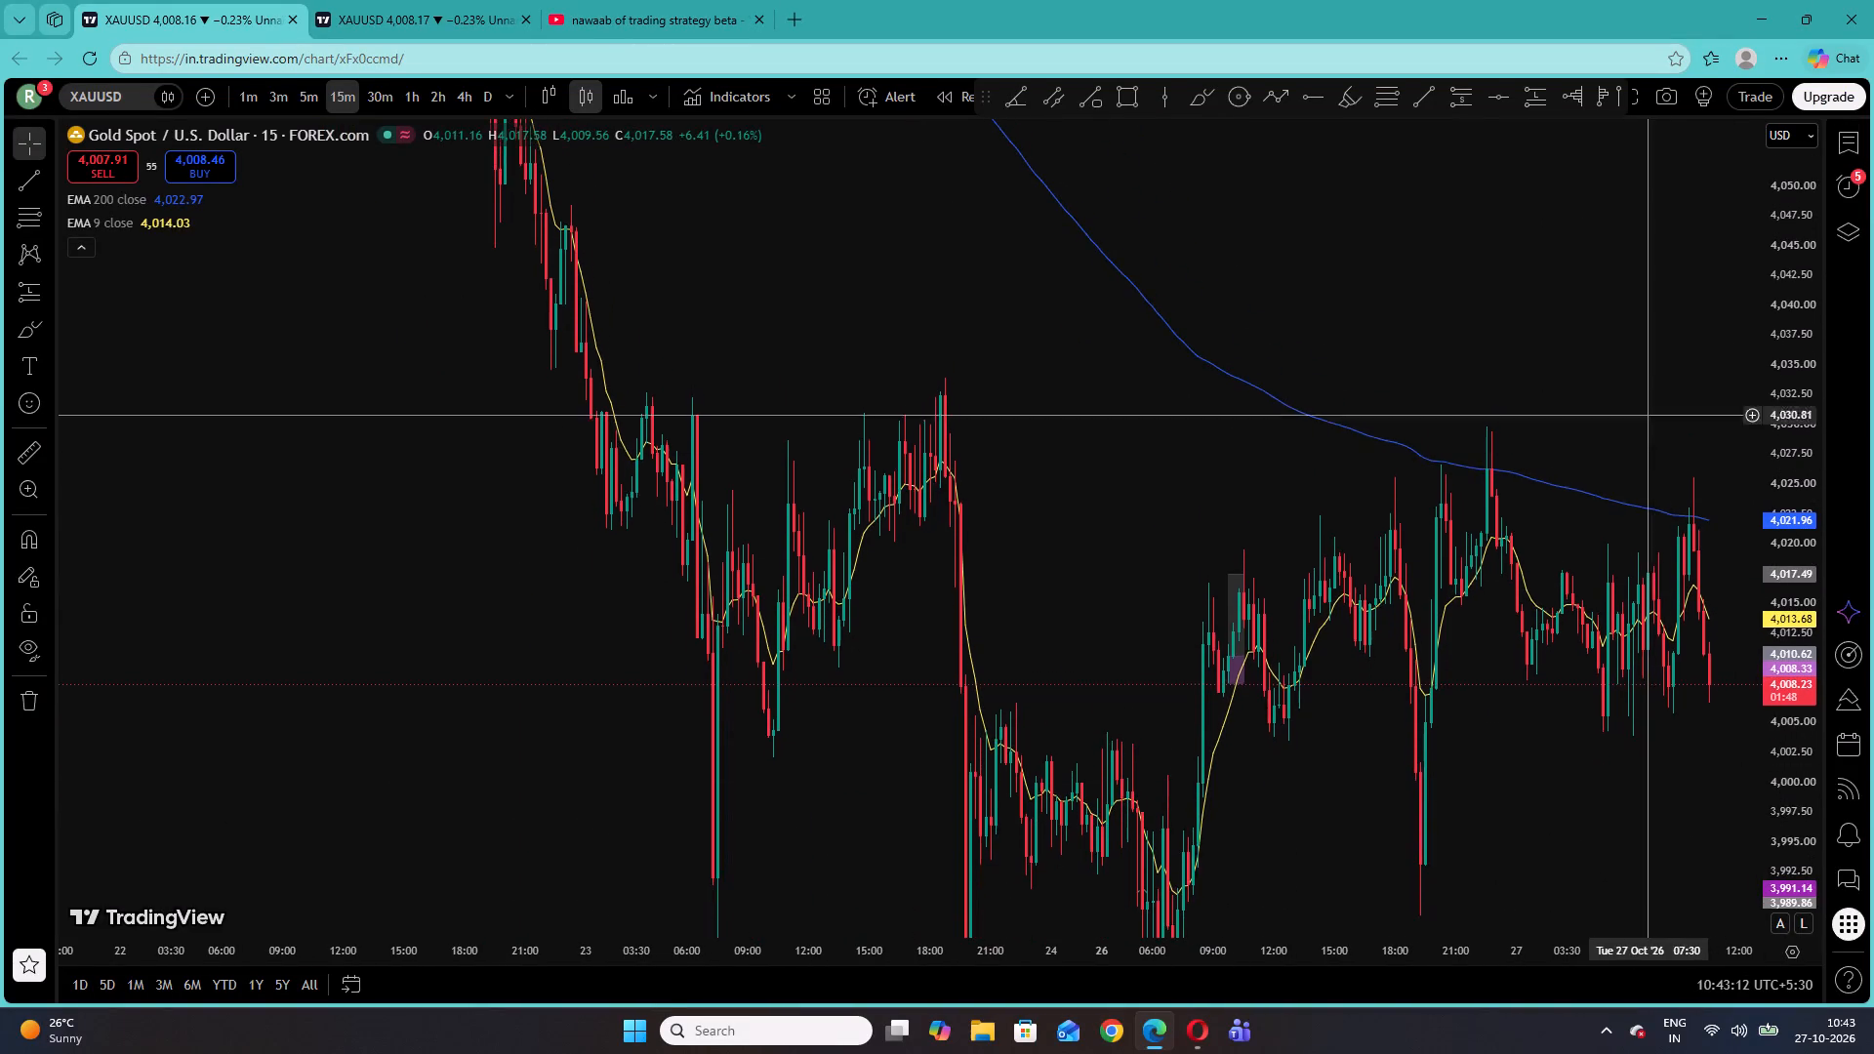
{"action": "left_click_drag", "start_coordinate": [1646, 396], "coordinate": [939, 426]}
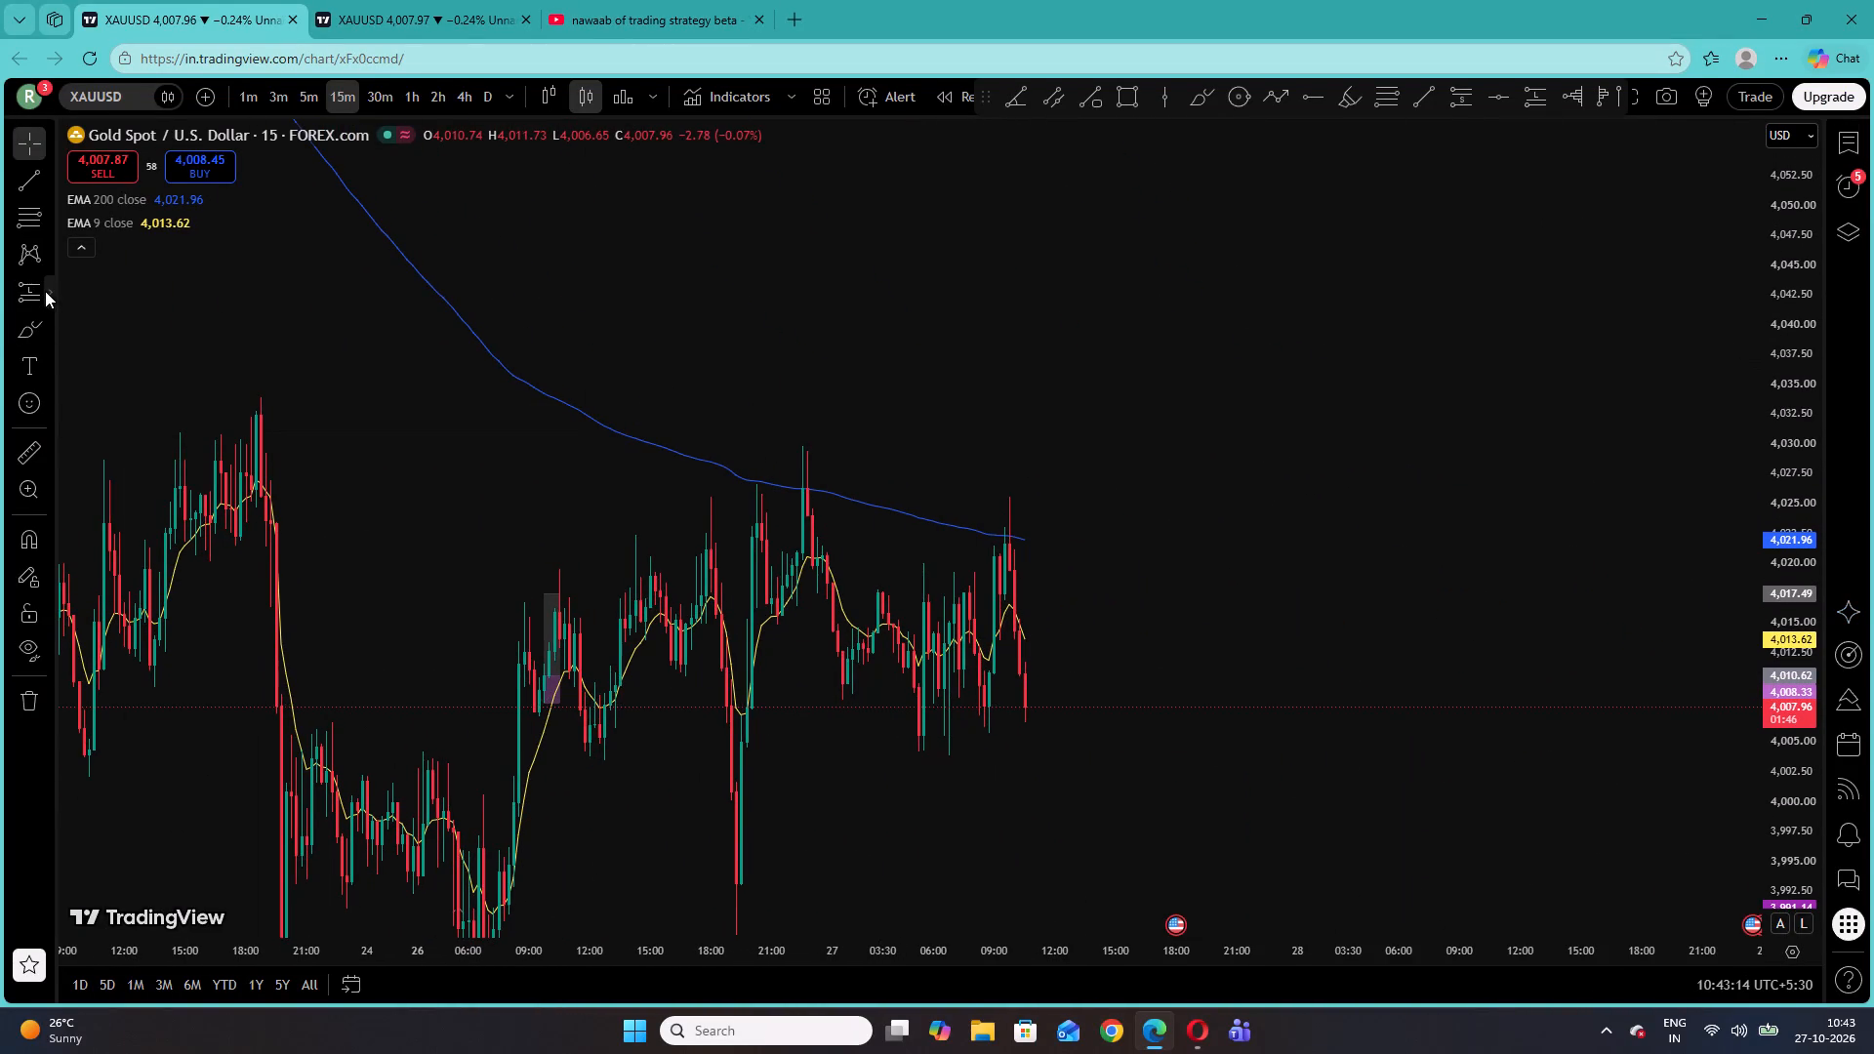
{"action": "left_click", "coordinate": [45, 291]}
{"action": "left_click", "coordinate": [90, 348]}
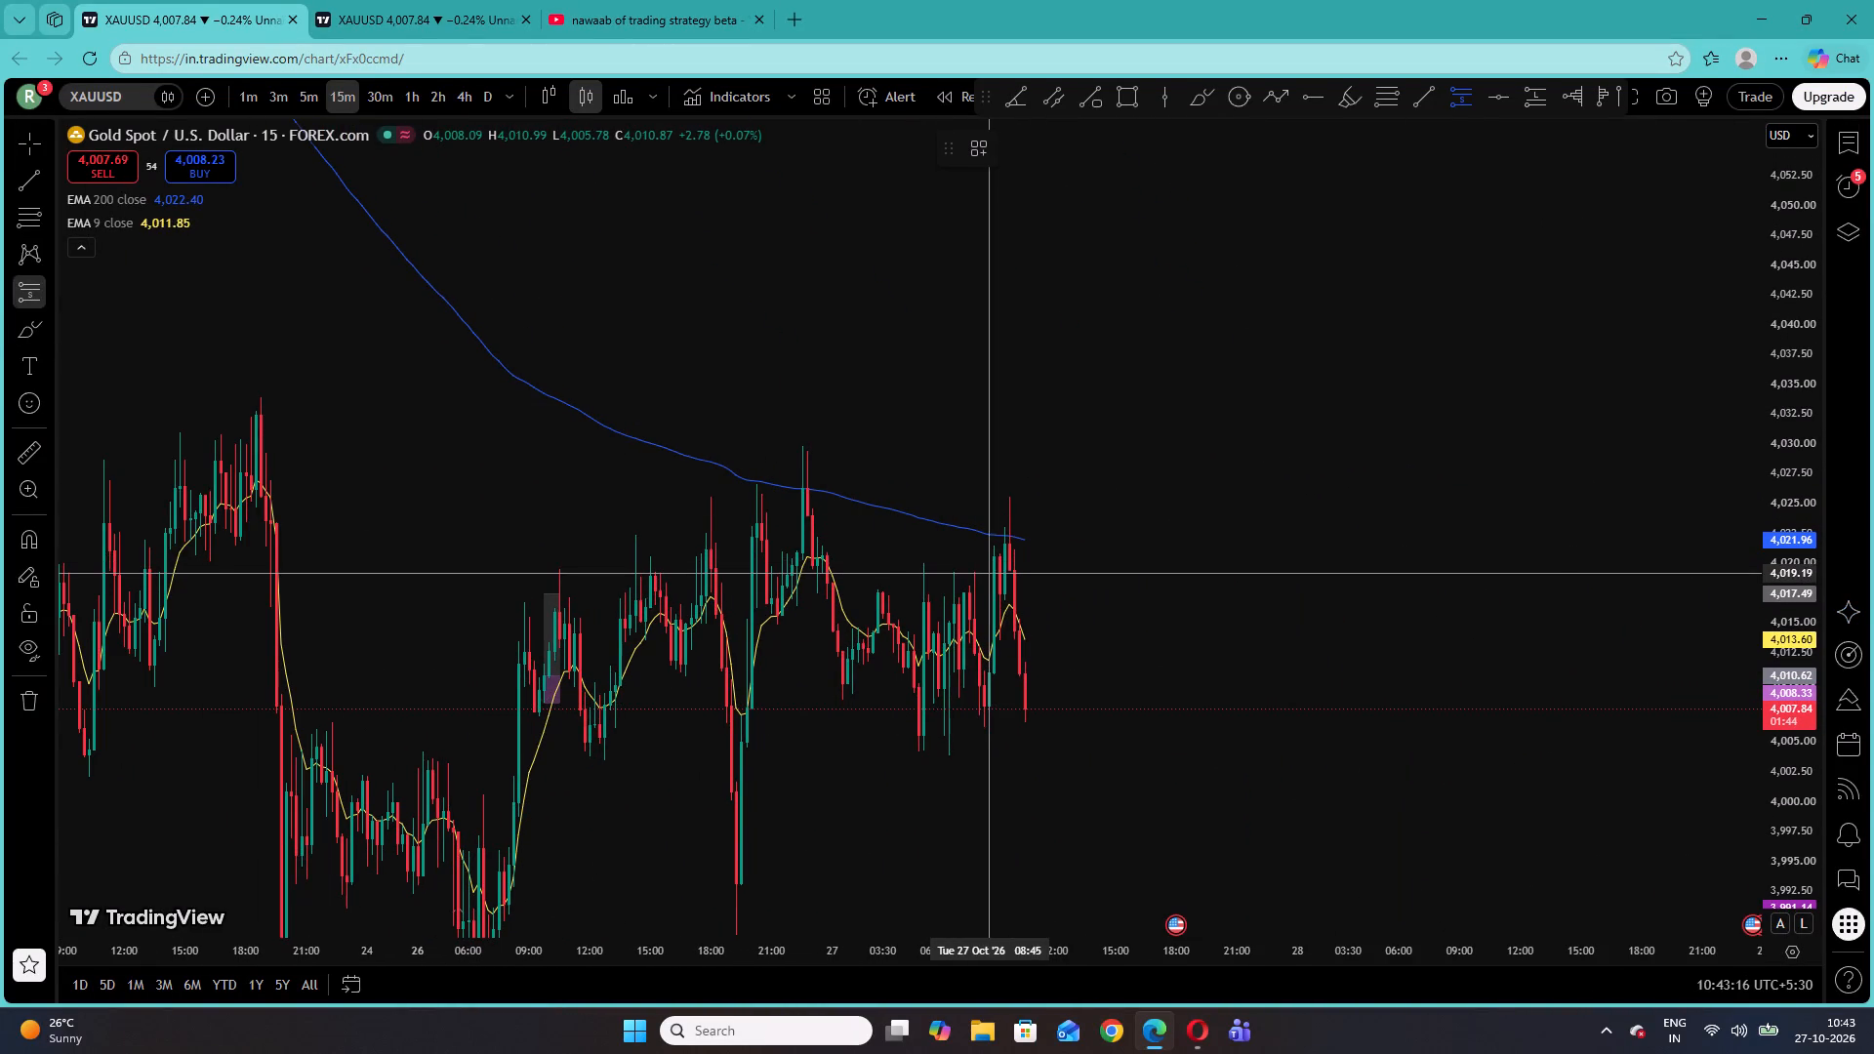
{"action": "left_click", "coordinate": [995, 570]}
{"action": "left_click_drag", "start_coordinate": [992, 429], "coordinate": [993, 485]}
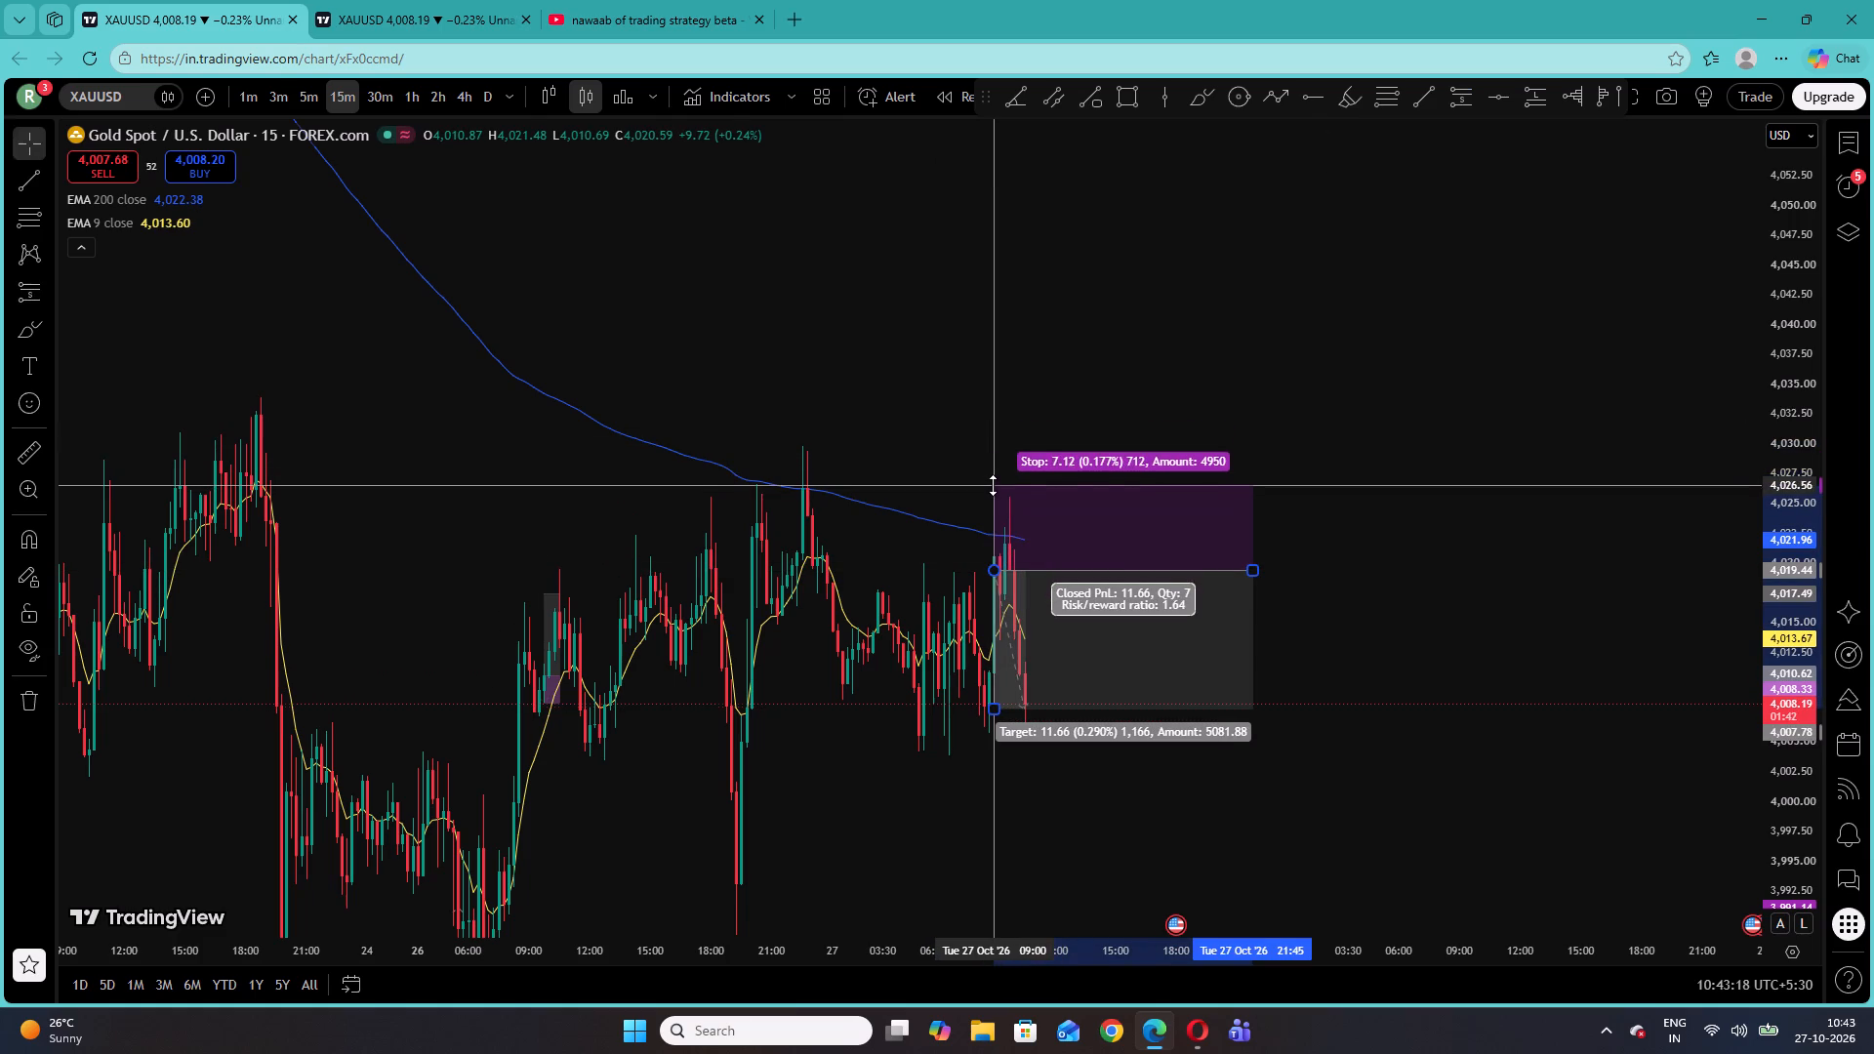
{"action": "left_click_drag", "start_coordinate": [993, 485], "coordinate": [992, 493]}
Extend the short position's profit target down to about 3,999.63 and deselect the drawing.
{"action": "left_click_drag", "start_coordinate": [989, 708], "coordinate": [998, 756]}
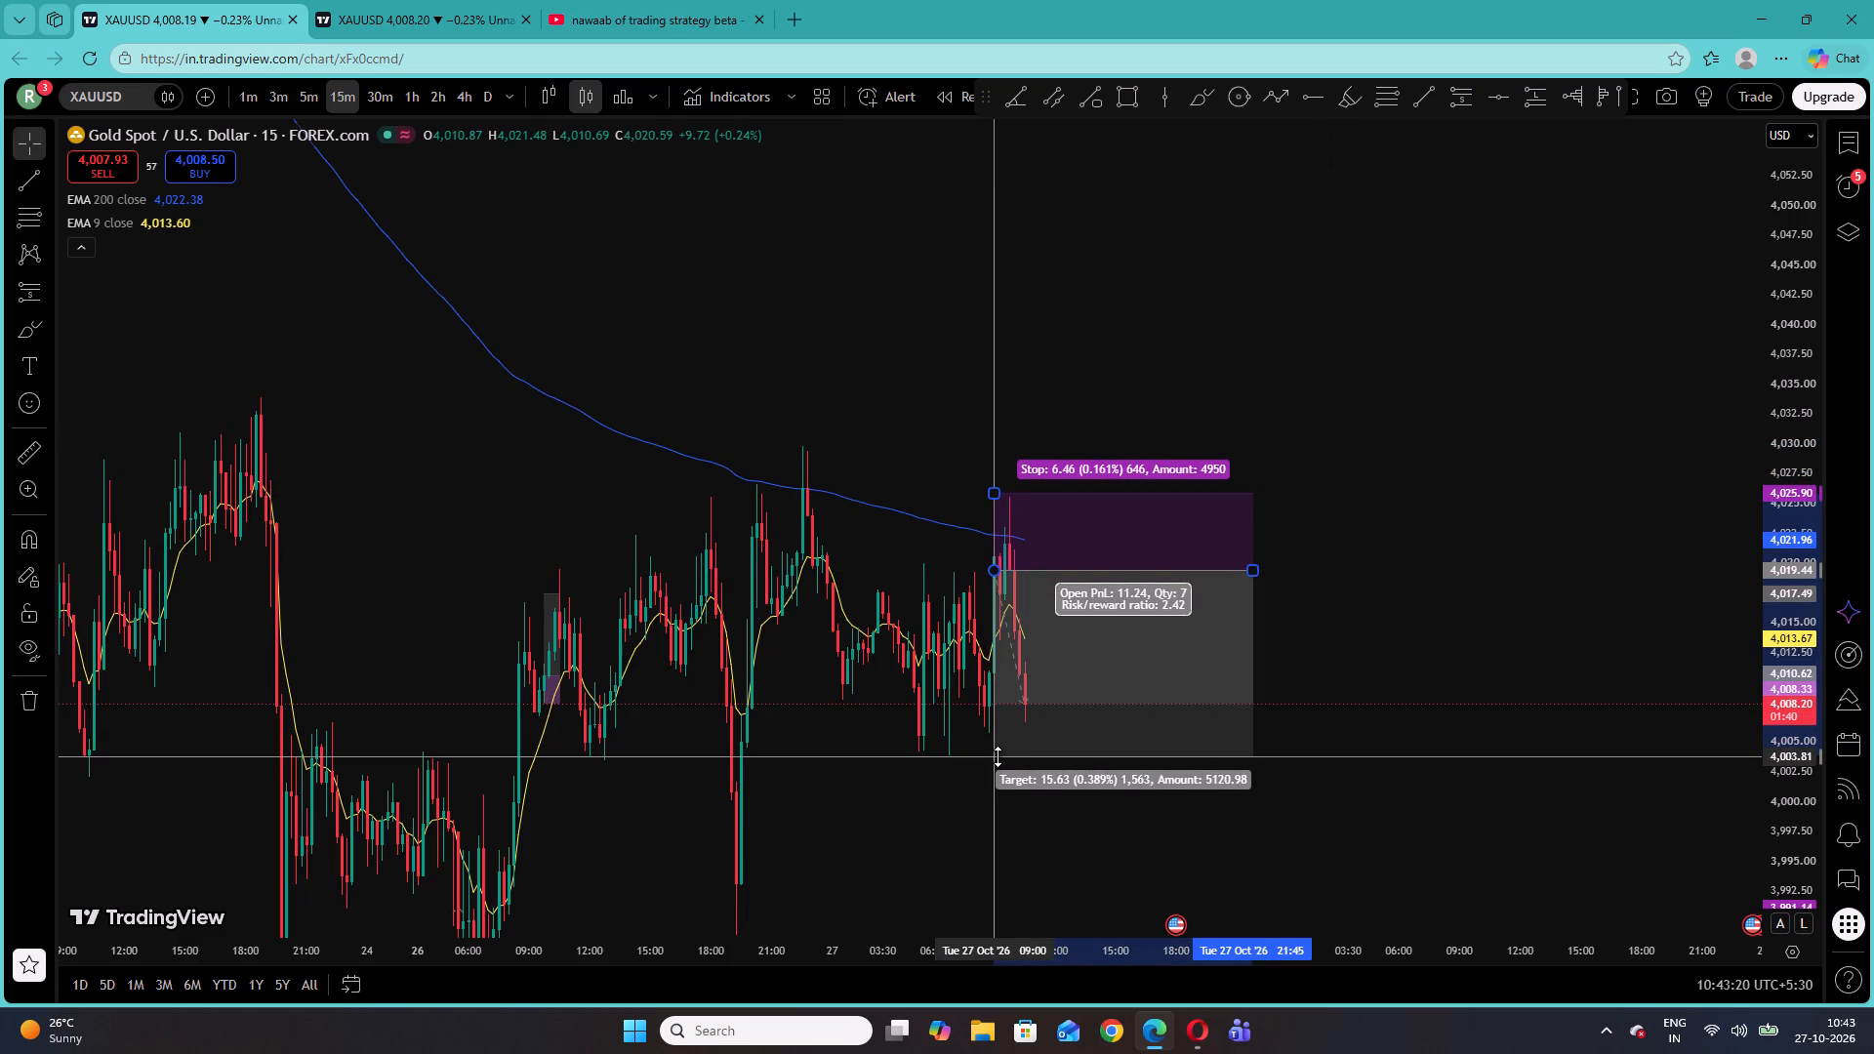
{"action": "left_click_drag", "start_coordinate": [998, 756], "coordinate": [1006, 733]}
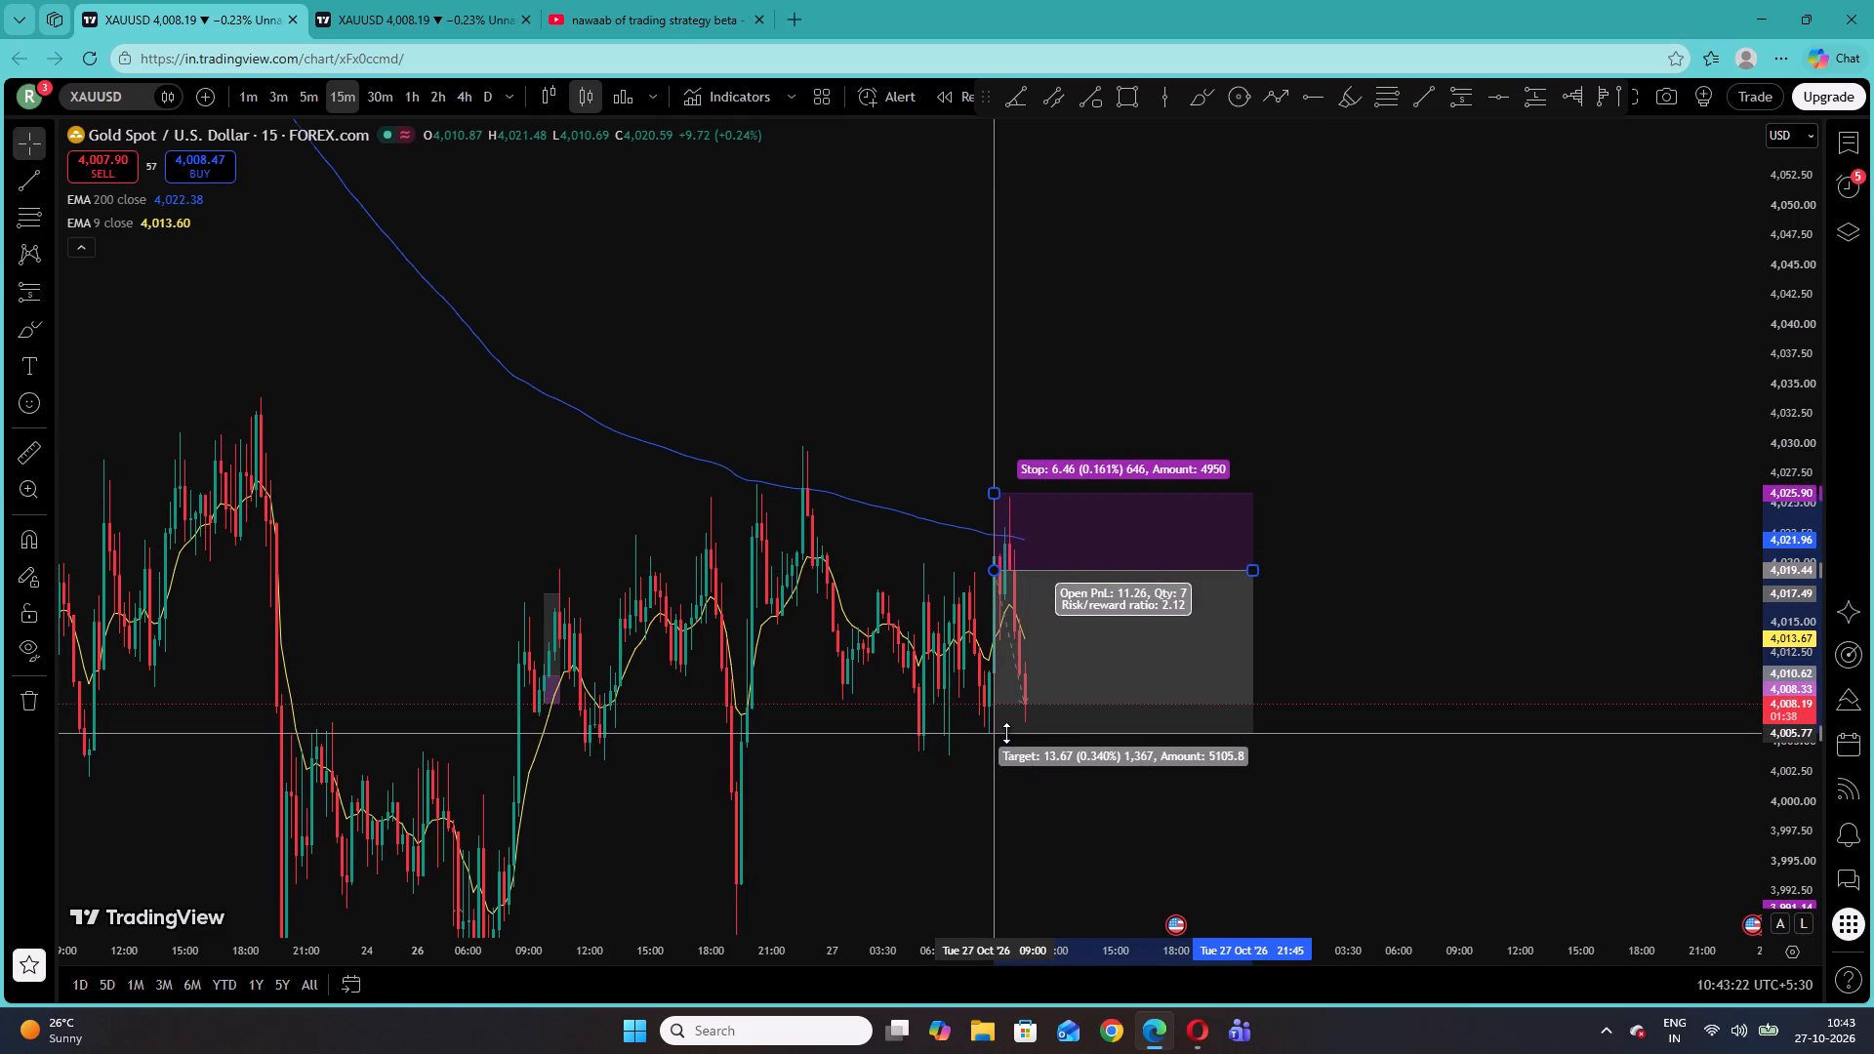
{"action": "left_click_drag", "start_coordinate": [1006, 733], "coordinate": [1002, 809]}
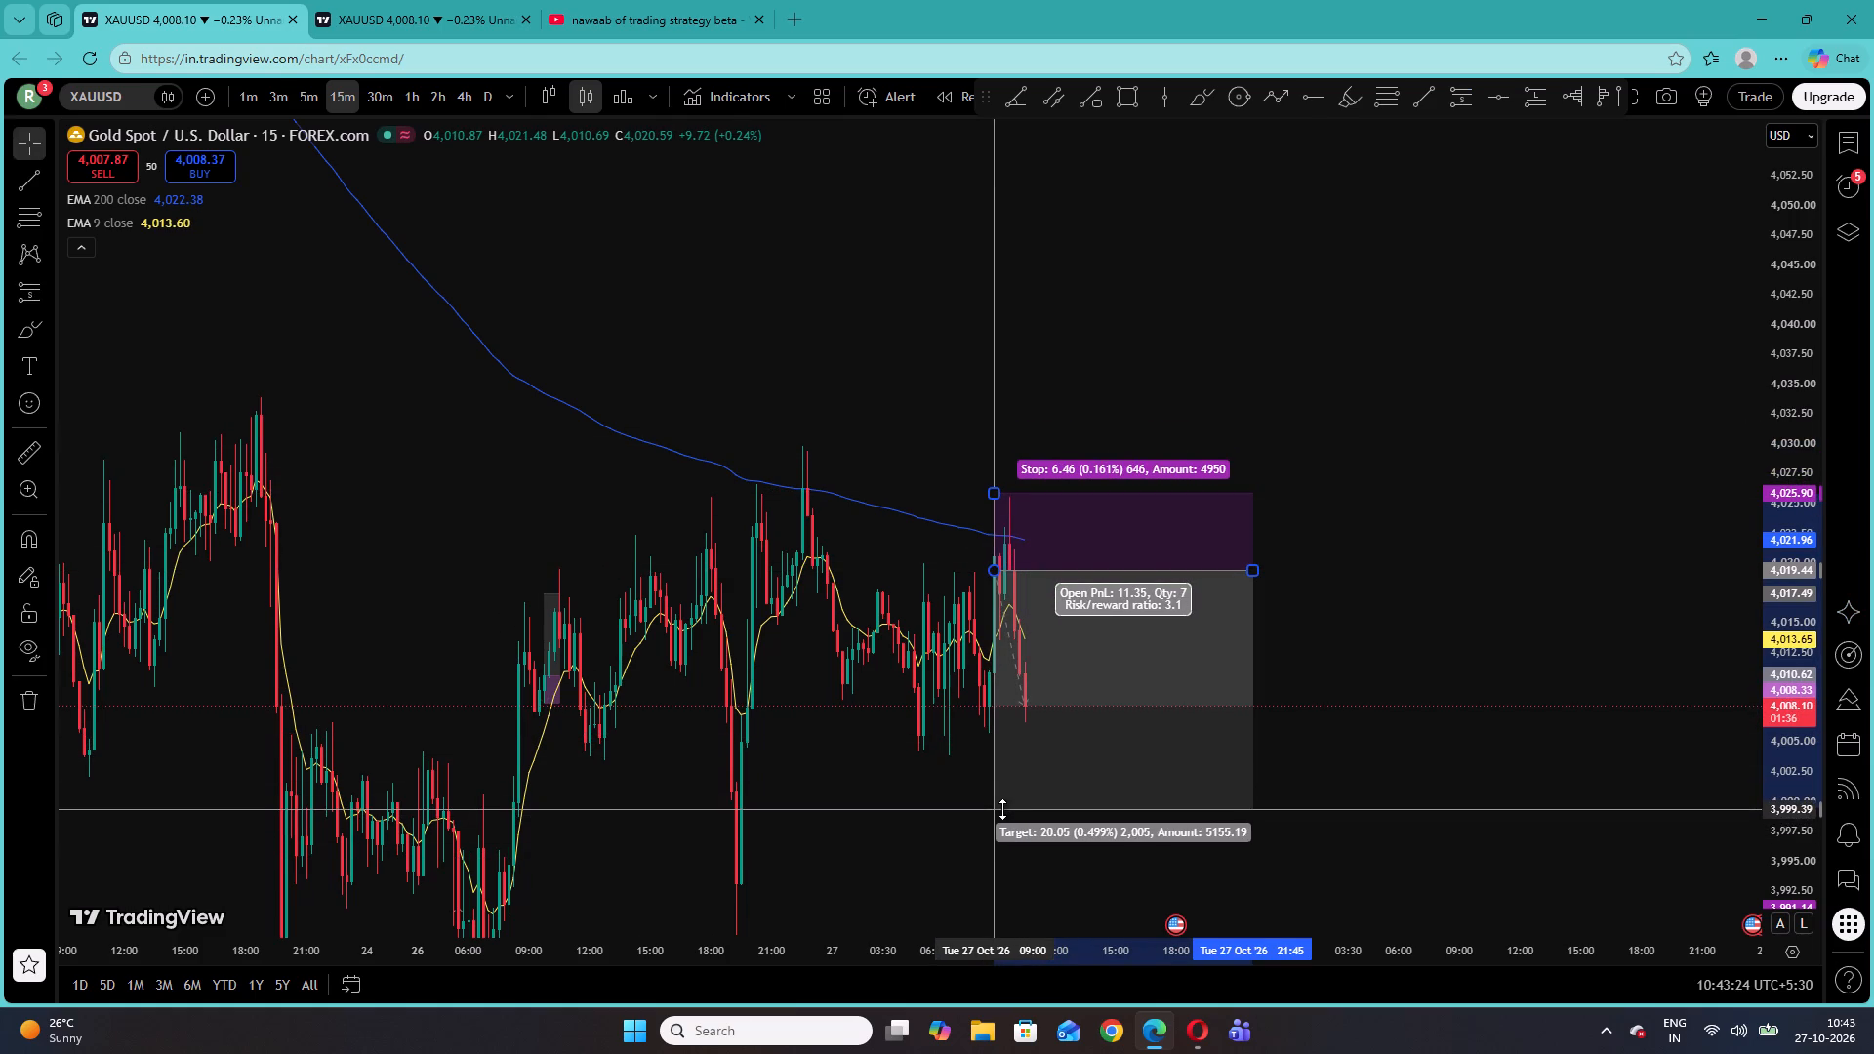
{"action": "left_click_drag", "start_coordinate": [1002, 809], "coordinate": [1002, 806]}
{"action": "left_click", "coordinate": [906, 806]}
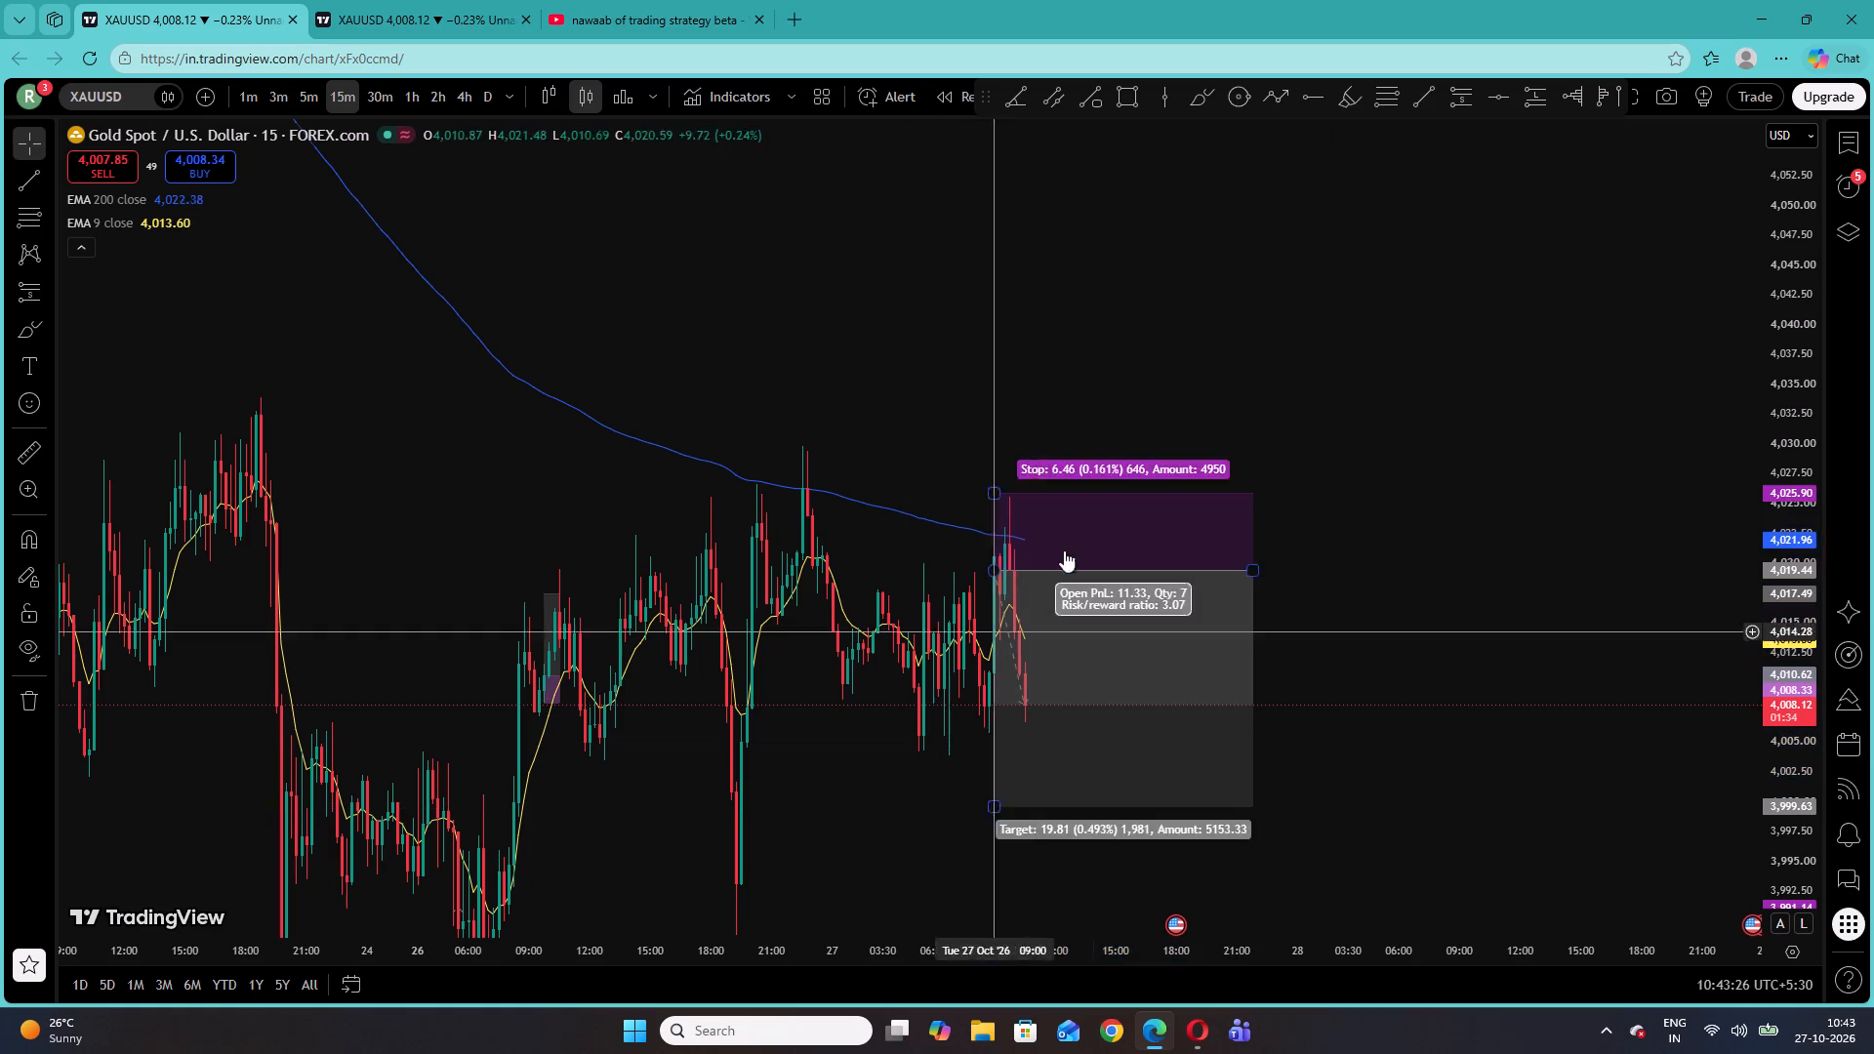
{"action": "left_click_drag", "start_coordinate": [1421, 600], "coordinate": [1350, 552]}
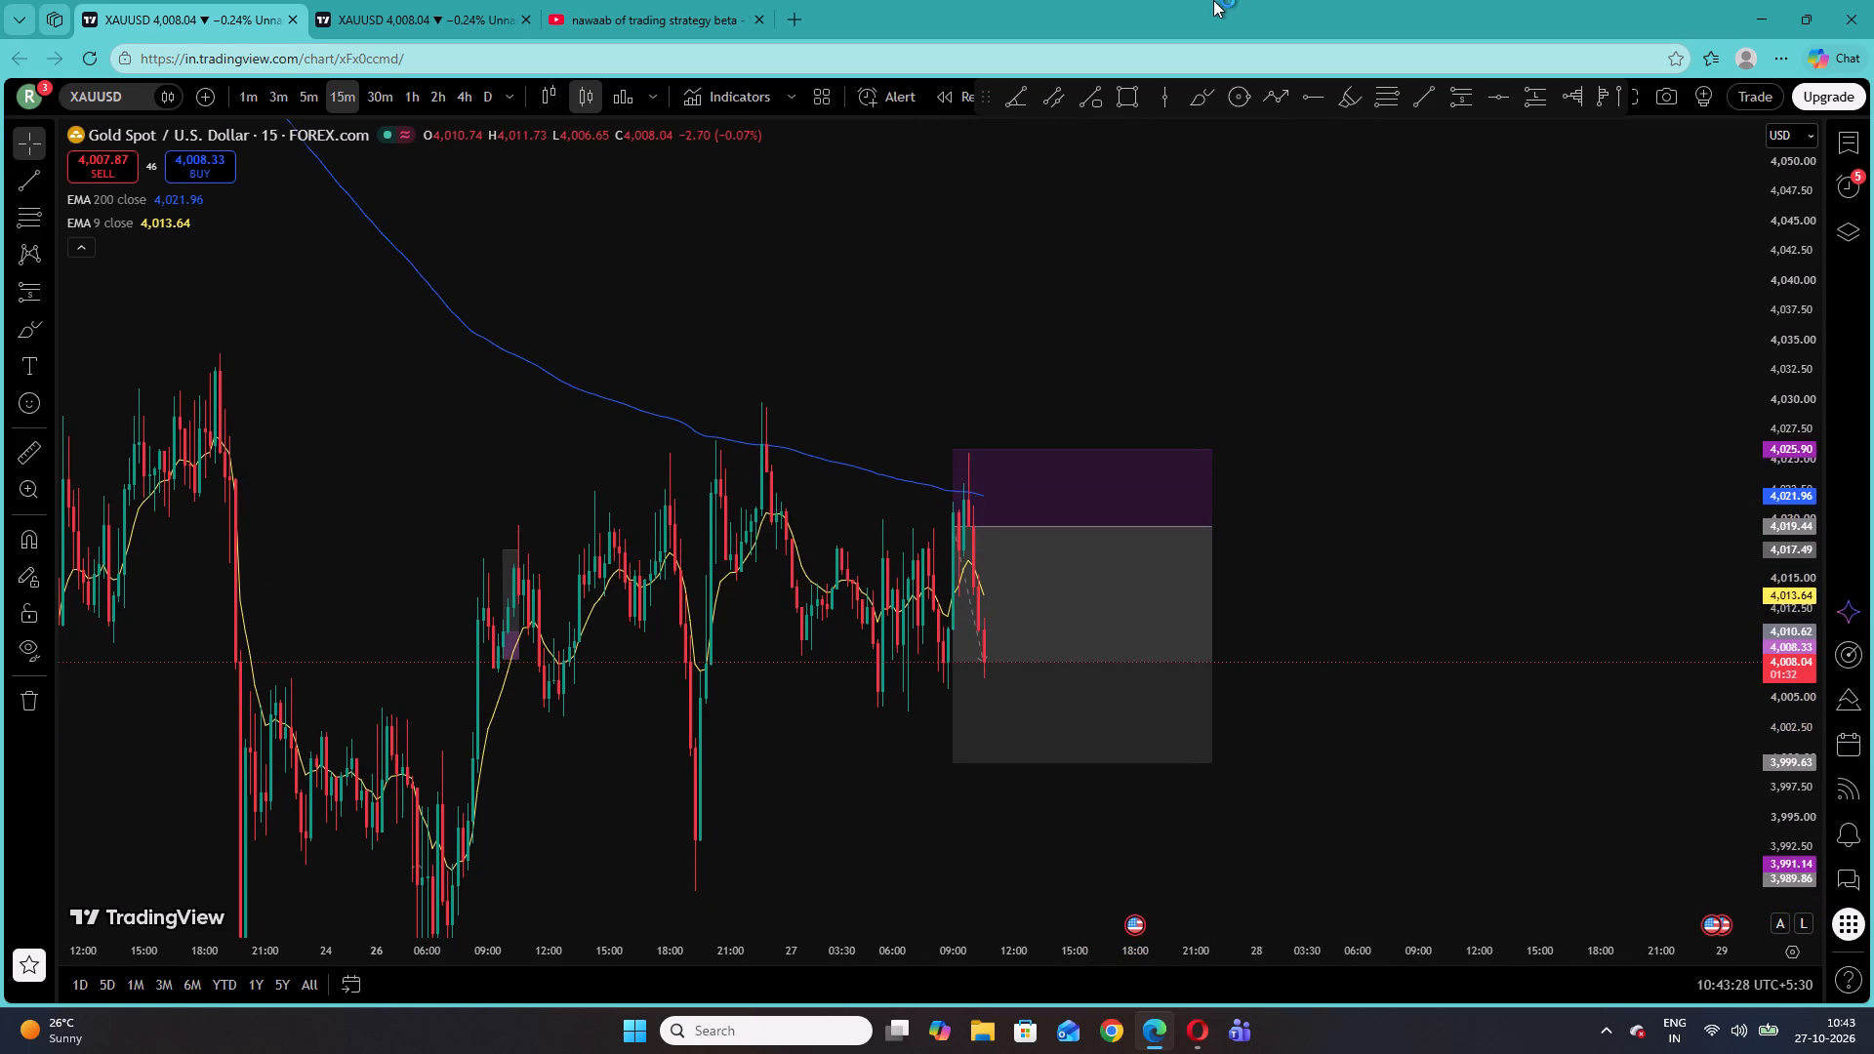
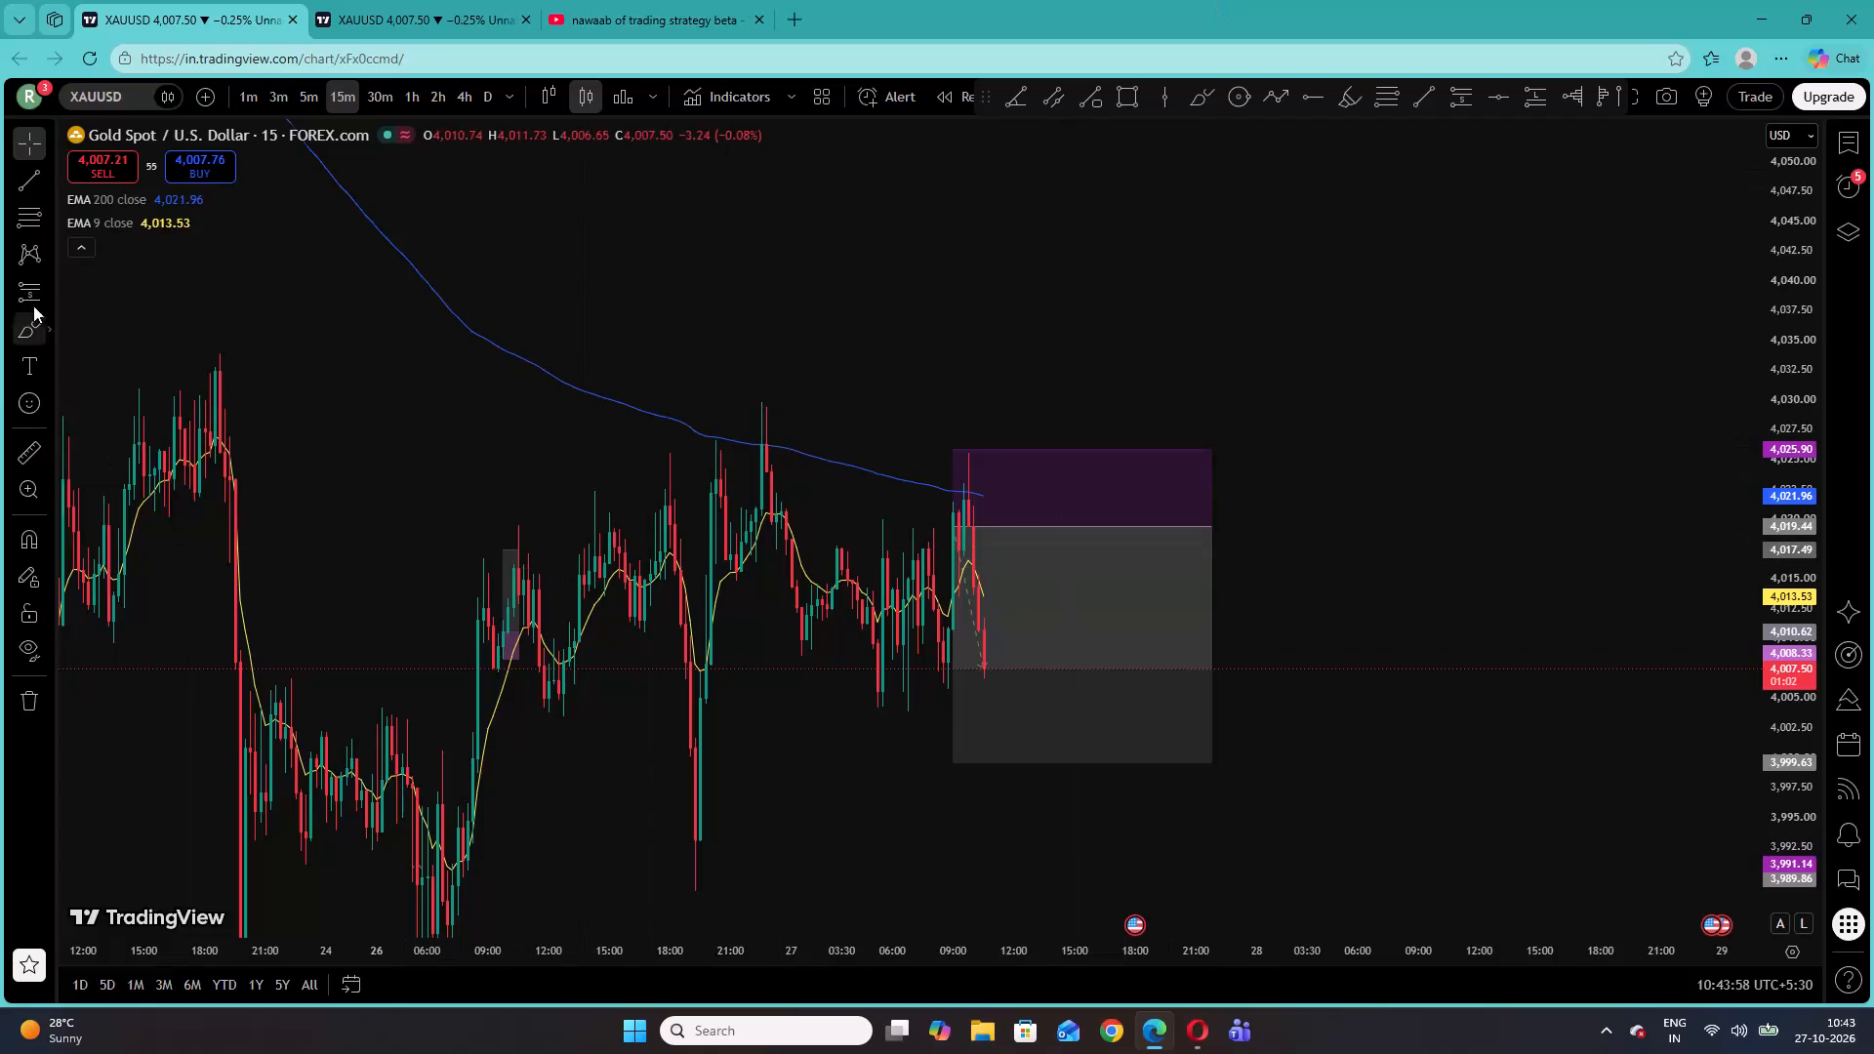
Switch the gold chart to the 1-minute timeframe and reset the chart view.
{"action": "left_click", "coordinate": [247, 93]}
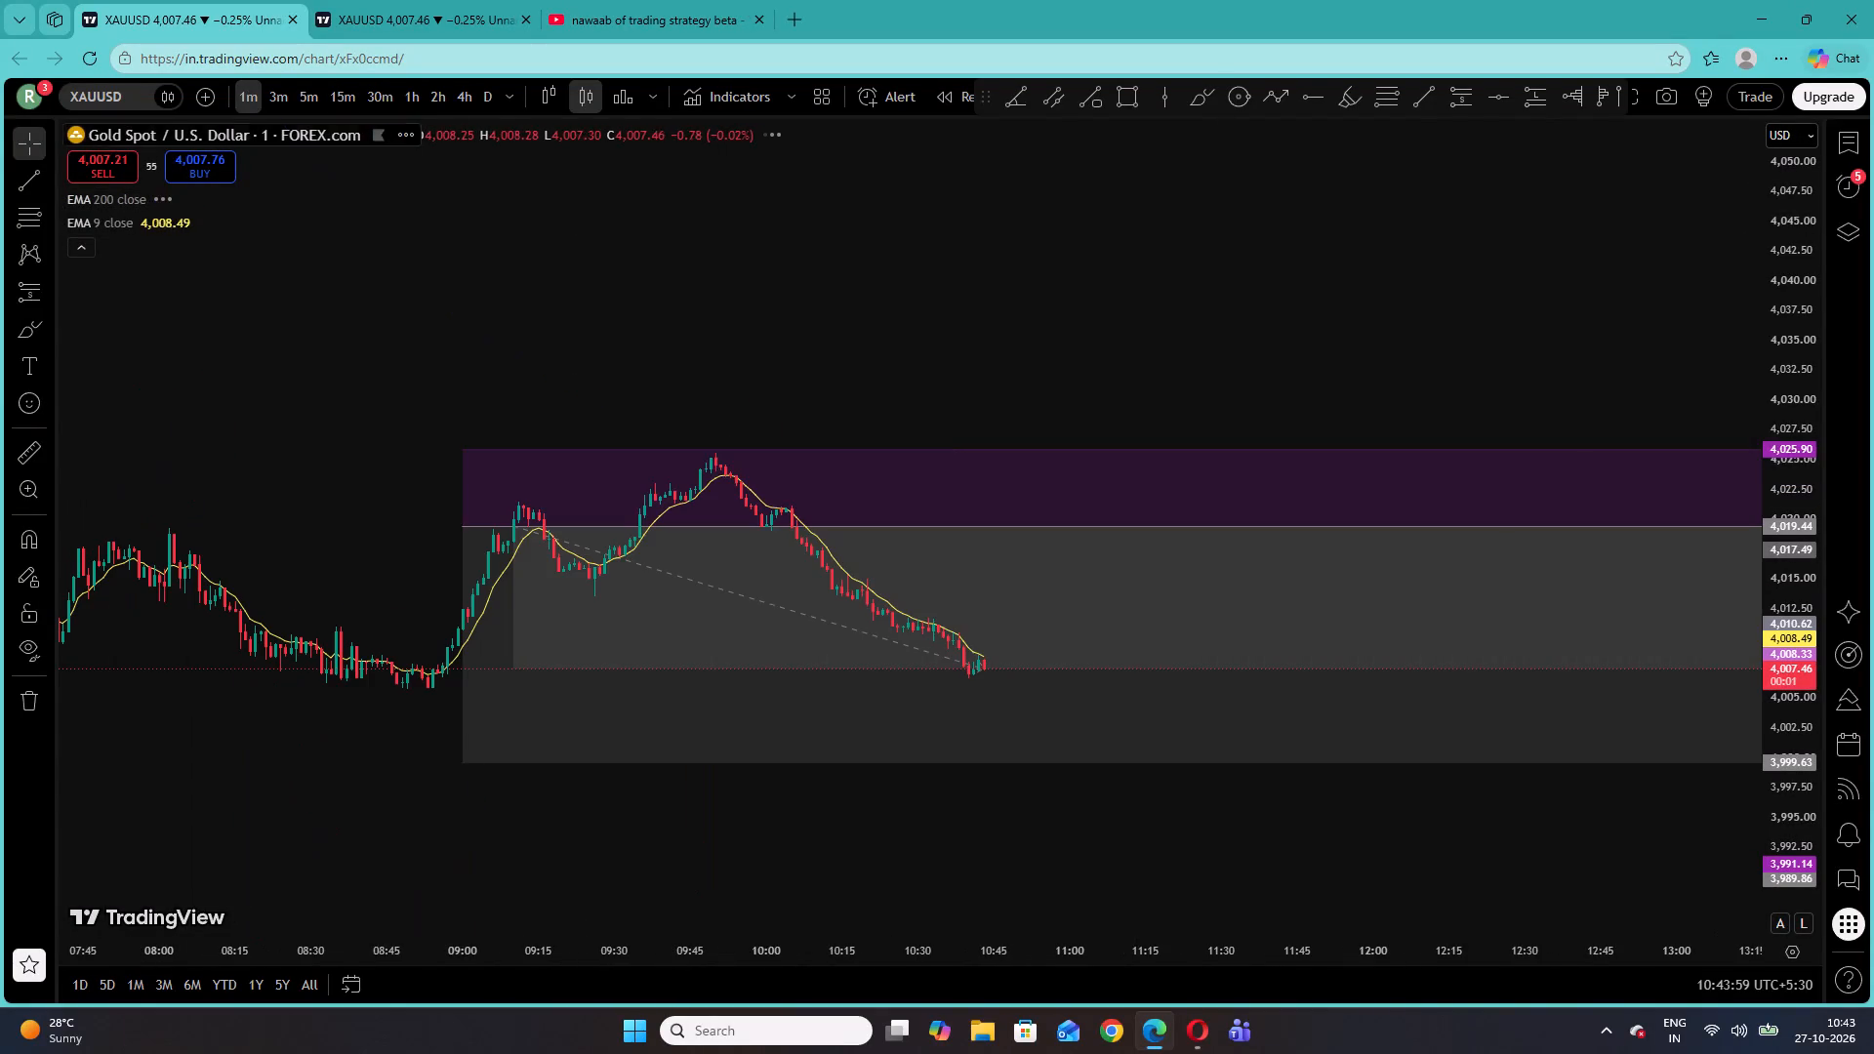
{"action": "right_click", "coordinate": [1275, 341]}
{"action": "left_click", "coordinate": [1324, 354]}
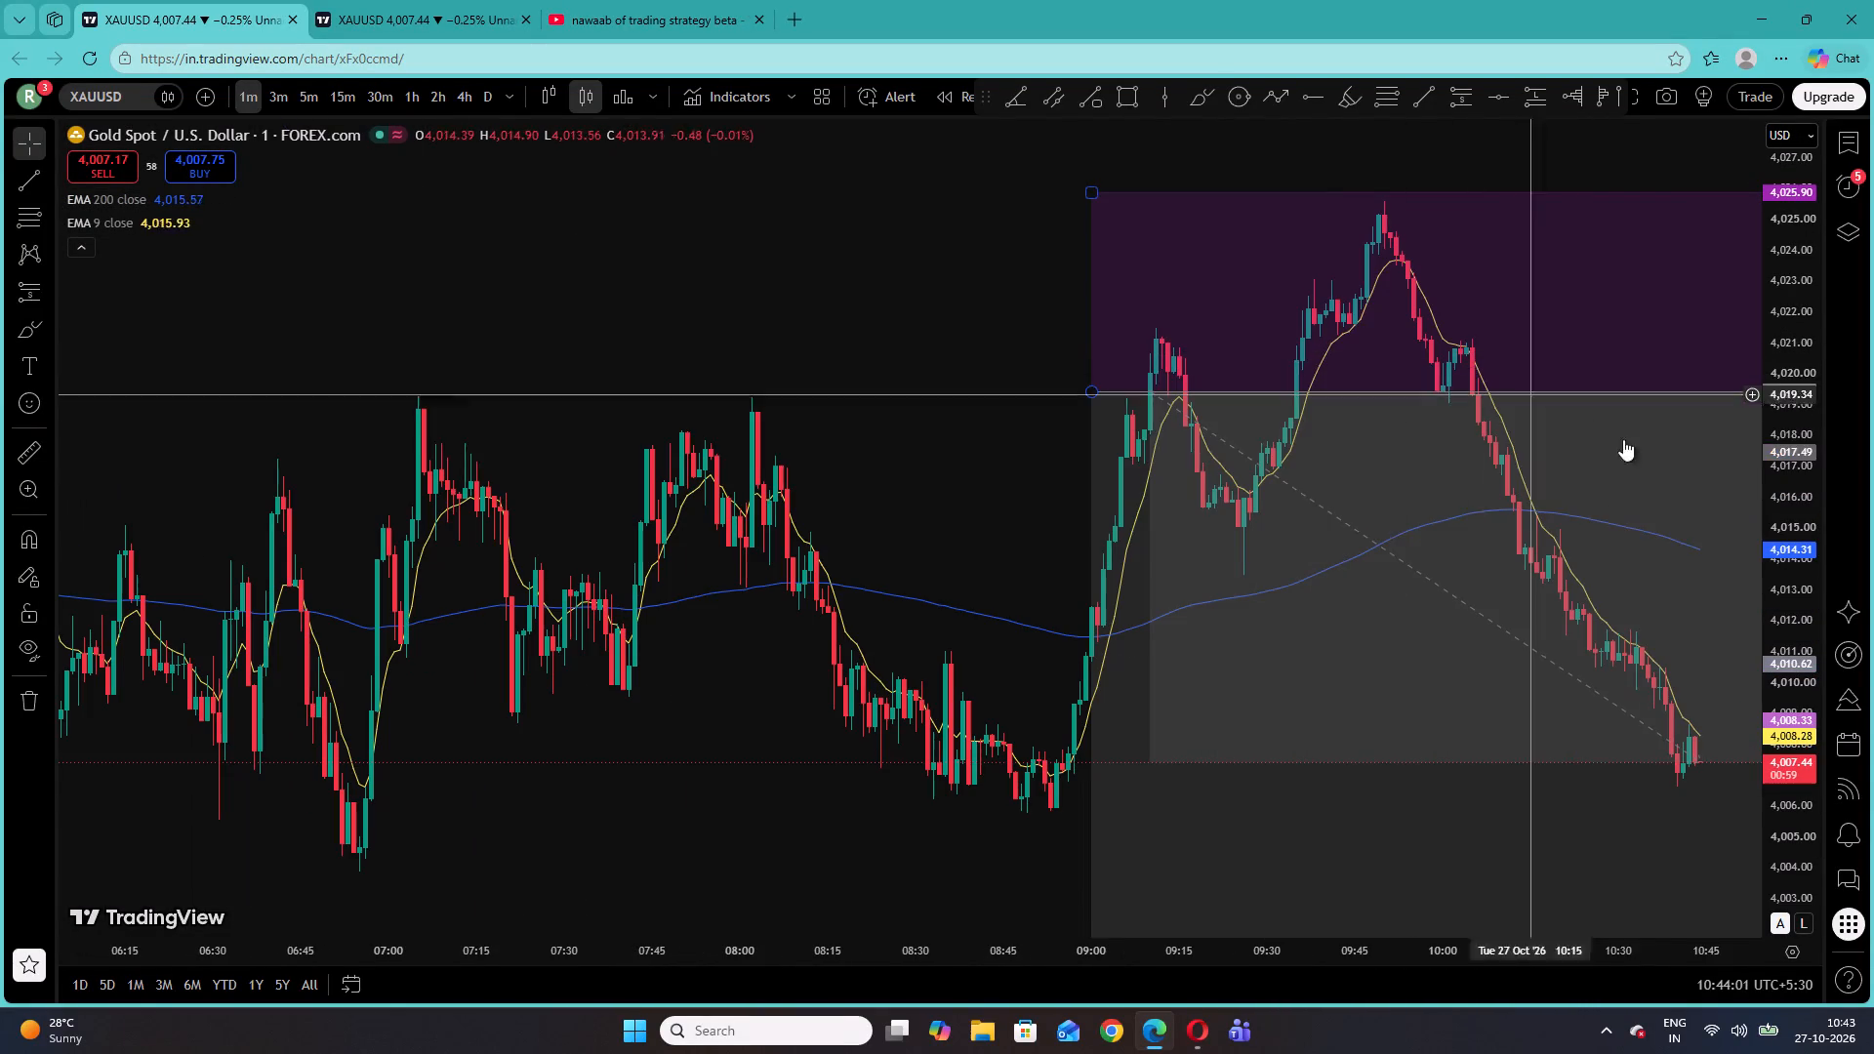
Delete the short position drawing that starts at the 09:00 candle.
{"action": "left_click", "coordinate": [1631, 567]}
{"action": "left_click", "coordinate": [1275, 151]}
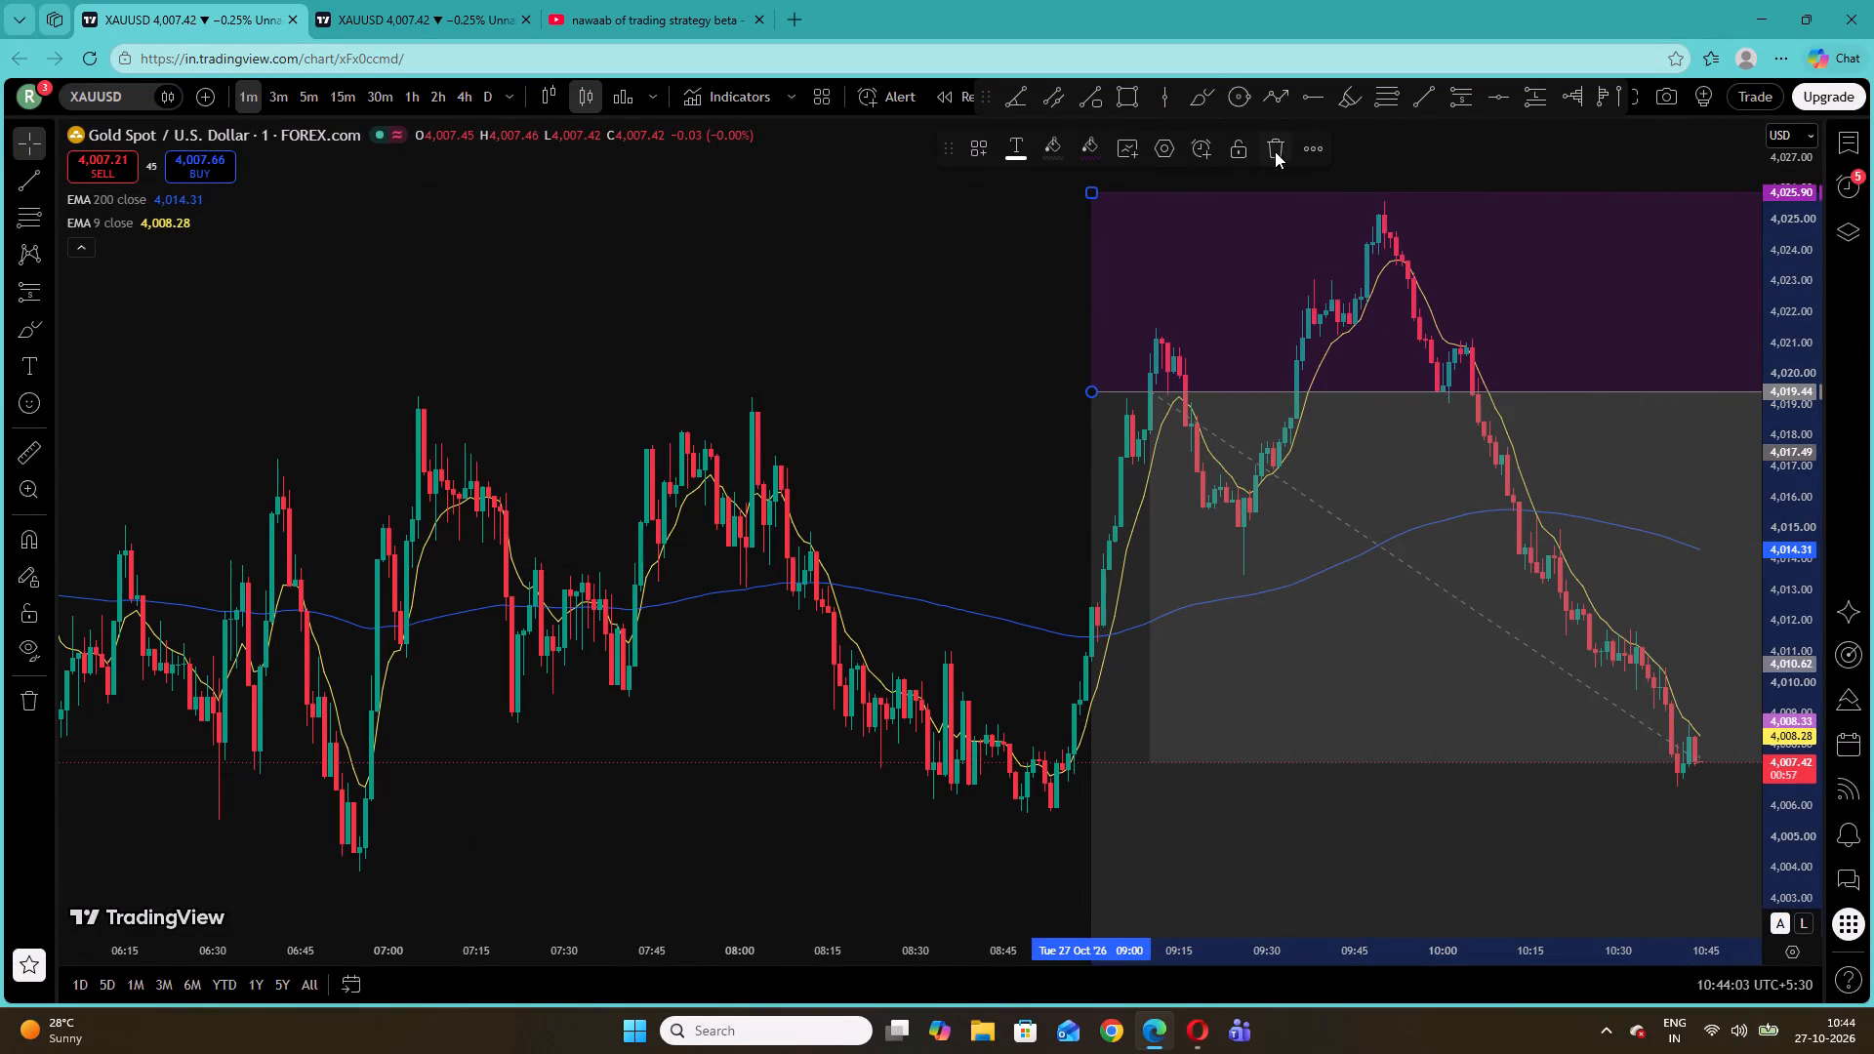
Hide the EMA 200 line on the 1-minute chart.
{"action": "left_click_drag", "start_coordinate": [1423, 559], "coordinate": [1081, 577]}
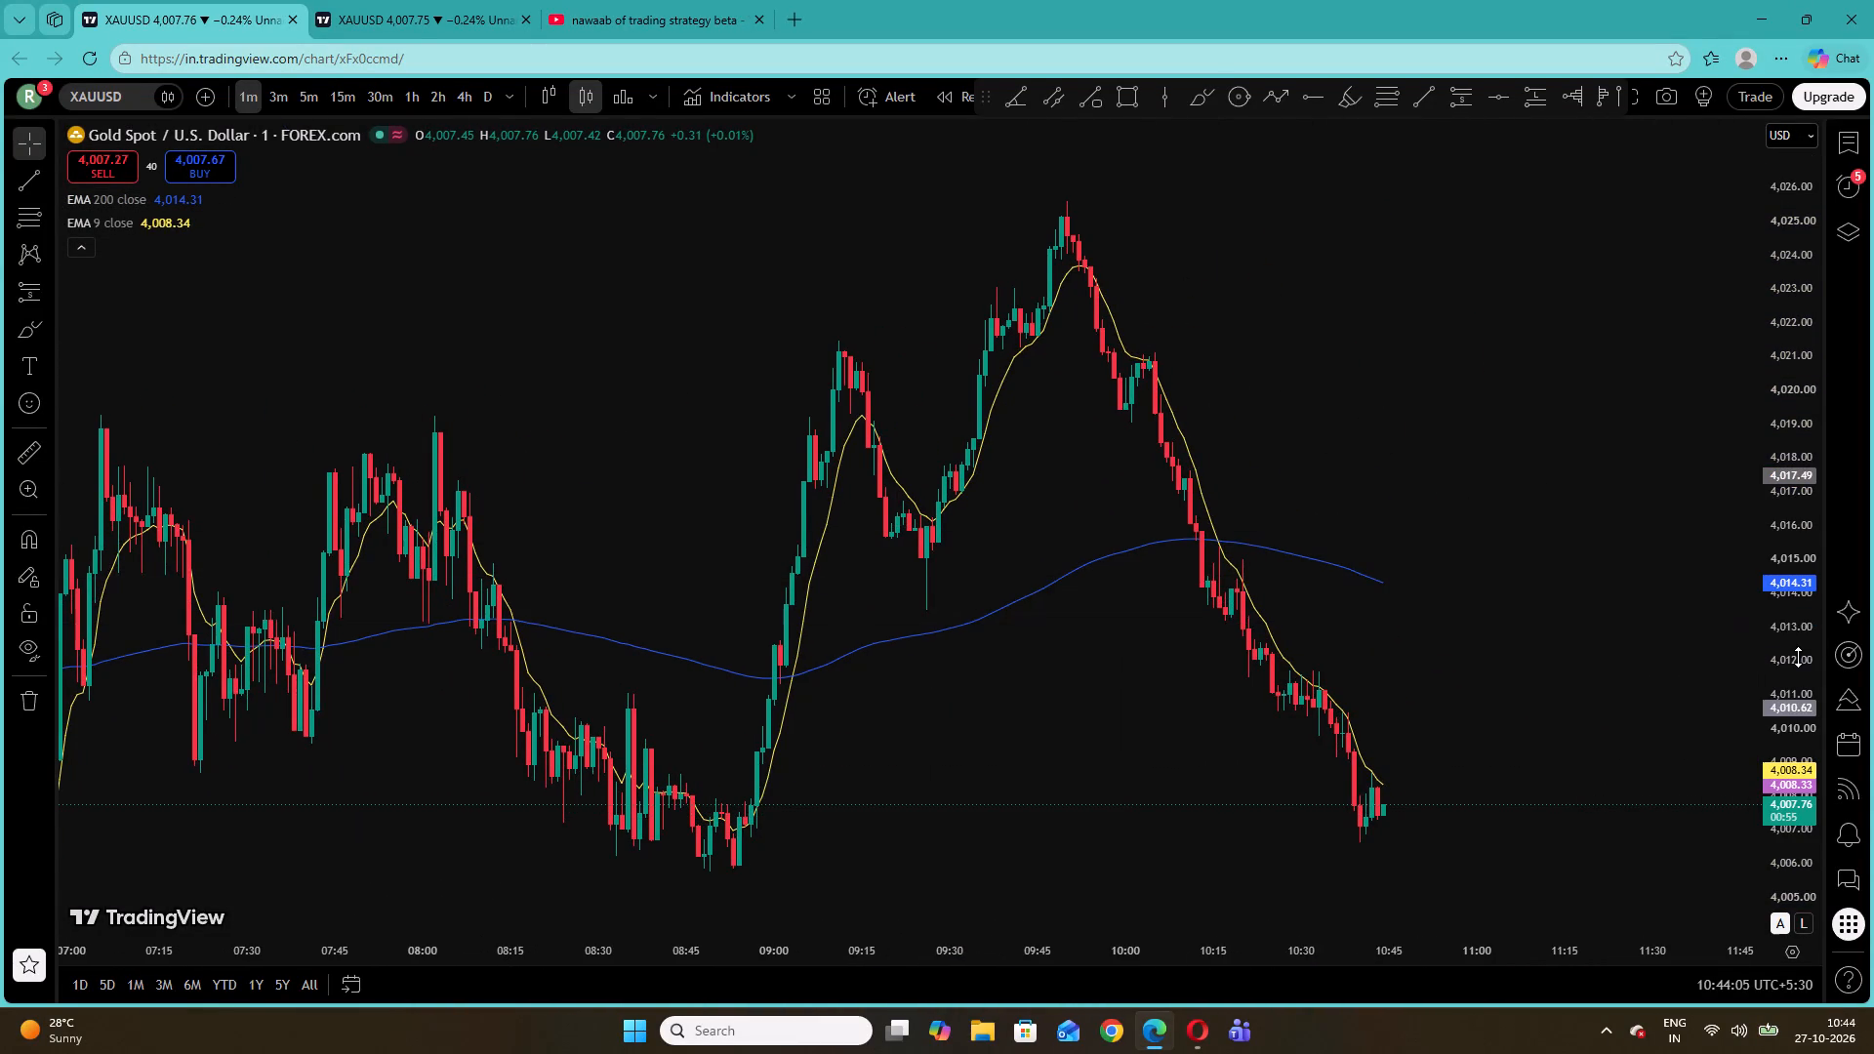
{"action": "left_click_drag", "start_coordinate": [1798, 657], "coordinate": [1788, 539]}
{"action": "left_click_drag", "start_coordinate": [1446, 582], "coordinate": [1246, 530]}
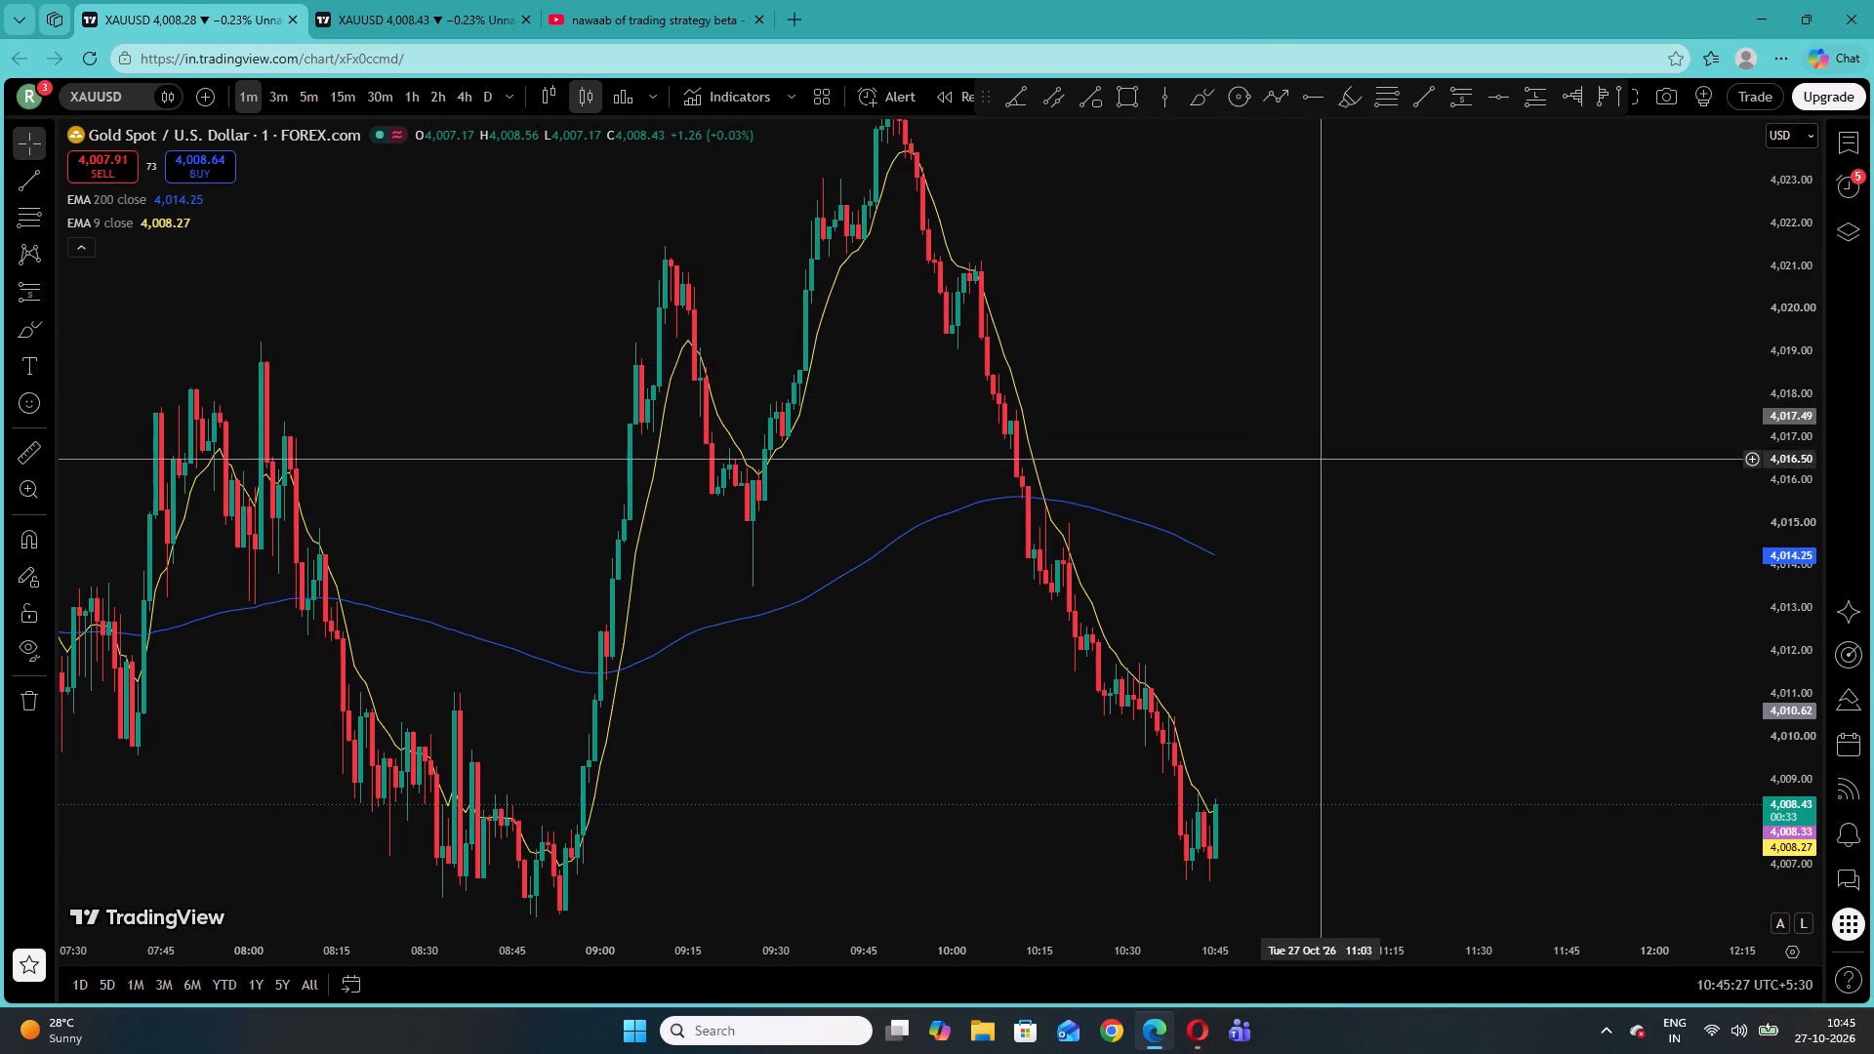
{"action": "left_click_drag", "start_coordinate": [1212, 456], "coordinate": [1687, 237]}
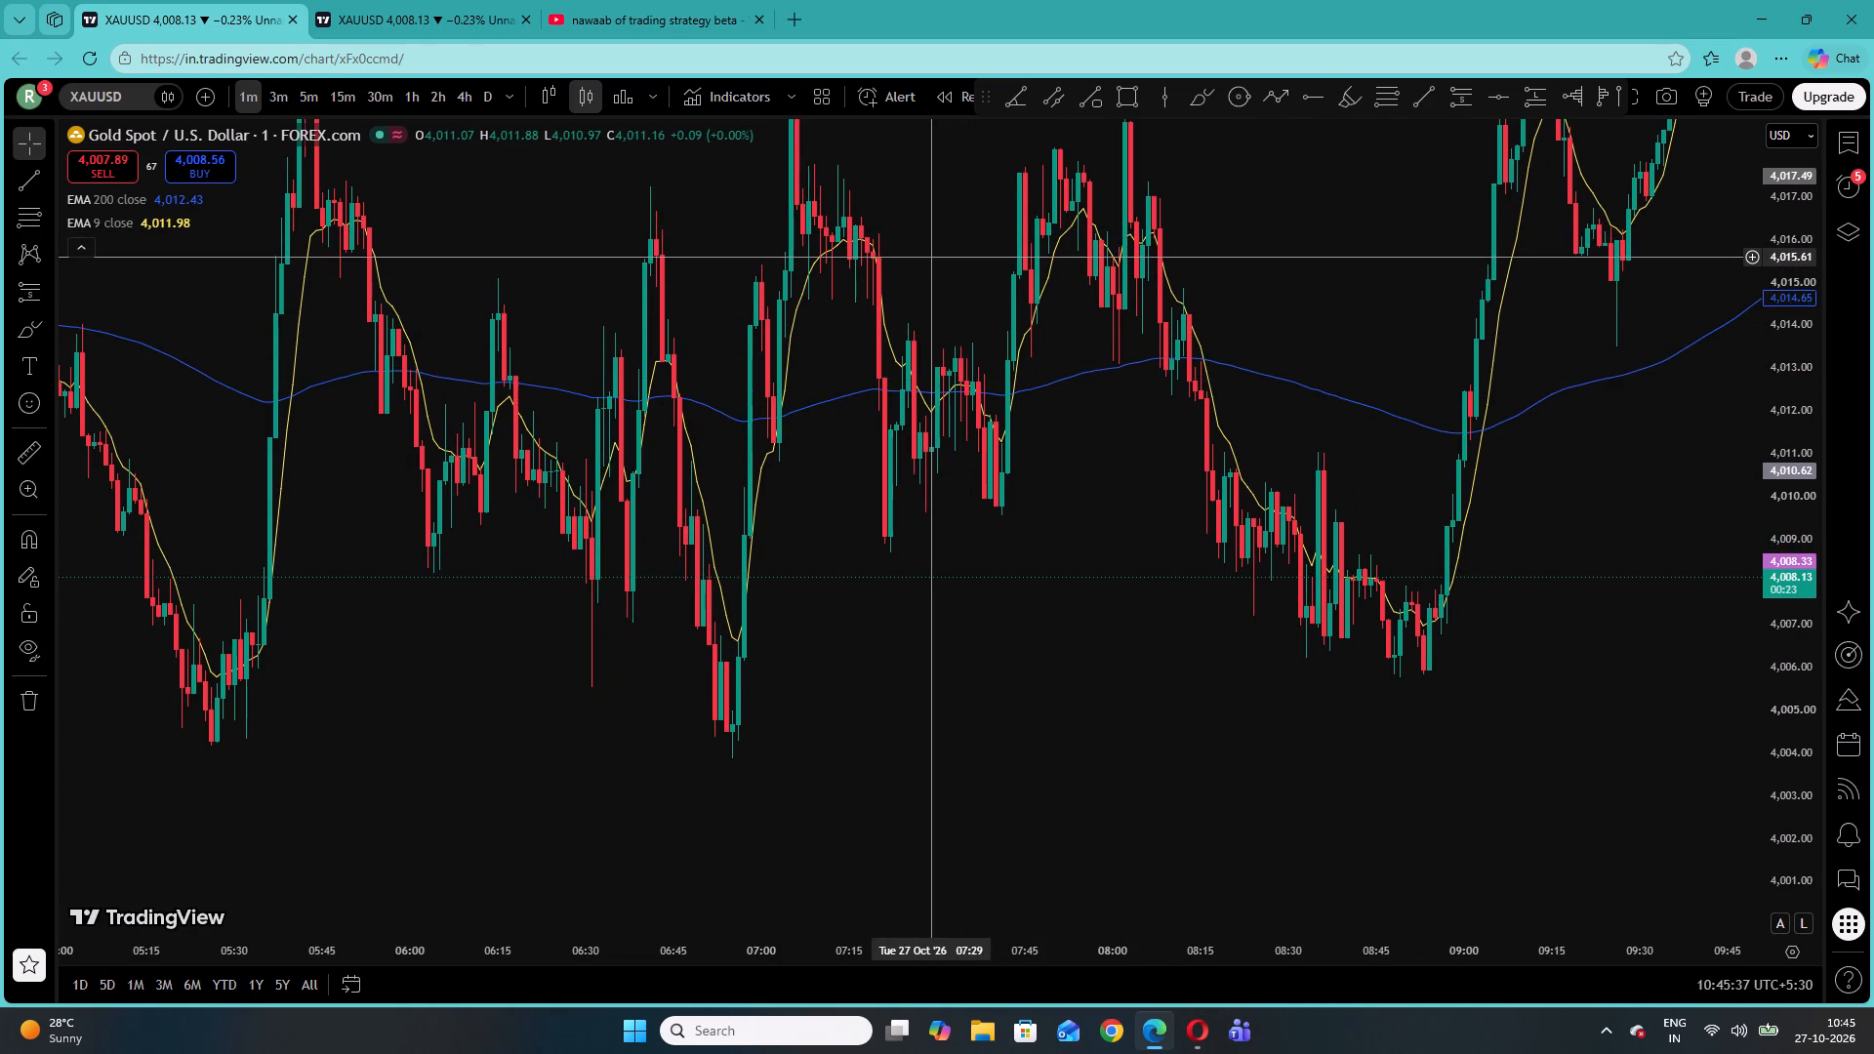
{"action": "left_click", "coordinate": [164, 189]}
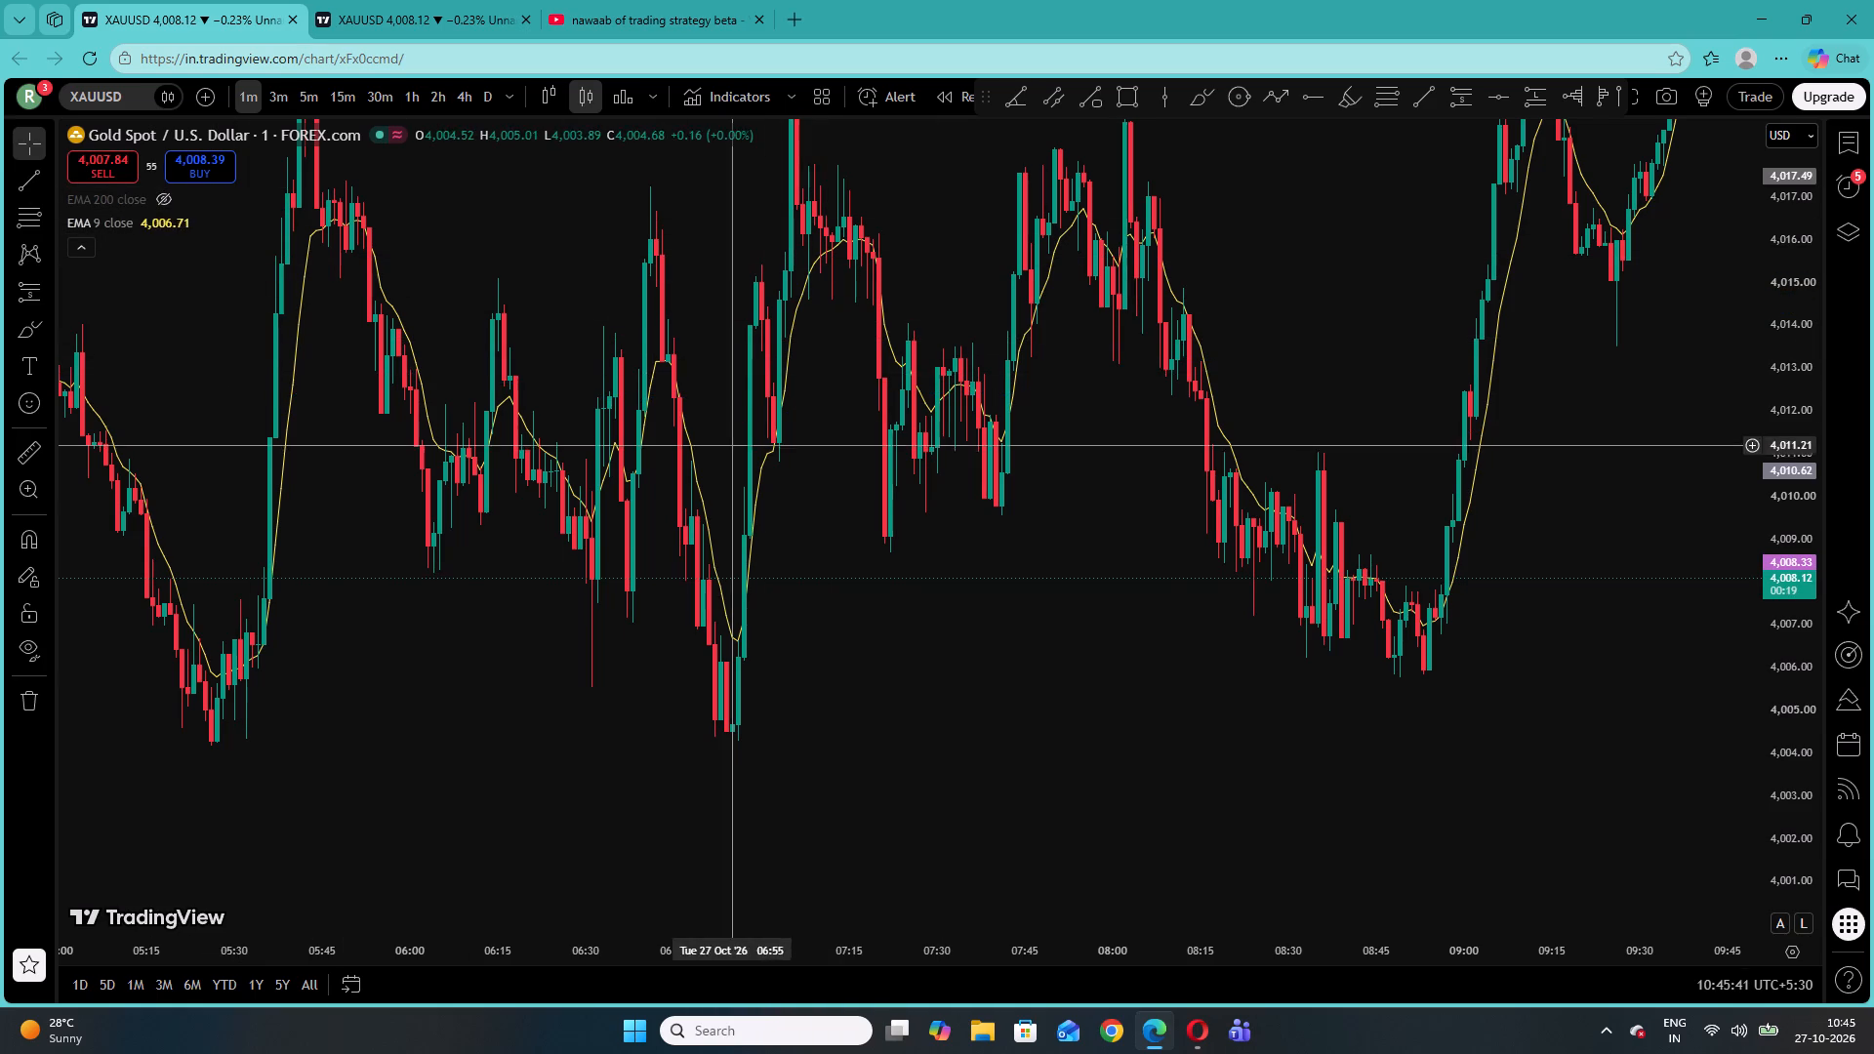
Examine the 27 Oct price swings against the EMA 9 on the 1-minute and 5-minute timeframes, returning to 1-minute.
{"action": "left_click_drag", "start_coordinate": [625, 267], "coordinate": [391, 366]}
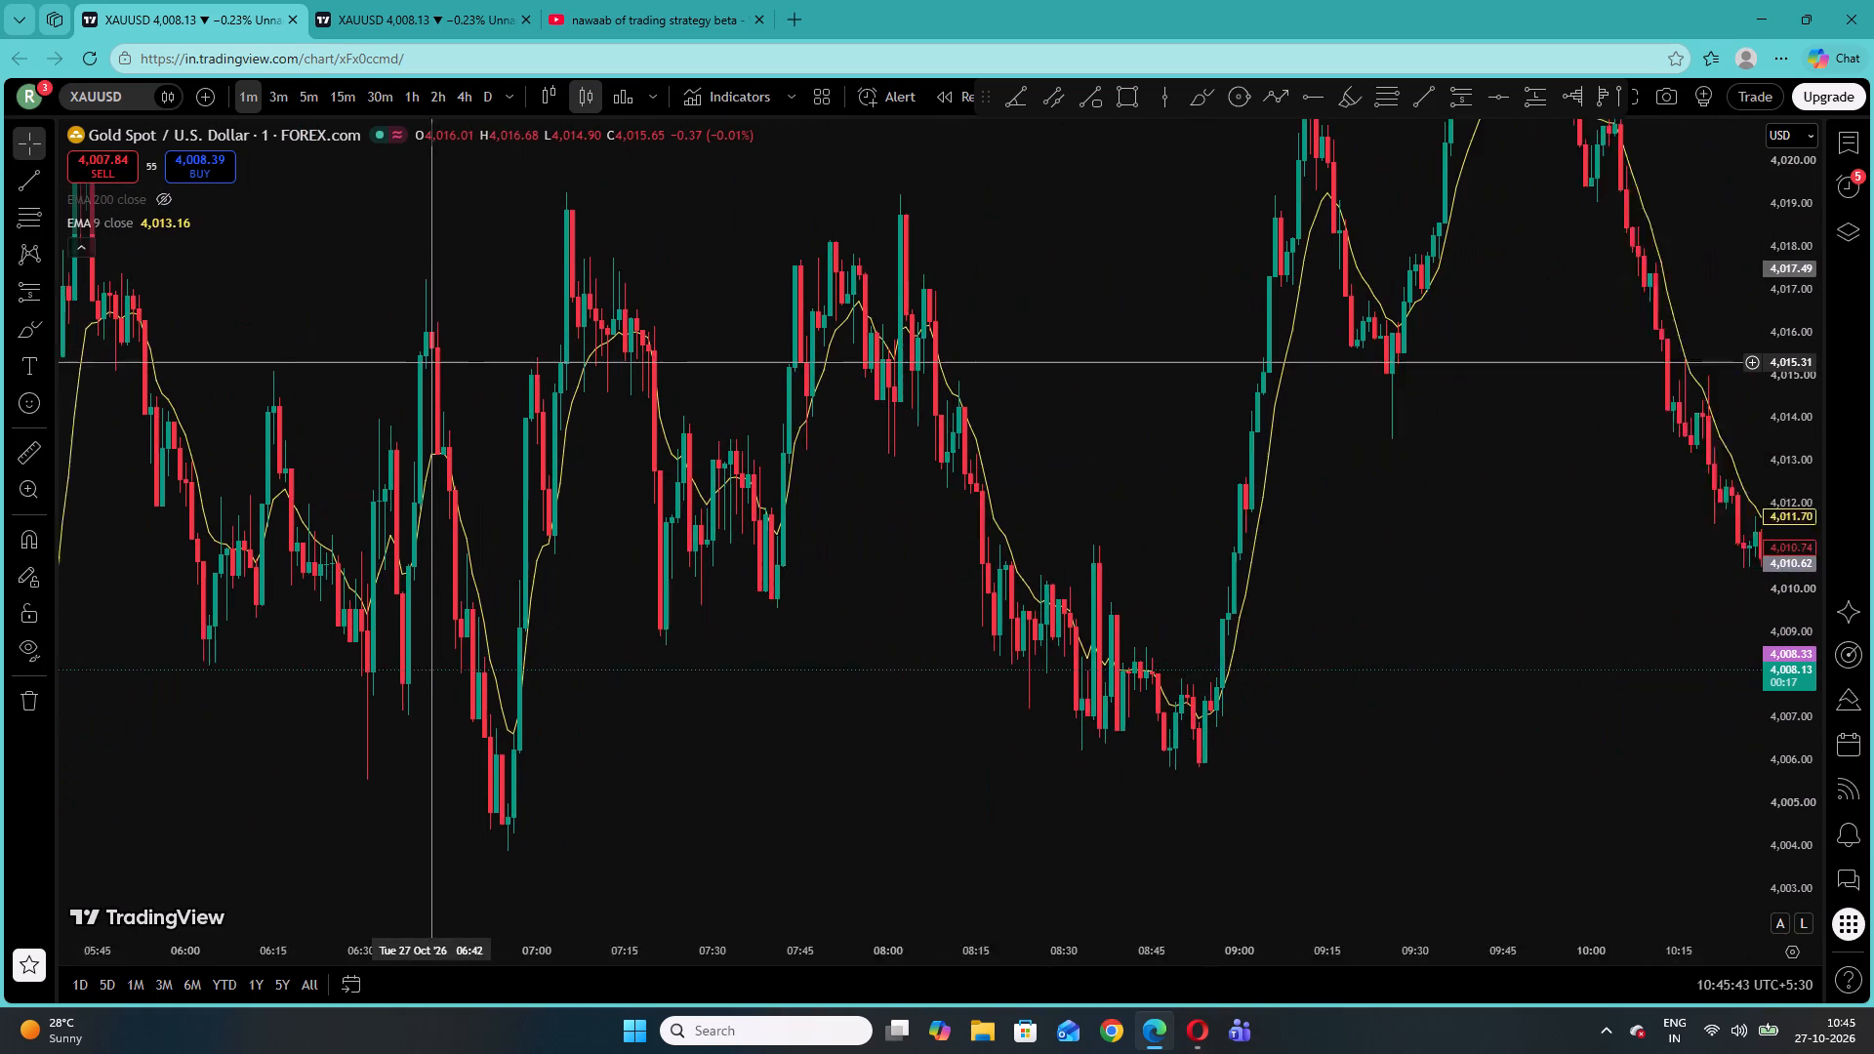
{"action": "left_click_drag", "start_coordinate": [391, 366], "coordinate": [386, 366]}
{"action": "left_click_drag", "start_coordinate": [1231, 388], "coordinate": [786, 527]}
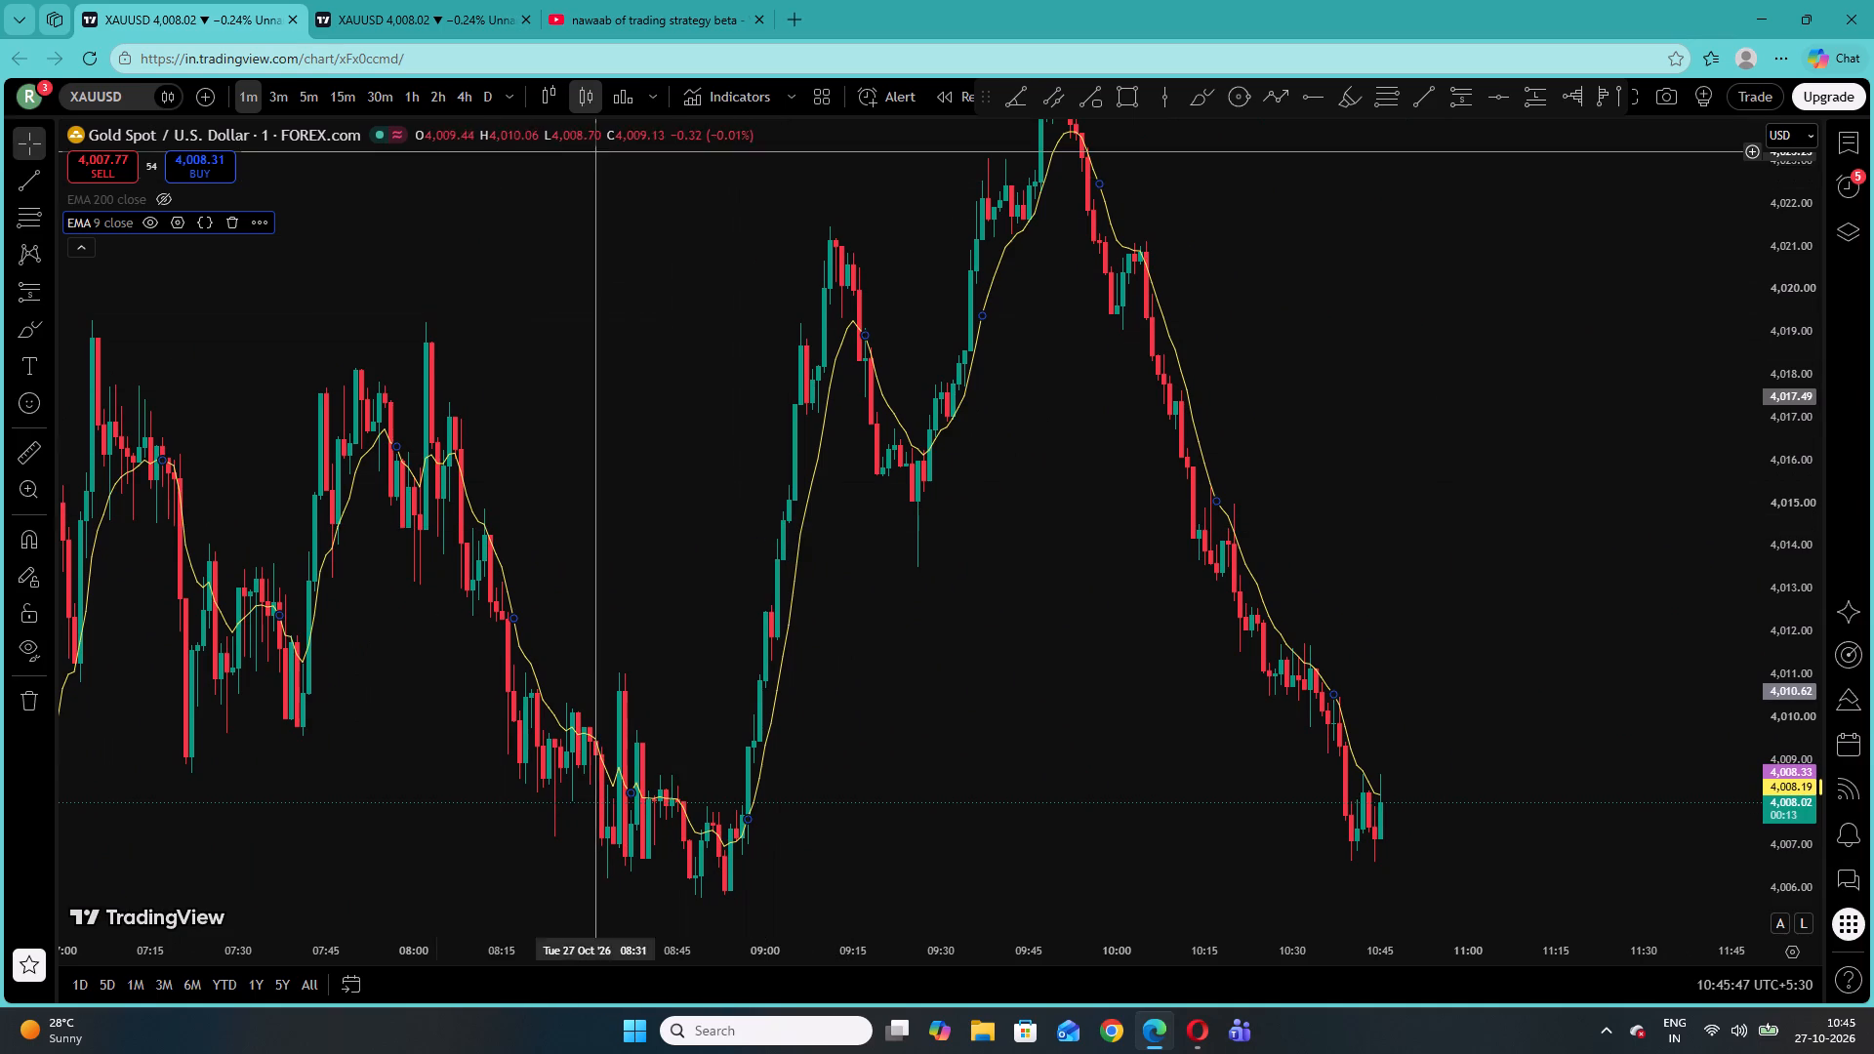
{"action": "left_click", "coordinate": [311, 97]}
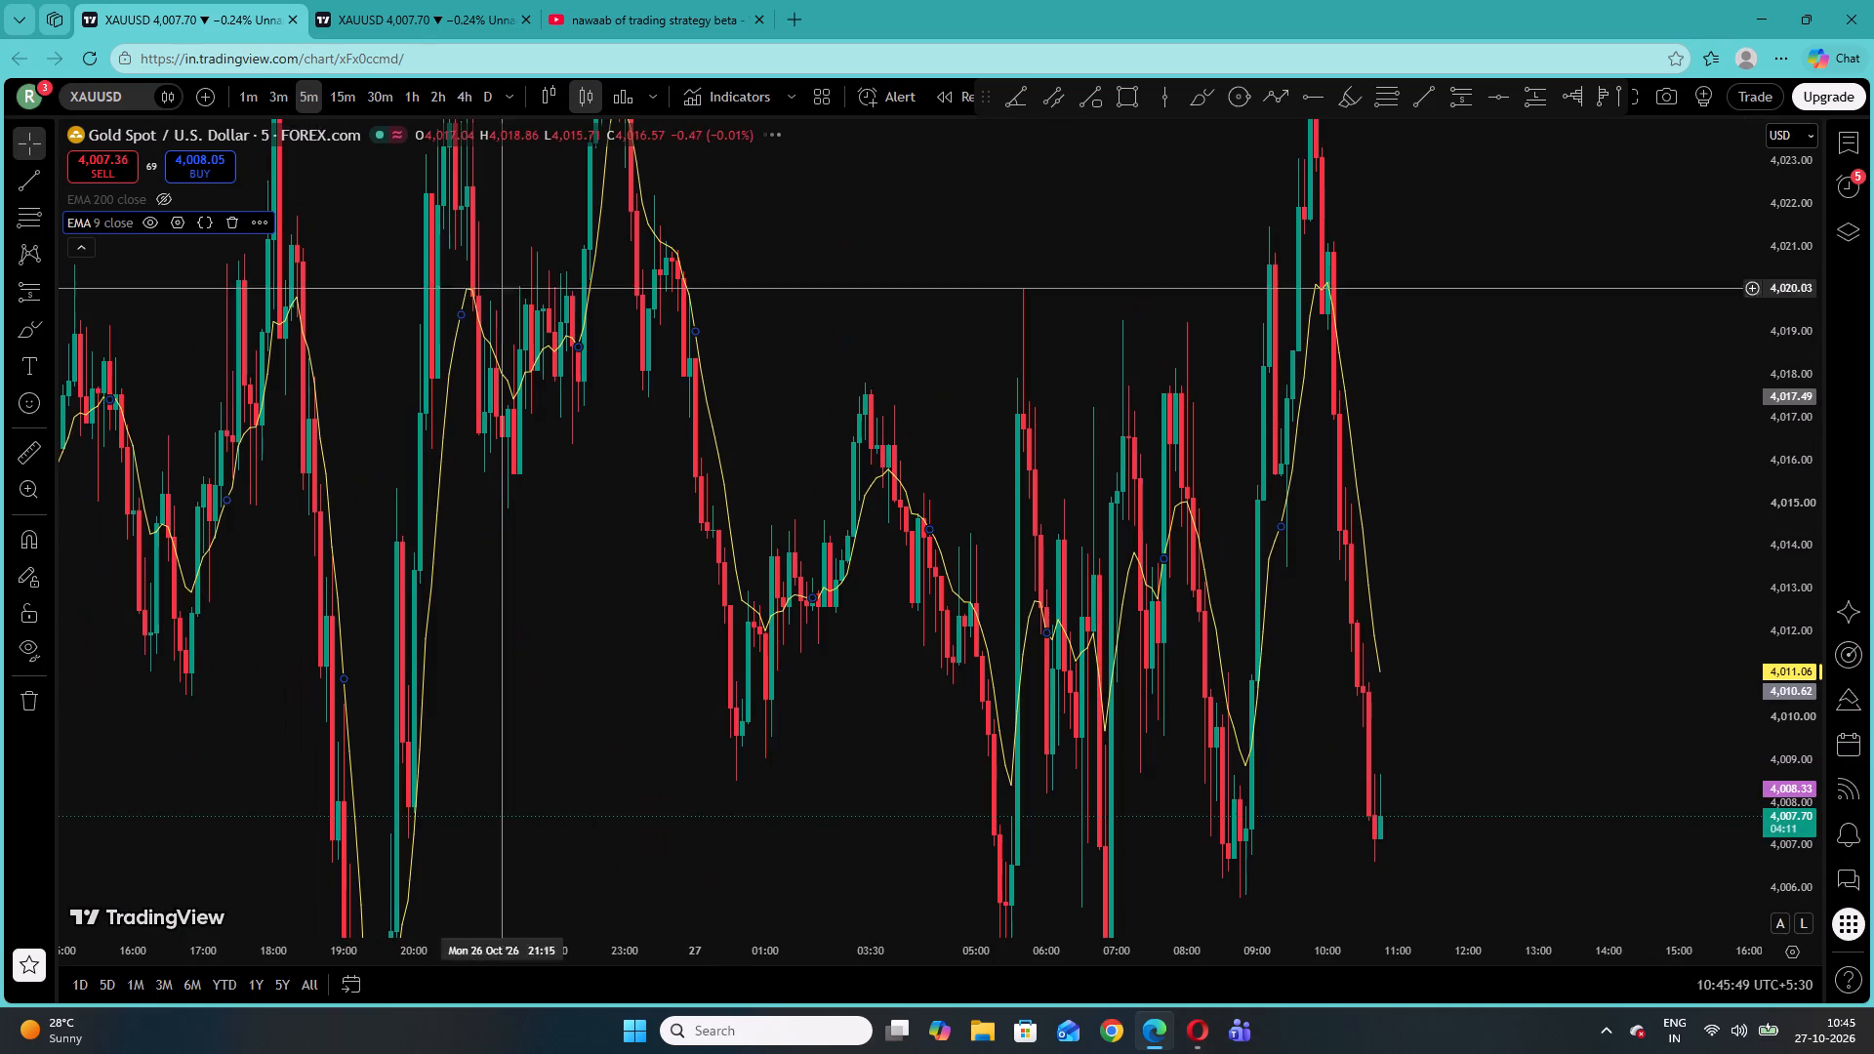
{"action": "left_click_drag", "start_coordinate": [1802, 441], "coordinate": [1787, 669]}
{"action": "left_click_drag", "start_coordinate": [1553, 509], "coordinate": [1336, 418]}
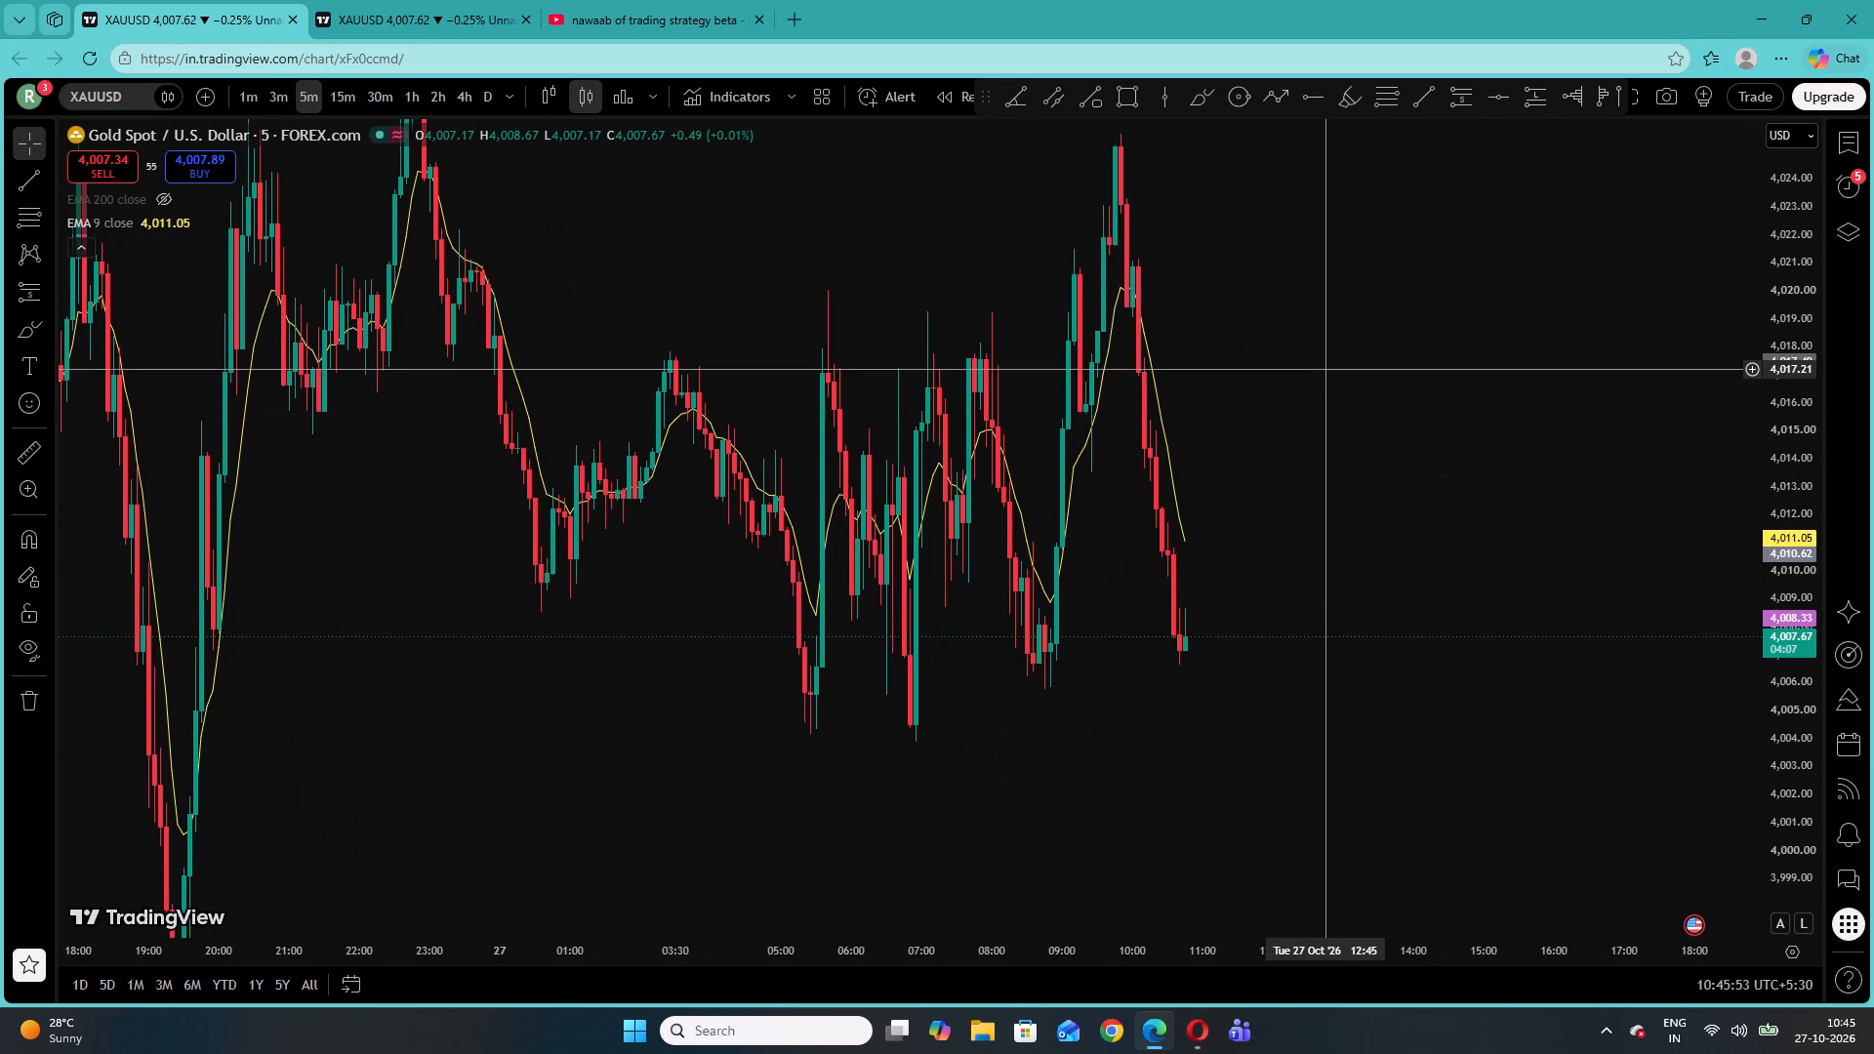
{"action": "left_click", "coordinate": [245, 100]}
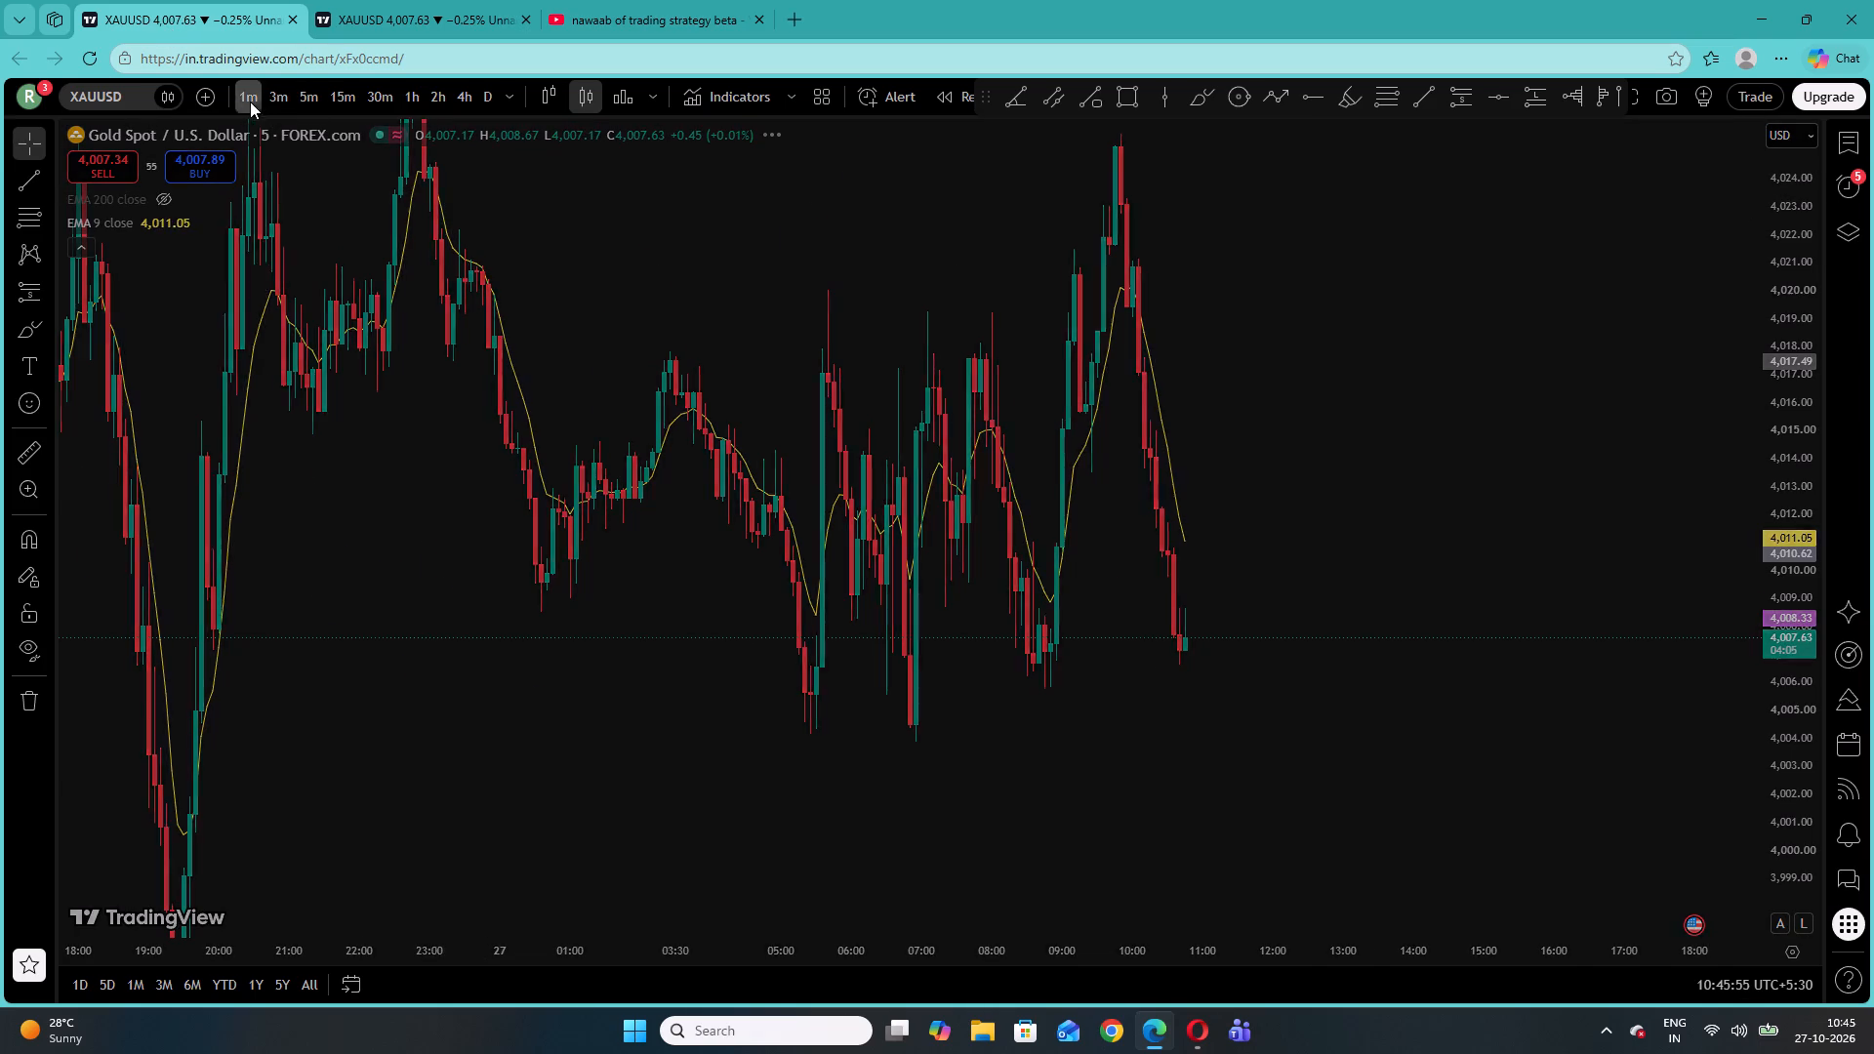
{"action": "left_click_drag", "start_coordinate": [1212, 442], "coordinate": [1294, 393]}
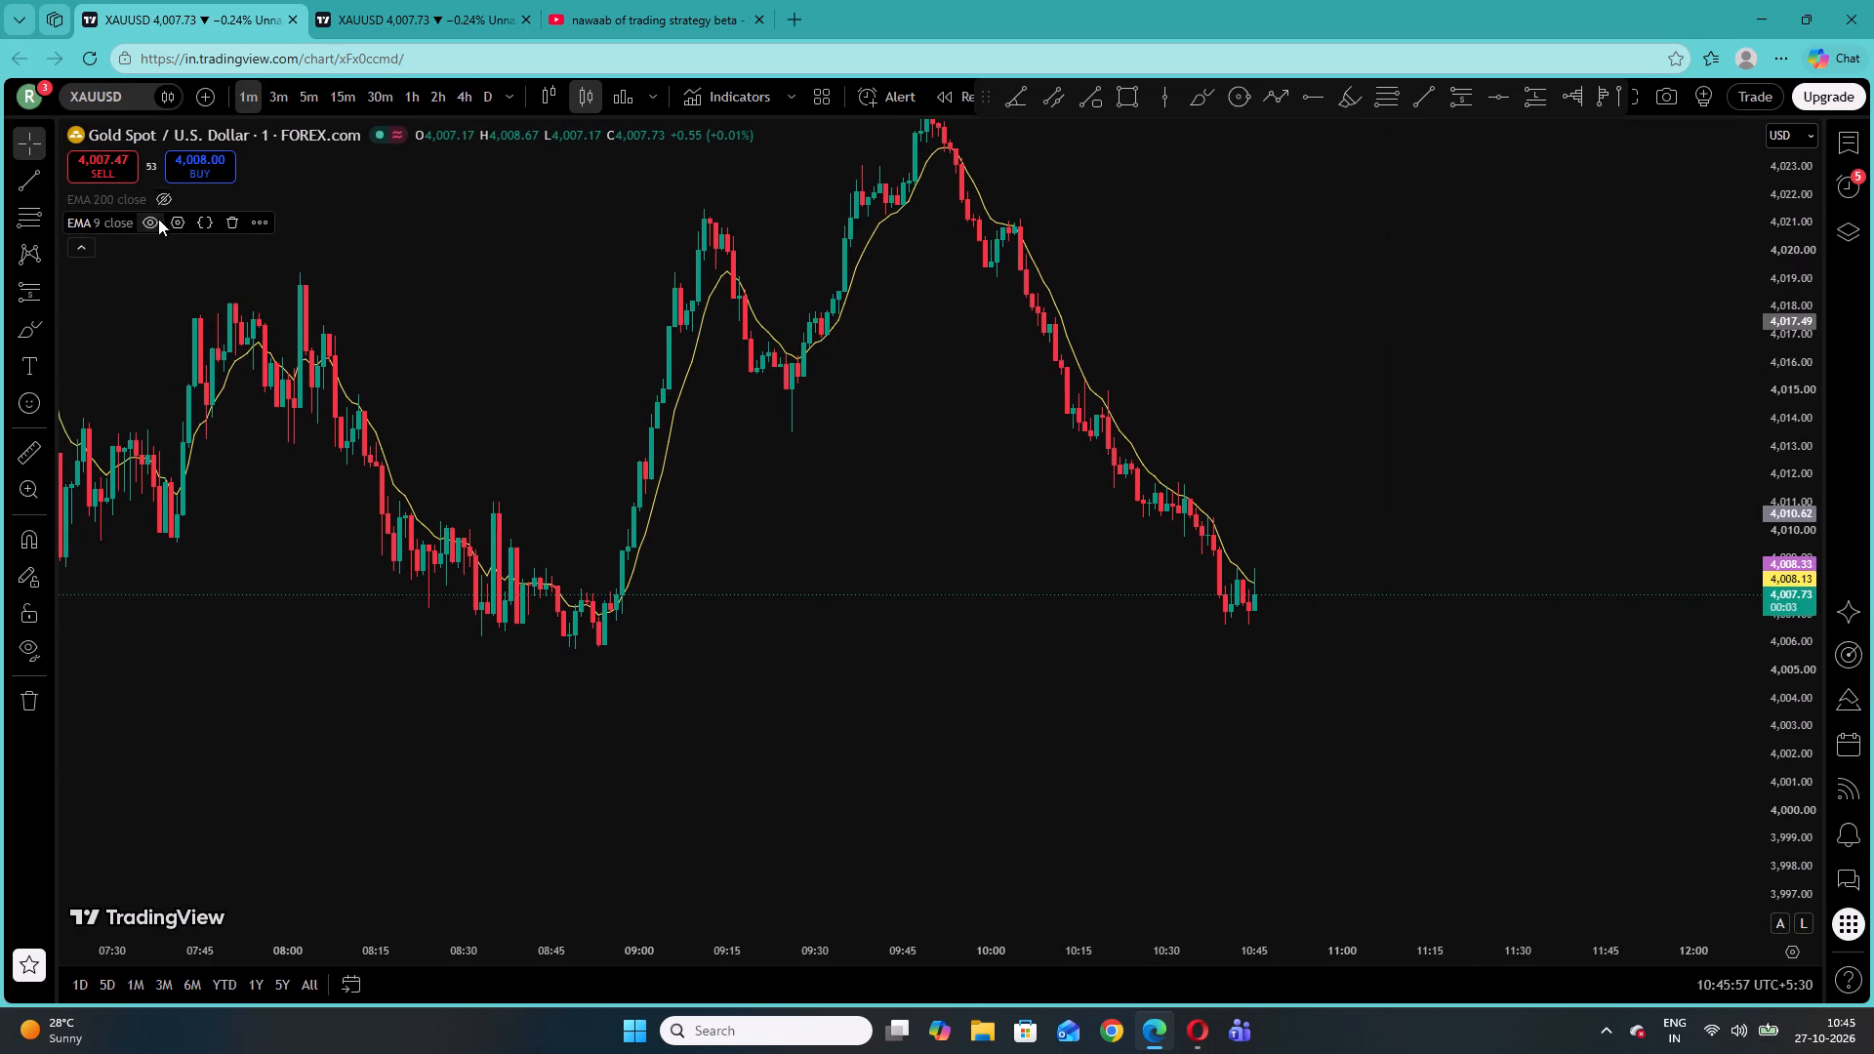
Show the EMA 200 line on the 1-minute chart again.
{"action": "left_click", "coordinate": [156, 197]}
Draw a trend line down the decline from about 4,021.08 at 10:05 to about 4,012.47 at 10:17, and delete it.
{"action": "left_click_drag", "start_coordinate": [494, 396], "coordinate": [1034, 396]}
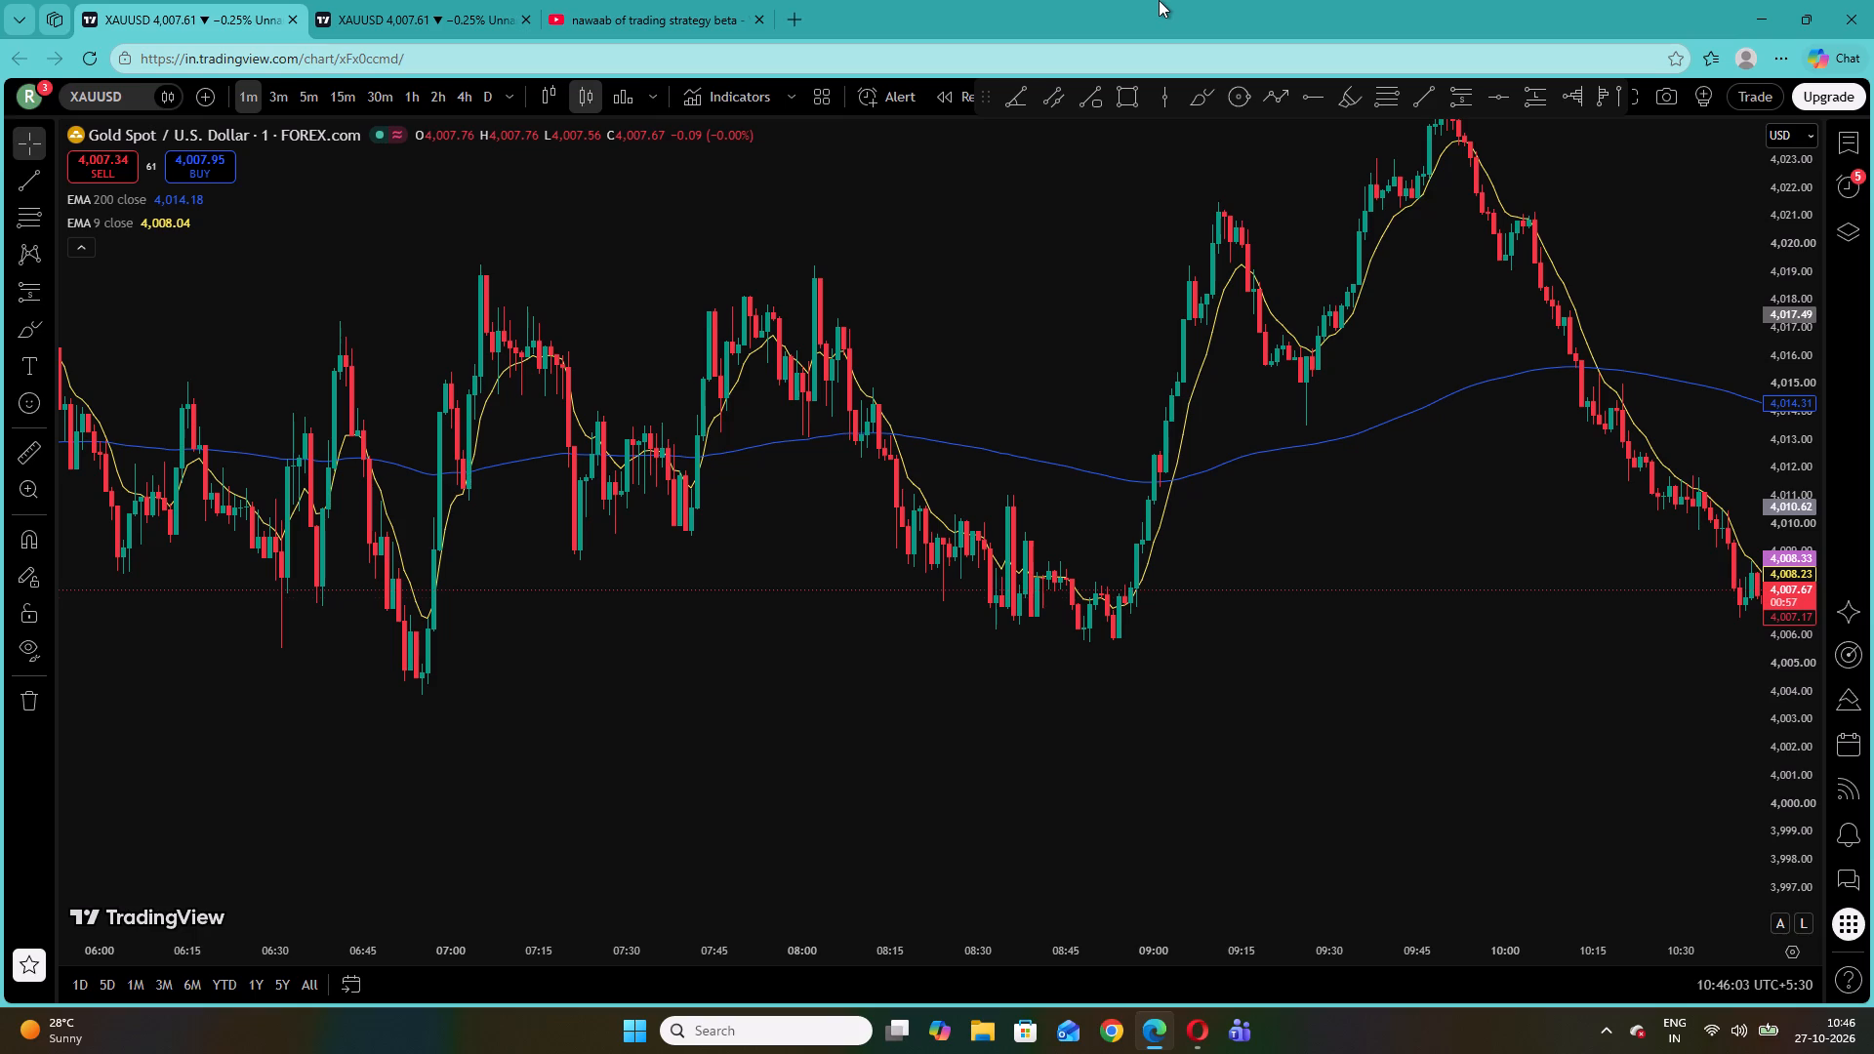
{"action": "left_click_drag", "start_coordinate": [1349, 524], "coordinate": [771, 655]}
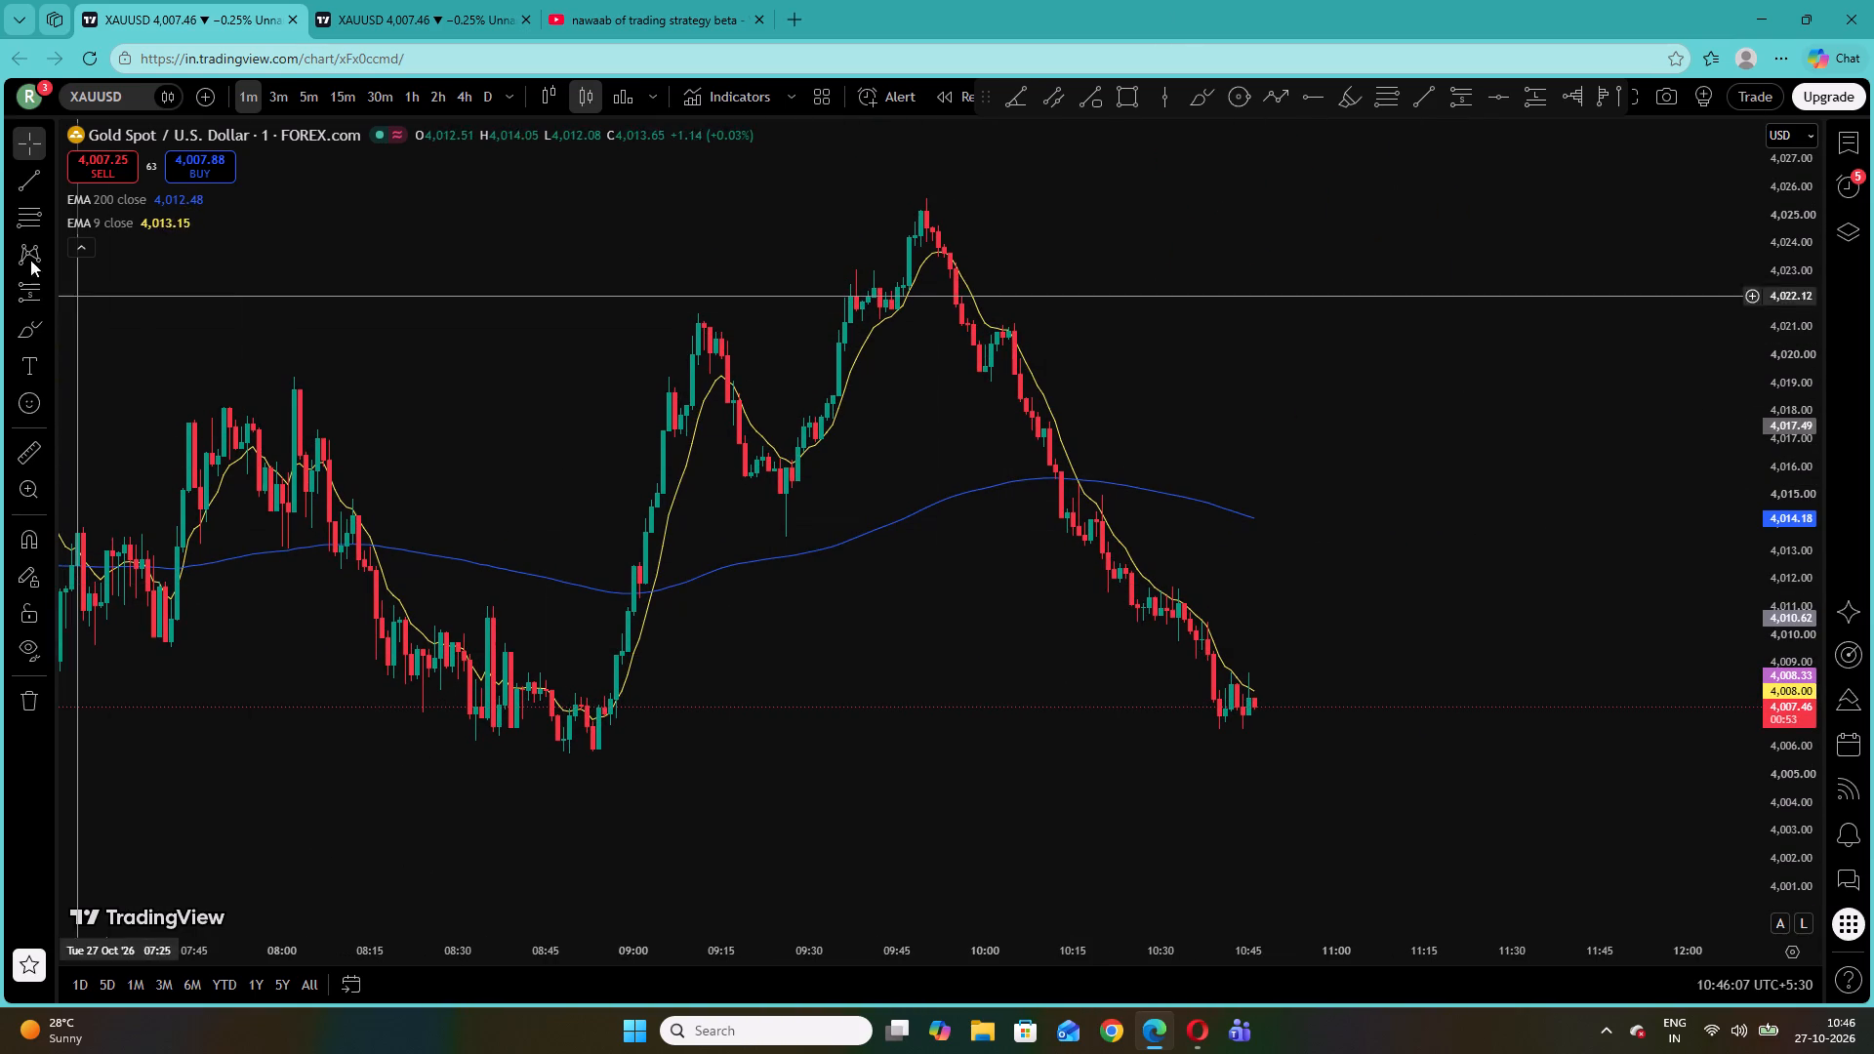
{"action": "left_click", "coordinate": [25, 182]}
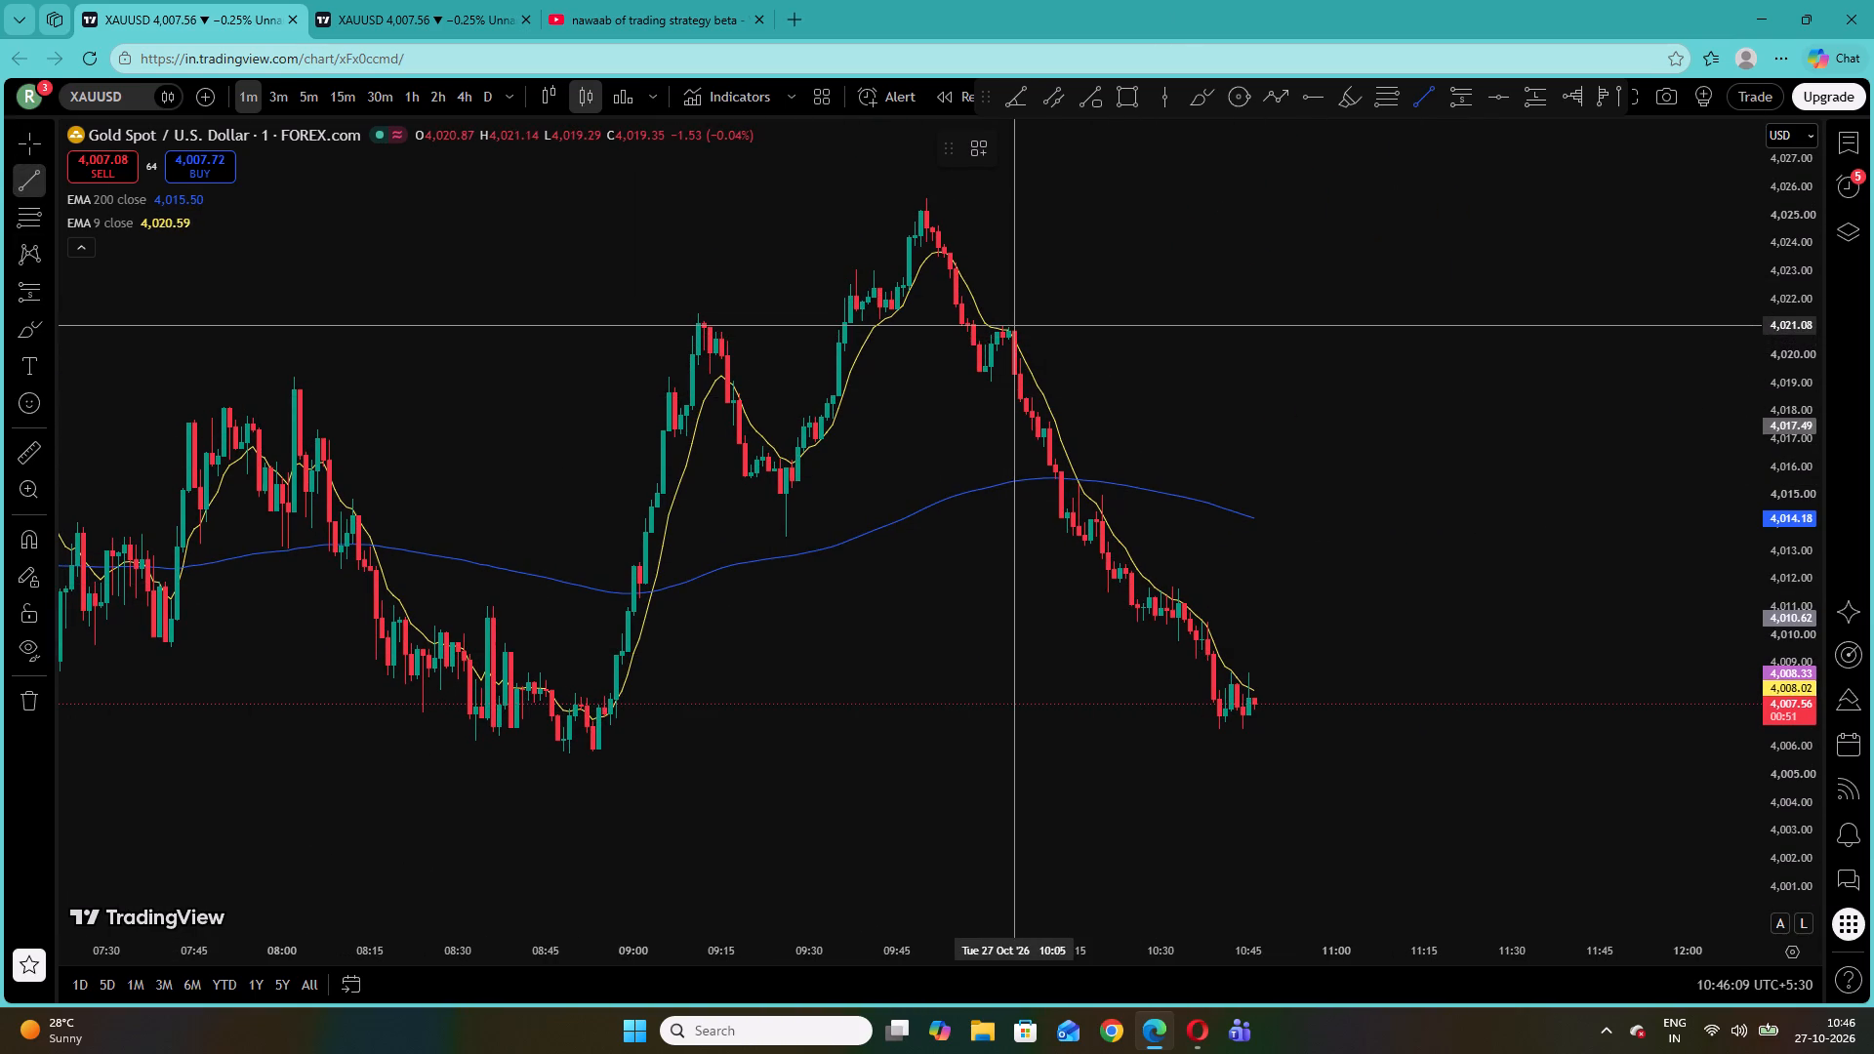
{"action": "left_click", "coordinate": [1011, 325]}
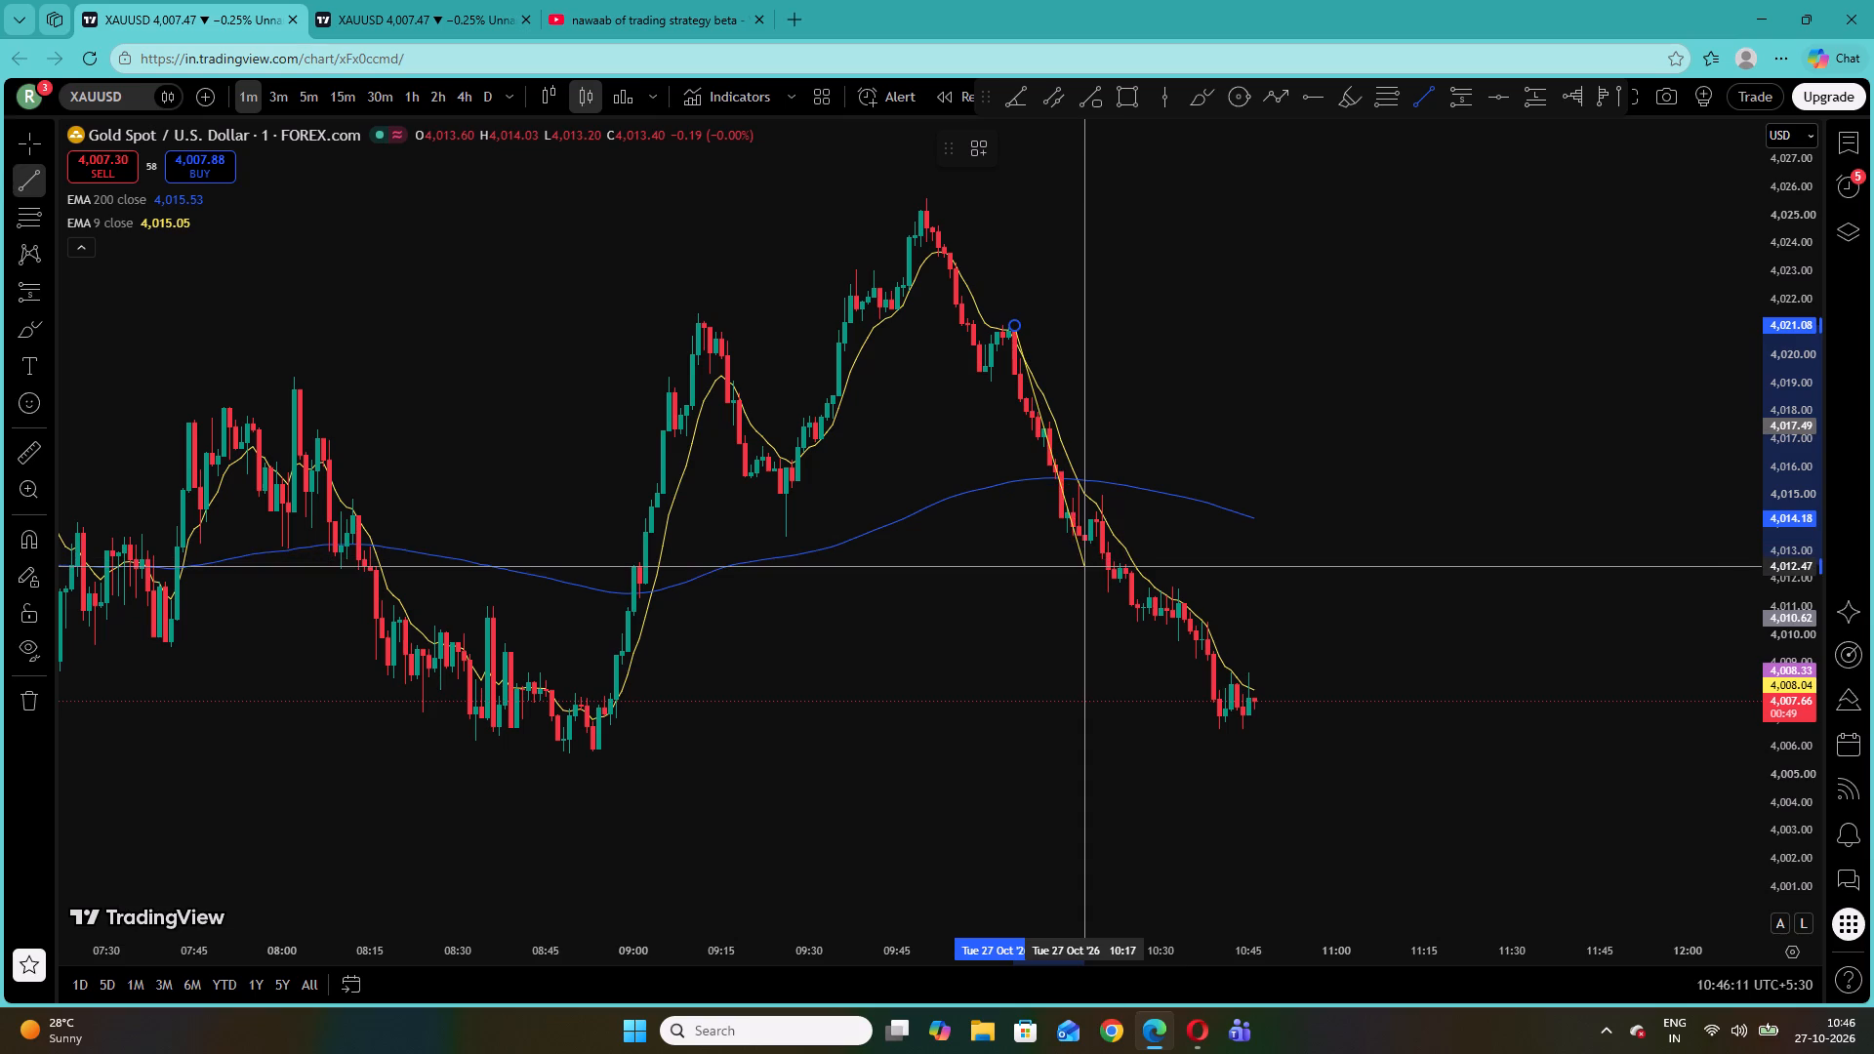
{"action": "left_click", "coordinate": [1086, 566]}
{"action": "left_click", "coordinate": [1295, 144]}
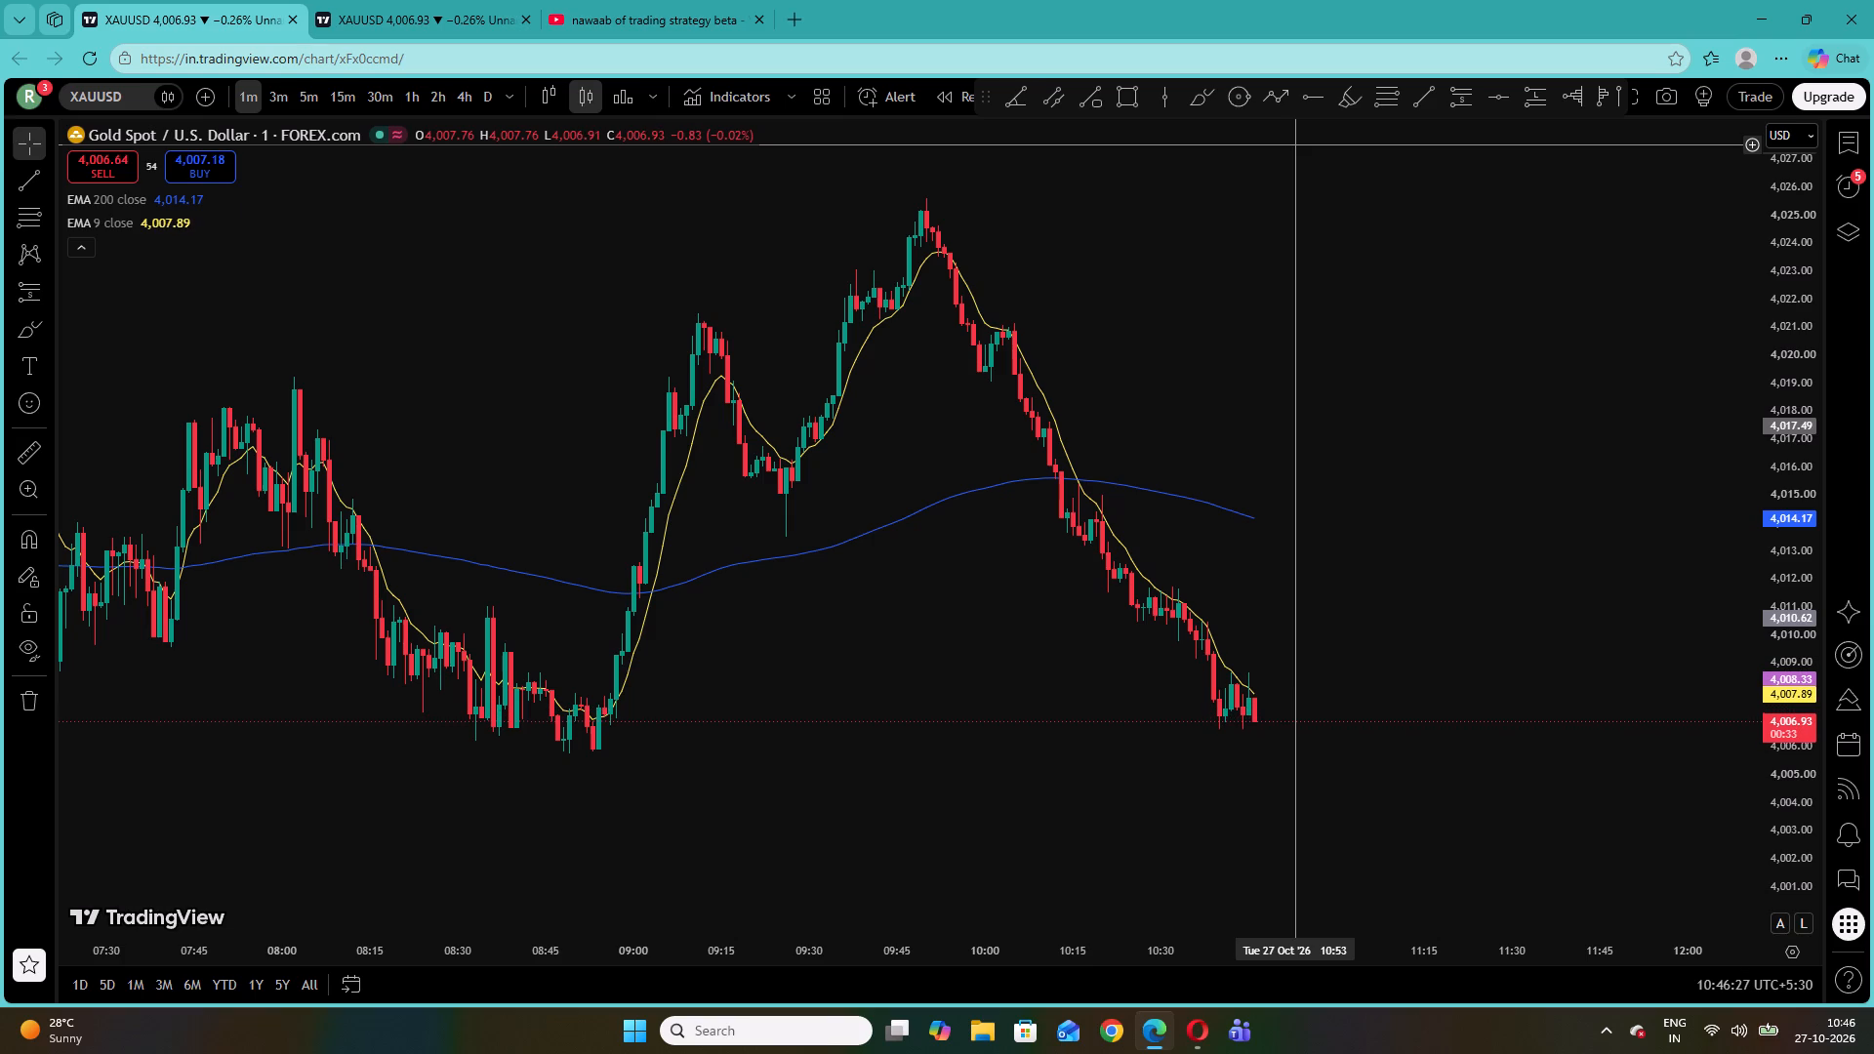
Collapse the indicator legend on the chart.
{"action": "left_click", "coordinate": [71, 252]}
Compare gold's recent decline on the 5-minute and 15-minute timeframes, and return to examine it on the 1-minute chart.
{"action": "left_click", "coordinate": [266, 90]}
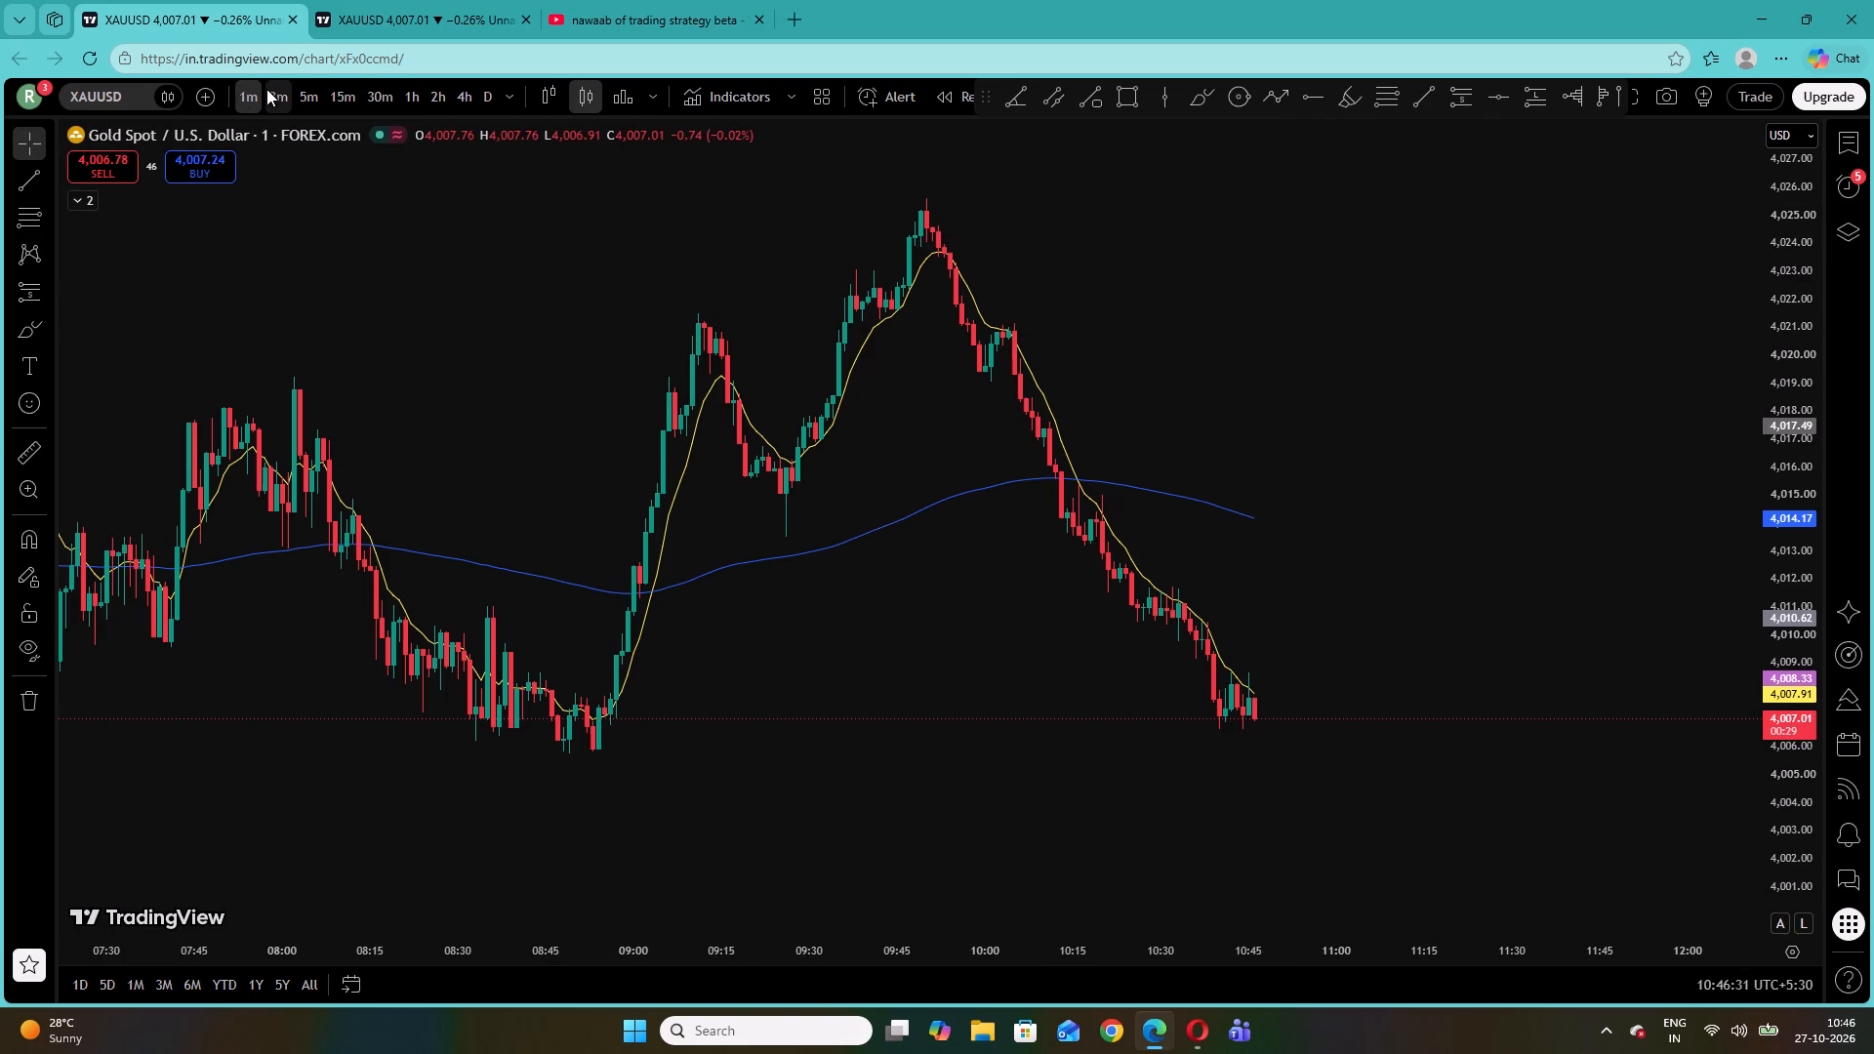
{"action": "left_click", "coordinate": [316, 103]}
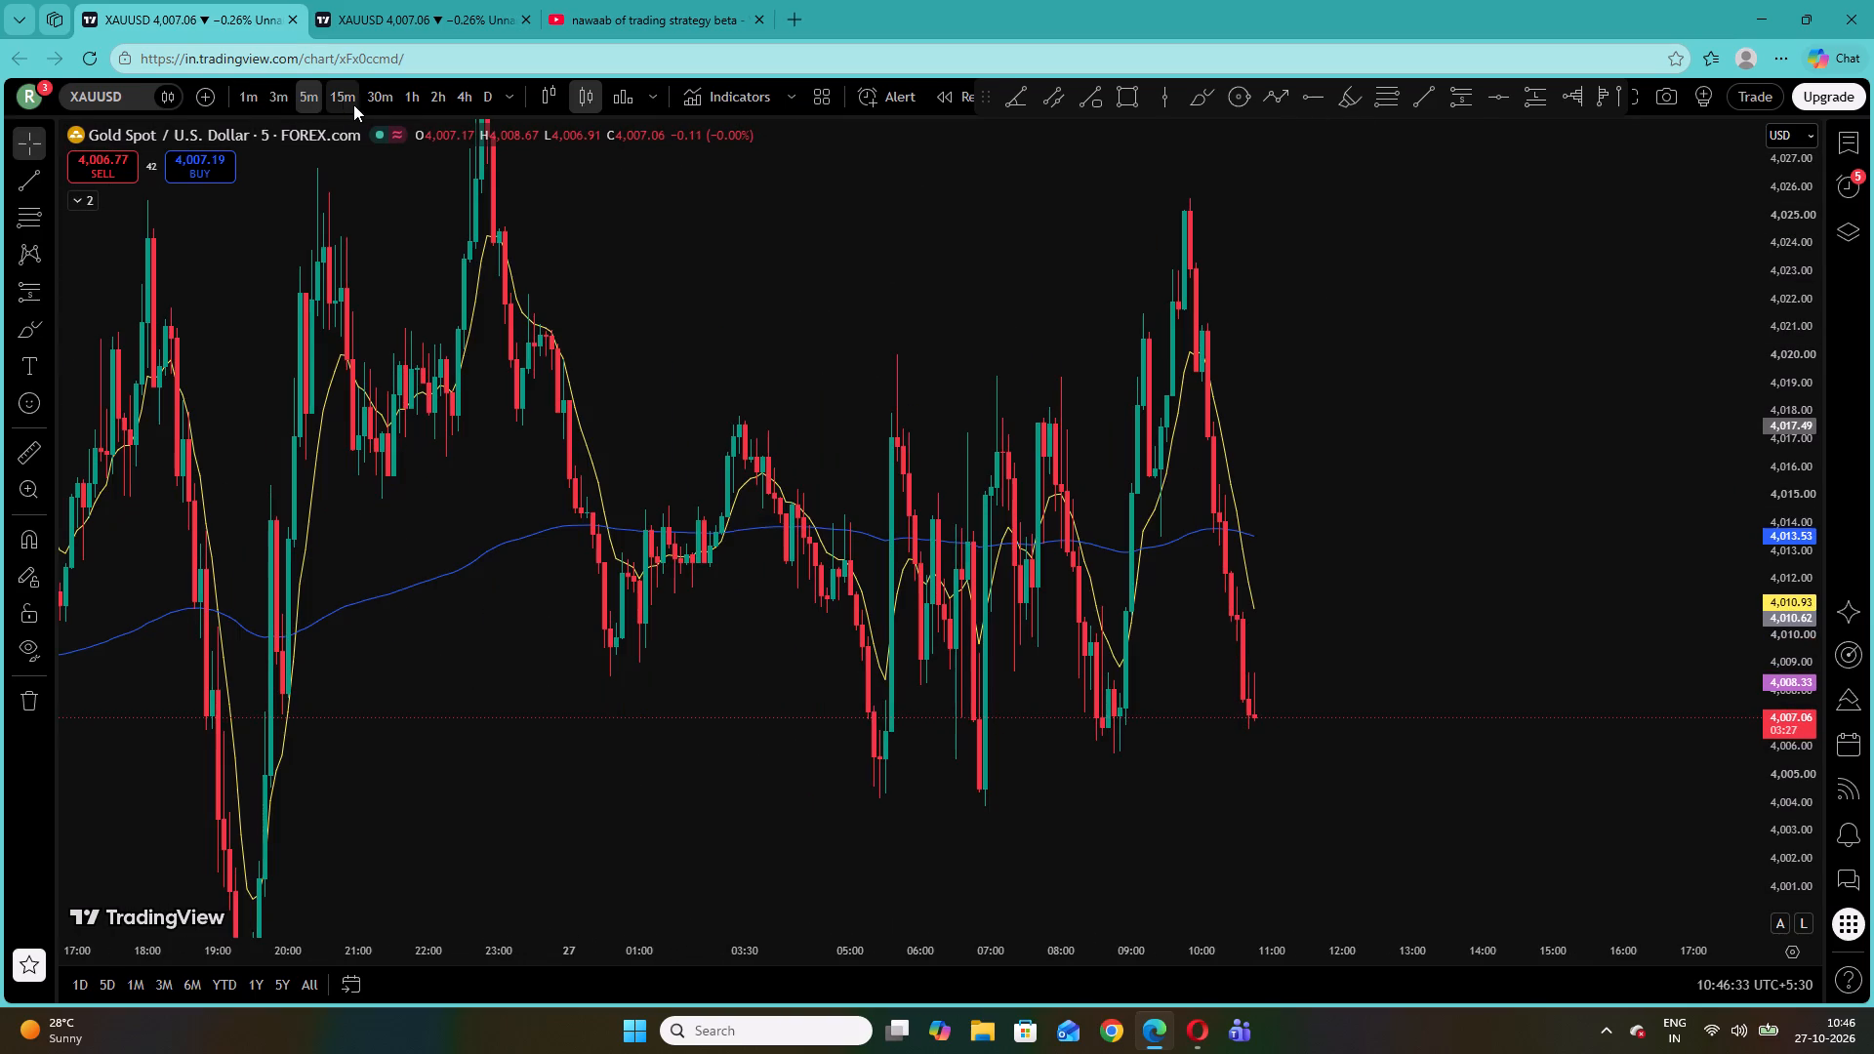
{"action": "left_click", "coordinate": [355, 104]}
{"action": "left_click", "coordinate": [252, 102]}
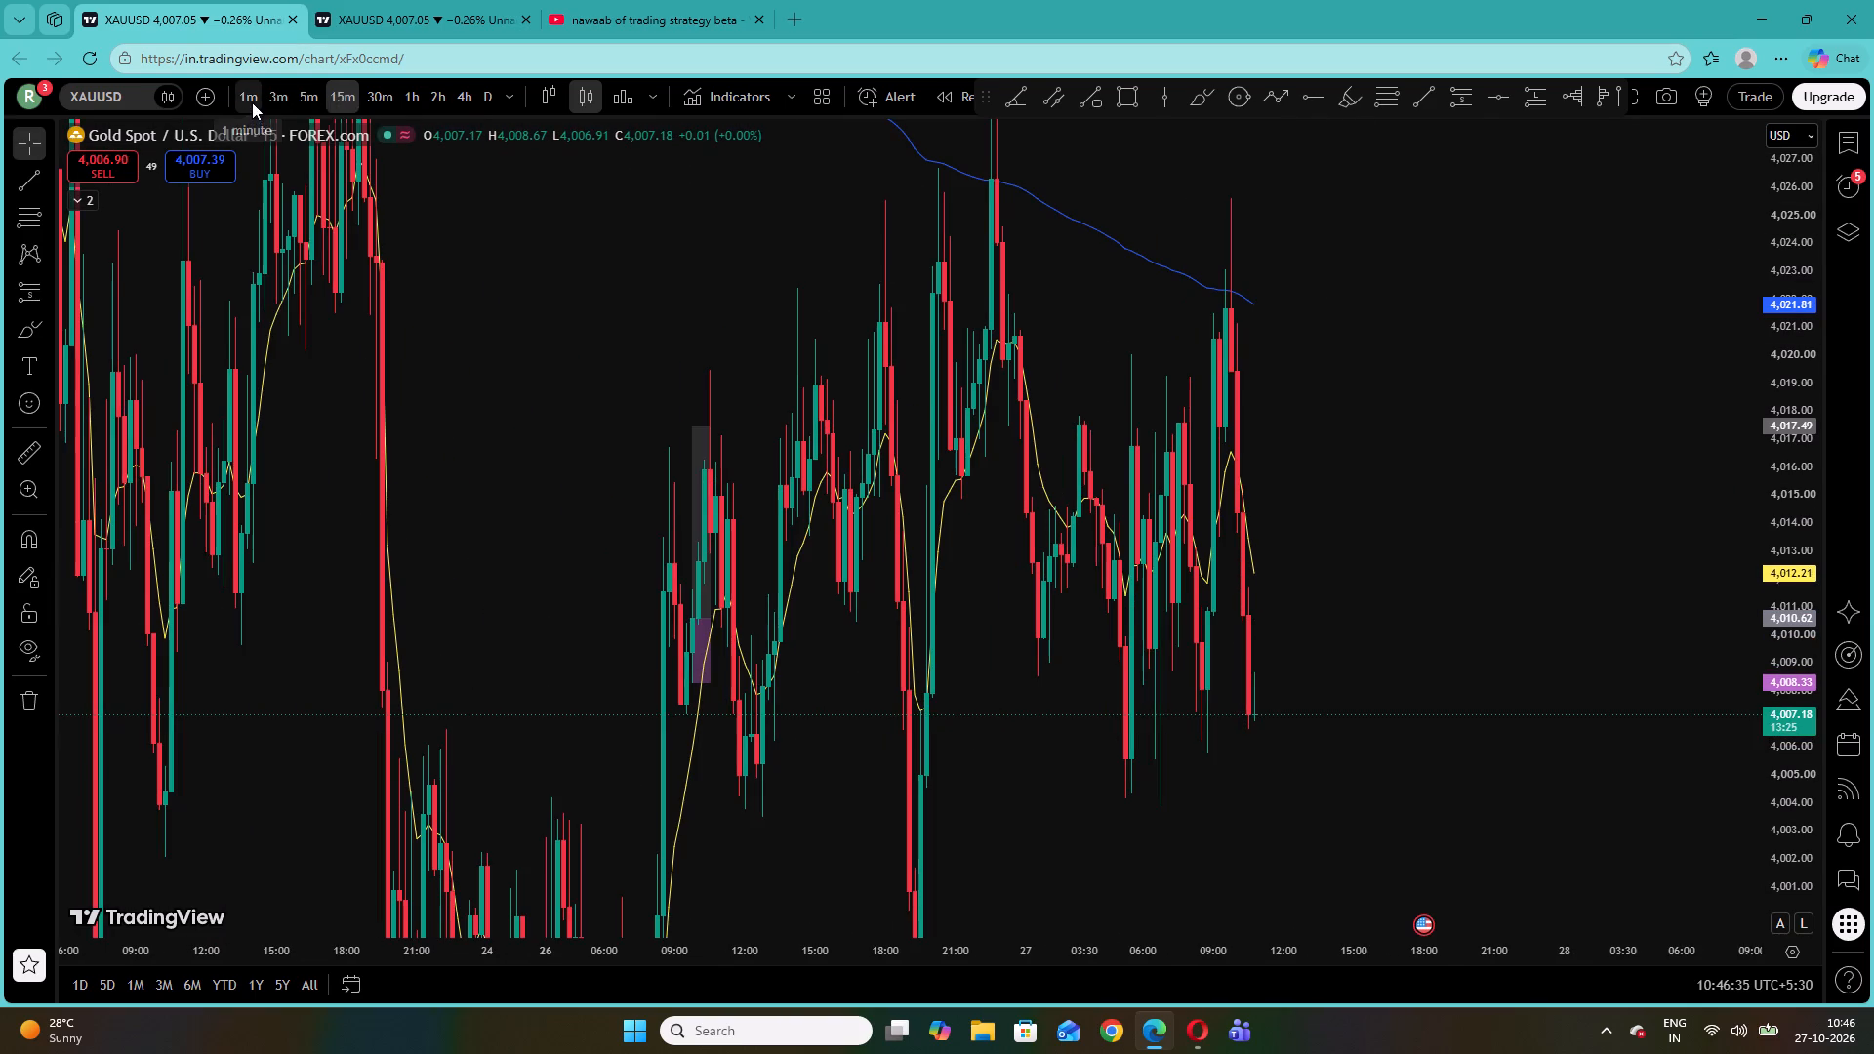
{"action": "left_click_drag", "start_coordinate": [1784, 652], "coordinate": [1754, 364]}
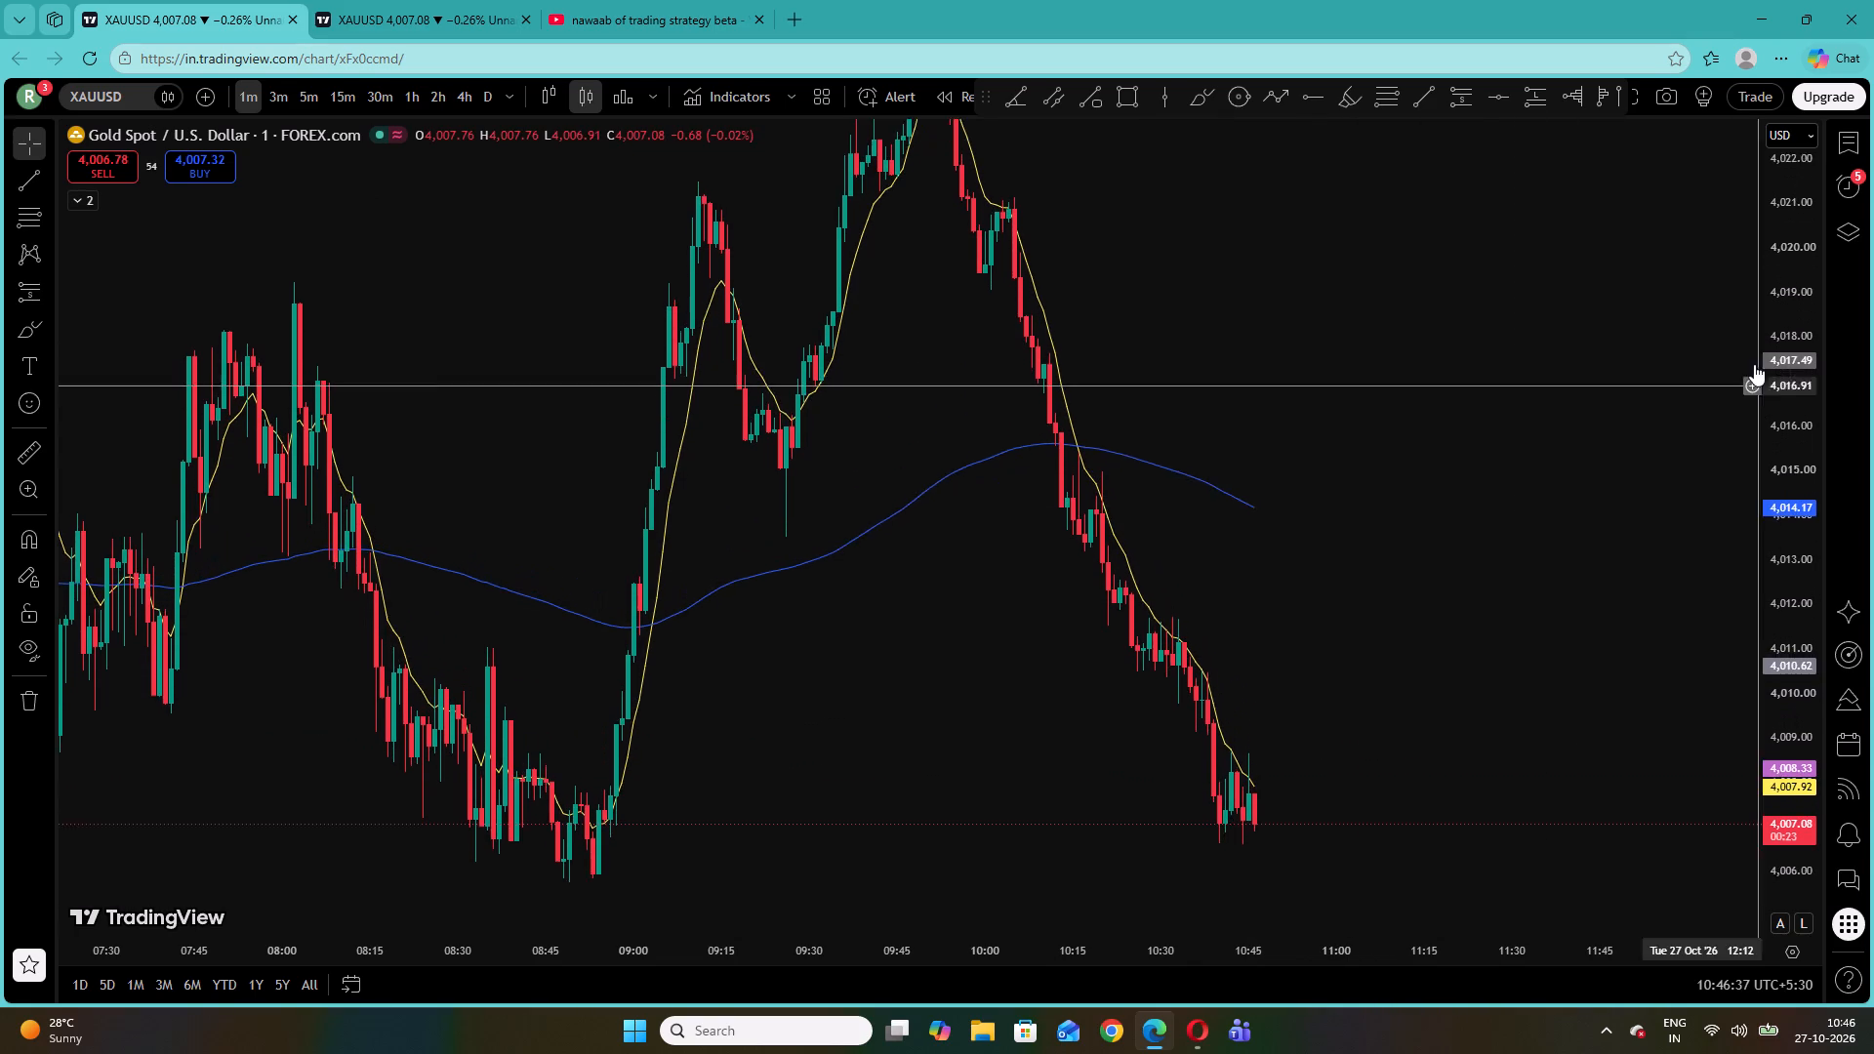
{"action": "left_click_drag", "start_coordinate": [1754, 364], "coordinate": [1752, 357]}
{"action": "left_click_drag", "start_coordinate": [1405, 471], "coordinate": [1480, 596]}
{"action": "left_click_drag", "start_coordinate": [1794, 518], "coordinate": [1762, 684]}
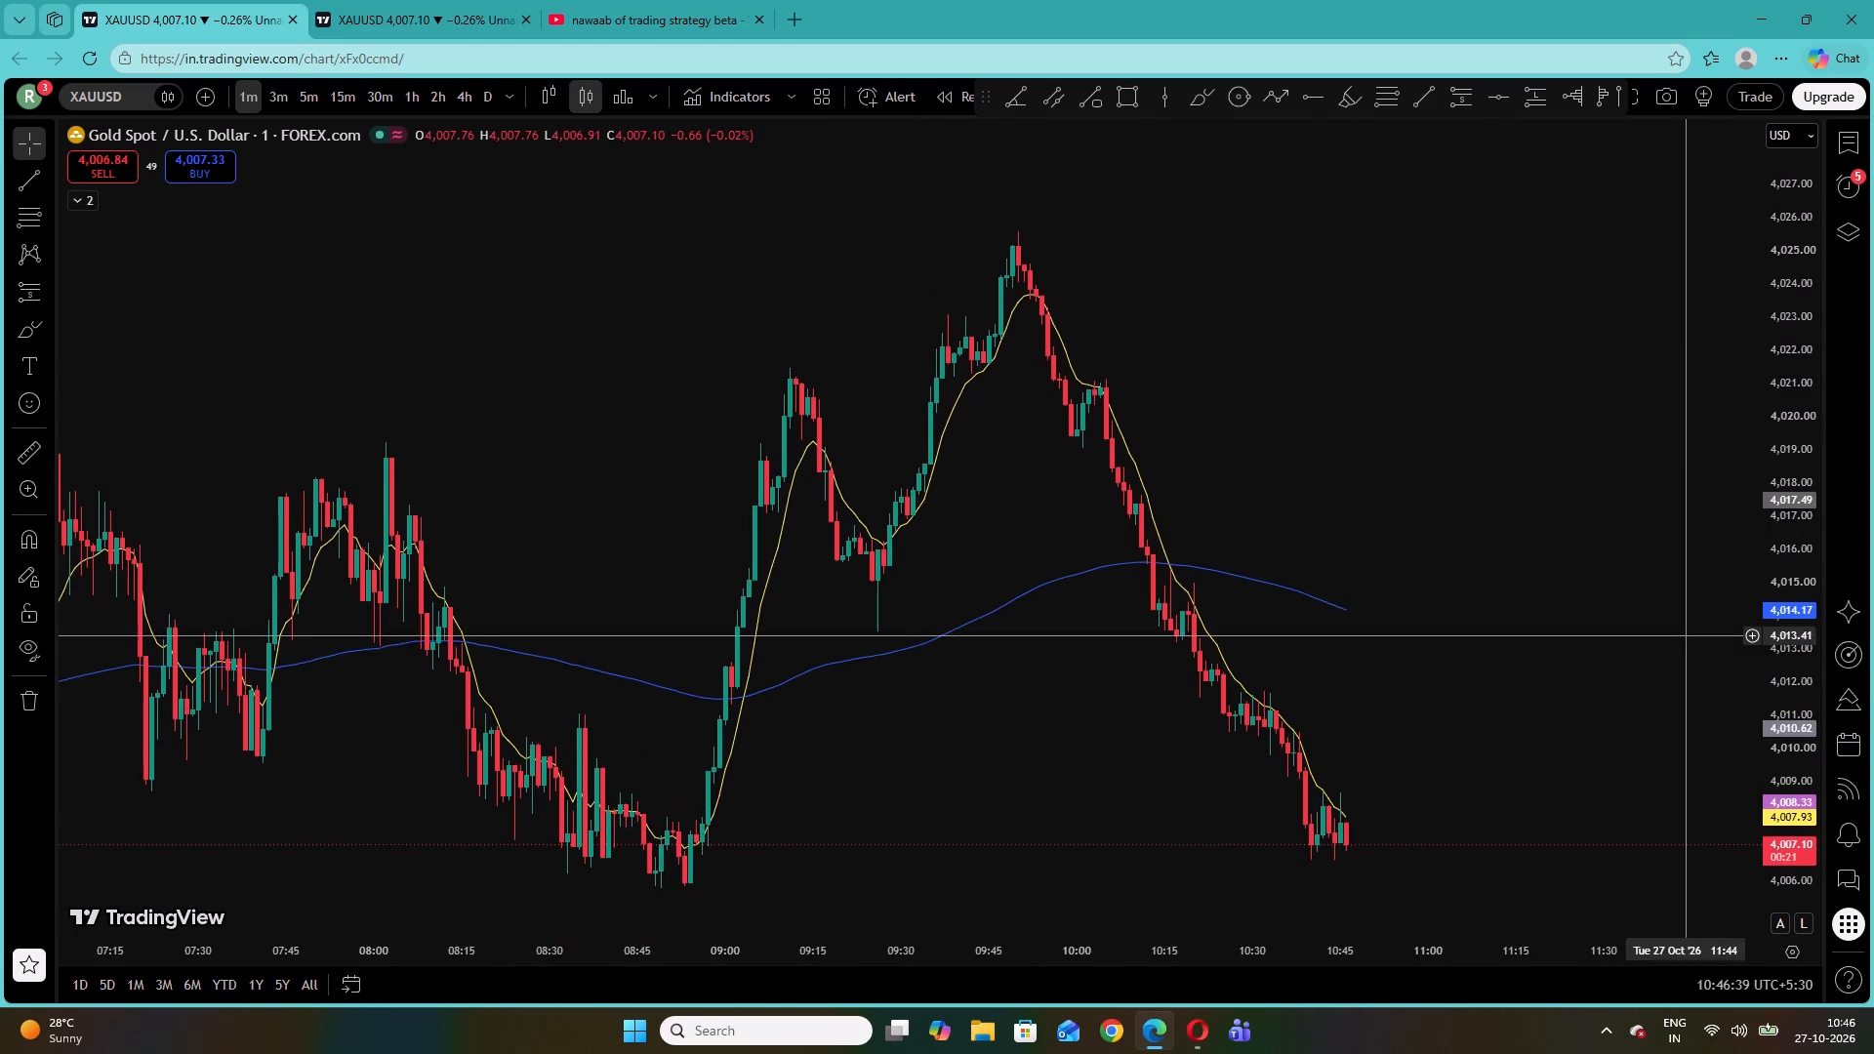
{"action": "left_click_drag", "start_coordinate": [1622, 640], "coordinate": [1485, 543]}
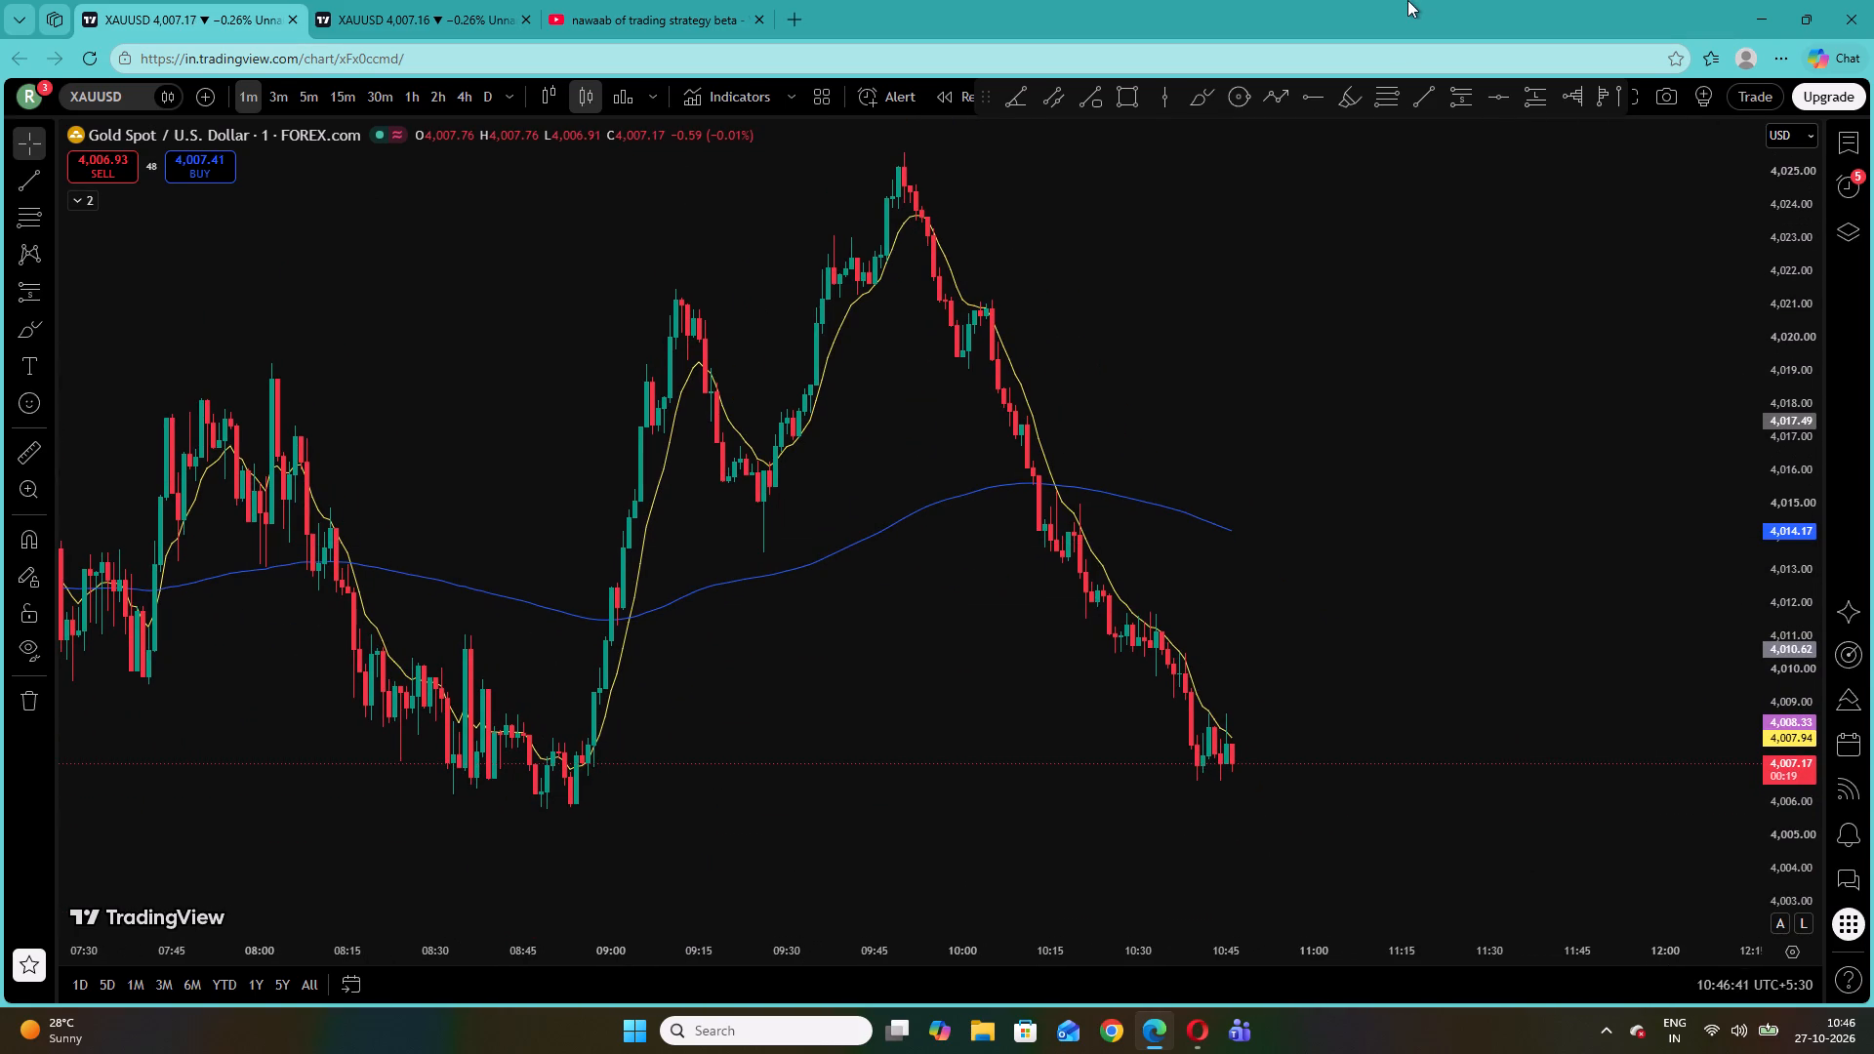
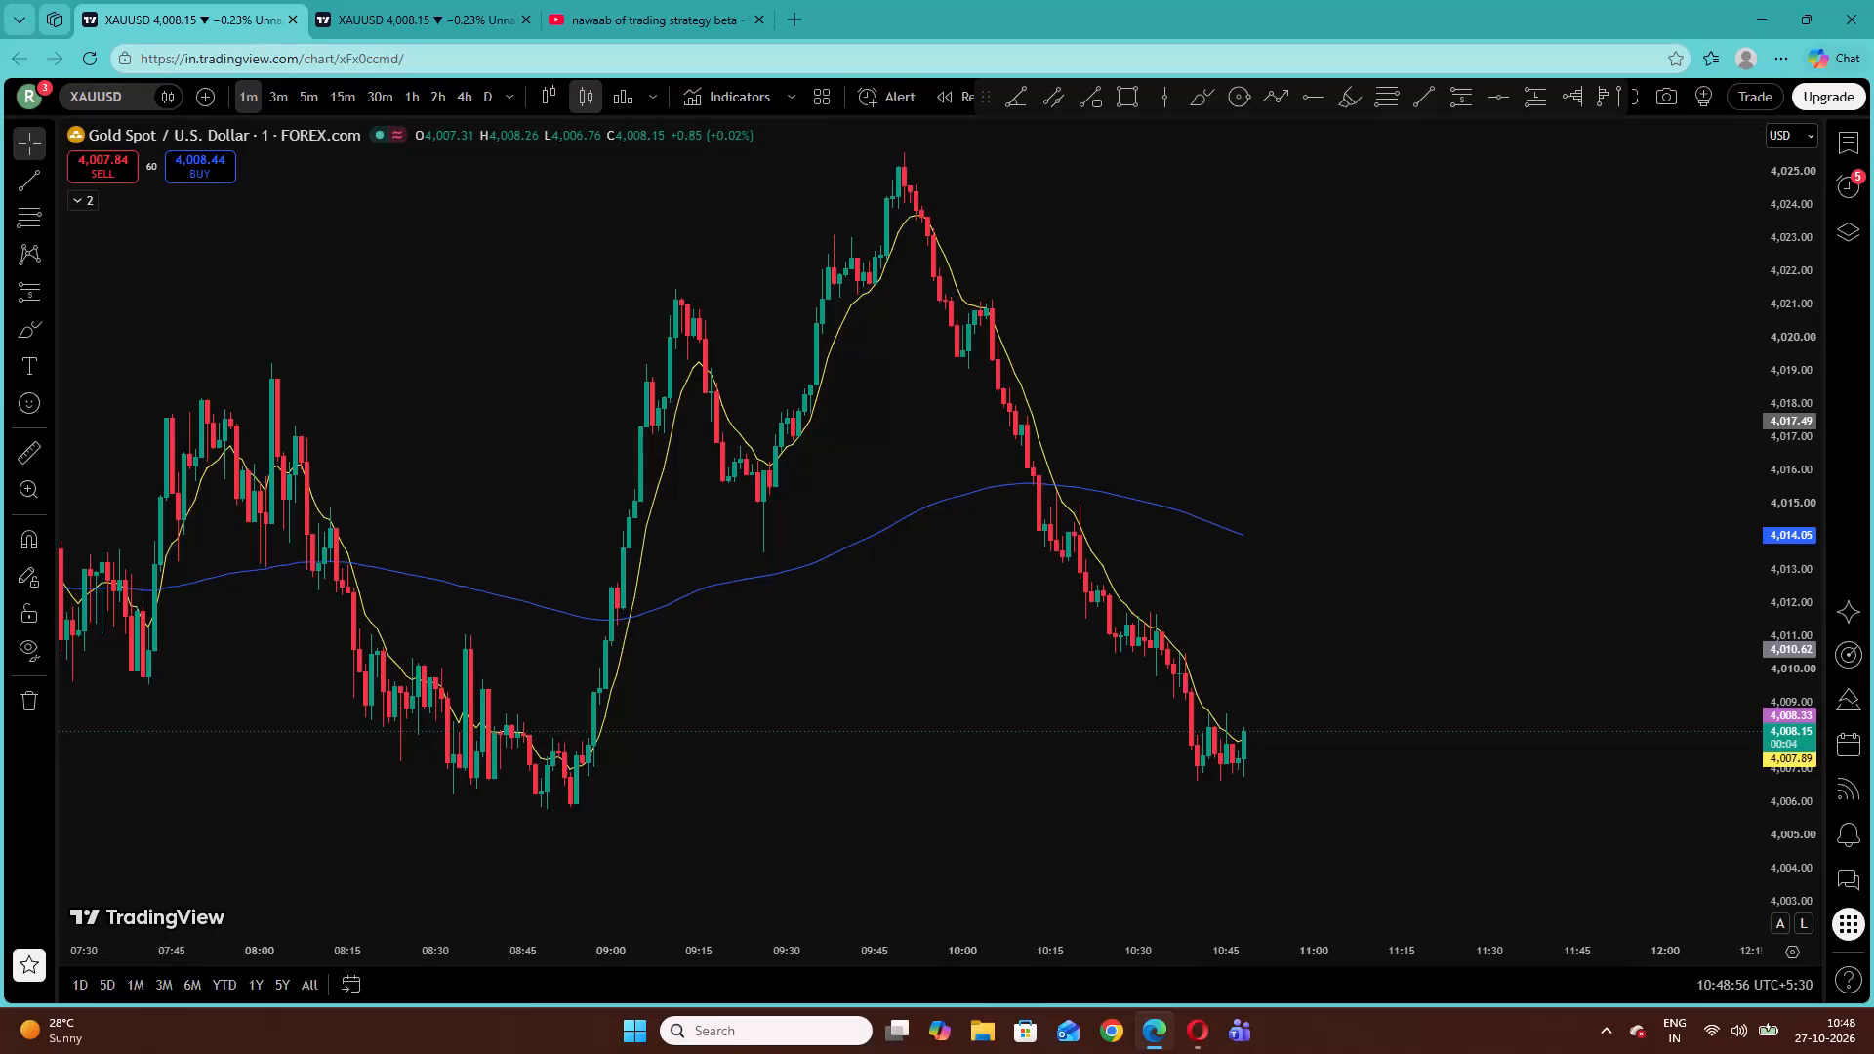
On the 5-minute chart, draw a rectangle zone over the recent lows from 08:35, spanning about 4,008.6 down to about 4,005.6.
{"action": "left_click", "coordinate": [307, 89]}
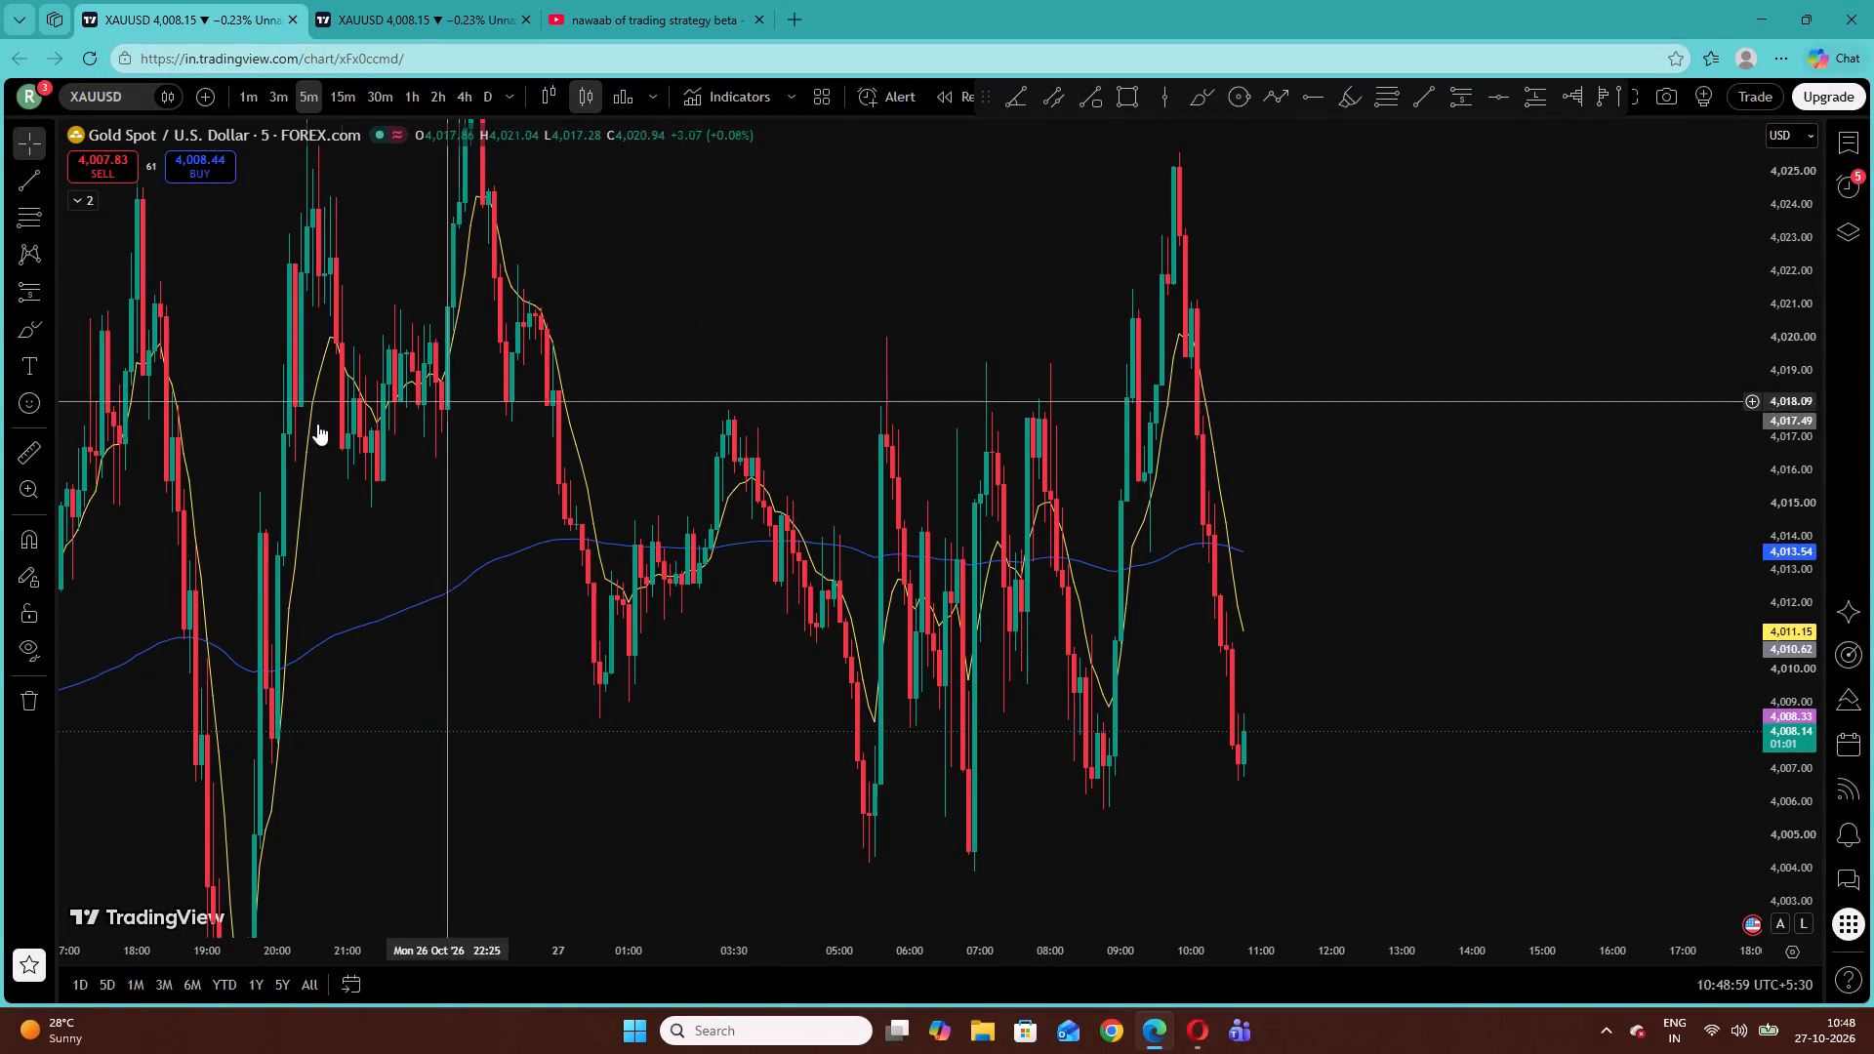
{"action": "left_click", "coordinate": [47, 328]}
{"action": "left_click", "coordinate": [135, 635]}
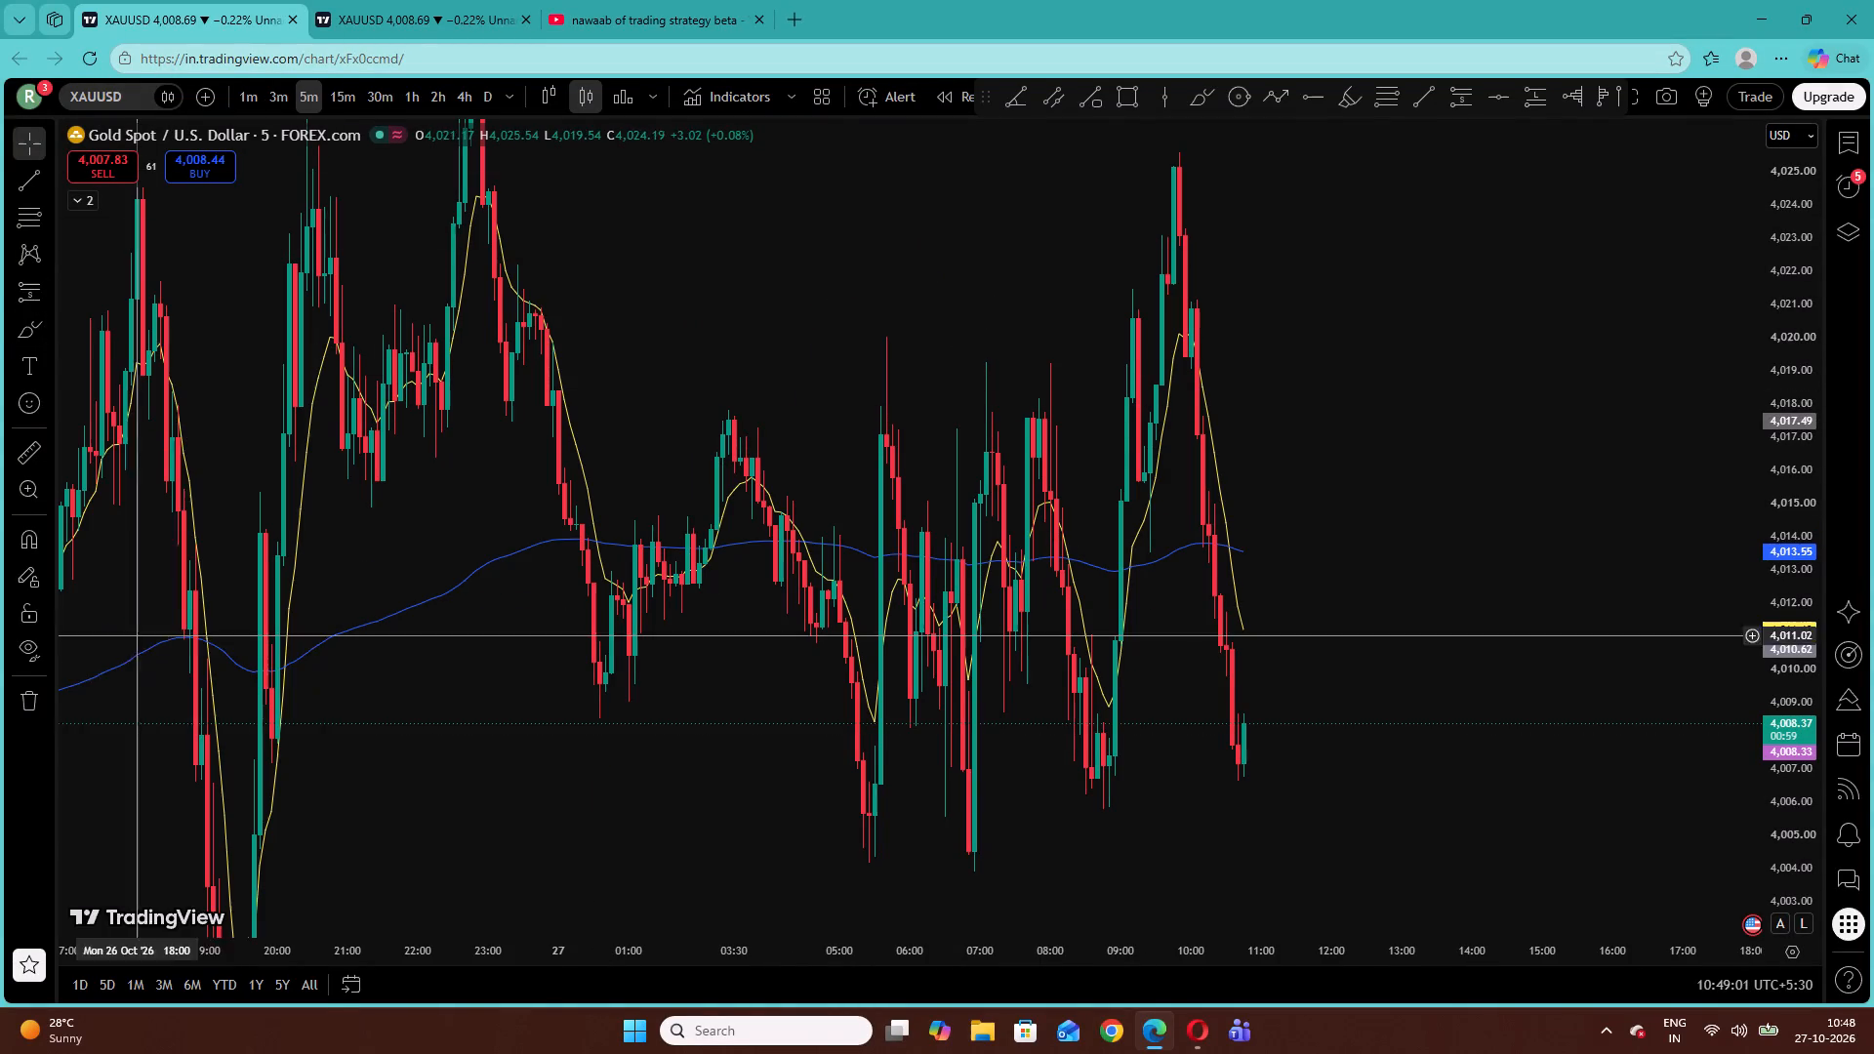
{"action": "left_click", "coordinate": [1093, 716]}
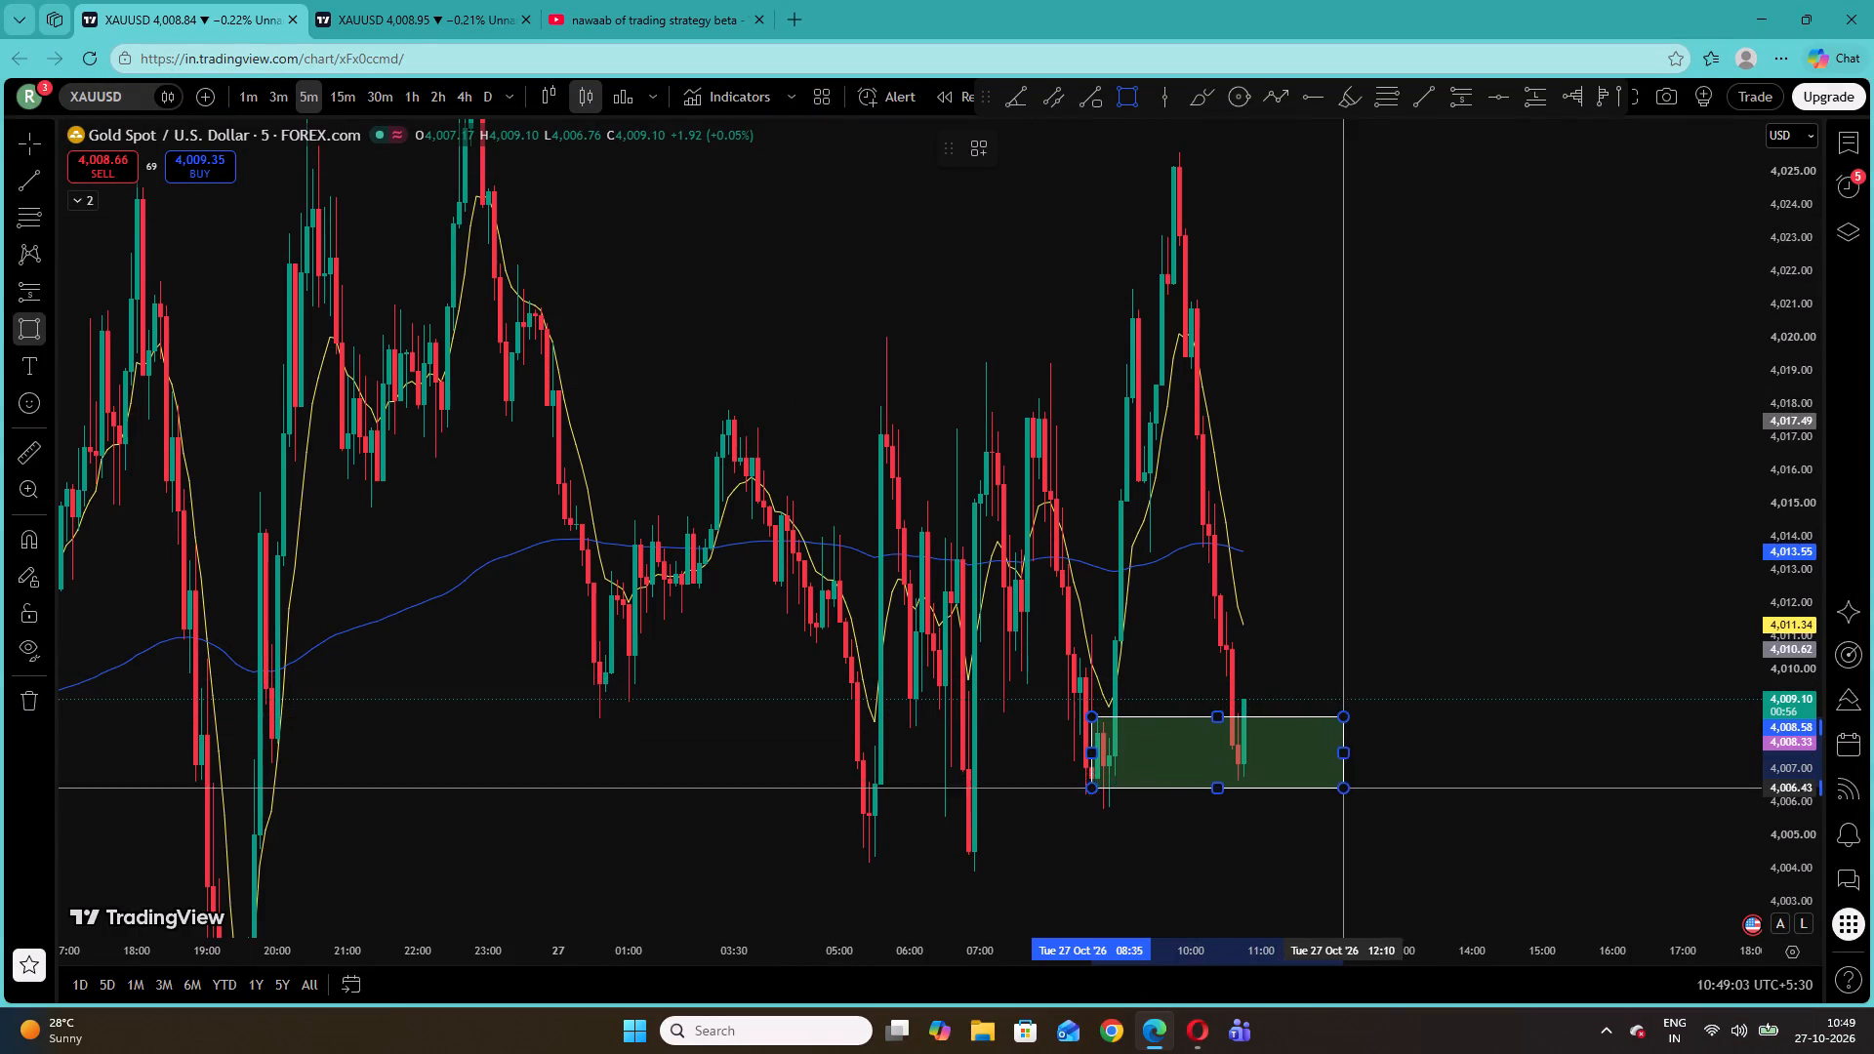
{"action": "left_click", "coordinate": [1348, 813]}
{"action": "left_click", "coordinate": [1327, 569]}
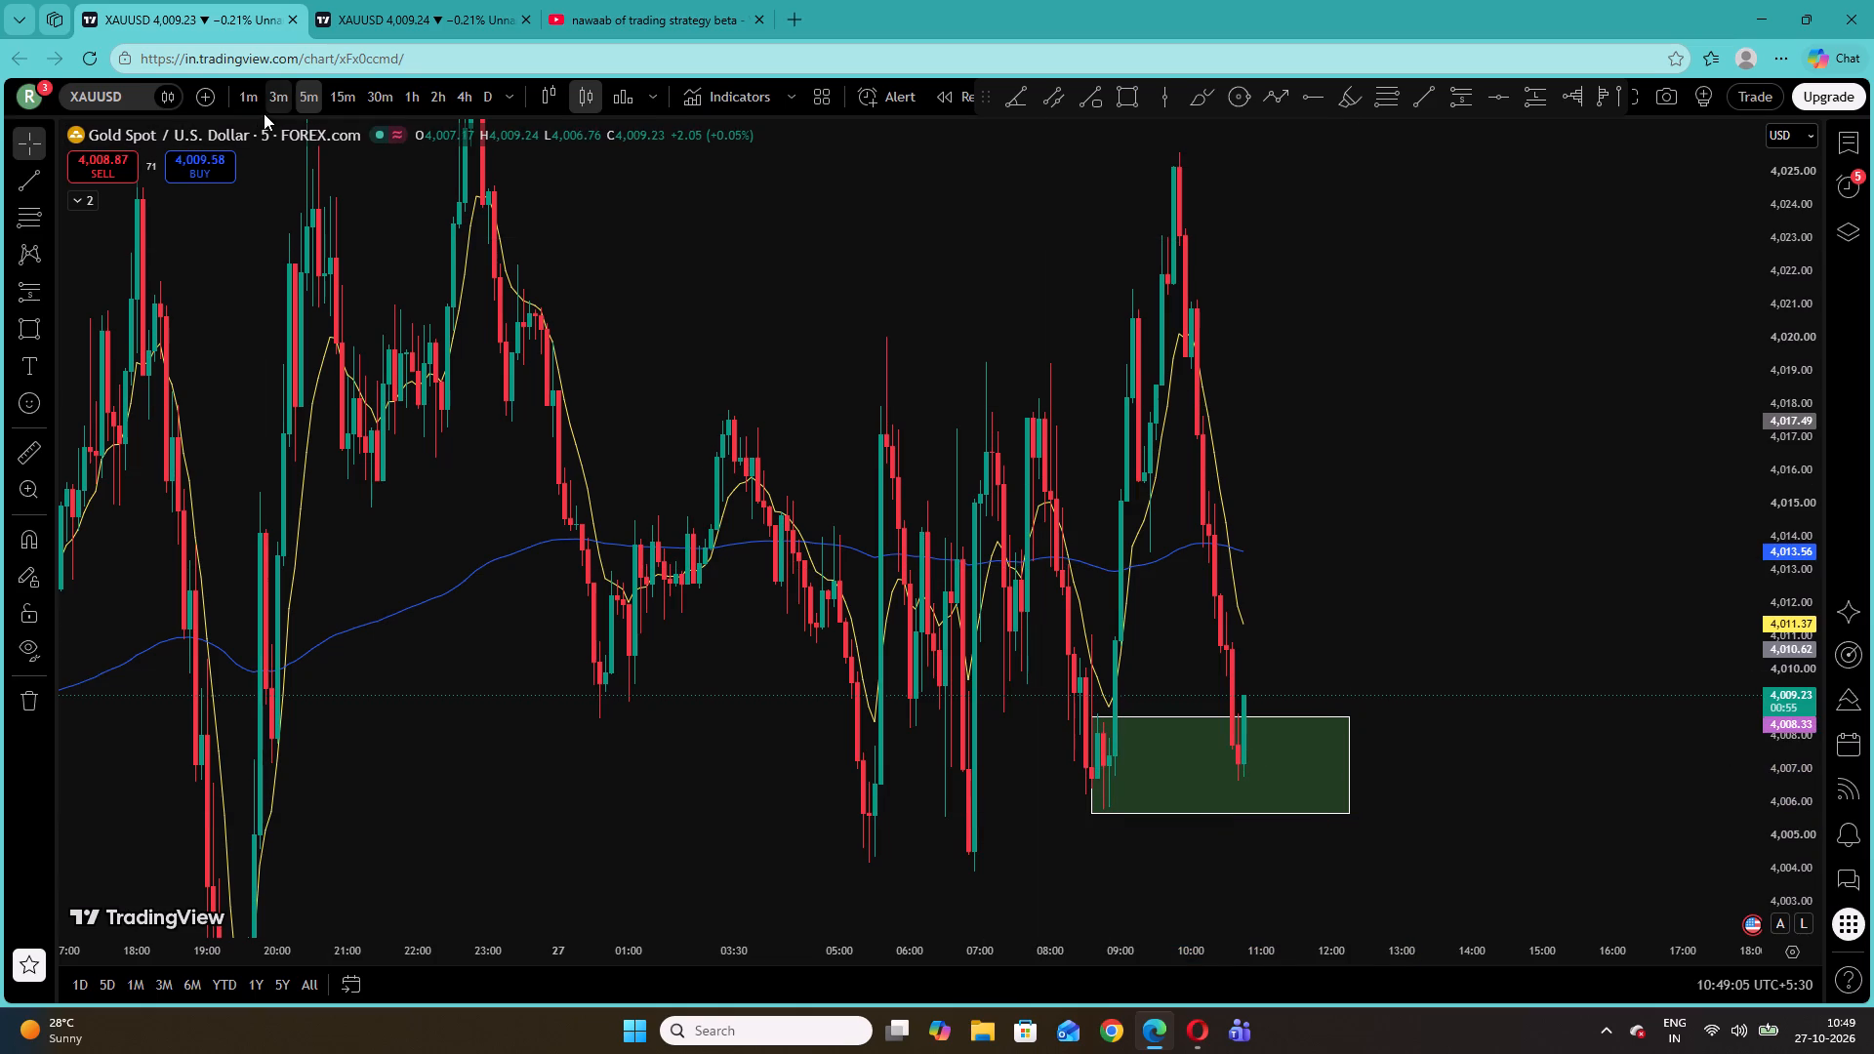
Return to the 1-minute chart to examine price against the green support zone.
{"action": "left_click", "coordinate": [254, 100]}
{"action": "left_click_drag", "start_coordinate": [1406, 586], "coordinate": [1294, 520]}
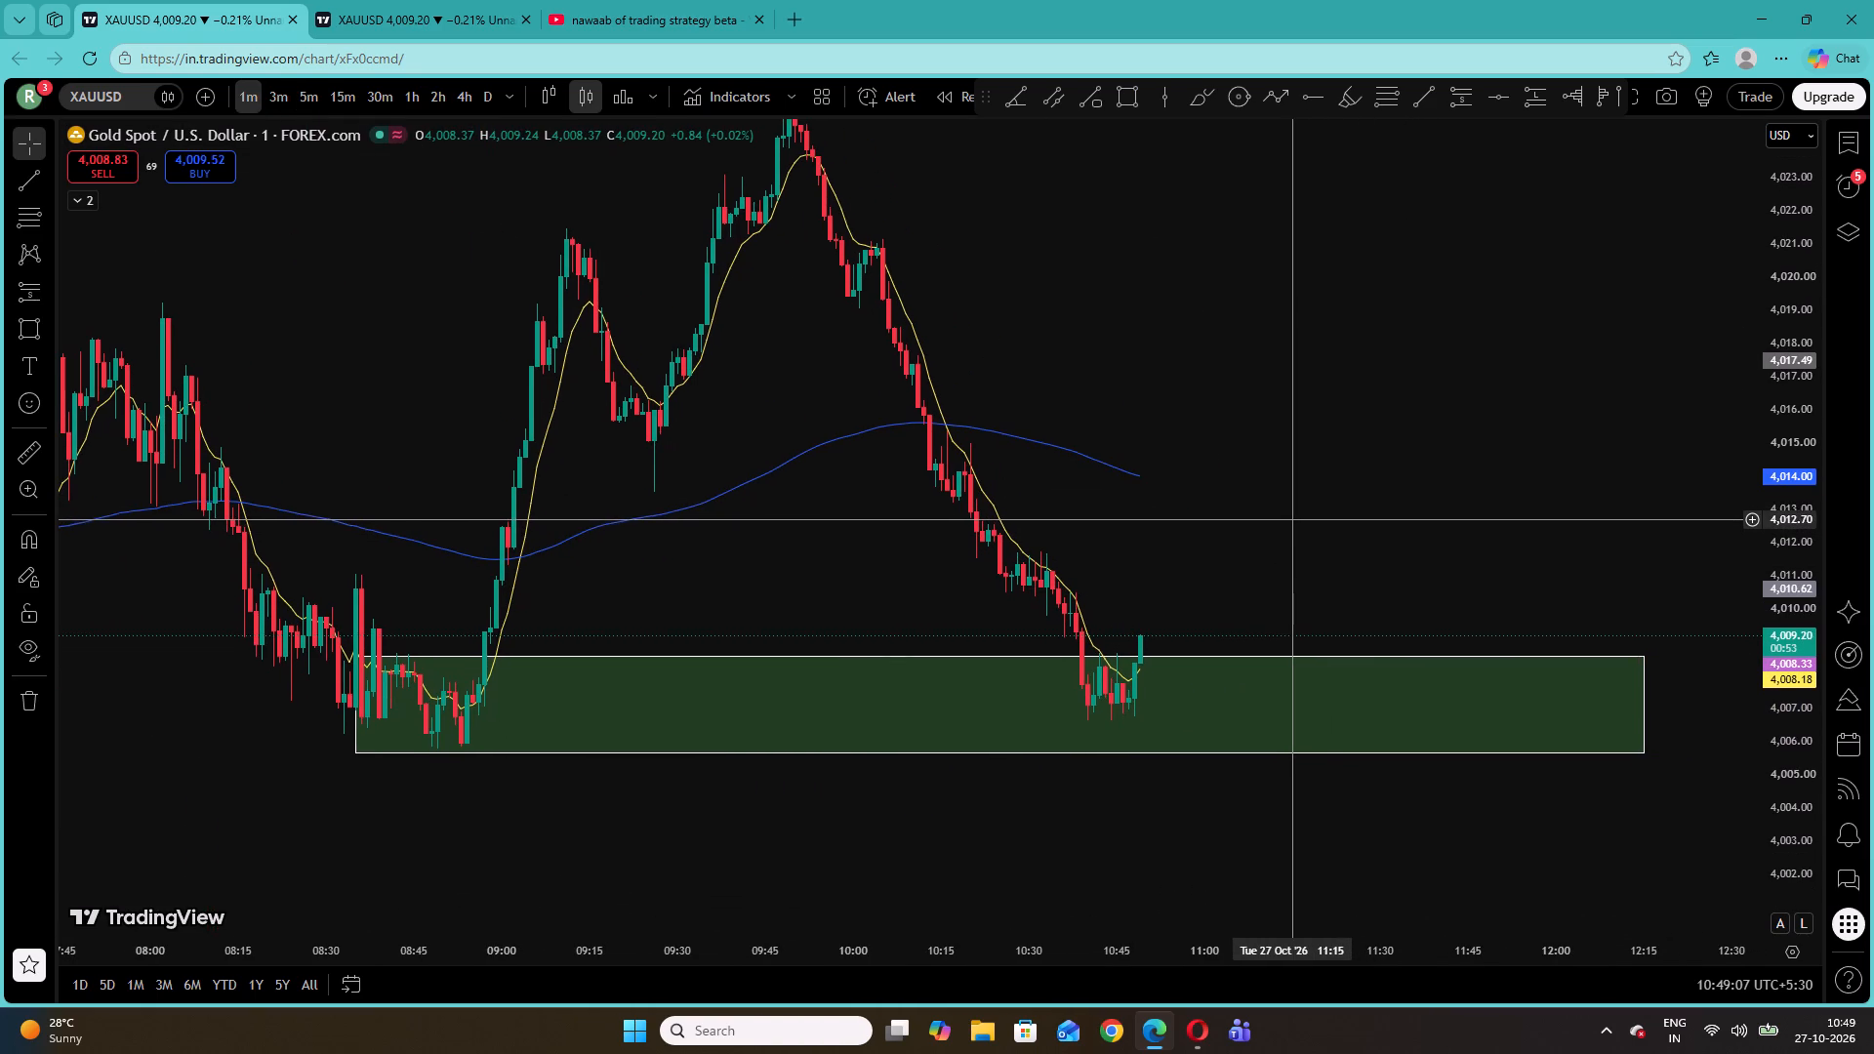
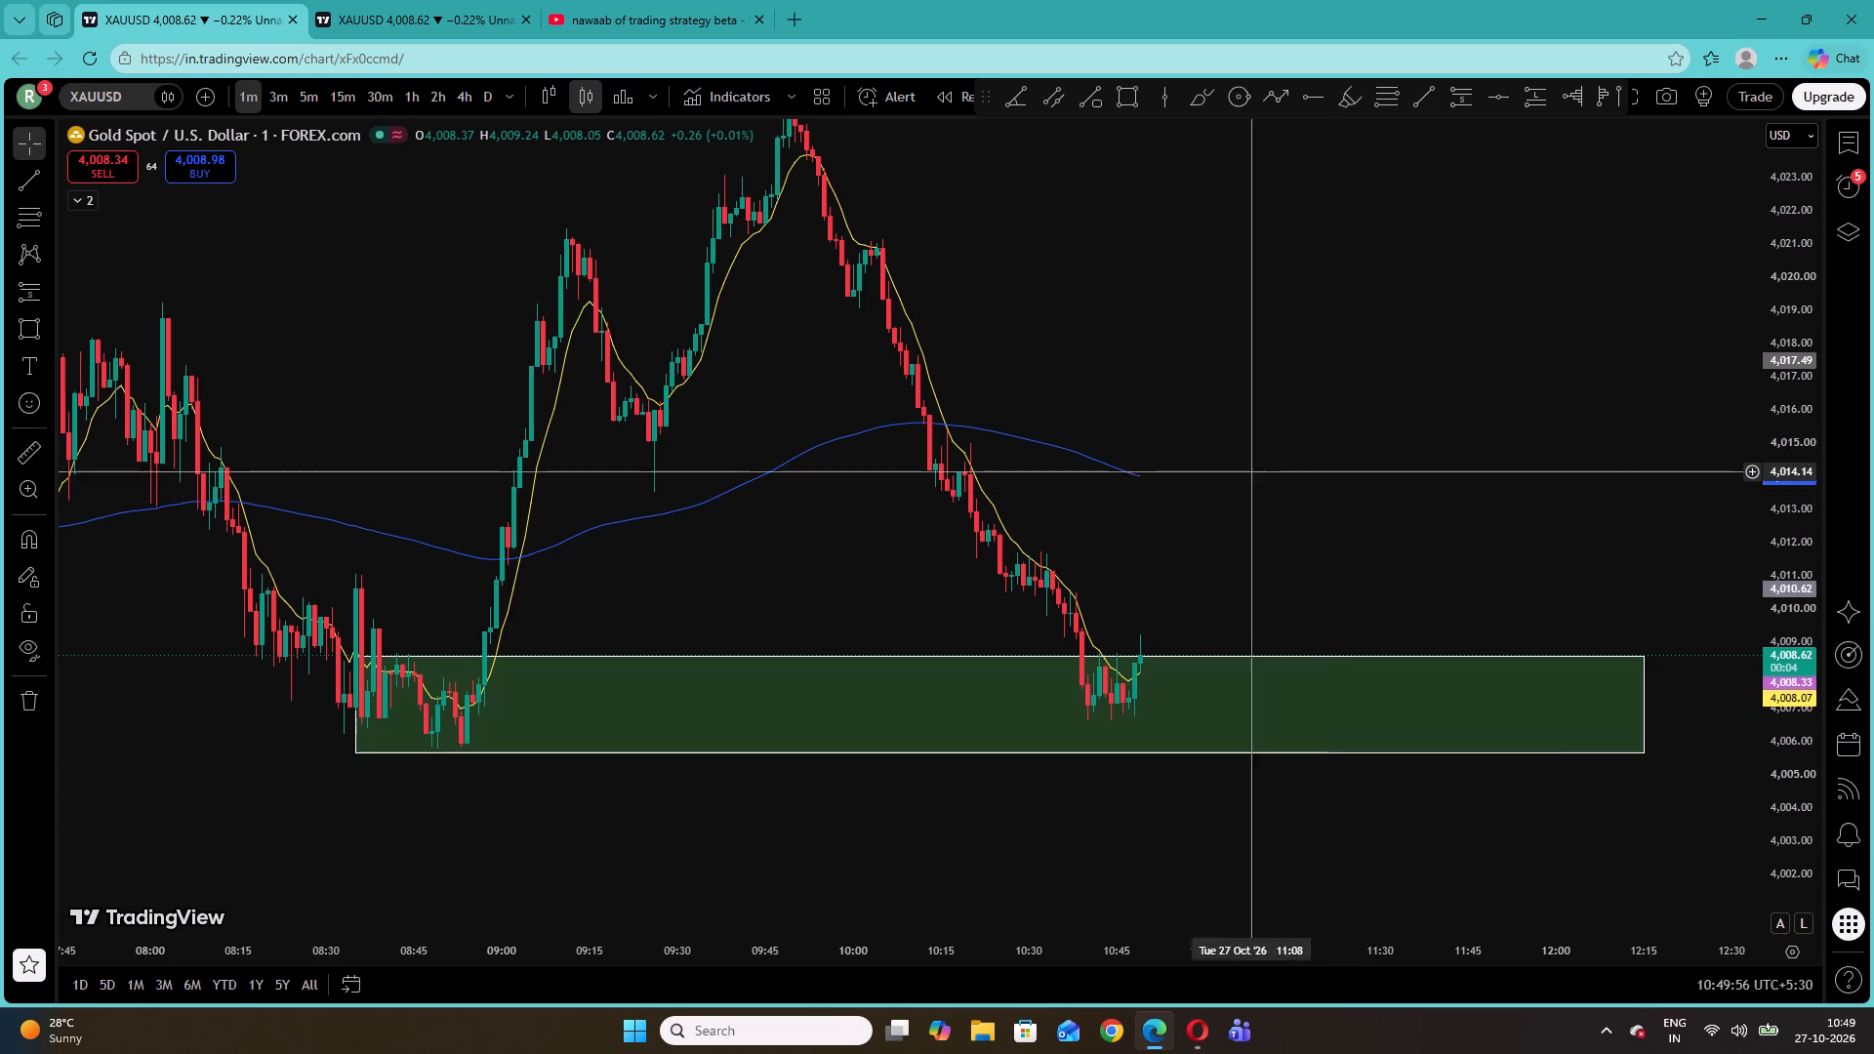
Compare the 5-minute chart with the 1-minute chart, examining the latest 1-minute candles closely around the green support zone.
{"action": "left_click", "coordinate": [316, 95]}
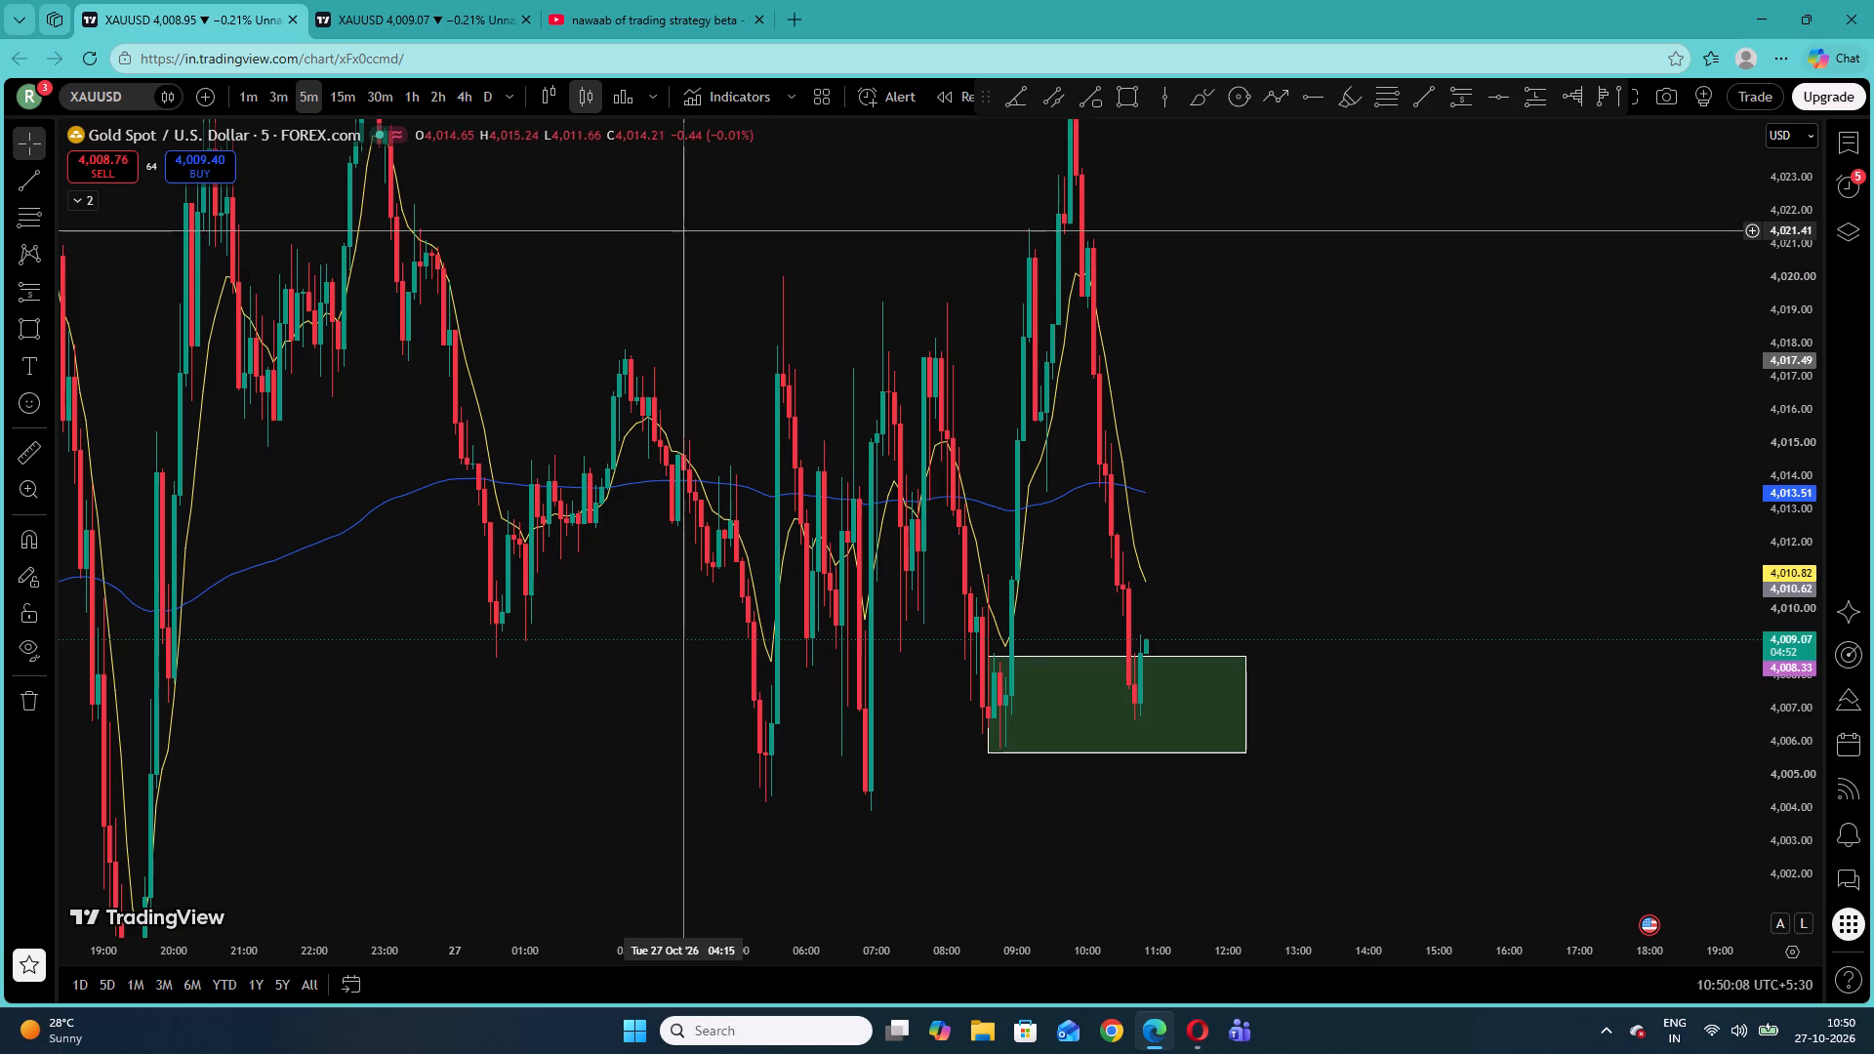
{"action": "left_click", "coordinate": [239, 100]}
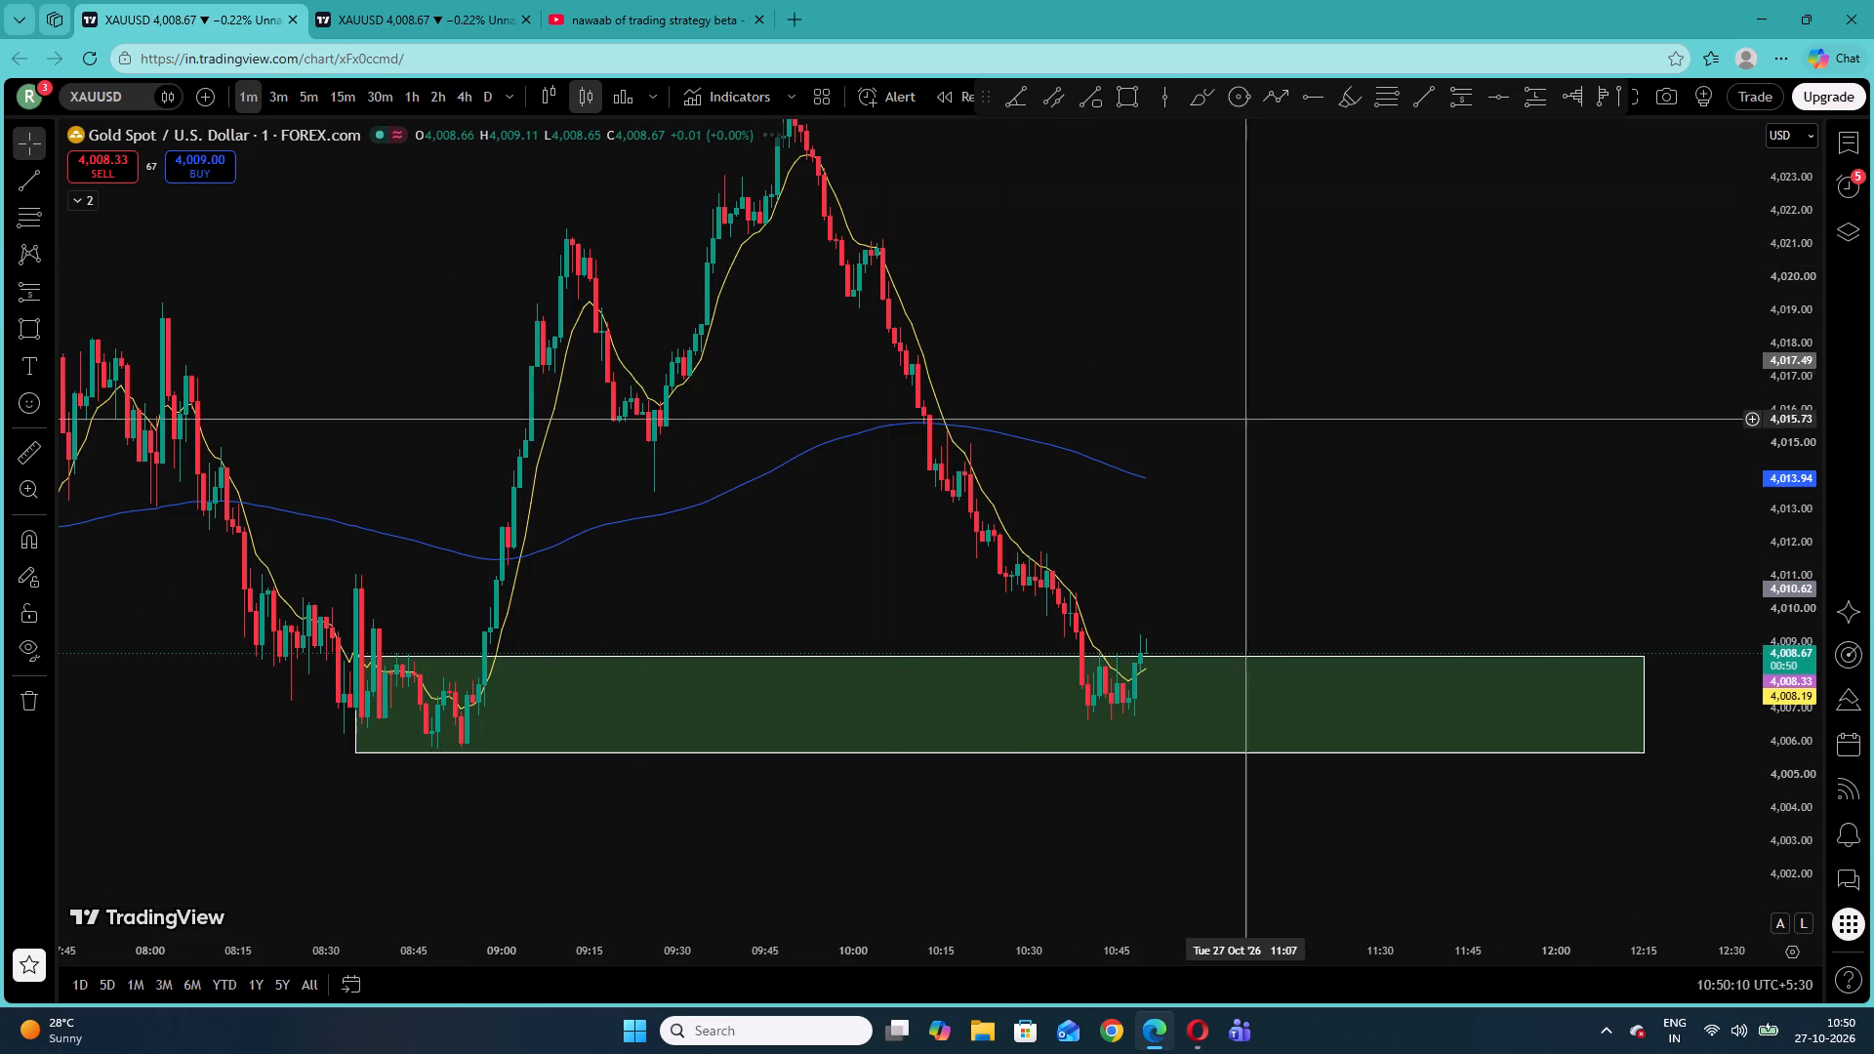
{"action": "left_click_drag", "start_coordinate": [1778, 650], "coordinate": [1781, 601]}
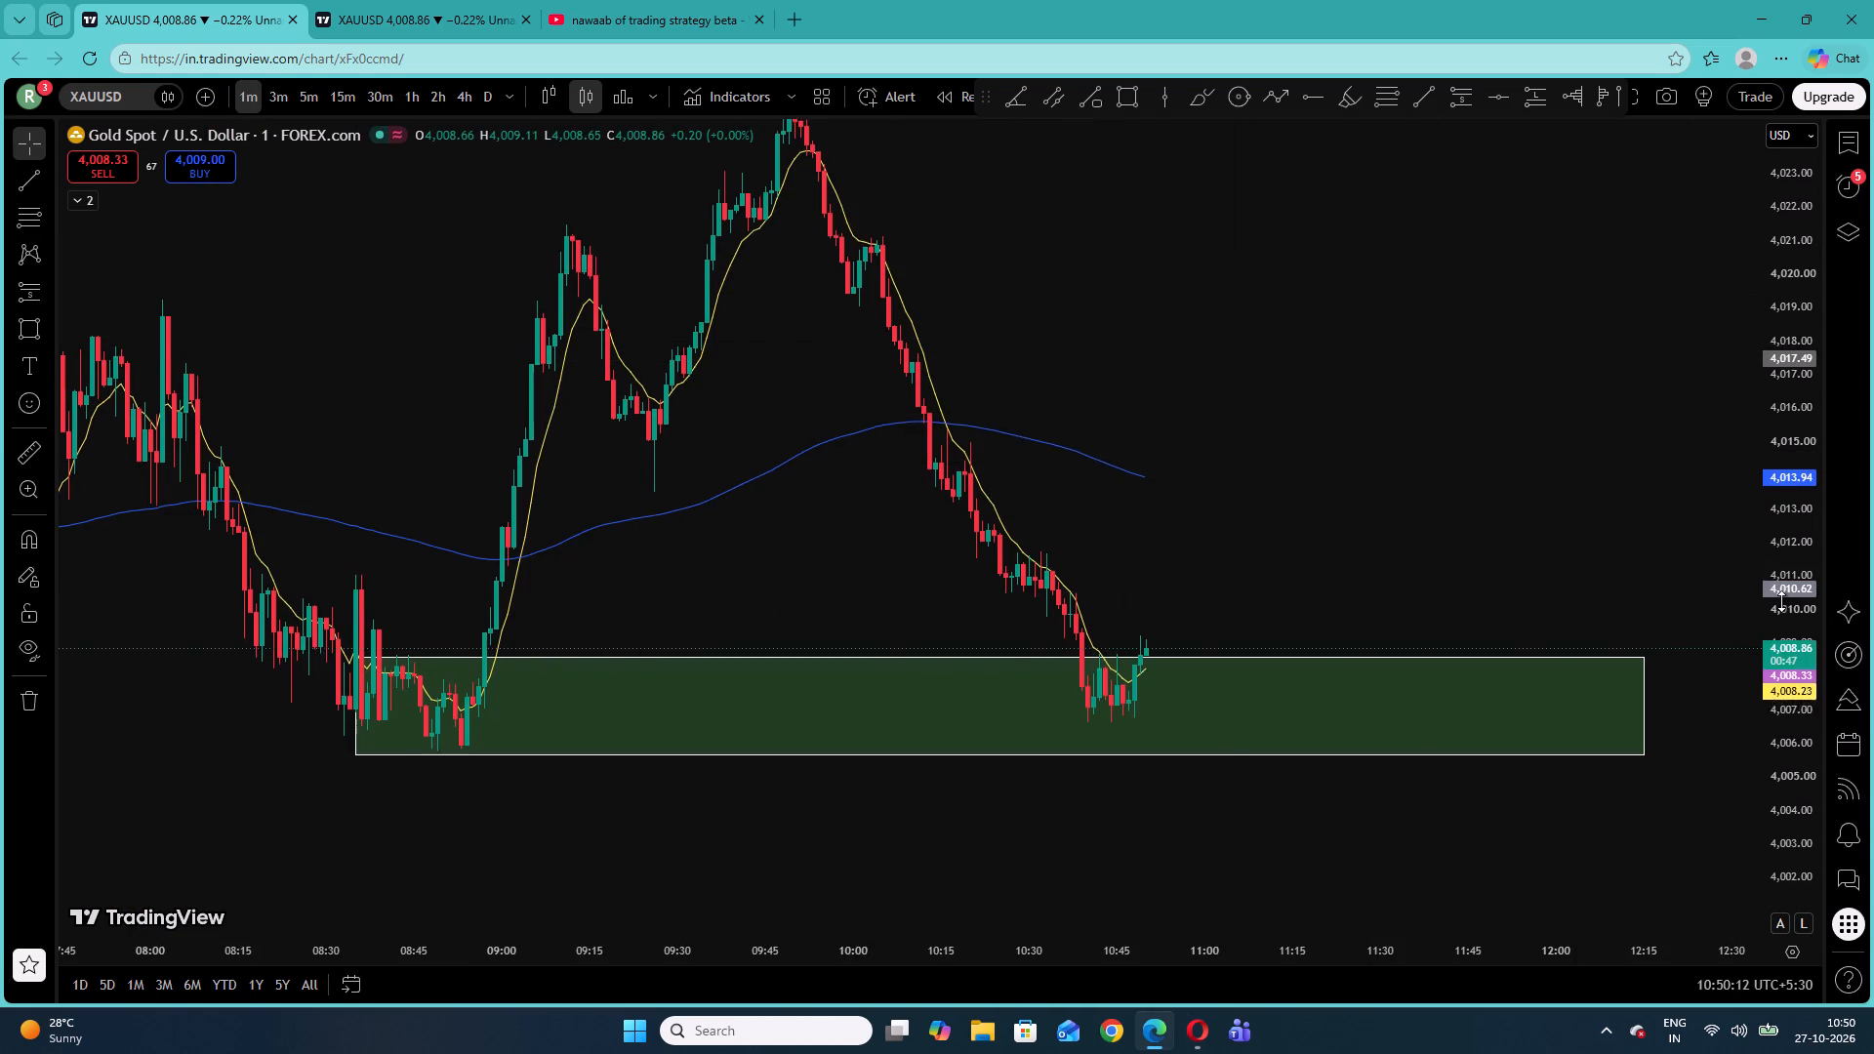
{"action": "left_click_drag", "start_coordinate": [1781, 601], "coordinate": [1739, 316]}
{"action": "left_click_drag", "start_coordinate": [1170, 231], "coordinate": [1312, 293]}
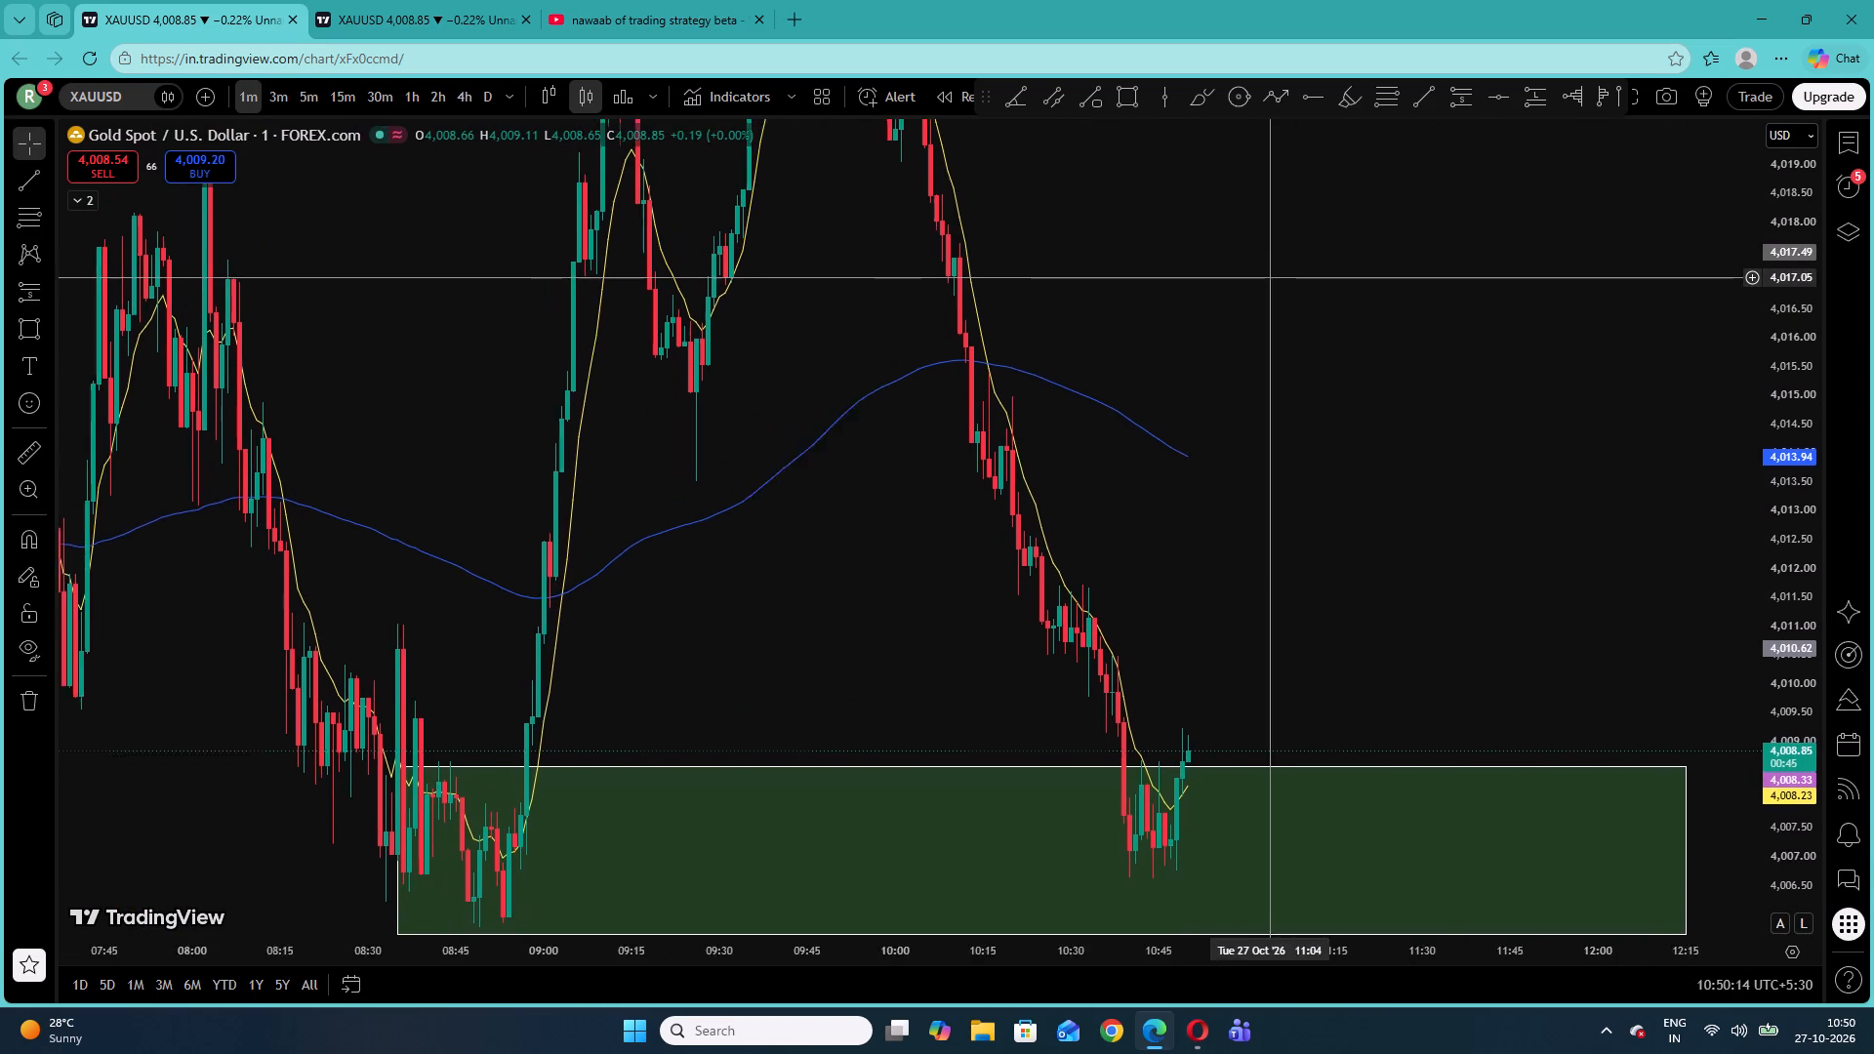
{"action": "left_click_drag", "start_coordinate": [1312, 293], "coordinate": [1368, 308]}
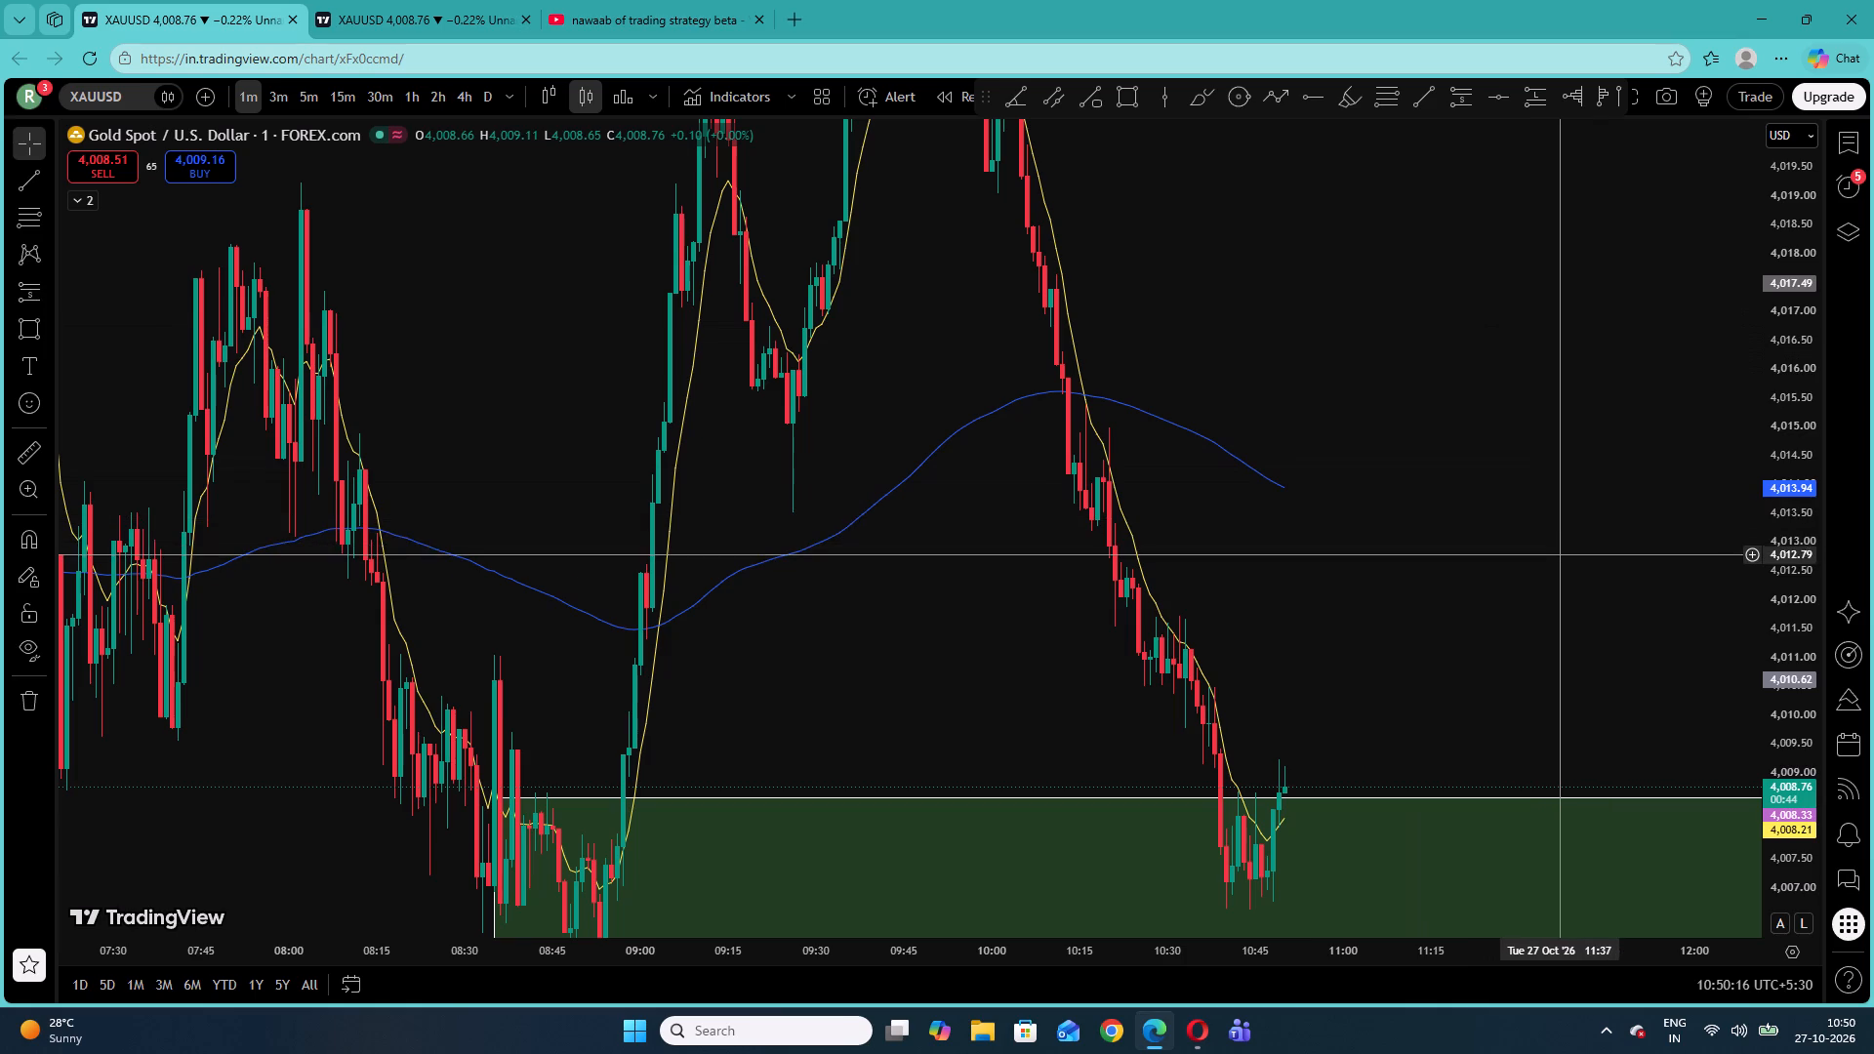
{"action": "left_click_drag", "start_coordinate": [1564, 554], "coordinate": [1549, 471]}
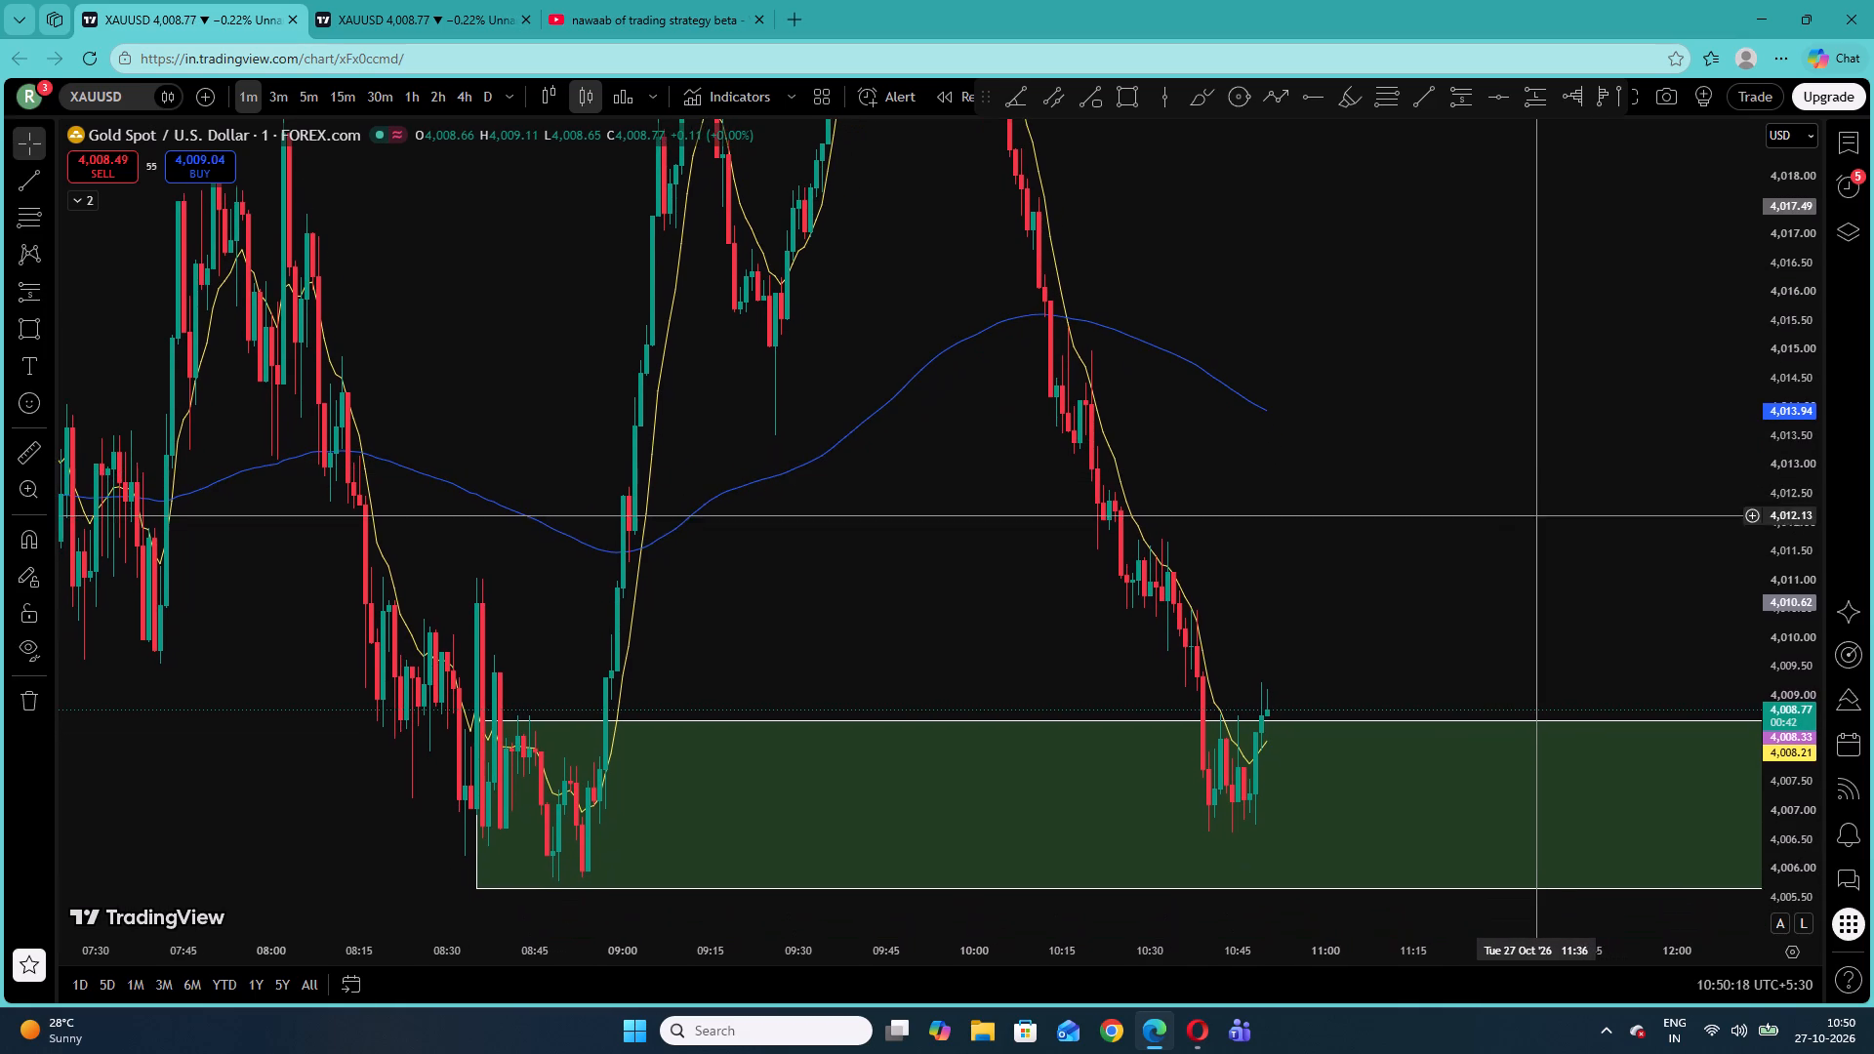
{"action": "left_click_drag", "start_coordinate": [1772, 548], "coordinate": [1786, 589]}
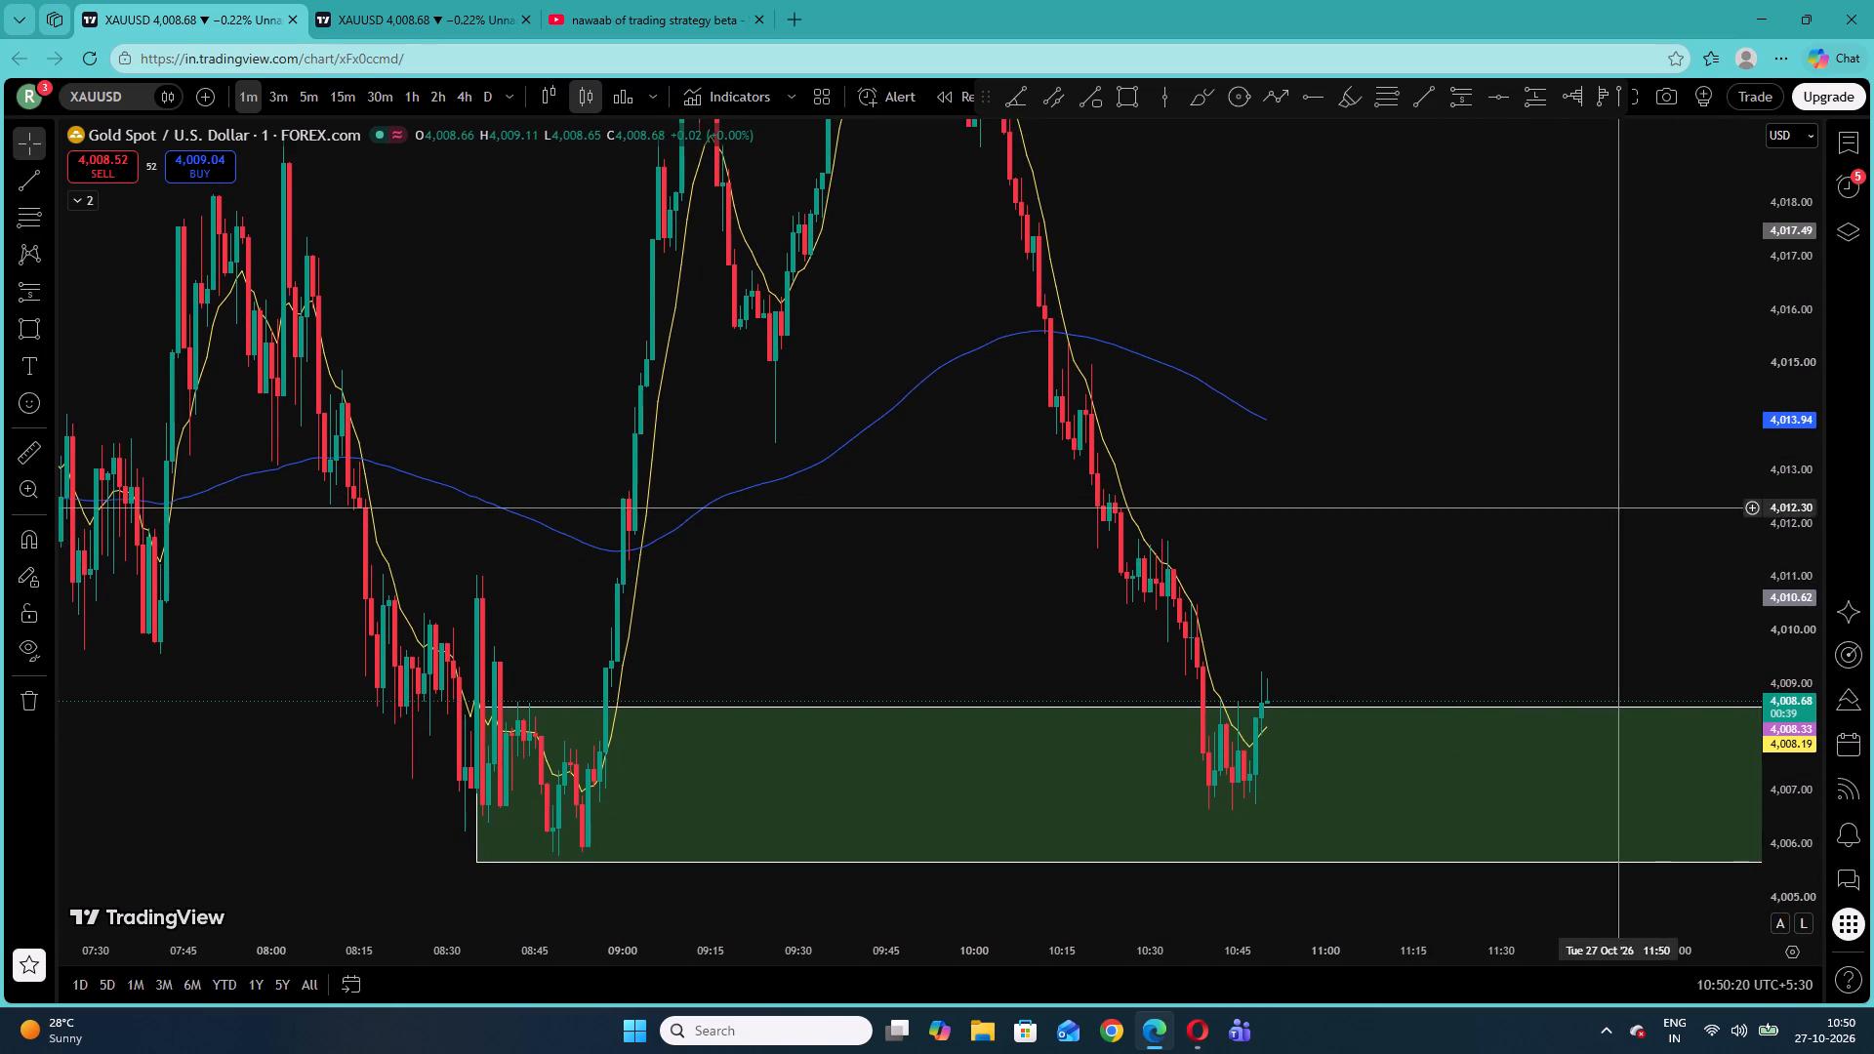
{"action": "left_click_drag", "start_coordinate": [1617, 507], "coordinate": [1583, 529]}
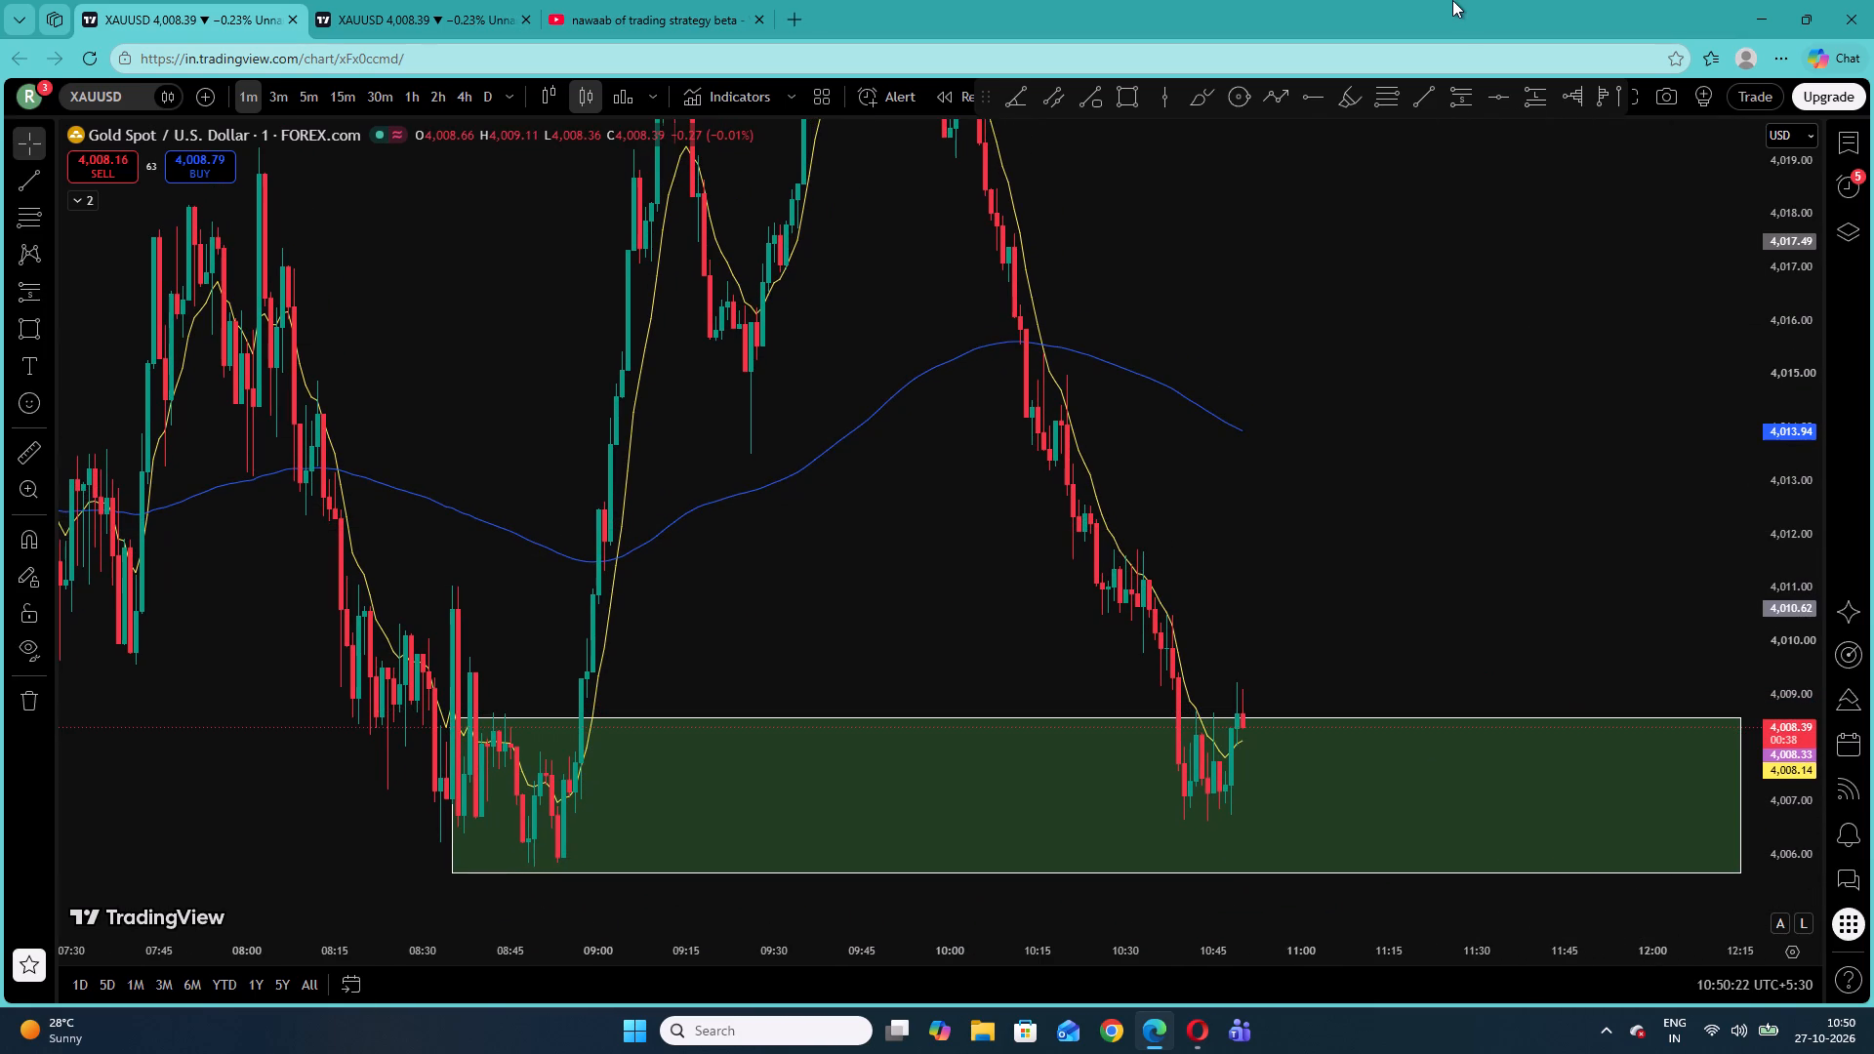
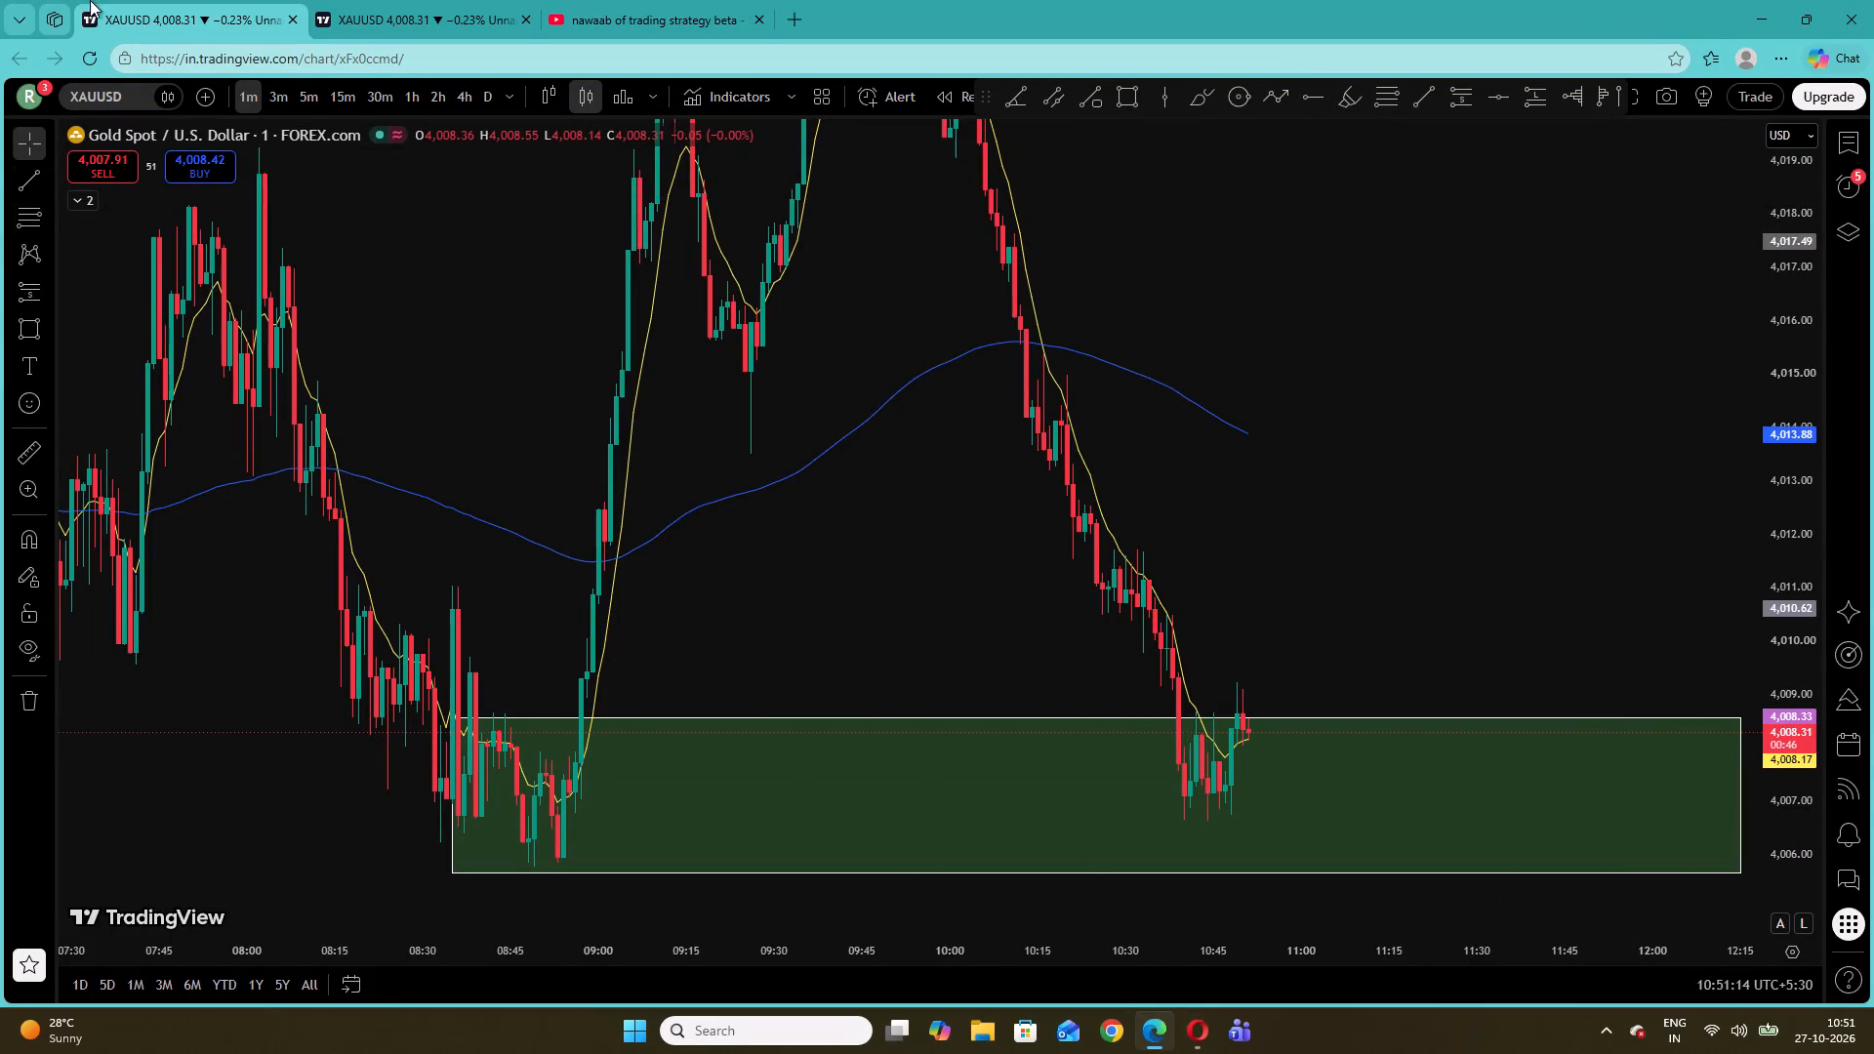
Review the 1-minute XAUUSD chart from the earlier swing high and EMA 200 down to the latest candles at the green support zone.
{"action": "left_click_drag", "start_coordinate": [821, 389], "coordinate": [759, 710]}
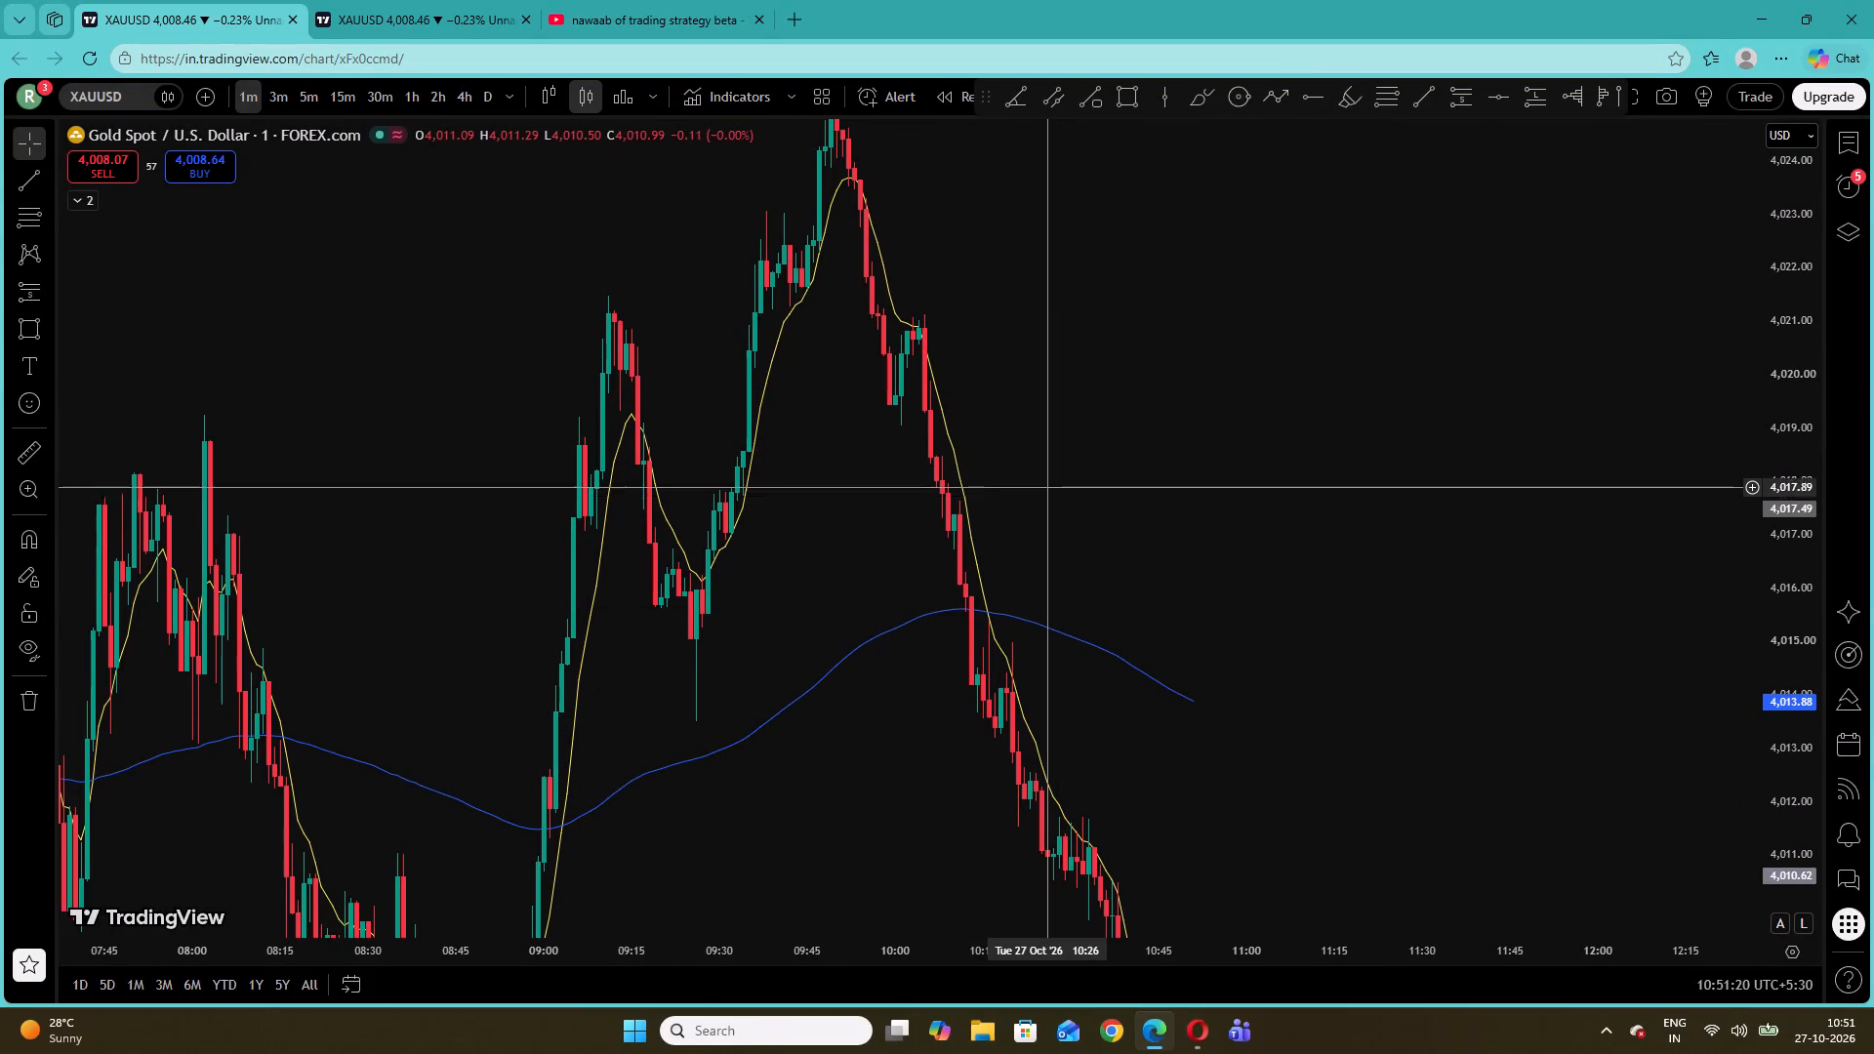
{"action": "left_click_drag", "start_coordinate": [1061, 444], "coordinate": [998, 296]}
{"action": "left_click_drag", "start_coordinate": [1166, 747], "coordinate": [1144, 611]}
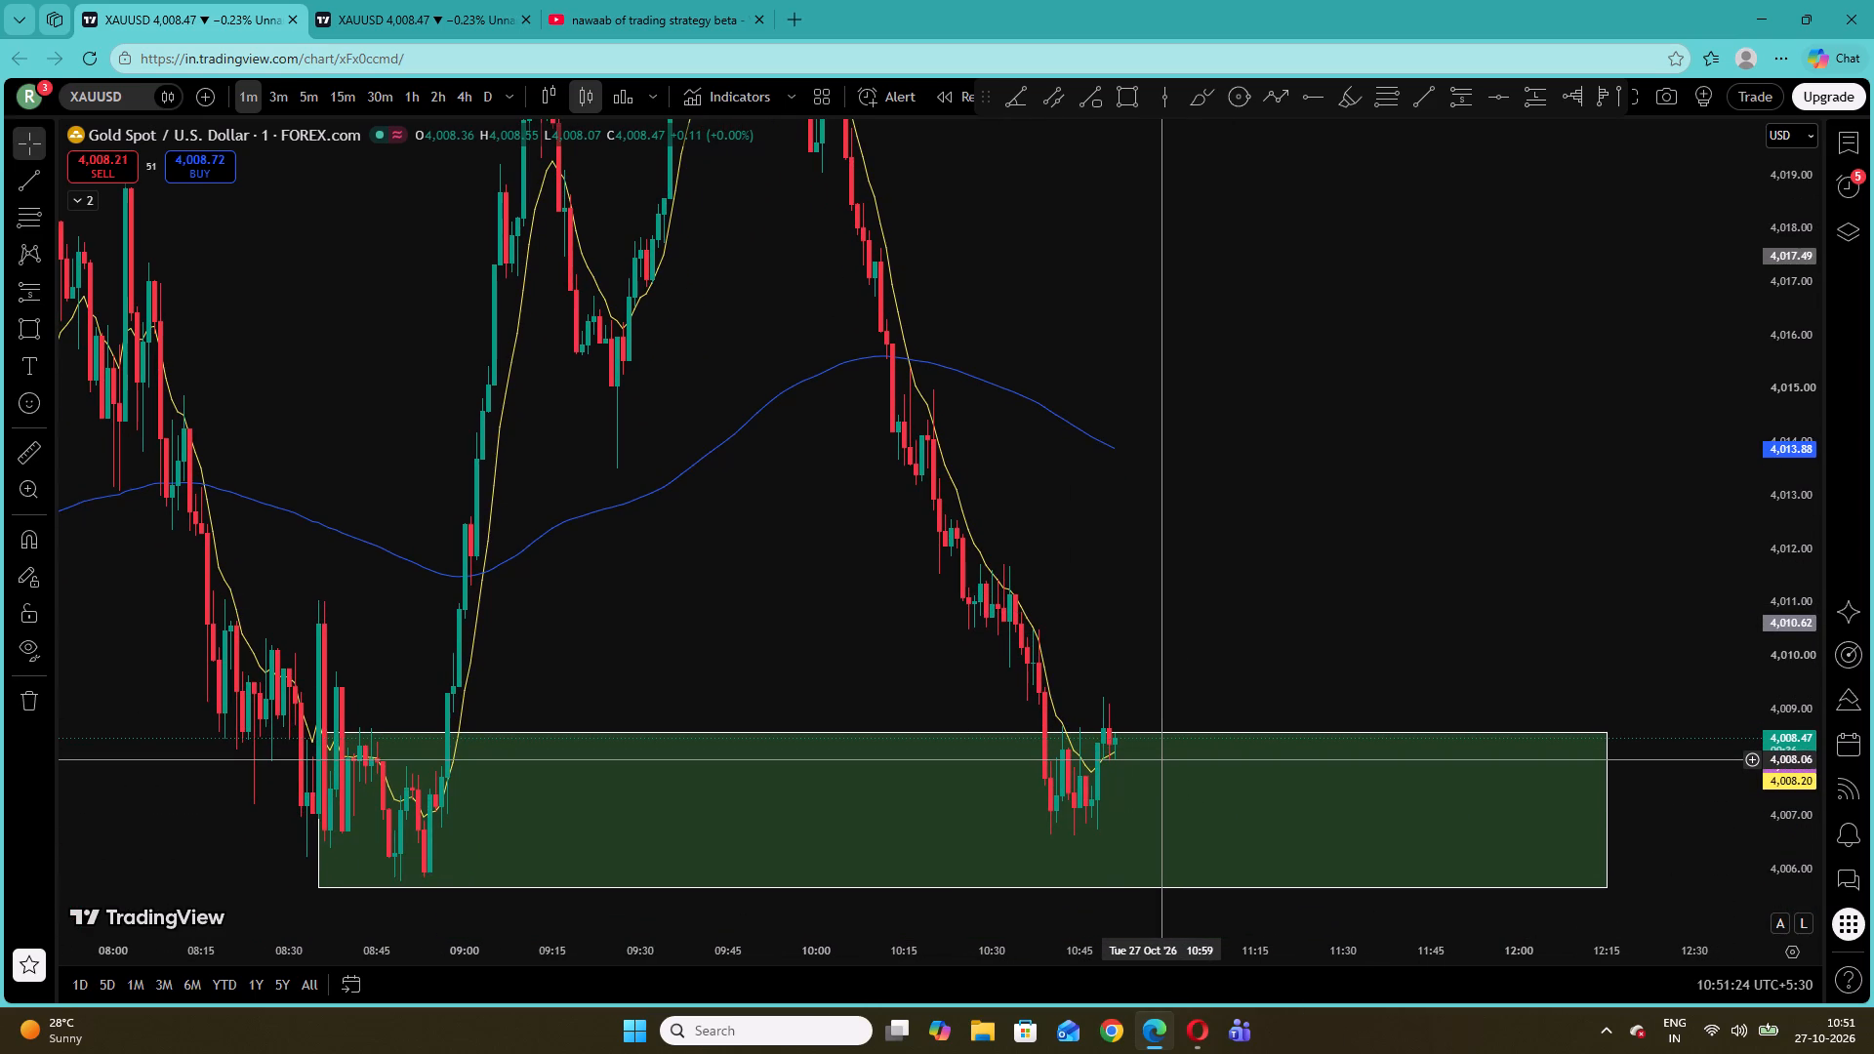
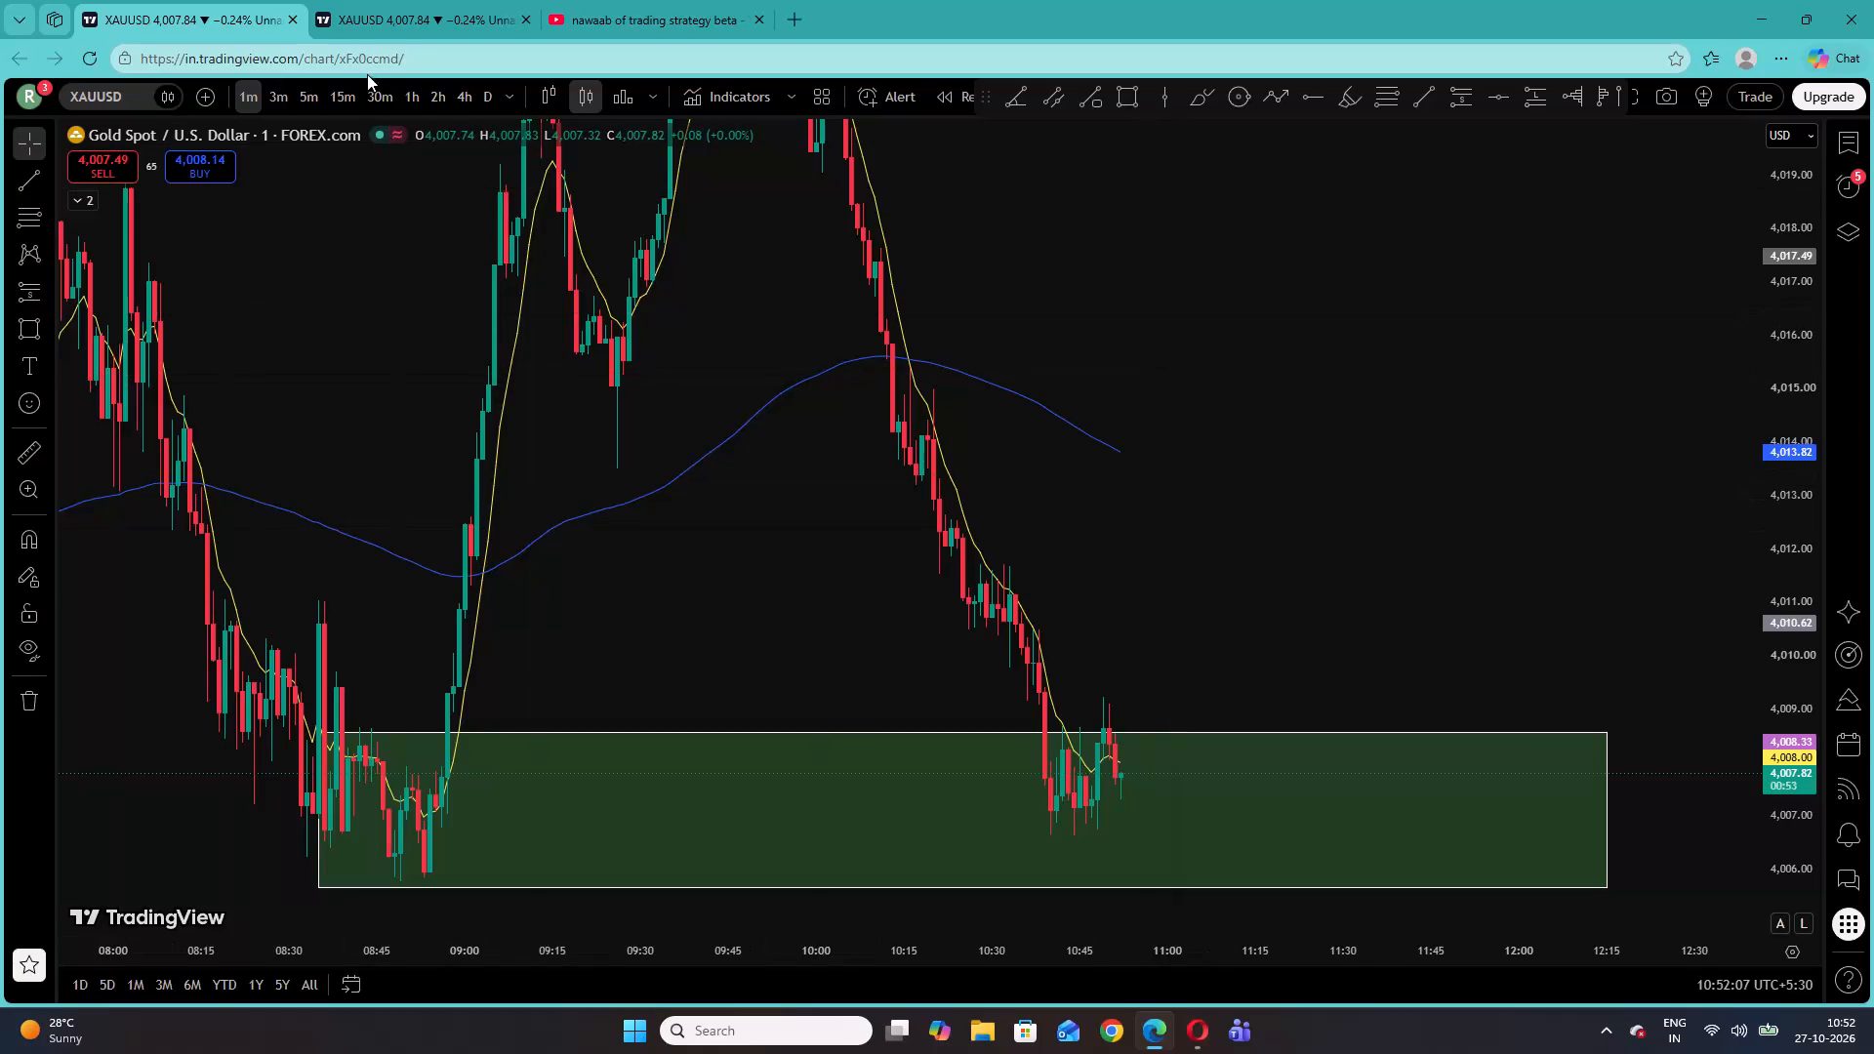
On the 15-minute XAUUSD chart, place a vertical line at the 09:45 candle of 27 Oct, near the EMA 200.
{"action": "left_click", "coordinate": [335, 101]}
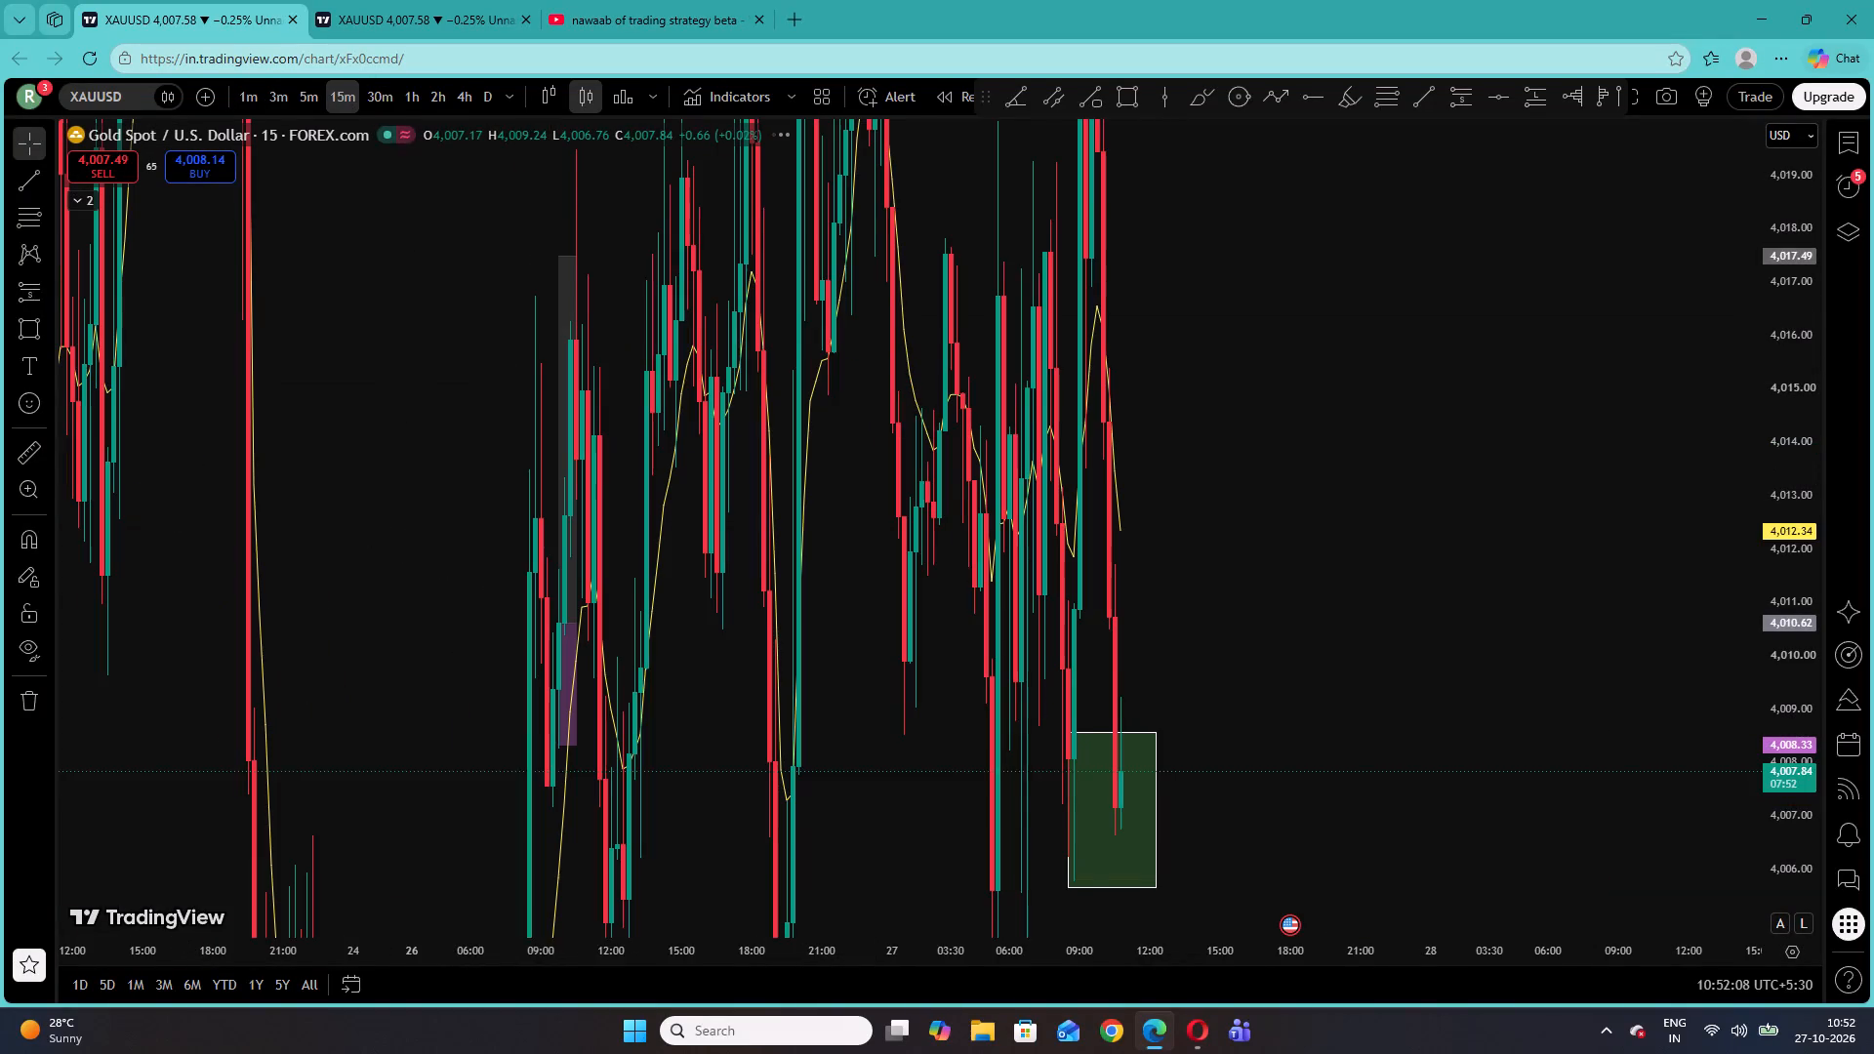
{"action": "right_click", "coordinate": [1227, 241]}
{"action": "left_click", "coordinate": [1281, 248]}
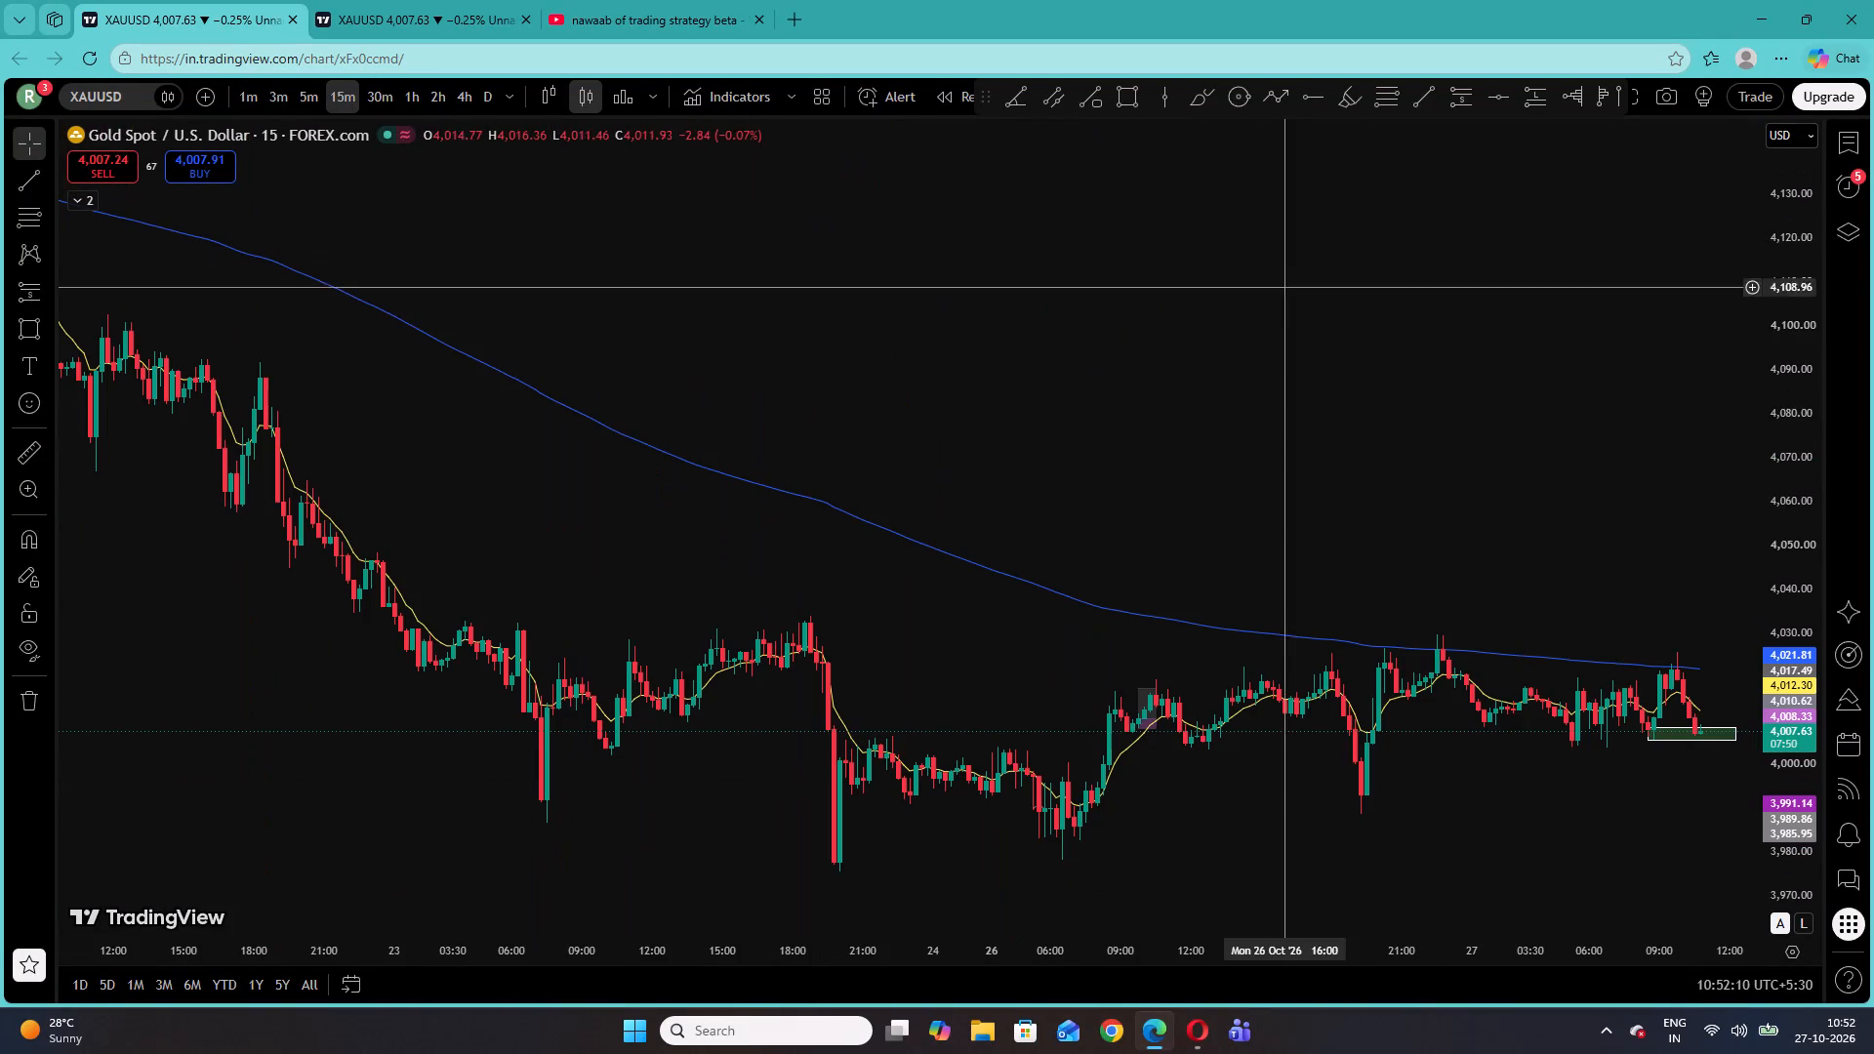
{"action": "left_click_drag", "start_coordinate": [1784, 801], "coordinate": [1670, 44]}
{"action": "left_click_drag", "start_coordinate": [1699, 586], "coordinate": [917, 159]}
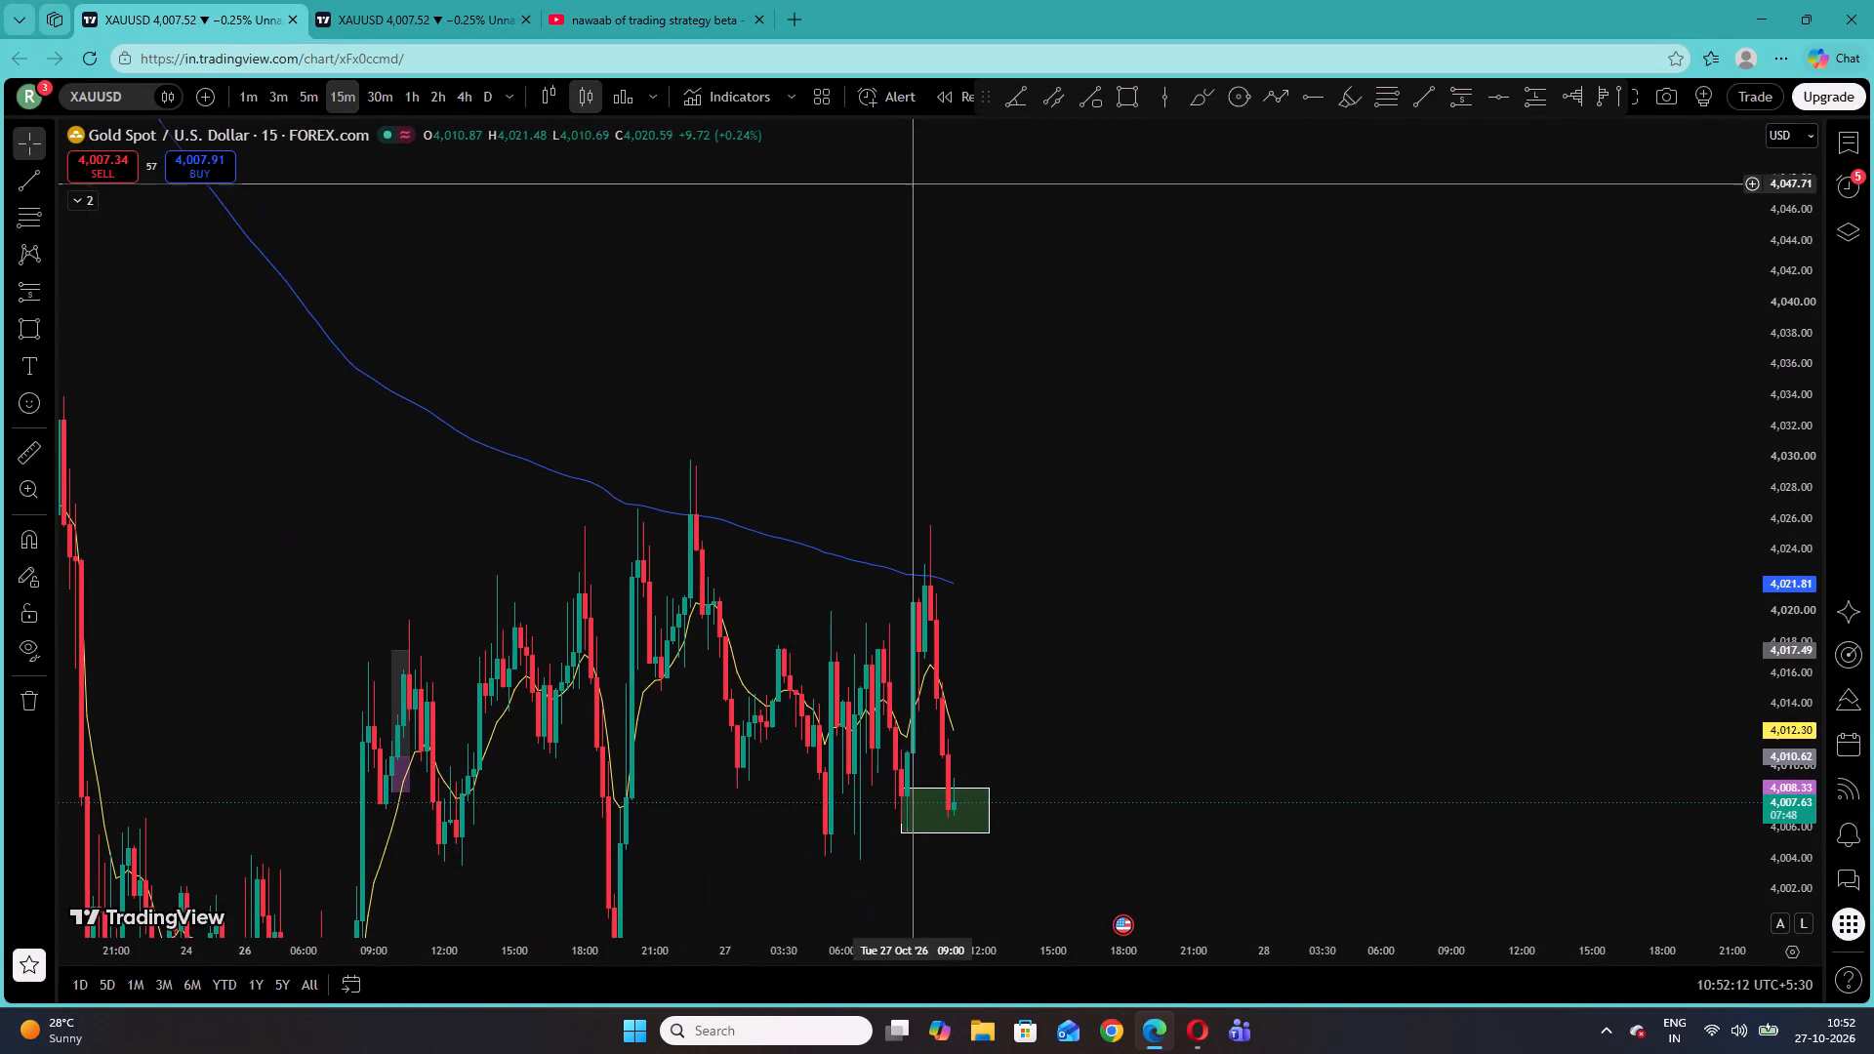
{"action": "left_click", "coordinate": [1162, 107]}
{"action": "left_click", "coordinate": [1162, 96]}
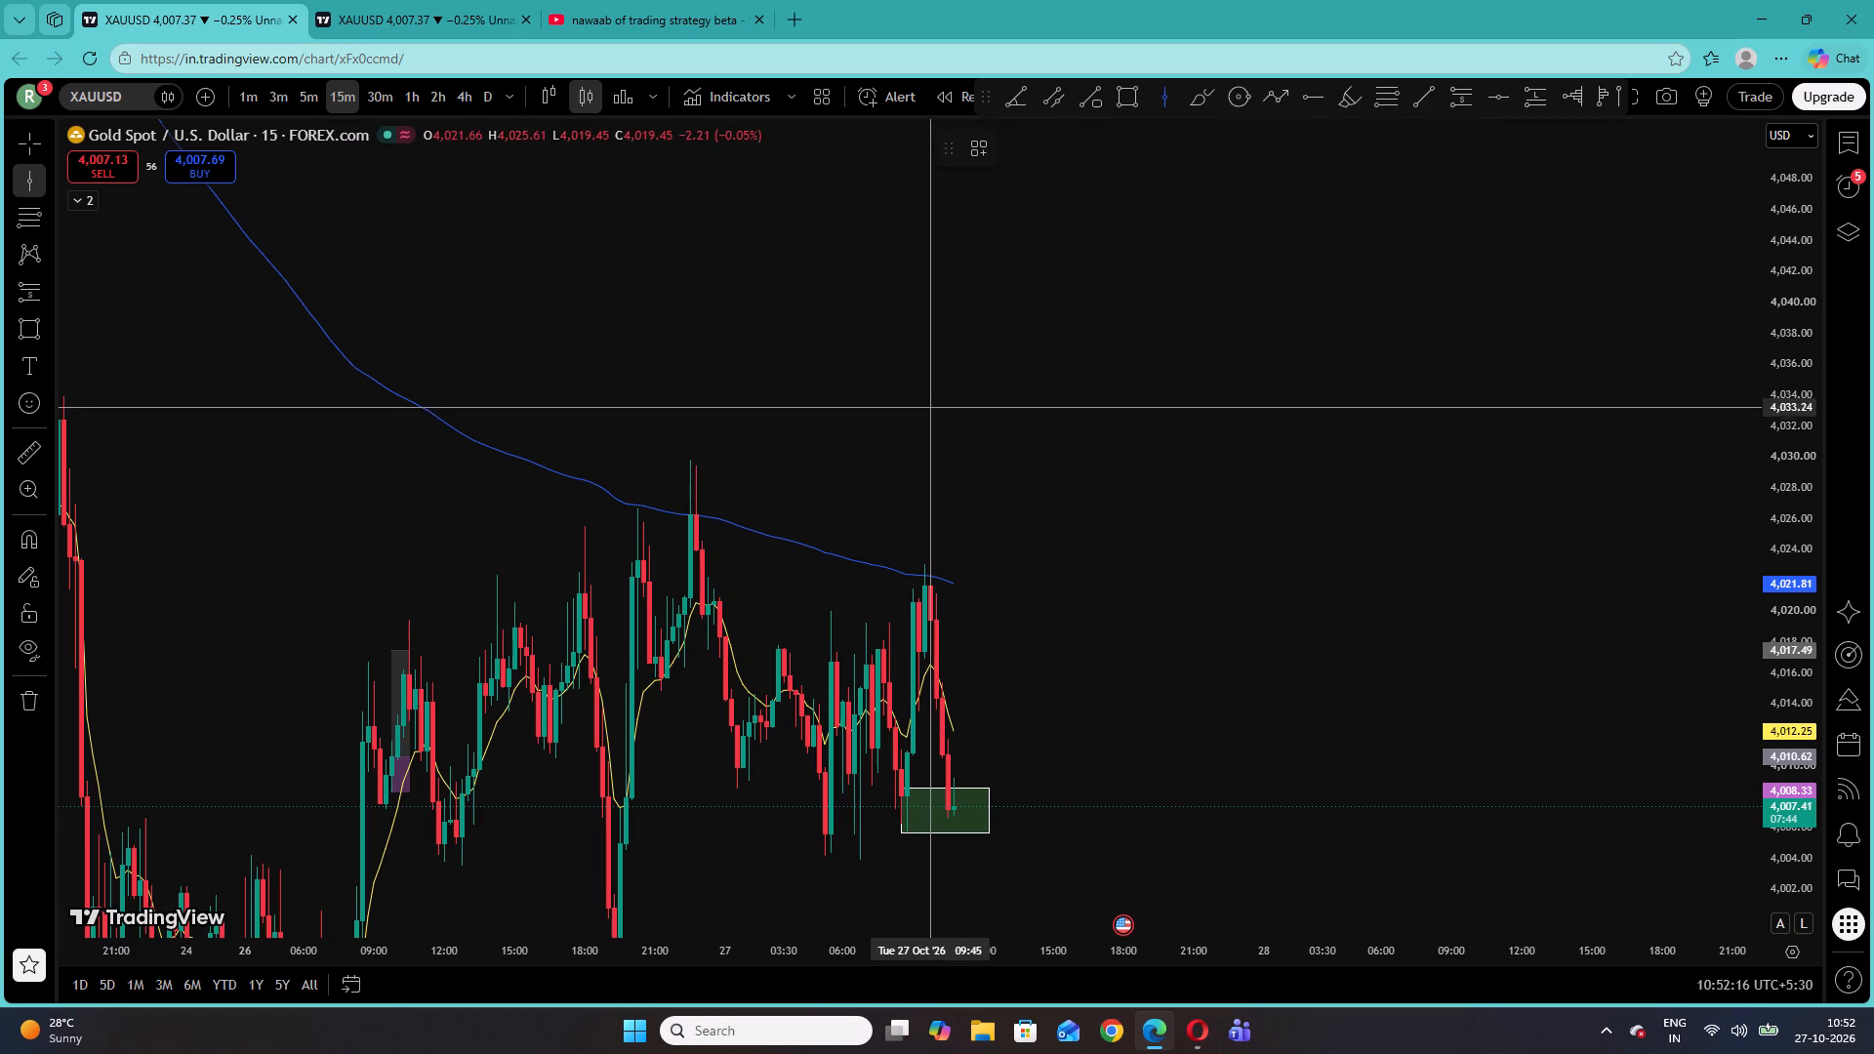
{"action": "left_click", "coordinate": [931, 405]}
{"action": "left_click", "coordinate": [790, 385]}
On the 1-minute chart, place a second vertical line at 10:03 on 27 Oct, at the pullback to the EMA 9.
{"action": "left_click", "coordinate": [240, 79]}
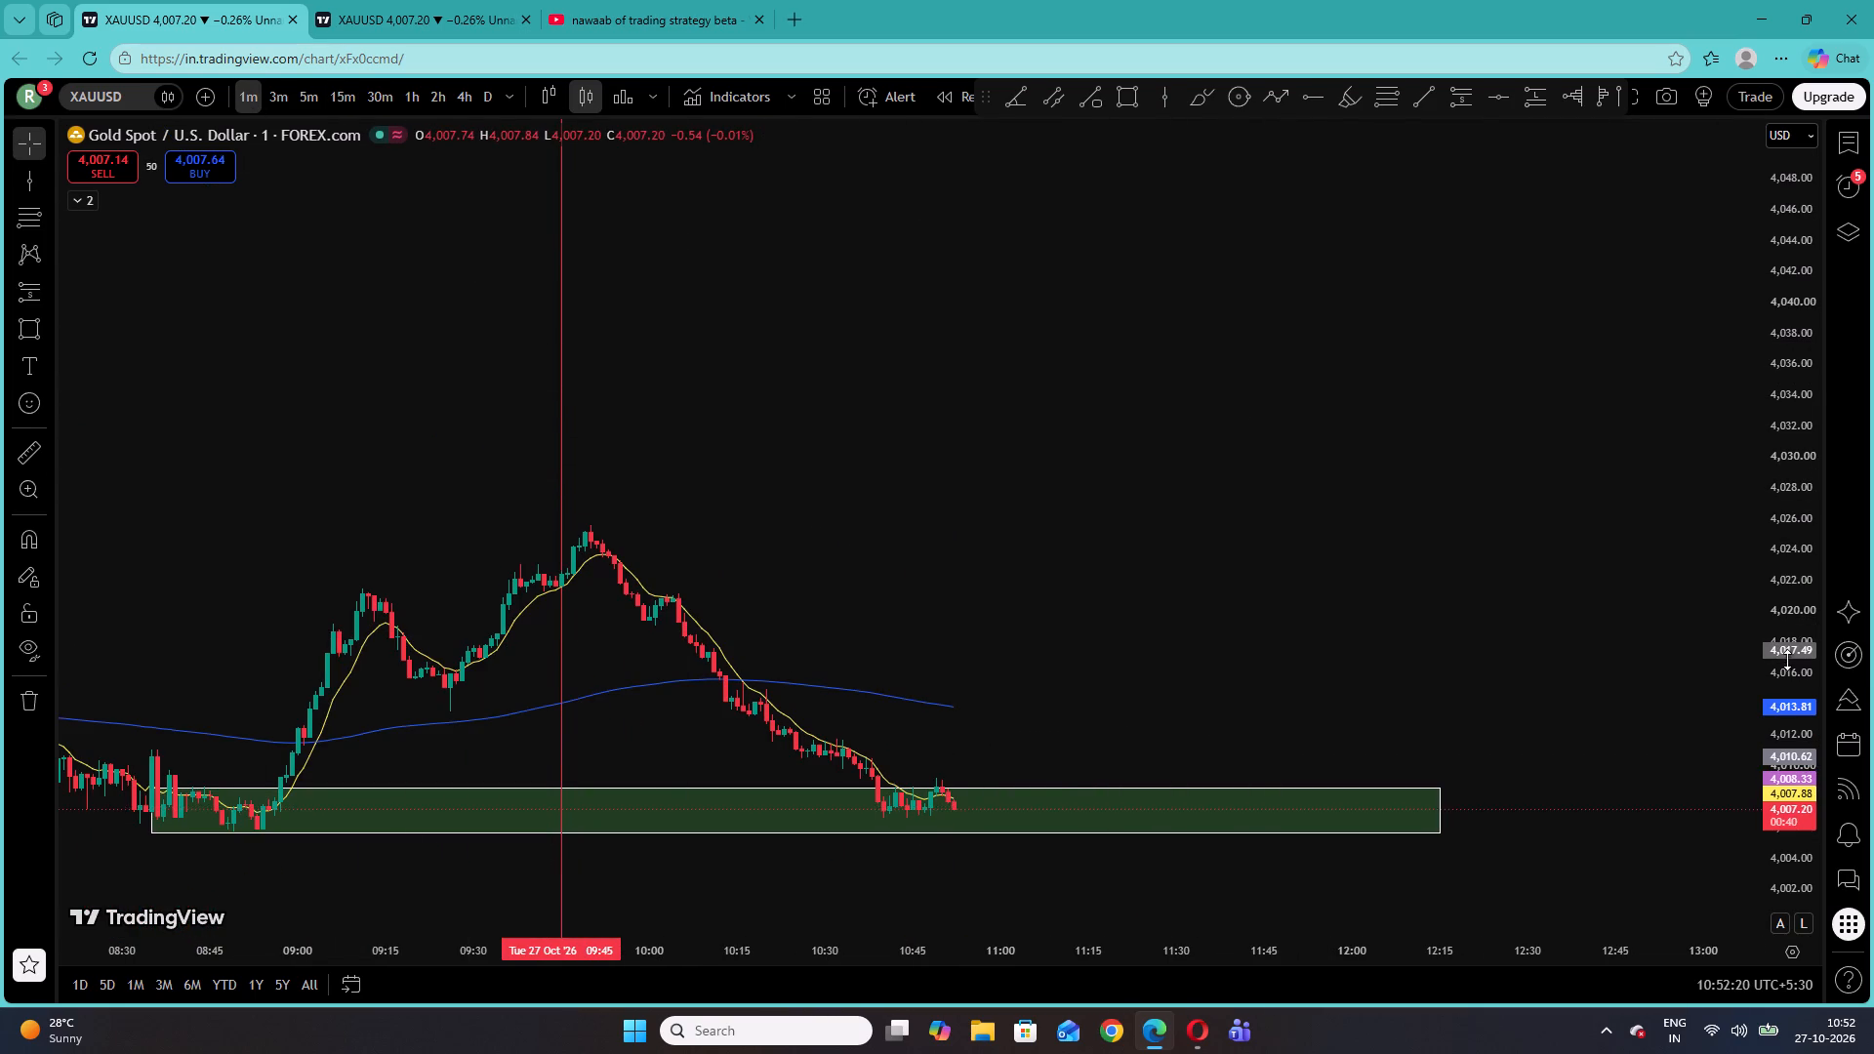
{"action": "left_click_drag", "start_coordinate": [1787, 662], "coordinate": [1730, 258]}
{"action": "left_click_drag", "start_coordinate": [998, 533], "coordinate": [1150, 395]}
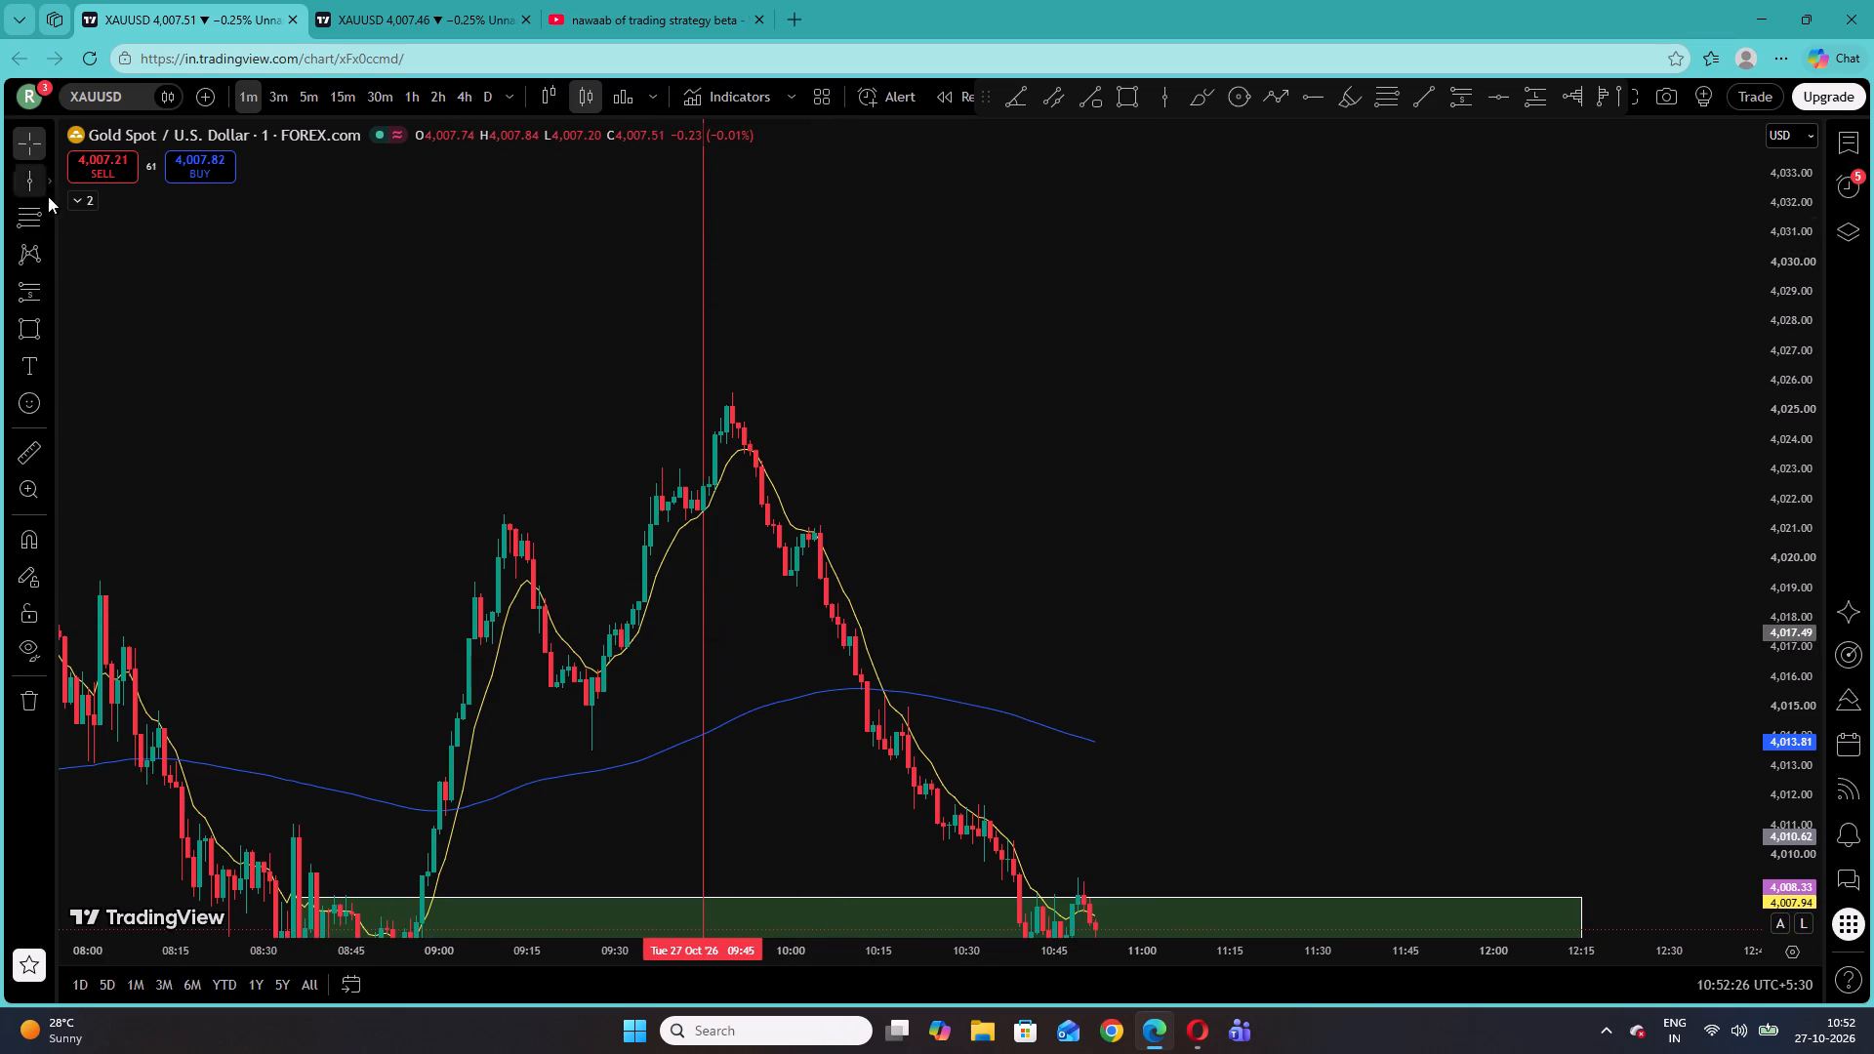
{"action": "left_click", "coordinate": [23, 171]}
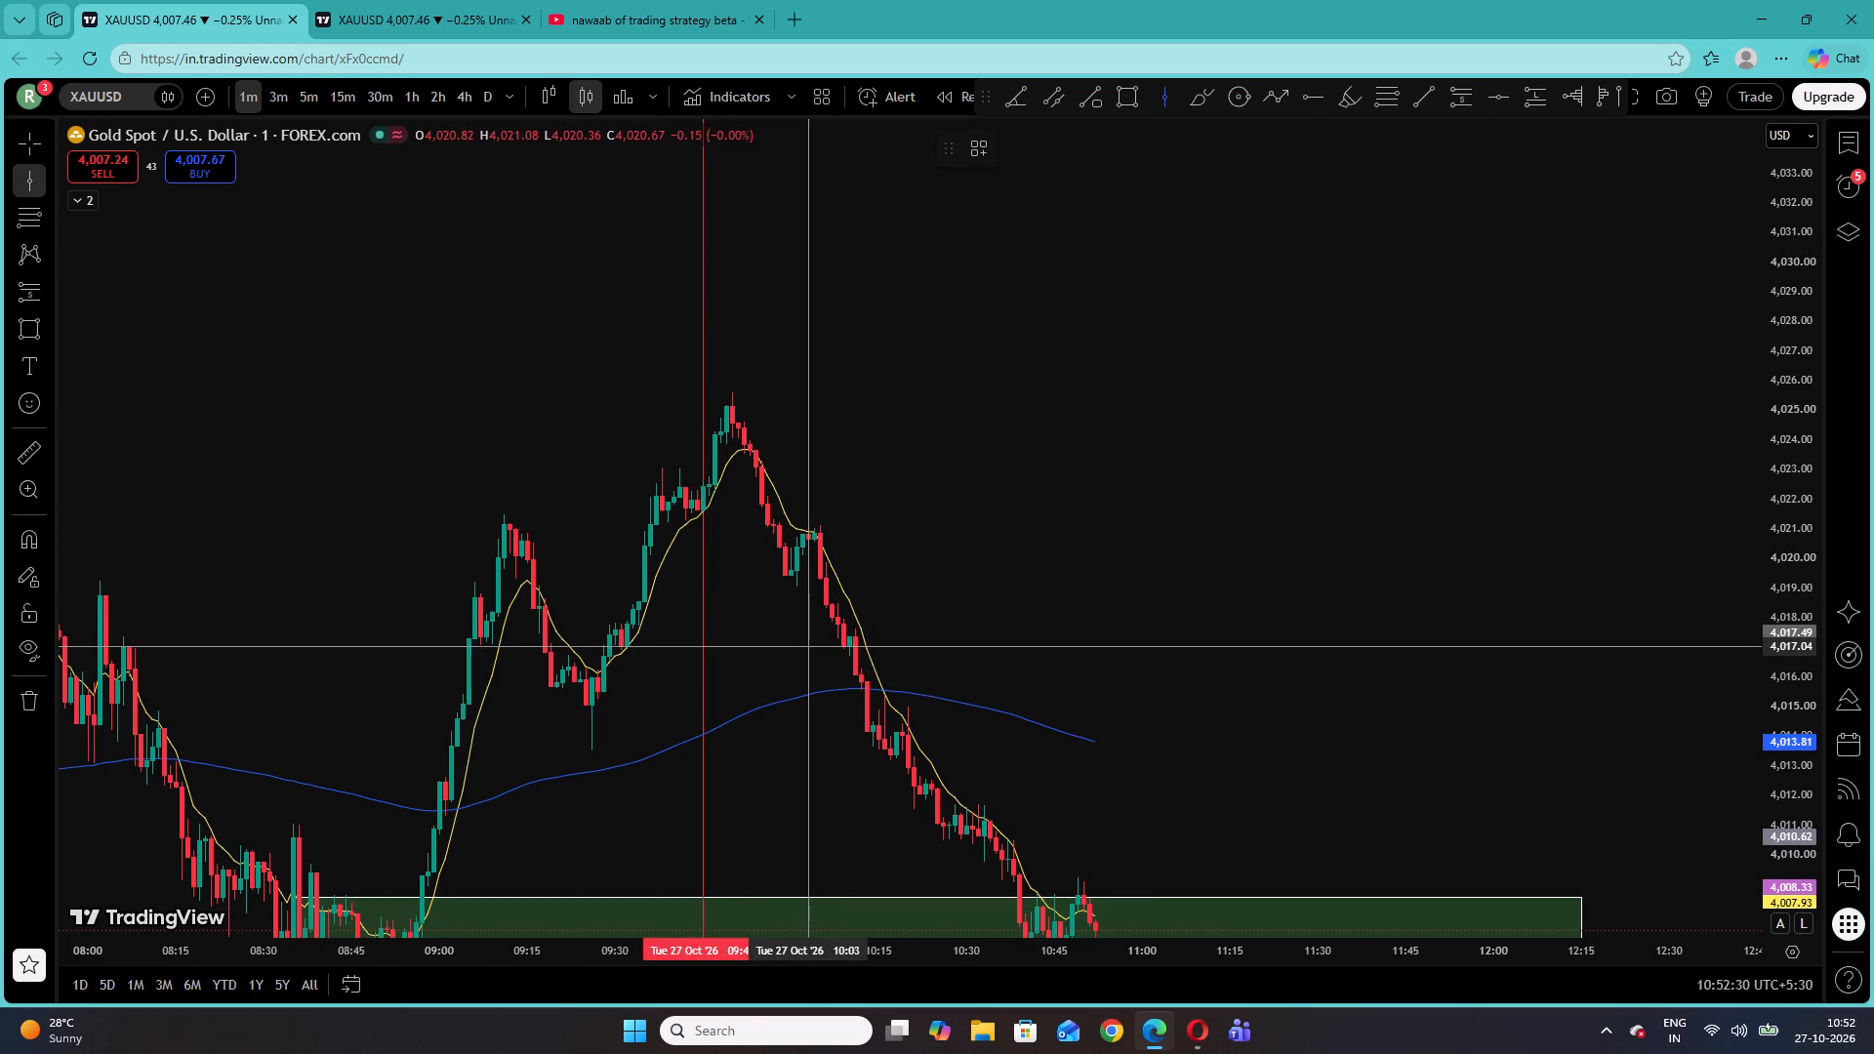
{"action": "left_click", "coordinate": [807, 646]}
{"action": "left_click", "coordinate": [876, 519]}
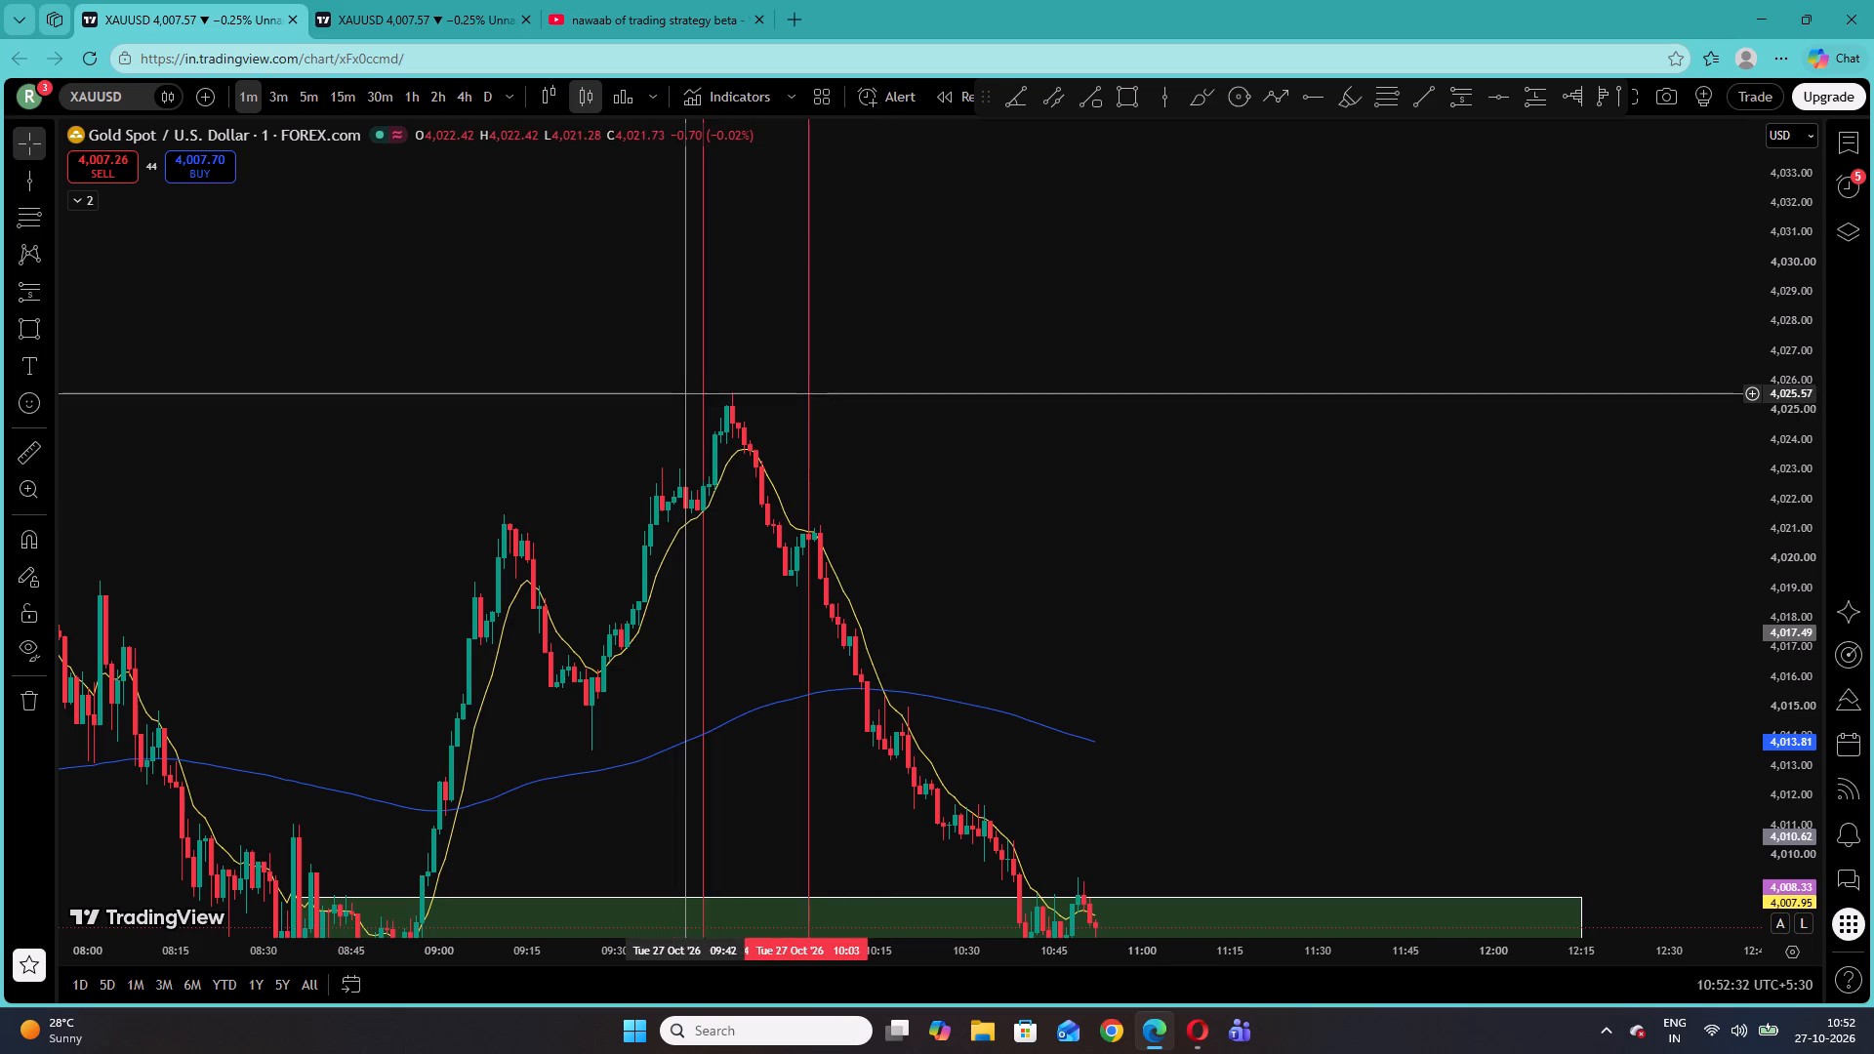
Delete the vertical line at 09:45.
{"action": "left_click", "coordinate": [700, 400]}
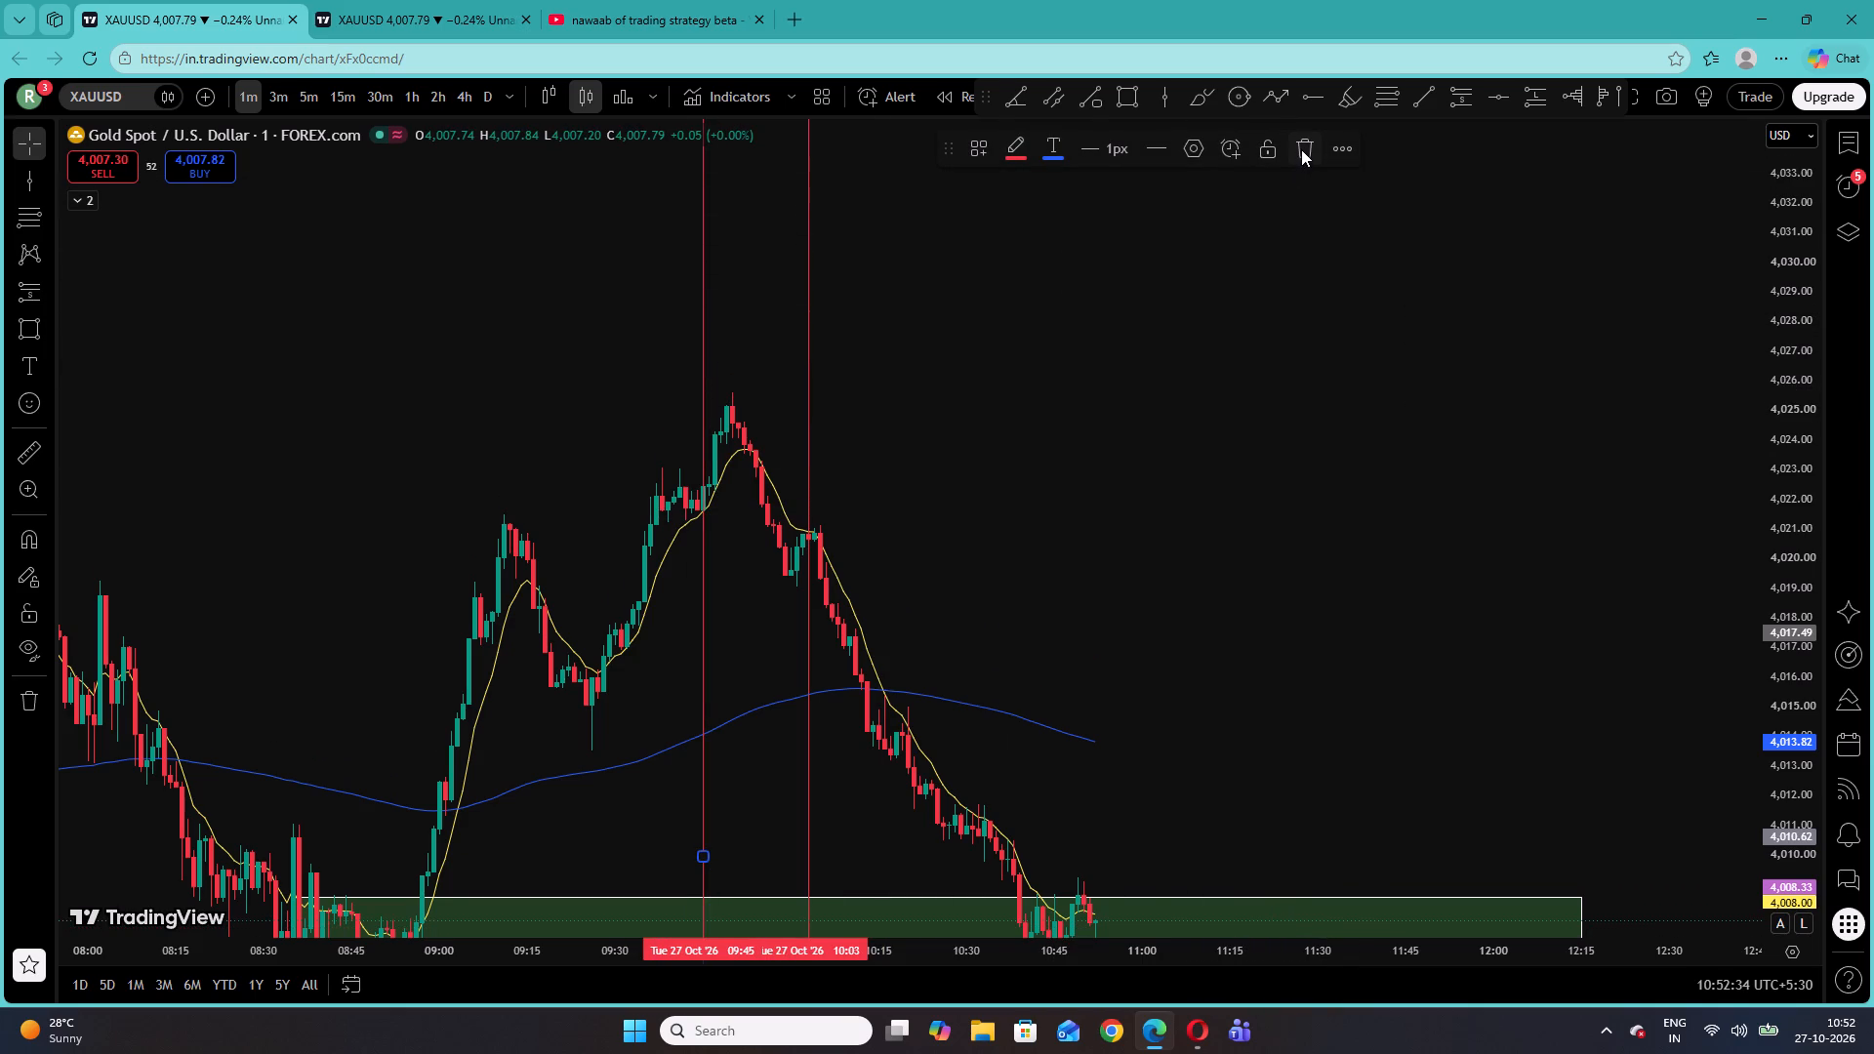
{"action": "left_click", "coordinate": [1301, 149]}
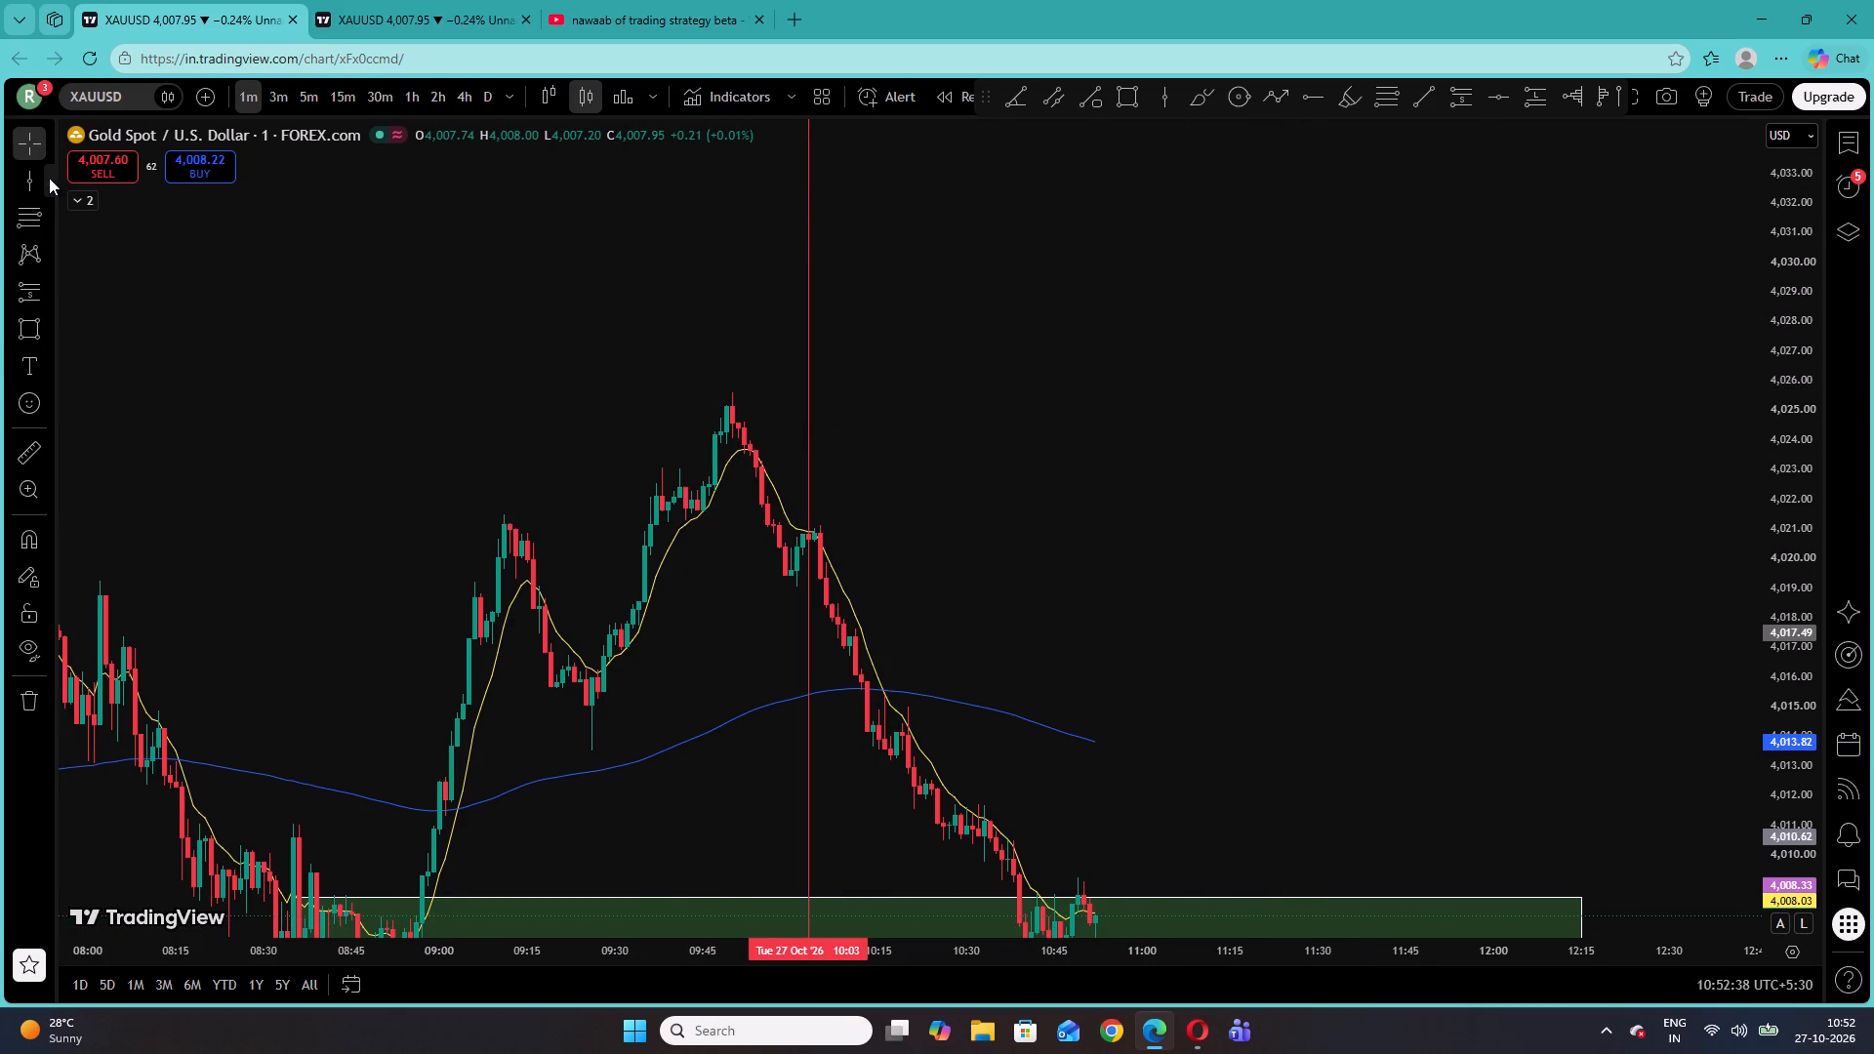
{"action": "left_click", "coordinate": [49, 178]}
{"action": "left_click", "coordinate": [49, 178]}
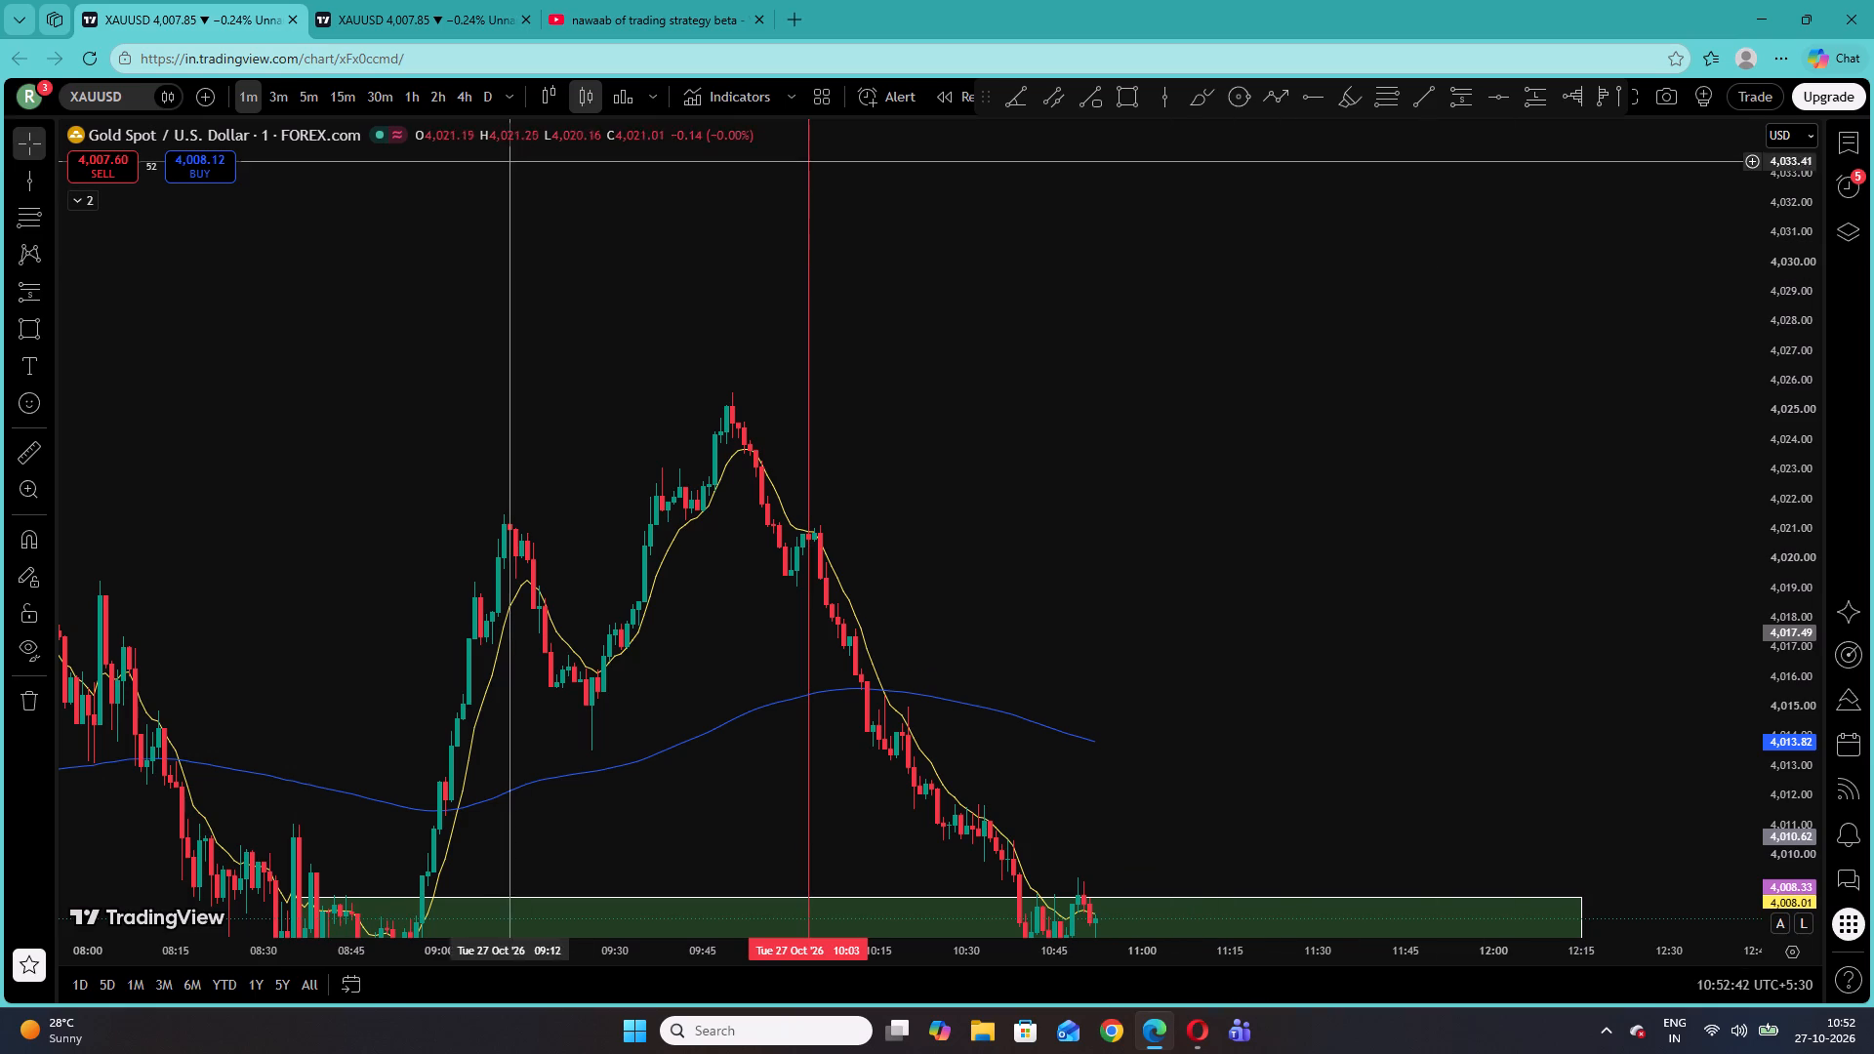
Compare the price action around the remaining vertical line on the 15-minute and 1-minute charts.
{"action": "left_click", "coordinate": [337, 98]}
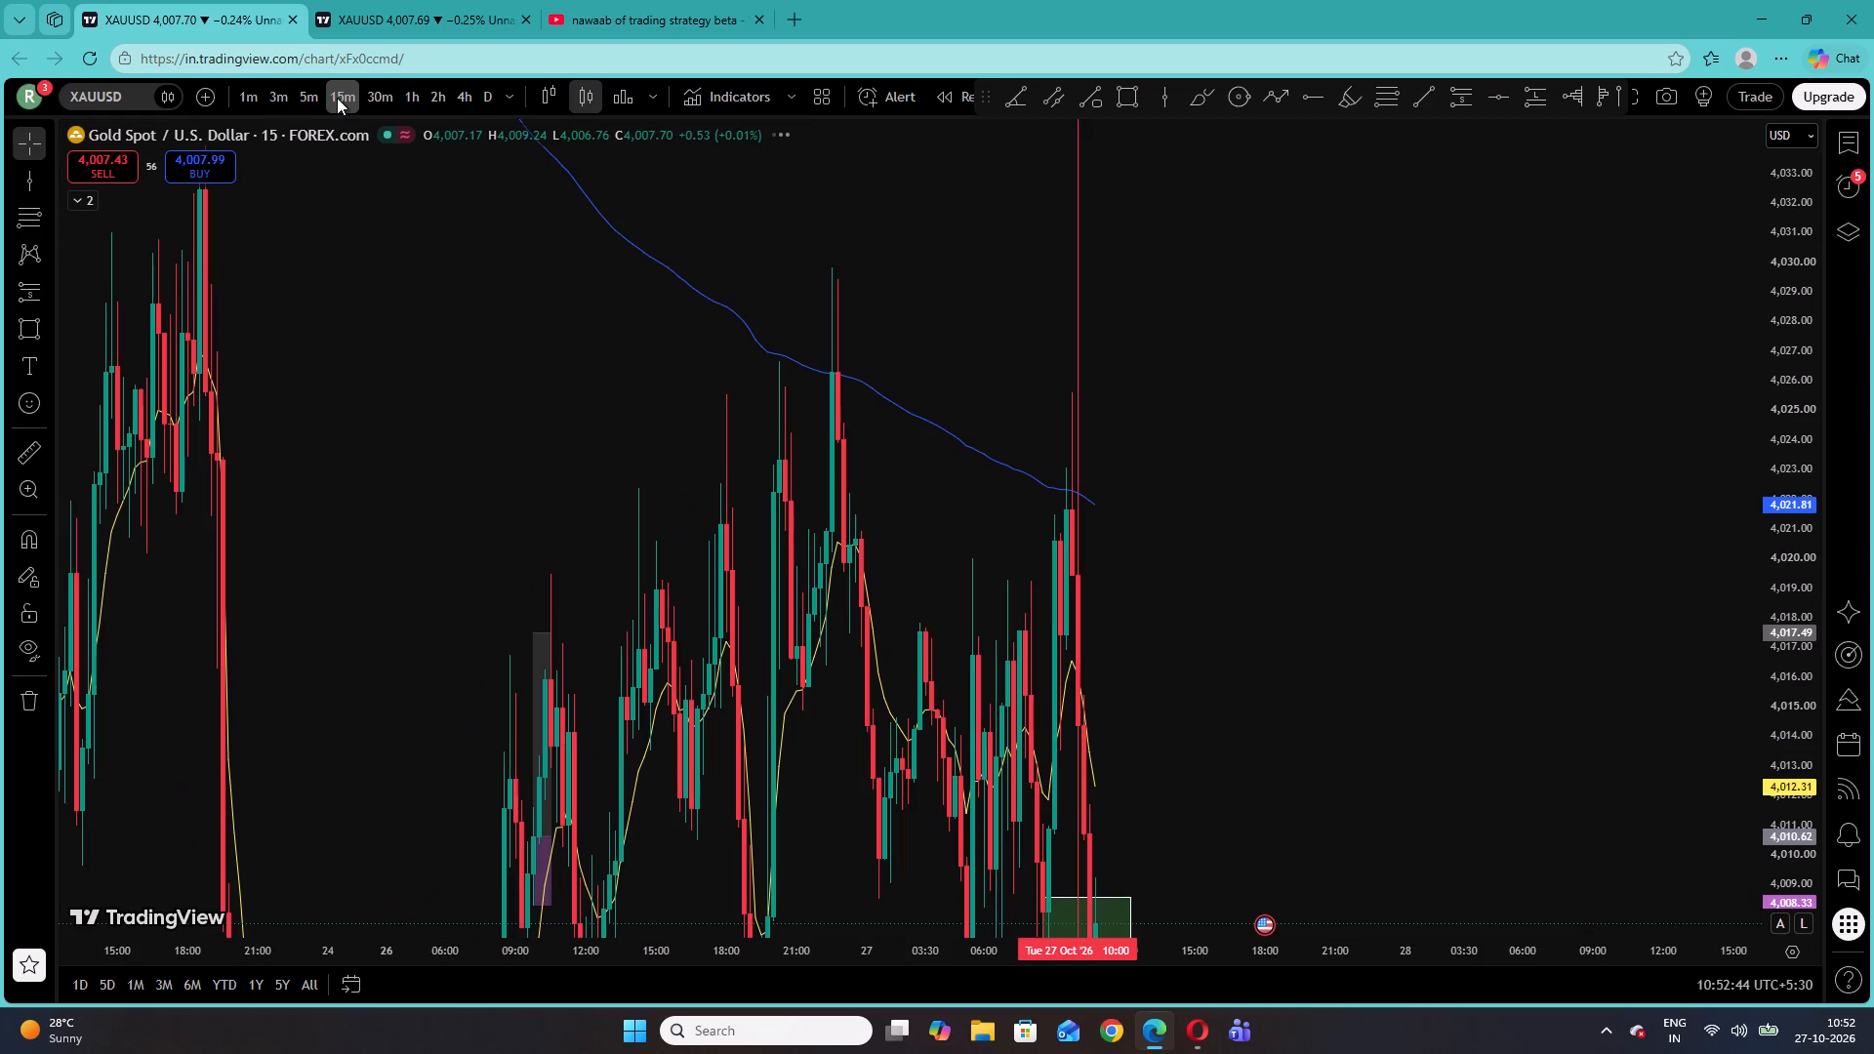
{"action": "right_click", "coordinate": [730, 258]}
{"action": "left_click", "coordinate": [751, 268]}
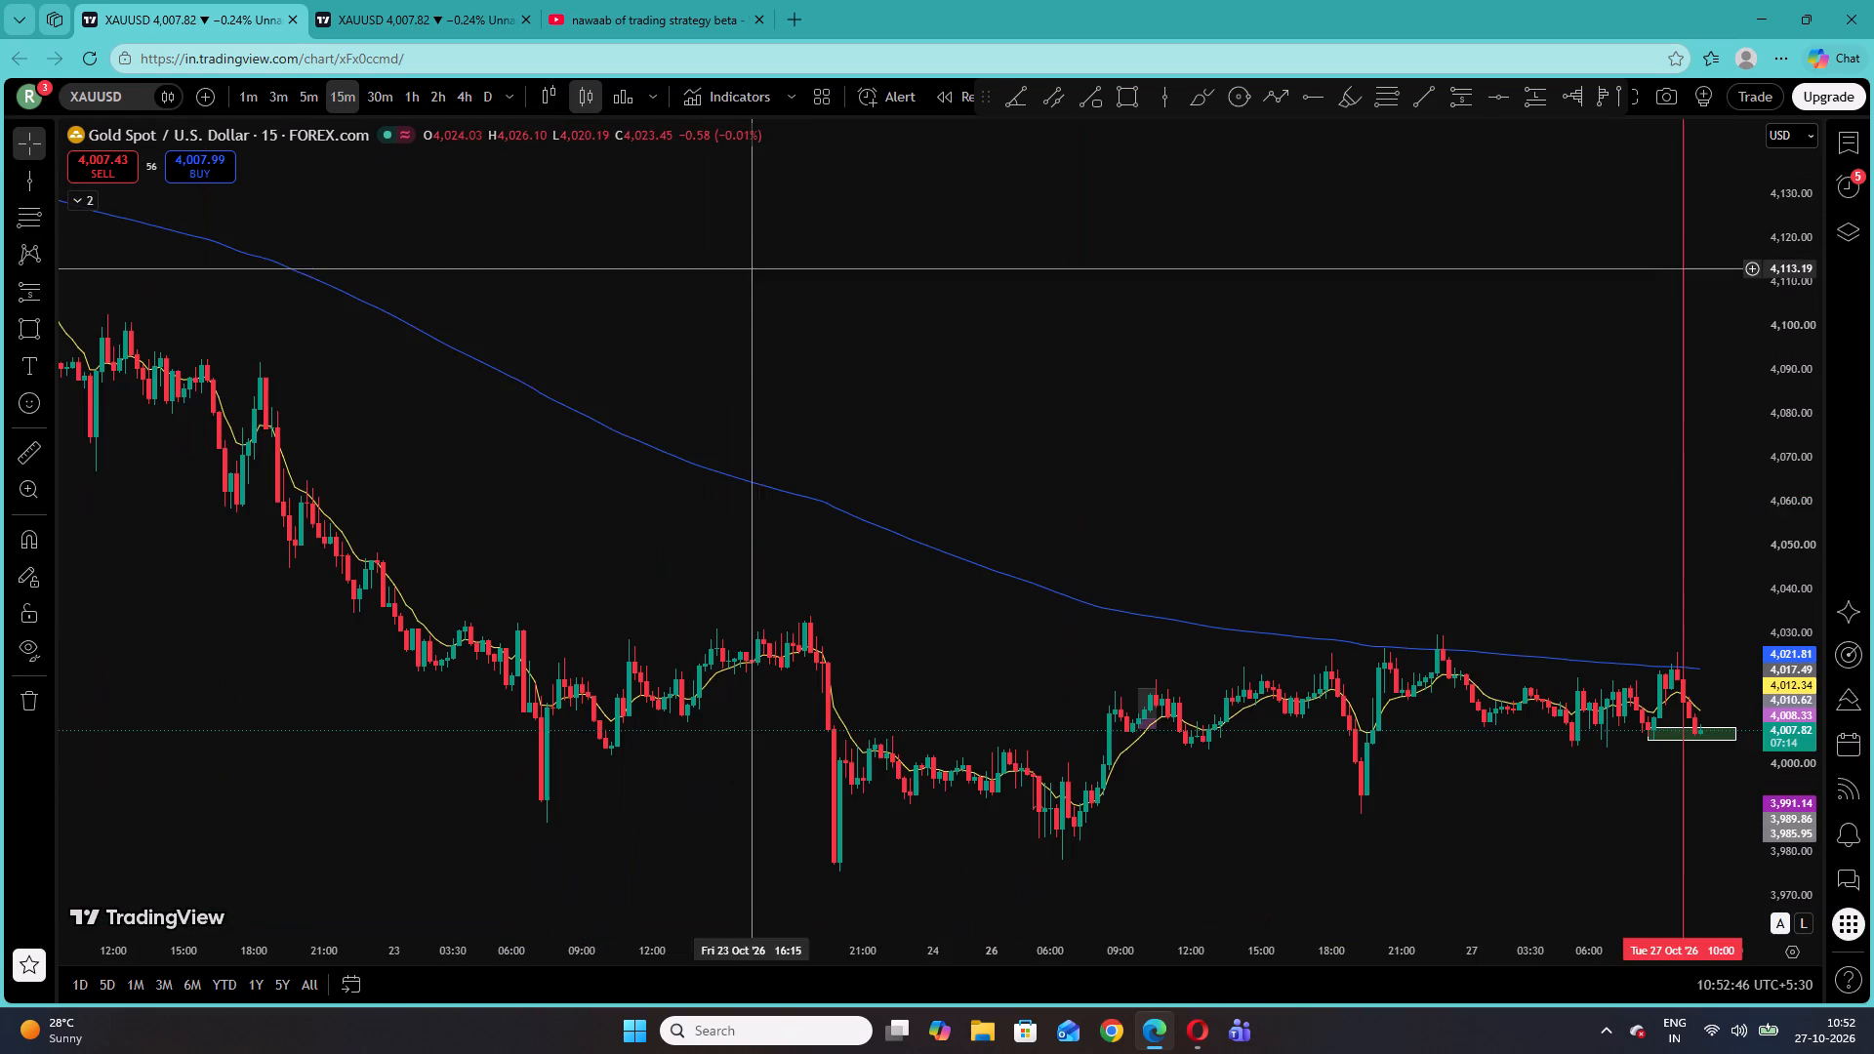
{"action": "left_click_drag", "start_coordinate": [1791, 625], "coordinate": [1735, 301]}
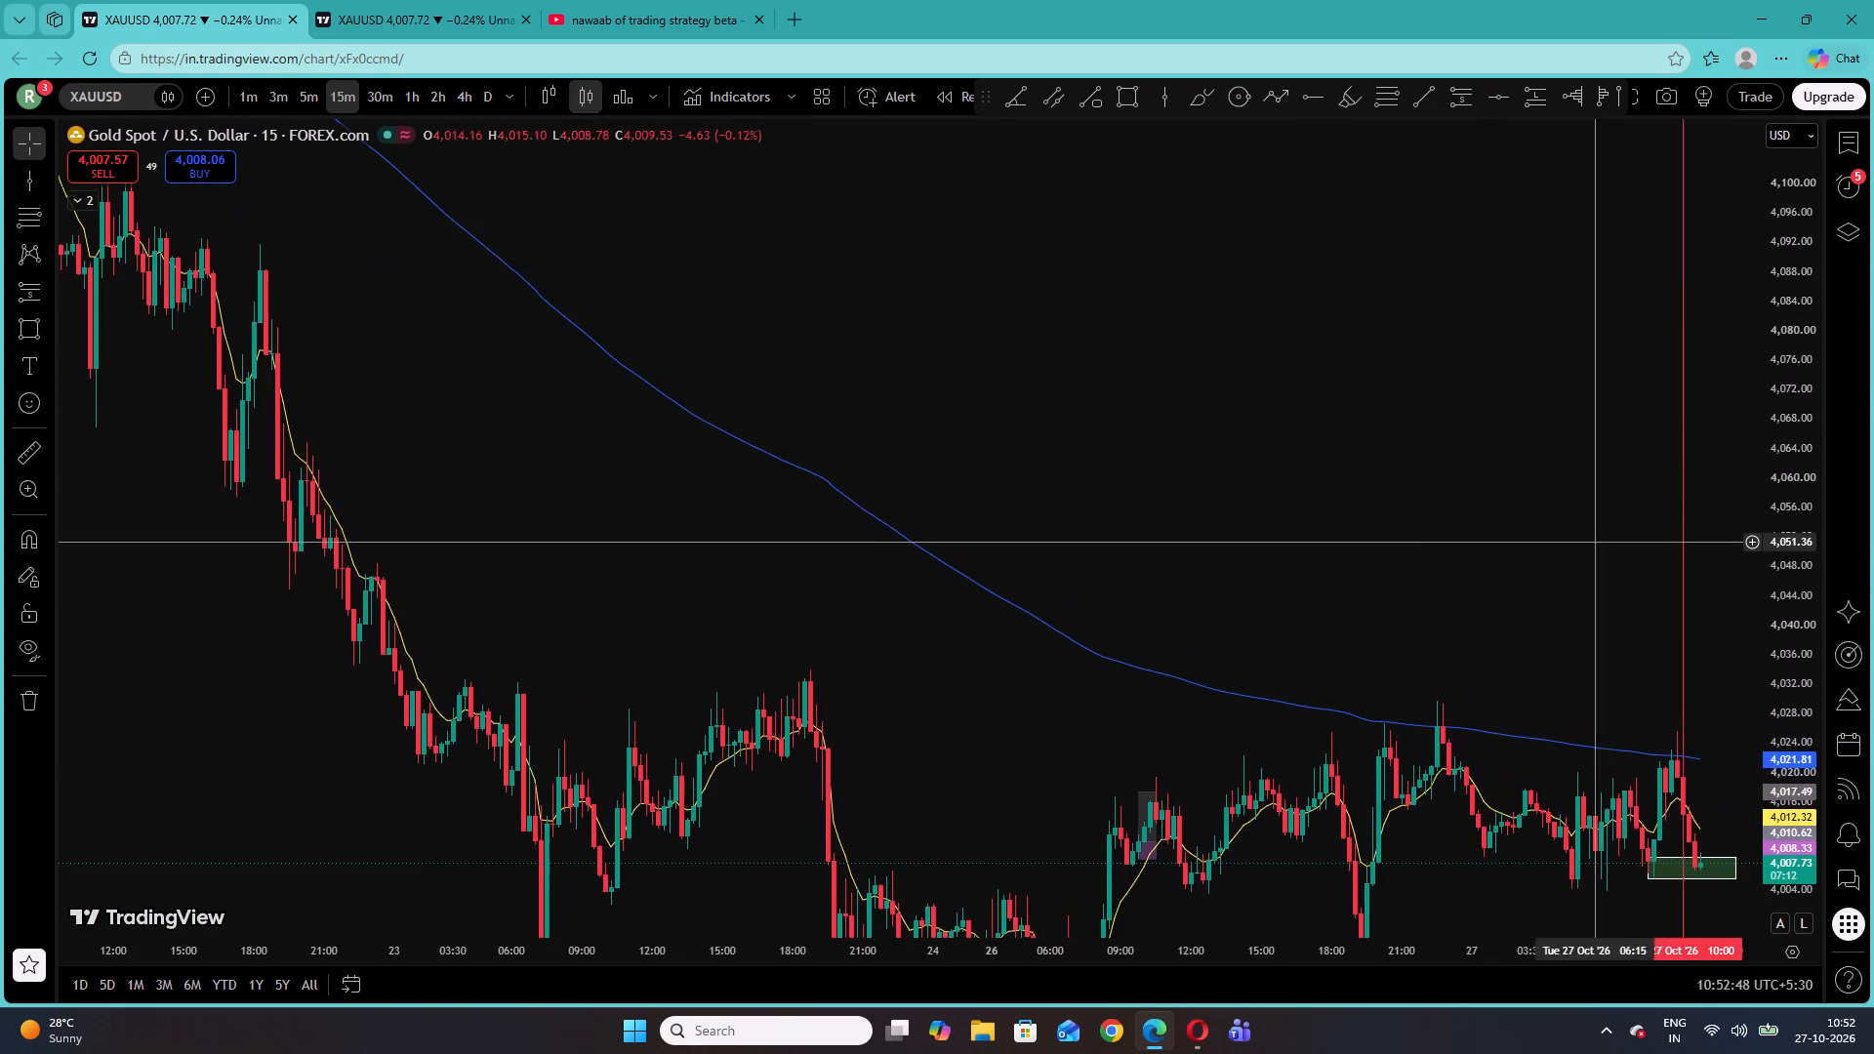
{"action": "left_click_drag", "start_coordinate": [1580, 541], "coordinate": [820, 426]}
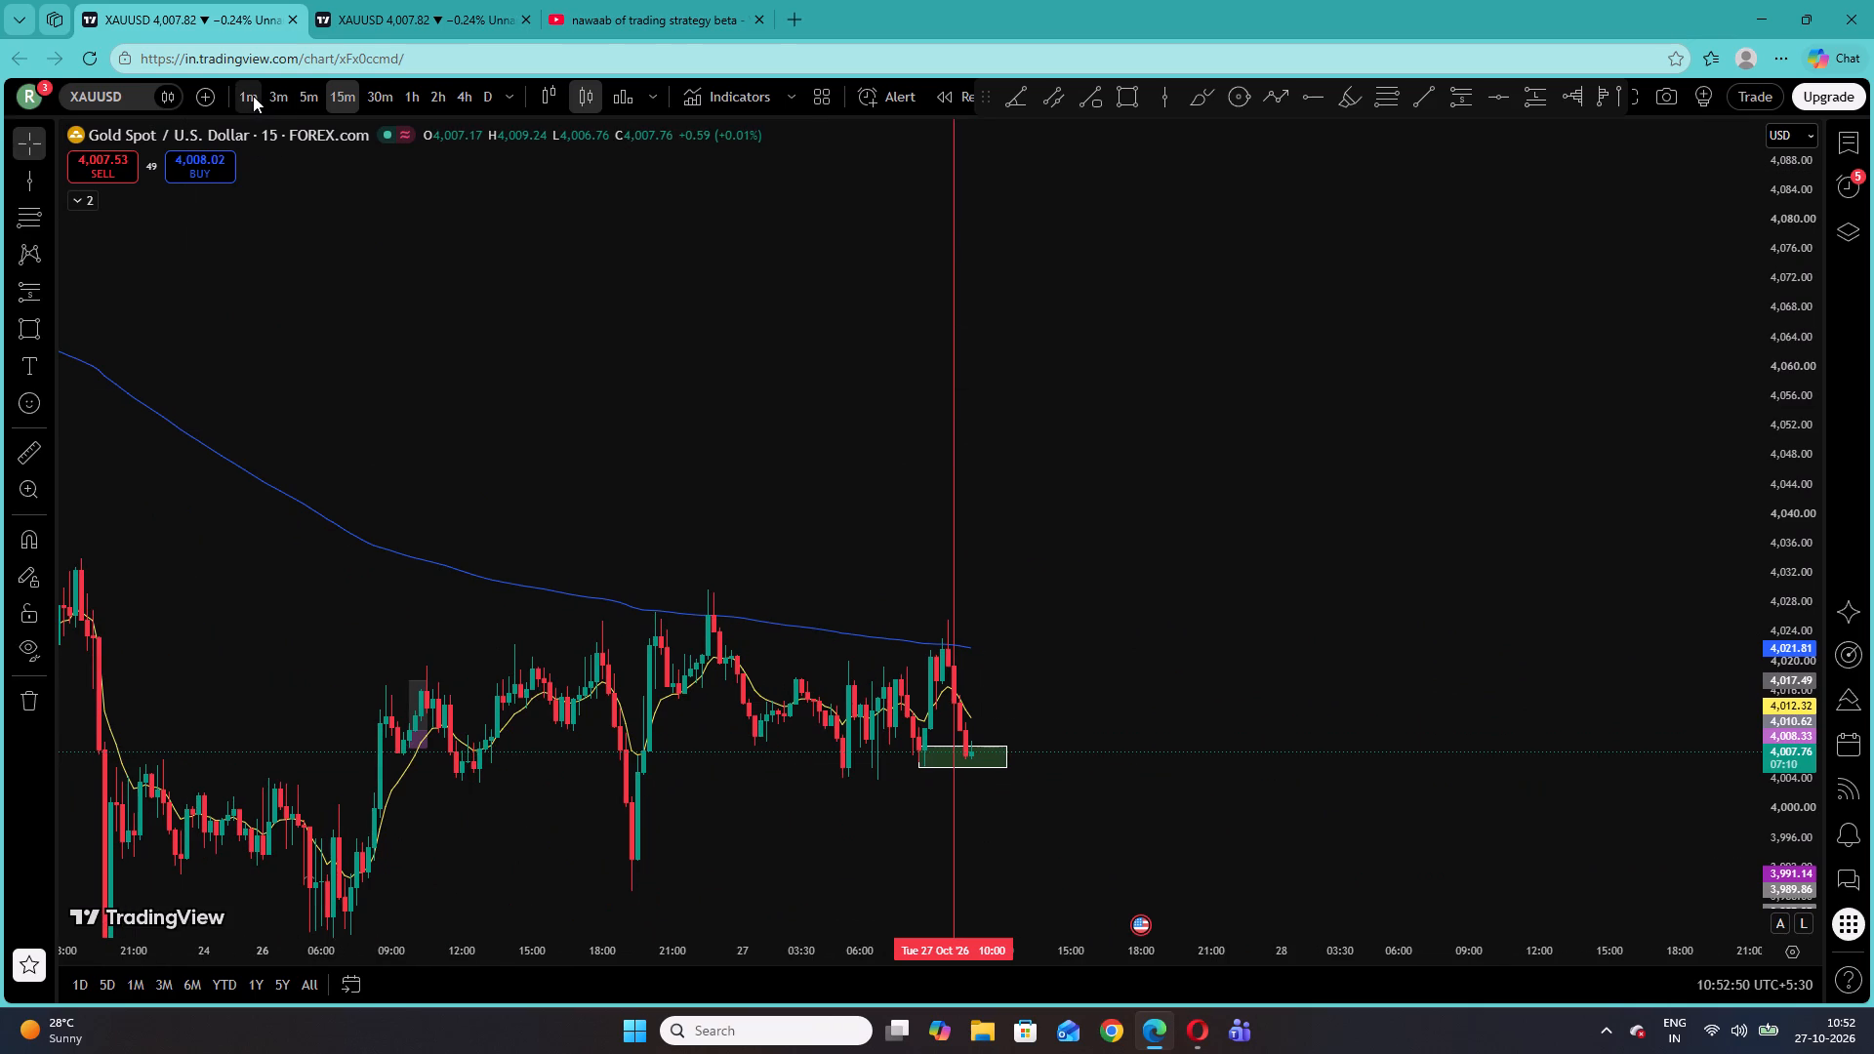
{"action": "left_click", "coordinate": [253, 96]}
{"action": "right_click", "coordinate": [1401, 265]}
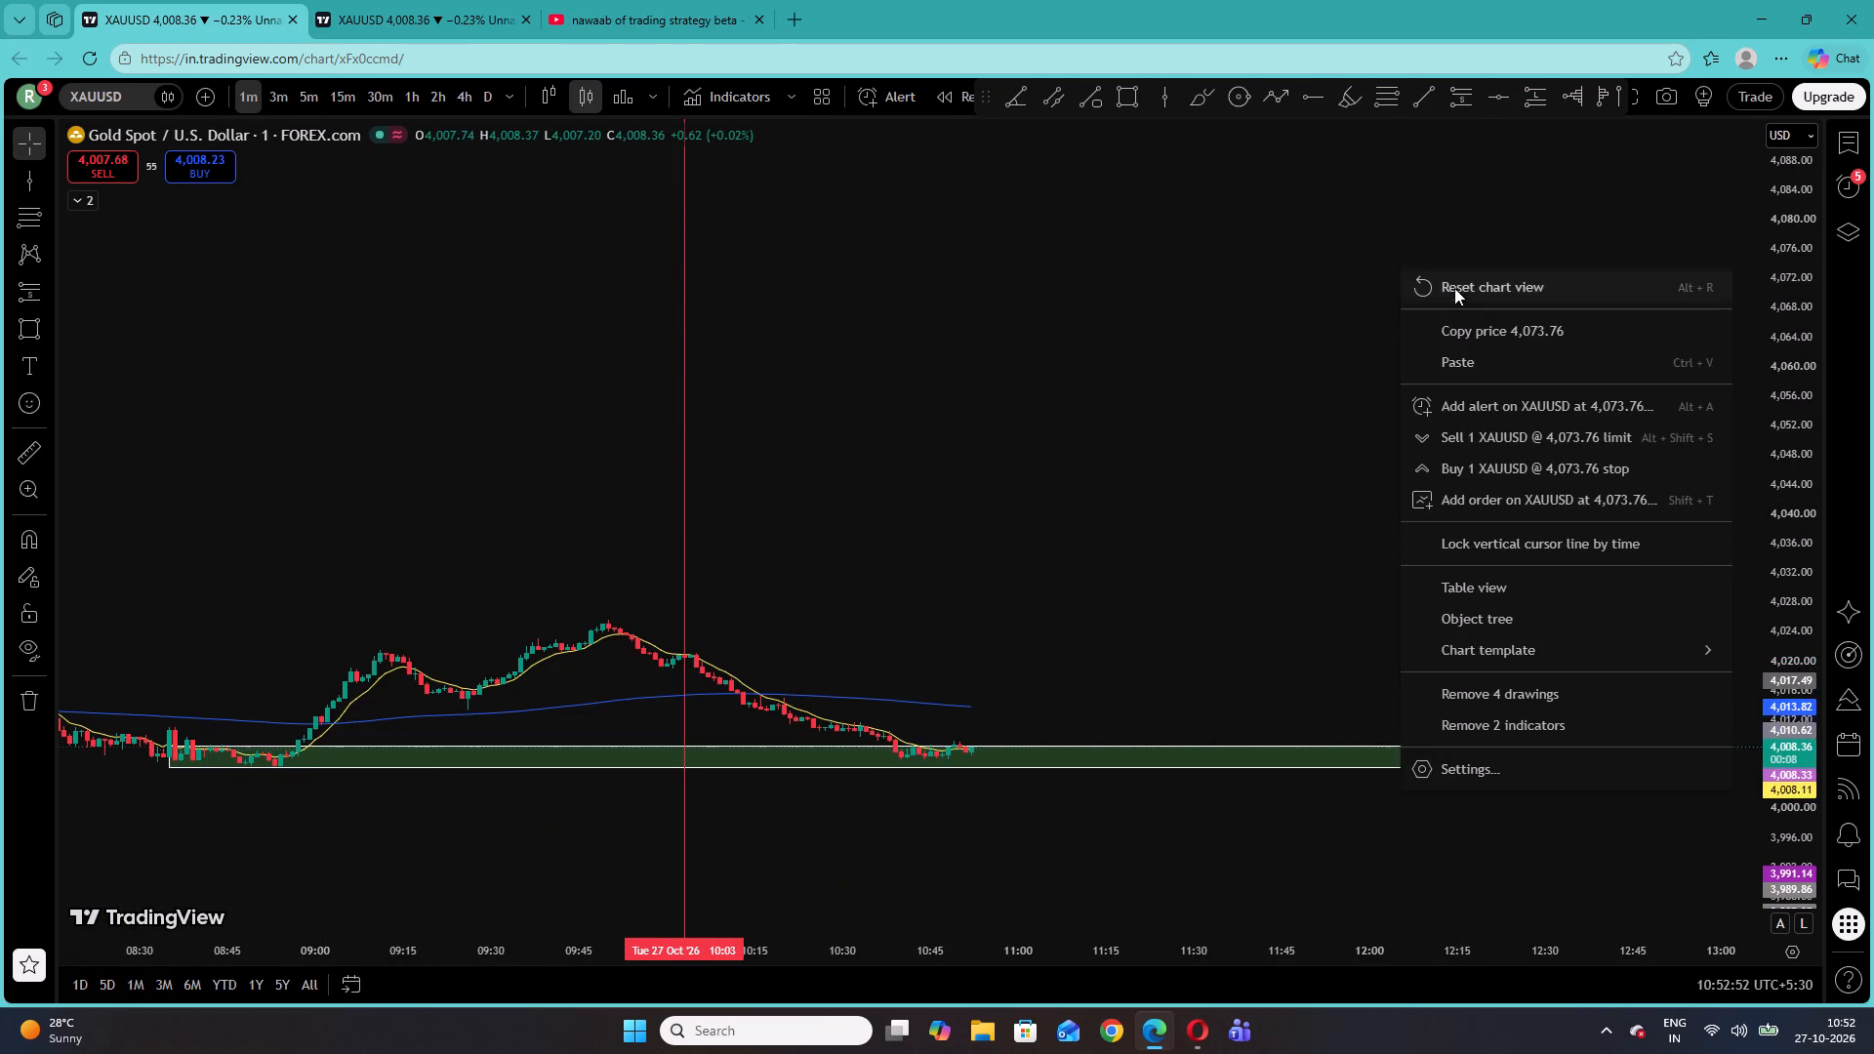
{"action": "left_click", "coordinate": [1452, 280]}
{"action": "left_click_drag", "start_coordinate": [1793, 575], "coordinate": [1745, 308]}
{"action": "left_click_drag", "start_coordinate": [1637, 305], "coordinate": [1378, 528]}
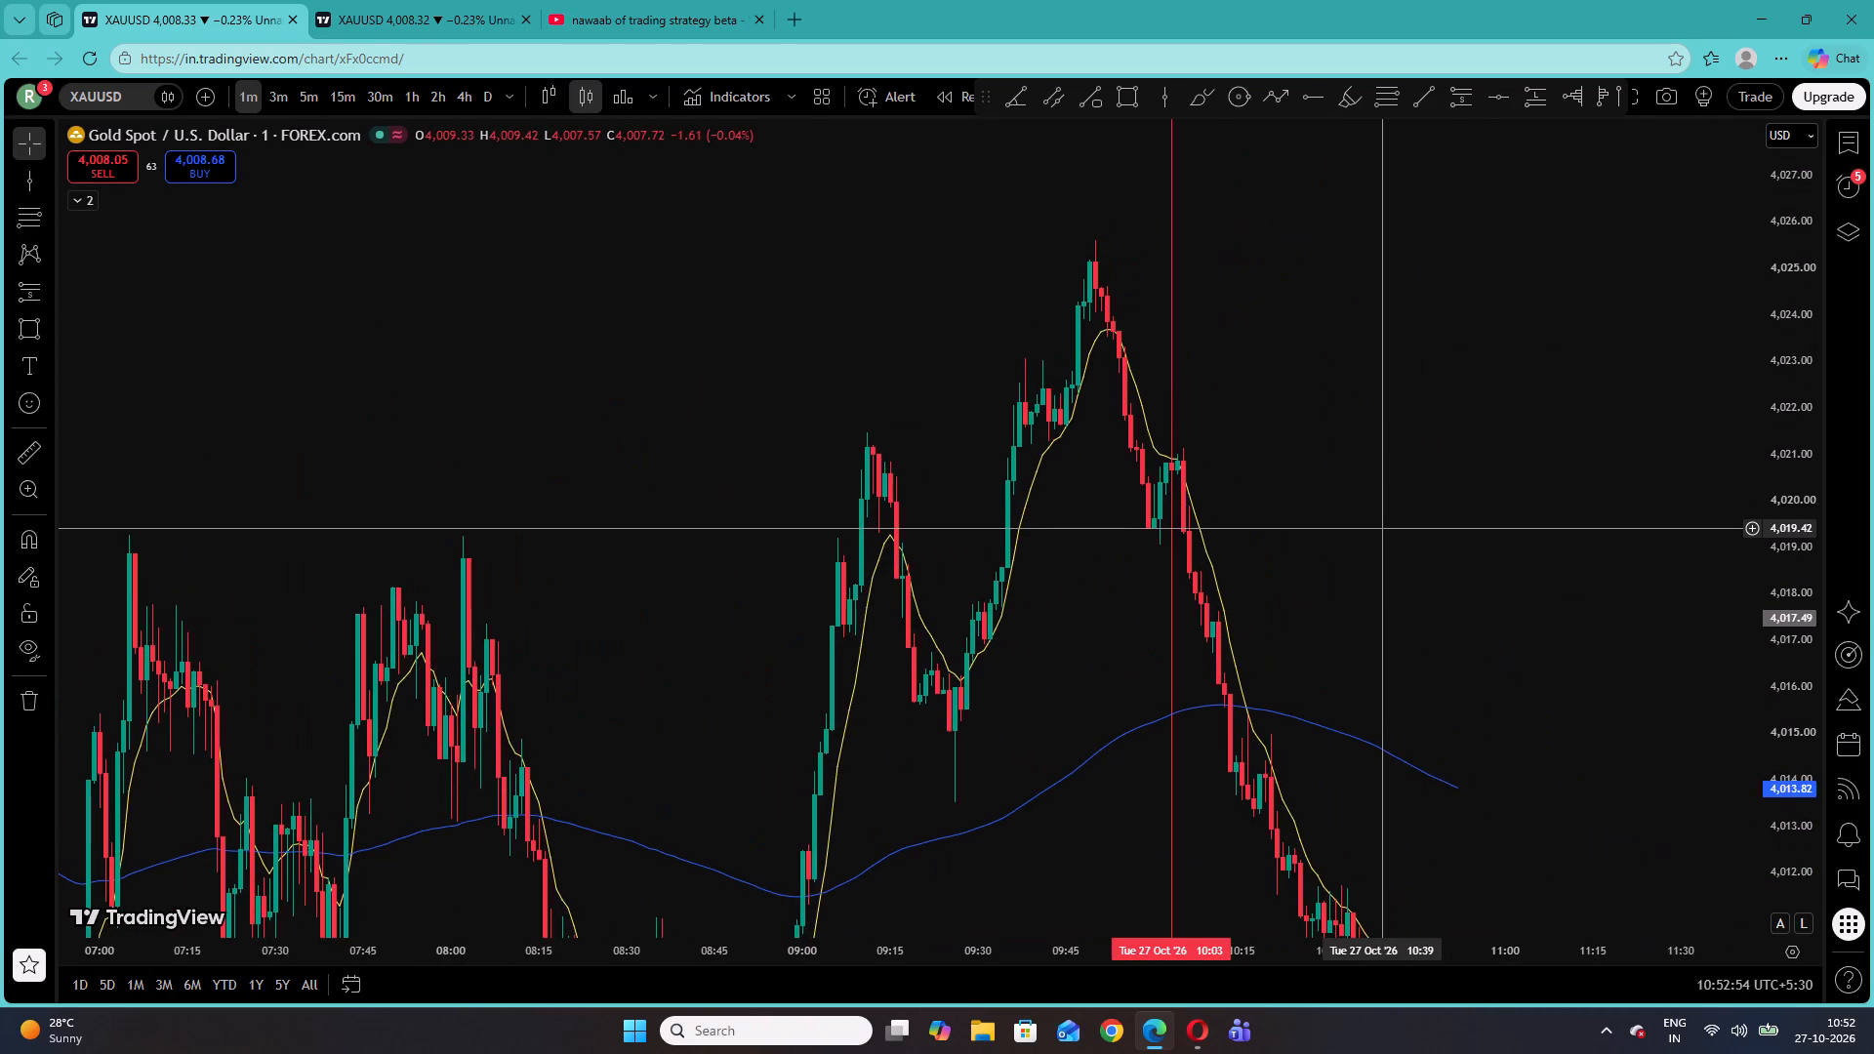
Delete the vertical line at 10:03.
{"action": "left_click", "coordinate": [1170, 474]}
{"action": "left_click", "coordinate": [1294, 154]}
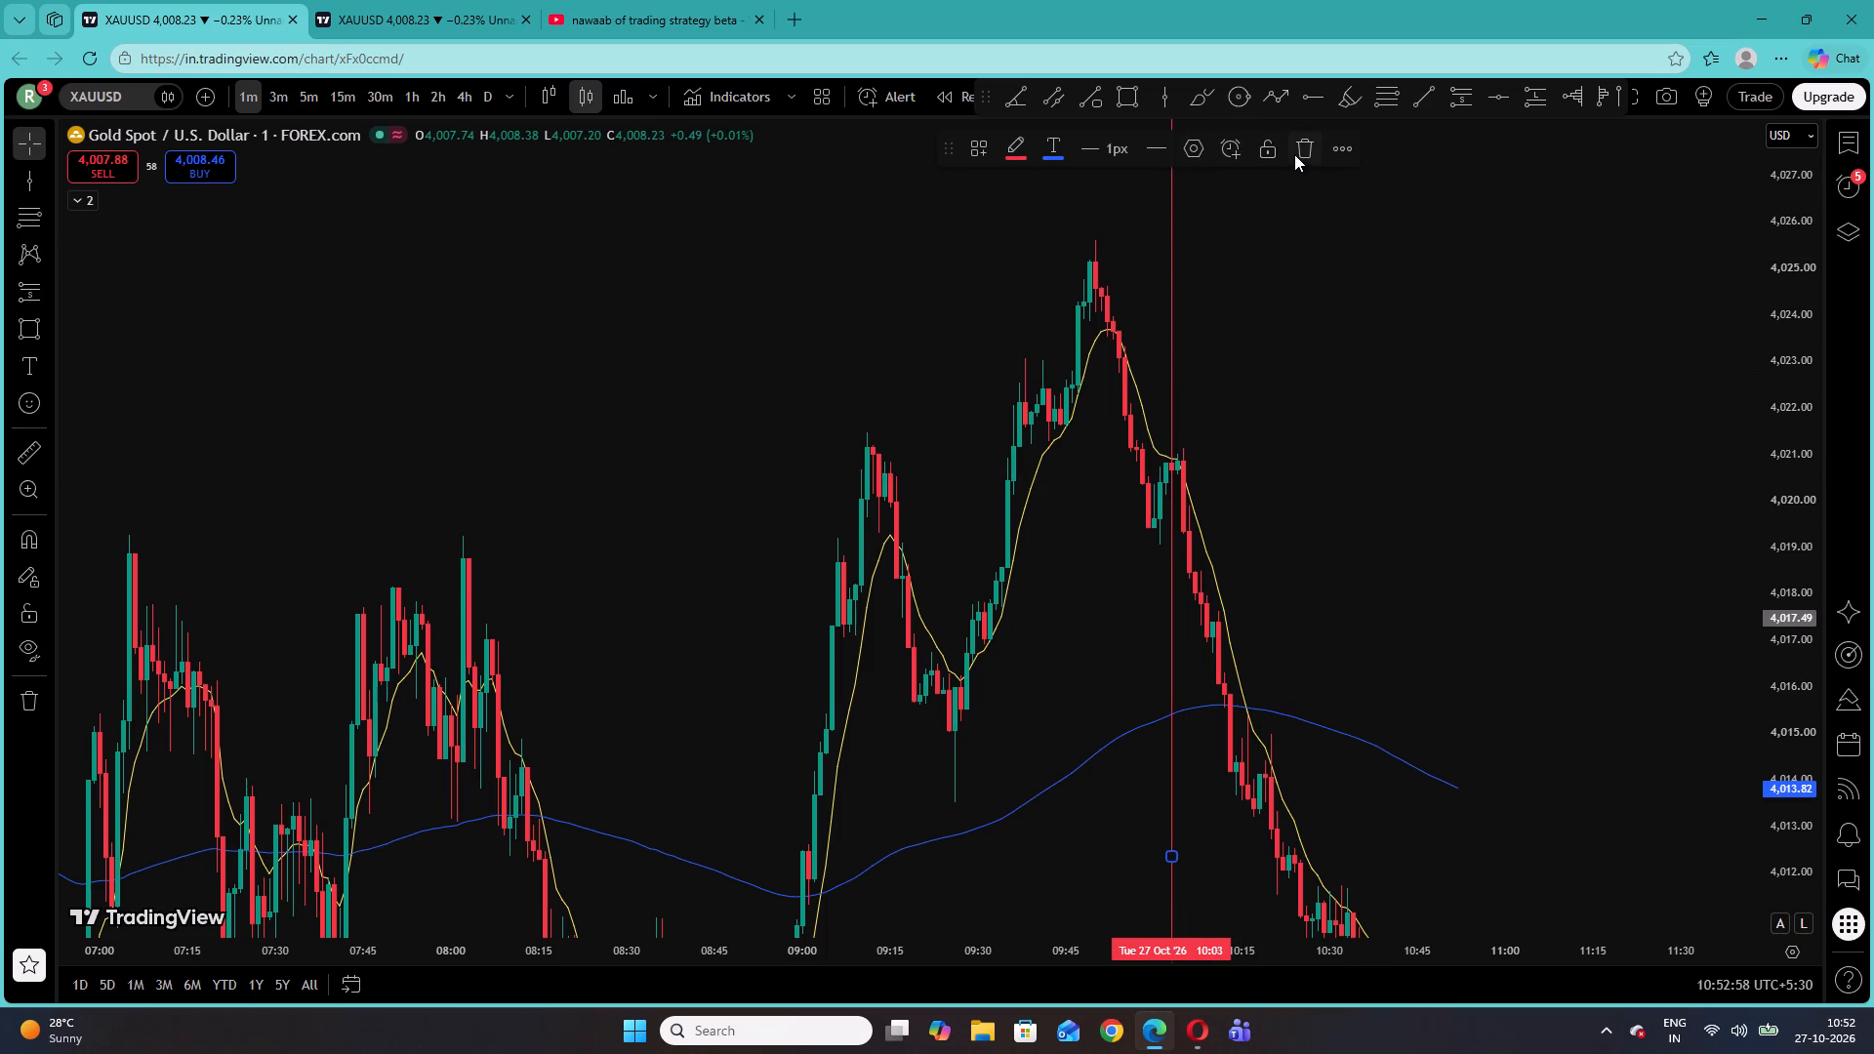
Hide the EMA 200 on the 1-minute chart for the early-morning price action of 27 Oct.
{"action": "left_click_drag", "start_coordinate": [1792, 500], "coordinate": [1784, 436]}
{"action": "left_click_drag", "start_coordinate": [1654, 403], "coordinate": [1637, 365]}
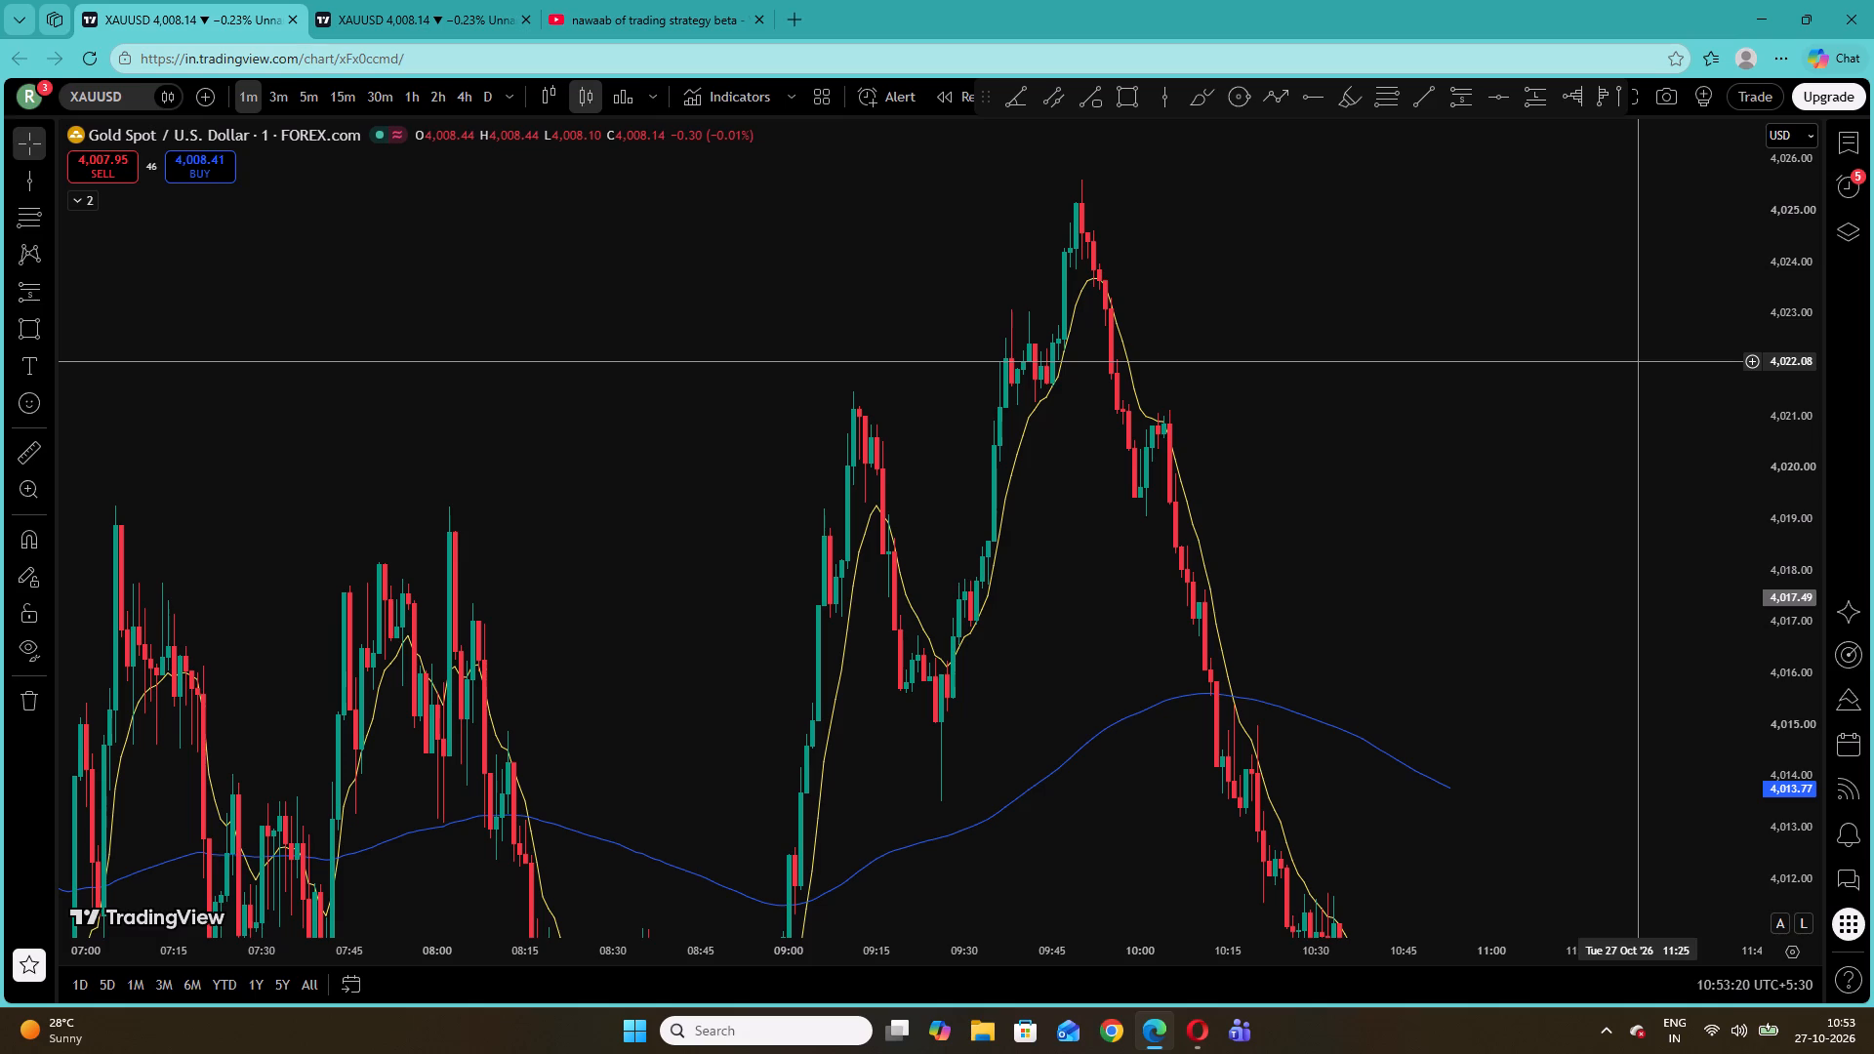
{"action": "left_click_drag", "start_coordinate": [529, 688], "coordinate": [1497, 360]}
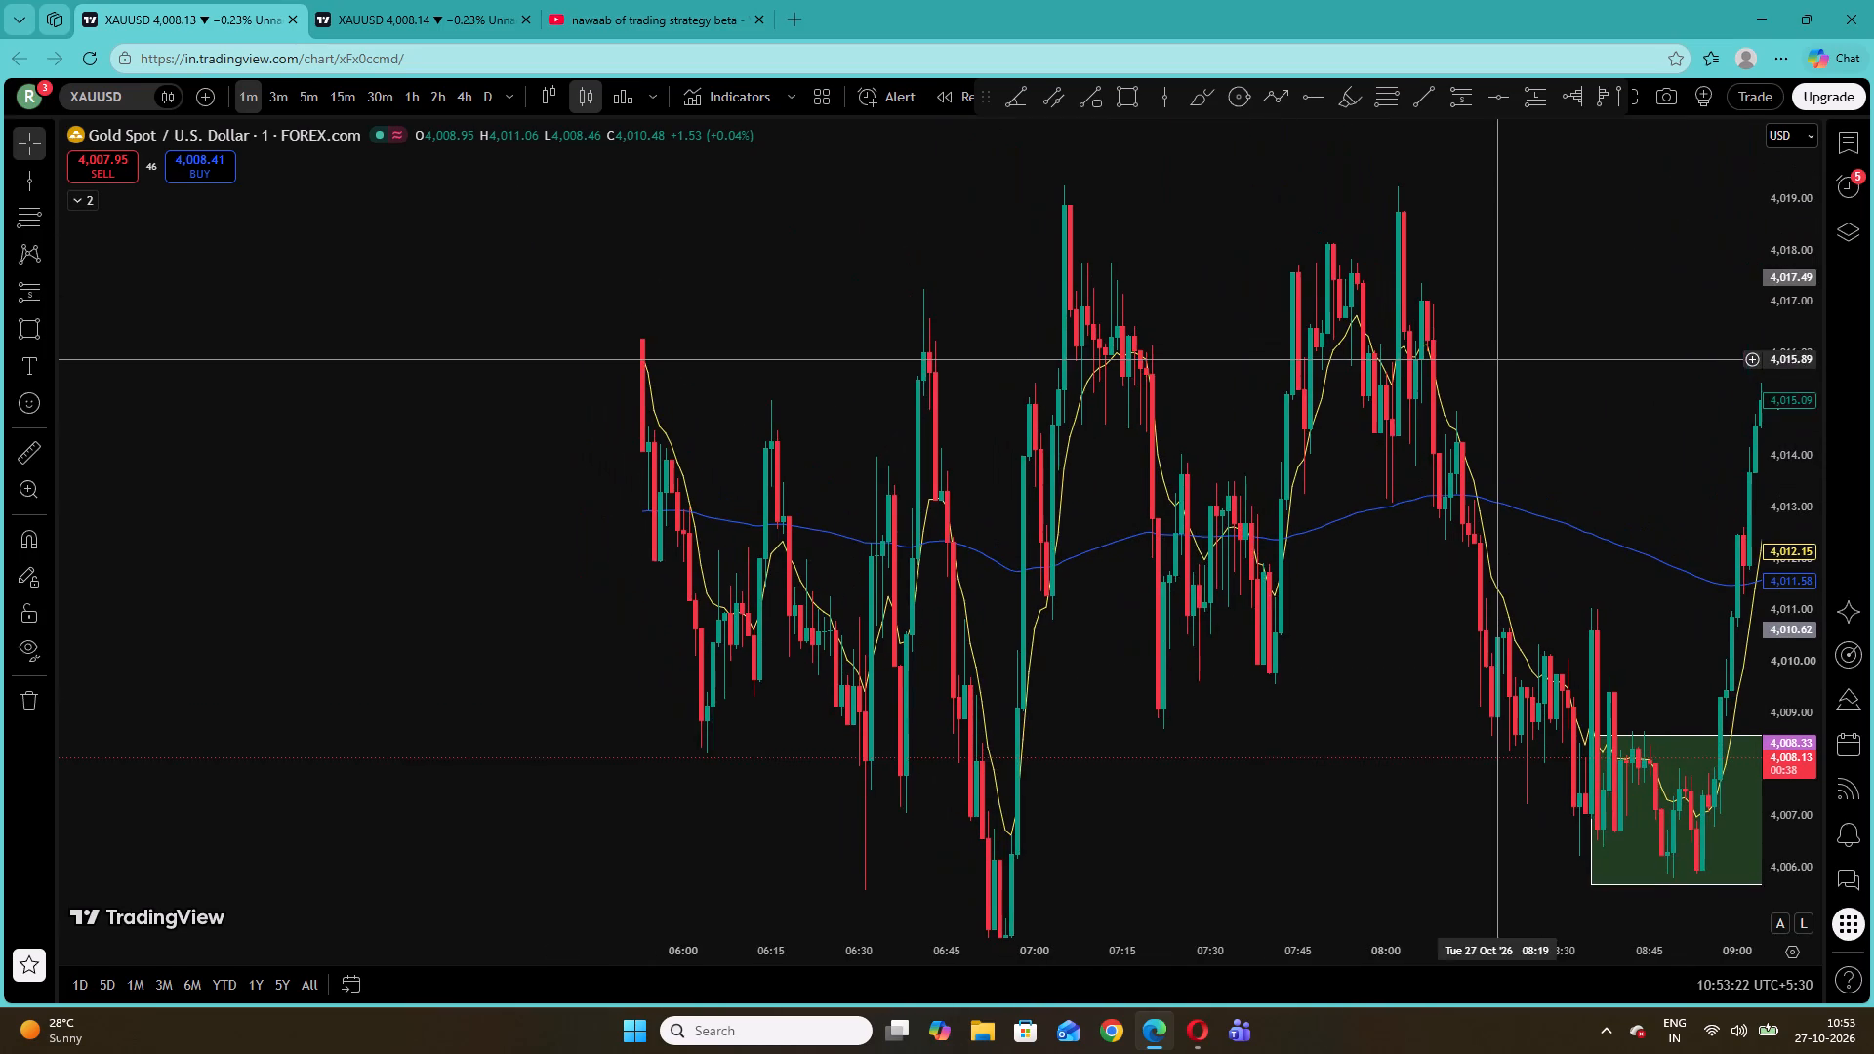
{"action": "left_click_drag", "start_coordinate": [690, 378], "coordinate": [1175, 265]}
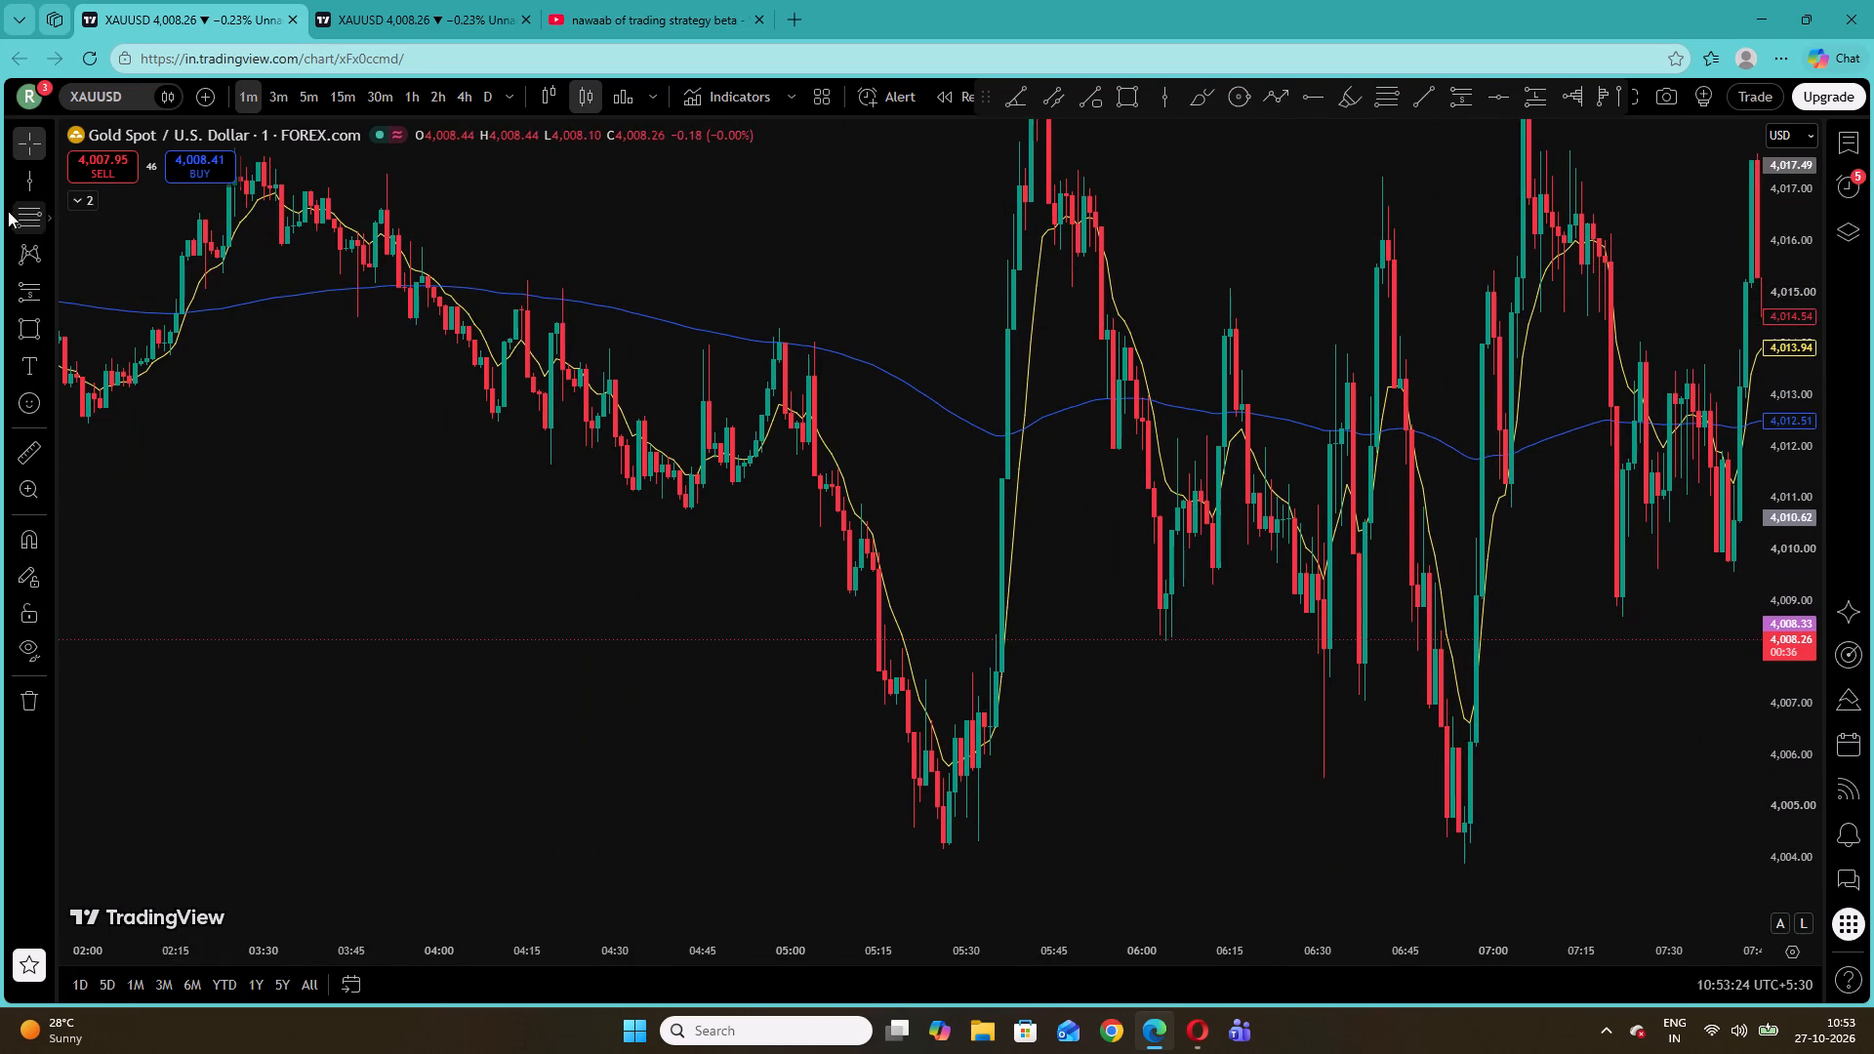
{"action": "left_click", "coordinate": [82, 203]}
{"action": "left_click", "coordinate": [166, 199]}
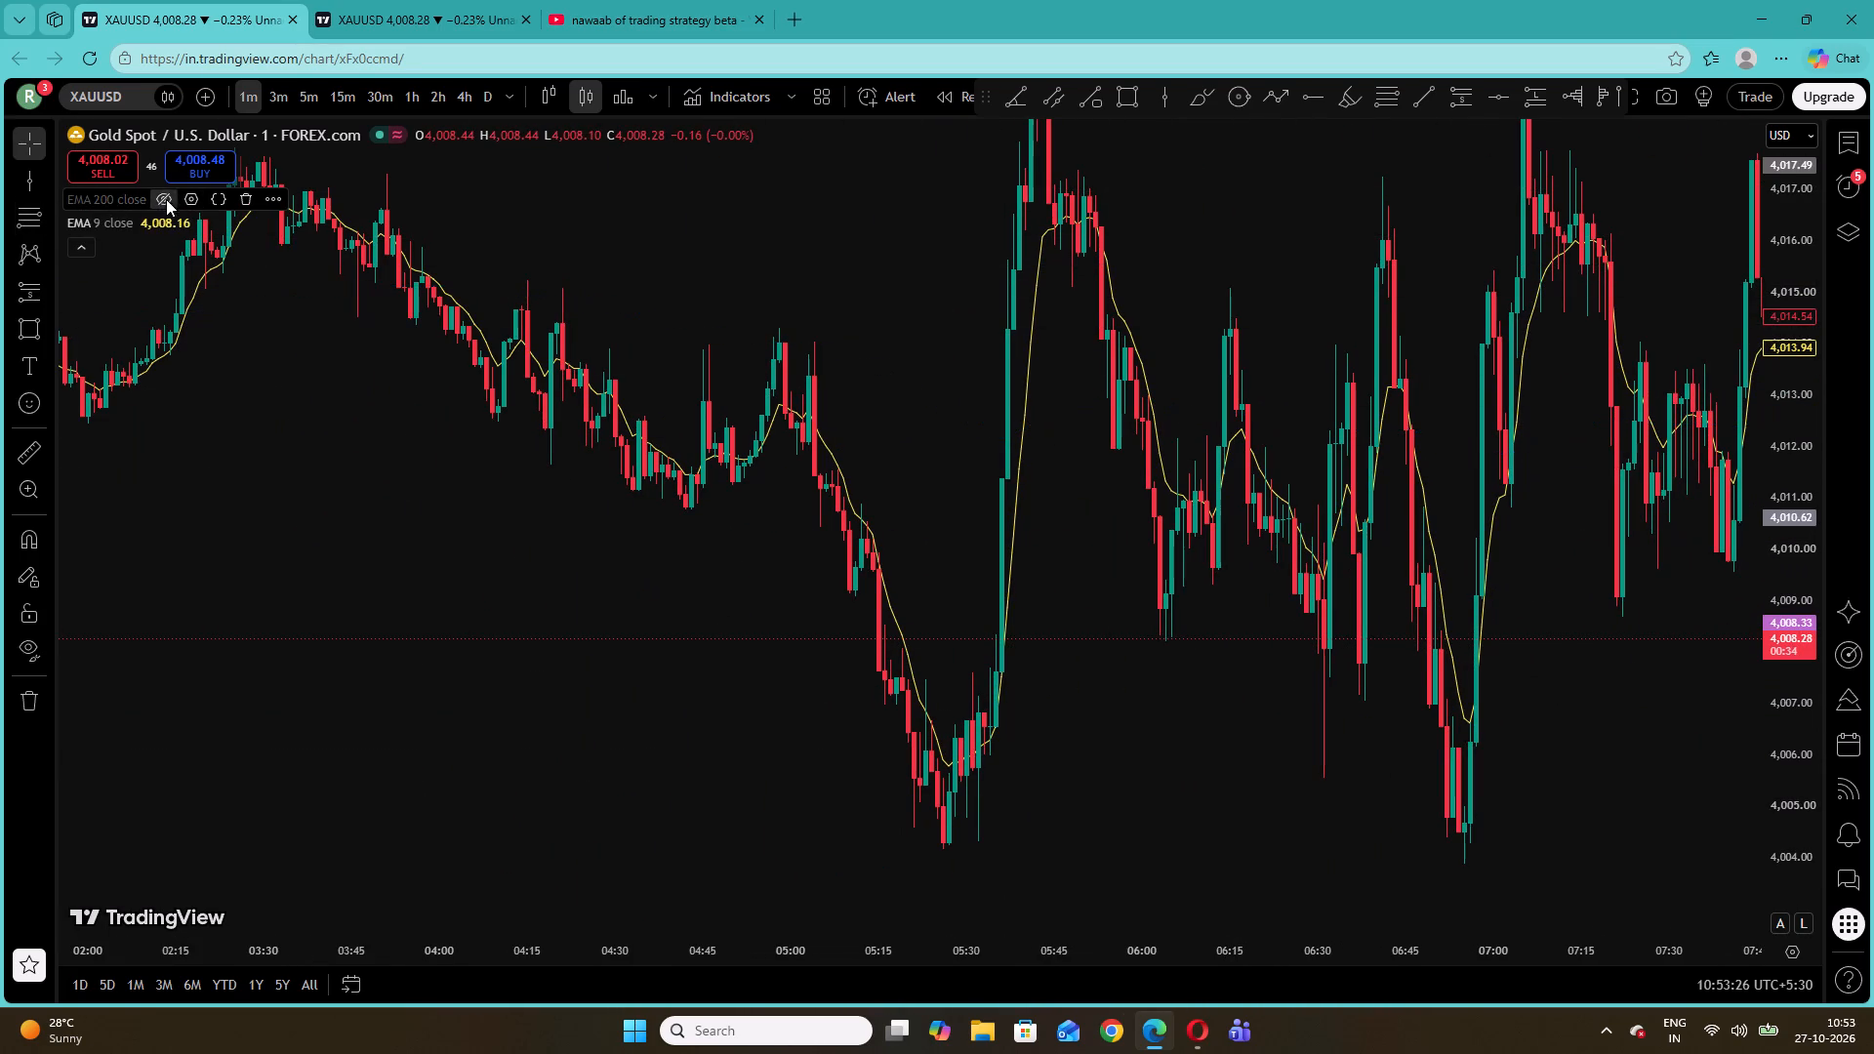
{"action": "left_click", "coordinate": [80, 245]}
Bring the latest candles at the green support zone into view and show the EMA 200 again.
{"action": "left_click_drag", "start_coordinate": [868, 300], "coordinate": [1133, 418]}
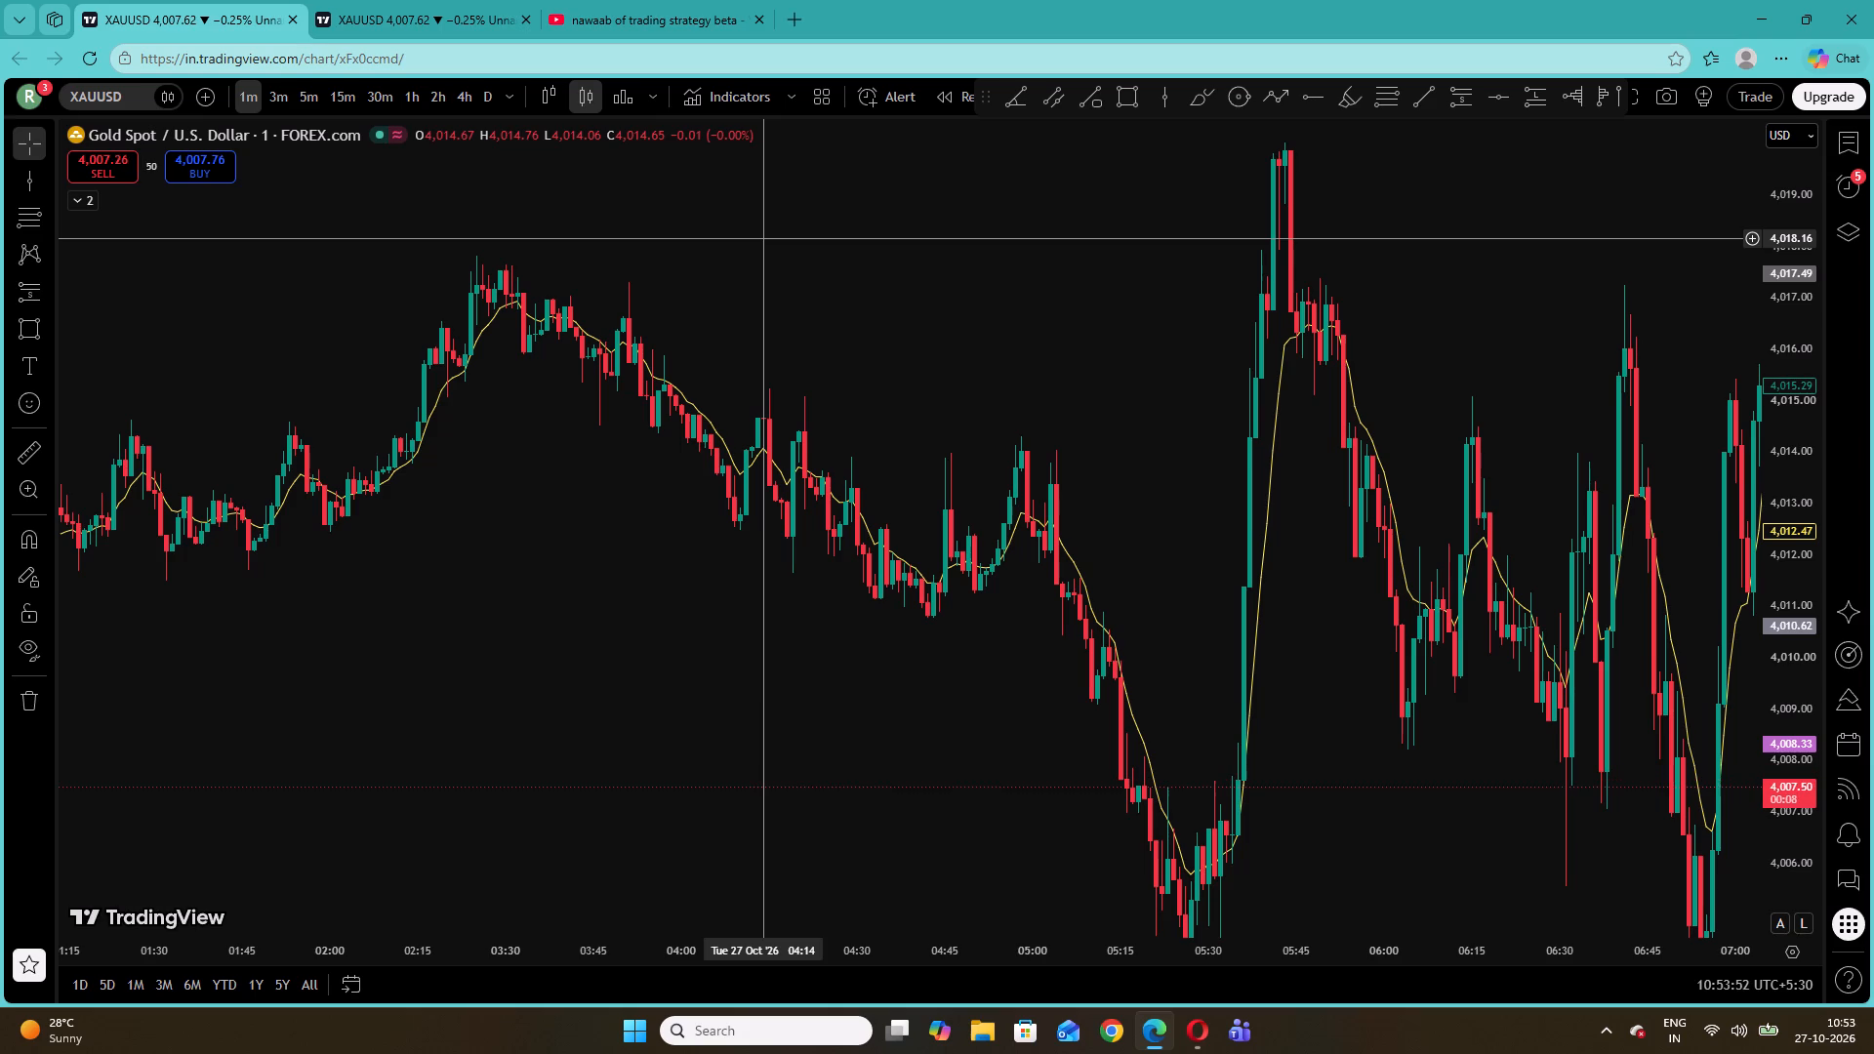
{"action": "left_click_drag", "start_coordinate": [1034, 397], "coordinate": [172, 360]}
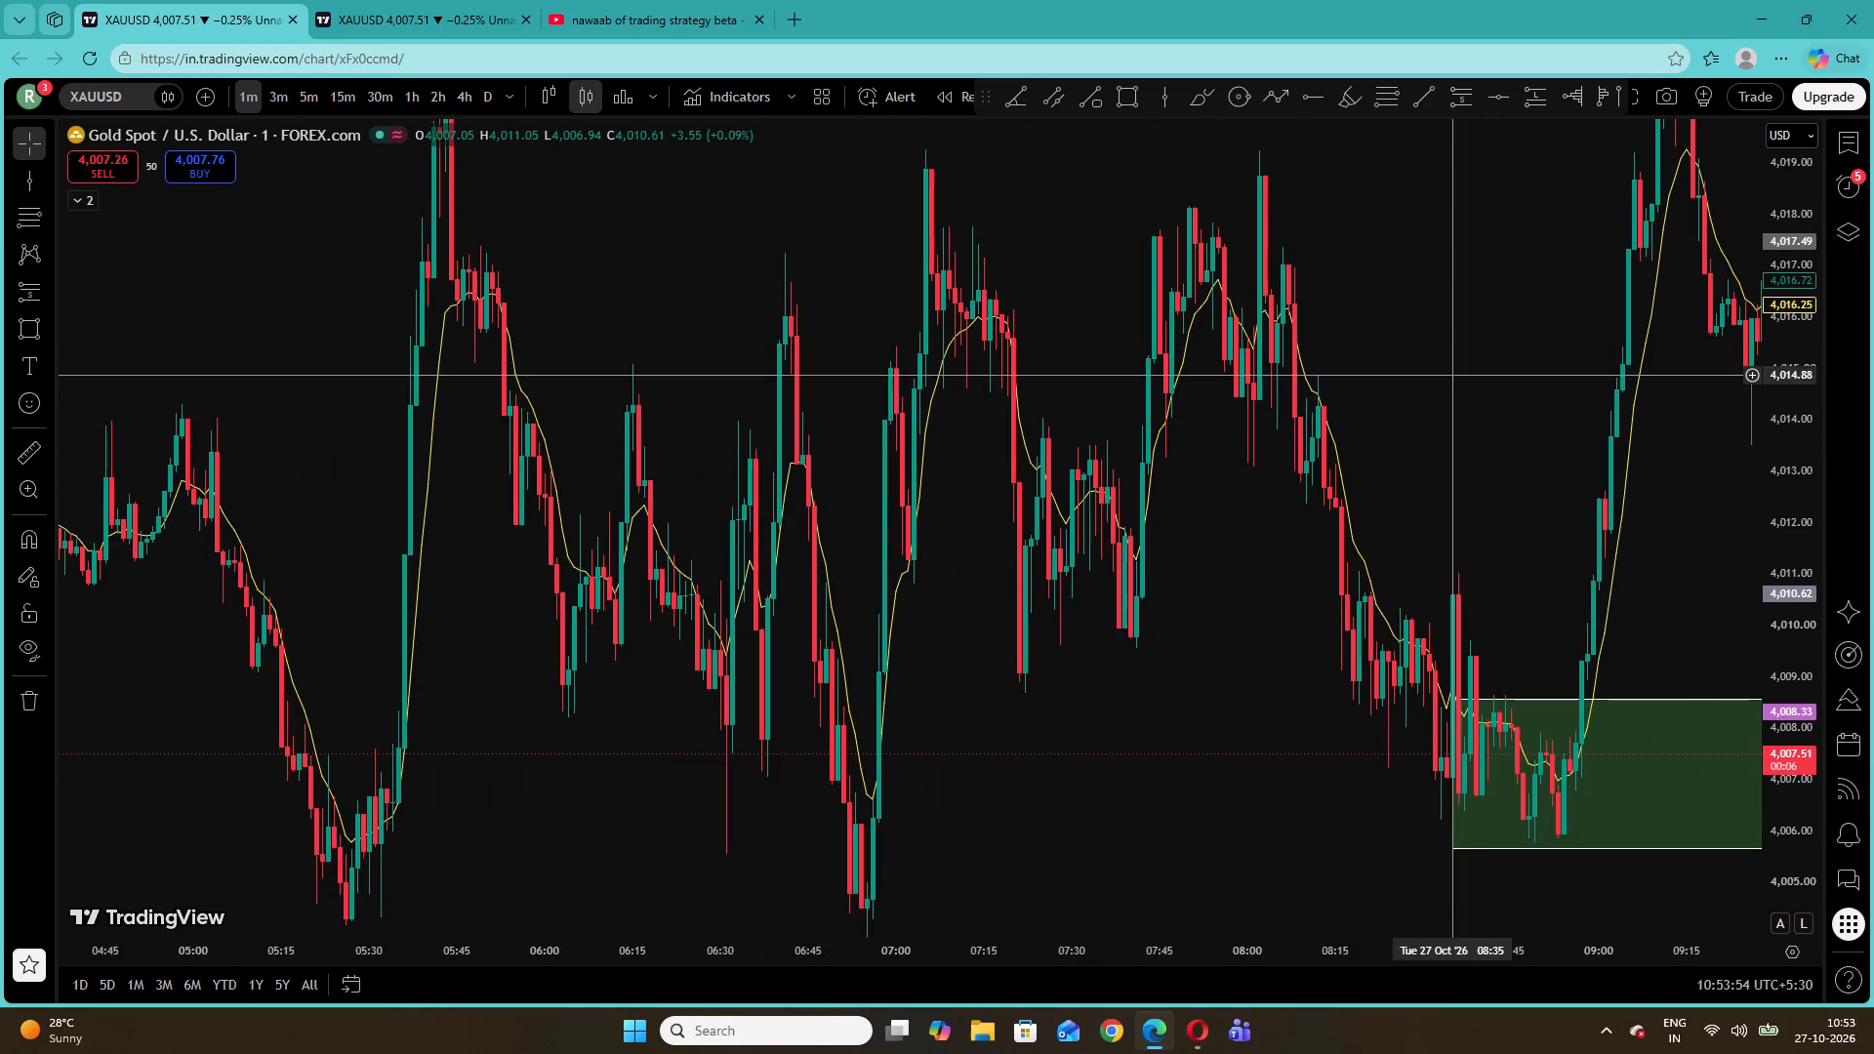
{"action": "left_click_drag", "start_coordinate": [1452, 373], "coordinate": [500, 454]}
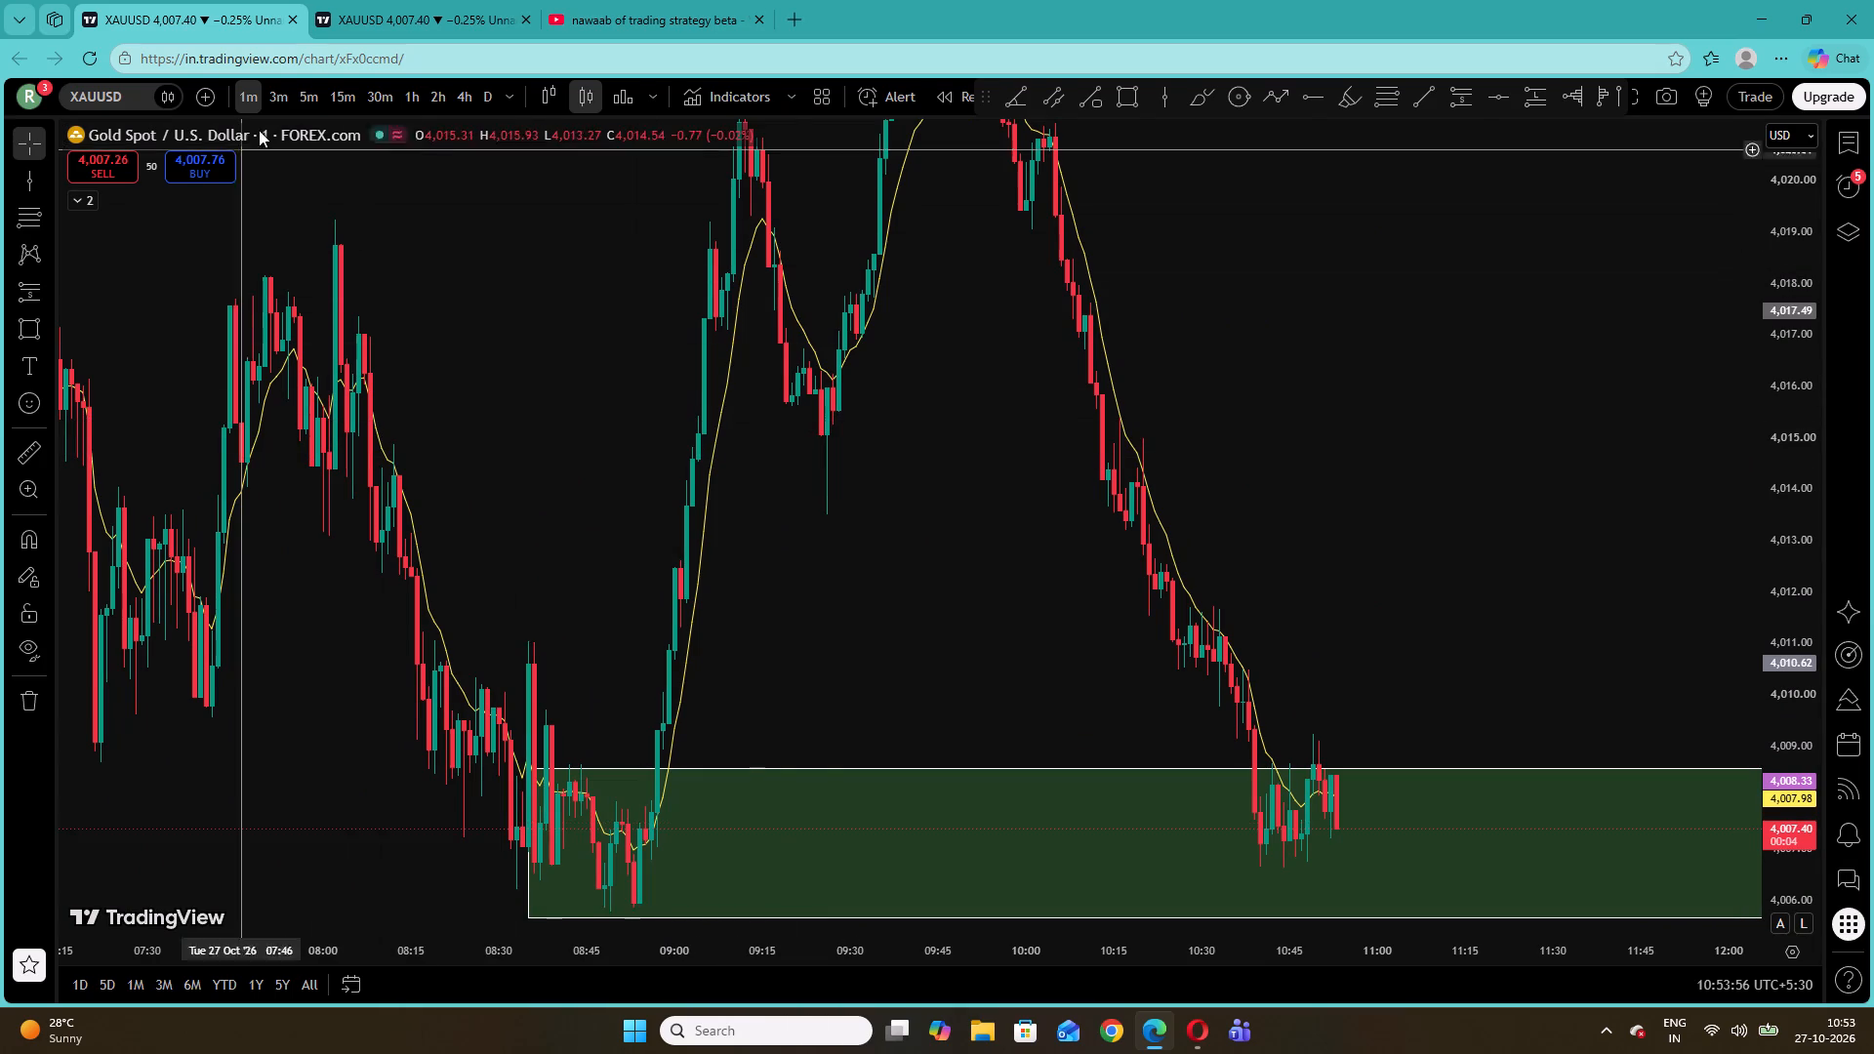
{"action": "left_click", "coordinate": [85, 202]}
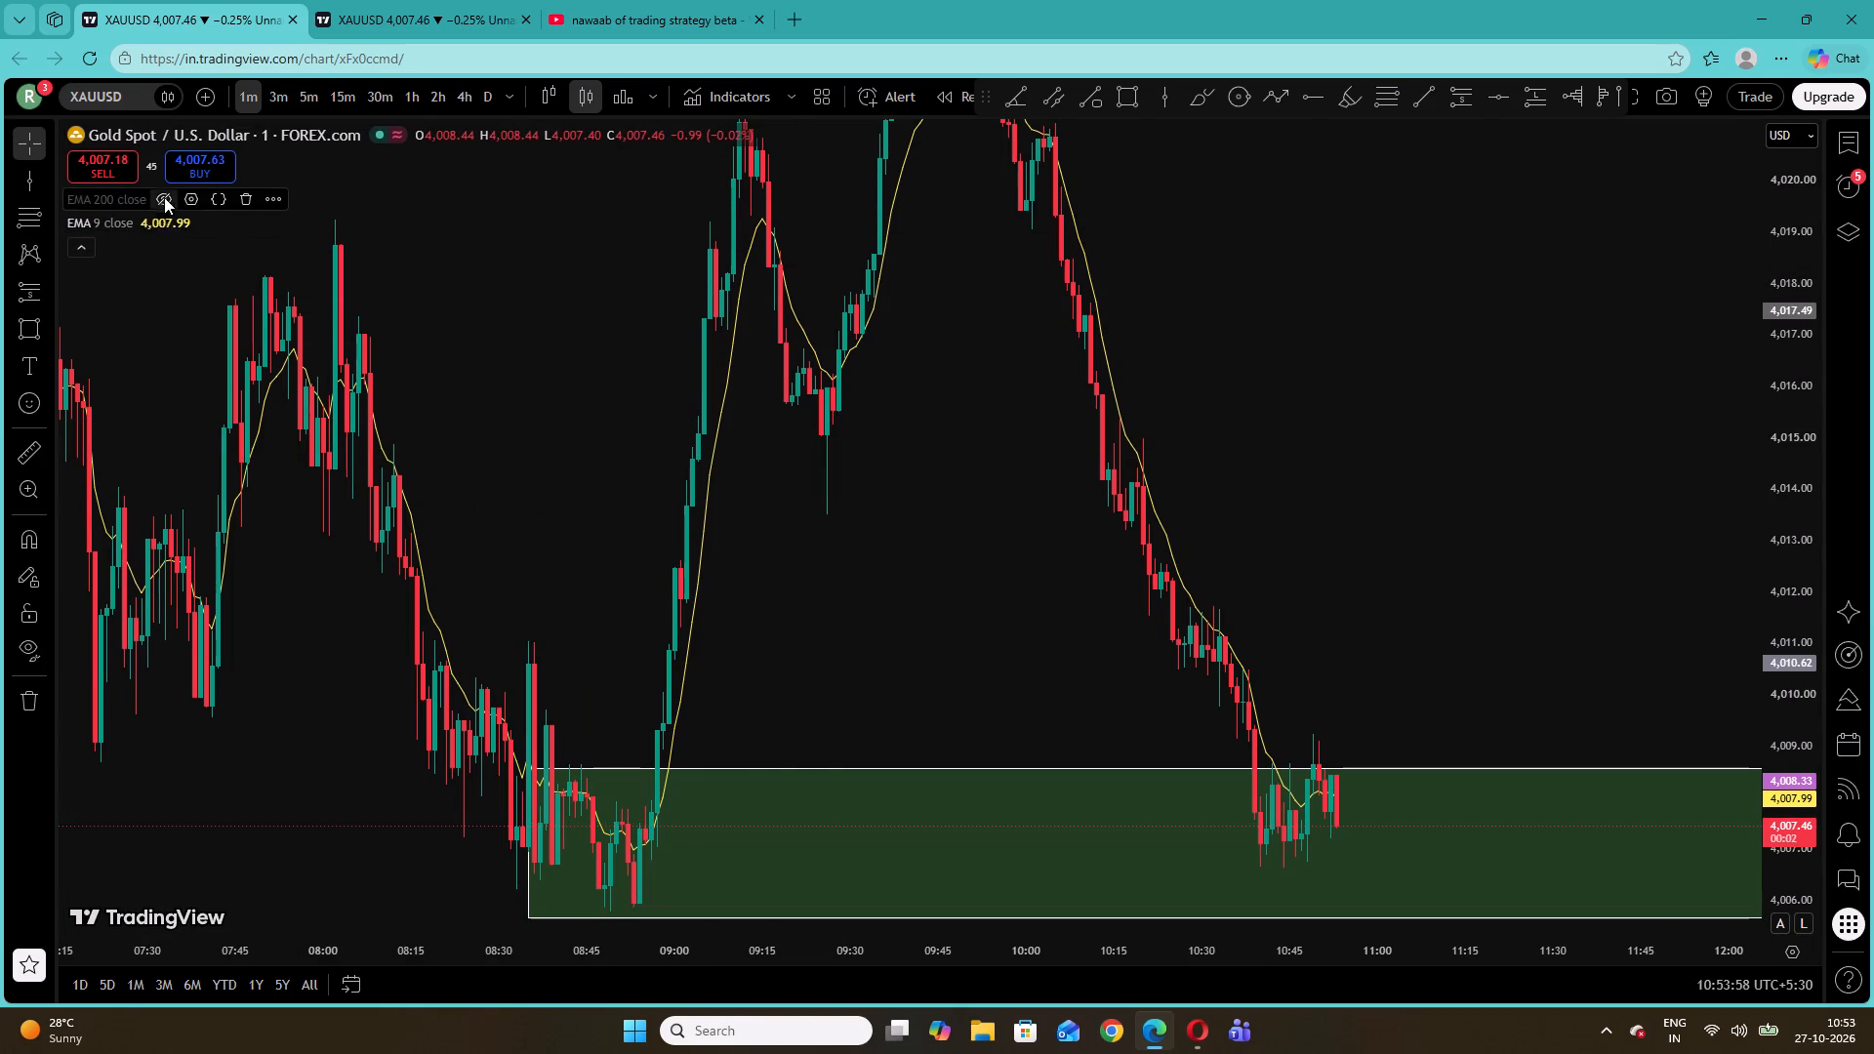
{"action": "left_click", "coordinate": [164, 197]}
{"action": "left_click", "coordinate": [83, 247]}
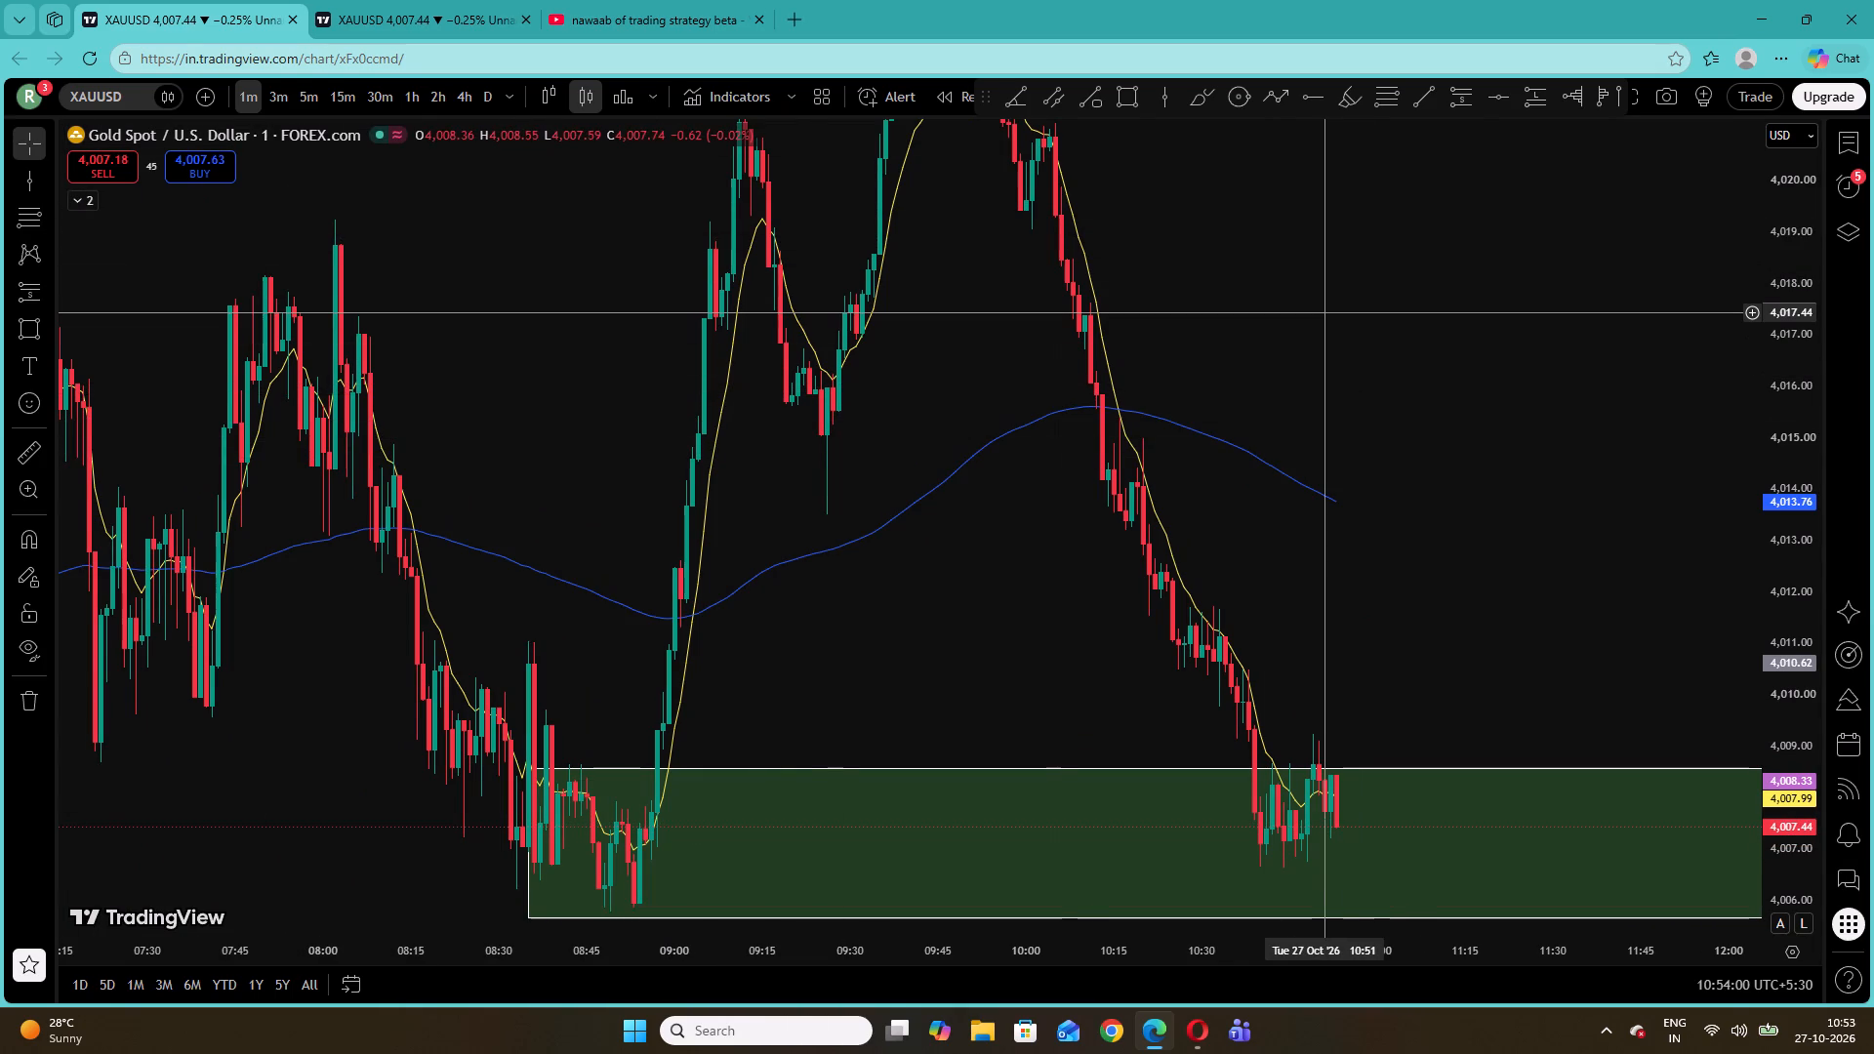
Draw a trend angle of about -73° on the drop after the swing high, from about 4,023.48 to 4,020.86.
{"action": "left_click_drag", "start_coordinate": [1276, 297], "coordinate": [1377, 471]}
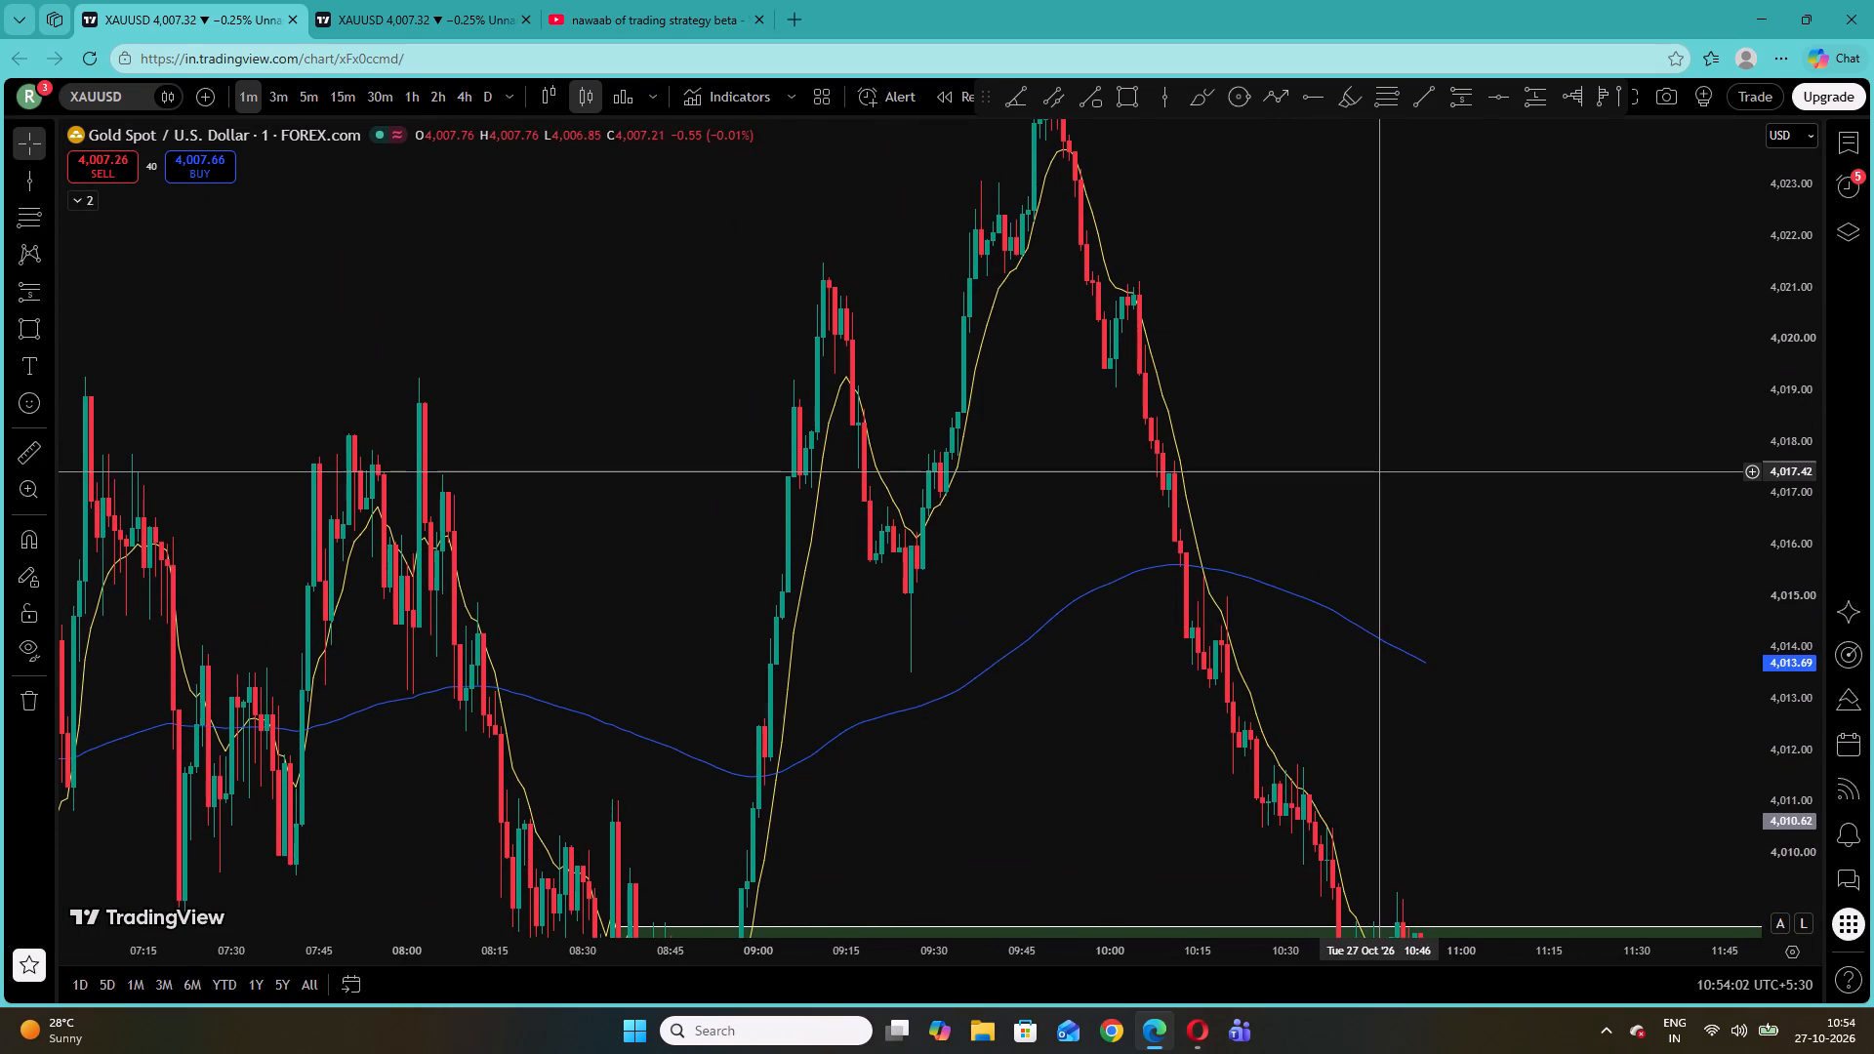
{"action": "left_click_drag", "start_coordinate": [1306, 367], "coordinate": [1308, 488]}
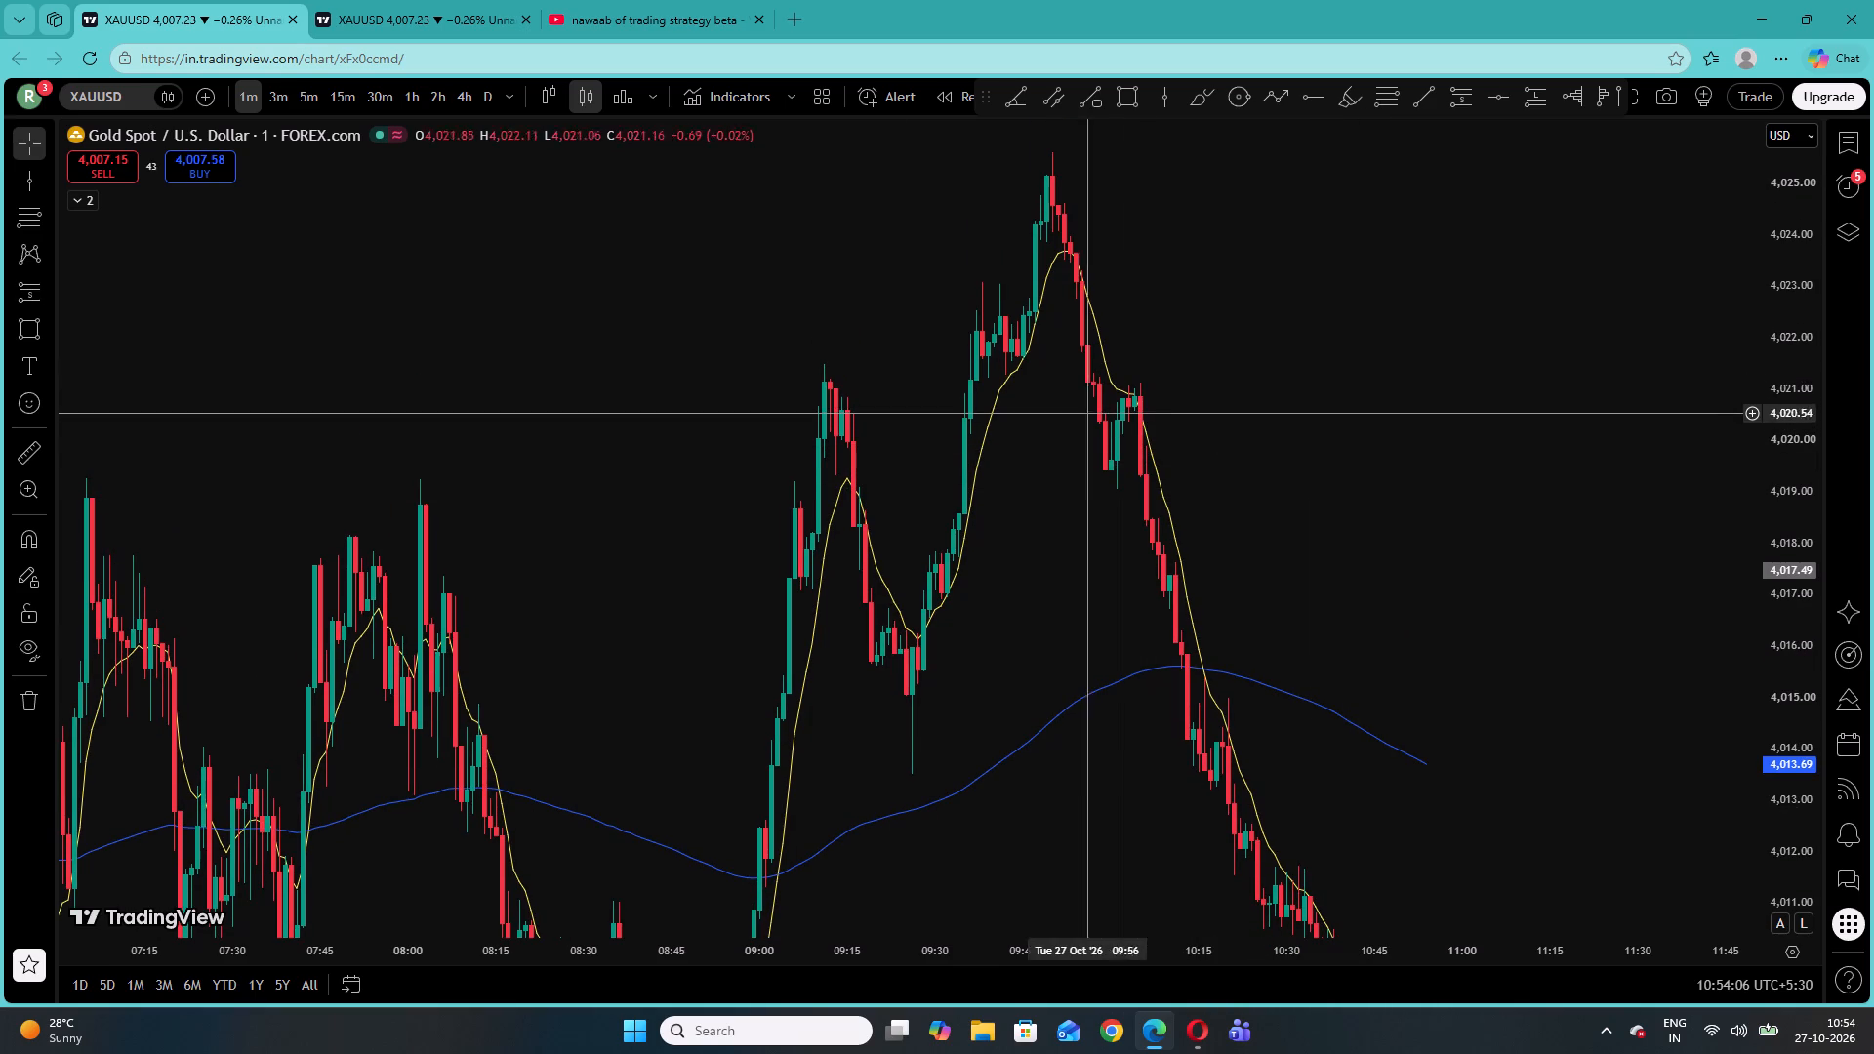
{"action": "left_click", "coordinate": [47, 183]}
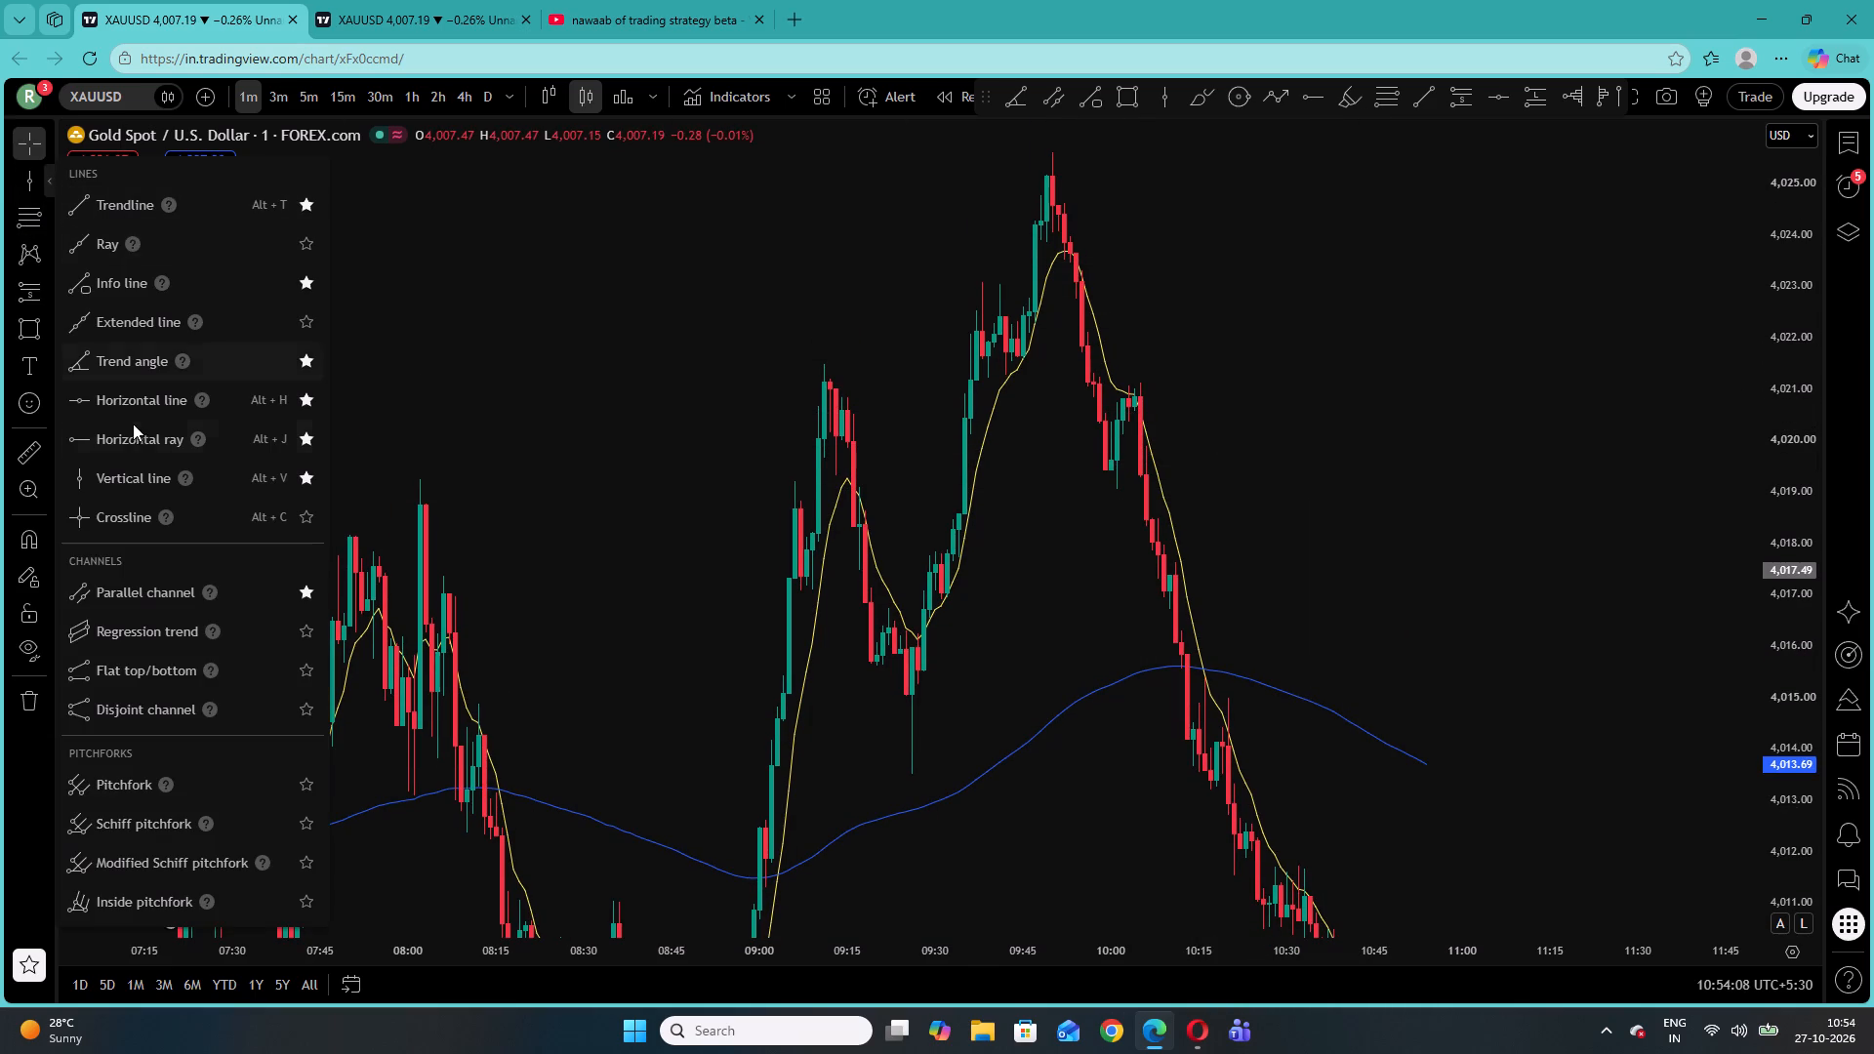
{"action": "left_click", "coordinate": [501, 392]}
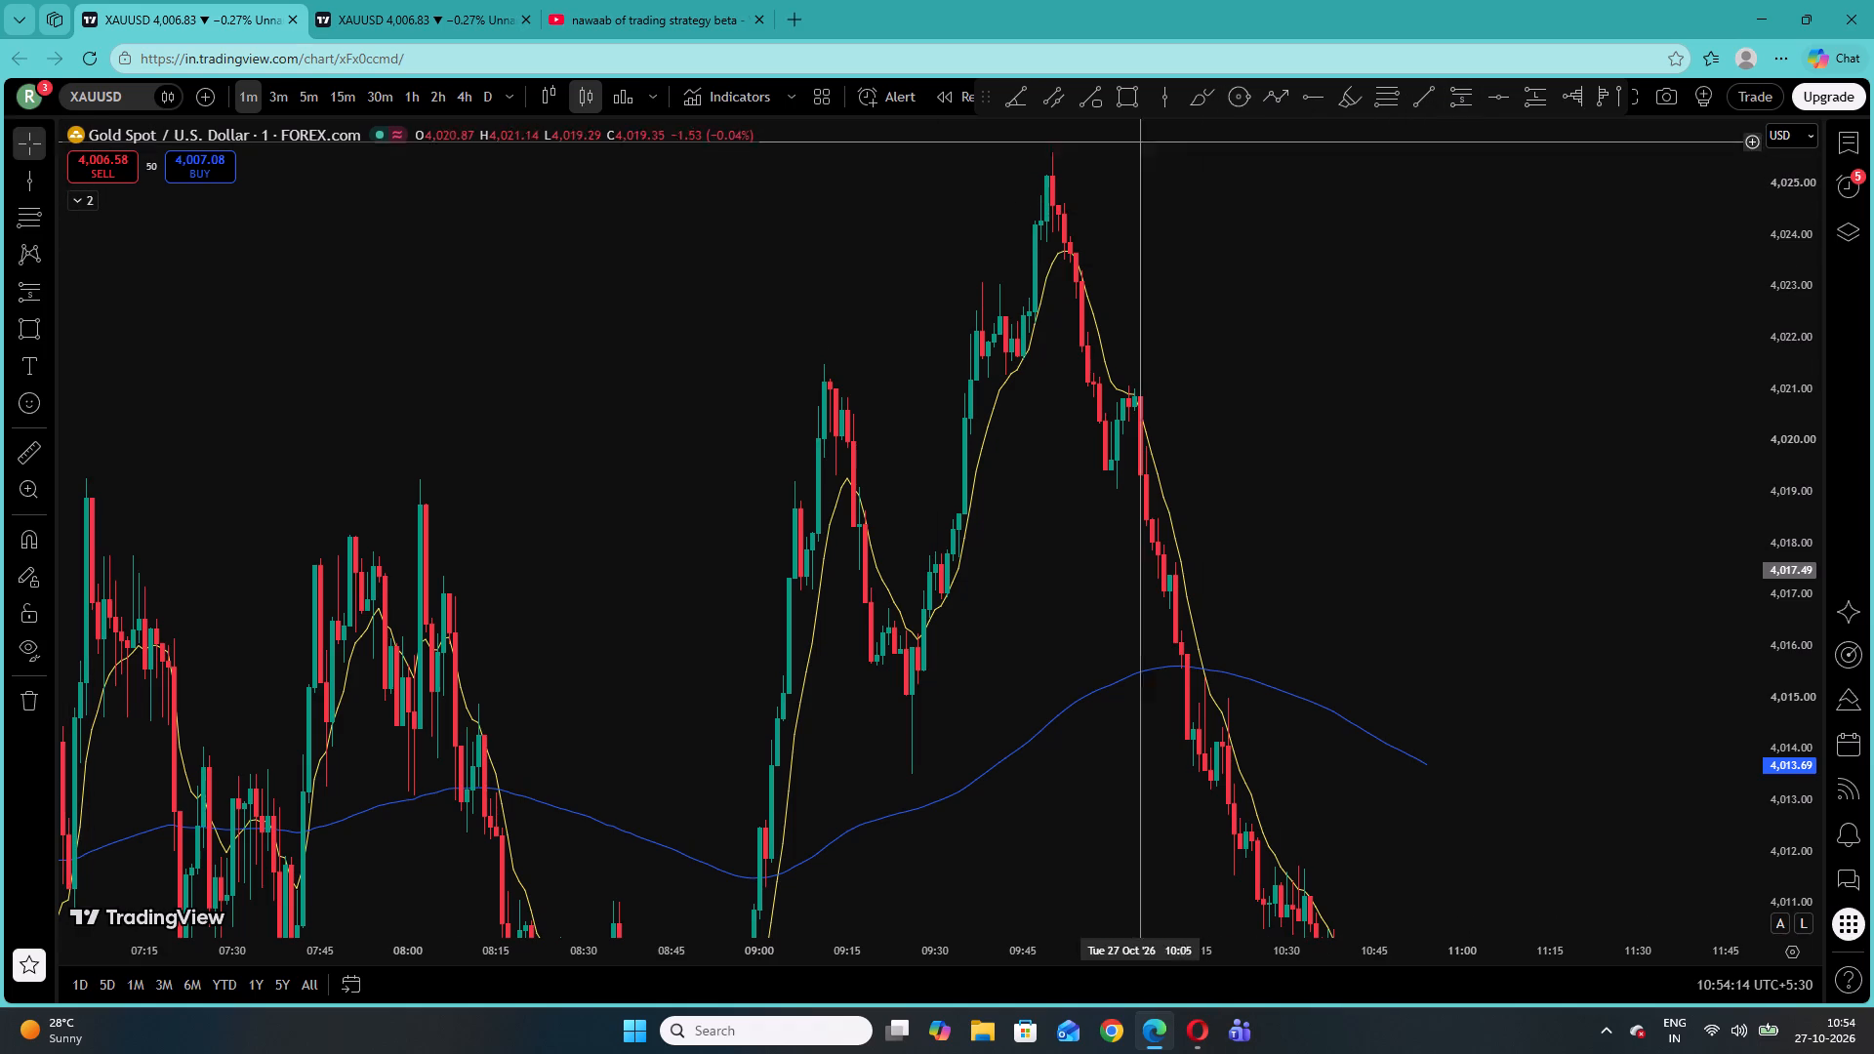
{"action": "left_click", "coordinate": [1014, 100]}
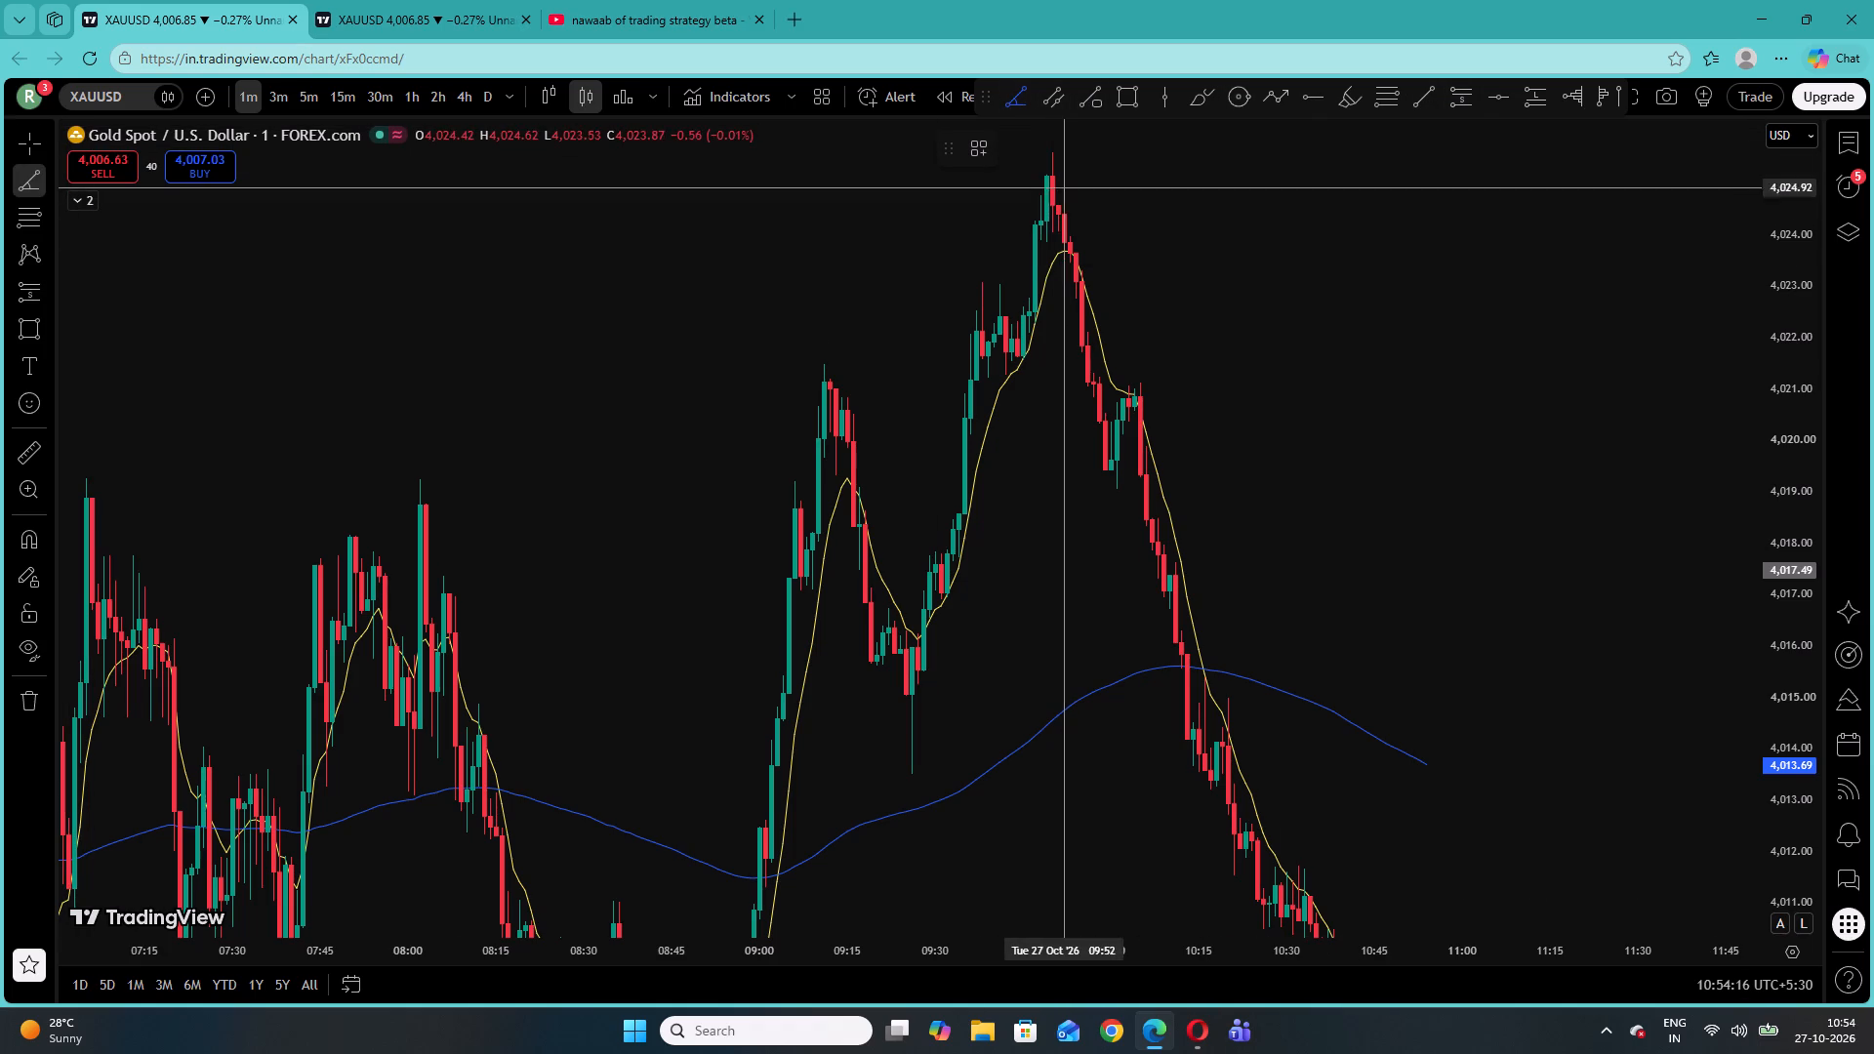
{"action": "left_click", "coordinate": [1077, 262]}
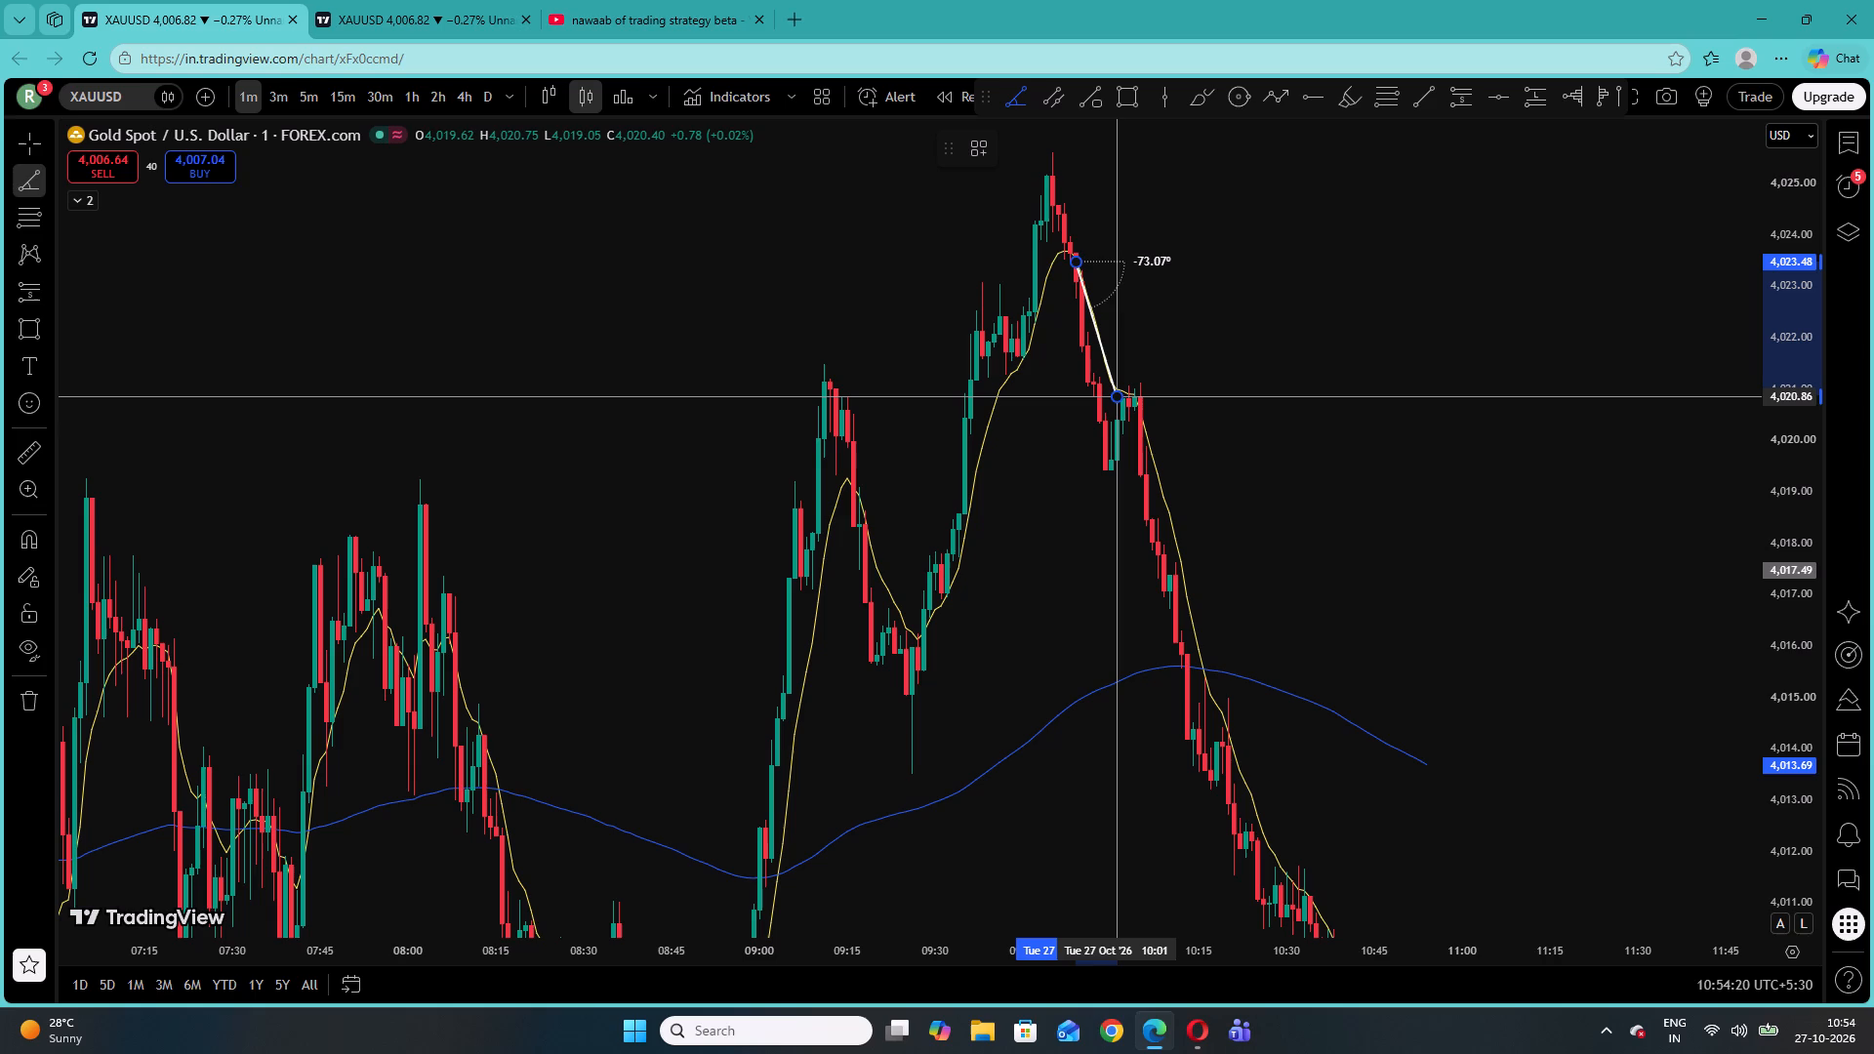
{"action": "left_click", "coordinate": [1219, 315]}
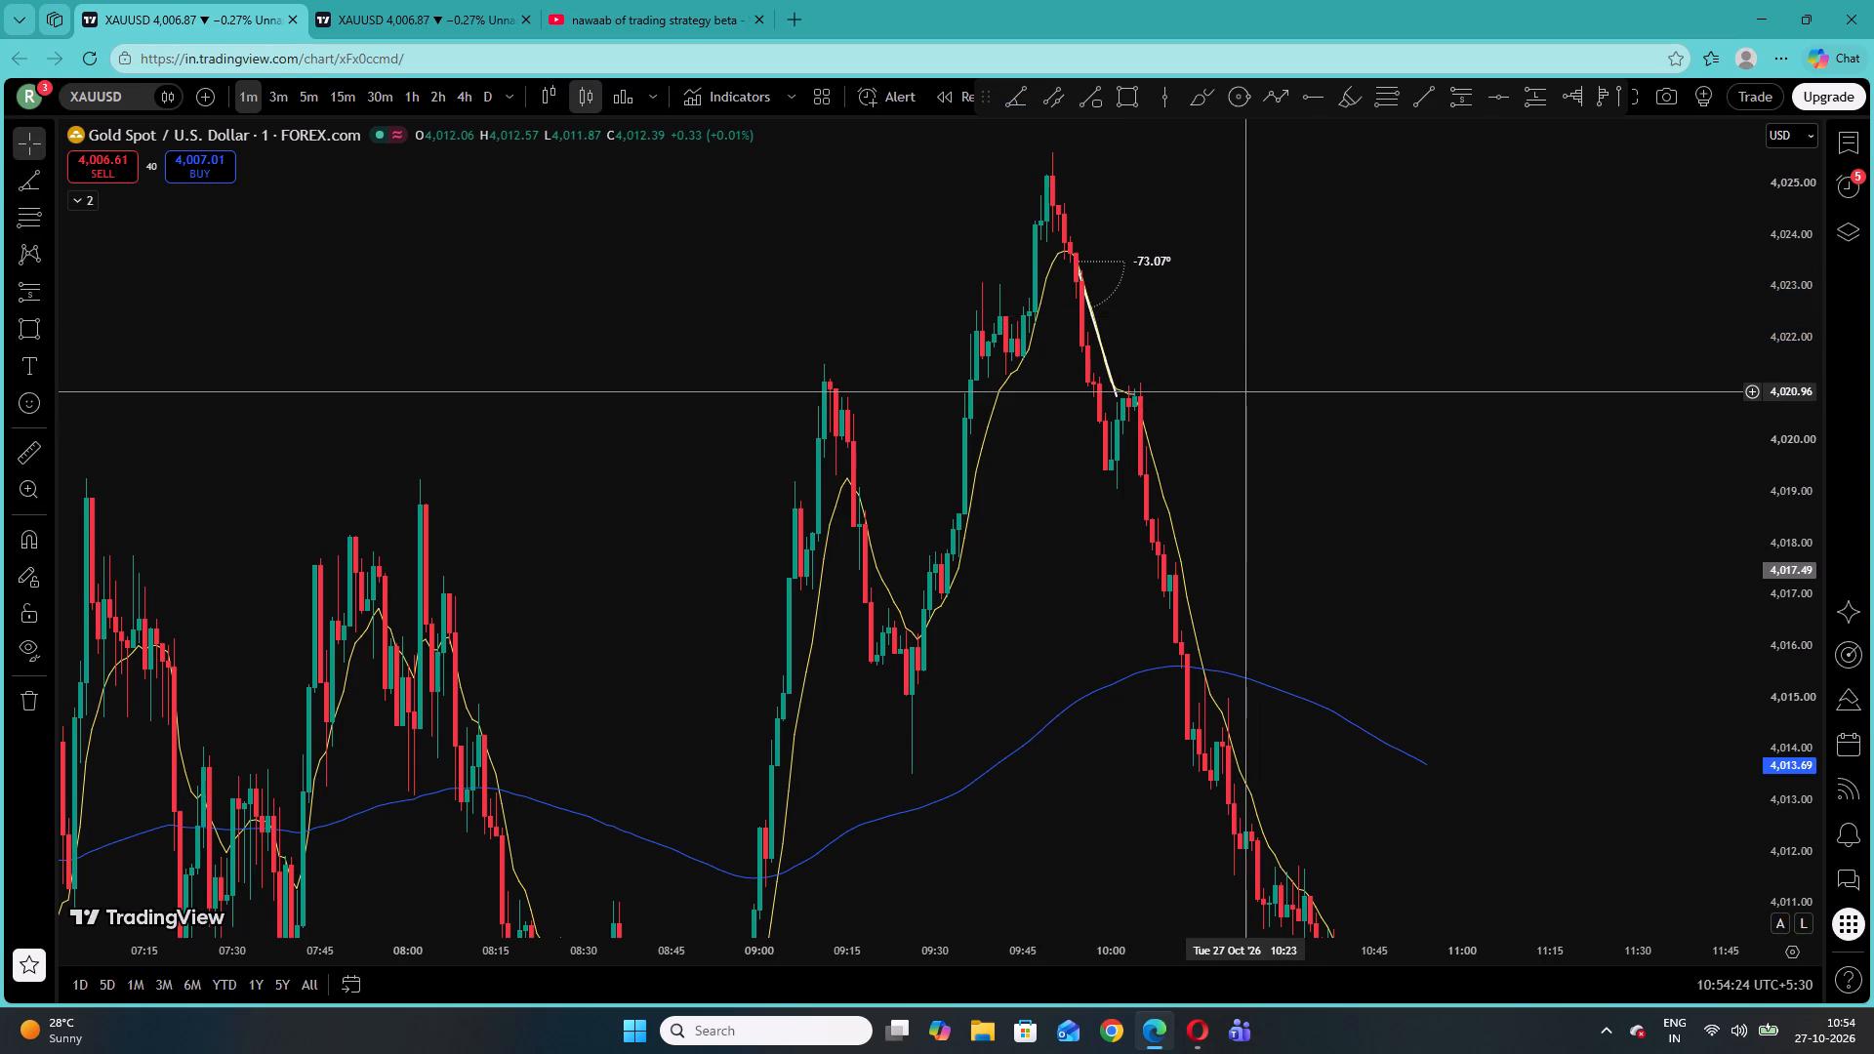
Draw a trend angle of about -70° along the second leg down, from about 4,020.35 at 10:06 to 4,013.44 at 10:20.
{"action": "left_click_drag", "start_coordinate": [1246, 390], "coordinate": [1243, 180]}
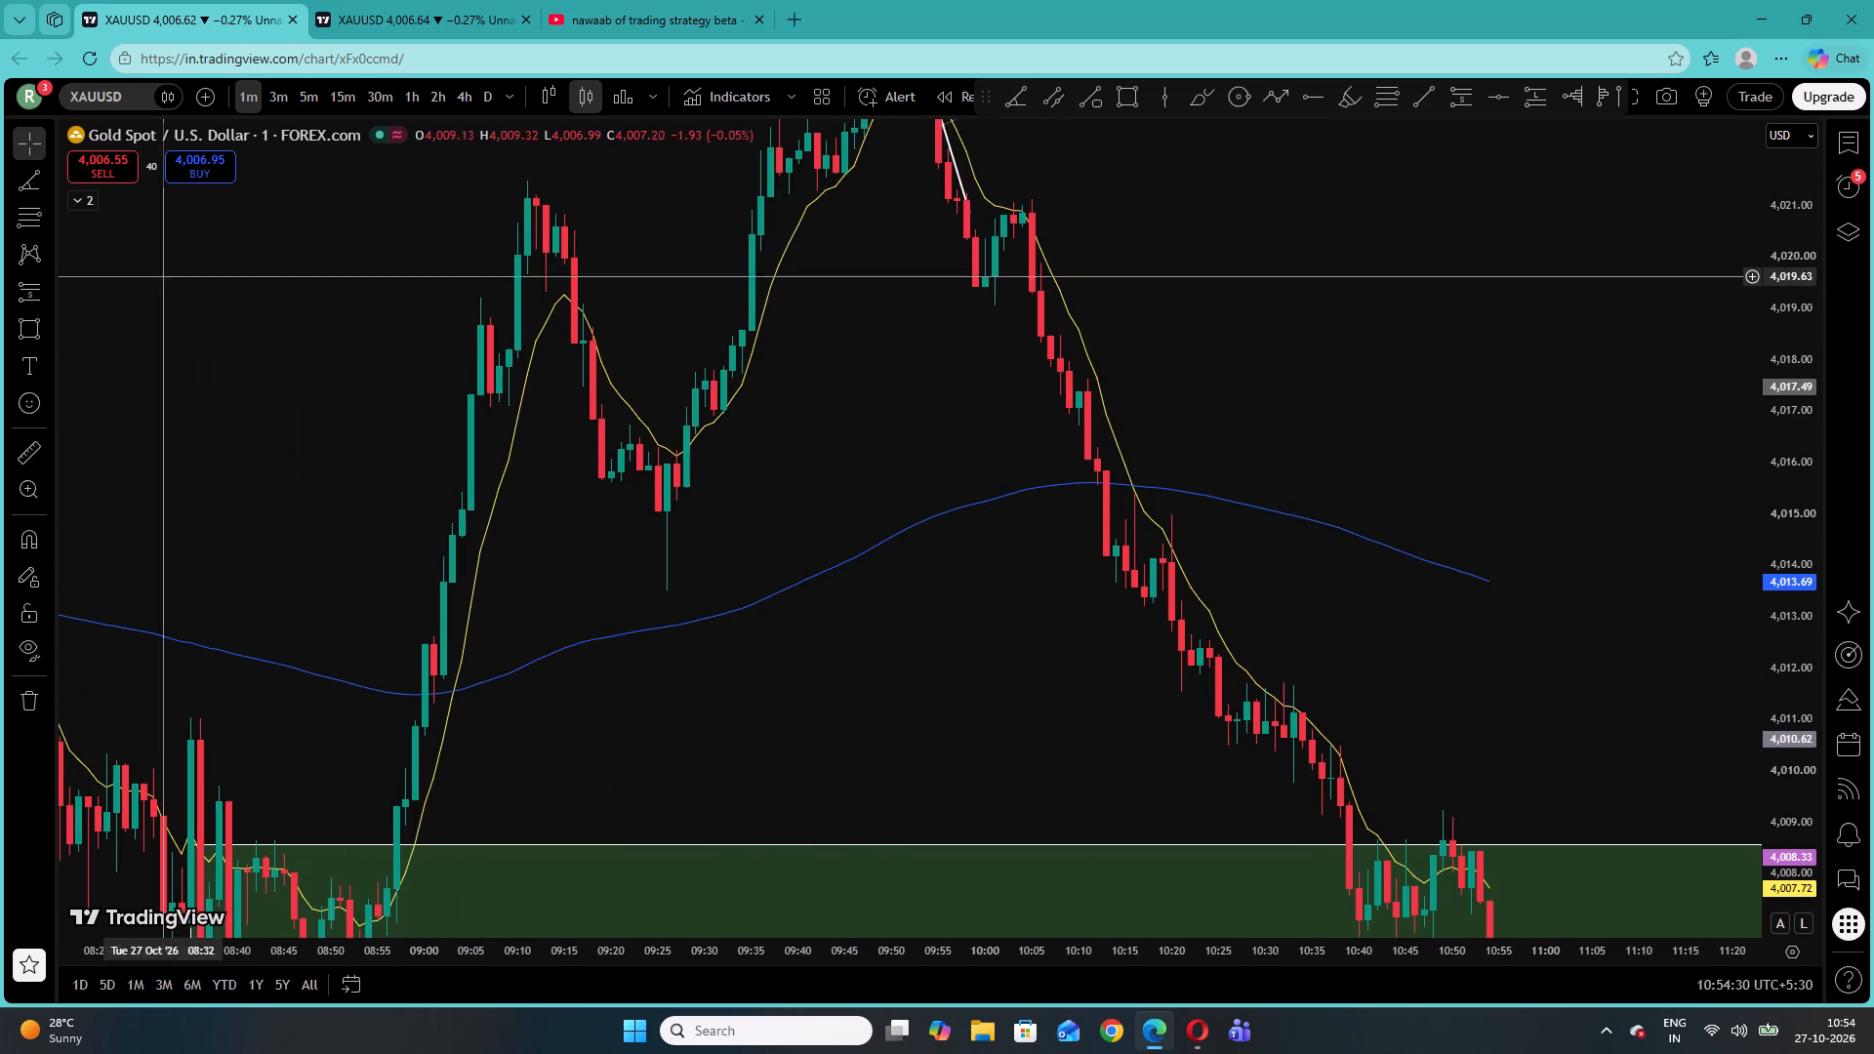
{"action": "left_click", "coordinate": [20, 181]}
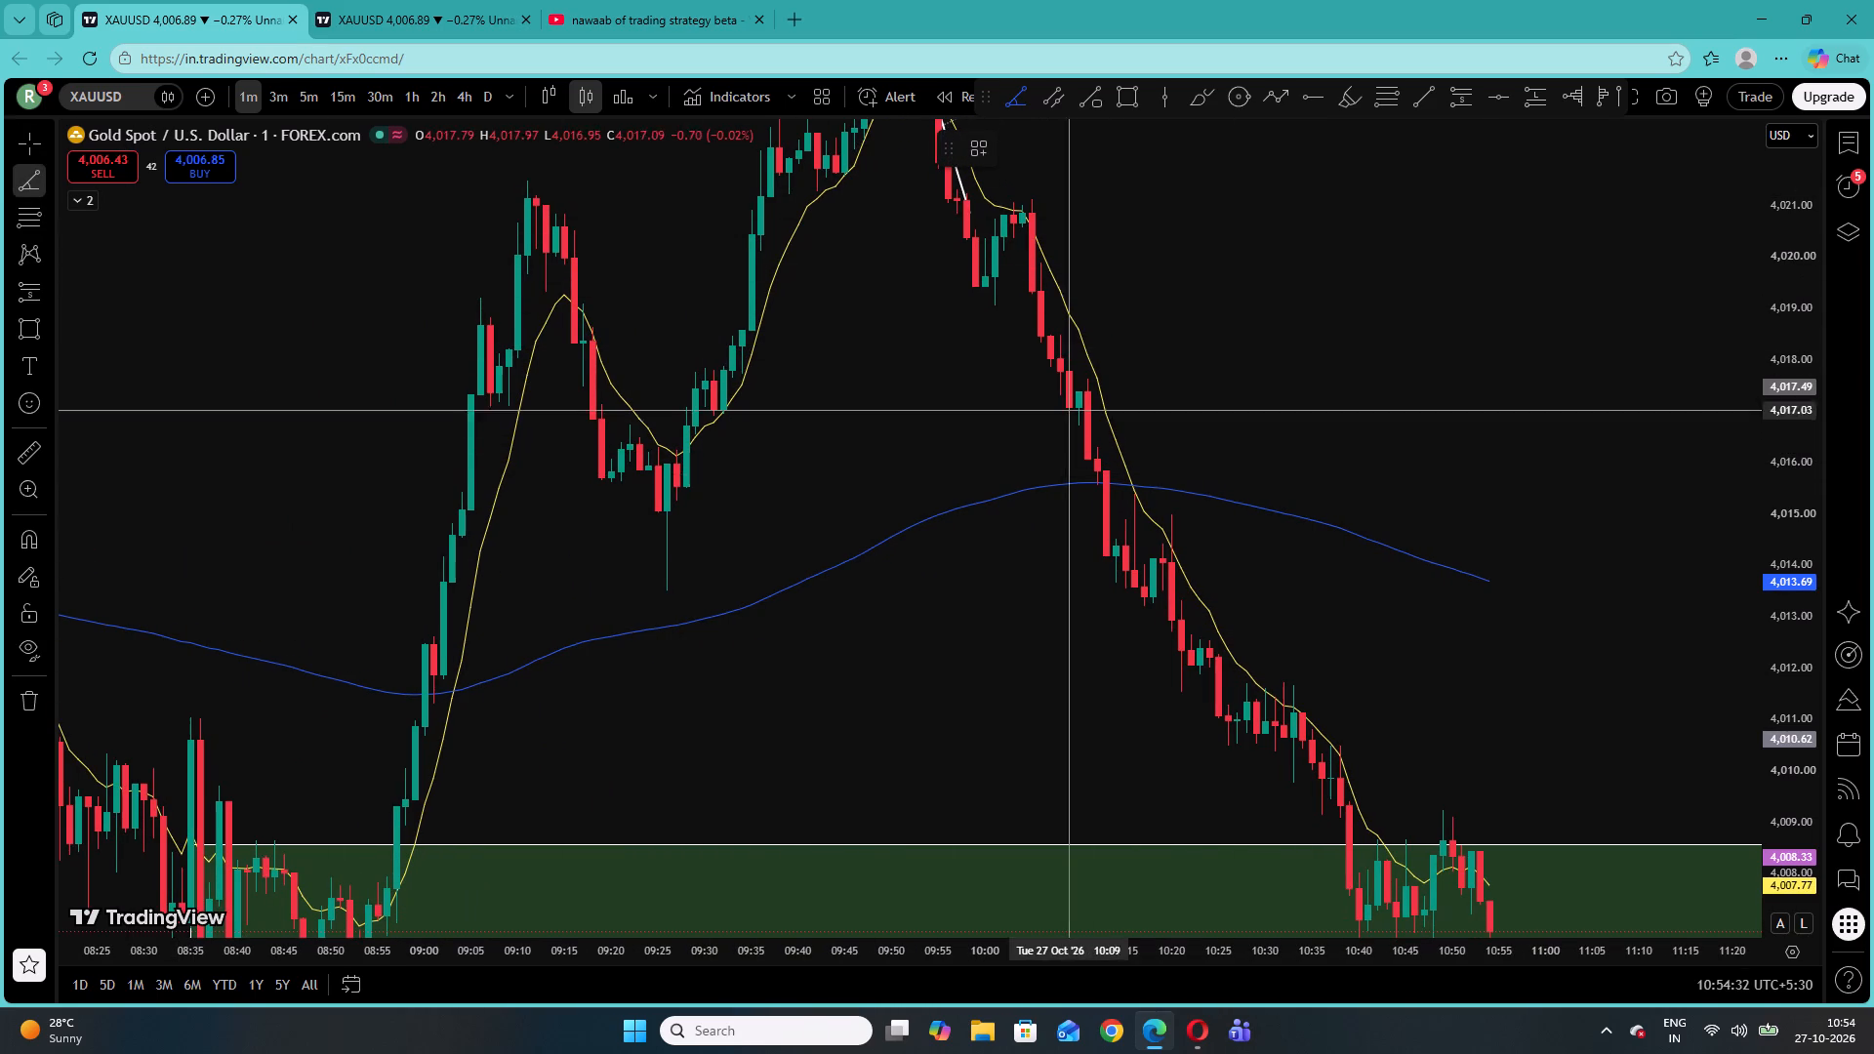
{"action": "left_click", "coordinate": [1037, 239]}
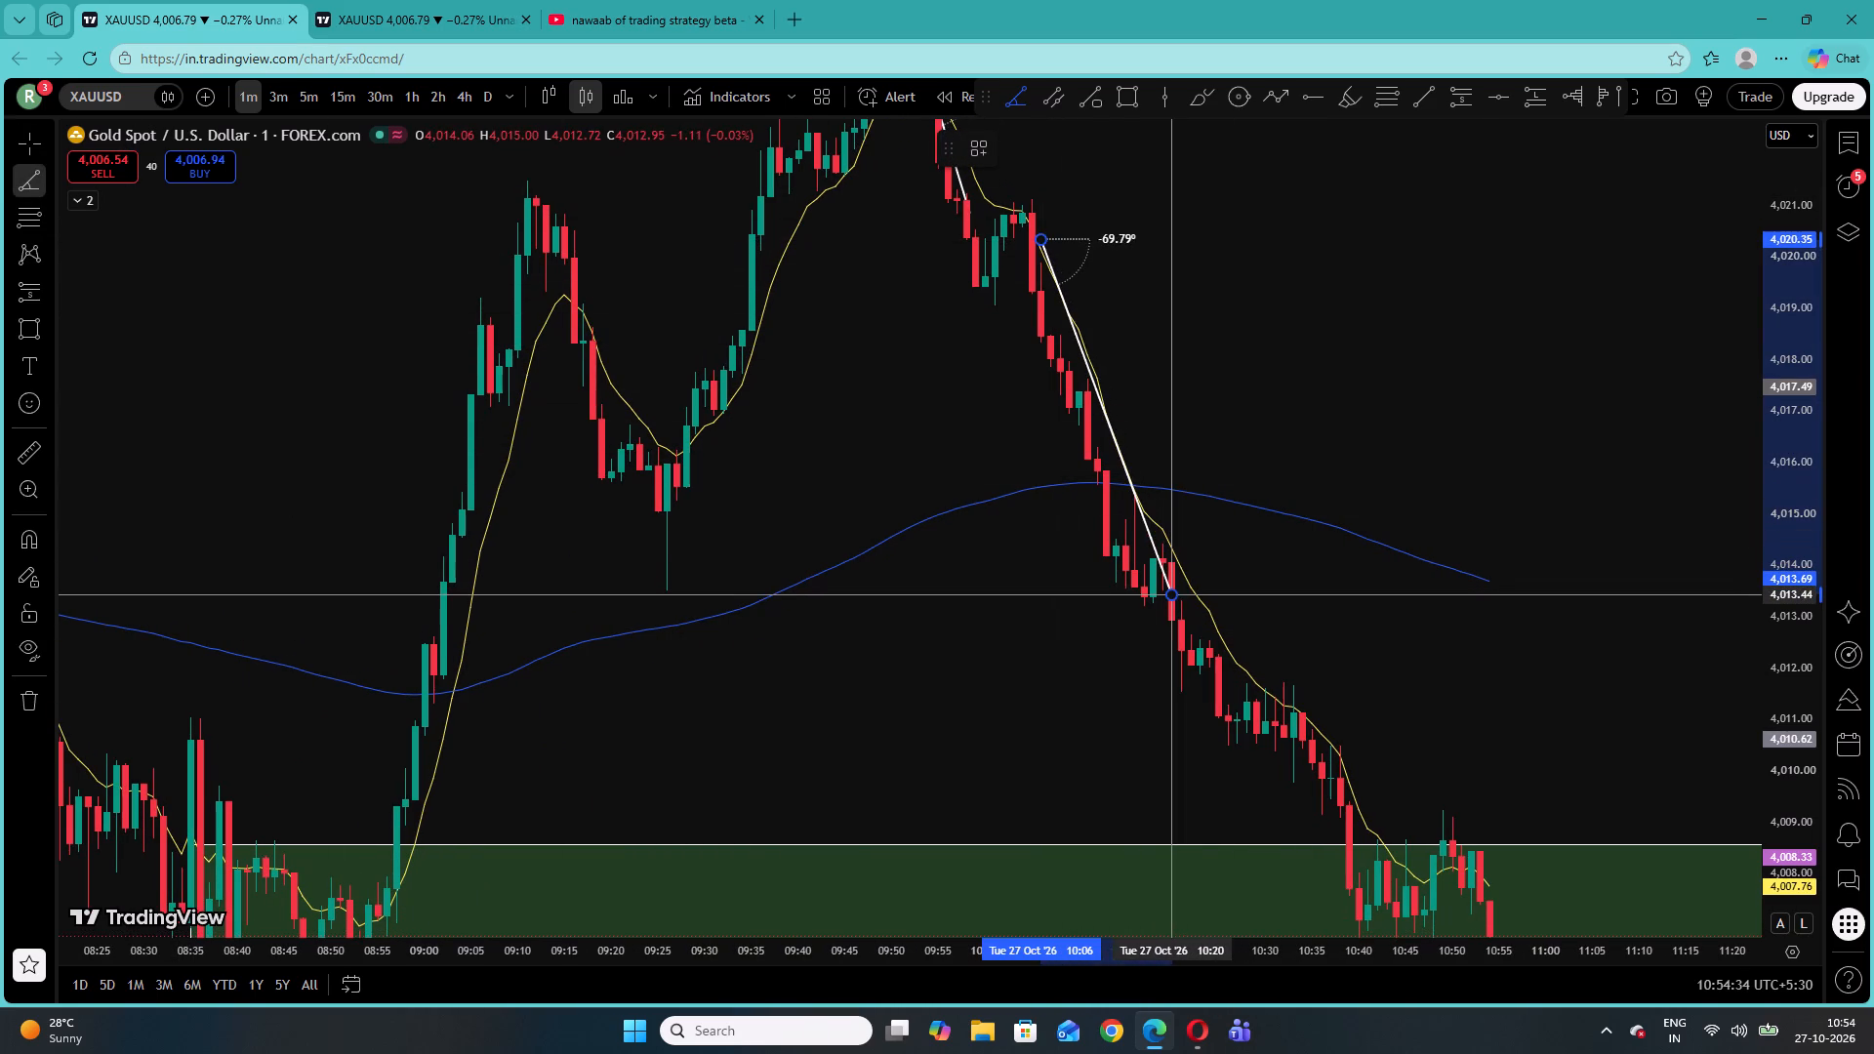
{"action": "left_click", "coordinate": [1174, 595]}
{"action": "left_click", "coordinate": [1247, 478]}
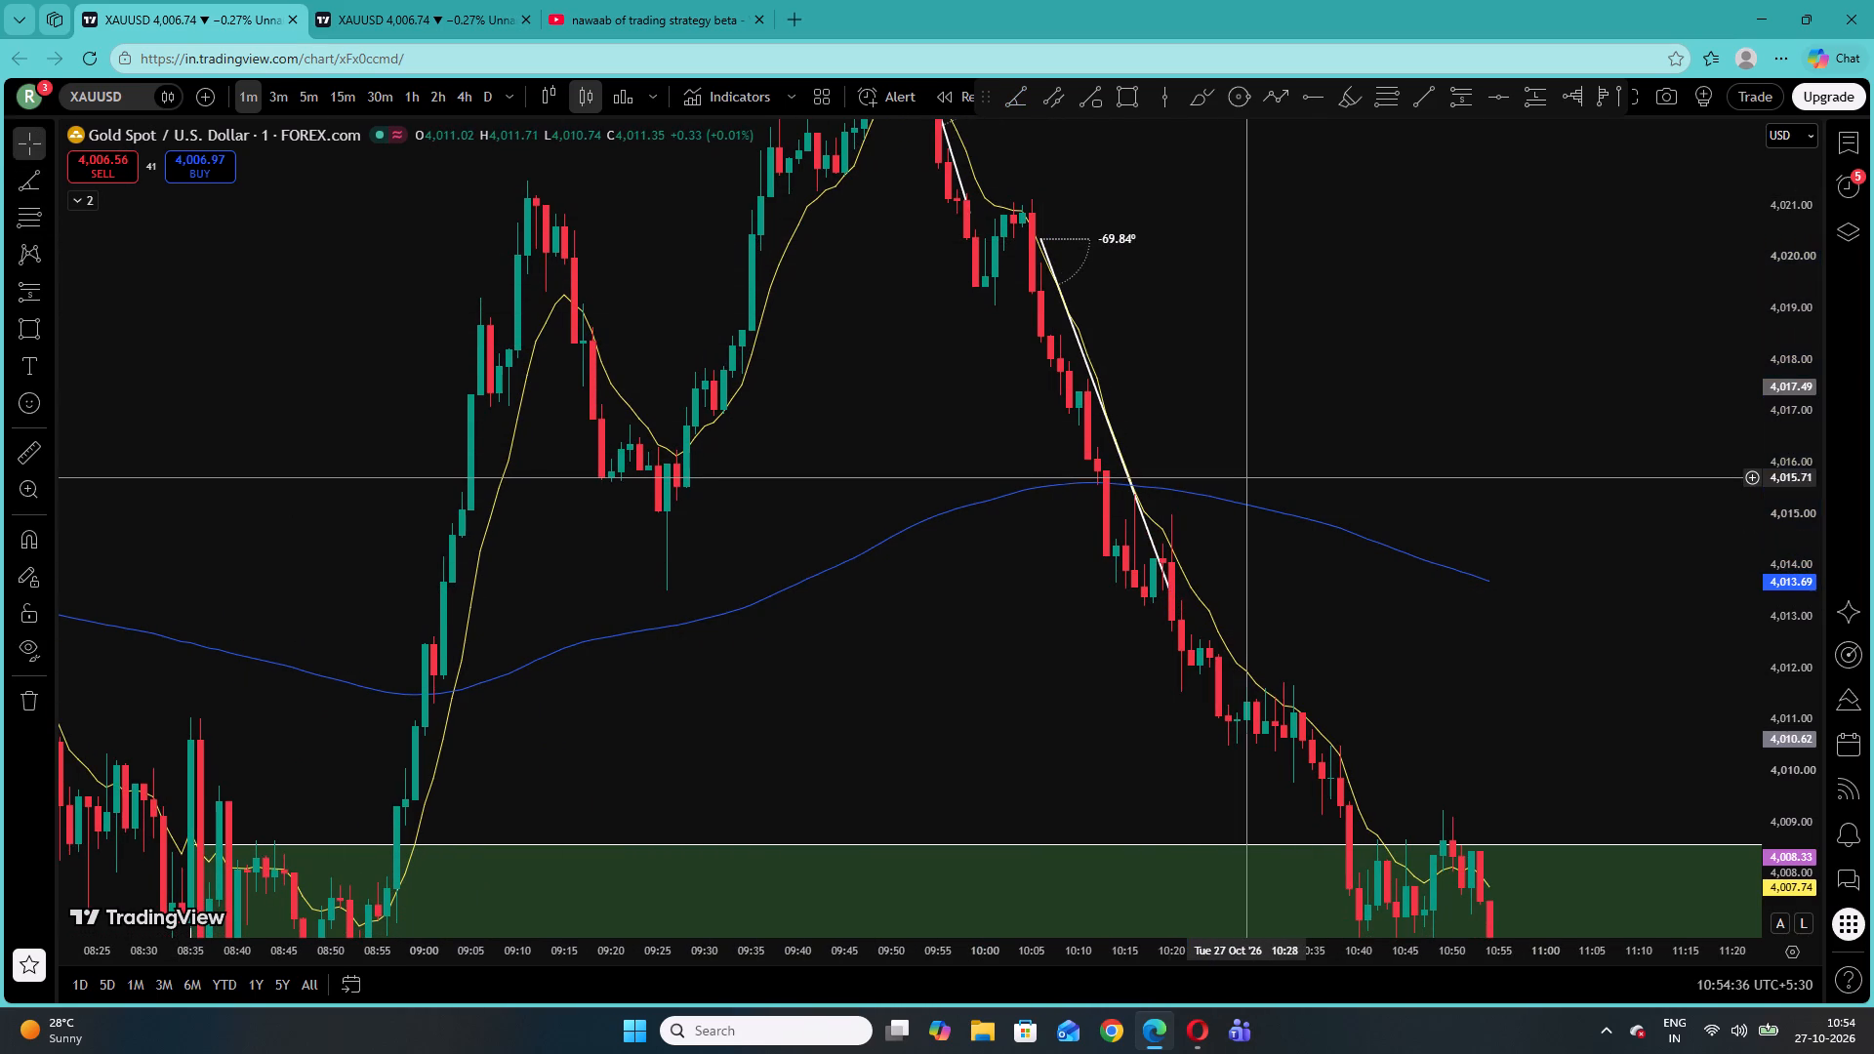
Draw a trend angle on the rise after 09:30, adjusting its ends to about 64°, starting at about 4,016.95 and ending near 09:36.
{"action": "left_click_drag", "start_coordinate": [698, 436], "coordinate": [1004, 467]}
{"action": "left_click", "coordinate": [1142, 426]}
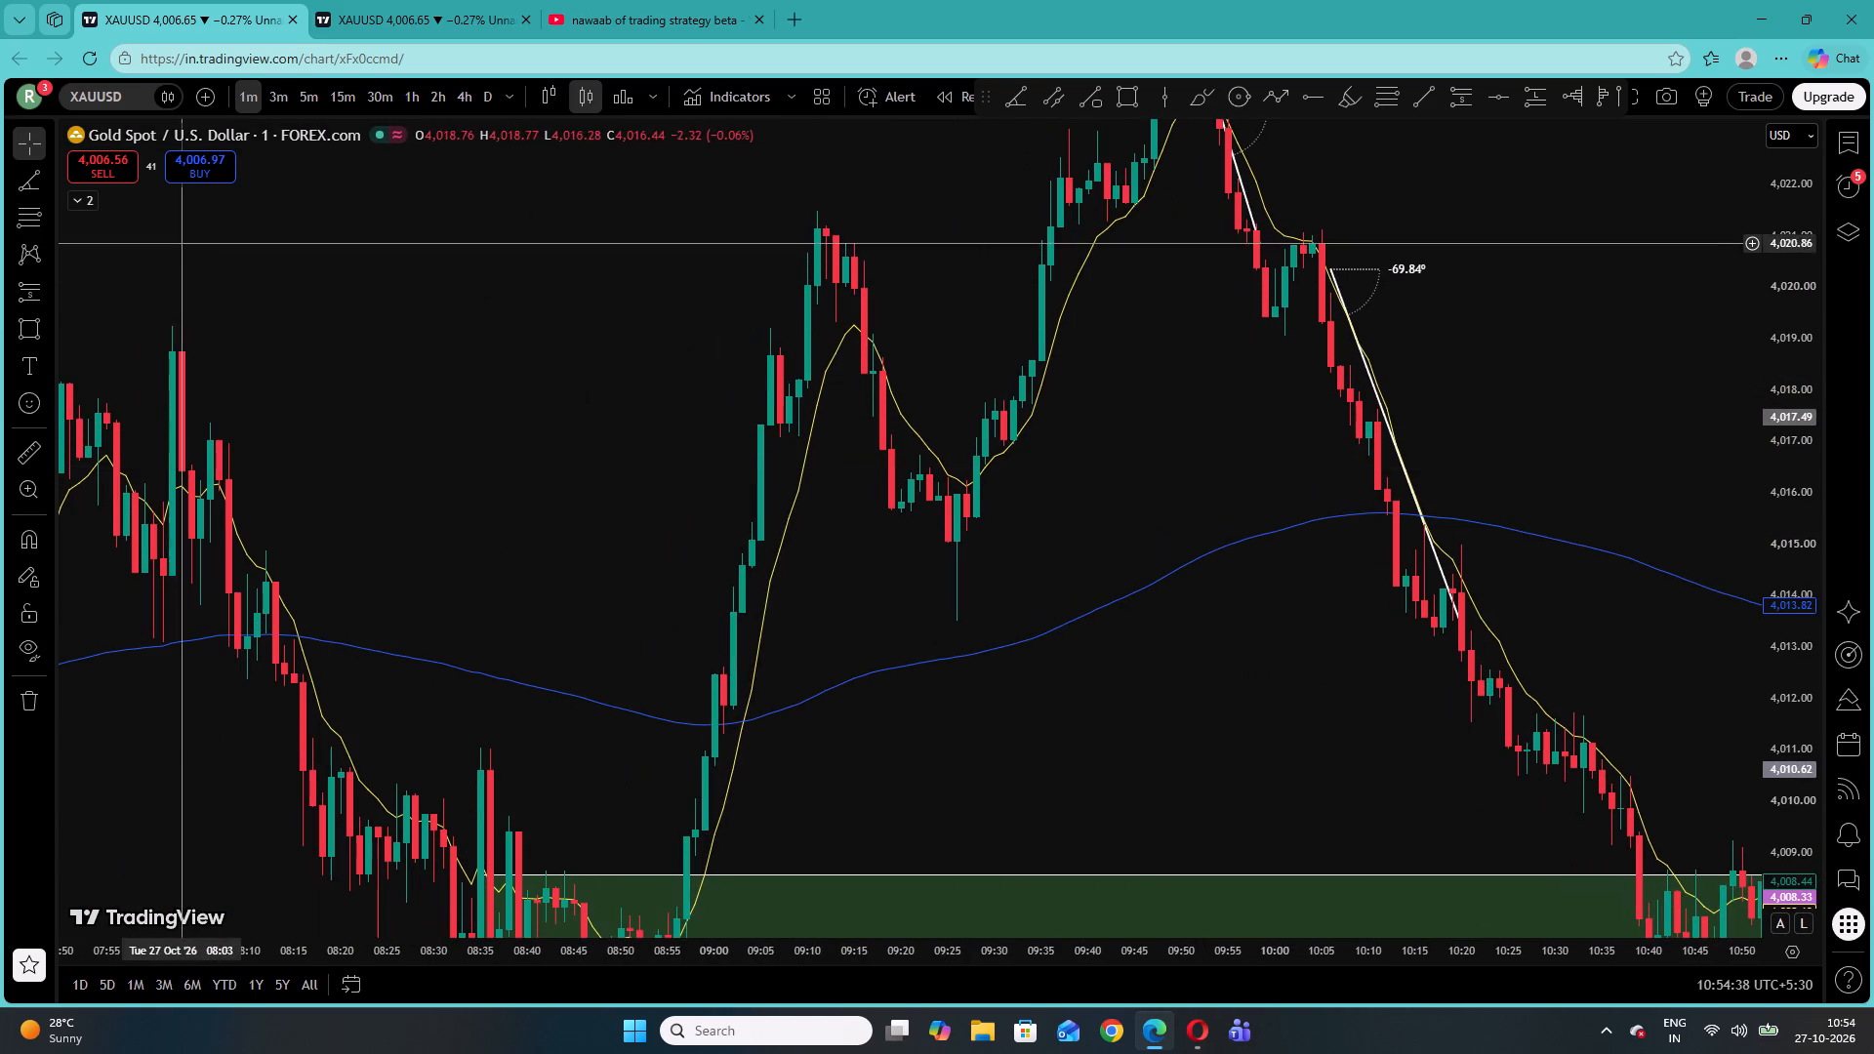
{"action": "left_click", "coordinate": [31, 169]}
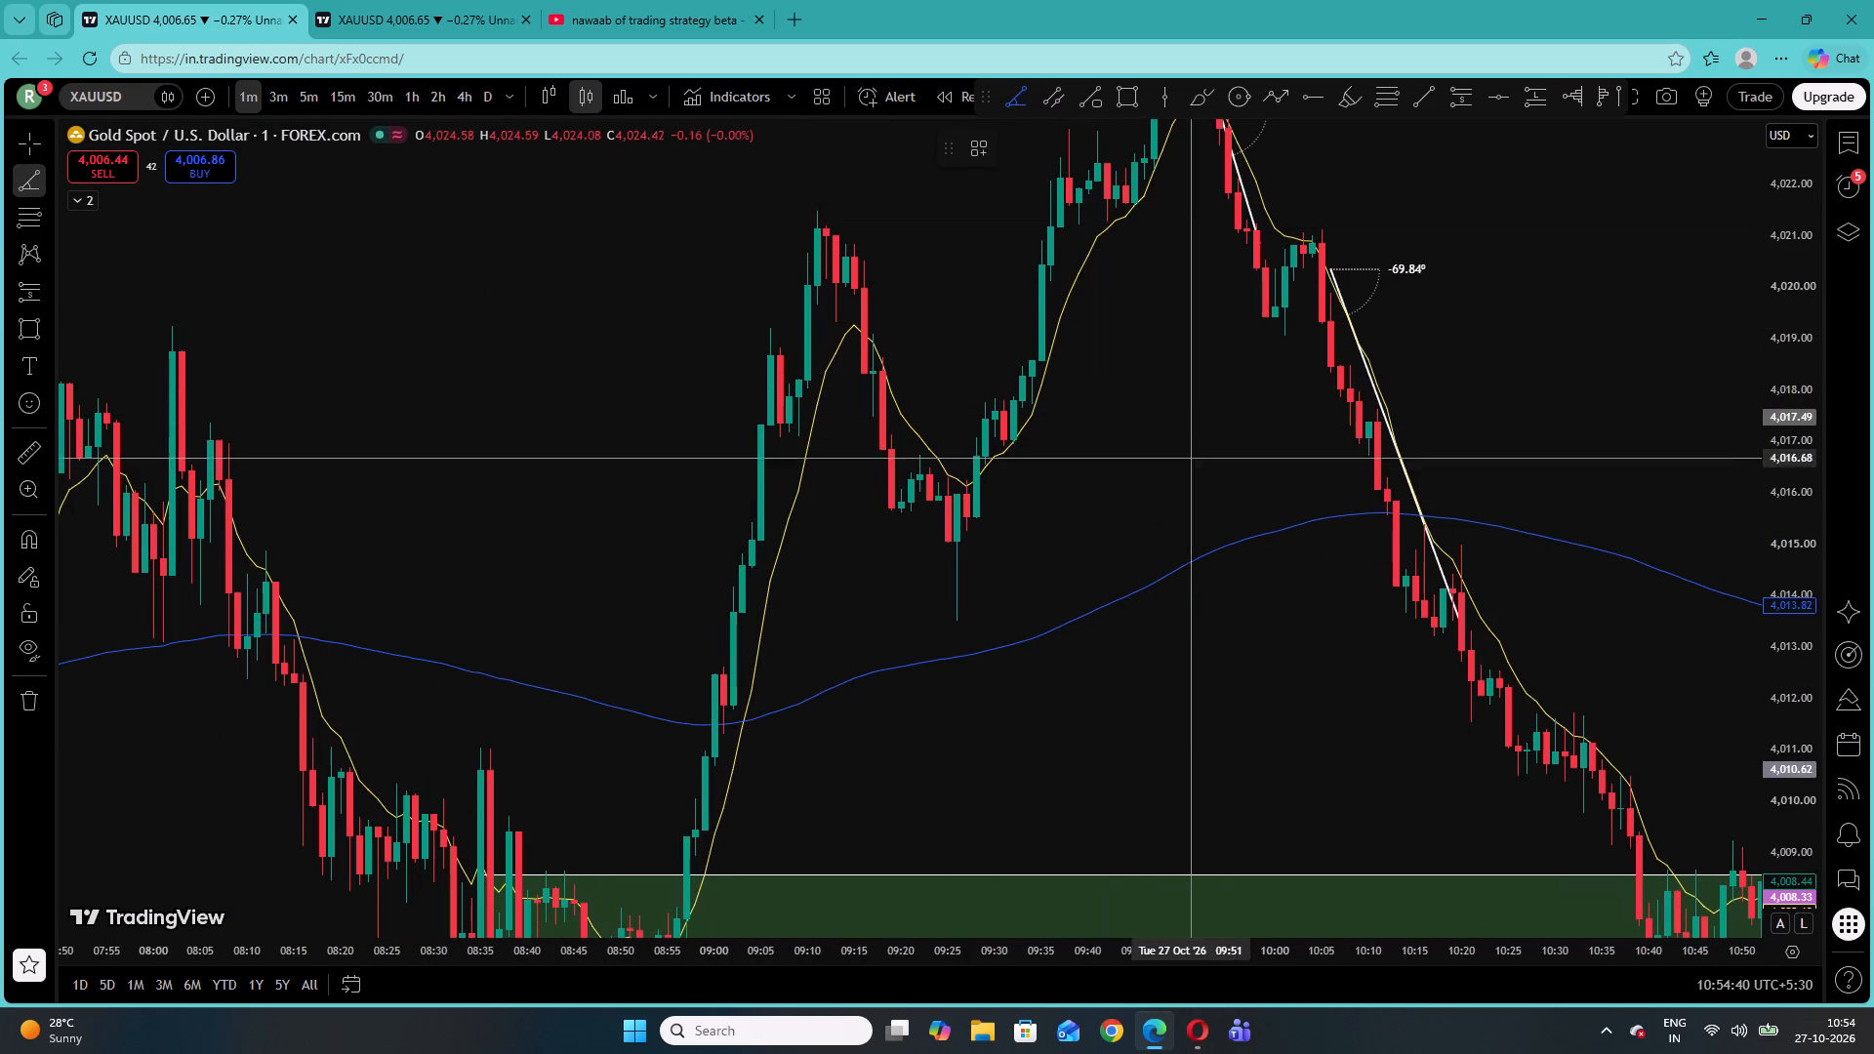
{"action": "left_click", "coordinate": [1006, 439]}
{"action": "left_click", "coordinate": [1051, 371]}
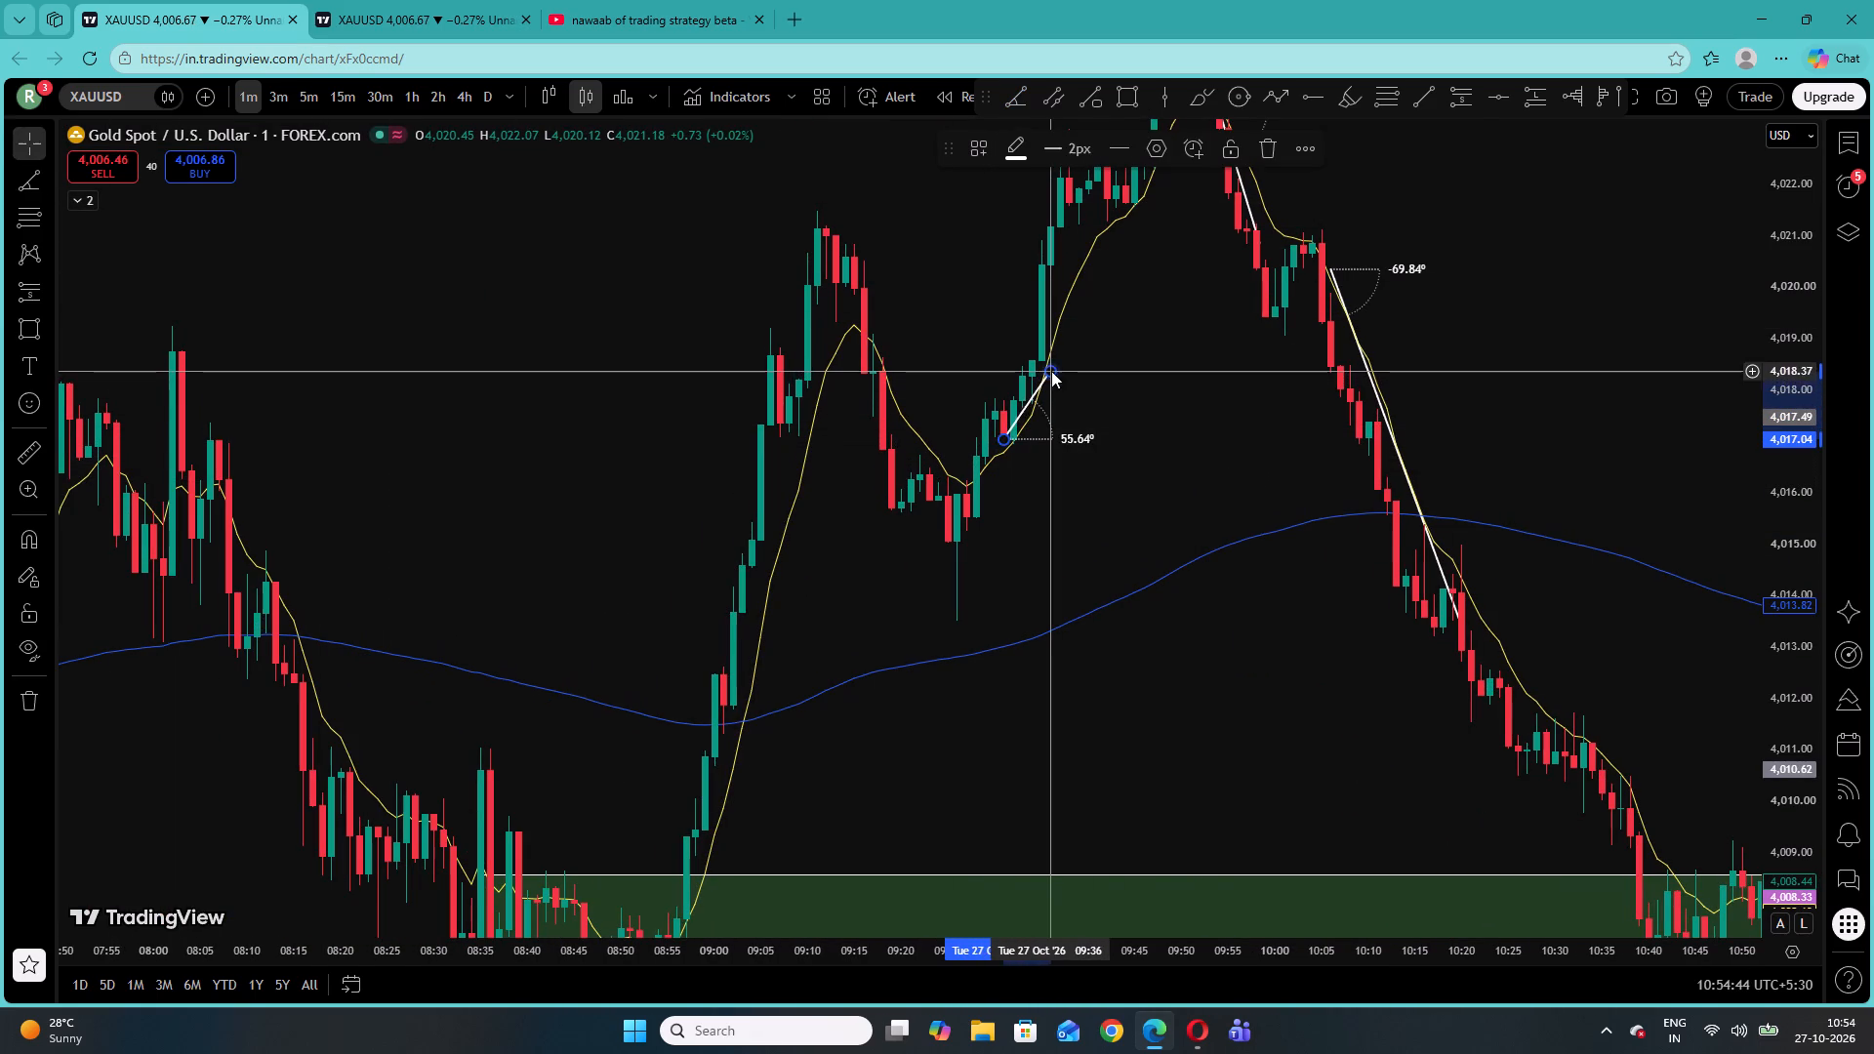
{"action": "left_click_drag", "start_coordinate": [1000, 439], "coordinate": [1016, 444]}
{"action": "left_click_drag", "start_coordinate": [1060, 375], "coordinate": [1054, 375]}
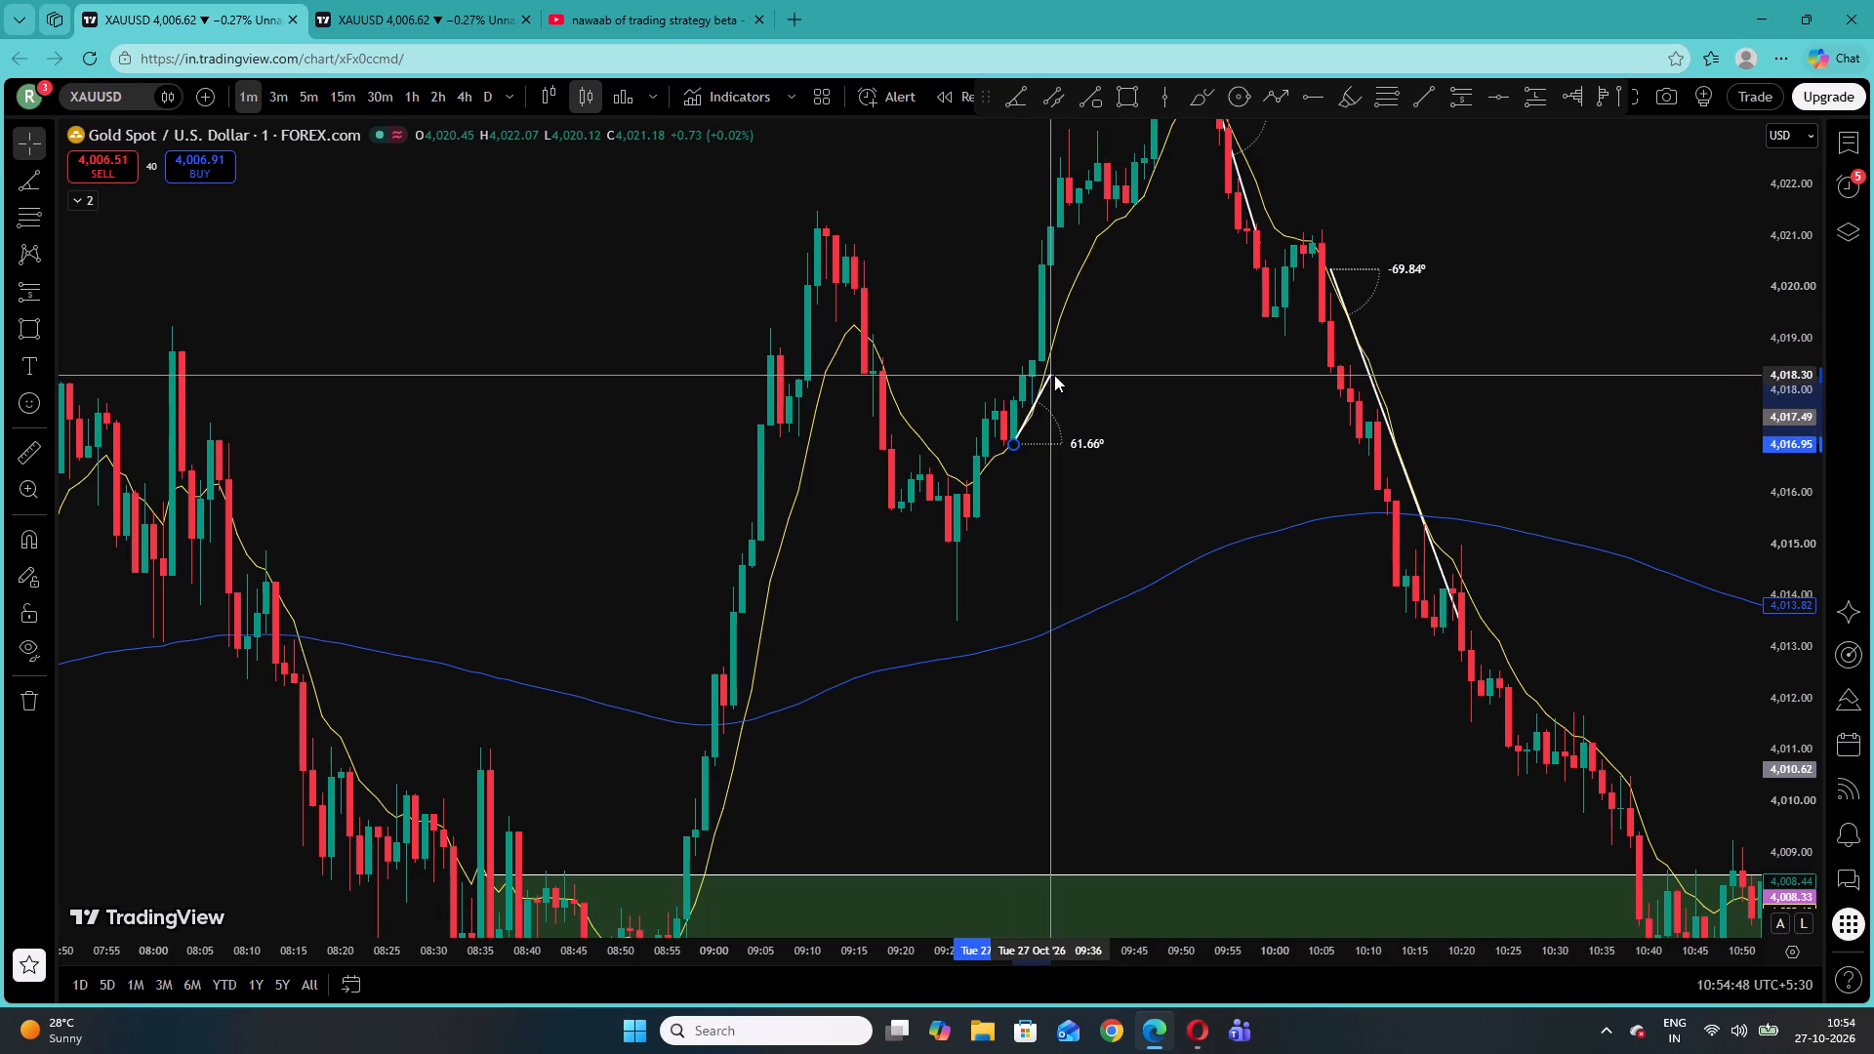
{"action": "left_click_drag", "start_coordinate": [1054, 375], "coordinate": [1051, 369]}
{"action": "left_click", "coordinate": [1123, 435]}
{"action": "left_click", "coordinate": [1157, 320]}
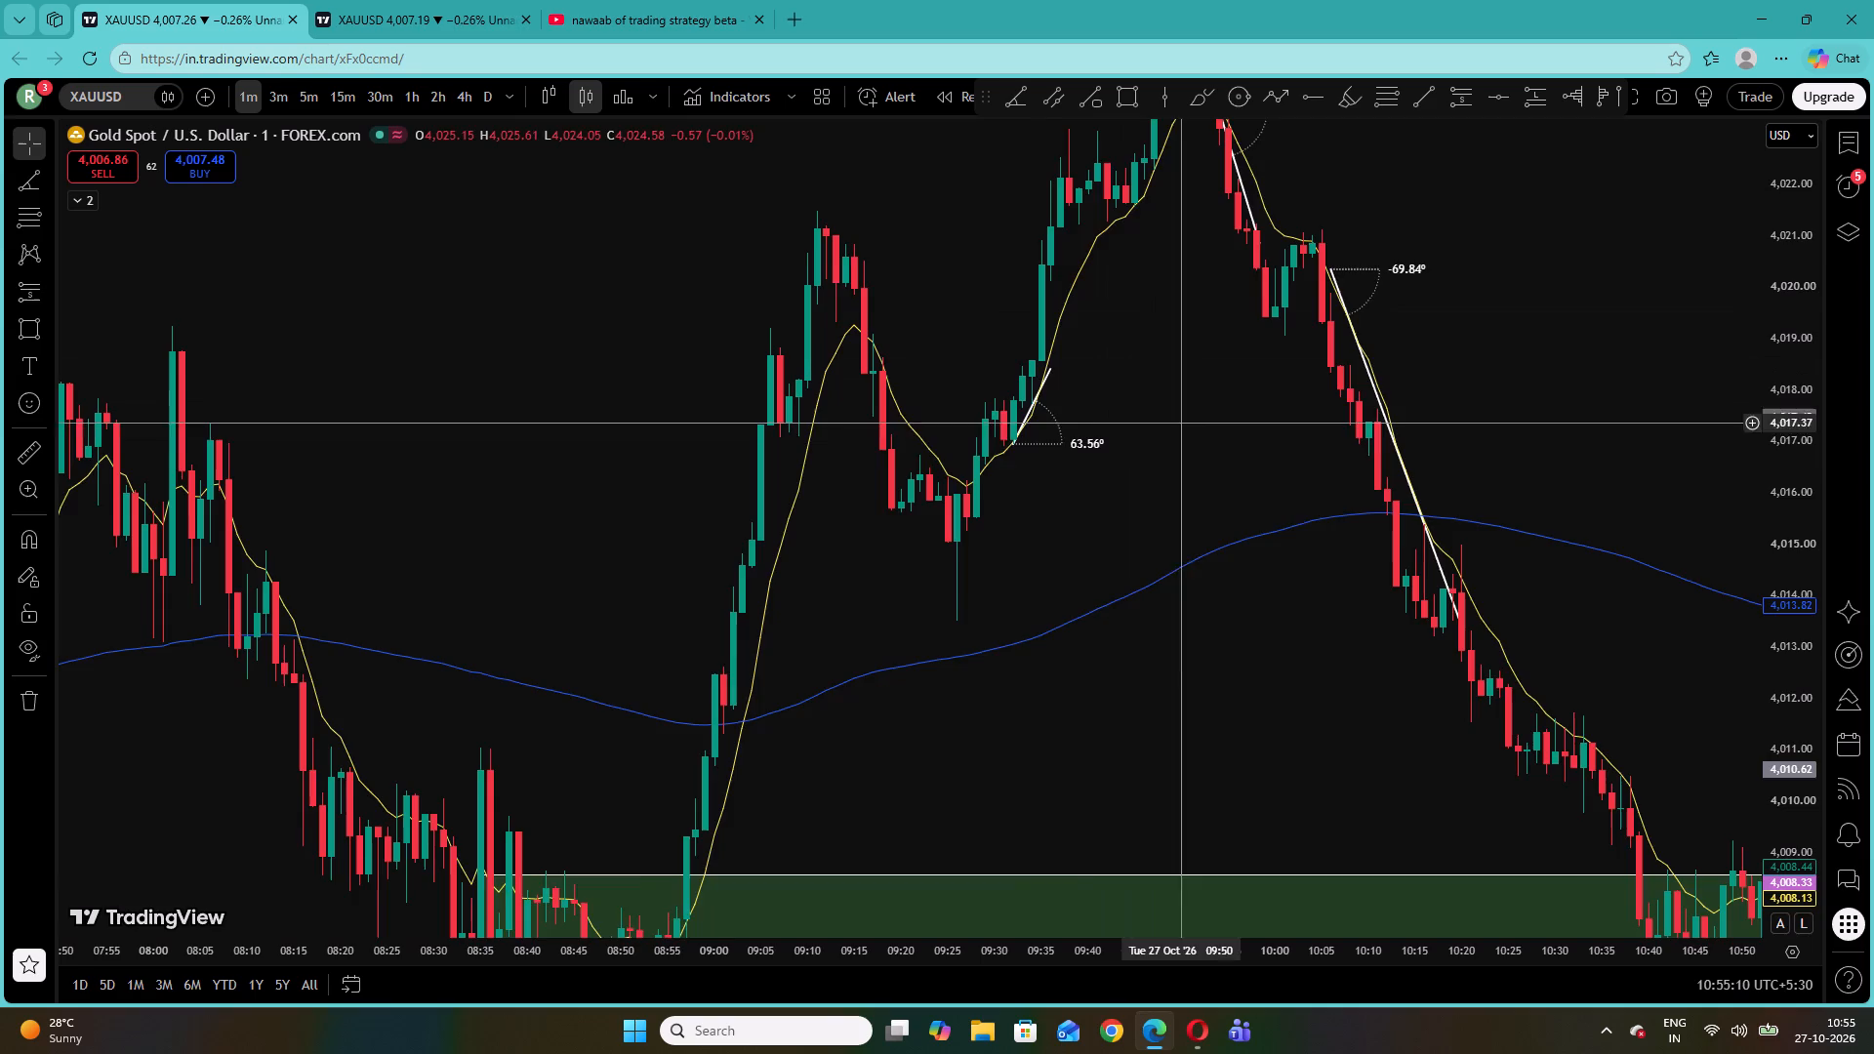
Delete the green support zone rectangle under the latest candles.
{"action": "left_click_drag", "start_coordinate": [1200, 458], "coordinate": [619, 308]}
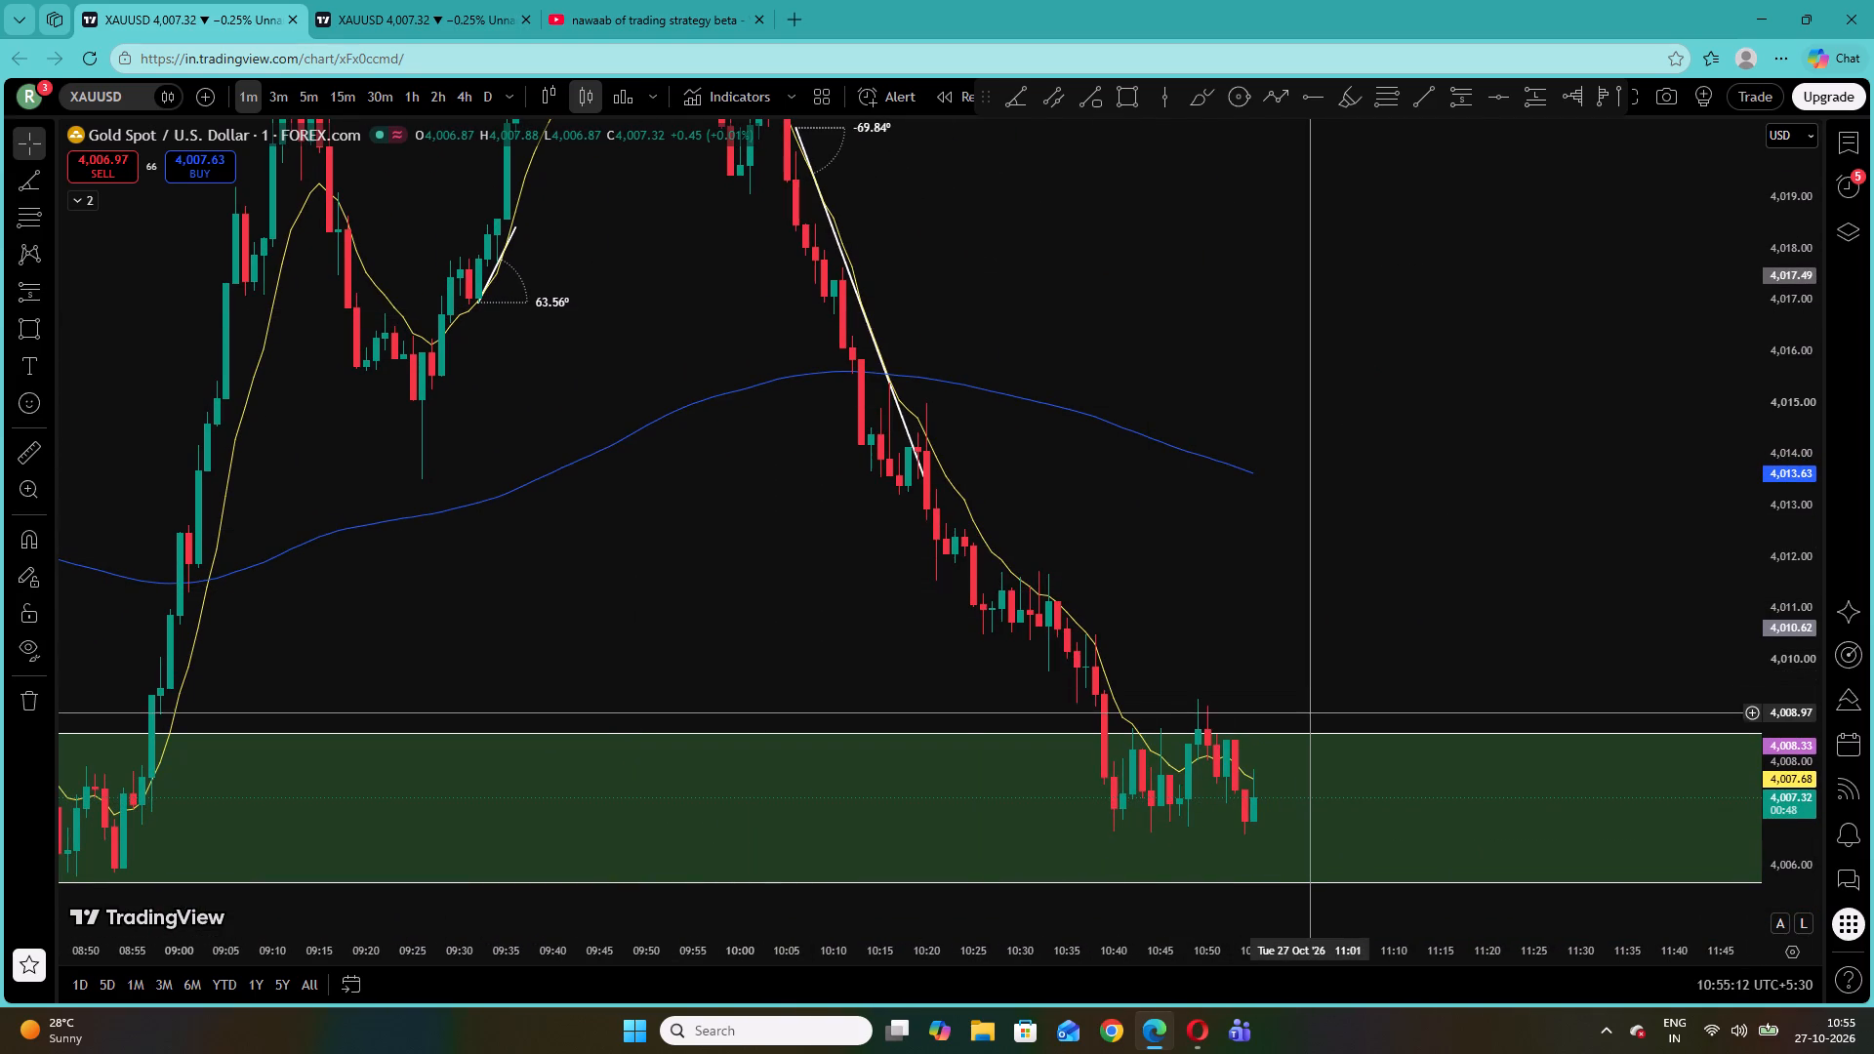
{"action": "left_click", "coordinate": [1307, 738]}
{"action": "left_click", "coordinate": [1310, 734]}
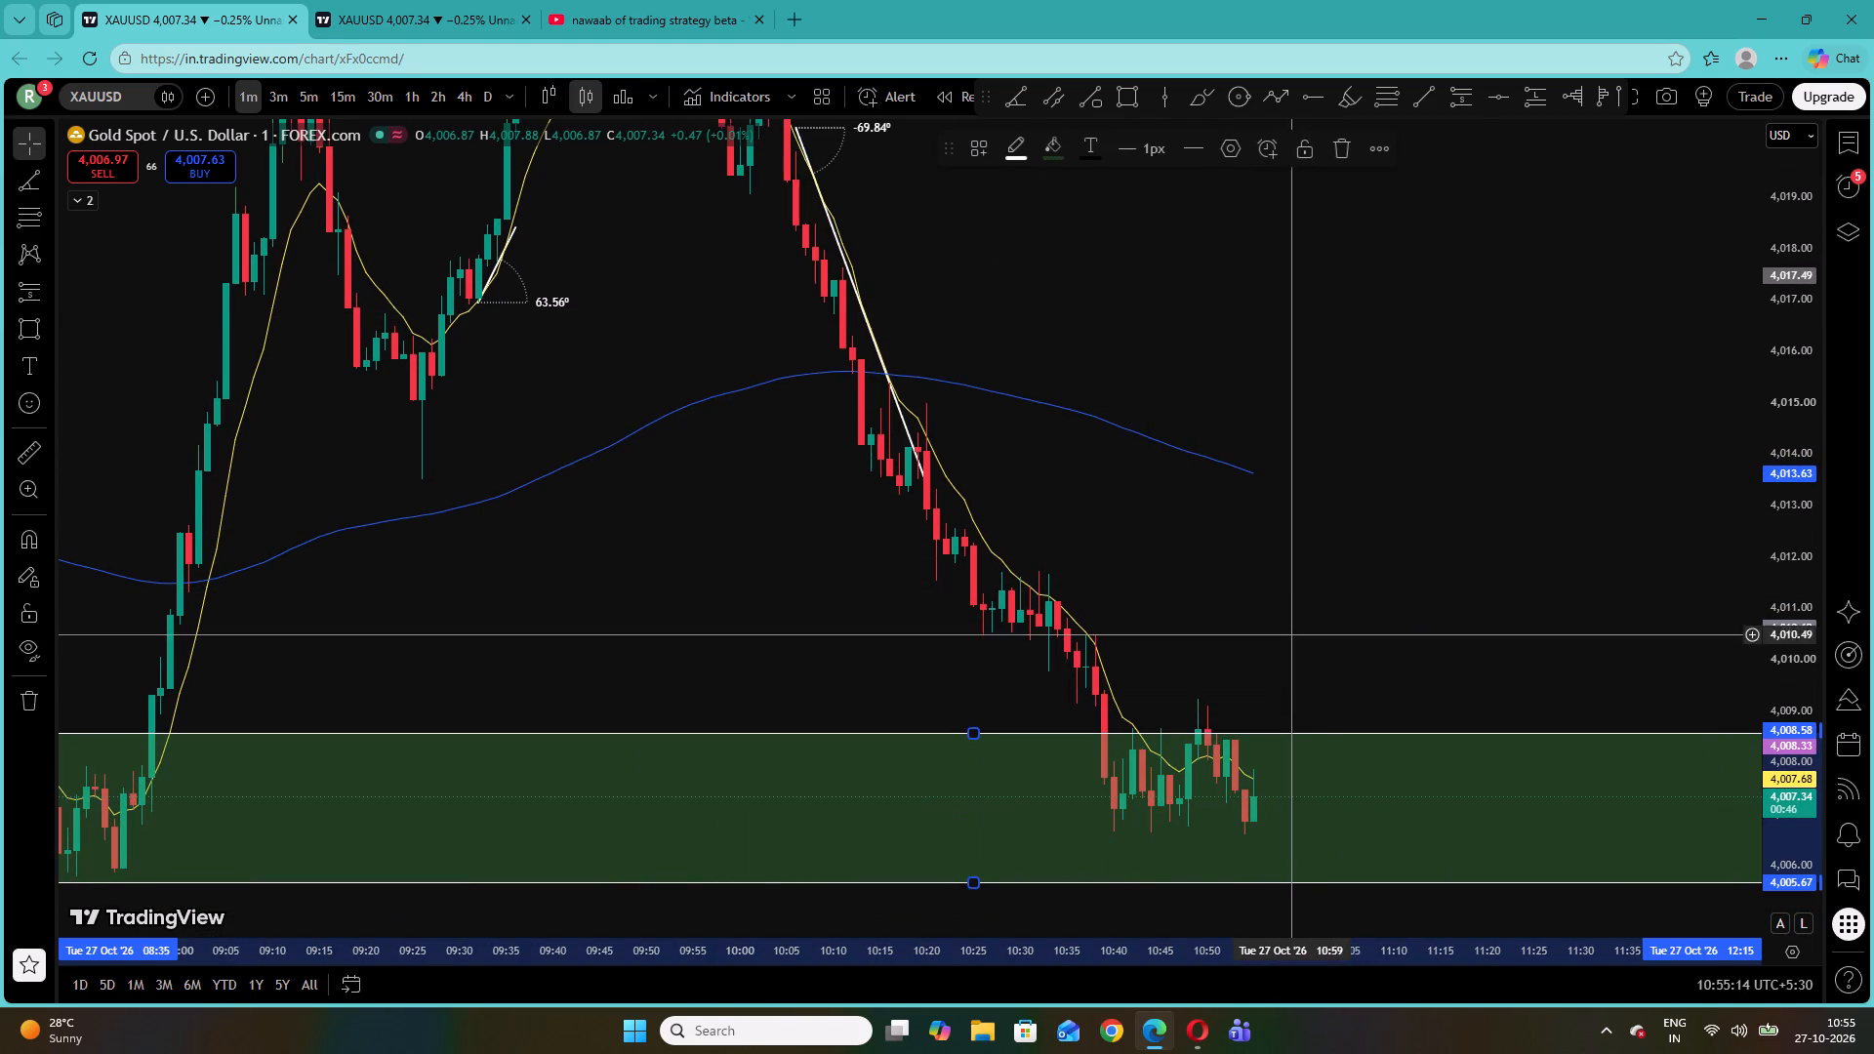
{"action": "left_click", "coordinate": [1334, 155]}
Draw a trend angle of about -62° on the EMA 9's turn down at the latest candles, starting at about 4,008.00 near 10:53.
{"action": "left_click_drag", "start_coordinate": [1427, 633], "coordinate": [1372, 375]}
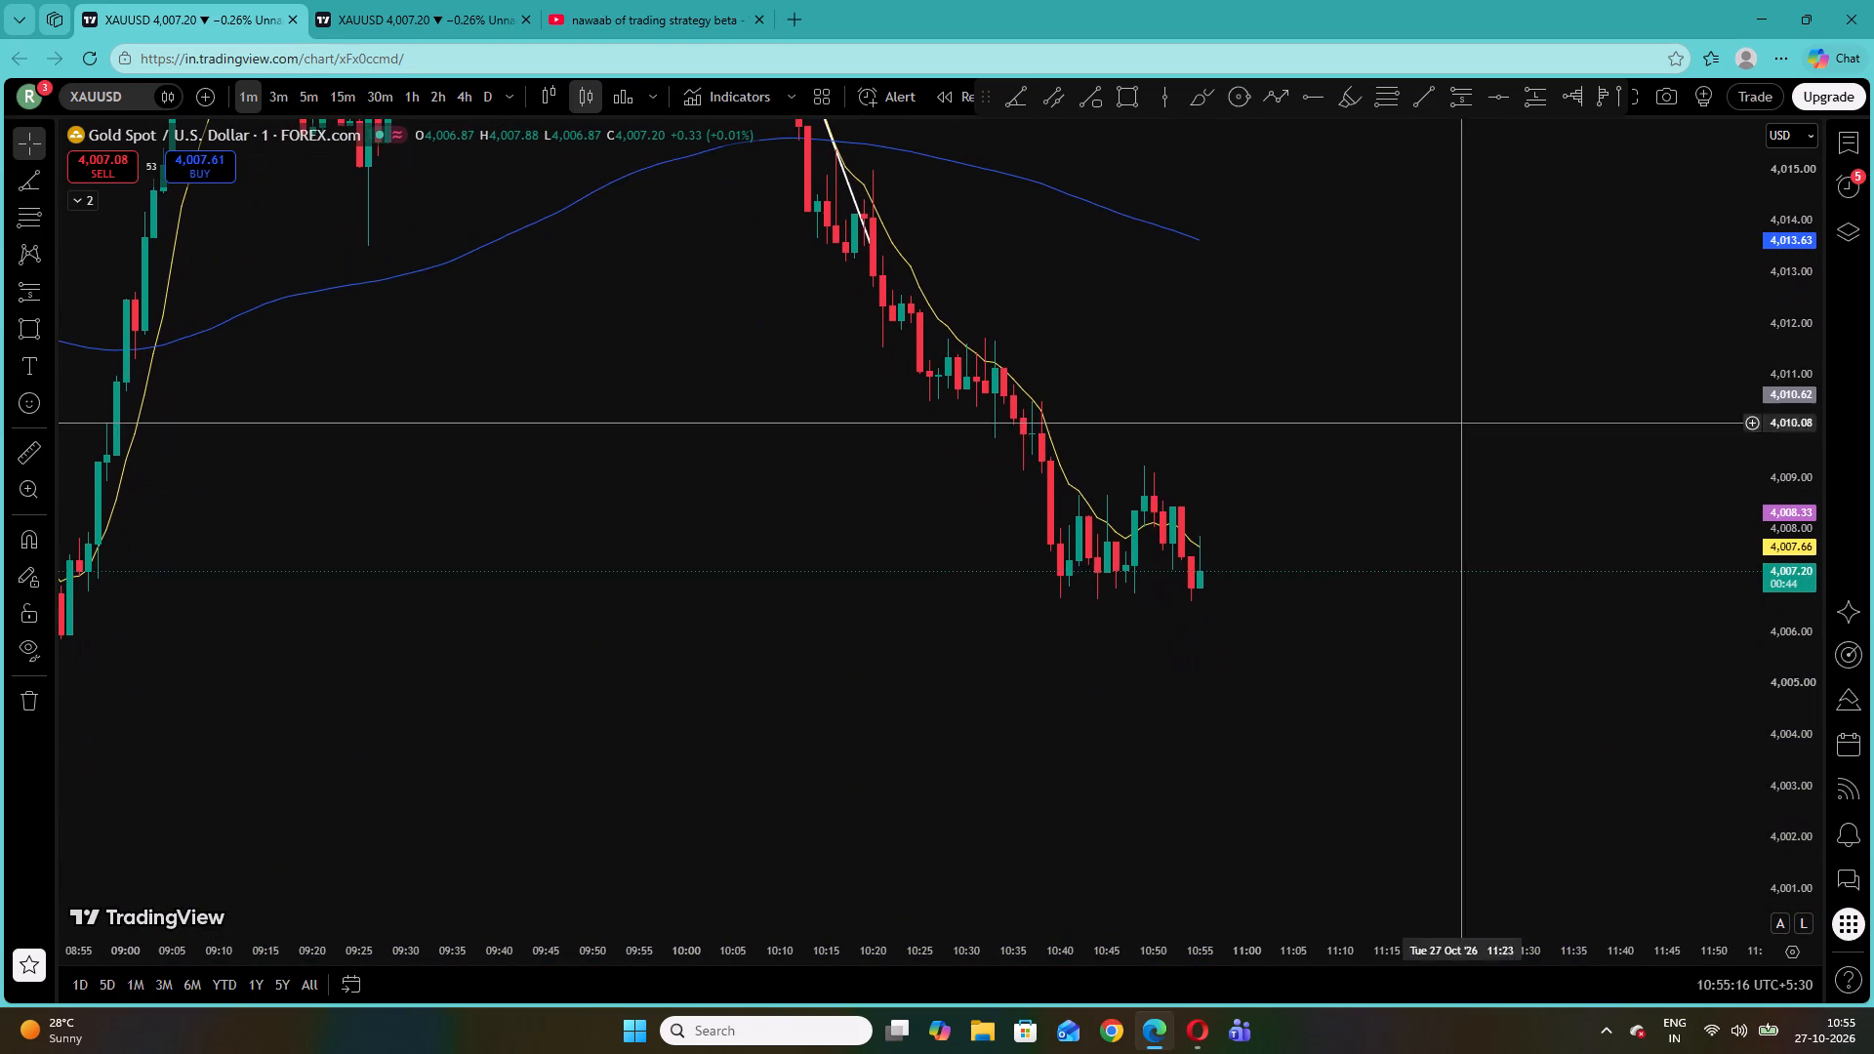
{"action": "left_click_drag", "start_coordinate": [1785, 721], "coordinate": [1729, 482]}
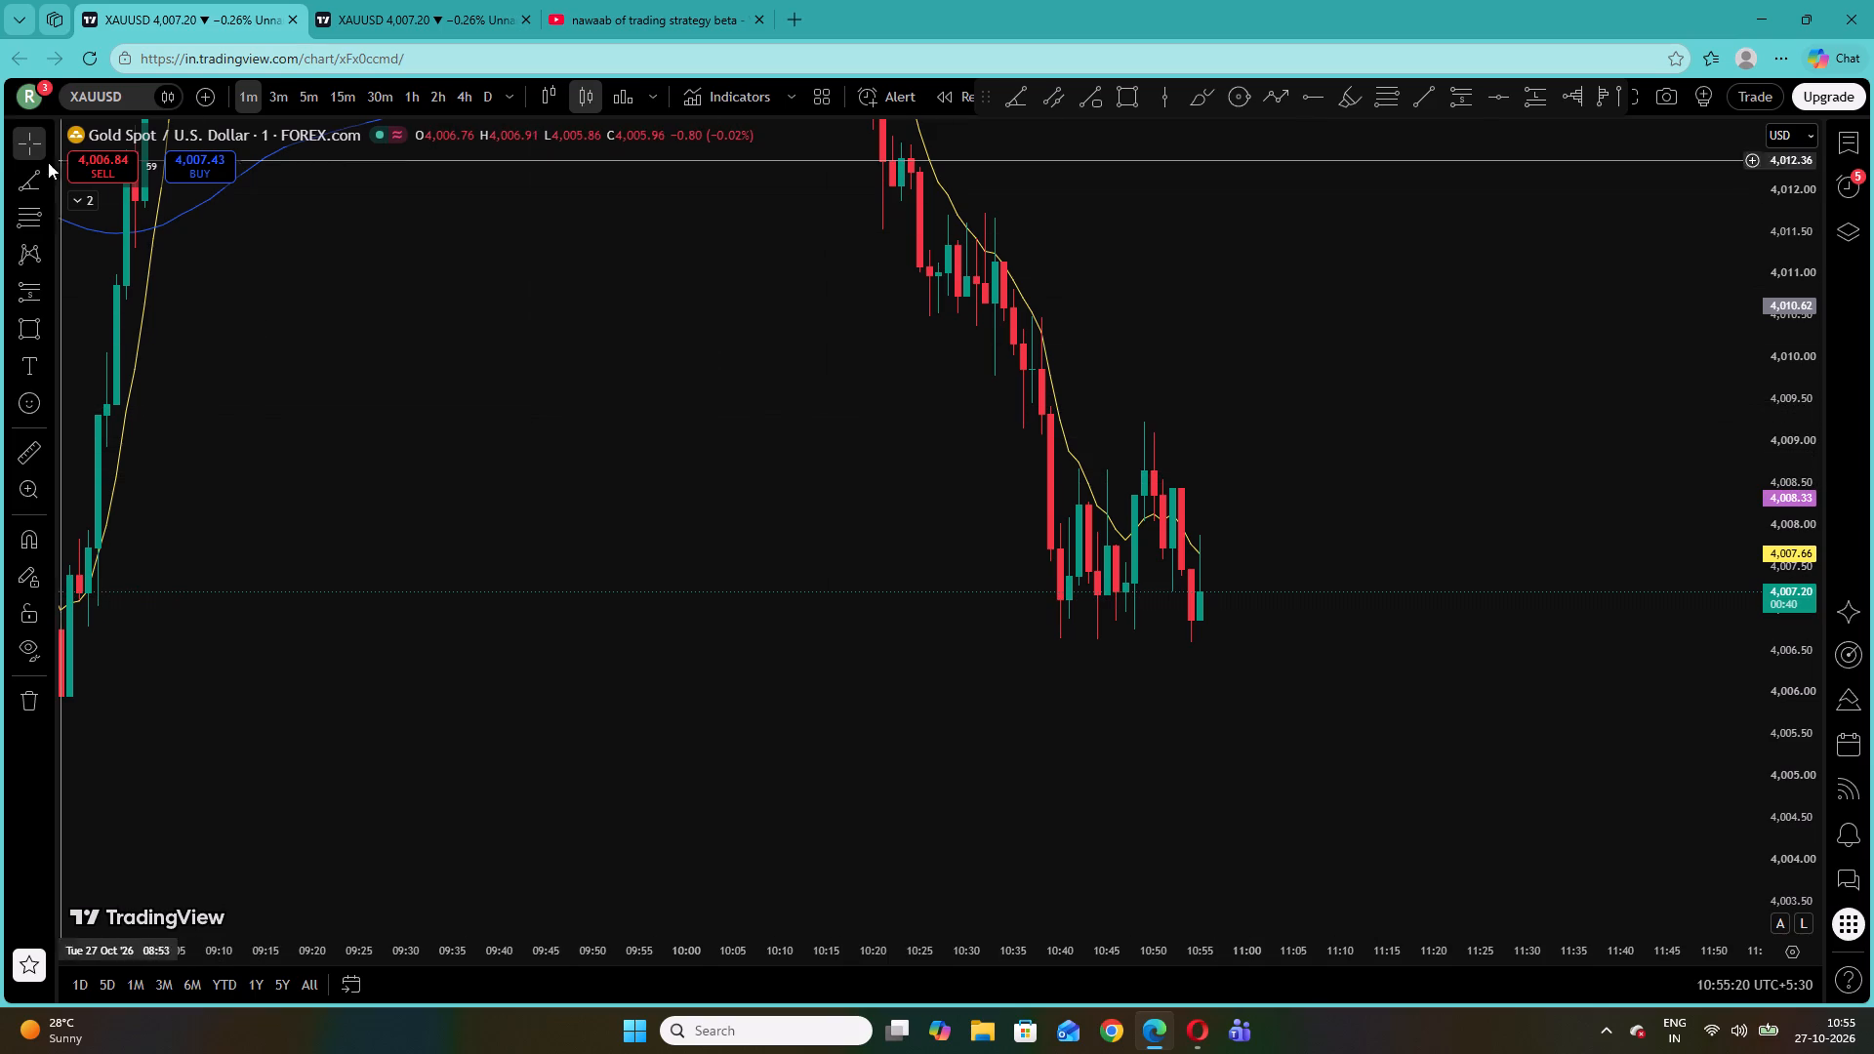
{"action": "left_click", "coordinate": [20, 179]}
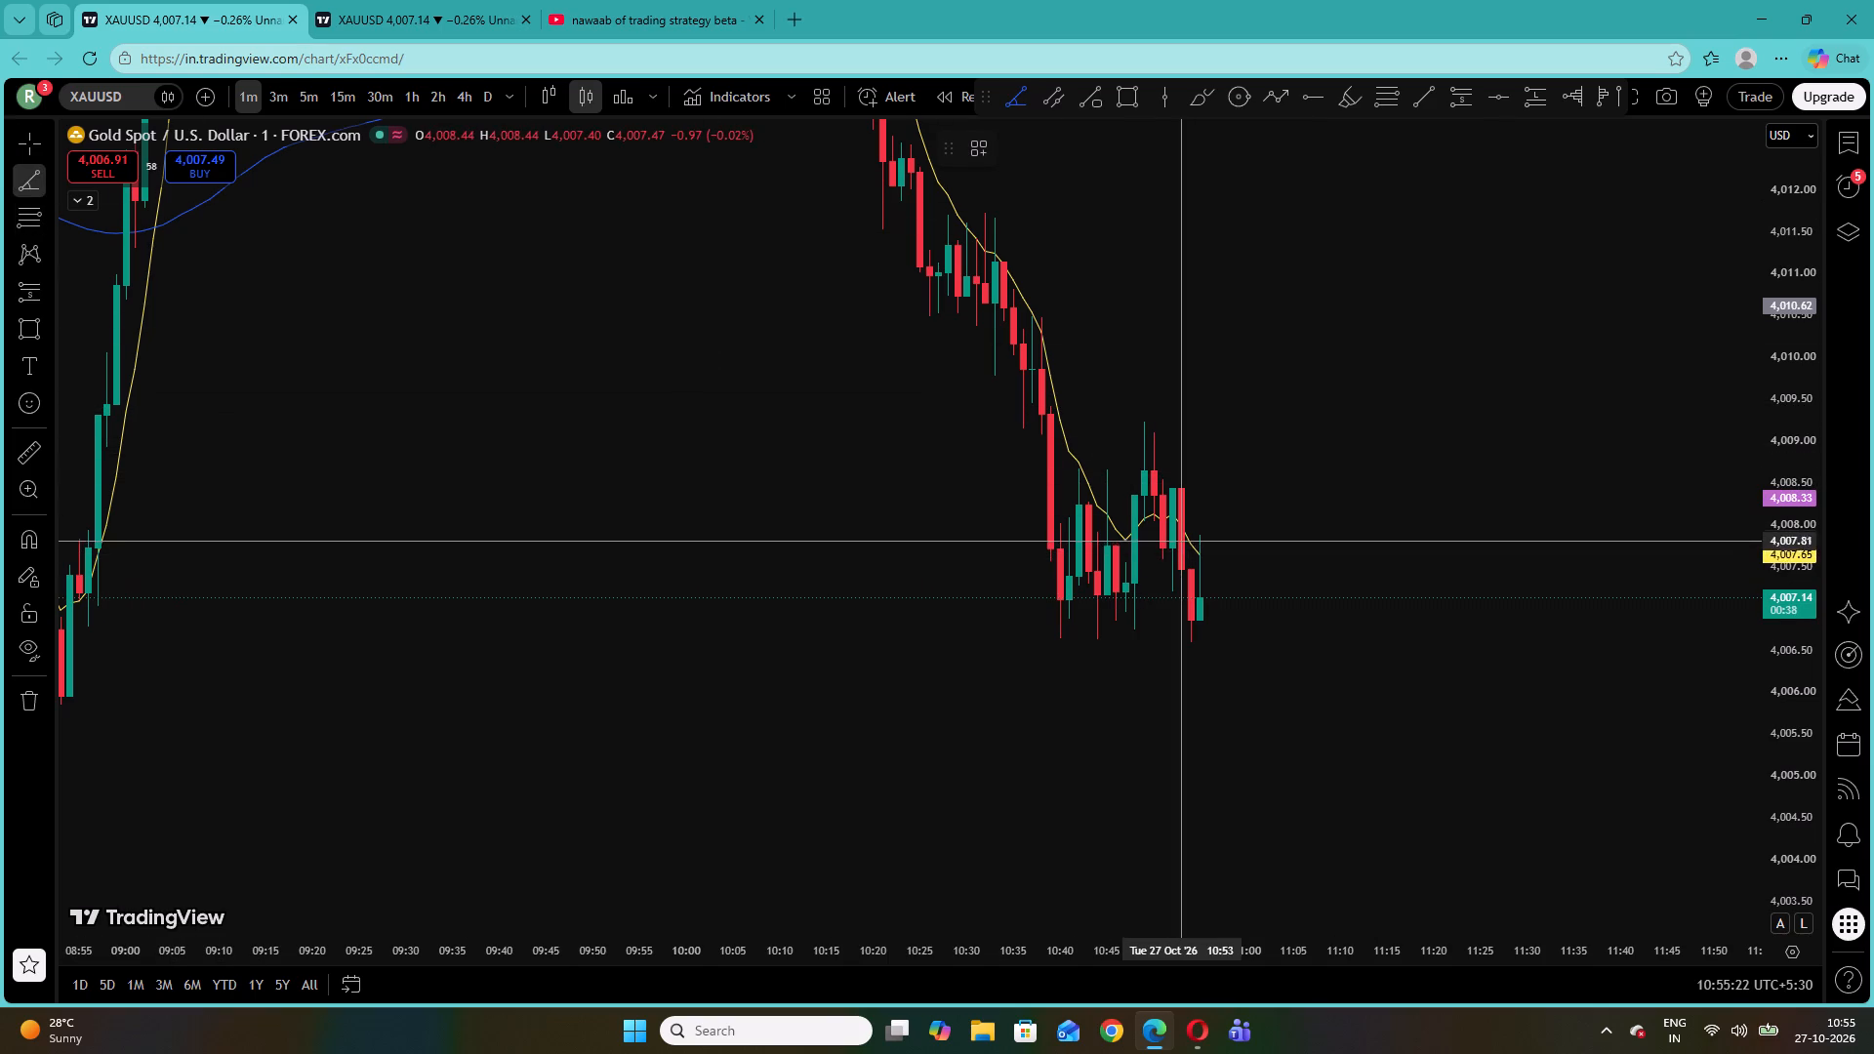
{"action": "left_click", "coordinate": [1181, 525]}
{"action": "left_click", "coordinate": [1213, 577]}
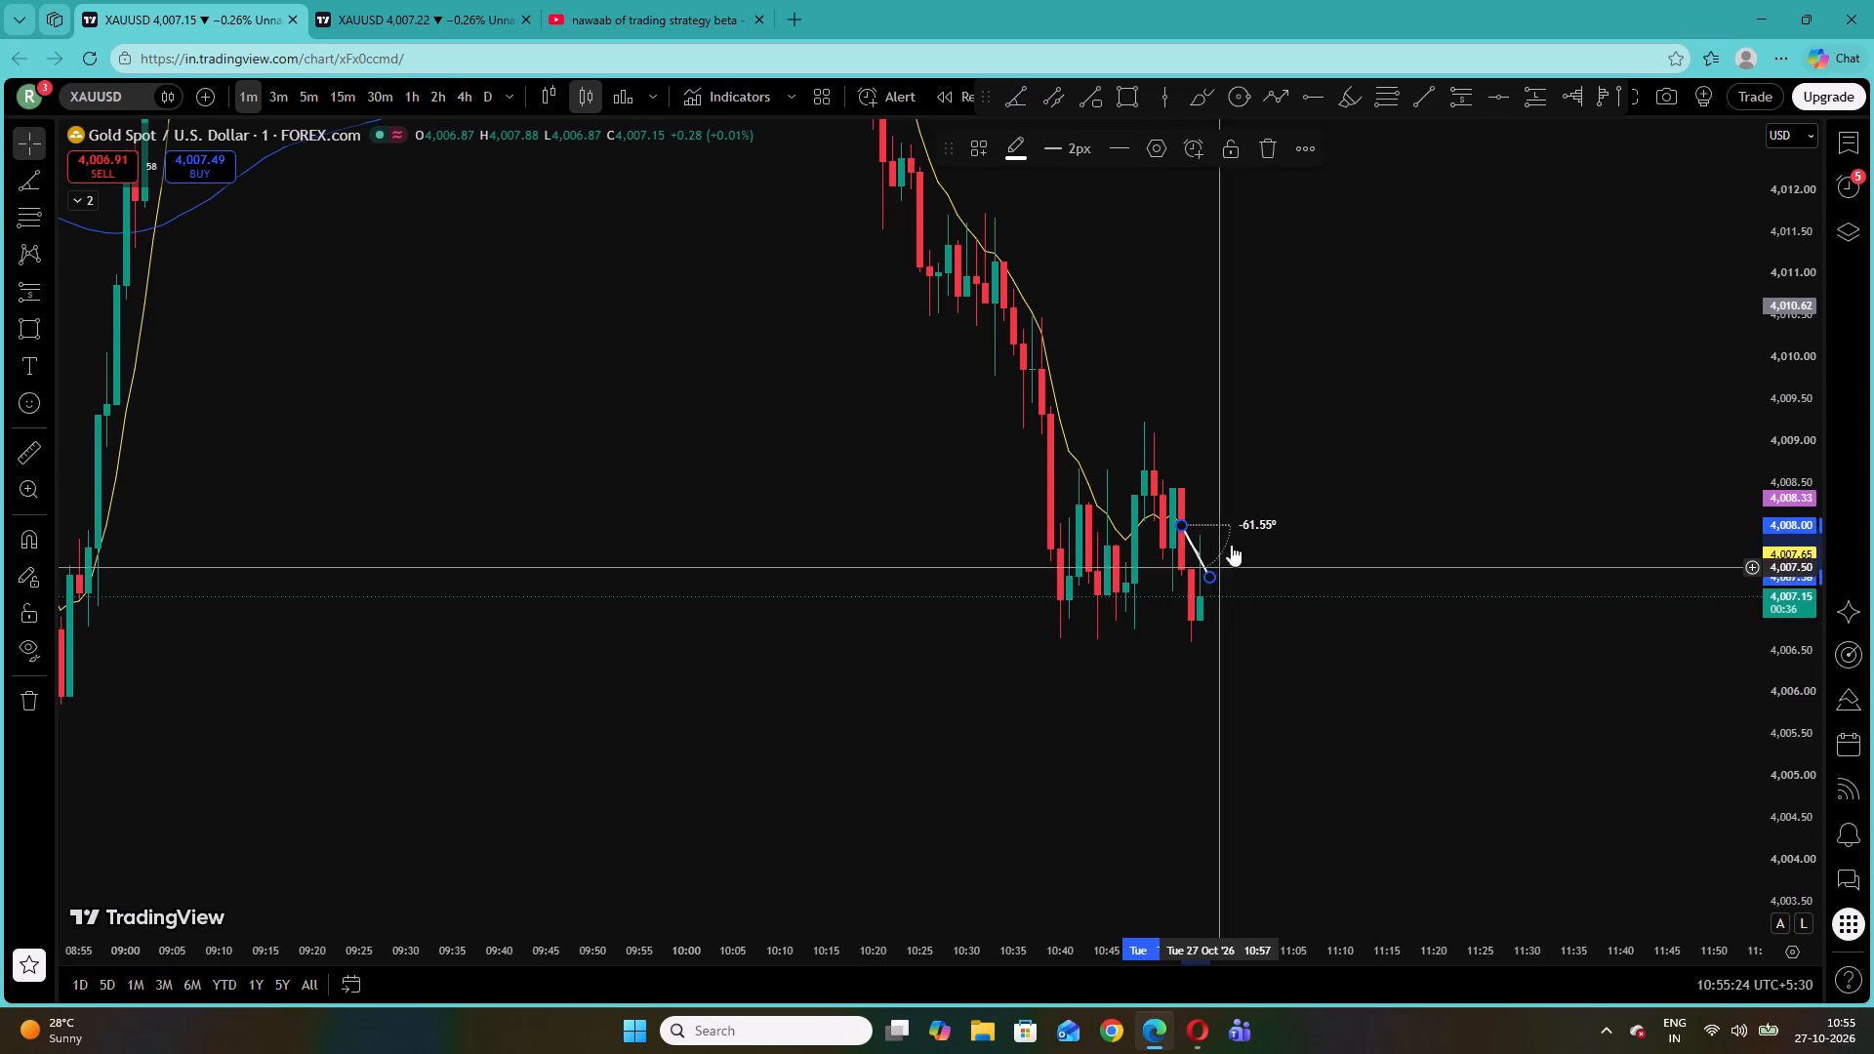
{"action": "left_click_drag", "start_coordinate": [1247, 443], "coordinate": [1267, 424]}
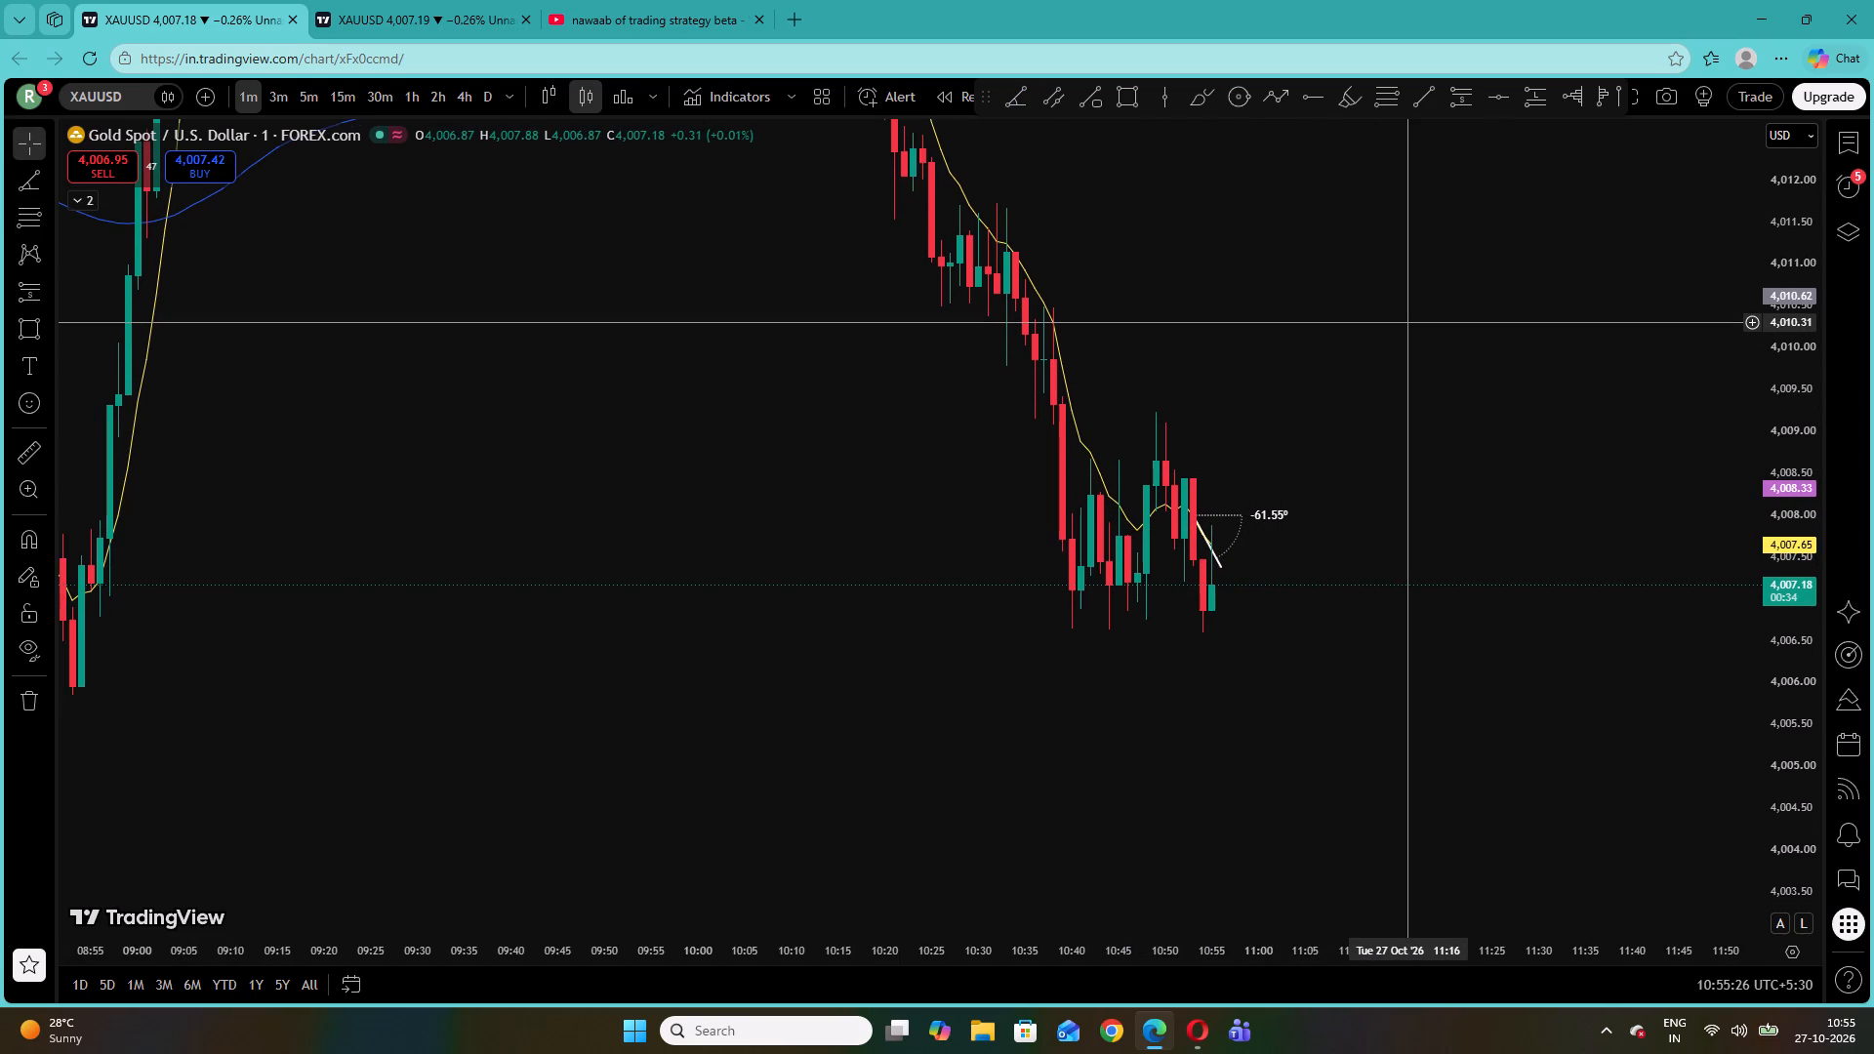
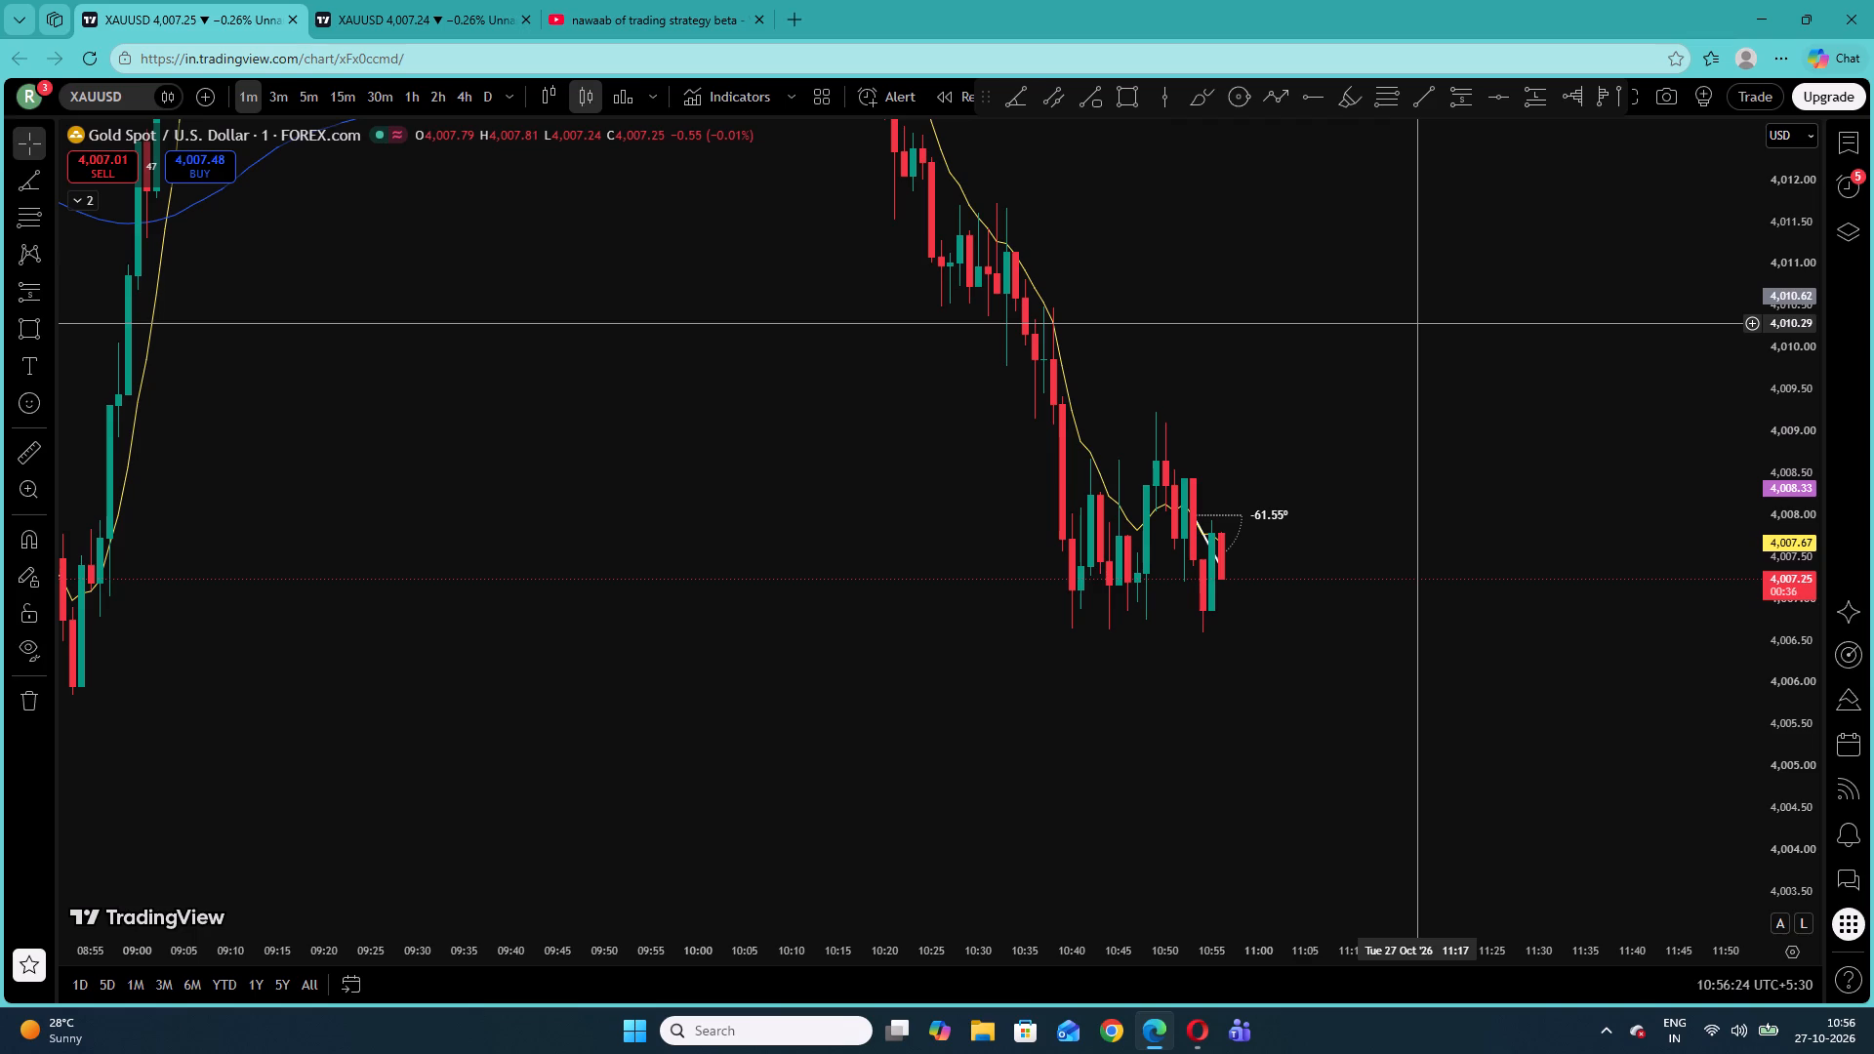
Delete the -61.55° trend angle at the latest candles.
{"action": "left_click", "coordinate": [1202, 541]}
{"action": "left_click", "coordinate": [1270, 140]}
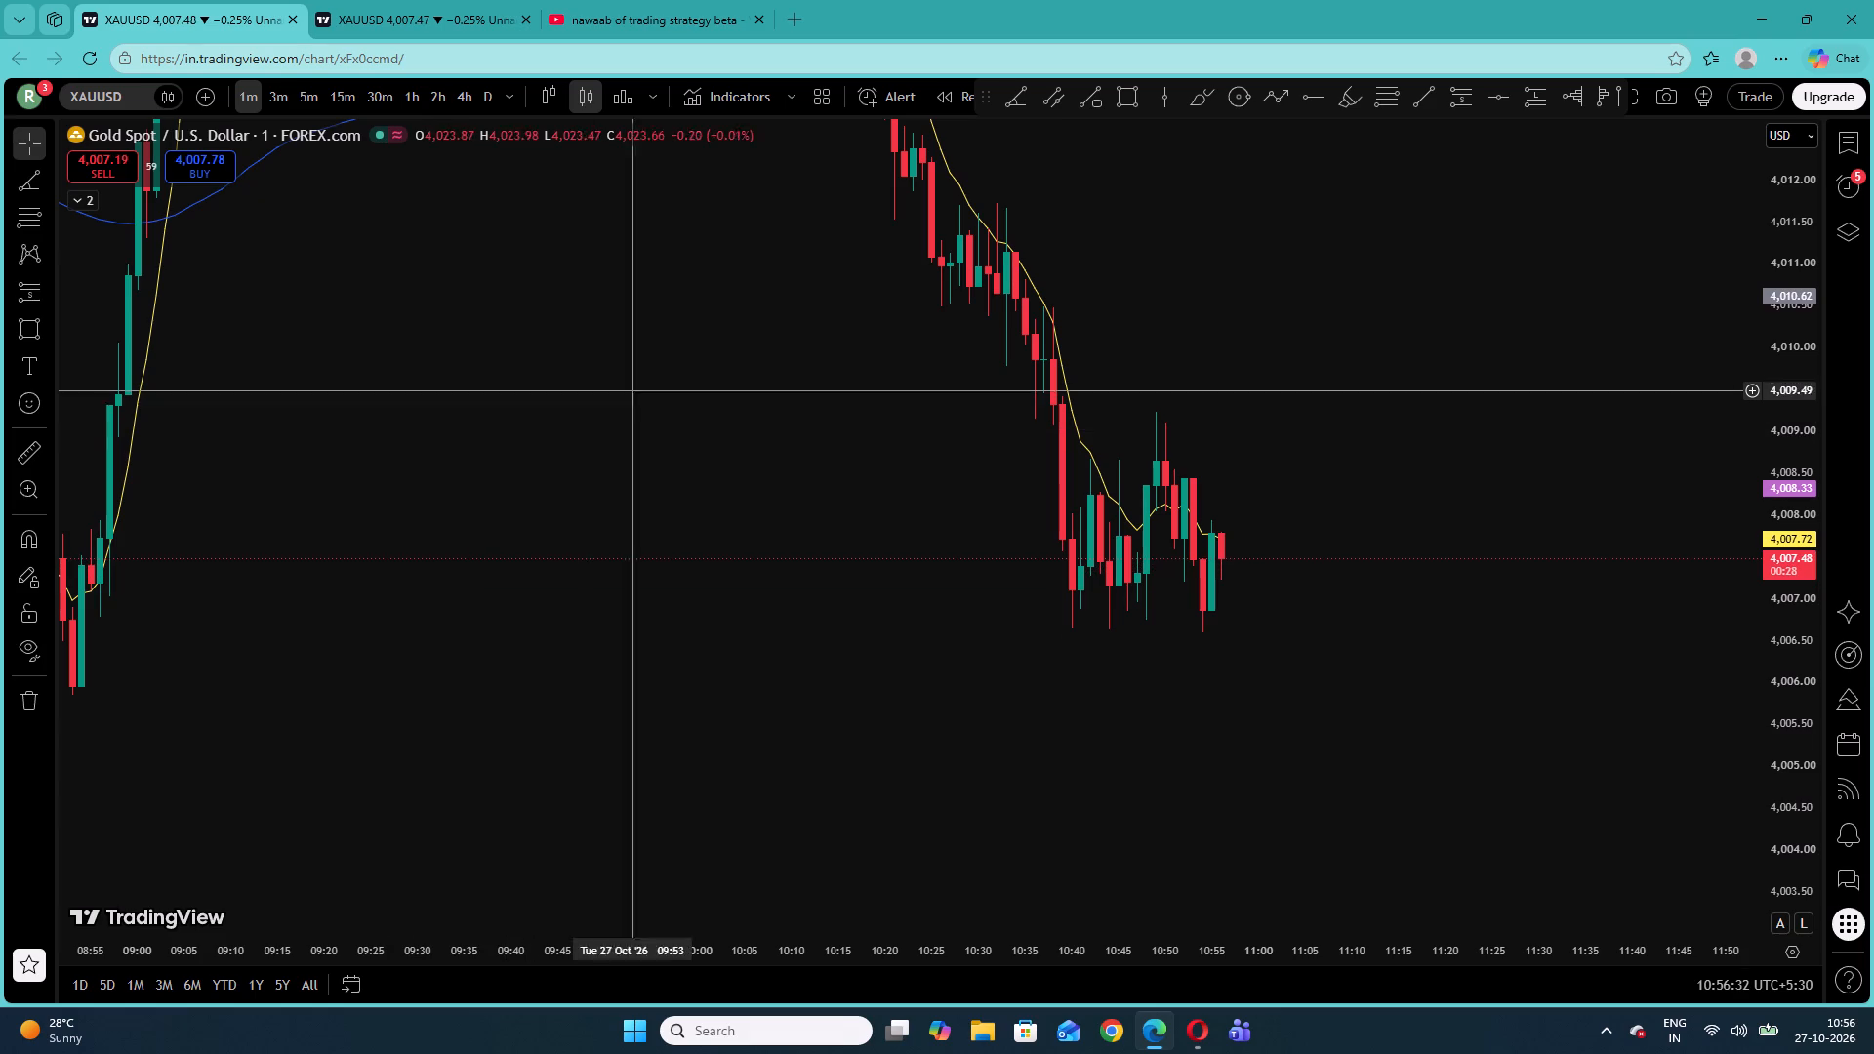
Examine the earlier 1-minute rises and declines between about 08:00 and 10:25 against the EMA 9 and EMA 200.
{"action": "left_click_drag", "start_coordinate": [722, 355], "coordinate": [732, 690]}
{"action": "left_click_drag", "start_coordinate": [747, 364], "coordinate": [825, 770]}
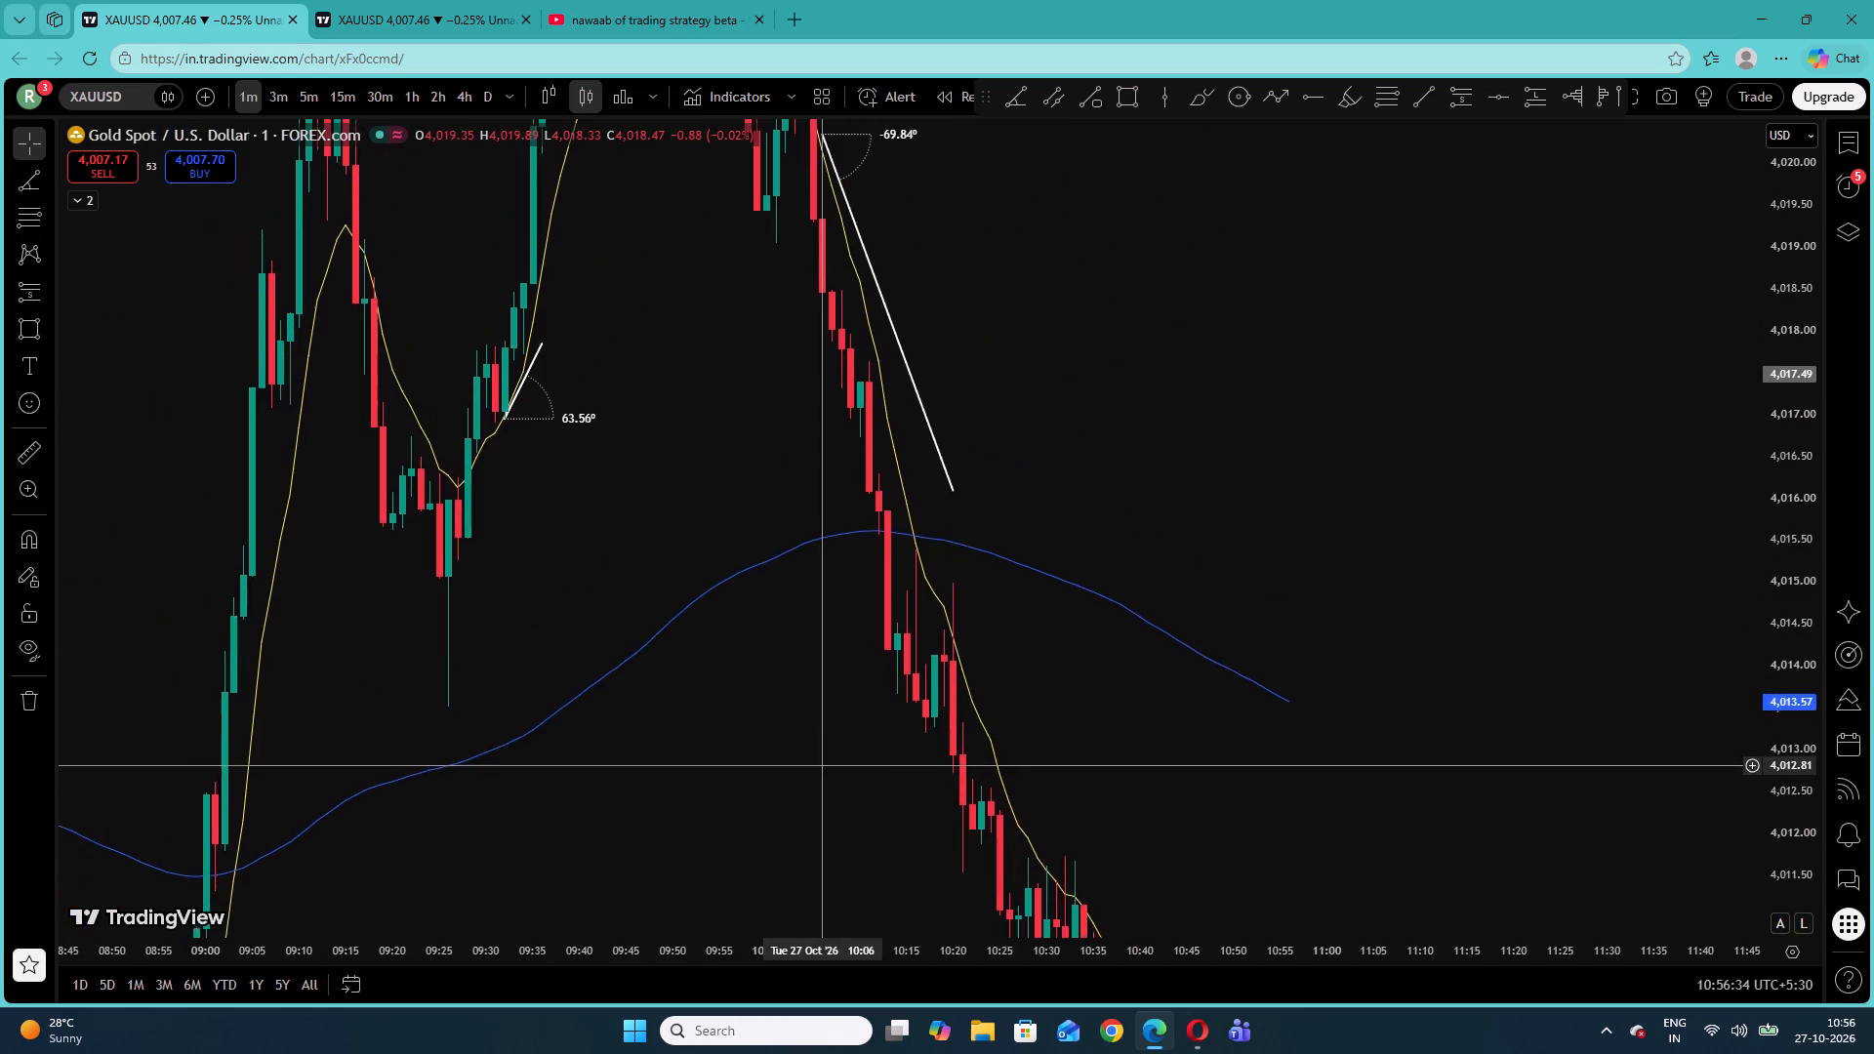
{"action": "left_click_drag", "start_coordinate": [825, 770], "coordinate": [825, 771]}
{"action": "left_click_drag", "start_coordinate": [803, 428], "coordinate": [1292, 393]}
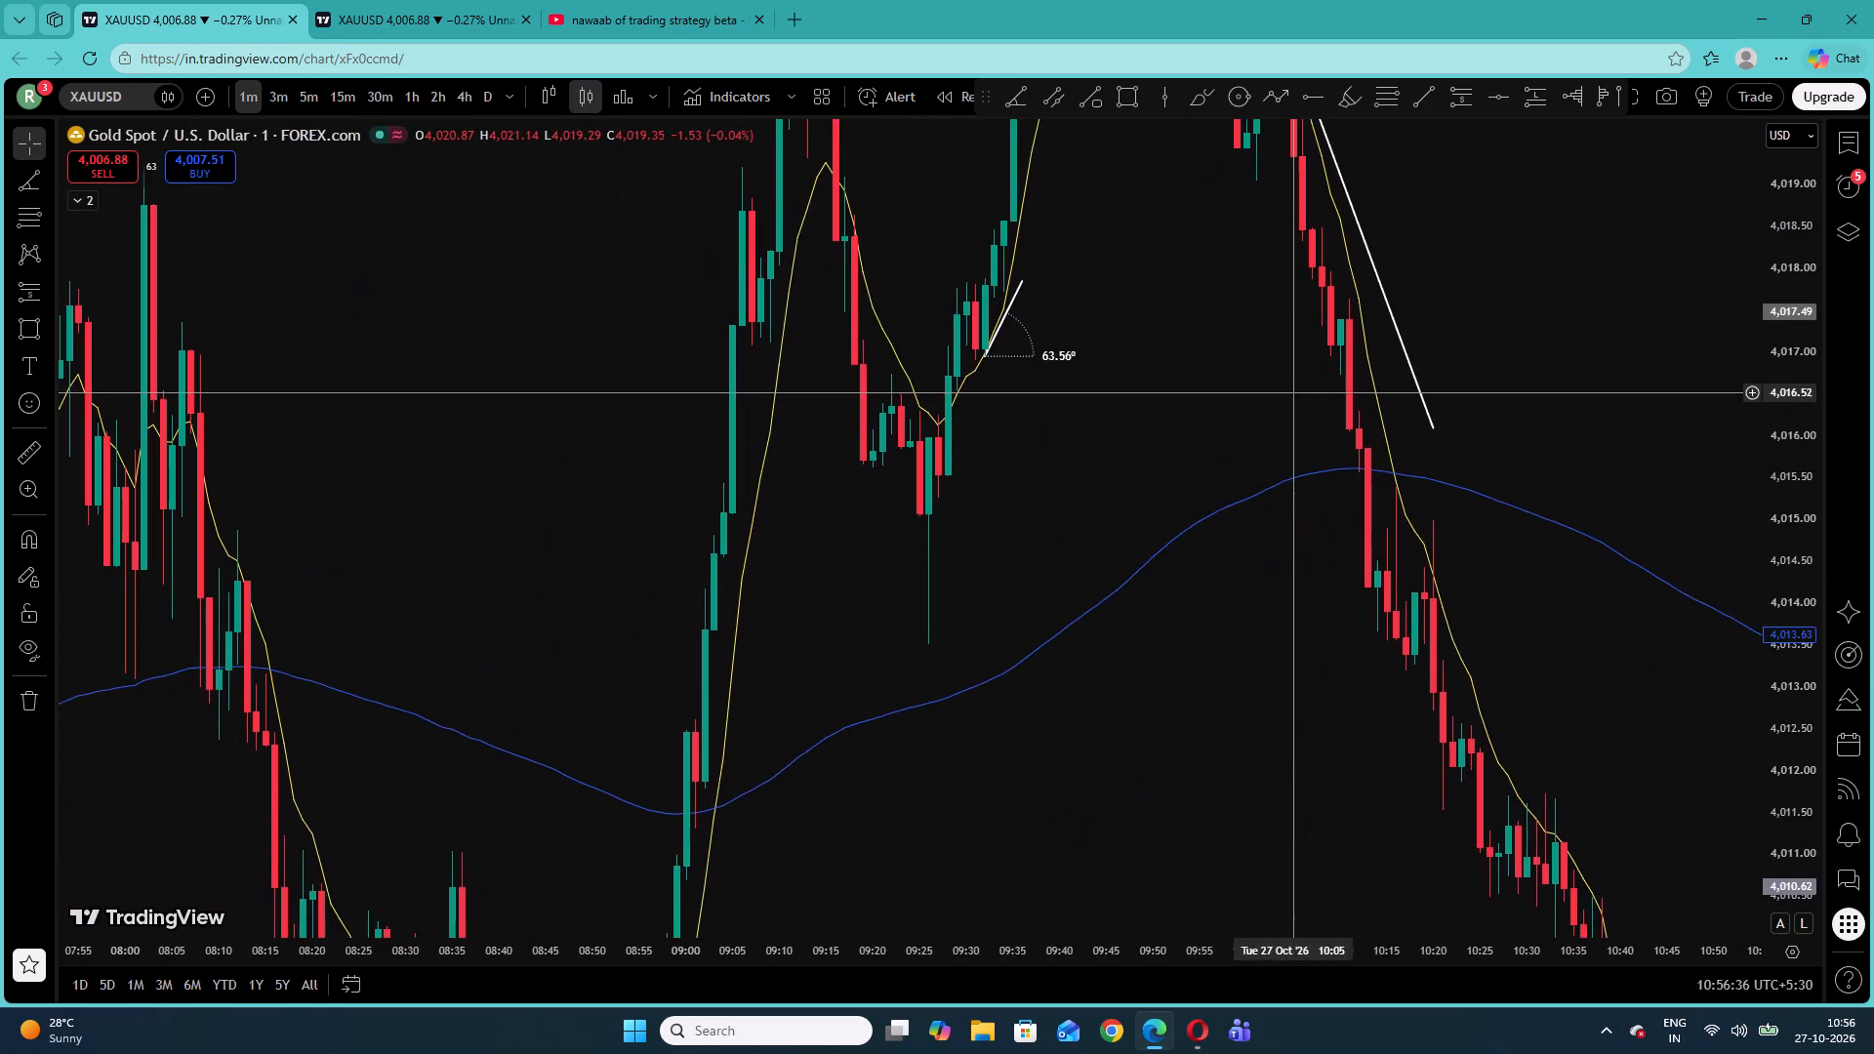
{"action": "left_click_drag", "start_coordinate": [711, 726], "coordinate": [992, 338]}
{"action": "left_click", "coordinate": [1030, 692]}
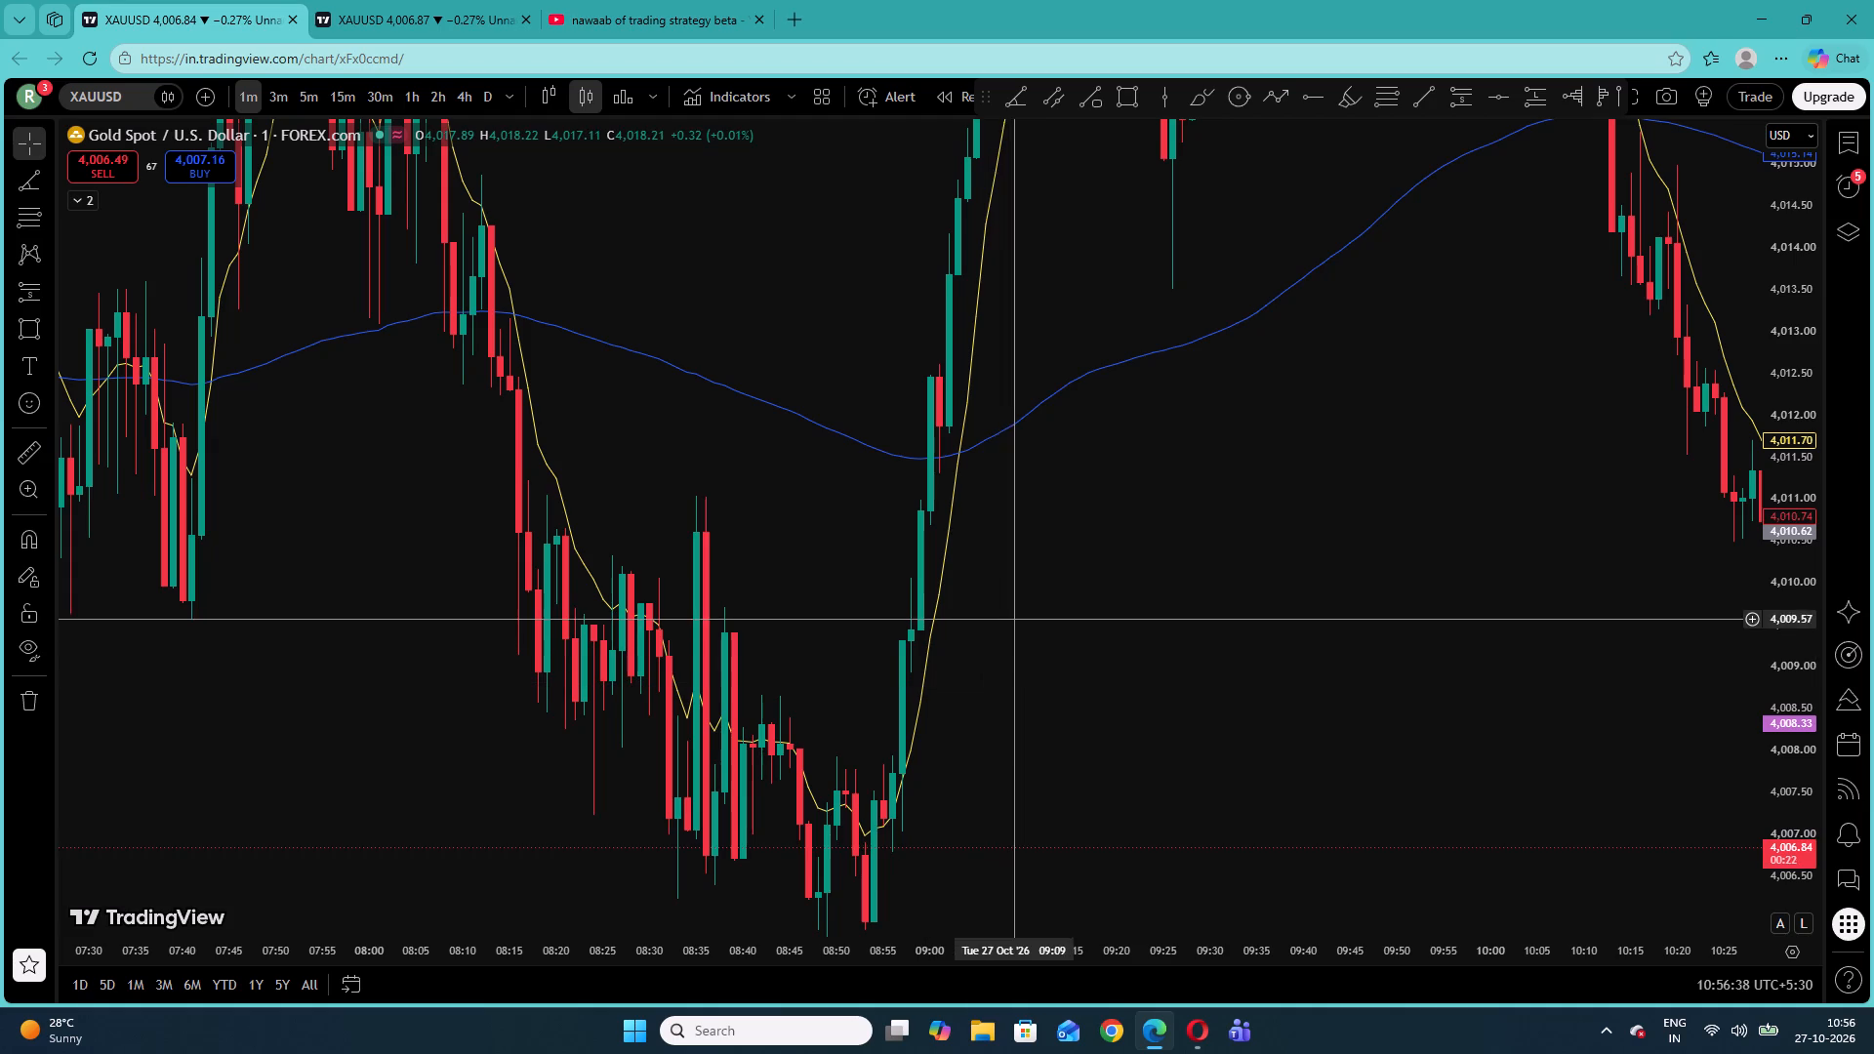
{"action": "left_click_drag", "start_coordinate": [1040, 510], "coordinate": [987, 936]}
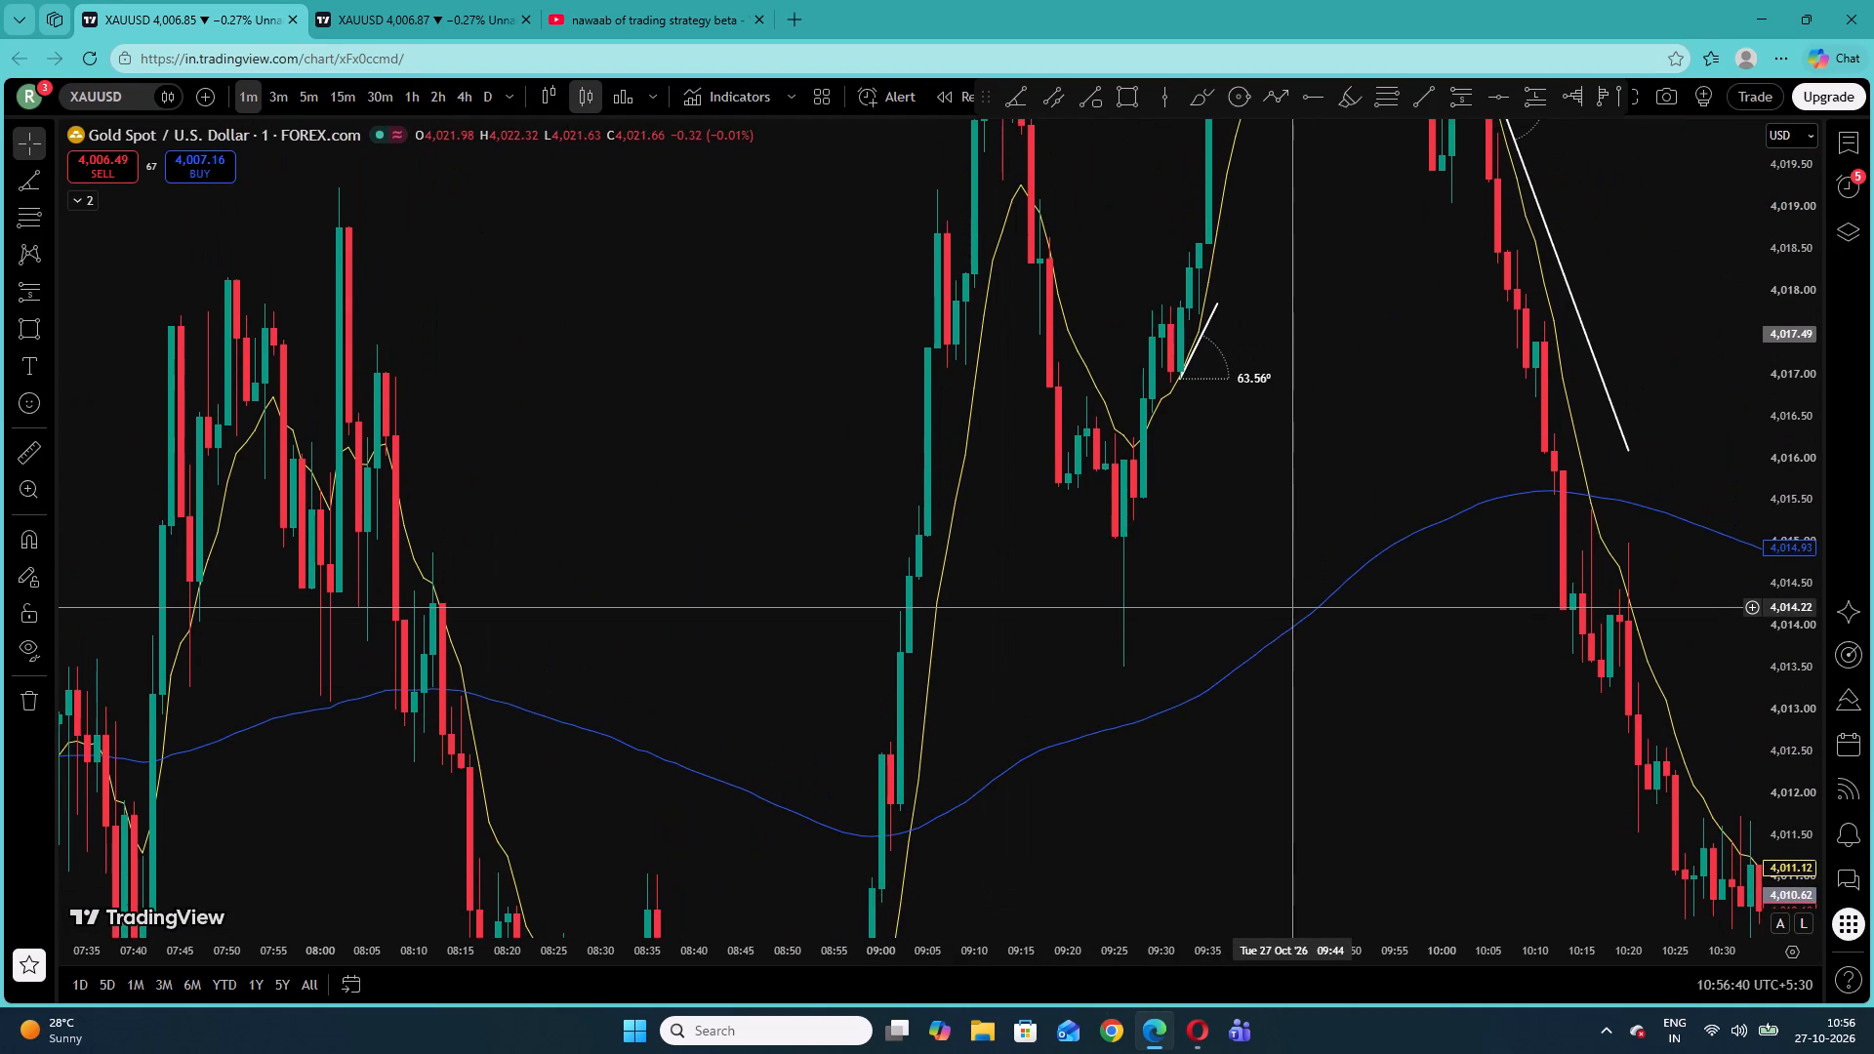
{"action": "left_click_drag", "start_coordinate": [1262, 622], "coordinate": [1183, 768]}
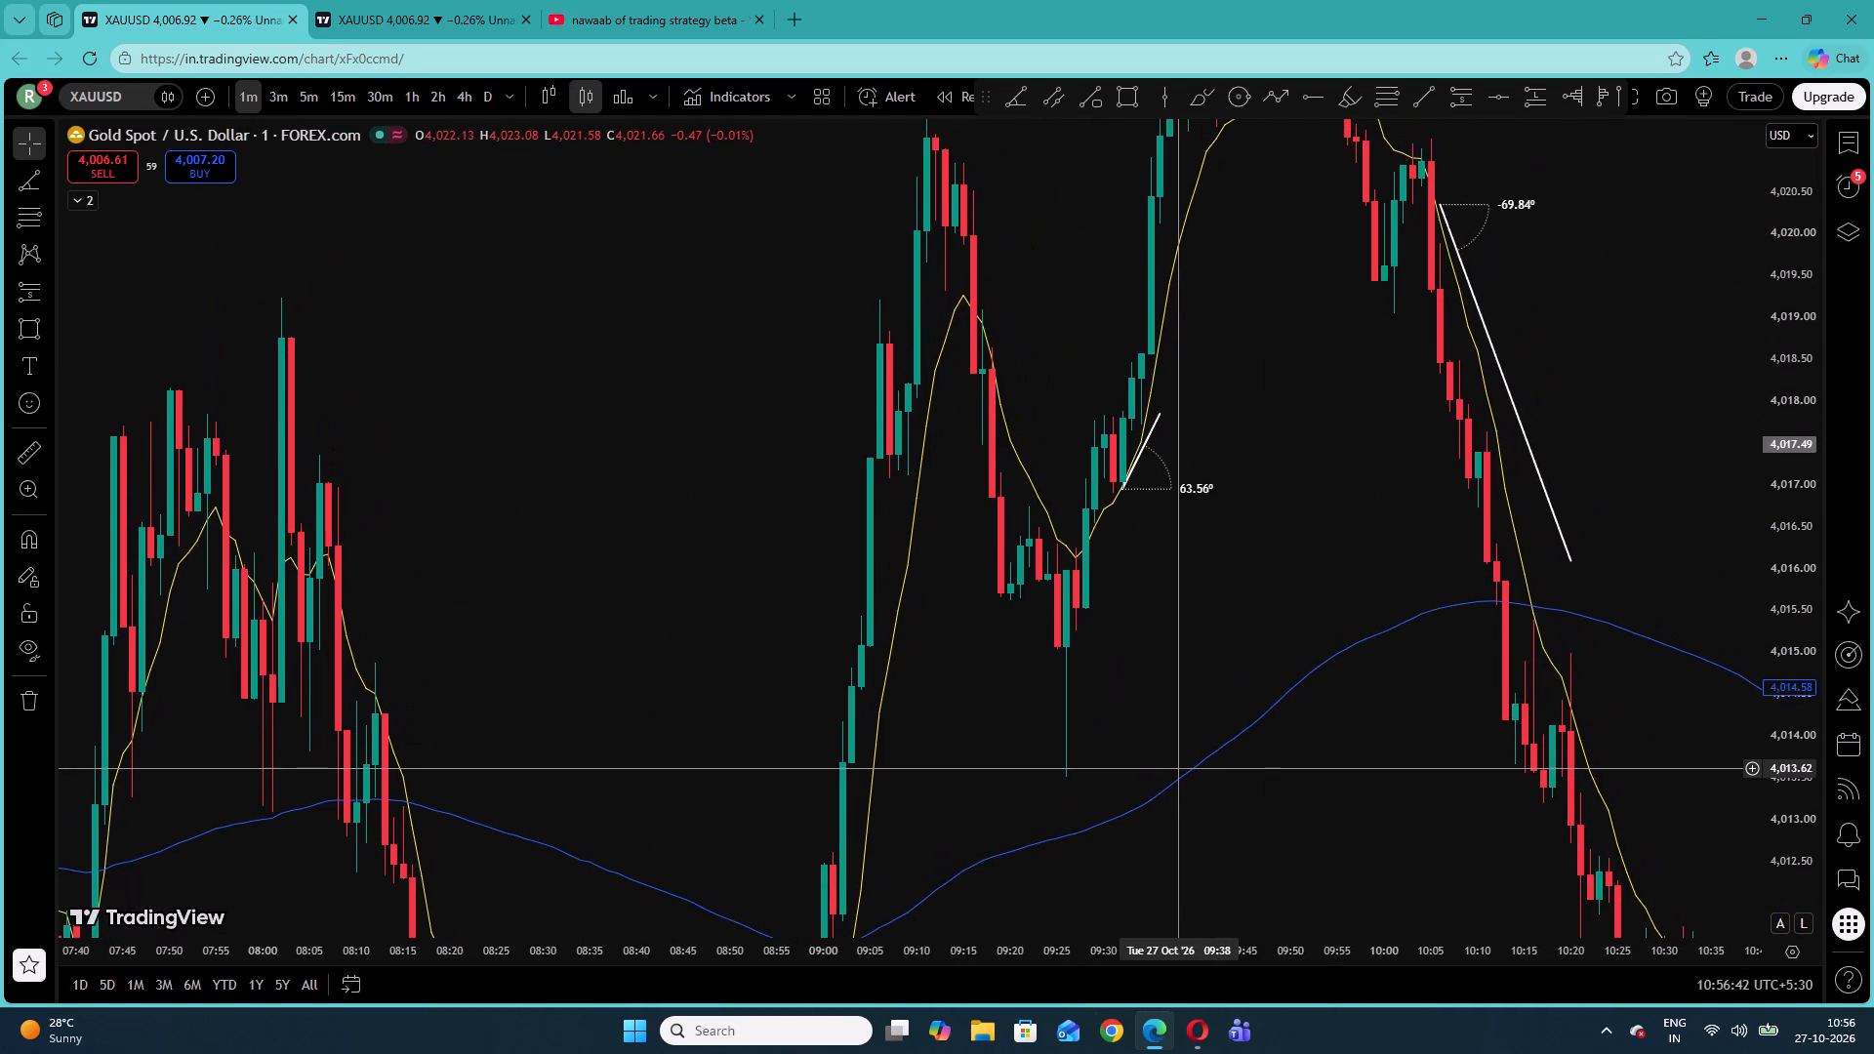
{"action": "left_click_drag", "start_coordinate": [1183, 768], "coordinate": [1209, 732]}
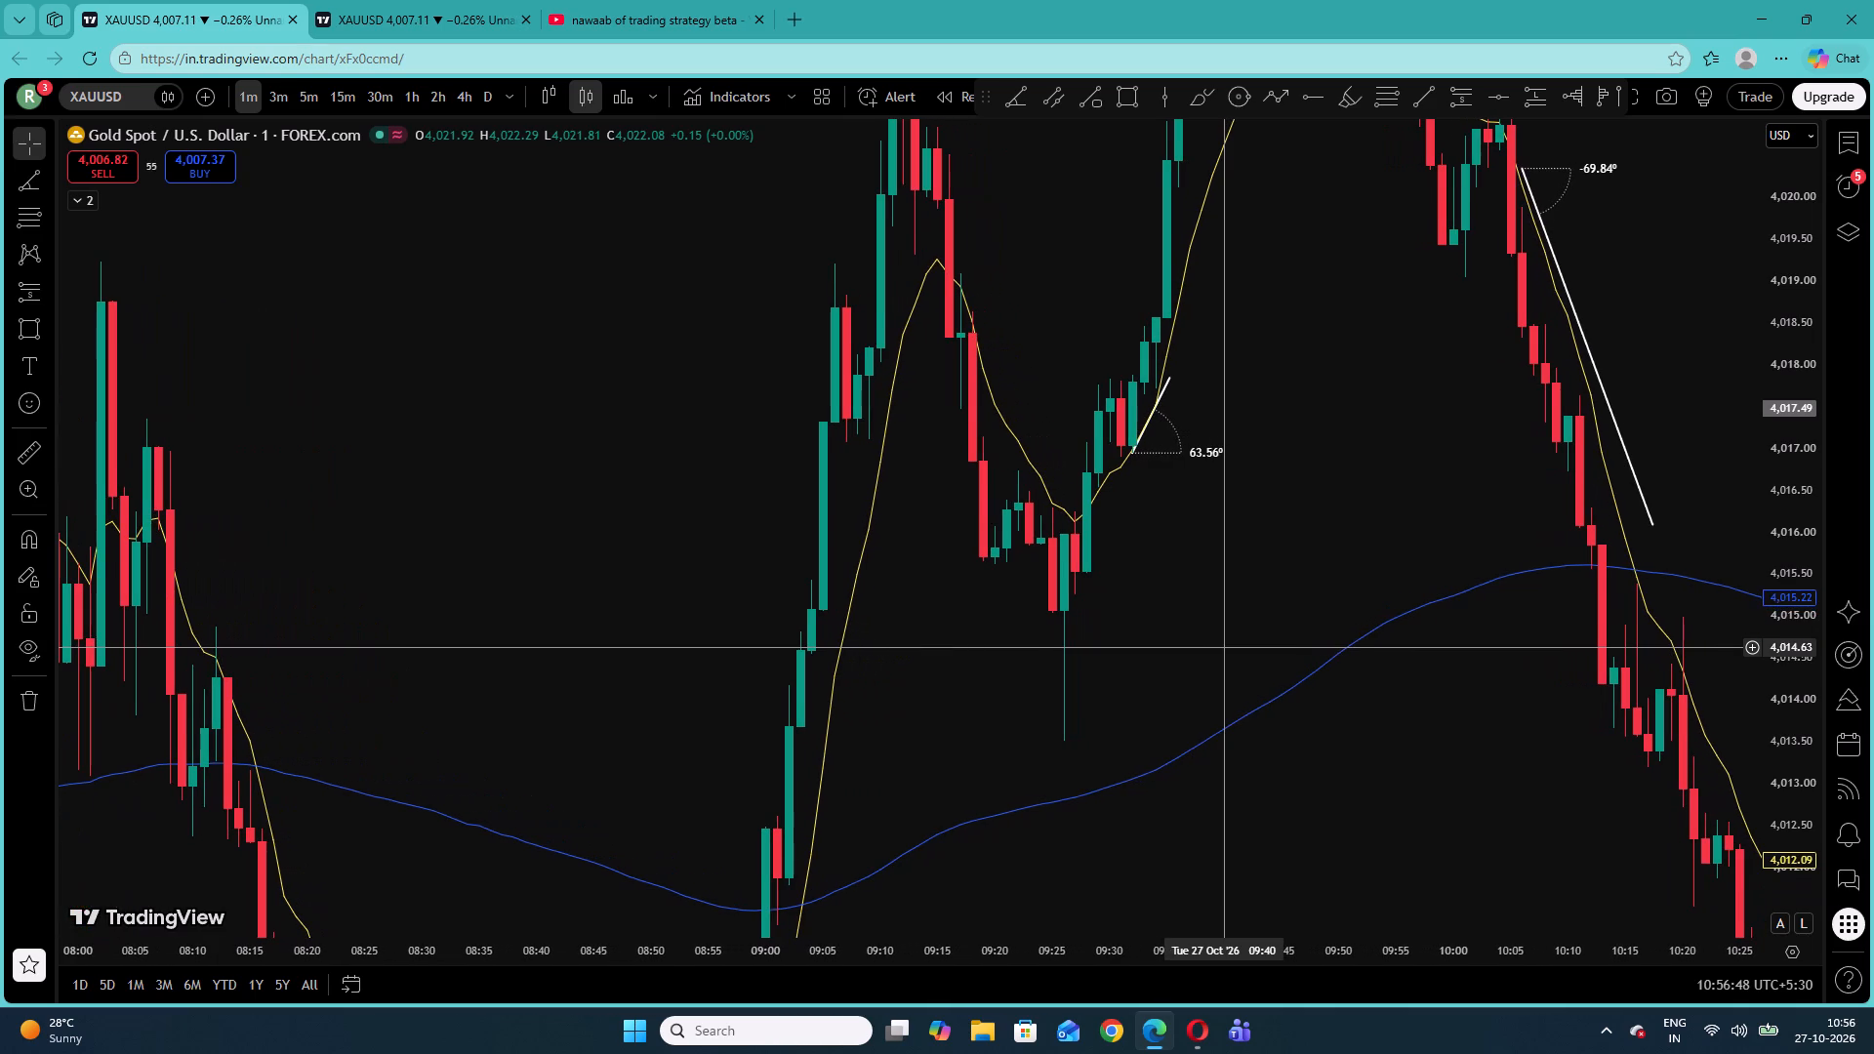
{"action": "left_click_drag", "start_coordinate": [1371, 256], "coordinate": [1097, 836]}
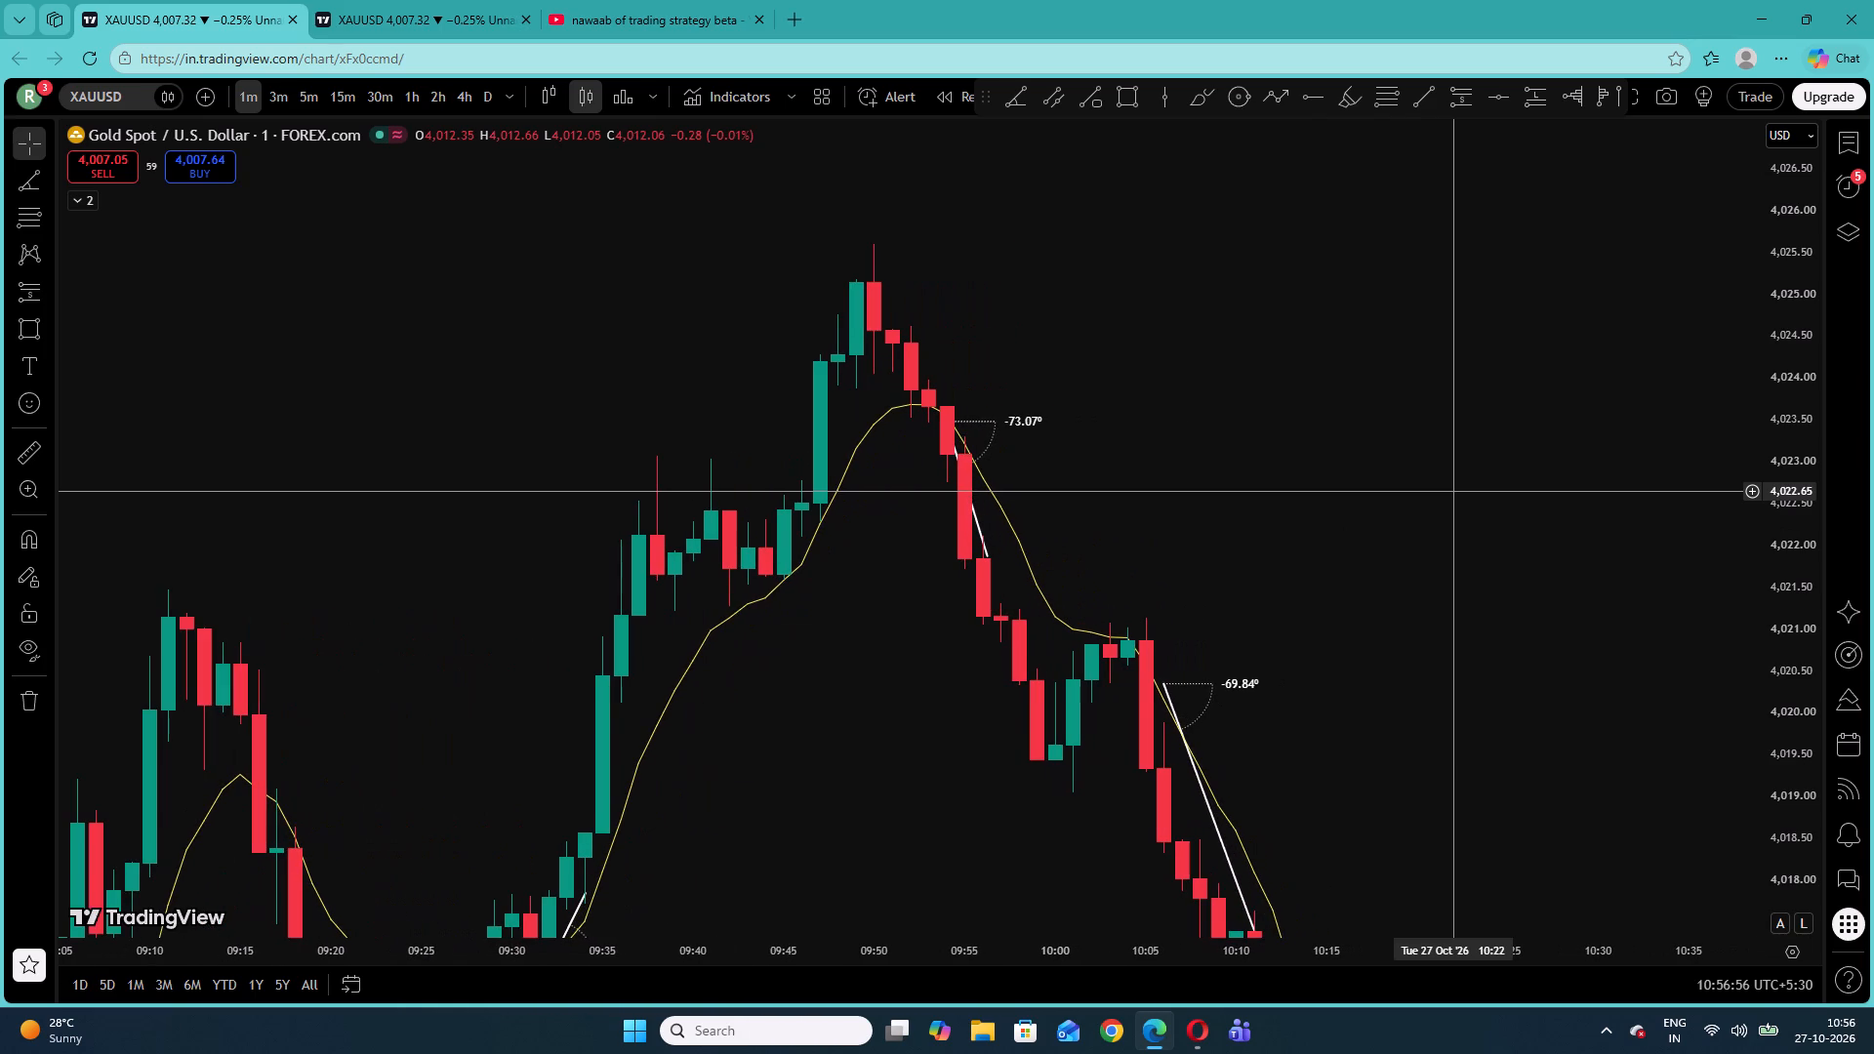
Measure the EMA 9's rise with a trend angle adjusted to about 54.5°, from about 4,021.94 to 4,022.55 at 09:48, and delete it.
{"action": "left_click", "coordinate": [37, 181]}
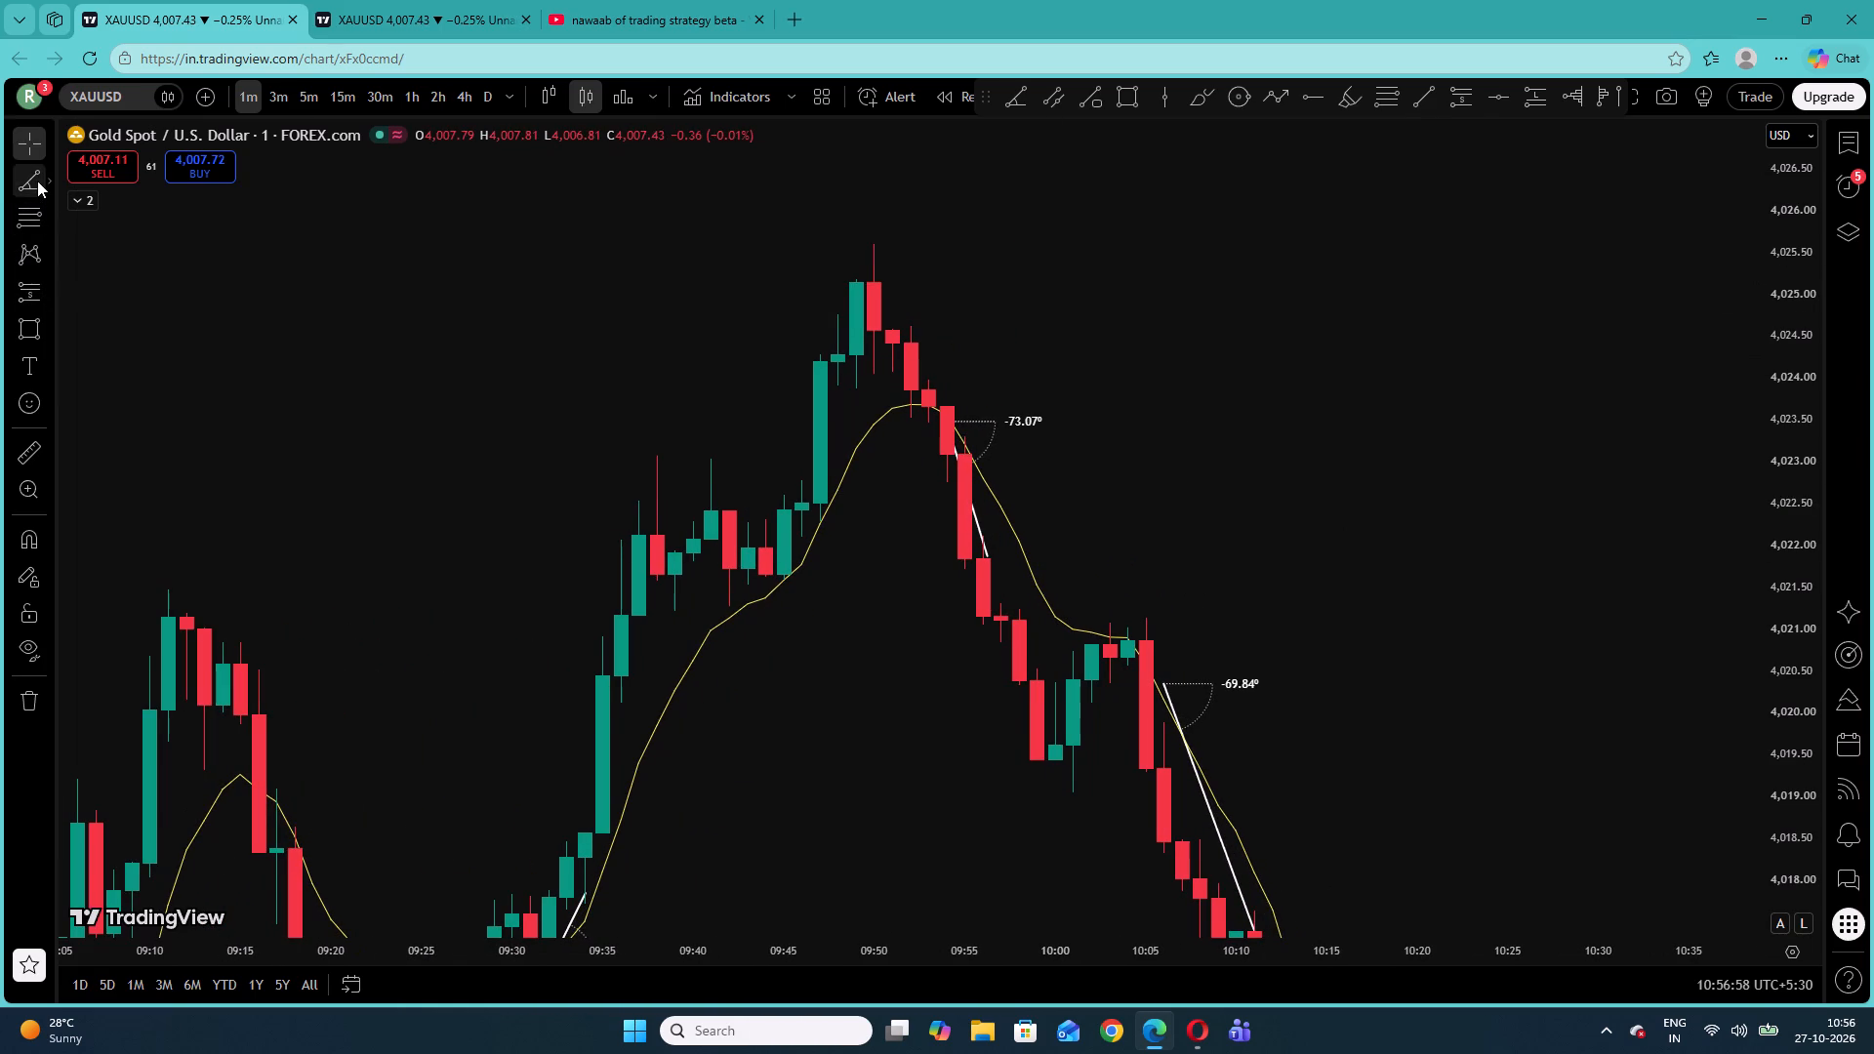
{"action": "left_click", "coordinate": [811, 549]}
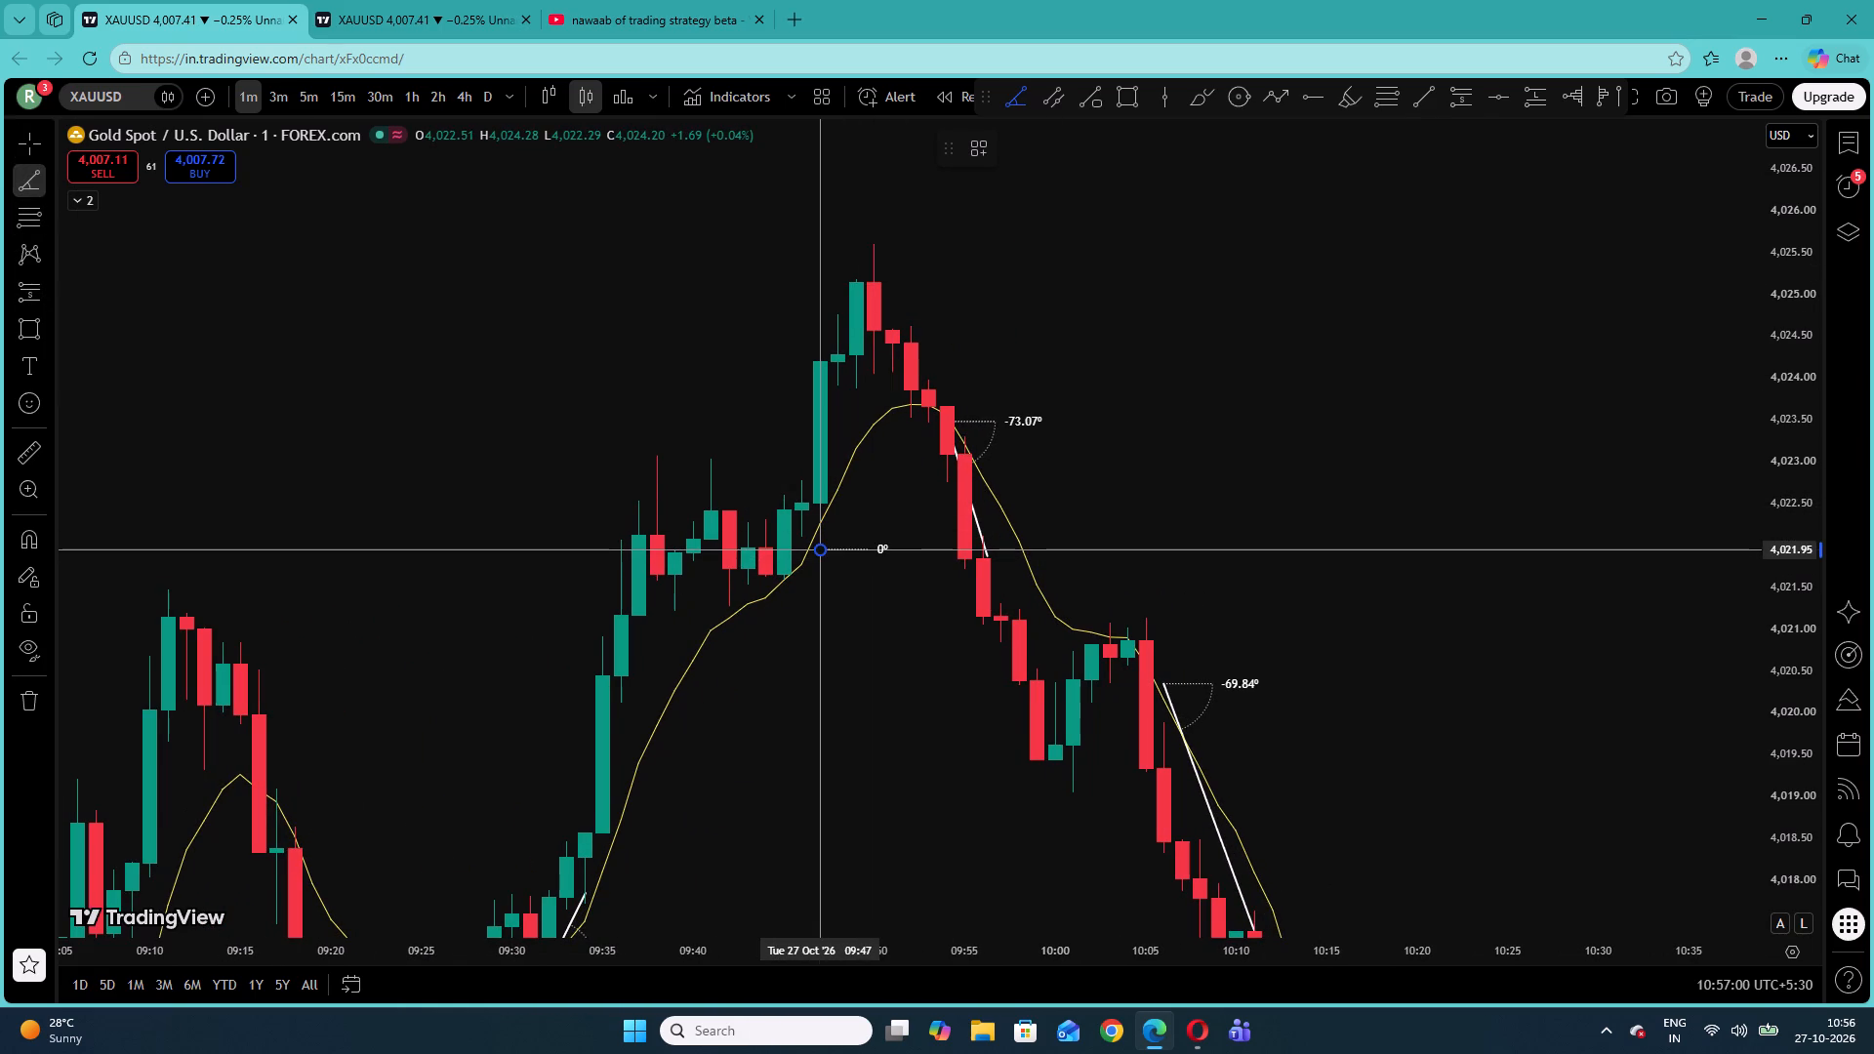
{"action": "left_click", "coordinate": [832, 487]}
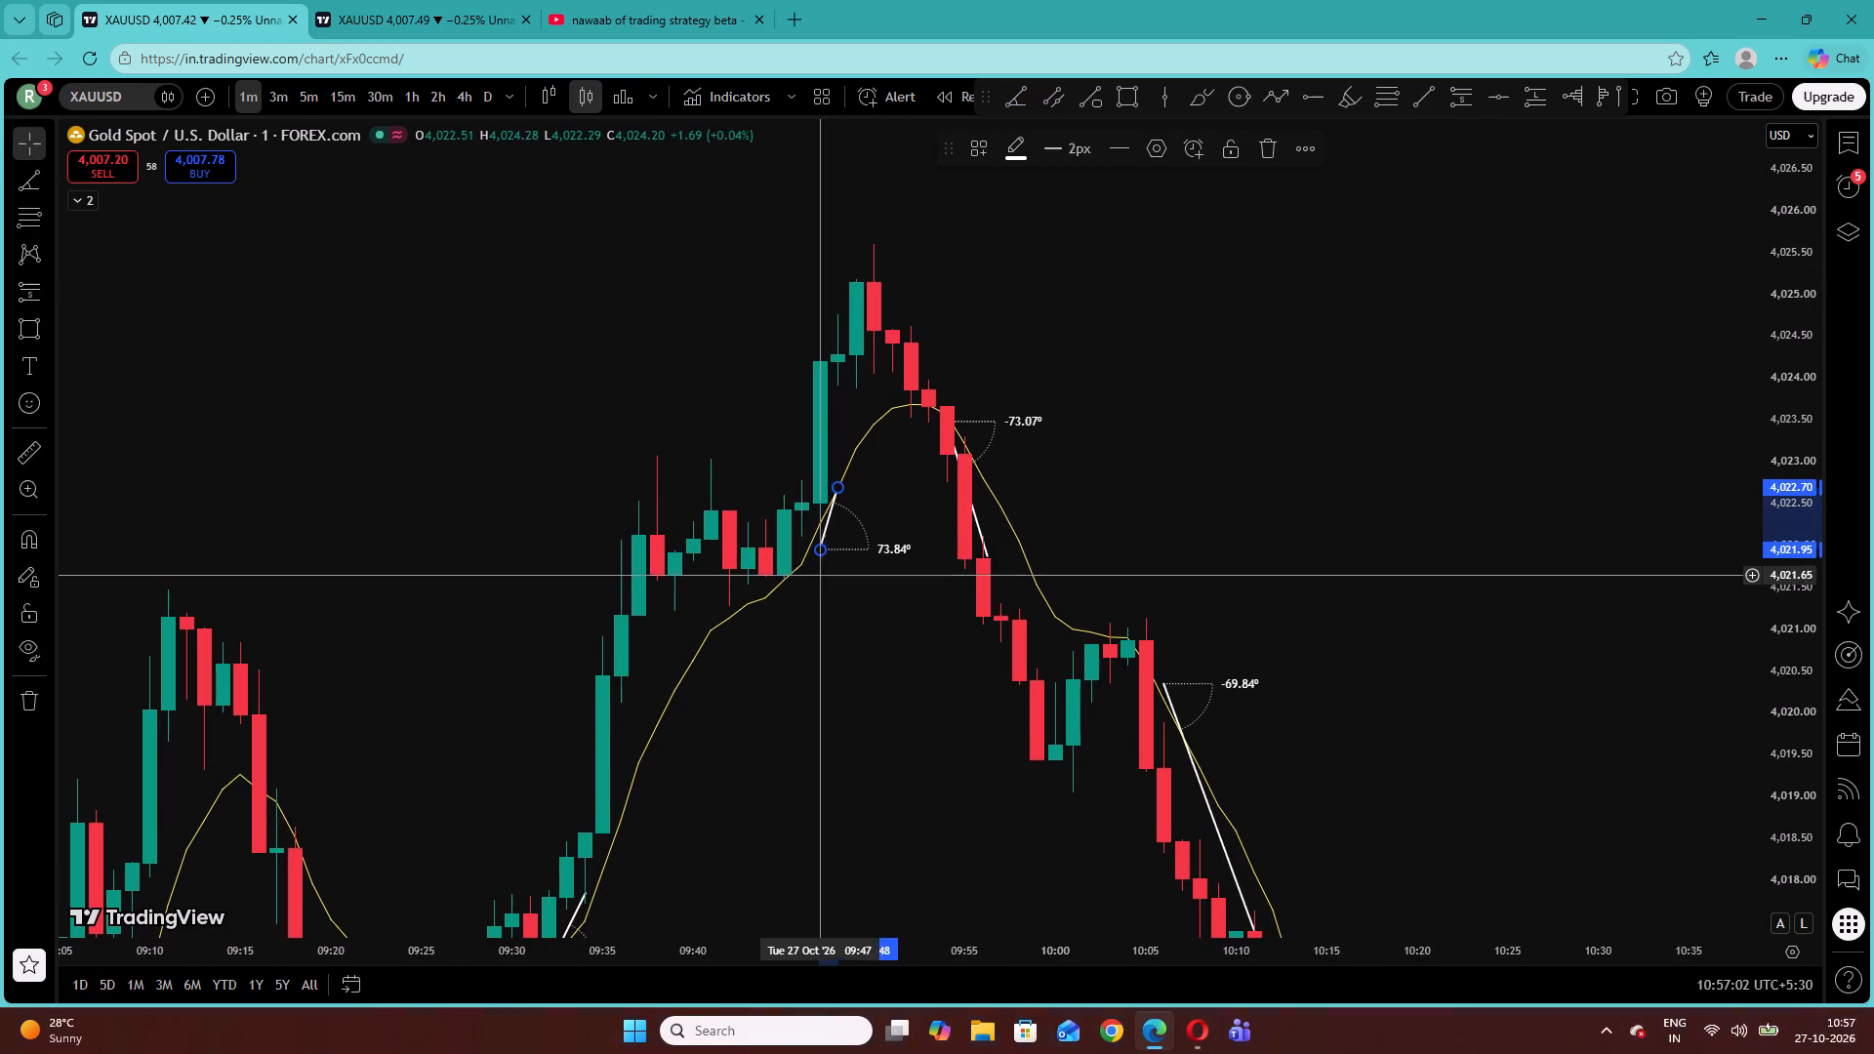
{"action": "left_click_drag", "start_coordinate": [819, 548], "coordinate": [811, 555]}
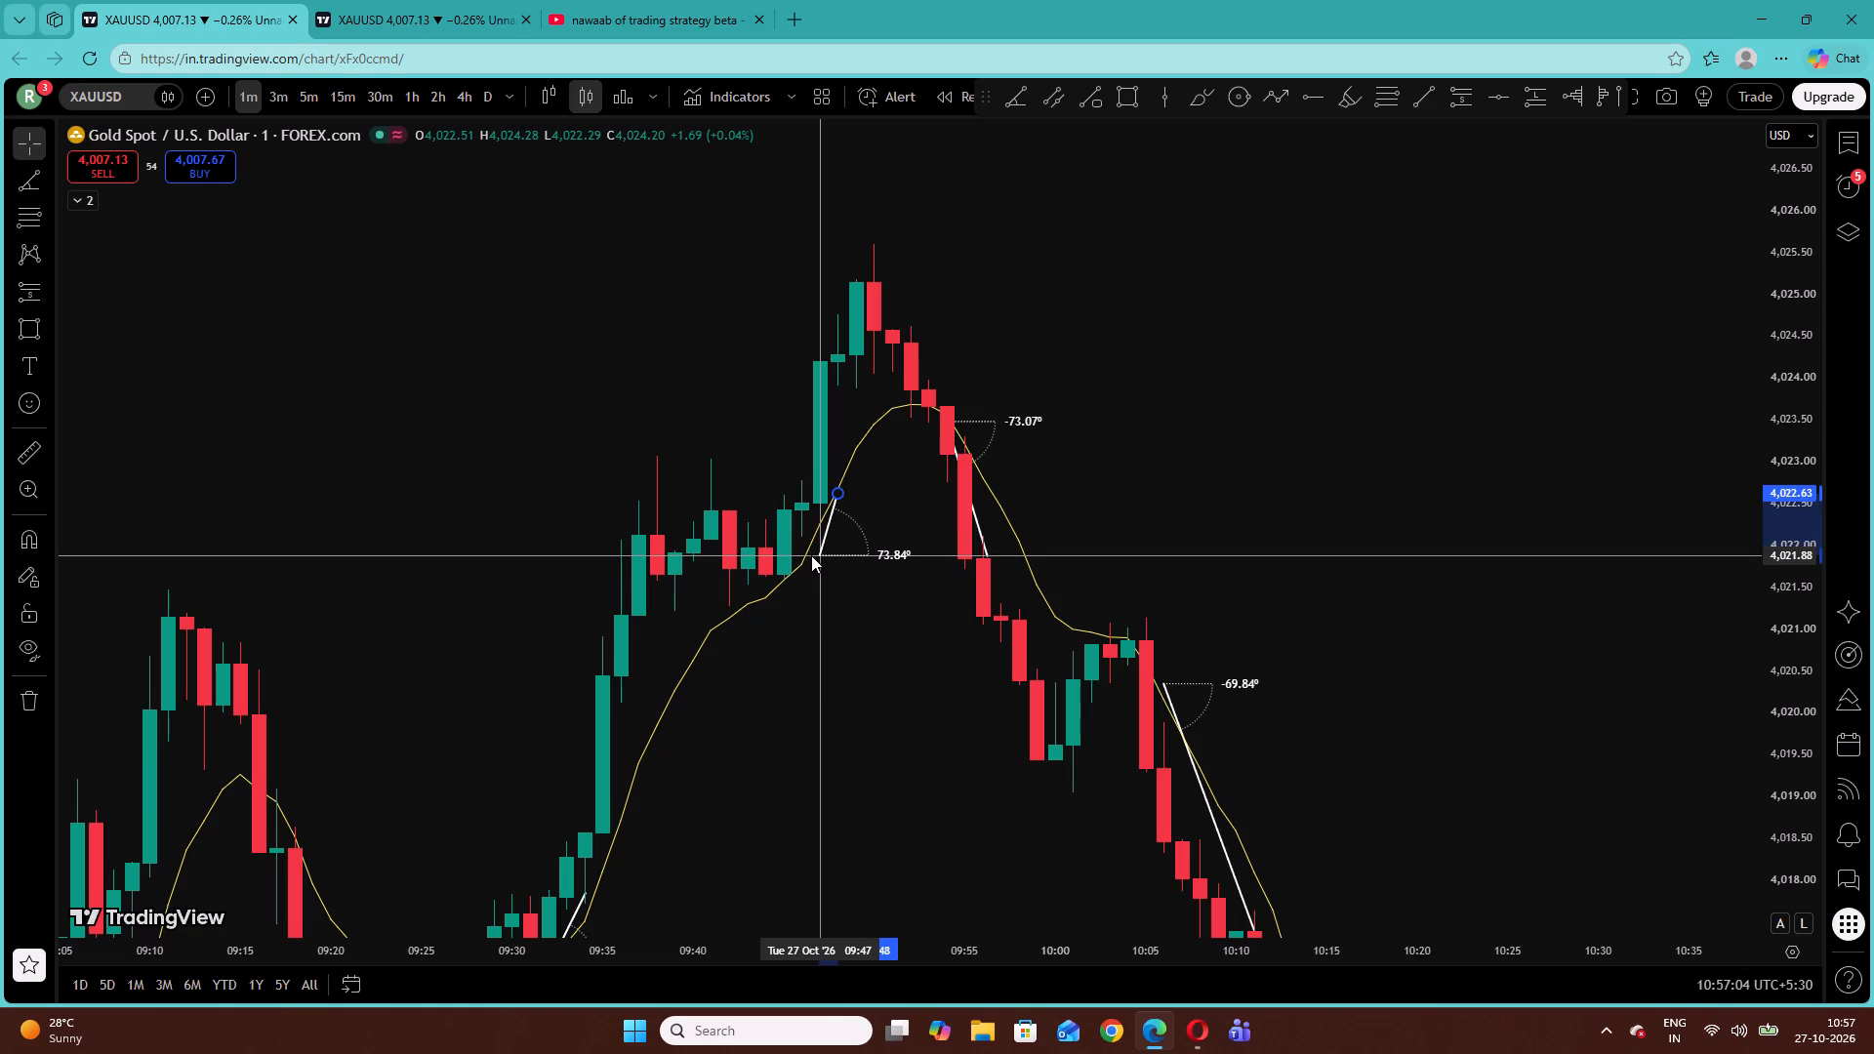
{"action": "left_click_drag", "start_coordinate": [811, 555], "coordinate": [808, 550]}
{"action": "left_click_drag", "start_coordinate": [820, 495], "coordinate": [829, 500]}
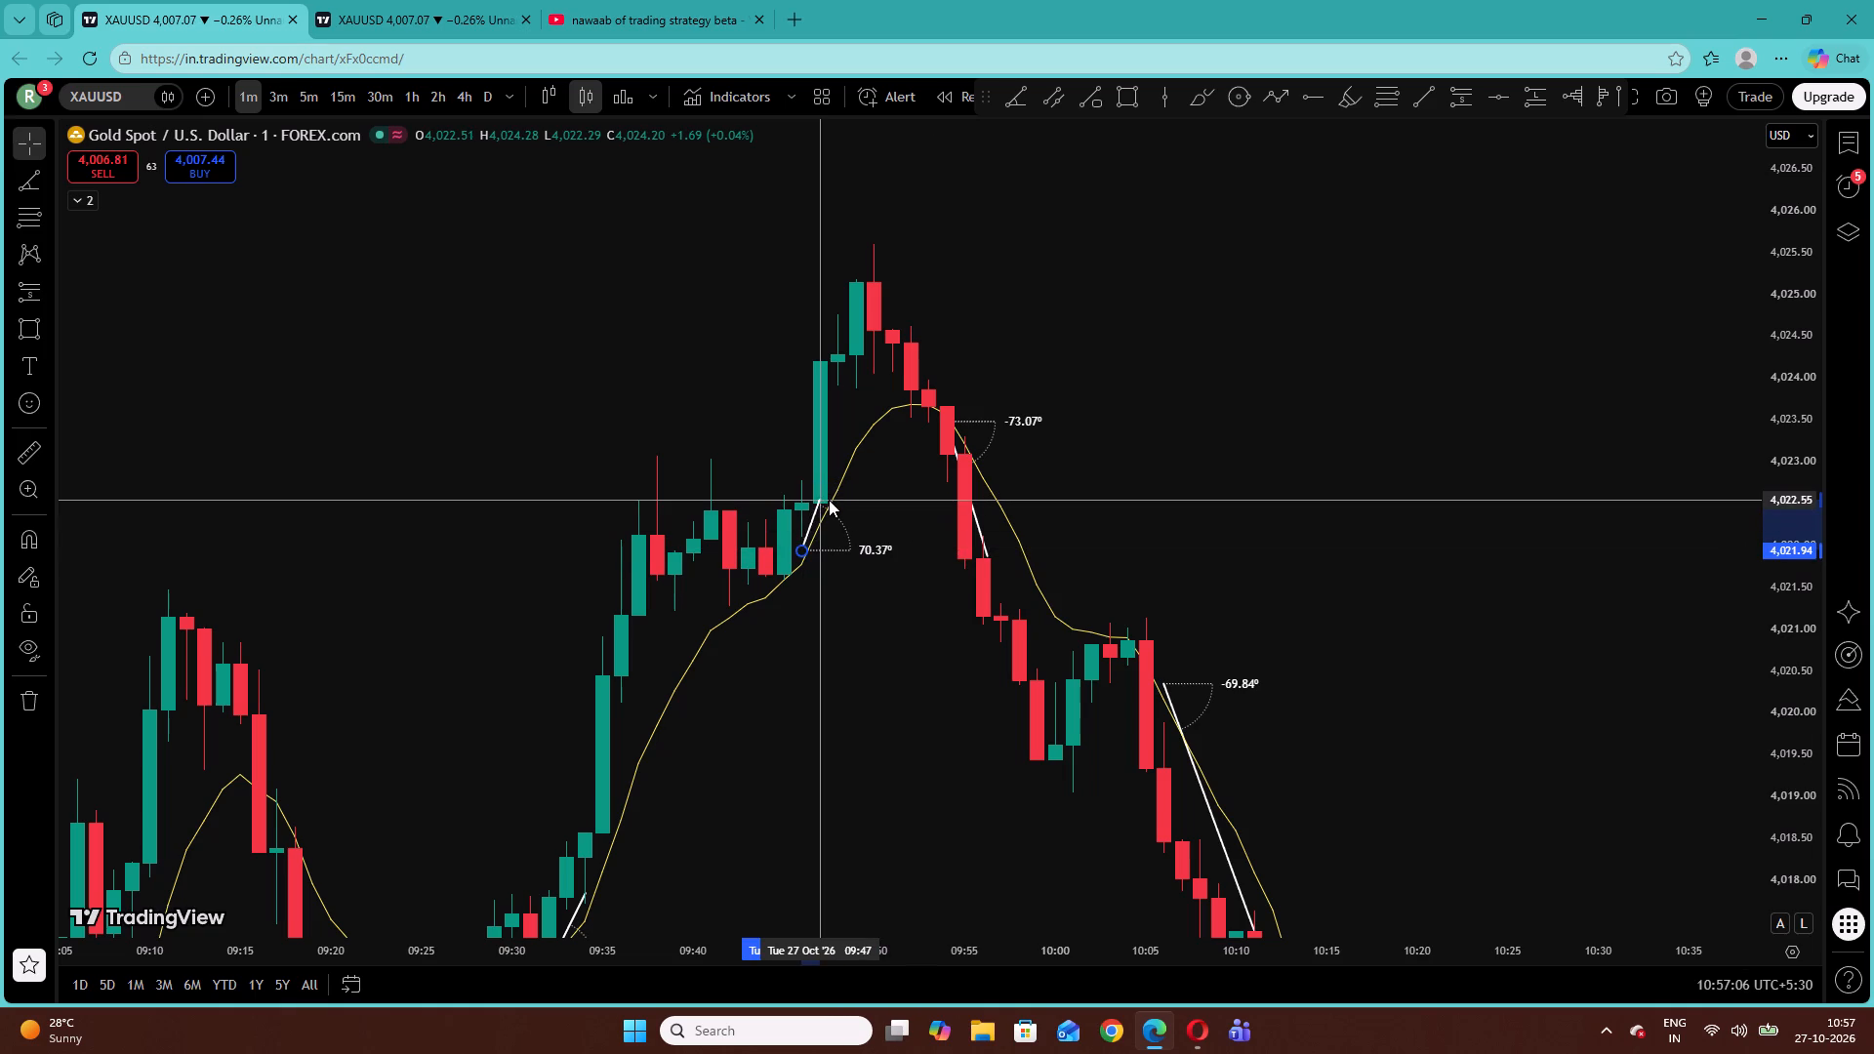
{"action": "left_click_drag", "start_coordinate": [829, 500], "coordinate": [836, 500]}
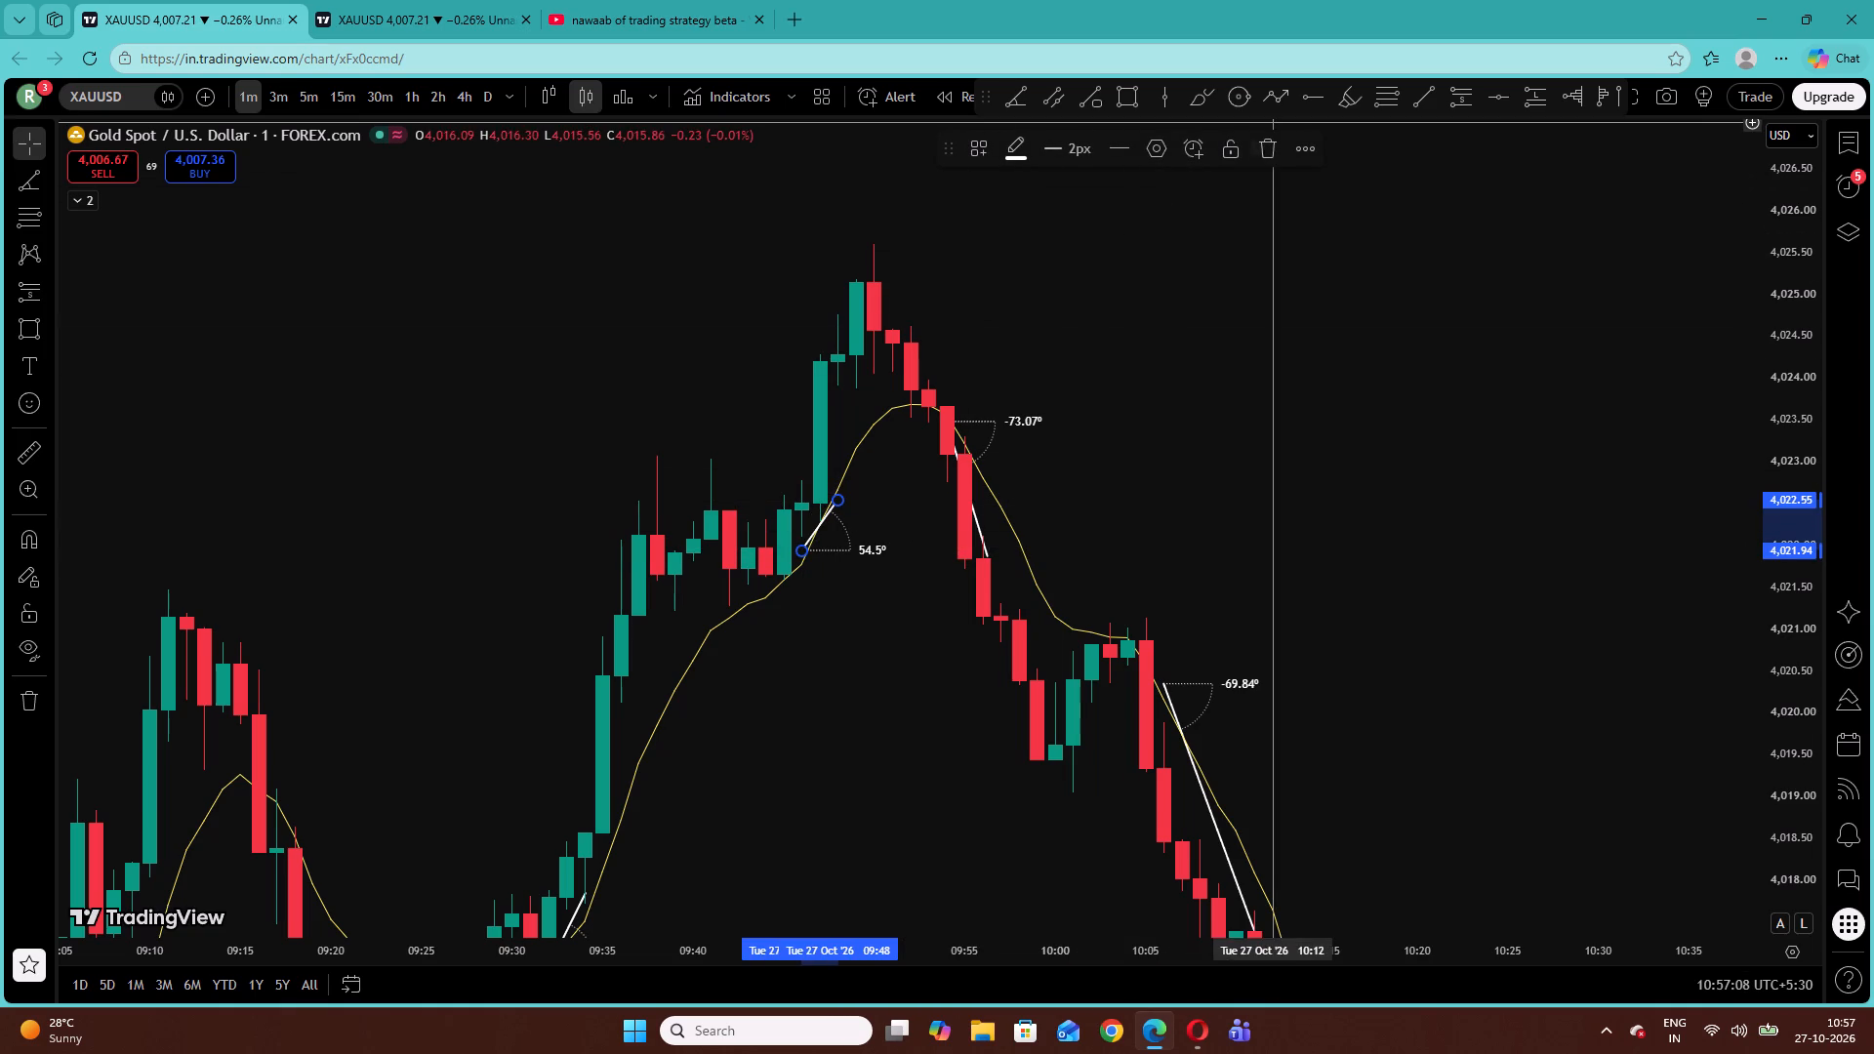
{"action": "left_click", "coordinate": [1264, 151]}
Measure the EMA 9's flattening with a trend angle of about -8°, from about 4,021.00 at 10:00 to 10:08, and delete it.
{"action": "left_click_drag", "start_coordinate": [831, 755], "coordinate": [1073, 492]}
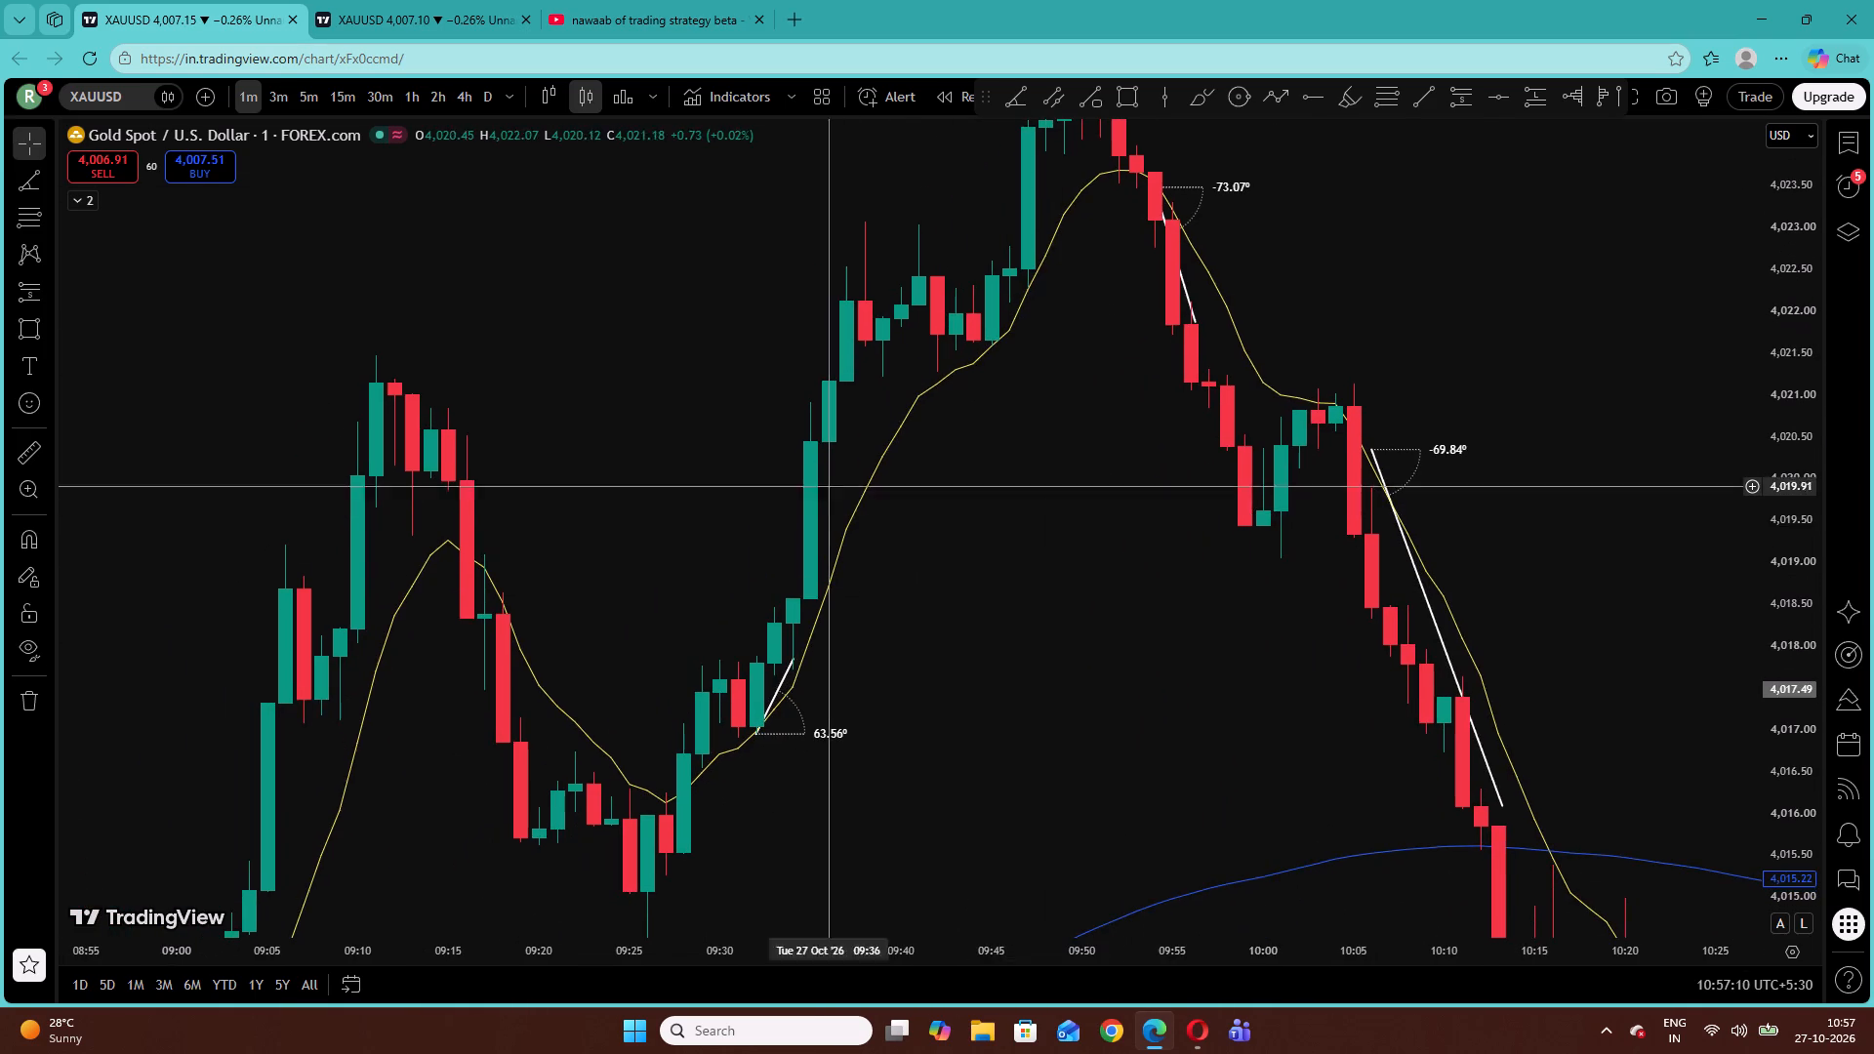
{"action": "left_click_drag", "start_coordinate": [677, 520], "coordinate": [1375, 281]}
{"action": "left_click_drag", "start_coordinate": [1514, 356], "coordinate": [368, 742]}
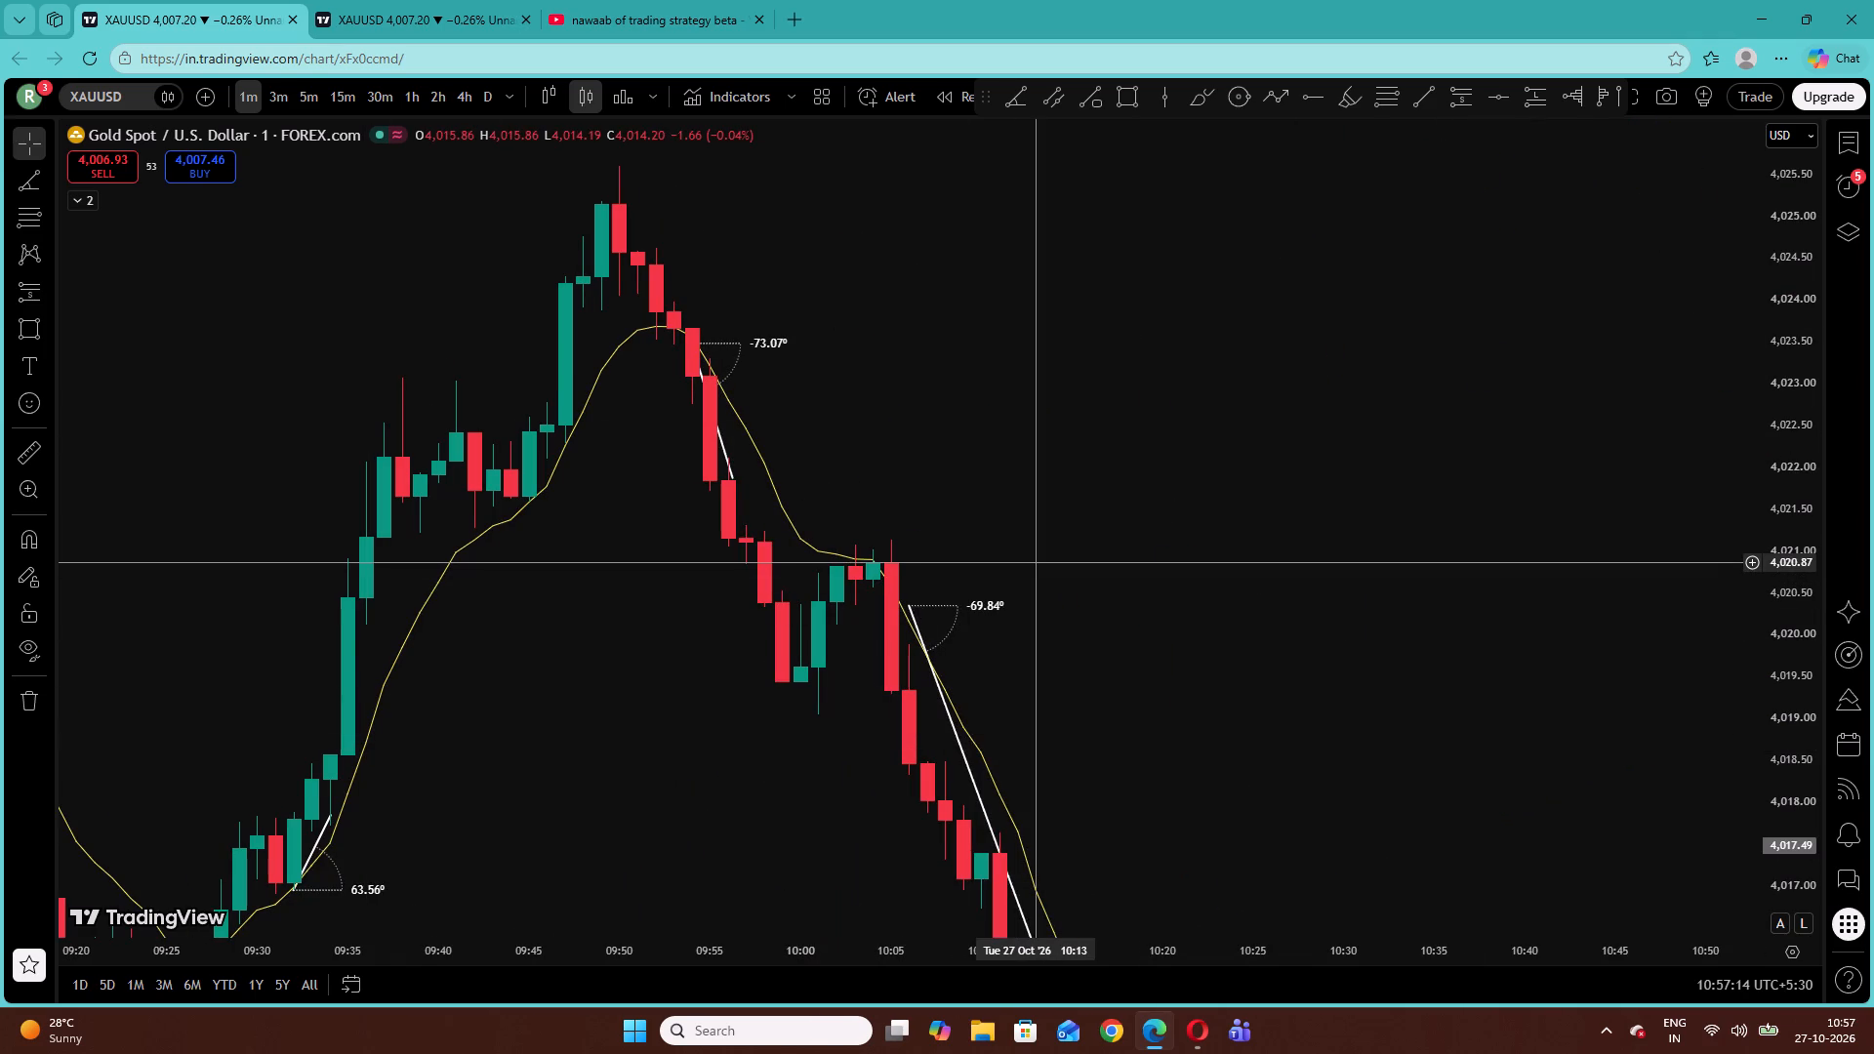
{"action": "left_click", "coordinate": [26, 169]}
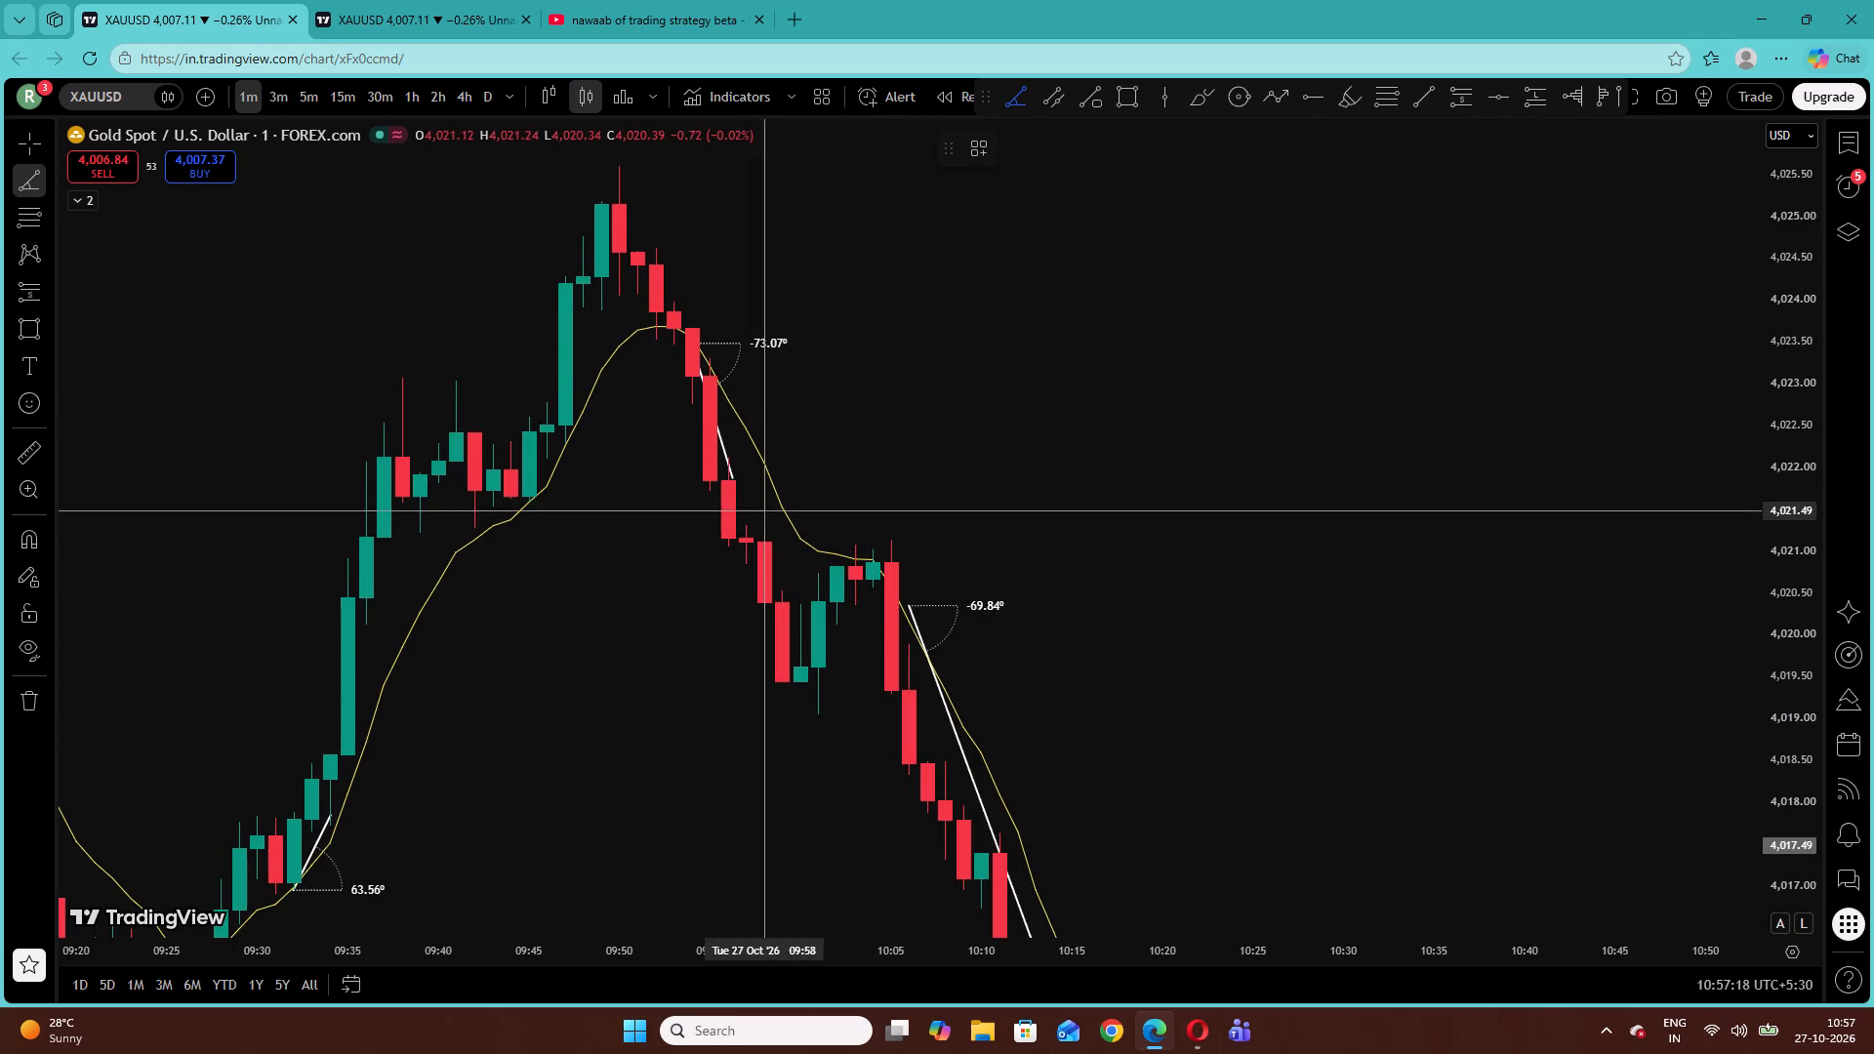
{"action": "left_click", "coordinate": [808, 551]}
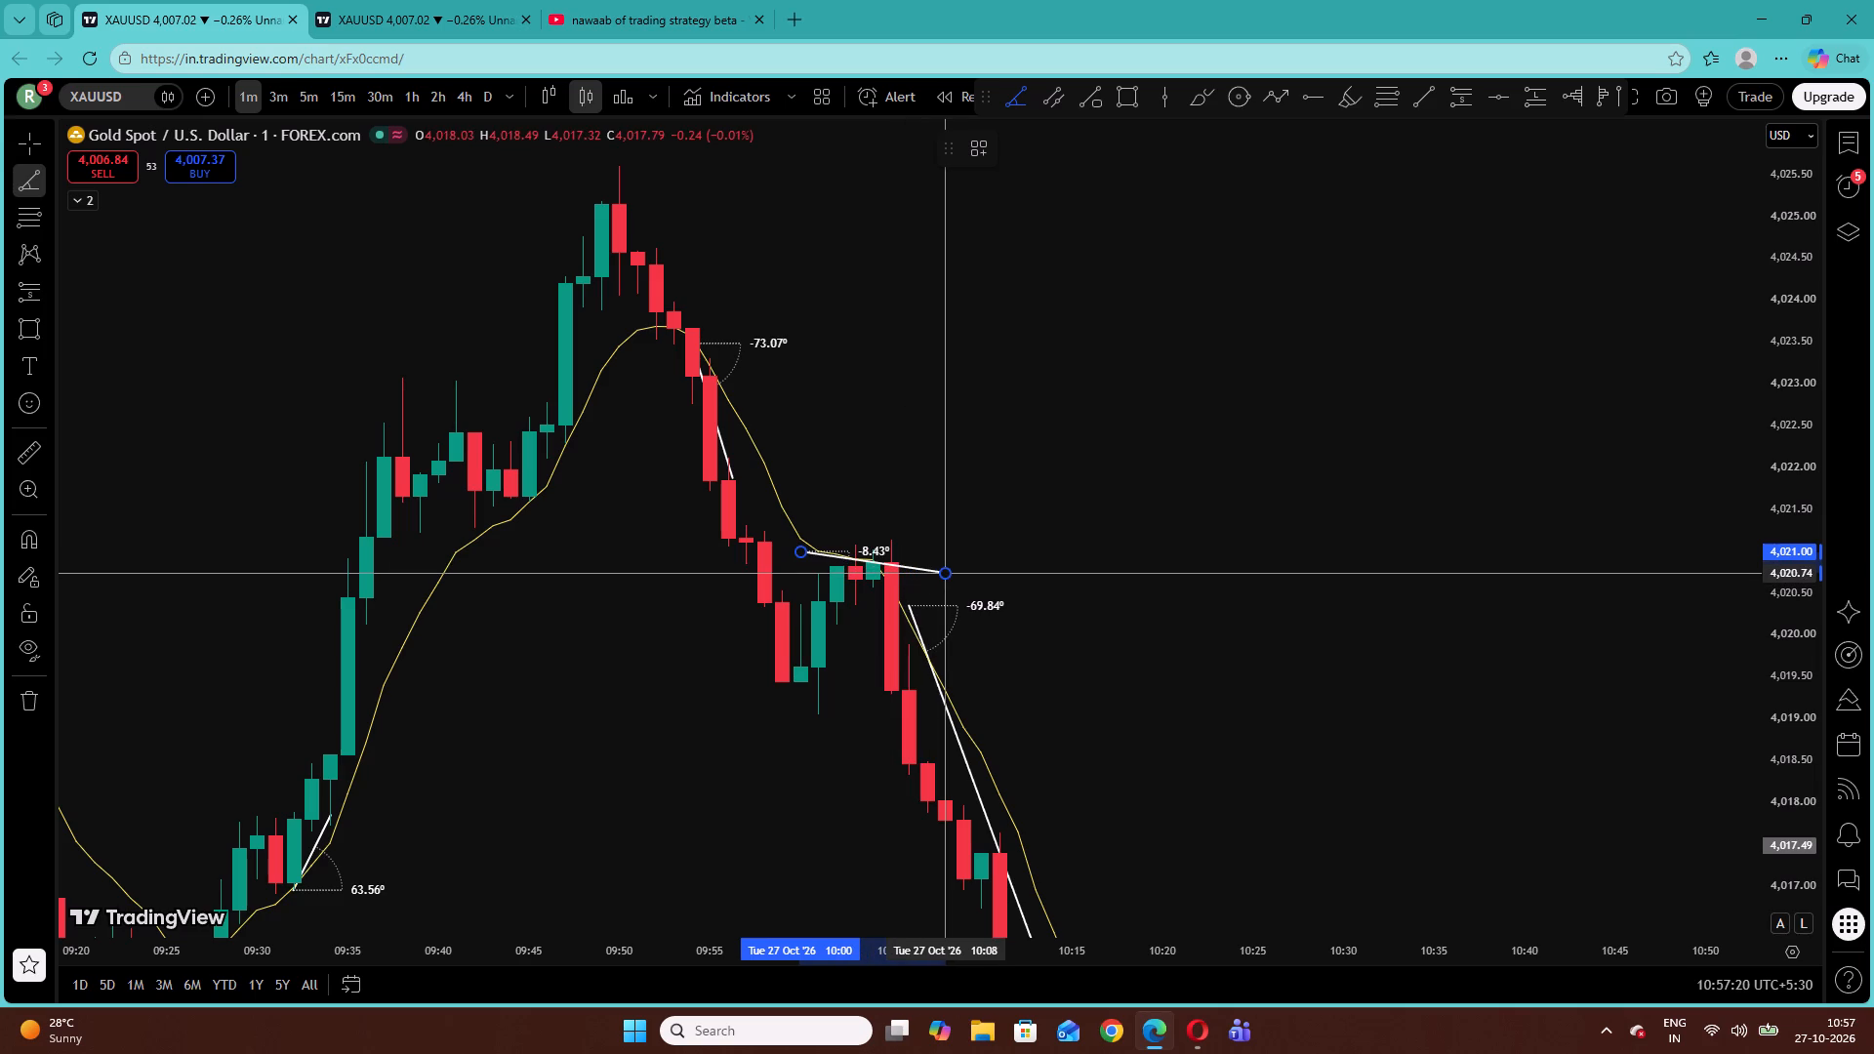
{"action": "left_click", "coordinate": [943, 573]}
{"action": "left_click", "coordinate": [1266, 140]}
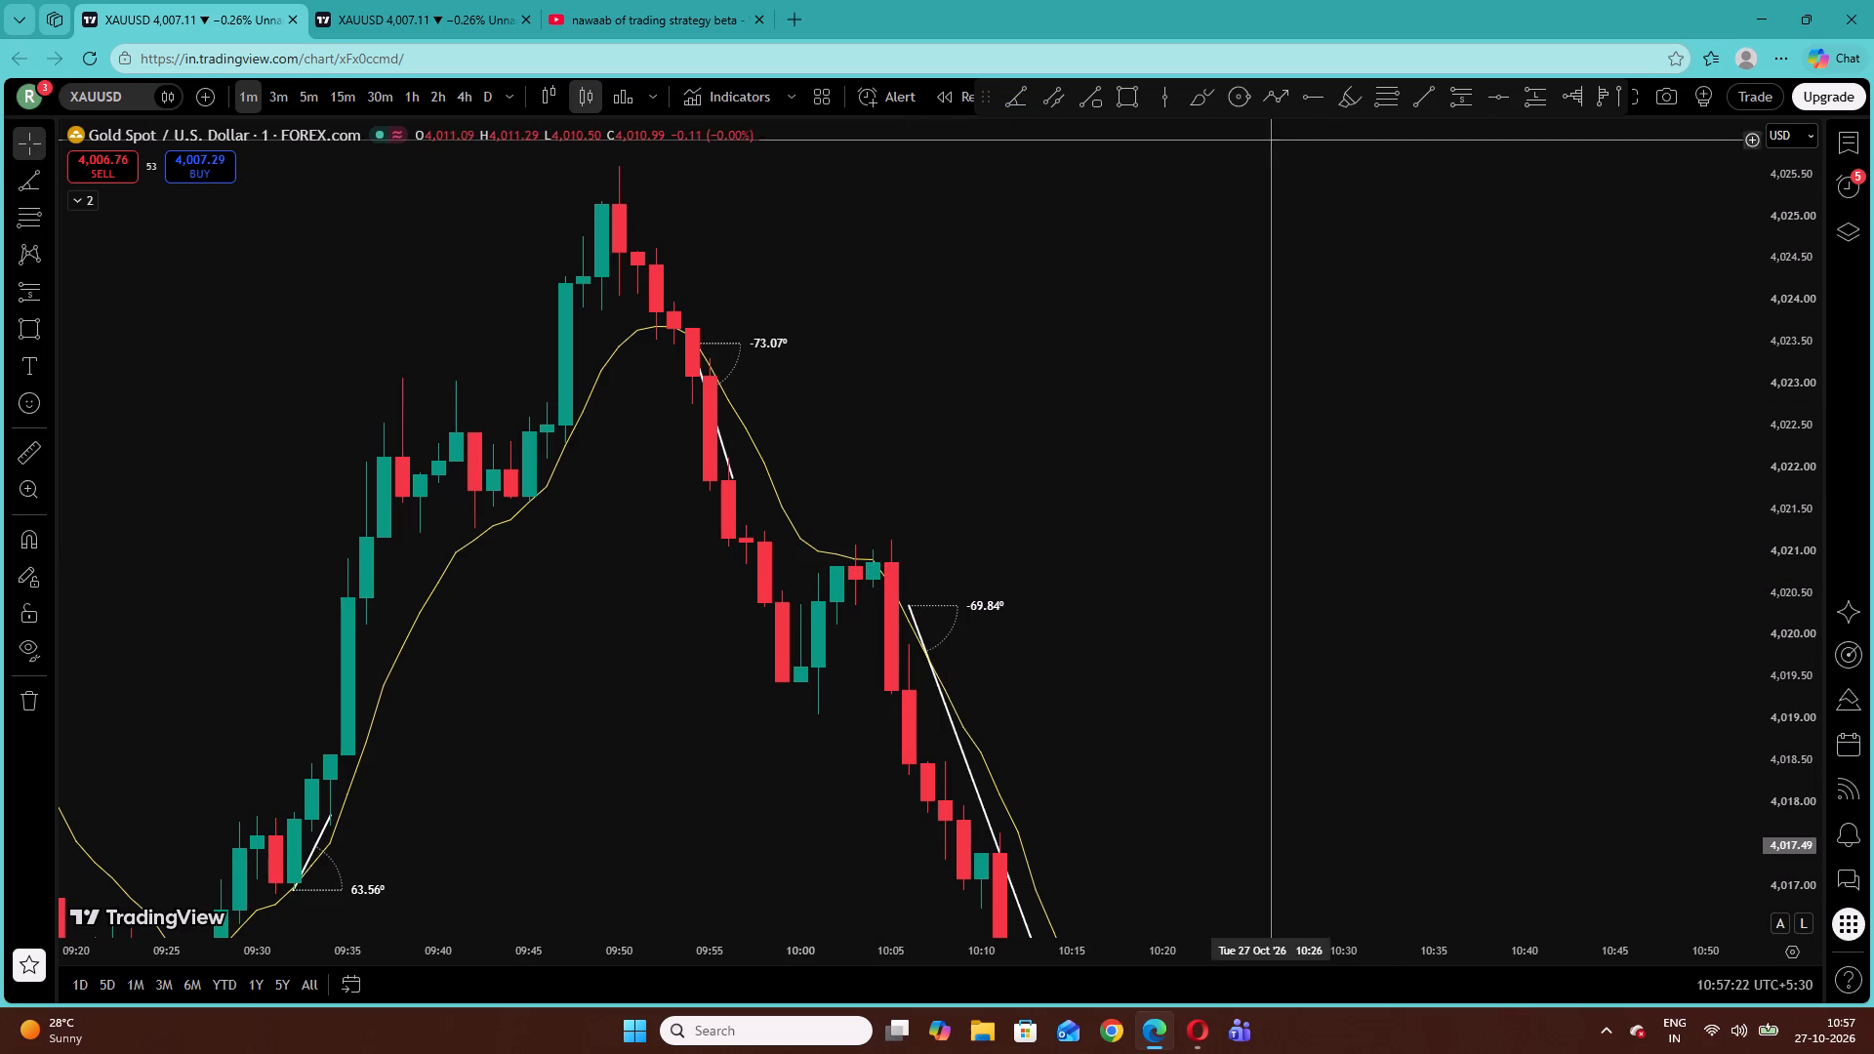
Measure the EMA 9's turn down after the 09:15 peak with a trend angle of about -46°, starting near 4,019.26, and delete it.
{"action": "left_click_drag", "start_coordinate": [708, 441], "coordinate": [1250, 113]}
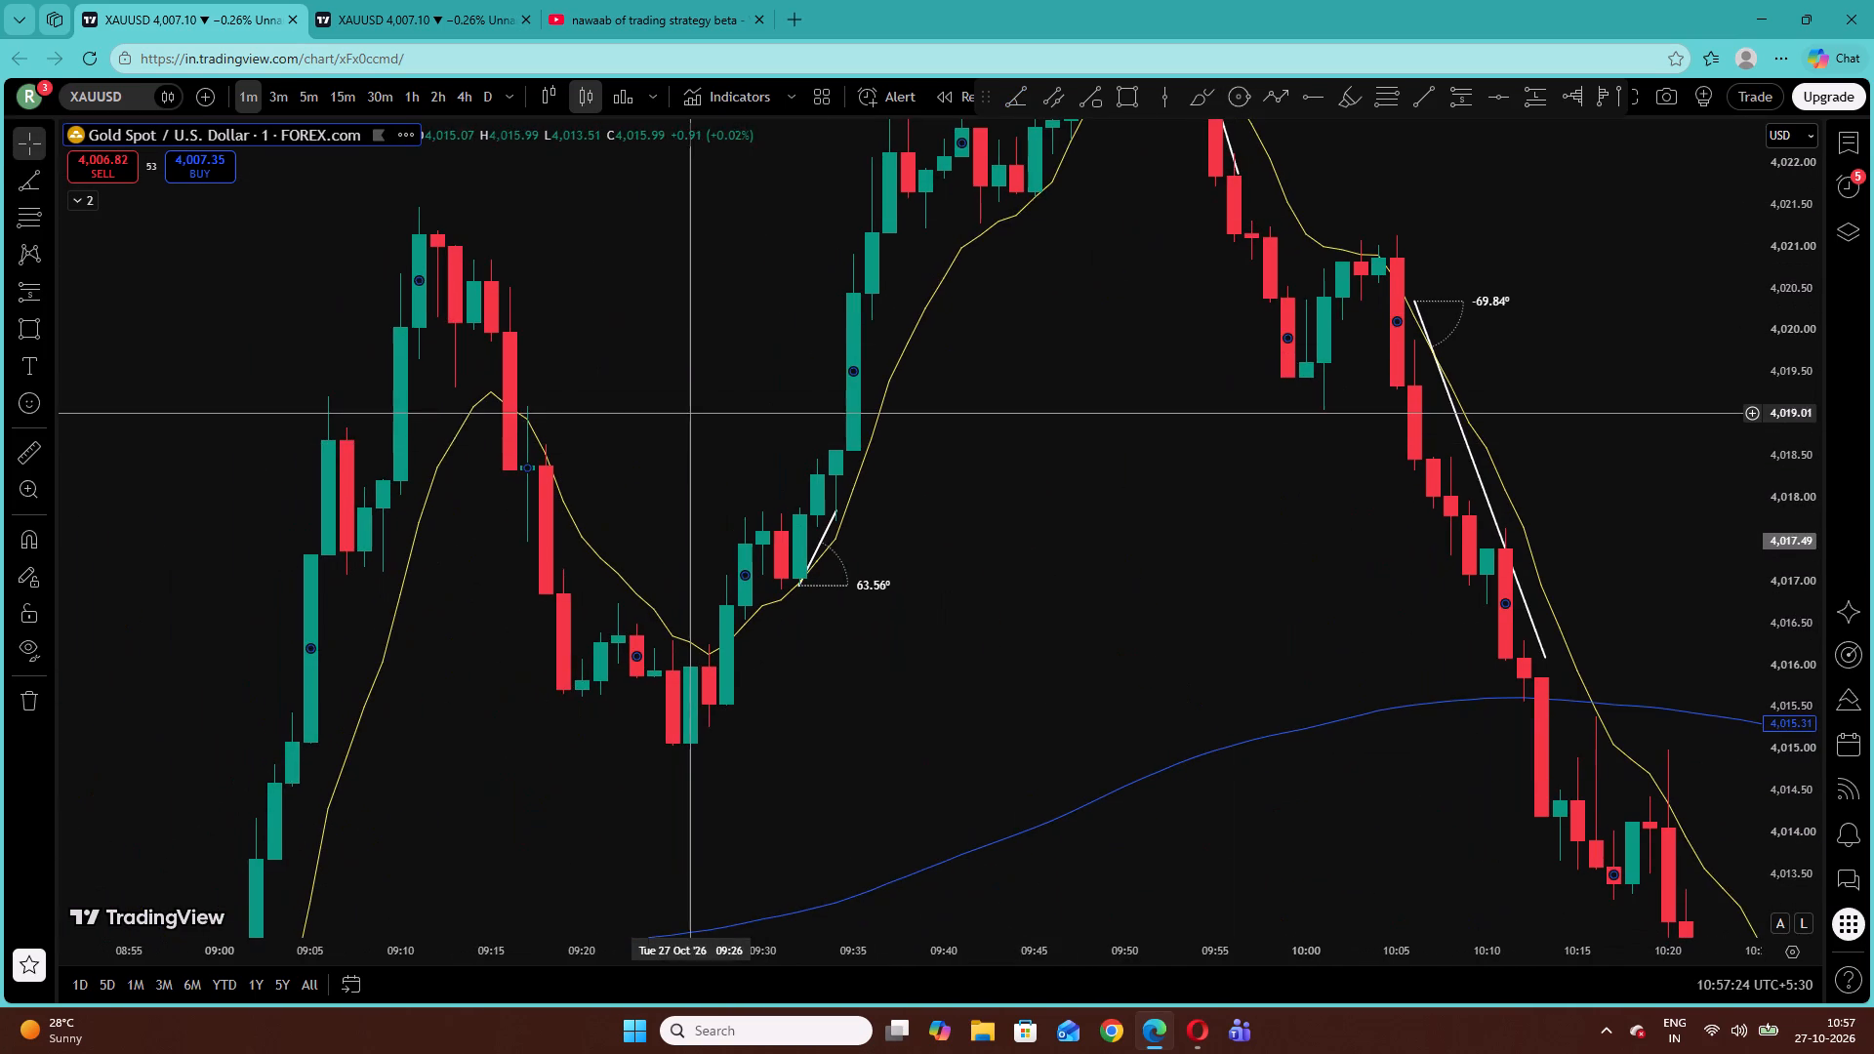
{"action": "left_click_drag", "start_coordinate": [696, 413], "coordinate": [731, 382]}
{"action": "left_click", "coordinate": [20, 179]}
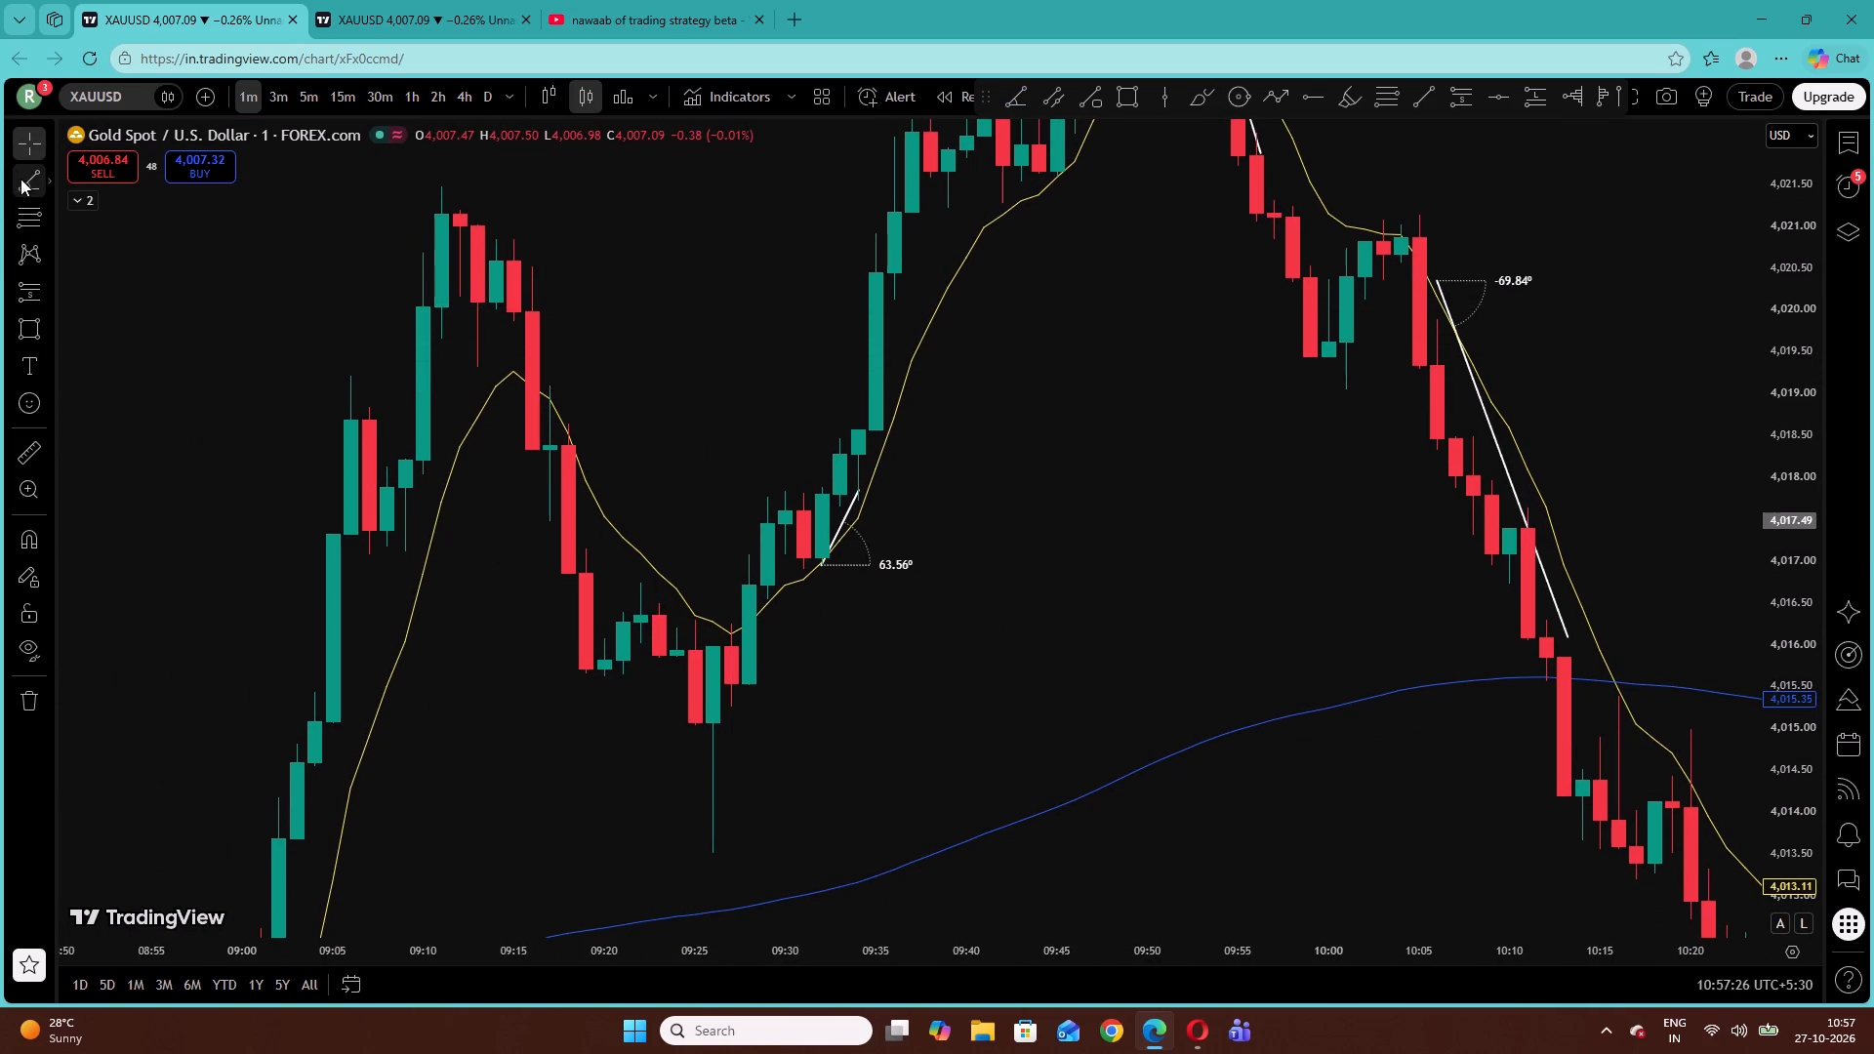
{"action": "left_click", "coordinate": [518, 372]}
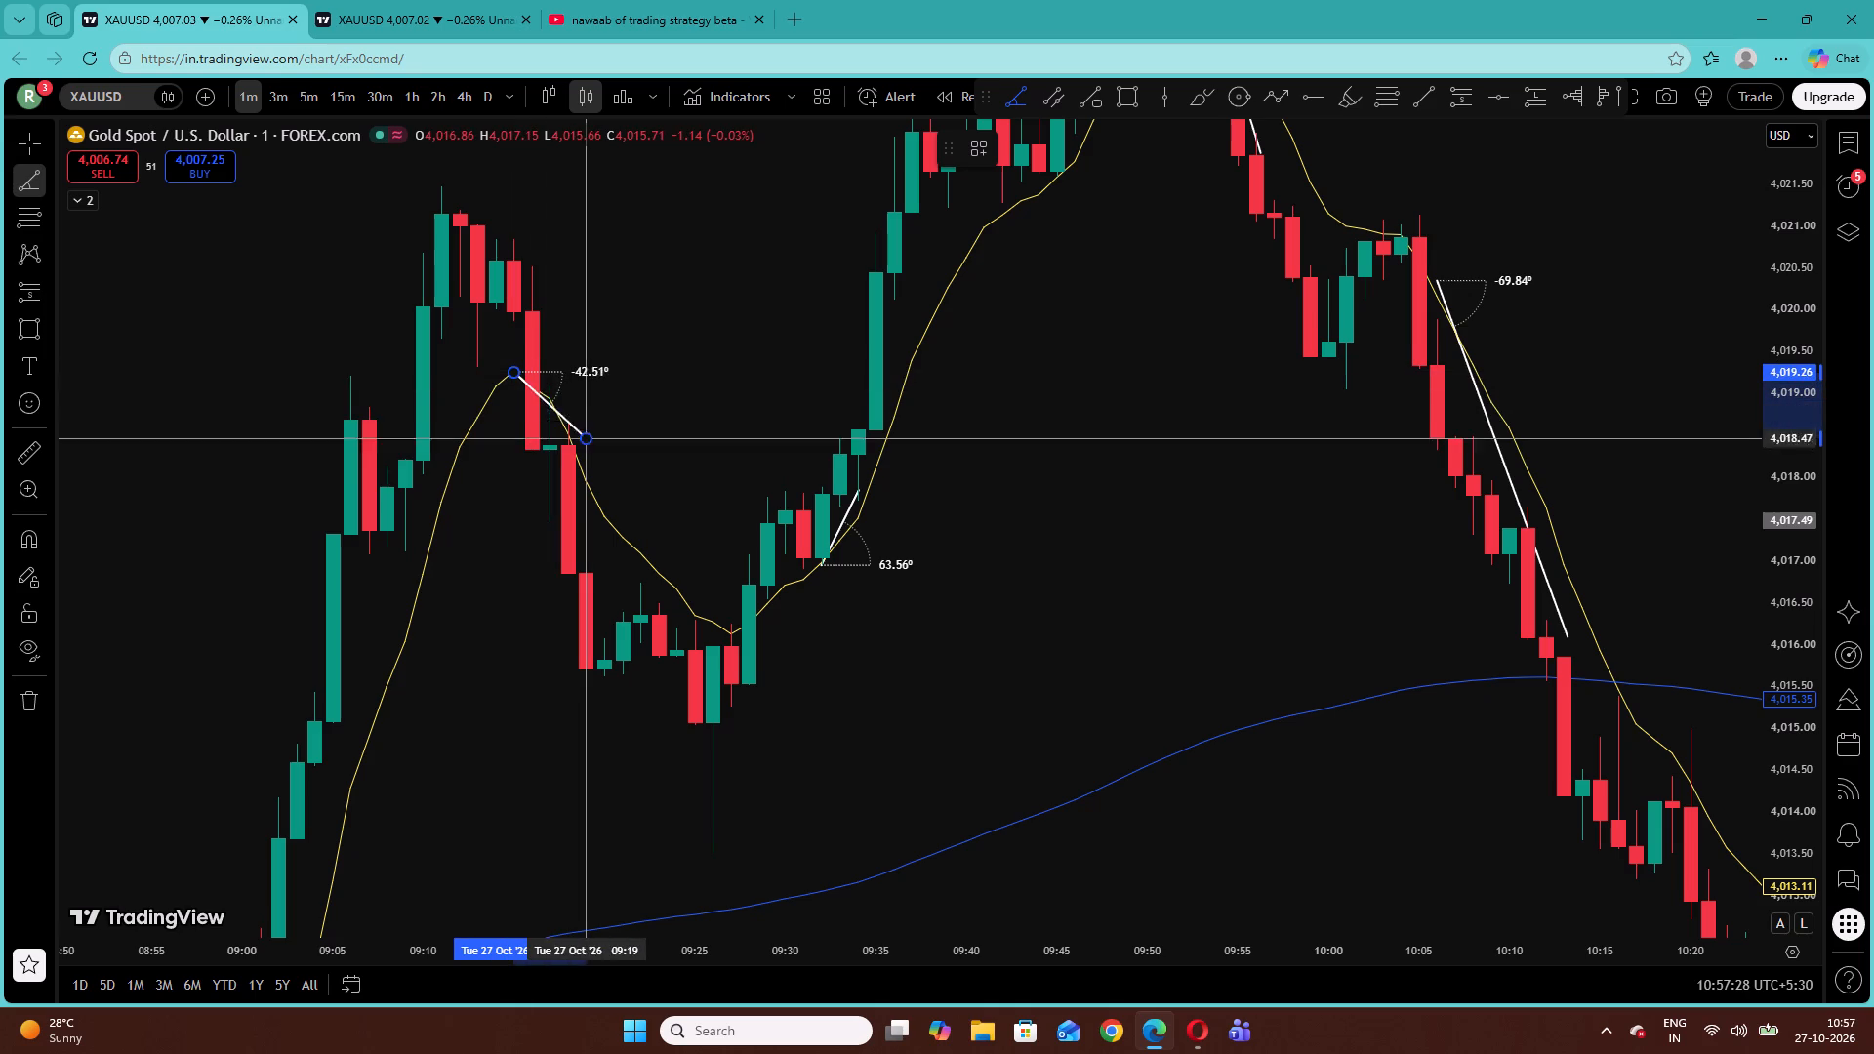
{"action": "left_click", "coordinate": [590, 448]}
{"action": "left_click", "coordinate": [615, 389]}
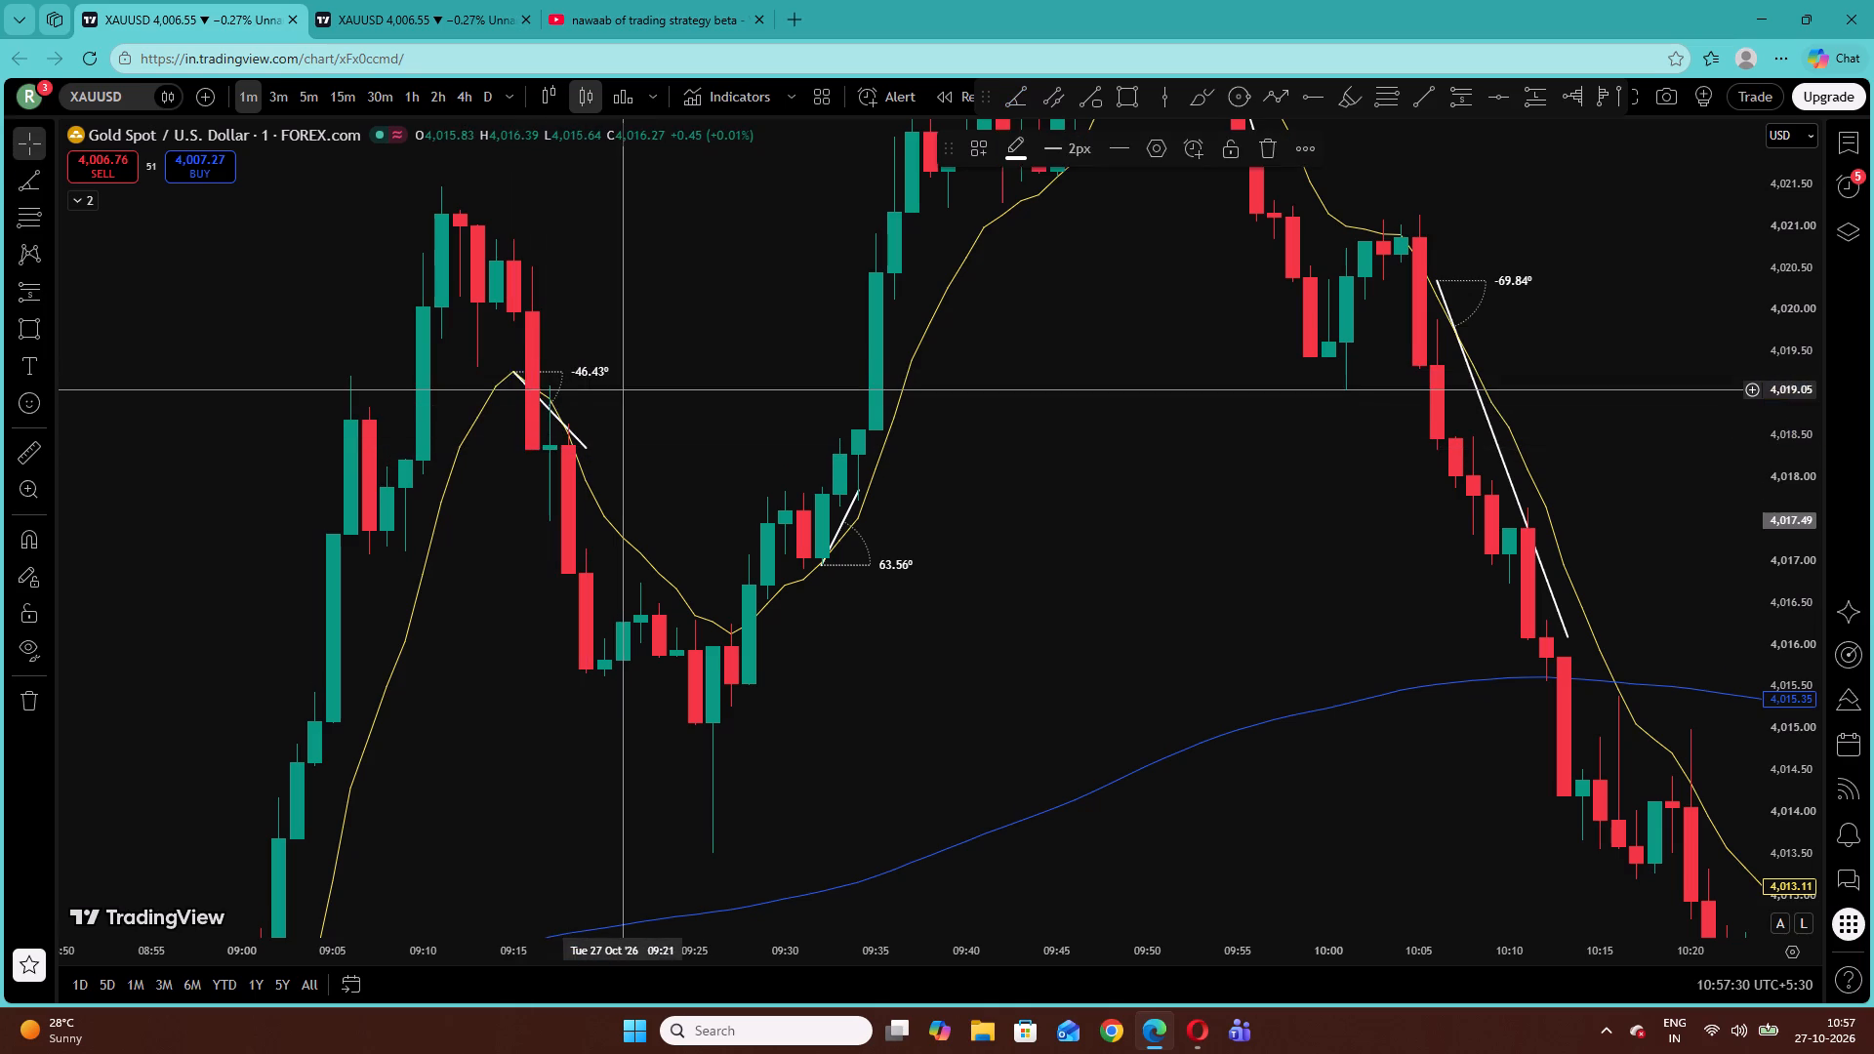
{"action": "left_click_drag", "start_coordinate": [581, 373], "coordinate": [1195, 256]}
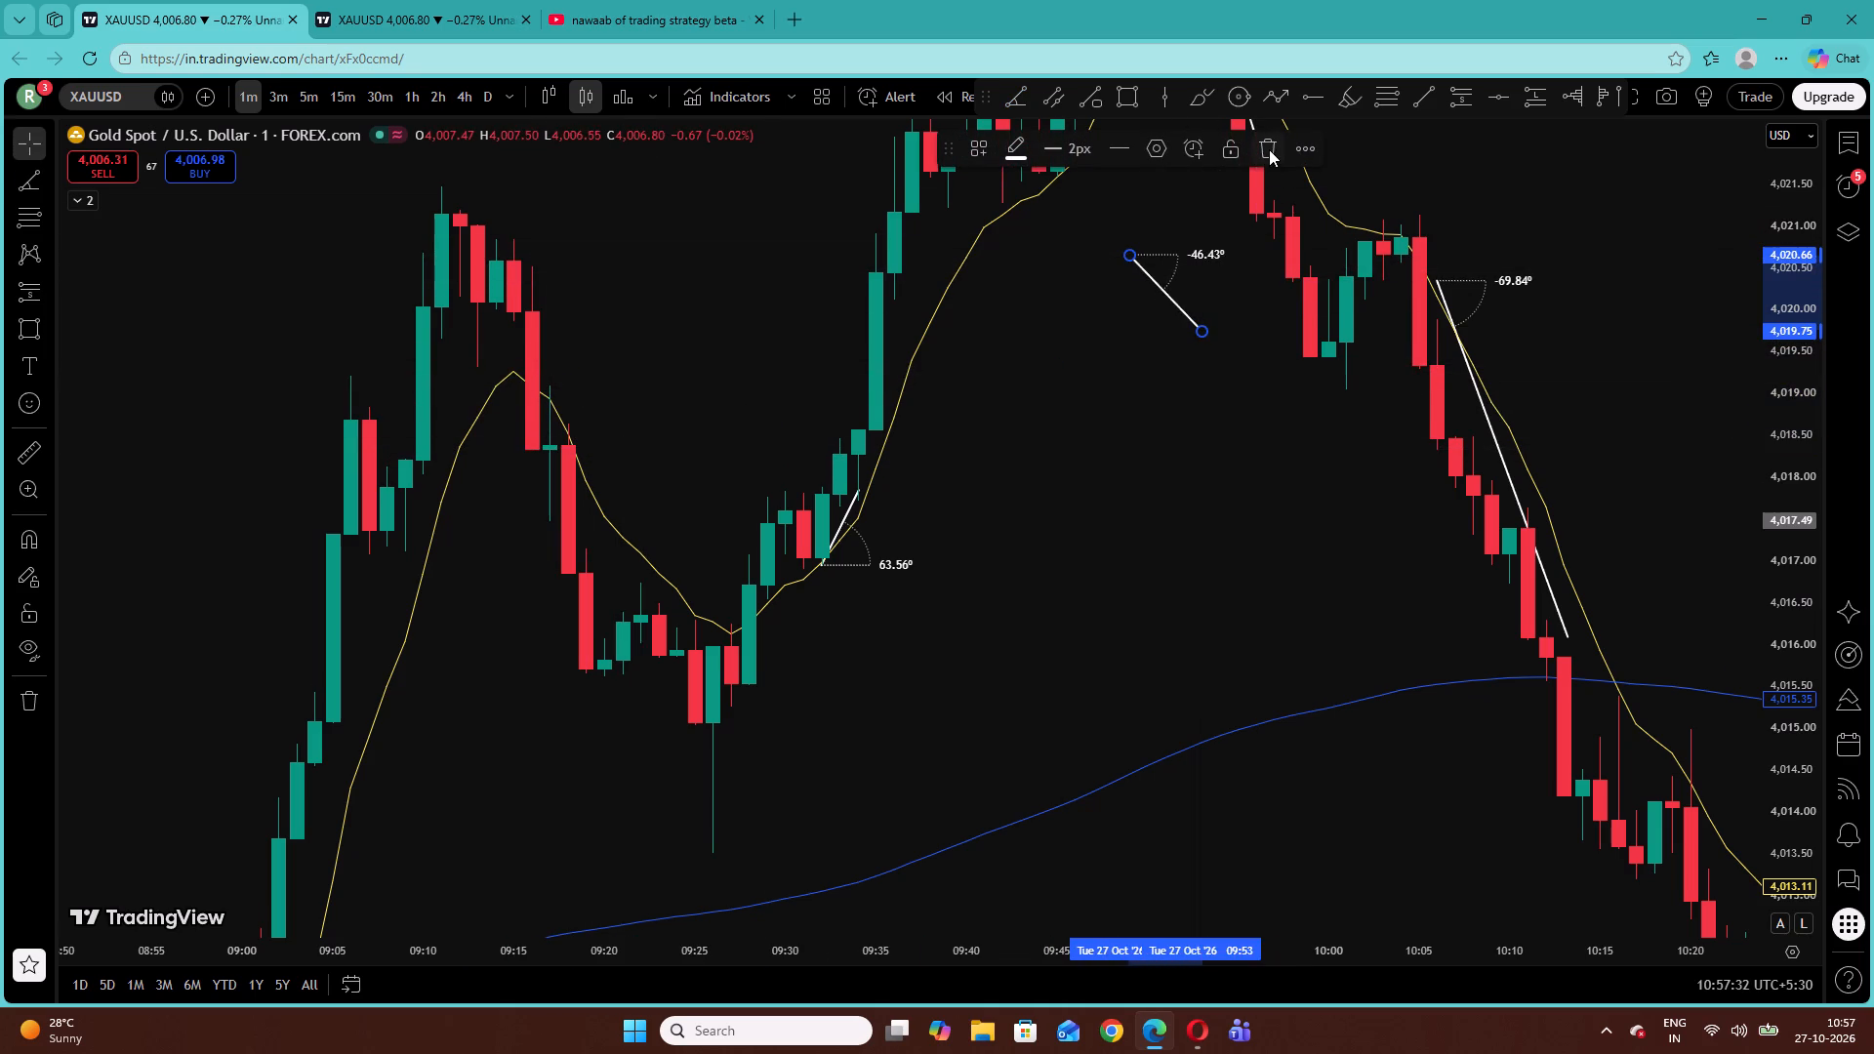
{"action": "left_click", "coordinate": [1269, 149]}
Place a short position at 09:16 with entry about 4,018.33, stop about 4,019.18 and target about 4,015.55.
{"action": "left_click_drag", "start_coordinate": [704, 474], "coordinate": [943, 389]}
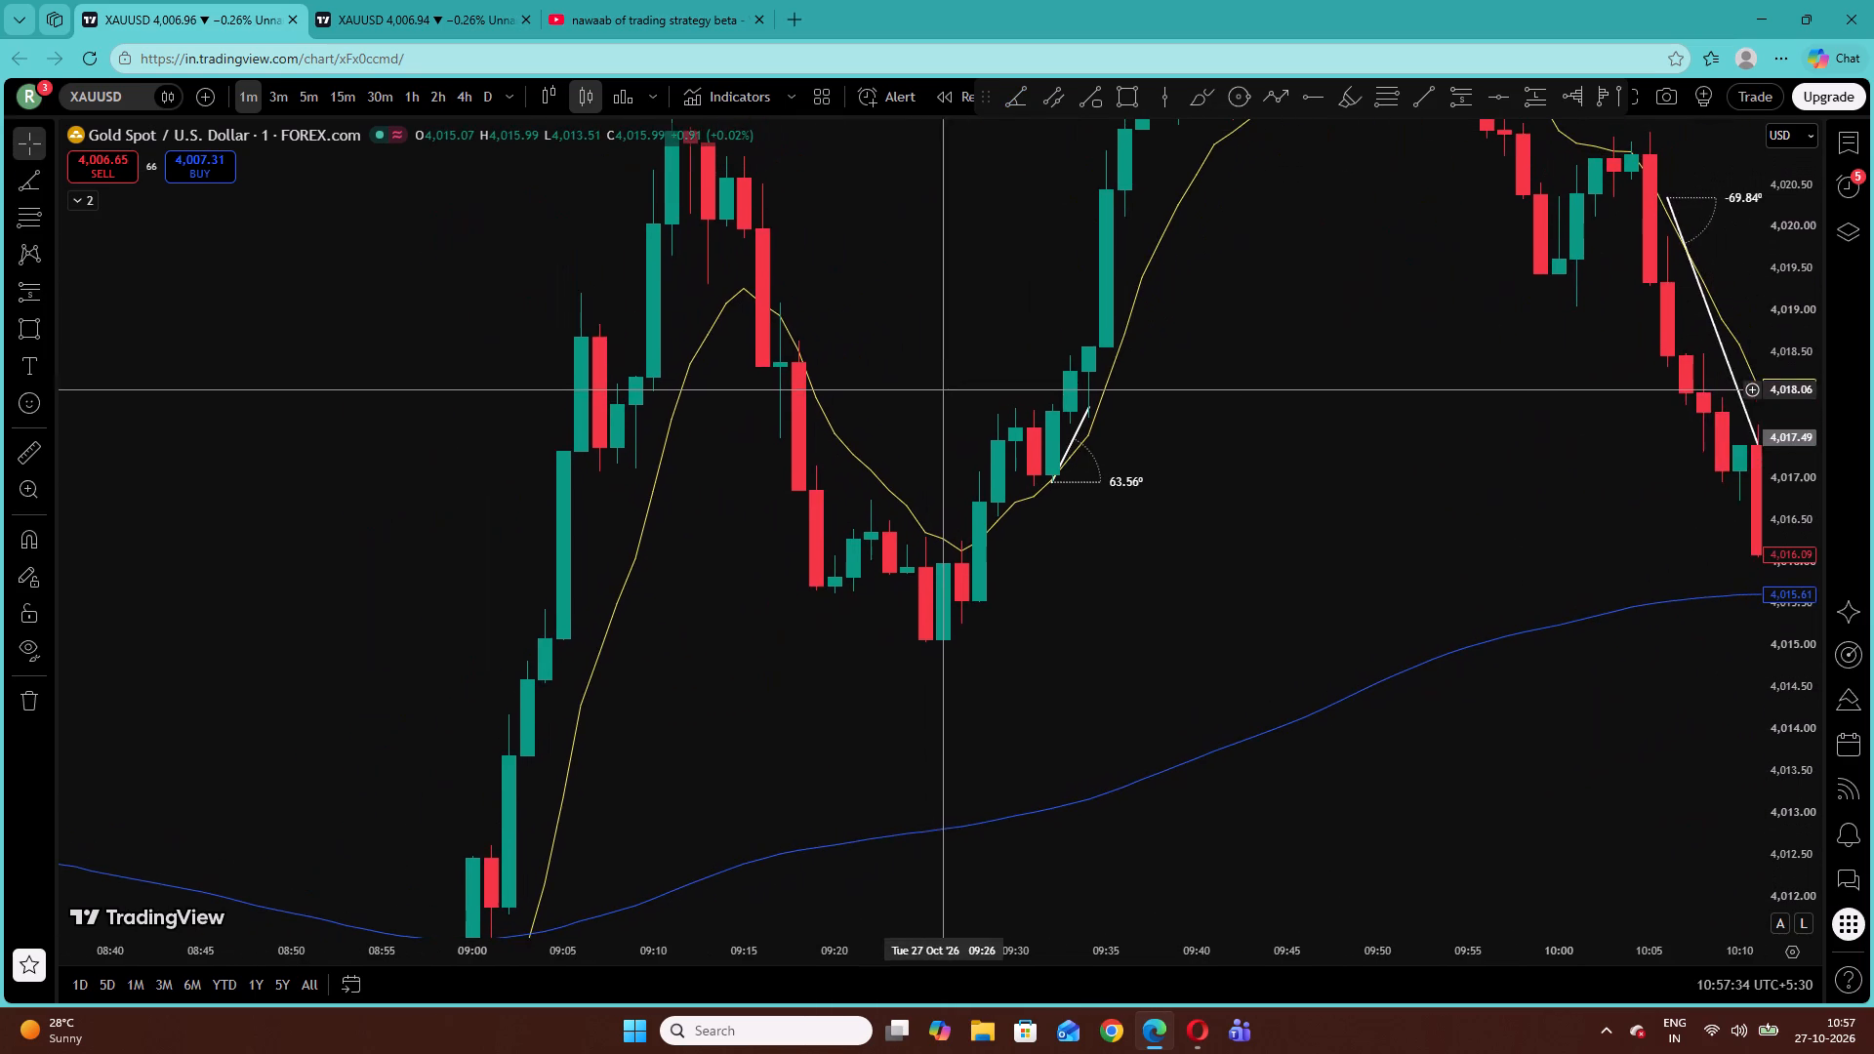
{"action": "left_click", "coordinate": [52, 294]}
{"action": "left_click", "coordinate": [115, 371]}
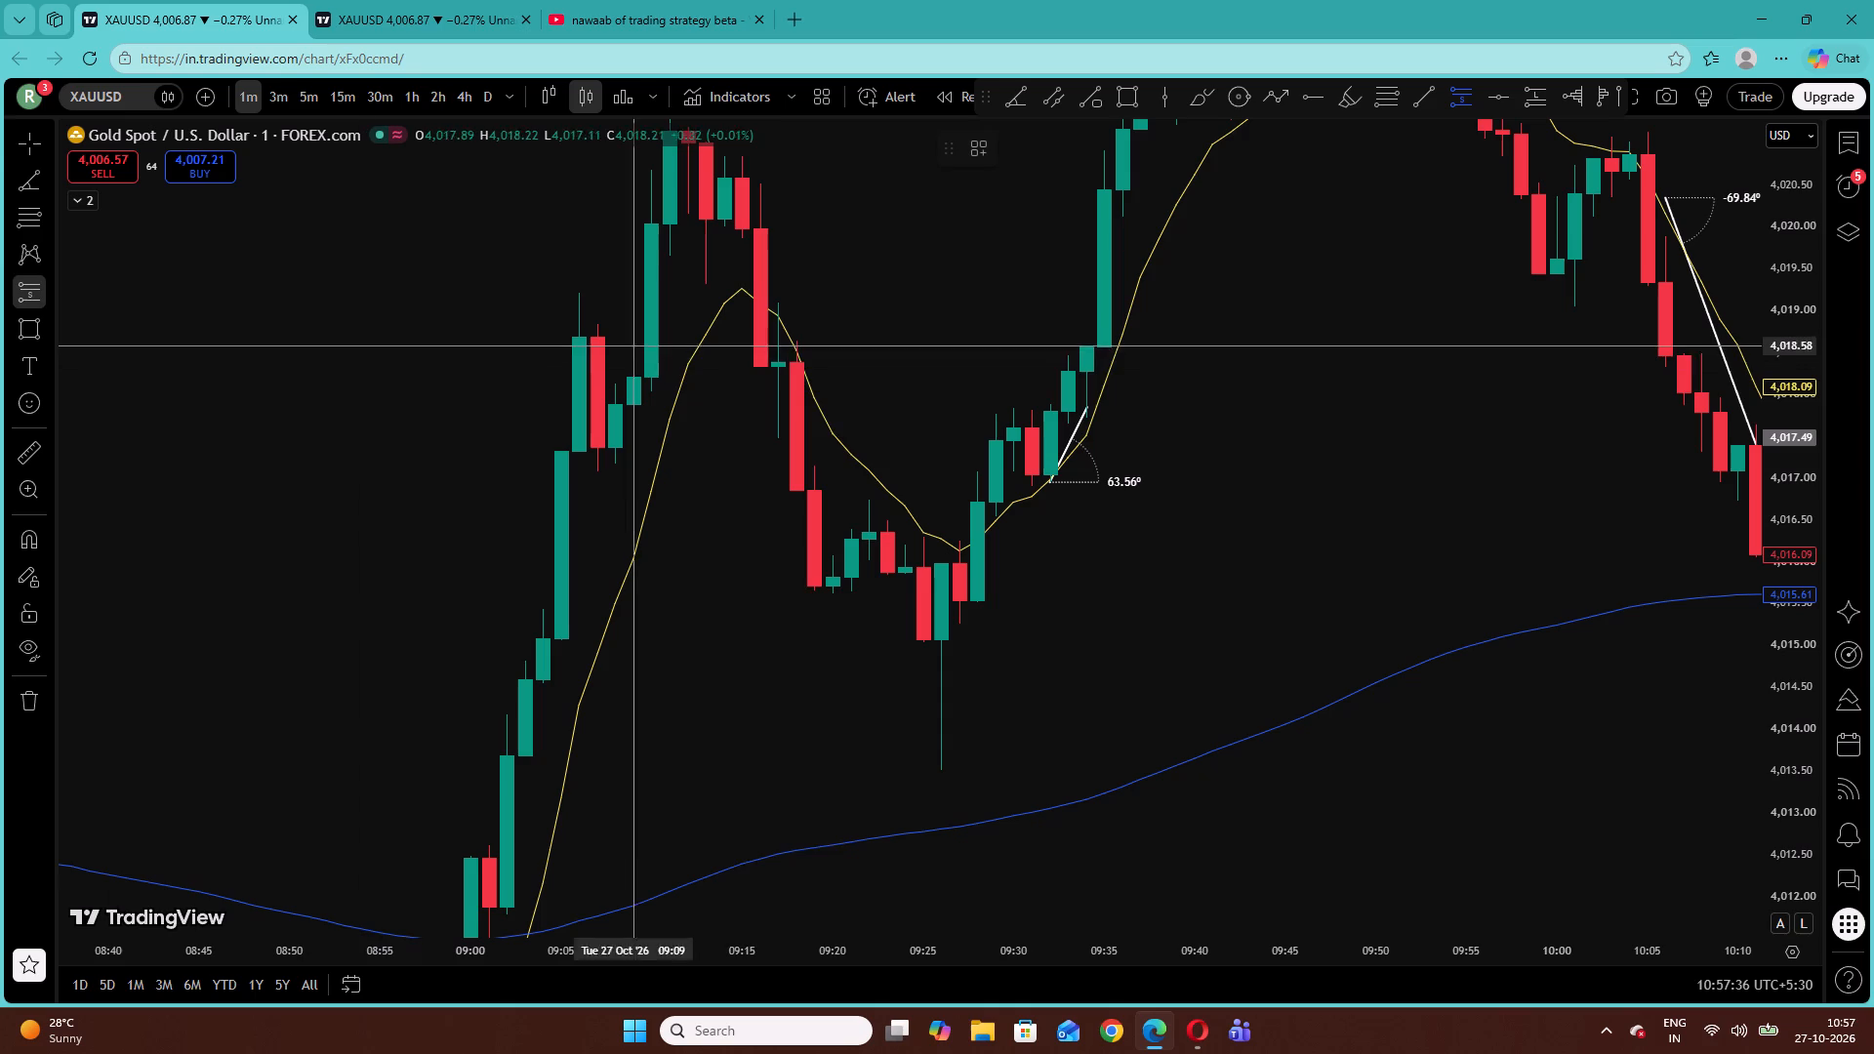
{"action": "left_click", "coordinate": [764, 367]}
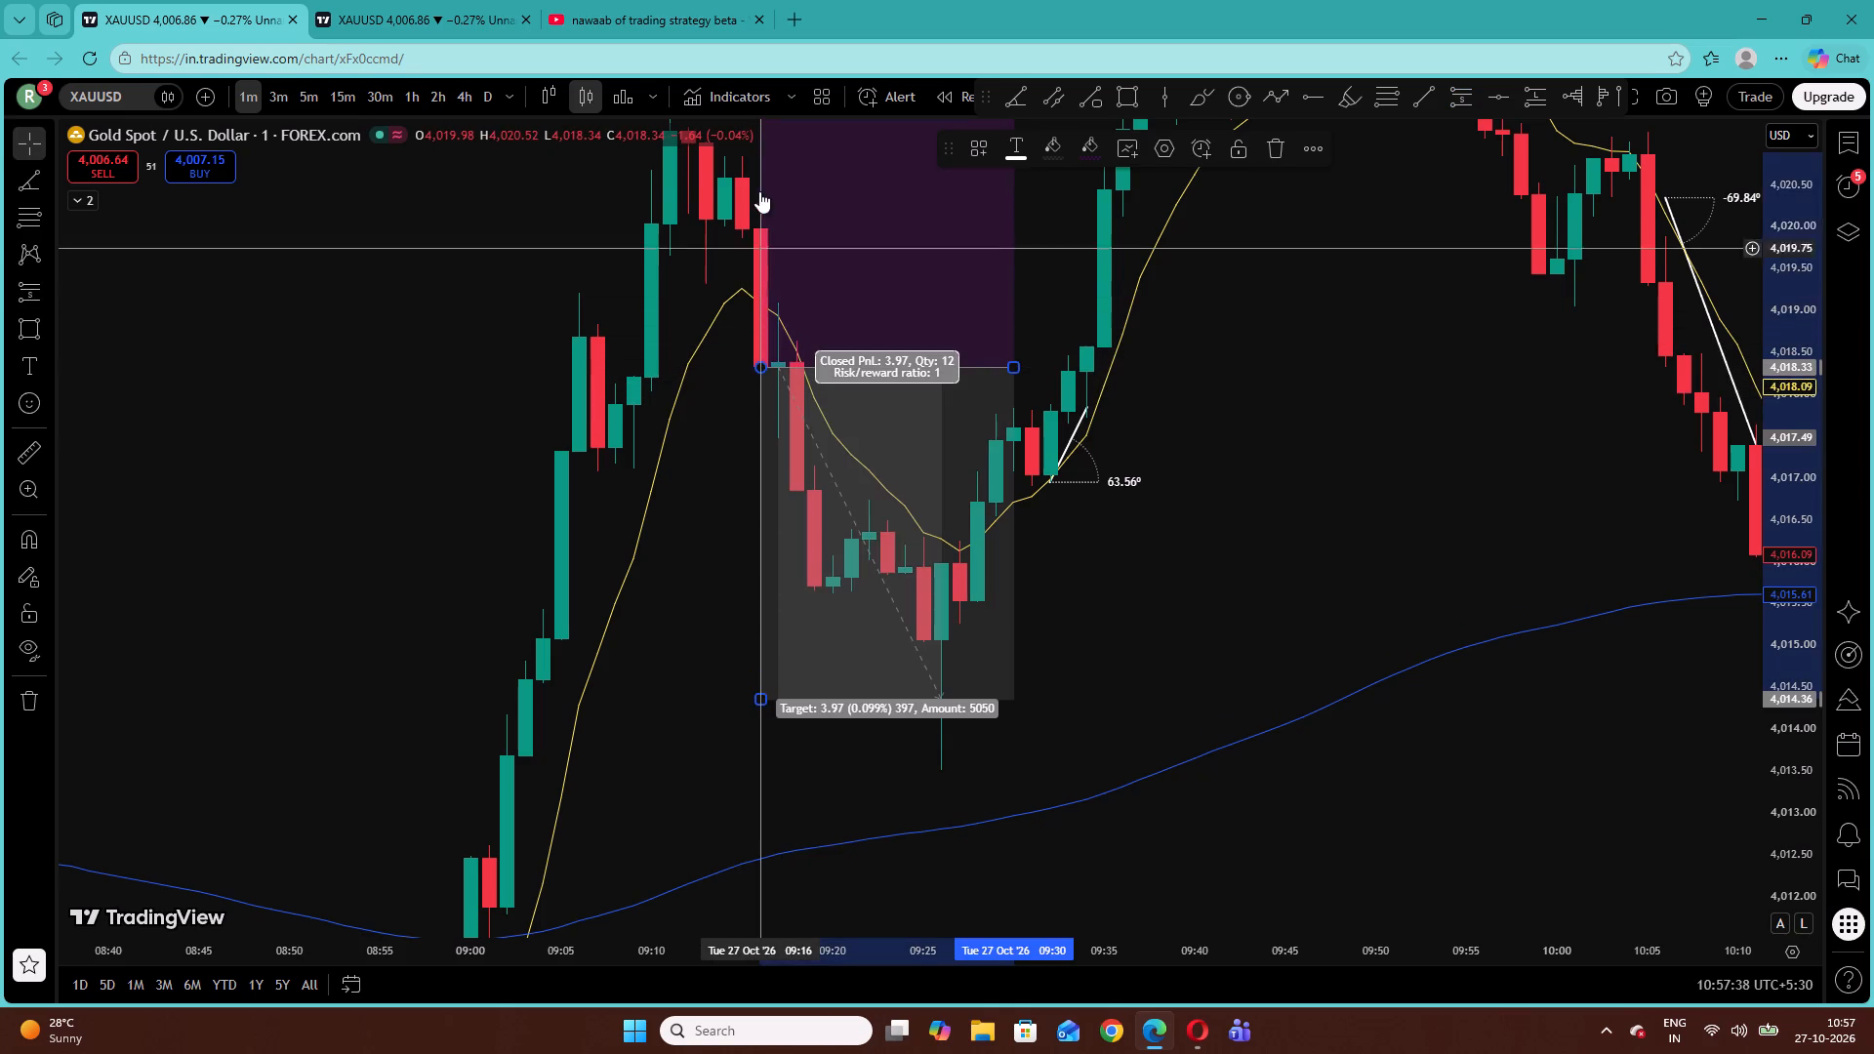
{"action": "left_click_drag", "start_coordinate": [731, 198], "coordinate": [740, 309]}
{"action": "left_click_drag", "start_coordinate": [733, 186], "coordinate": [733, 233]}
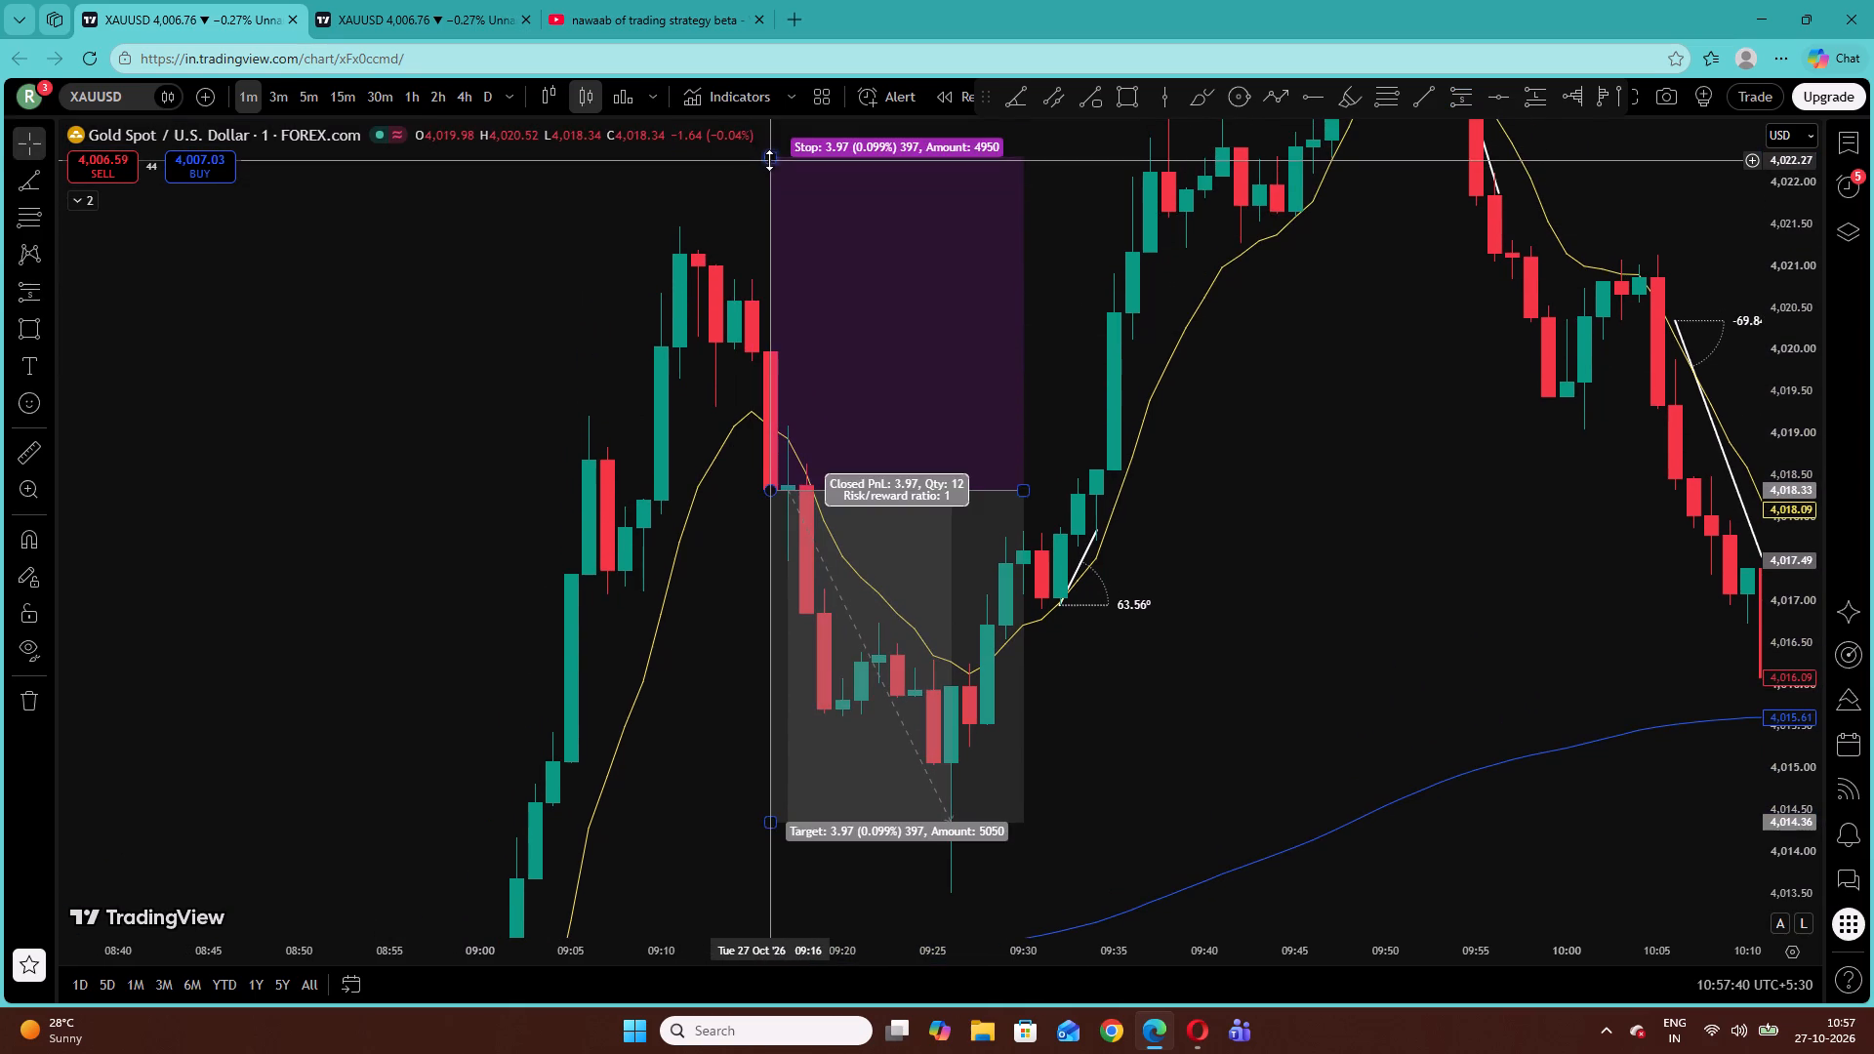
{"action": "left_click_drag", "start_coordinate": [770, 160], "coordinate": [773, 419]}
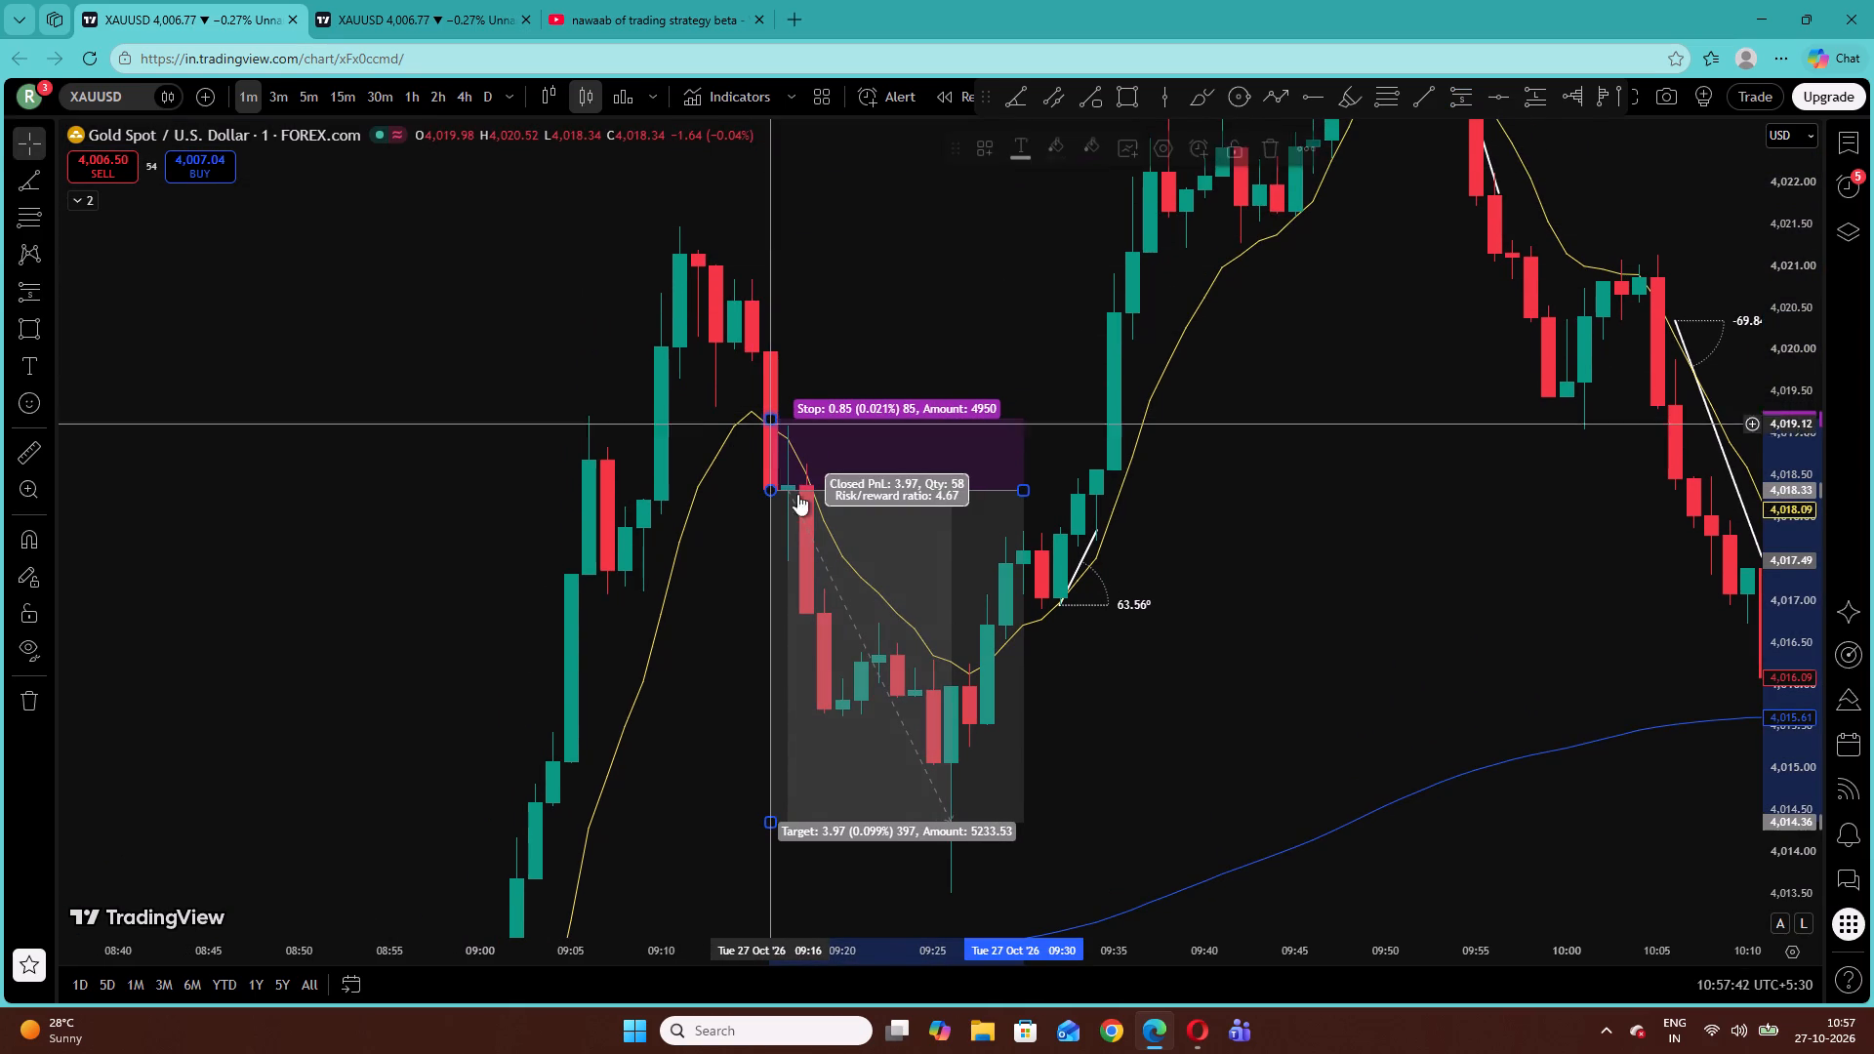
{"action": "left_click_drag", "start_coordinate": [774, 822], "coordinate": [795, 703]}
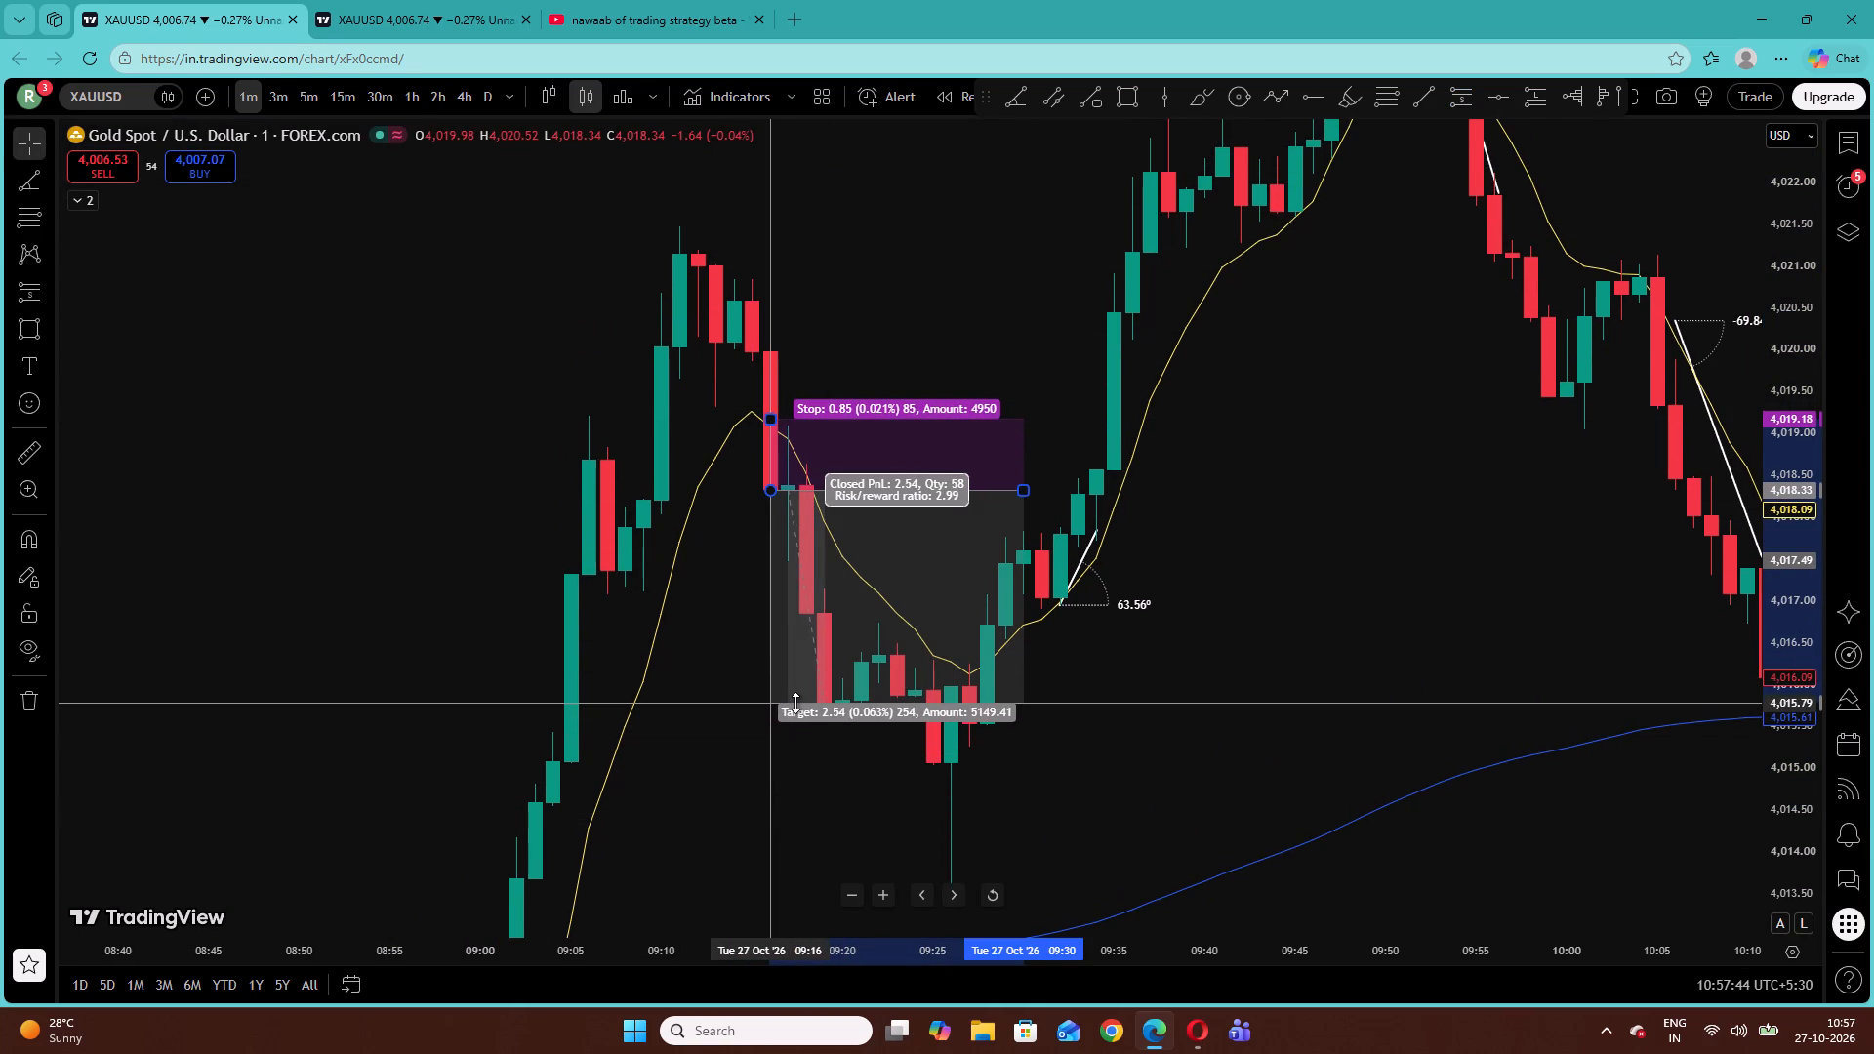
{"action": "left_click_drag", "start_coordinate": [795, 703], "coordinate": [795, 722]}
{"action": "left_click", "coordinate": [721, 799]}
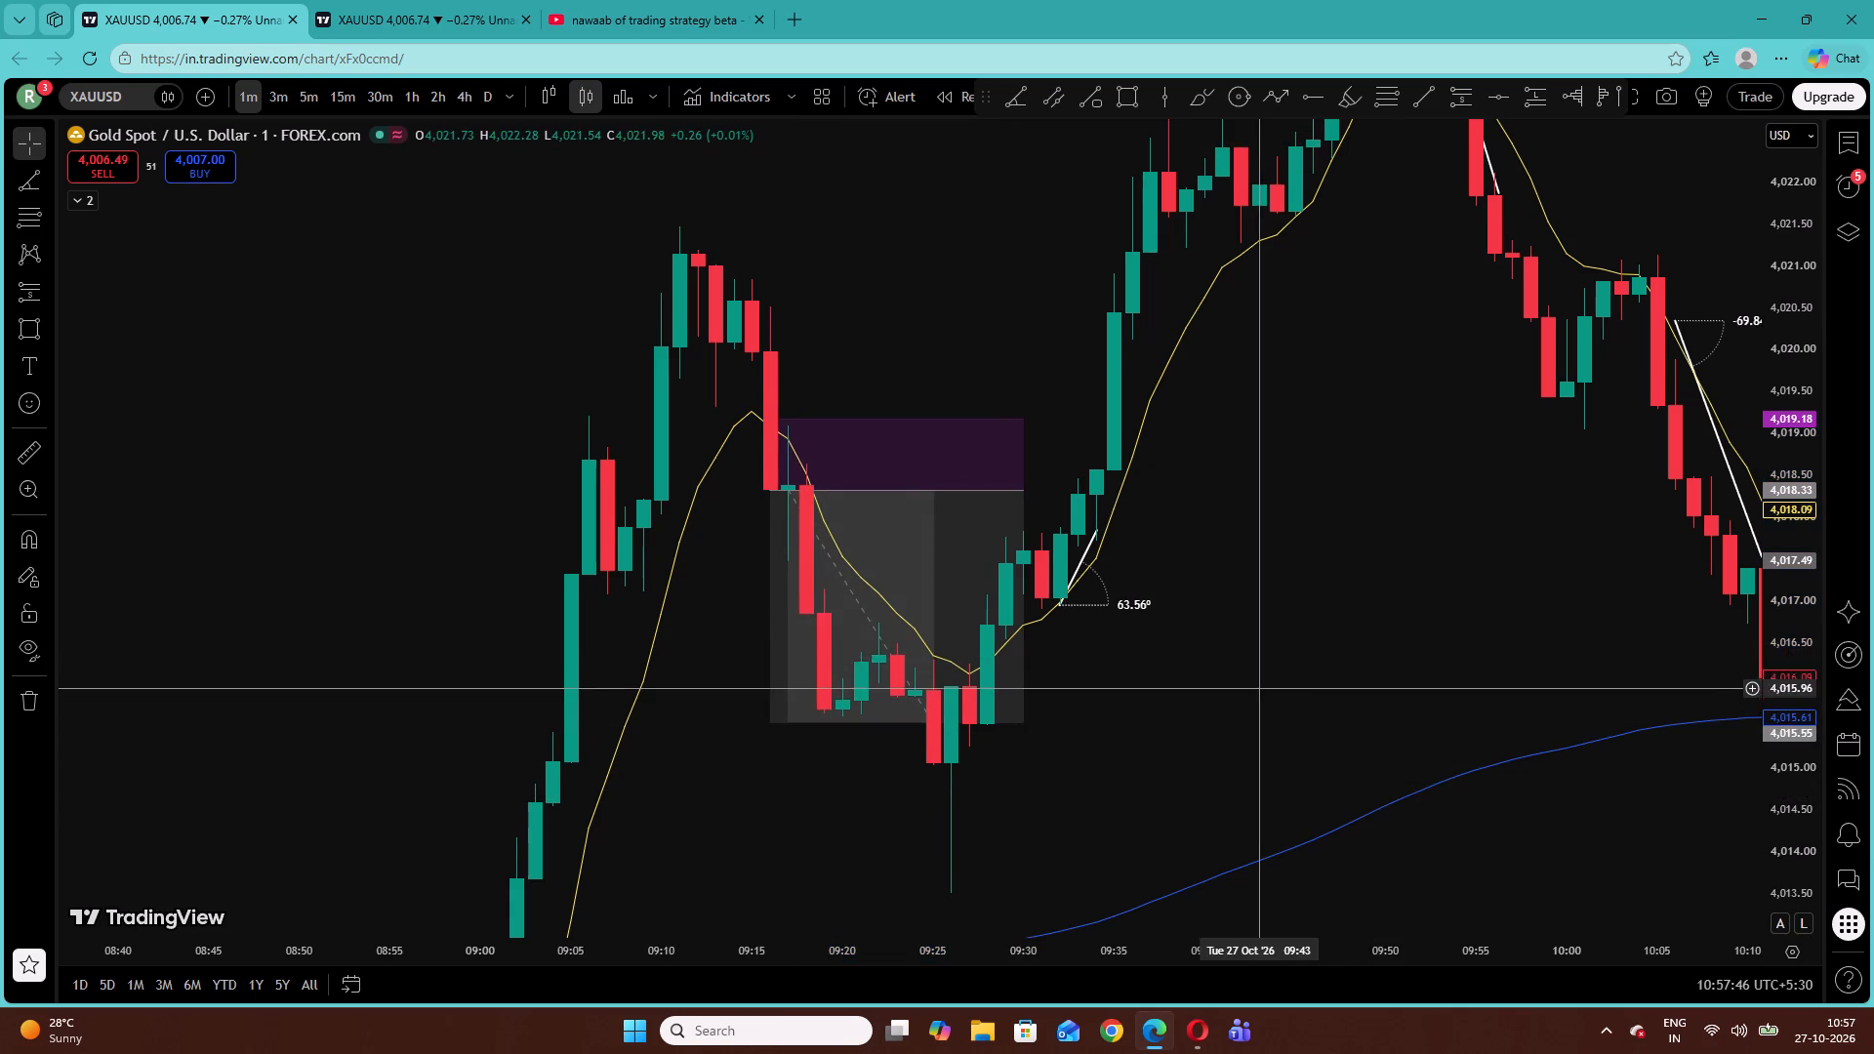
Measure the EMA 9's fall with a trend angle of about -53°, from about 4,015.5 at 08:08 to 4,013.5 at 08:15.
{"action": "left_click_drag", "start_coordinate": [1266, 688], "coordinate": [1312, 121]}
{"action": "left_click_drag", "start_coordinate": [753, 774], "coordinate": [1423, 486]}
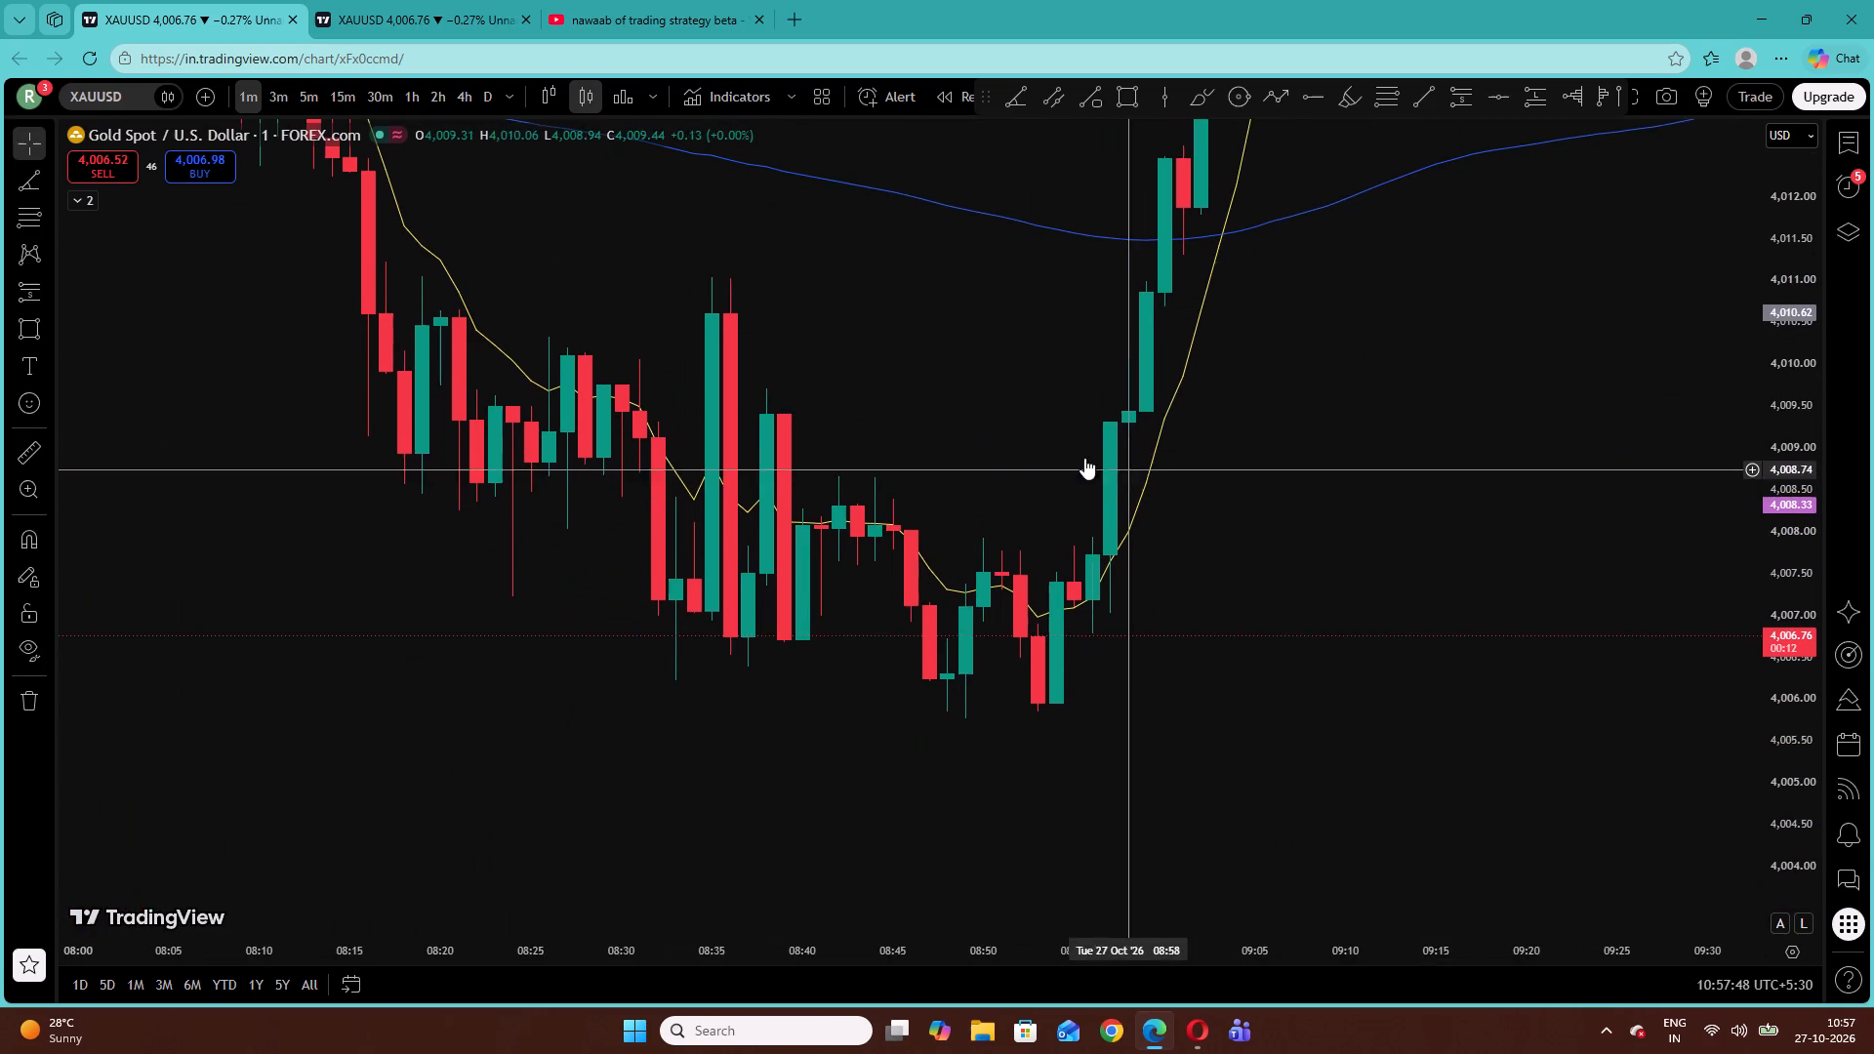
{"action": "left_click_drag", "start_coordinate": [980, 385], "coordinate": [1222, 641]}
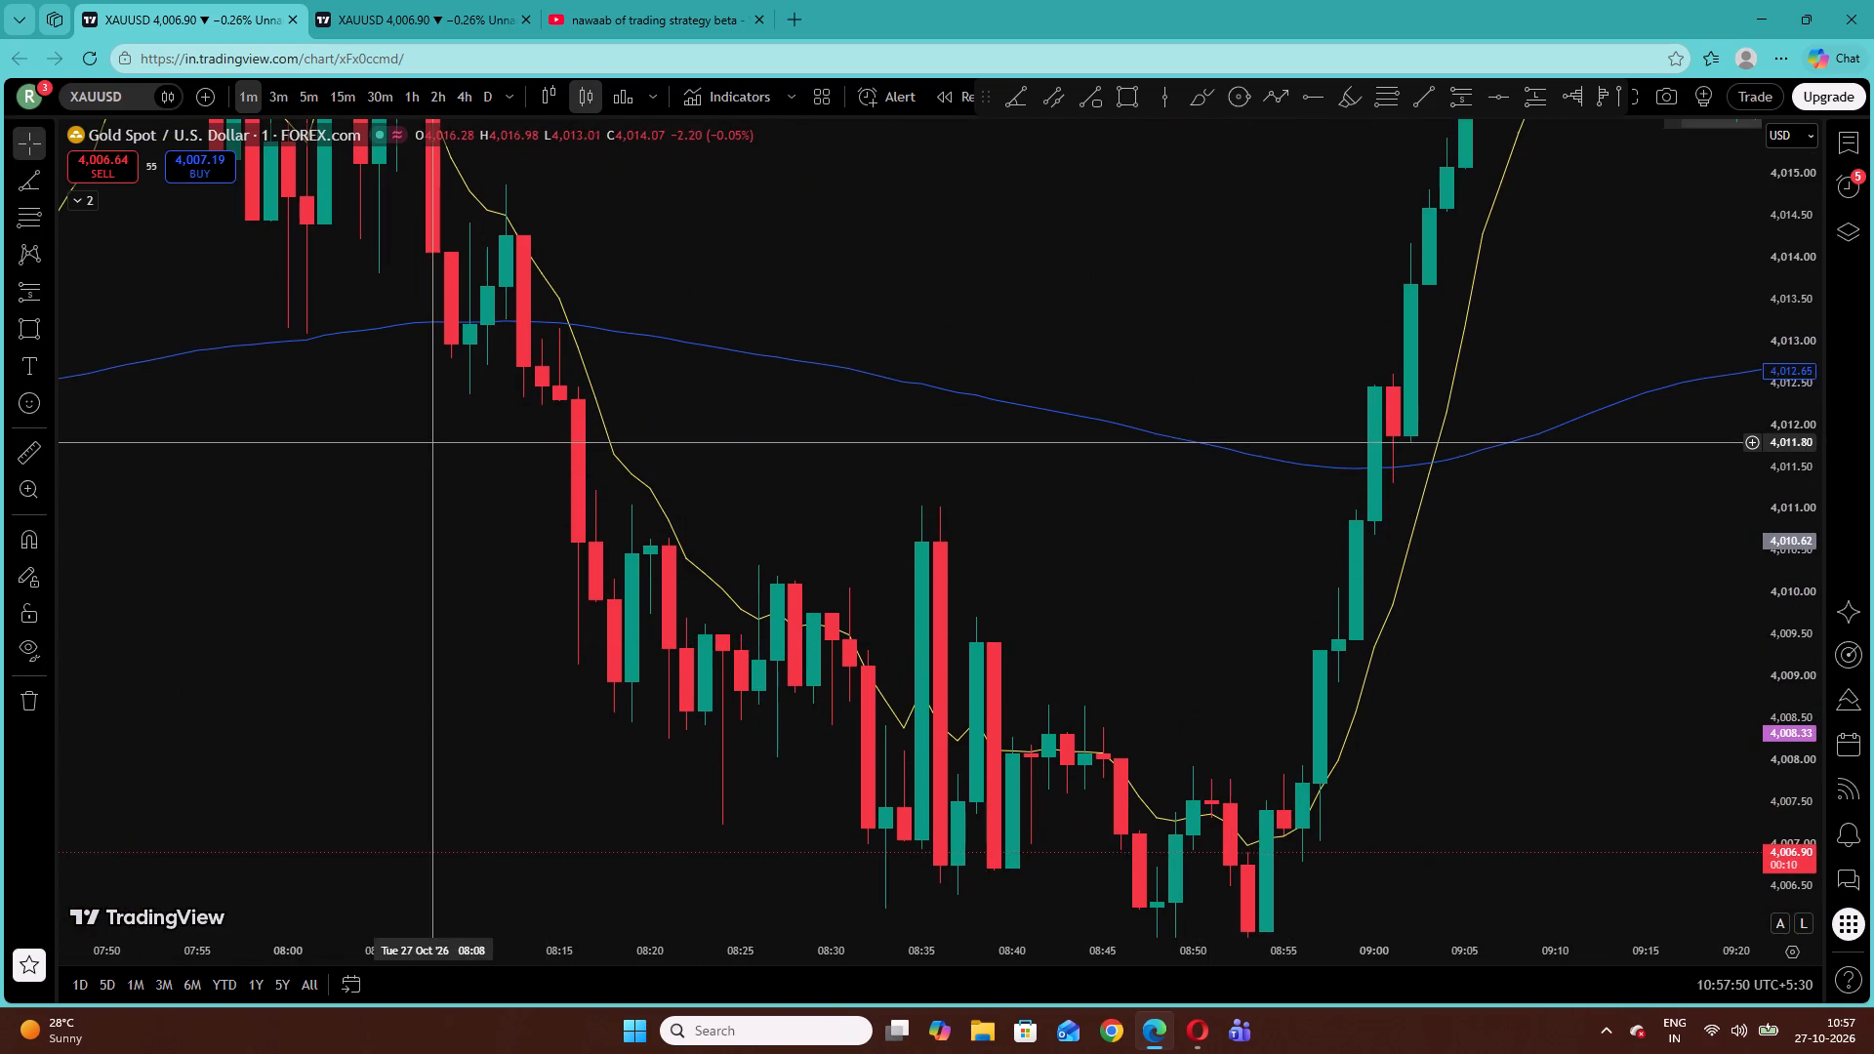
{"action": "left_click_drag", "start_coordinate": [585, 273], "coordinate": [1055, 711]}
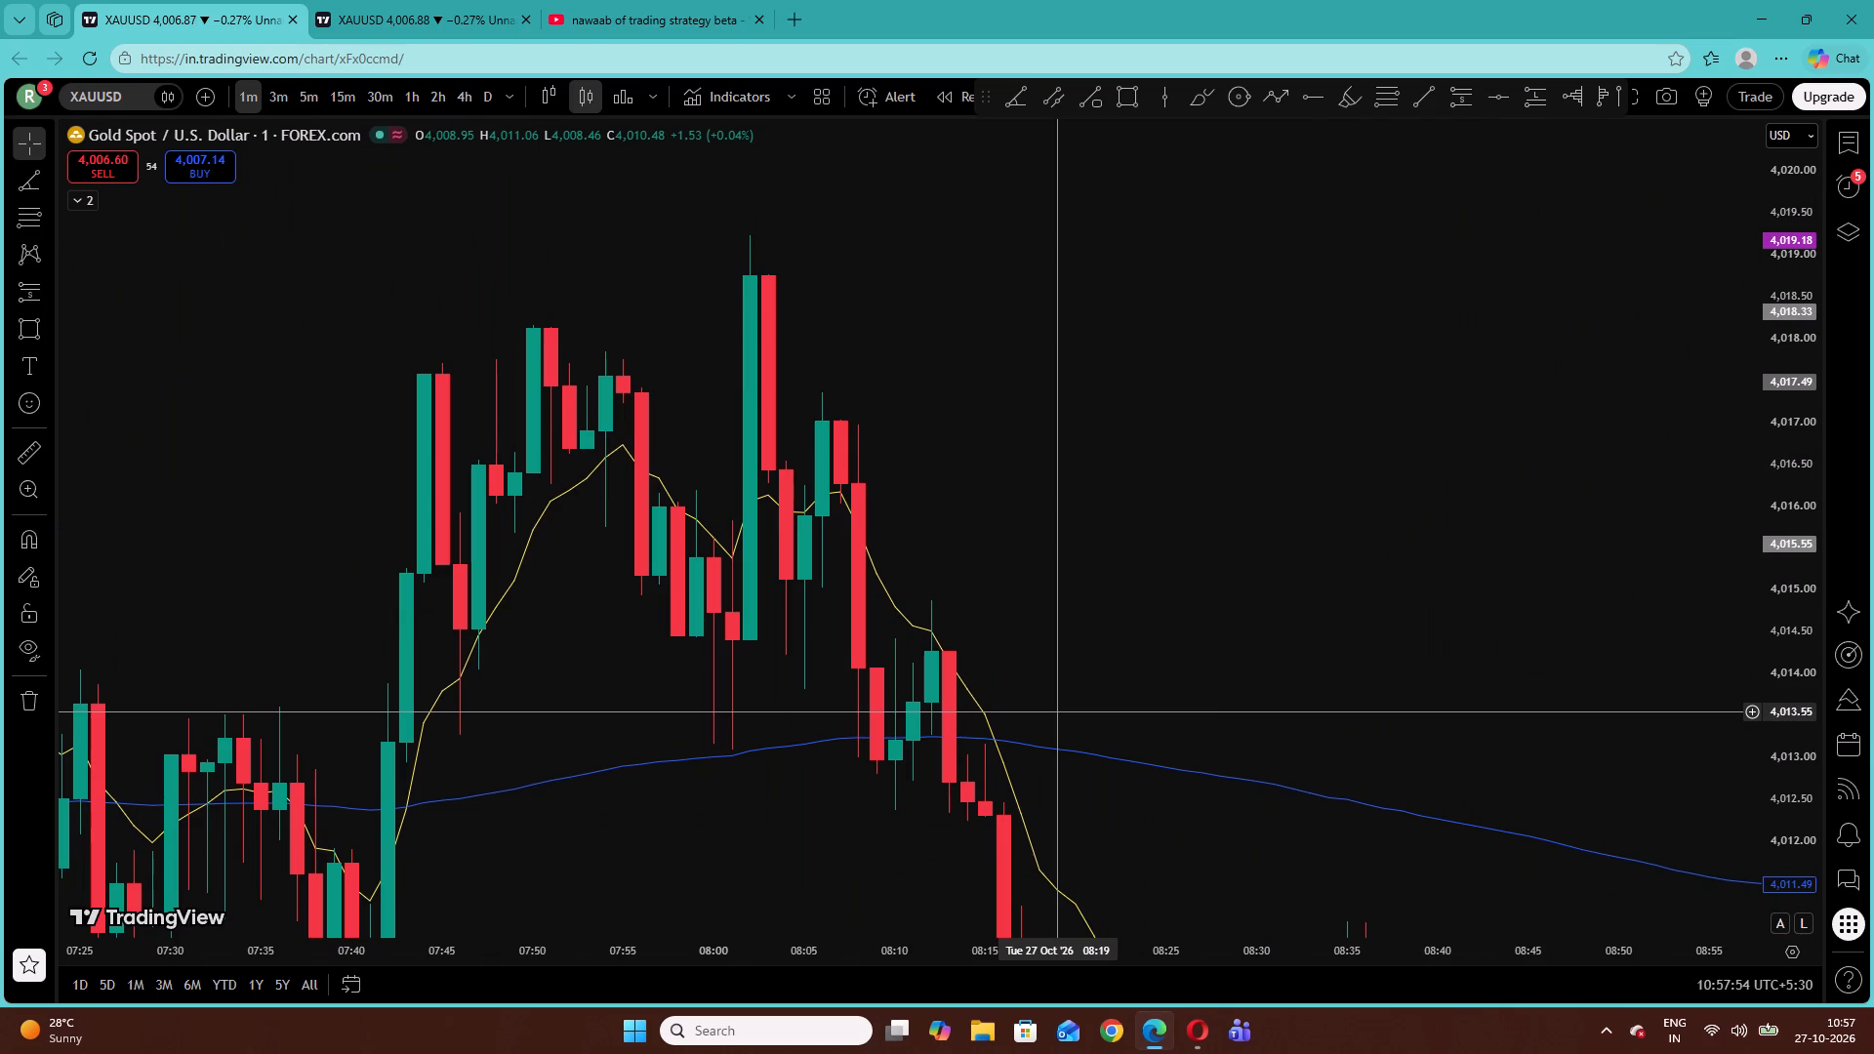
{"action": "left_click_drag", "start_coordinate": [1025, 605], "coordinate": [834, 385]}
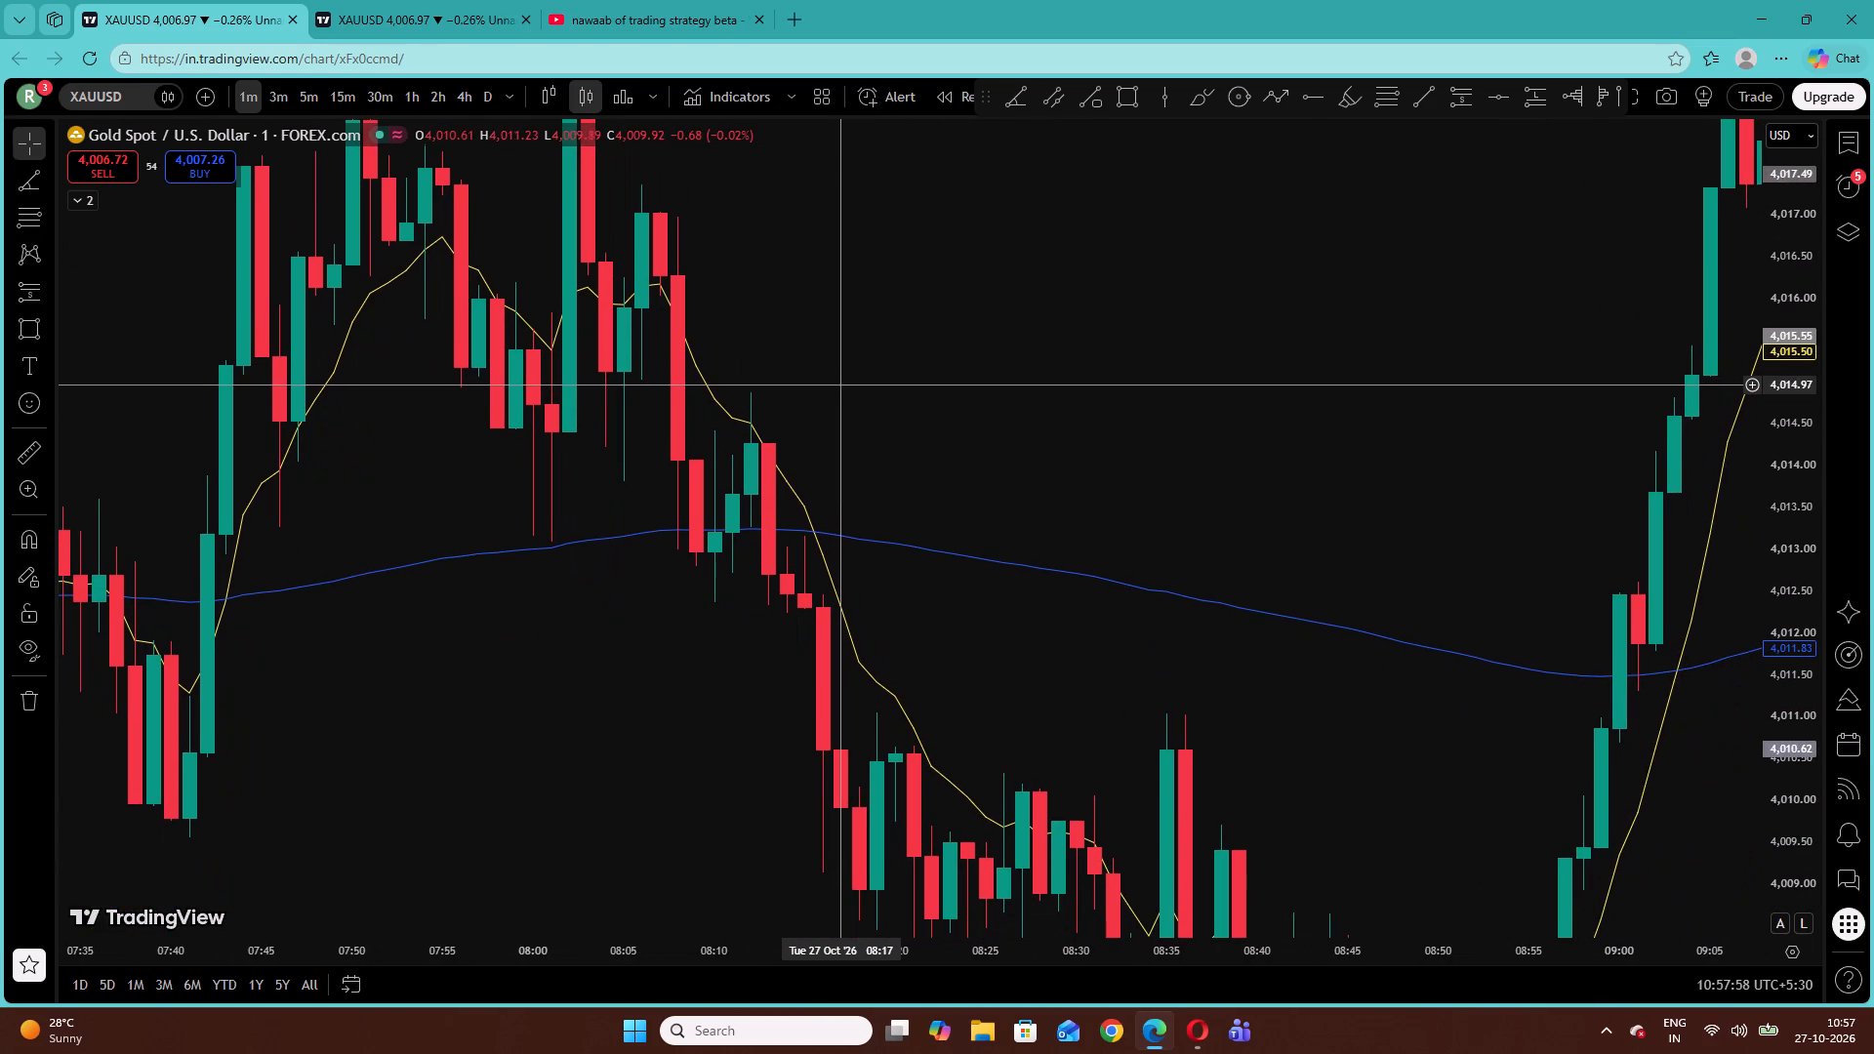
{"action": "left_click", "coordinate": [29, 182]}
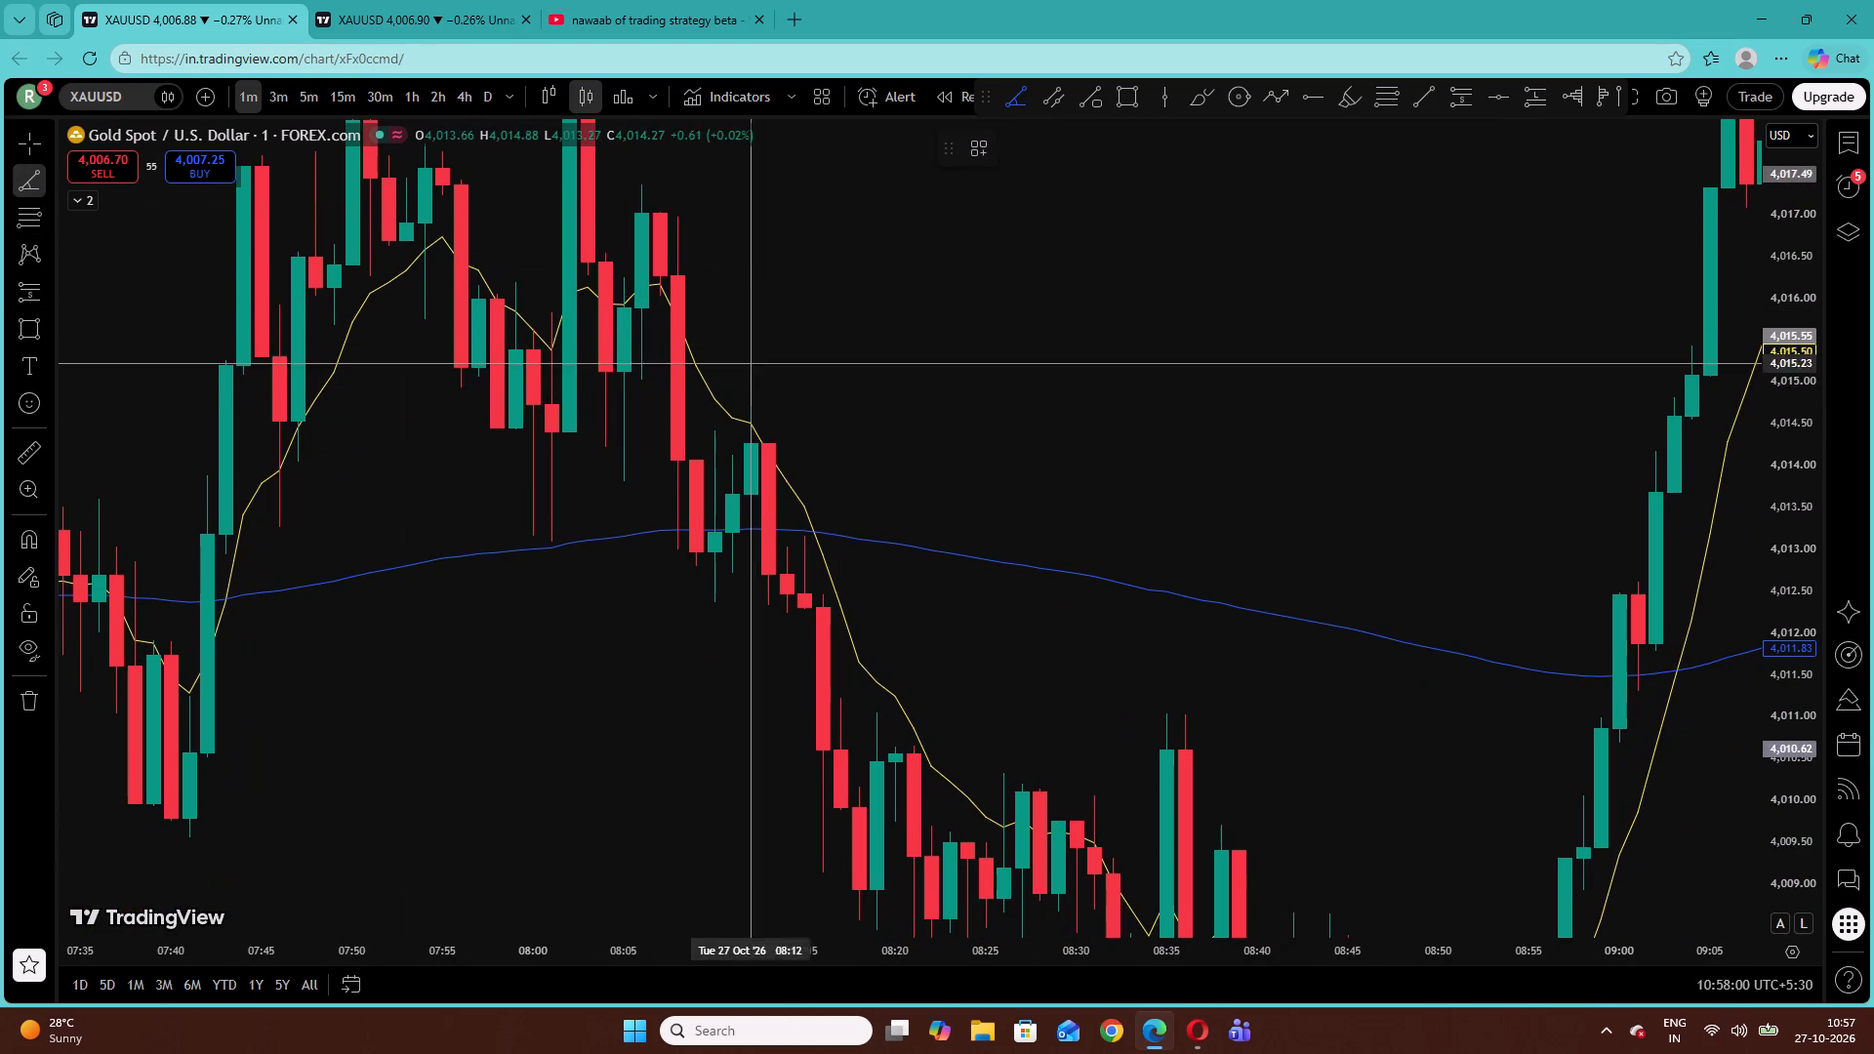
{"action": "left_click", "coordinate": [682, 339]}
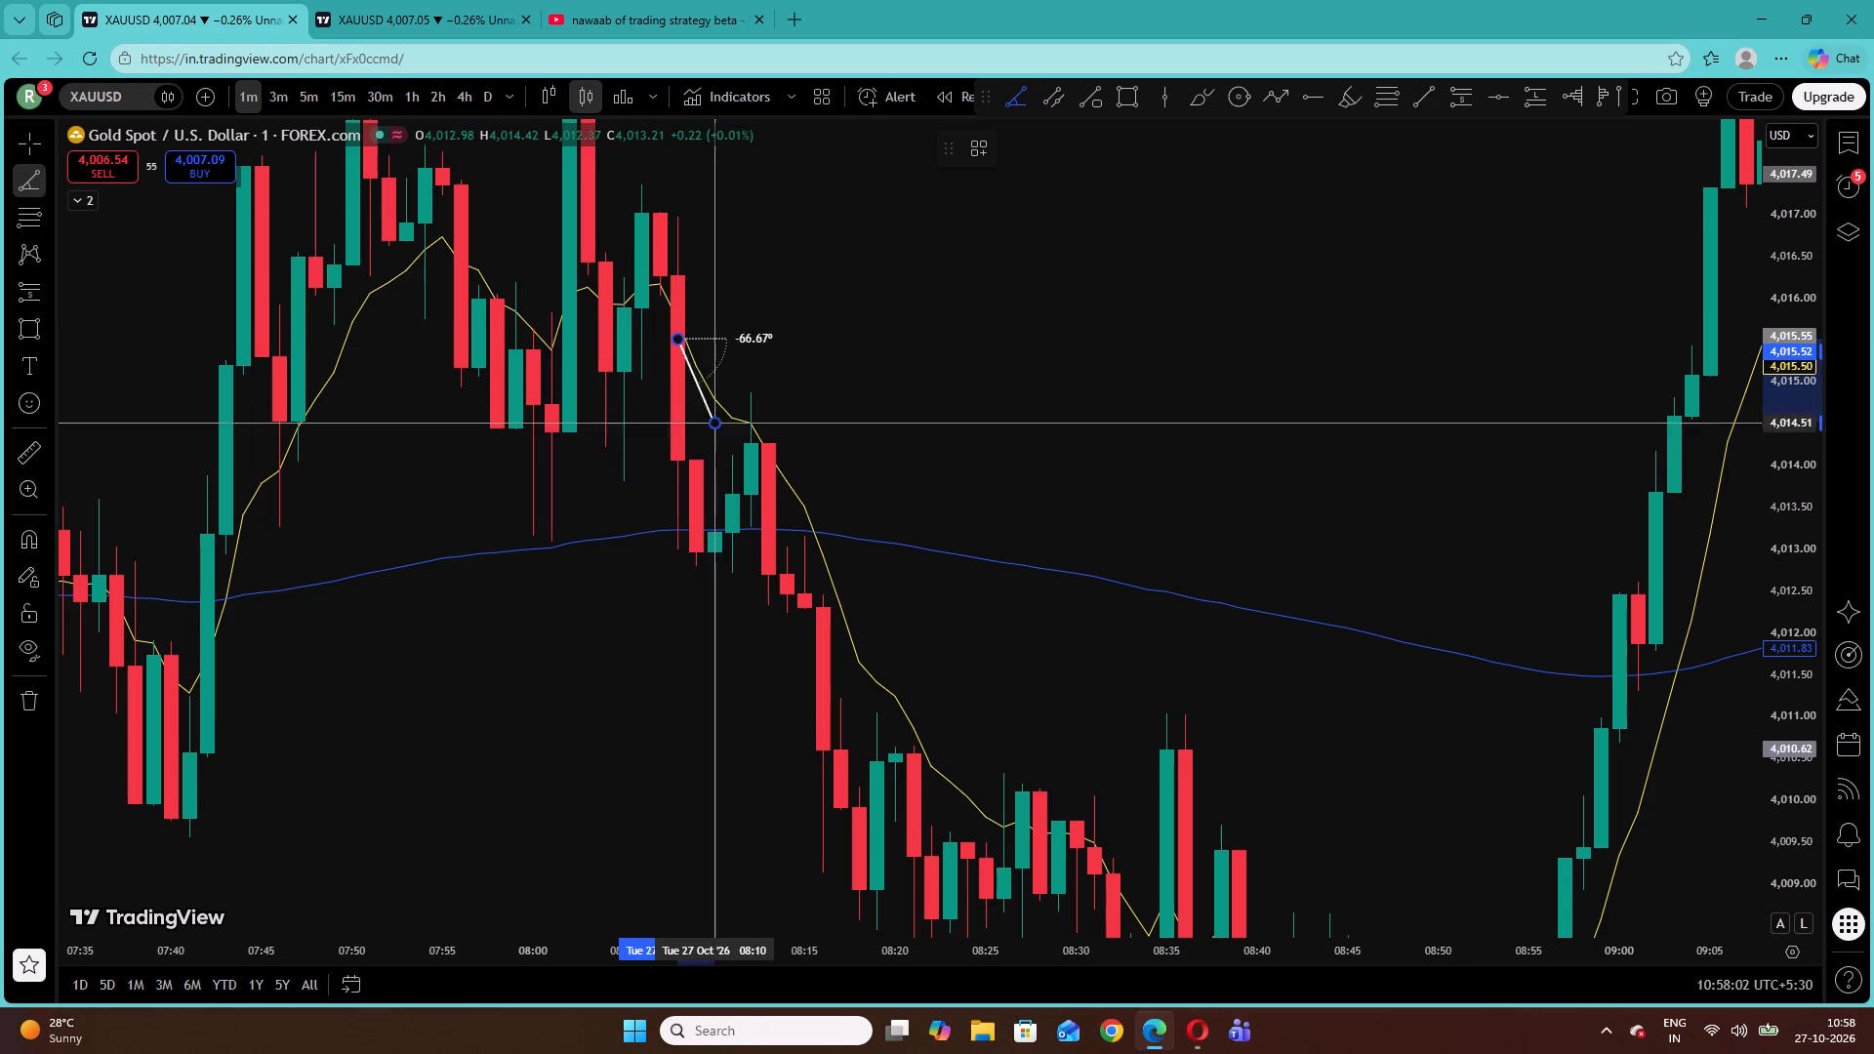
{"action": "left_click", "coordinate": [801, 508]}
{"action": "left_click", "coordinate": [862, 369]}
Place a short position at 07:58 with entry about 4,015.41, stop about 4,016.24 and target about 4,013.19.
{"action": "left_click_drag", "start_coordinate": [745, 313], "coordinate": [1078, 451]}
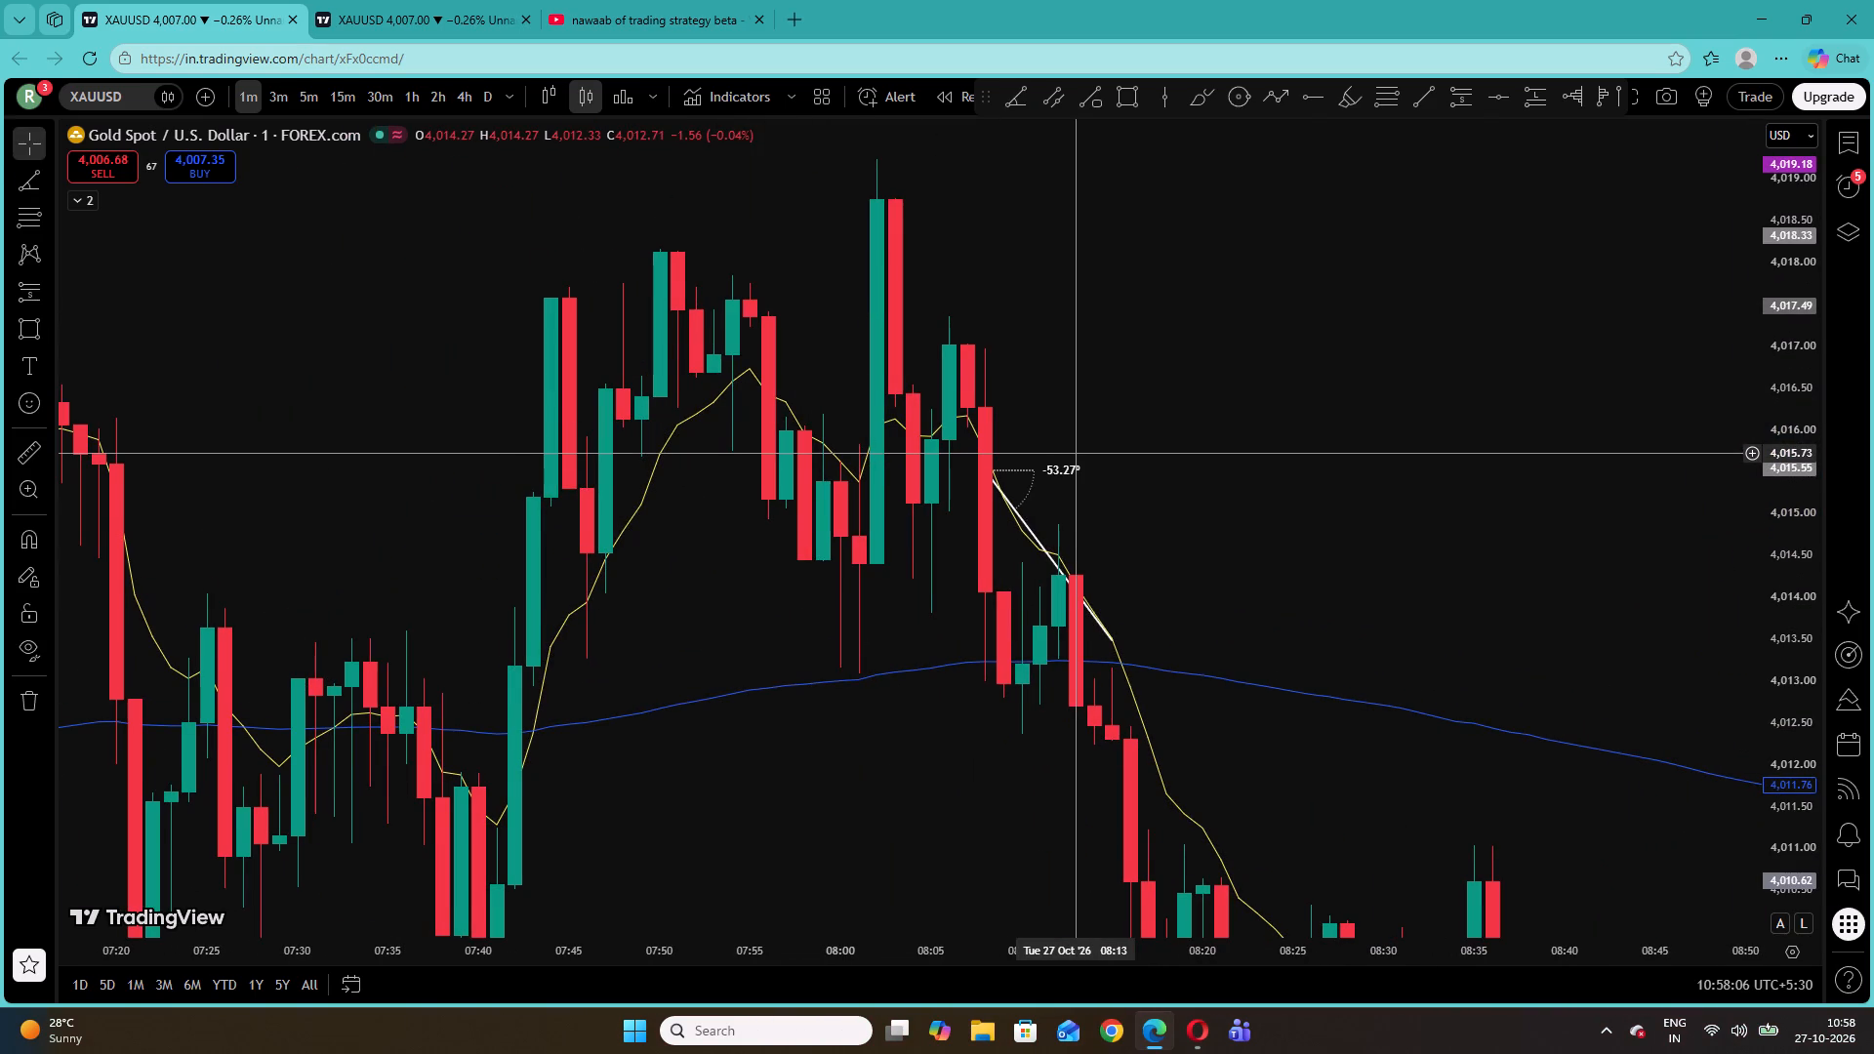
{"action": "left_click", "coordinate": [39, 284]}
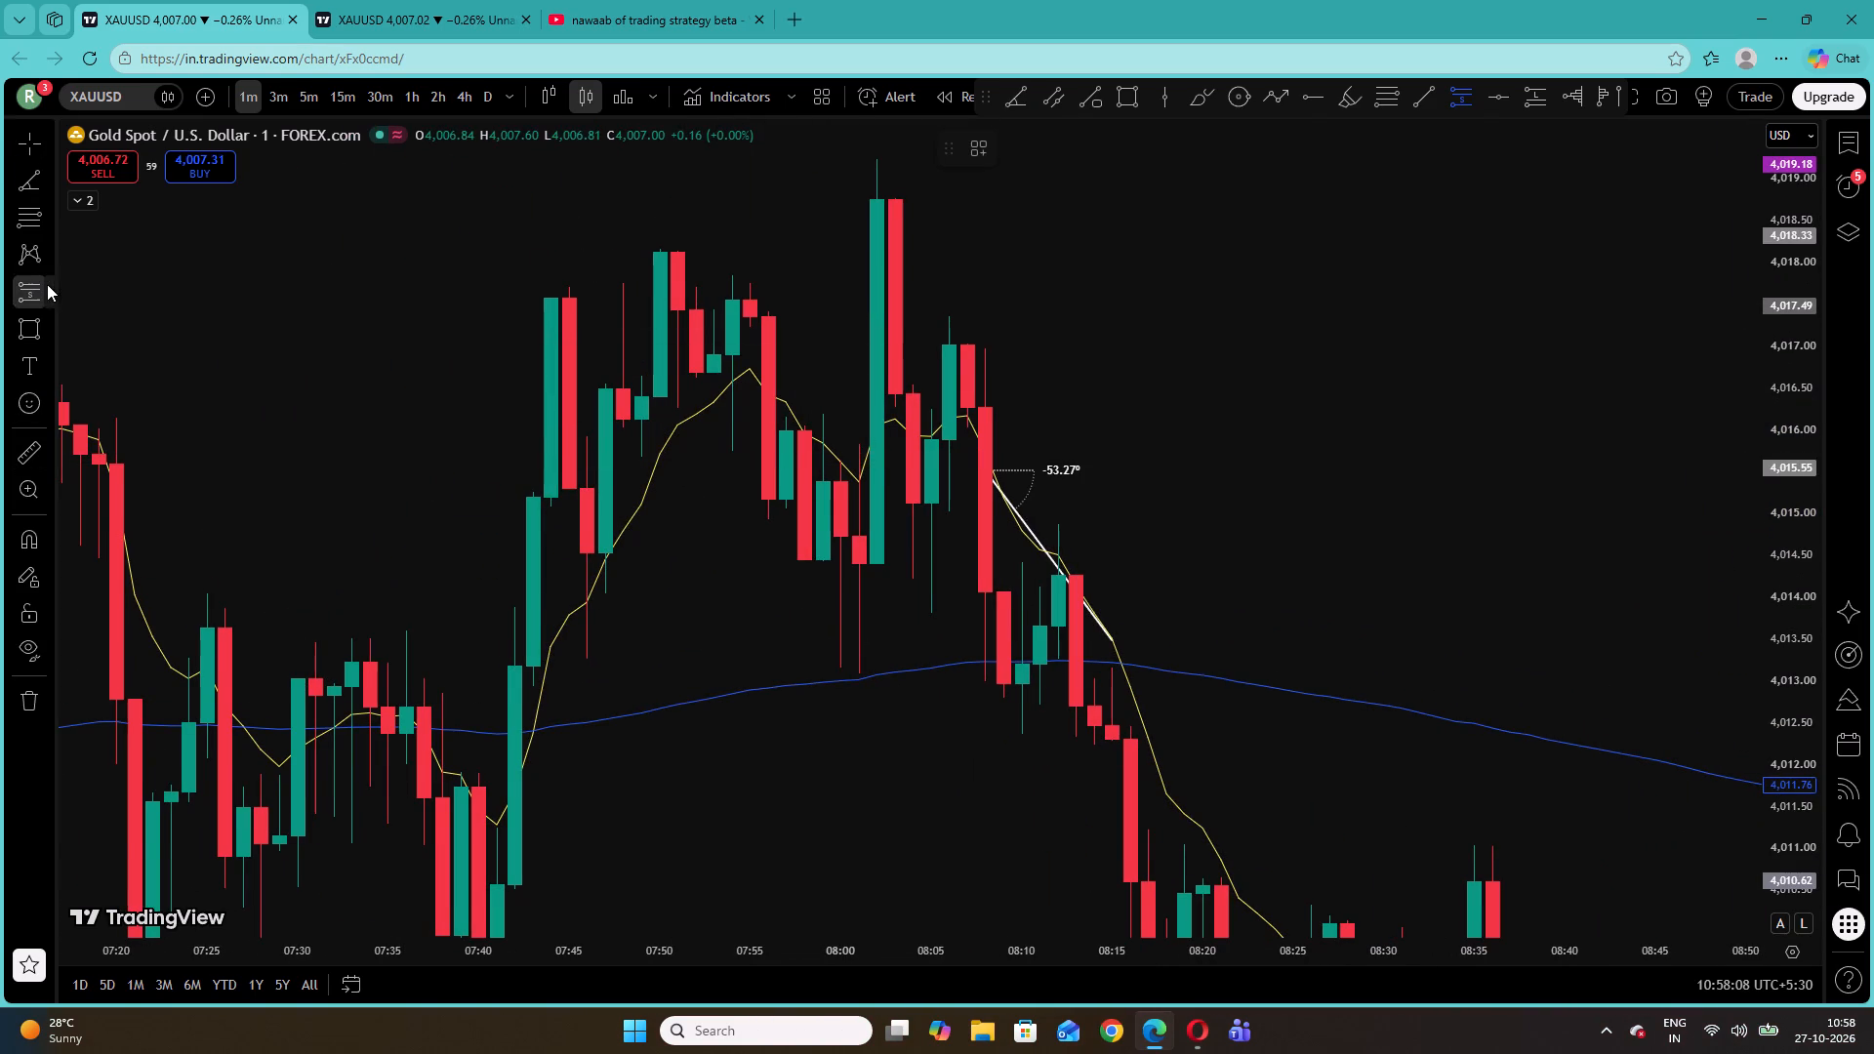
{"action": "left_click", "coordinate": [48, 284]}
{"action": "left_click", "coordinate": [123, 369]}
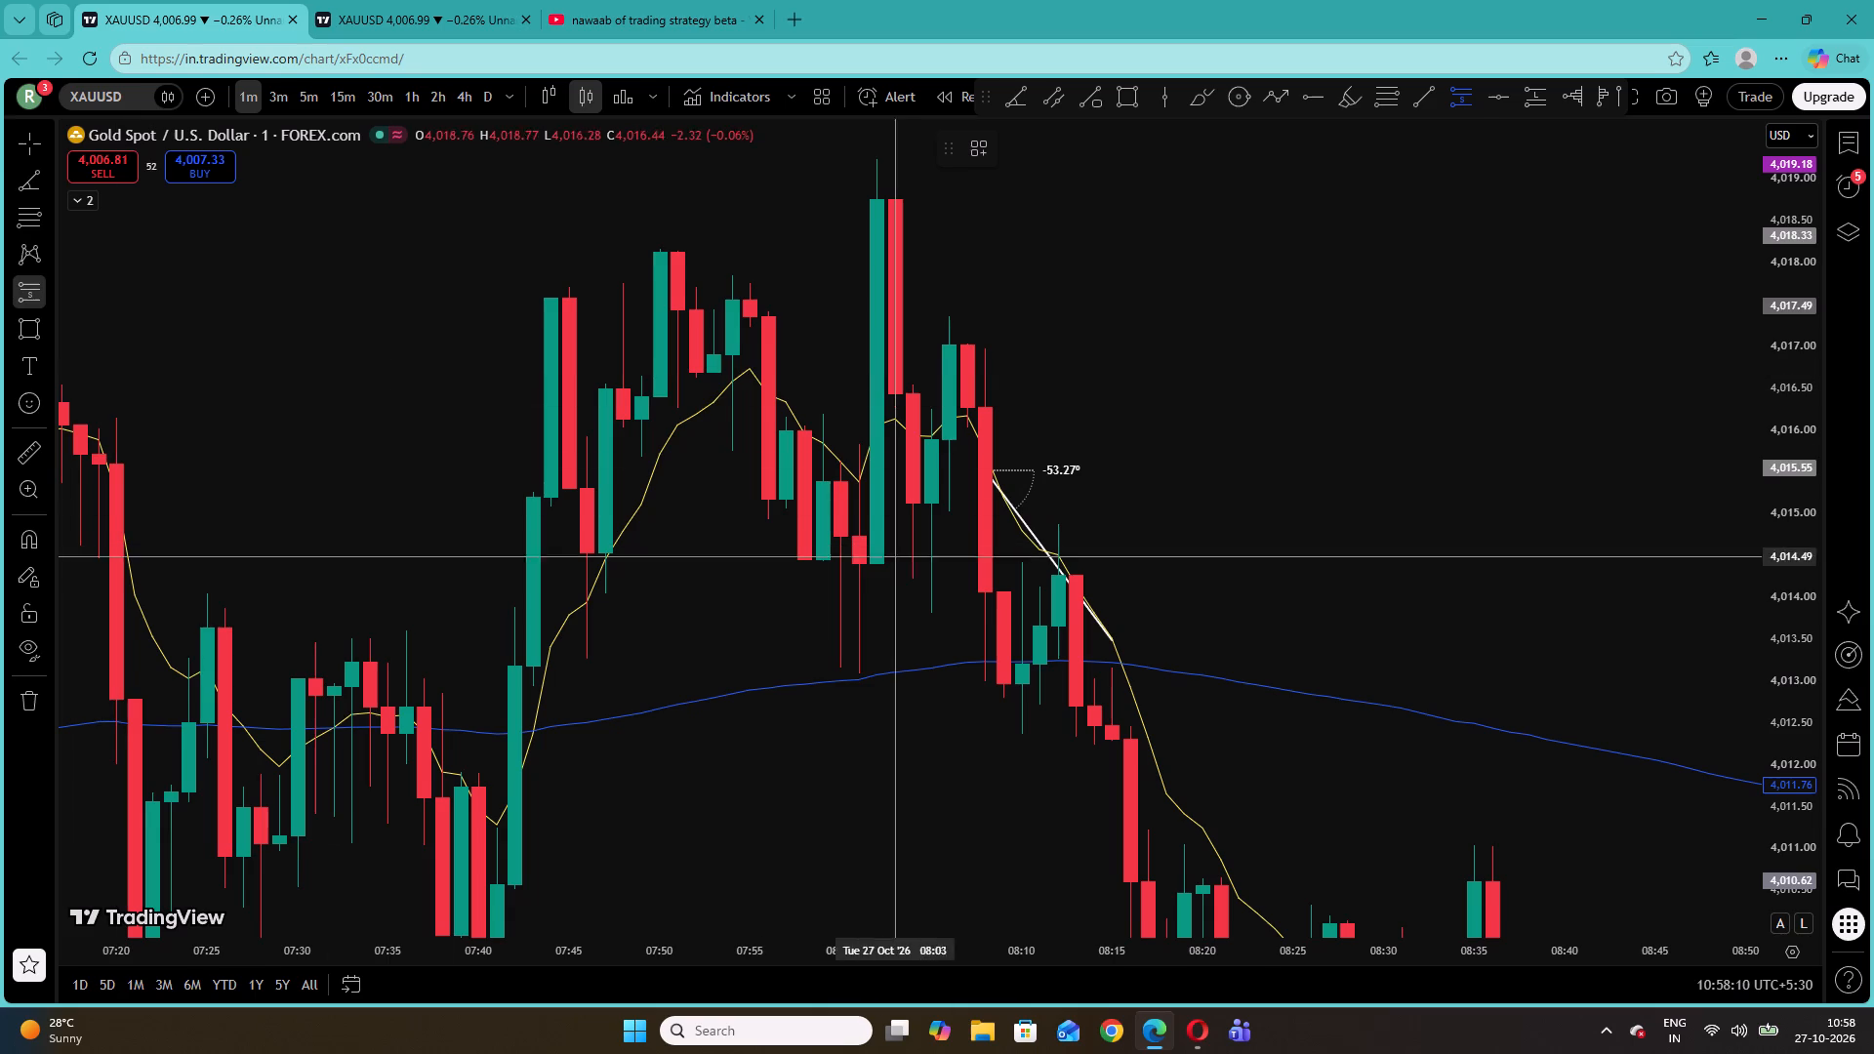
{"action": "left_click", "coordinate": [798, 558]}
{"action": "left_click_drag", "start_coordinate": [808, 336], "coordinate": [813, 420]}
{"action": "left_click_drag", "start_coordinate": [803, 559], "coordinate": [808, 495]}
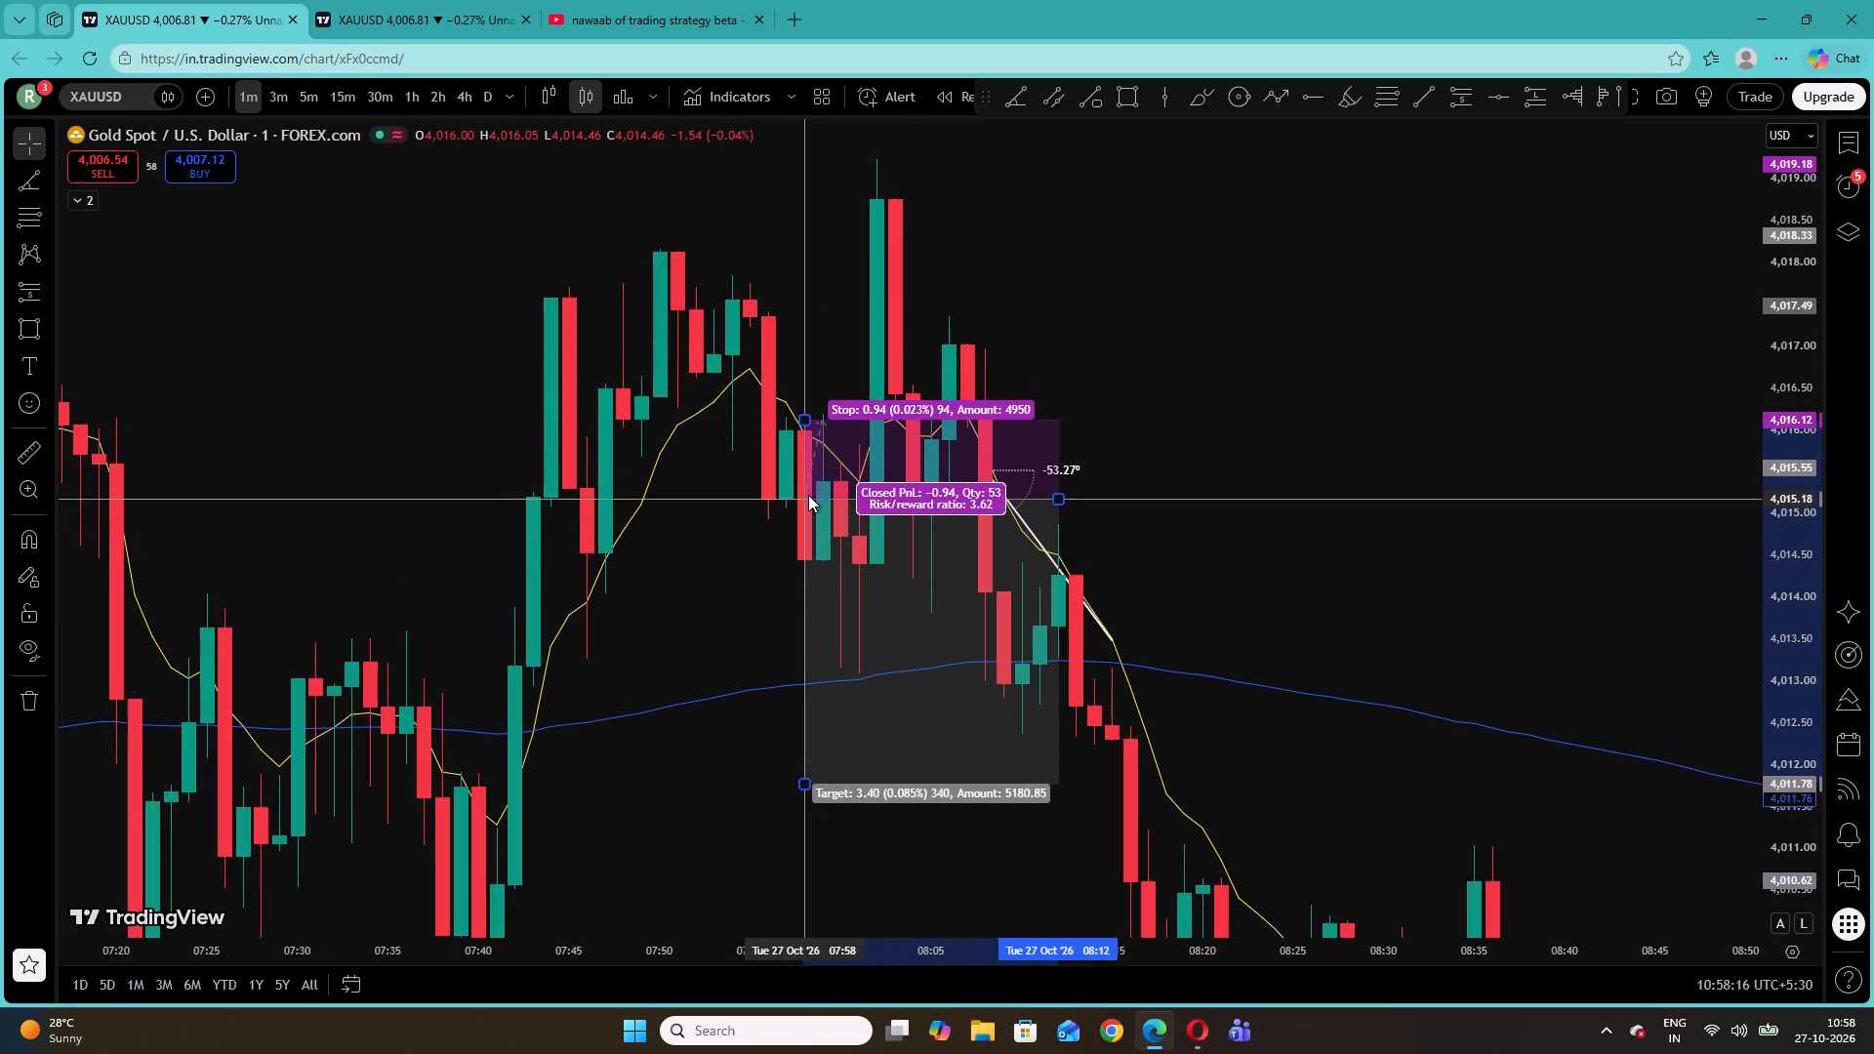
{"action": "left_click_drag", "start_coordinate": [808, 495], "coordinate": [808, 479]}
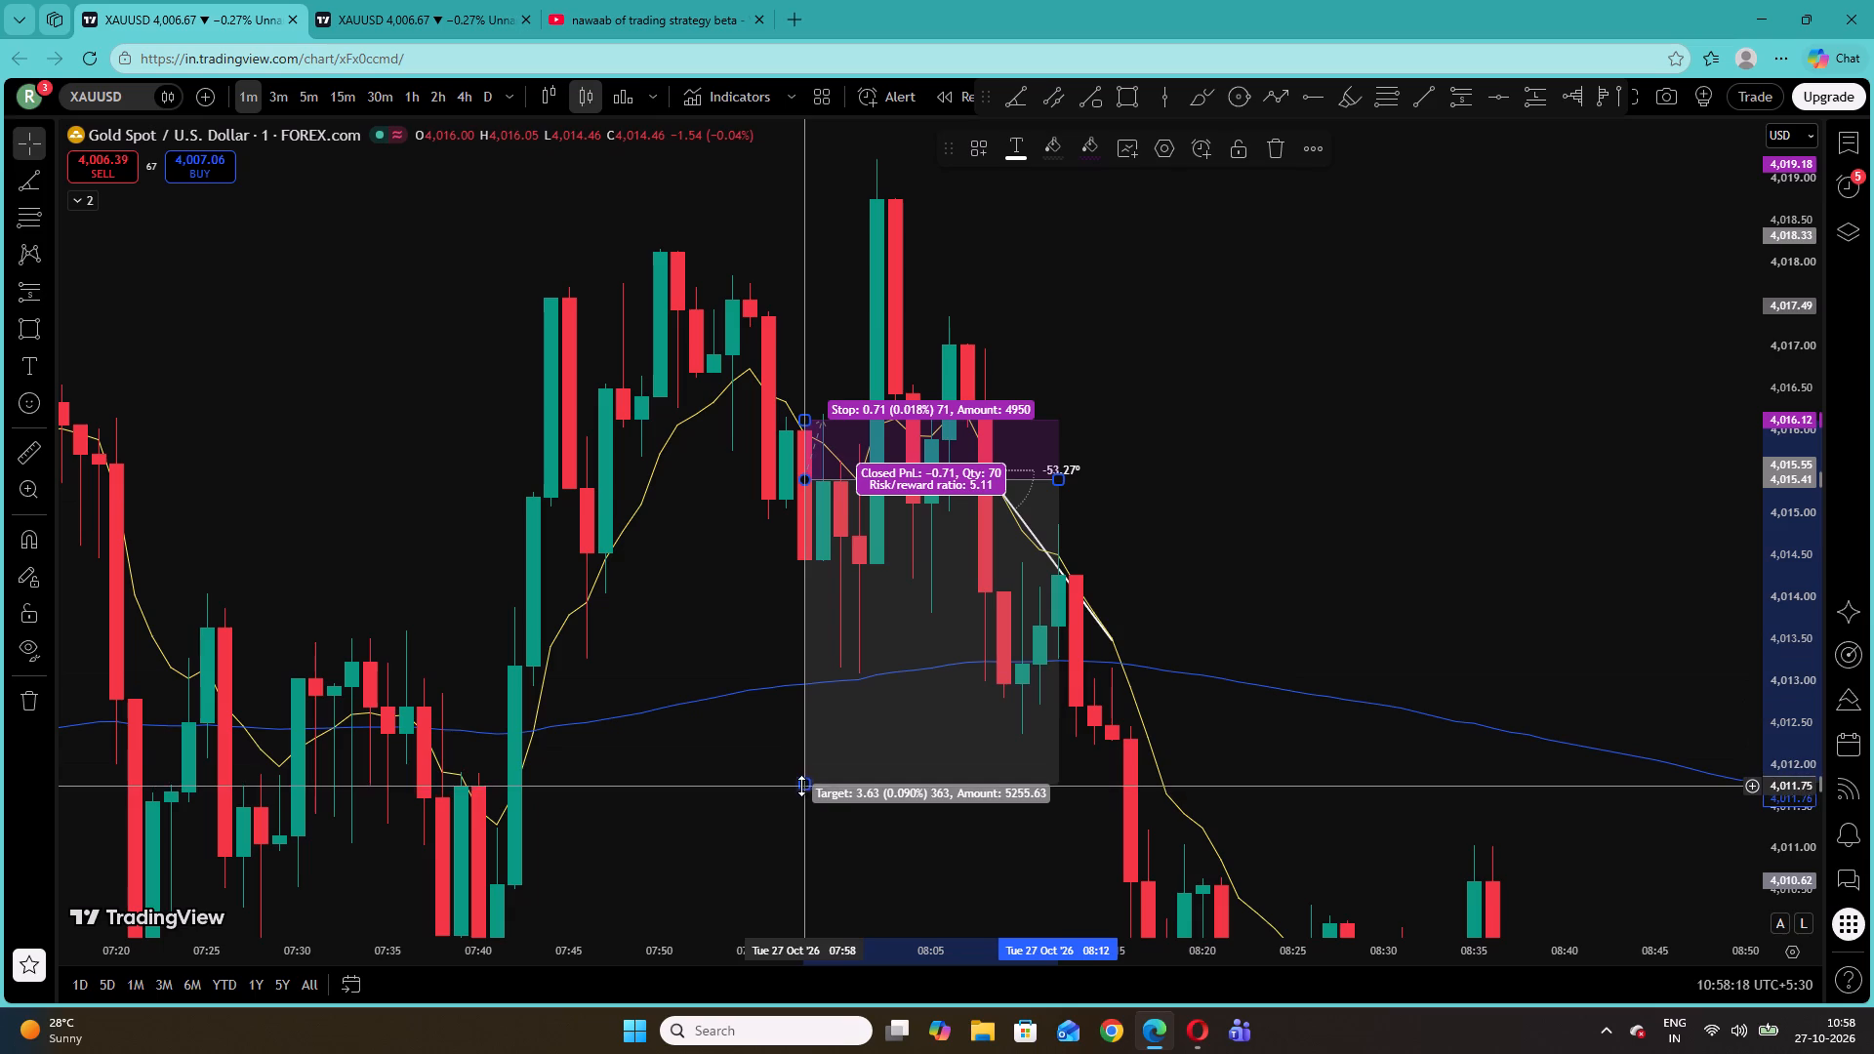
{"action": "left_click_drag", "start_coordinate": [801, 786], "coordinate": [824, 666]}
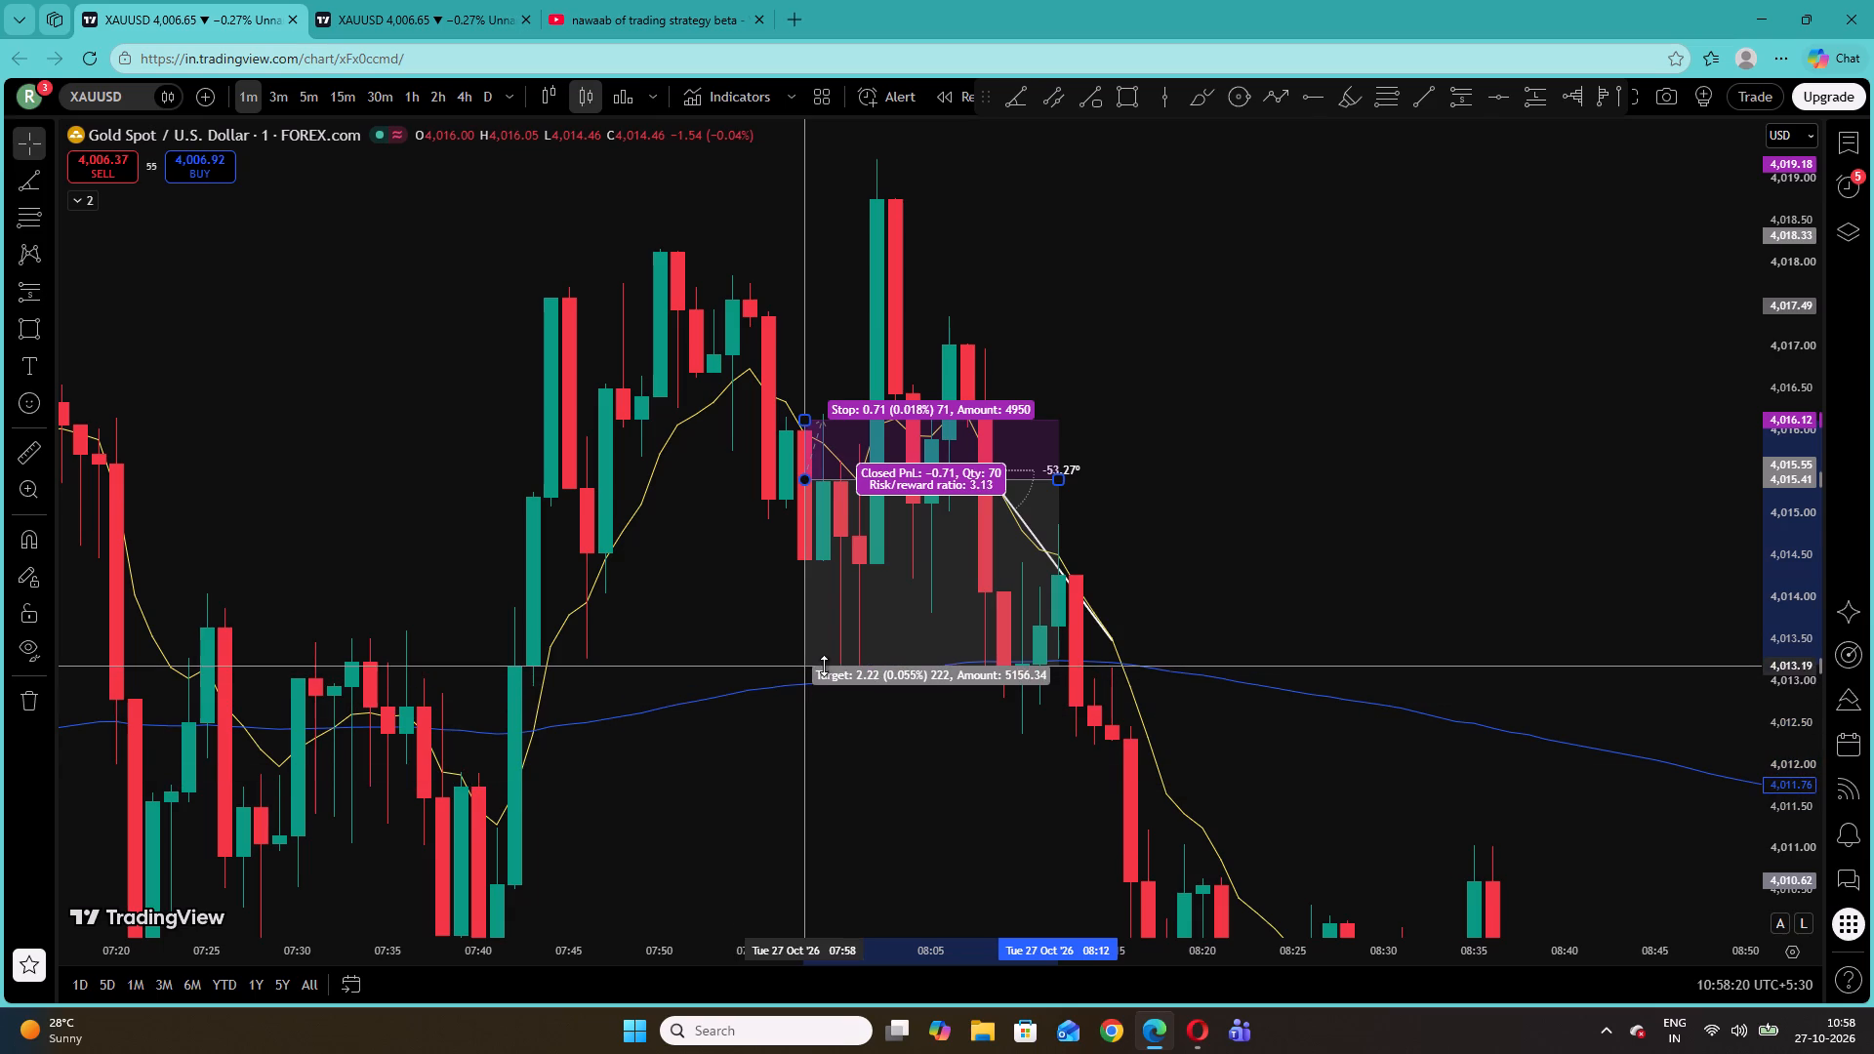
{"action": "left_click_drag", "start_coordinate": [824, 666], "coordinate": [819, 666]}
{"action": "left_click", "coordinate": [714, 673]}
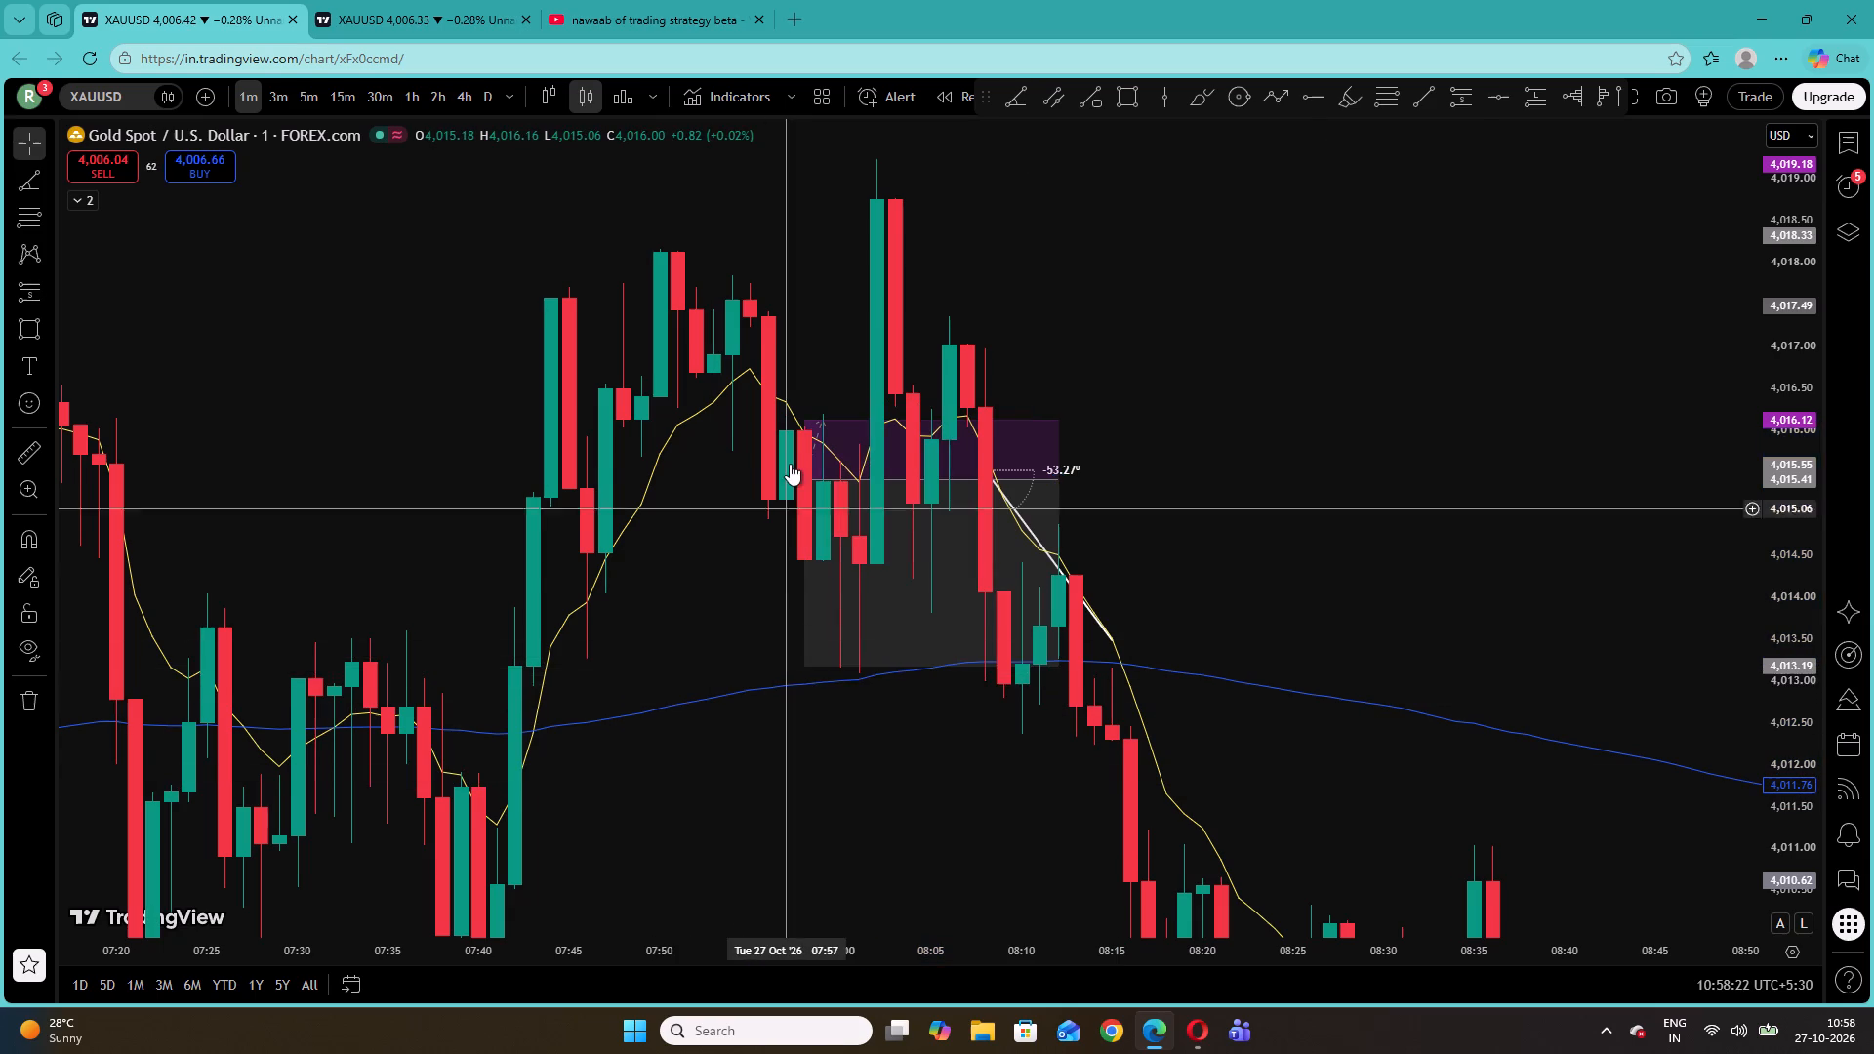
{"action": "left_click_drag", "start_coordinate": [800, 420], "coordinate": [802, 410]}
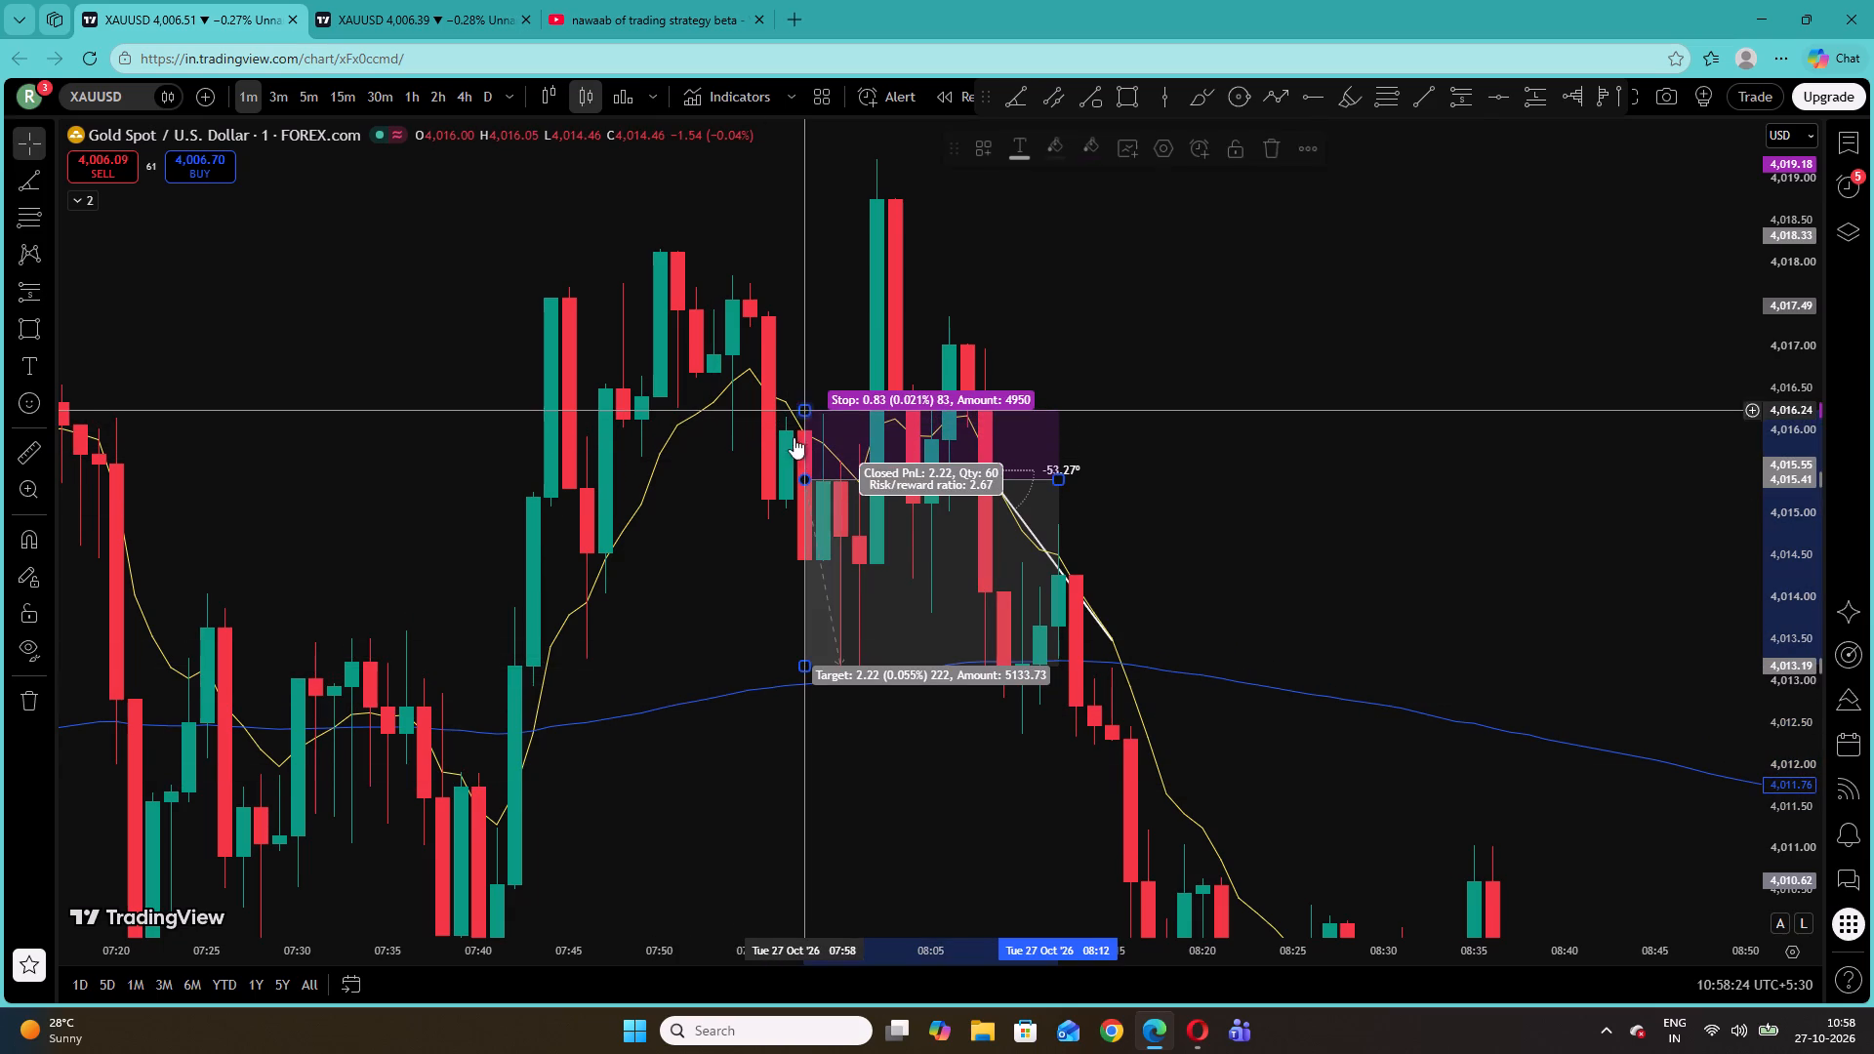
{"action": "left_click", "coordinate": [806, 662]}
{"action": "left_click", "coordinate": [696, 634]}
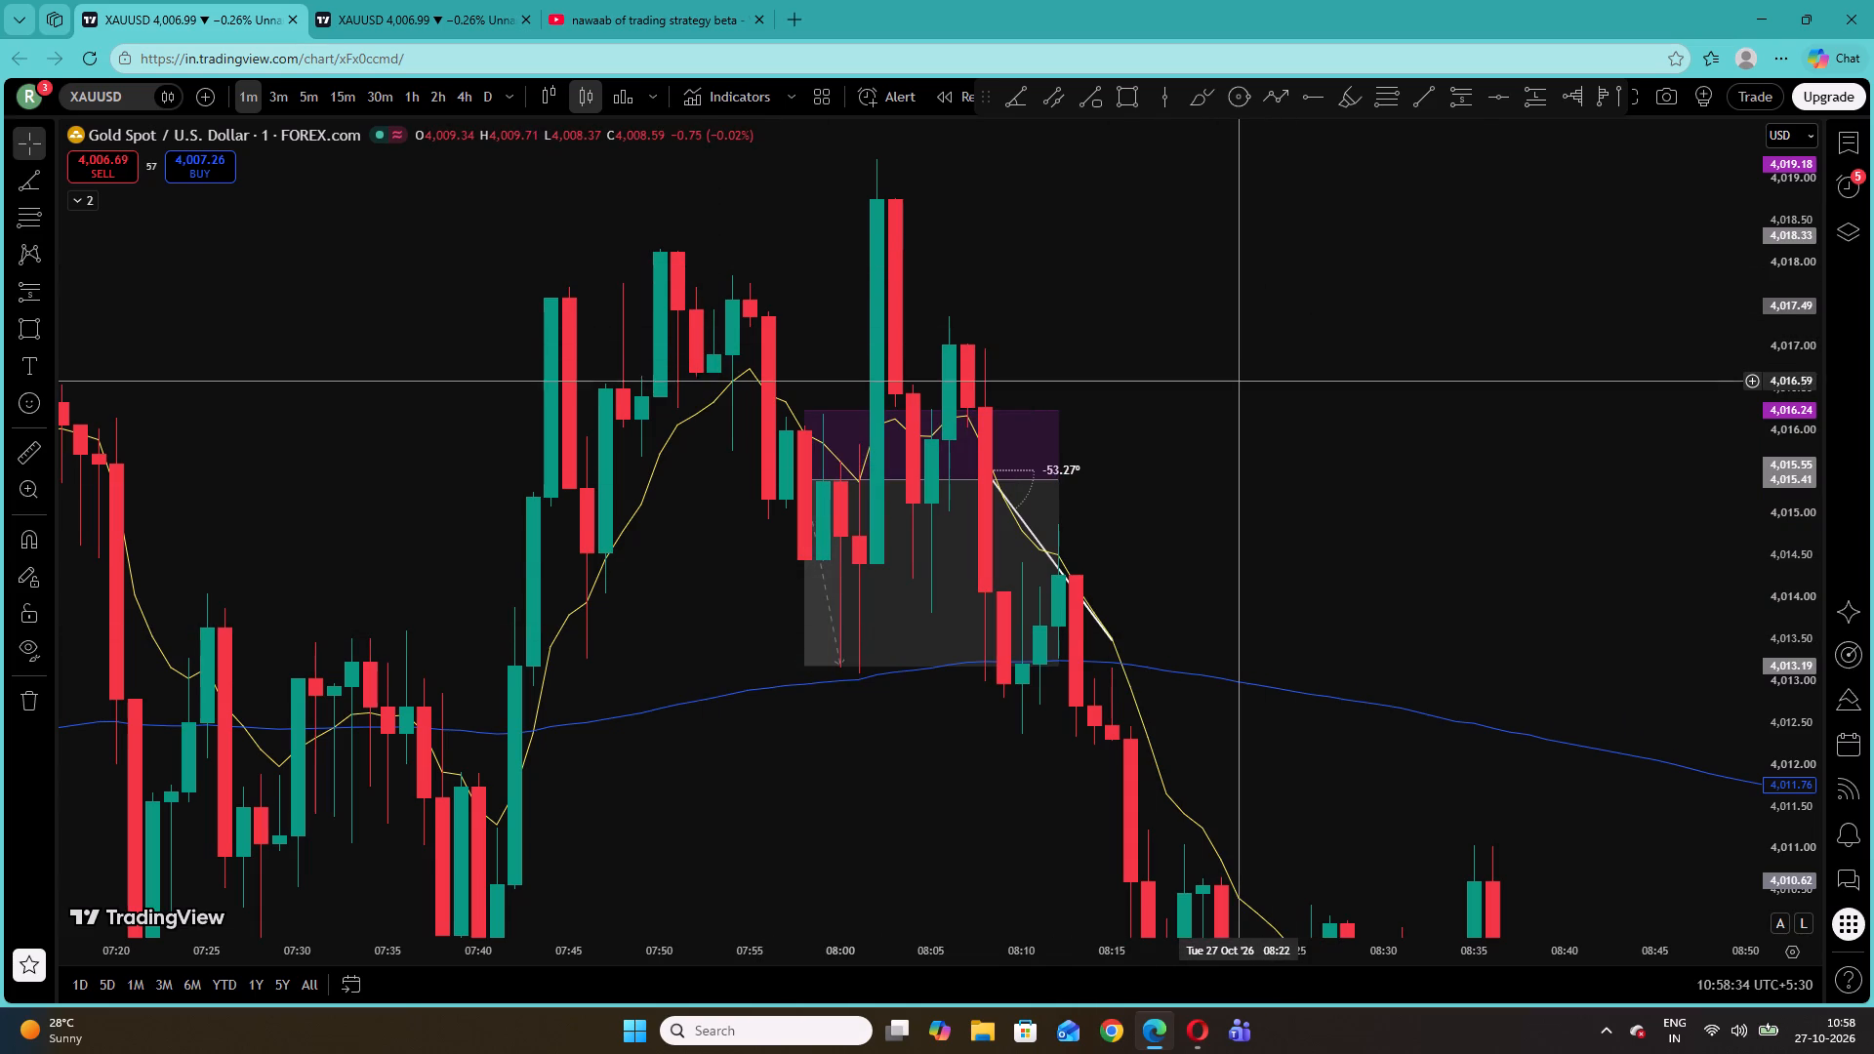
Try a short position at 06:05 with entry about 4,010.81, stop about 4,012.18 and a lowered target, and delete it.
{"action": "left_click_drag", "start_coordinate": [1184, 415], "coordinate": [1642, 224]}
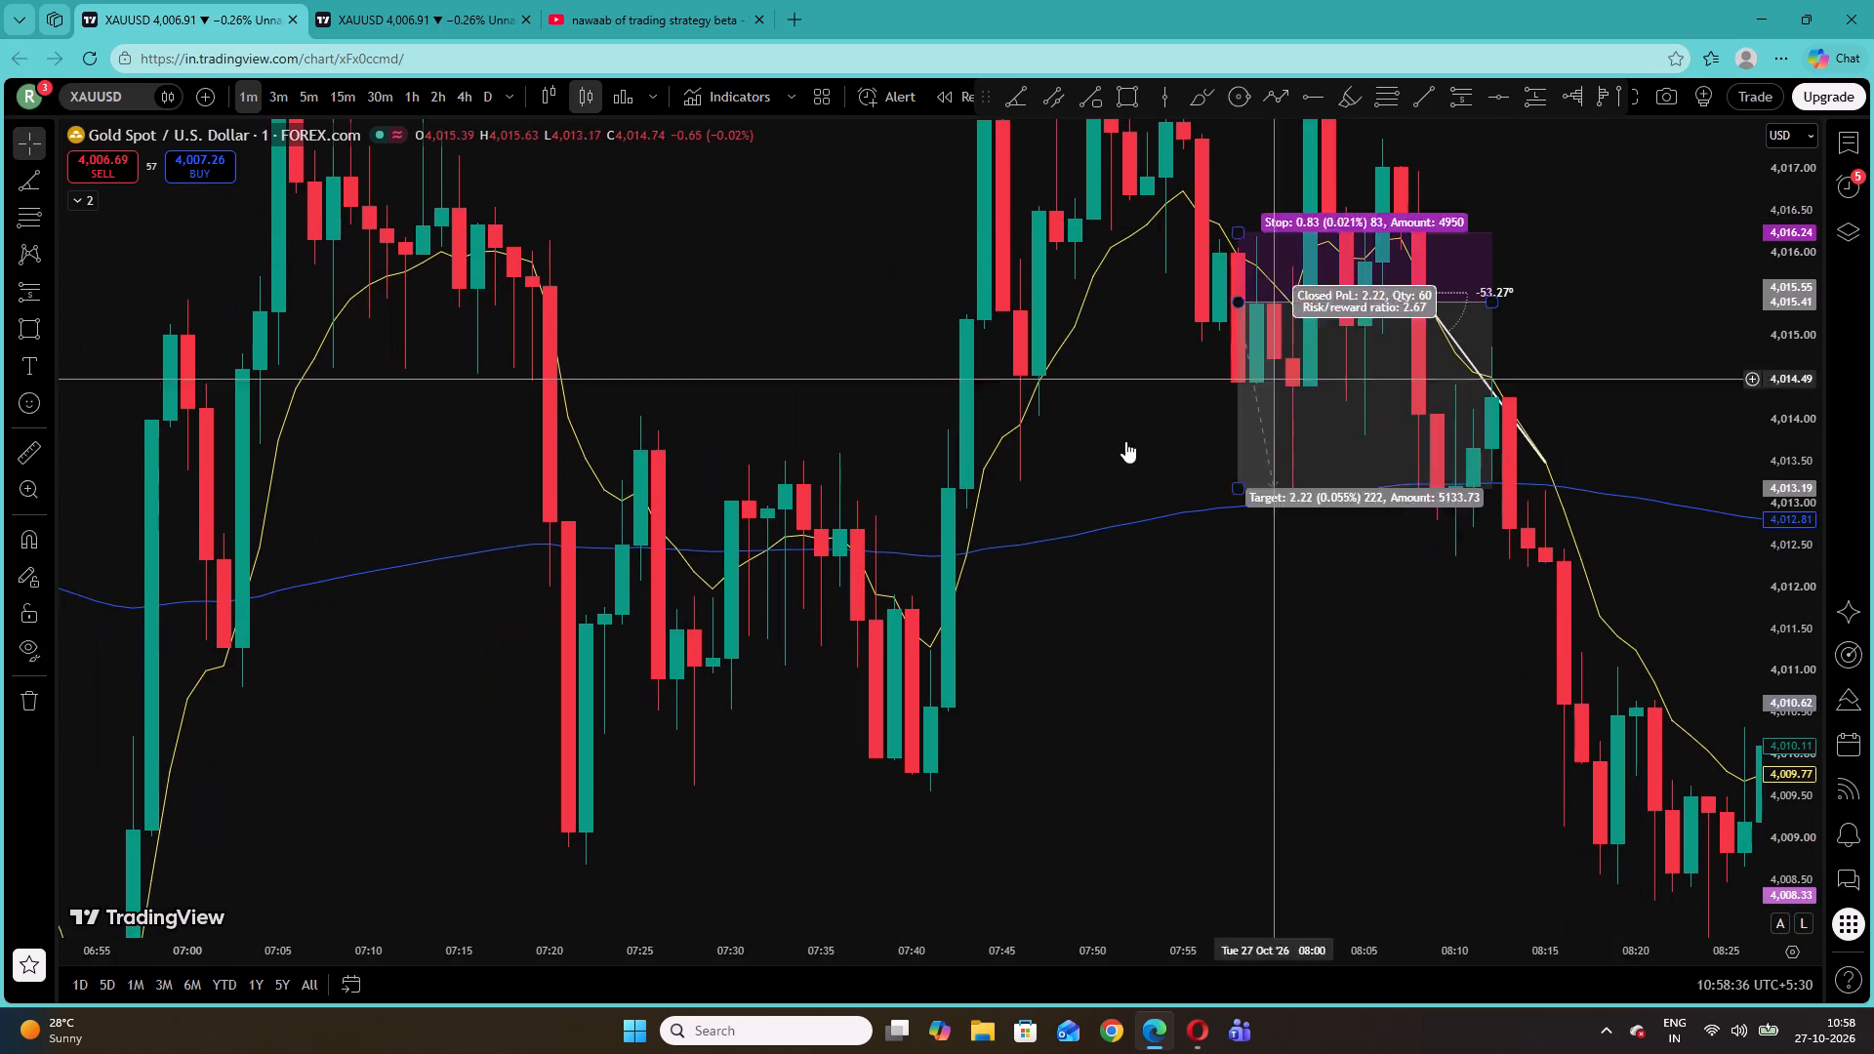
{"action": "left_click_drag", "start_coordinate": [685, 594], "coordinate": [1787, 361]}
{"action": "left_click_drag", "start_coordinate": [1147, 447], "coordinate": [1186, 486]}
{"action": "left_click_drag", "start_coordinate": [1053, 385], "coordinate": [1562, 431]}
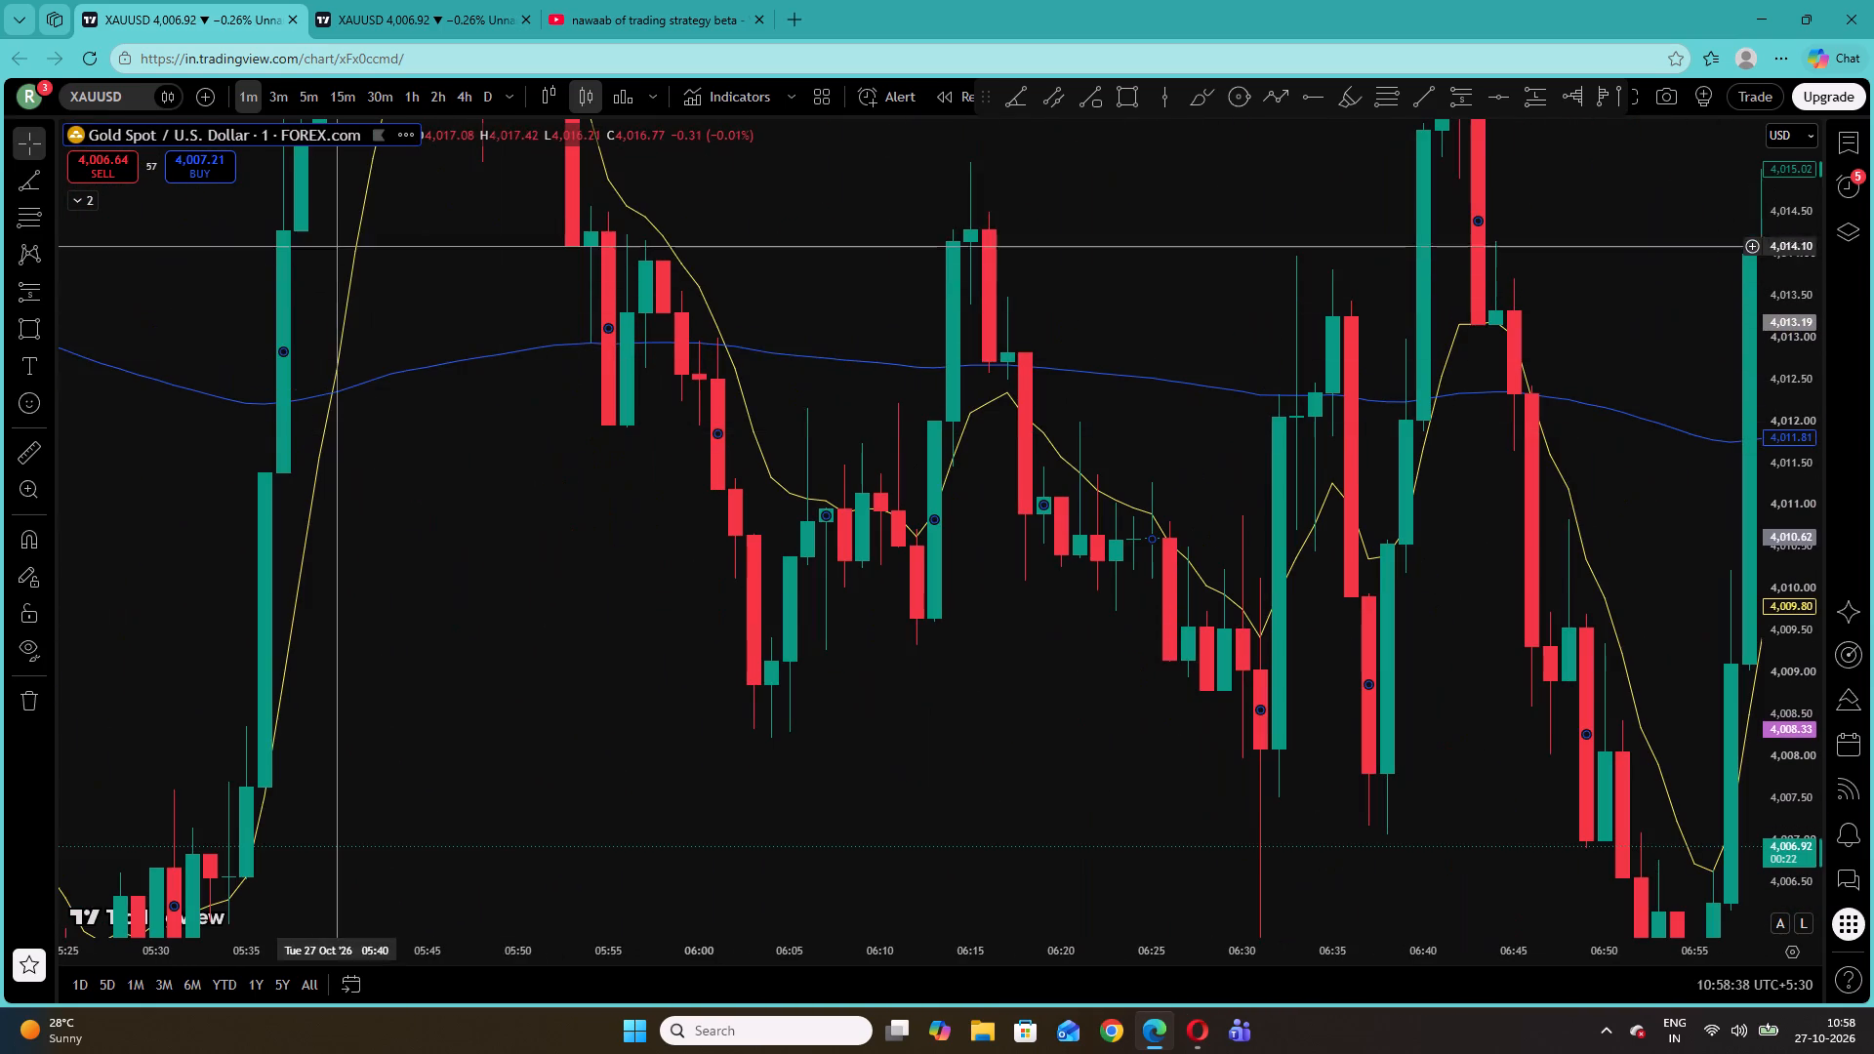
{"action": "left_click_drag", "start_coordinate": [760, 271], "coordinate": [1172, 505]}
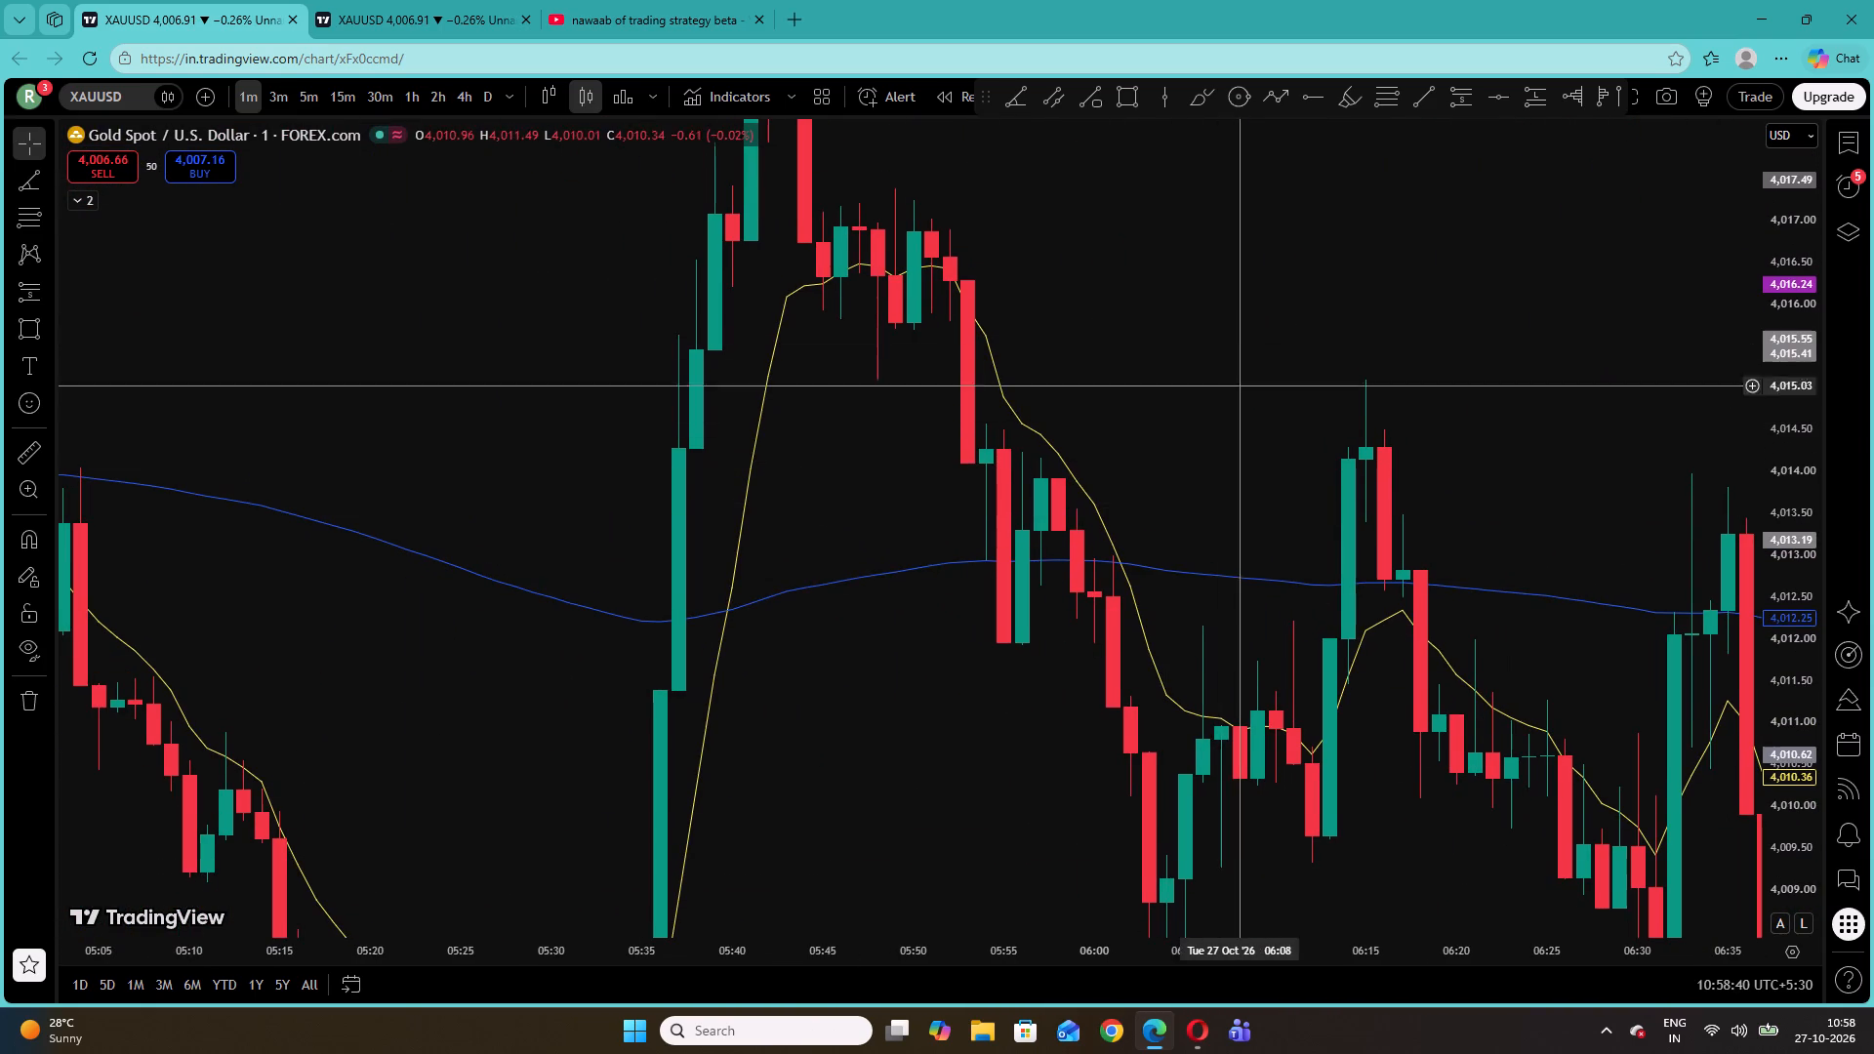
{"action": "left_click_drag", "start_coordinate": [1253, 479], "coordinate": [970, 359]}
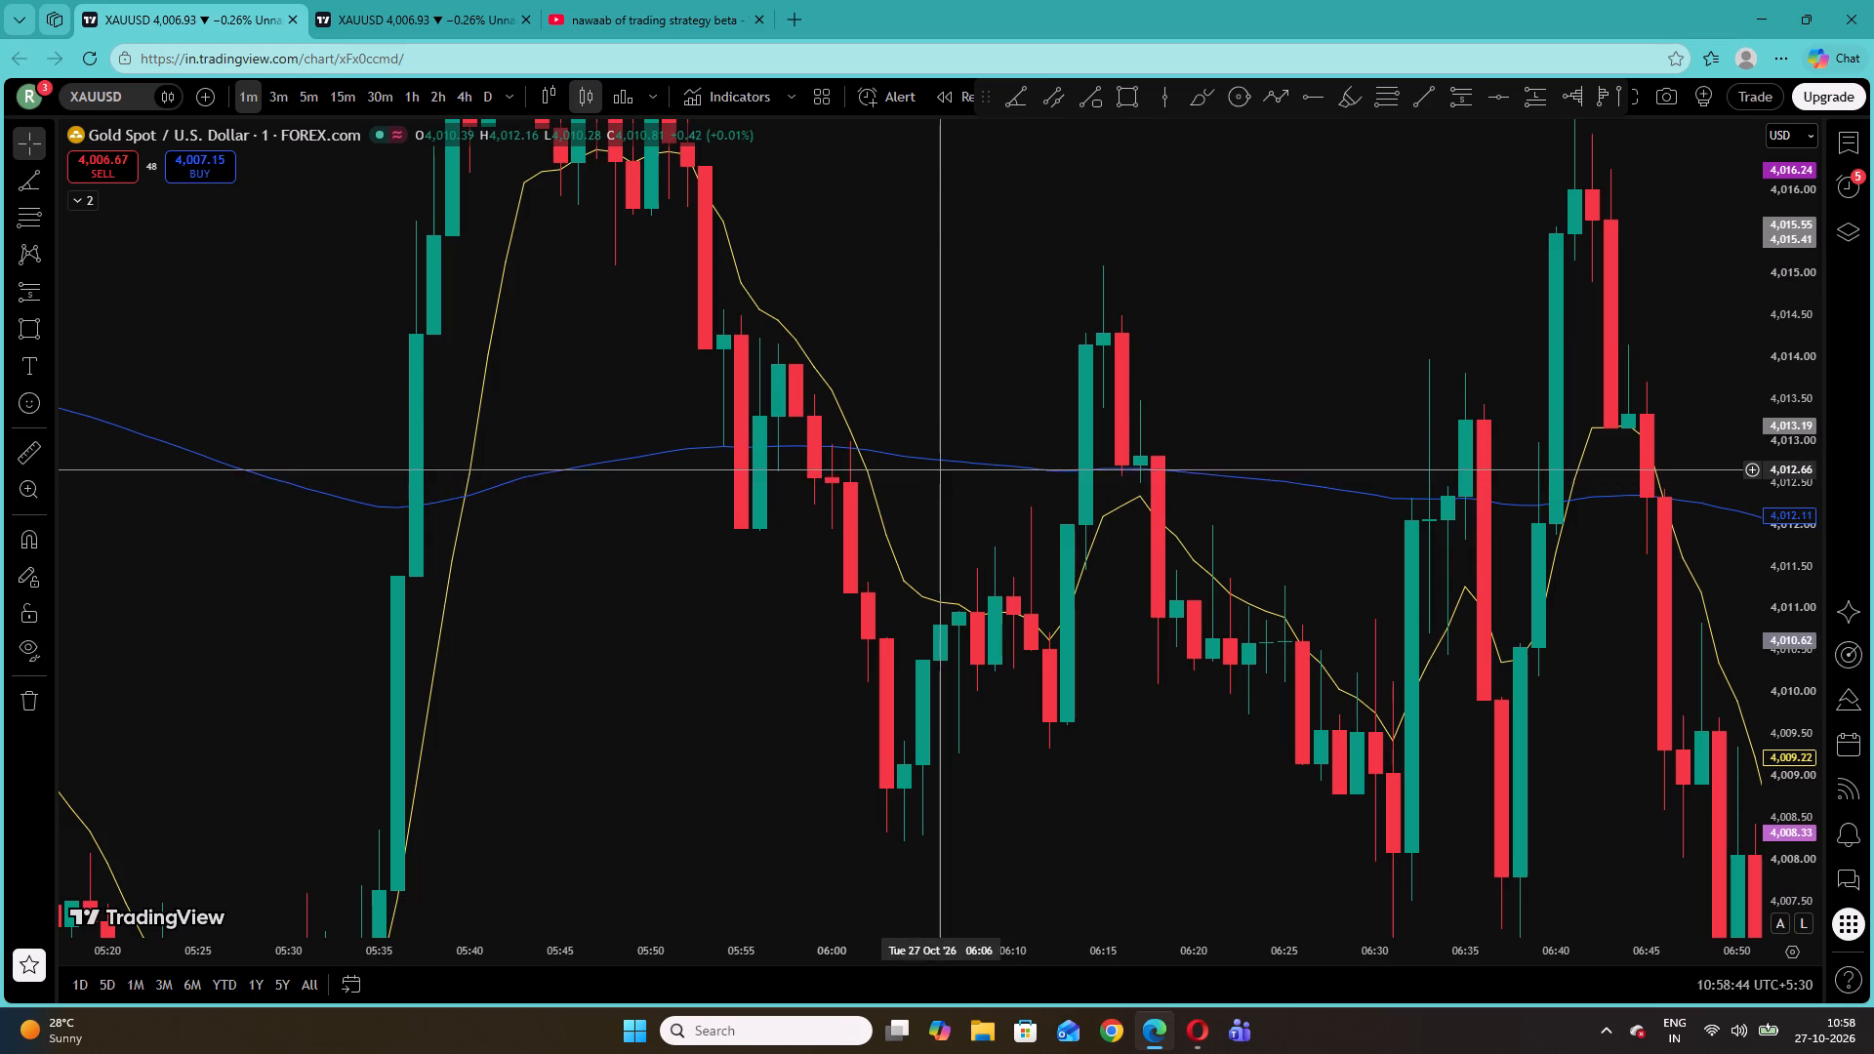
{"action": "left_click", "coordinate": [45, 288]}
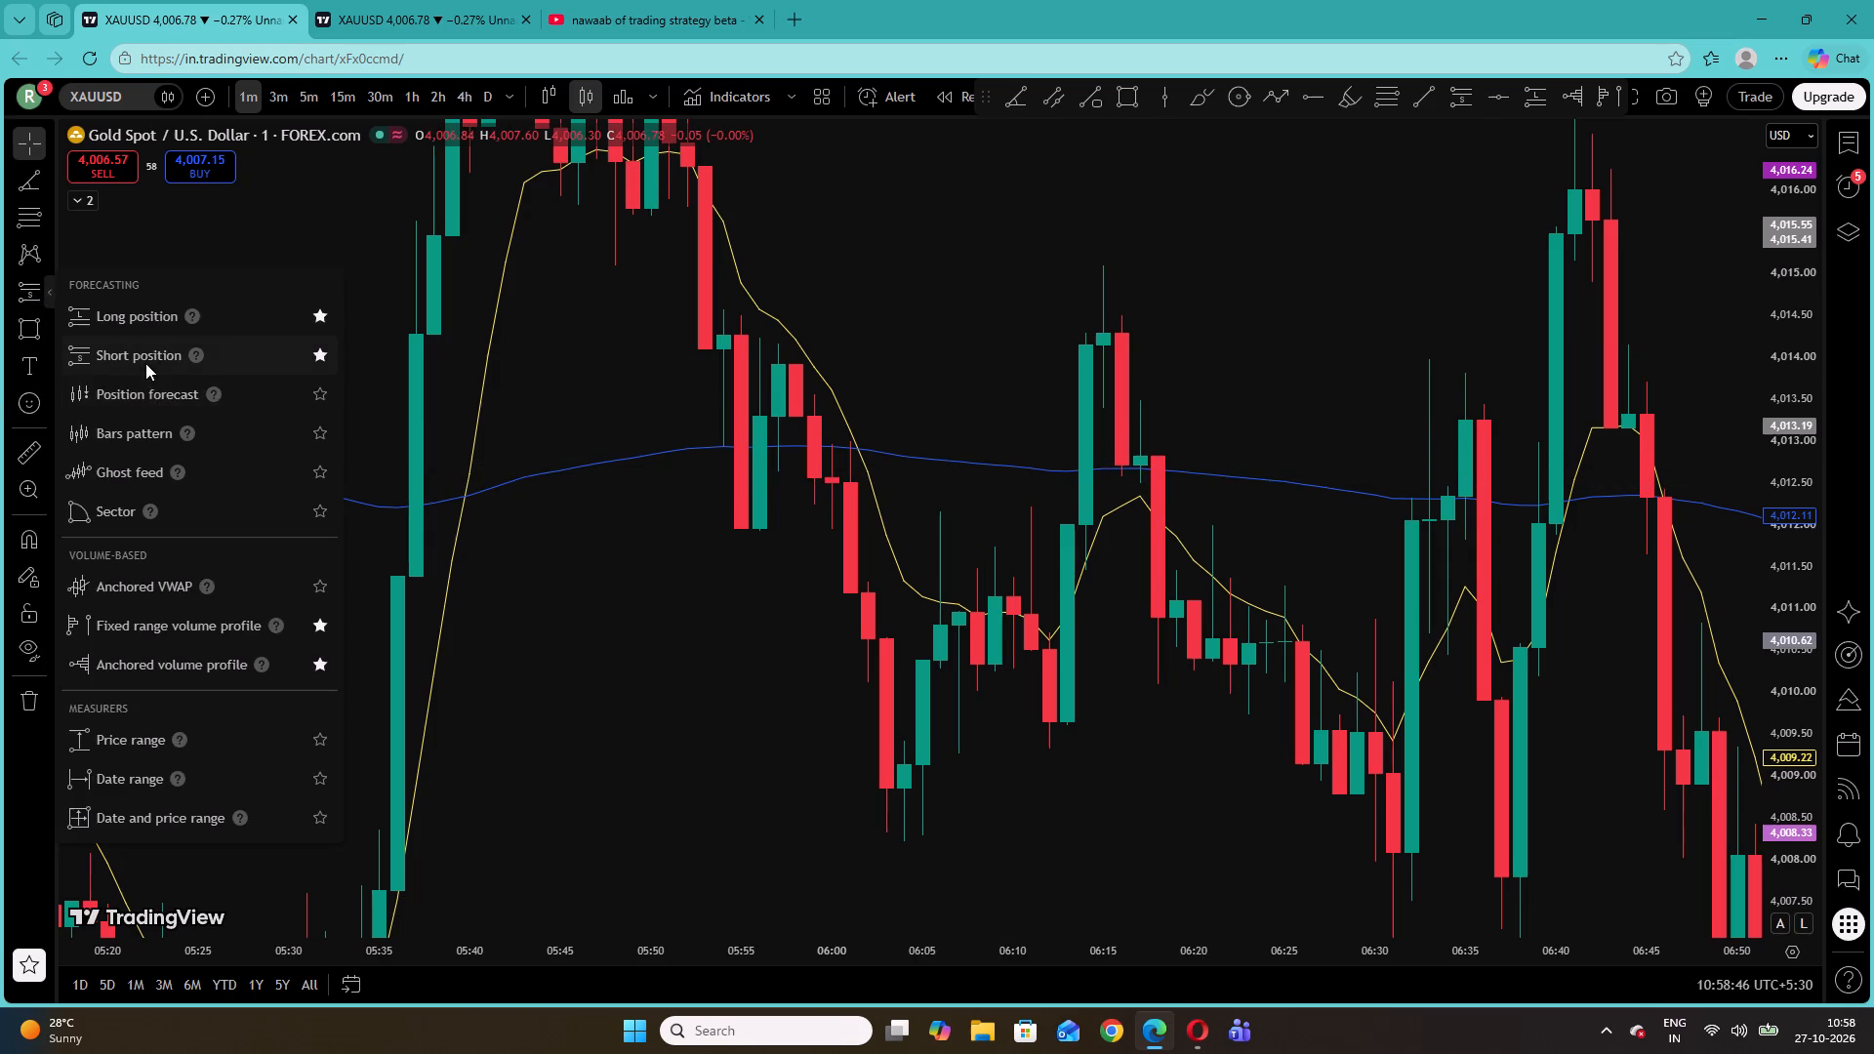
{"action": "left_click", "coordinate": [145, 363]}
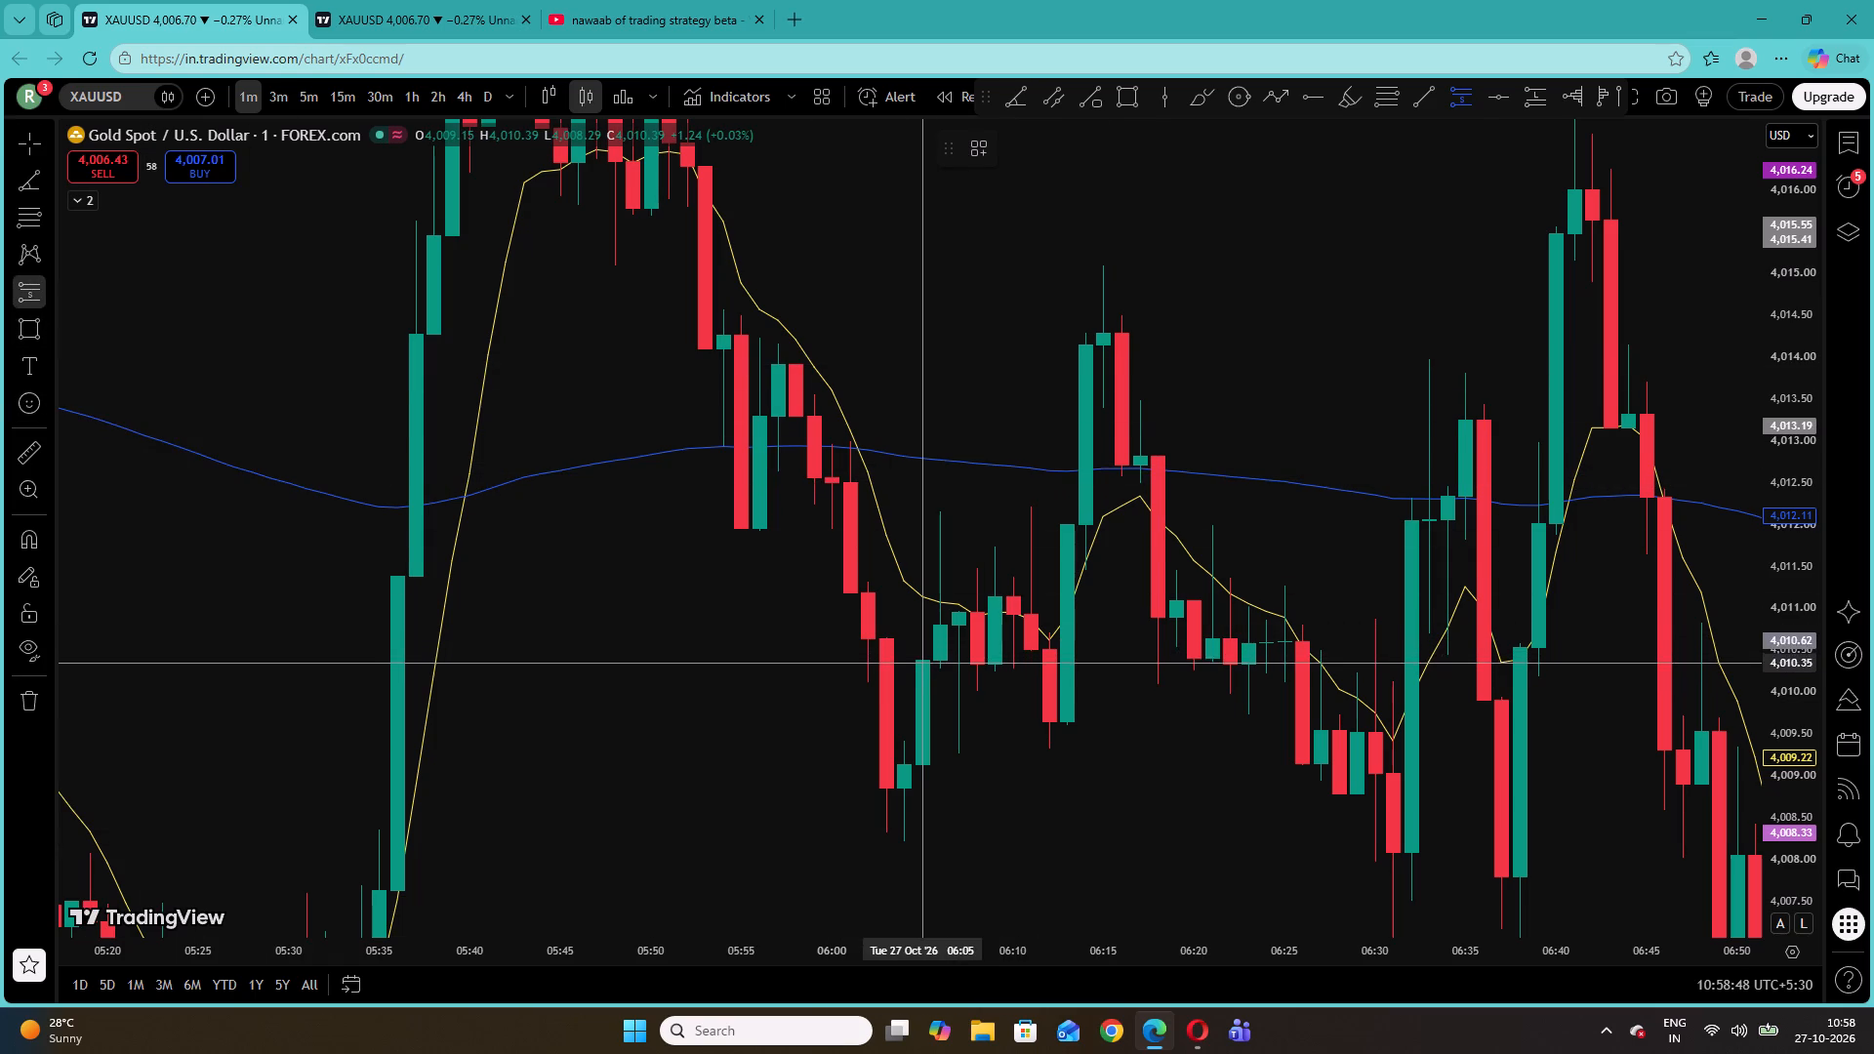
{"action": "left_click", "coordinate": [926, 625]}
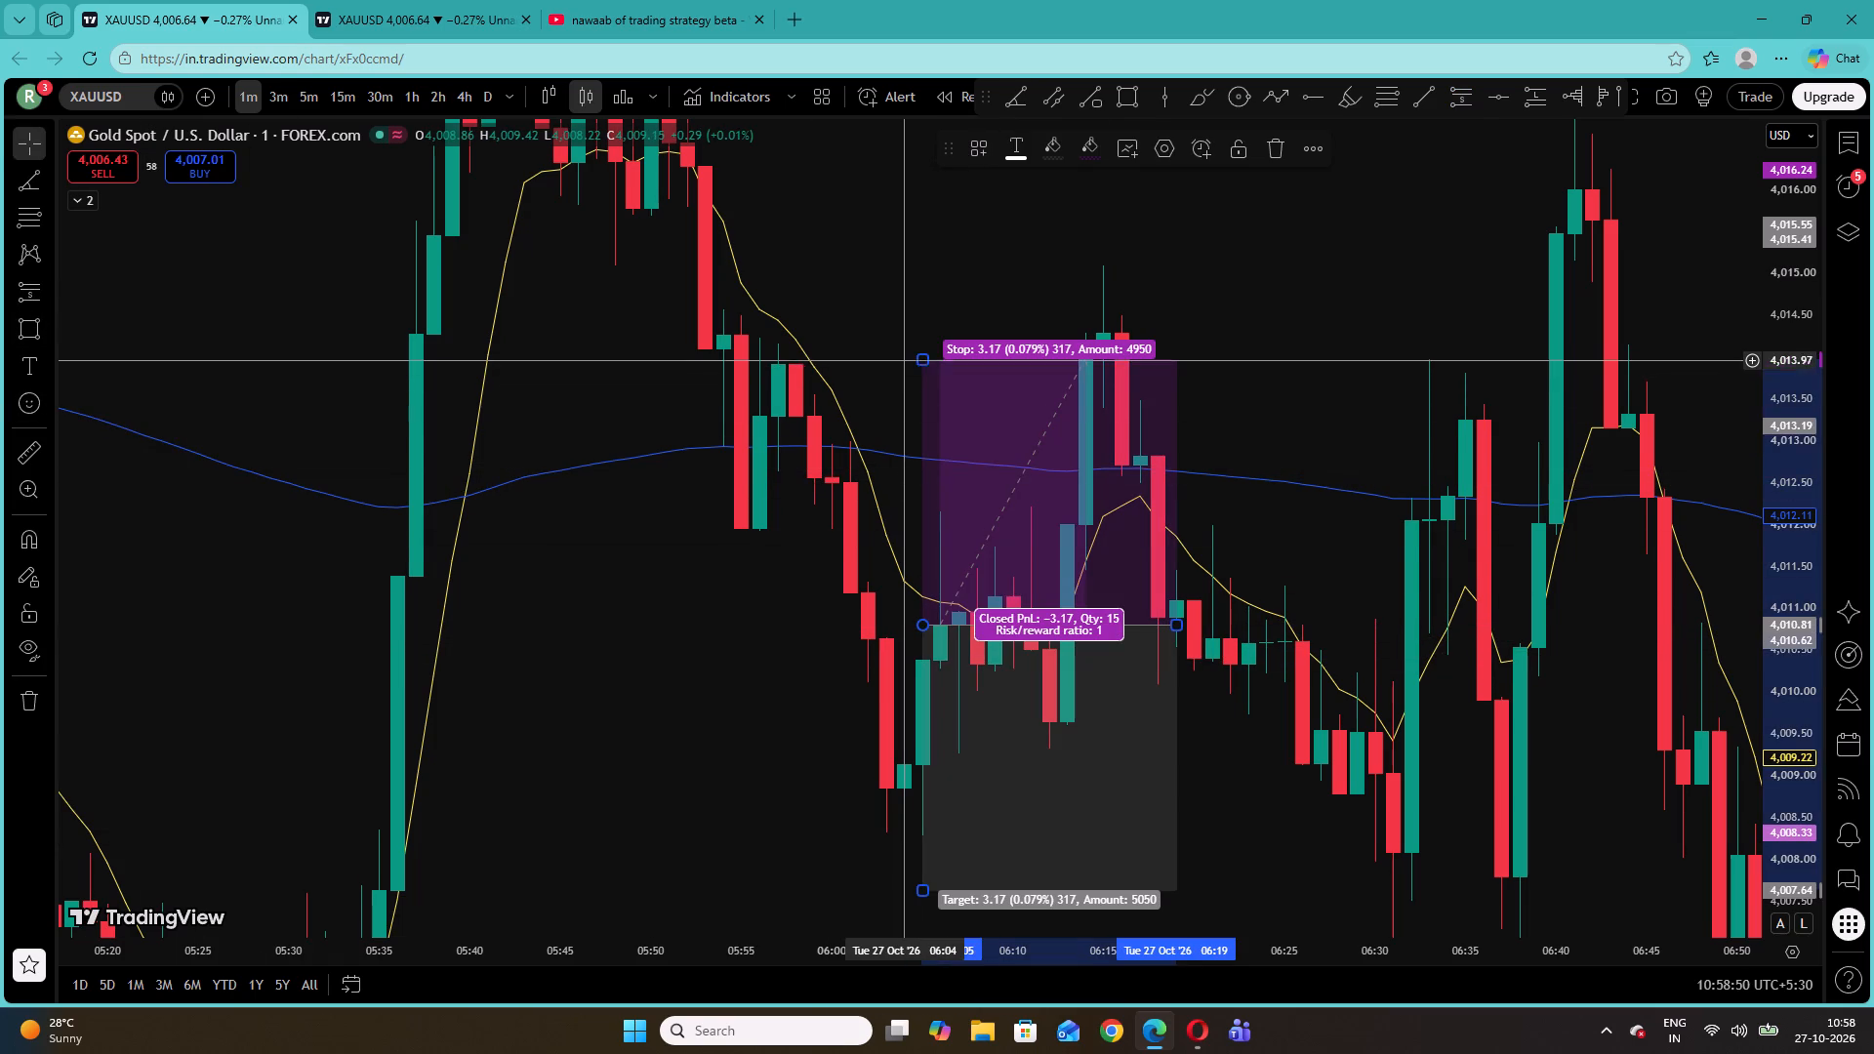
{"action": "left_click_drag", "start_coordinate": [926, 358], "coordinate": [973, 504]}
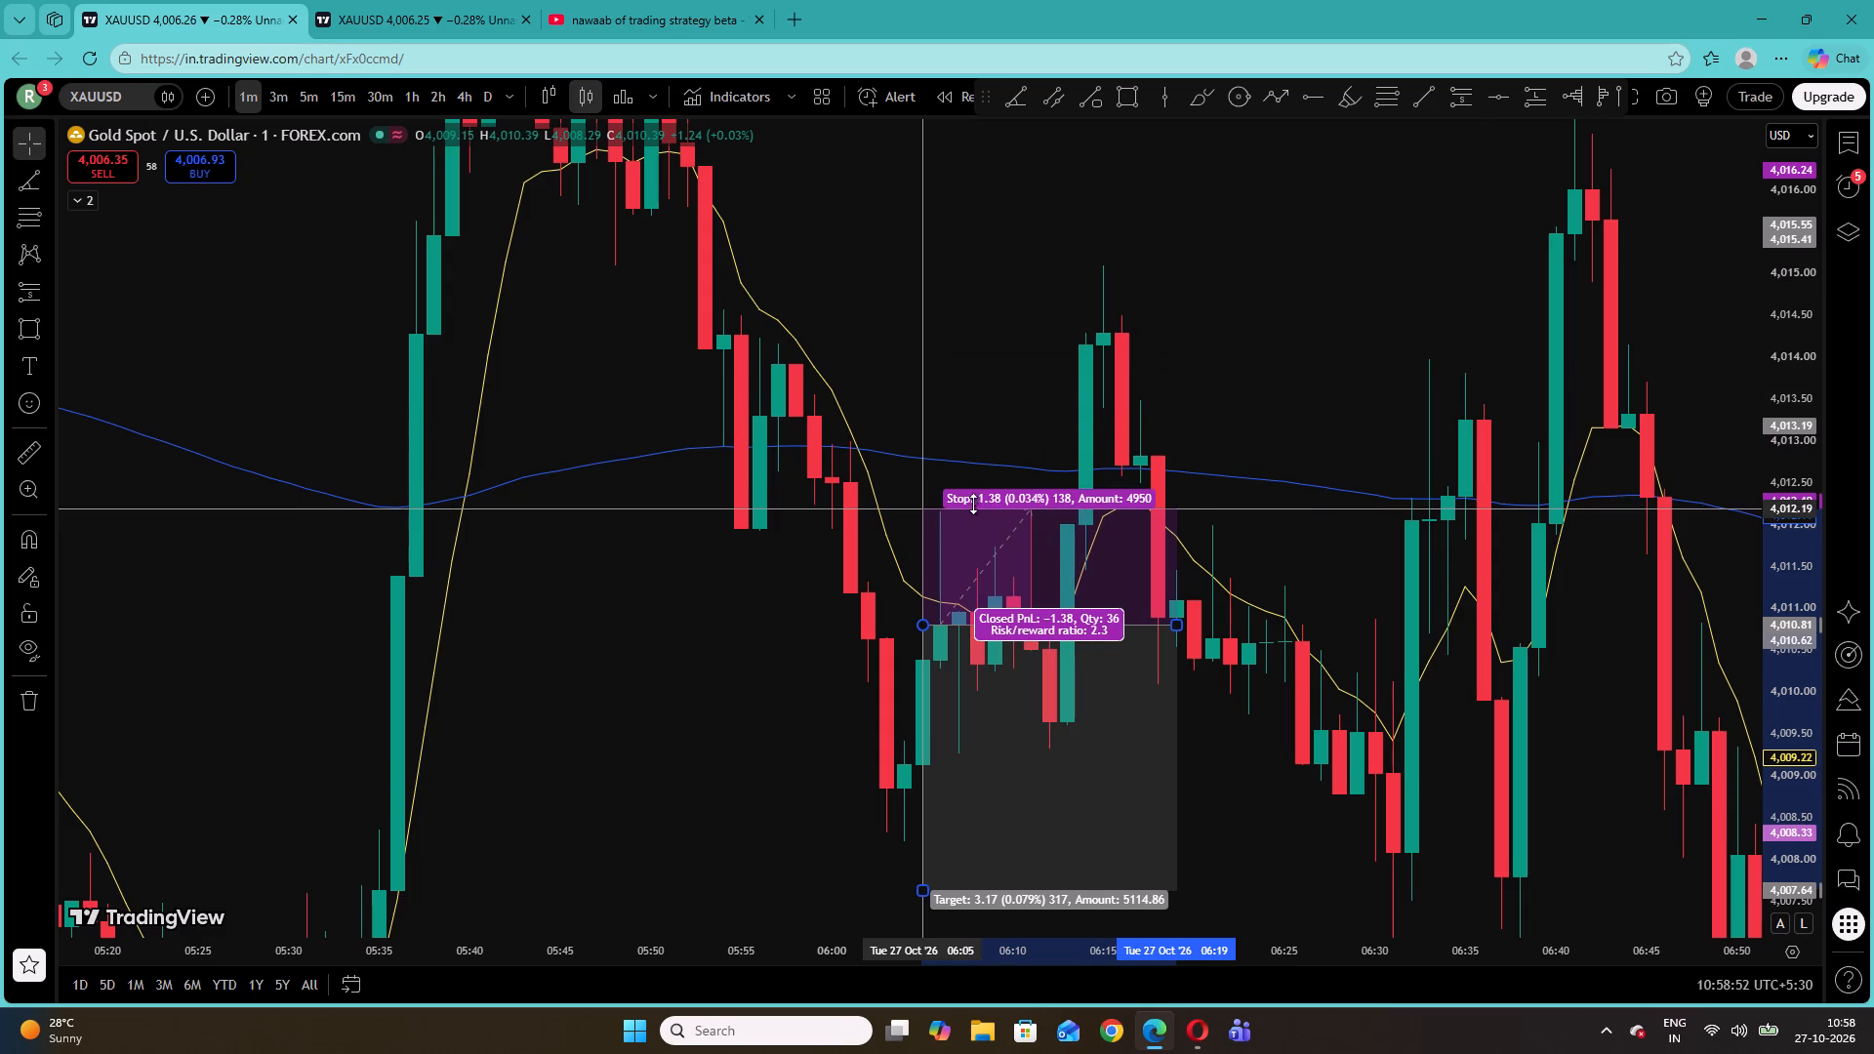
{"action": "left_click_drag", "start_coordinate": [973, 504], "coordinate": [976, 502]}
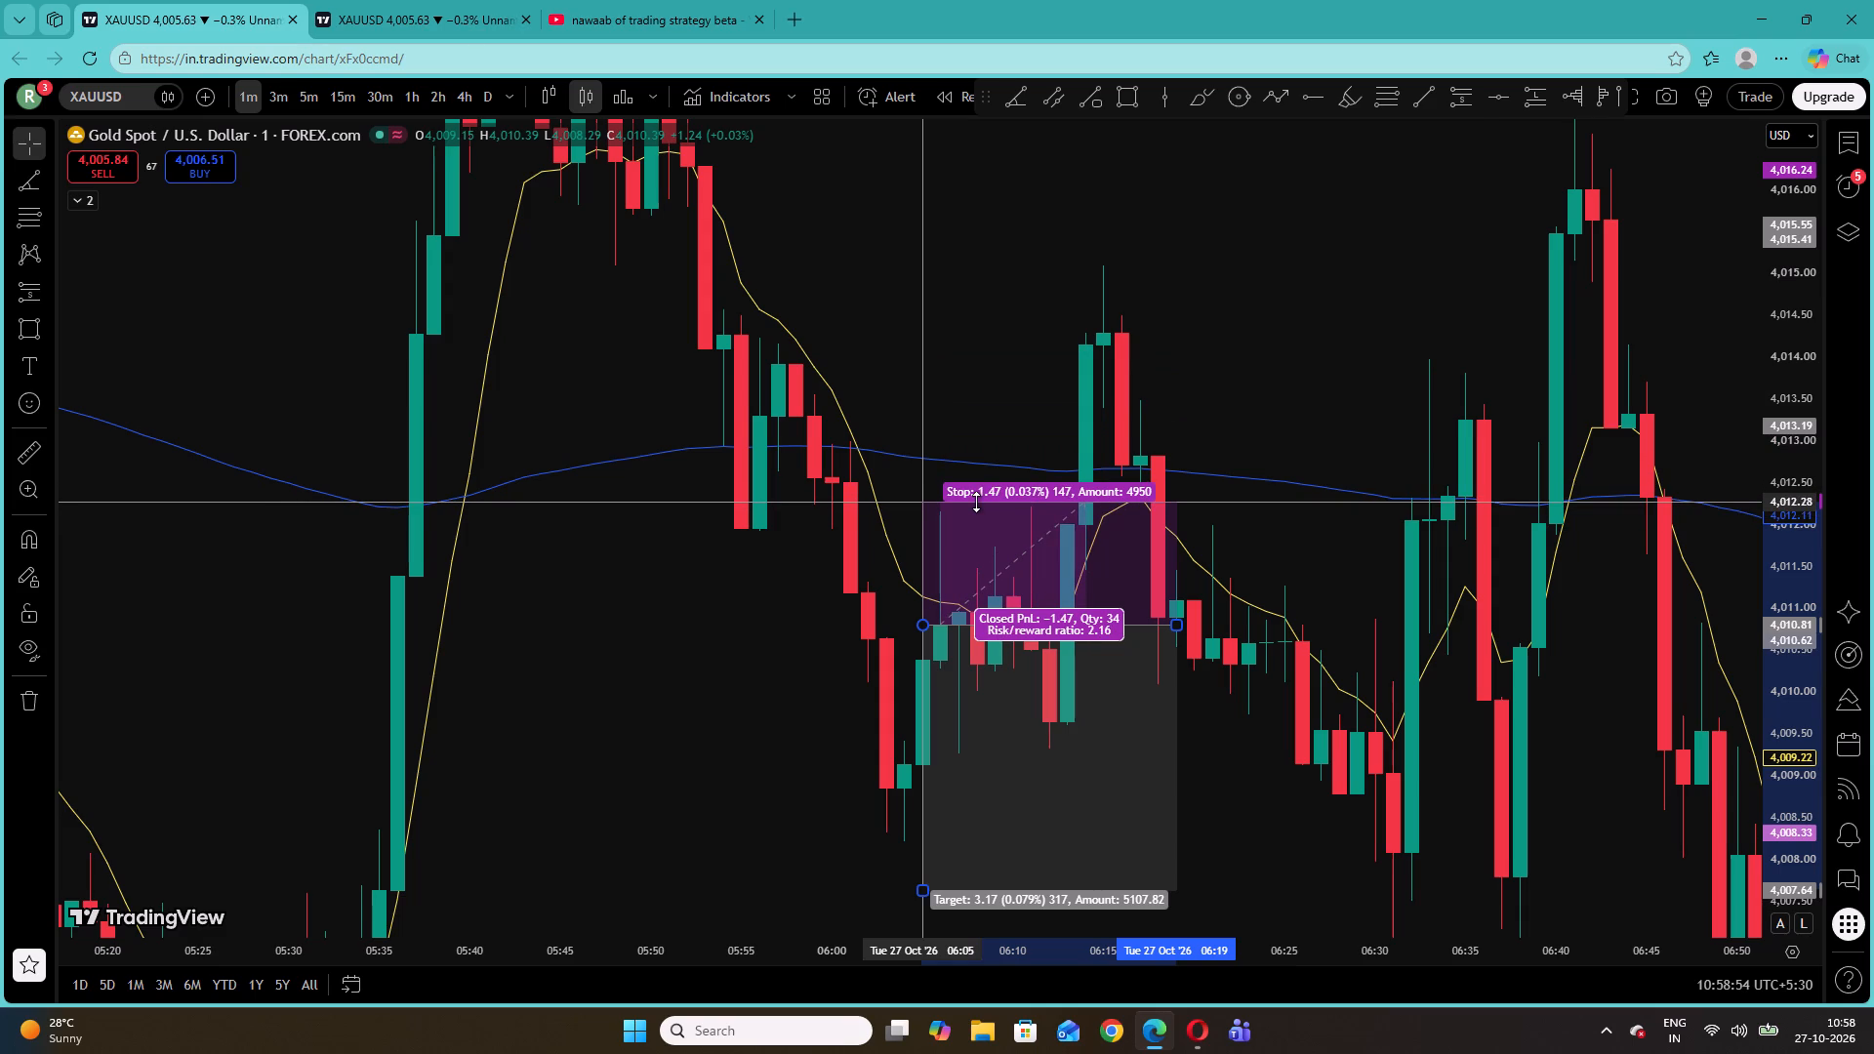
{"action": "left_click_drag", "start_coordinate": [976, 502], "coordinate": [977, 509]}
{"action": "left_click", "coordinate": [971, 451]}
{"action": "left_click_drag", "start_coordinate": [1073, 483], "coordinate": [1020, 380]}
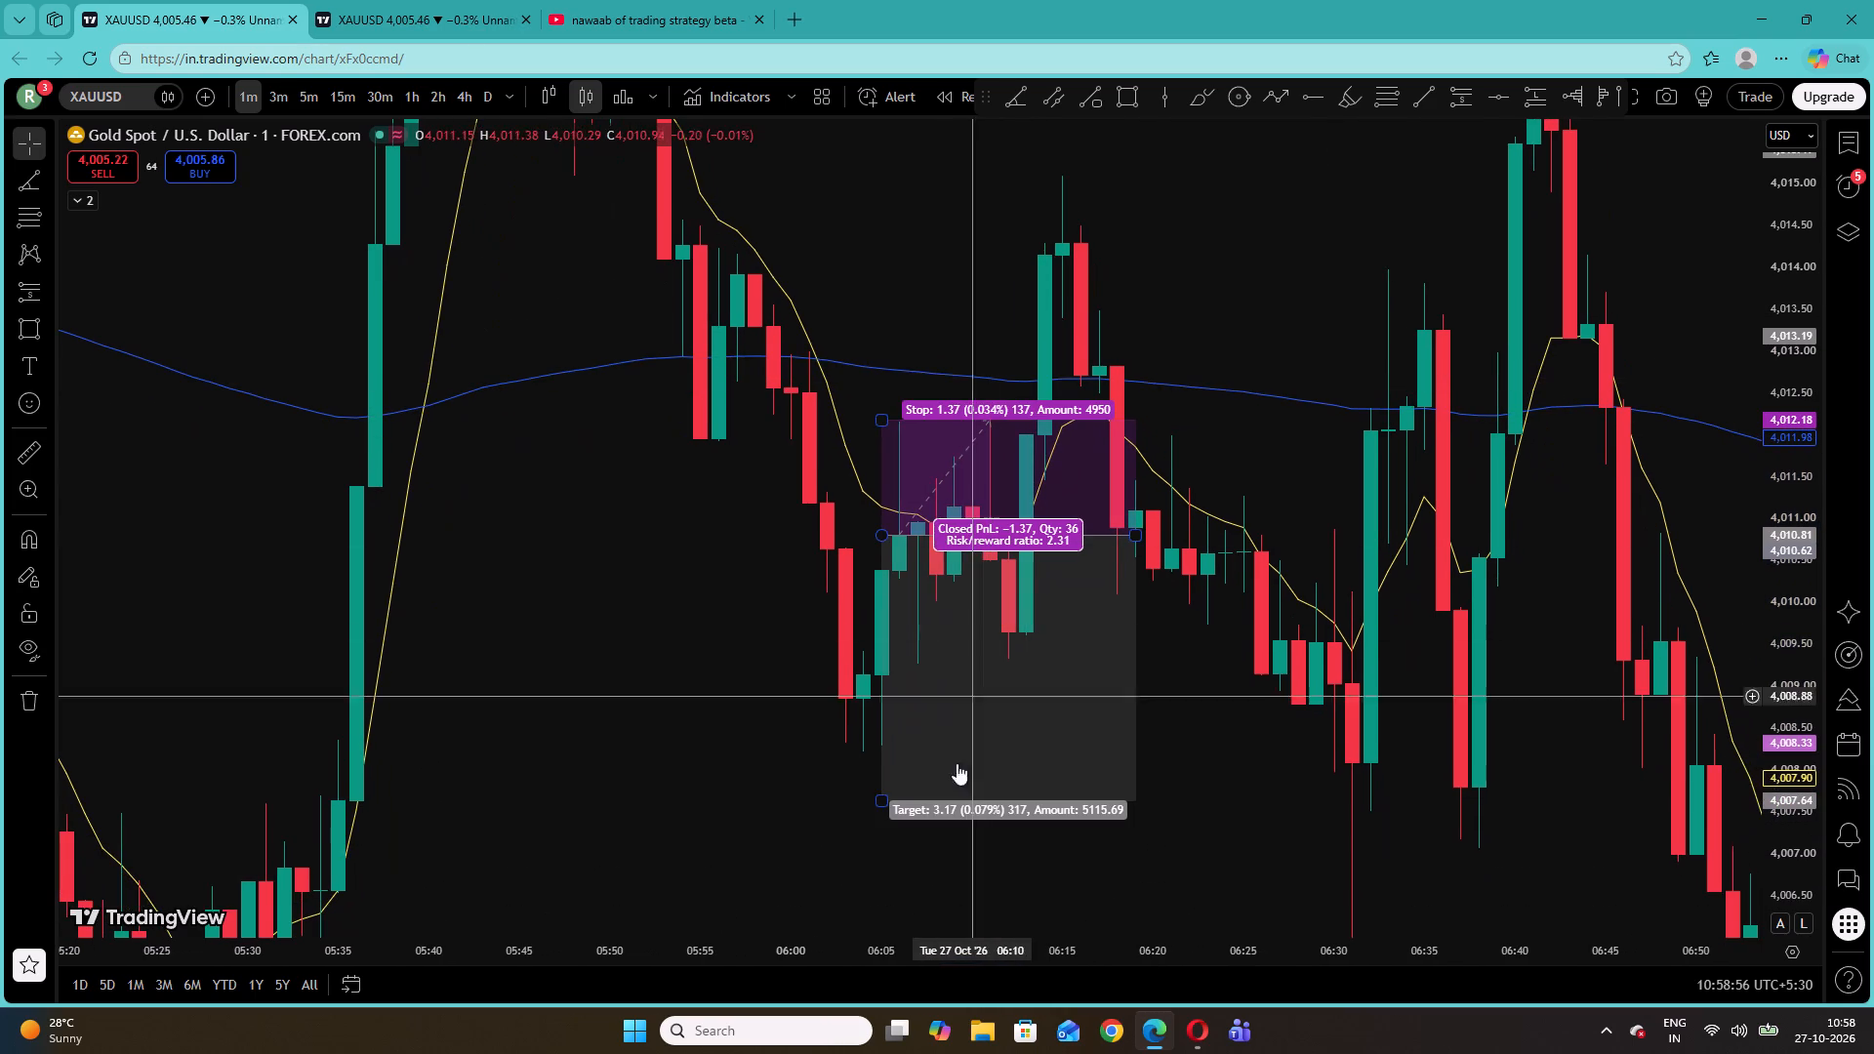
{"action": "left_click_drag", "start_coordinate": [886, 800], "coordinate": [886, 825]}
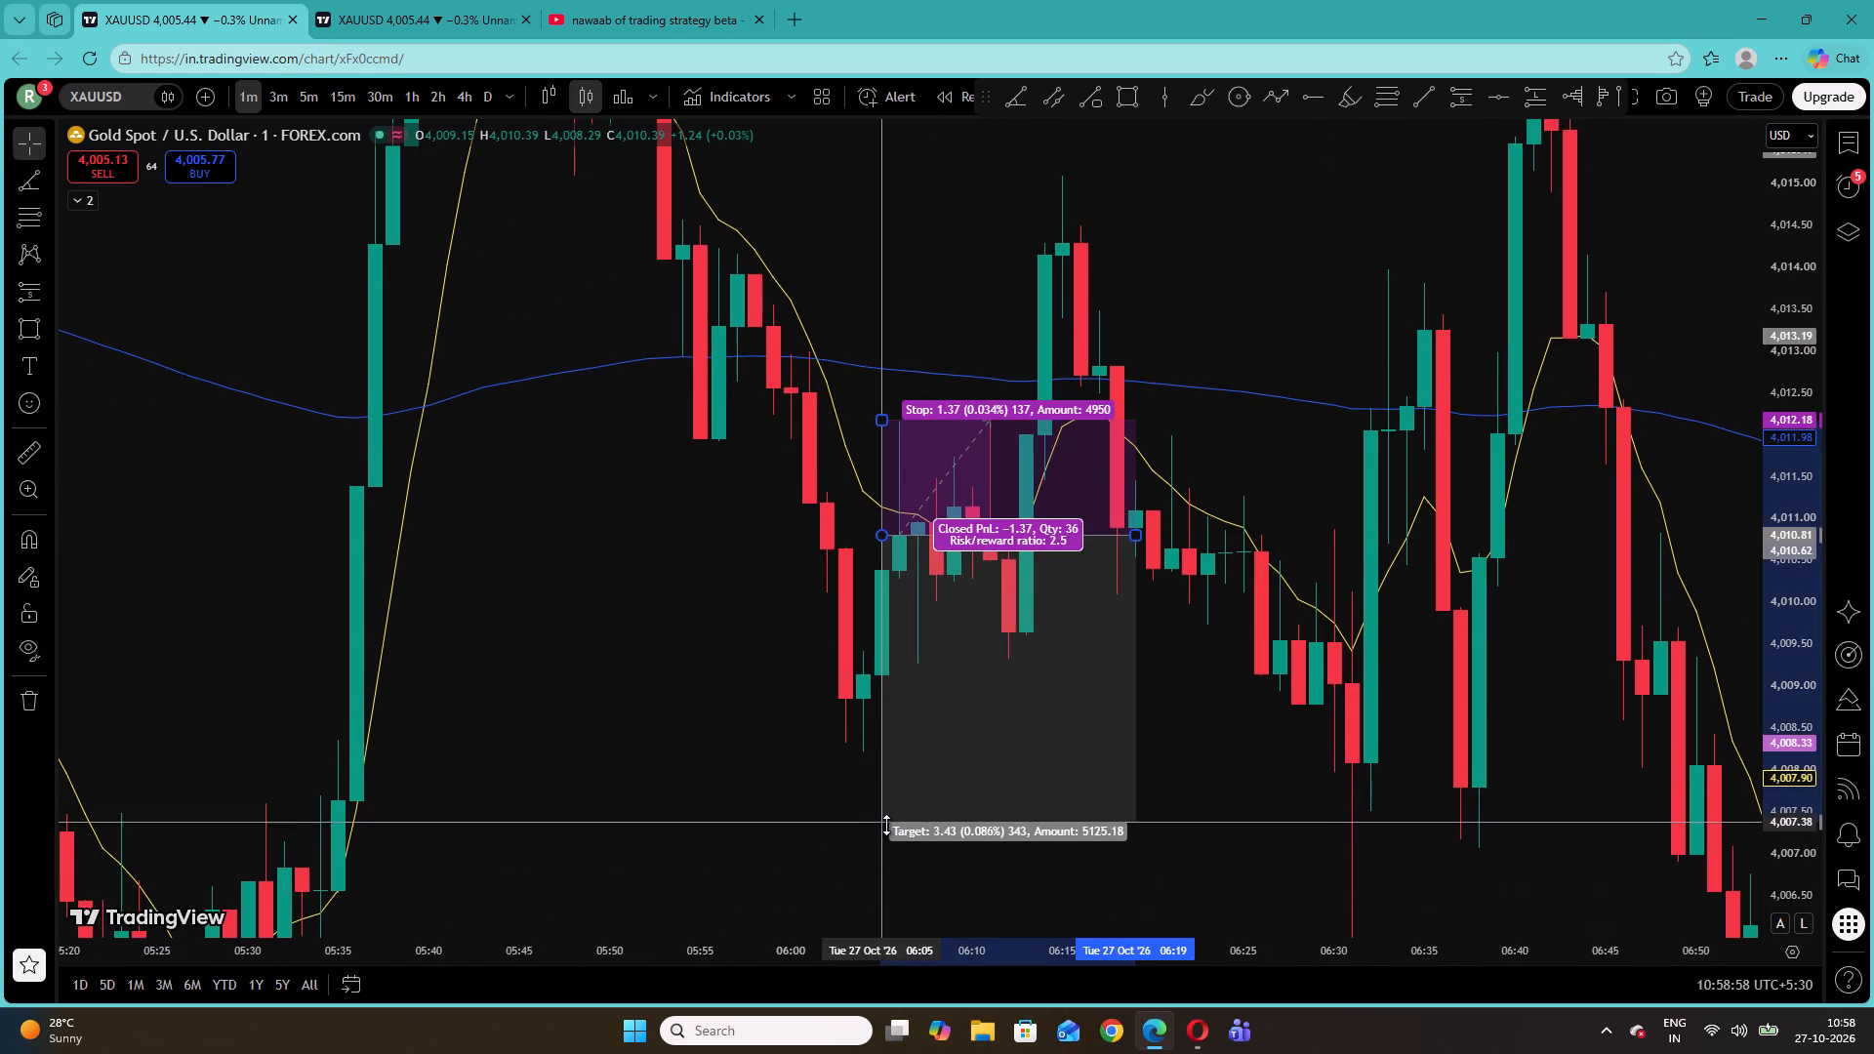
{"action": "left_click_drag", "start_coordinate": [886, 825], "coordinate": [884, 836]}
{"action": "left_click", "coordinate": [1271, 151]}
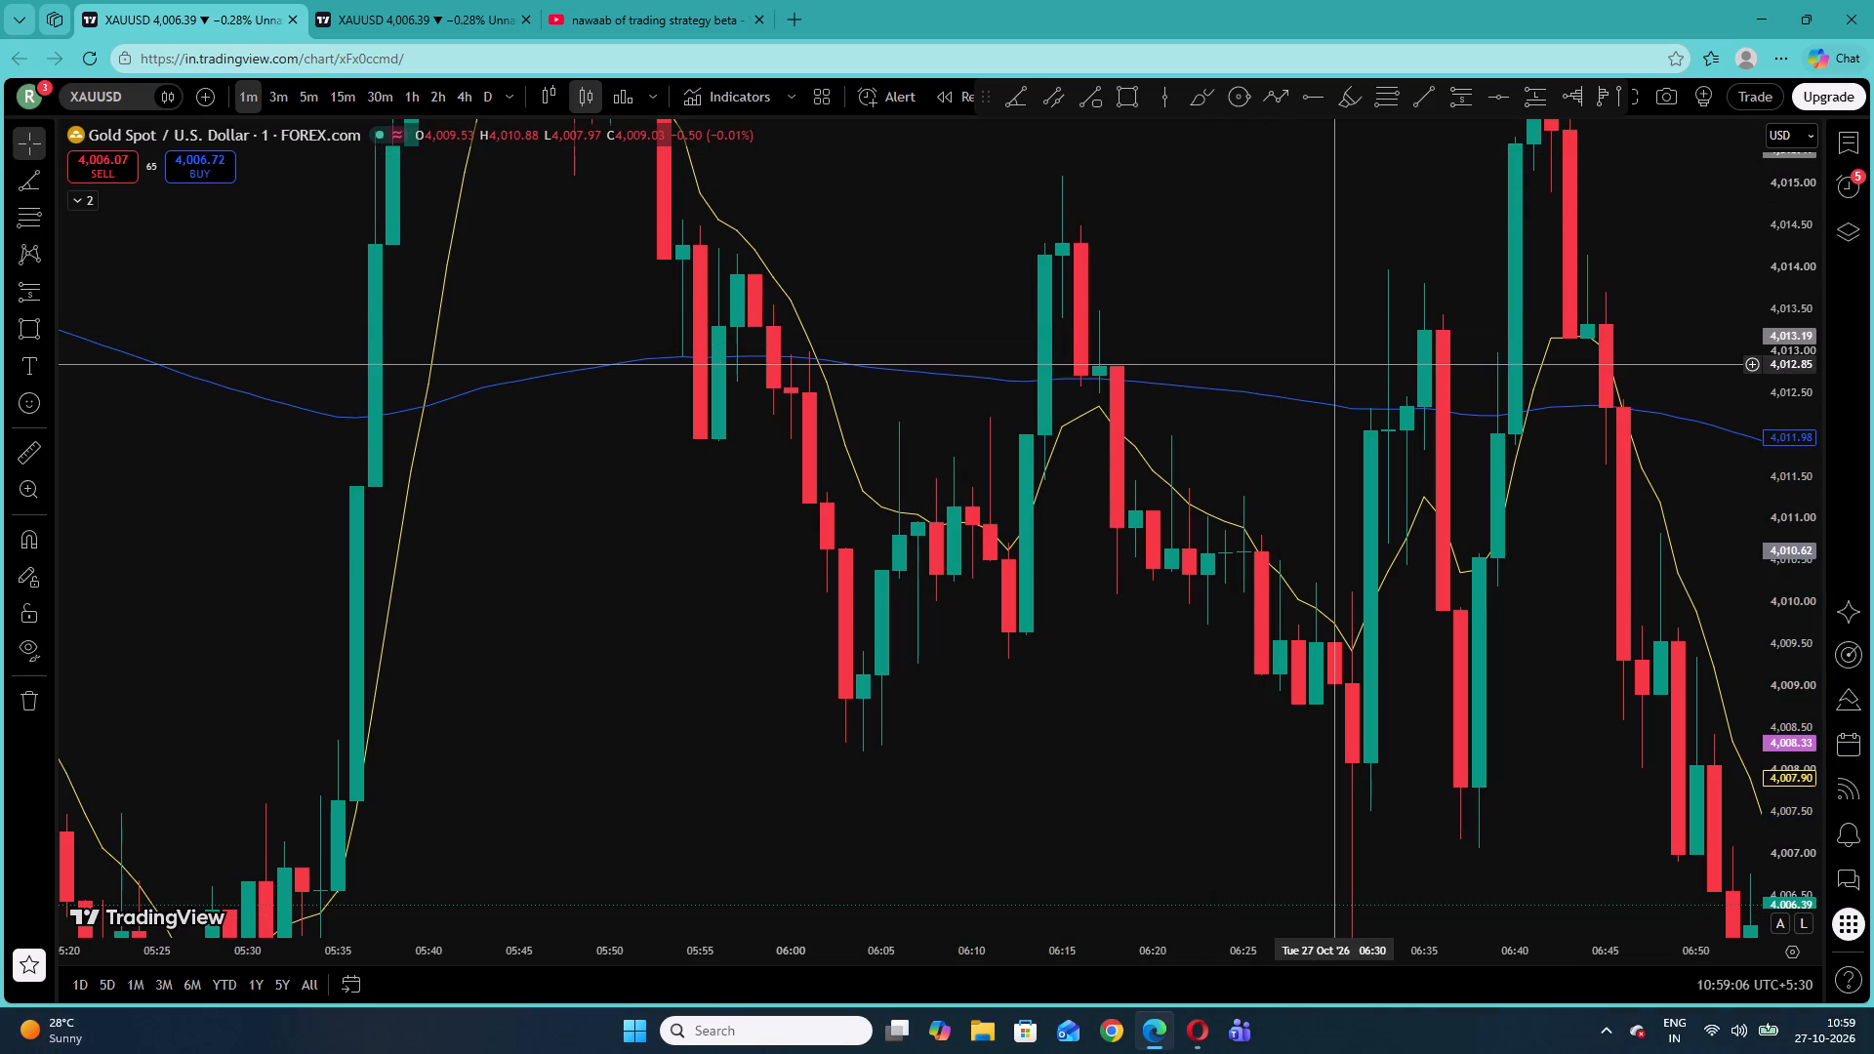
Place a short position at 06:20 with entry about 4,010.36, stop about 4,012.14 and target about 4,006.16.
{"action": "left_click_drag", "start_coordinate": [1333, 364], "coordinate": [1067, 272]}
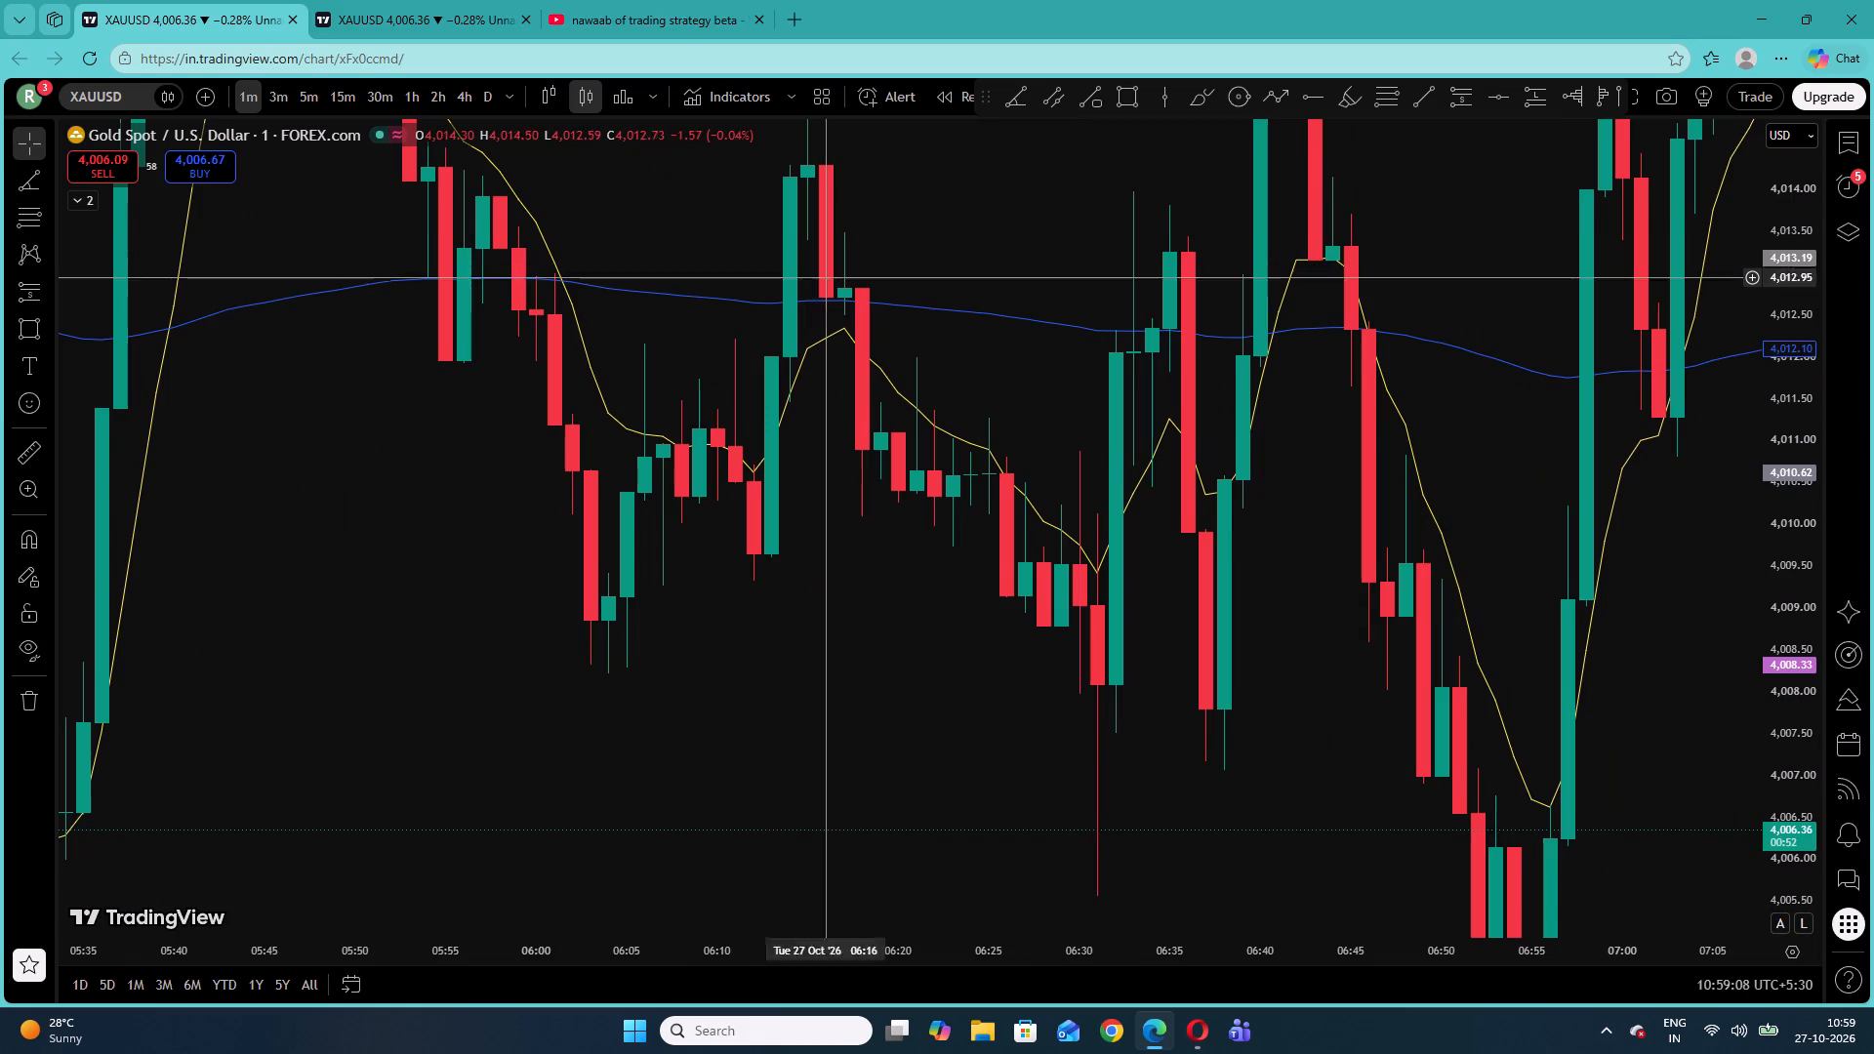
{"action": "left_click", "coordinate": [49, 286]}
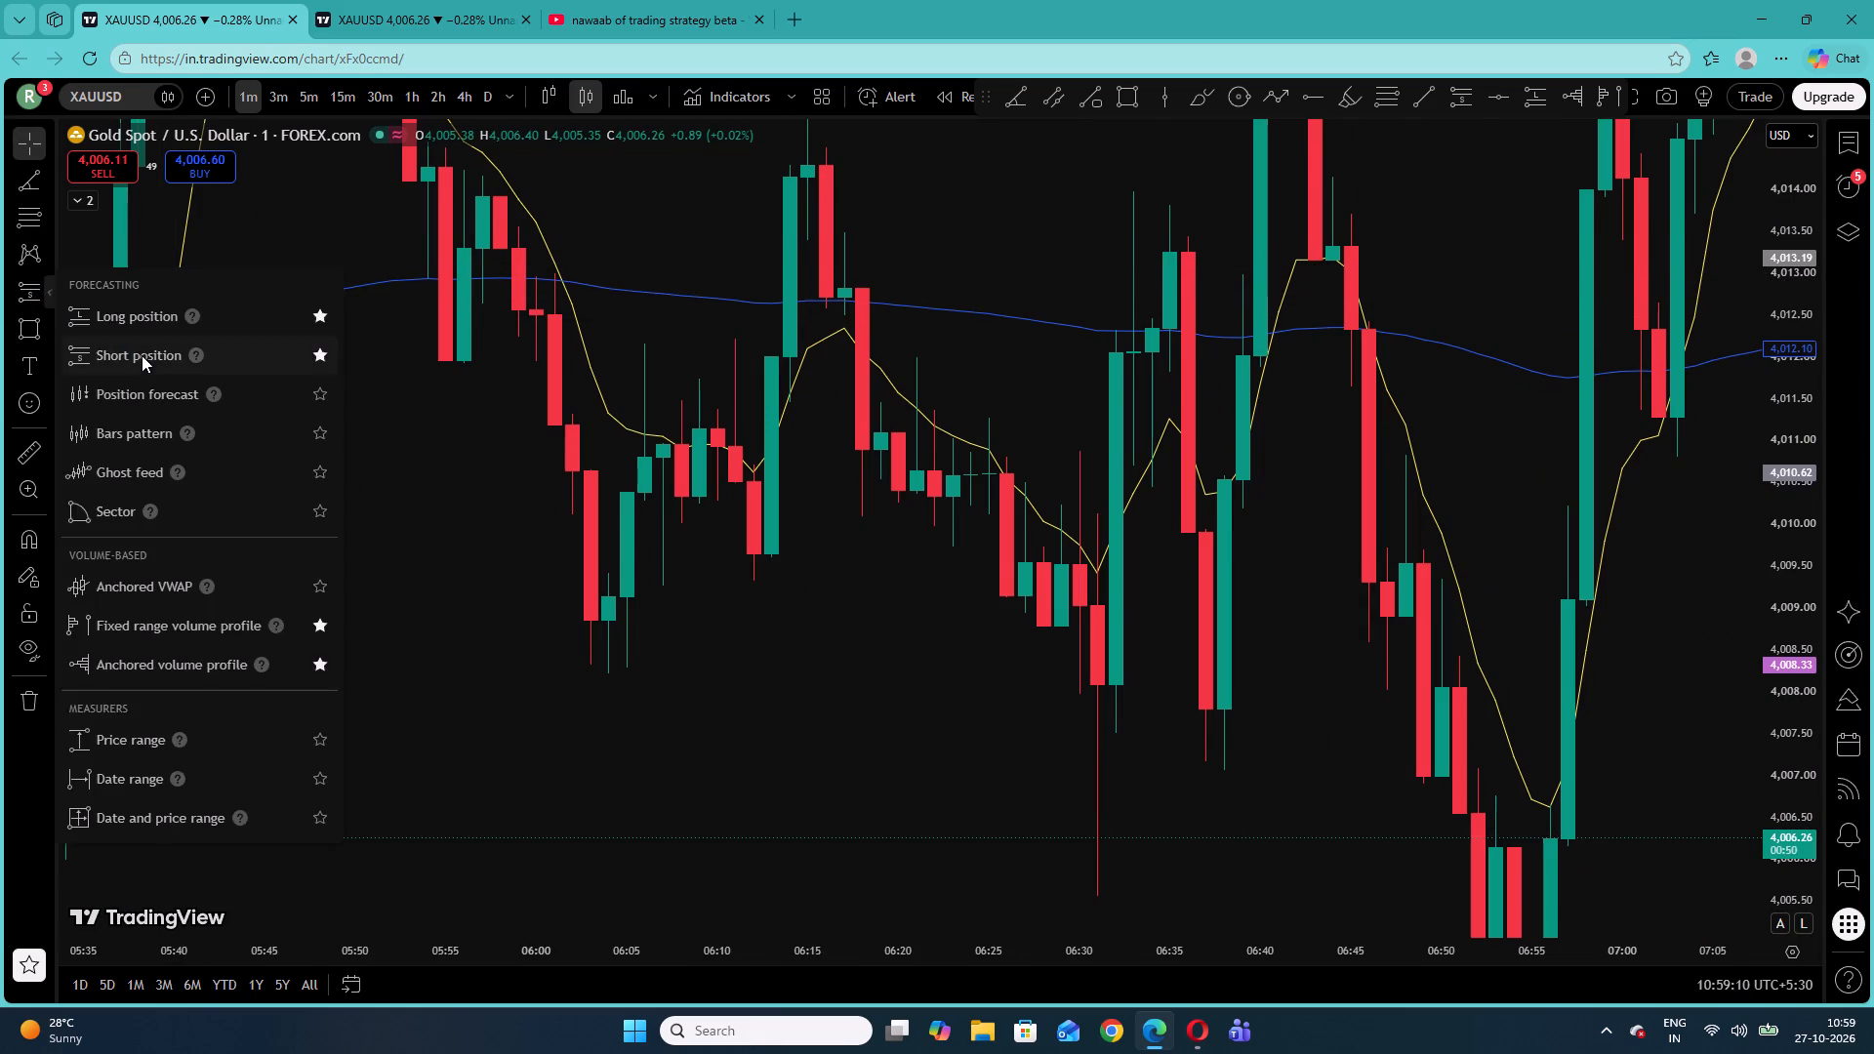
{"action": "left_click", "coordinate": [142, 355]}
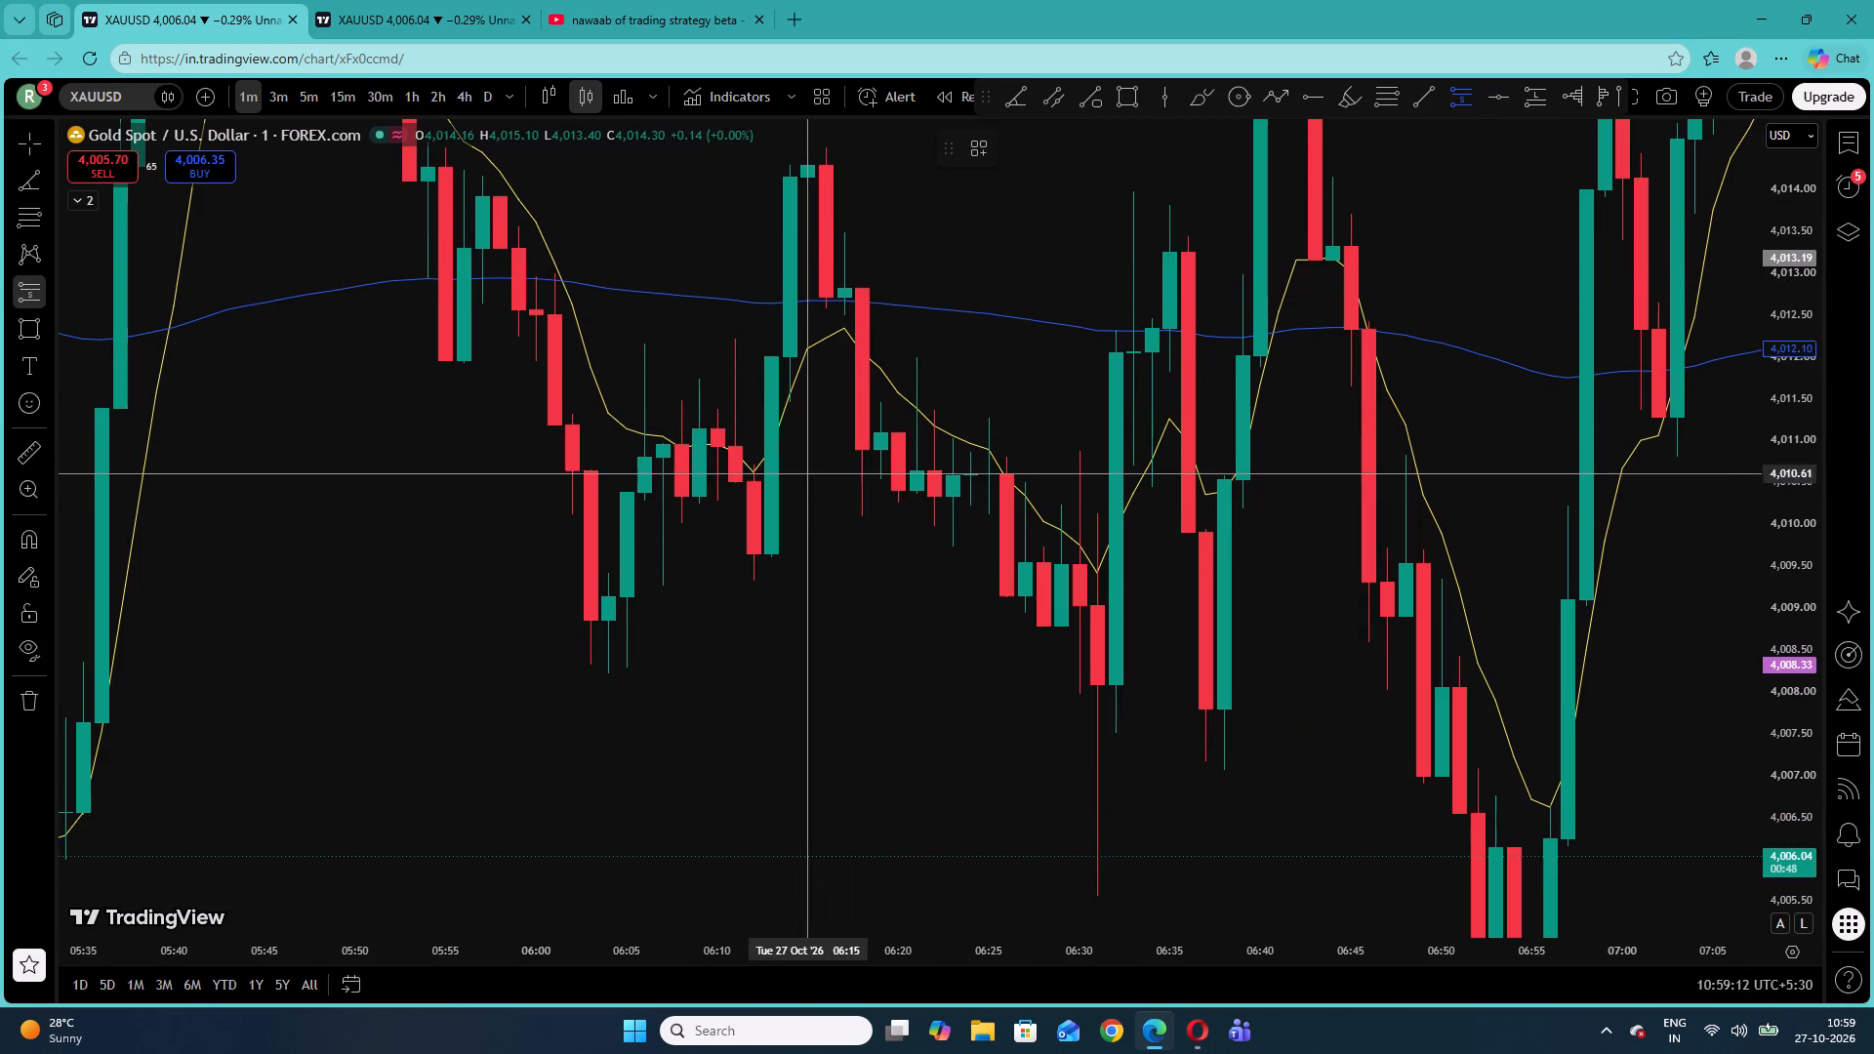
{"action": "left_click", "coordinate": [900, 469]}
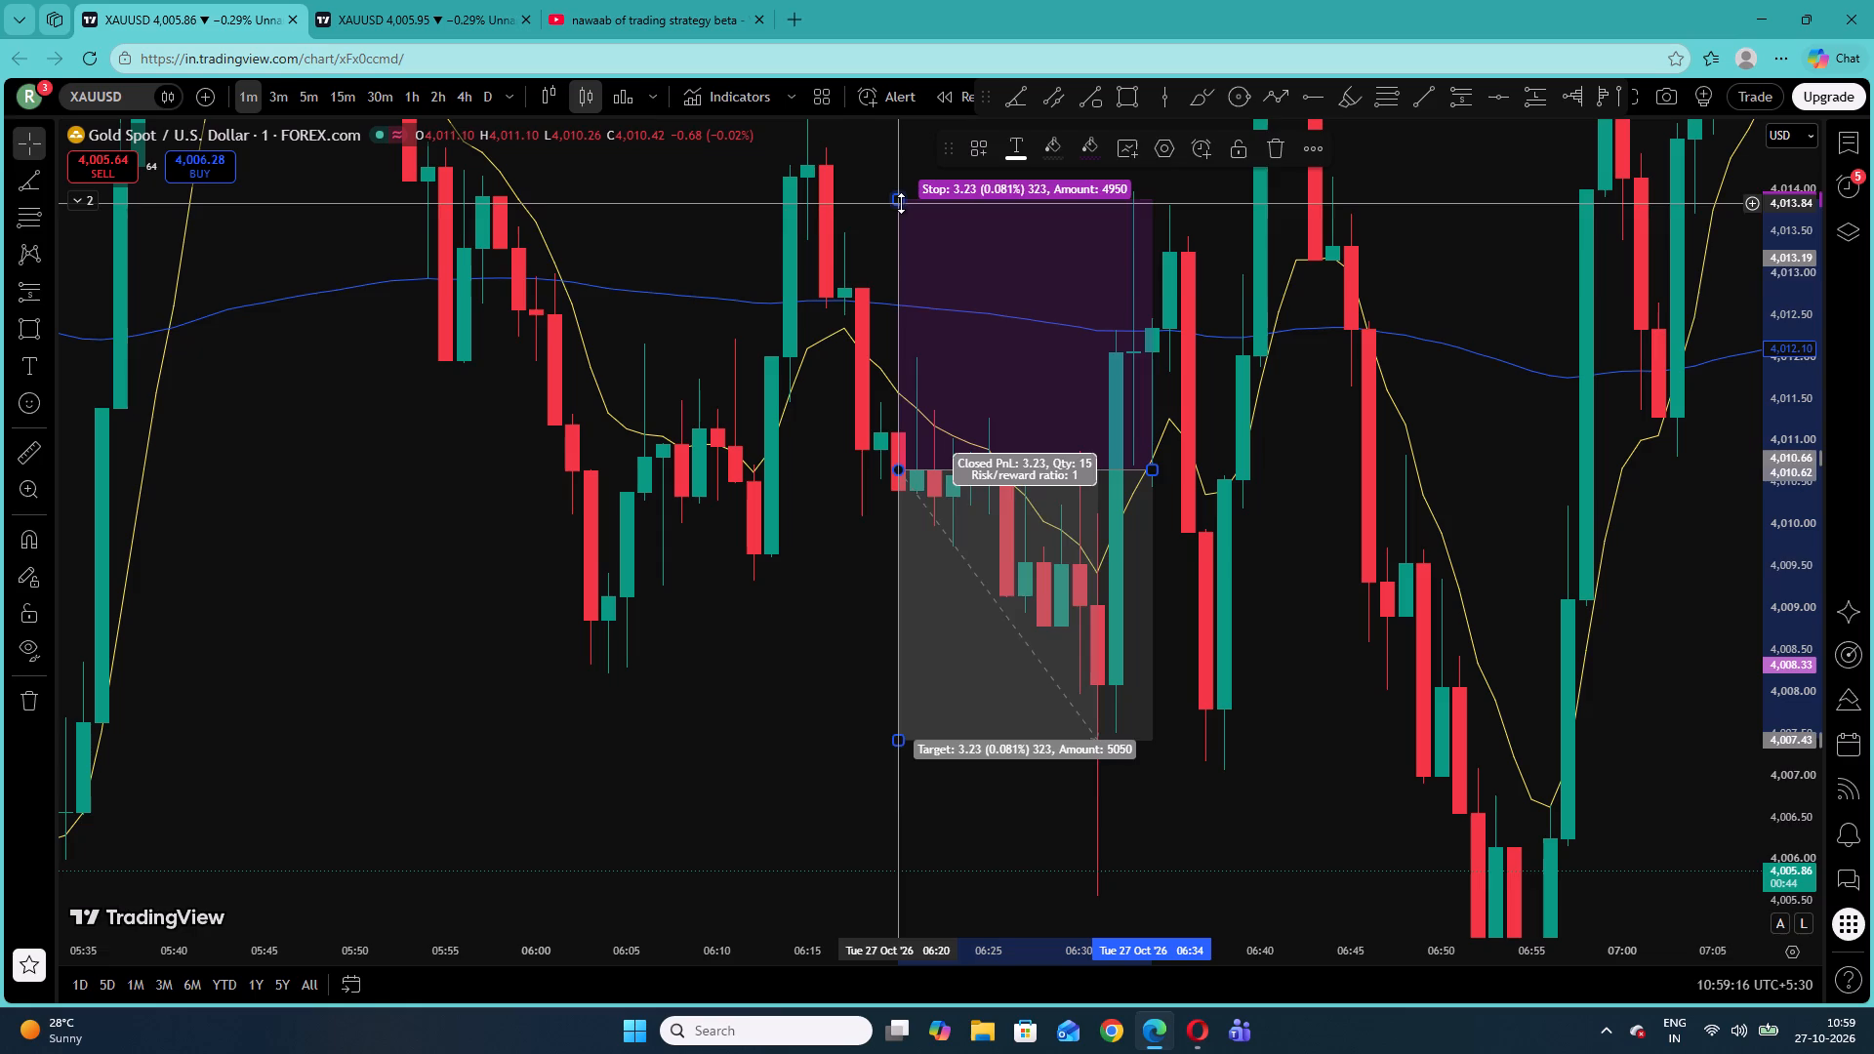
{"action": "left_click_drag", "start_coordinate": [902, 219], "coordinate": [898, 244]}
{"action": "left_click_drag", "start_coordinate": [900, 222], "coordinate": [933, 336]}
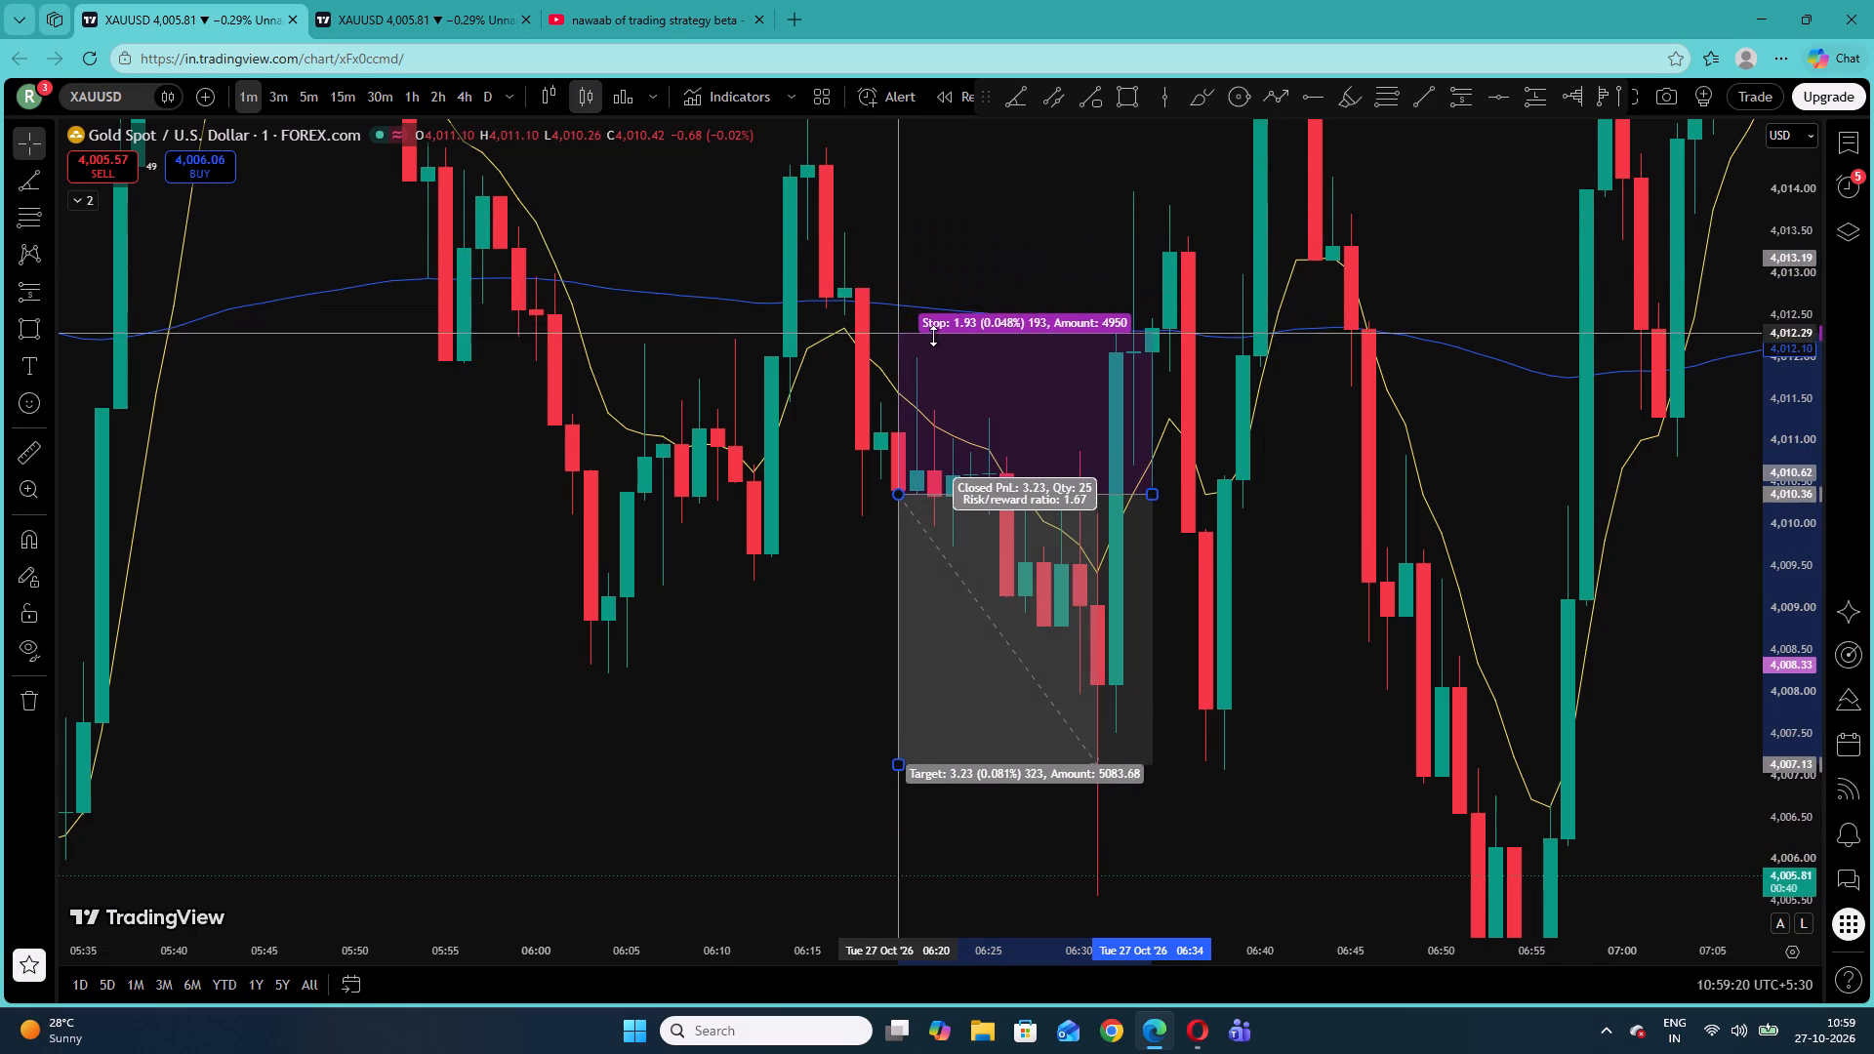
{"action": "left_click_drag", "start_coordinate": [933, 336], "coordinate": [931, 345]}
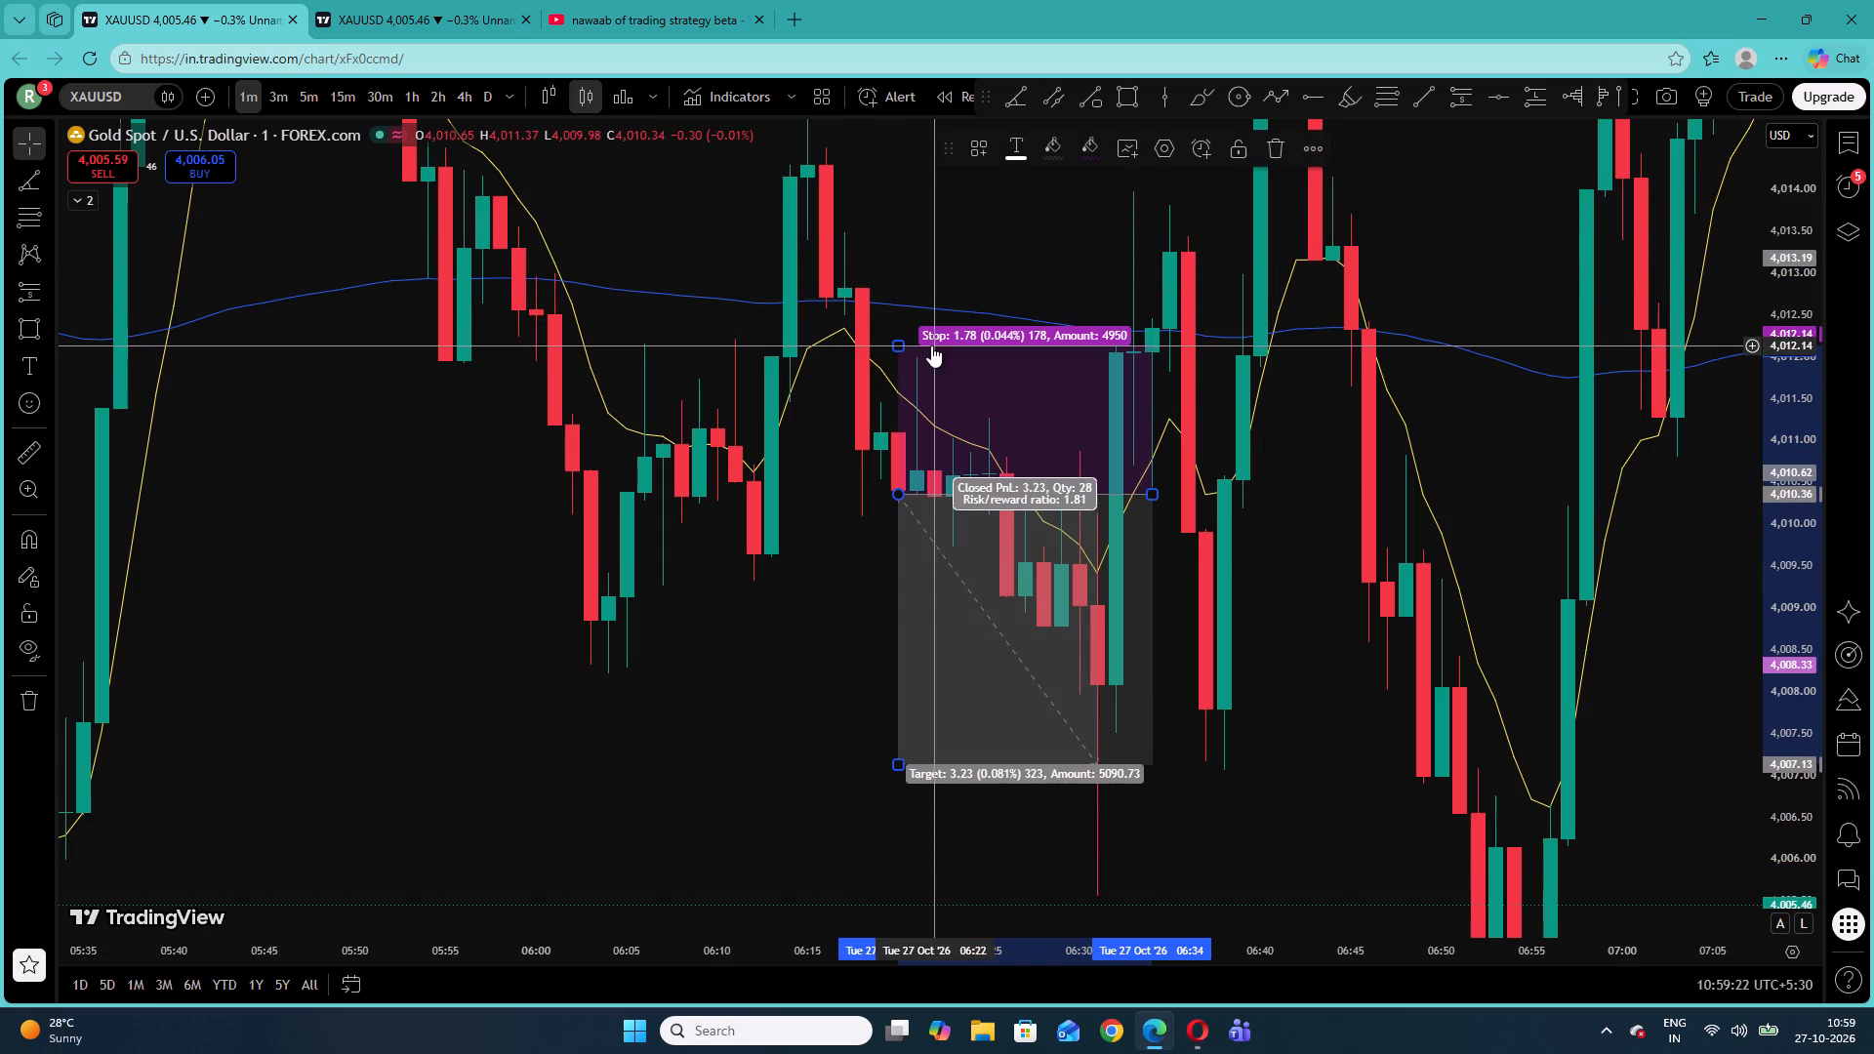
{"action": "left_click_drag", "start_coordinate": [900, 759], "coordinate": [902, 779]}
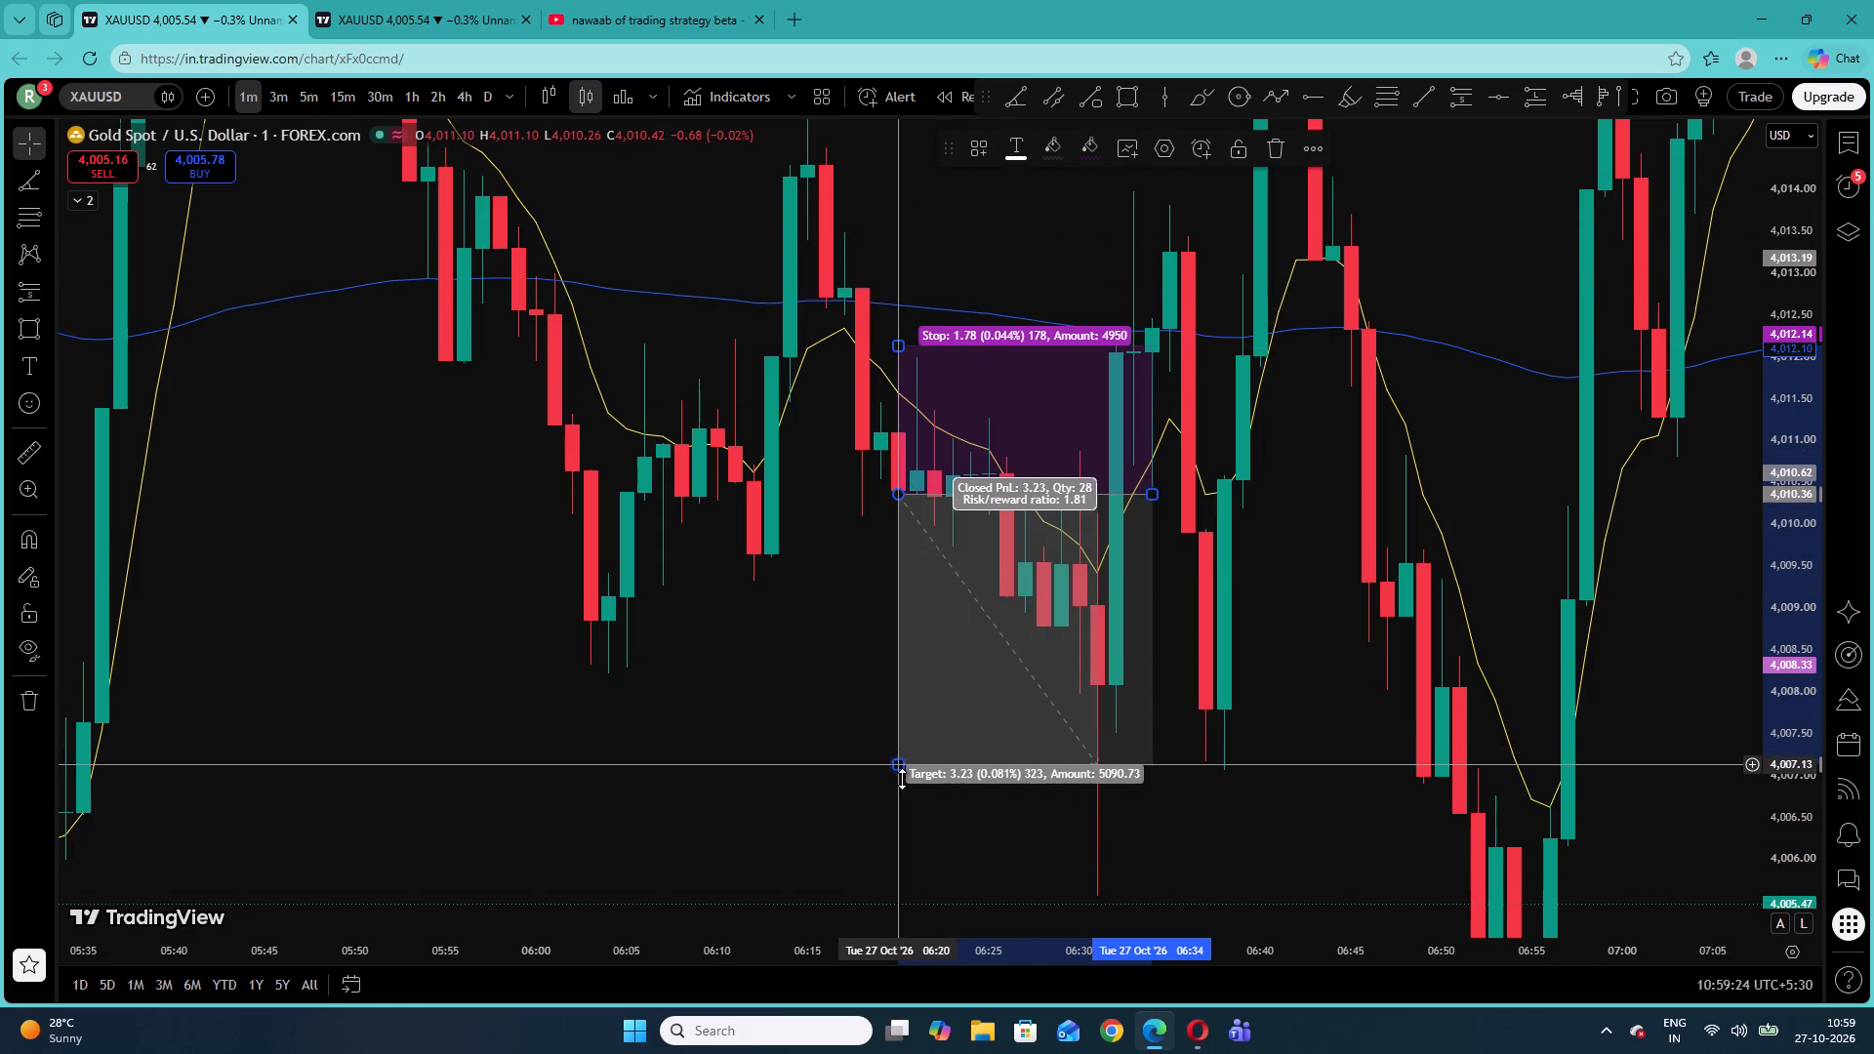
{"action": "left_click_drag", "start_coordinate": [902, 779], "coordinate": [895, 846]}
{"action": "left_click_drag", "start_coordinate": [820, 777], "coordinate": [744, 571]}
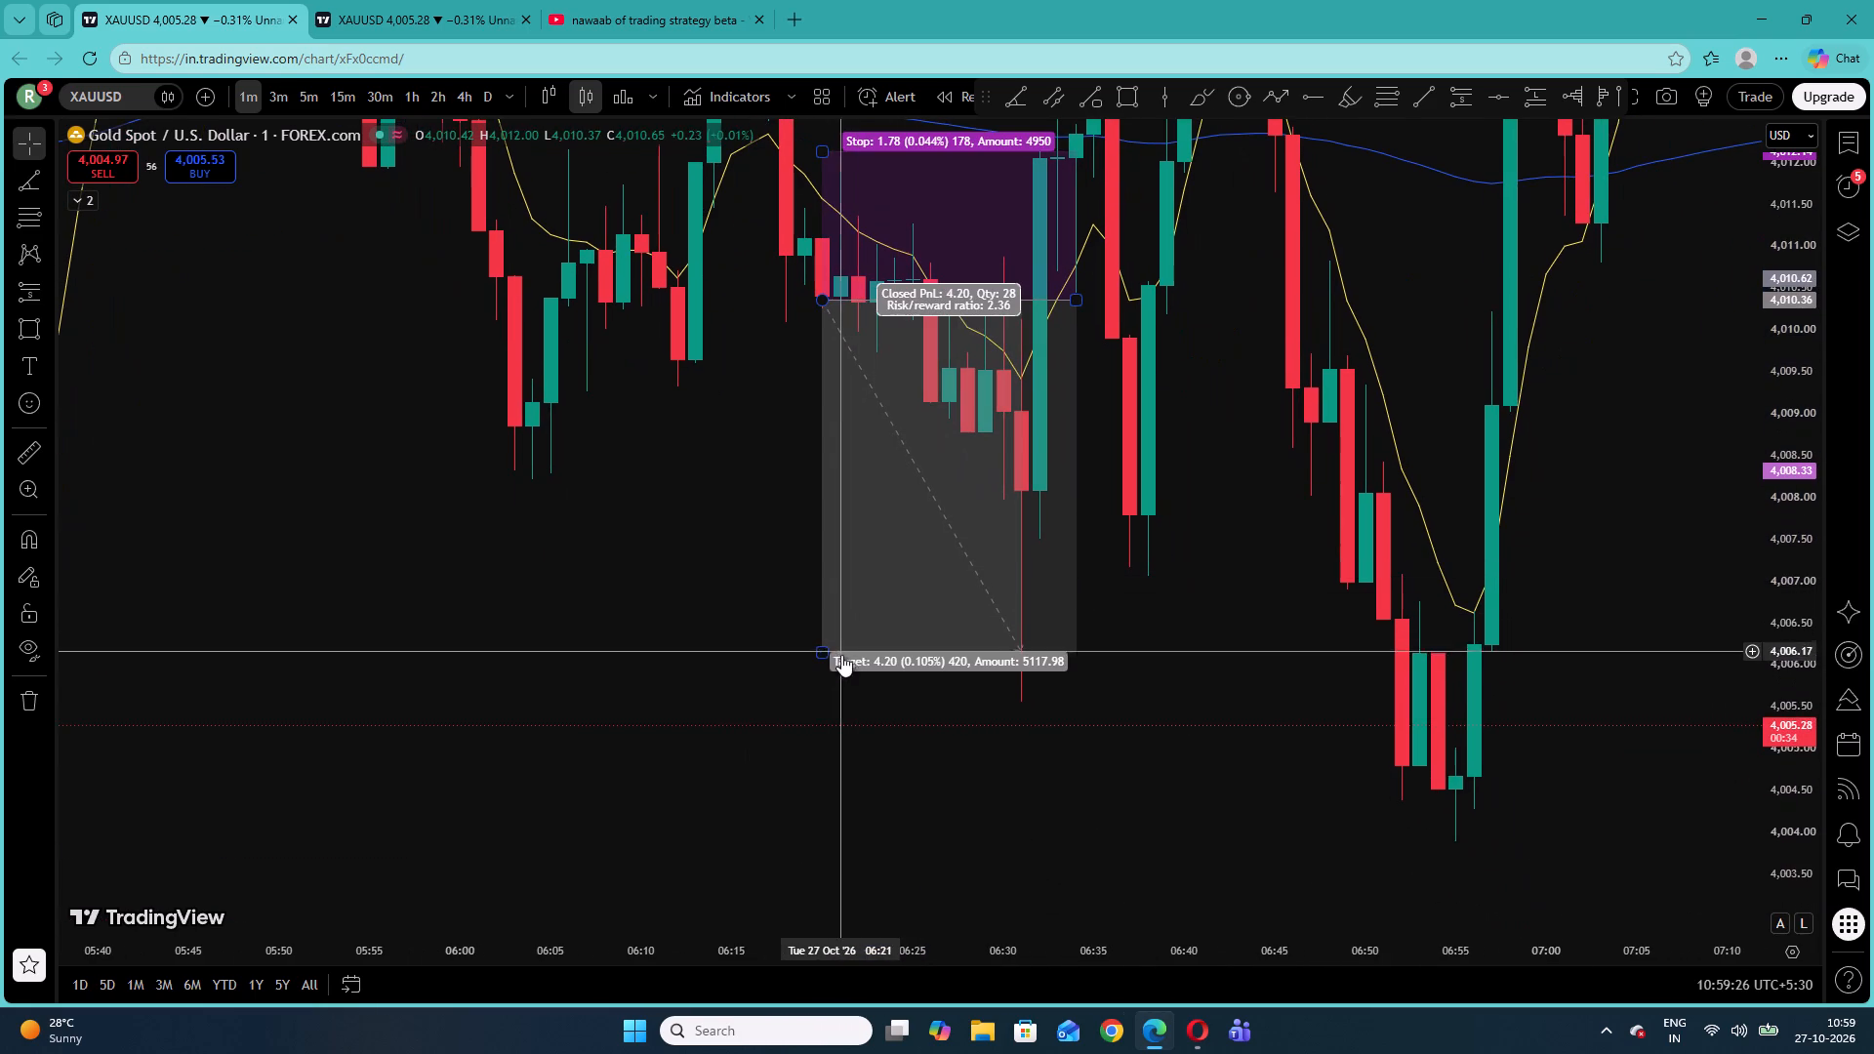
Lower the 06:20 short position's target to about 4,005.6, and delete the position.
{"action": "left_click_drag", "start_coordinate": [825, 653], "coordinate": [819, 706]}
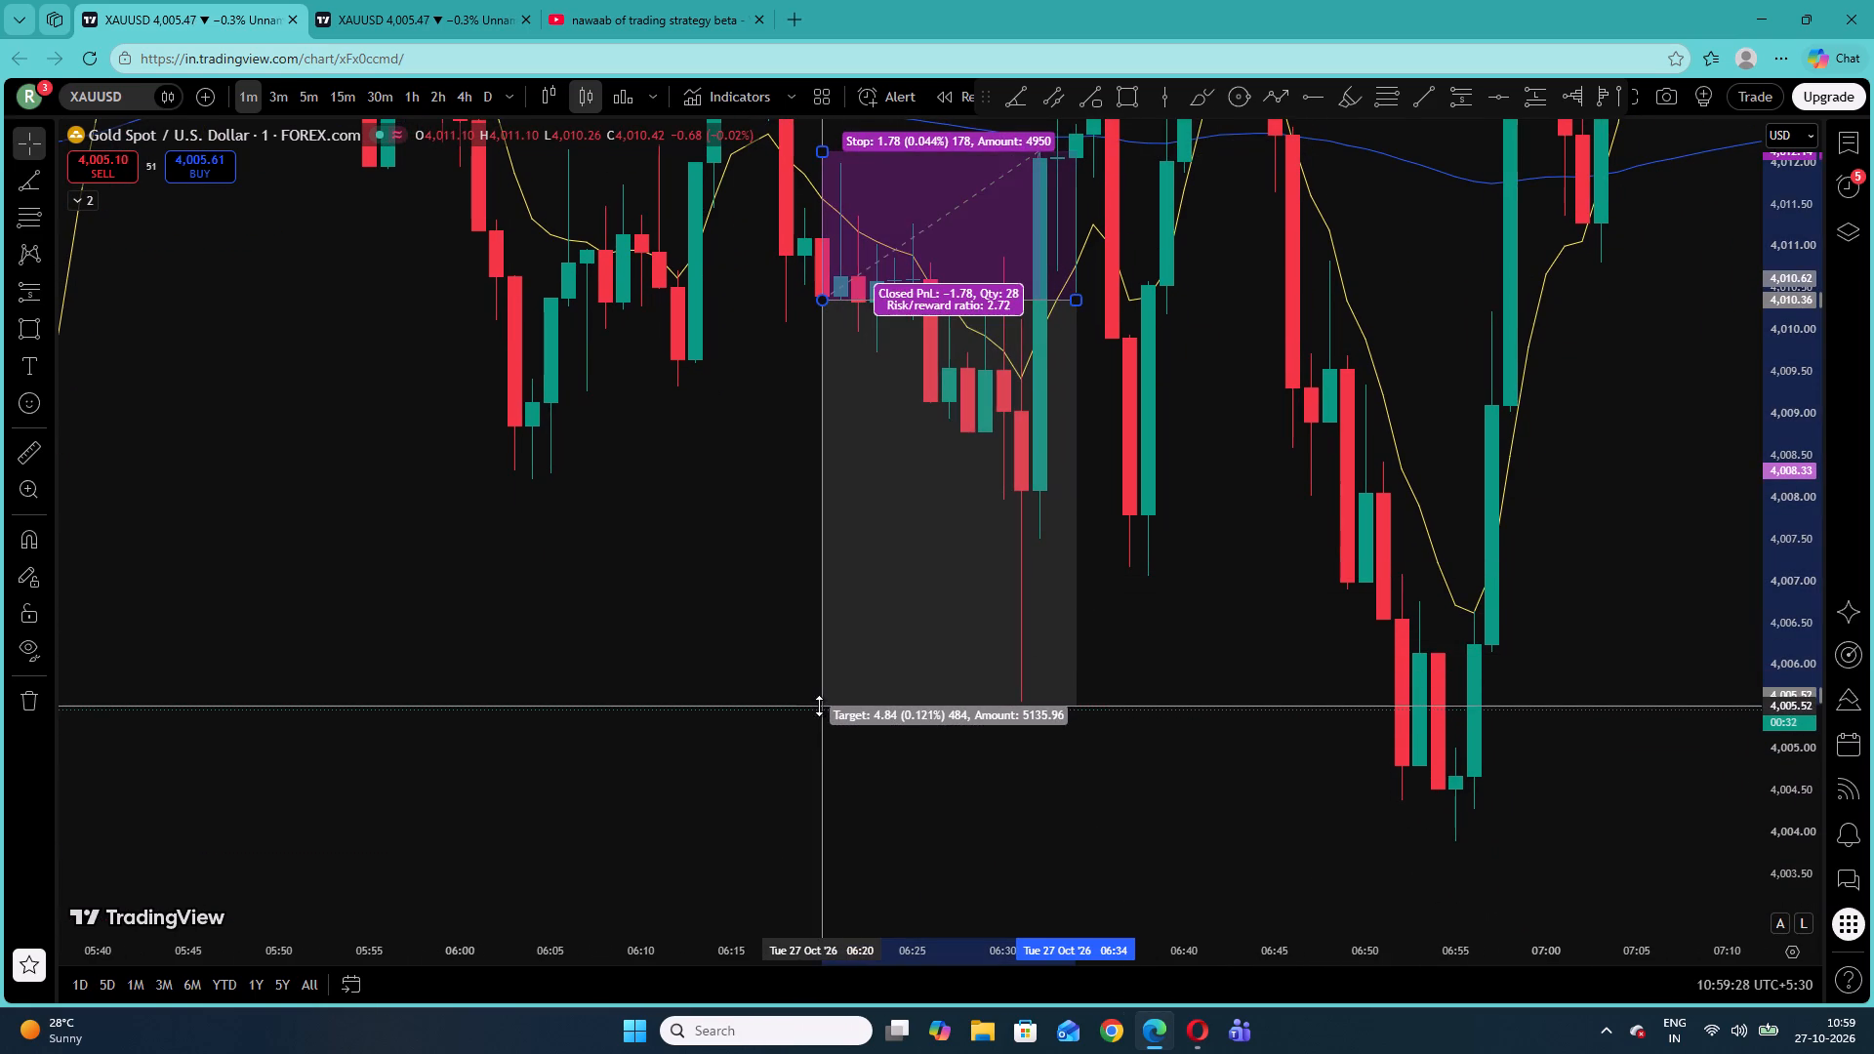
{"action": "left_click_drag", "start_coordinate": [819, 706], "coordinate": [820, 700]}
{"action": "left_click", "coordinate": [1273, 146]}
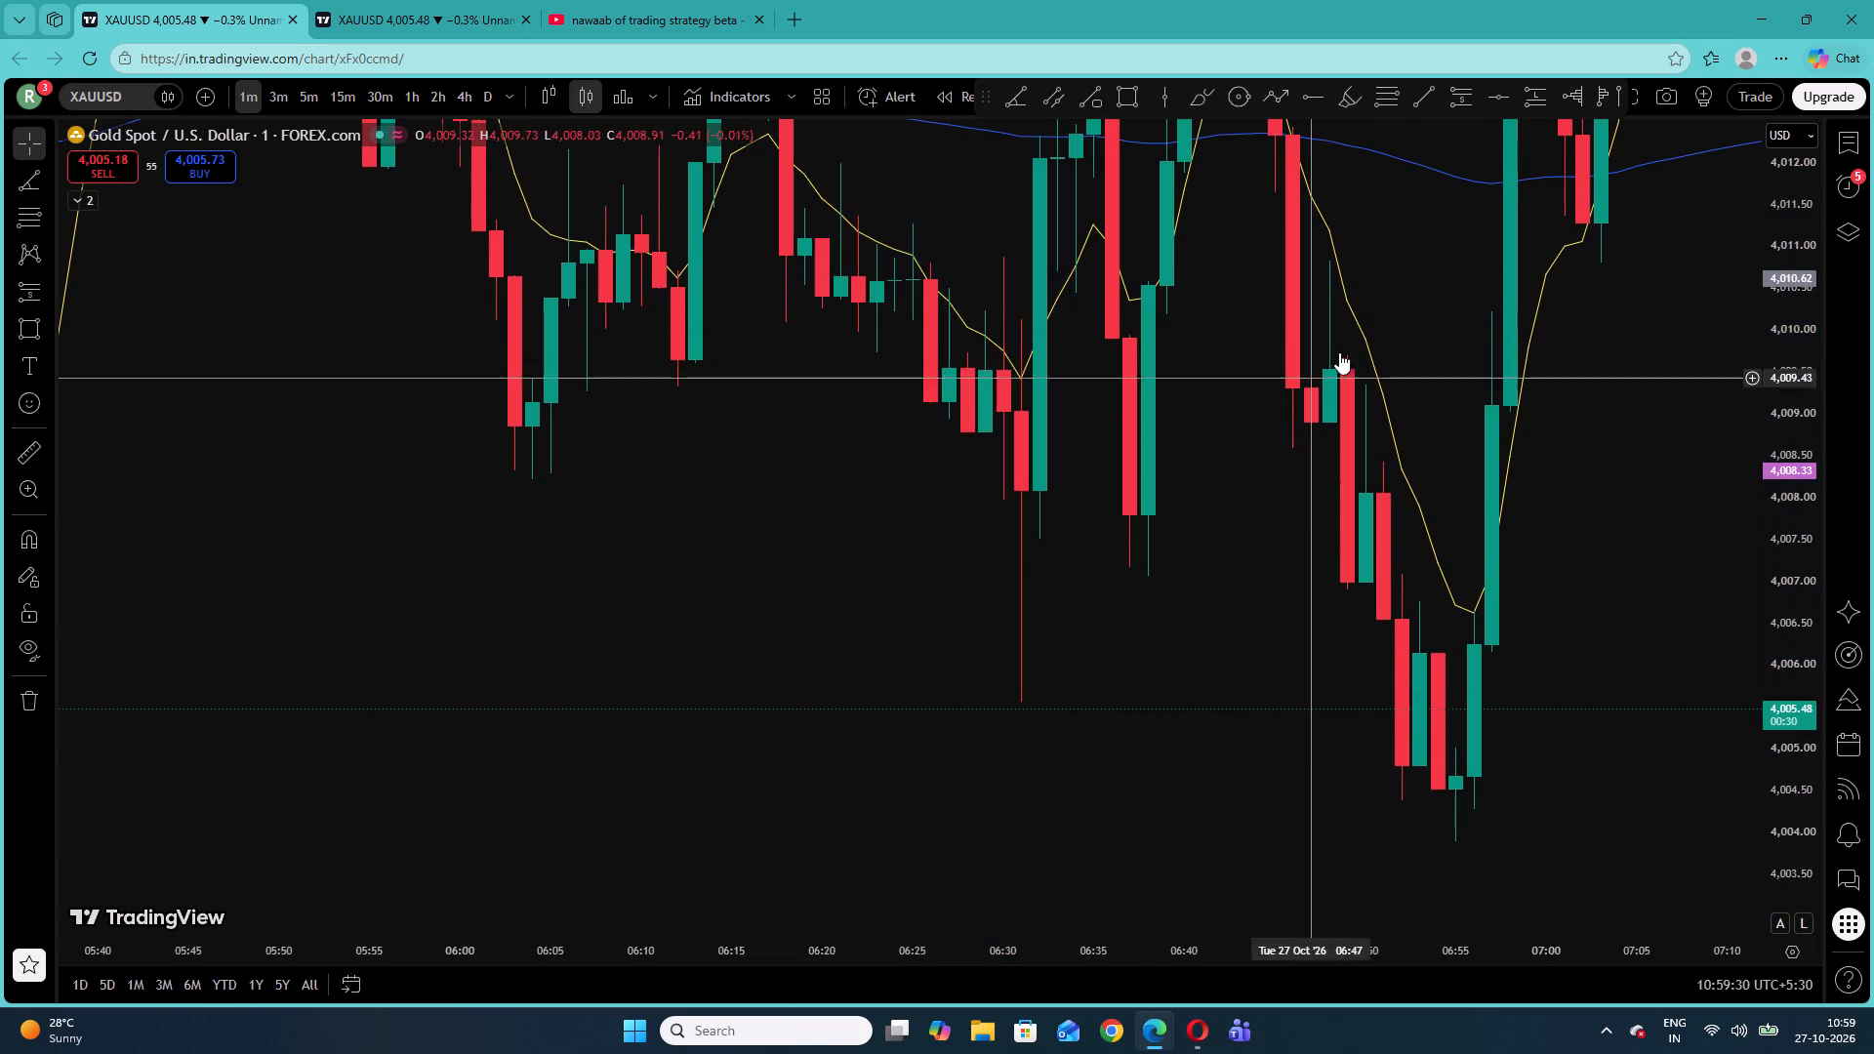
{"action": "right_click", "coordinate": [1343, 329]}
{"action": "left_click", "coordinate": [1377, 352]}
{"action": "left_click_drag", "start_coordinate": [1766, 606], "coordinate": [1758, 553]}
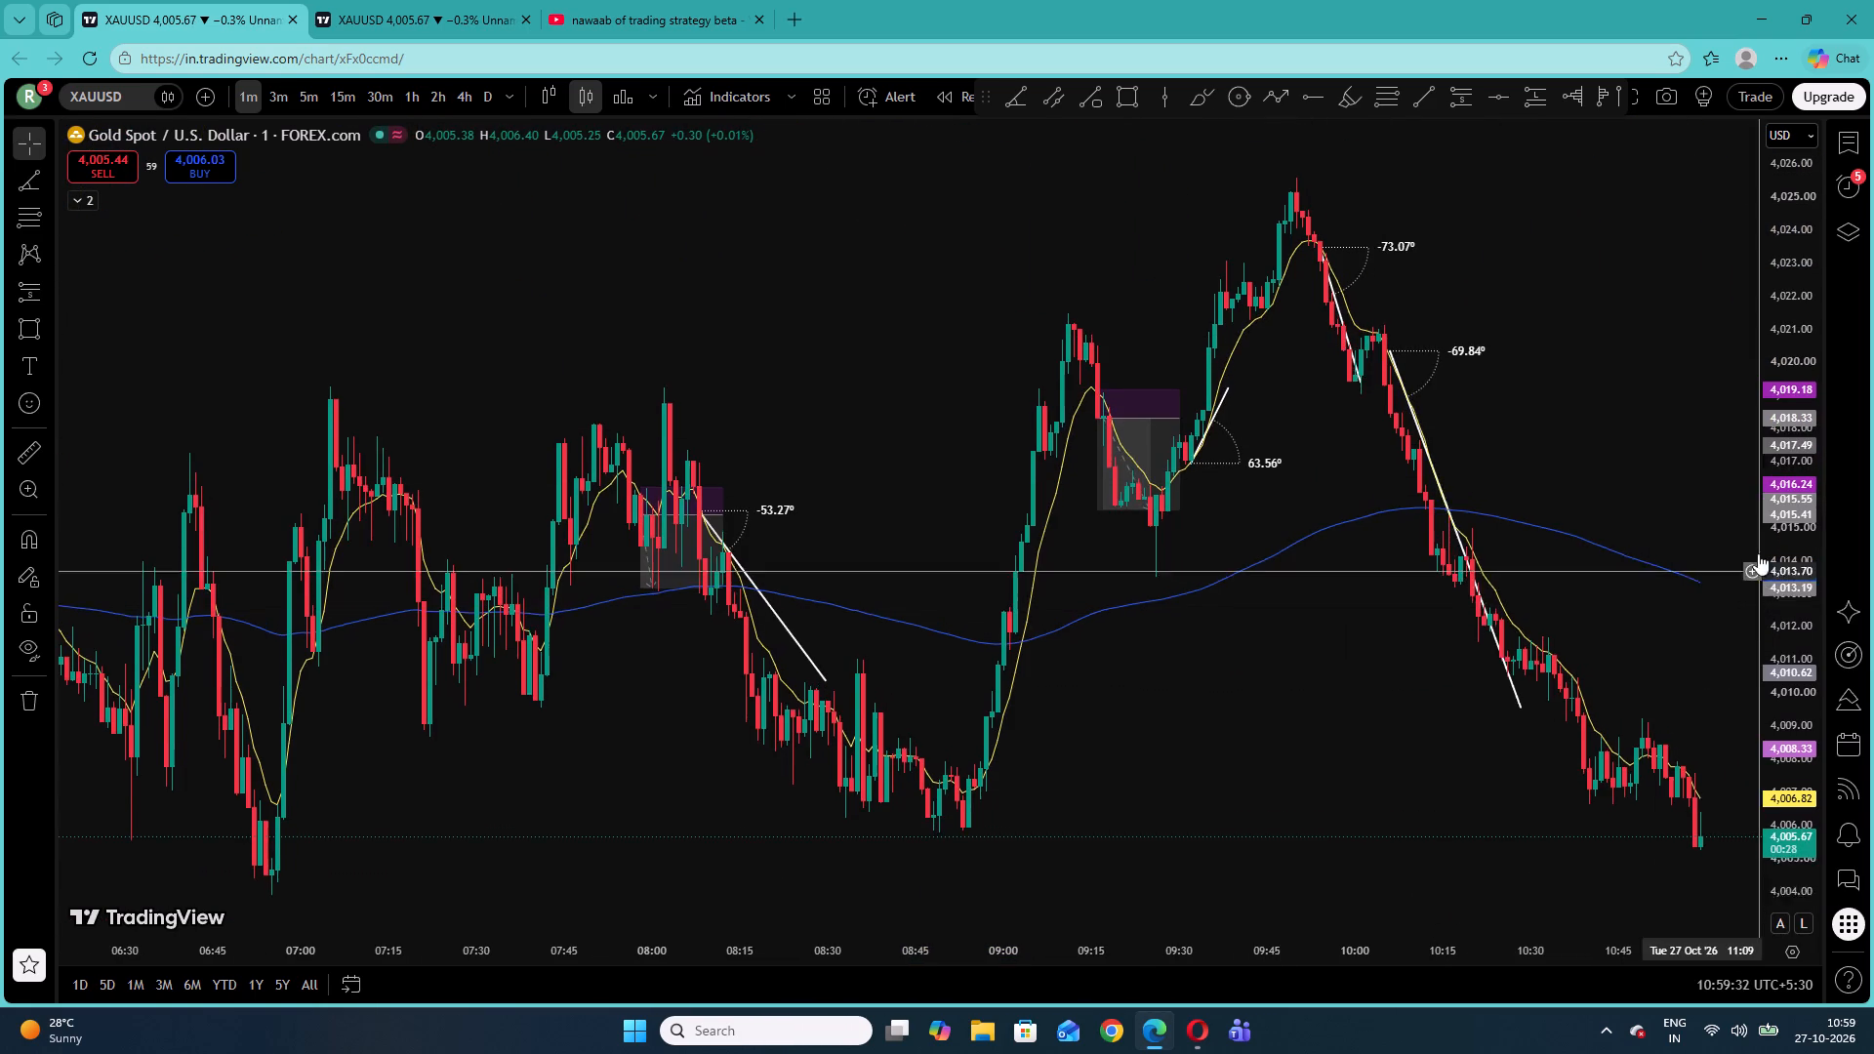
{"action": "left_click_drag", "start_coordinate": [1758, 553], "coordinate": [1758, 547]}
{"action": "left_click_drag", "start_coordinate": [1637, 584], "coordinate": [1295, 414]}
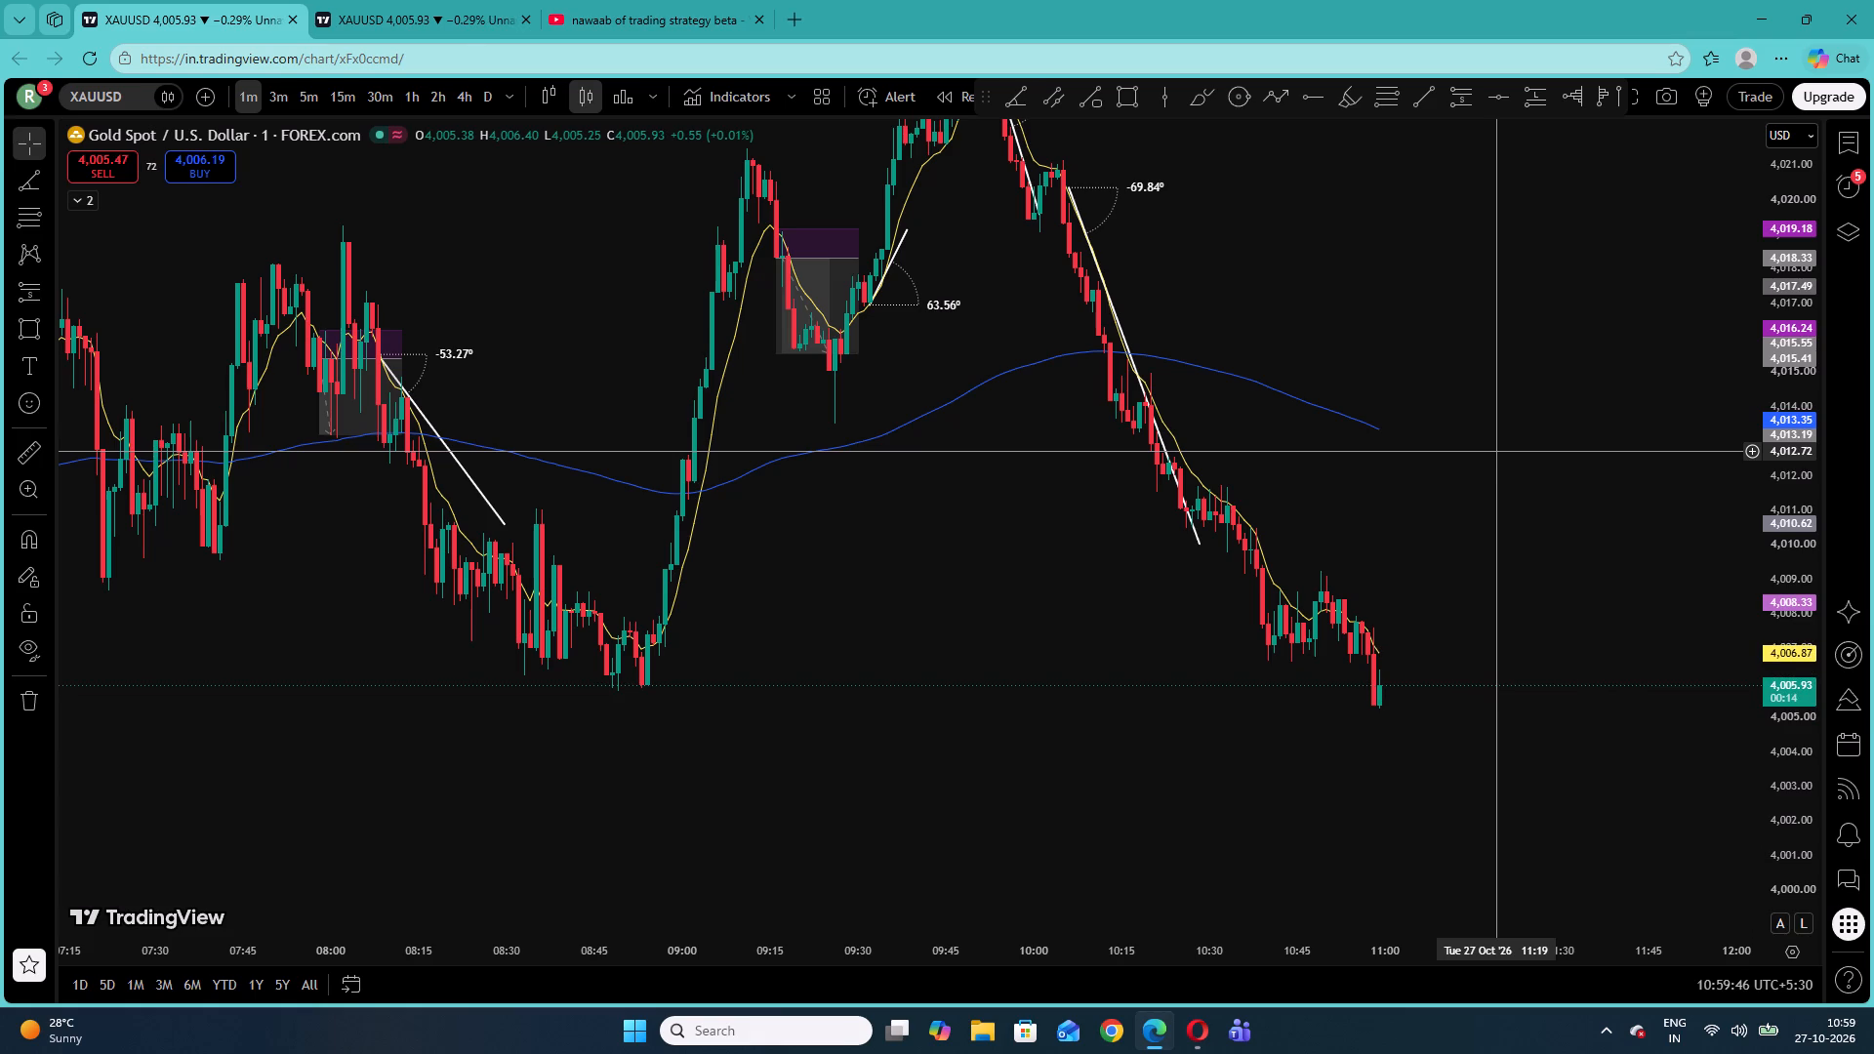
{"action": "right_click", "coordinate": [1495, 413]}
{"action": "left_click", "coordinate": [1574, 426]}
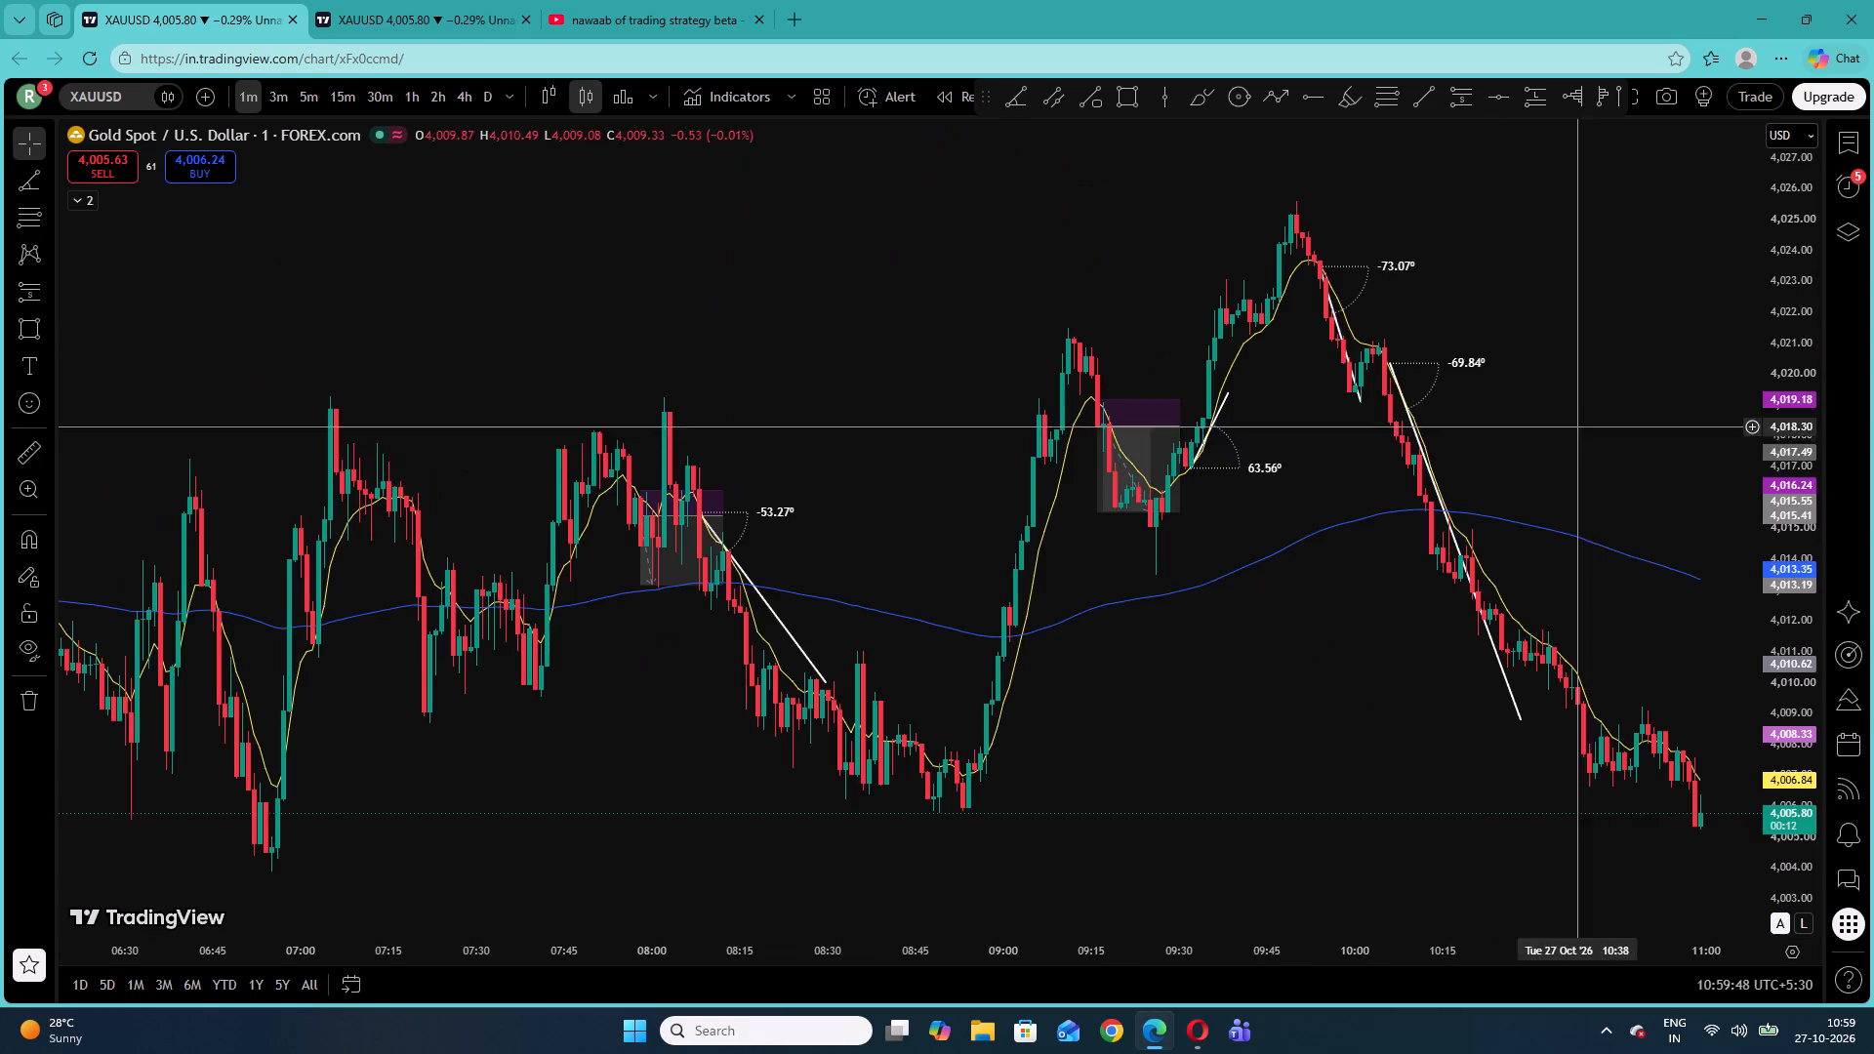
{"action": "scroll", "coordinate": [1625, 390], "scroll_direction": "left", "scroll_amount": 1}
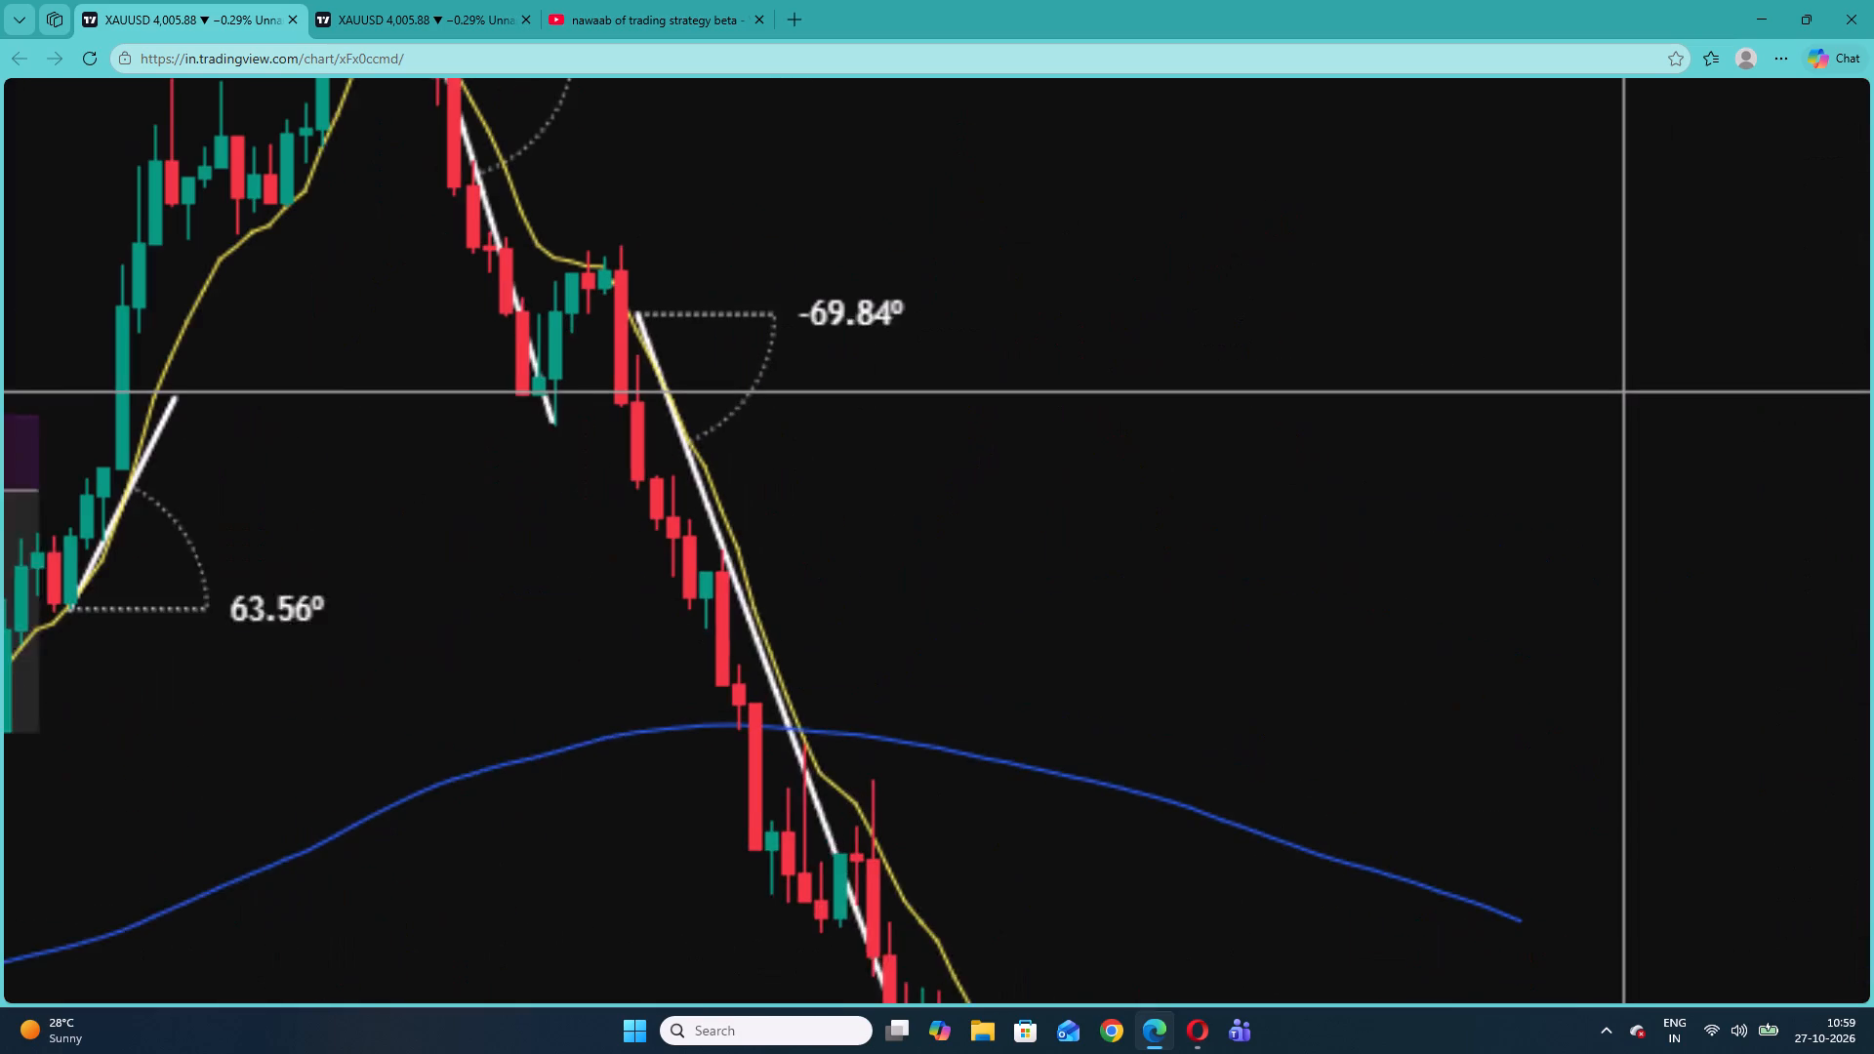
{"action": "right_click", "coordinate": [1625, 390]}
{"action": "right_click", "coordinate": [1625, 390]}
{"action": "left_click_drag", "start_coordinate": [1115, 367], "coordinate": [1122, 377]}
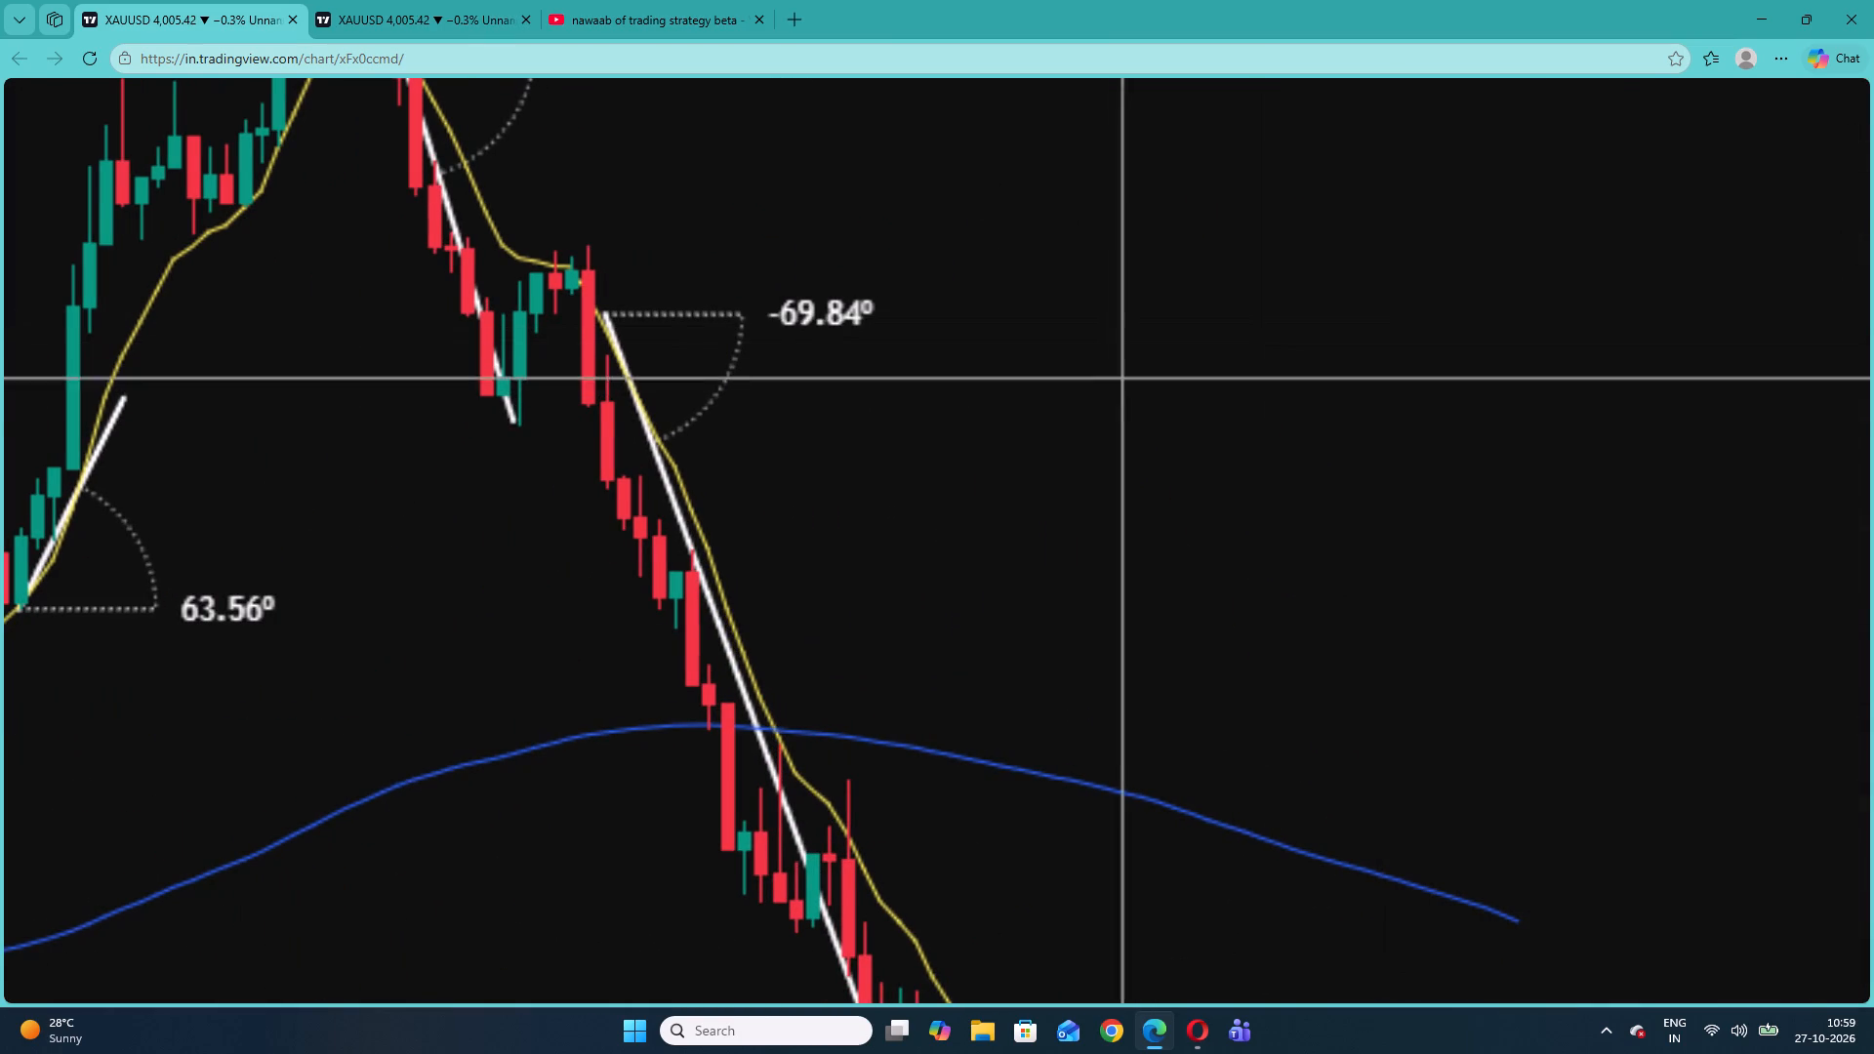
Close the current XAUUSD chart tab and set the remaining XAUUSD chart to the 1-minute timeframe with its view reset.
{"action": "left_click", "coordinate": [293, 17]}
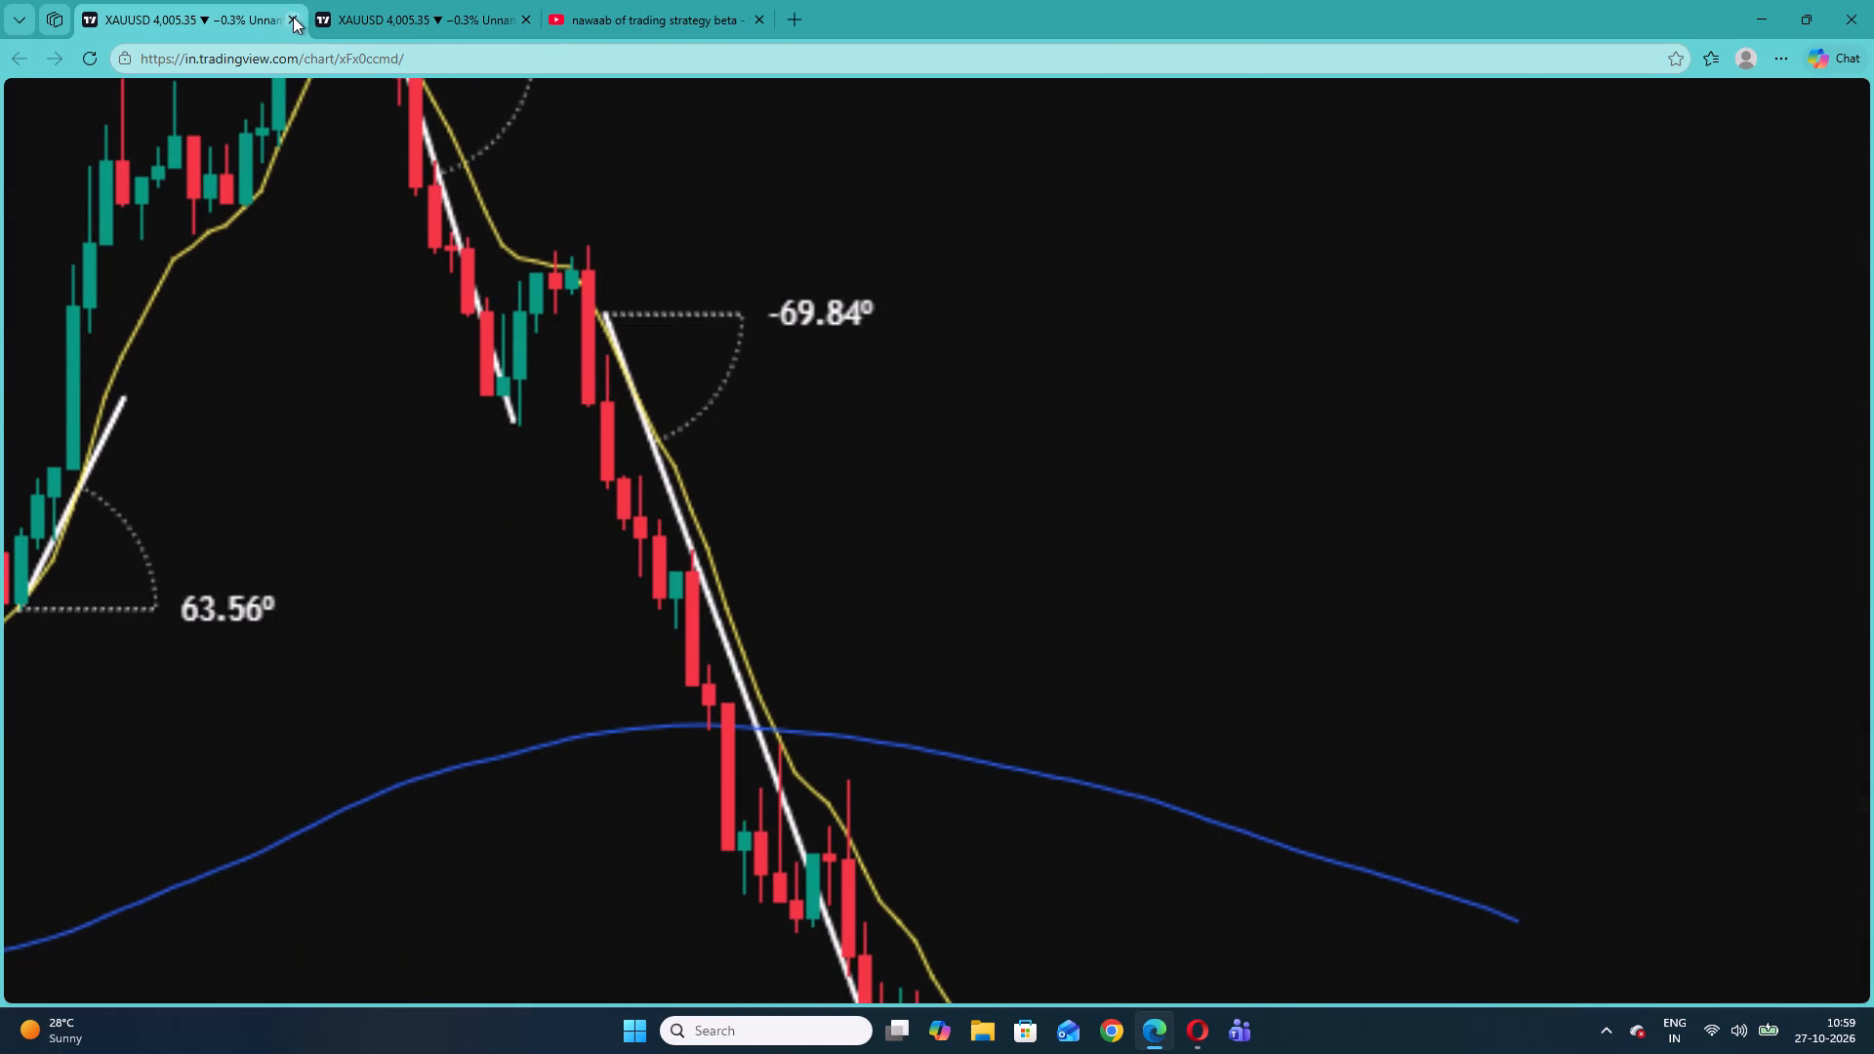
{"action": "left_click", "coordinate": [1045, 195]}
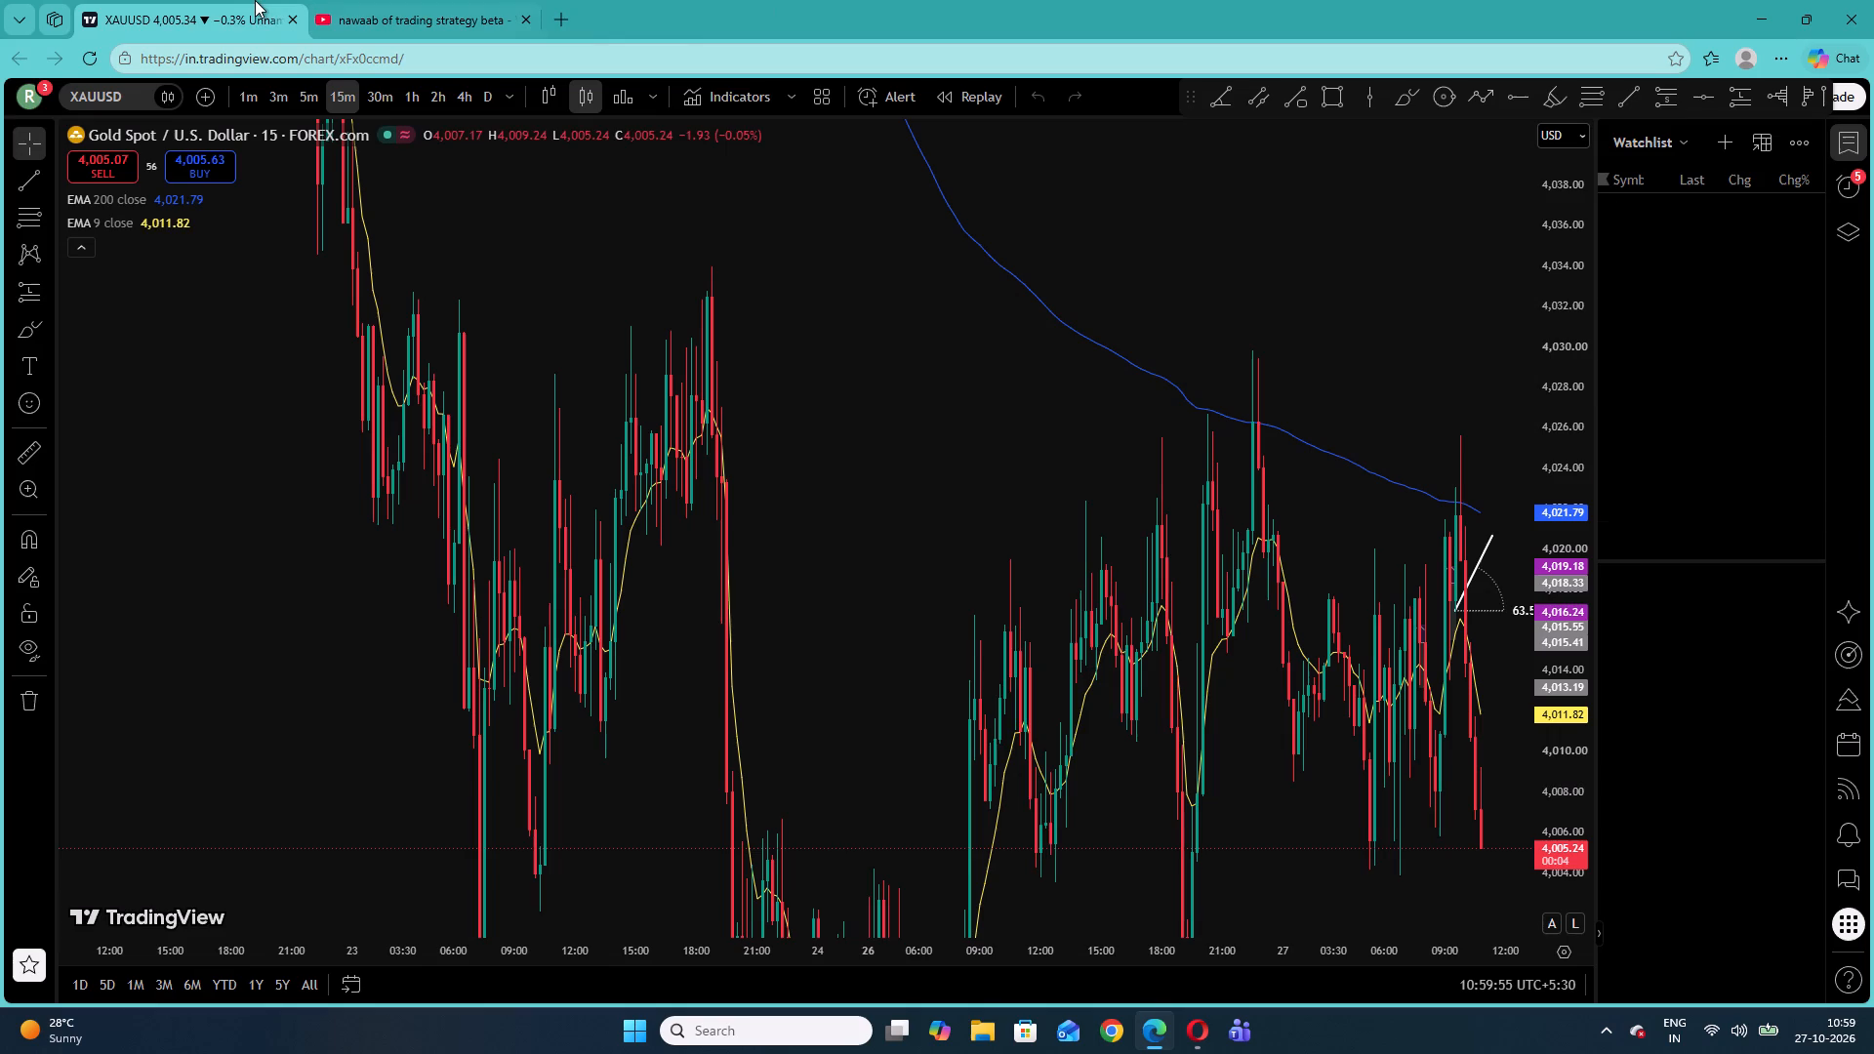
{"action": "right_click", "coordinate": [856, 323]}
{"action": "left_click", "coordinate": [896, 342]}
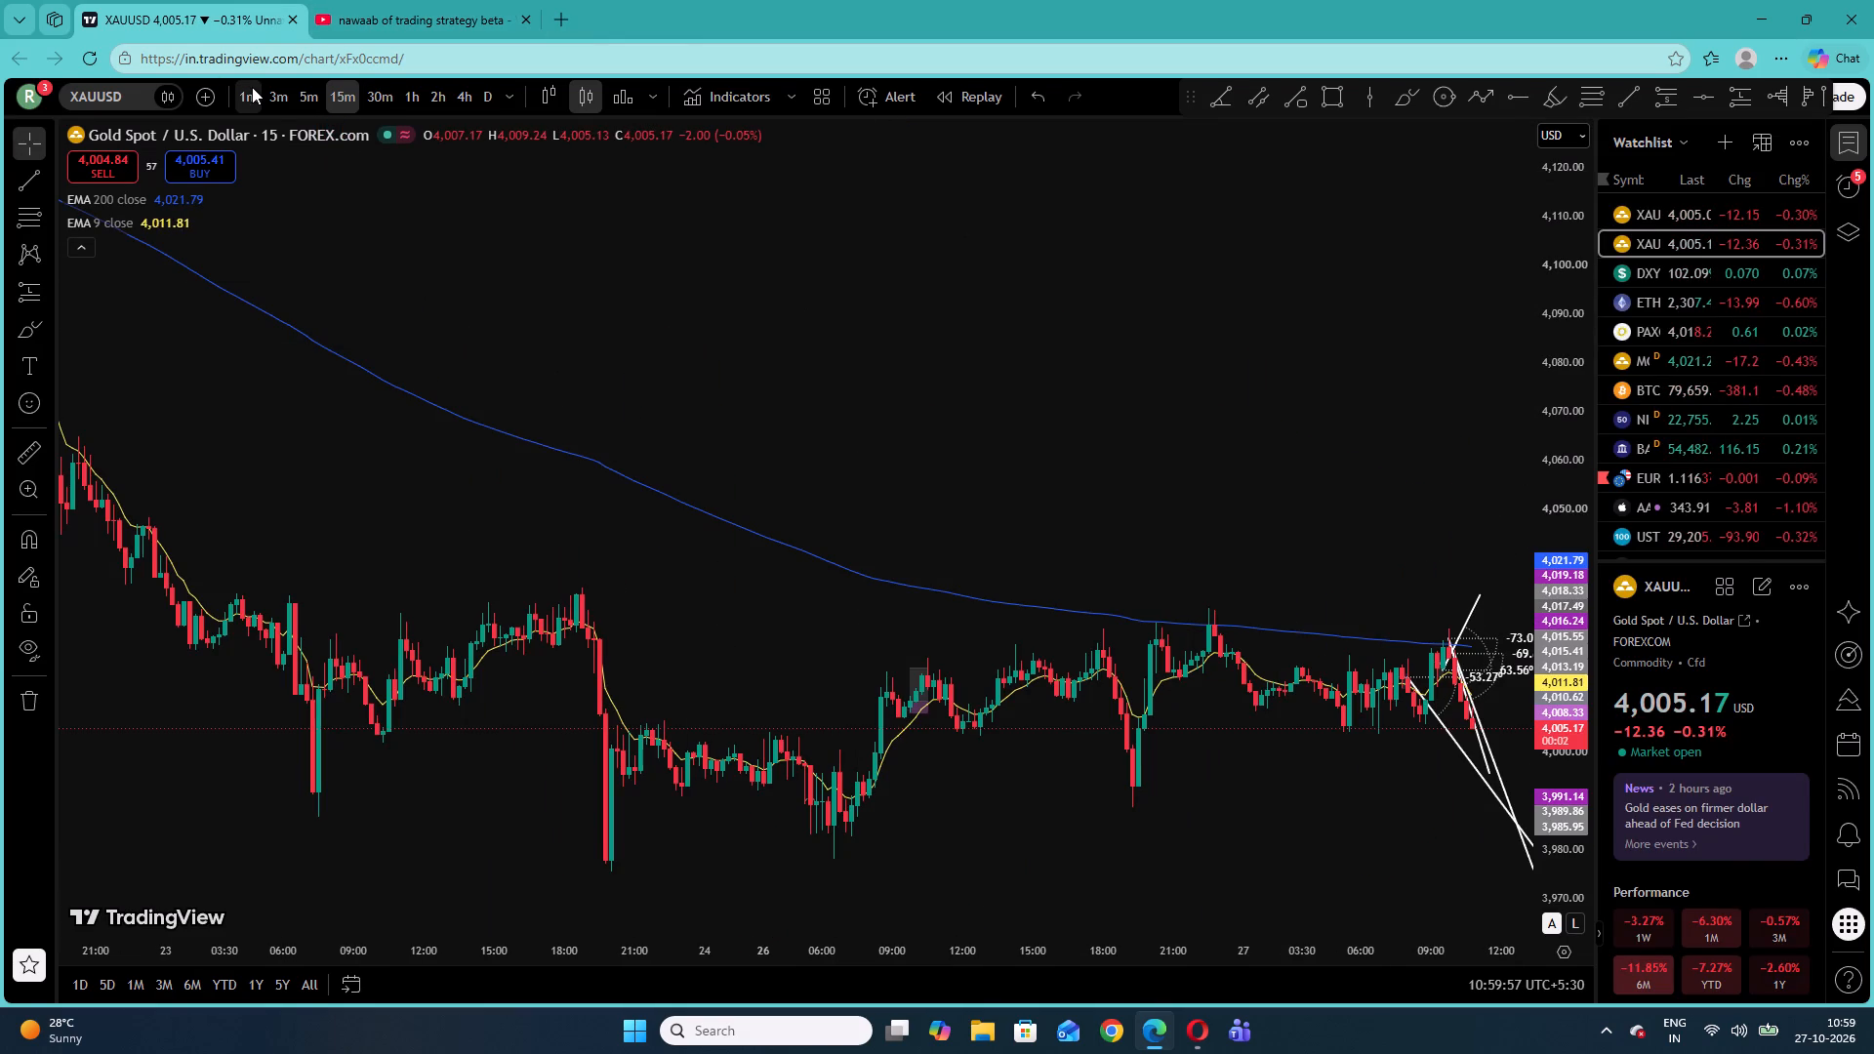
{"action": "left_click", "coordinate": [252, 87]}
{"action": "right_click", "coordinate": [1343, 379]}
{"action": "left_click", "coordinate": [1362, 401]}
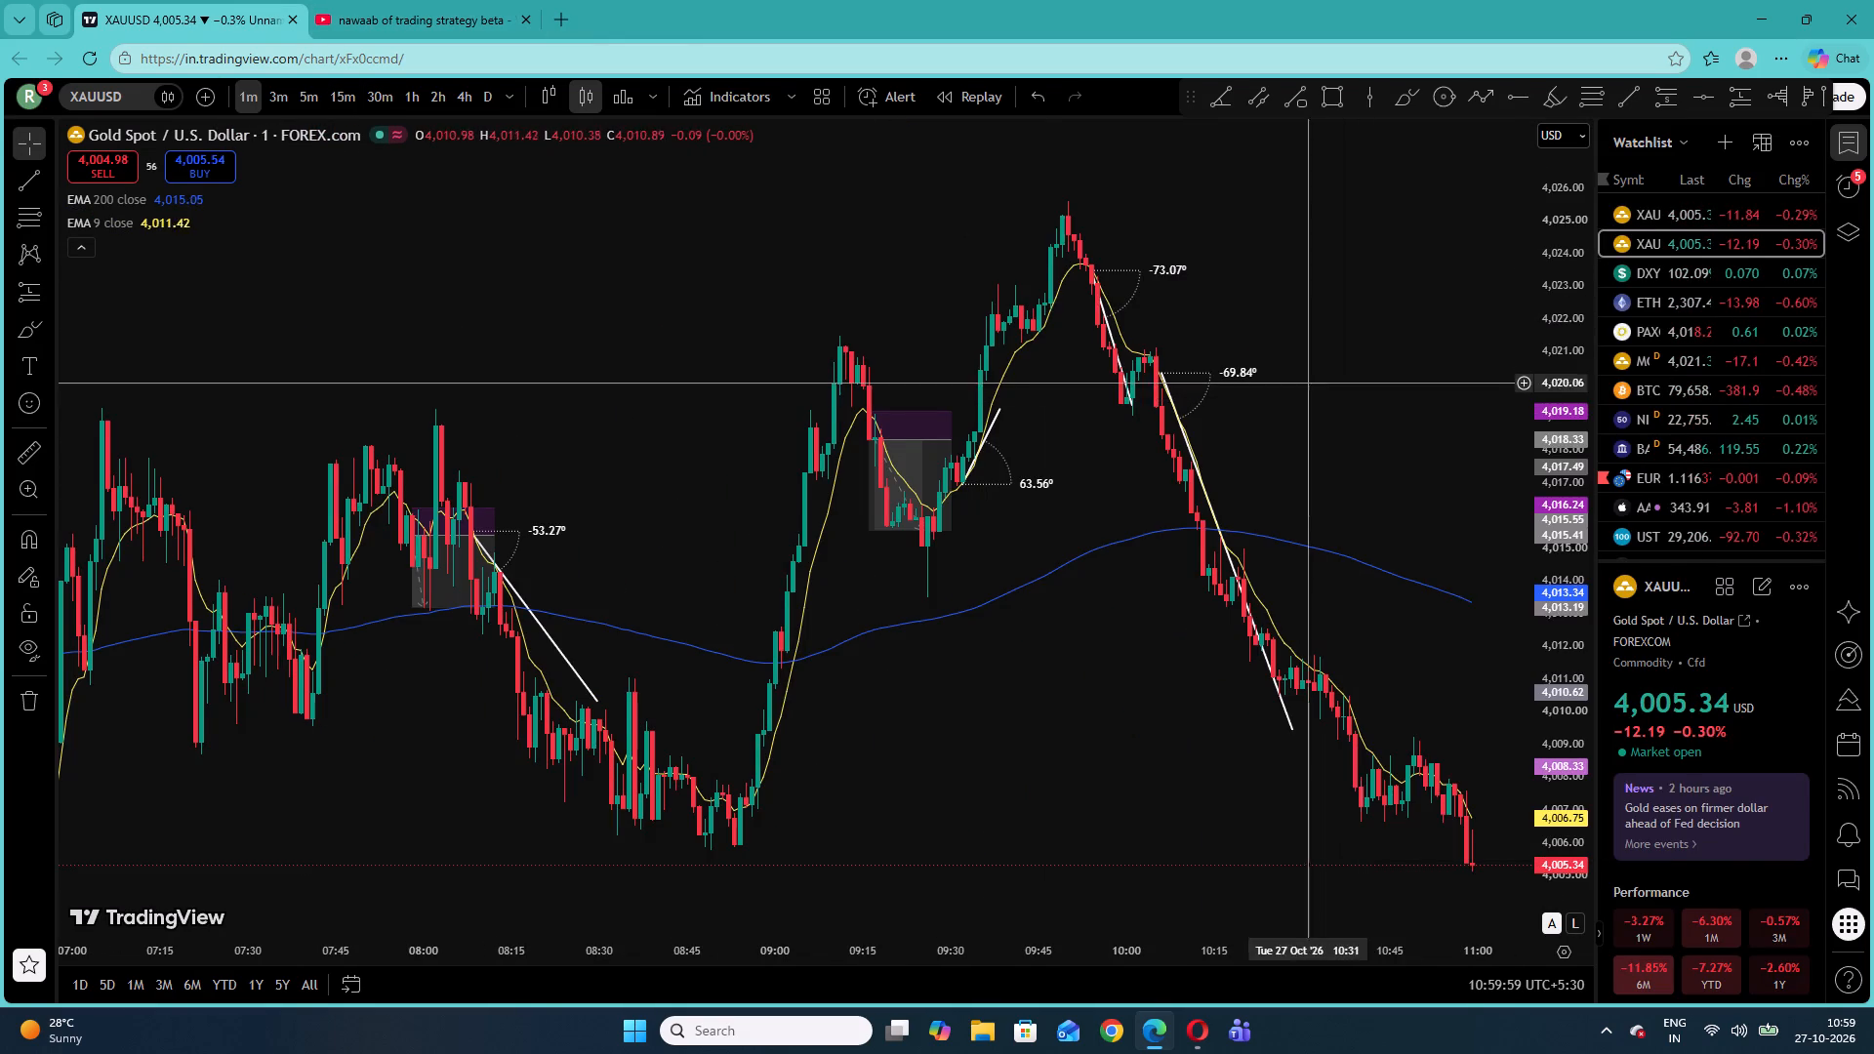
Place a short position at 10:57 with entry about 4,005.34, stop about 4,007.64 and target about 3,998.45, extended to about 11:25.
{"action": "left_click_drag", "start_coordinate": [1560, 743], "coordinate": [1560, 724]}
{"action": "left_click_drag", "start_coordinate": [1516, 750], "coordinate": [1220, 327]}
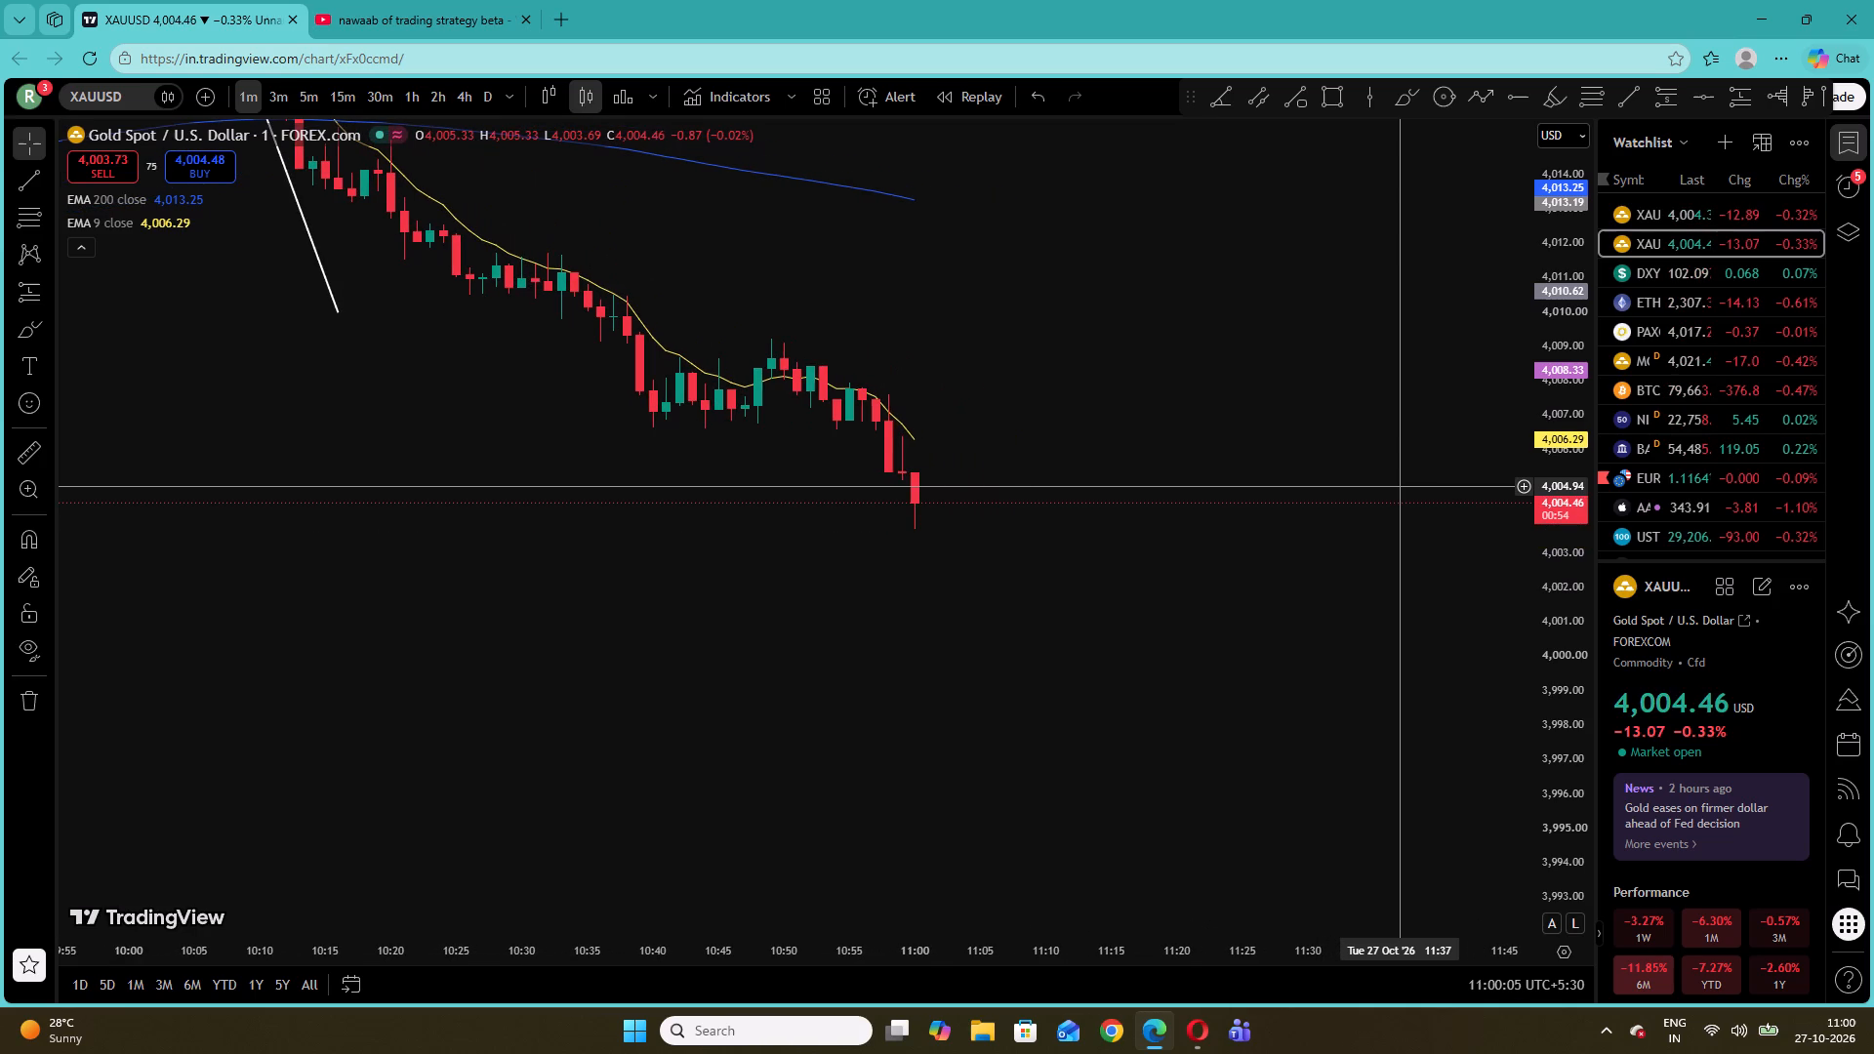
{"action": "left_click", "coordinate": [51, 289]}
{"action": "left_click", "coordinate": [163, 366]}
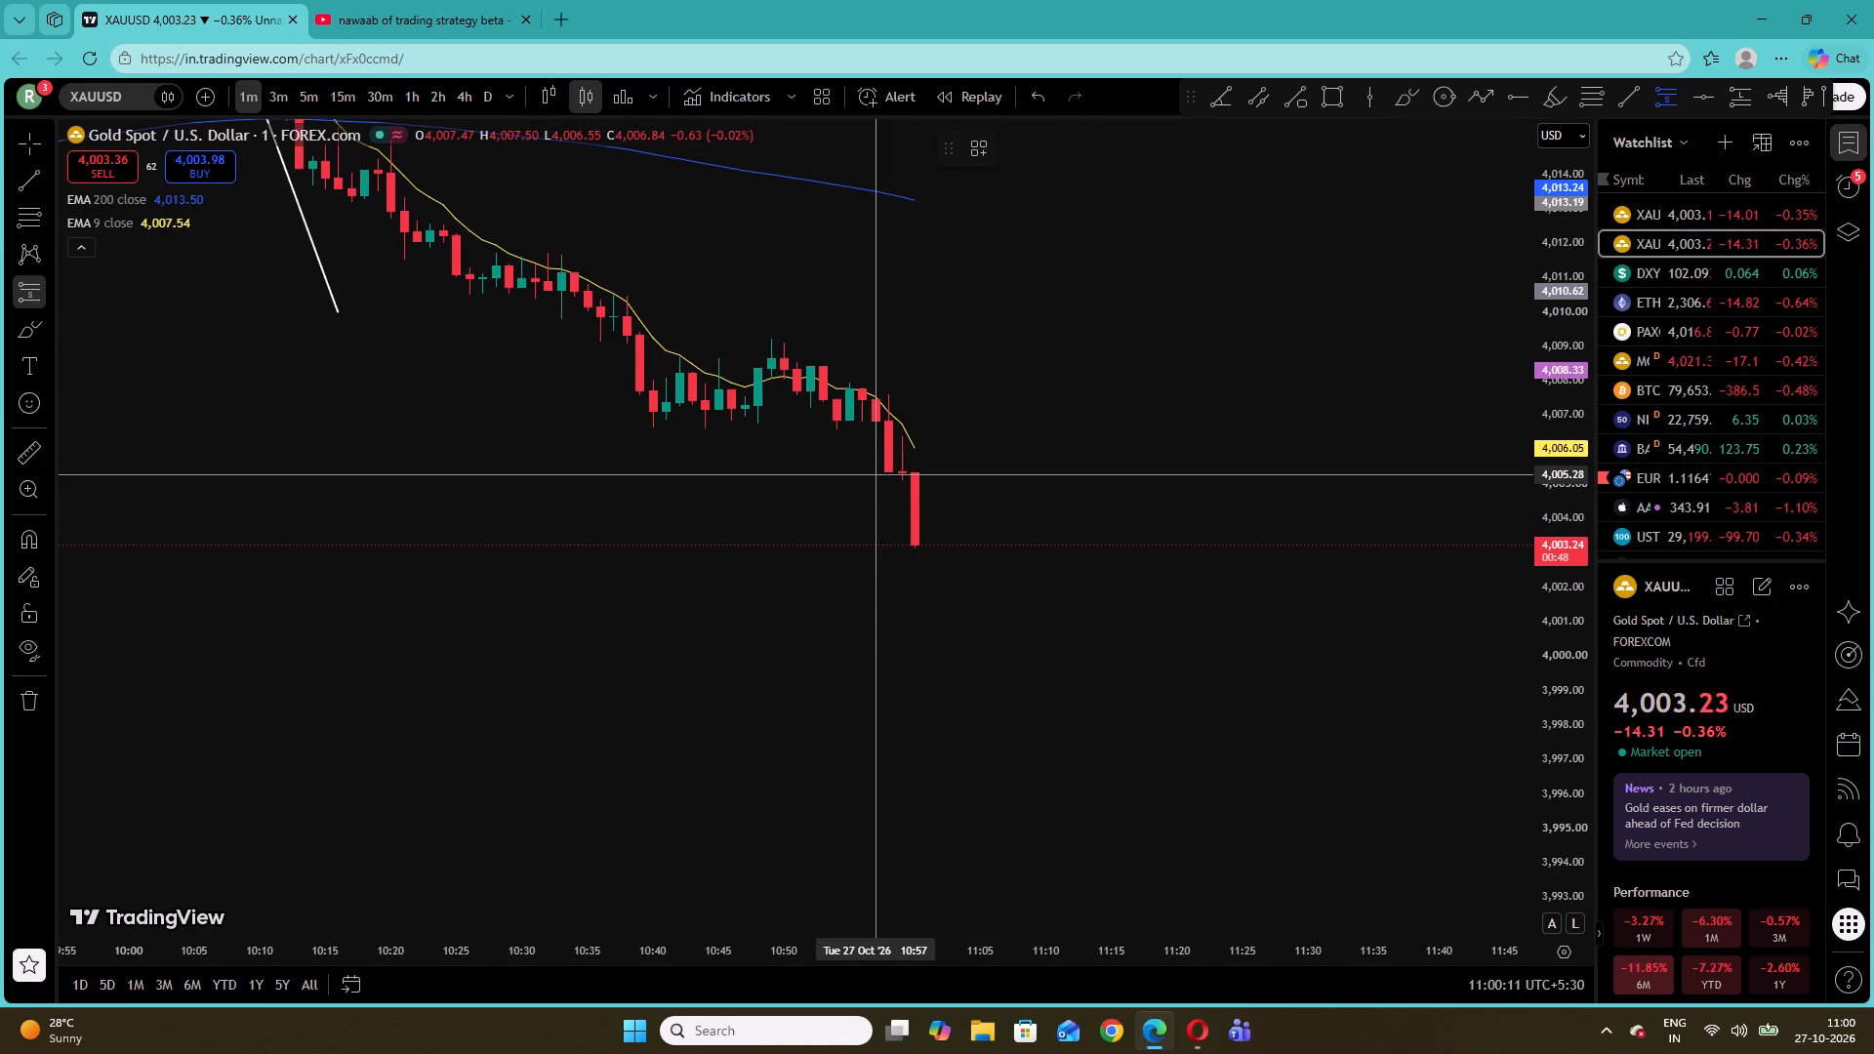
{"action": "left_click", "coordinate": [873, 472]}
{"action": "left_click_drag", "start_coordinate": [874, 331], "coordinate": [868, 380]}
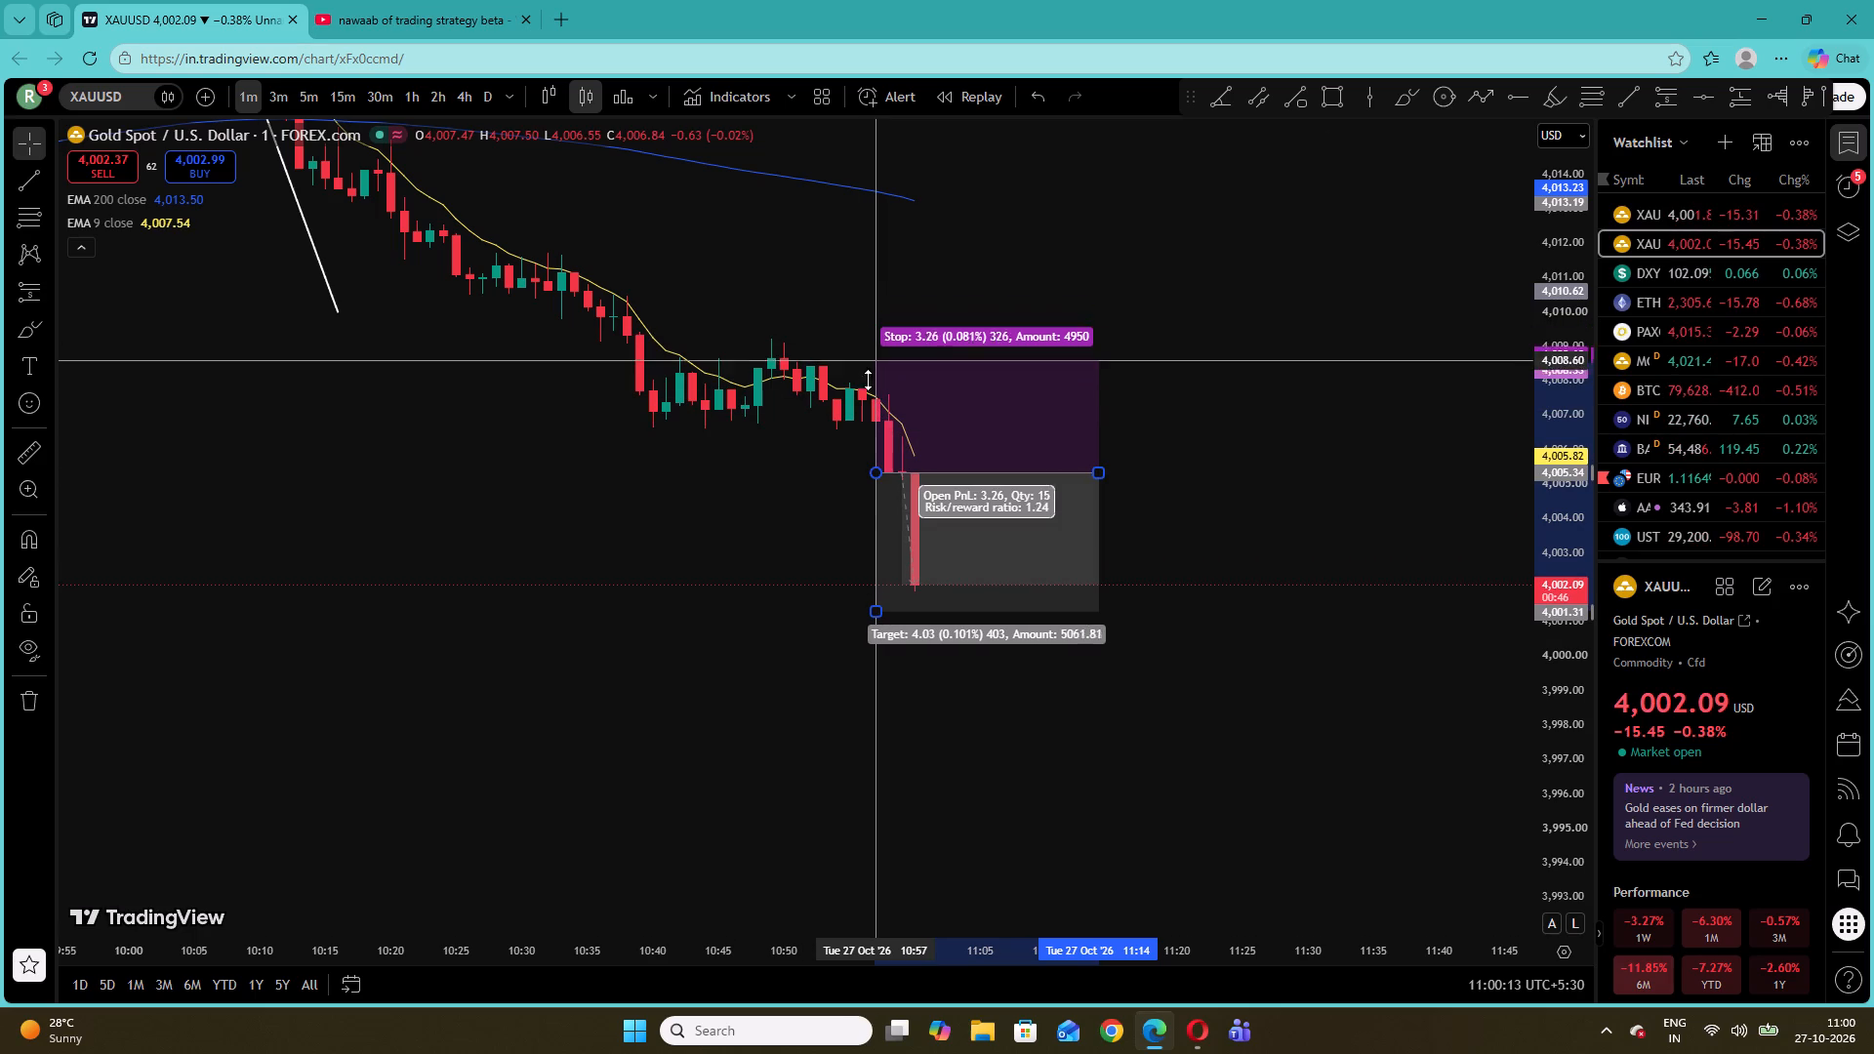
{"action": "left_click_drag", "start_coordinate": [868, 380], "coordinate": [867, 393]}
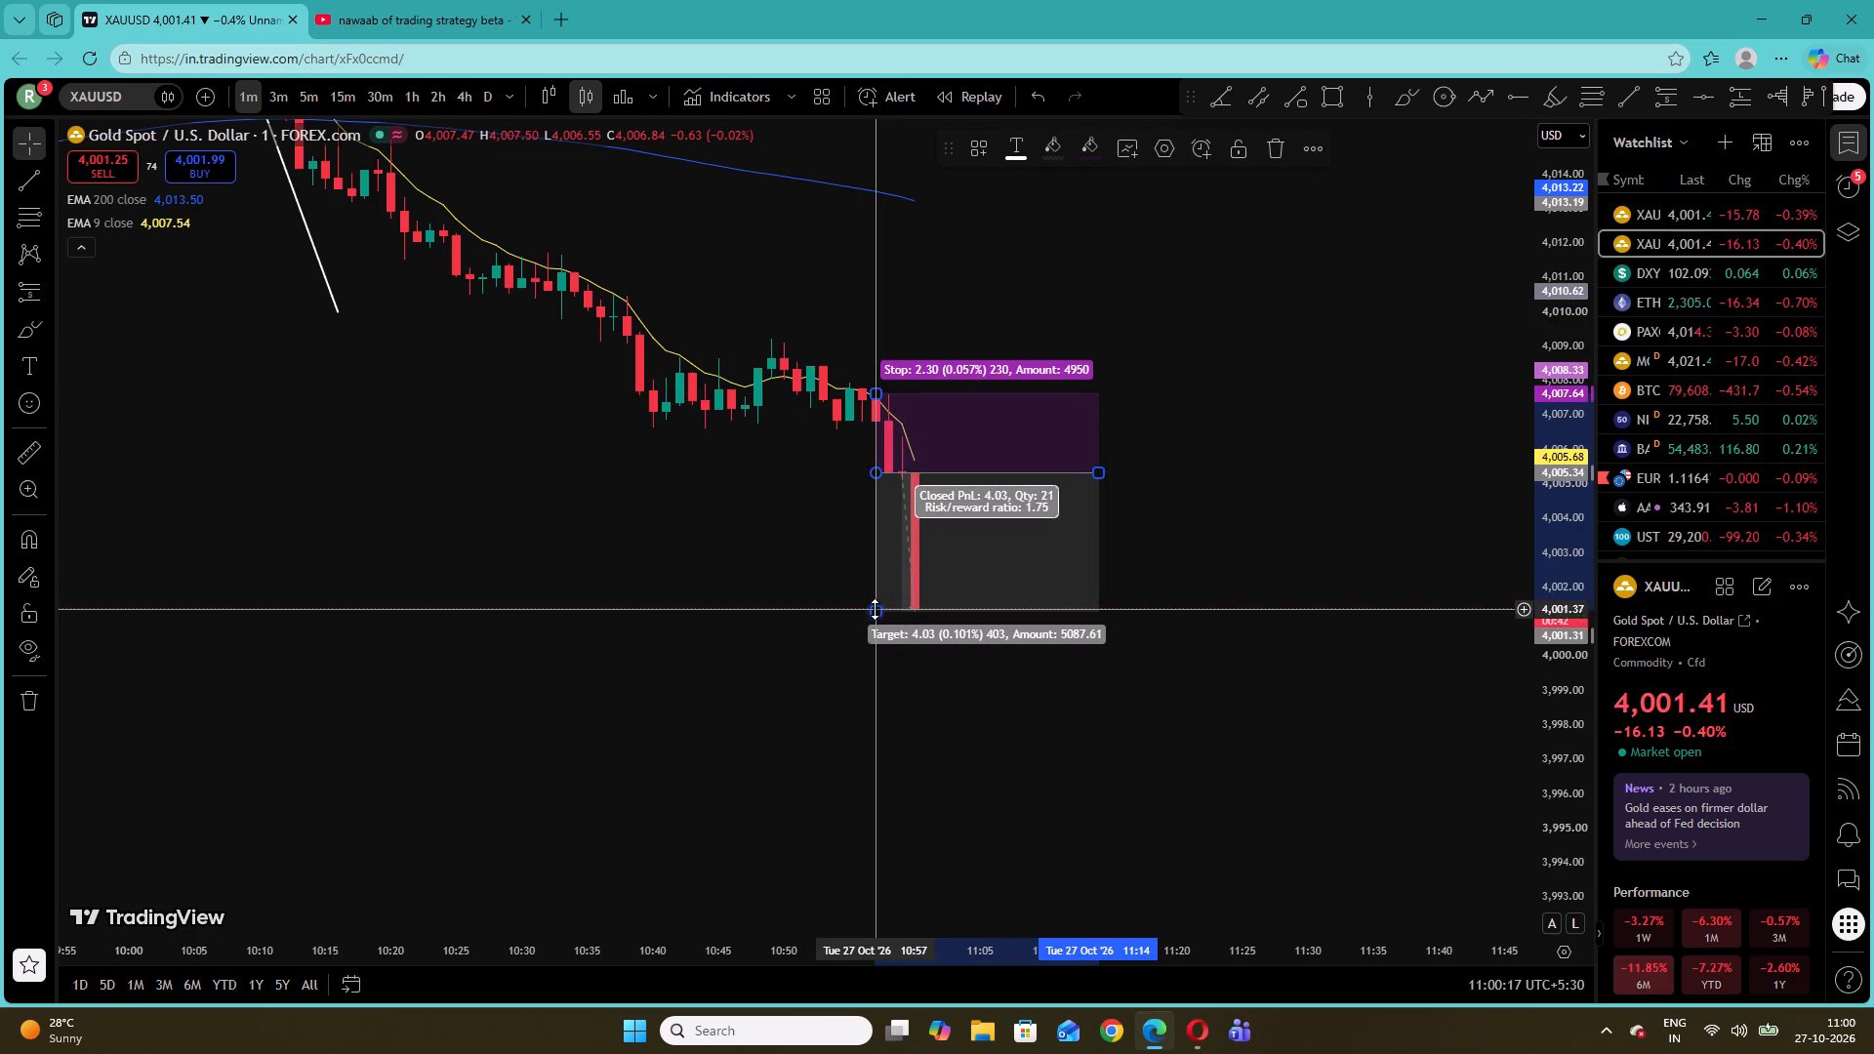
{"action": "left_click_drag", "start_coordinate": [875, 609], "coordinate": [870, 709]}
{"action": "left_click_drag", "start_coordinate": [805, 670], "coordinate": [789, 665]}
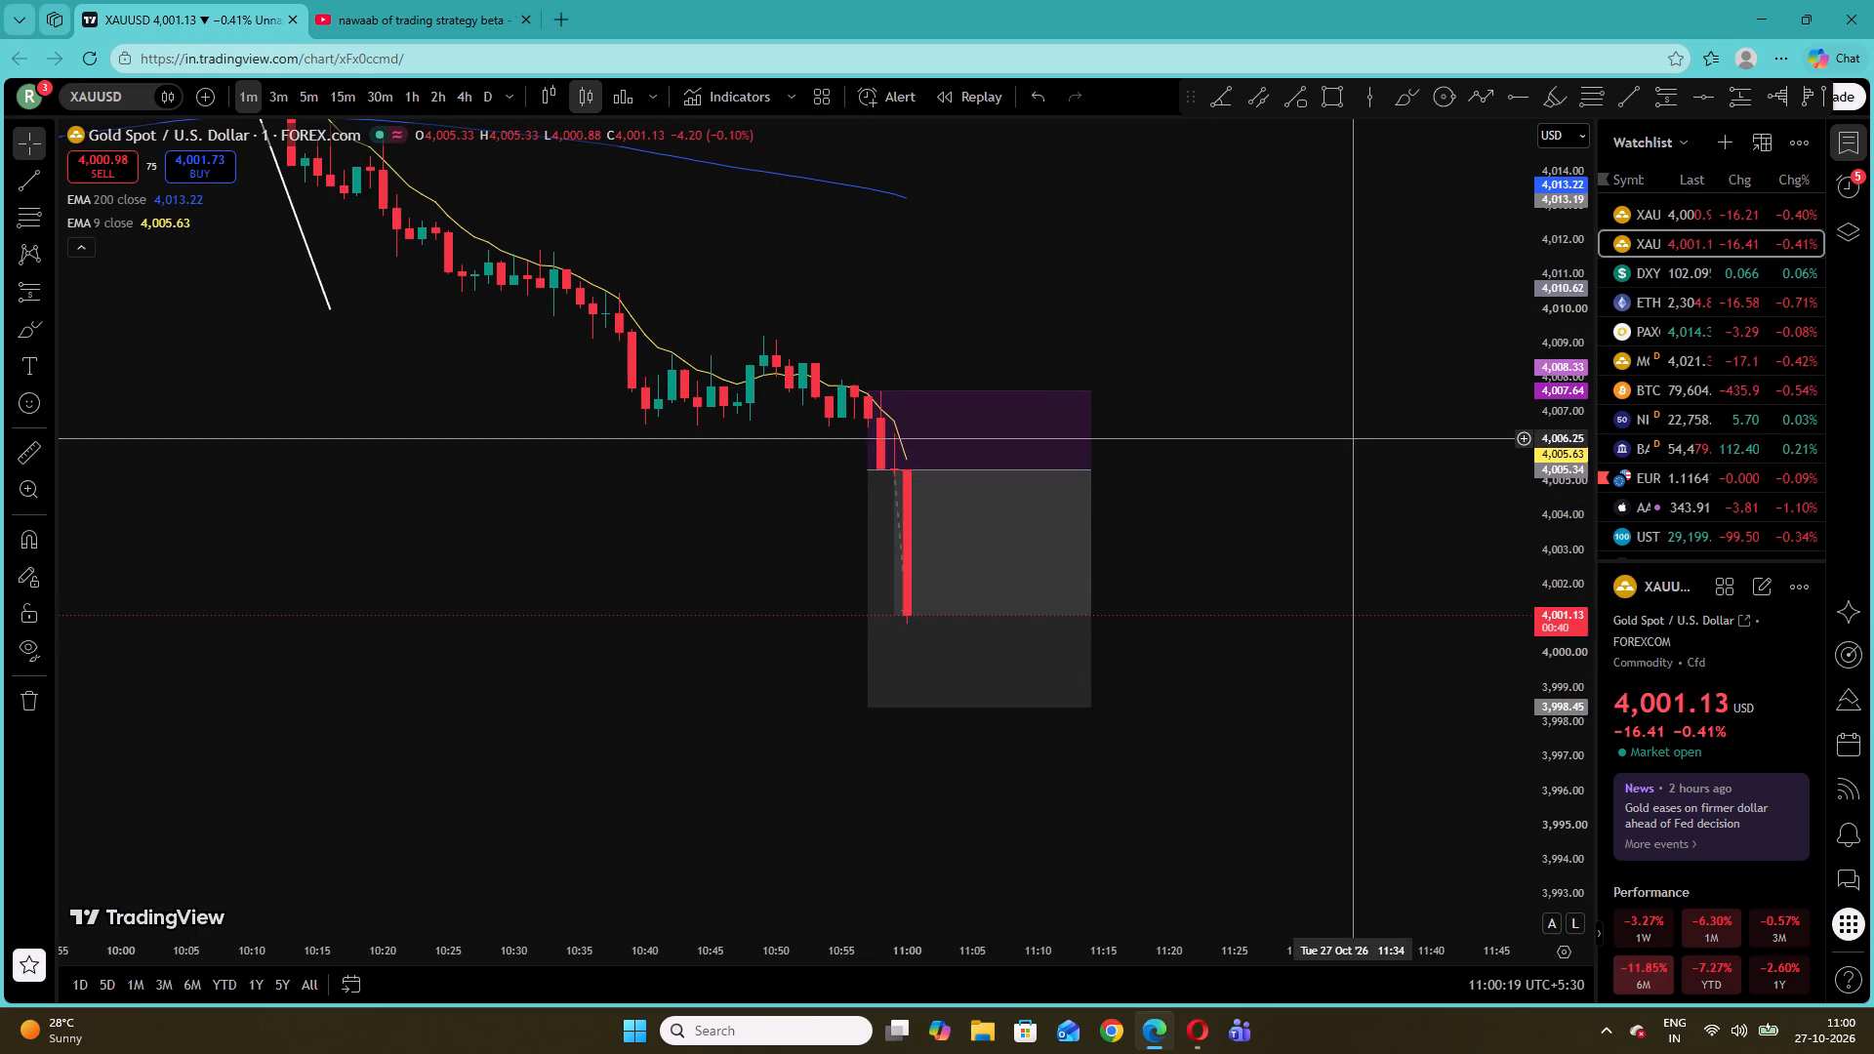
{"action": "left_click_drag", "start_coordinate": [1090, 472], "coordinate": [1238, 482]}
{"action": "left_click", "coordinate": [1303, 450]}
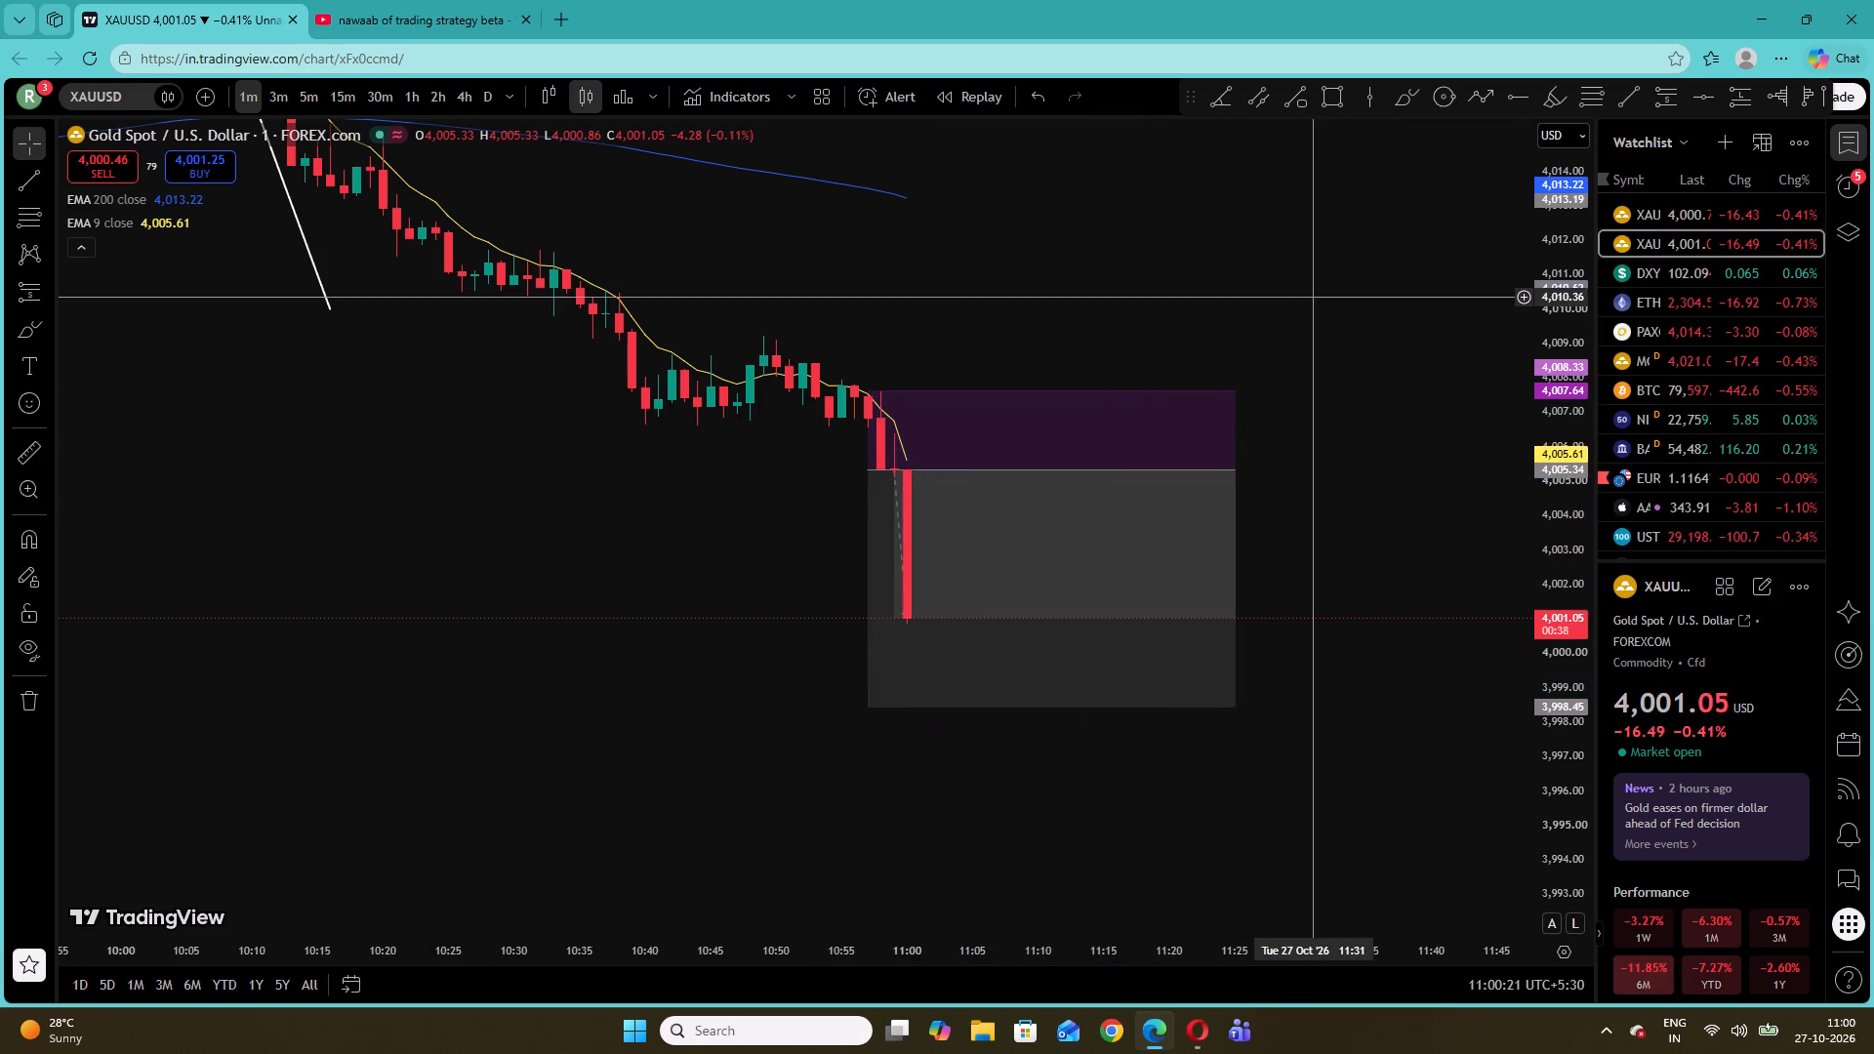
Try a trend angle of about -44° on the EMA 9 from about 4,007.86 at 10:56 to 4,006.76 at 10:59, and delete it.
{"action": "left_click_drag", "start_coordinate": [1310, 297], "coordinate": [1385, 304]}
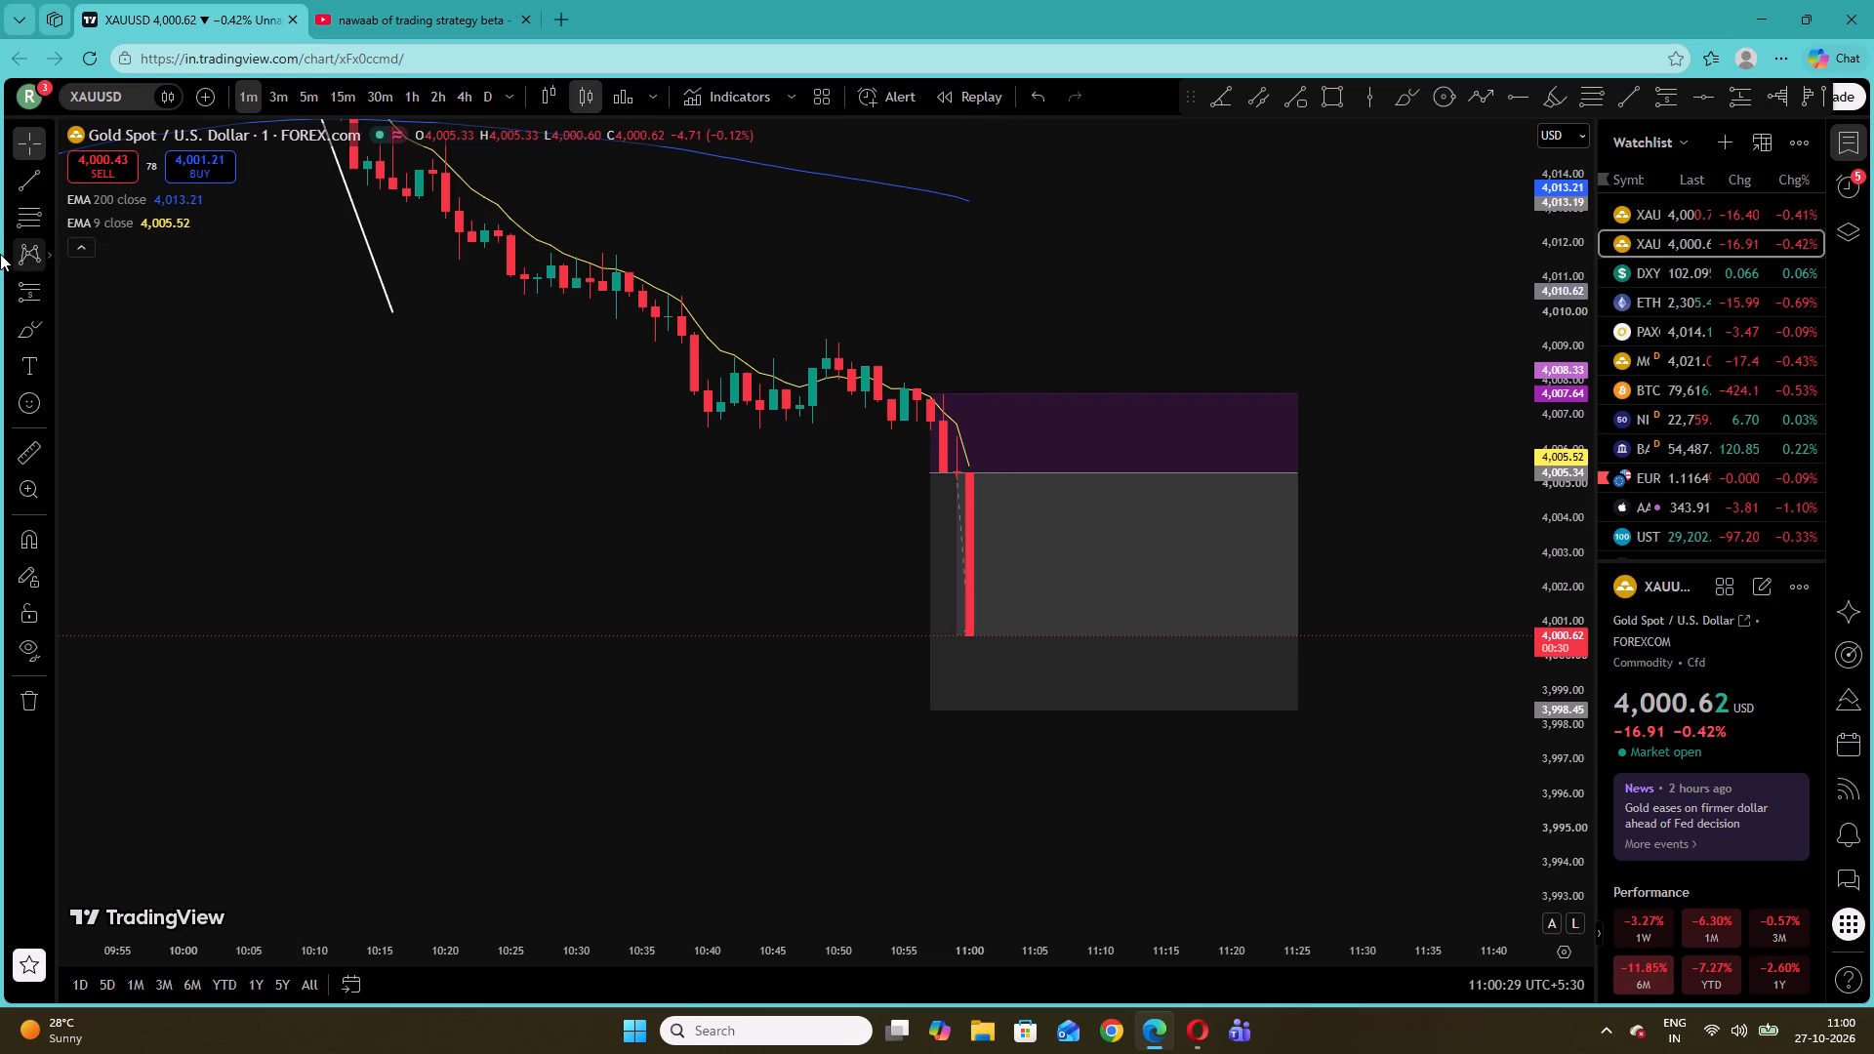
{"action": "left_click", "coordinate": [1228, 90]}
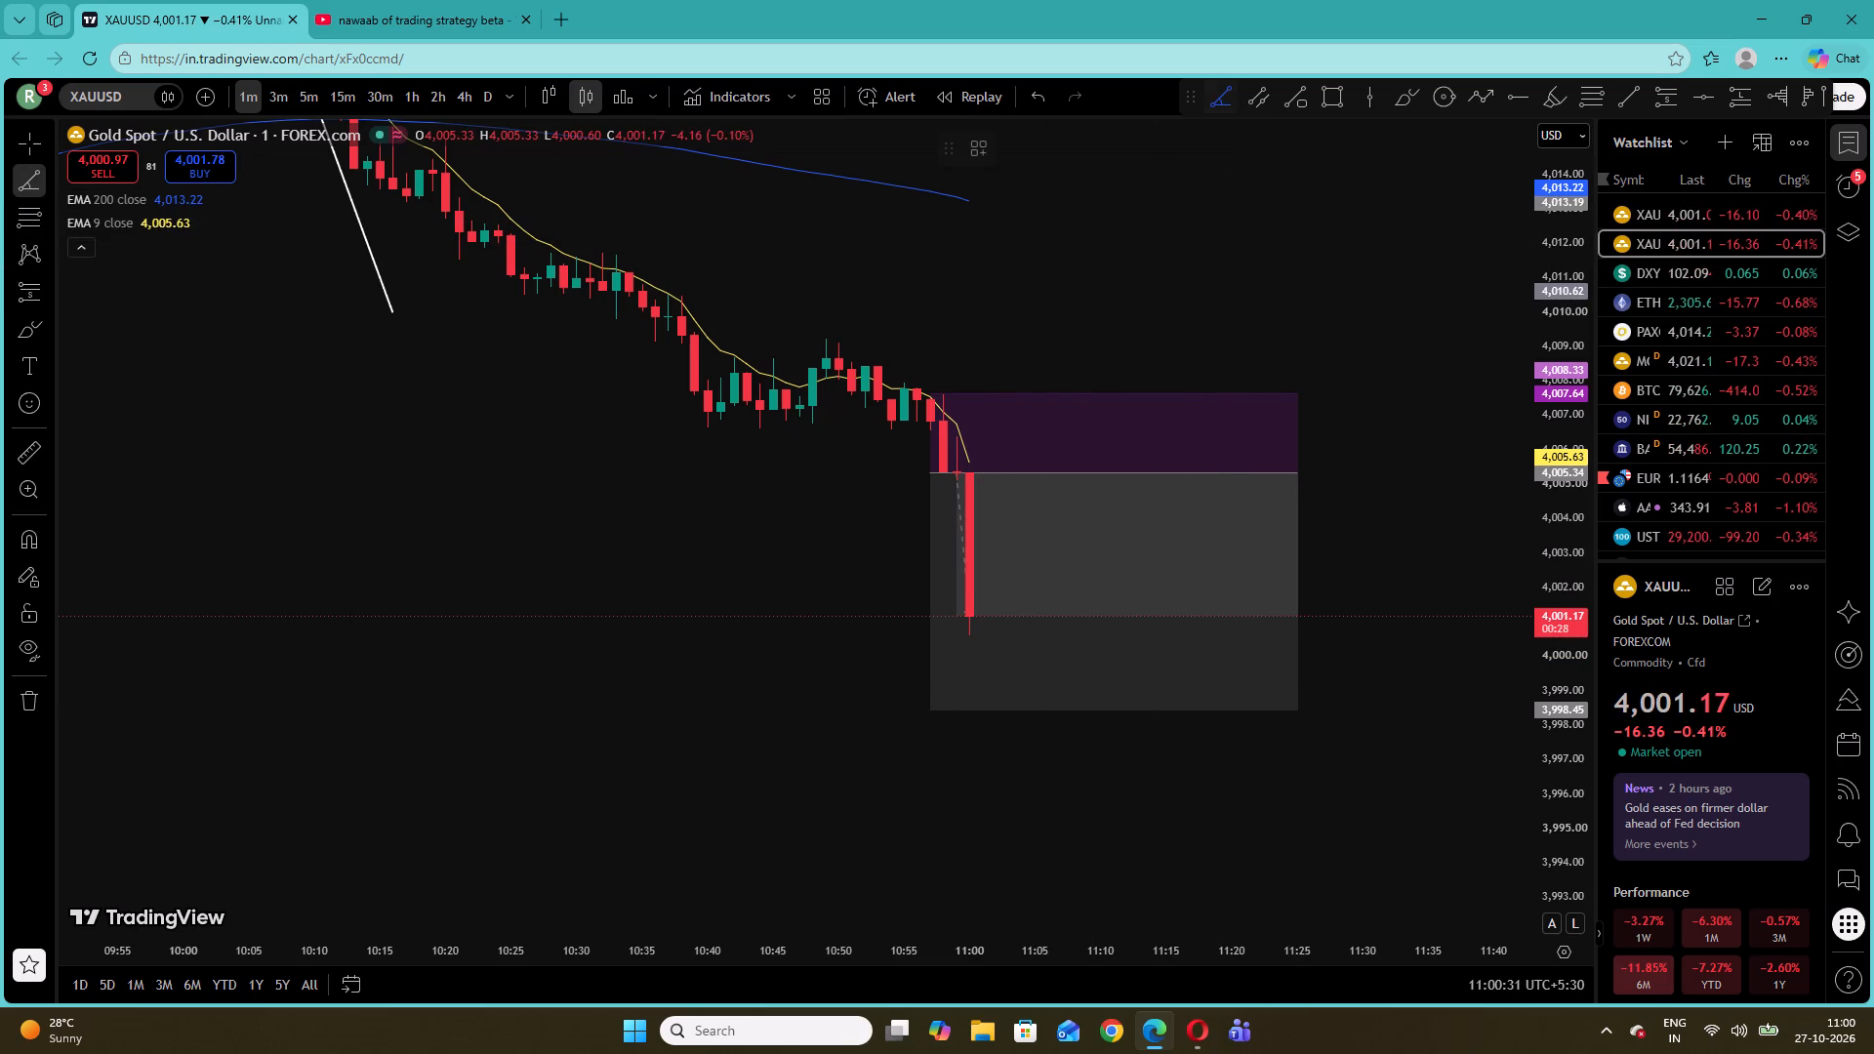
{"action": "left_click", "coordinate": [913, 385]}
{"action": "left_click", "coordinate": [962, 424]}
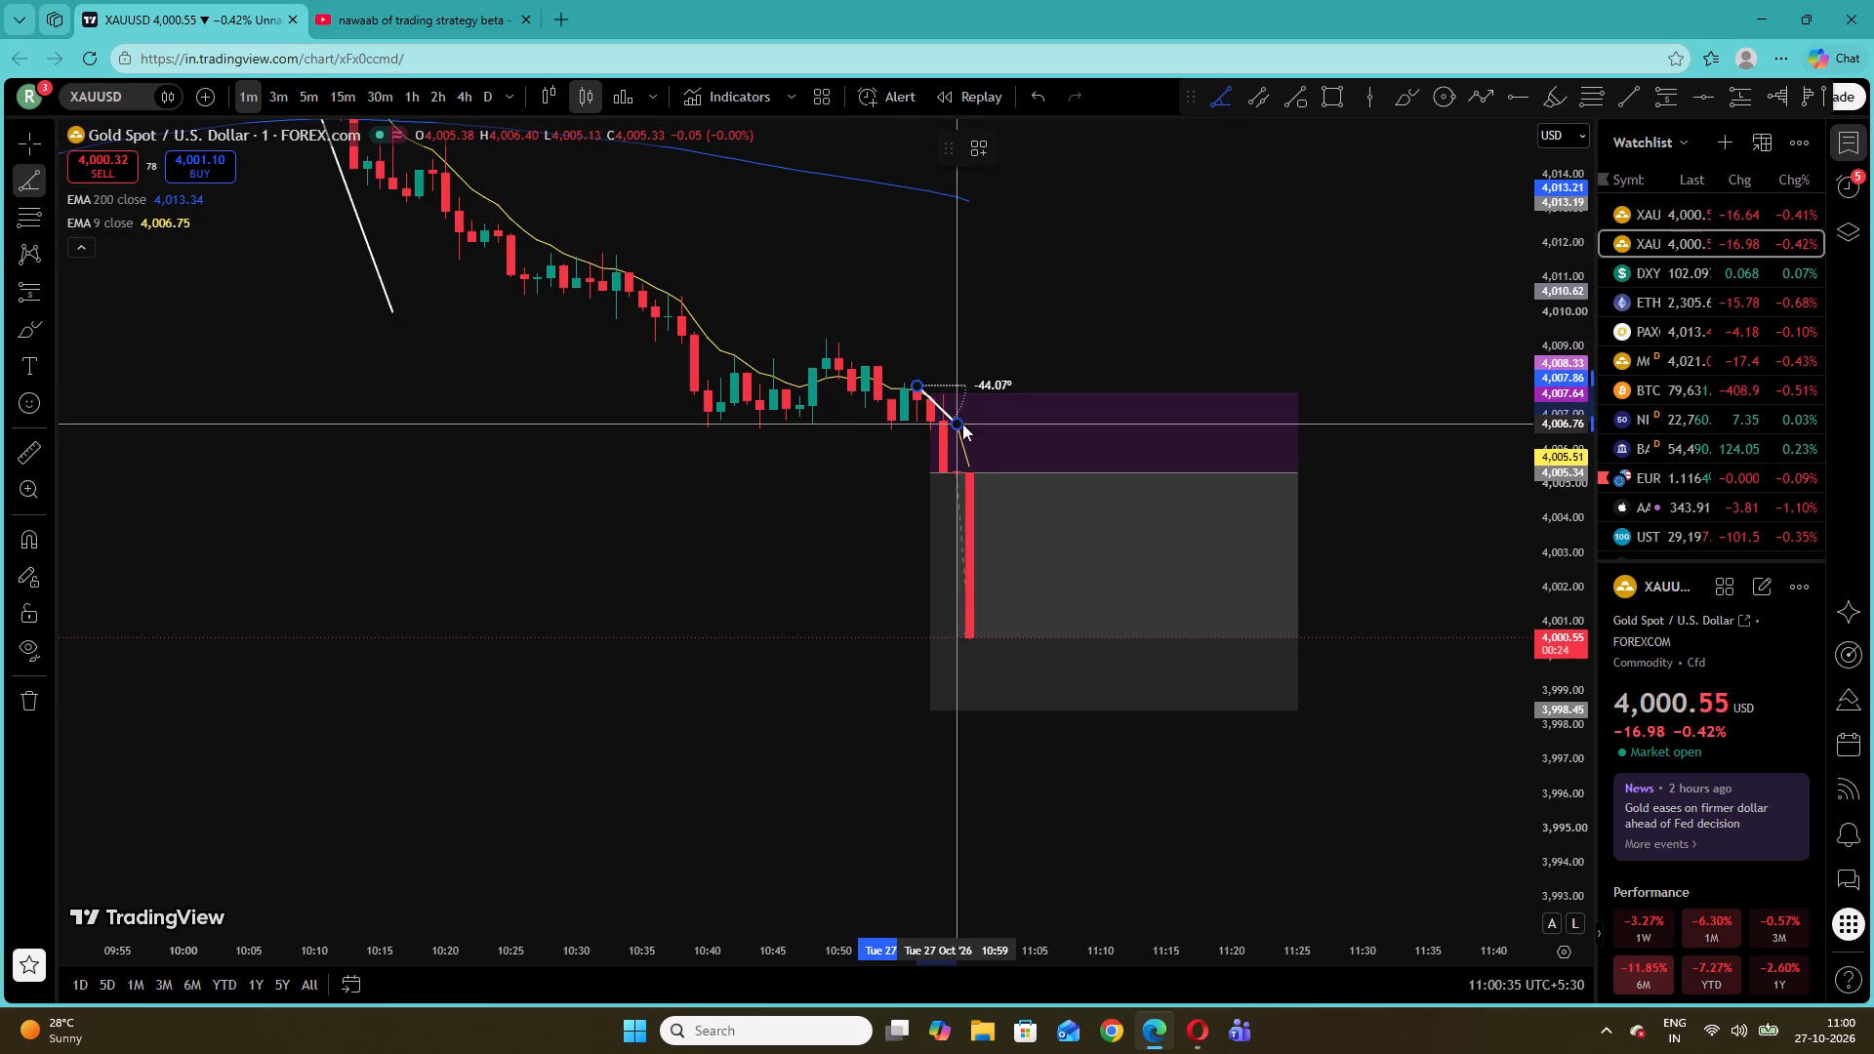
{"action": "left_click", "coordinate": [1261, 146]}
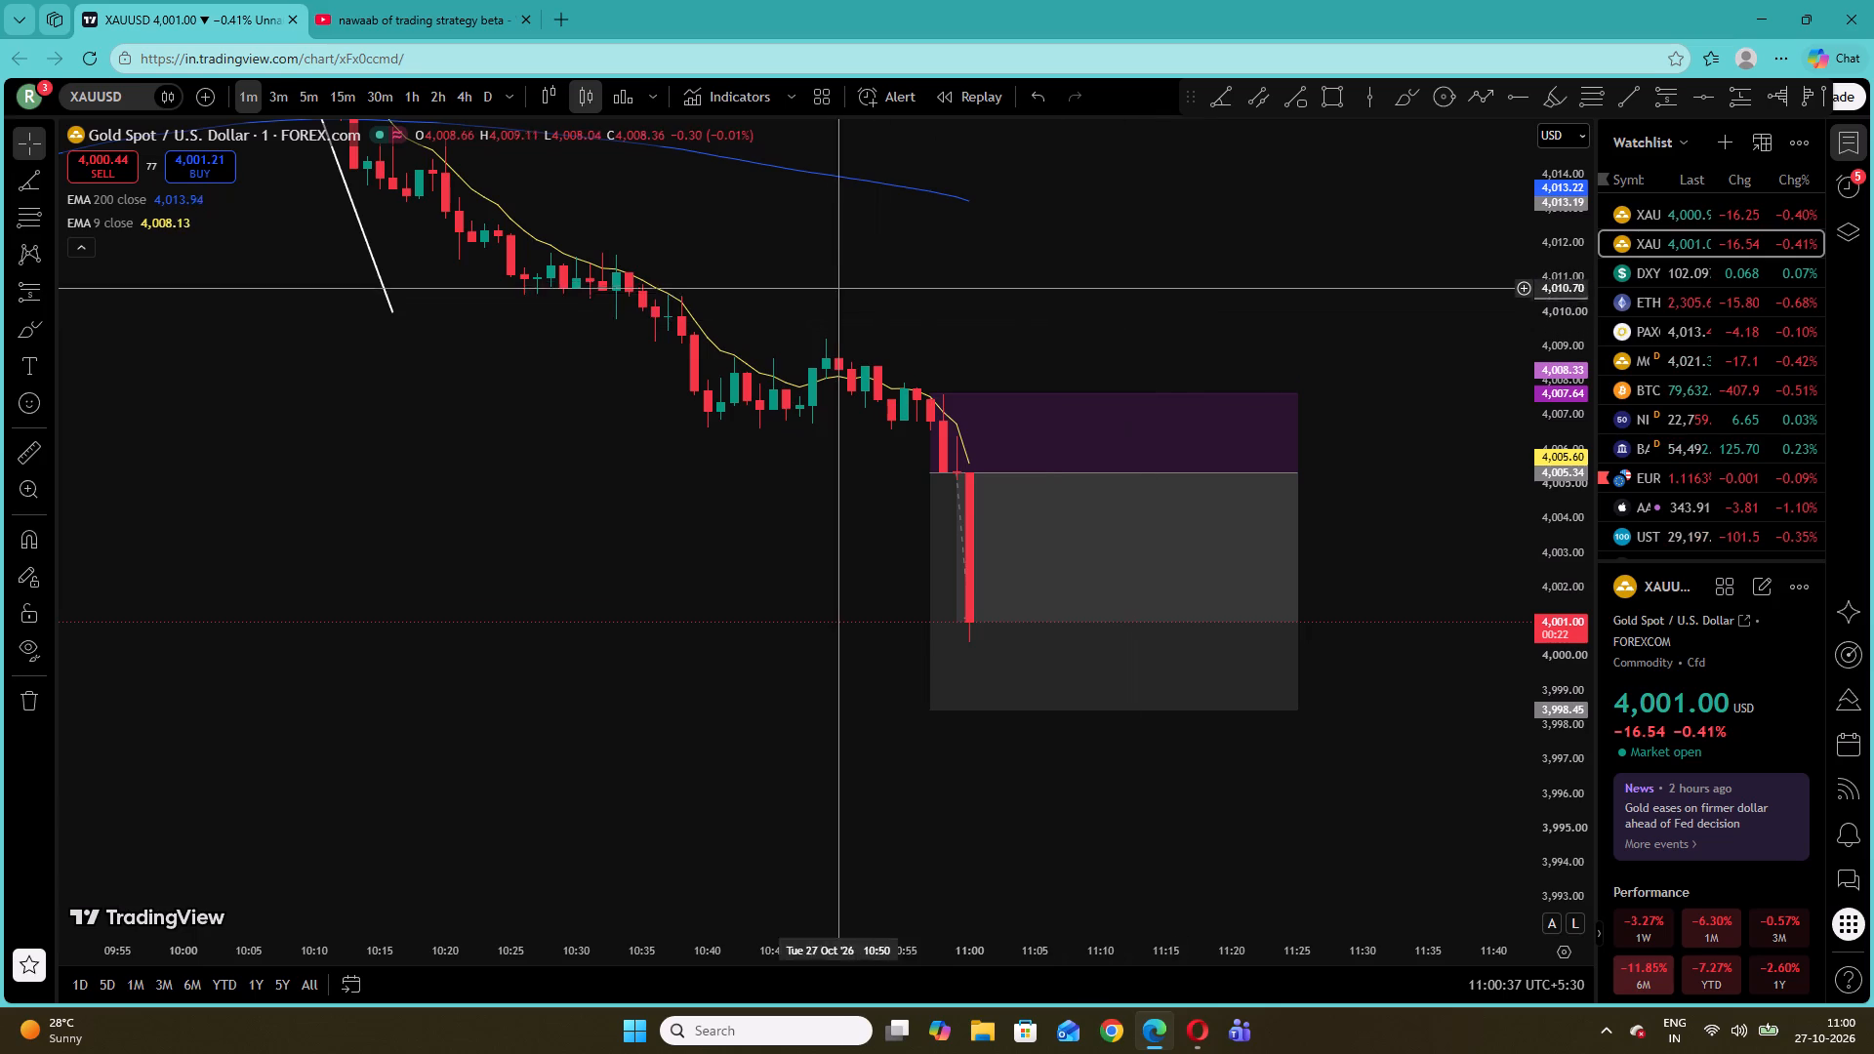
Place a short position at 10:19 with entry about 4,012.99, stop about 4,015.15 and target about 4,006.25, extended to about 10:58.
{"action": "left_click_drag", "start_coordinate": [837, 286], "coordinate": [1494, 334]}
{"action": "left_click_drag", "start_coordinate": [607, 495], "coordinate": [1284, 697]}
{"action": "left_click_drag", "start_coordinate": [1161, 555], "coordinate": [486, 788]}
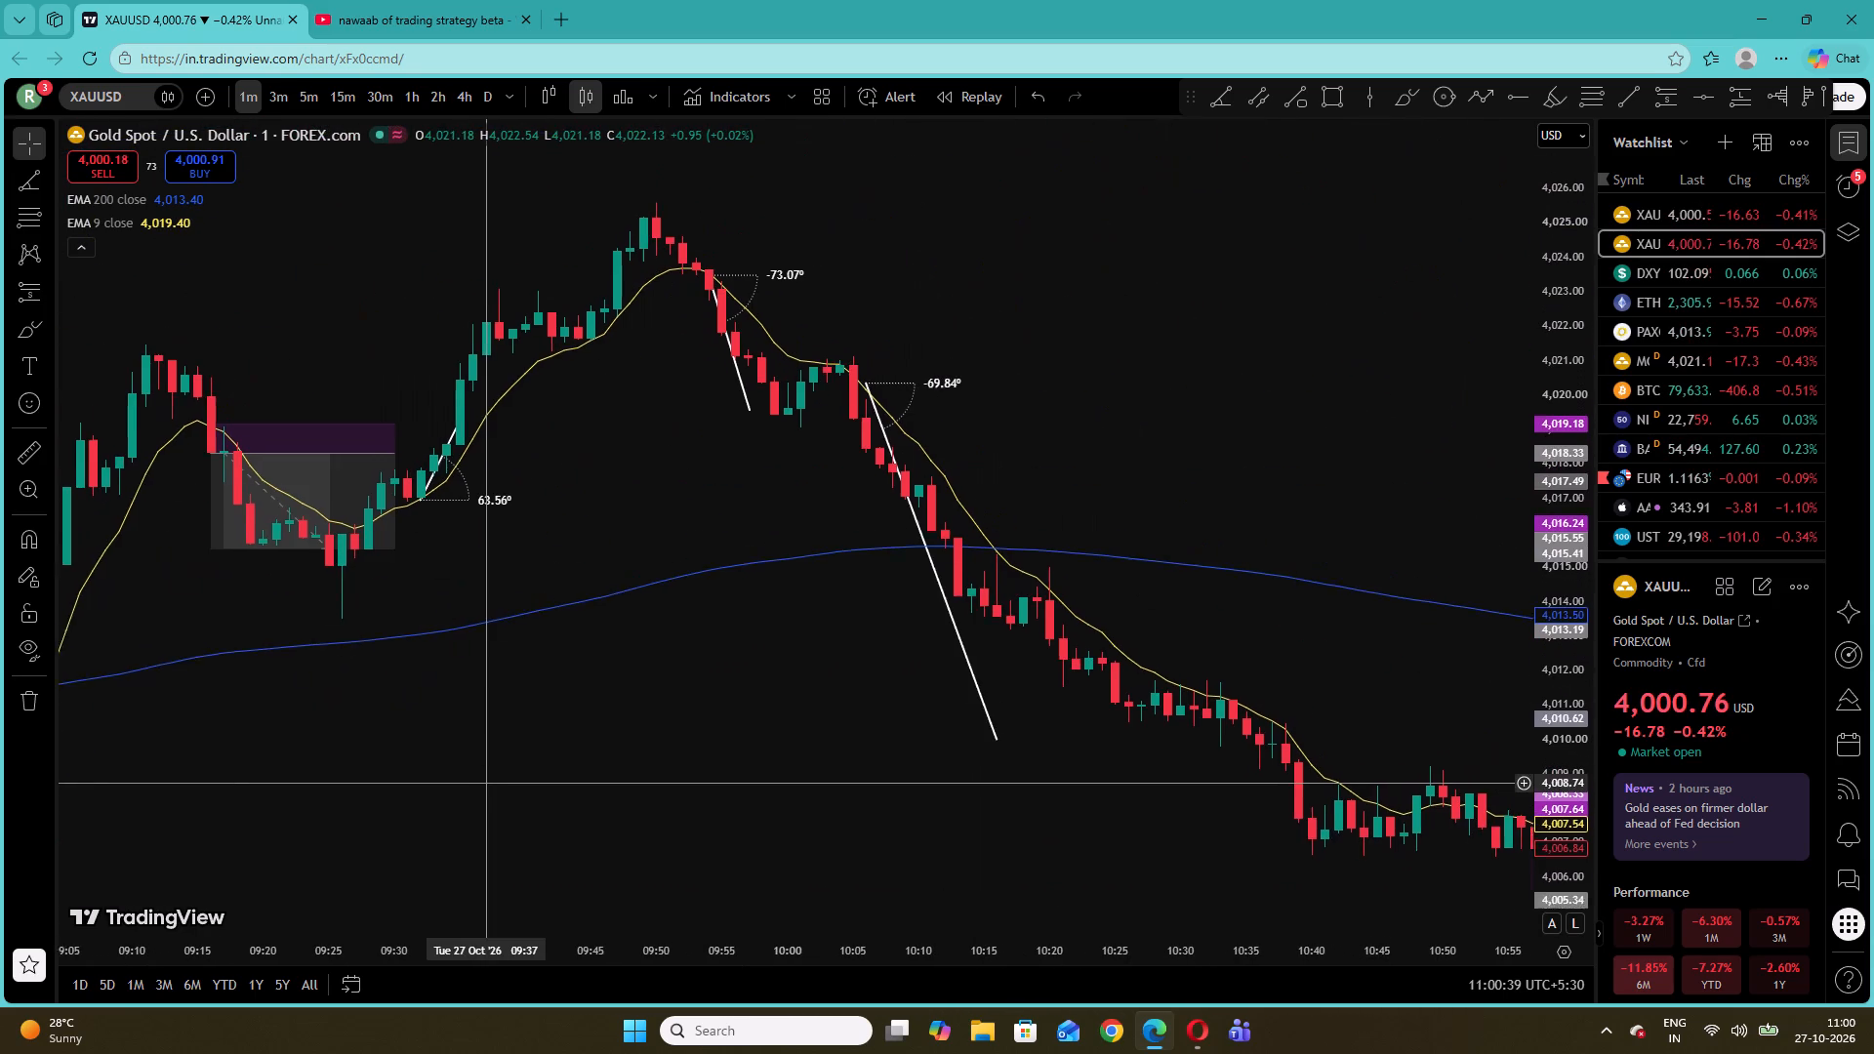
{"action": "left_click_drag", "start_coordinate": [486, 788], "coordinate": [483, 790]}
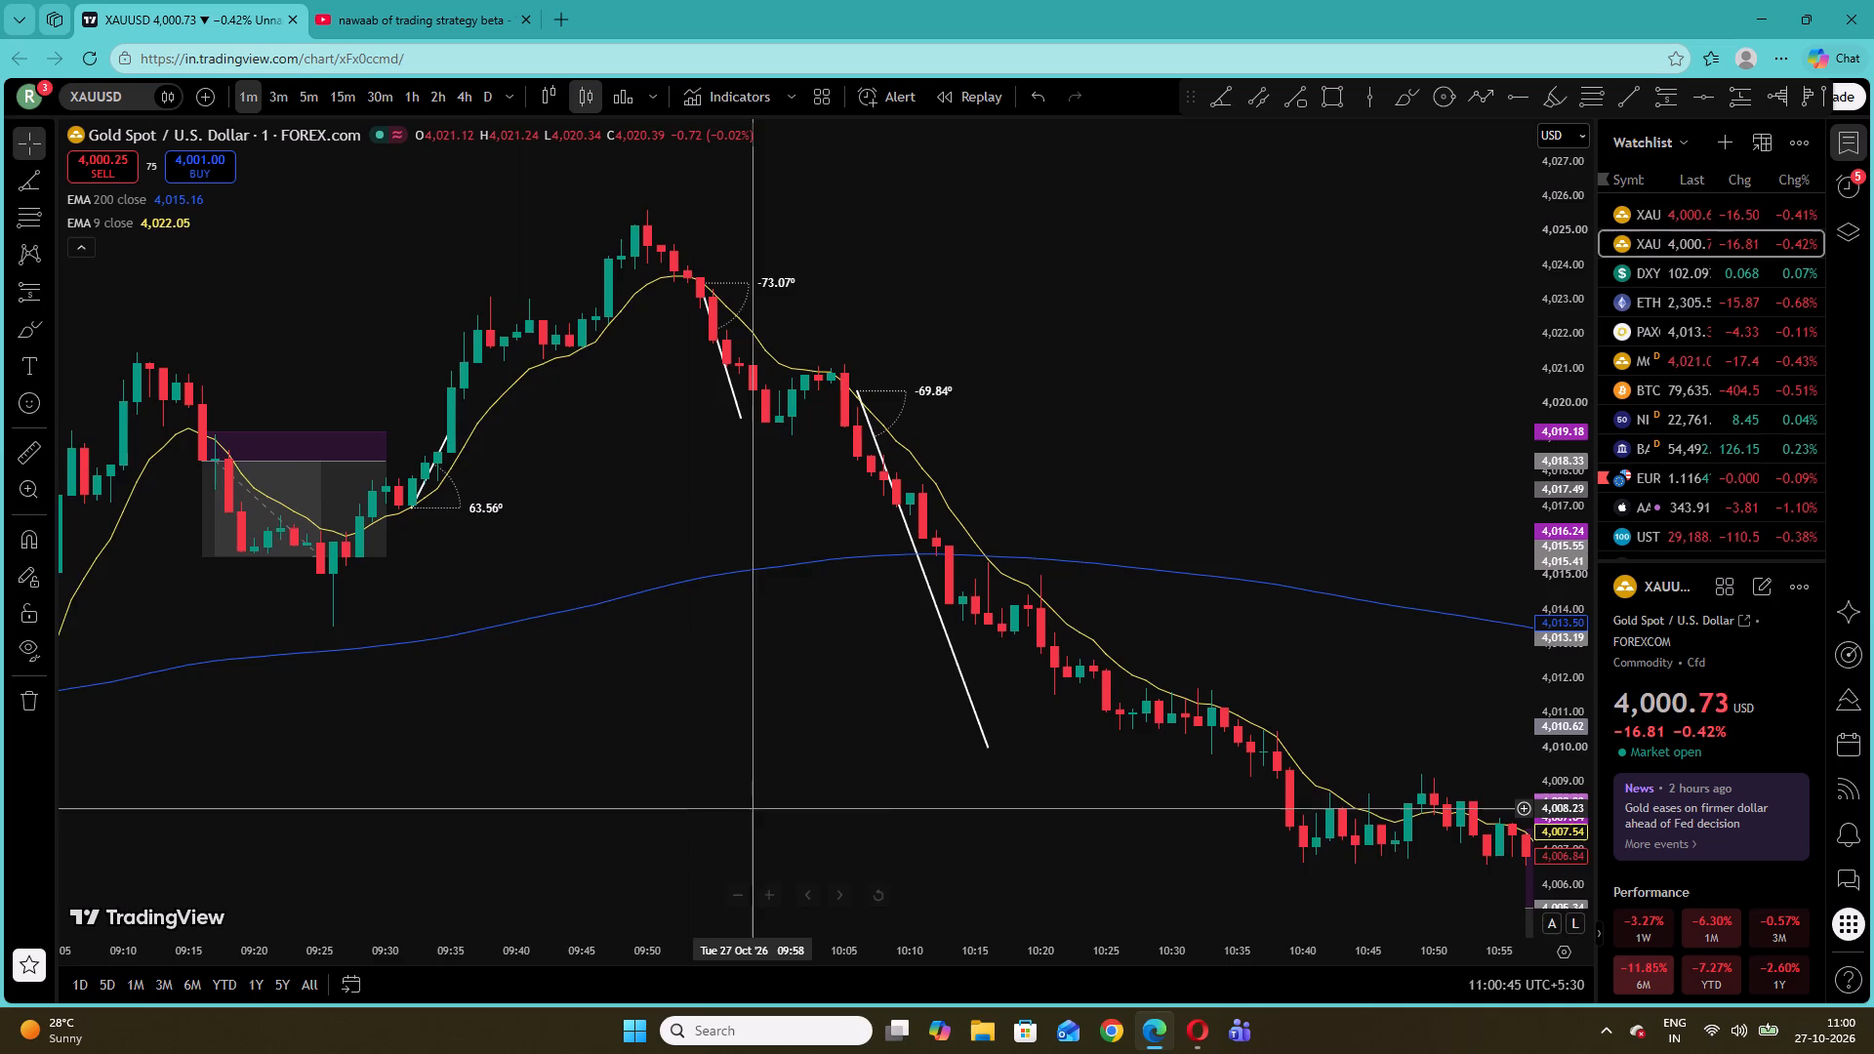
{"action": "left_click_drag", "start_coordinate": [751, 808], "coordinate": [370, 694]}
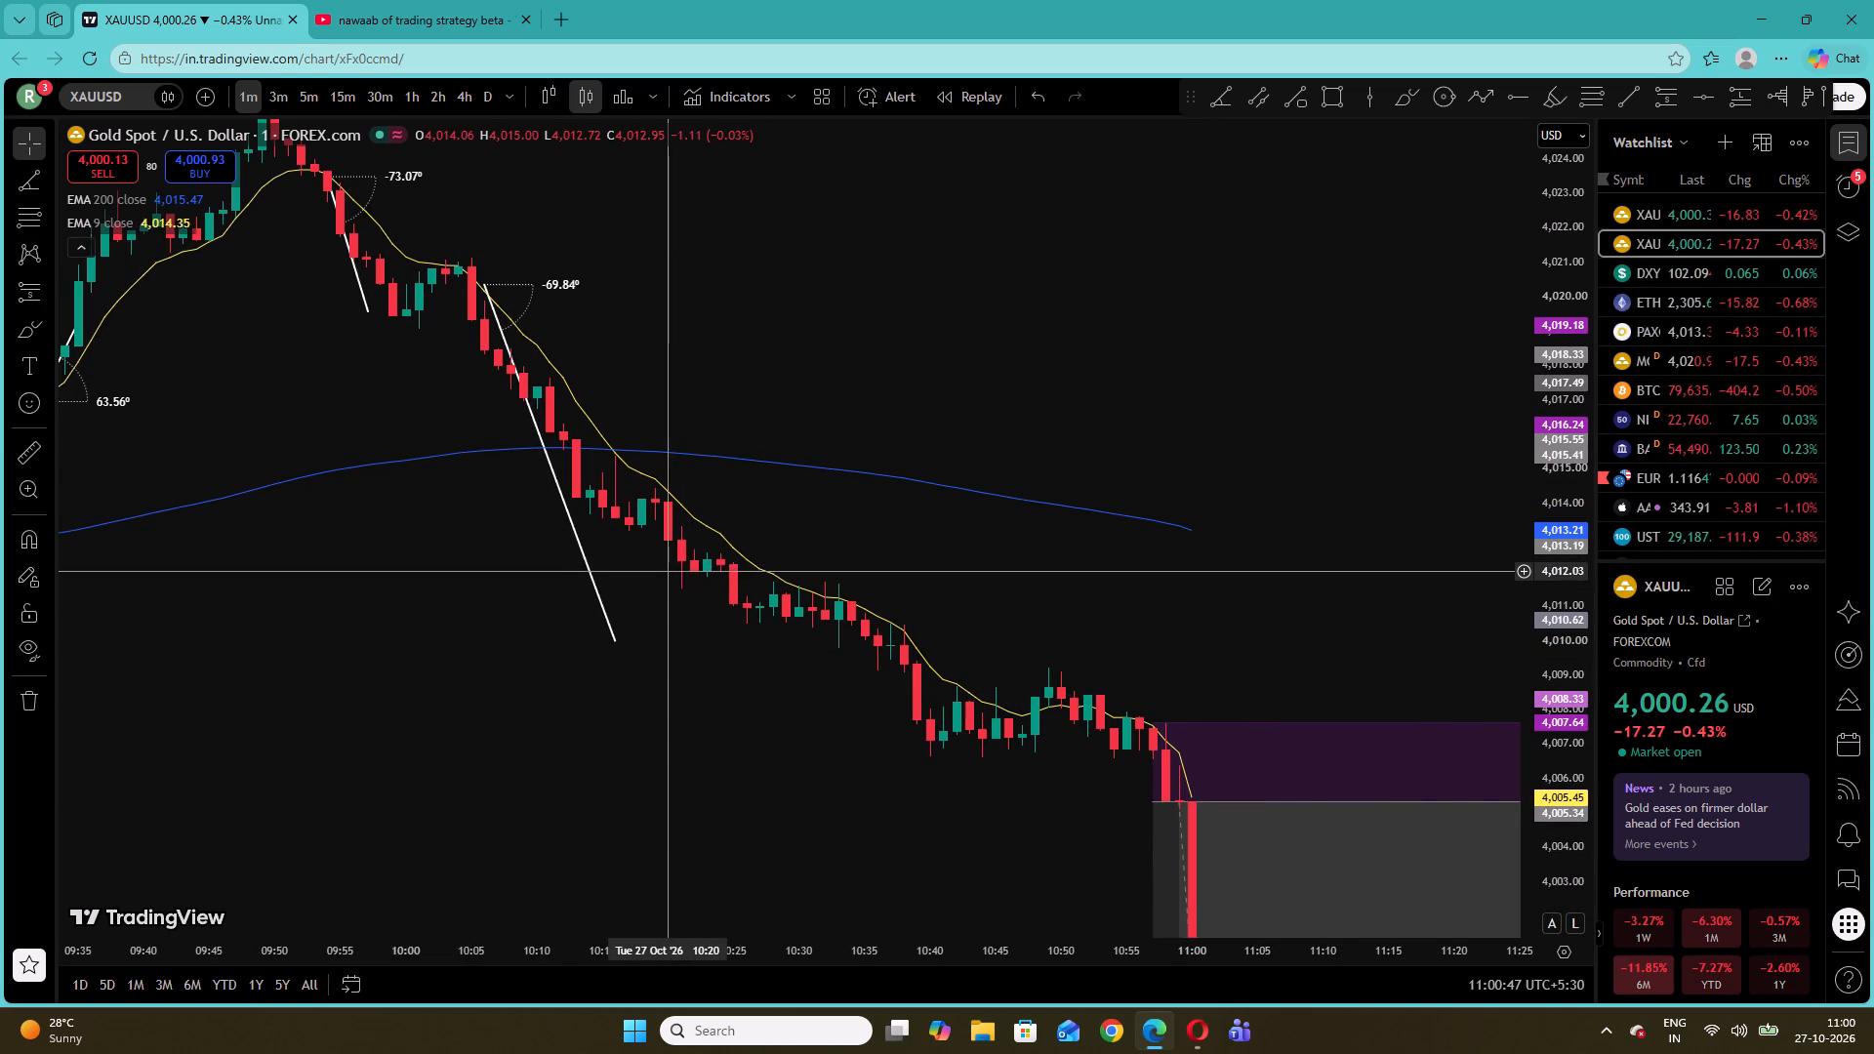
{"action": "left_click", "coordinate": [53, 290]}
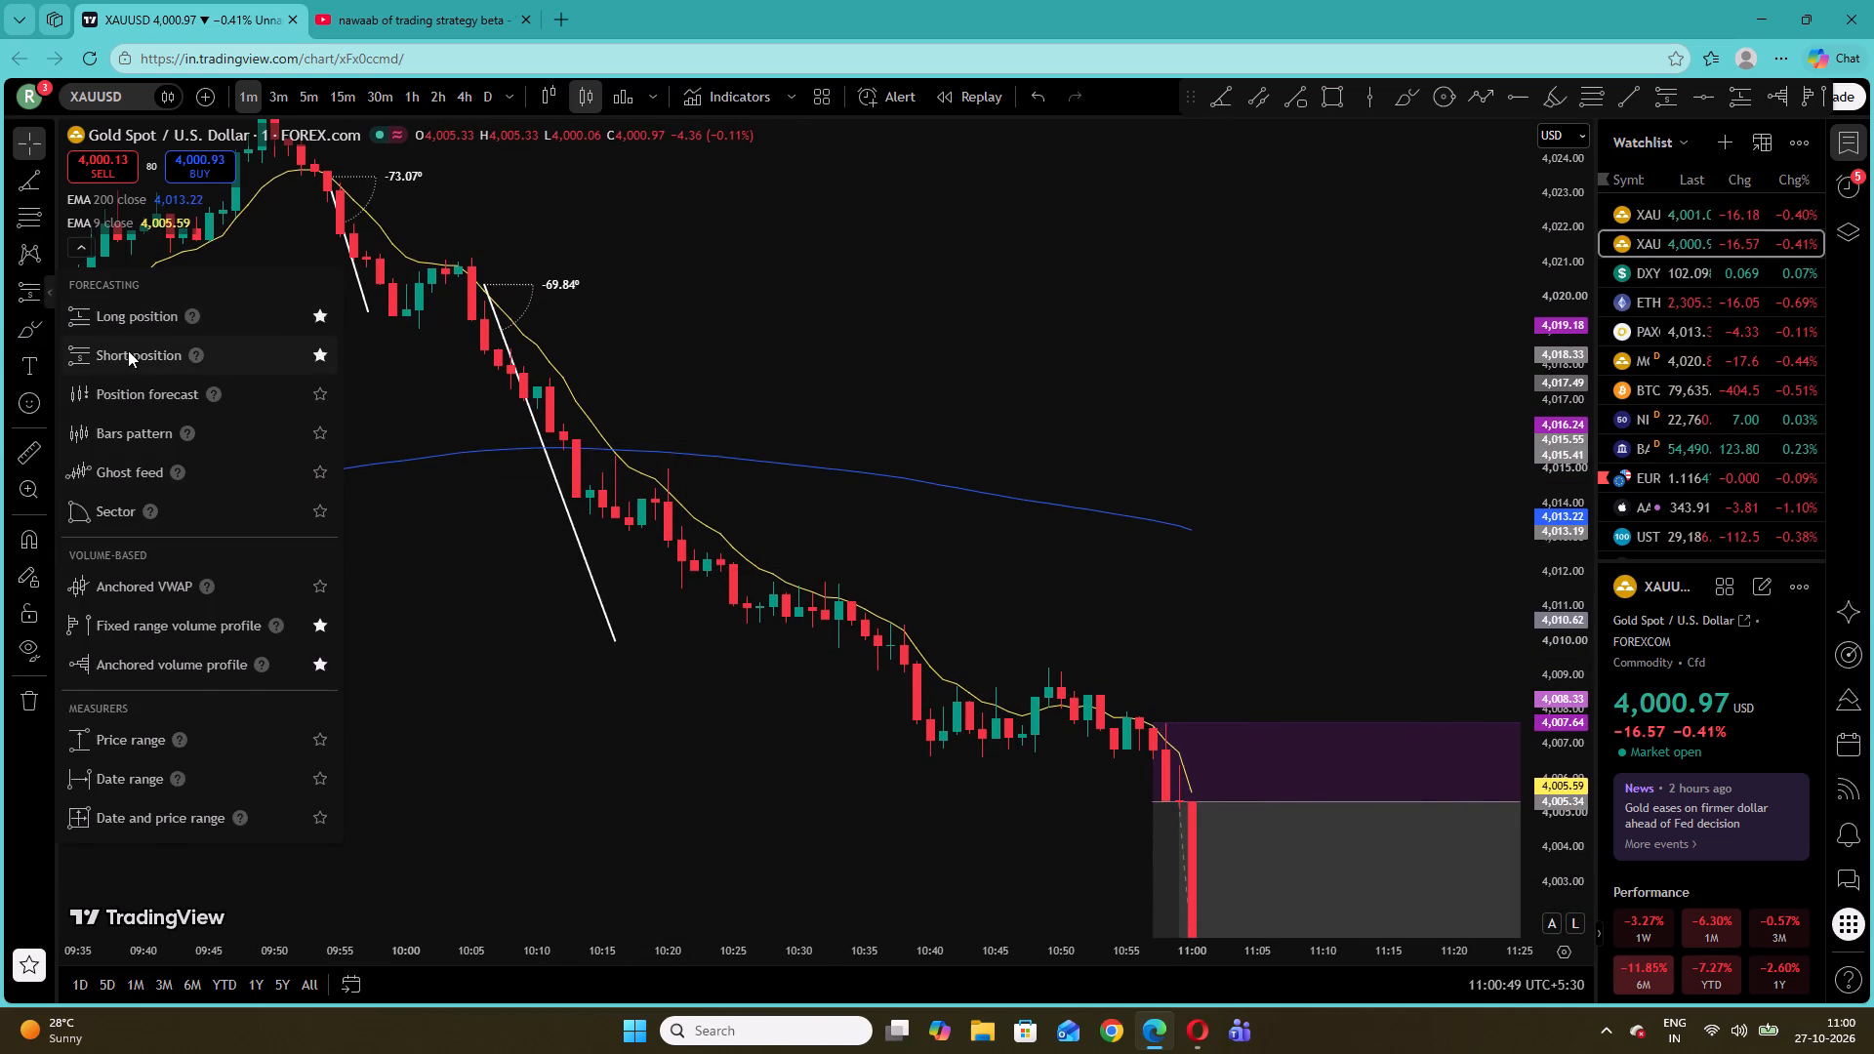
{"action": "left_click", "coordinate": [128, 350]}
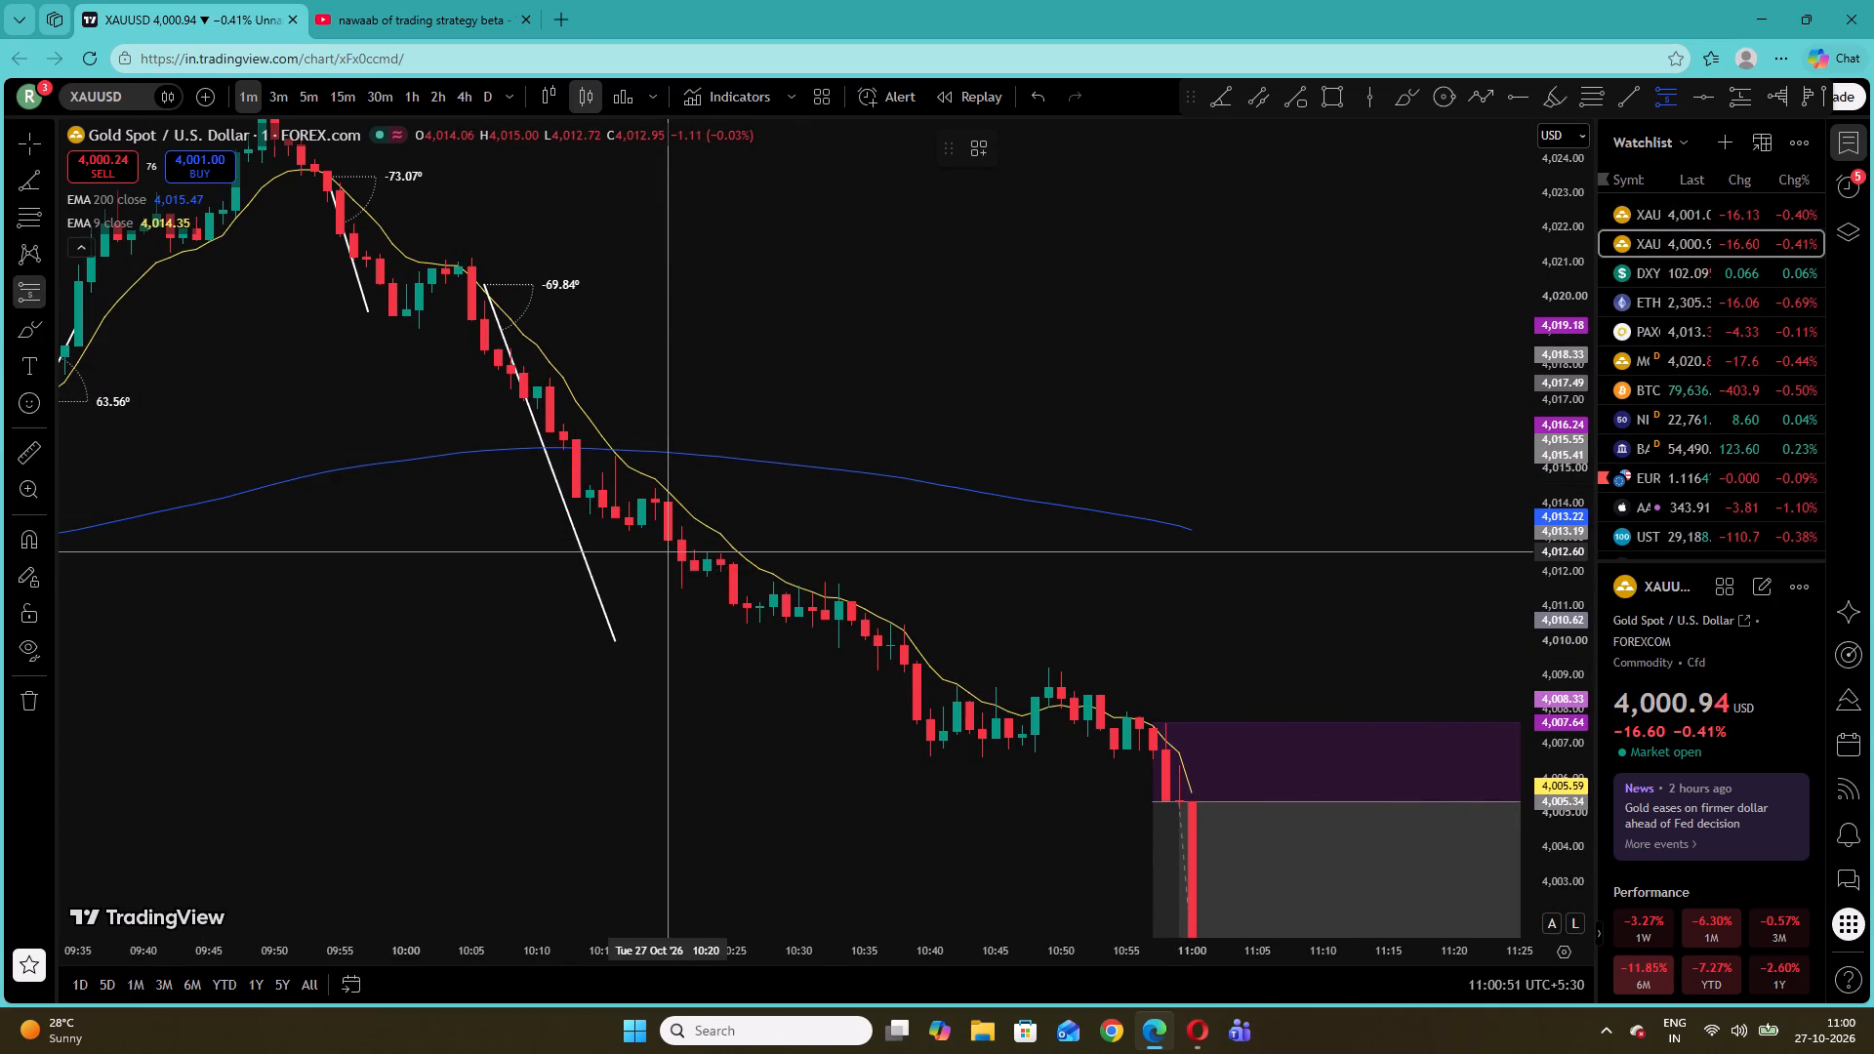
{"action": "left_click", "coordinate": [657, 538]}
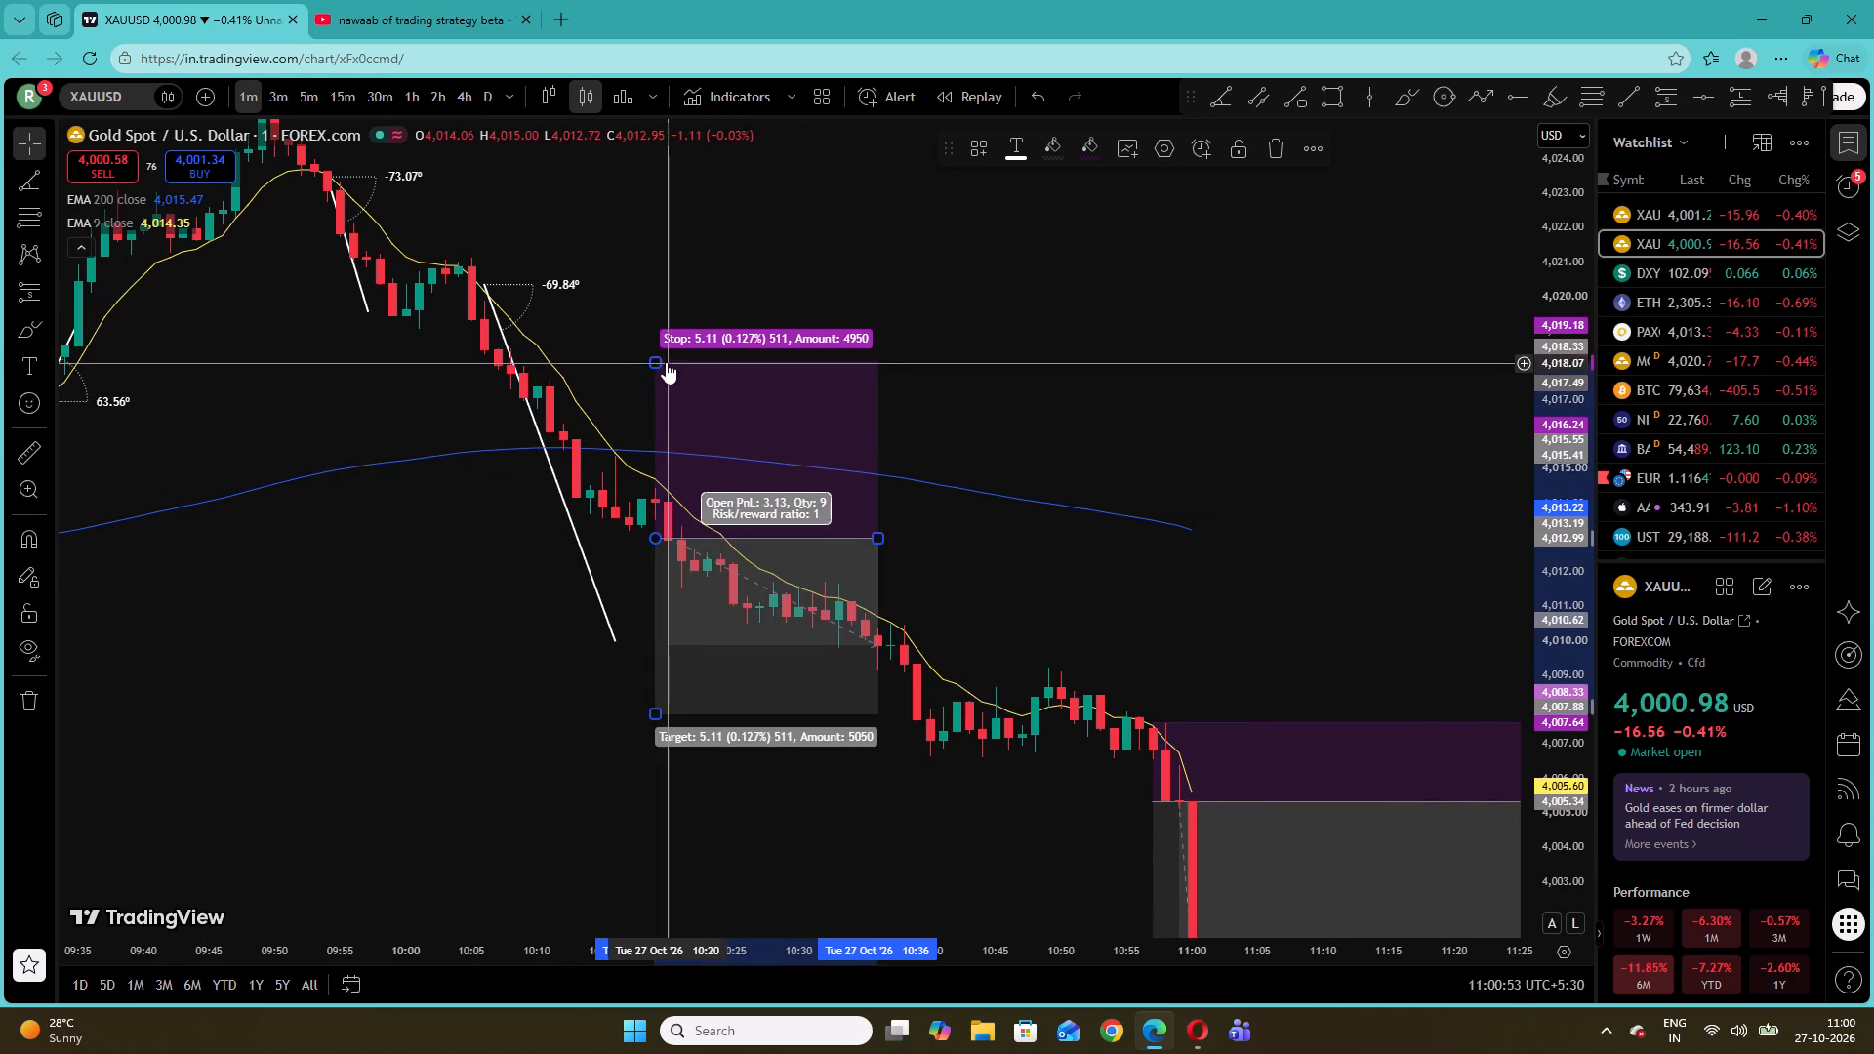
{"action": "left_click_drag", "start_coordinate": [654, 361], "coordinate": [640, 464]}
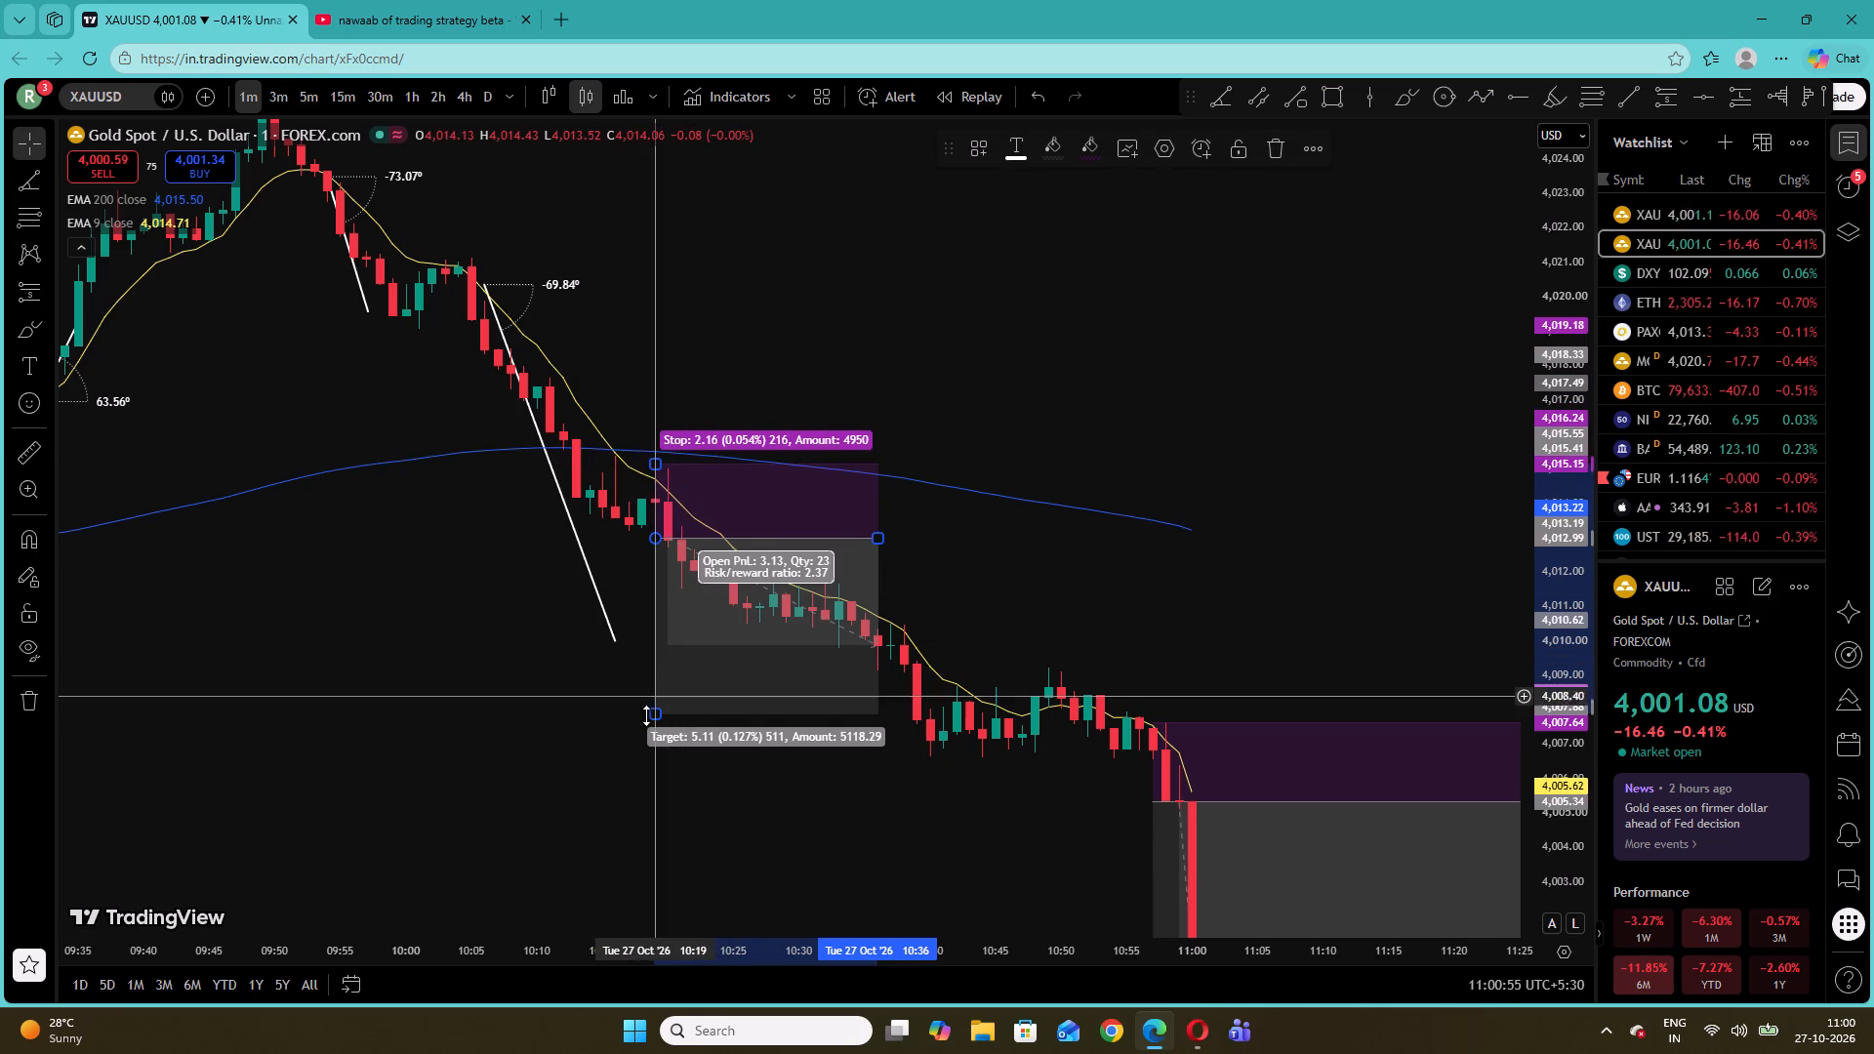
{"action": "left_click_drag", "start_coordinate": [653, 711], "coordinate": [654, 766]}
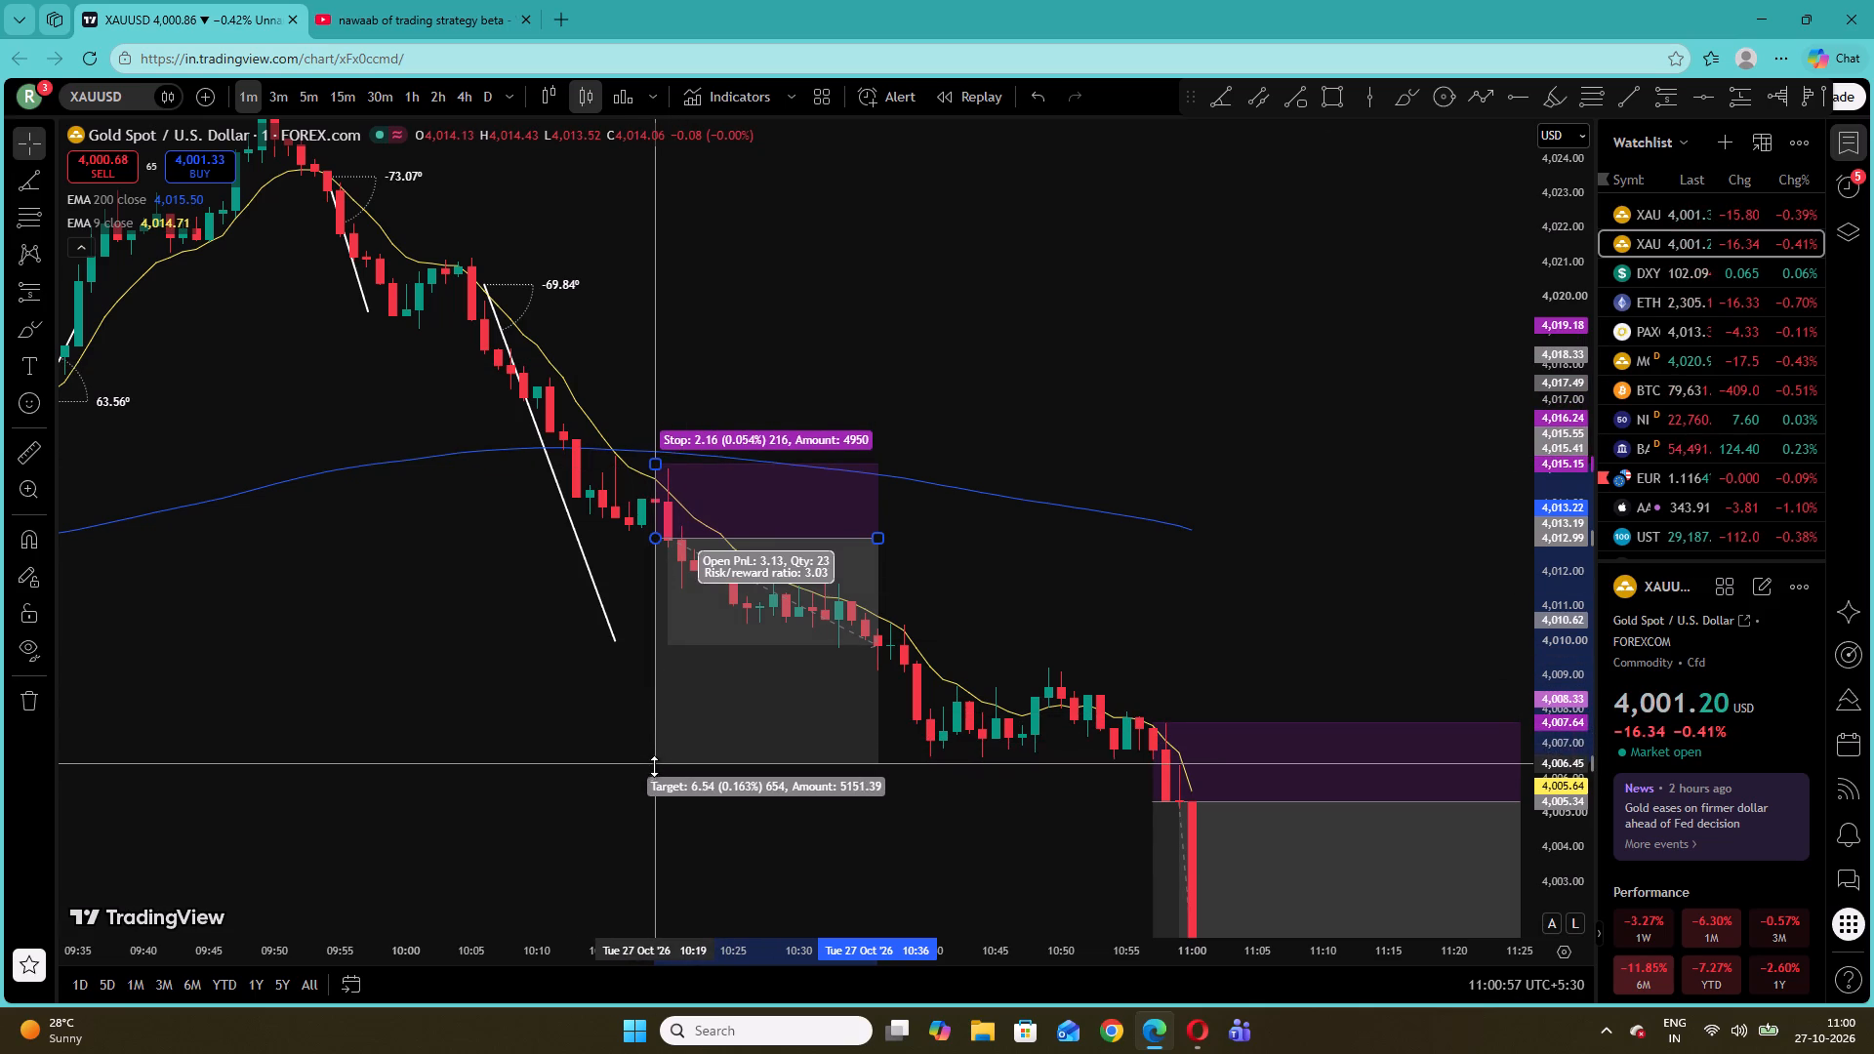
{"action": "left_click_drag", "start_coordinate": [654, 766], "coordinate": [653, 770]}
{"action": "left_click_drag", "start_coordinate": [876, 535], "coordinate": [1169, 564]}
{"action": "left_click", "coordinate": [1338, 615]}
Examine the XAUUSD 1-minute price action from the latest 11:00 candles back through the session to about 00:25.
{"action": "left_click_drag", "start_coordinate": [1342, 633], "coordinate": [1090, 293]}
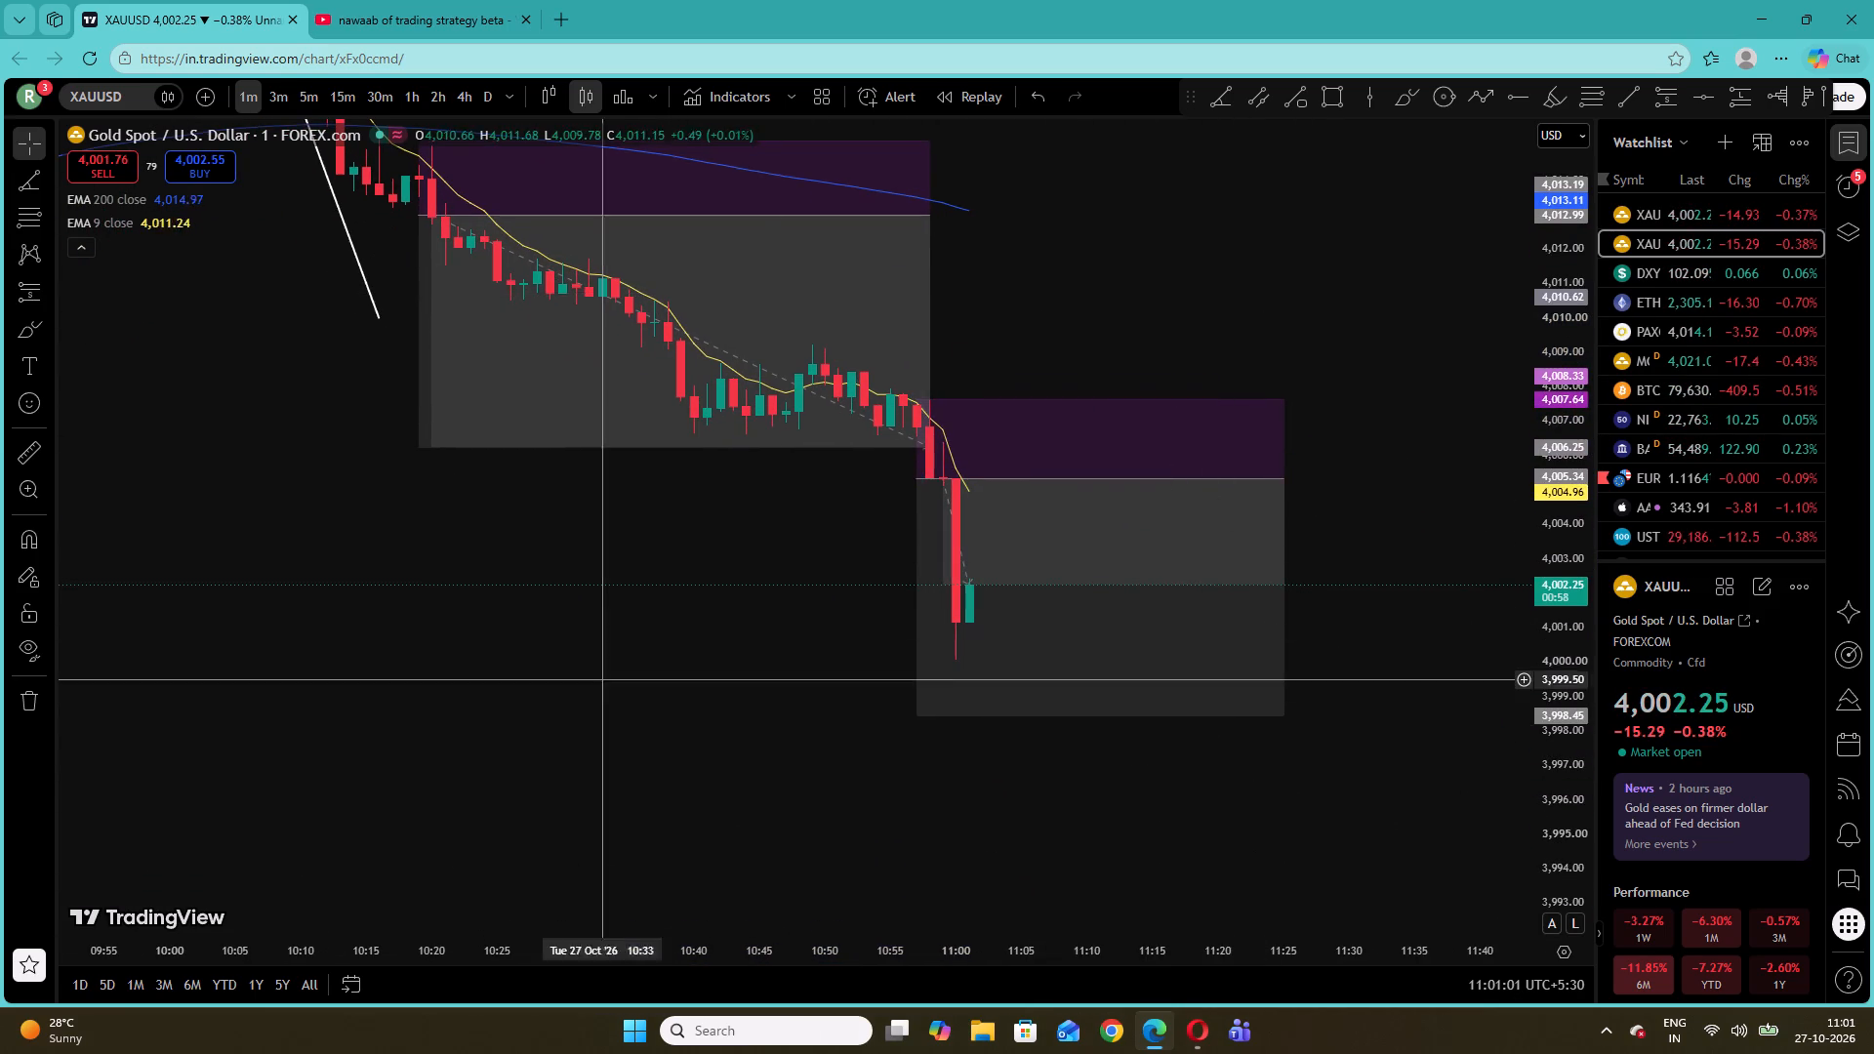
{"action": "left_click_drag", "start_coordinate": [512, 659], "coordinate": [1204, 610]}
{"action": "left_click_drag", "start_coordinate": [551, 610], "coordinate": [1666, 690]}
{"action": "left_click_drag", "start_coordinate": [1109, 478], "coordinate": [946, 711]}
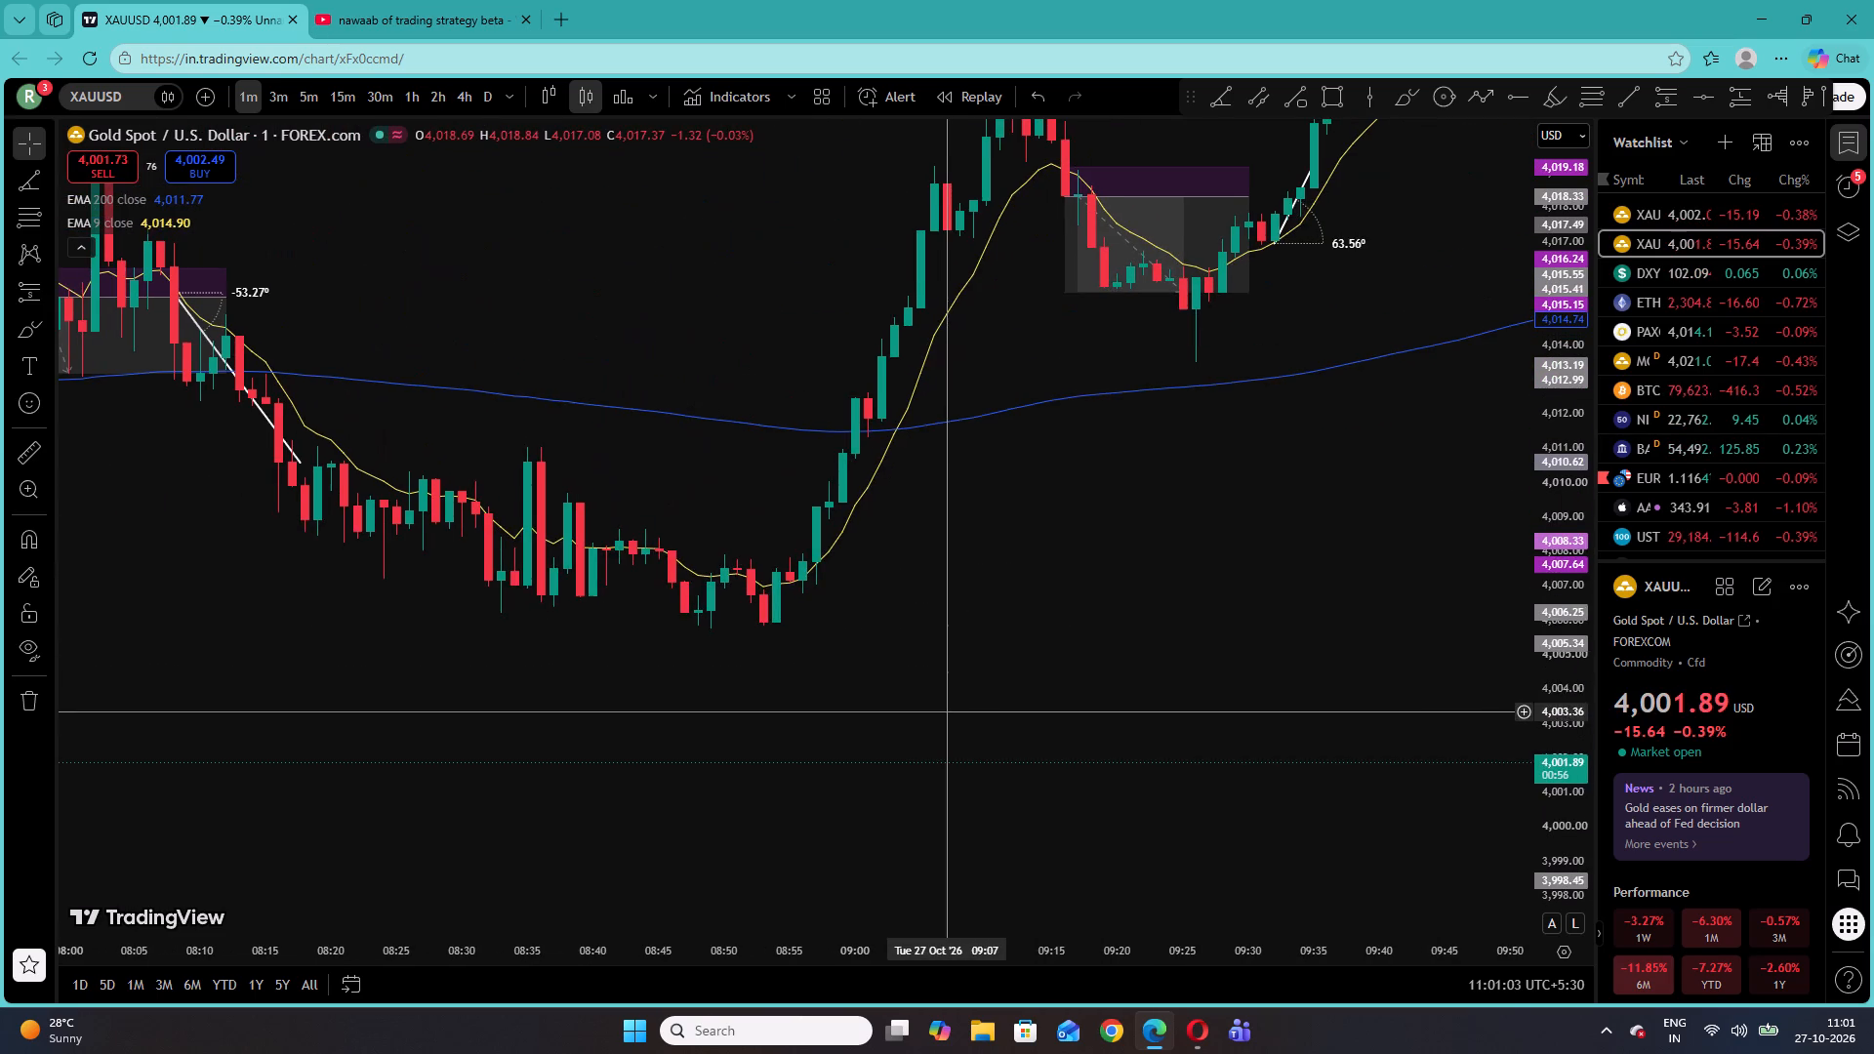
{"action": "left_click_drag", "start_coordinate": [1267, 503], "coordinate": [1106, 742]}
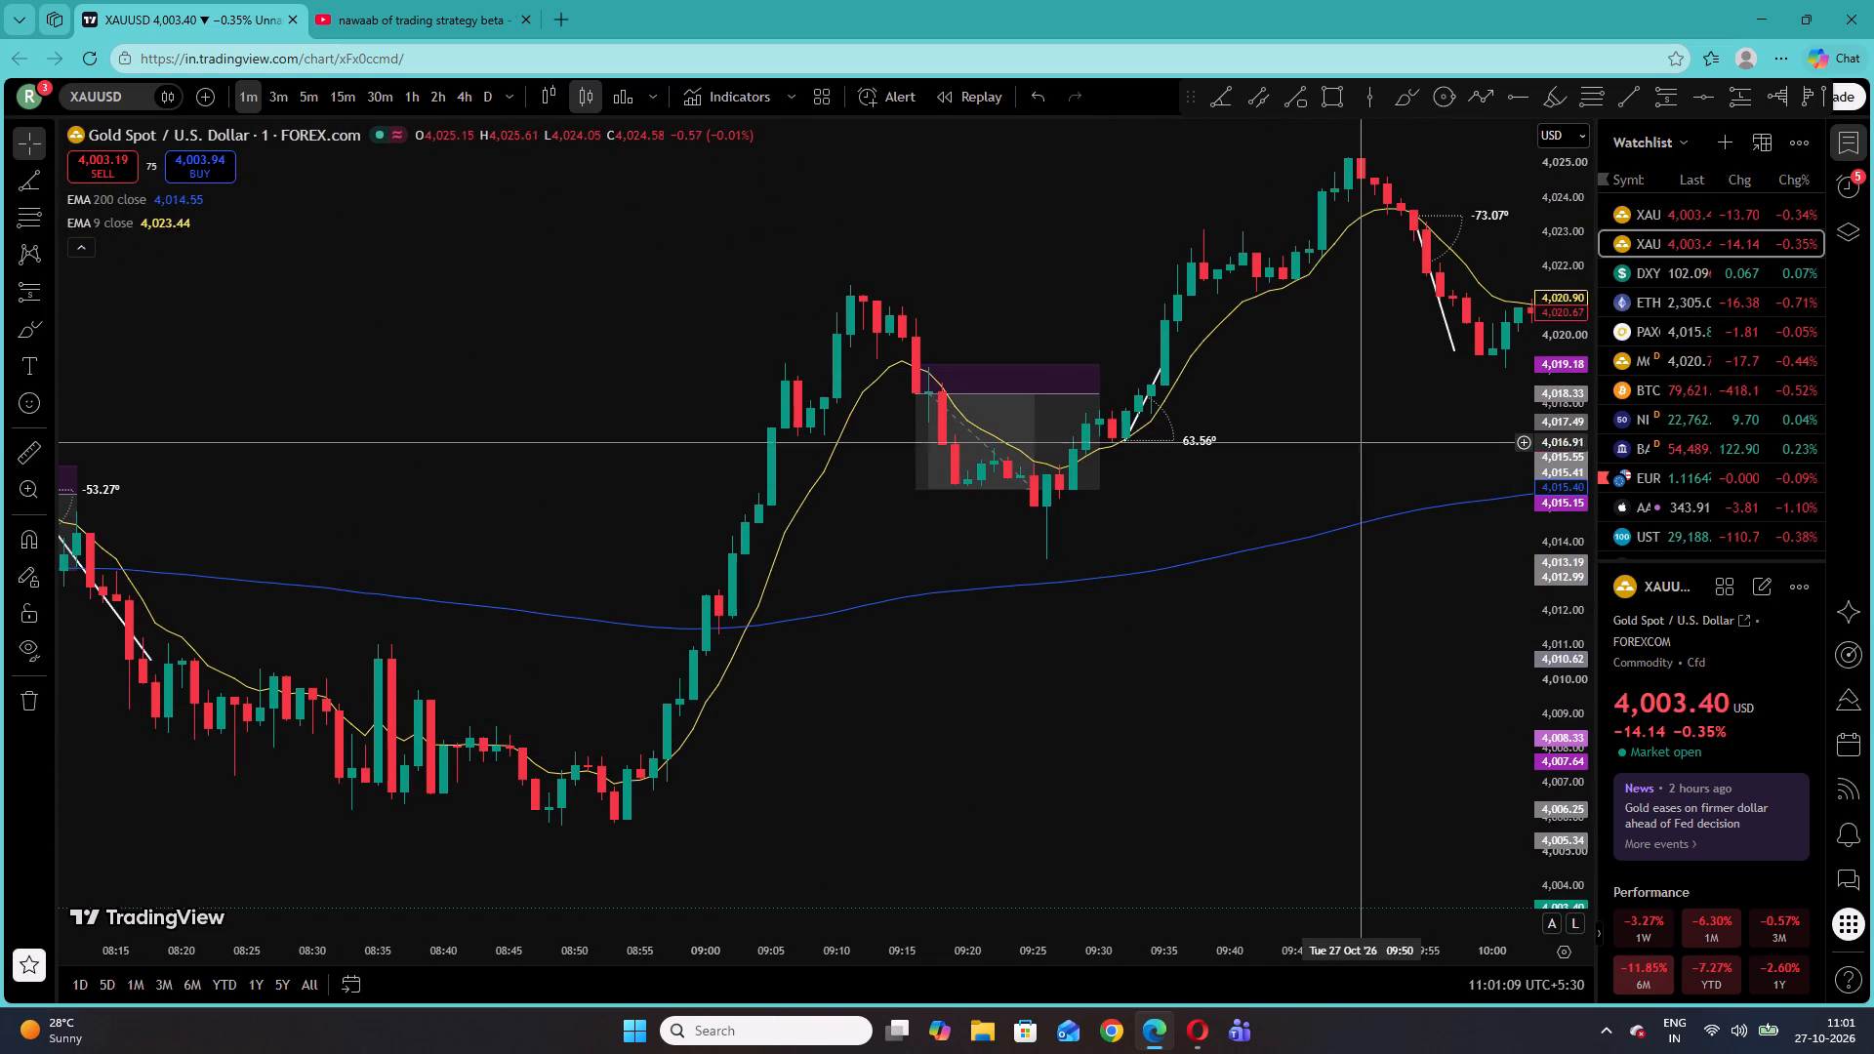
{"action": "left_click_drag", "start_coordinate": [803, 754], "coordinate": [1657, 578]}
{"action": "left_click_drag", "start_coordinate": [665, 630], "coordinate": [1637, 692]}
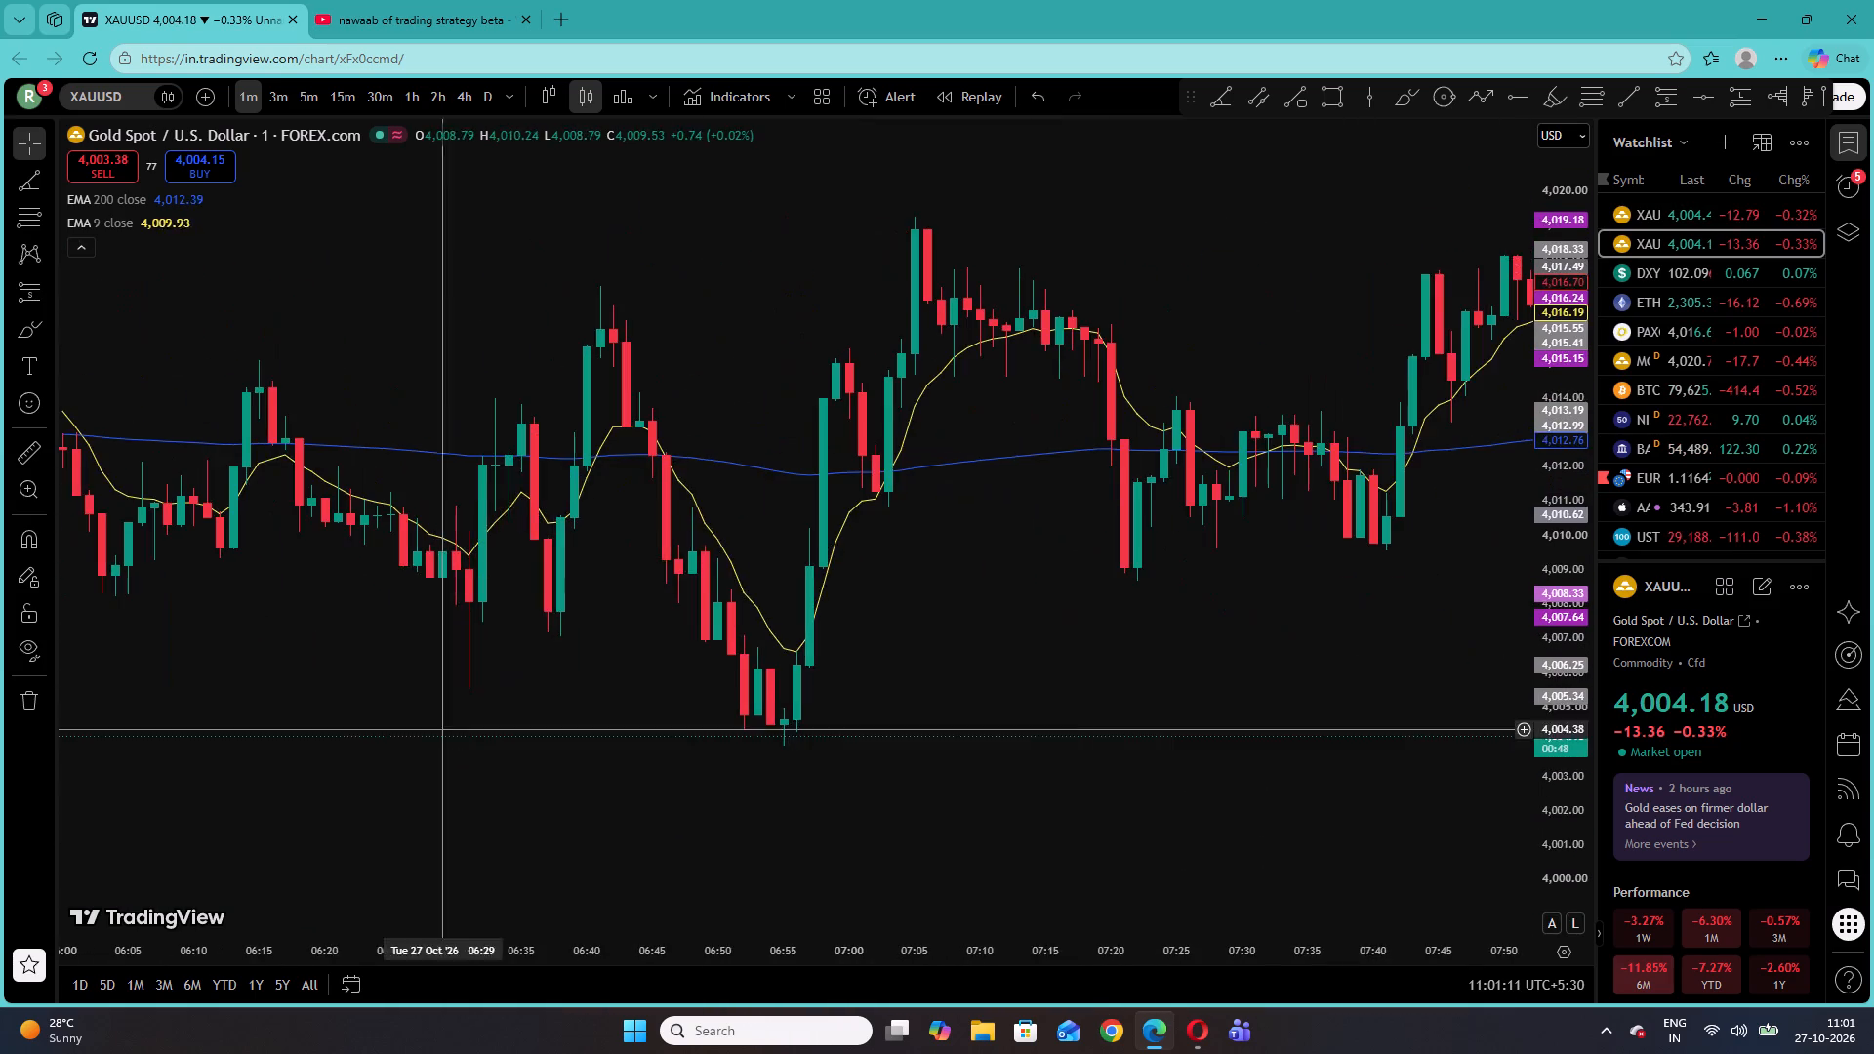
{"action": "left_click_drag", "start_coordinate": [406, 717], "coordinate": [1502, 715]}
{"action": "left_click_drag", "start_coordinate": [509, 678], "coordinate": [1368, 650]}
{"action": "left_click", "coordinate": [487, 666]}
{"action": "left_click_drag", "start_coordinate": [472, 613], "coordinate": [1353, 689]}
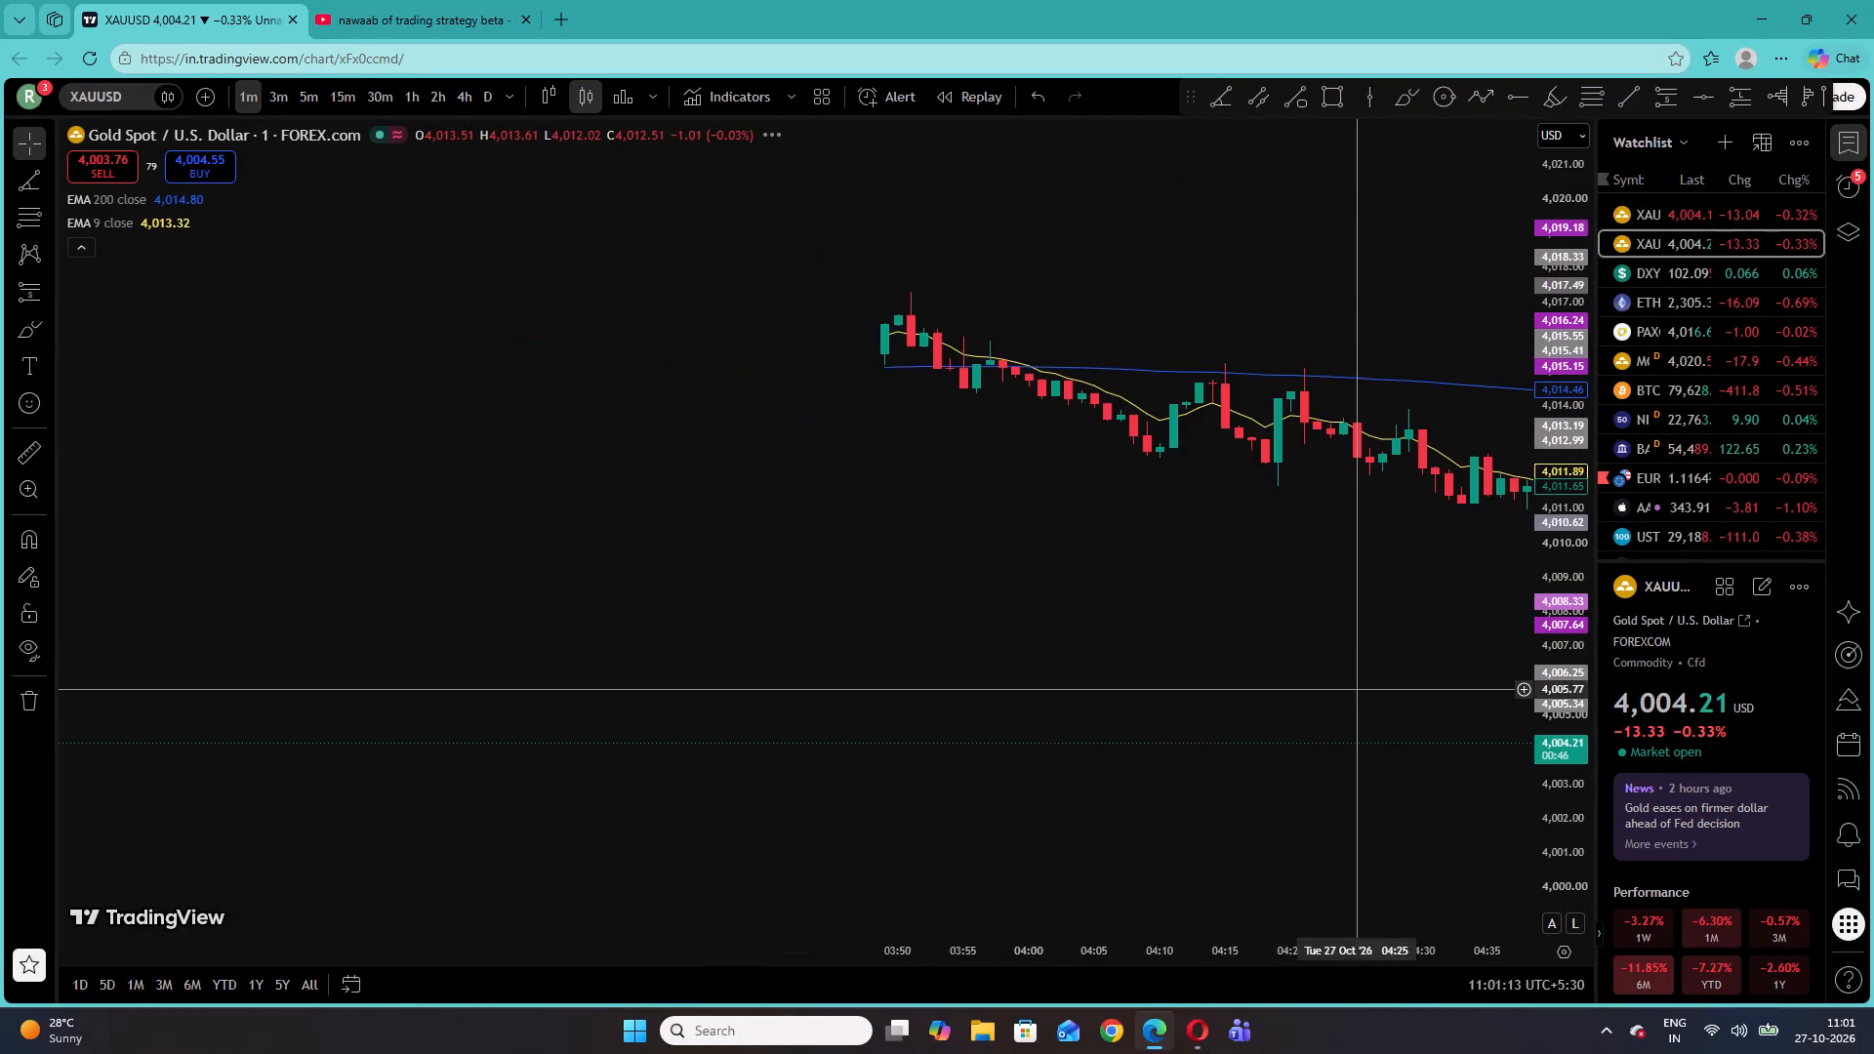
{"action": "left_click_drag", "start_coordinate": [627, 588], "coordinate": [1762, 583]}
{"action": "left_click_drag", "start_coordinate": [1543, 723], "coordinate": [1553, 666]}
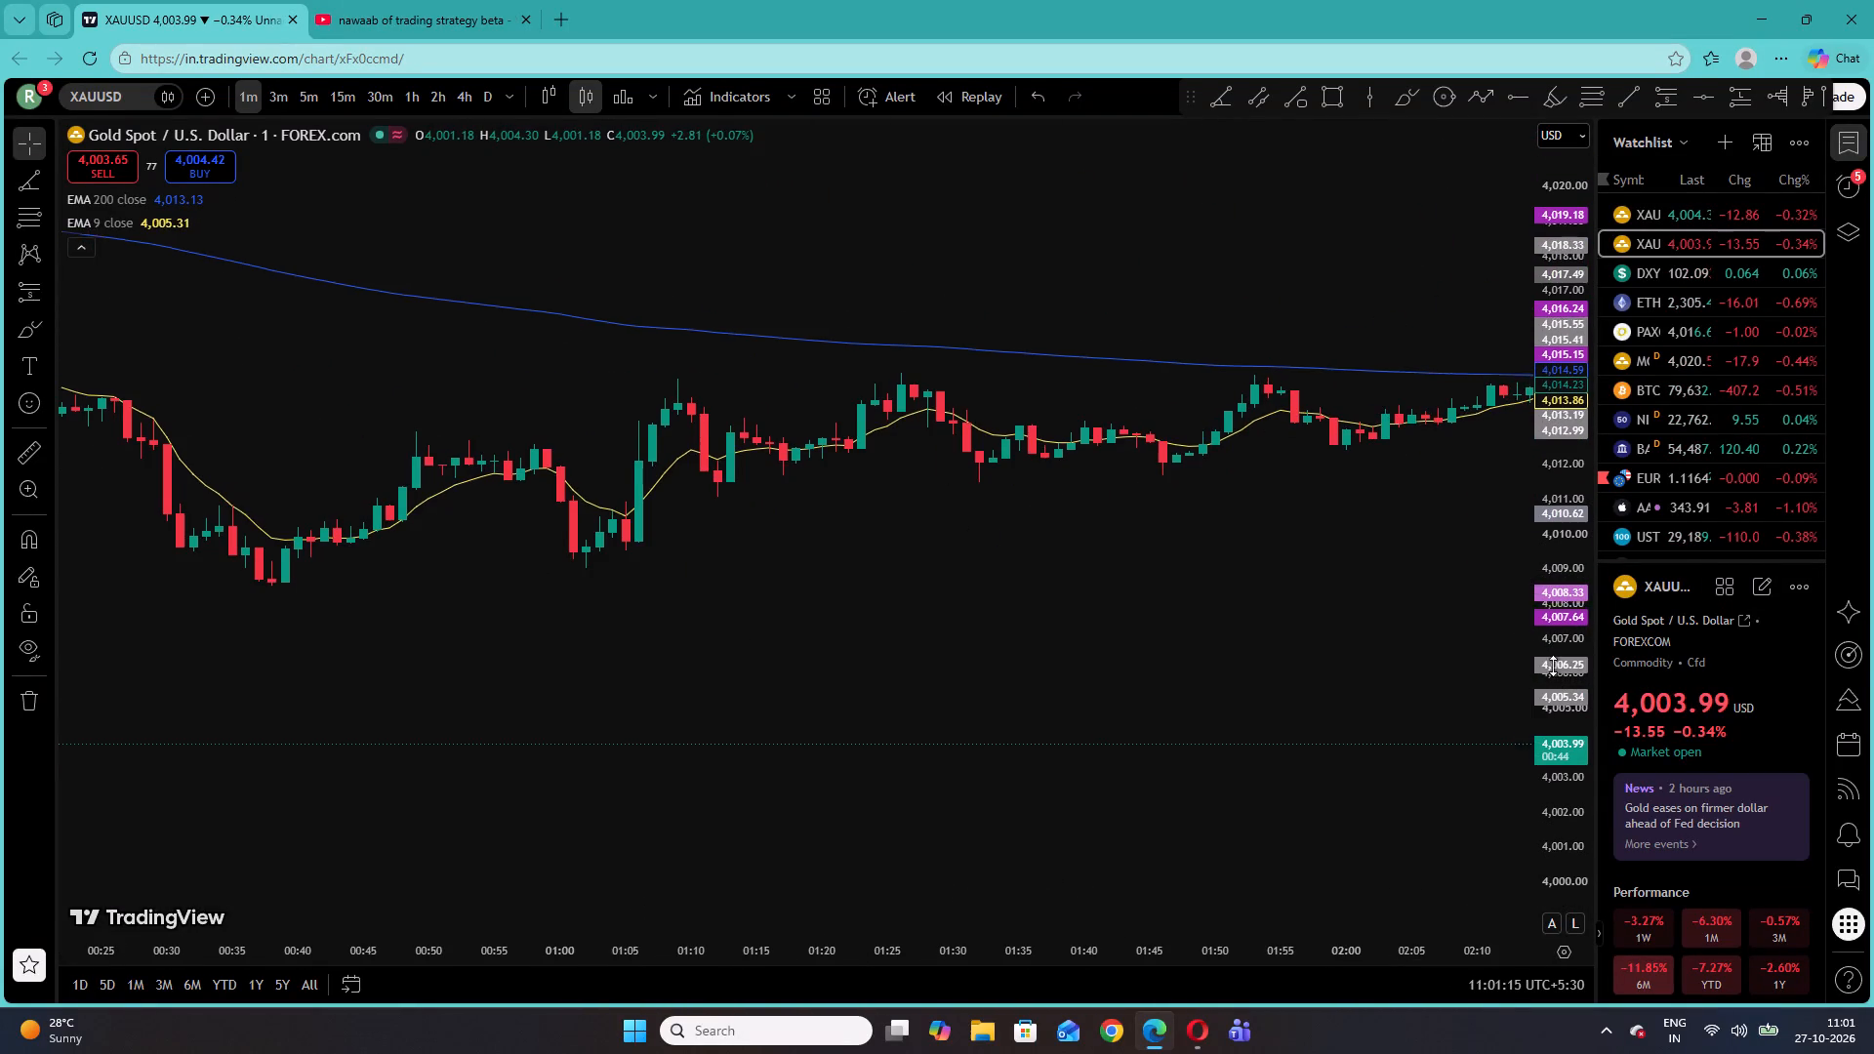
Examine the EMA 9 and candle moves around the EMA 200 between about 02:00 and 05:20 on an enlarged price scale.
{"action": "left_click_drag", "start_coordinate": [1553, 666], "coordinate": [1545, 328]}
{"action": "left_click_drag", "start_coordinate": [1370, 495], "coordinate": [823, 679]}
{"action": "left_click_drag", "start_coordinate": [1419, 588], "coordinate": [781, 610]}
{"action": "left_click_drag", "start_coordinate": [931, 638], "coordinate": [143, 579]}
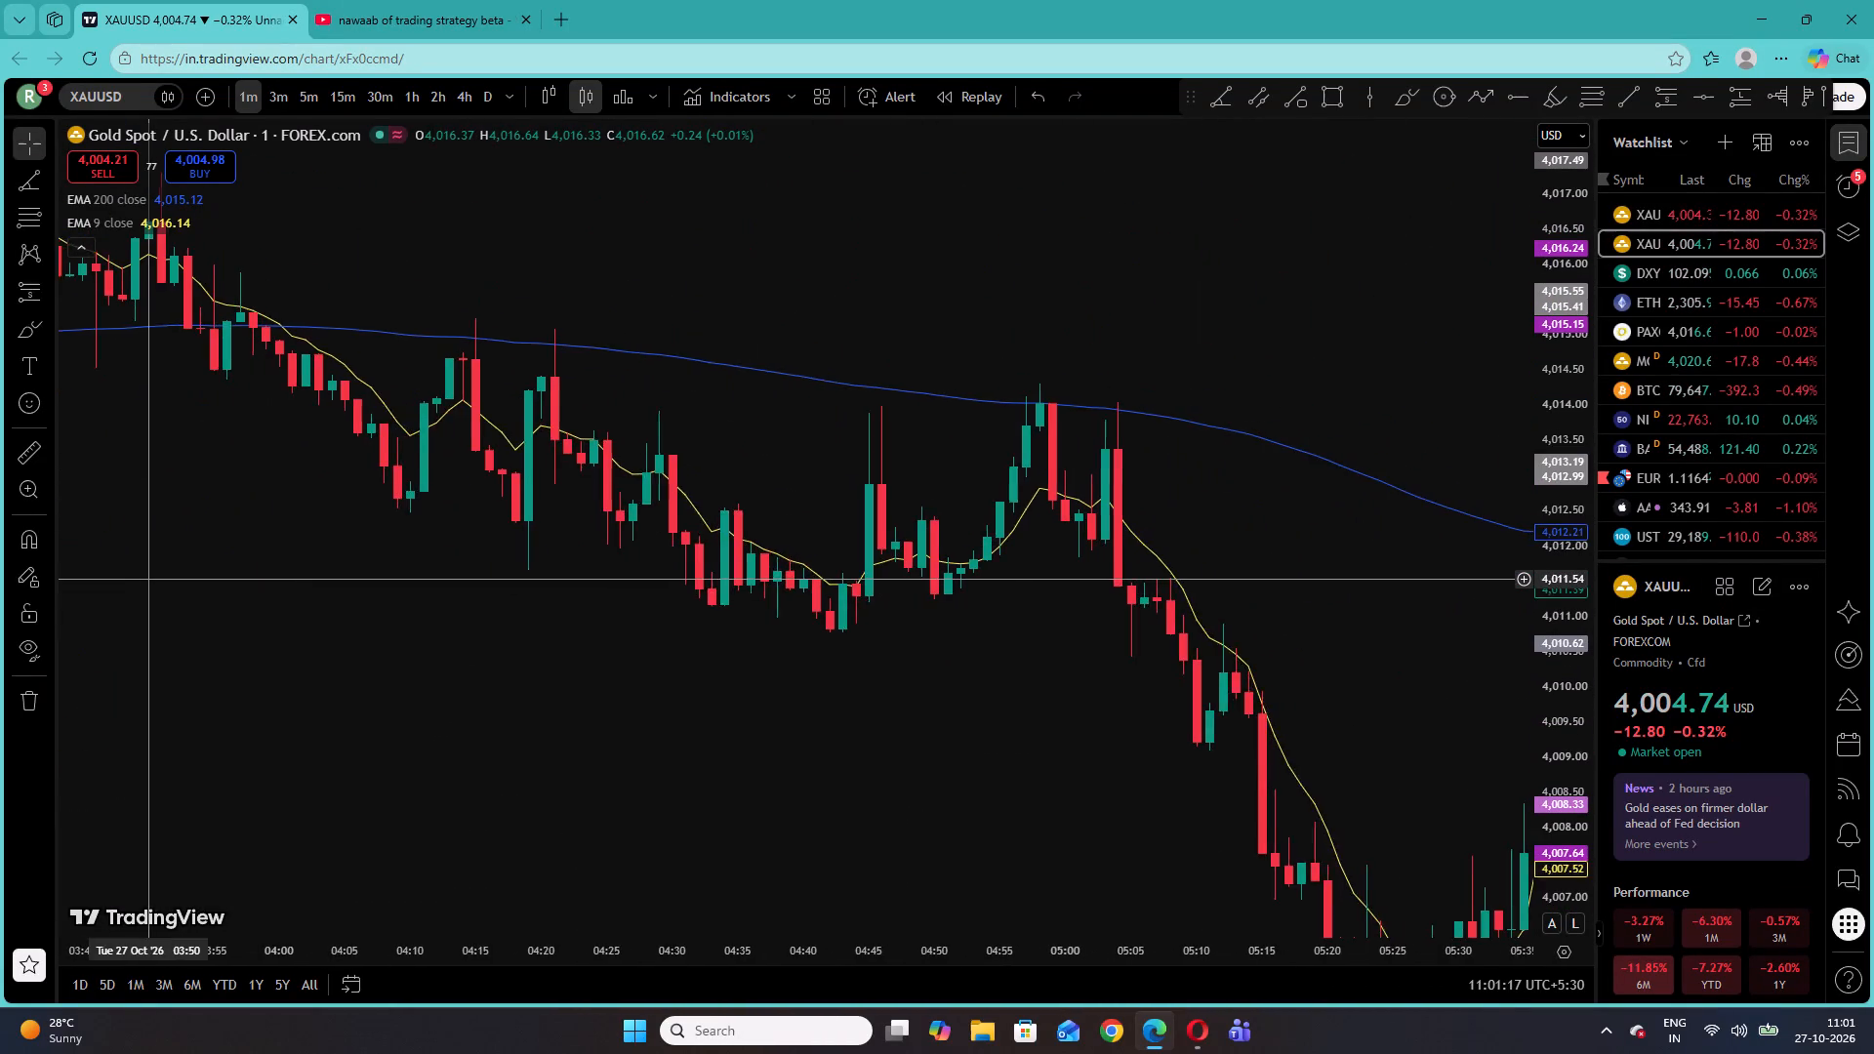
{"action": "left_click_drag", "start_coordinate": [143, 579], "coordinate": [292, 578]}
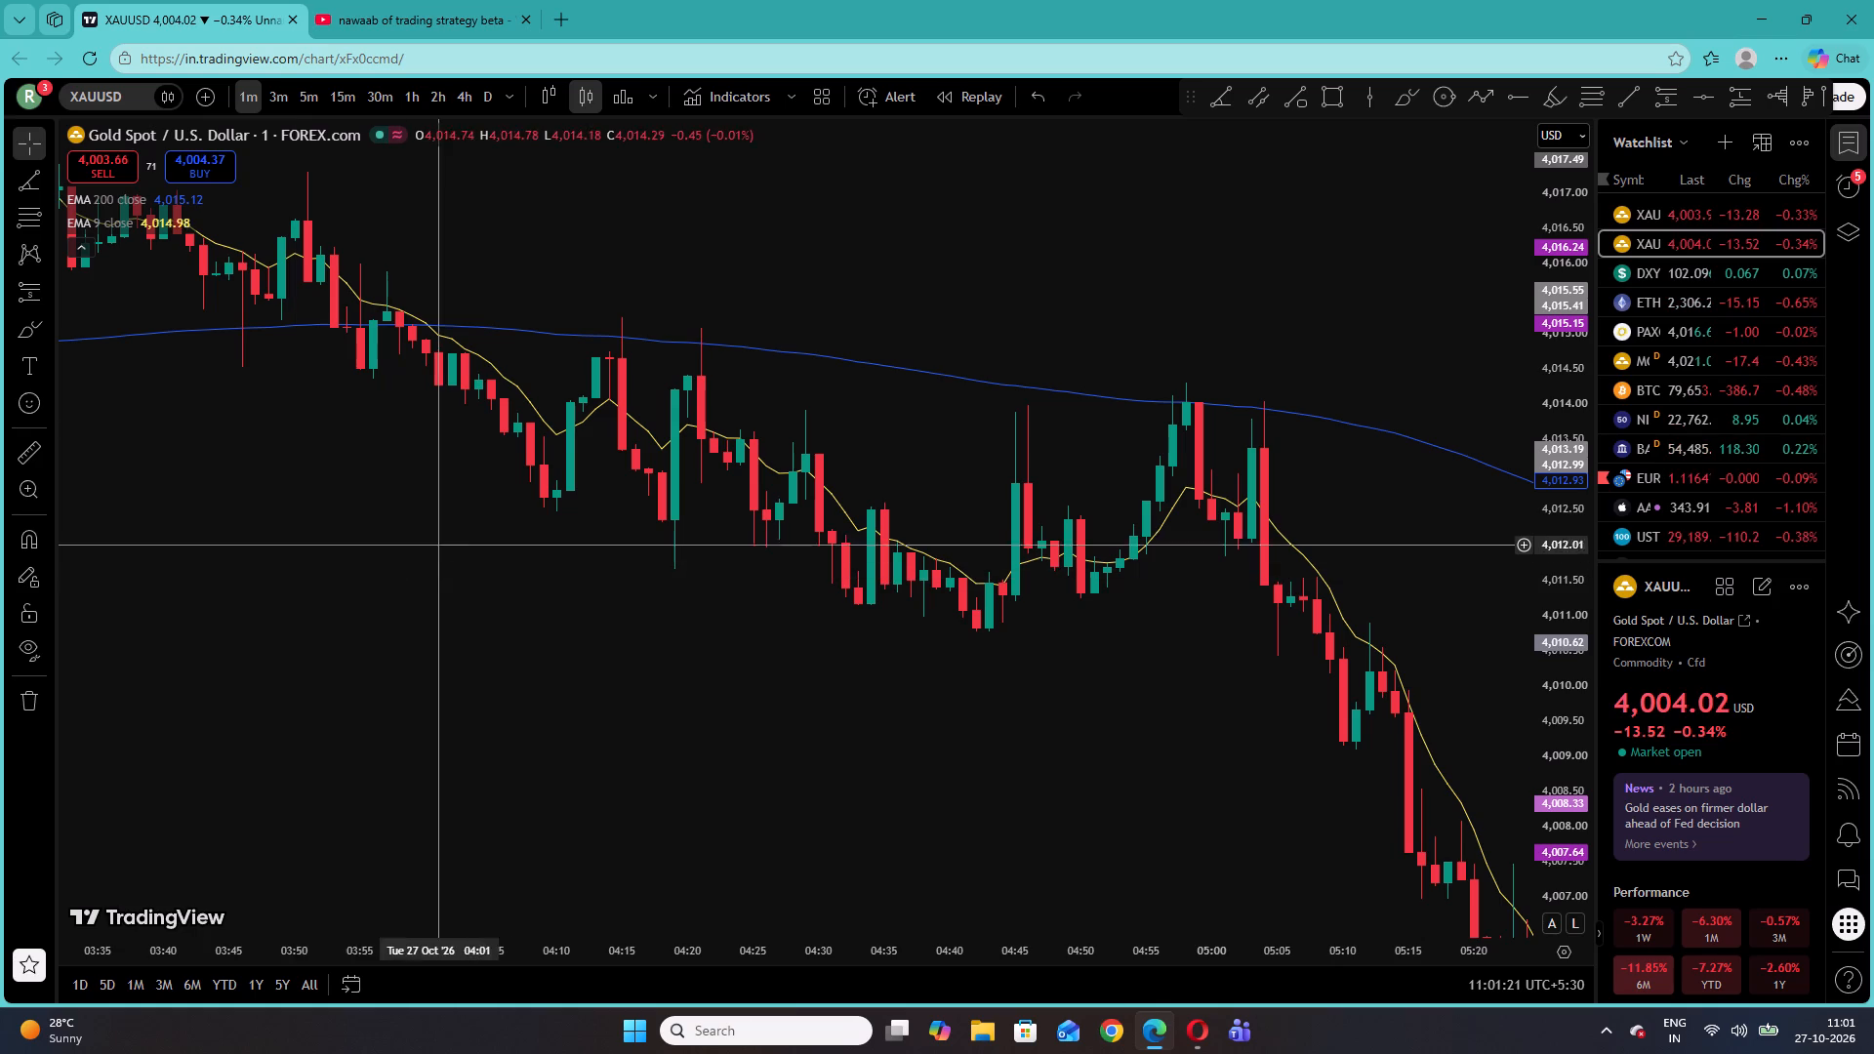
{"action": "left_click_drag", "start_coordinate": [651, 707], "coordinate": [640, 702]}
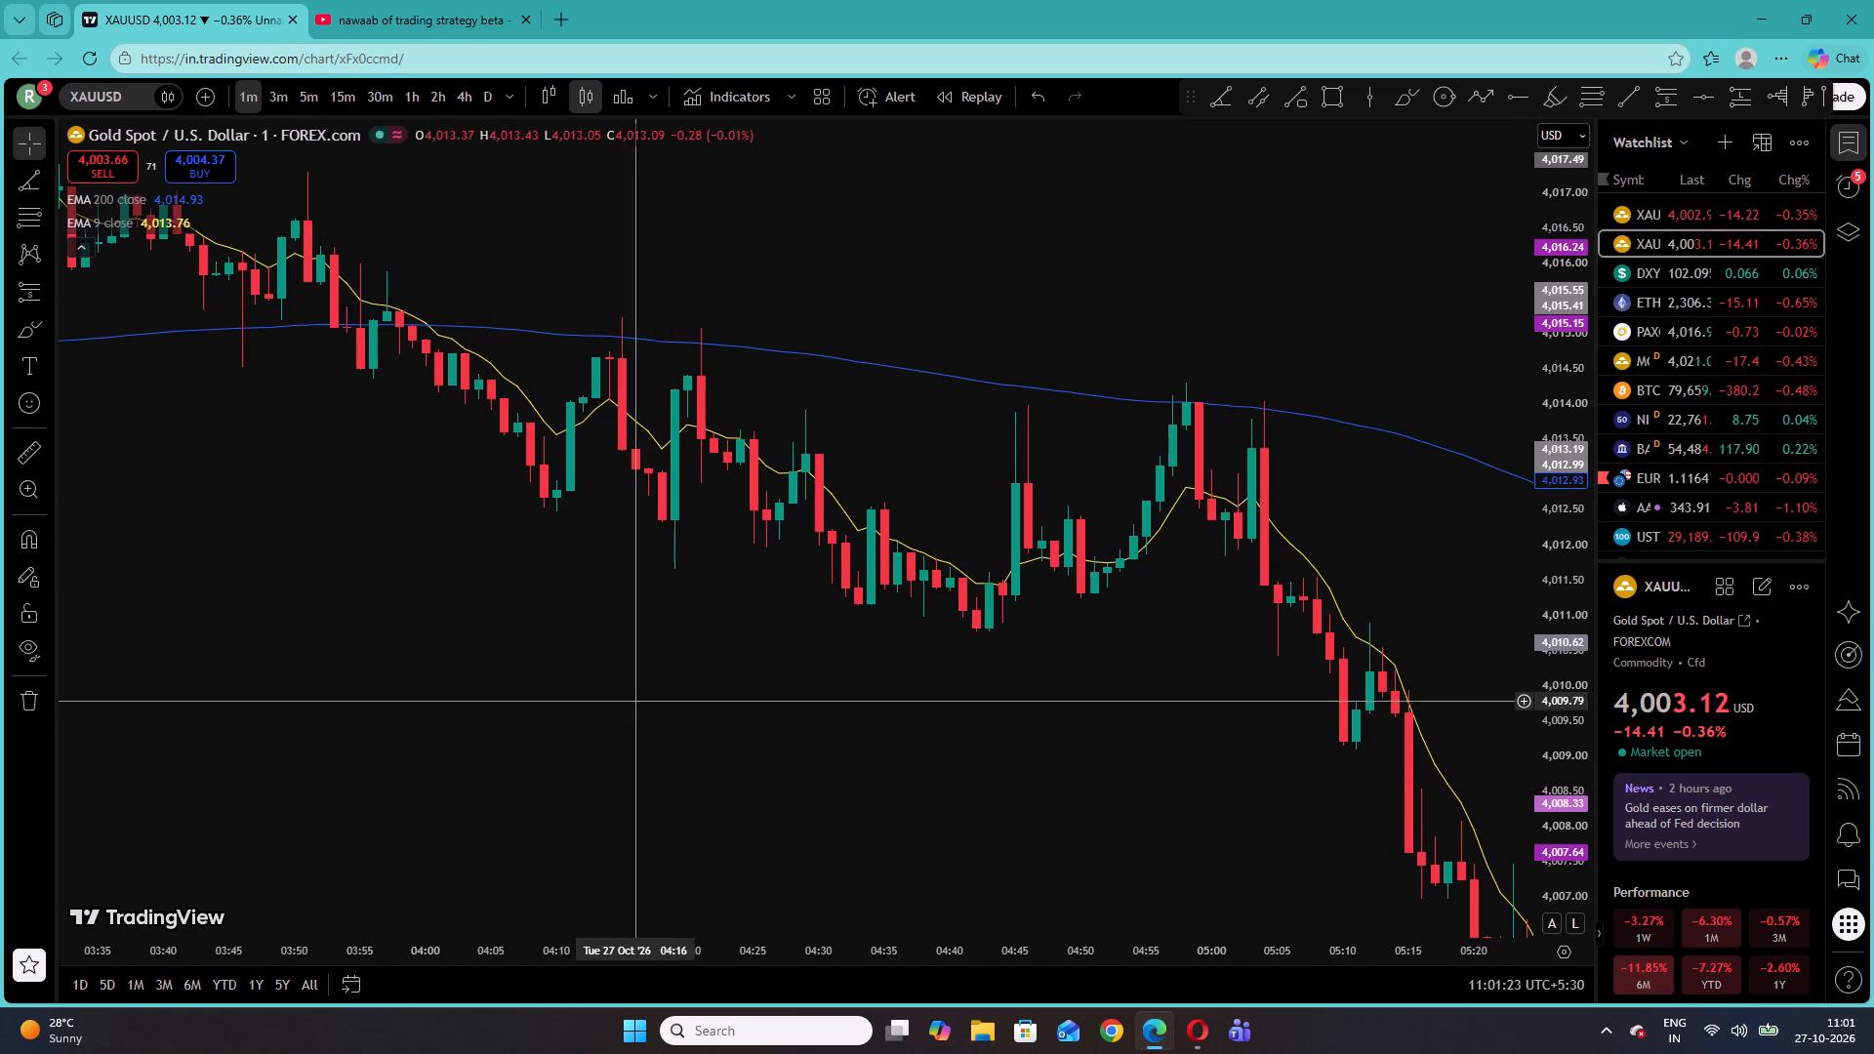
{"action": "left_click_drag", "start_coordinate": [640, 702], "coordinate": [1296, 767]}
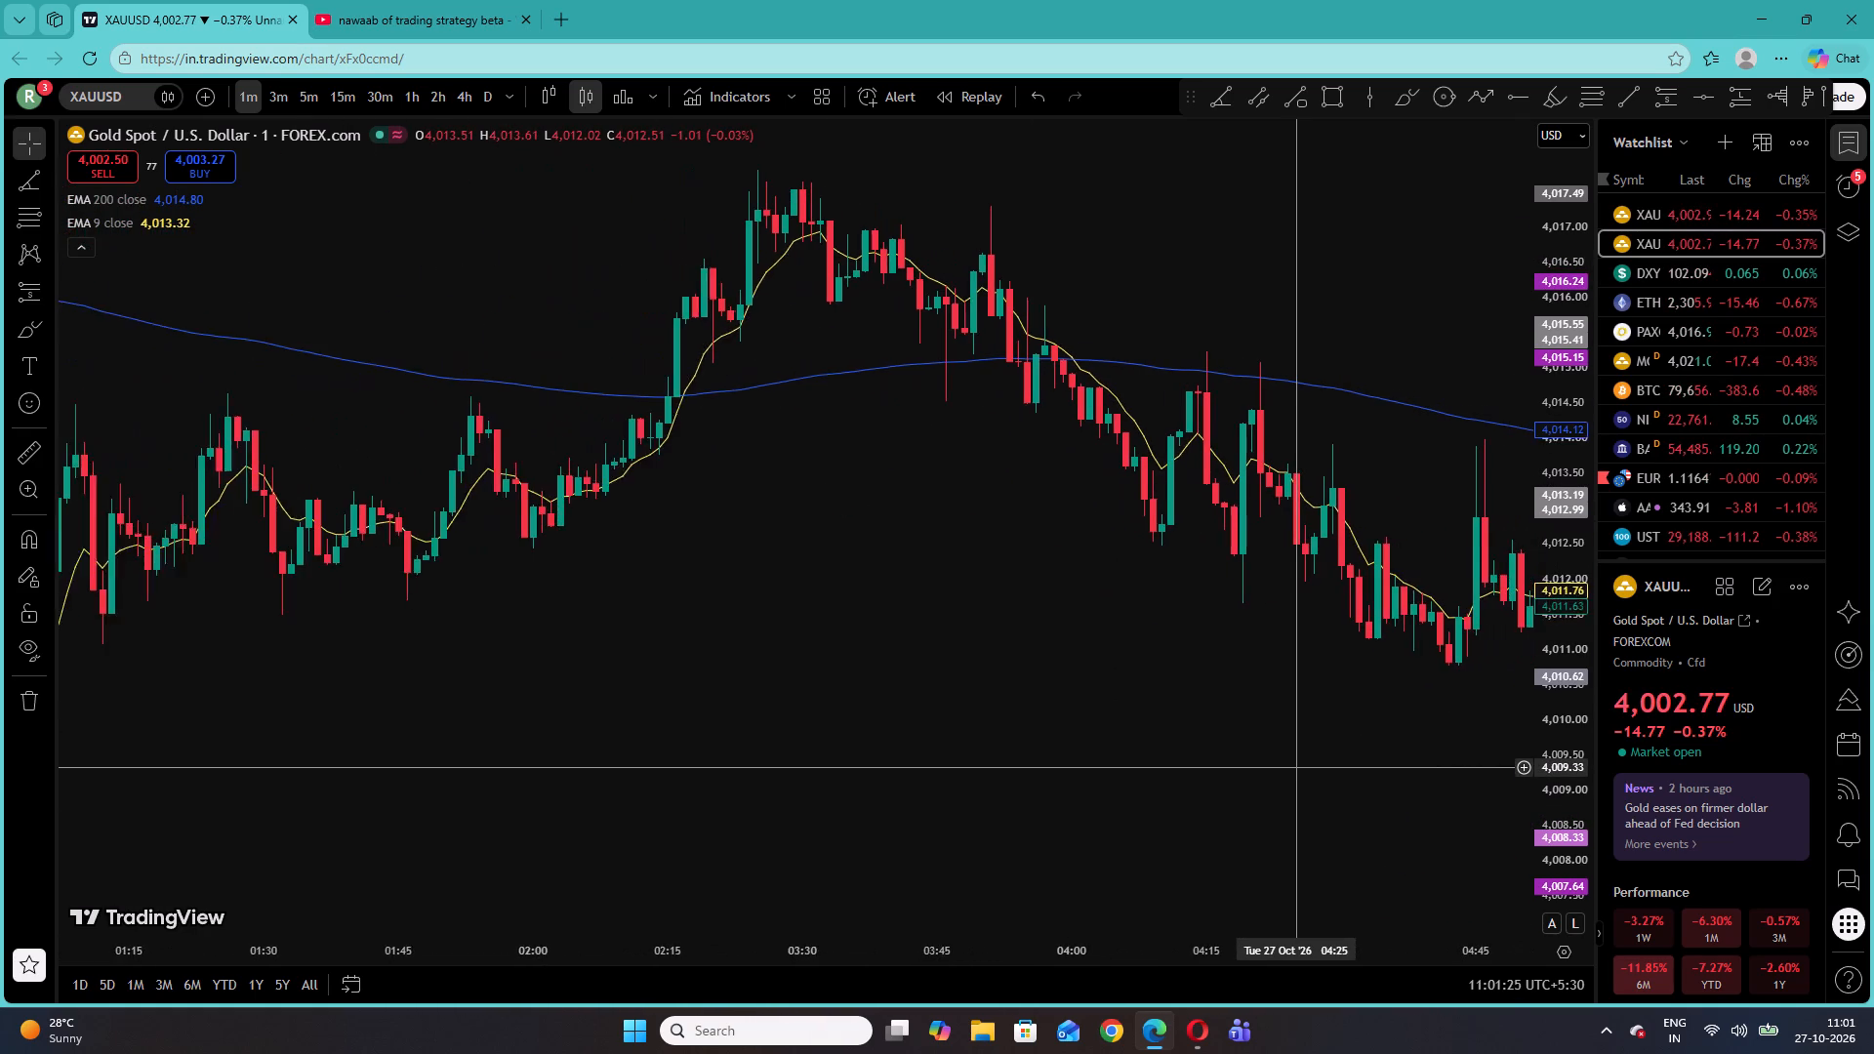
{"action": "scroll", "coordinate": [1296, 767], "scroll_direction": "left", "scroll_amount": 1}
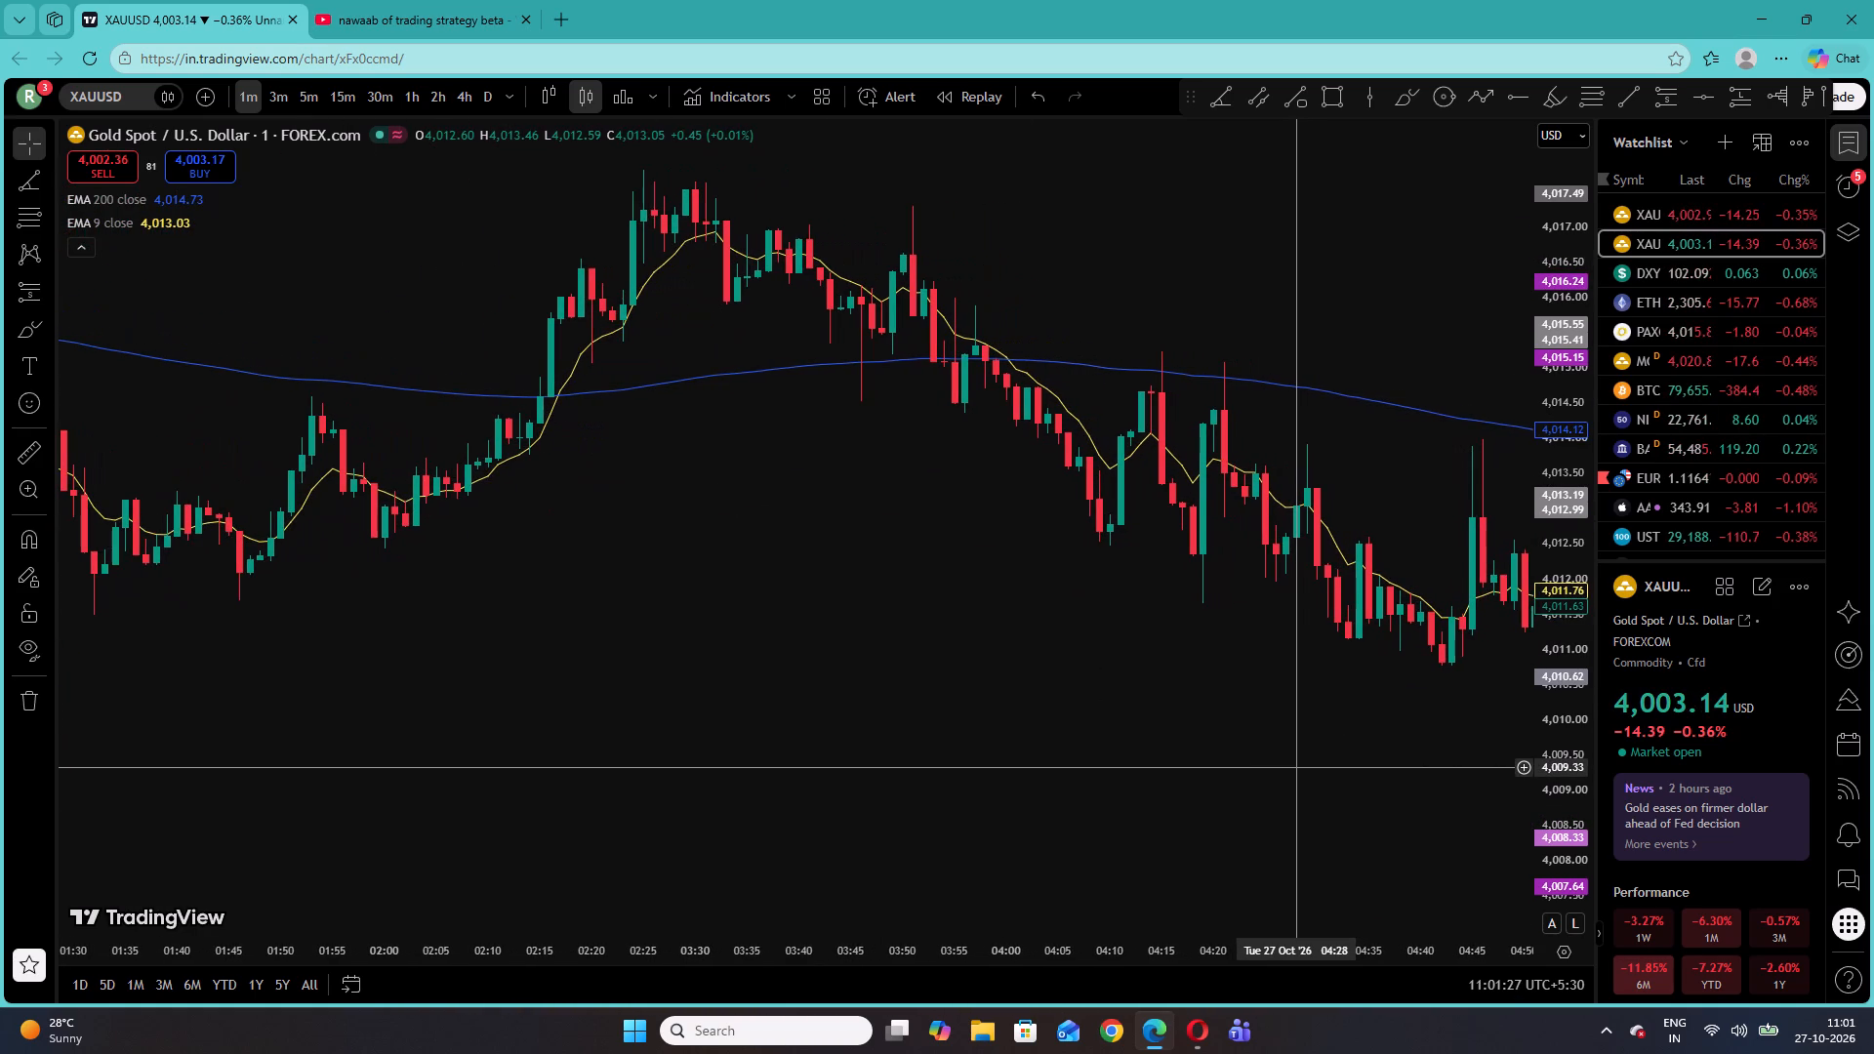
{"action": "left_click_drag", "start_coordinate": [1216, 698], "coordinate": [867, 795]}
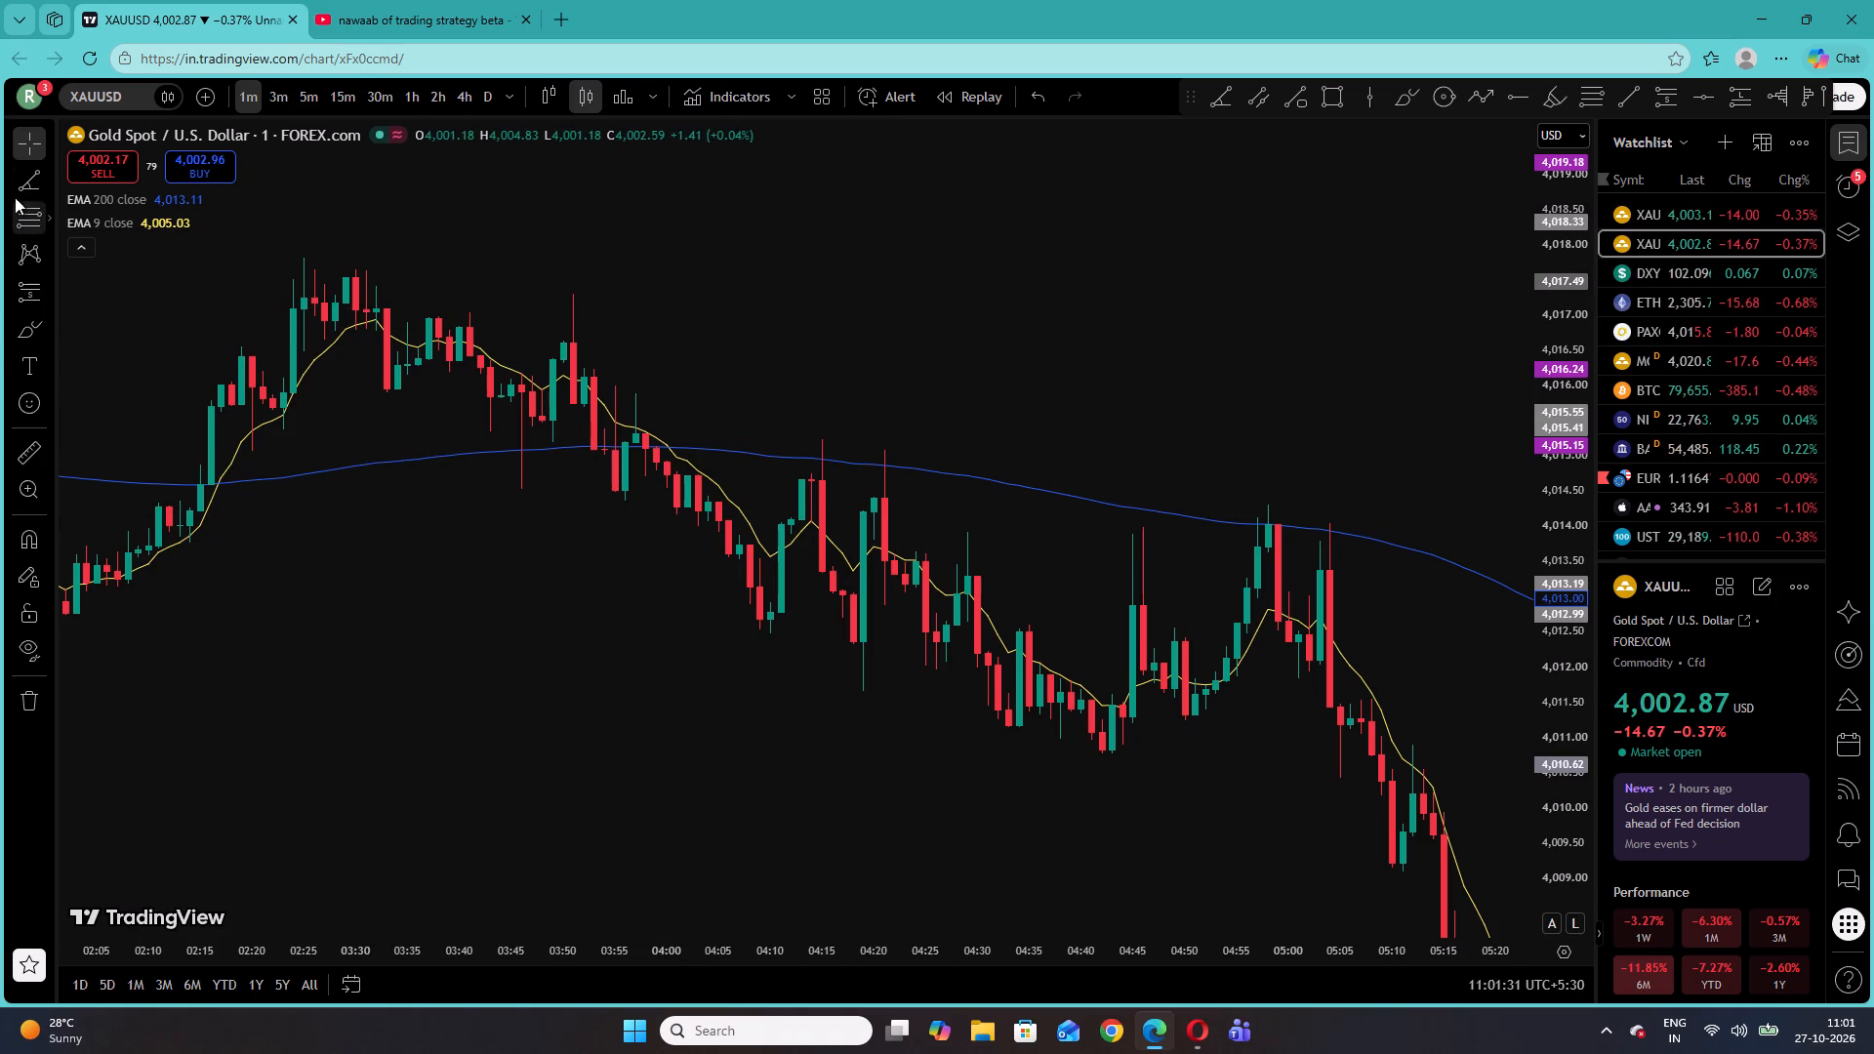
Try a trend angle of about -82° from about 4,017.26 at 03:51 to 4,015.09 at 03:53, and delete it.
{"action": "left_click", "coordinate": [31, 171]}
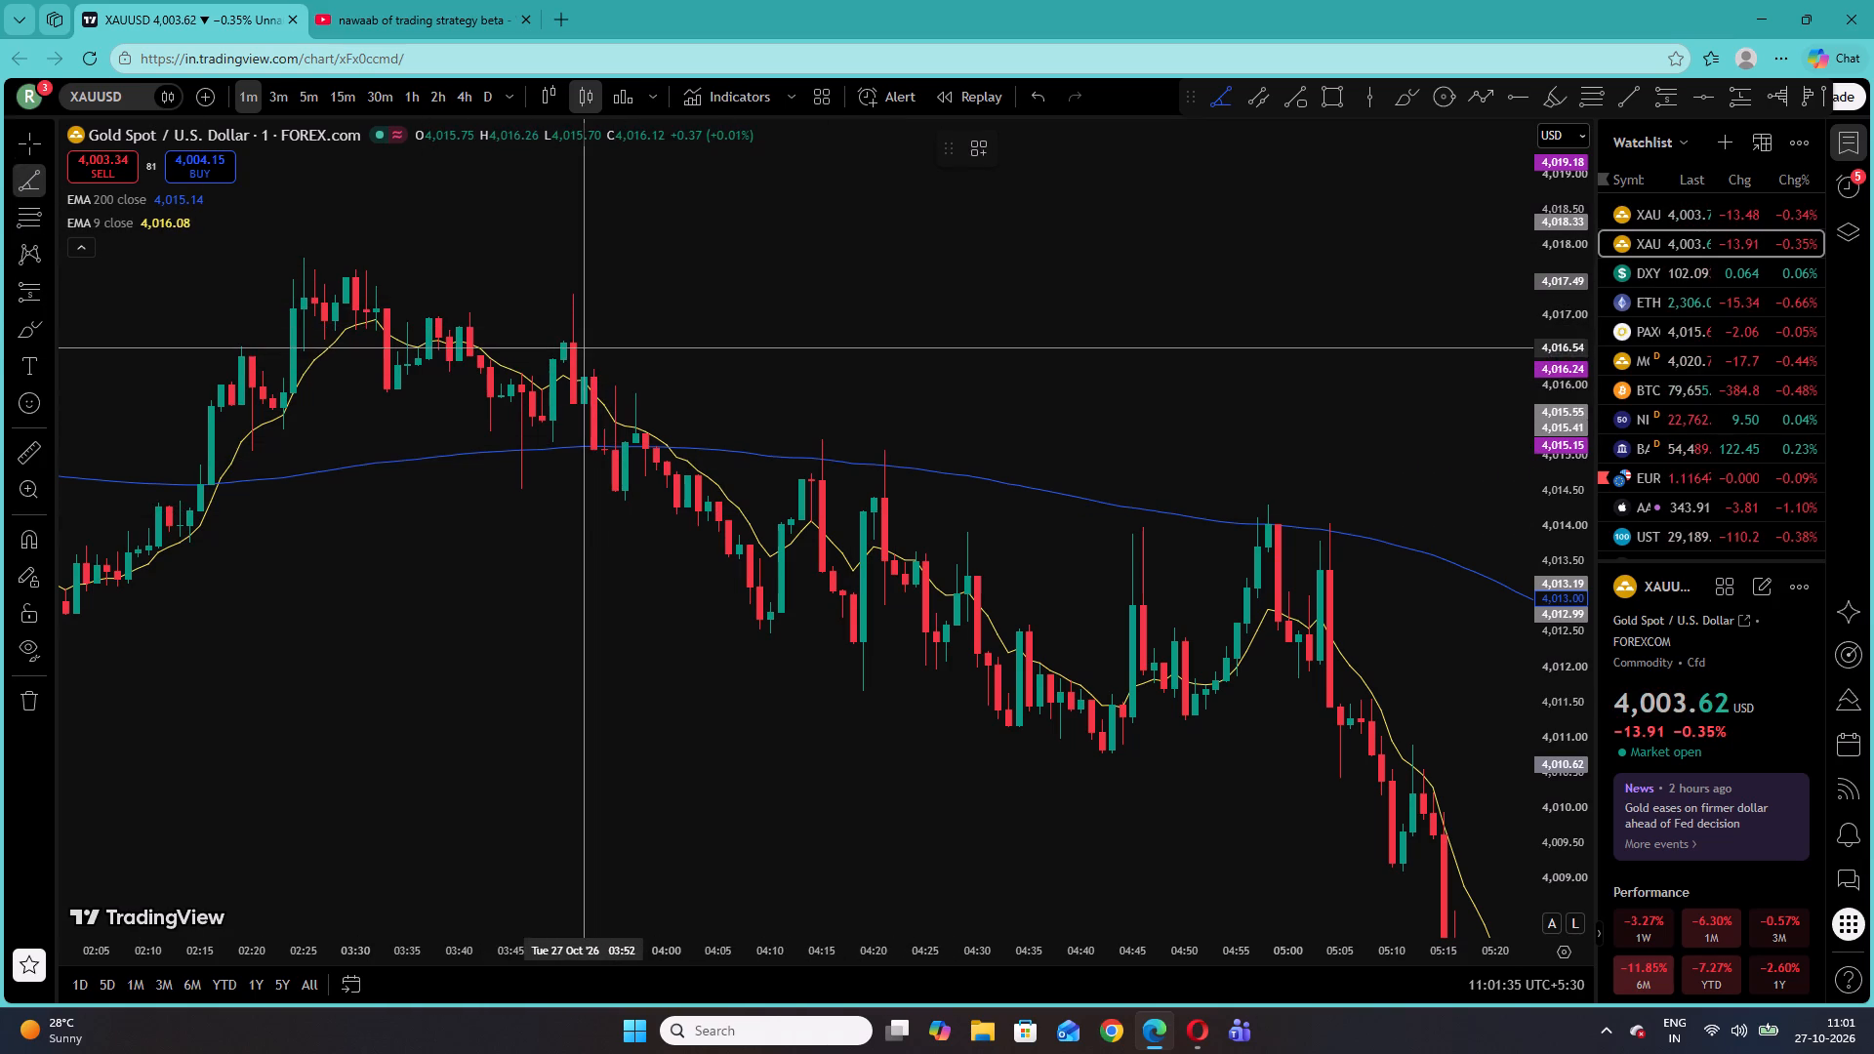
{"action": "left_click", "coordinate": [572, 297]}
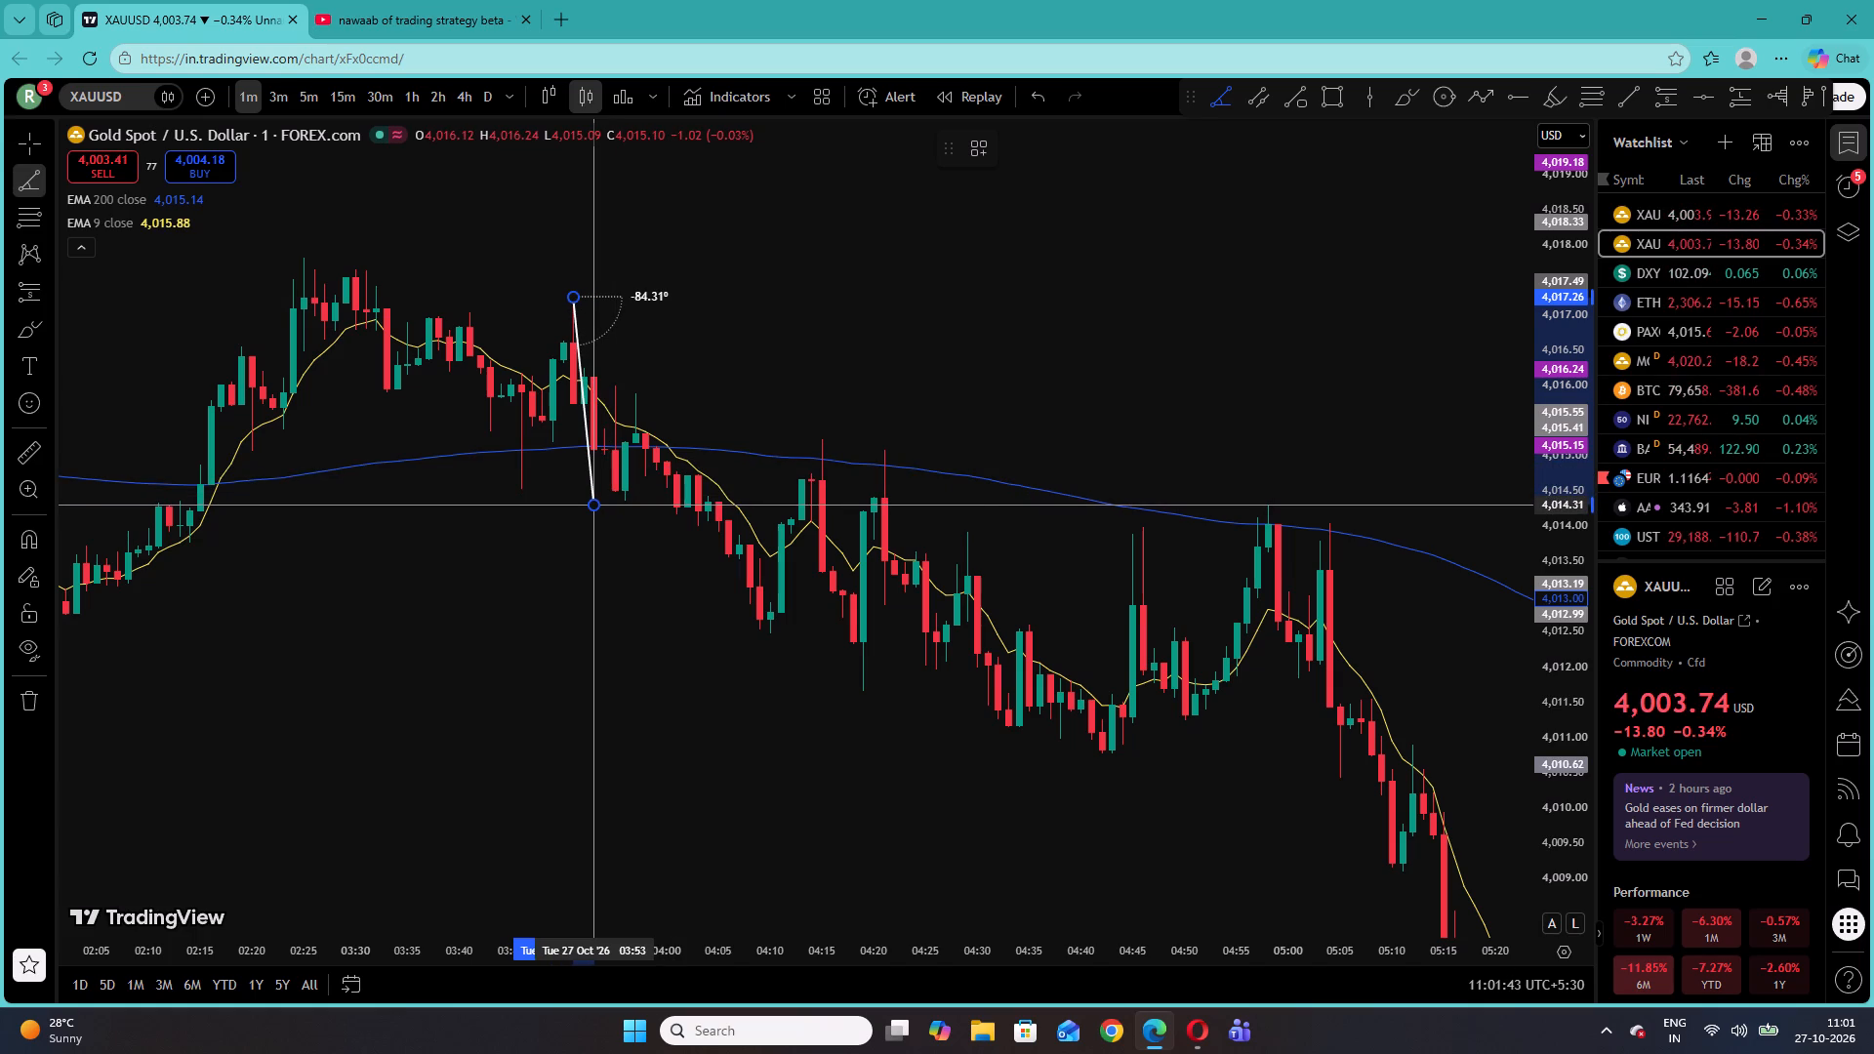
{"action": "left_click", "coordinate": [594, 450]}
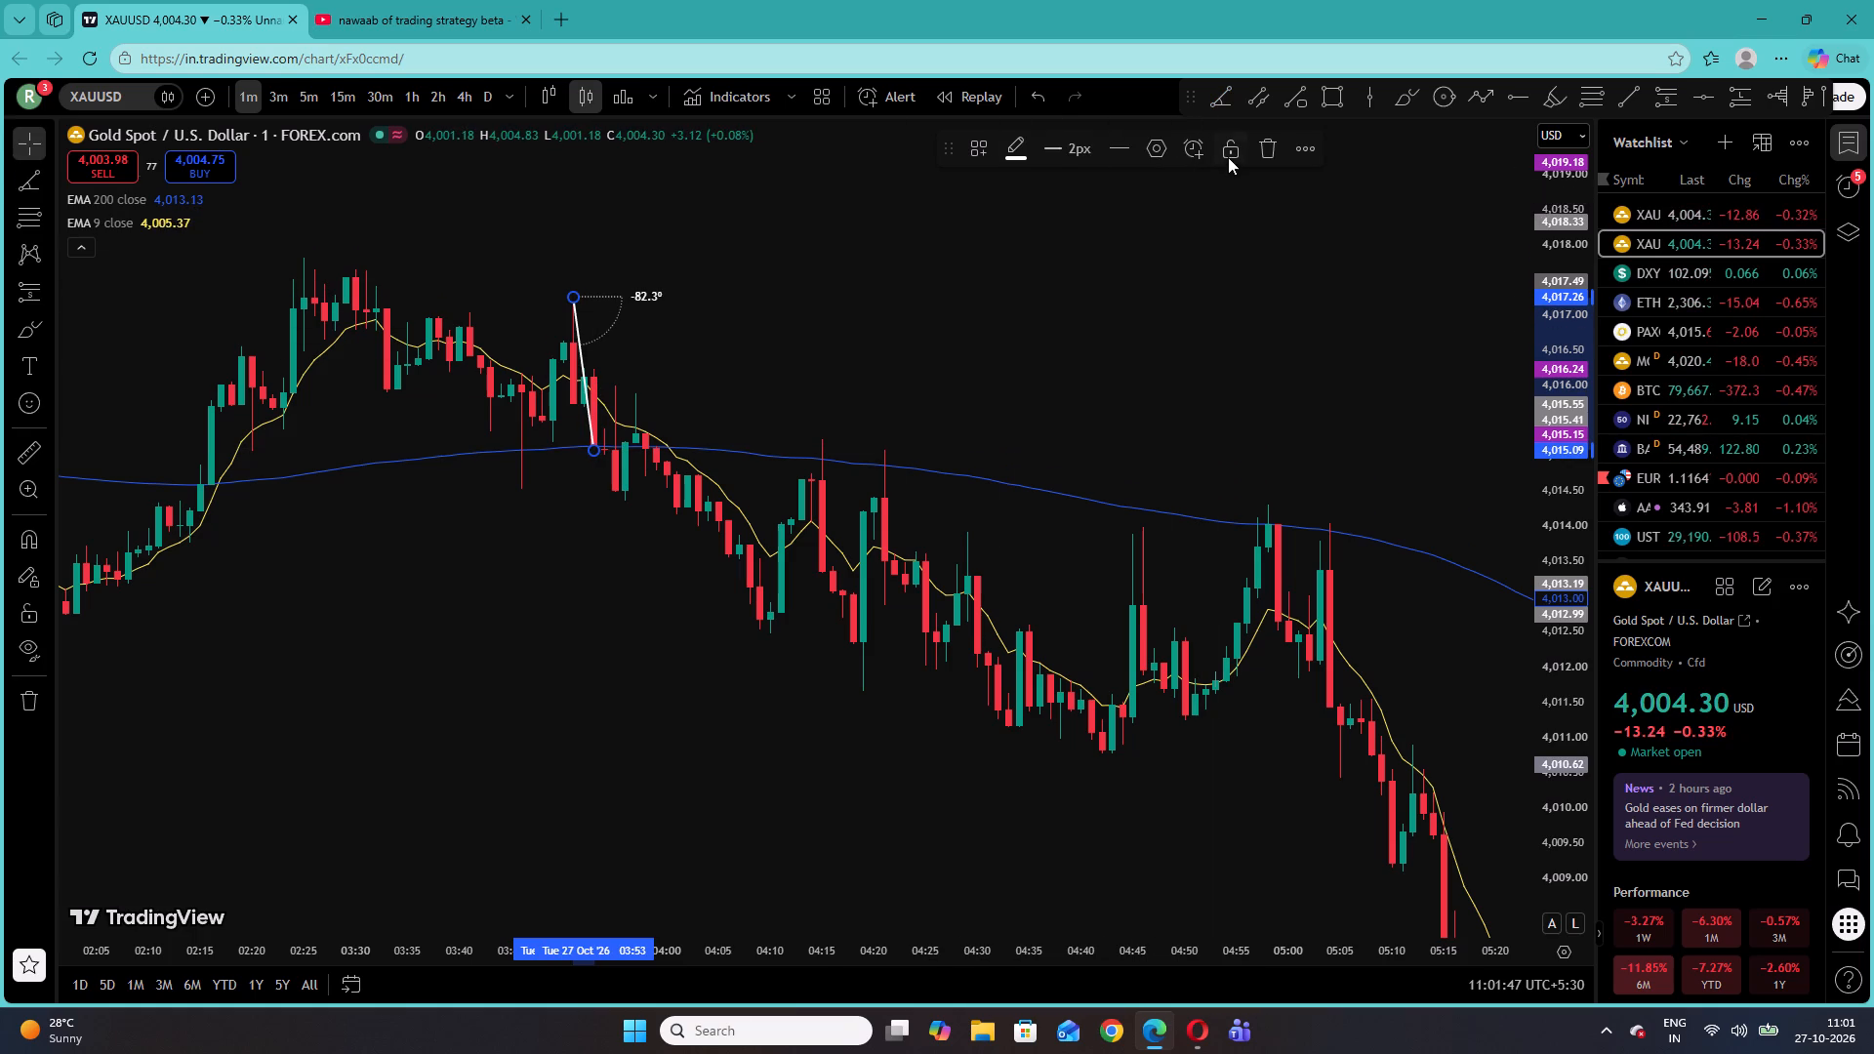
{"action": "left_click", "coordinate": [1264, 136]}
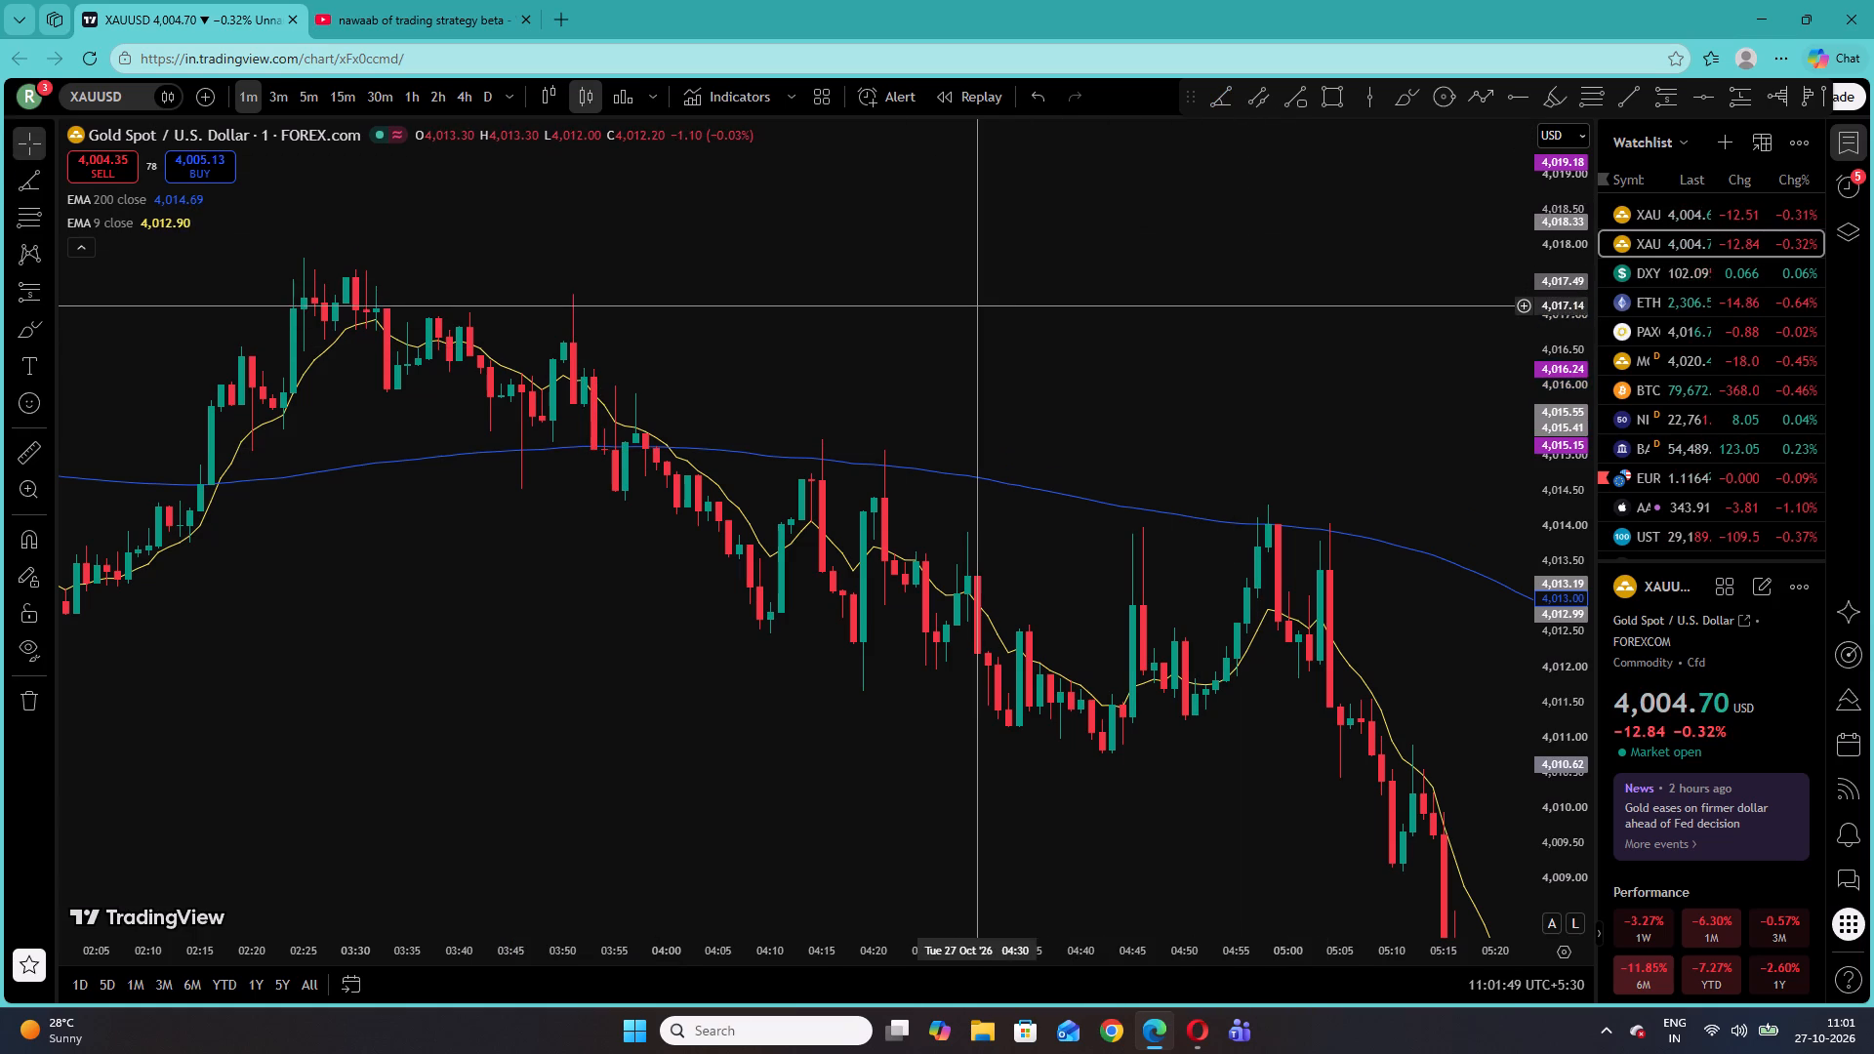
Place a short position at 04:14 with entry about 4,013.38, stop about 4,015.29 and target about 4,007.57.
{"action": "left_click_drag", "start_coordinate": [993, 308], "coordinate": [725, 294]}
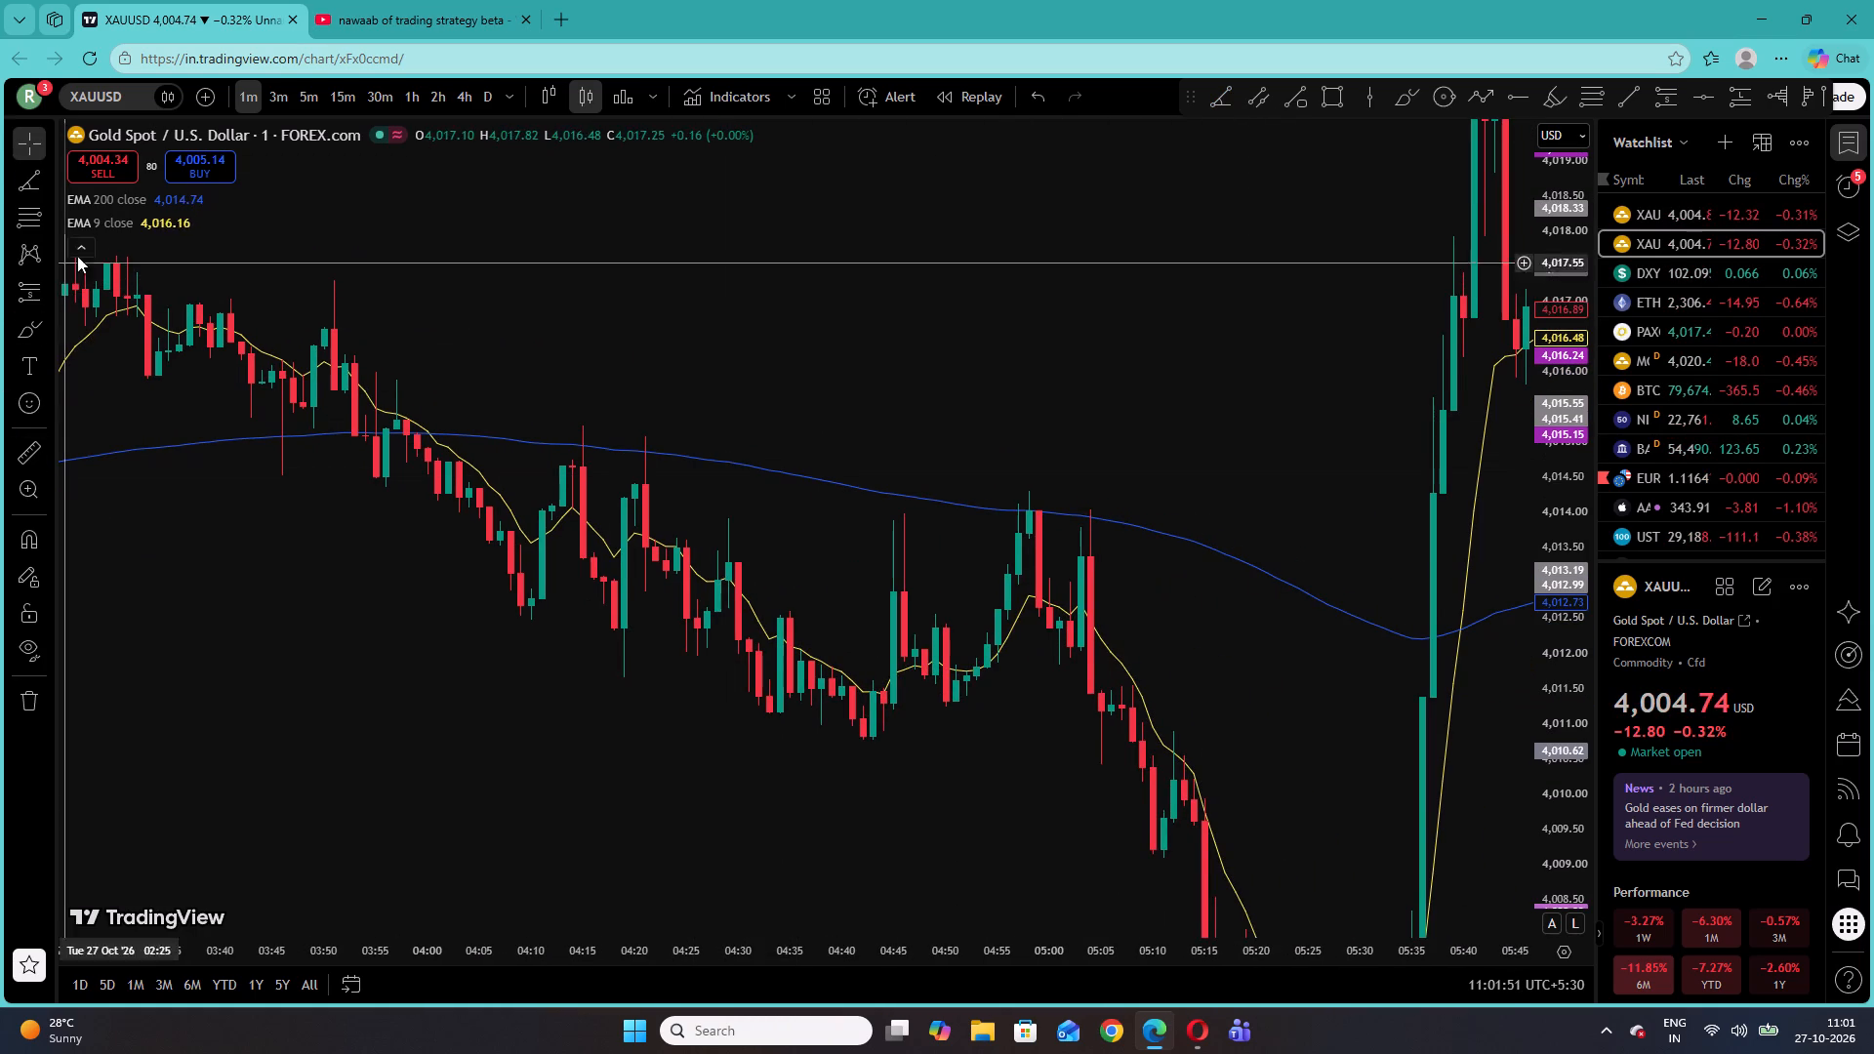
{"action": "left_click", "coordinate": [53, 290]}
{"action": "left_click", "coordinate": [85, 348]}
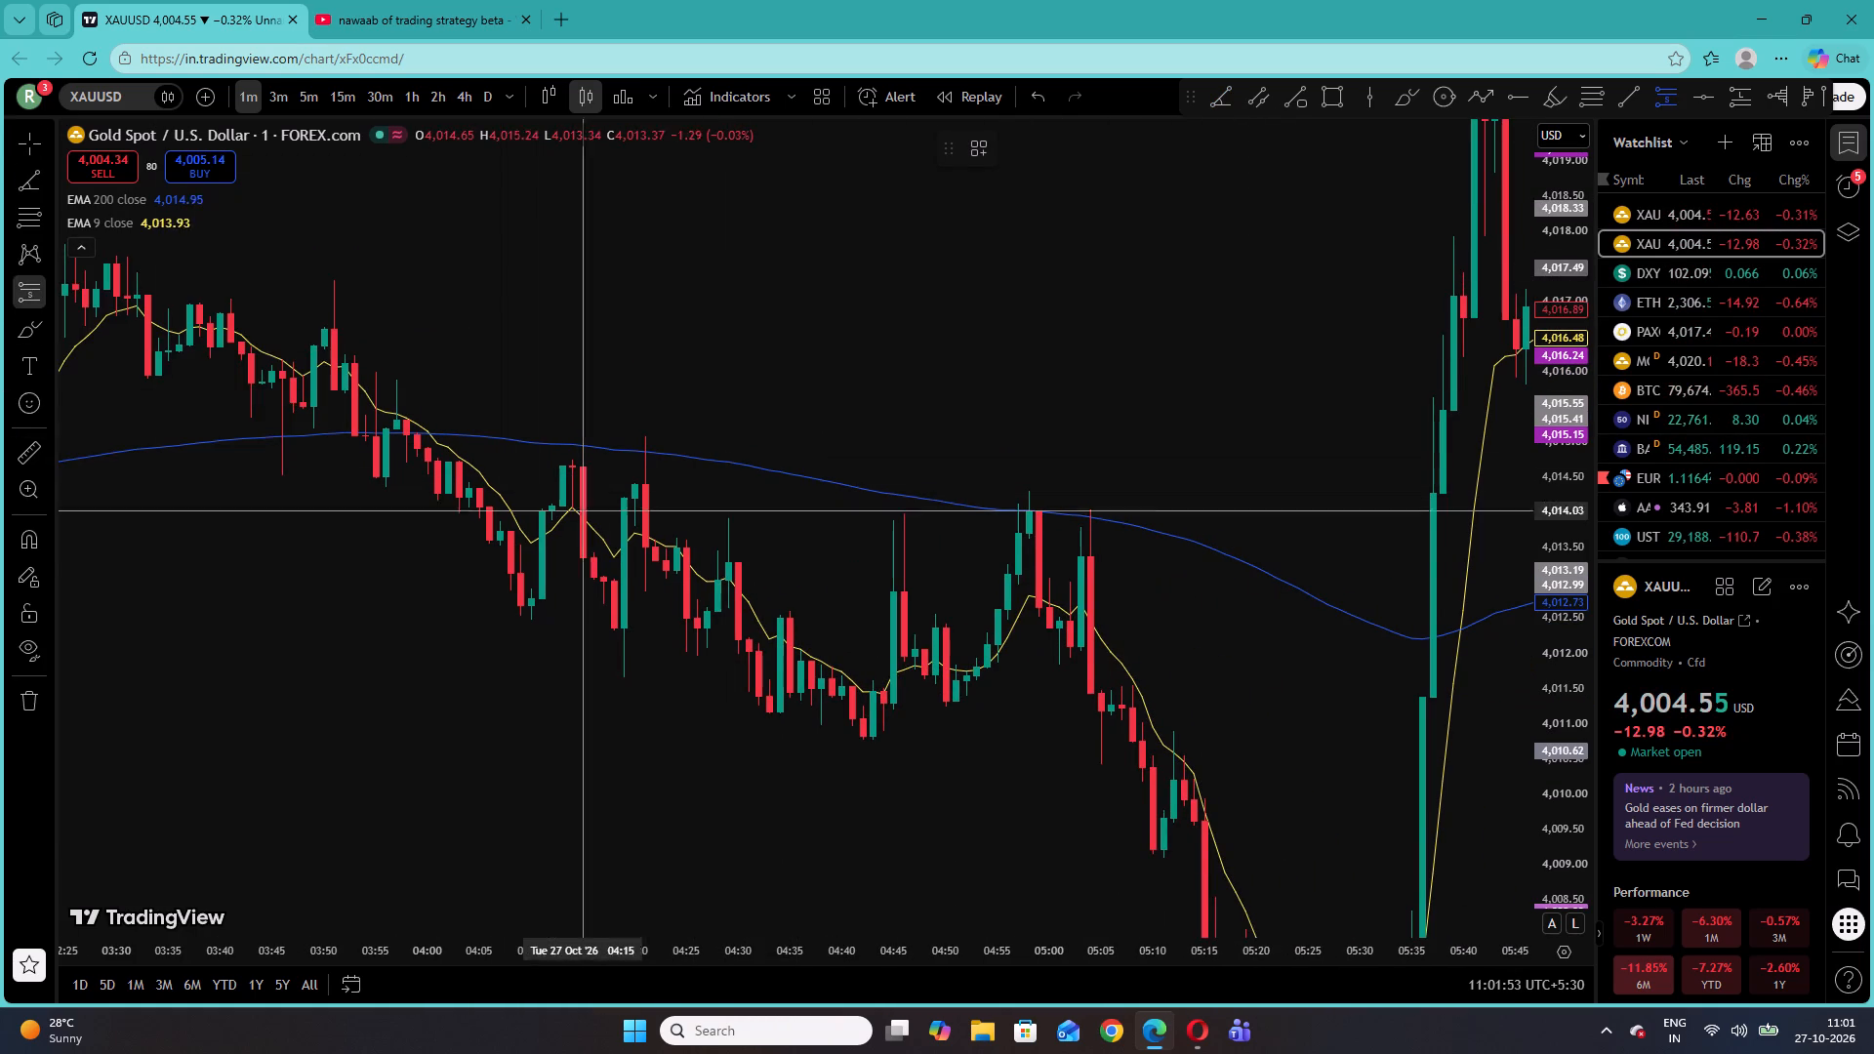
{"action": "left_click", "coordinate": [572, 556]}
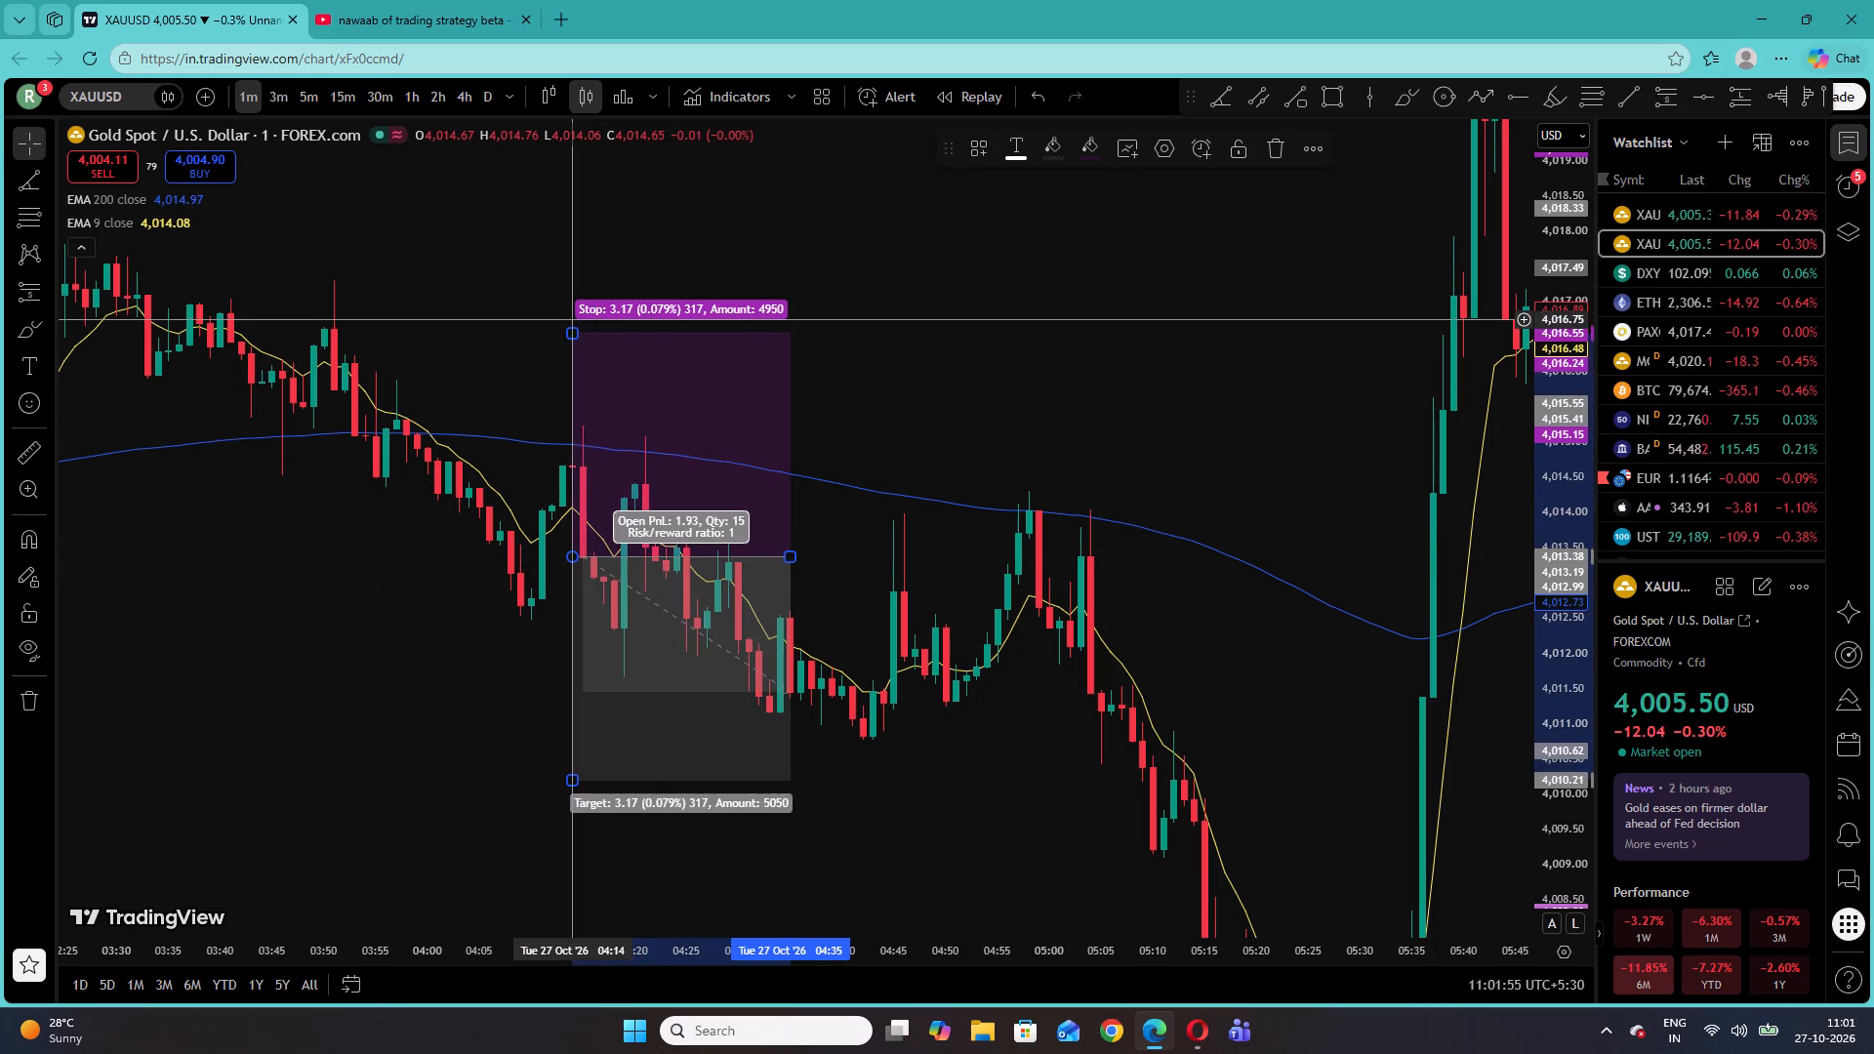
{"action": "left_click_drag", "start_coordinate": [570, 334], "coordinate": [558, 422]}
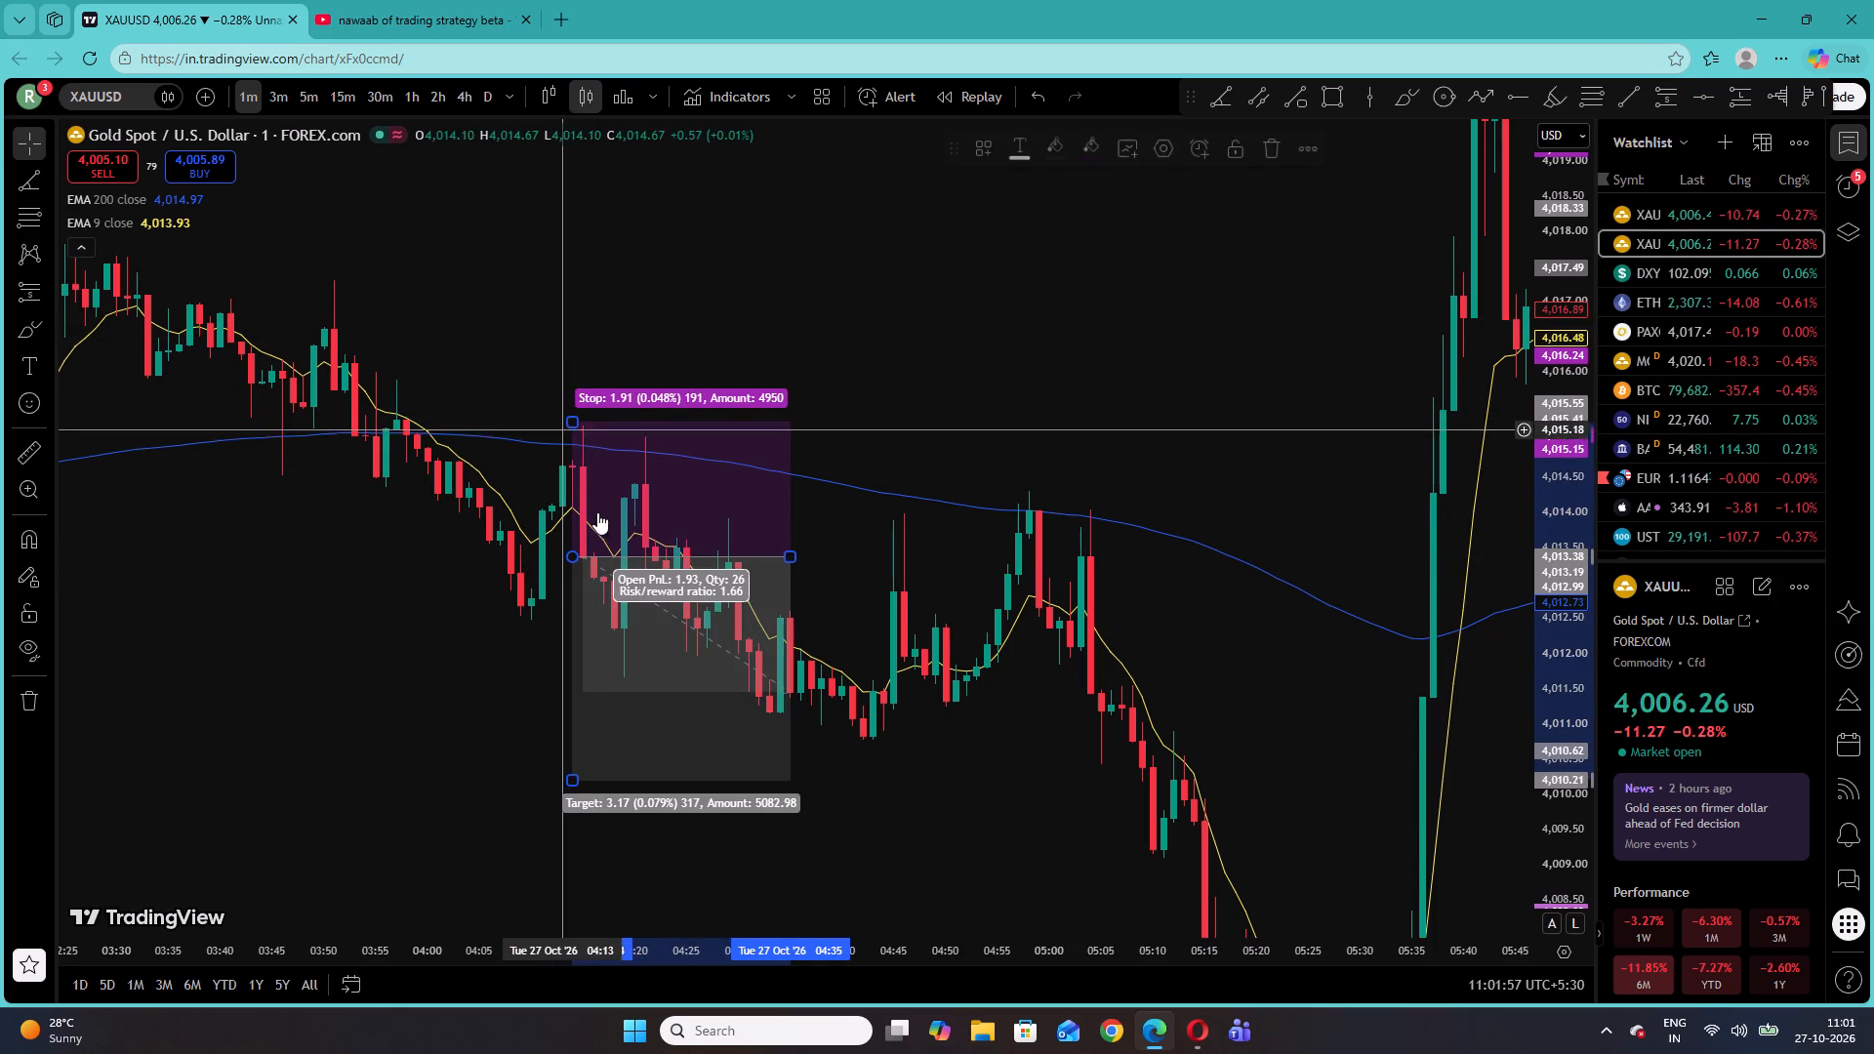
{"action": "left_click_drag", "start_coordinate": [564, 780], "coordinate": [576, 830]}
{"action": "left_click_drag", "start_coordinate": [495, 765], "coordinate": [473, 733]}
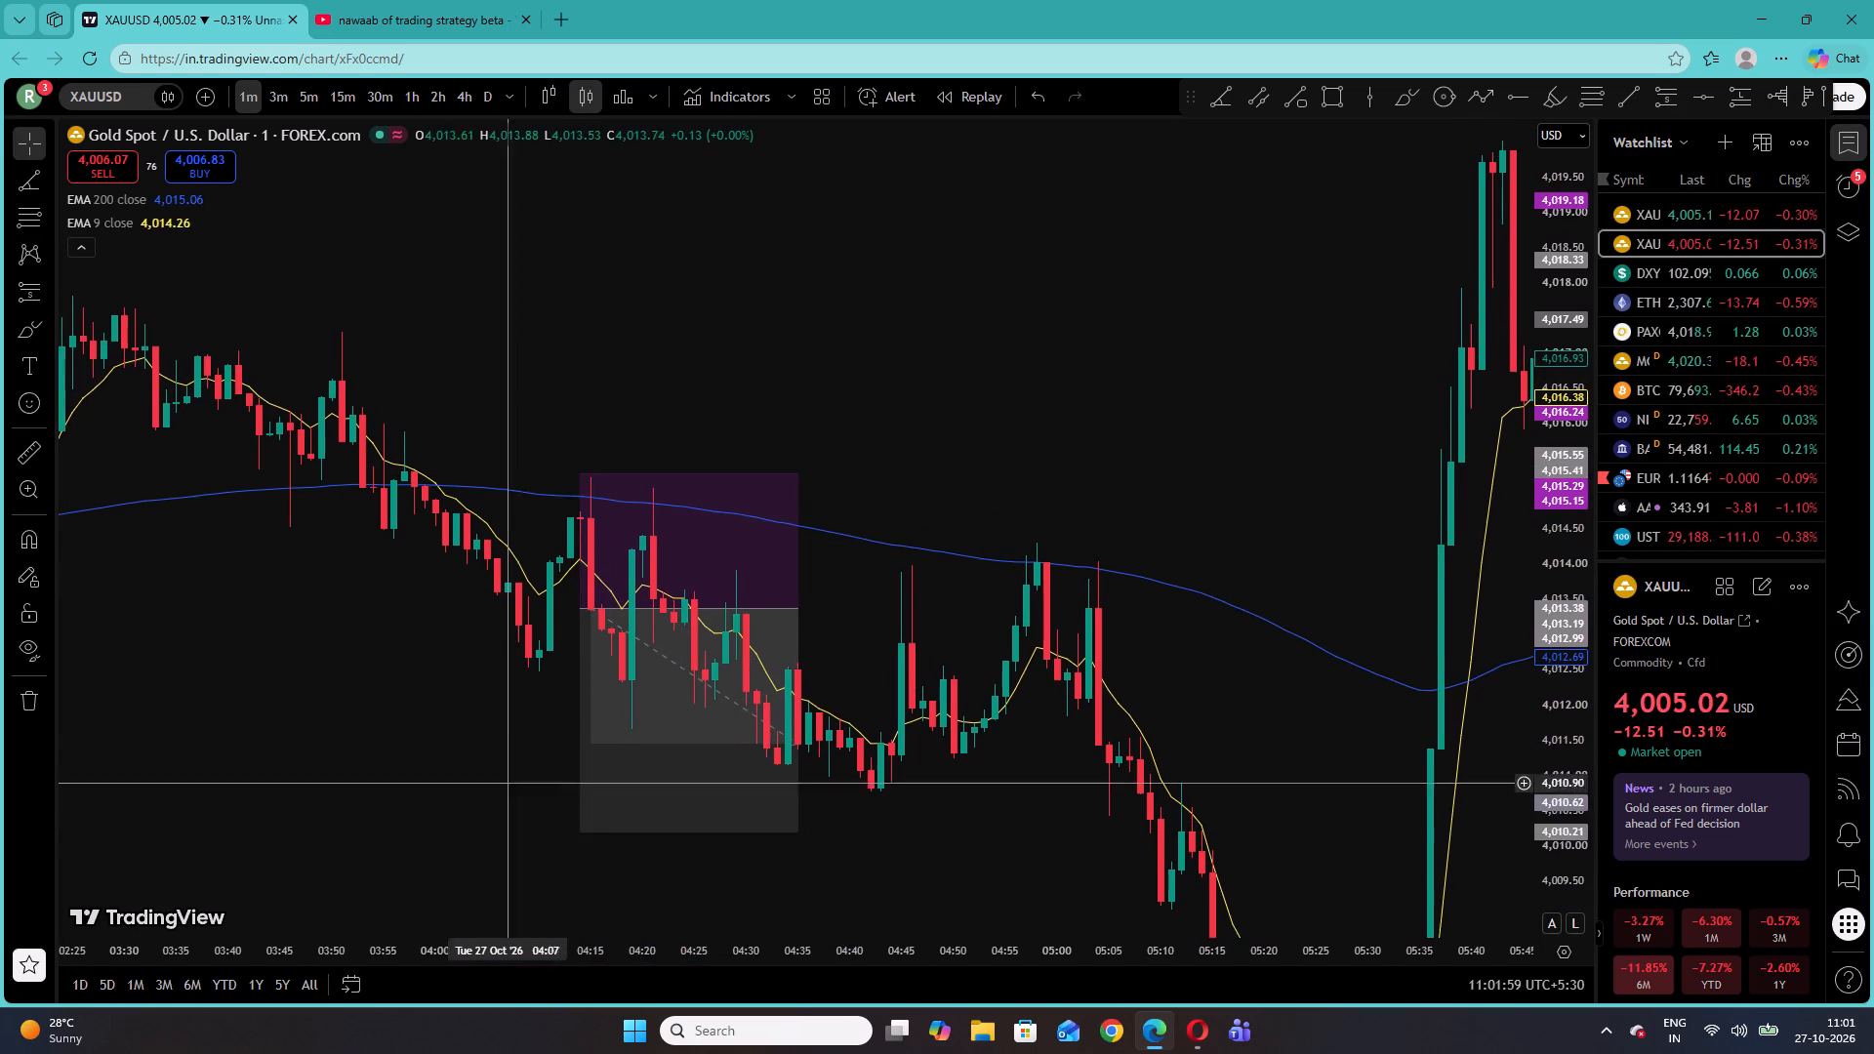
{"action": "left_click_drag", "start_coordinate": [473, 733], "coordinate": [361, 470]}
{"action": "left_click_drag", "start_coordinate": [472, 571], "coordinate": [458, 709]}
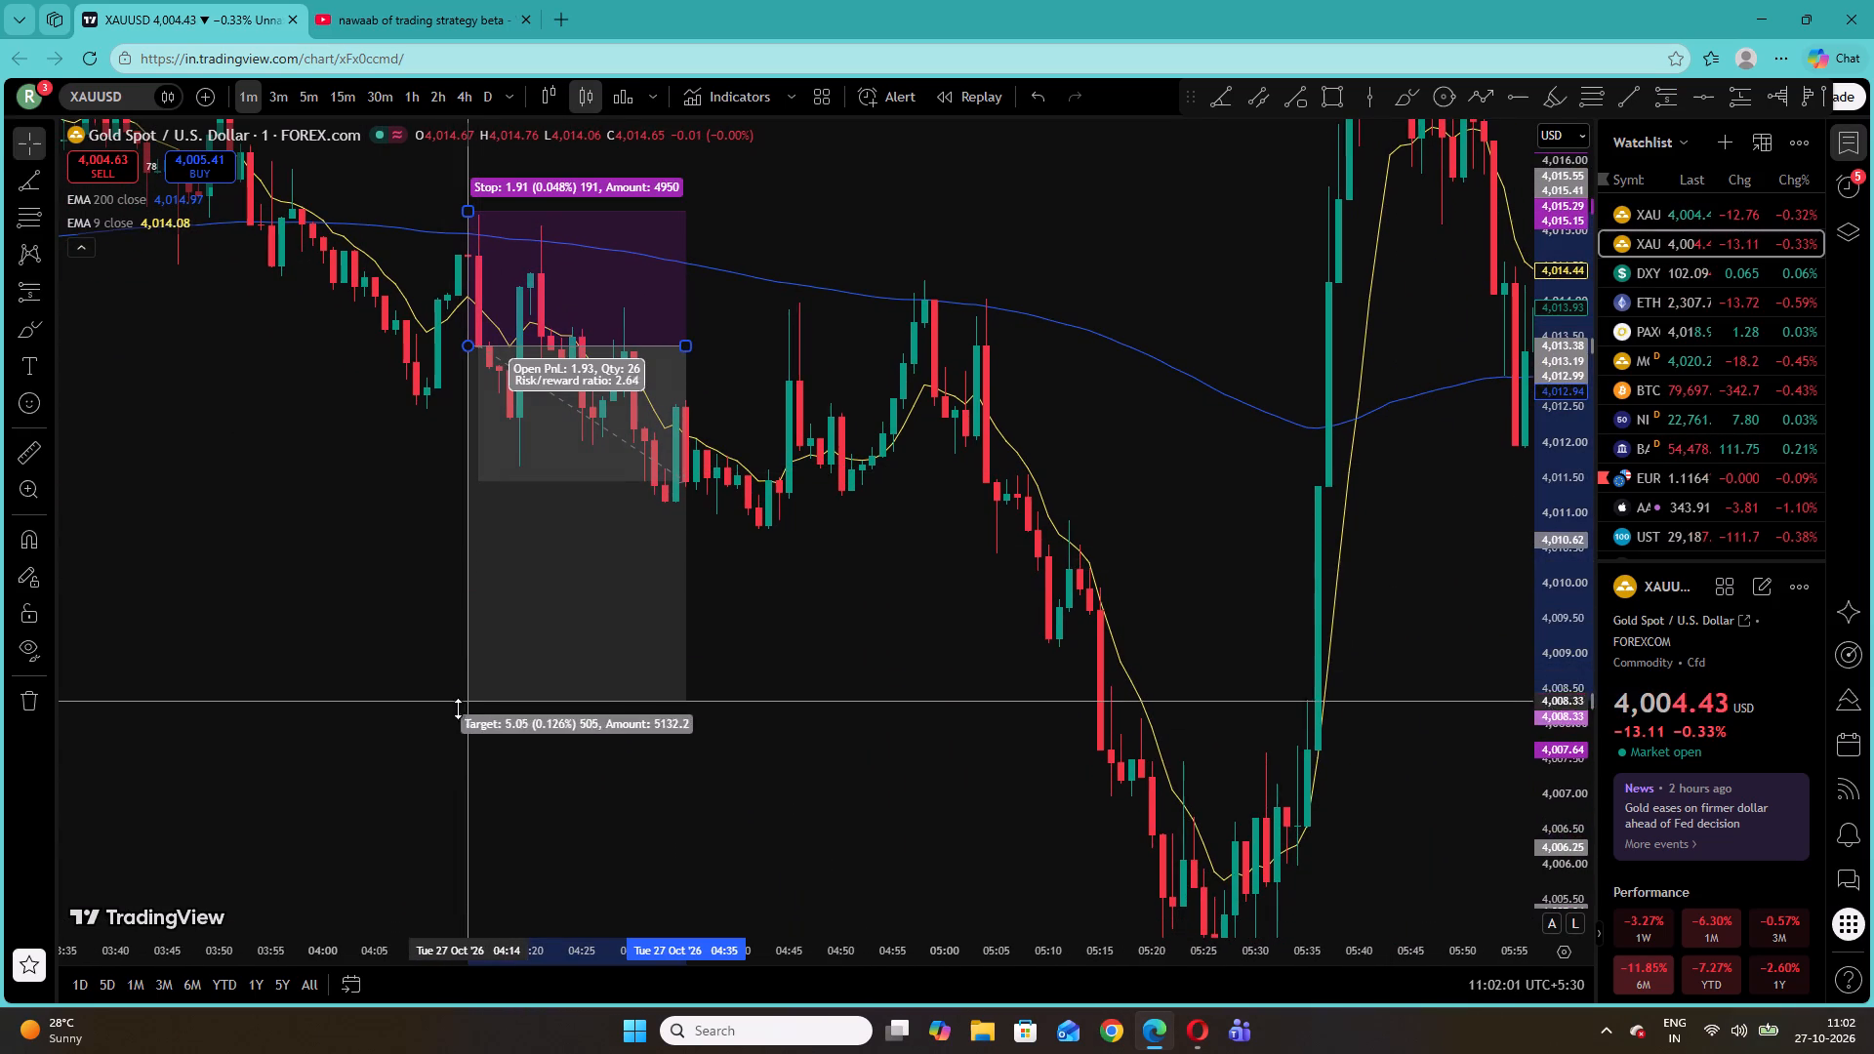
{"action": "left_click_drag", "start_coordinate": [458, 709], "coordinate": [443, 754]}
{"action": "left_click", "coordinate": [385, 701]}
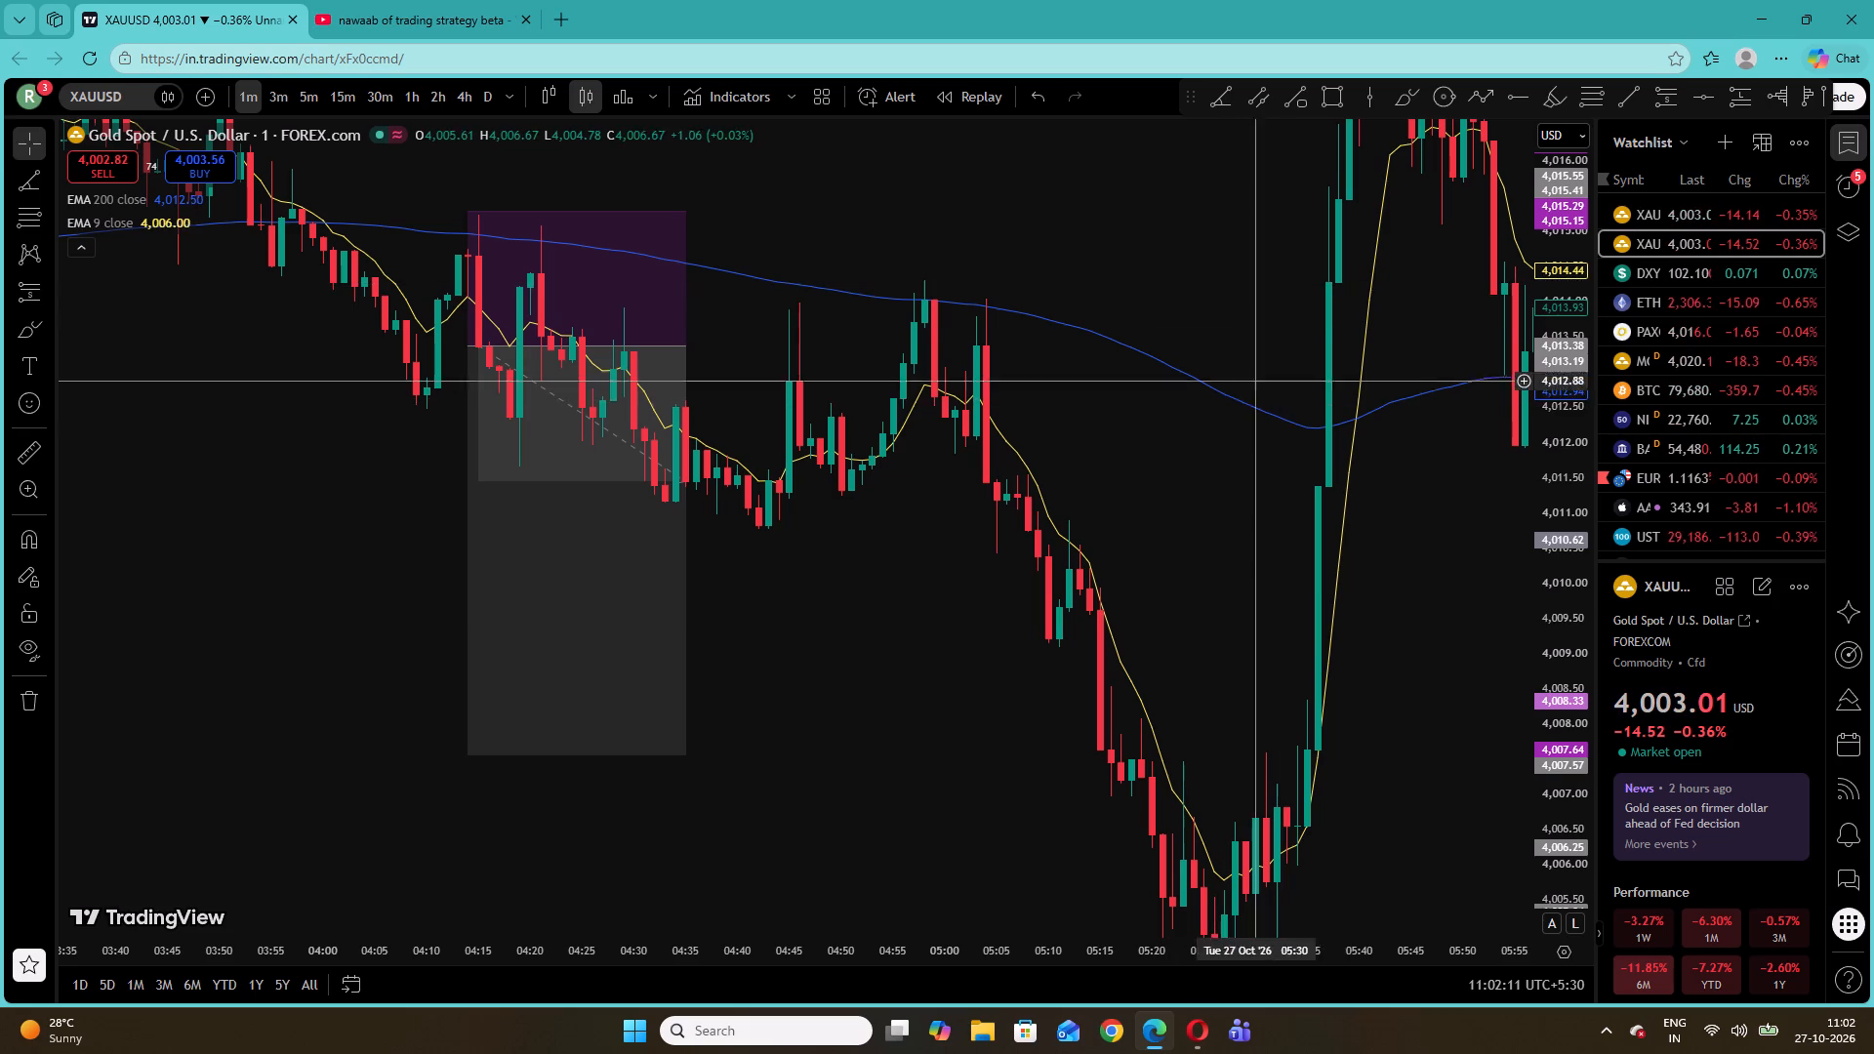
Examine the price swings around the EMA 9 and EMA 200 between about 05:00 and 07:15.
{"action": "left_click_drag", "start_coordinate": [1233, 367], "coordinate": [441, 564]}
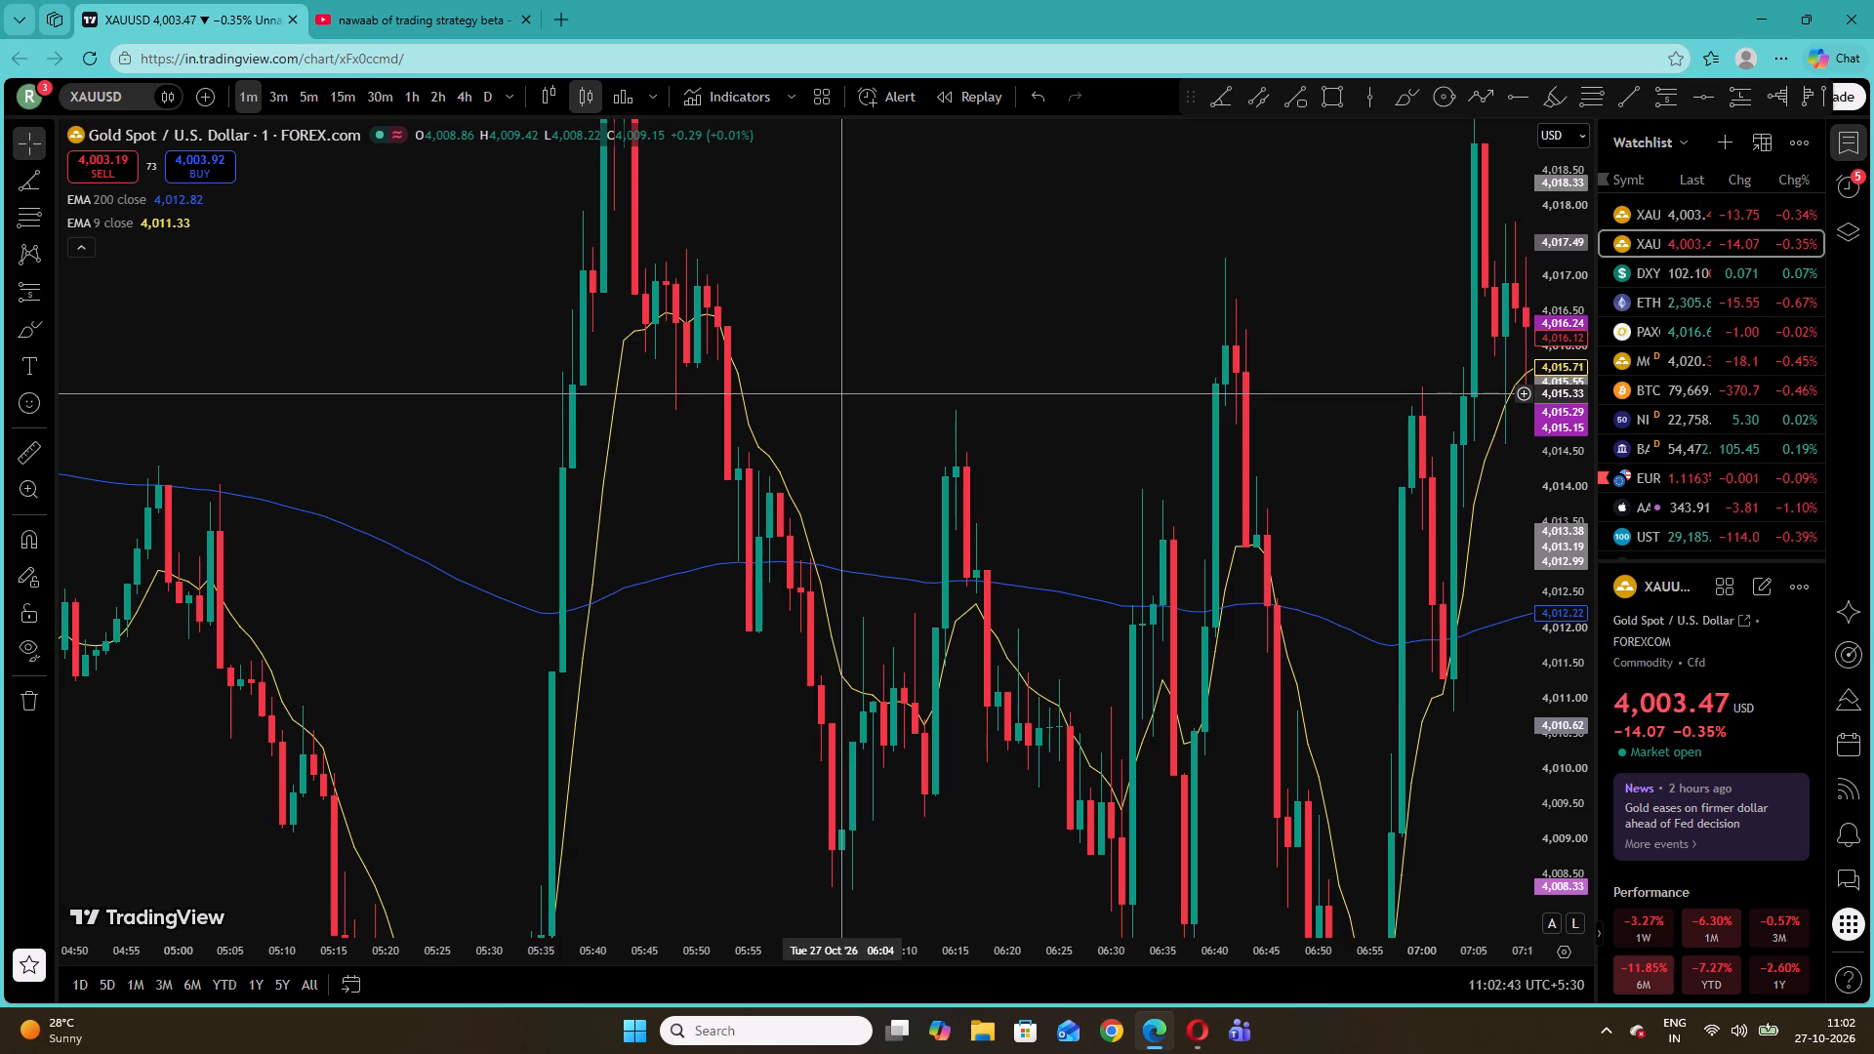
{"action": "scroll", "coordinate": [853, 386], "scroll_direction": "down", "scroll_amount": 1}
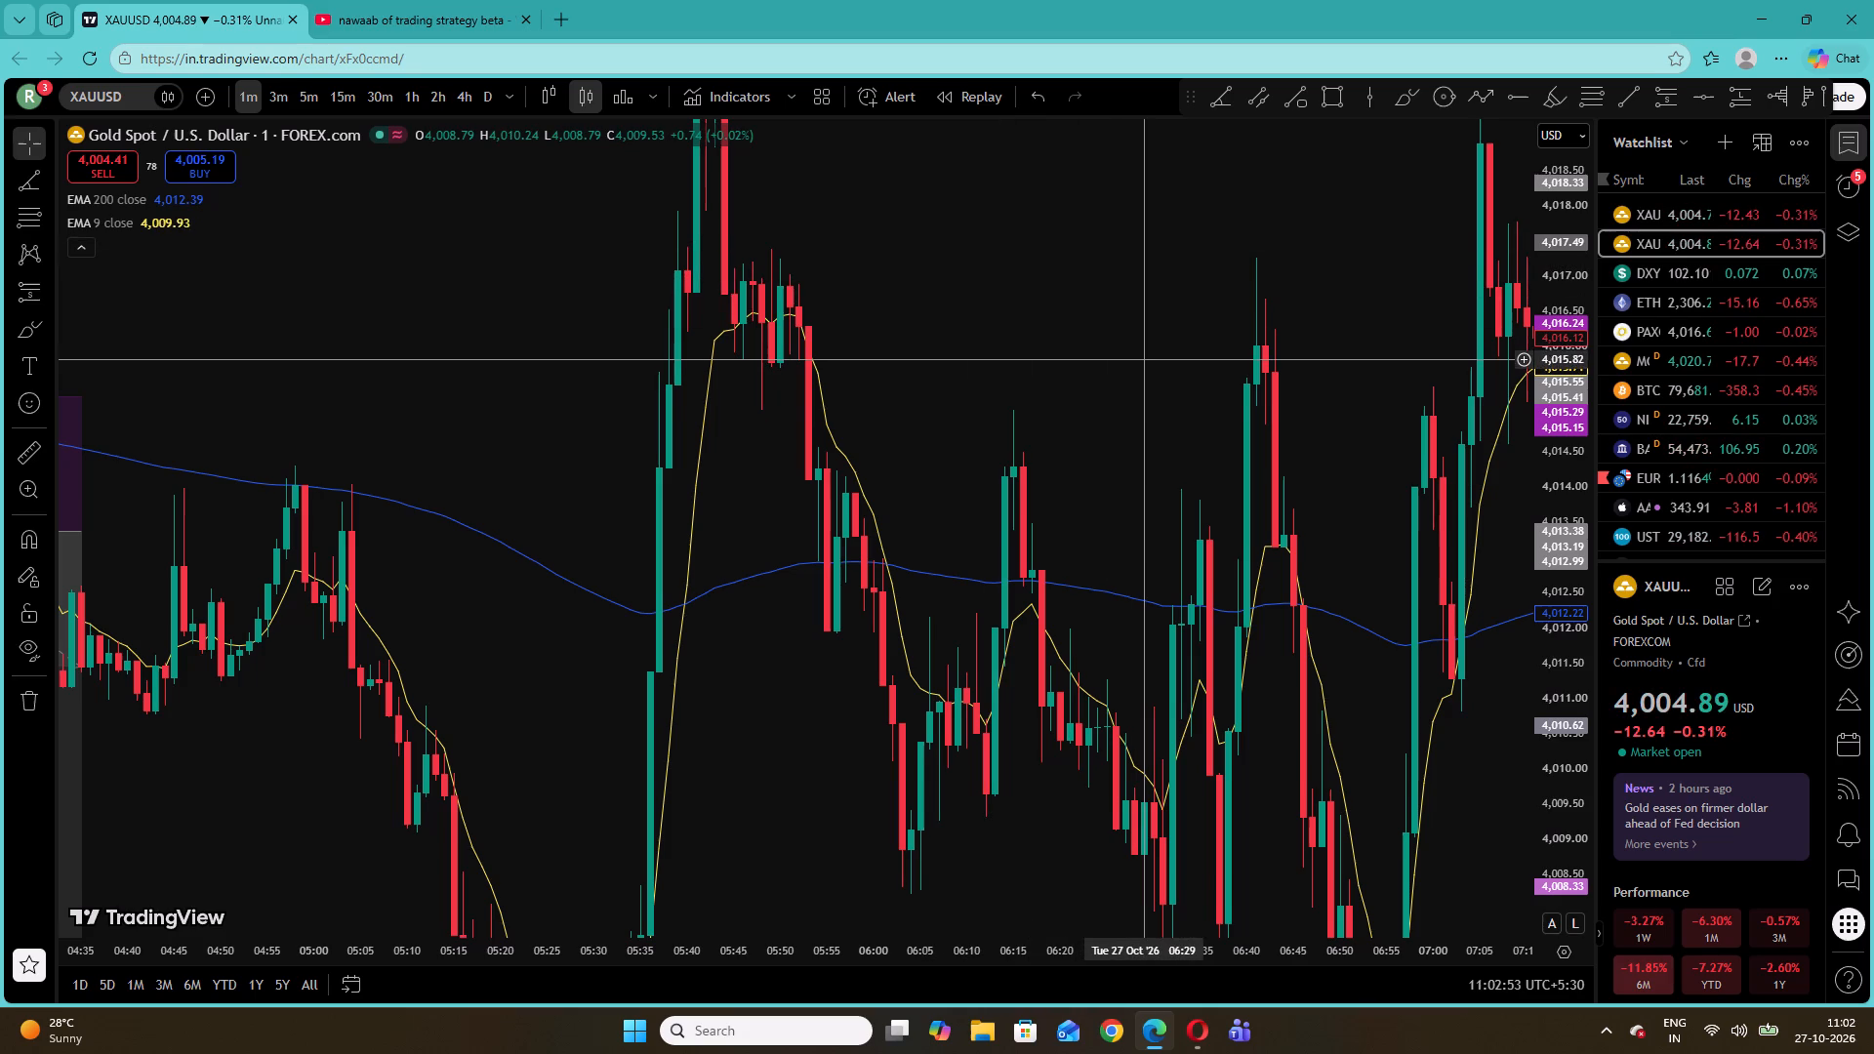
{"action": "left_click_drag", "start_coordinate": [1171, 444], "coordinate": [917, 318]}
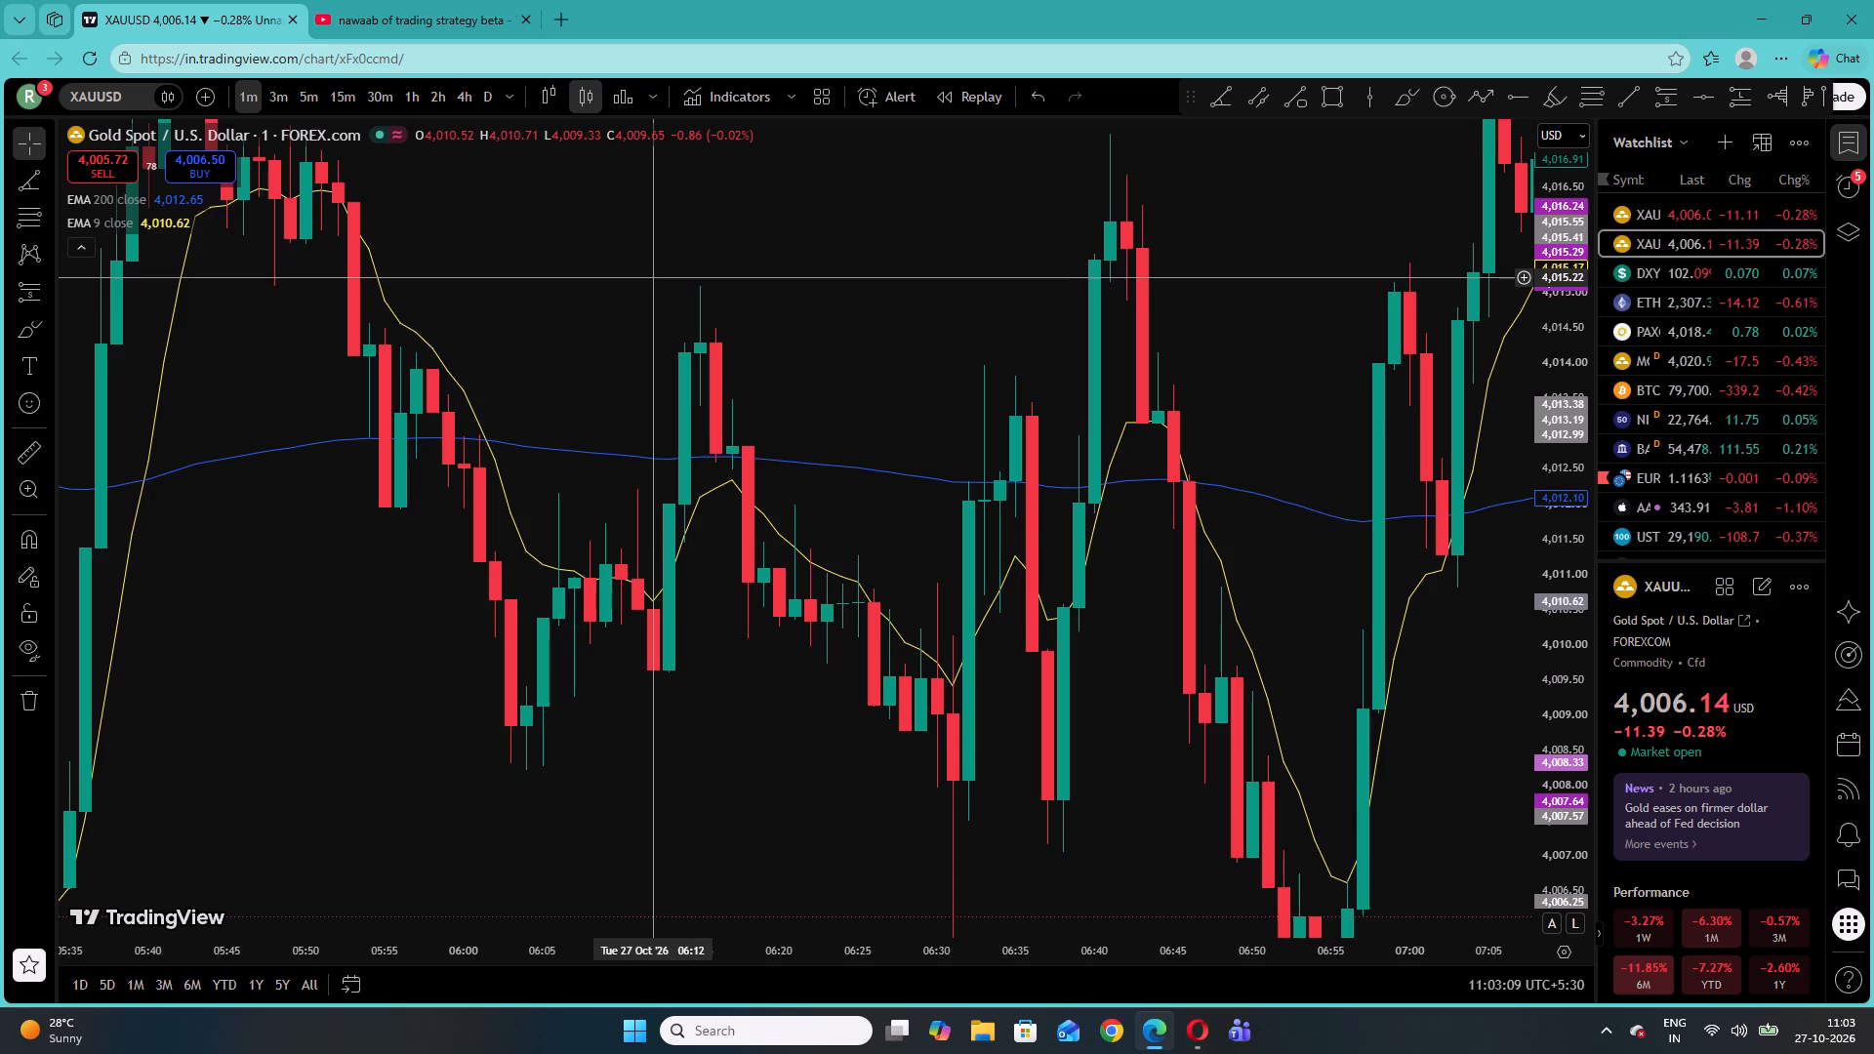
{"action": "left_click_drag", "start_coordinate": [651, 277], "coordinate": [876, 422]}
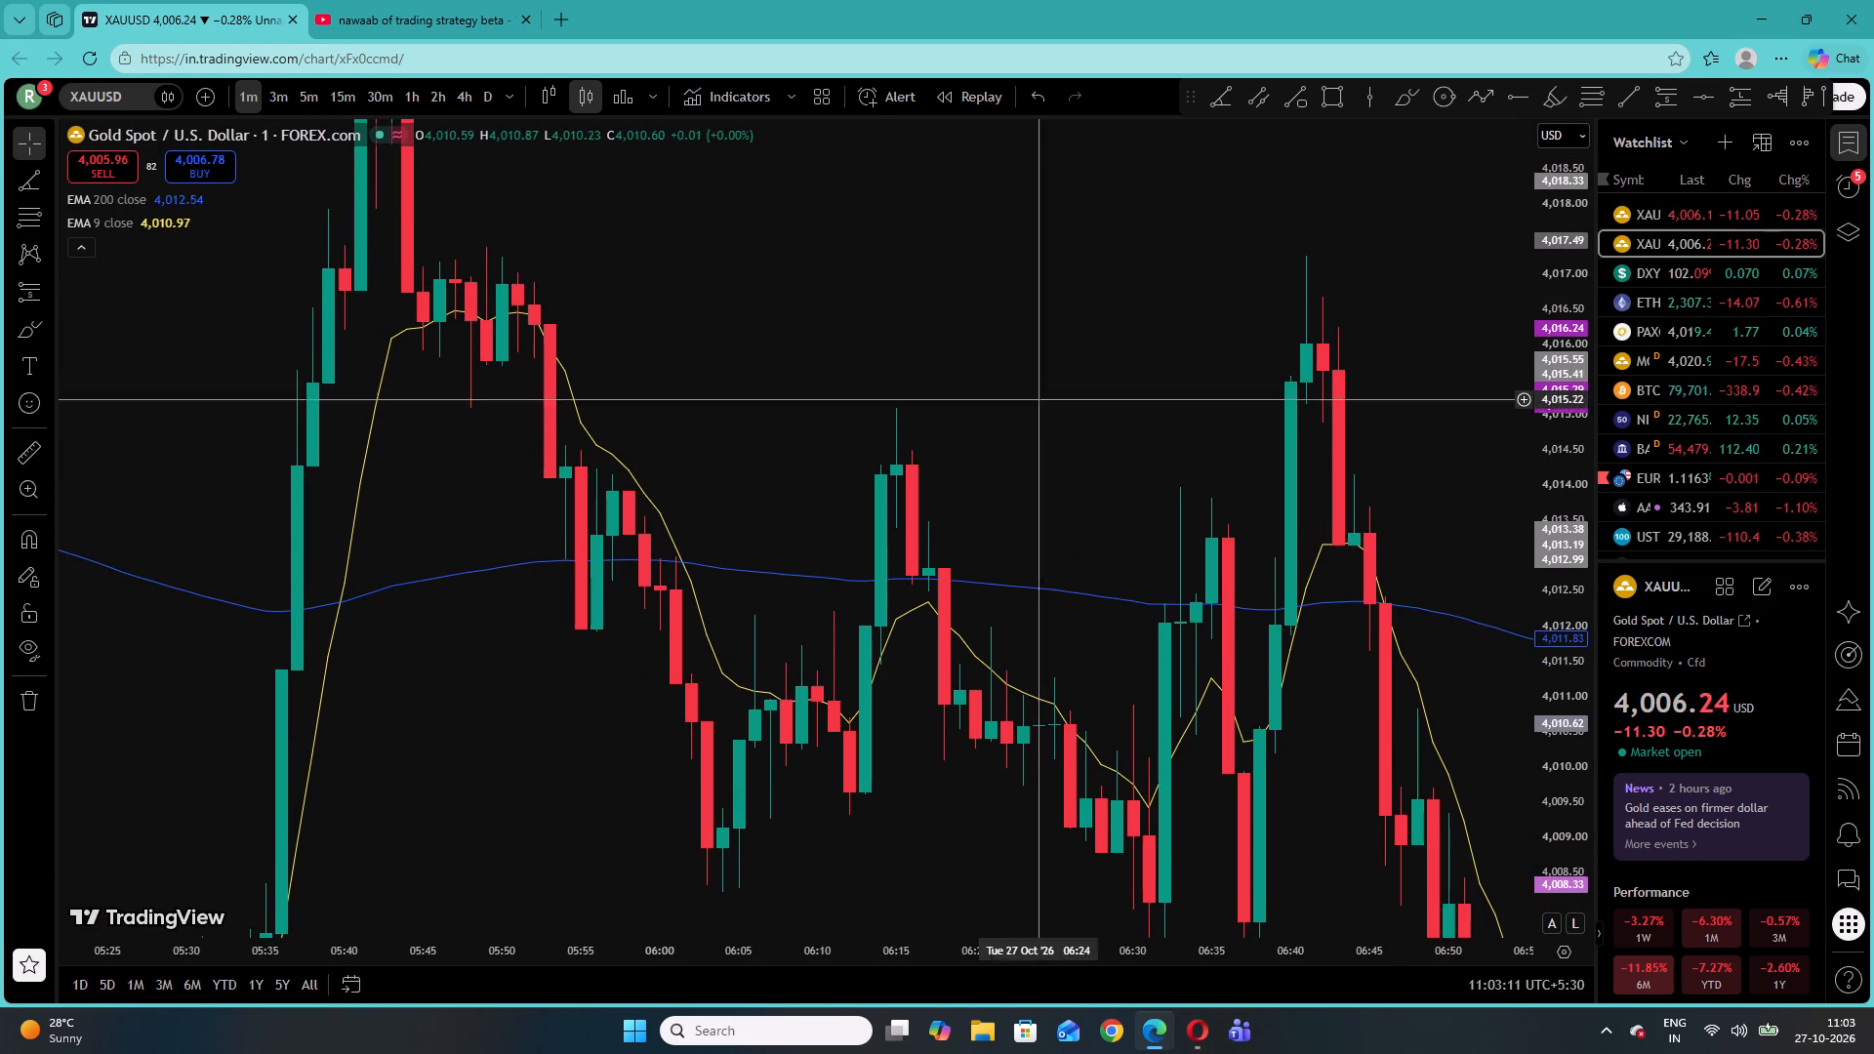
{"action": "left_click_drag", "start_coordinate": [1104, 425], "coordinate": [911, 225]}
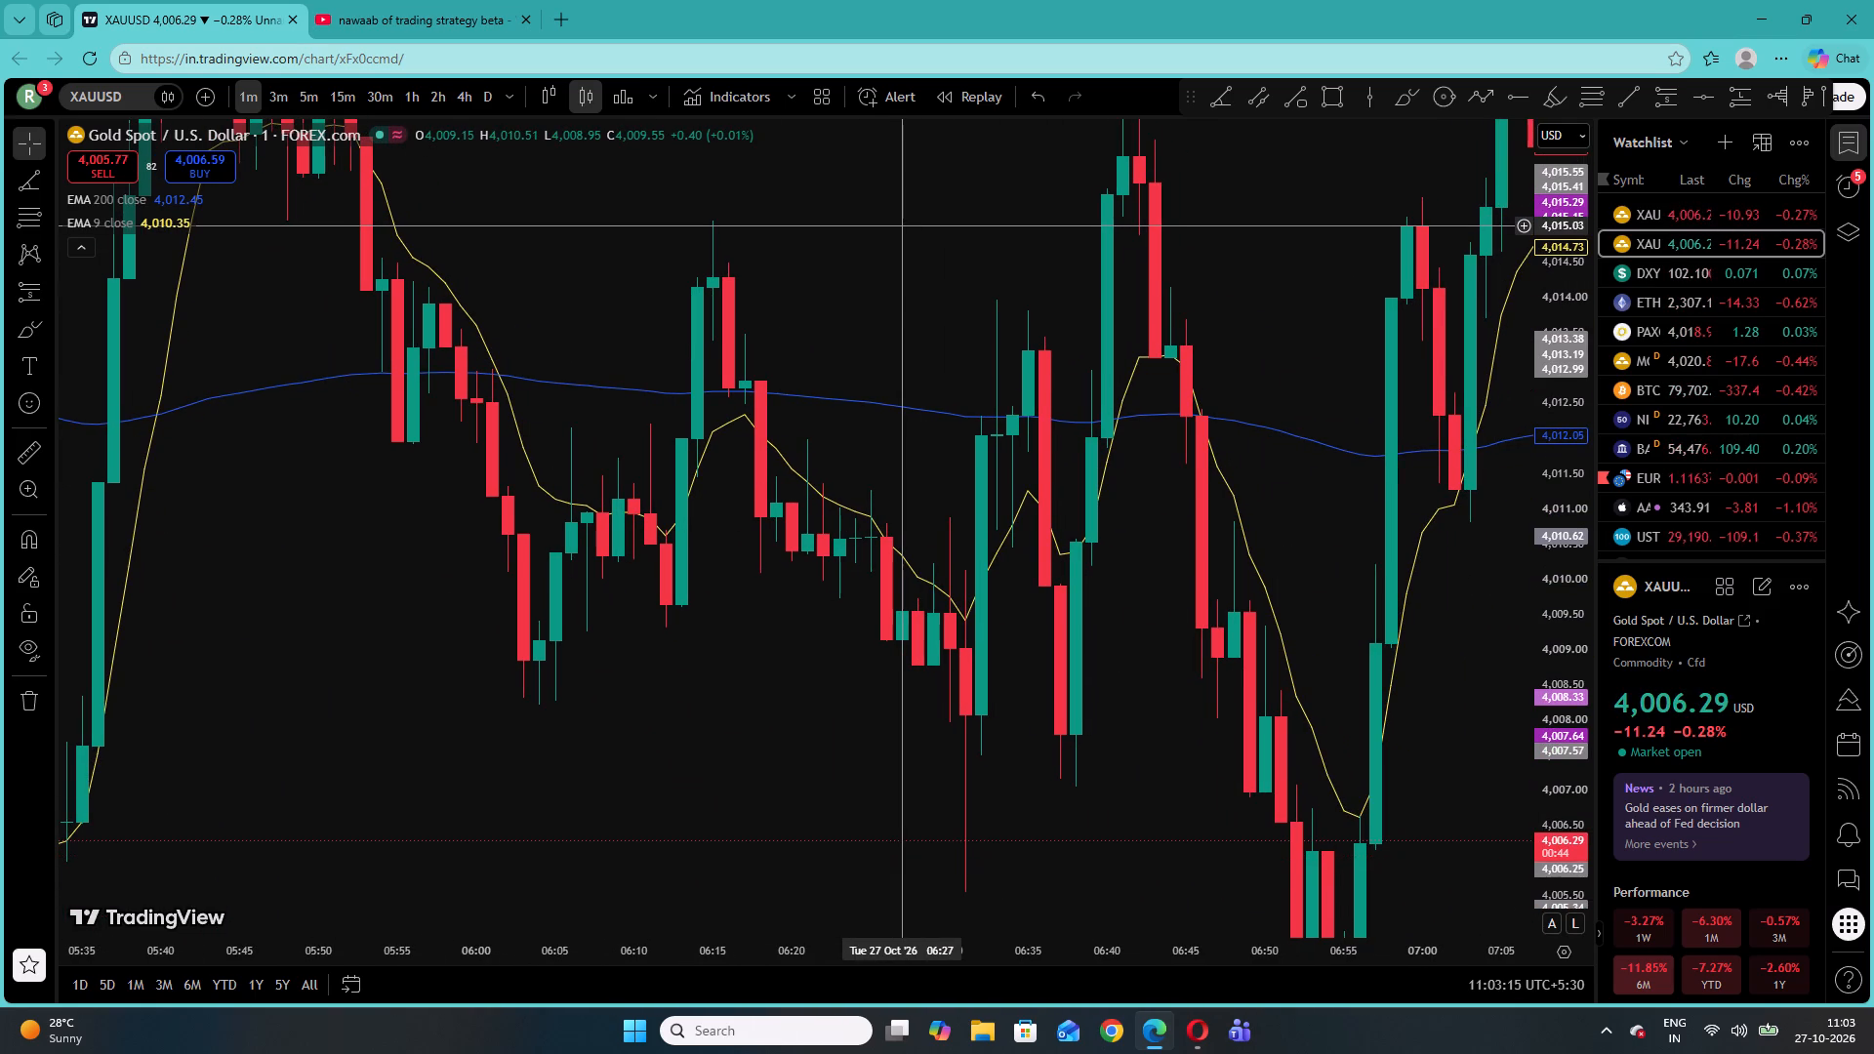
{"action": "left_click_drag", "start_coordinate": [961, 471], "coordinate": [748, 412]}
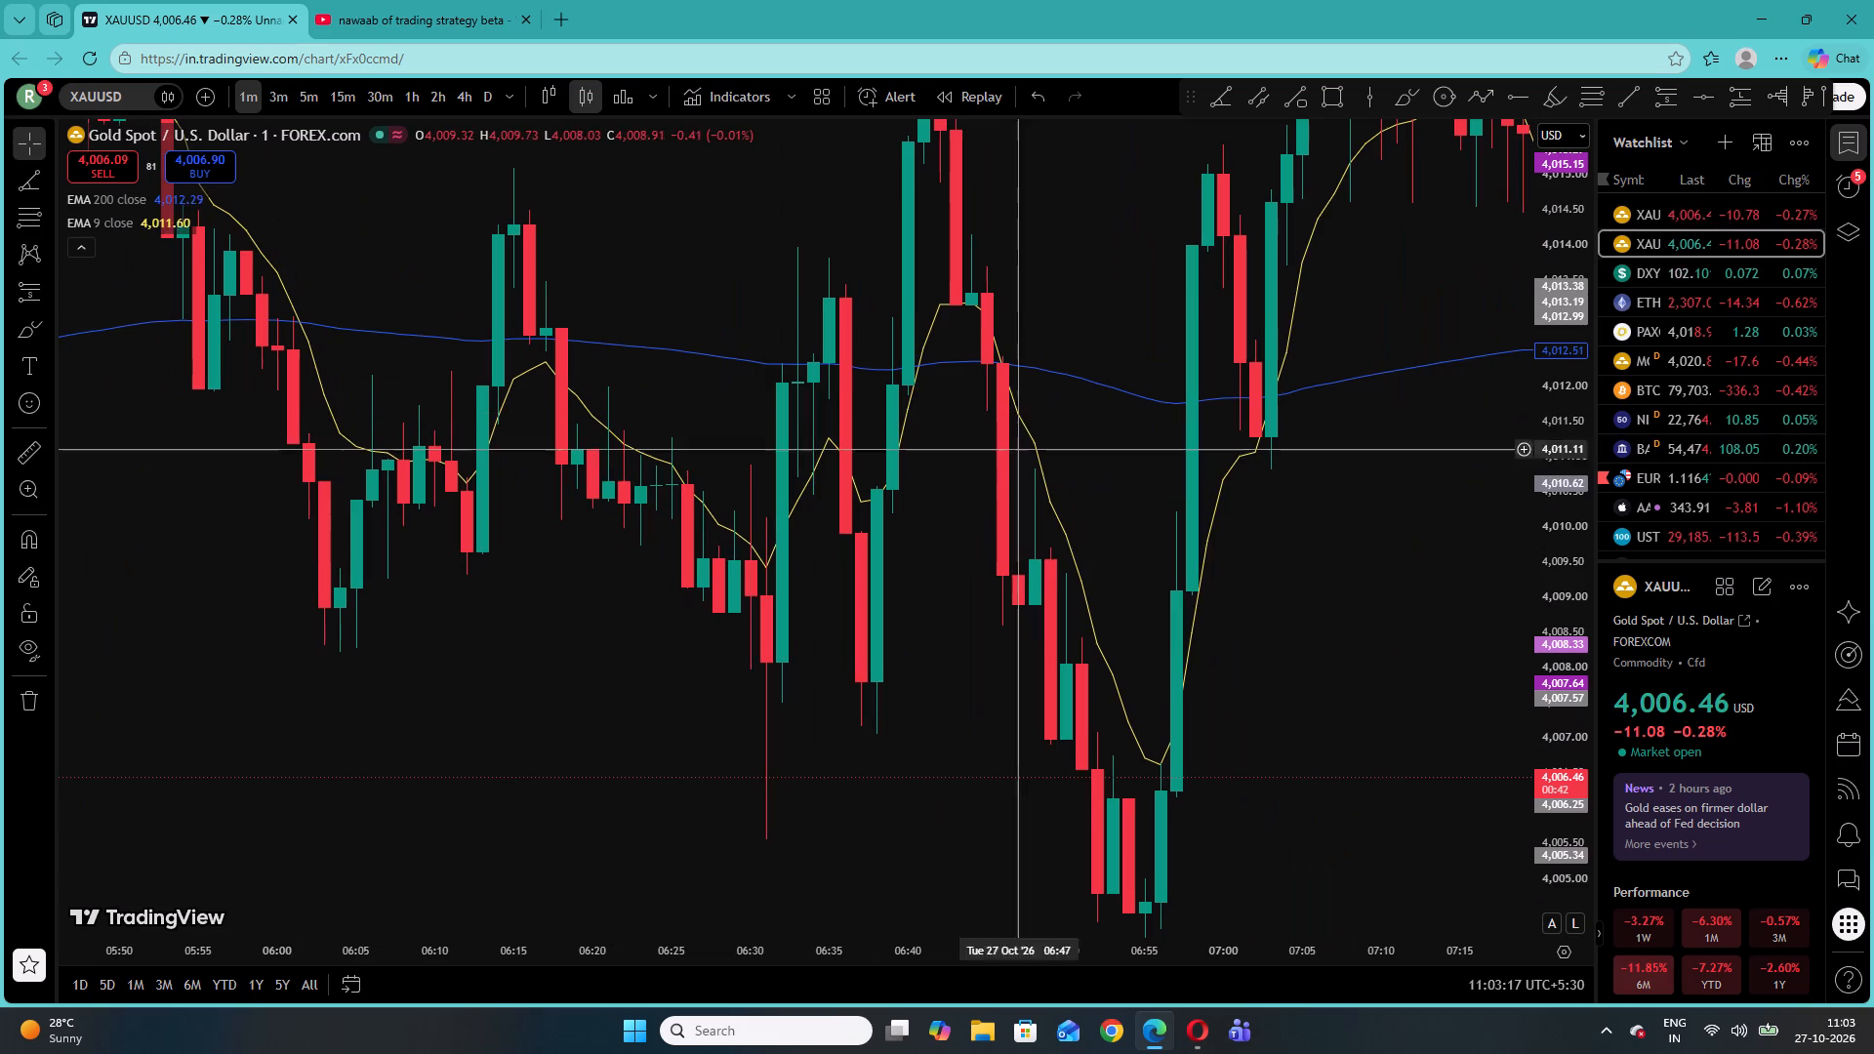
{"action": "left_click_drag", "start_coordinate": [1562, 560], "coordinate": [1566, 722]}
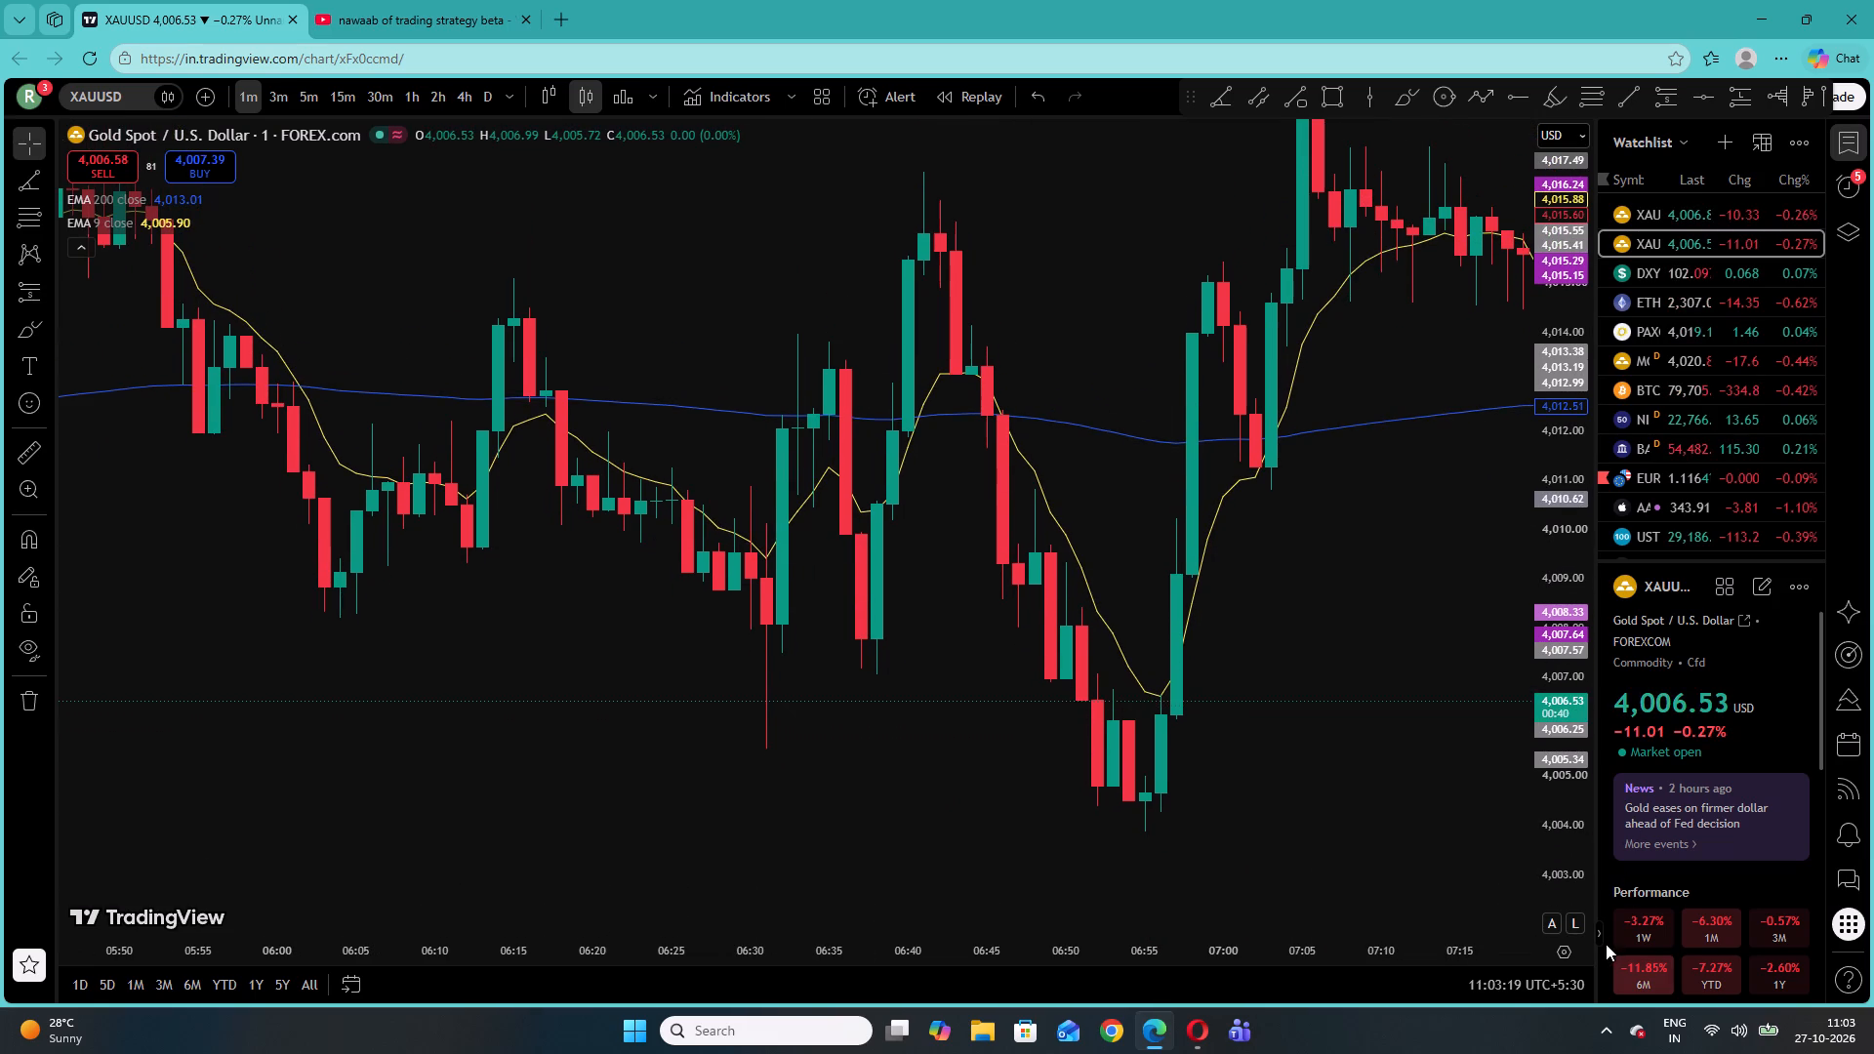
Hide the watchlist sidebar to widen the chart.
{"action": "left_click", "coordinate": [1601, 944]}
Examine the price action from about 06:35 to 09:30, including the marked -53.27° EMA 9 turn and nearby short position.
{"action": "left_click_drag", "start_coordinate": [1542, 691], "coordinate": [1269, 734]}
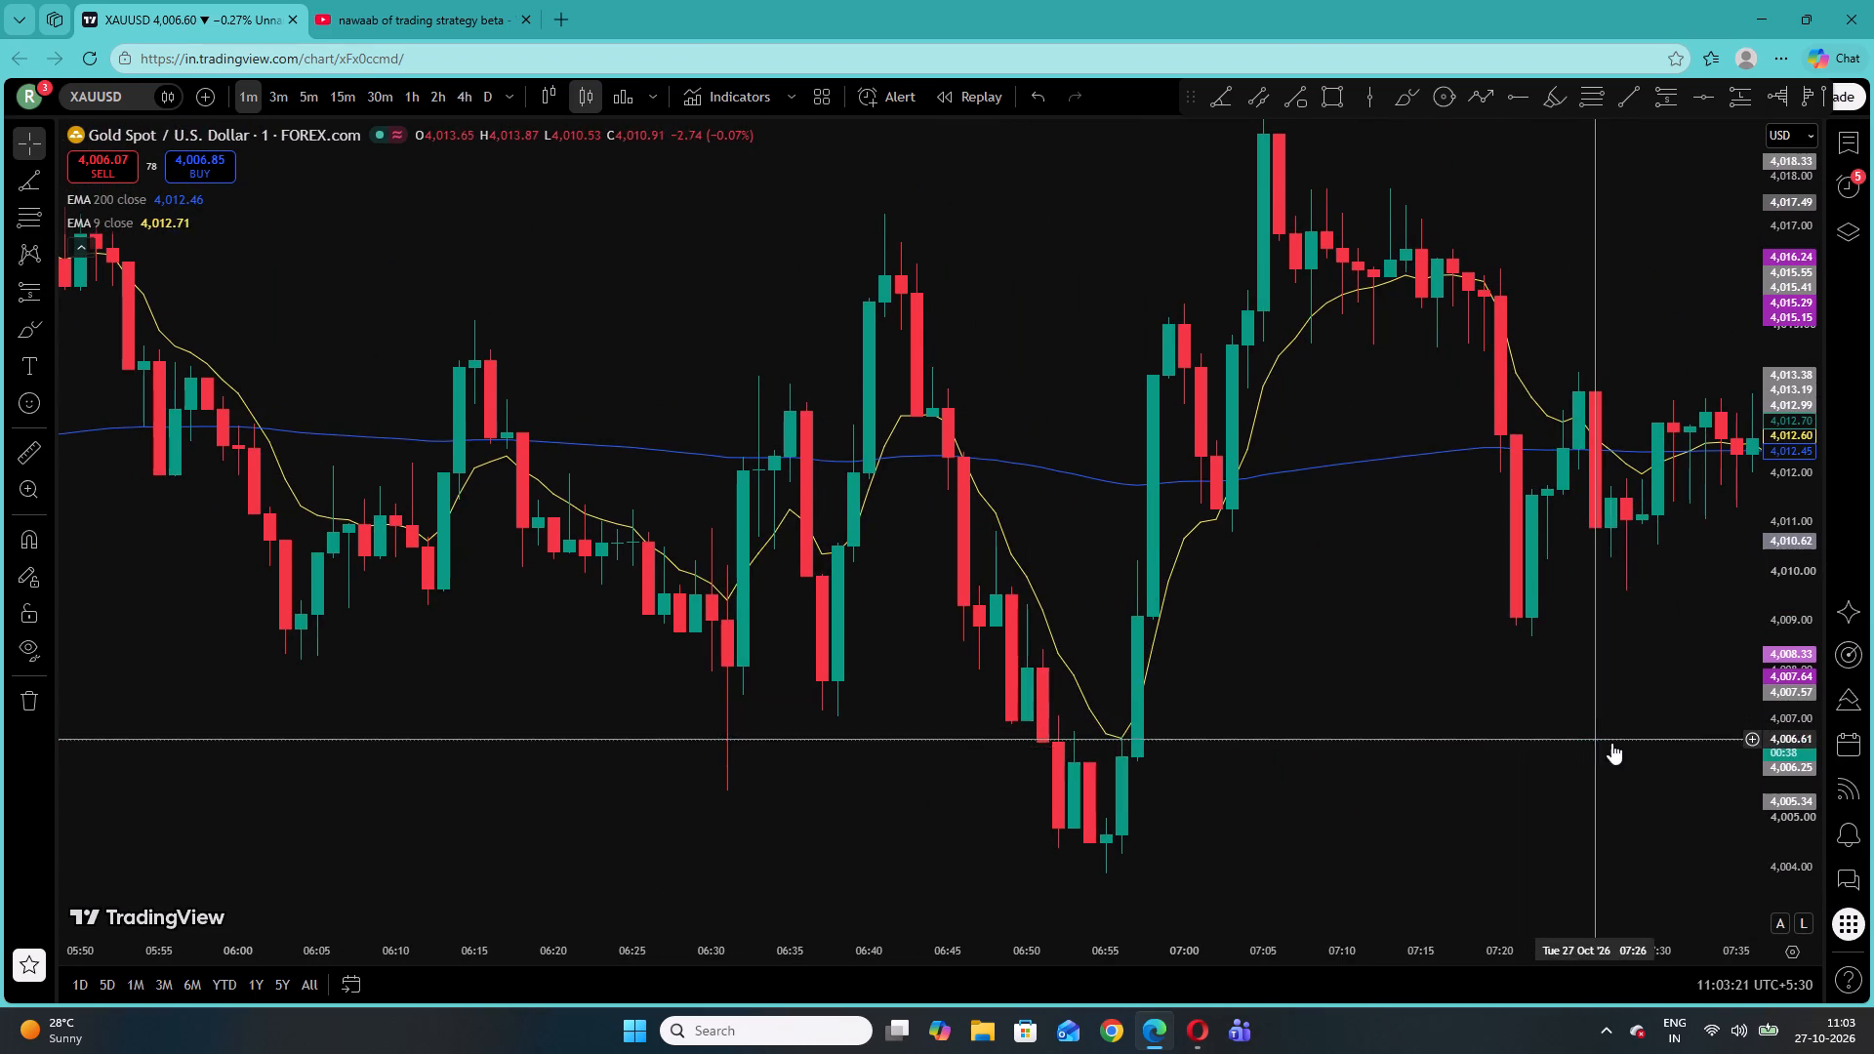
{"action": "left_click_drag", "start_coordinate": [1620, 745], "coordinate": [899, 784]}
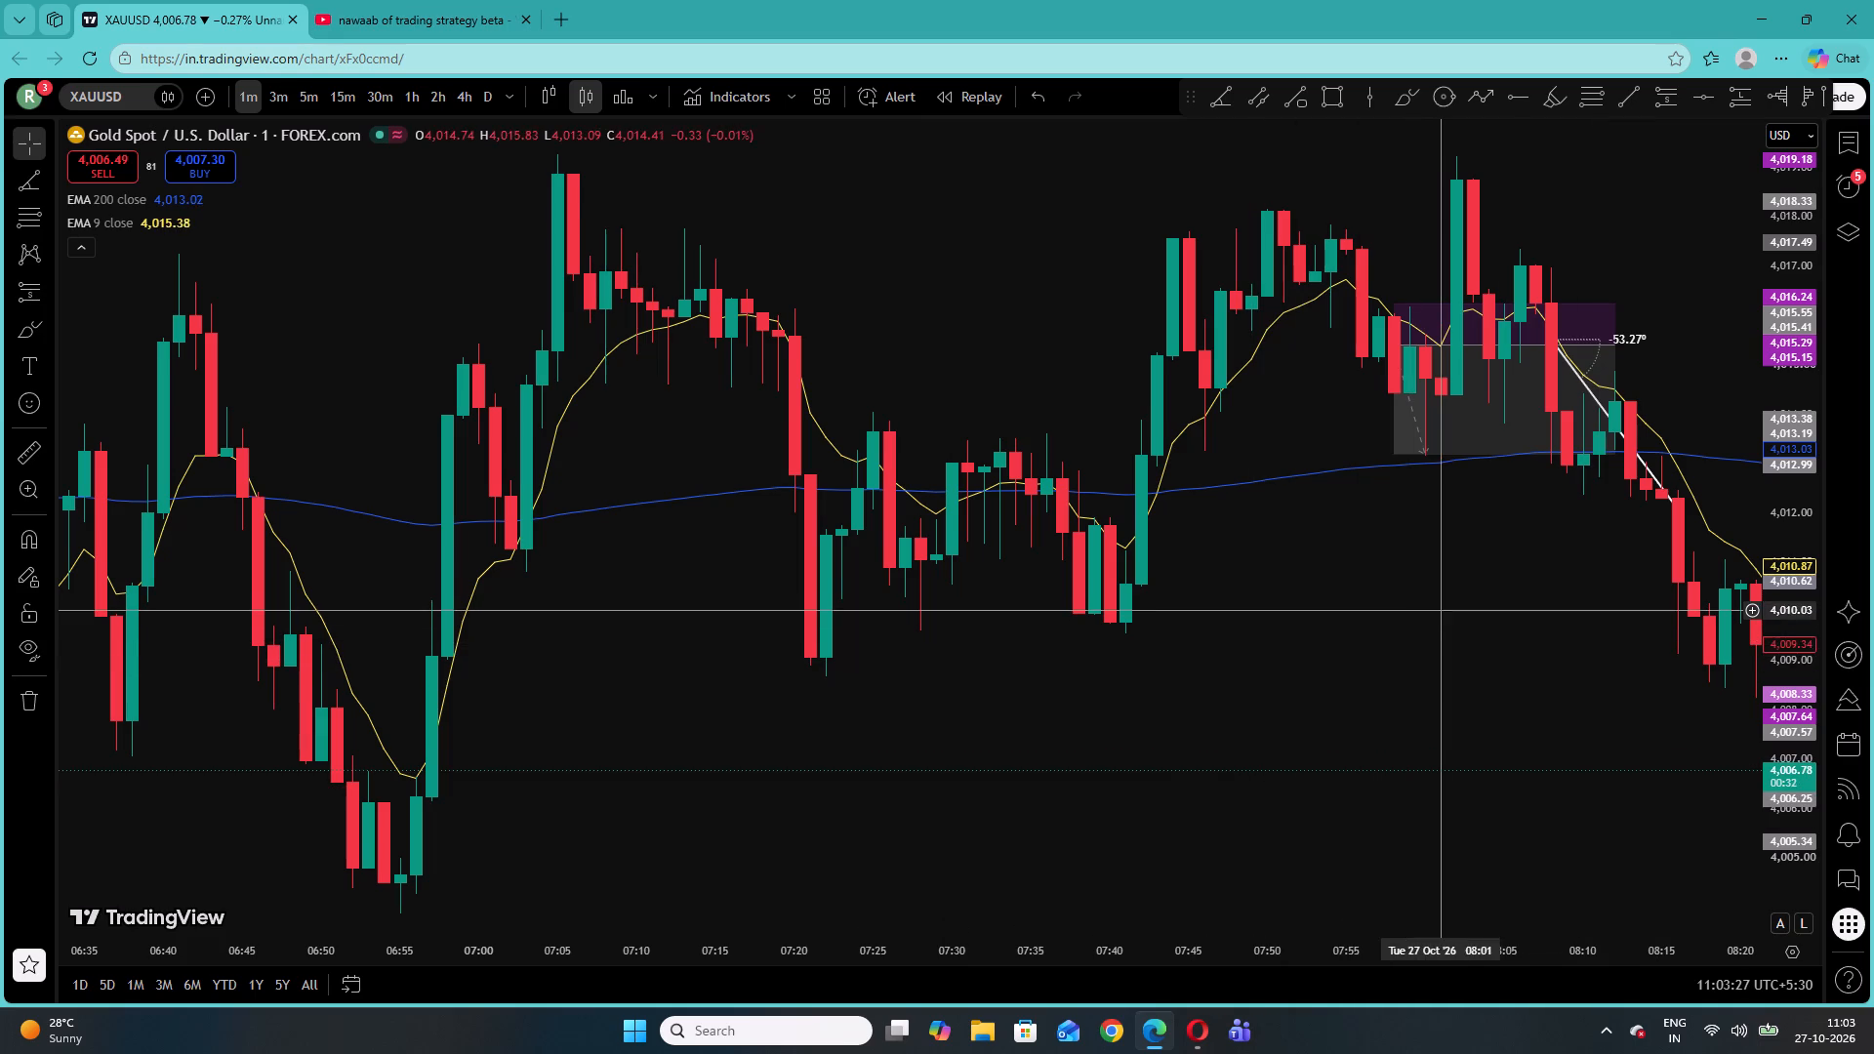
{"action": "left_click_drag", "start_coordinate": [1530, 642], "coordinate": [696, 690]}
{"action": "left_click", "coordinate": [1113, 258]}
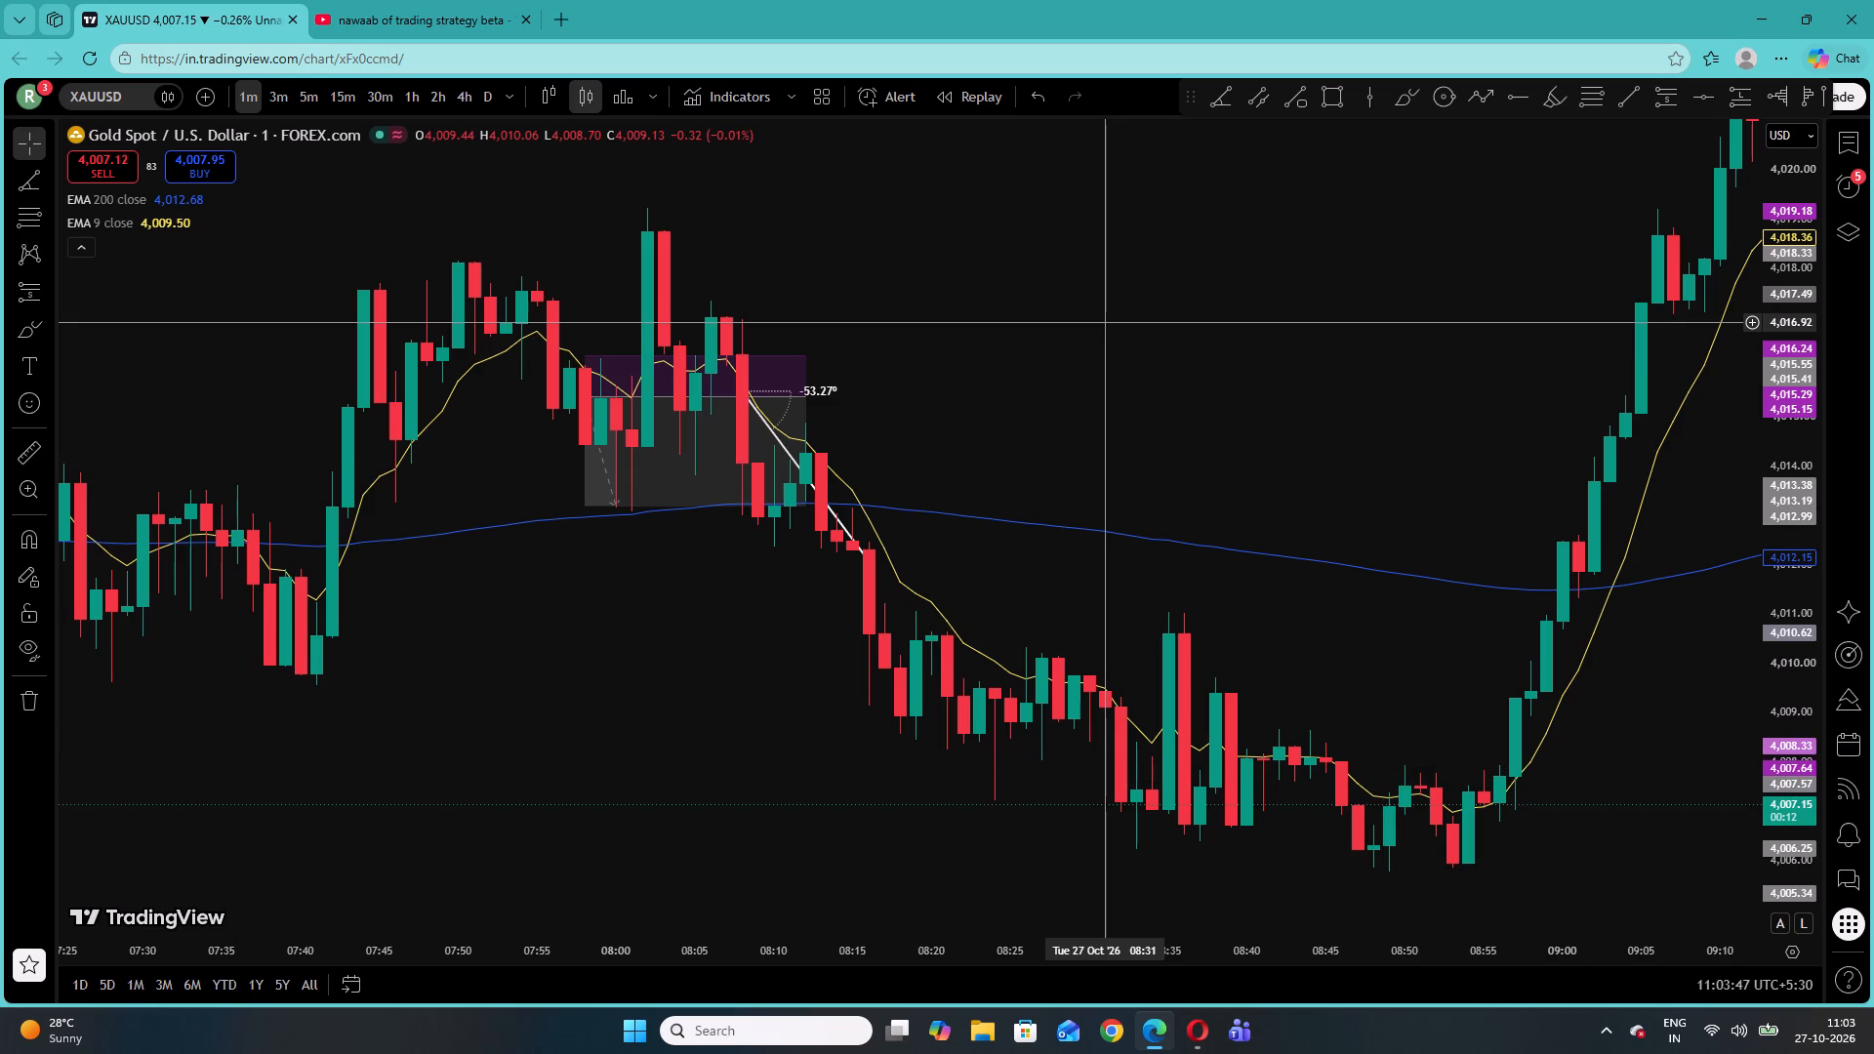
{"action": "left_click_drag", "start_coordinate": [1158, 371], "coordinate": [792, 269]}
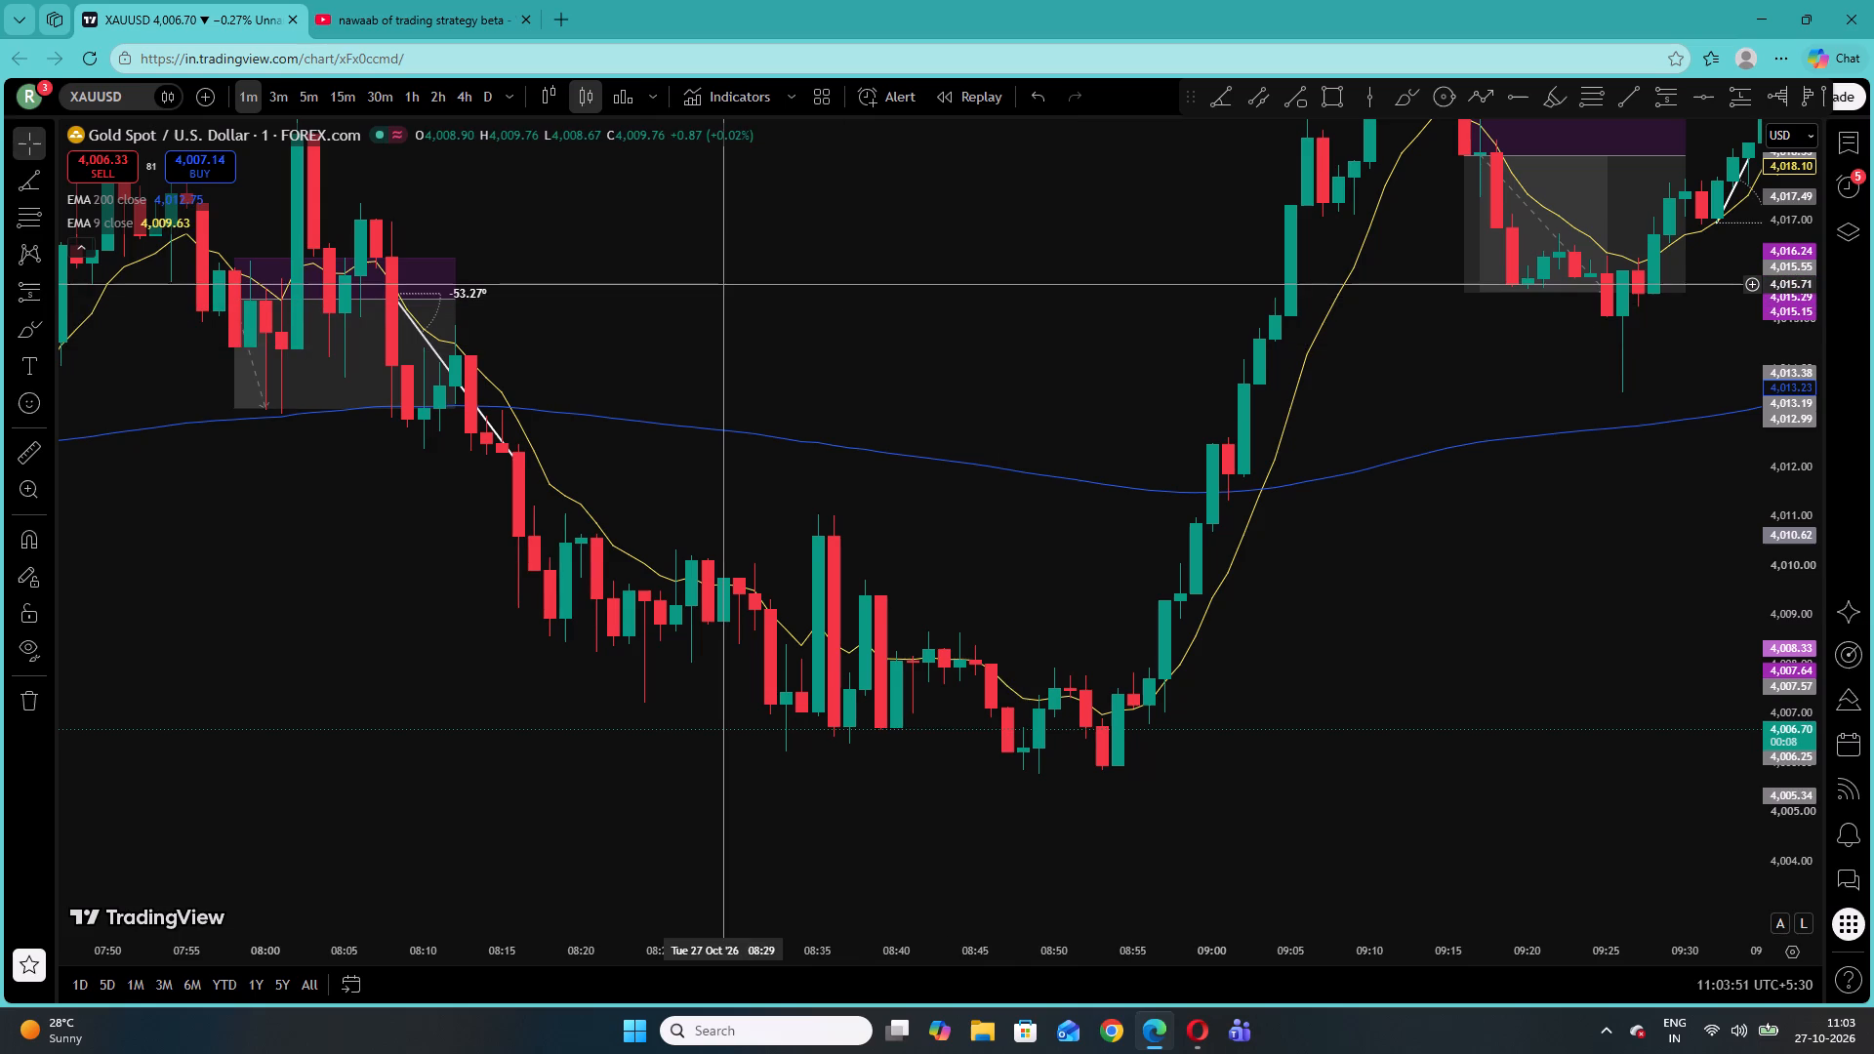
{"action": "left_click_drag", "start_coordinate": [726, 284], "coordinate": [939, 345]}
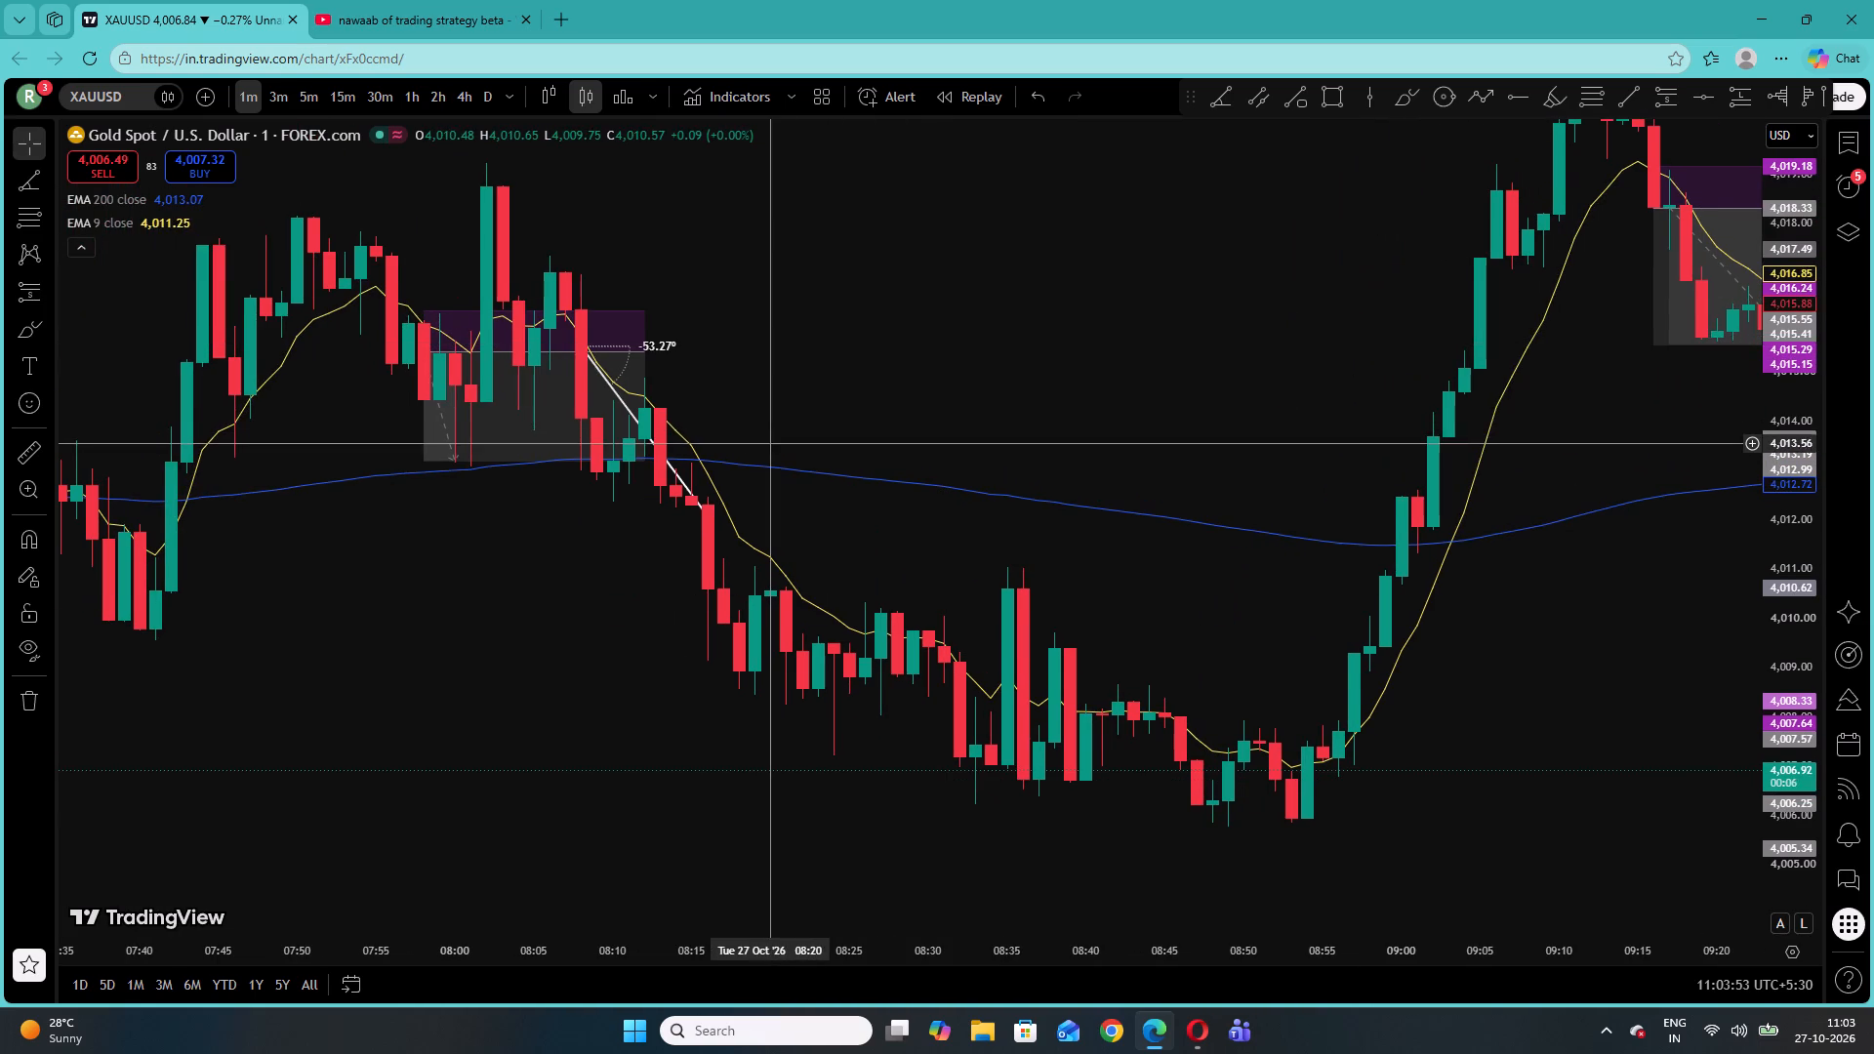
Delete the short position drawn between about 07:58 and 08:12 near the -53.27° angle.
{"action": "left_click", "coordinate": [582, 355]}
{"action": "left_click", "coordinate": [1270, 153]}
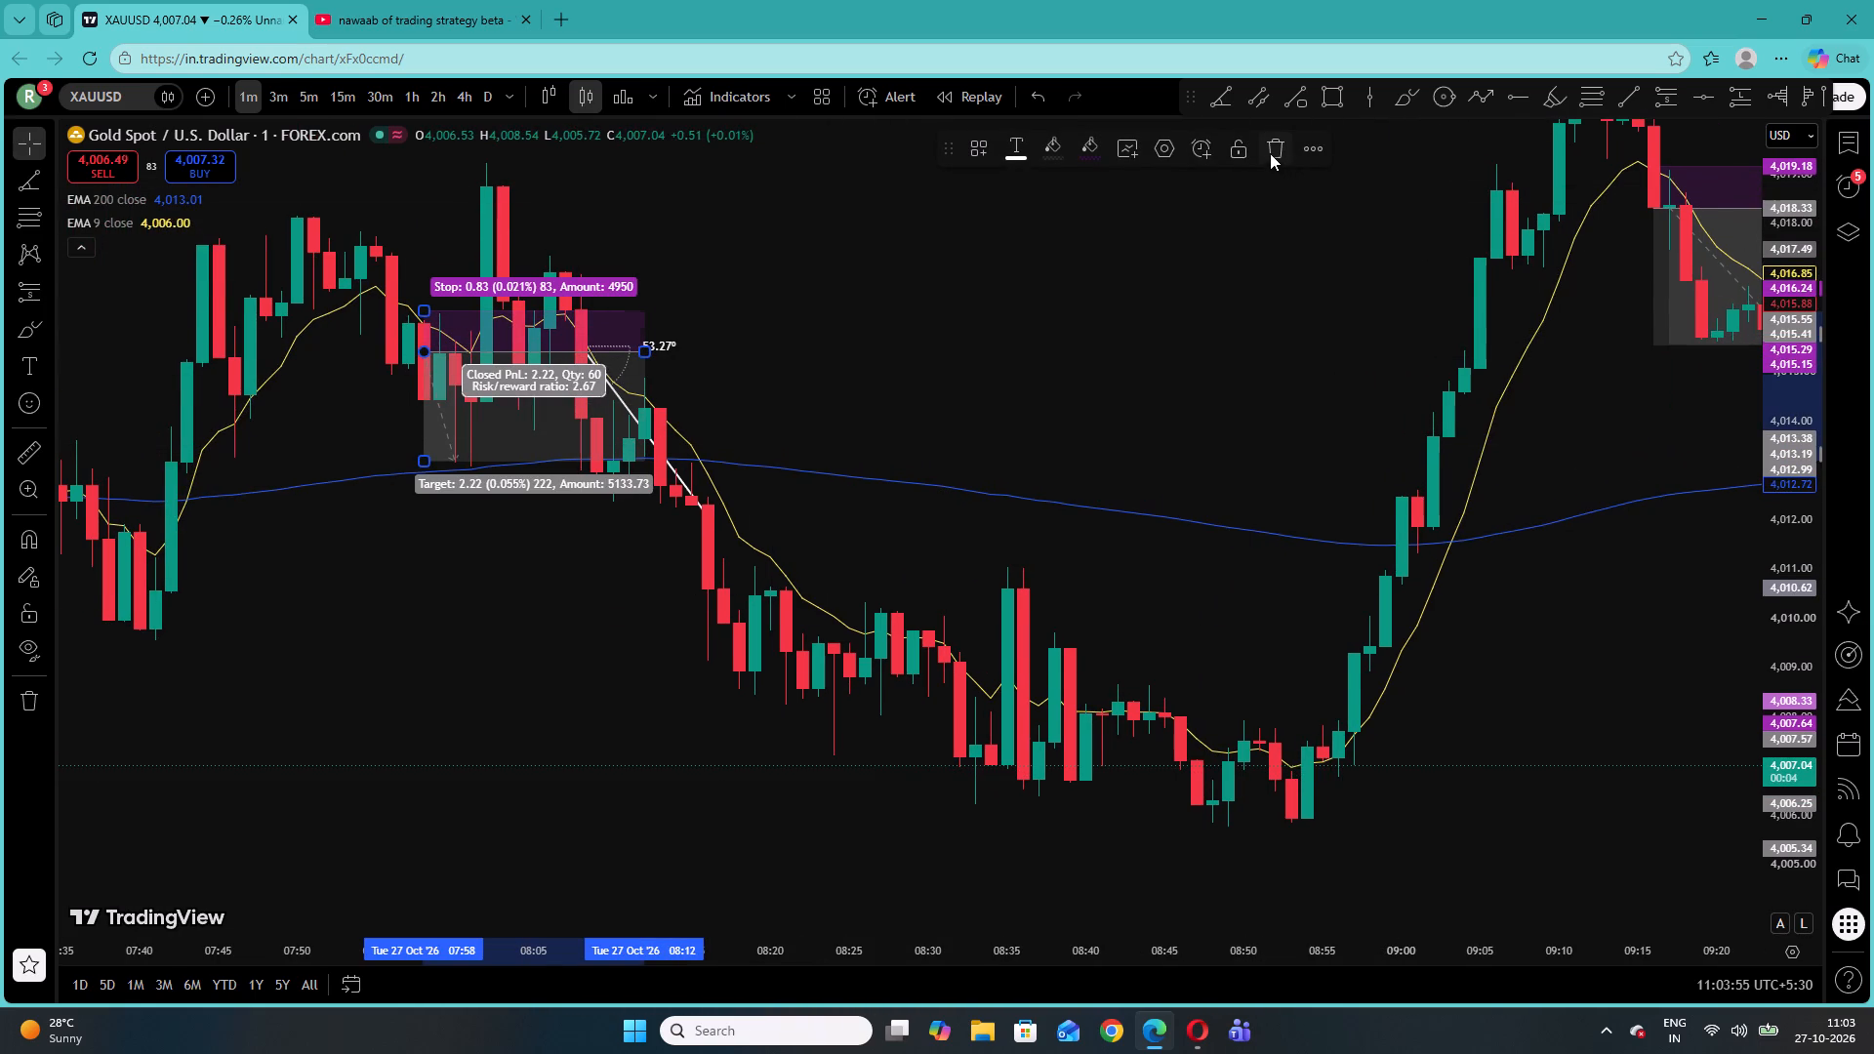
Hide the EMA 200 line on the chart.
{"action": "left_click", "coordinate": [159, 198]}
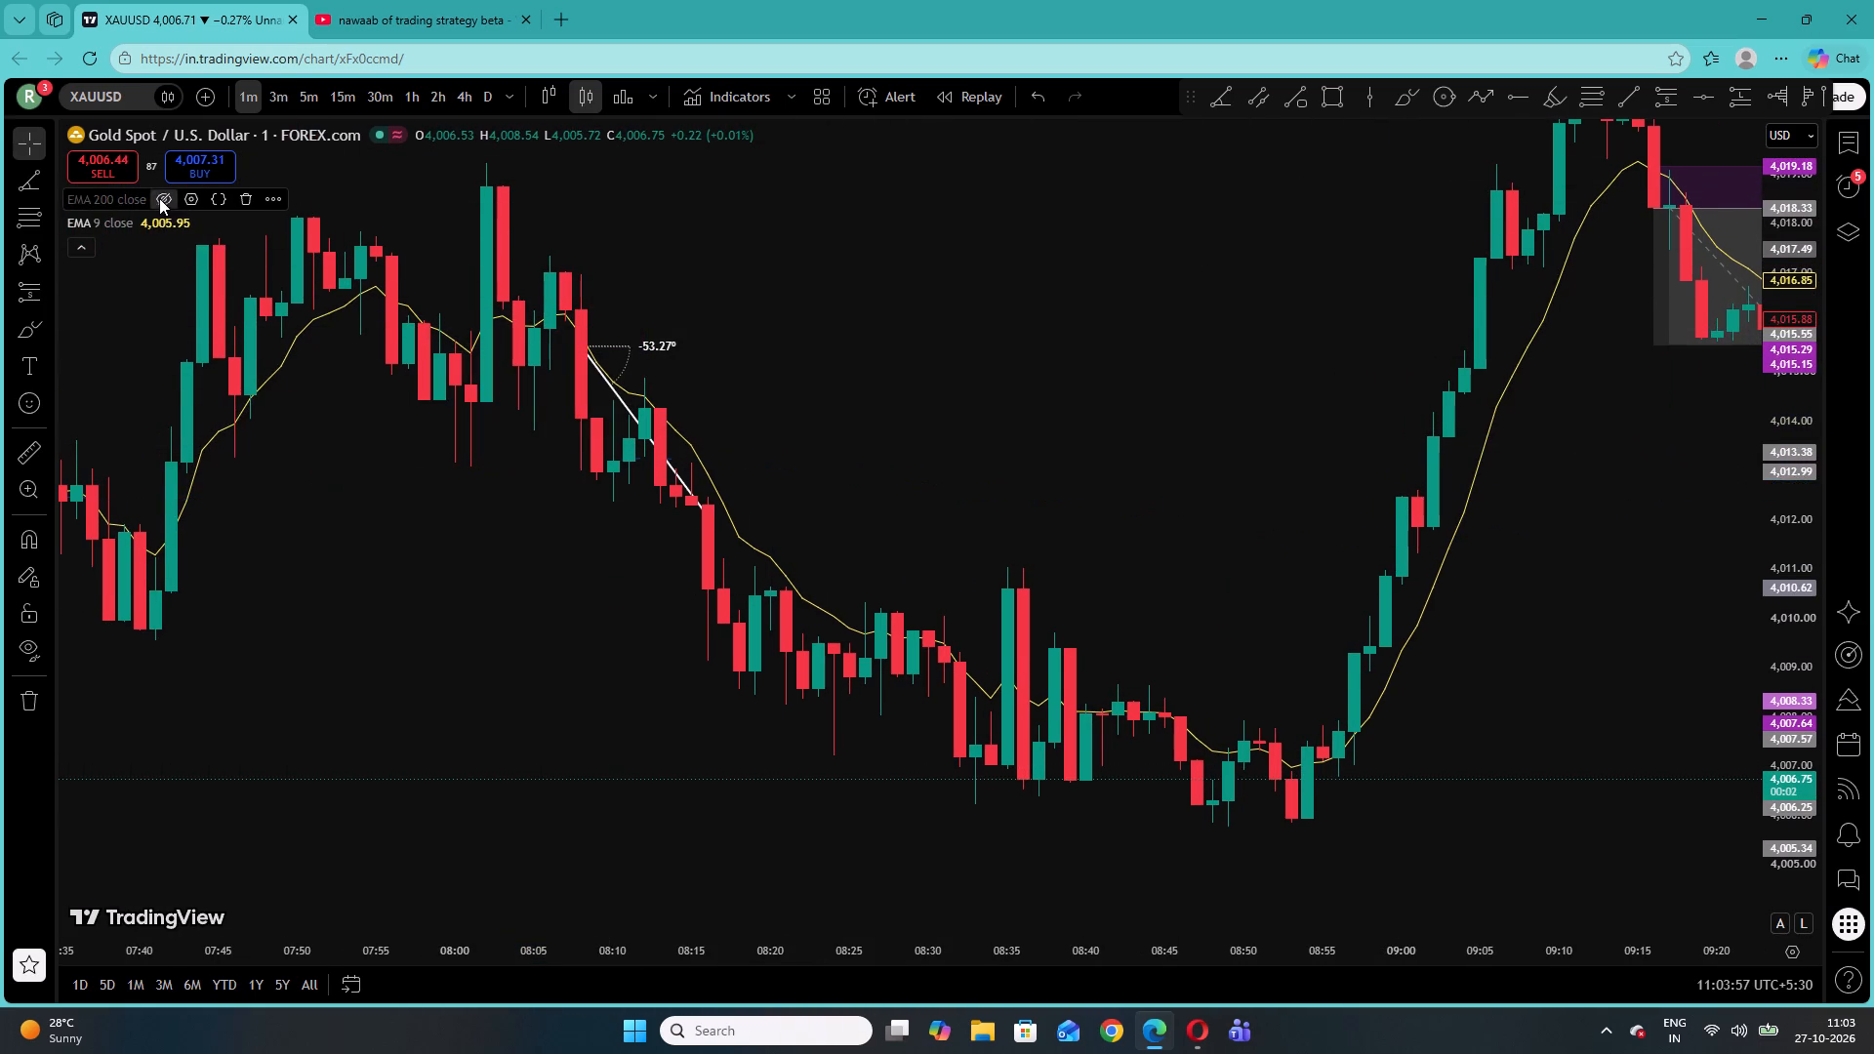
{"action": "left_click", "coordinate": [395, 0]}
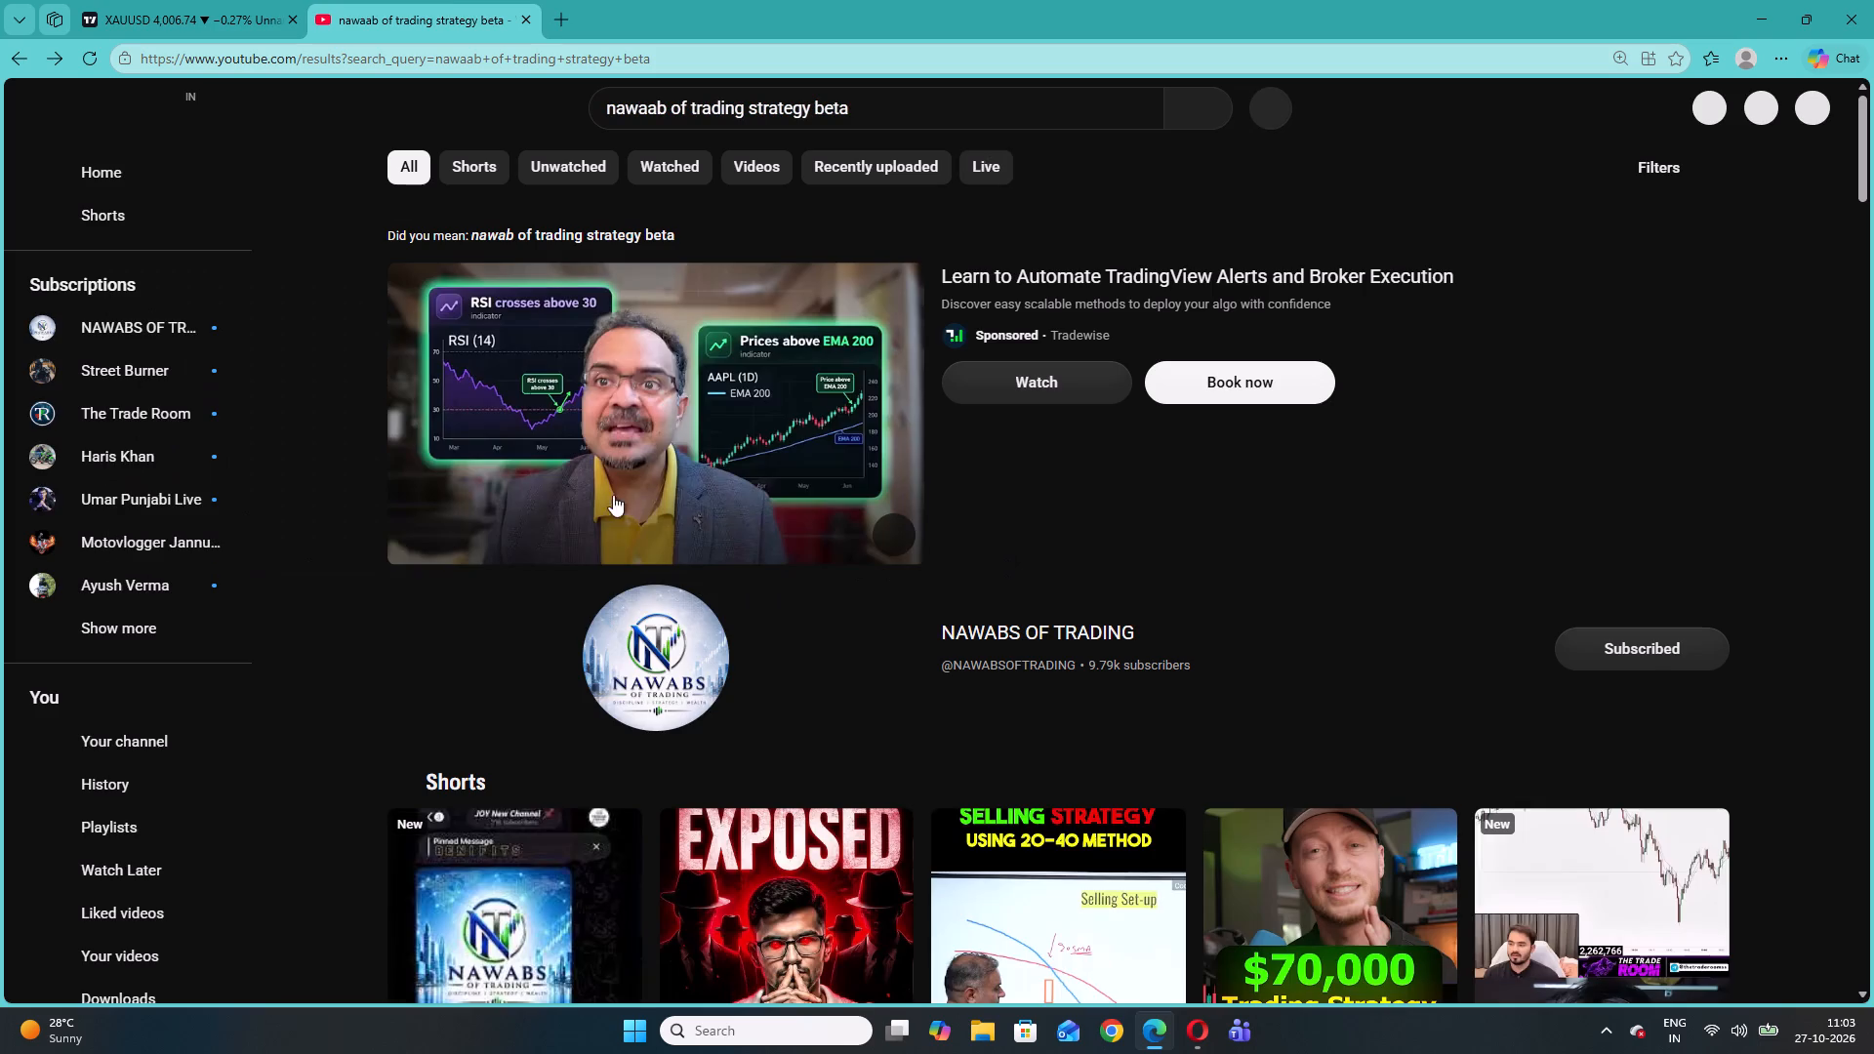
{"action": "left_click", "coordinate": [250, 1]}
Delete the two most recent short positions, starting at 10:57 and at about 10:19.
{"action": "left_click_drag", "start_coordinate": [1141, 363], "coordinate": [384, 422]}
{"action": "left_click_drag", "start_coordinate": [1453, 638], "coordinate": [394, 623]}
{"action": "left_click_drag", "start_coordinate": [753, 634], "coordinate": [329, 385]}
{"action": "left_click", "coordinate": [1408, 719]}
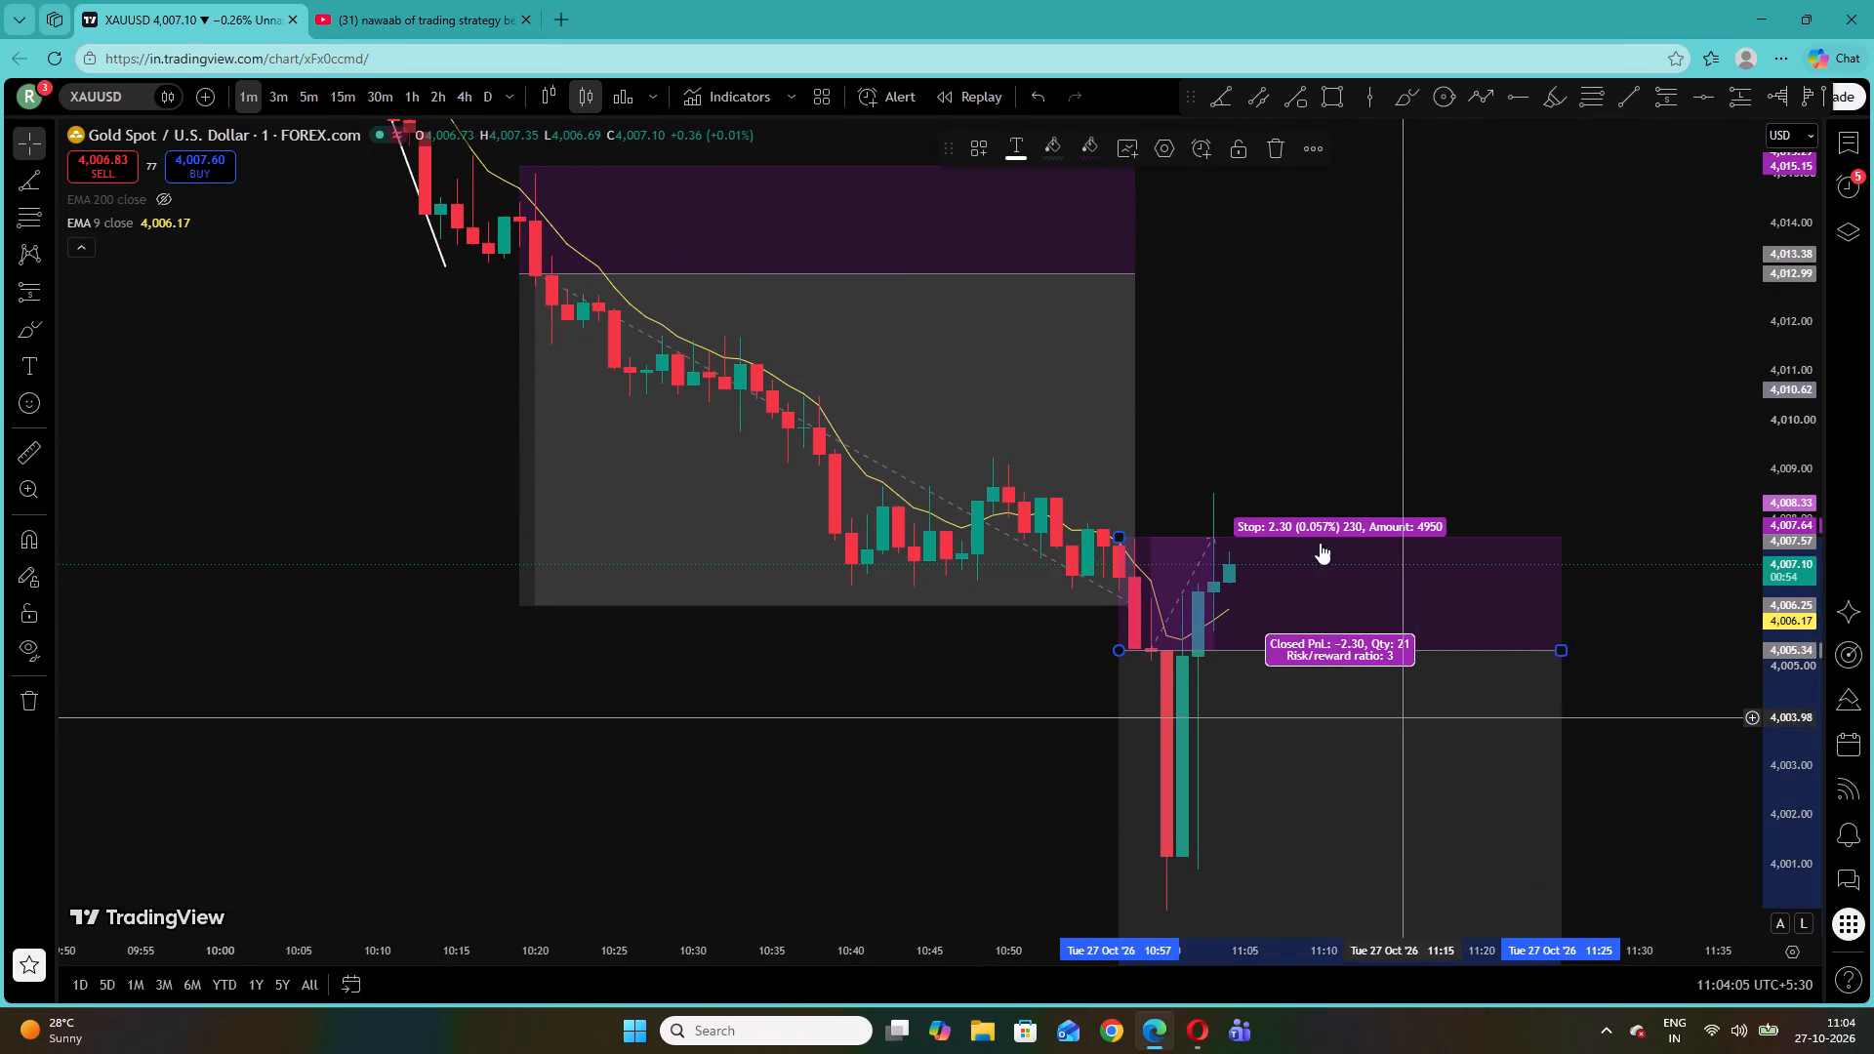
{"action": "left_click", "coordinate": [1276, 149]}
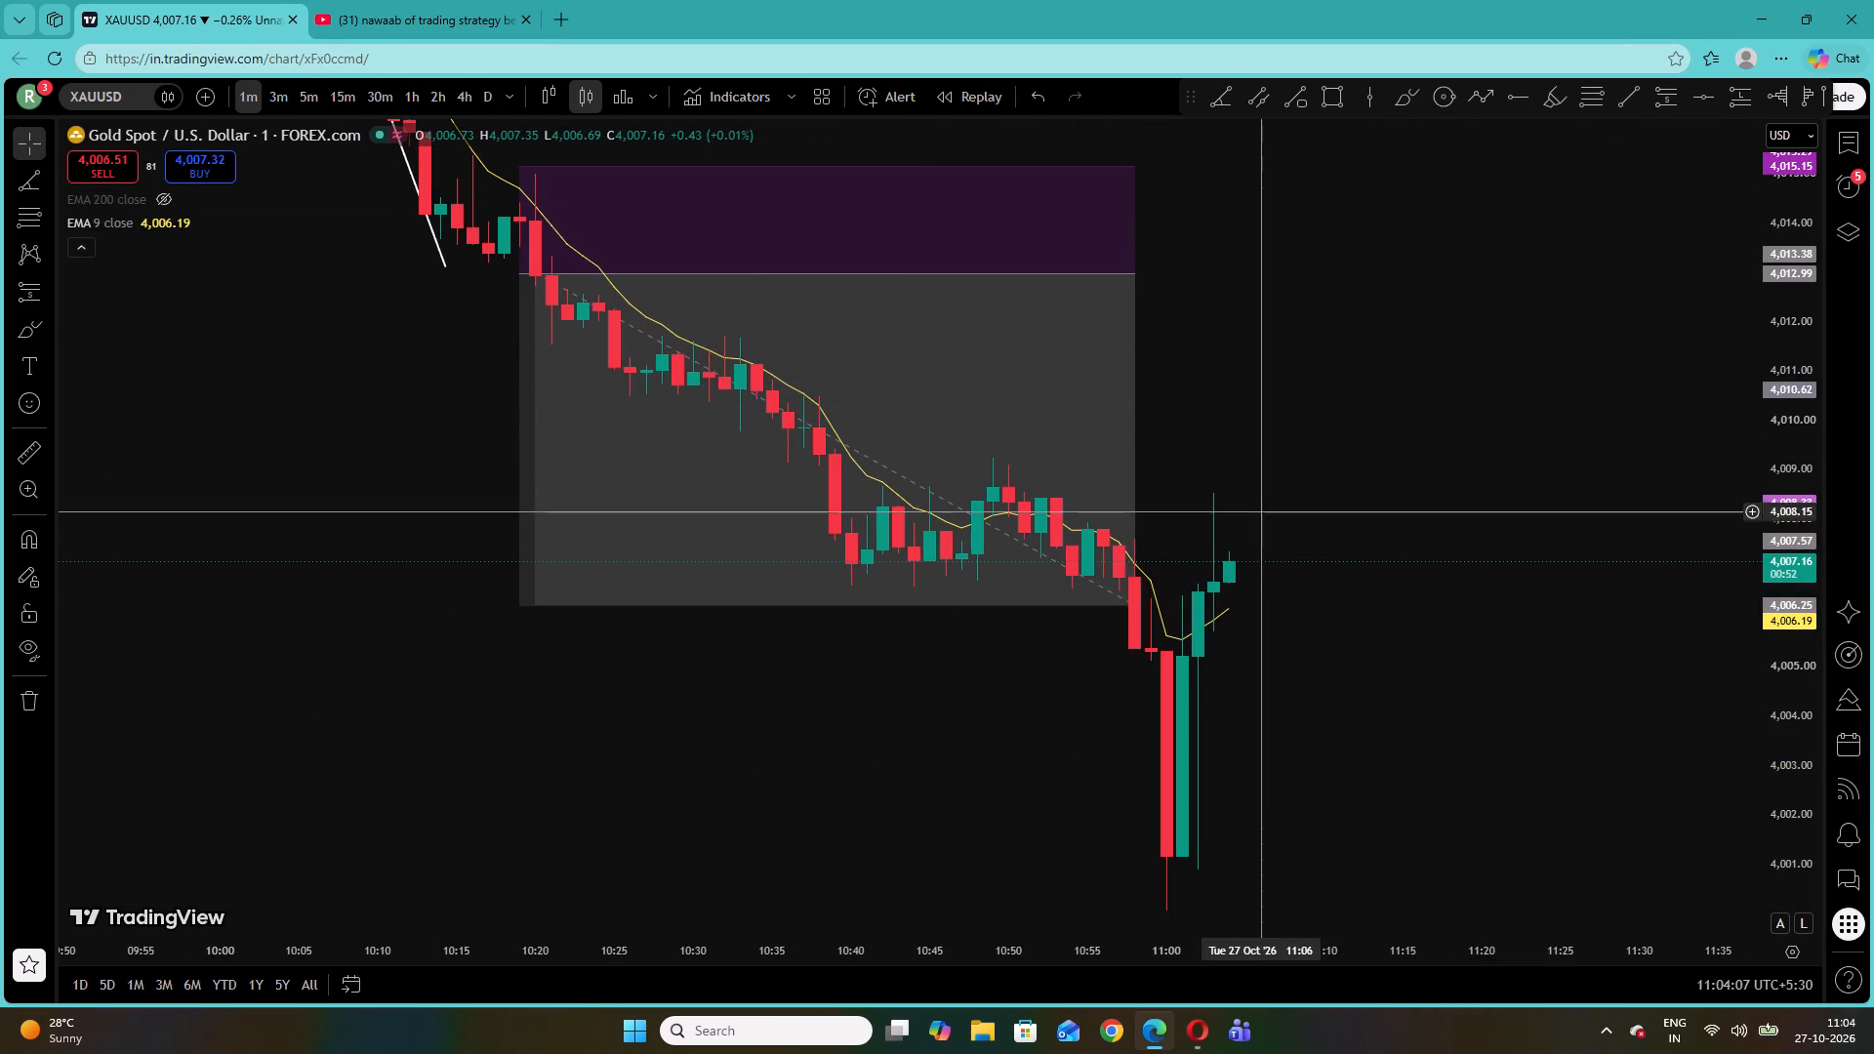
{"action": "left_click", "coordinate": [1090, 462]}
{"action": "left_click", "coordinate": [1280, 146]}
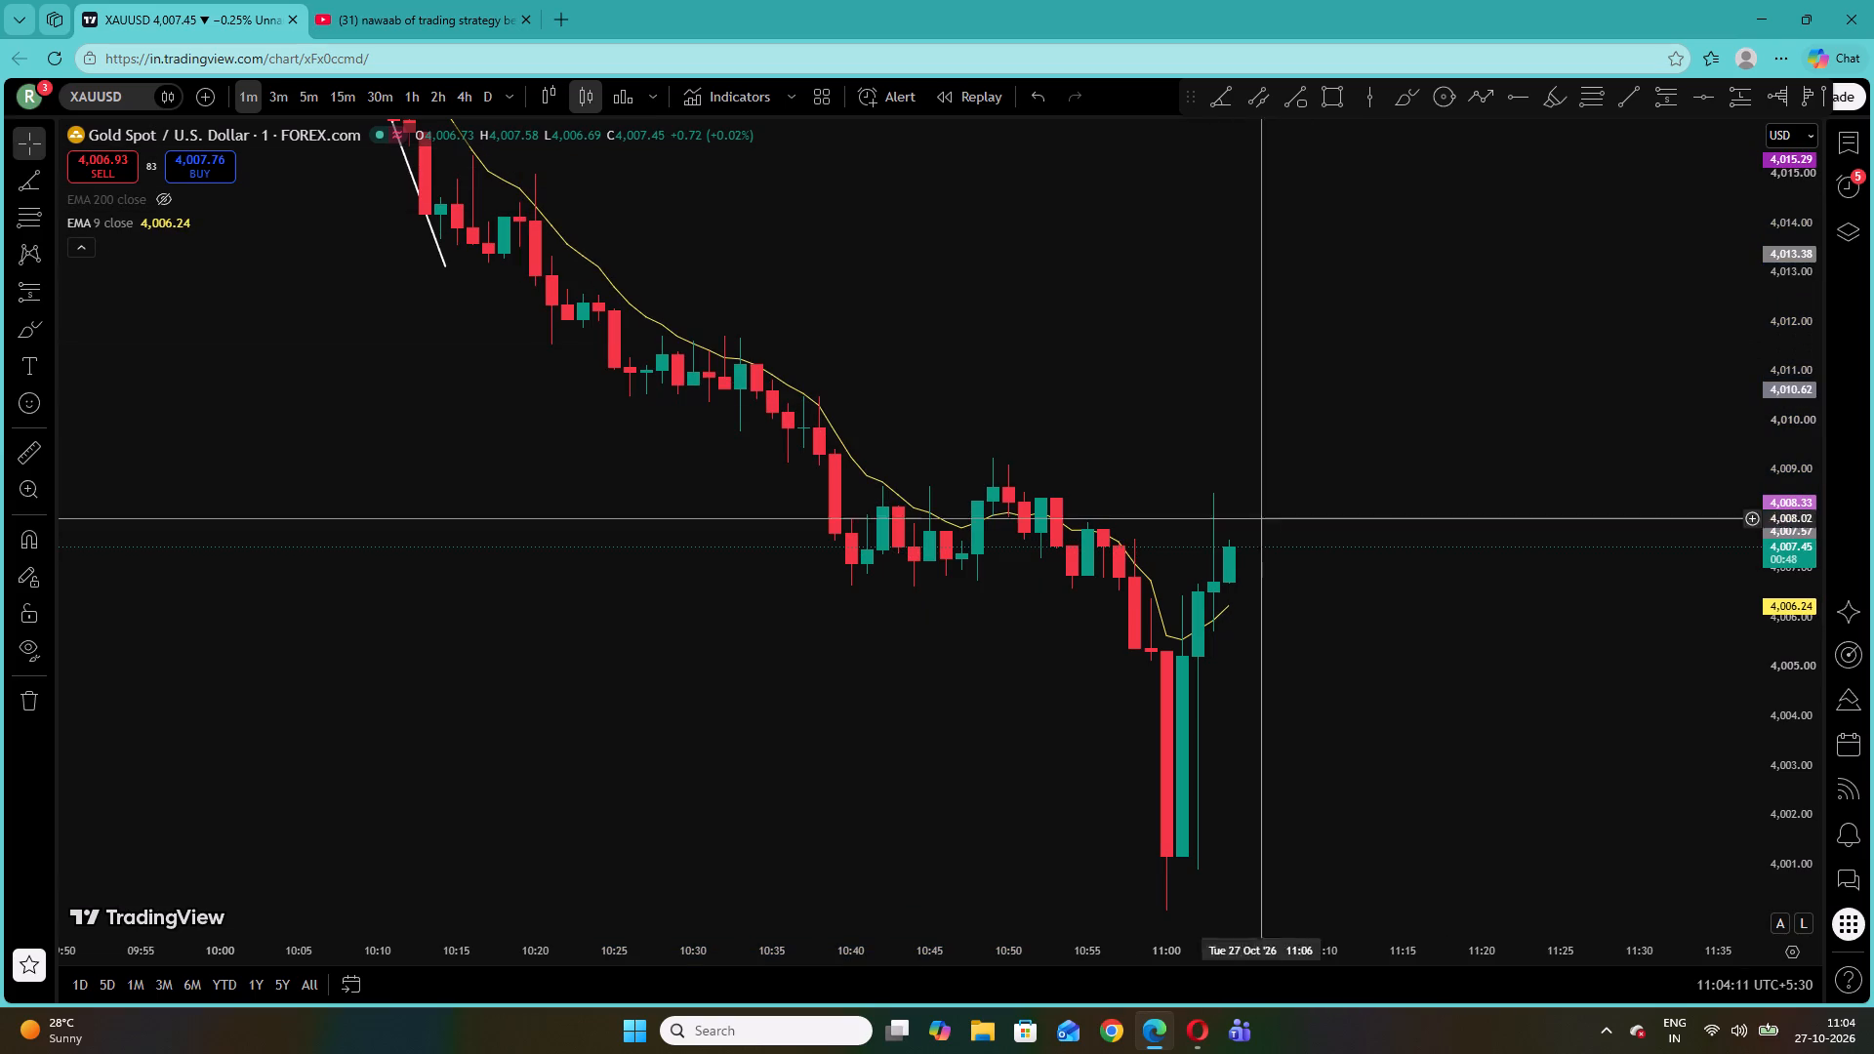
Remove all remaining drawings from the chart, including the trend angles and leftover short positions.
{"action": "left_click_drag", "start_coordinate": [834, 246], "coordinate": [1255, 762]}
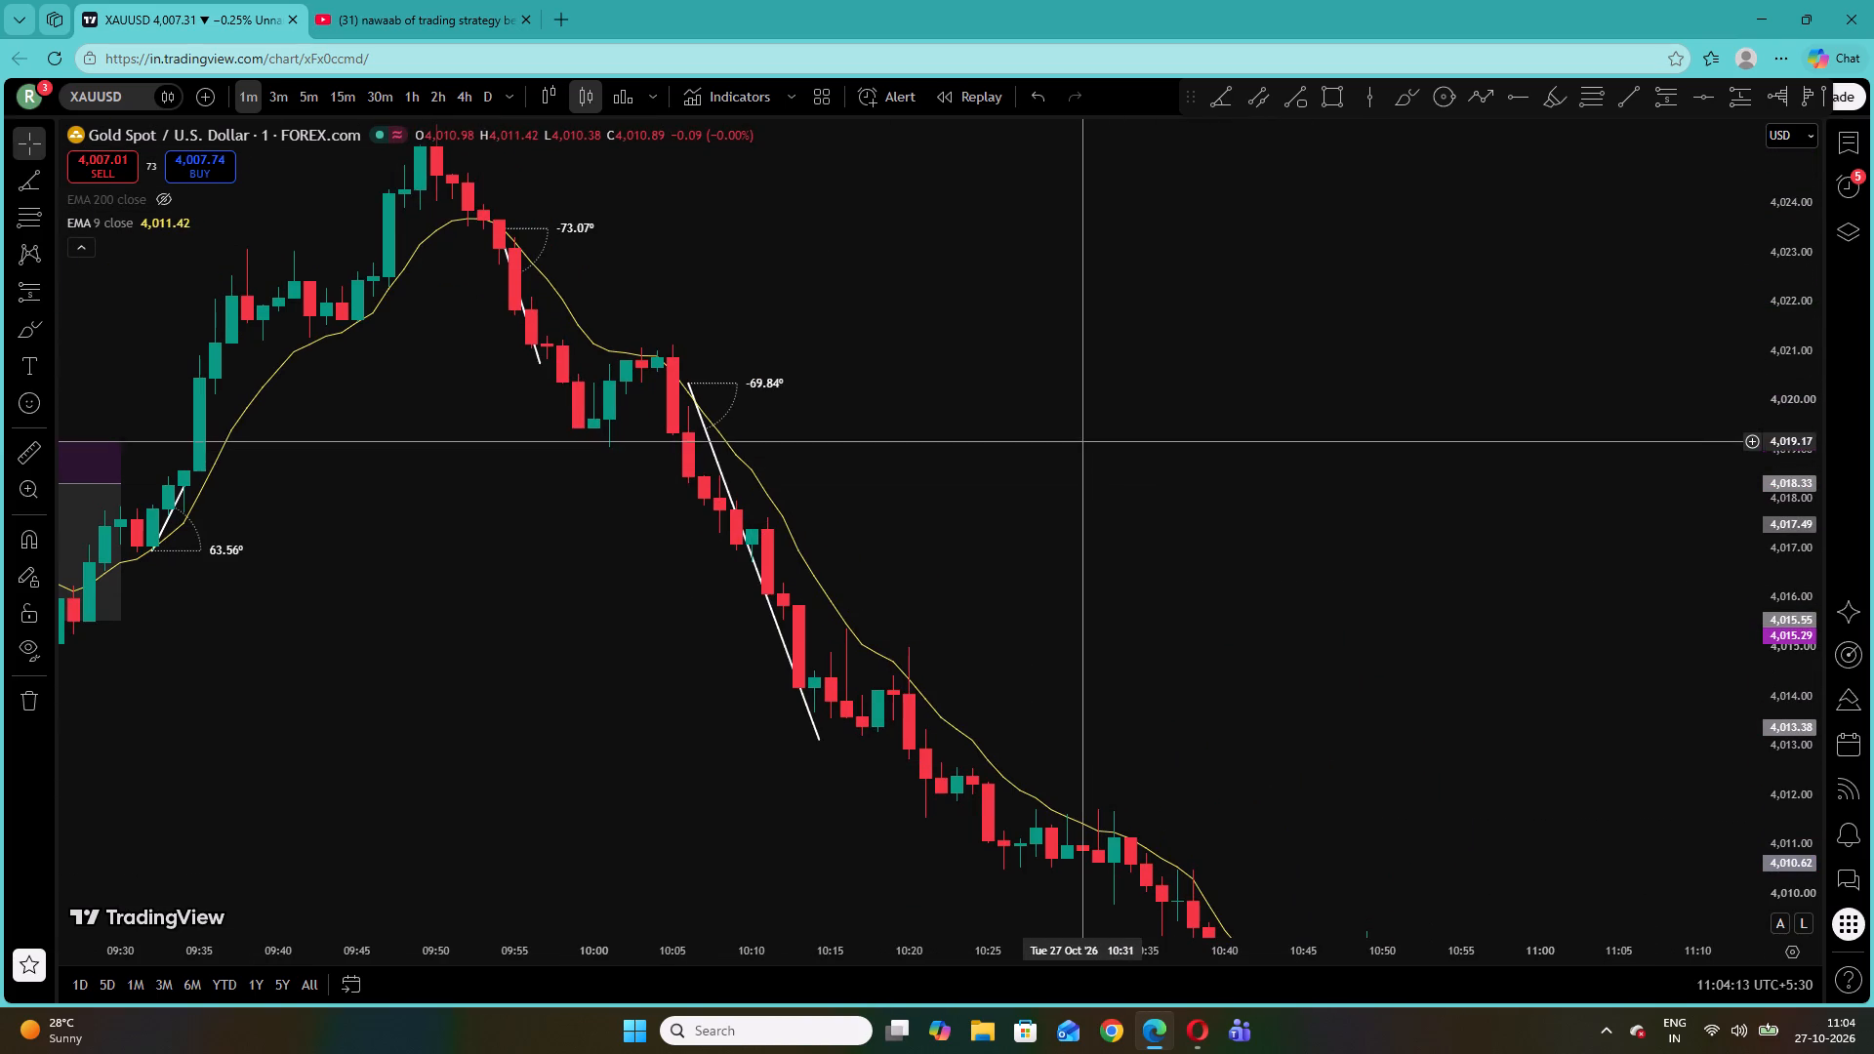
{"action": "left_click_drag", "start_coordinate": [1035, 209], "coordinate": [1344, 404]}
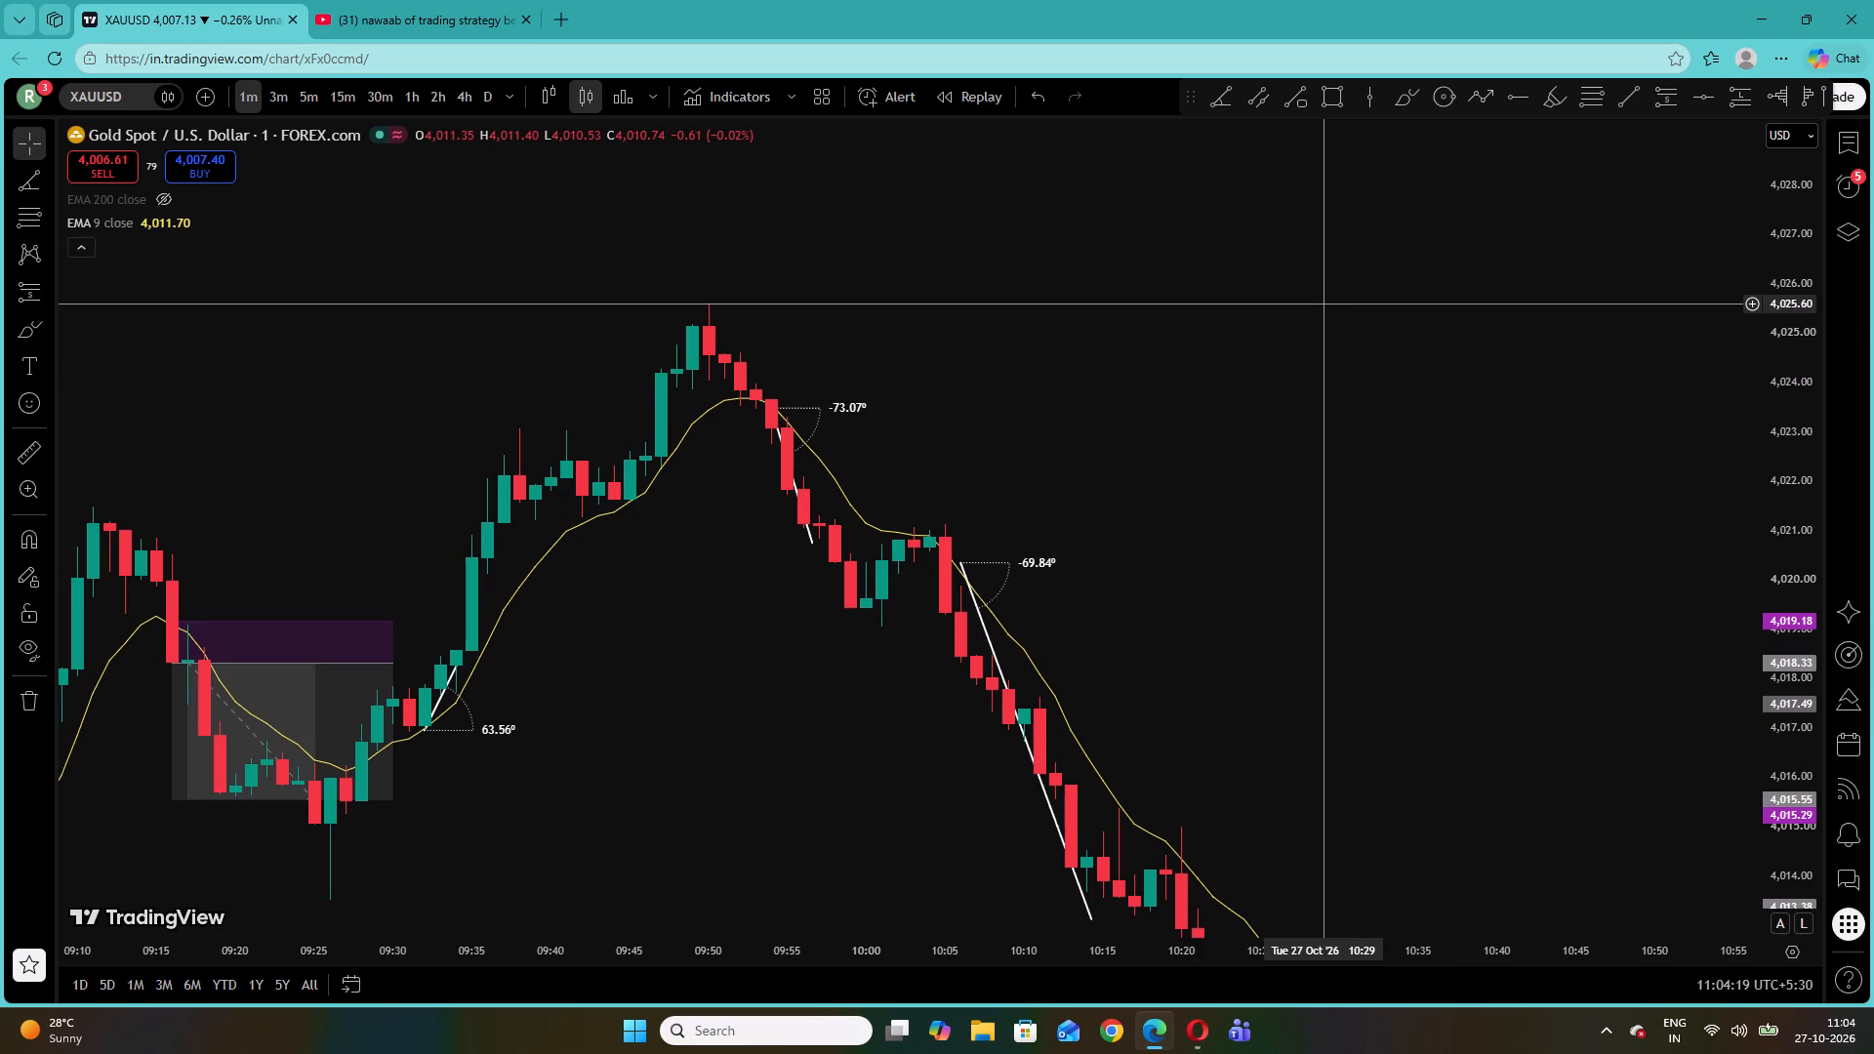
{"action": "left_click_drag", "start_coordinate": [1269, 421], "coordinate": [1075, 442]}
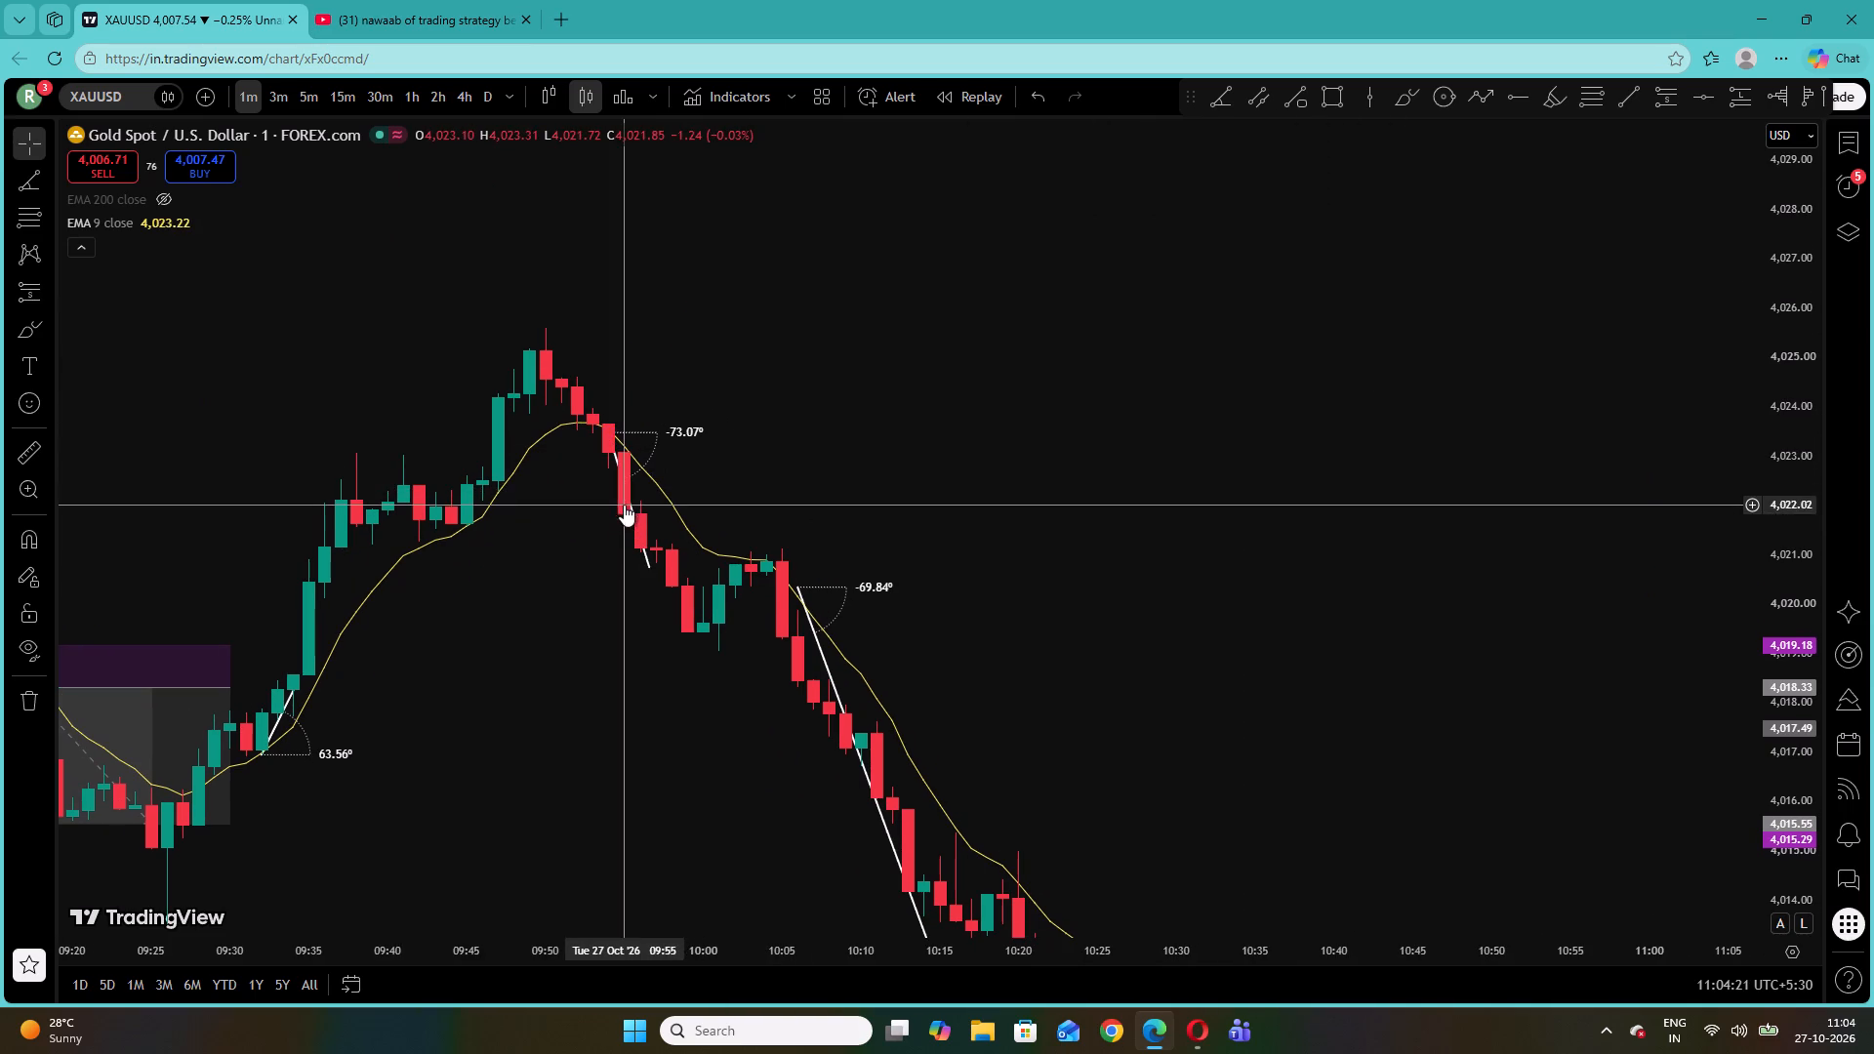
{"action": "right_click", "coordinate": [715, 418]}
{"action": "left_click", "coordinate": [892, 849]}
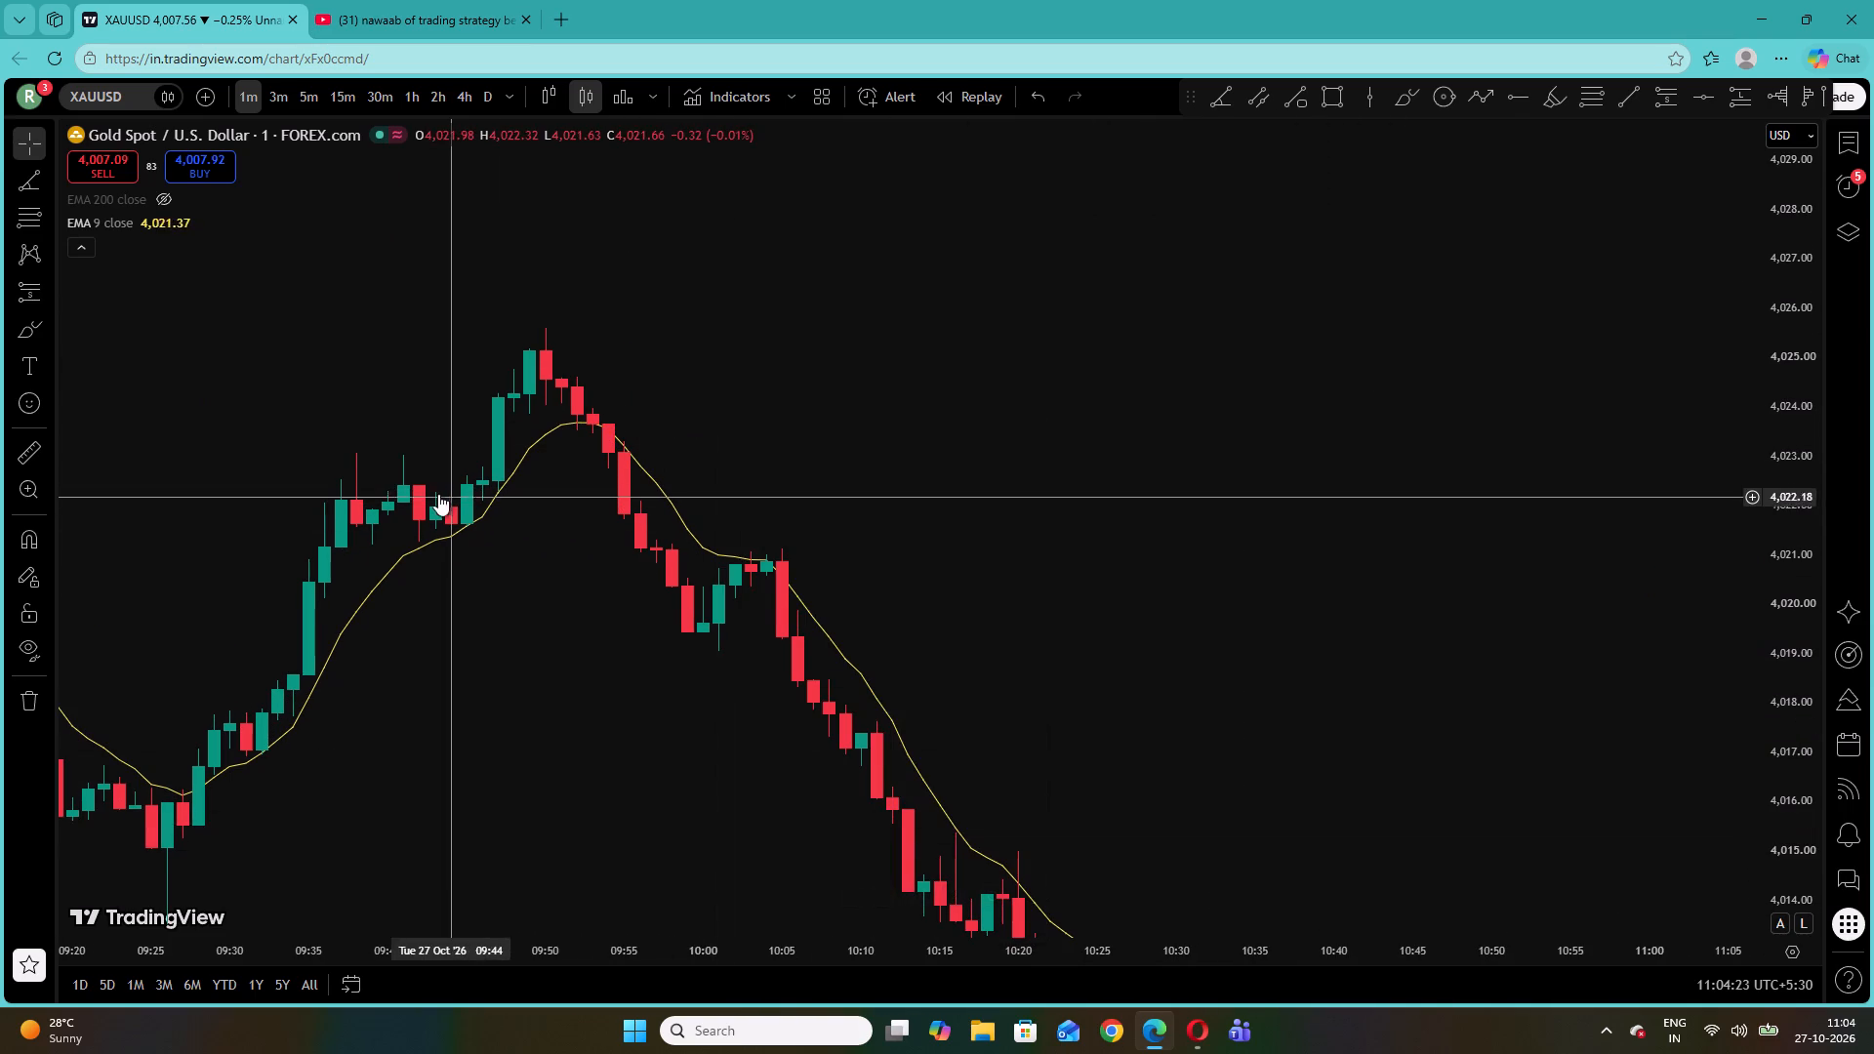
Place a short position at 09:54 with entry about 4,021.80, stop 4,023.47 and target 4,016.69, extended to about 10:16.
{"action": "left_click", "coordinate": [50, 288]}
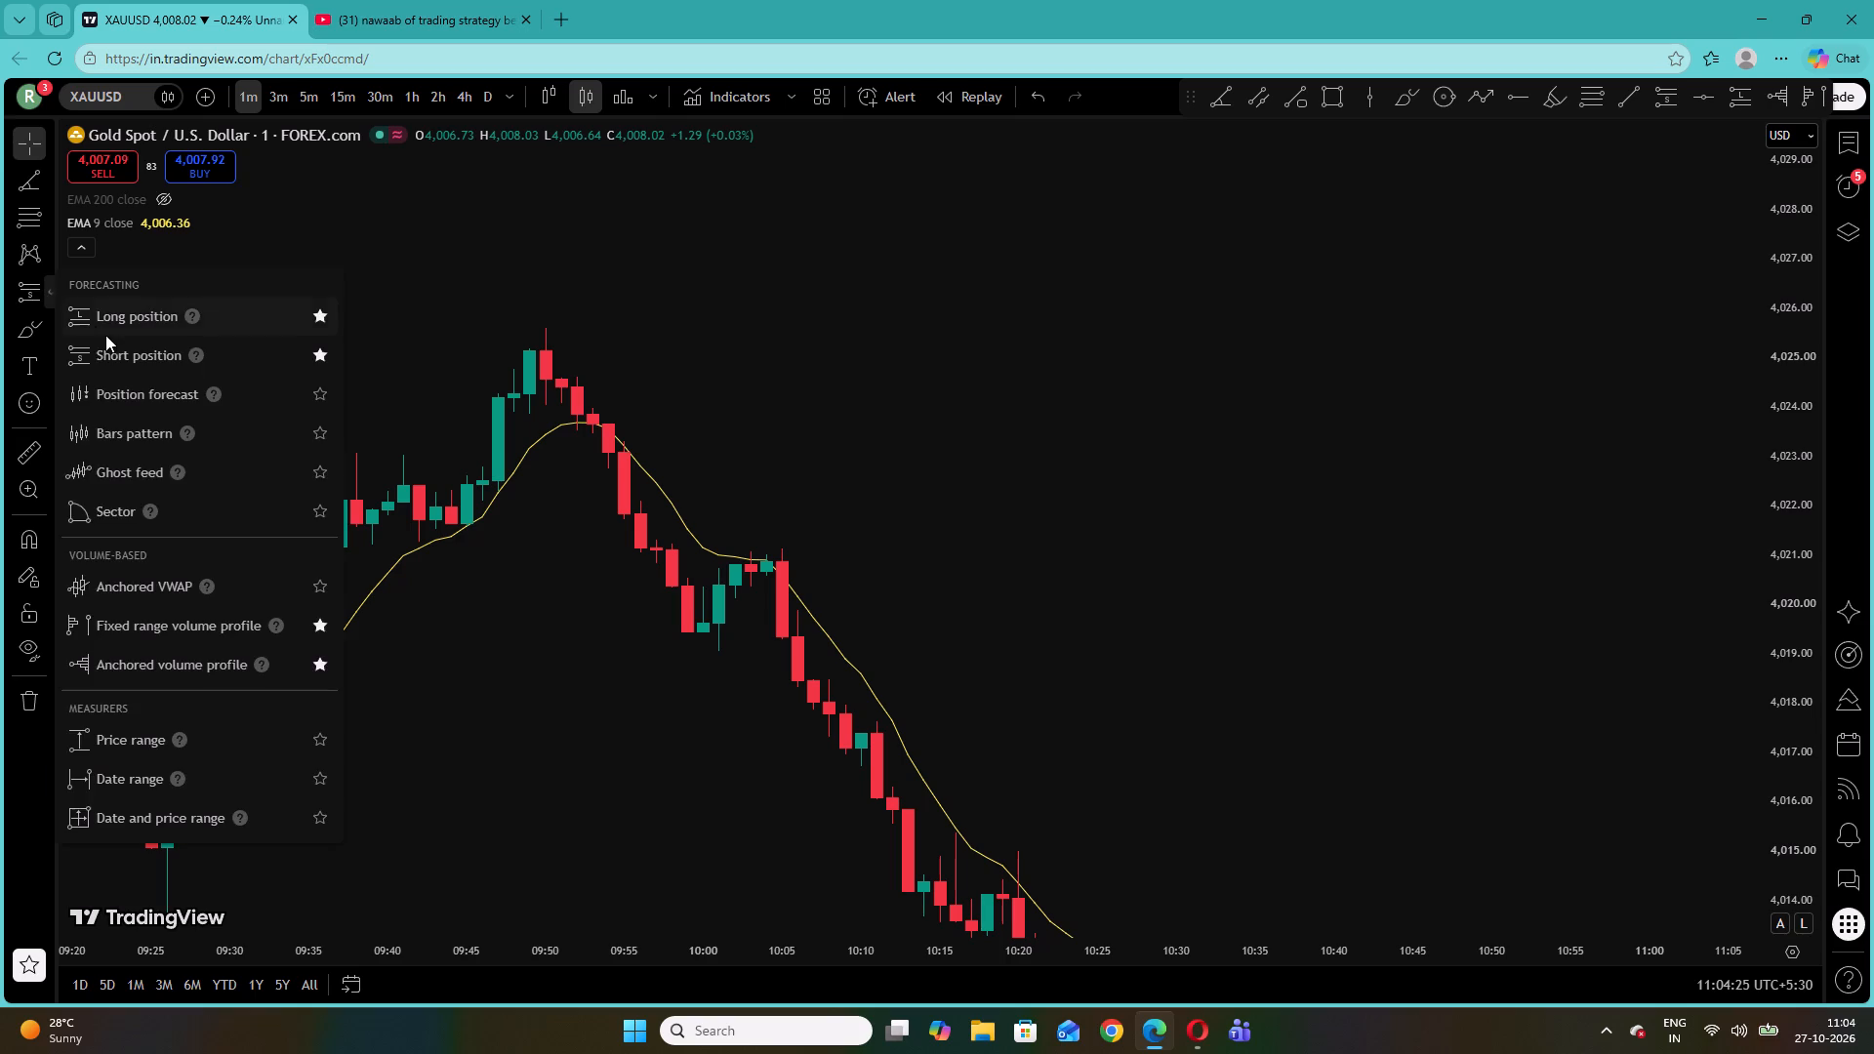
{"action": "left_click", "coordinate": [112, 350]}
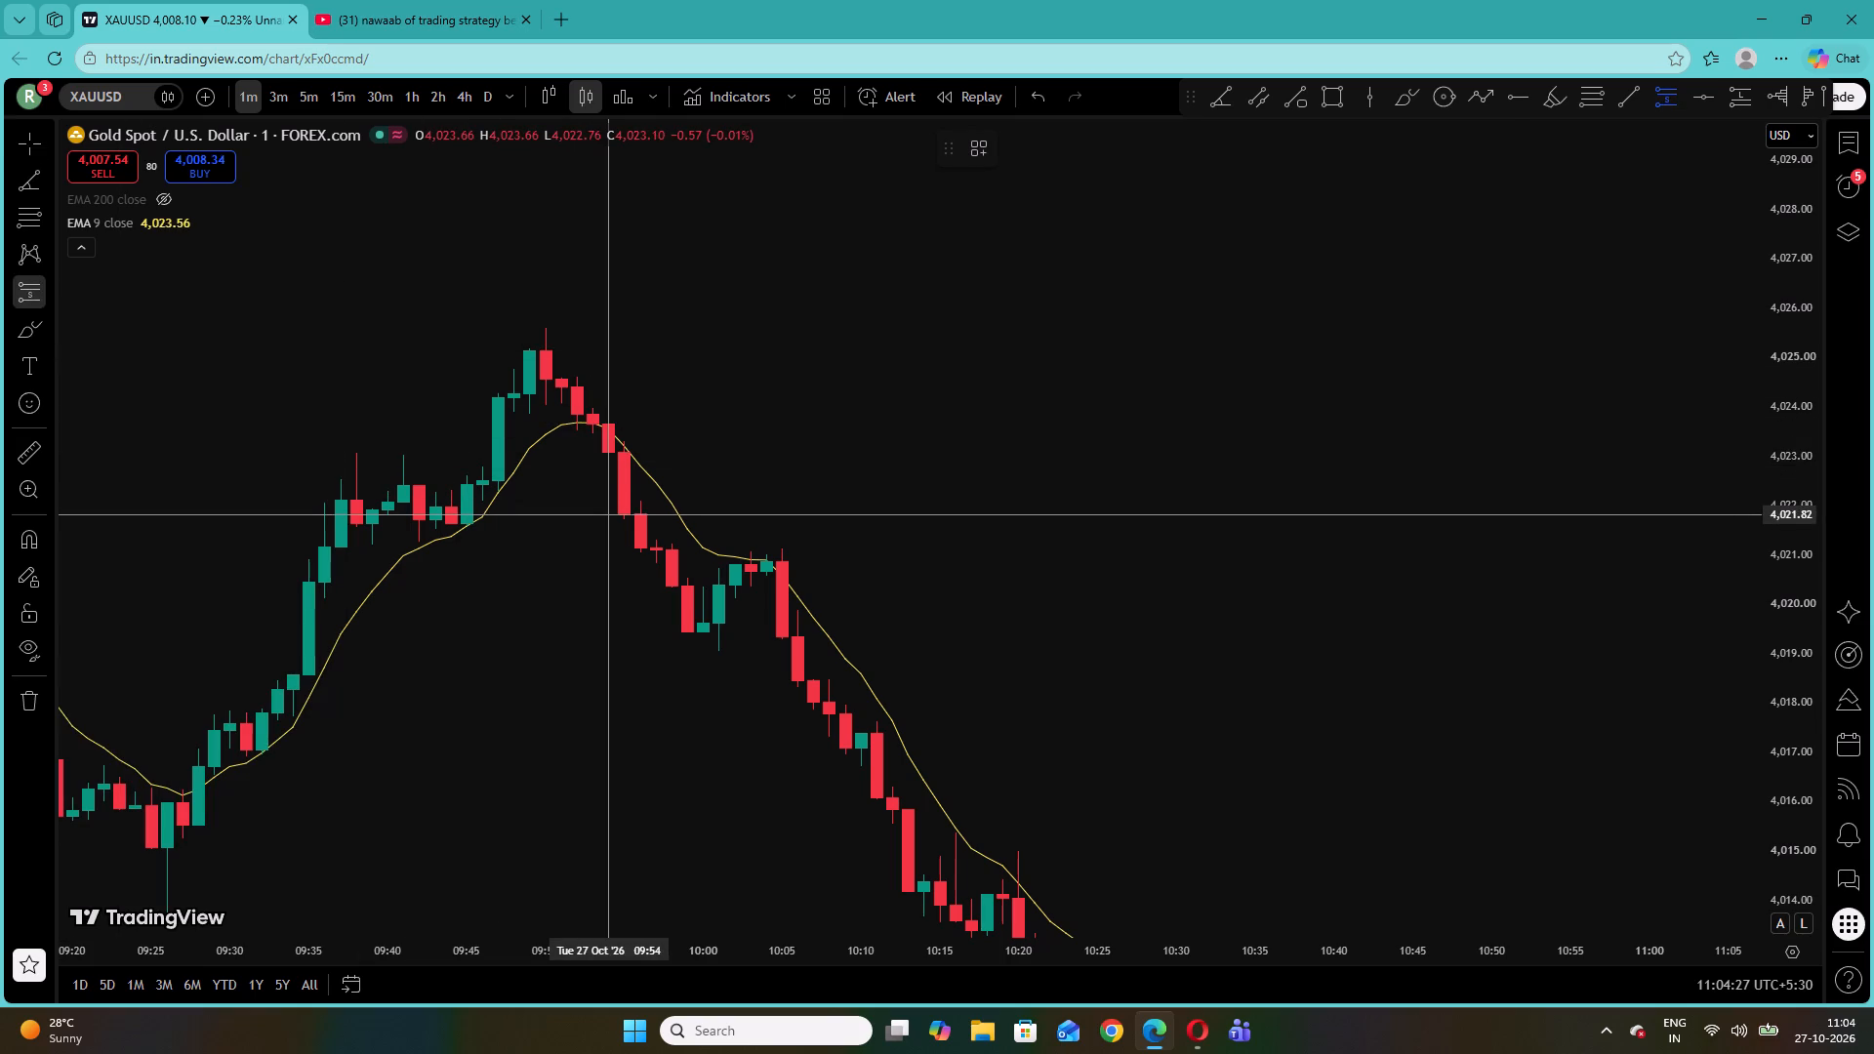
{"action": "left_click", "coordinate": [612, 515]}
{"action": "left_click_drag", "start_coordinate": [608, 261], "coordinate": [631, 412]}
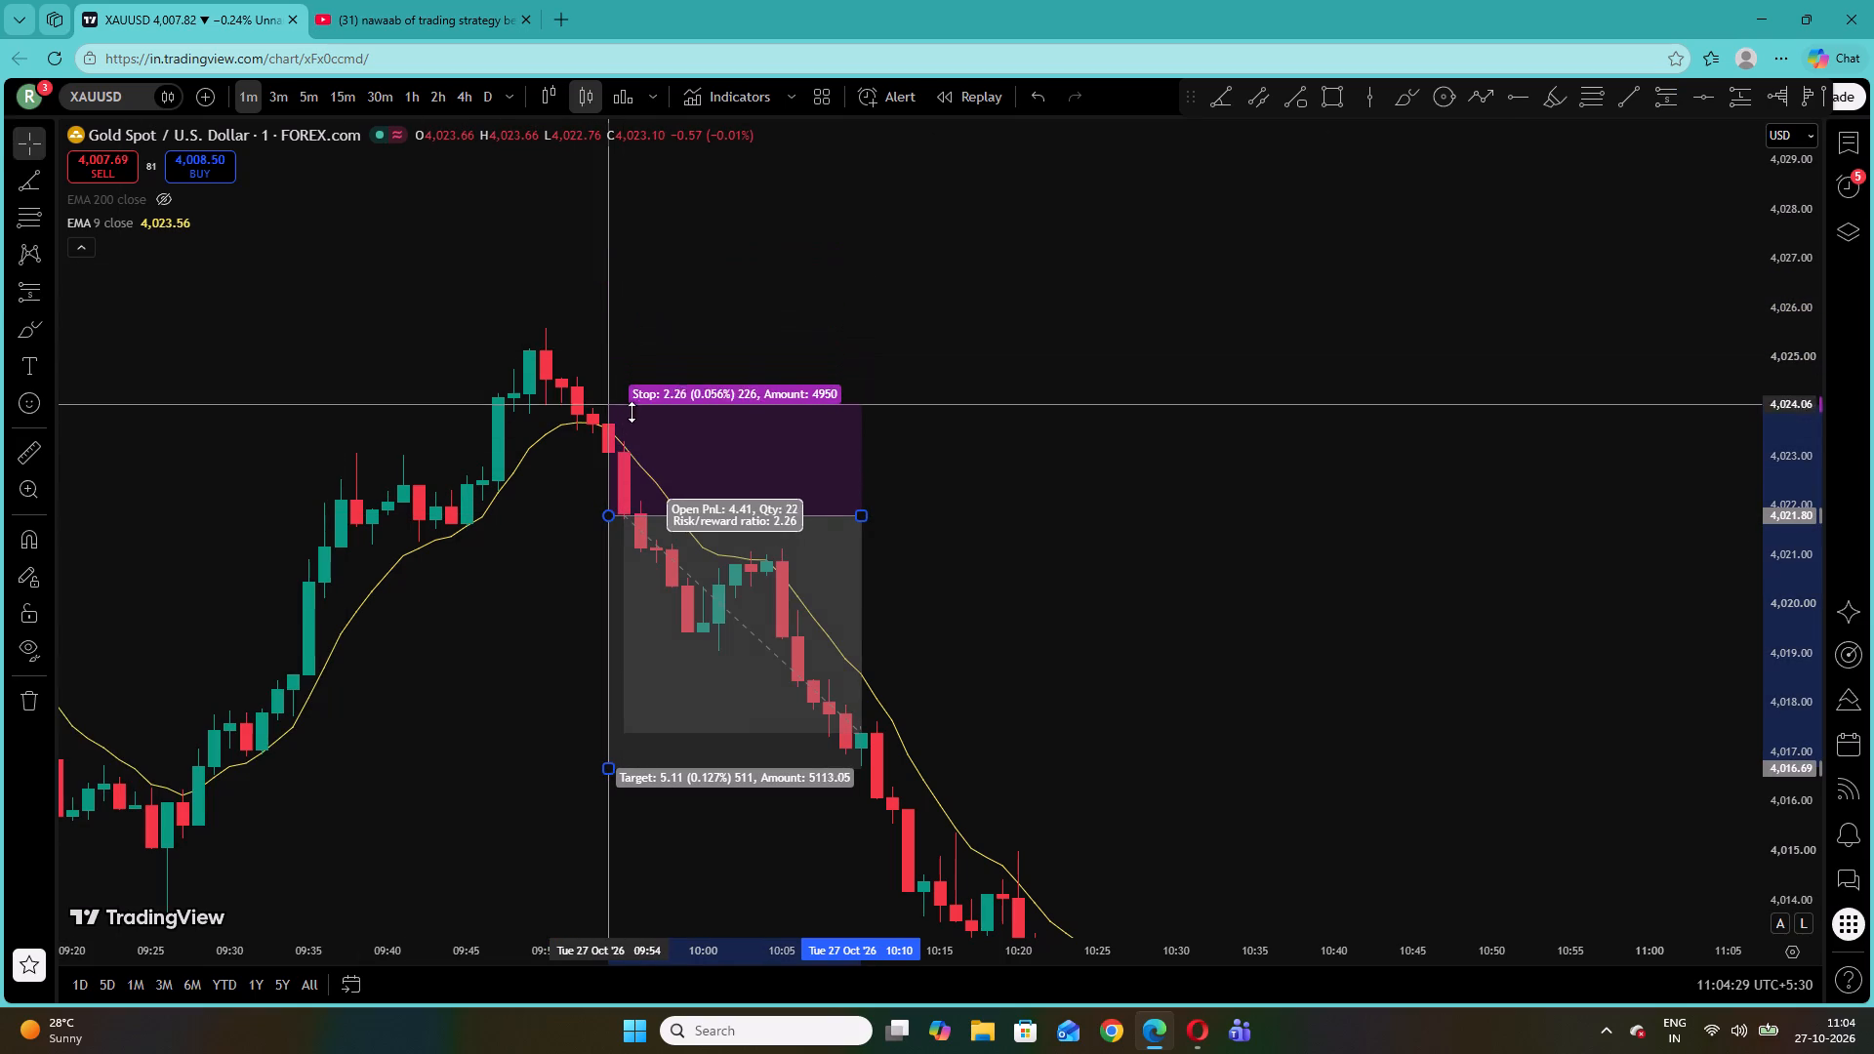
{"action": "left_click_drag", "start_coordinate": [631, 412], "coordinate": [639, 433]}
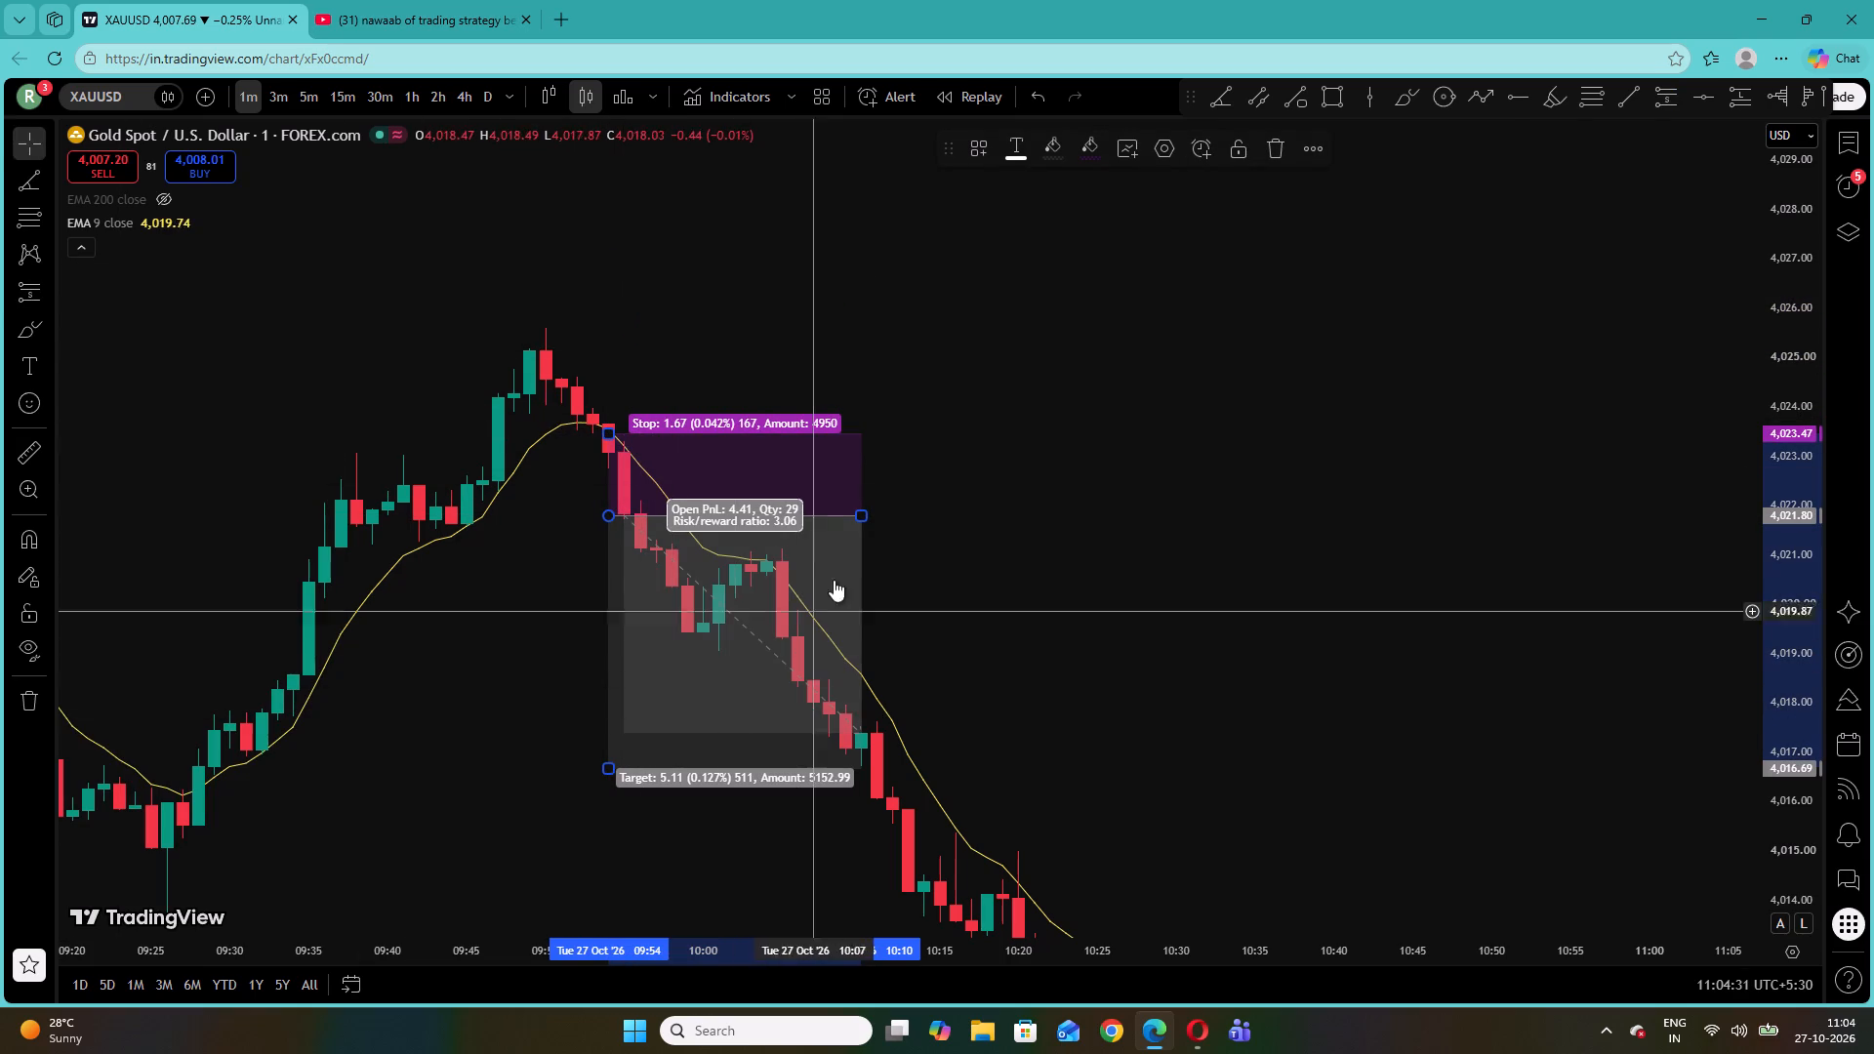
{"action": "left_click_drag", "start_coordinate": [859, 517], "coordinate": [960, 533]}
{"action": "left_click", "coordinate": [1080, 552]}
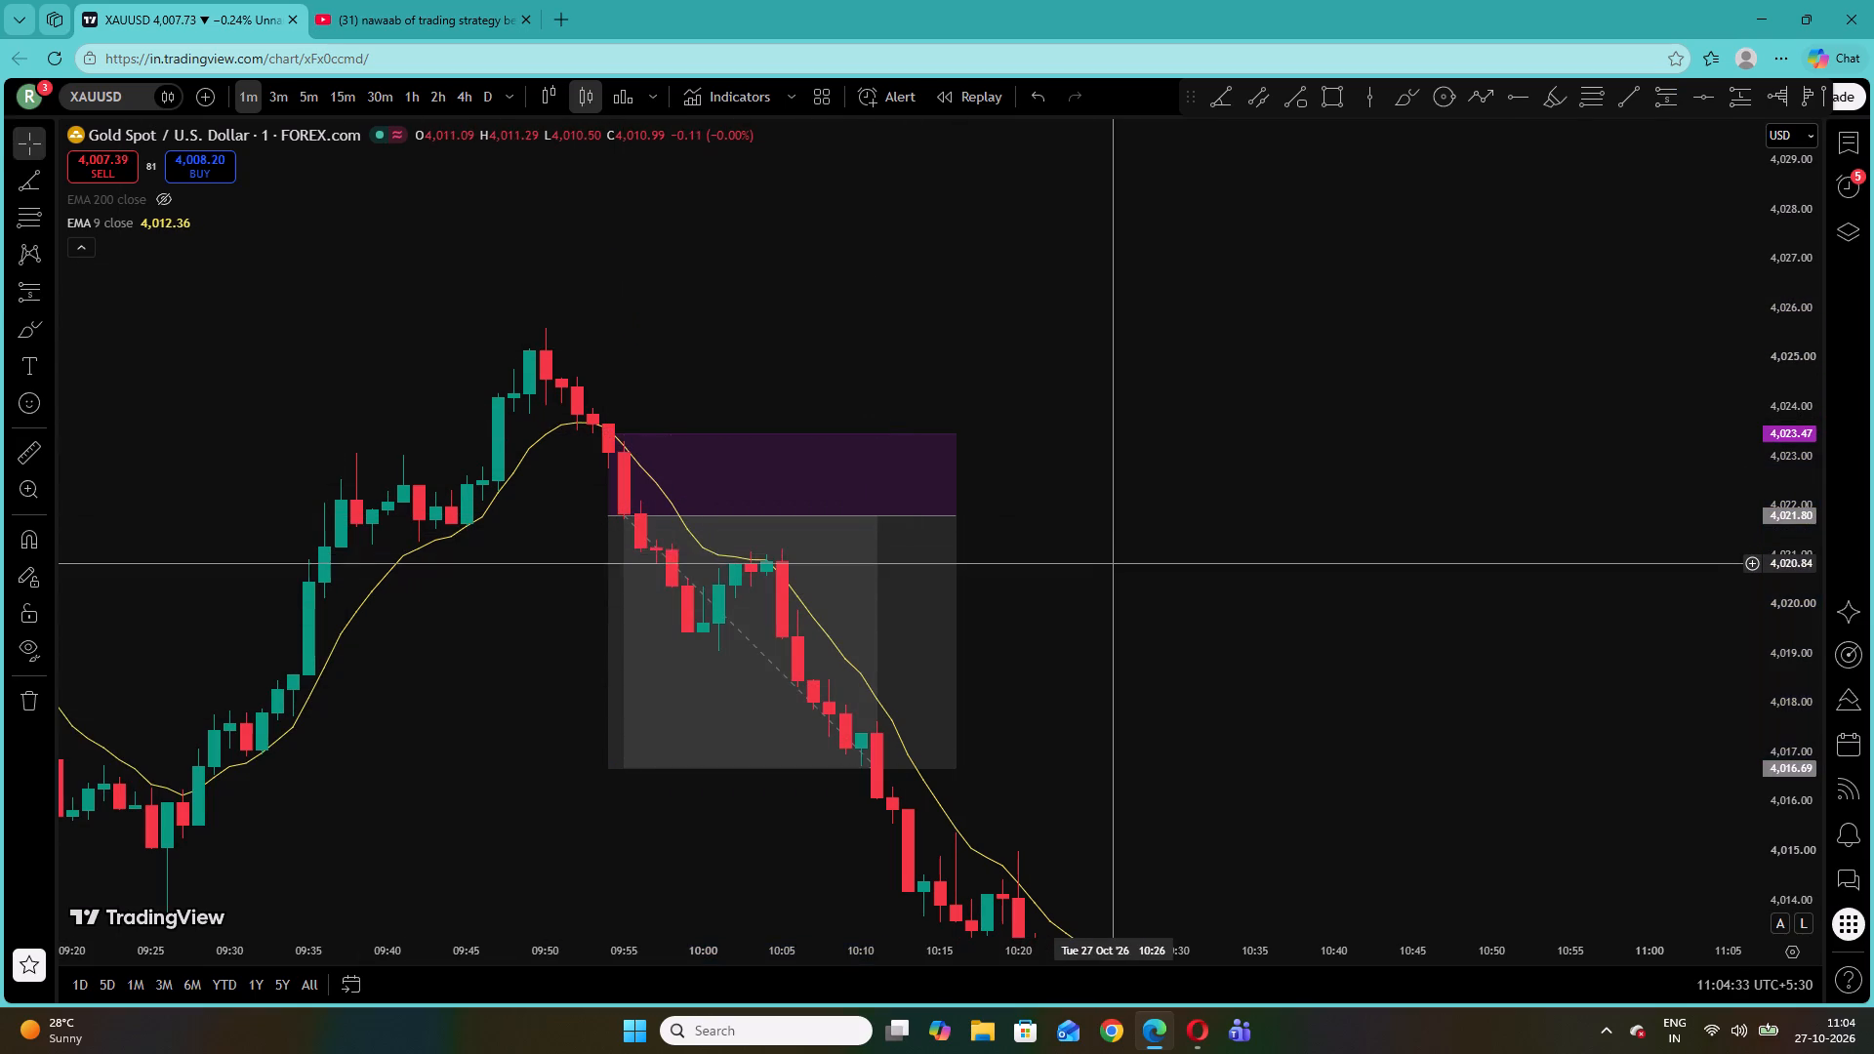
Place a short position at 09:16 with entry about 4,018.35, stop 4,019.24 and target 4,015.35.
{"action": "left_click_drag", "start_coordinate": [1123, 683], "coordinate": [1681, 481]}
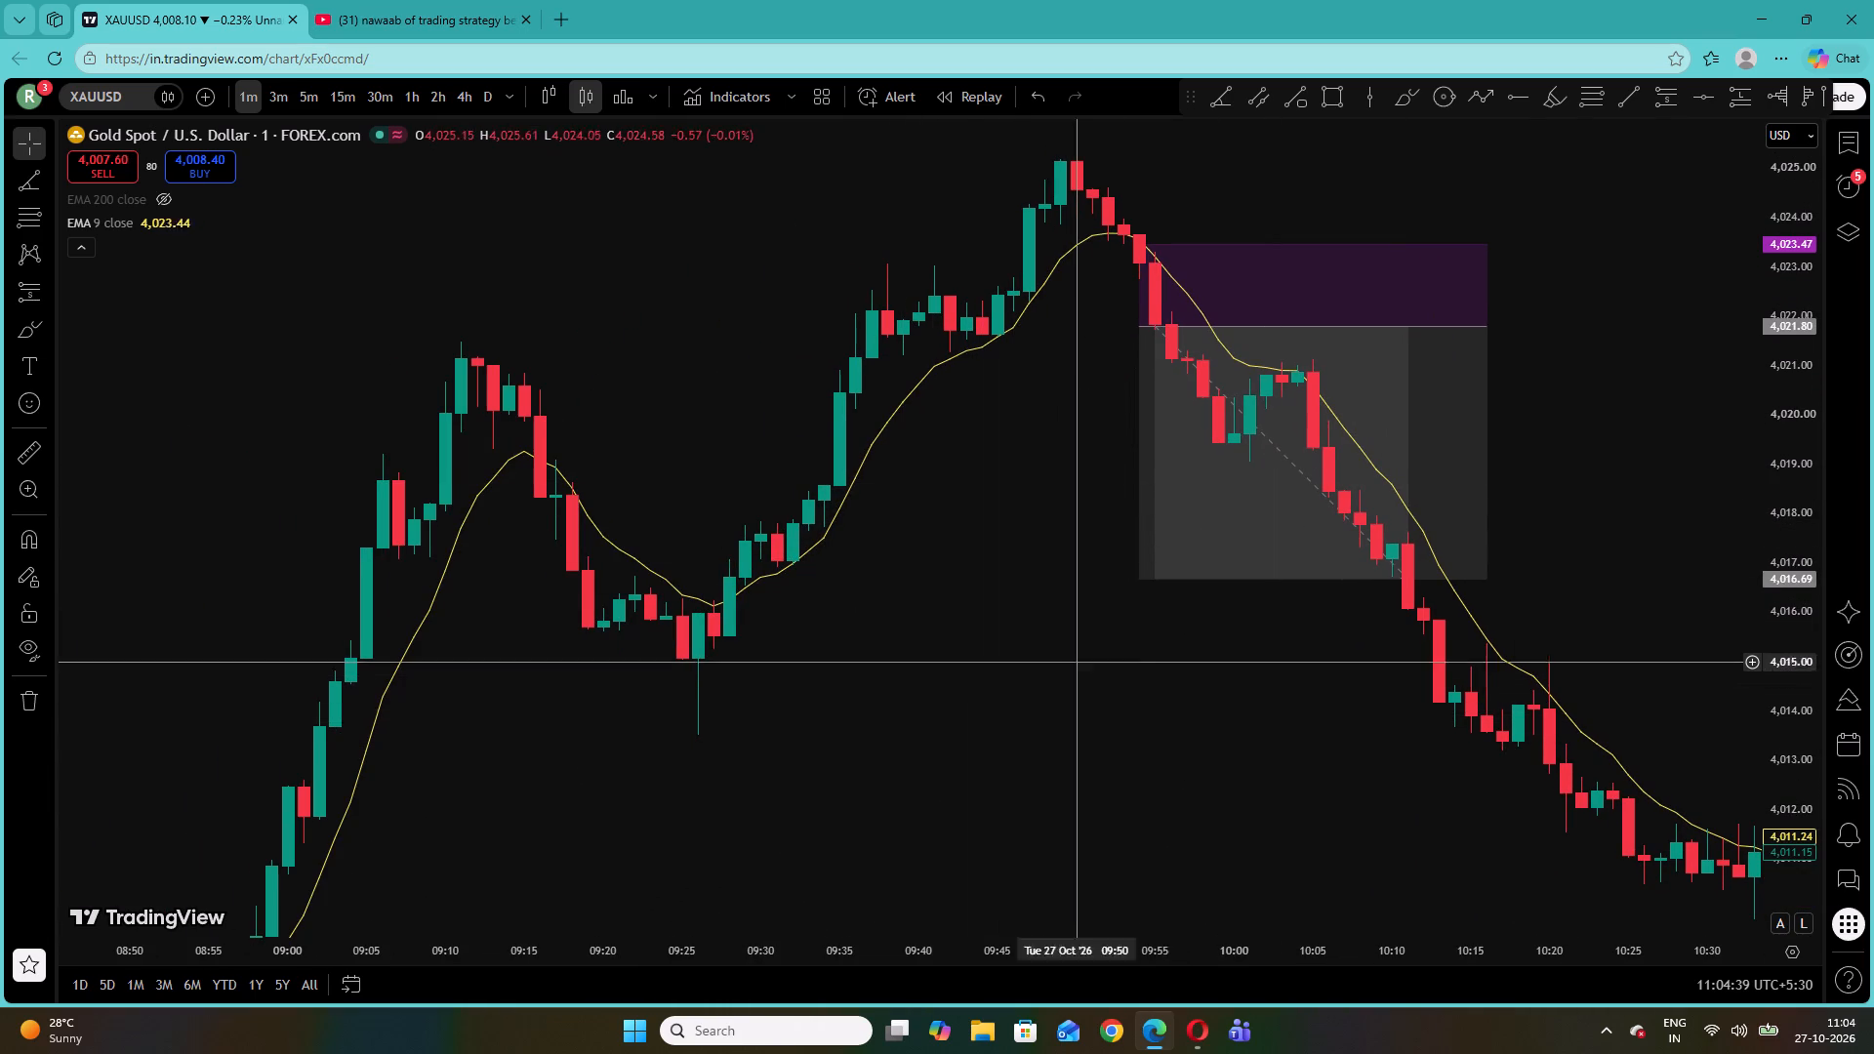
{"action": "left_click_drag", "start_coordinate": [1807, 773], "coordinate": [1725, 428]}
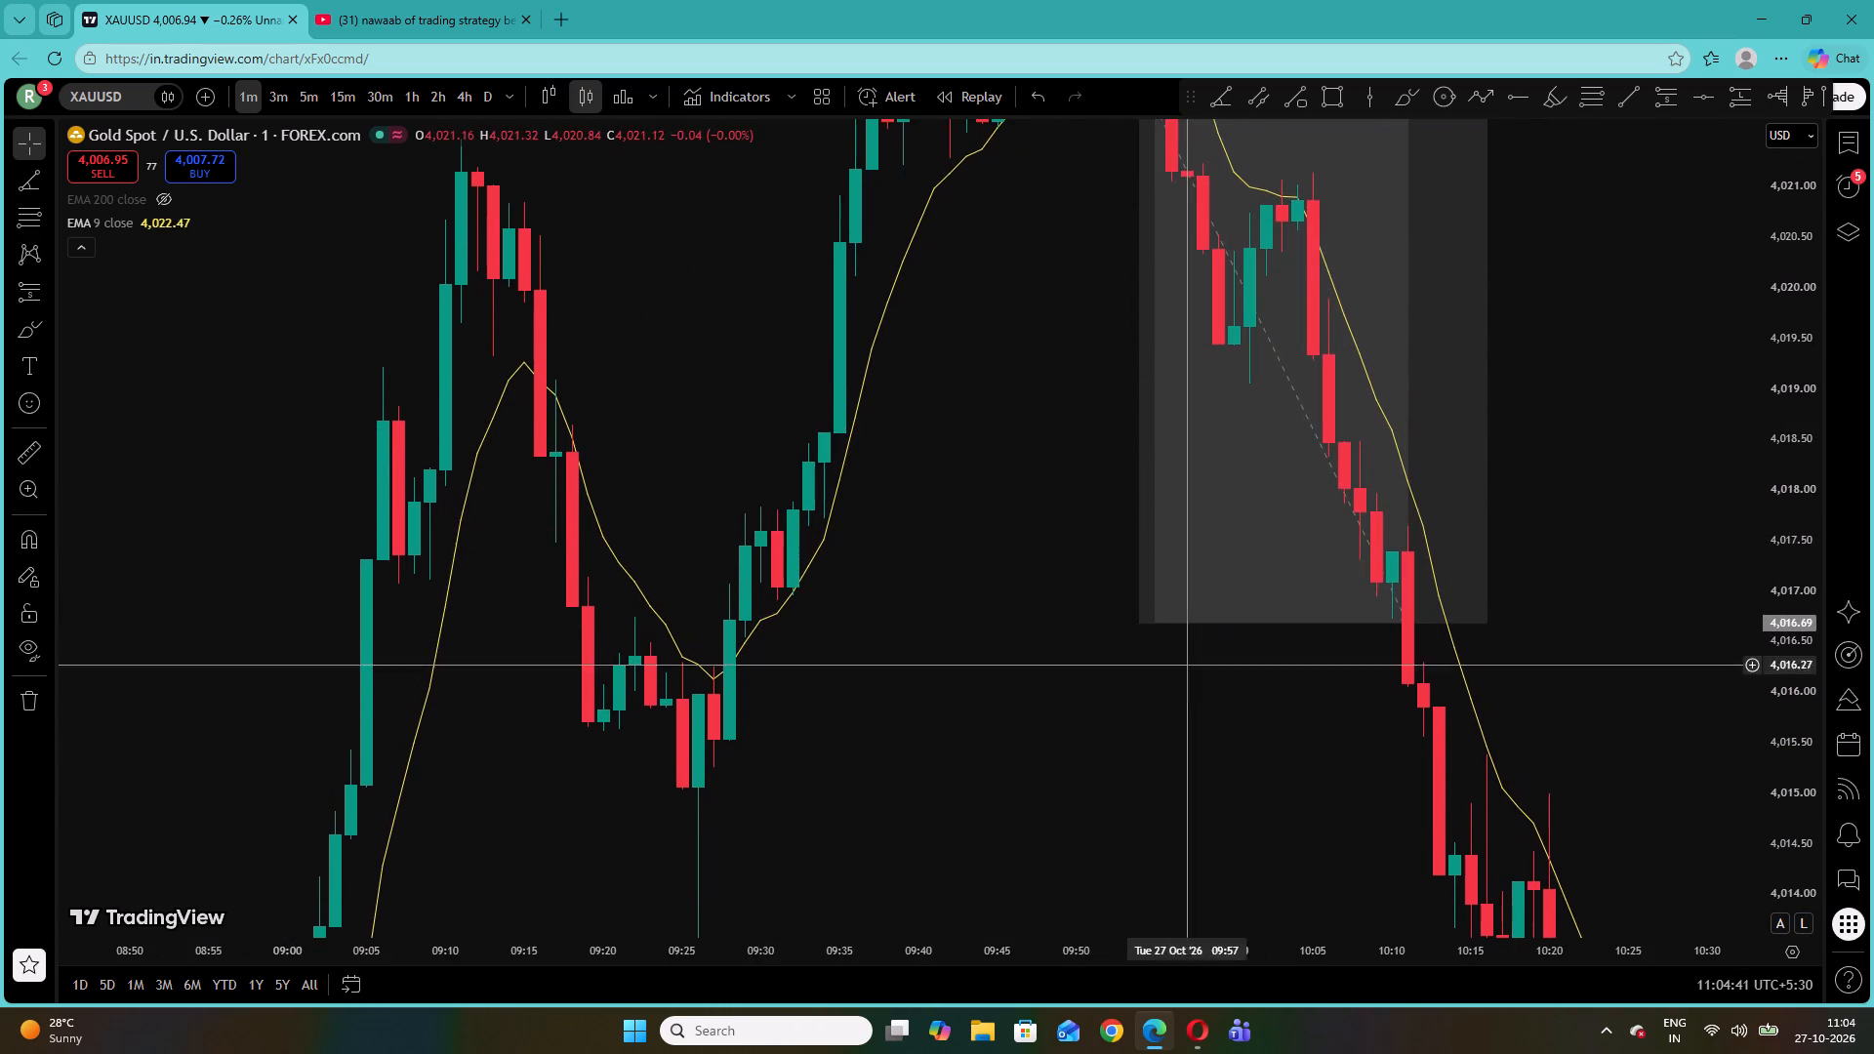
{"action": "left_click_drag", "start_coordinate": [1060, 727], "coordinate": [1060, 646]}
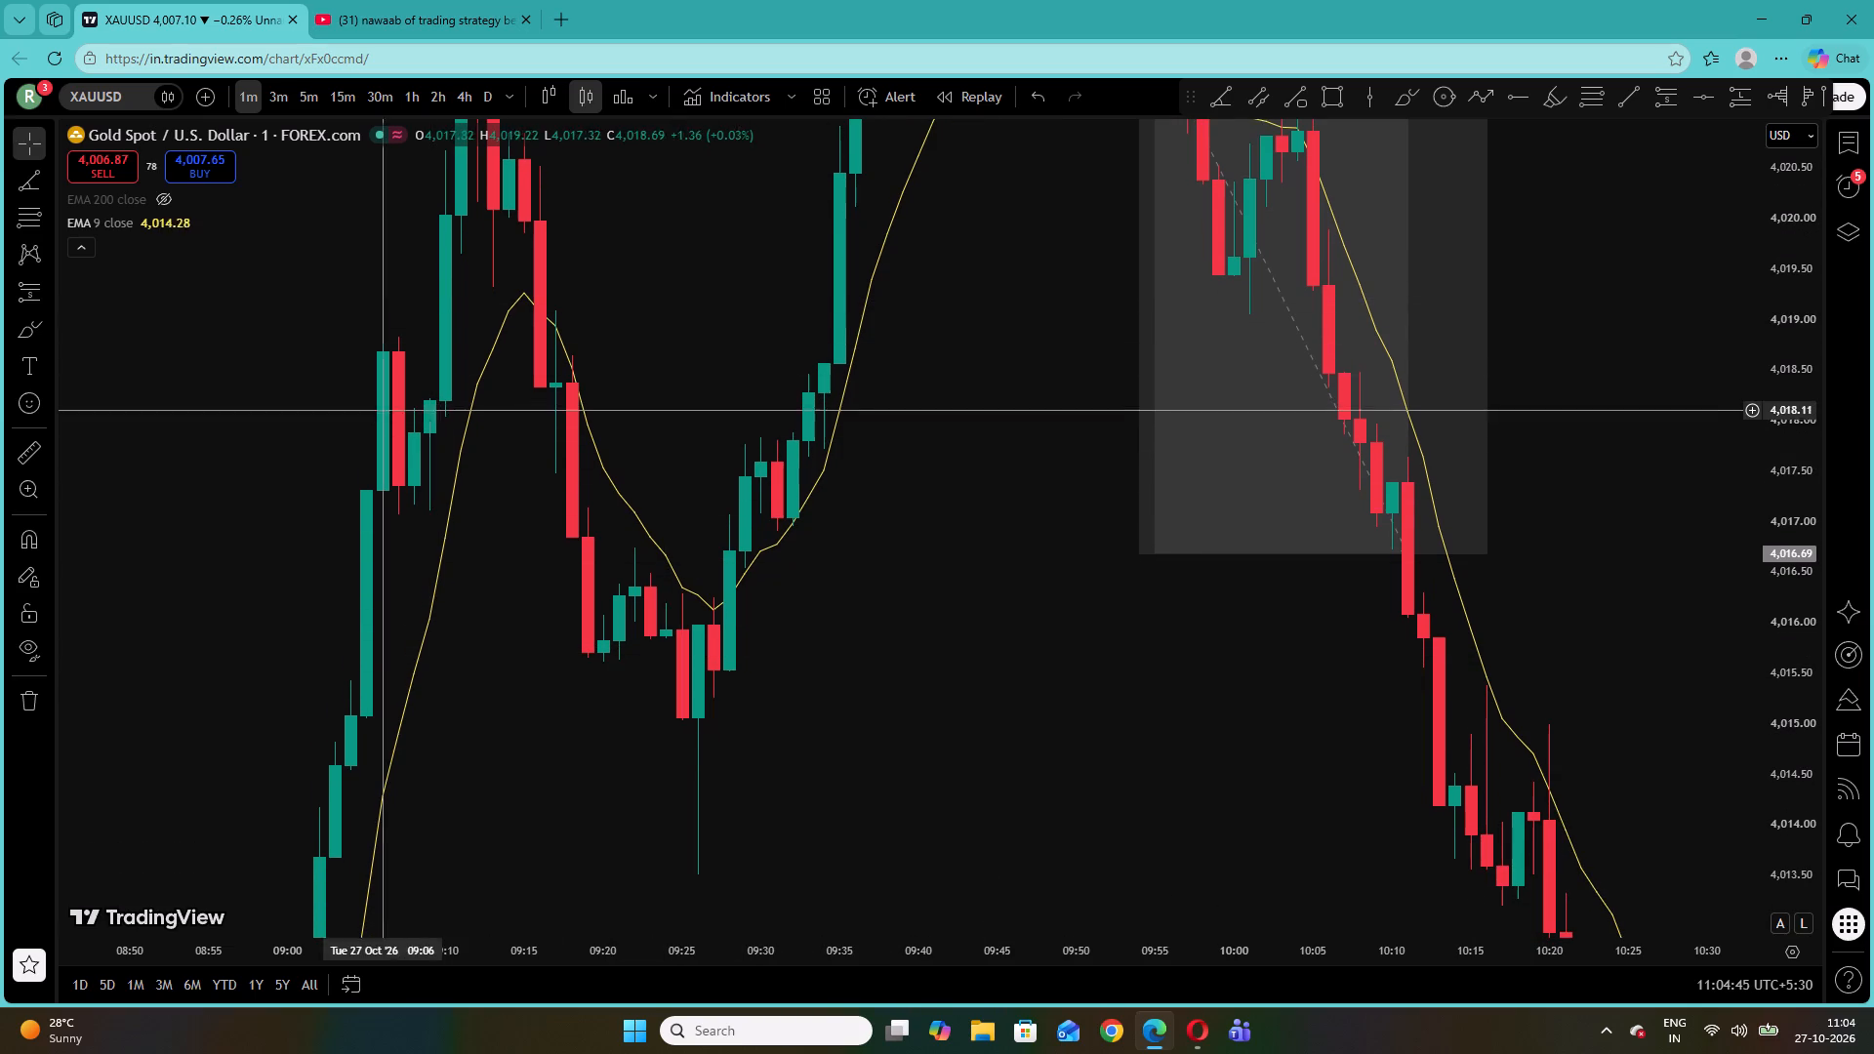
{"action": "left_click", "coordinate": [35, 283]}
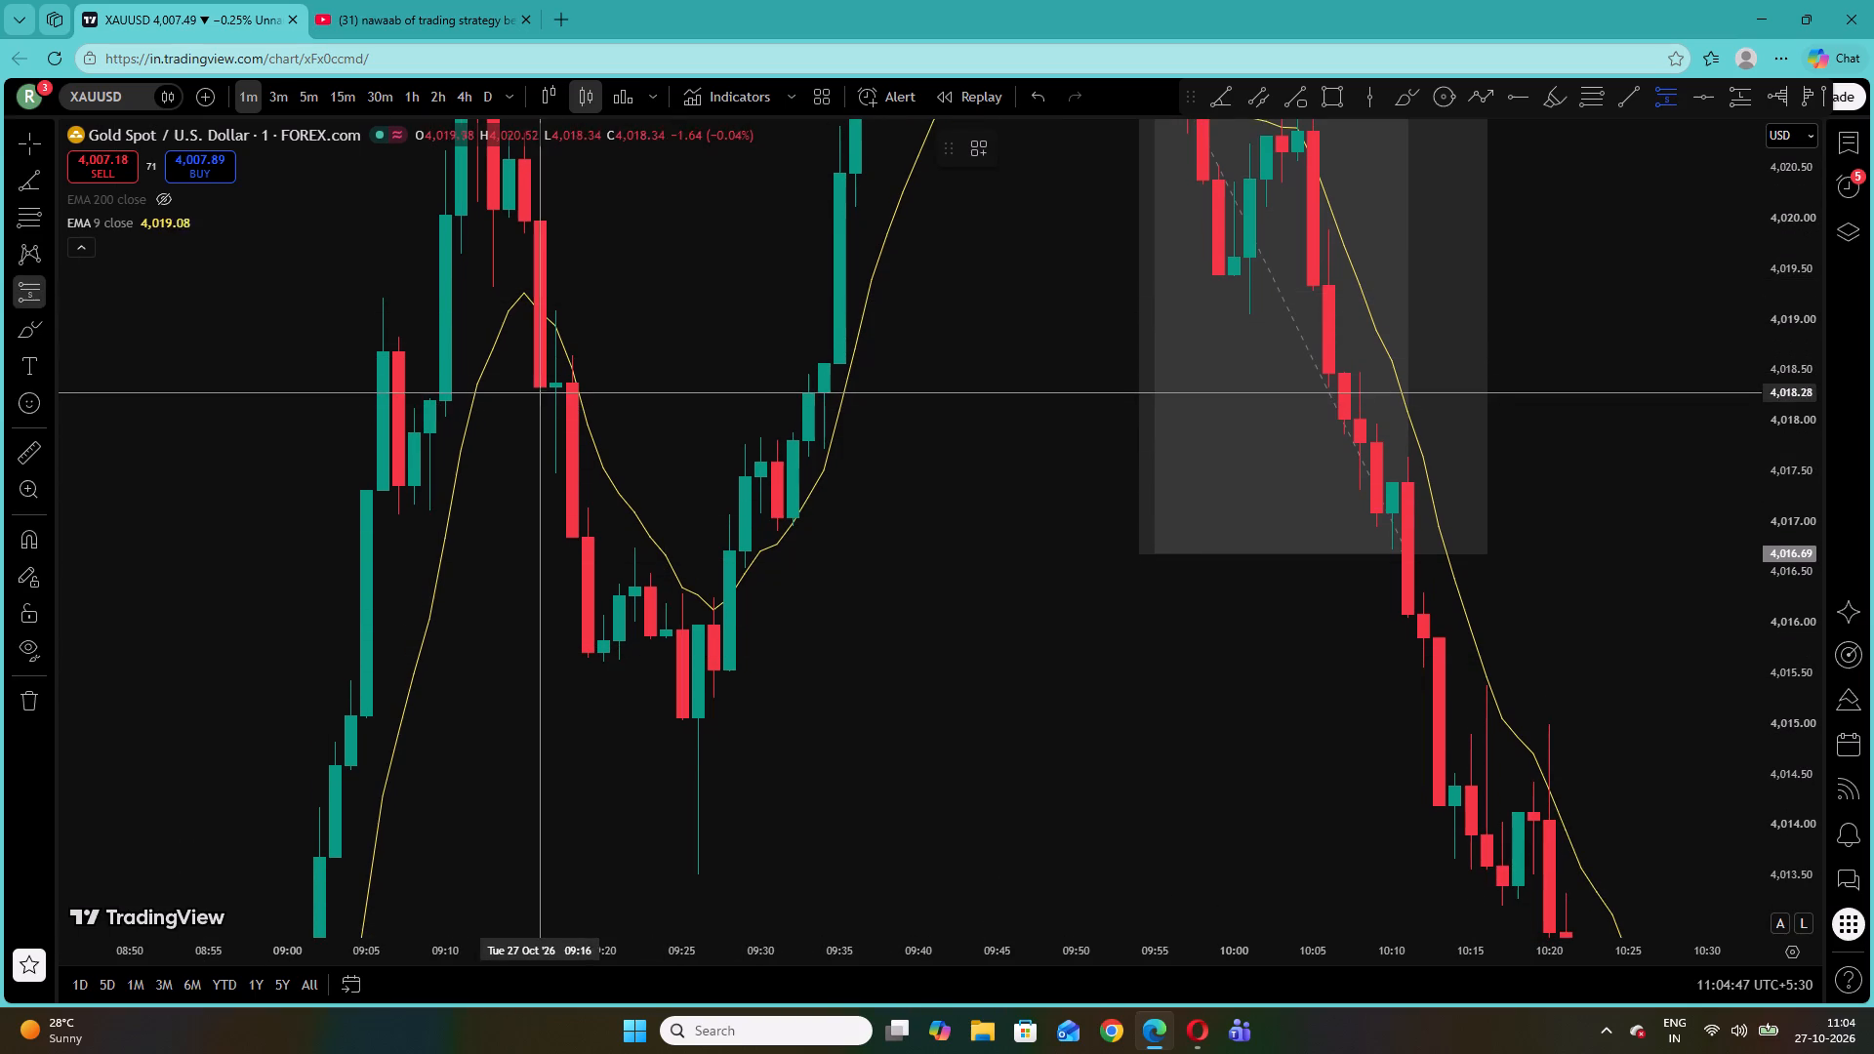
{"action": "left_click", "coordinate": [536, 385]}
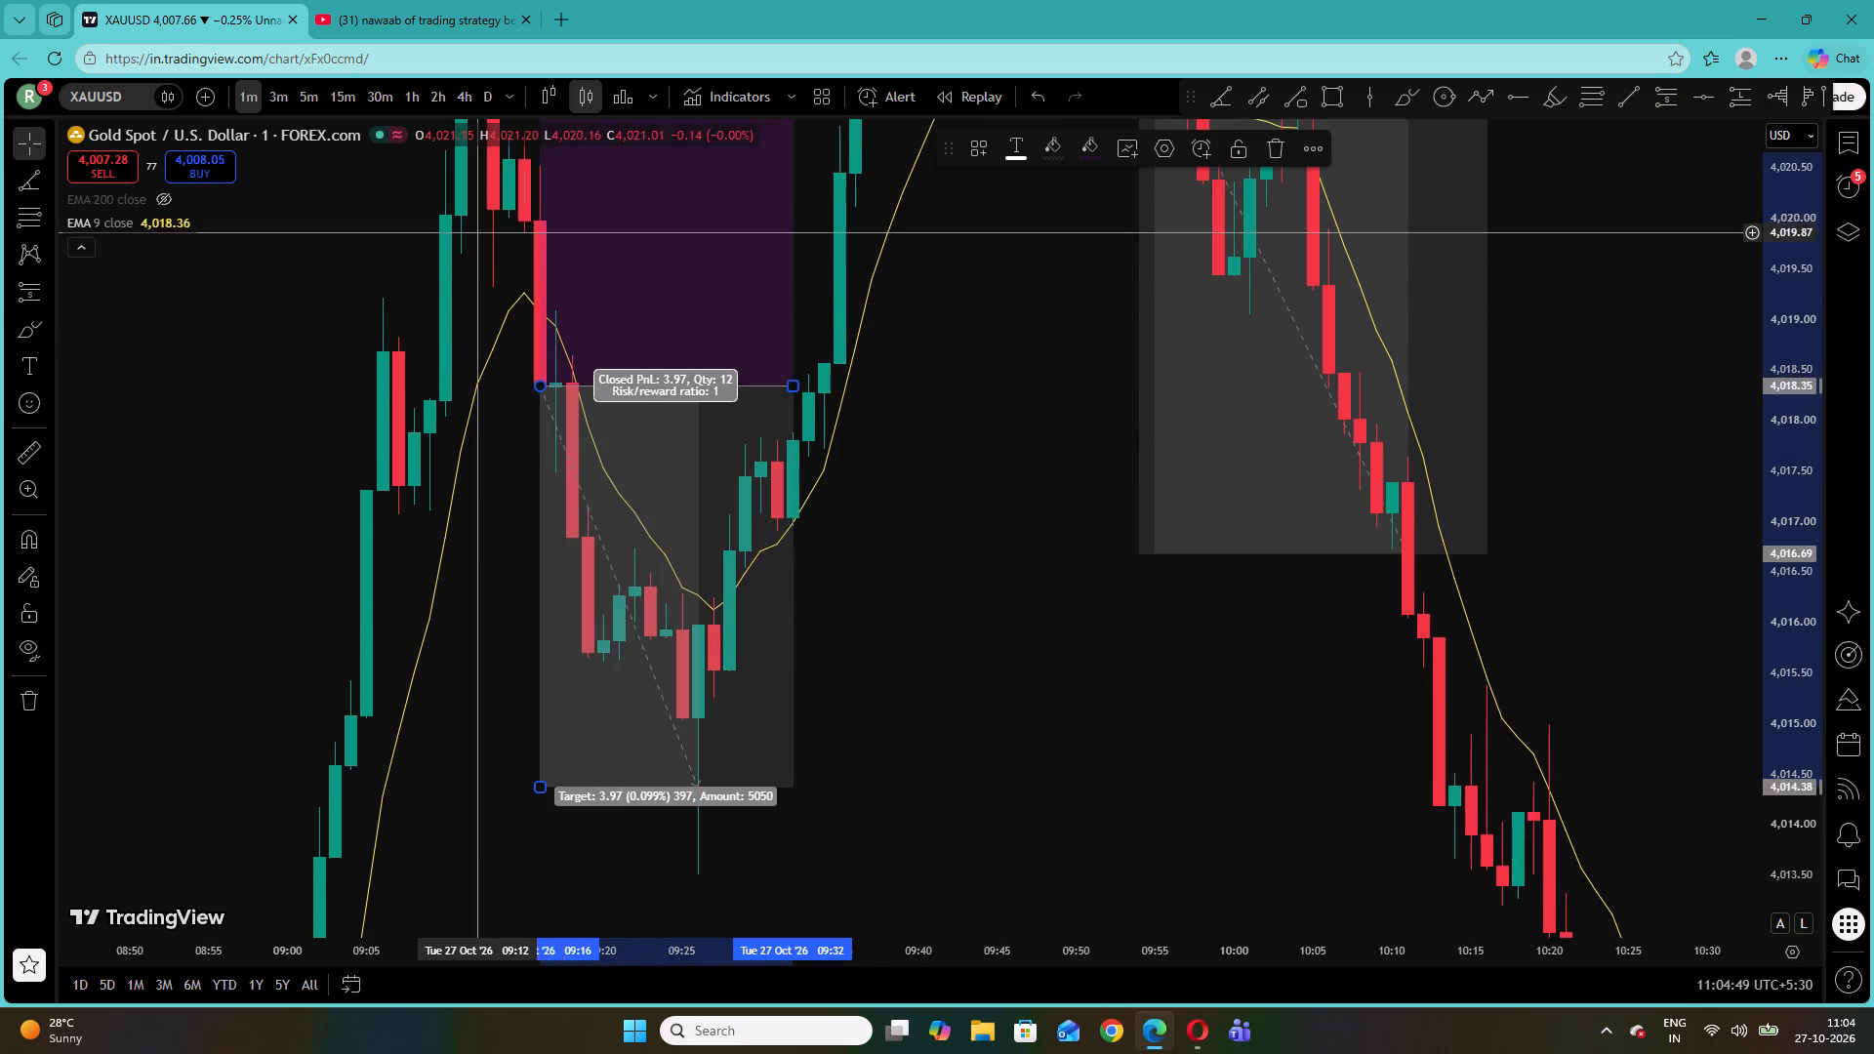
{"action": "left_click_drag", "start_coordinate": [482, 233], "coordinate": [488, 390]}
{"action": "left_click_drag", "start_coordinate": [503, 217], "coordinate": [503, 290]}
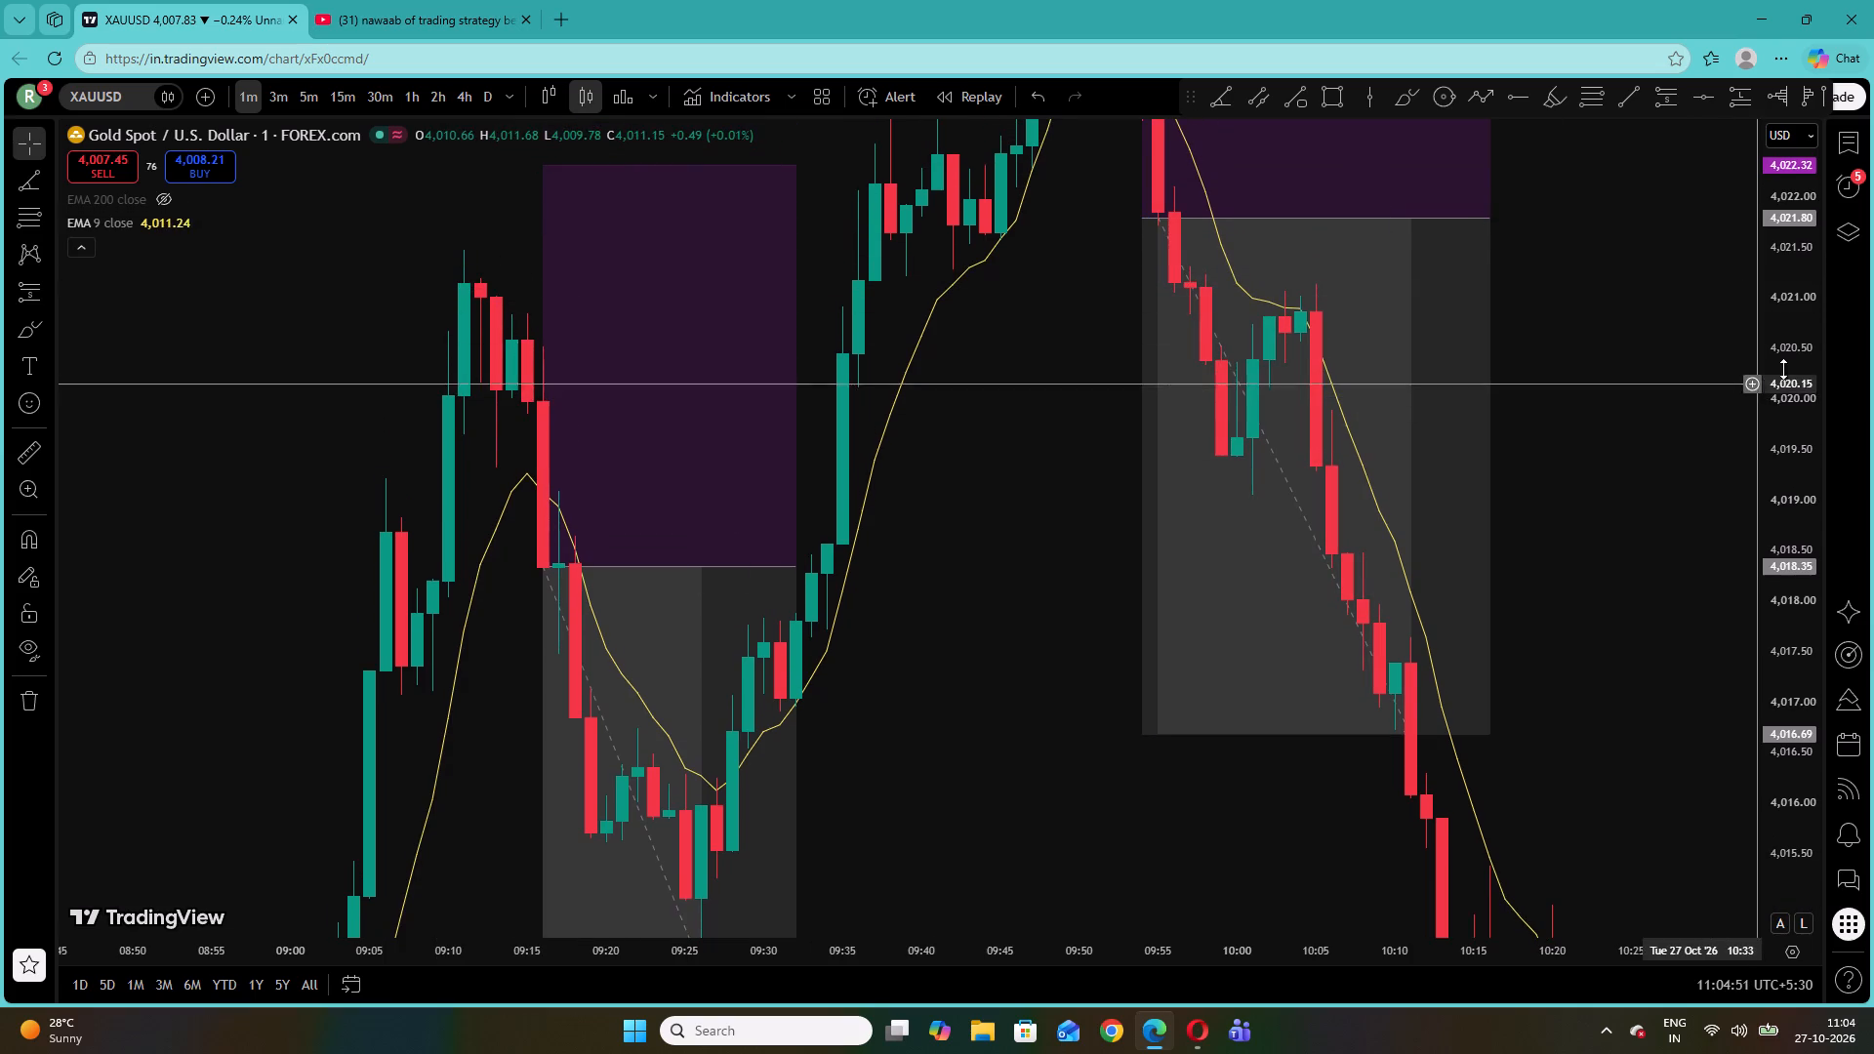
{"action": "left_click_drag", "start_coordinate": [1787, 353], "coordinate": [1790, 632]}
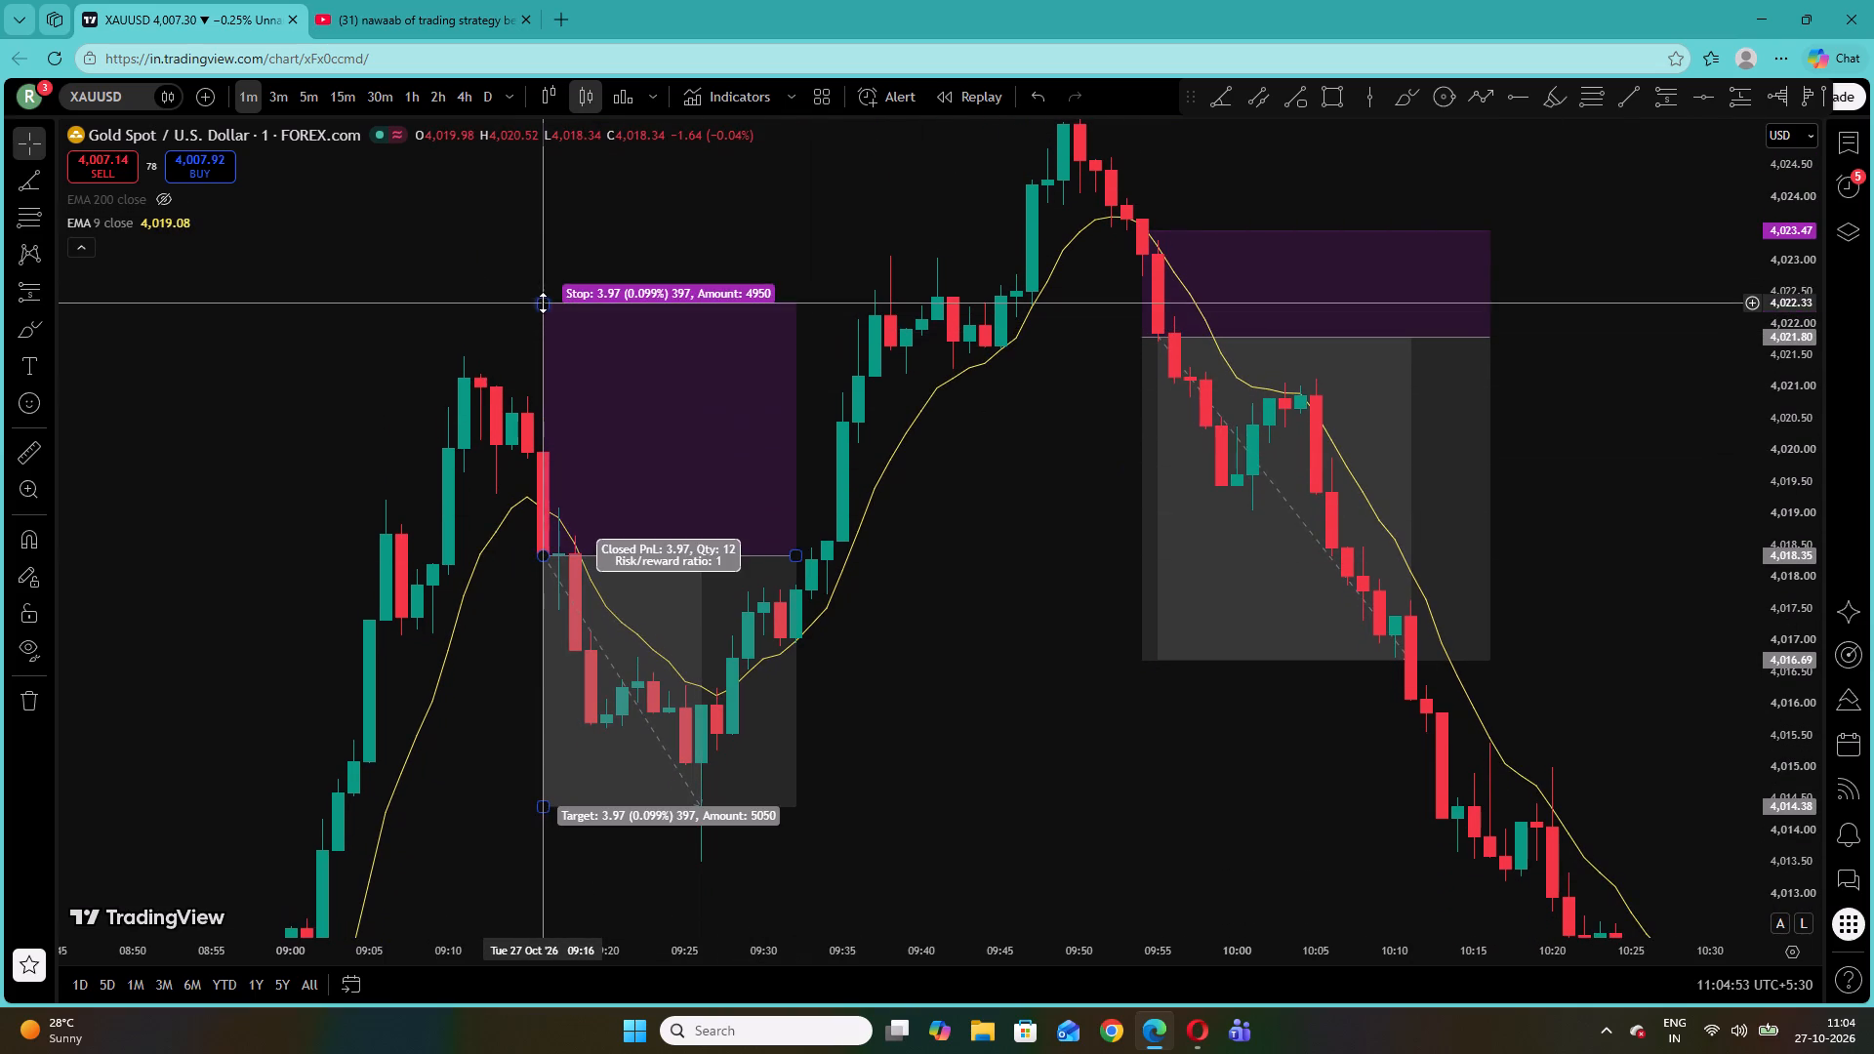
{"action": "left_click_drag", "start_coordinate": [543, 303], "coordinate": [576, 499]}
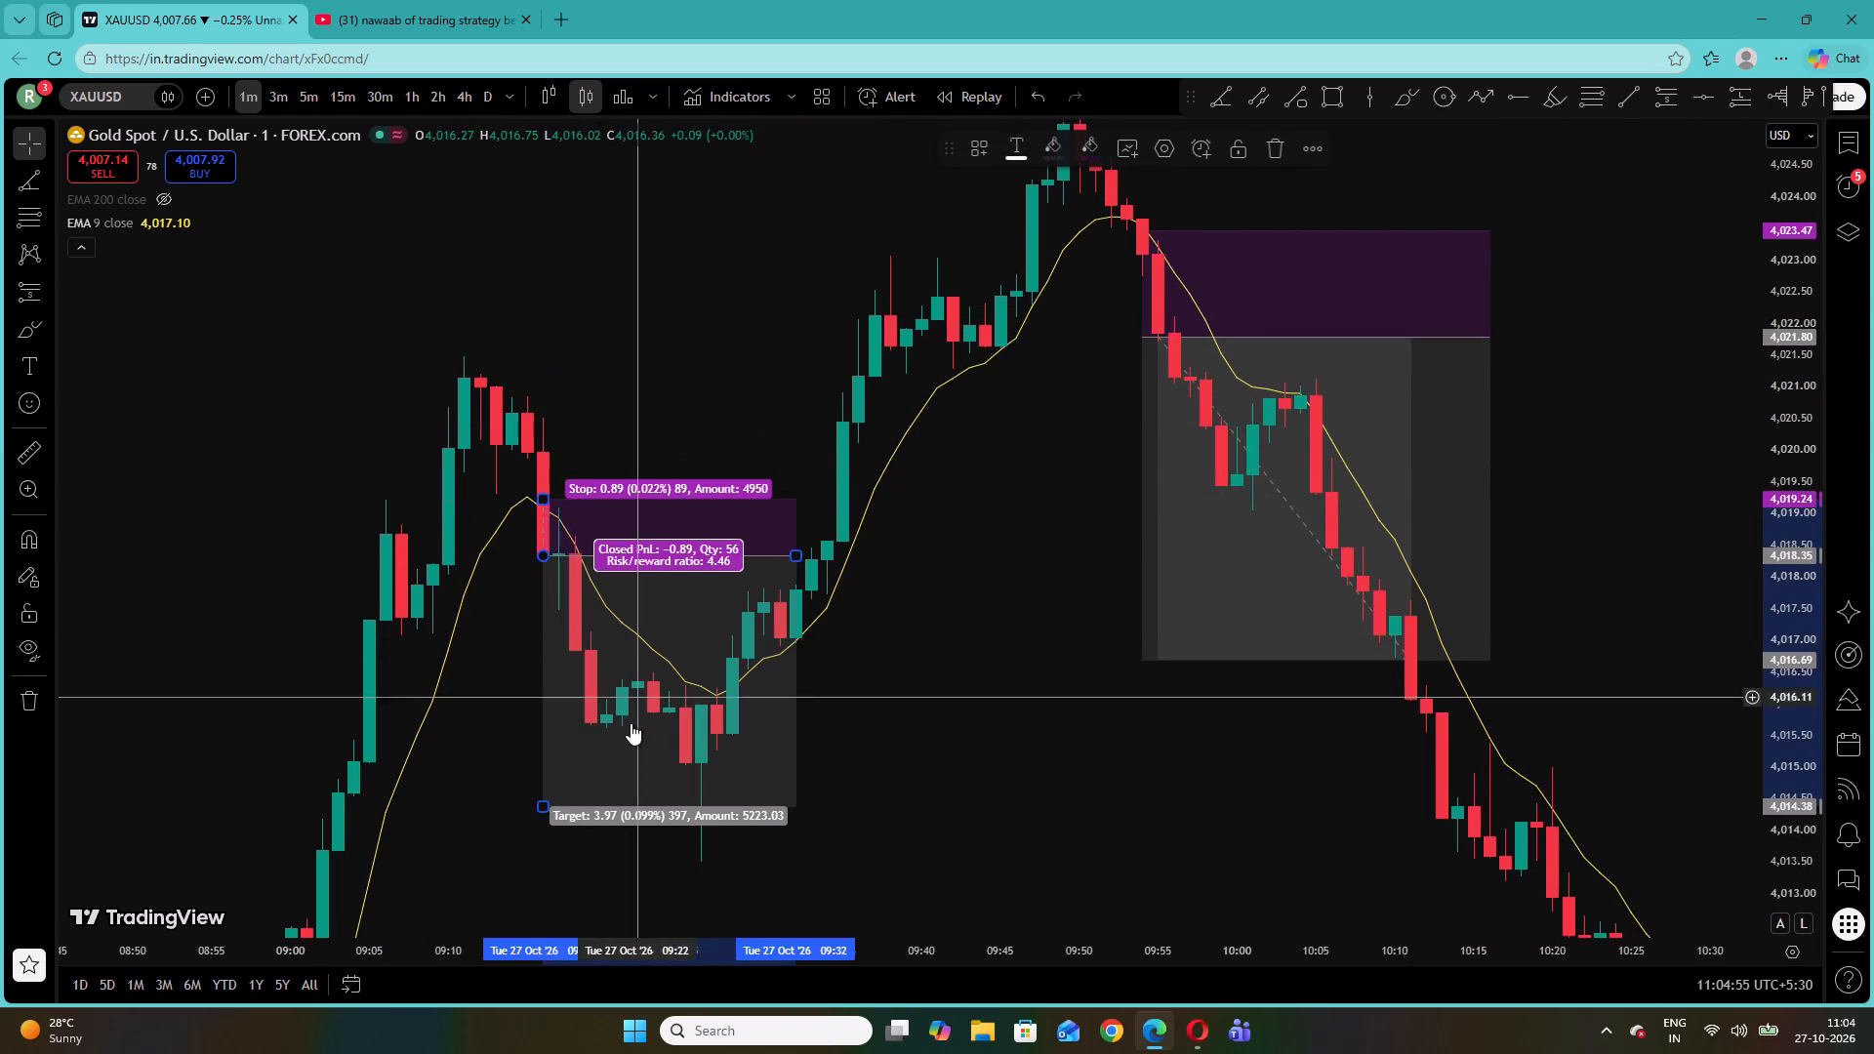
{"action": "left_click_drag", "start_coordinate": [546, 804], "coordinate": [546, 745]}
{"action": "left_click", "coordinate": [443, 801]}
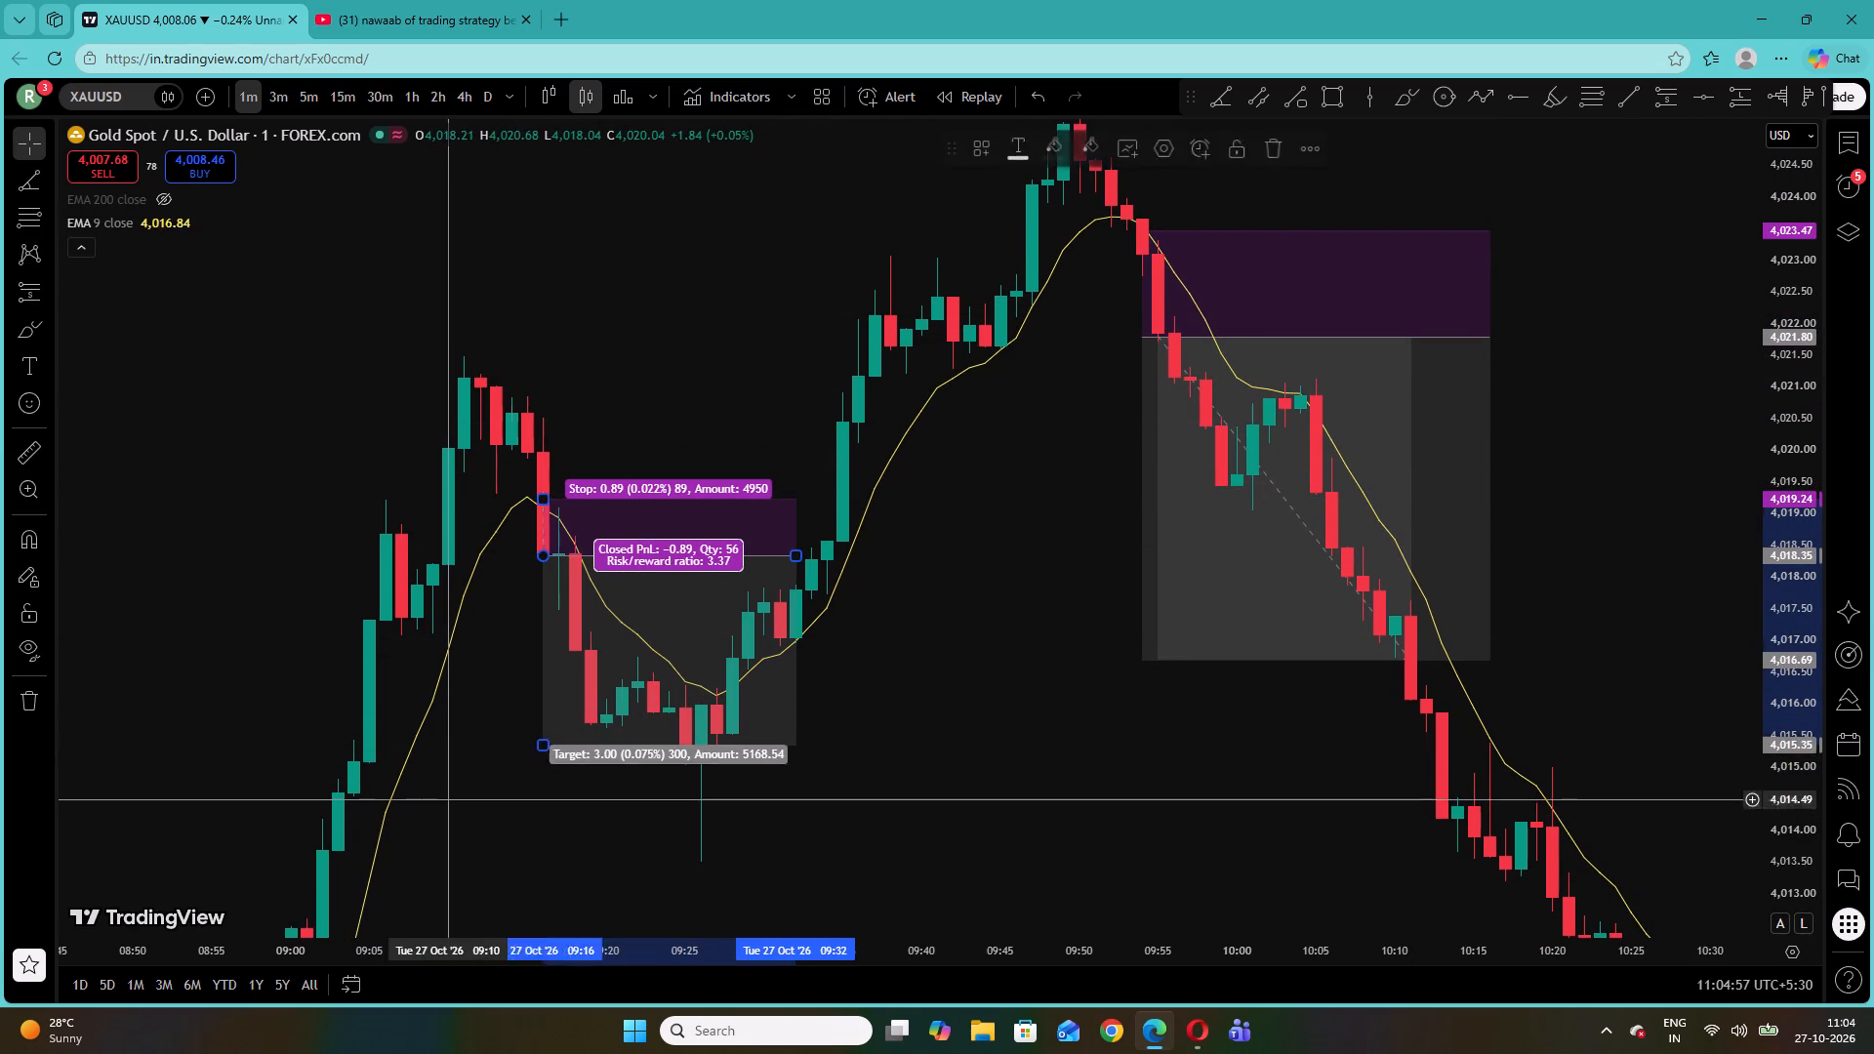
Examine the earlier price swings around the EMA 9 from about 09:30 back to 04:05.
{"action": "left_click_drag", "start_coordinate": [451, 847], "coordinate": [1430, 392]}
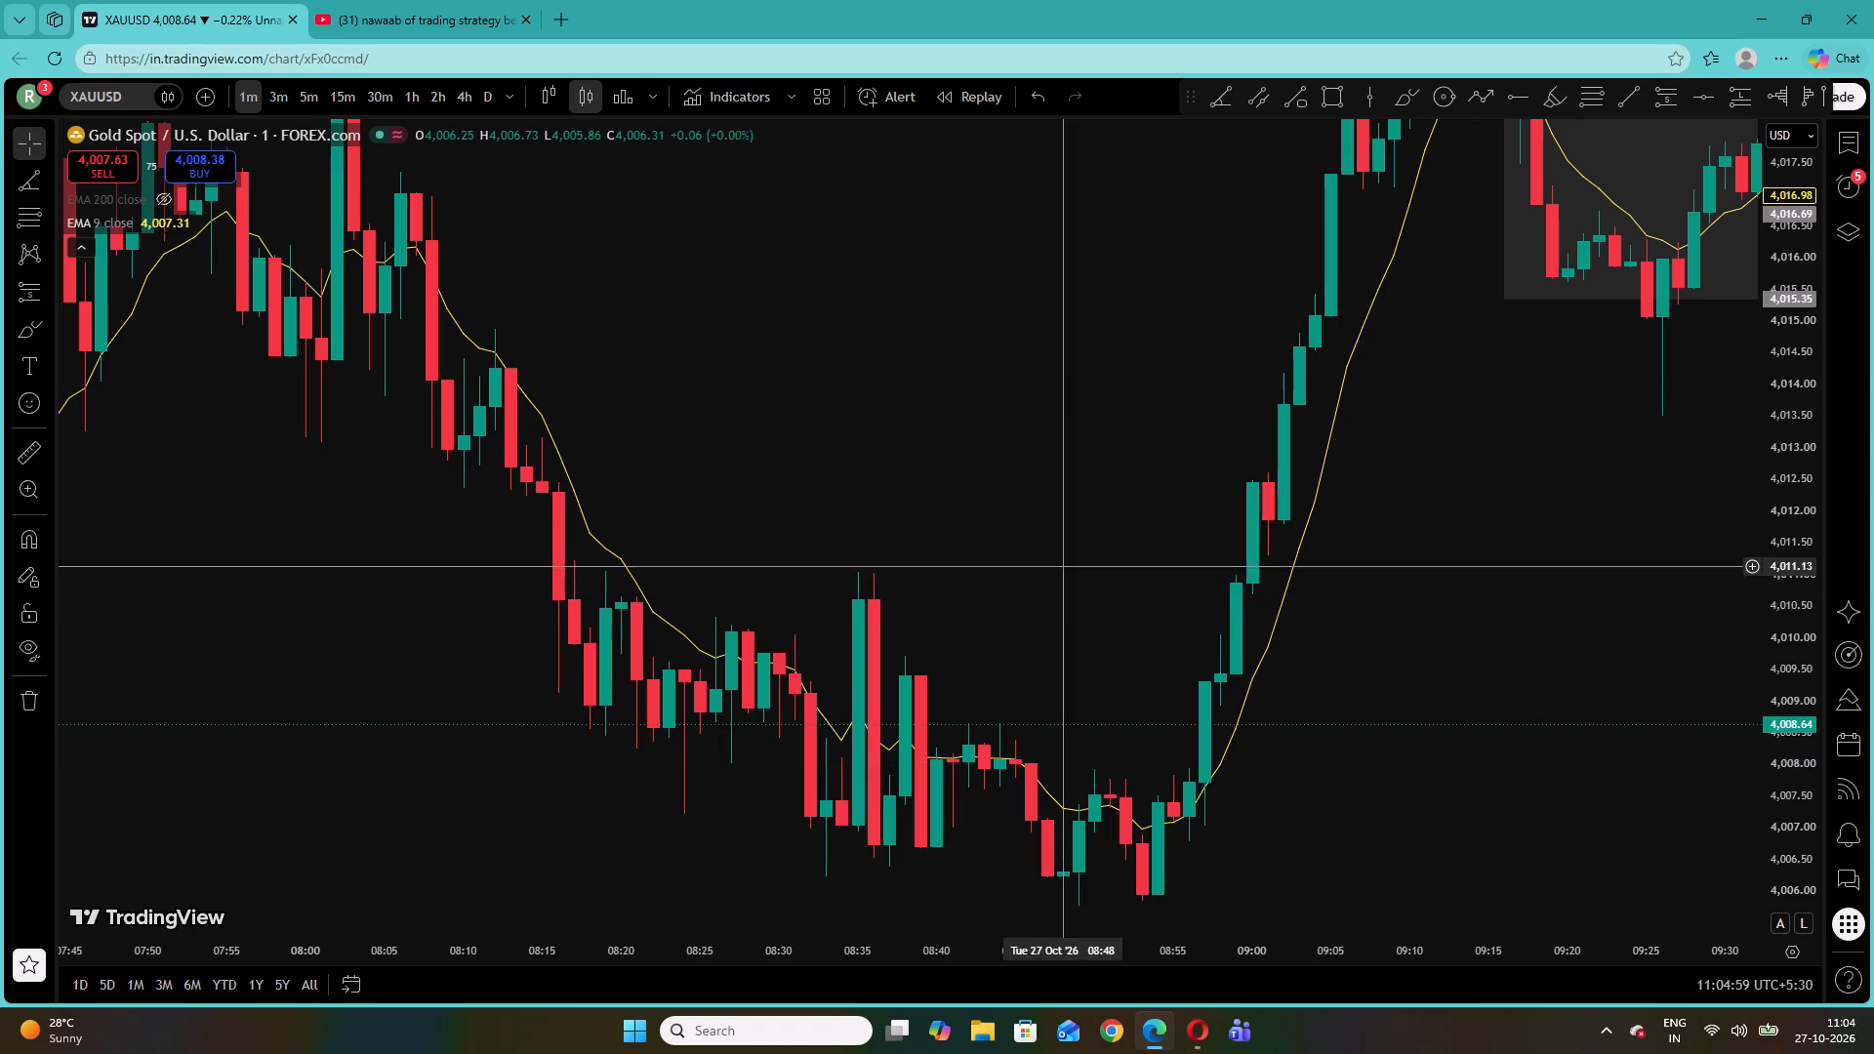
{"action": "left_click_drag", "start_coordinate": [995, 433], "coordinate": [1480, 642]}
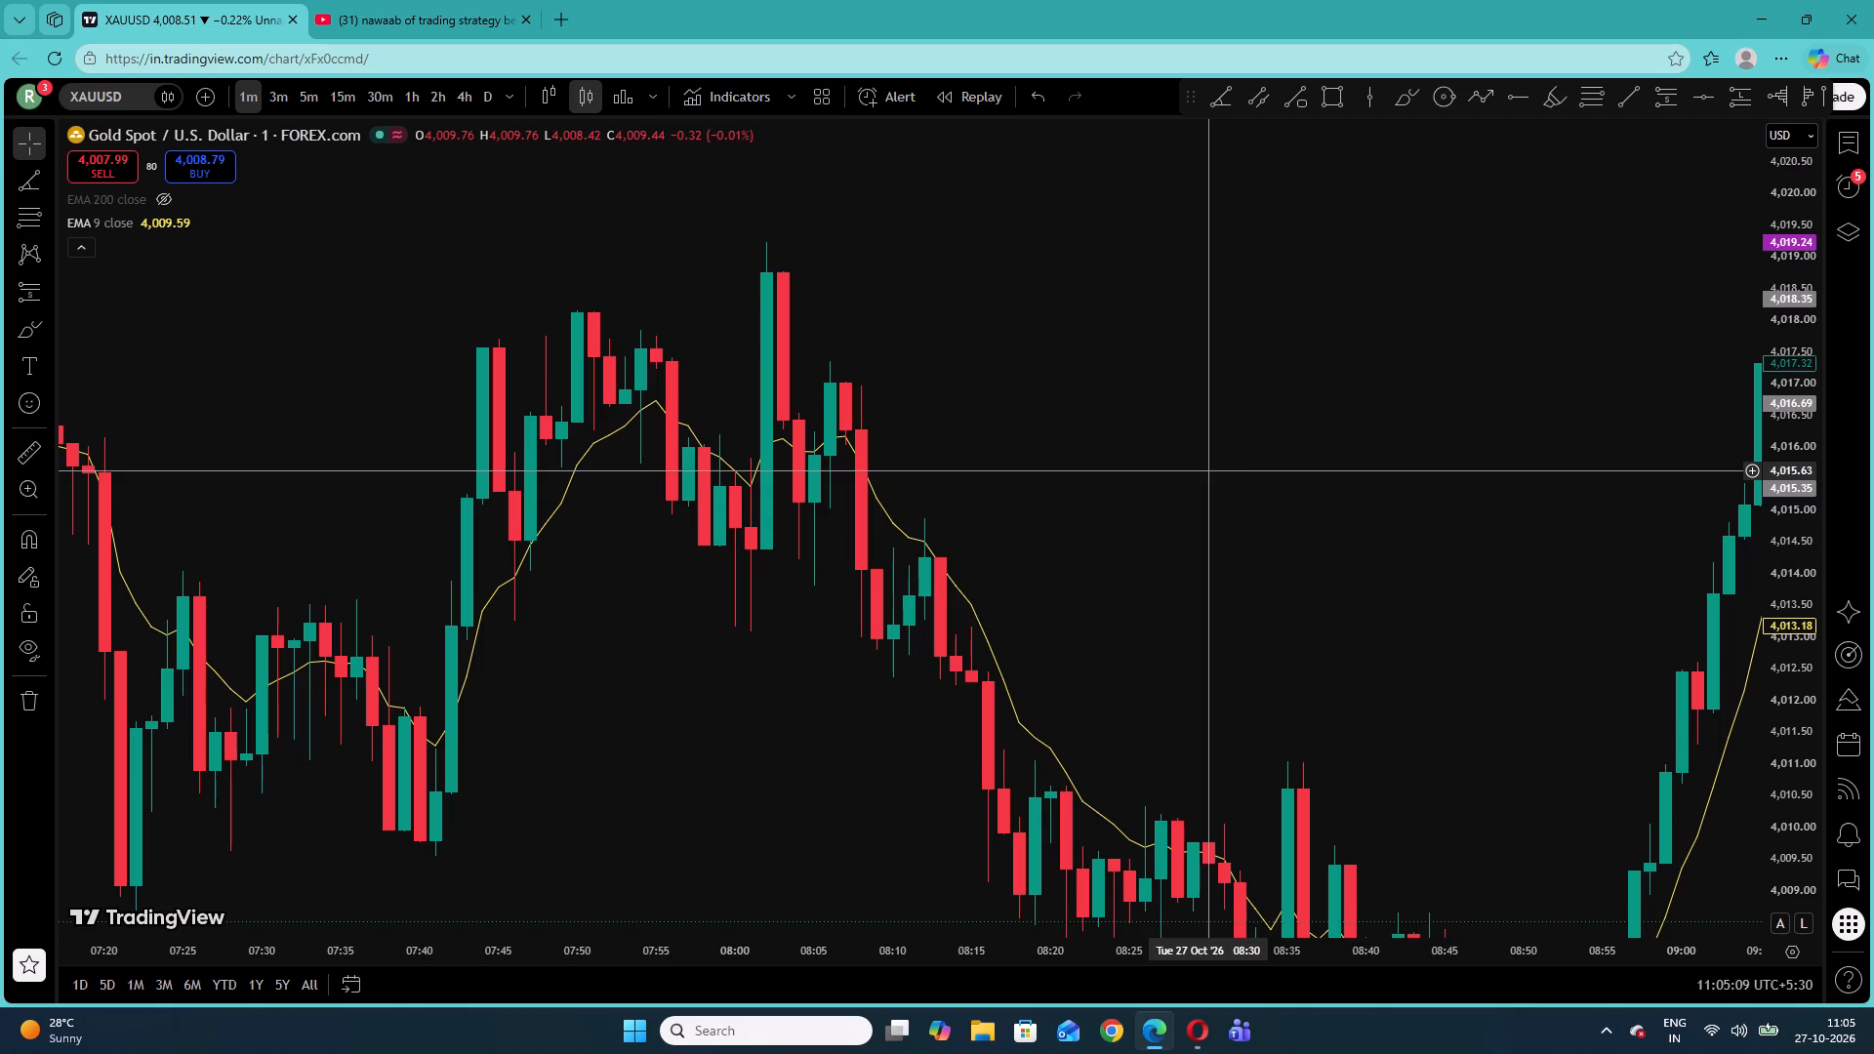
{"action": "left_click_drag", "start_coordinate": [1141, 397], "coordinate": [1705, 293]}
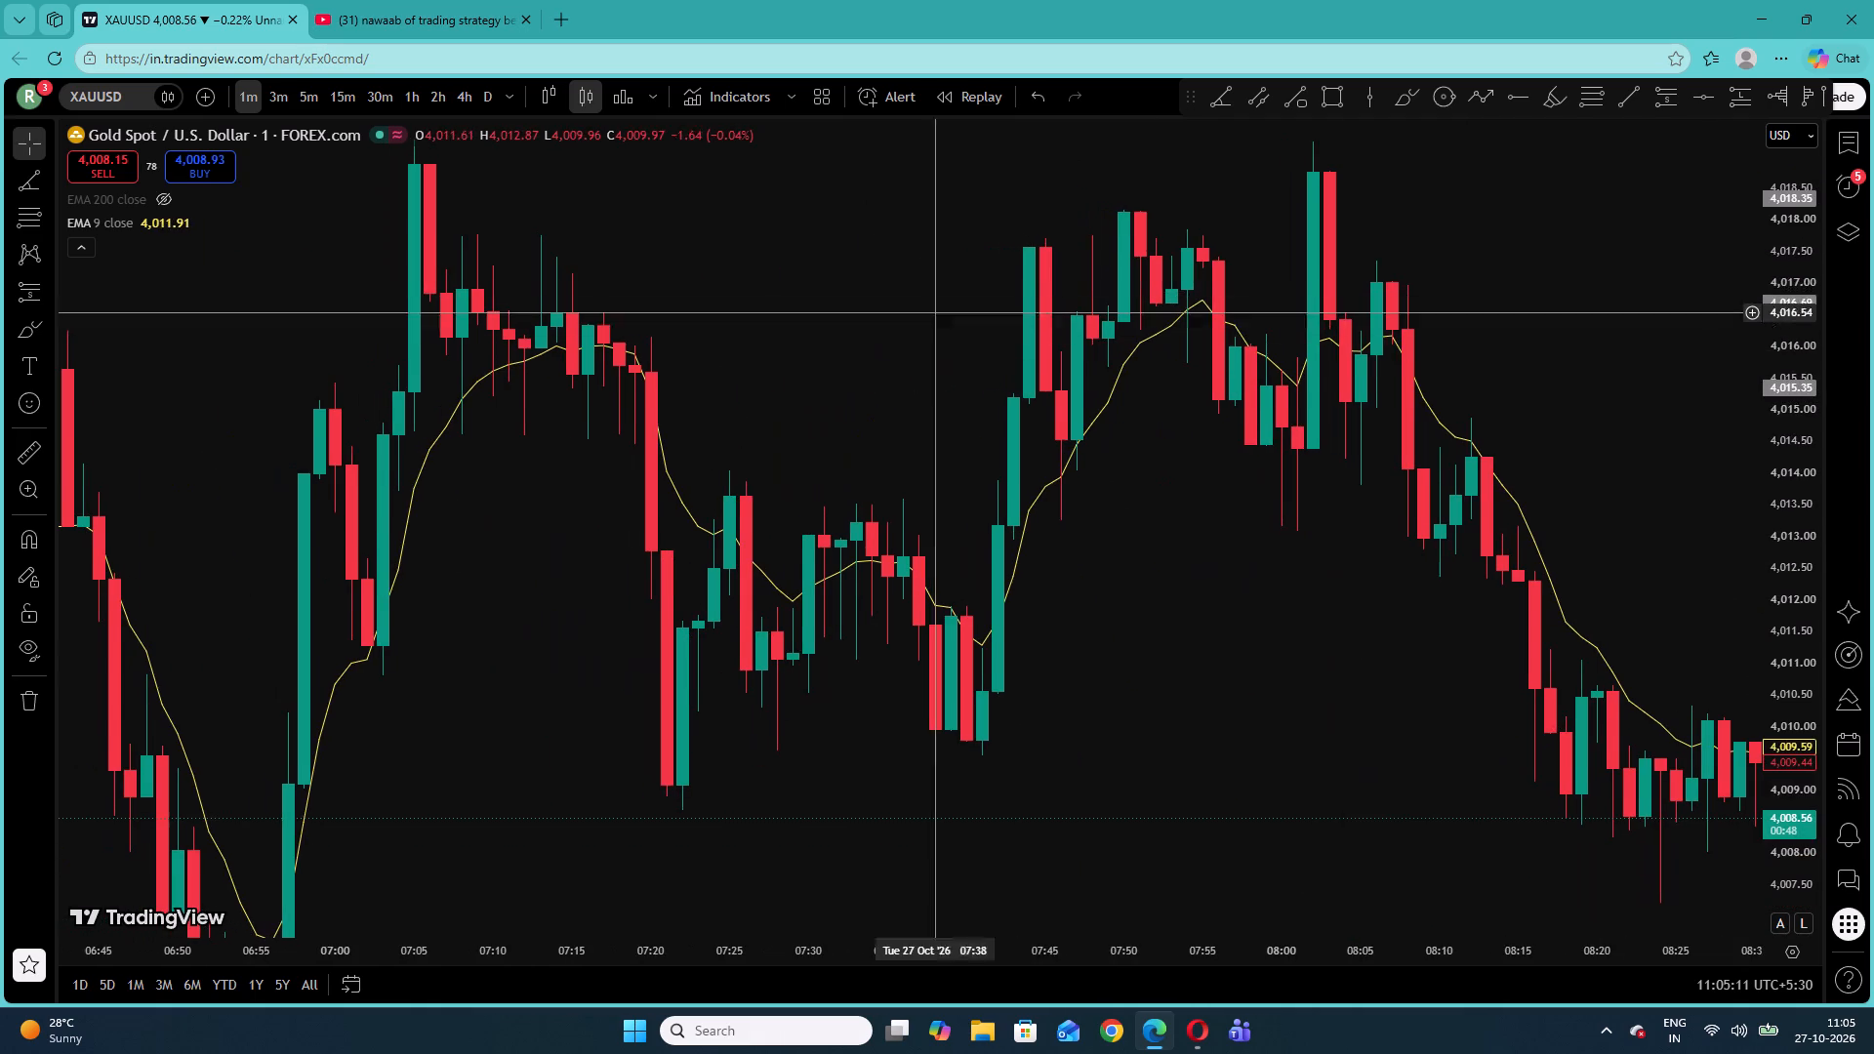
{"action": "left_click_drag", "start_coordinate": [902, 266], "coordinate": [1548, 270]}
{"action": "left_click_drag", "start_coordinate": [1792, 561], "coordinate": [1786, 792]}
{"action": "left_click_drag", "start_coordinate": [1023, 748], "coordinate": [1143, 598]}
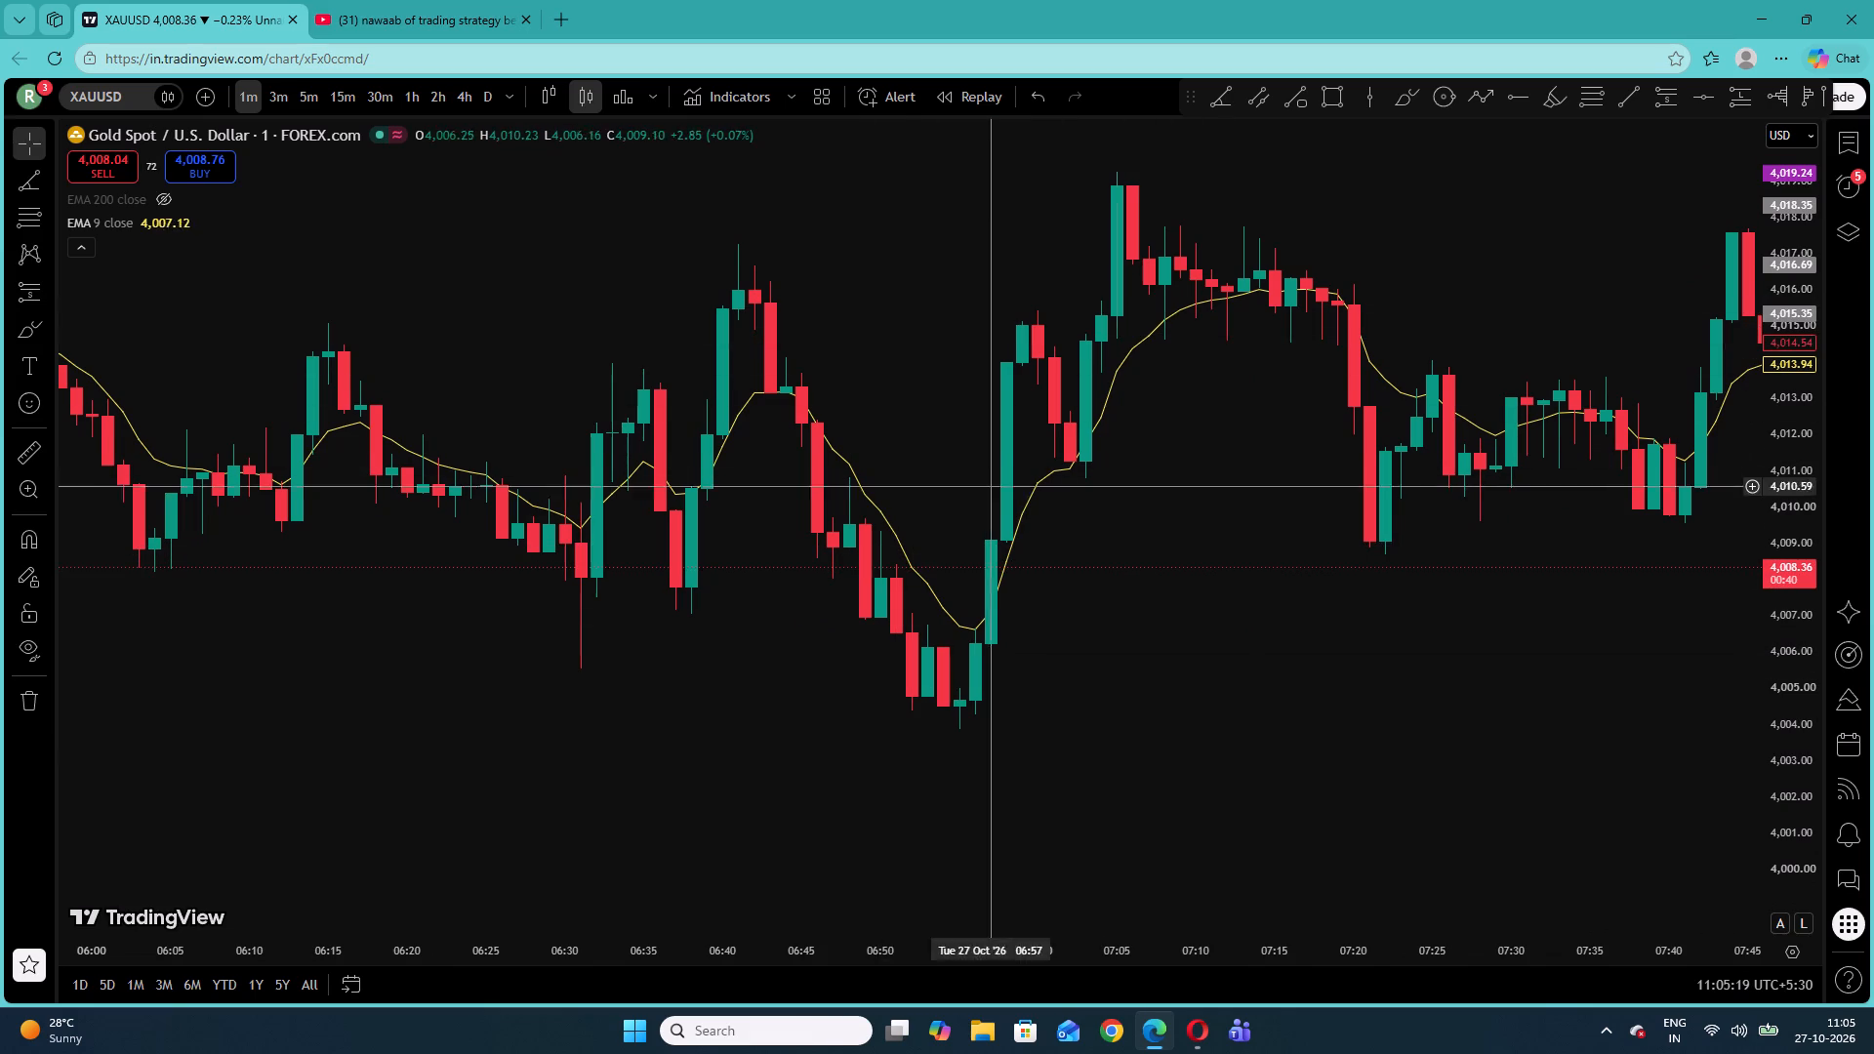
{"action": "left_click_drag", "start_coordinate": [751, 735], "coordinate": [1234, 765]}
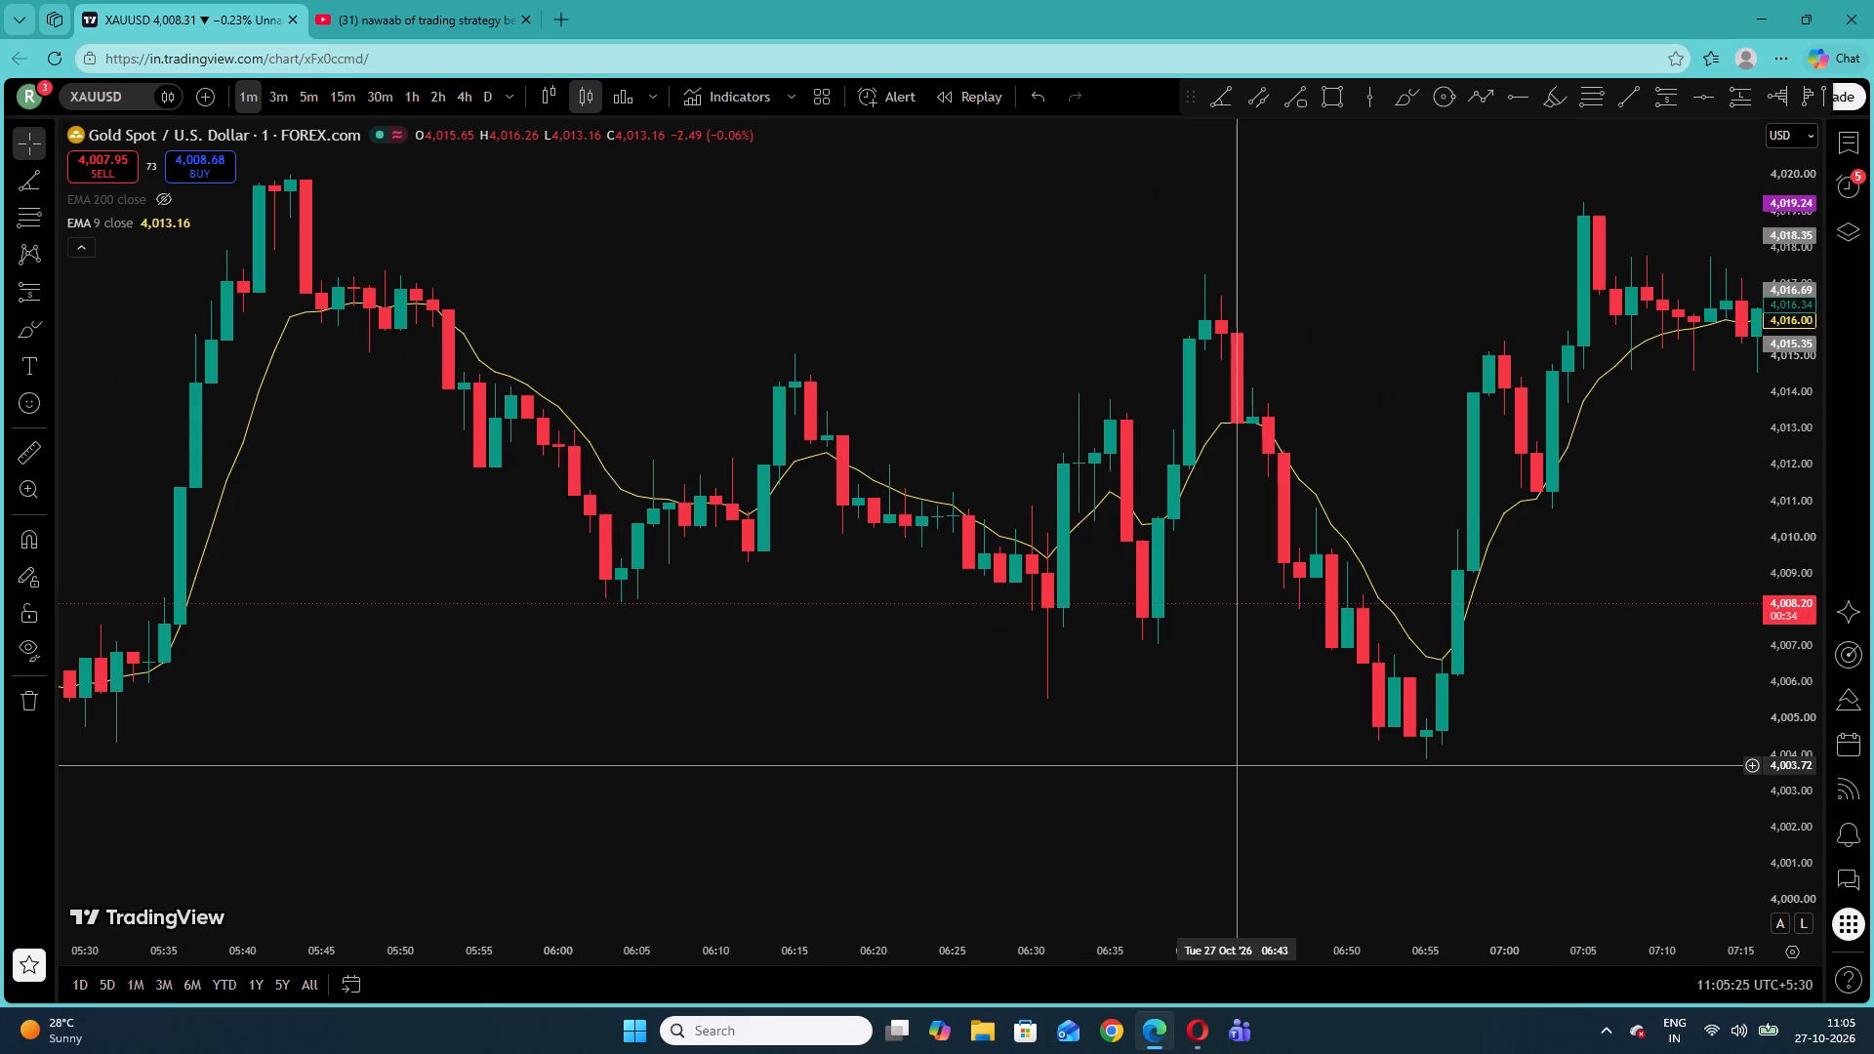
{"action": "left_click_drag", "start_coordinate": [742, 653], "coordinate": [1586, 569]}
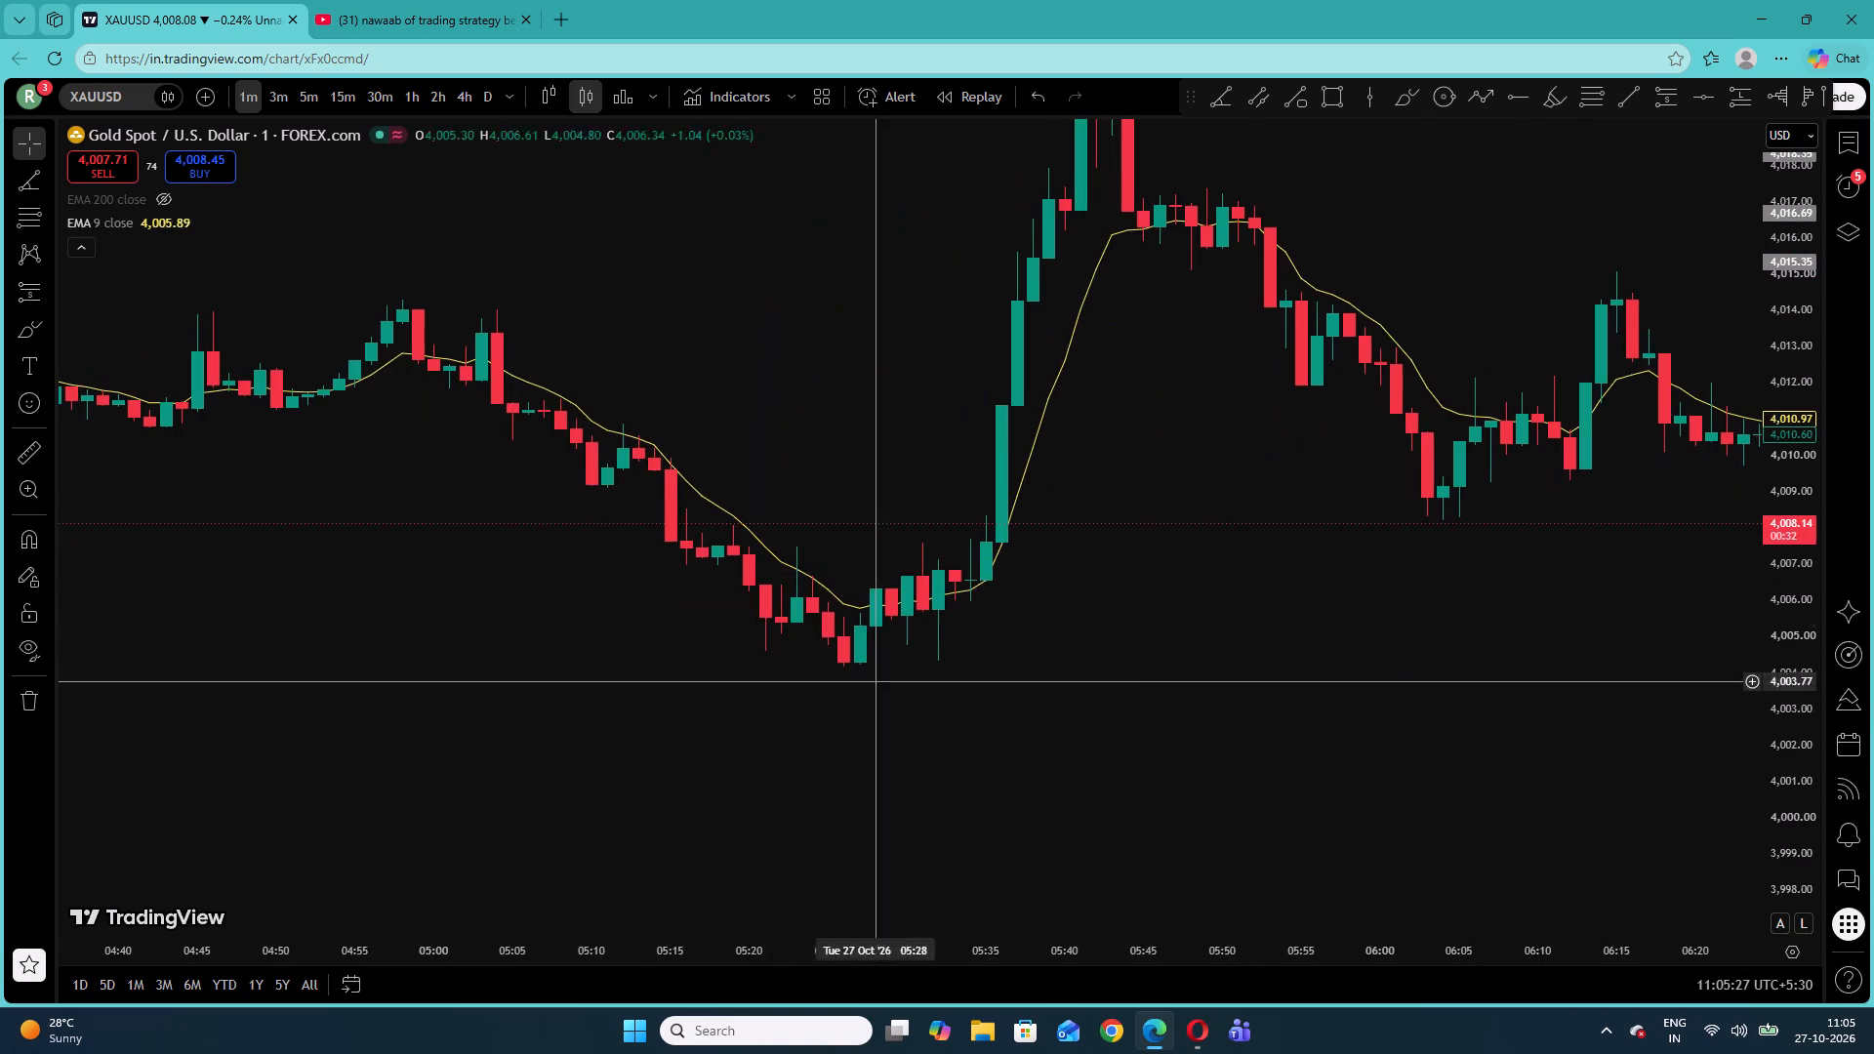
{"action": "left_click_drag", "start_coordinate": [595, 597], "coordinate": [1680, 715]}
{"action": "left_click_drag", "start_coordinate": [1763, 784], "coordinate": [1802, 335]}
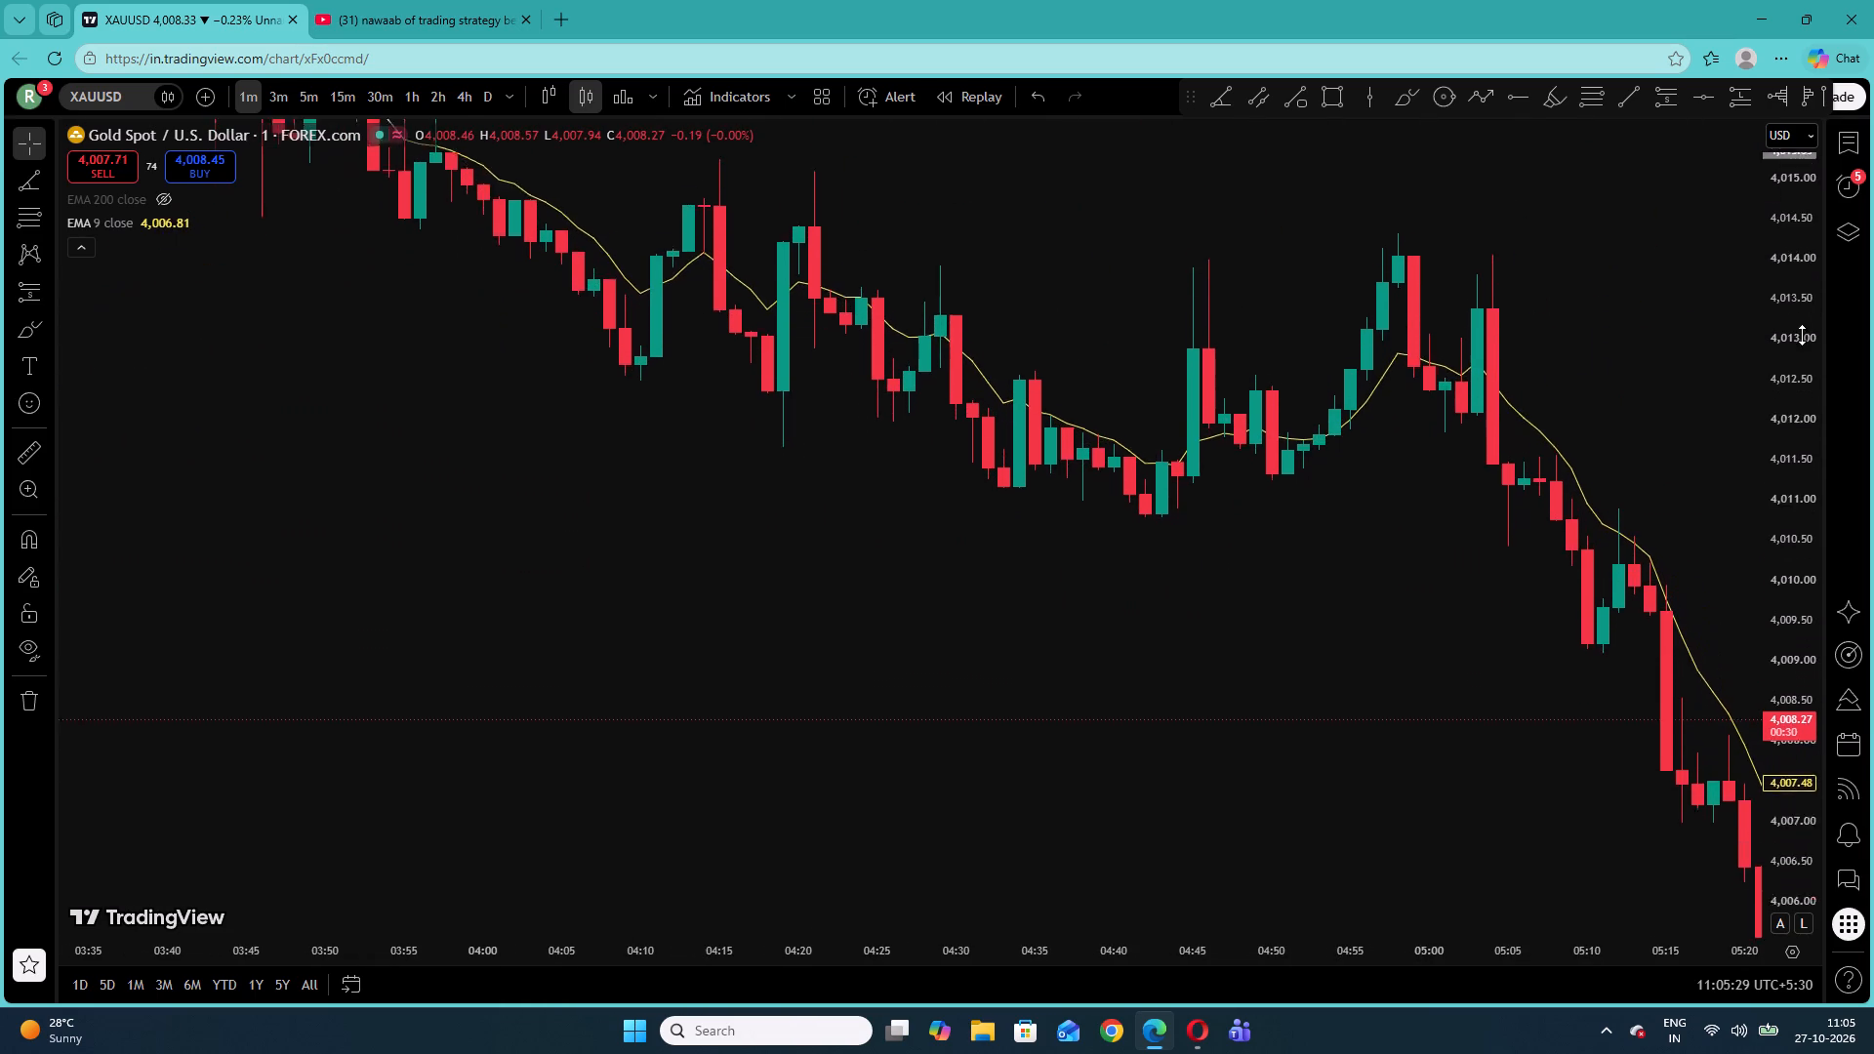
{"action": "left_click_drag", "start_coordinate": [1802, 335], "coordinate": [1805, 282]}
{"action": "left_click_drag", "start_coordinate": [1241, 541], "coordinate": [943, 852]}
{"action": "left_click", "coordinate": [1058, 688]}
{"action": "left_click_drag", "start_coordinate": [1303, 435], "coordinate": [1117, 323]}
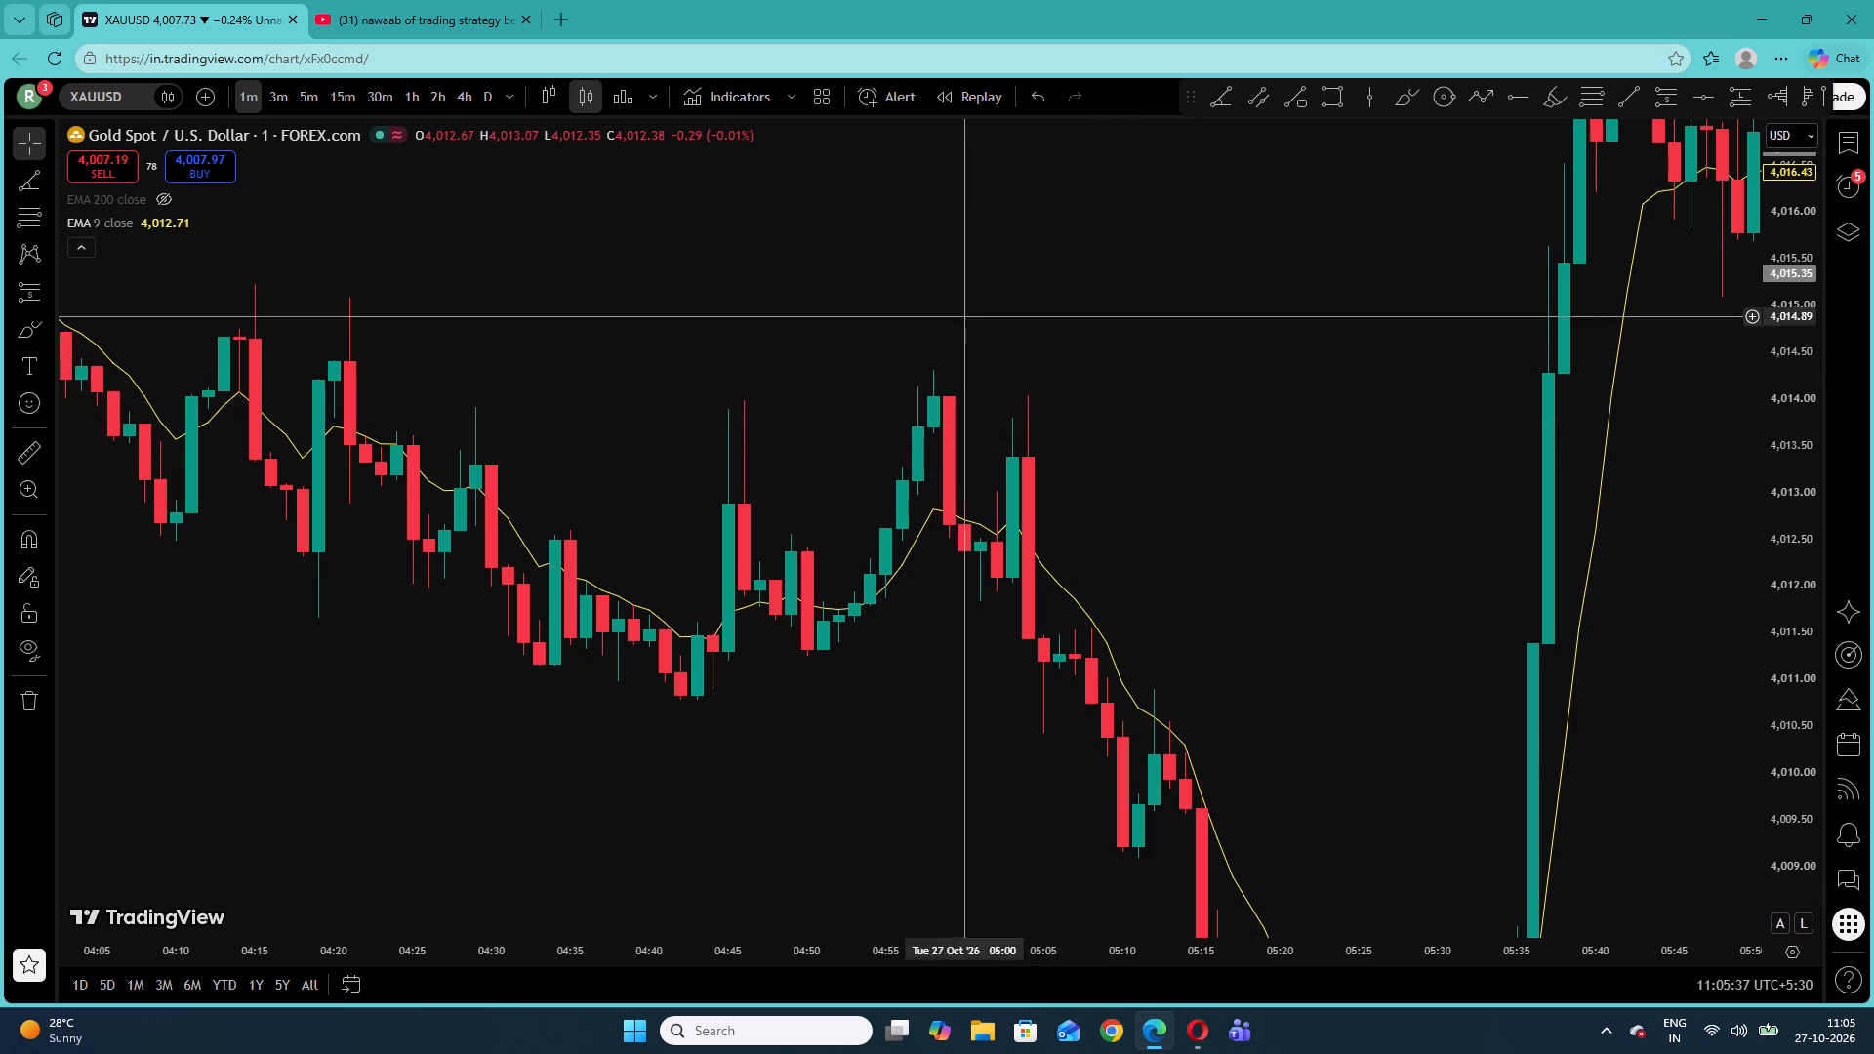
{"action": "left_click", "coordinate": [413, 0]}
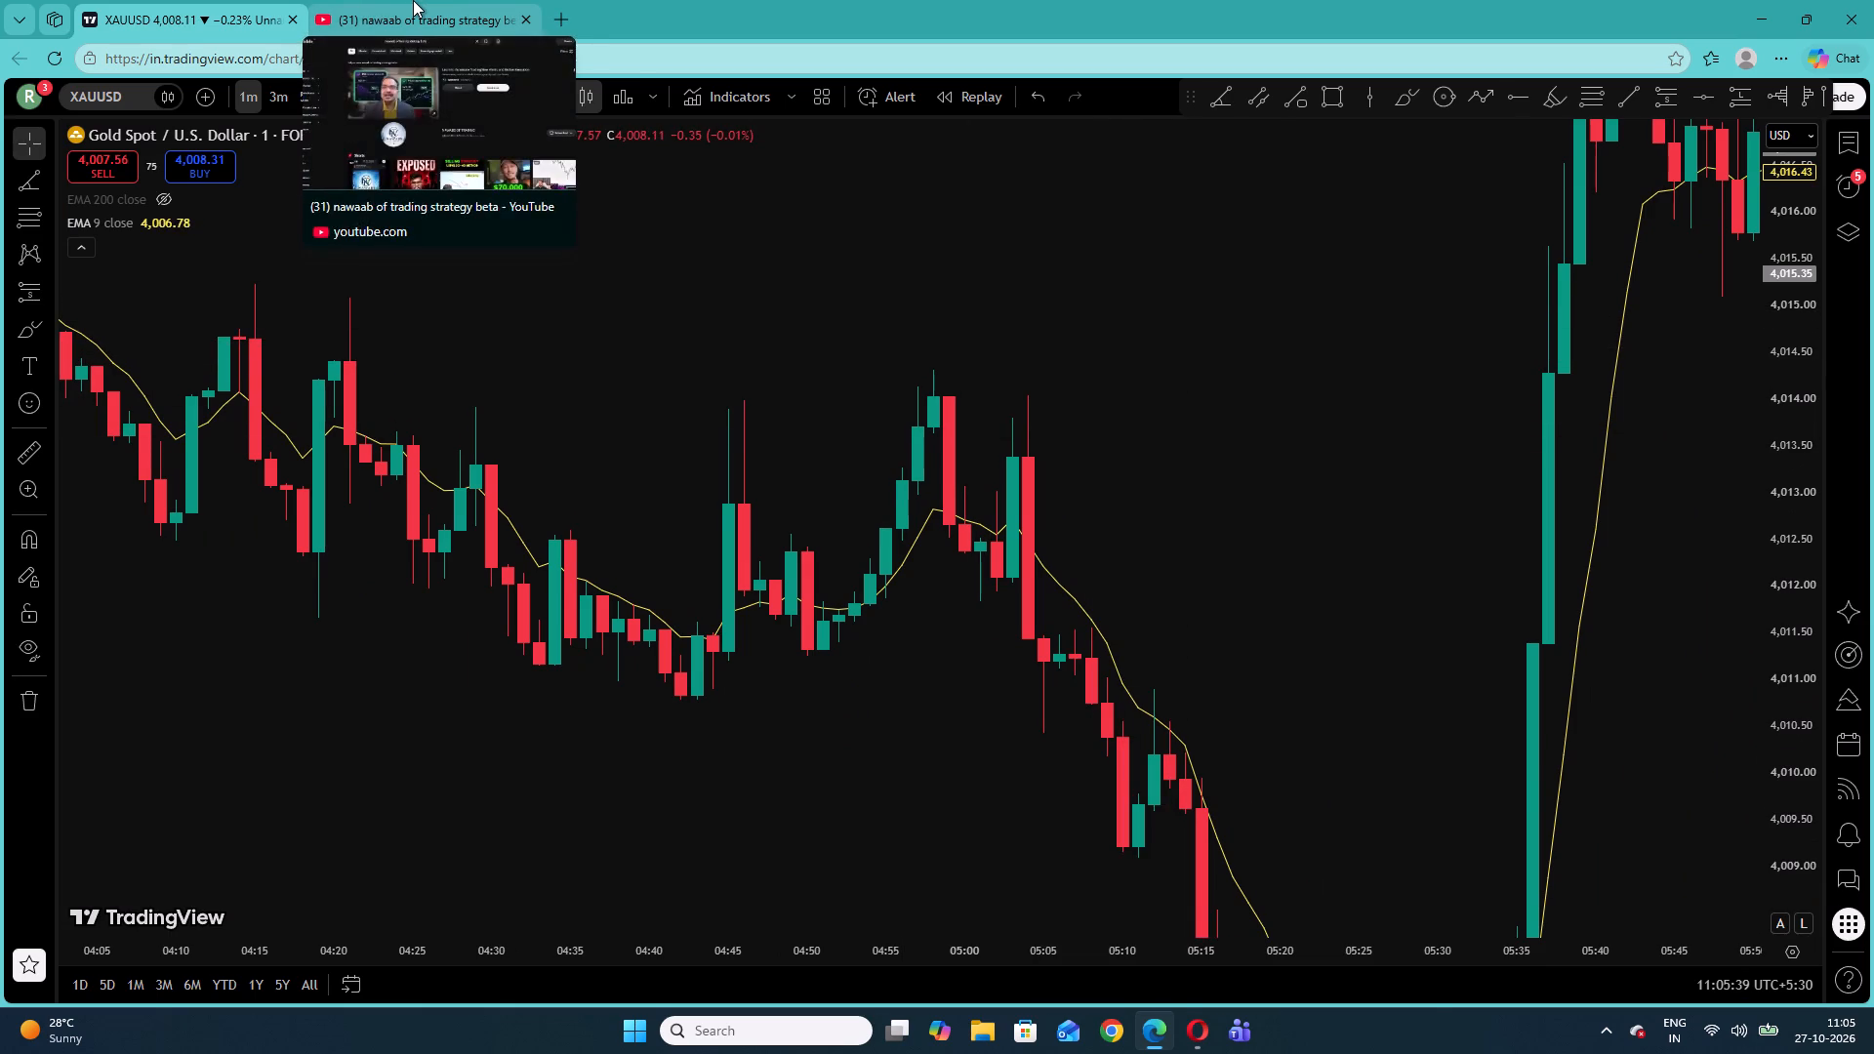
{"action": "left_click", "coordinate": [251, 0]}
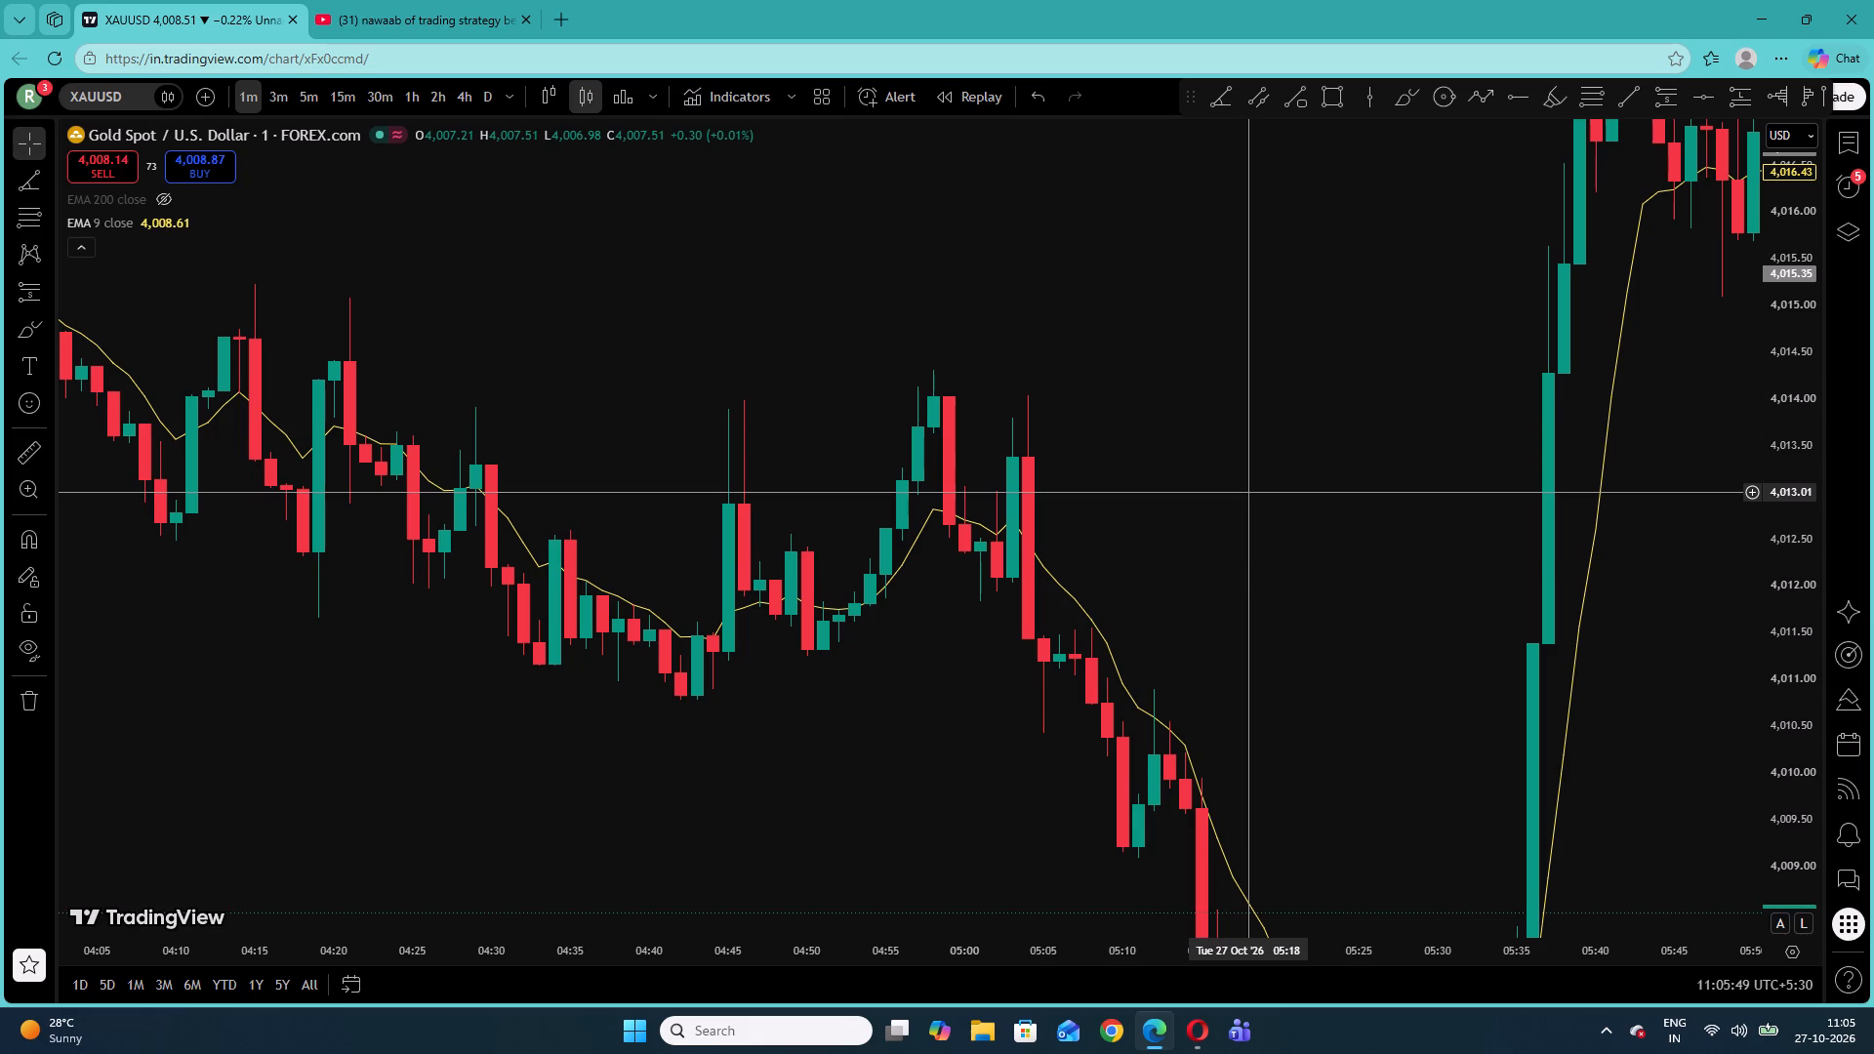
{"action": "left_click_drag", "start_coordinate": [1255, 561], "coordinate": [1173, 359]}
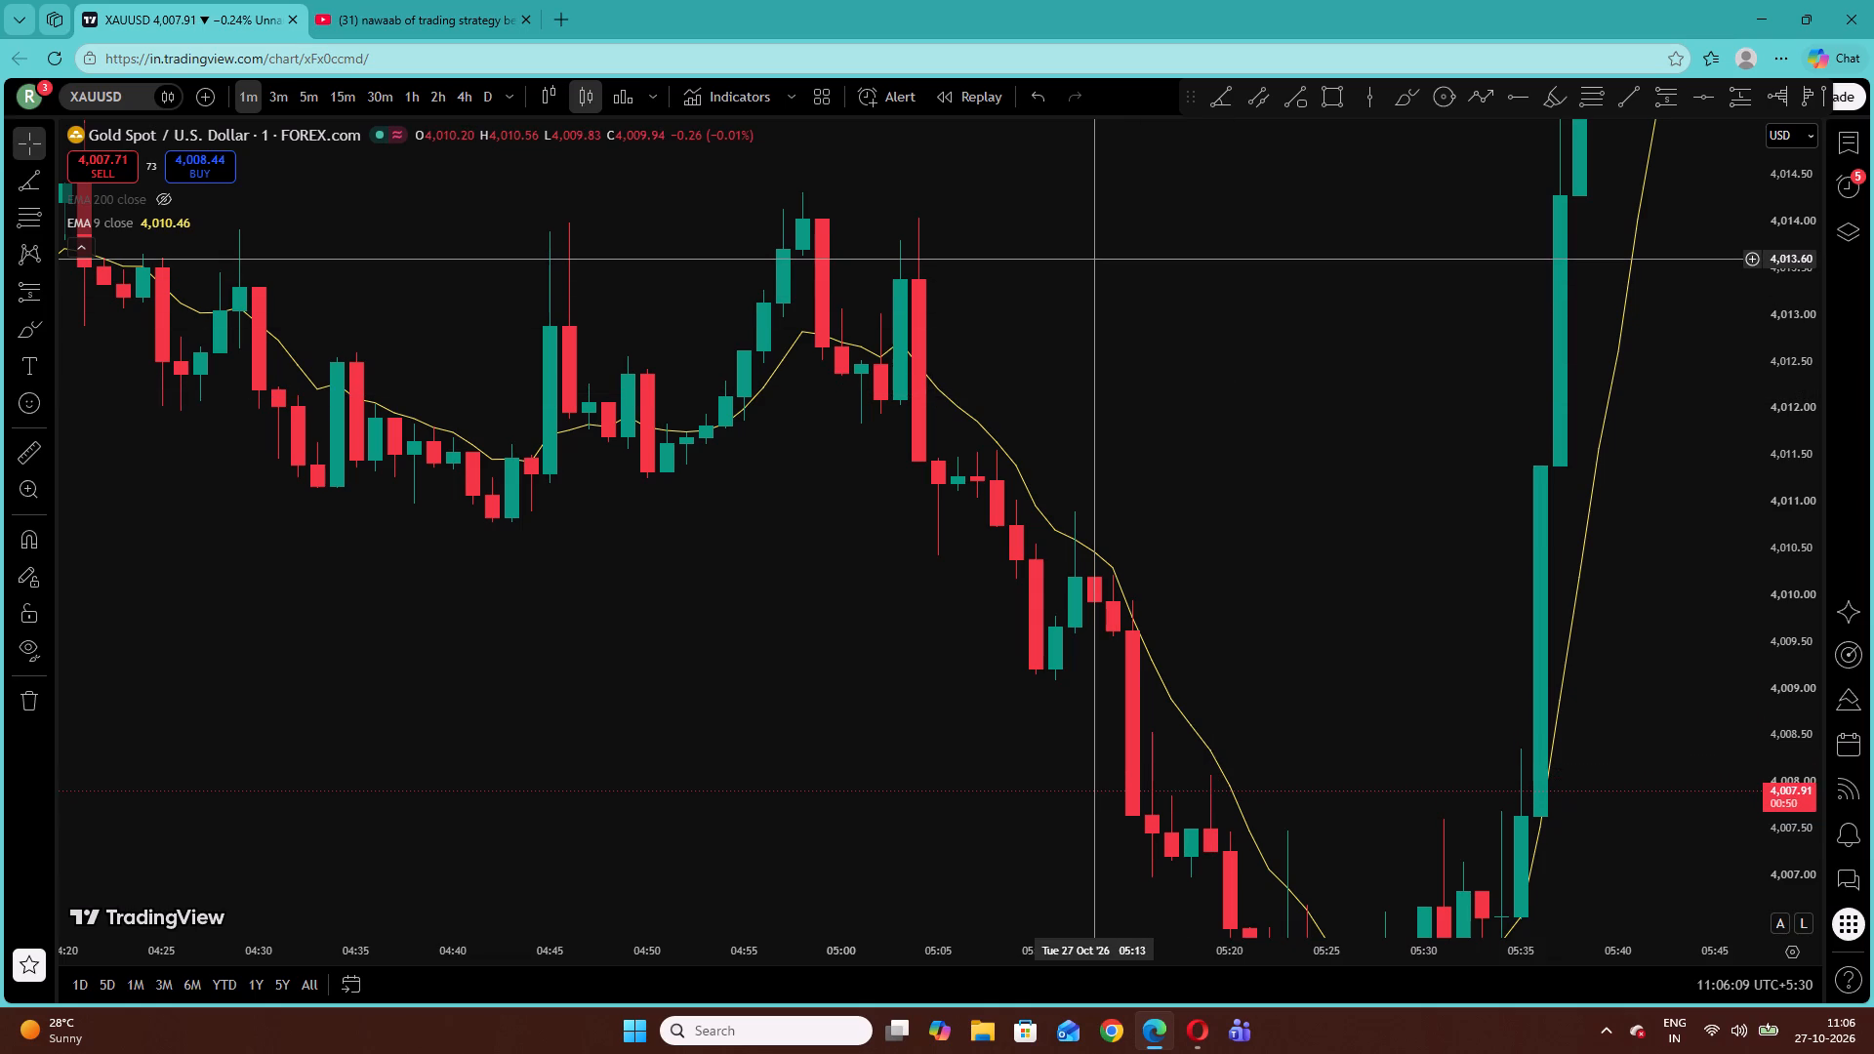
Place a short position at 05:11 with entry about 4,010.19, stop 4,010.97 and target 4,007.70.
{"action": "left_click_drag", "start_coordinate": [1200, 341], "coordinate": [1017, 290]}
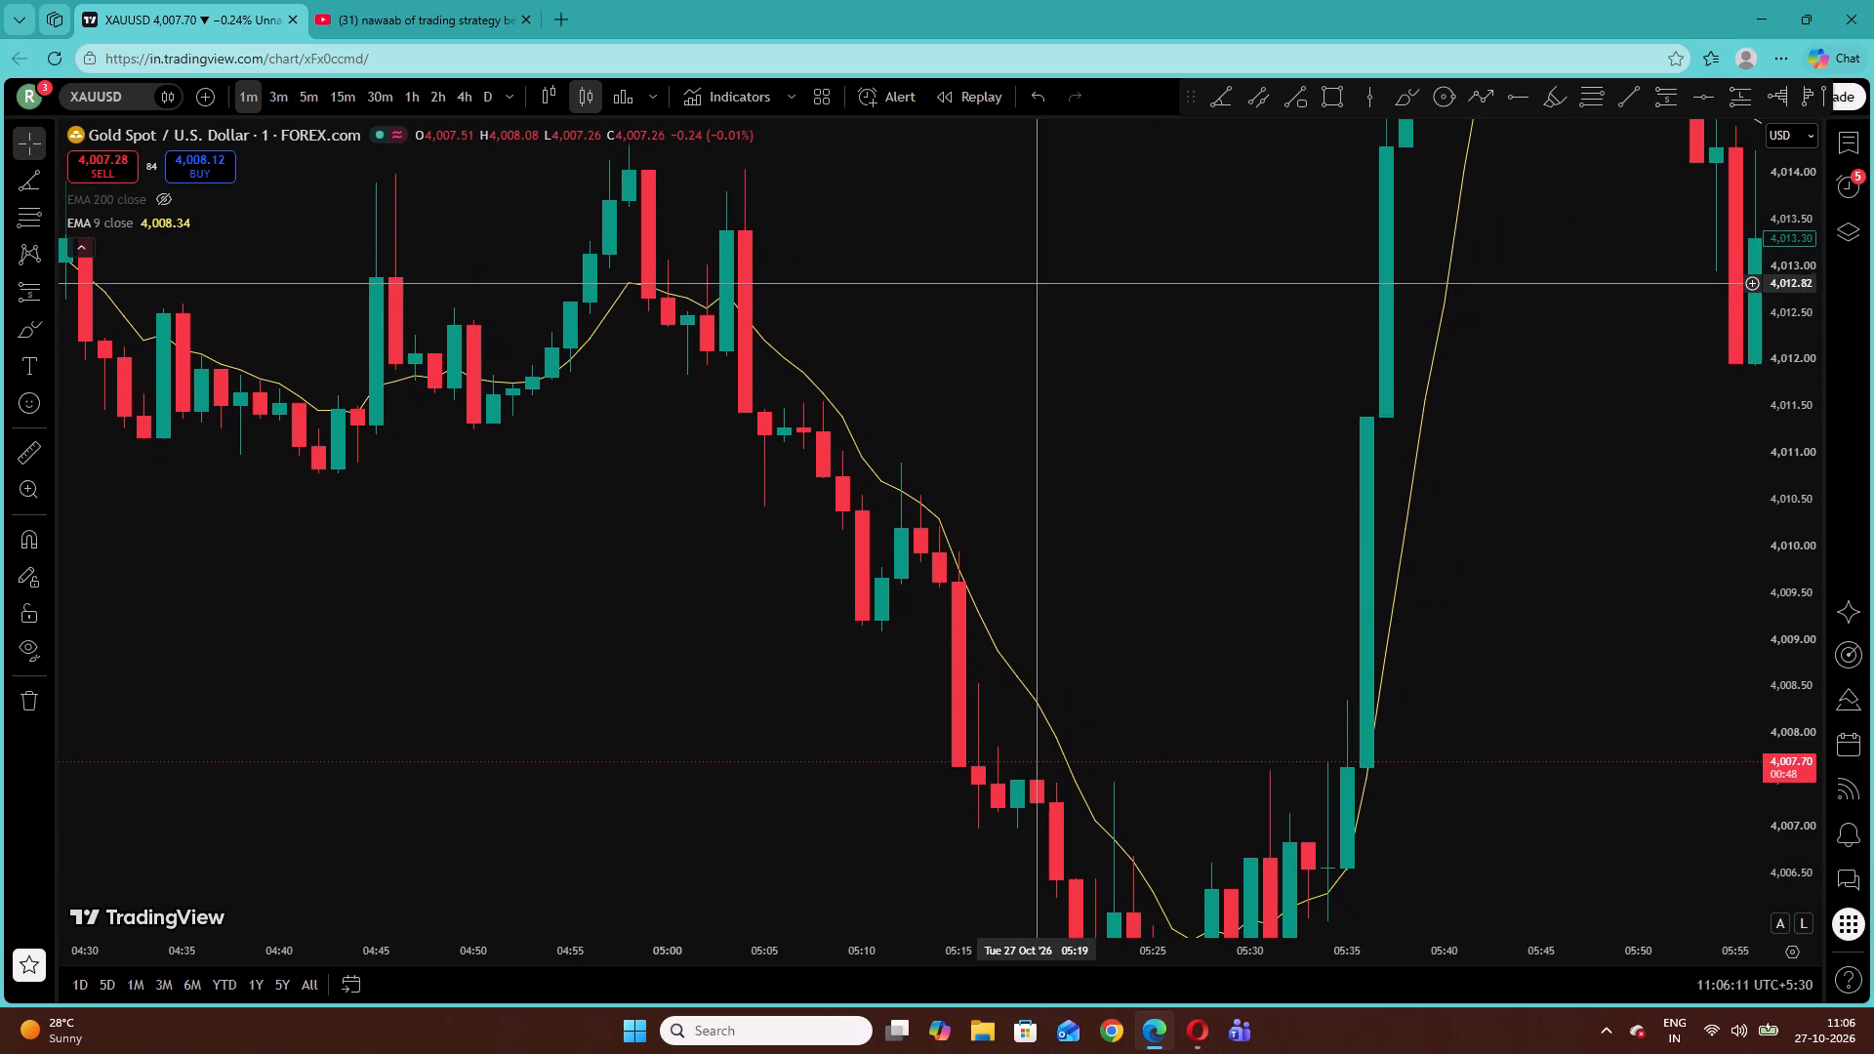
{"action": "left_click", "coordinate": [44, 291]}
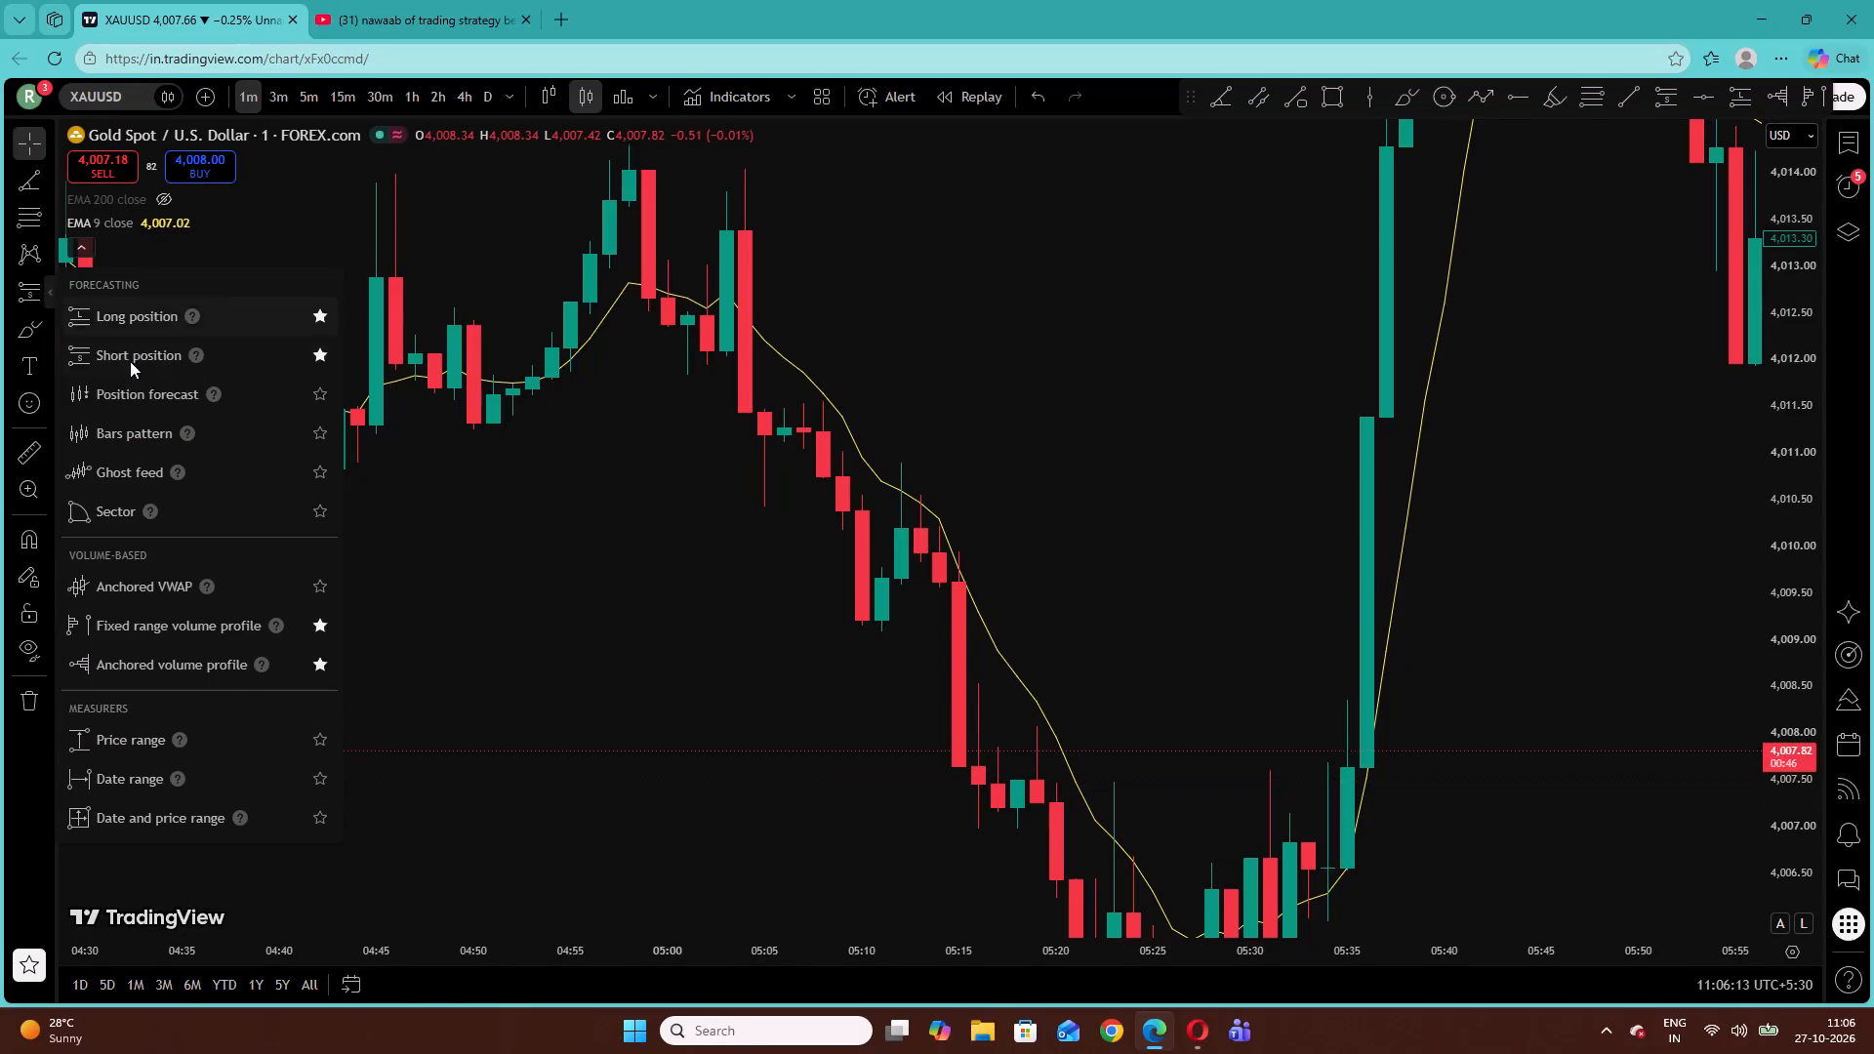
{"action": "left_click", "coordinate": [145, 361]}
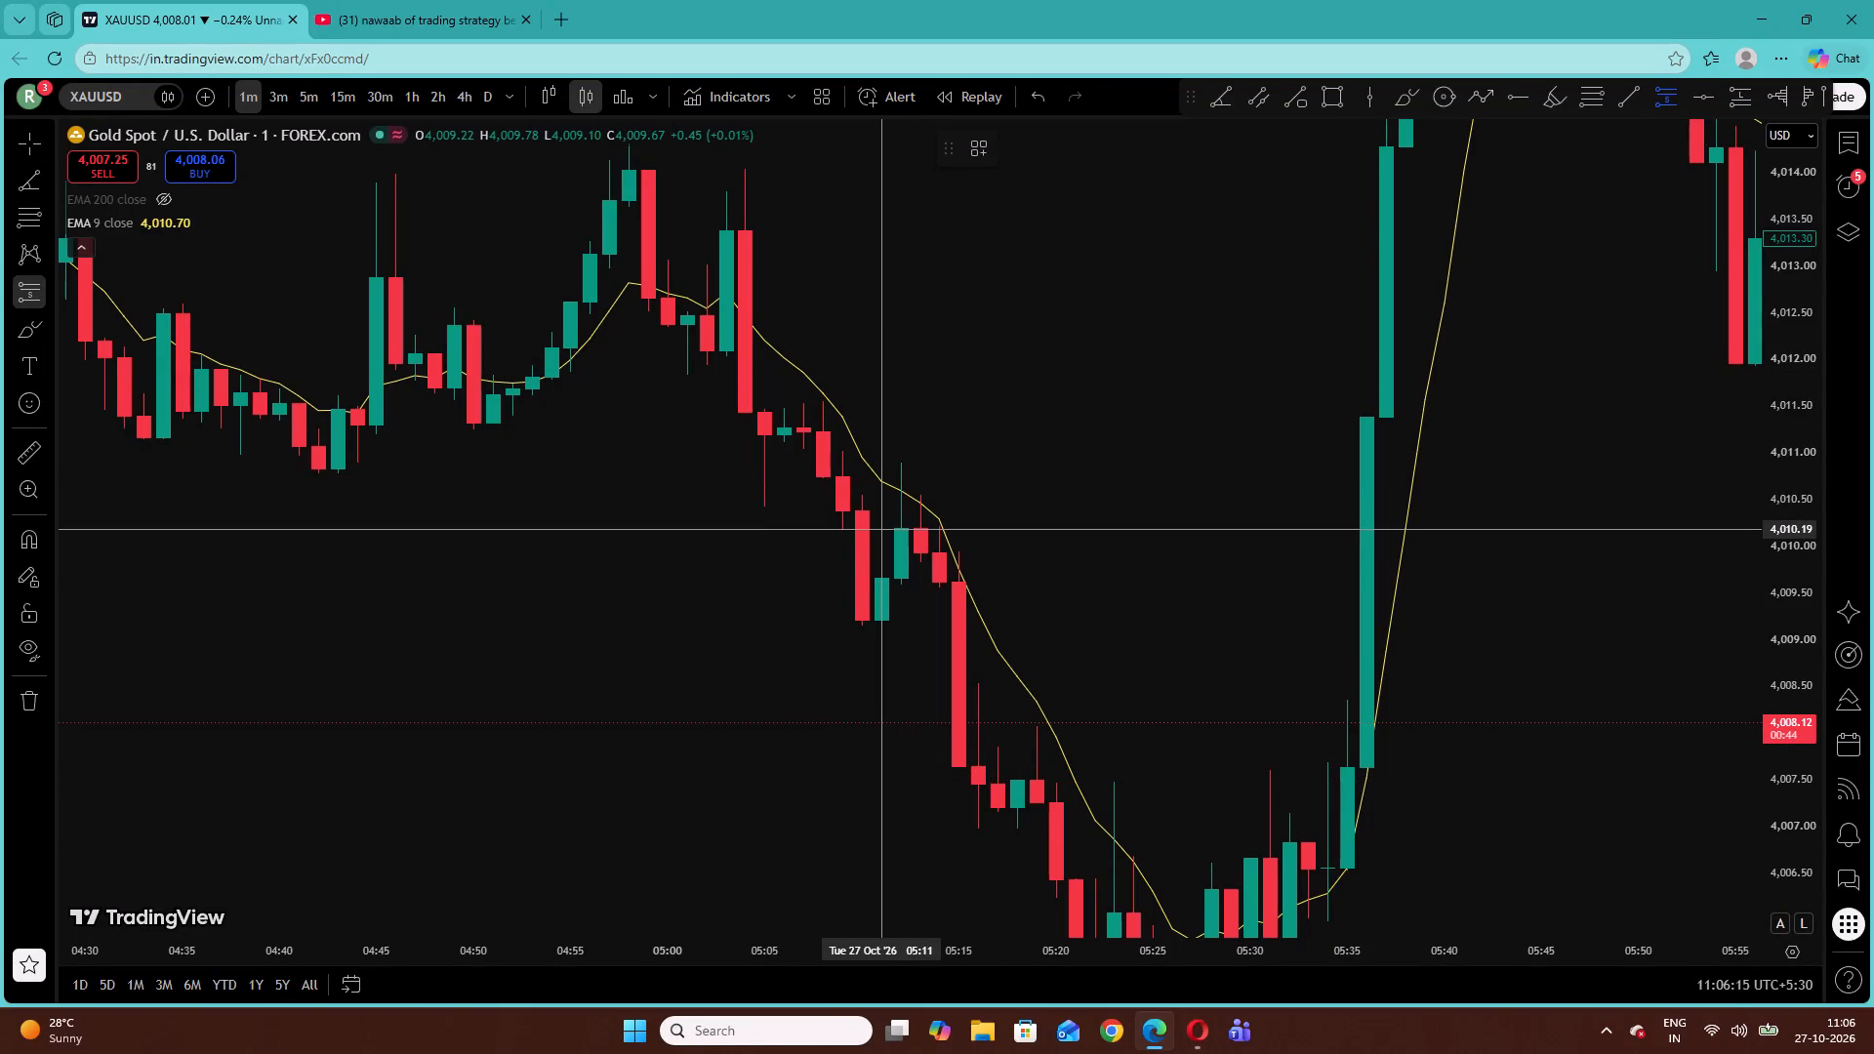
{"action": "left_click", "coordinate": [879, 529]}
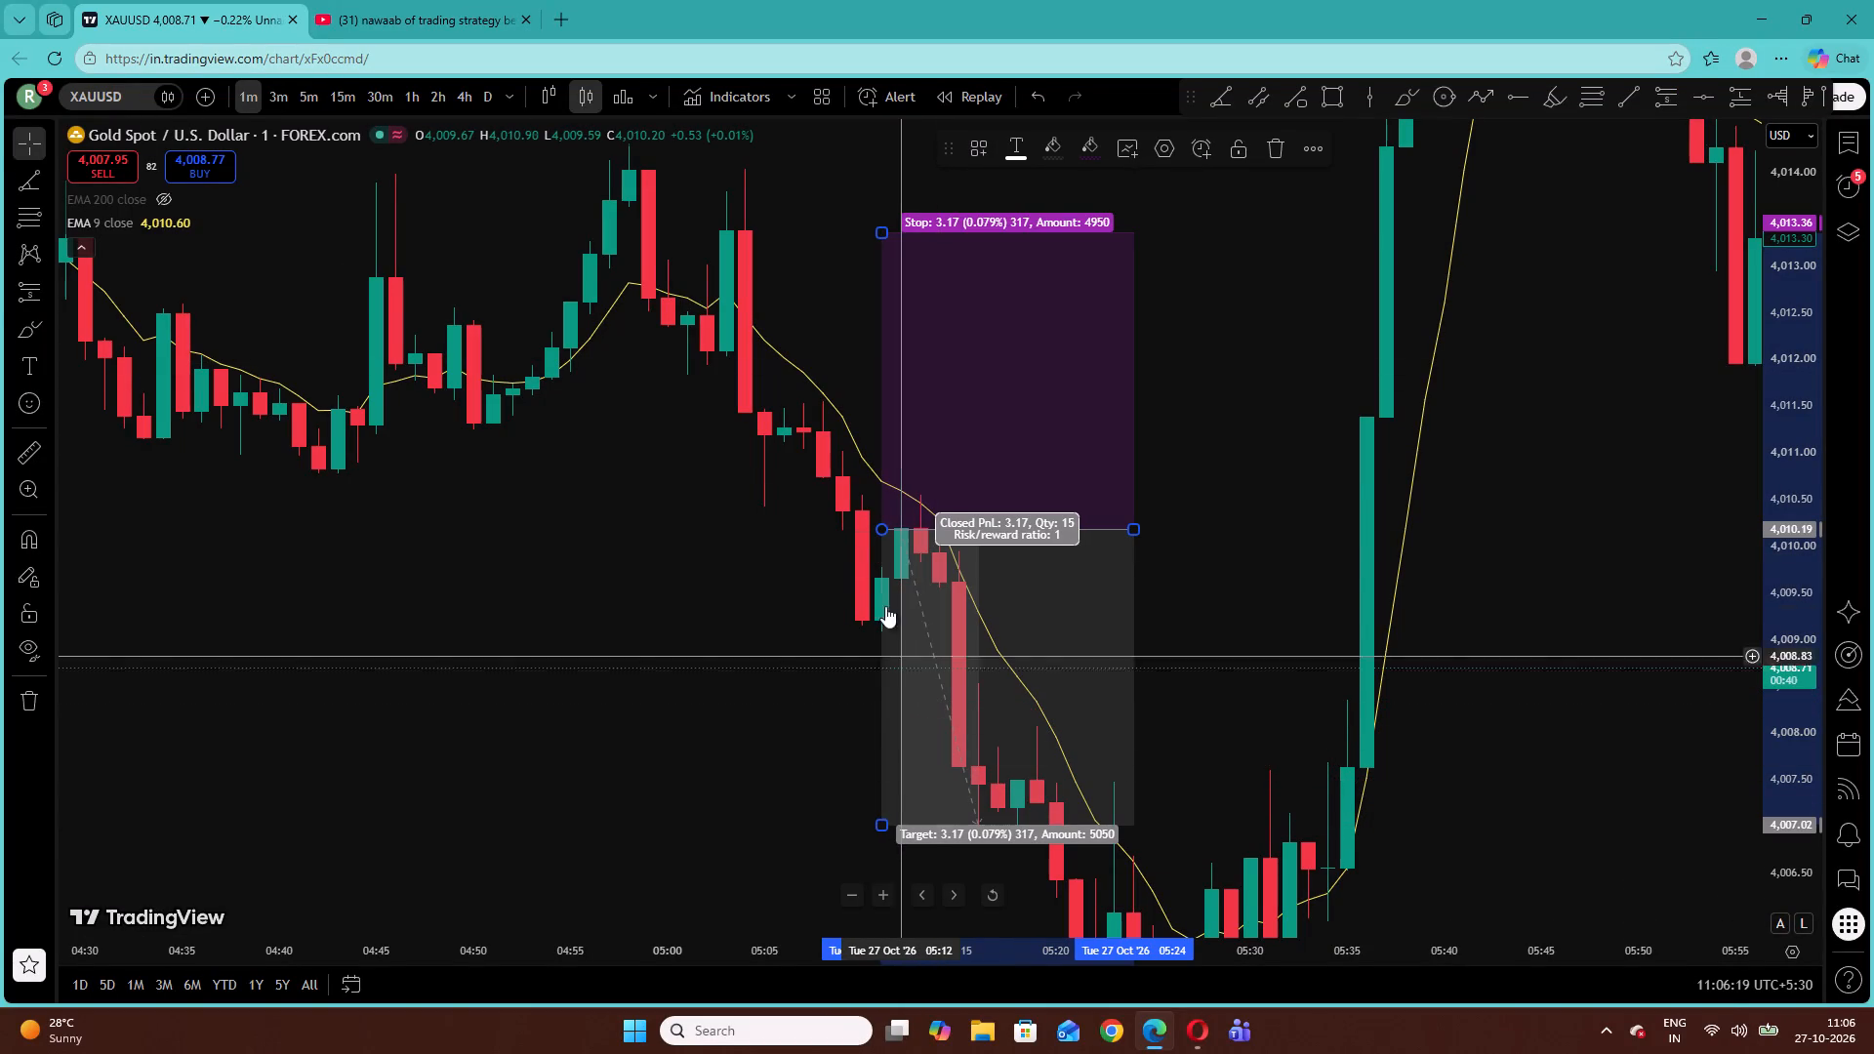
{"action": "left_click_drag", "start_coordinate": [886, 233], "coordinate": [952, 457]}
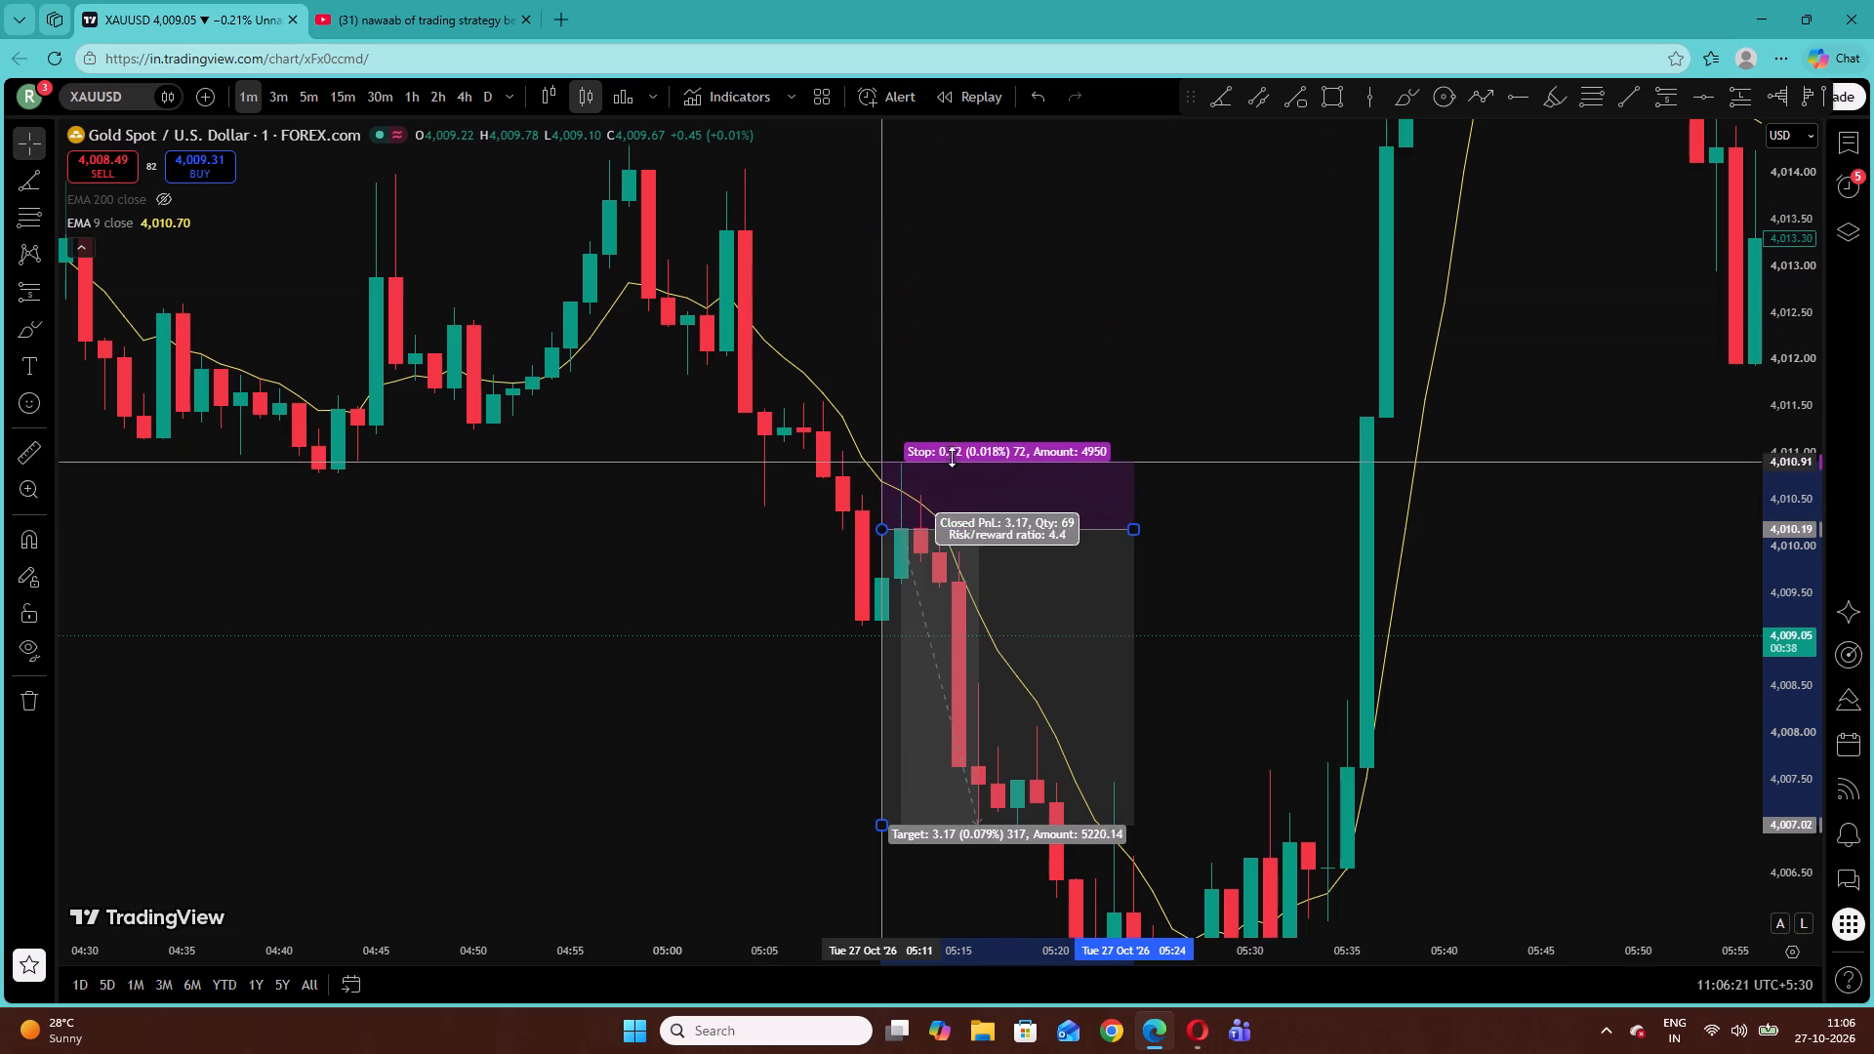
{"action": "left_click_drag", "start_coordinate": [952, 457], "coordinate": [952, 456]}
{"action": "left_click_drag", "start_coordinate": [880, 827], "coordinate": [884, 741]}
{"action": "left_click_drag", "start_coordinate": [884, 741], "coordinate": [884, 761]}
{"action": "left_click", "coordinate": [1304, 580]}
Examine the price action around the EMA 9 from about 05:30 forward to the latest candles near 11:06.
{"action": "left_click_drag", "start_coordinate": [1359, 564], "coordinate": [142, 586]}
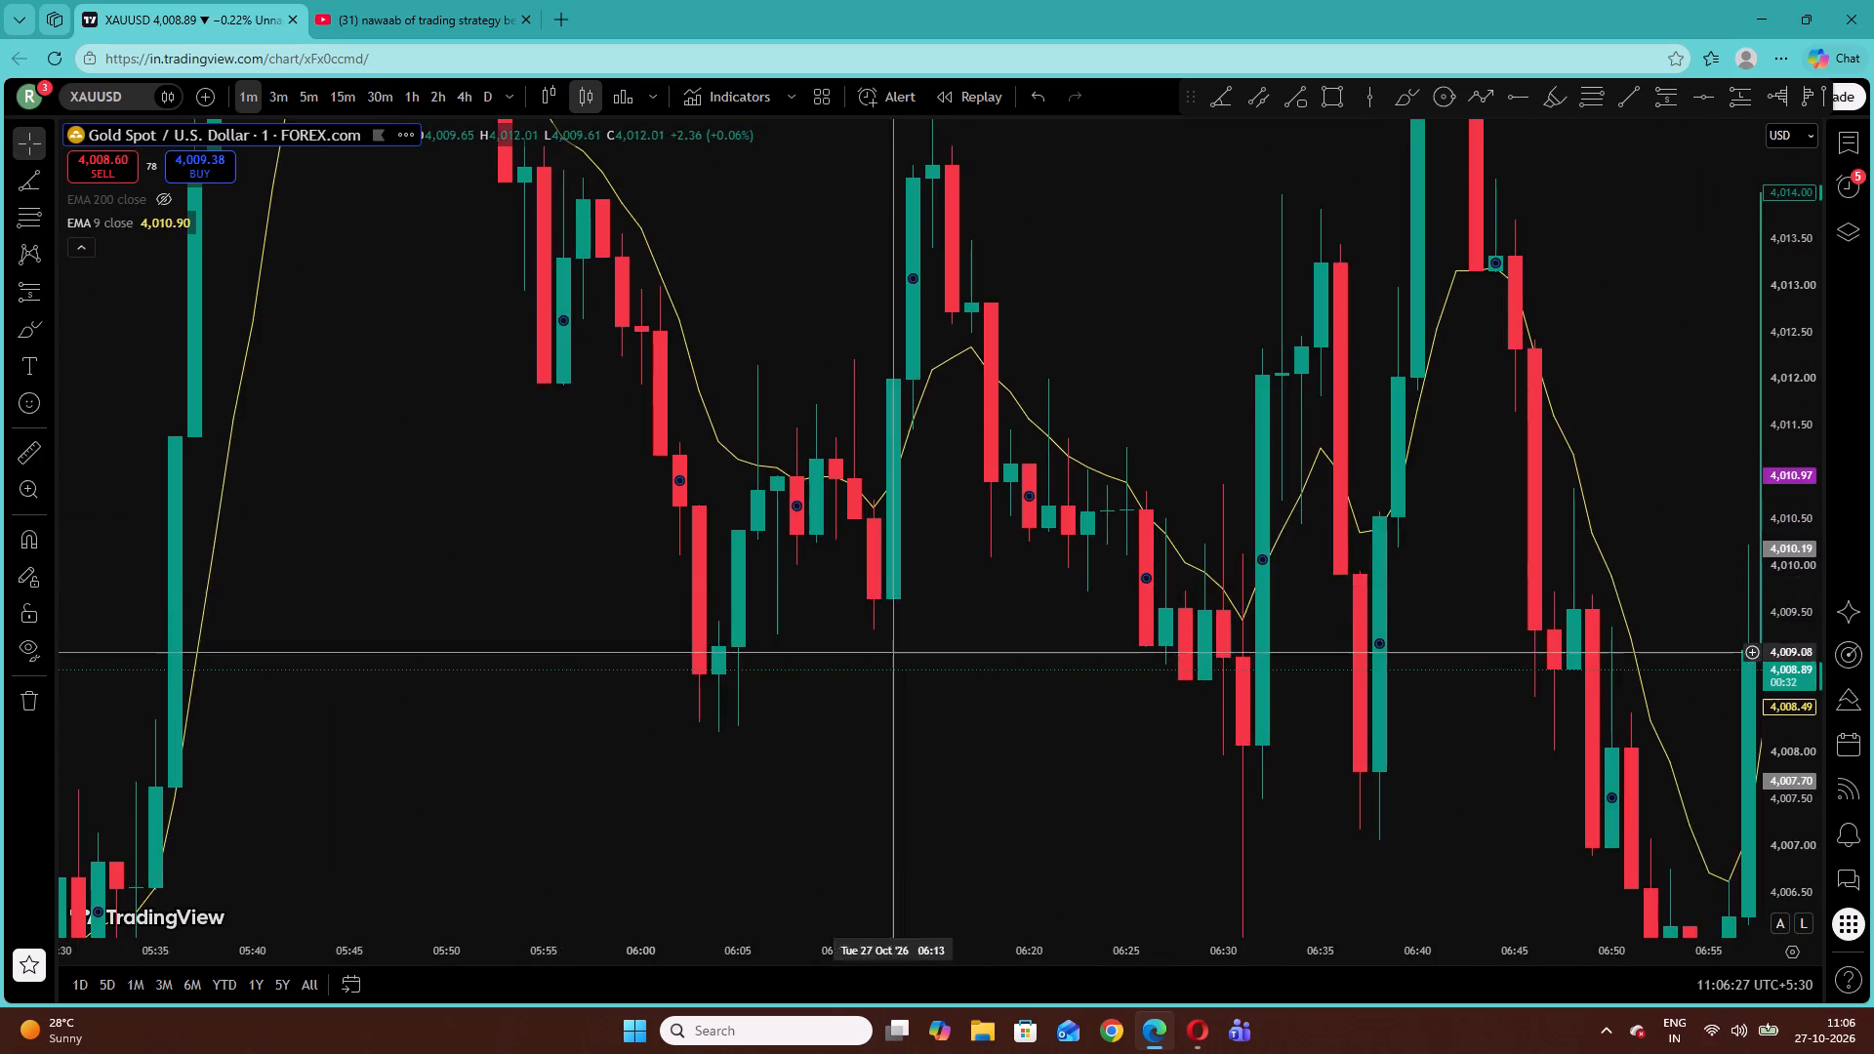
{"action": "left_click_drag", "start_coordinate": [1023, 670], "coordinate": [121, 518]}
{"action": "left_click_drag", "start_coordinate": [1192, 670], "coordinate": [176, 698]}
{"action": "left_click_drag", "start_coordinate": [1198, 680], "coordinate": [125, 676]}
{"action": "left_click_drag", "start_coordinate": [1446, 433], "coordinate": [276, 645]}
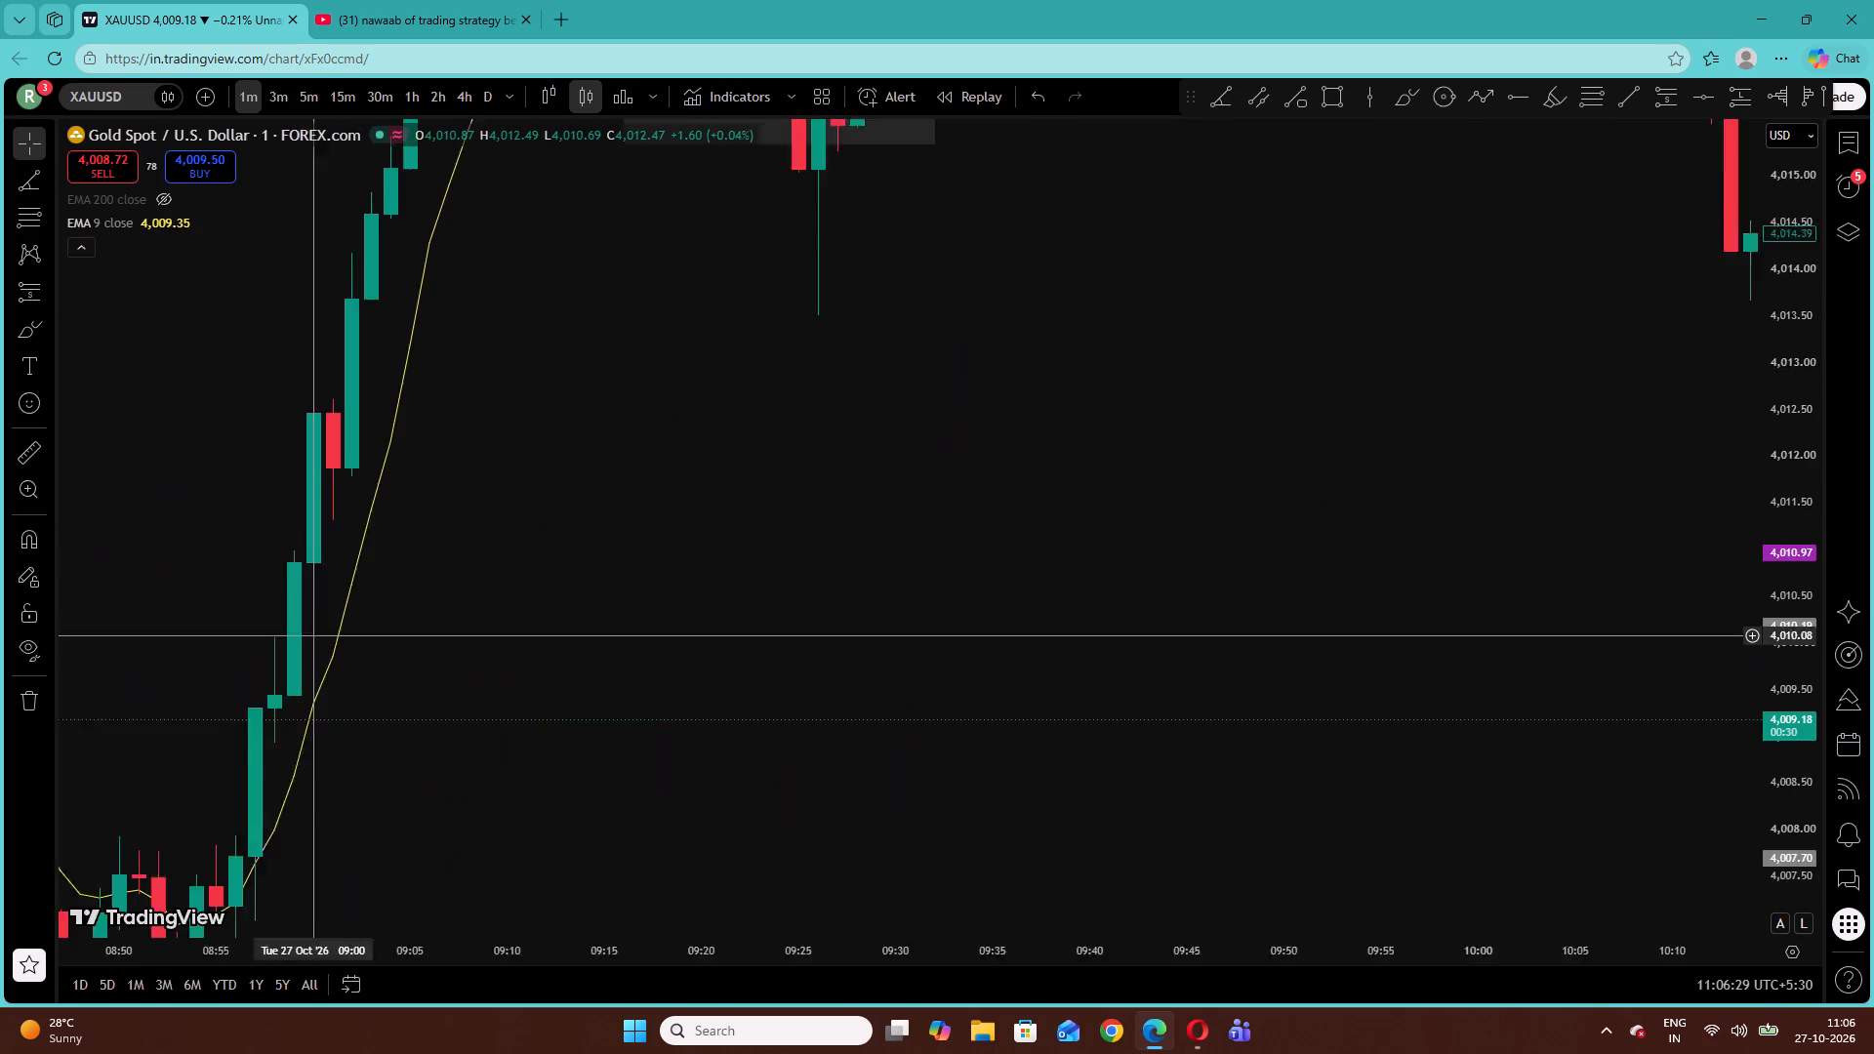
{"action": "left_click_drag", "start_coordinate": [276, 645], "coordinate": [275, 646]}
{"action": "left_click_drag", "start_coordinate": [1489, 576], "coordinate": [183, 688]}
{"action": "left_click_drag", "start_coordinate": [1382, 789], "coordinate": [764, 341]}
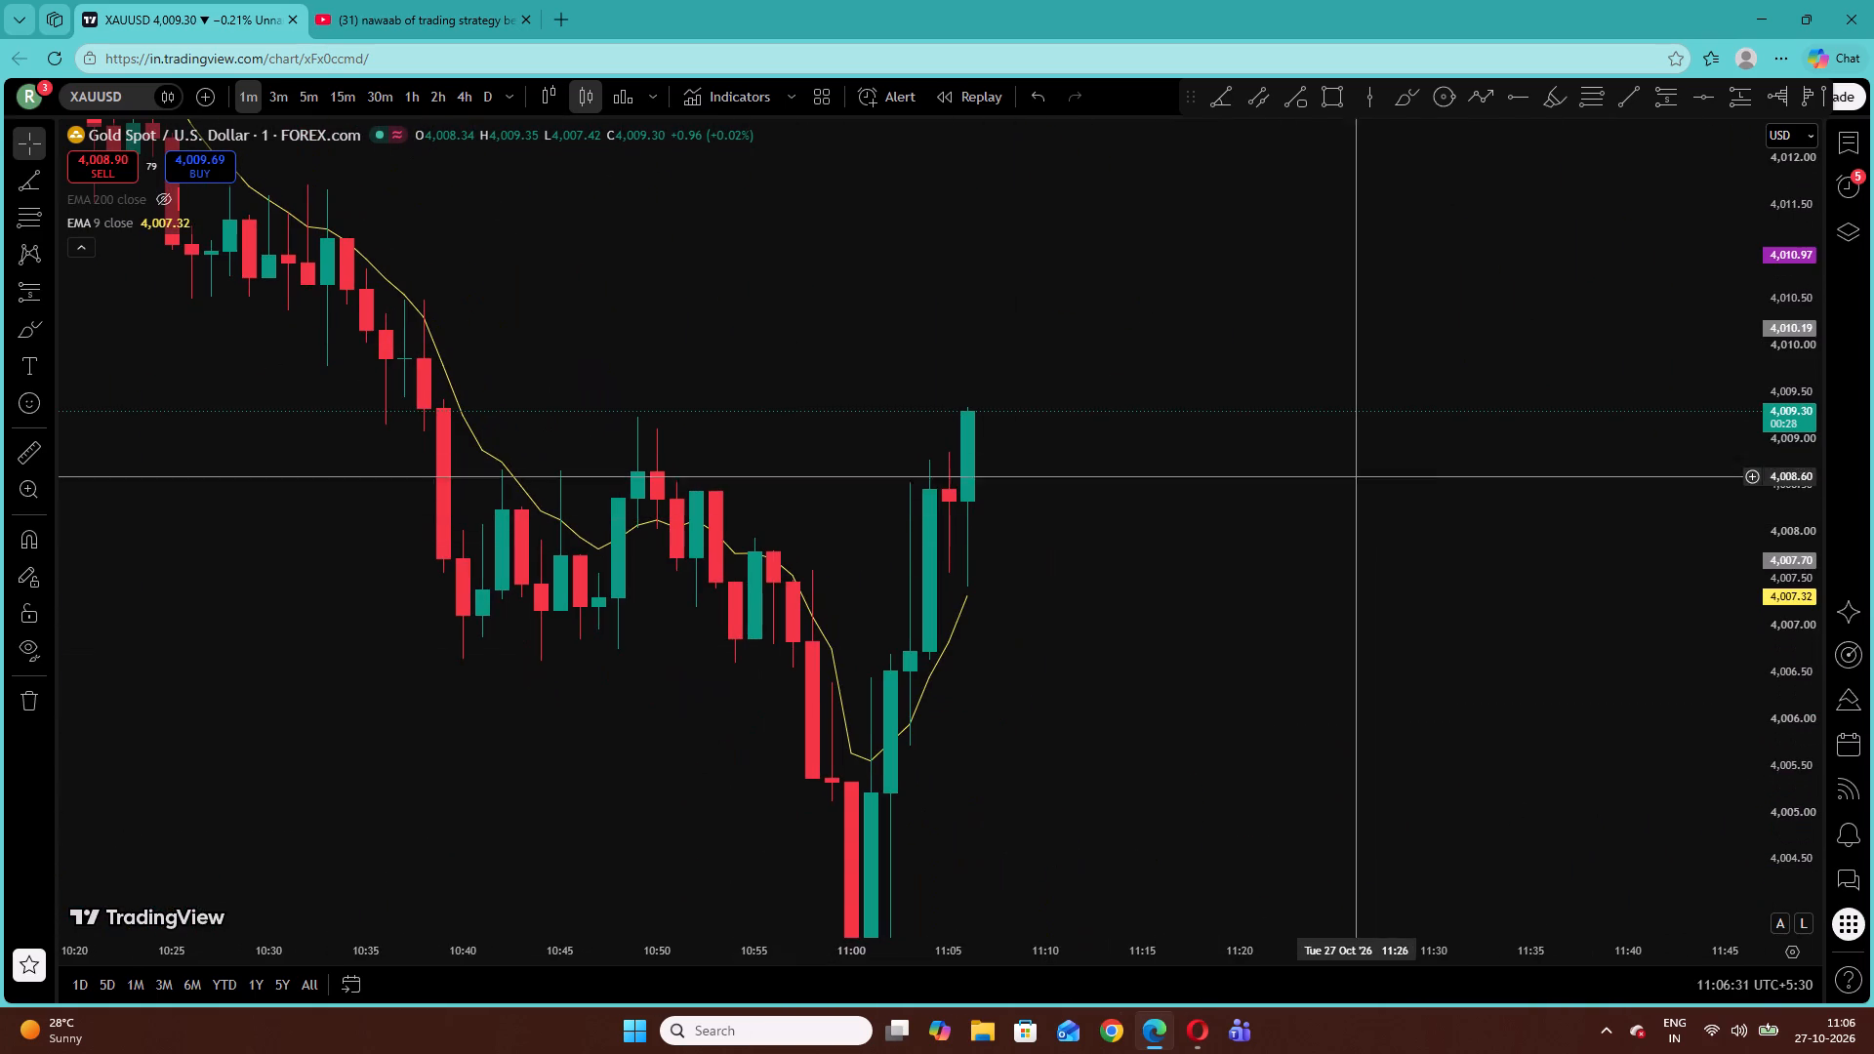
{"action": "left_click_drag", "start_coordinate": [1224, 373], "coordinate": [1420, 266]}
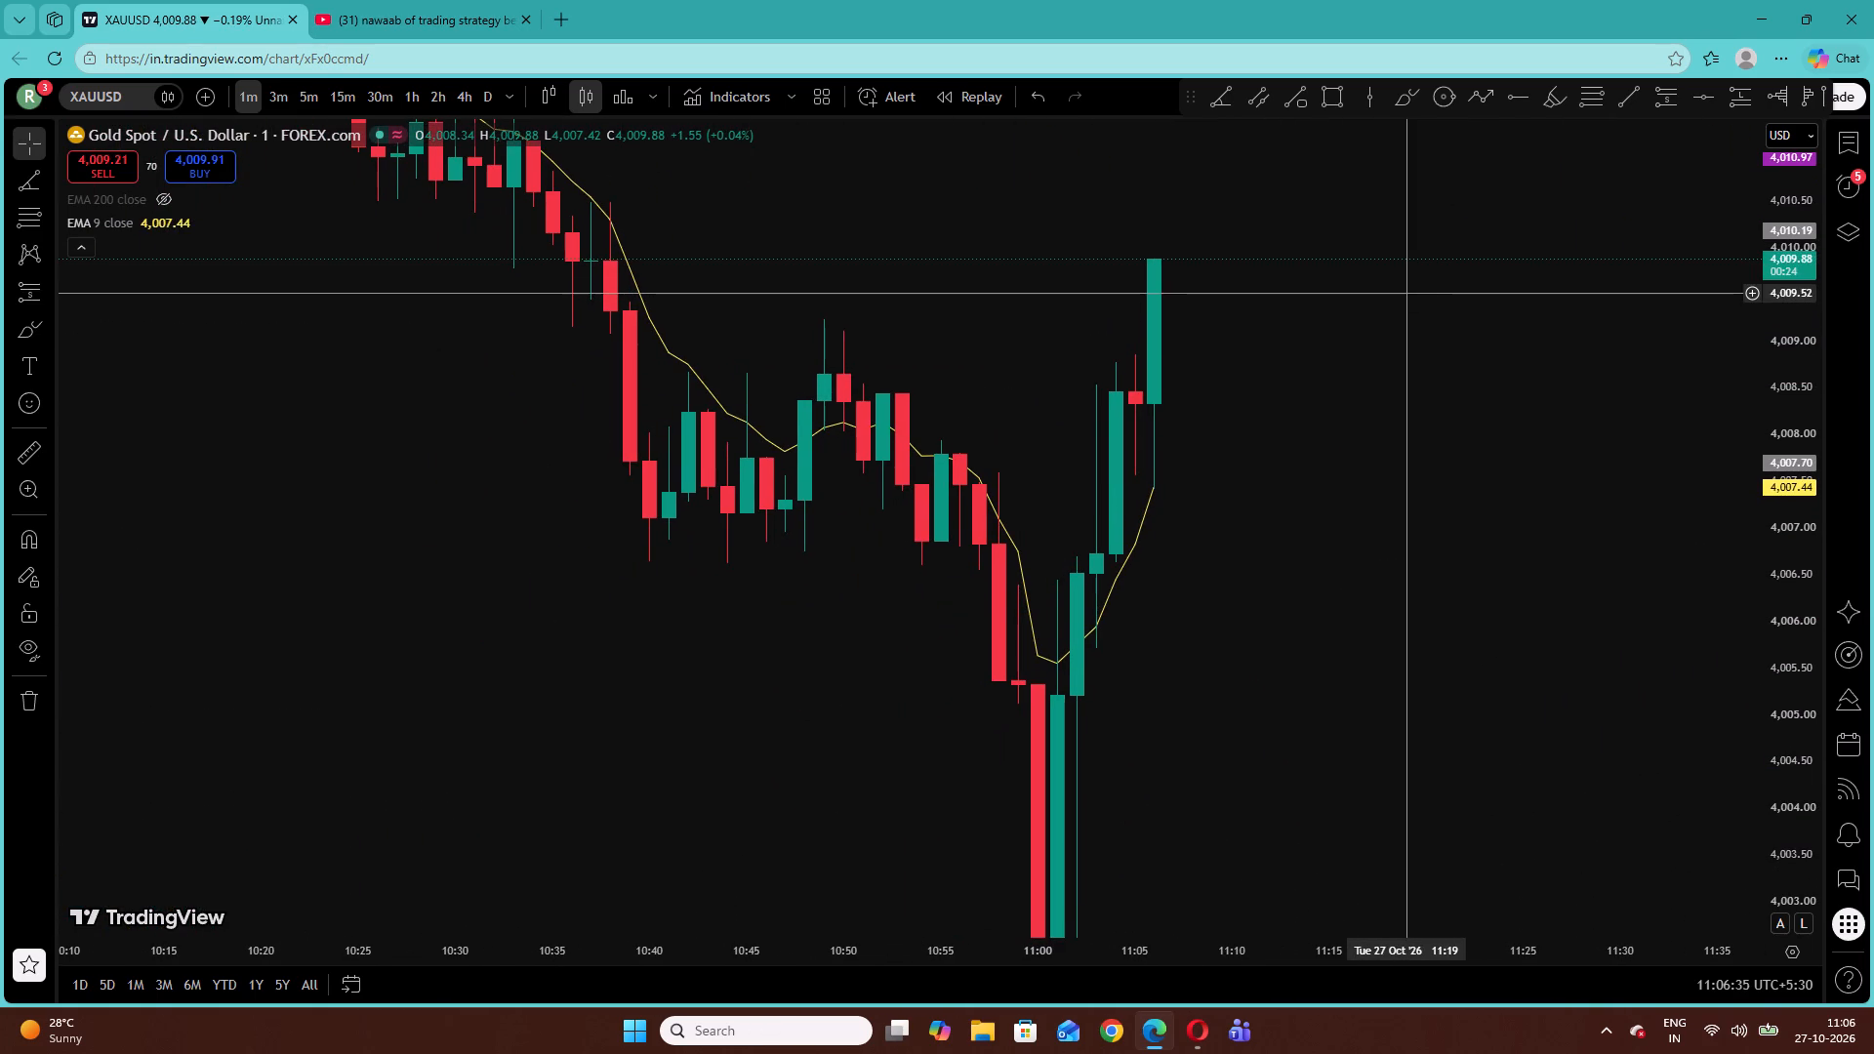
Show the hidden EMA 200 on the 1-minute chart.
{"action": "left_click", "coordinate": [244, 110]}
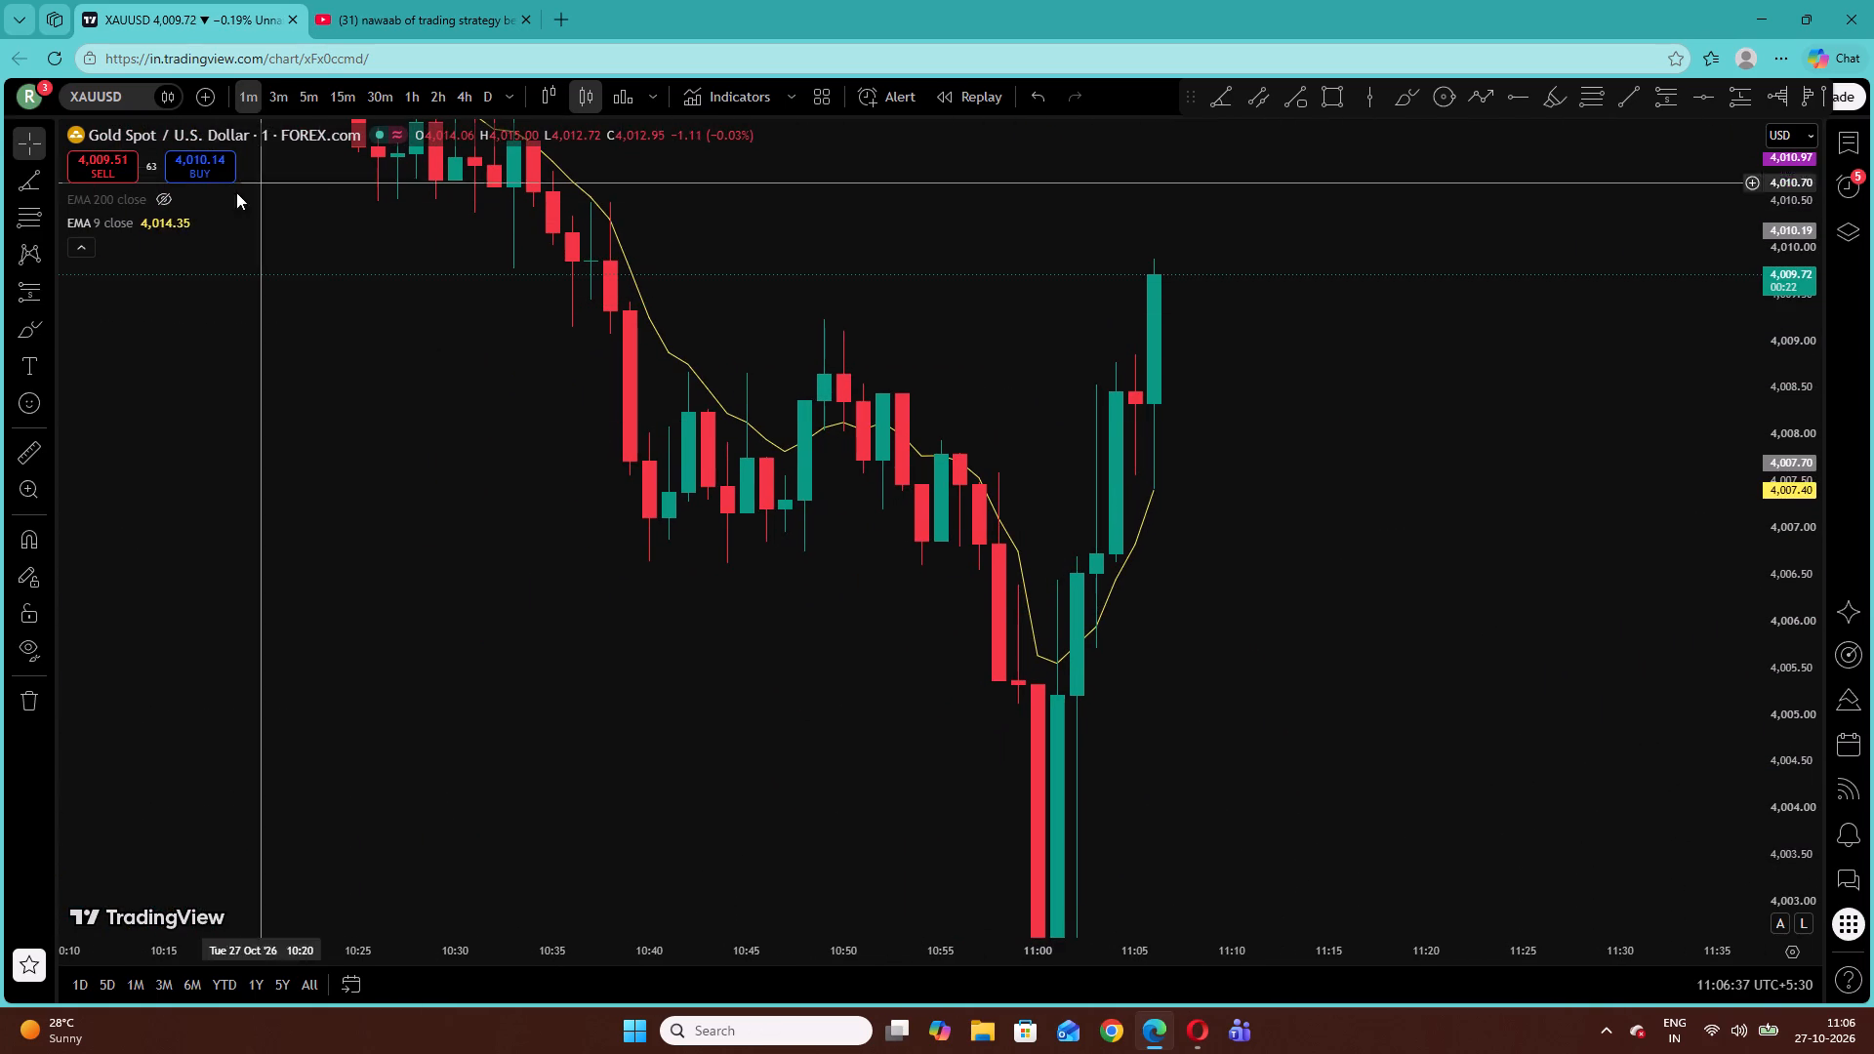
{"action": "left_click", "coordinate": [166, 197]}
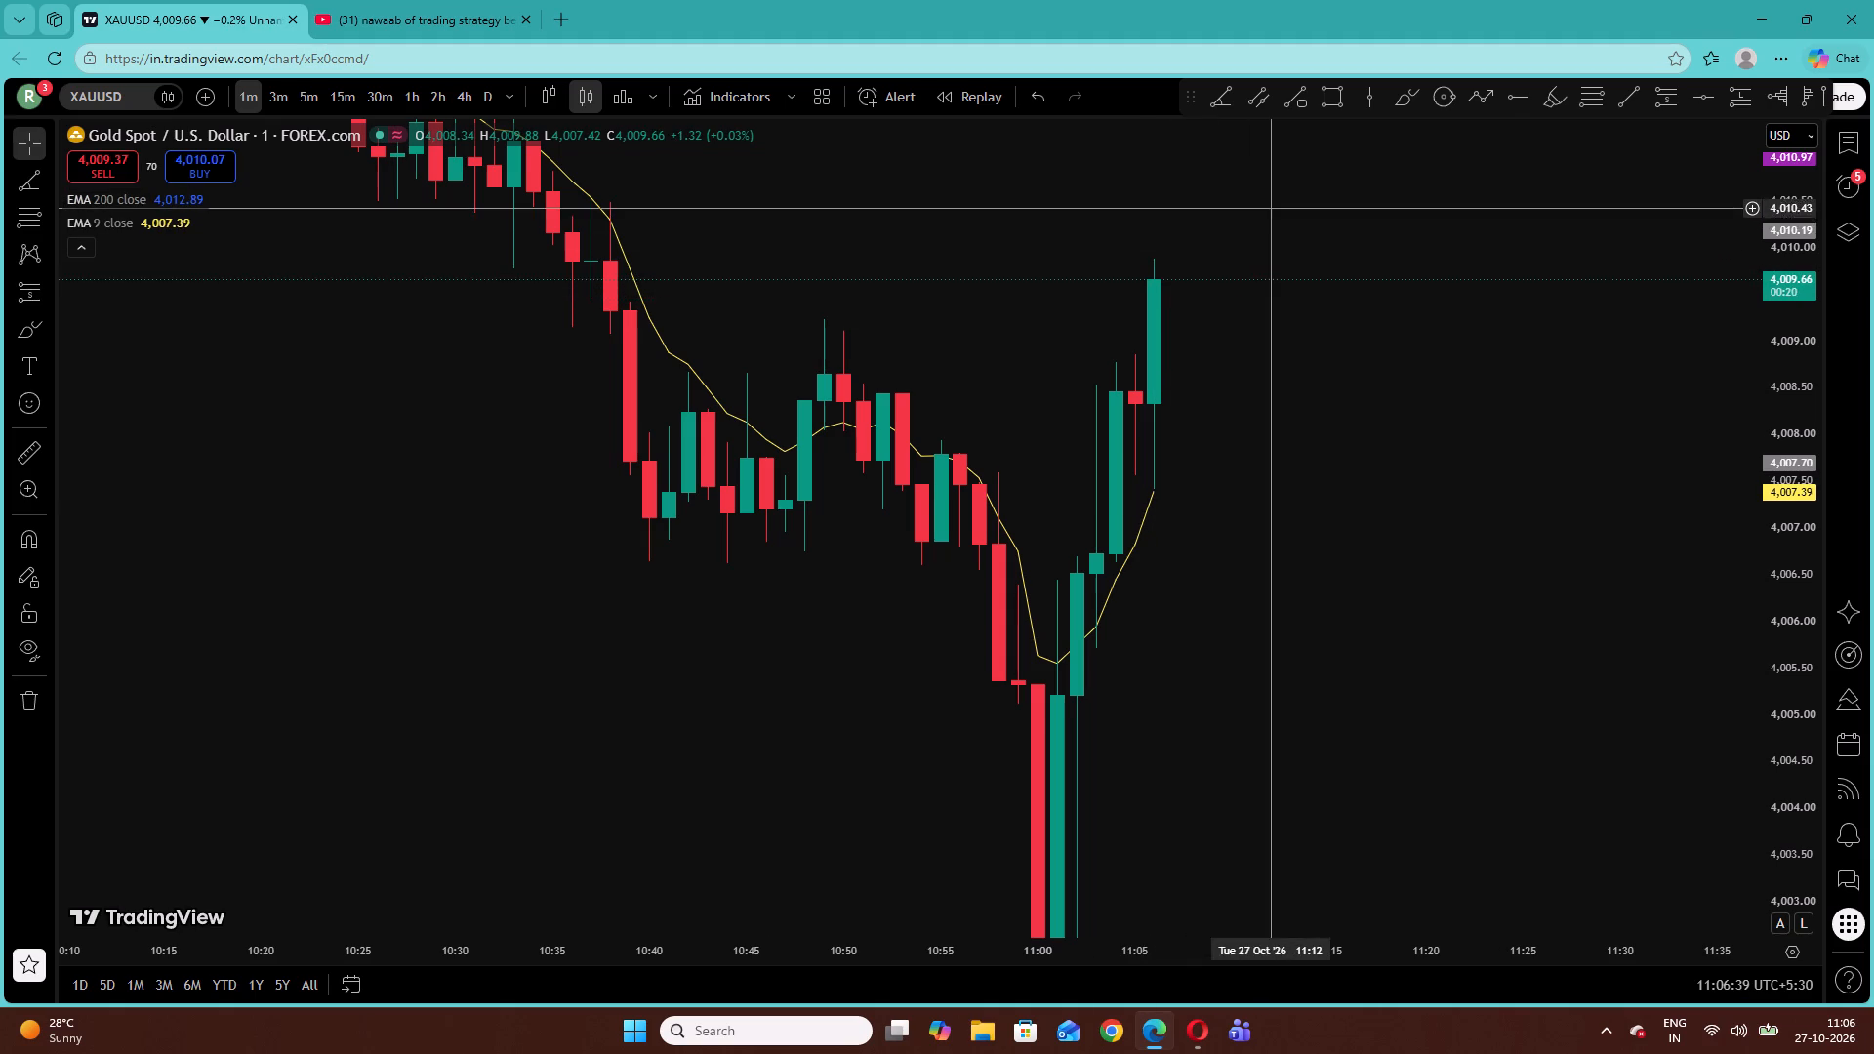
Examine the latest candles from about 10:10 to 11:06, including the sharp drop and rebound around 11:00.
{"action": "left_click_drag", "start_coordinate": [1270, 206], "coordinate": [1368, 449]}
{"action": "left_click_drag", "start_coordinate": [1388, 499], "coordinate": [1308, 393]}
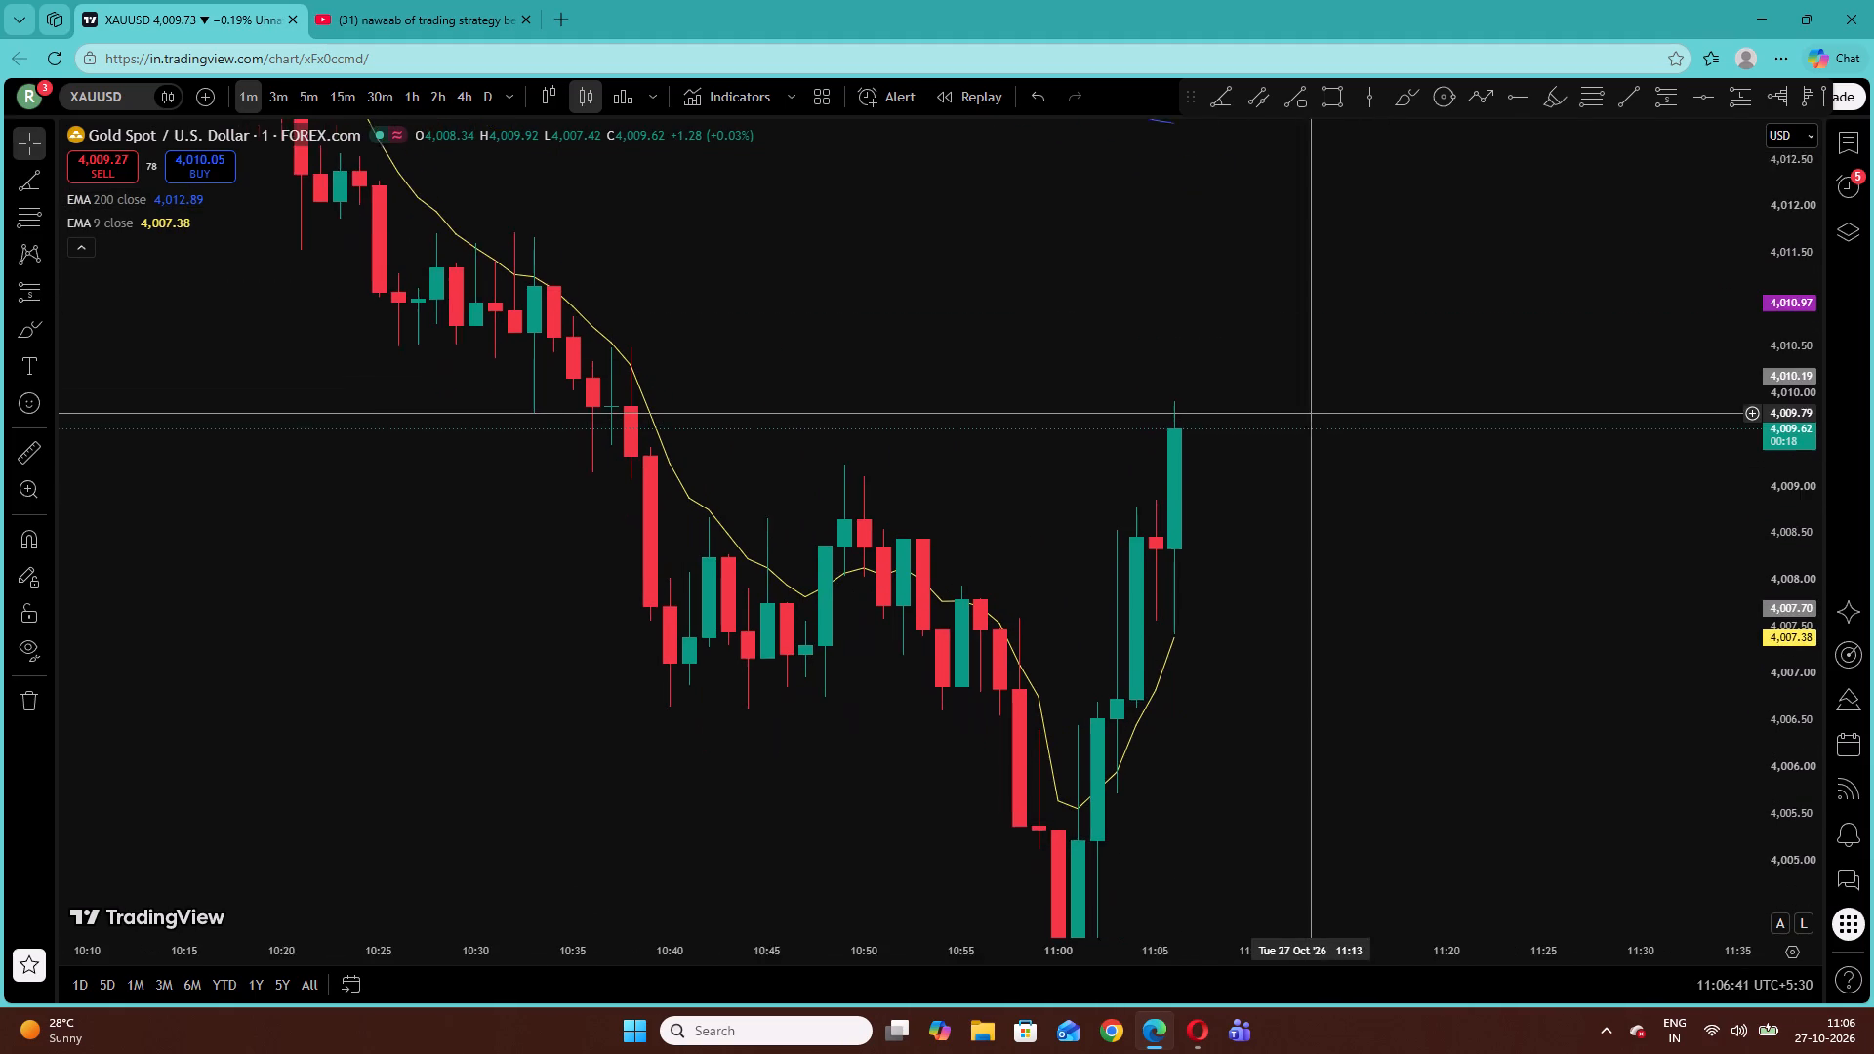
{"action": "left_click_drag", "start_coordinate": [1308, 393], "coordinate": [1300, 379]}
{"action": "left_click_drag", "start_coordinate": [1788, 627], "coordinate": [1762, 474]}
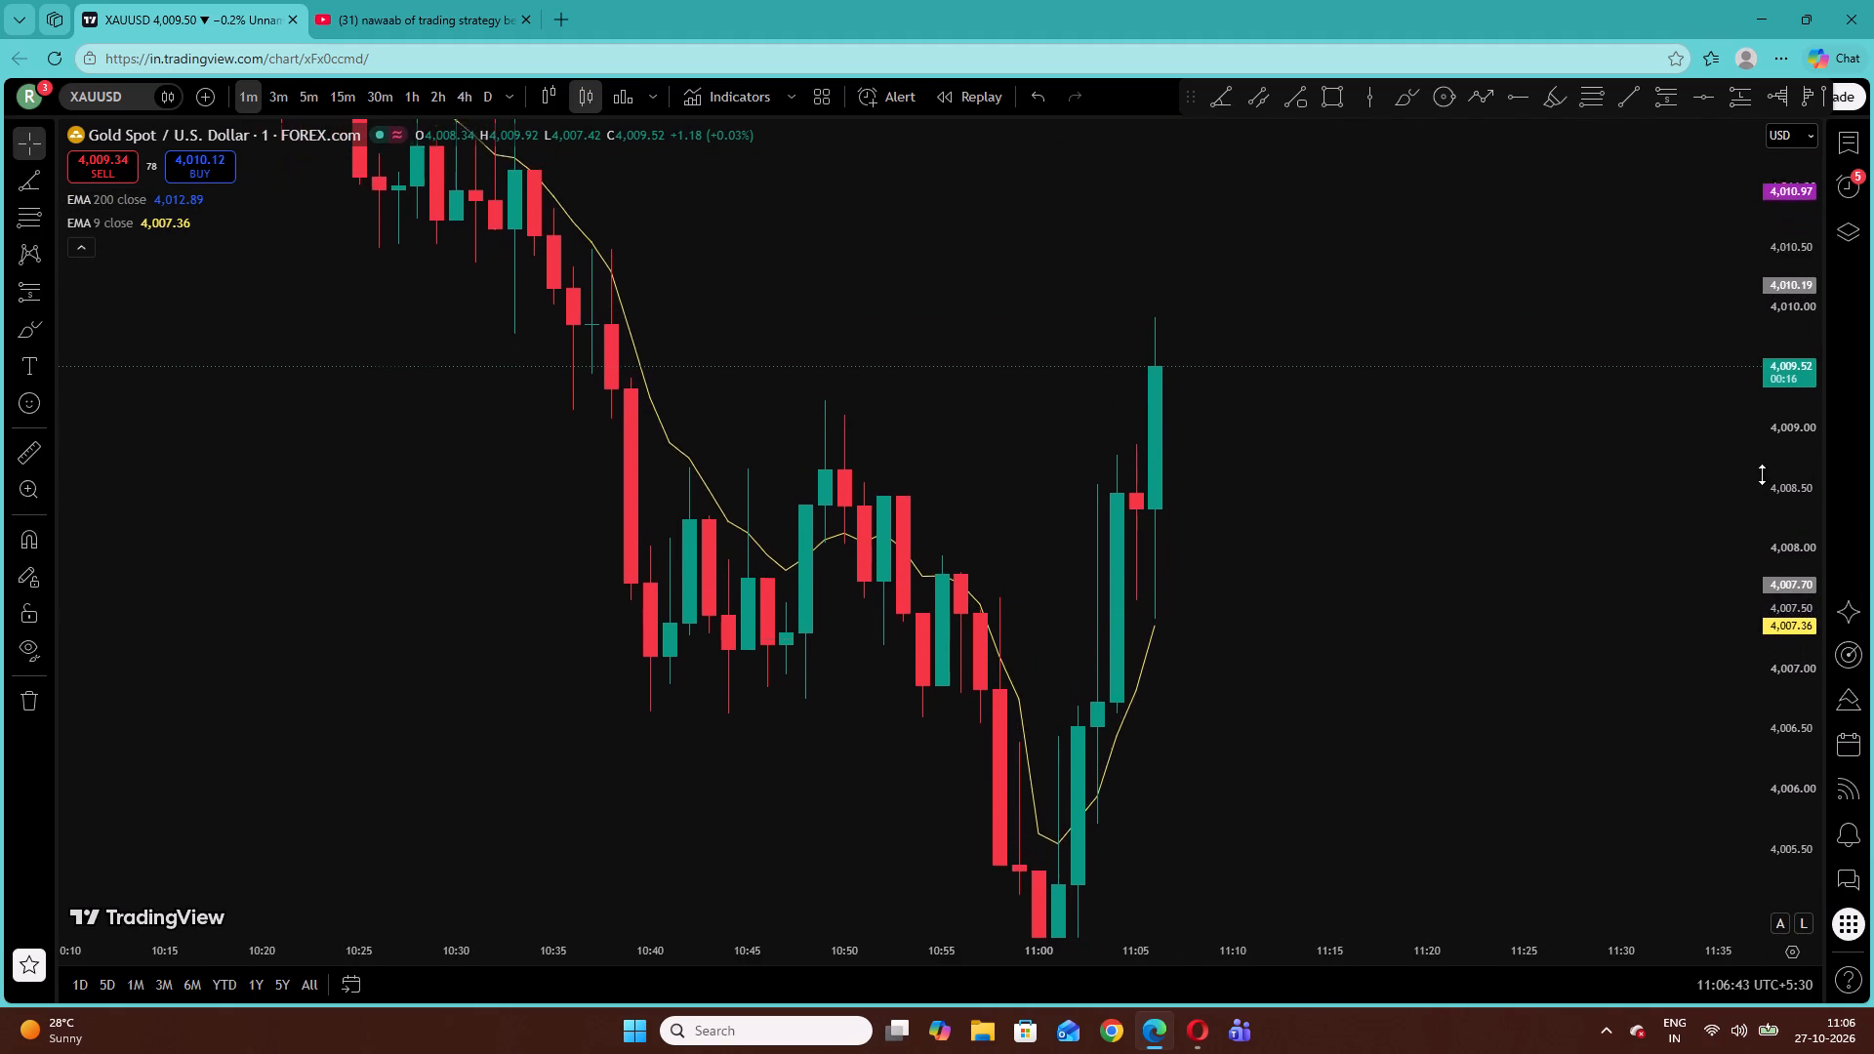
{"action": "left_click_drag", "start_coordinate": [1762, 474], "coordinate": [1755, 453]}
{"action": "left_click_drag", "start_coordinate": [1514, 702], "coordinate": [1471, 288]}
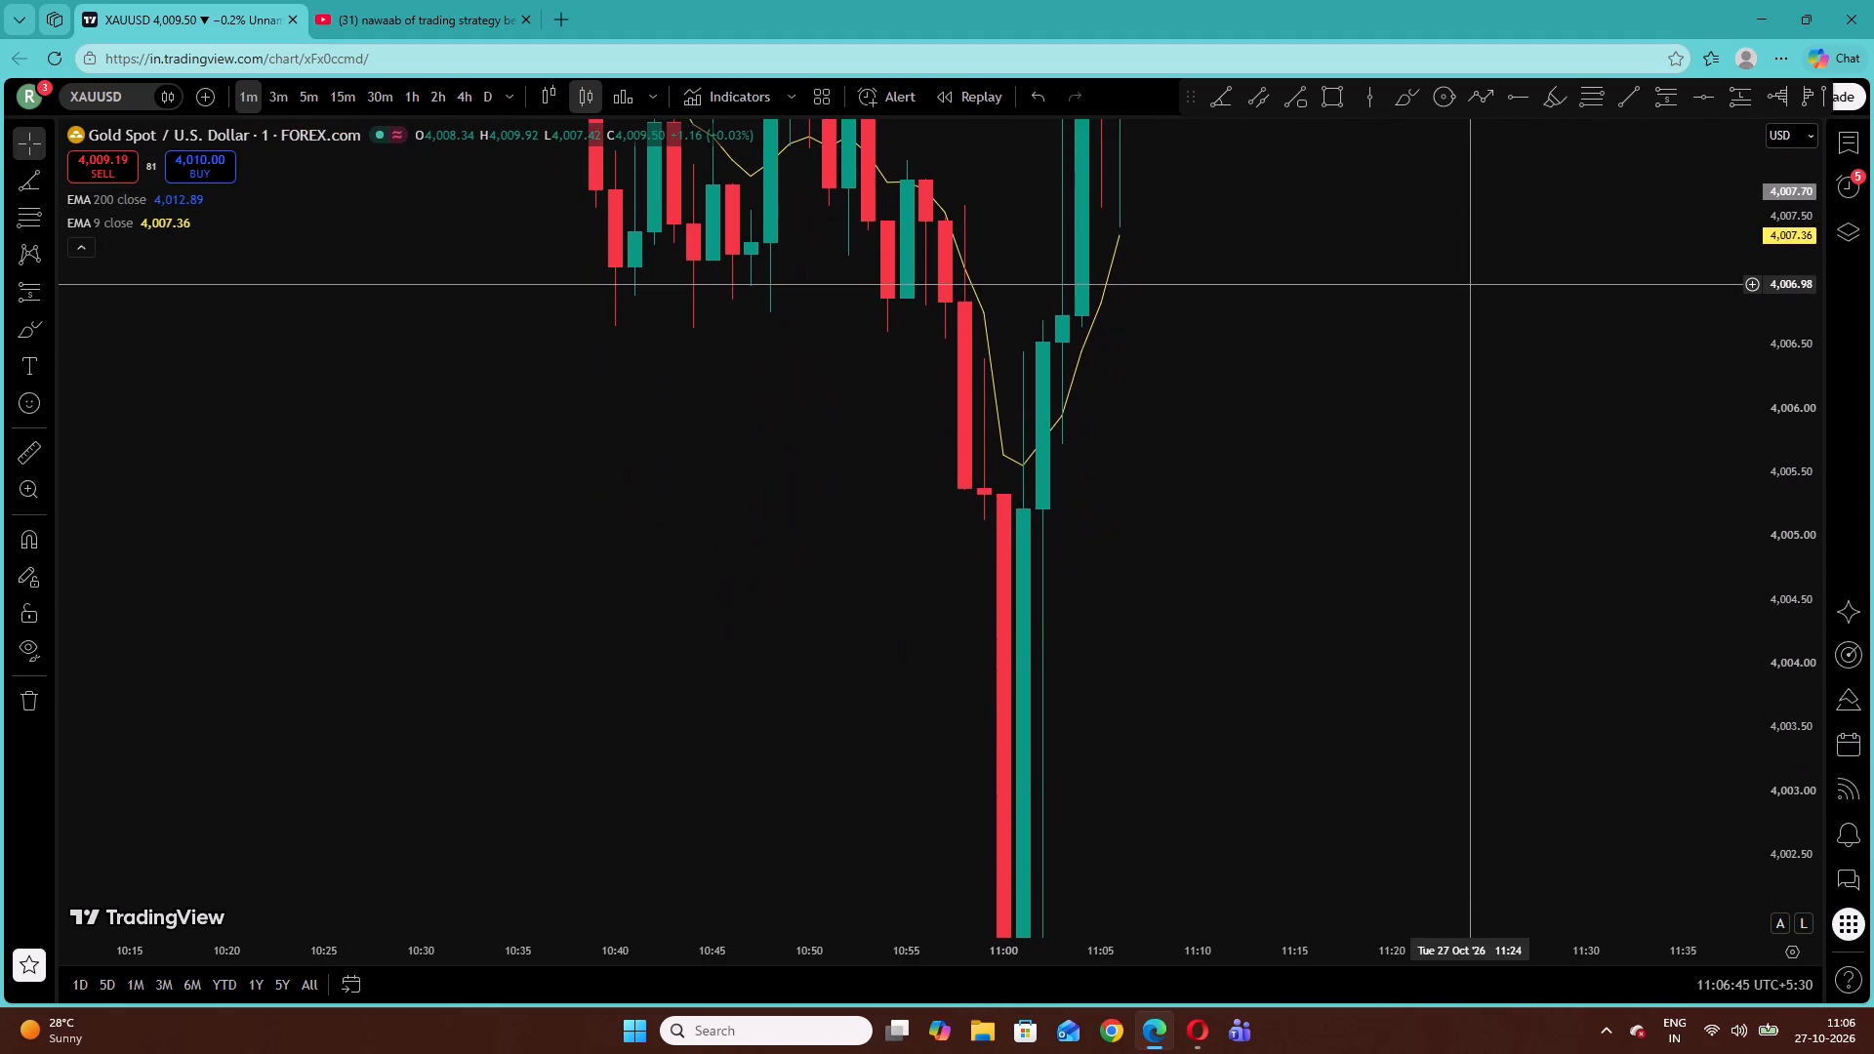
{"action": "left_click_drag", "start_coordinate": [1474, 284], "coordinate": [1516, 483]}
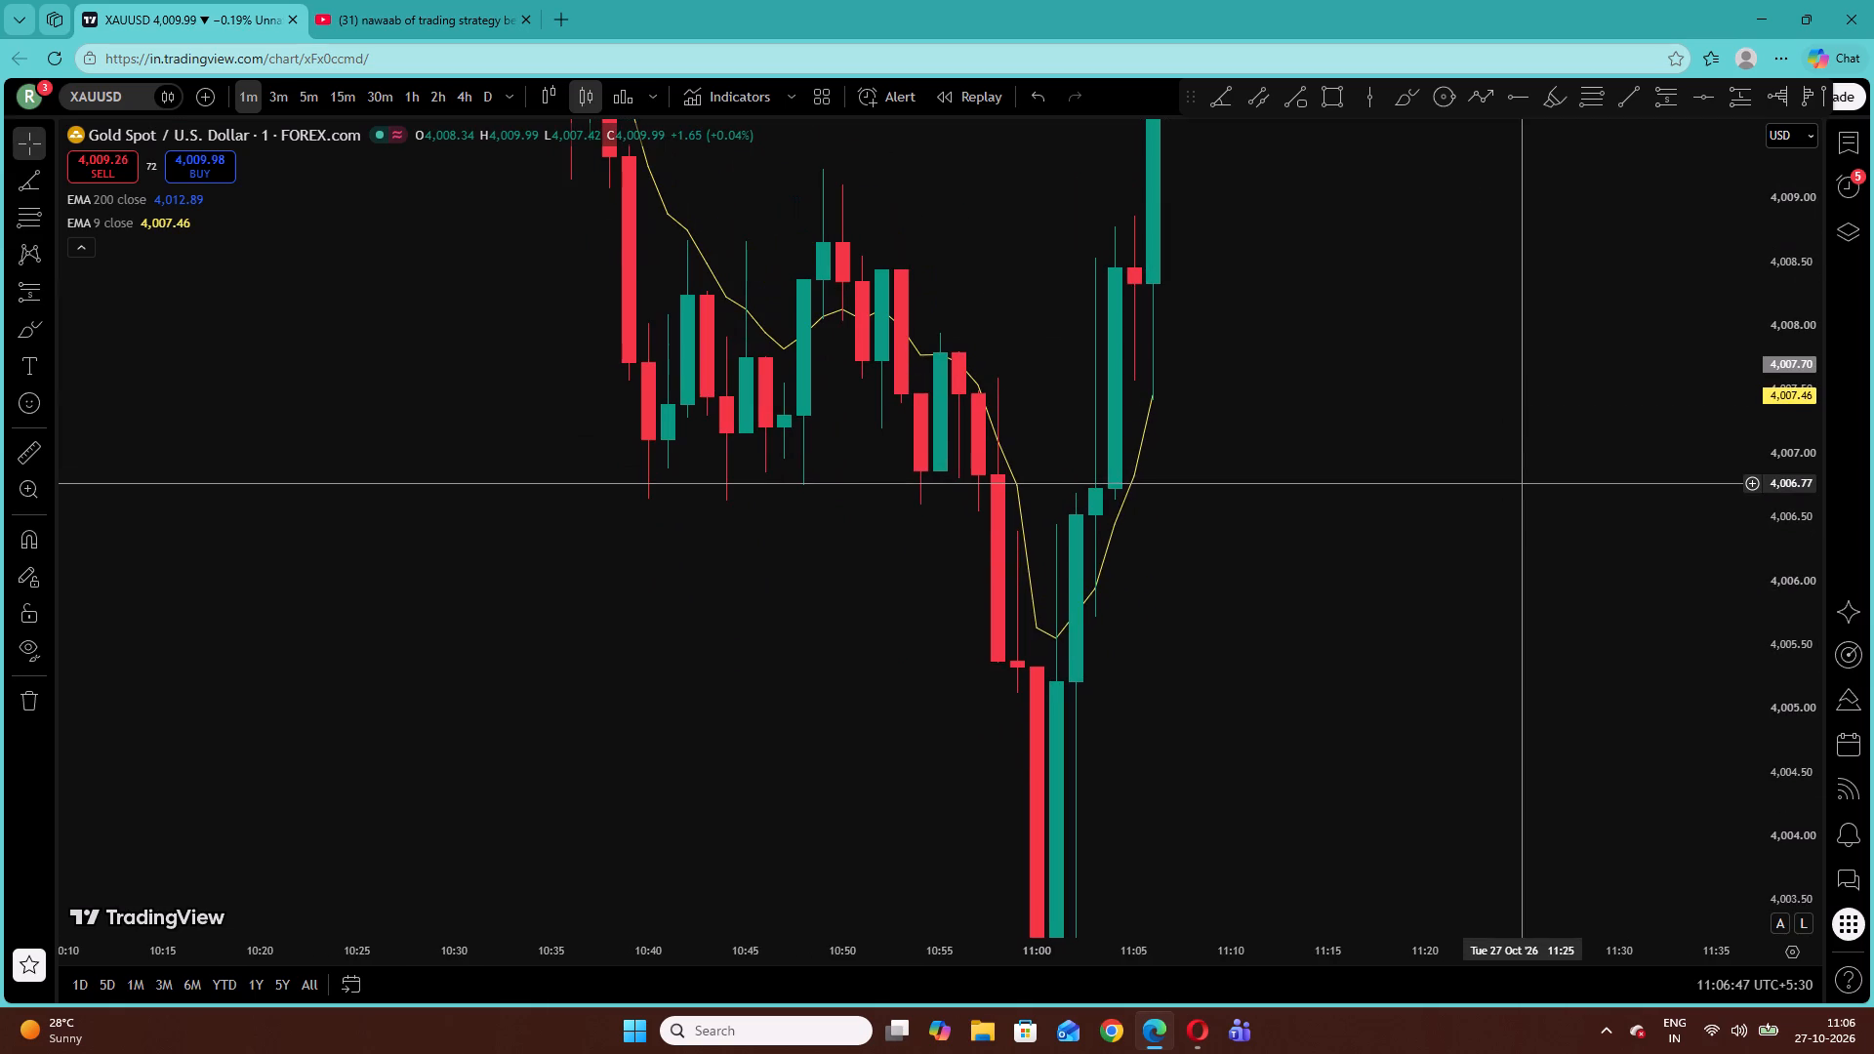
{"action": "left_click_drag", "start_coordinate": [1787, 496], "coordinate": [1759, 802]}
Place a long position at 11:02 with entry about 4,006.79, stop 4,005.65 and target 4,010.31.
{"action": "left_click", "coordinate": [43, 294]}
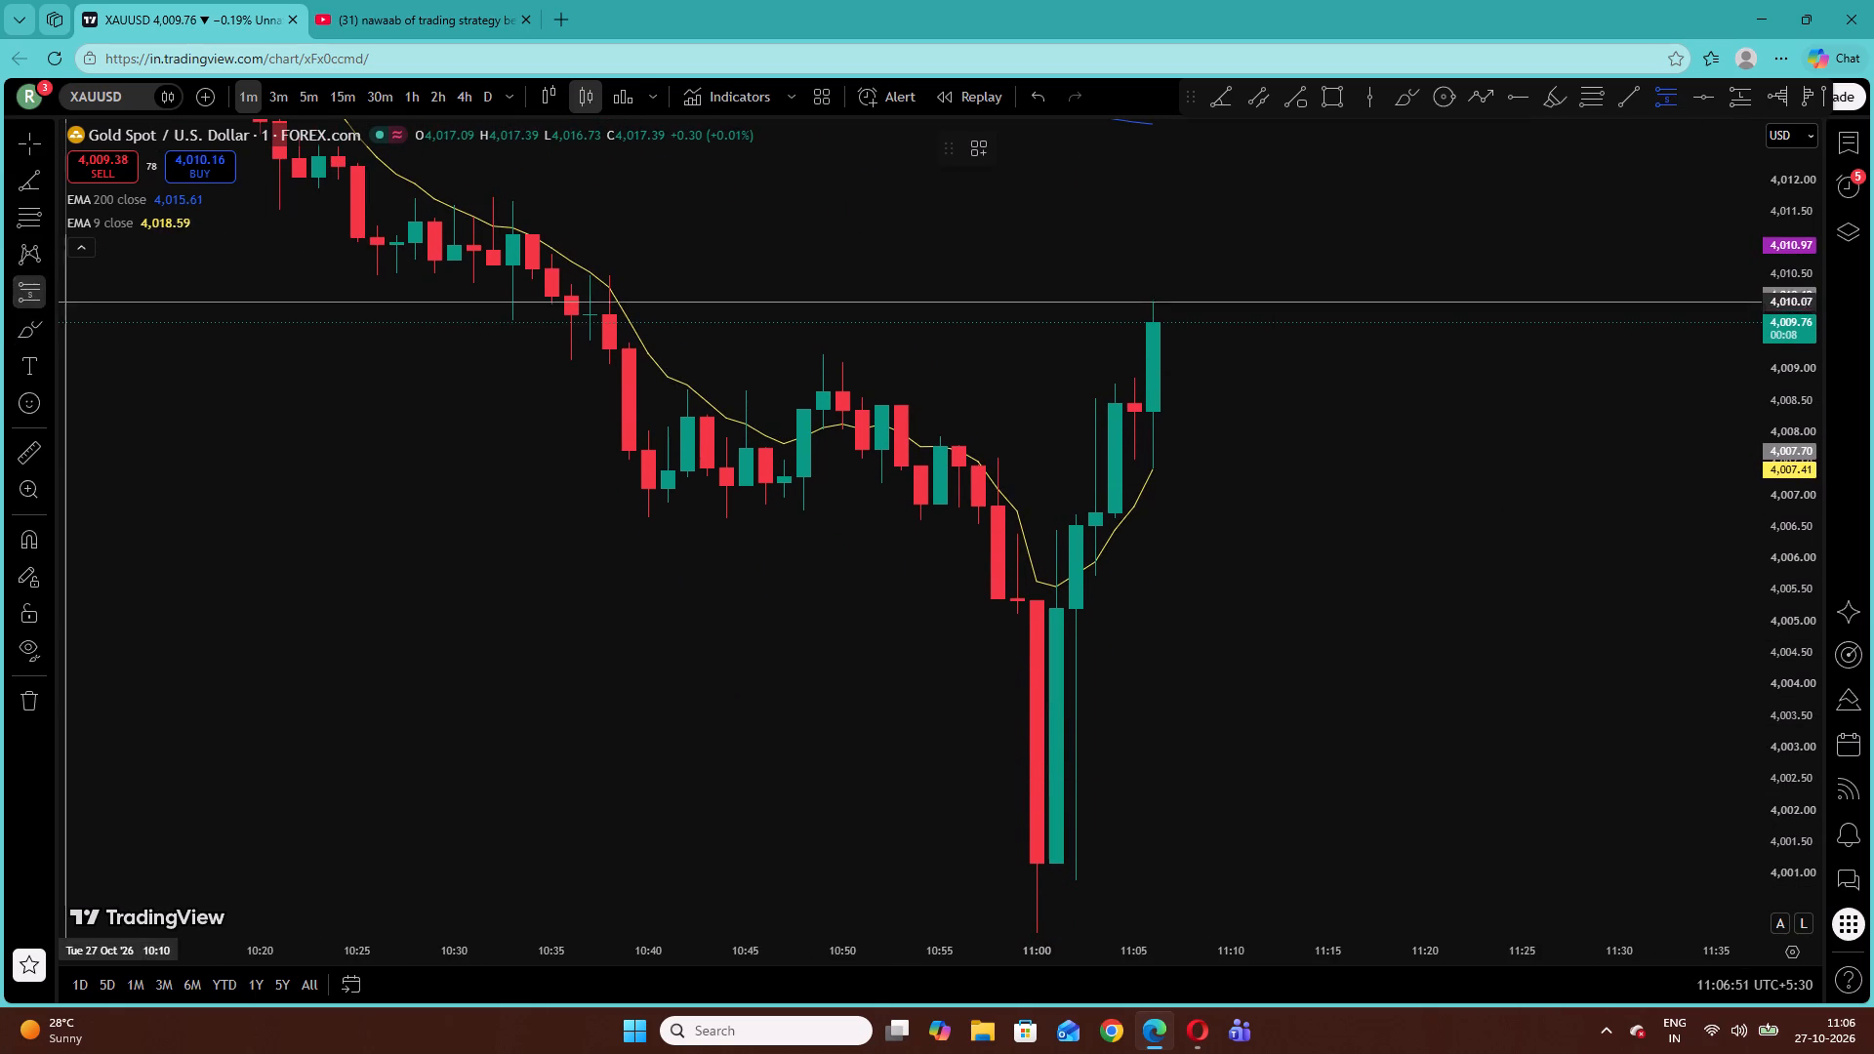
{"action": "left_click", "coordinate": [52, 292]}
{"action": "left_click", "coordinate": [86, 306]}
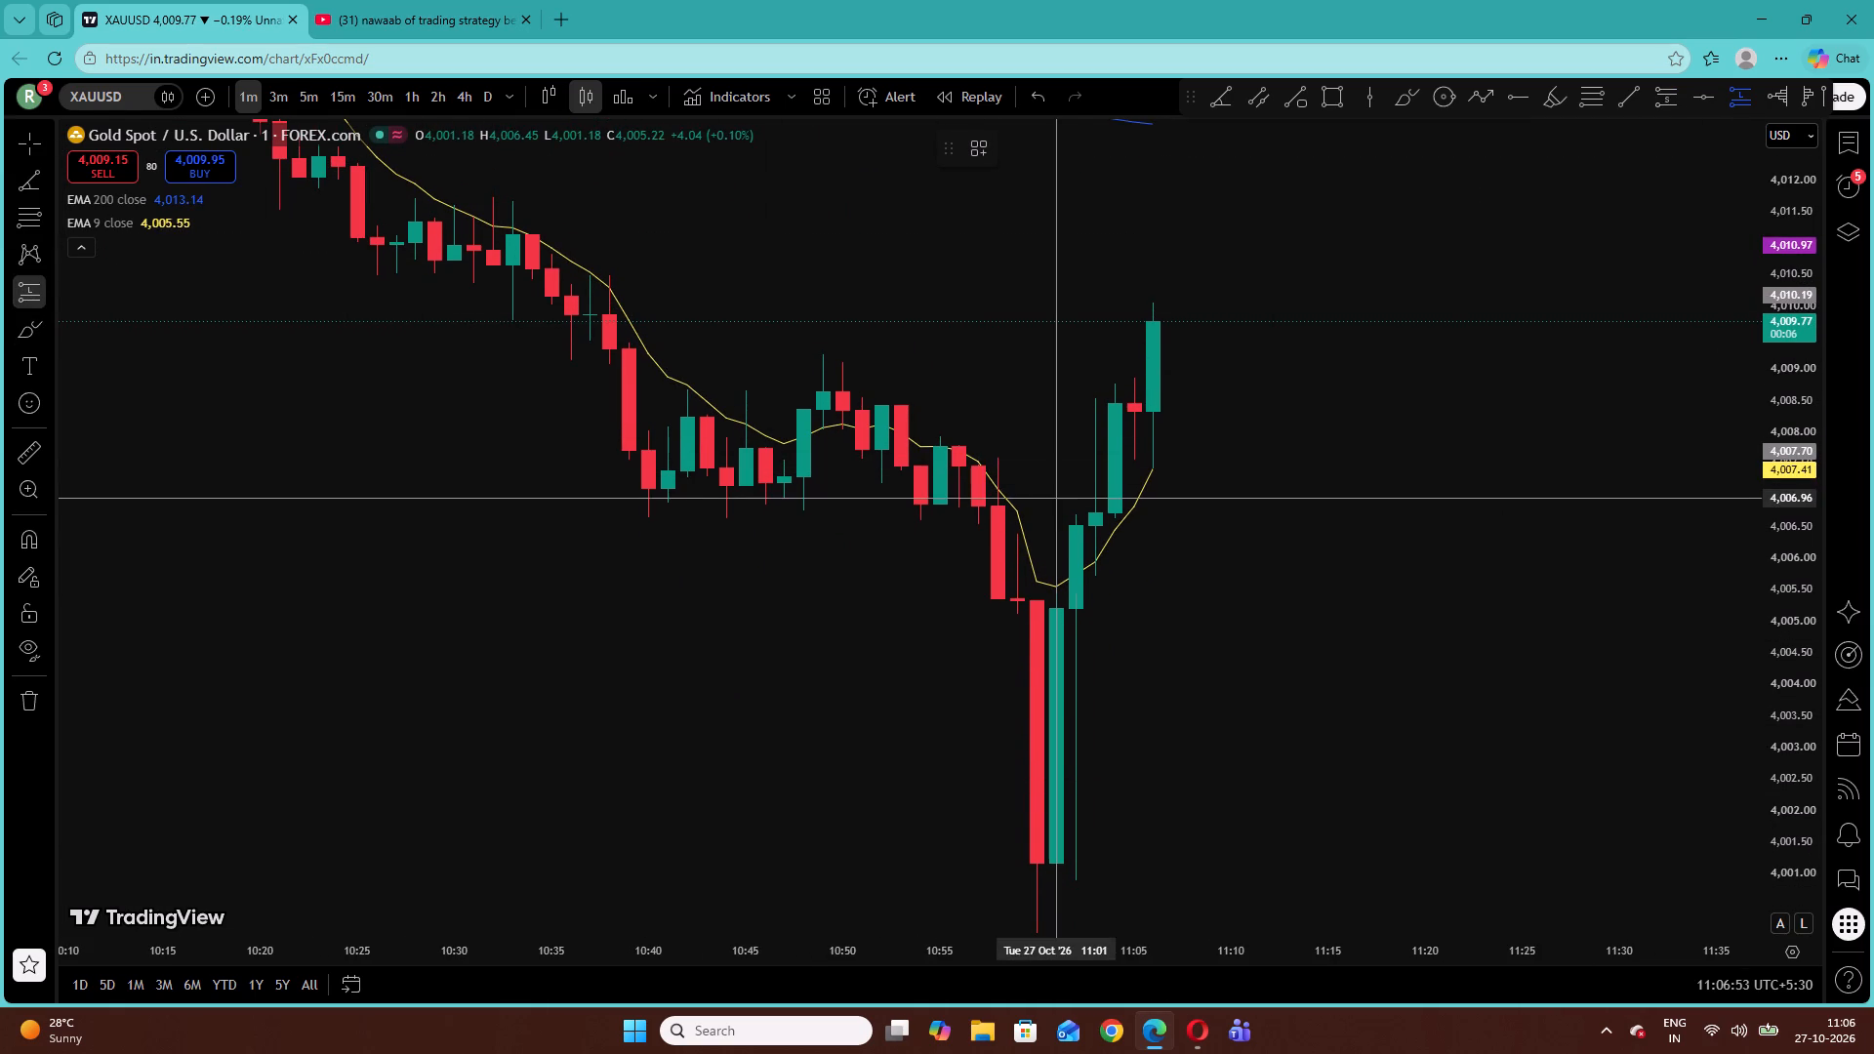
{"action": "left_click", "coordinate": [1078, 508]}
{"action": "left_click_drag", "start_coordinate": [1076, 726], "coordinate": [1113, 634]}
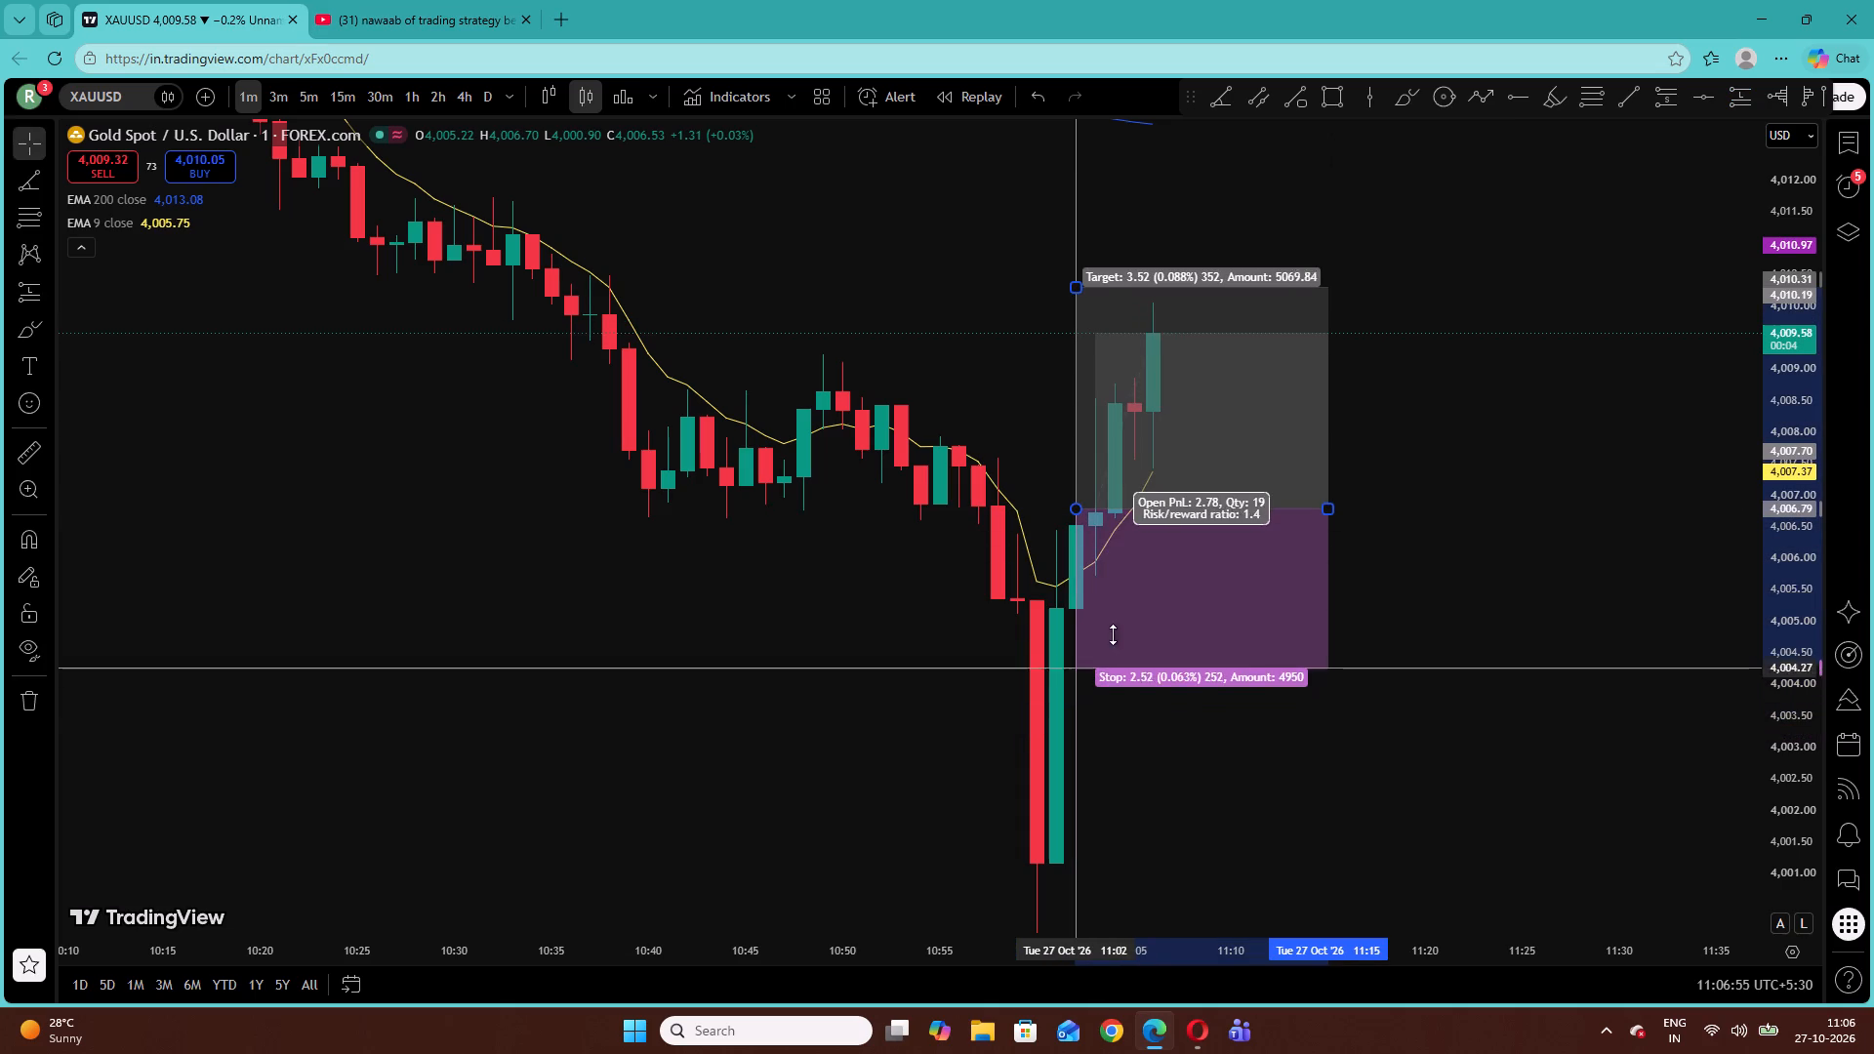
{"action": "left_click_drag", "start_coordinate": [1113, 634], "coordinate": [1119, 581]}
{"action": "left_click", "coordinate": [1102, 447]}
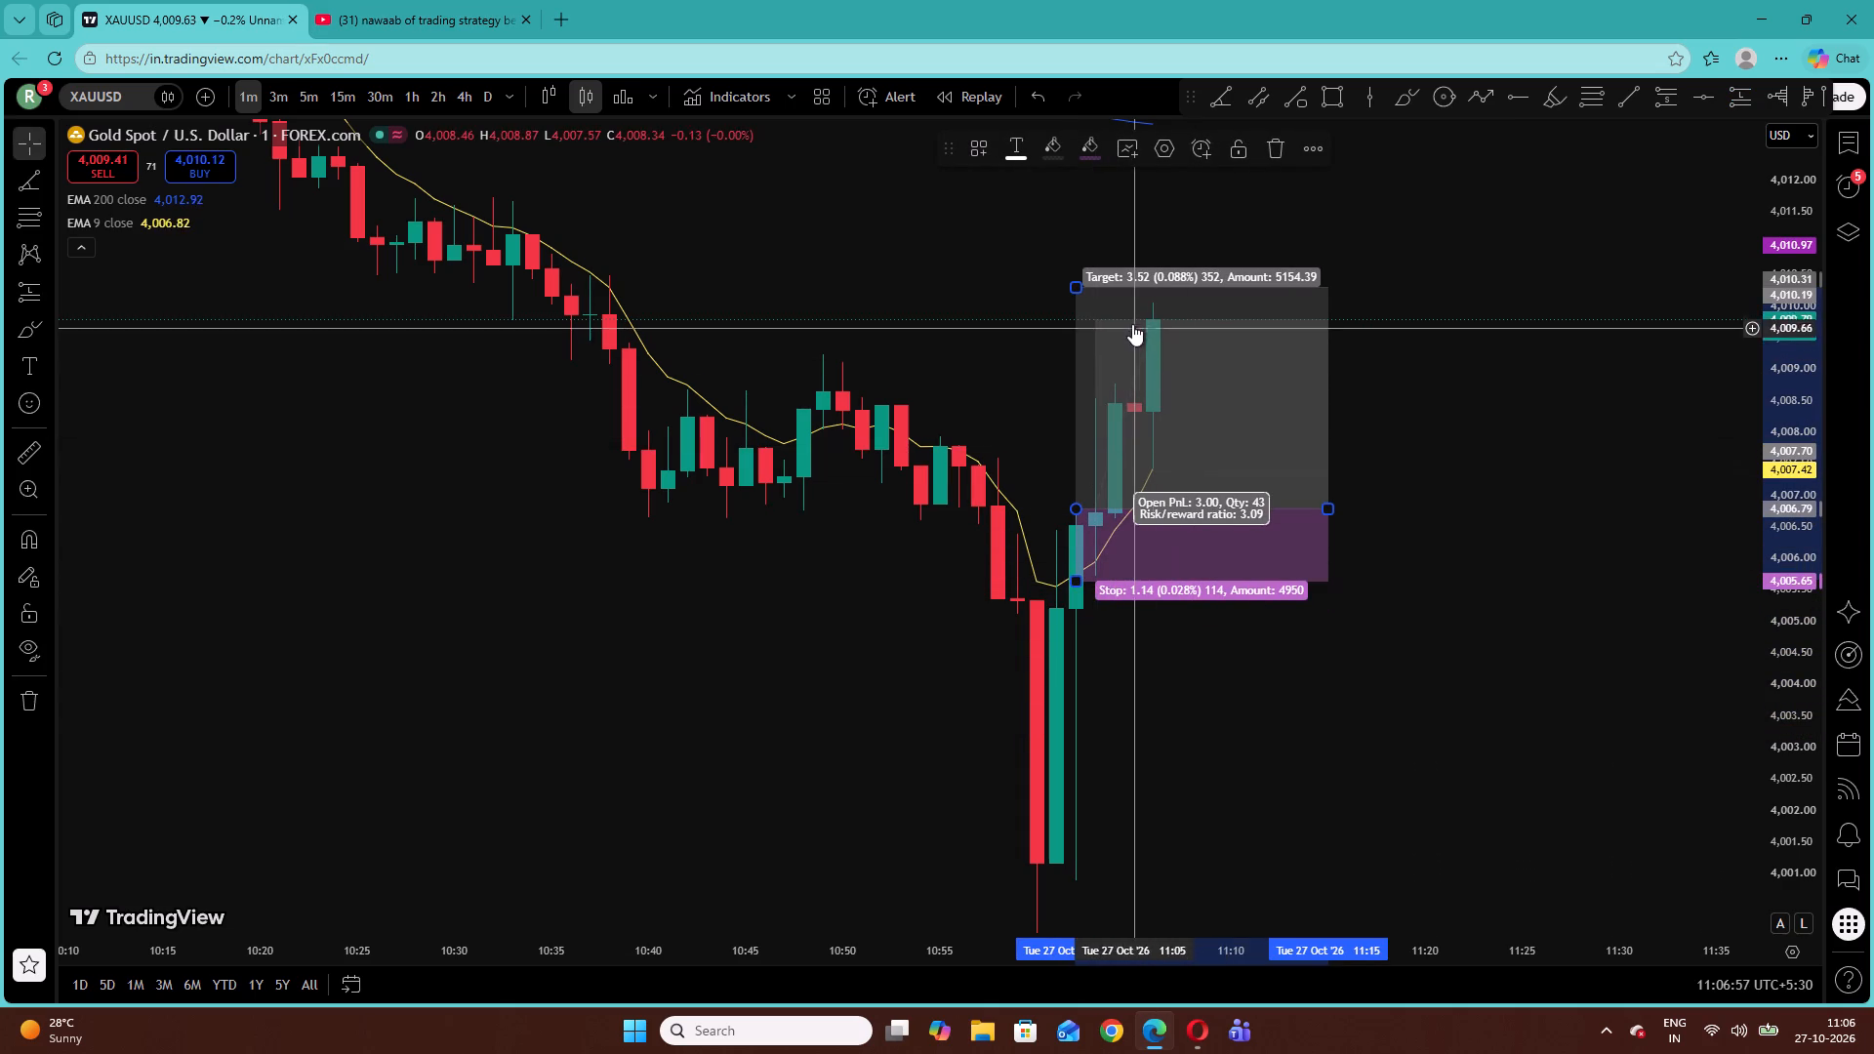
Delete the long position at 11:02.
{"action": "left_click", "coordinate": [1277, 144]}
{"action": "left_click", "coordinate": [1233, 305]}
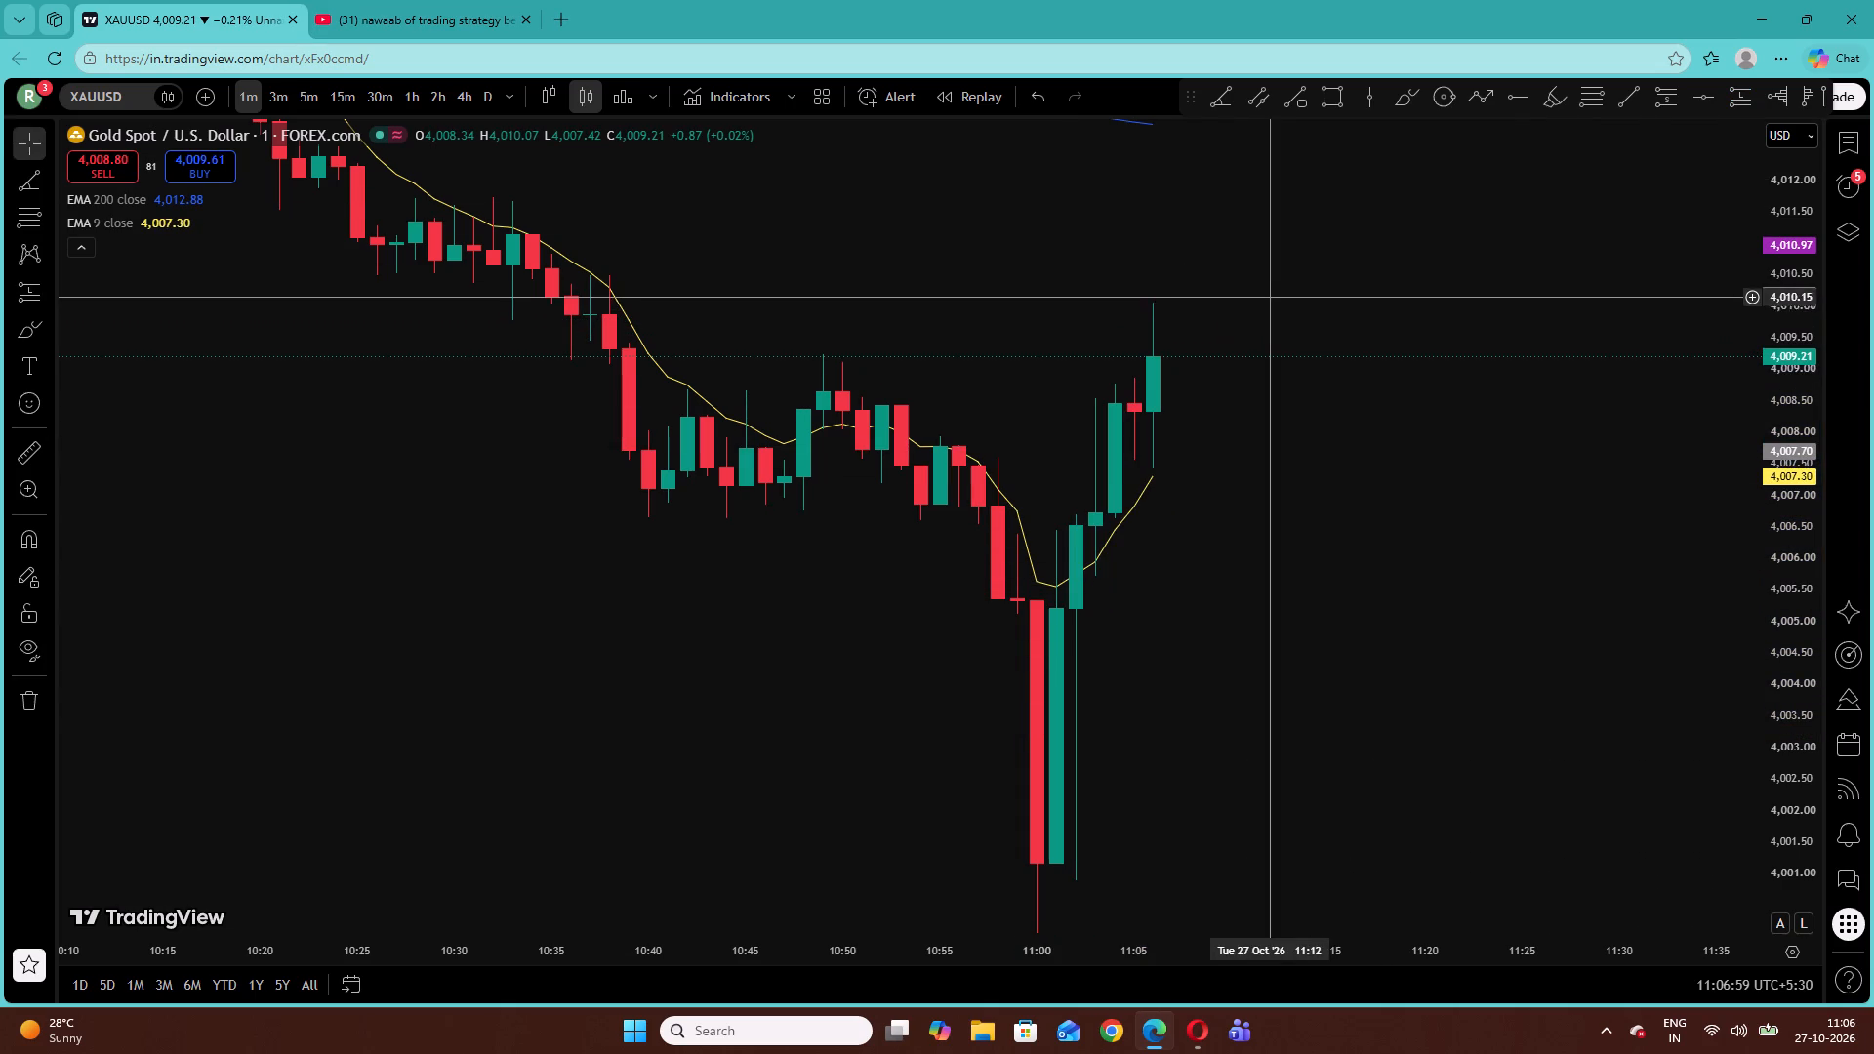
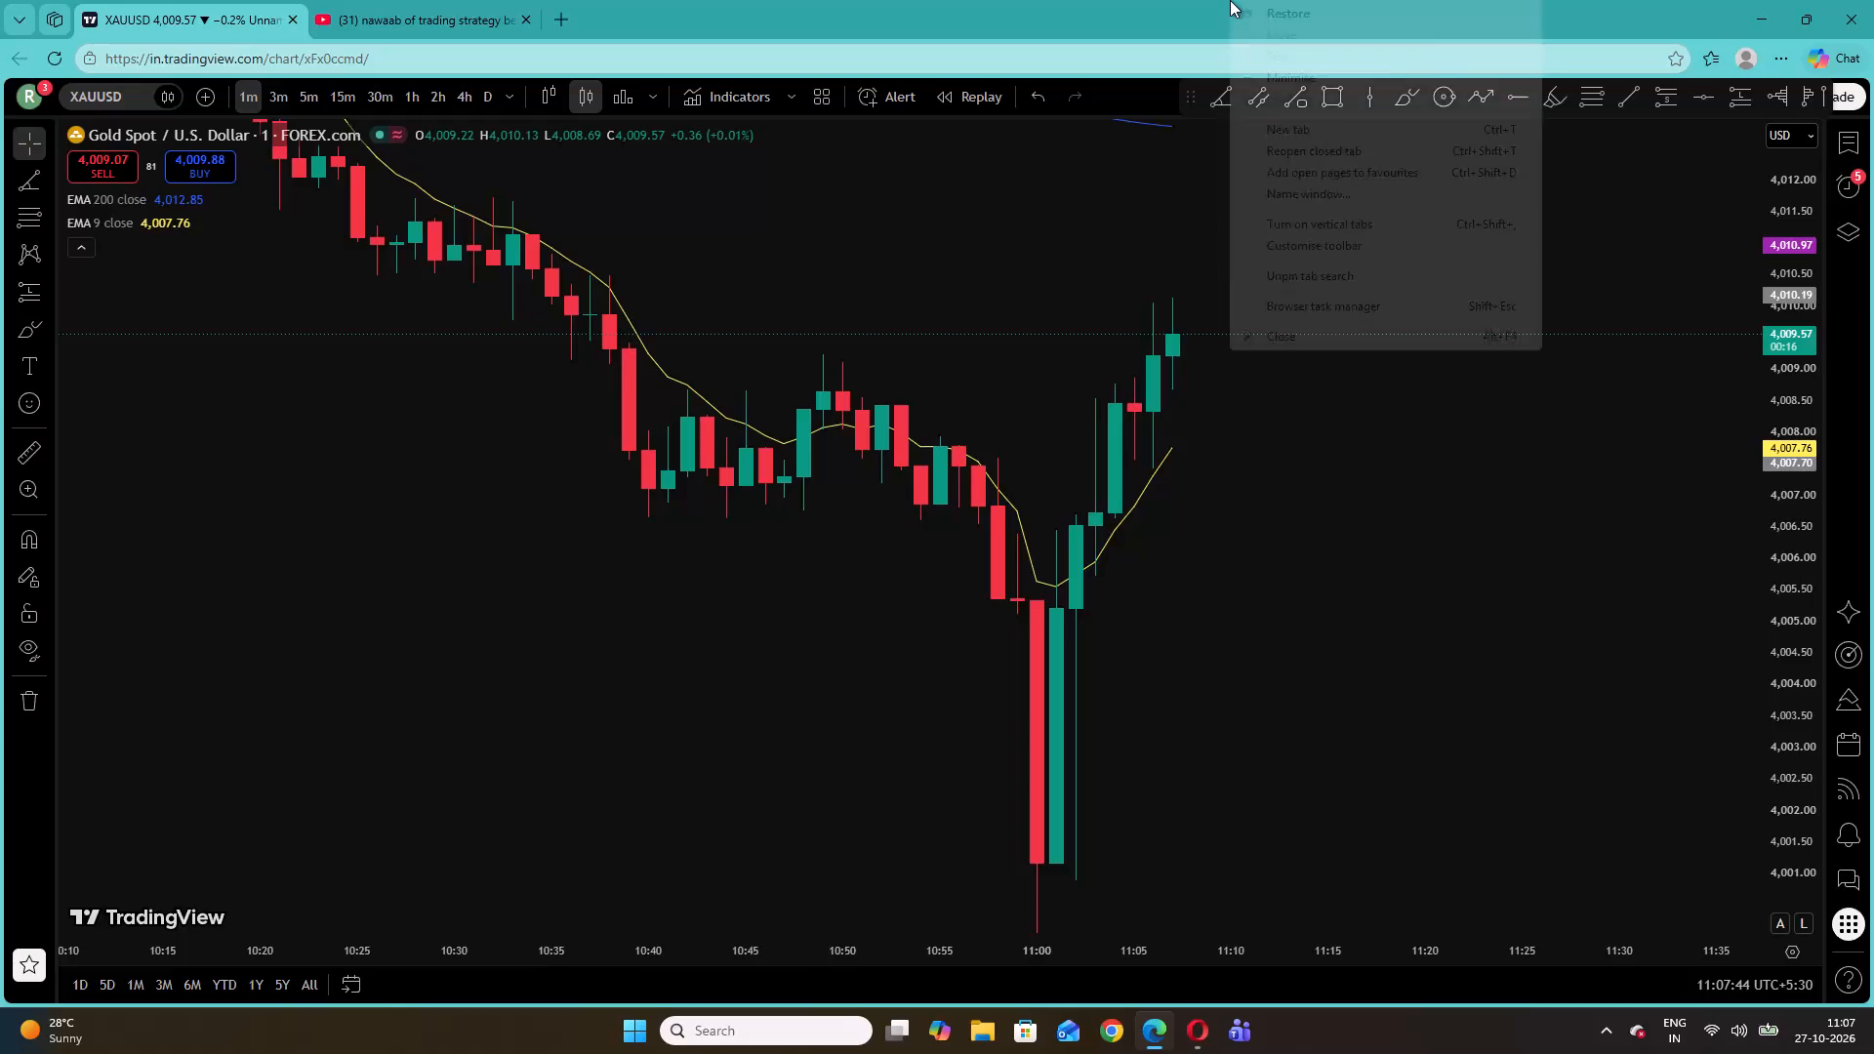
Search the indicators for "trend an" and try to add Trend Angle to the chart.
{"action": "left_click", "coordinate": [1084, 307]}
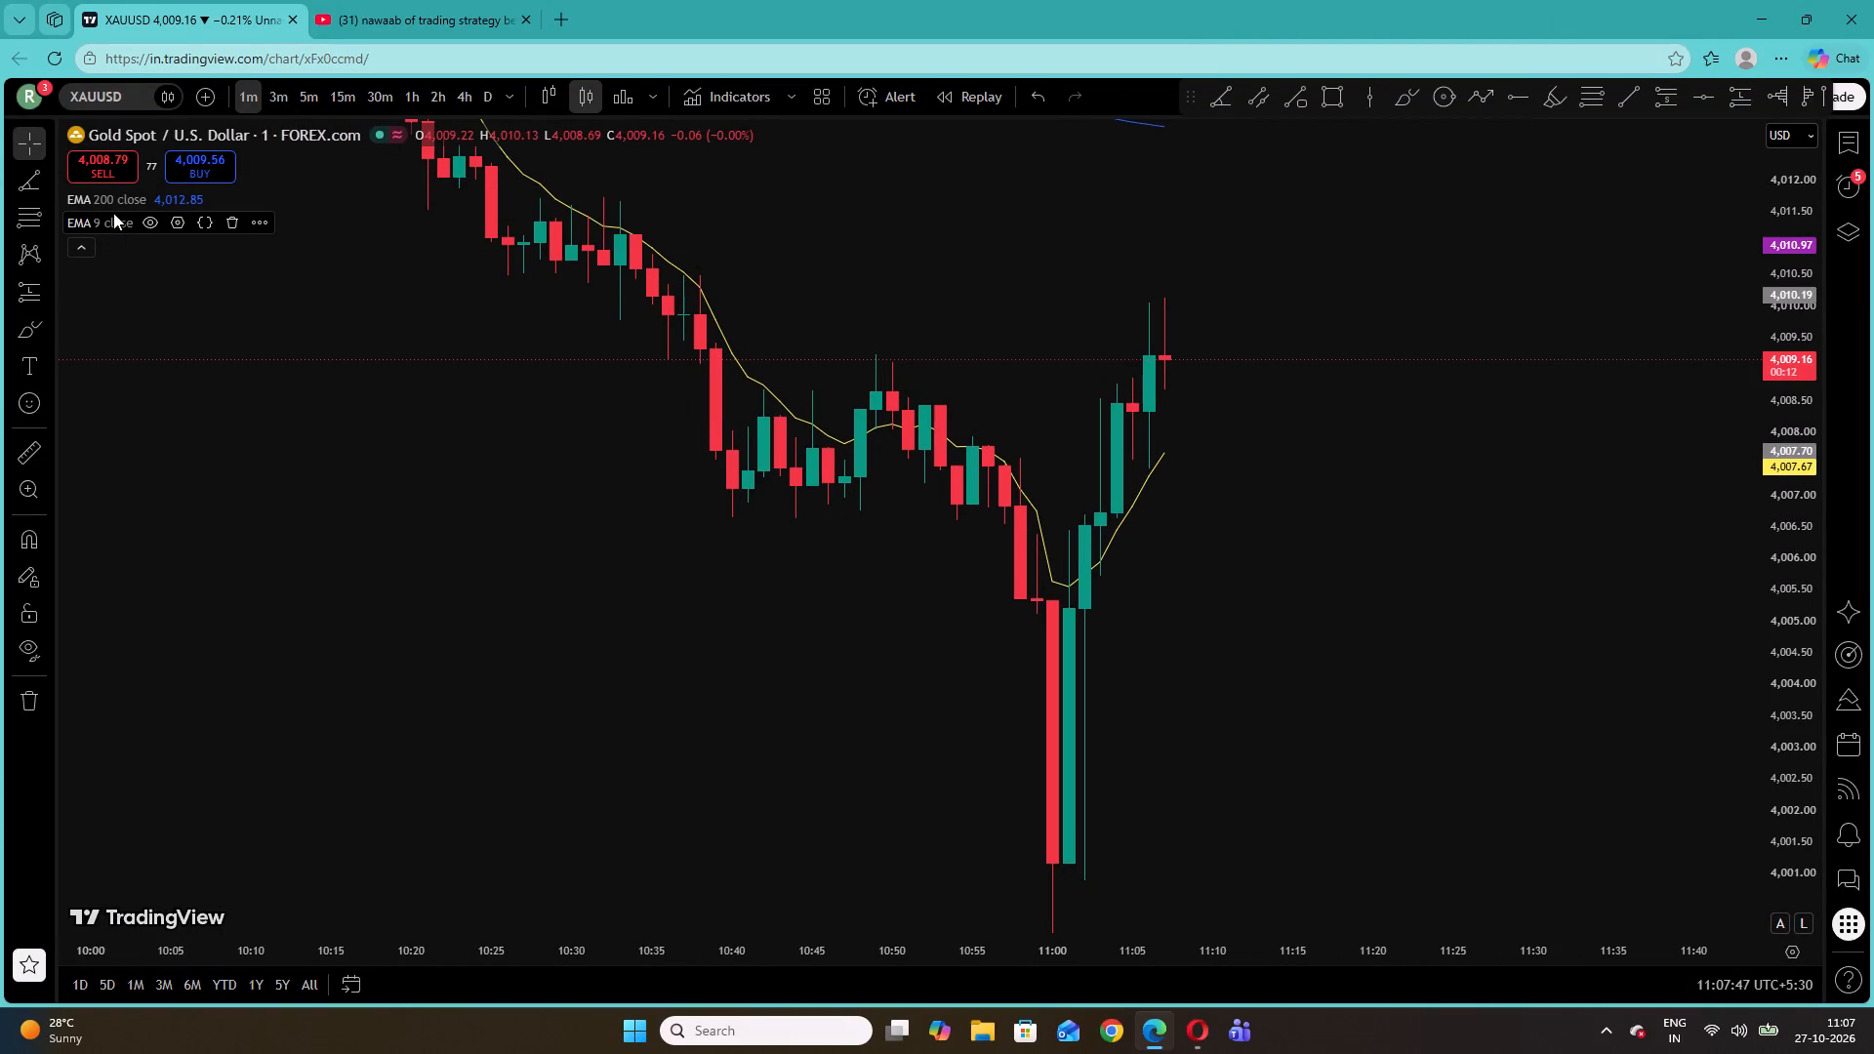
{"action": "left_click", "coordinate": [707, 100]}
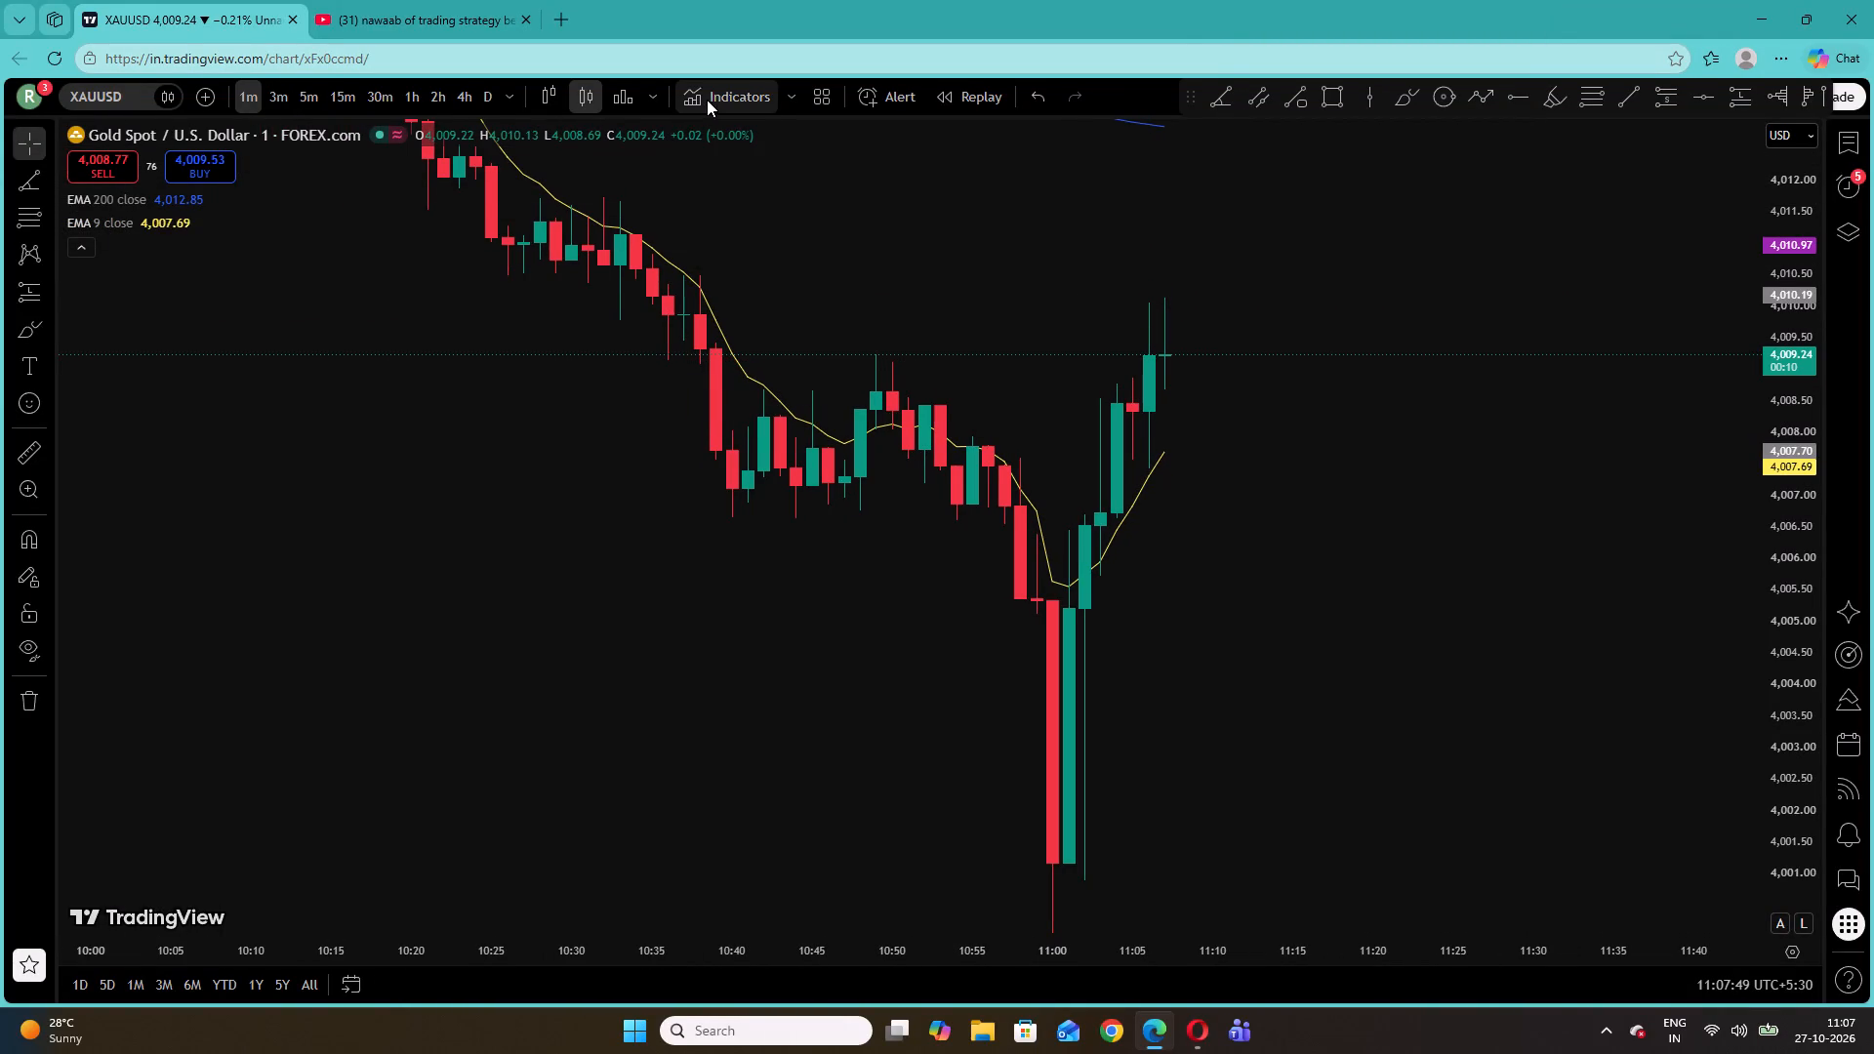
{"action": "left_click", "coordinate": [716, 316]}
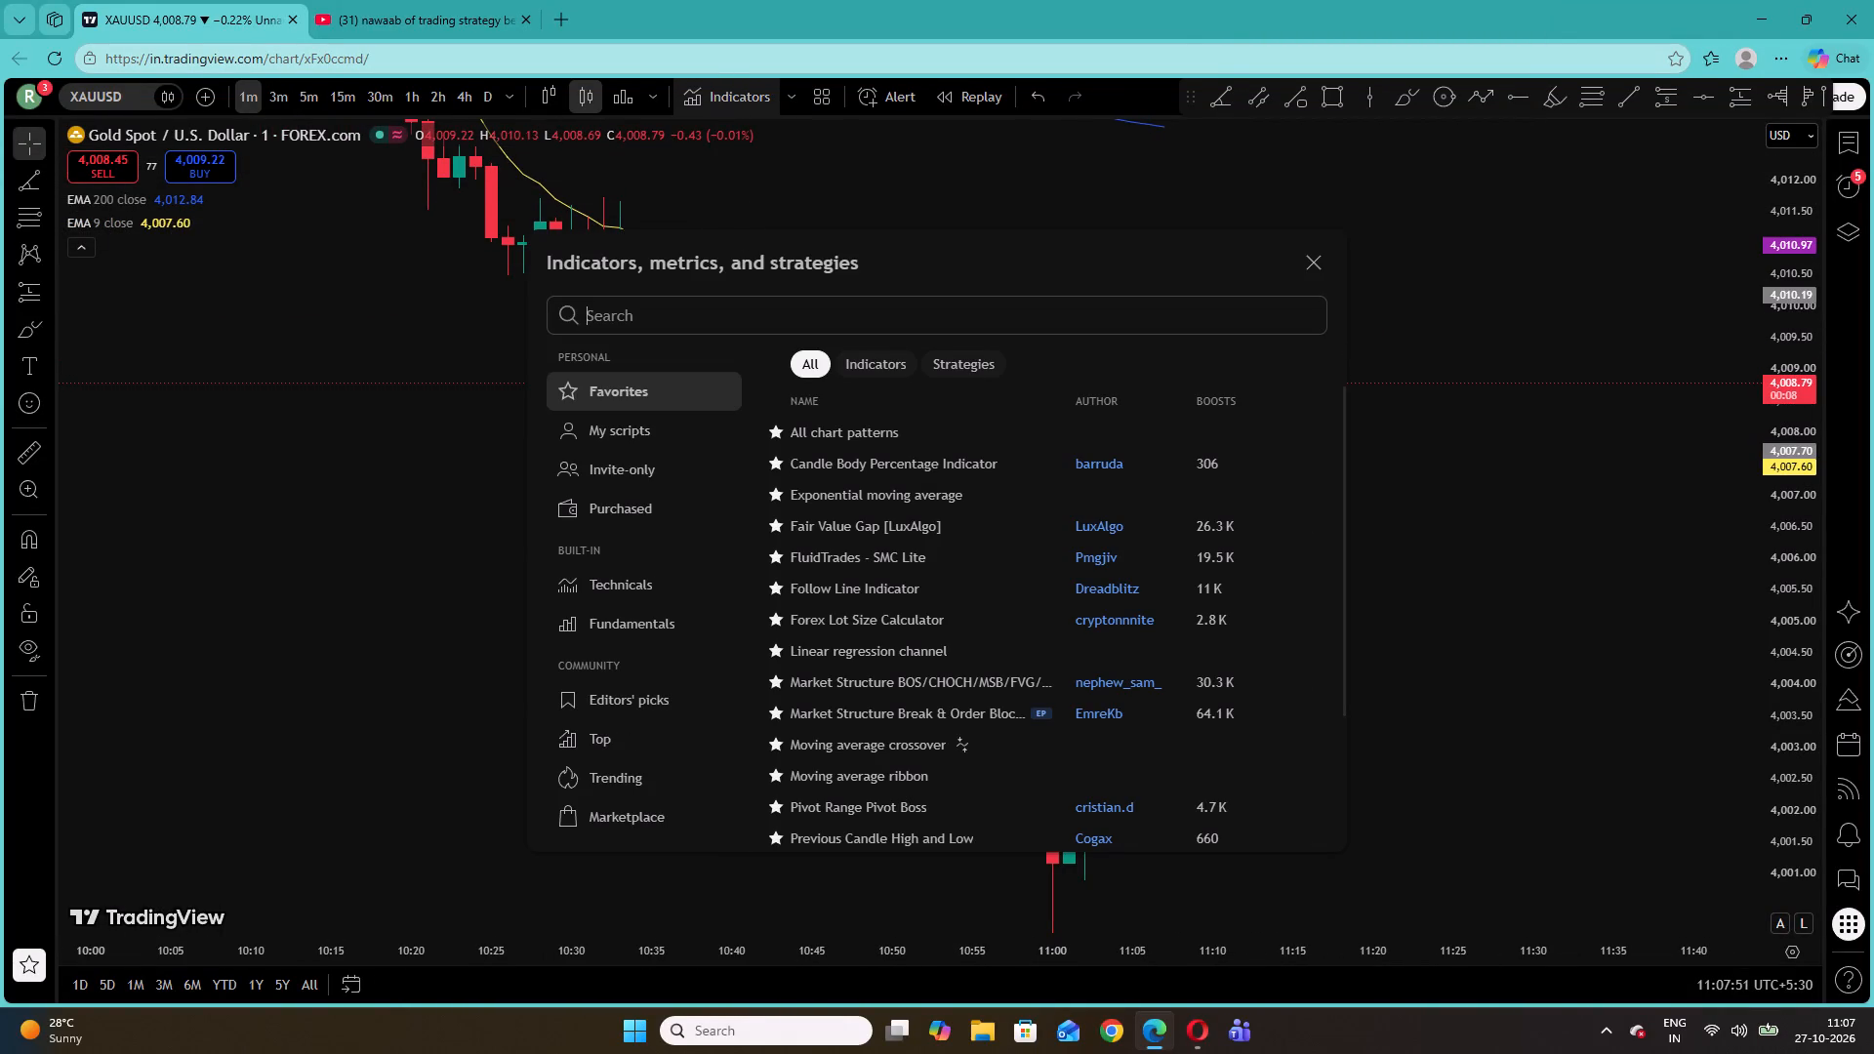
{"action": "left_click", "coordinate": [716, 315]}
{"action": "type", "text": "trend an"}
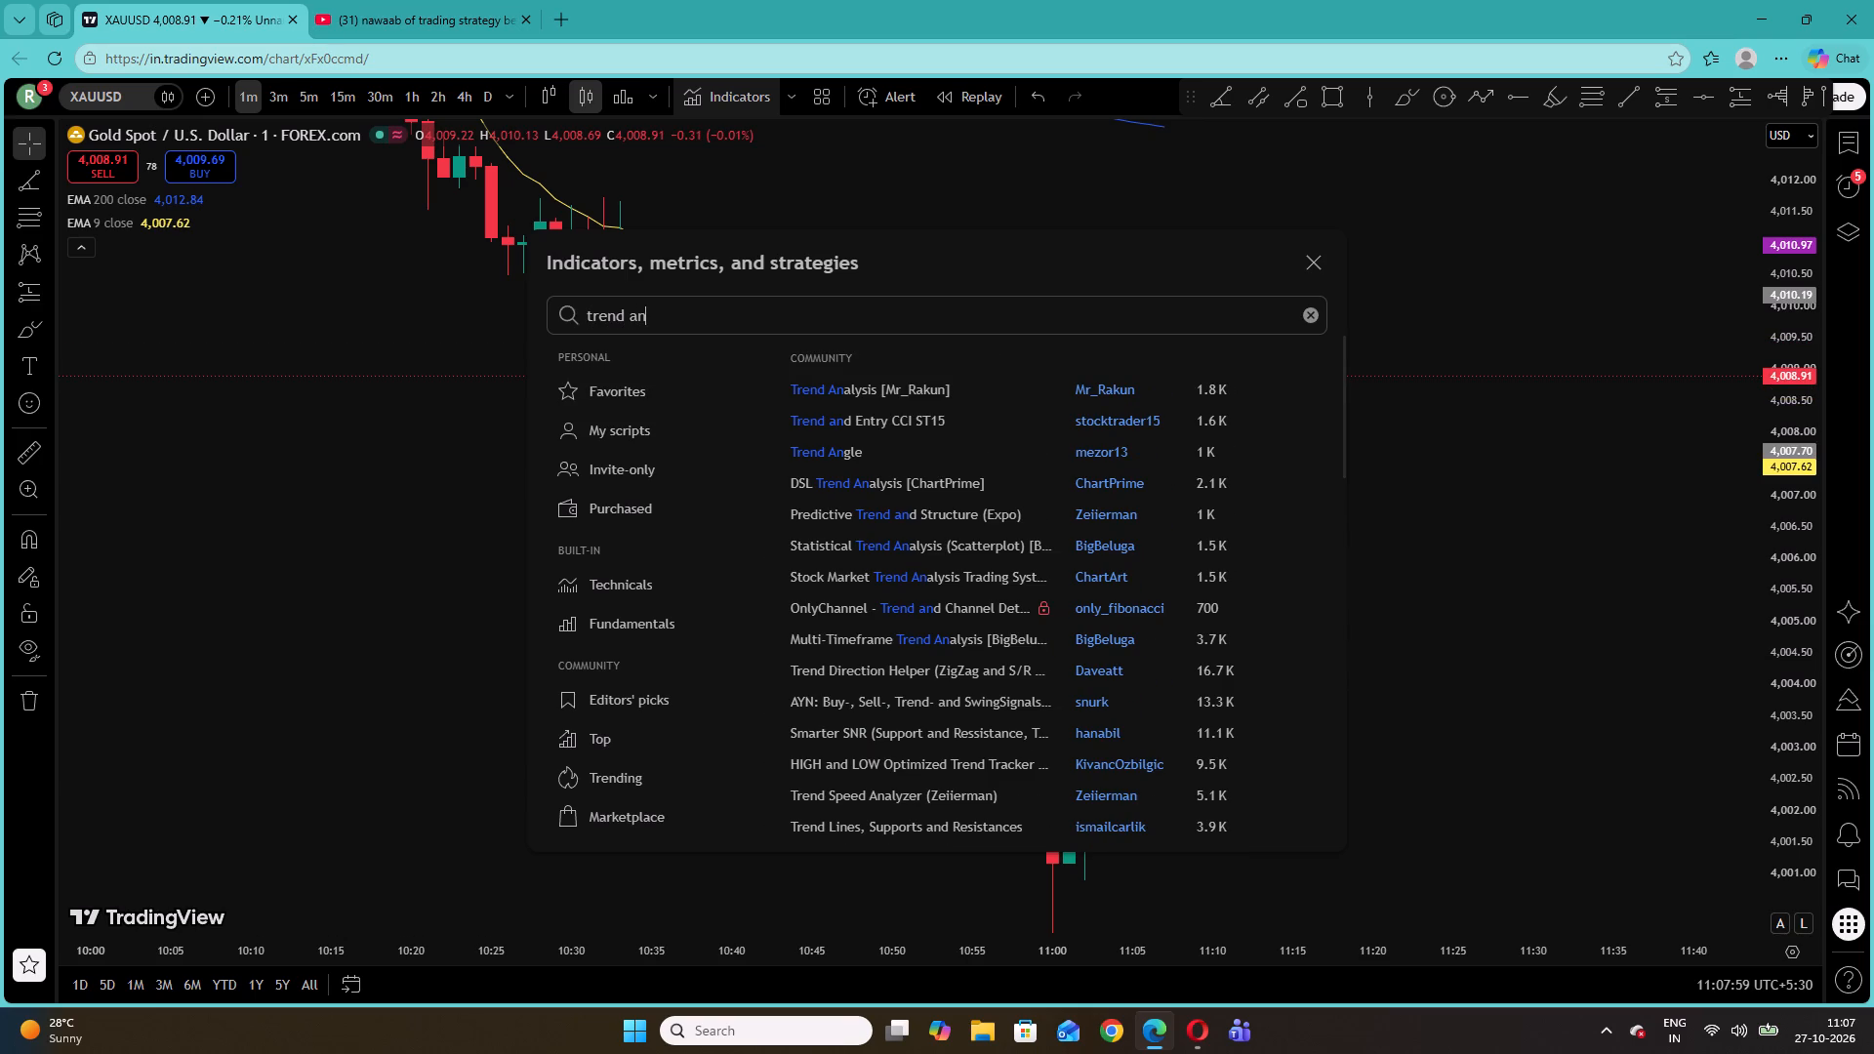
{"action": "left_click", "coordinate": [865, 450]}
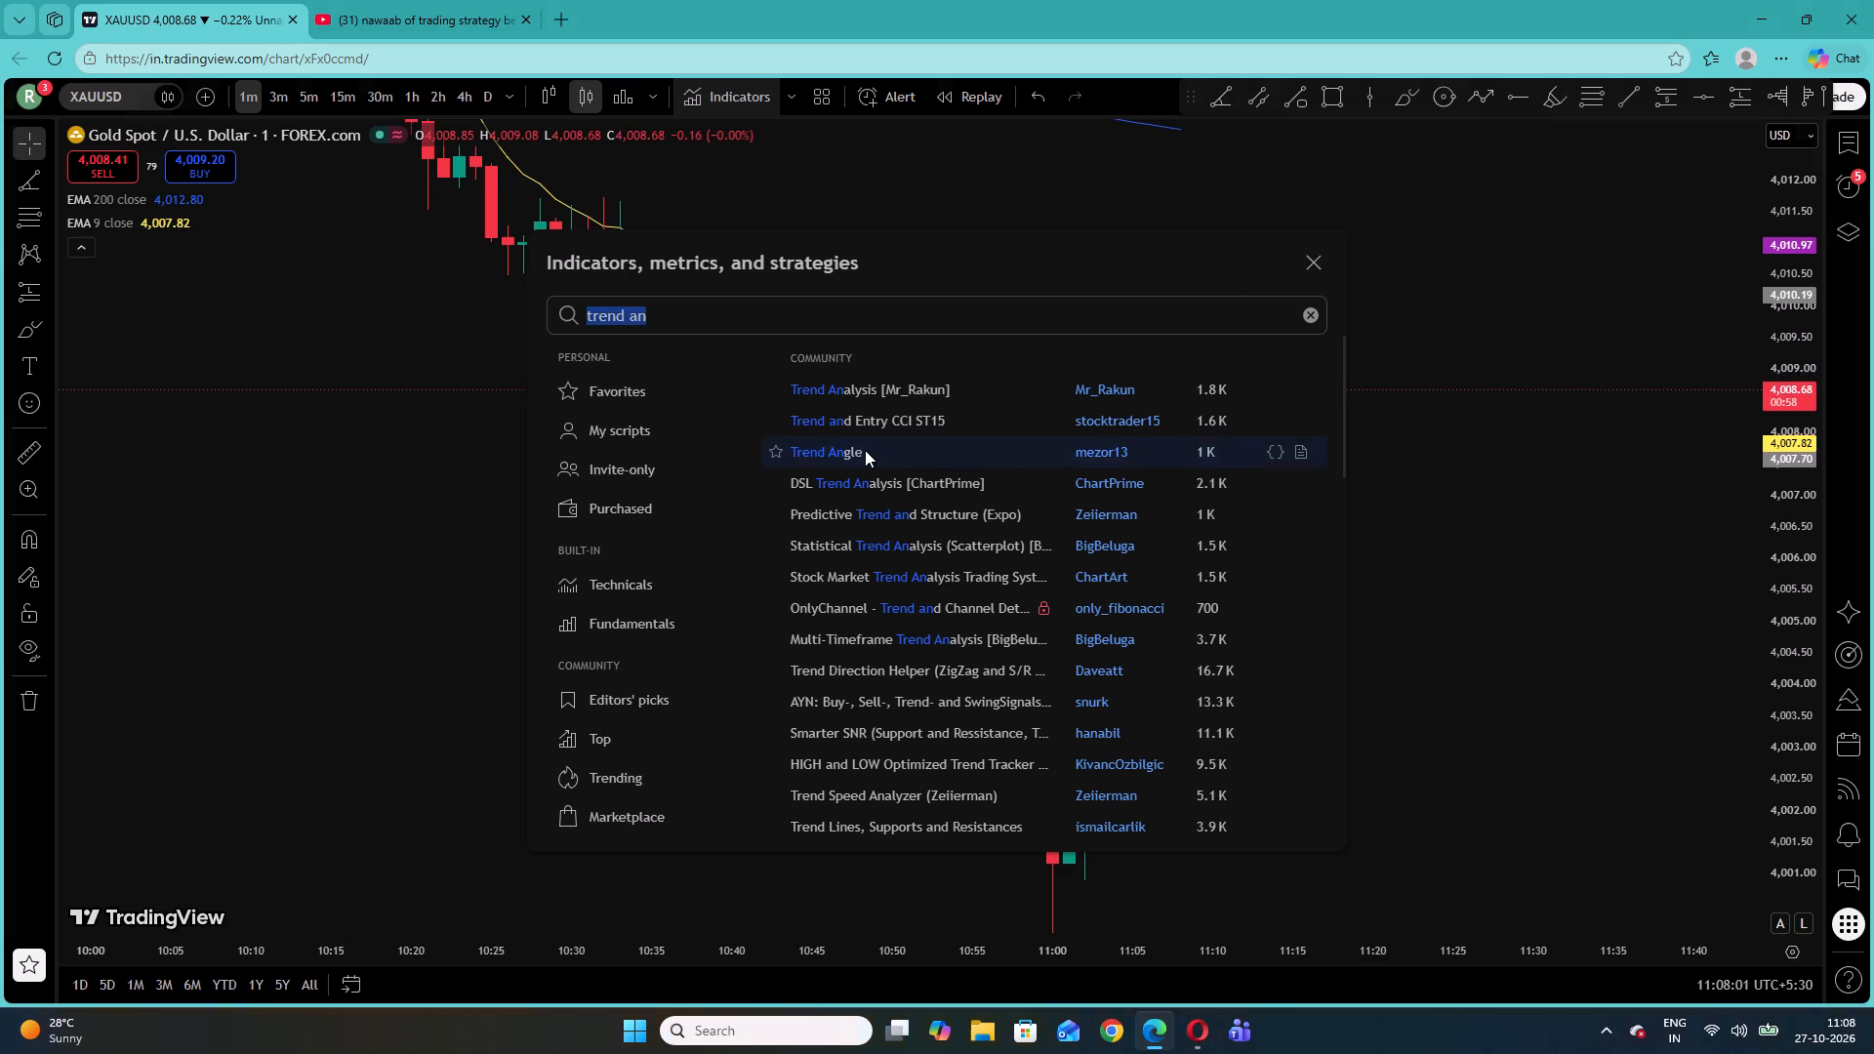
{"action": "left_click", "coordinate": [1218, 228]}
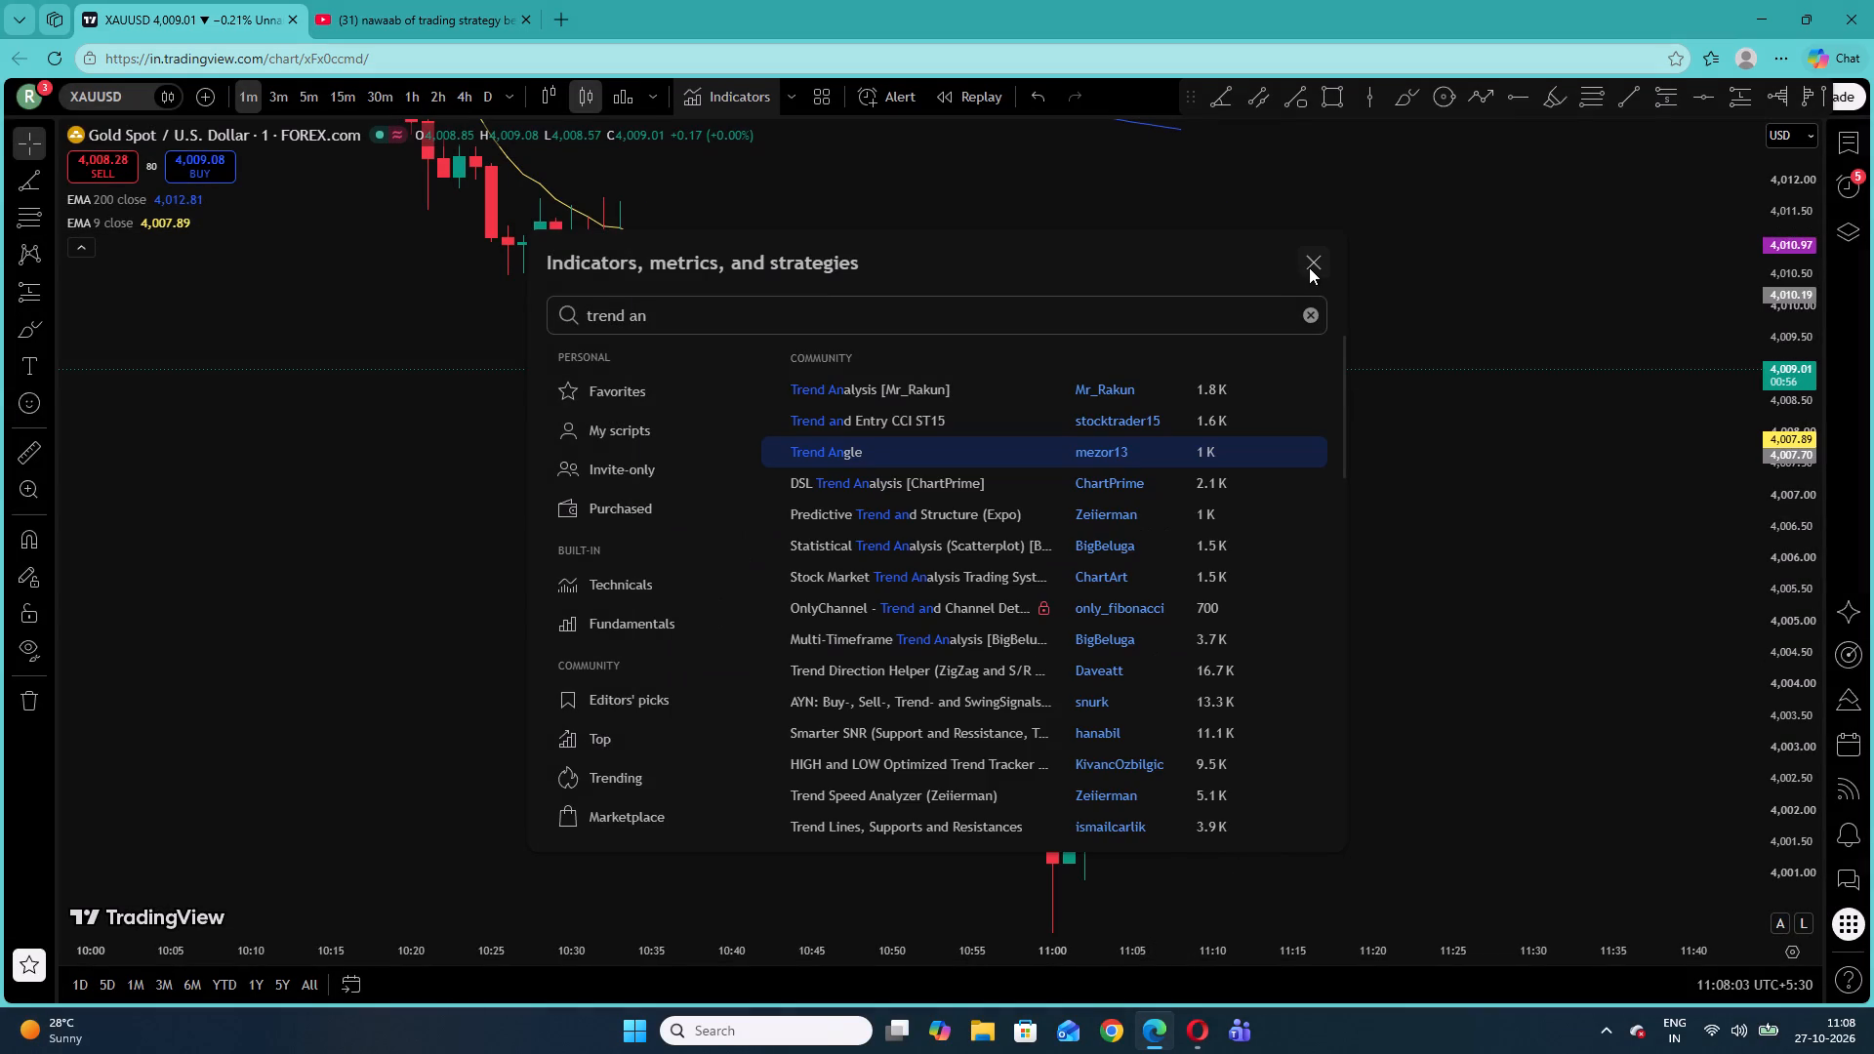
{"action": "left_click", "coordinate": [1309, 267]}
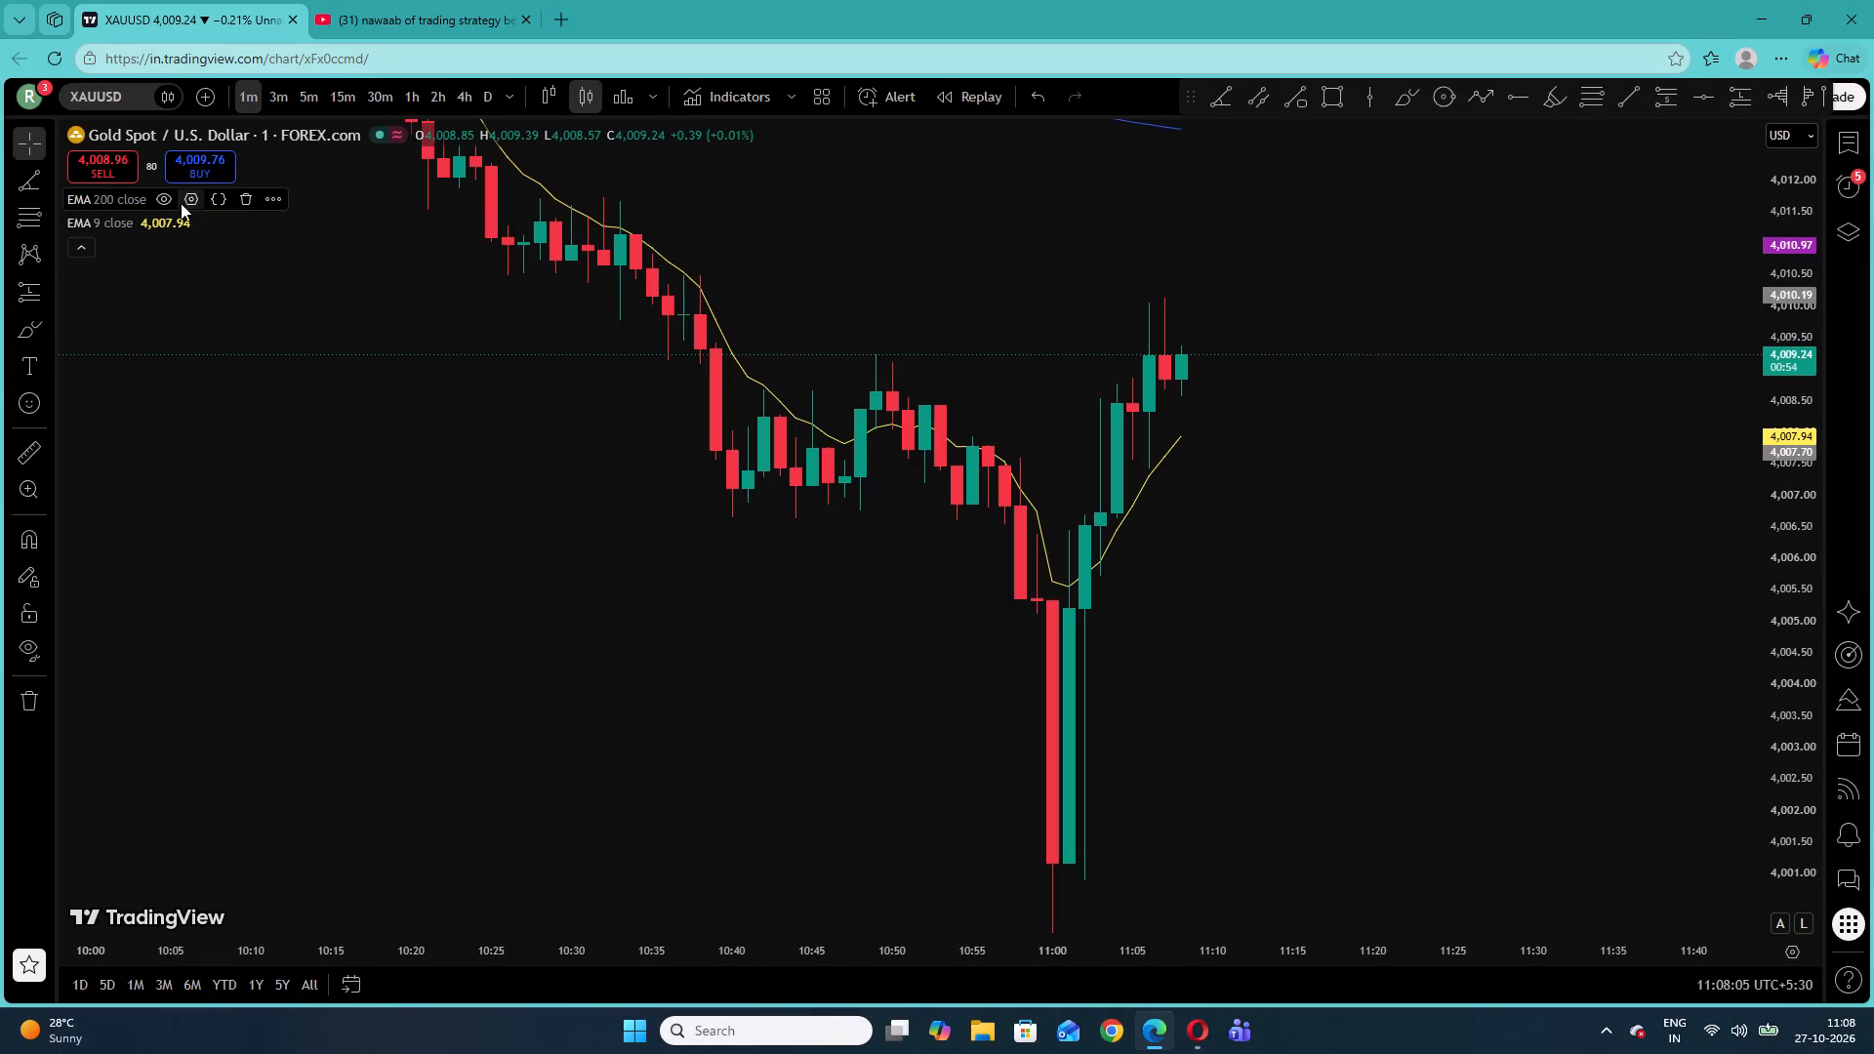
Remove the EMA 200 indicator from the chart.
{"action": "left_click", "coordinate": [238, 190]}
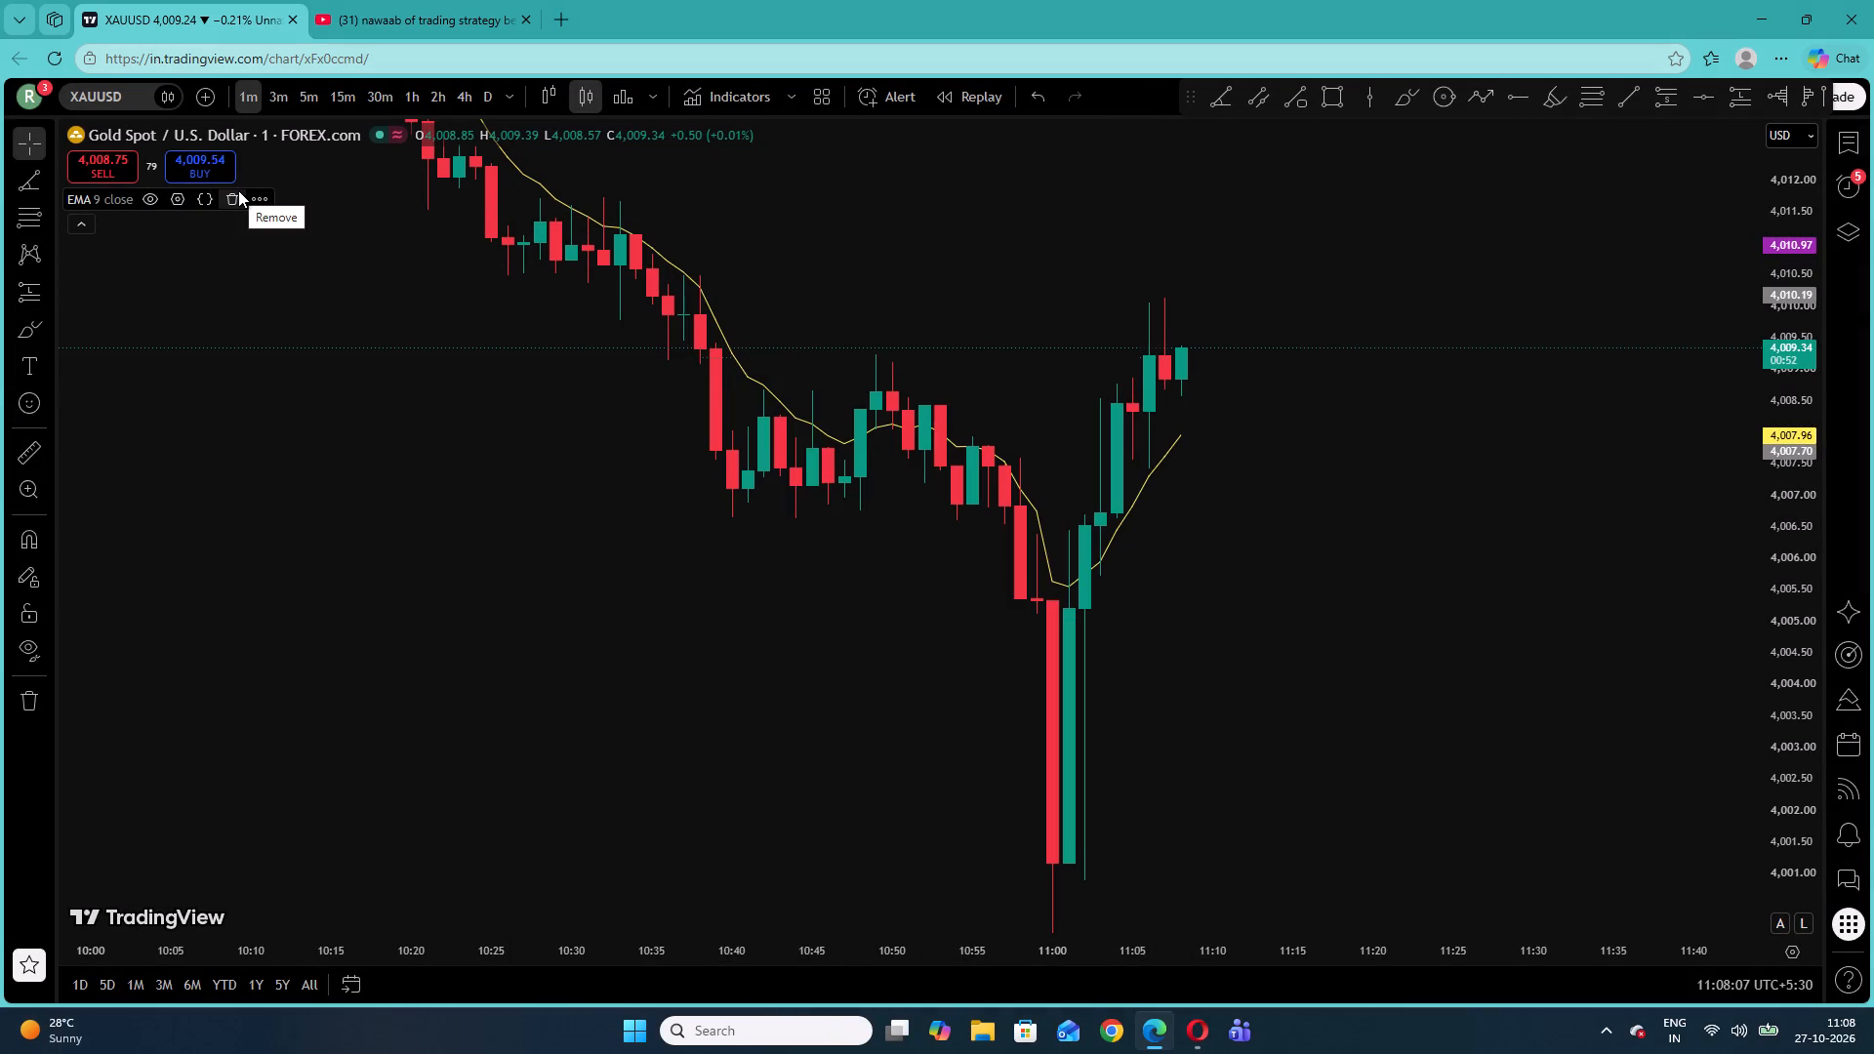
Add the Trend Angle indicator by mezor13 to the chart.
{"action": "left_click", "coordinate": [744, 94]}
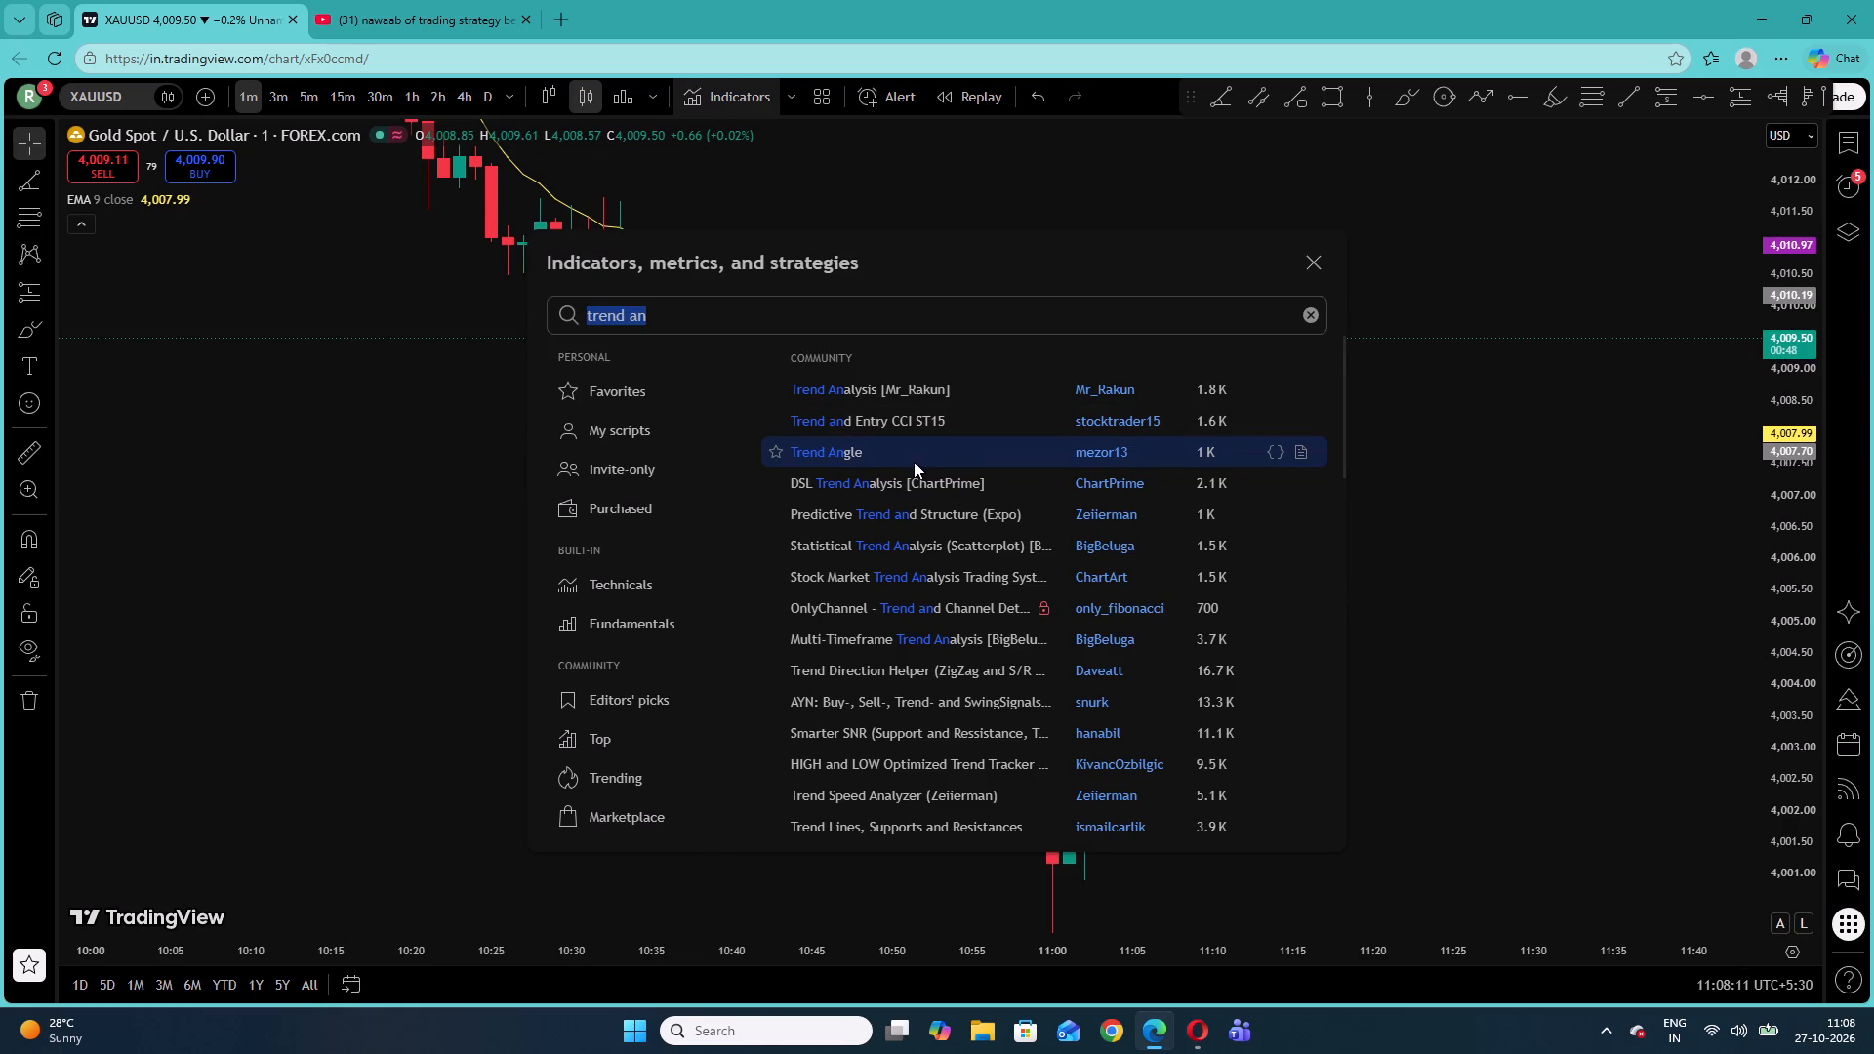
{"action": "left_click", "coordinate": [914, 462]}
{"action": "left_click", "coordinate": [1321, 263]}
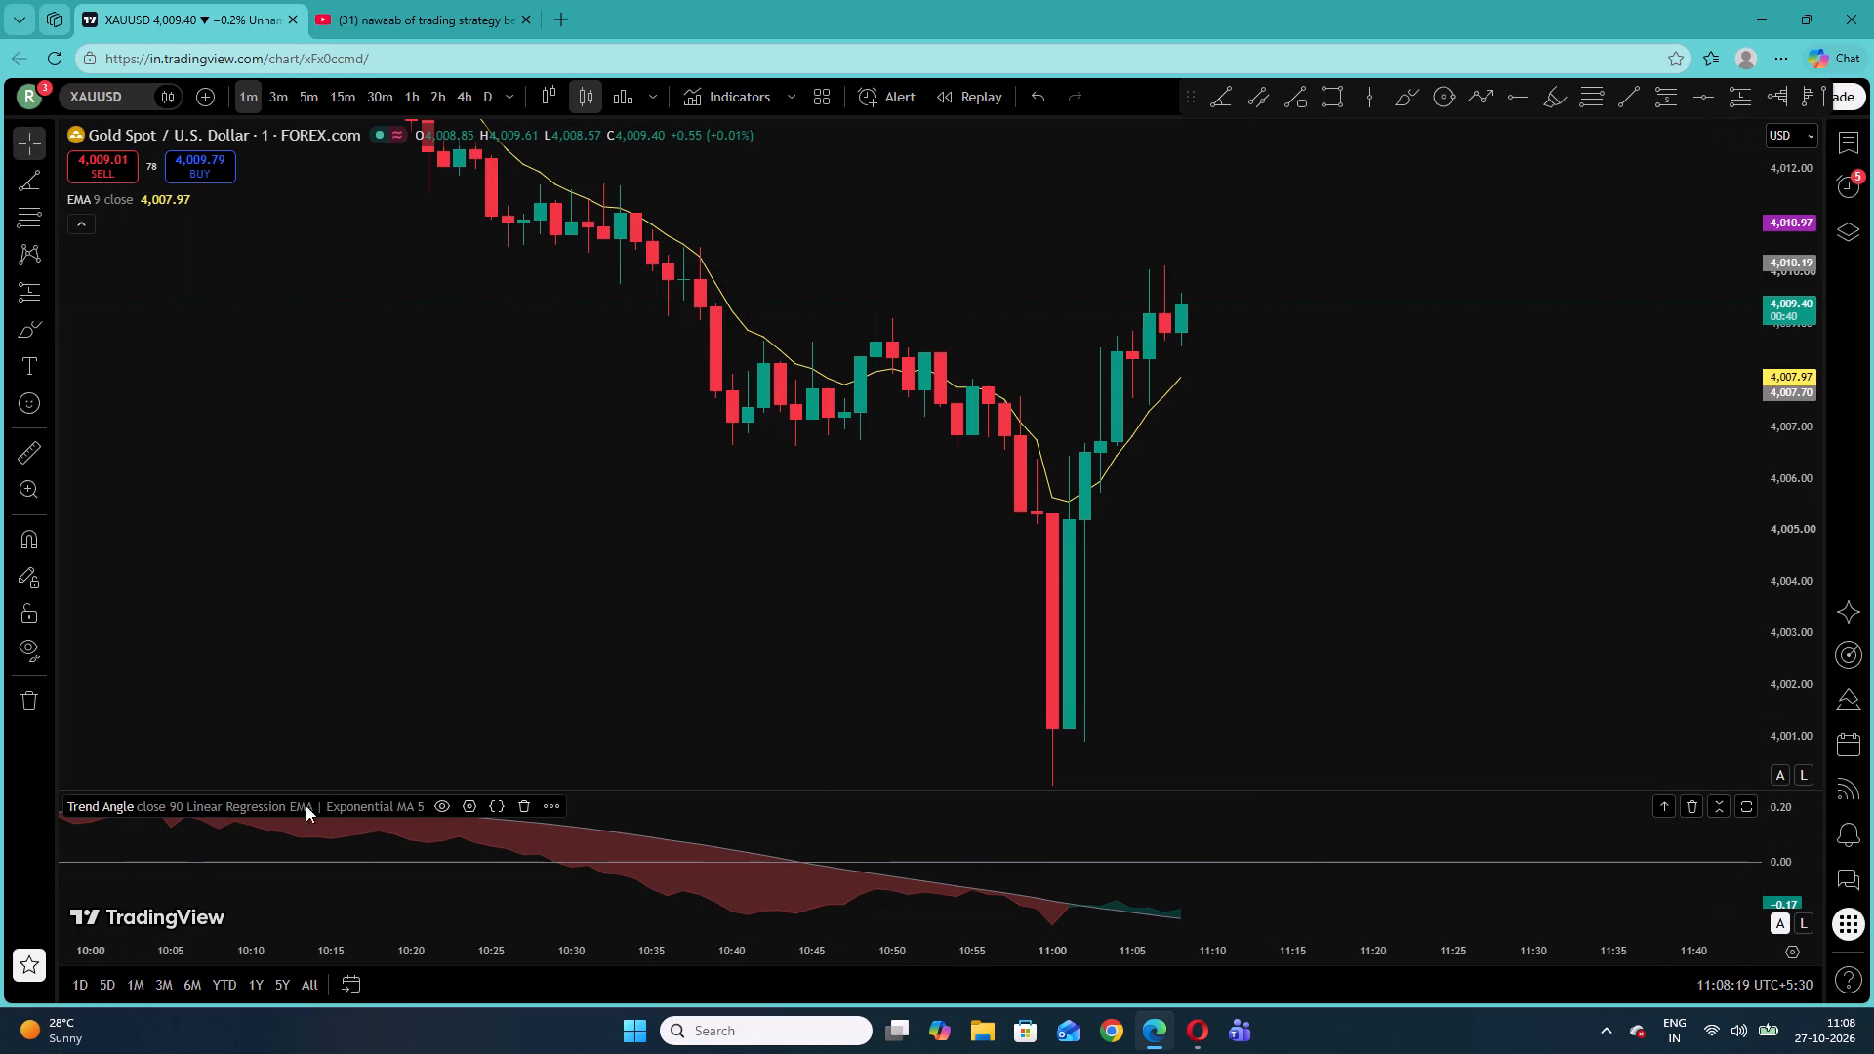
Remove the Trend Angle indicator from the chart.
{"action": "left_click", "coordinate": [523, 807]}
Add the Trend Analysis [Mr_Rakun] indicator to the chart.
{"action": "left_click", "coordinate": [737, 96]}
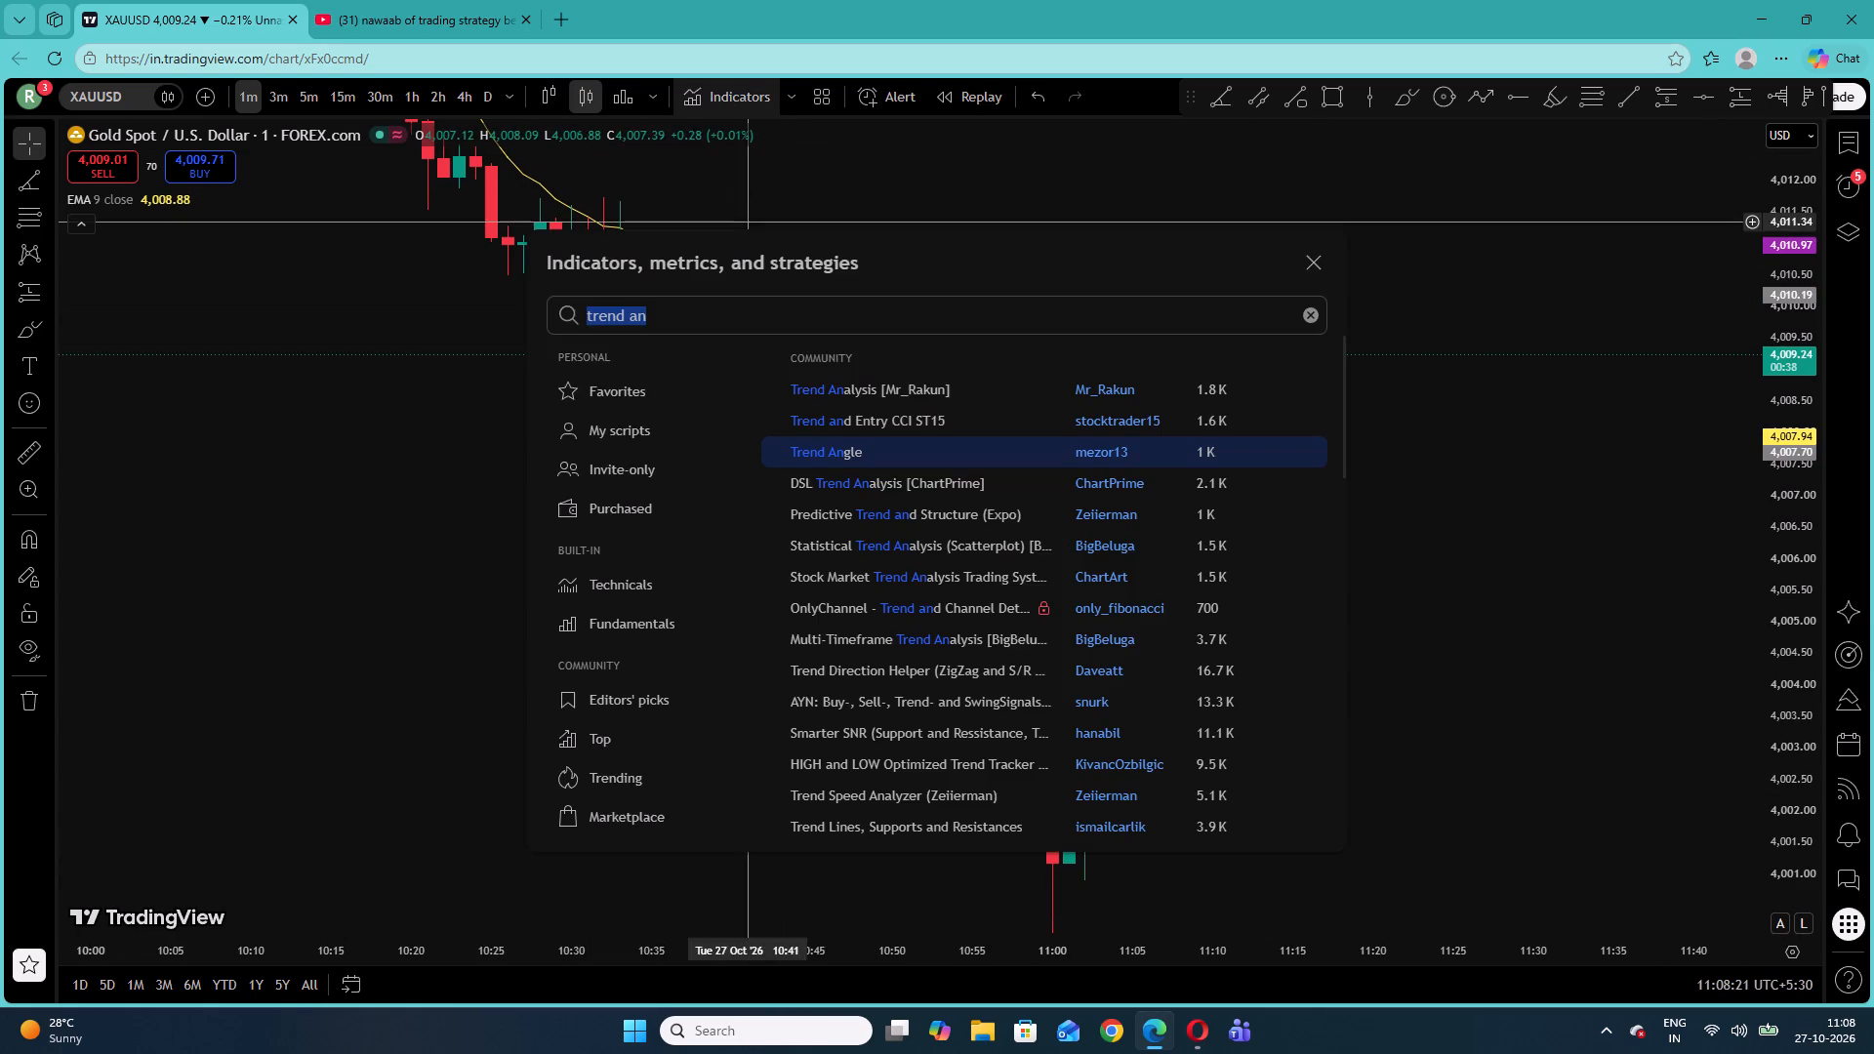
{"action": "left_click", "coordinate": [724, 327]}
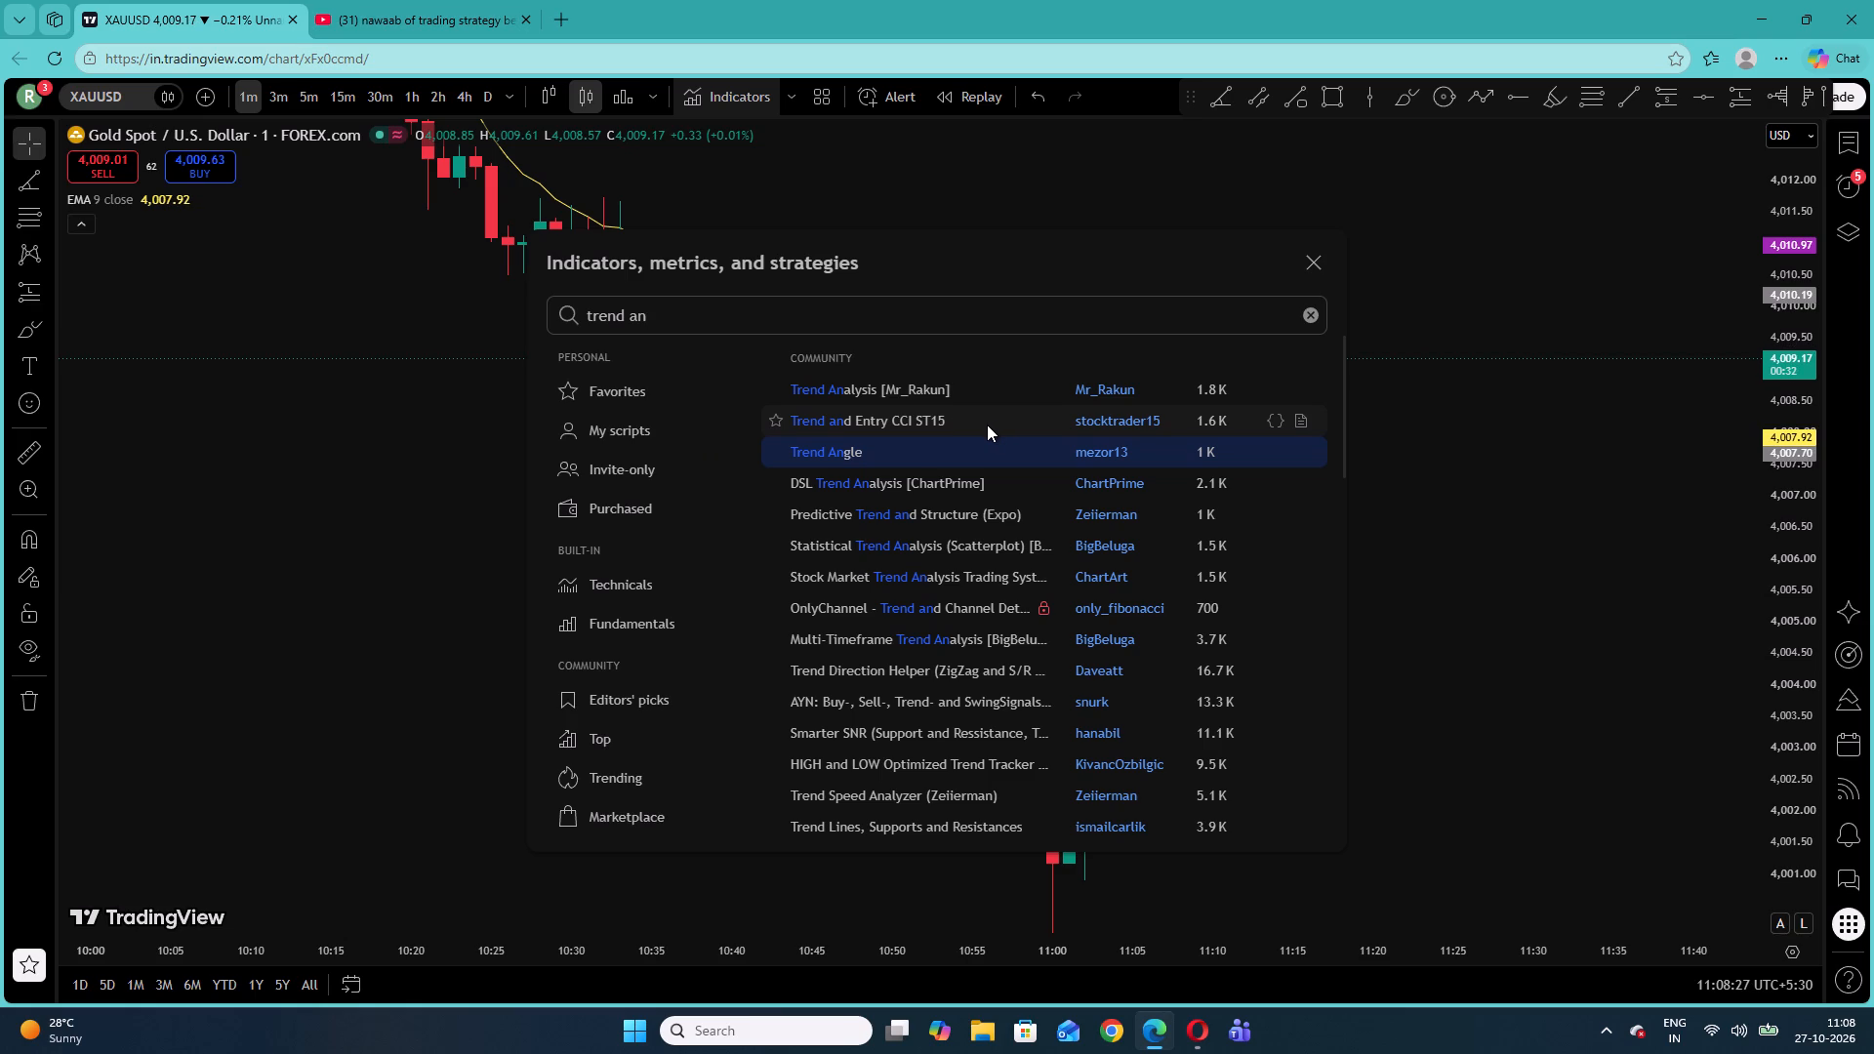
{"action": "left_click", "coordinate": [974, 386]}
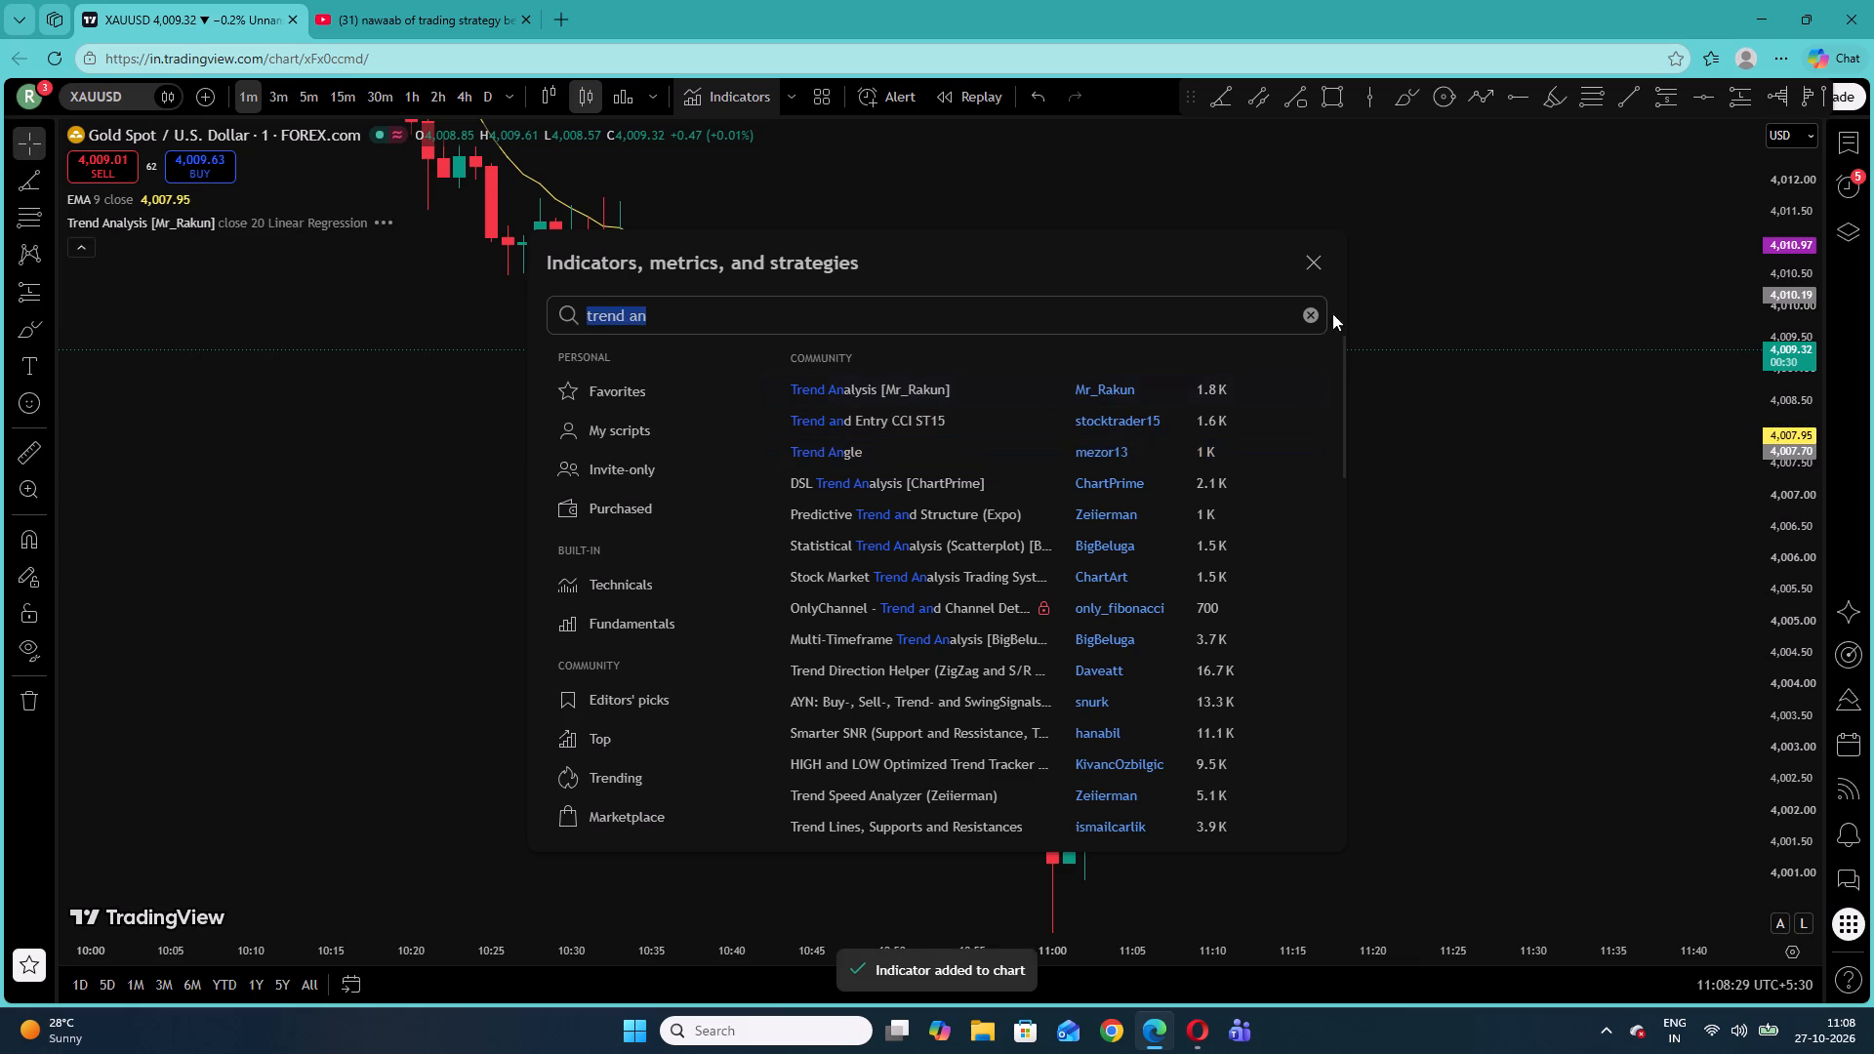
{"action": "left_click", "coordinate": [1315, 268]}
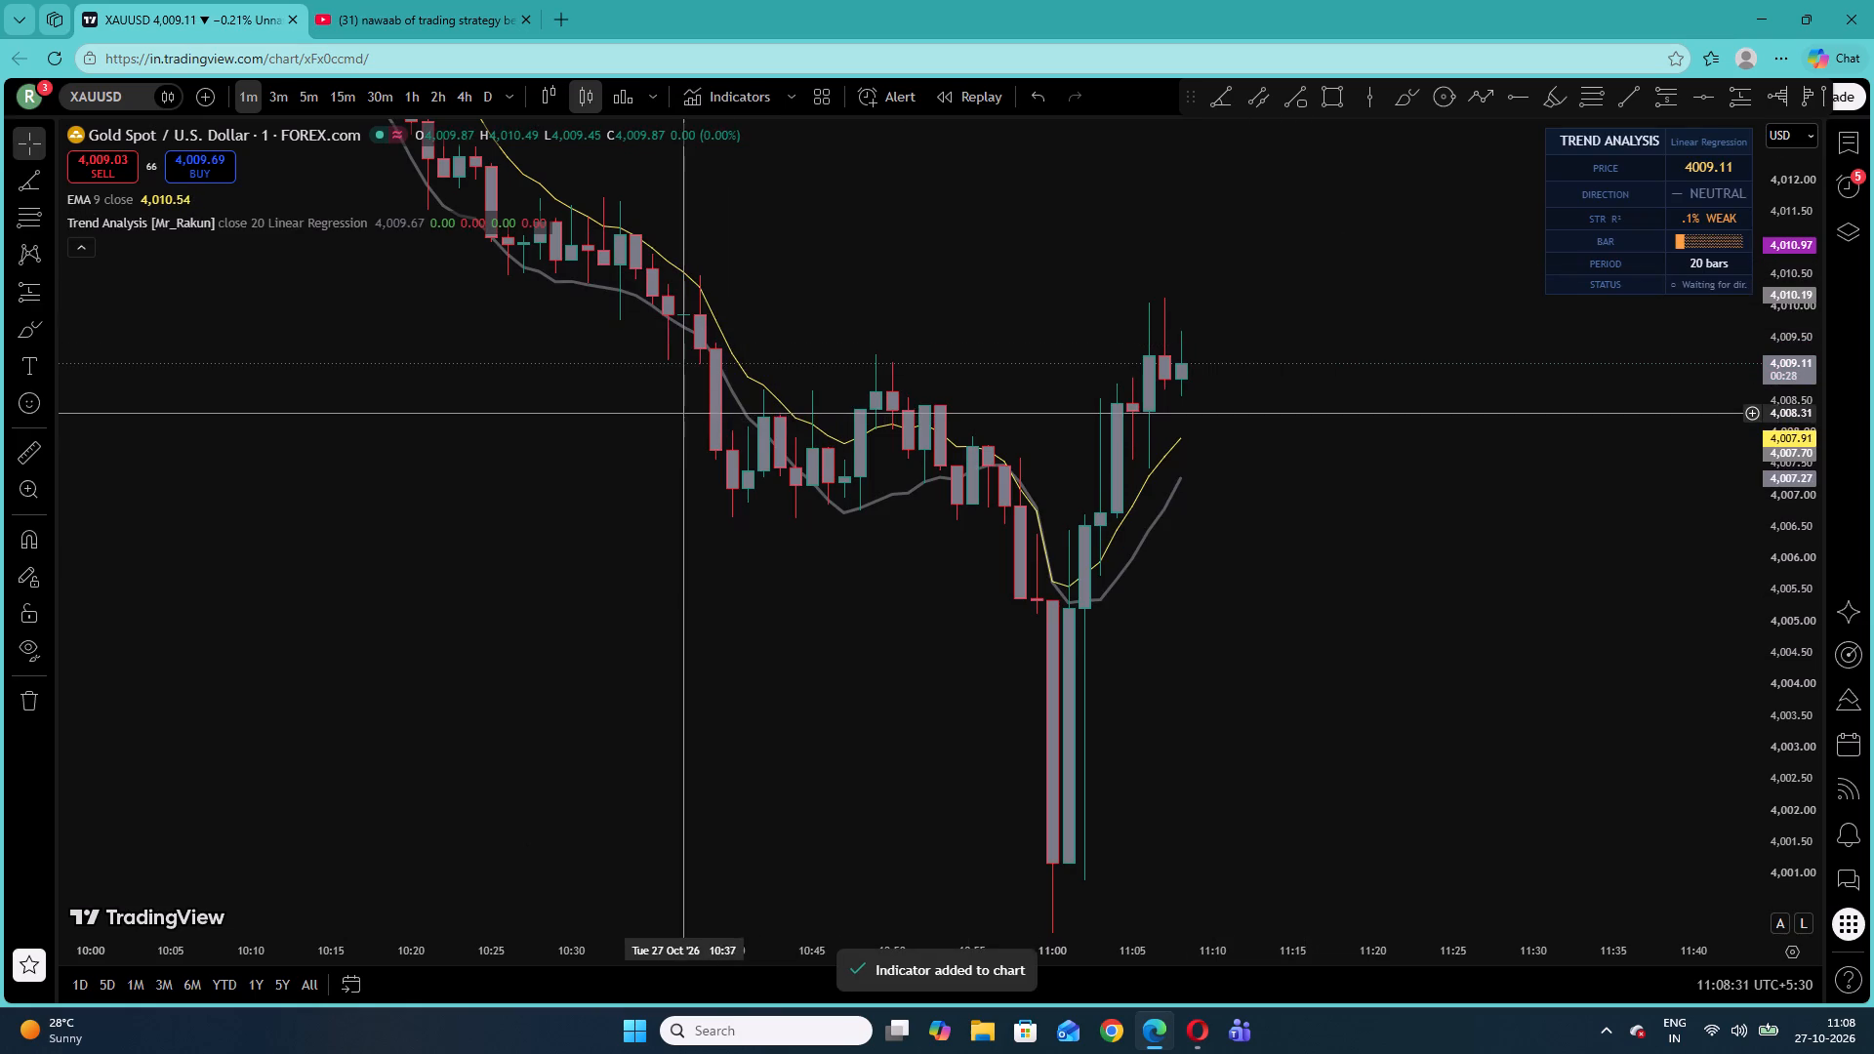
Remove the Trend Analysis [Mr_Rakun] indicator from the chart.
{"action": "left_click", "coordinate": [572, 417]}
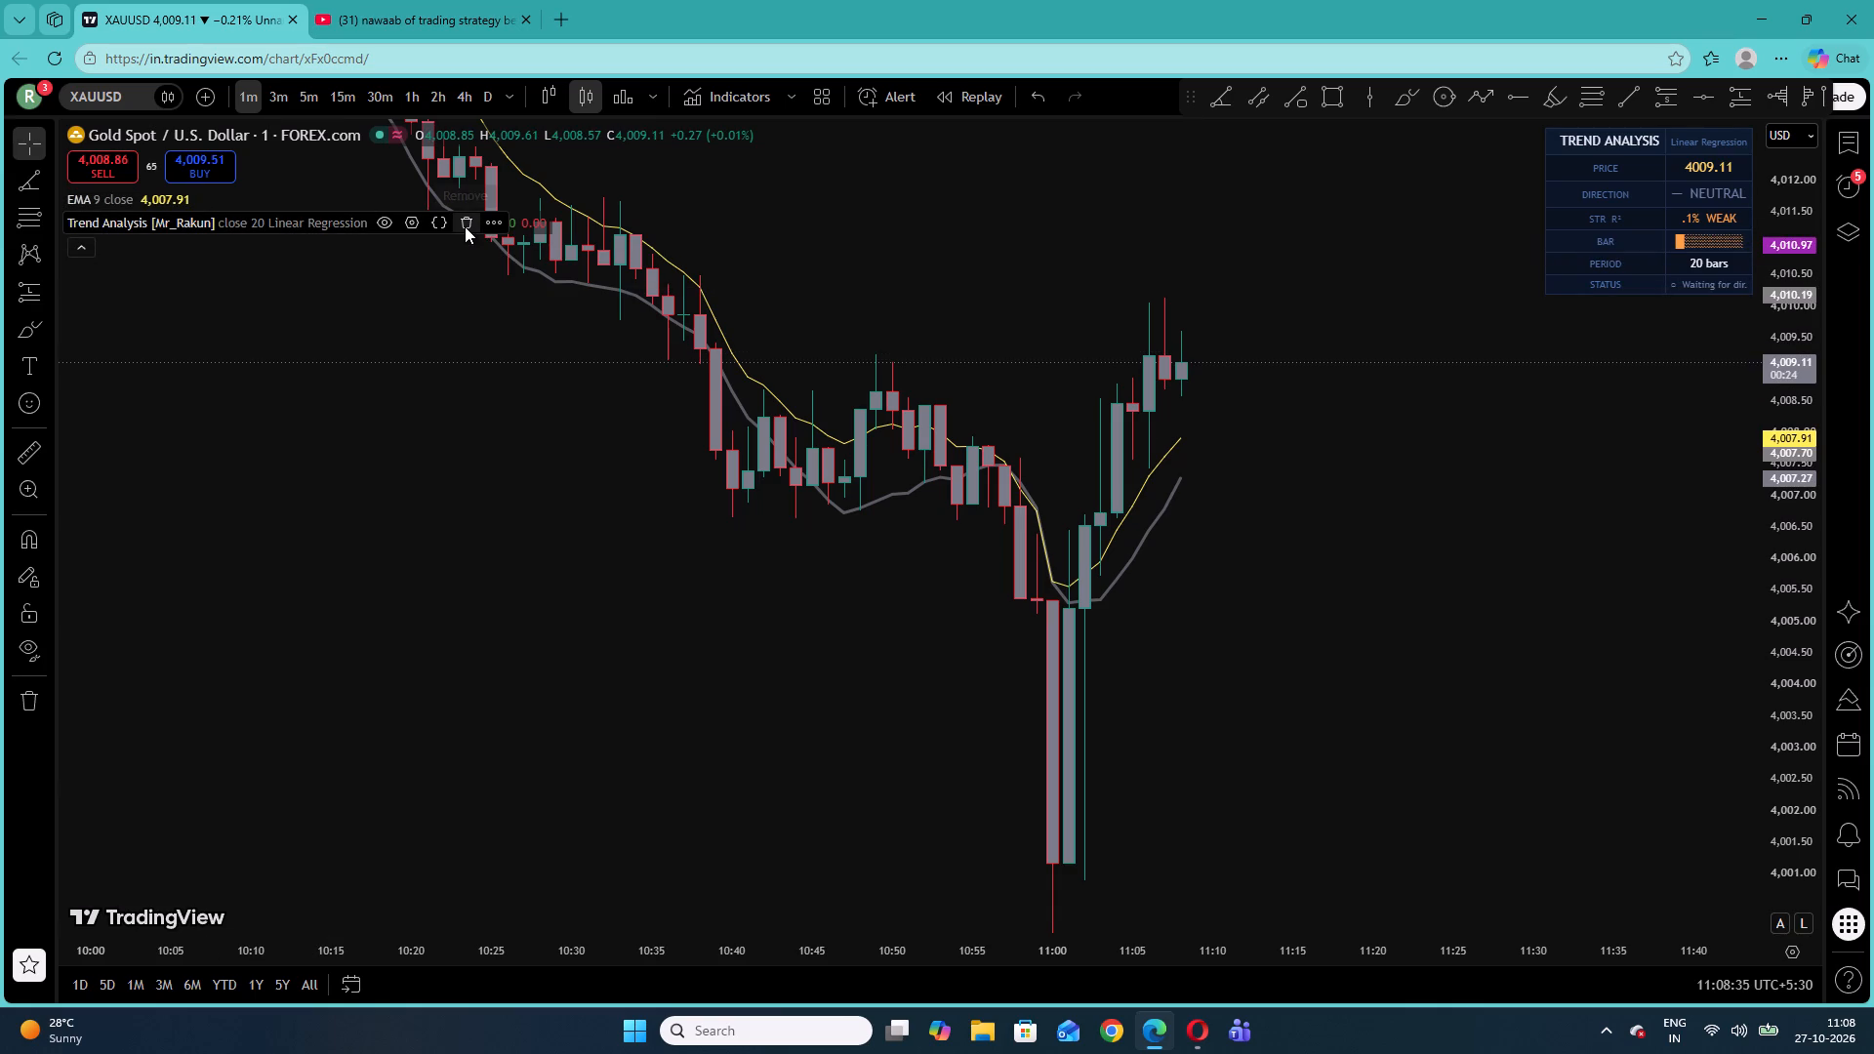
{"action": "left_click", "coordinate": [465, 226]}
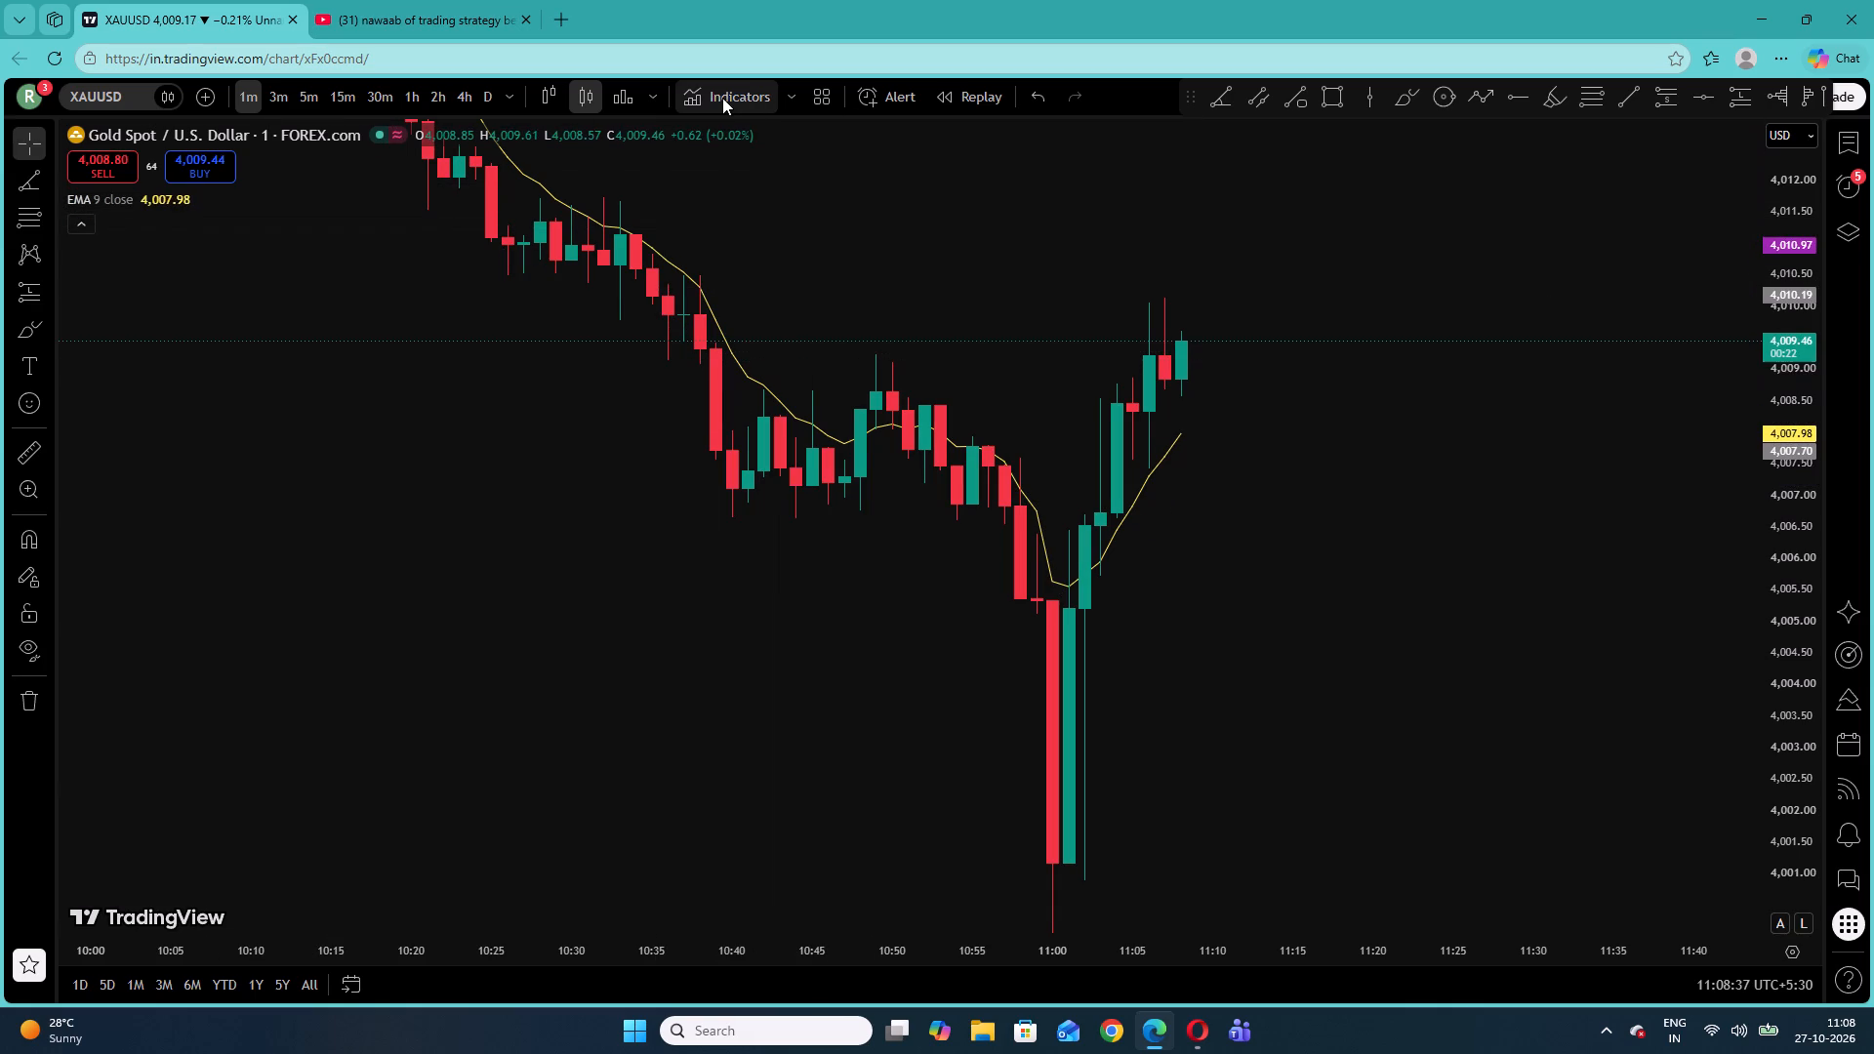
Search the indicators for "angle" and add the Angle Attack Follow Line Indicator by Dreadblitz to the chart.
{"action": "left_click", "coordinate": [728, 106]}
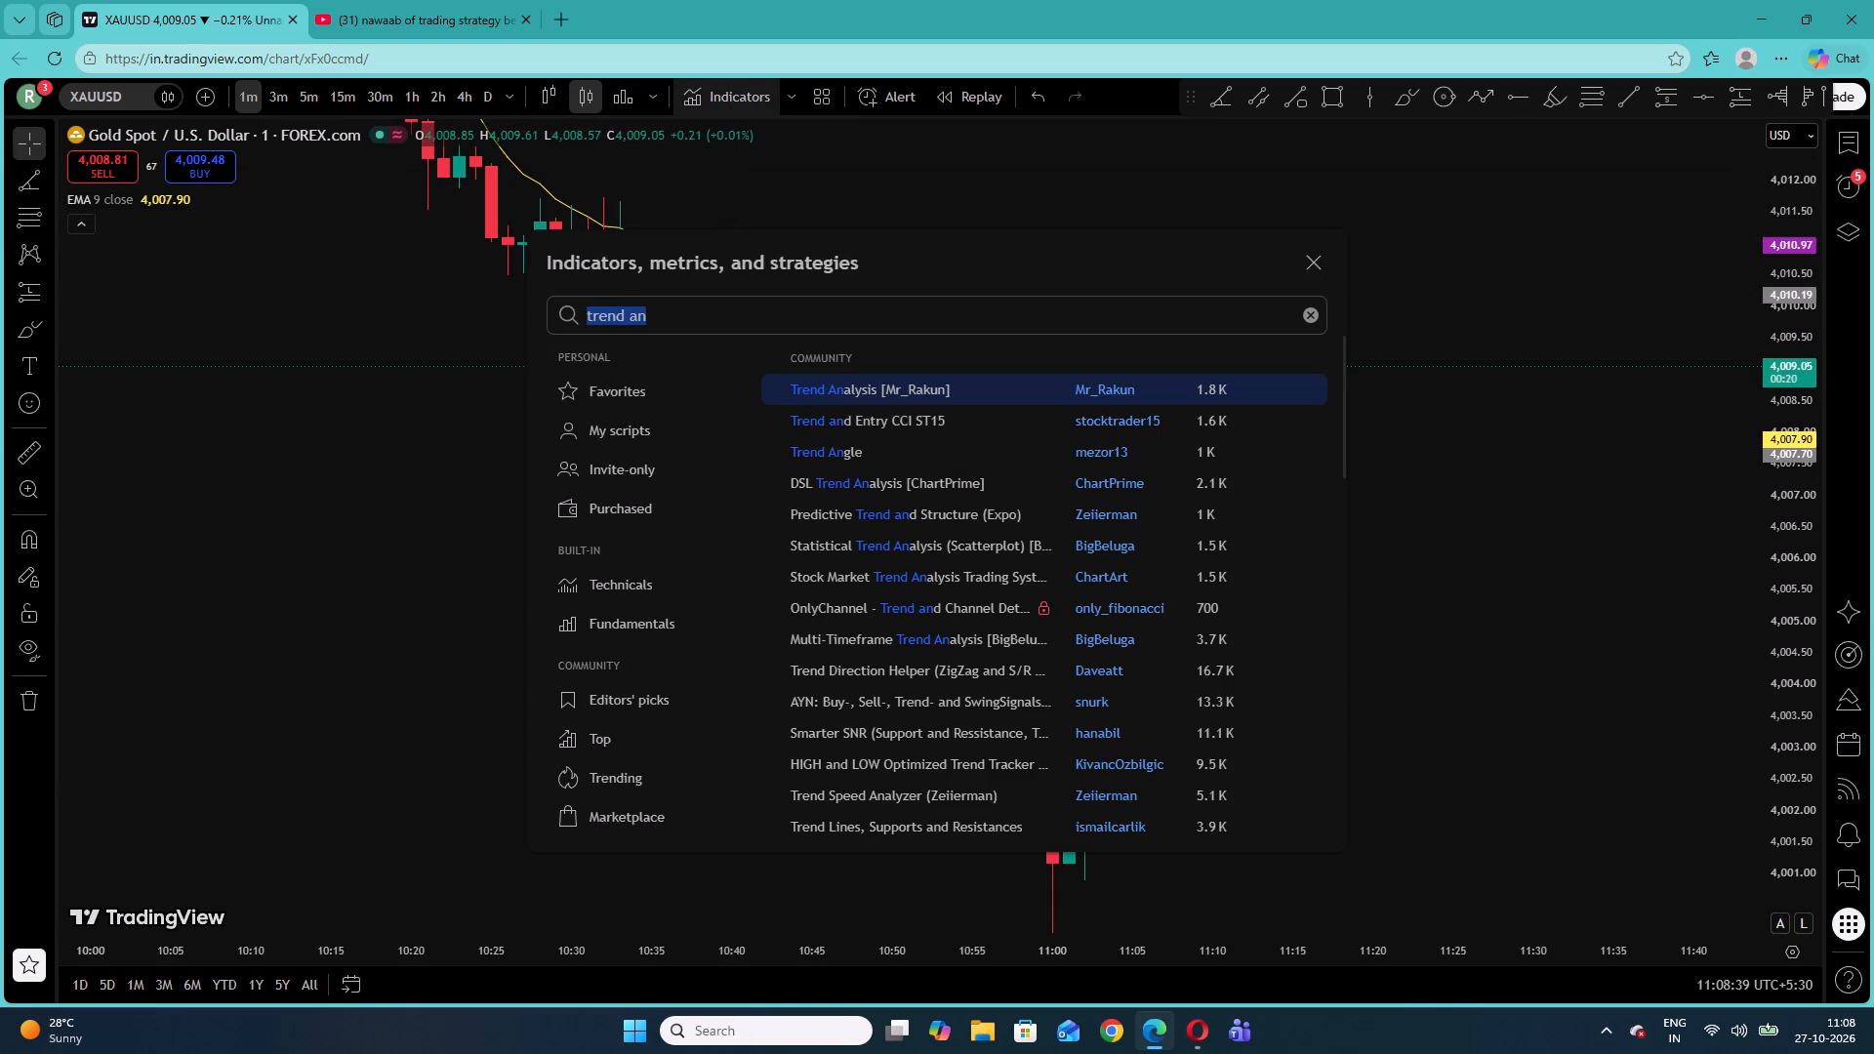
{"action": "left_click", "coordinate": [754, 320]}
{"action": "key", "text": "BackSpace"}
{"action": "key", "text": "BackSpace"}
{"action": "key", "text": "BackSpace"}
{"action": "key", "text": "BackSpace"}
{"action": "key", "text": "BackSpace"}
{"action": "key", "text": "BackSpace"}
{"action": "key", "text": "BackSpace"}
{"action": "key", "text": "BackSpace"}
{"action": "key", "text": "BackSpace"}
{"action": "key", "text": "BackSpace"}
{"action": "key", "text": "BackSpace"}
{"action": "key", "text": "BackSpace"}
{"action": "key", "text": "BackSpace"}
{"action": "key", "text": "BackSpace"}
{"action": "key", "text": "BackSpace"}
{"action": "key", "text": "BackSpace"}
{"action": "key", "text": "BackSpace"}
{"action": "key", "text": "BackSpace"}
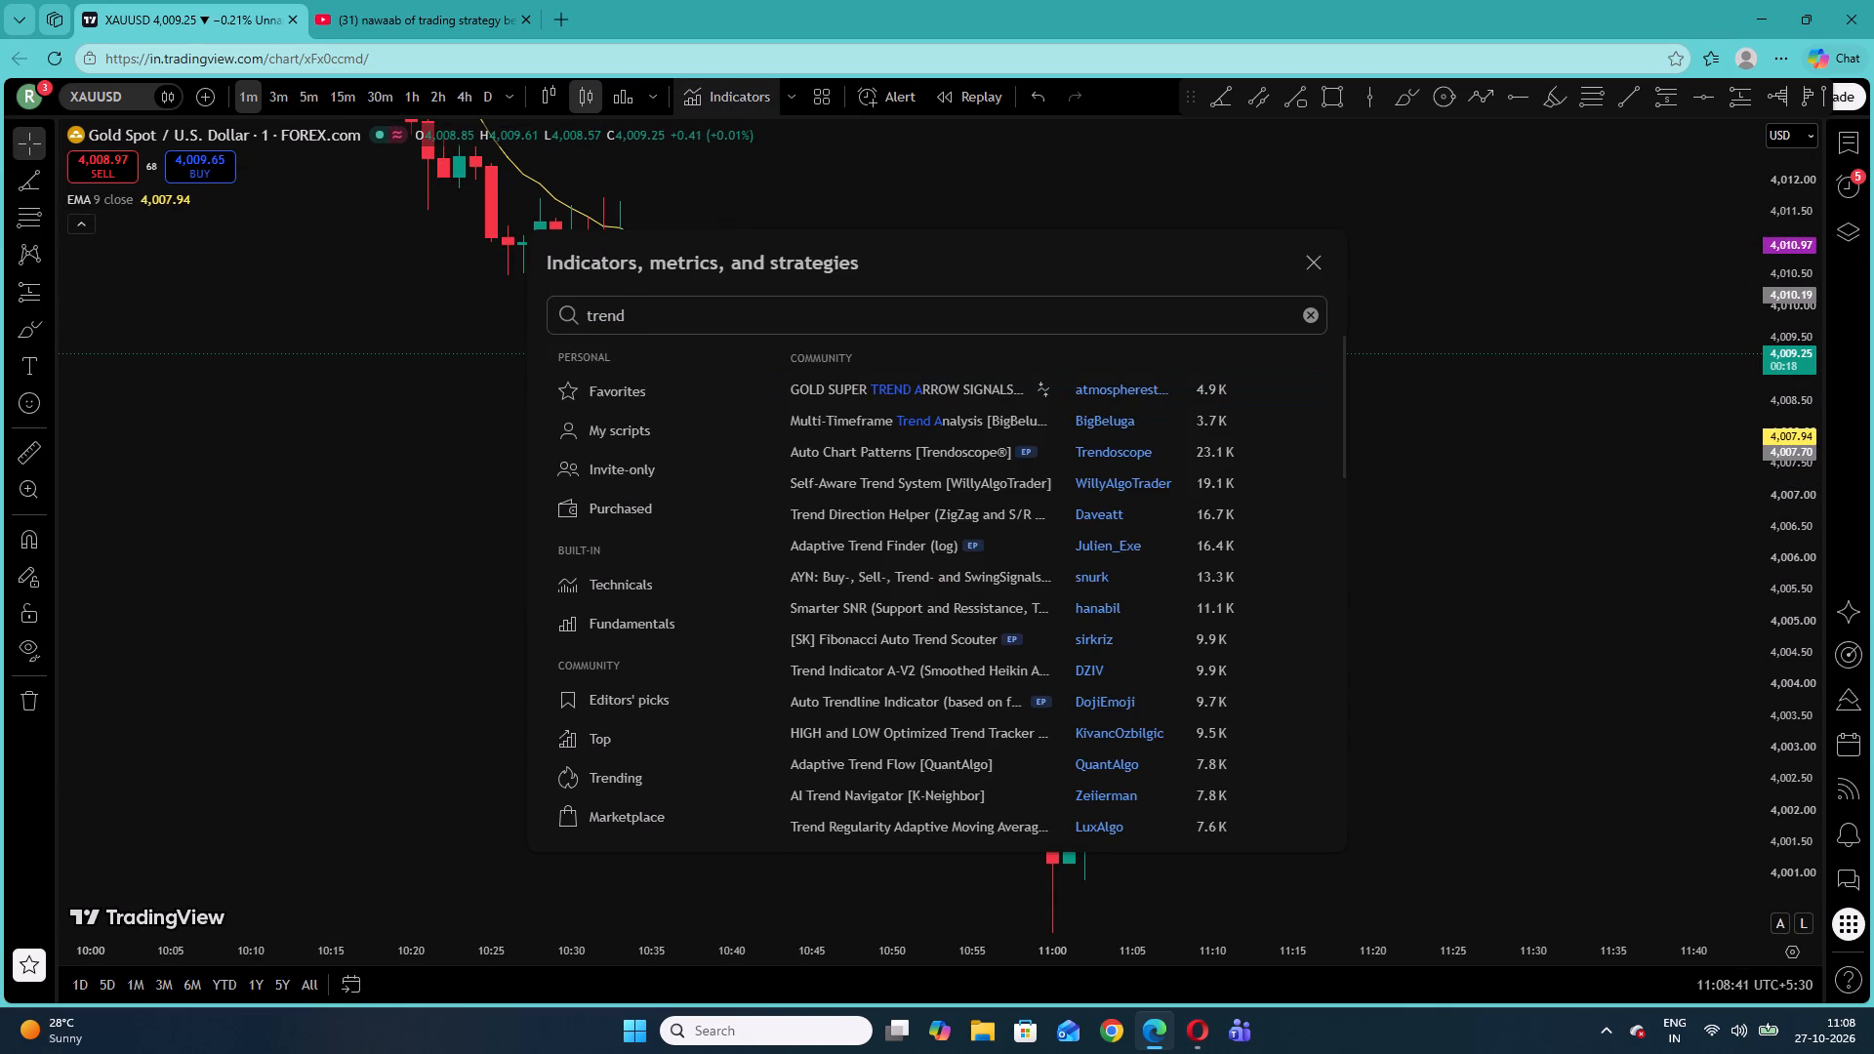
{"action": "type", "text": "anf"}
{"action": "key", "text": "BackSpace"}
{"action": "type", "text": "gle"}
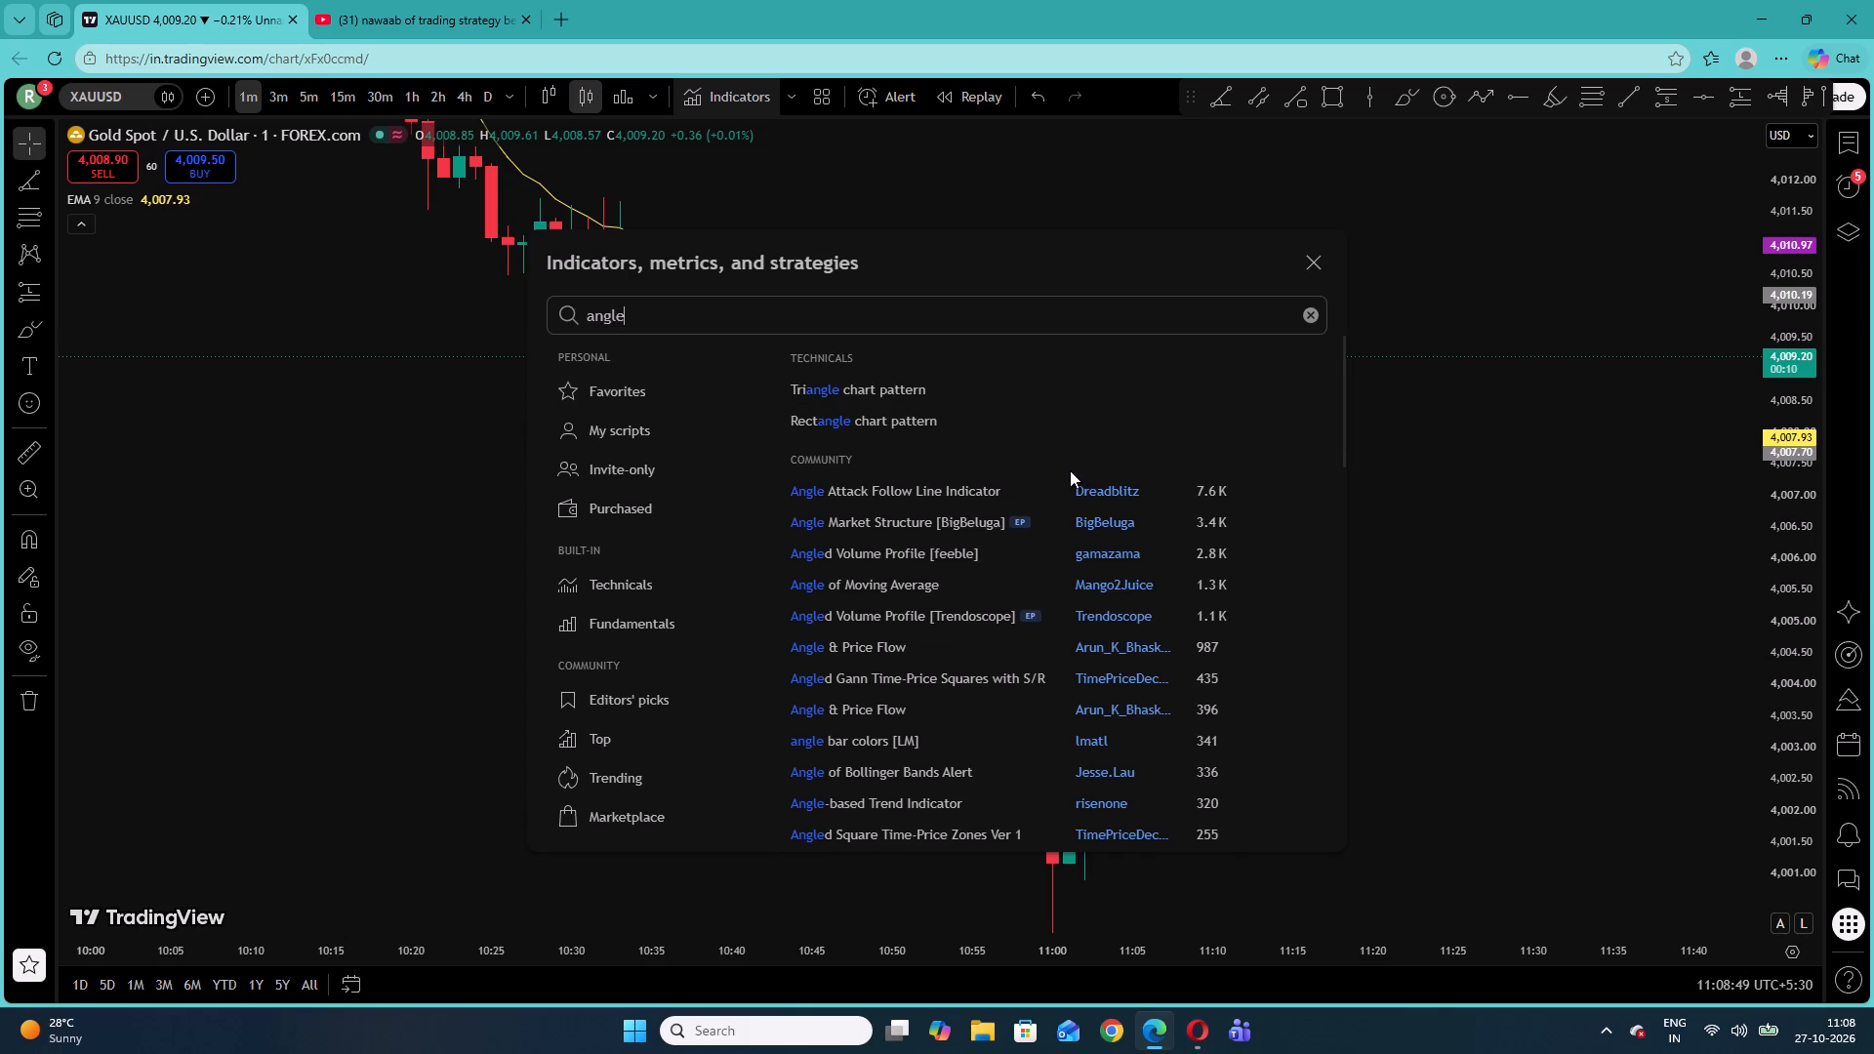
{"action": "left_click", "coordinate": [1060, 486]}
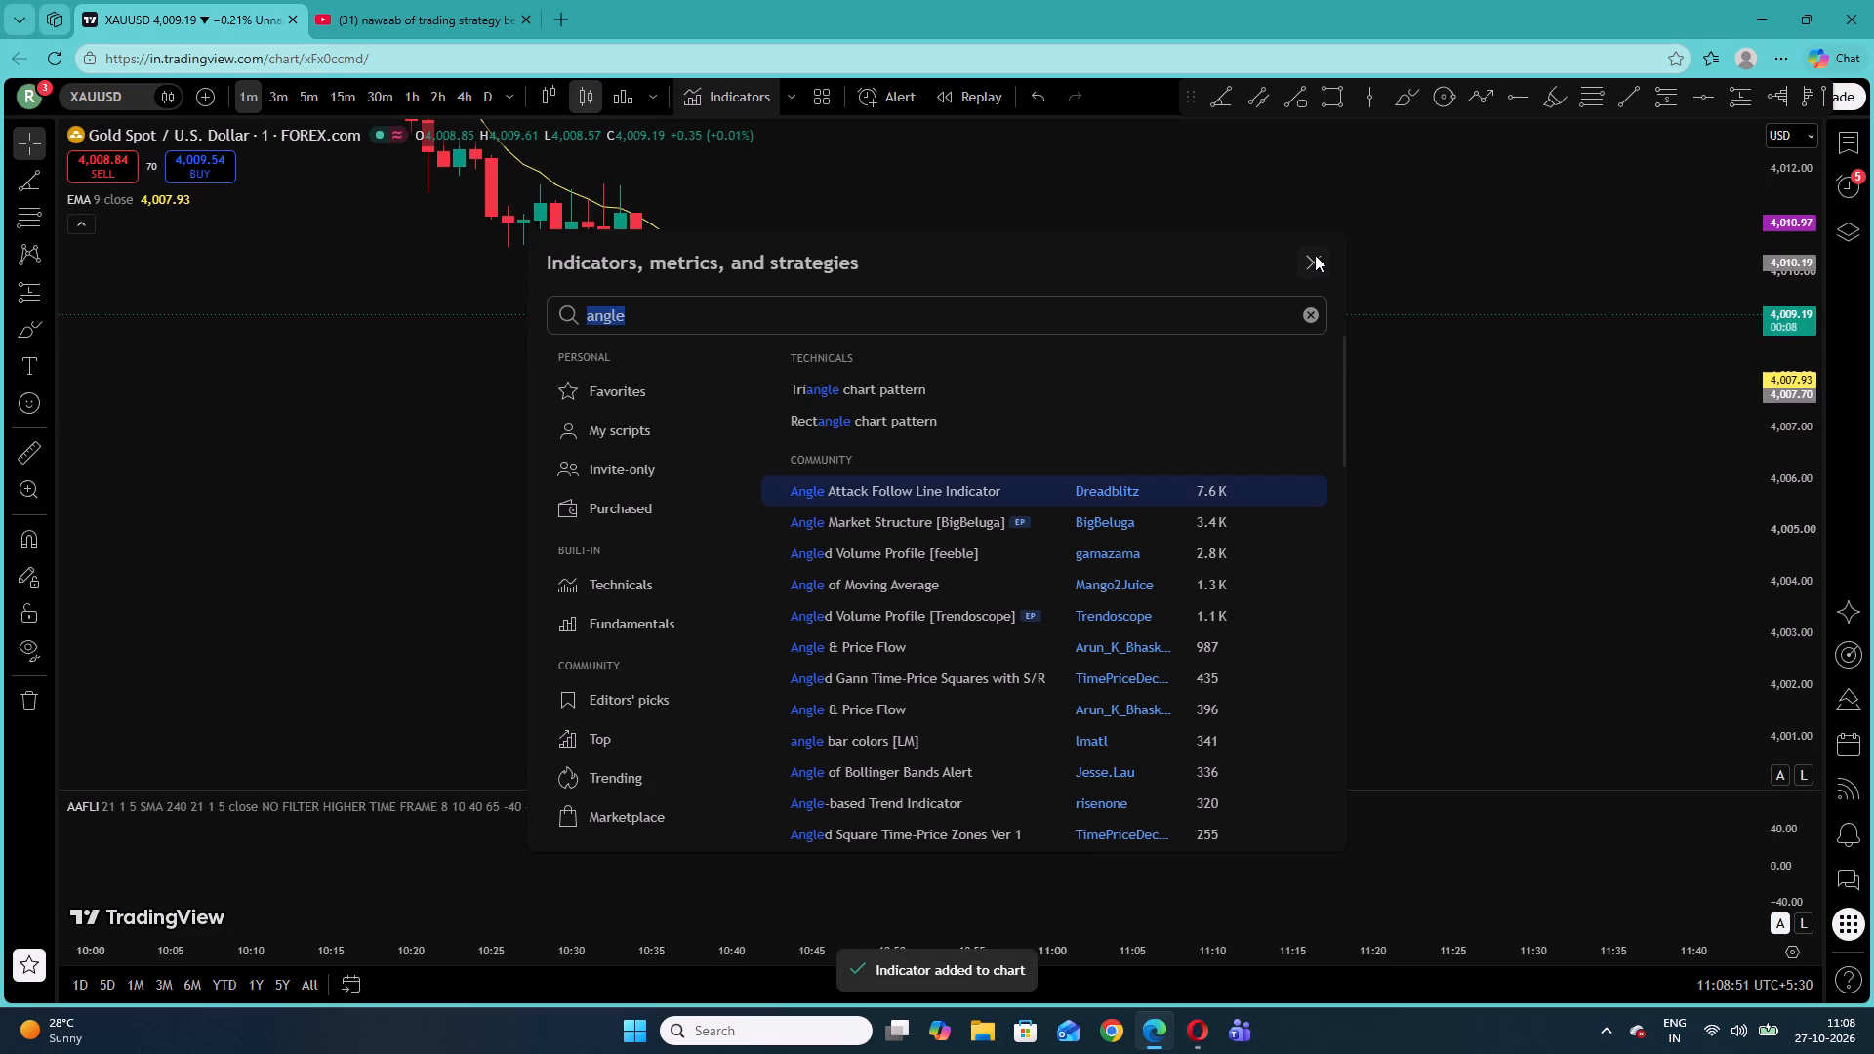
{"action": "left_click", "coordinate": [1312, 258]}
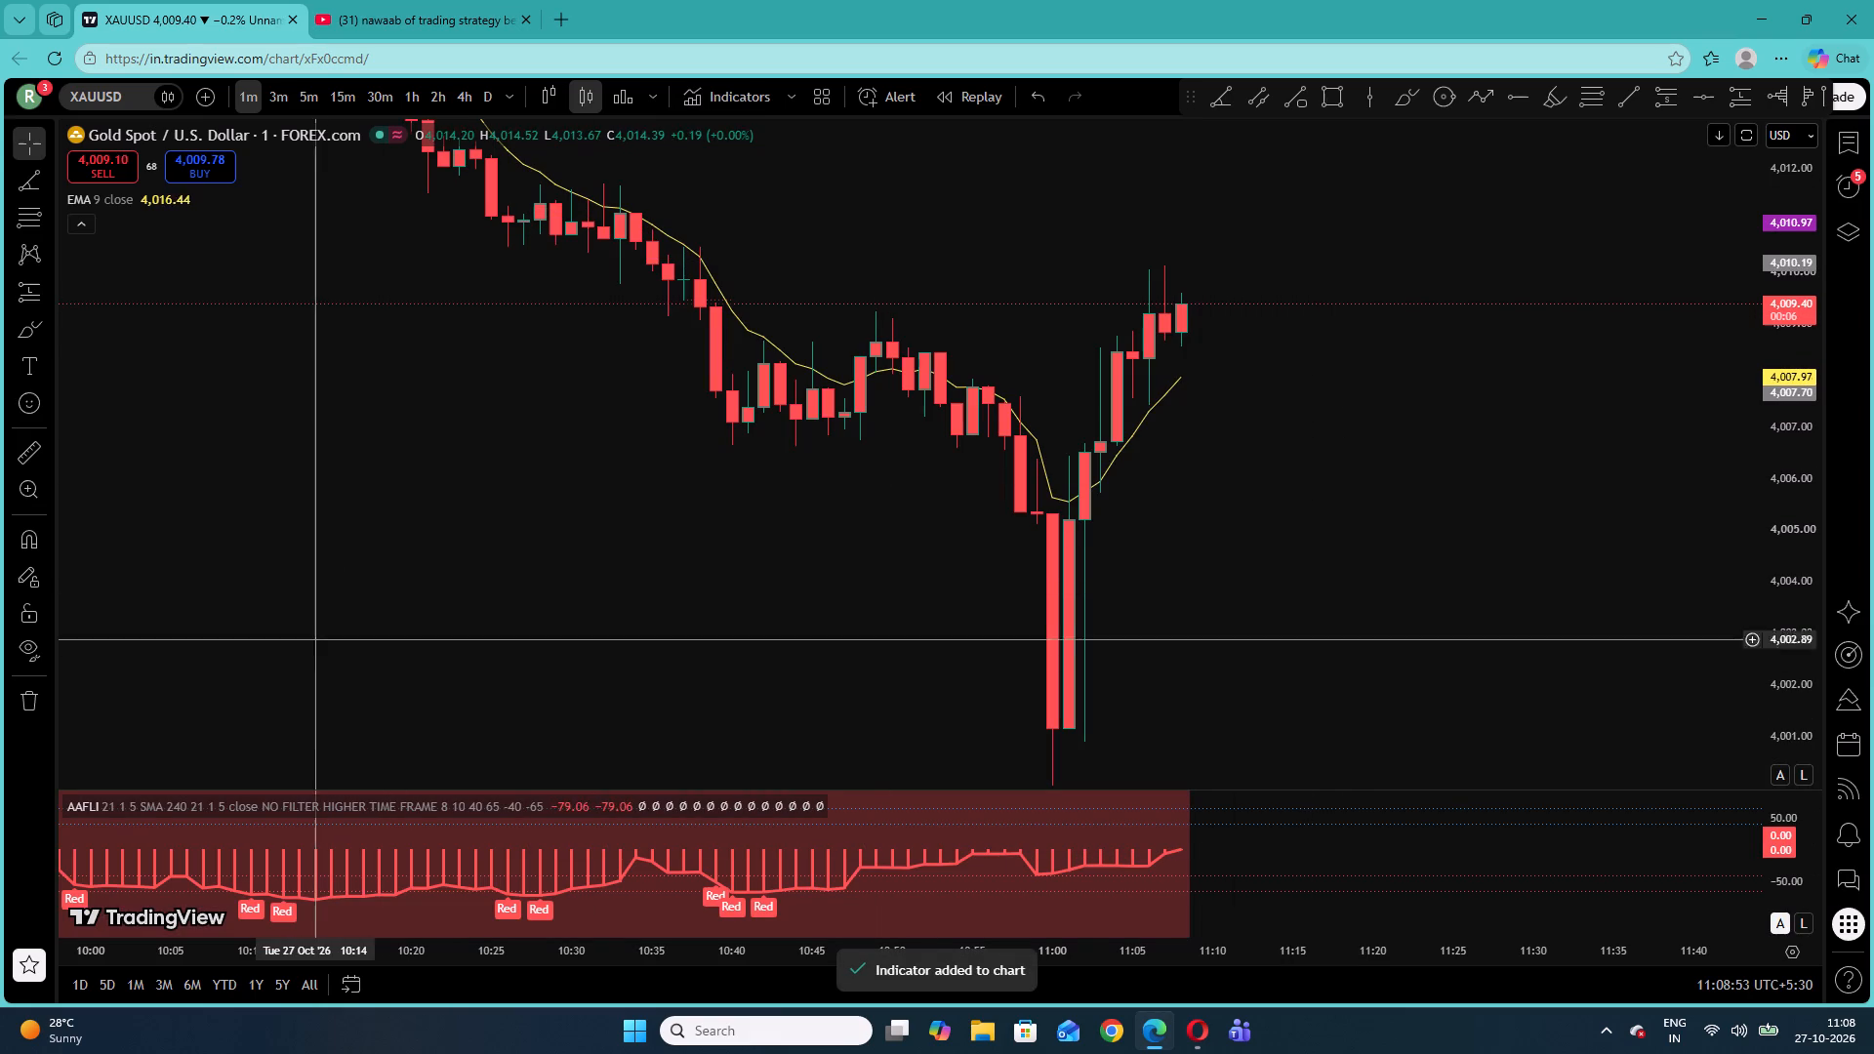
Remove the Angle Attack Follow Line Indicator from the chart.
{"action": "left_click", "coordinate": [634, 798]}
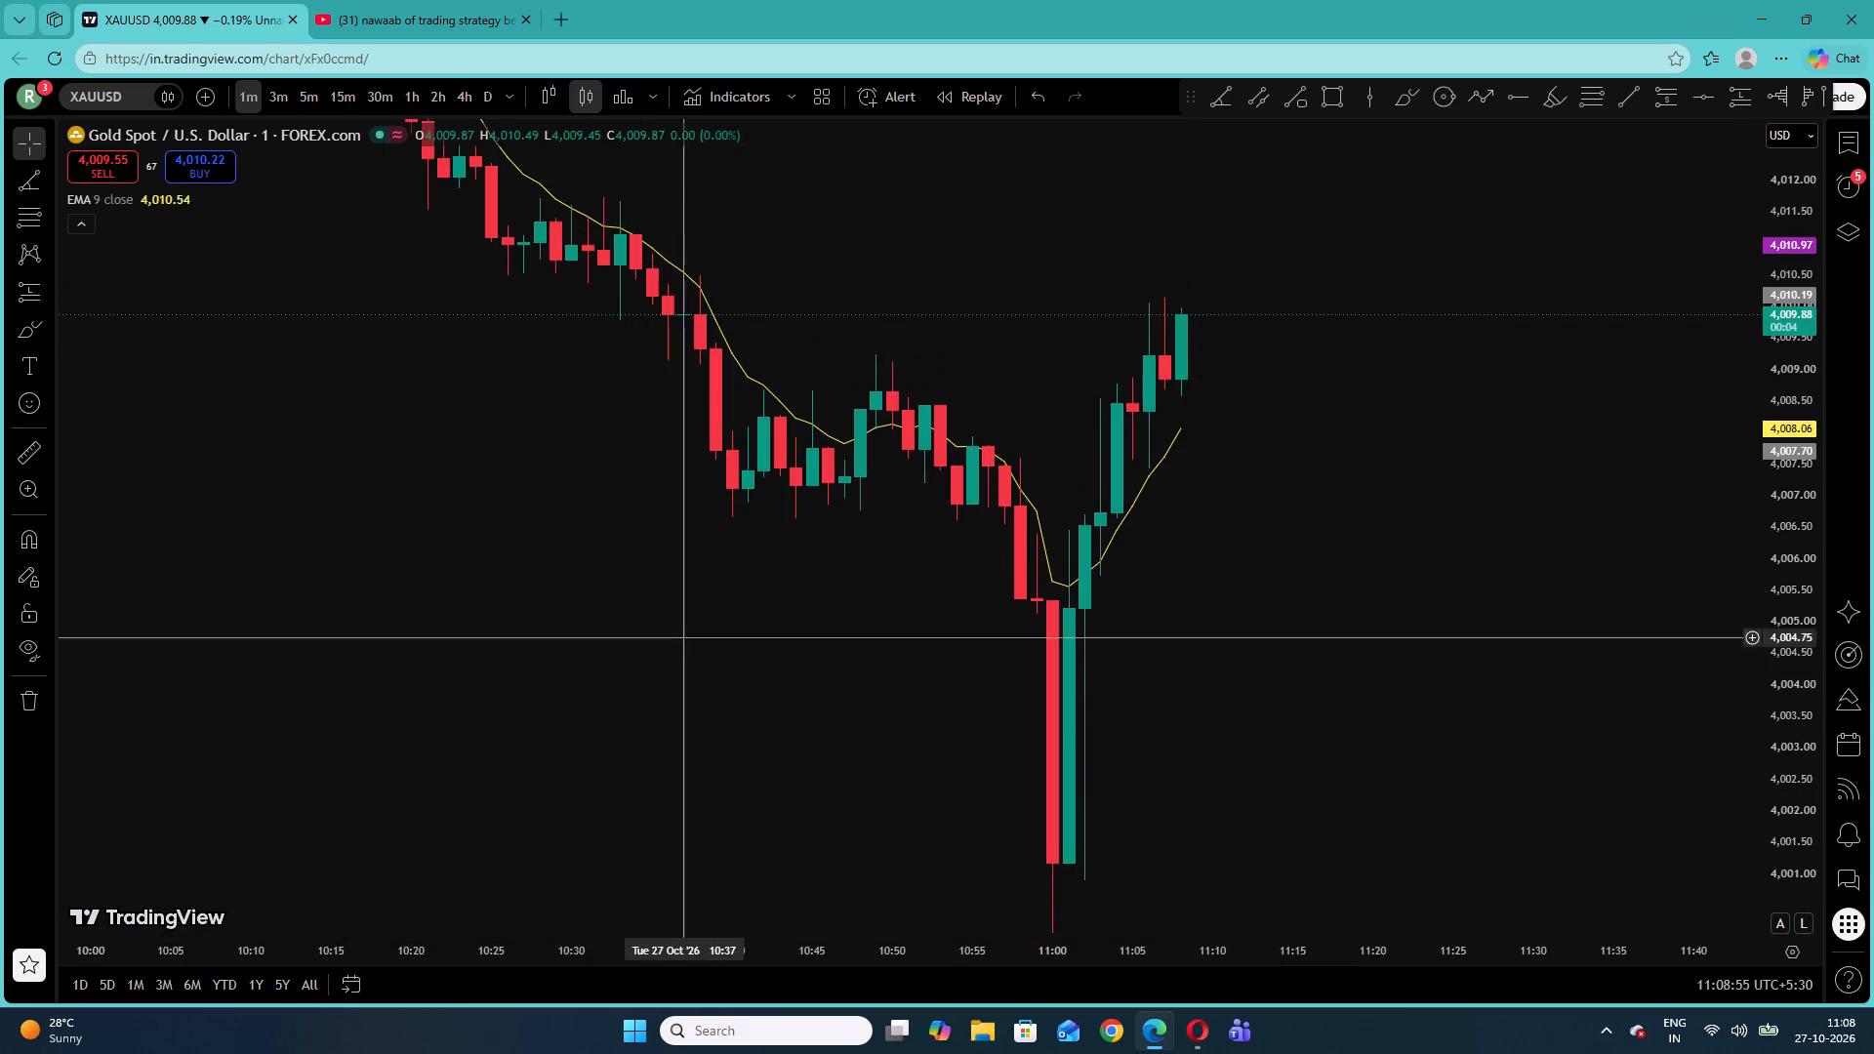
Add a second Exponential moving average from the favorite indicators to the chart.
{"action": "left_click", "coordinate": [725, 73]}
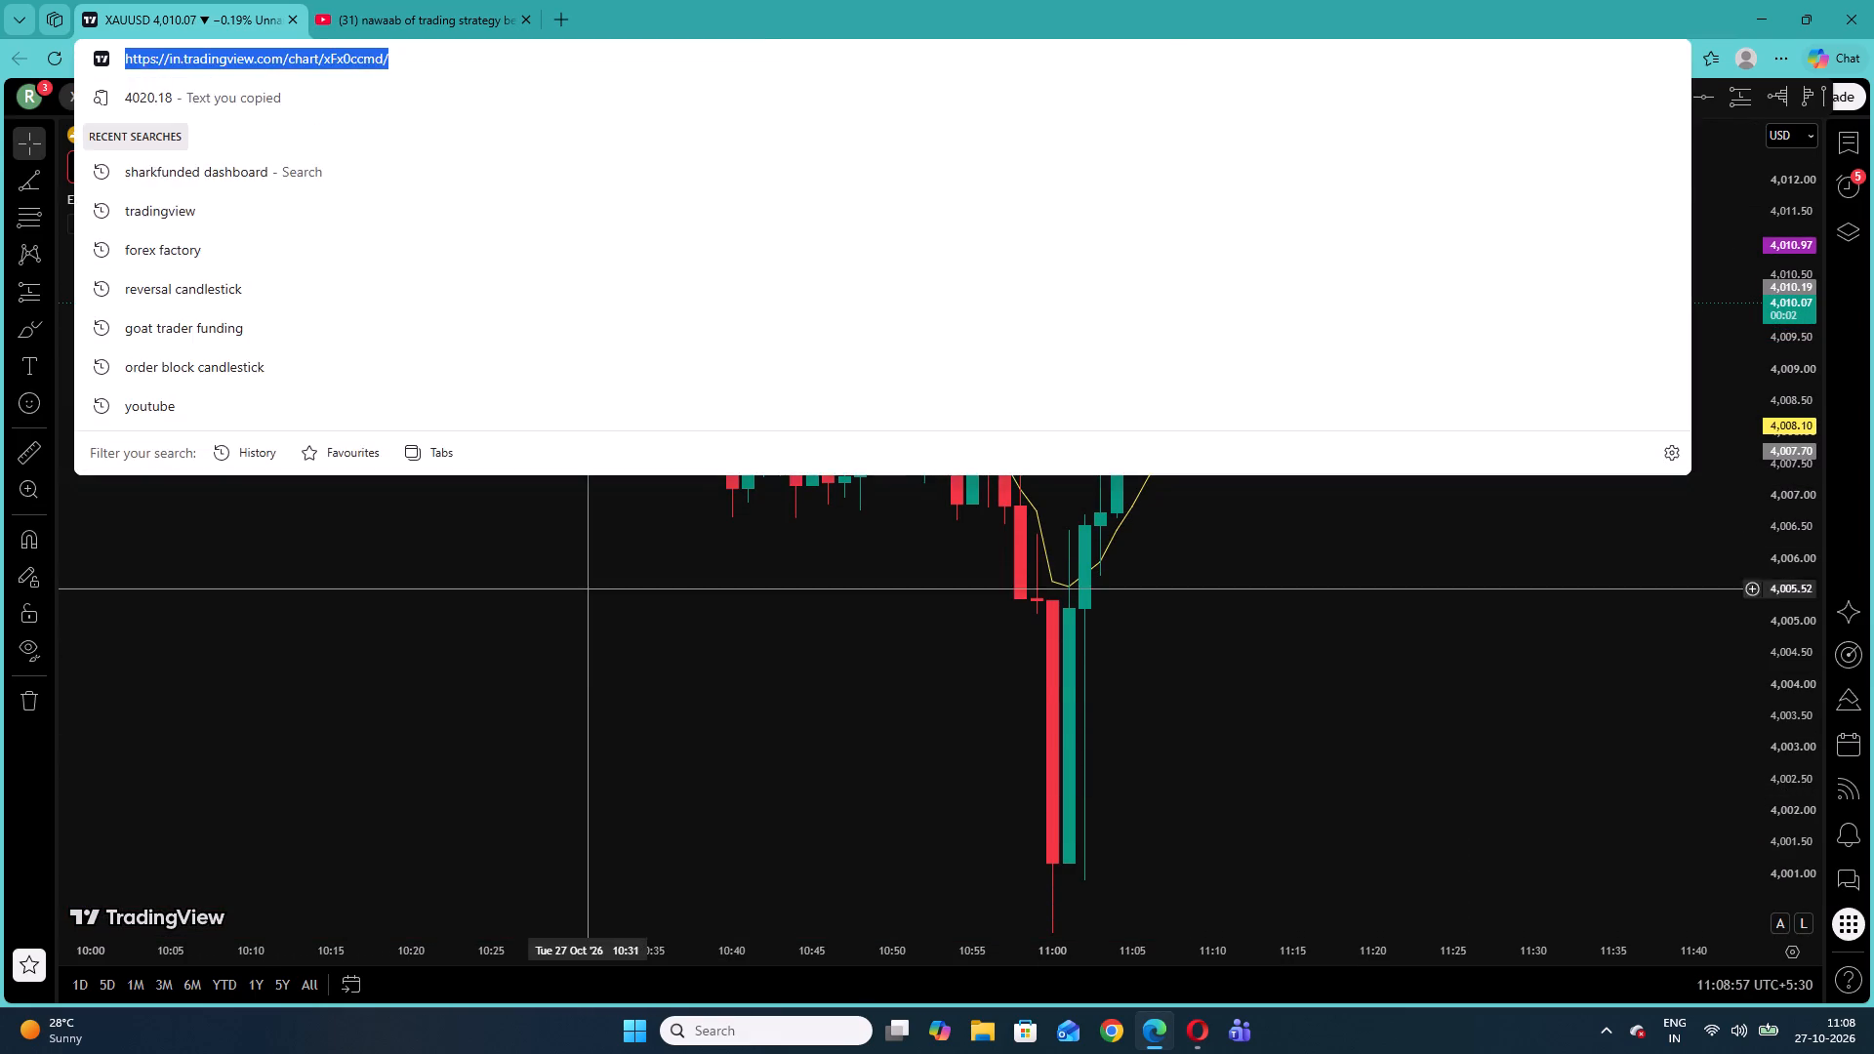
{"action": "left_click_drag", "start_coordinate": [583, 726], "coordinate": [582, 710]}
{"action": "left_click", "coordinate": [761, 98]}
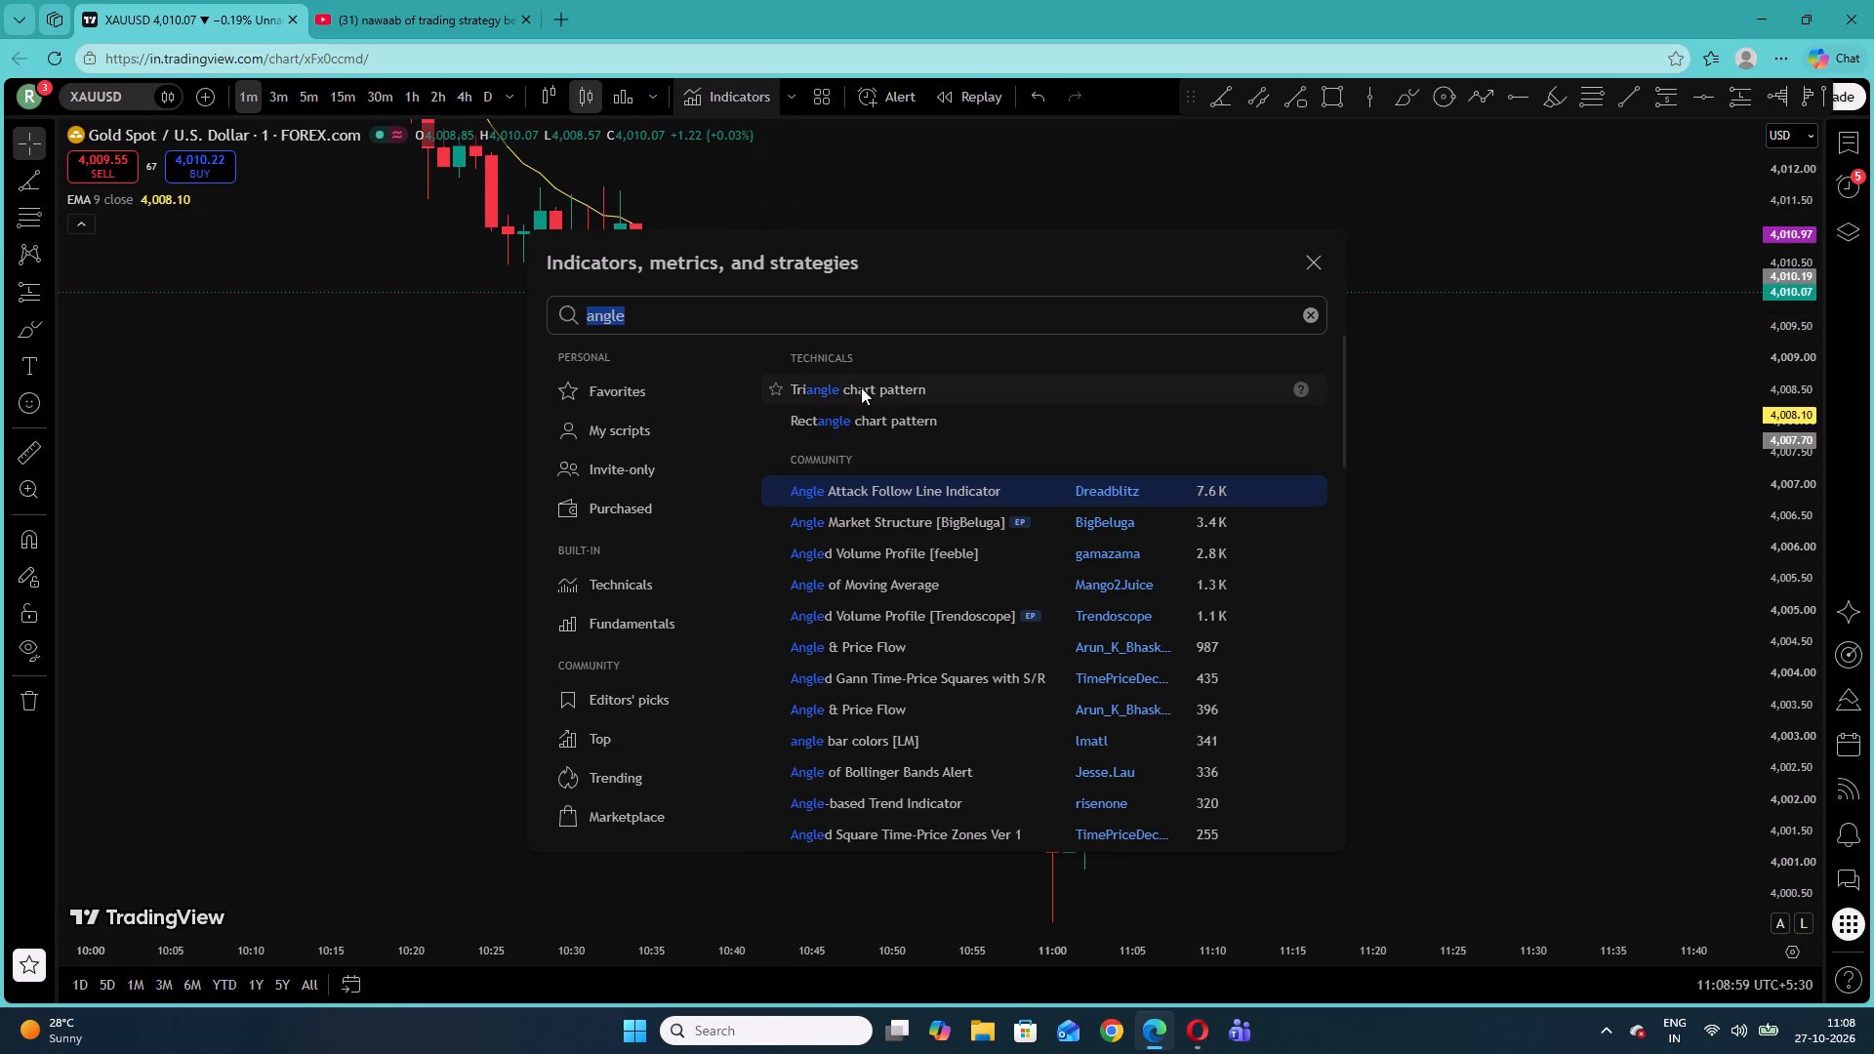
{"action": "left_click", "coordinate": [1313, 320]}
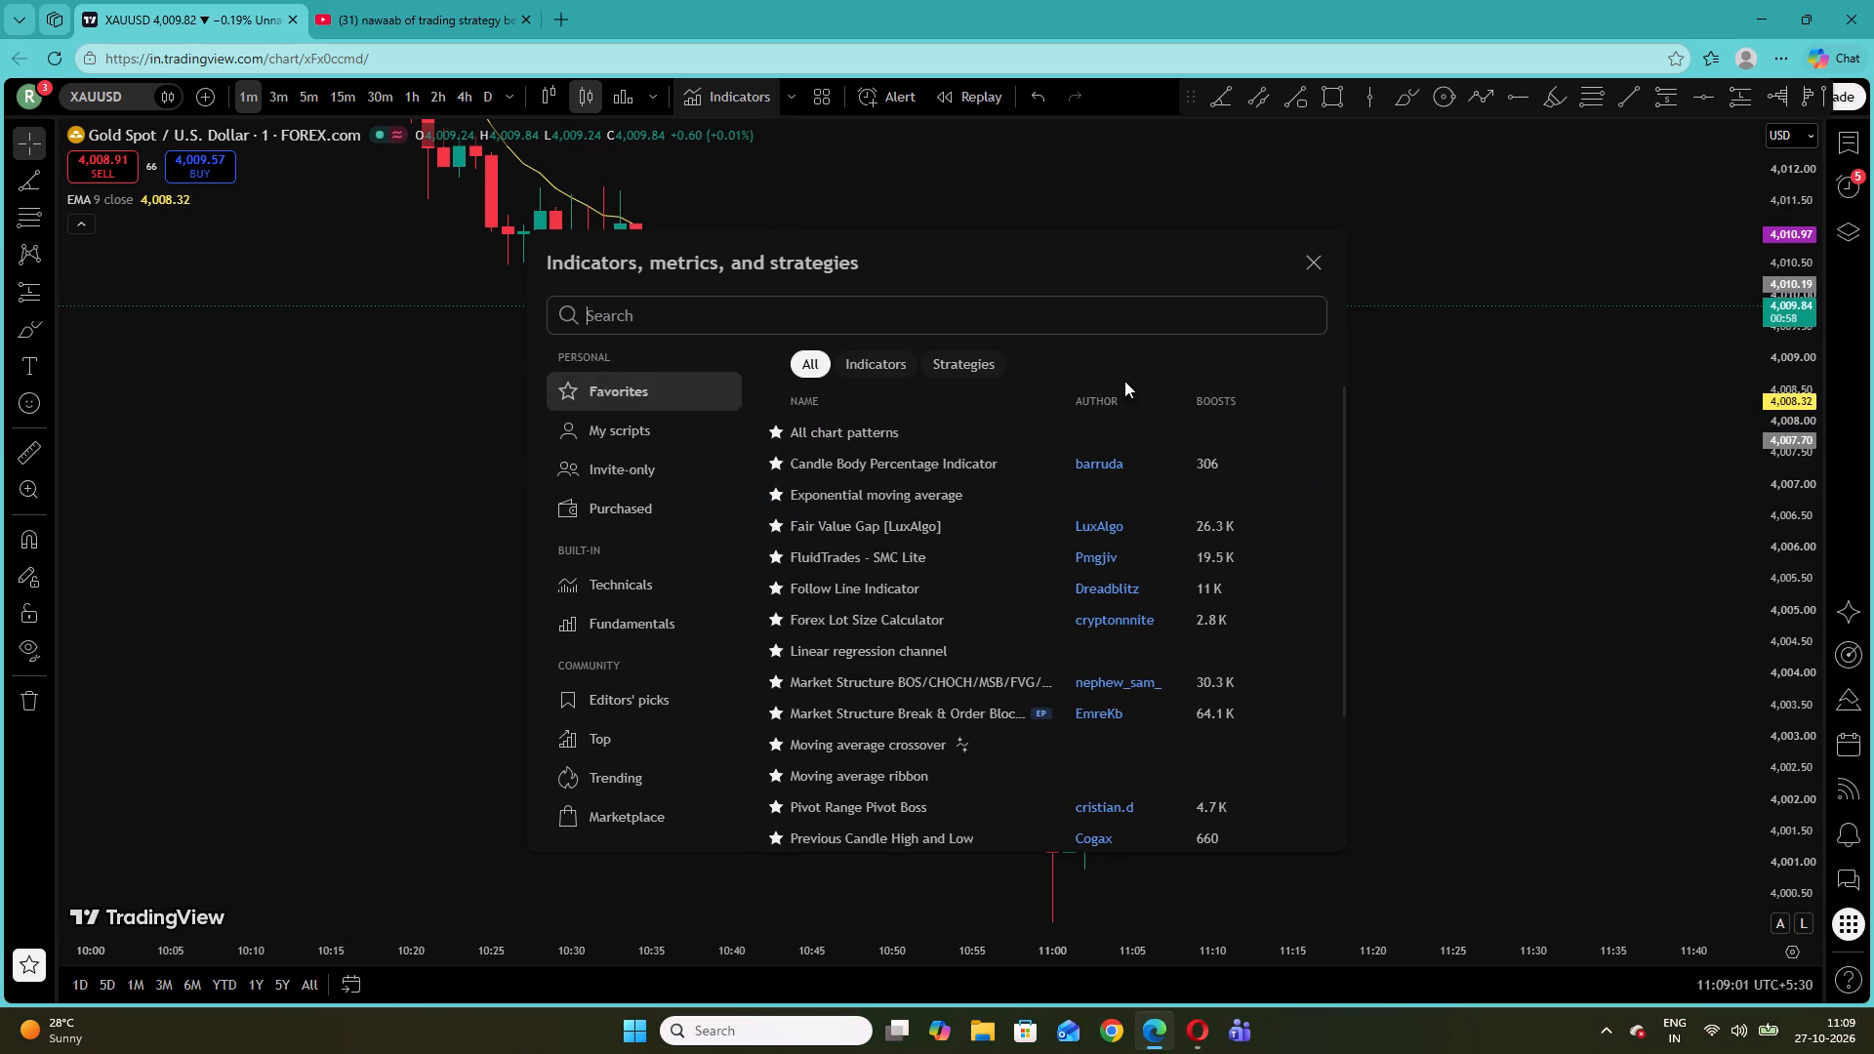
{"action": "left_click", "coordinate": [949, 483]}
{"action": "left_click", "coordinate": [1314, 272]}
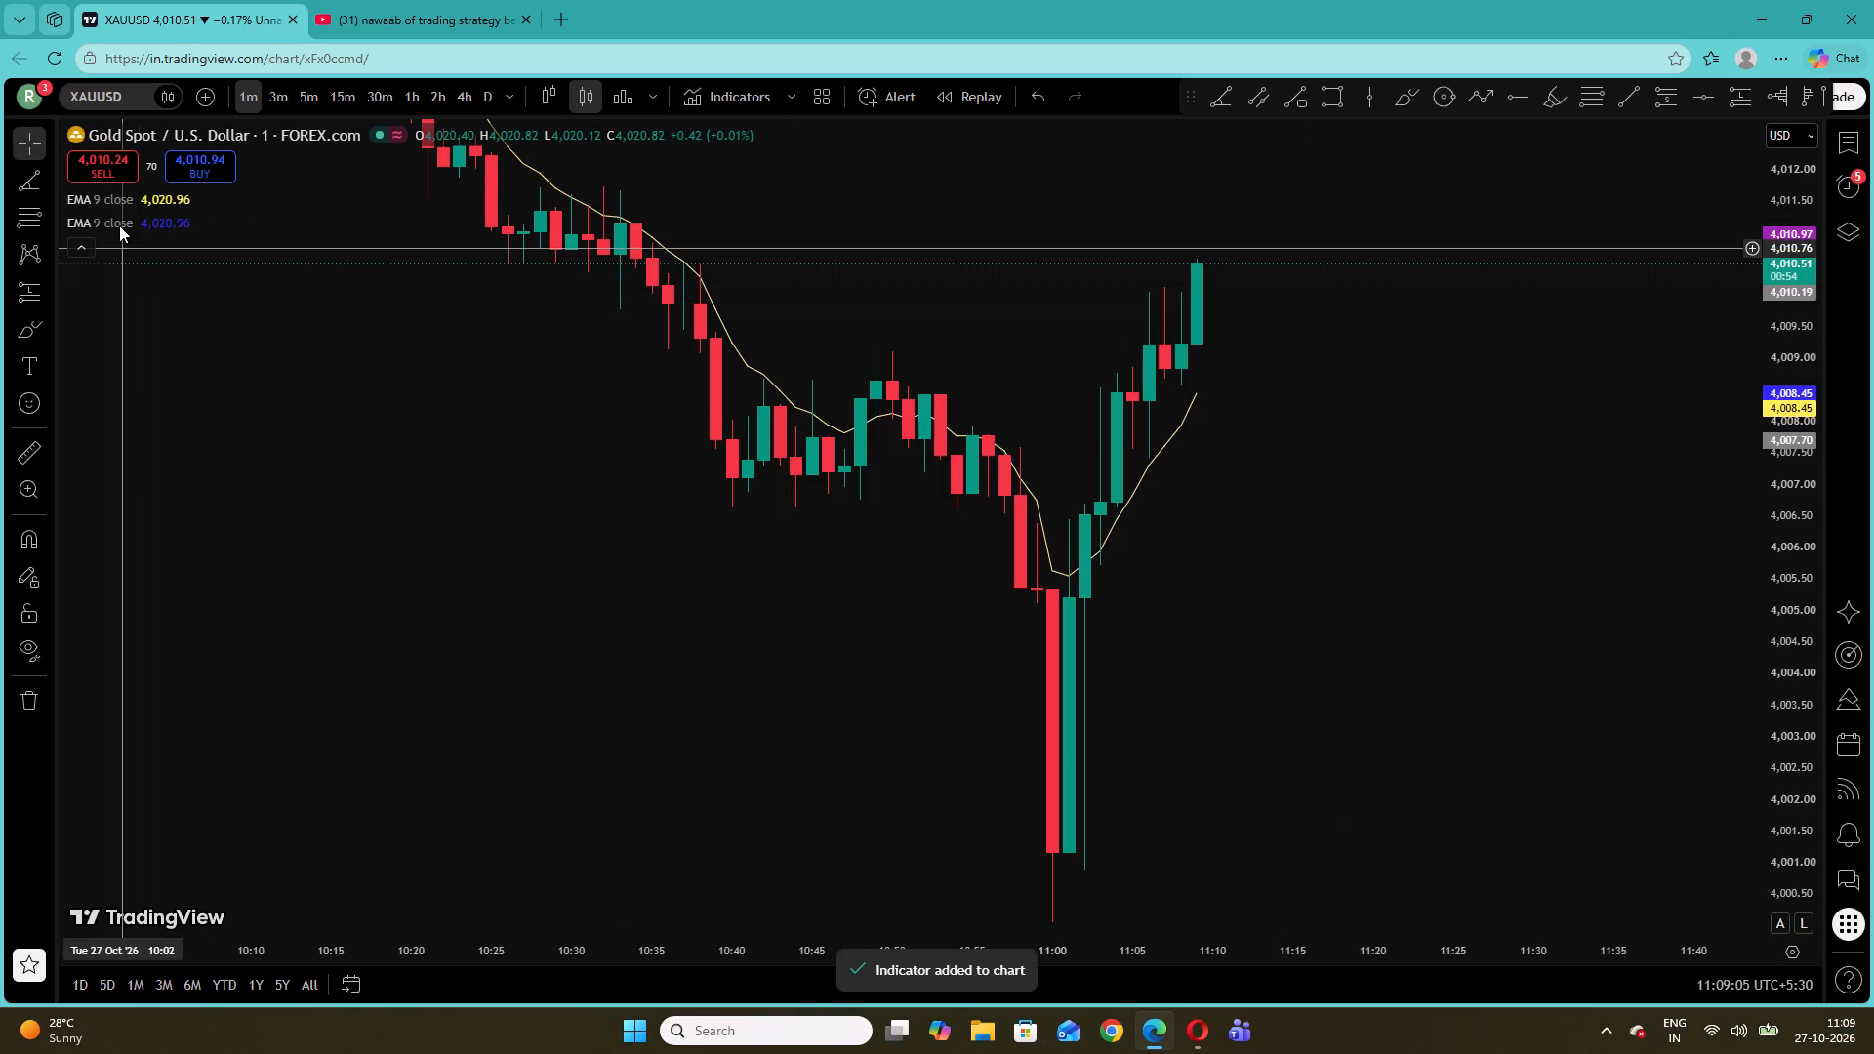
Set the length of the newly added blue EMA to 200.
{"action": "left_click", "coordinate": [181, 217]}
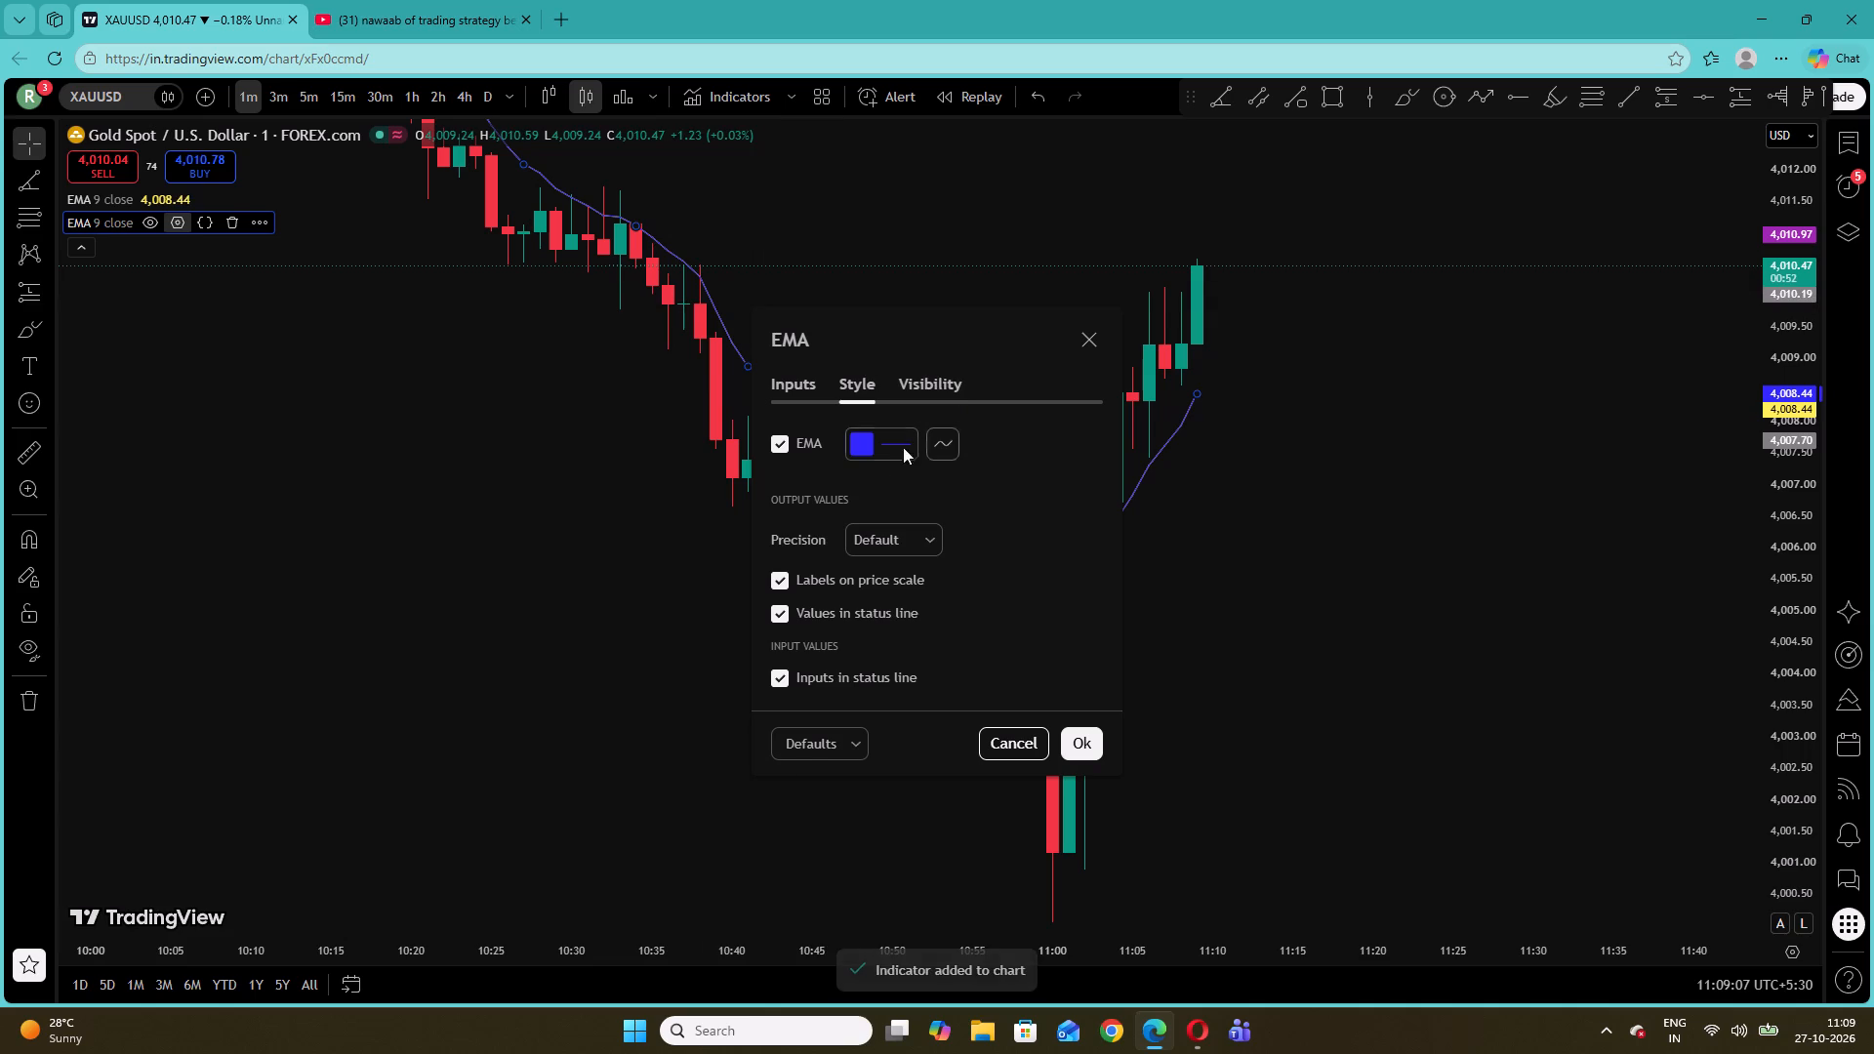
{"action": "left_click", "coordinate": [822, 389]}
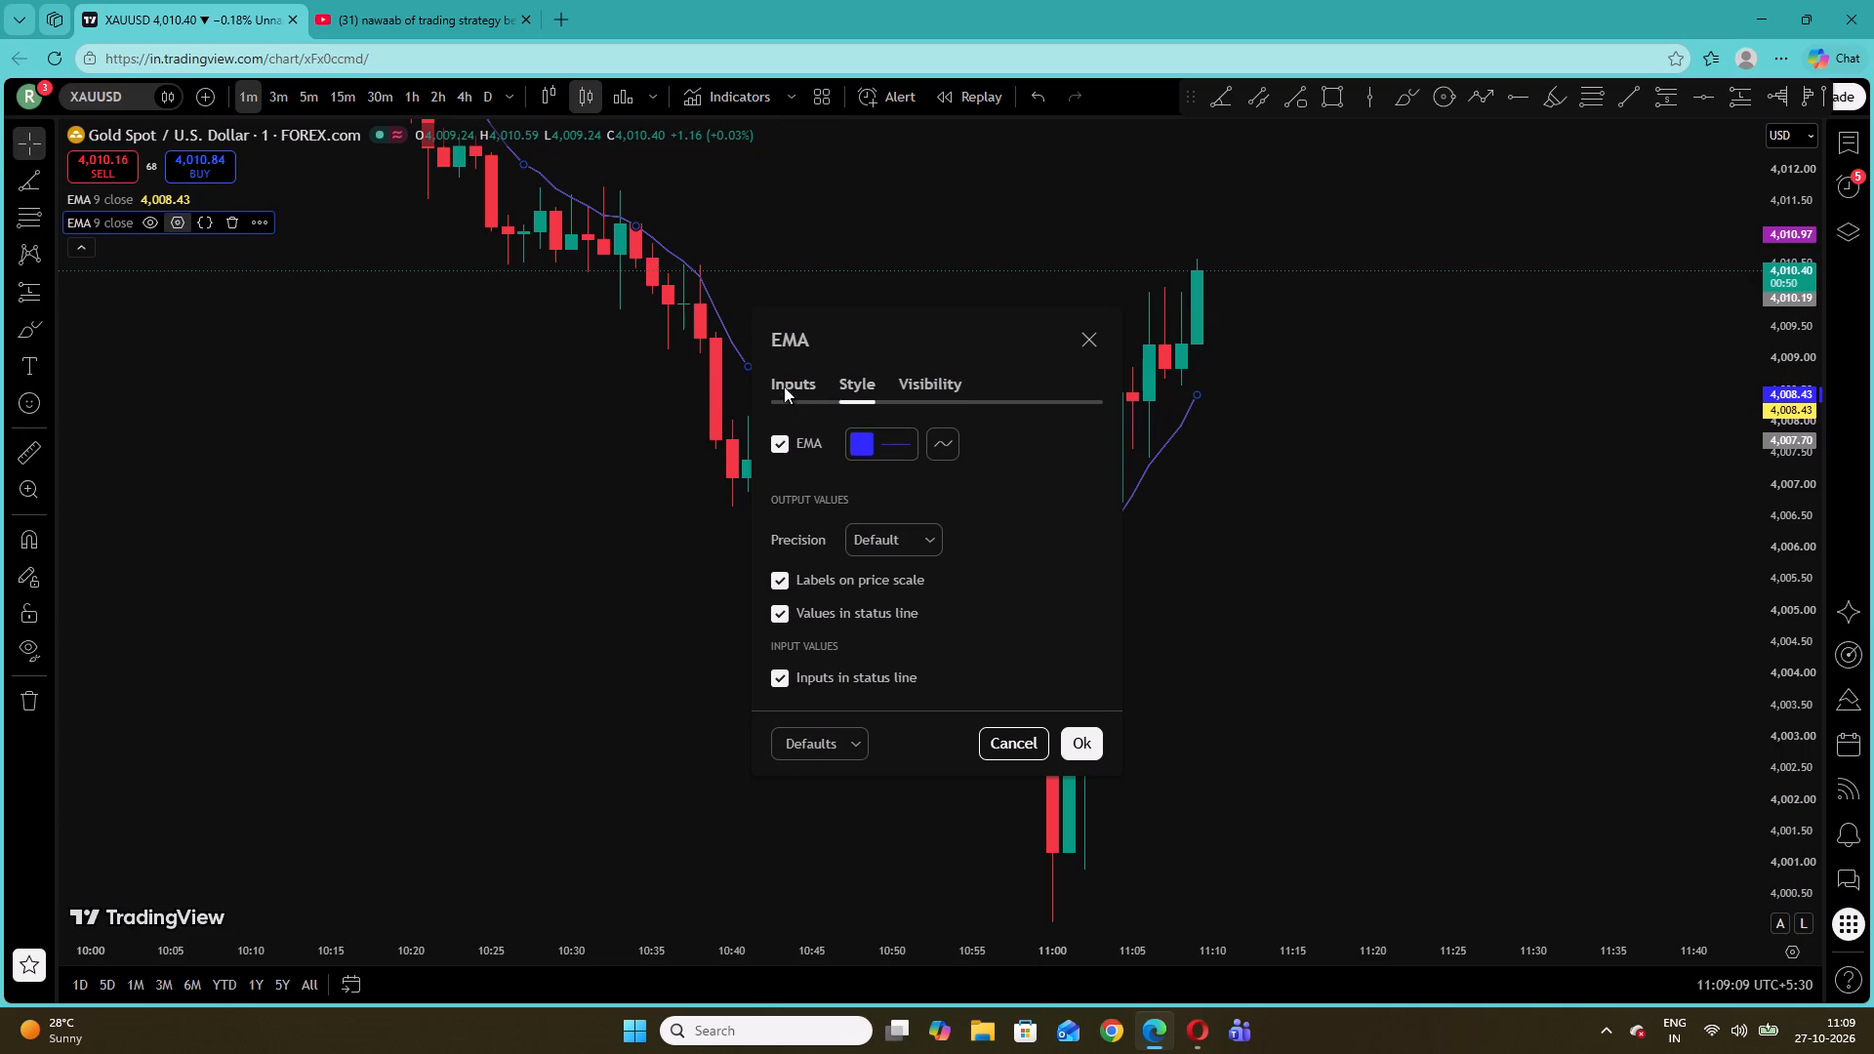
{"action": "left_click", "coordinate": [784, 384]}
{"action": "left_click", "coordinate": [1030, 437]}
{"action": "left_click", "coordinate": [1024, 436]}
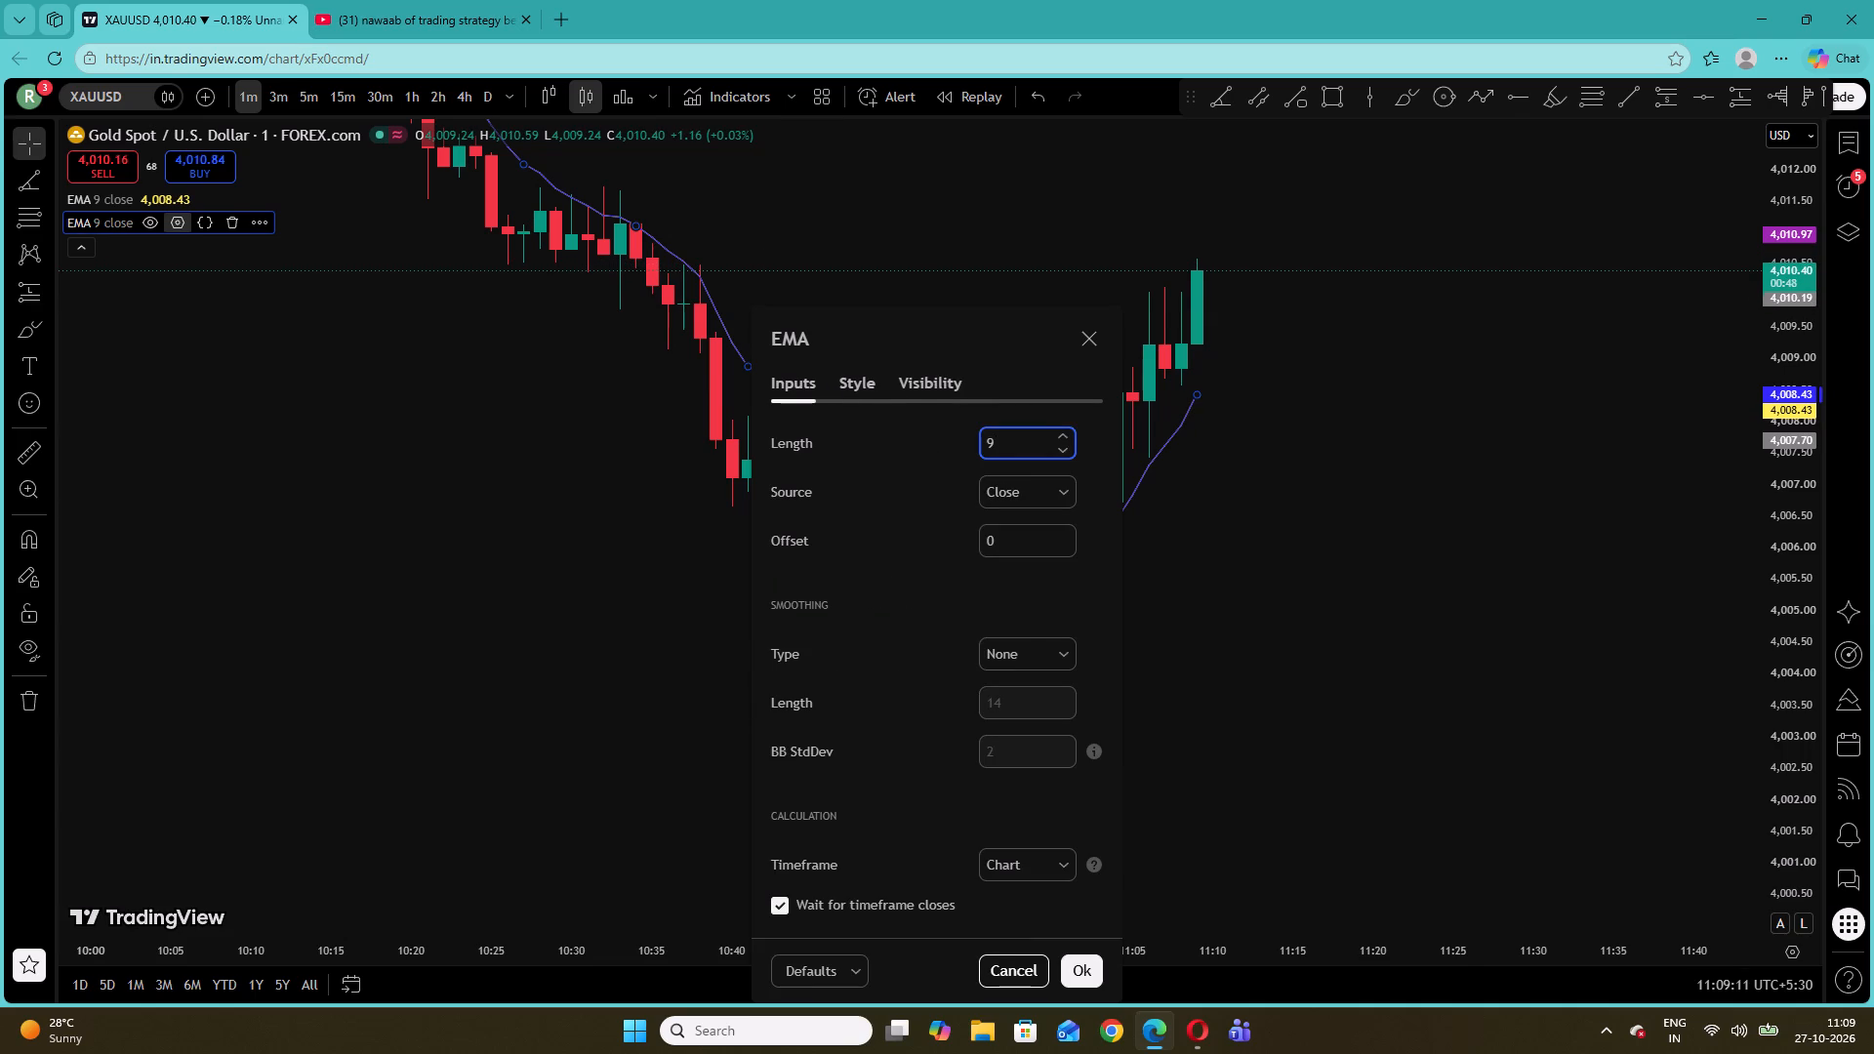
{"action": "key", "text": "BackSpace"}
{"action": "type", "text": "200"}
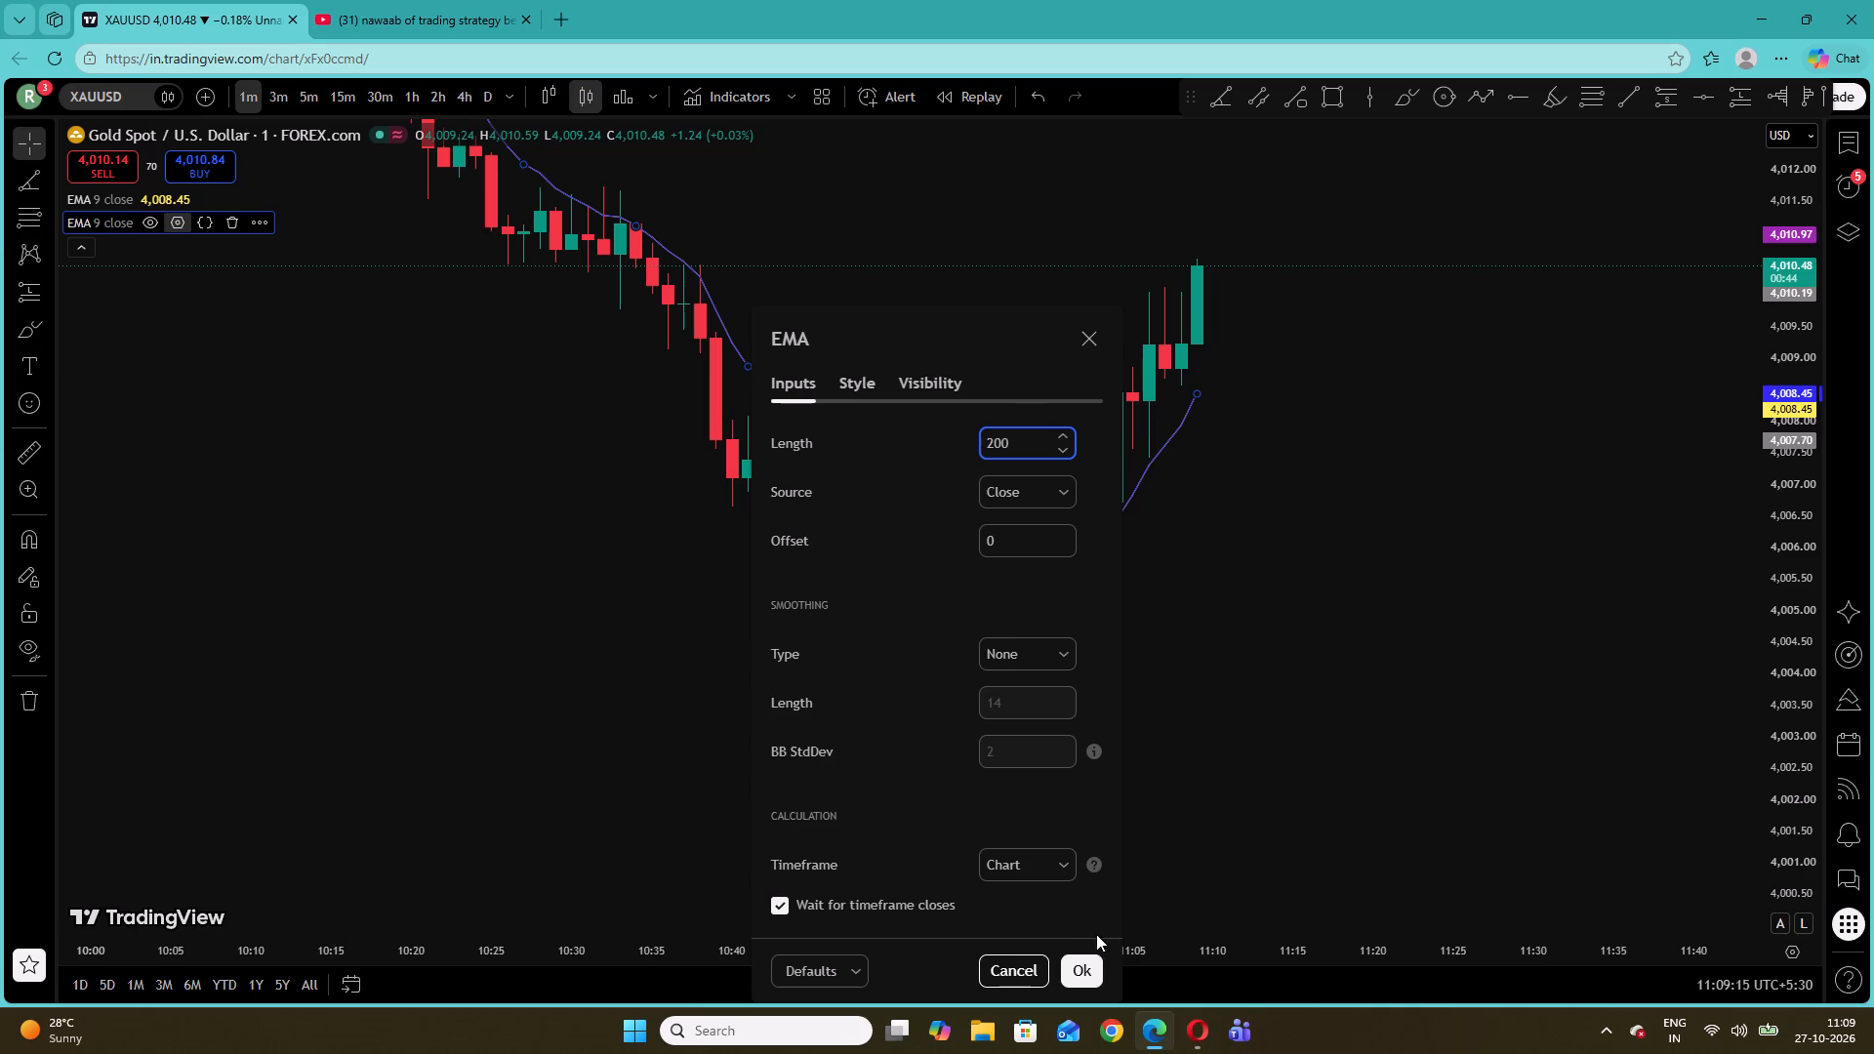
{"action": "left_click", "coordinate": [1084, 957]}
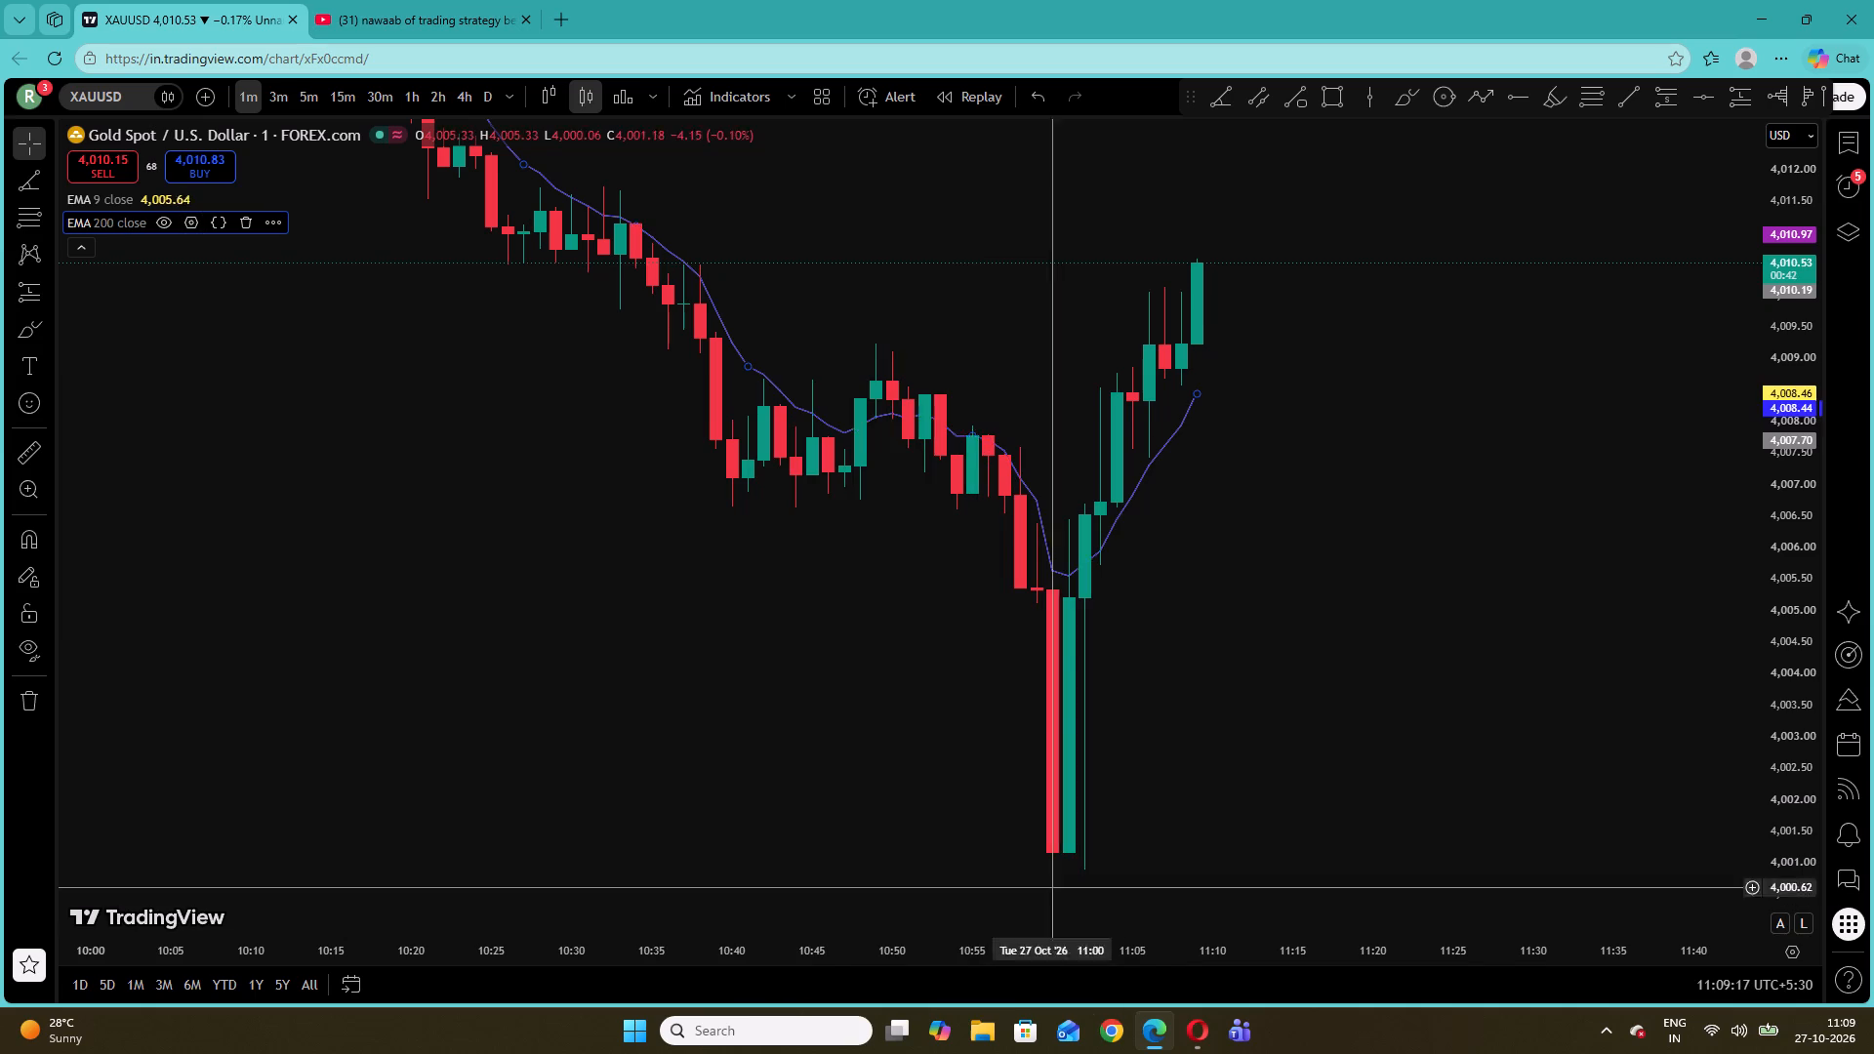
{"action": "left_click", "coordinate": [908, 630]}
Change the EMA 200 line colour from blue to cyan in its style settings, after trying orange and other blue shades.
{"action": "left_click_drag", "start_coordinate": [972, 332], "coordinate": [997, 373]}
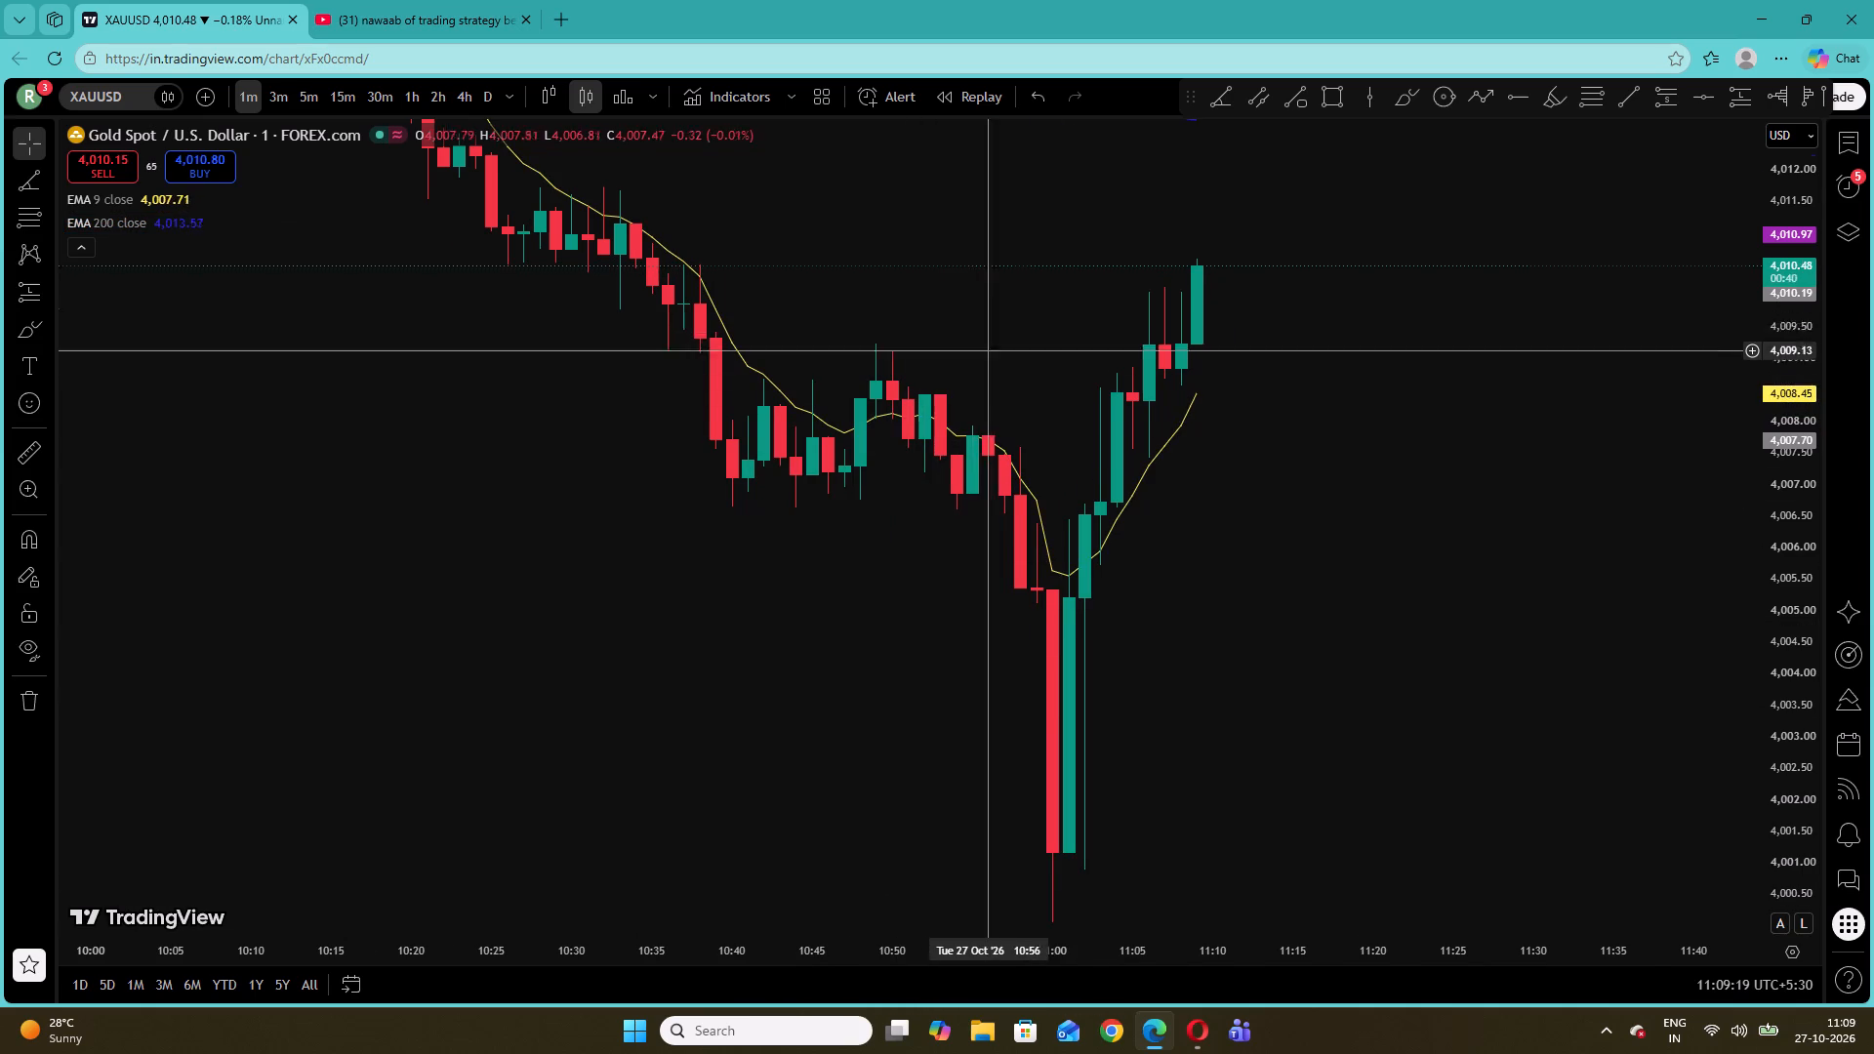
{"action": "left_click_drag", "start_coordinate": [997, 373], "coordinate": [1160, 750]}
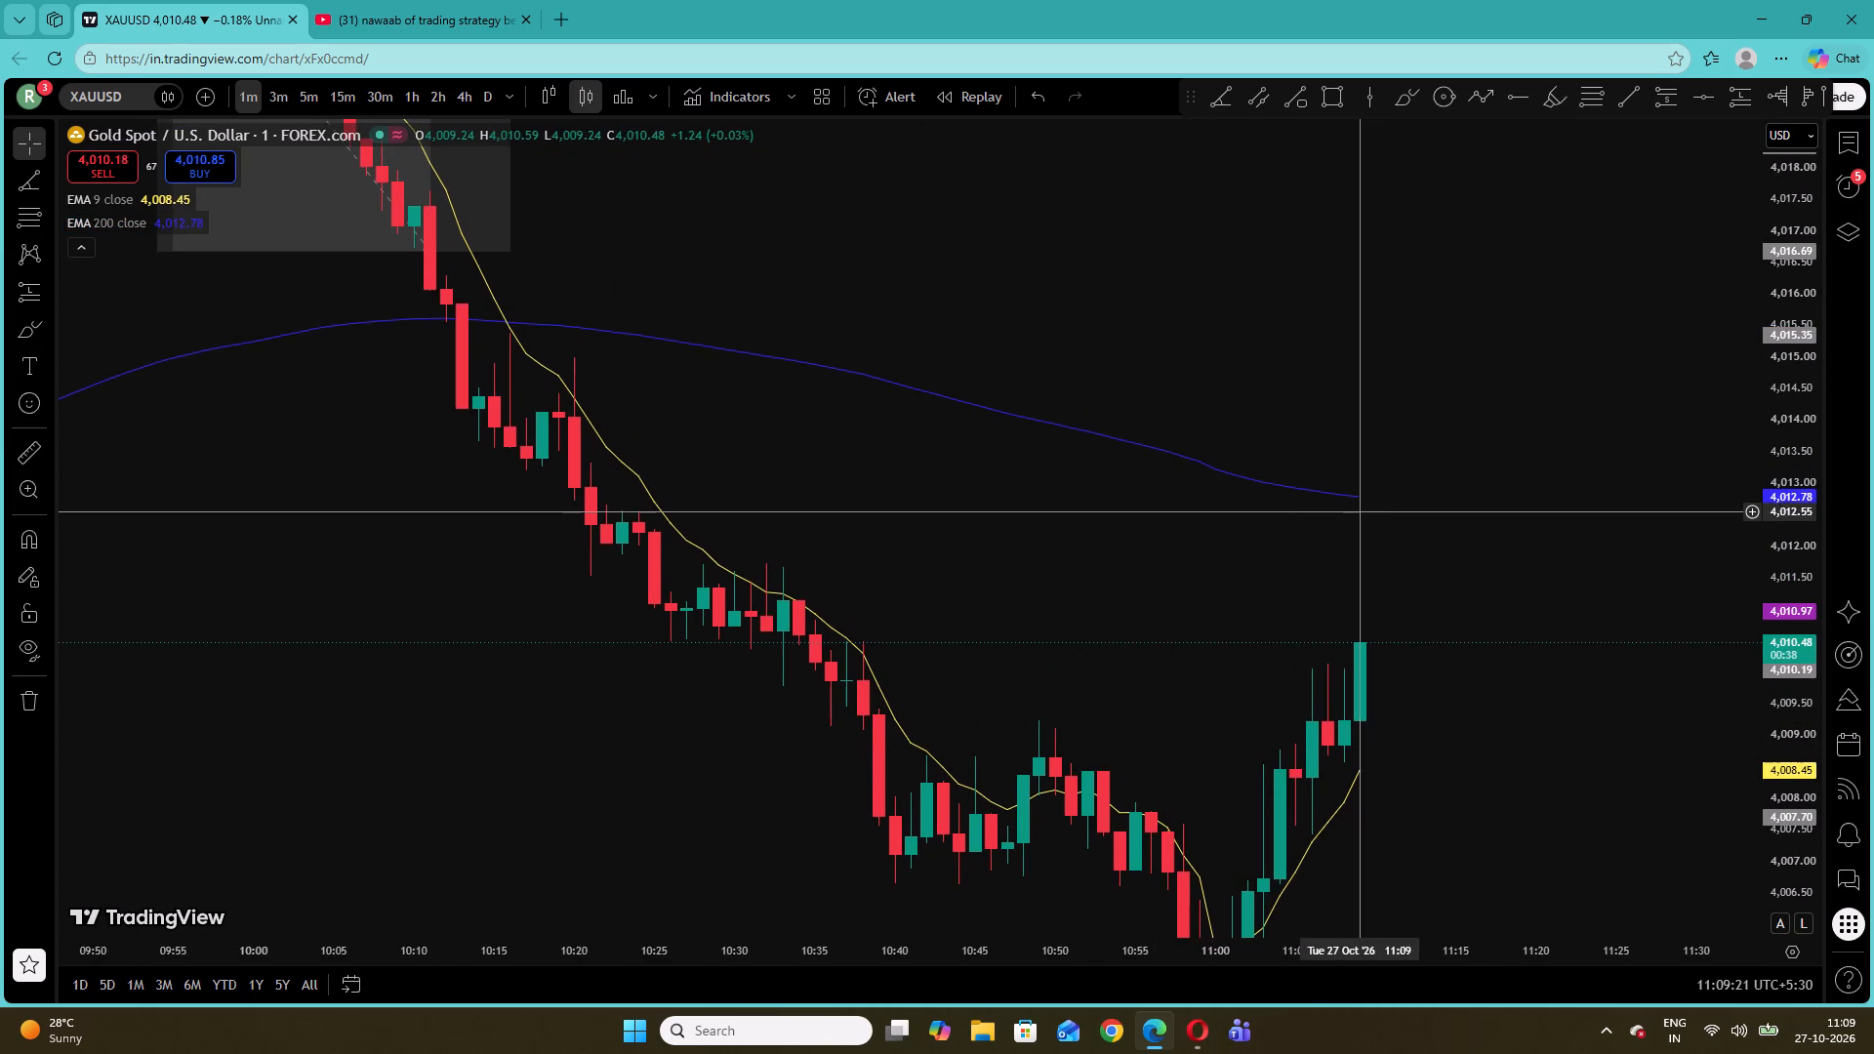
{"action": "left_click", "coordinate": [193, 218]}
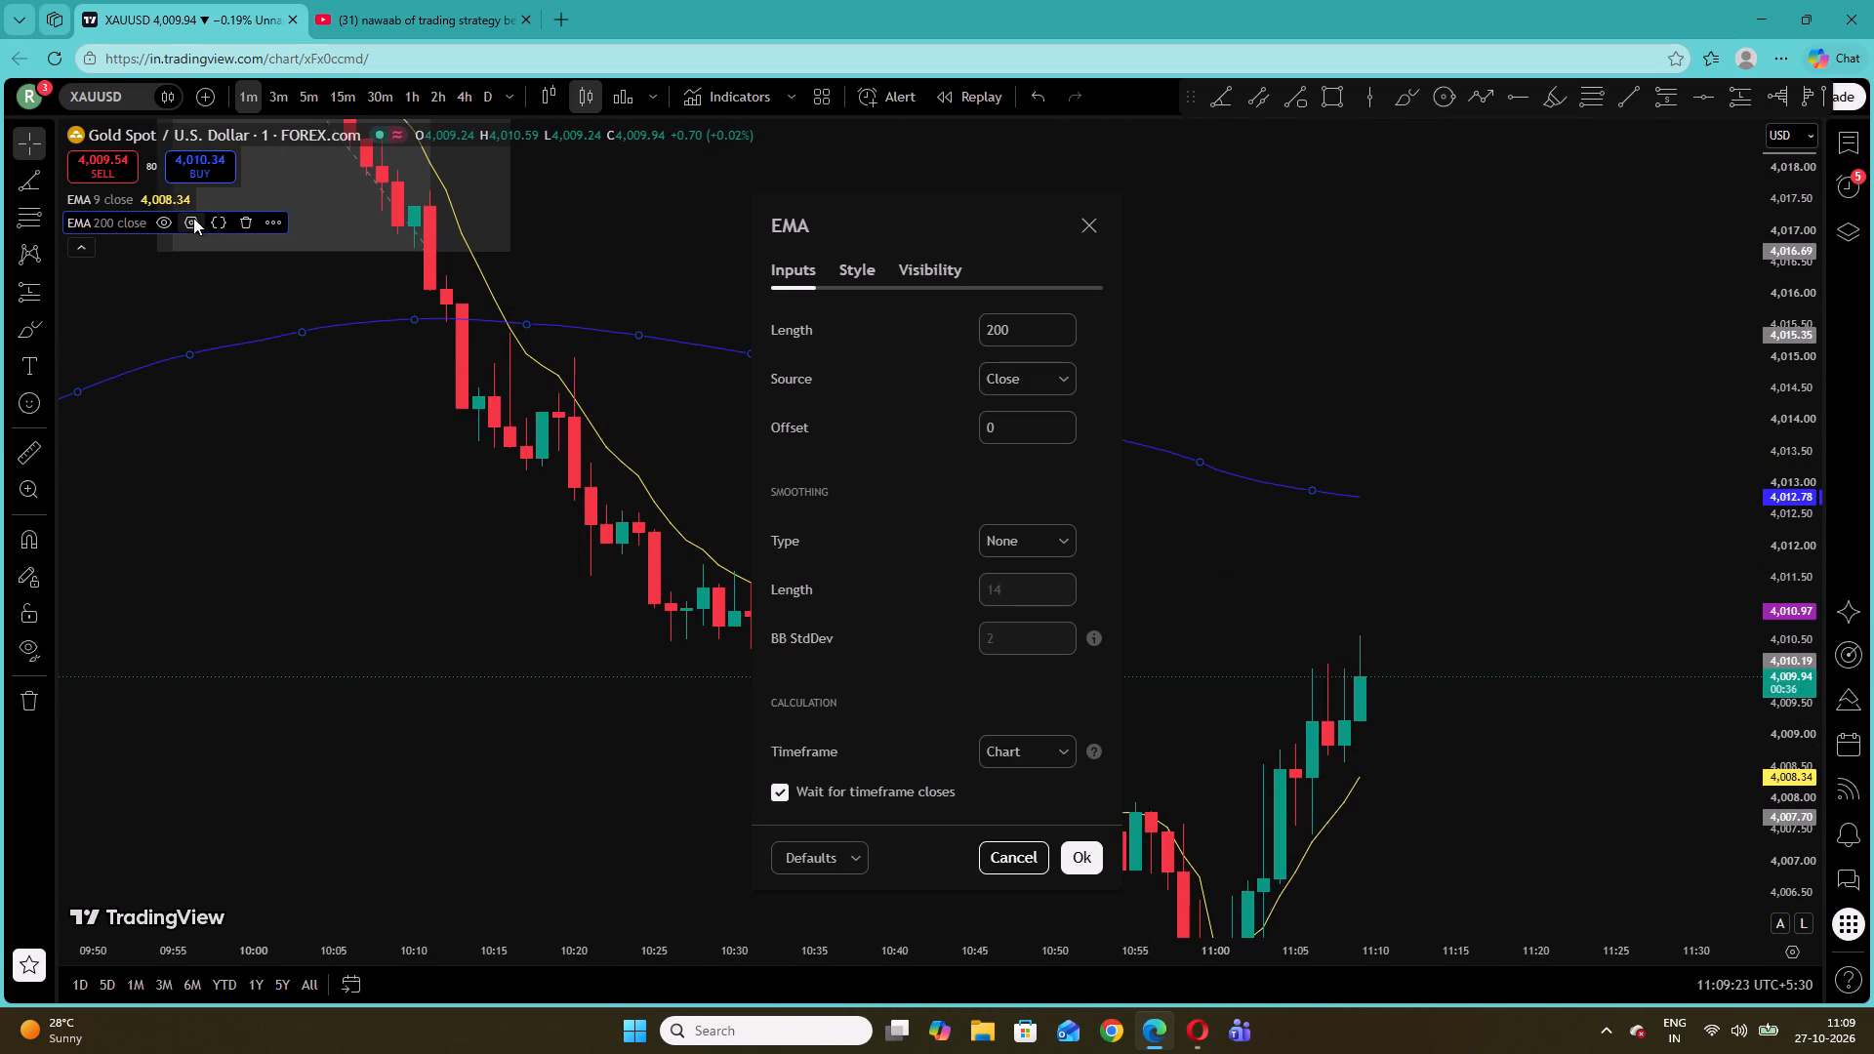
{"action": "left_click", "coordinate": [865, 263]}
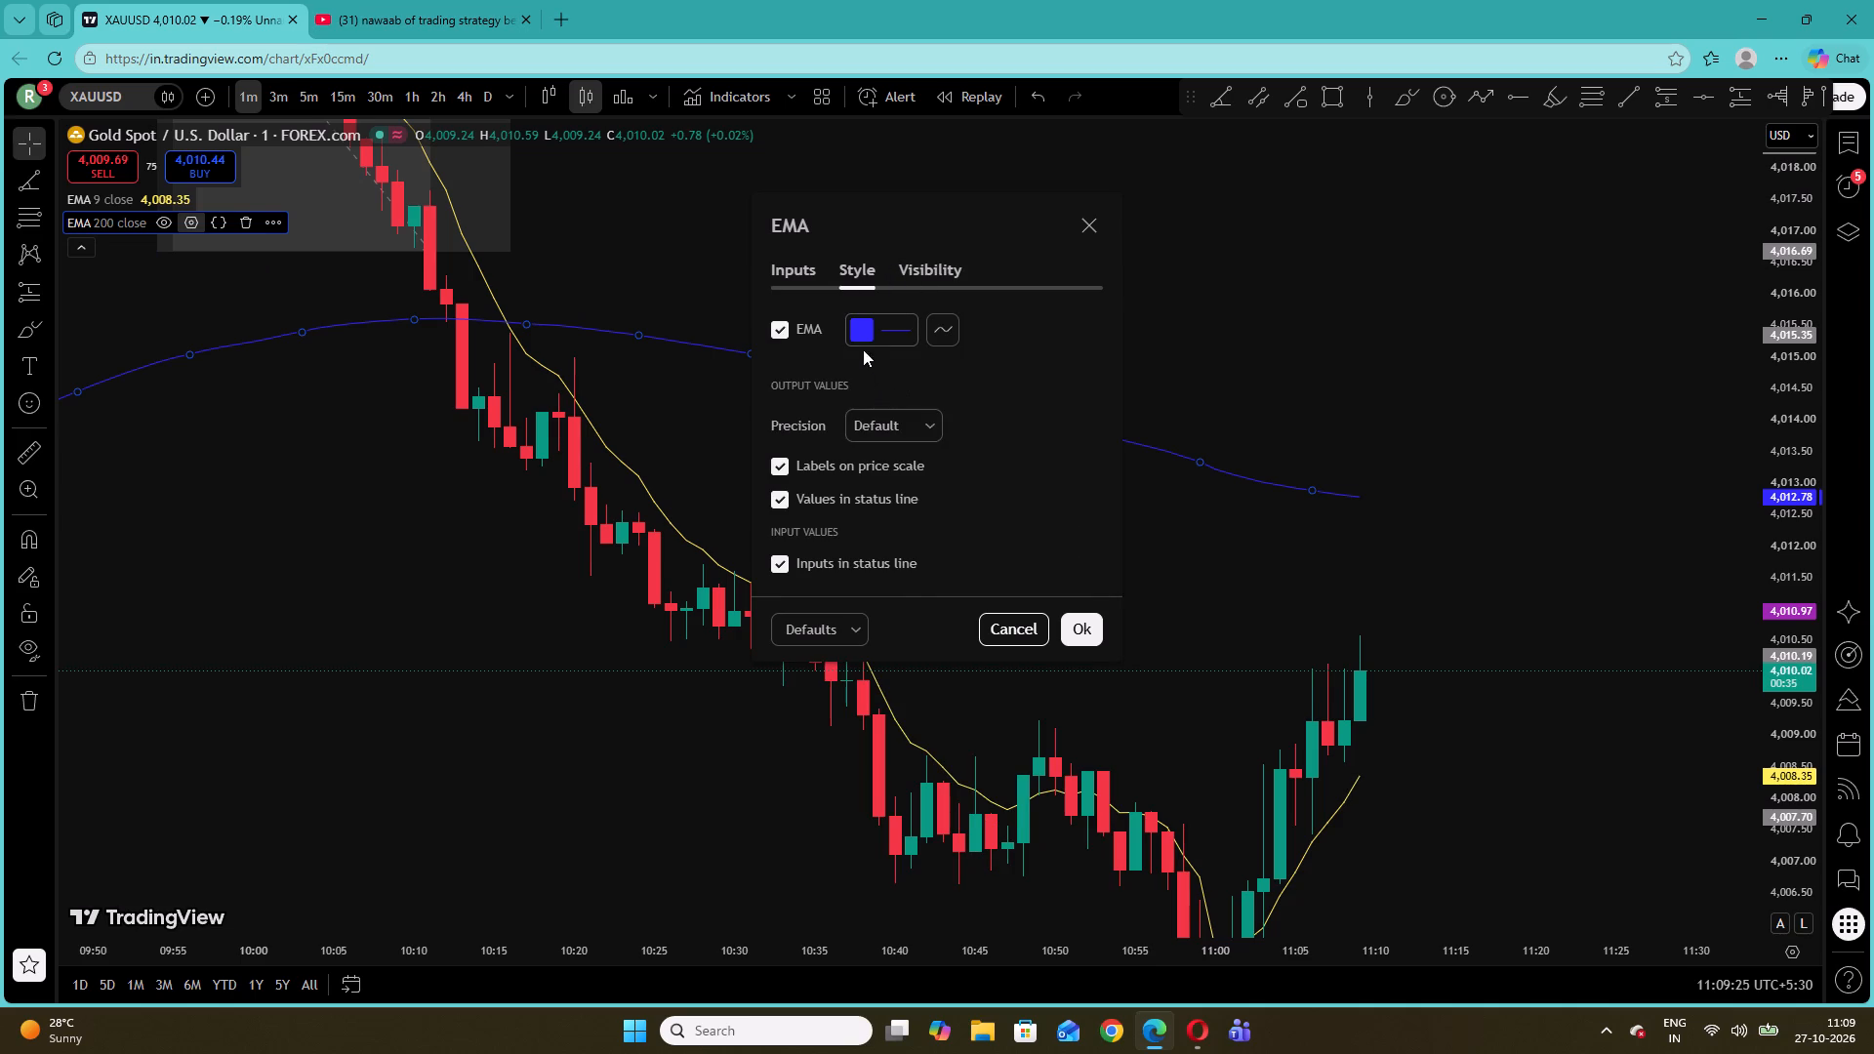
{"action": "left_click", "coordinate": [866, 336]}
{"action": "left_click", "coordinate": [893, 389]}
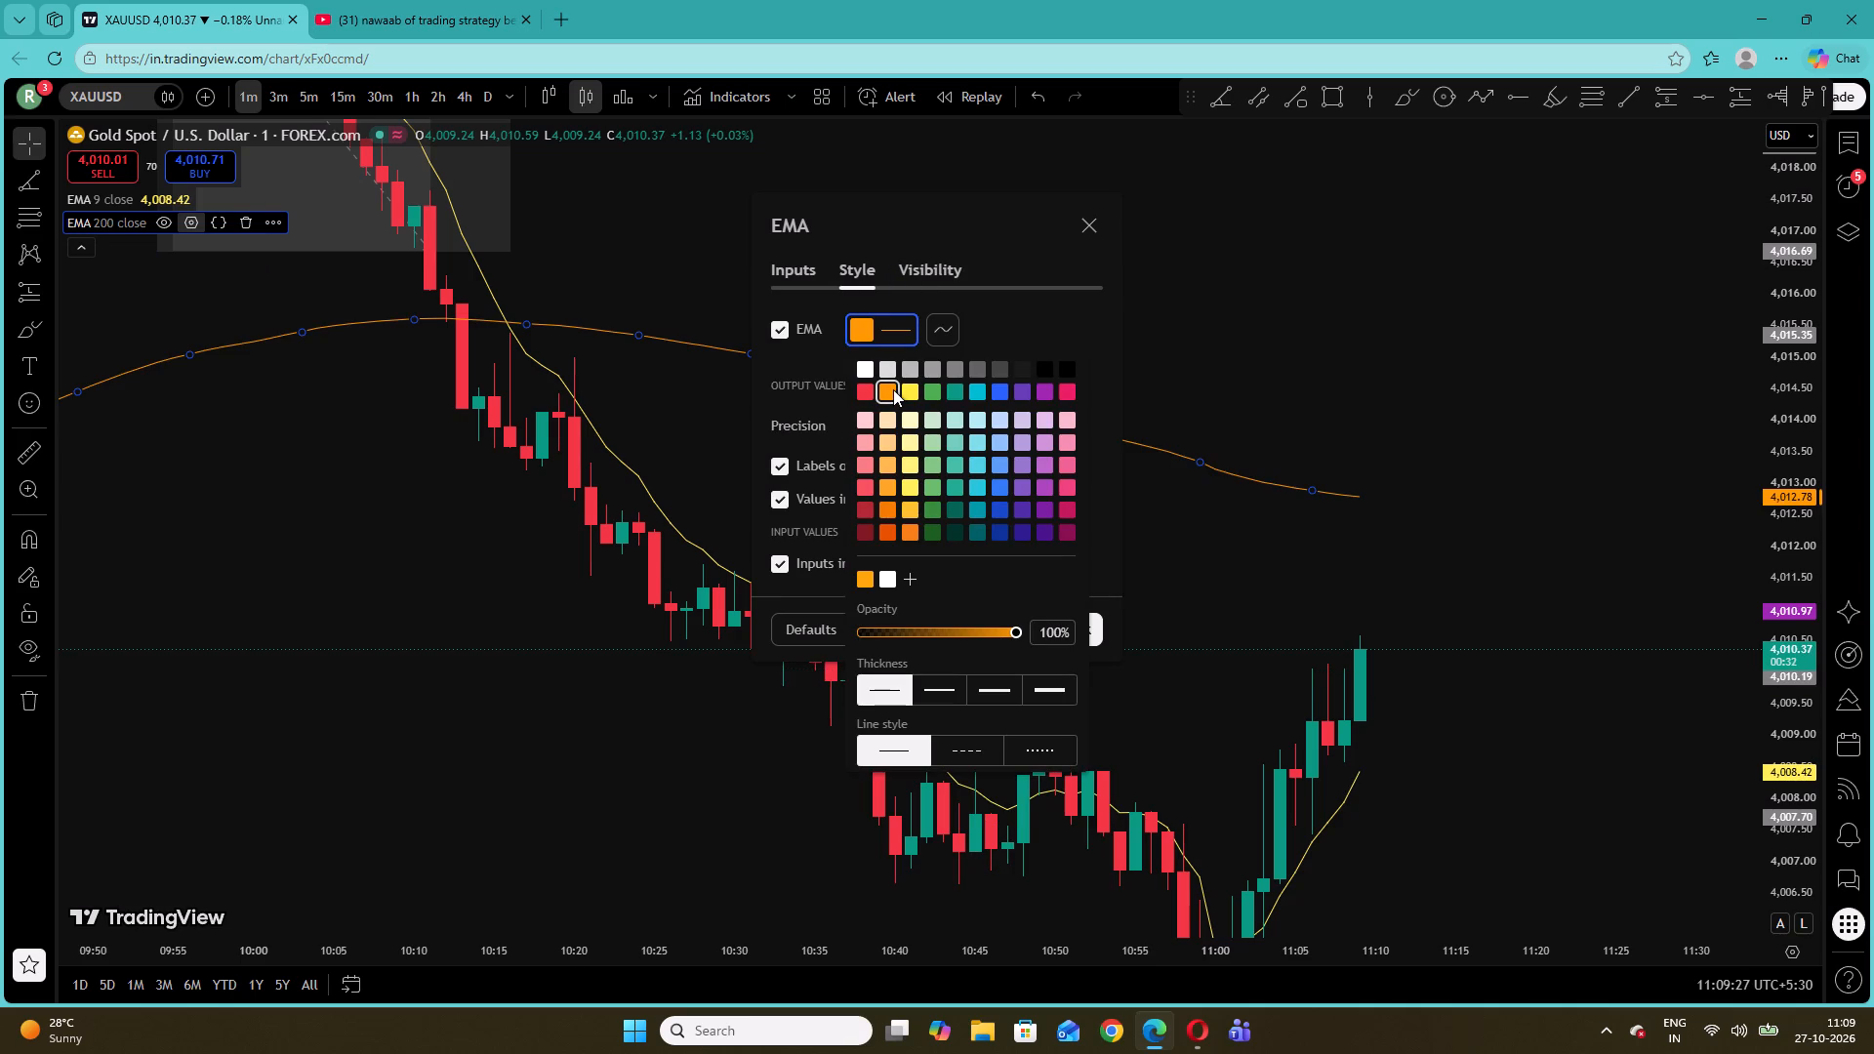
{"action": "left_click", "coordinate": [995, 383]}
{"action": "left_click", "coordinate": [1019, 393]}
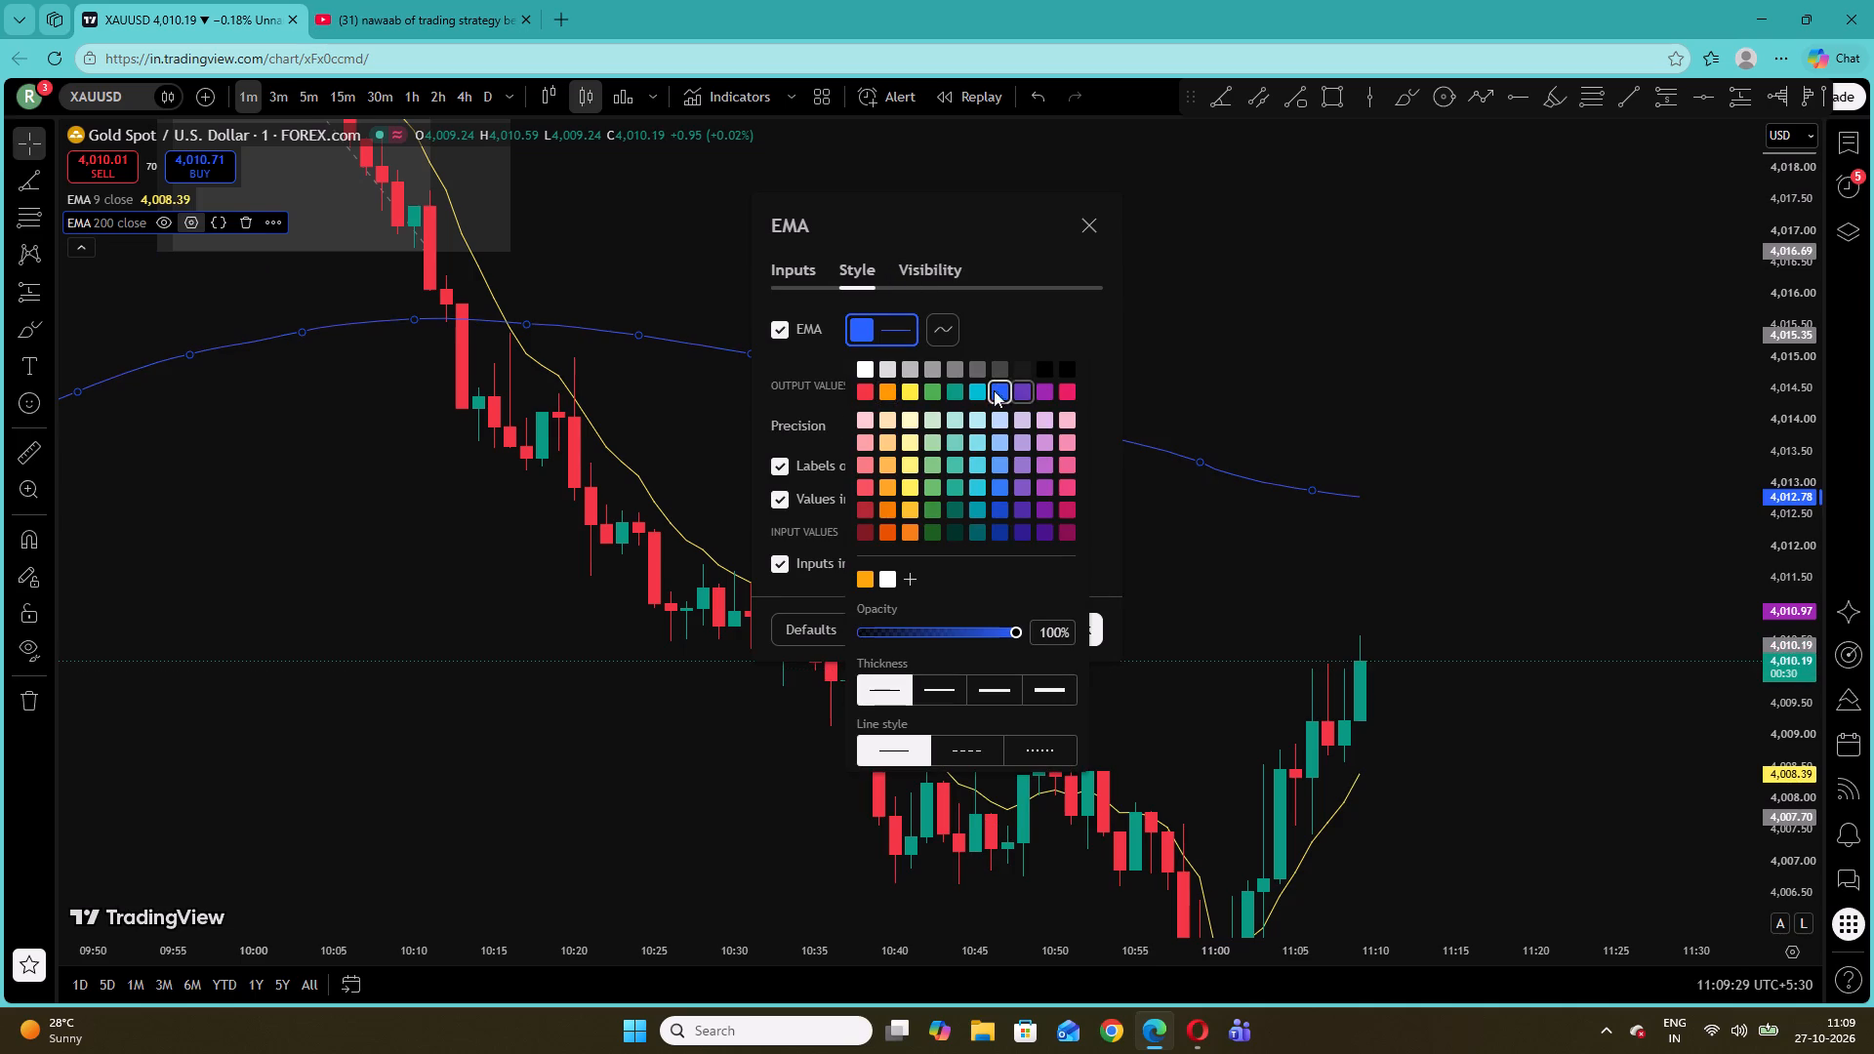
{"action": "left_click", "coordinate": [967, 385]}
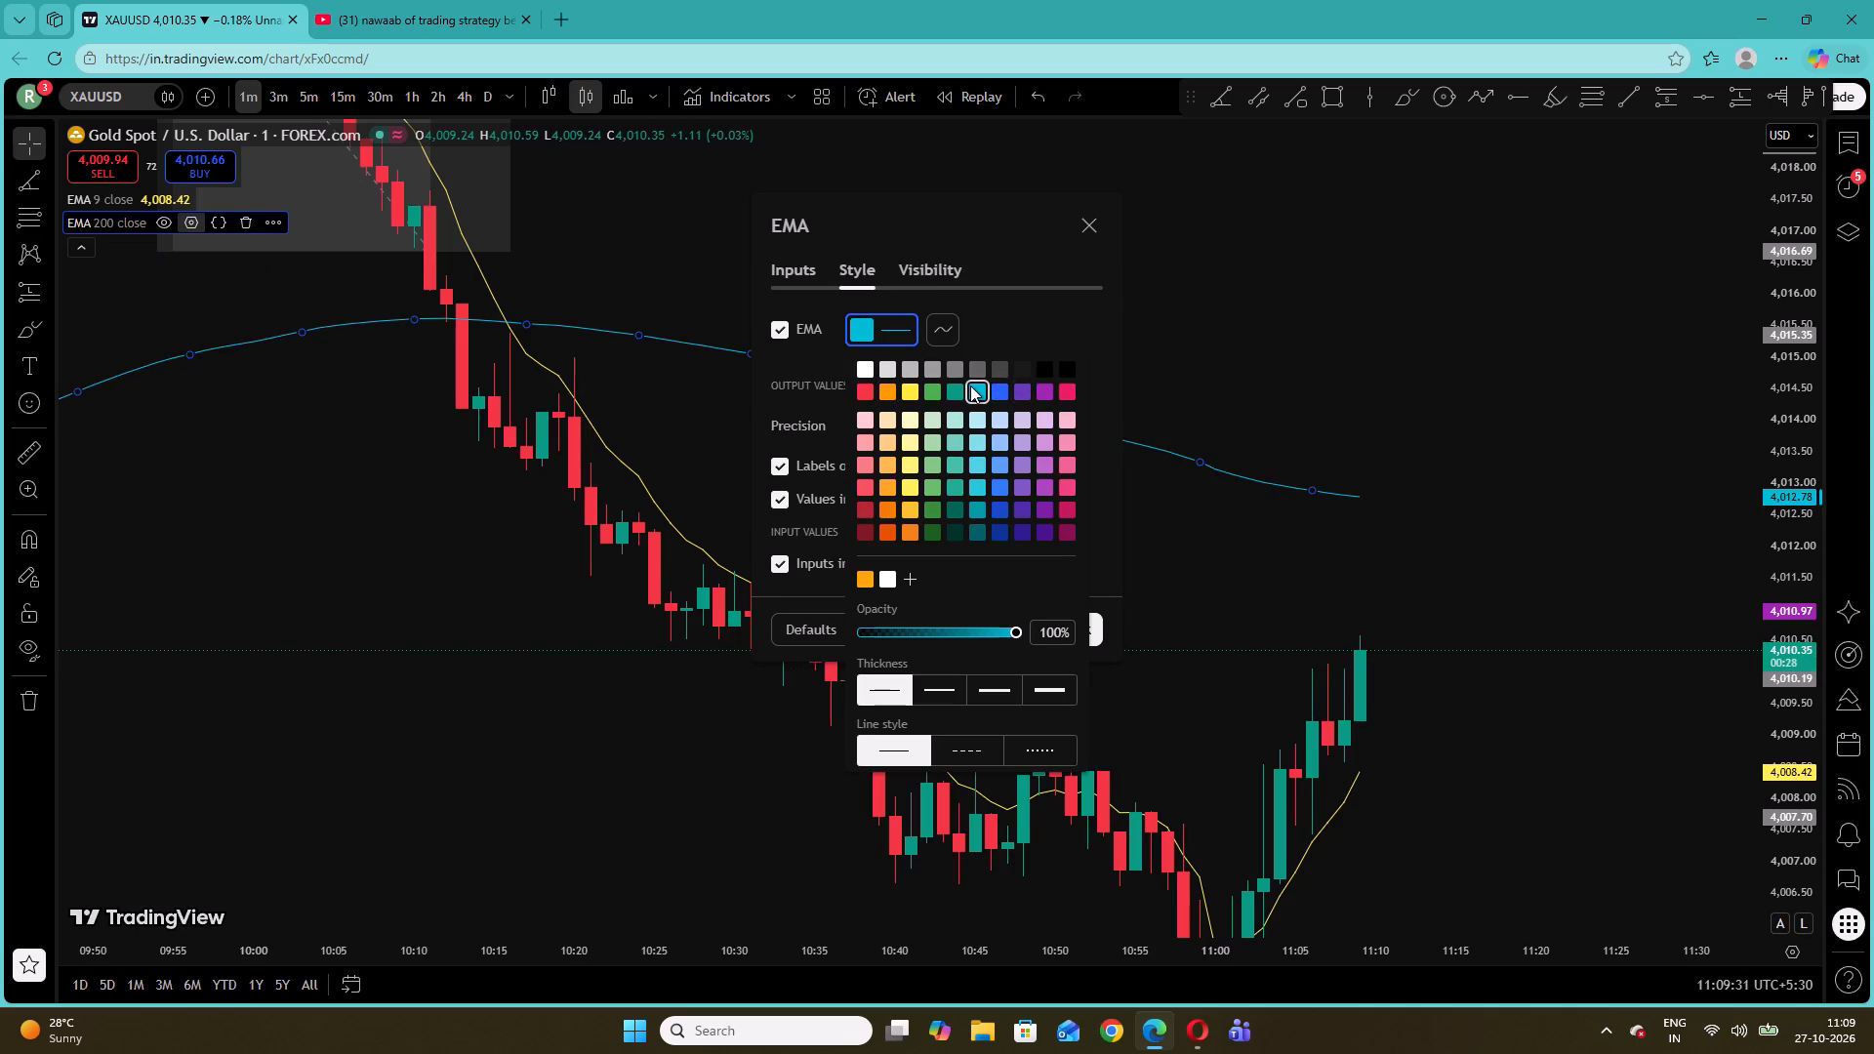
{"action": "left_click", "coordinate": [1104, 494]}
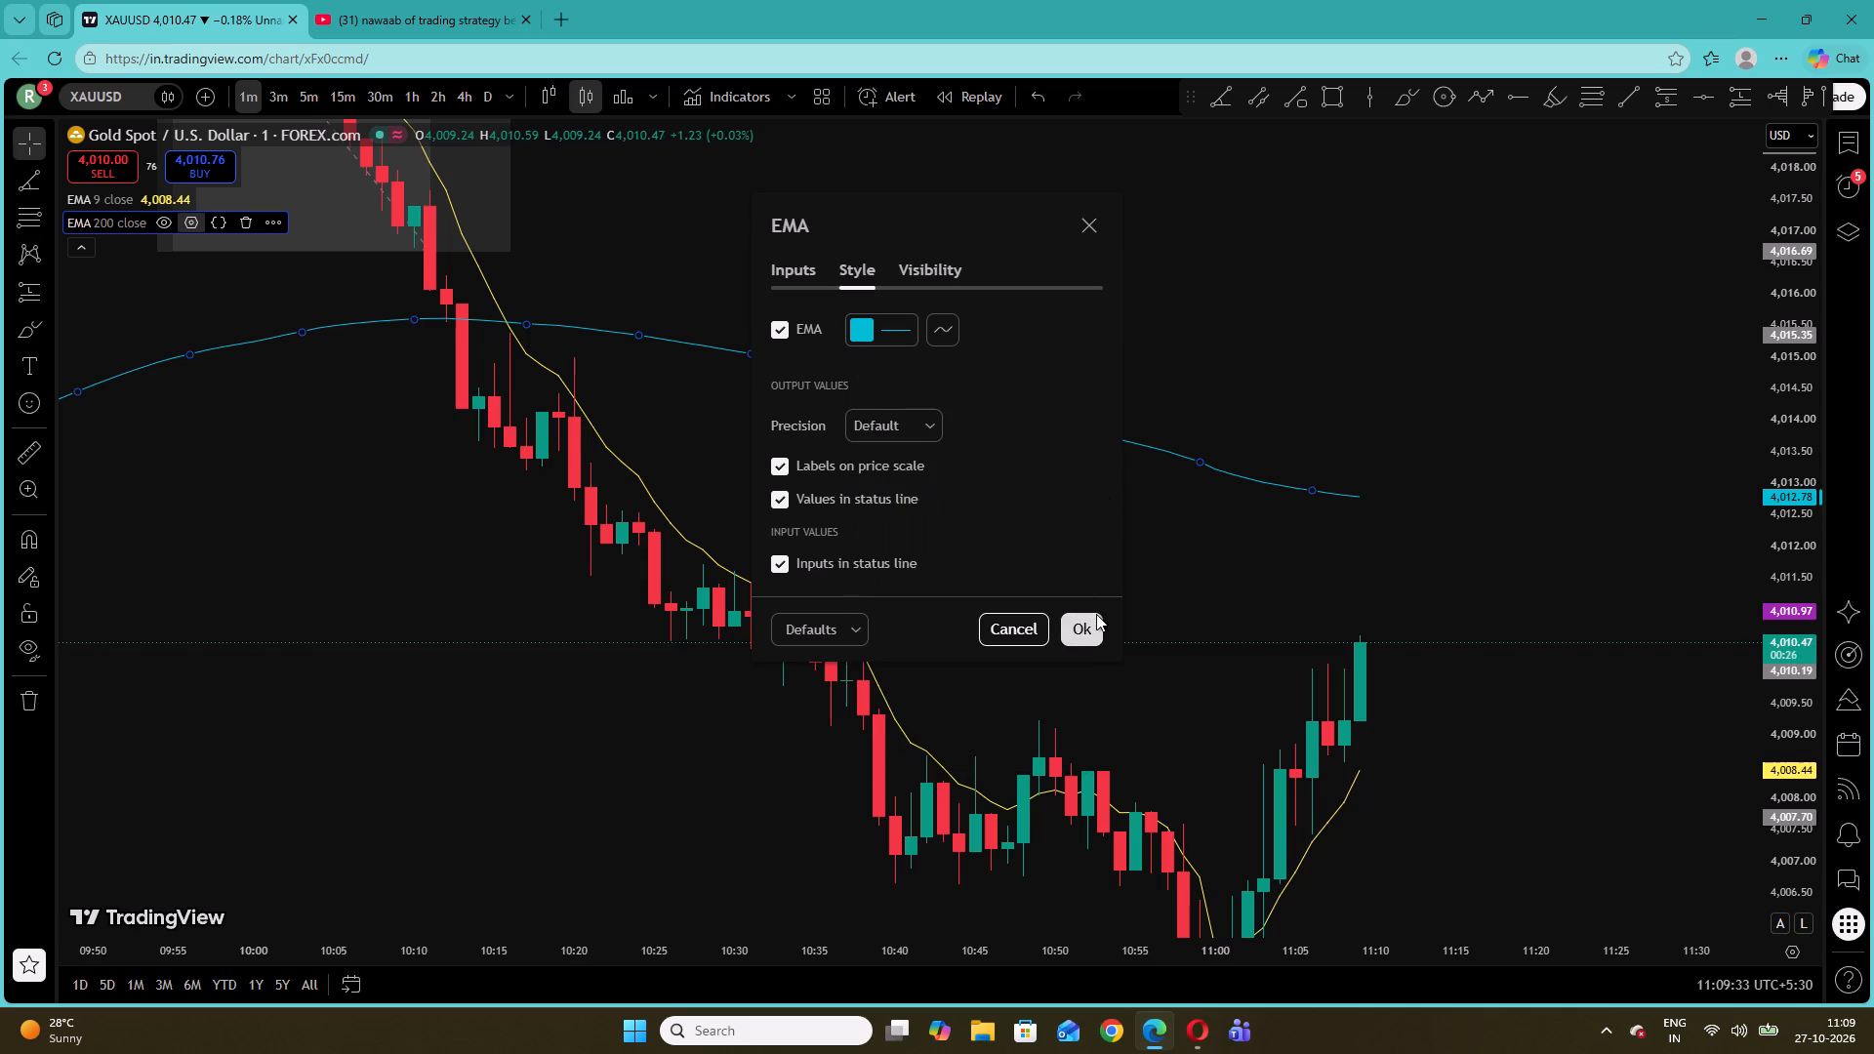
{"action": "left_click", "coordinate": [1096, 614]}
{"action": "left_click", "coordinate": [1108, 539]}
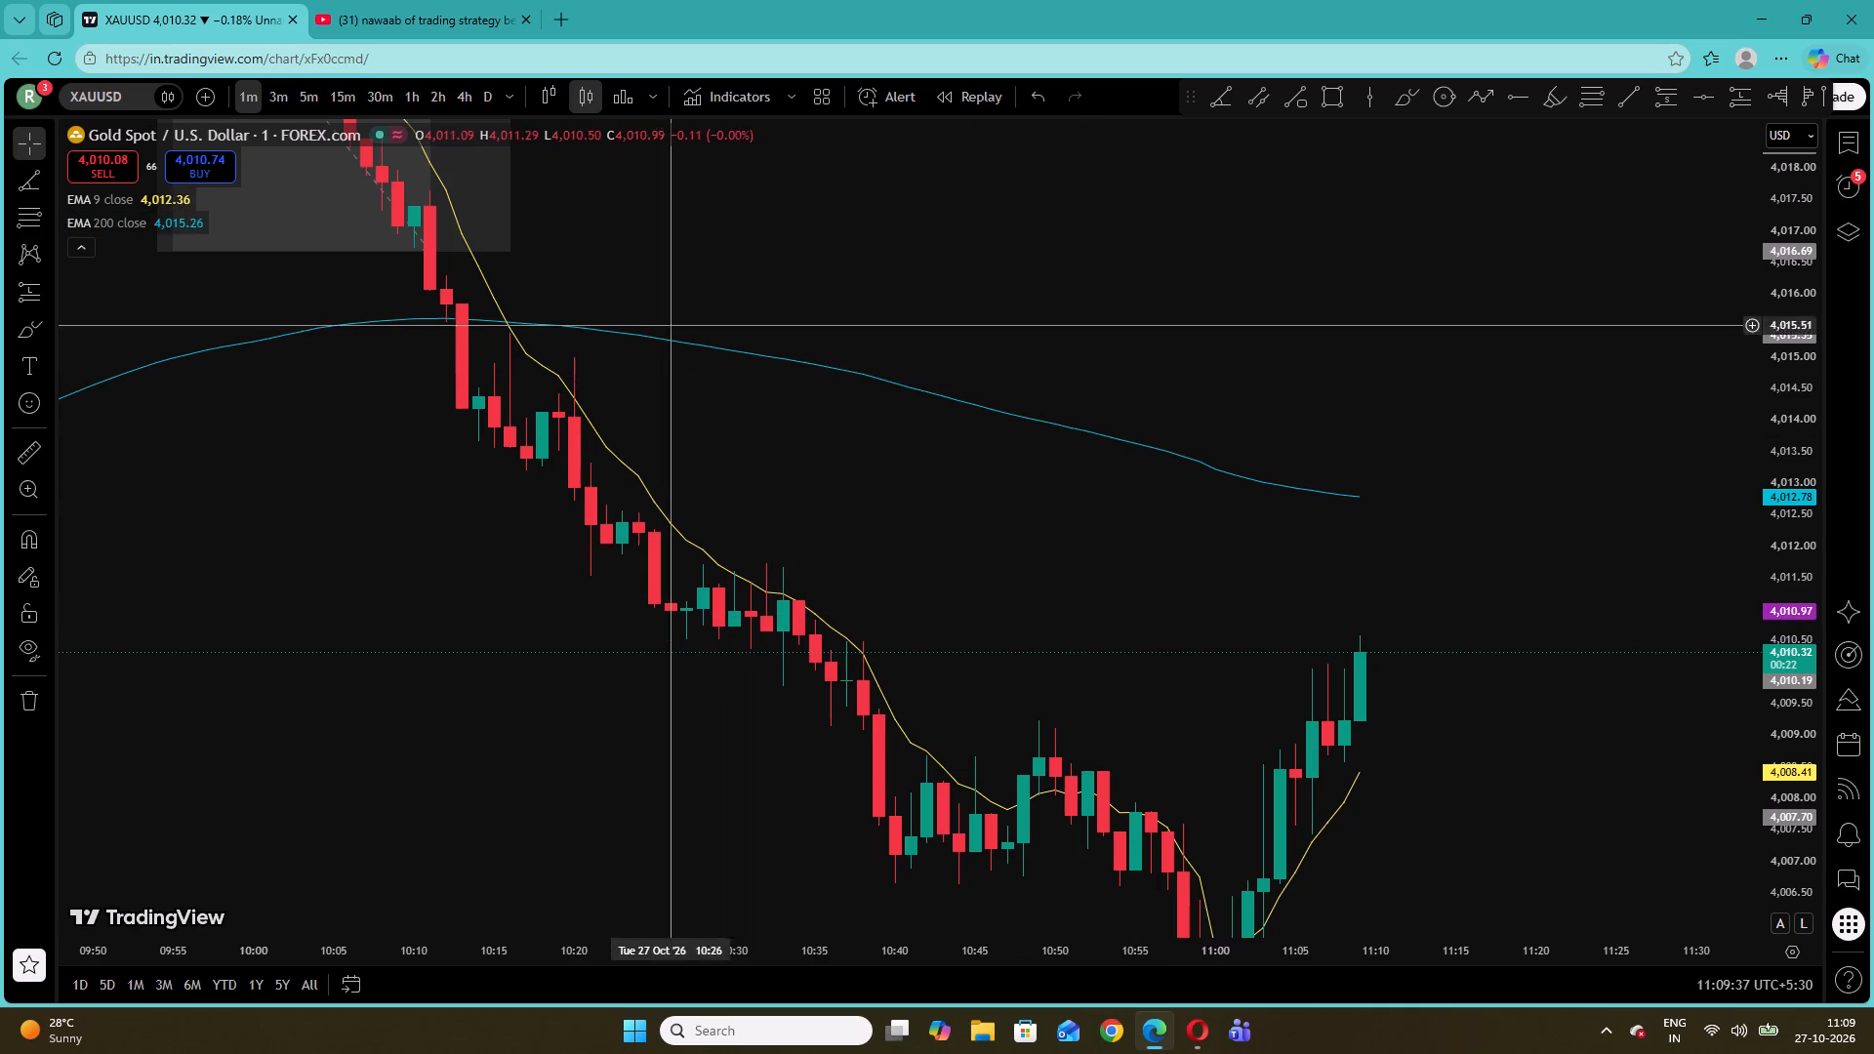
Place a long position on the 11:02 candle with entry at 4,006.78 and tighten its stop to 4,005.69.
{"action": "left_click_drag", "start_coordinate": [661, 270], "coordinate": [1405, 600]}
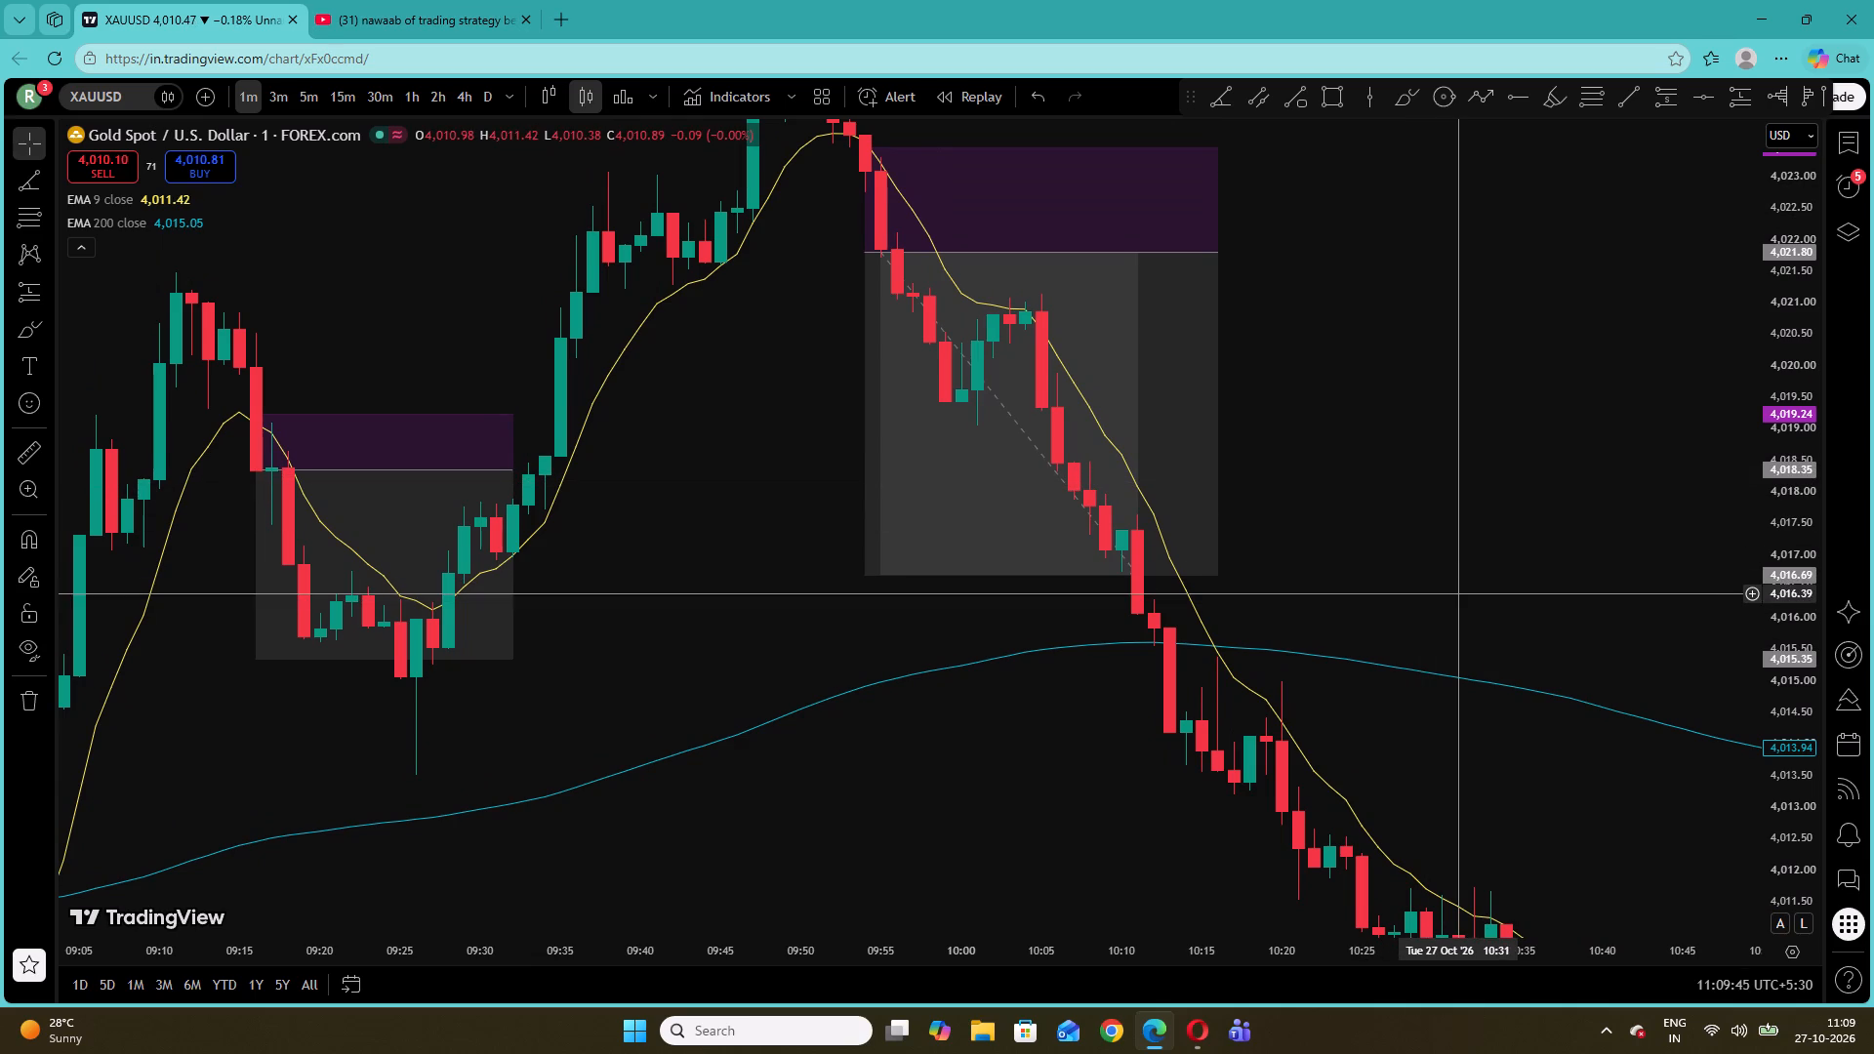
{"action": "left_click_drag", "start_coordinate": [1446, 479], "coordinate": [1177, 272]}
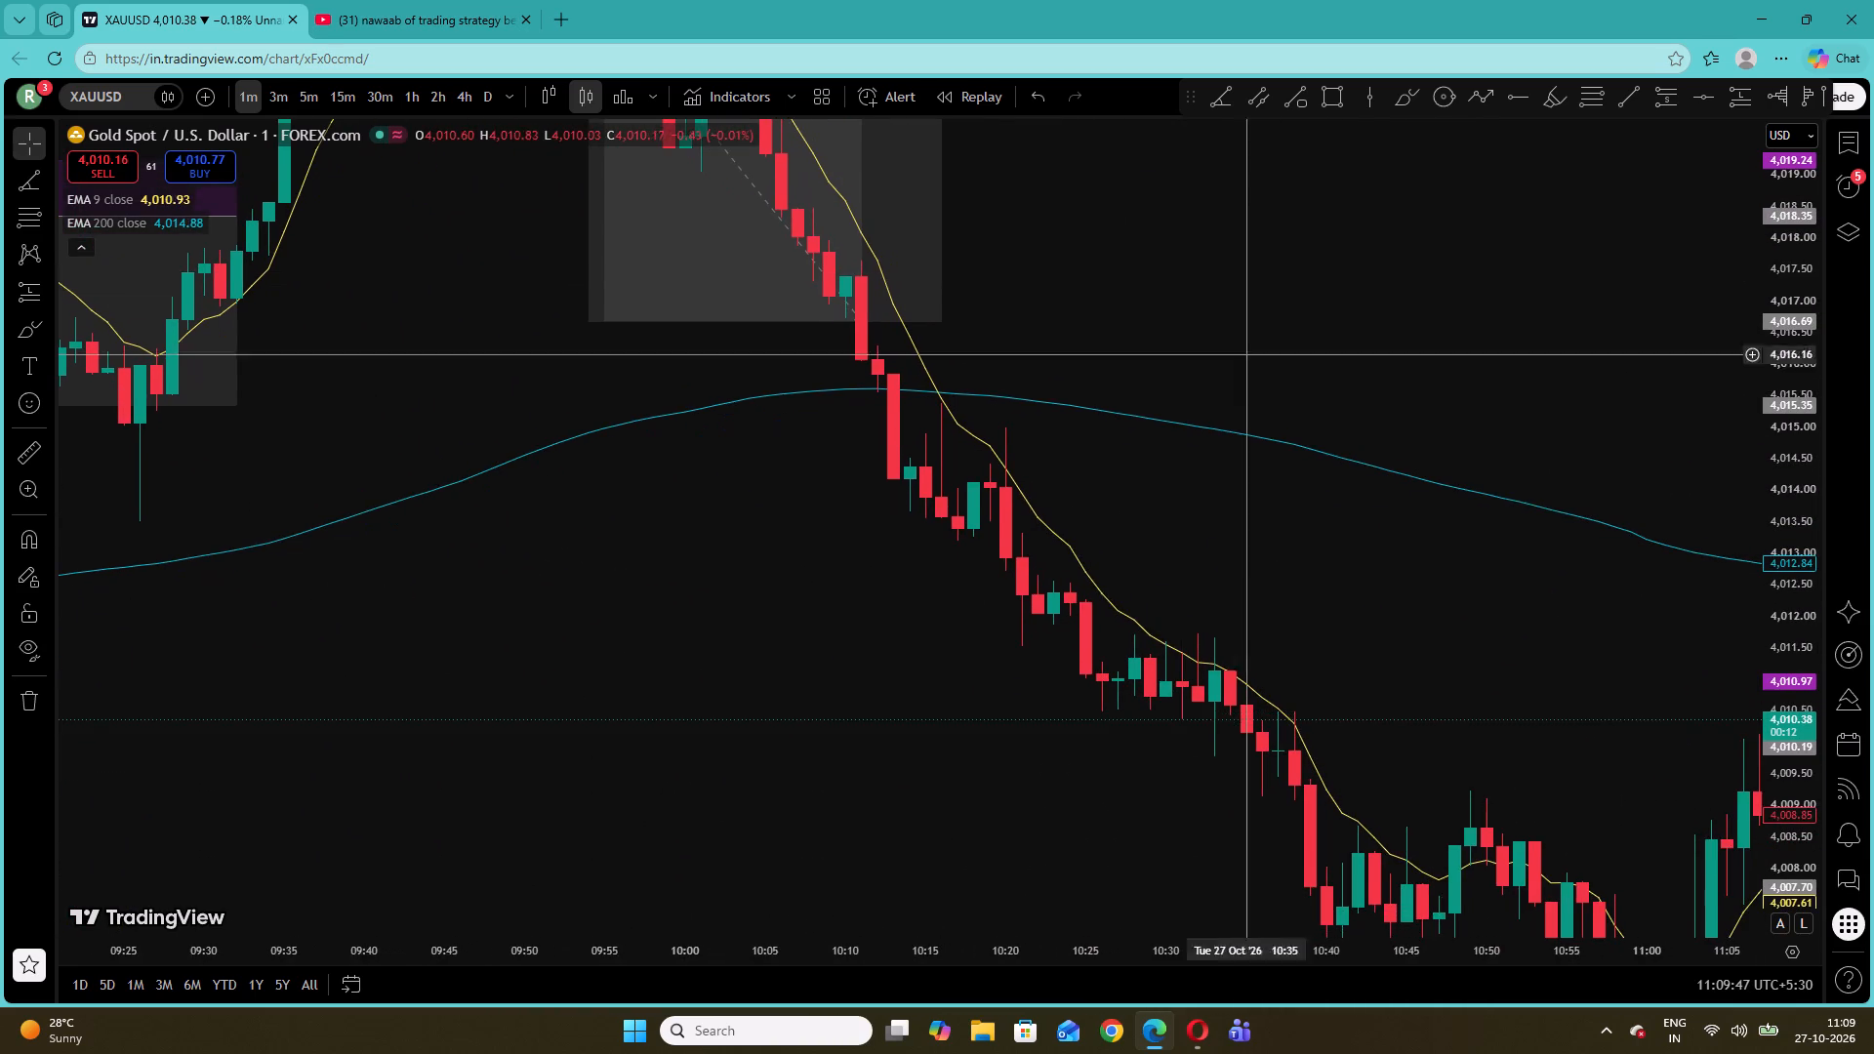
{"action": "left_click_drag", "start_coordinate": [1437, 656], "coordinate": [1049, 485]}
{"action": "left_click_drag", "start_coordinate": [1218, 608], "coordinate": [1148, 423]}
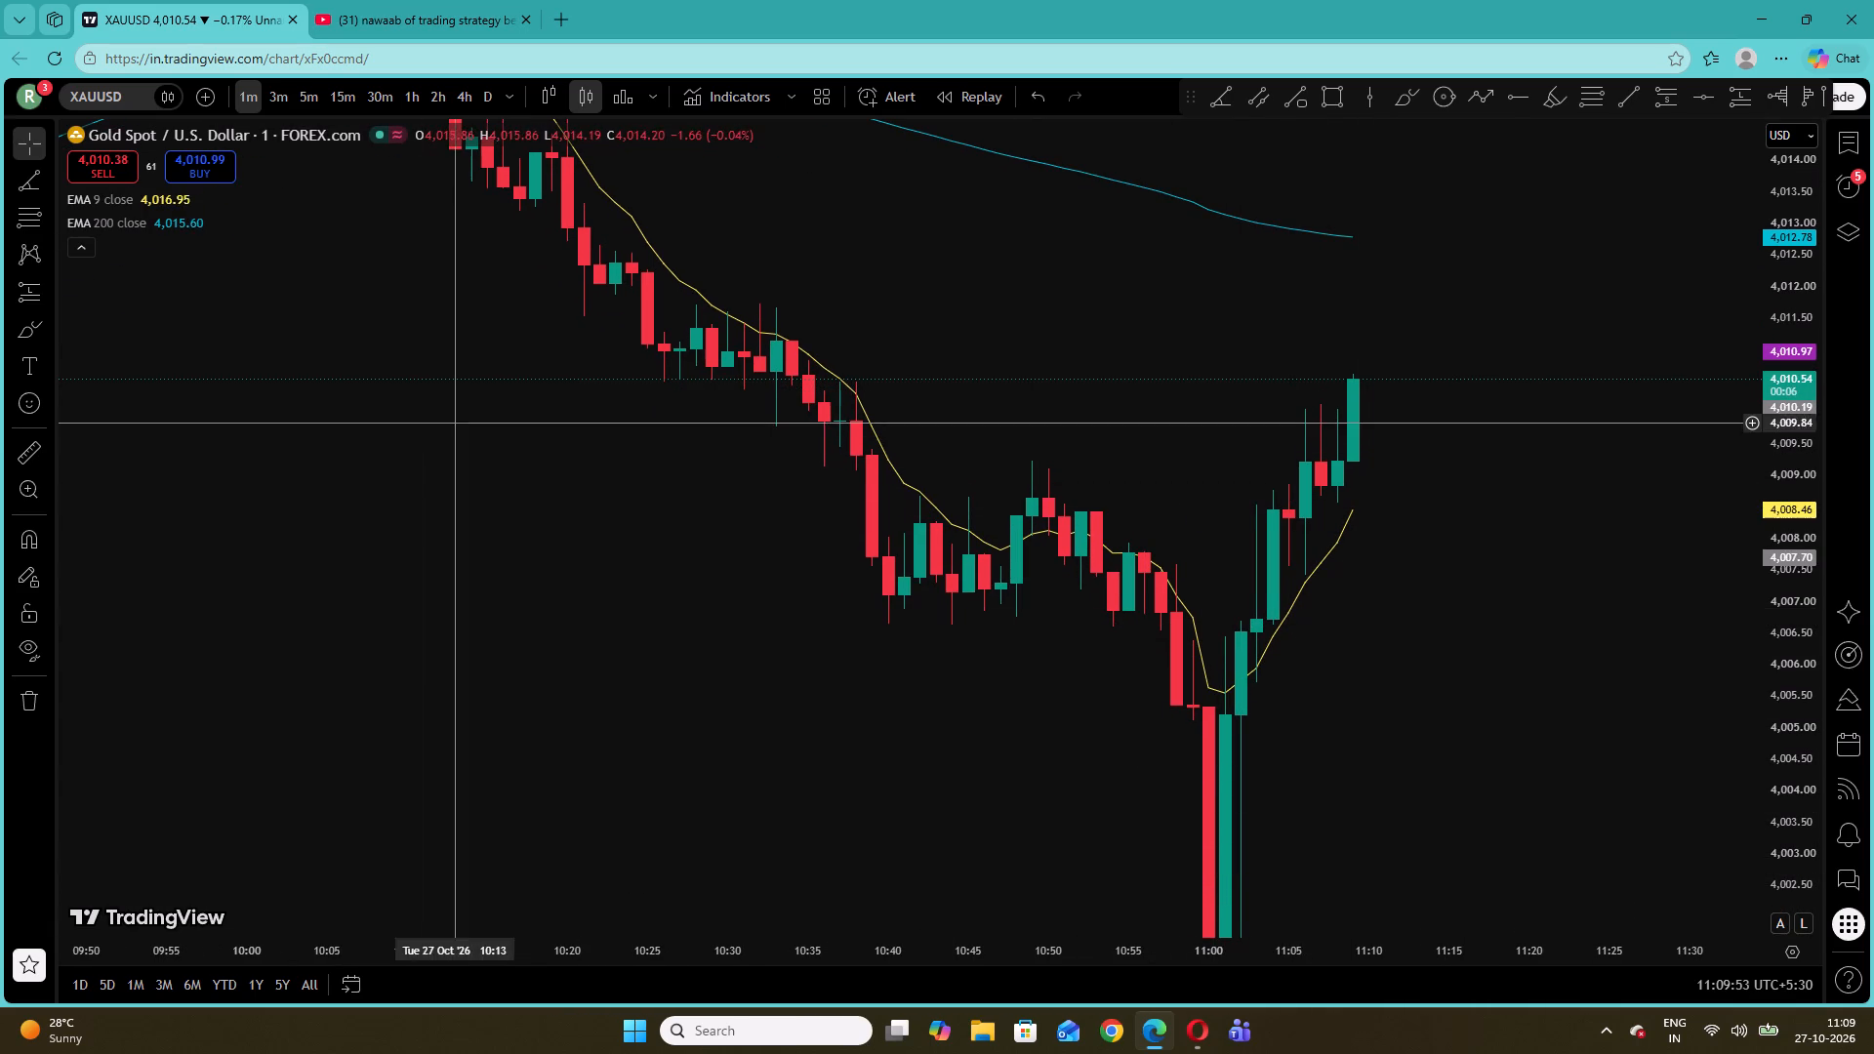
{"action": "left_click", "coordinate": [49, 288]}
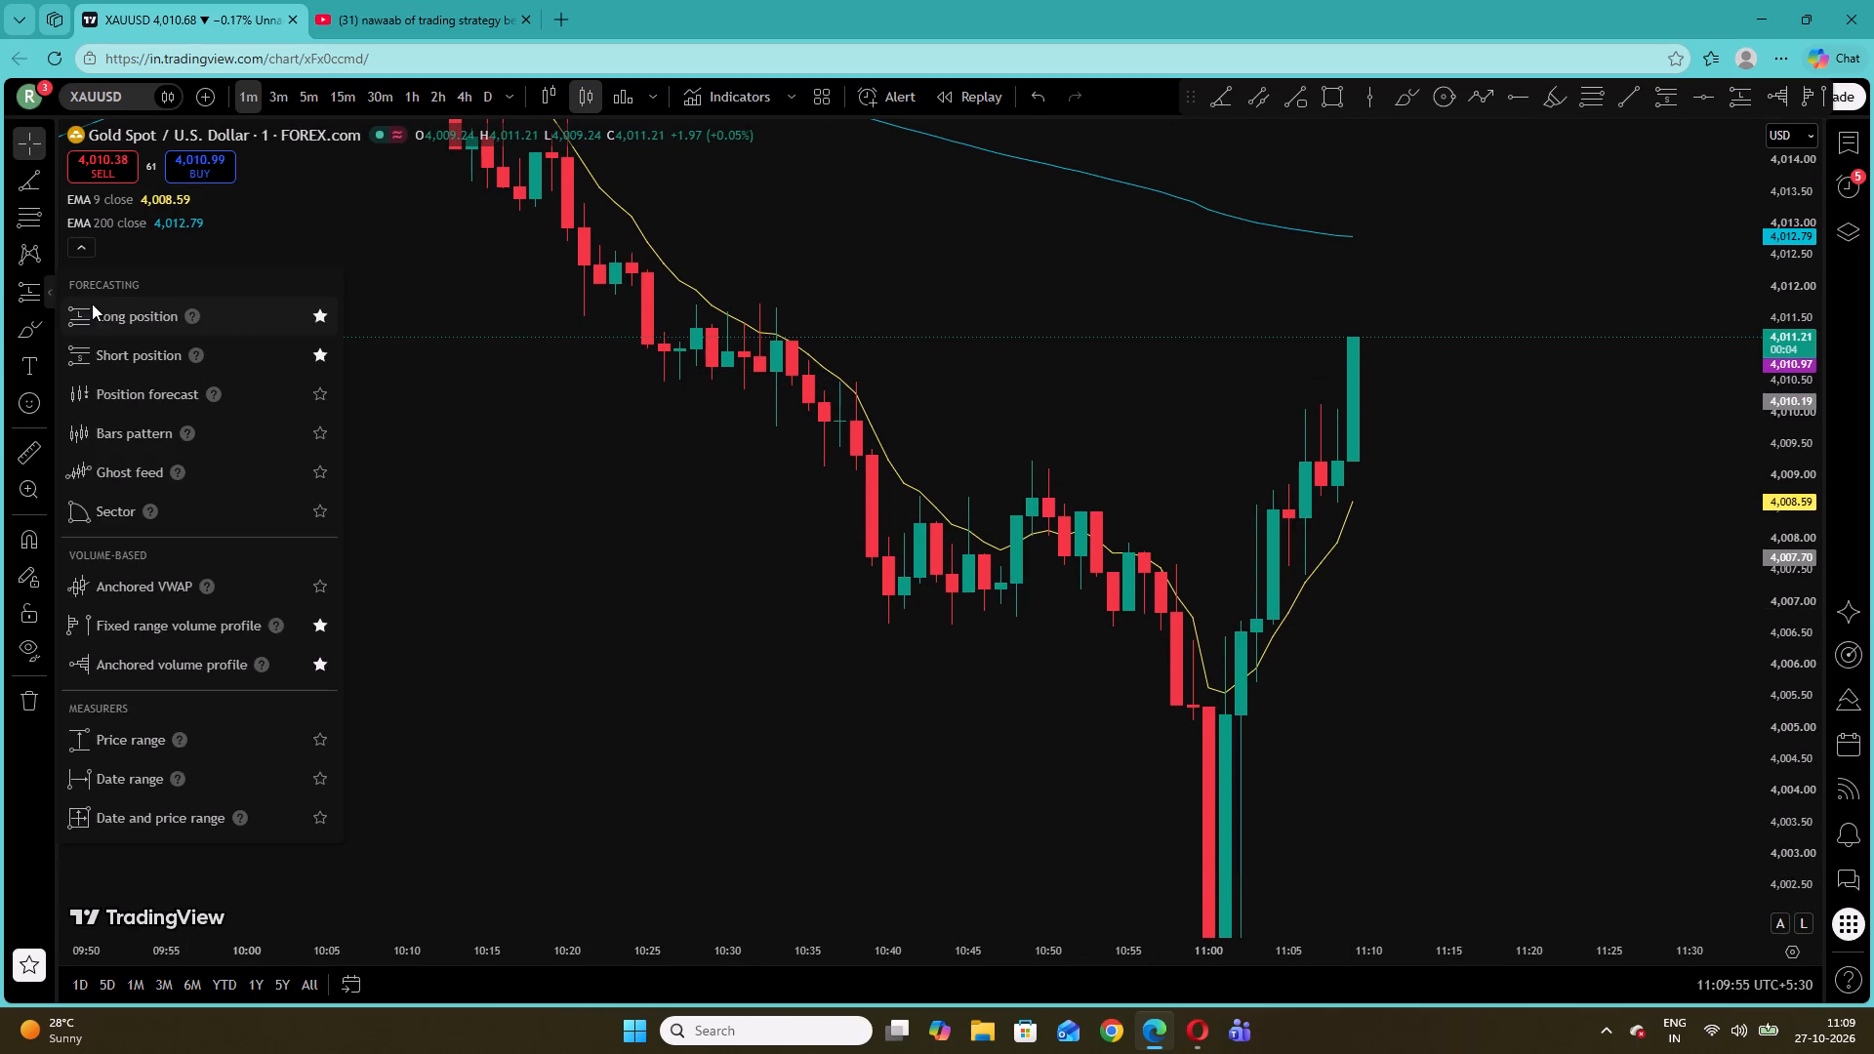
{"action": "left_click", "coordinate": [92, 304]}
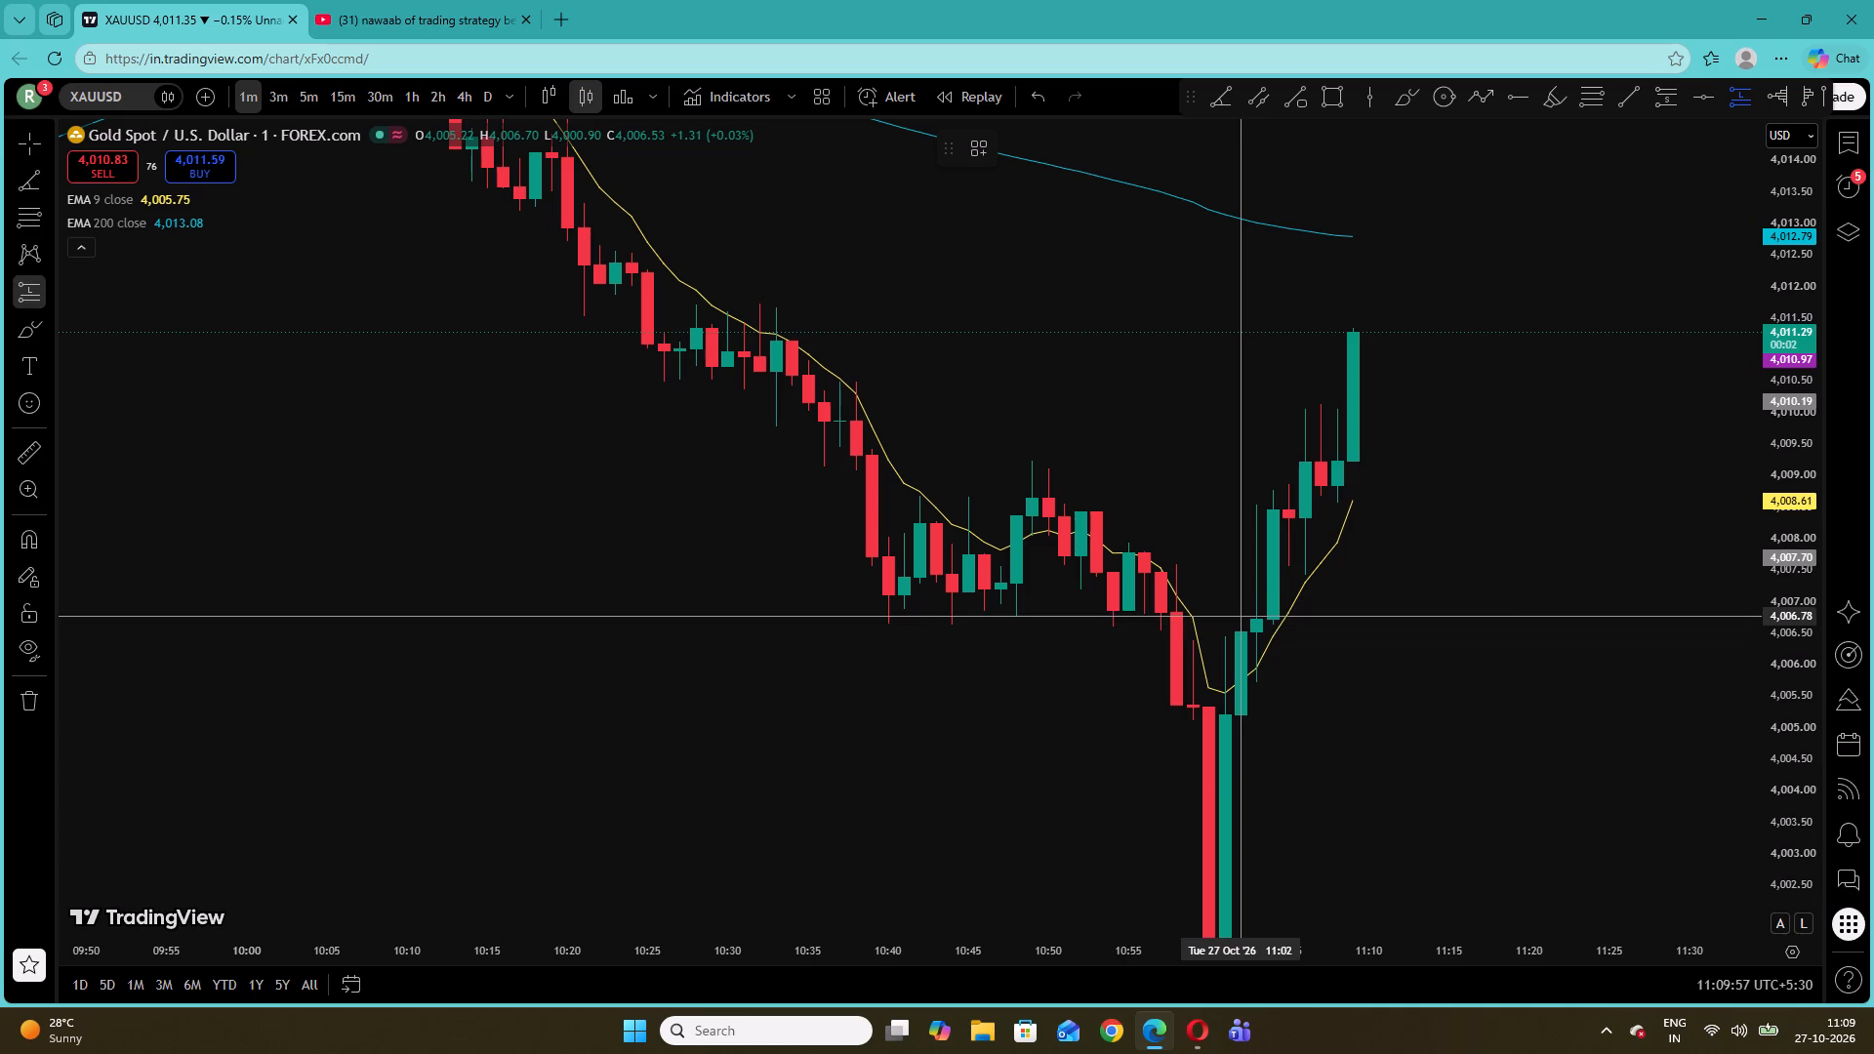
{"action": "left_click", "coordinate": [1241, 616]}
{"action": "left_click_drag", "start_coordinate": [1174, 754], "coordinate": [1157, 579]}
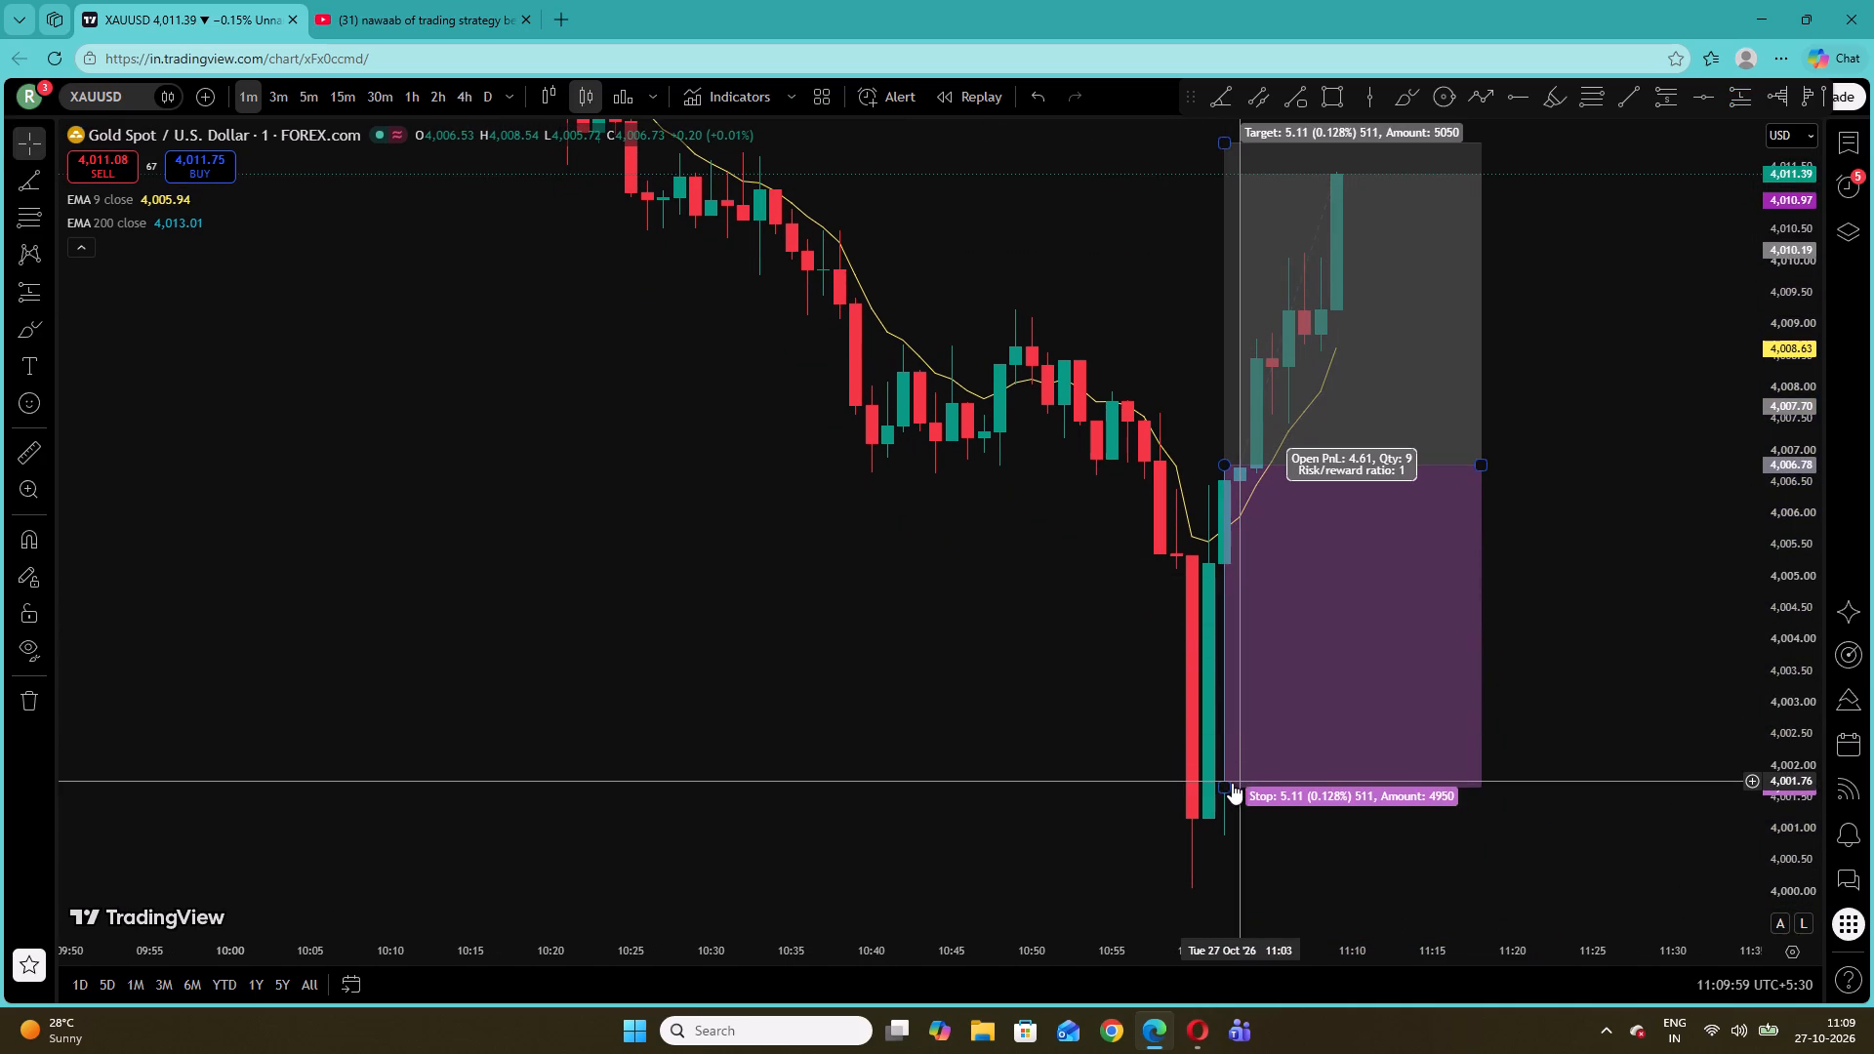
{"action": "left_click_drag", "start_coordinate": [1227, 790], "coordinate": [1266, 534]}
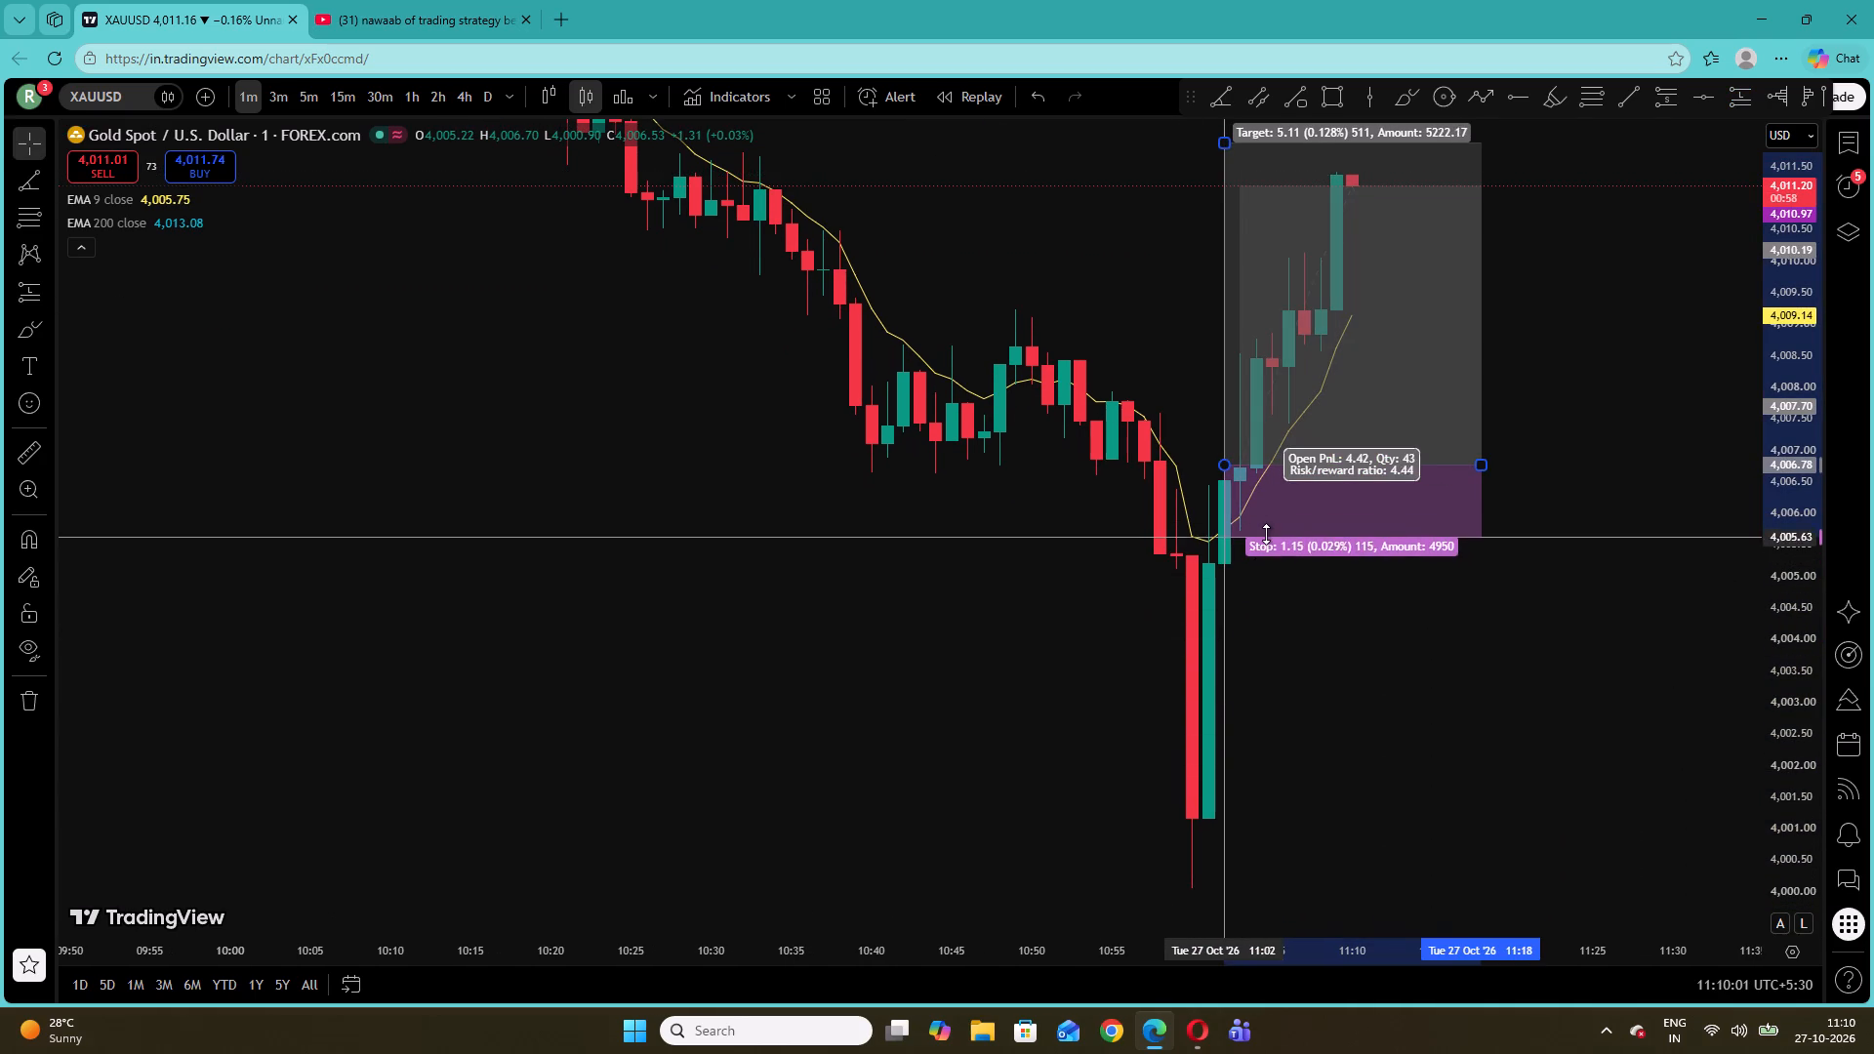
{"action": "left_click_drag", "start_coordinate": [1266, 534], "coordinate": [1267, 533]}
{"action": "left_click", "coordinate": [1162, 426]}
Lower the long position's target to 4,010.12 and shorten its time span to end just past the latest candle.
{"action": "left_click_drag", "start_coordinate": [1177, 330], "coordinate": [1160, 611]}
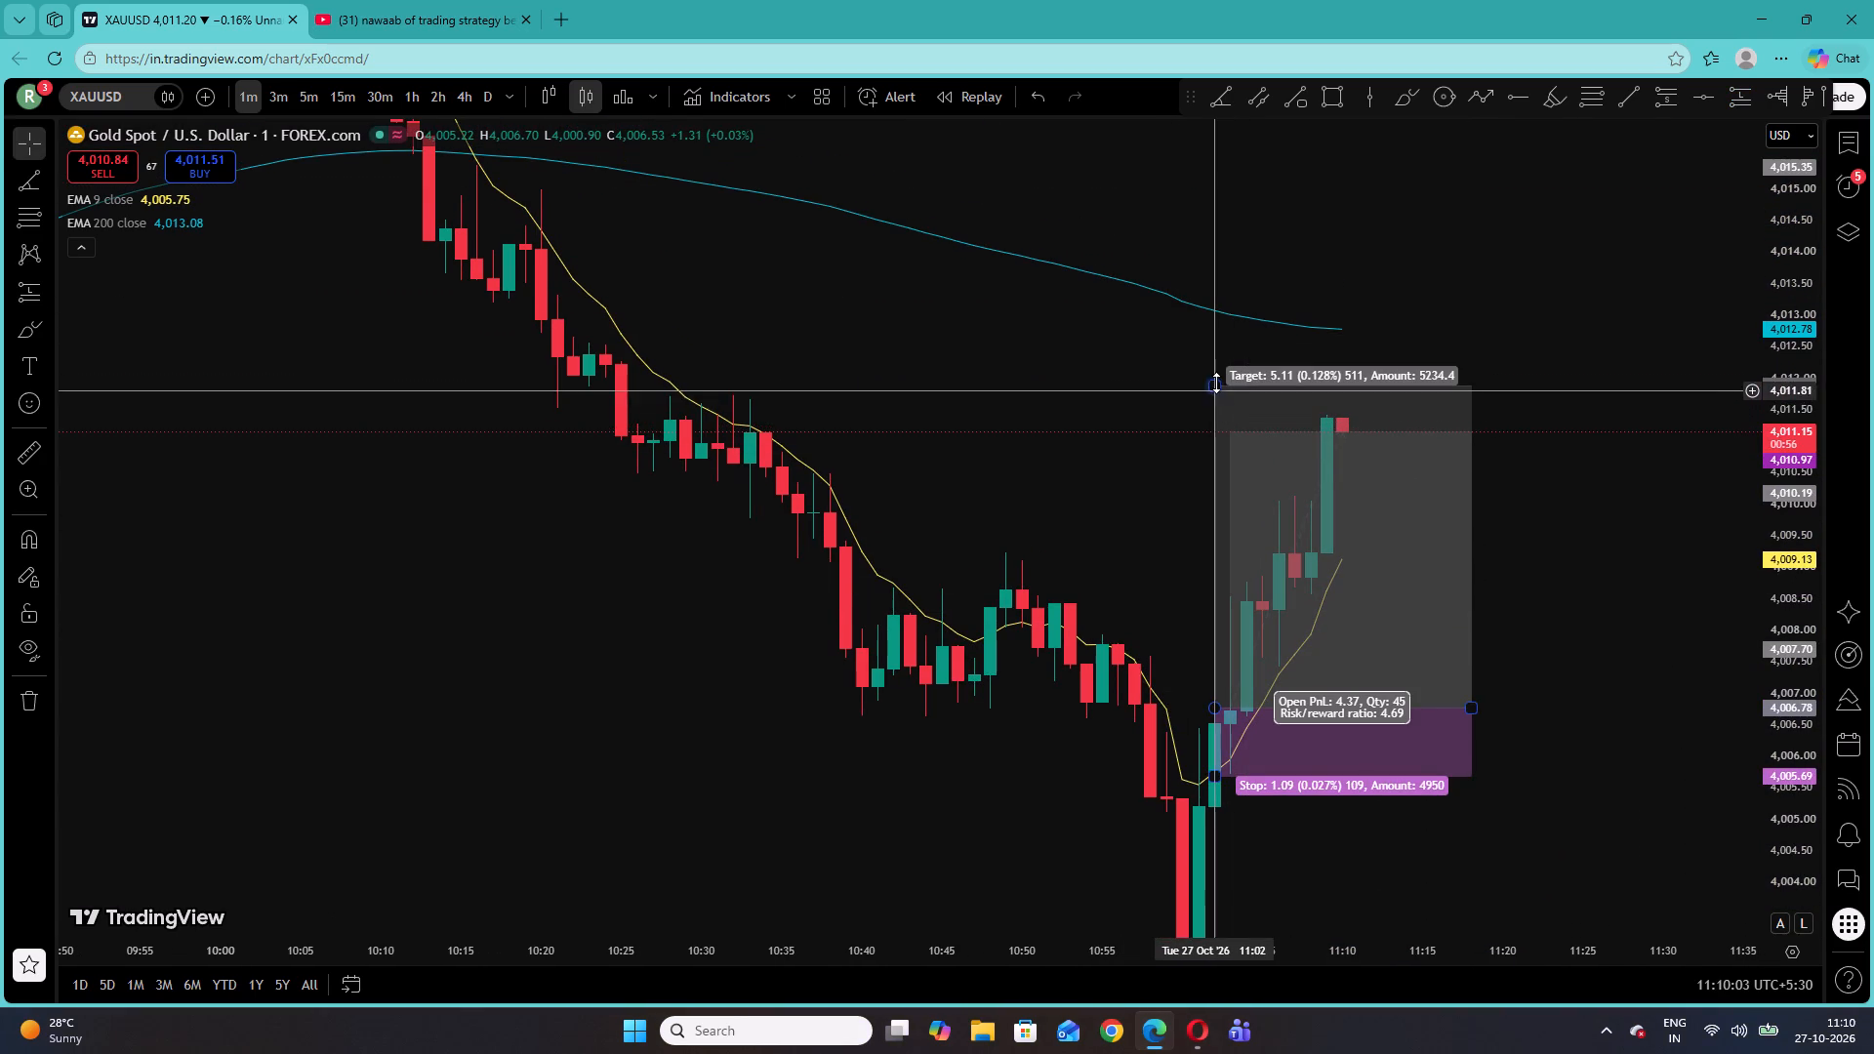
{"action": "left_click_drag", "start_coordinate": [1215, 381], "coordinate": [1235, 489]}
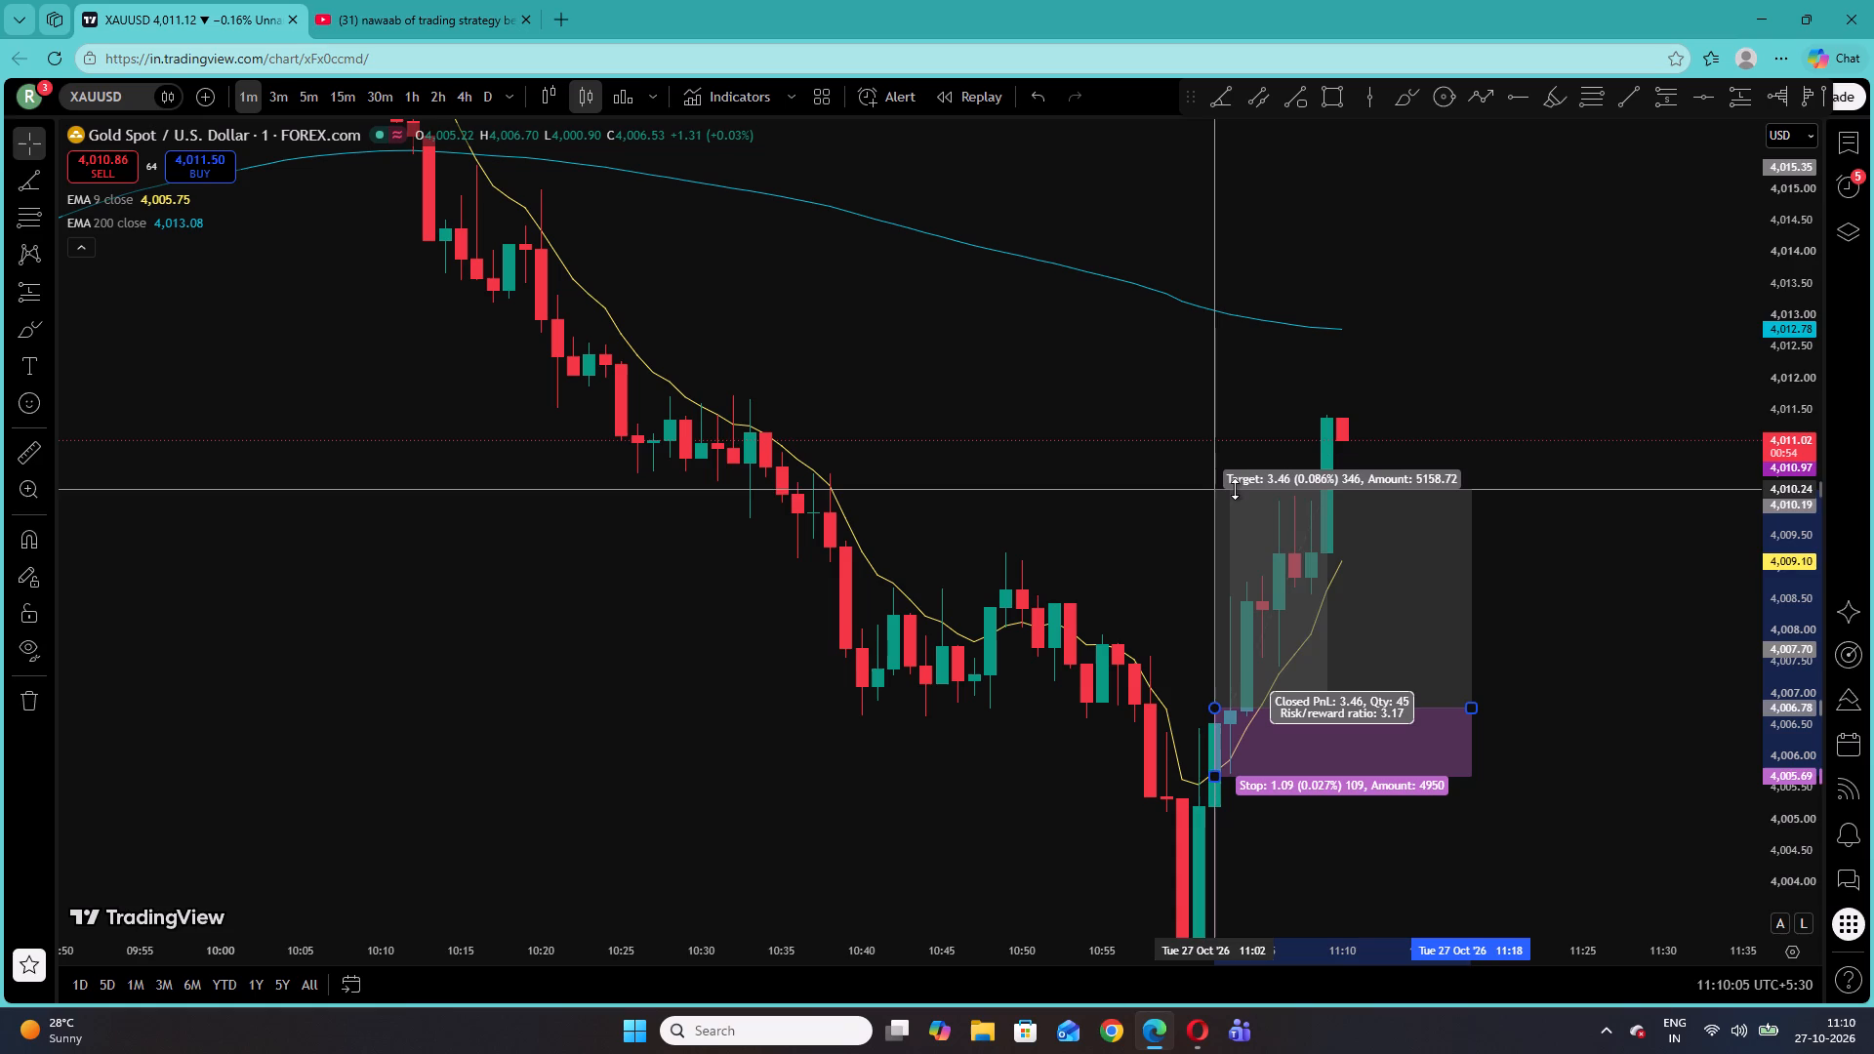
{"action": "left_click_drag", "start_coordinate": [1235, 489], "coordinate": [1235, 497]}
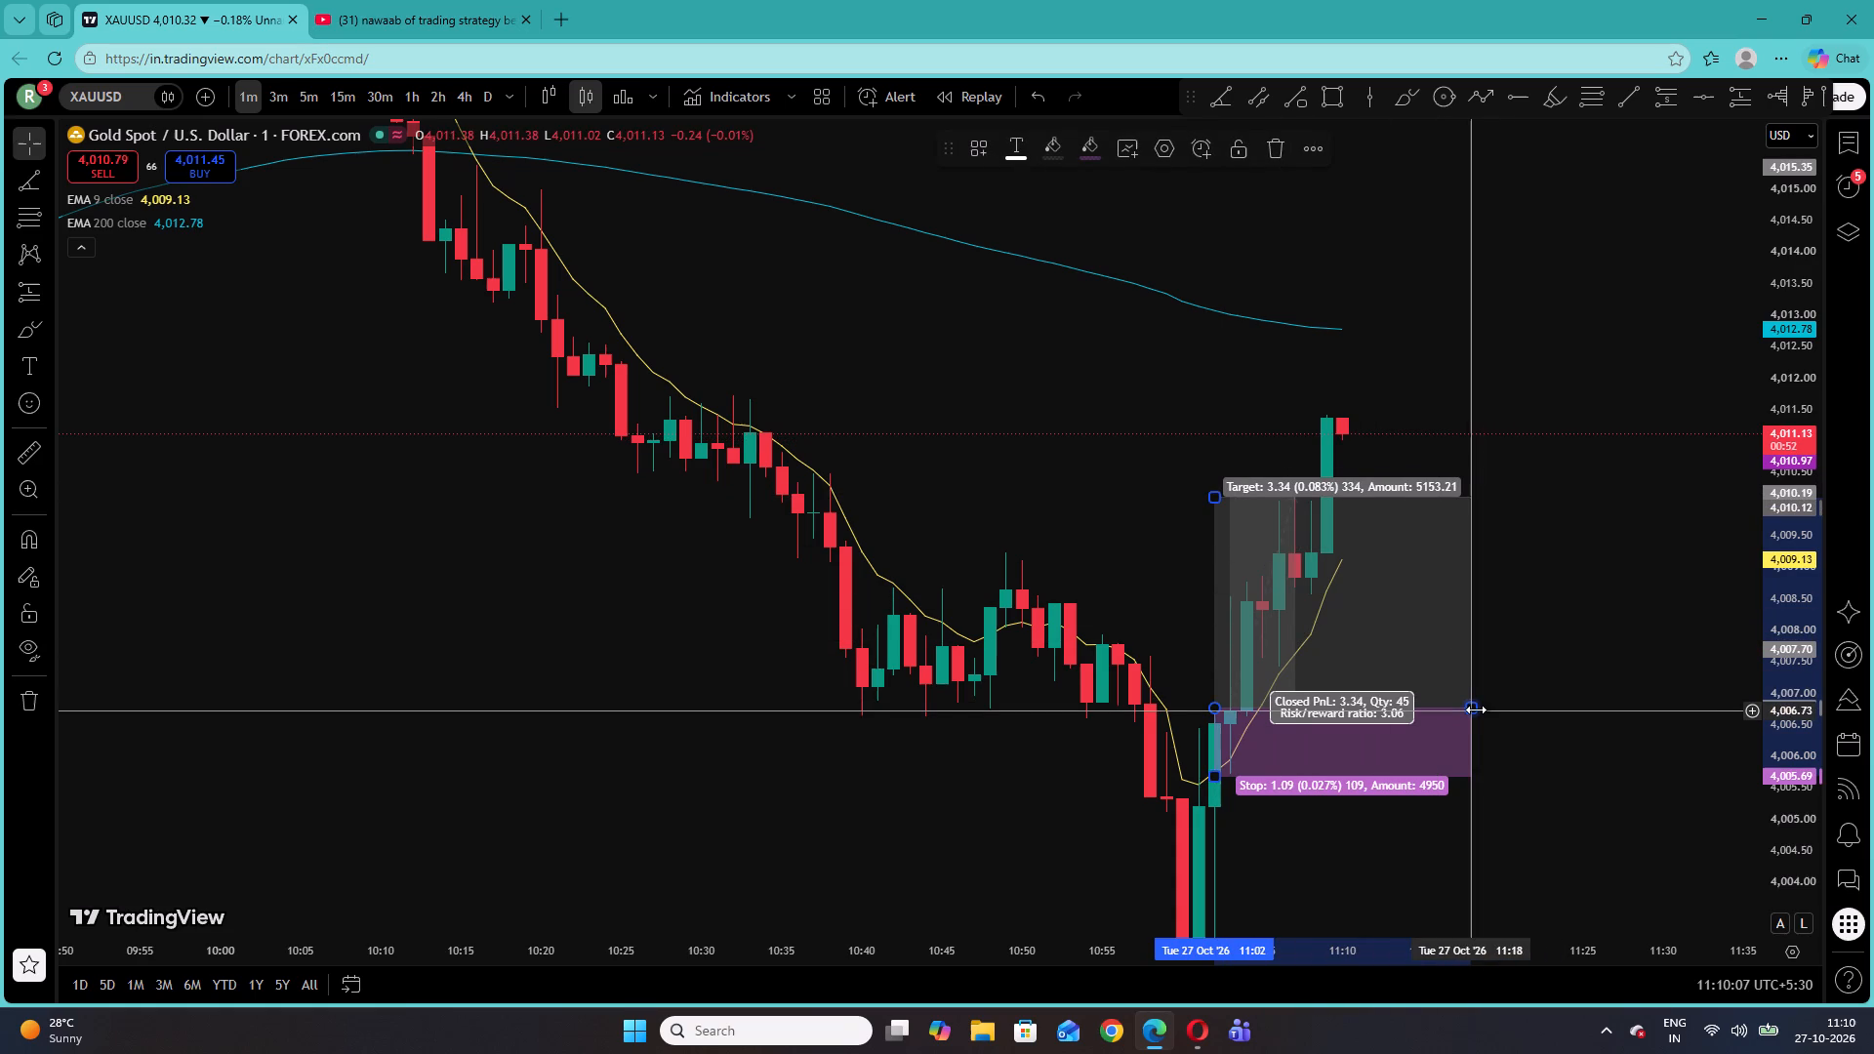
{"action": "left_click_drag", "start_coordinate": [1476, 709], "coordinate": [1389, 719]}
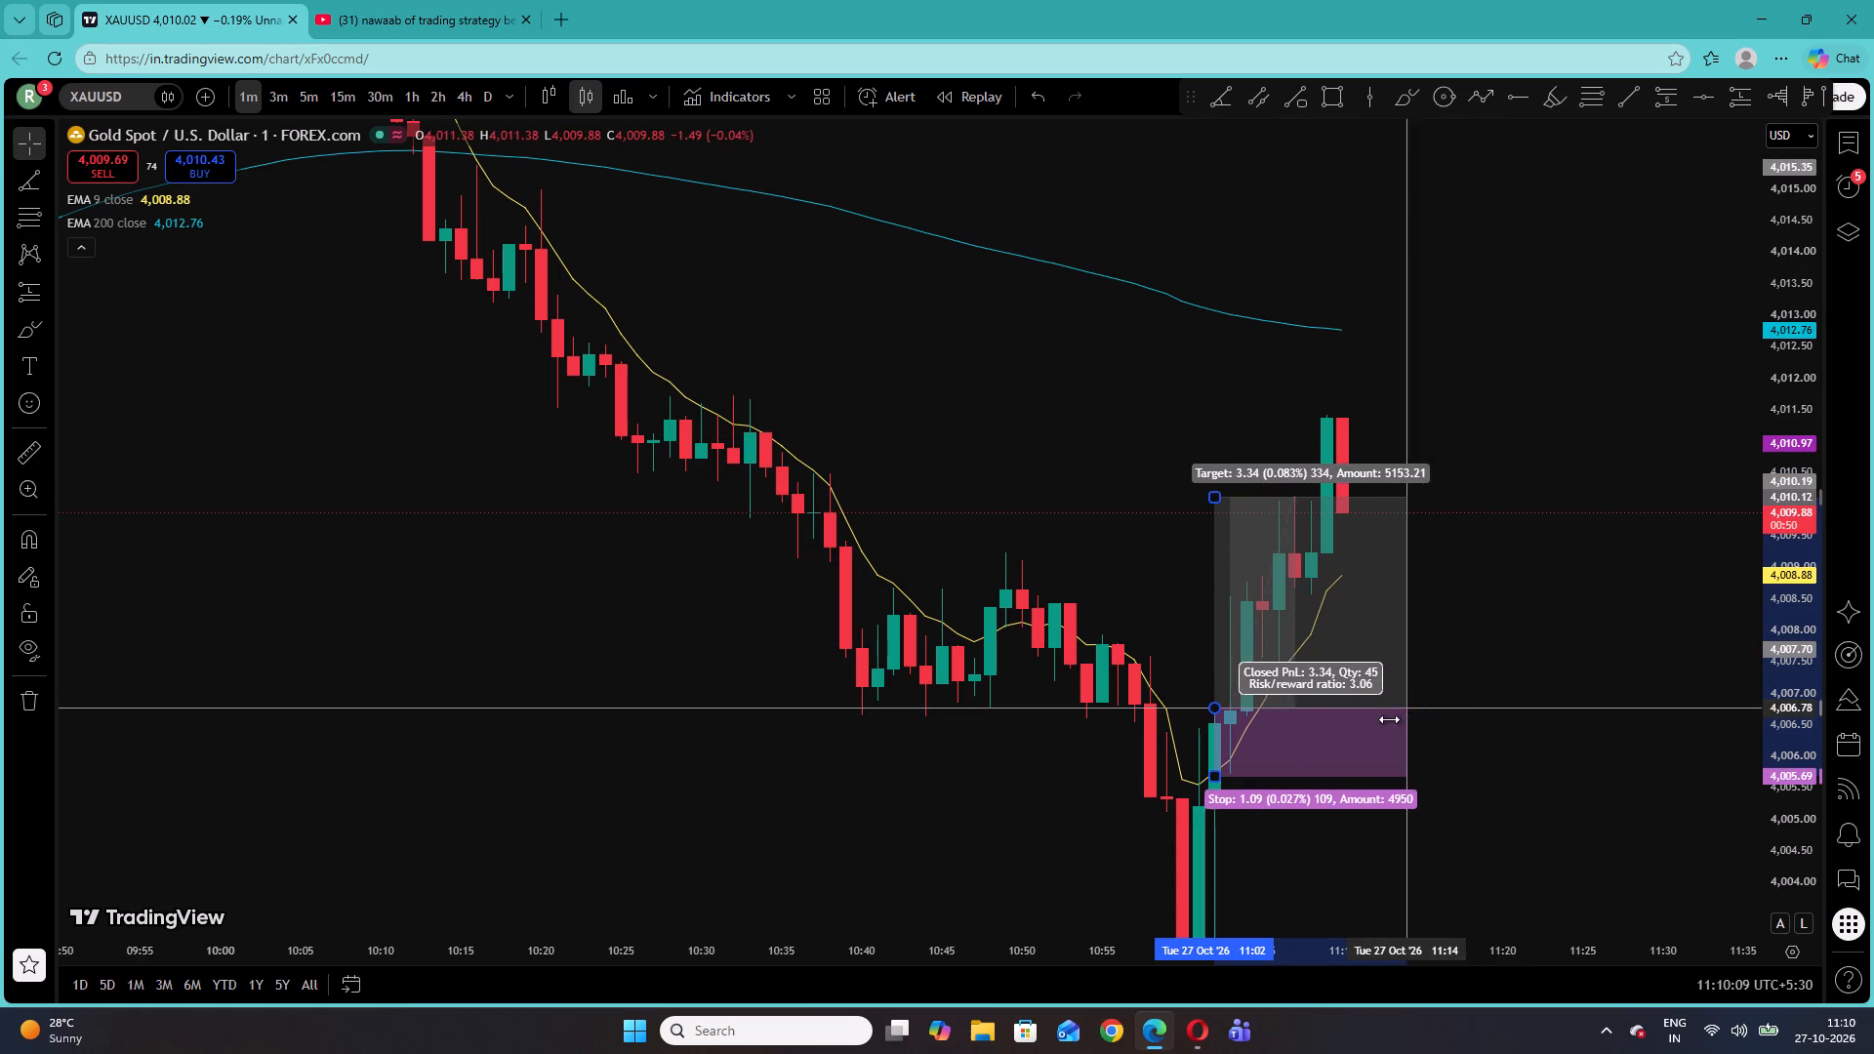
{"action": "left_click_drag", "start_coordinate": [1389, 719], "coordinate": [1351, 716]}
{"action": "left_click", "coordinate": [1388, 693]}
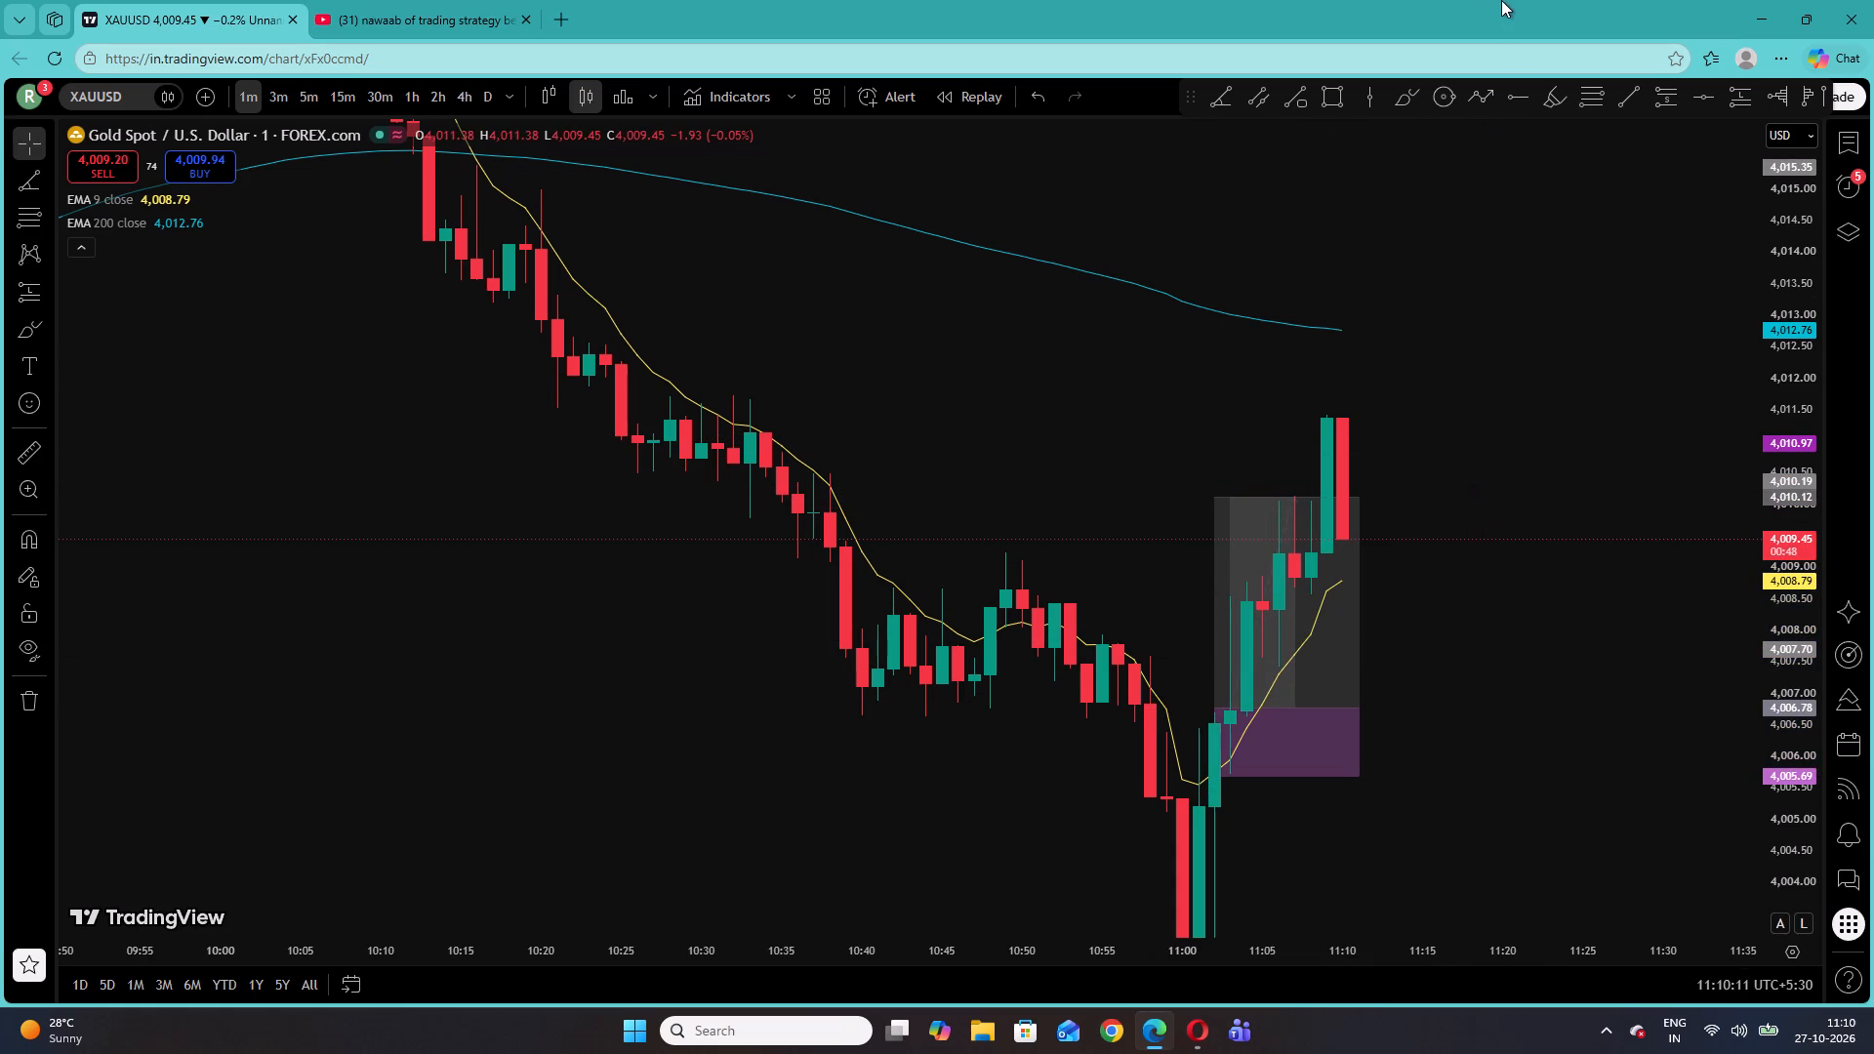
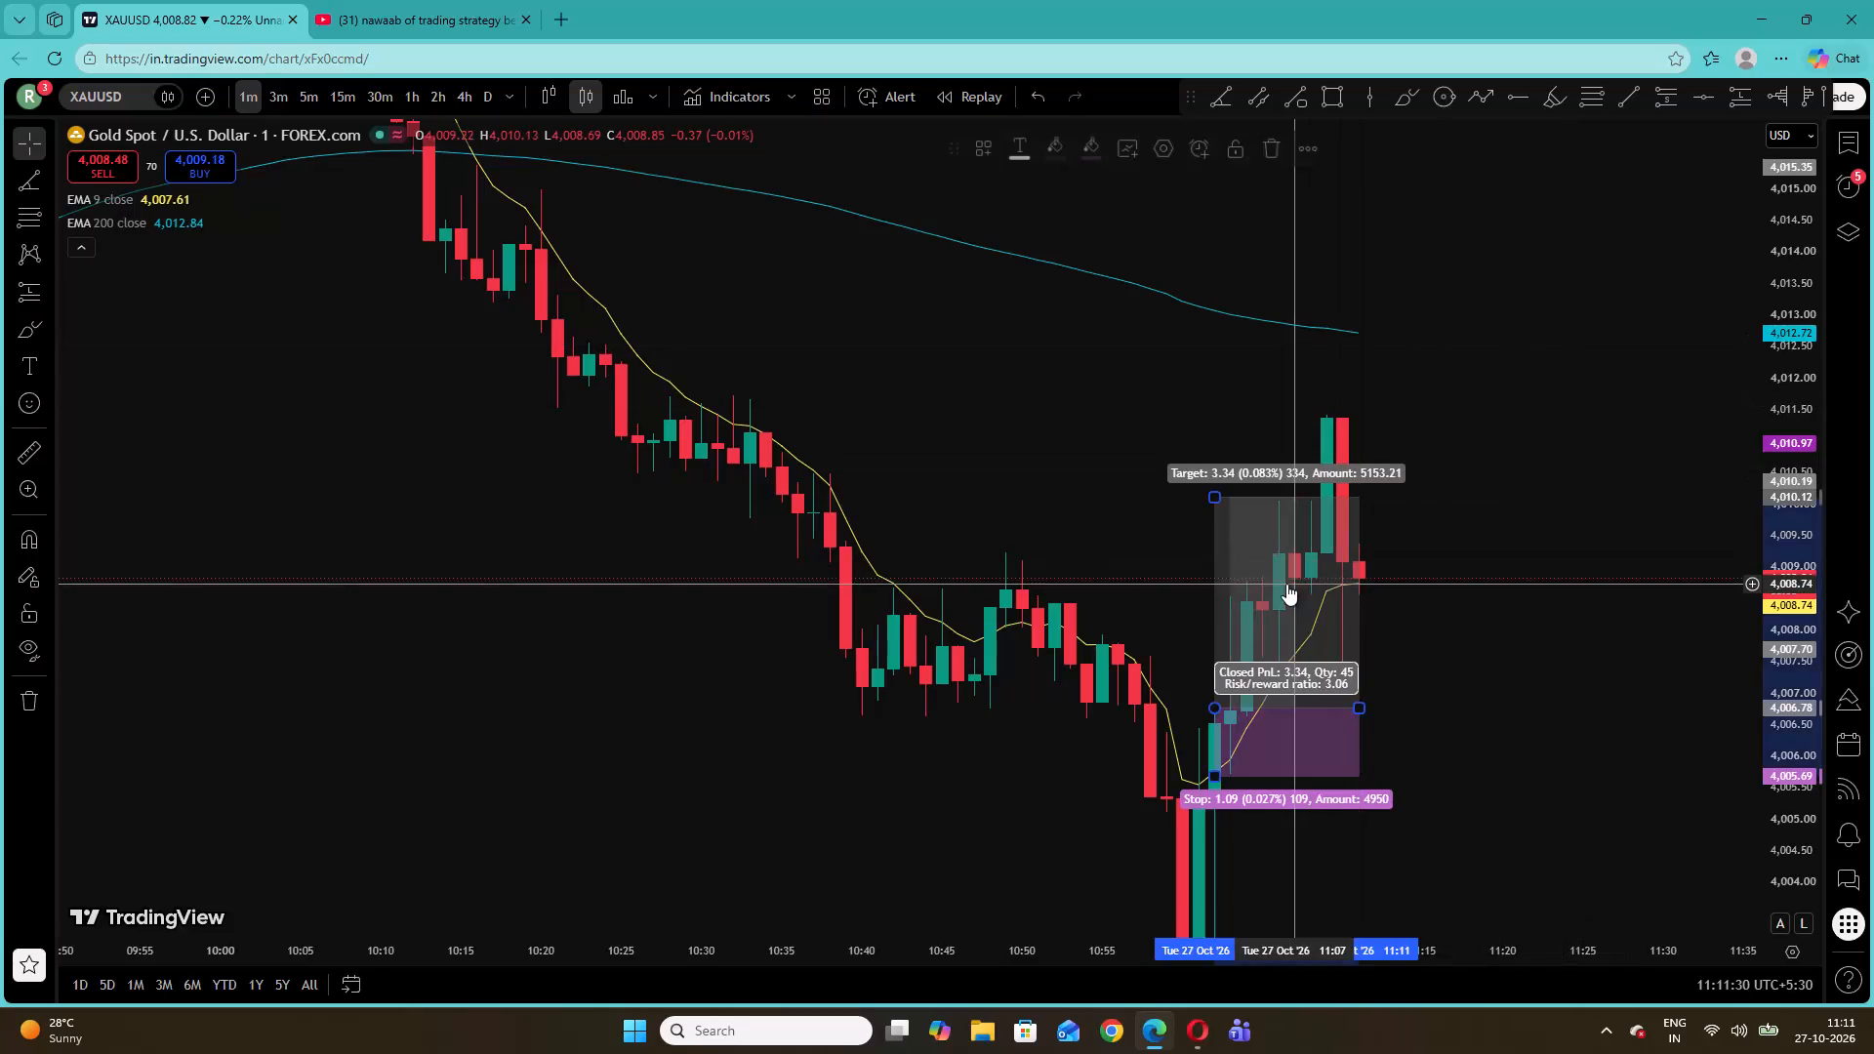
Delete the long position on the 11:02 candle.
{"action": "left_click", "coordinate": [1273, 137]}
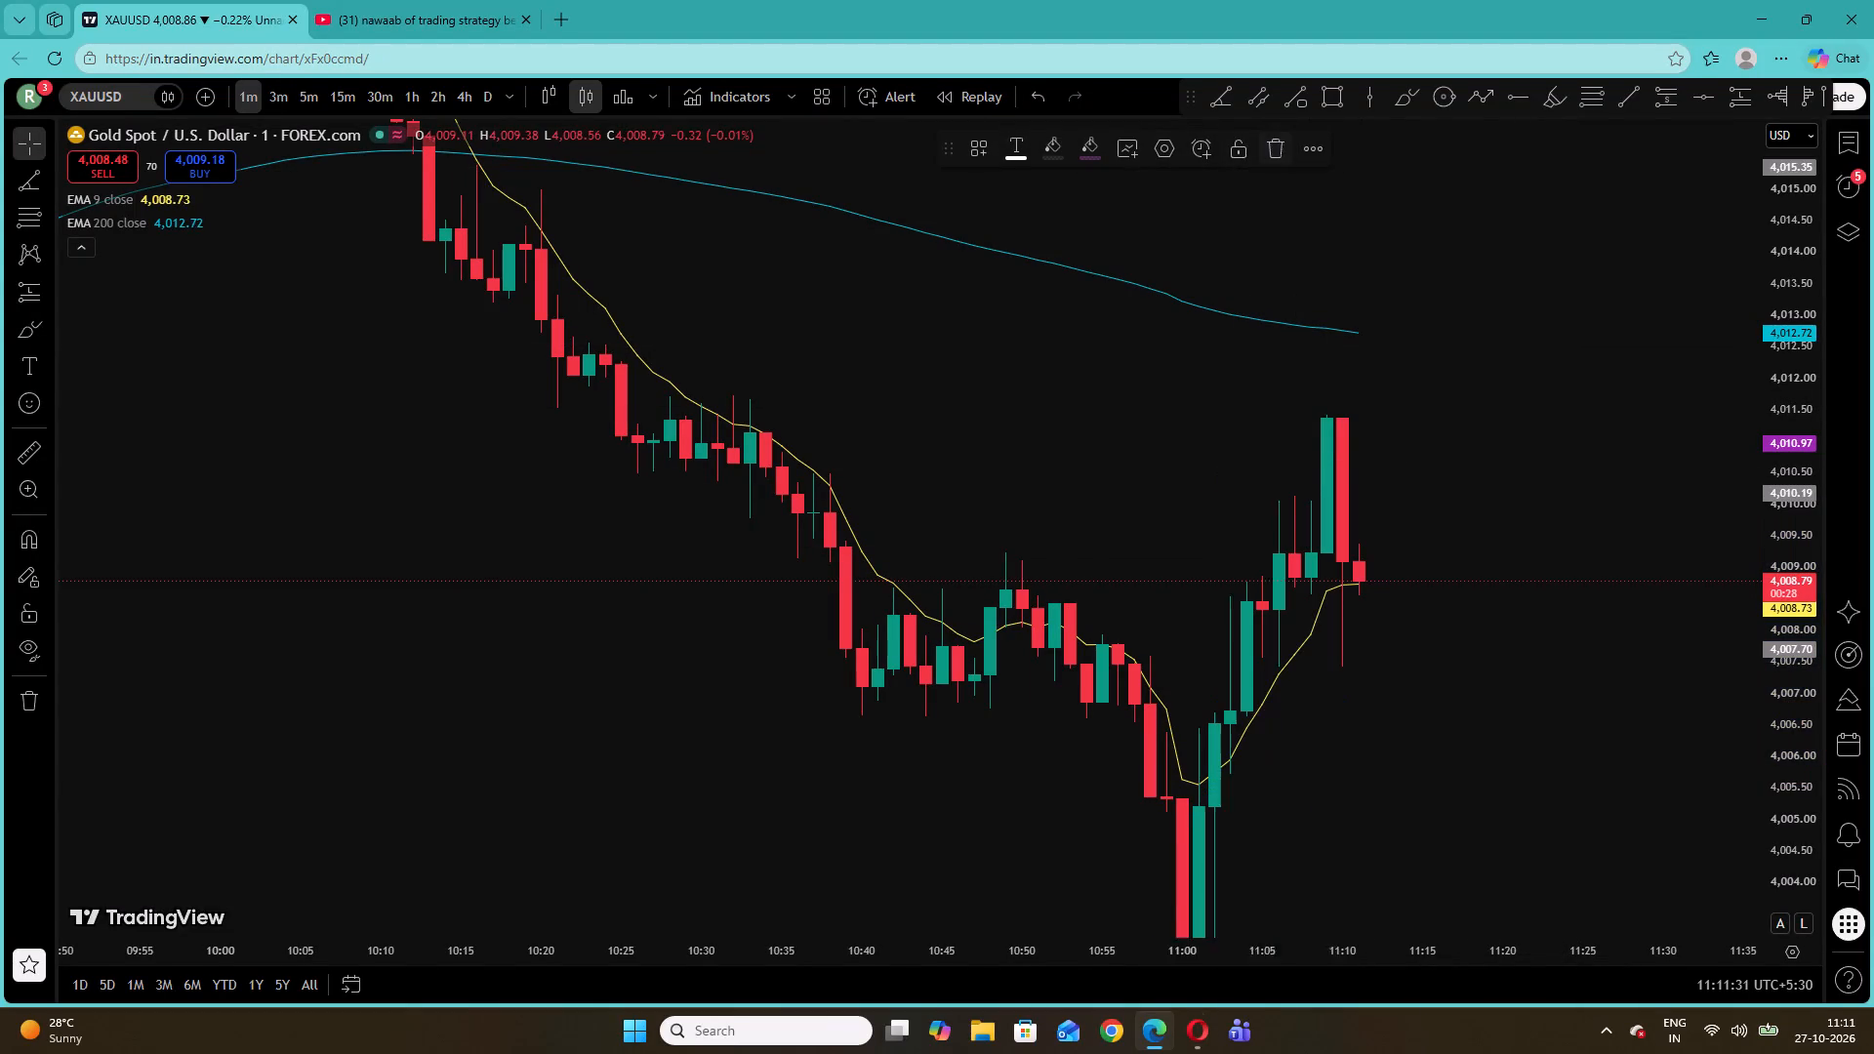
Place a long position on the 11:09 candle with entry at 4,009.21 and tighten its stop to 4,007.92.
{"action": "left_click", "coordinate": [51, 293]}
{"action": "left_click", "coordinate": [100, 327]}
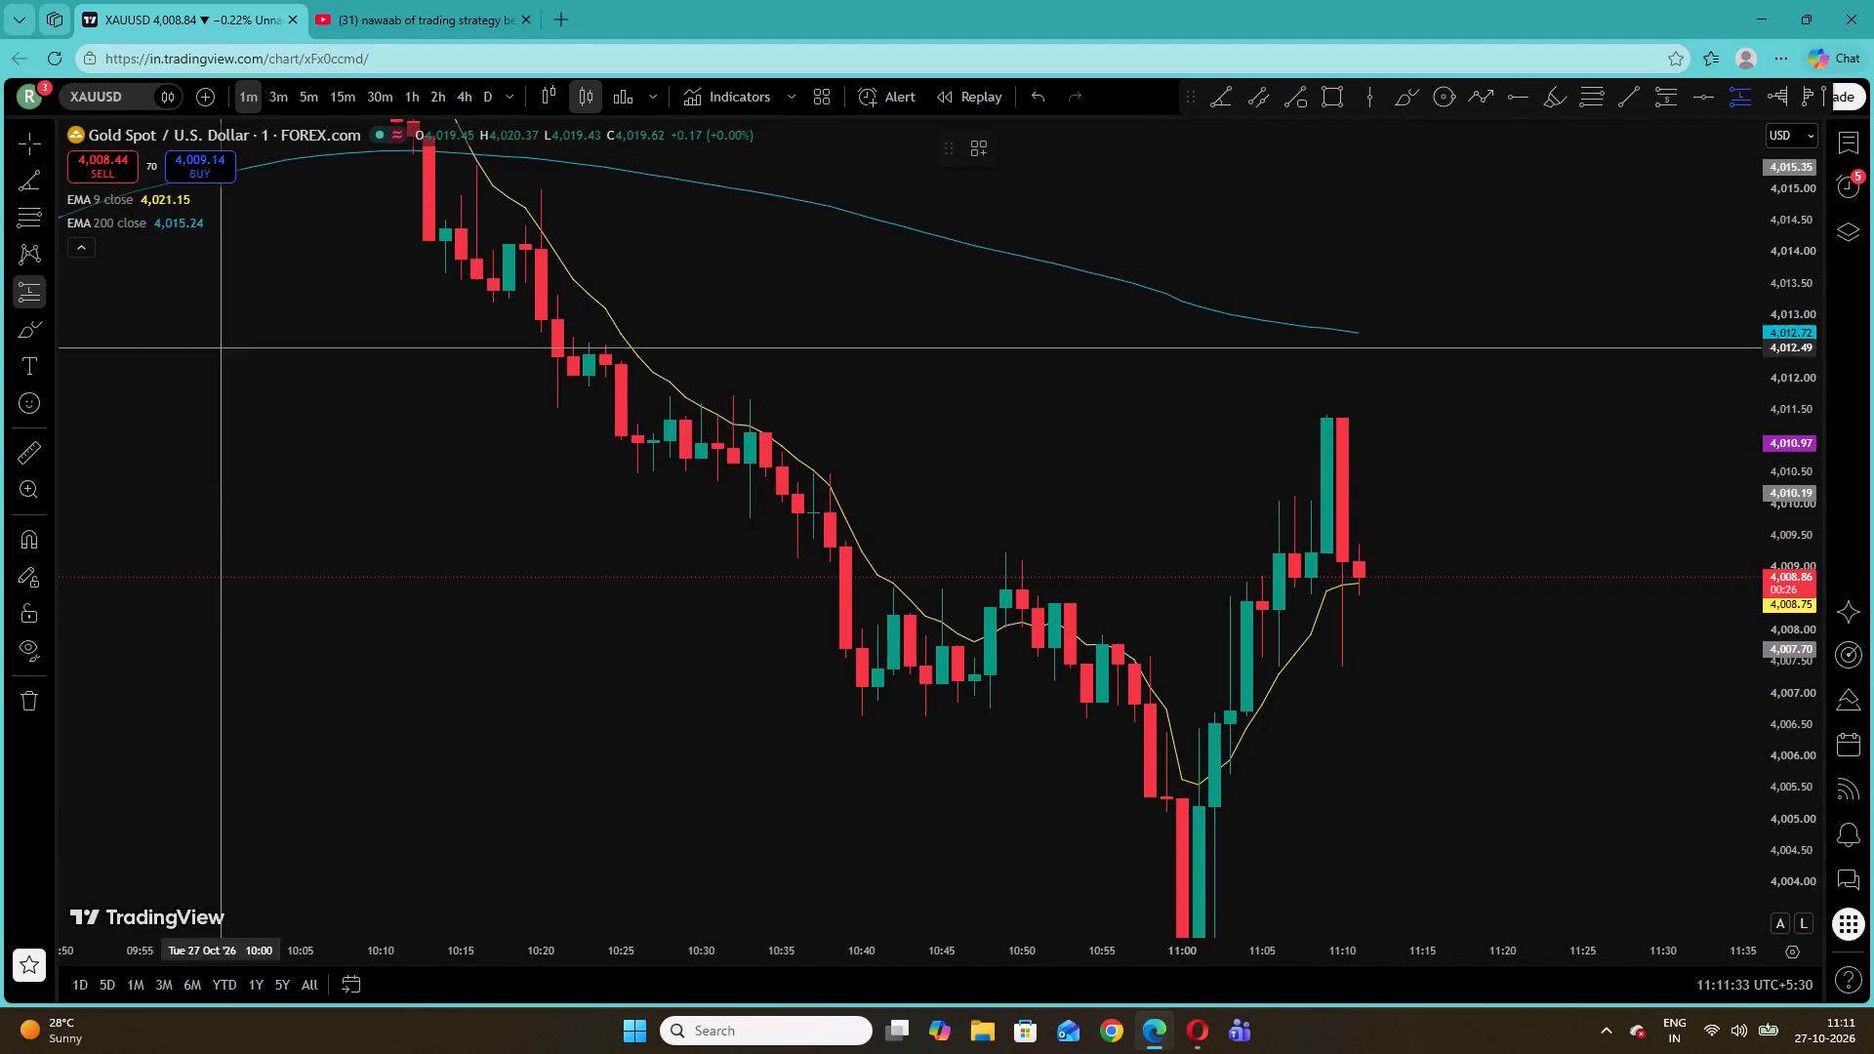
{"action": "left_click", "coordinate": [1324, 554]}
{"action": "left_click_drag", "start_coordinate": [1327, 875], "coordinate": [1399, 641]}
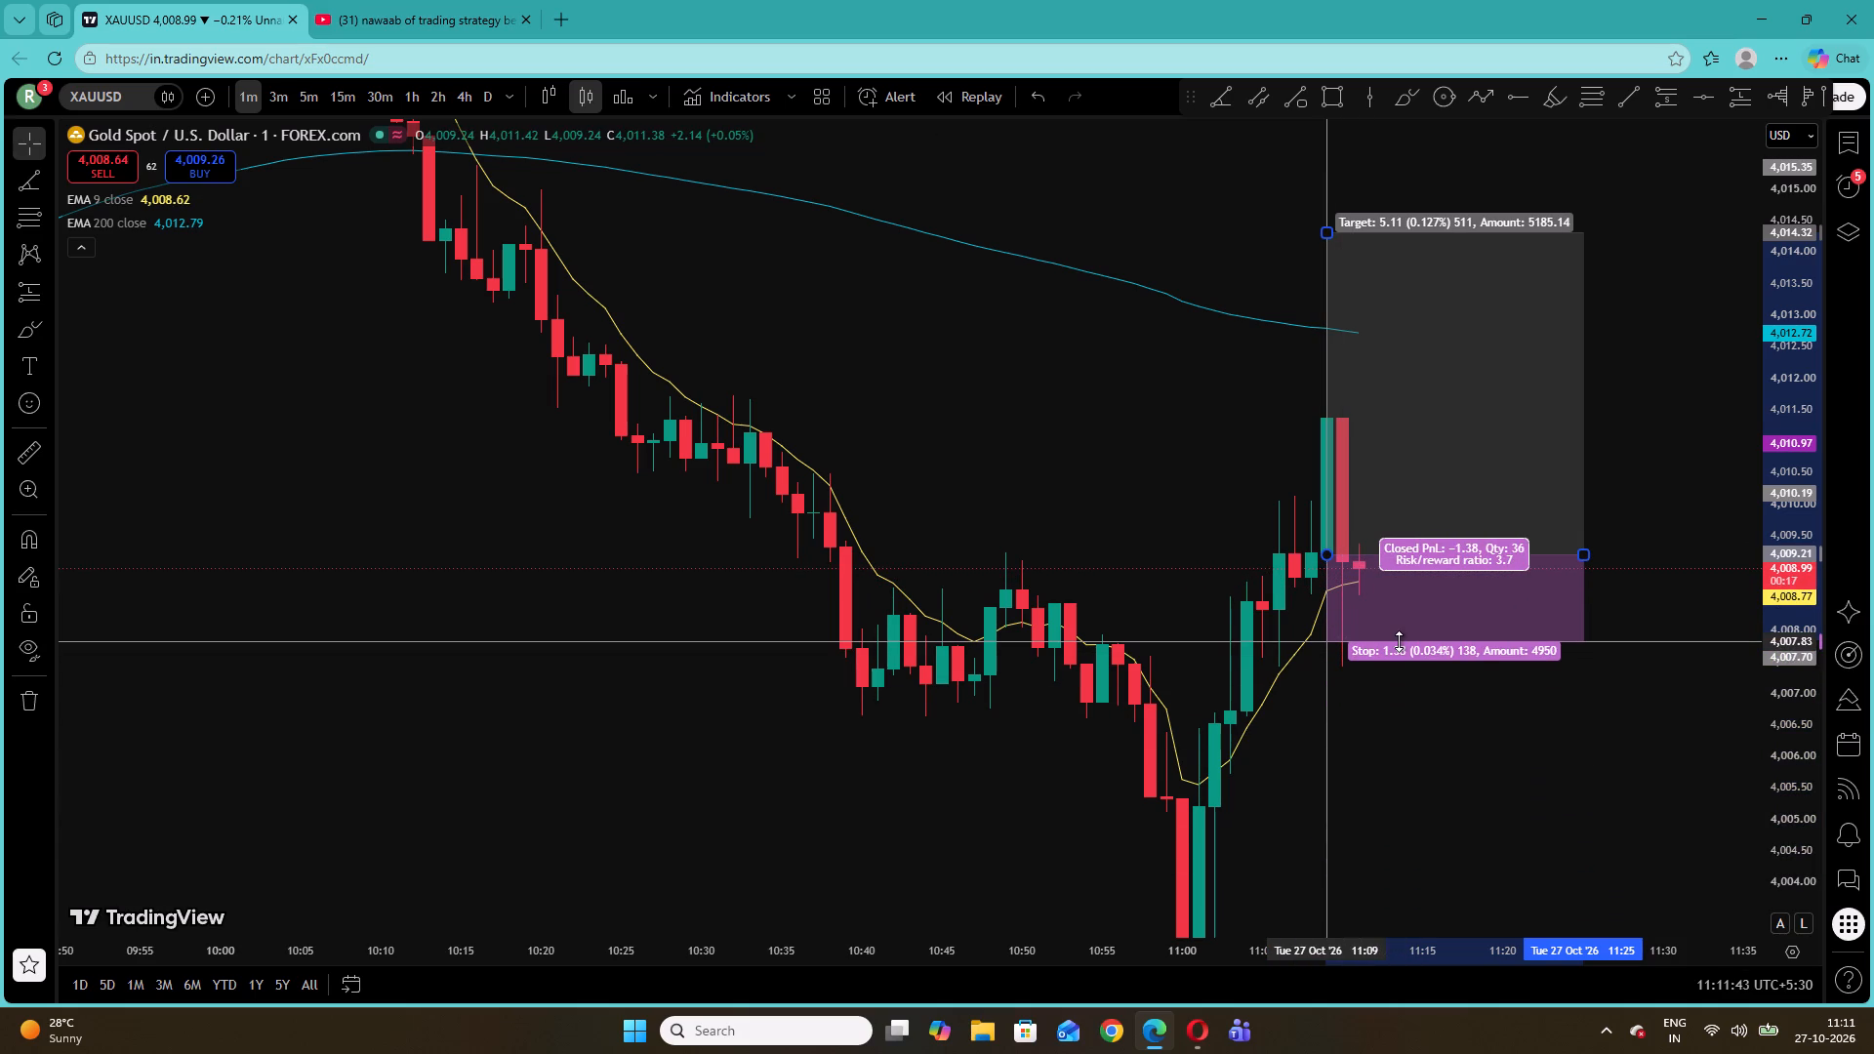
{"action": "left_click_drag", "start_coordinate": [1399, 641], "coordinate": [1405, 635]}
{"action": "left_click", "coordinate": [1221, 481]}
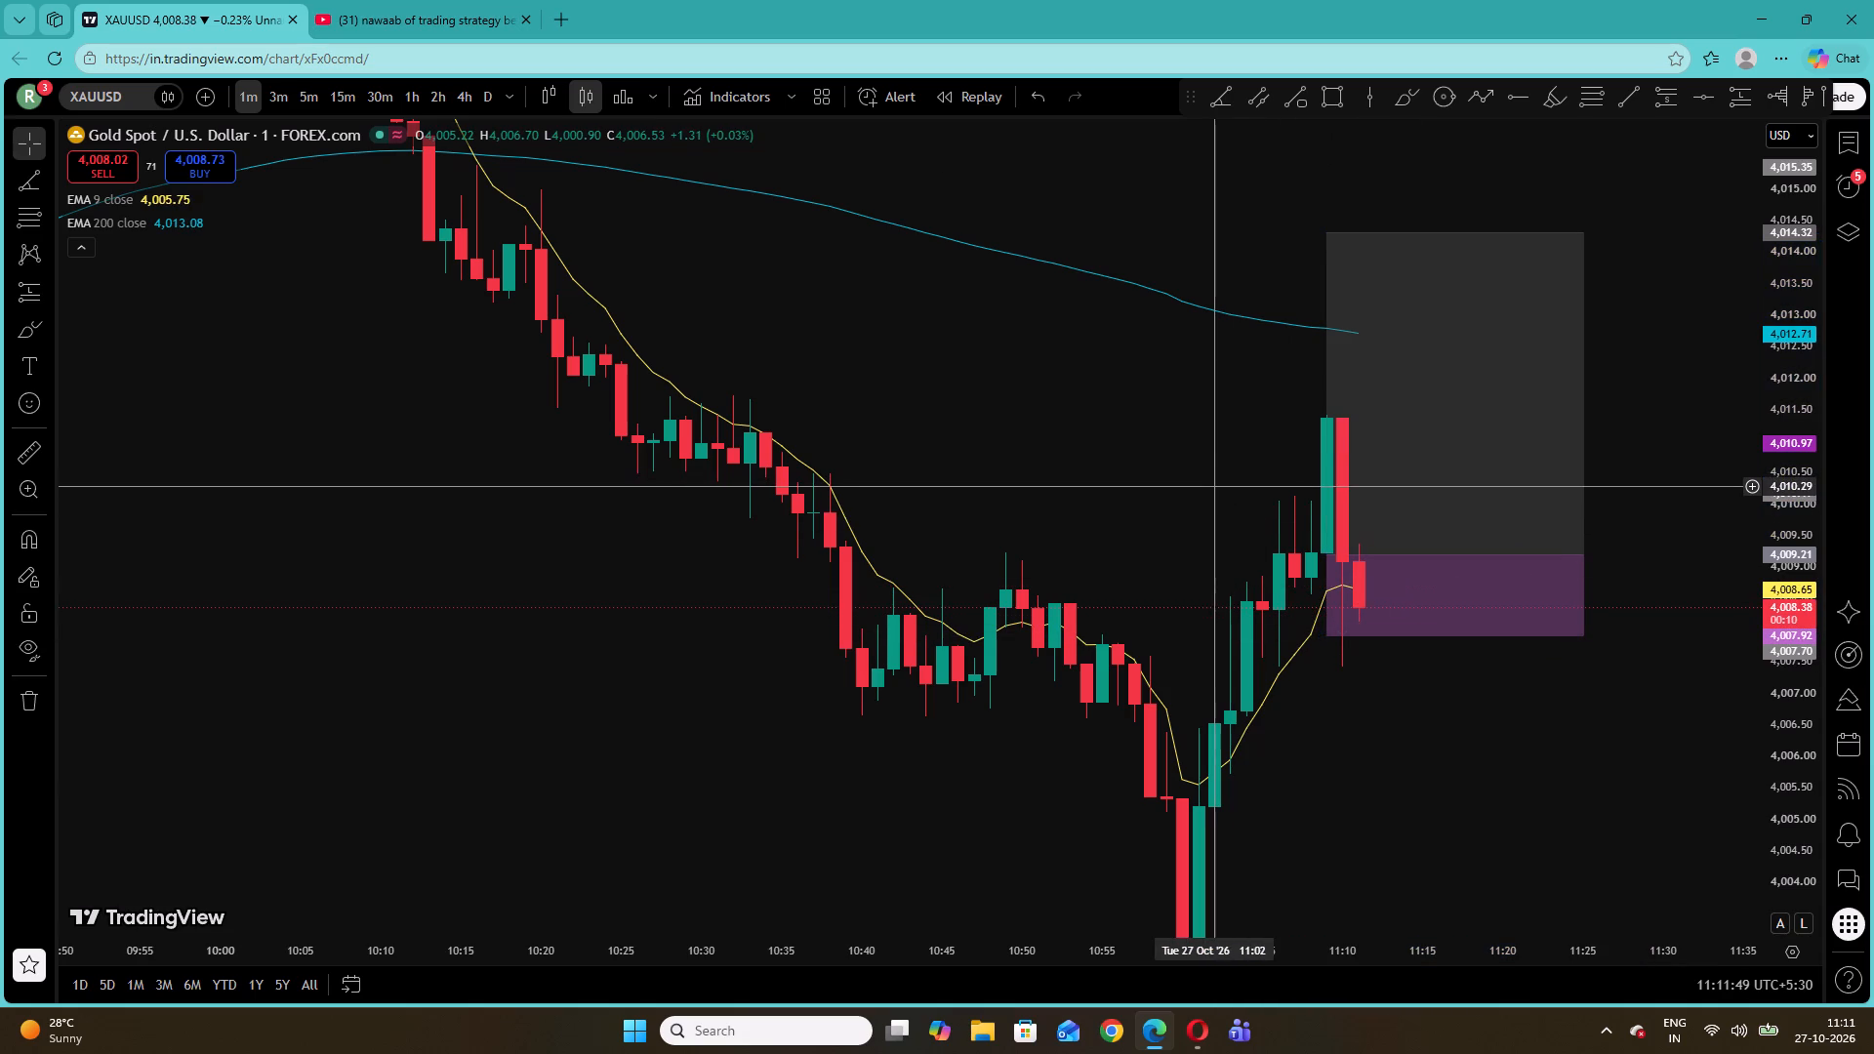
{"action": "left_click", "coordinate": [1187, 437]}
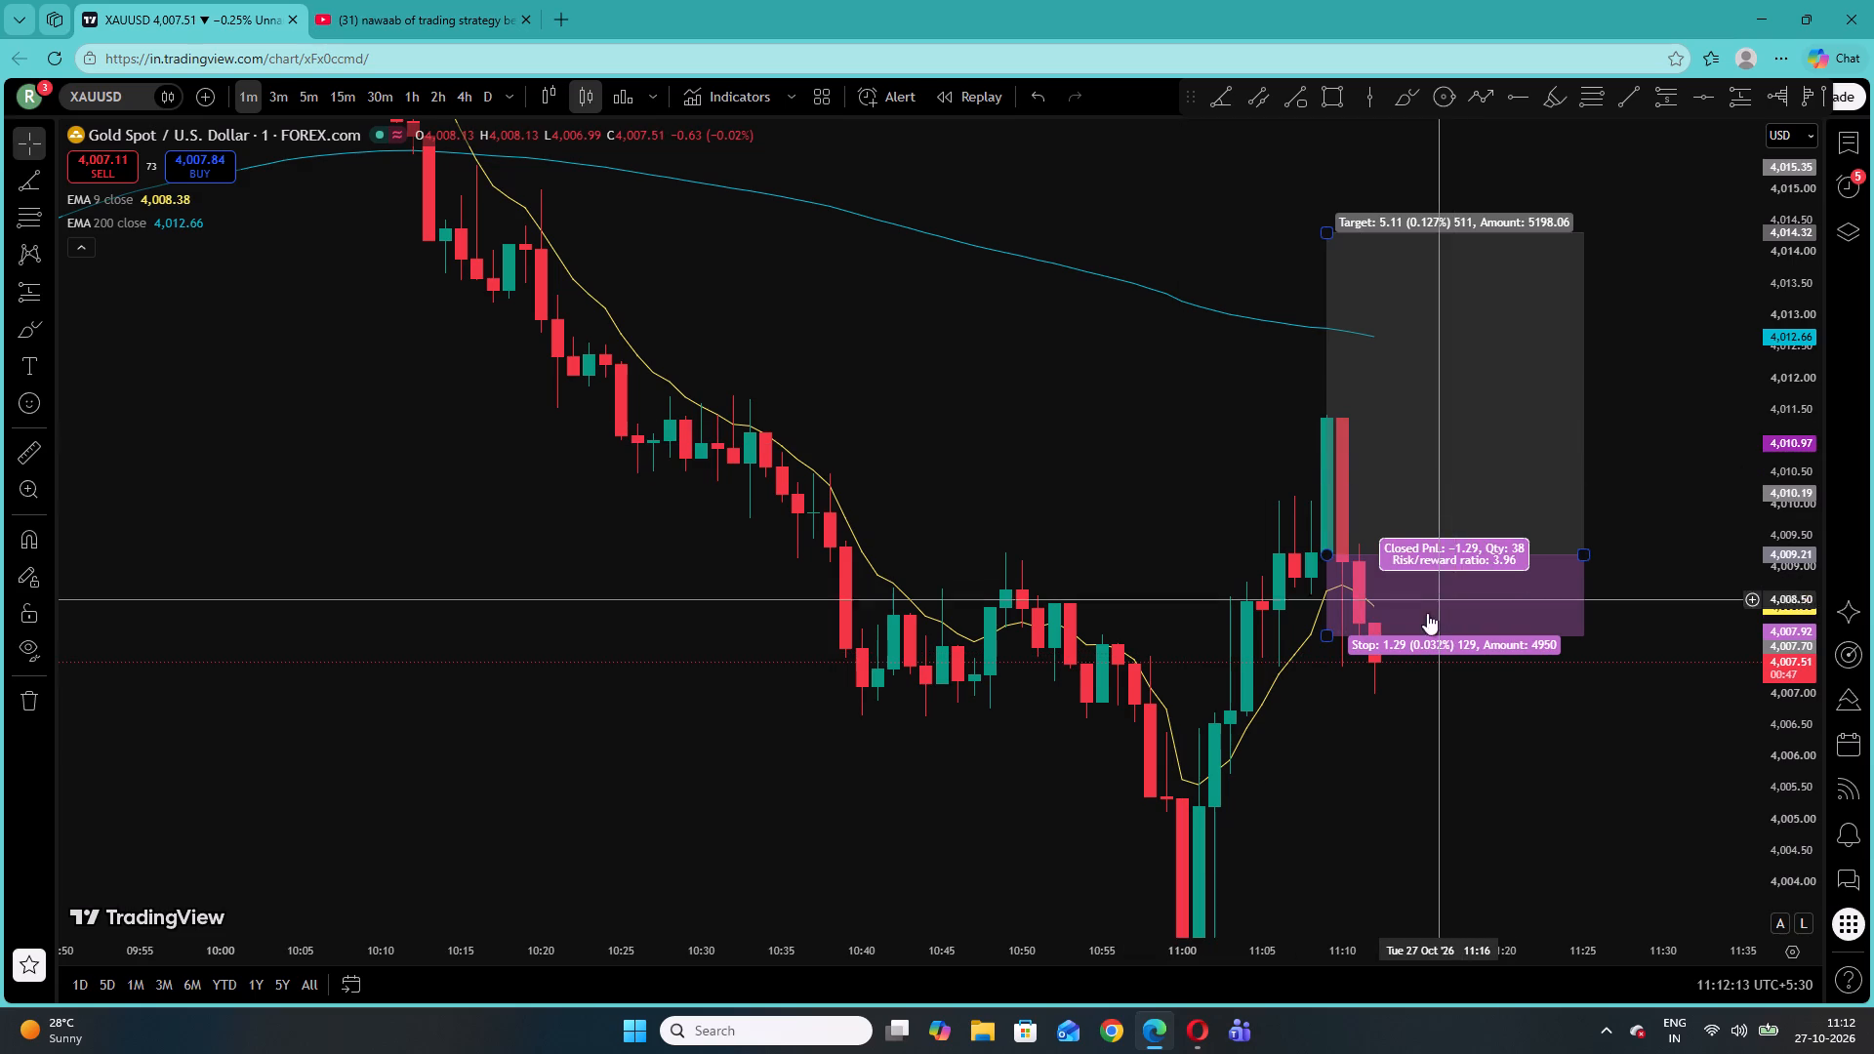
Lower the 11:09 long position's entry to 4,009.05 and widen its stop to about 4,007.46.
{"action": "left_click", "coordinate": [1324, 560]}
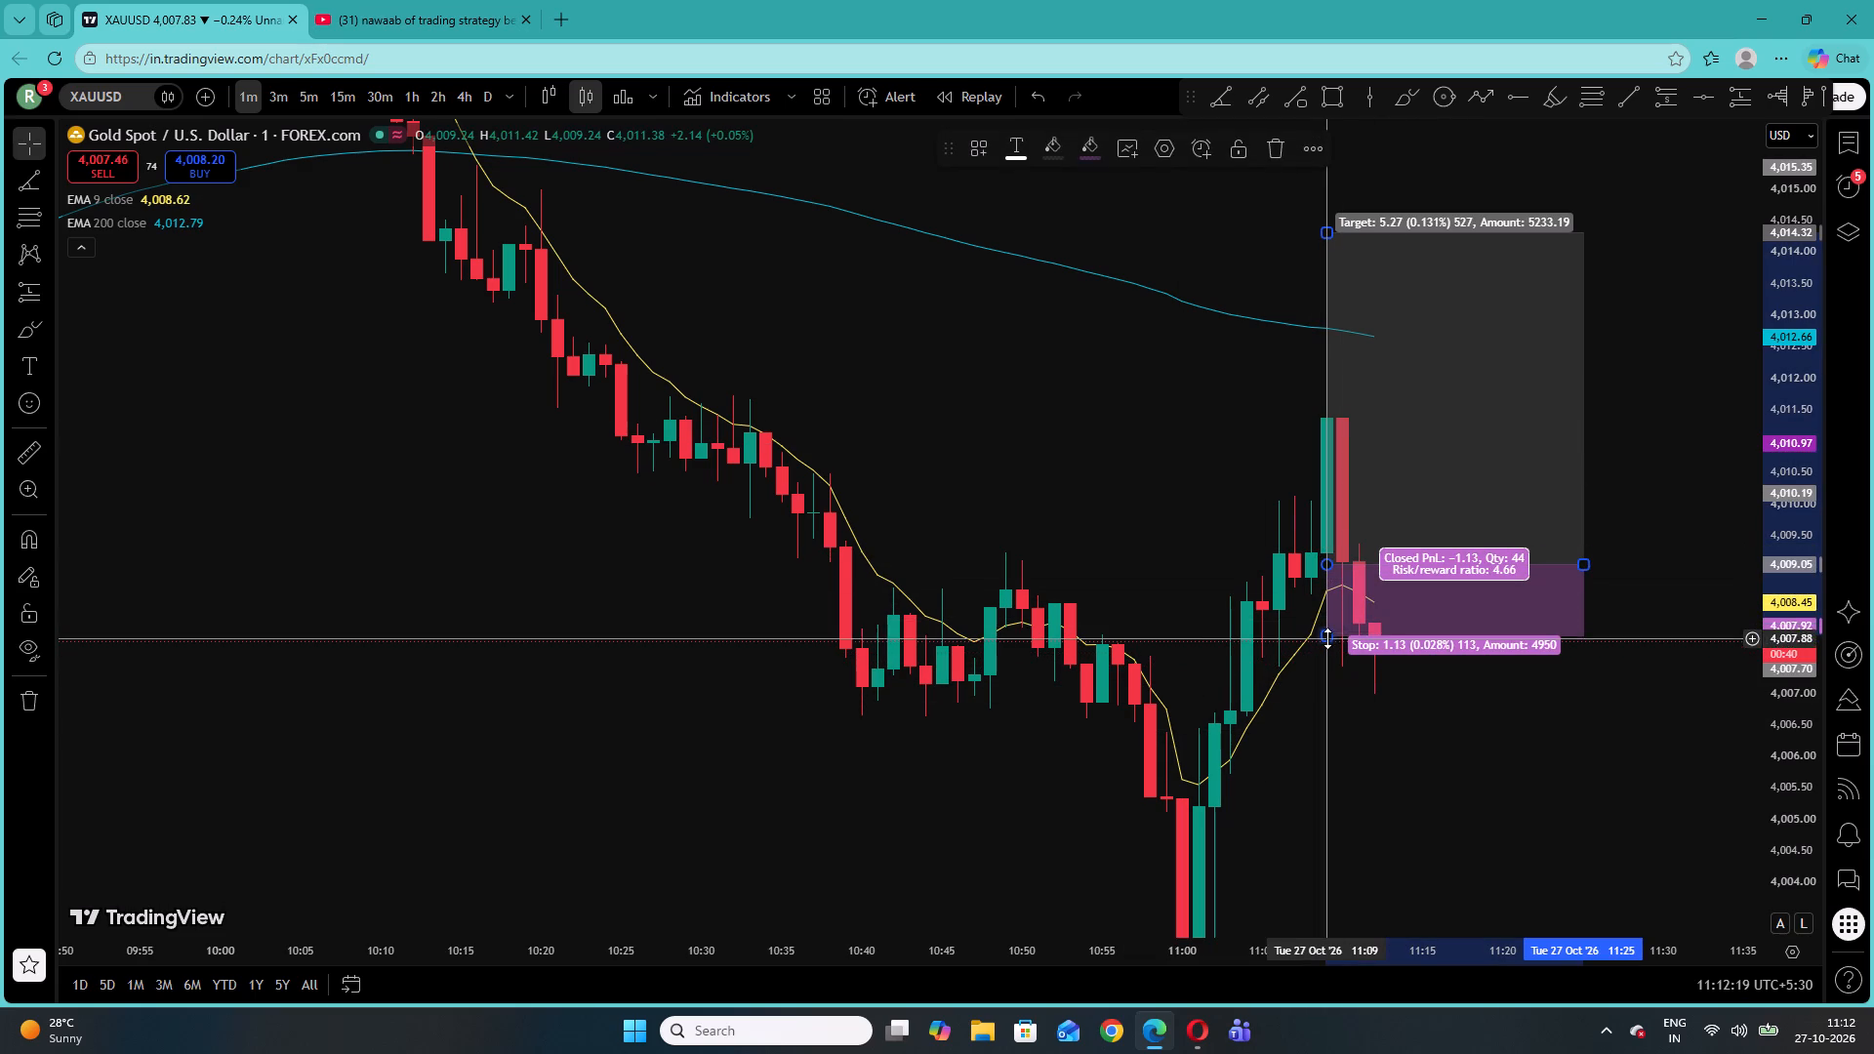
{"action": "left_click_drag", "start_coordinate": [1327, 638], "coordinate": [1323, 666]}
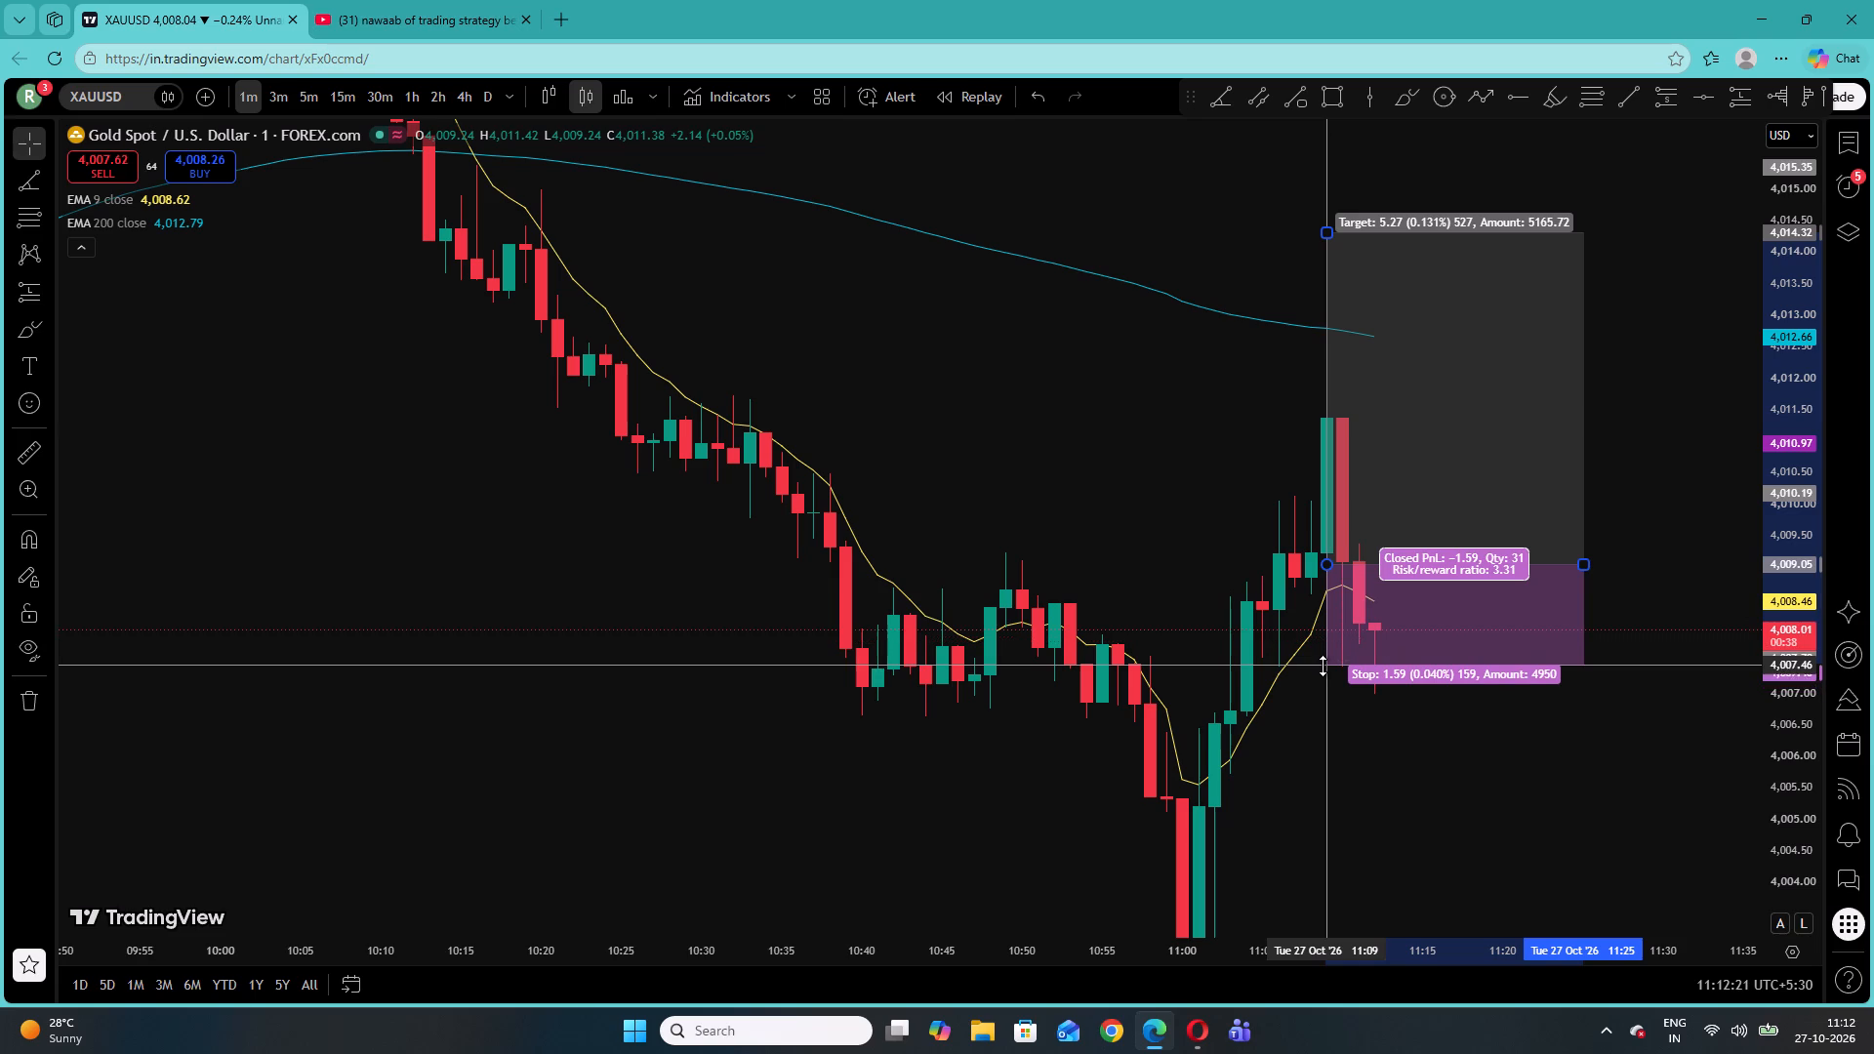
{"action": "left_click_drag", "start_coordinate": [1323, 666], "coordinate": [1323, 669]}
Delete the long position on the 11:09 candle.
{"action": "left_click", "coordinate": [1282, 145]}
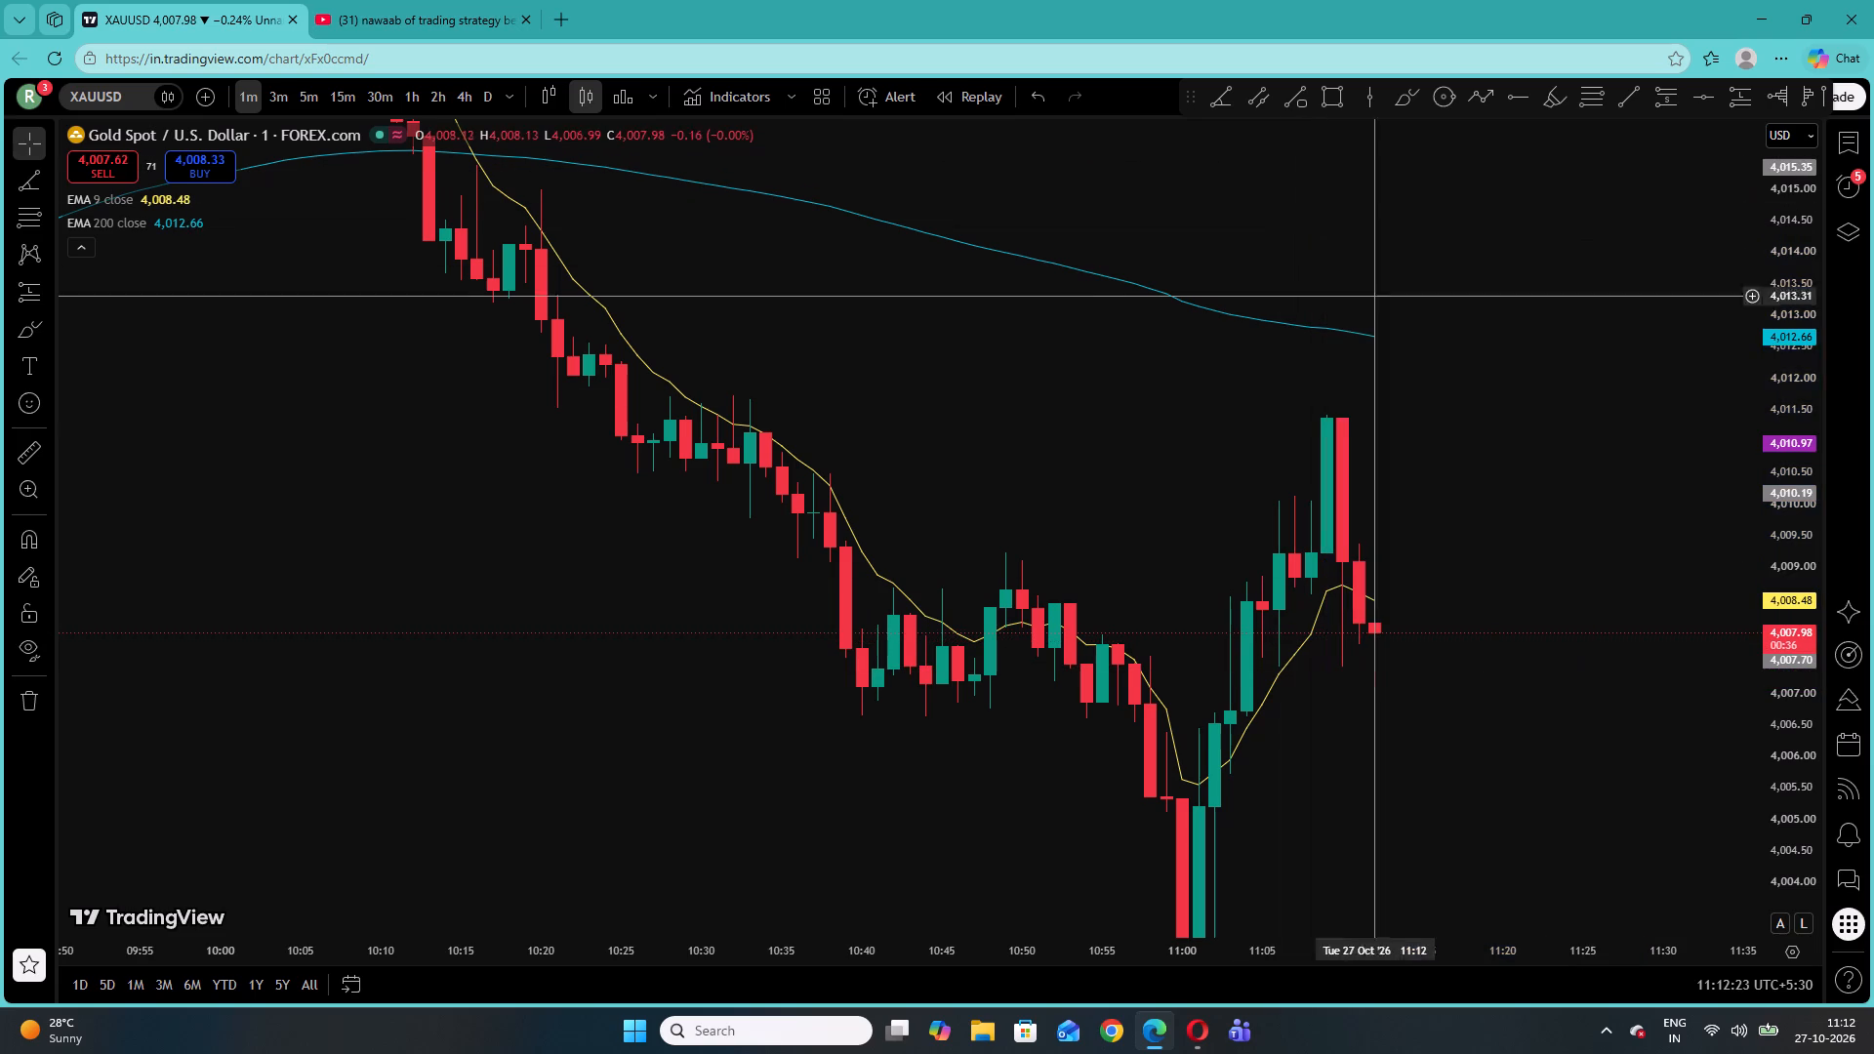
Switch the chart to the 15-minute timeframe and examine recent price action against the EMA 9 and EMA 200.
{"action": "left_click_drag", "start_coordinate": [1501, 387], "coordinate": [1474, 422]}
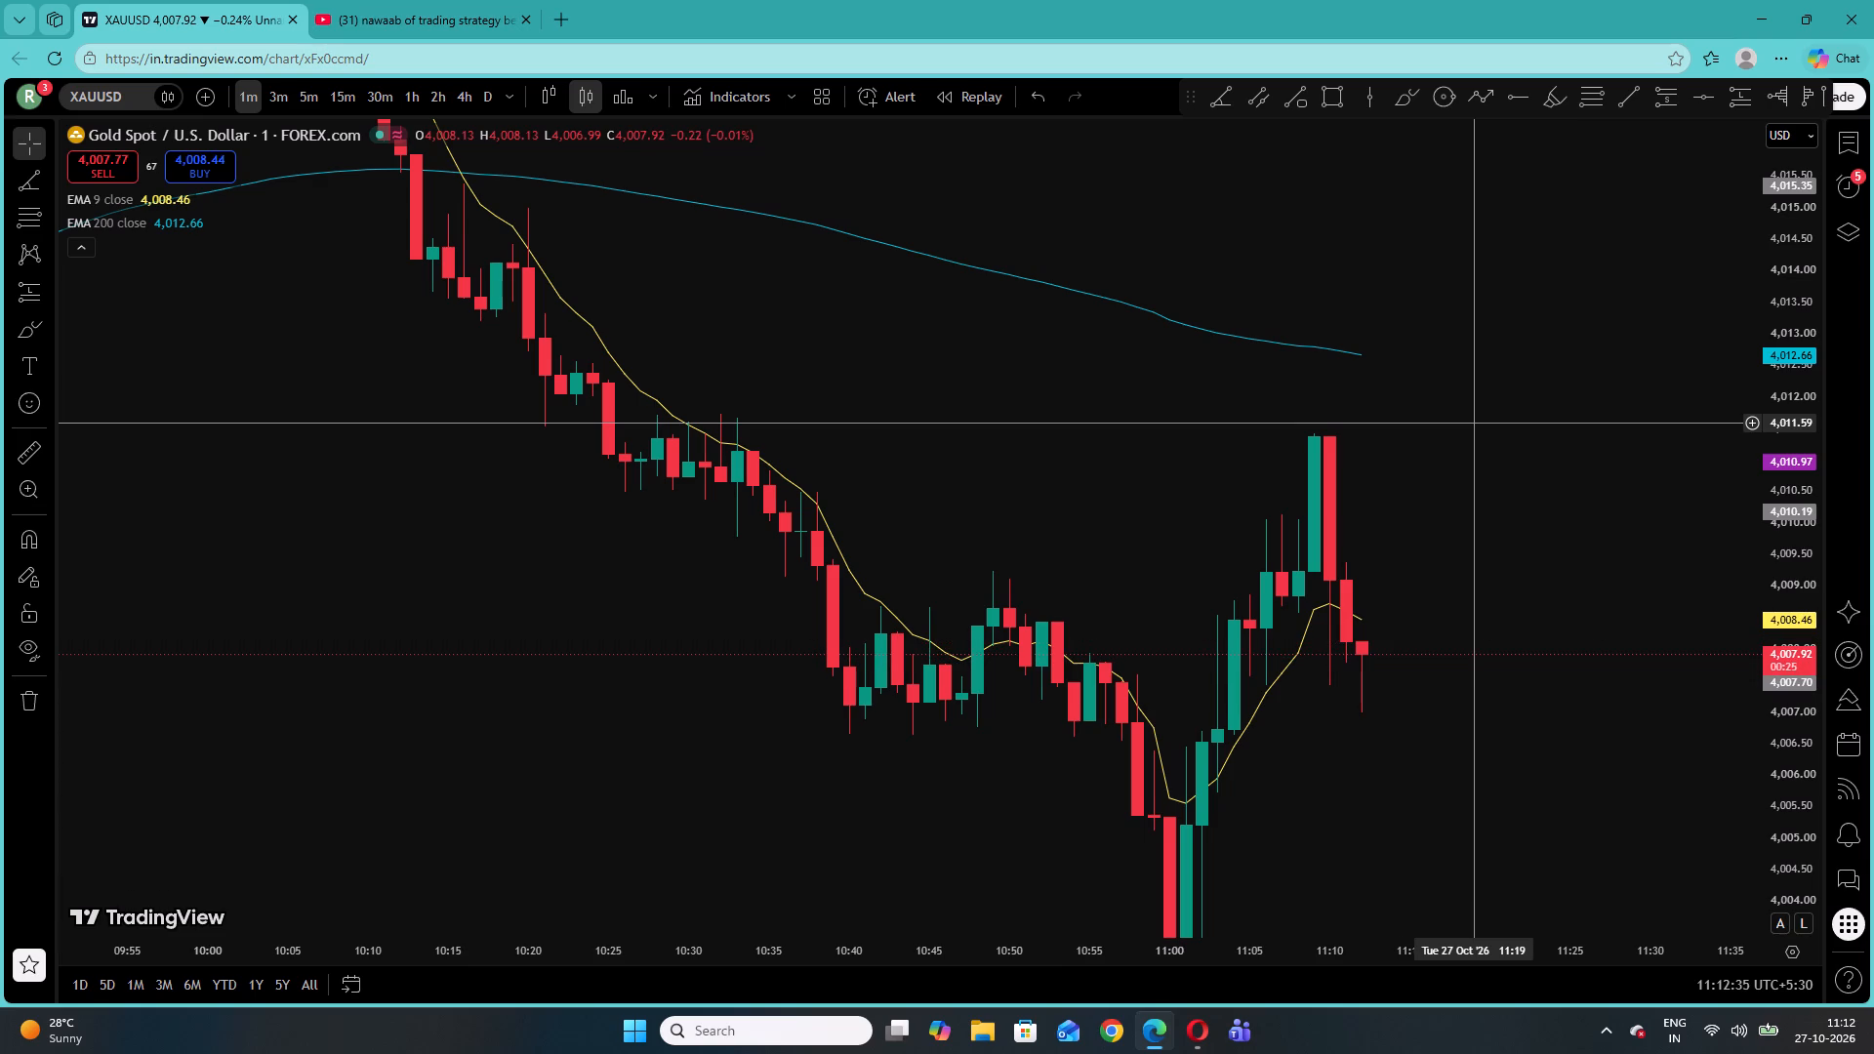
{"action": "left_click", "coordinate": [338, 95]}
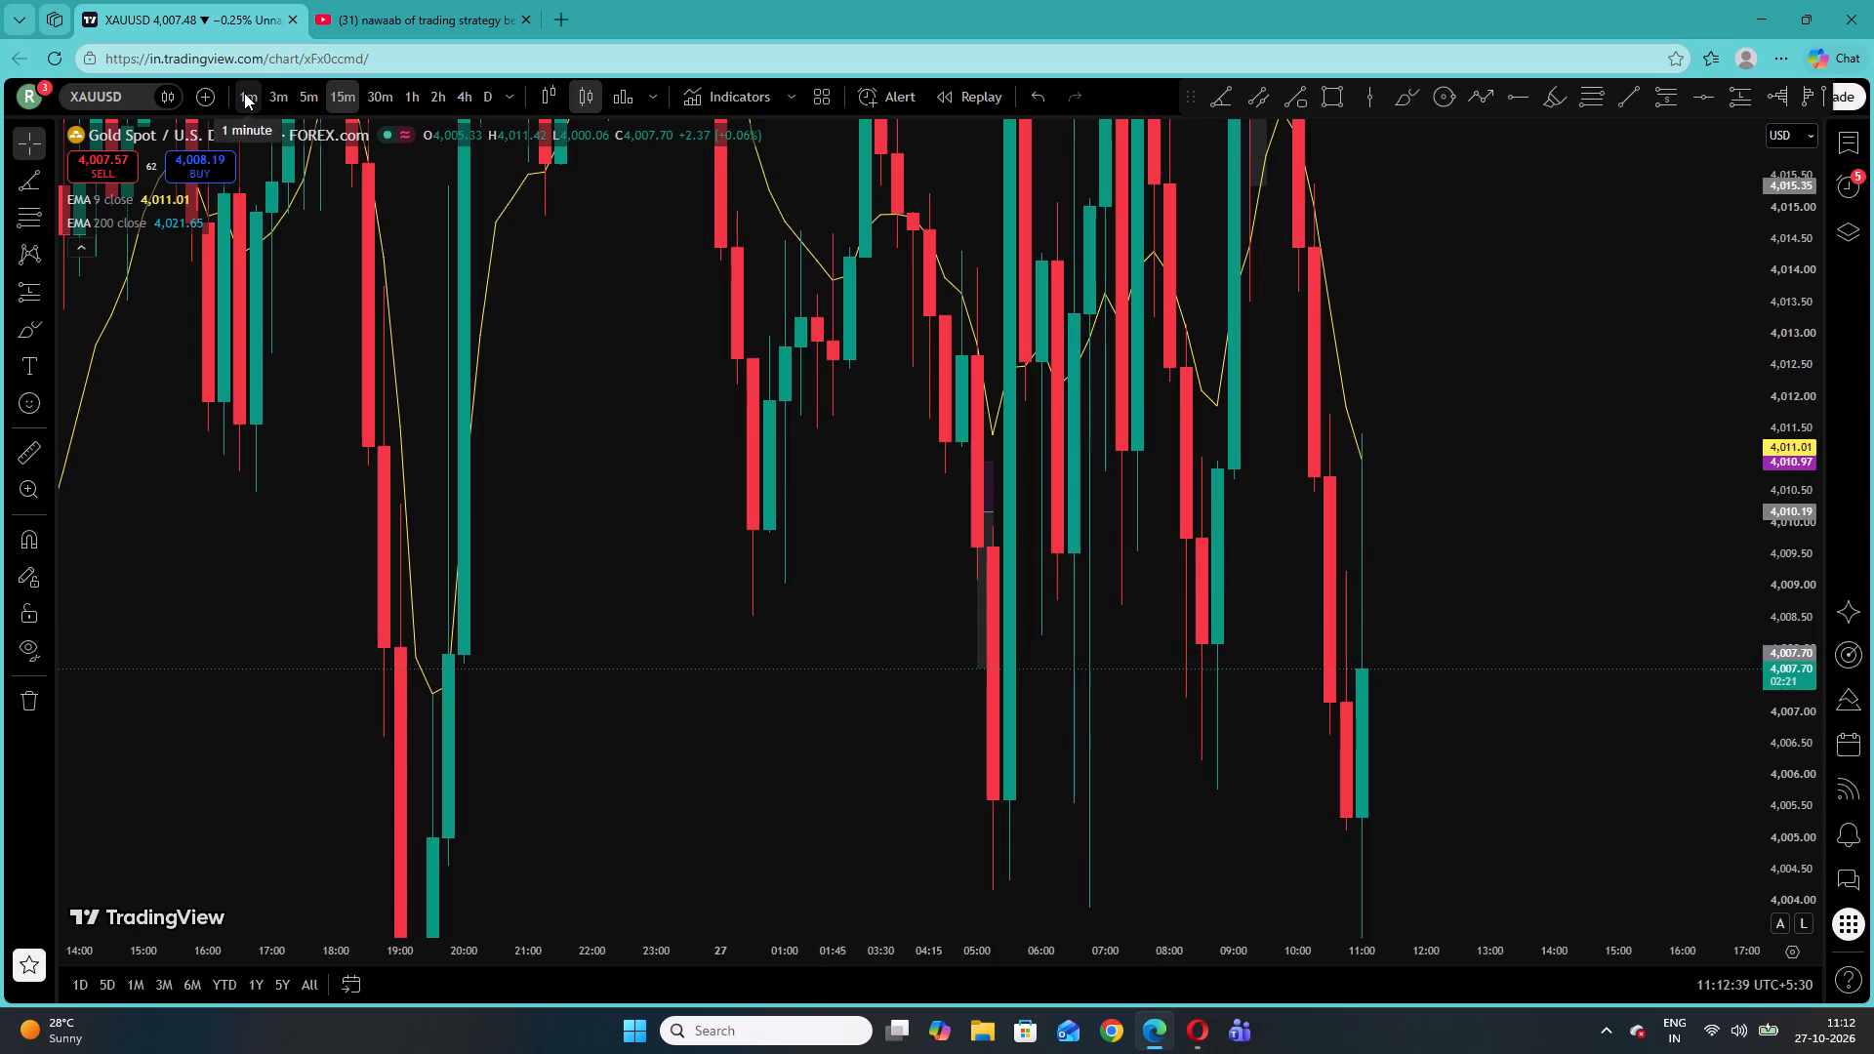
{"action": "left_click", "coordinate": [1584, 265]}
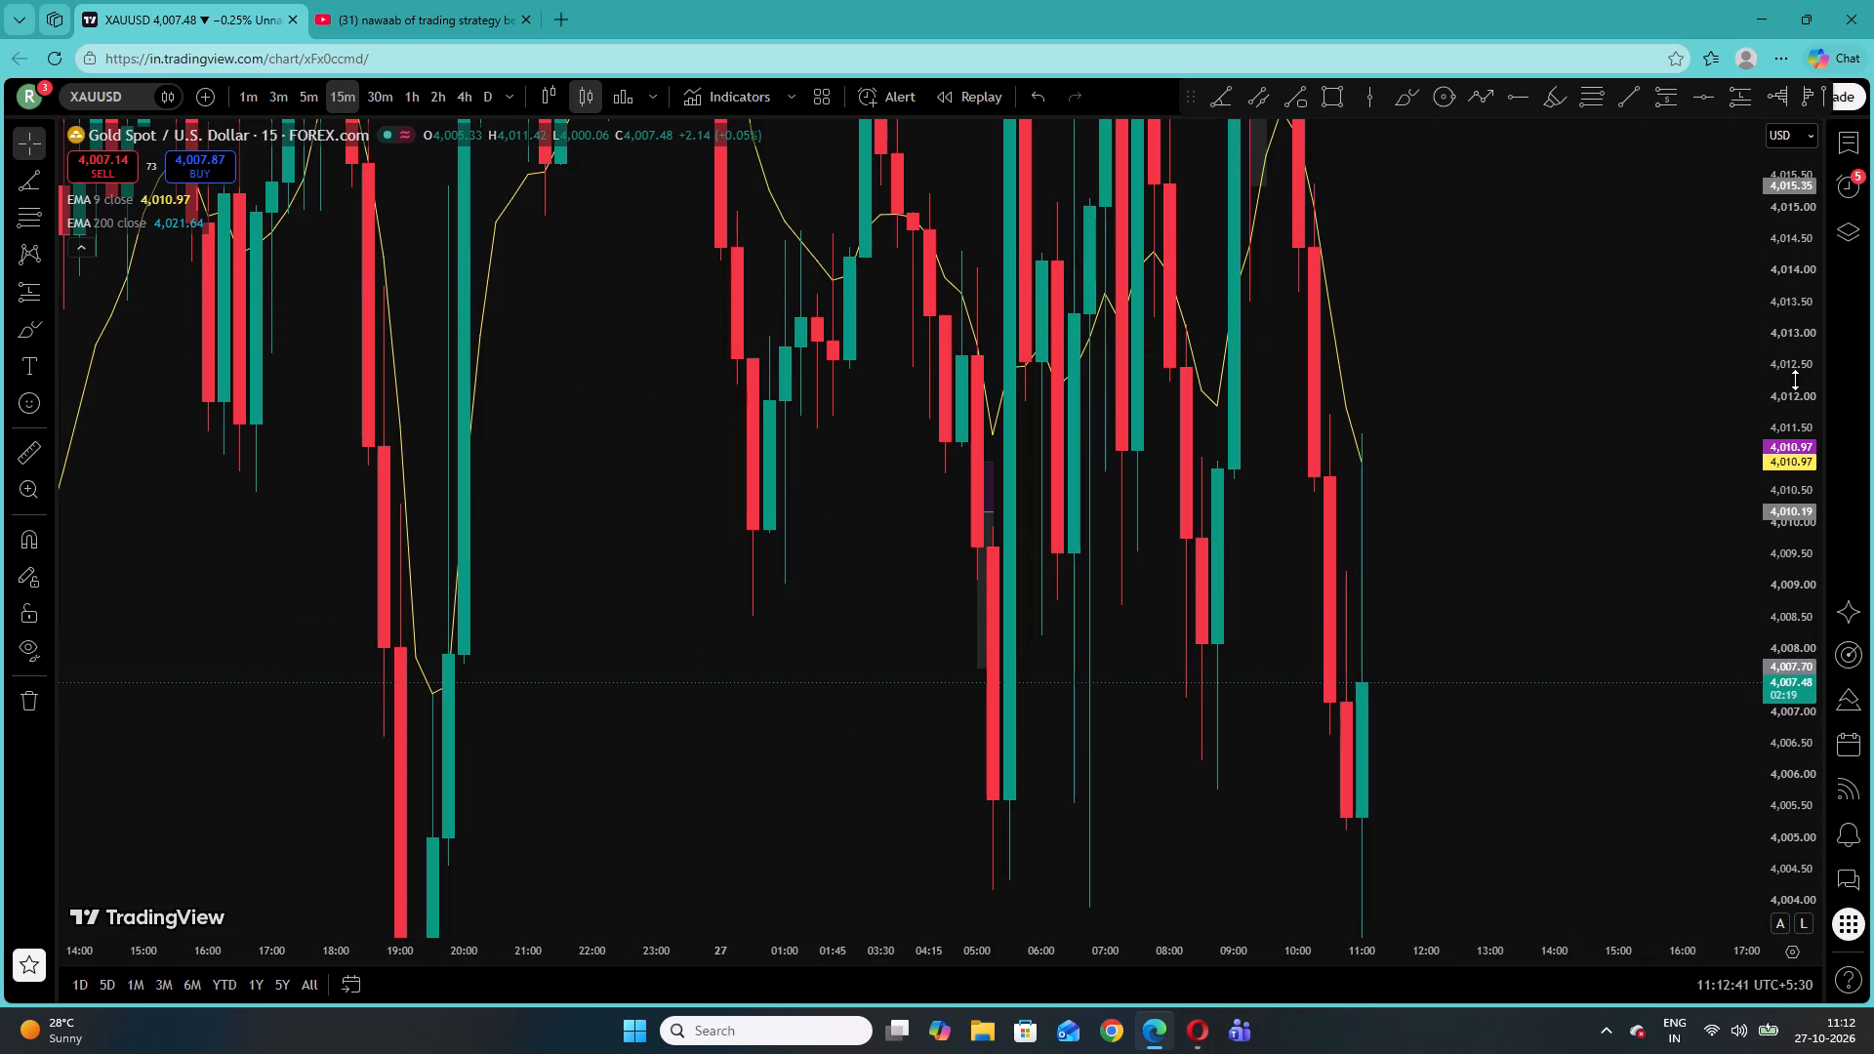
{"action": "left_click_drag", "start_coordinate": [1823, 369], "coordinate": [1787, 596]}
{"action": "left_click_drag", "start_coordinate": [1783, 486], "coordinate": [1780, 691]}
{"action": "left_click_drag", "start_coordinate": [1560, 588], "coordinate": [1310, 593]}
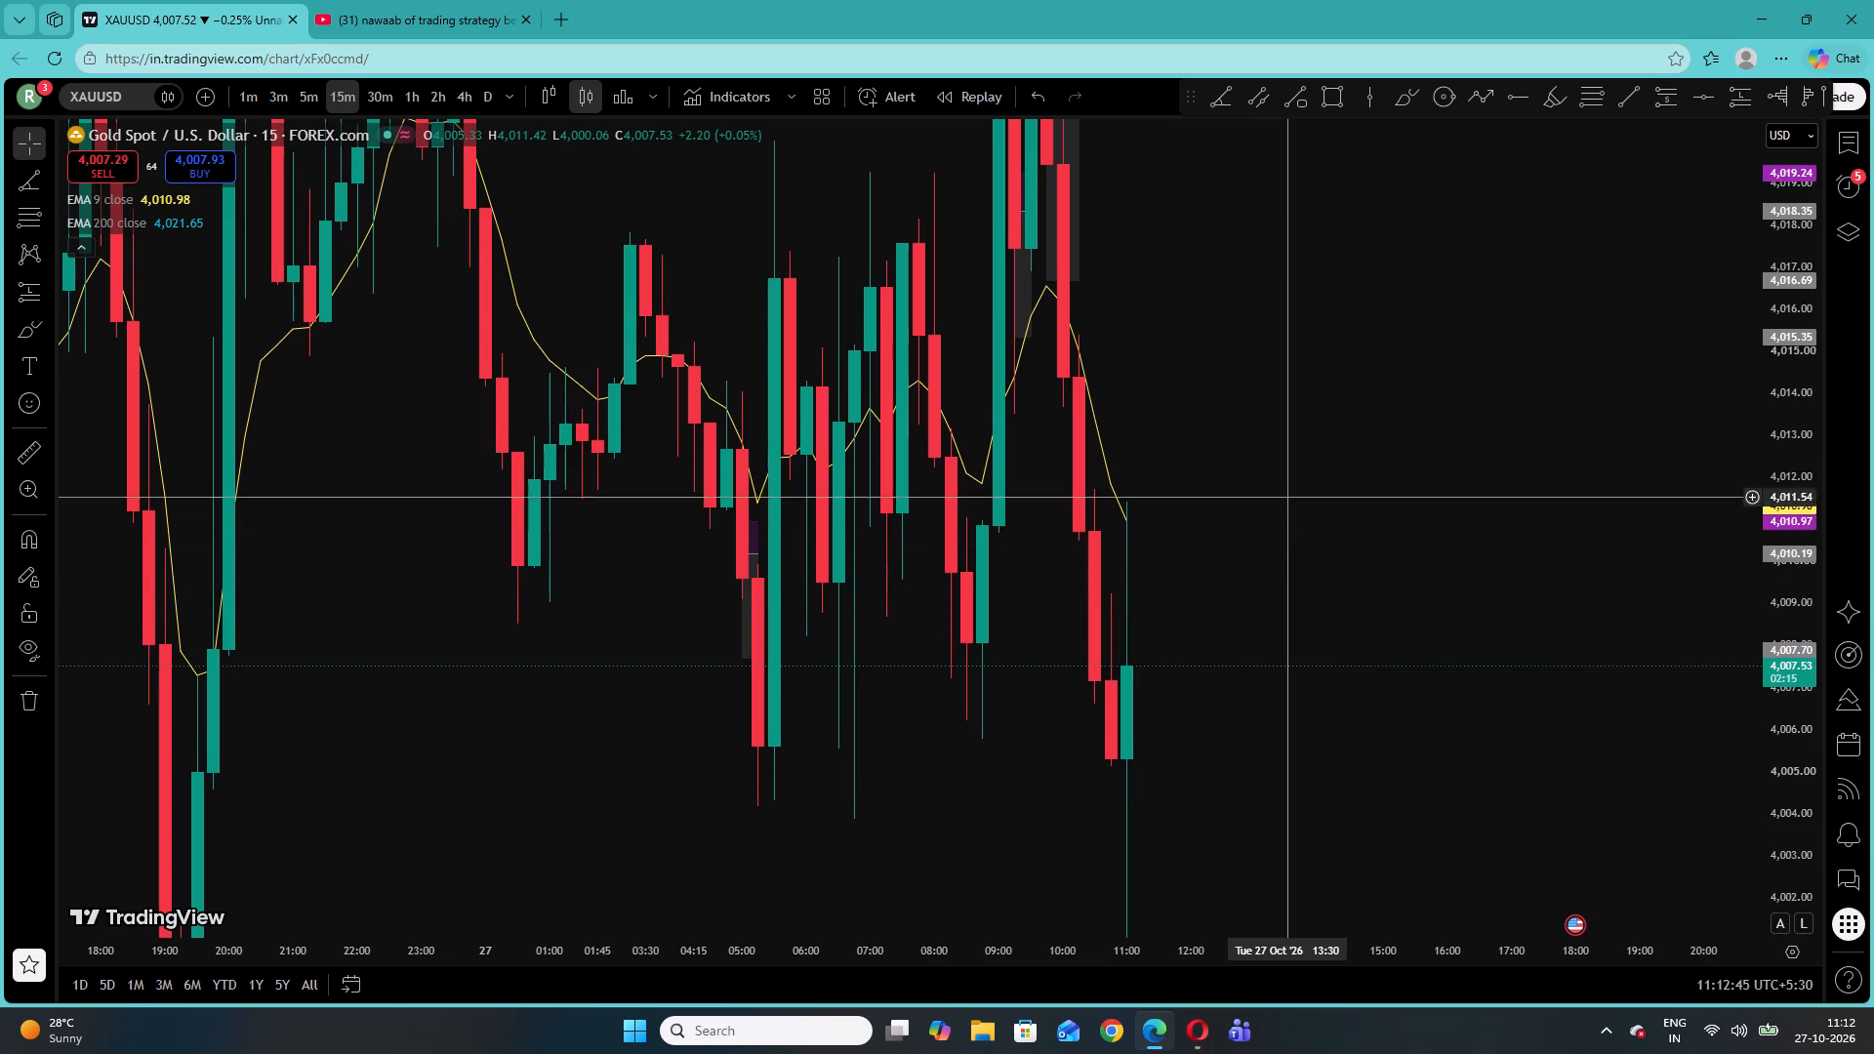
{"action": "left_click_drag", "start_coordinate": [1288, 360], "coordinate": [1393, 628]}
{"action": "left_click_drag", "start_coordinate": [1802, 543], "coordinate": [1795, 668]}
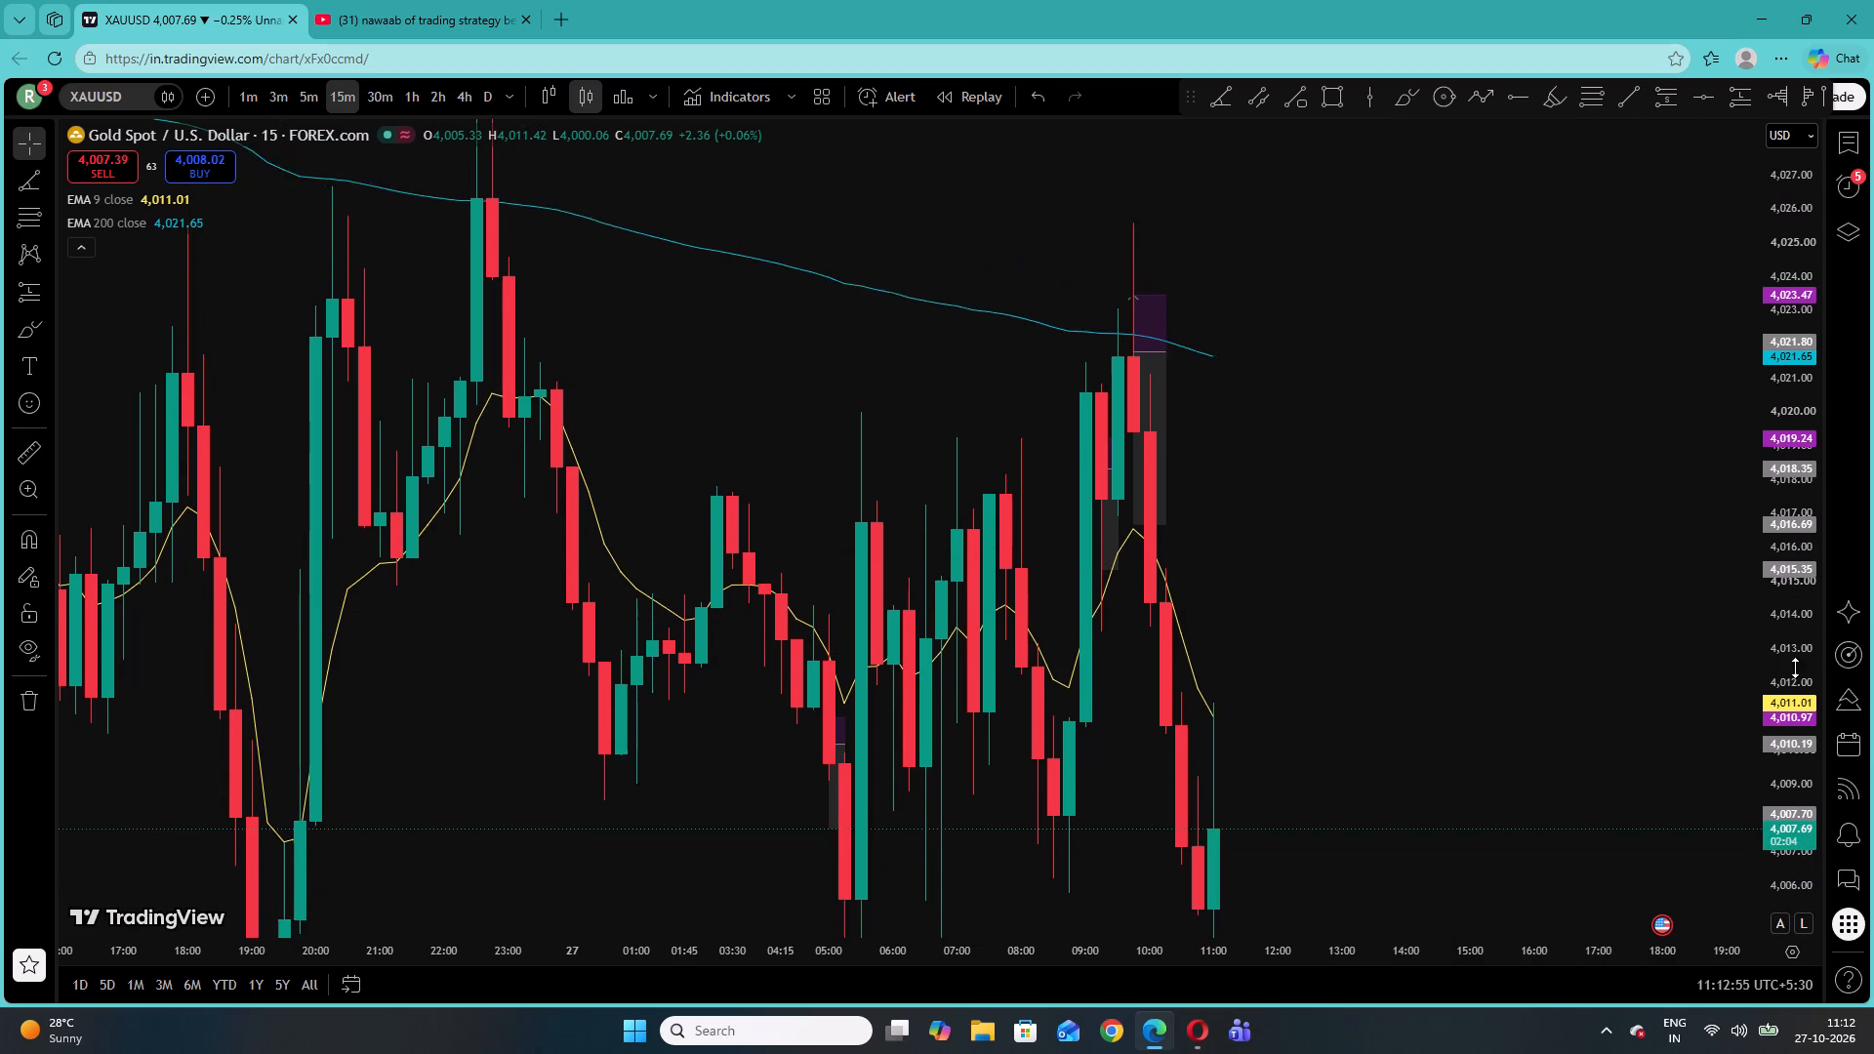
{"action": "left_click_drag", "start_coordinate": [1795, 668], "coordinate": [1794, 691]}
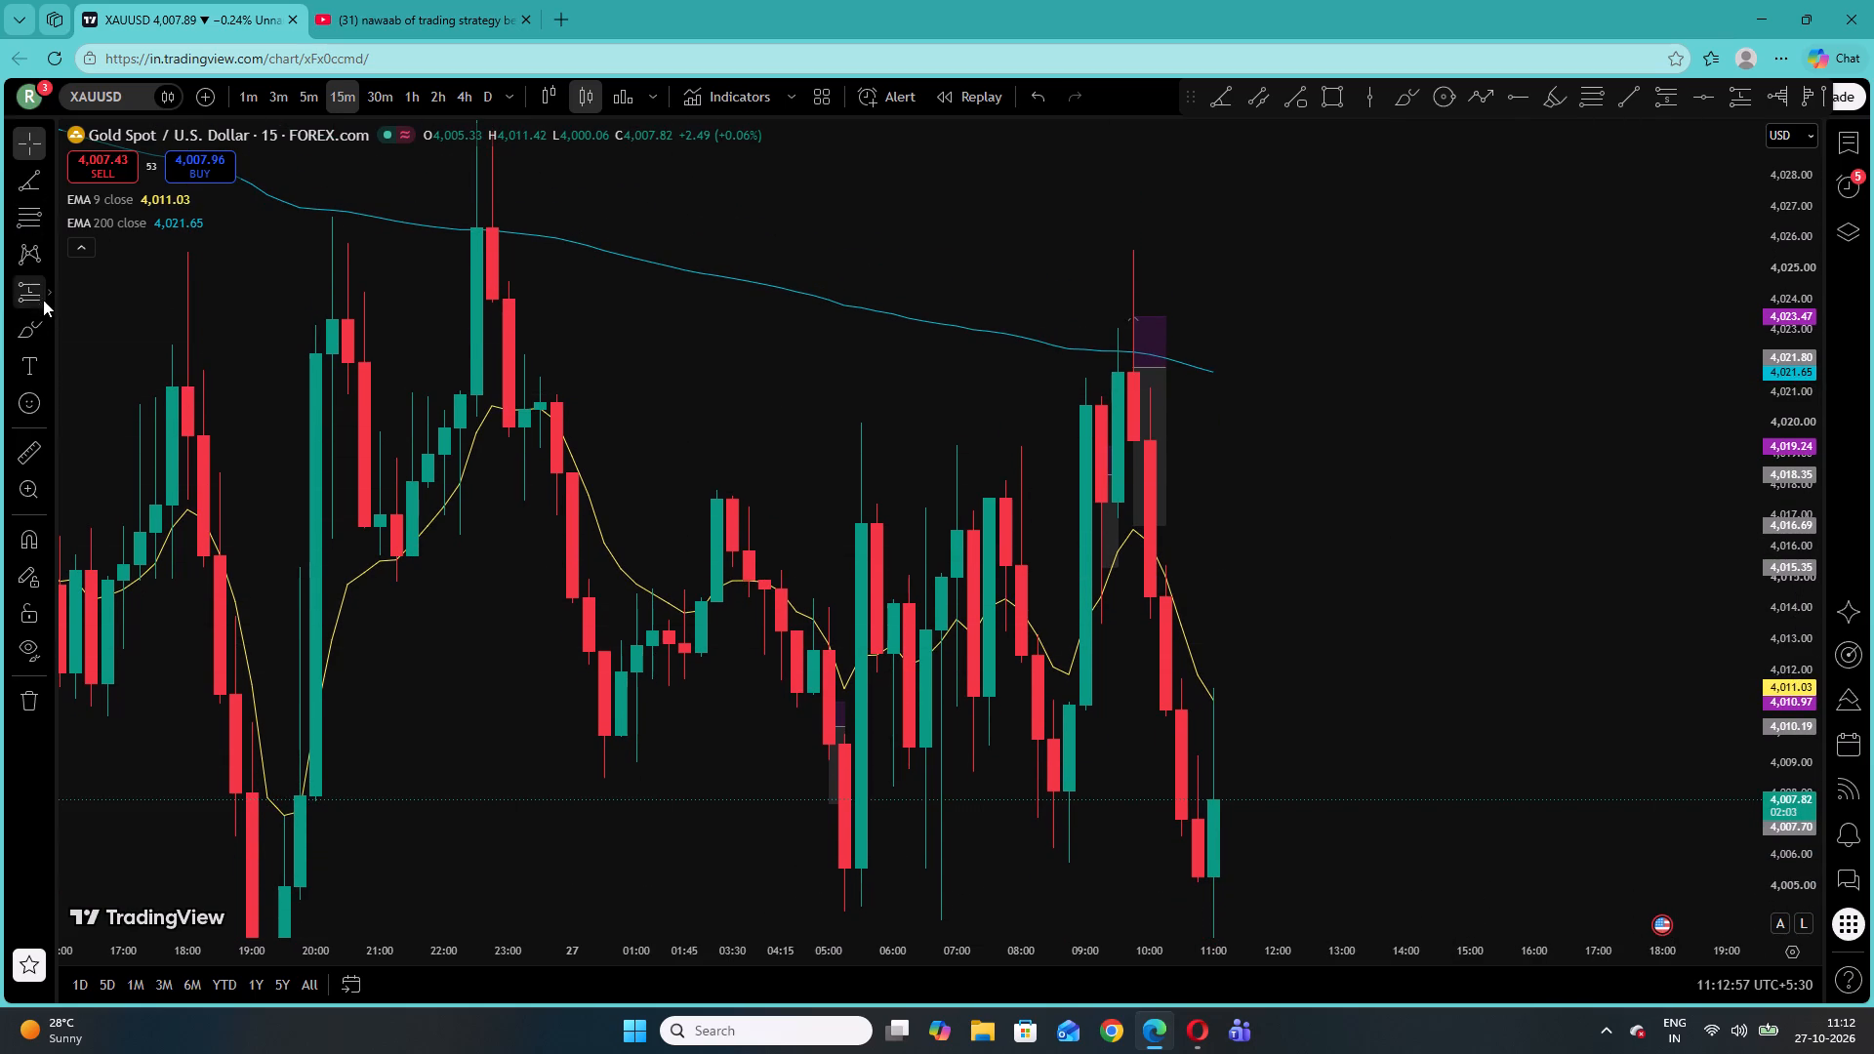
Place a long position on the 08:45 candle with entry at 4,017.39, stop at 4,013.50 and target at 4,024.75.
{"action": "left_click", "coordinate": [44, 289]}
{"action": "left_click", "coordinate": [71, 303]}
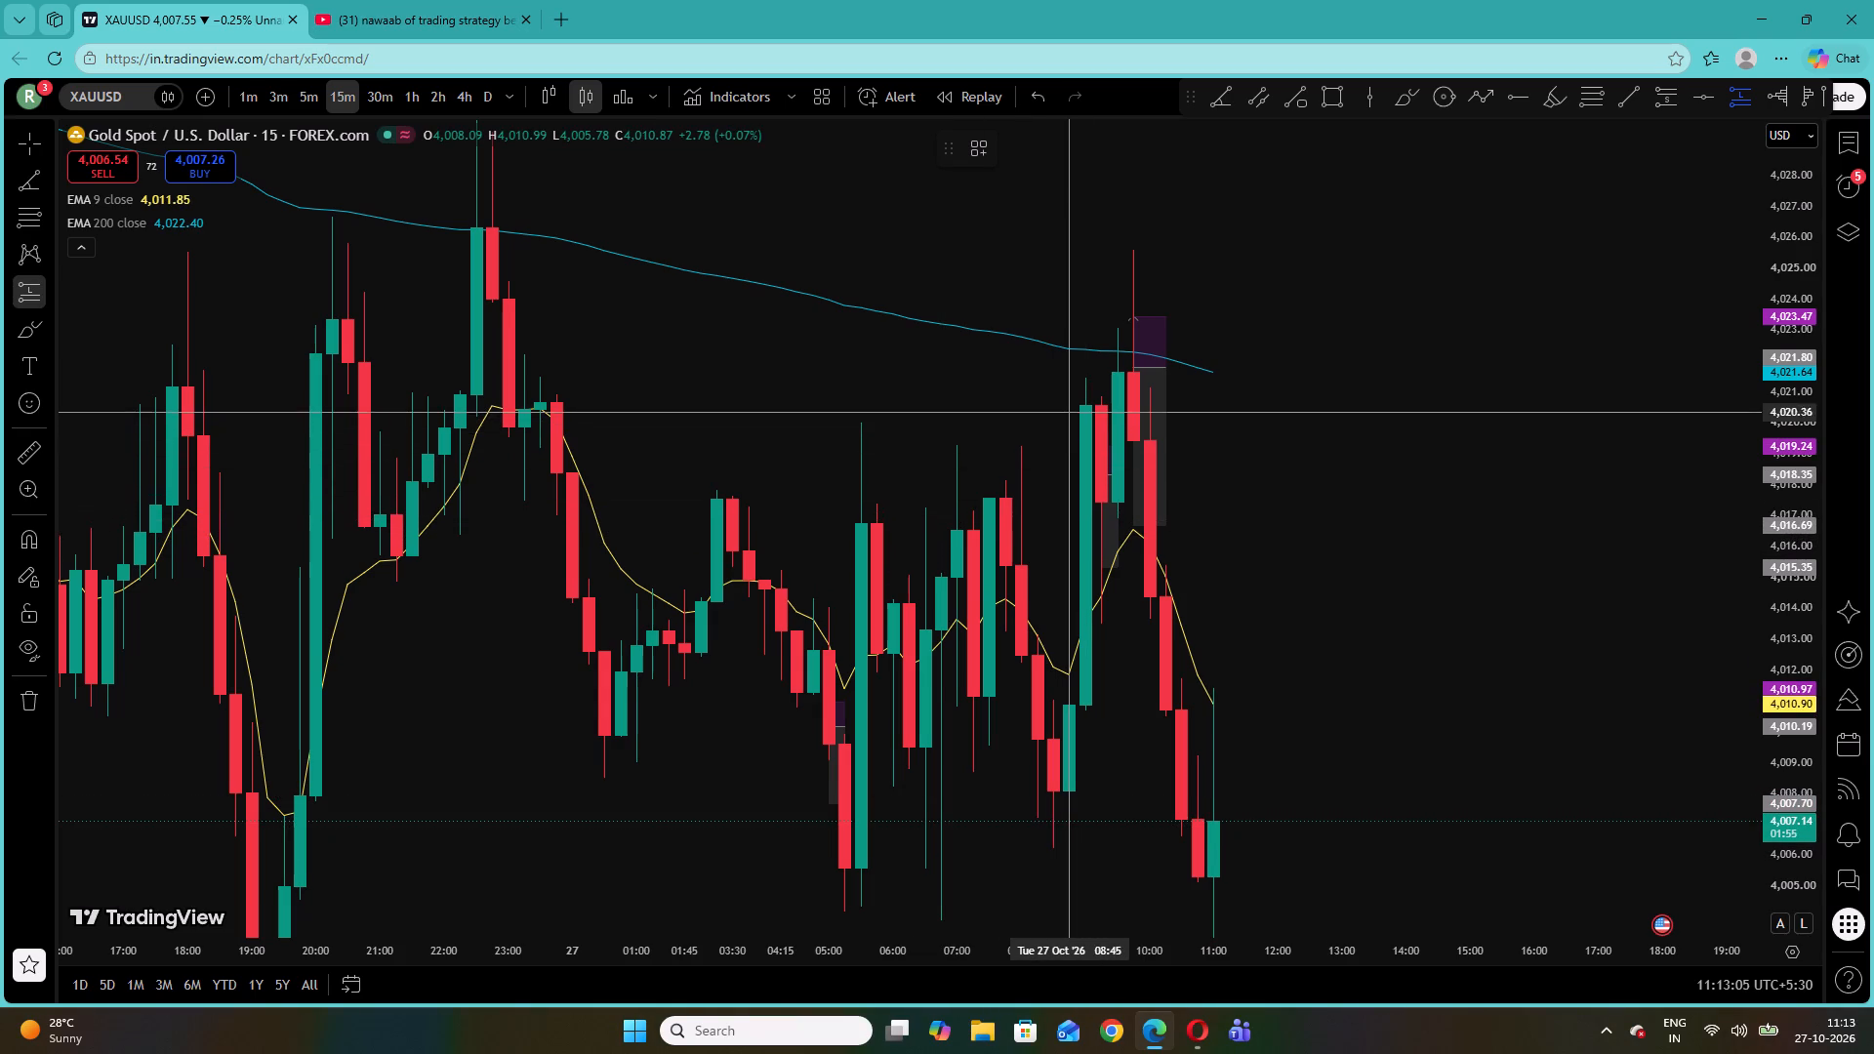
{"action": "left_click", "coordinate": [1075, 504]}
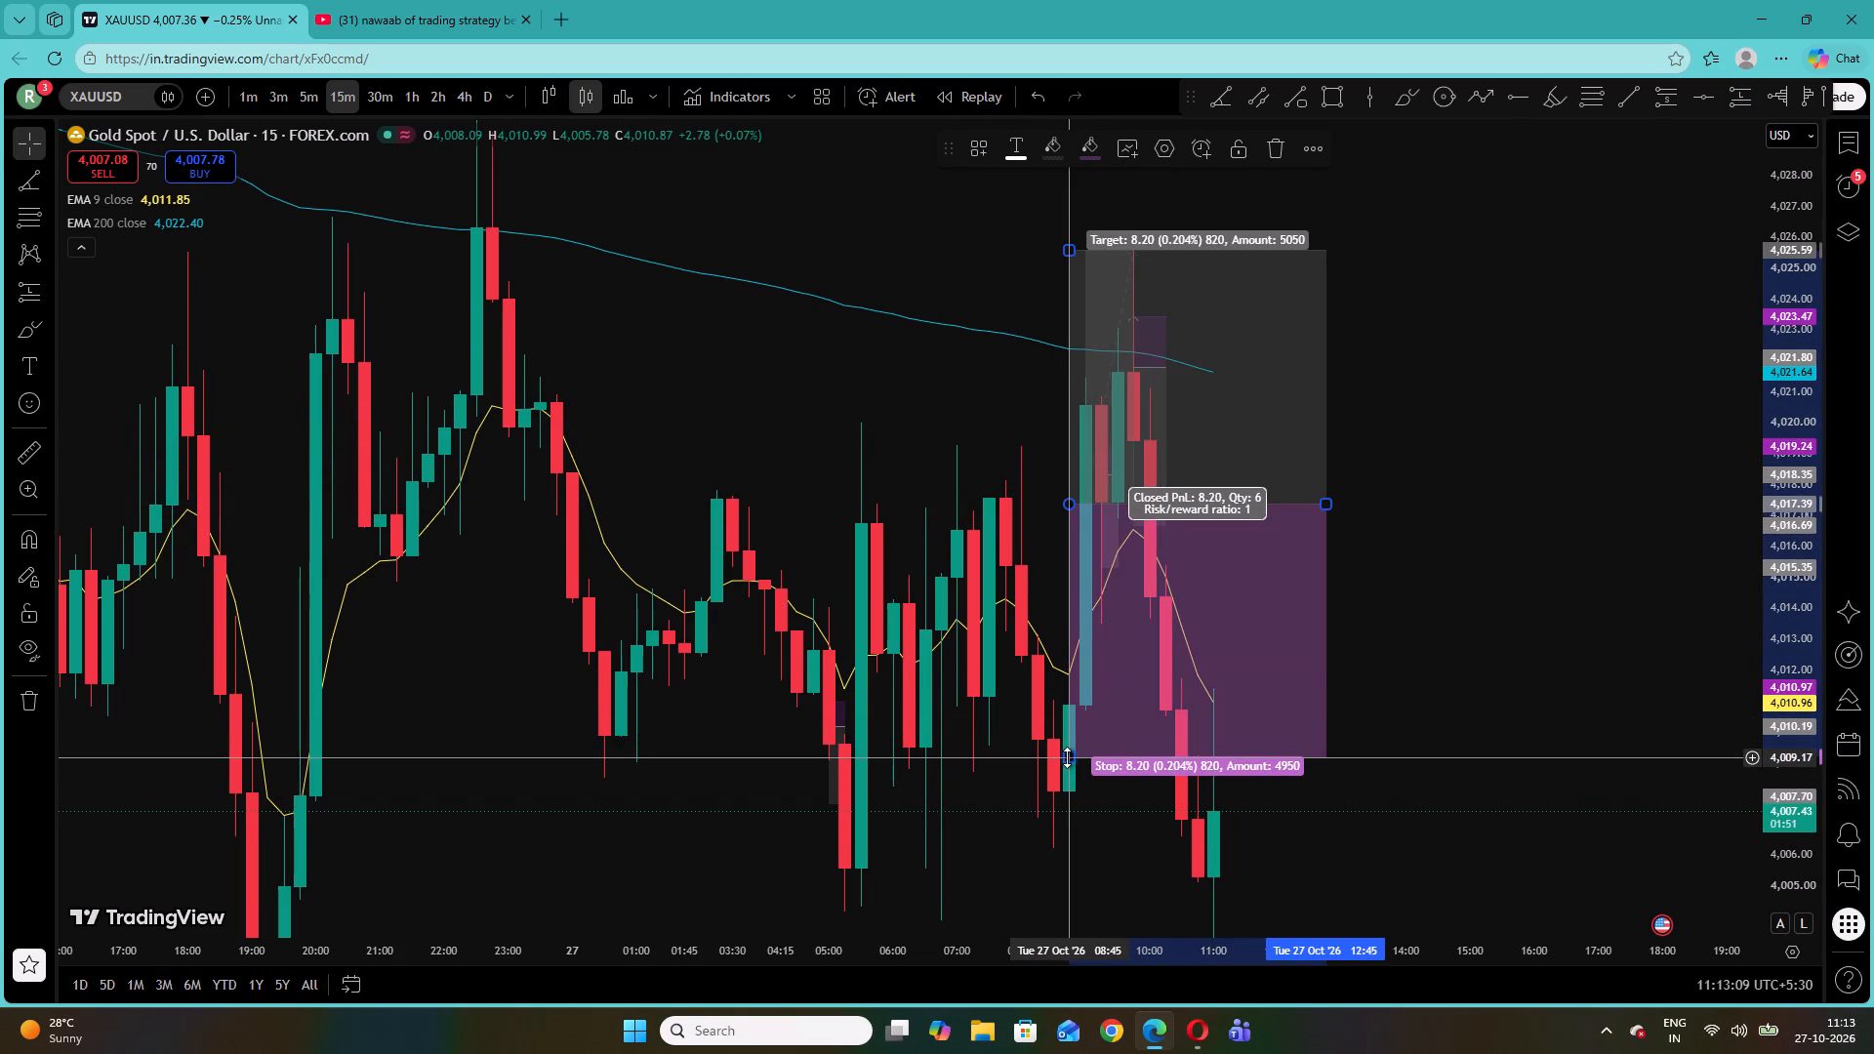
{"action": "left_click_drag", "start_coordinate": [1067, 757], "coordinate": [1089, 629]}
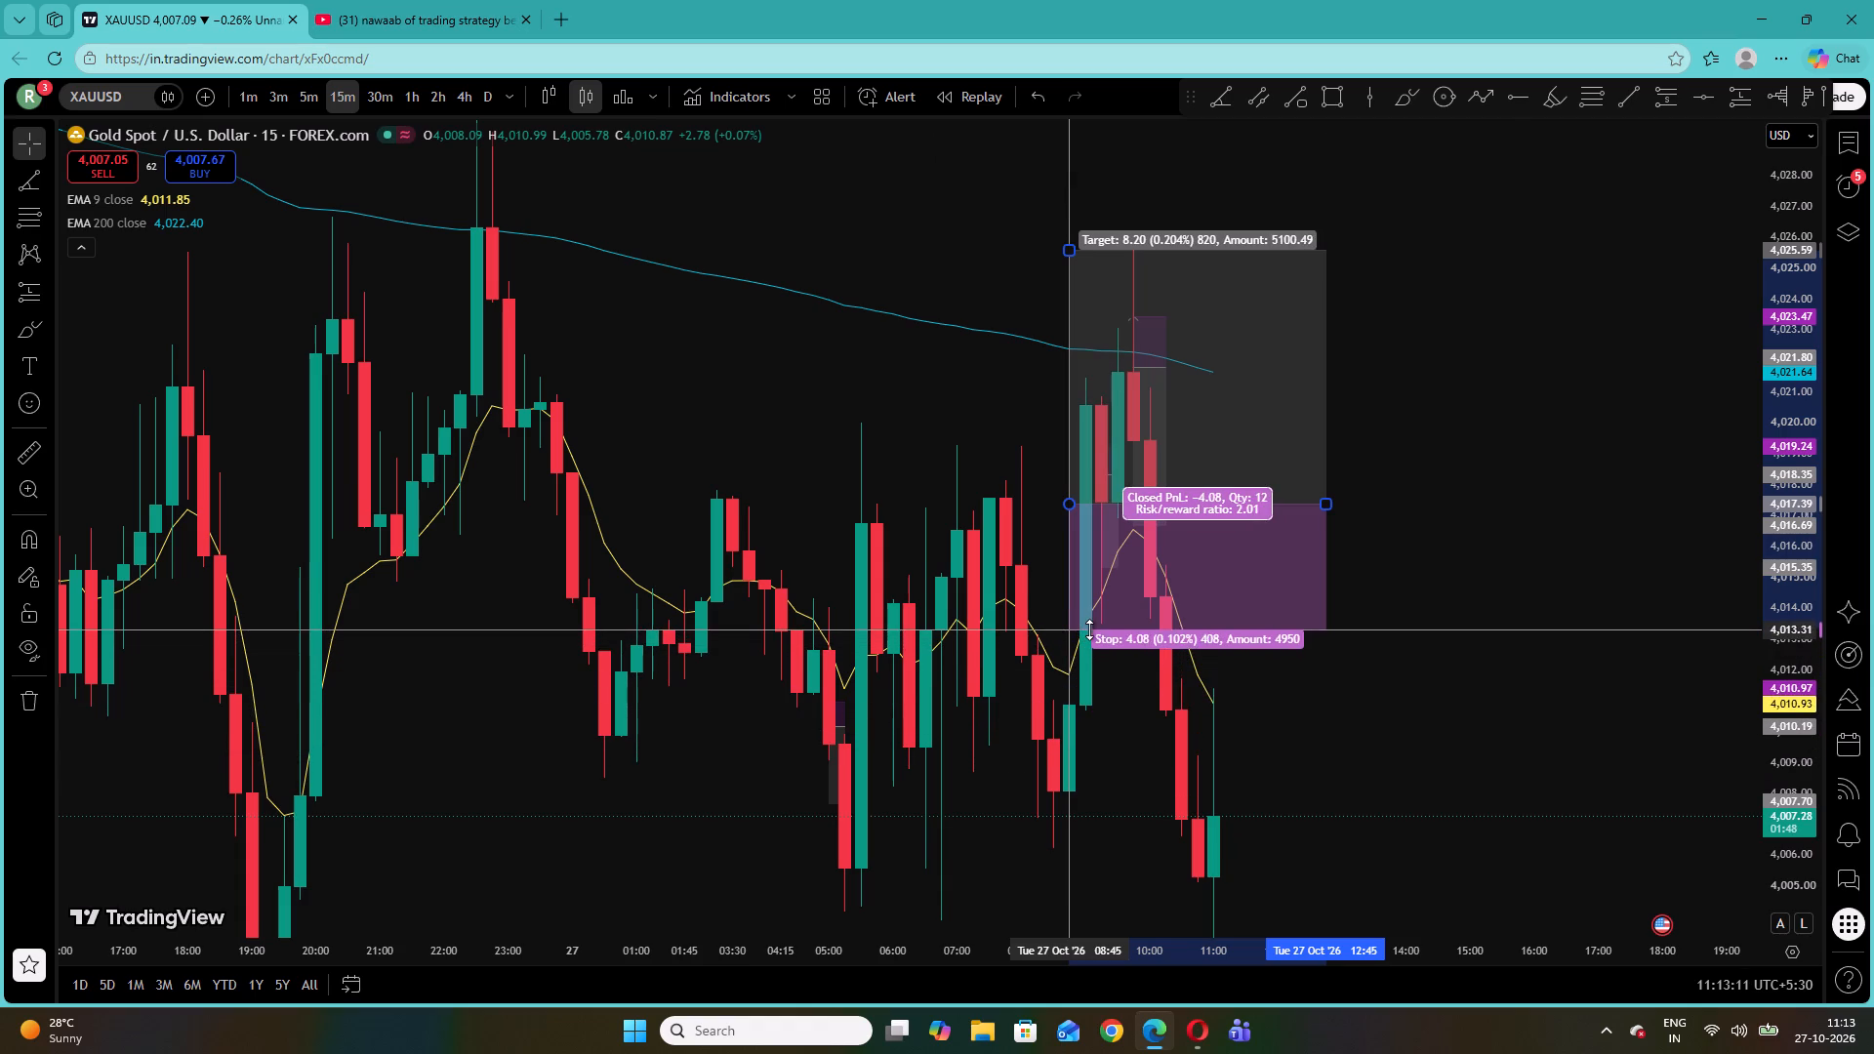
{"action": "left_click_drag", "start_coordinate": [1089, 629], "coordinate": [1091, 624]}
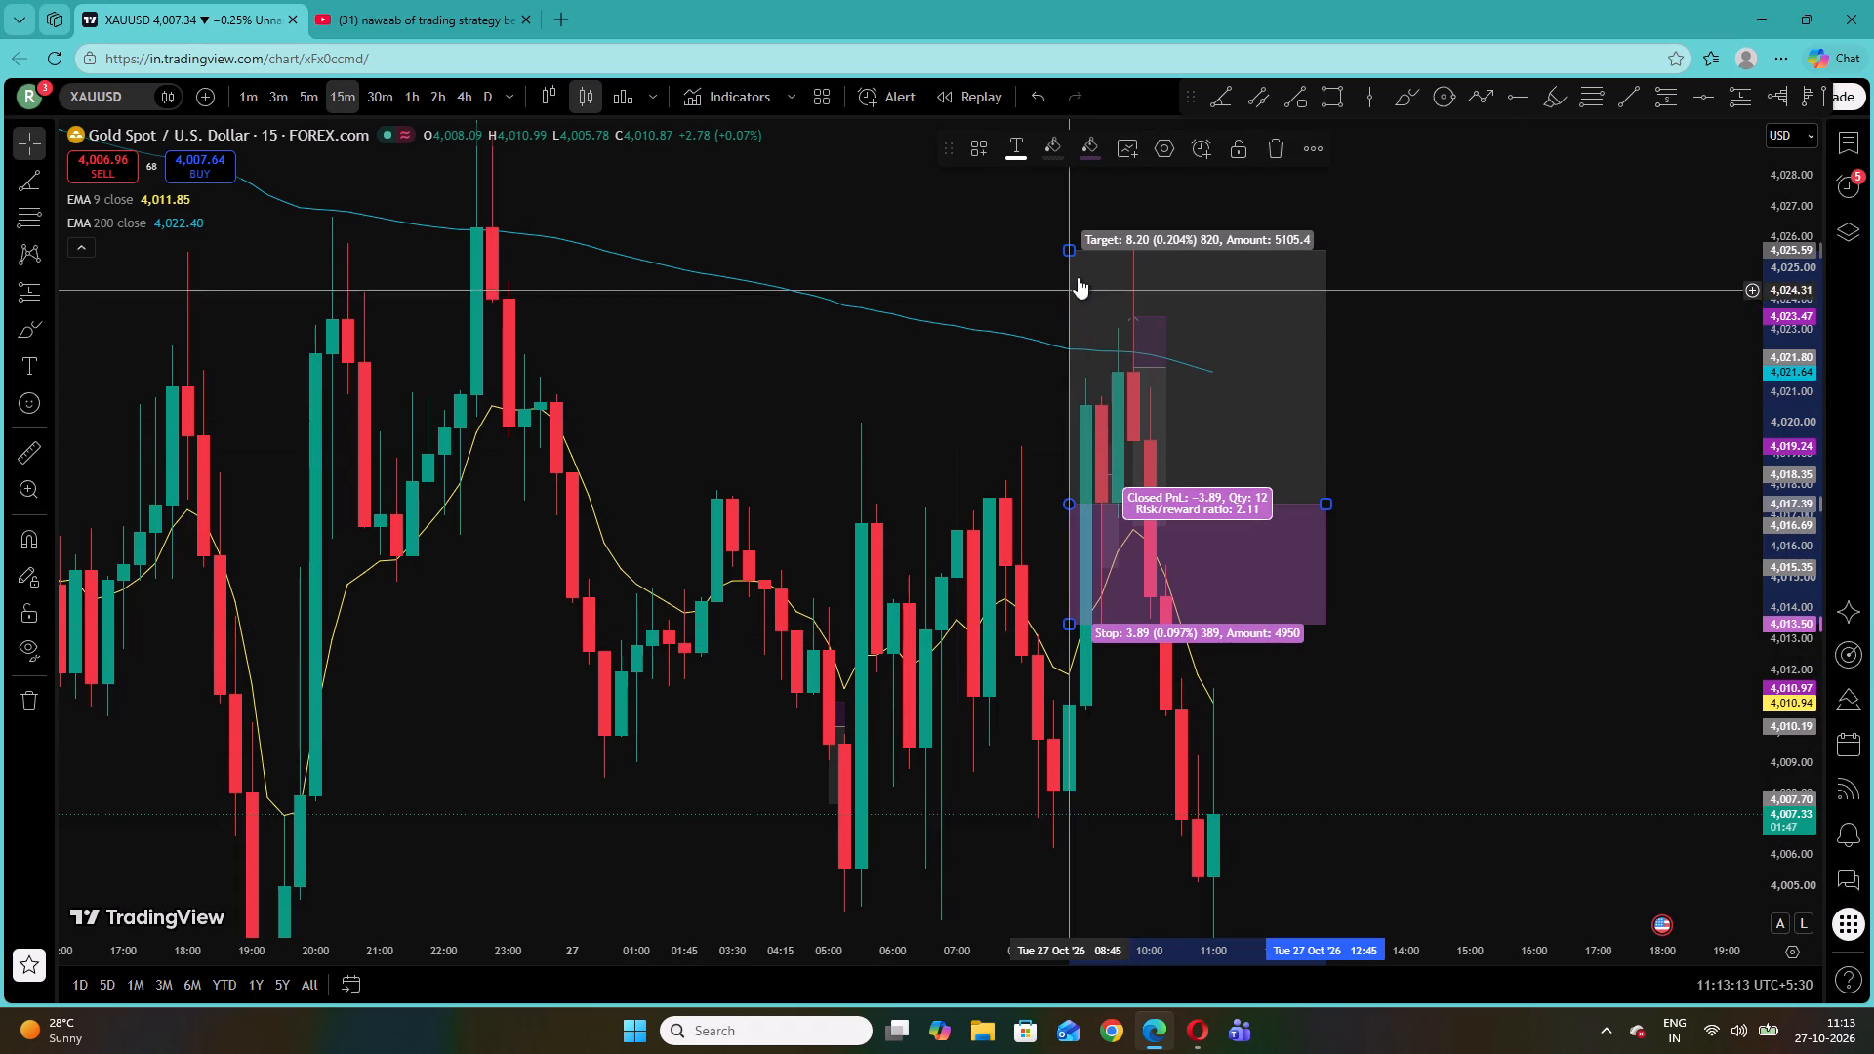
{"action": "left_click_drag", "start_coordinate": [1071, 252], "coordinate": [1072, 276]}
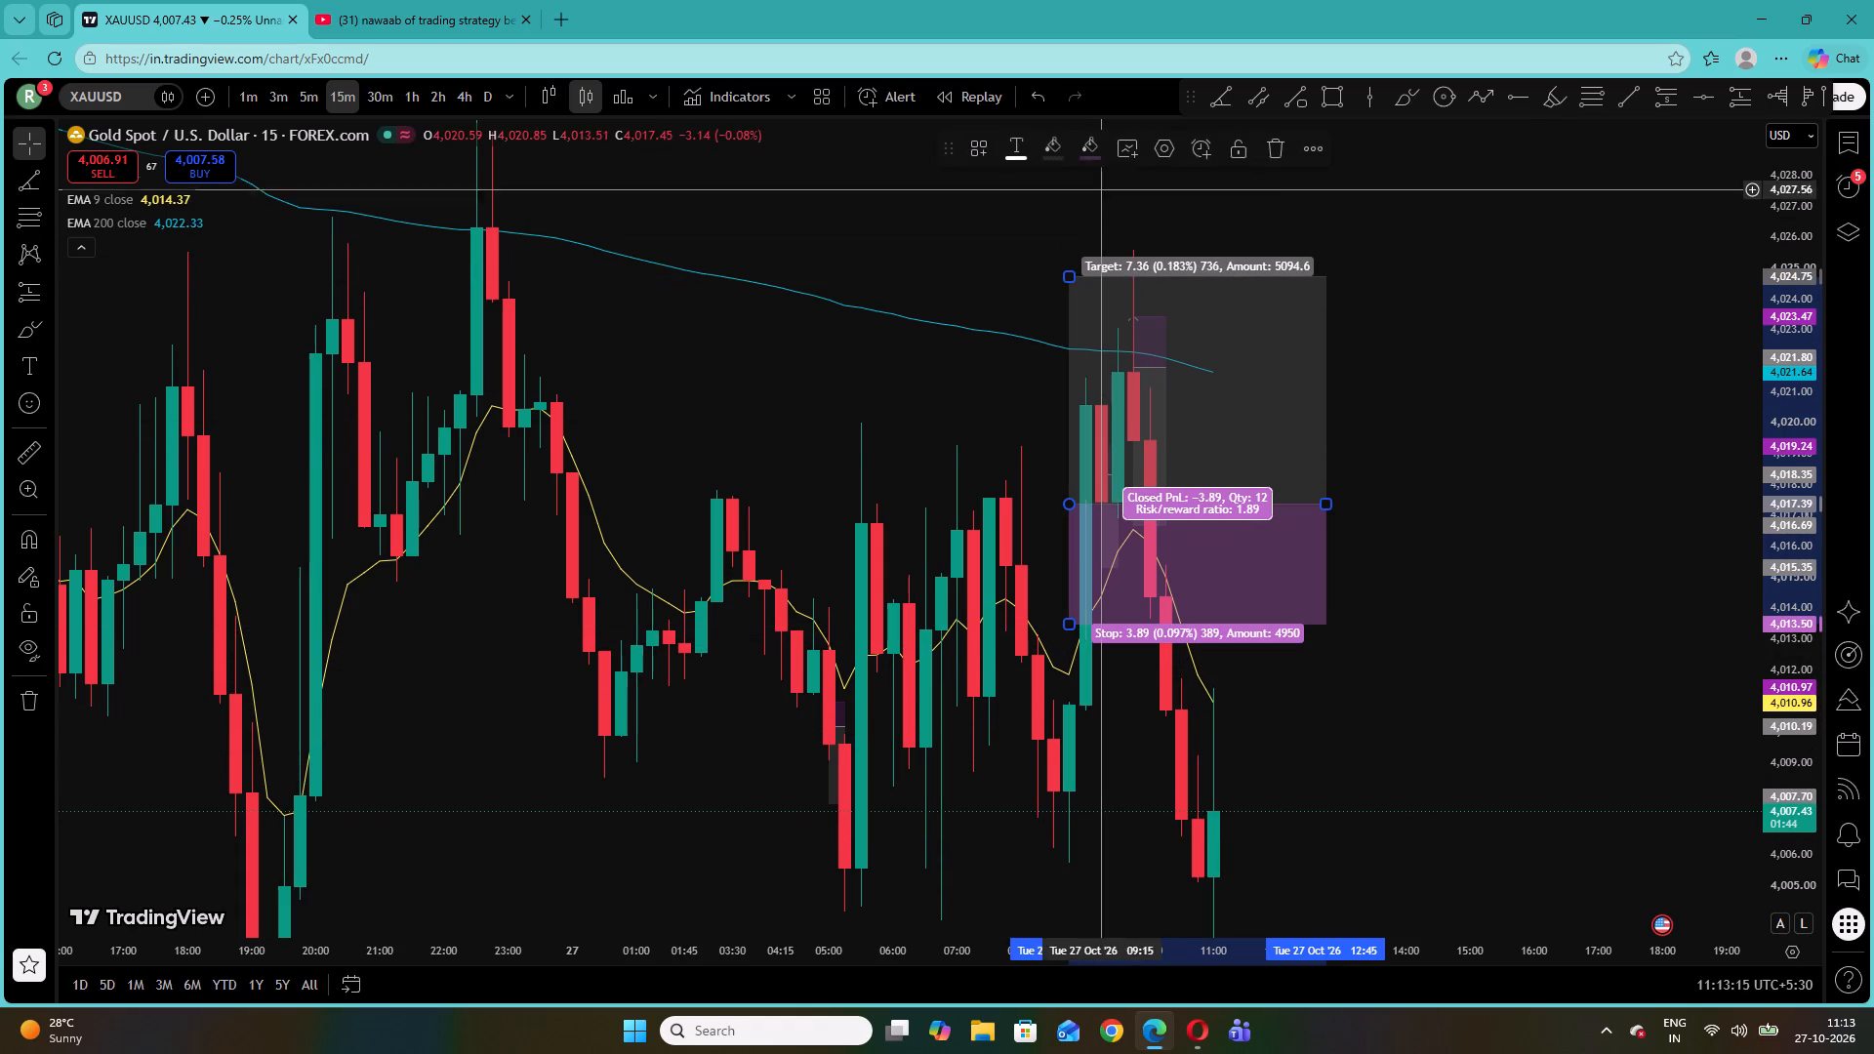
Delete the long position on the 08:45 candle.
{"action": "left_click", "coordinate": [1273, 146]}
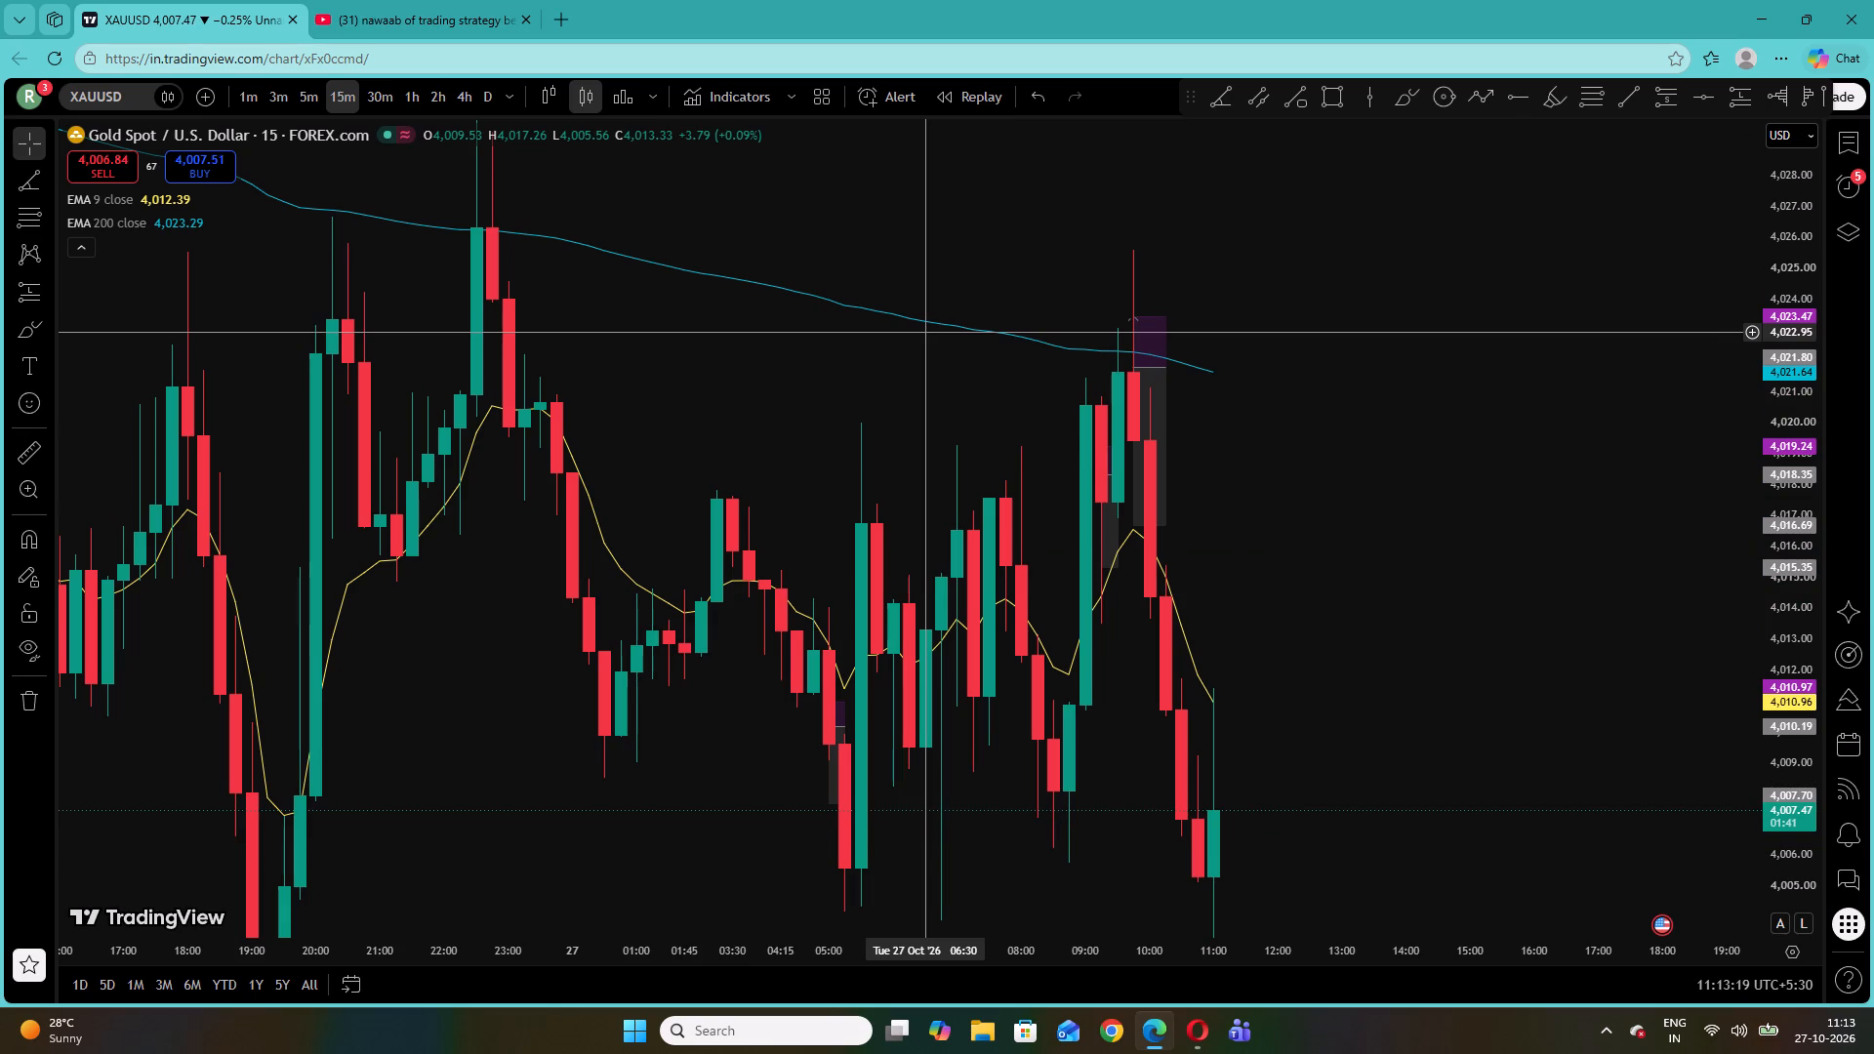
Return the chart to the 1-minute timeframe and reset the chart view.
{"action": "left_click_drag", "start_coordinate": [787, 386], "coordinate": [802, 394]}
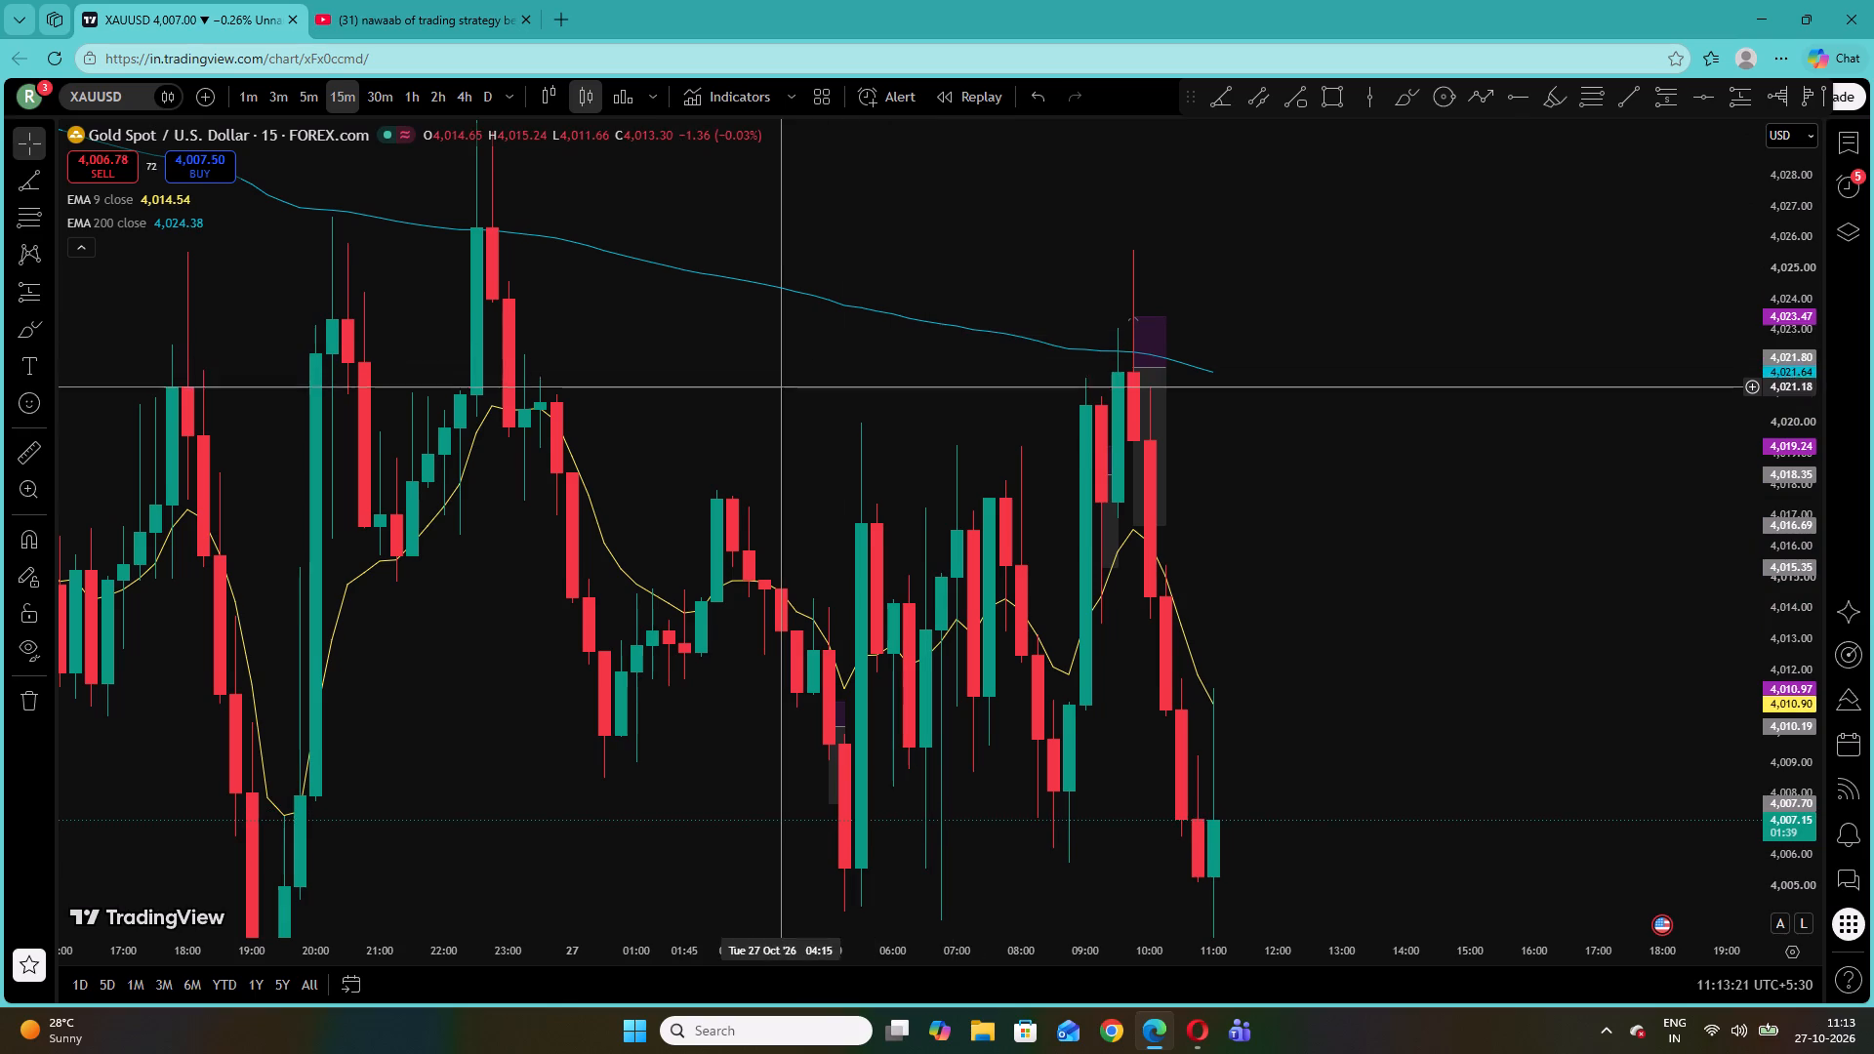
{"action": "left_click_drag", "start_coordinate": [802, 394], "coordinate": [1120, 505]}
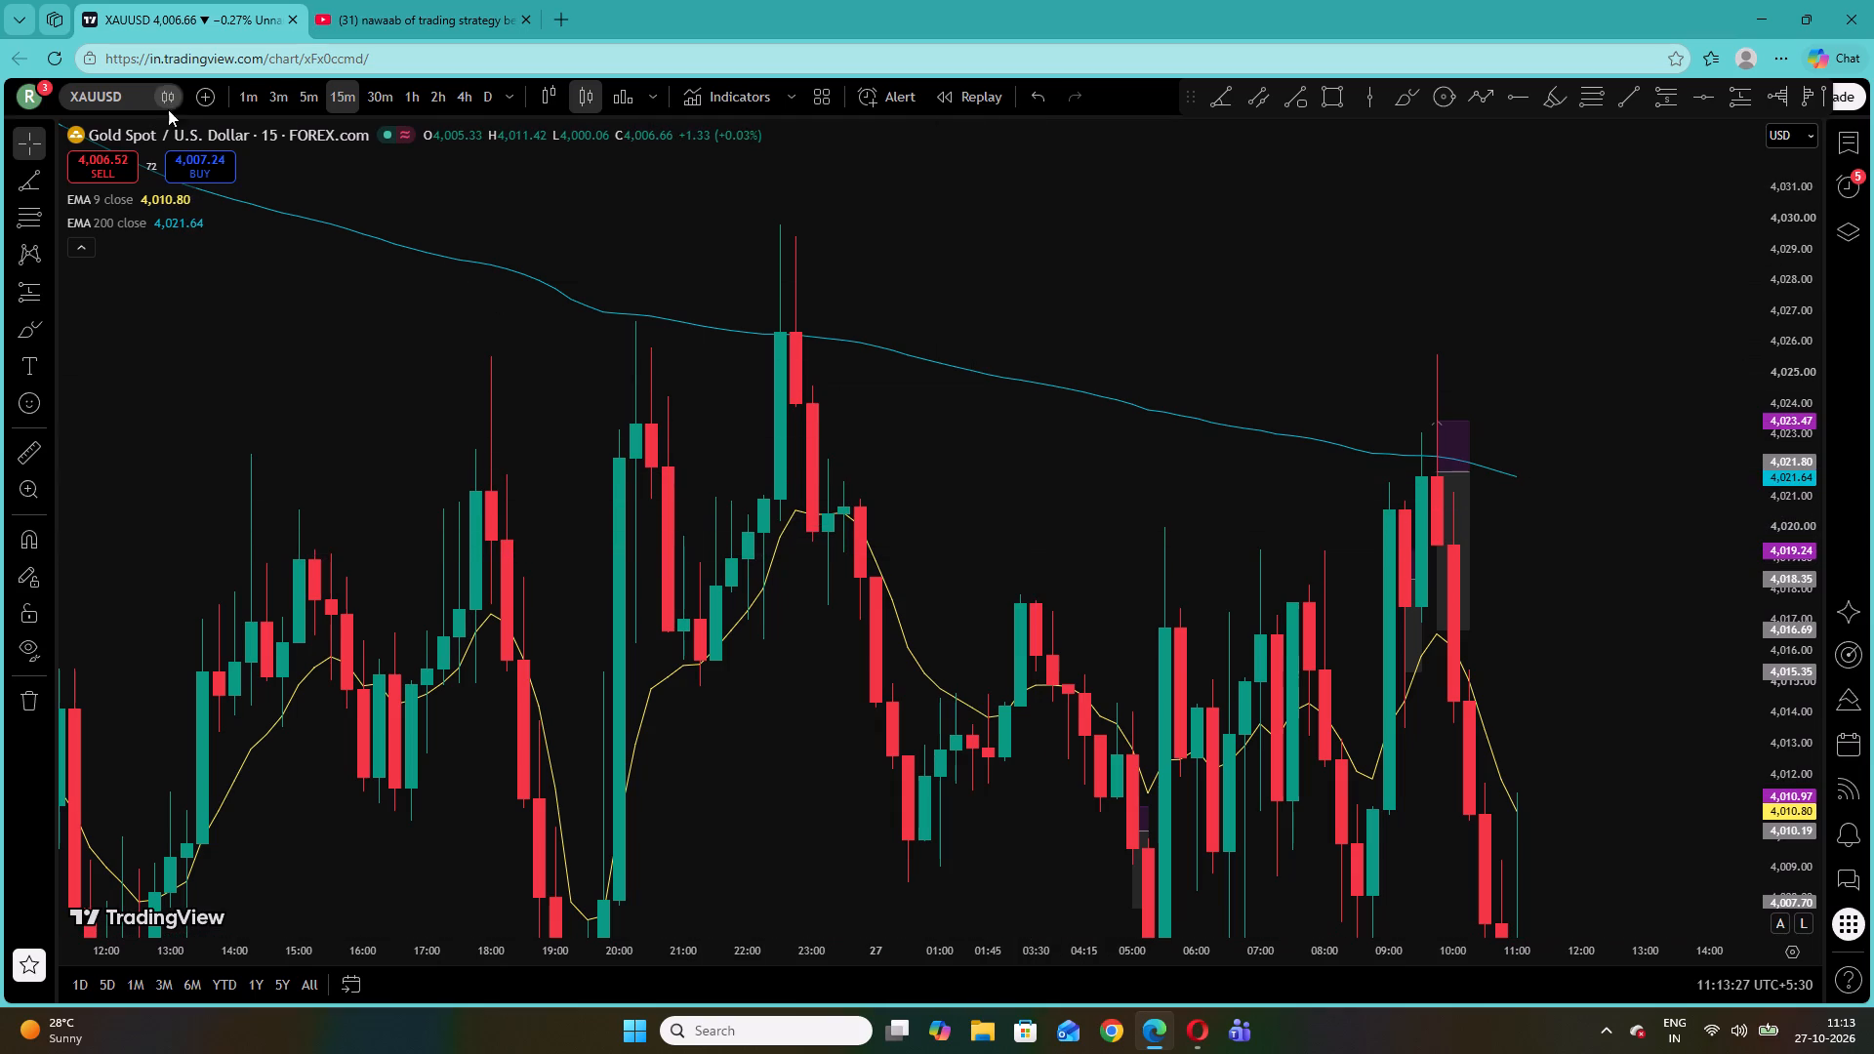
{"action": "left_click", "coordinate": [250, 88]}
{"action": "right_click", "coordinate": [1019, 339]}
{"action": "left_click", "coordinate": [1074, 373]}
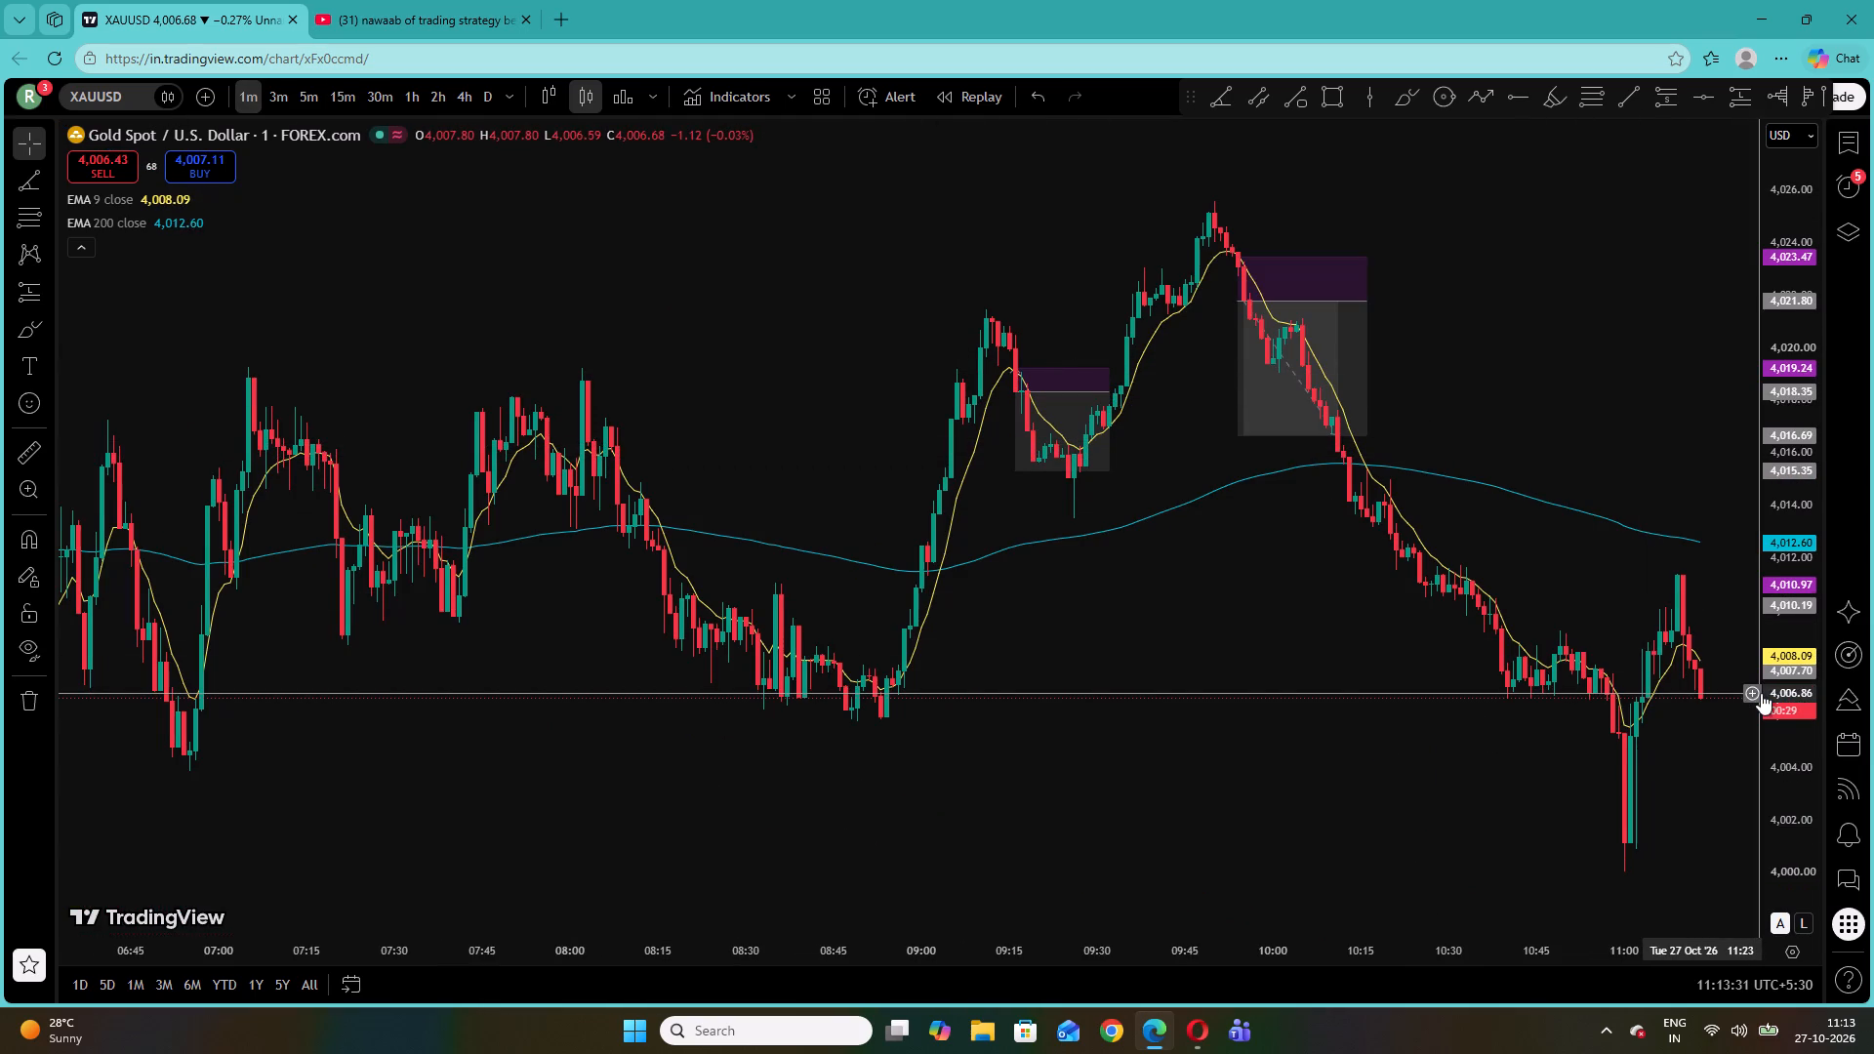
Examine the 1-minute price action from the morning to the latest candles against the EMA 9 and EMA 200.
{"action": "left_click_drag", "start_coordinate": [1798, 706], "coordinate": [1722, 238]}
{"action": "left_click_drag", "start_coordinate": [1125, 804], "coordinate": [1276, 815]}
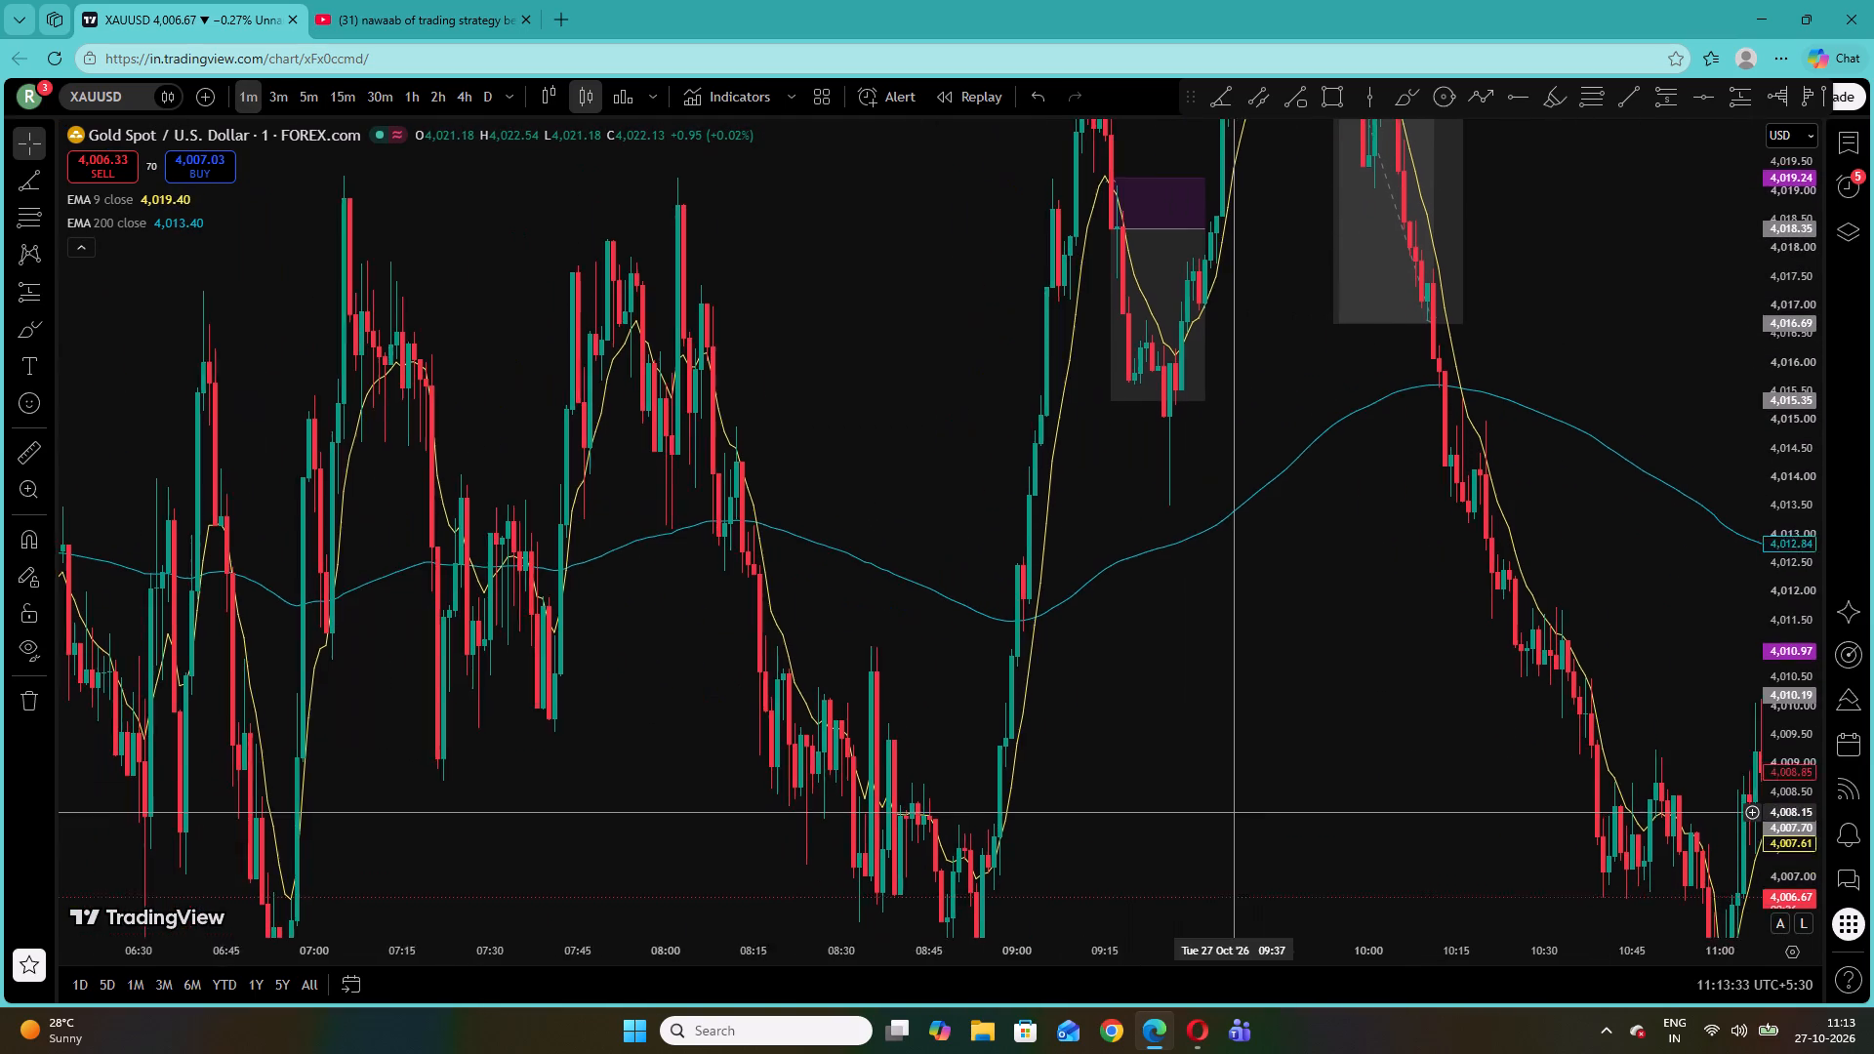
{"action": "left_click_drag", "start_coordinate": [1276, 815], "coordinate": [1278, 815]}
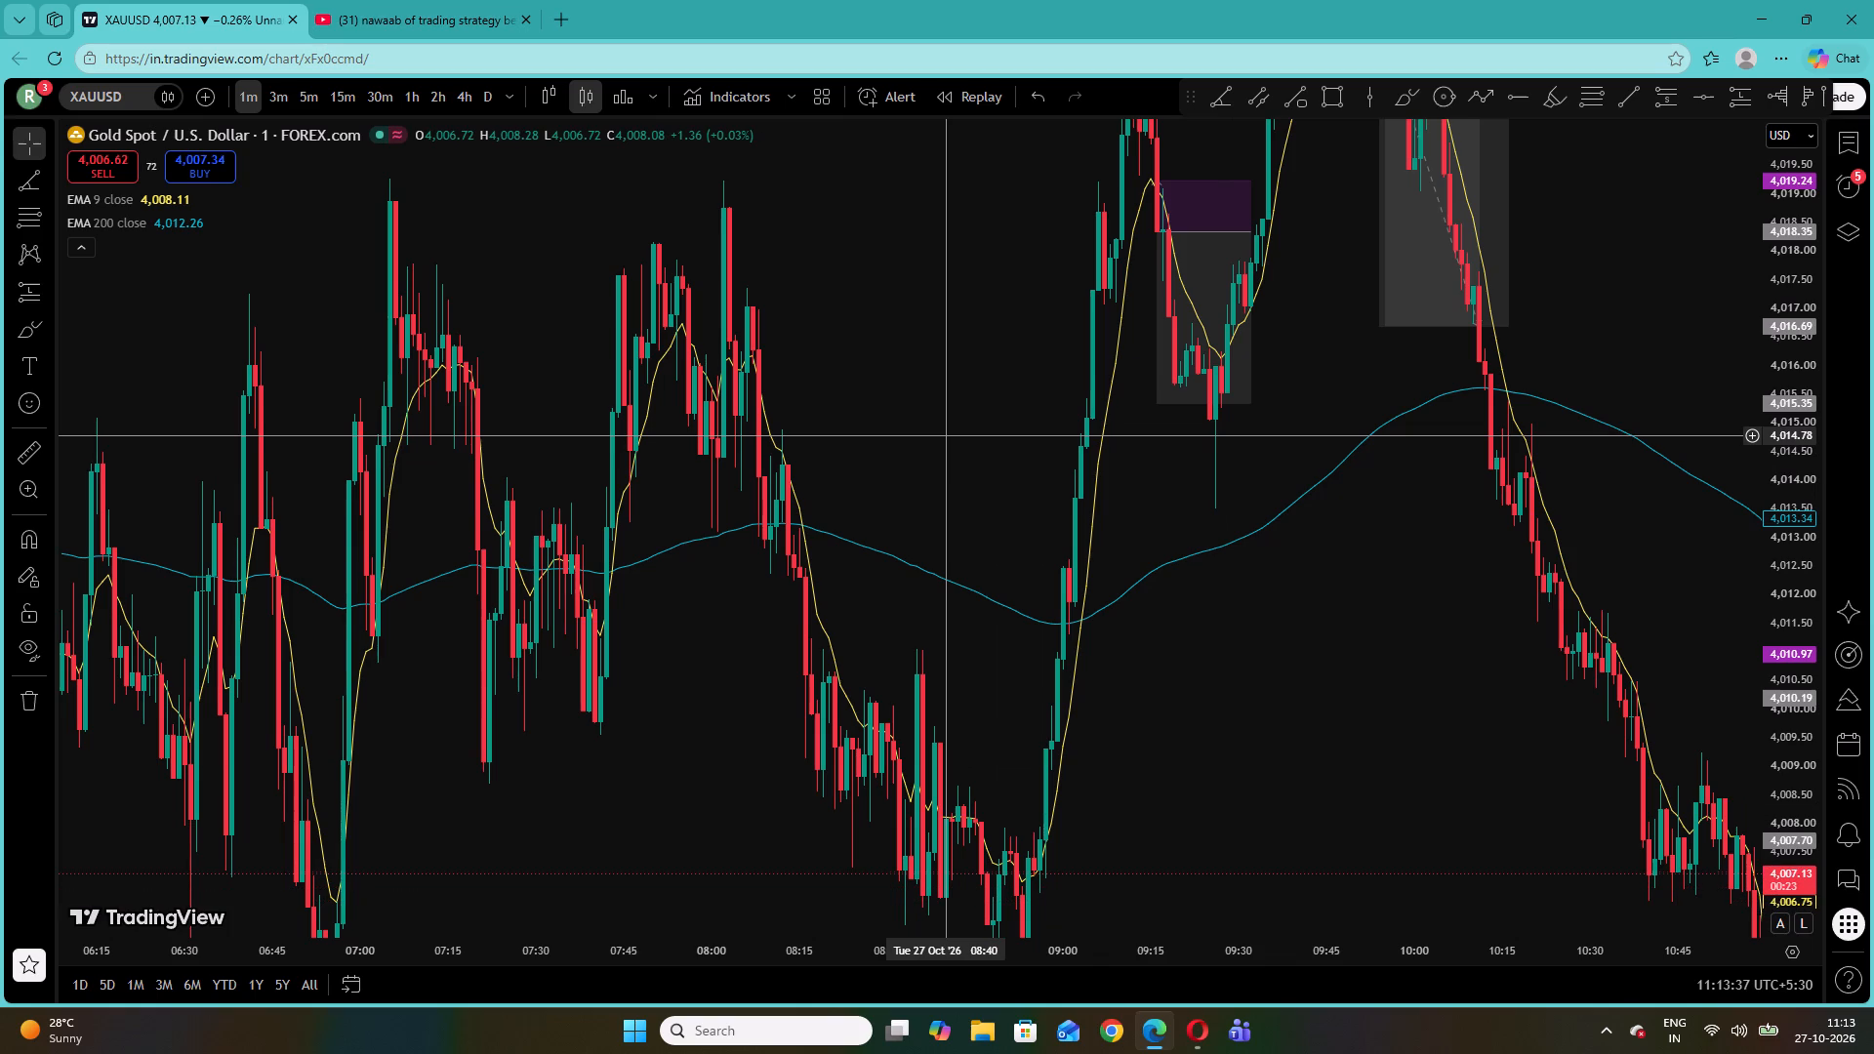
{"action": "left_click_drag", "start_coordinate": [1003, 435], "coordinate": [547, 431]}
{"action": "left_click_drag", "start_coordinate": [1557, 599], "coordinate": [1446, 530]}
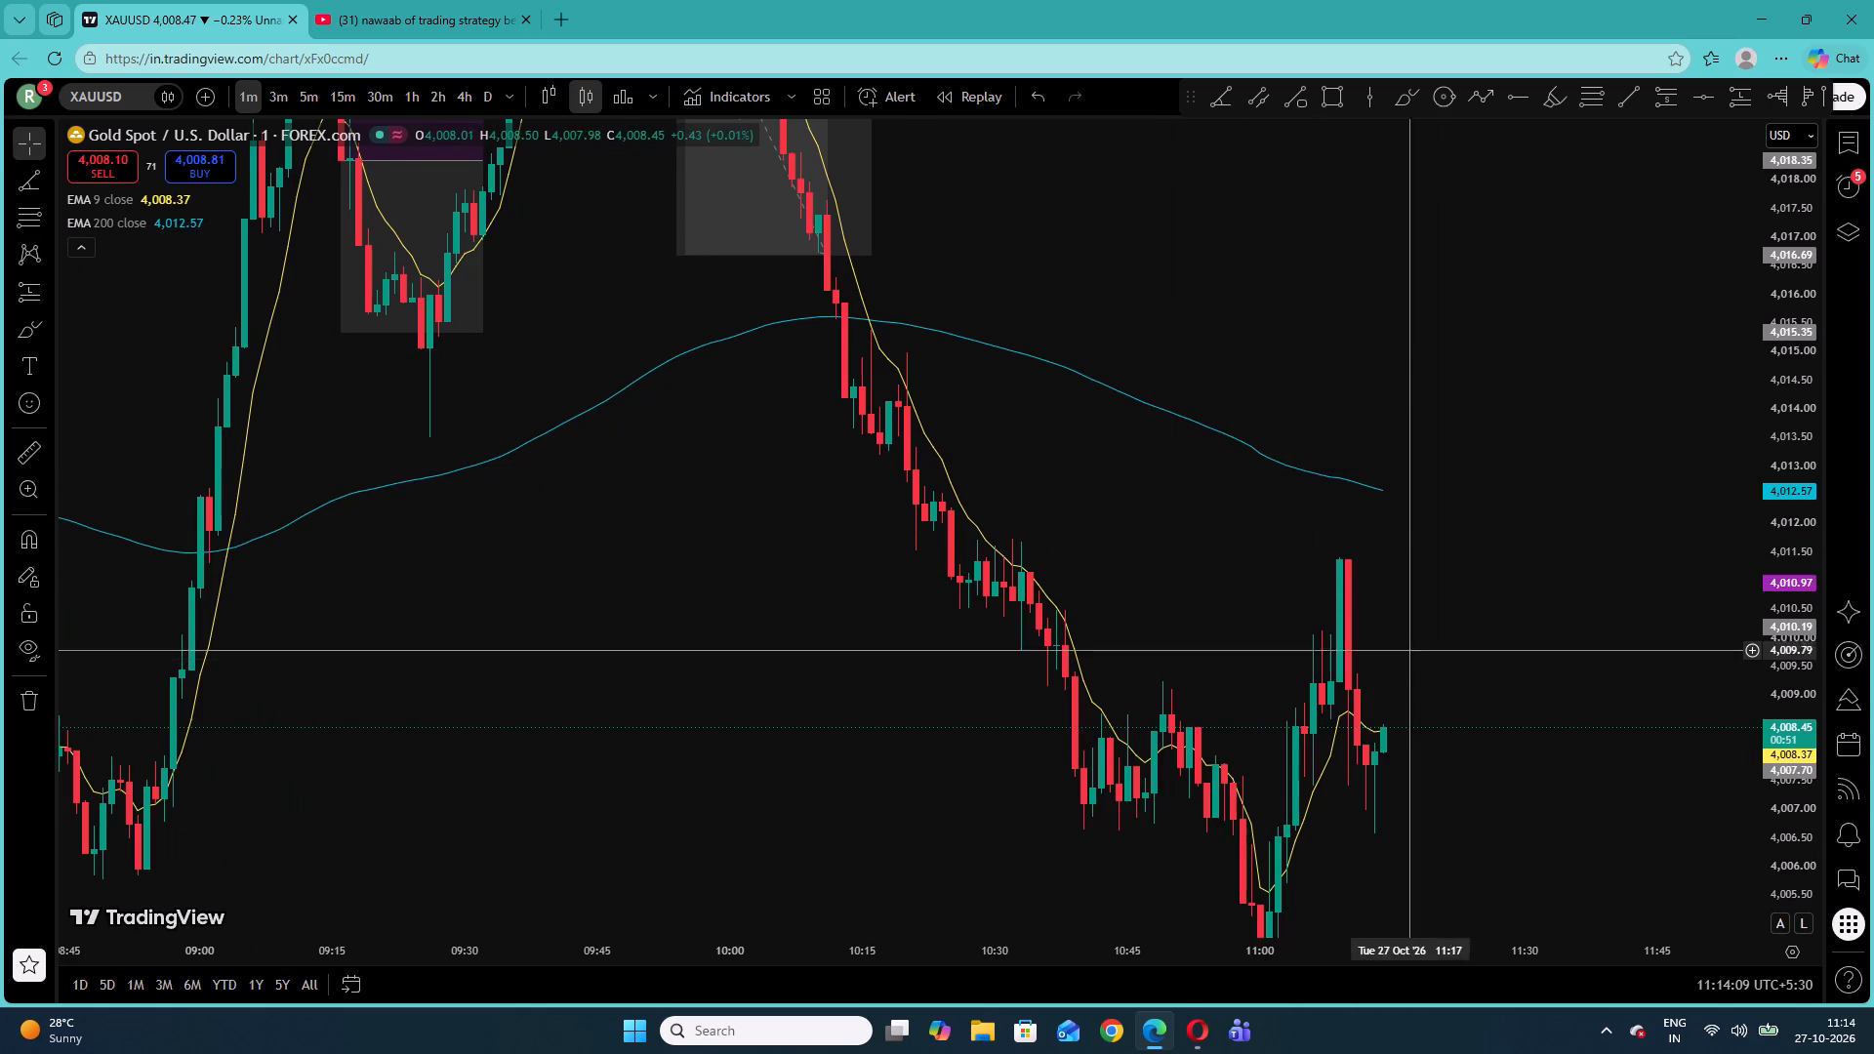
{"action": "left_click_drag", "start_coordinate": [1376, 625], "coordinate": [1216, 498]}
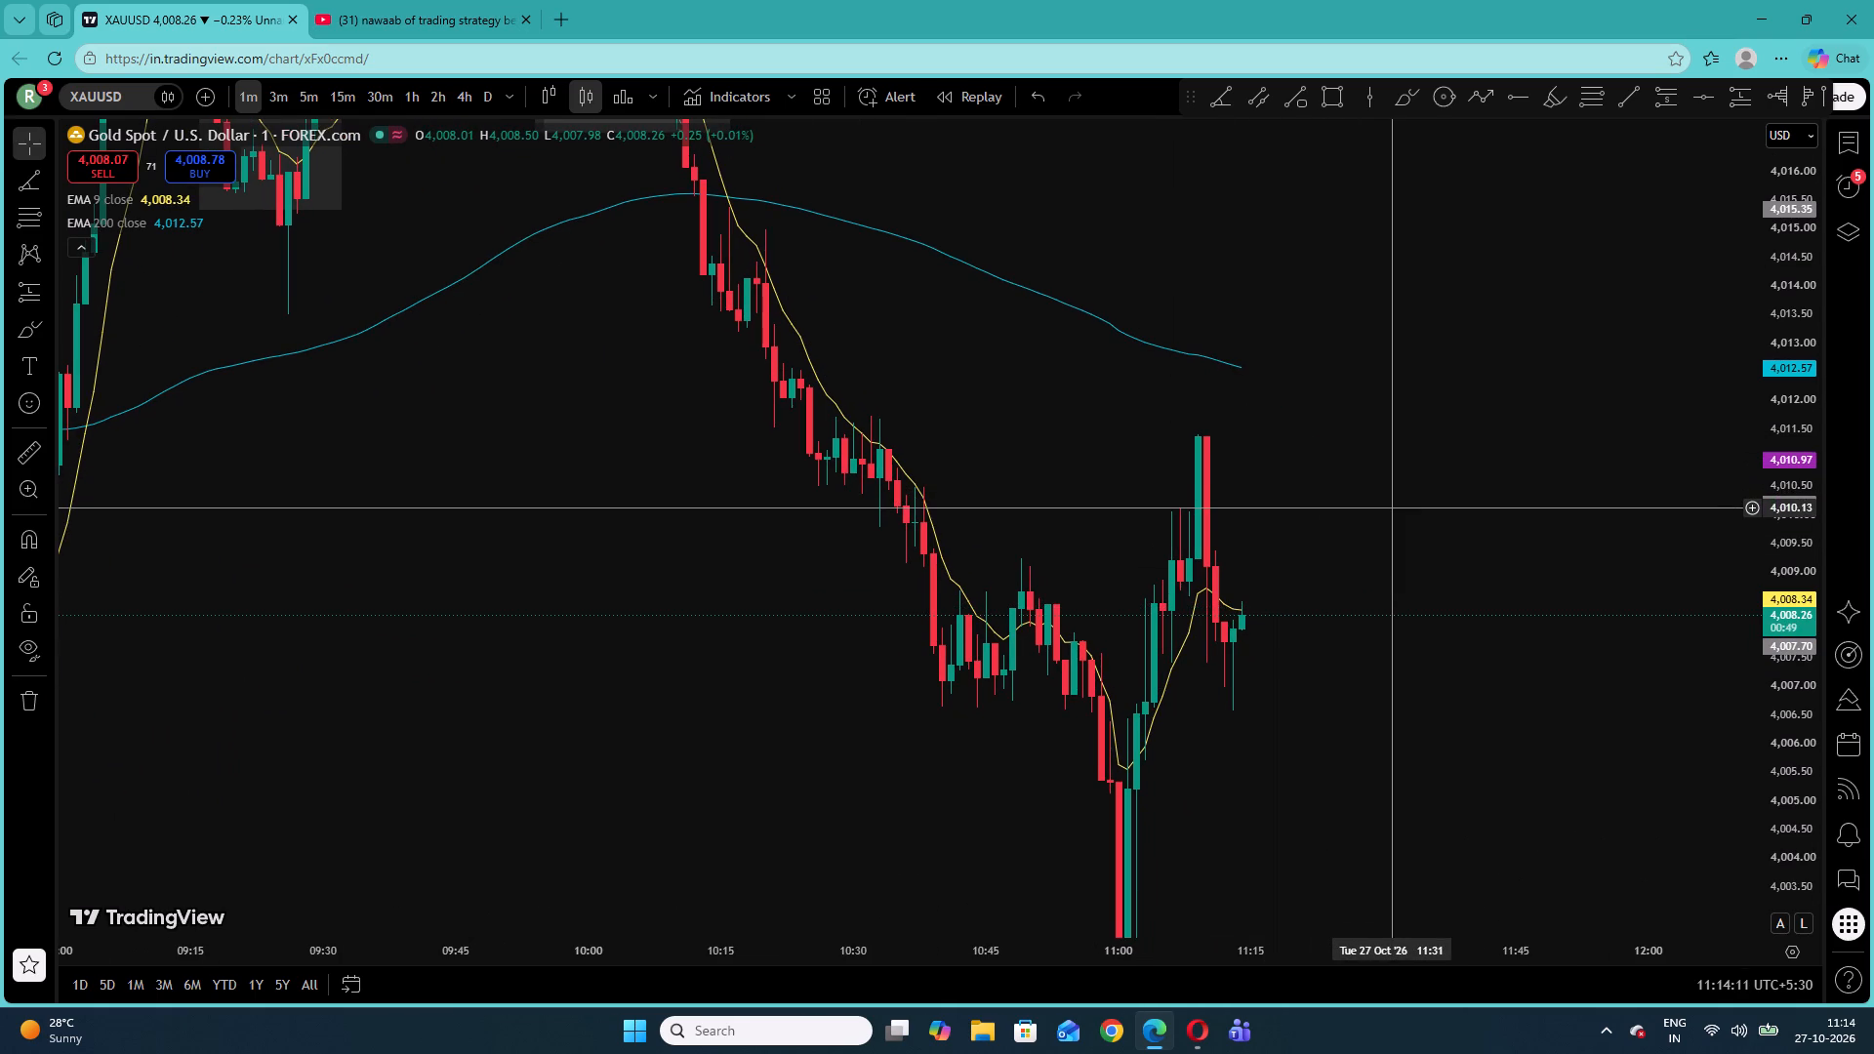
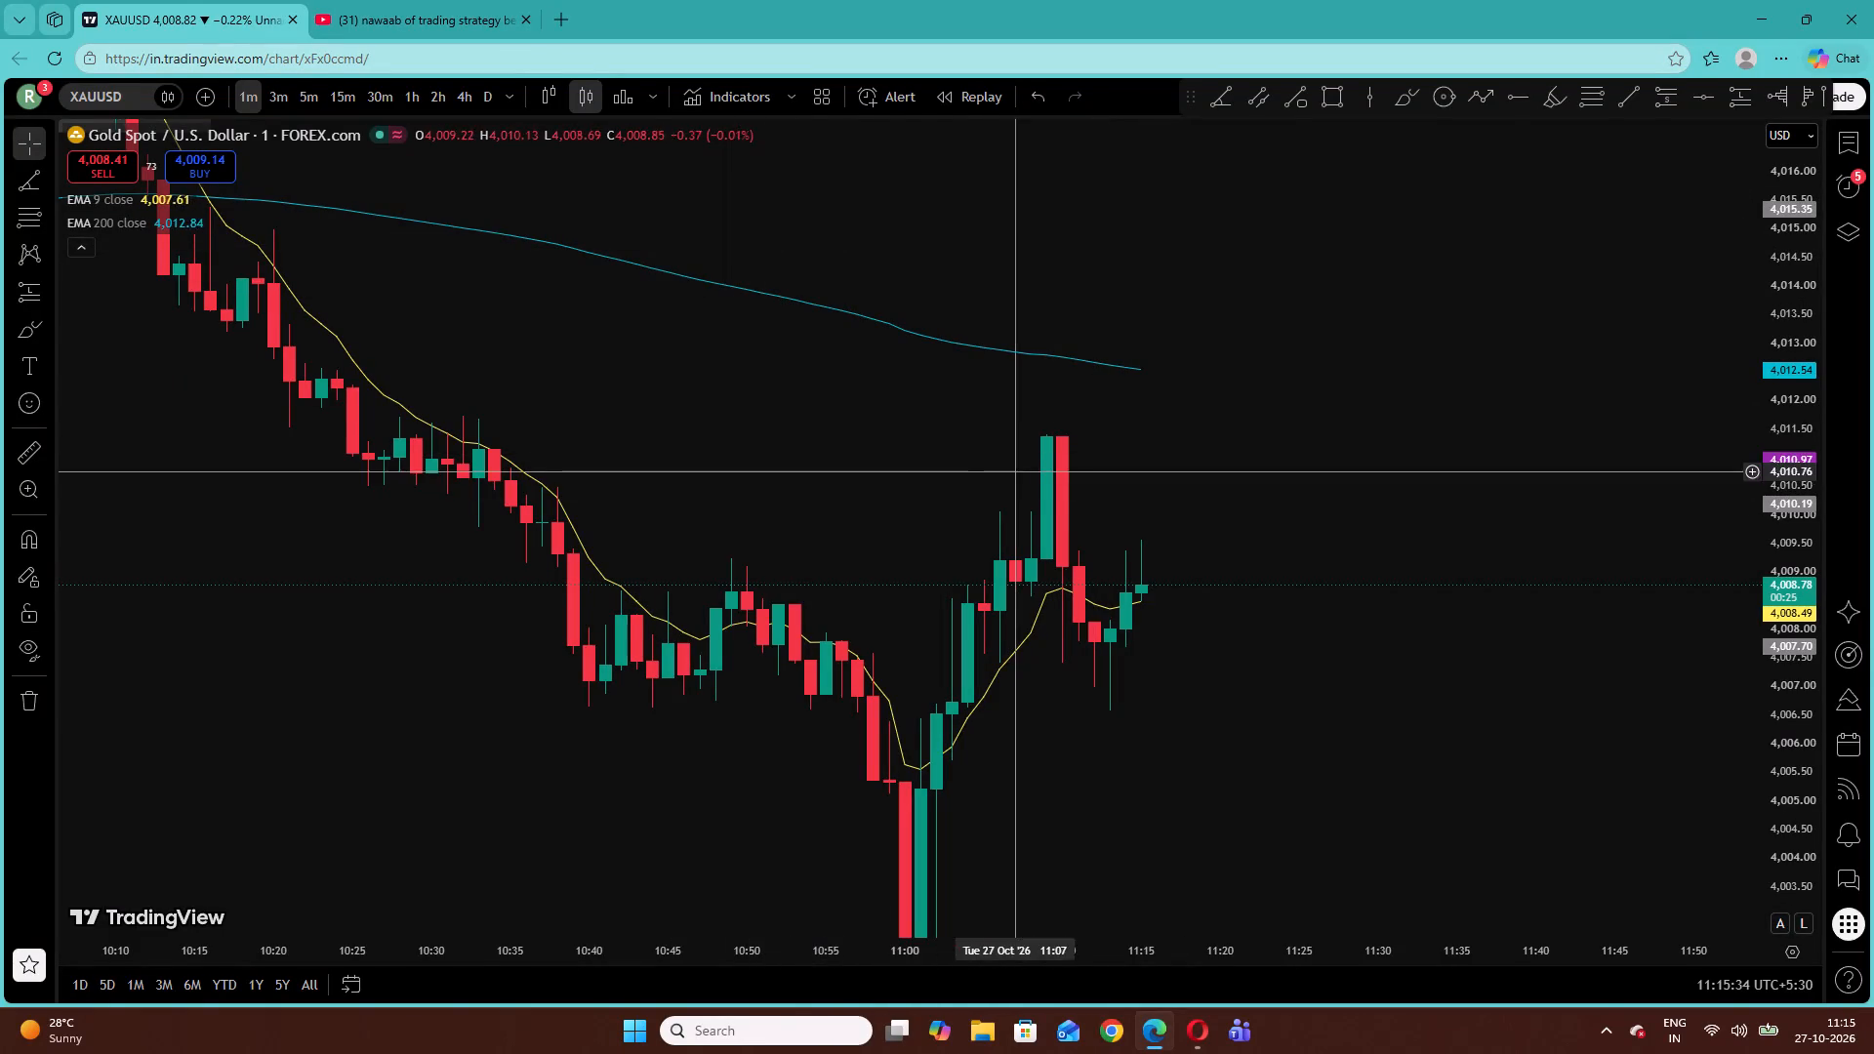
Examine the 1-minute candles from 11:15 back to about 04:15 against the EMA 9, EMA 200 and marked short positions.
{"action": "left_click_drag", "start_coordinate": [715, 350], "coordinate": [1255, 580]}
{"action": "left_click_drag", "start_coordinate": [1016, 334], "coordinate": [1473, 639]}
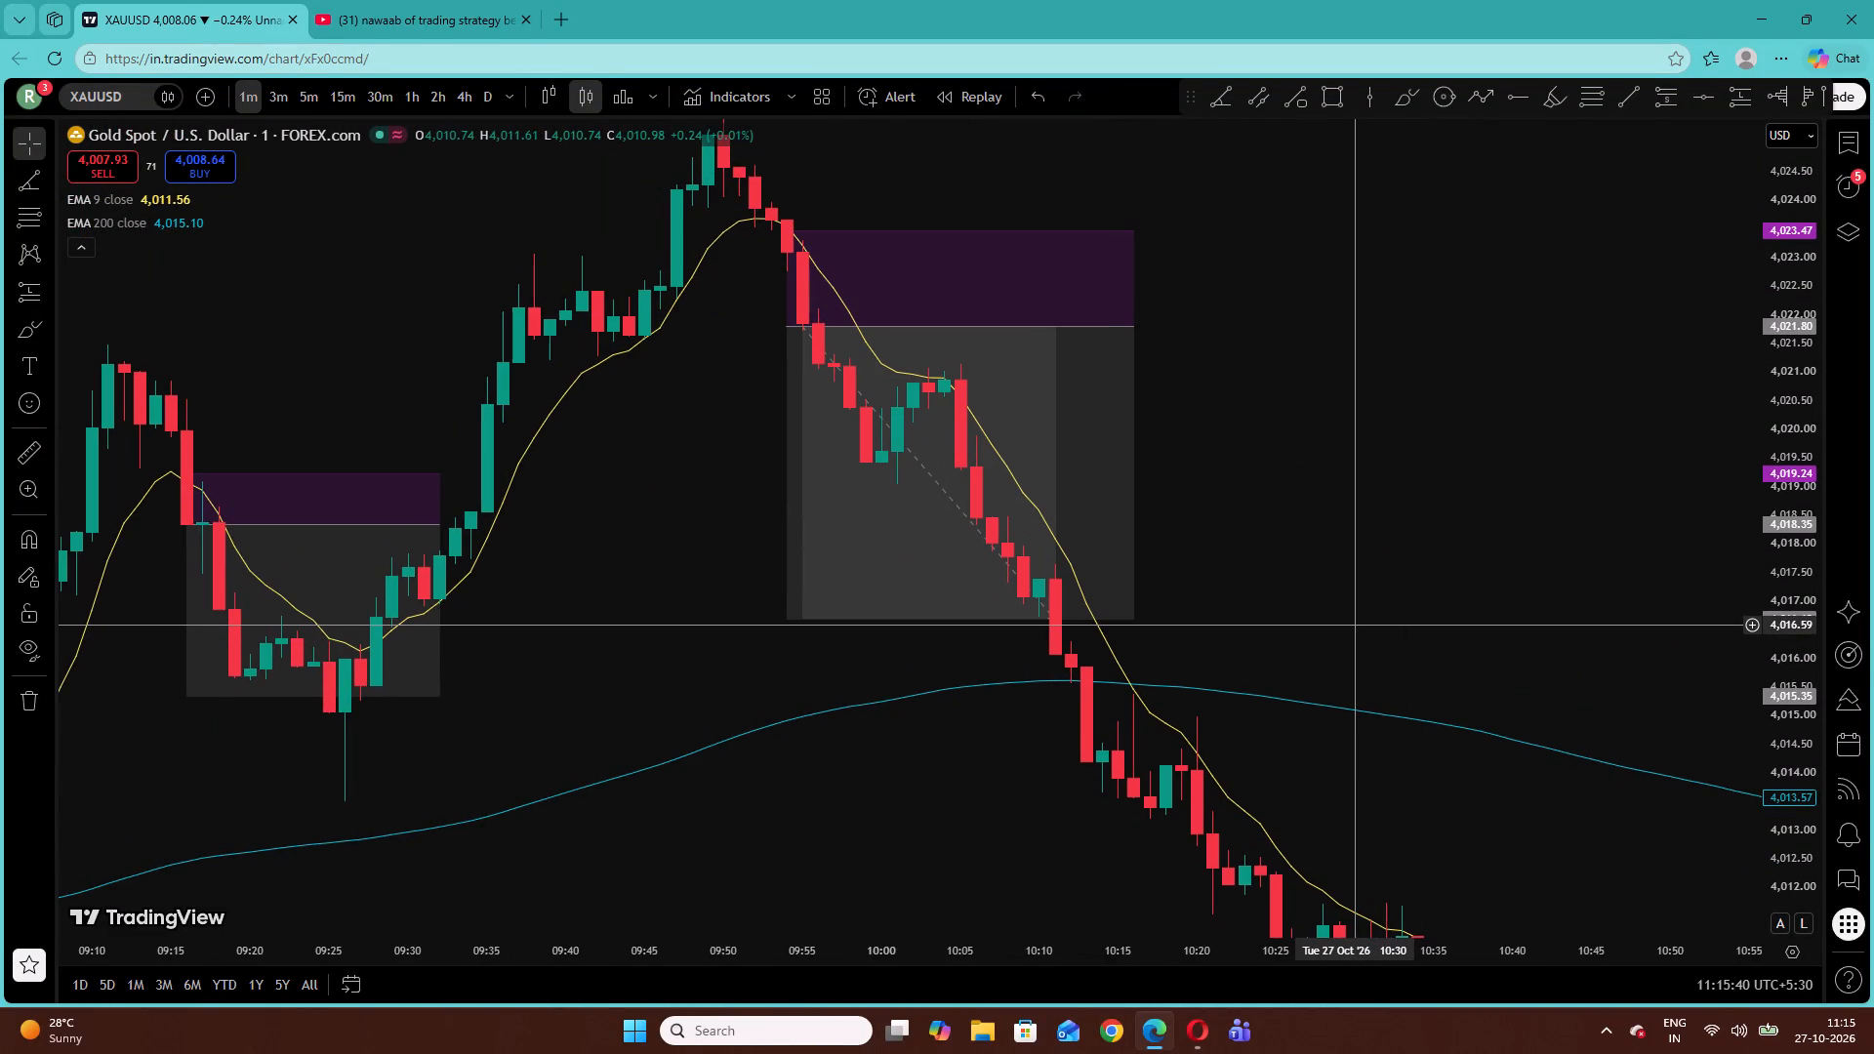
{"action": "left_click_drag", "start_coordinate": [673, 683], "coordinate": [769, 694]}
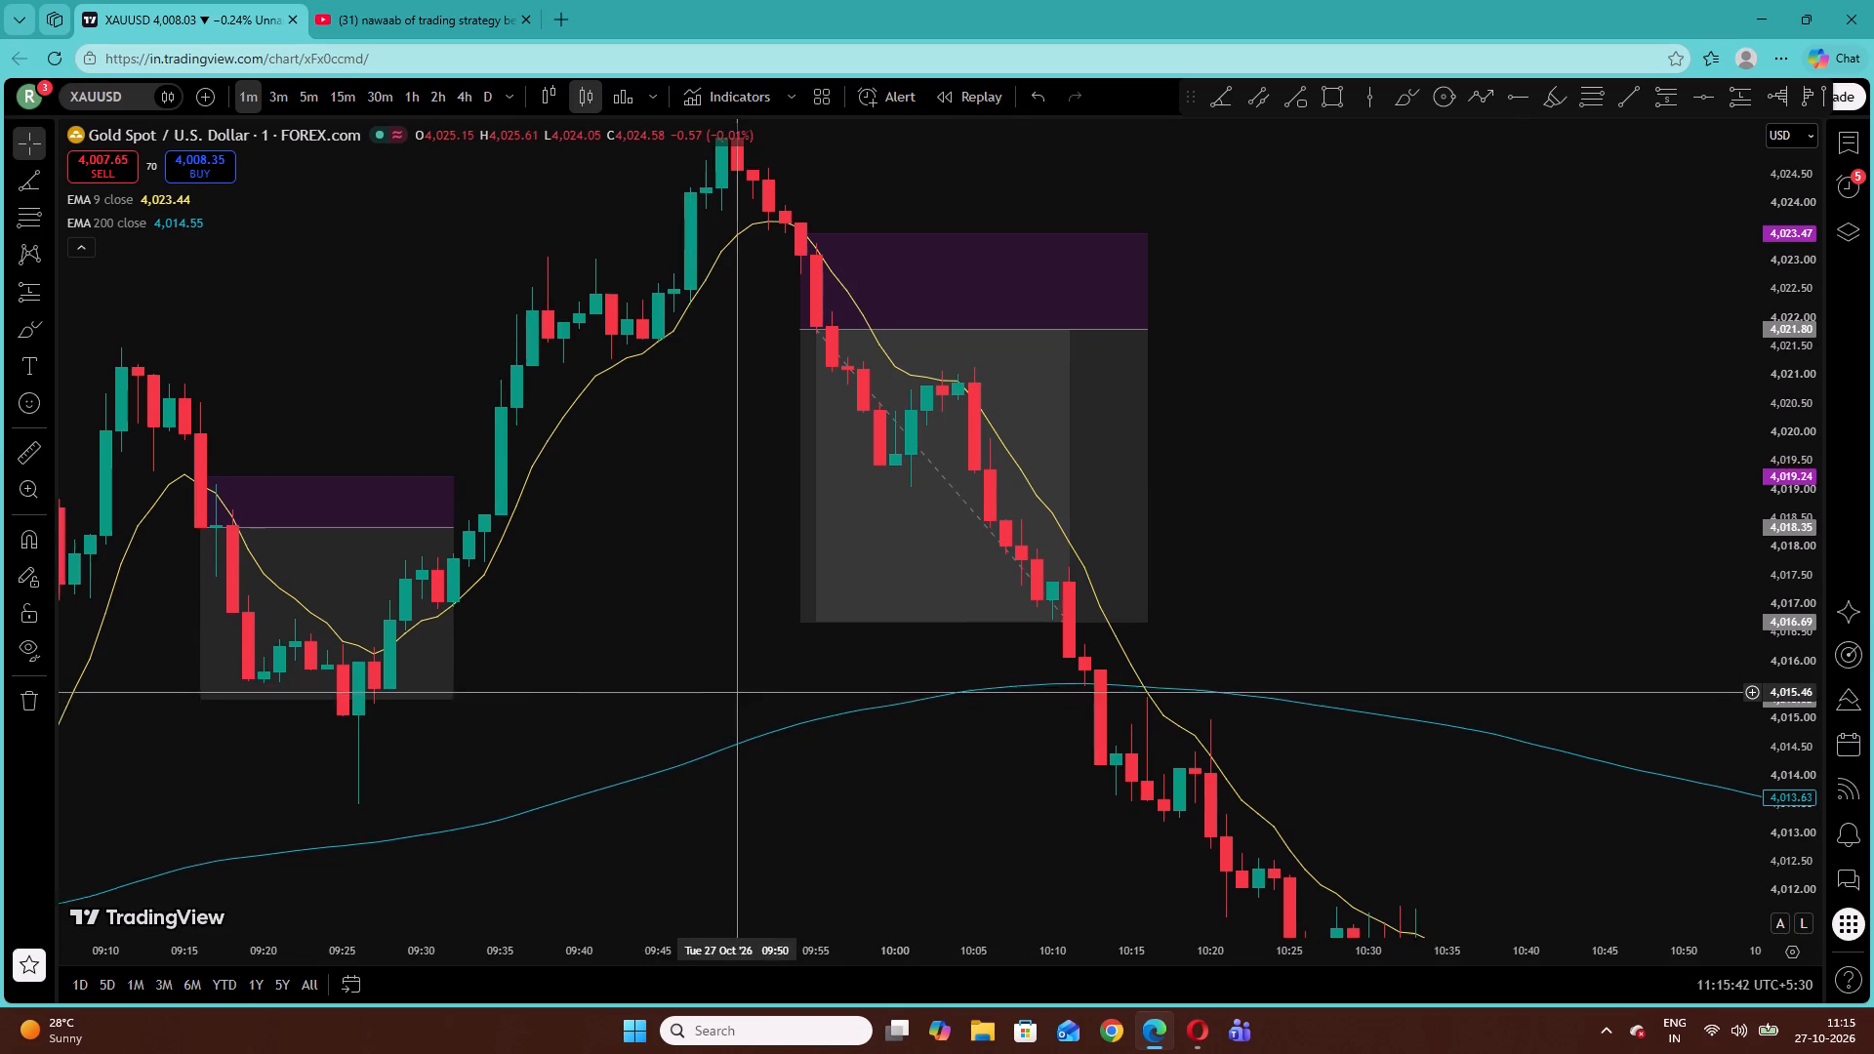
{"action": "left_click_drag", "start_coordinate": [769, 694], "coordinate": [1320, 515]}
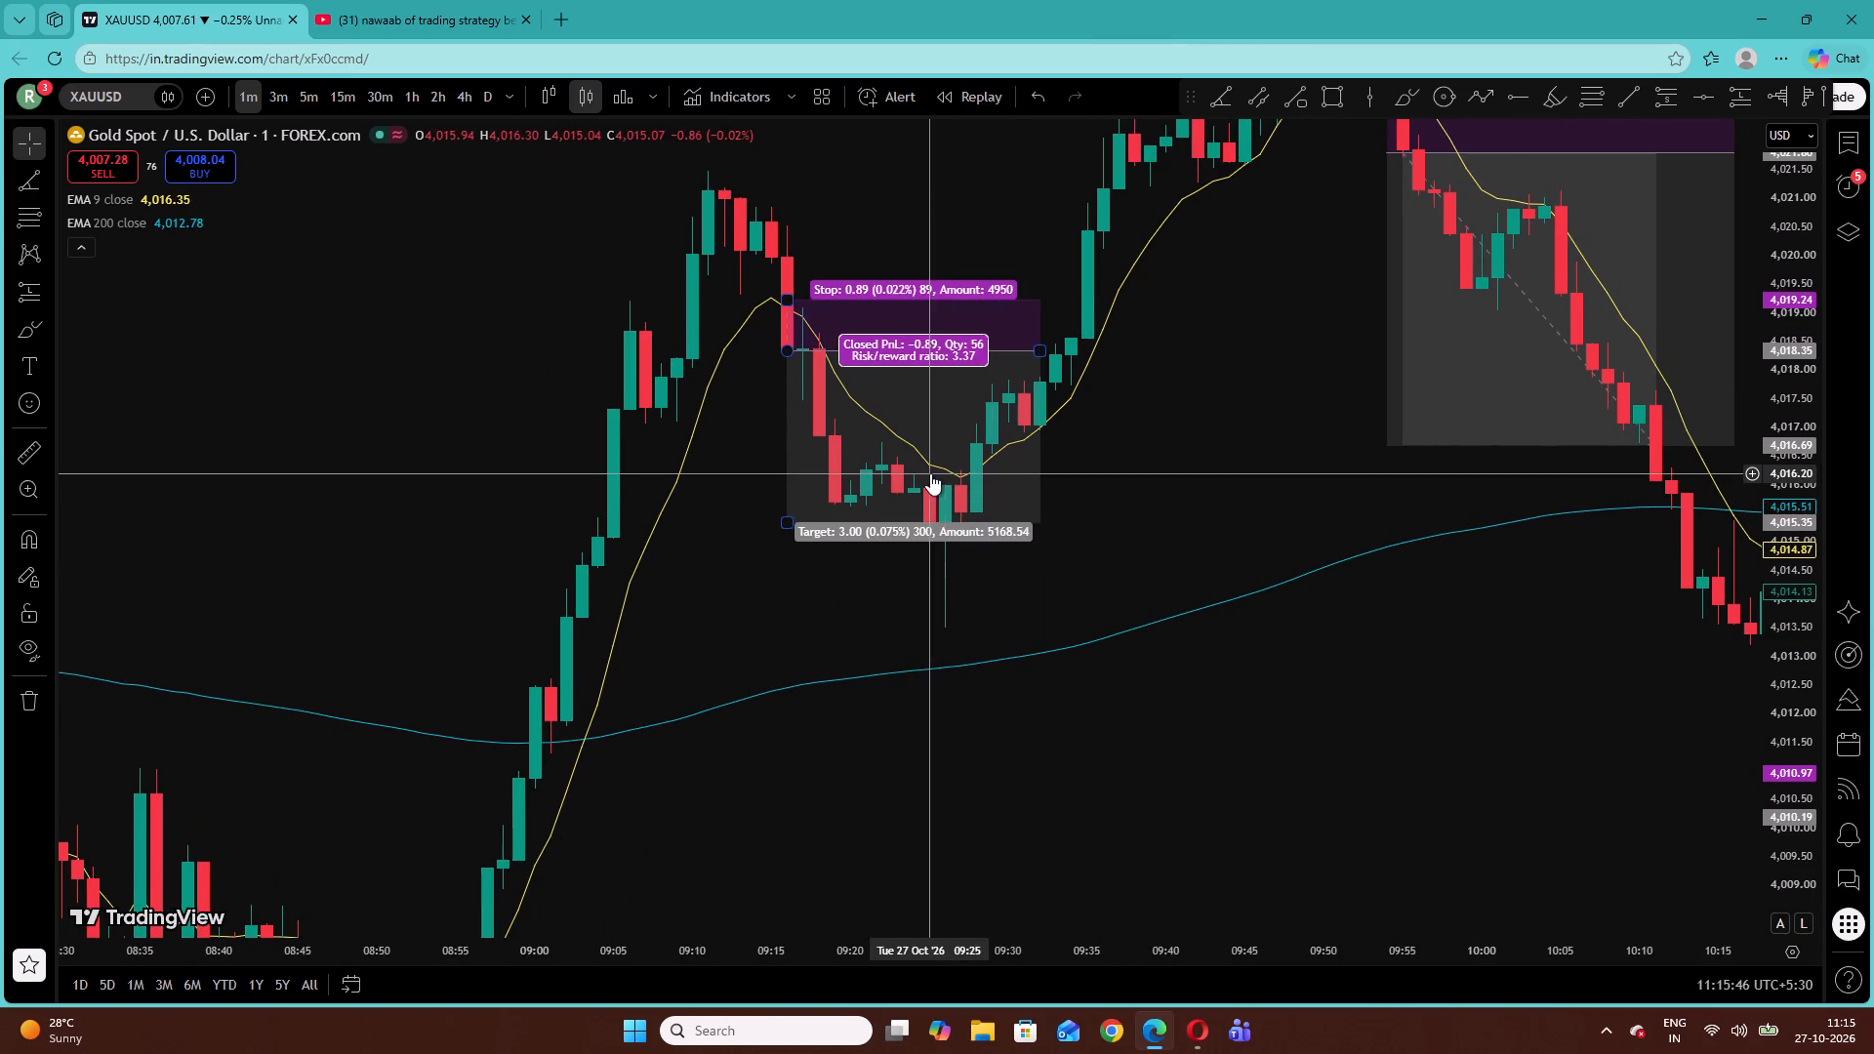
{"action": "left_click_drag", "start_coordinate": [1034, 605], "coordinate": [1873, 341]}
{"action": "left_click_drag", "start_coordinate": [1093, 439], "coordinate": [1770, 538]}
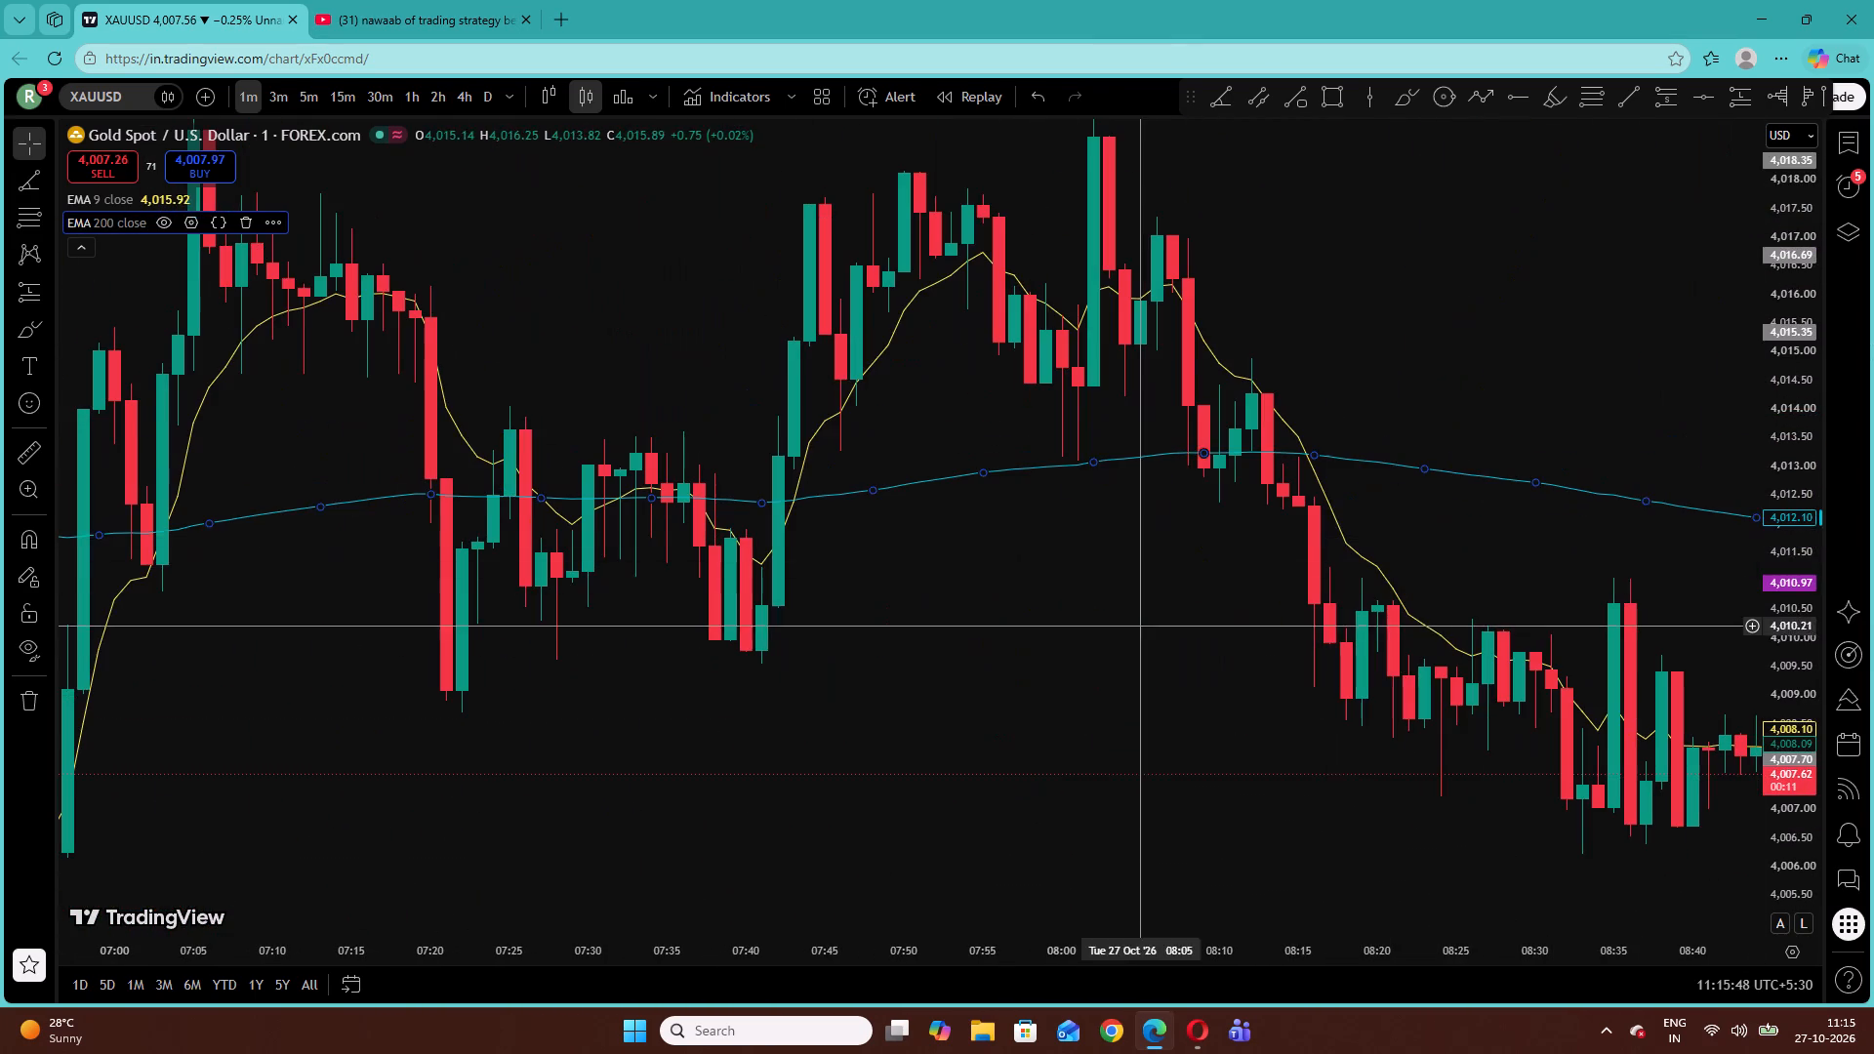
{"action": "left_click", "coordinate": [1134, 627]}
{"action": "left_click_drag", "start_coordinate": [1074, 613], "coordinate": [1873, 552]}
{"action": "left_click_drag", "start_coordinate": [807, 539], "coordinate": [1649, 520]}
{"action": "left_click_drag", "start_coordinate": [944, 559], "coordinate": [1275, 642]}
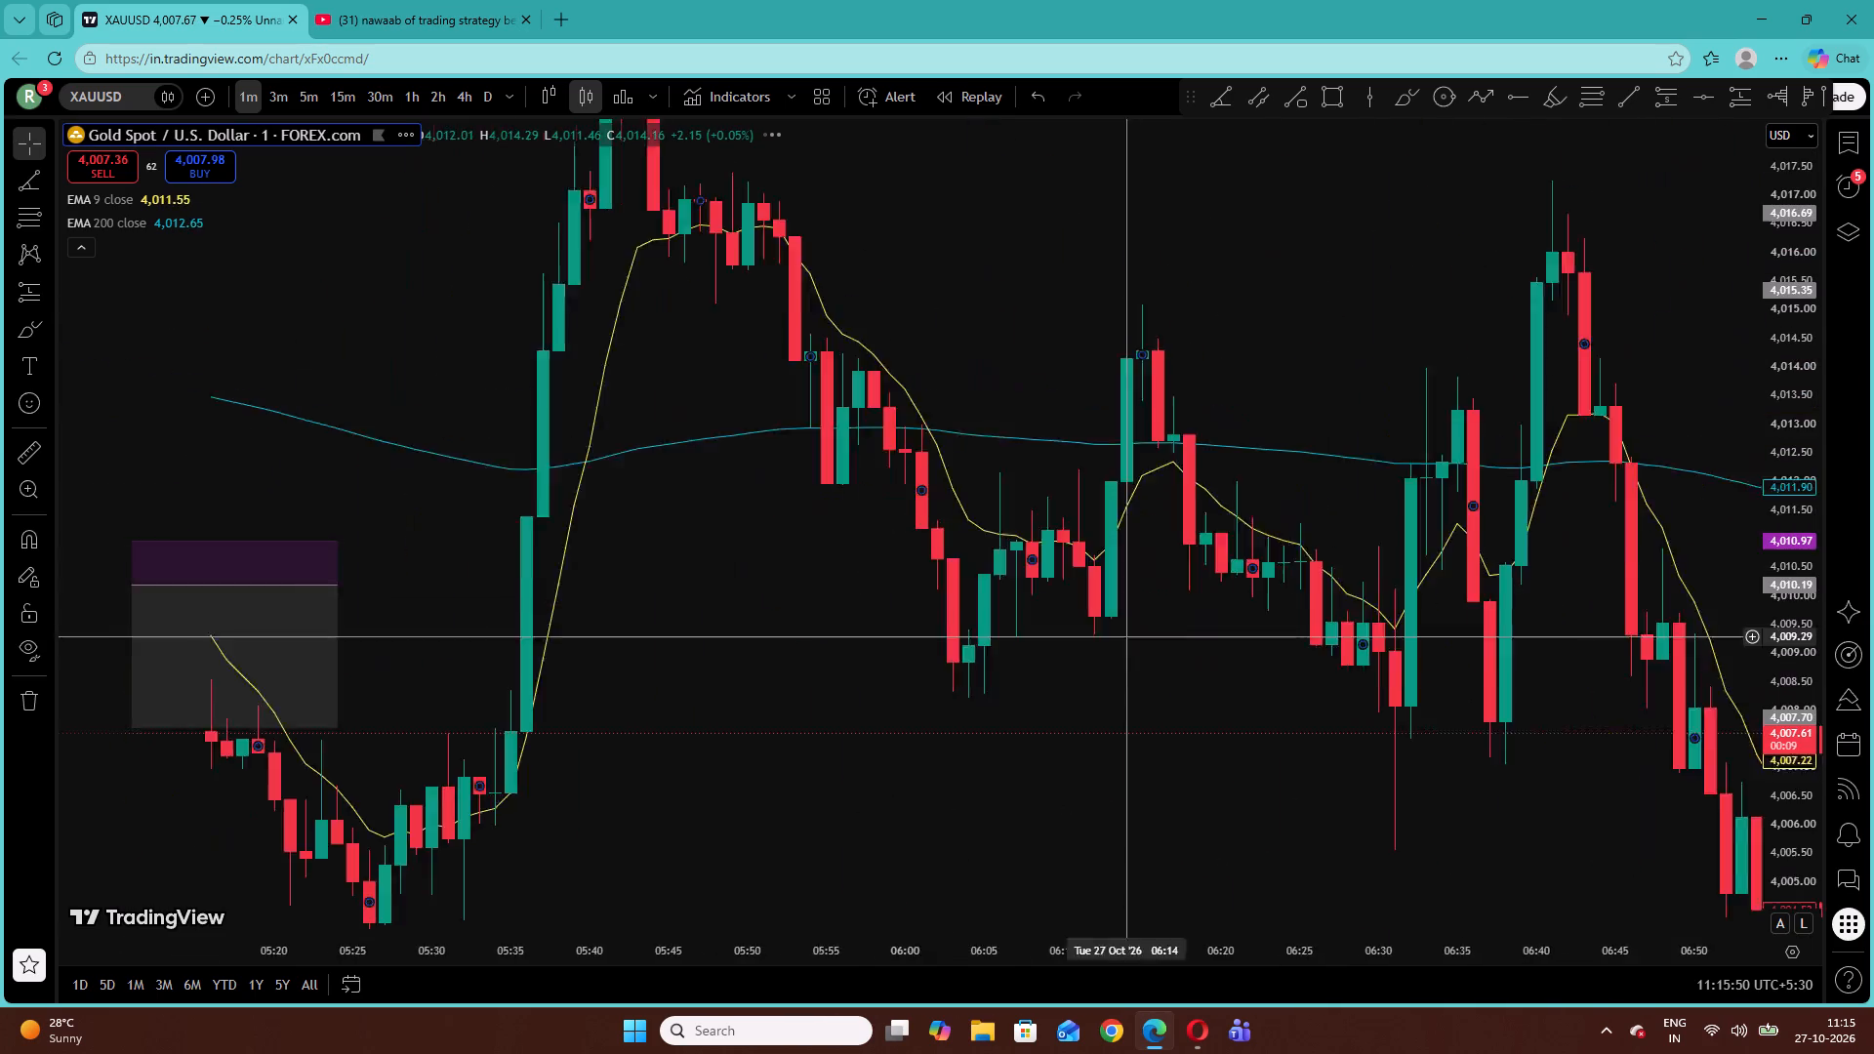
{"action": "left_click_drag", "start_coordinate": [1275, 642], "coordinate": [1378, 643]}
{"action": "left_click_drag", "start_coordinate": [996, 630], "coordinate": [1489, 670]}
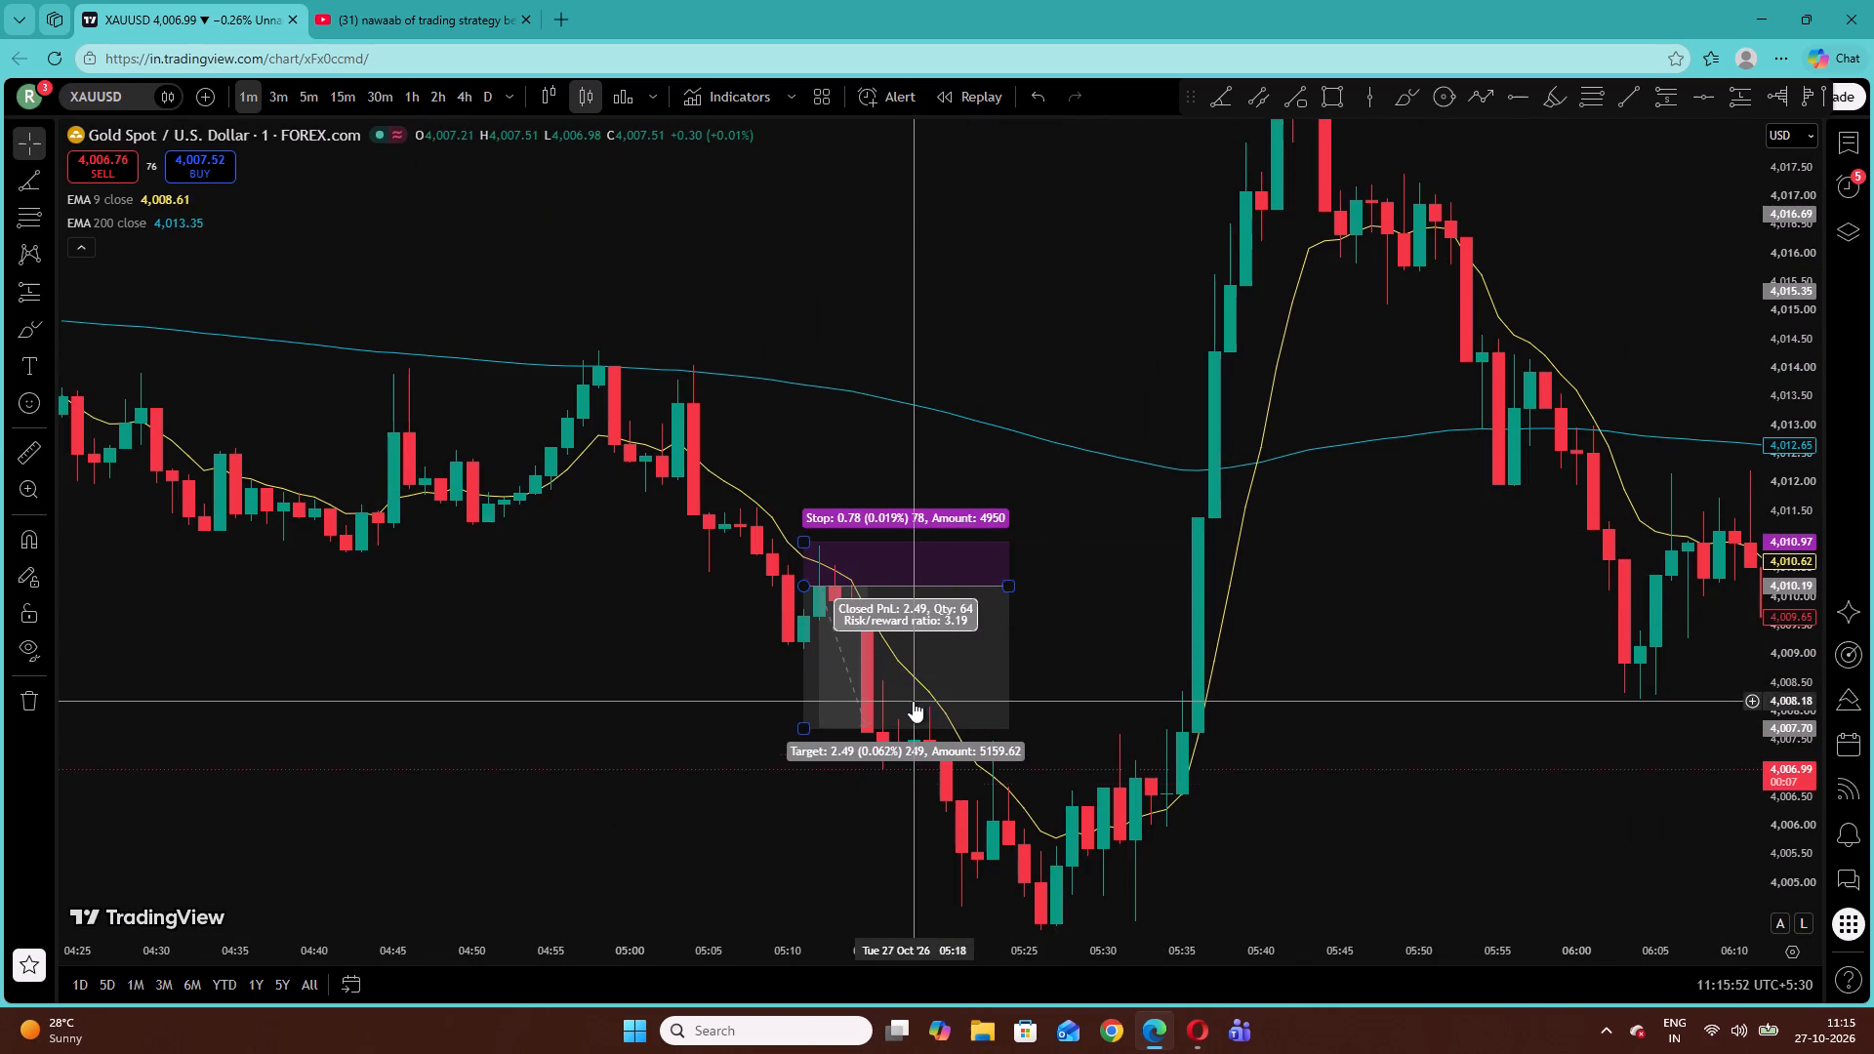
{"action": "left_click_drag", "start_coordinate": [1140, 642], "coordinate": [1336, 612]}
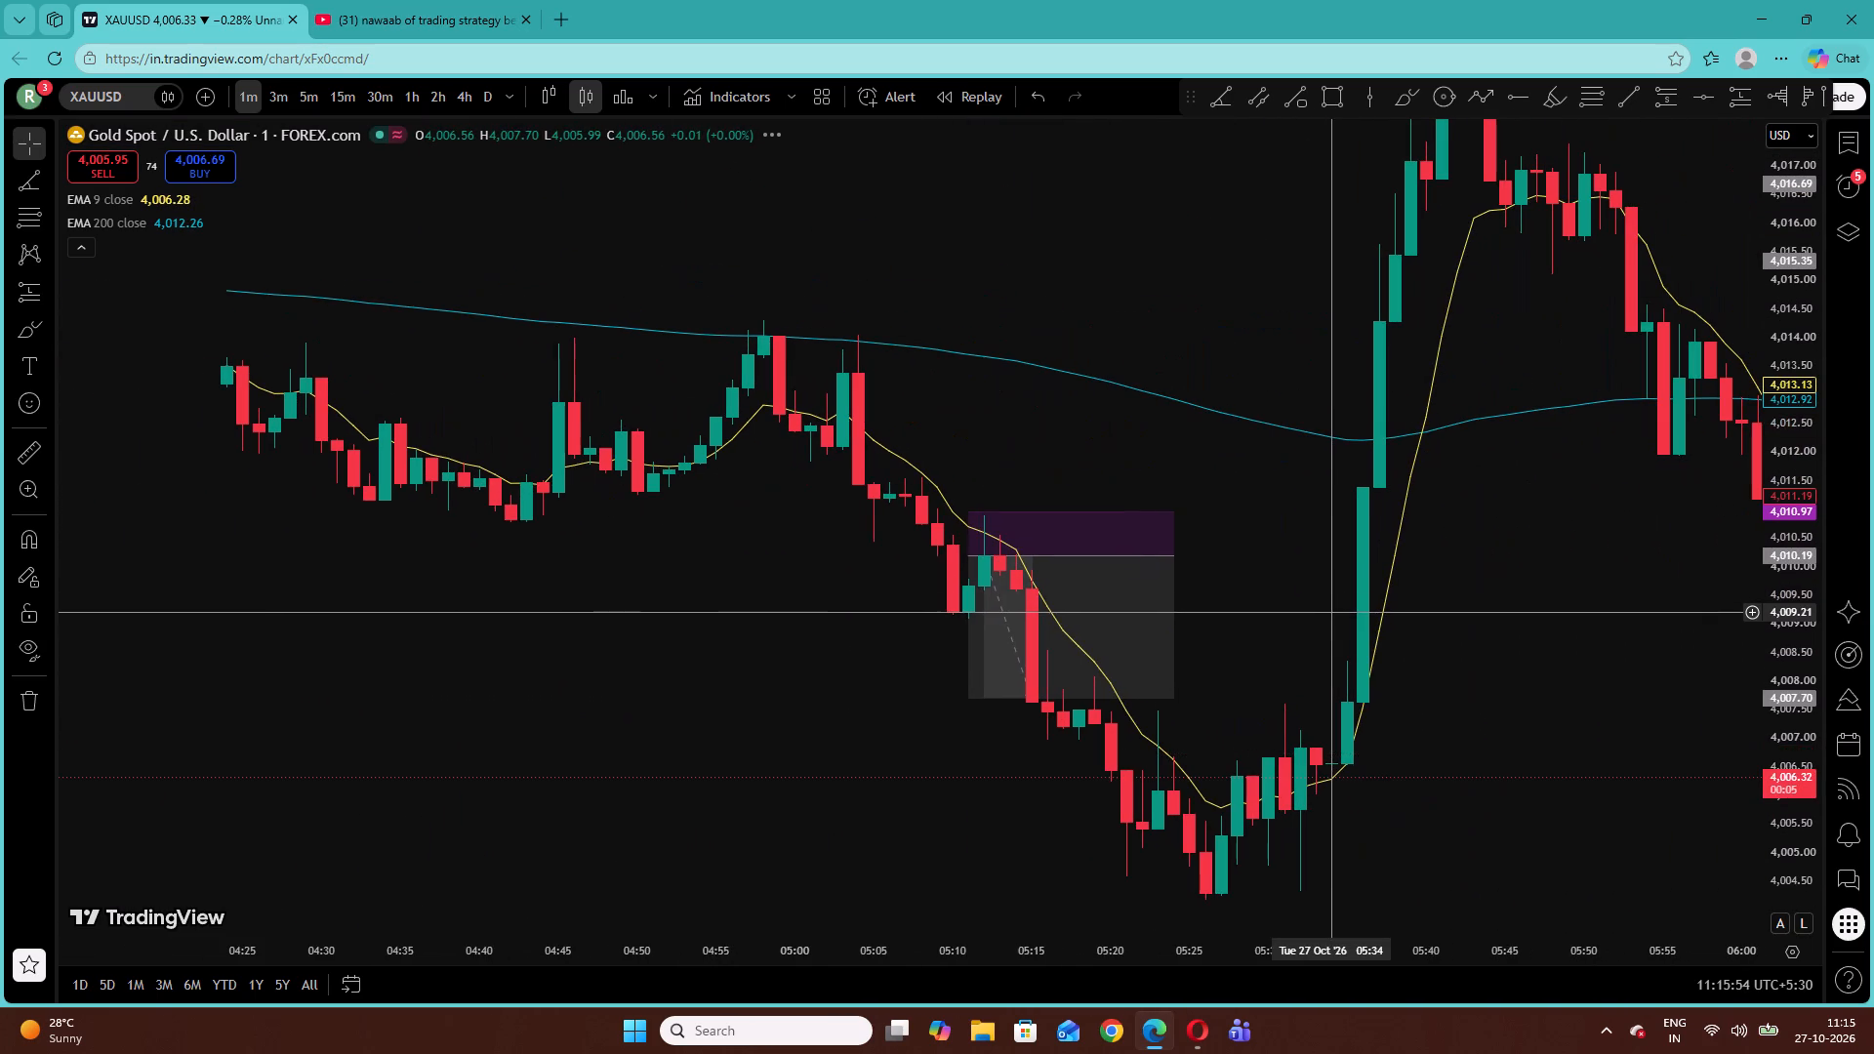
Reset the chart view and examine the morning's 1-minute price swings around the short positions at a wider scale.
{"action": "right_click", "coordinate": [1047, 308]}
{"action": "left_click", "coordinate": [1111, 335]}
{"action": "left_click_drag", "start_coordinate": [1787, 663], "coordinate": [1789, 642]}
{"action": "left_click_drag", "start_coordinate": [1707, 596], "coordinate": [1425, 547]}
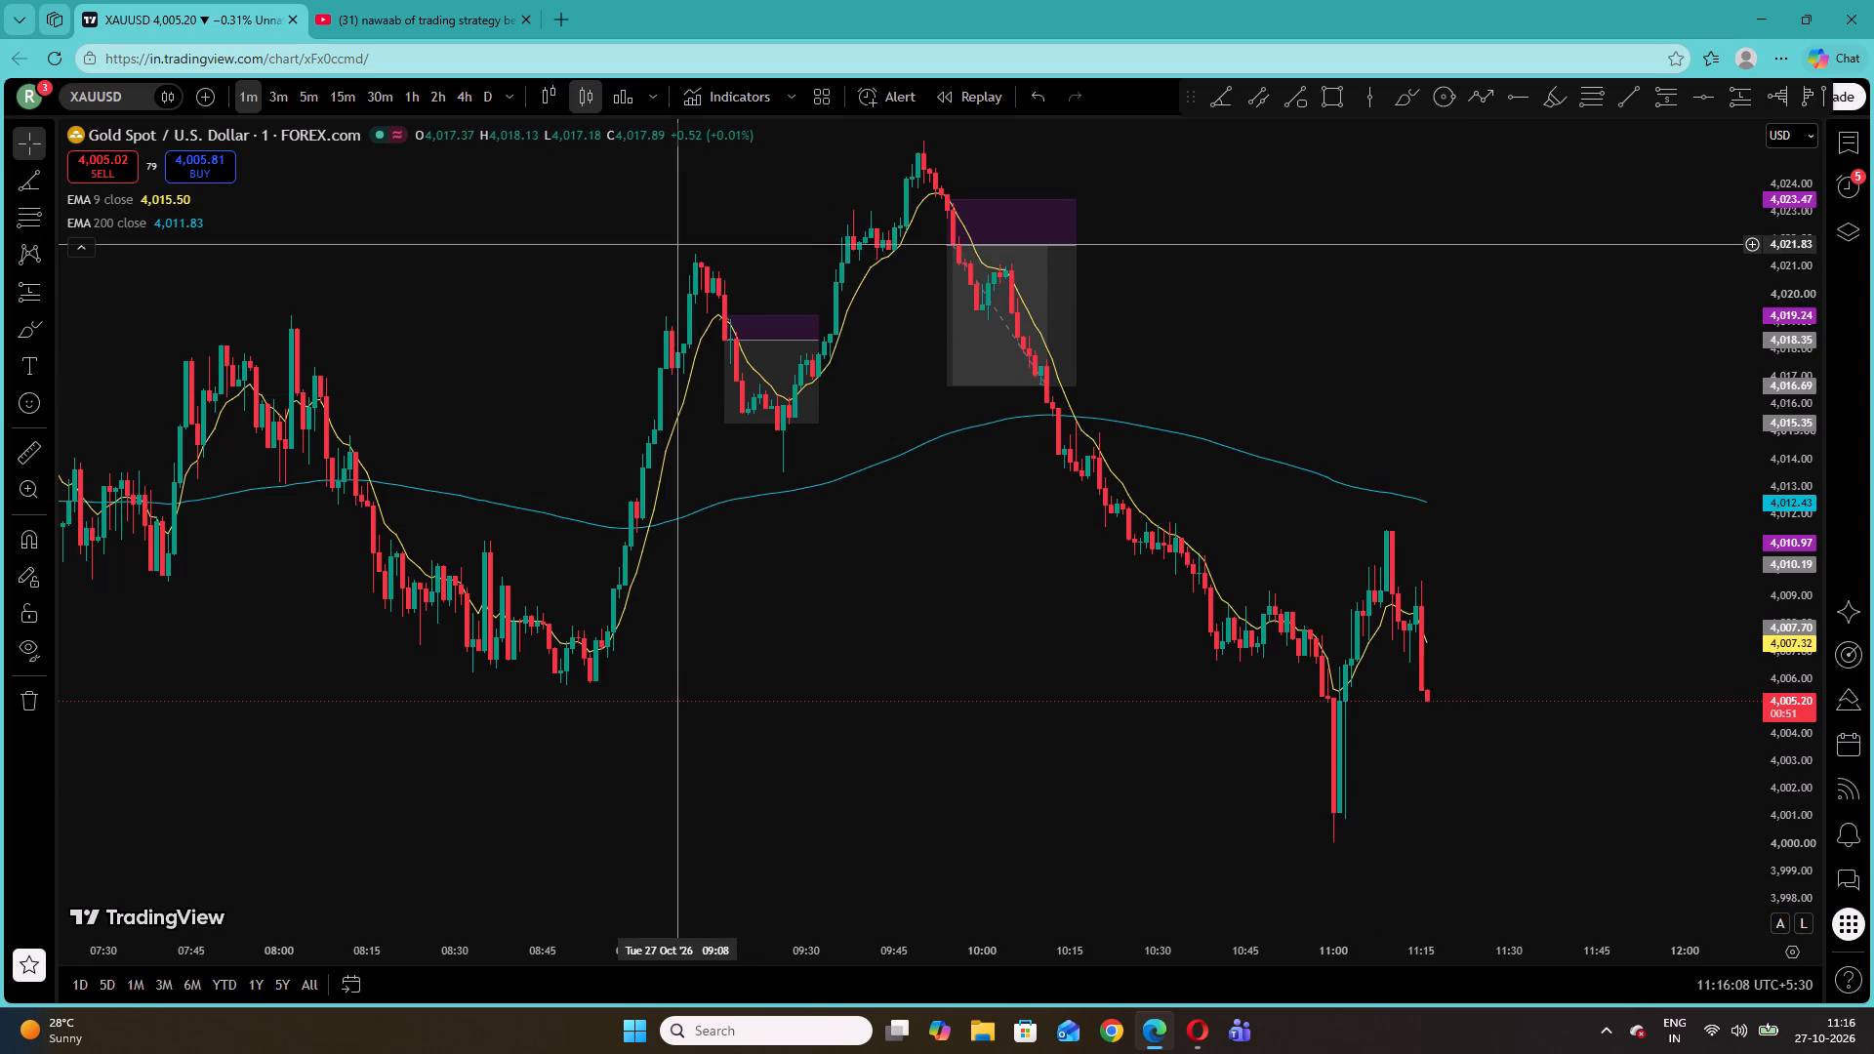
{"action": "left_click_drag", "start_coordinate": [520, 382], "coordinate": [726, 346]}
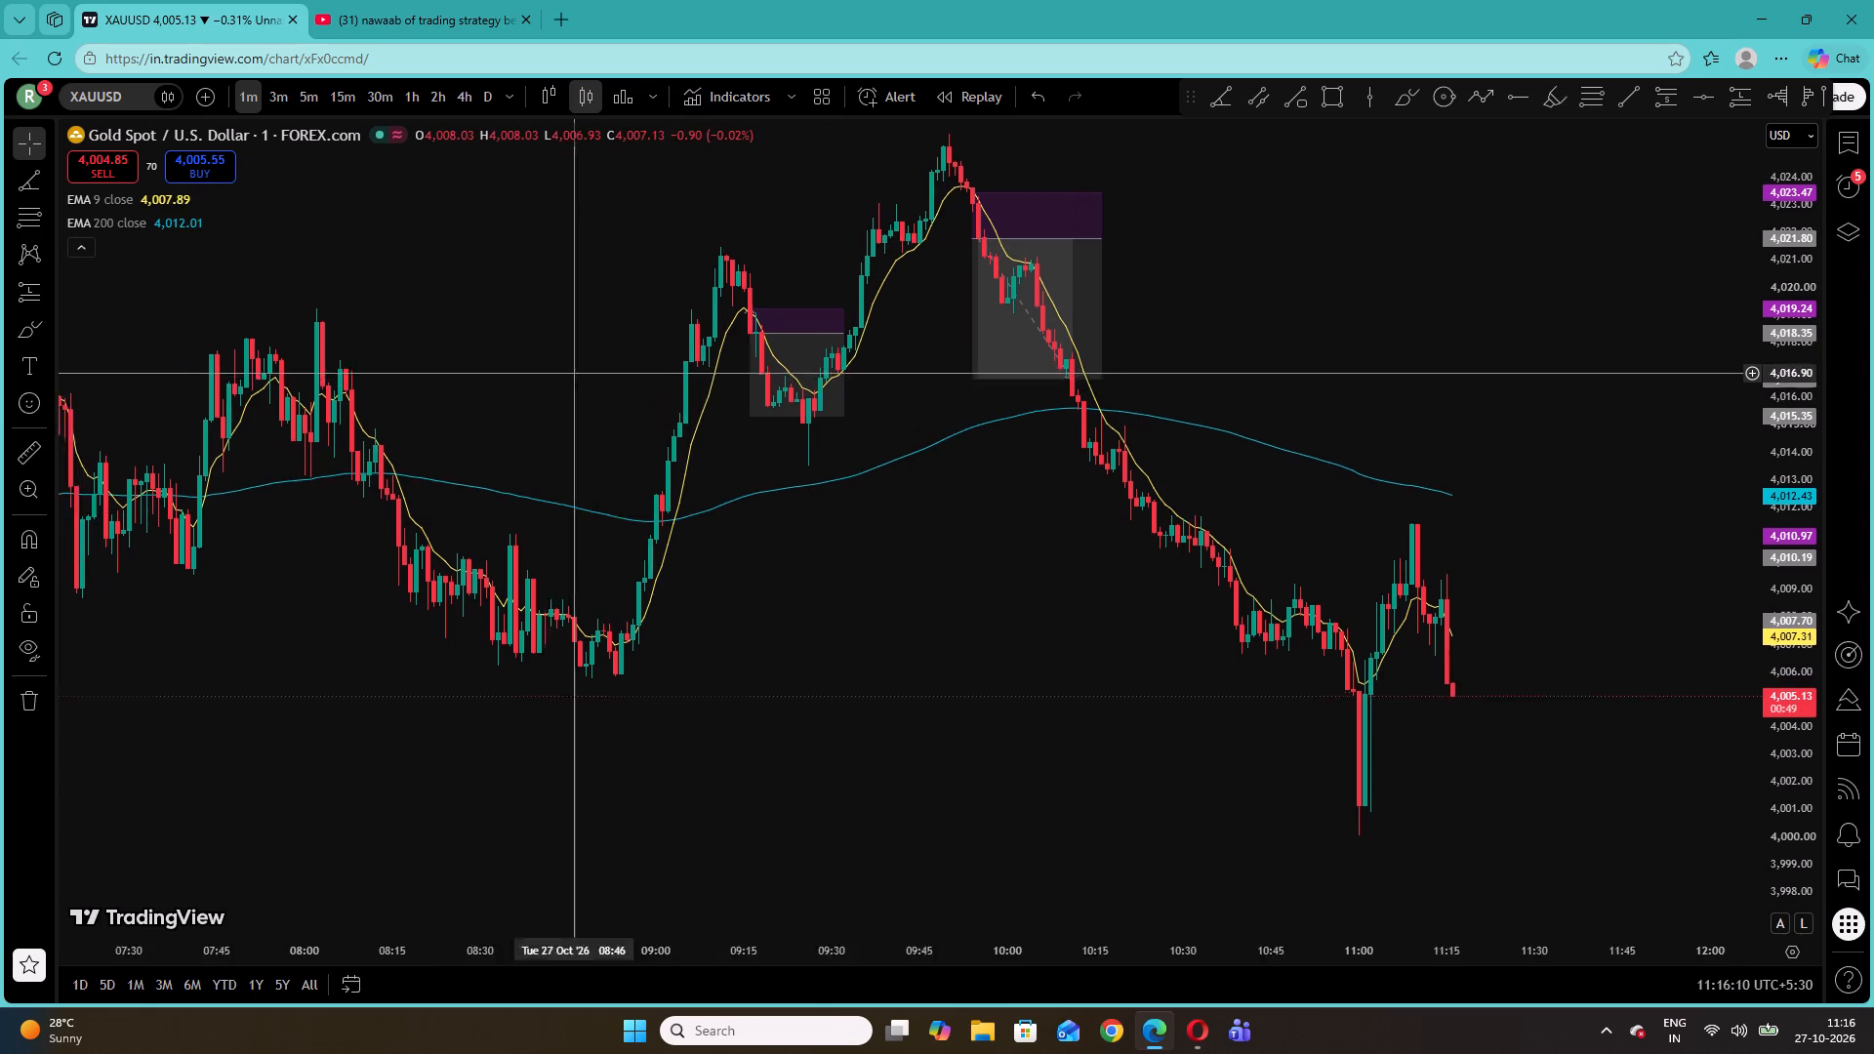
{"action": "left_click_drag", "start_coordinate": [726, 346], "coordinate": [1239, 383]}
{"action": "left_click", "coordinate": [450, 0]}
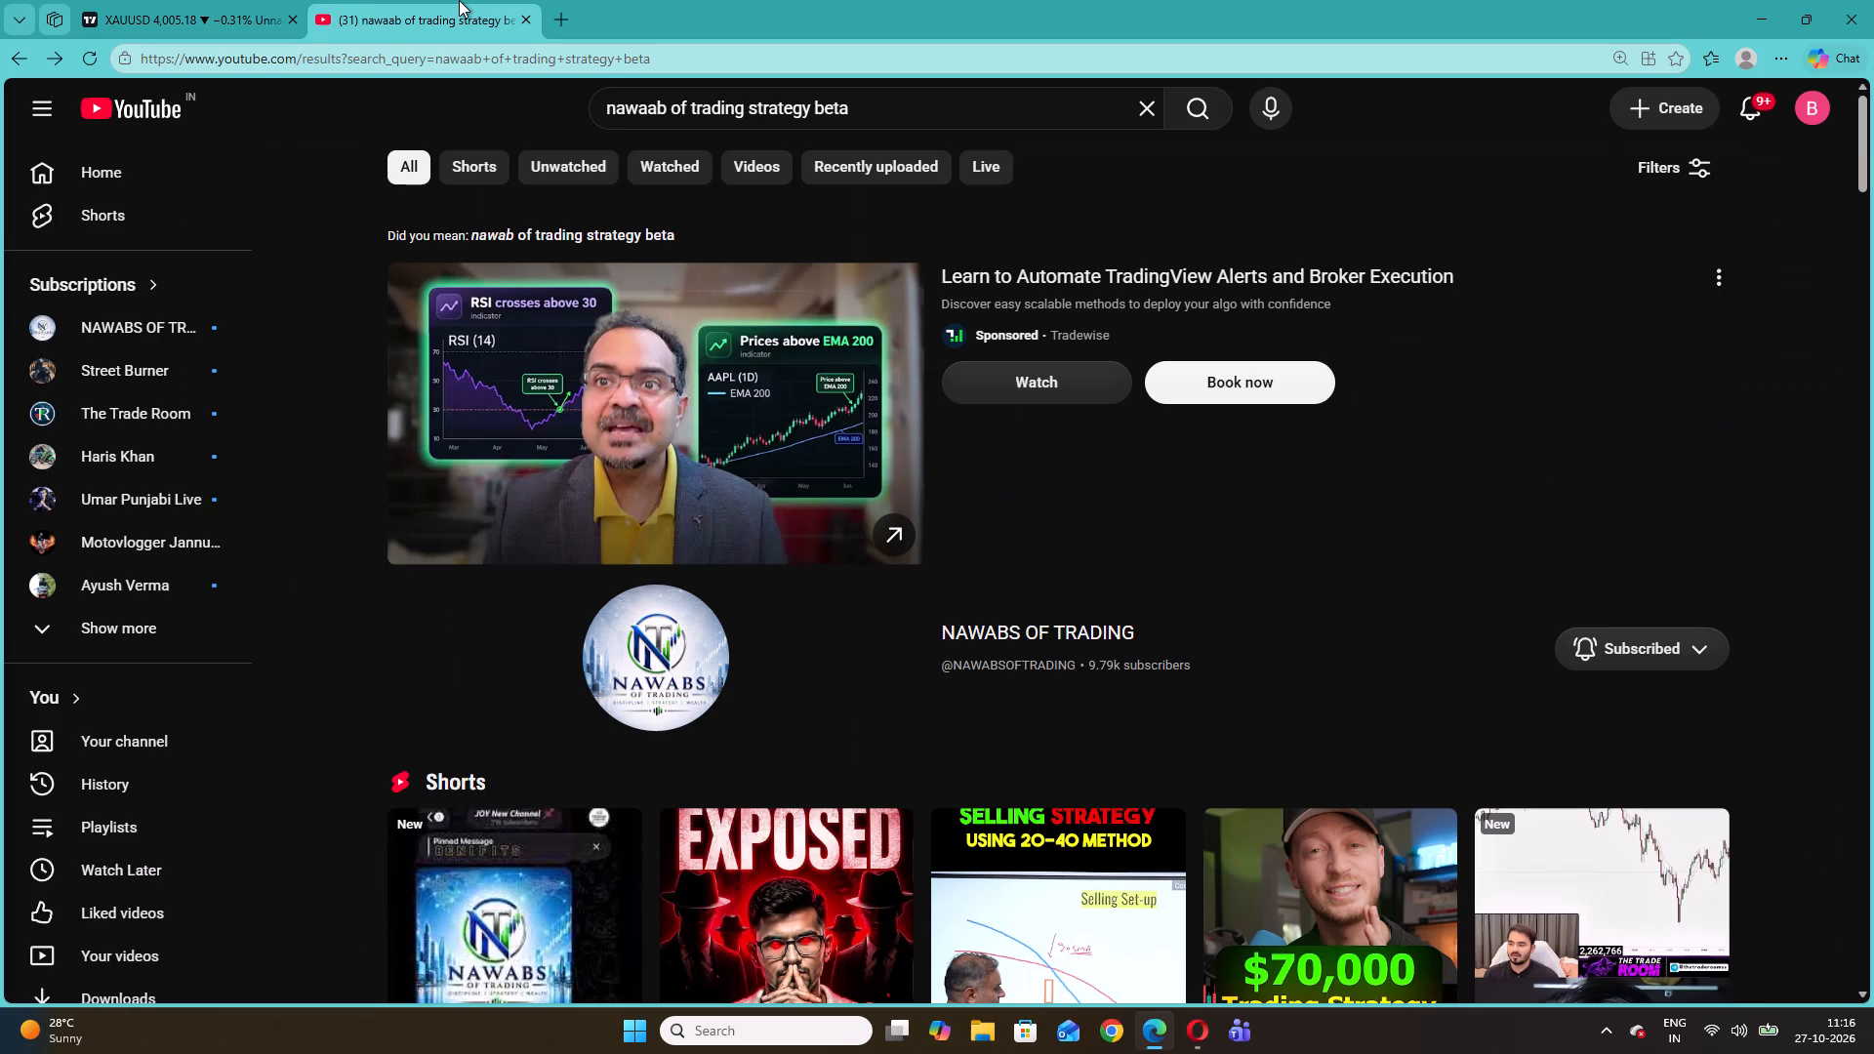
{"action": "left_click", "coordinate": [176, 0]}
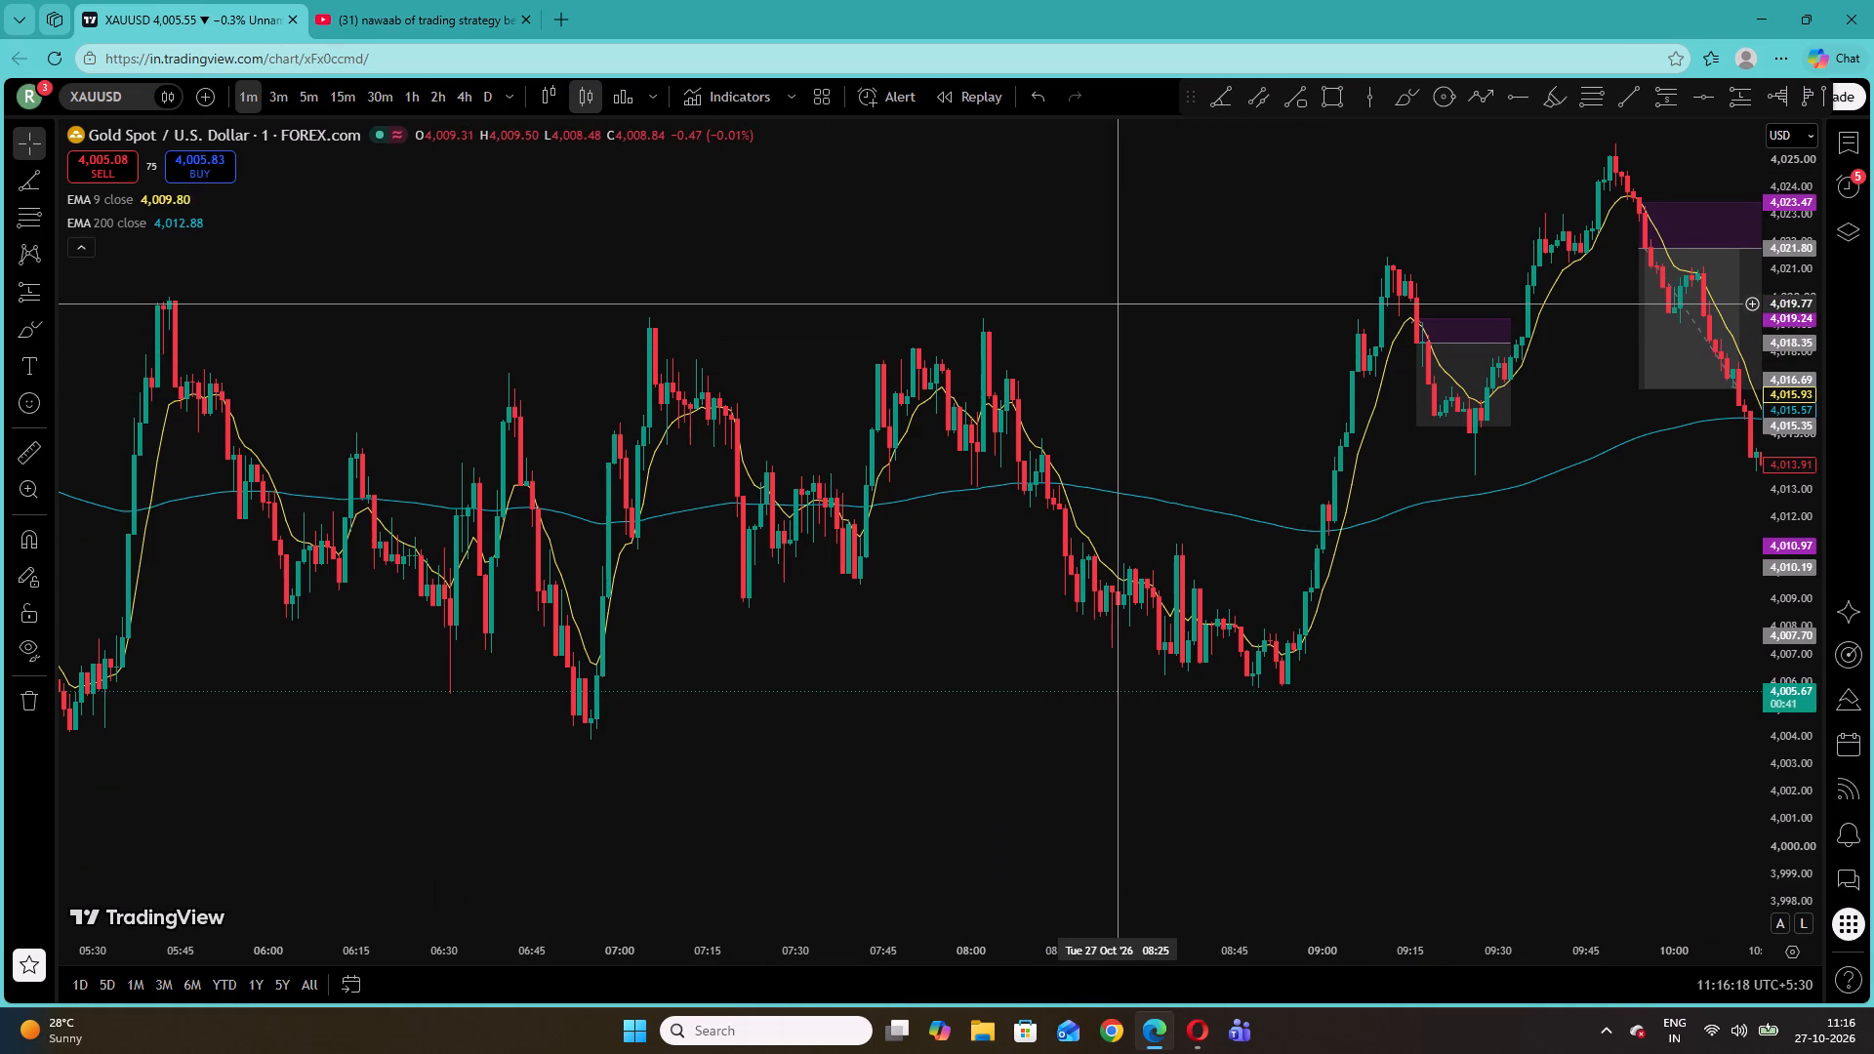
Examine the 1-minute price action through the early hours of 27 Oct back to the evening of 26 Oct.
{"action": "left_click_drag", "start_coordinate": [1234, 328], "coordinate": [1206, 328]}
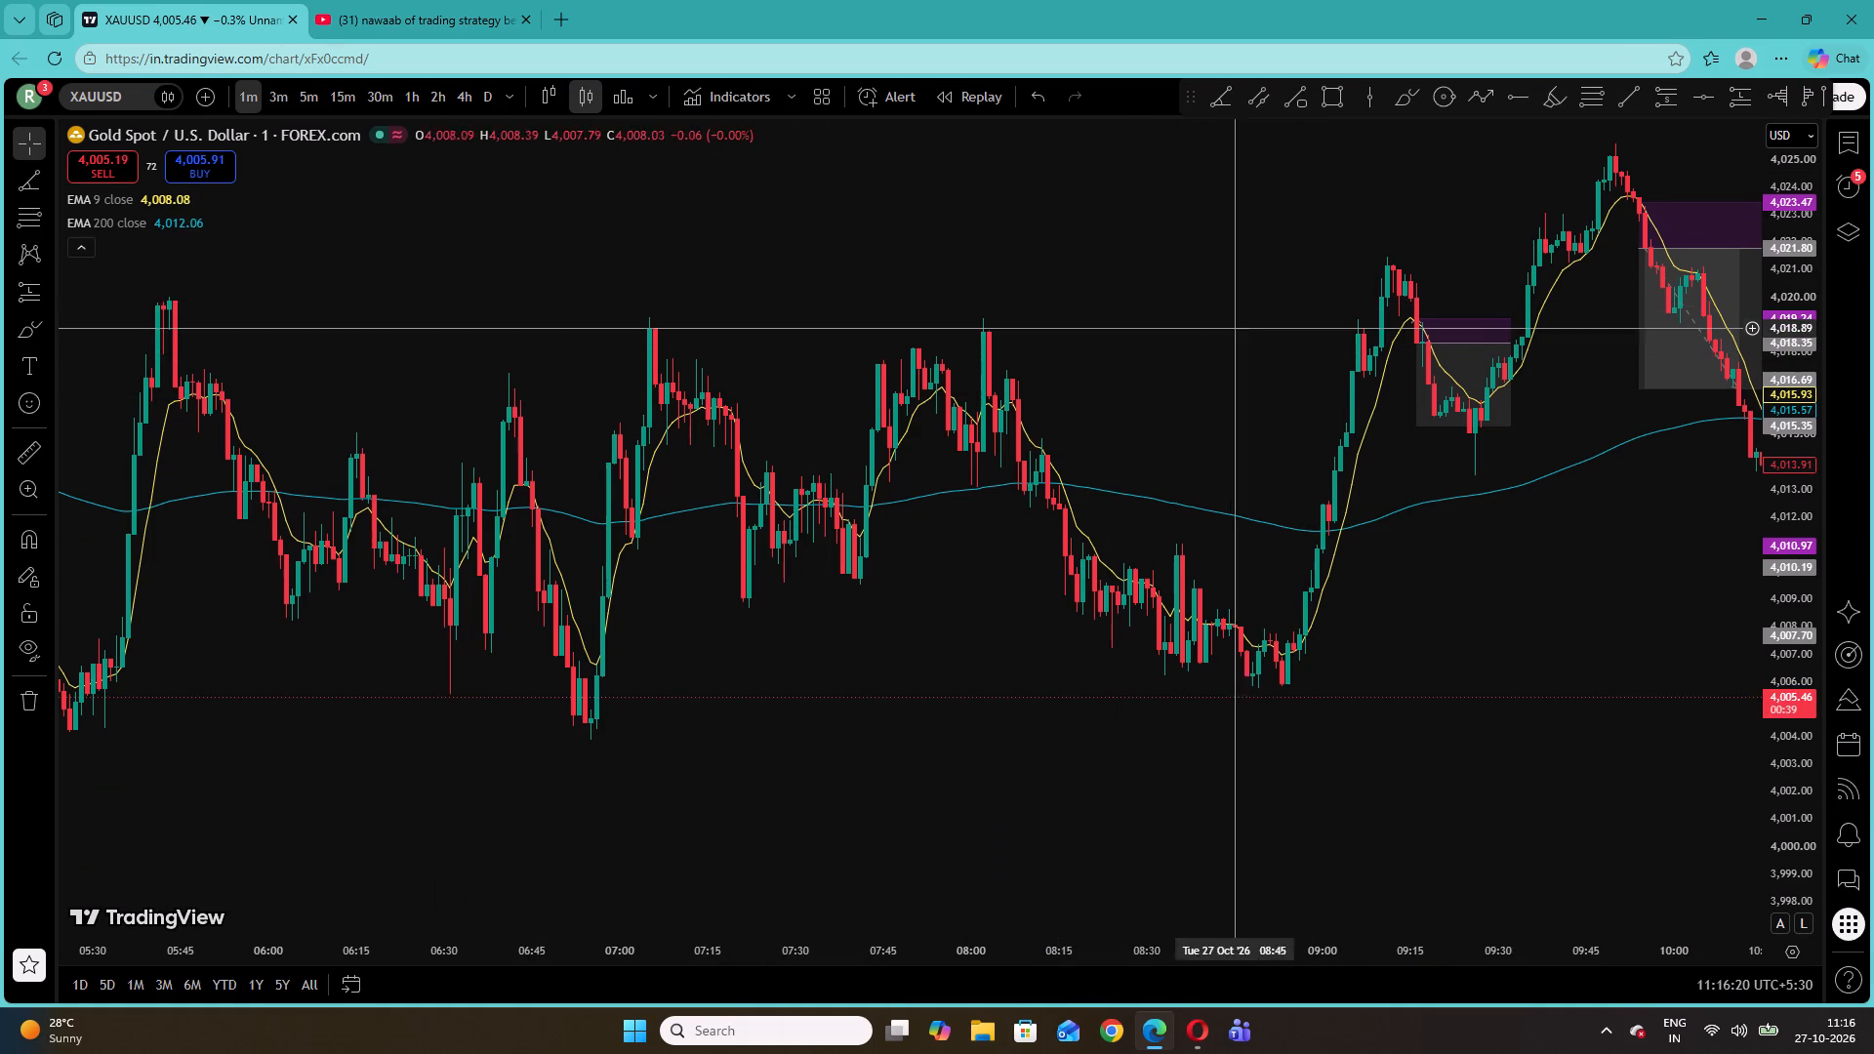
{"action": "left_click_drag", "start_coordinate": [1206, 328], "coordinate": [532, 343]}
{"action": "left_click_drag", "start_coordinate": [577, 715], "coordinate": [1604, 675]}
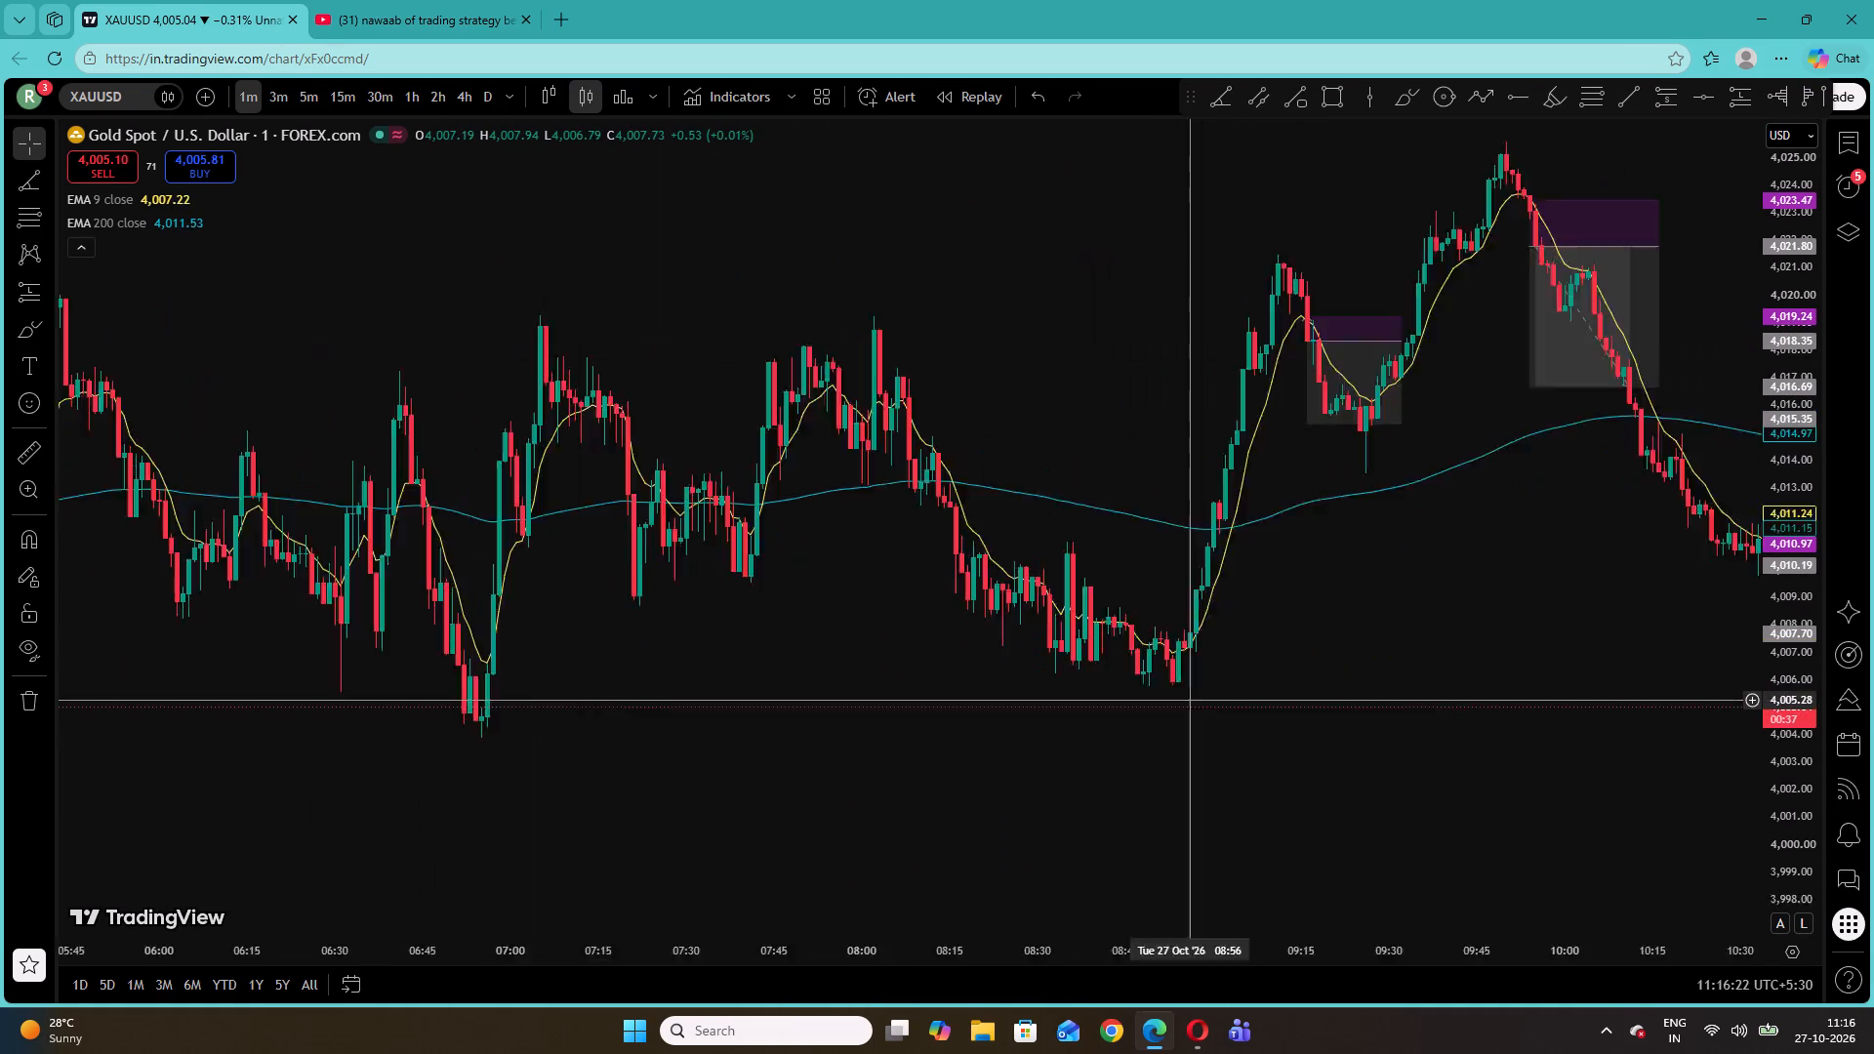
{"action": "left_click_drag", "start_coordinate": [1604, 675], "coordinate": [1712, 666]}
{"action": "left_click_drag", "start_coordinate": [679, 634], "coordinate": [1441, 681]}
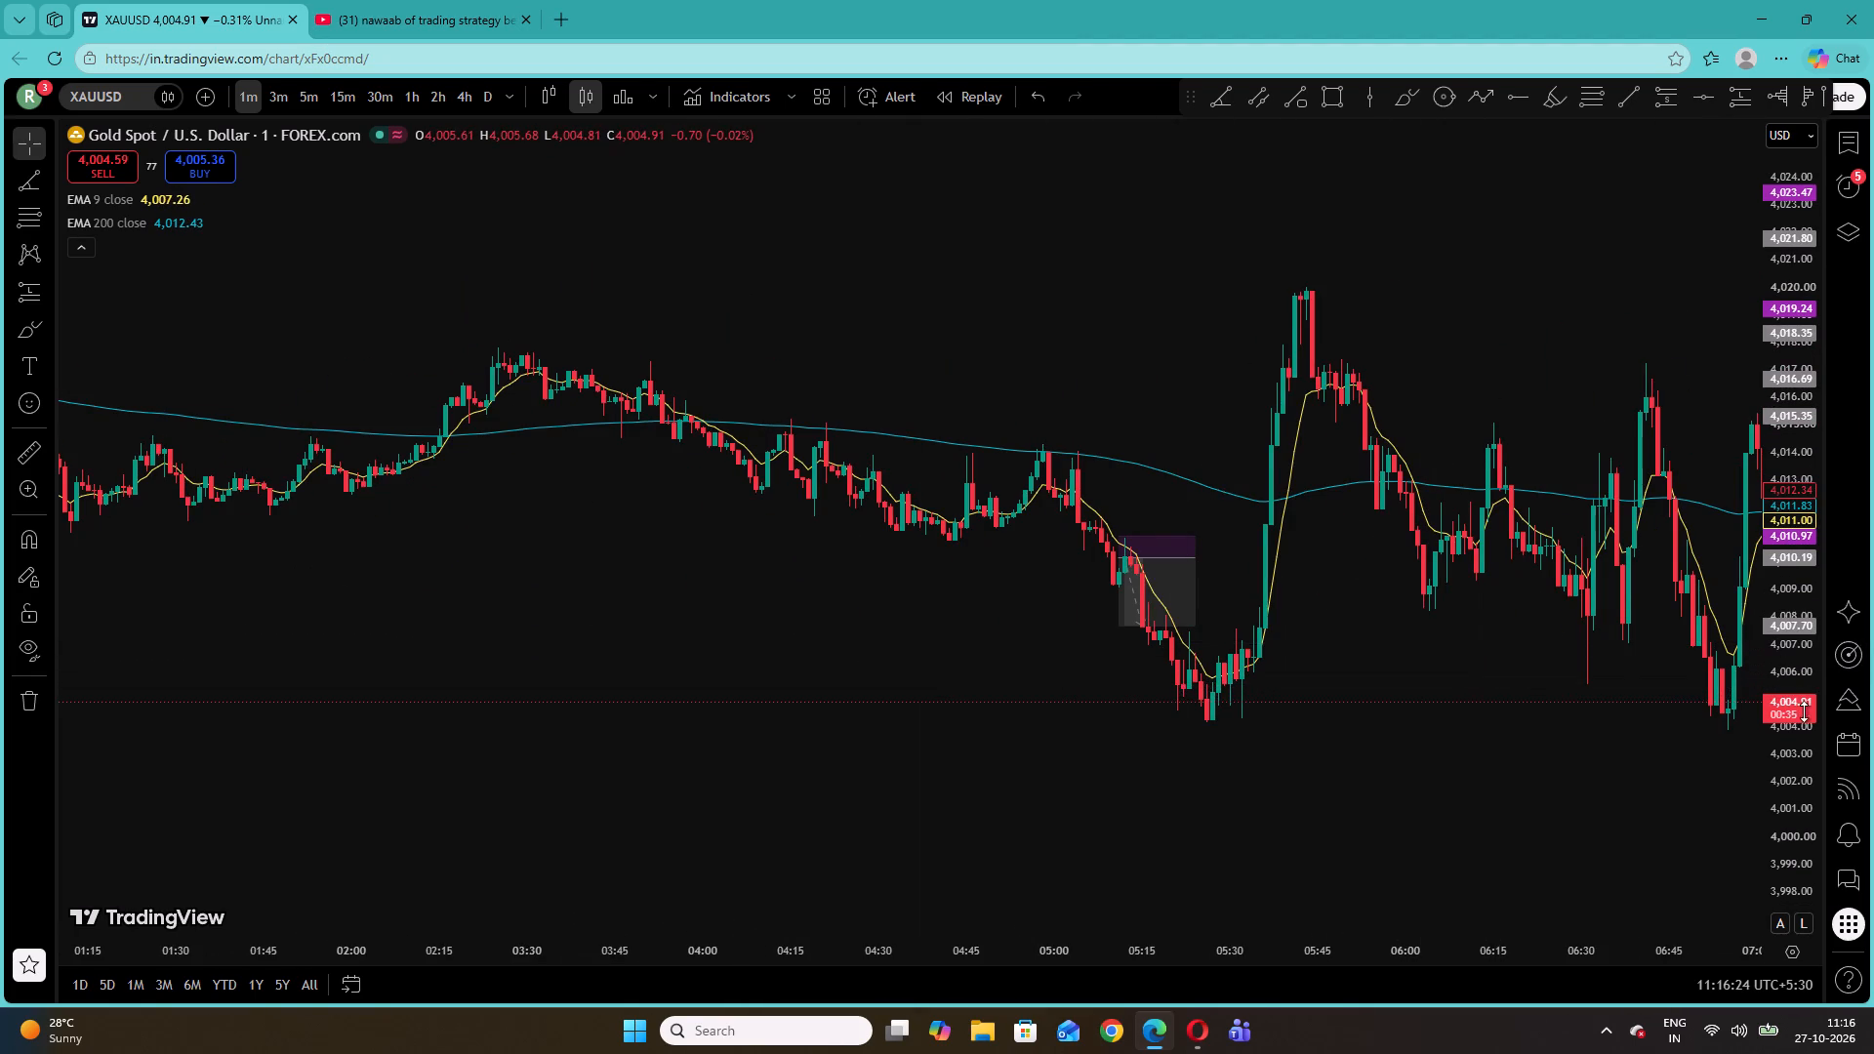
{"action": "left_click_drag", "start_coordinate": [1804, 711], "coordinate": [1753, 433]}
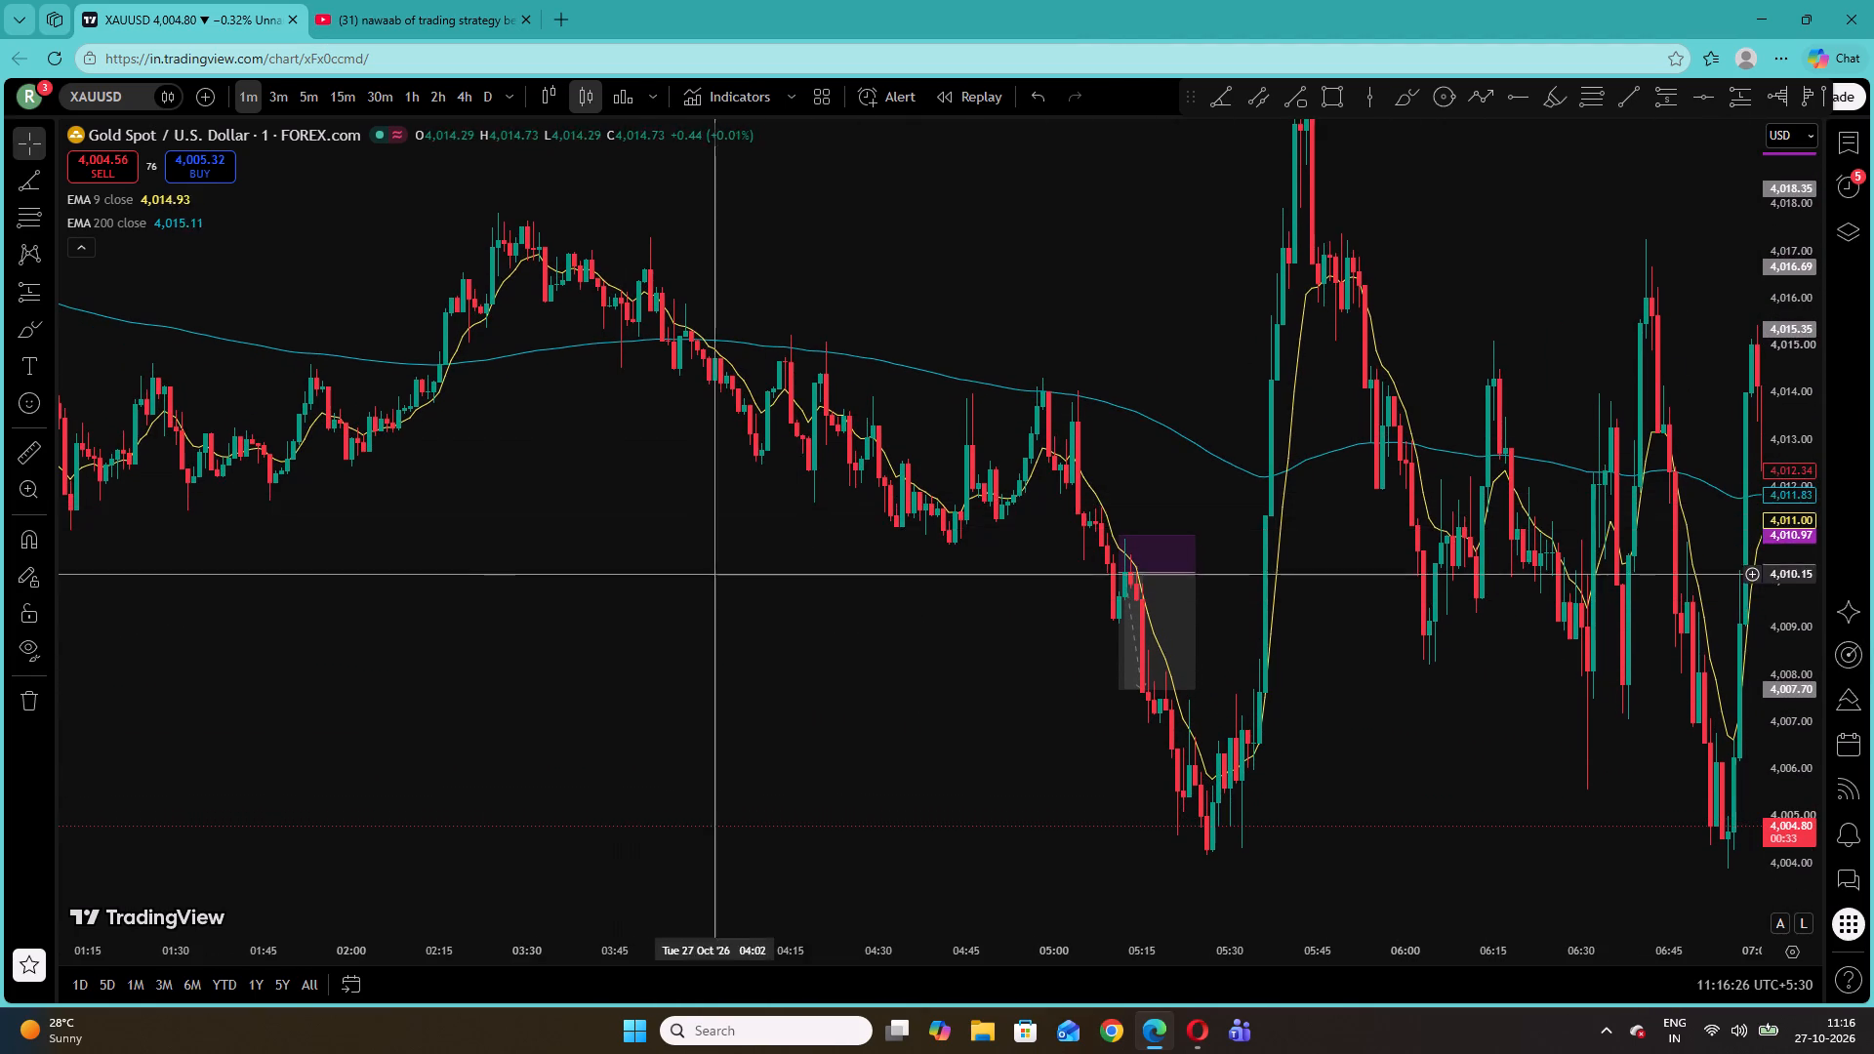
{"action": "left_click_drag", "start_coordinate": [485, 573], "coordinate": [1206, 575]}
{"action": "left_click_drag", "start_coordinate": [846, 583], "coordinate": [1428, 758]}
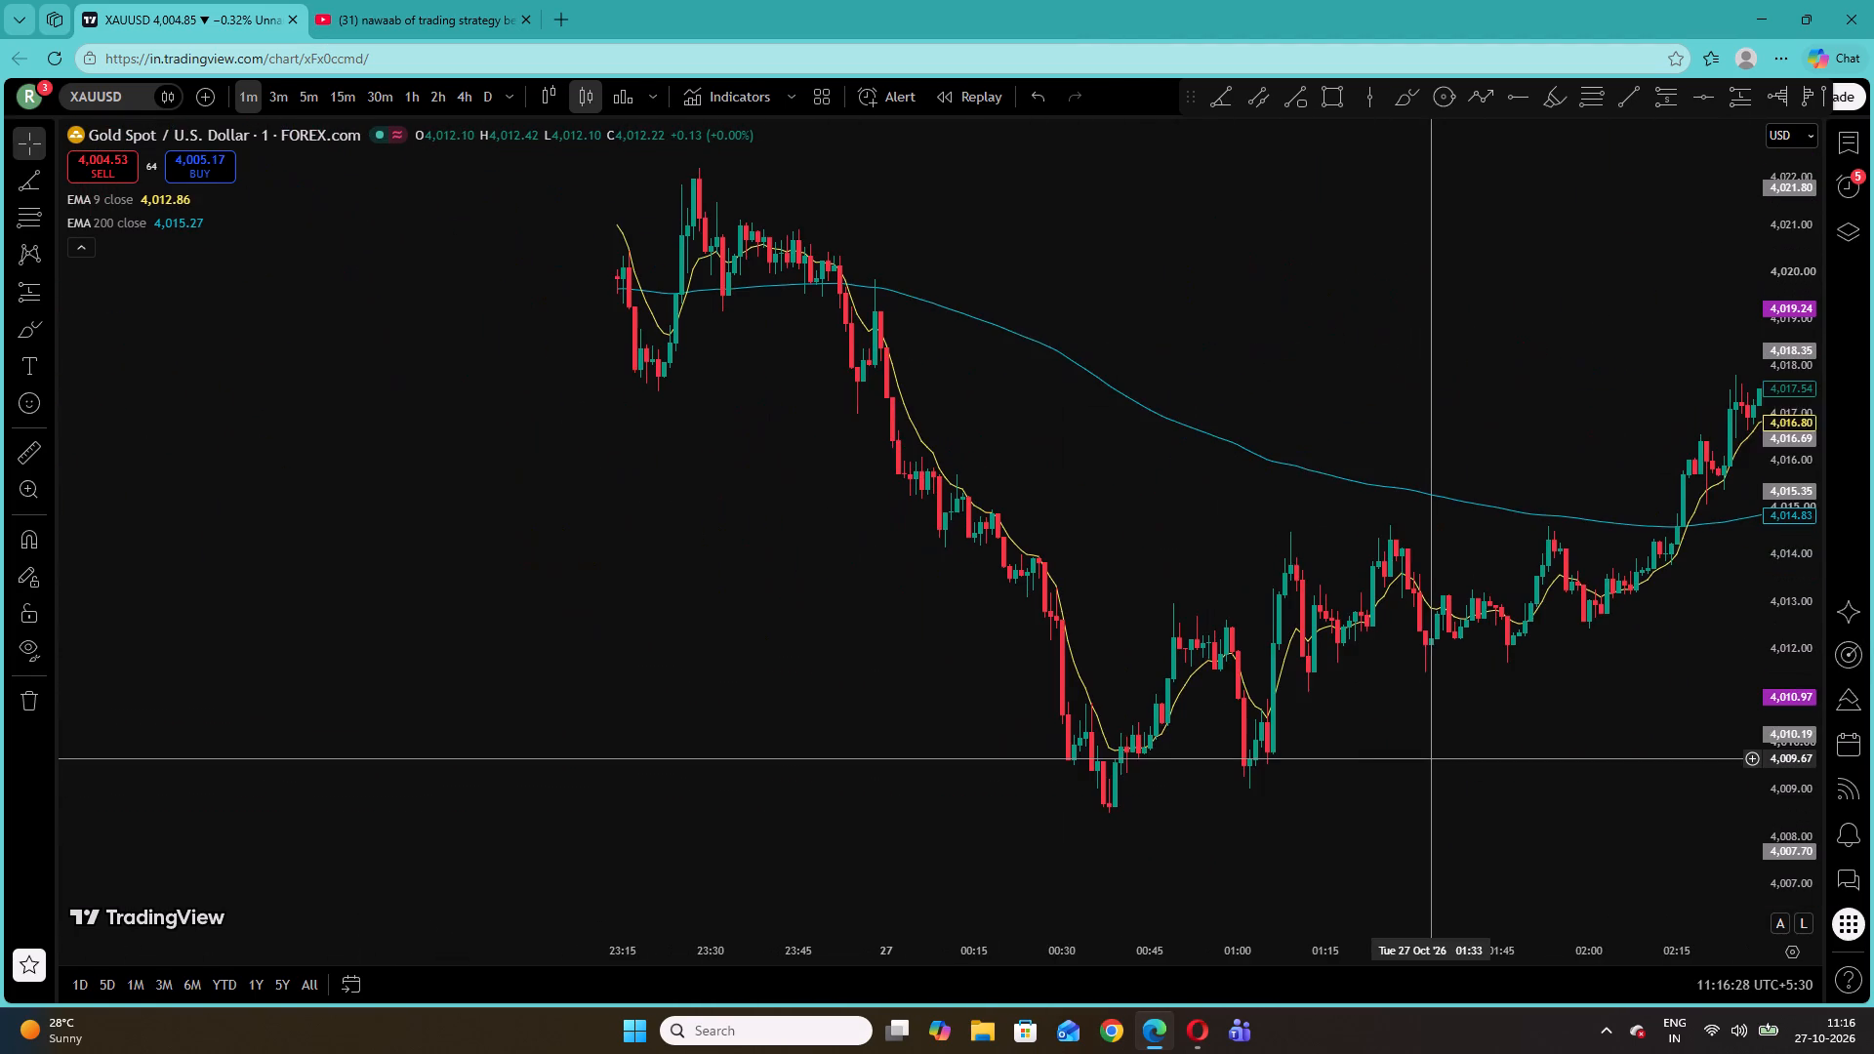
{"action": "left_click_drag", "start_coordinate": [1428, 758], "coordinate": [1437, 776]}
{"action": "left_click_drag", "start_coordinate": [899, 502], "coordinate": [1365, 743]}
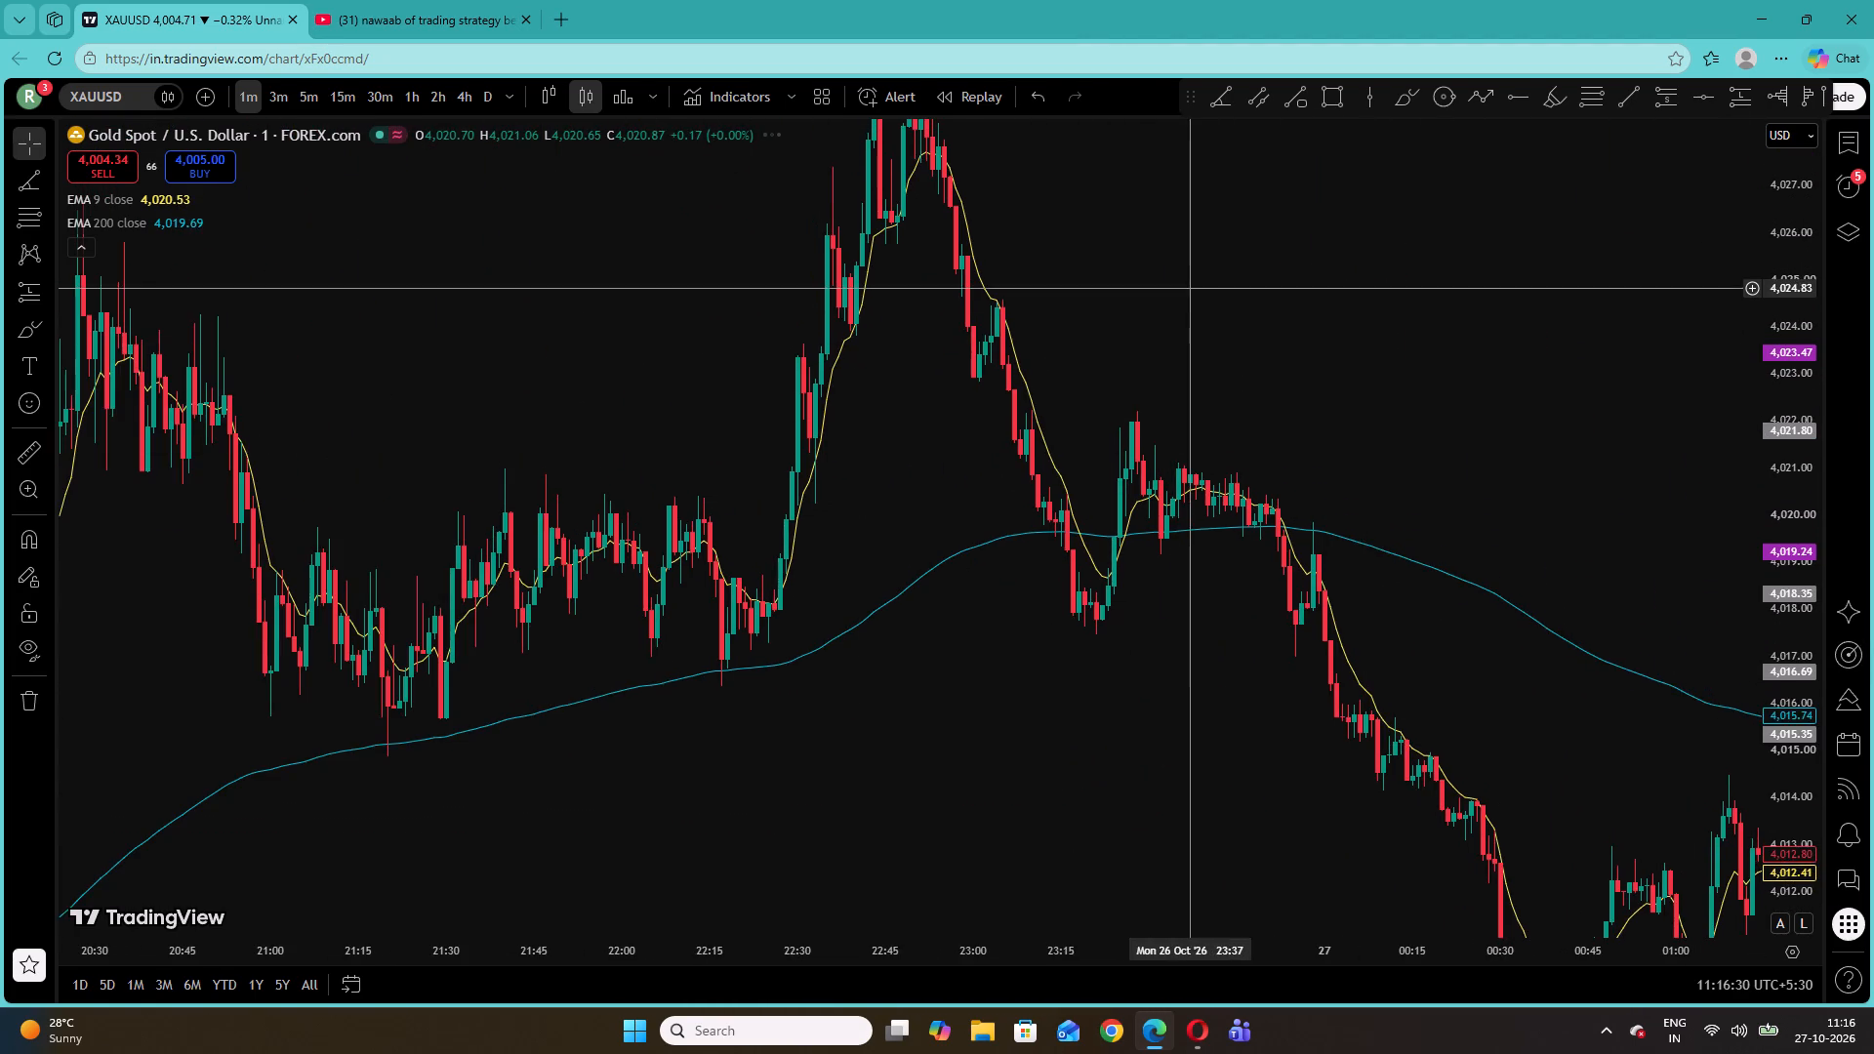
{"action": "left_click_drag", "start_coordinate": [1193, 287], "coordinate": [1607, 355]}
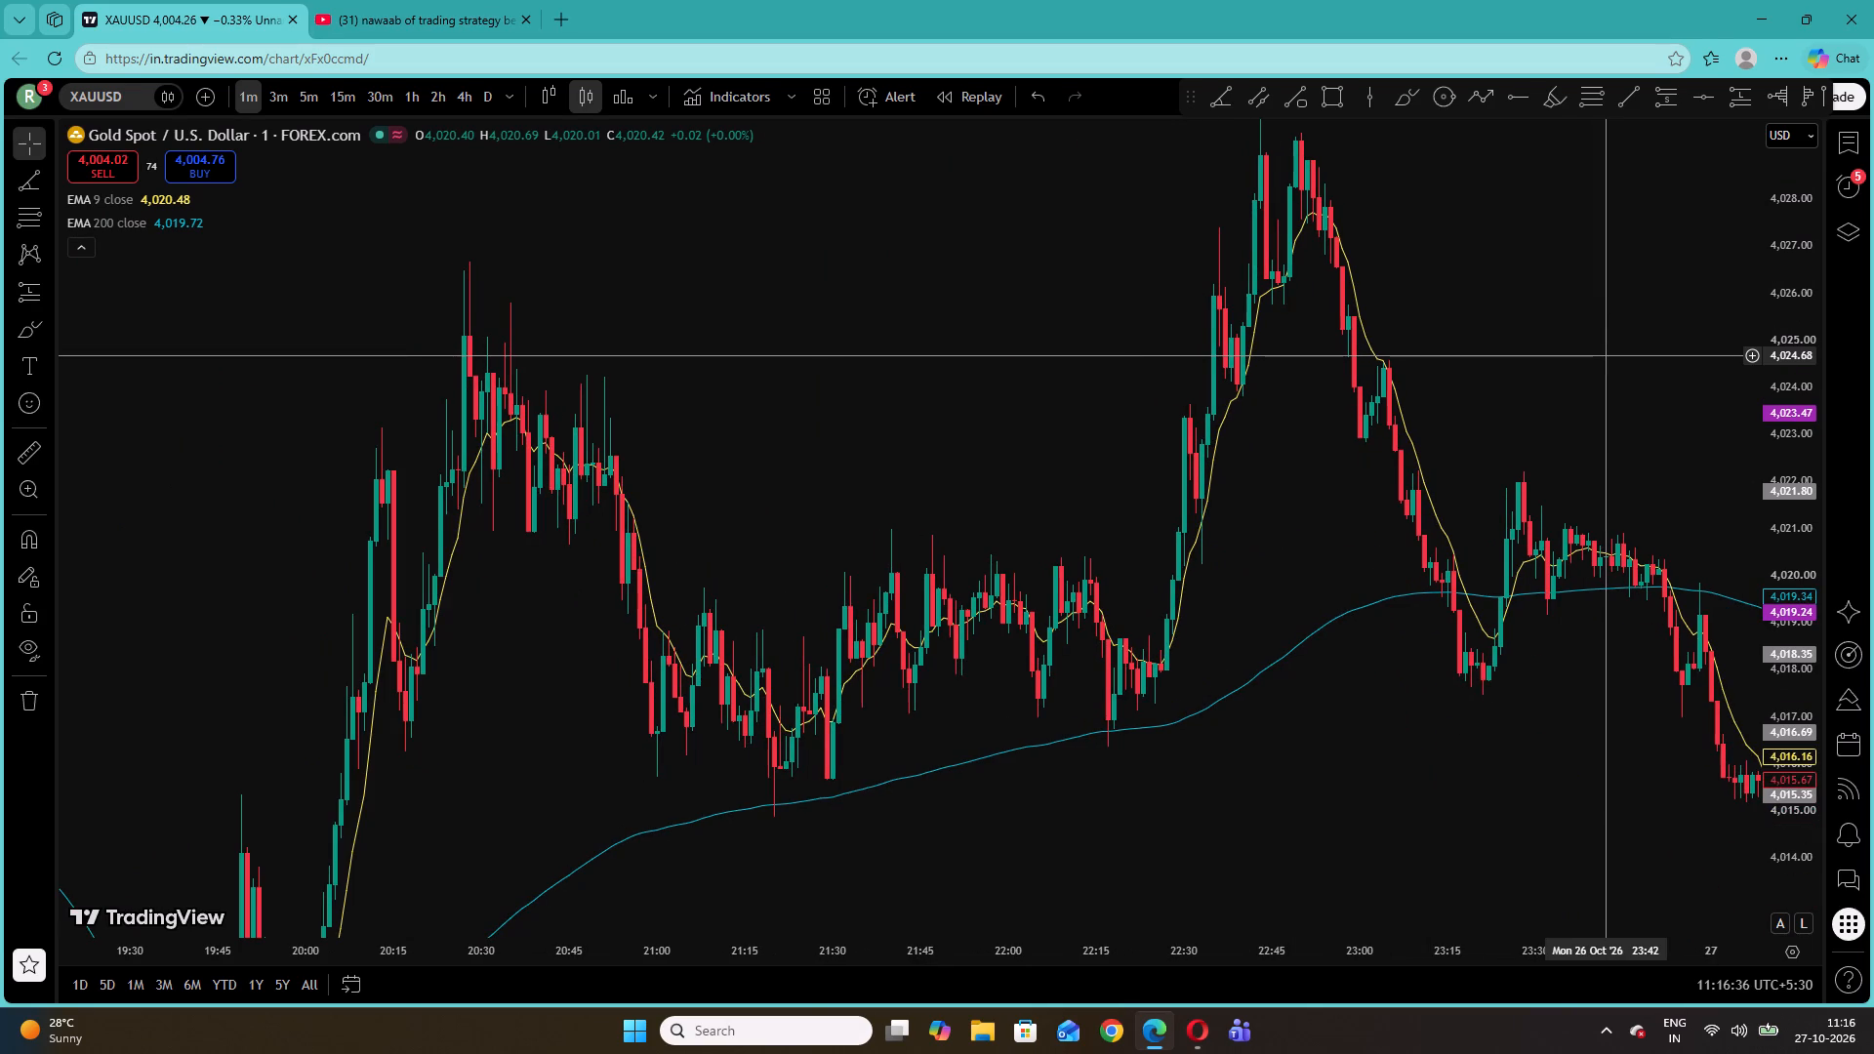
{"action": "left_click_drag", "start_coordinate": [1800, 490], "coordinate": [1802, 566]}
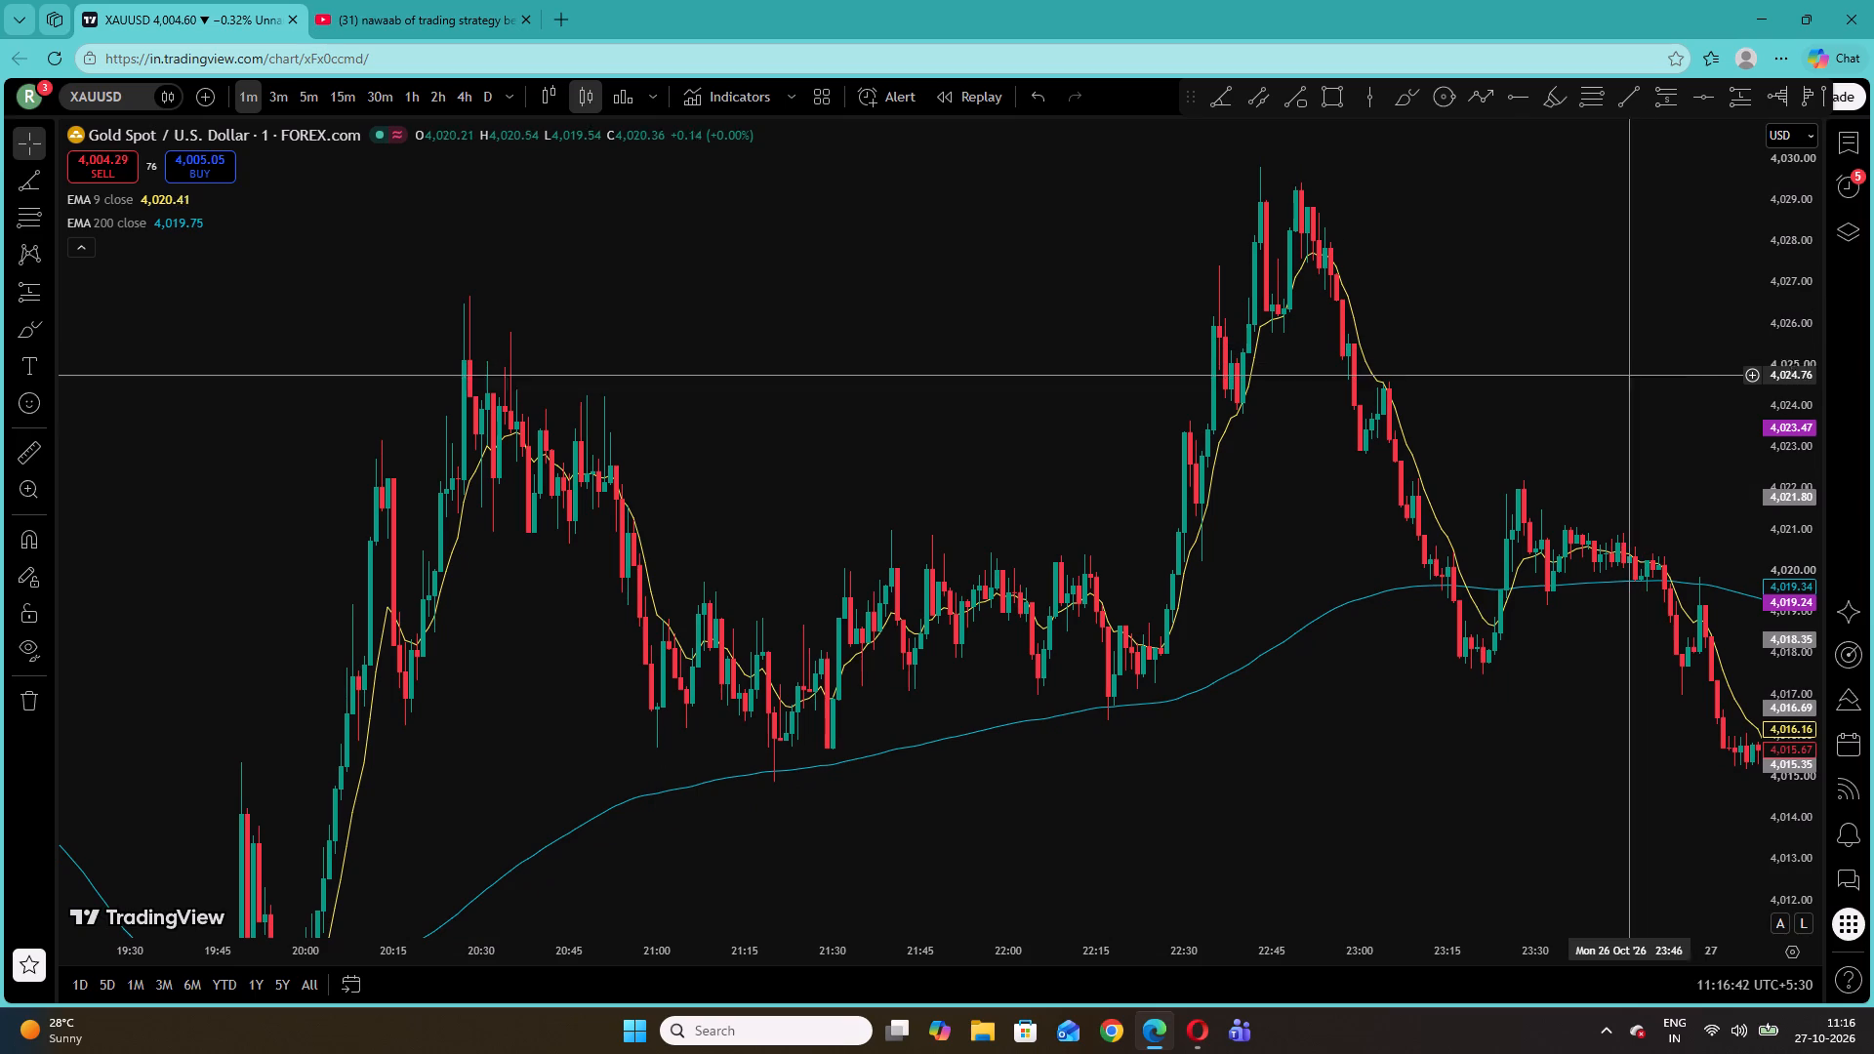
Examine the 26 Oct 1-minute candles from the evening back to the early morning against the EMA 9 and EMA 200.
{"action": "left_click_drag", "start_coordinate": [855, 385], "coordinate": [1249, 69]}
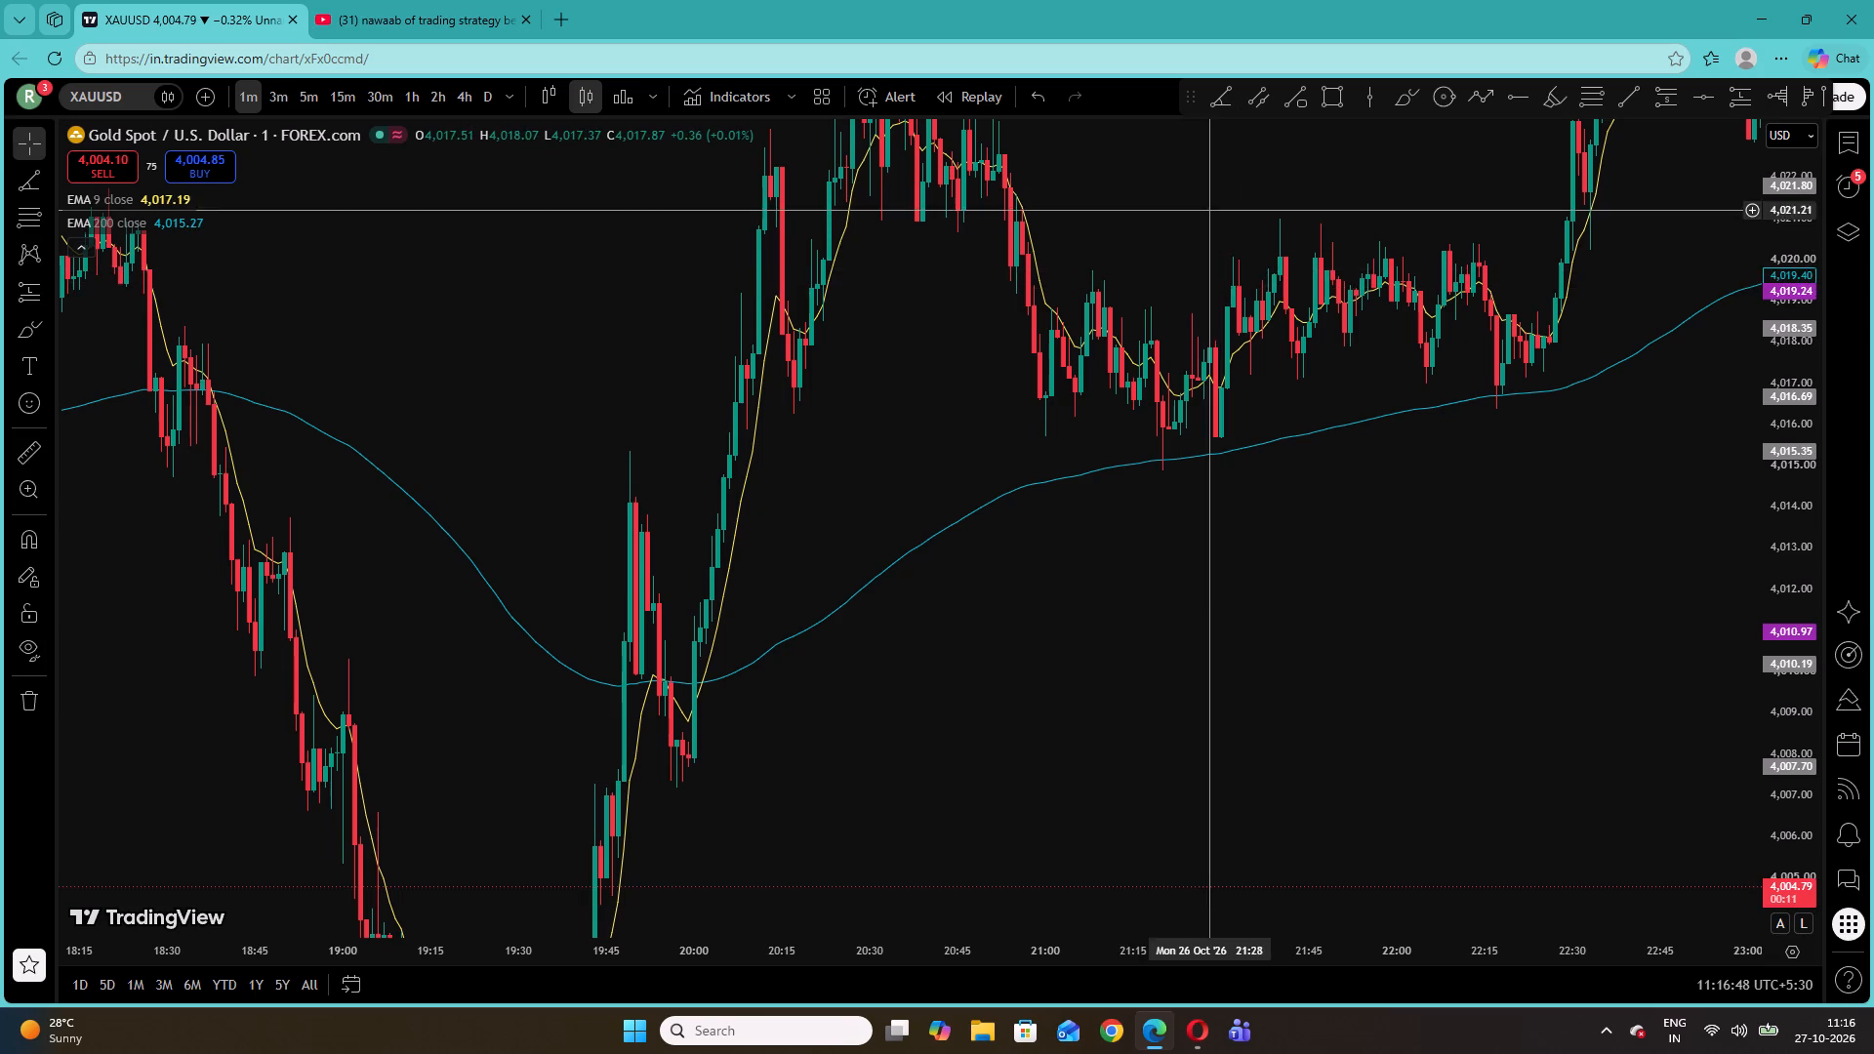
{"action": "left_click_drag", "start_coordinate": [1206, 207], "coordinate": [1868, 457]}
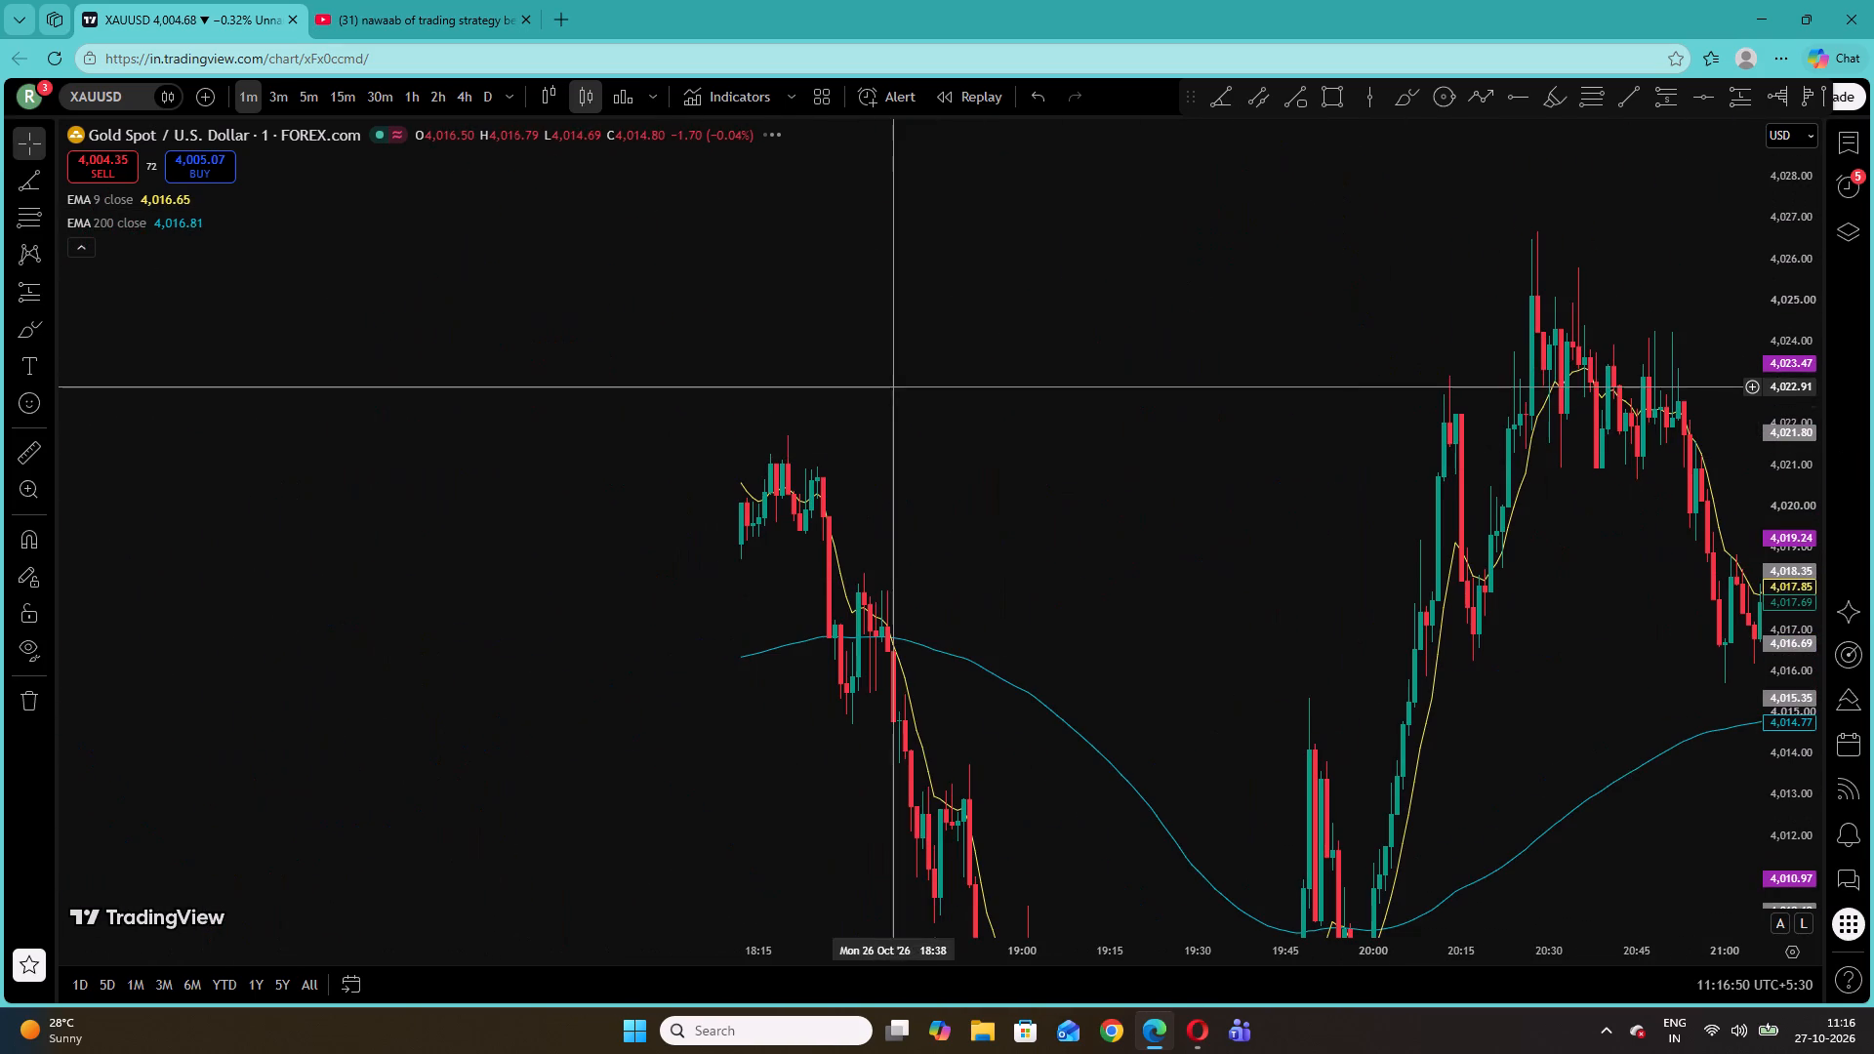
{"action": "left_click_drag", "start_coordinate": [797, 369], "coordinate": [1711, 375]}
{"action": "left_click_drag", "start_coordinate": [818, 353], "coordinate": [1581, 378]}
{"action": "left_click_drag", "start_coordinate": [1025, 390], "coordinate": [1871, 386]}
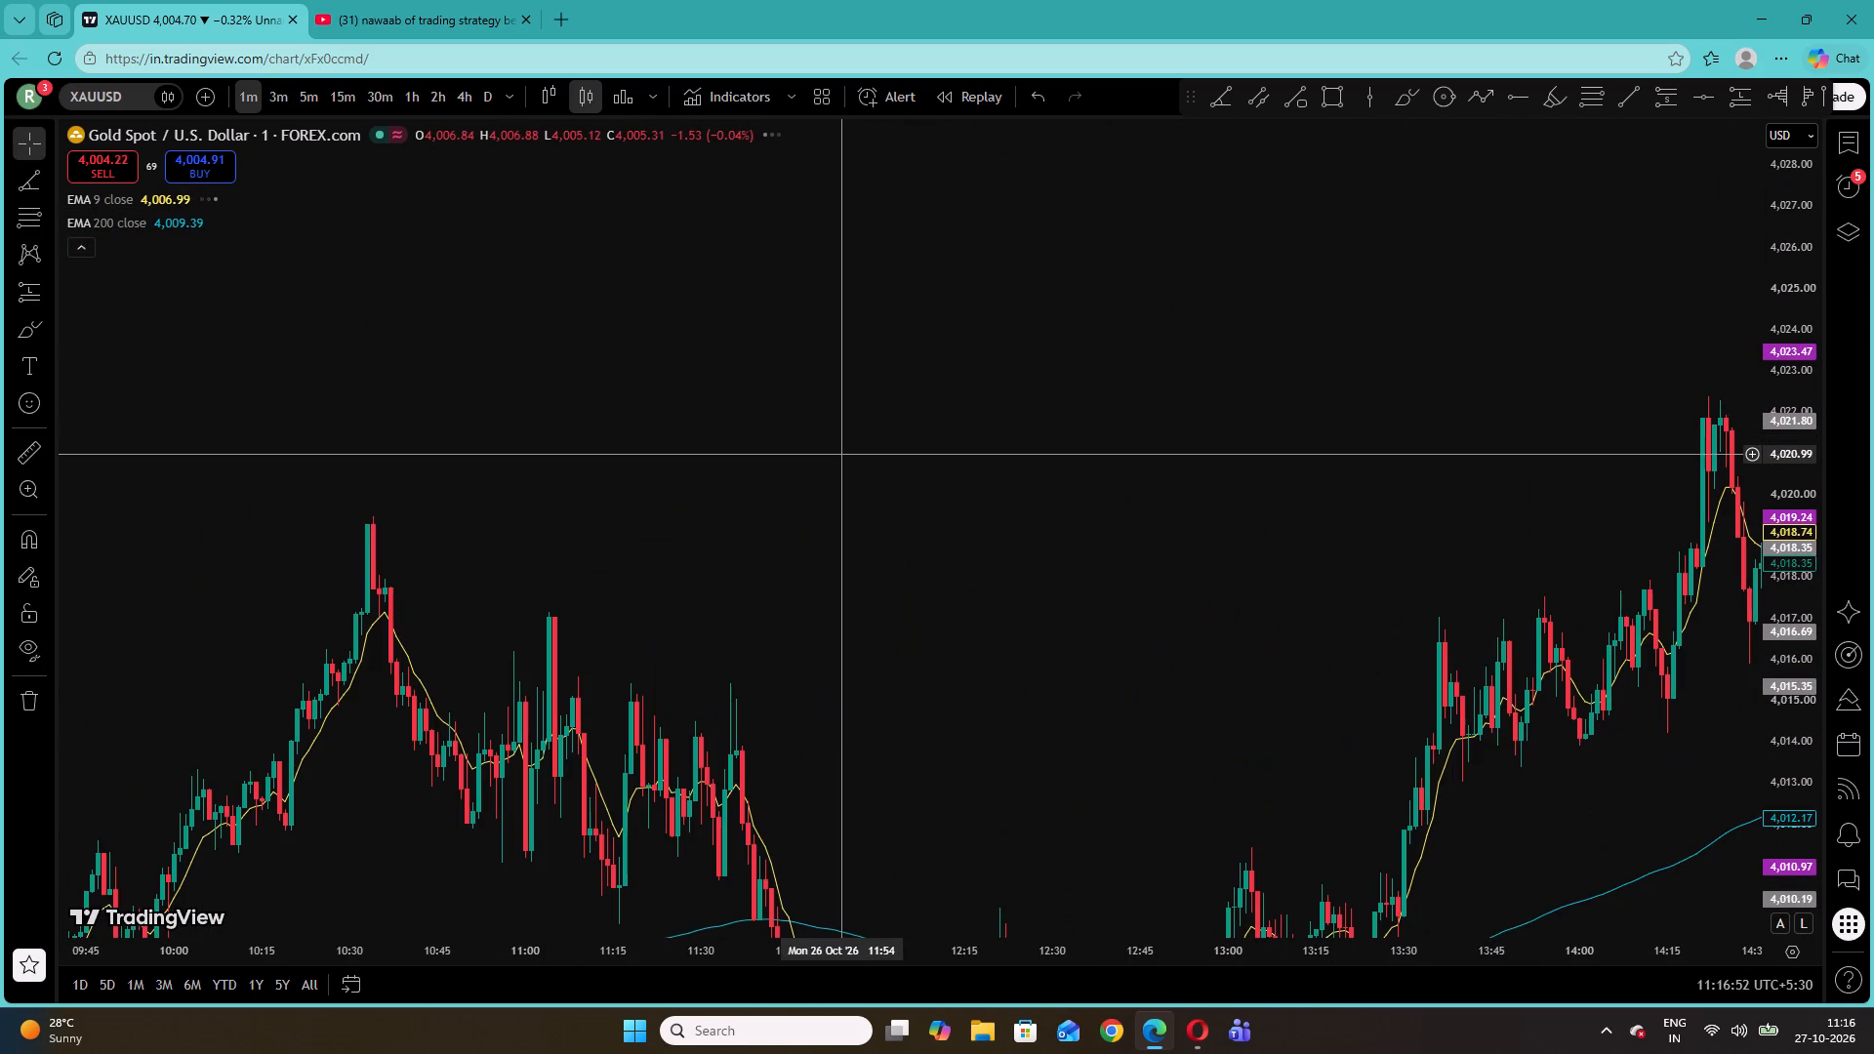
{"action": "left_click_drag", "start_coordinate": [843, 454], "coordinate": [1813, 310]}
{"action": "left_click_drag", "start_coordinate": [657, 465], "coordinate": [1630, 272]}
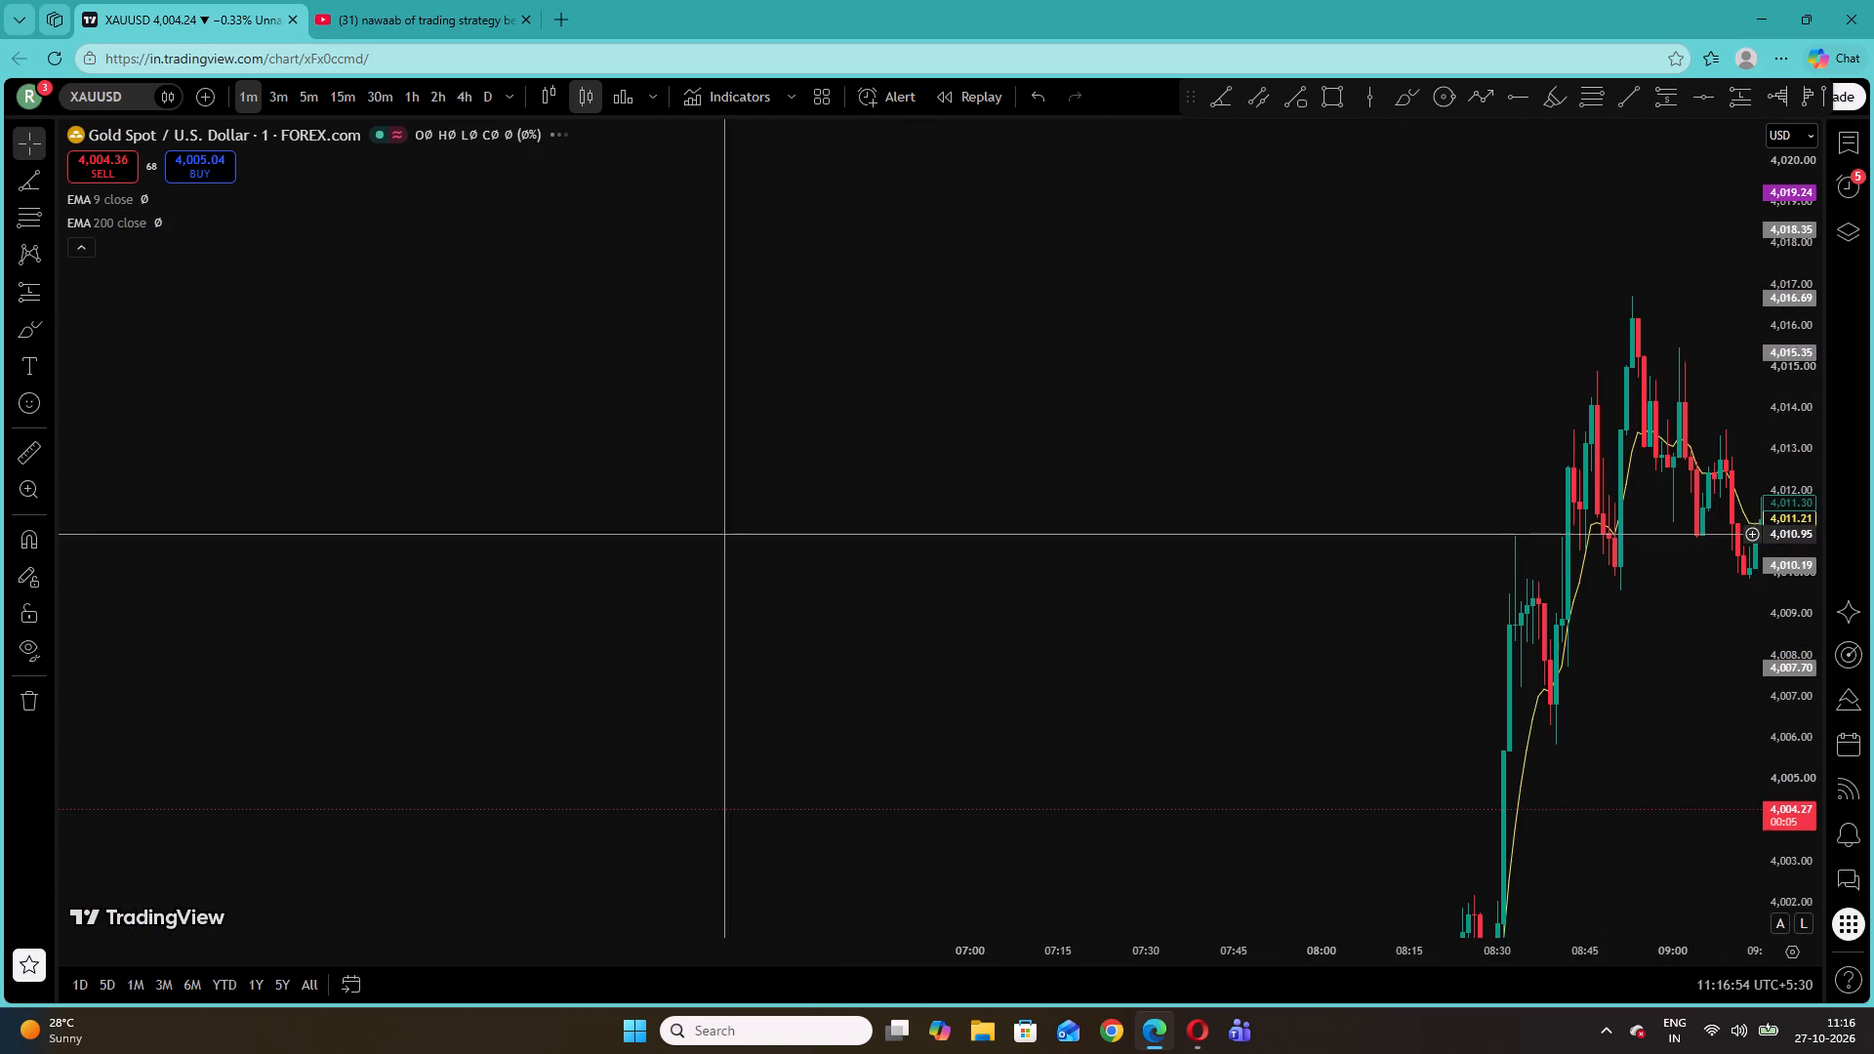
{"action": "left_click_drag", "start_coordinate": [745, 557], "coordinate": [1338, 334]}
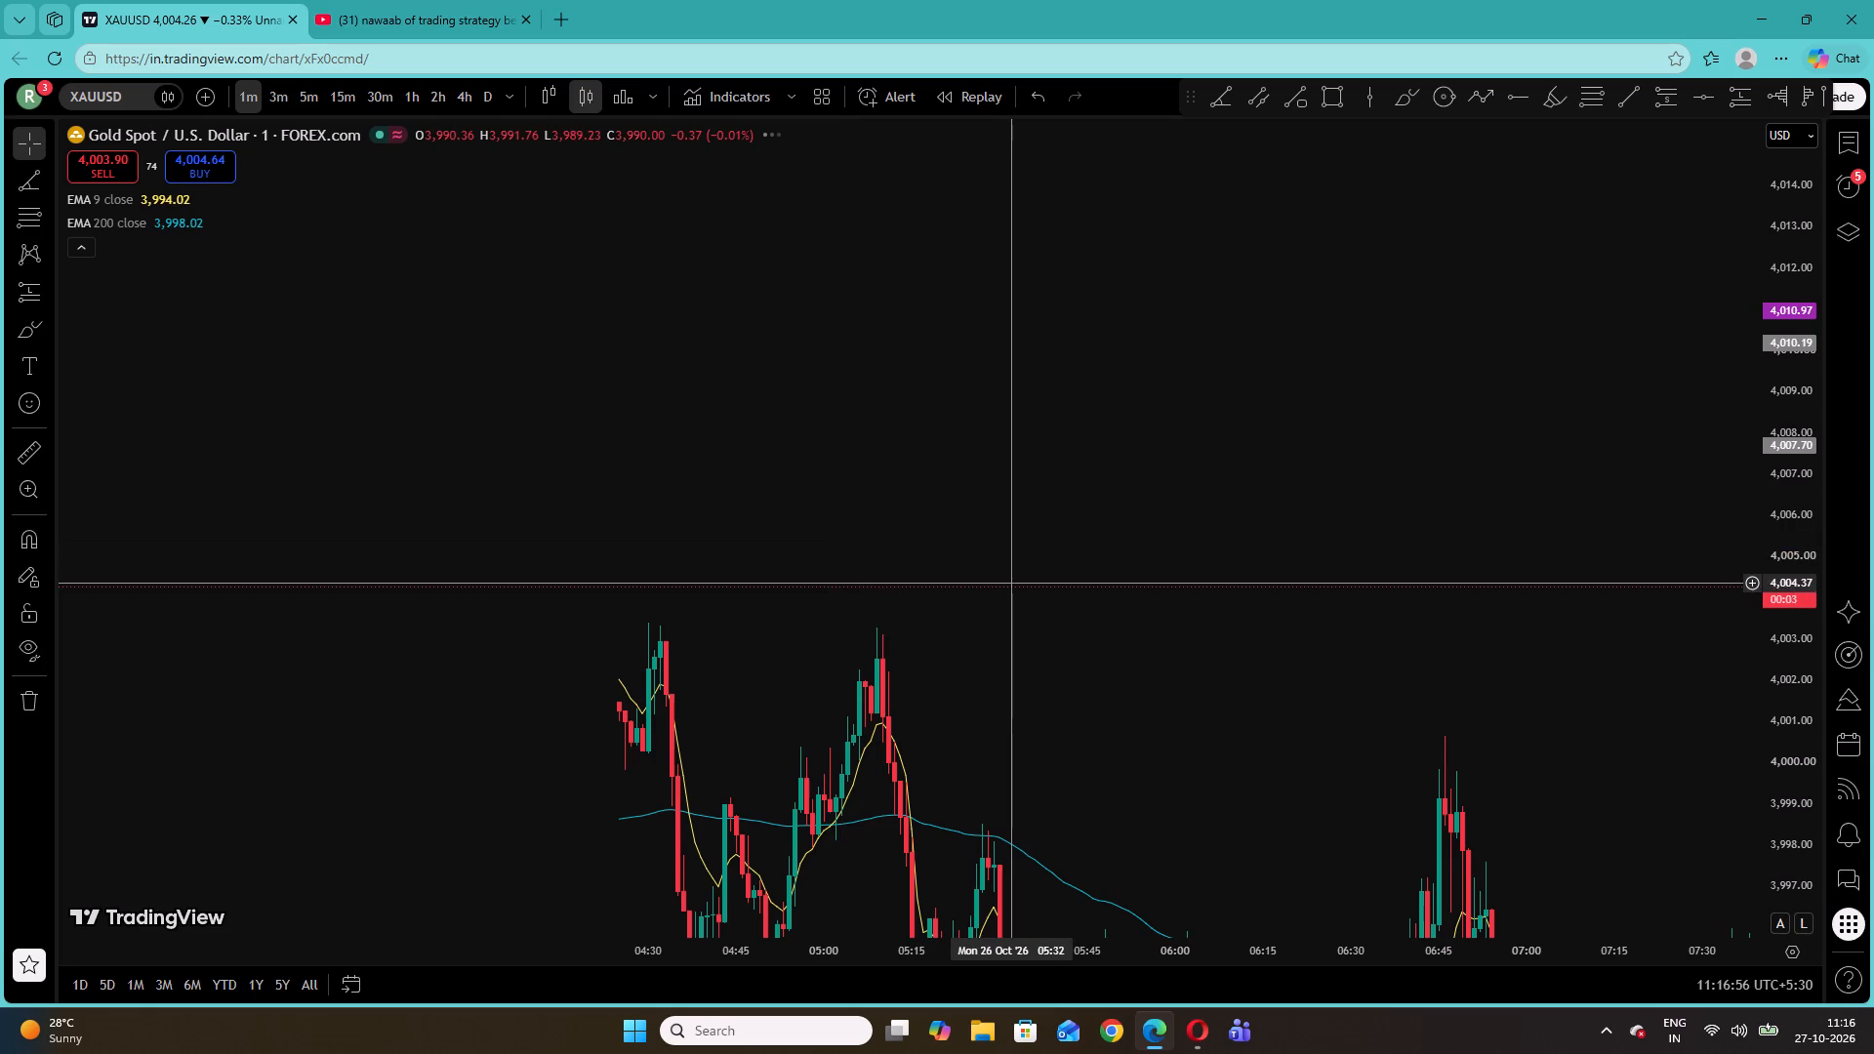
{"action": "left_click_drag", "start_coordinate": [1009, 583], "coordinate": [957, 289]}
{"action": "left_click_drag", "start_coordinate": [1055, 608], "coordinate": [961, 451]}
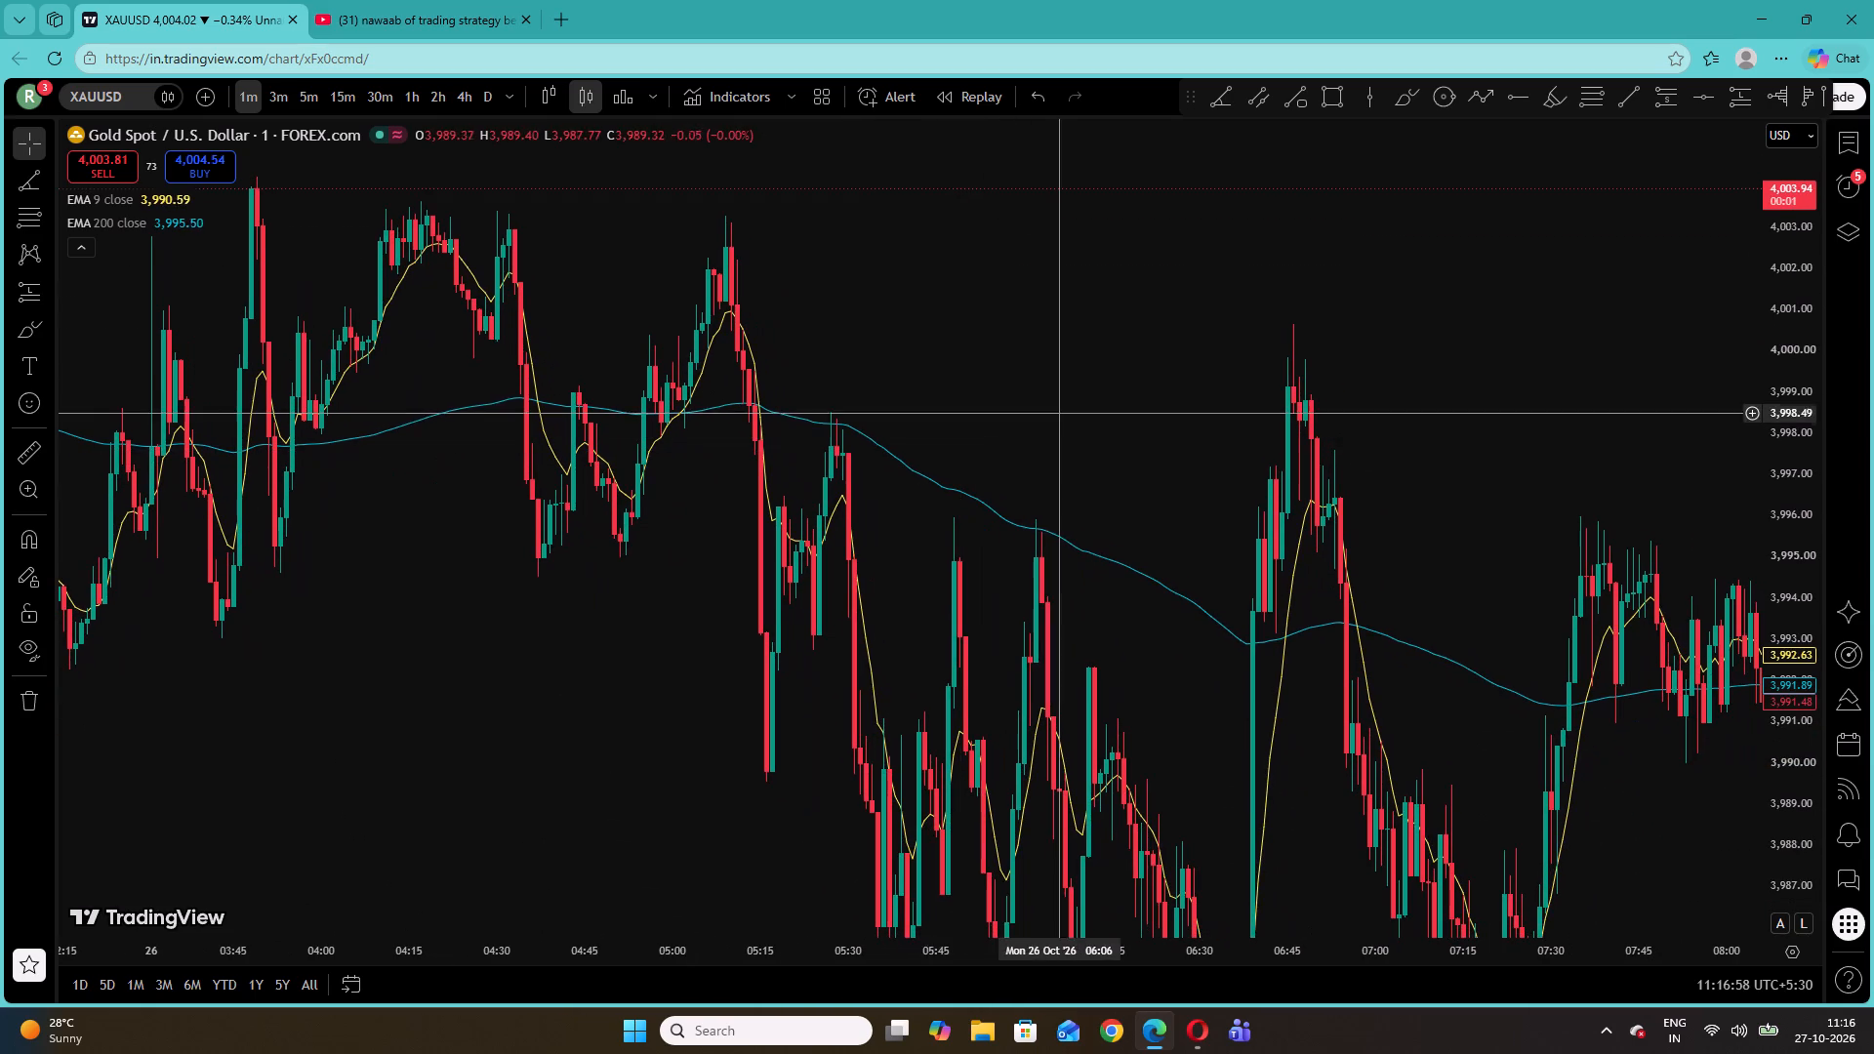
Search the web for tradingview in a new browser tab and open a second XAUUSD chart from the results.
{"action": "left_click", "coordinate": [566, 10]}
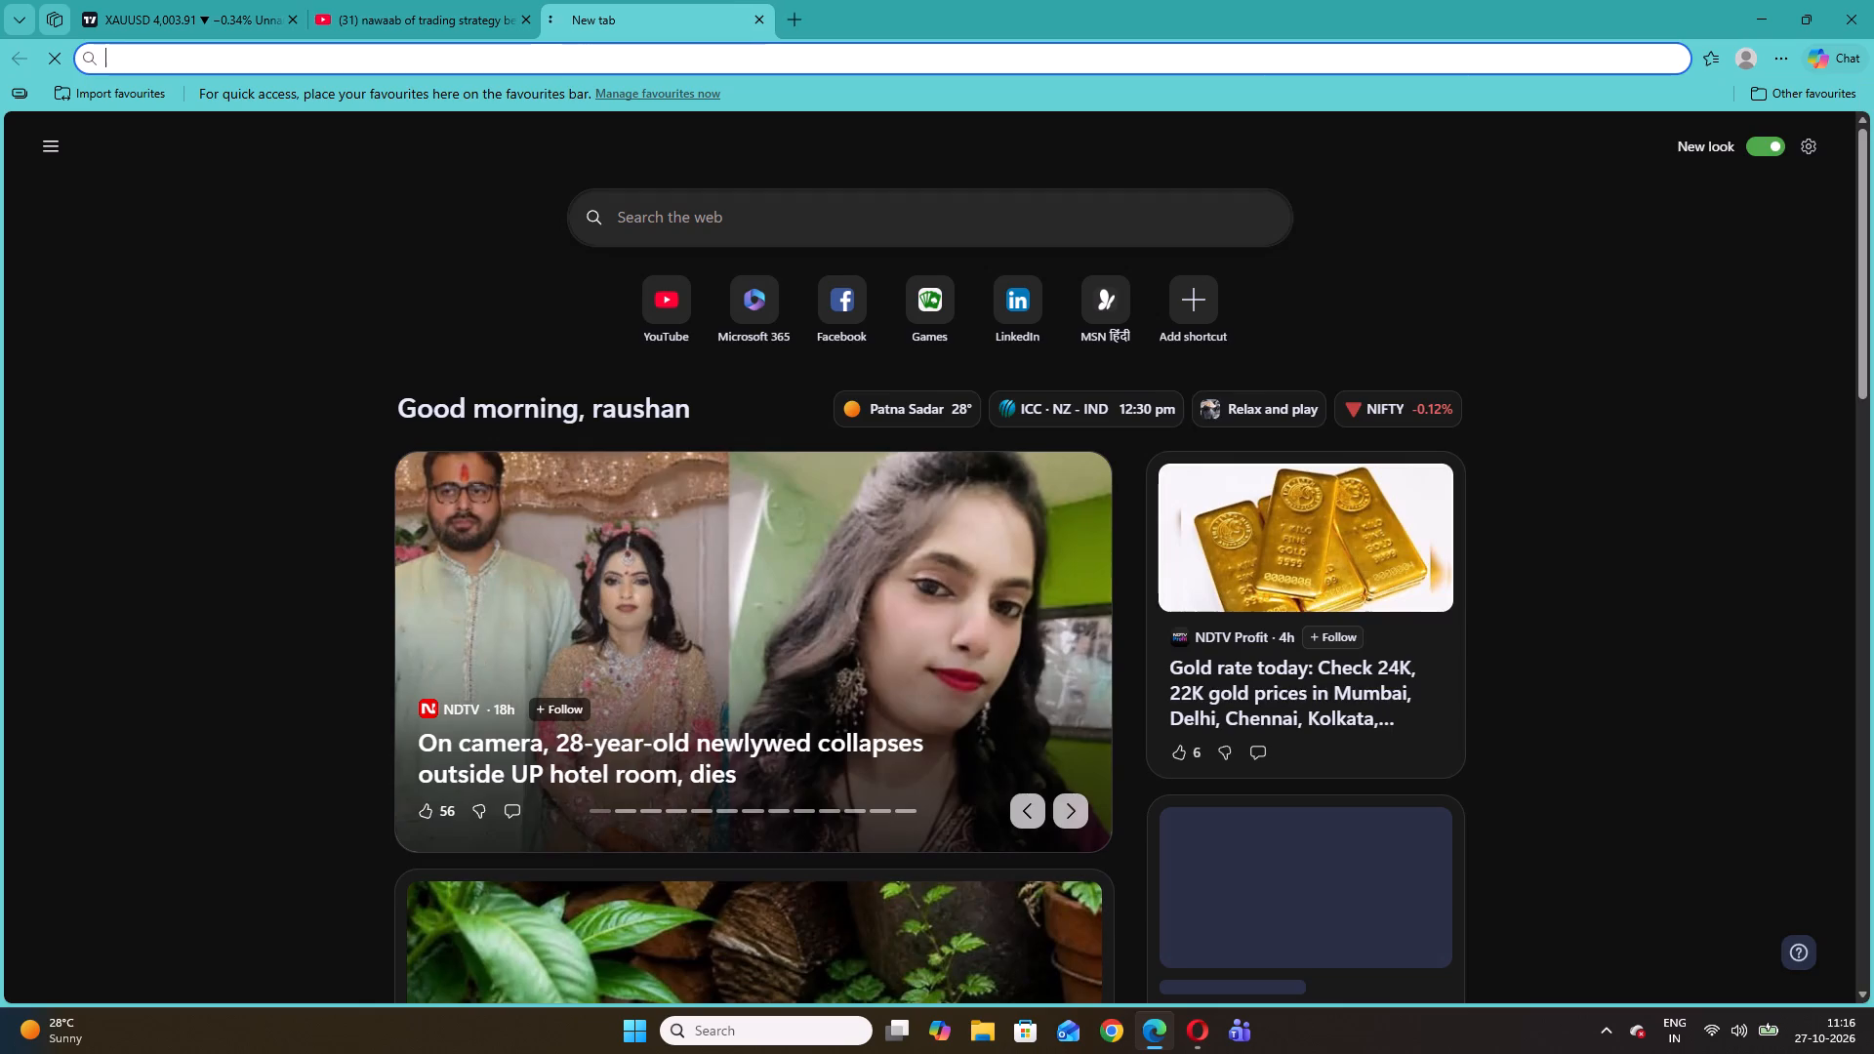
{"action": "left_click", "coordinate": [572, 55]}
{"action": "left_click", "coordinate": [503, 141]}
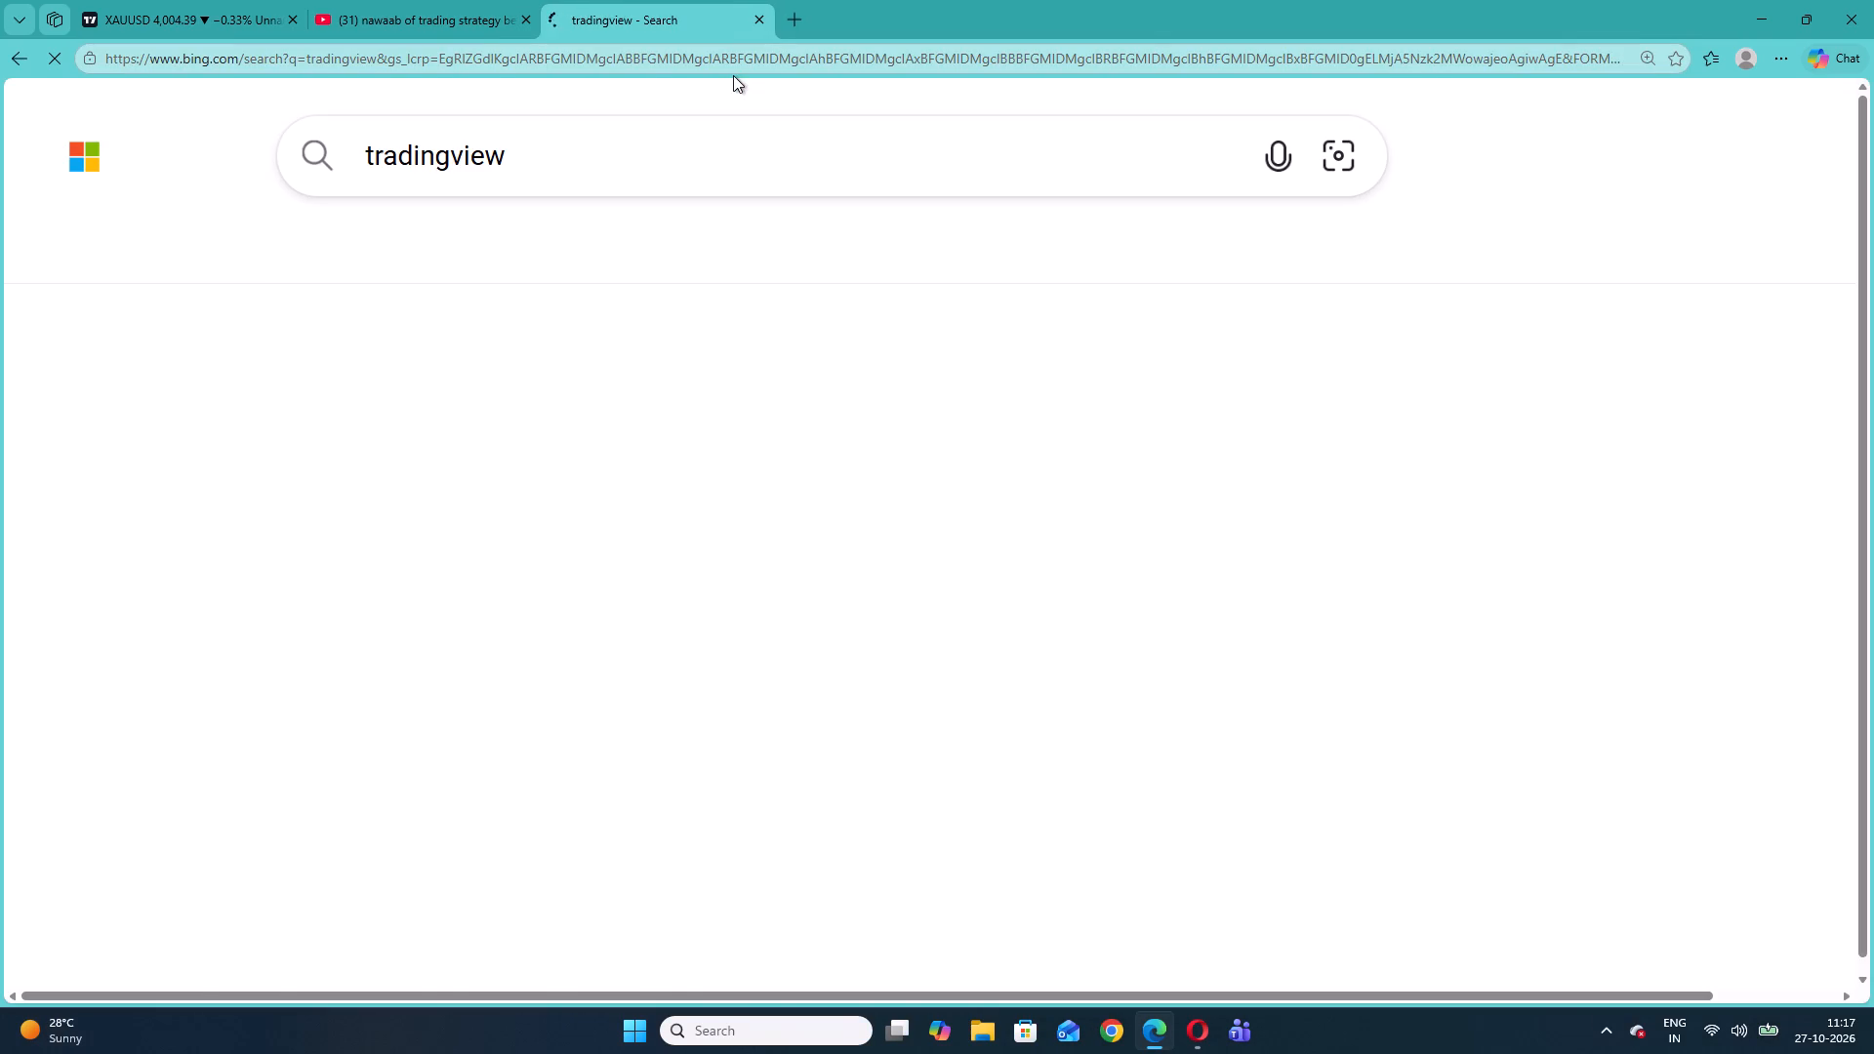
{"action": "left_click", "coordinate": [236, 683]}
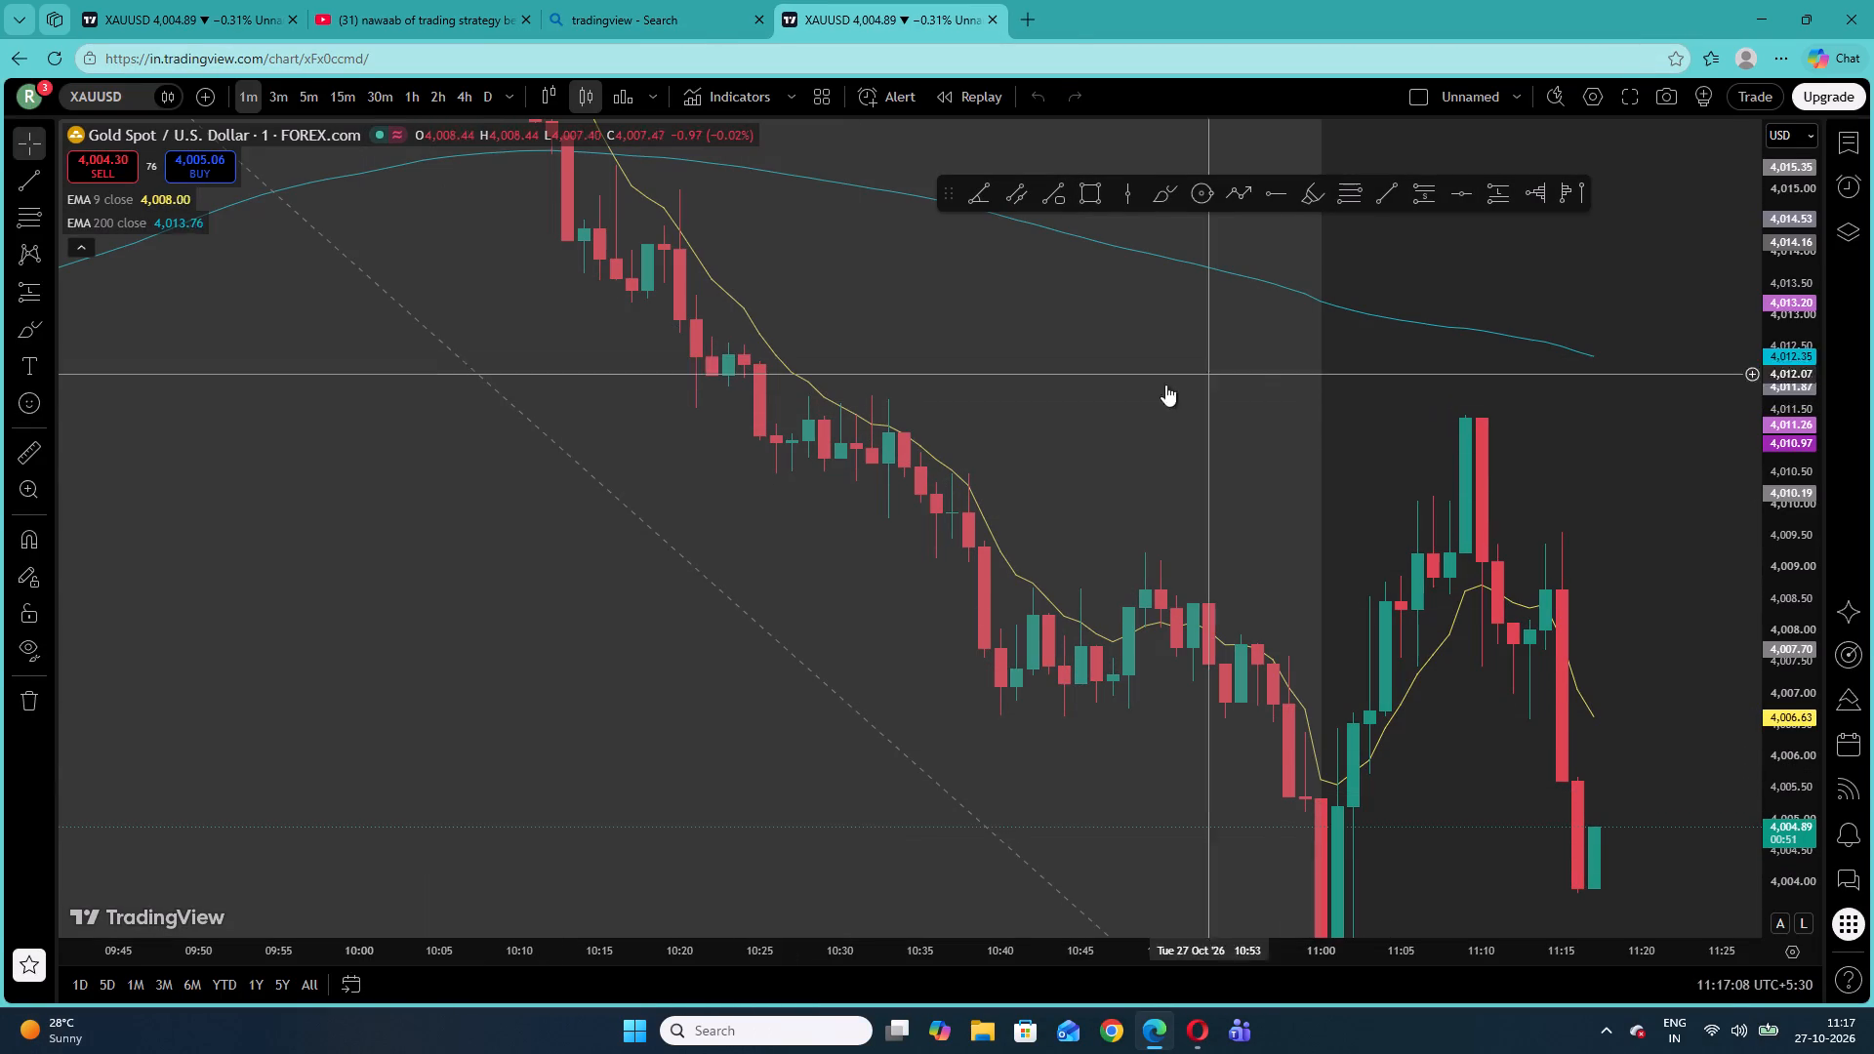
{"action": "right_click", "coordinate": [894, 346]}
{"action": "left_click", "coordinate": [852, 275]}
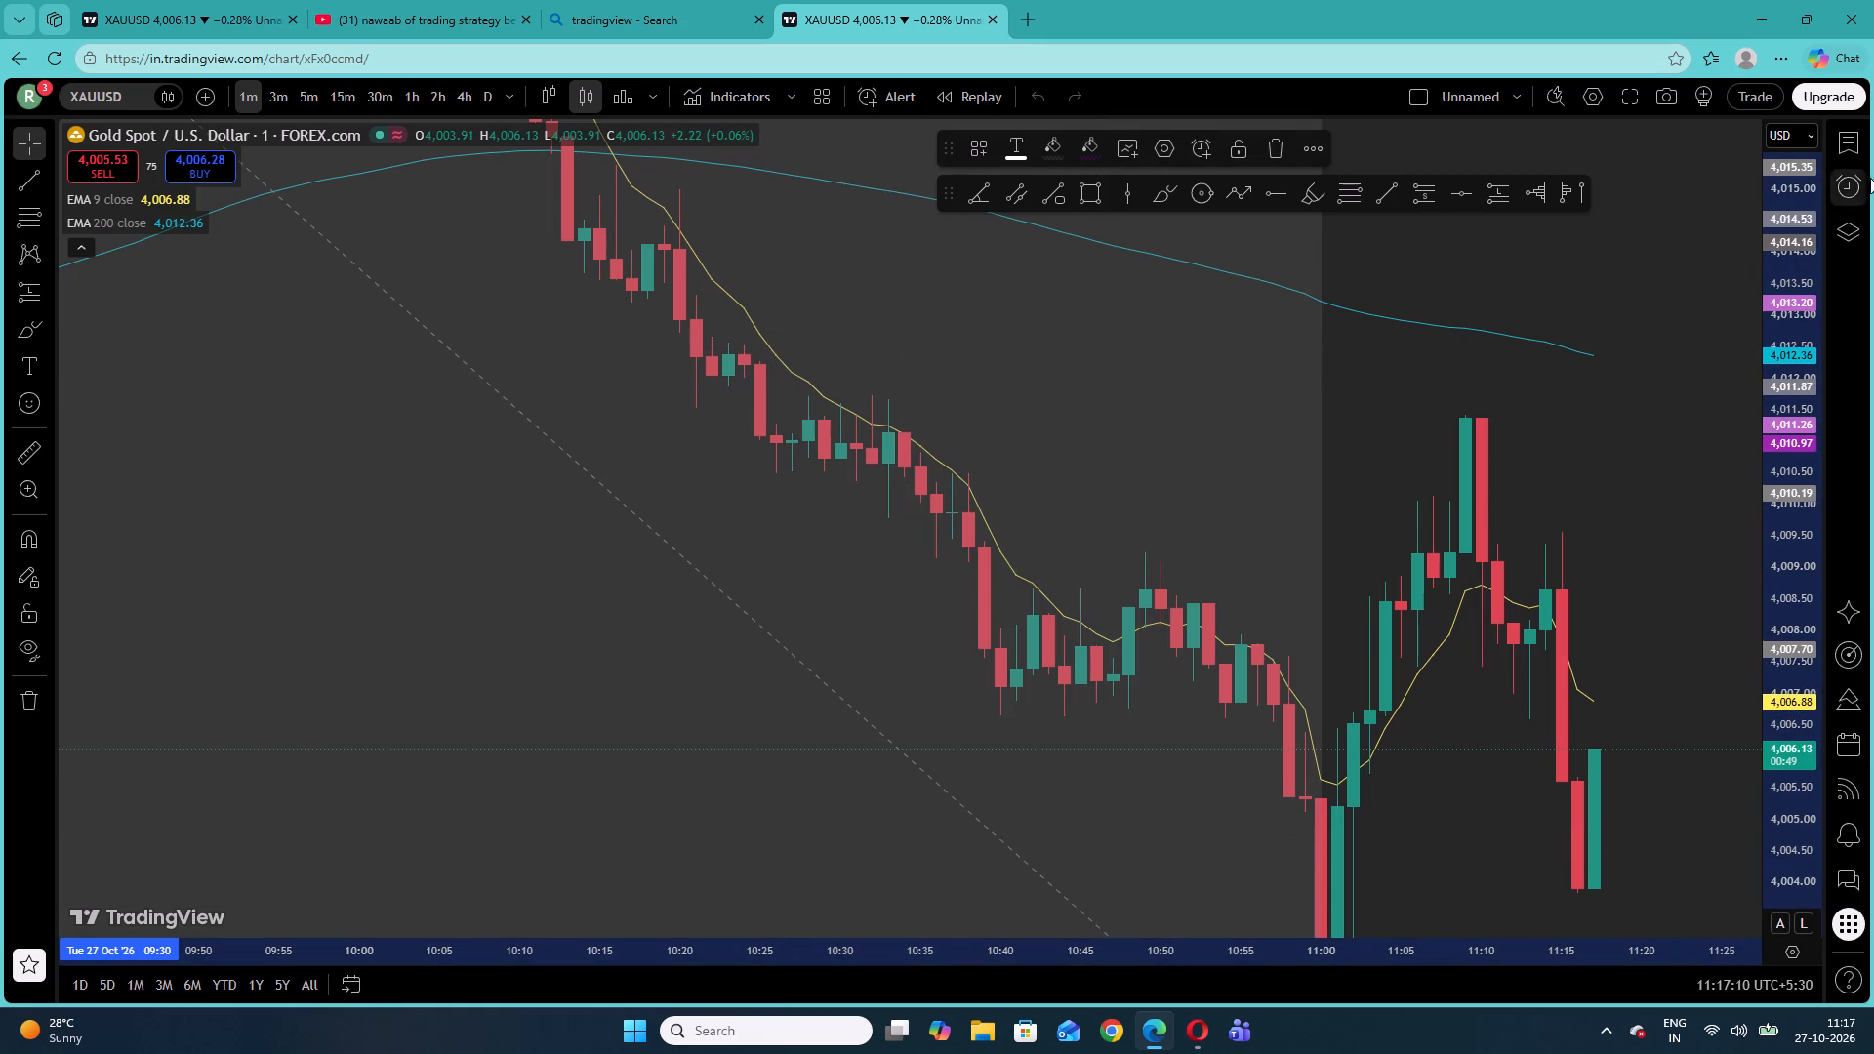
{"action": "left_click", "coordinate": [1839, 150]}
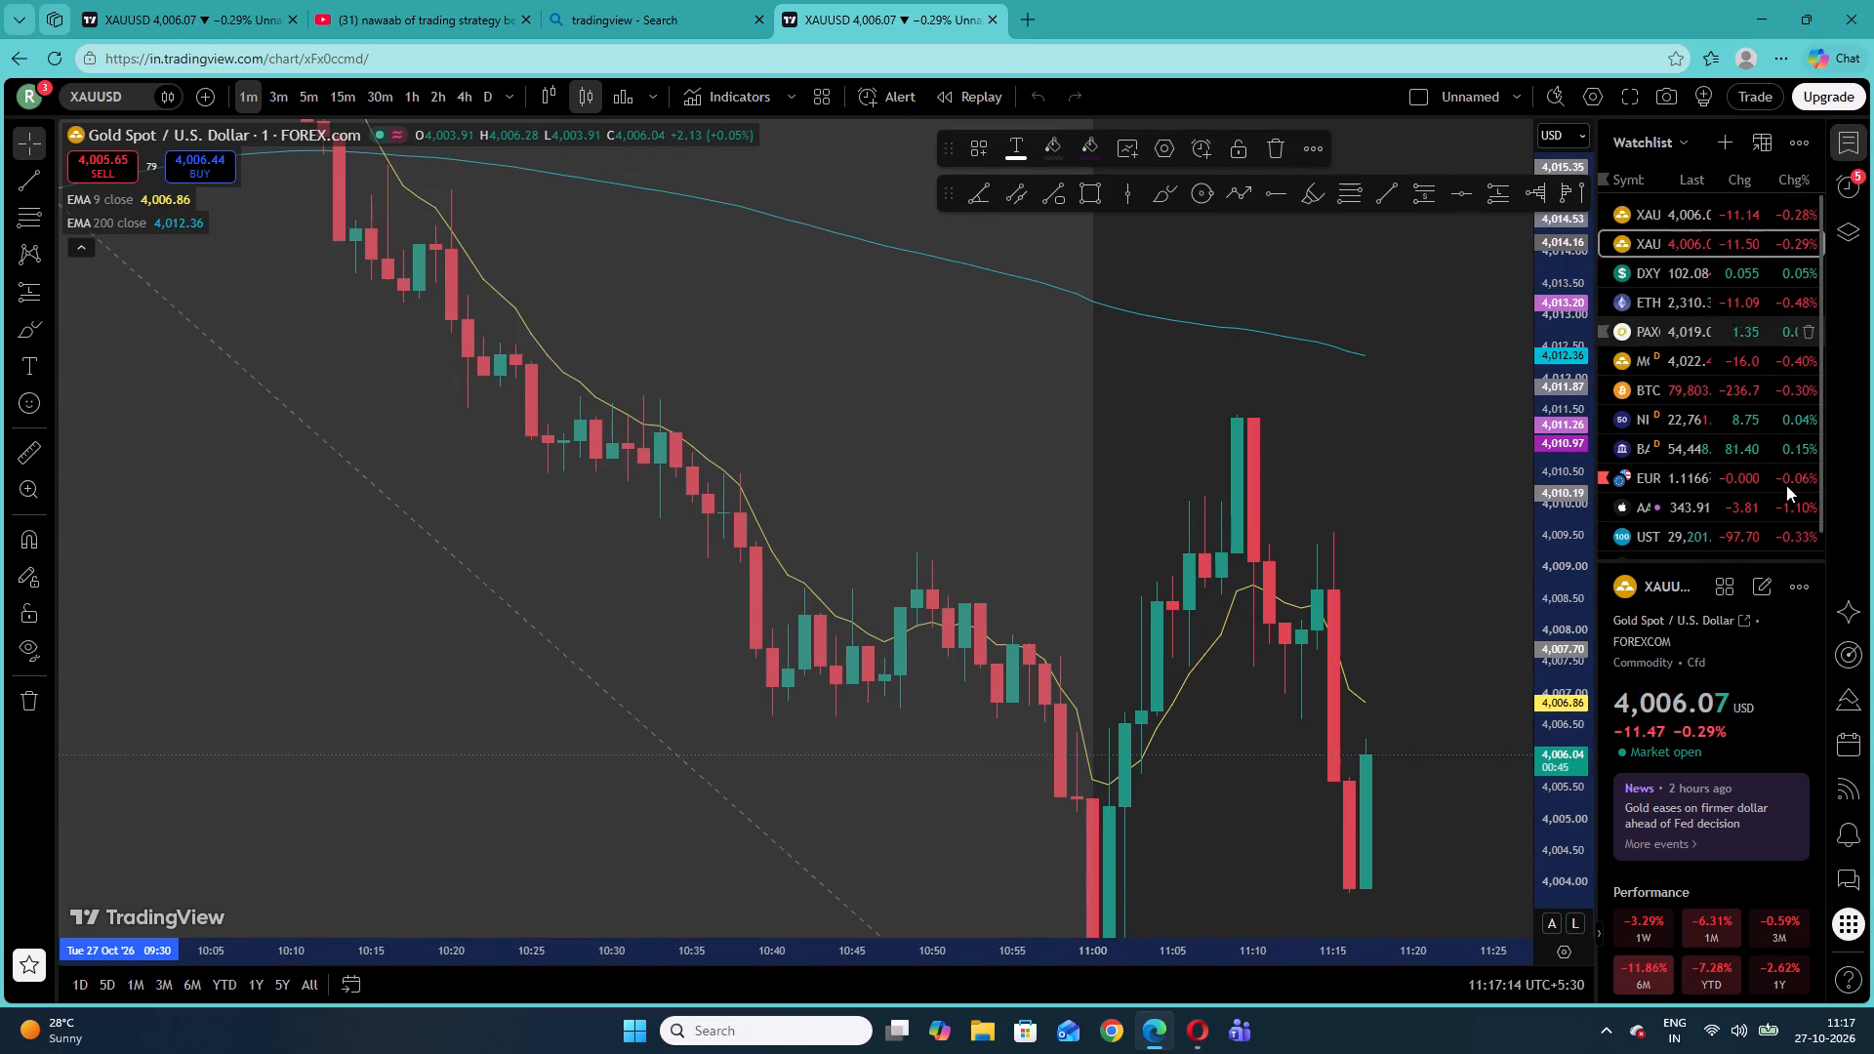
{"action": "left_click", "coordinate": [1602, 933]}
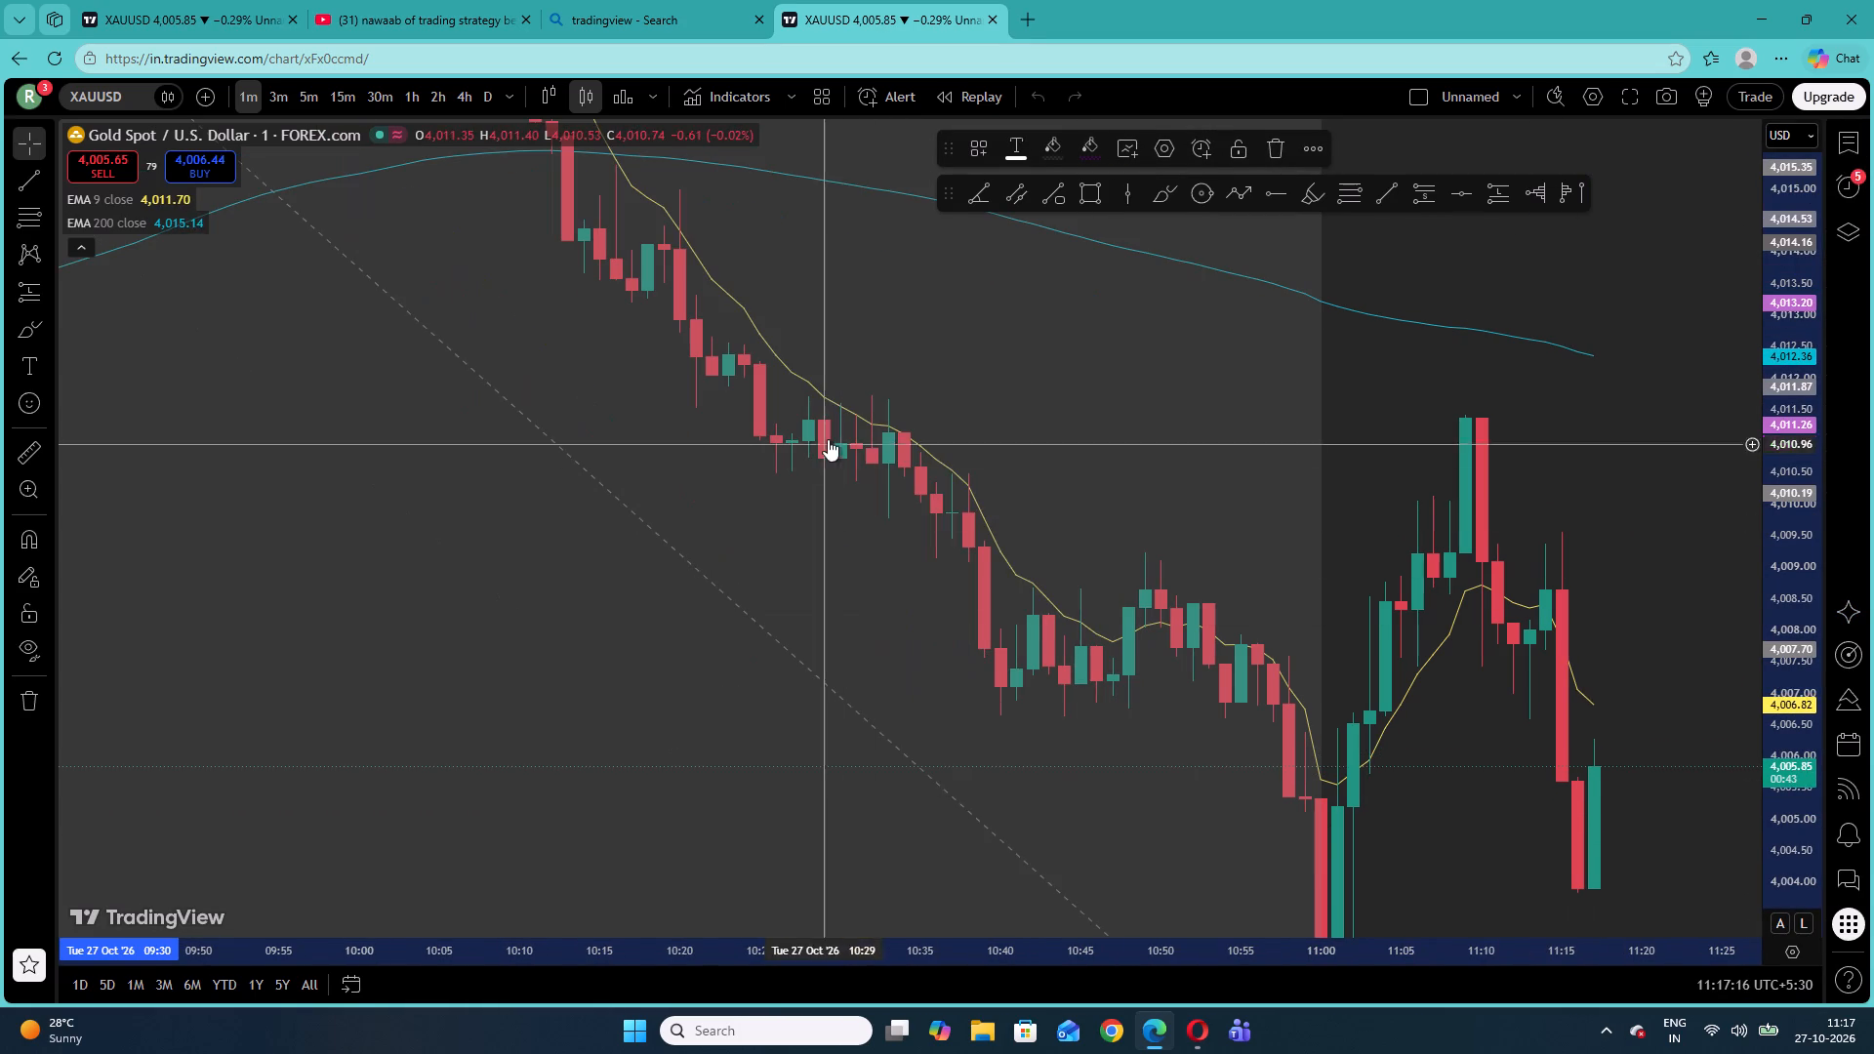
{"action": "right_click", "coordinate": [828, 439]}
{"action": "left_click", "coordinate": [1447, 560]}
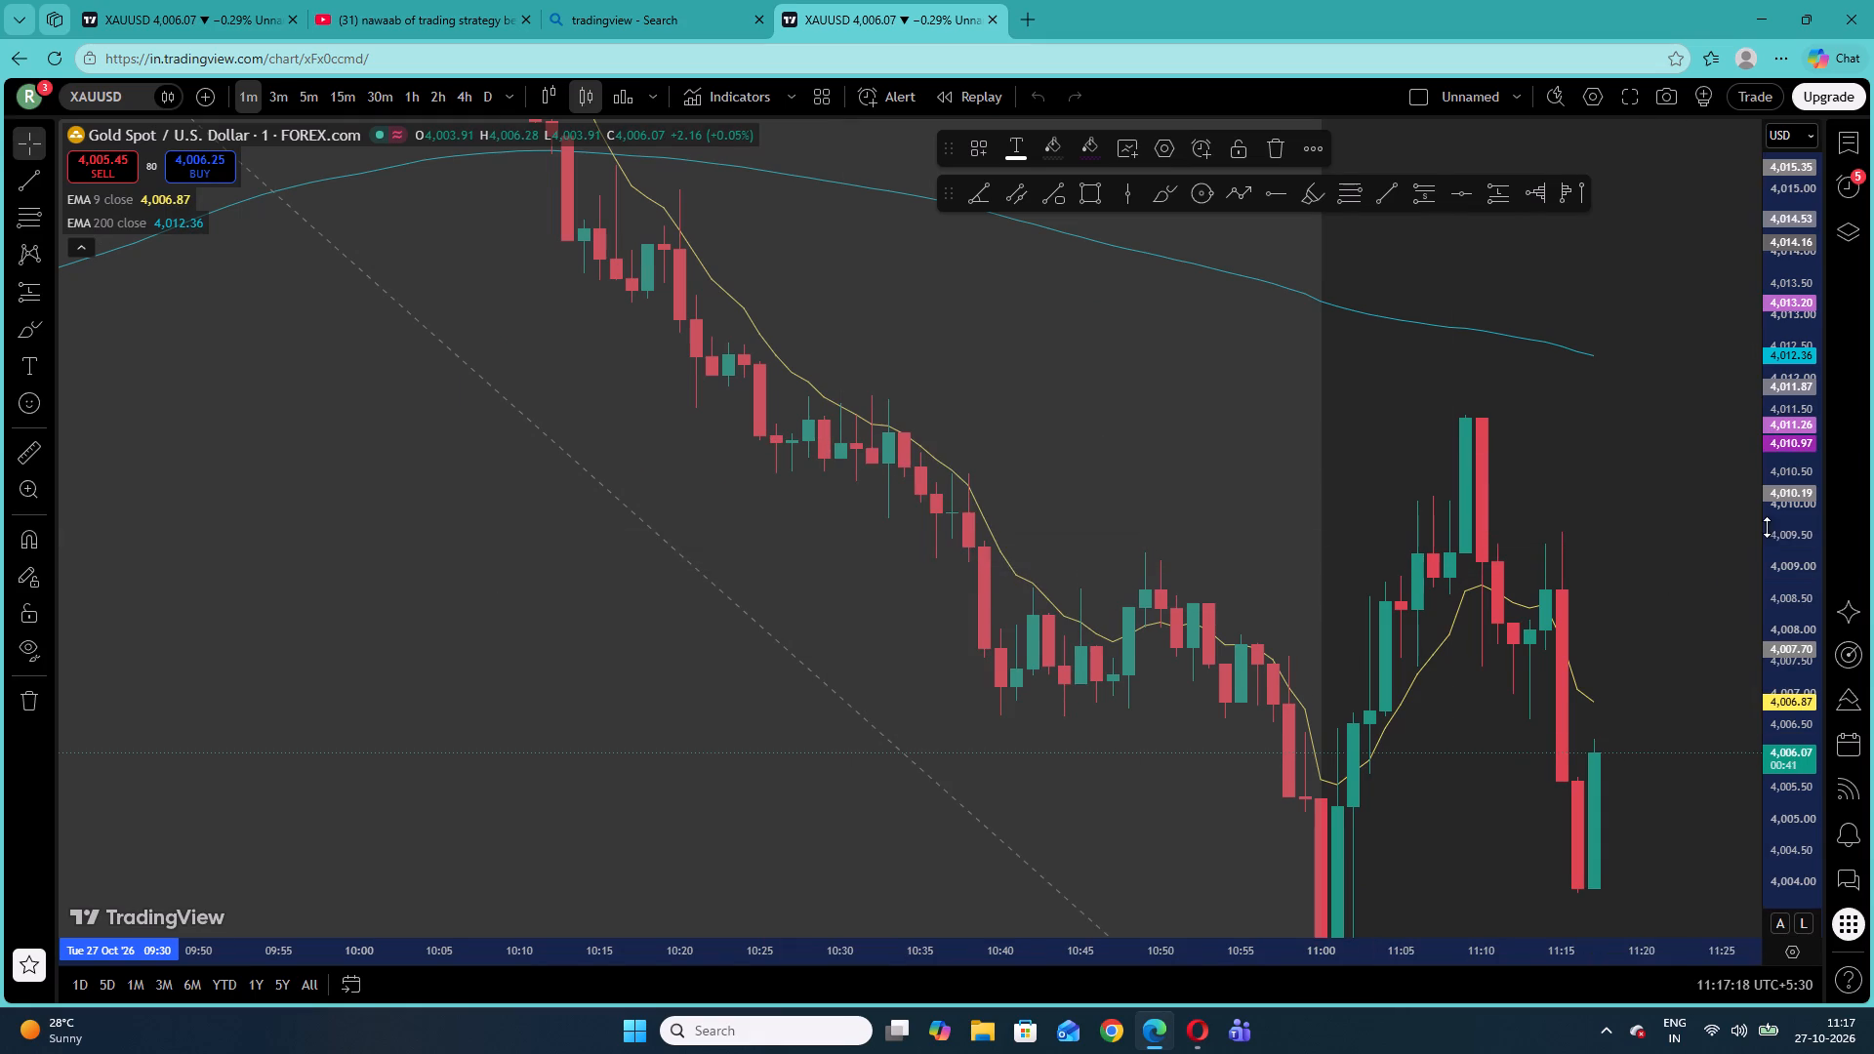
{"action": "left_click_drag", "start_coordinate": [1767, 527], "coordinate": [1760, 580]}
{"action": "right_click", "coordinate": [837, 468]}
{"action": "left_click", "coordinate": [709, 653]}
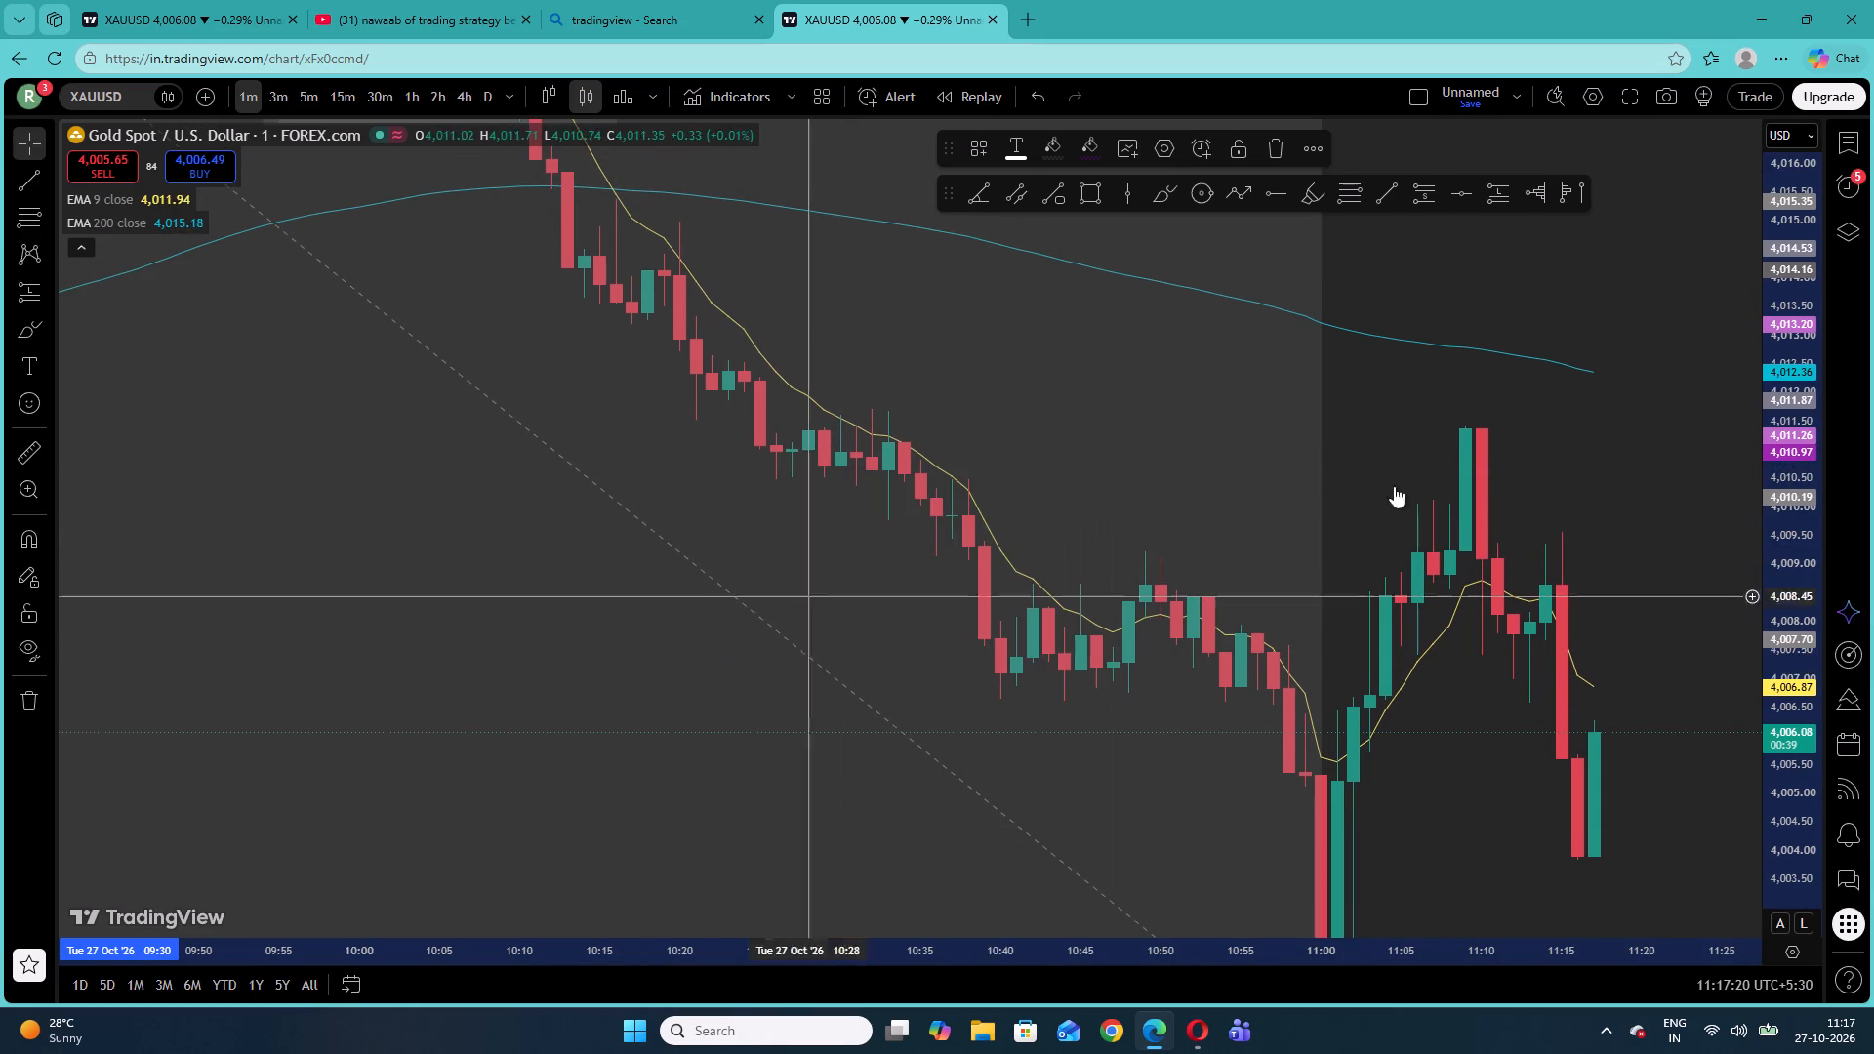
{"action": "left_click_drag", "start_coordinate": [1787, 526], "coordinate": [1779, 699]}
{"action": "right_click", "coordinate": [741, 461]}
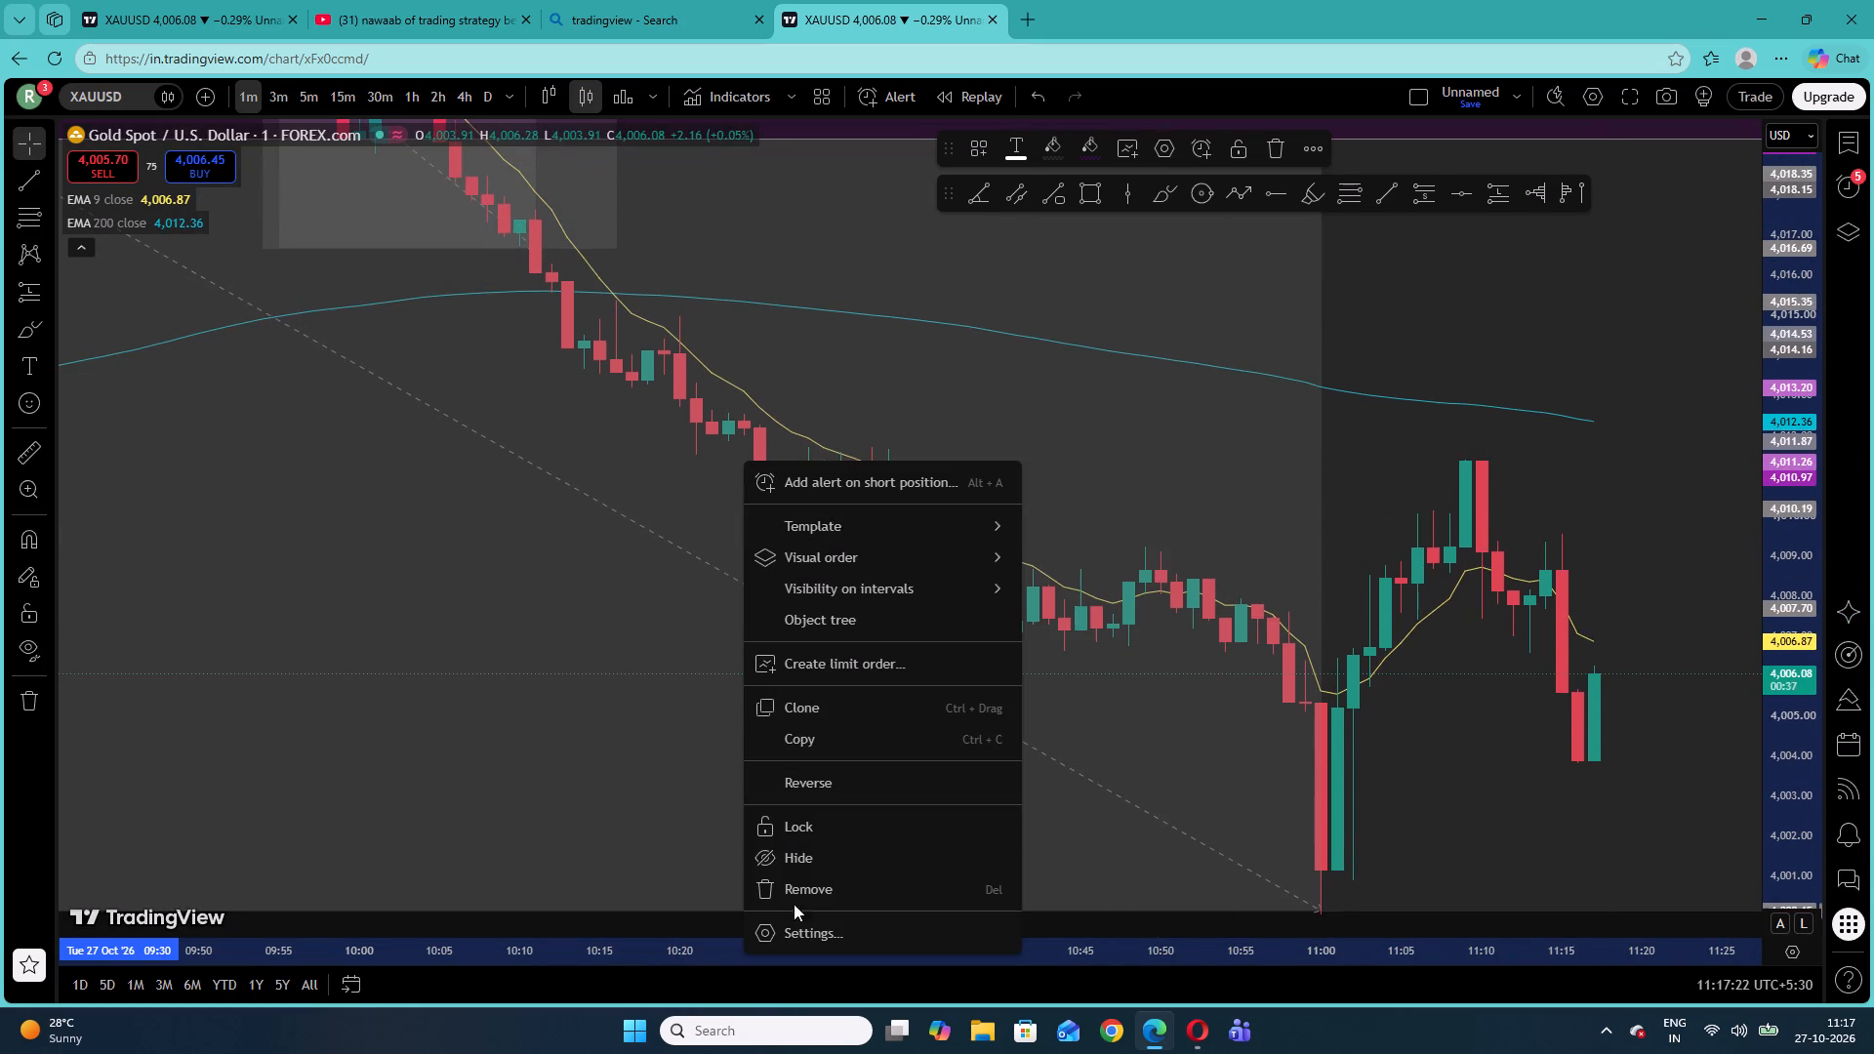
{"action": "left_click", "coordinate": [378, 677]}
Switch the second XAUUSD chart to the 5-minute timeframe.
{"action": "left_click", "coordinate": [311, 92]}
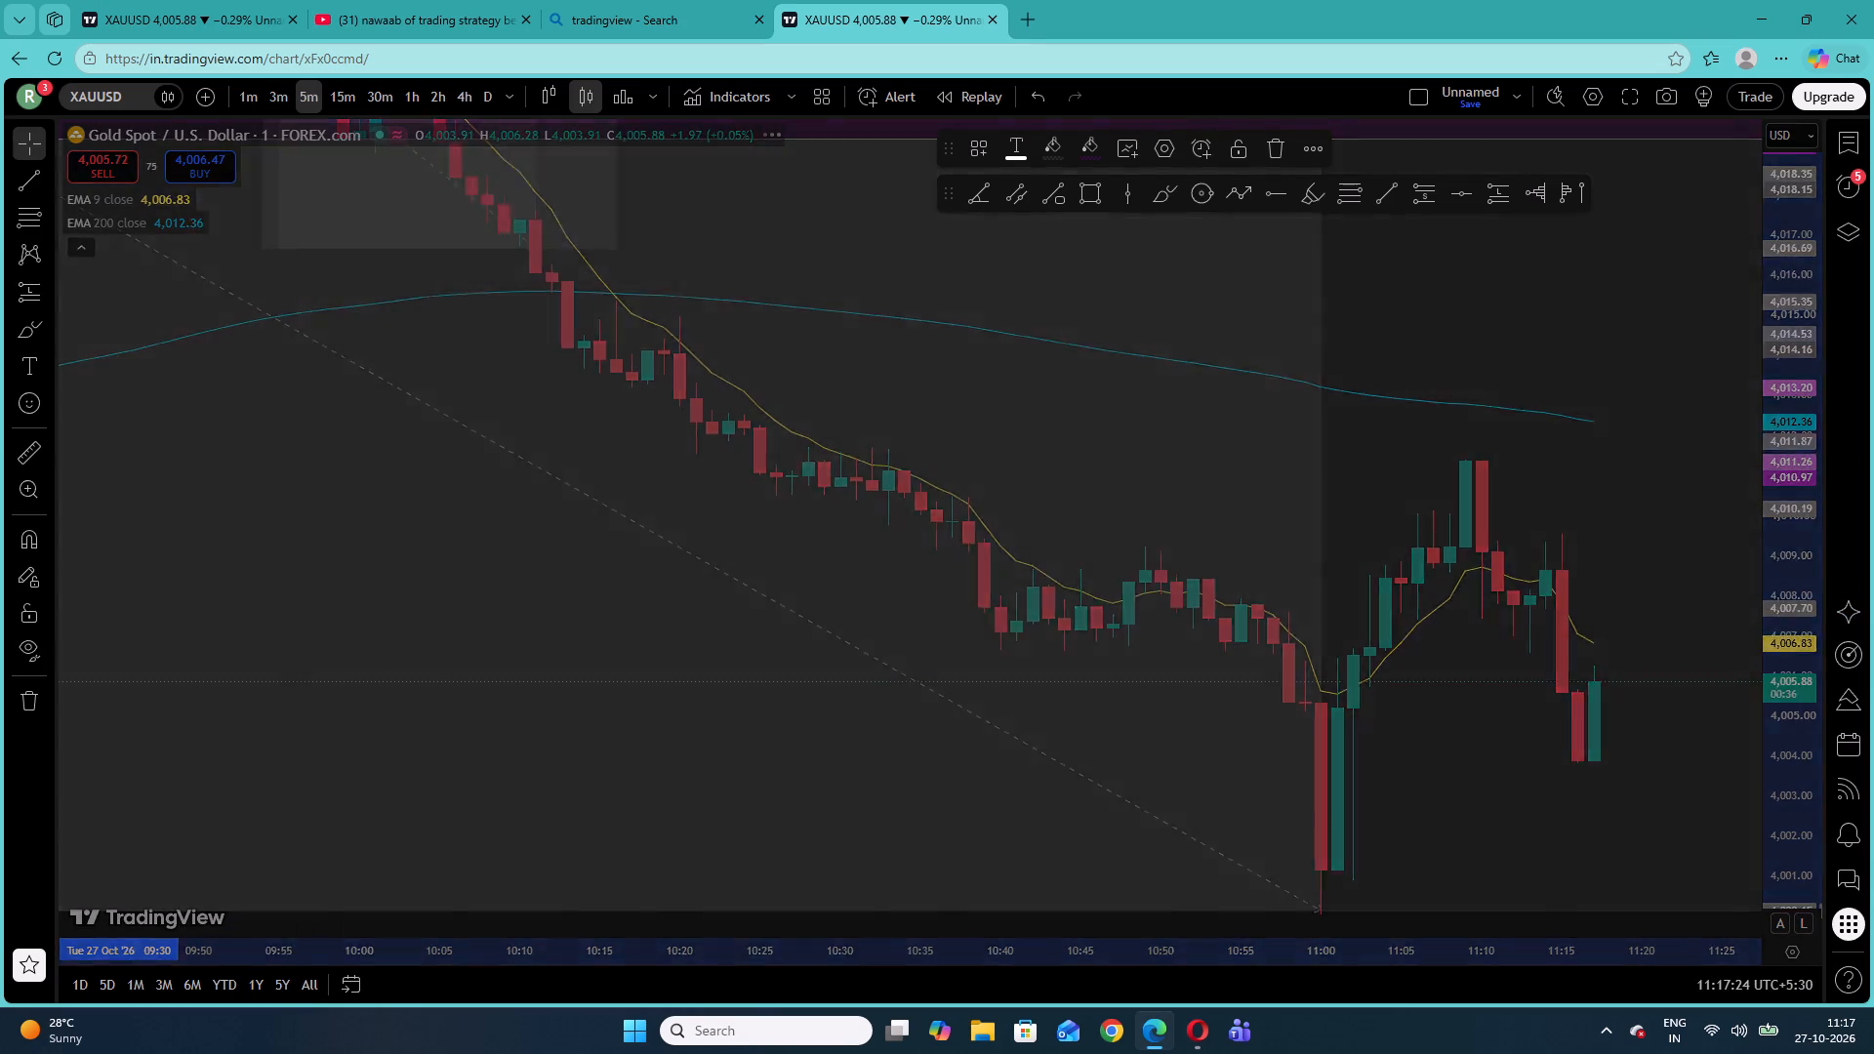
Remove all 8 drawings from the second XAUUSD chart.
{"action": "right_click", "coordinate": [851, 324]}
{"action": "left_click", "coordinate": [876, 344]}
{"action": "right_click", "coordinate": [680, 228]}
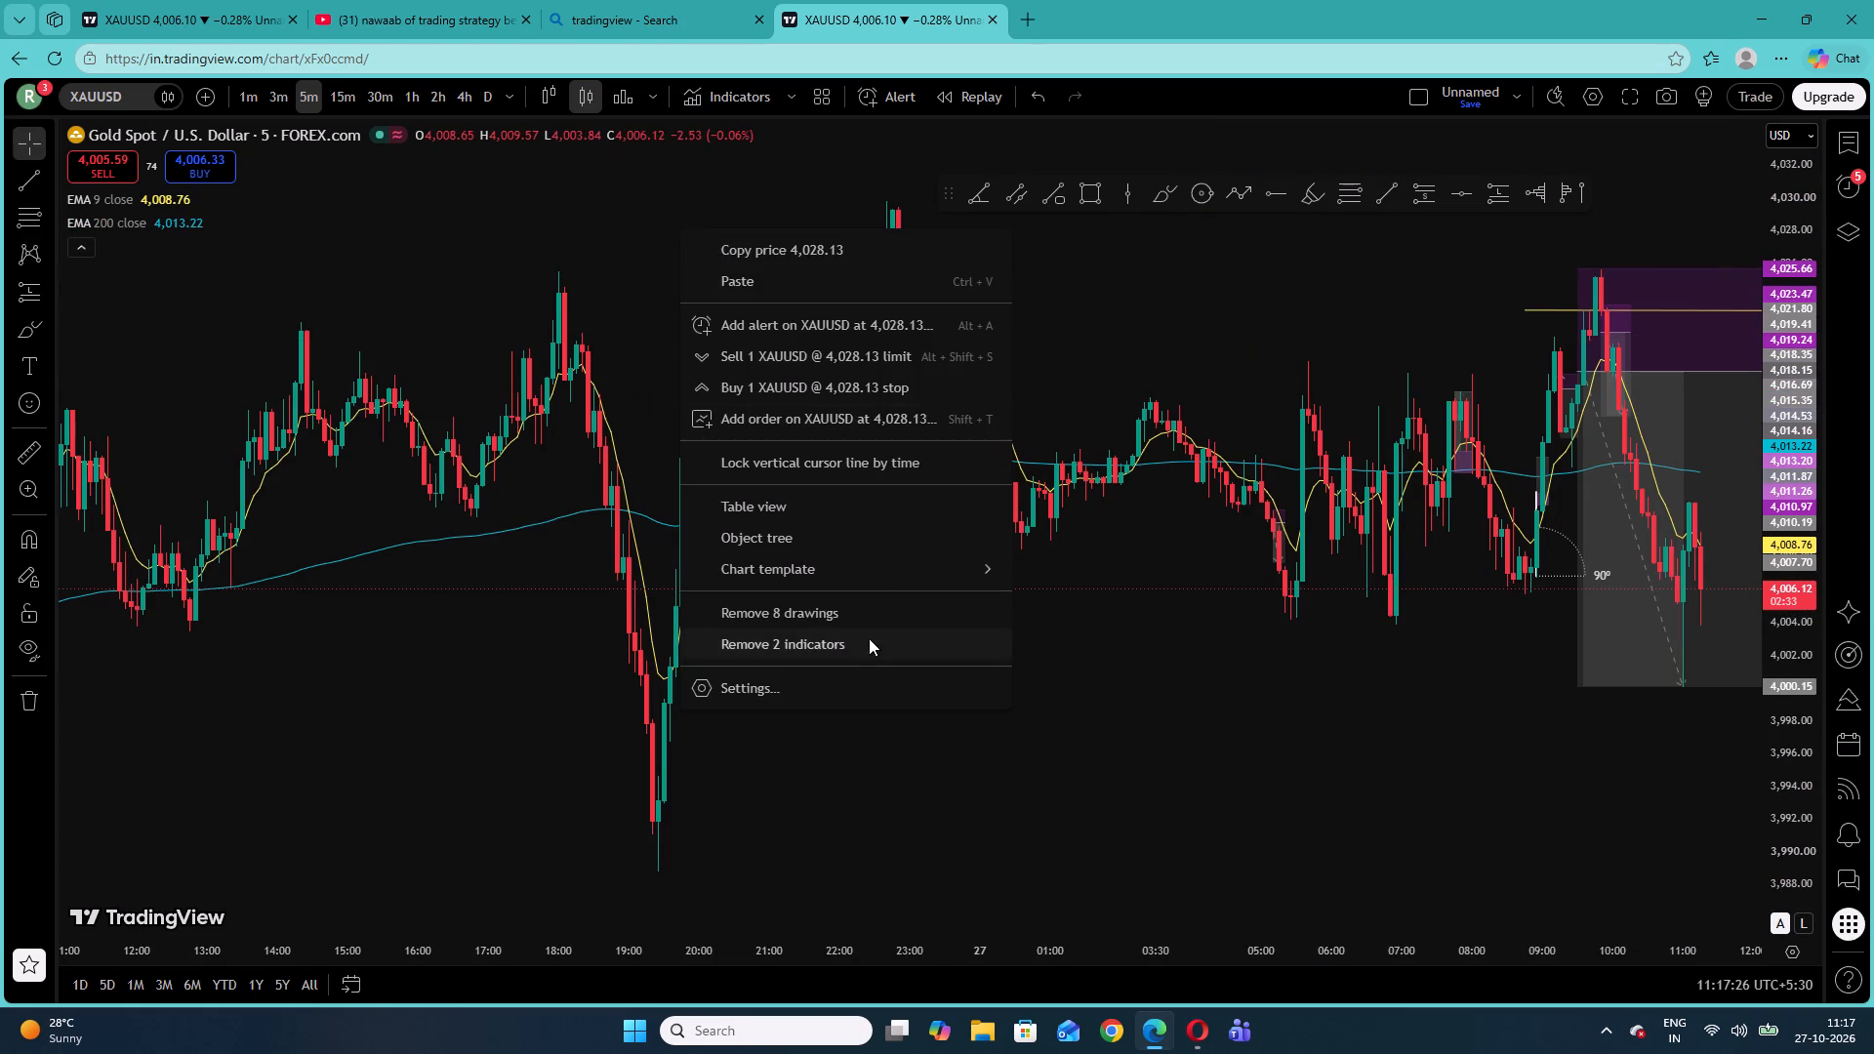
{"action": "left_click", "coordinate": [842, 615]}
On the 1-minute chart, place a short position at 05:13 on 26 Oct: entry 3,997.81, stop 3,999.58, target 3,992.36, ending about 05:20.
{"action": "left_click", "coordinate": [168, 0]}
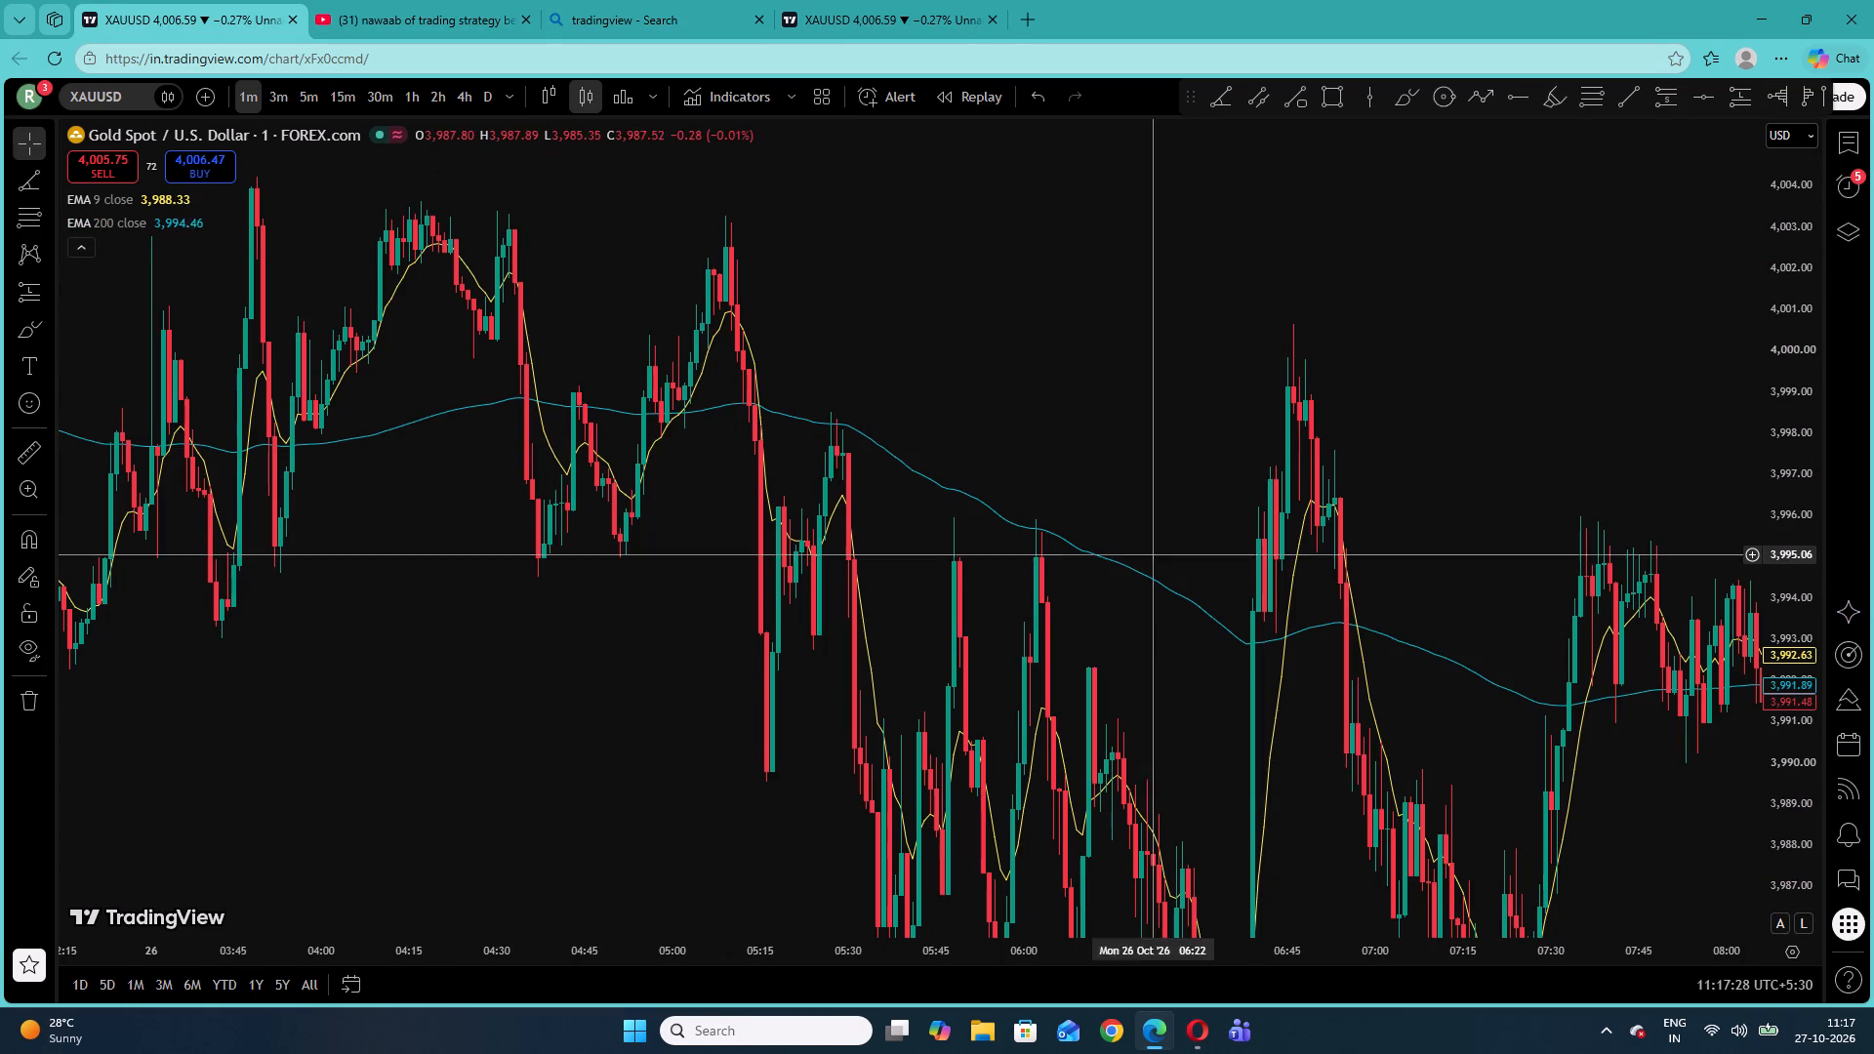
{"action": "scroll", "coordinate": [1279, 512], "scroll_direction": "left", "scroll_amount": 1}
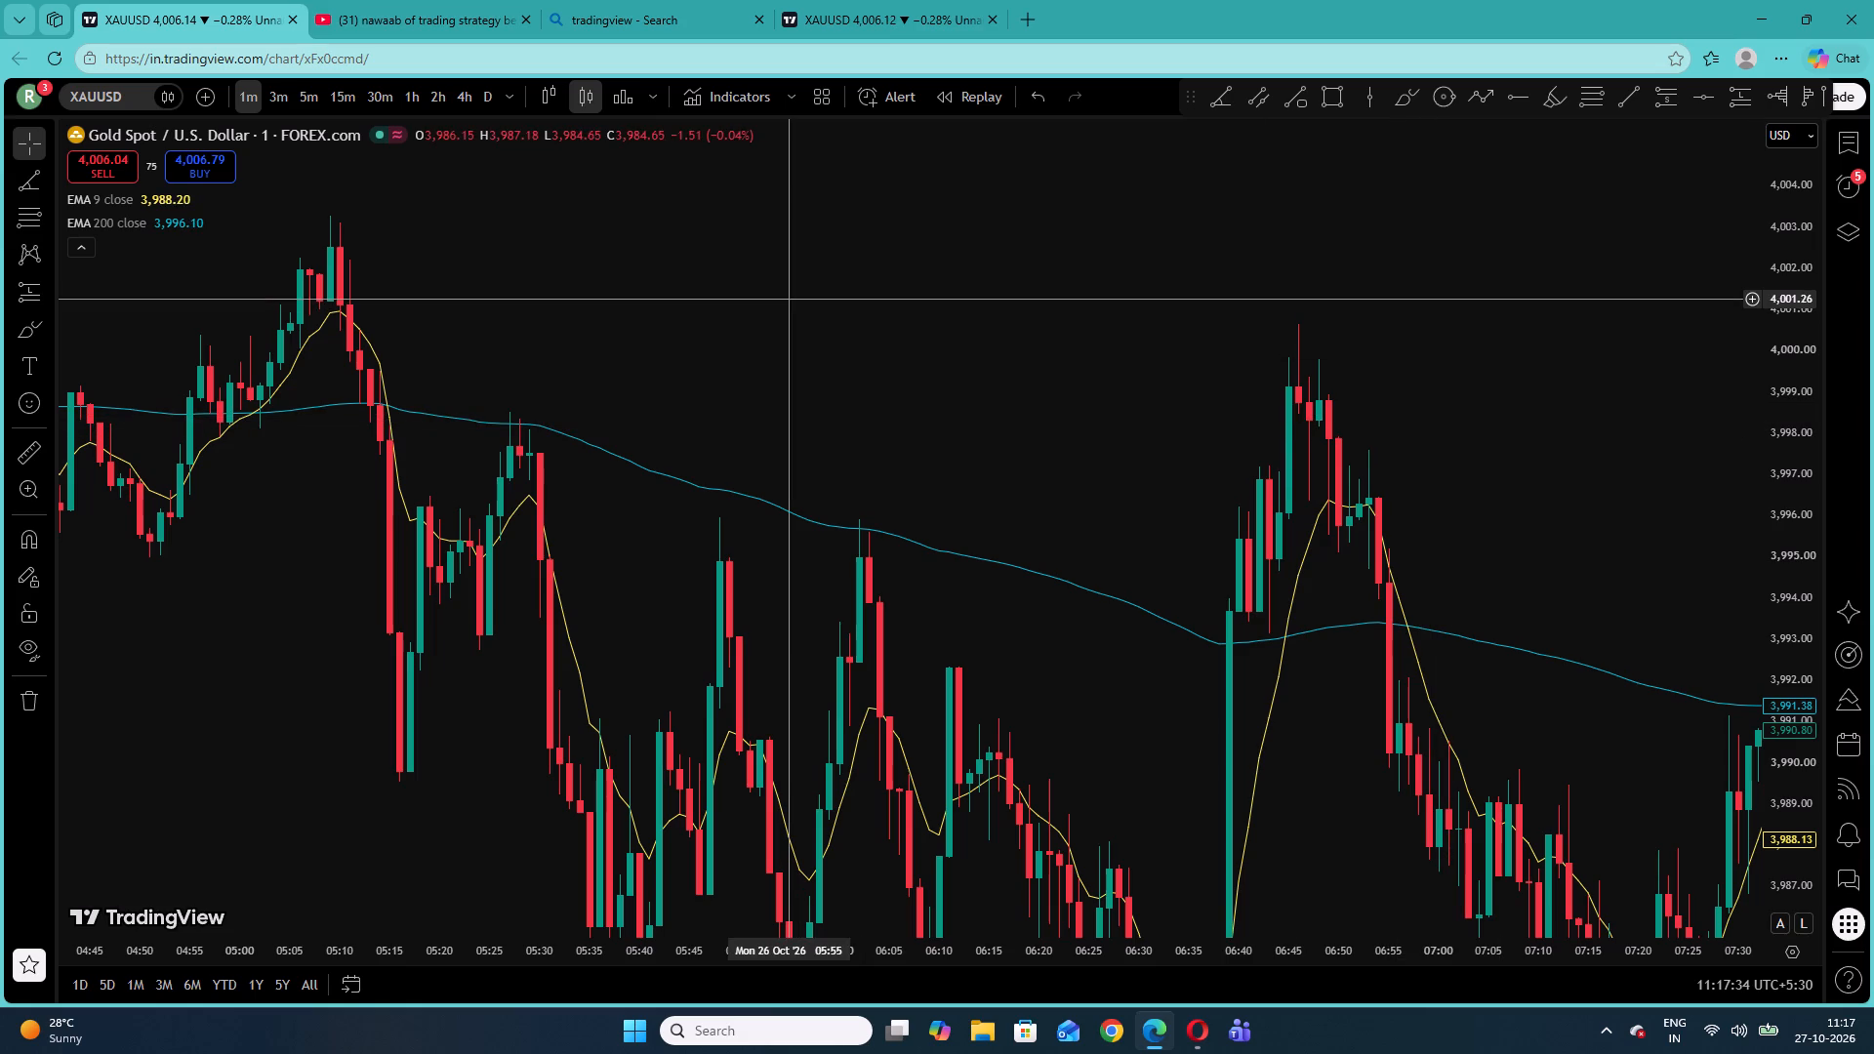
{"action": "left_click_drag", "start_coordinate": [658, 371], "coordinate": [1138, 338]}
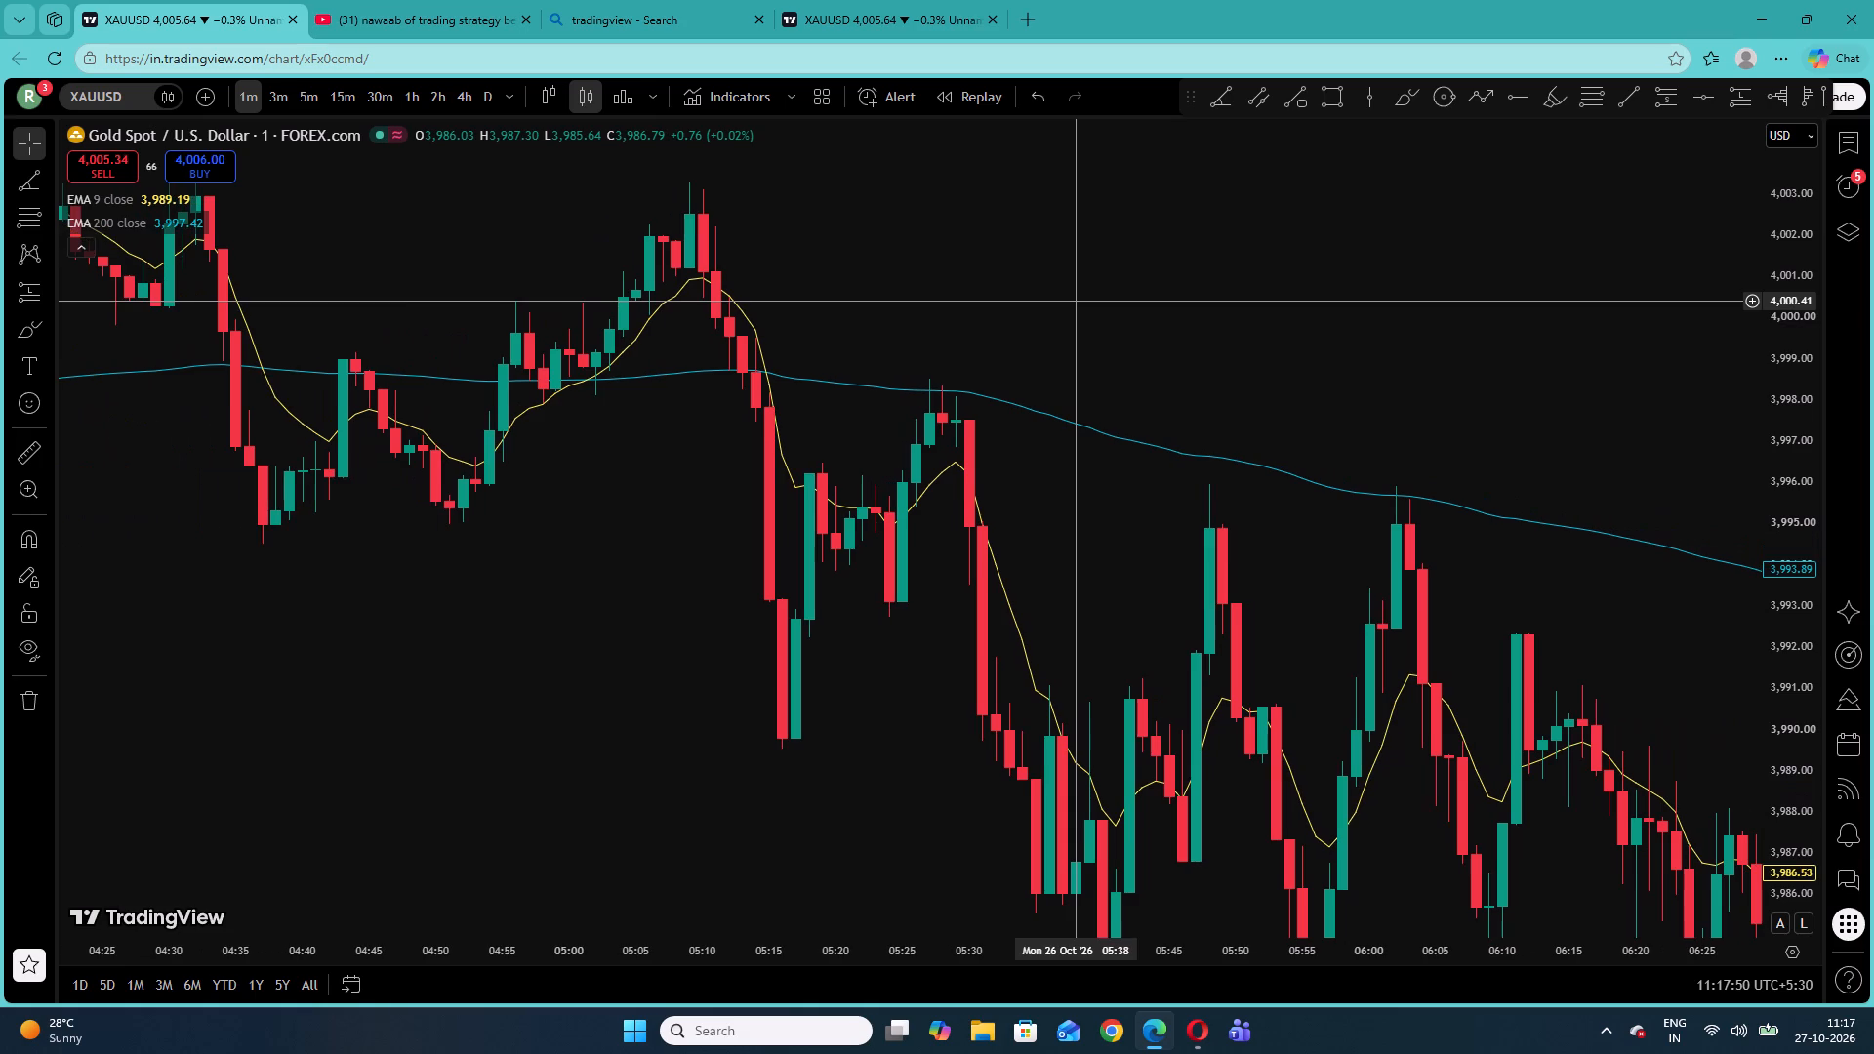
{"action": "left_click", "coordinate": [45, 286]}
{"action": "left_click", "coordinate": [146, 365]}
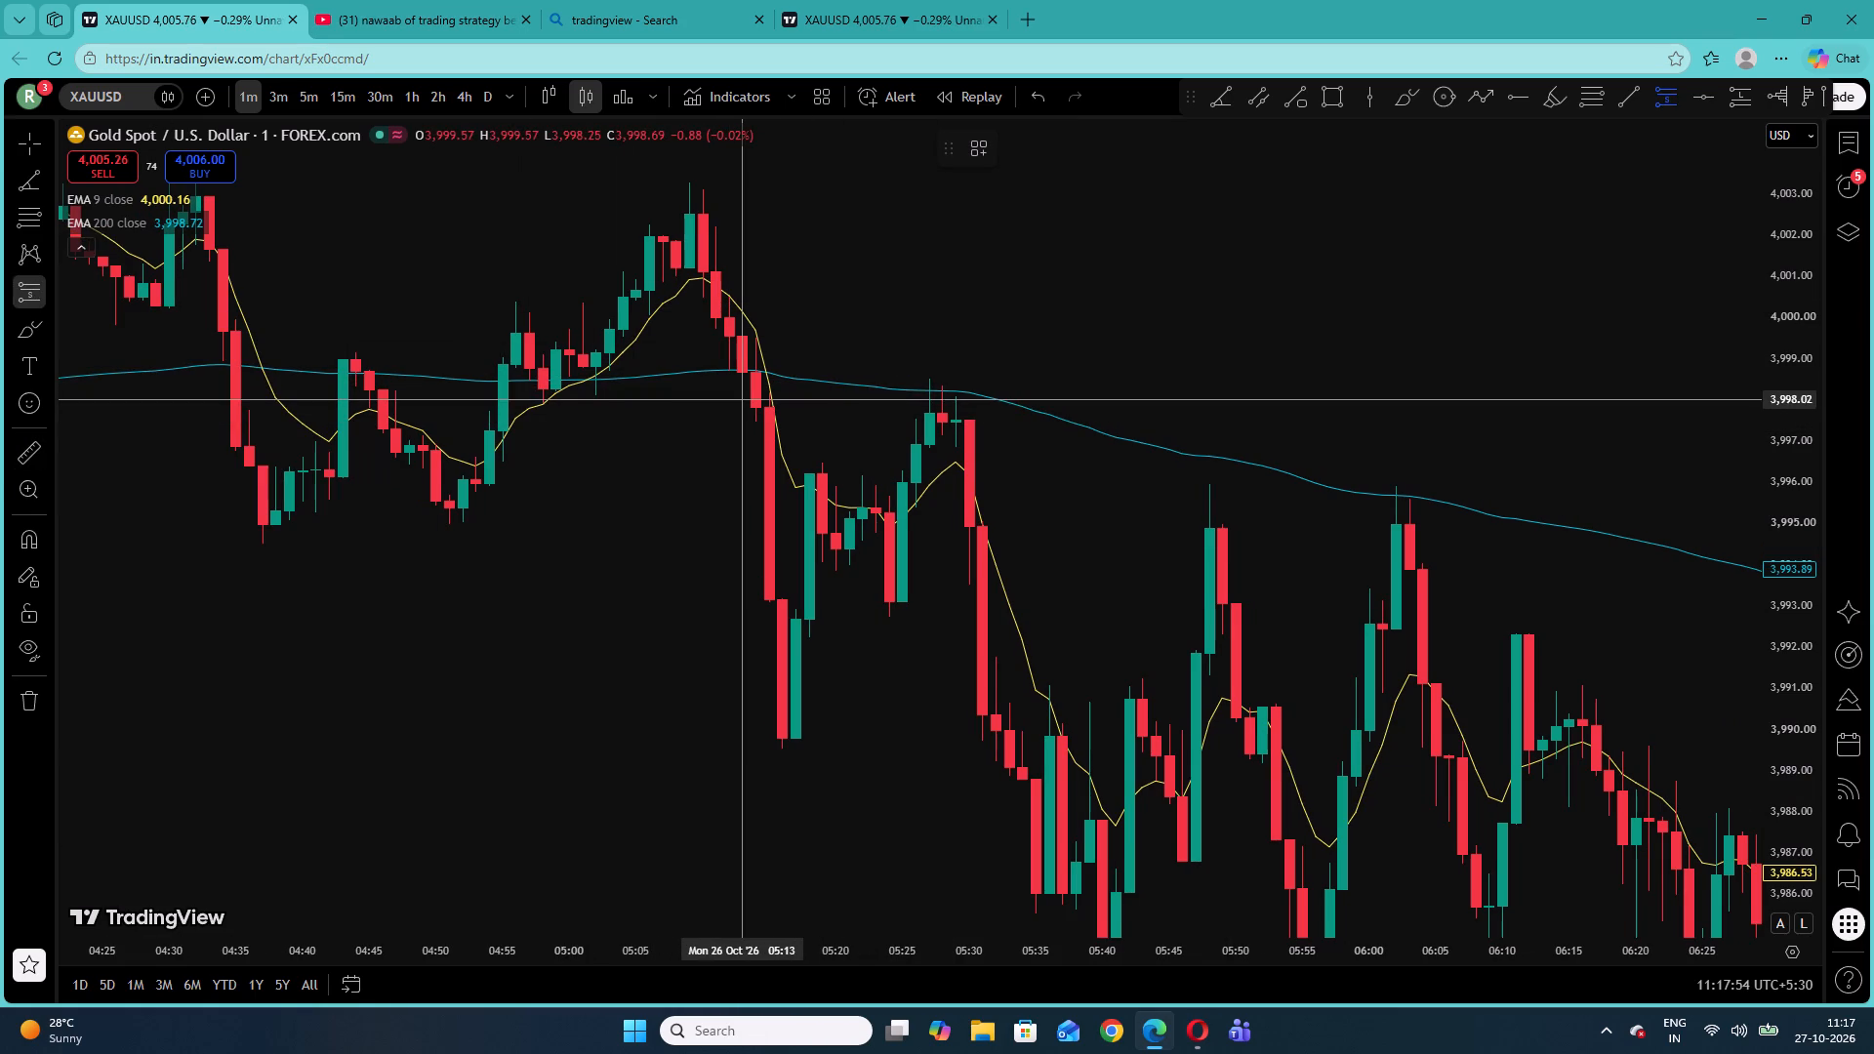
{"action": "left_click", "coordinate": [742, 408]}
{"action": "left_click_drag", "start_coordinate": [743, 243], "coordinate": [769, 298]}
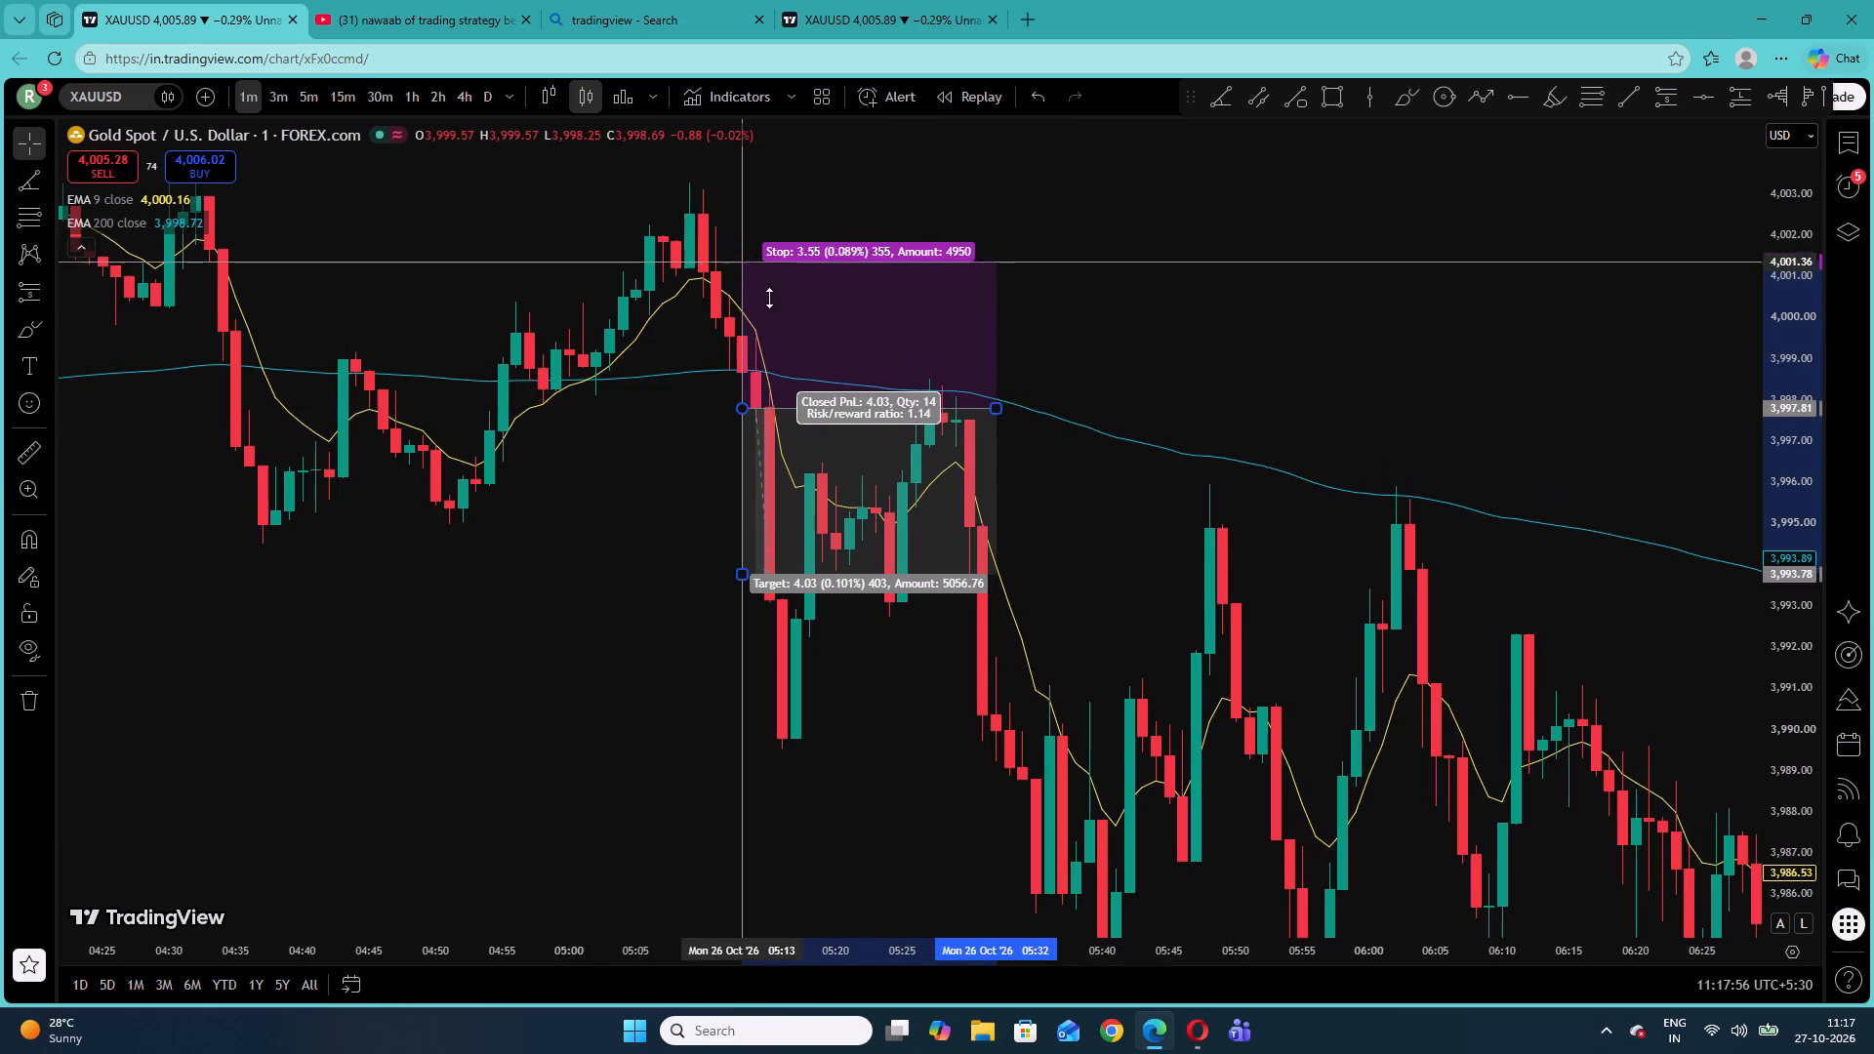
{"action": "left_click_drag", "start_coordinate": [769, 298], "coordinate": [781, 335]}
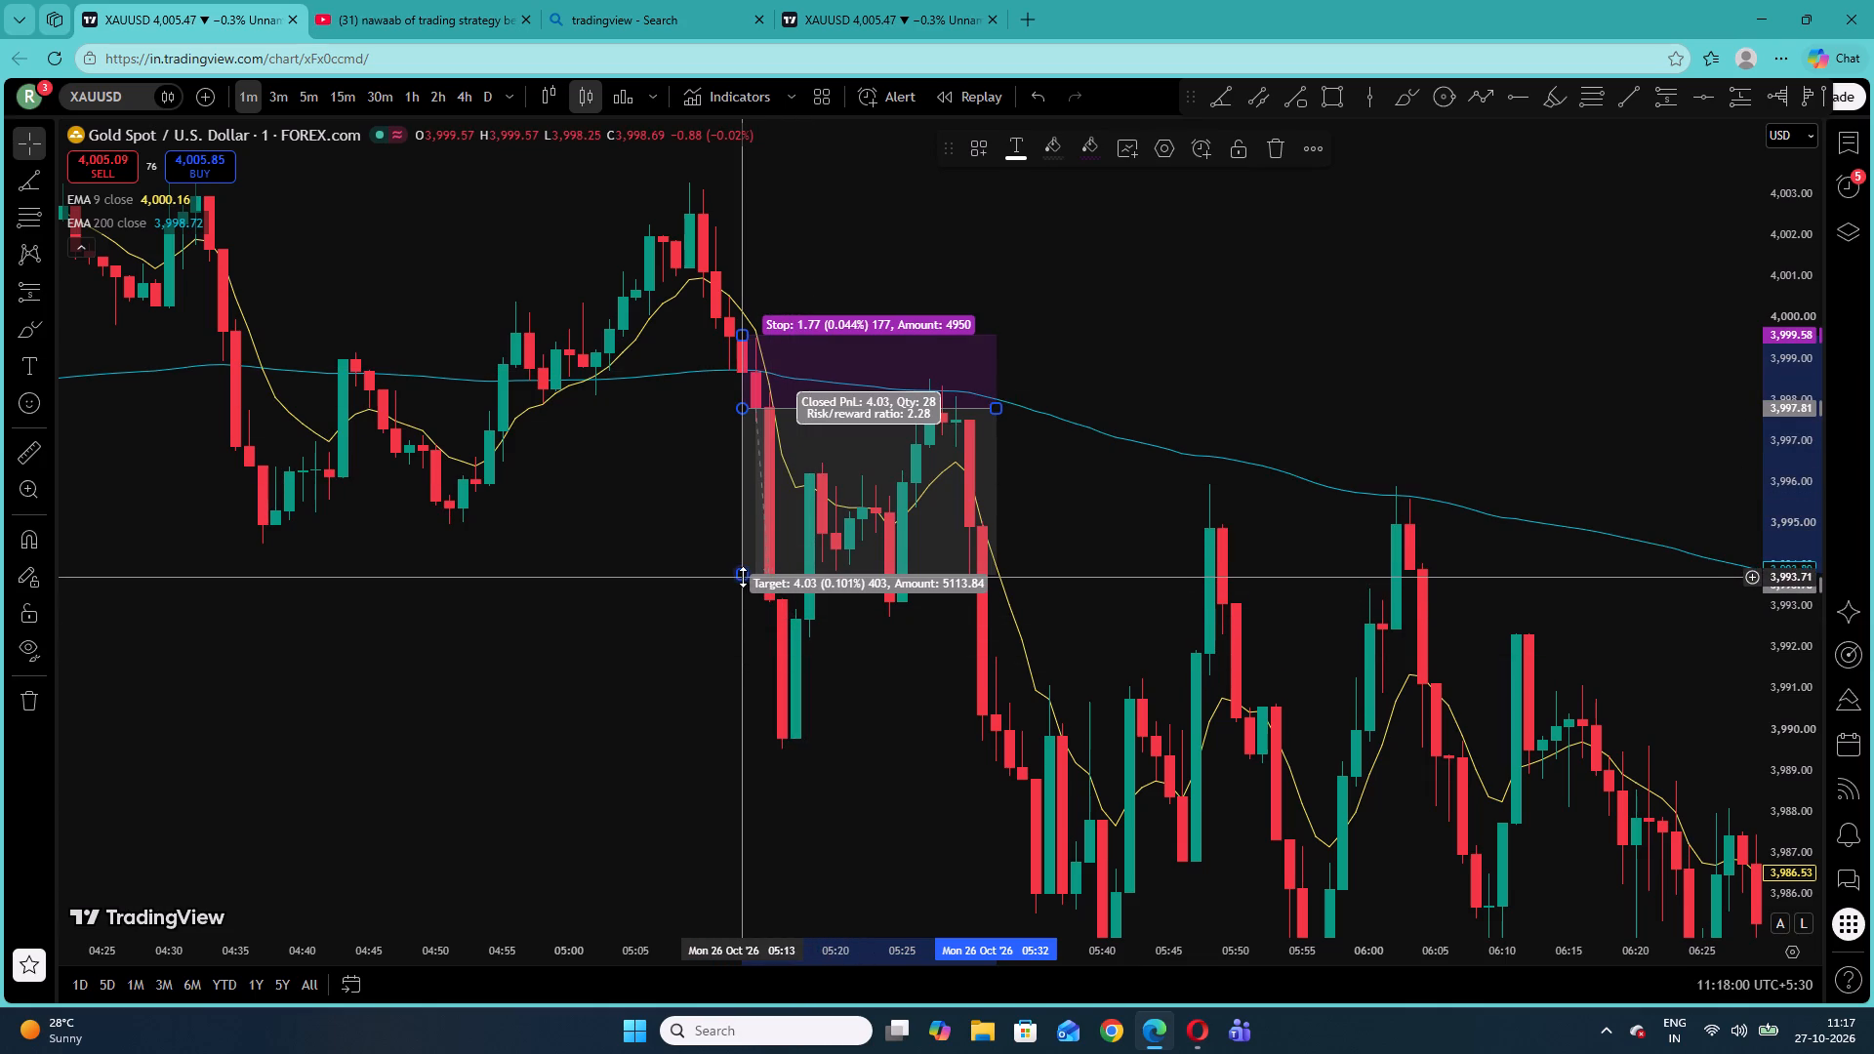
{"action": "left_click_drag", "start_coordinate": [743, 577], "coordinate": [745, 632]}
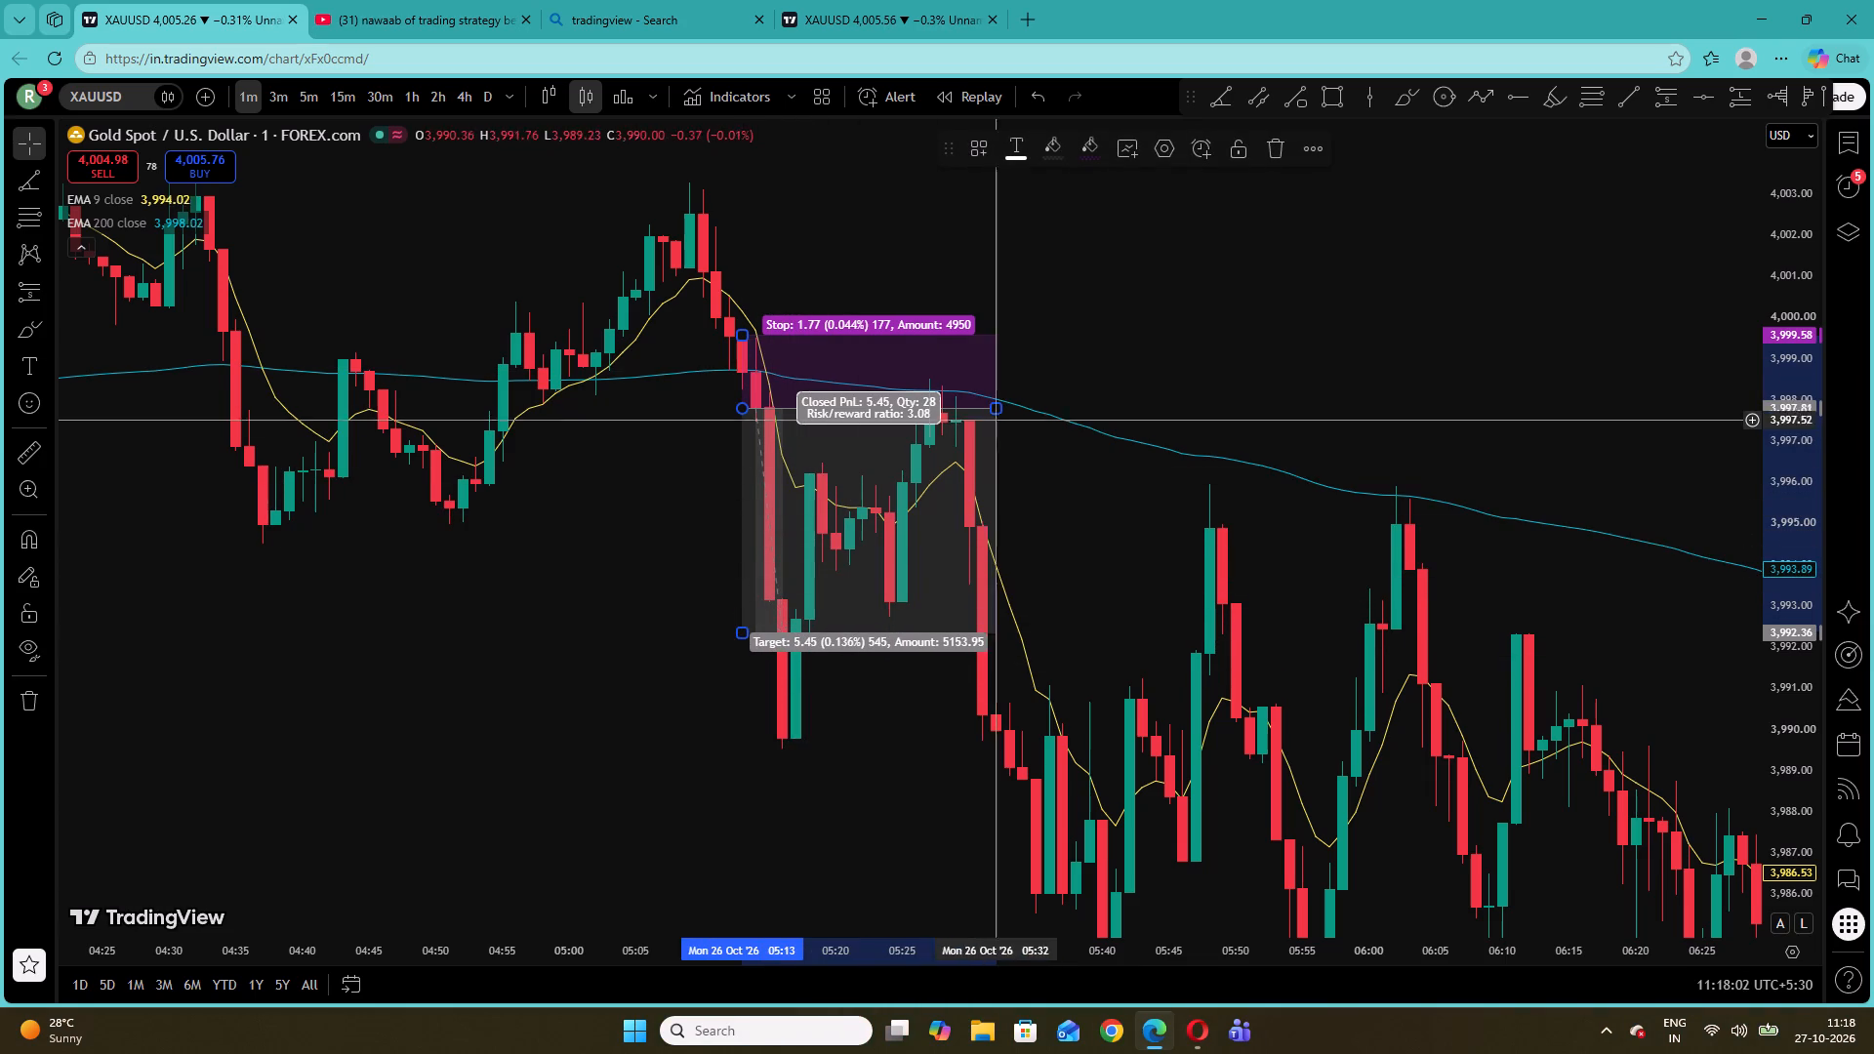
{"action": "left_click_drag", "start_coordinate": [993, 407], "coordinate": [835, 442]}
{"action": "left_click", "coordinate": [915, 384]}
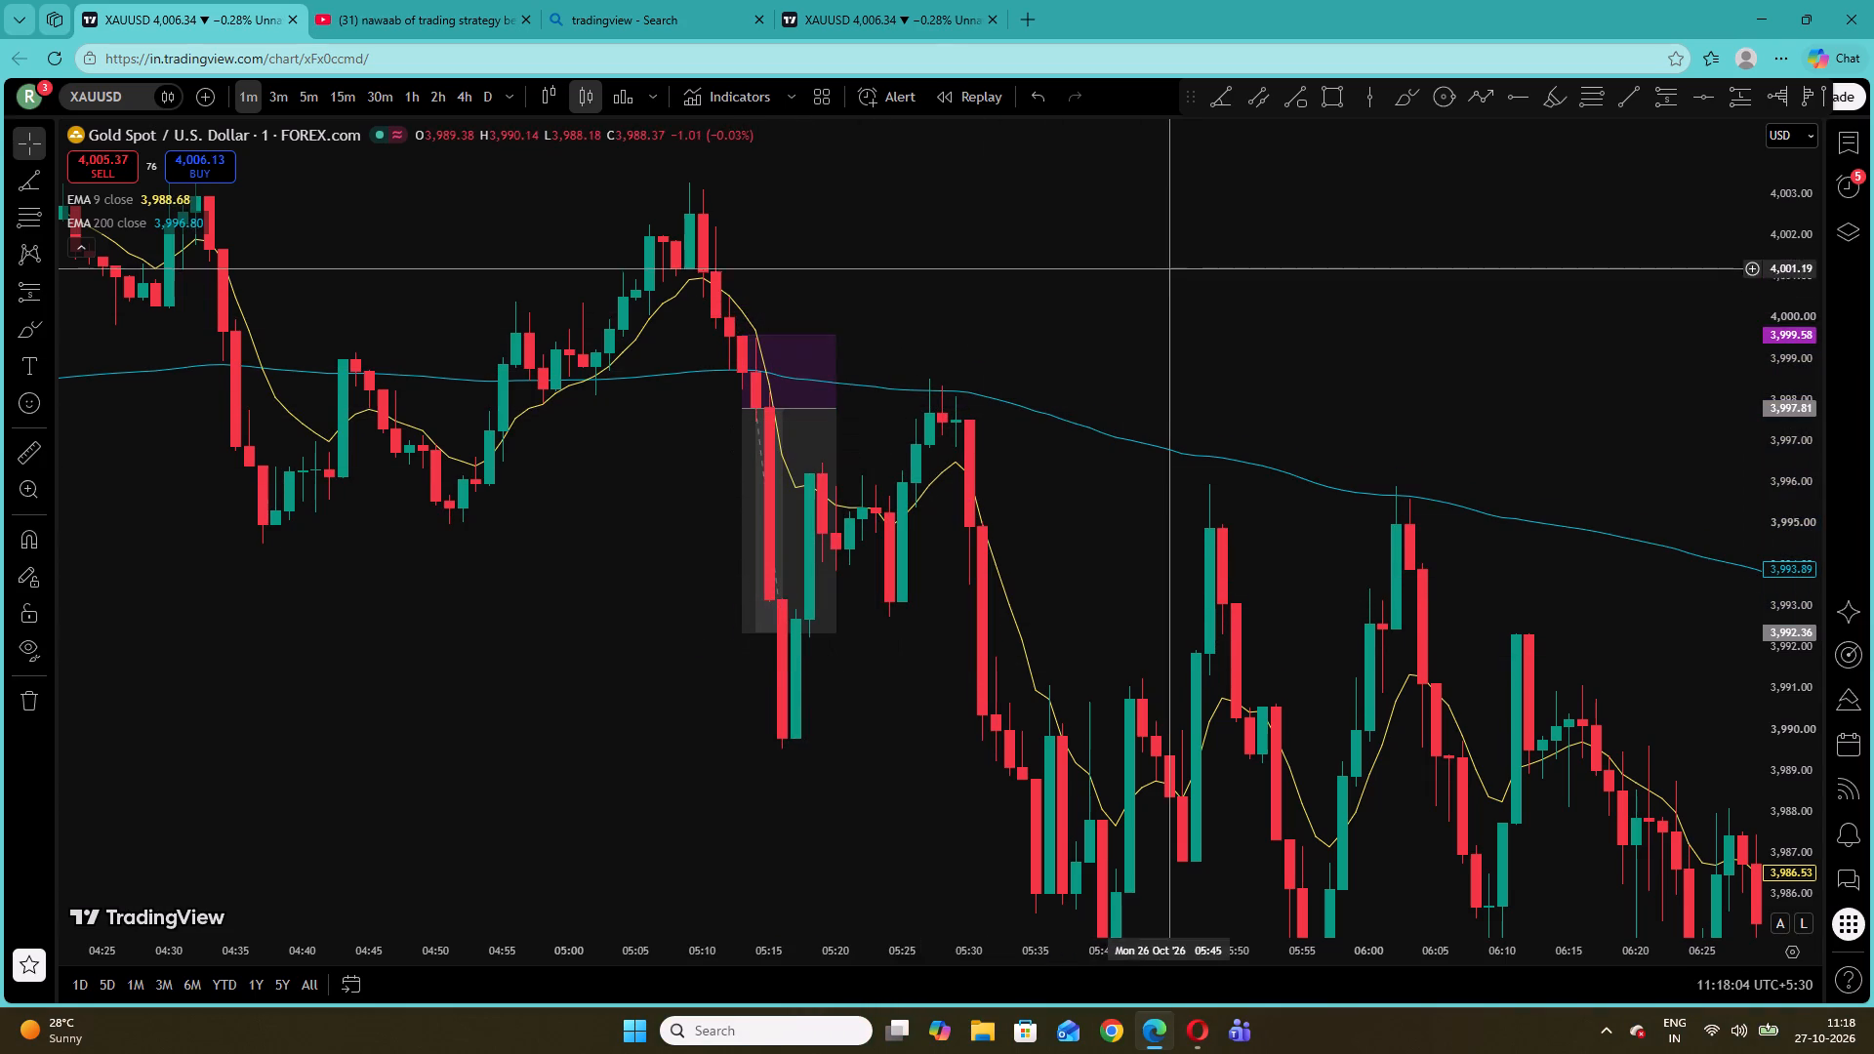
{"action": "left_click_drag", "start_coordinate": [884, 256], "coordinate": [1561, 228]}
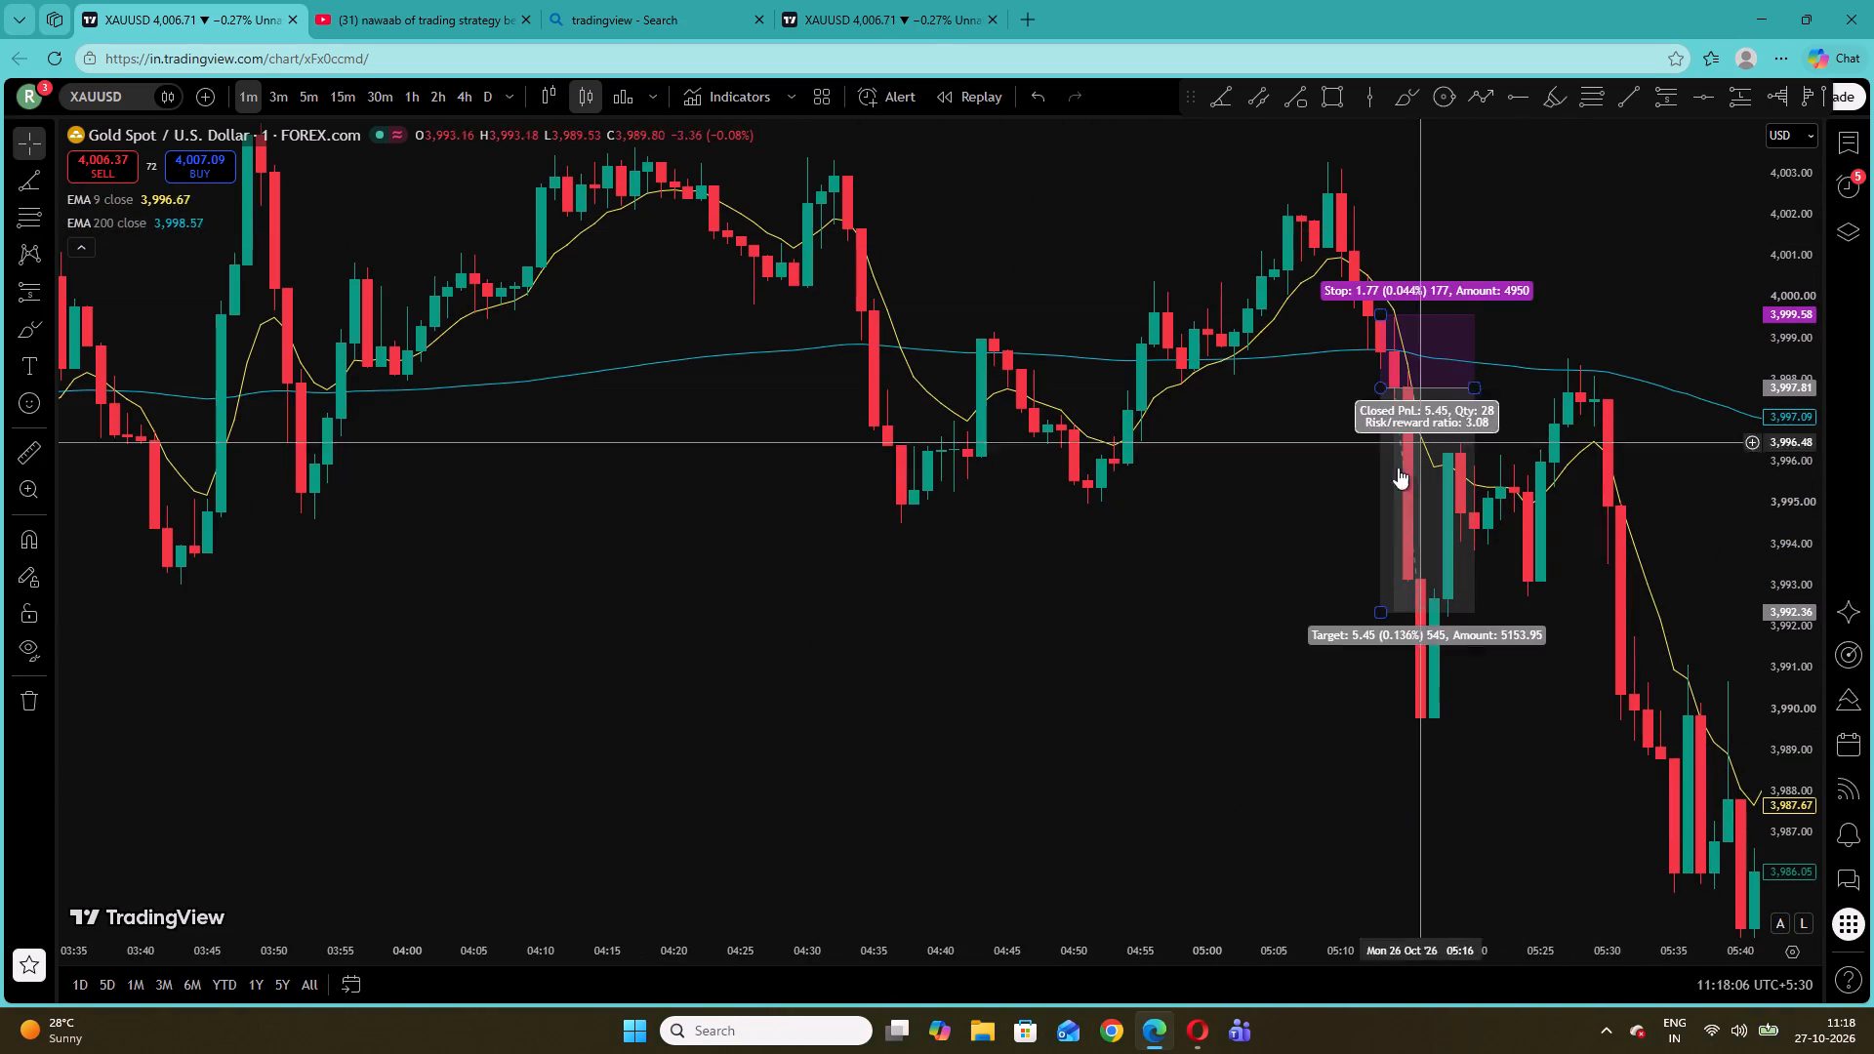
Switch to YouTube and open the 22 OCT Gold Crypto Live Analysis stream from the NAWABS OF TRADING channel's live videos.
{"action": "left_click", "coordinate": [485, 0]}
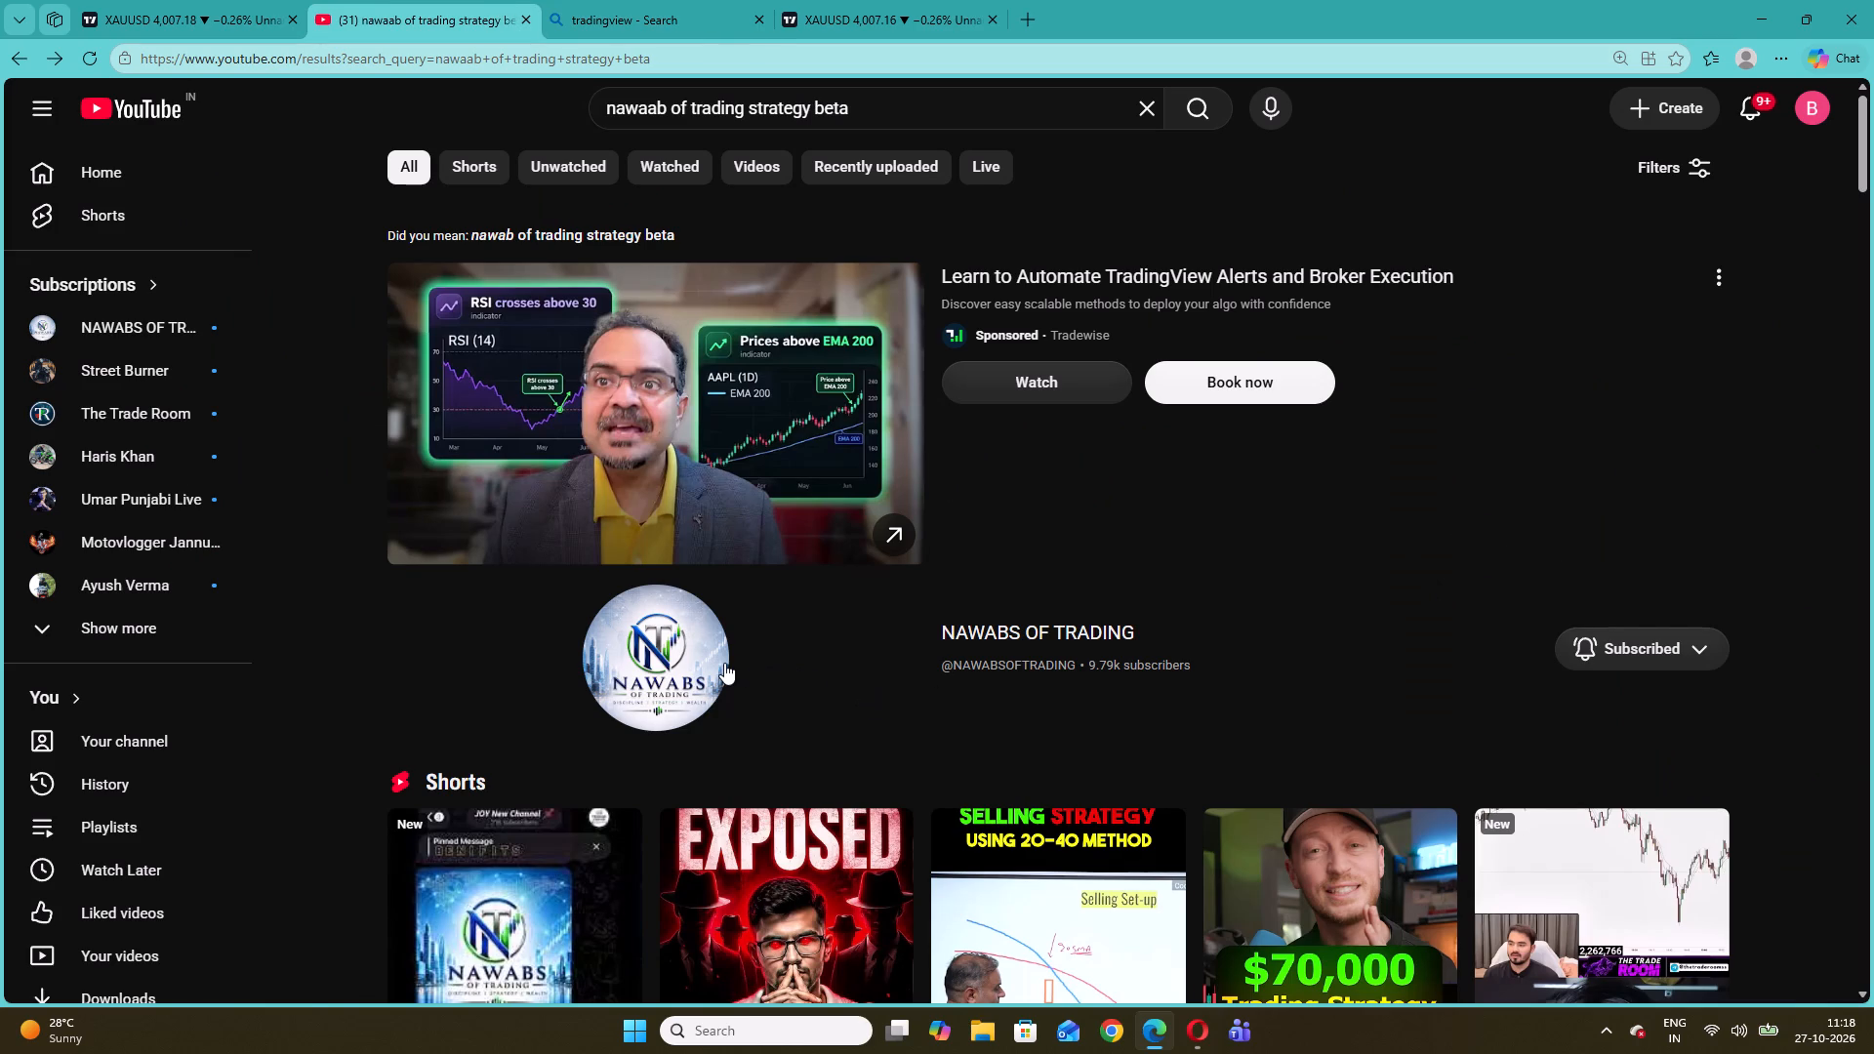
{"action": "left_click", "coordinate": [724, 663]}
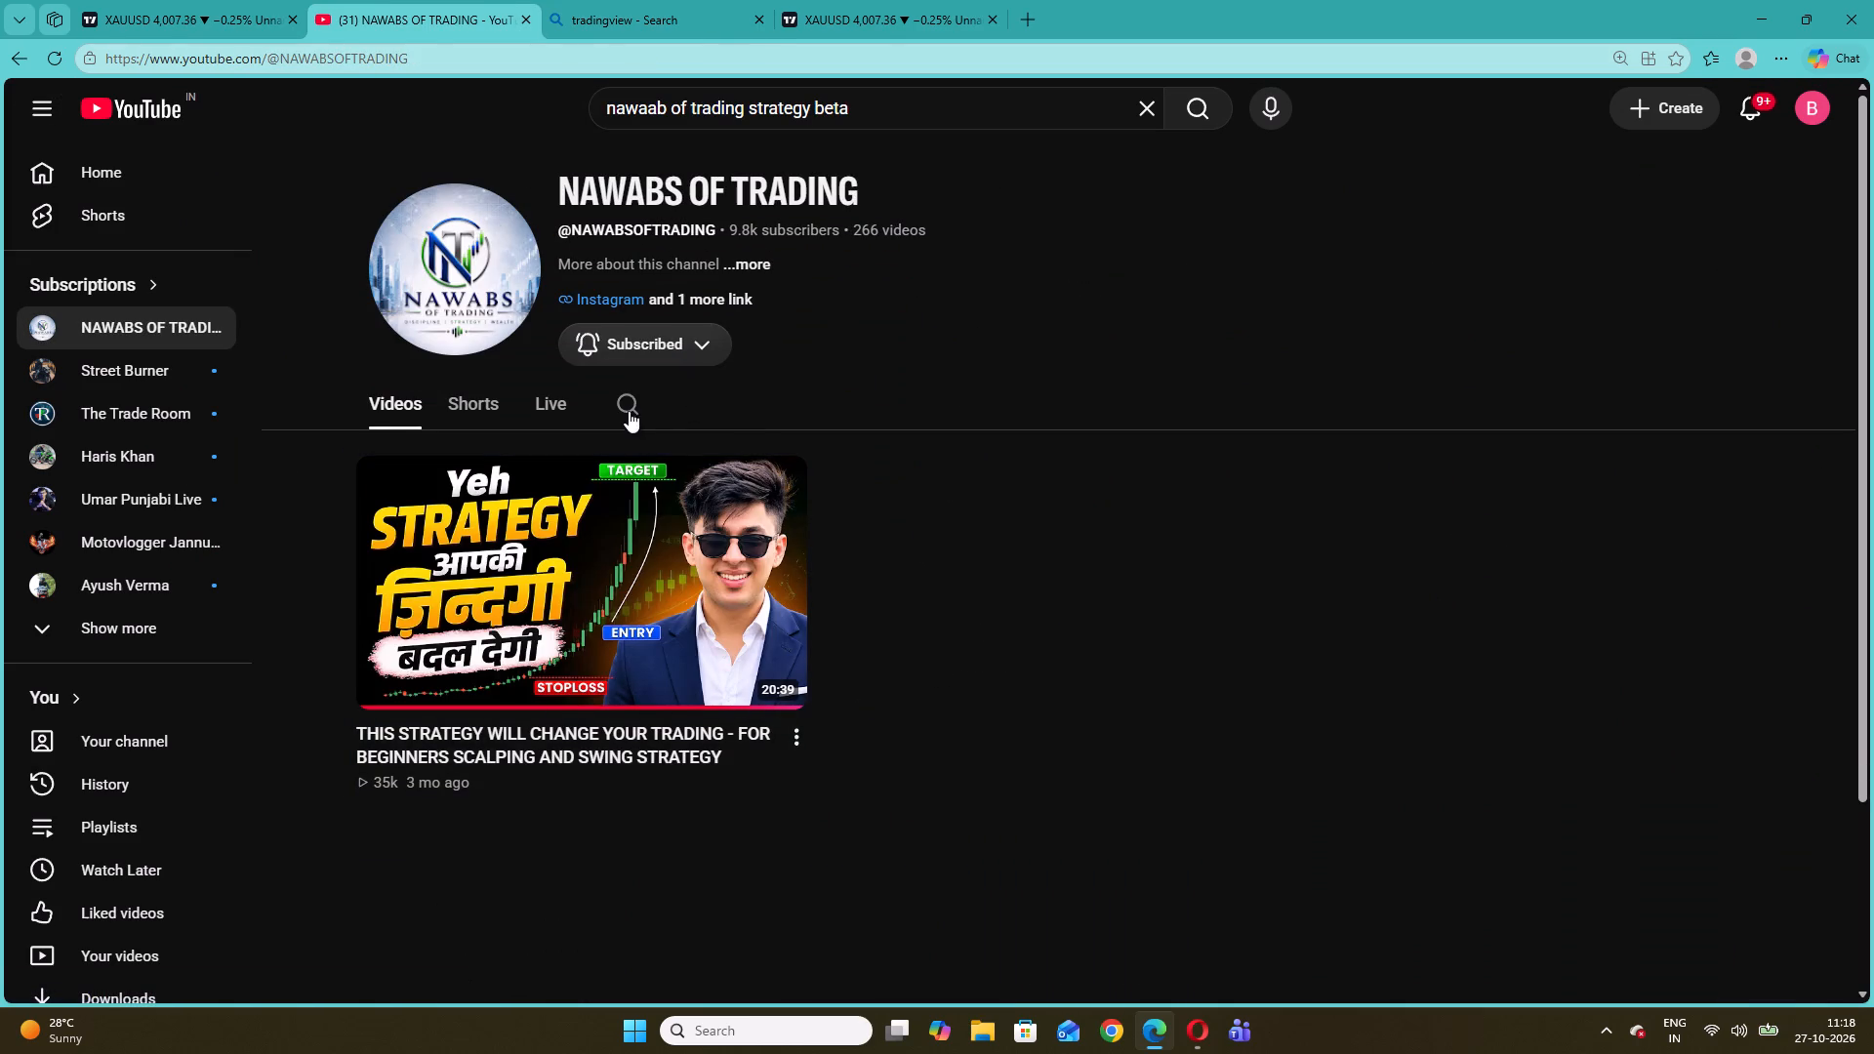
{"action": "left_click", "coordinate": [559, 396]}
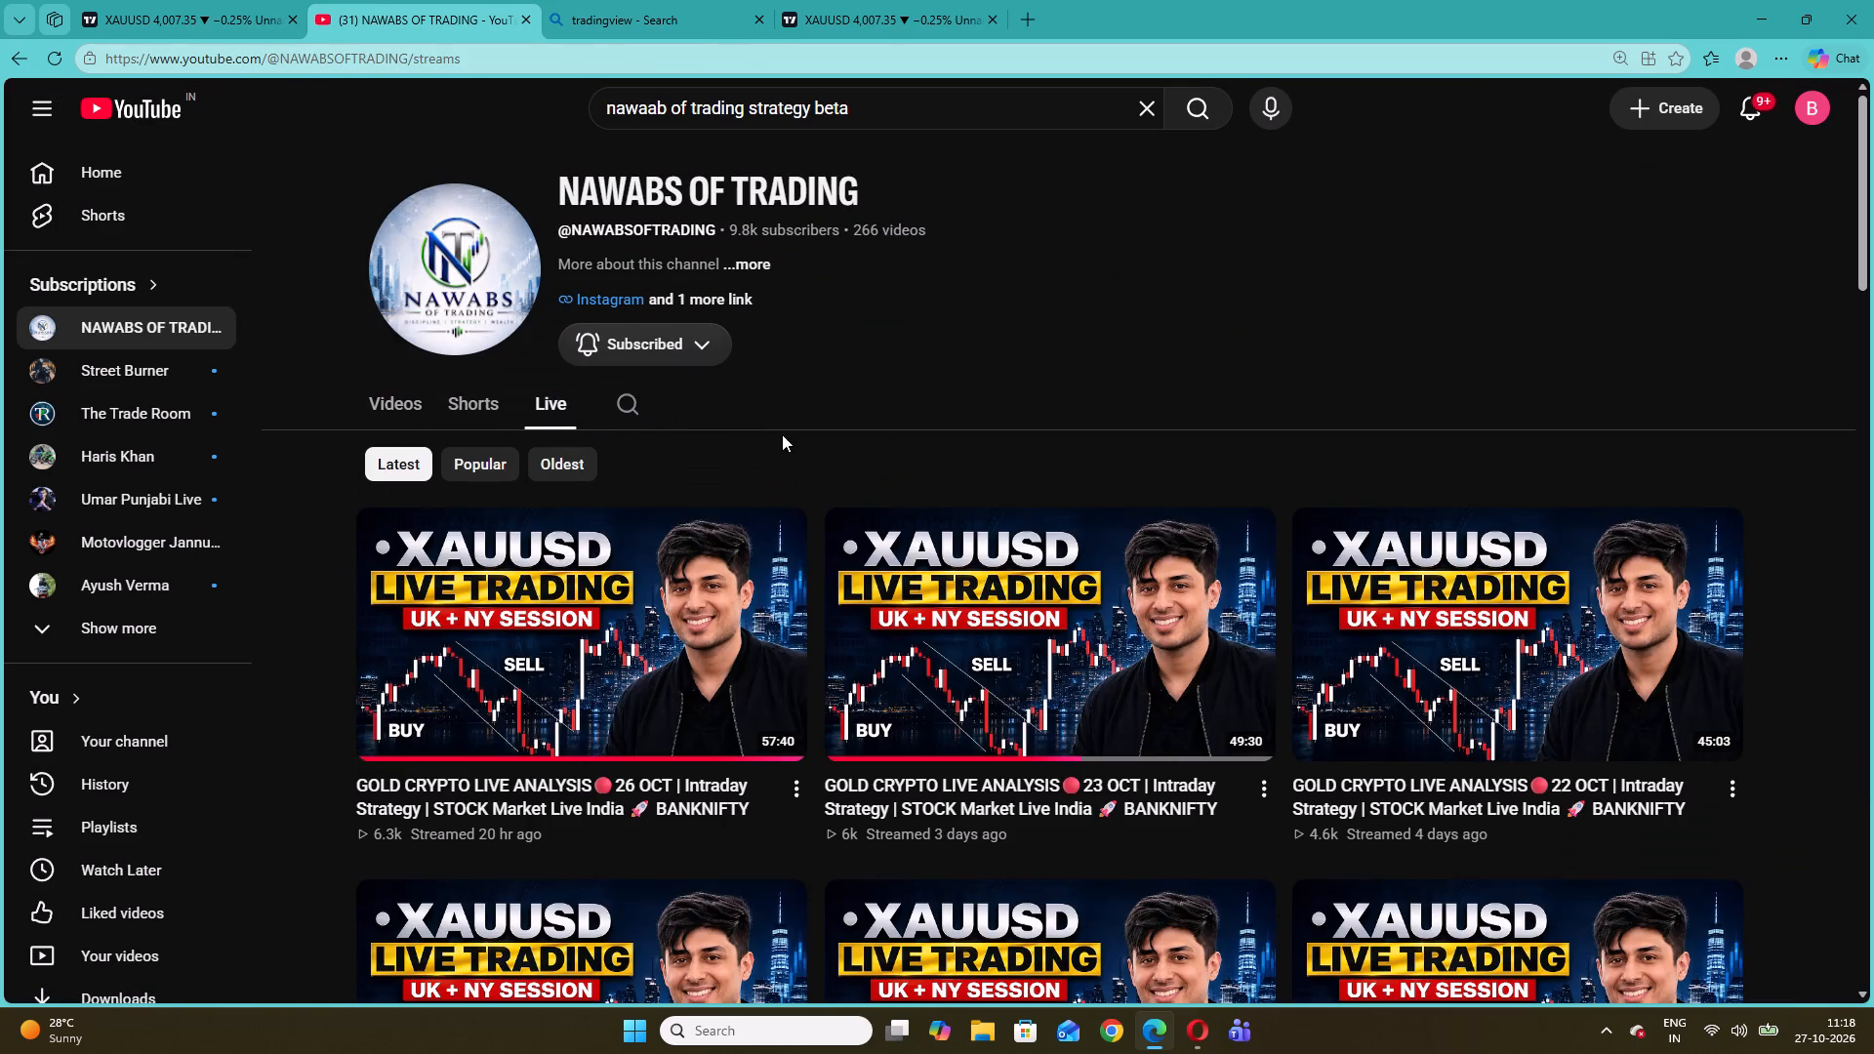
{"action": "scroll", "coordinate": [1790, 563], "scroll_direction": "down", "scroll_amount": 1}
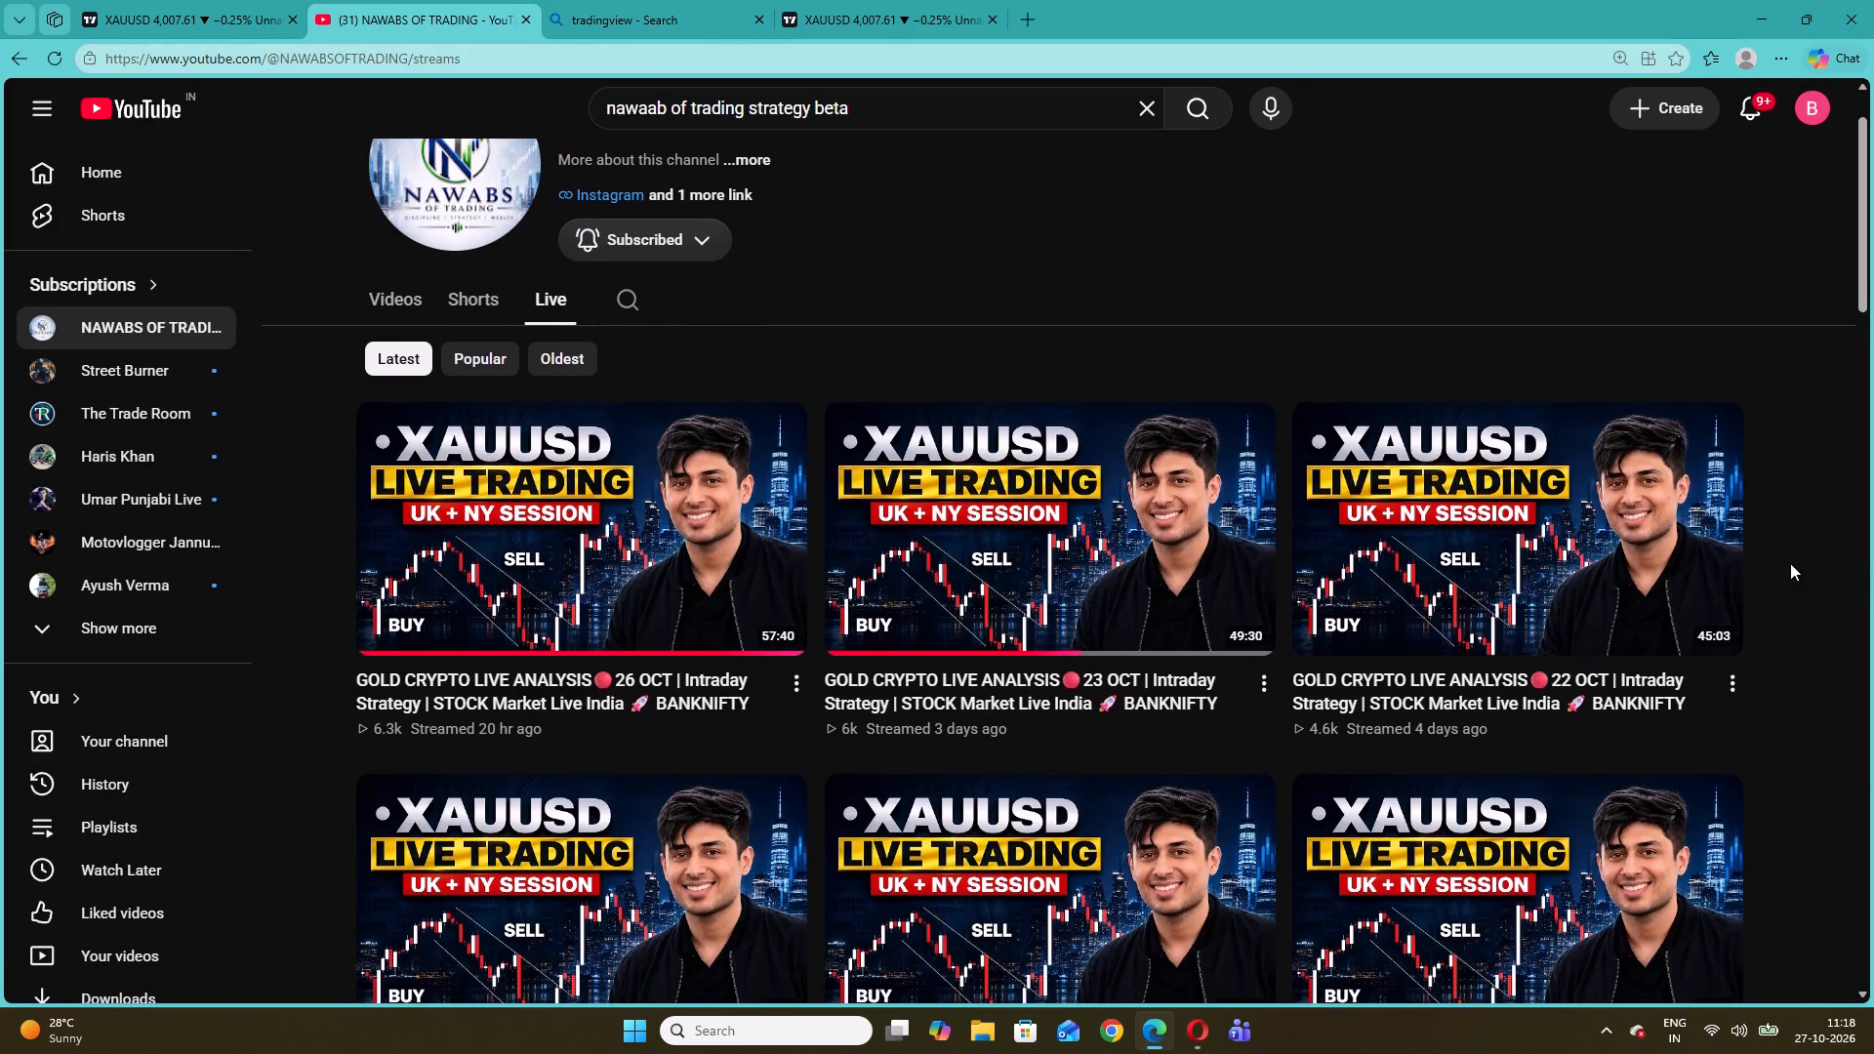
{"action": "scroll", "coordinate": [1790, 563], "scroll_direction": "down", "scroll_amount": 1}
{"action": "scroll", "coordinate": [1790, 563], "scroll_direction": "up", "scroll_amount": 2}
{"action": "left_click", "coordinate": [1624, 620]}
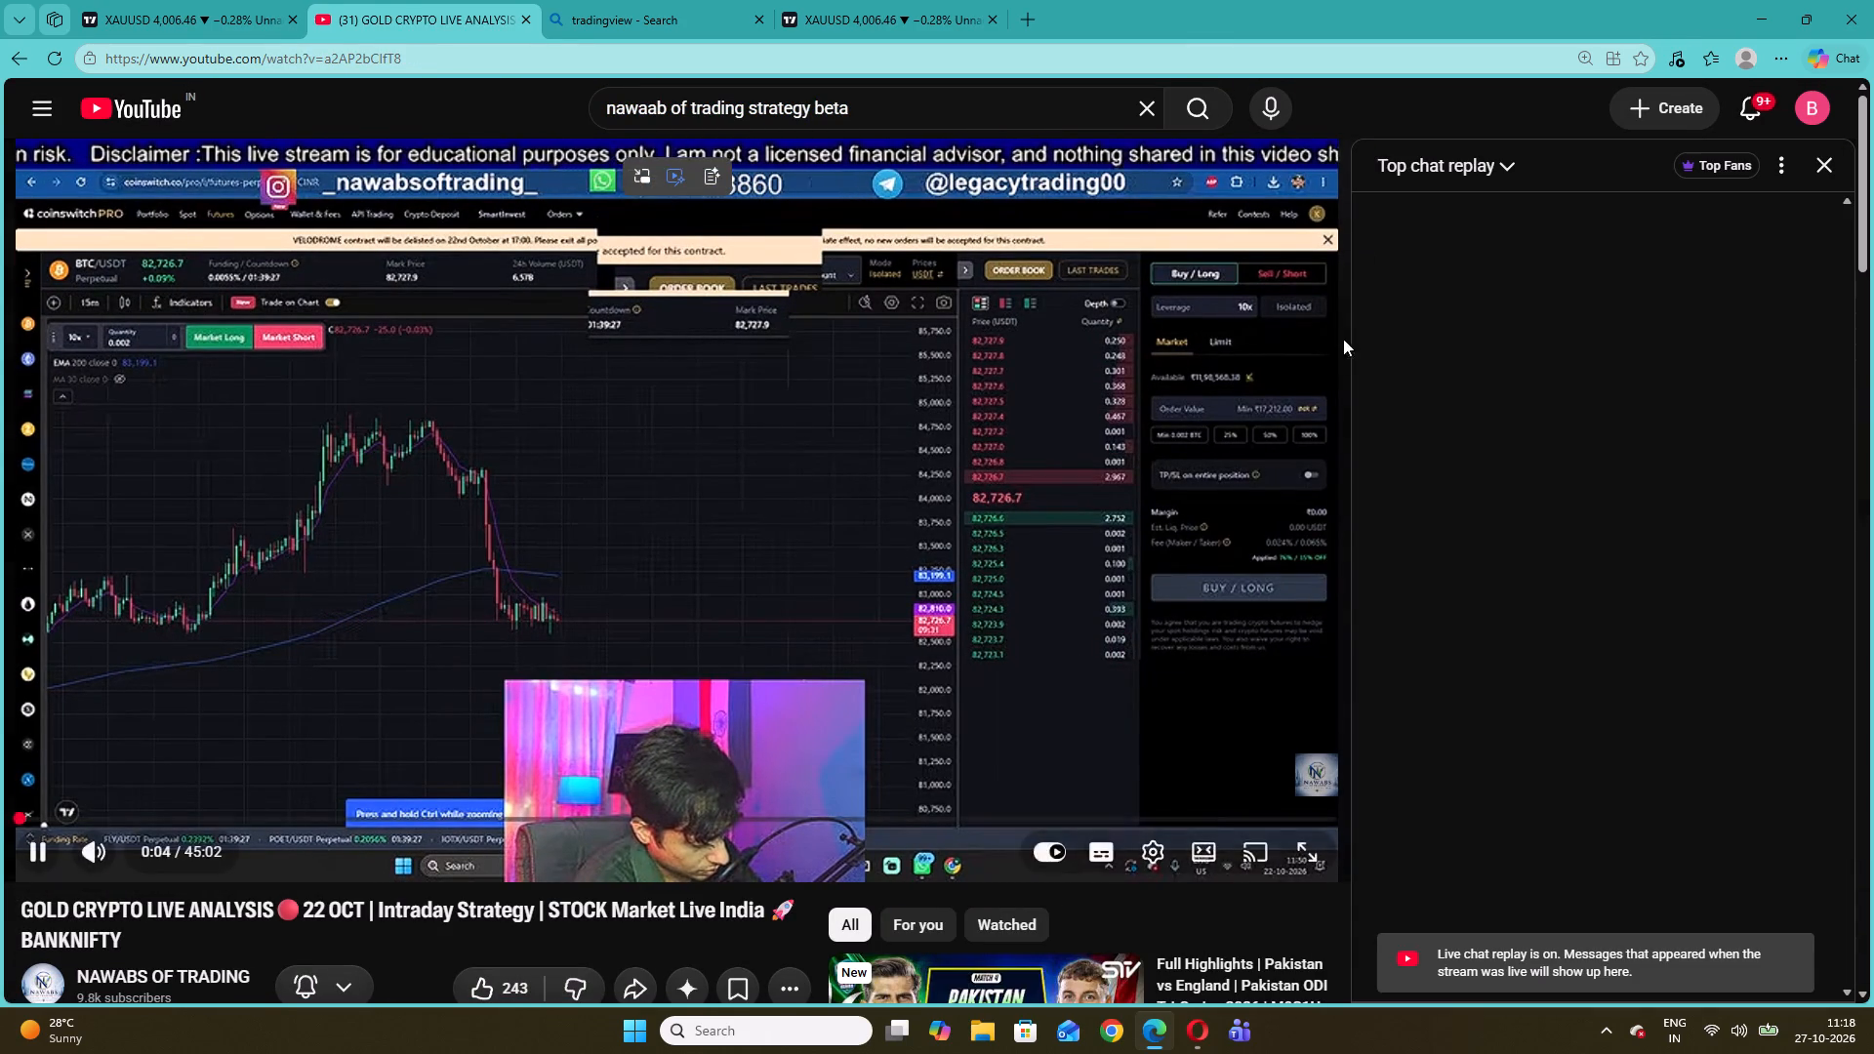
Close the live chat replay and set the video quality to 1080p60.
{"action": "left_click", "coordinate": [1838, 165]}
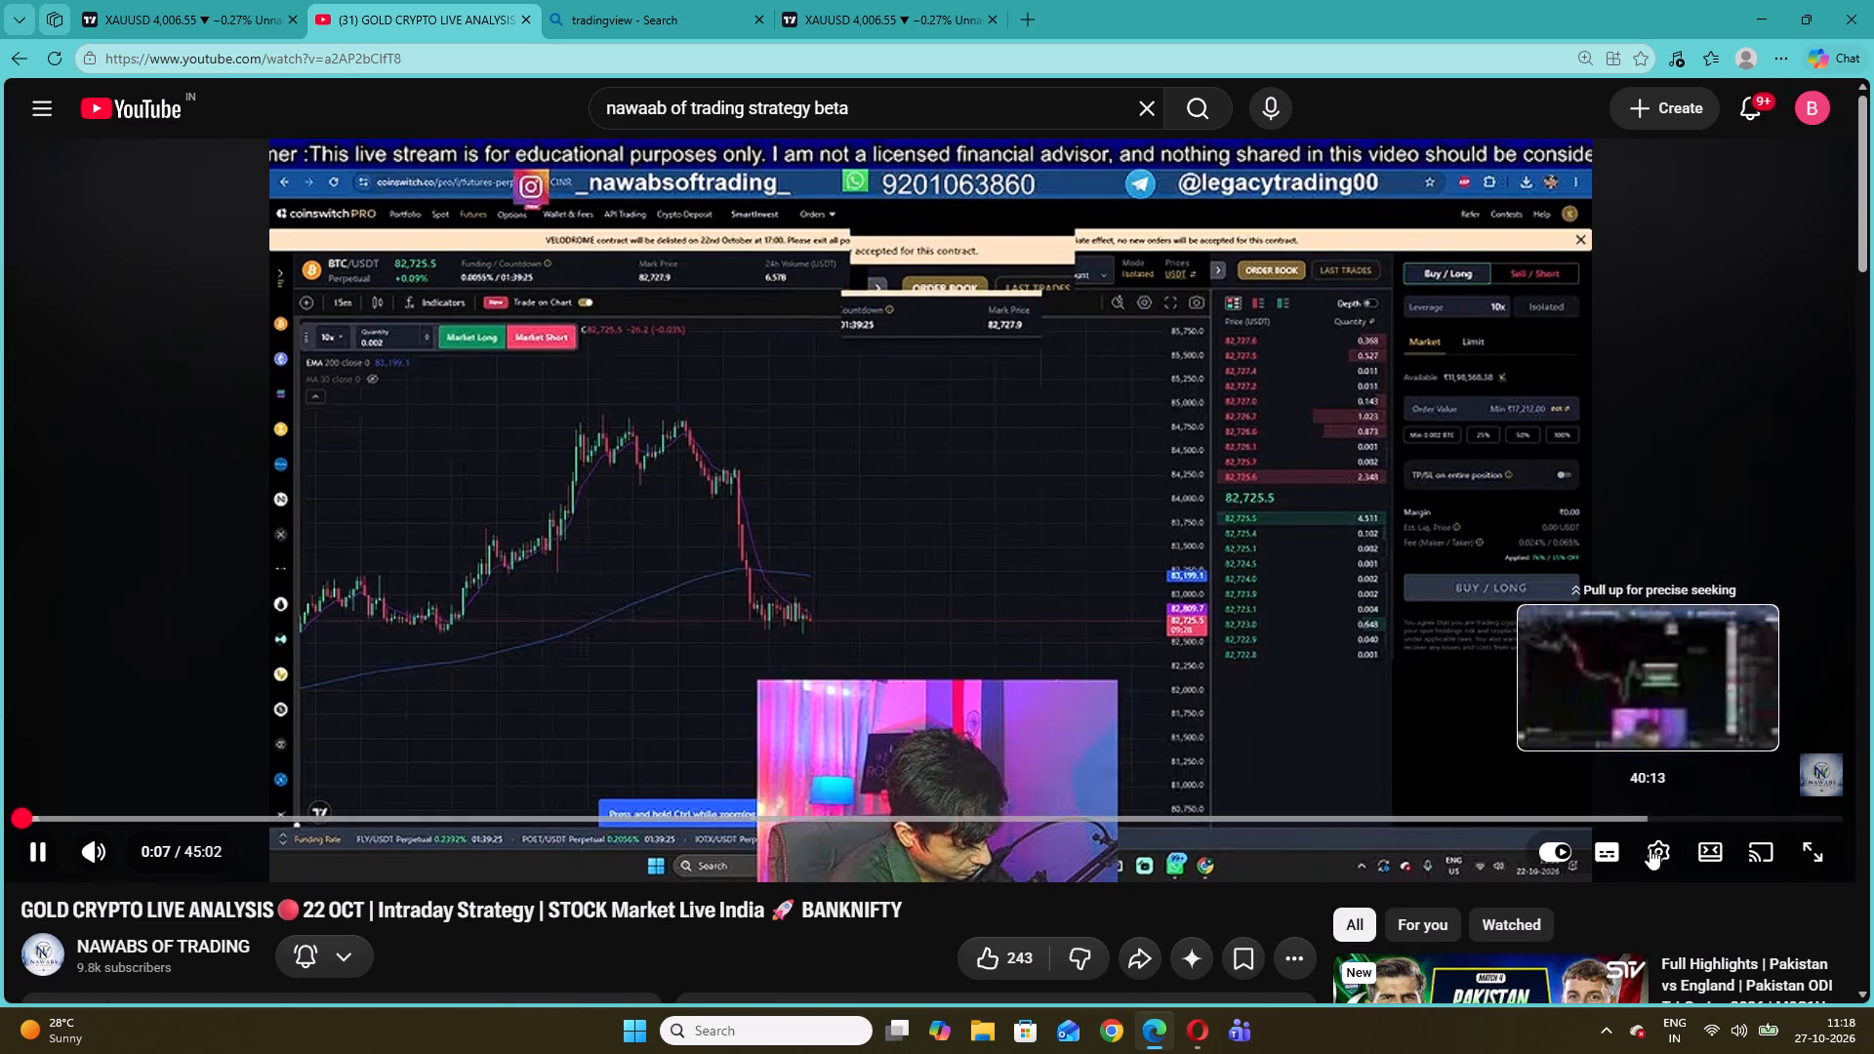
{"action": "left_click", "coordinate": [1654, 852]}
{"action": "left_click", "coordinate": [1641, 798]}
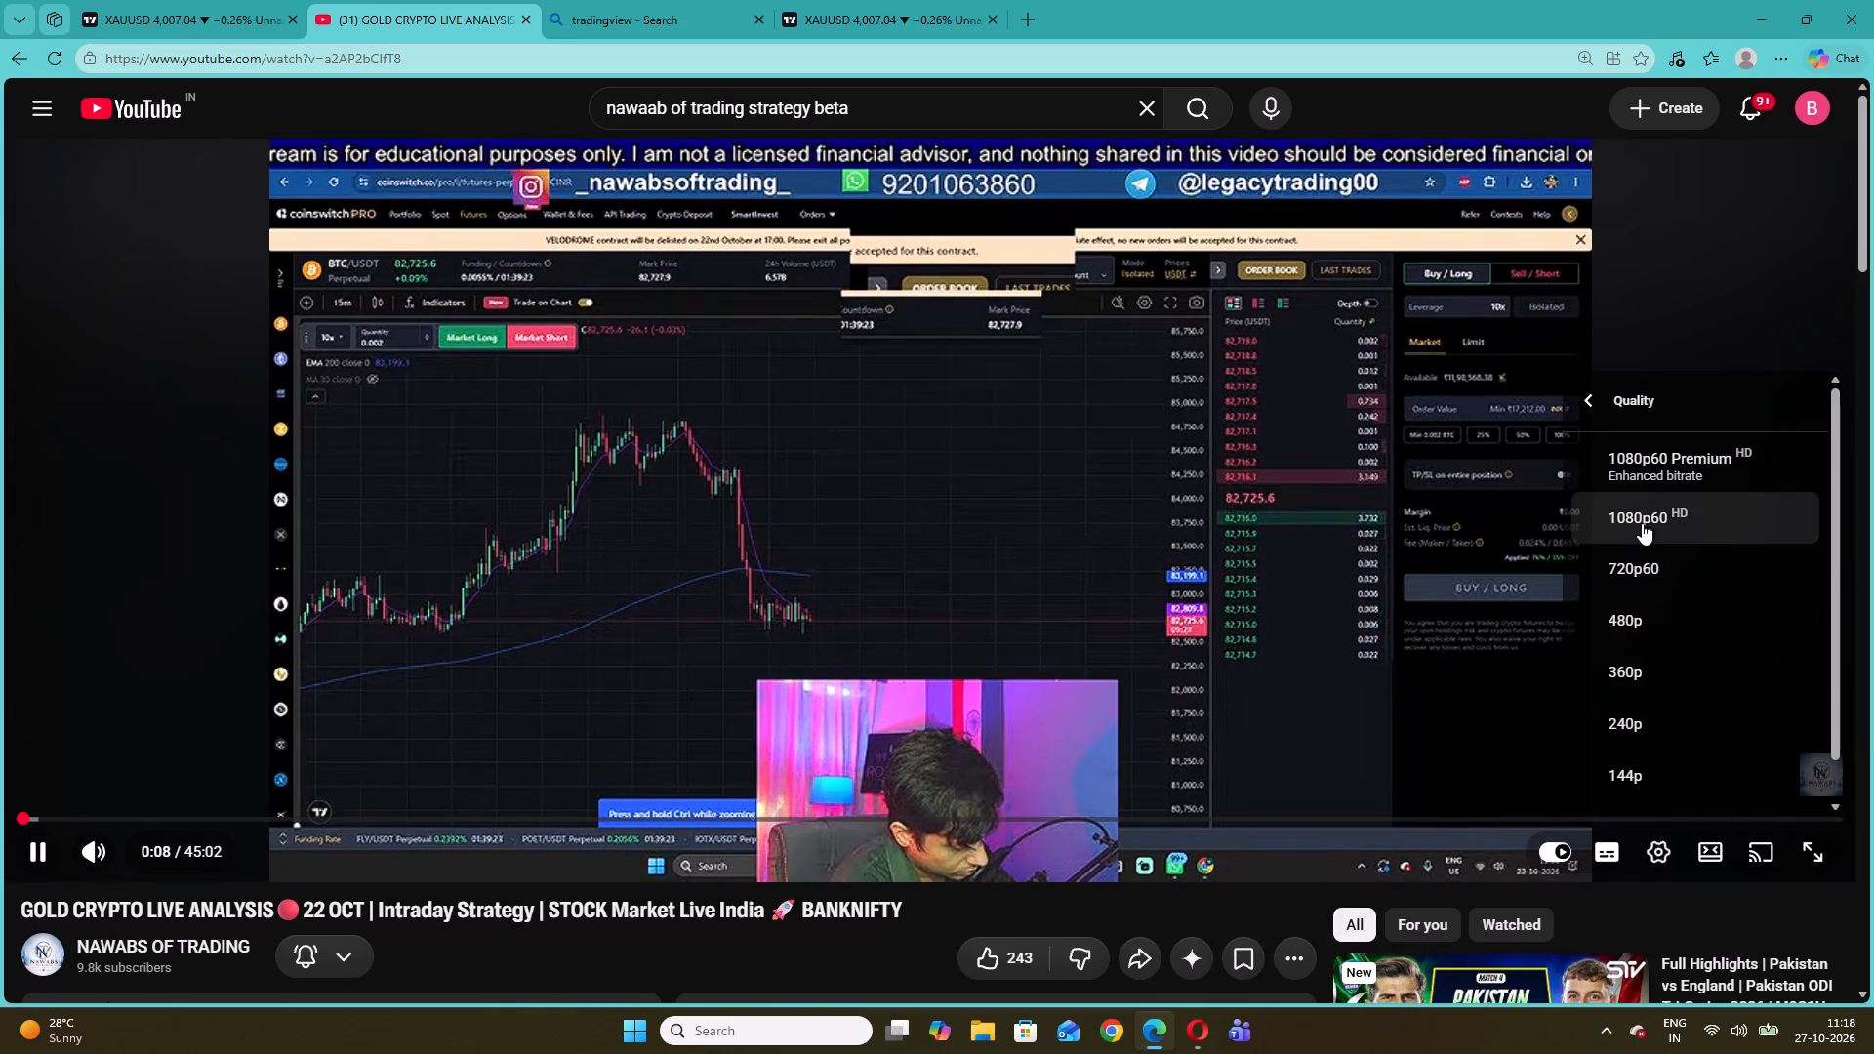
{"action": "left_click", "coordinate": [1642, 523]}
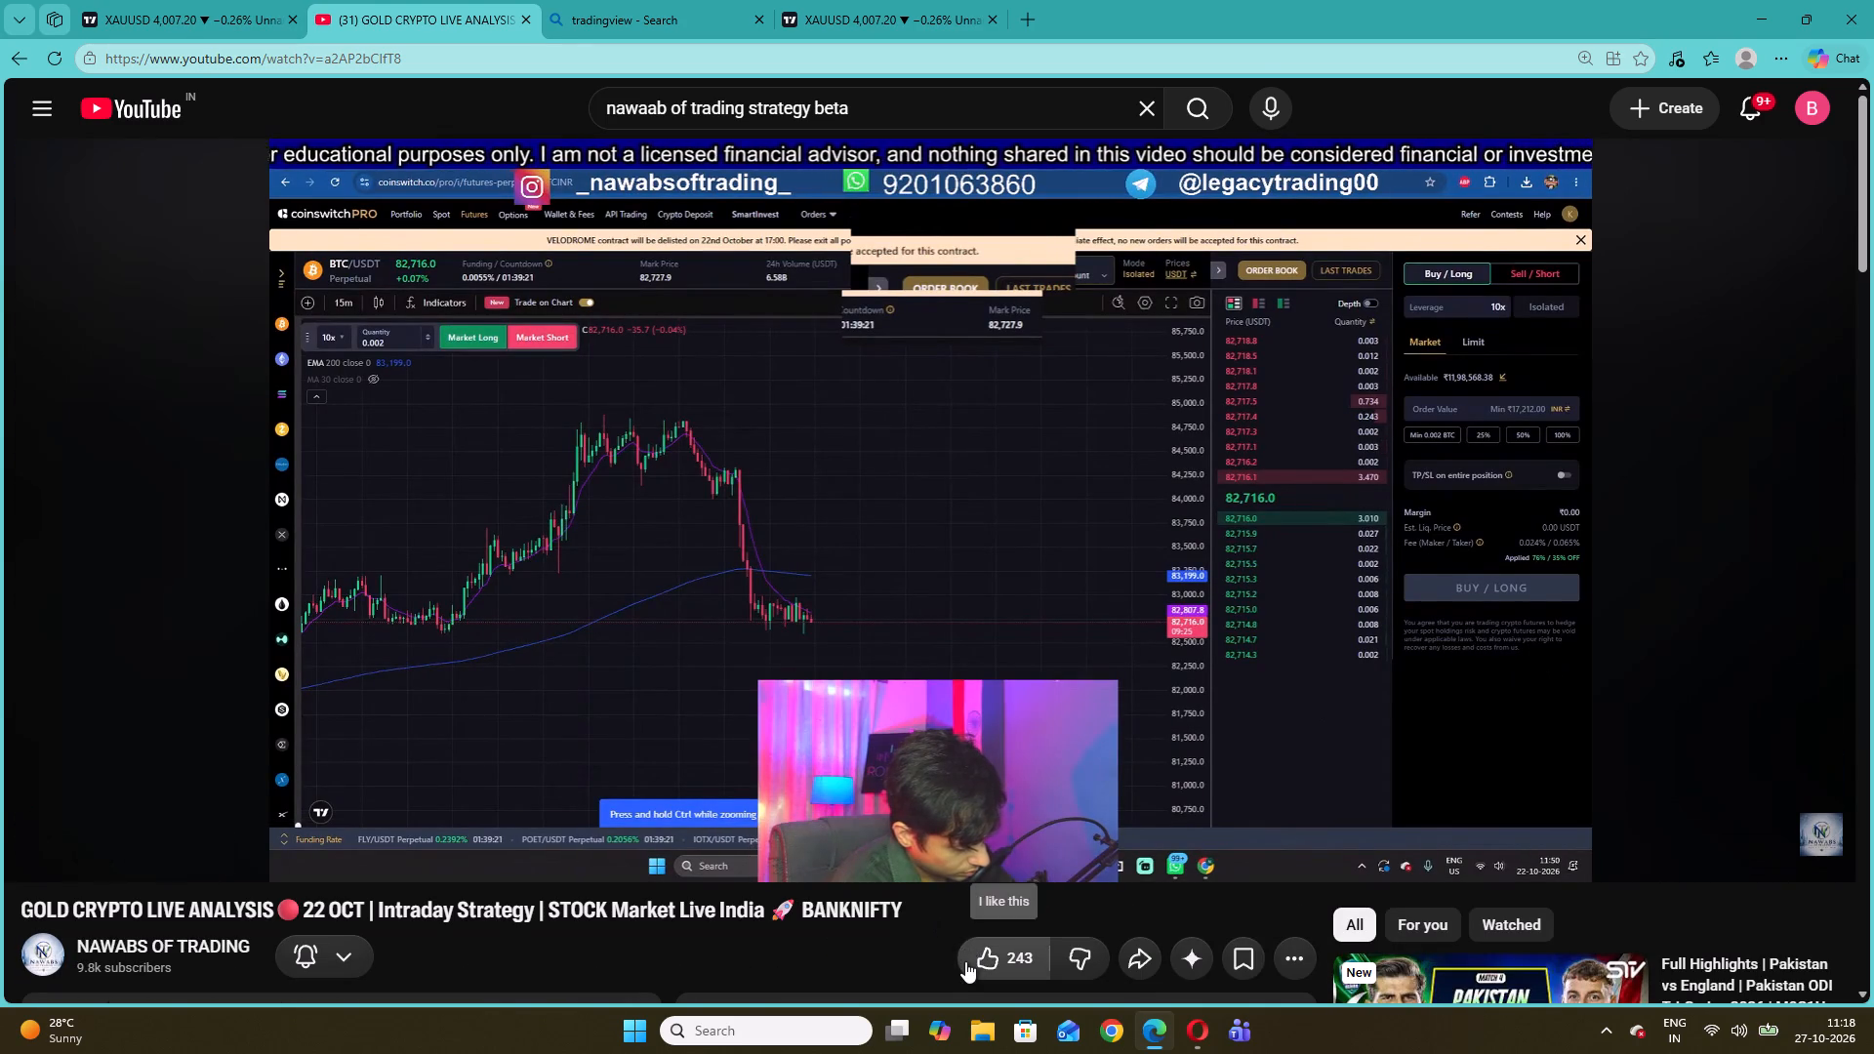
Like the 22 OCT live stream video.
{"action": "left_click", "coordinate": [965, 961]}
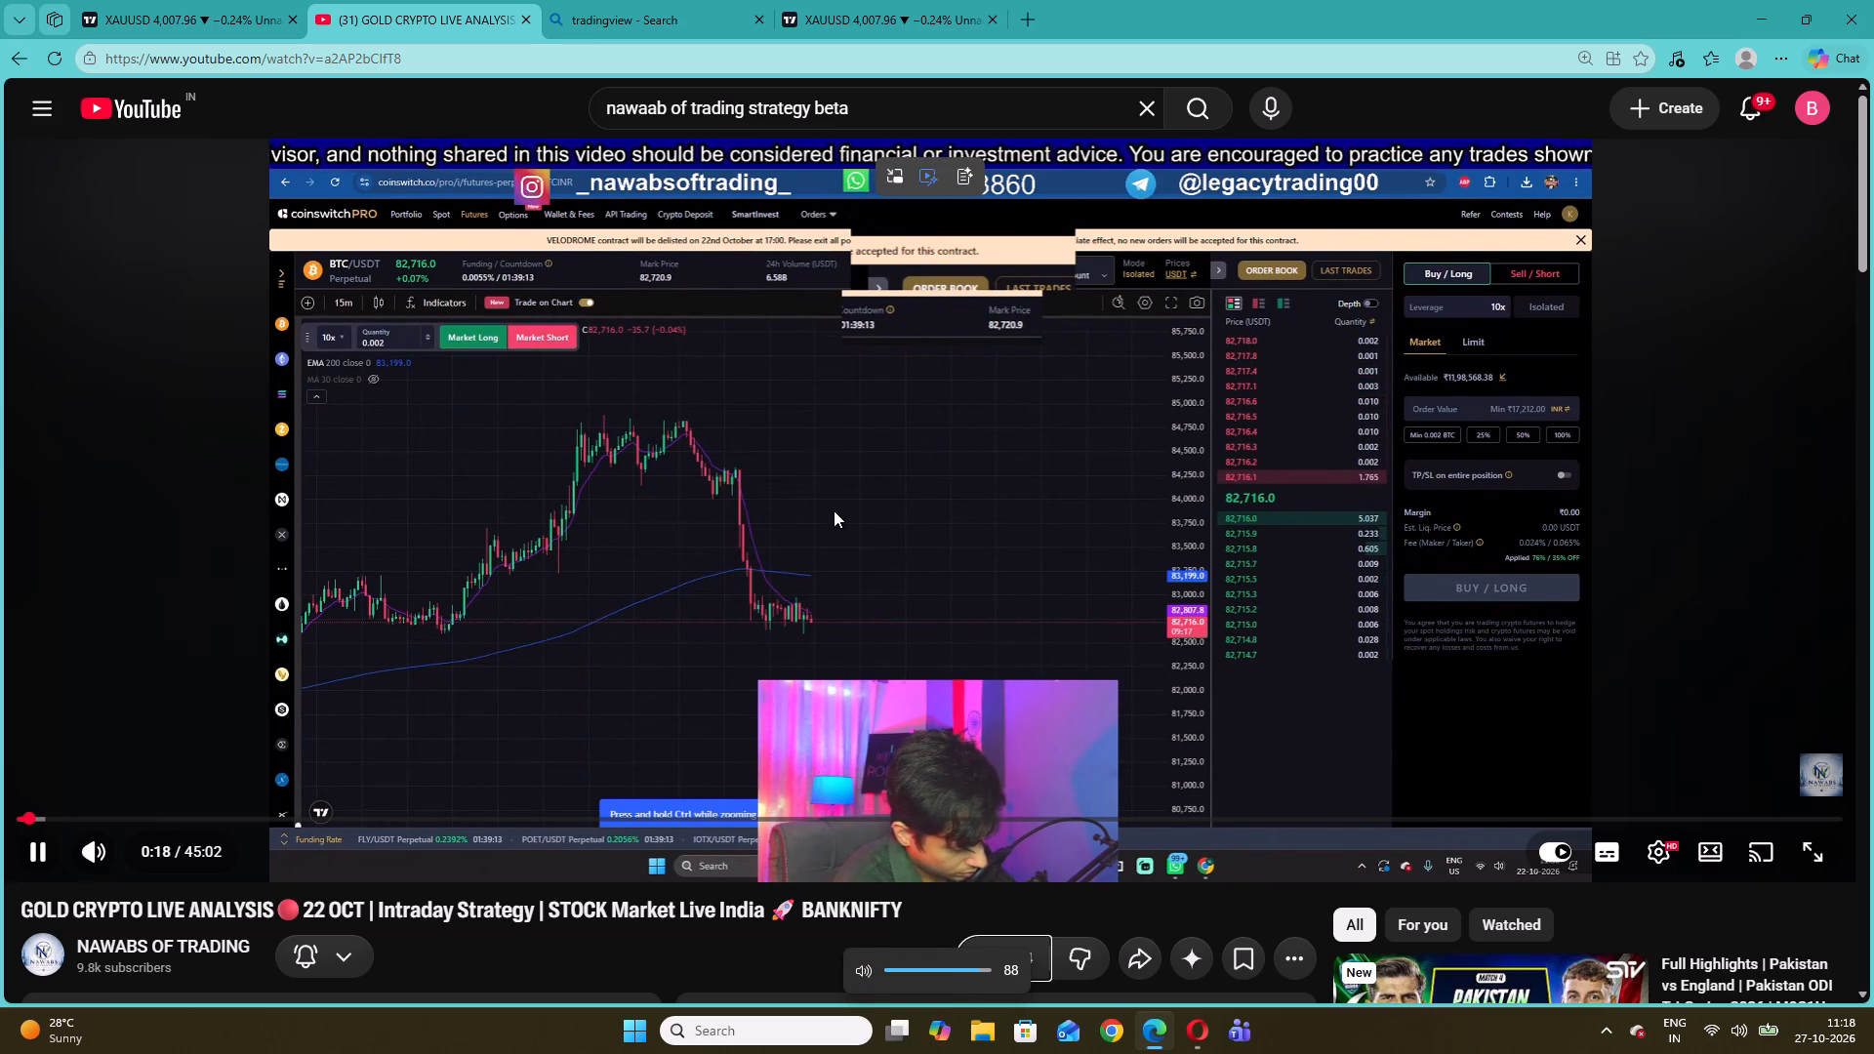
{"action": "scroll", "coordinate": [834, 510], "scroll_direction": "up", "scroll_amount": 1}
{"action": "scroll", "coordinate": [820, 539], "scroll_direction": "down", "scroll_amount": 1}
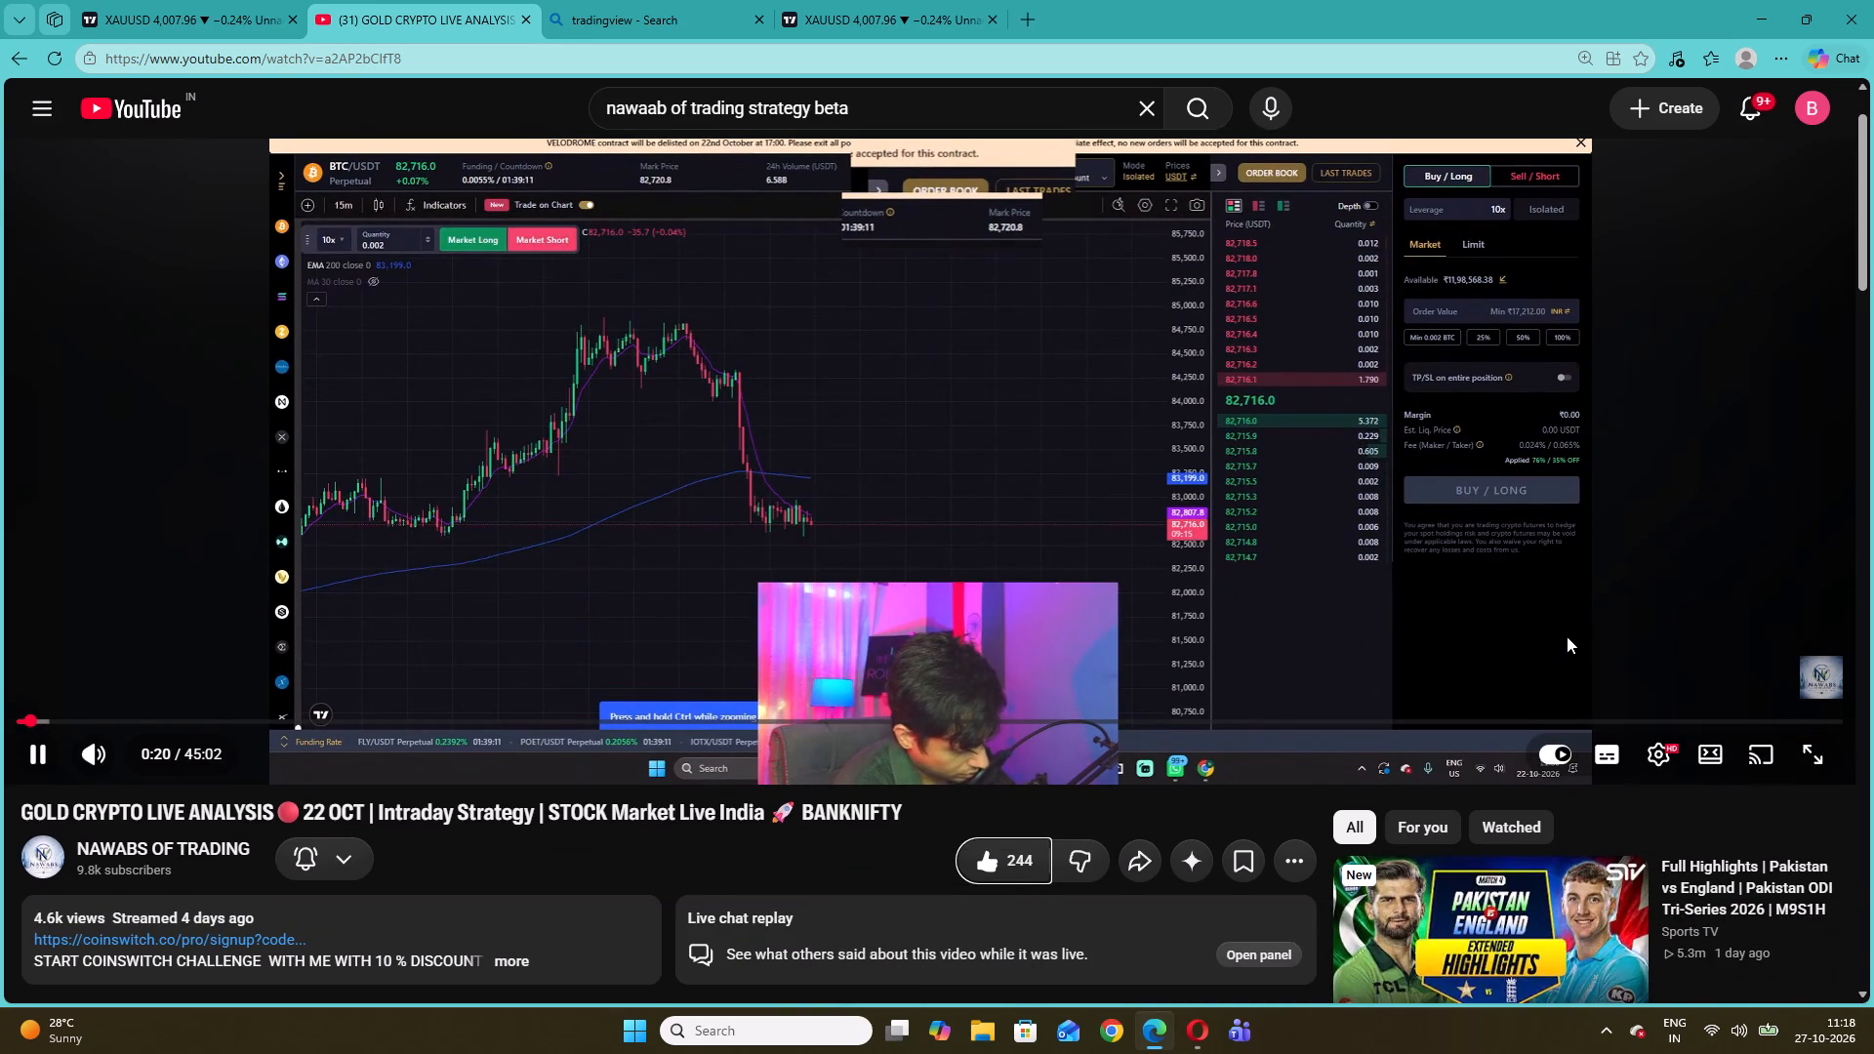
{"action": "scroll", "coordinate": [1567, 636], "scroll_direction": "up", "scroll_amount": 3}
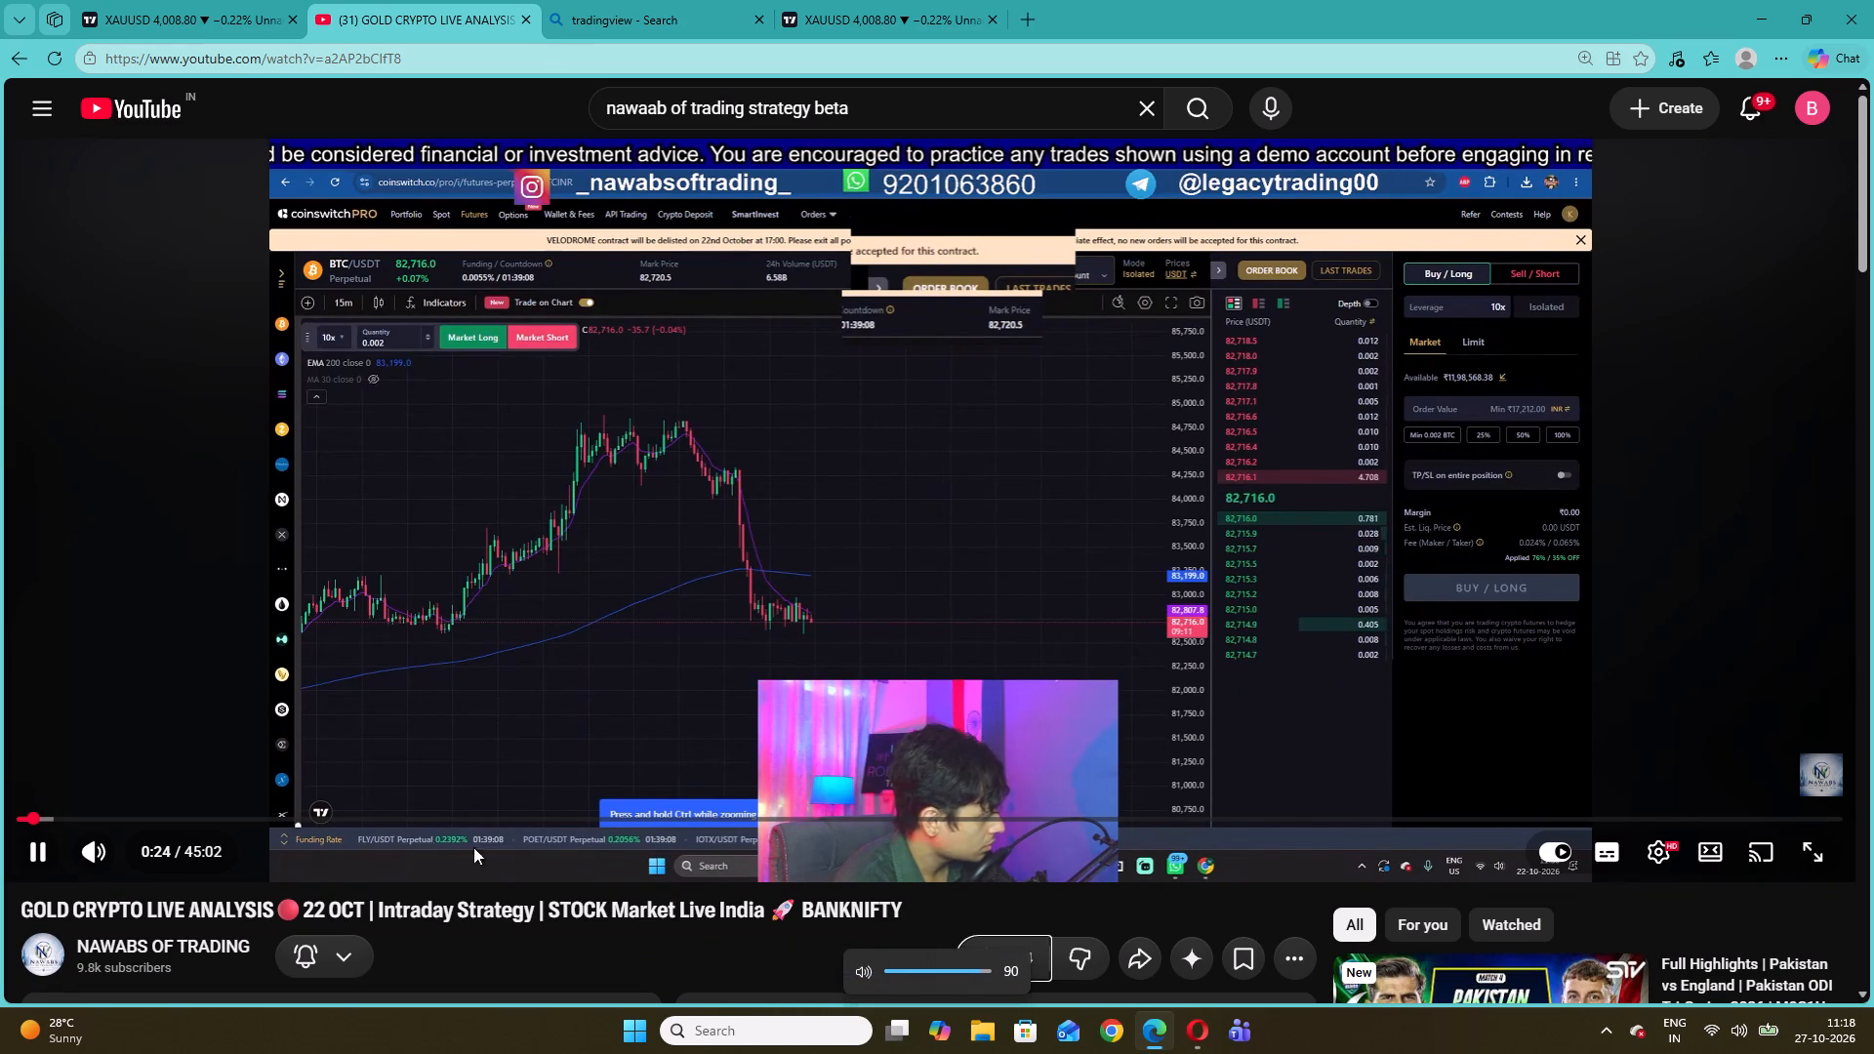
Watch the stream's opening minutes, skipping ahead to 1:06 and beyond, with subtitles turned off and partly in full screen.
{"action": "left_click", "coordinate": [62, 818]}
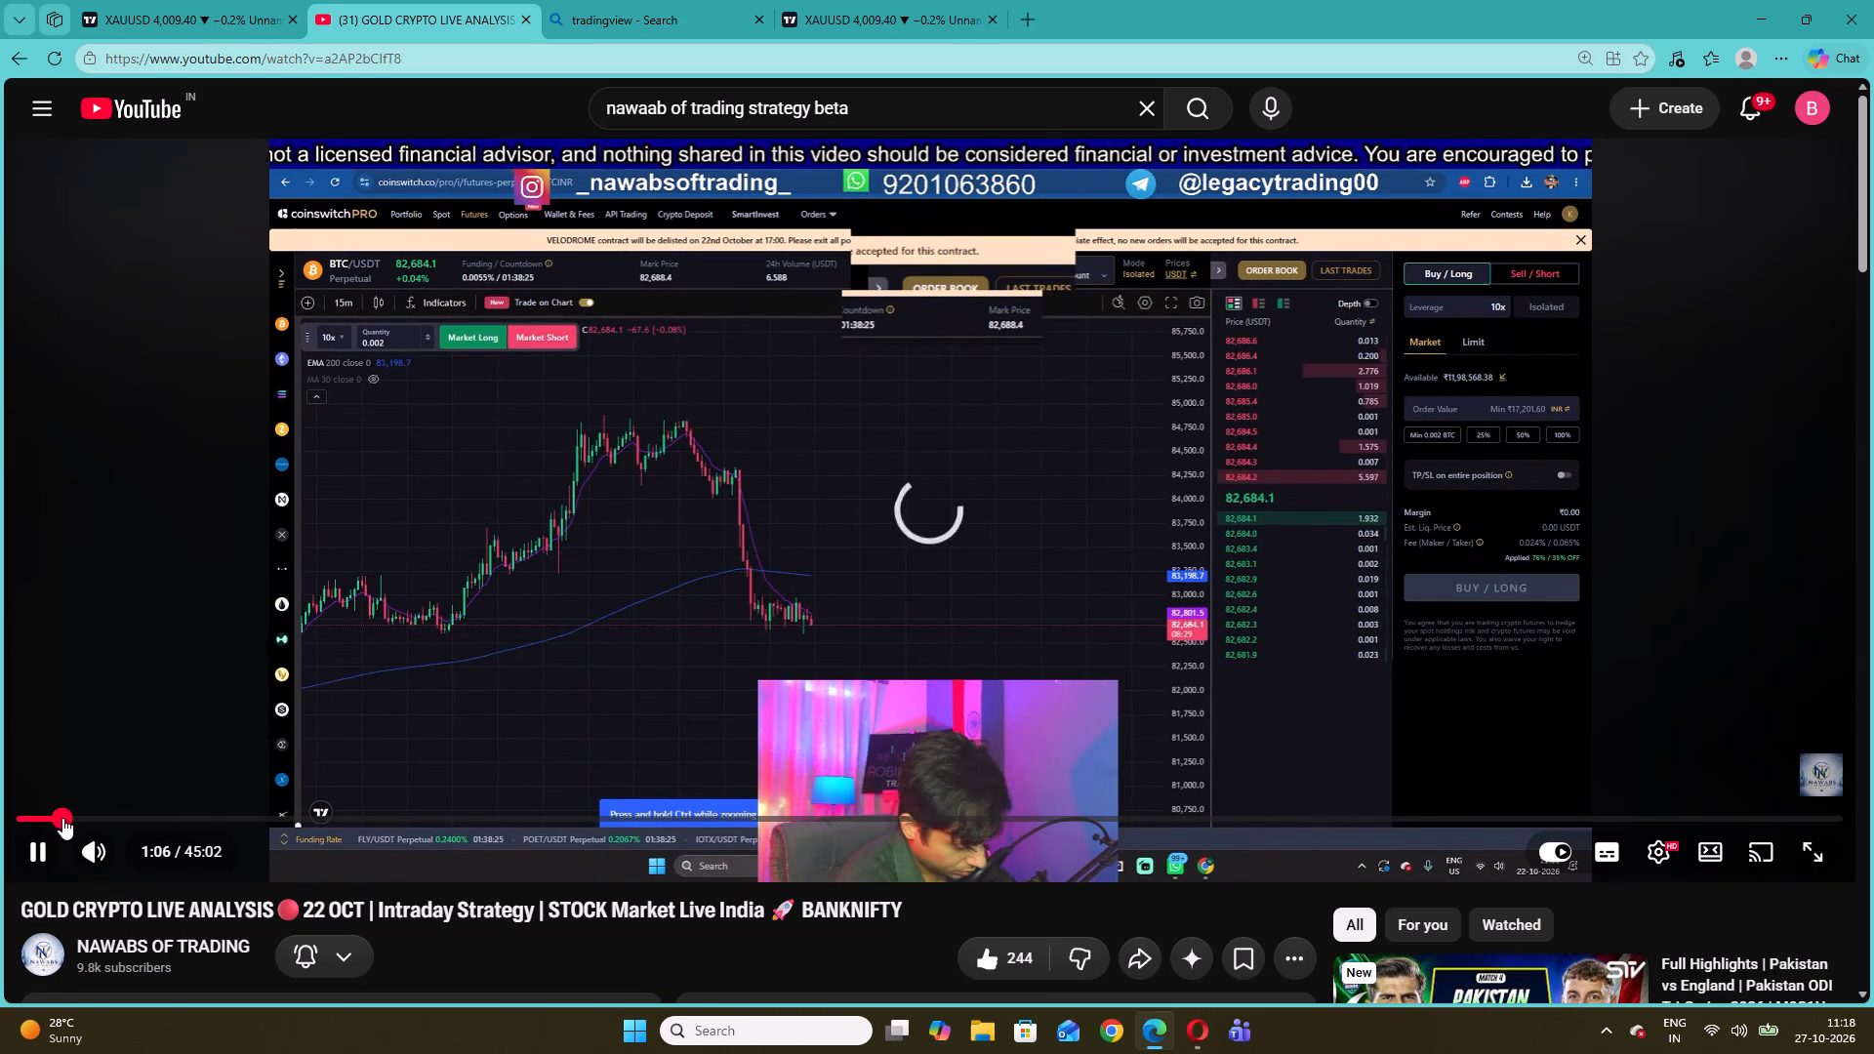
{"action": "left_click", "coordinate": [95, 812]}
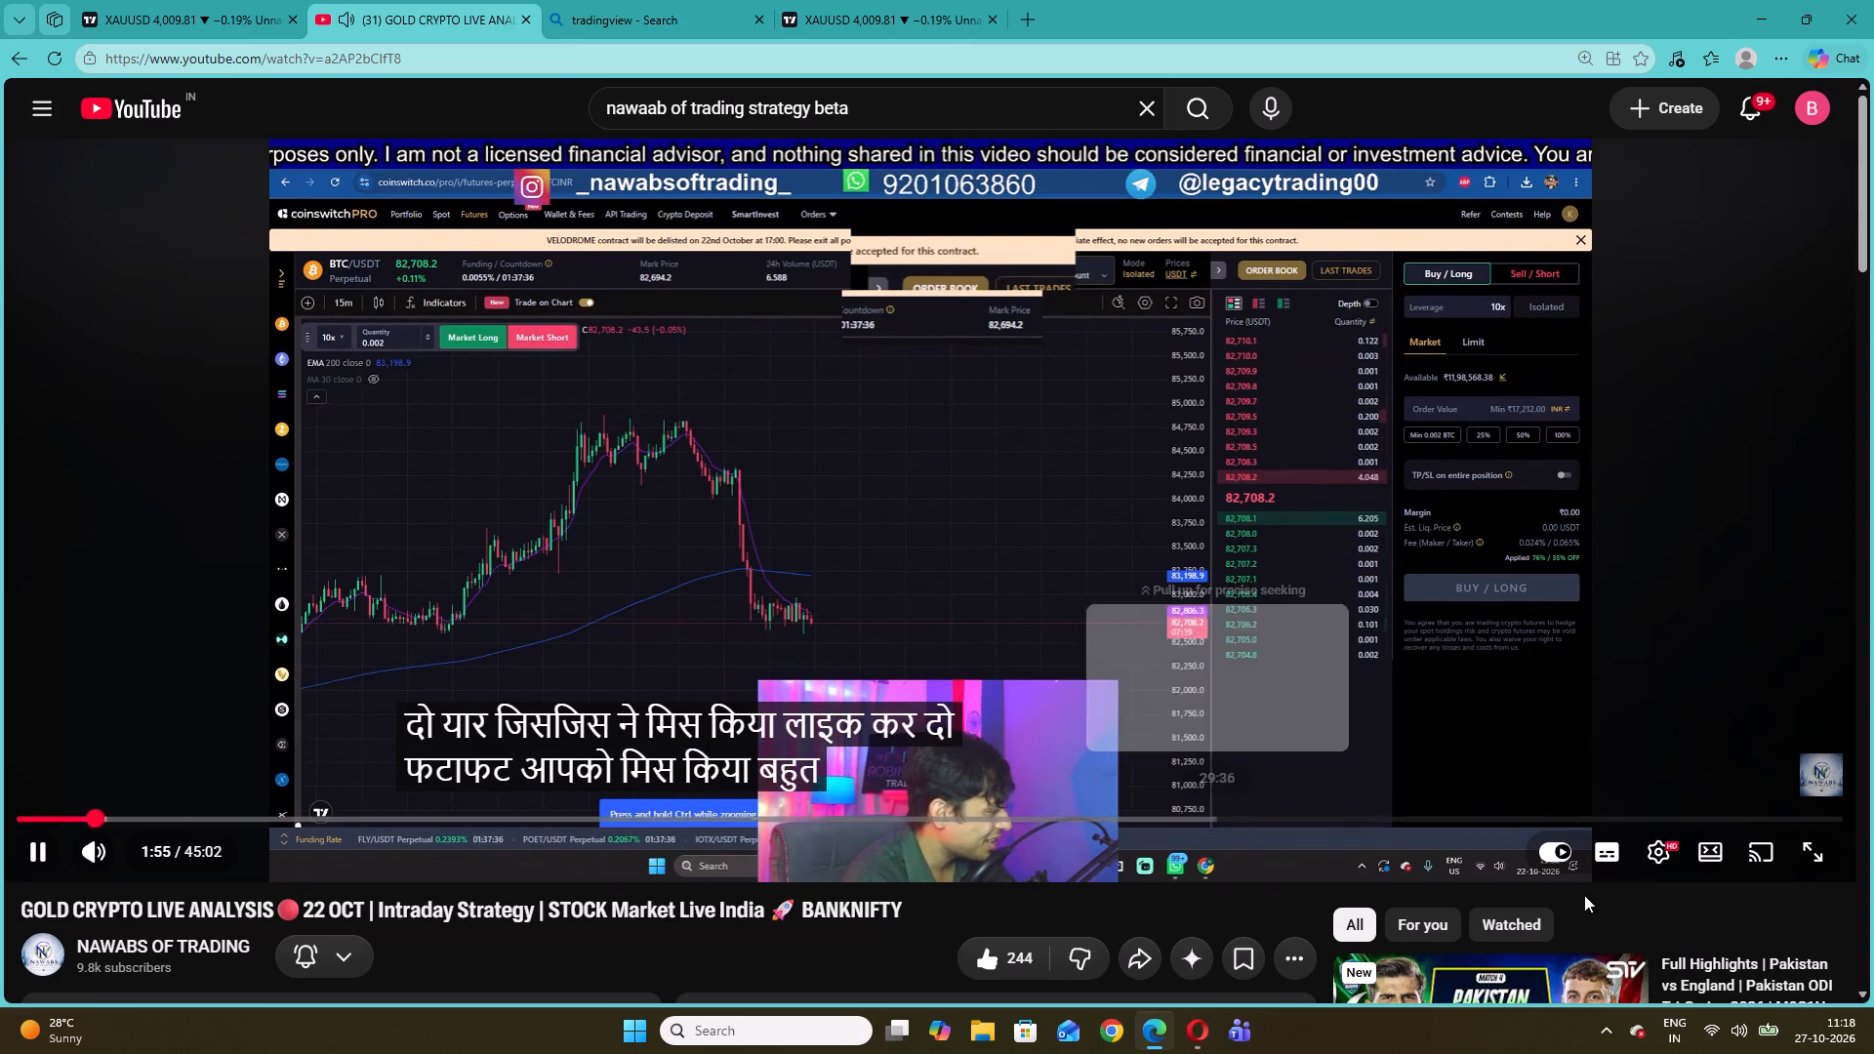
{"action": "left_click", "coordinate": [1608, 842]}
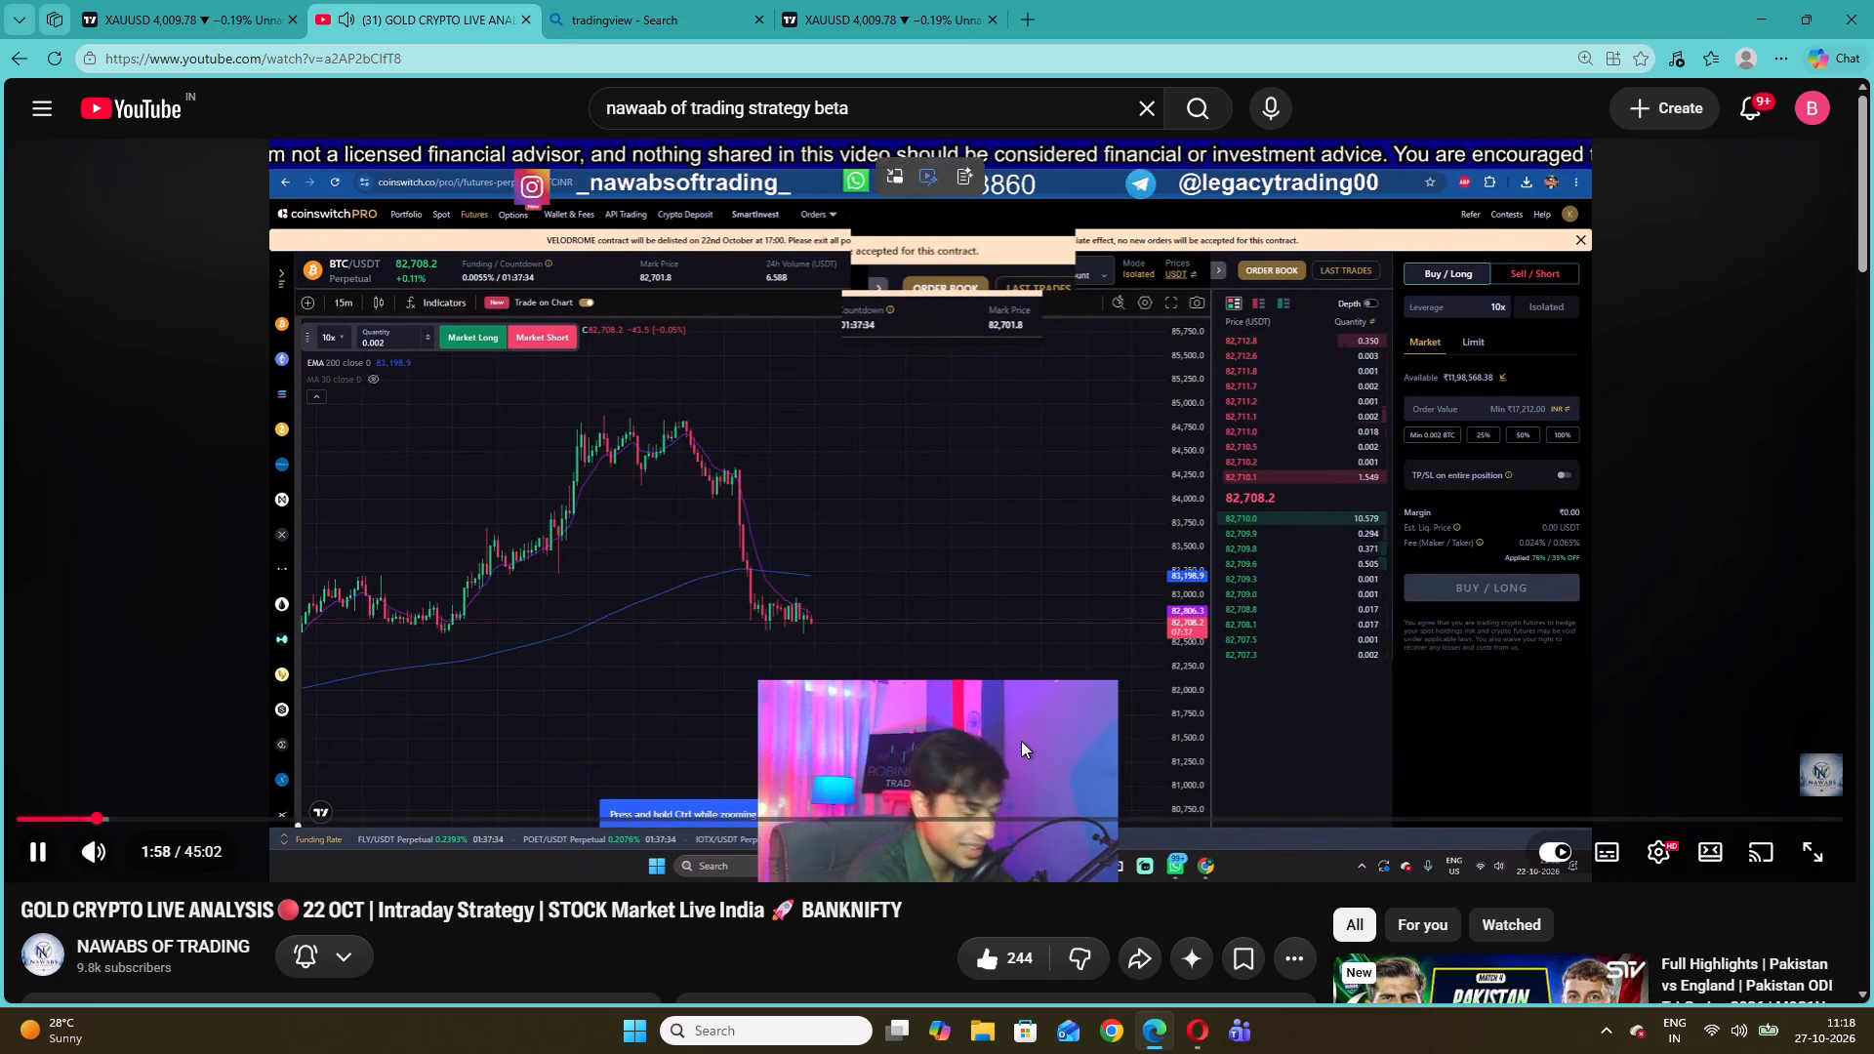
{"action": "left_click", "coordinate": [1806, 850]}
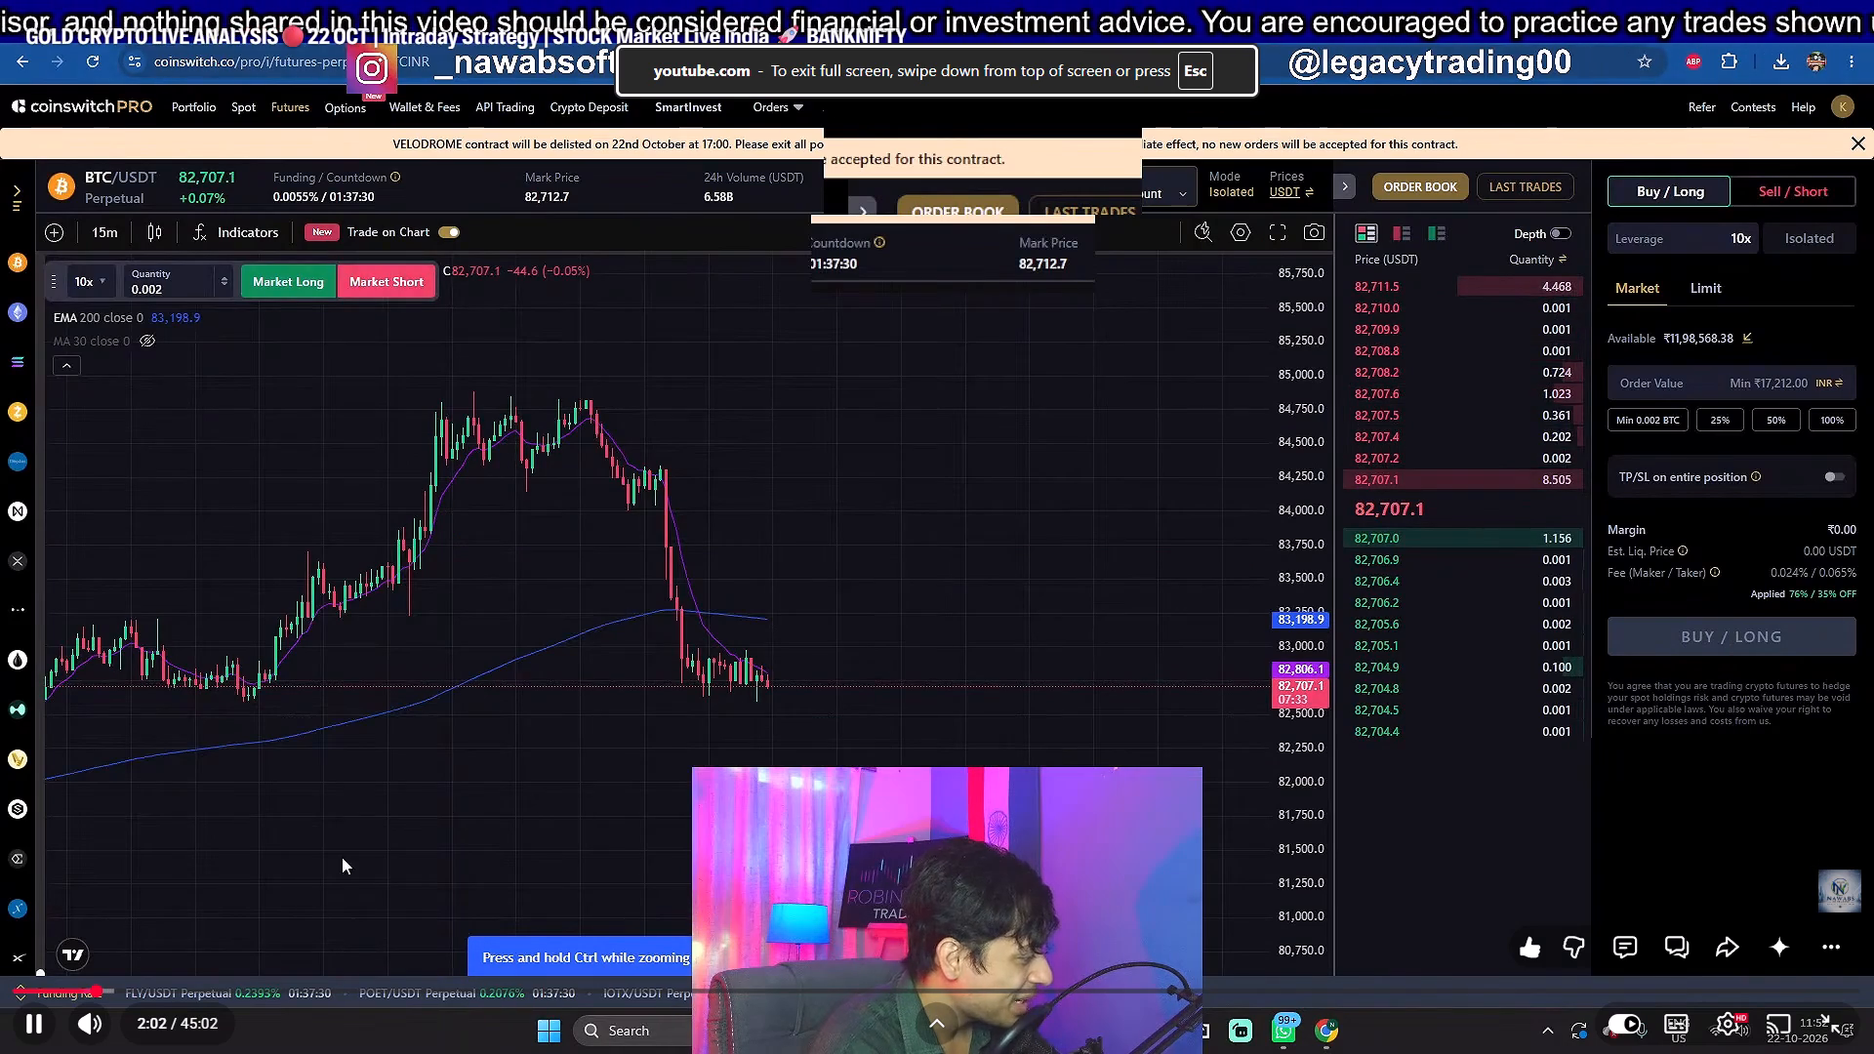
{"action": "left_click", "coordinate": [117, 987]}
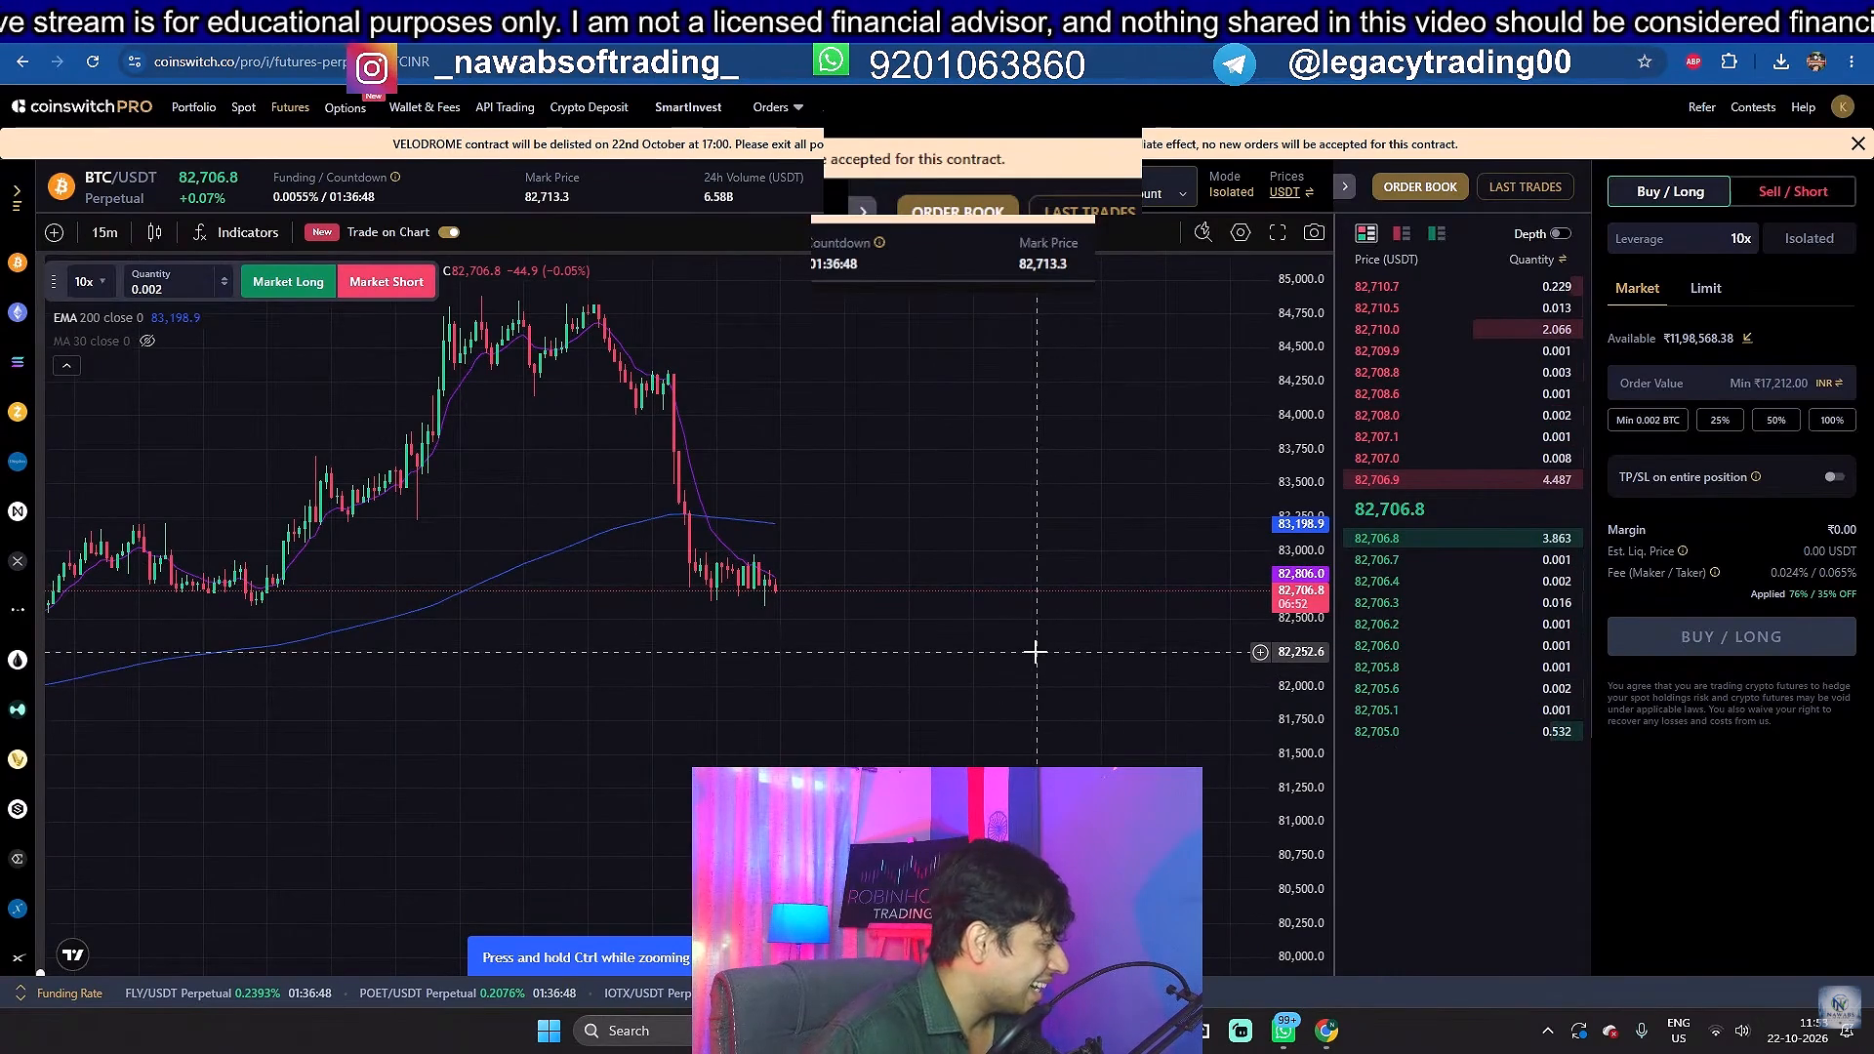
{"action": "left_click", "coordinate": [1851, 1026]}
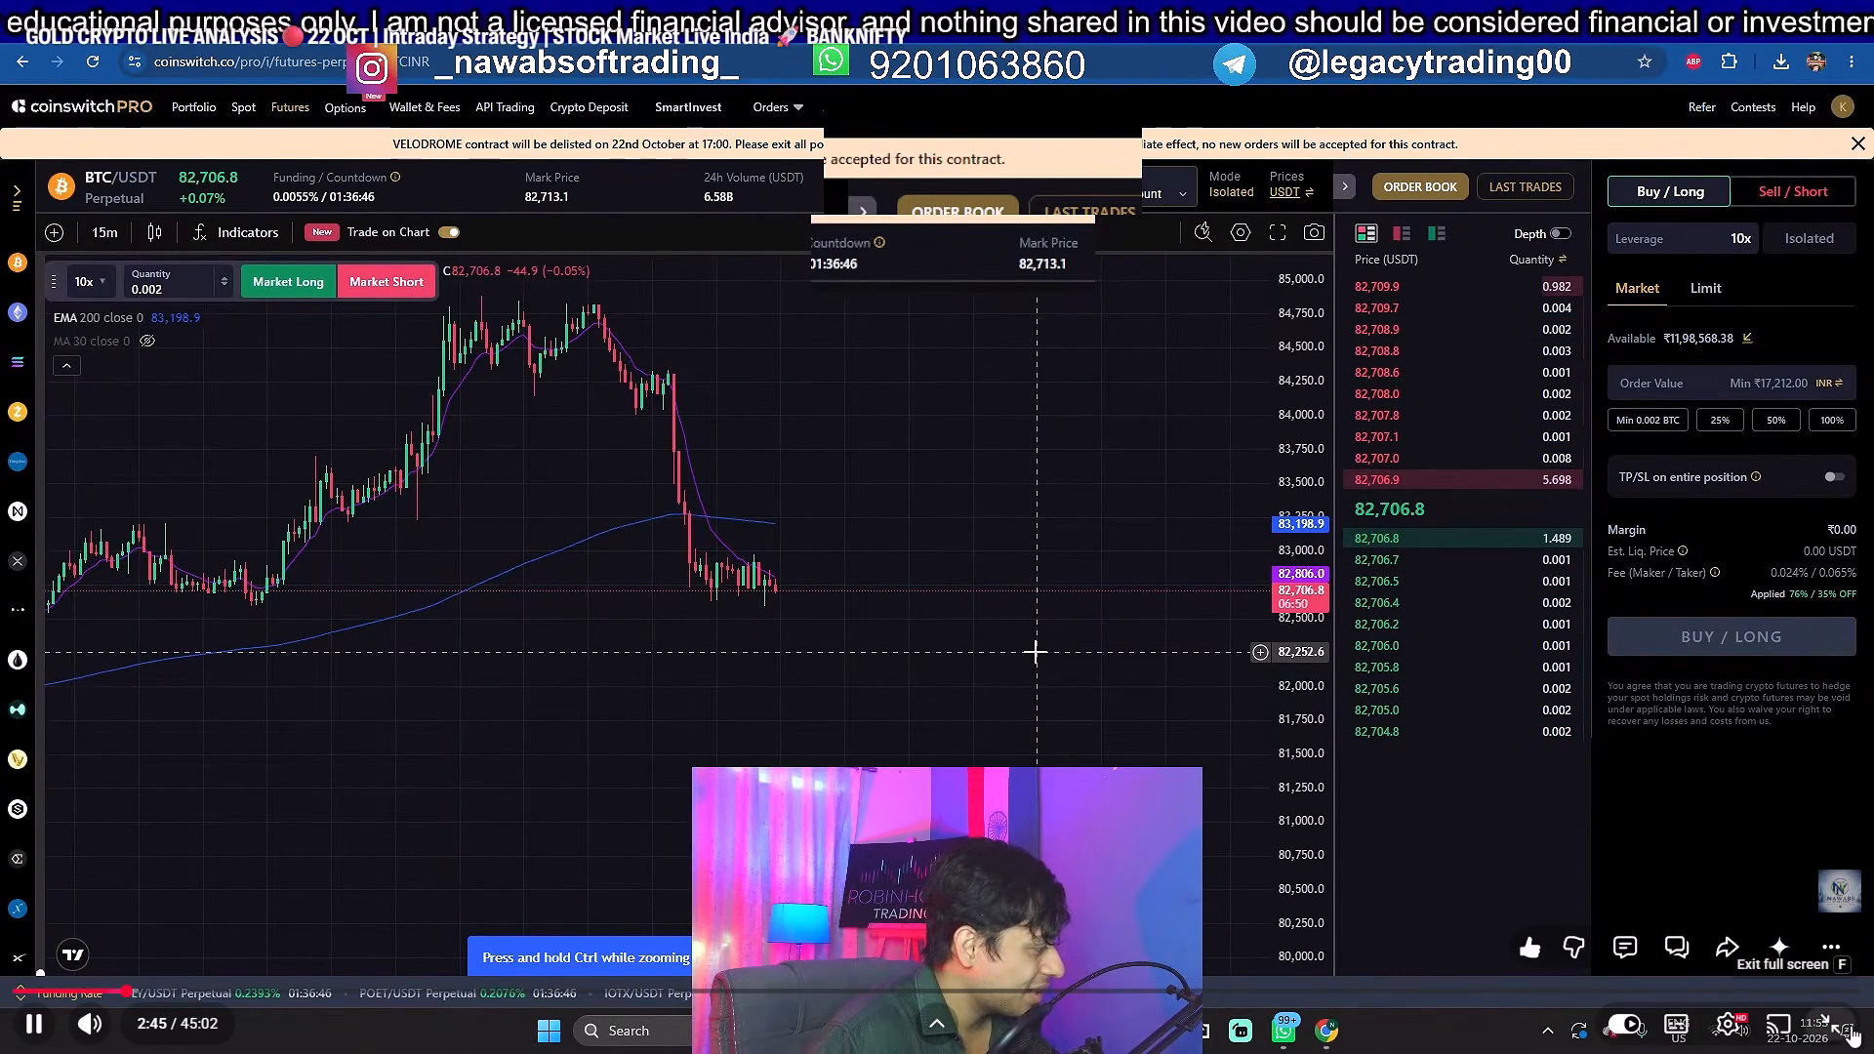
Glance at the 1-minute XAUUSD chart, return to the stream and skip ahead to 3:26 and on to 5:14.
{"action": "left_click", "coordinate": [148, 0]}
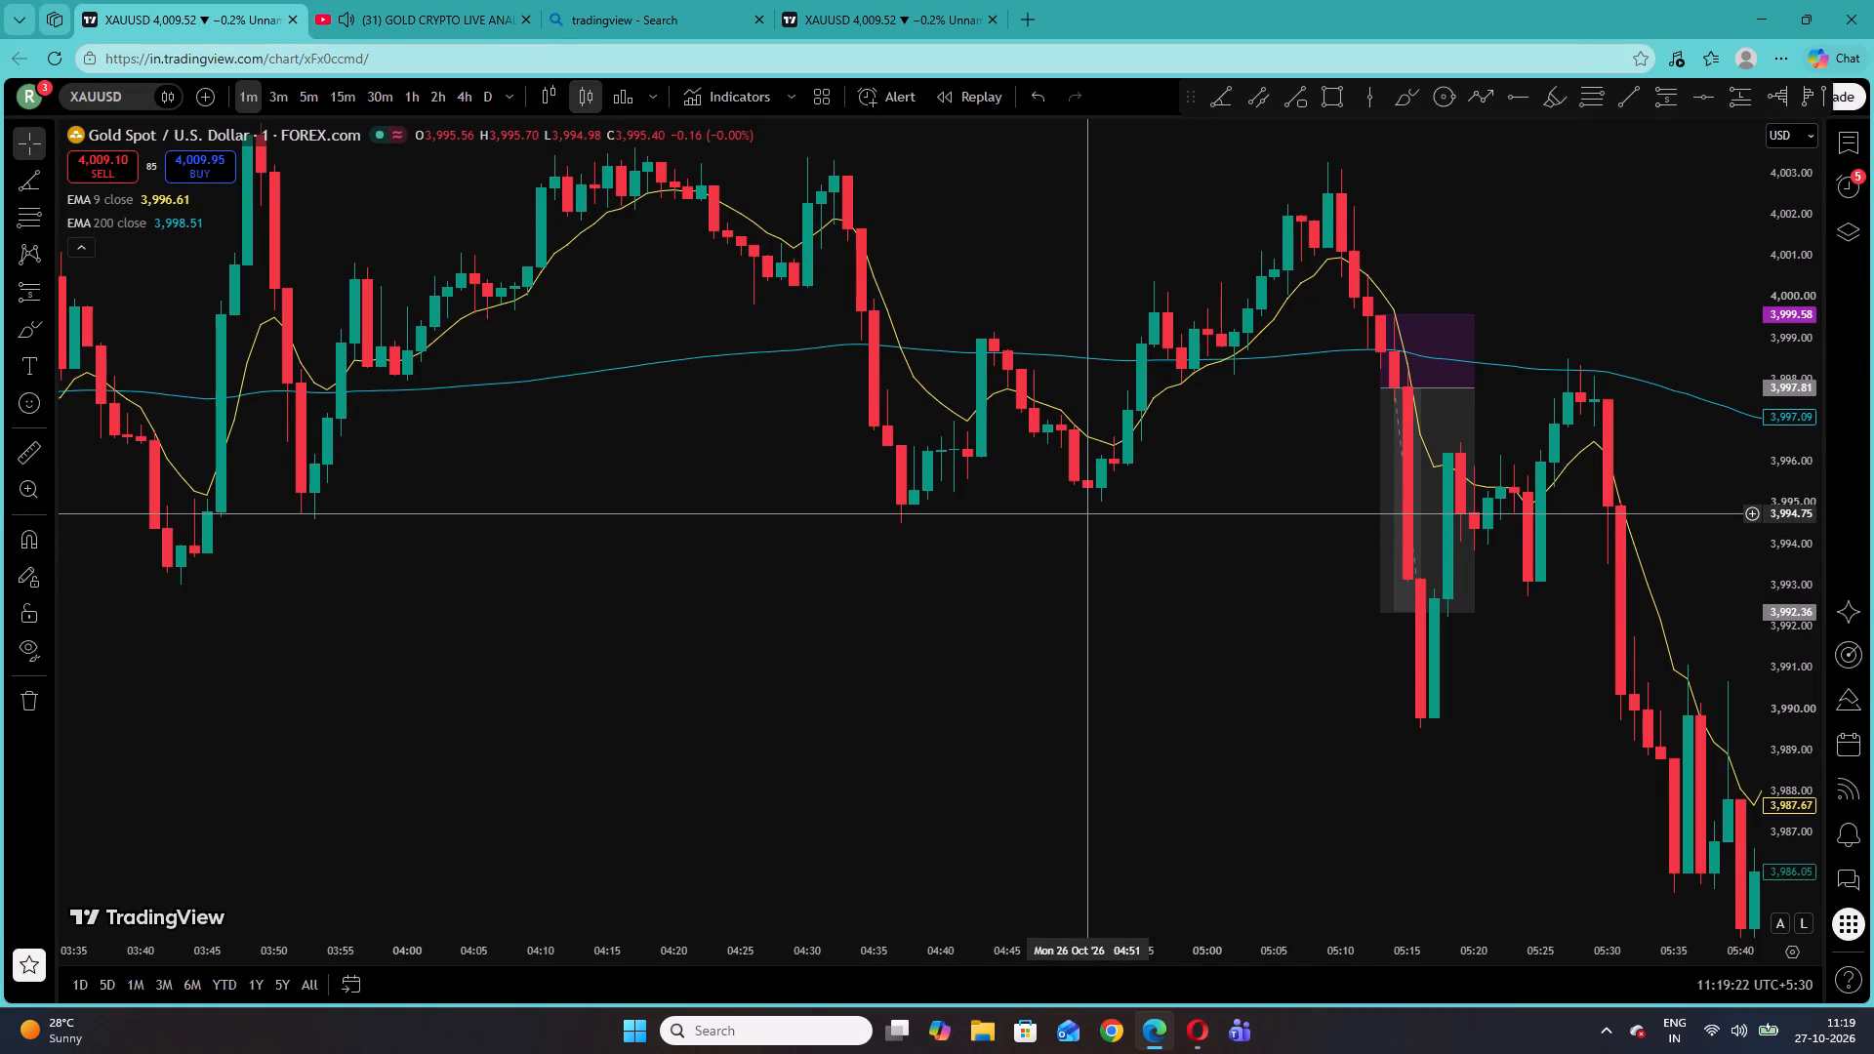
{"action": "left_click", "coordinate": [445, 0]}
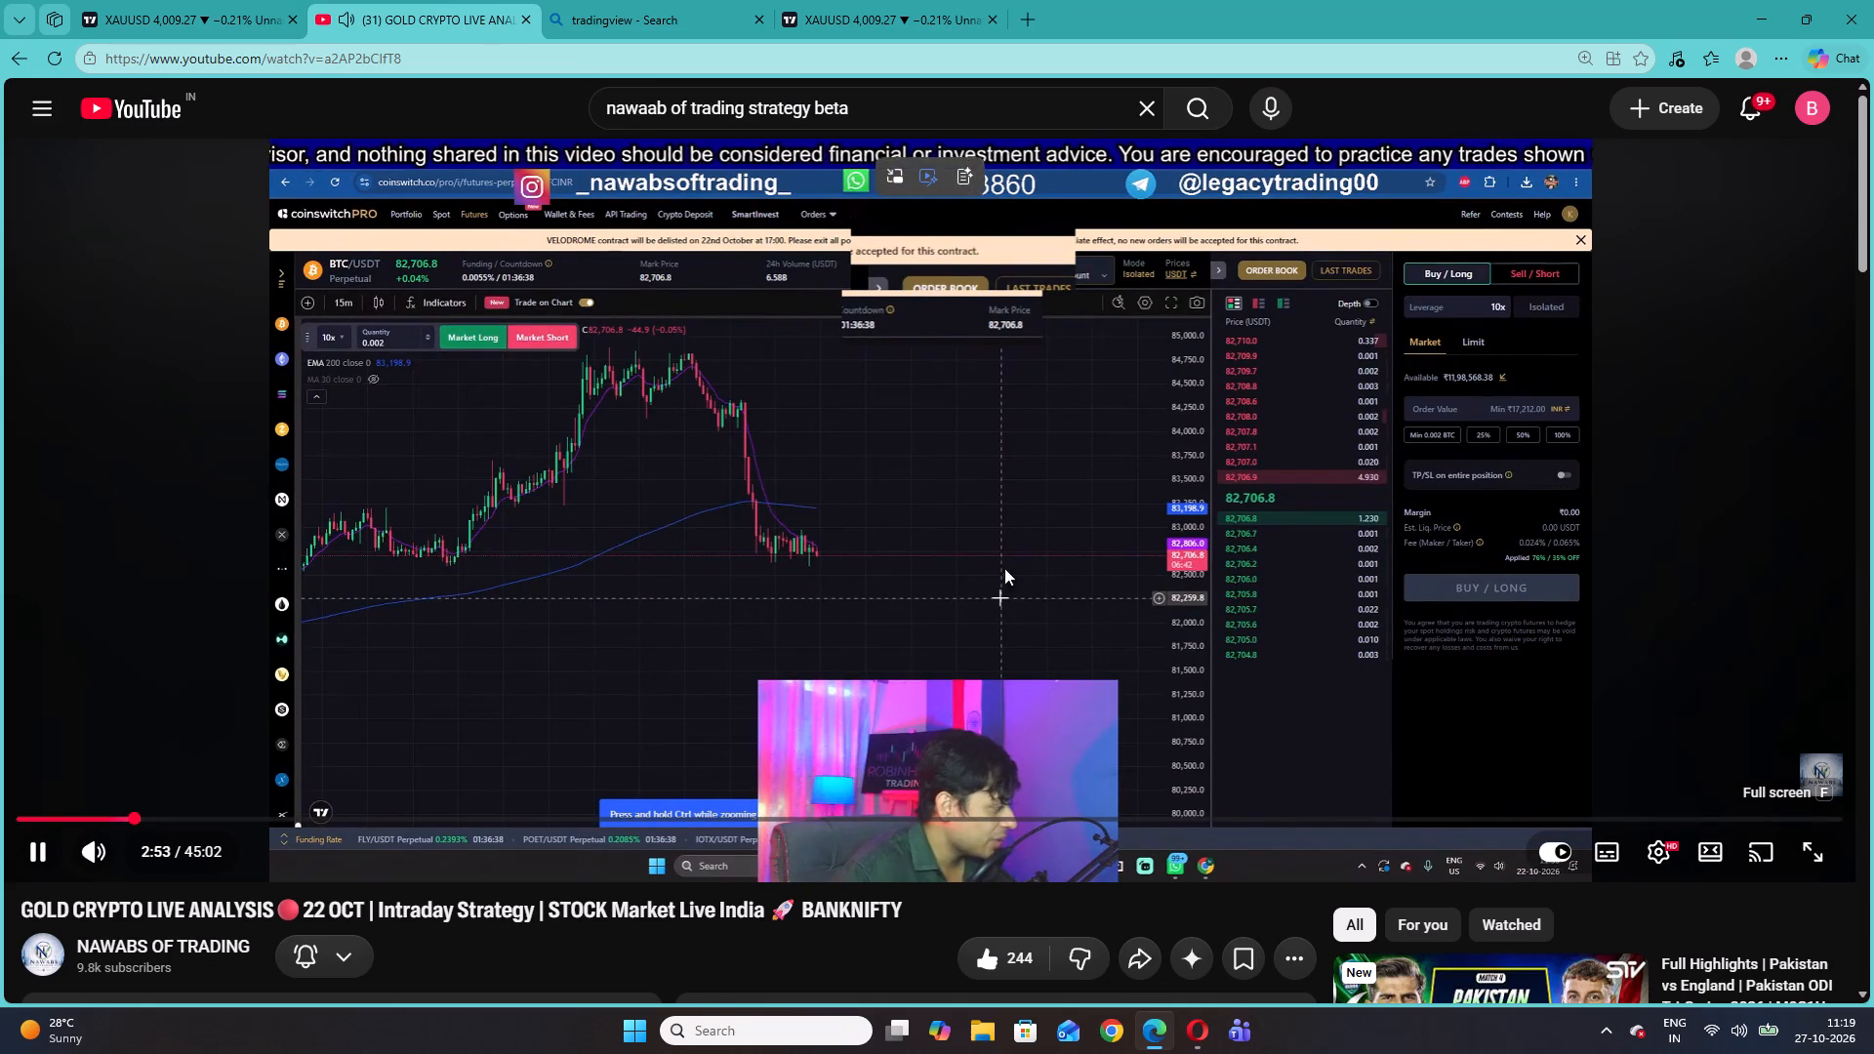
{"action": "left_click", "coordinate": [157, 816]}
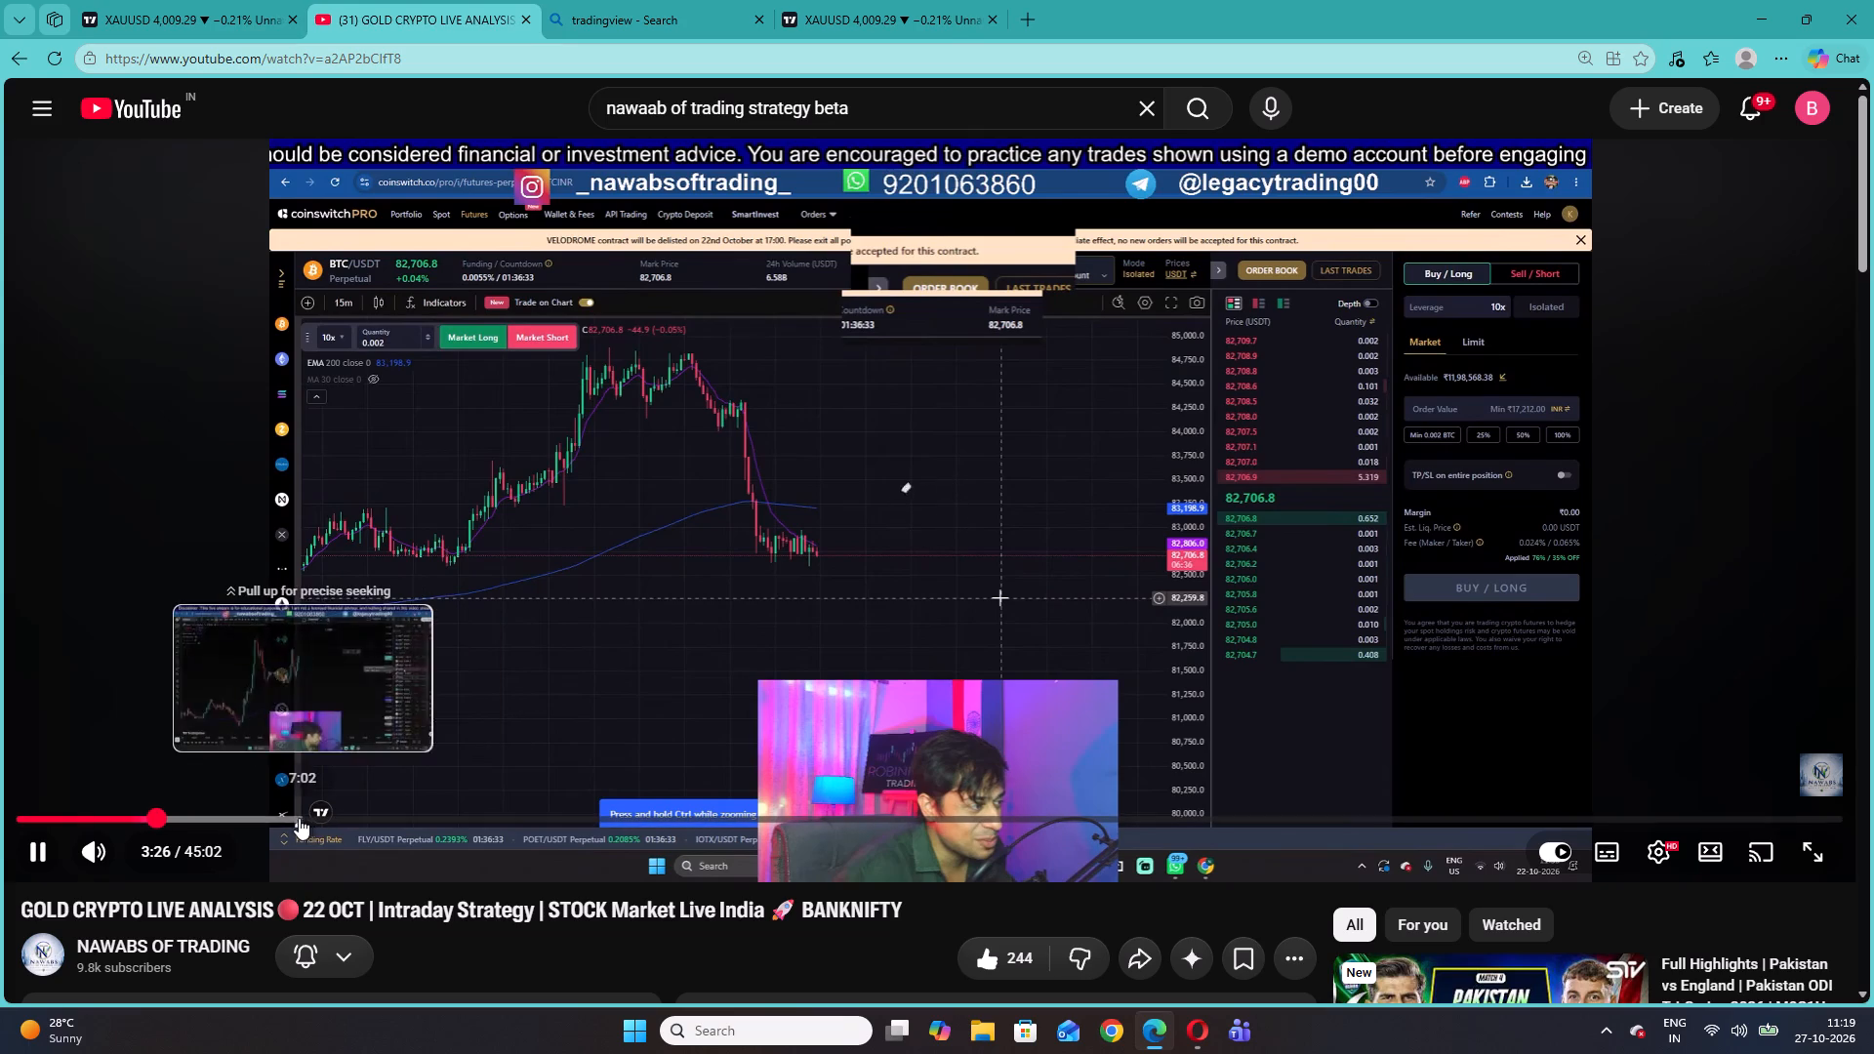
{"action": "left_click", "coordinate": [229, 823]}
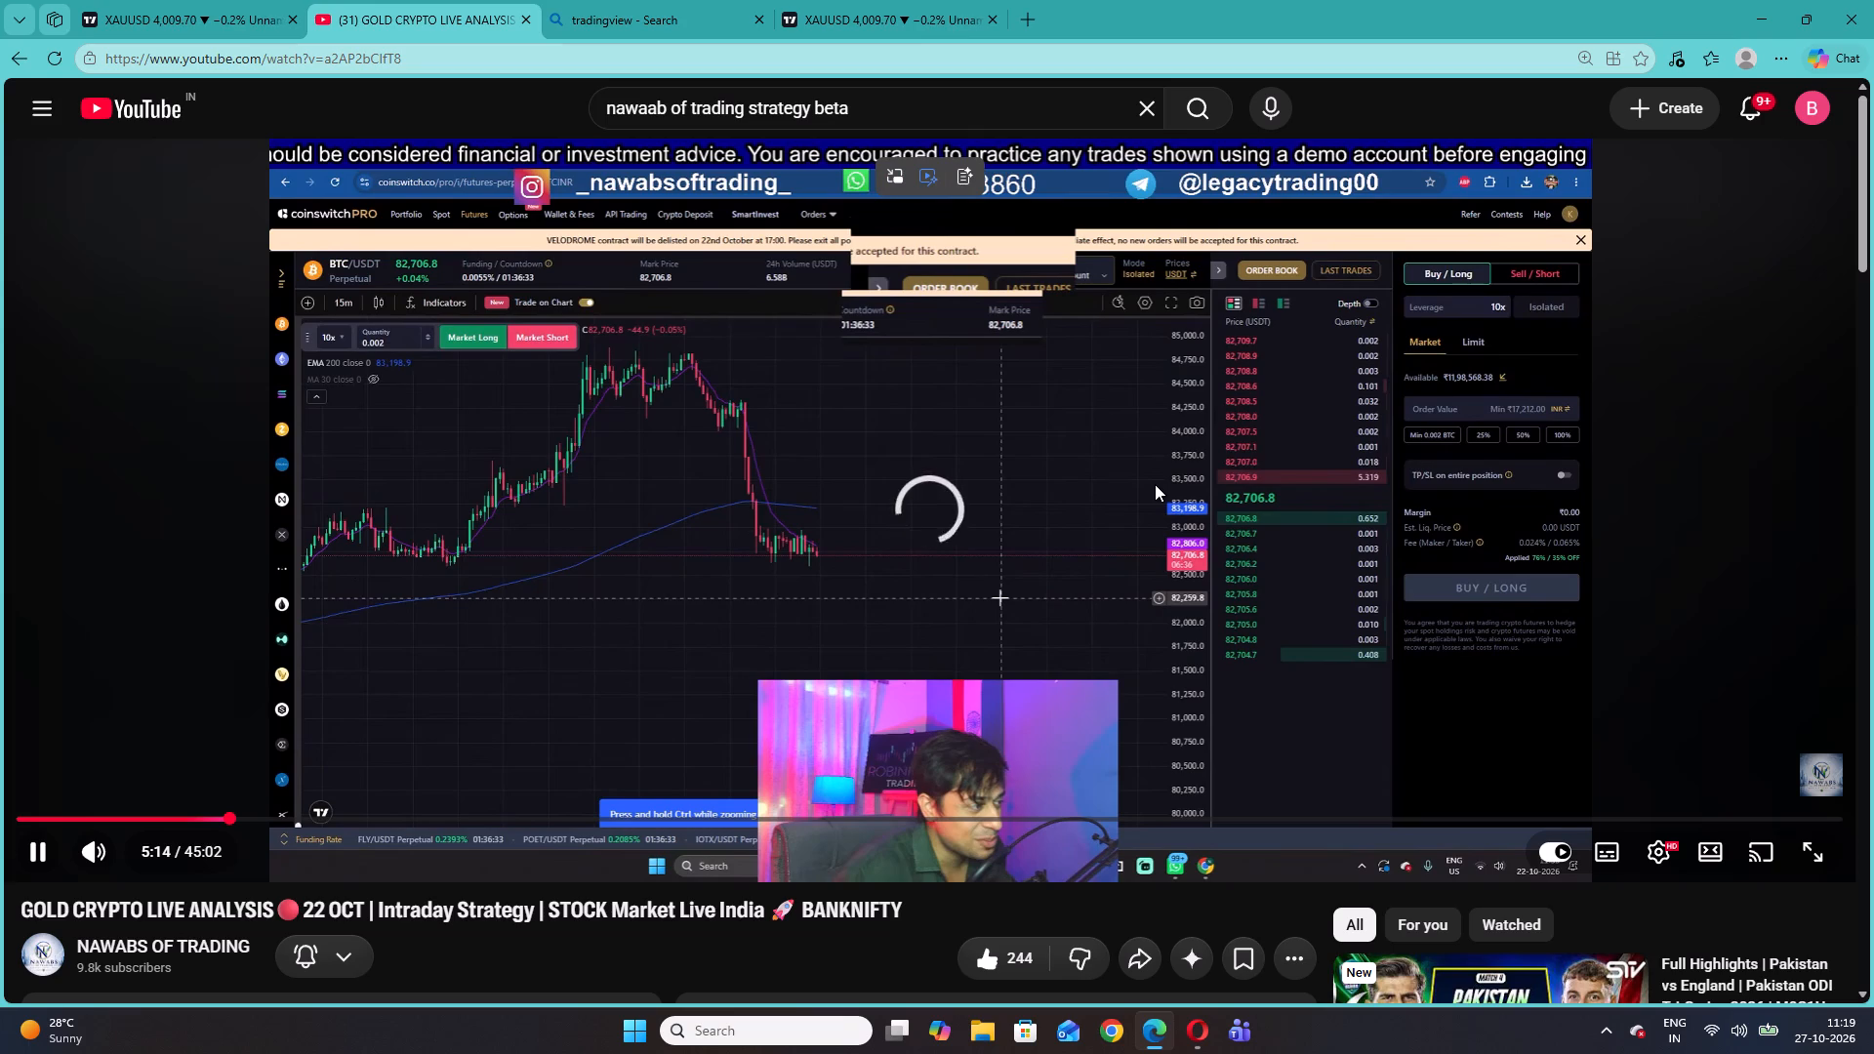
Switch the player's time display to remaining time, reselect the video quality, and pause and resume playback.
{"action": "left_click", "coordinate": [207, 850]}
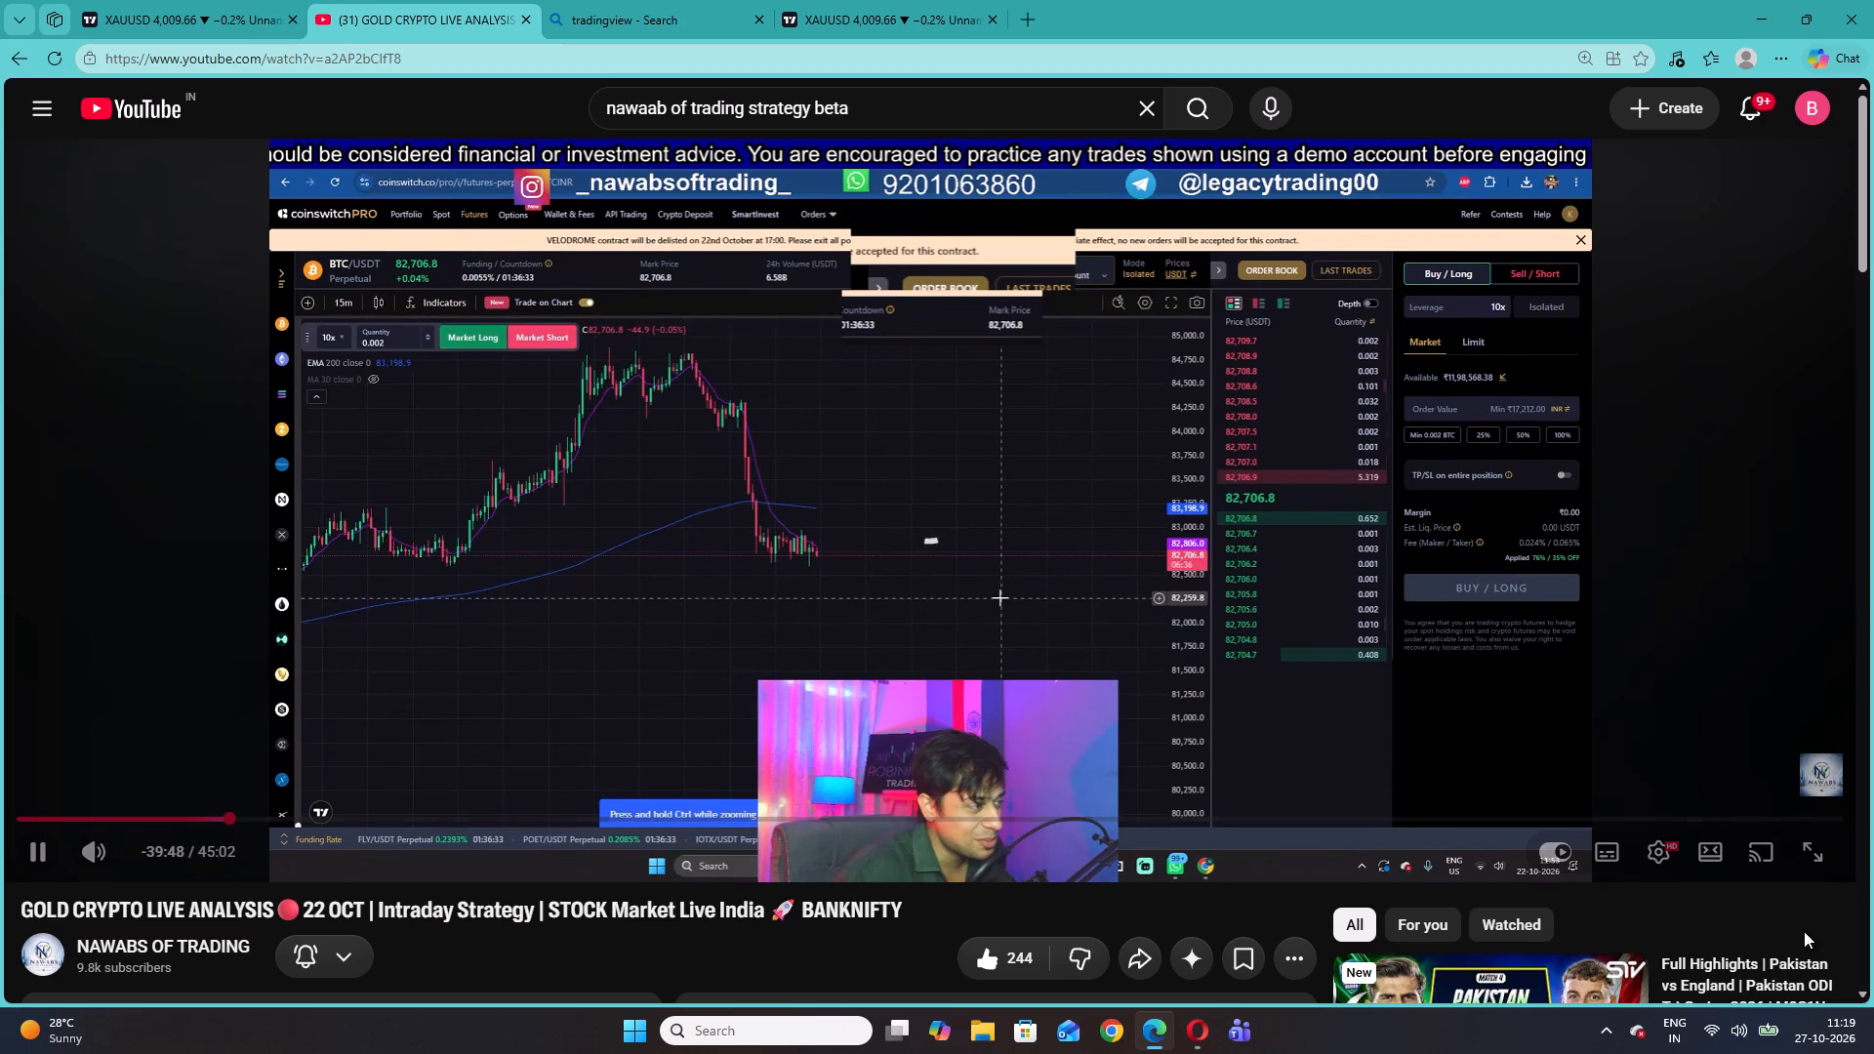
{"action": "left_click", "coordinate": [1650, 861]}
{"action": "left_click", "coordinate": [1659, 786]}
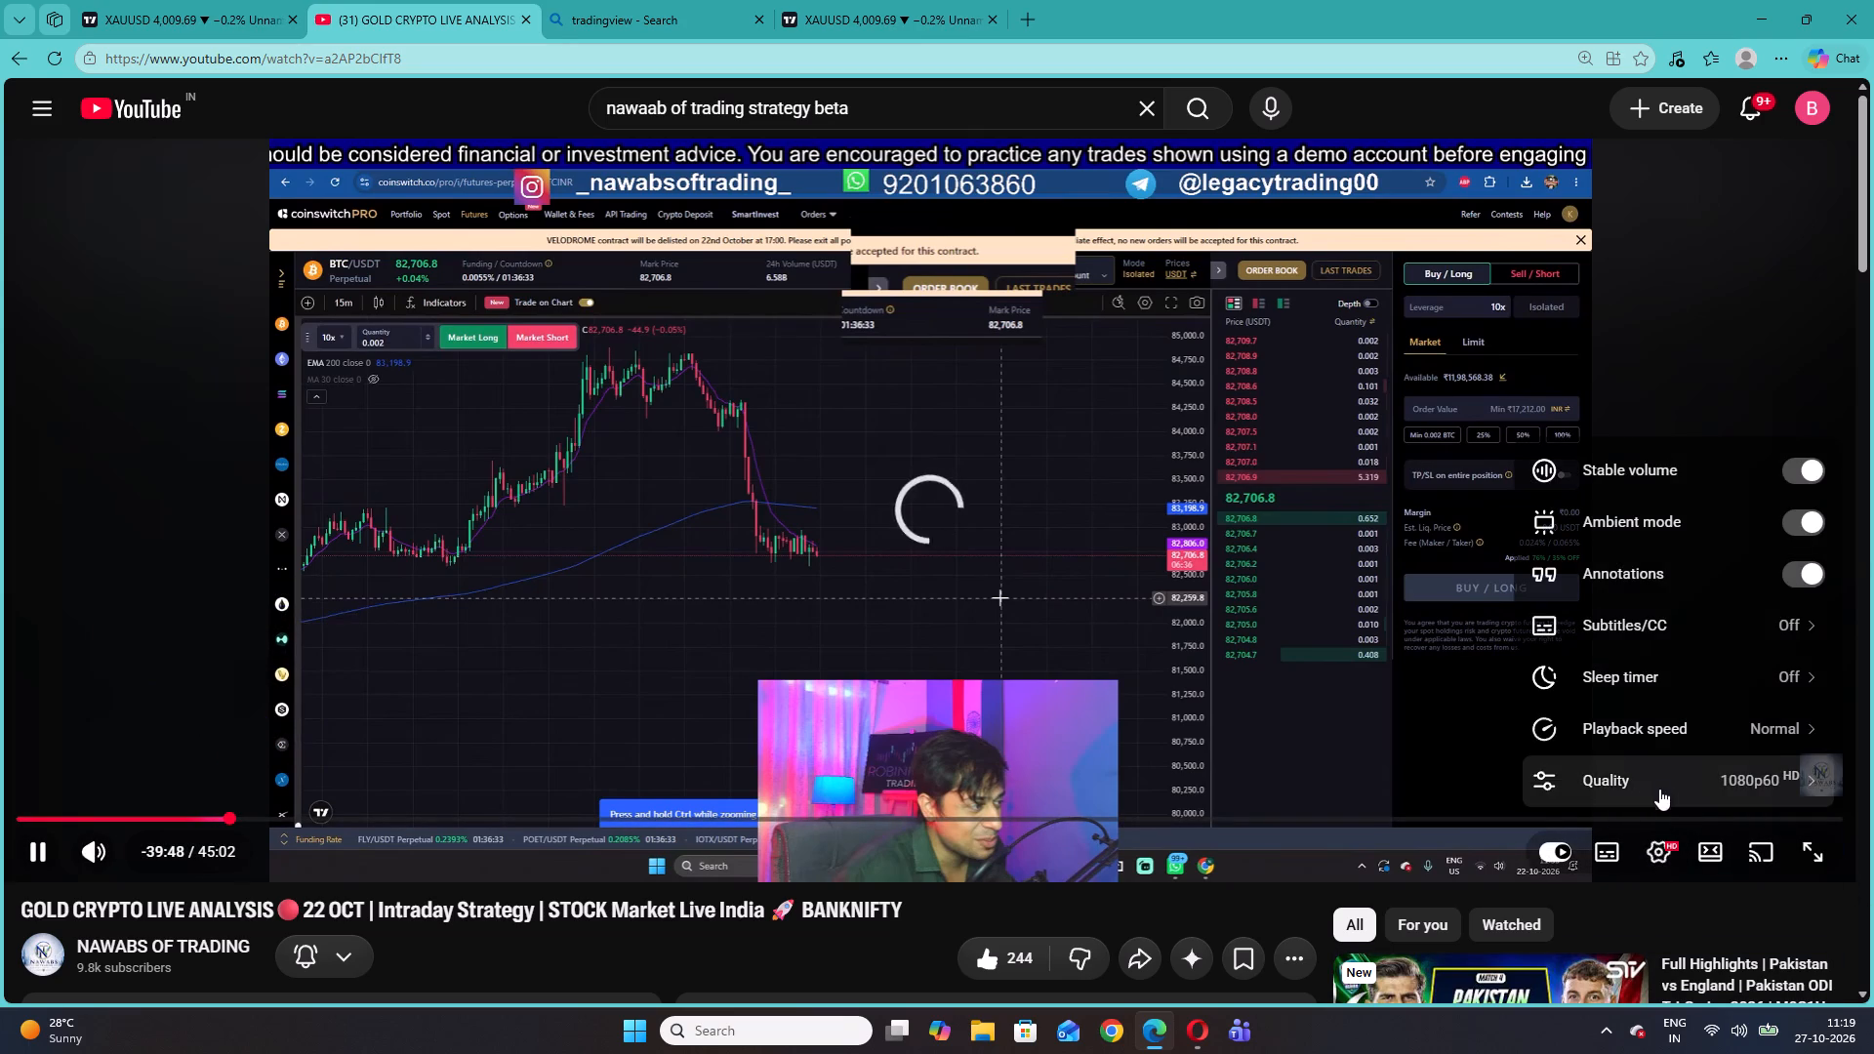
{"action": "left_click", "coordinate": [1643, 533]}
{"action": "left_click", "coordinate": [1452, 563]}
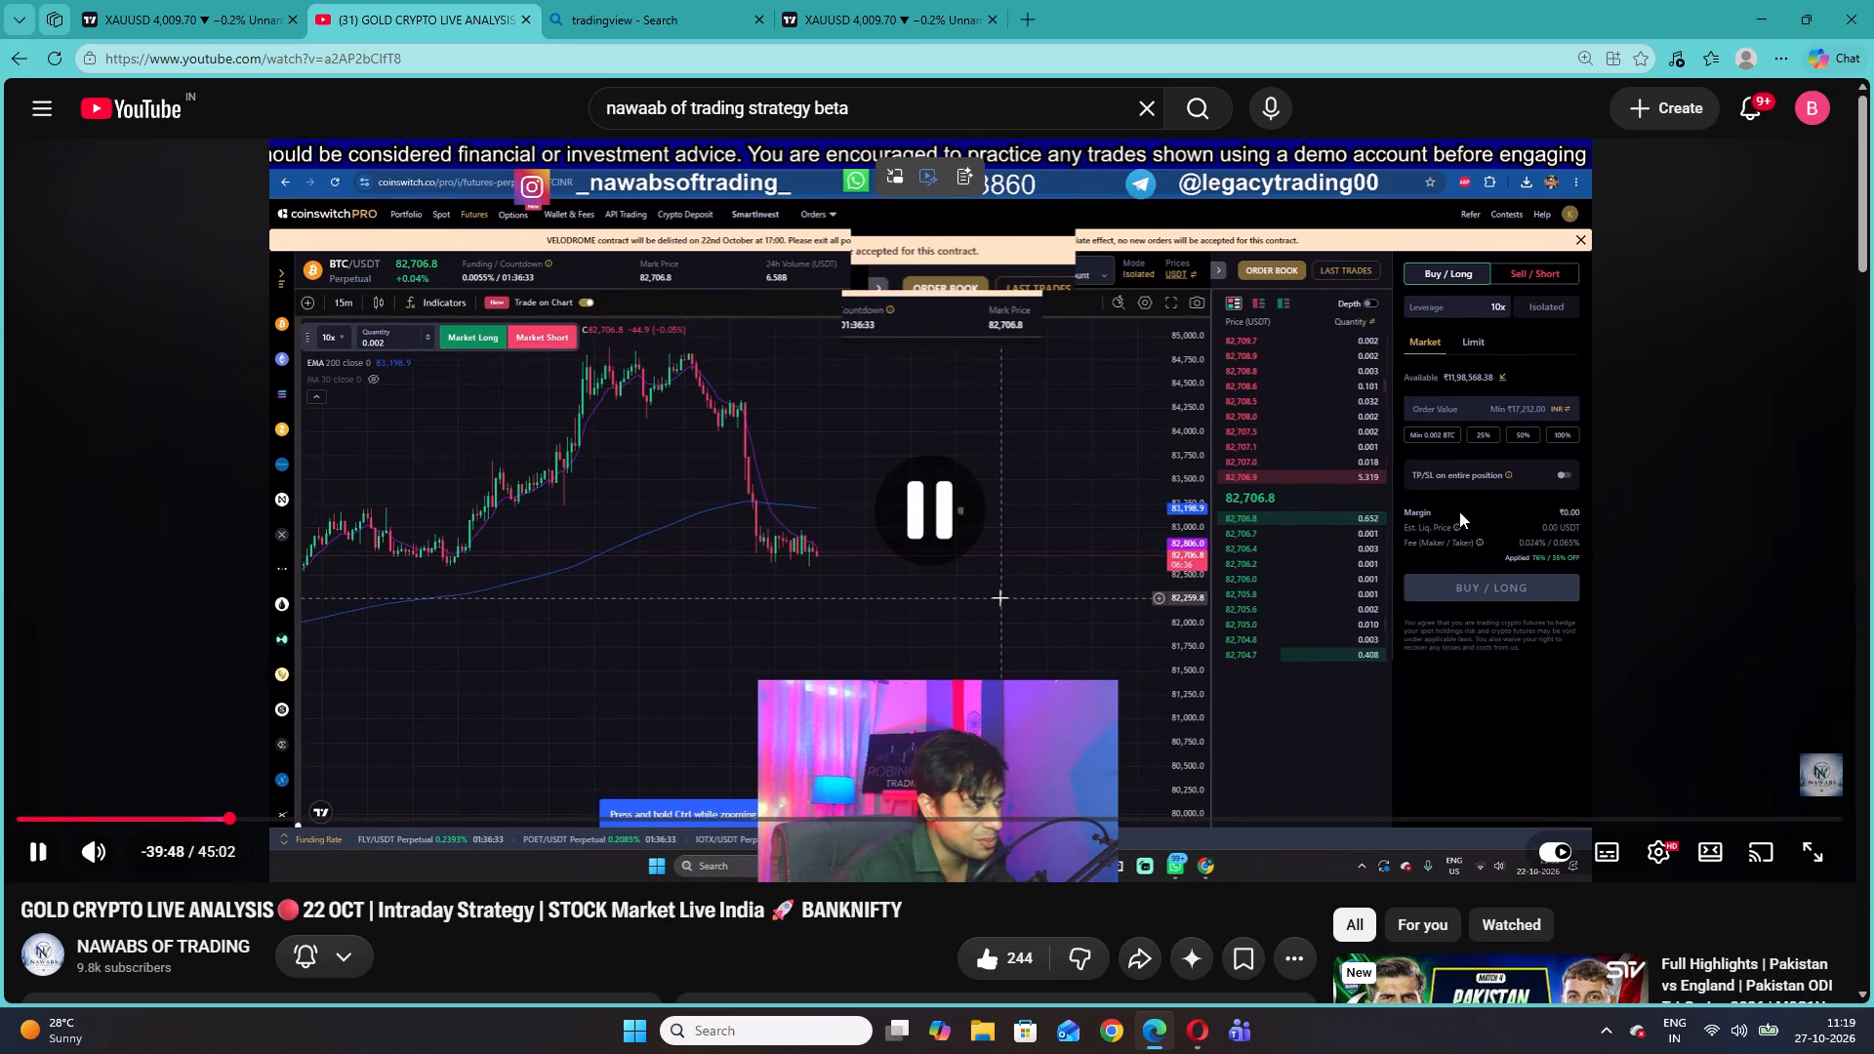
{"action": "left_click", "coordinate": [963, 461]}
Examine the latest price action against EMA 9 and EMA 200 on the live 5-minute XAUUSD chart, resetting the chart view.
{"action": "left_click", "coordinate": [963, 0]}
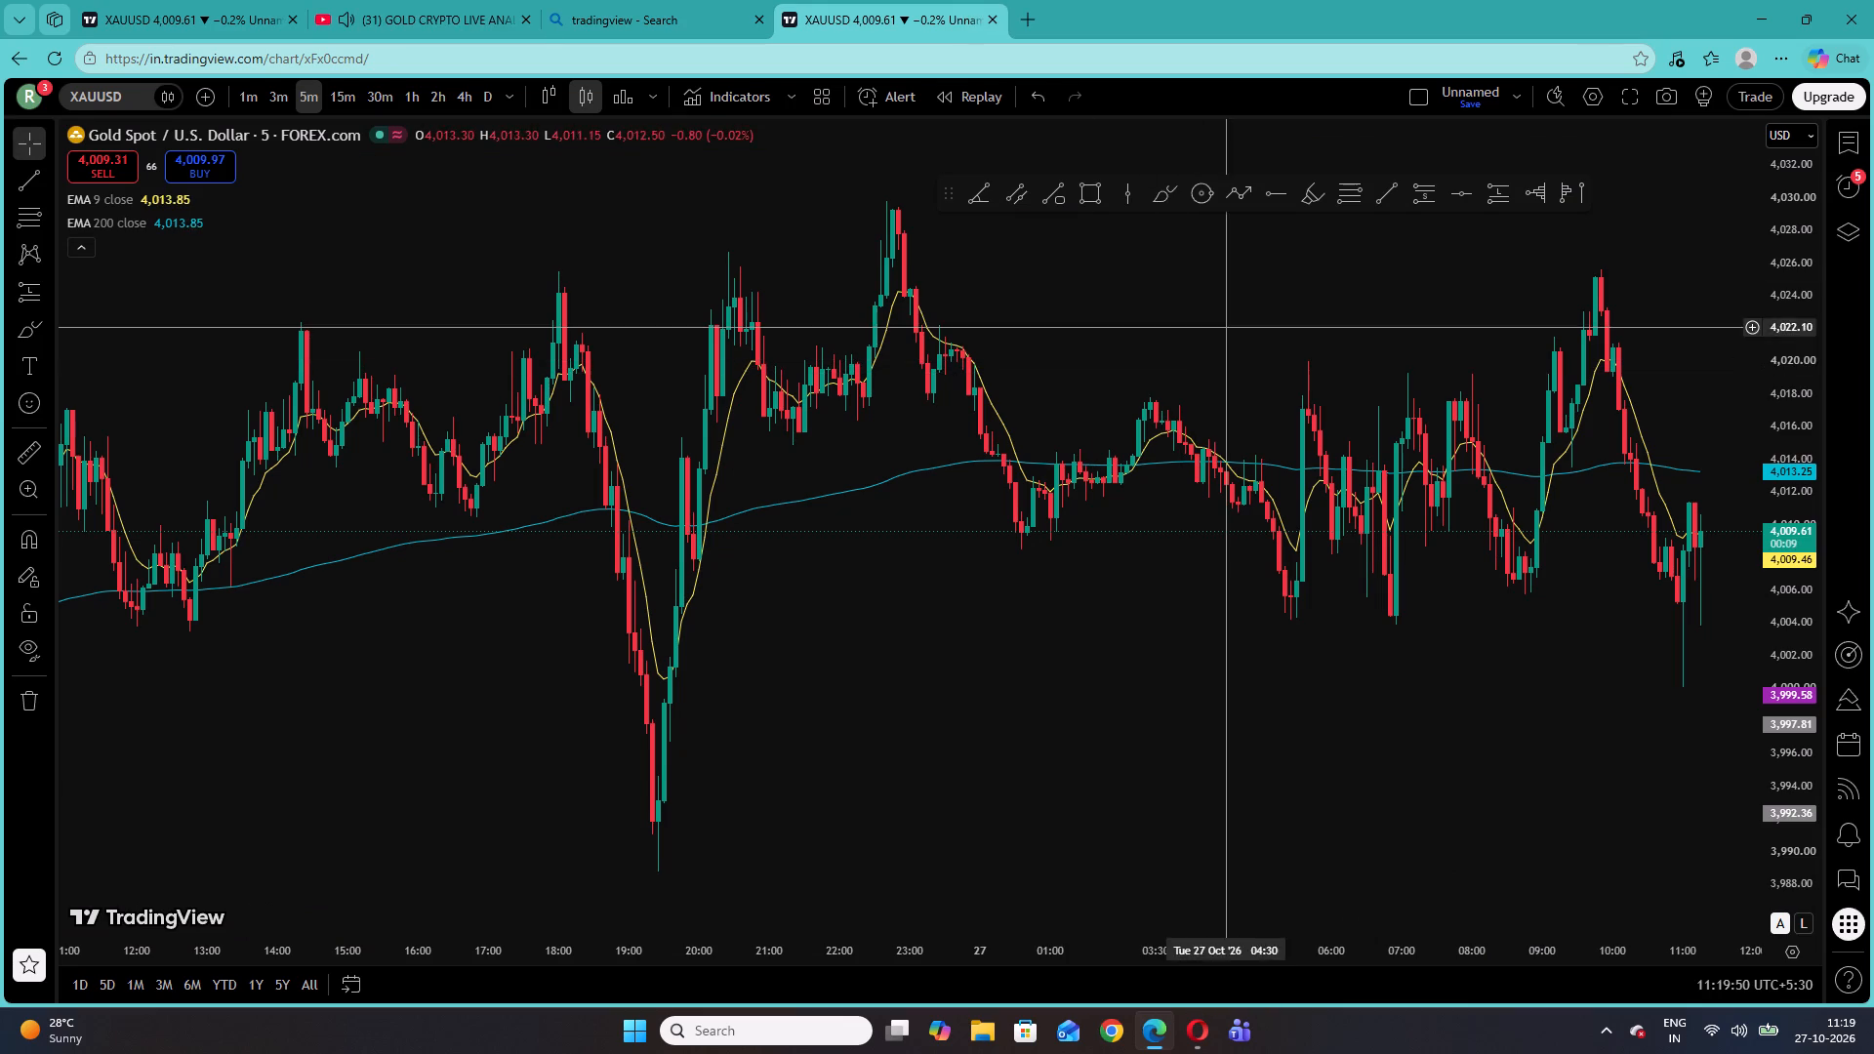
{"action": "left_click", "coordinate": [206, 0]}
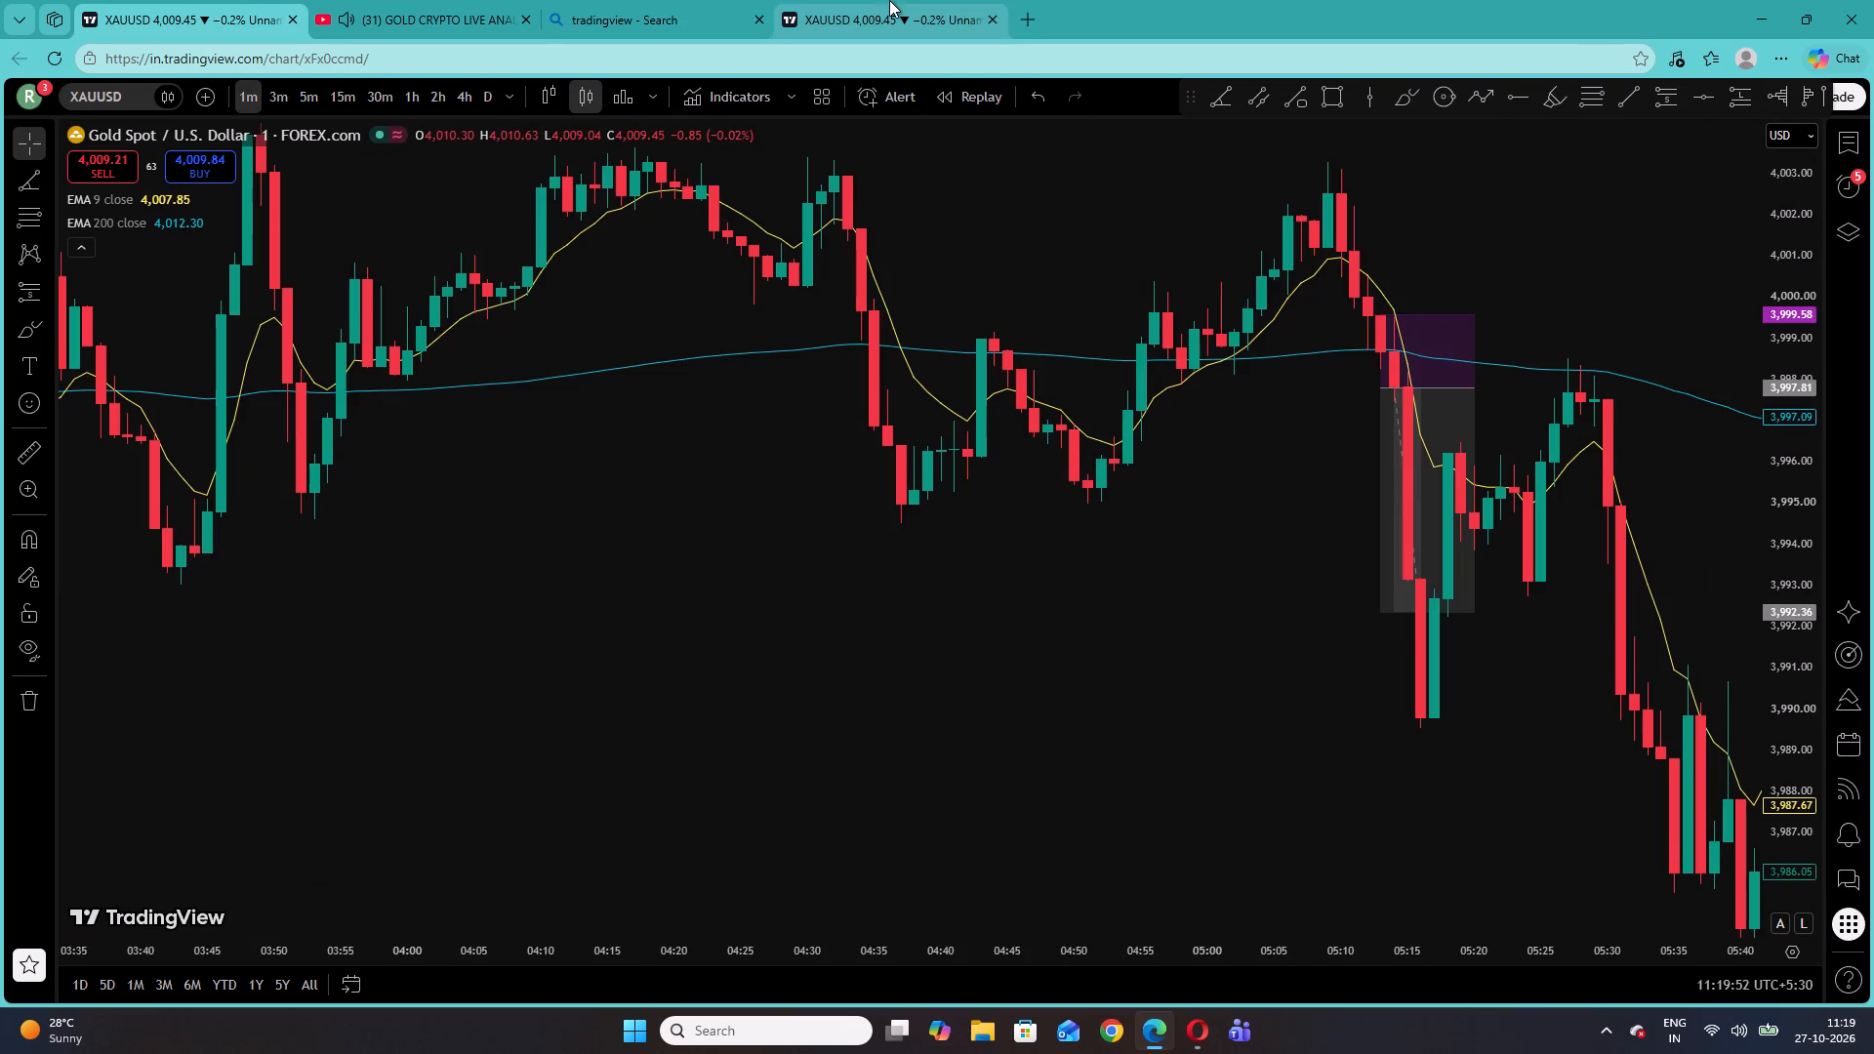
{"action": "left_click", "coordinate": [889, 0]}
{"action": "right_click", "coordinate": [967, 184]}
{"action": "right_click", "coordinate": [1040, 290]}
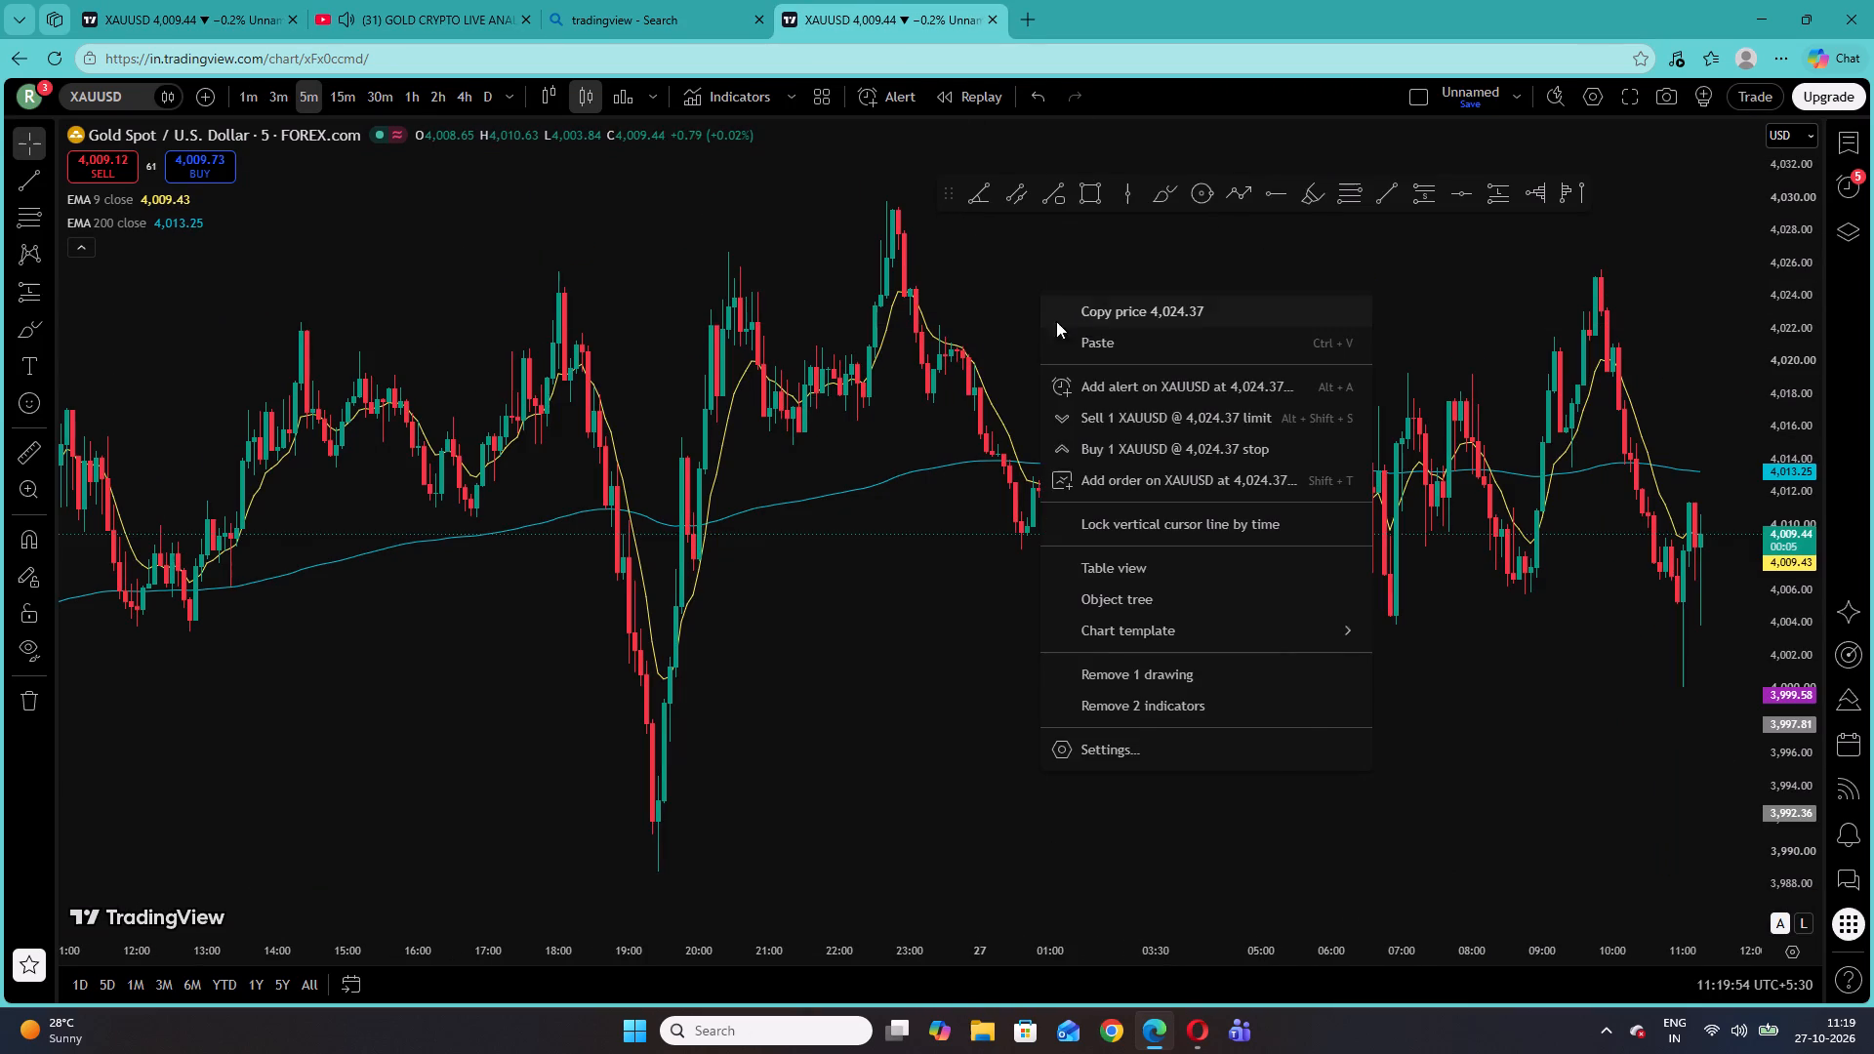
{"action": "left_click", "coordinate": [1009, 294]}
{"action": "left_click_drag", "start_coordinate": [1782, 423], "coordinate": [1780, 453]}
{"action": "right_click", "coordinate": [1214, 322]}
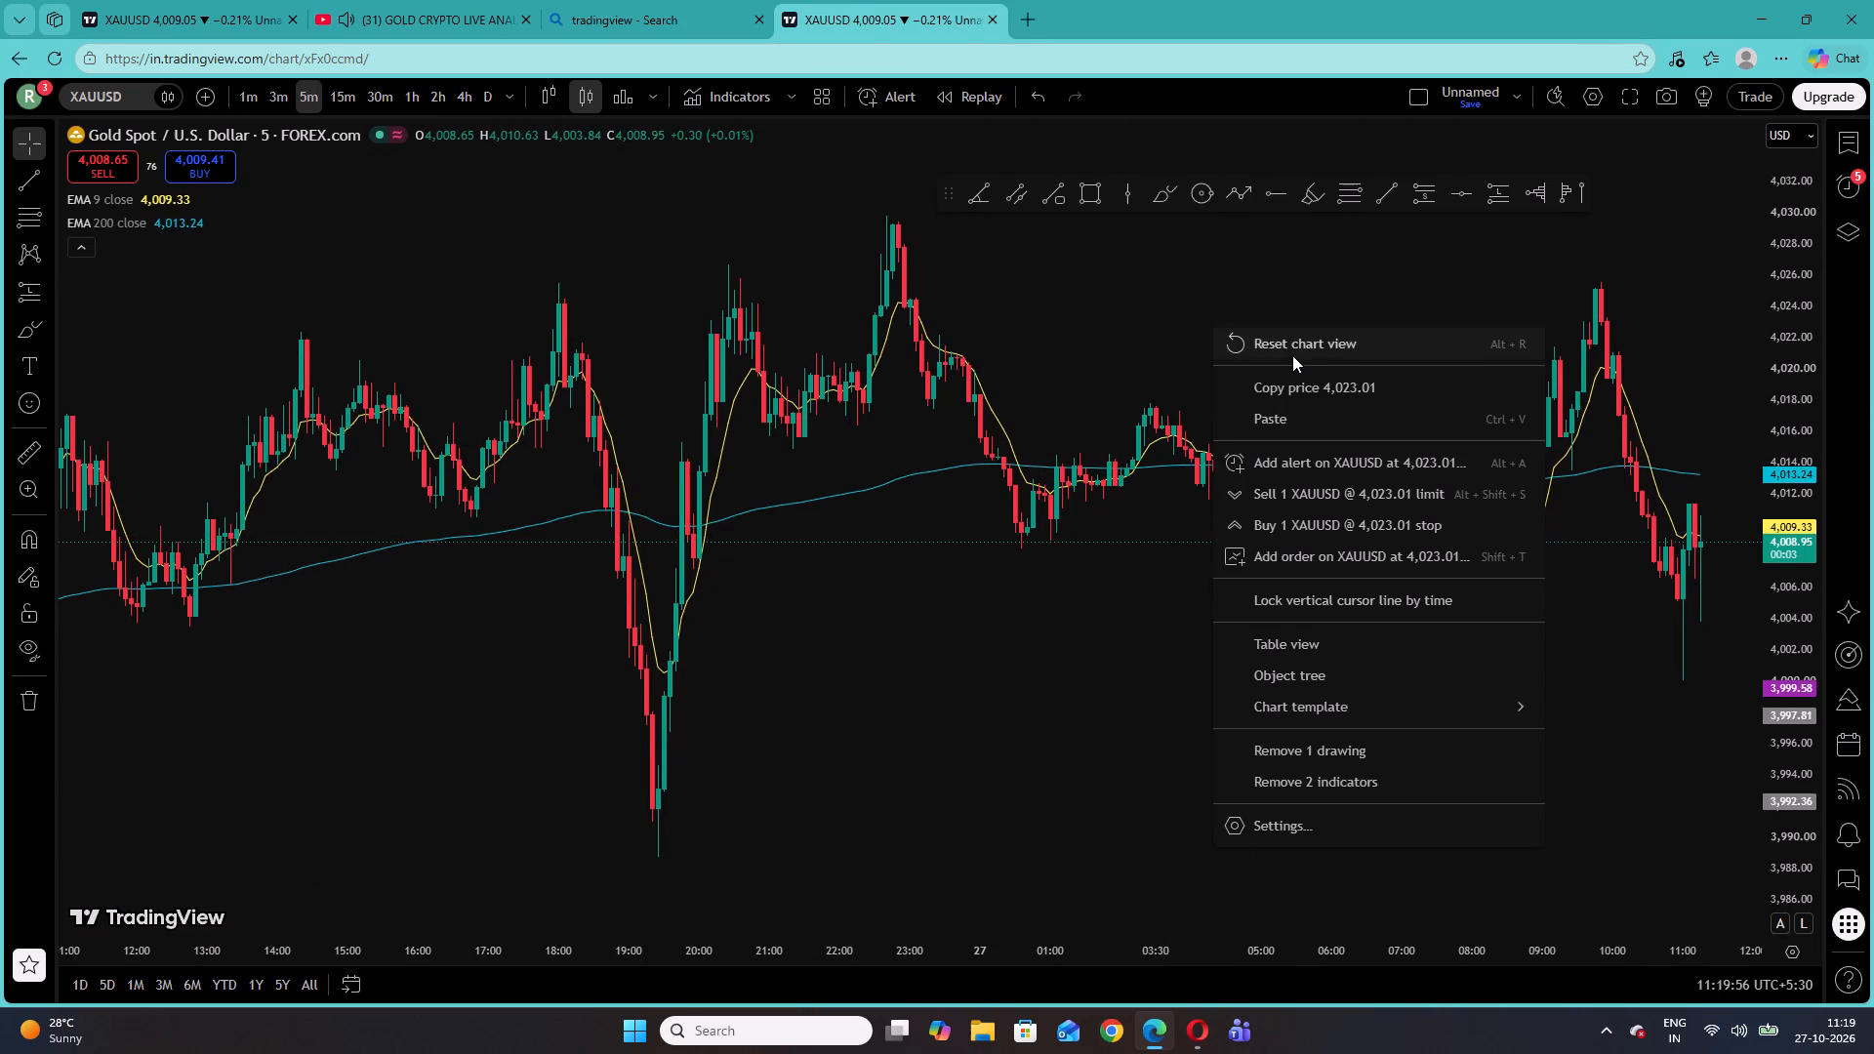
{"action": "left_click", "coordinate": [1294, 354]}
{"action": "left_click_drag", "start_coordinate": [1639, 420], "coordinate": [1283, 466]}
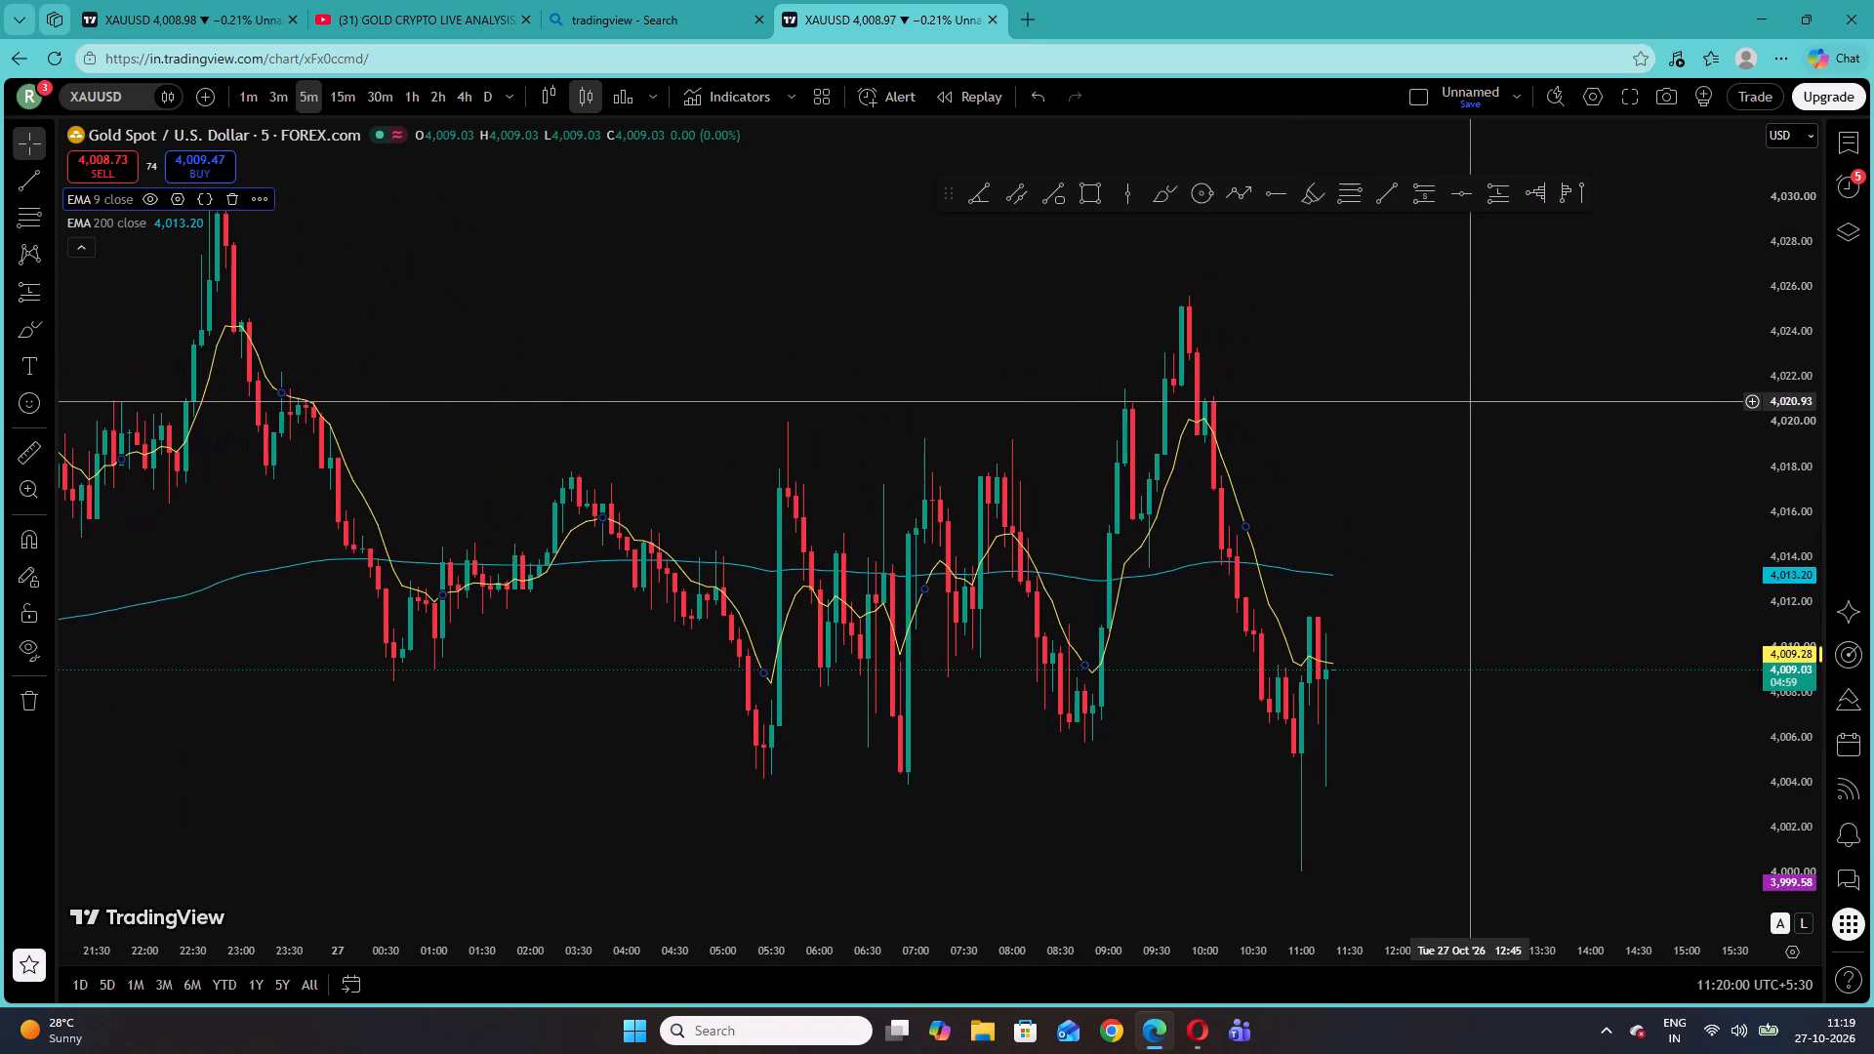
{"action": "left_click_drag", "start_coordinate": [1789, 572], "coordinate": [1775, 678]}
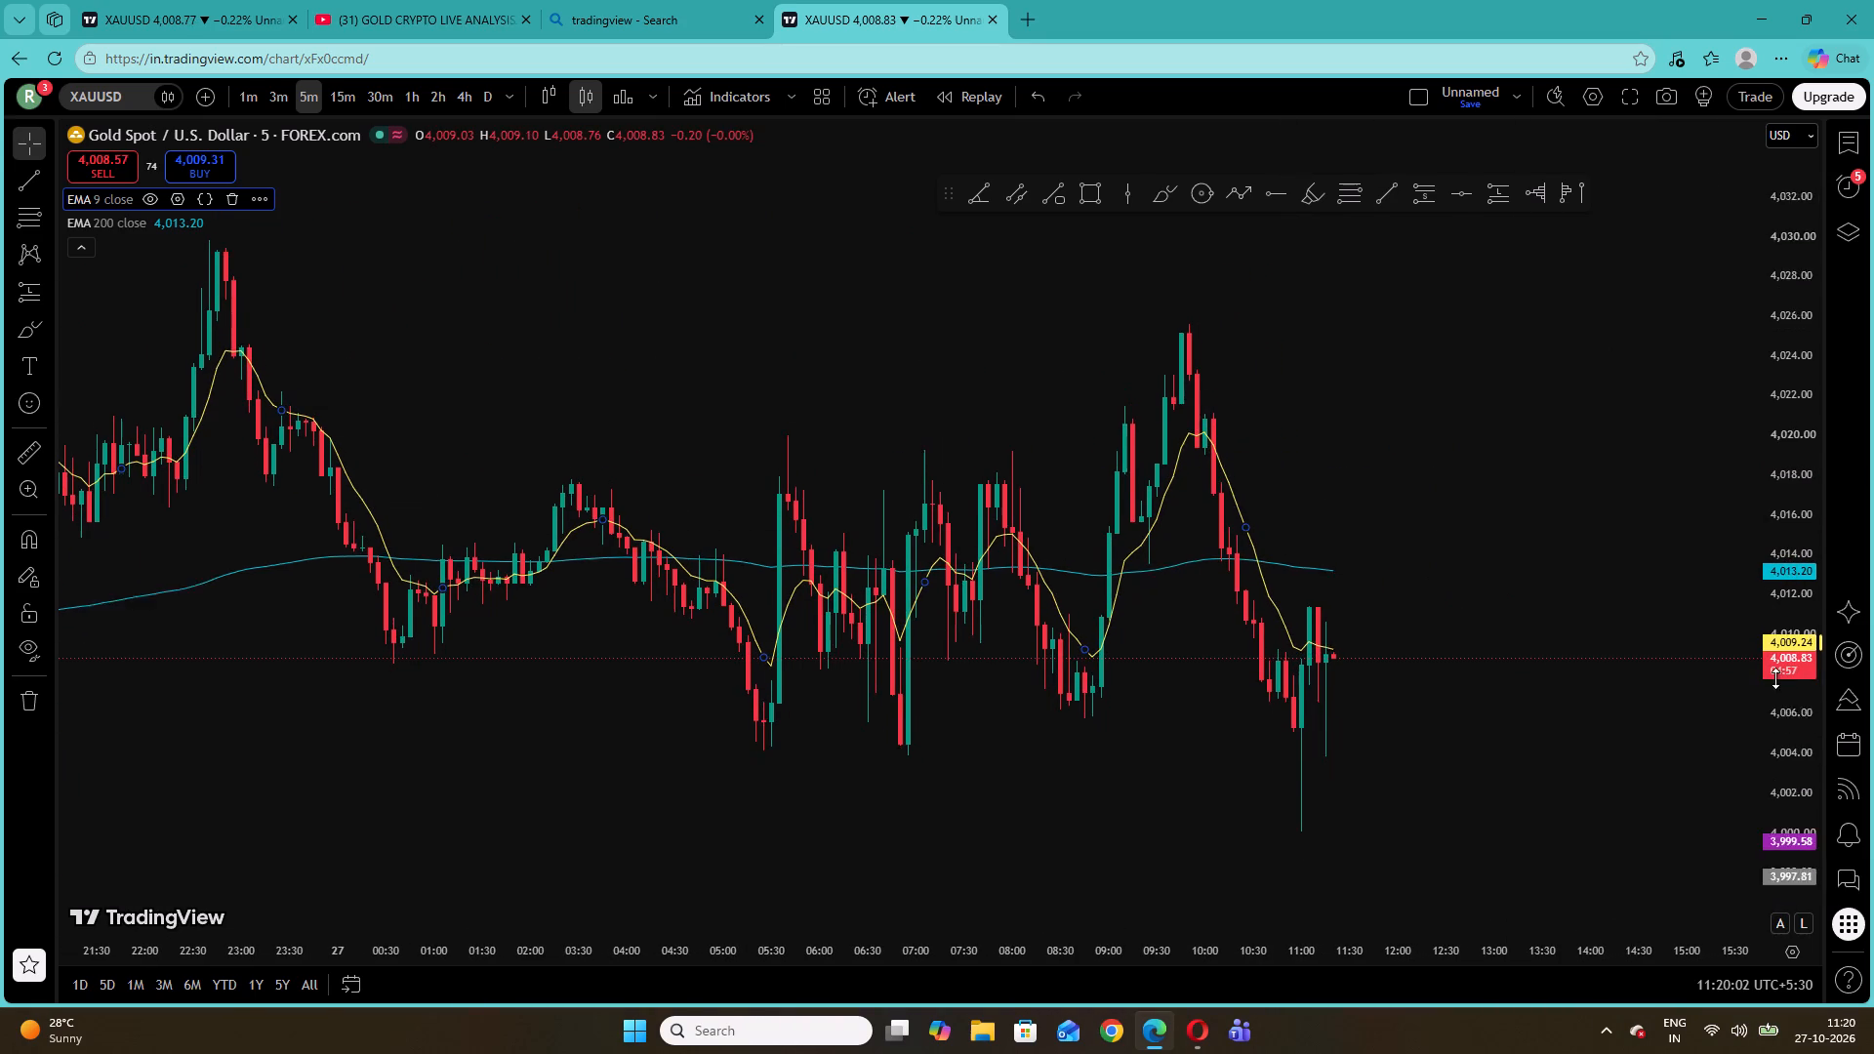
{"action": "left_click_drag", "start_coordinate": [1775, 678], "coordinate": [1771, 696]}
{"action": "left_click_drag", "start_coordinate": [1231, 715], "coordinate": [1273, 695]}
{"action": "left_click", "coordinate": [1345, 408]}
Pause the live stream video and return to the 5-minute XAUUSD chart.
{"action": "left_click", "coordinate": [395, 0]}
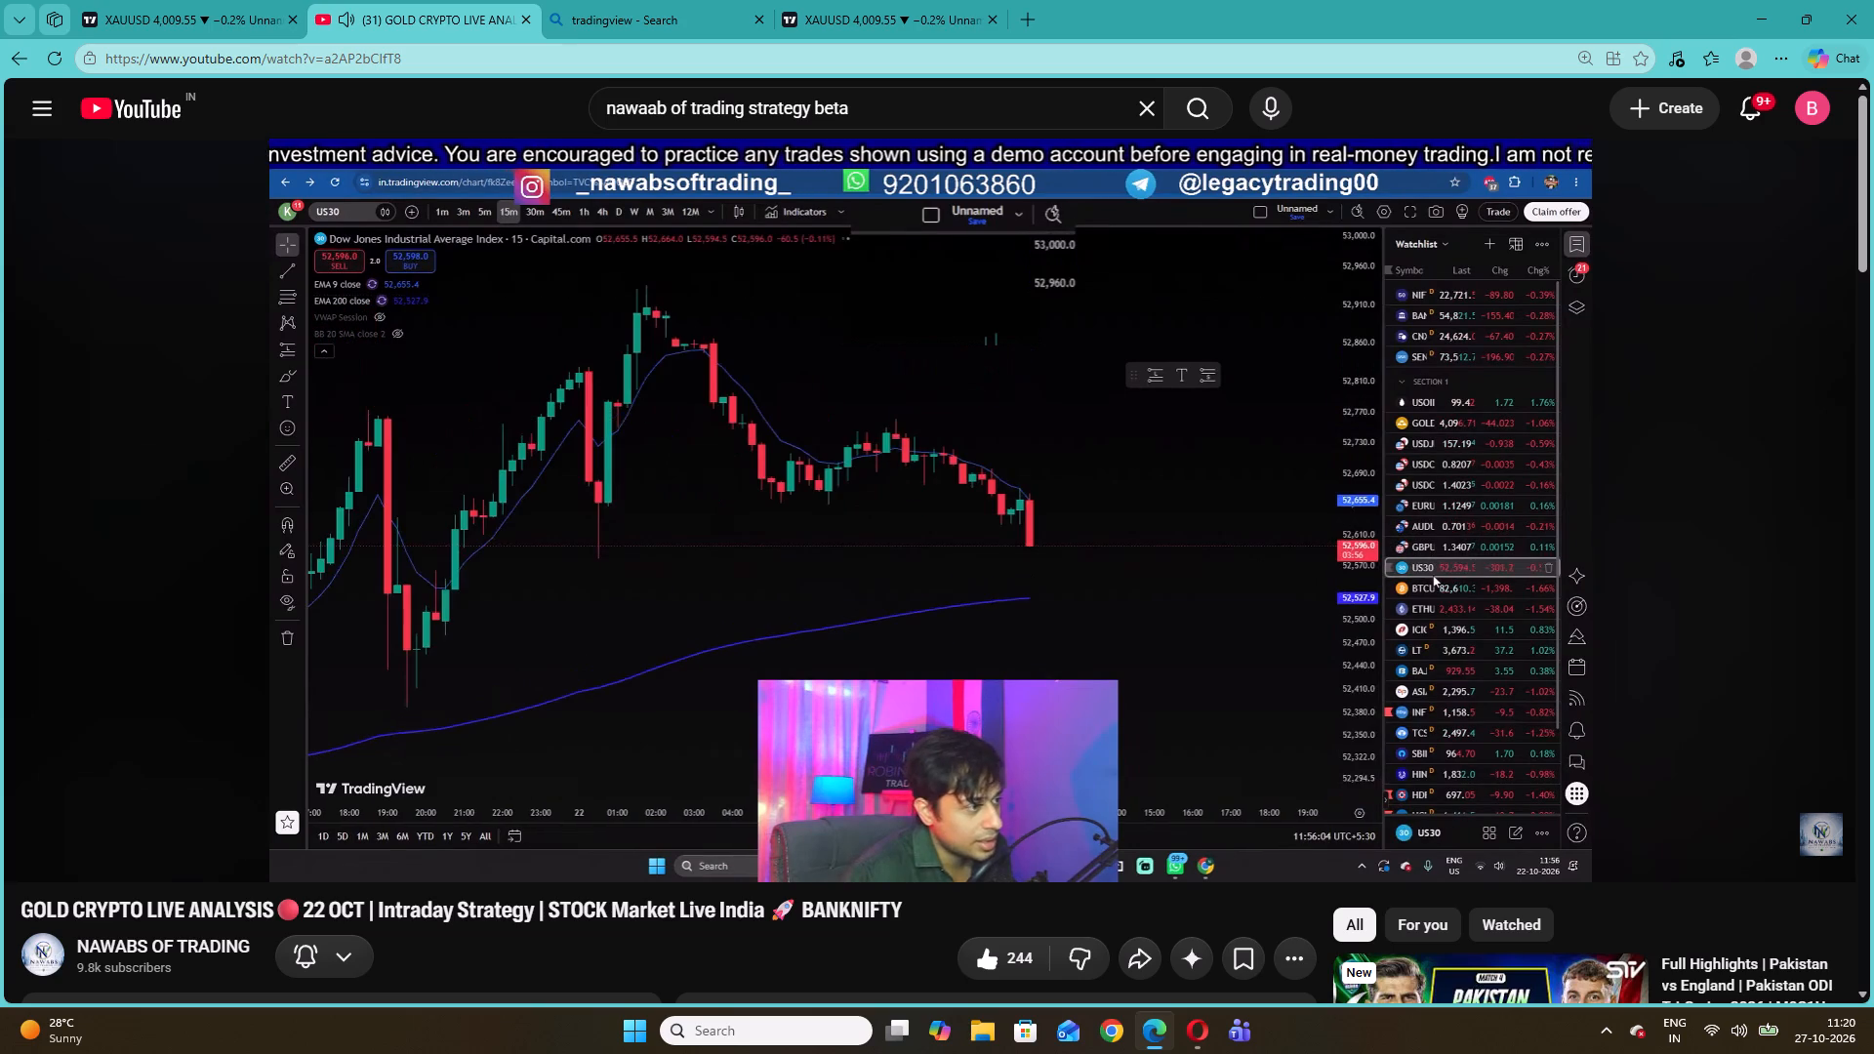
{"action": "left_click", "coordinate": [600, 373]}
{"action": "left_click", "coordinate": [817, 0]}
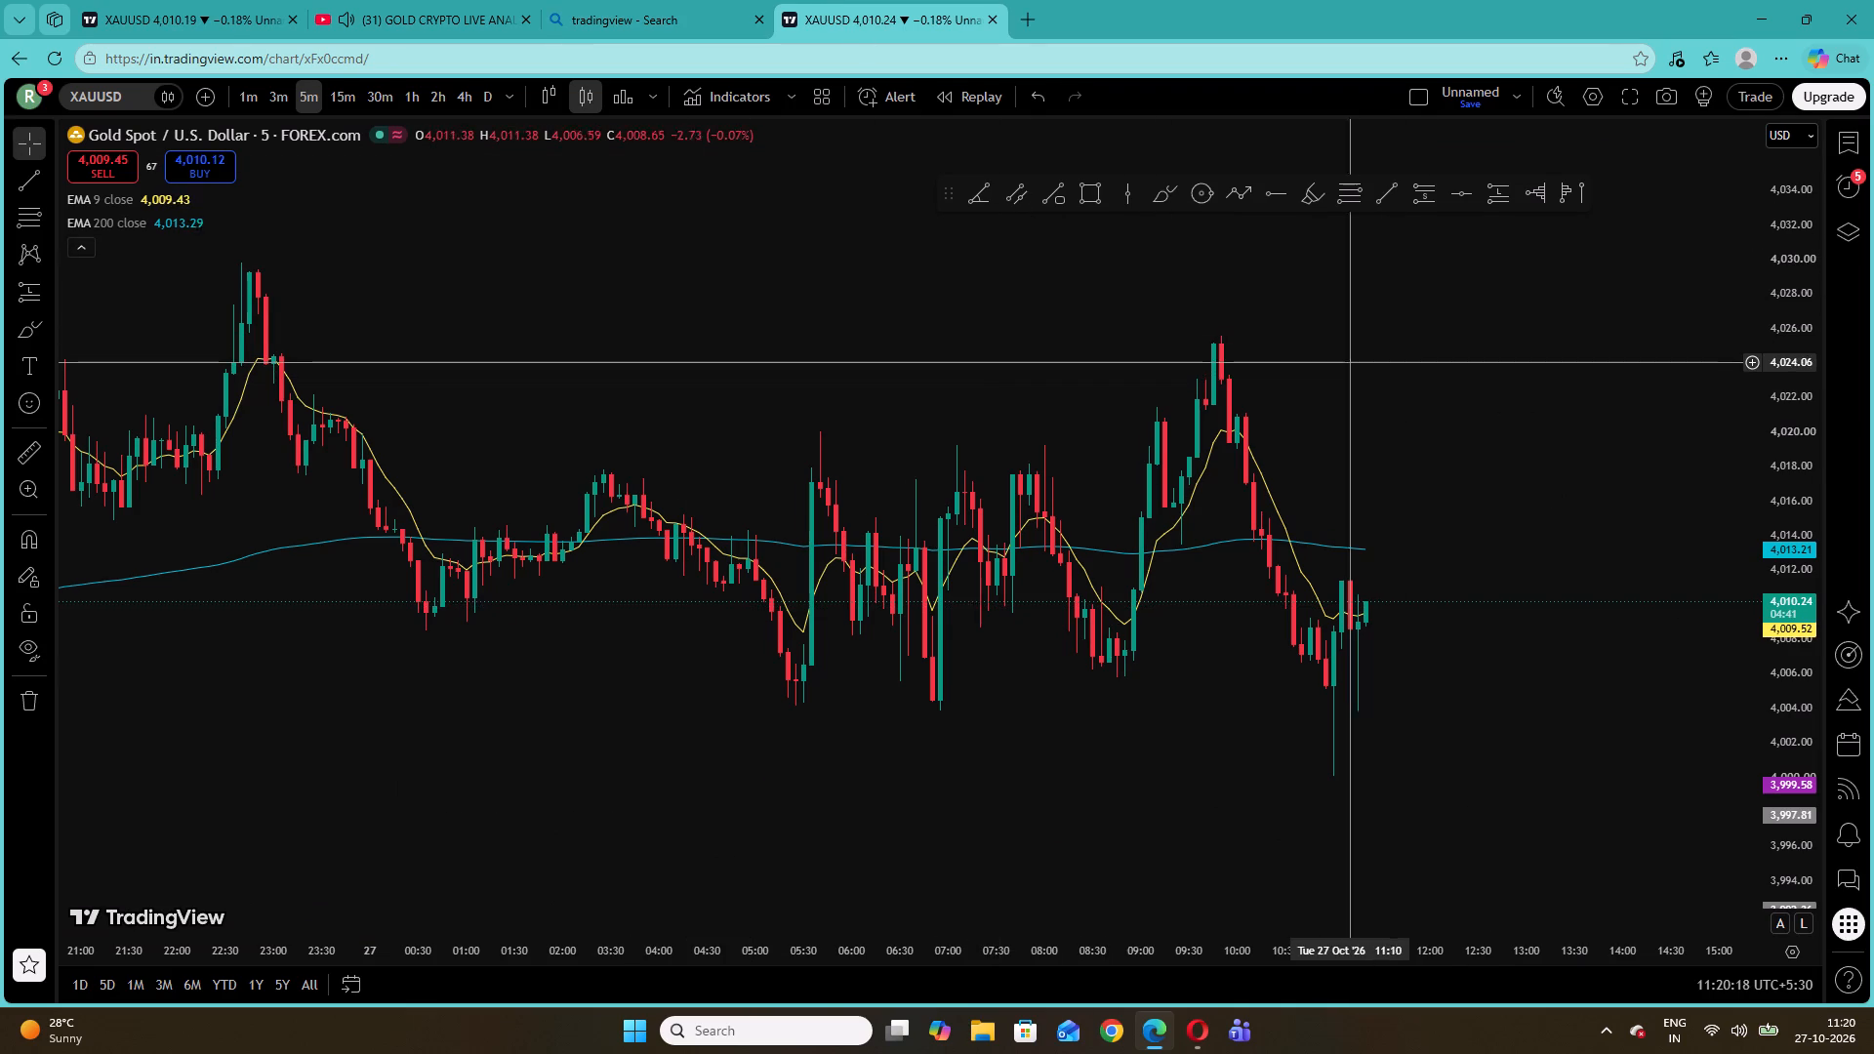
After a glance at the 1-minute timeframe, place a horizontal ray at 4,013.09 from 27 Oct 11:00 on the 5-minute chart, near the EMA 200.
{"action": "left_click", "coordinate": [254, 97]}
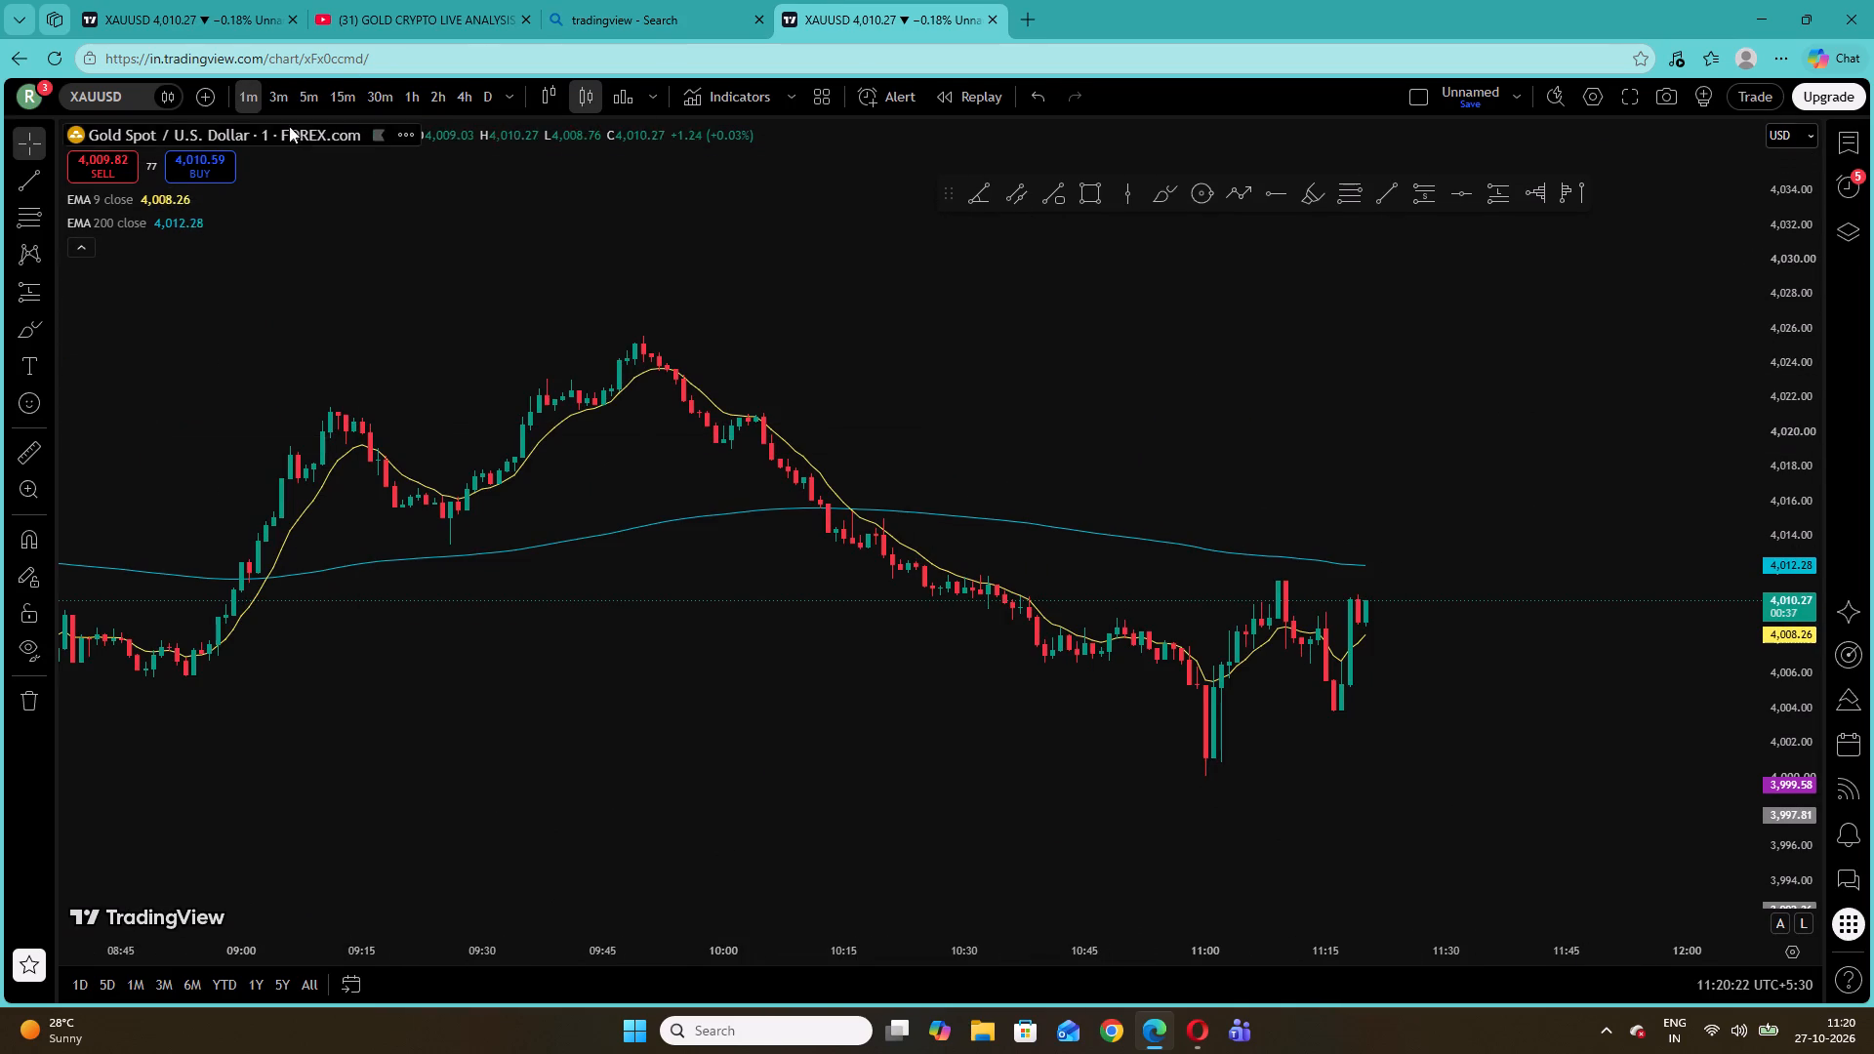
{"action": "left_click", "coordinate": [306, 87]}
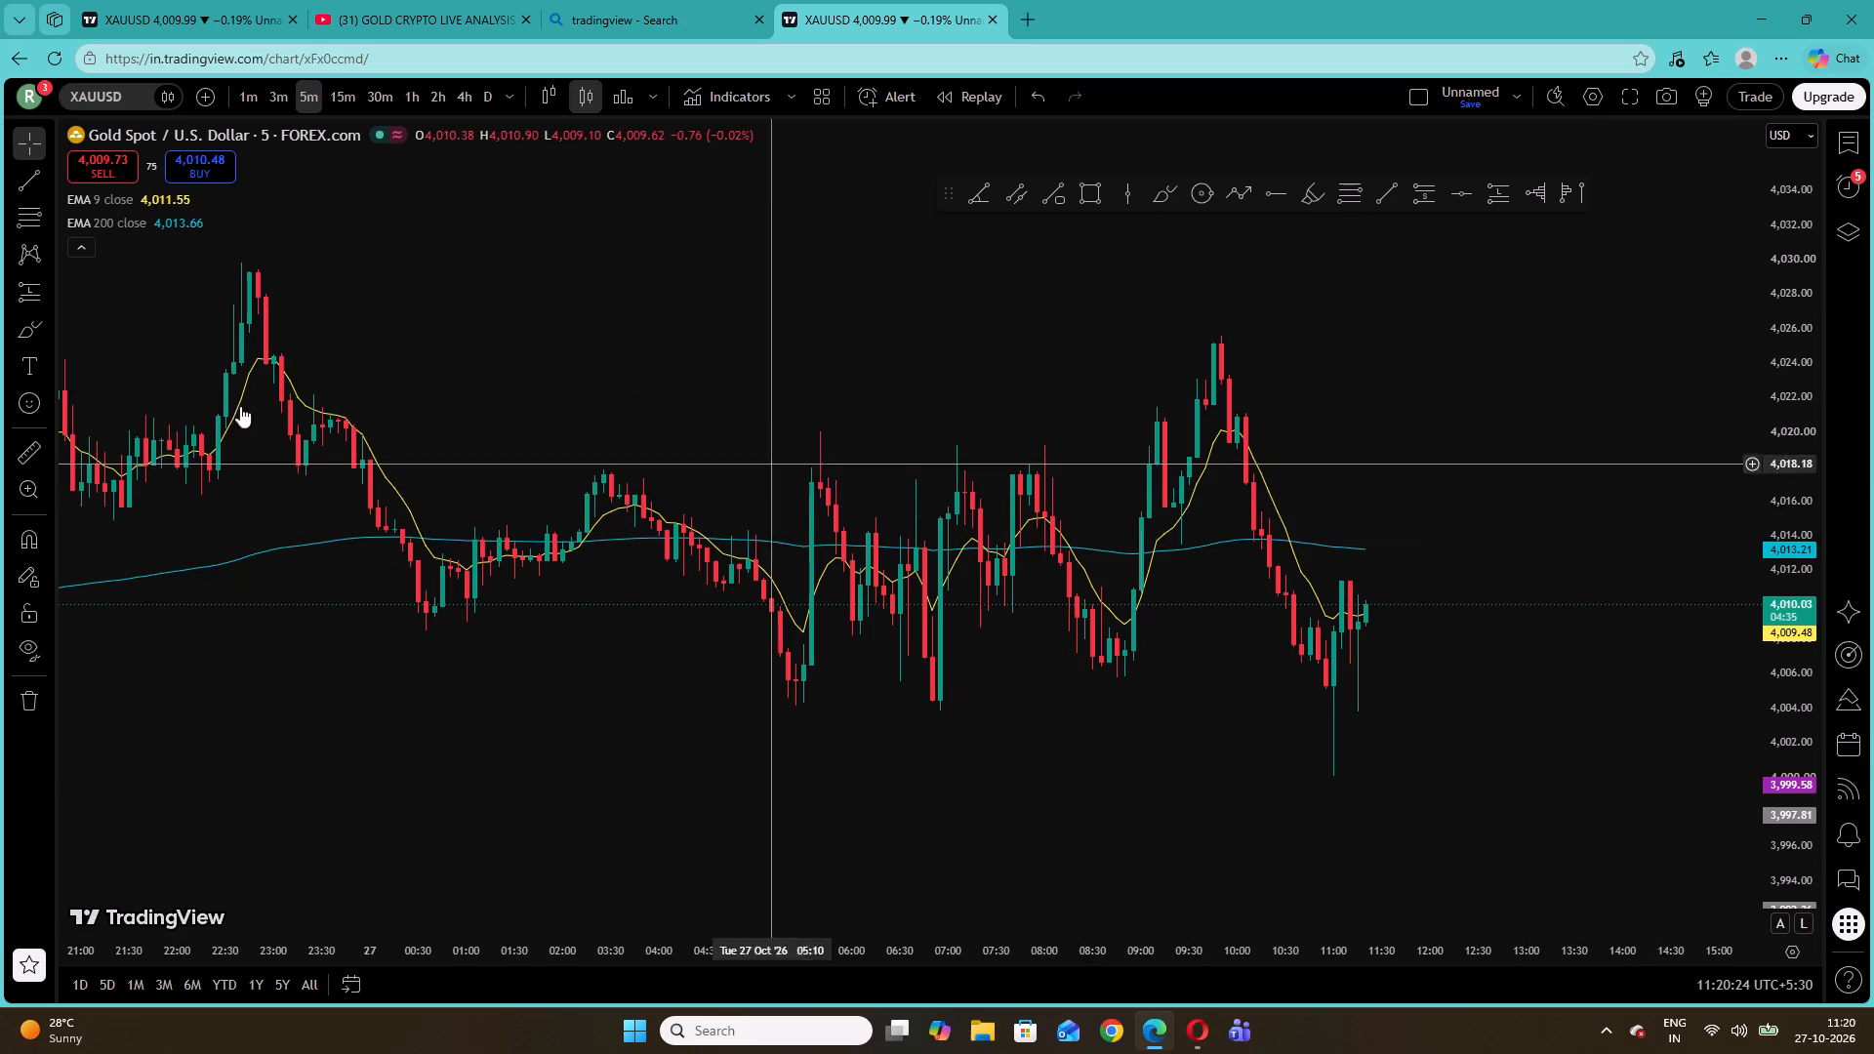
{"action": "left_click", "coordinate": [1282, 195]}
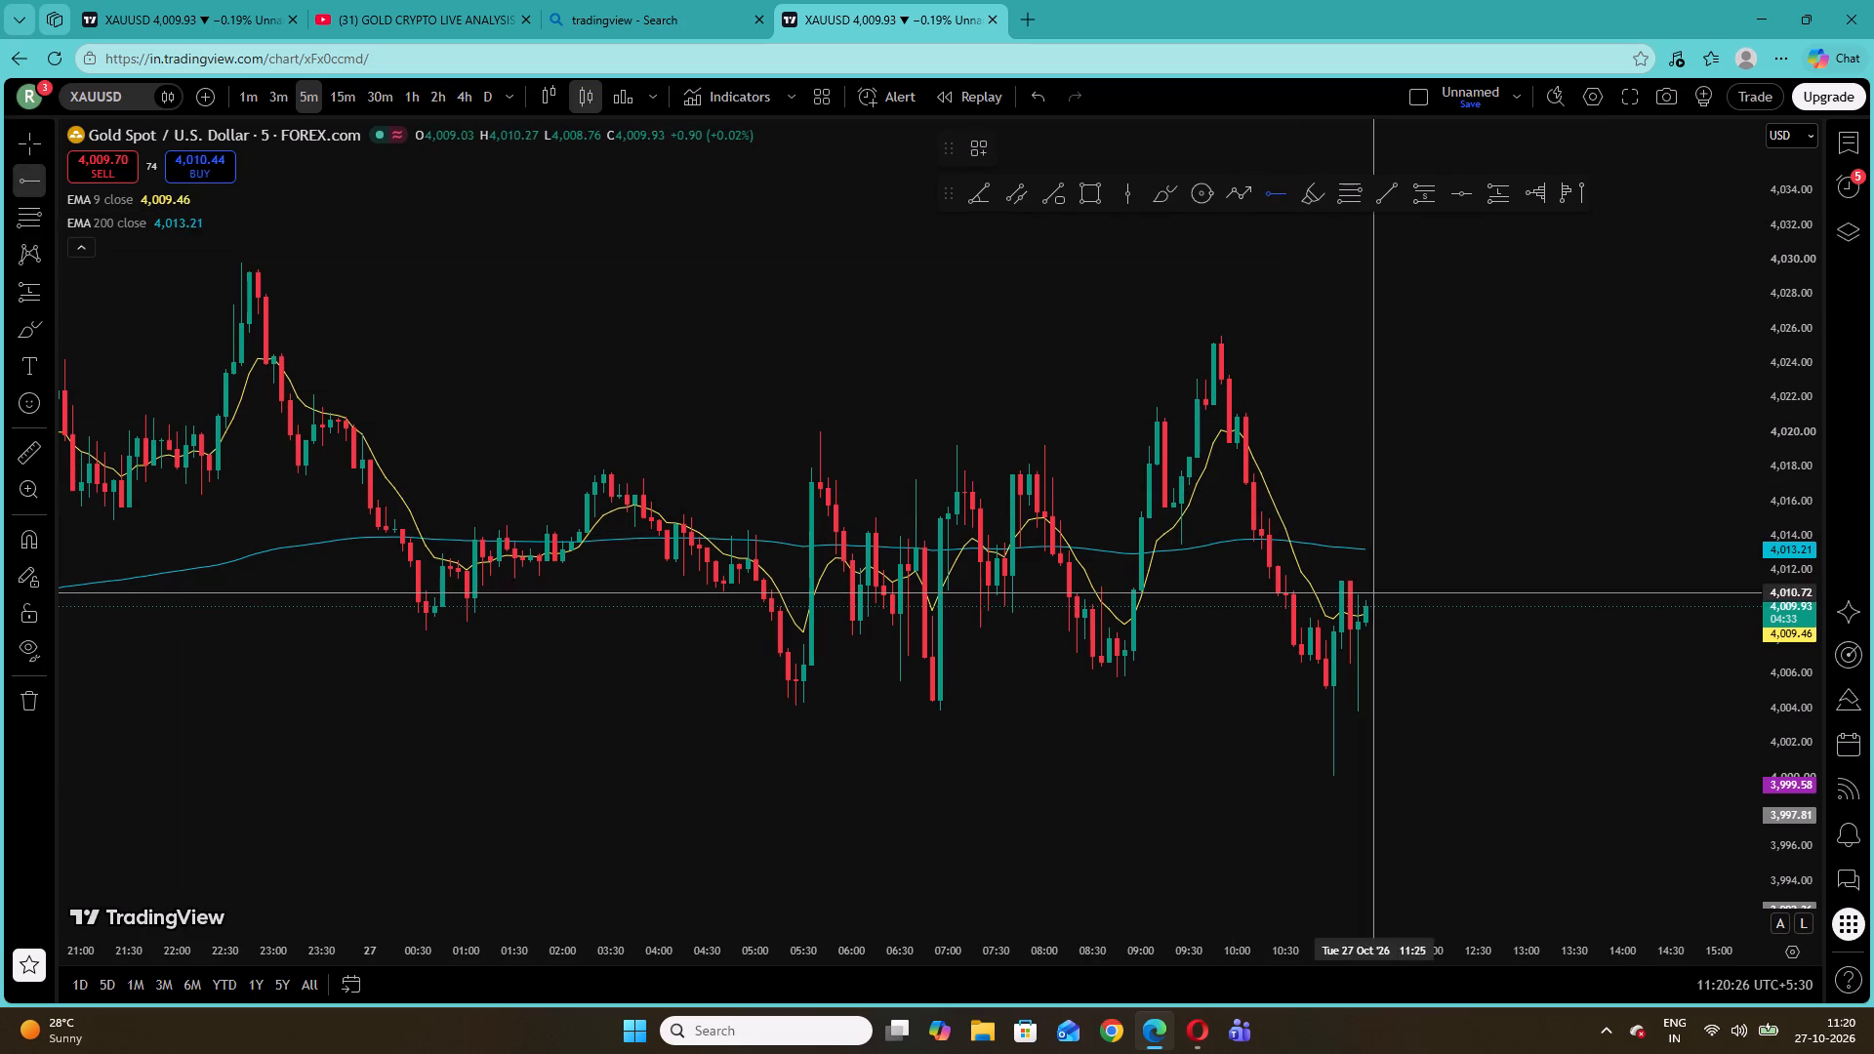
{"action": "left_click", "coordinate": [1334, 551]}
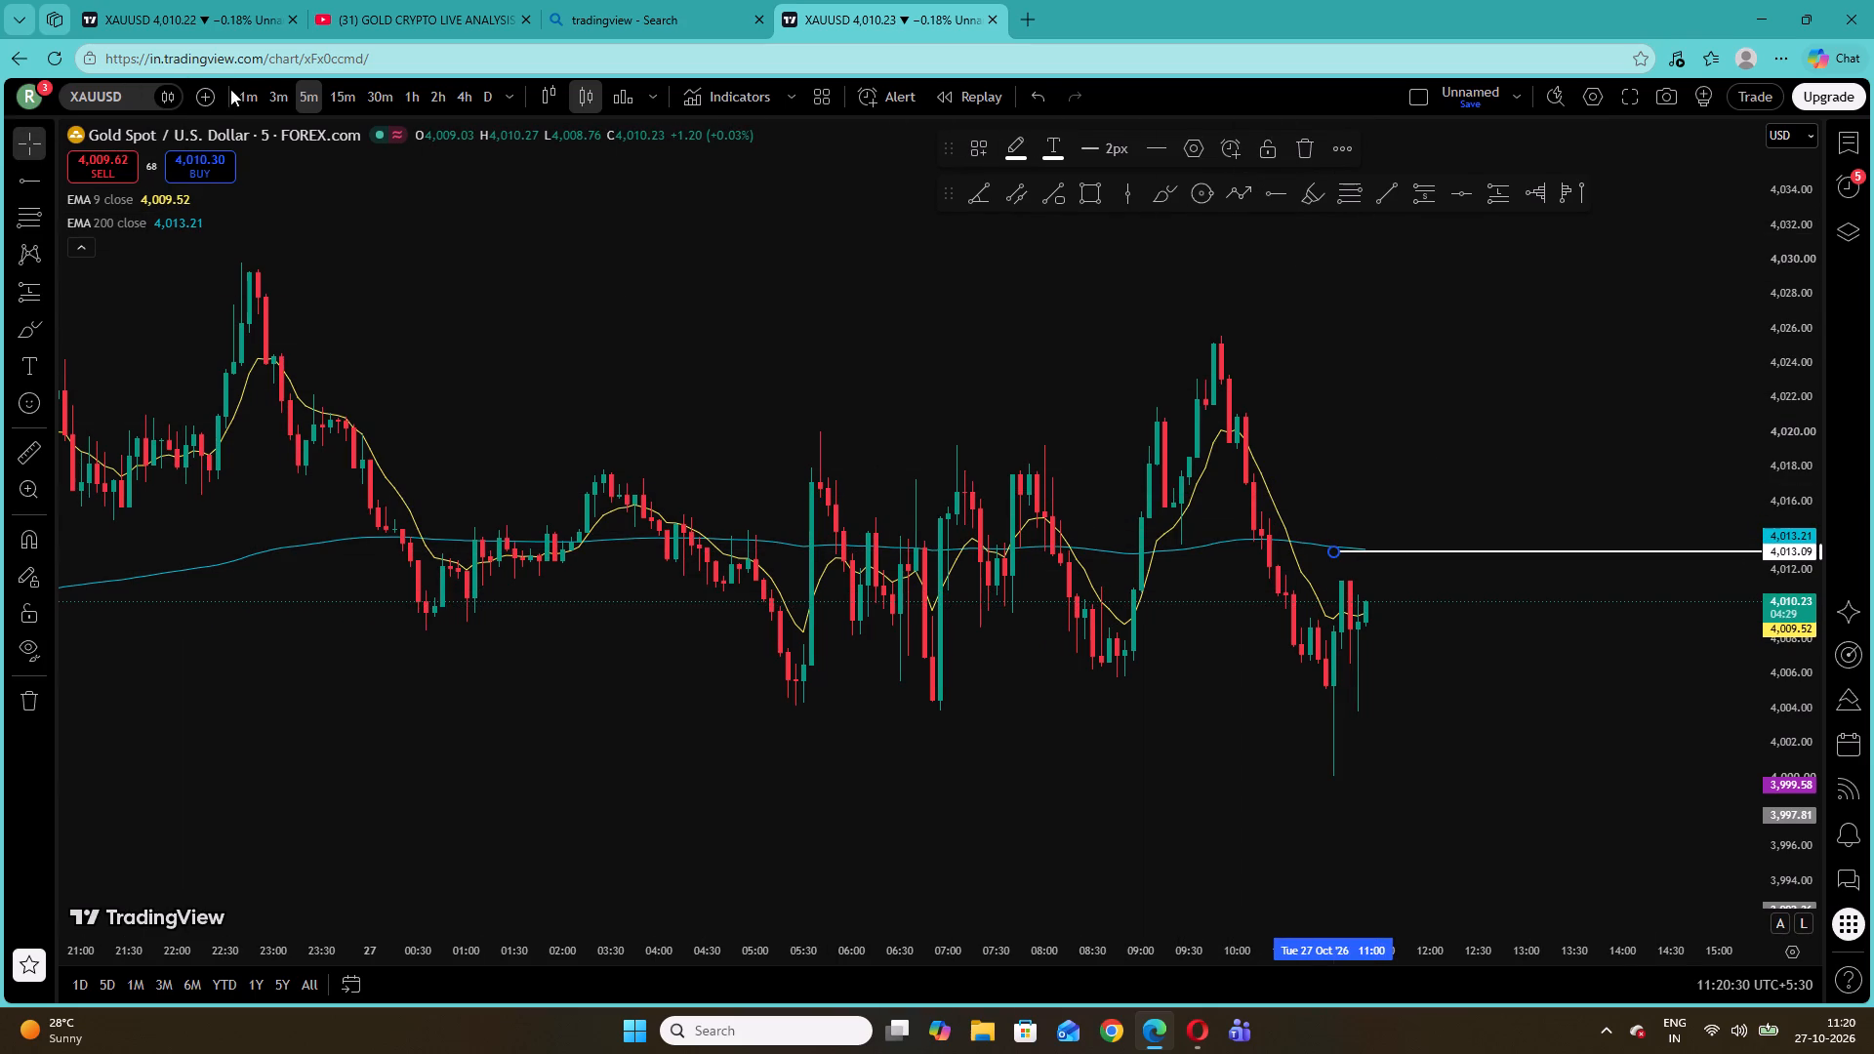
On the 1-minute chart, draw a rectangle zone from 10:21 to about 12:36 between about 4,012.69 and 4,011.88, just below the horizontal ray.
{"action": "left_click", "coordinate": [246, 89]}
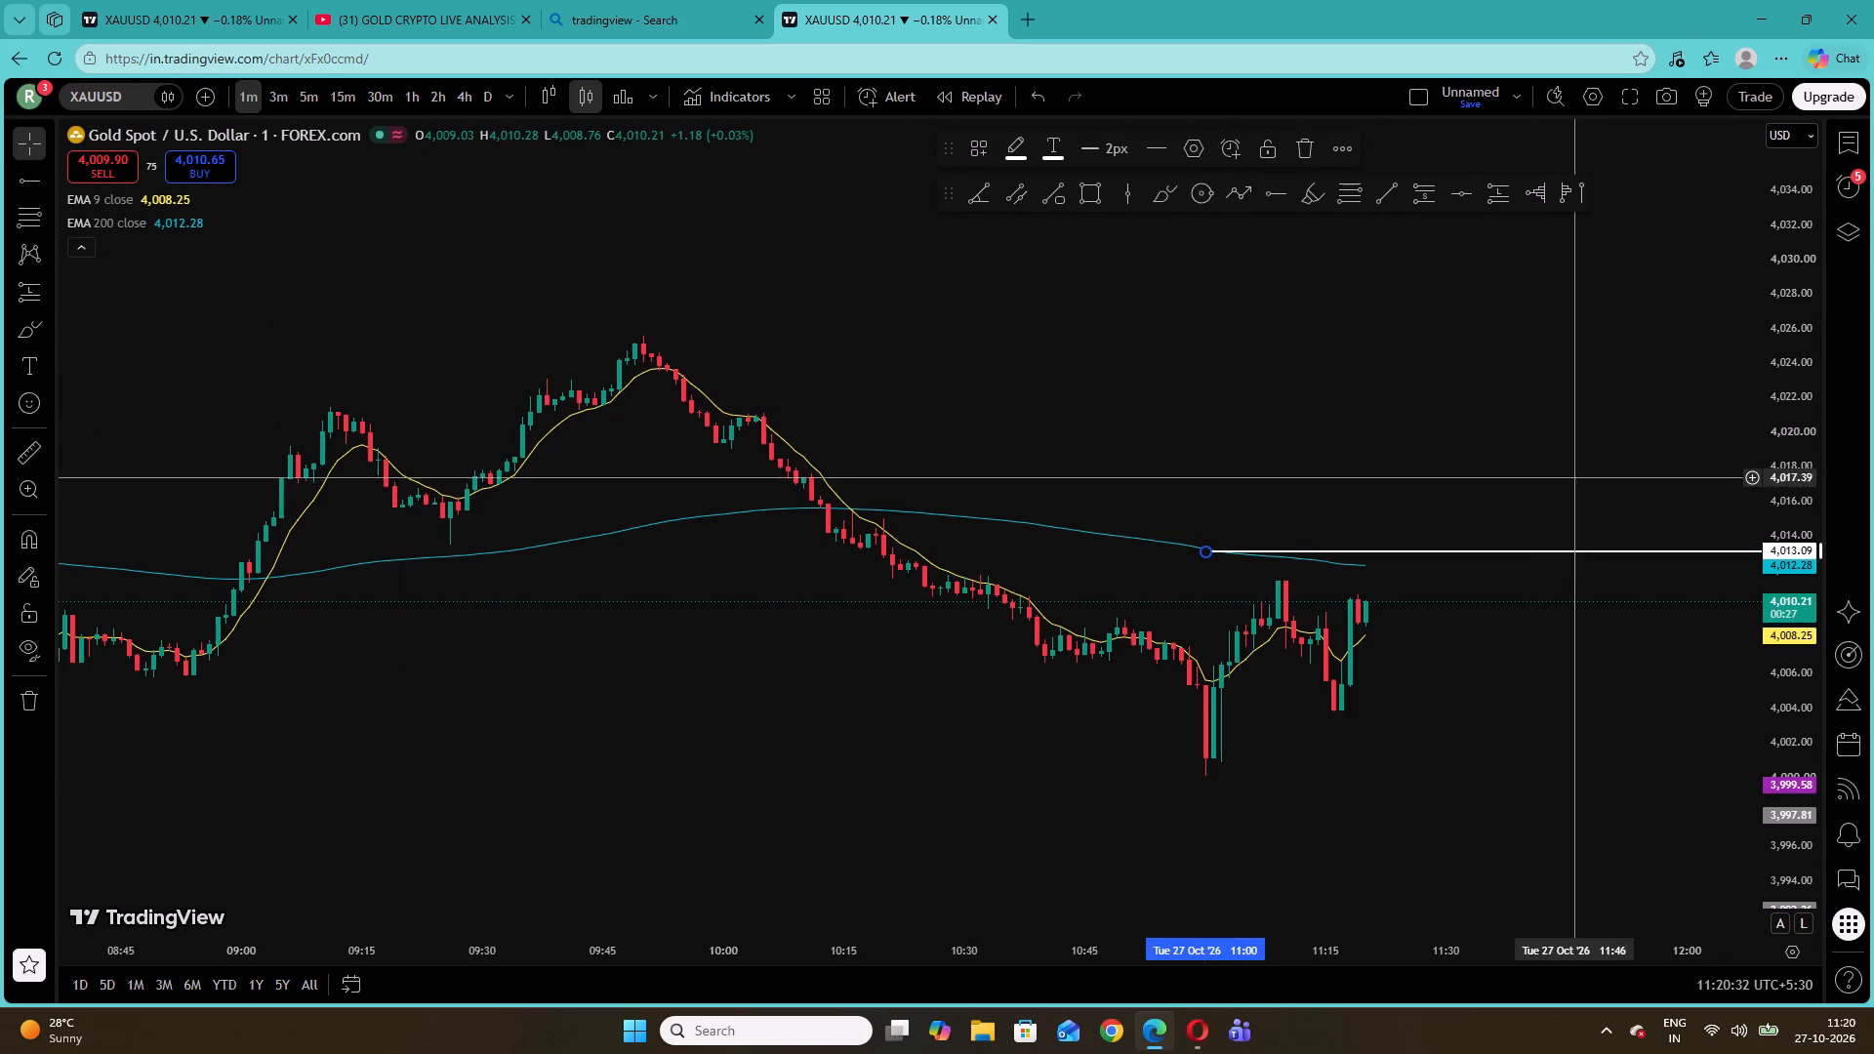
{"action": "left_click_drag", "start_coordinate": [1784, 766], "coordinate": [1738, 281]}
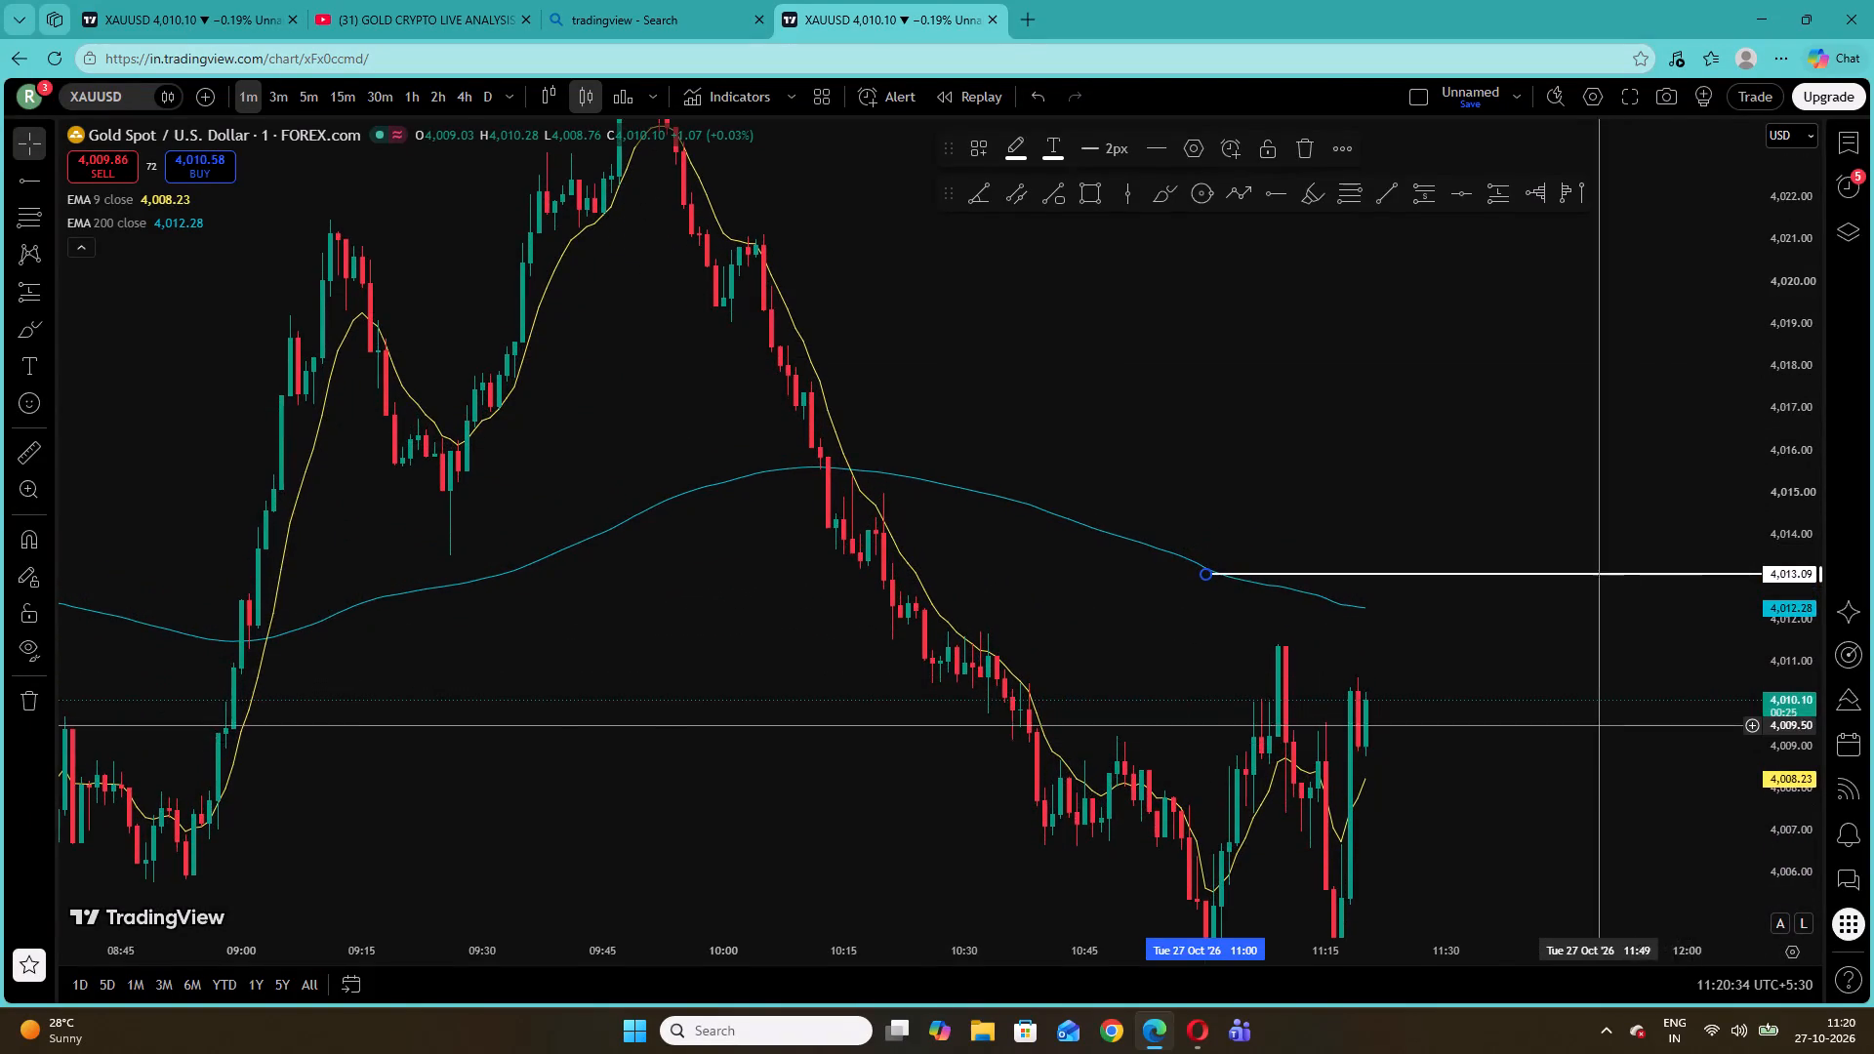
{"action": "left_click_drag", "start_coordinate": [1573, 711], "coordinate": [1316, 563]}
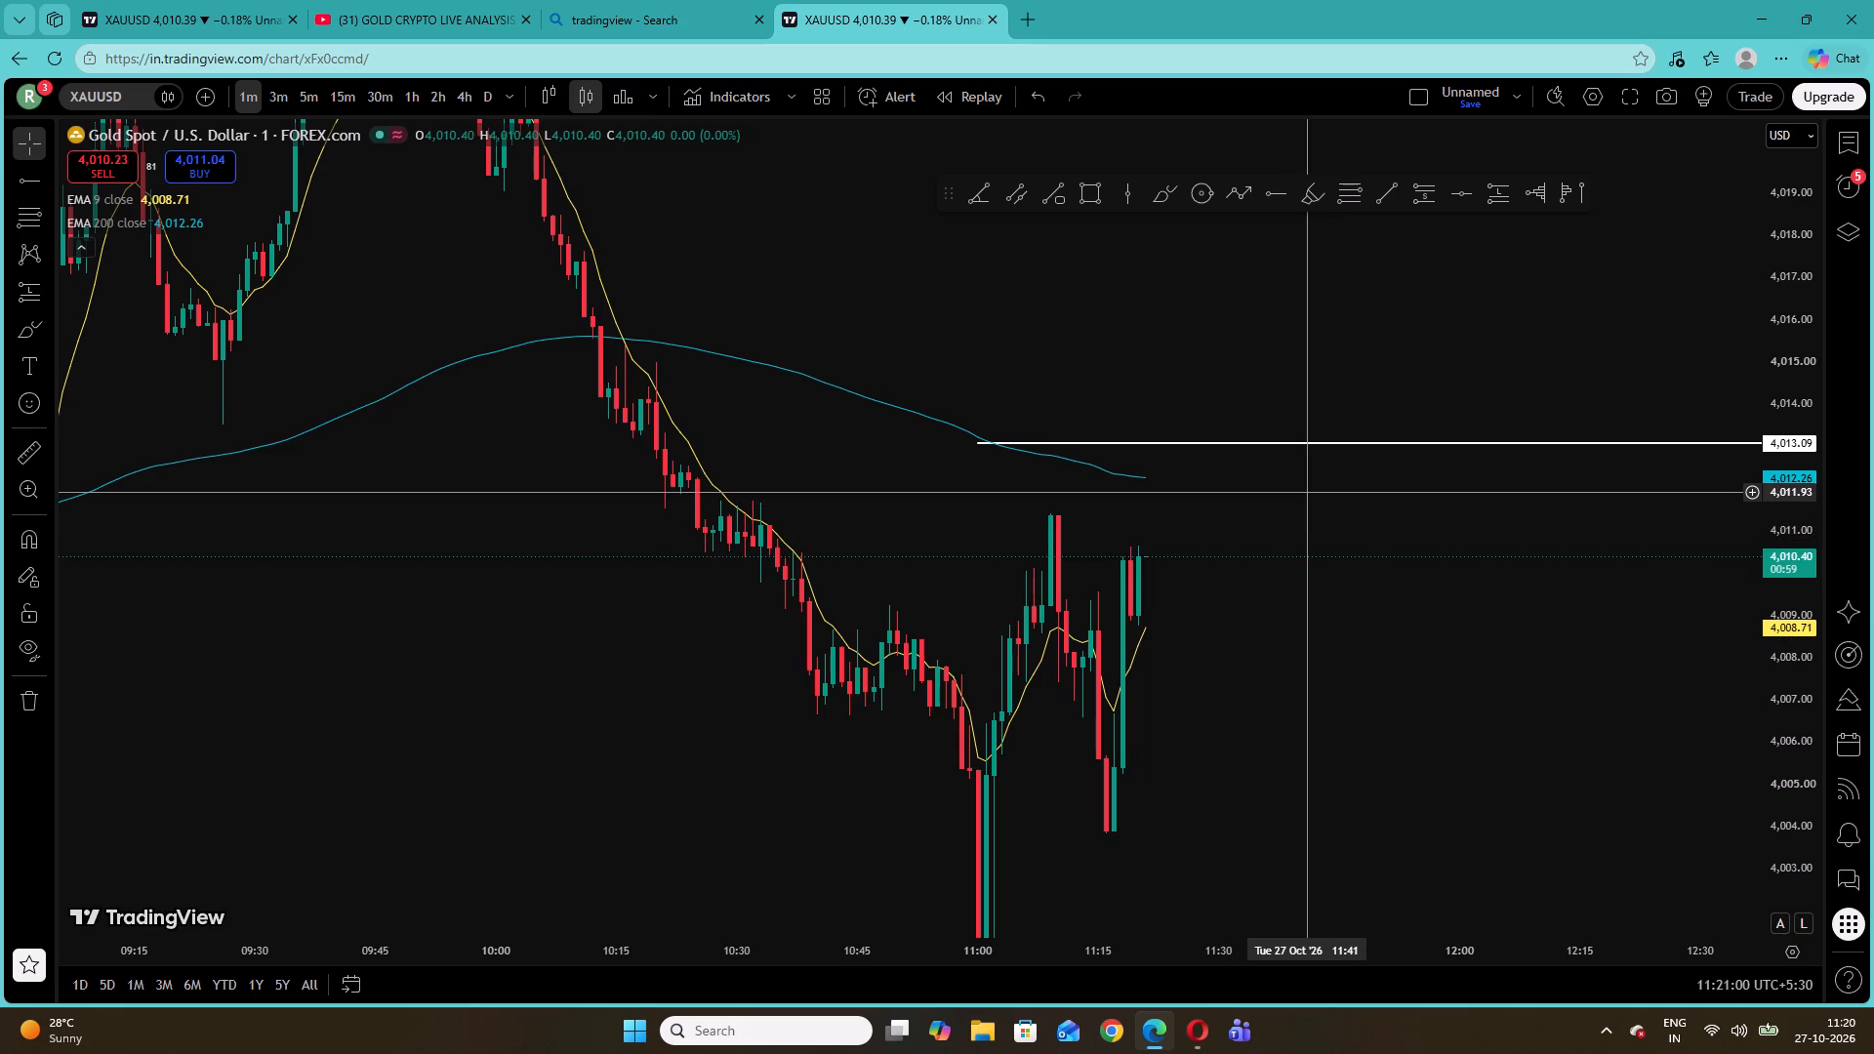
{"action": "left_click", "coordinate": [1083, 193]}
{"action": "left_click", "coordinate": [665, 460]}
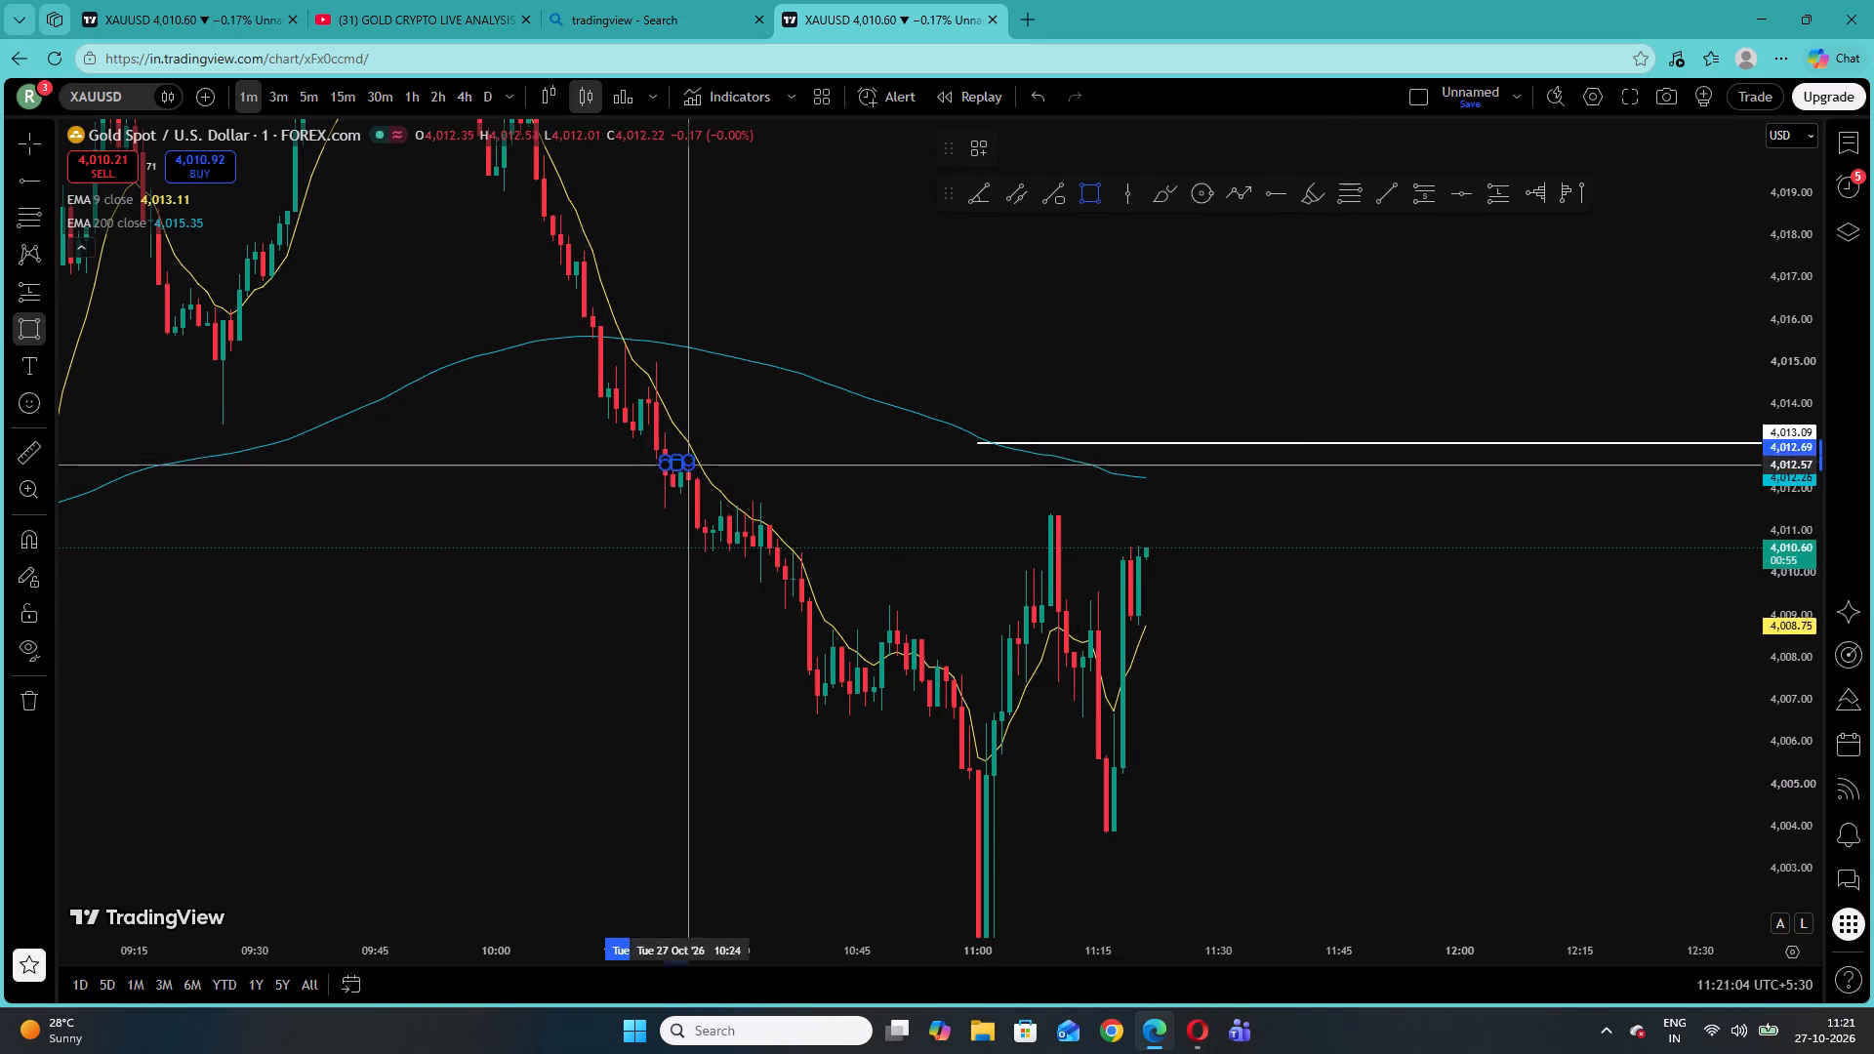
{"action": "left_click", "coordinate": [921, 494]}
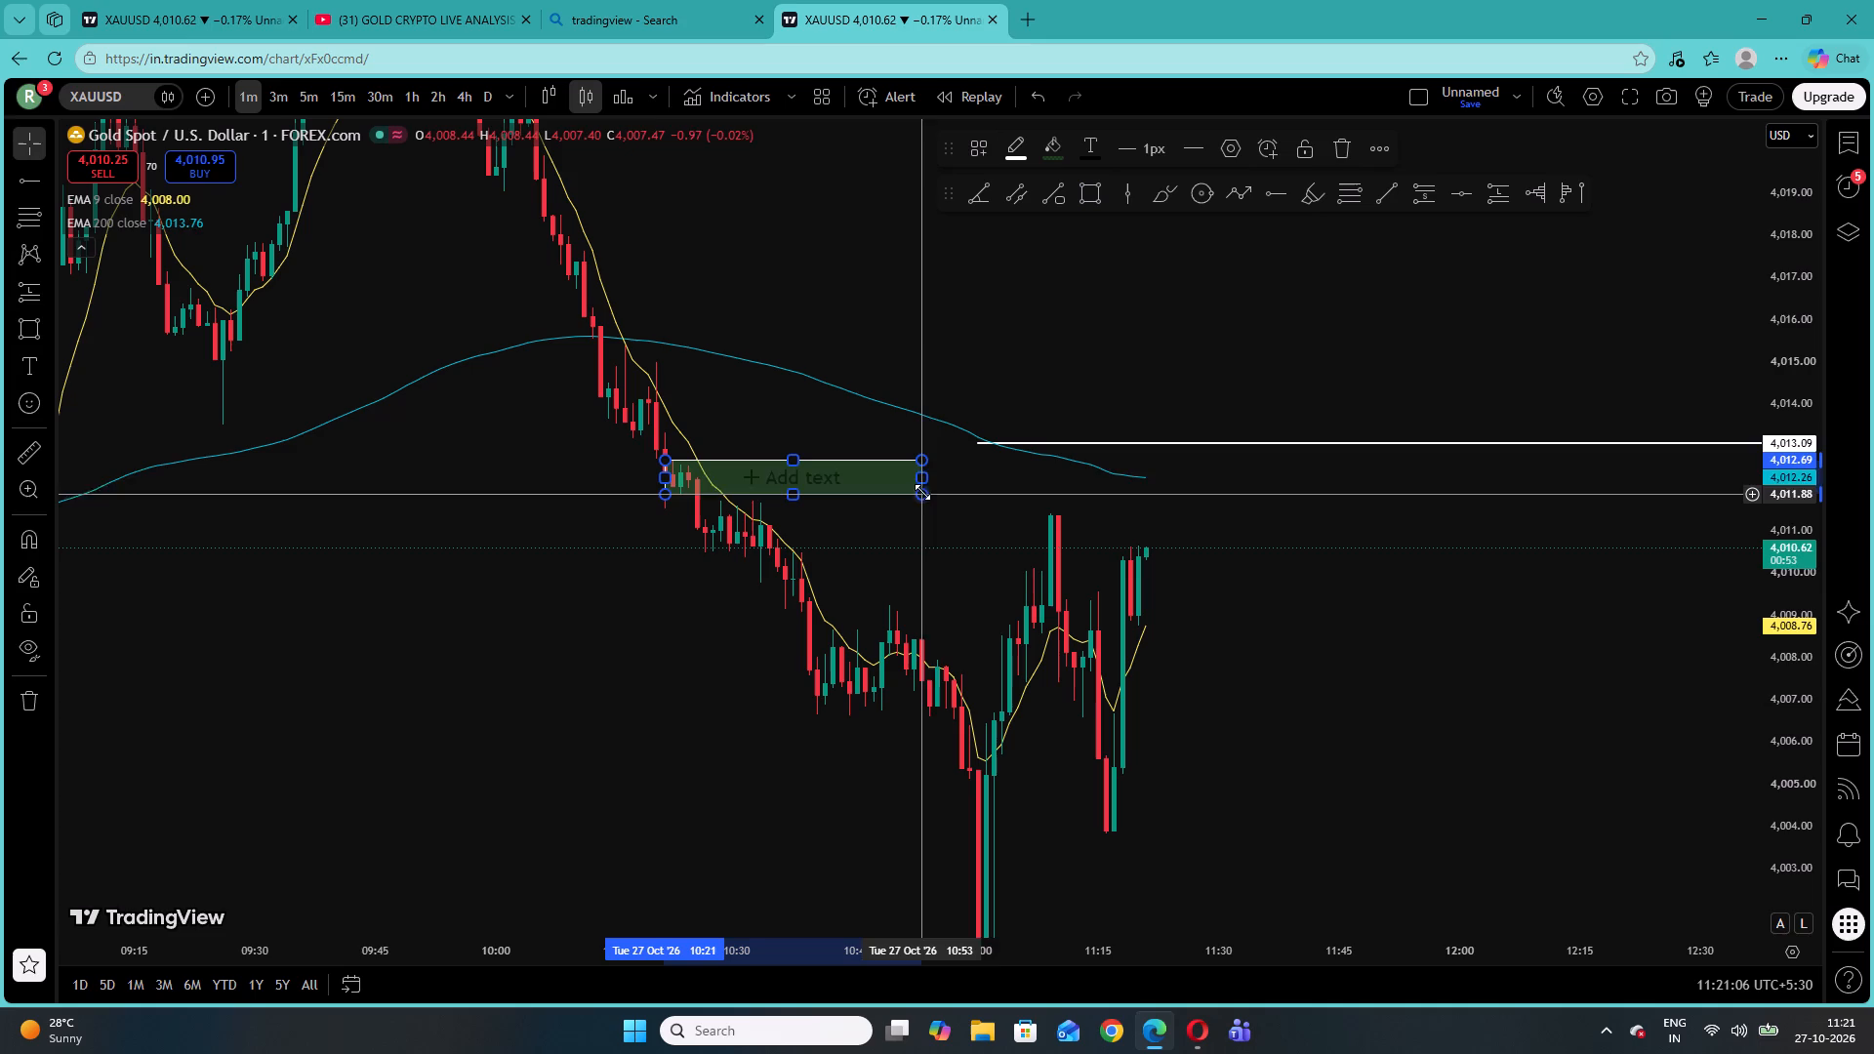
{"action": "left_click_drag", "start_coordinate": [925, 472], "coordinate": [1873, 458]}
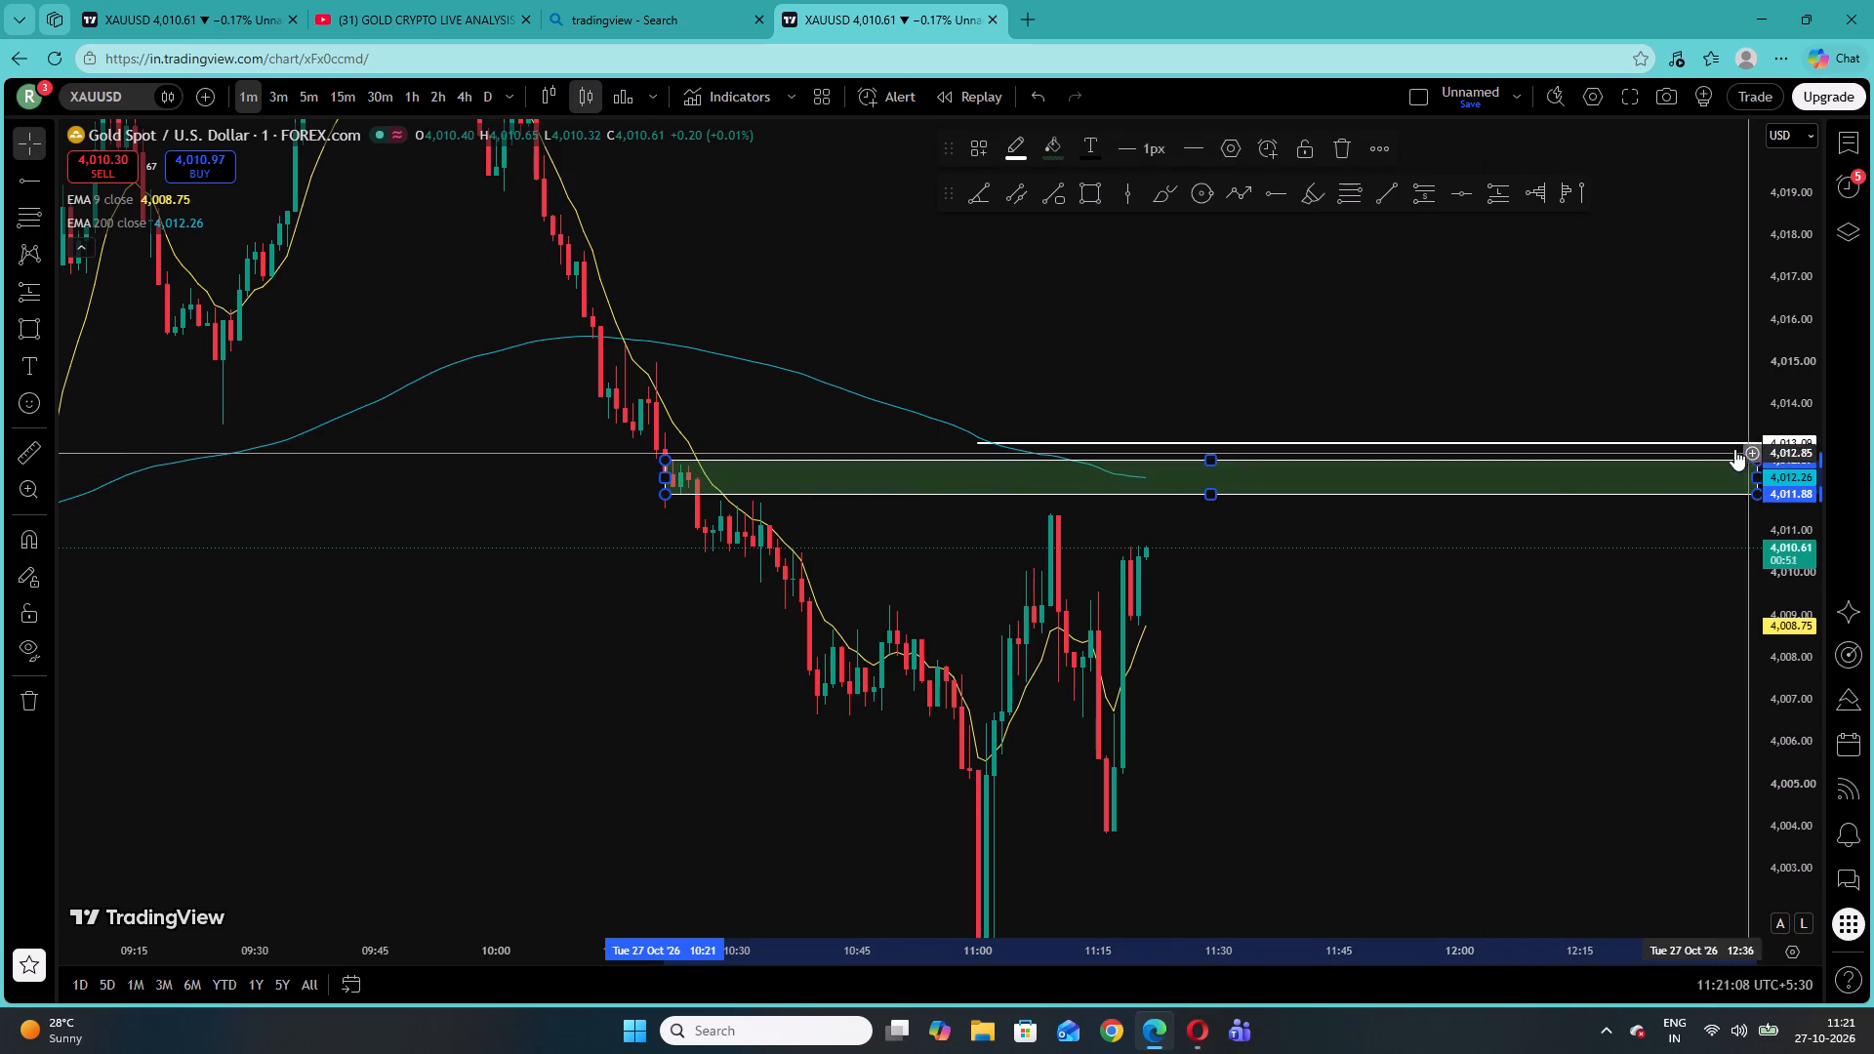
{"action": "left_click_drag", "start_coordinate": [1480, 369], "coordinate": [1471, 364]}
{"action": "left_click_drag", "start_coordinate": [1381, 354], "coordinate": [1303, 356]}
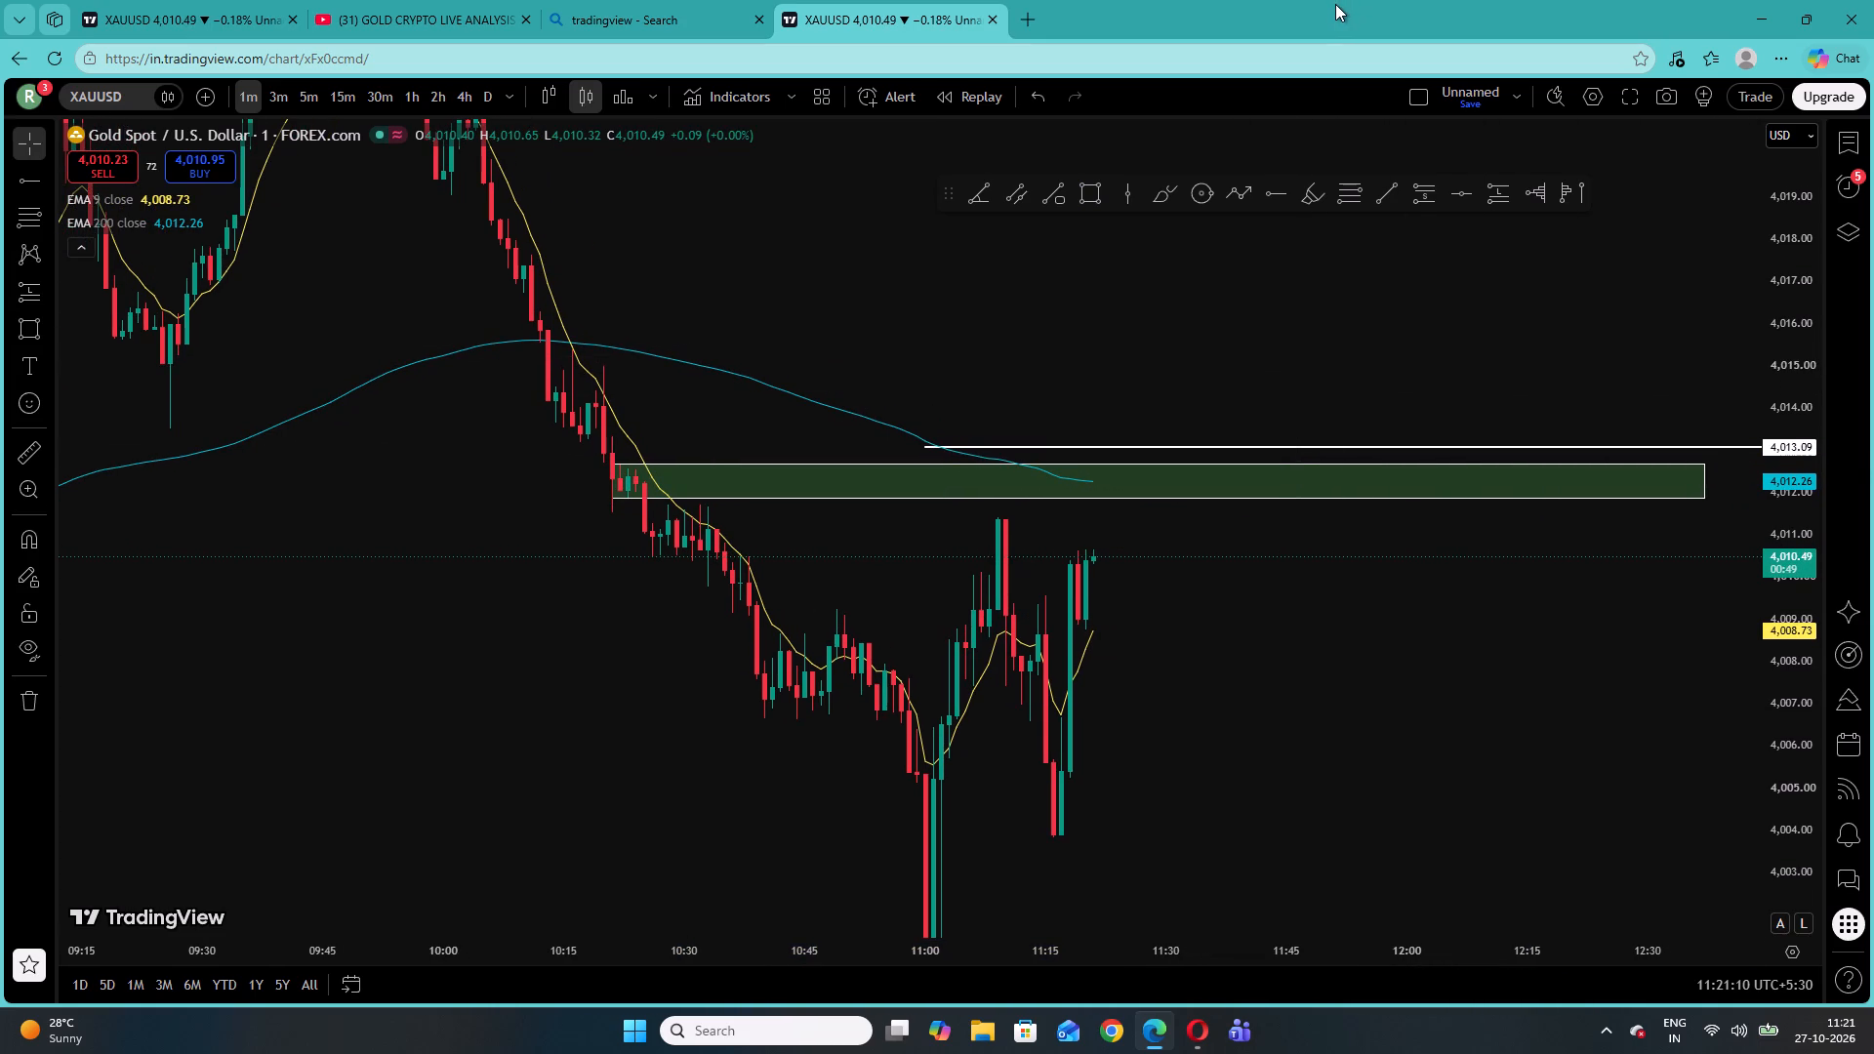
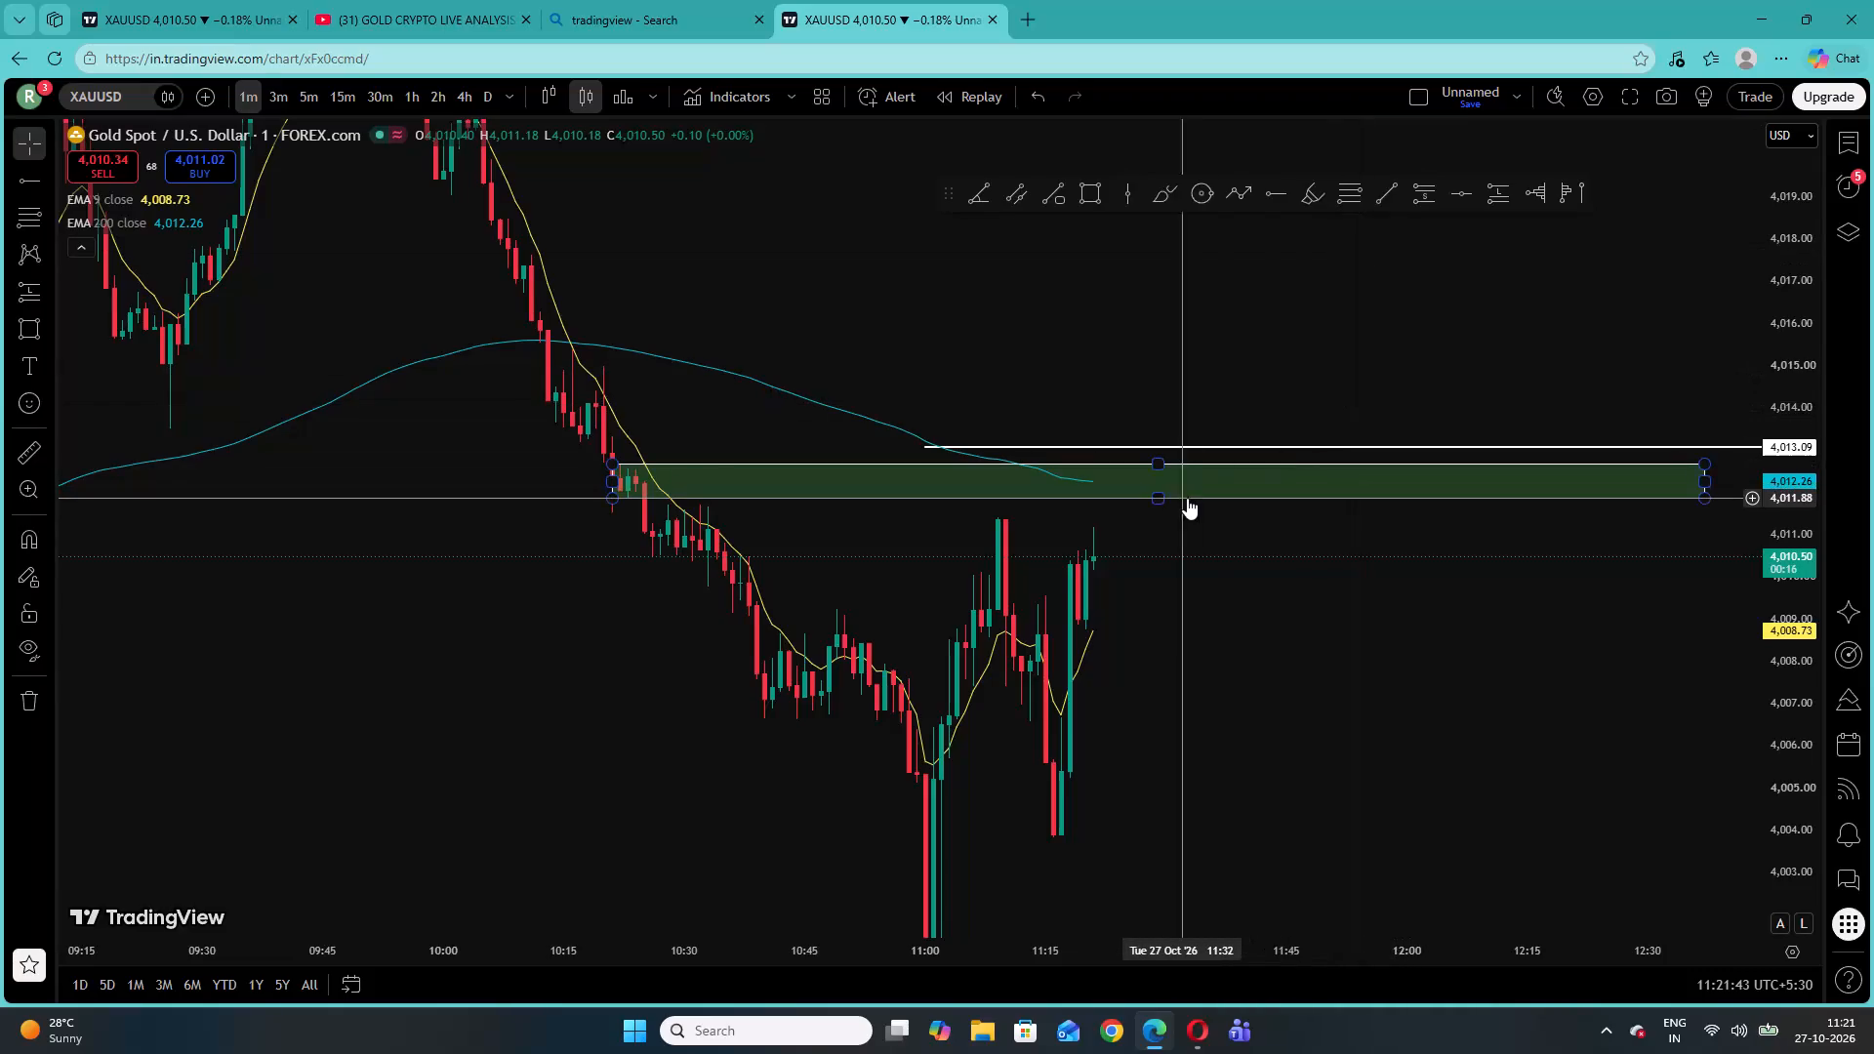
Reduce the fill opacity of the green rectangle zone below the 4,013.09 ray to 9% and deselect it.
{"action": "left_click", "coordinate": [1187, 498]}
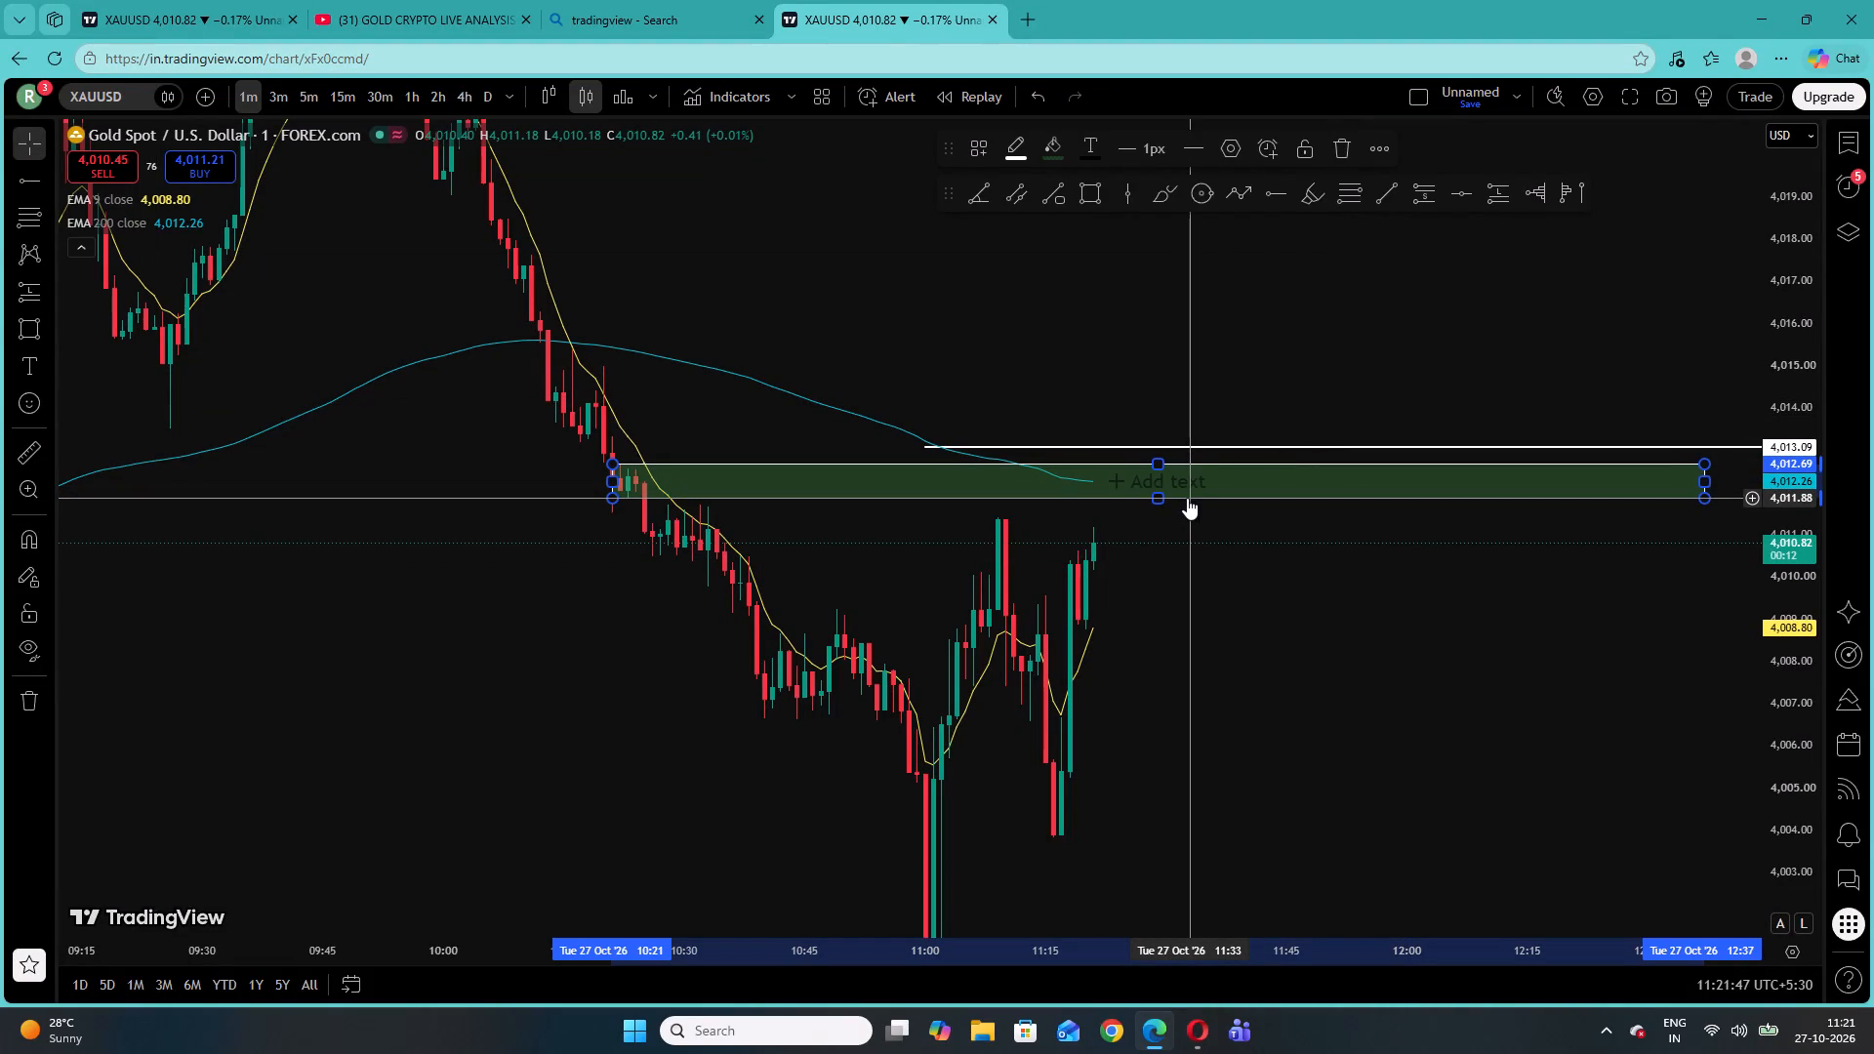
{"action": "left_click", "coordinate": [1175, 495]}
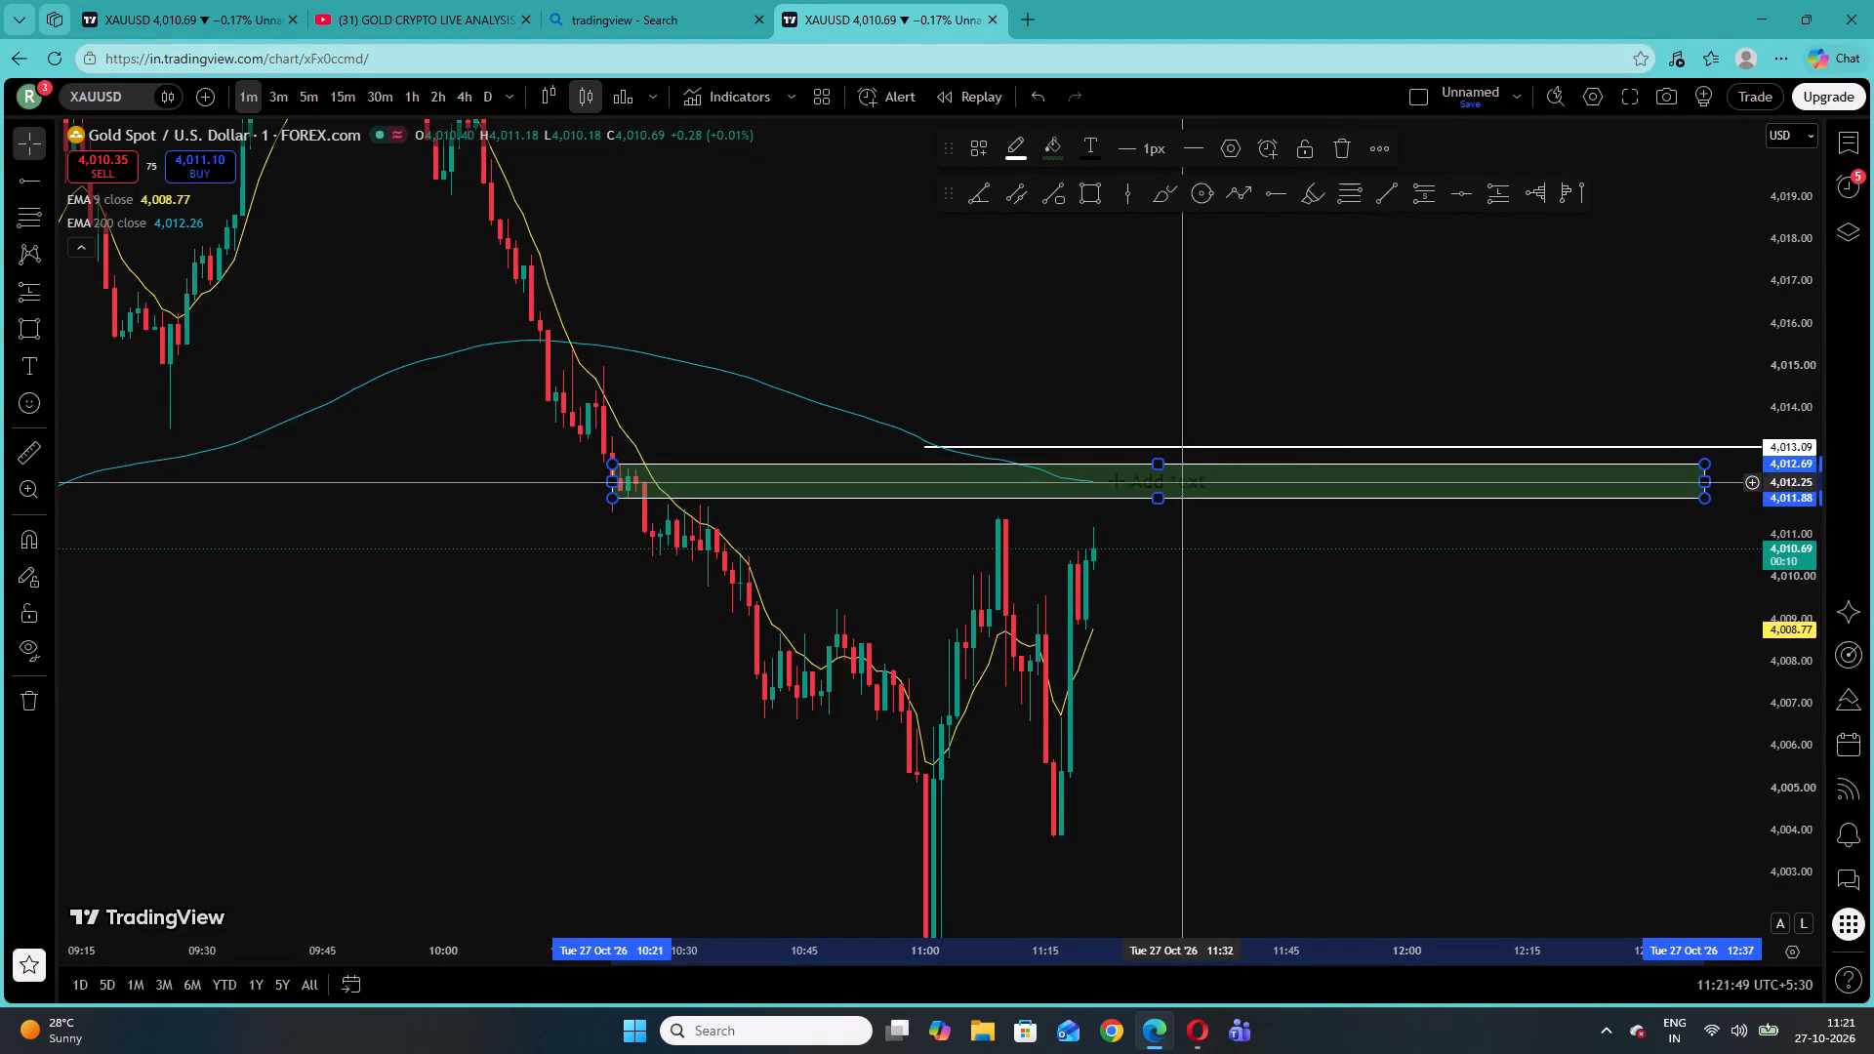
{"action": "left_click", "coordinate": [1062, 135]}
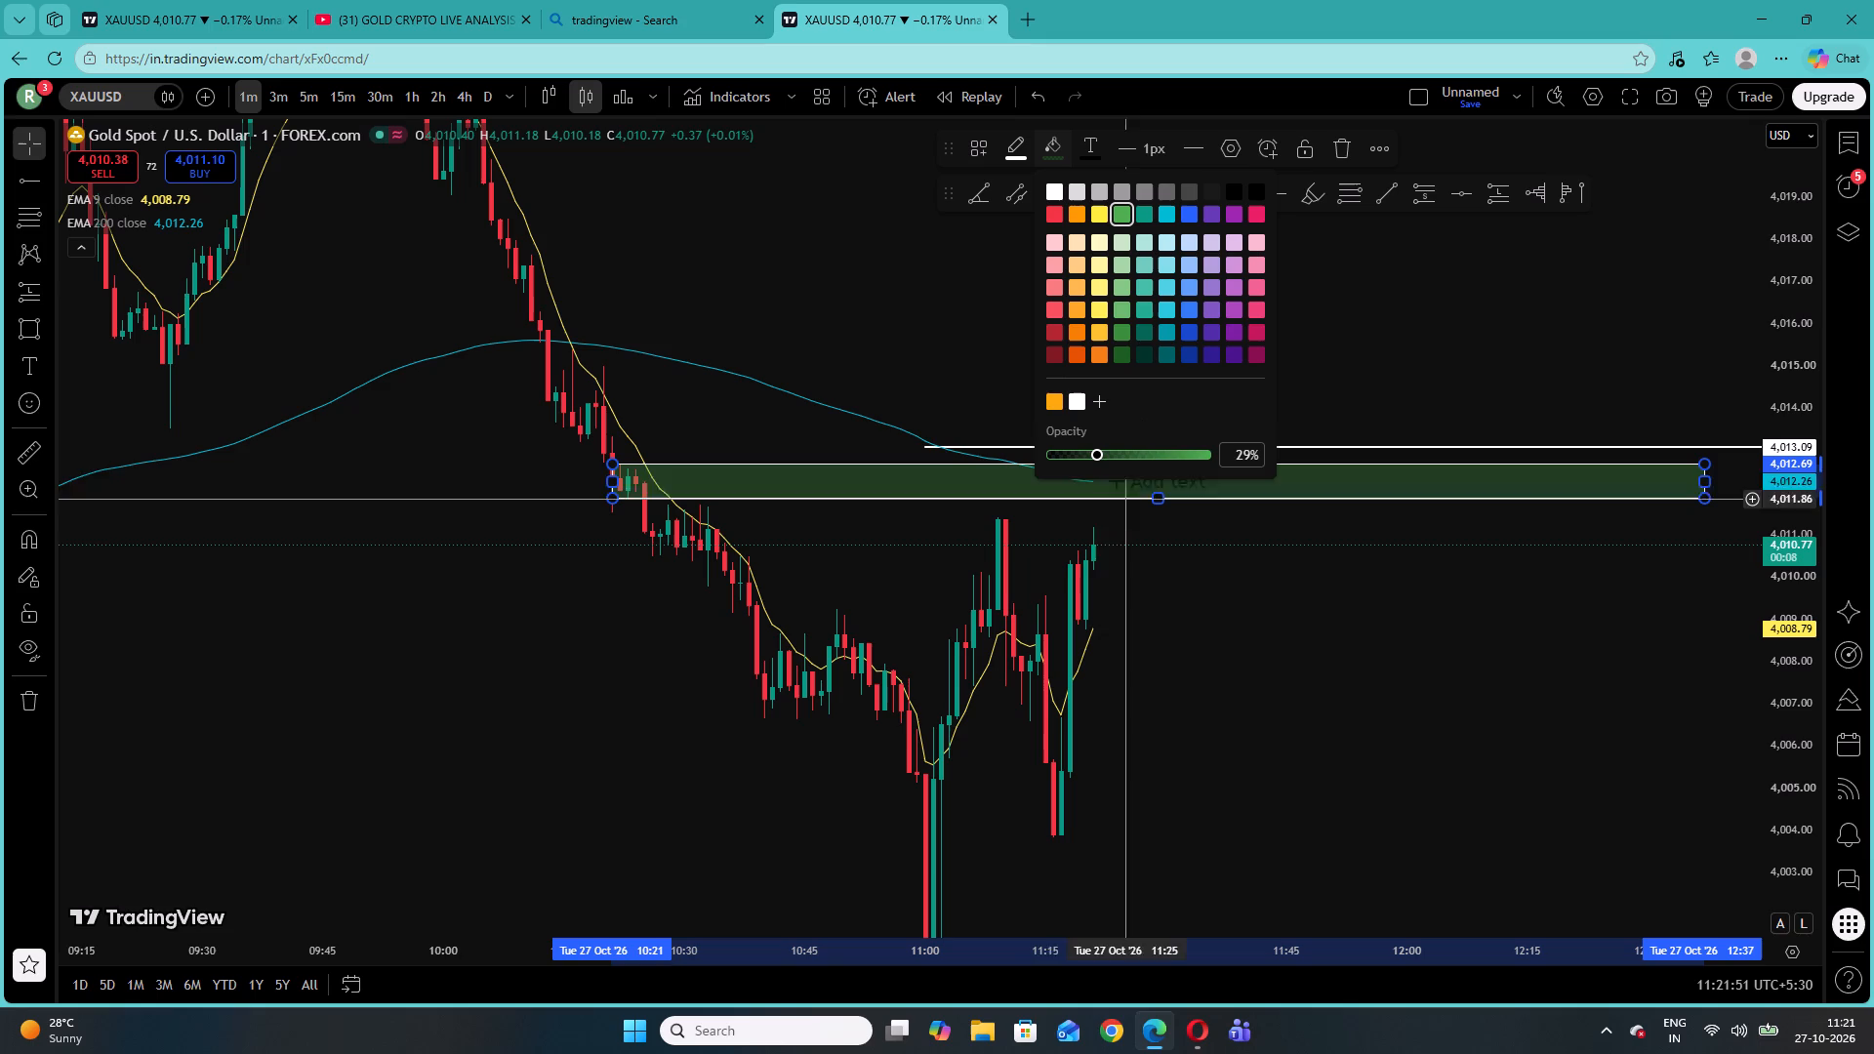
{"action": "left_click_drag", "start_coordinate": [1098, 449], "coordinate": [1066, 460]}
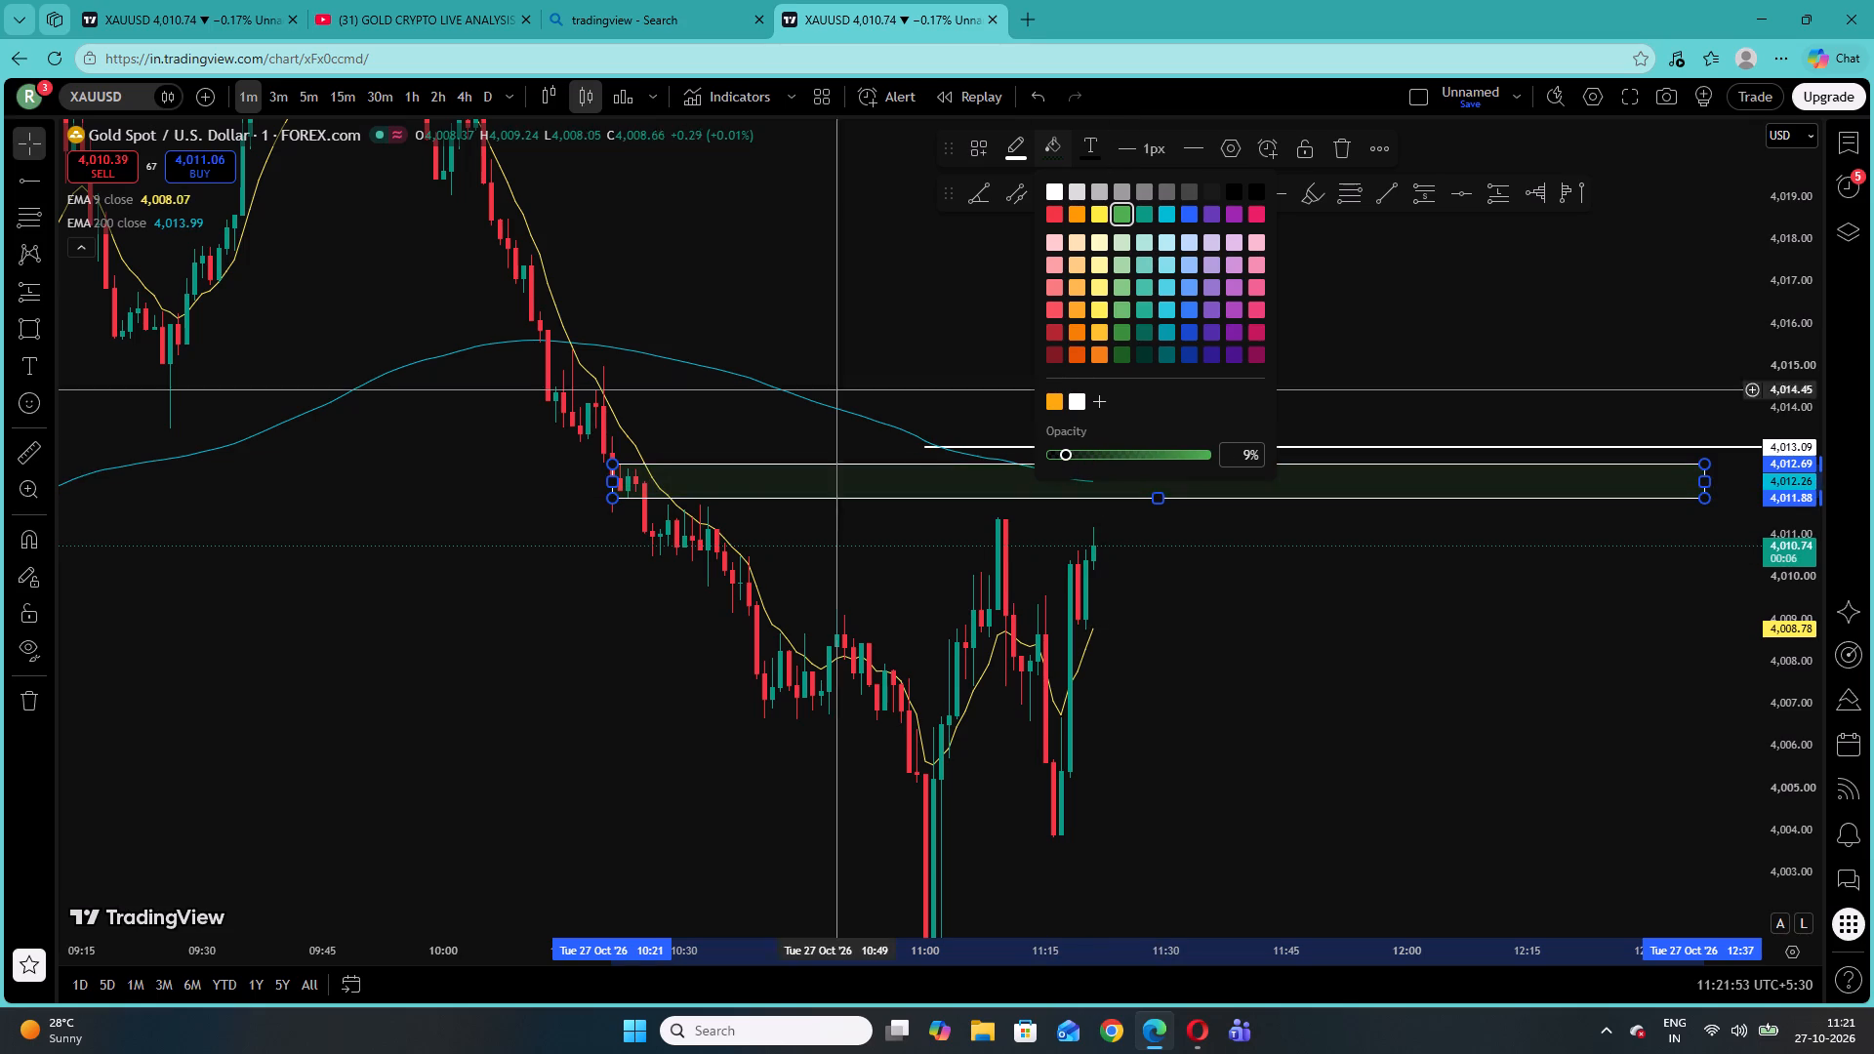
{"action": "left_click", "coordinate": [753, 345]}
{"action": "left_click", "coordinate": [1312, 320]}
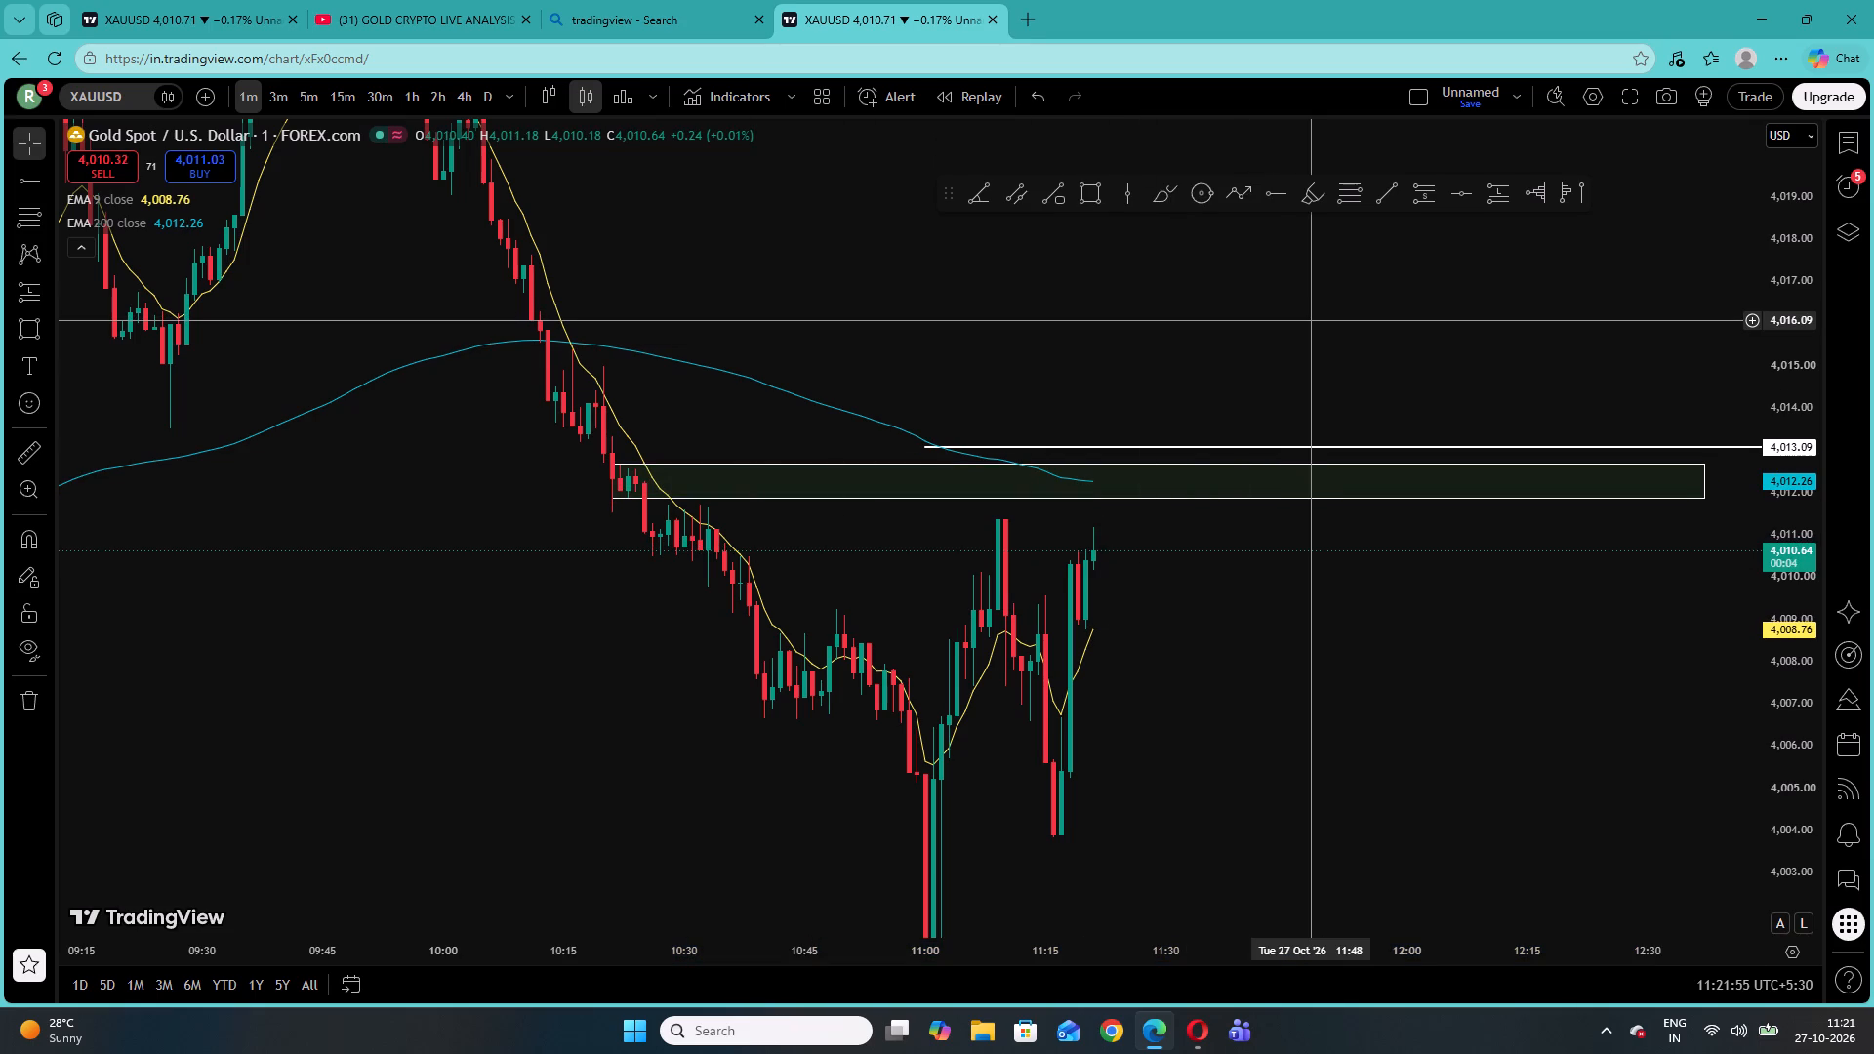
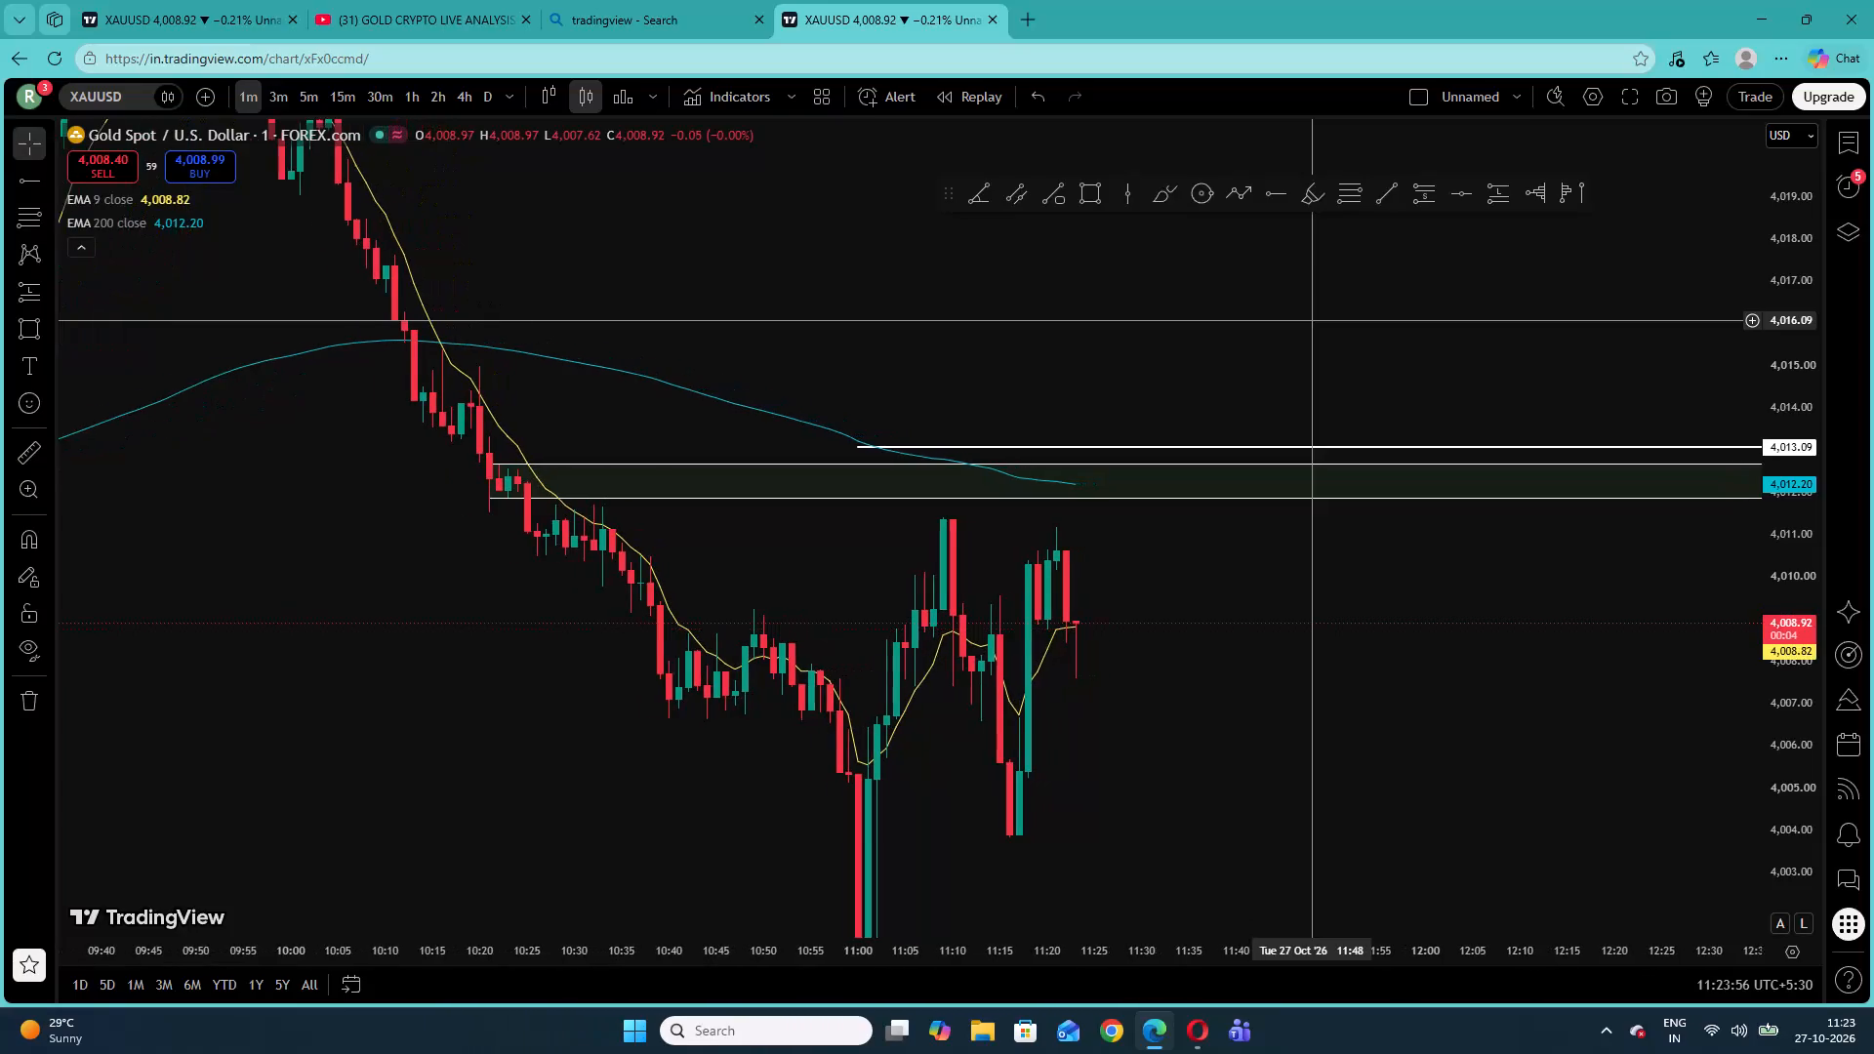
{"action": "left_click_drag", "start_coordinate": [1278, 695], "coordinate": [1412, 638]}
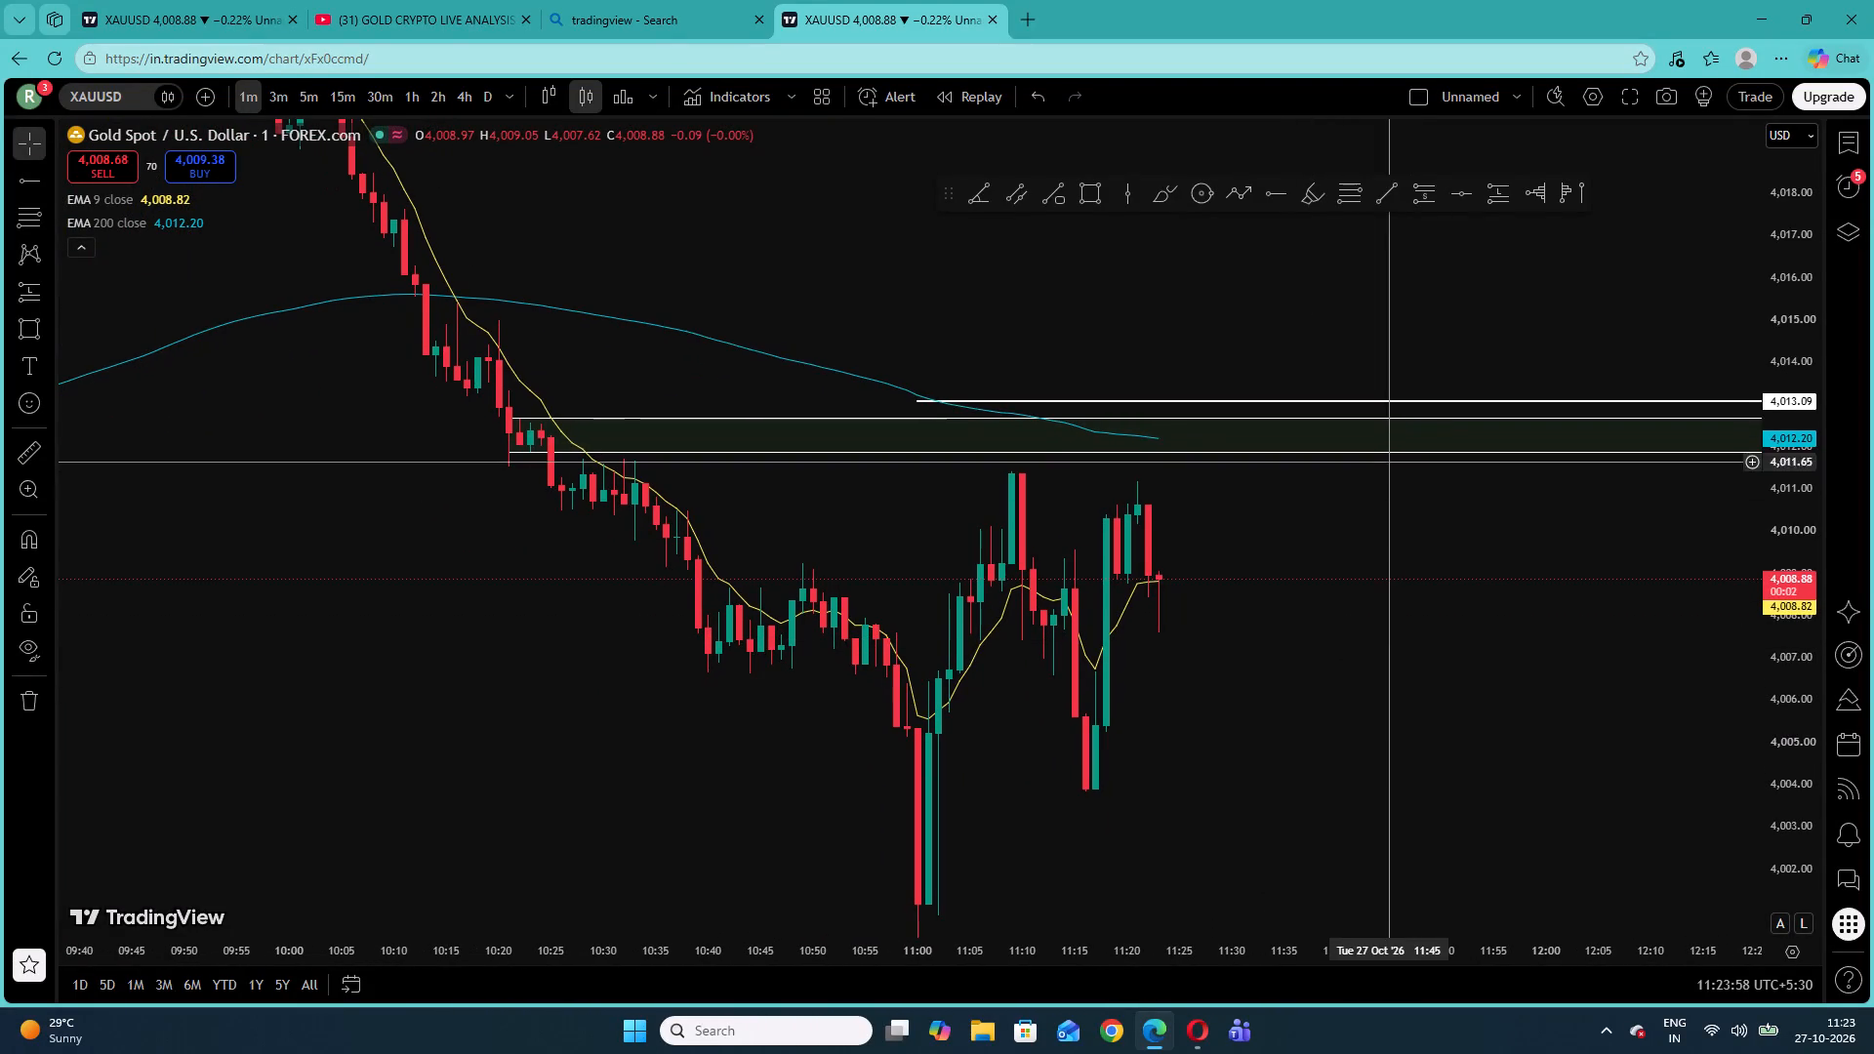
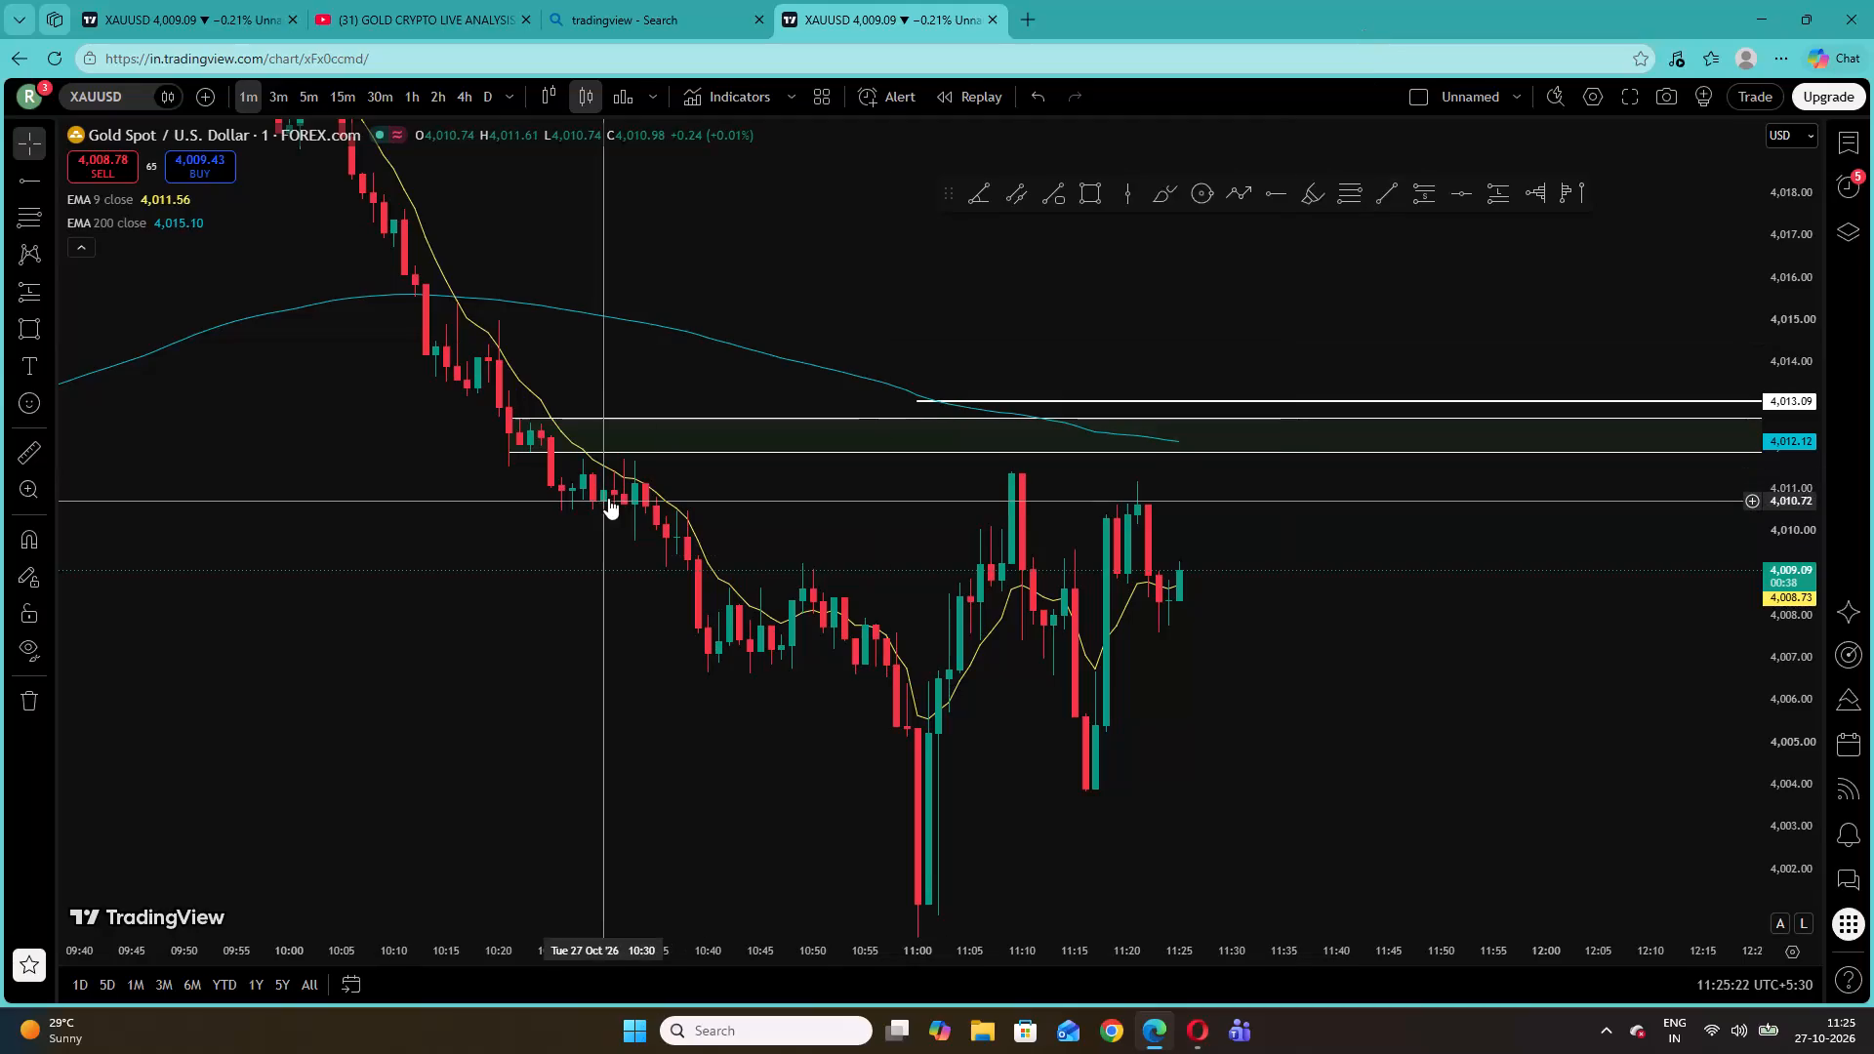
Place a long position on the 1-minute chart at the 11:21 candle with its entry at about 4,008.32.
{"action": "left_click", "coordinate": [54, 289]}
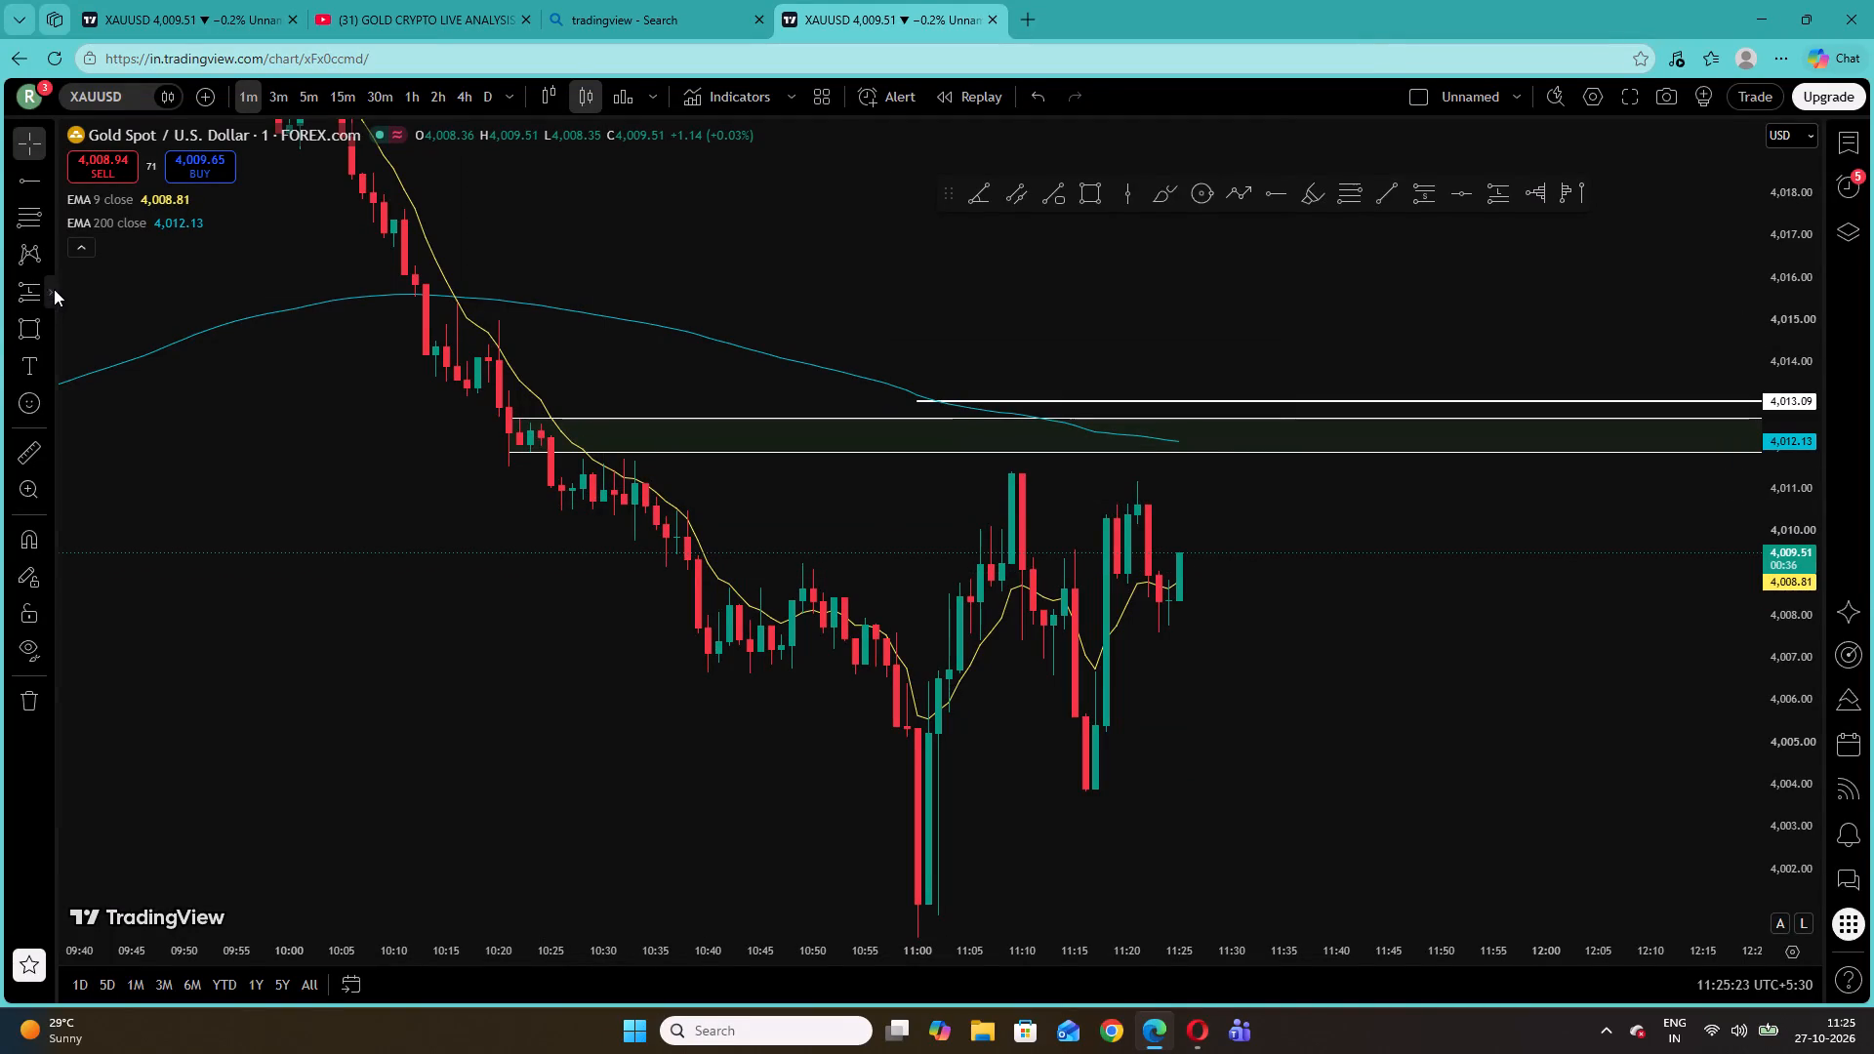
{"action": "left_click", "coordinate": [115, 320]}
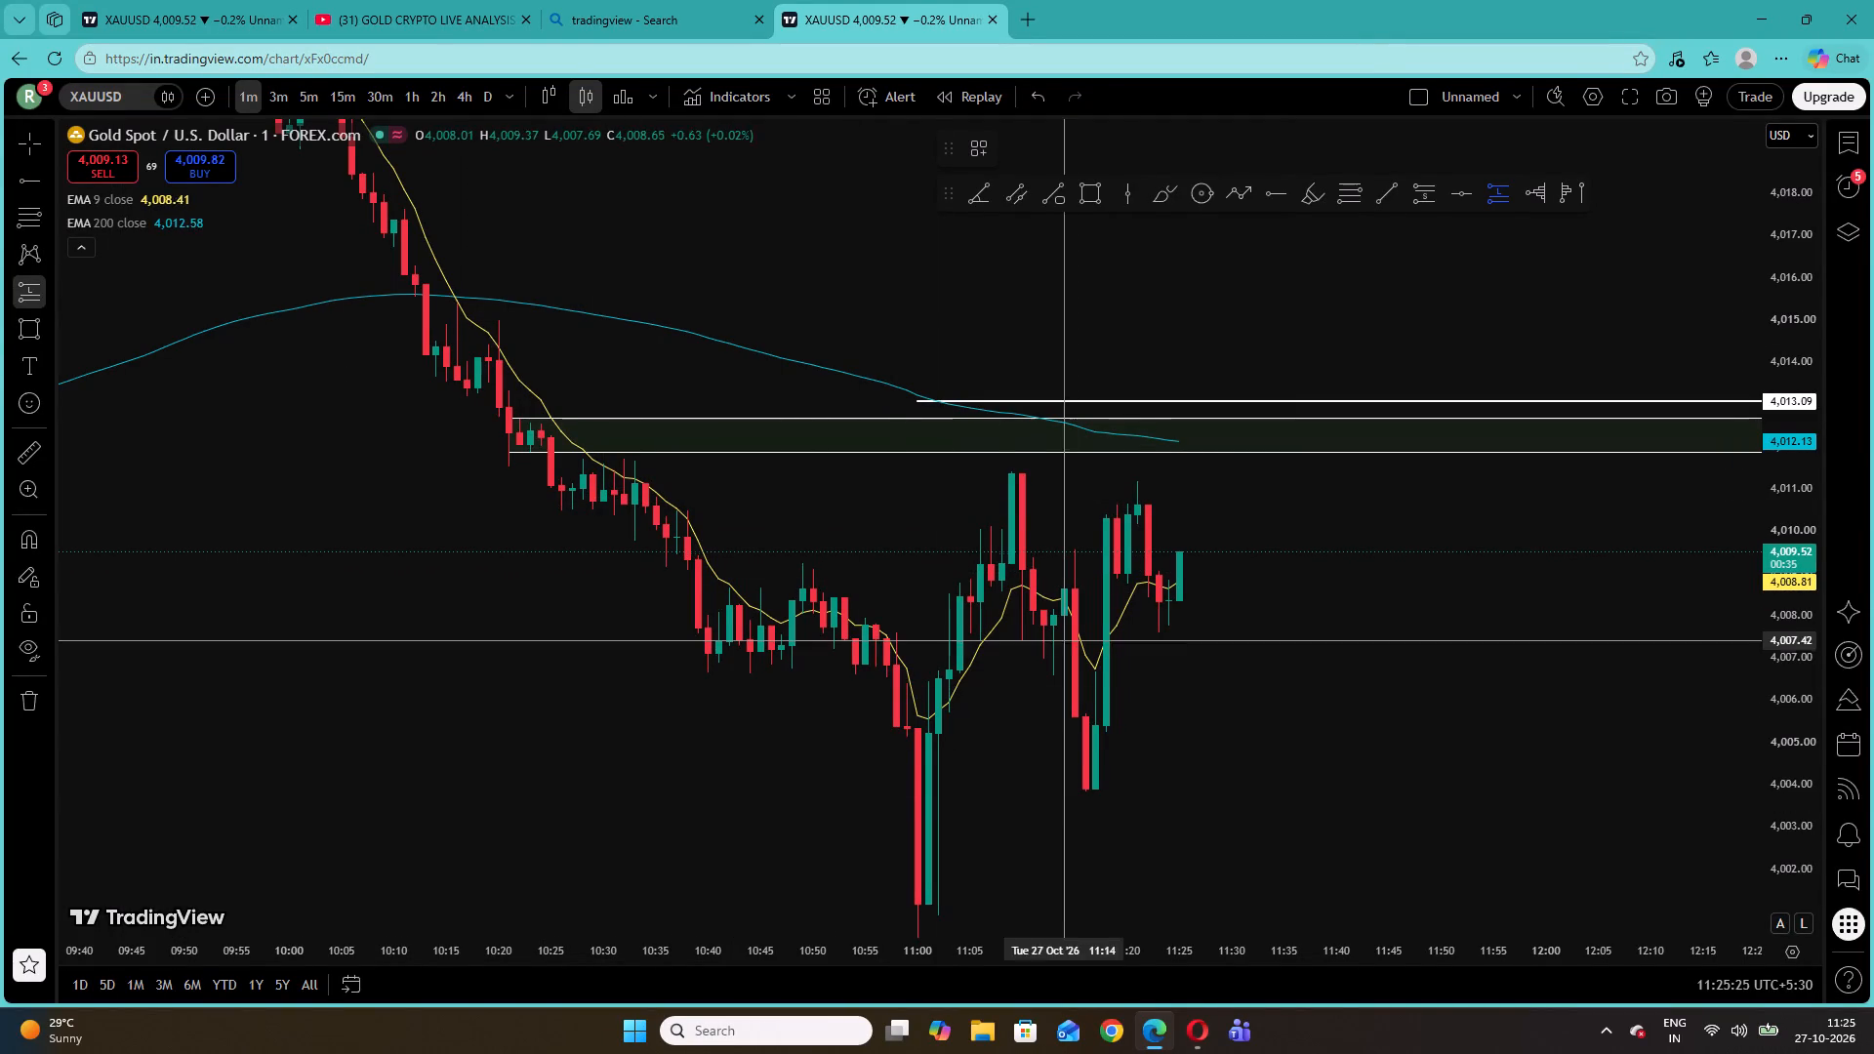
{"action": "left_click", "coordinate": [1139, 602]}
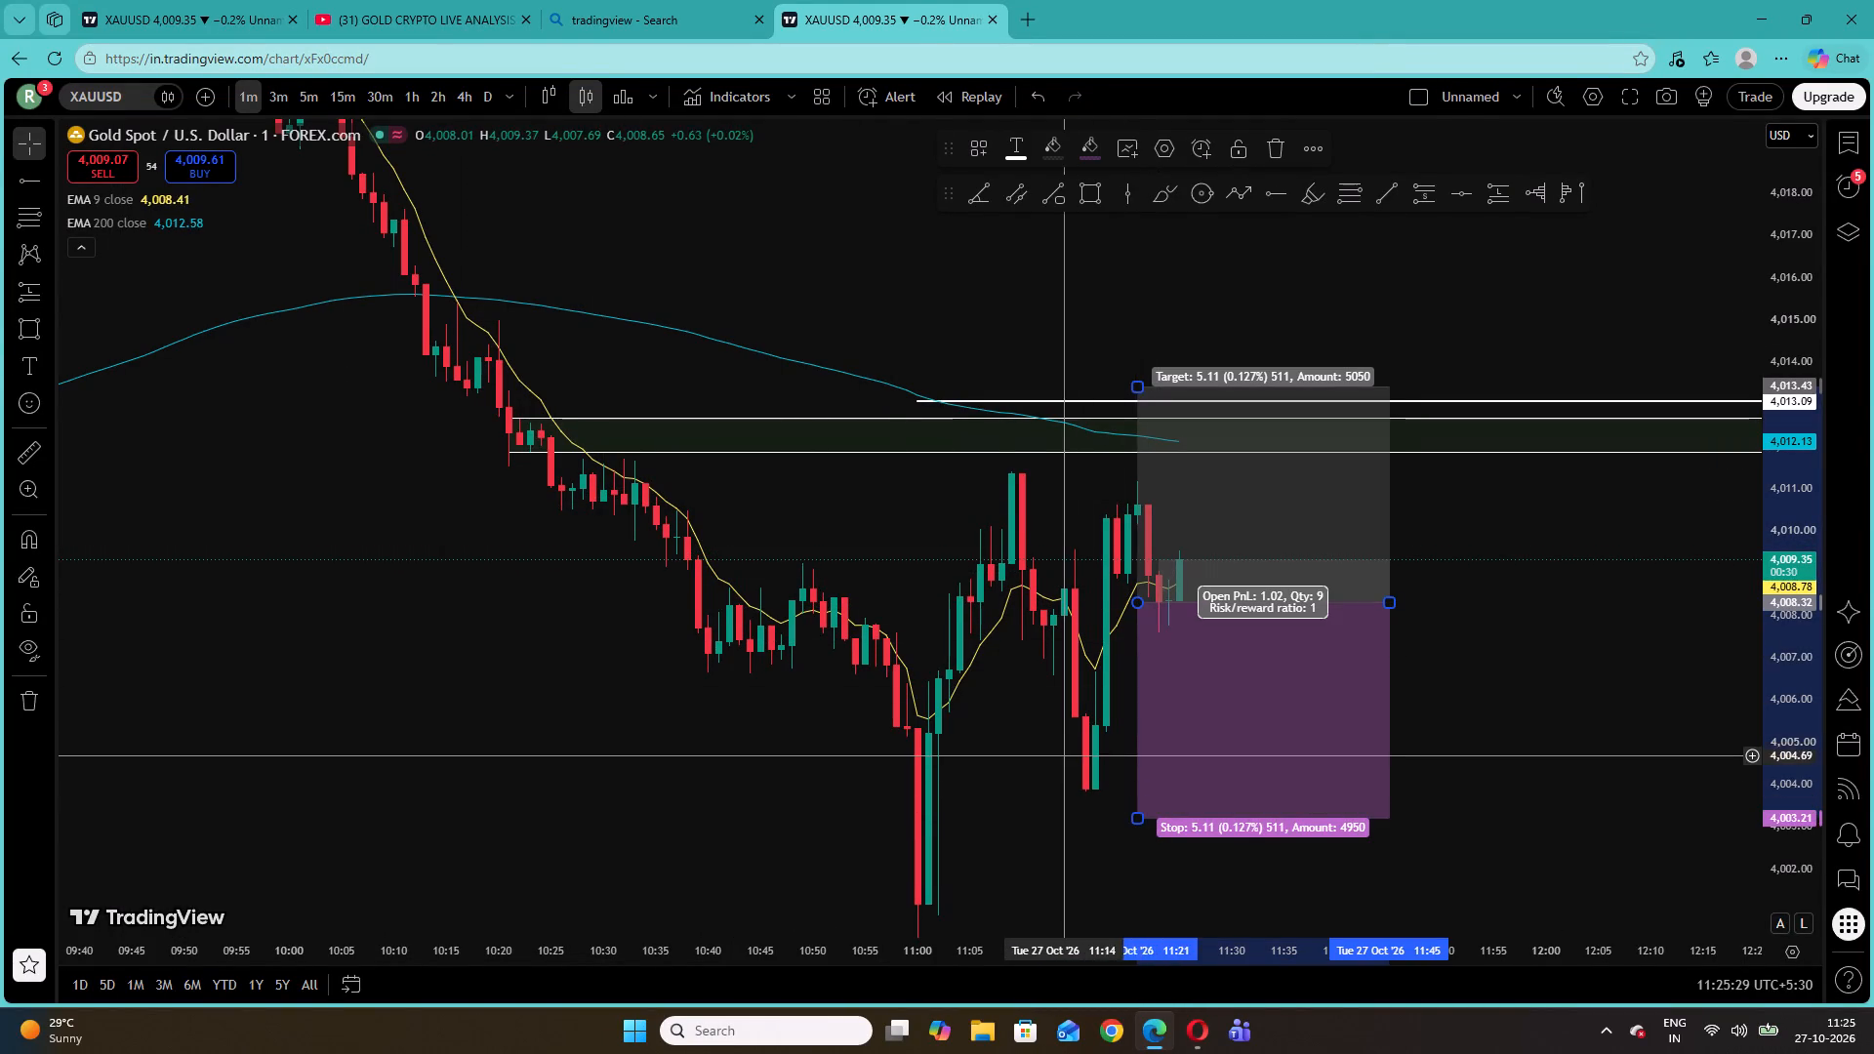
{"action": "left_click_drag", "start_coordinate": [1063, 753], "coordinate": [1047, 742]}
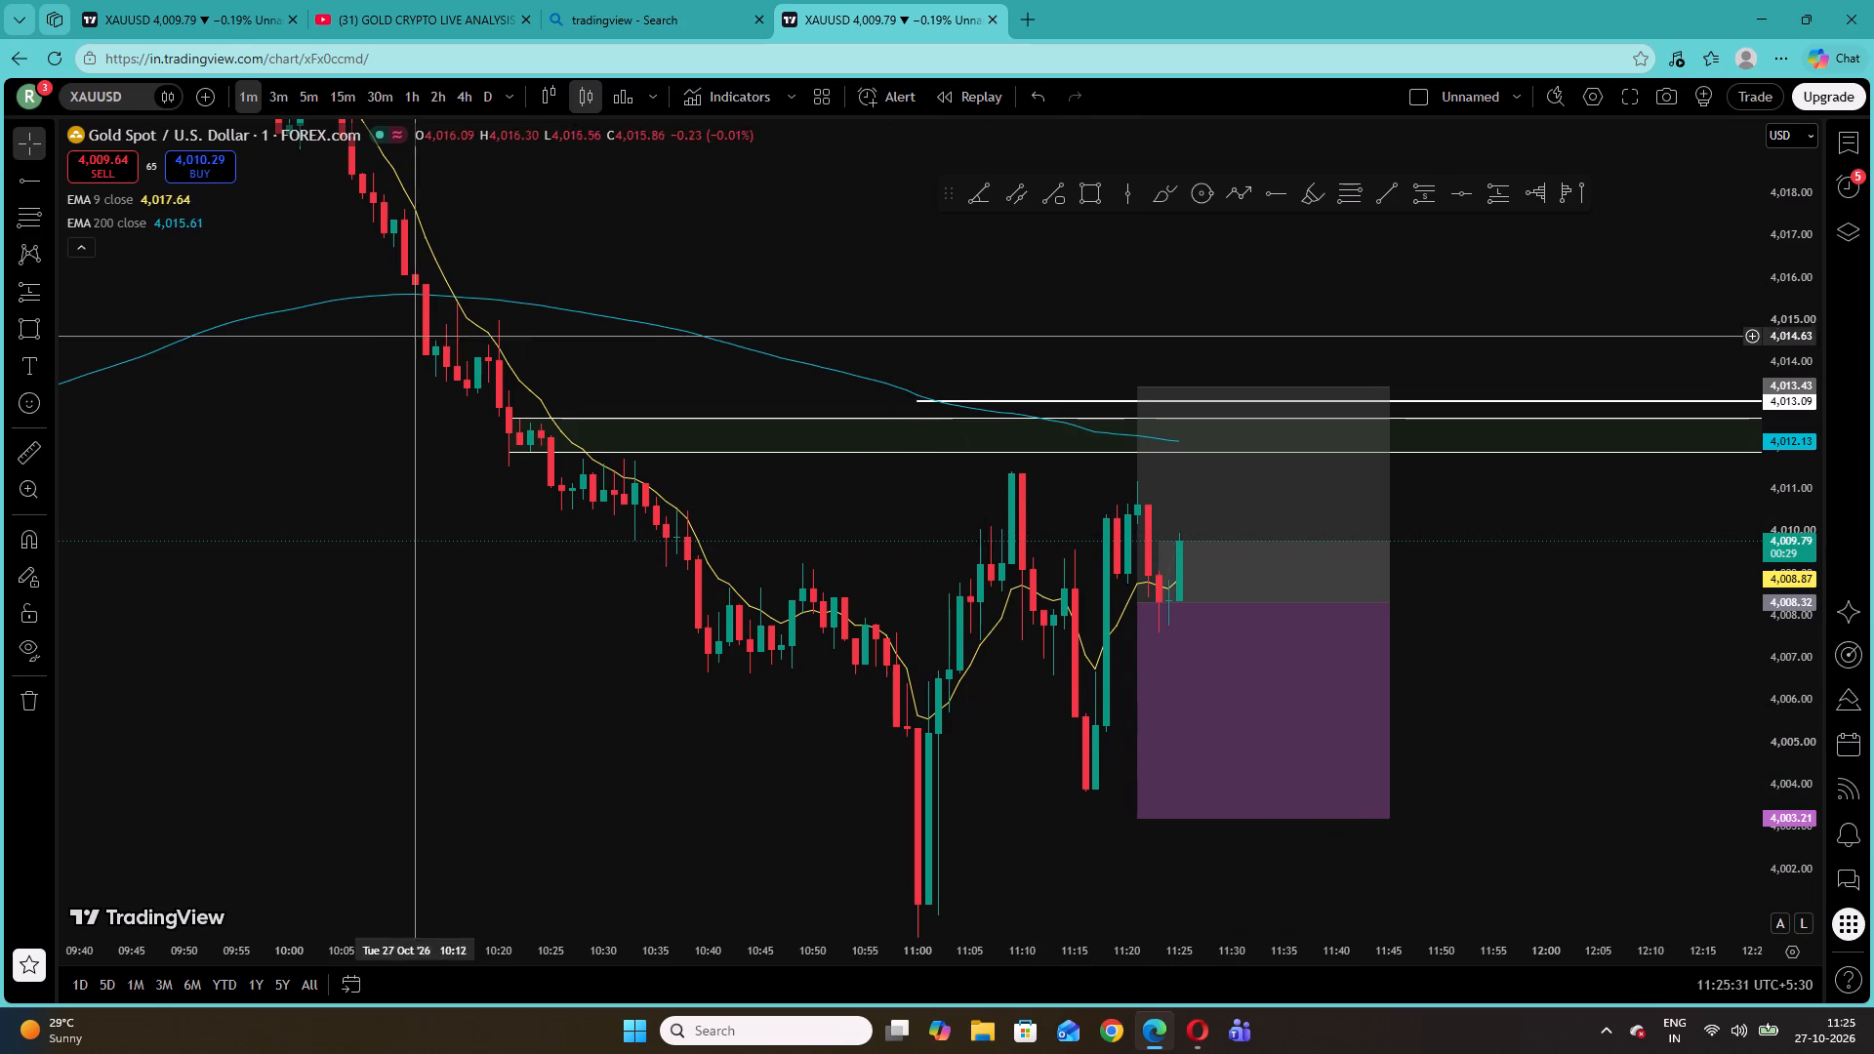
Review the input and style settings of the EMA 9 indicator.
{"action": "left_click", "coordinate": [183, 190]}
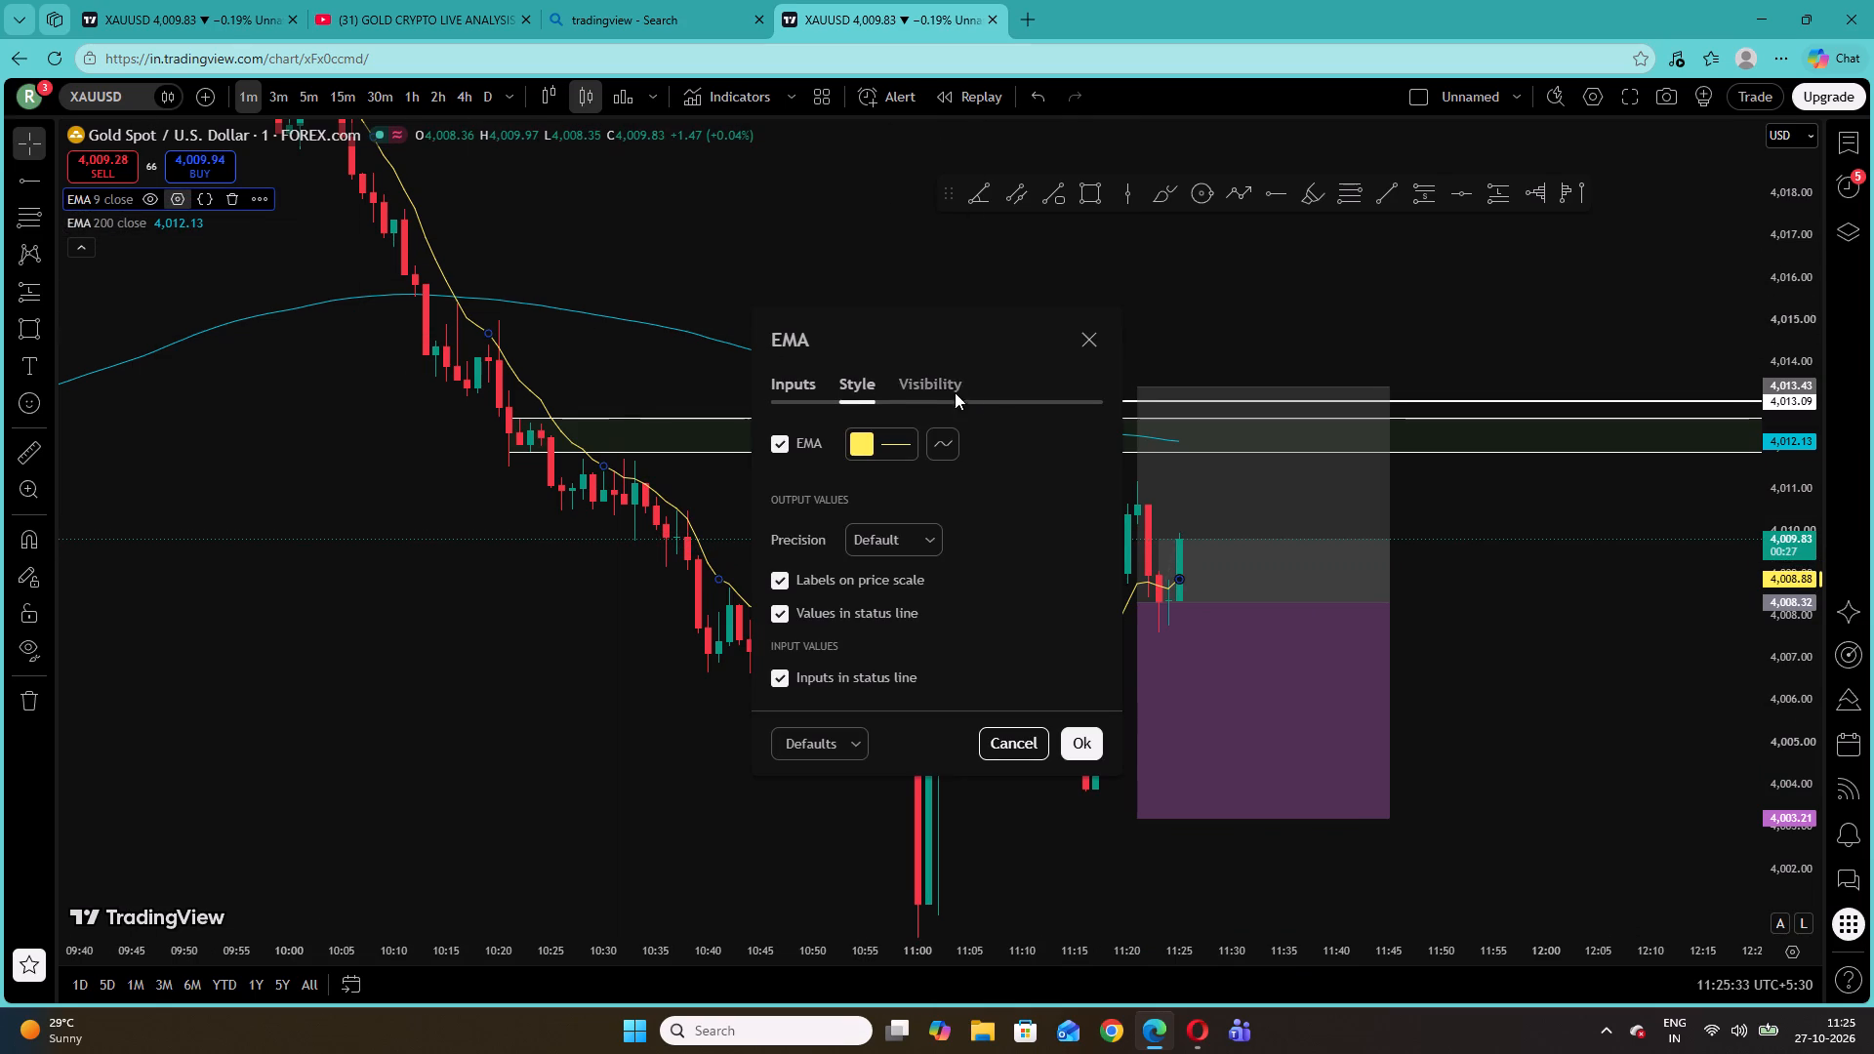
{"action": "left_click", "coordinate": [772, 381]}
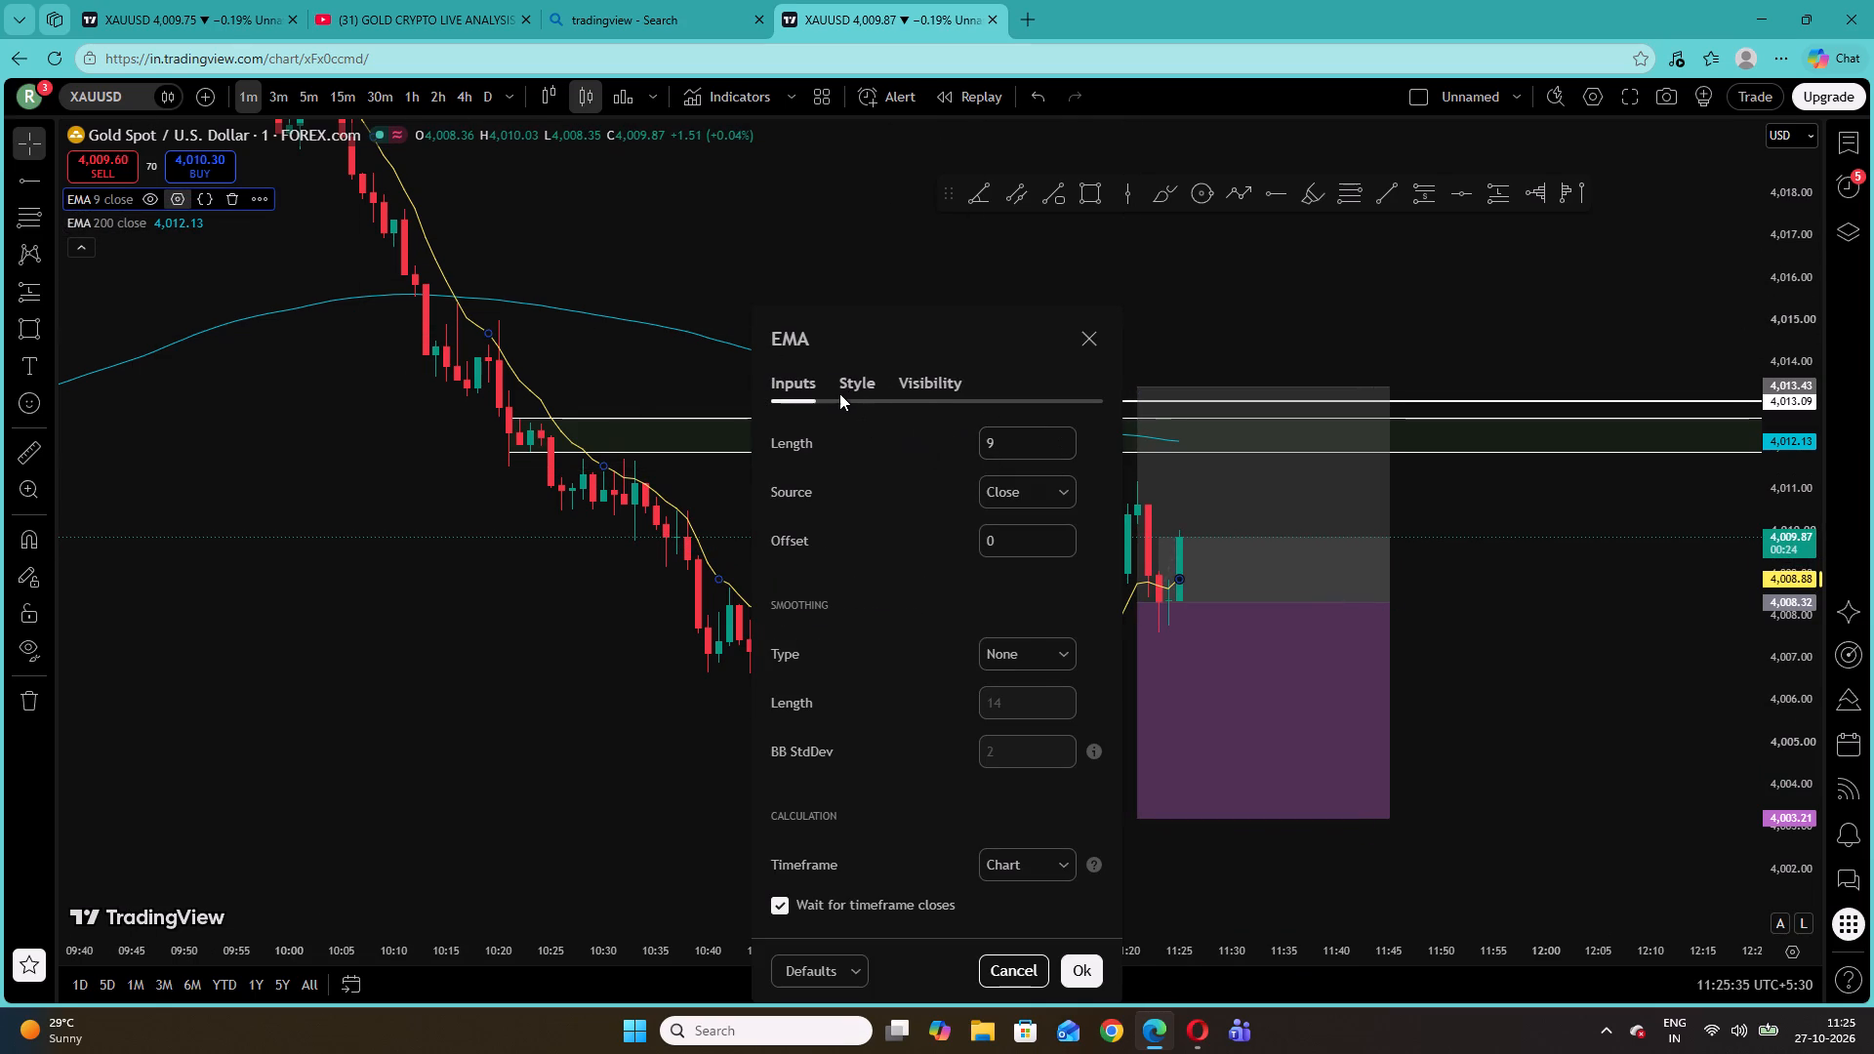
{"action": "left_click", "coordinate": [842, 393]}
{"action": "left_click", "coordinate": [1086, 340]}
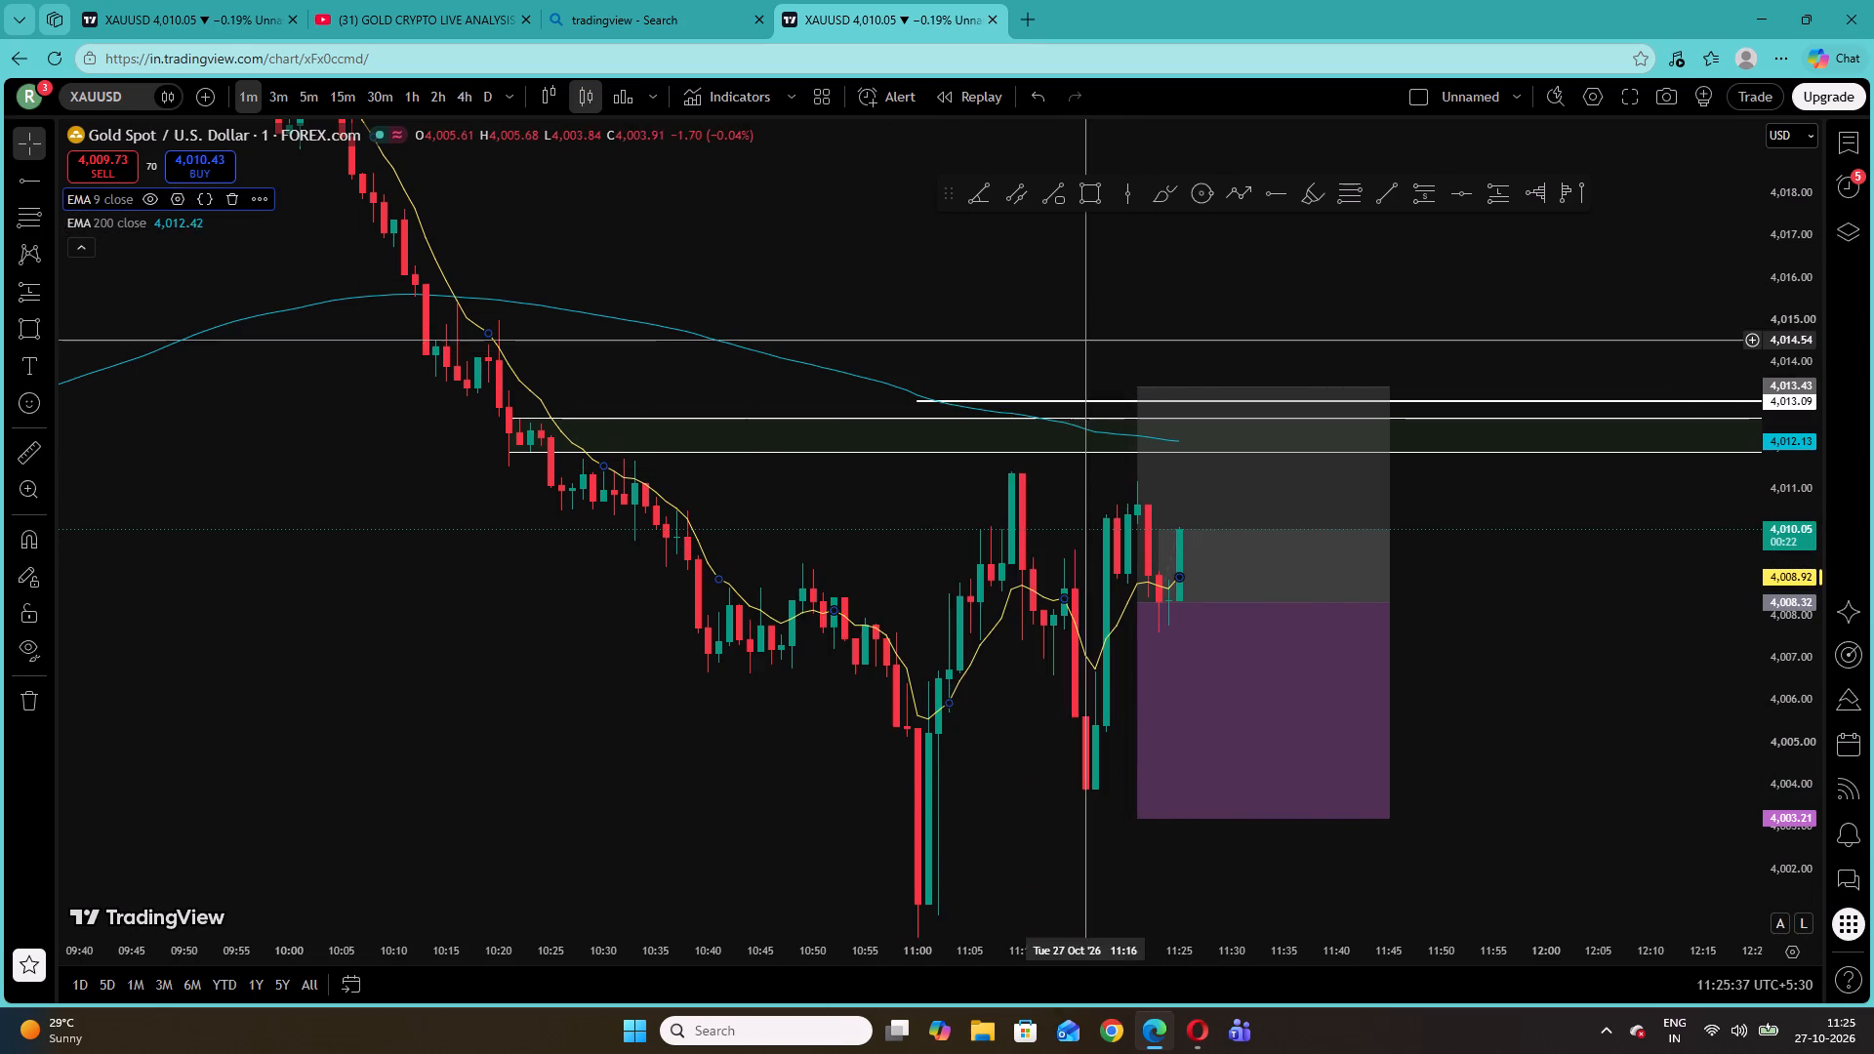
{"action": "left_click", "coordinate": [1031, 317]}
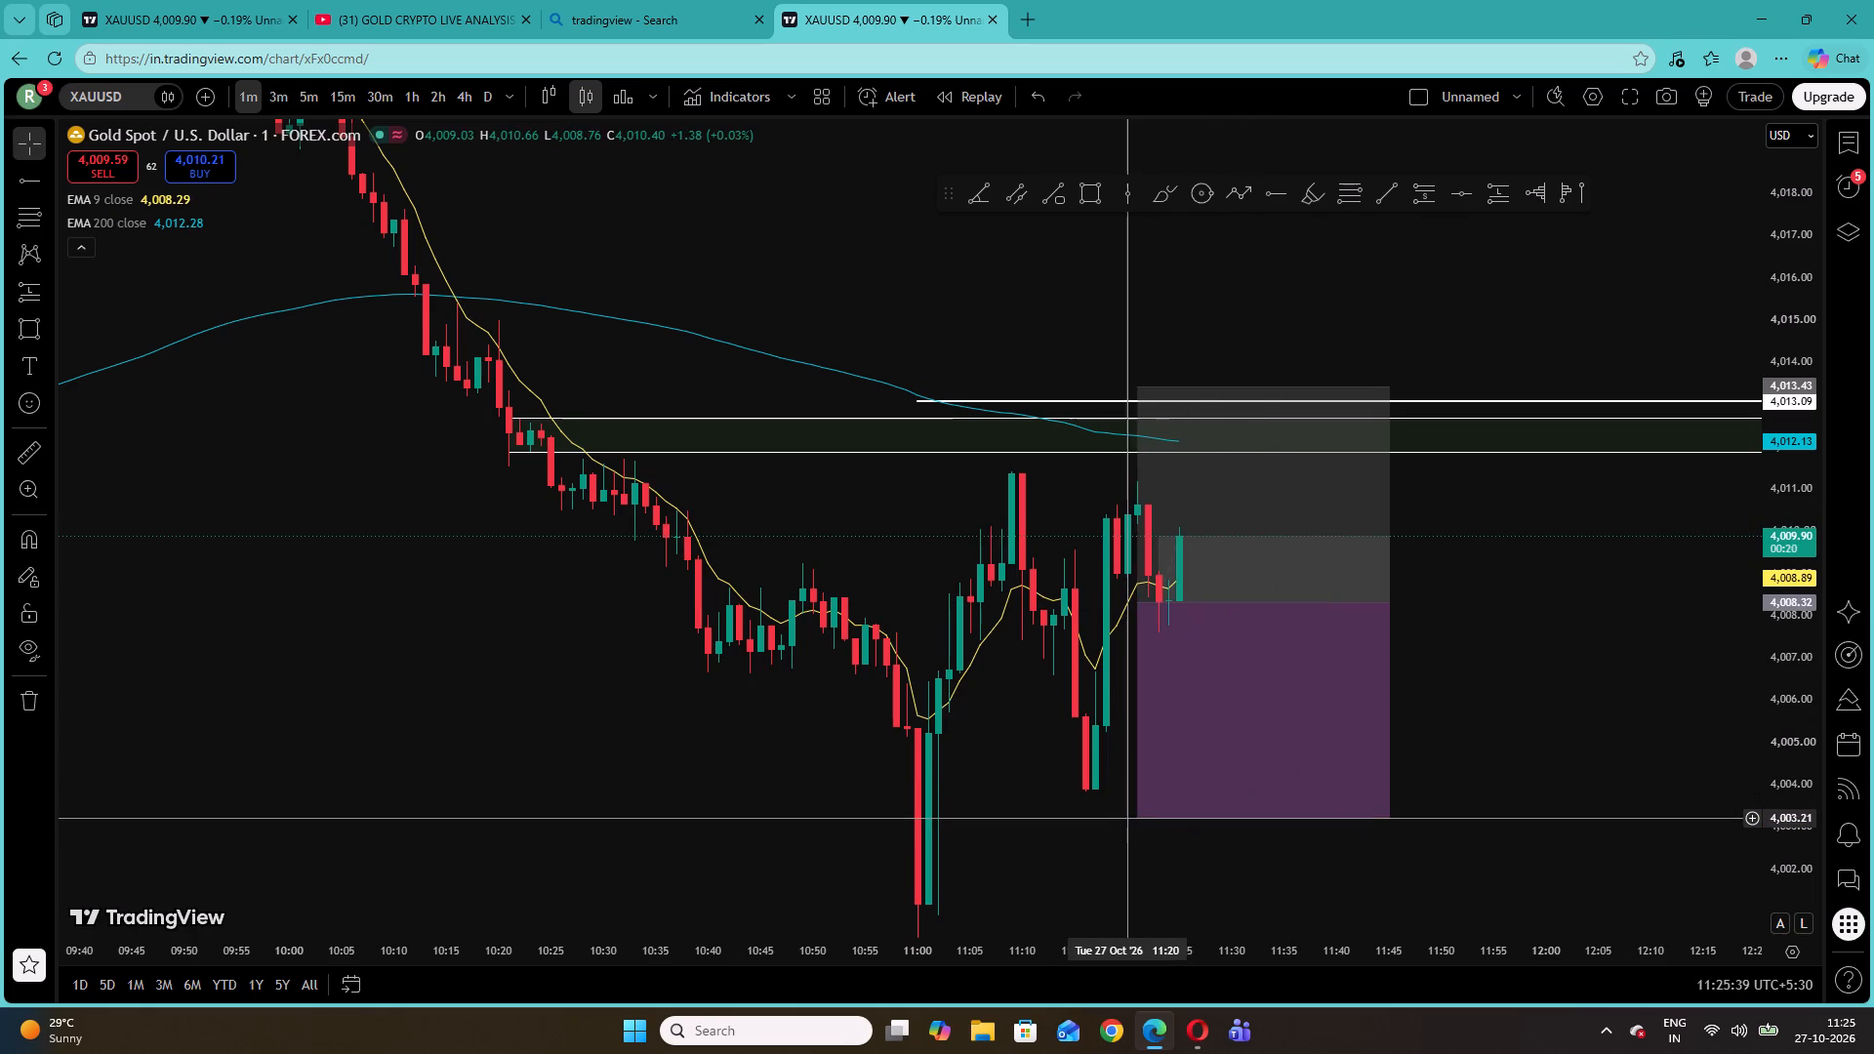
Tighten the long position's stop level to about 4,007.58, just below the recent candle lows.
{"action": "left_click_drag", "start_coordinate": [1141, 817], "coordinate": [1191, 635]}
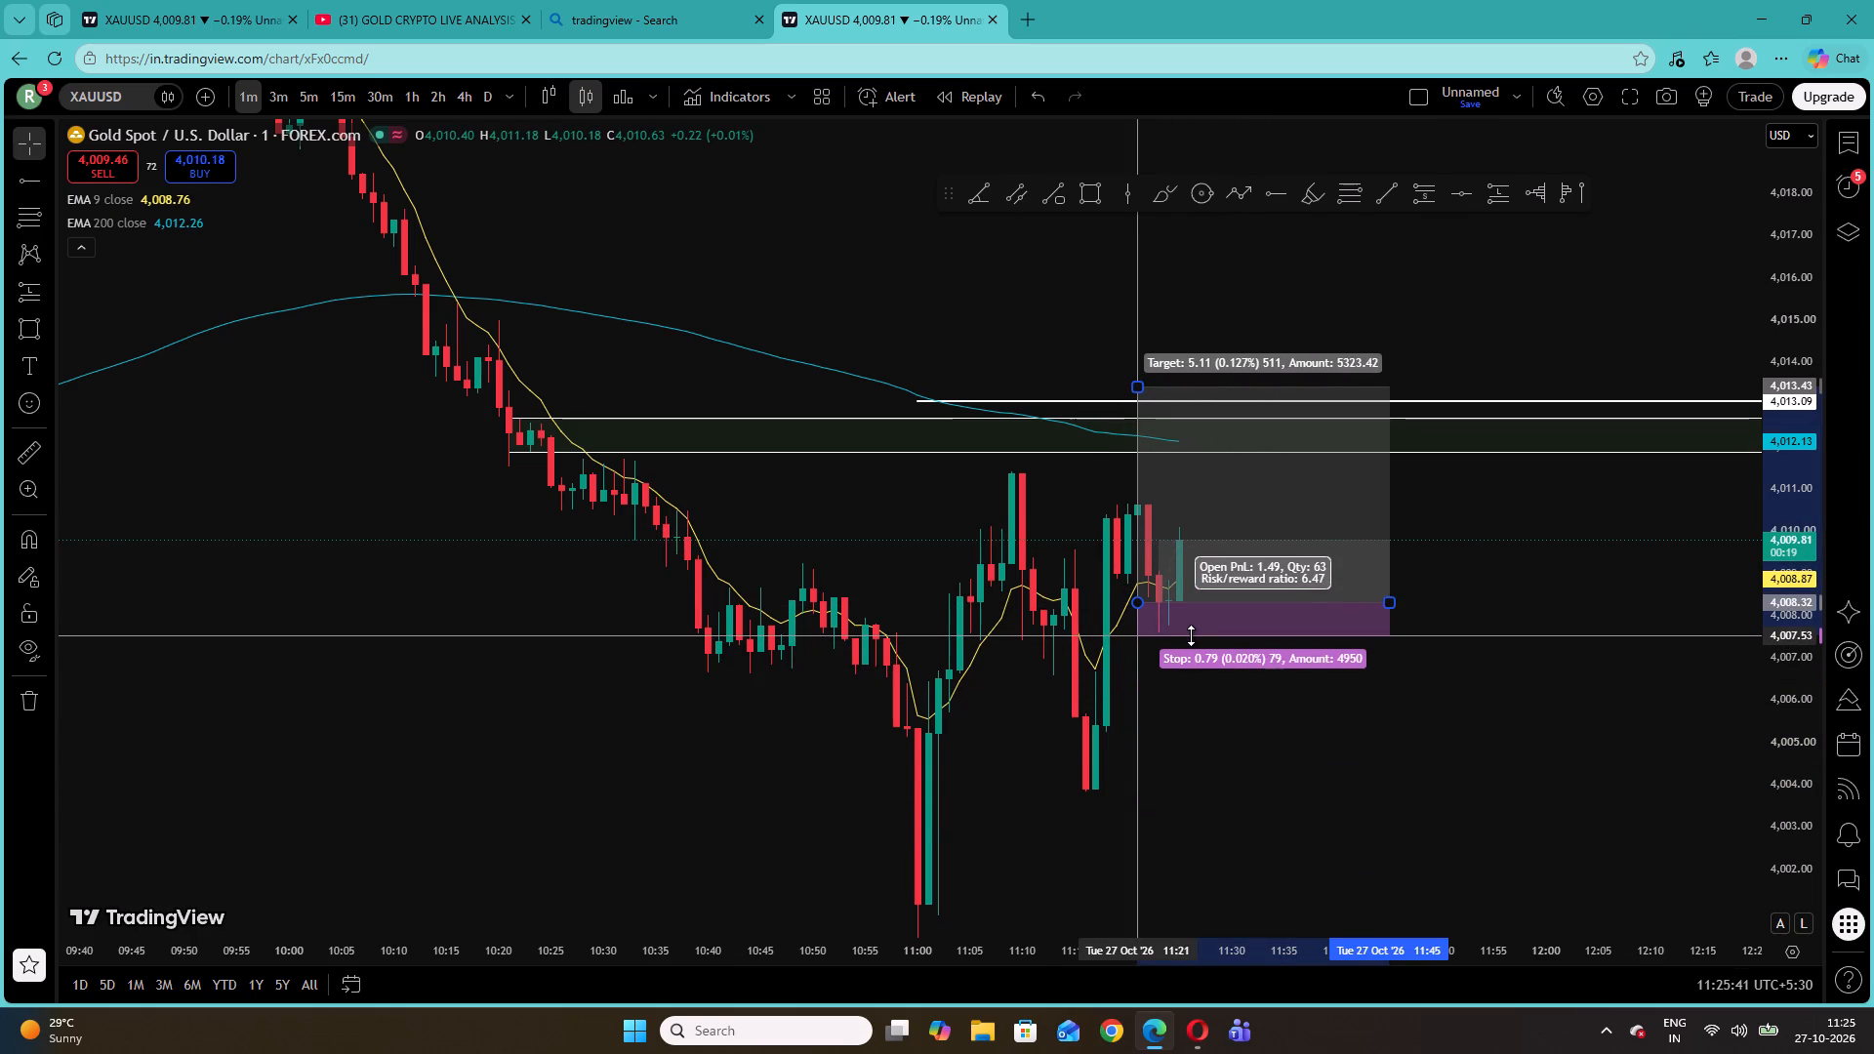
{"action": "left_click_drag", "start_coordinate": [1191, 635], "coordinate": [1195, 632]}
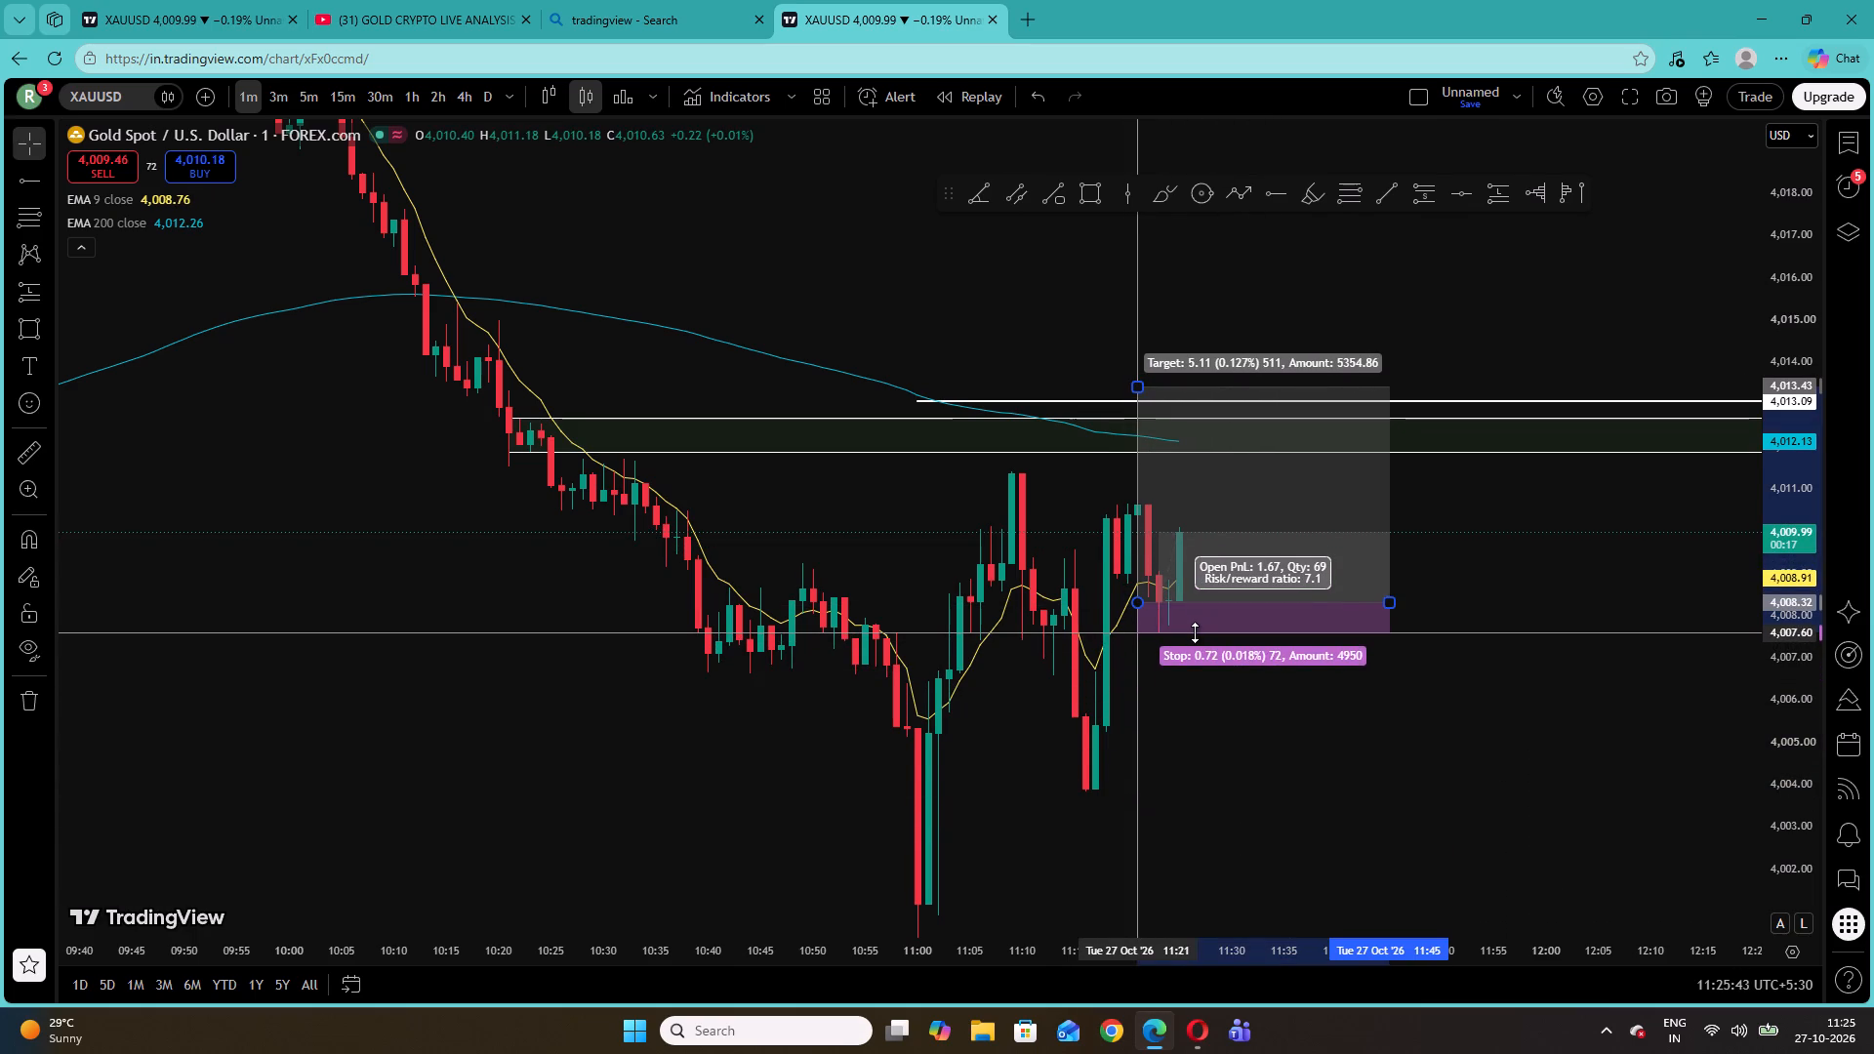
{"action": "left_click_drag", "start_coordinate": [1195, 632], "coordinate": [1201, 636]}
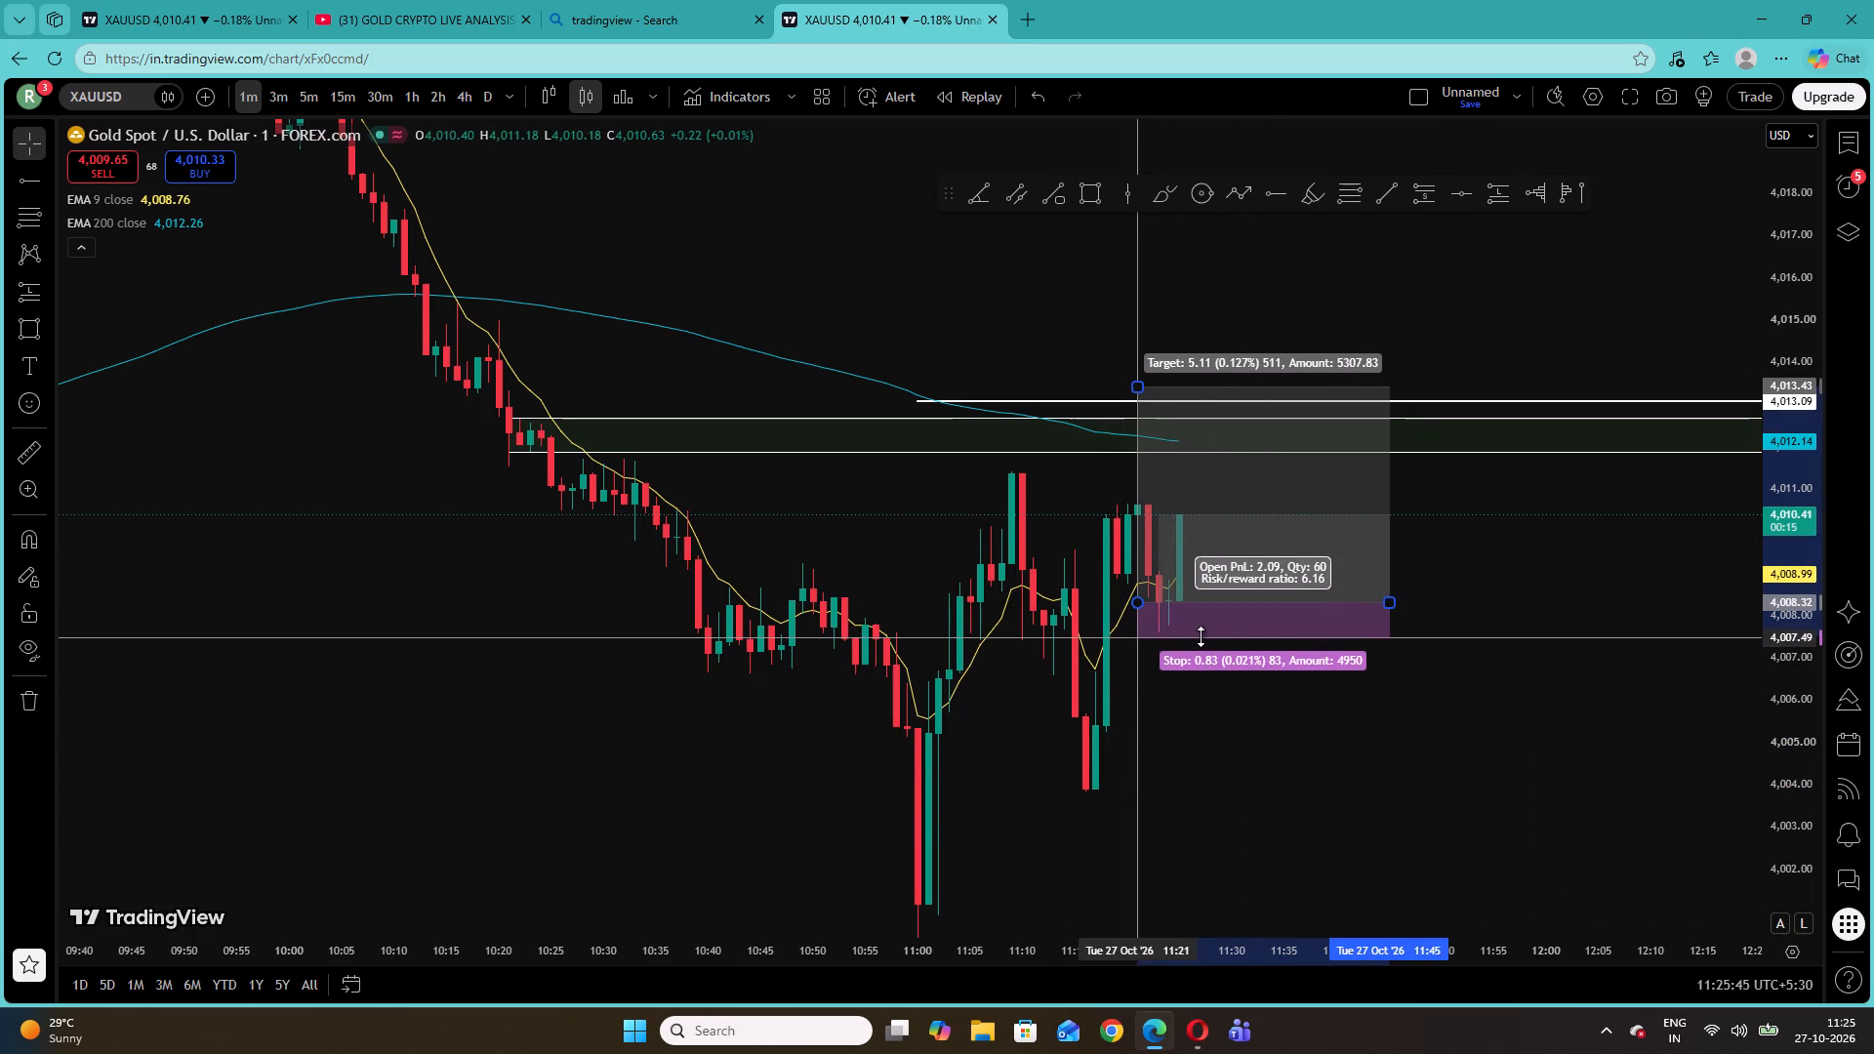
{"action": "left_click_drag", "start_coordinate": [1201, 636], "coordinate": [1205, 633]}
{"action": "left_click", "coordinate": [1200, 709]}
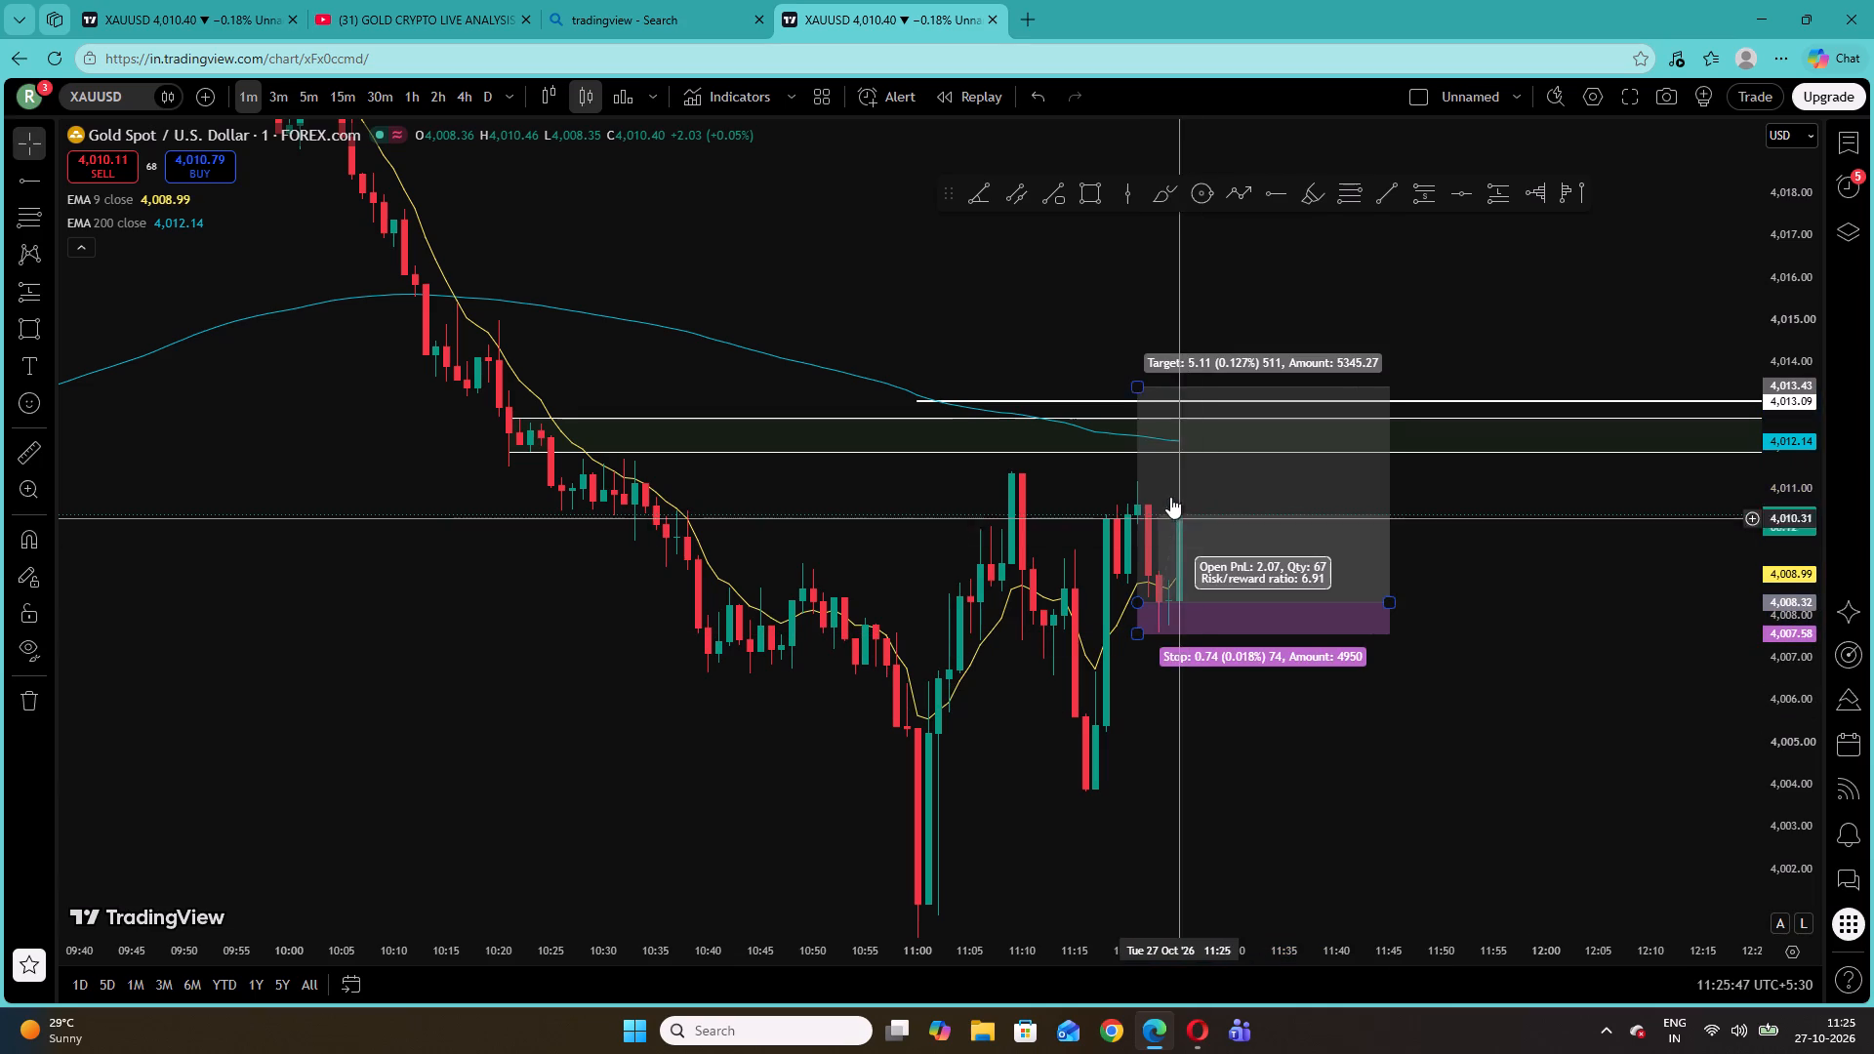
Lower the long position's target level to about 4,010.56, near the recent candle highs.
{"action": "left_click_drag", "start_coordinate": [1137, 385], "coordinate": [1152, 493]}
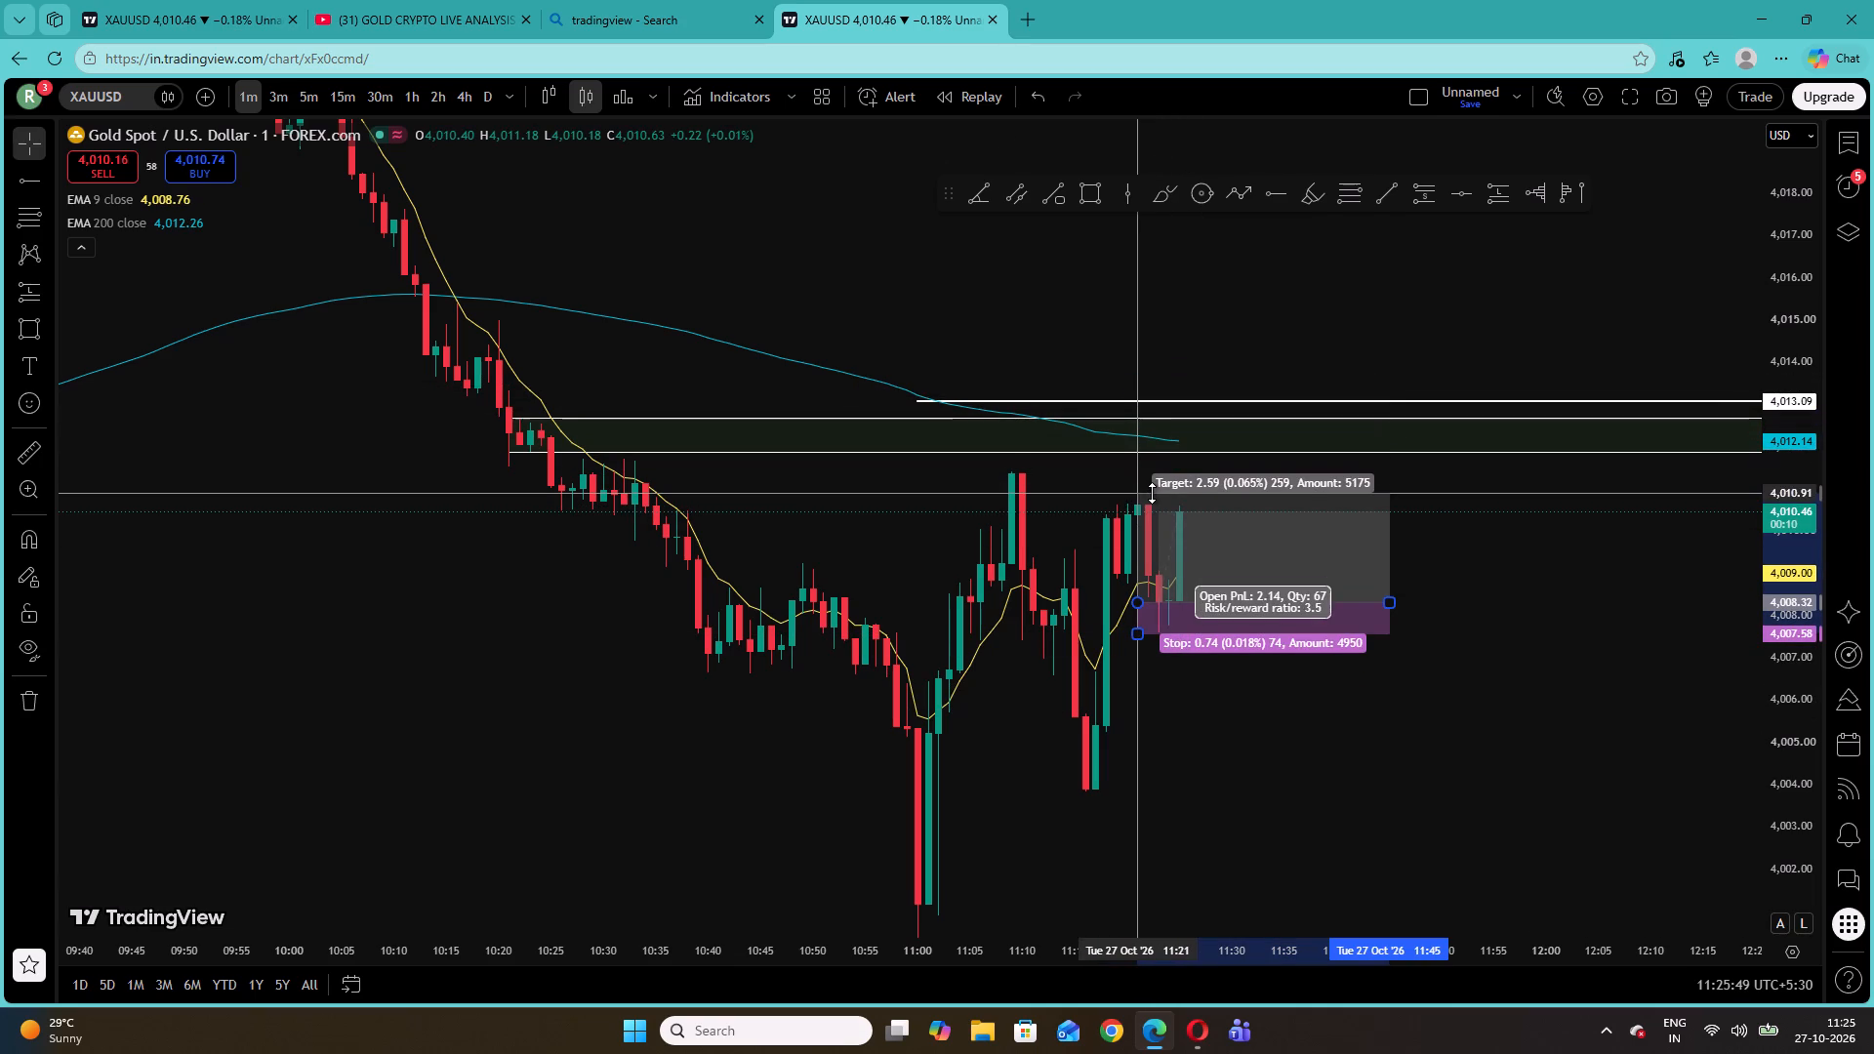
{"action": "left_click_drag", "start_coordinate": [1152, 493], "coordinate": [1154, 507]}
{"action": "left_click", "coordinate": [1200, 314]}
Shorten the long position so that it ends at about 11:28.
{"action": "left_click_drag", "start_coordinate": [1796, 718], "coordinate": [1753, 411]}
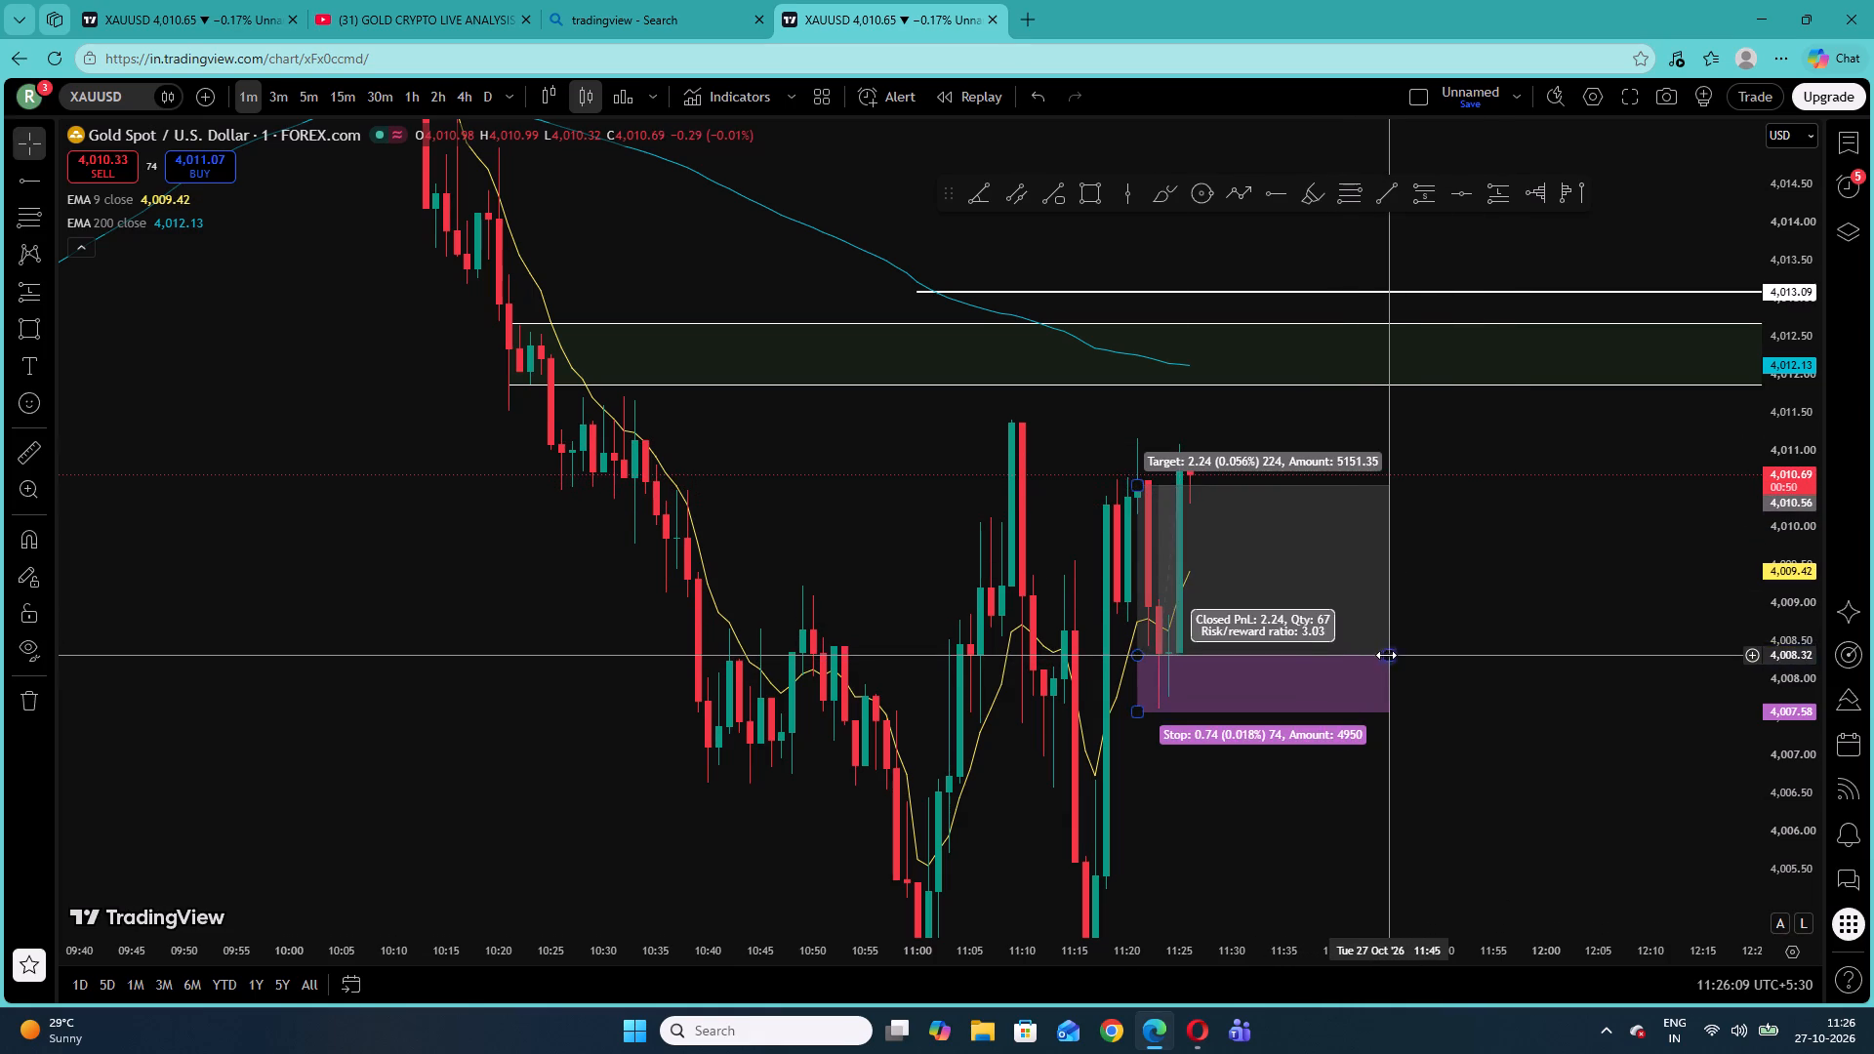
{"action": "left_click_drag", "start_coordinate": [1386, 655], "coordinate": [1240, 653]}
{"action": "left_click", "coordinate": [1474, 507]}
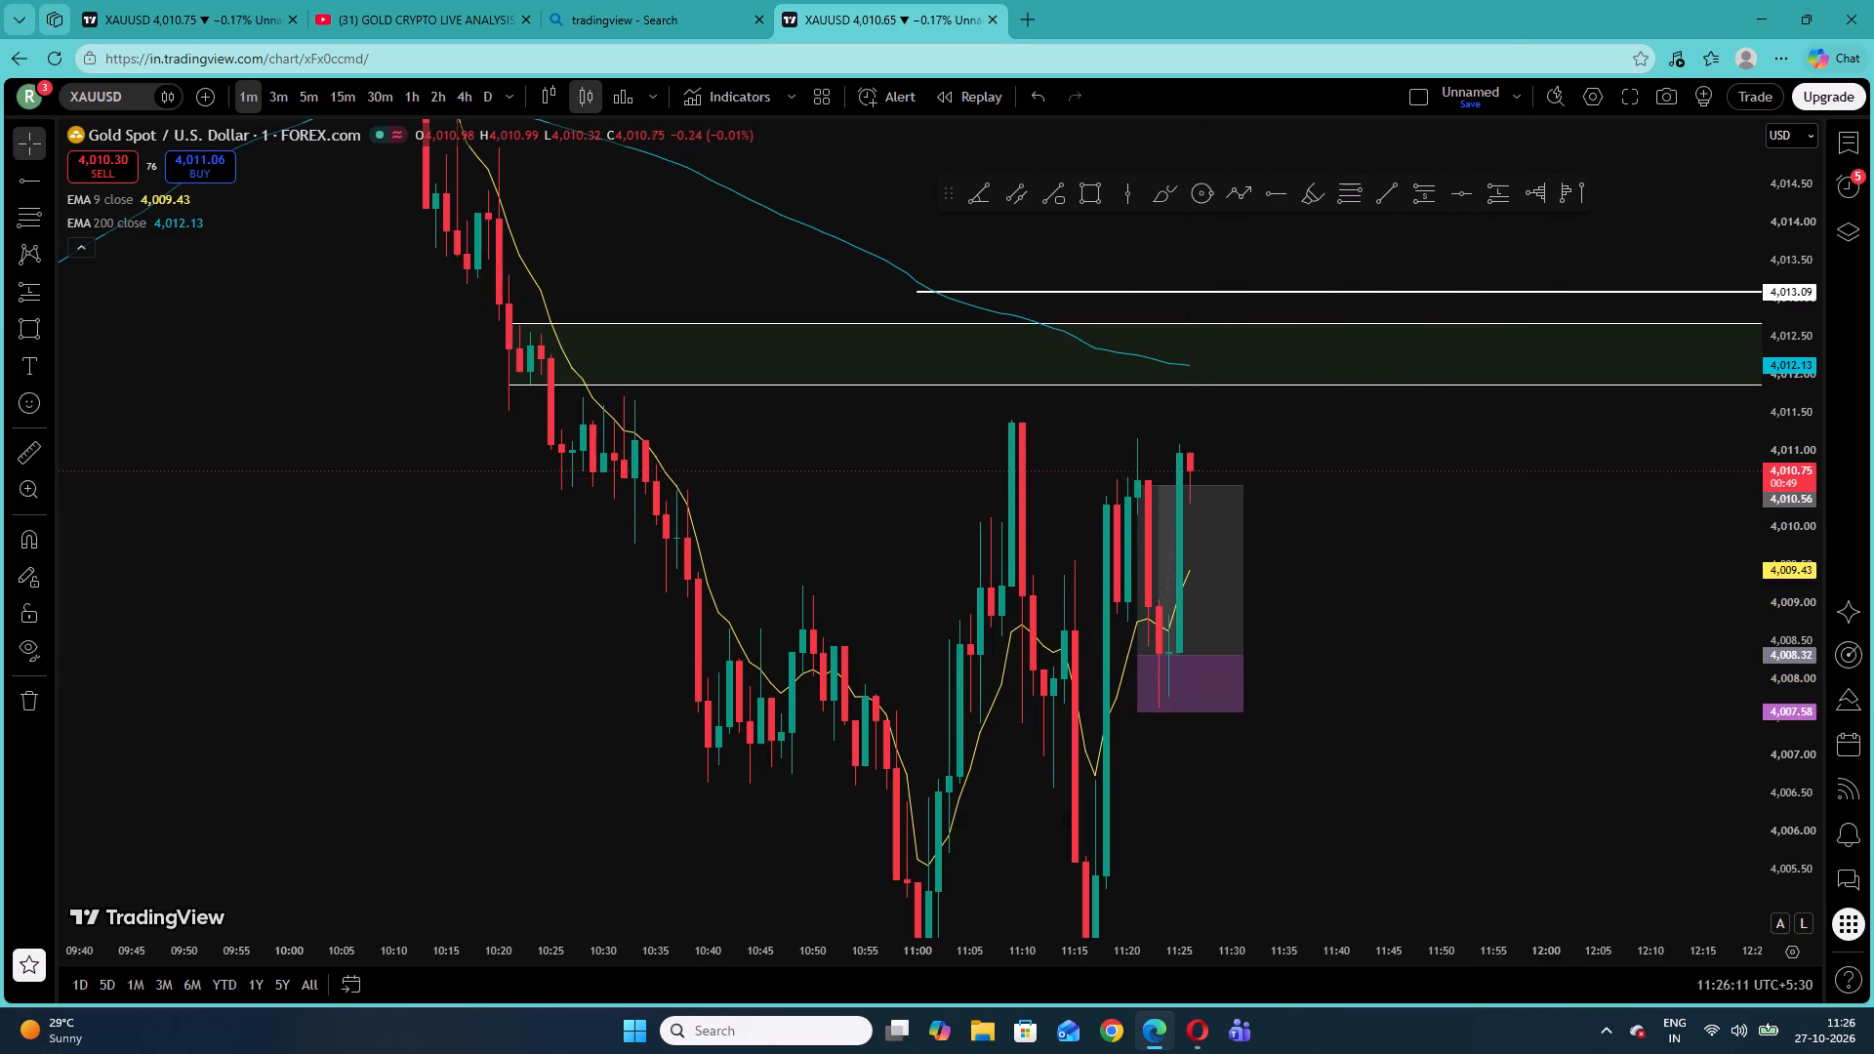
{"action": "left_click_drag", "start_coordinate": [1777, 644], "coordinate": [1770, 842]}
{"action": "left_click", "coordinate": [1502, 601]}
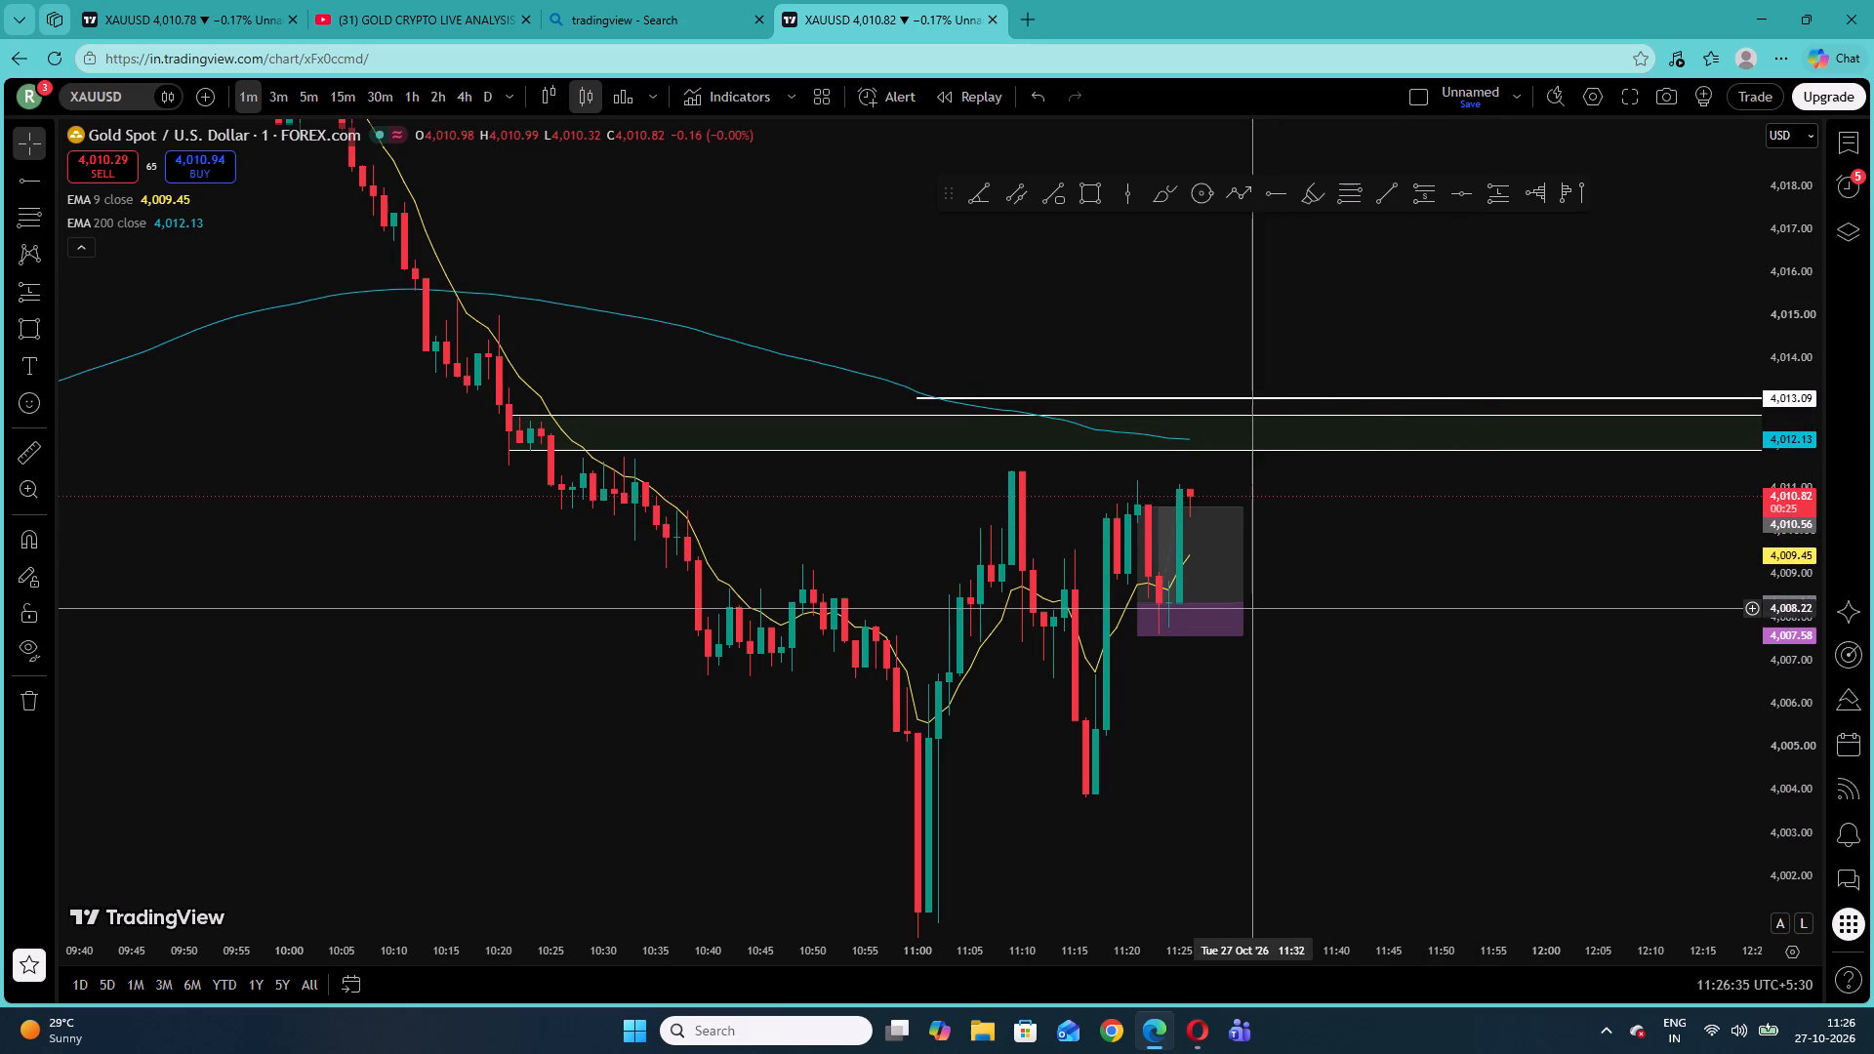
{"action": "left_click_drag", "start_coordinate": [1243, 604], "coordinate": [1206, 607]}
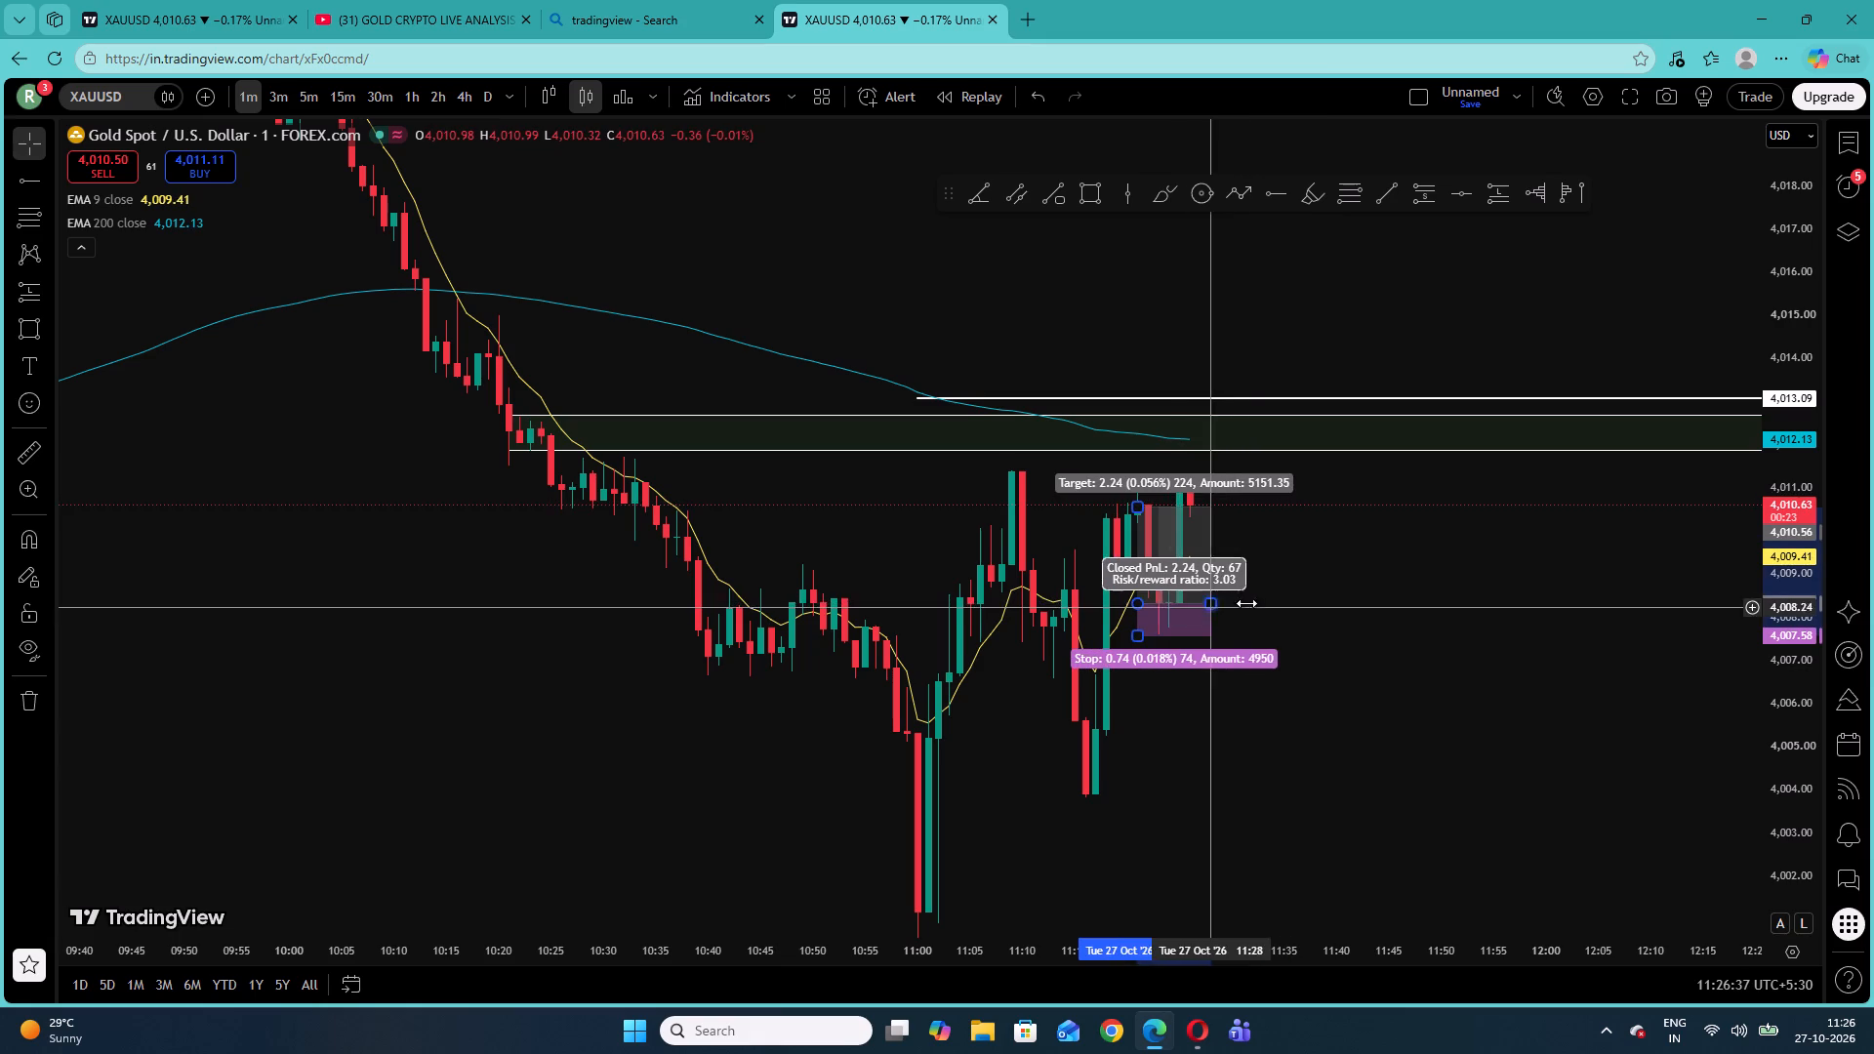
{"action": "left_click", "coordinate": [1273, 585]}
Move the starting edge of the green resistance zone to about 10:23.
{"action": "left_click_drag", "start_coordinate": [692, 239], "coordinate": [1160, 337]}
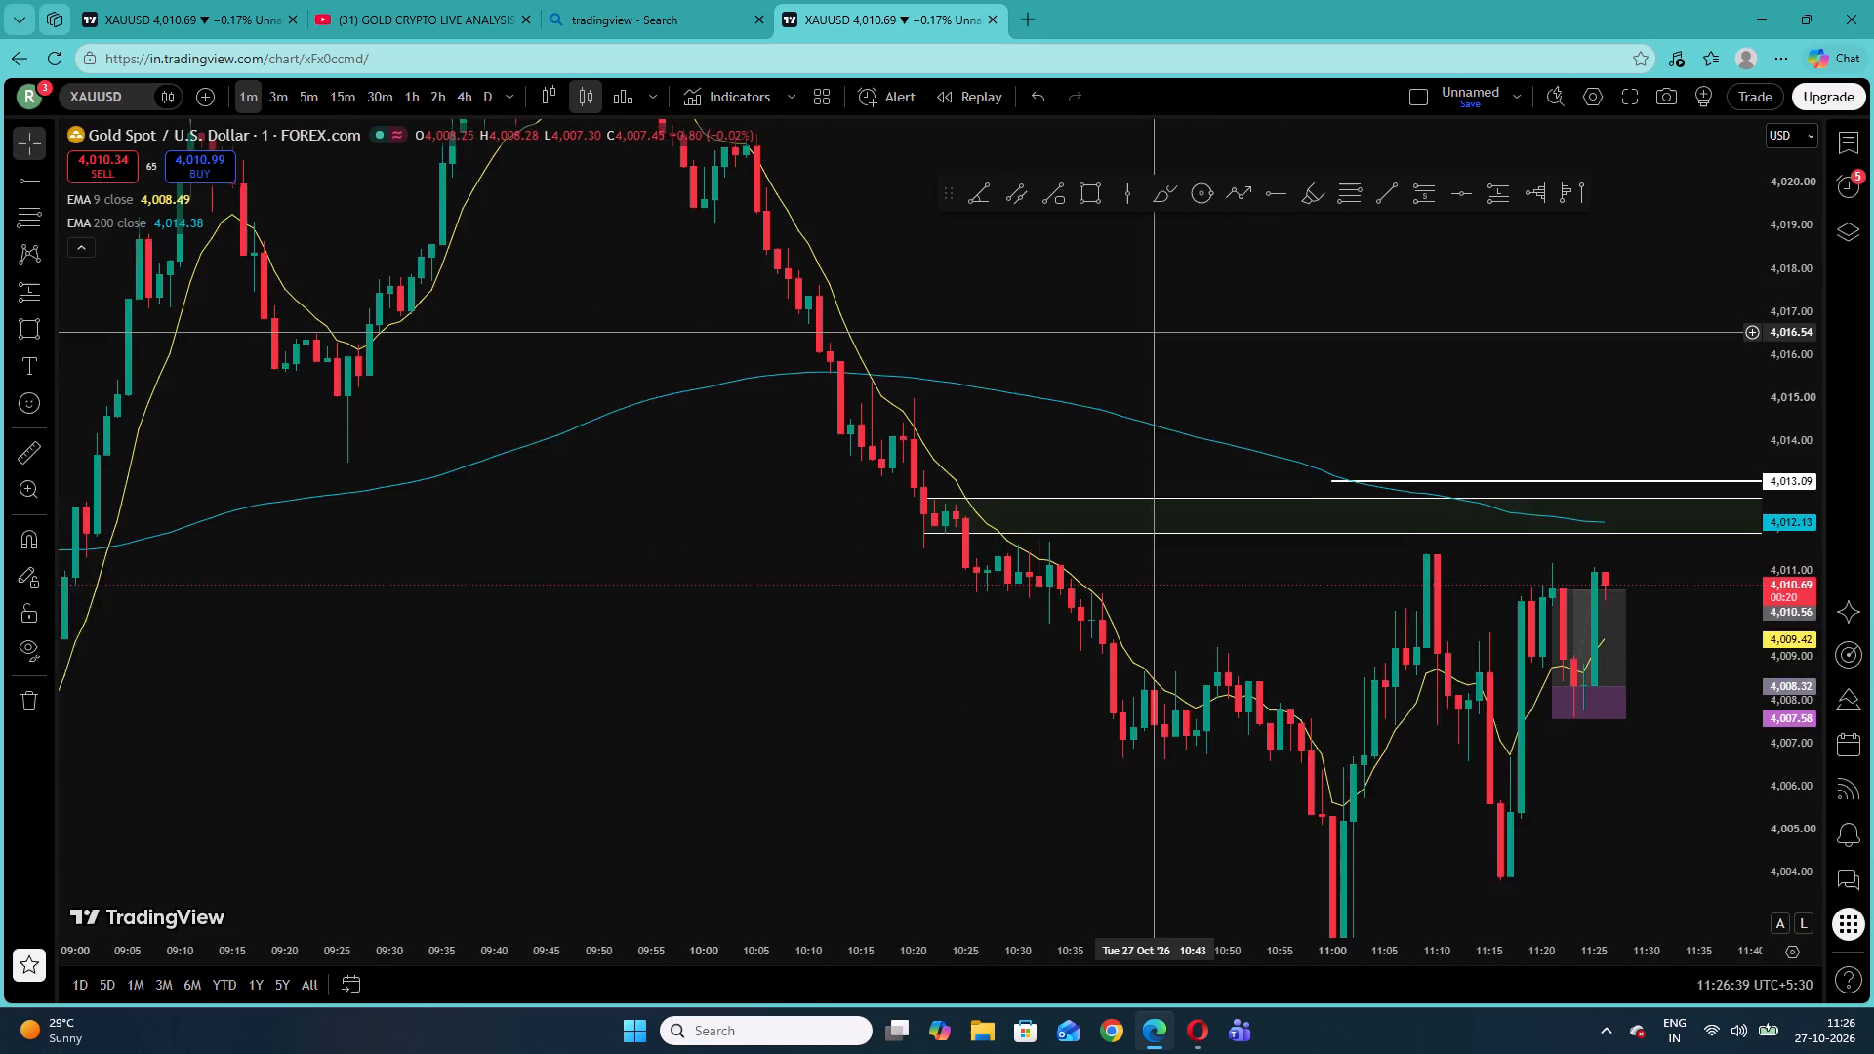
{"action": "left_click_drag", "start_coordinate": [1160, 337], "coordinate": [1204, 400]}
{"action": "left_click_drag", "start_coordinate": [980, 587], "coordinate": [1035, 586]}
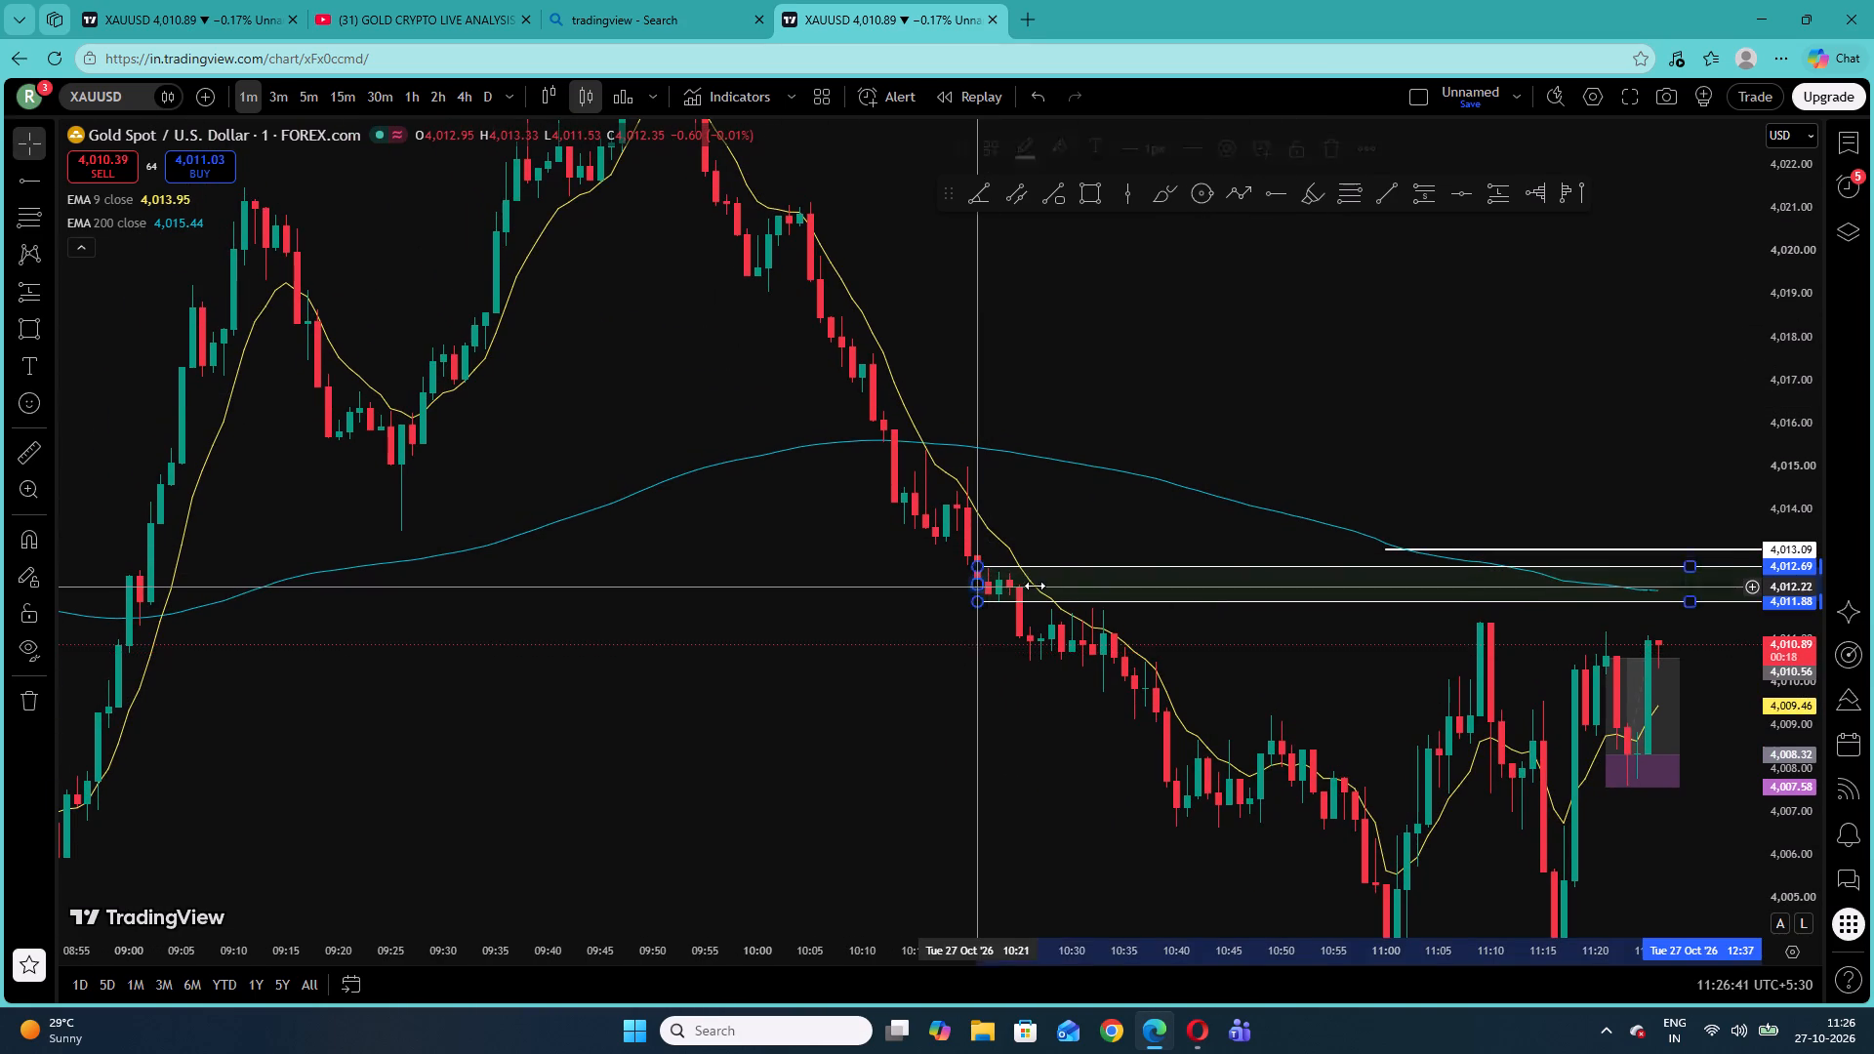
{"action": "left_click_drag", "start_coordinate": [1035, 586], "coordinate": [997, 597]}
{"action": "left_click", "coordinate": [1082, 371]}
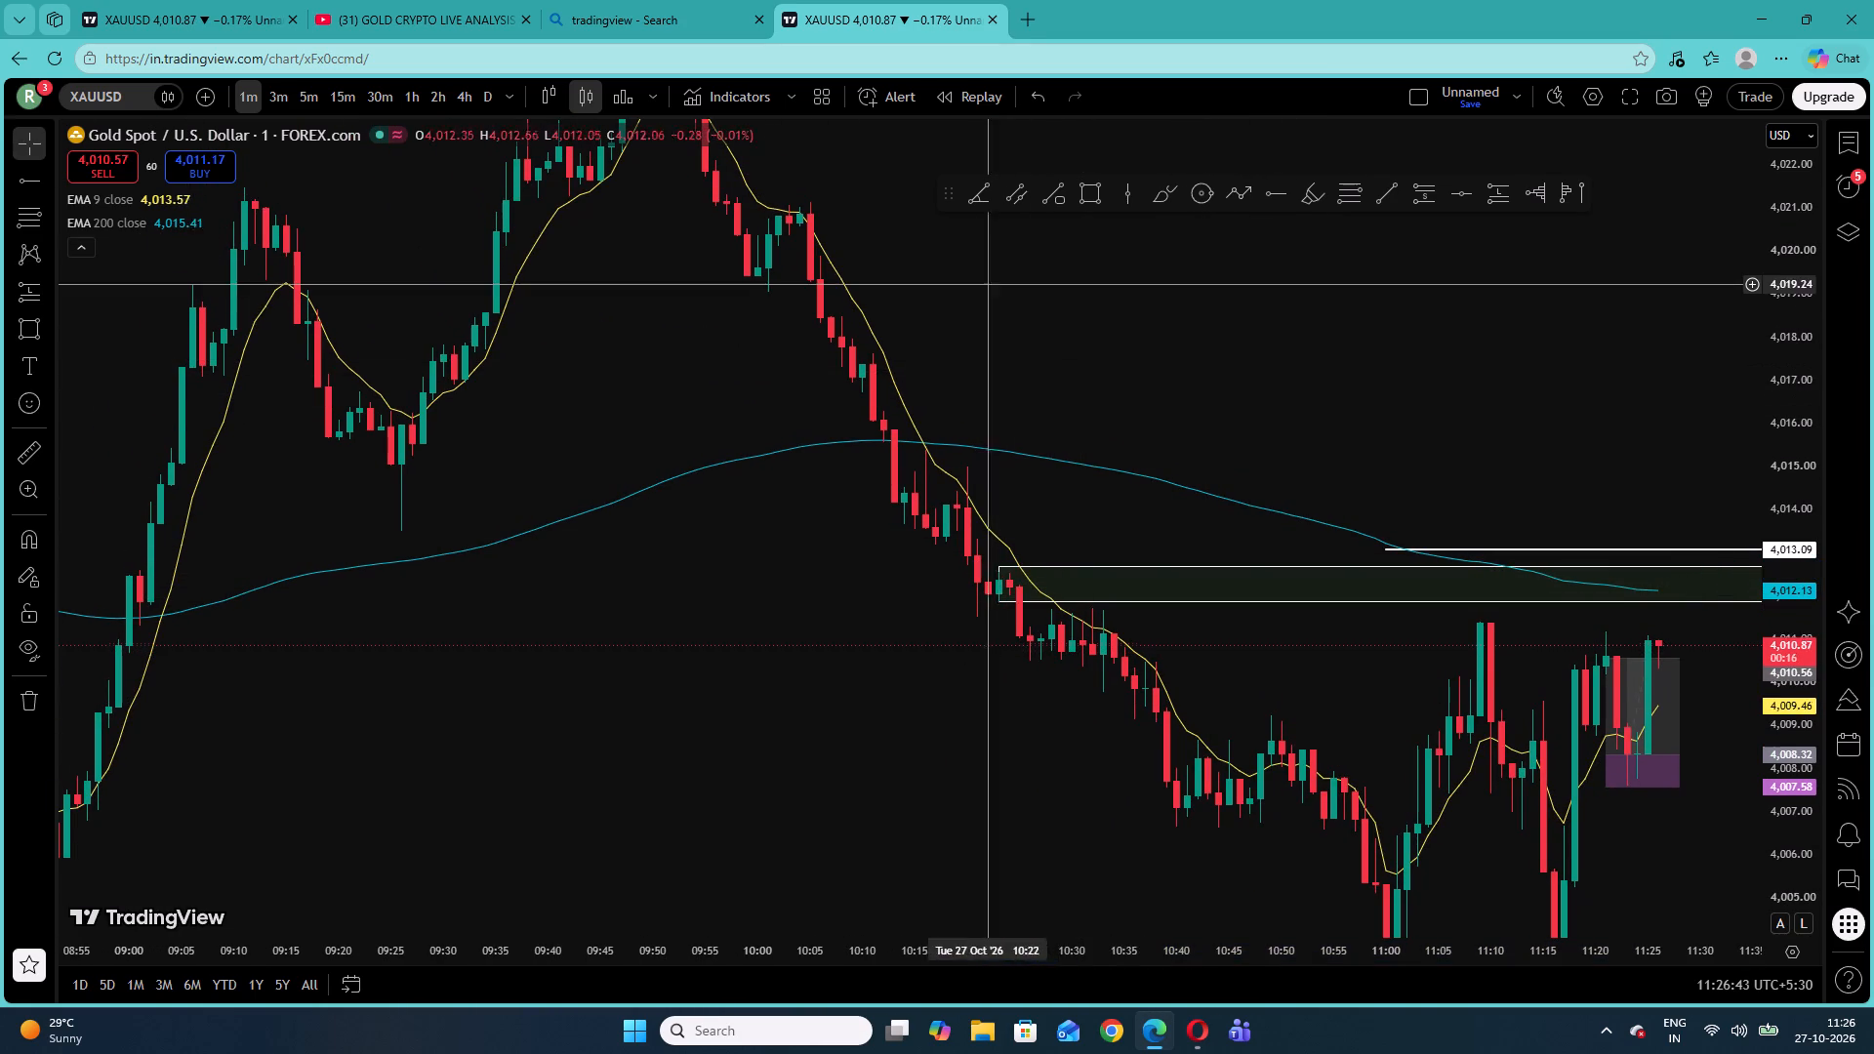
Examine price action around the resistance zone and the EMAs on the 1-minute and 5-minute charts.
{"action": "left_click_drag", "start_coordinate": [1260, 401], "coordinate": [753, 231]}
{"action": "left_click_drag", "start_coordinate": [735, 231], "coordinate": [777, 263]}
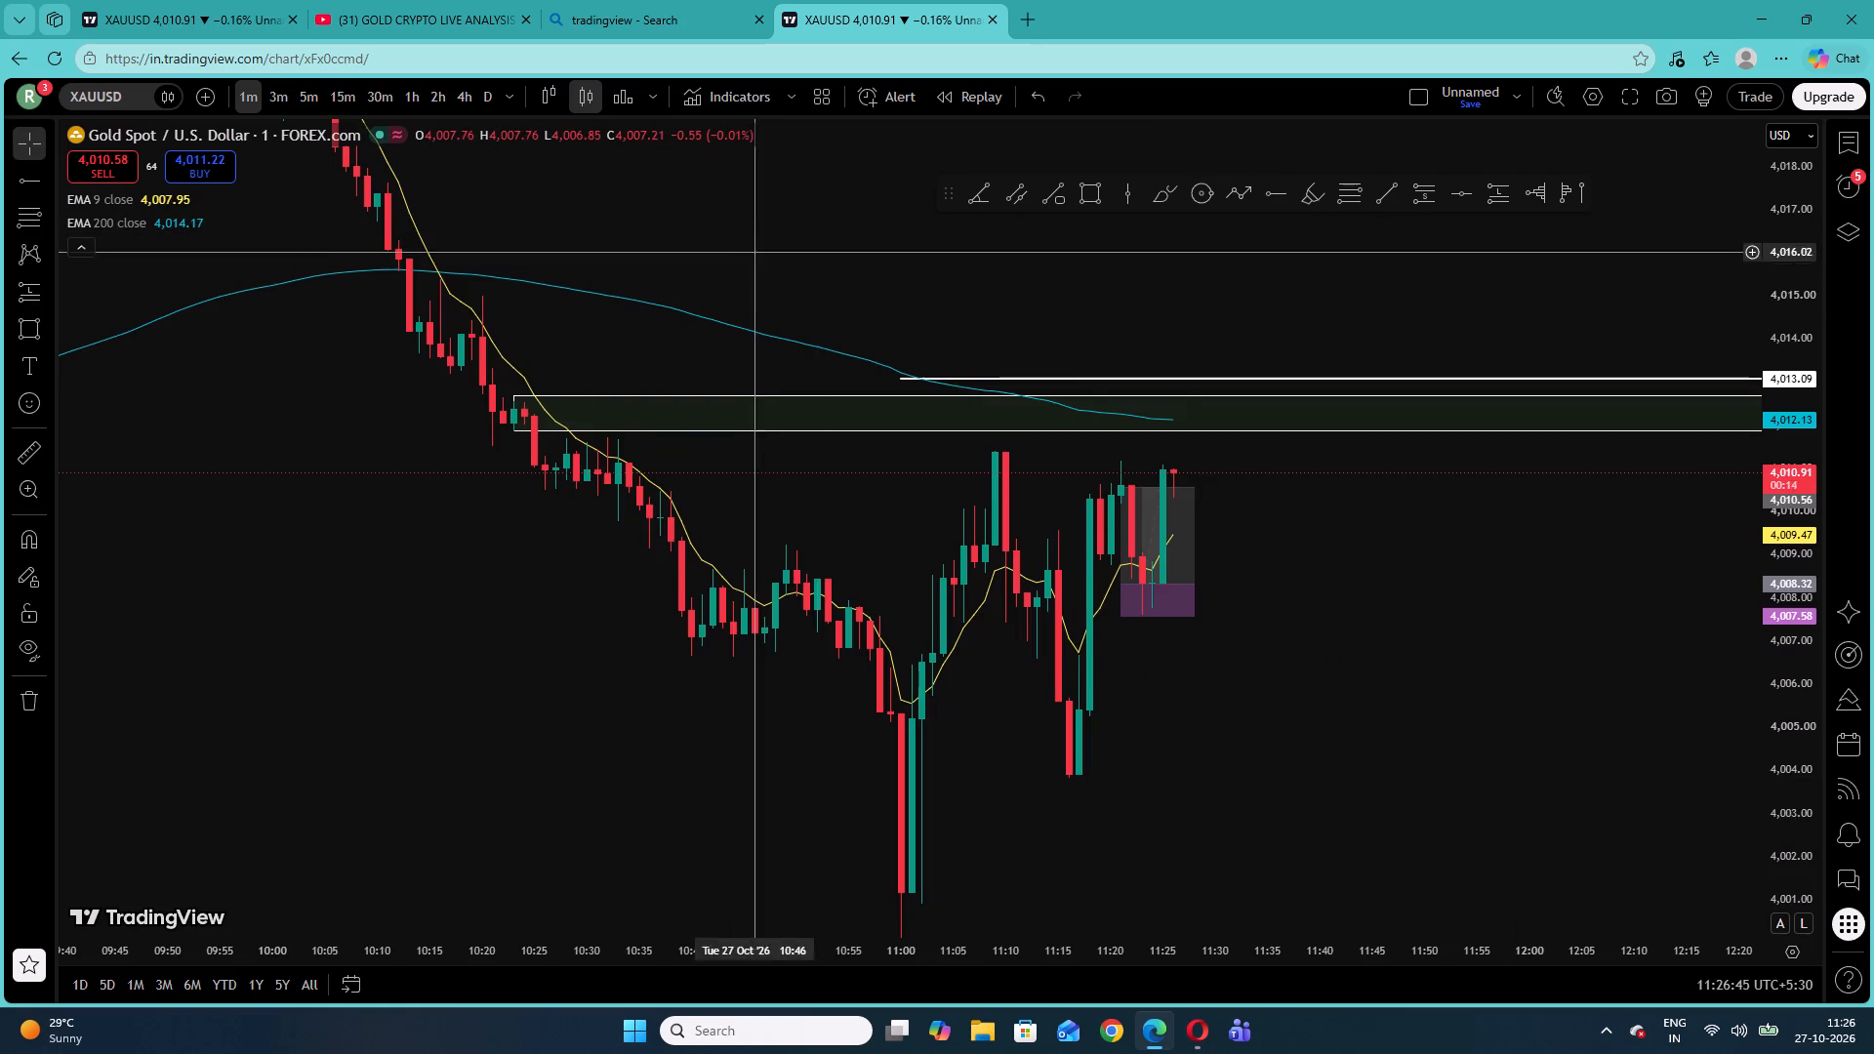
{"action": "left_click_drag", "start_coordinate": [777, 263], "coordinate": [1058, 361]}
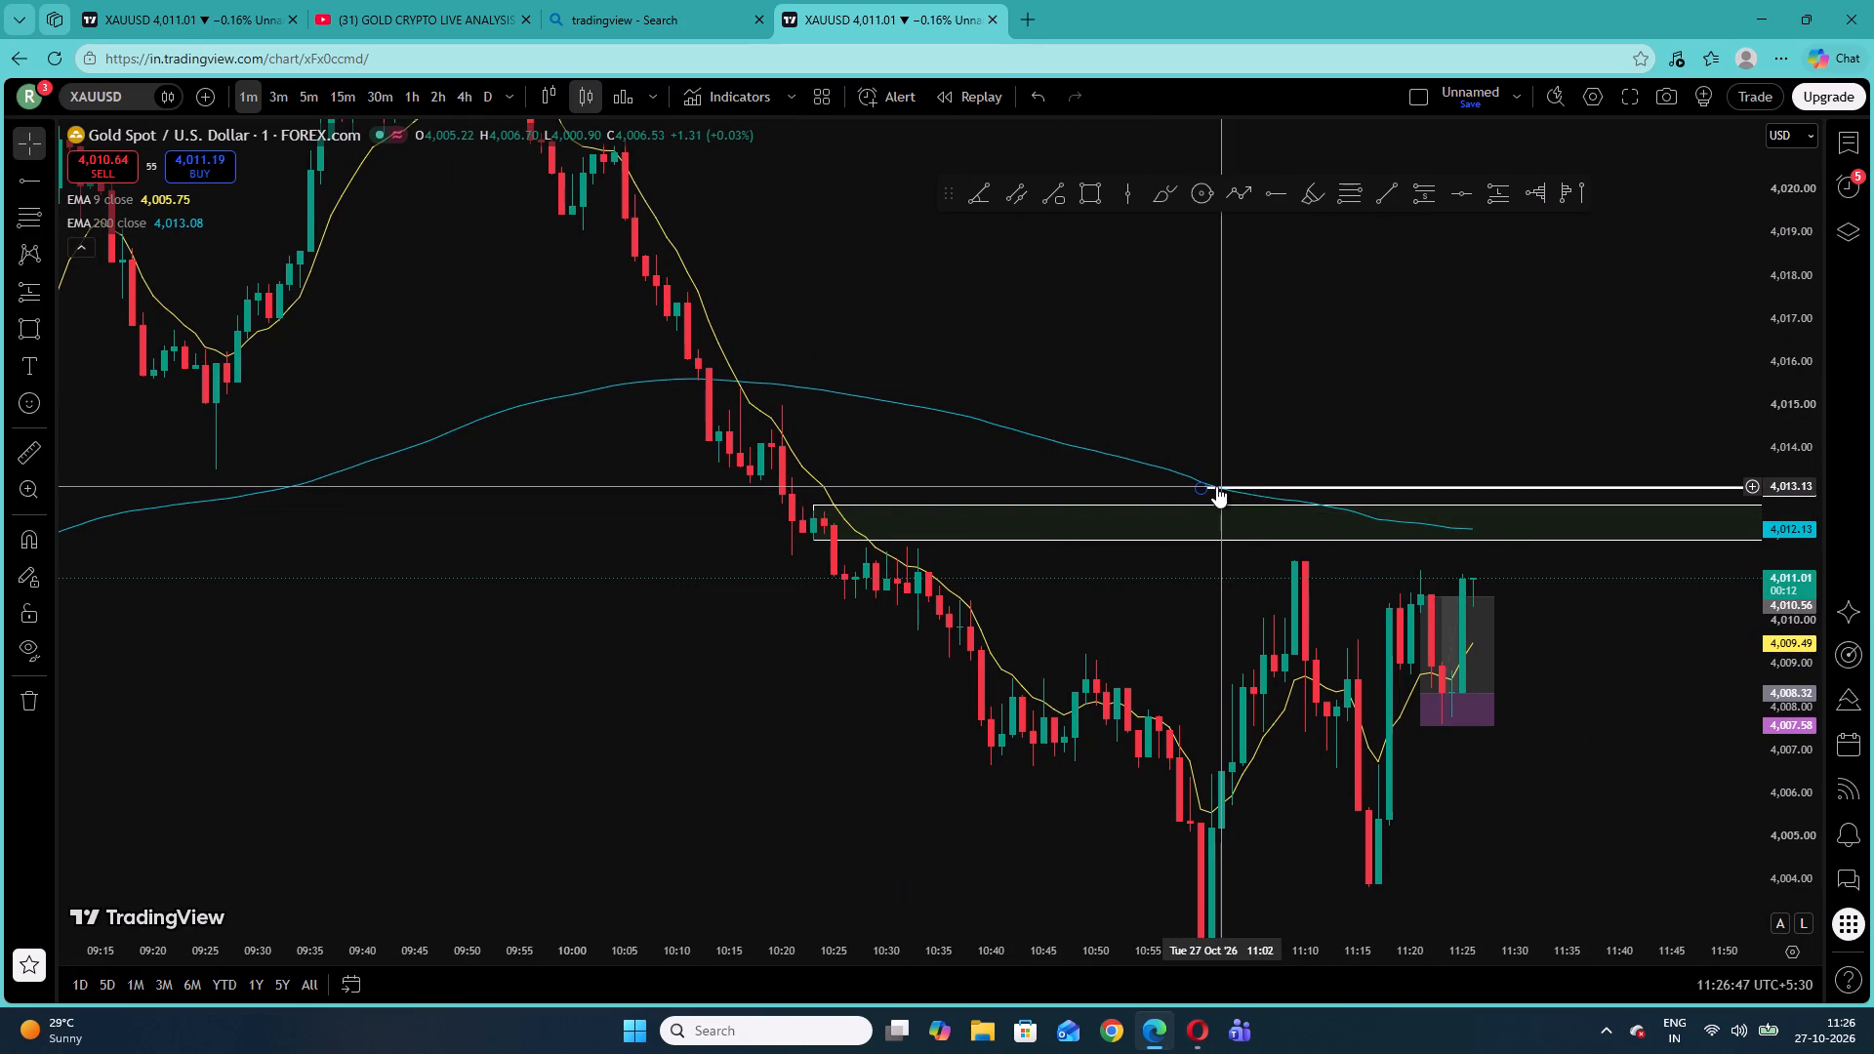
{"action": "left_click", "coordinate": [320, 92]}
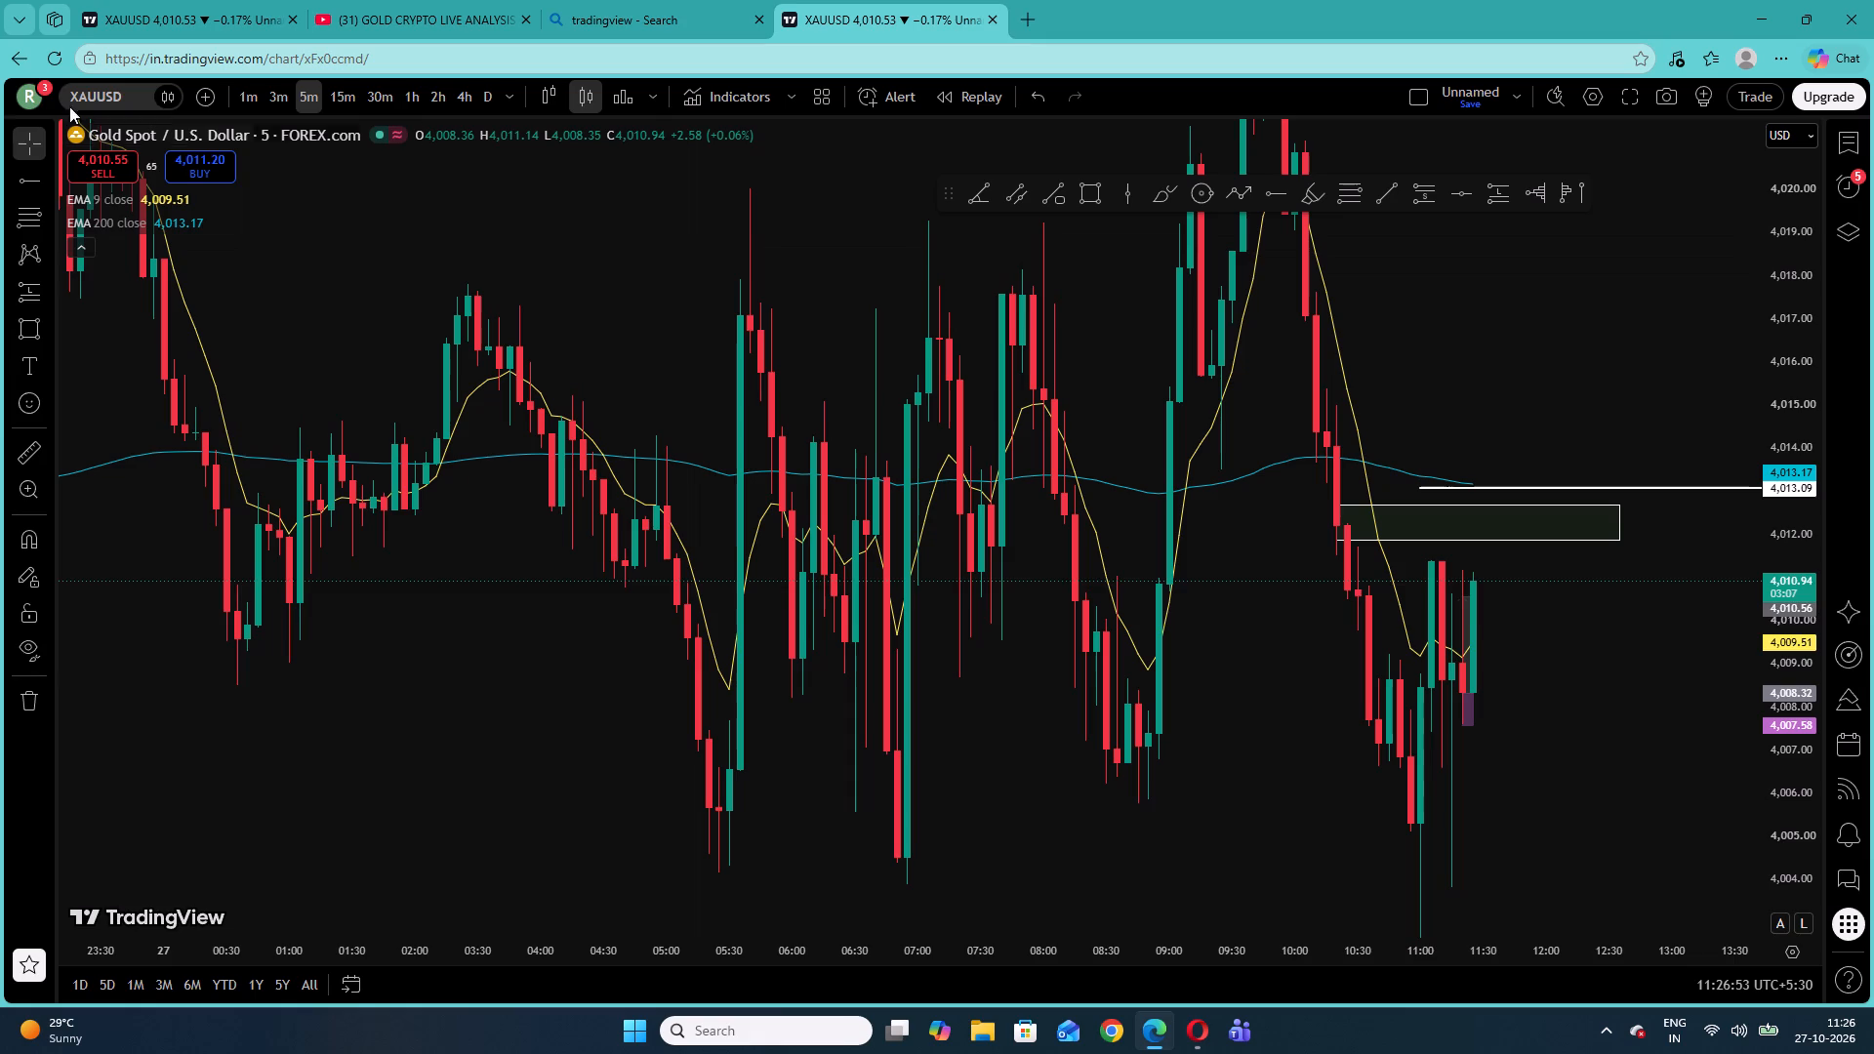
{"action": "left_click", "coordinate": [244, 91]}
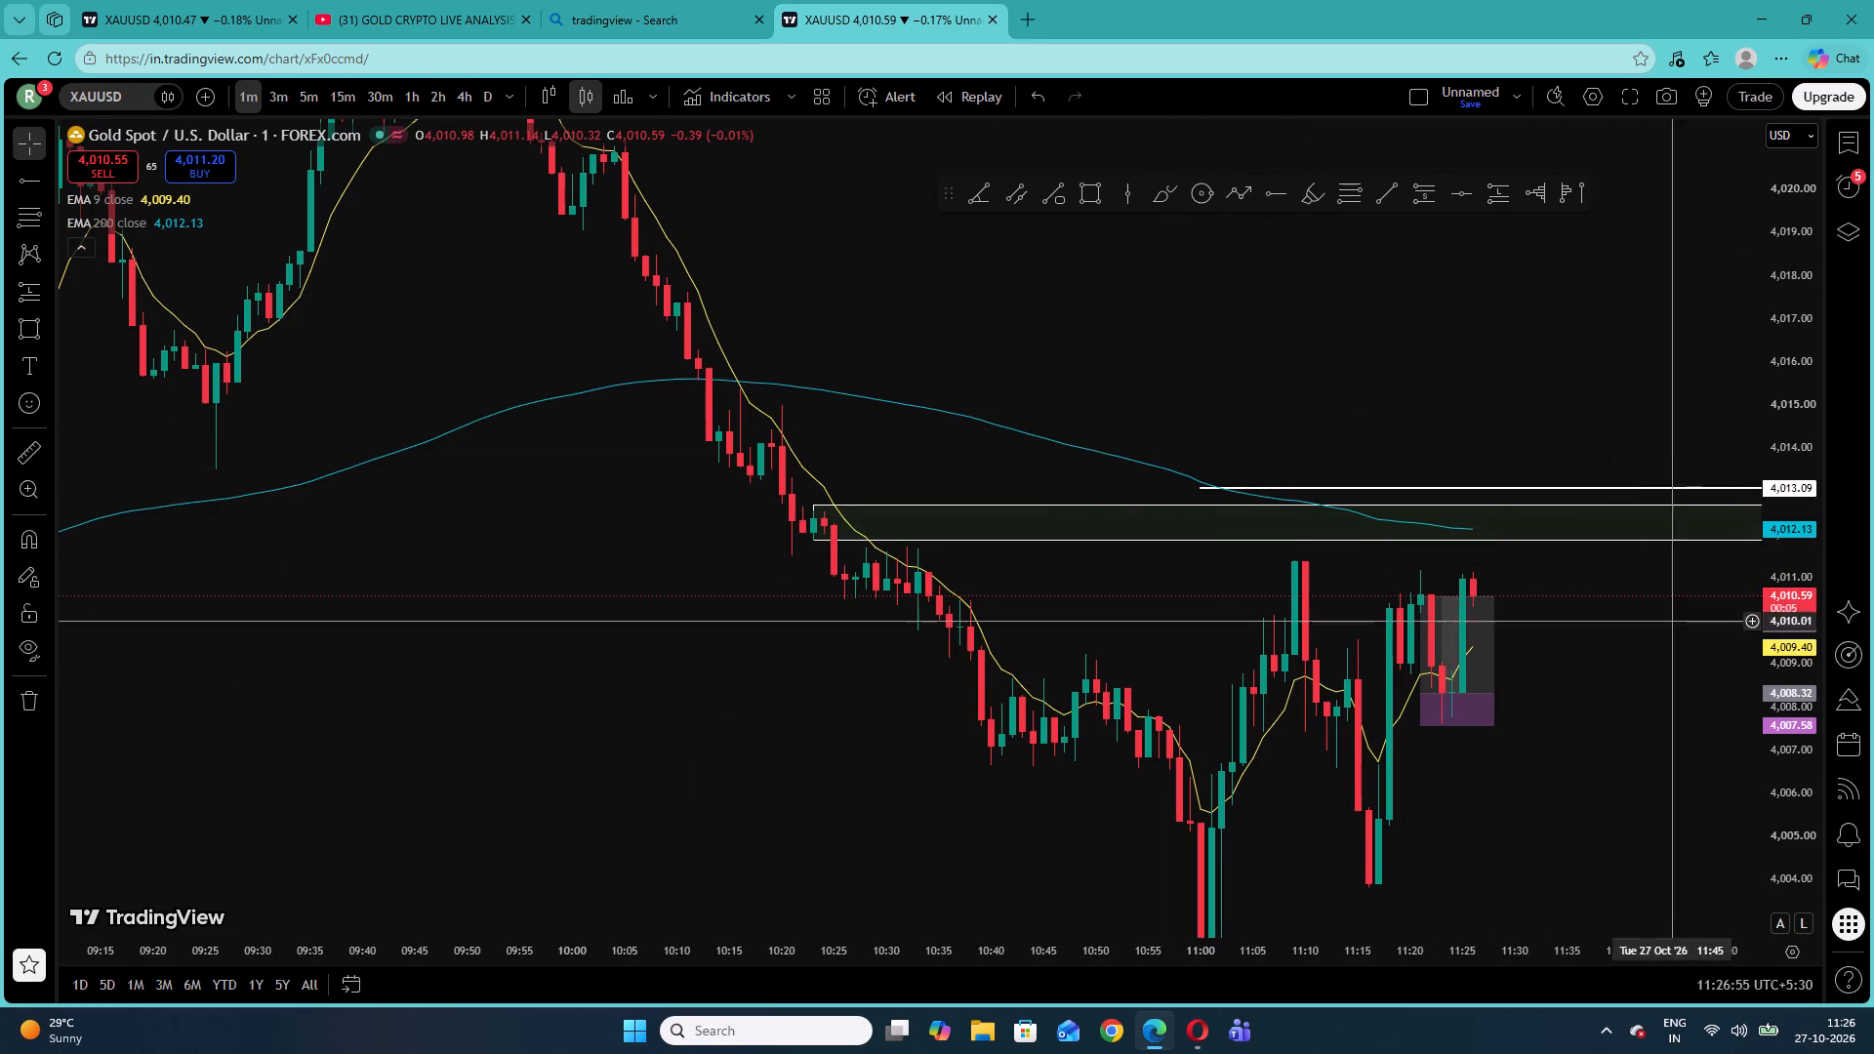
{"action": "left_click_drag", "start_coordinate": [1781, 710], "coordinate": [1732, 515]}
{"action": "left_click_drag", "start_coordinate": [1646, 692], "coordinate": [1422, 580]}
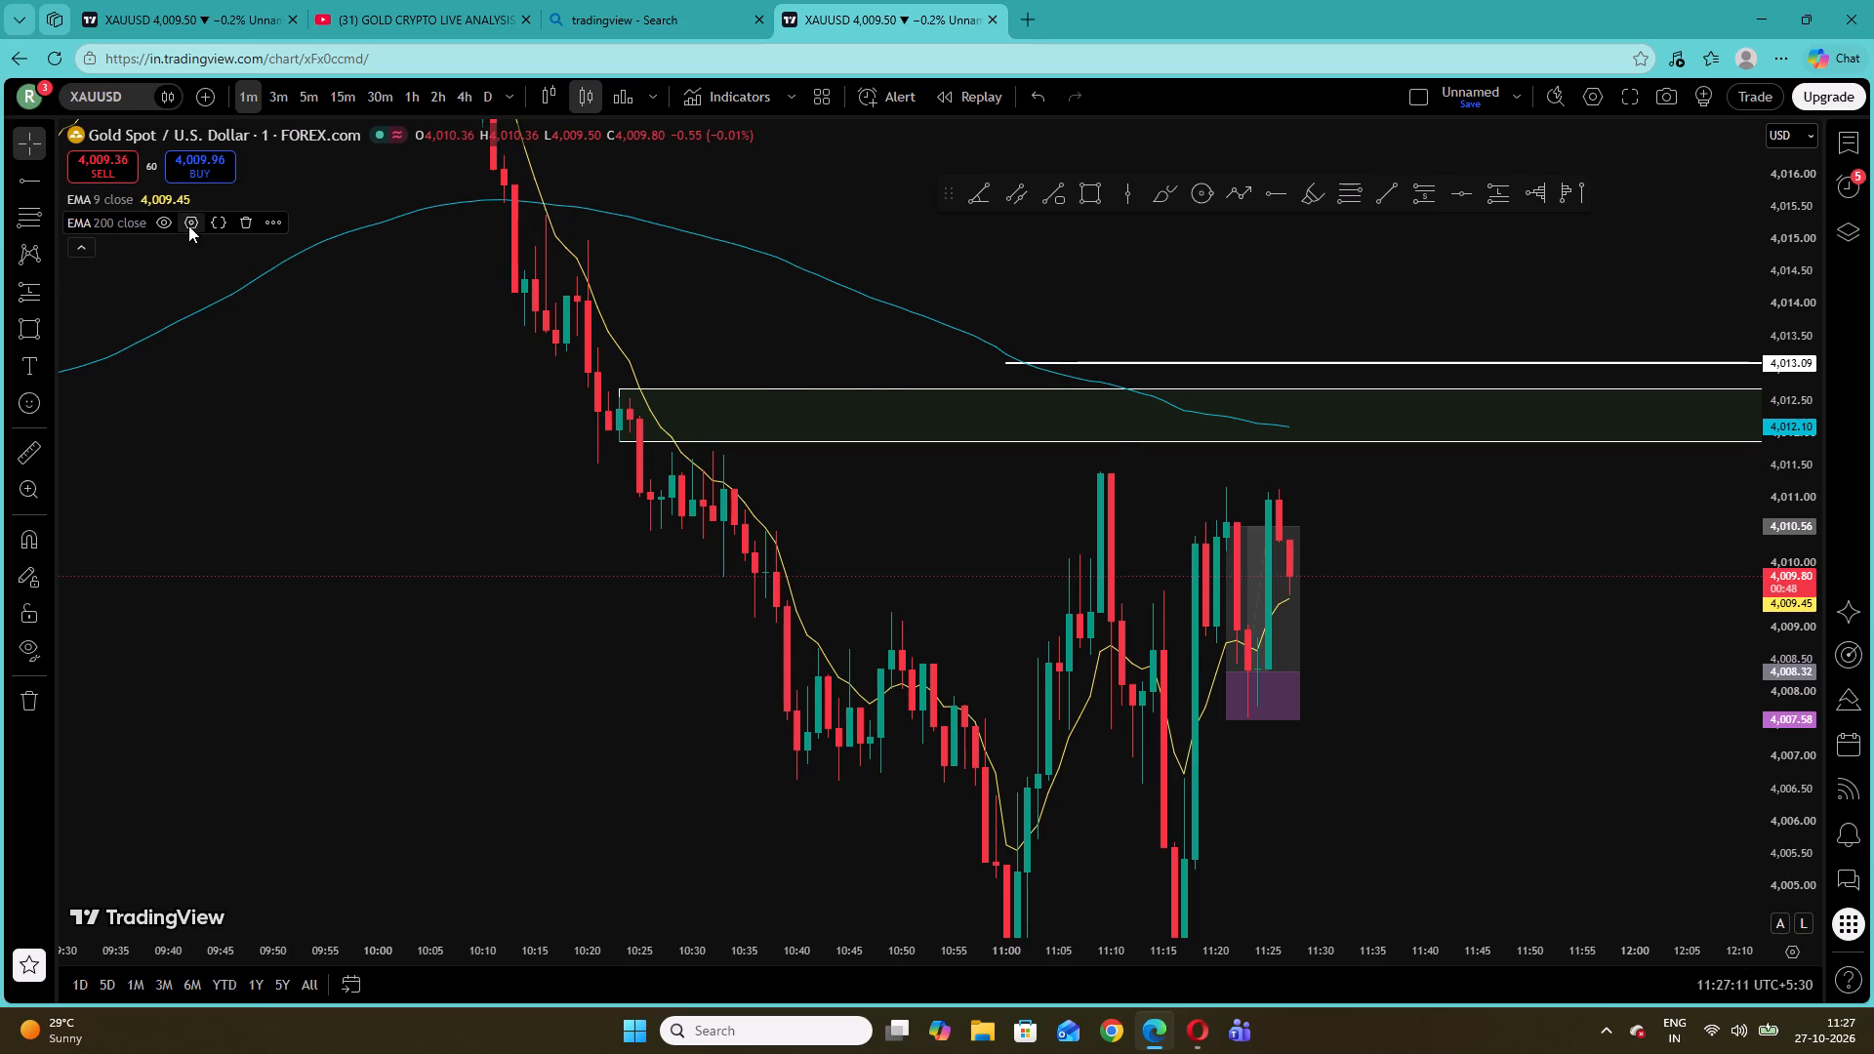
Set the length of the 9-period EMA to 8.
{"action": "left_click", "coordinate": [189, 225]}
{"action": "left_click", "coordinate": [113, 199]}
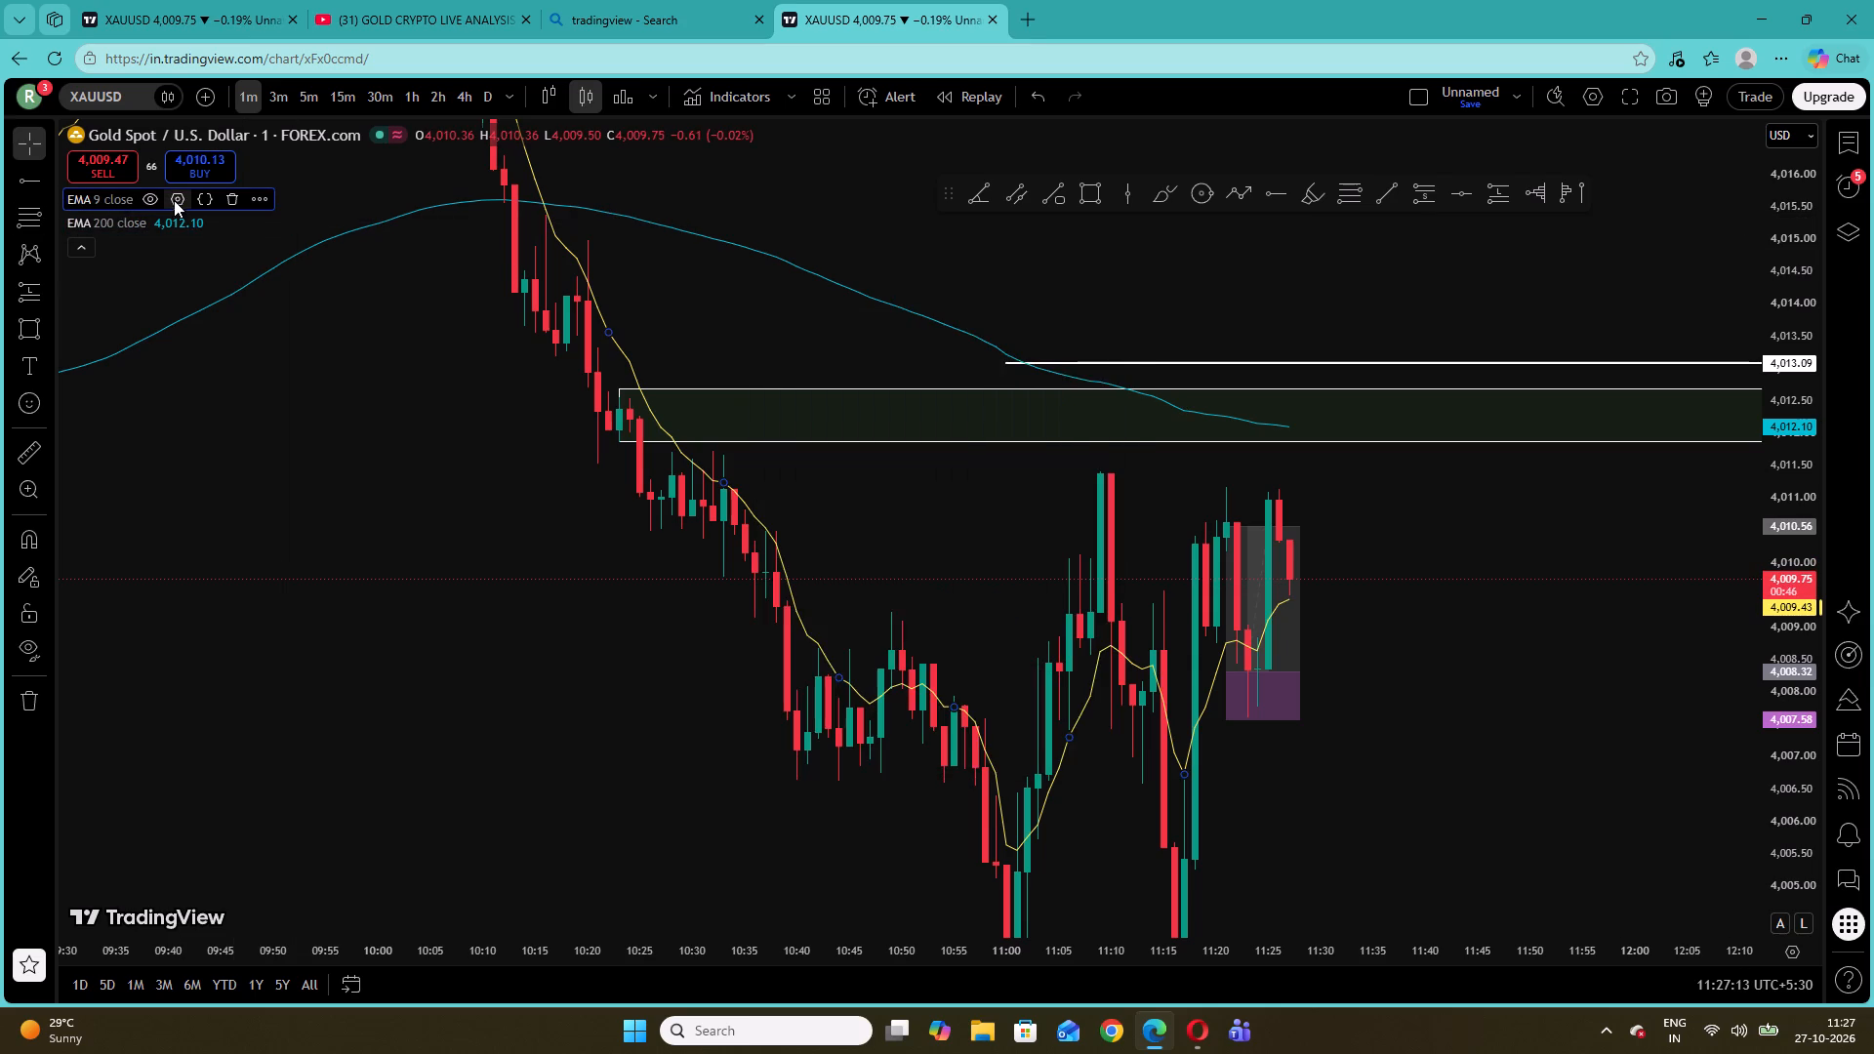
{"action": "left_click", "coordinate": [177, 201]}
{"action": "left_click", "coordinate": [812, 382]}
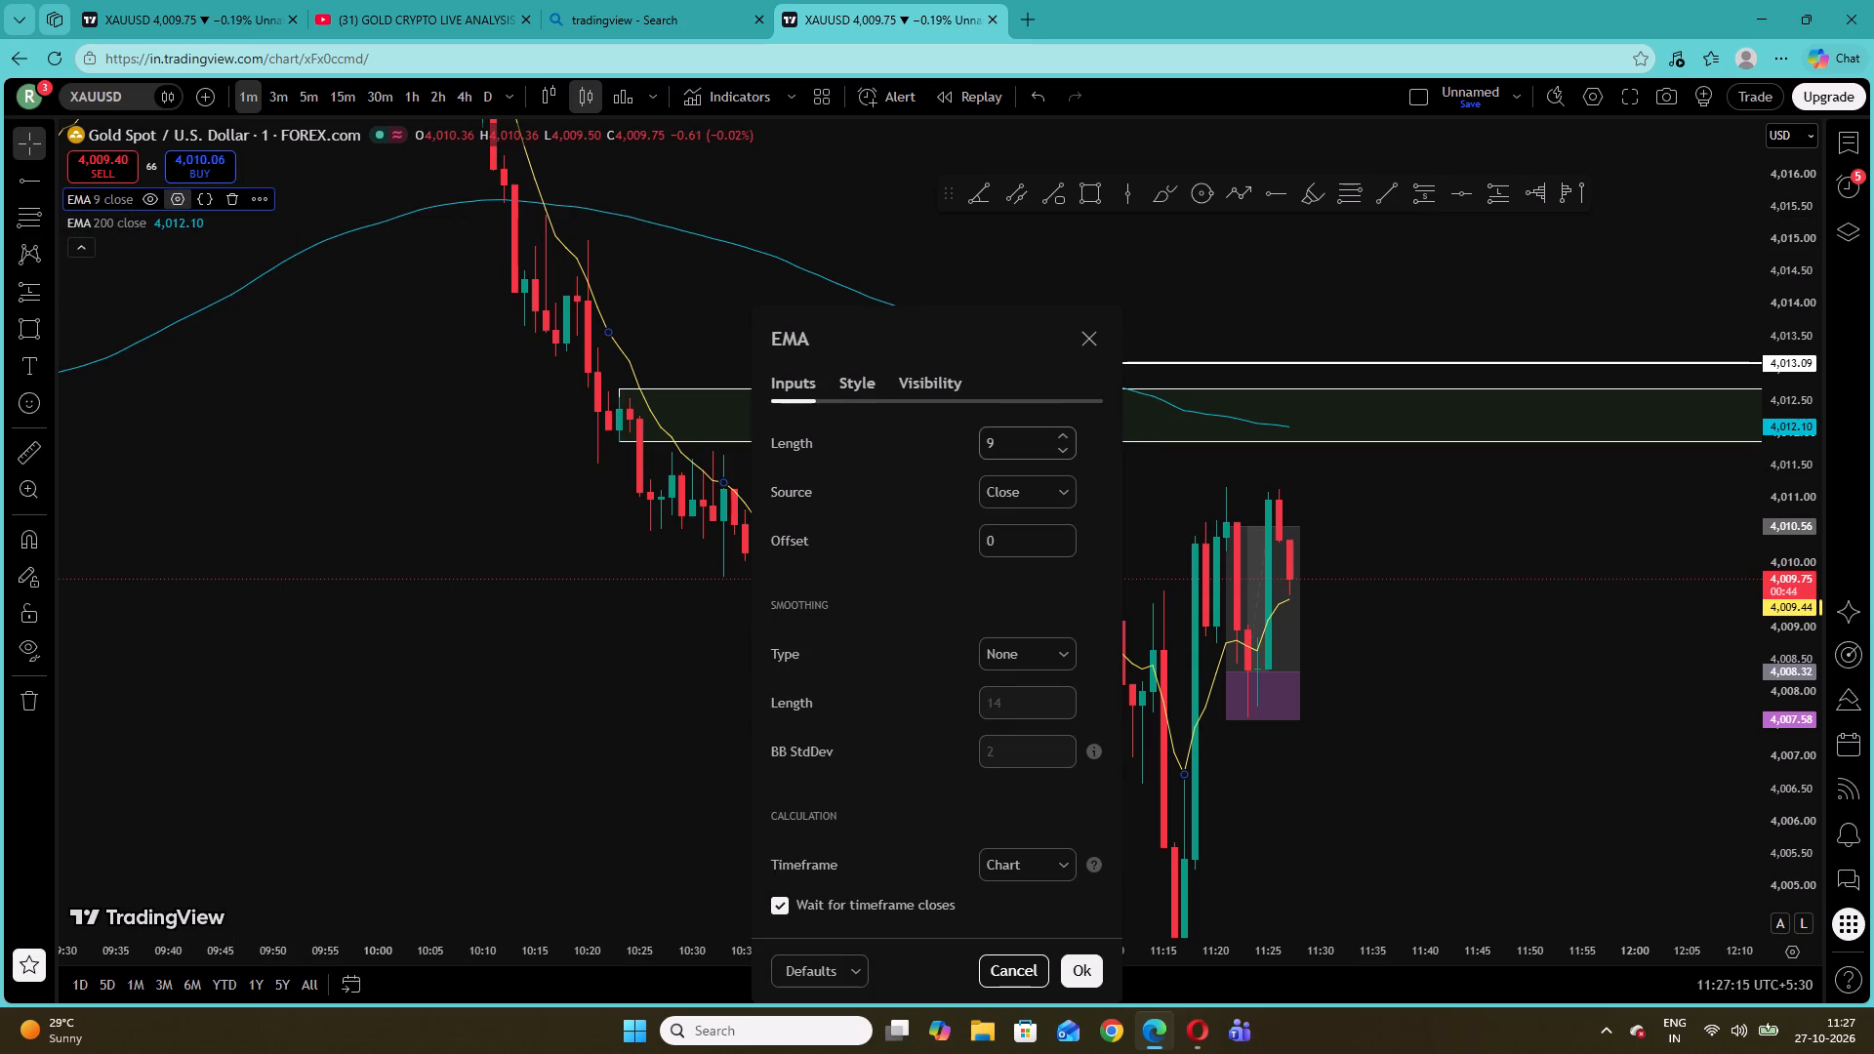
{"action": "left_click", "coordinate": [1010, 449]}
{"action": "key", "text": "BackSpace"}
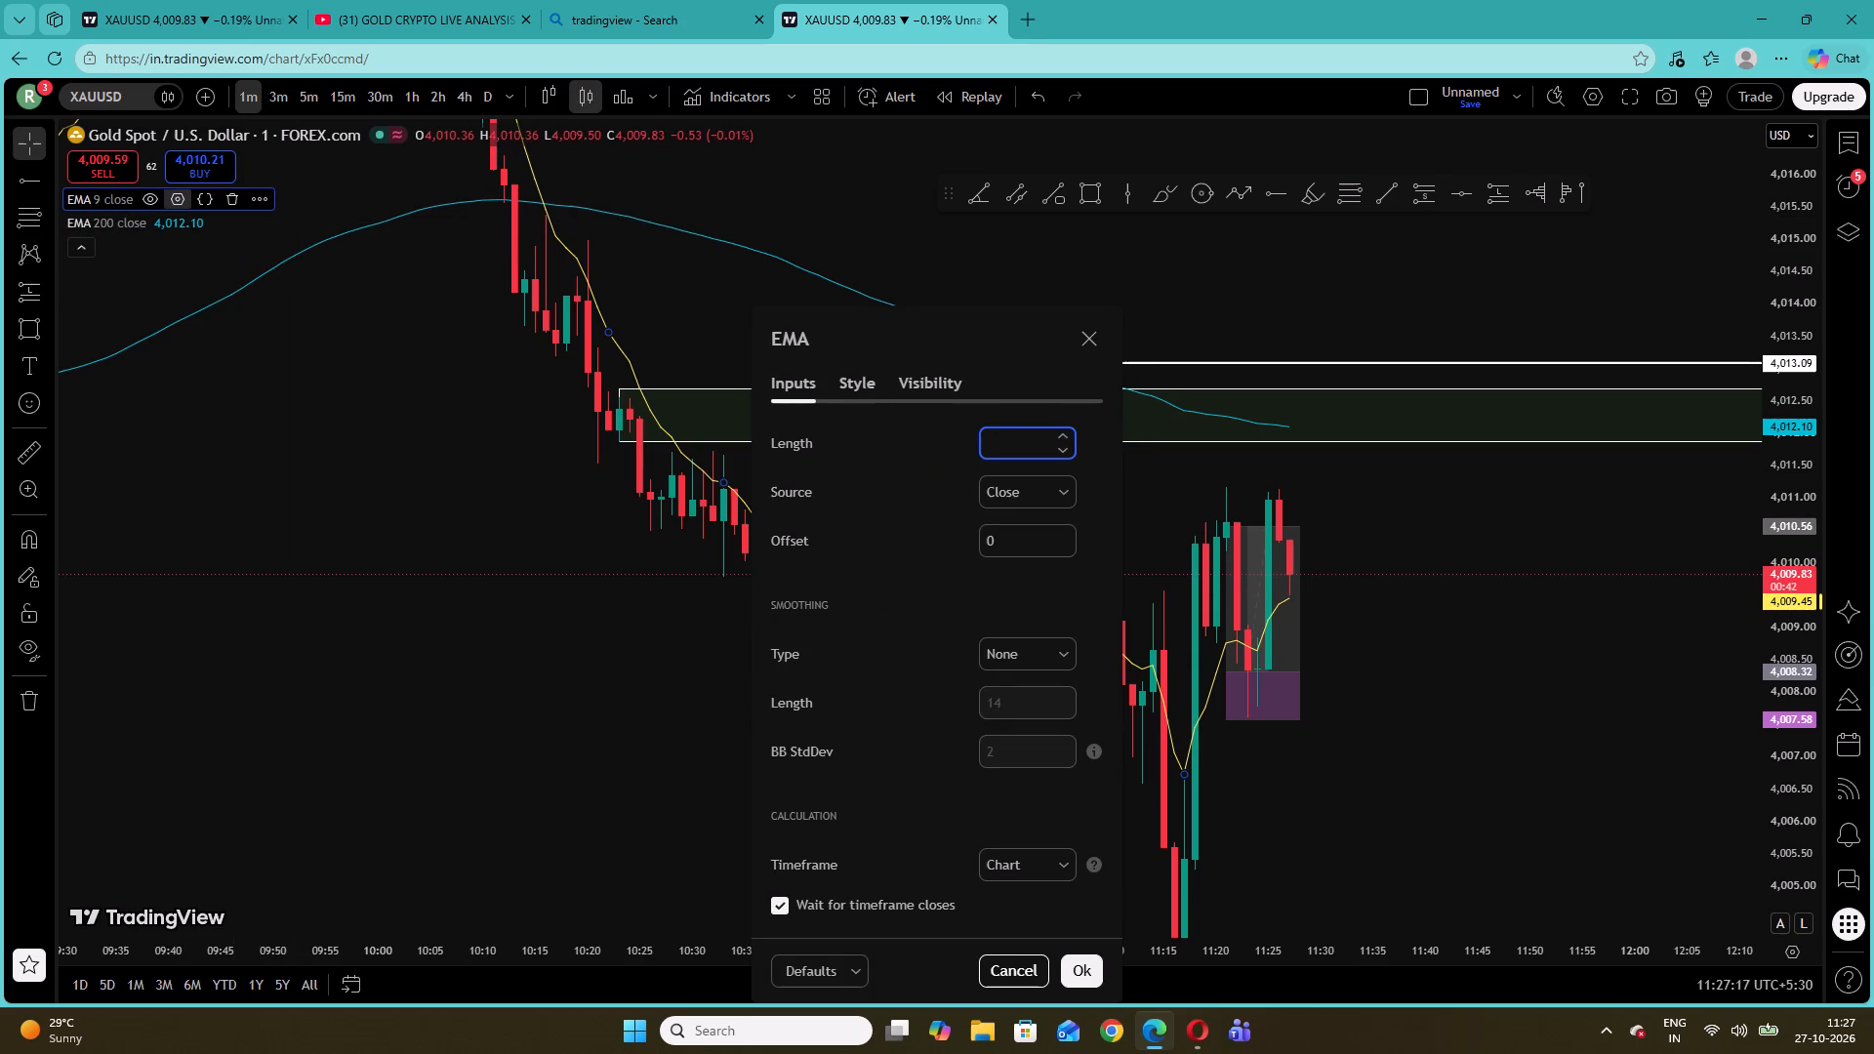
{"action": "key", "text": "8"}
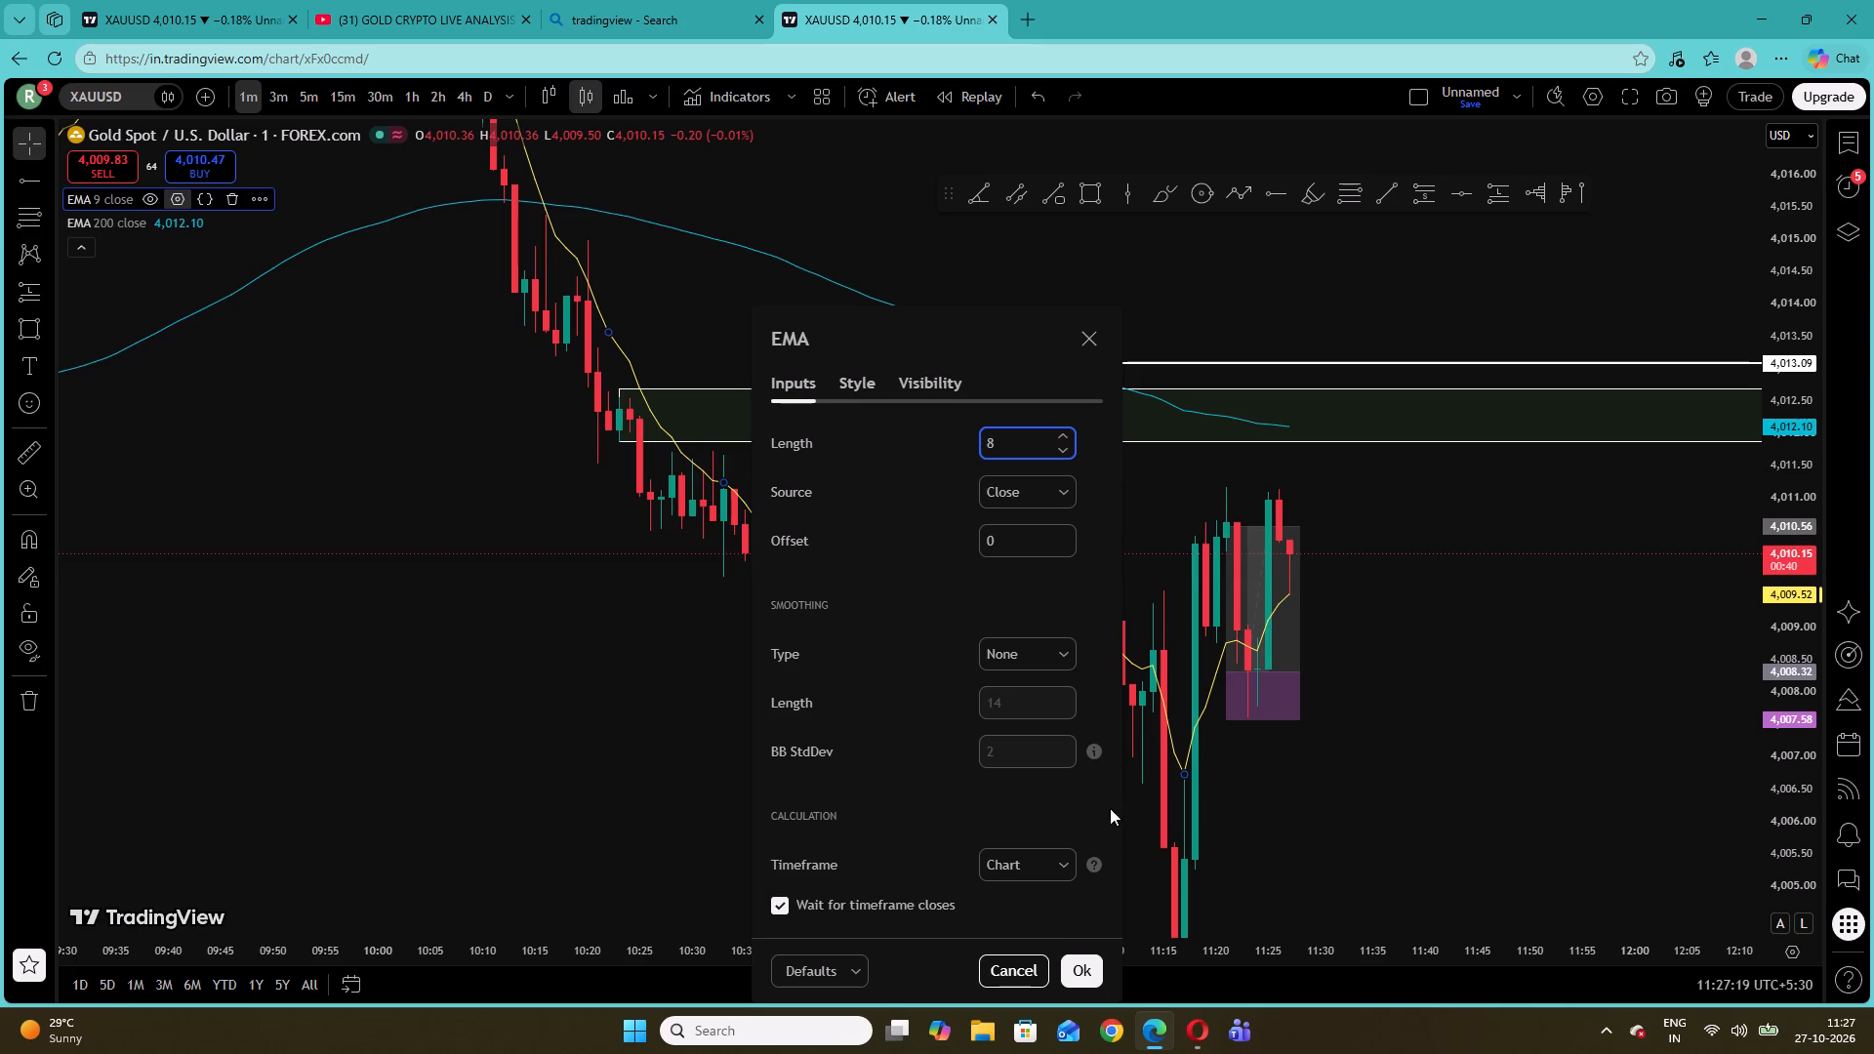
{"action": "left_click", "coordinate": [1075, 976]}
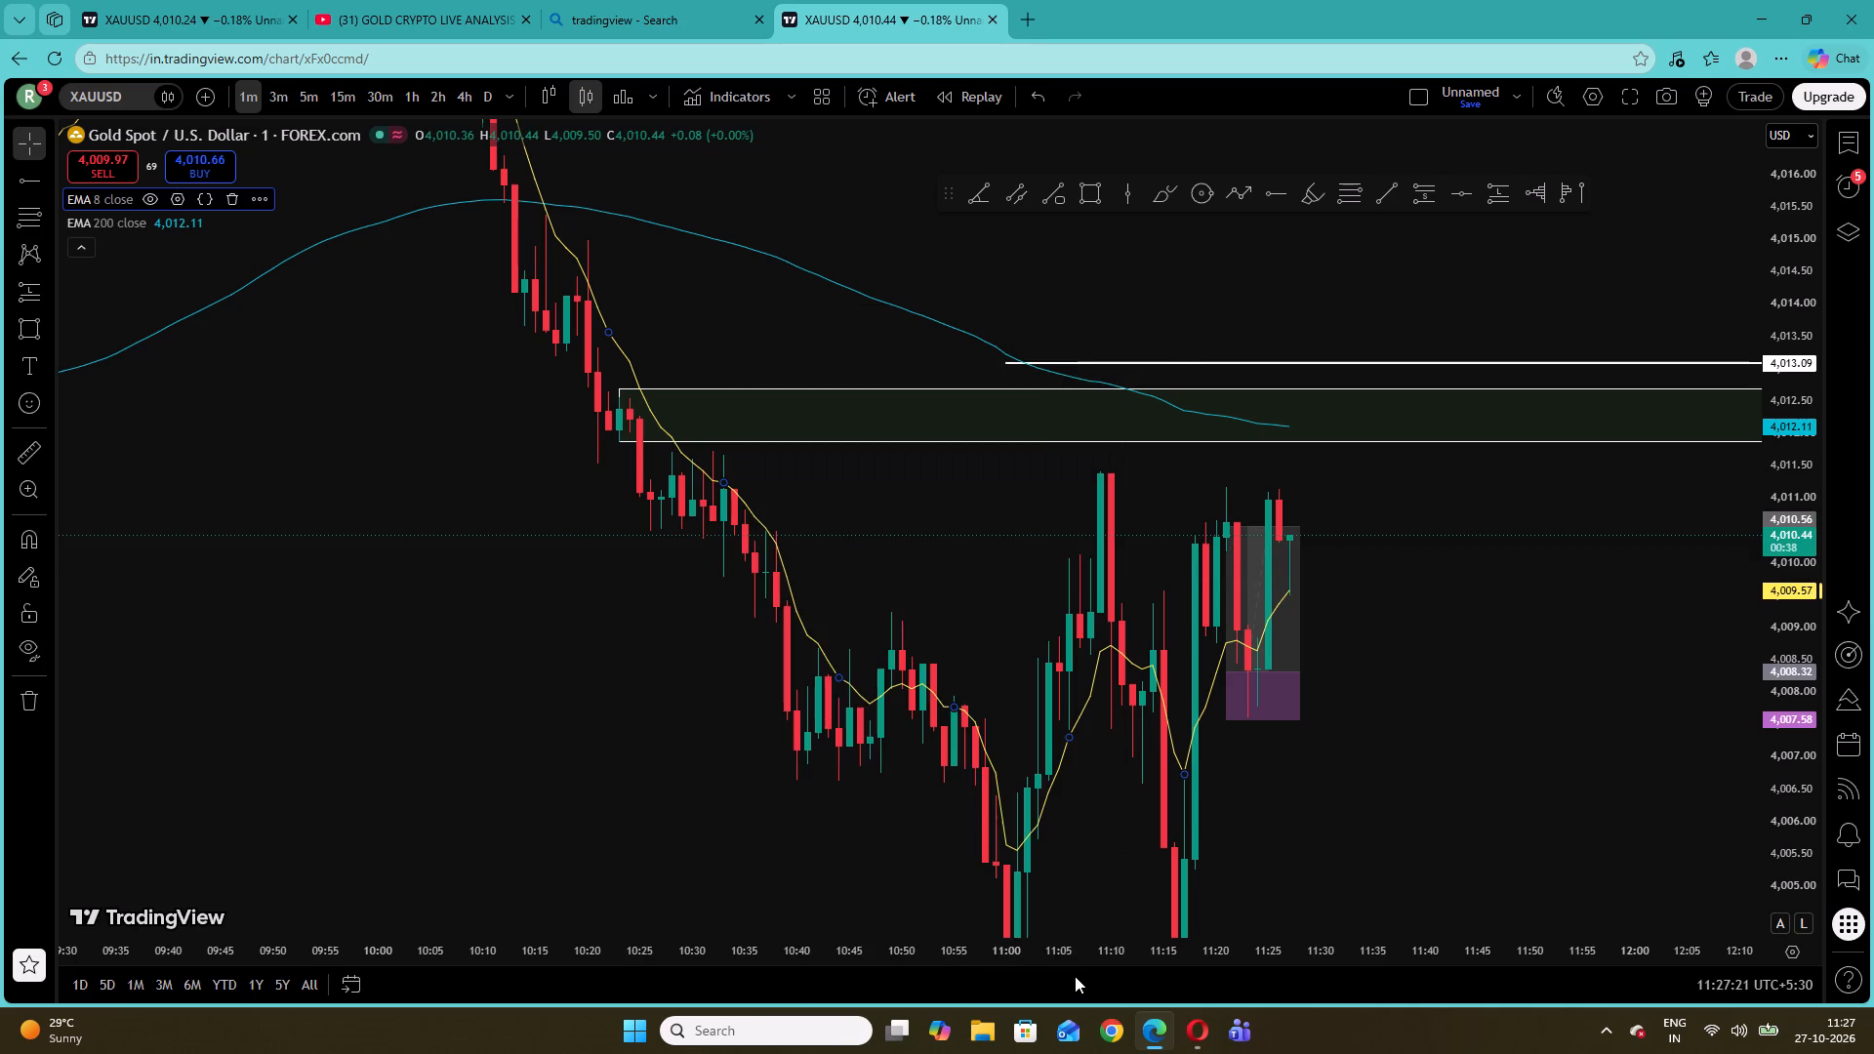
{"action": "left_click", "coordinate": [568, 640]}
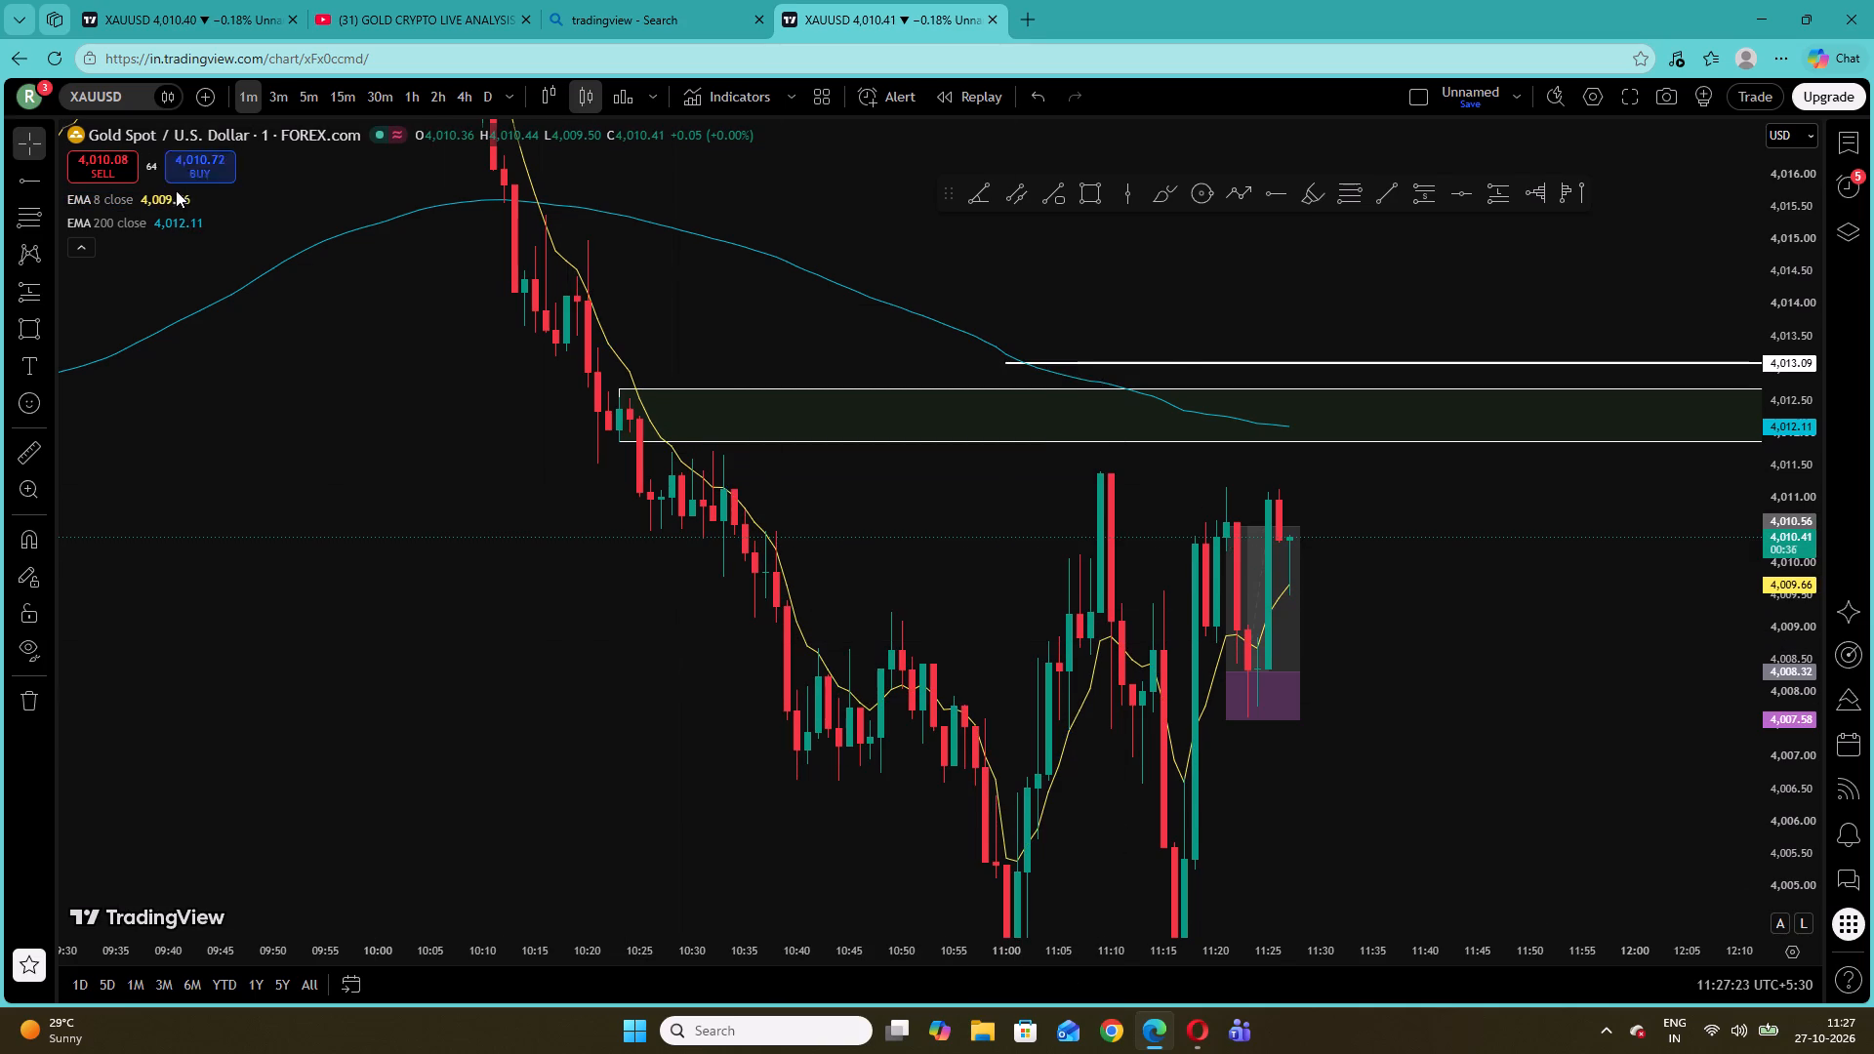
Set the length of the short, yellow EMA to 10.
{"action": "left_click", "coordinate": [179, 196]}
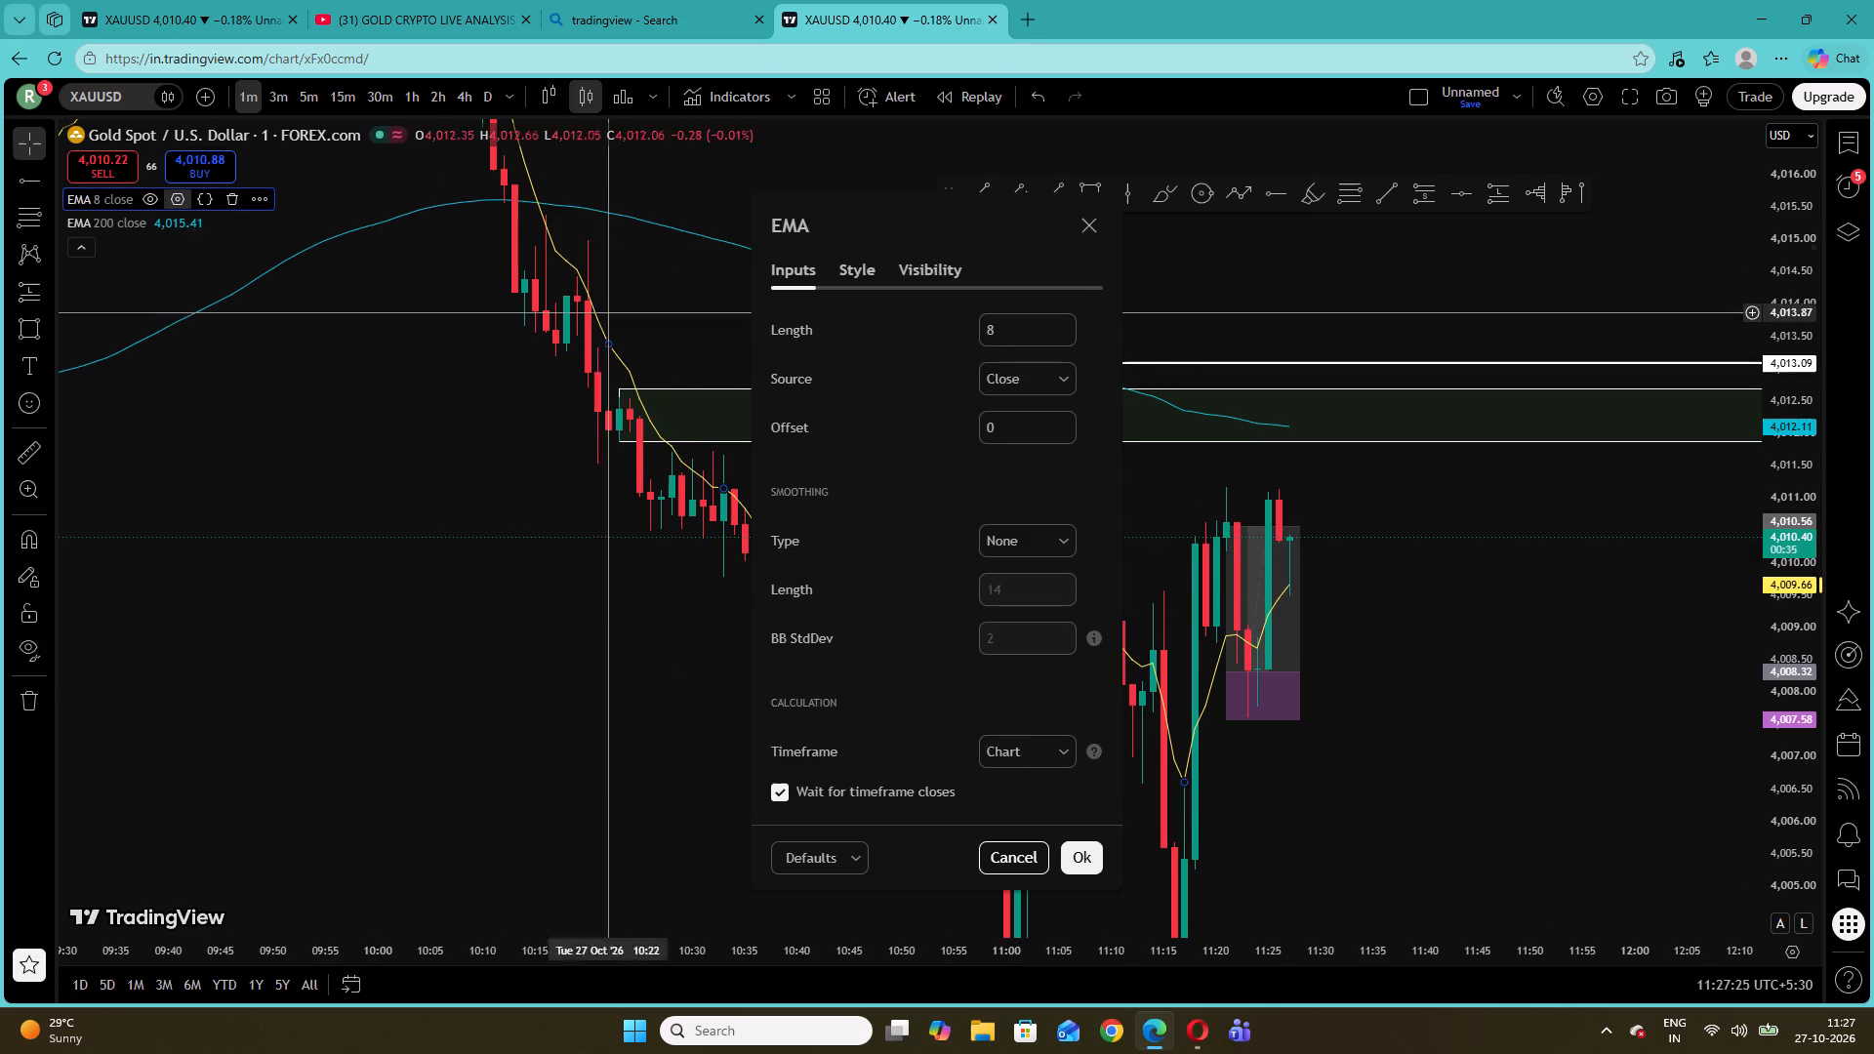
{"action": "left_click", "coordinate": [1022, 323]}
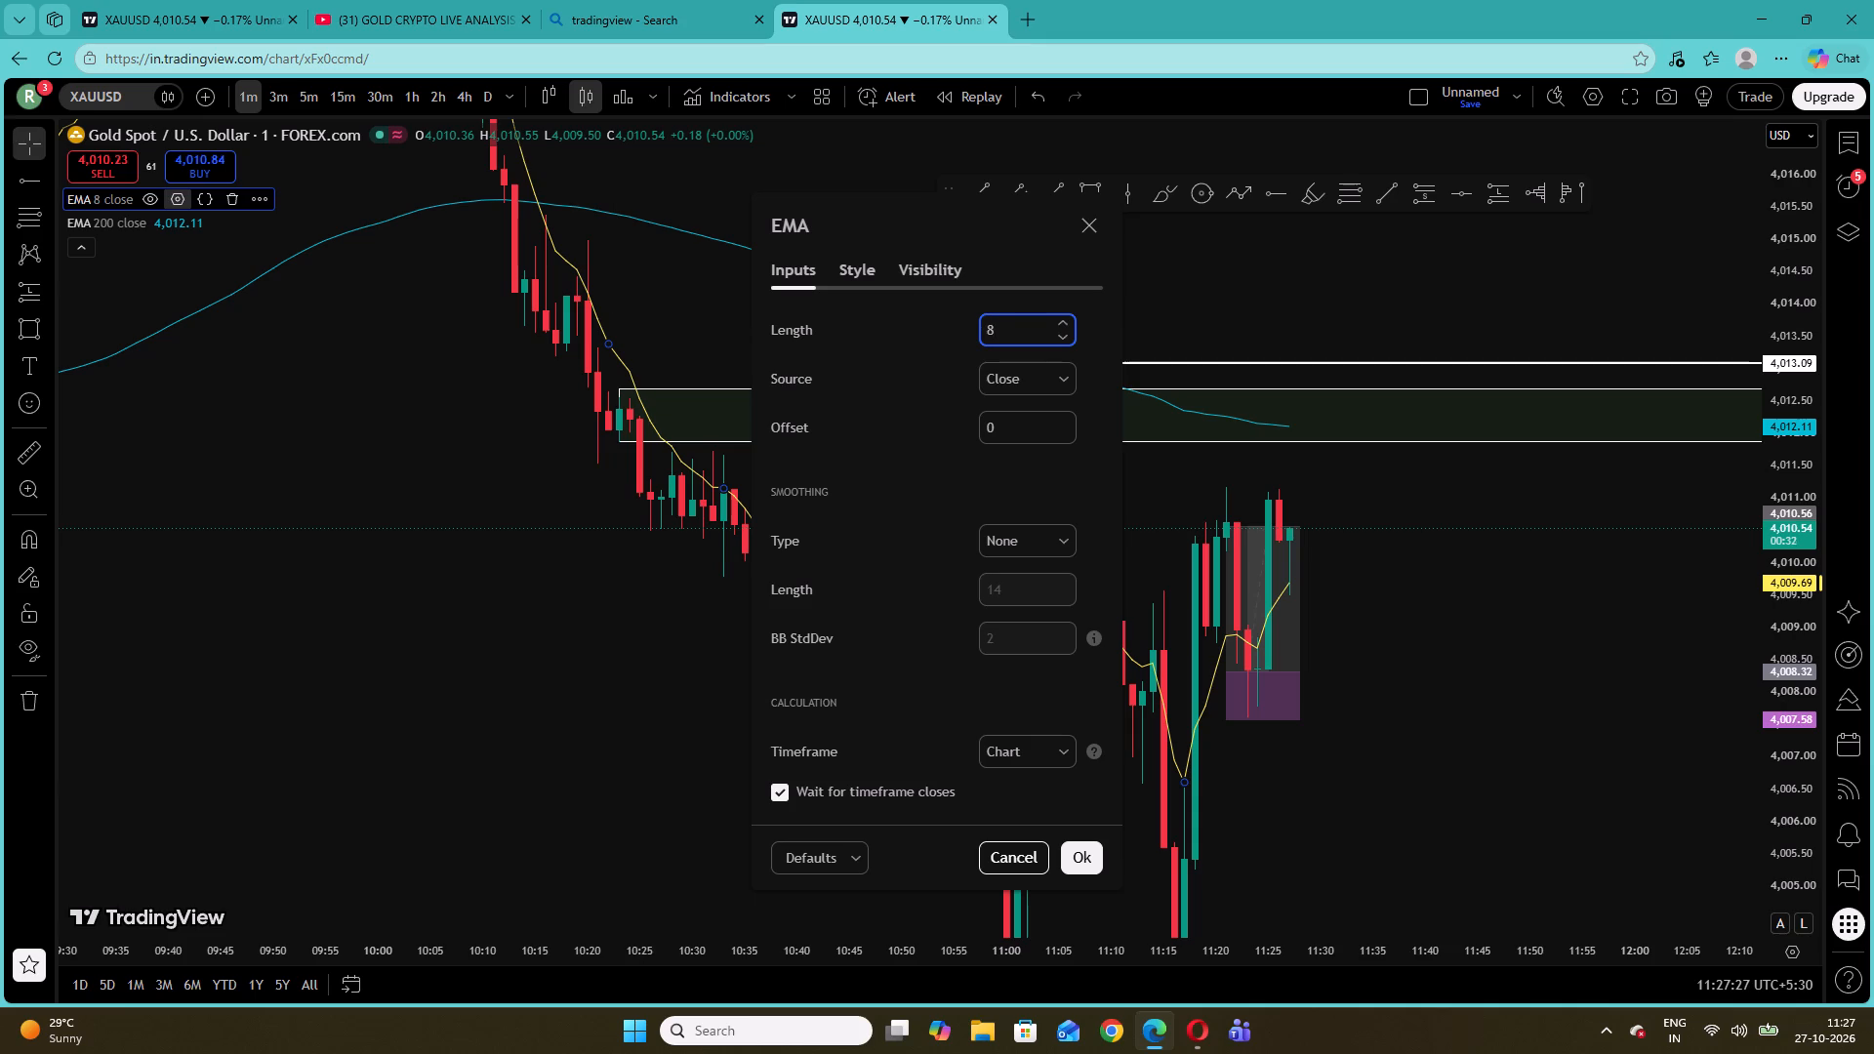
{"action": "key", "text": "BackSpace"}
{"action": "key", "text": "1"}
{"action": "key", "text": "0"}
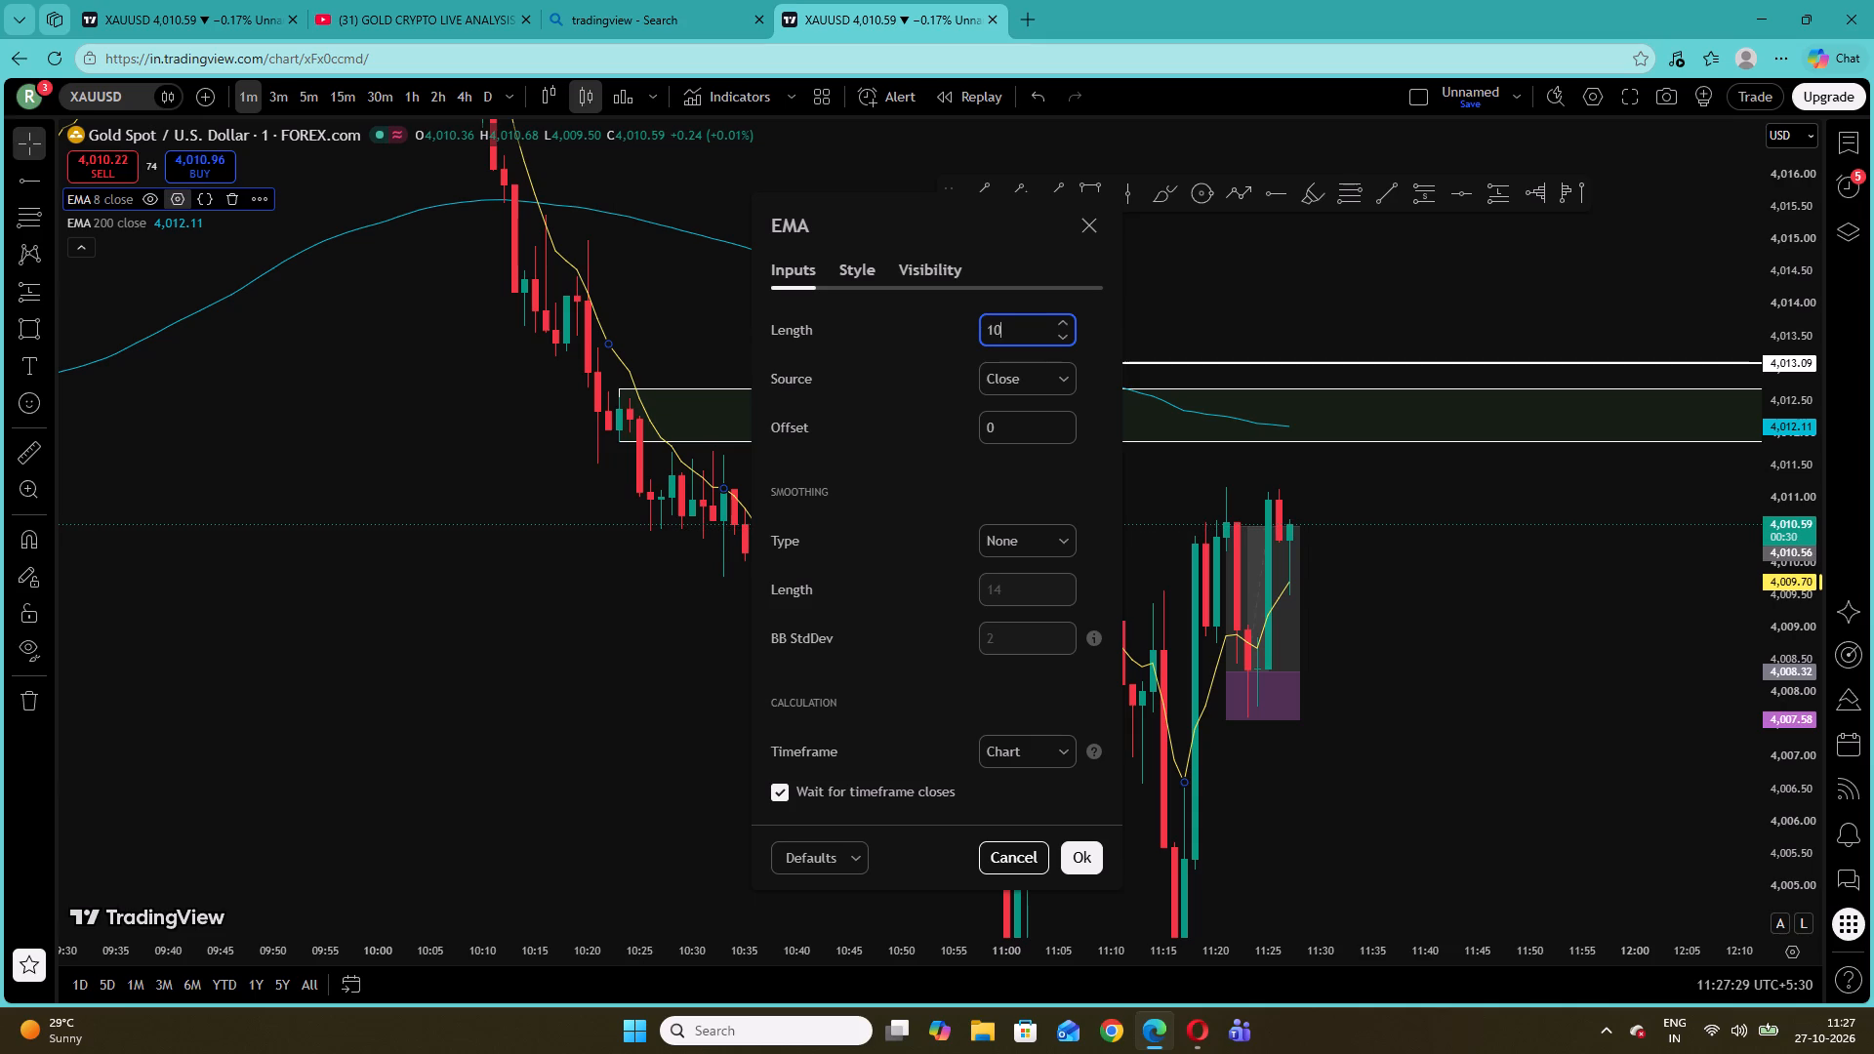
{"action": "left_click", "coordinate": [1092, 848]}
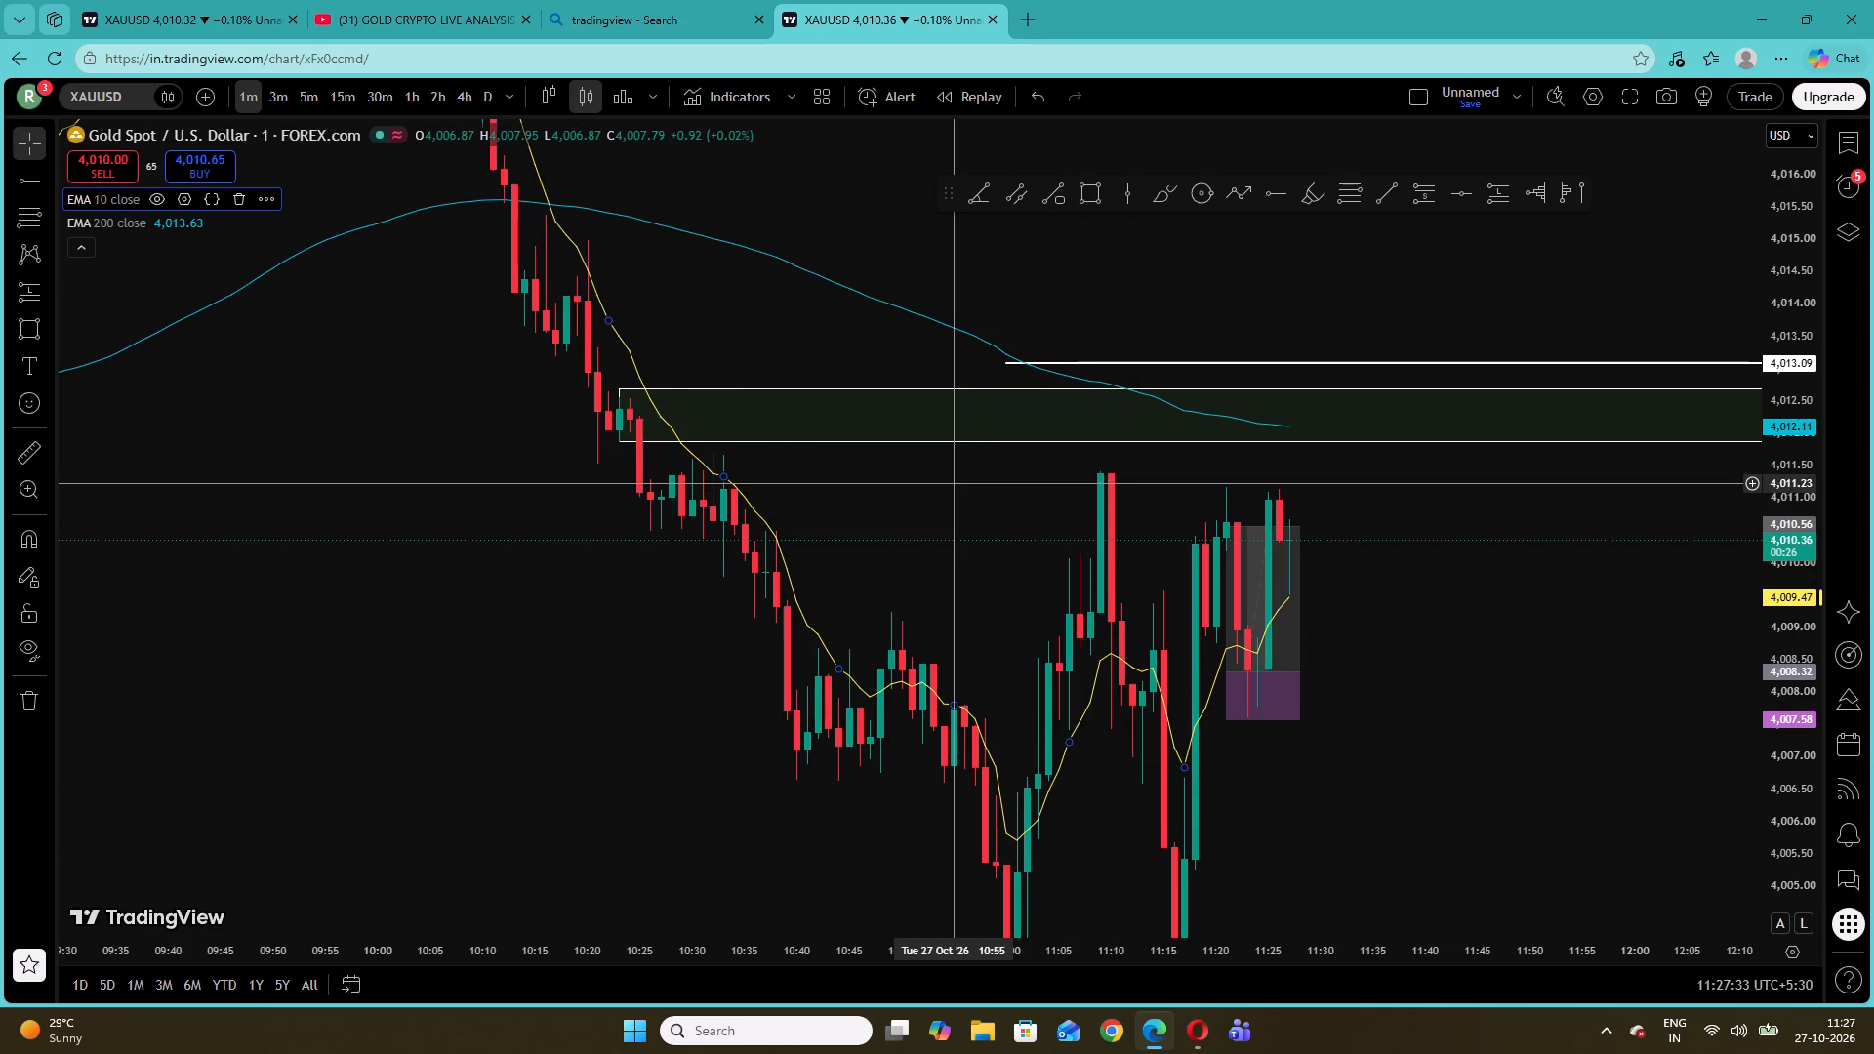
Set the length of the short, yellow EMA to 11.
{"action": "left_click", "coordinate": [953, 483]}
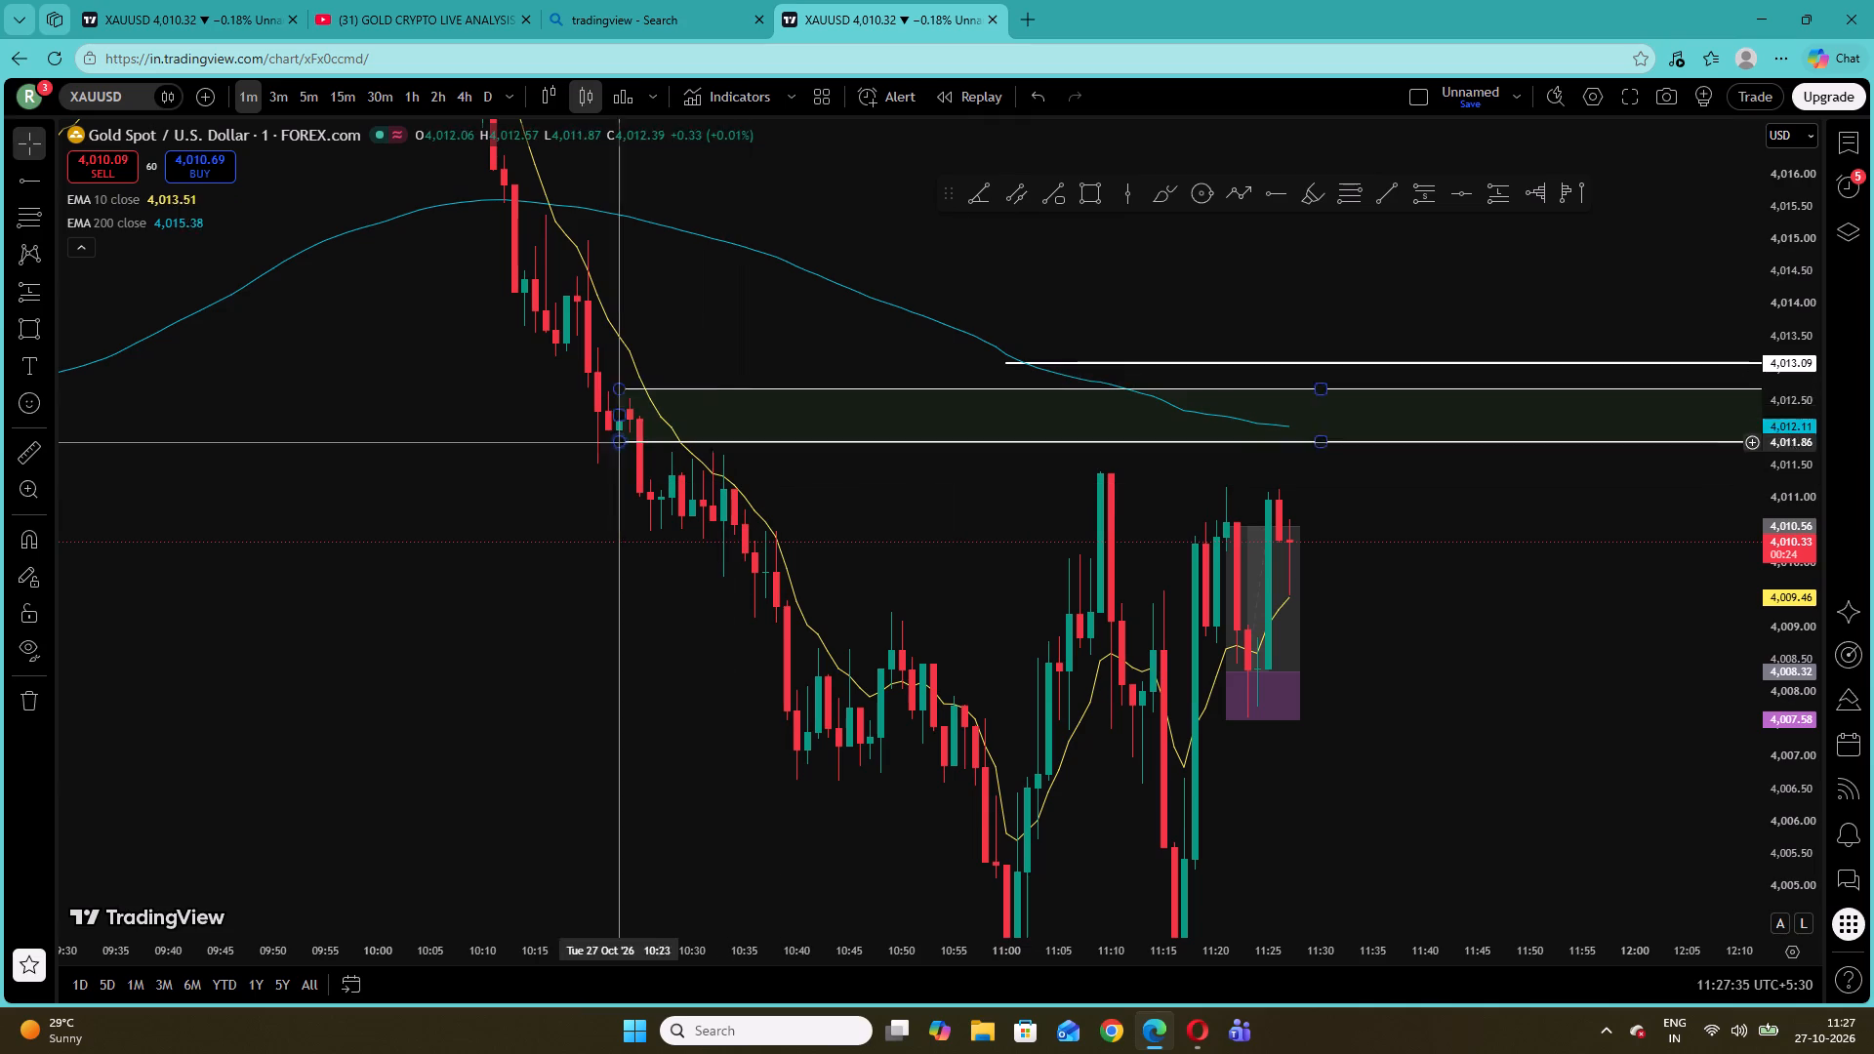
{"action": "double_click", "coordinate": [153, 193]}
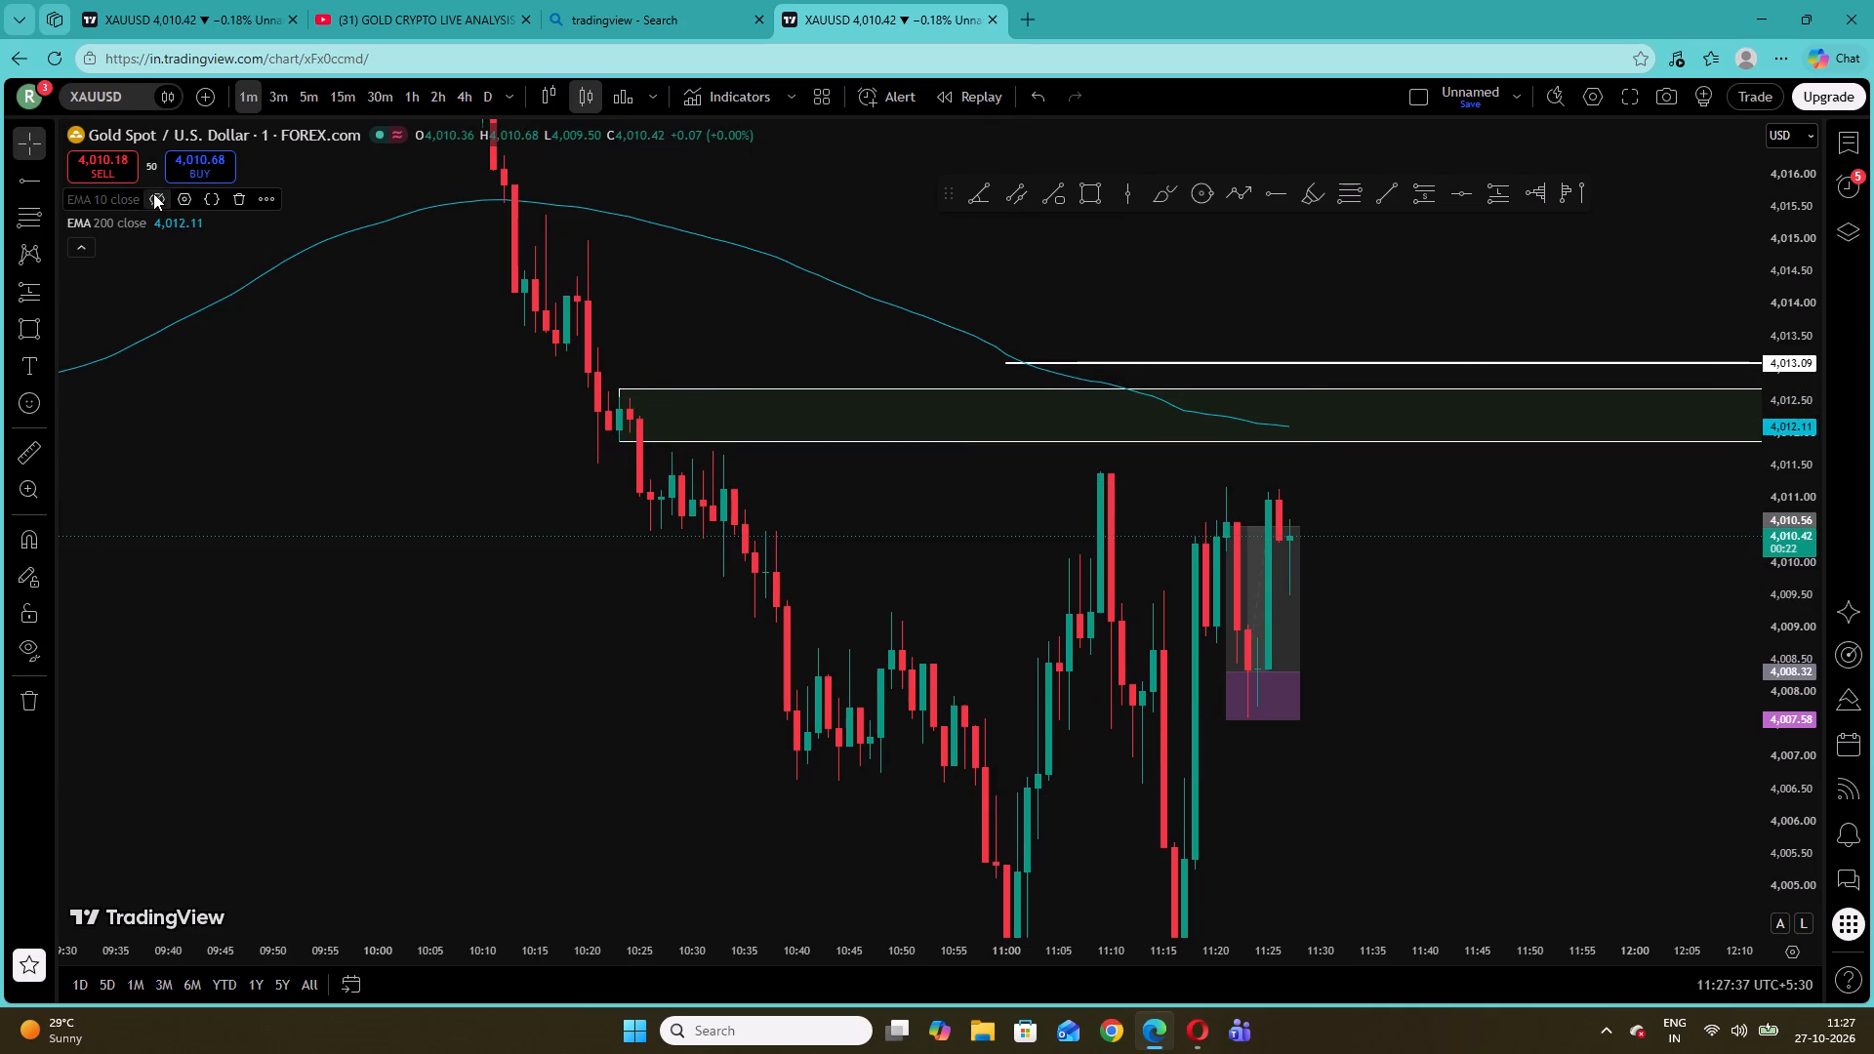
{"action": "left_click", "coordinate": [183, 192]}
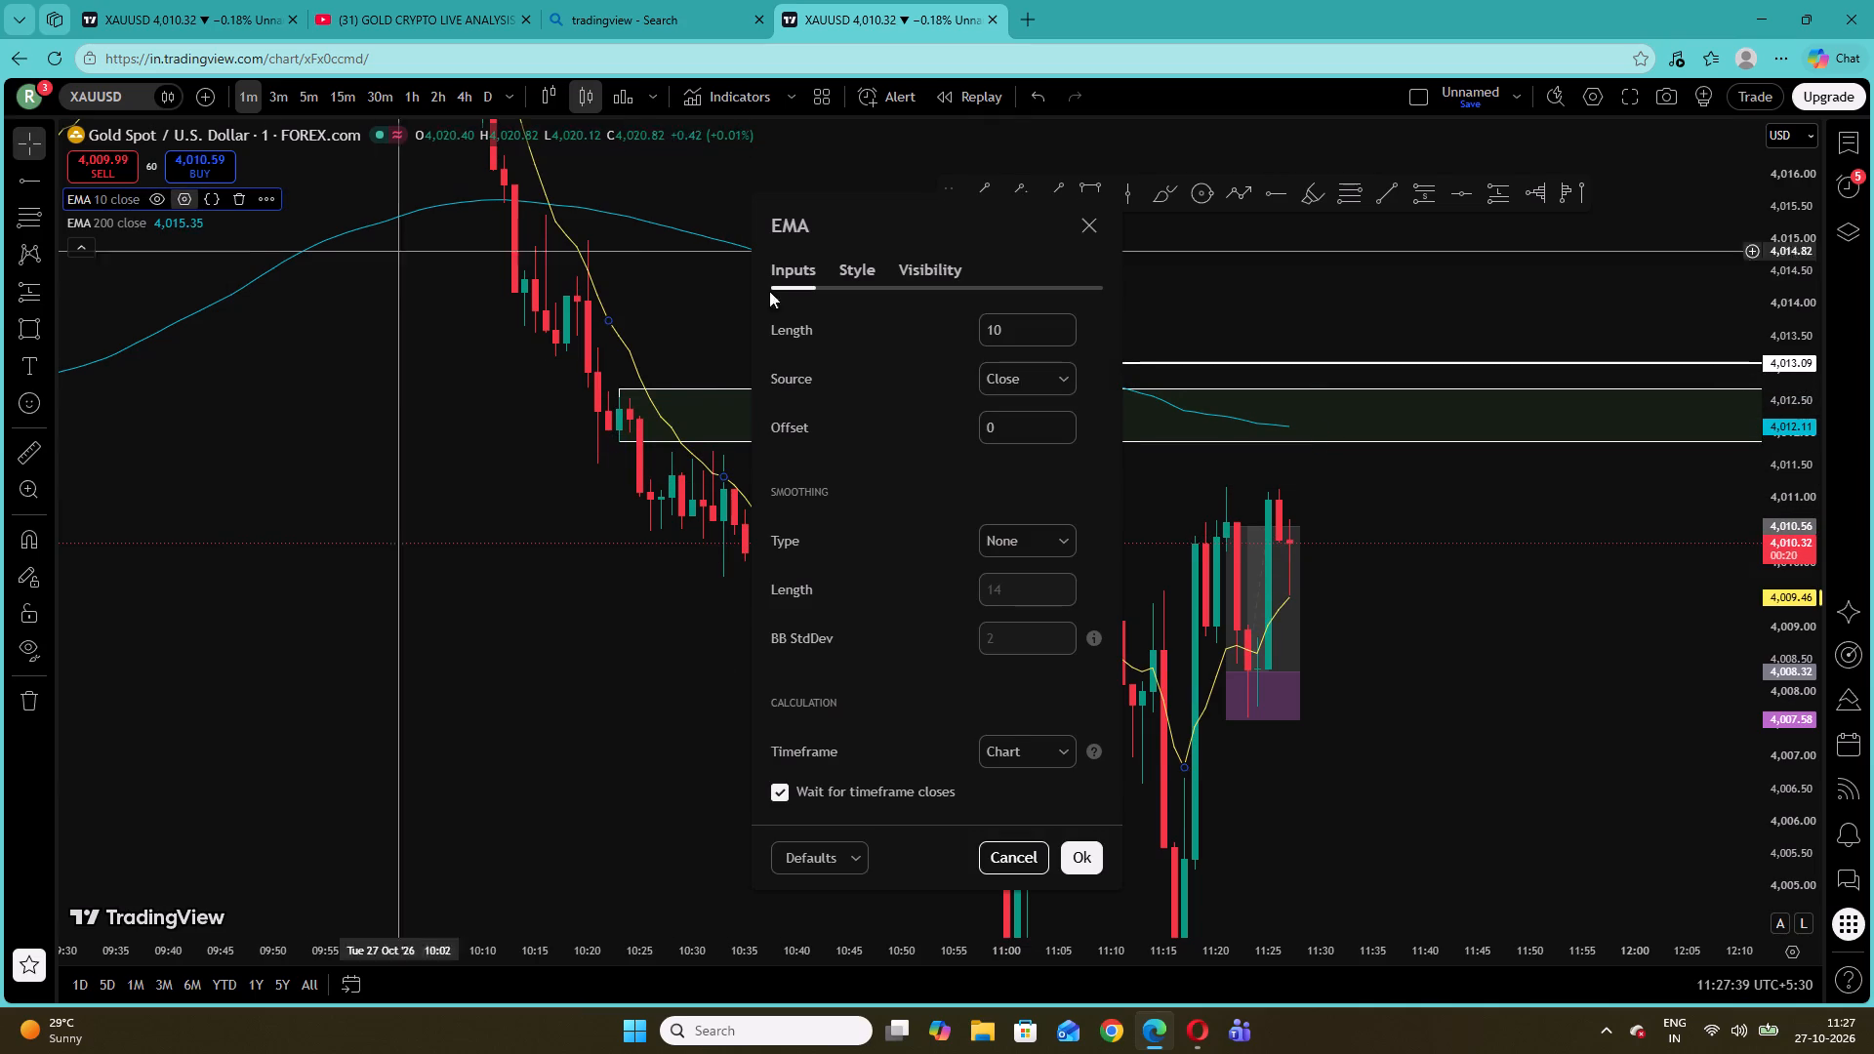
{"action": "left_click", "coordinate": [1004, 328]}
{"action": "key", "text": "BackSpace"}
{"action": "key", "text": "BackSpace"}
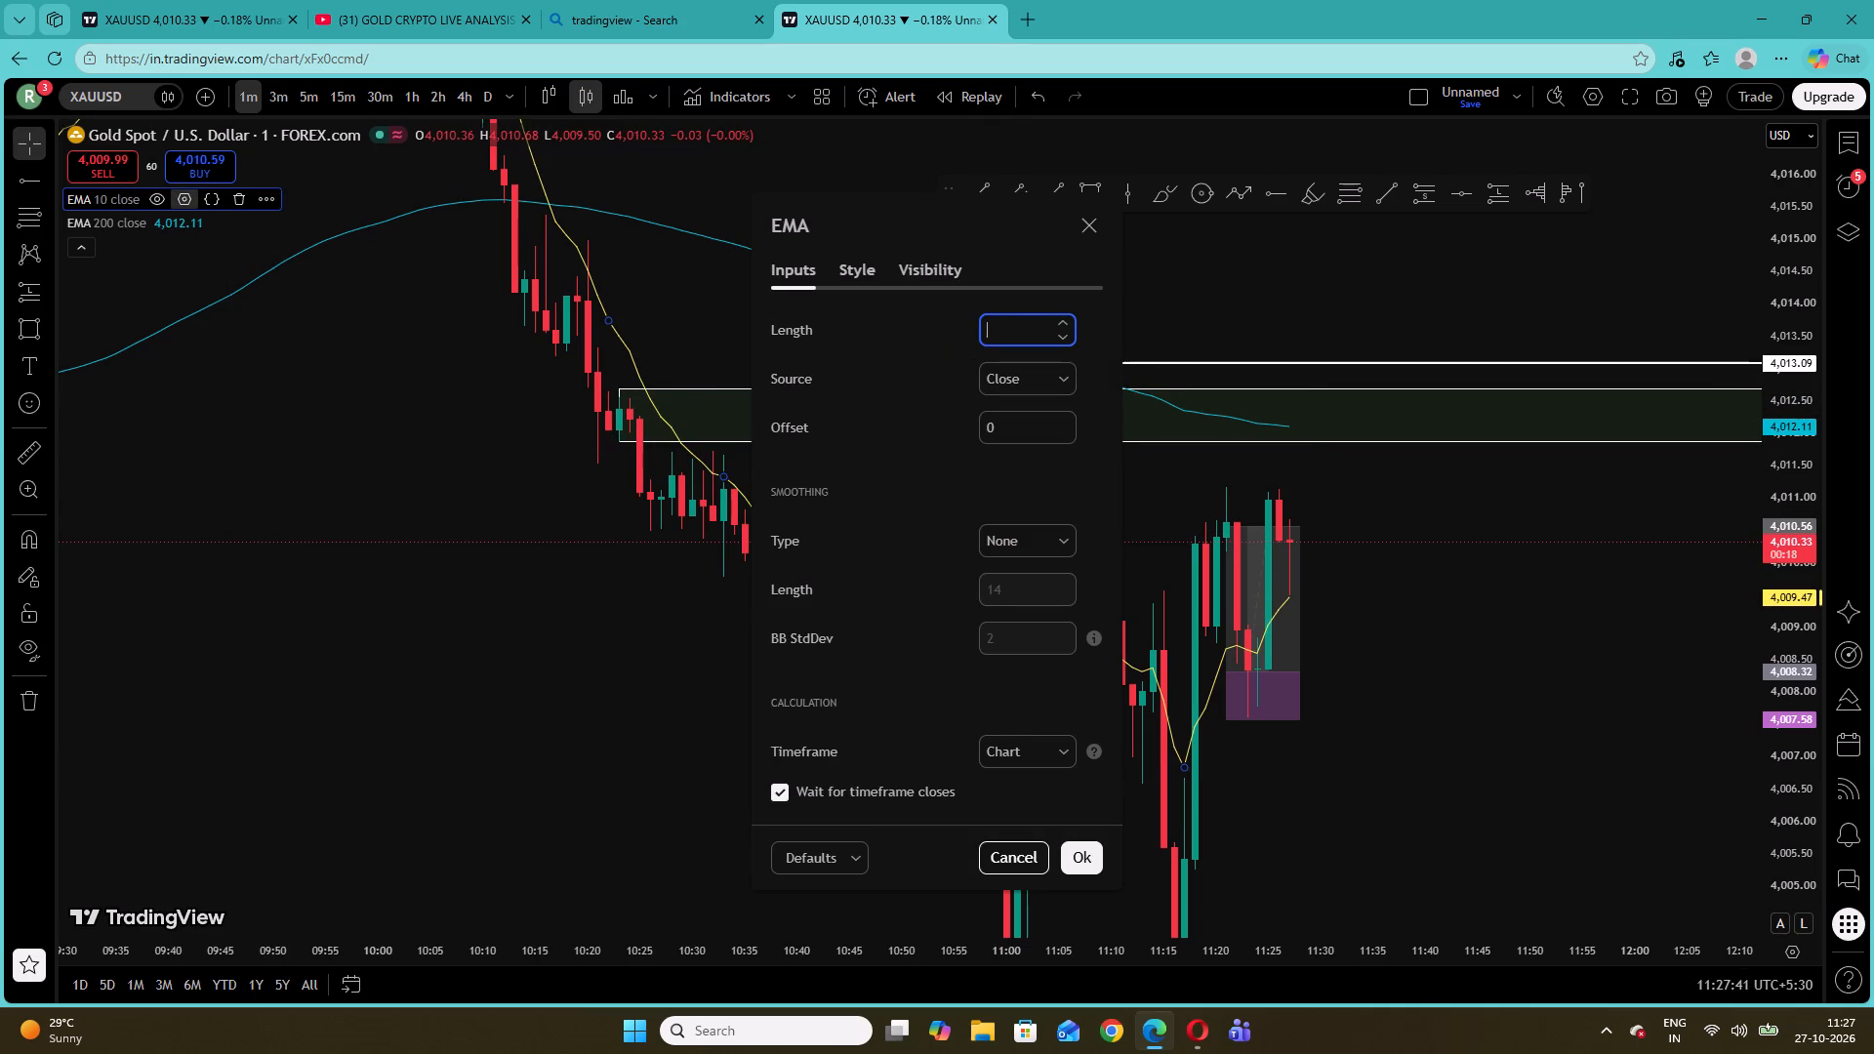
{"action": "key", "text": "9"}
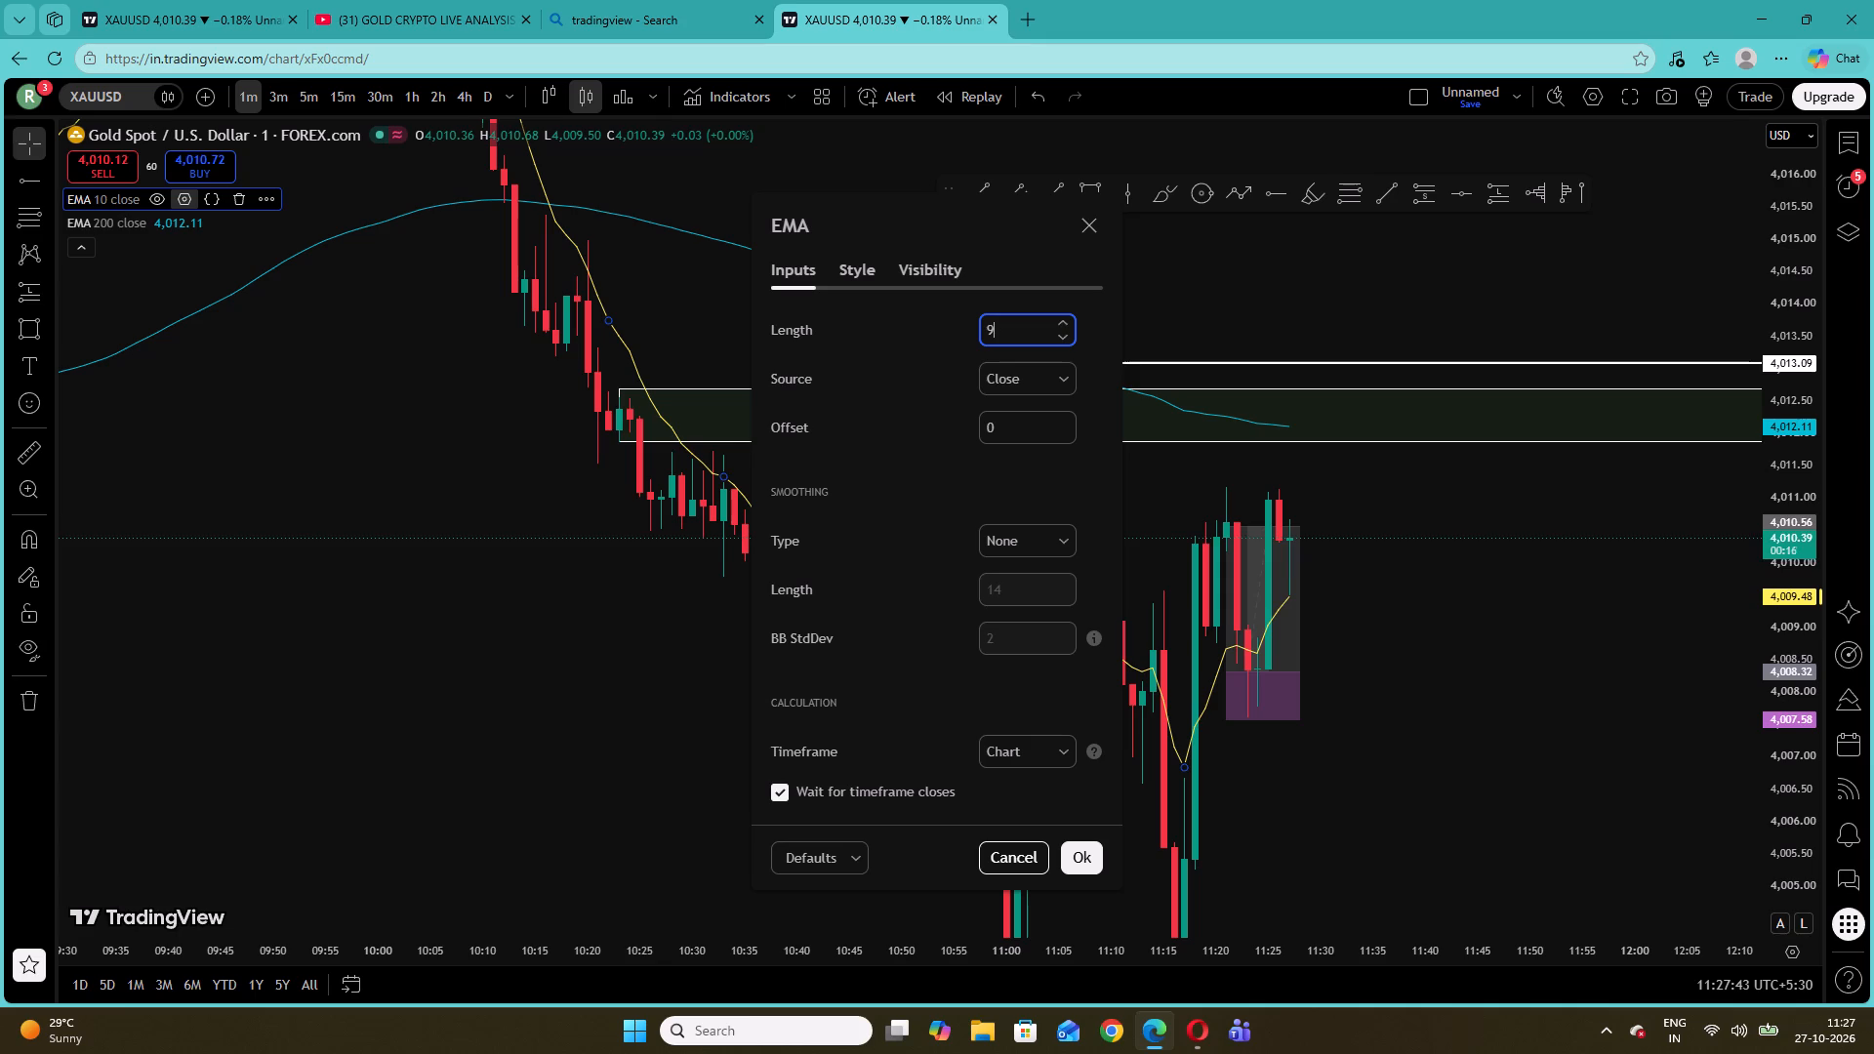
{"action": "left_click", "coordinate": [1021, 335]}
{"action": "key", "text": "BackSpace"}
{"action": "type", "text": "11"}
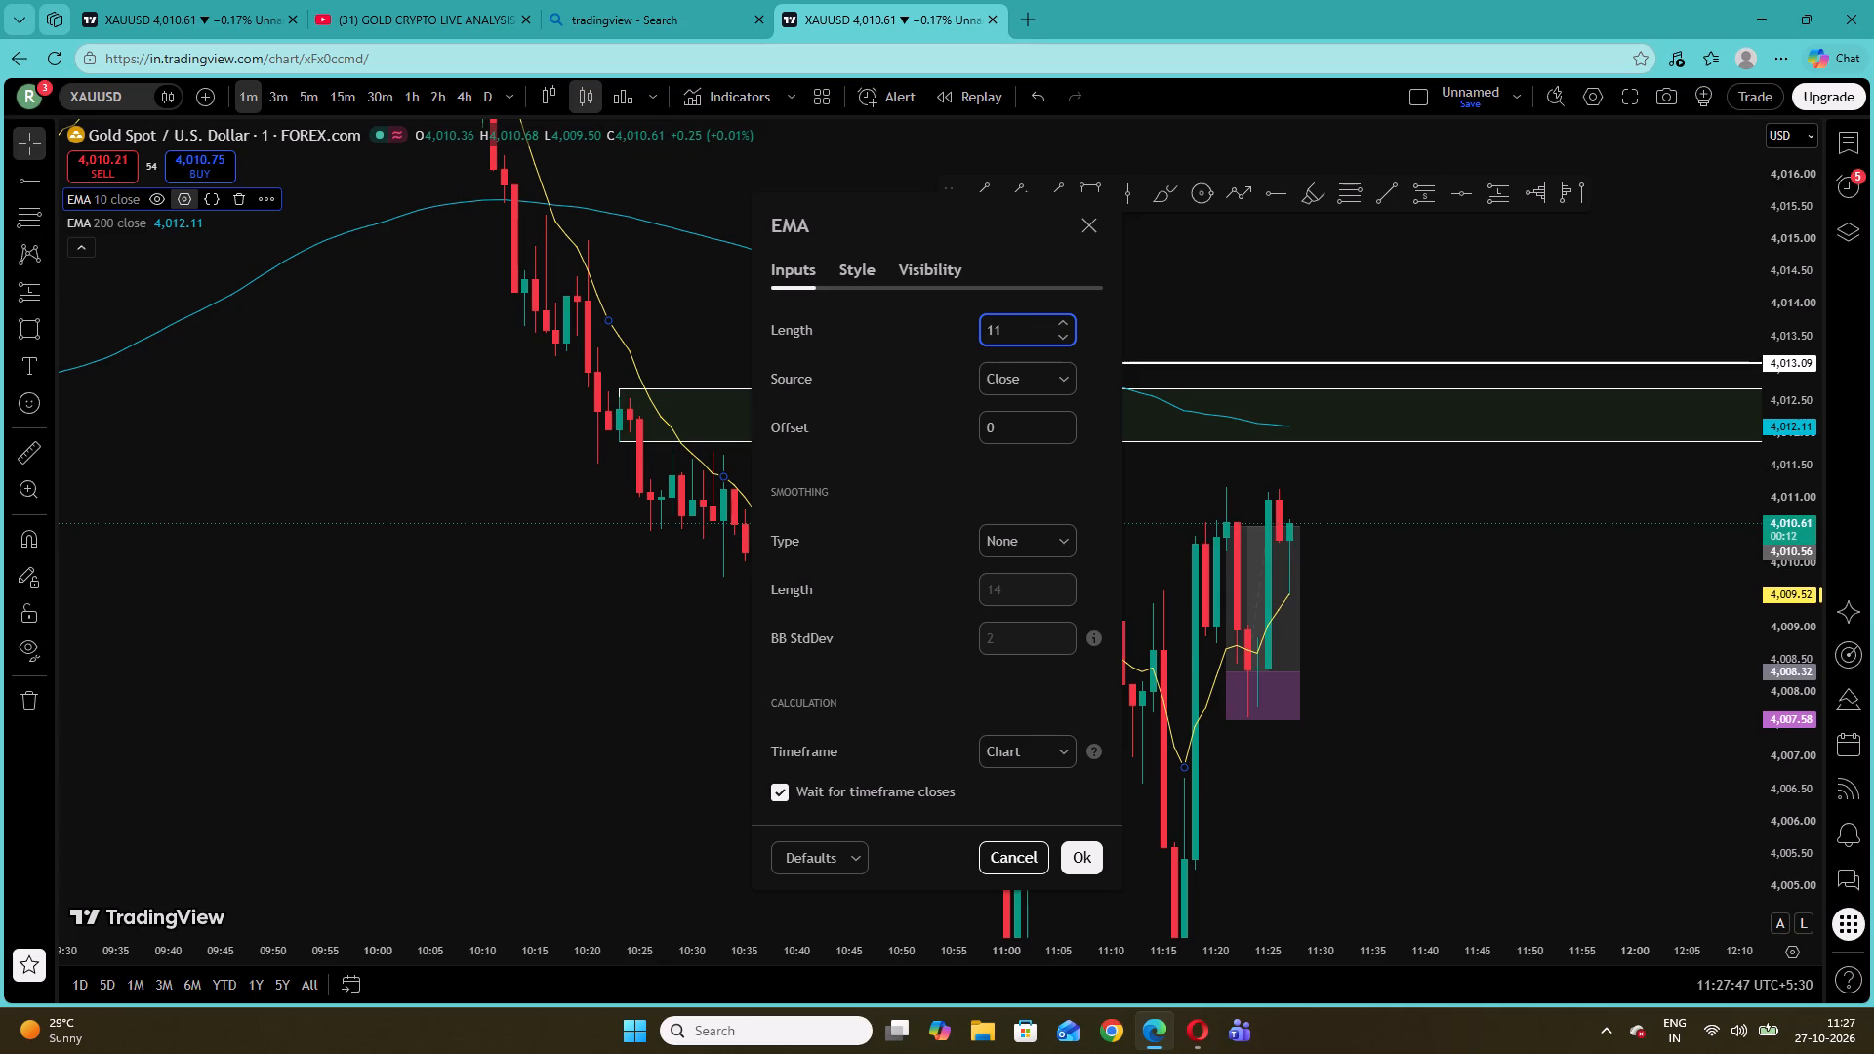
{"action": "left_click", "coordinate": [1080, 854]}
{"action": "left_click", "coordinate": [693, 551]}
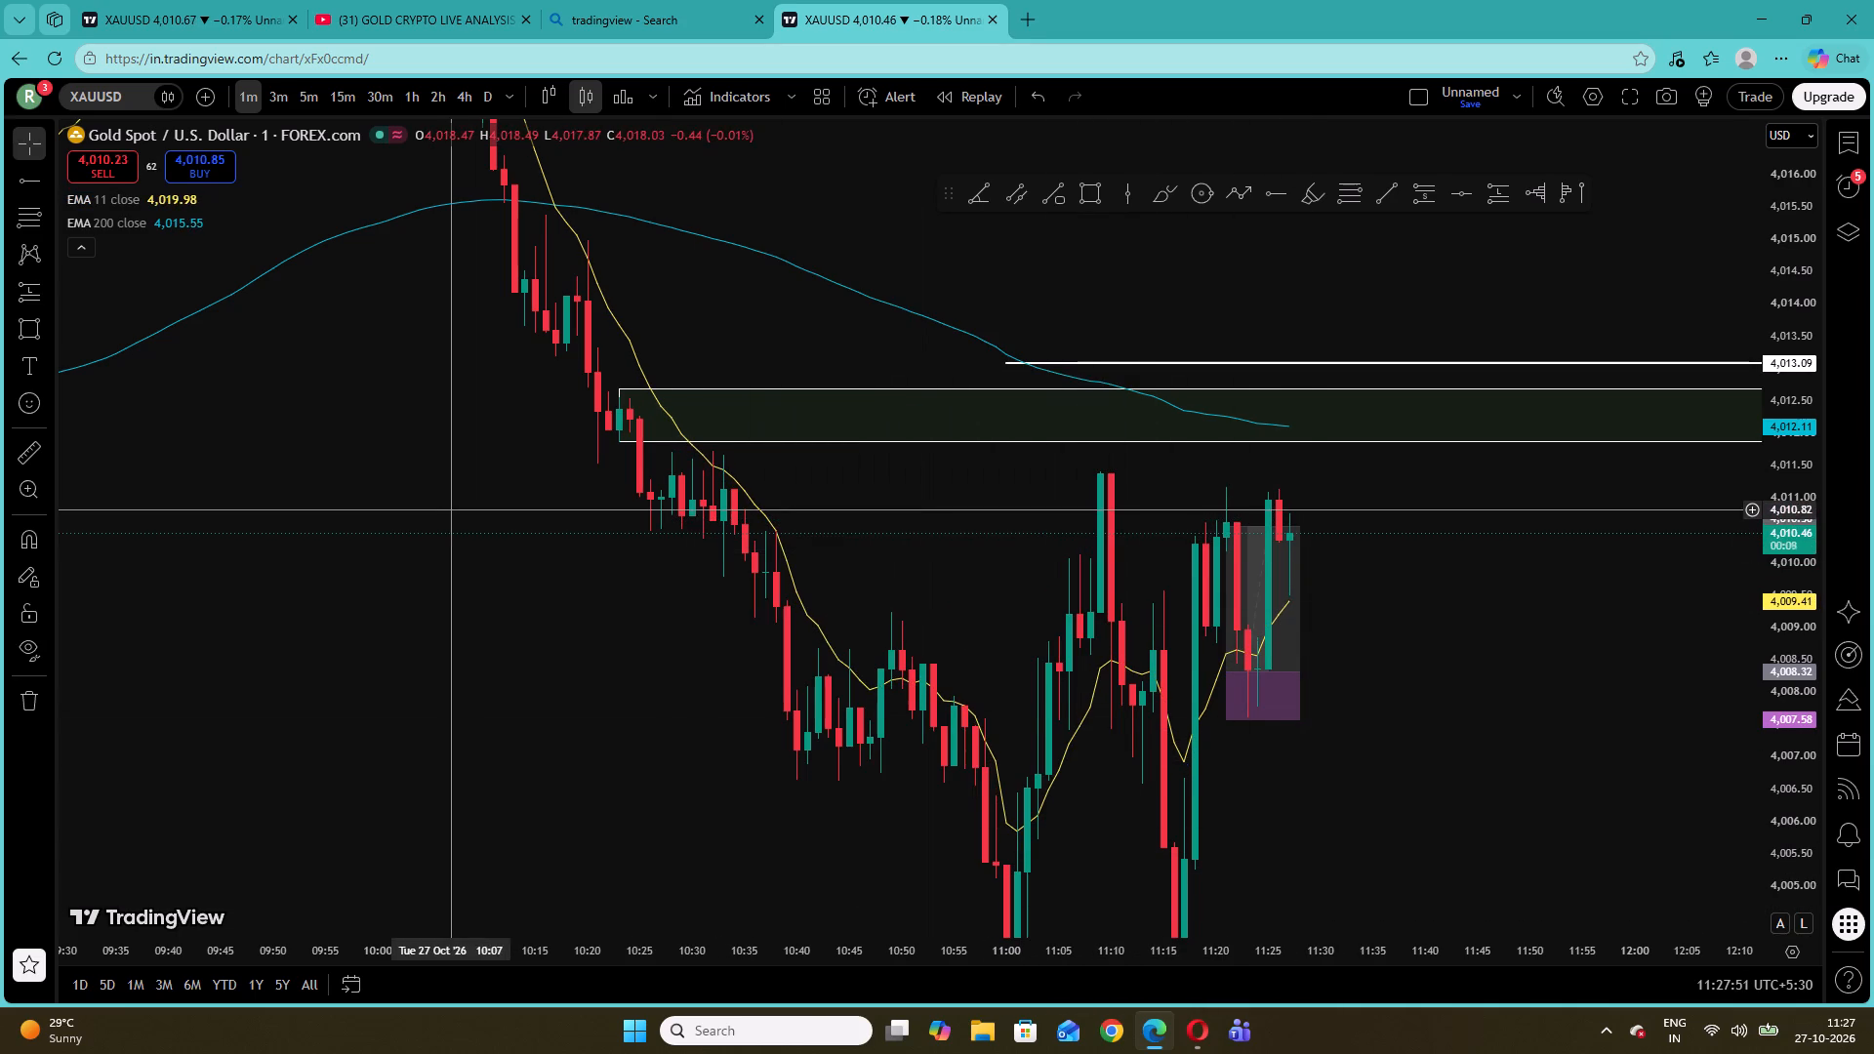
Set the length of the short, yellow EMA to 9.
{"action": "left_click_drag", "start_coordinate": [452, 509], "coordinate": [145, 200]}
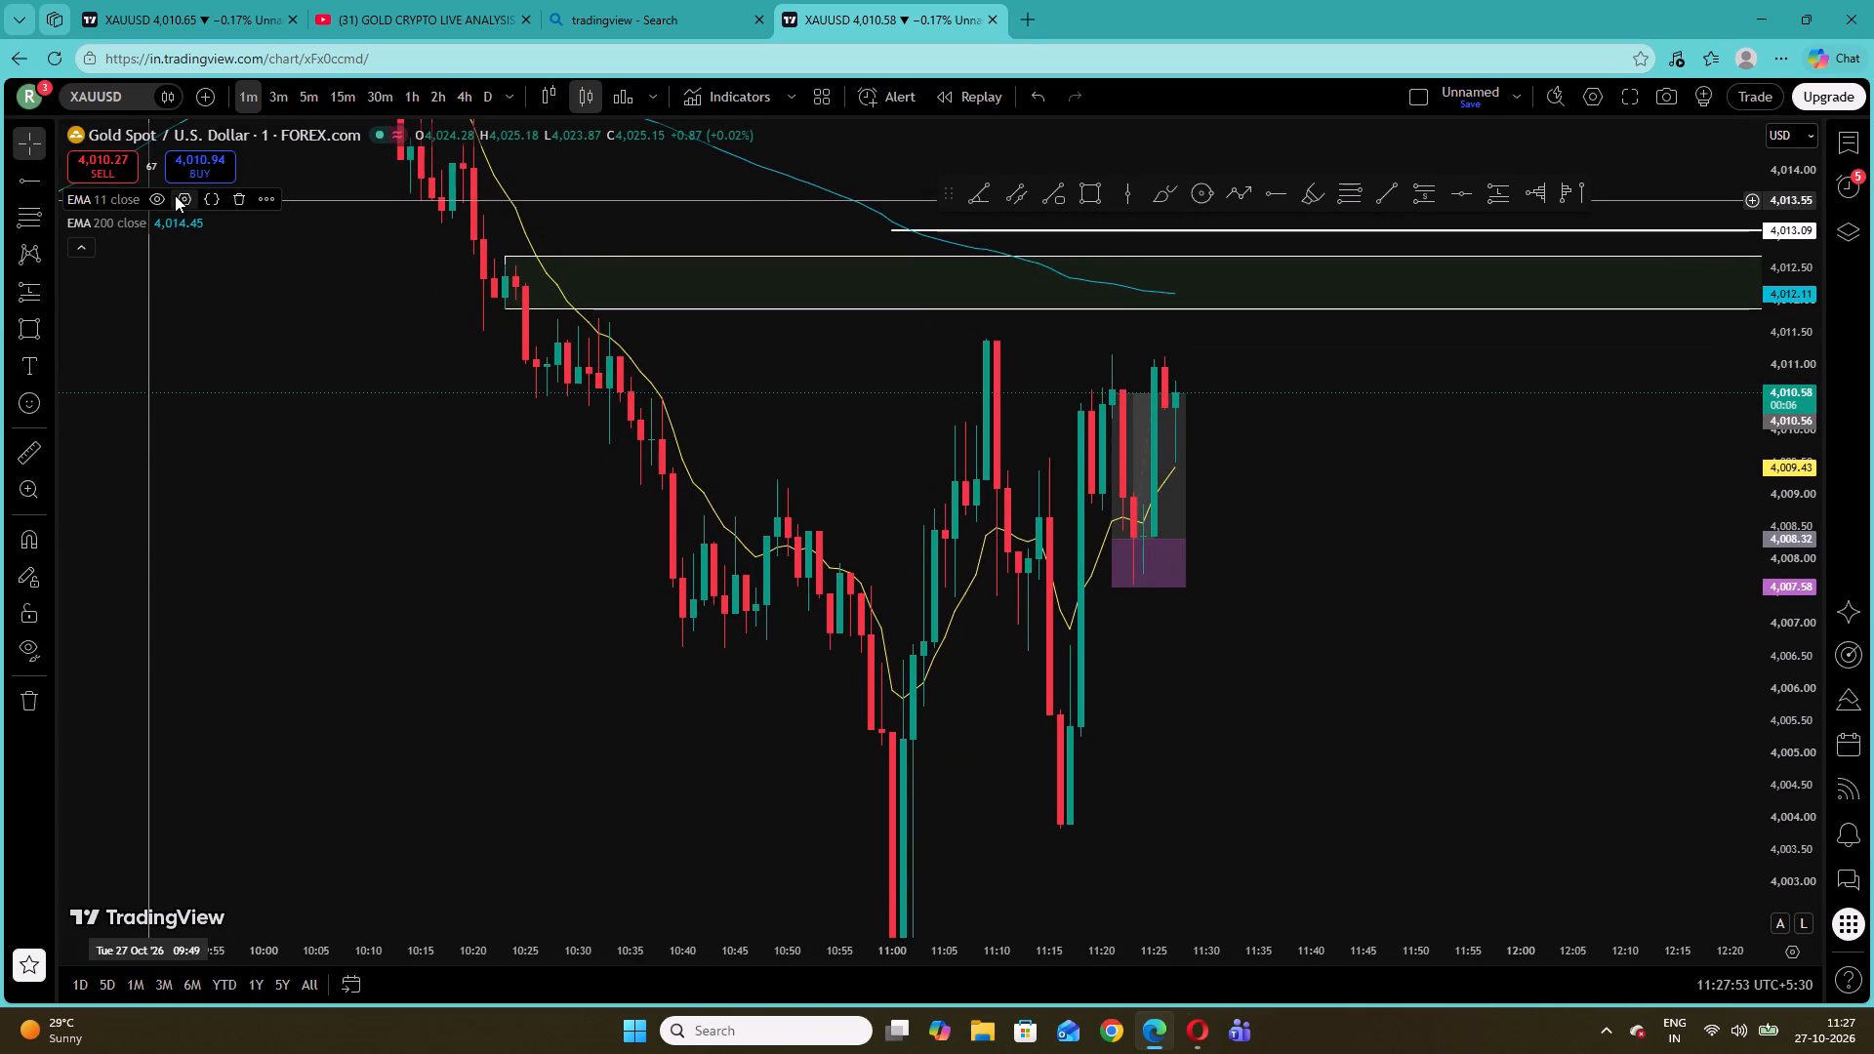
{"action": "left_click", "coordinate": [175, 195]}
{"action": "left_click", "coordinate": [1024, 326]}
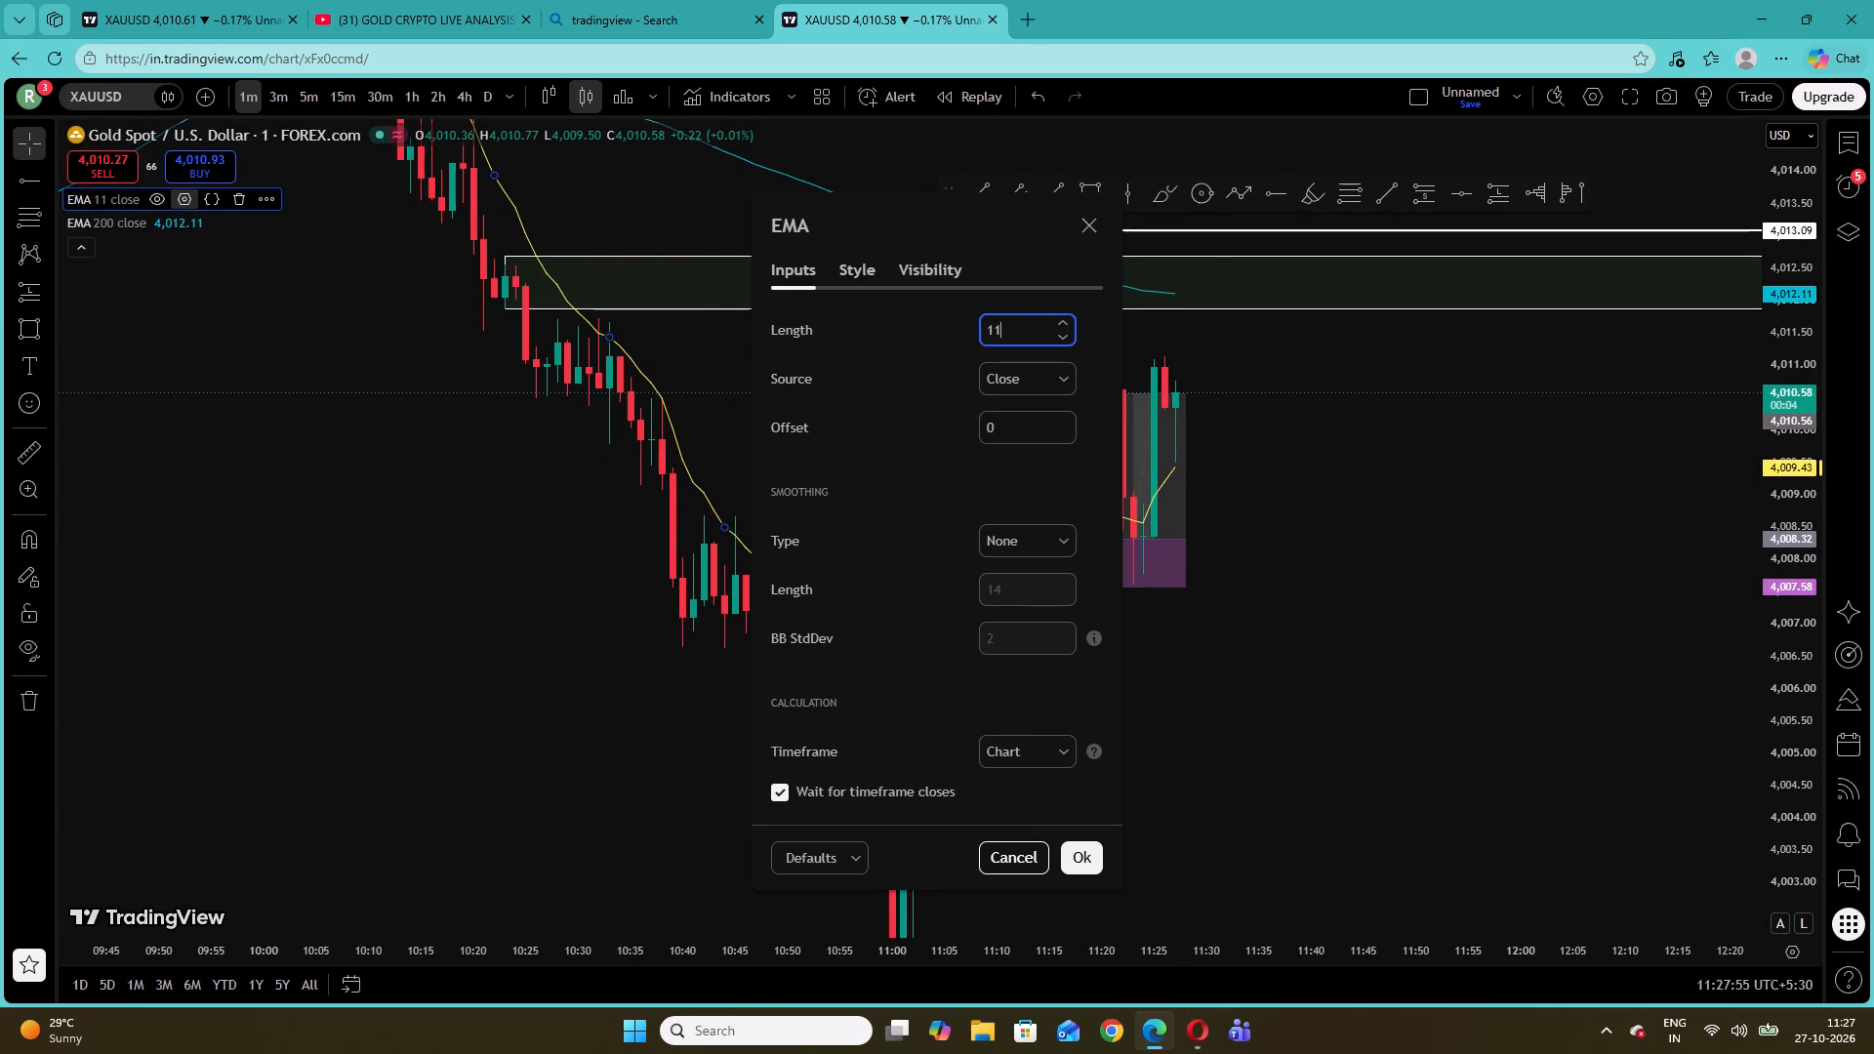
{"action": "key", "text": "BackSpace"}
{"action": "key", "text": "BackSpace"}
{"action": "key", "text": "9"}
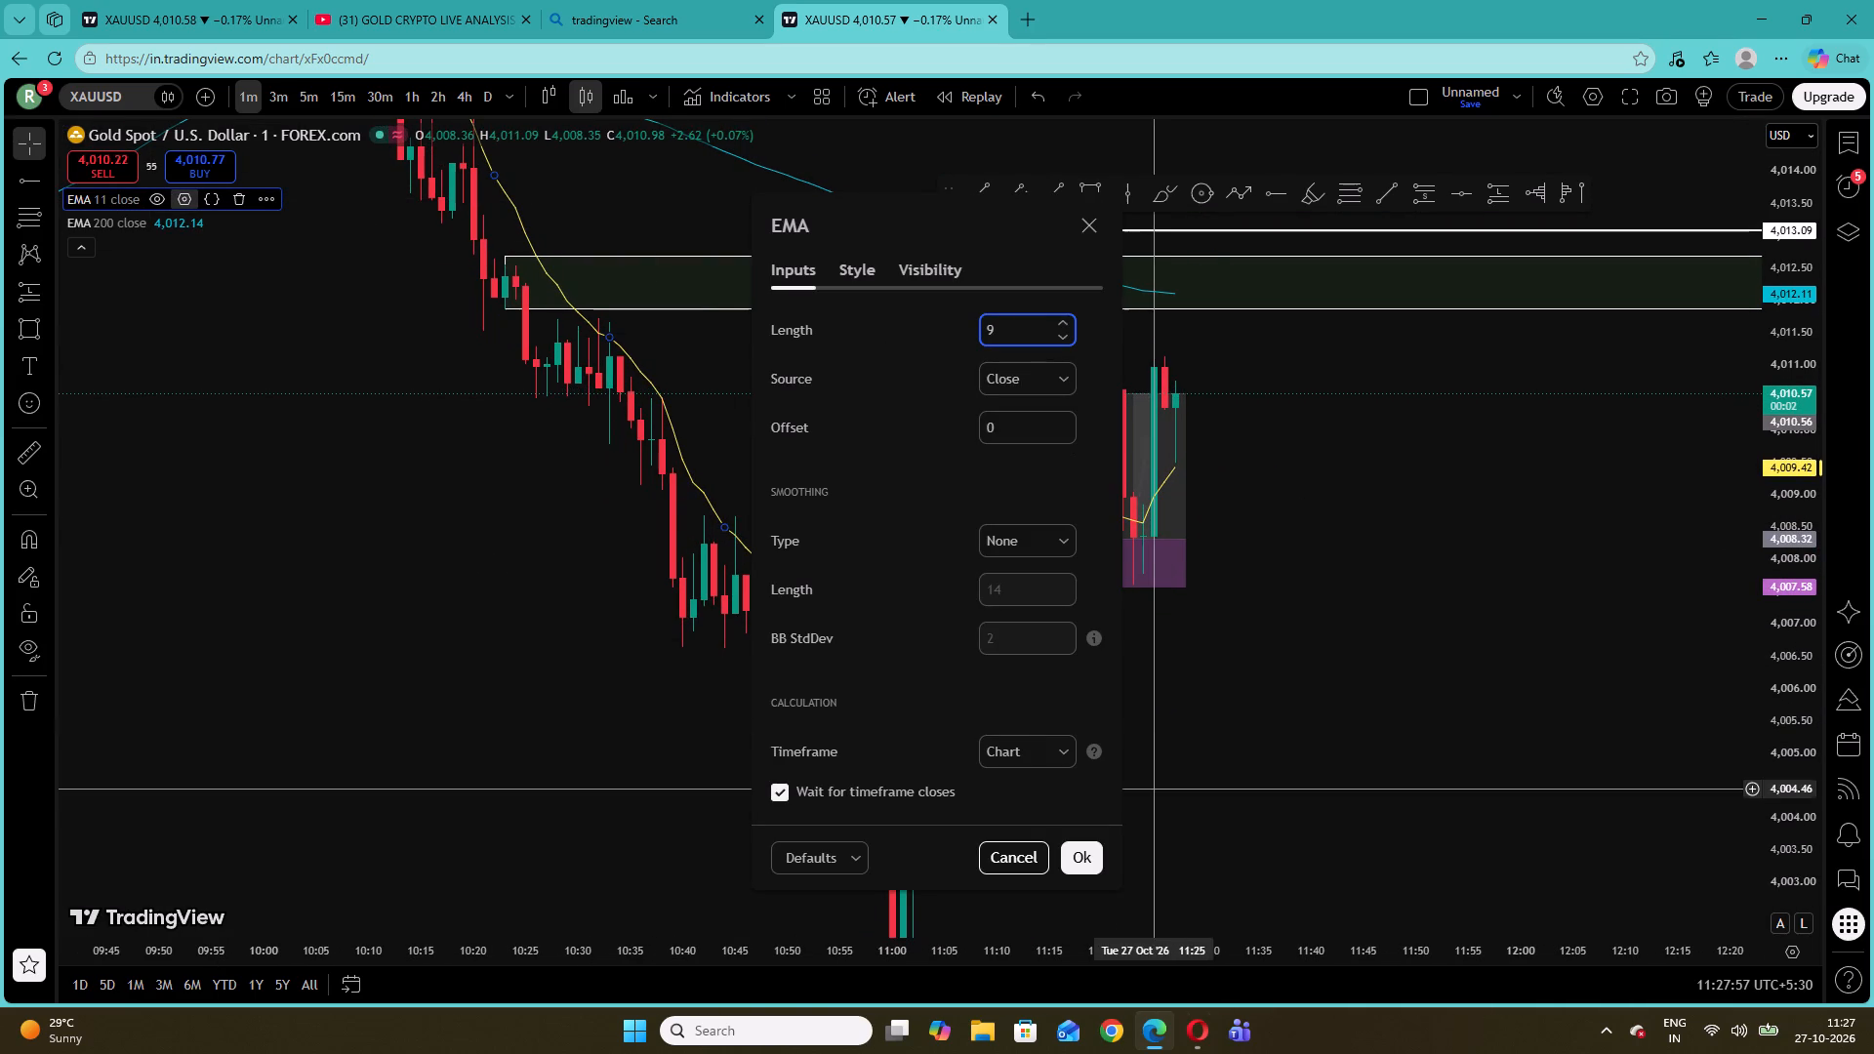
{"action": "left_click", "coordinate": [1081, 848]}
{"action": "left_click", "coordinate": [1392, 340]}
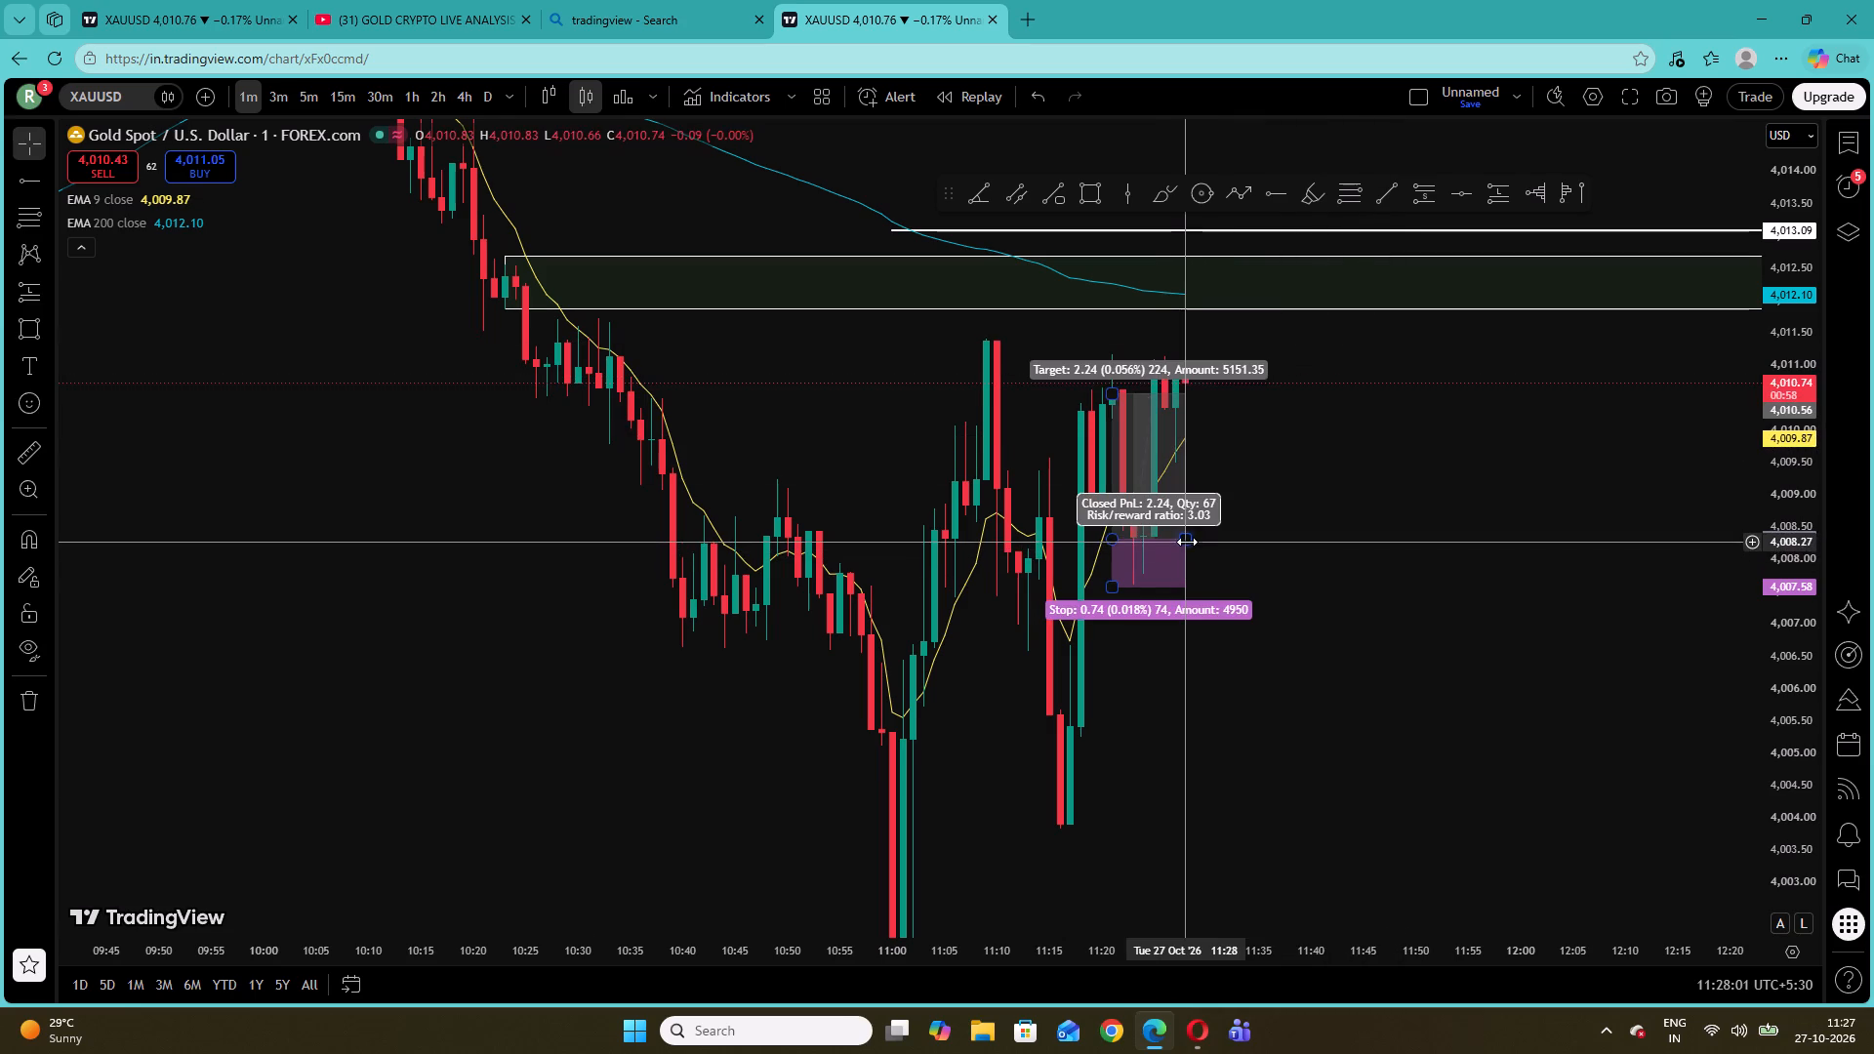
Shorten the long position so that it ends at about 11:27.
{"action": "left_click_drag", "start_coordinate": [1187, 542], "coordinate": [1176, 541]}
{"action": "left_click", "coordinate": [1236, 517]}
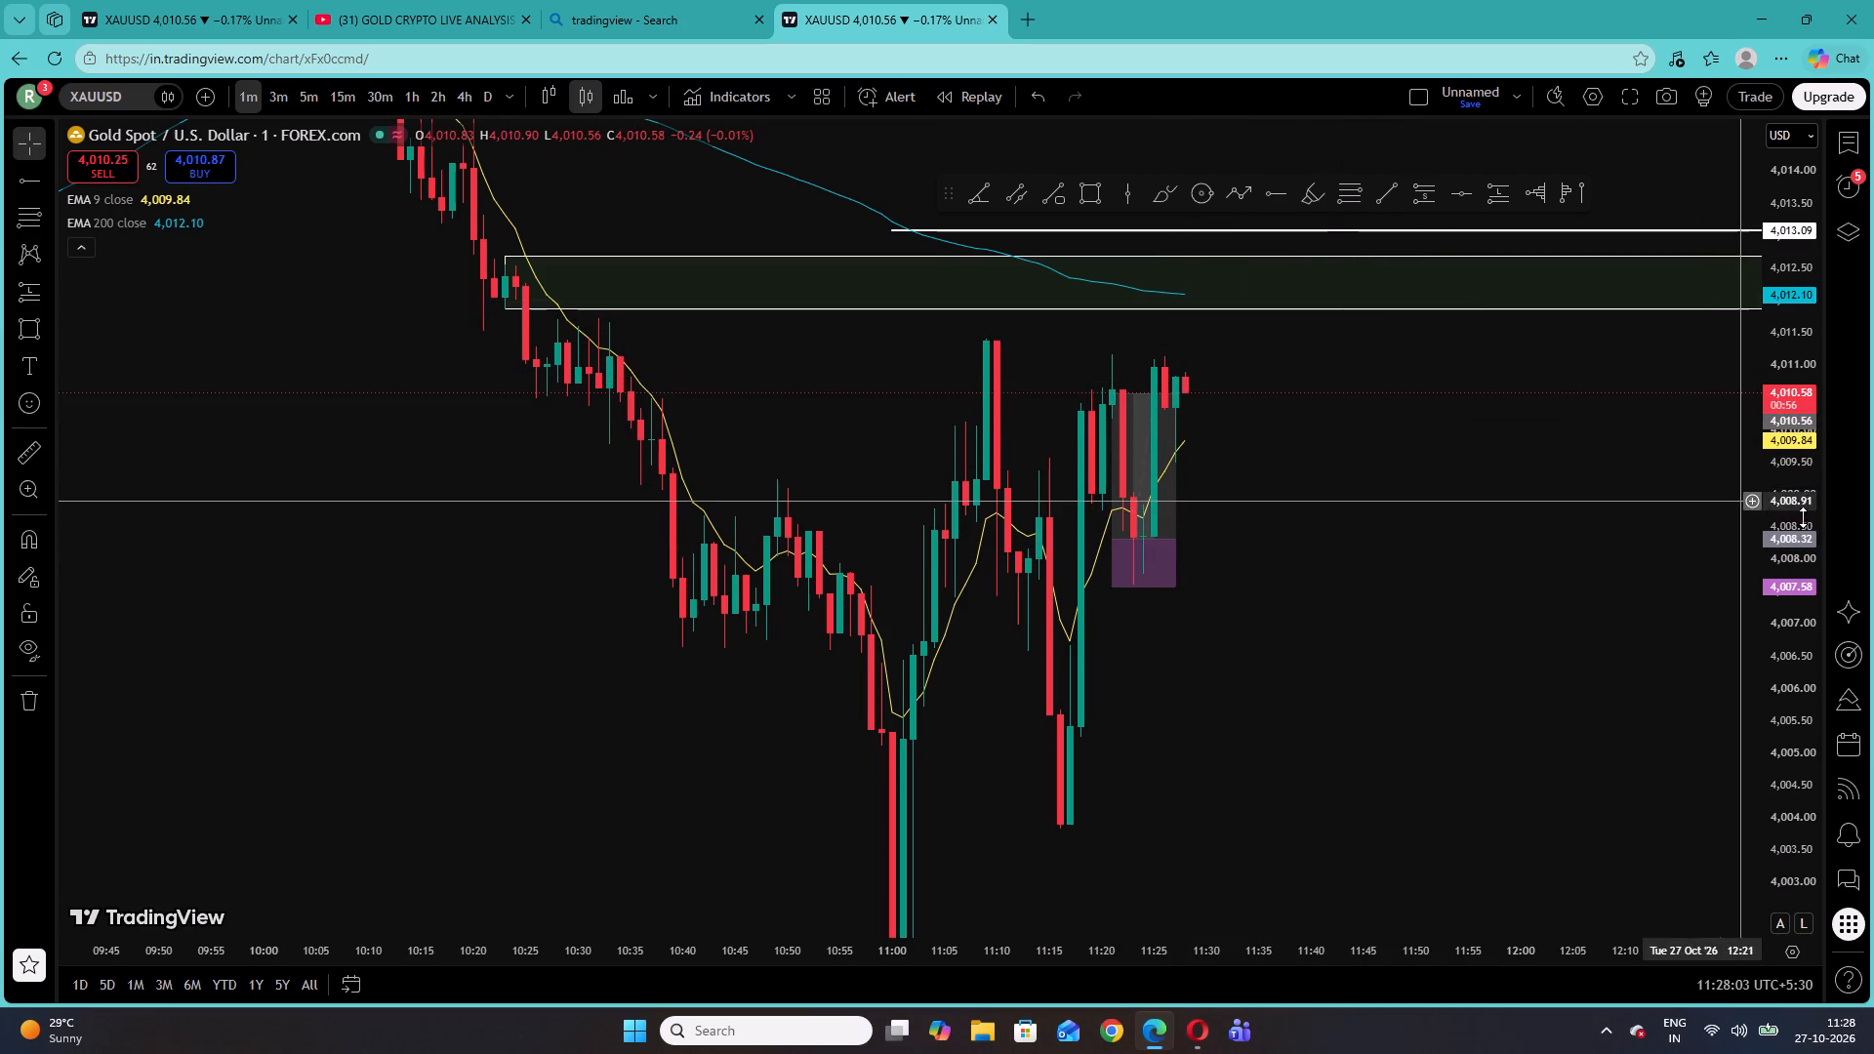
{"action": "left_click_drag", "start_coordinate": [1798, 496], "coordinate": [1789, 627]}
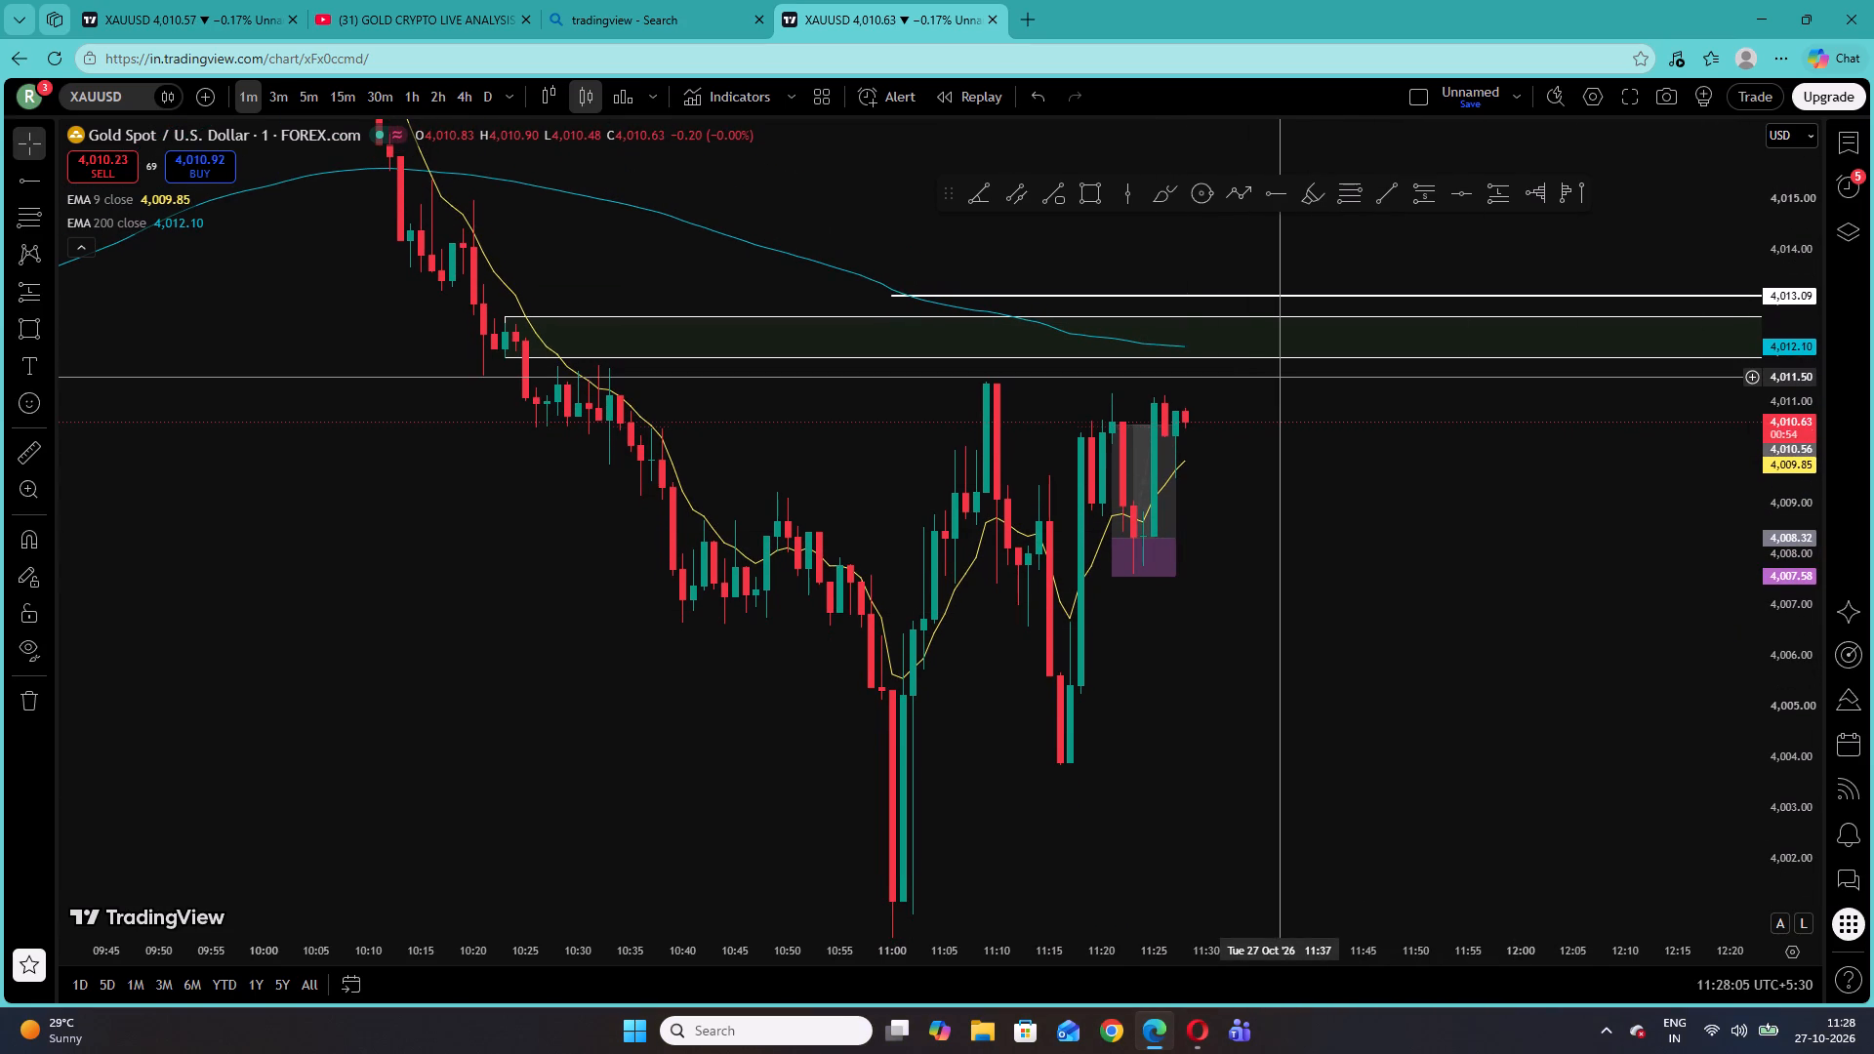
{"action": "left_click", "coordinate": [1178, 542]}
{"action": "left_click", "coordinate": [1228, 543]}
Examine earlier 1-minute price action around the 9 and 200 EMAs, going back from 11:30 to about midnight.
{"action": "left_click_drag", "start_coordinate": [1279, 454], "coordinate": [1396, 564]}
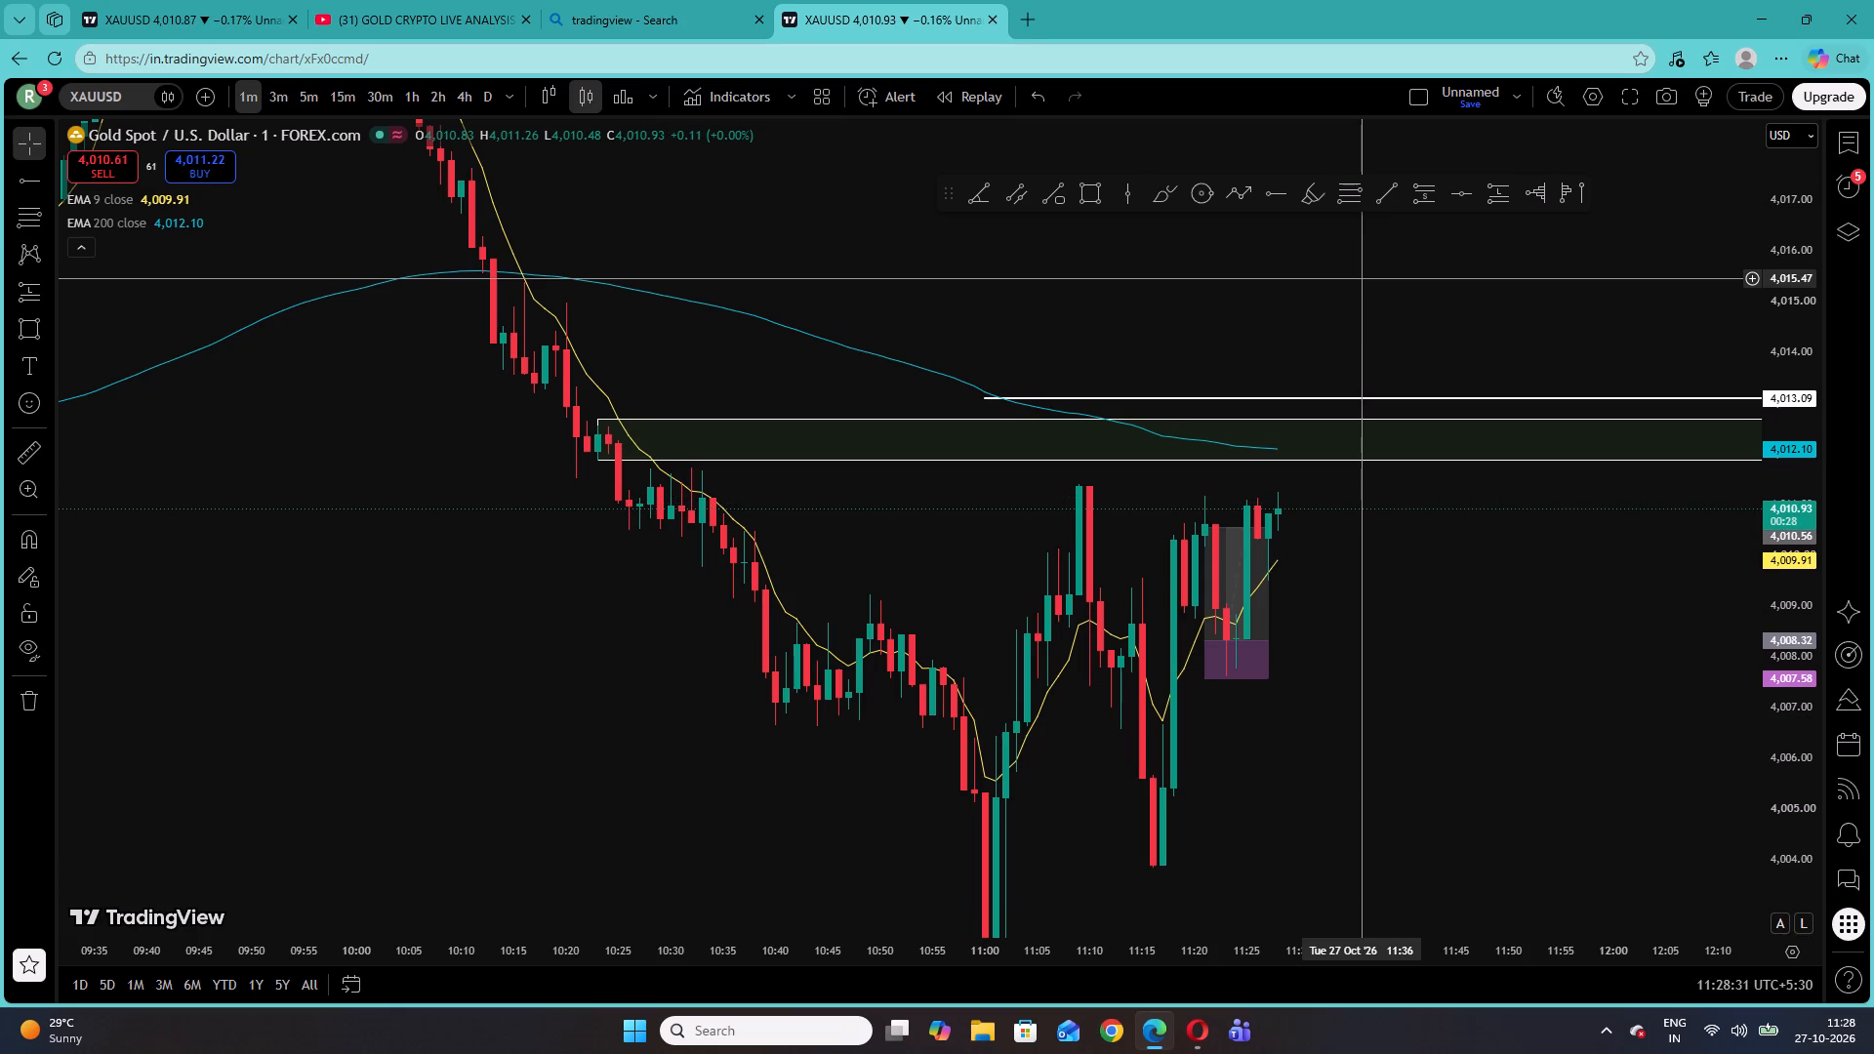
{"action": "left_click_drag", "start_coordinate": [570, 344], "coordinate": [1860, 410]}
{"action": "left_click_drag", "start_coordinate": [741, 582], "coordinate": [1479, 623]}
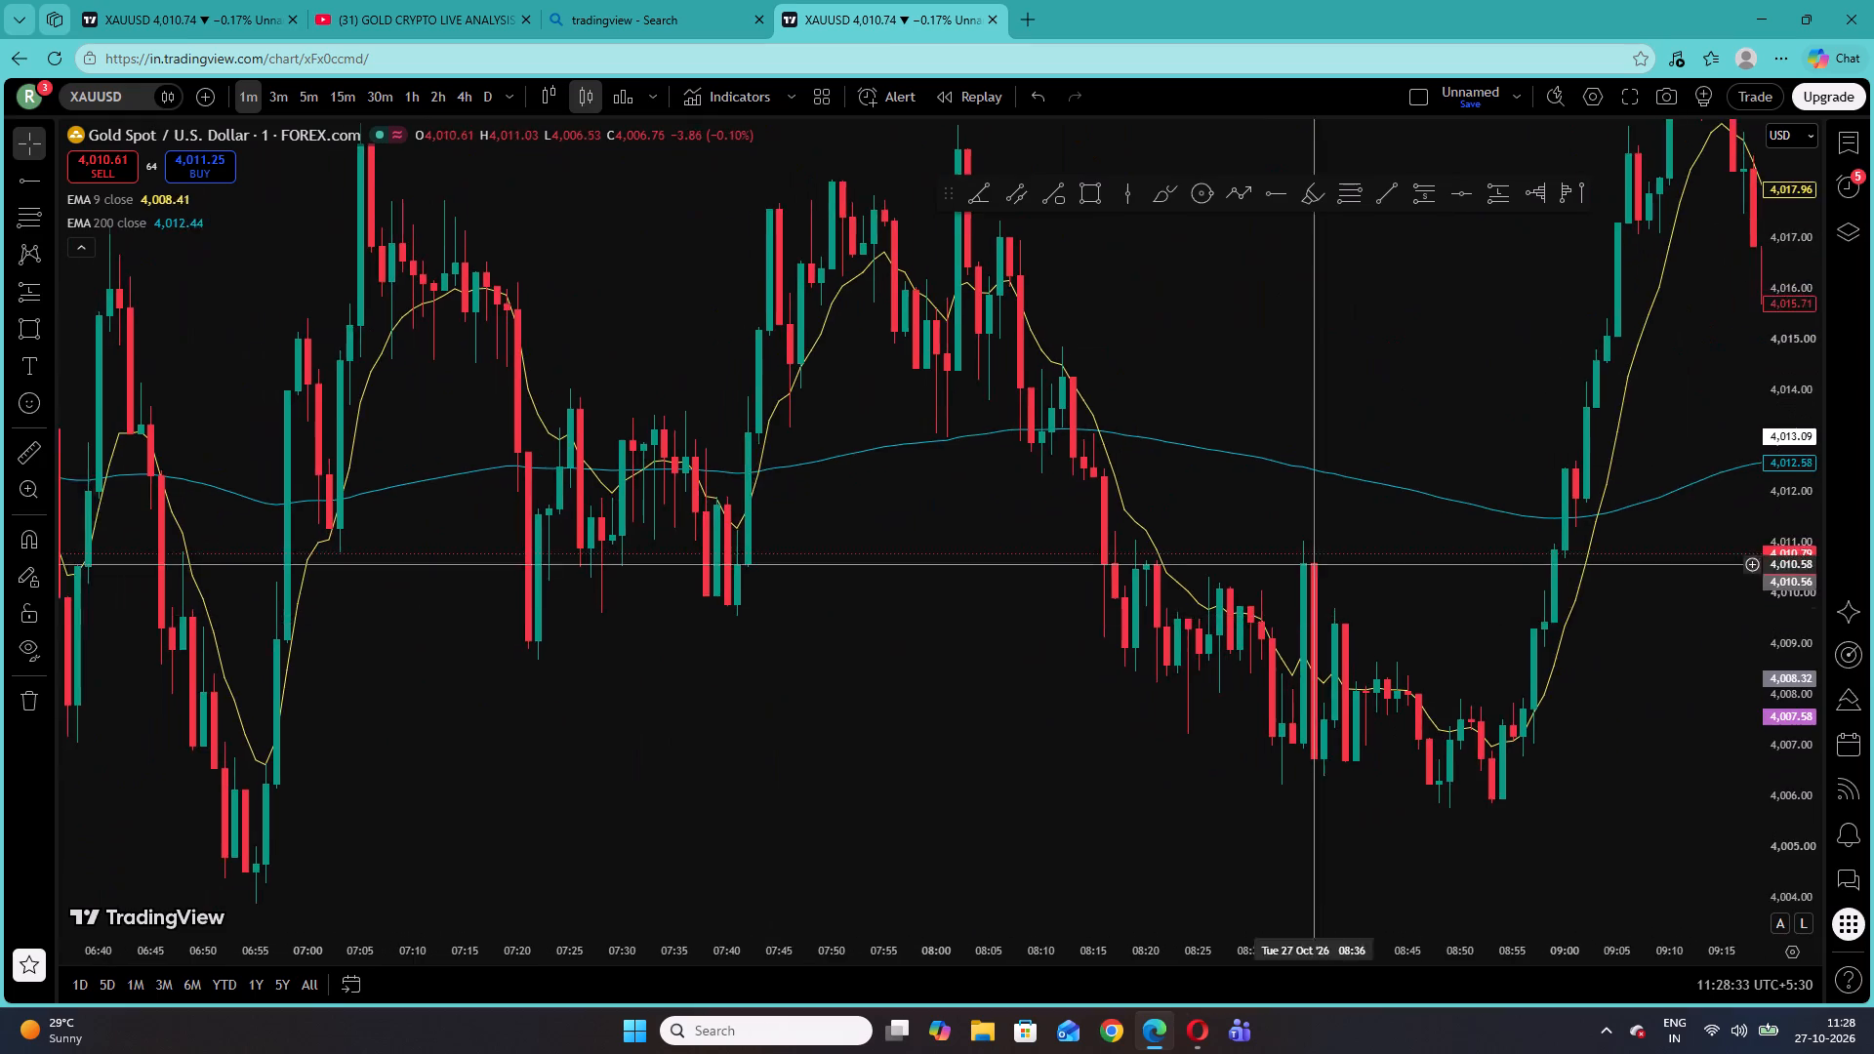
{"action": "left_click_drag", "start_coordinate": [790, 468], "coordinate": [1710, 523]}
{"action": "left_click_drag", "start_coordinate": [983, 551], "coordinate": [1738, 656]}
{"action": "left_click_drag", "start_coordinate": [1798, 411], "coordinate": [1791, 636]}
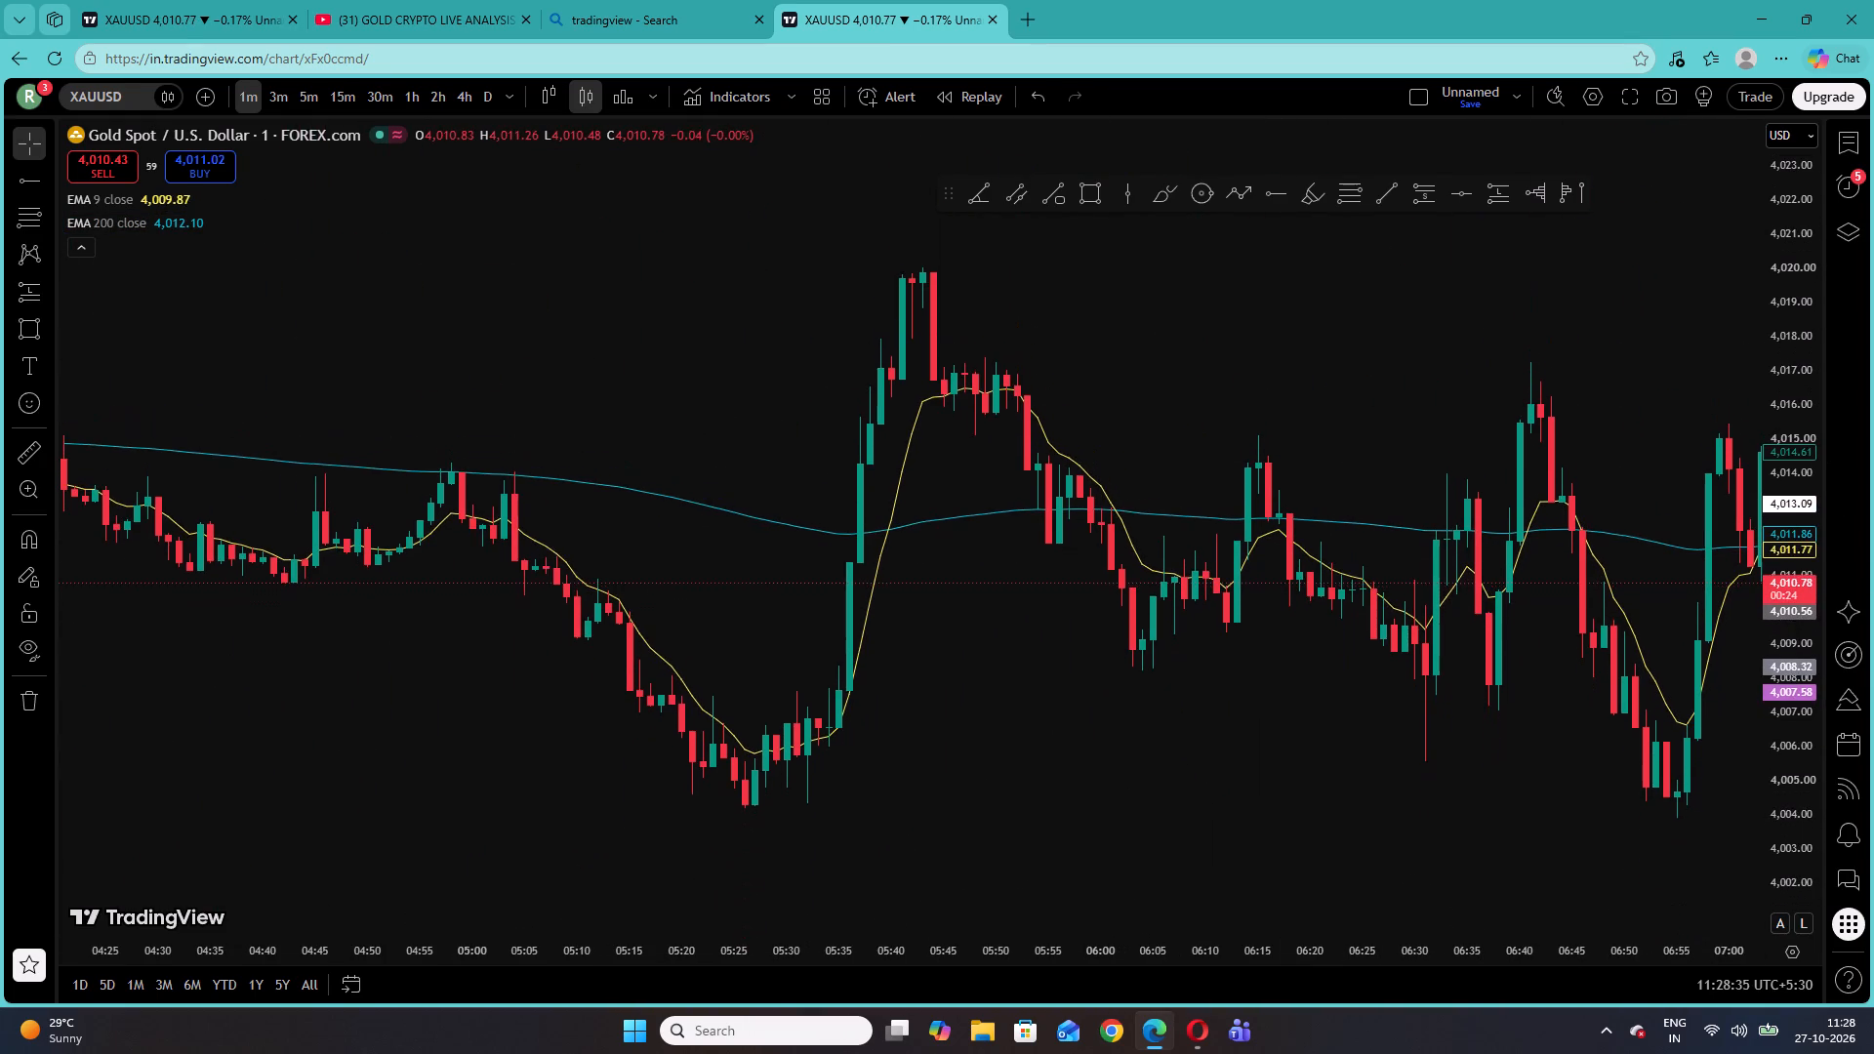
{"action": "left_click_drag", "start_coordinate": [457, 464], "coordinate": [1614, 492]}
{"action": "left_click_drag", "start_coordinate": [532, 572], "coordinate": [1844, 518]}
{"action": "left_click_drag", "start_coordinate": [1010, 598], "coordinate": [1867, 578]}
{"action": "left_click_drag", "start_coordinate": [1808, 627], "coordinate": [1791, 323]}
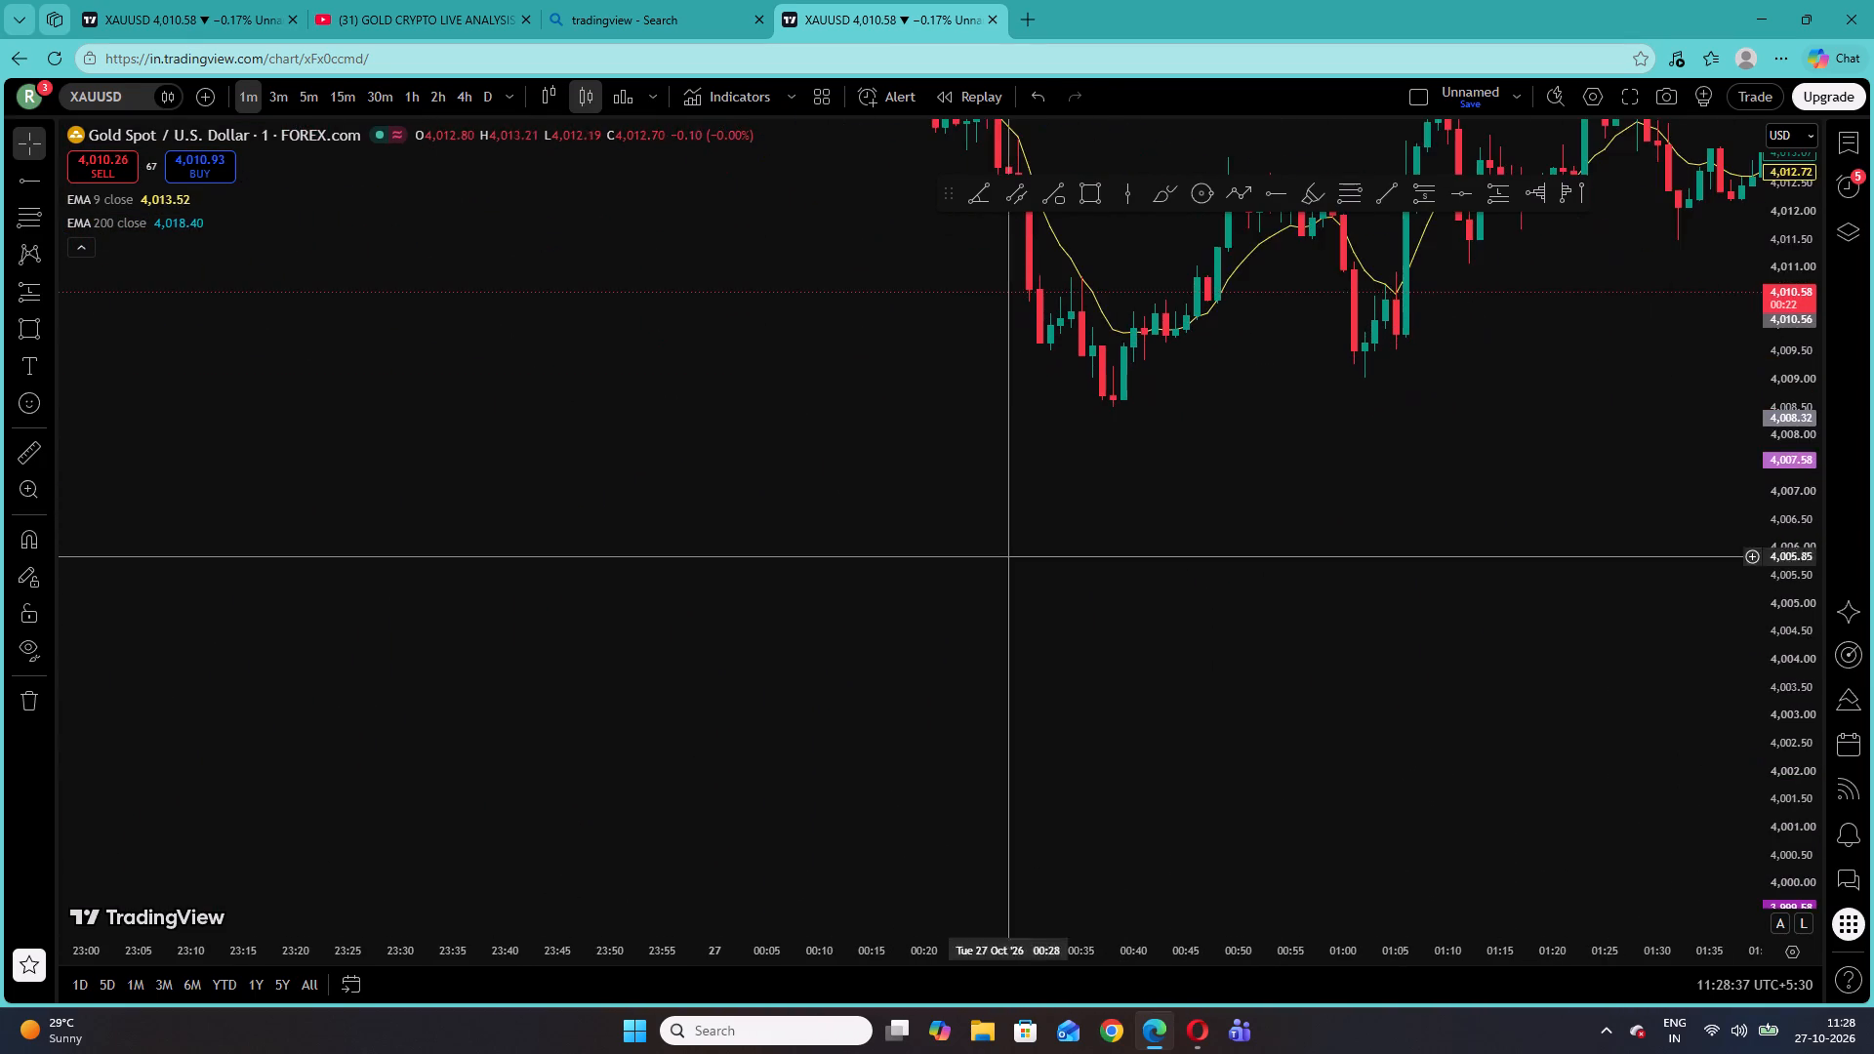
{"action": "left_click_drag", "start_coordinate": [774, 514], "coordinate": [1133, 685]}
Move the floating drawing toolbar up off the chart area.
{"action": "left_click_drag", "start_coordinate": [951, 194], "coordinate": [1047, 101]}
Examine price action around the two EMAs from late 26 October into early 27 October.
{"action": "left_click_drag", "start_coordinate": [908, 341], "coordinate": [1148, 912]}
{"action": "left_click_drag", "start_coordinate": [956, 558], "coordinate": [1406, 708]}
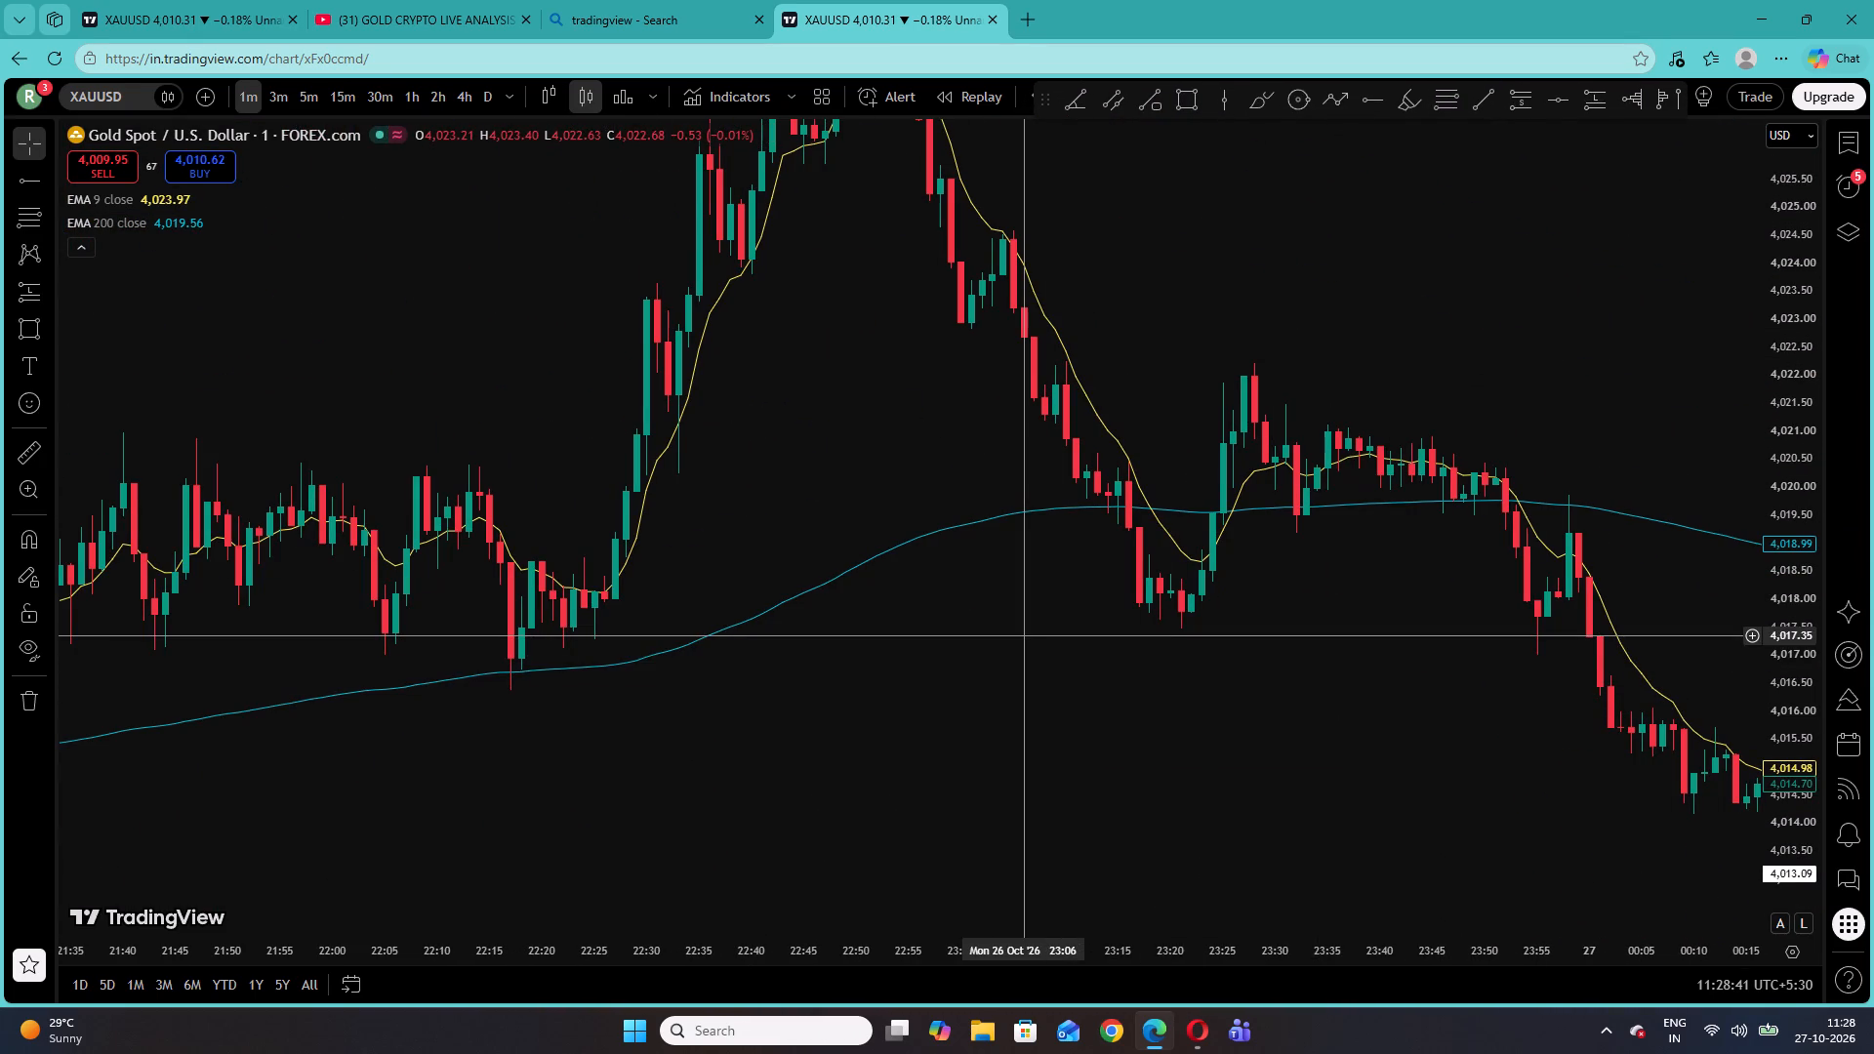
{"action": "left_click_drag", "start_coordinate": [800, 721], "coordinate": [1307, 606]}
{"action": "left_click_drag", "start_coordinate": [1392, 680], "coordinate": [360, 661]}
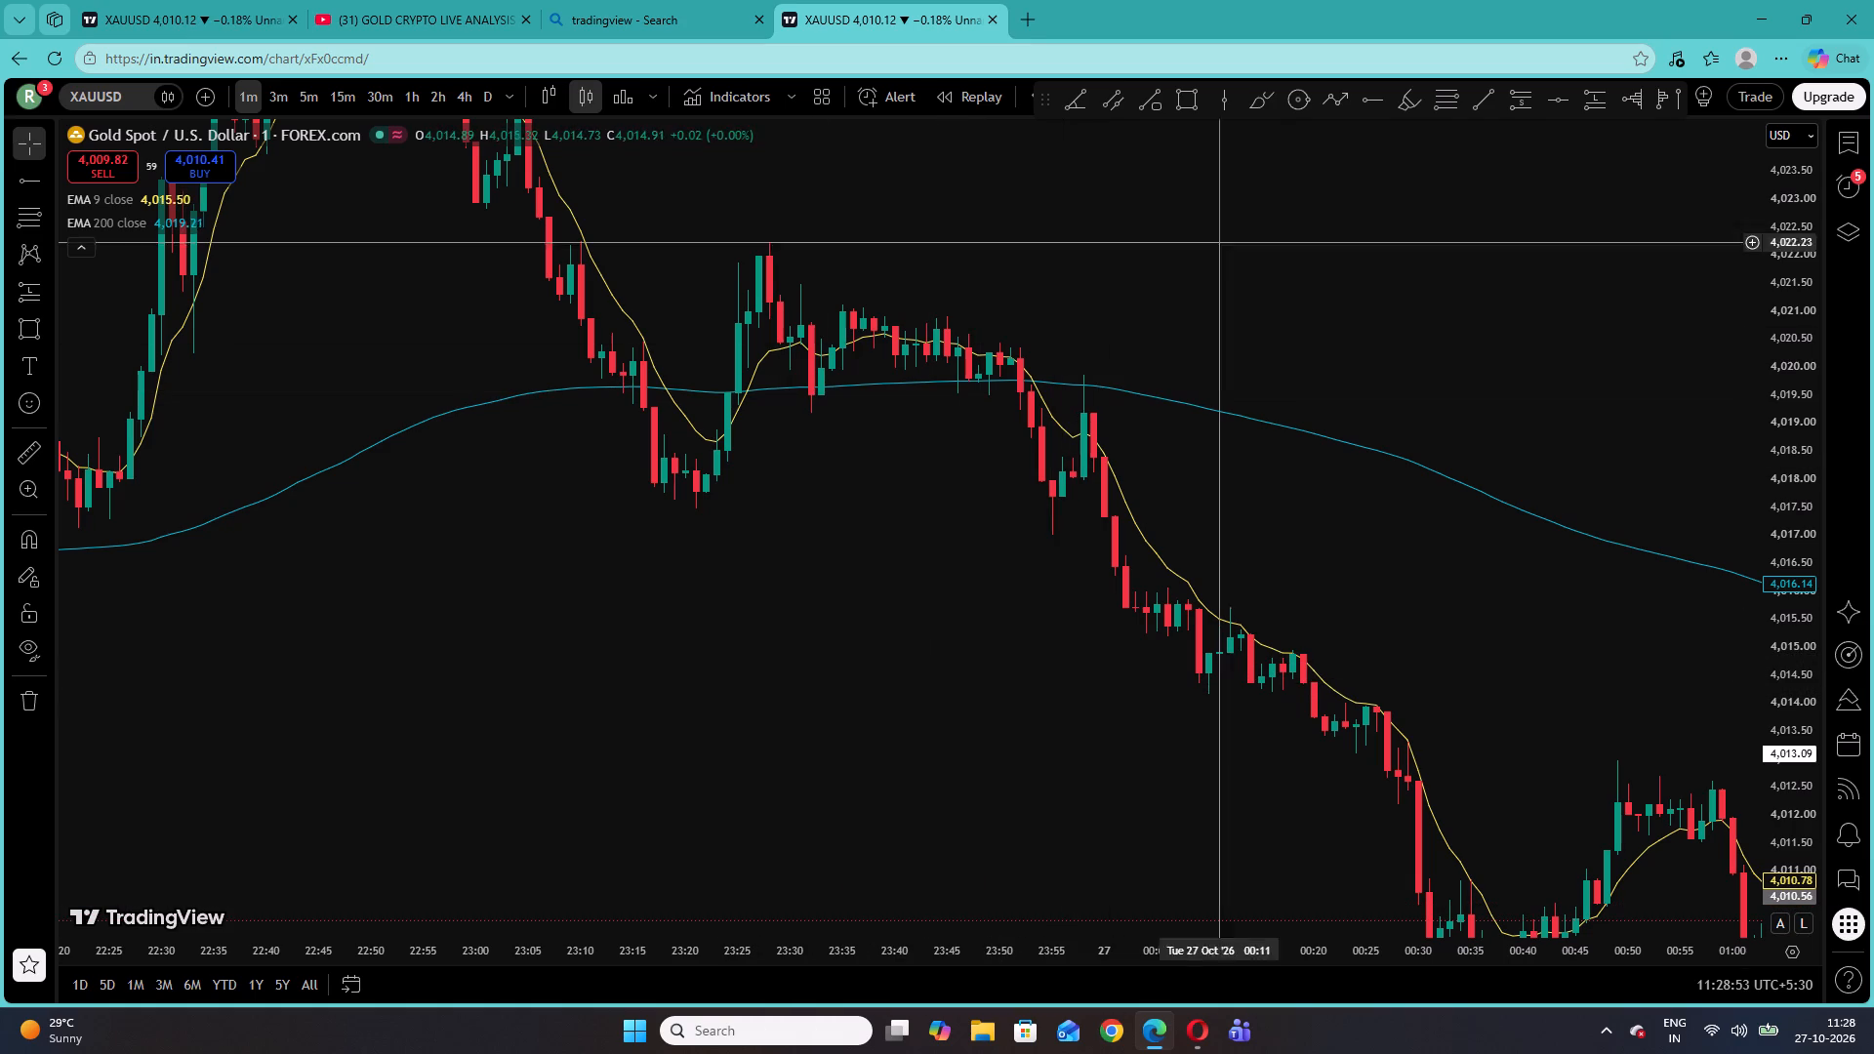
Reset the chart view to return to the latest candles.
{"action": "right_click", "coordinate": [1284, 230]}
{"action": "left_click_drag", "start_coordinate": [1298, 197], "coordinate": [1301, 221]}
{"action": "right_click", "coordinate": [1301, 223]}
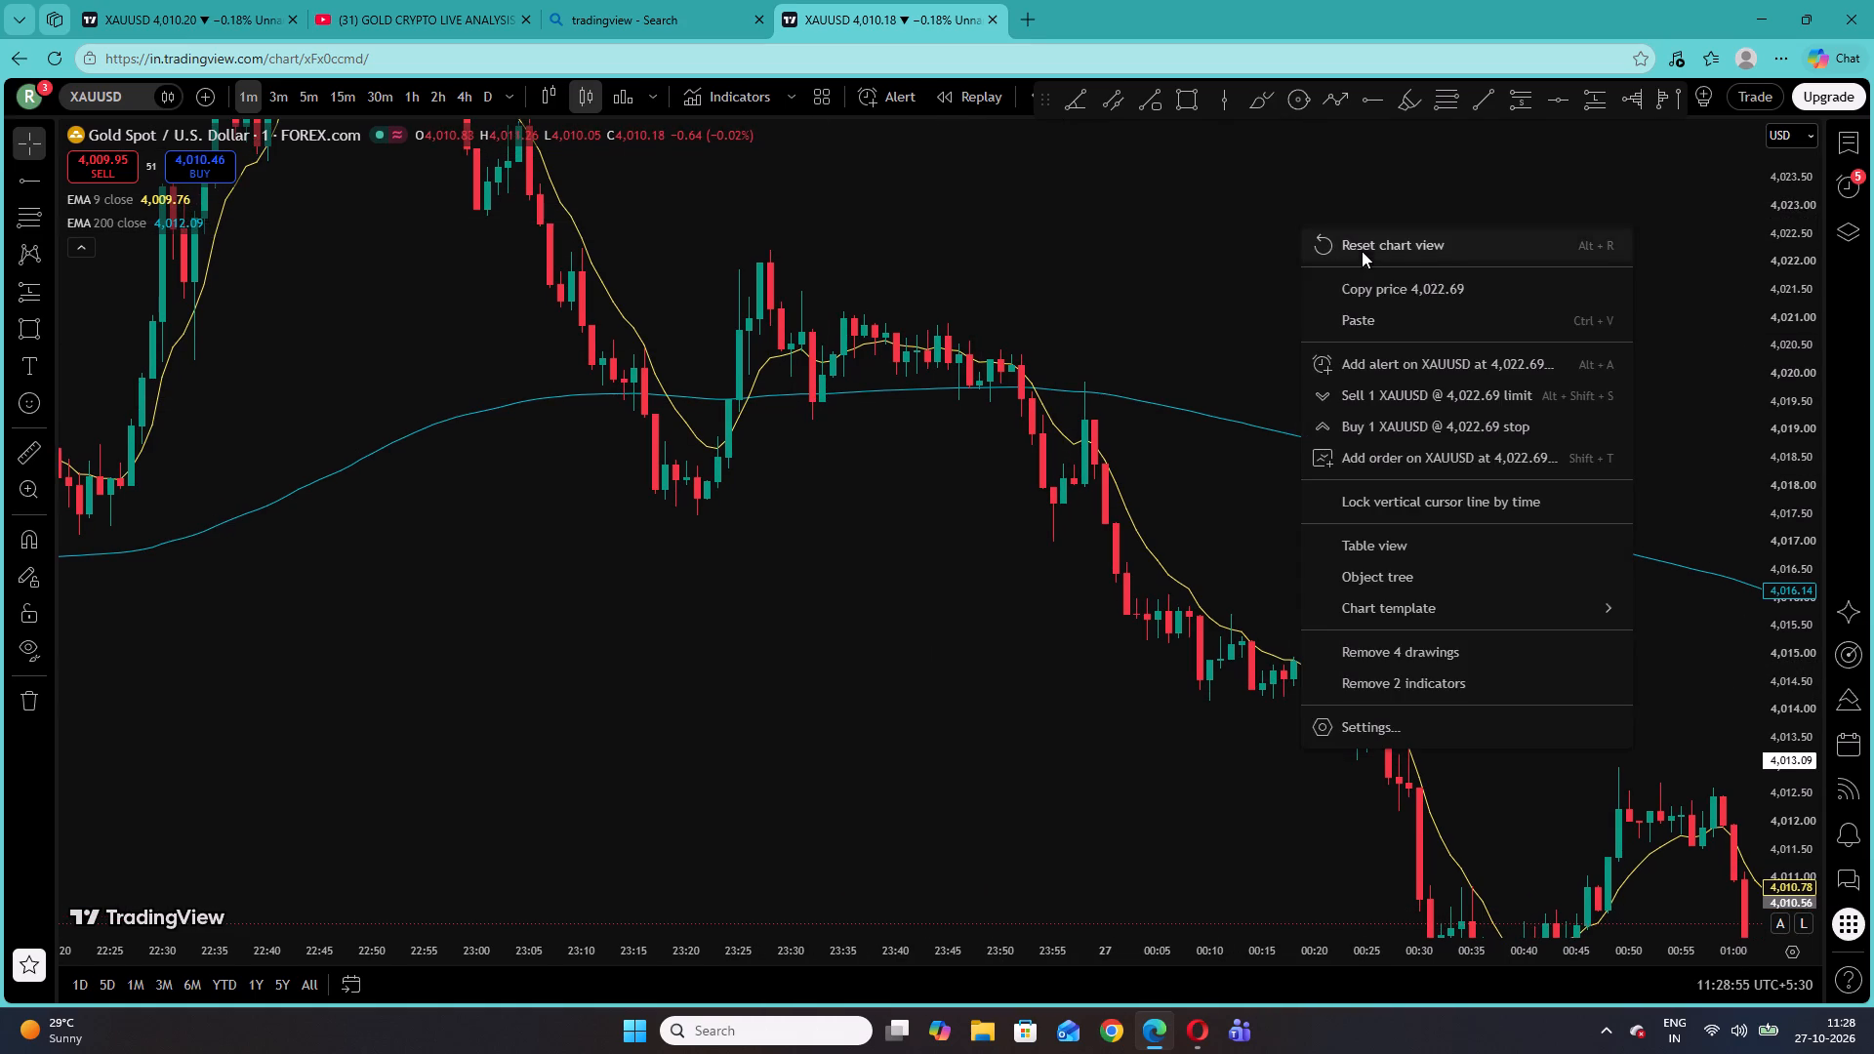
{"action": "left_click", "coordinate": [1362, 251]}
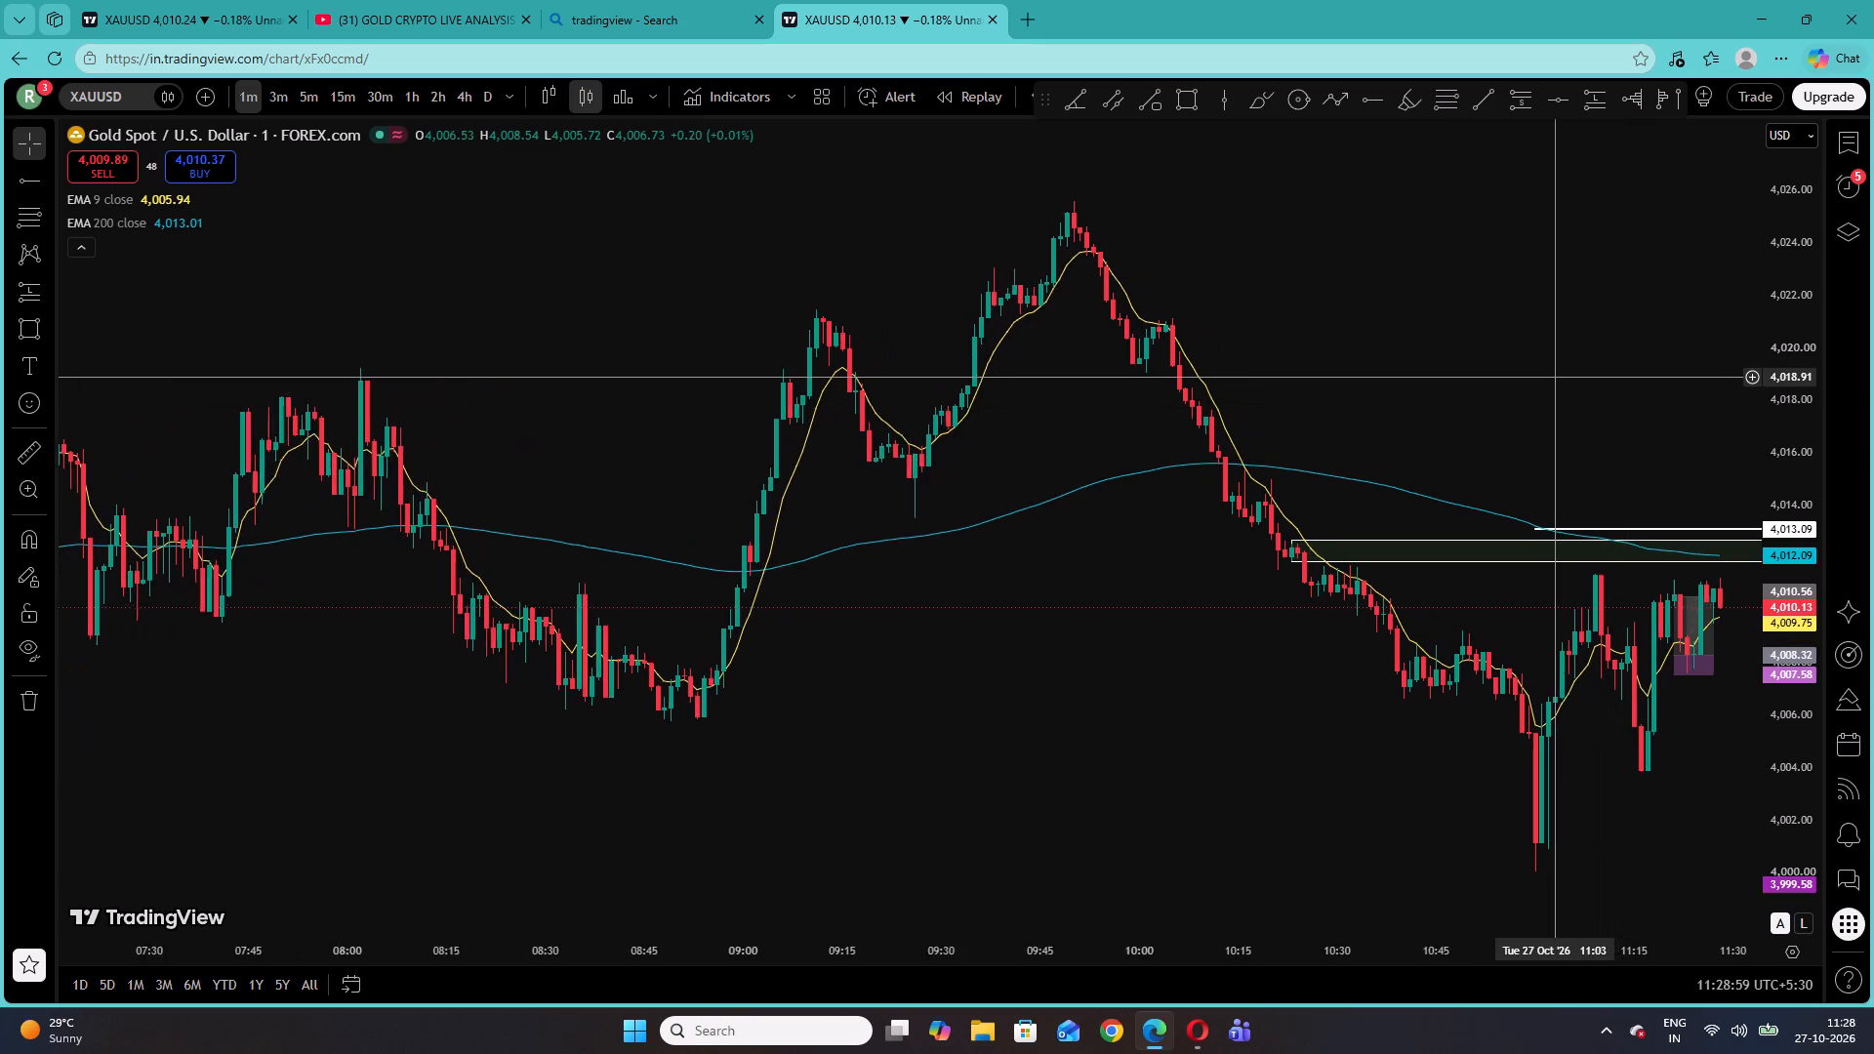
Examine how price reacts to the 9 and 200 EMAs through the morning of 27 October, back to about 04:00.
{"action": "scroll", "coordinate": [1555, 377], "scroll_direction": "left", "scroll_amount": 1}
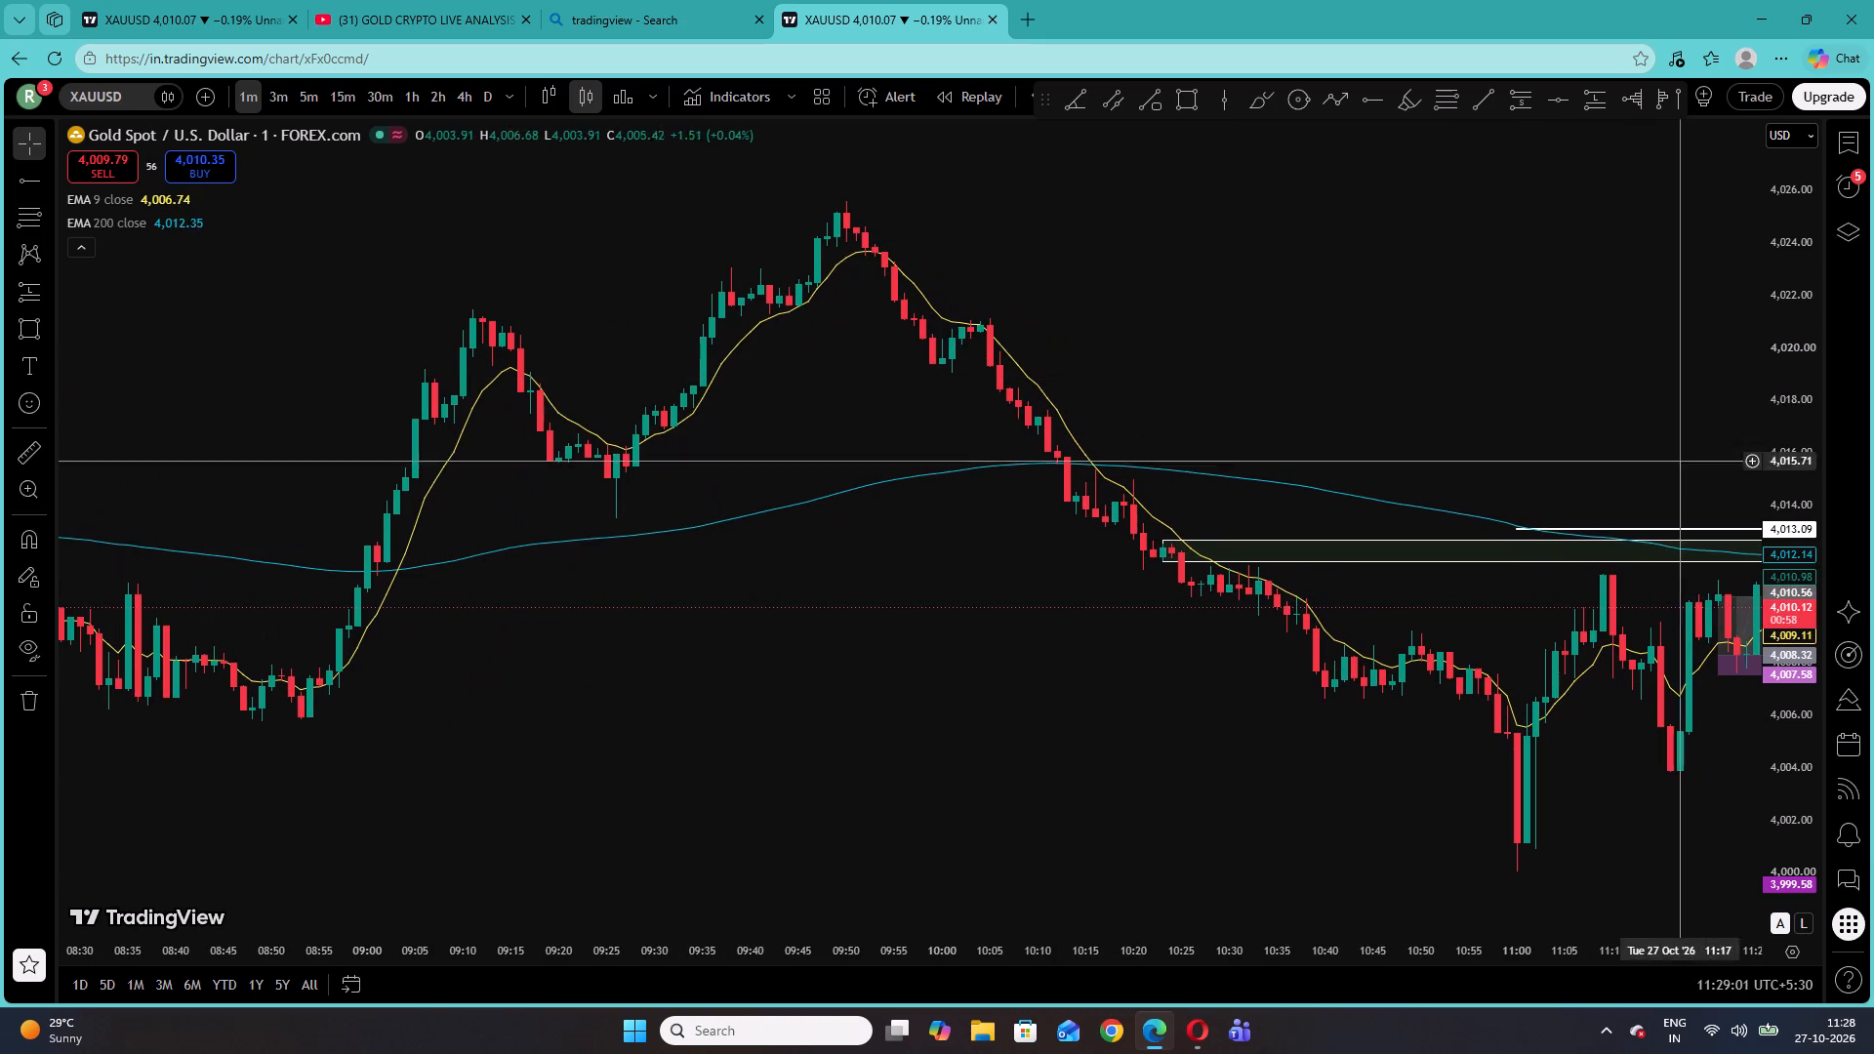
{"action": "left_click_drag", "start_coordinate": [1789, 632], "coordinate": [1781, 244]}
{"action": "left_click_drag", "start_coordinate": [1042, 543], "coordinate": [1489, 489]}
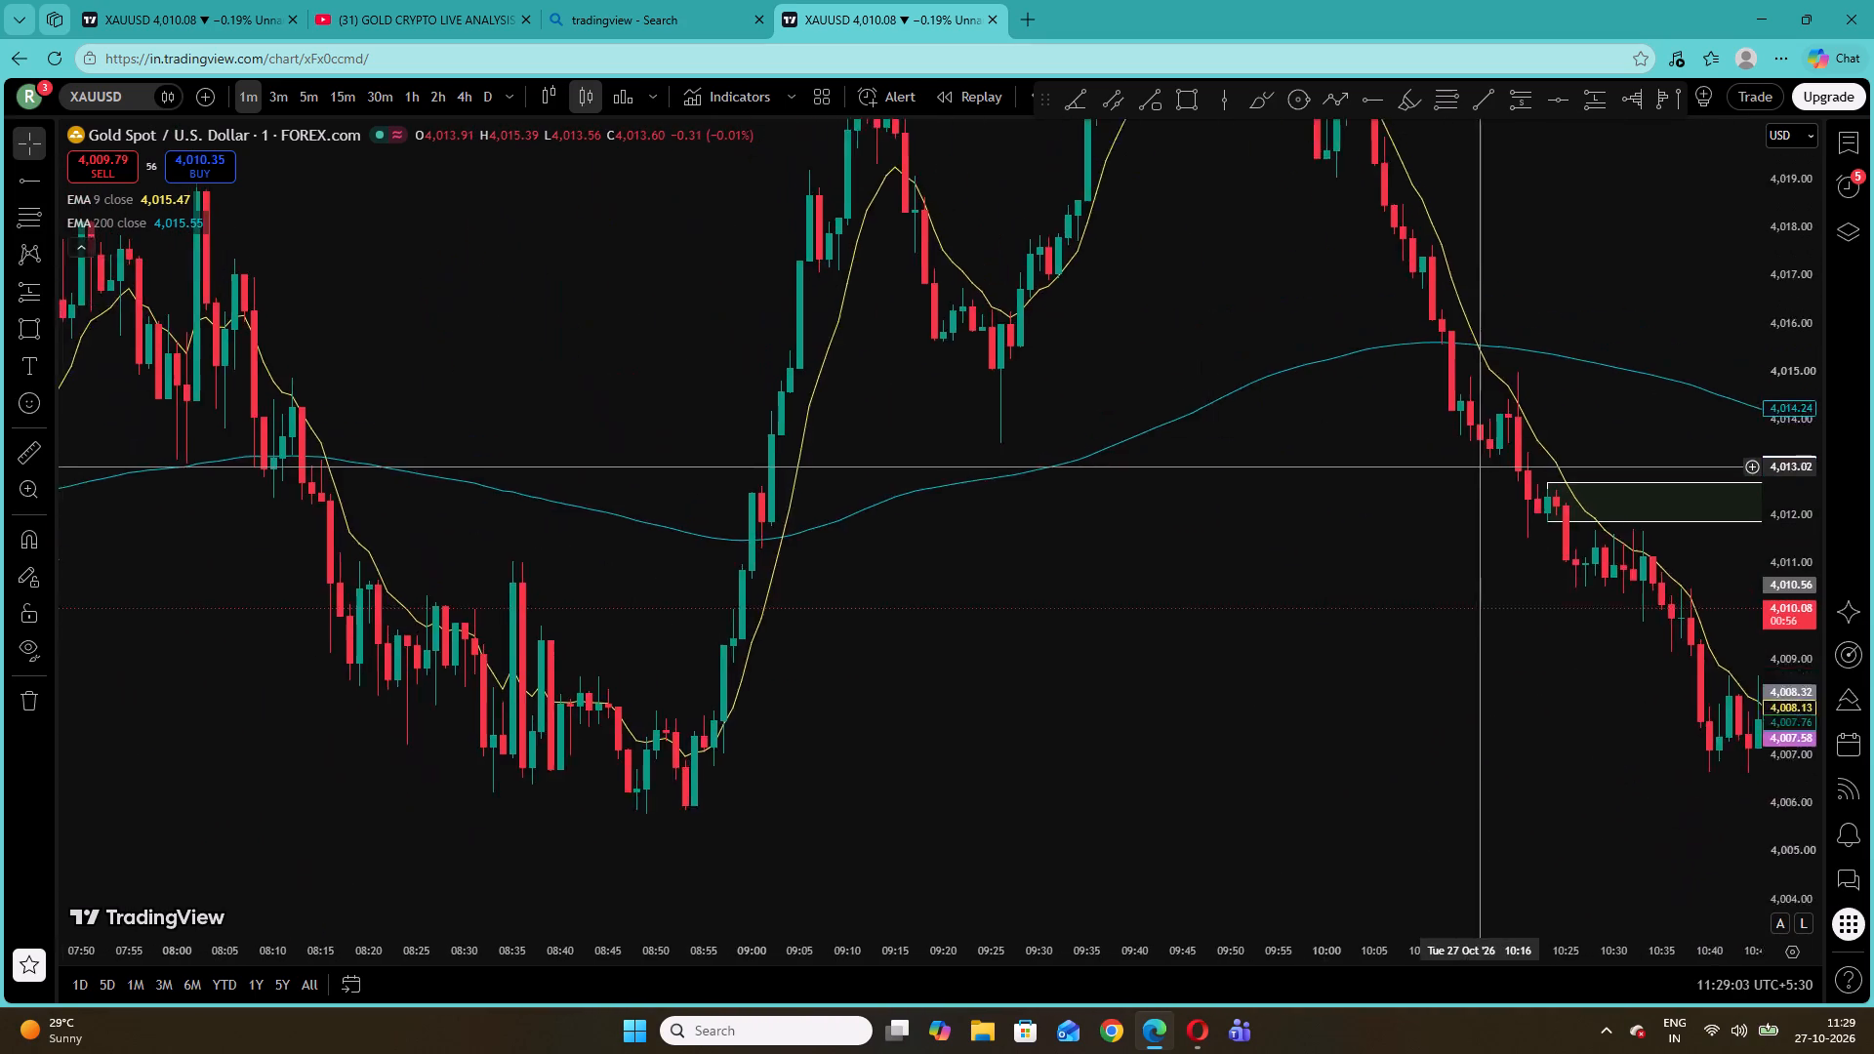
{"action": "left_click_drag", "start_coordinate": [1489, 489], "coordinate": [1709, 441]}
{"action": "left_click", "coordinate": [950, 385]}
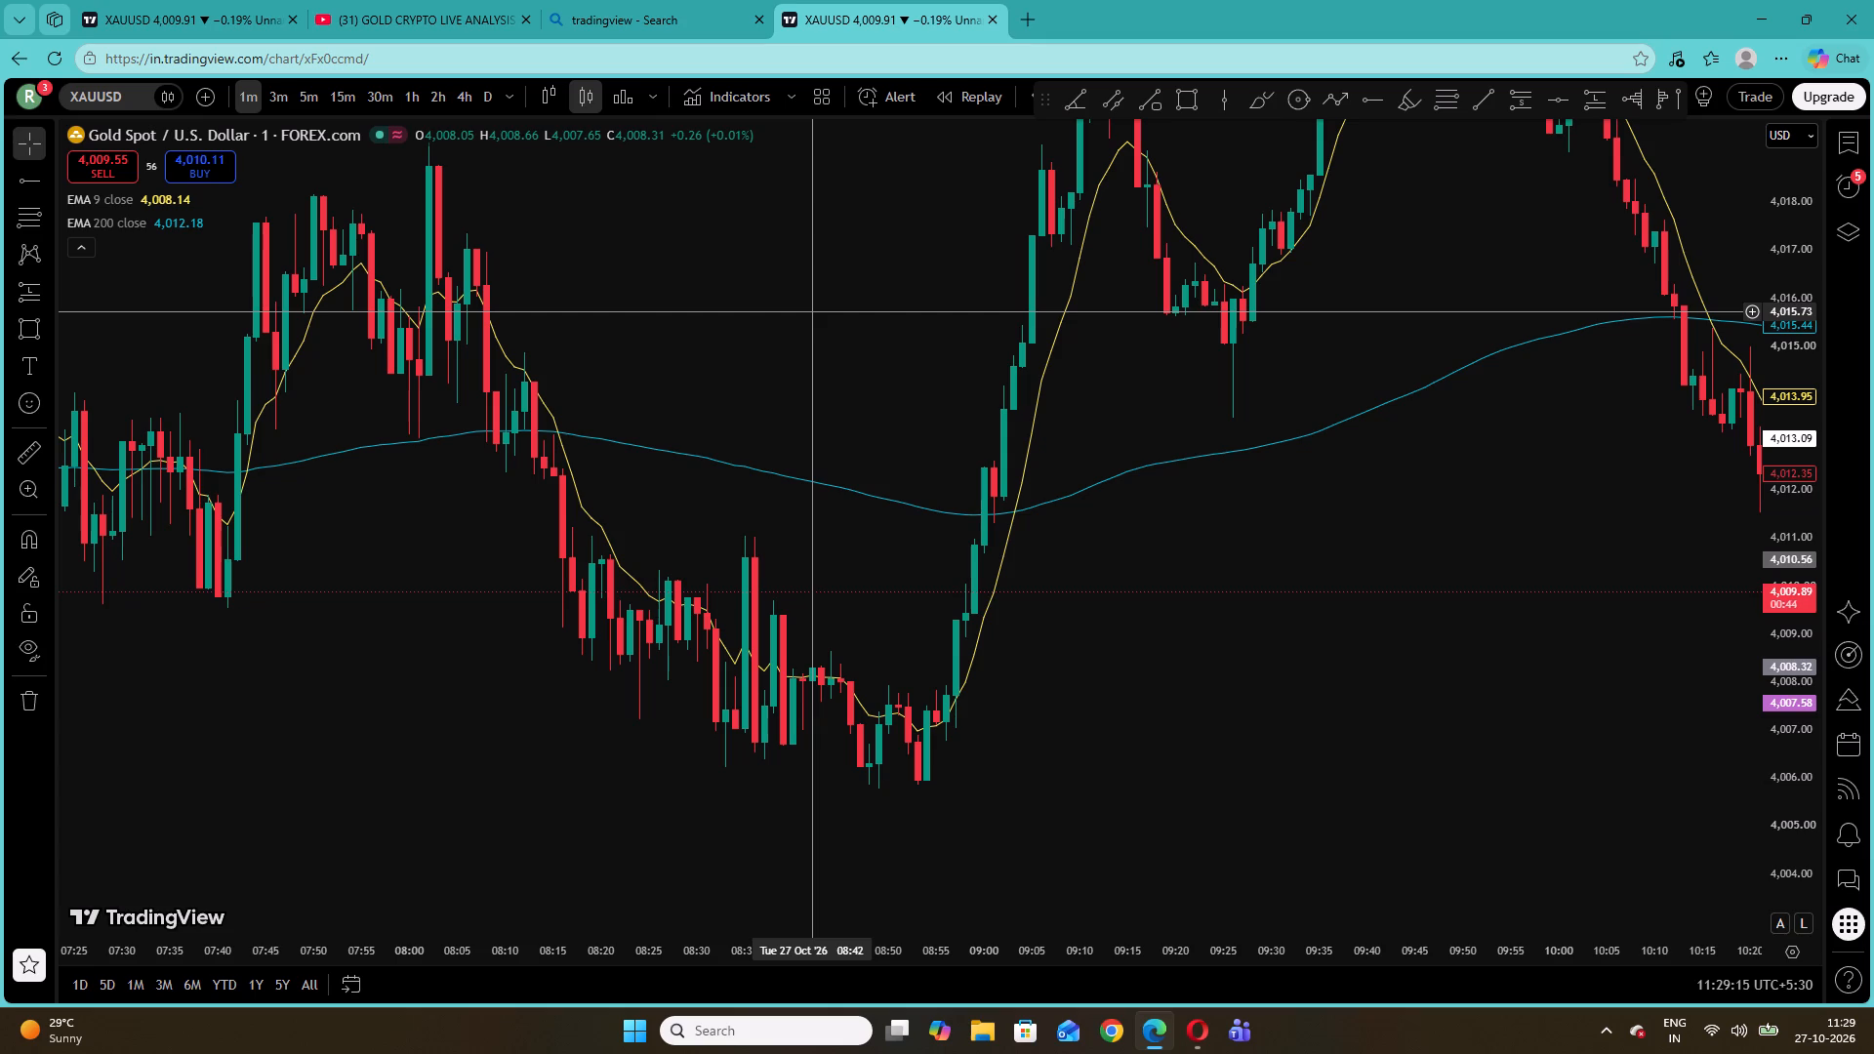
{"action": "left_click_drag", "start_coordinate": [807, 311], "coordinate": [1068, 311]}
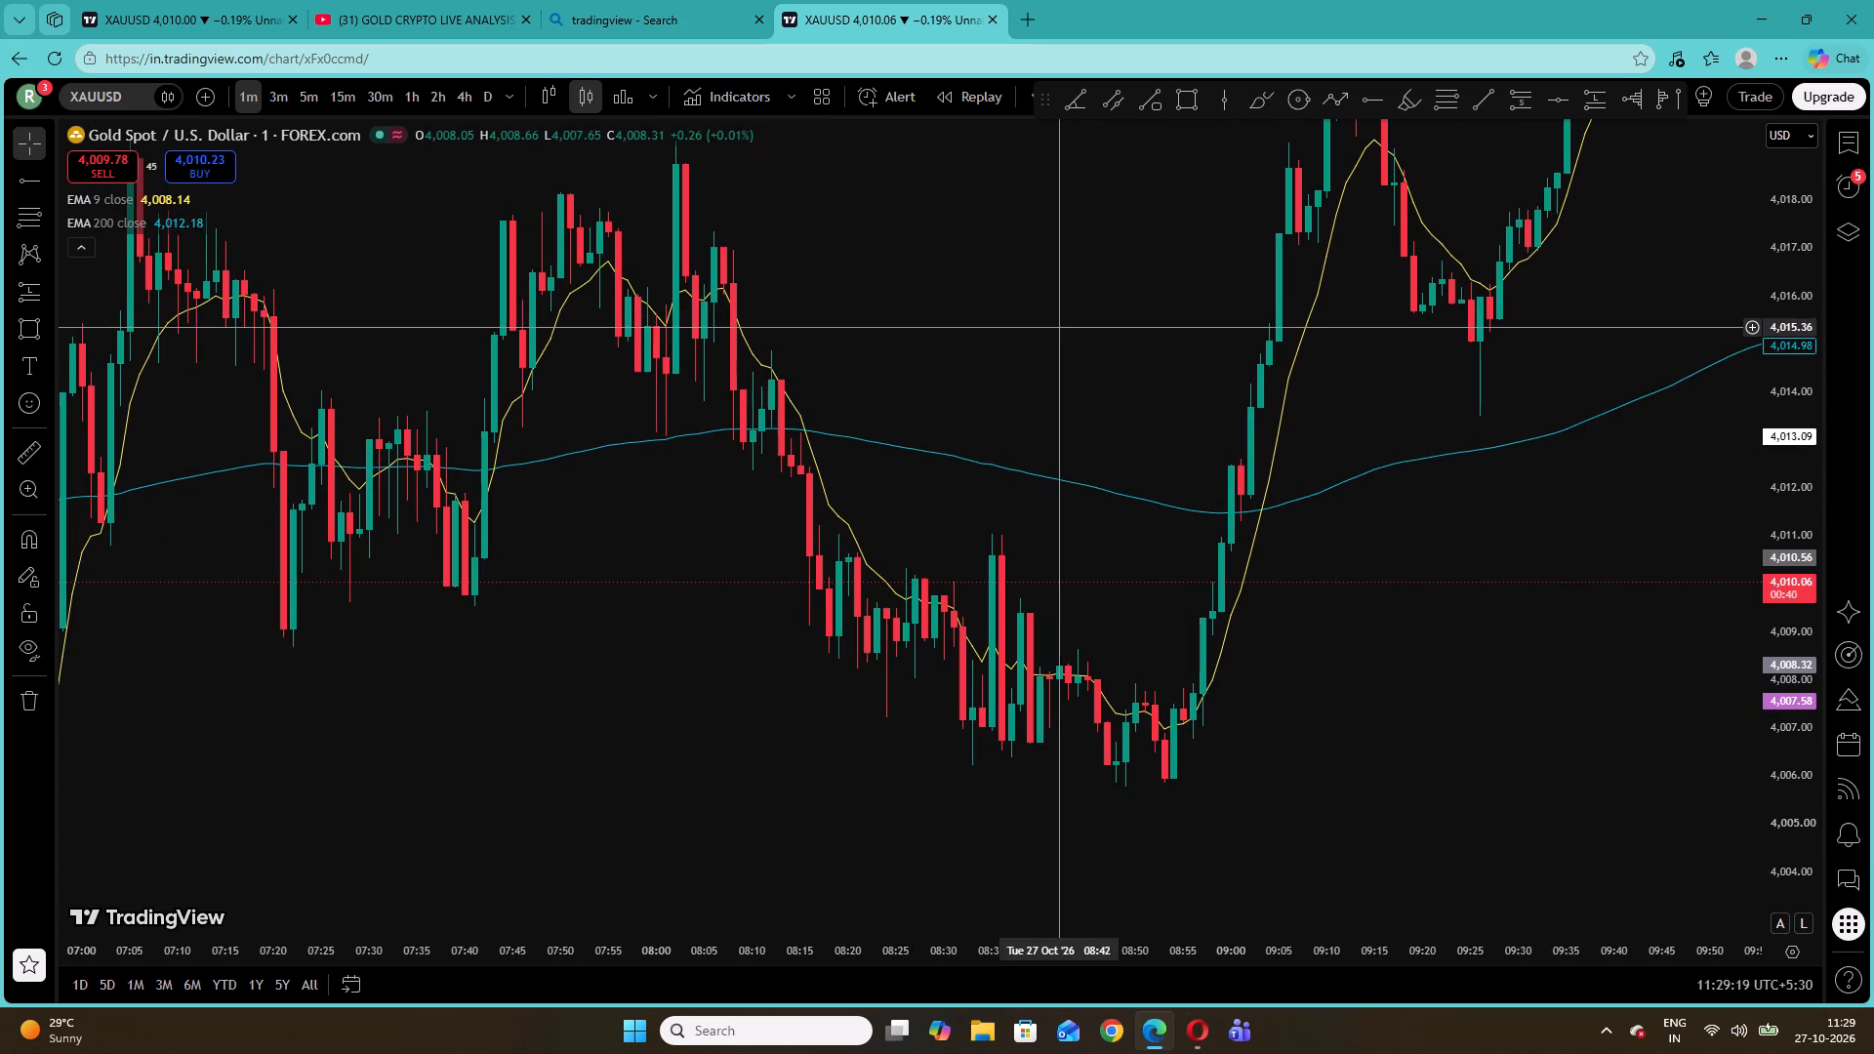
{"action": "left_click_drag", "start_coordinate": [655, 495], "coordinate": [1243, 381]}
{"action": "left_click_drag", "start_coordinate": [615, 551], "coordinate": [1384, 595]}
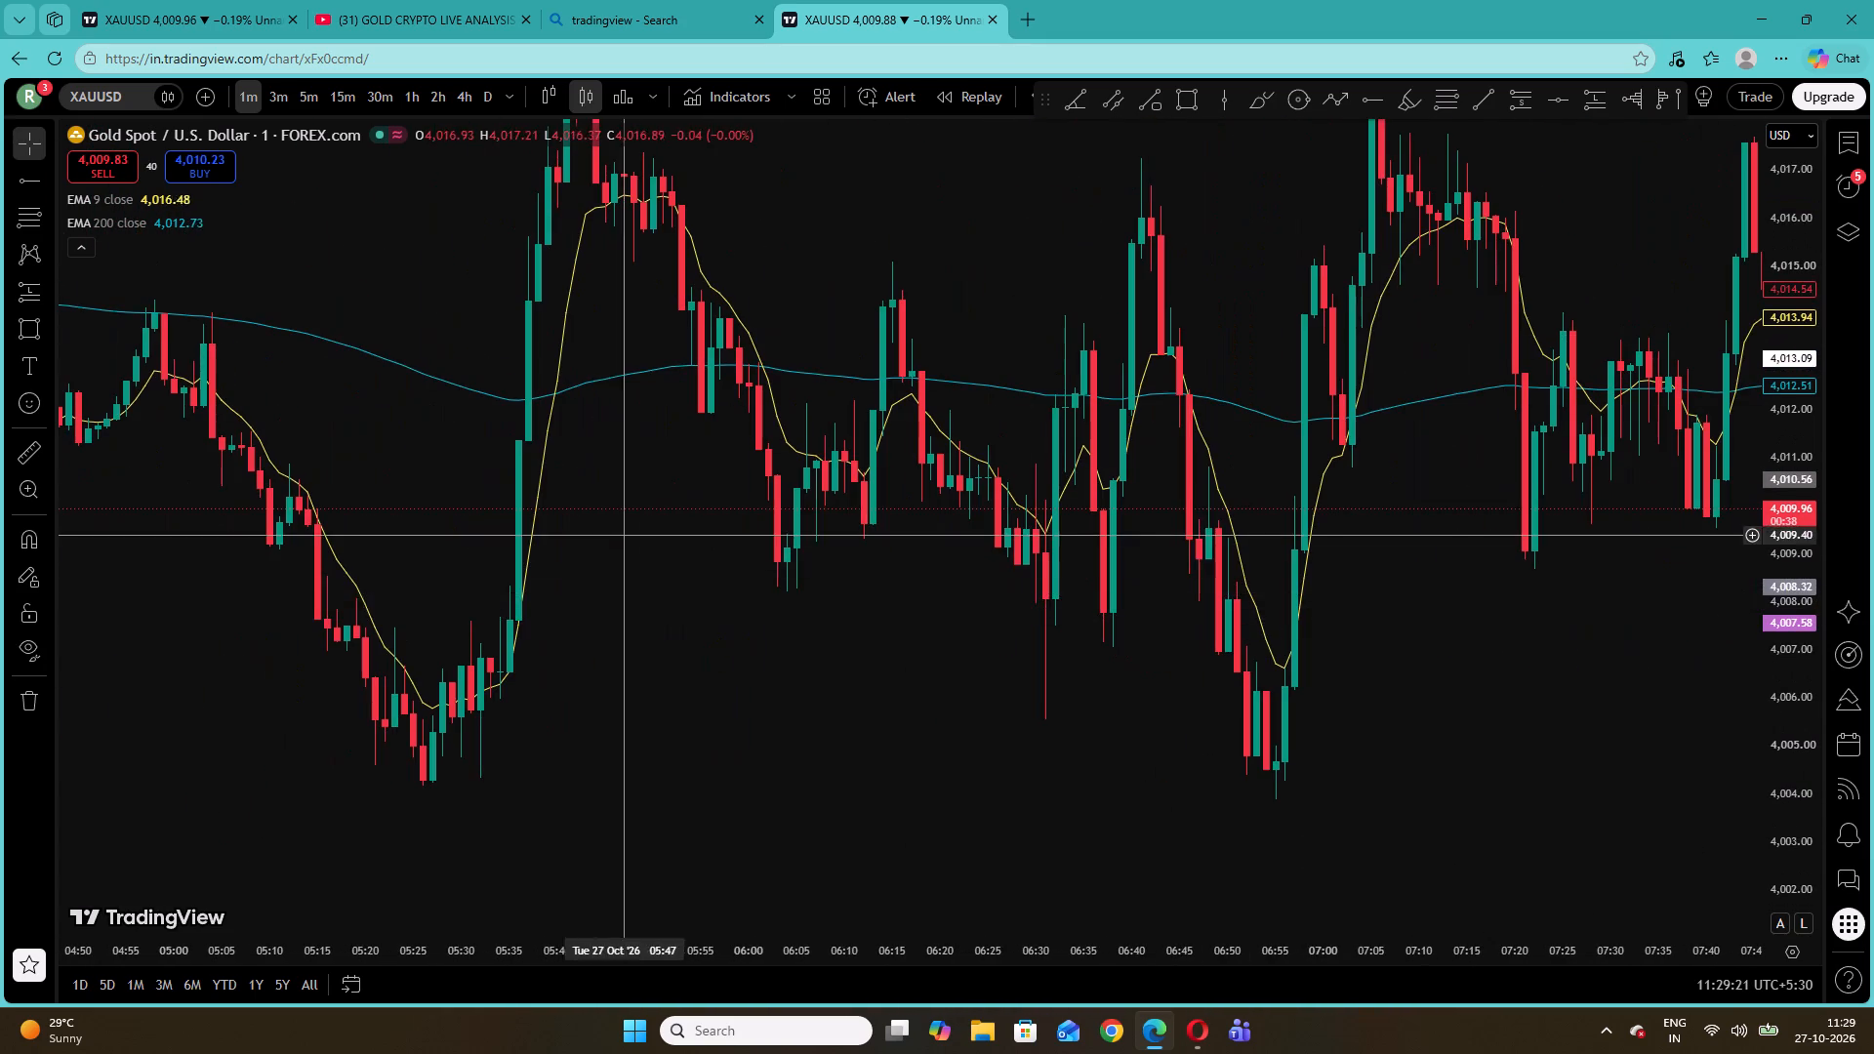
{"action": "left_click_drag", "start_coordinate": [700, 537], "coordinate": [1163, 539]}
{"action": "left_click_drag", "start_coordinate": [662, 527], "coordinate": [1113, 573]}
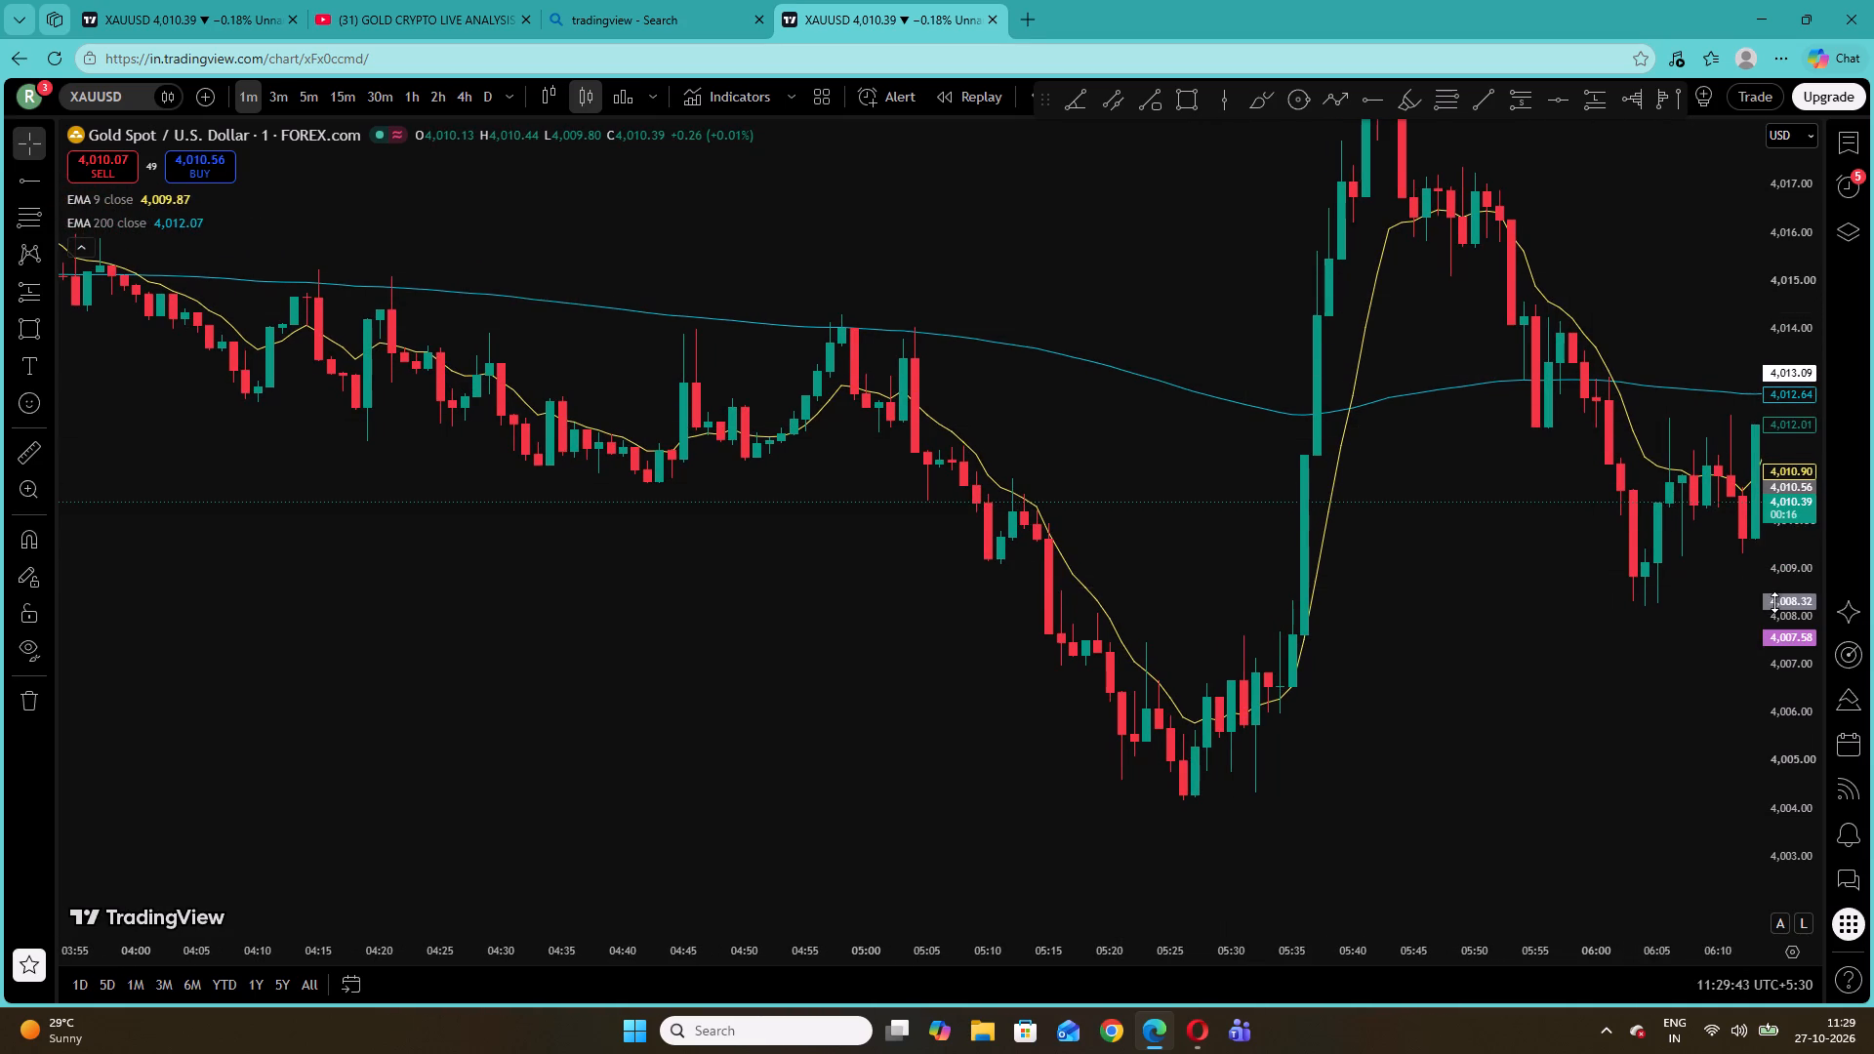
Place a short position at 05:11 with entry about 4,010.17, target about 4,007.14 and stop about 4,010.92.
{"action": "left_click_drag", "start_coordinate": [1775, 602], "coordinate": [1755, 290]}
{"action": "left_click_drag", "start_coordinate": [1091, 328], "coordinate": [711, 385]}
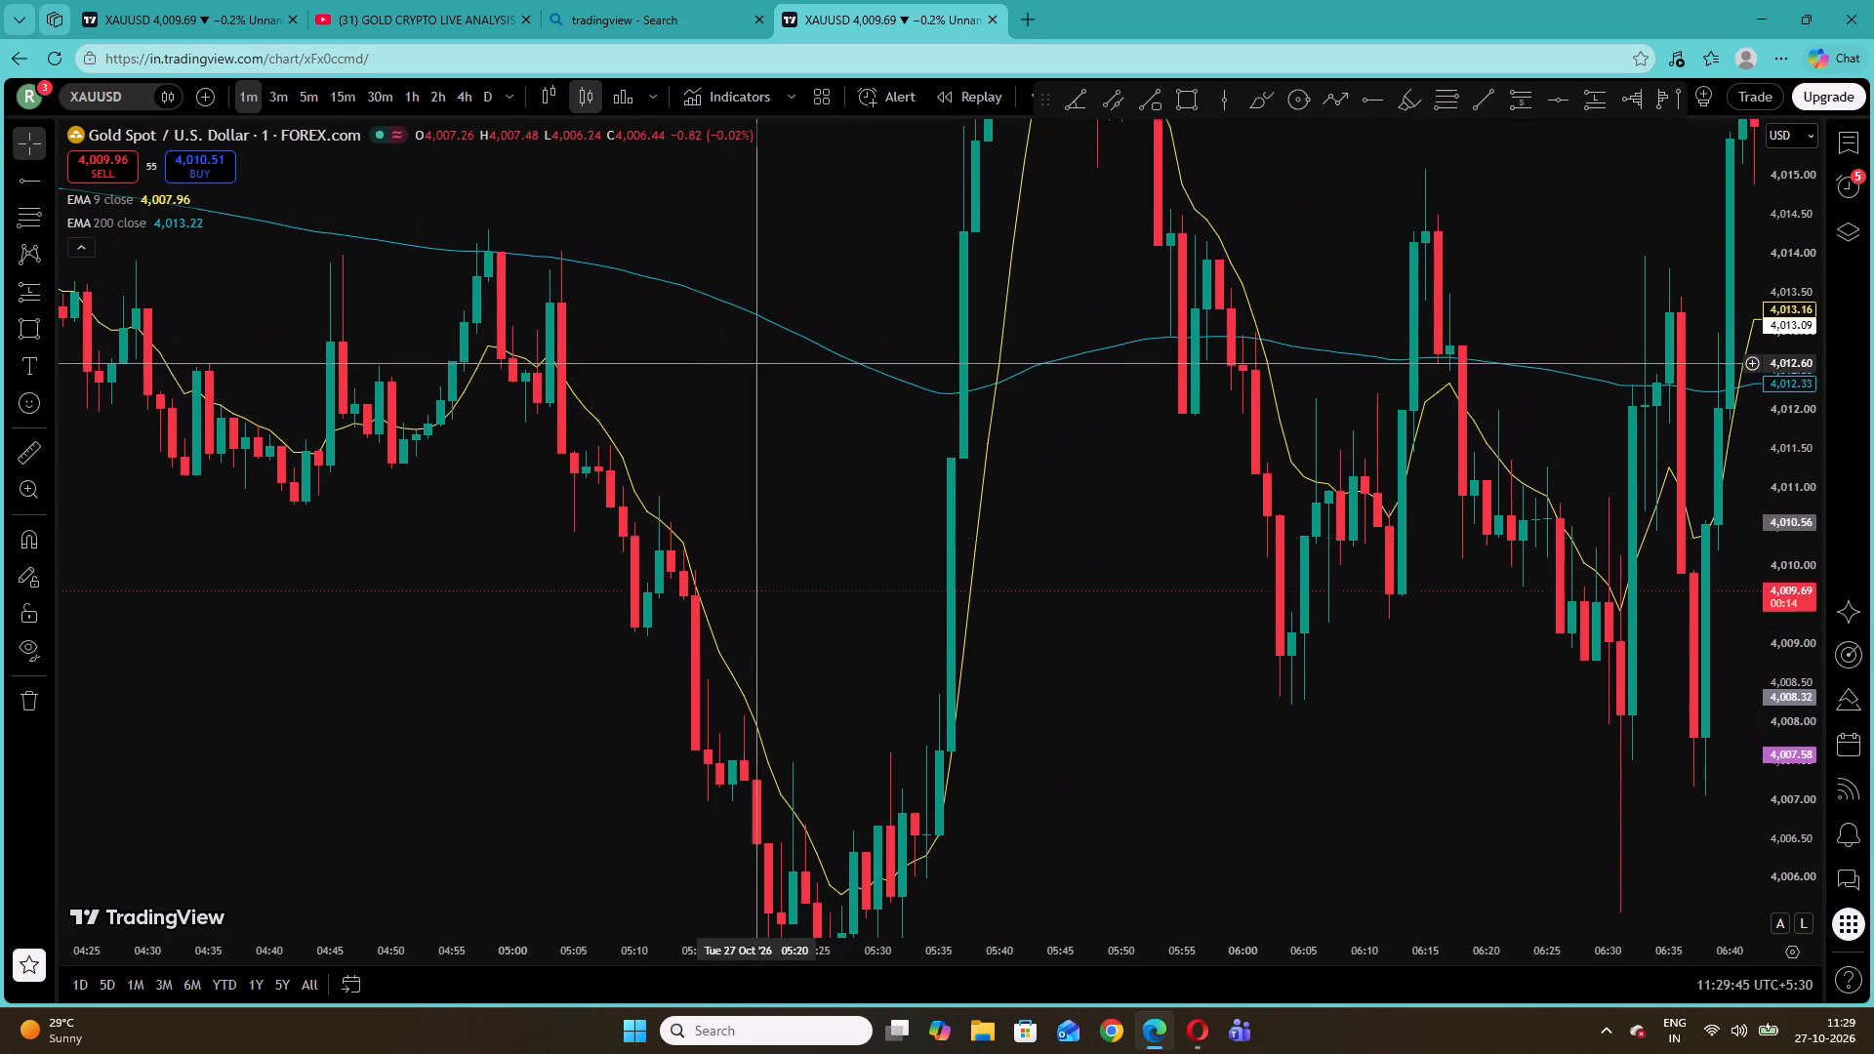
{"action": "left_click", "coordinate": [53, 294]}
{"action": "left_click", "coordinate": [129, 363]}
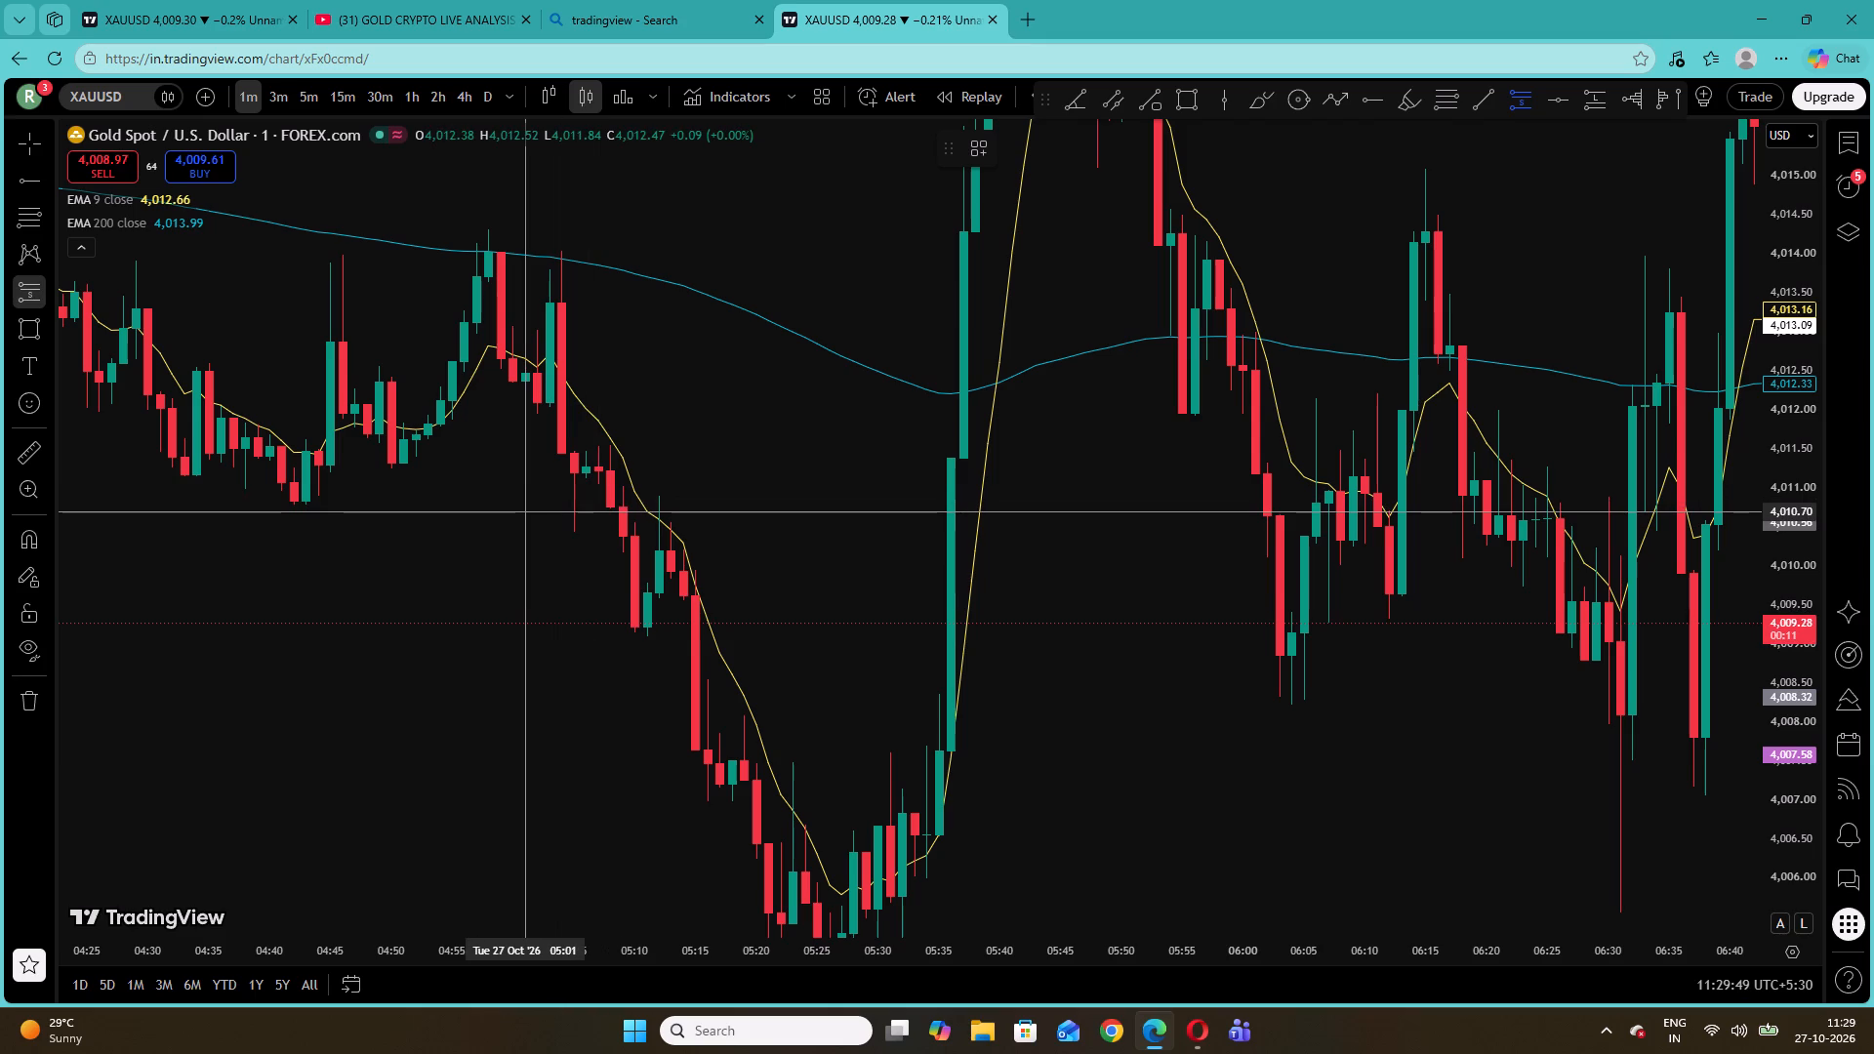
{"action": "left_click", "coordinate": [647, 552]}
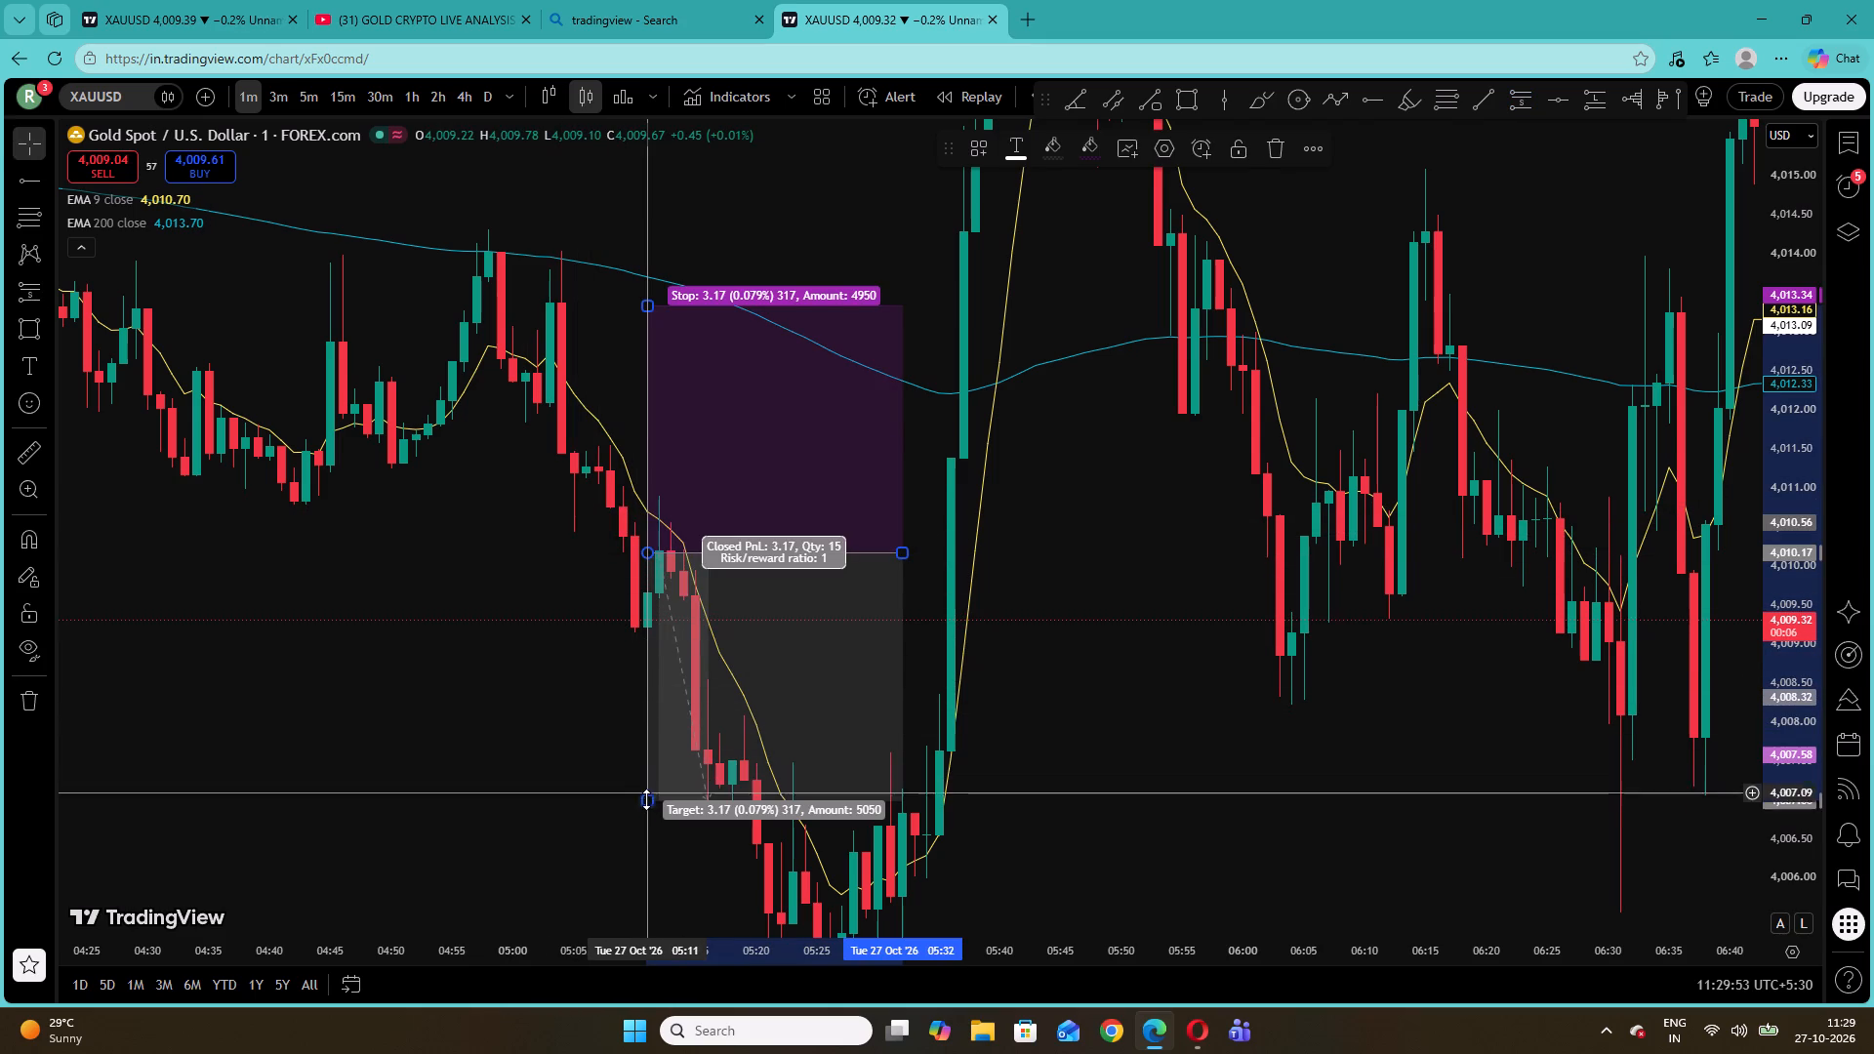
{"action": "left_click_drag", "start_coordinate": [647, 805], "coordinate": [704, 604]}
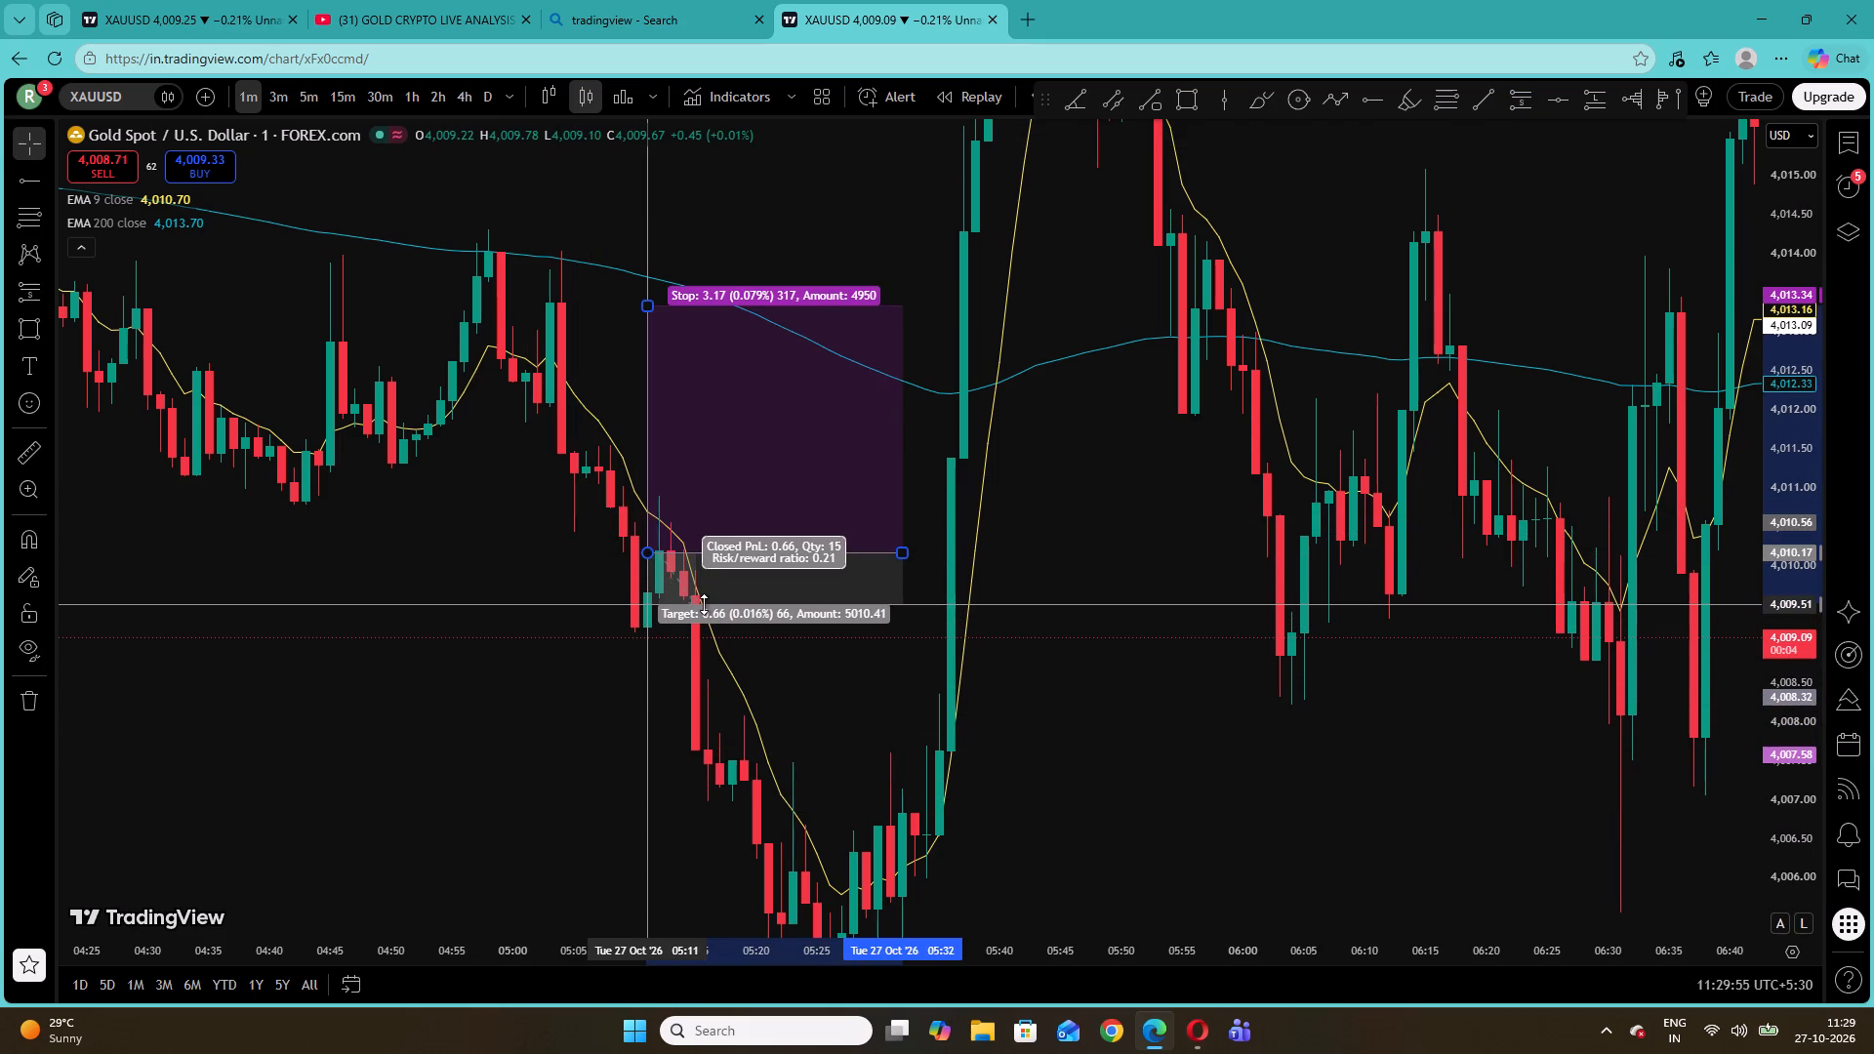
{"action": "left_click_drag", "start_coordinate": [704, 604], "coordinate": [696, 789]}
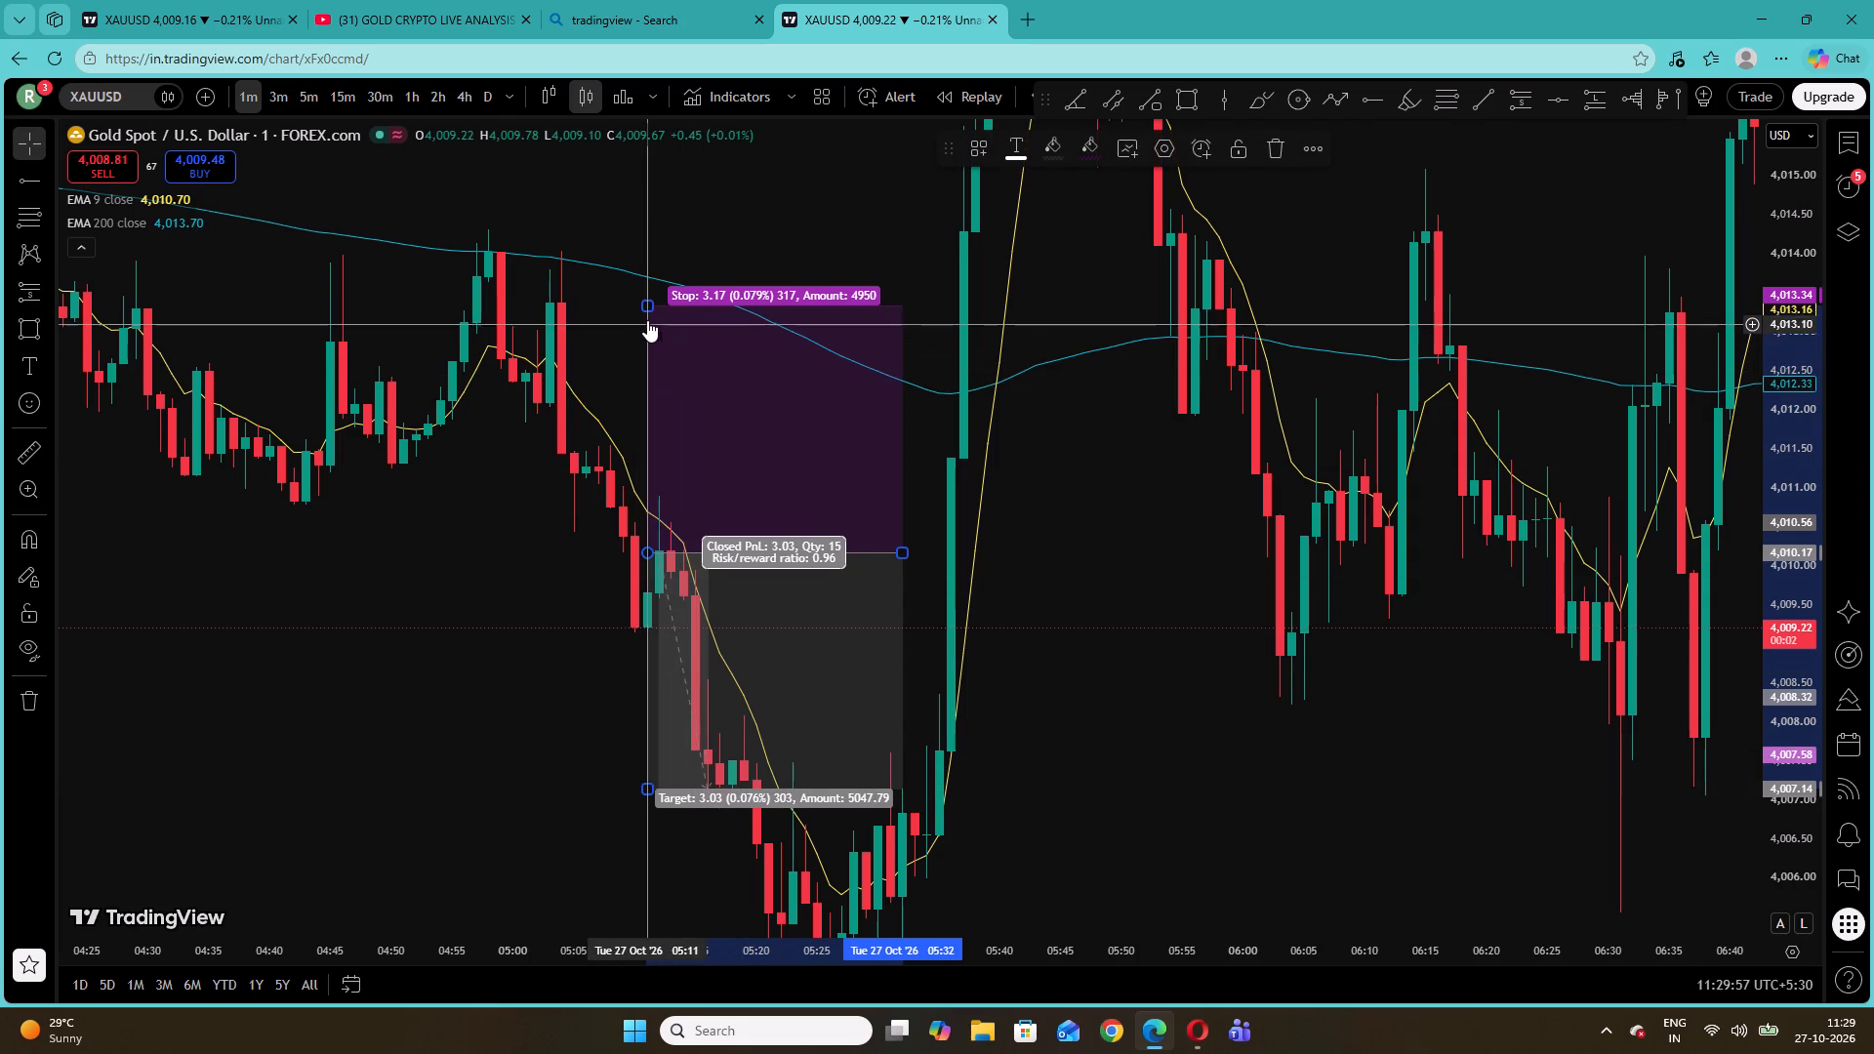
{"action": "left_click", "coordinate": [644, 295]}
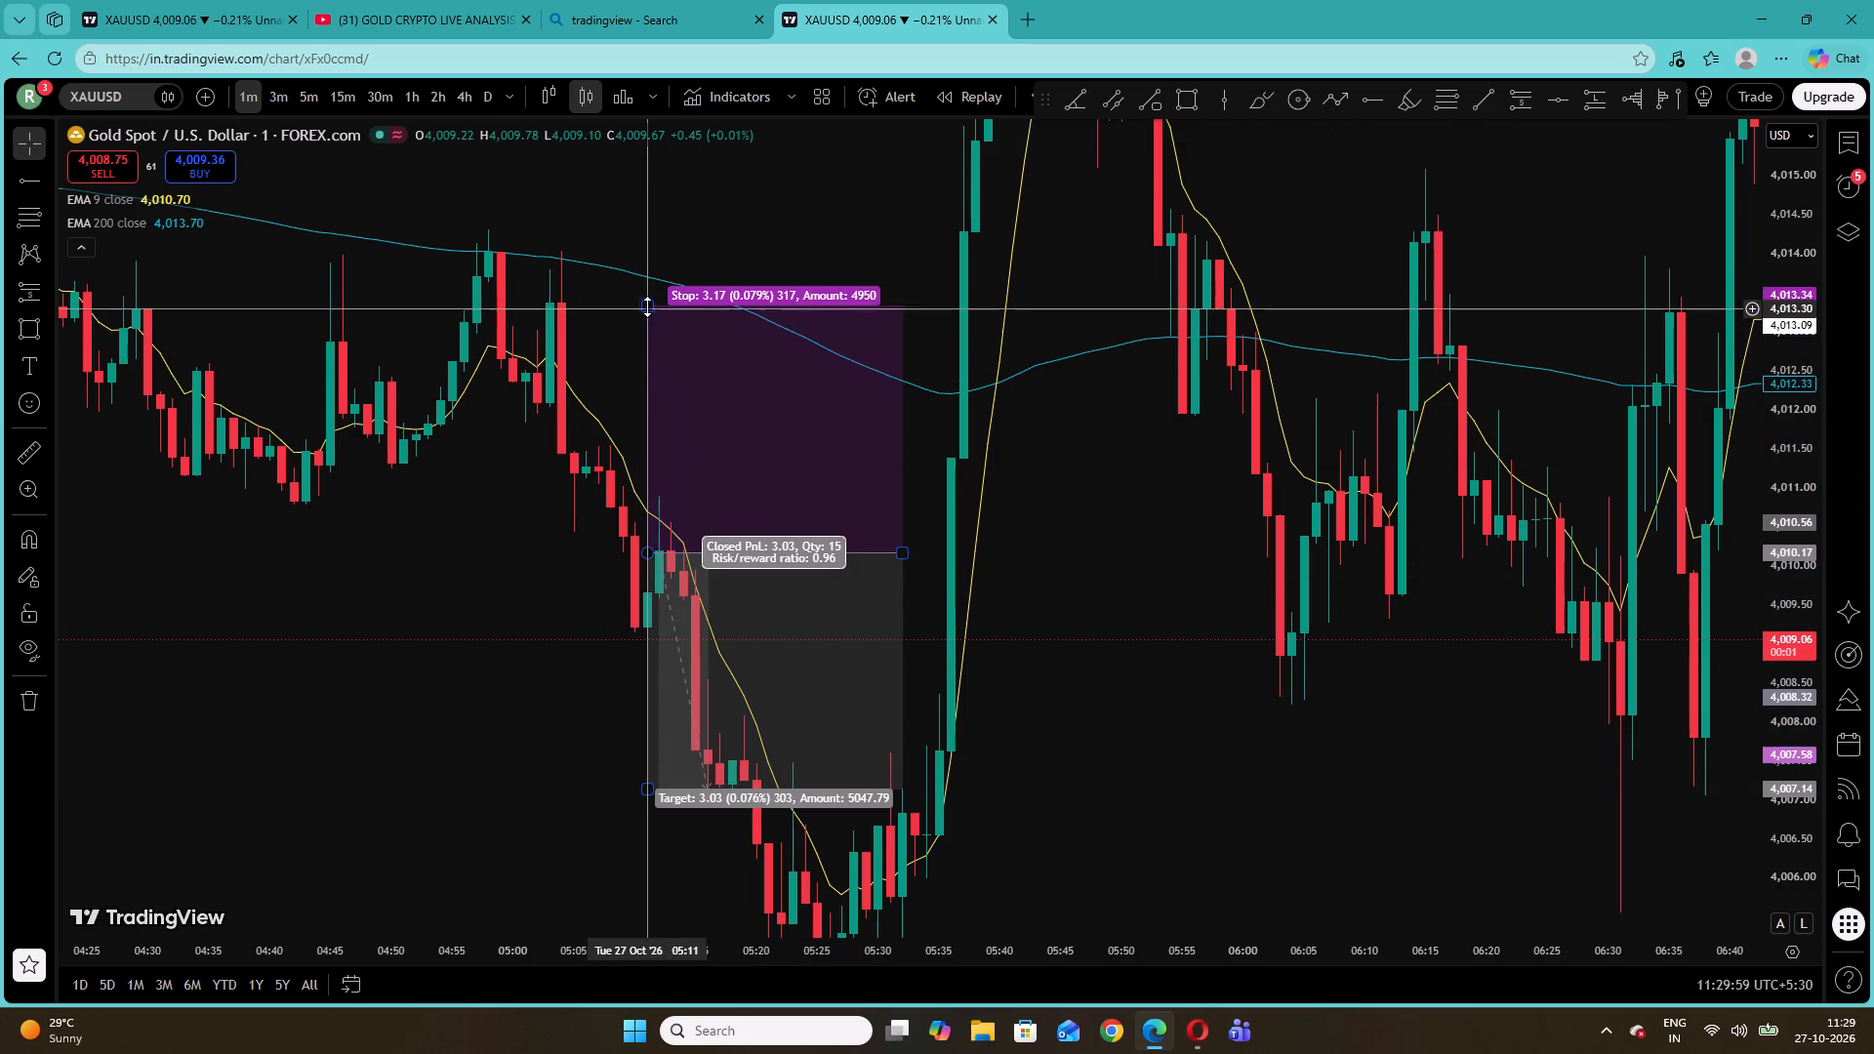
{"action": "left_click_drag", "start_coordinate": [647, 306], "coordinate": [693, 494]}
{"action": "left_click", "coordinate": [502, 664]}
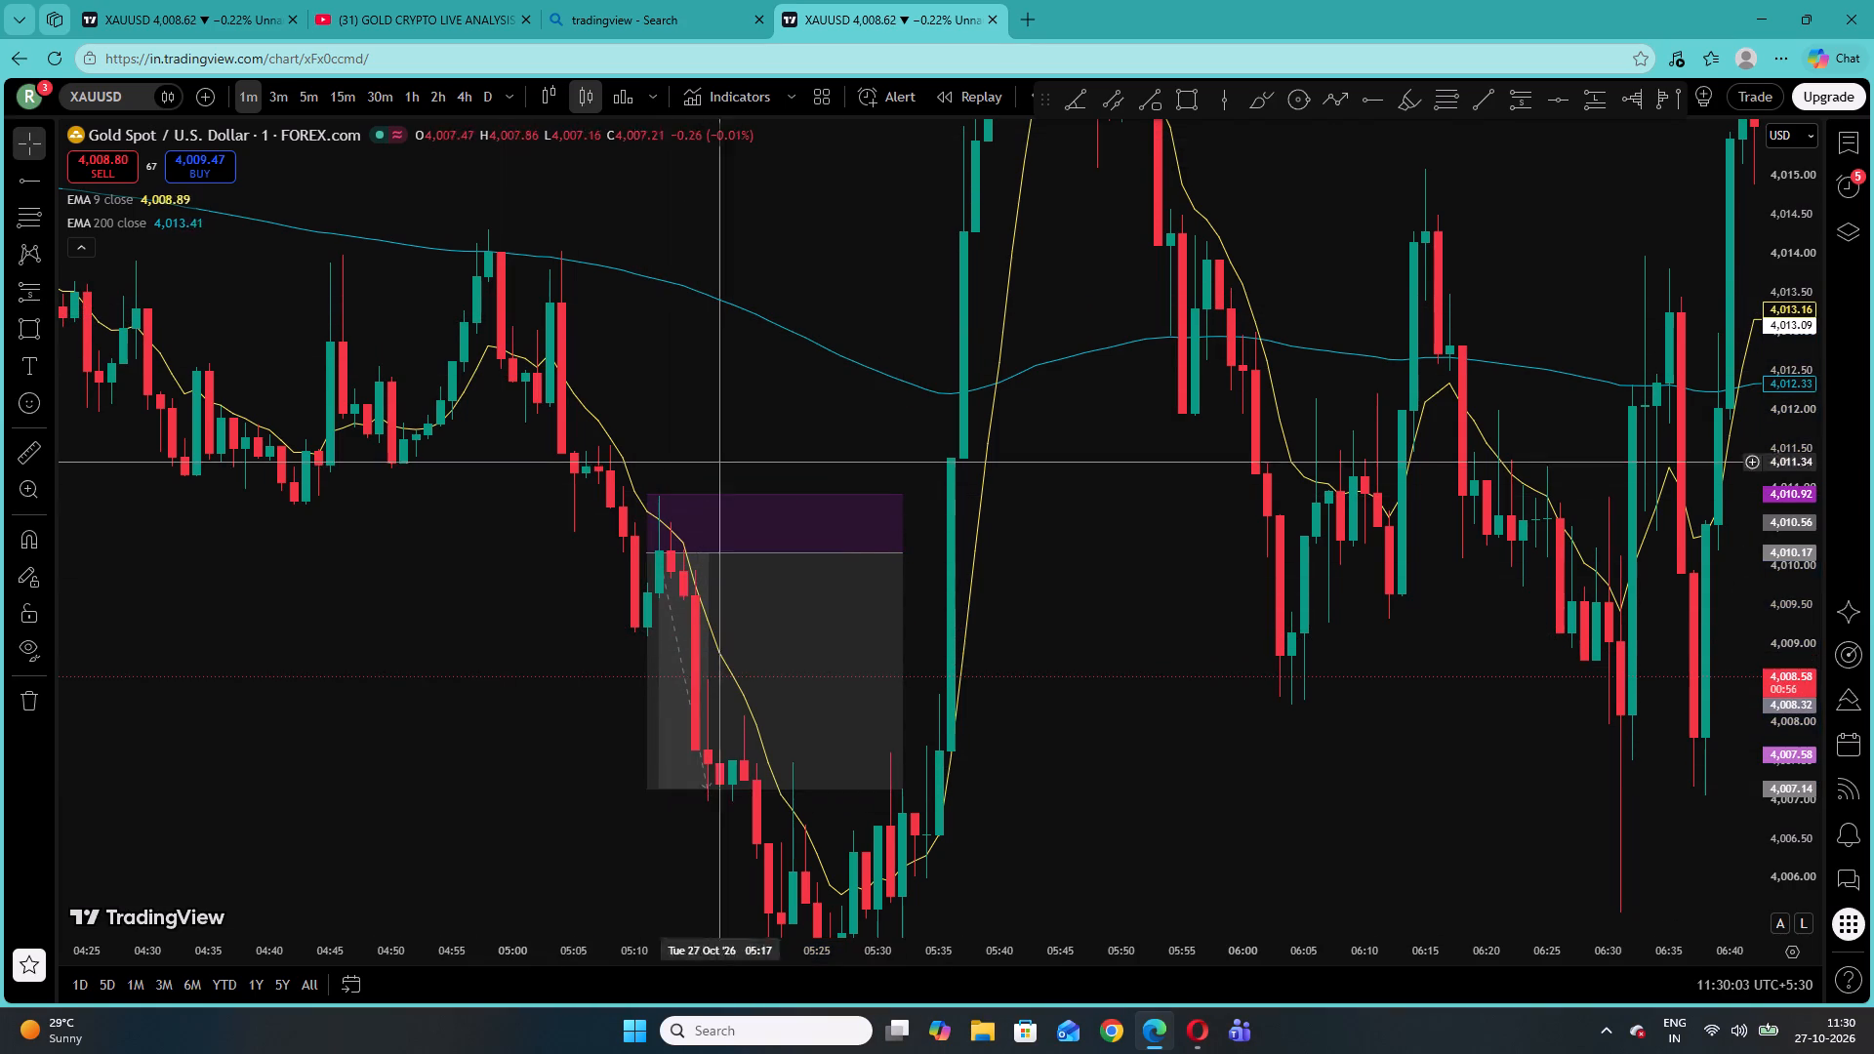
Shorten the 05:11 short position so that it ends at 05:23.
{"action": "left_click_drag", "start_coordinate": [905, 550], "coordinate": [790, 580]}
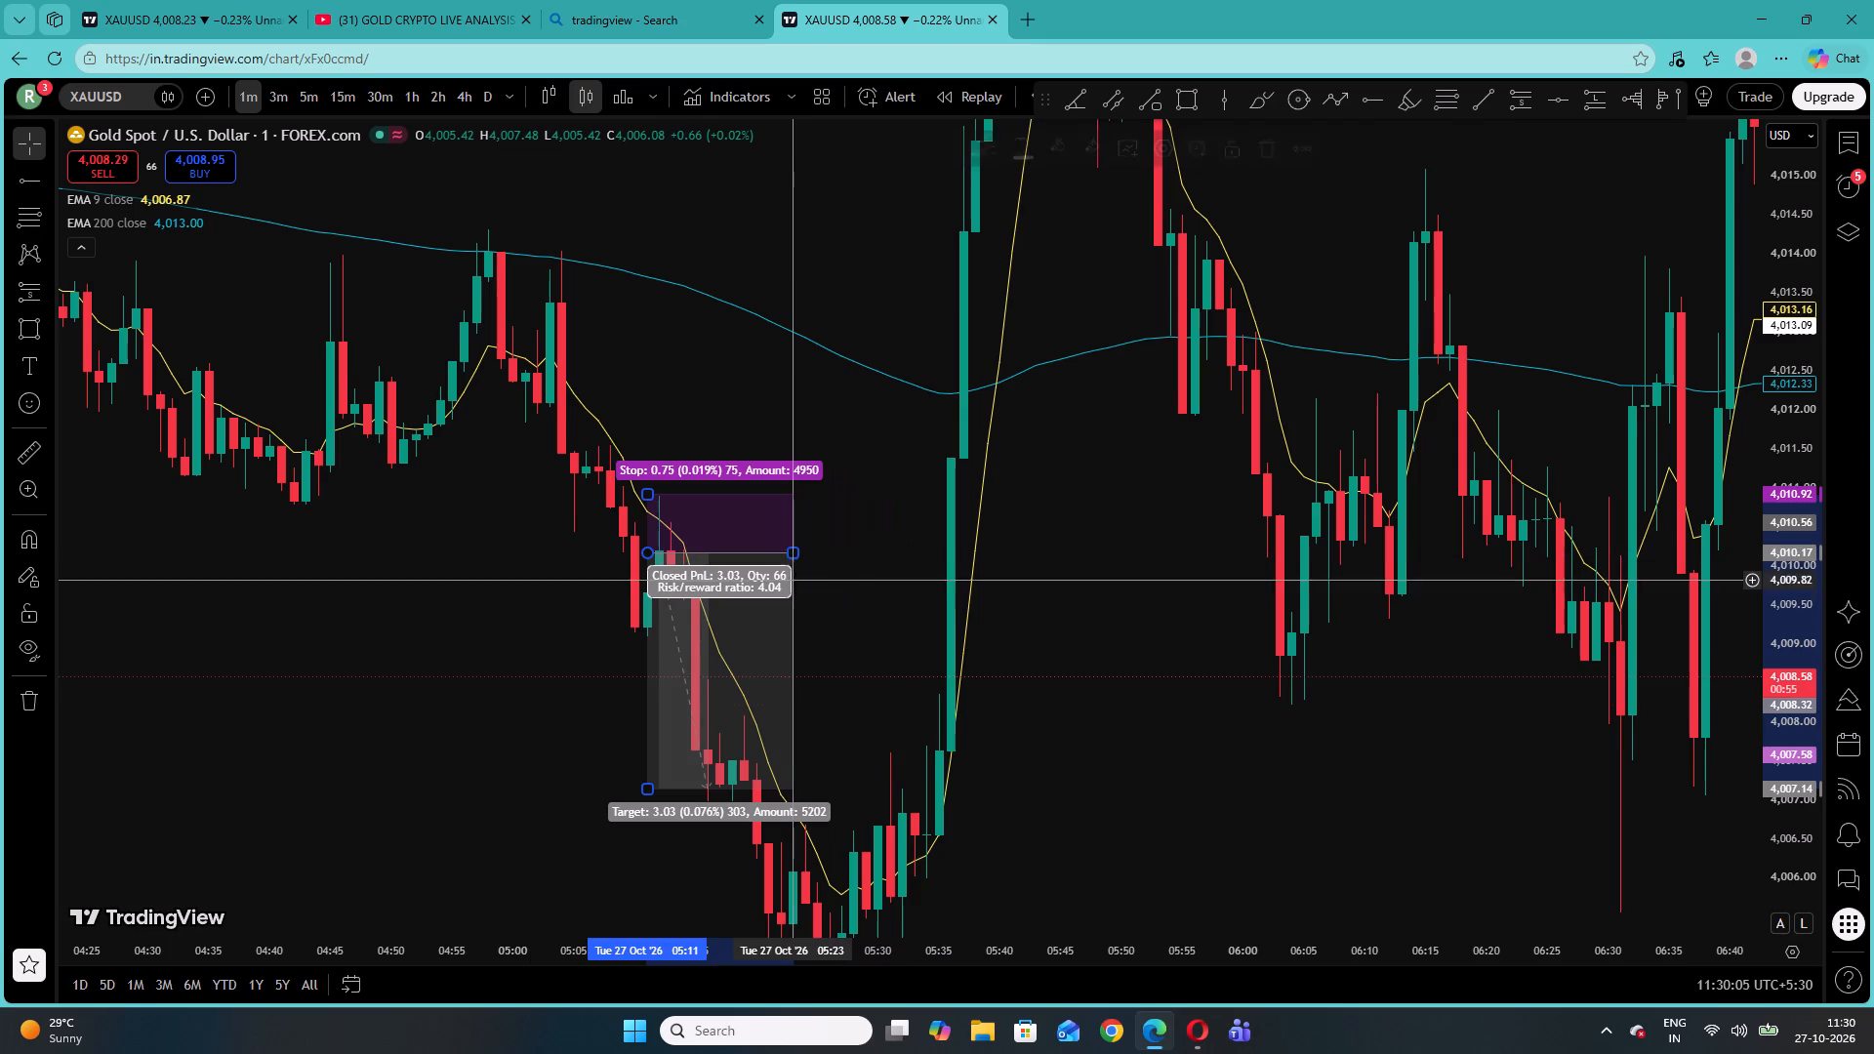
{"action": "left_click", "coordinate": [901, 591]}
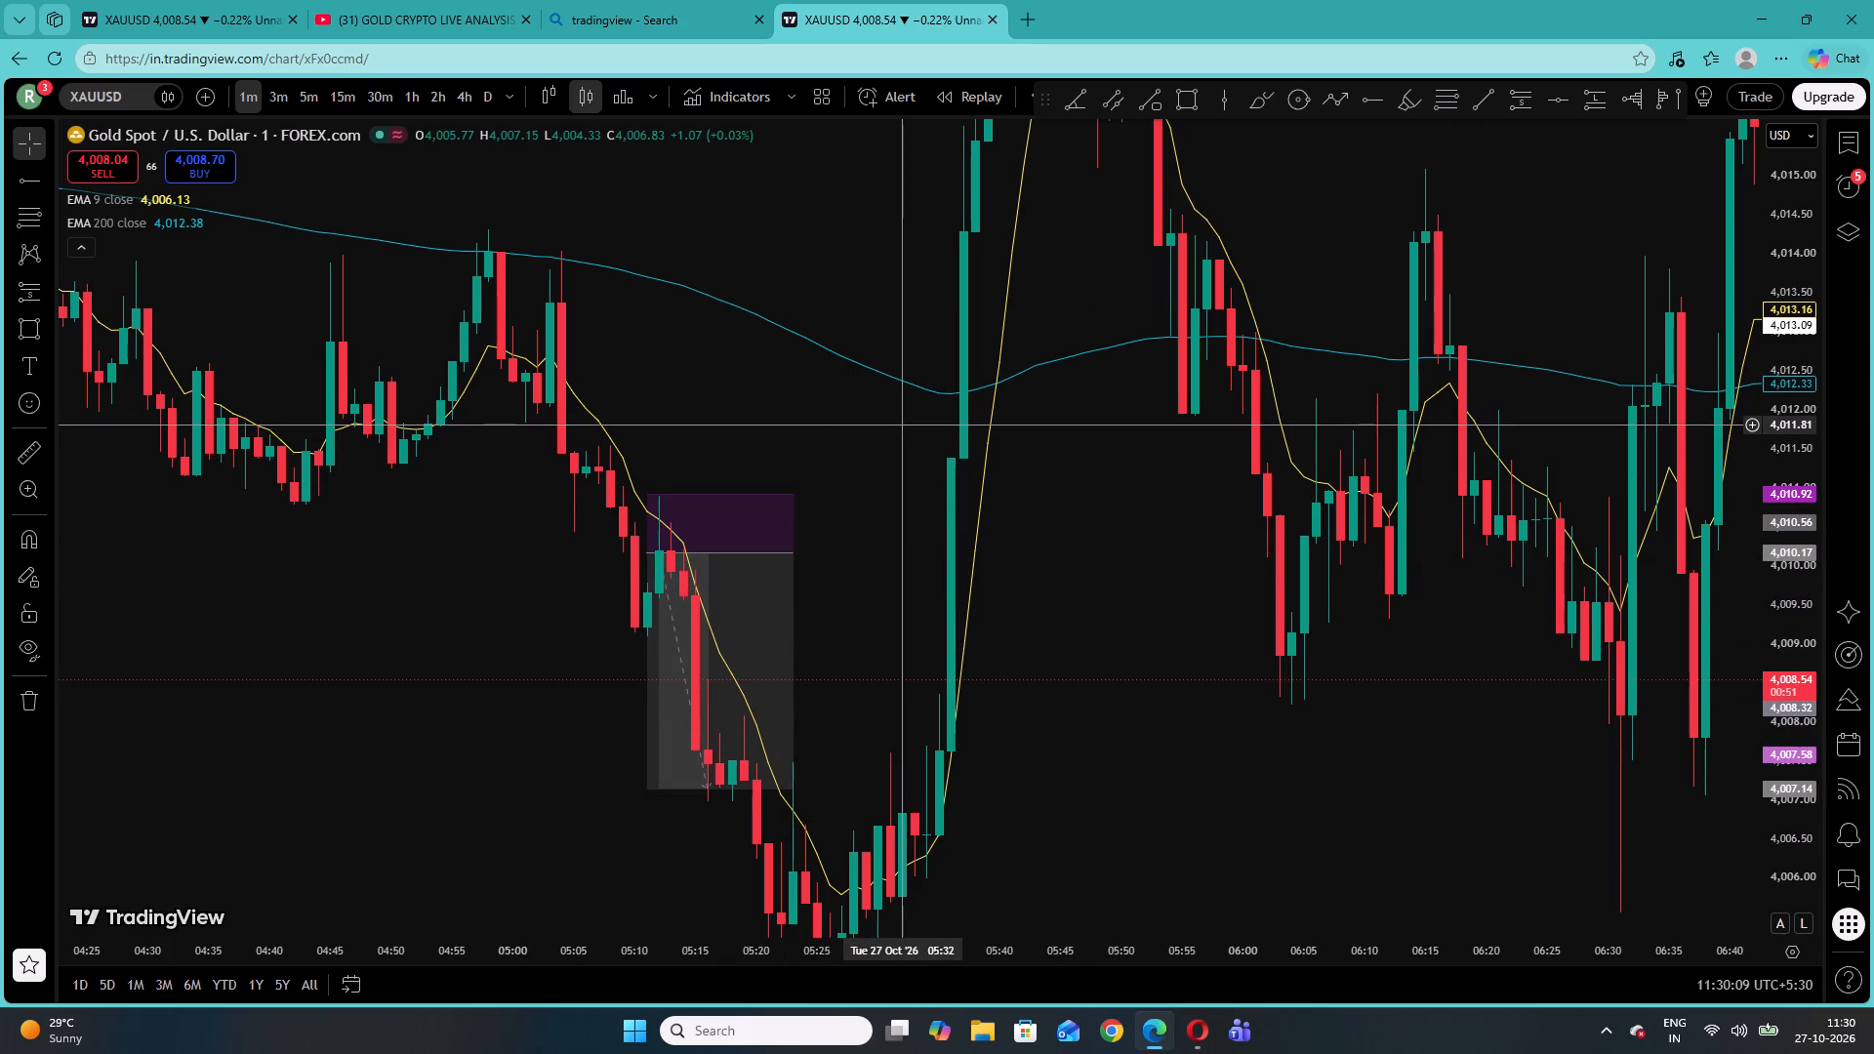
Examine how price reacts to the 9 and 200 EMAs between about 05:35 and 07:25 on 27 October.
{"action": "left_click_drag", "start_coordinate": [1178, 433], "coordinate": [1172, 433]}
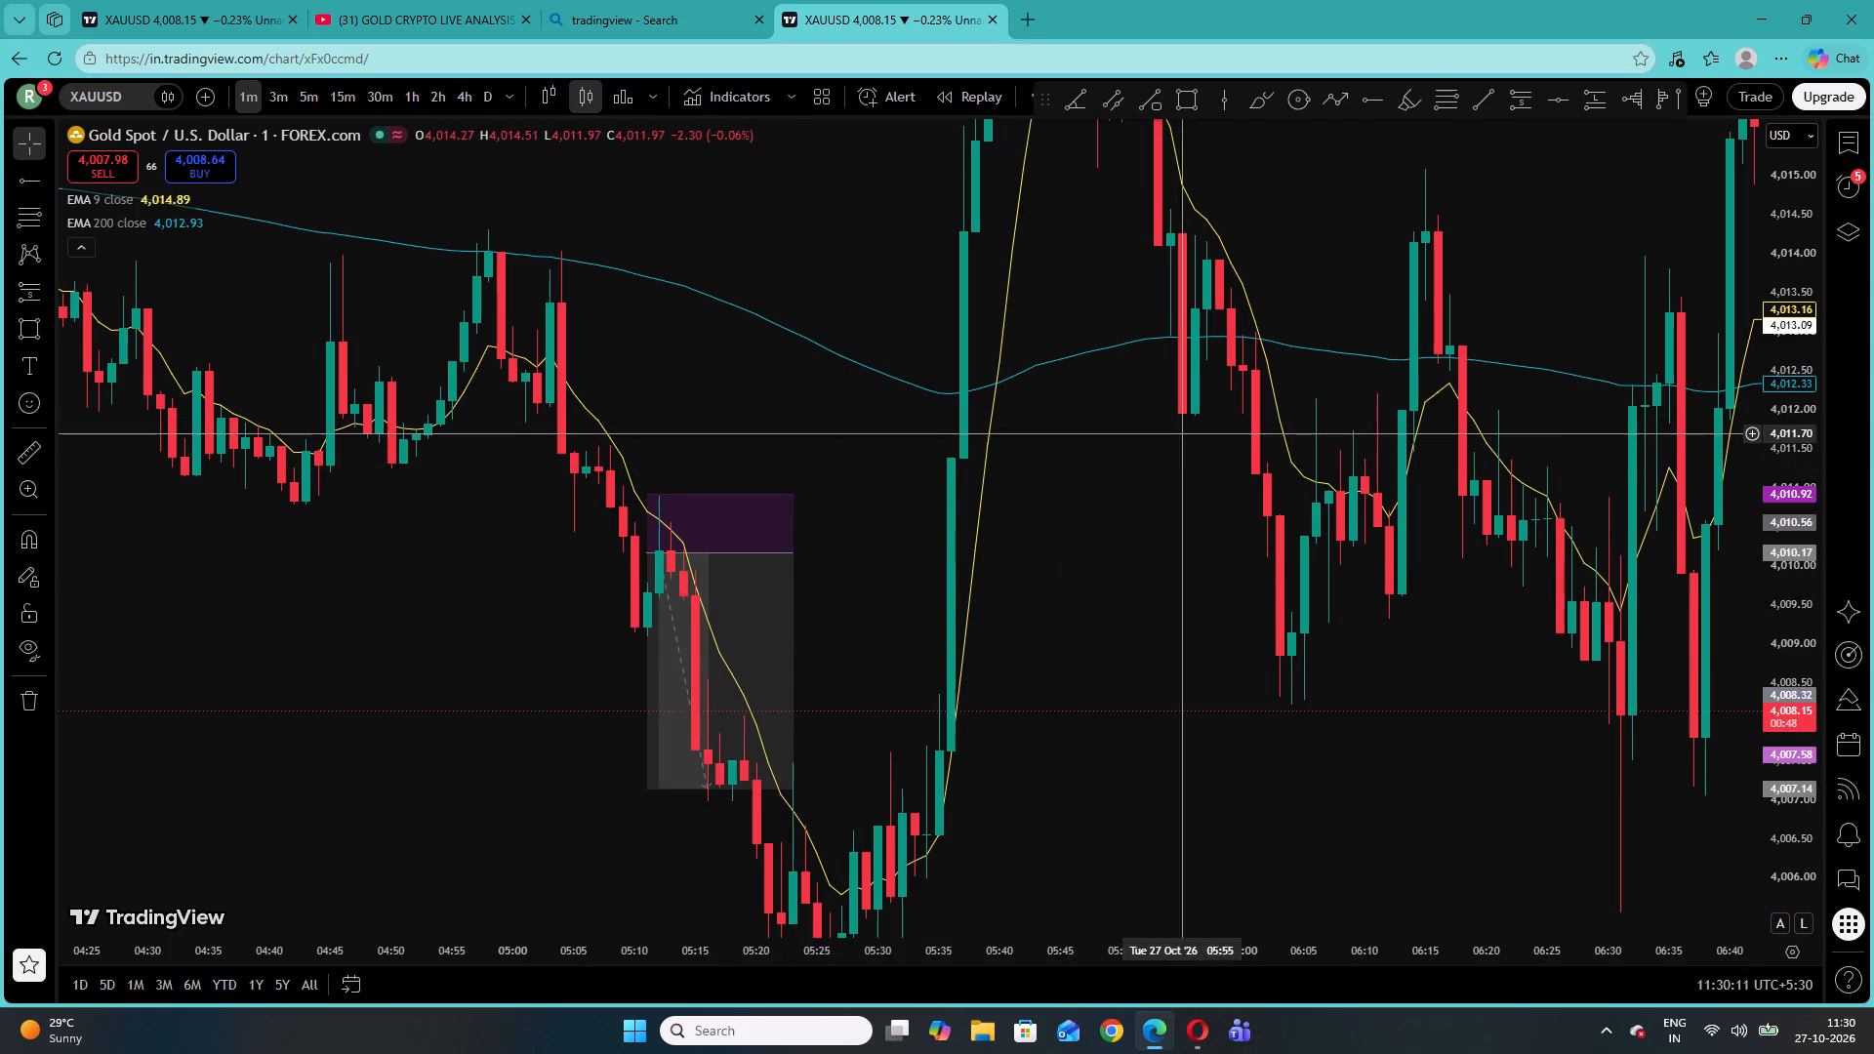
{"action": "left_click_drag", "start_coordinate": [1172, 433], "coordinate": [794, 621]}
{"action": "left_click_drag", "start_coordinate": [1020, 441], "coordinate": [1019, 438]}
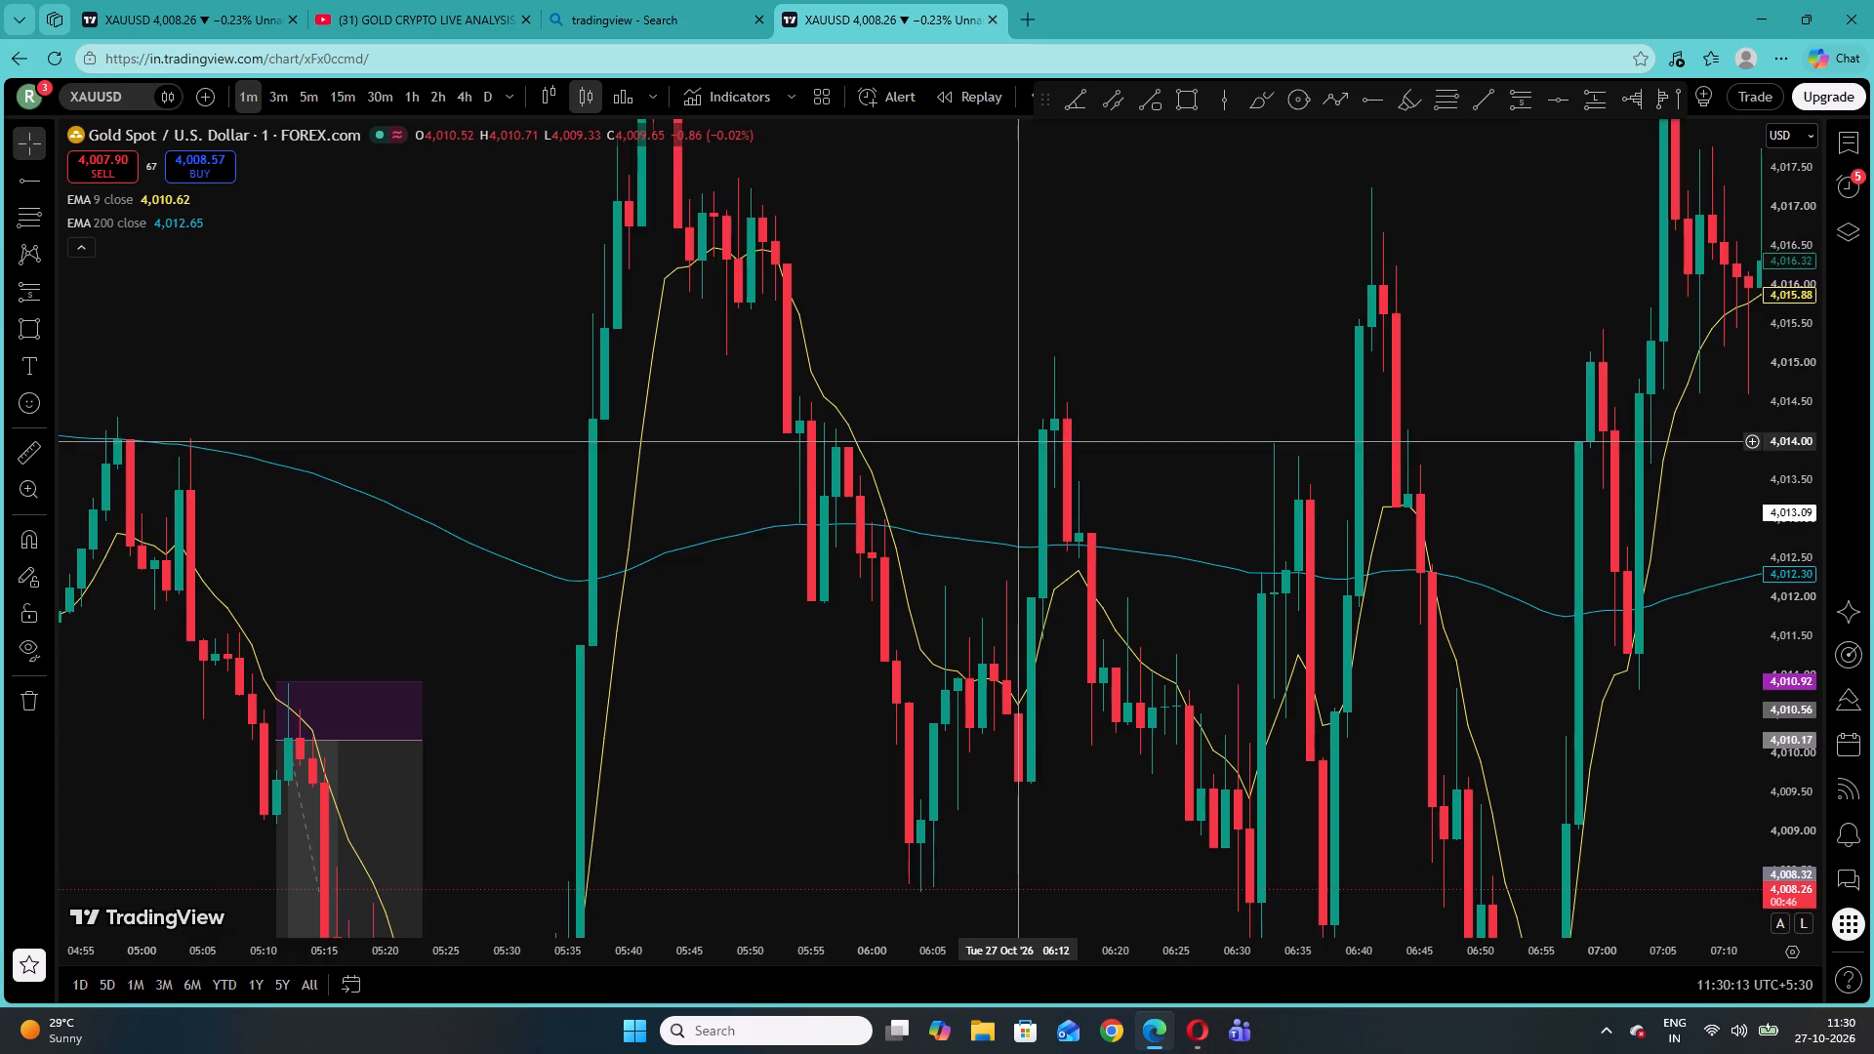
{"action": "left_click_drag", "start_coordinate": [1019, 438], "coordinate": [1056, 271]}
{"action": "left_click_drag", "start_coordinate": [1004, 282], "coordinate": [1054, 531]}
{"action": "left_click_drag", "start_coordinate": [972, 570], "coordinate": [1141, 237]}
{"action": "left_click_drag", "start_coordinate": [1141, 237], "coordinate": [1033, 639]}
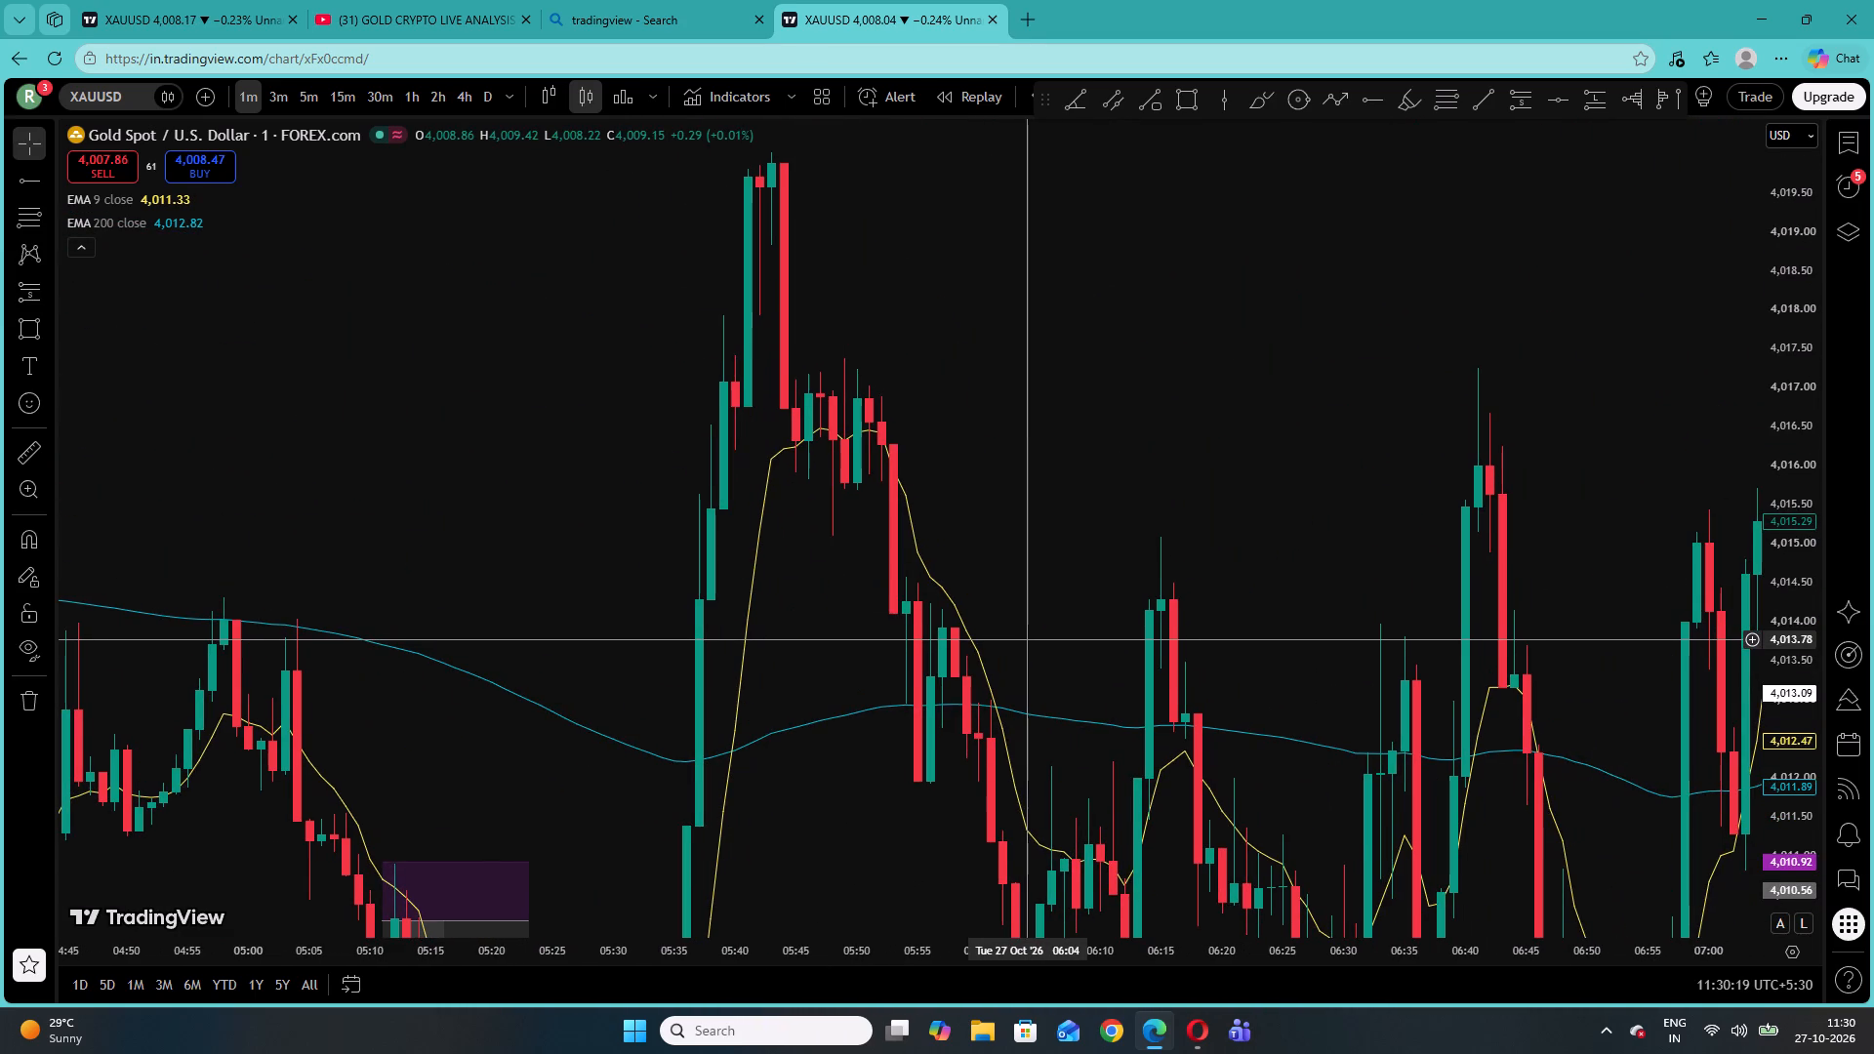
{"action": "left_click_drag", "start_coordinate": [1021, 639], "coordinate": [831, 367]}
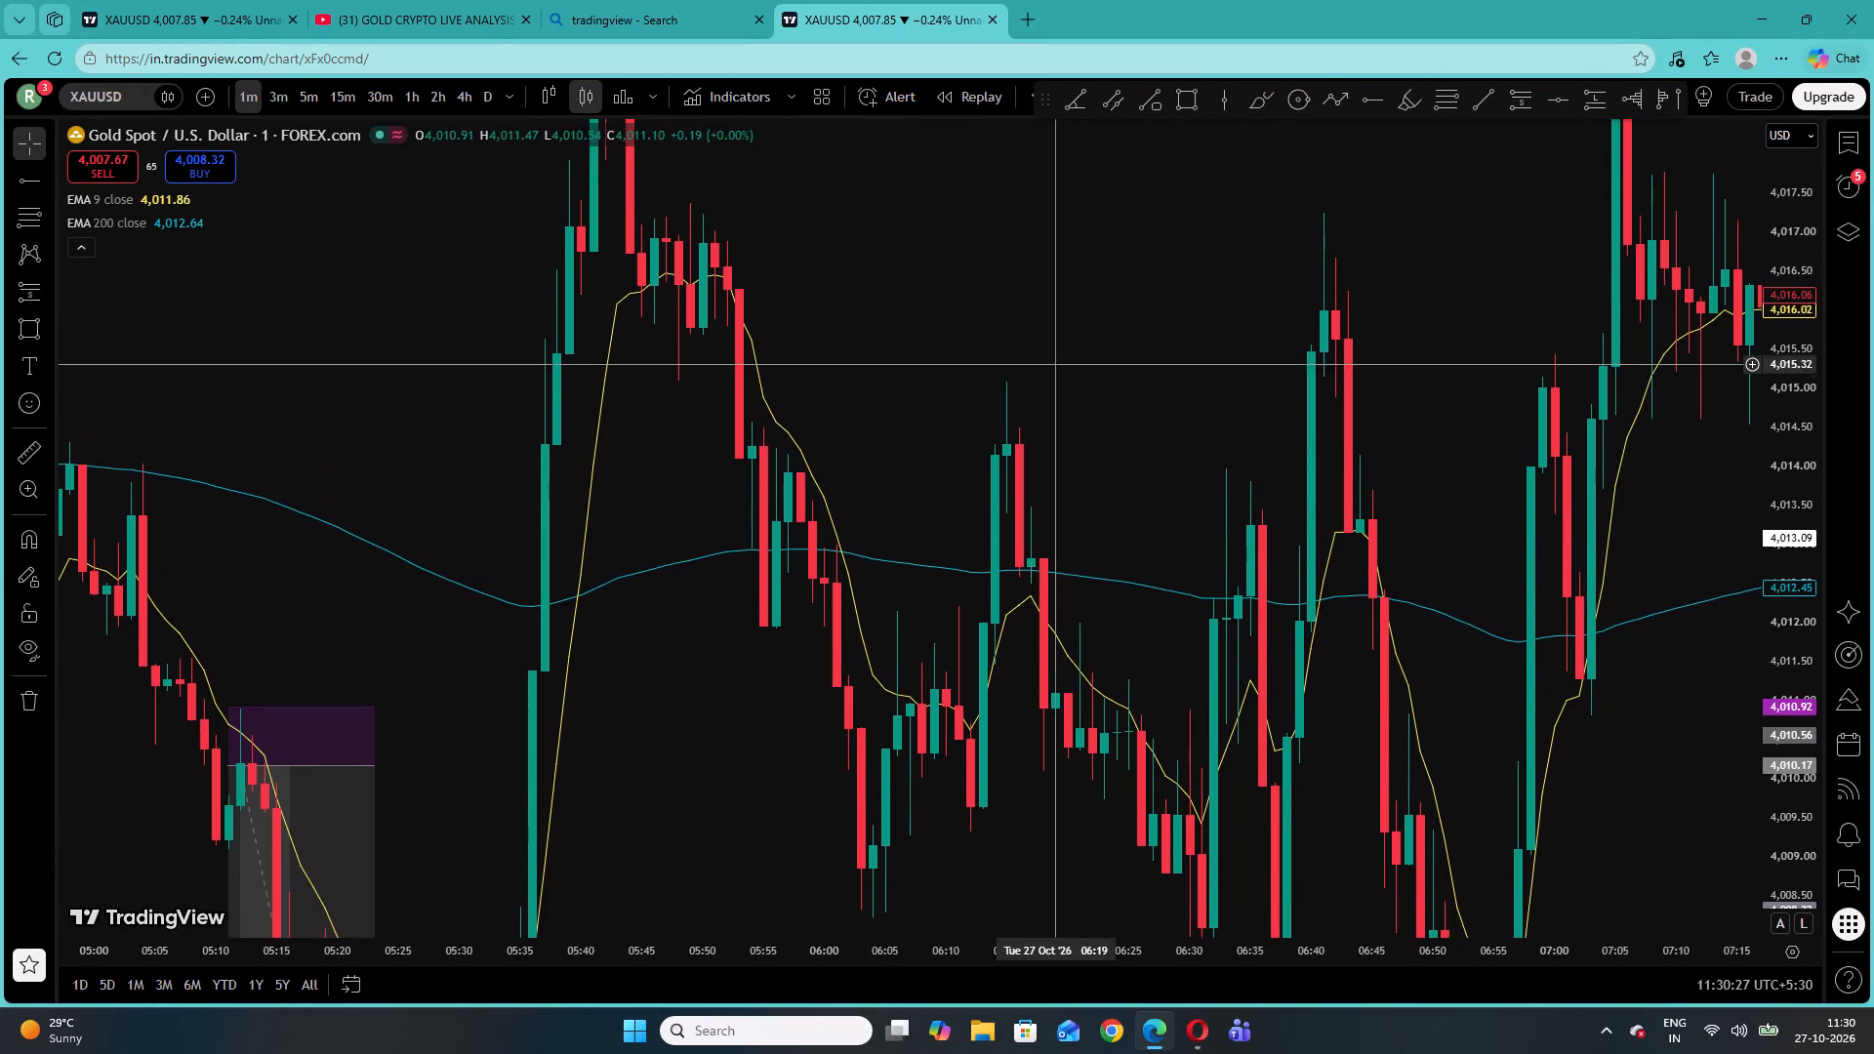
{"action": "left_click_drag", "start_coordinate": [1158, 448], "coordinate": [1013, 283]}
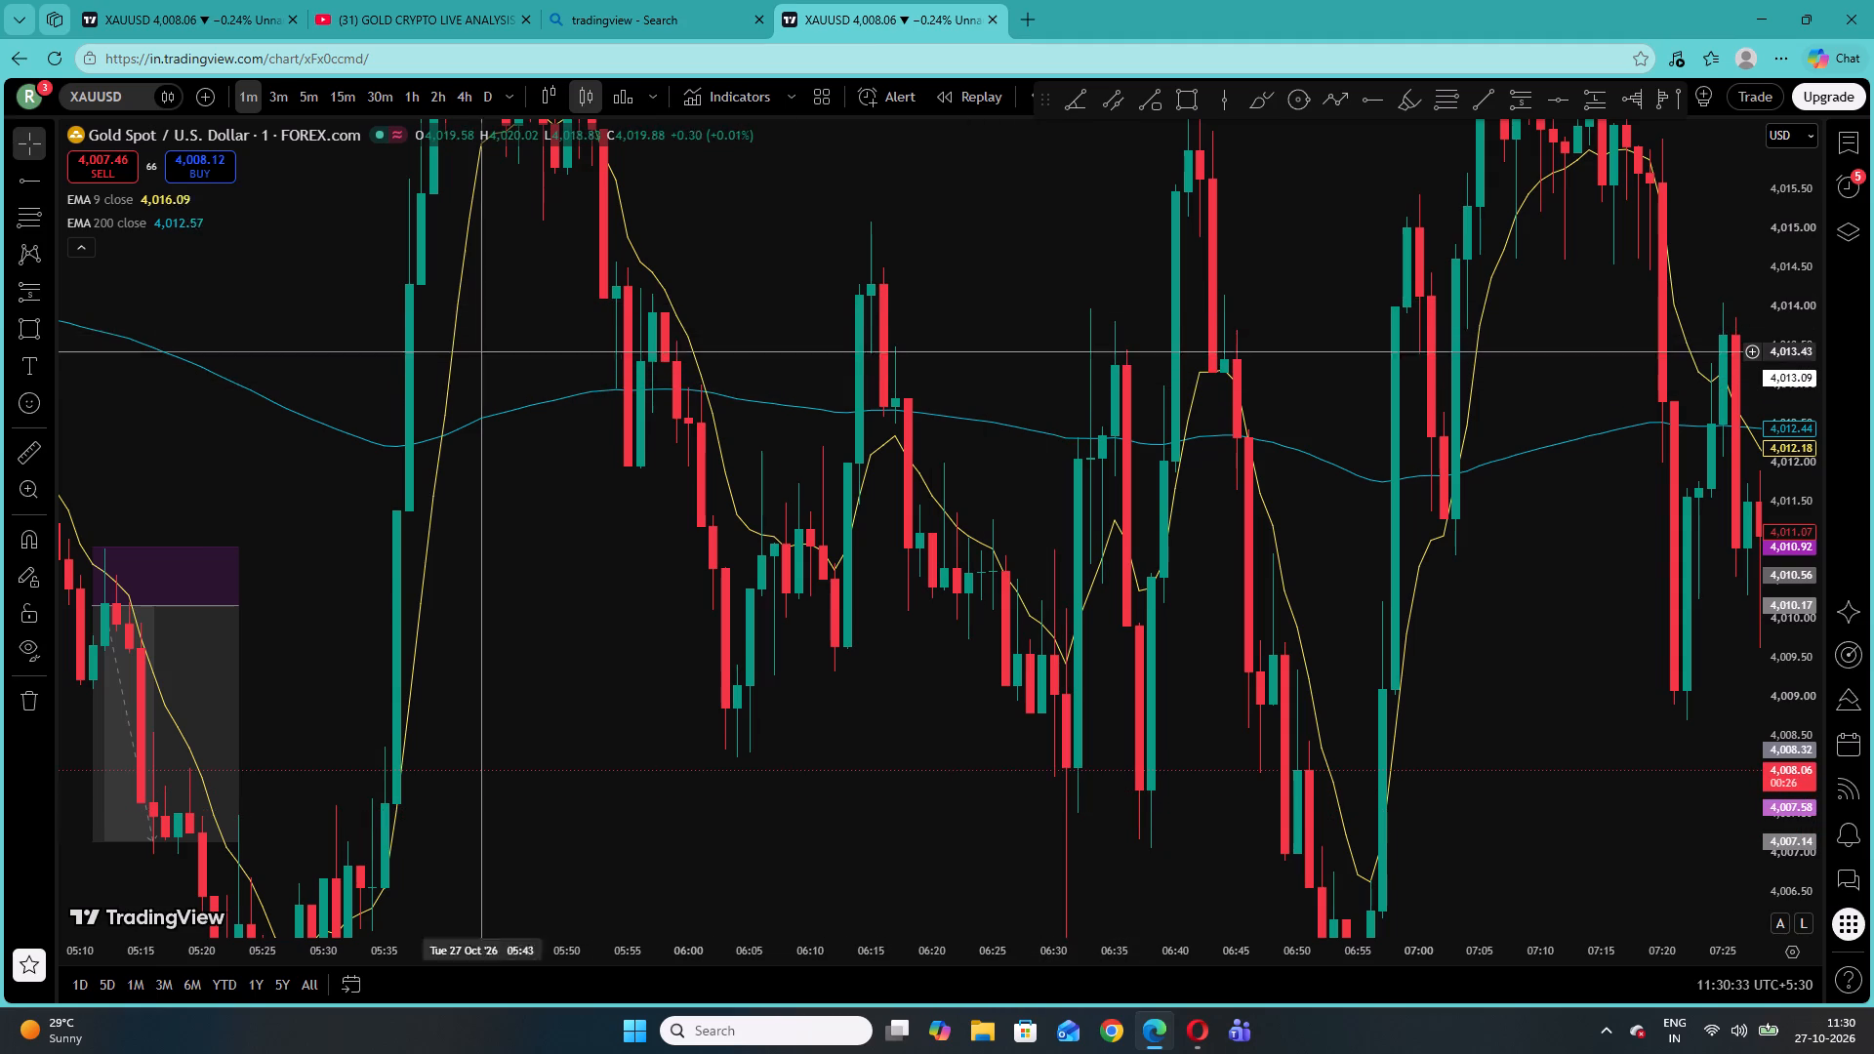
Place a short position from 06:20 to about 06:32 with entry about 4,010.65, stop about 4,012.04 and target about 4,006.38.
{"action": "left_click", "coordinate": [52, 292]}
{"action": "left_click", "coordinate": [119, 347]}
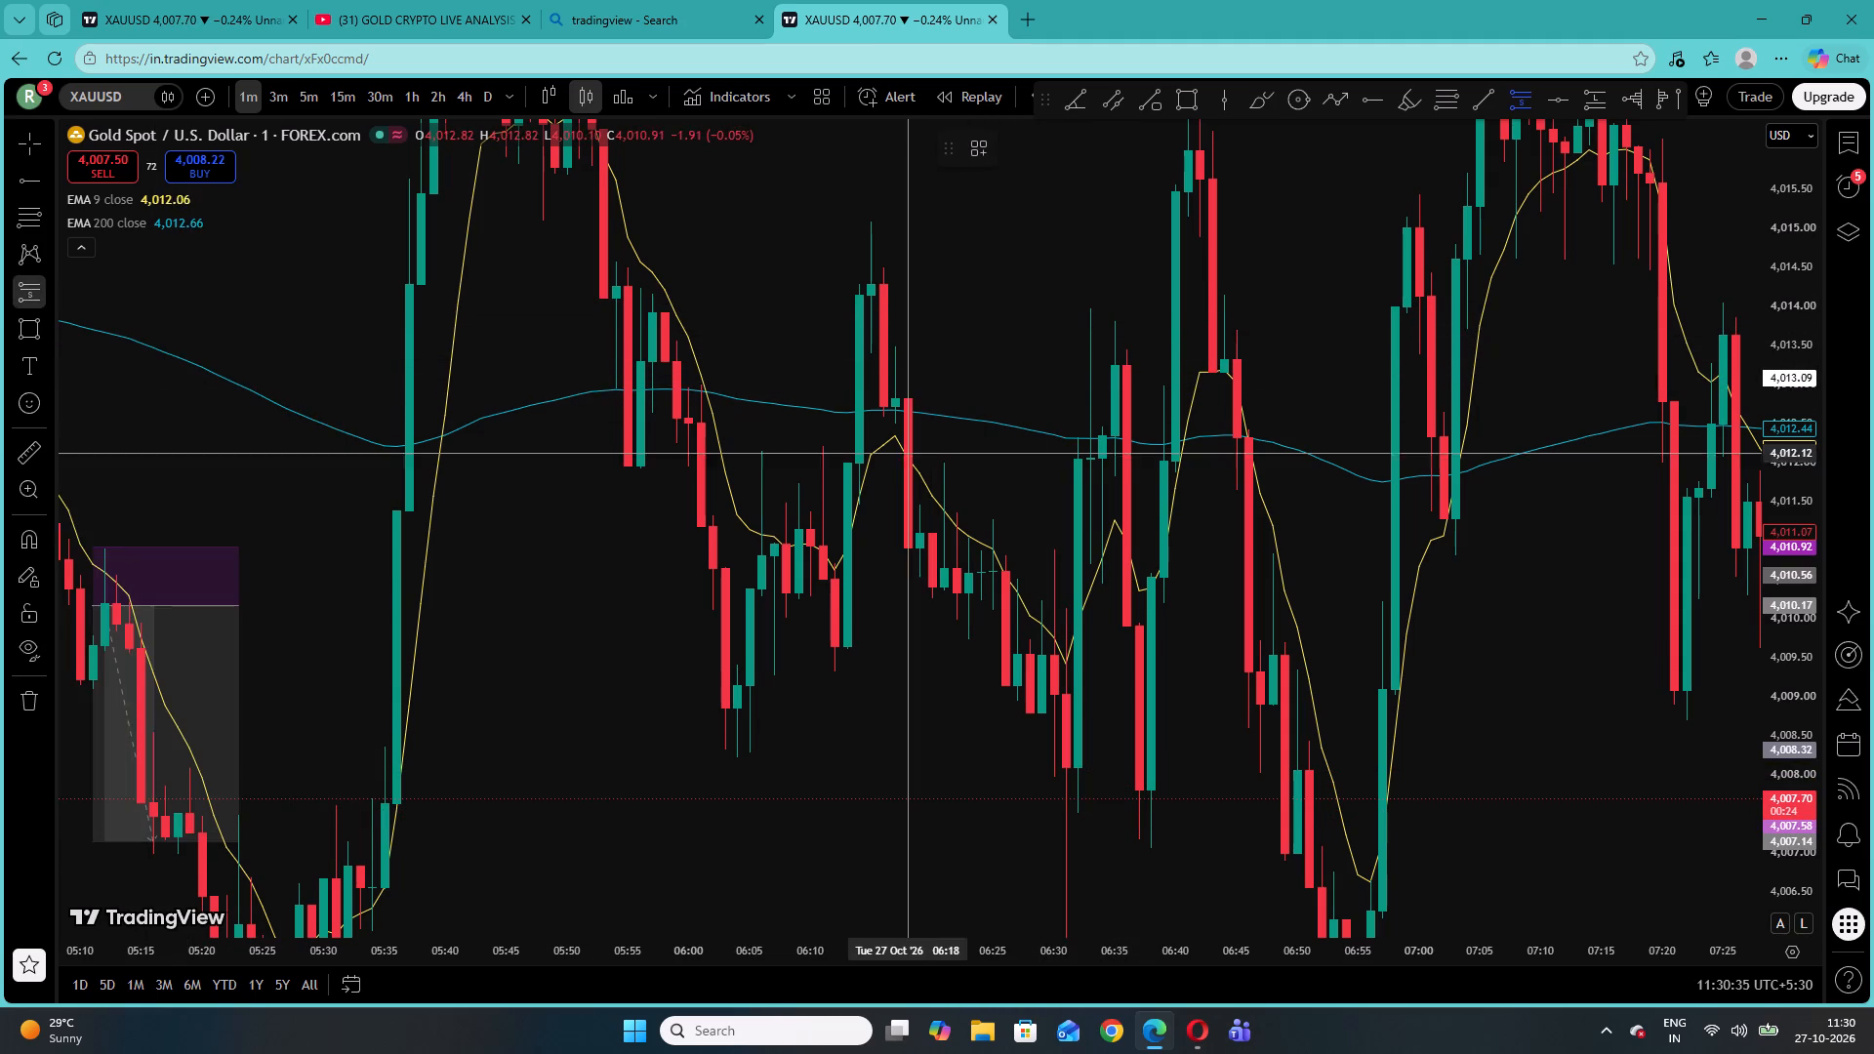
{"action": "left_click", "coordinate": [929, 568]}
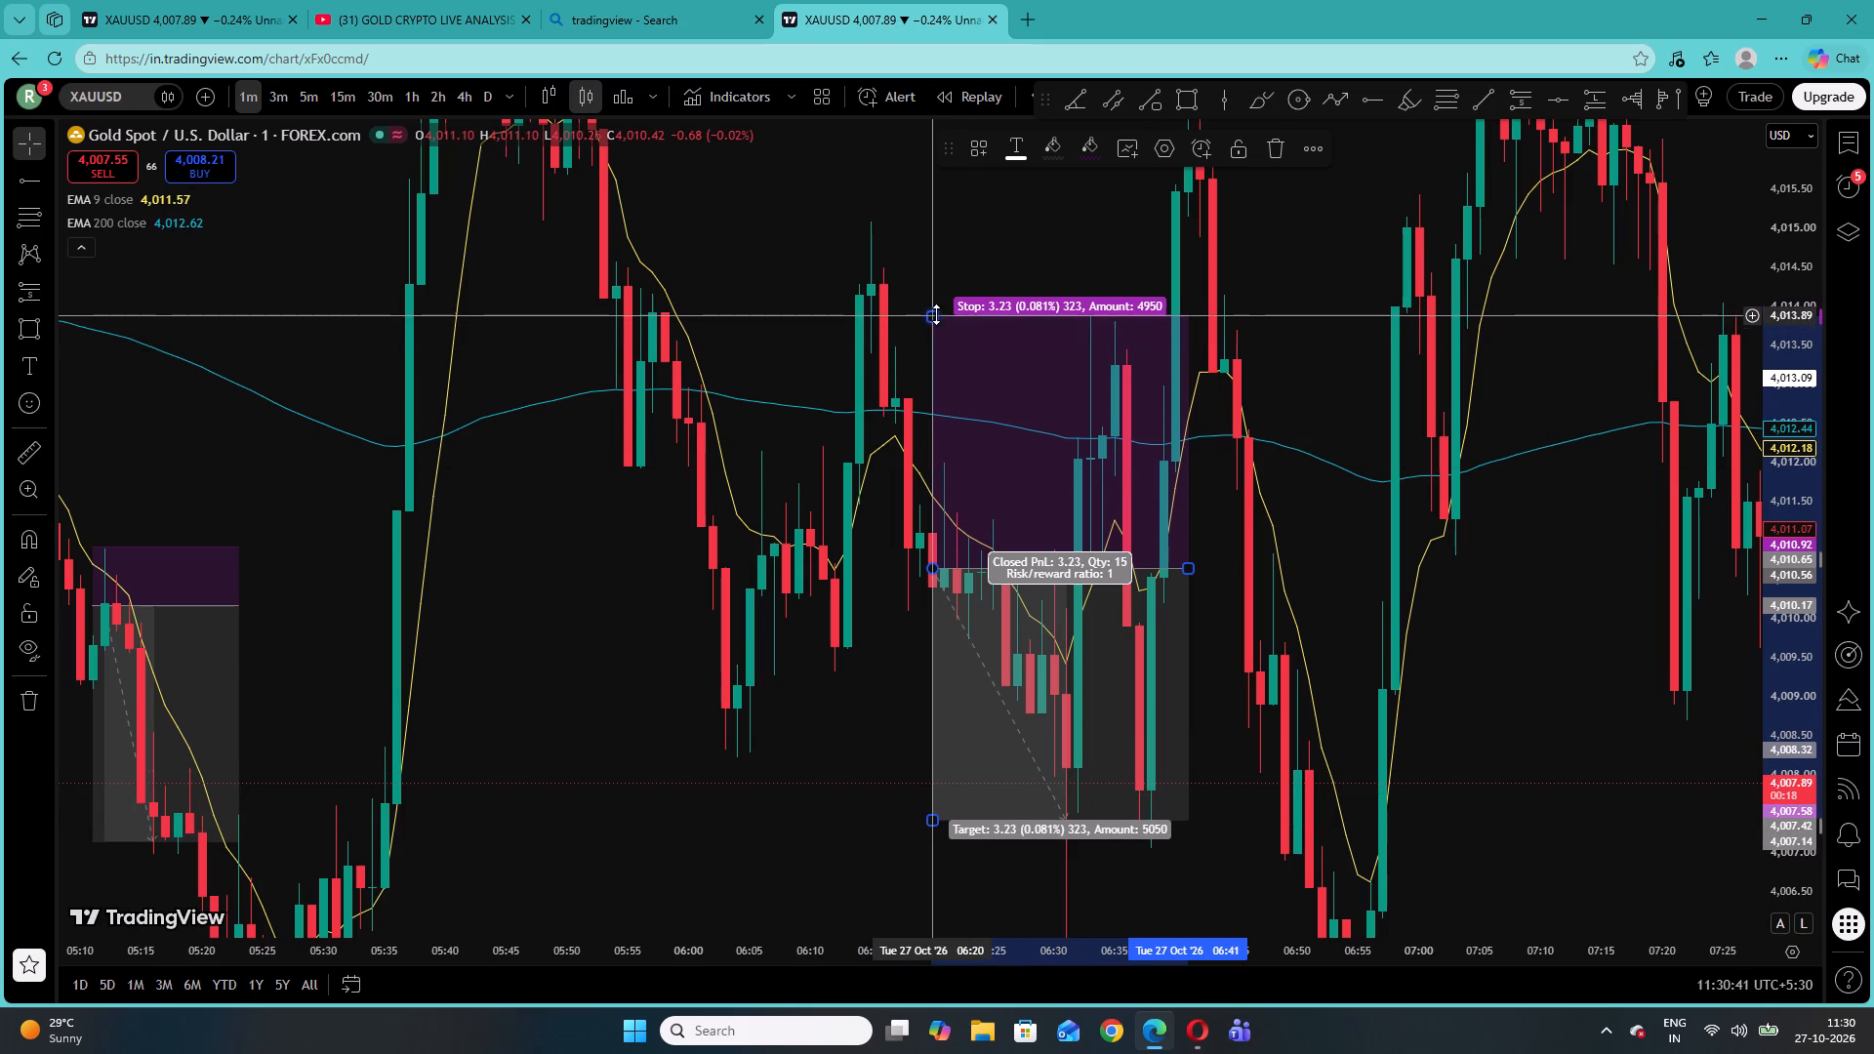
{"action": "left_click_drag", "start_coordinate": [933, 314], "coordinate": [980, 460]}
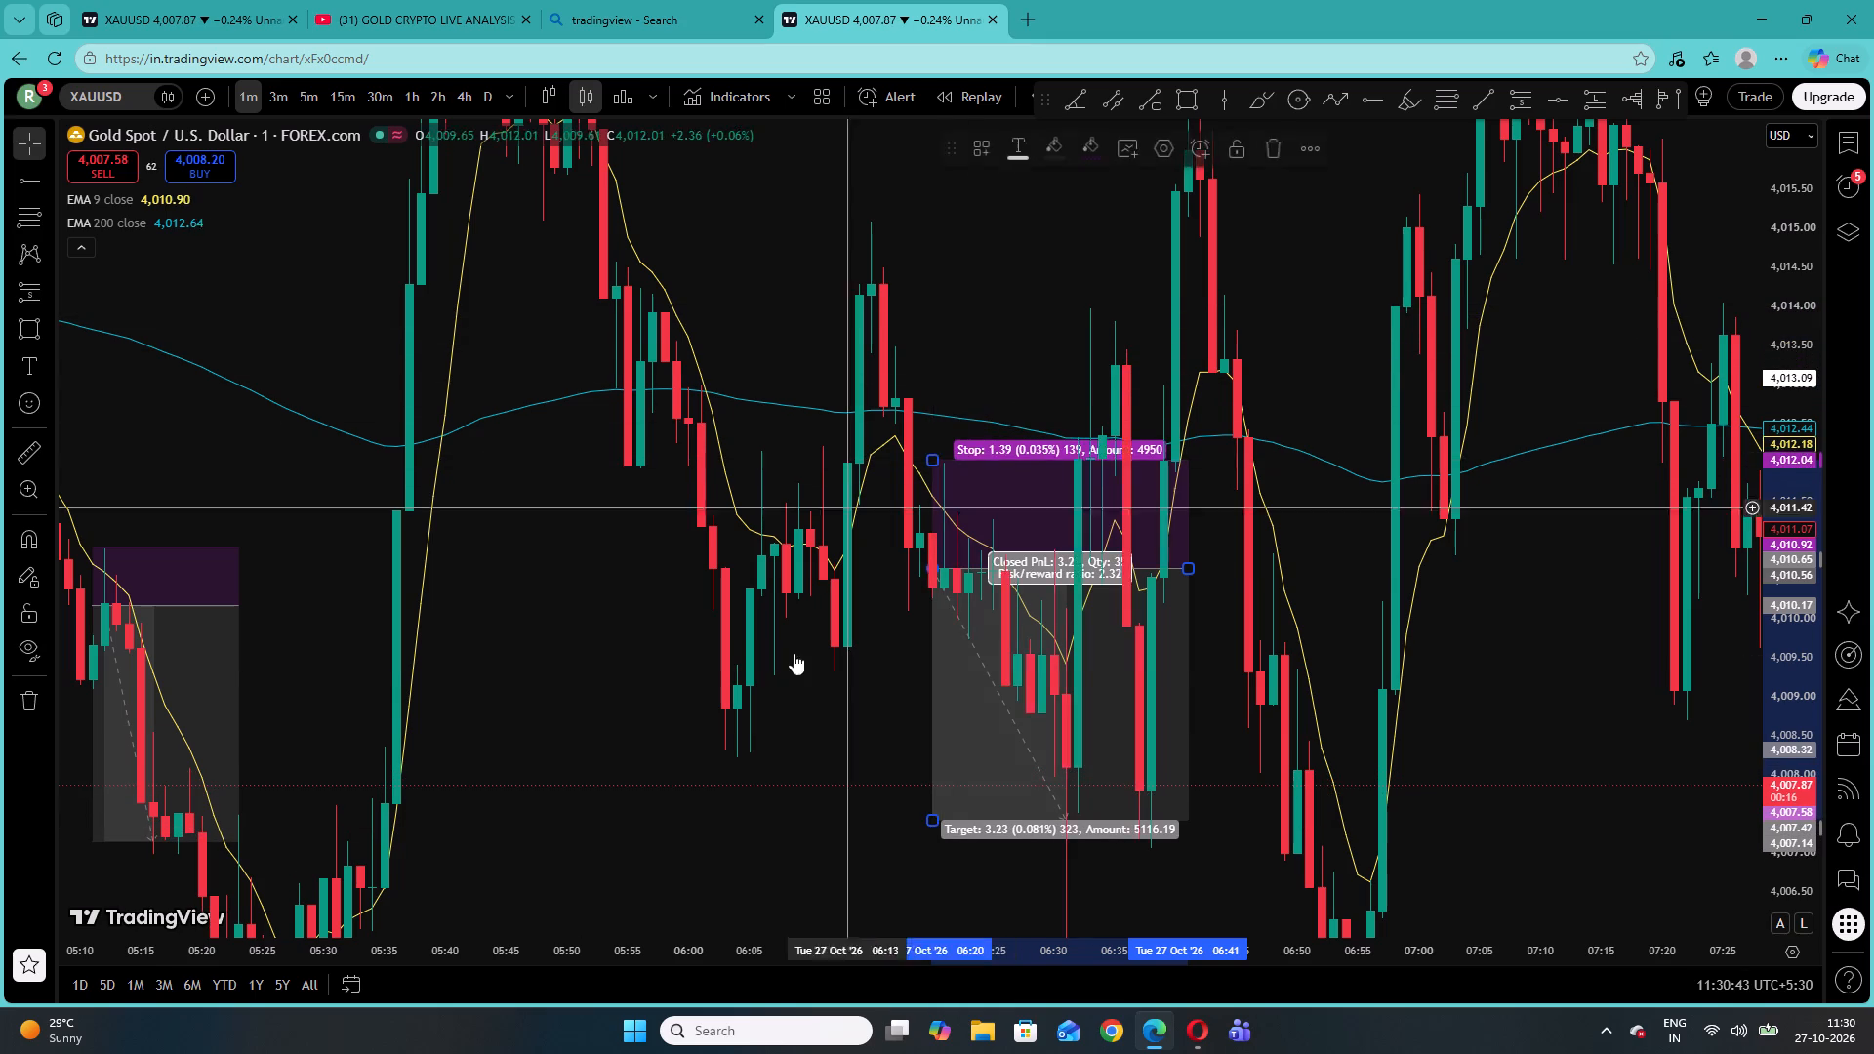
{"action": "left_click_drag", "start_coordinate": [789, 694], "coordinate": [693, 485]}
{"action": "left_click_drag", "start_coordinate": [835, 617], "coordinate": [834, 649]}
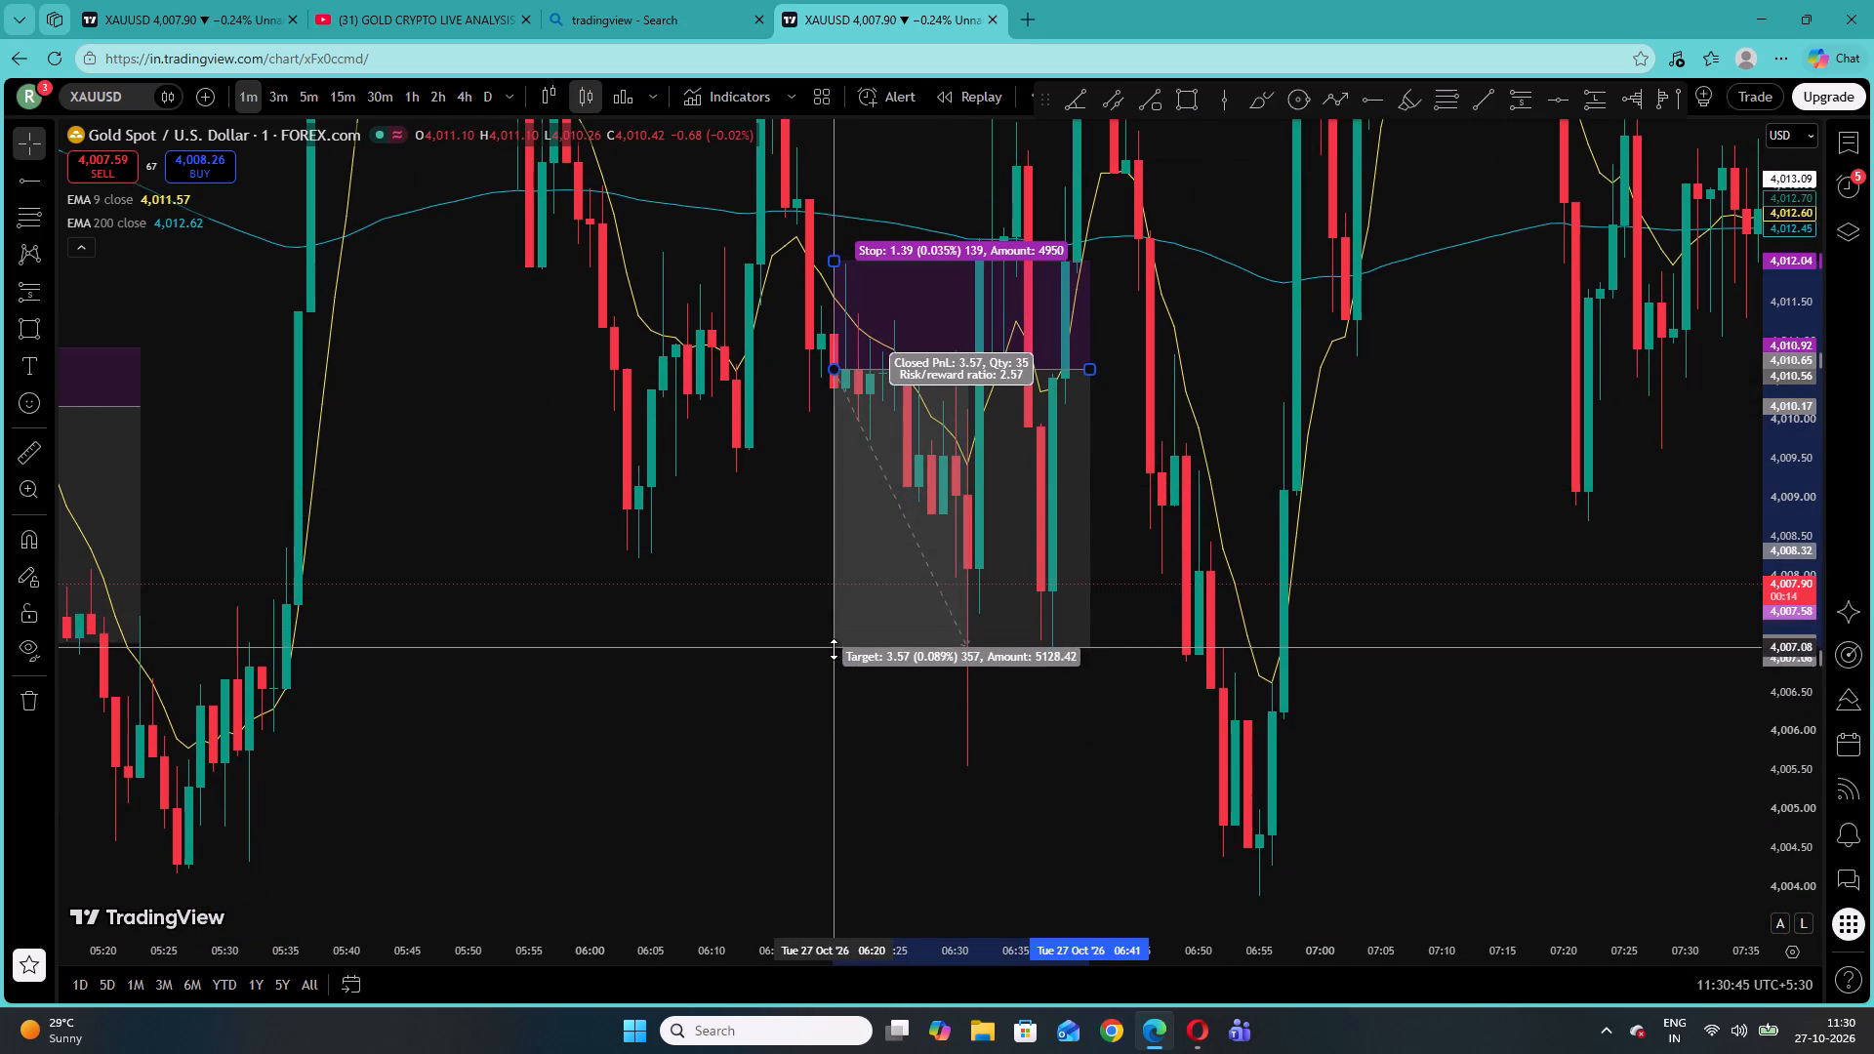
{"action": "left_click_drag", "start_coordinate": [834, 649], "coordinate": [834, 667]}
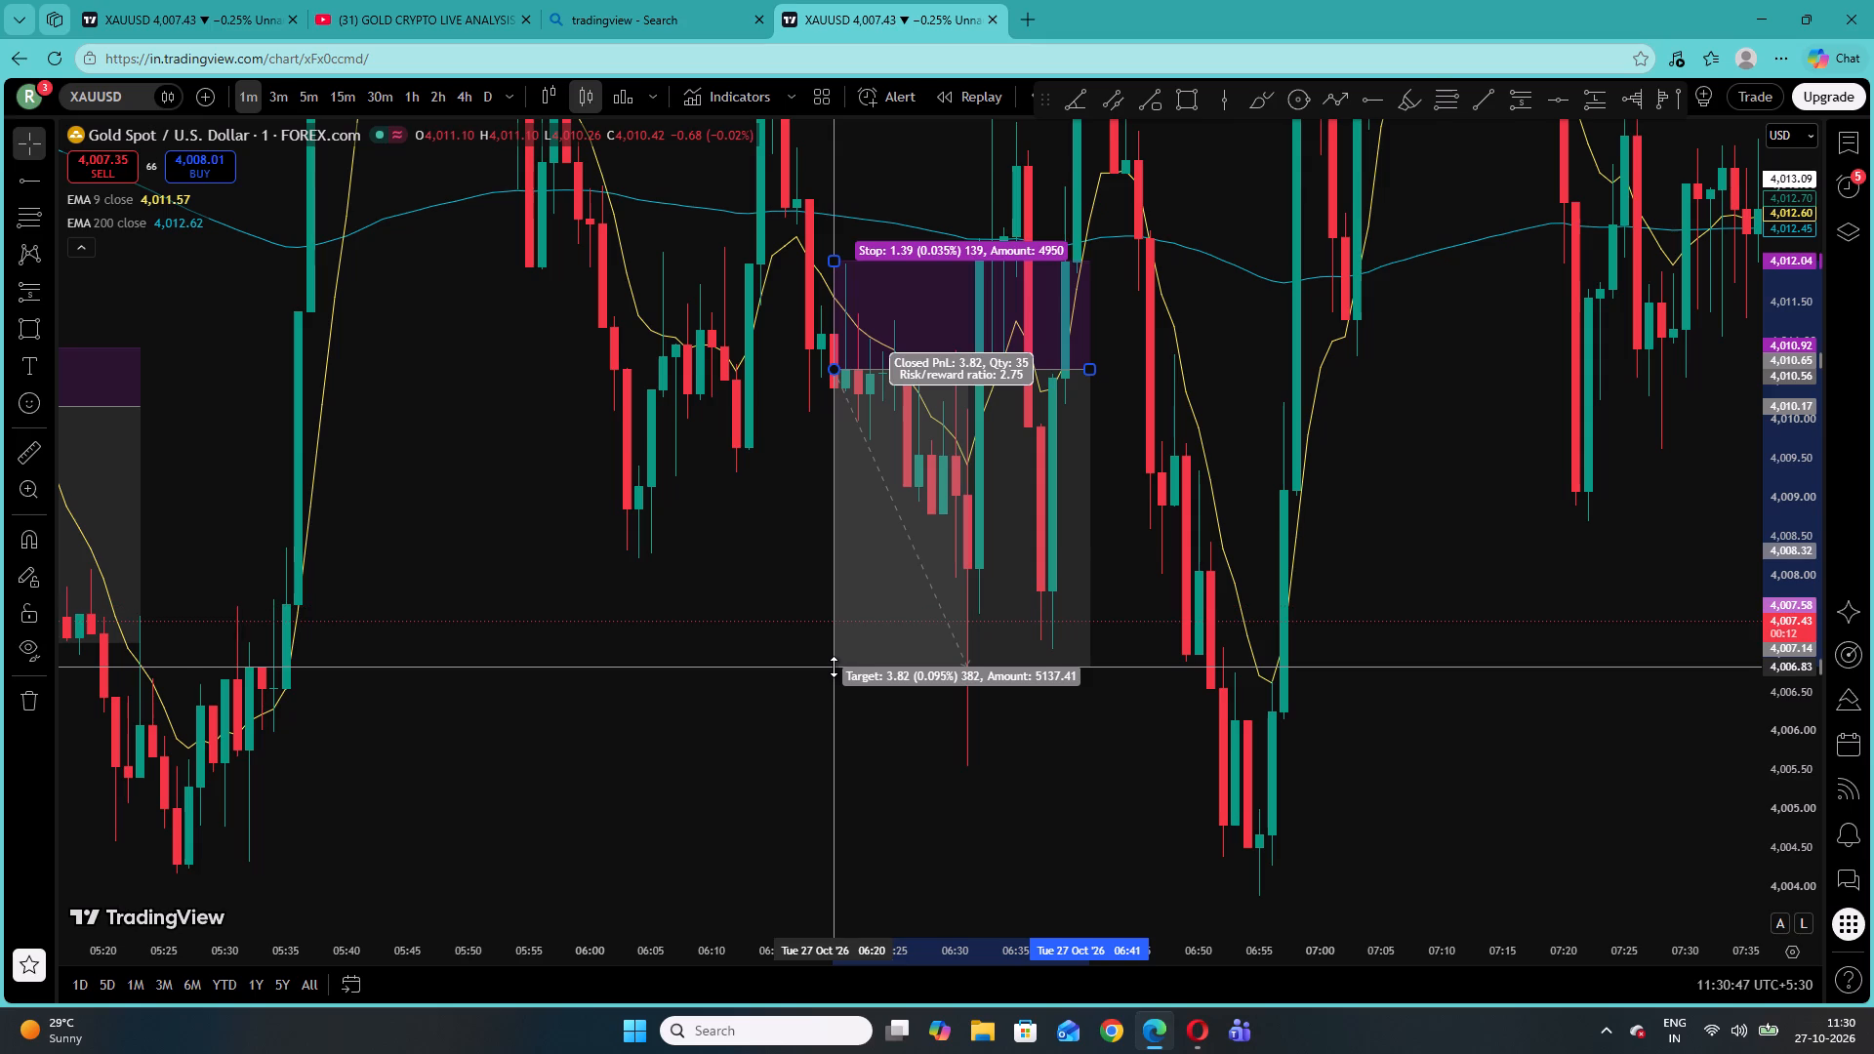
{"action": "left_click_drag", "start_coordinate": [834, 667], "coordinate": [830, 702]}
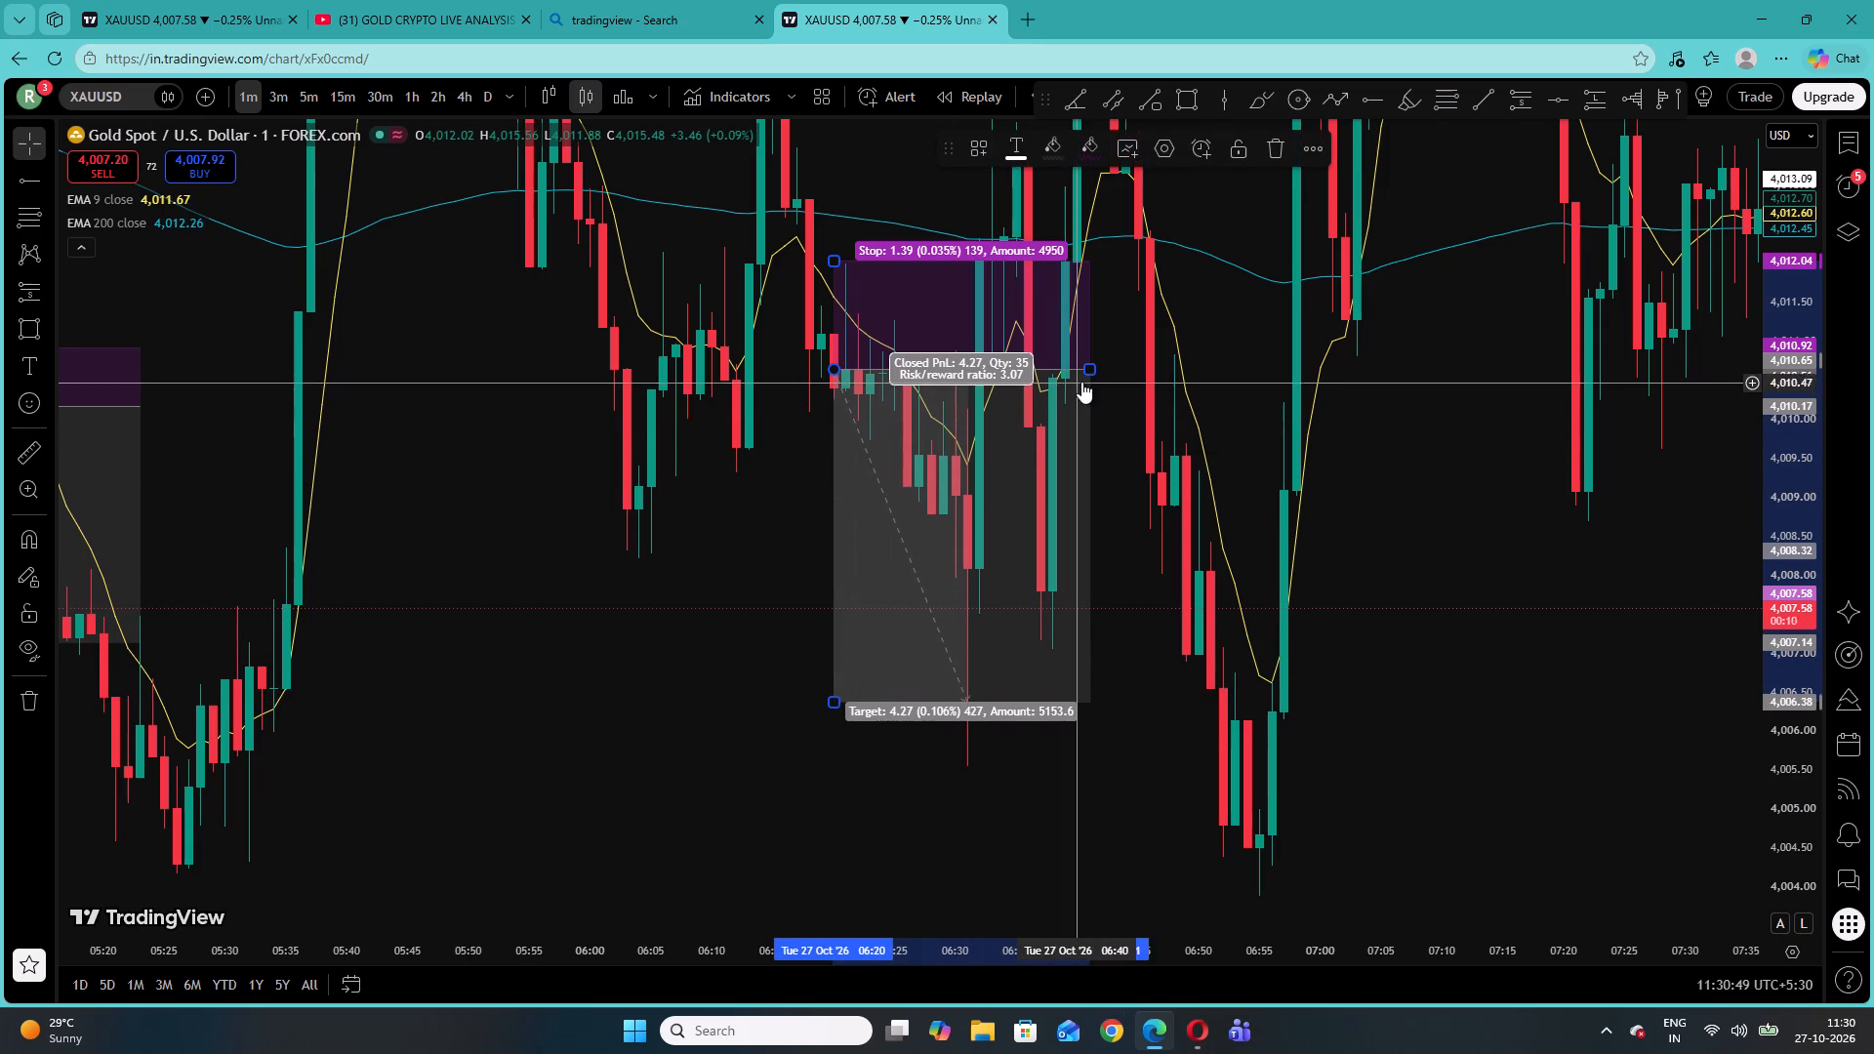
{"action": "left_click_drag", "start_coordinate": [1087, 367], "coordinate": [987, 406]}
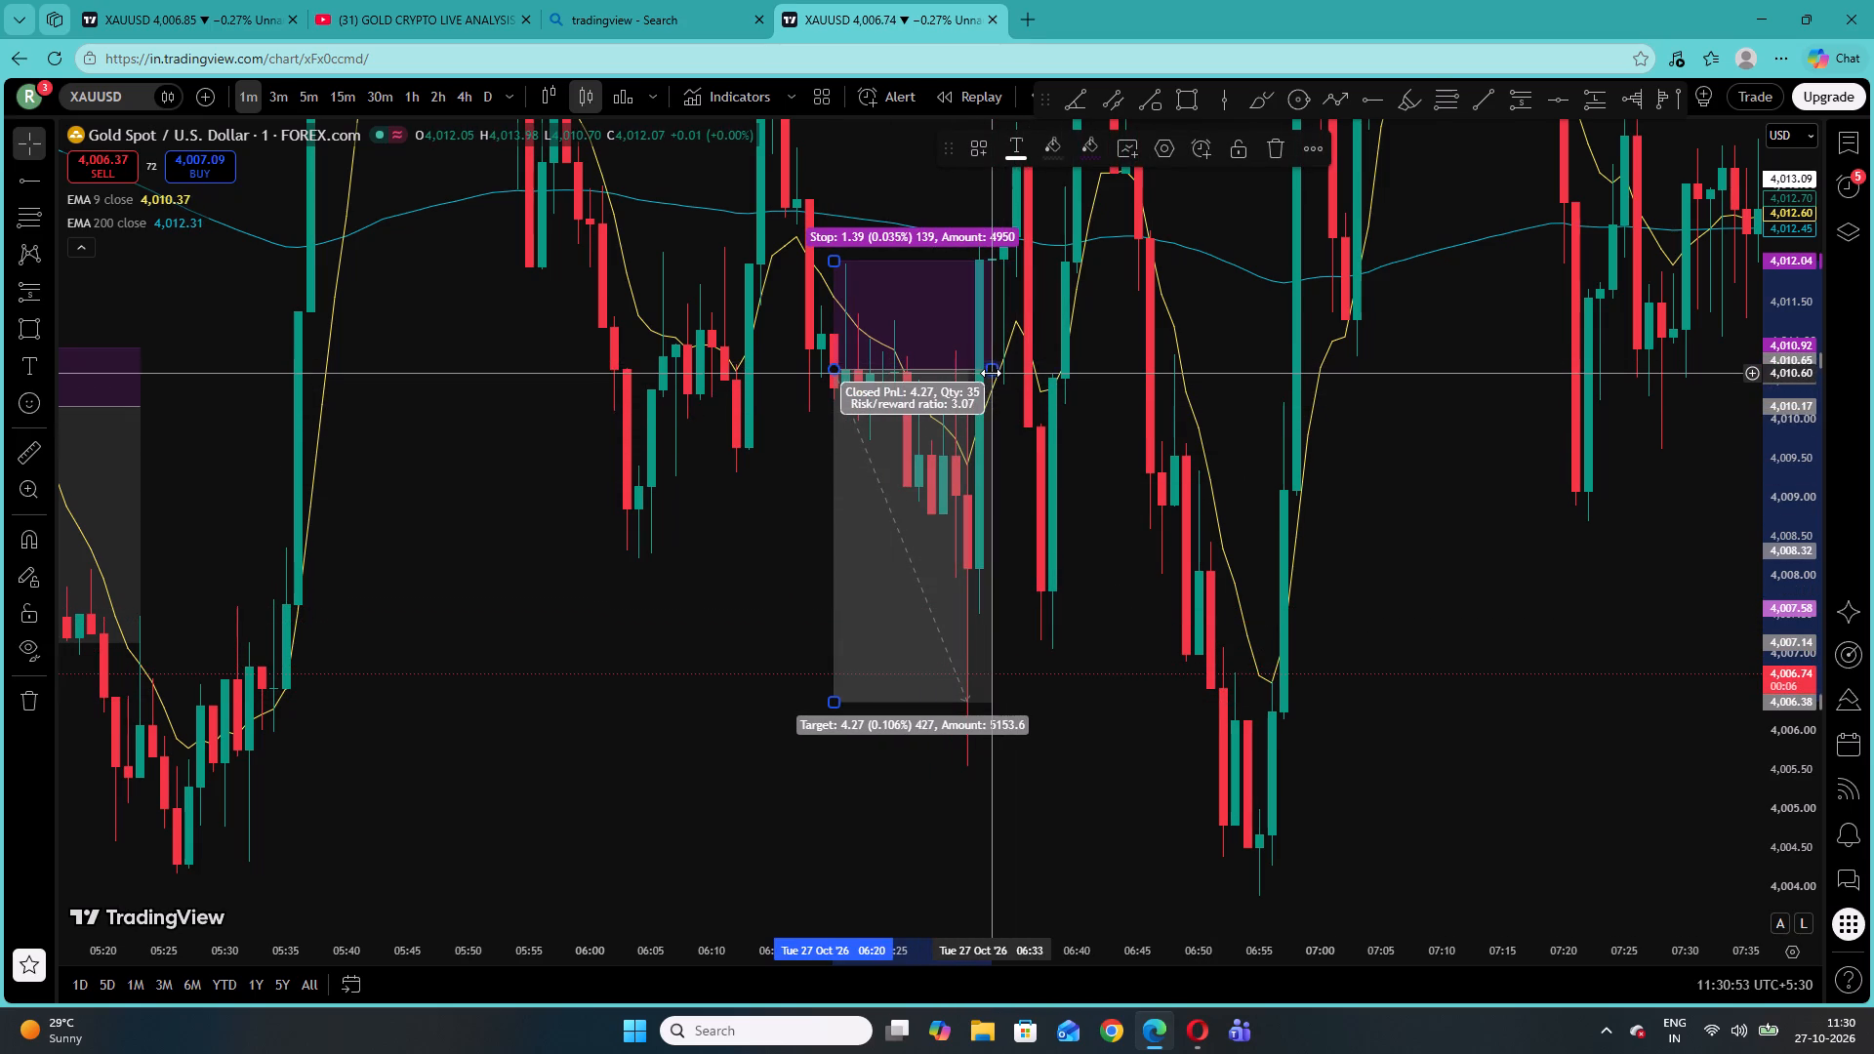
{"action": "left_click_drag", "start_coordinate": [991, 373], "coordinate": [975, 392]}
{"action": "left_click", "coordinate": [1186, 404]}
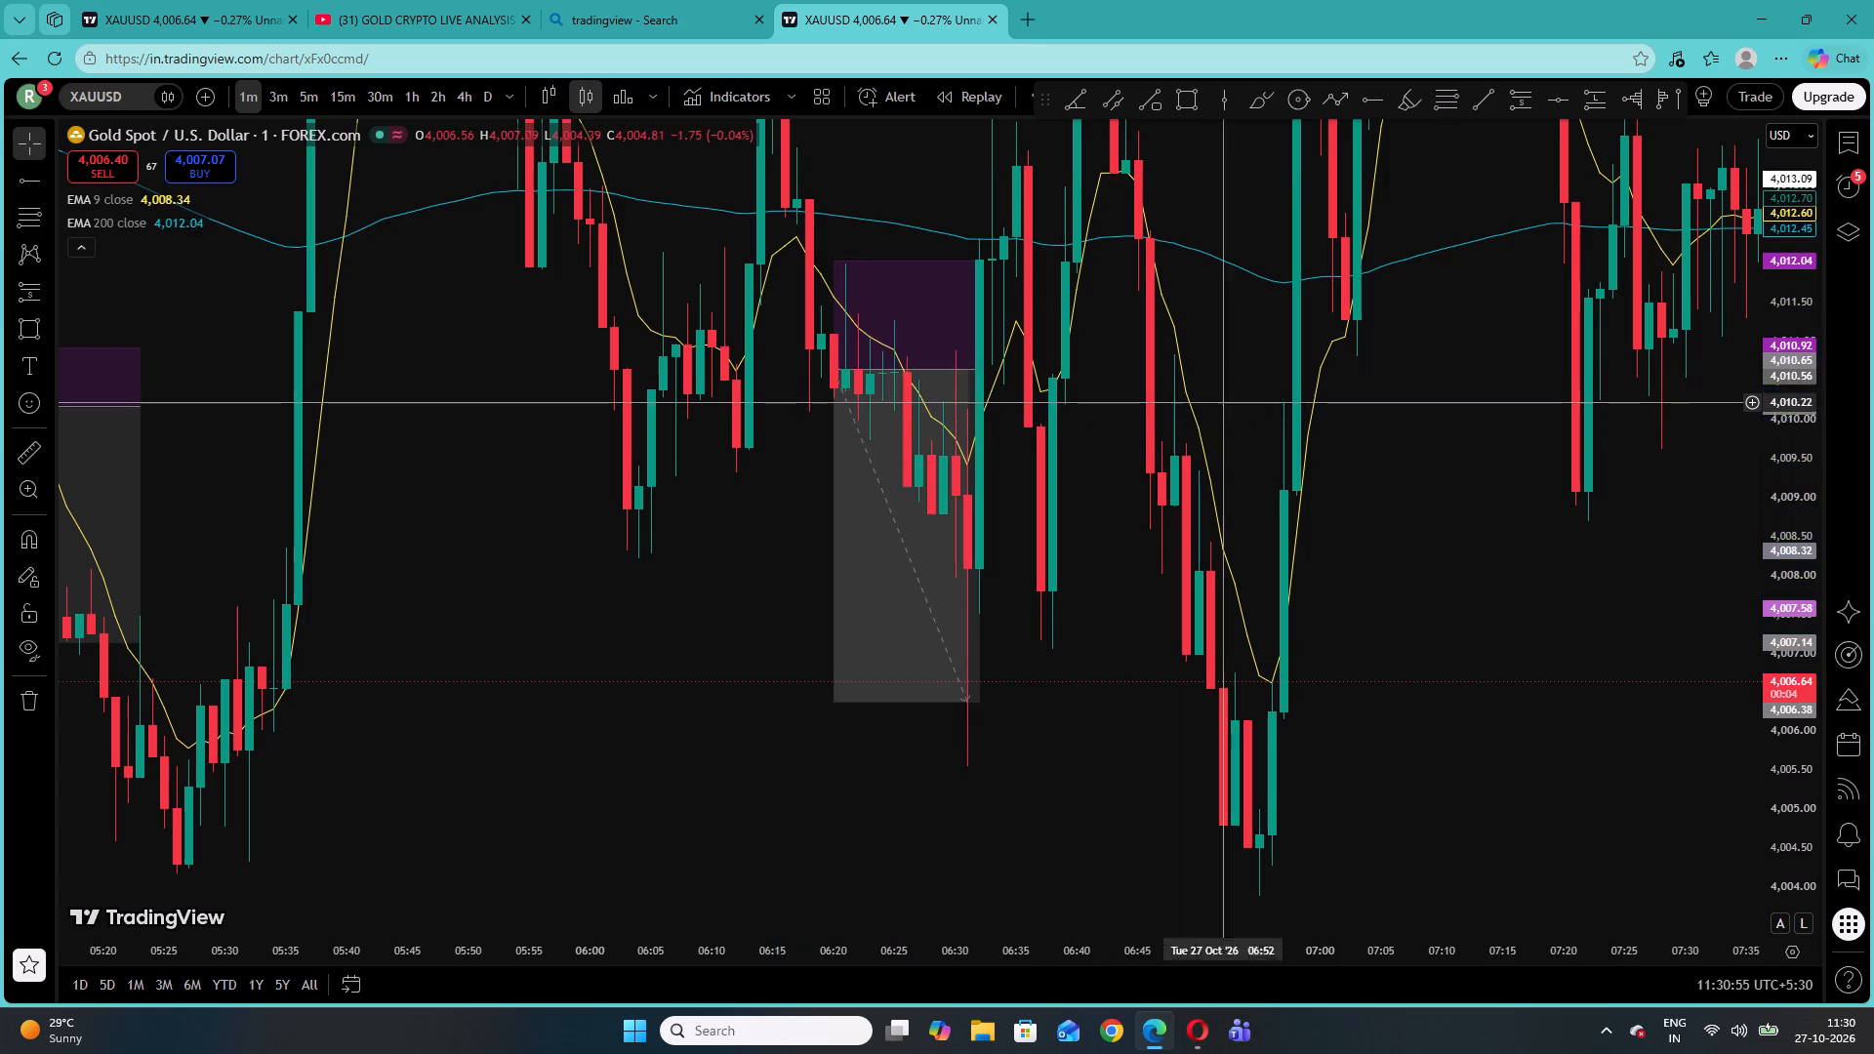
Review the 05:11 and 06:20 short positions and examine price against both EMAs forward to the latest candles around 11:30.
{"action": "left_click_drag", "start_coordinate": [1799, 377], "coordinate": [1793, 681]}
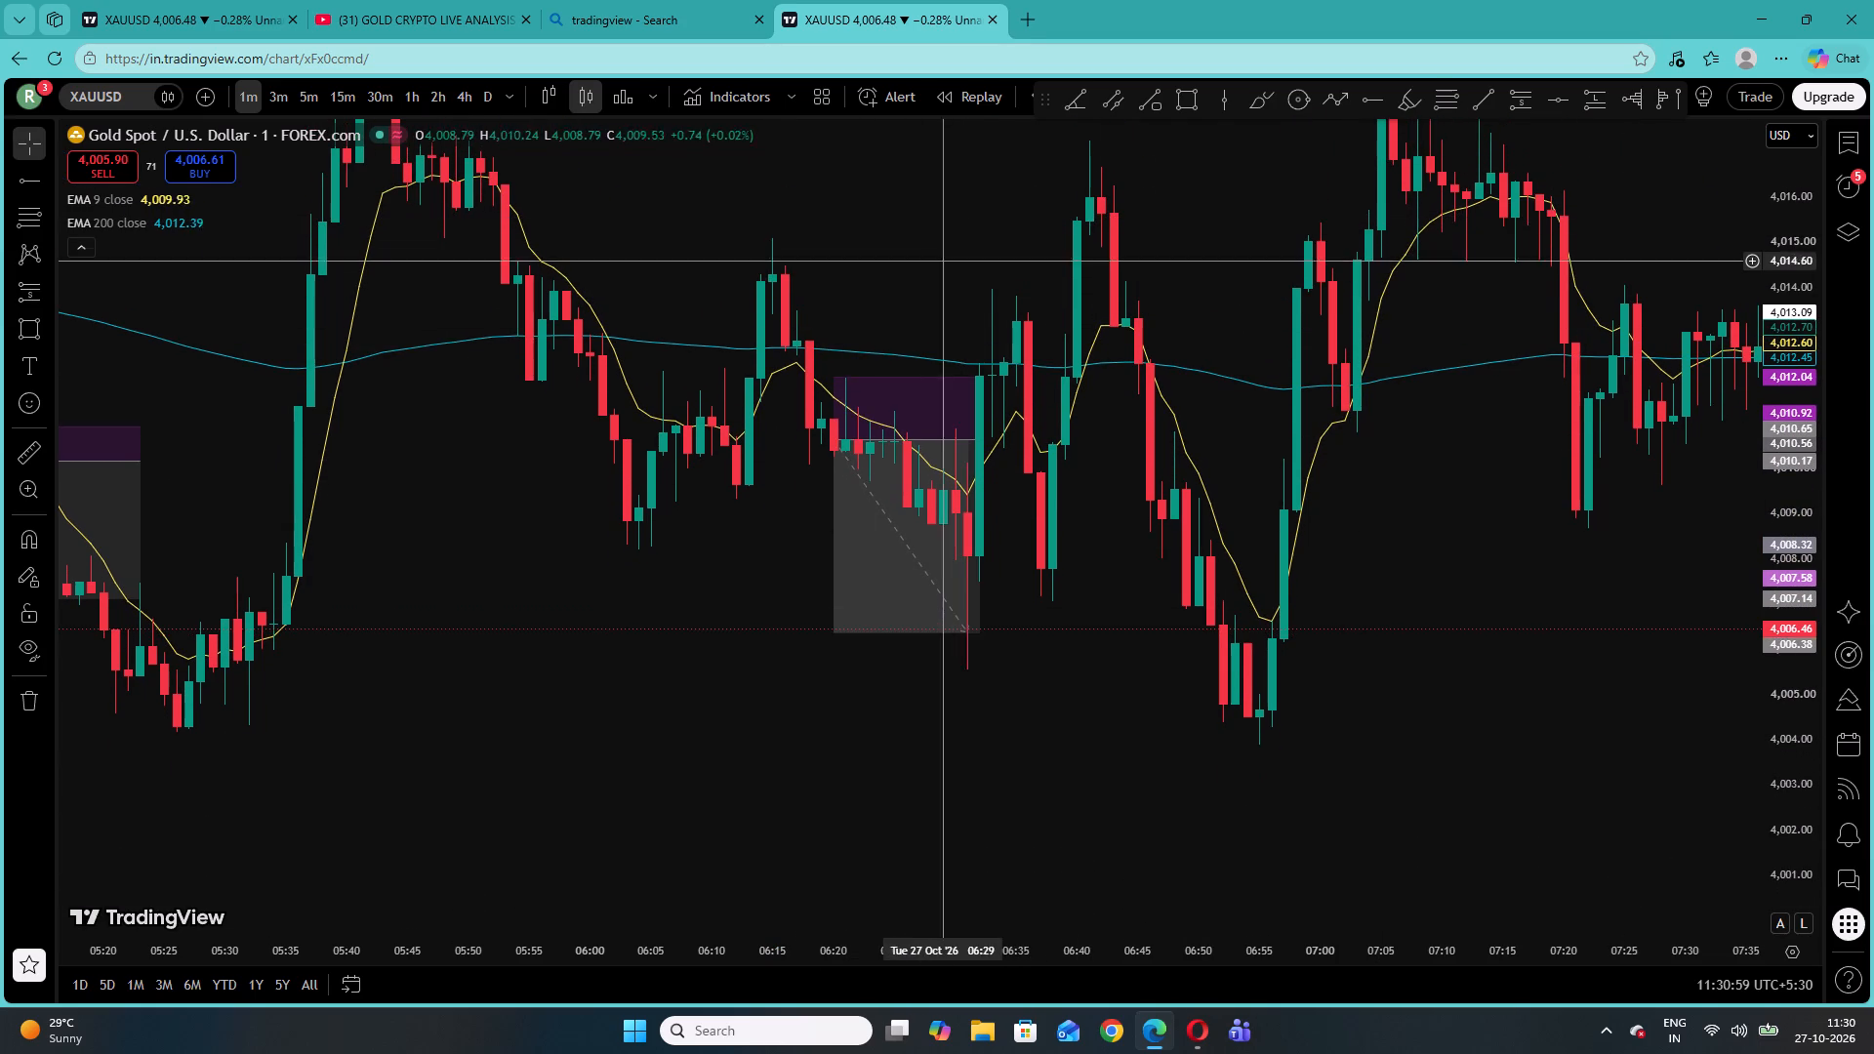
{"action": "left_click_drag", "start_coordinate": [872, 256], "coordinate": [1152, 339]}
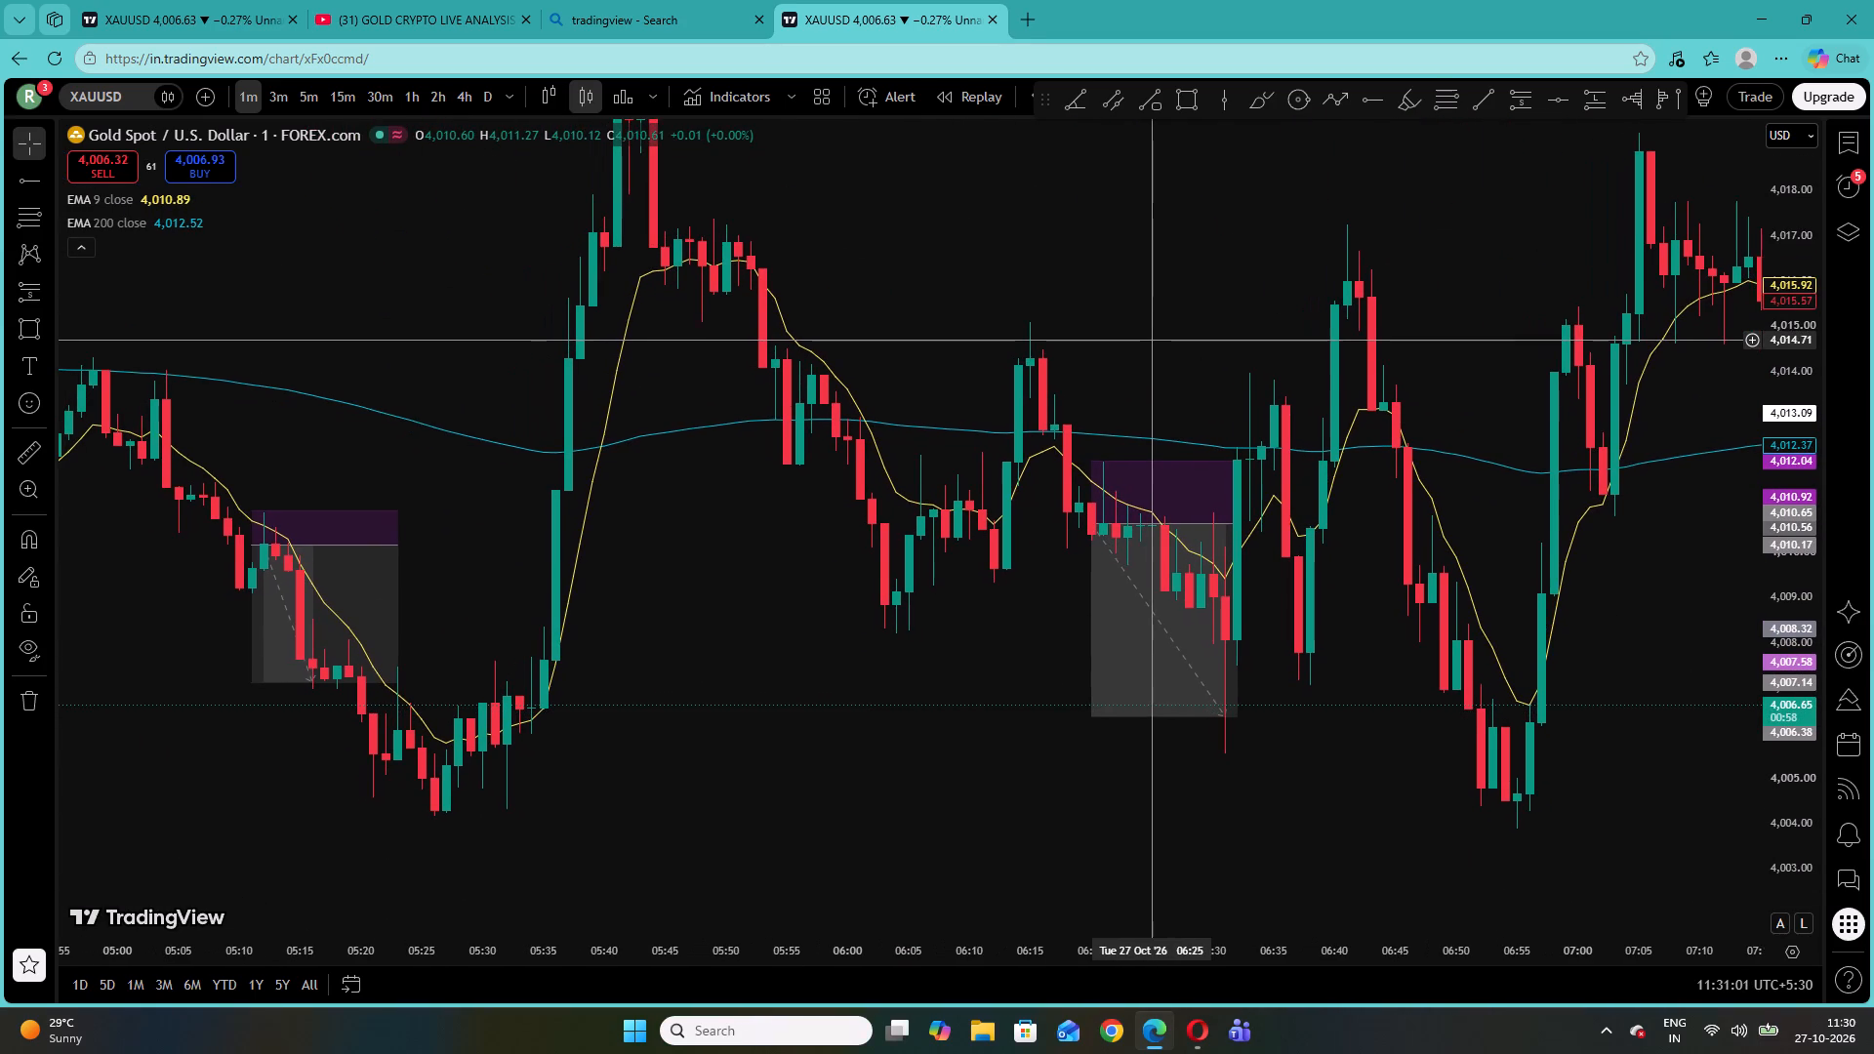
{"action": "left_click_drag", "start_coordinate": [1152, 339], "coordinate": [1156, 339]}
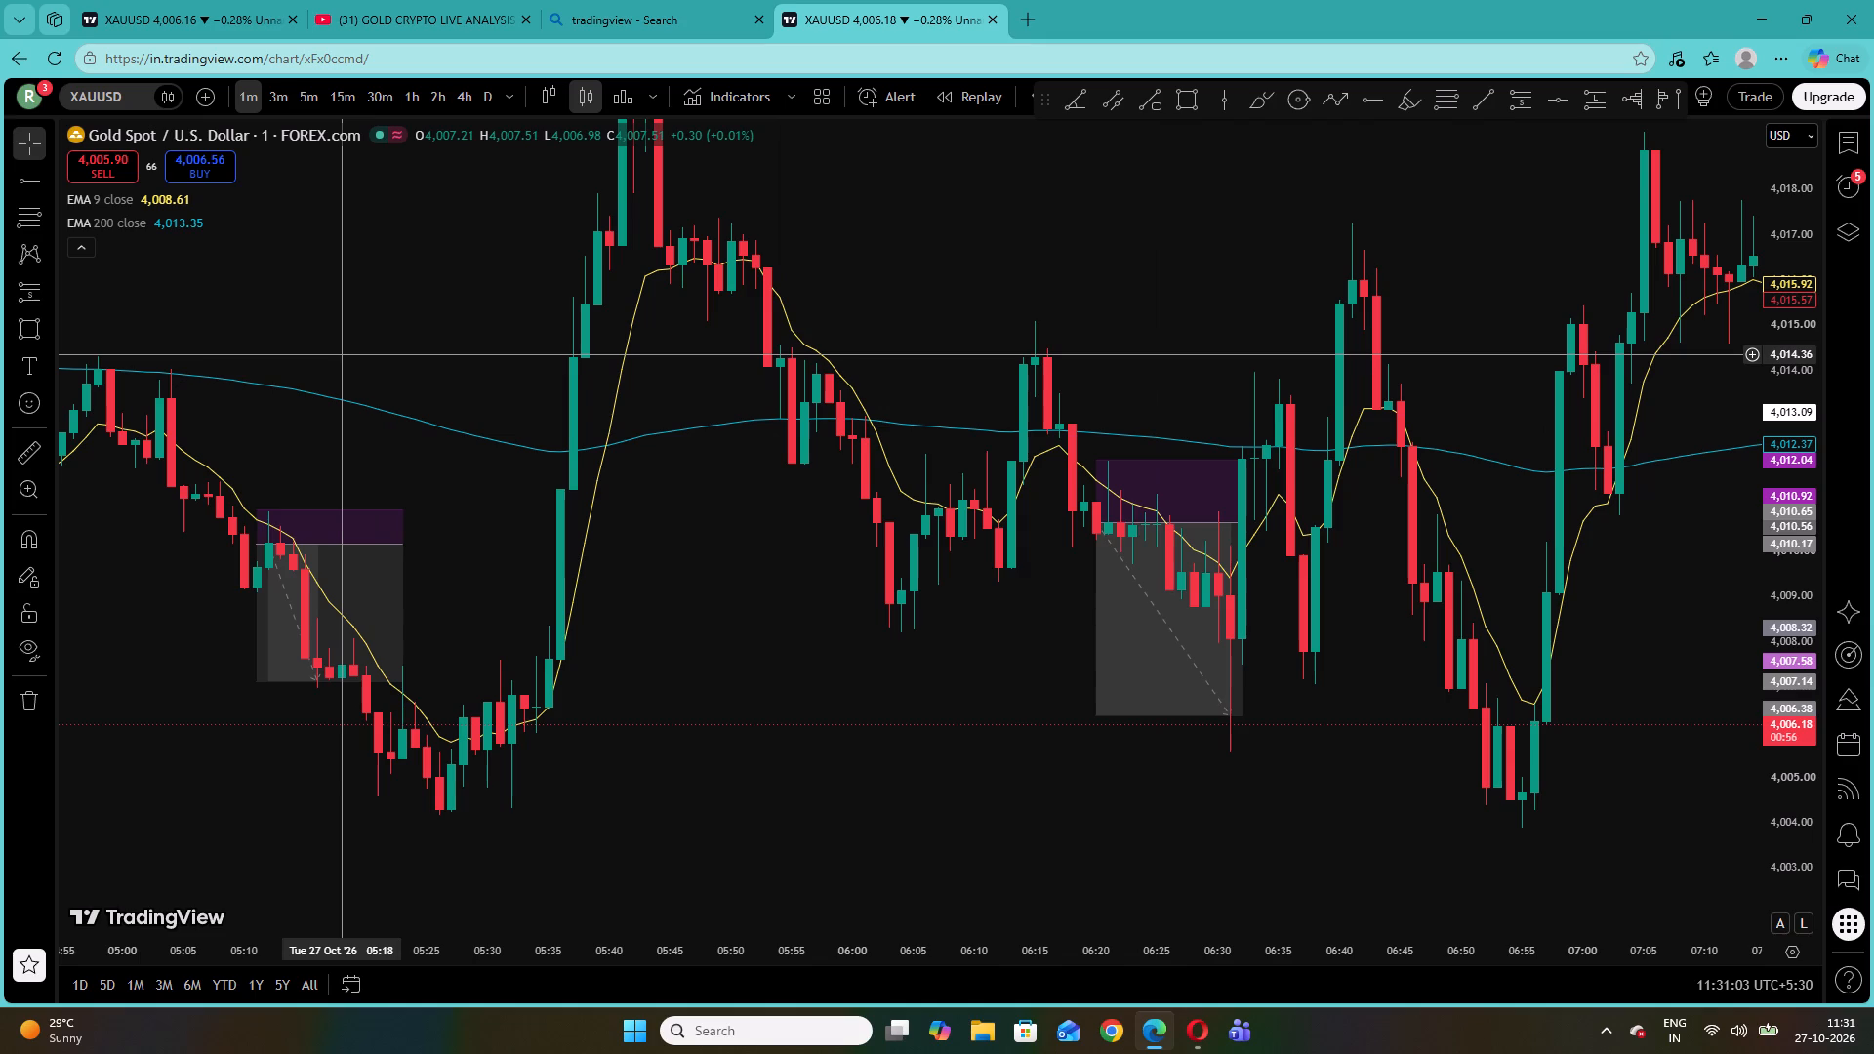
{"action": "left_click_drag", "start_coordinate": [340, 354], "coordinate": [603, 342]}
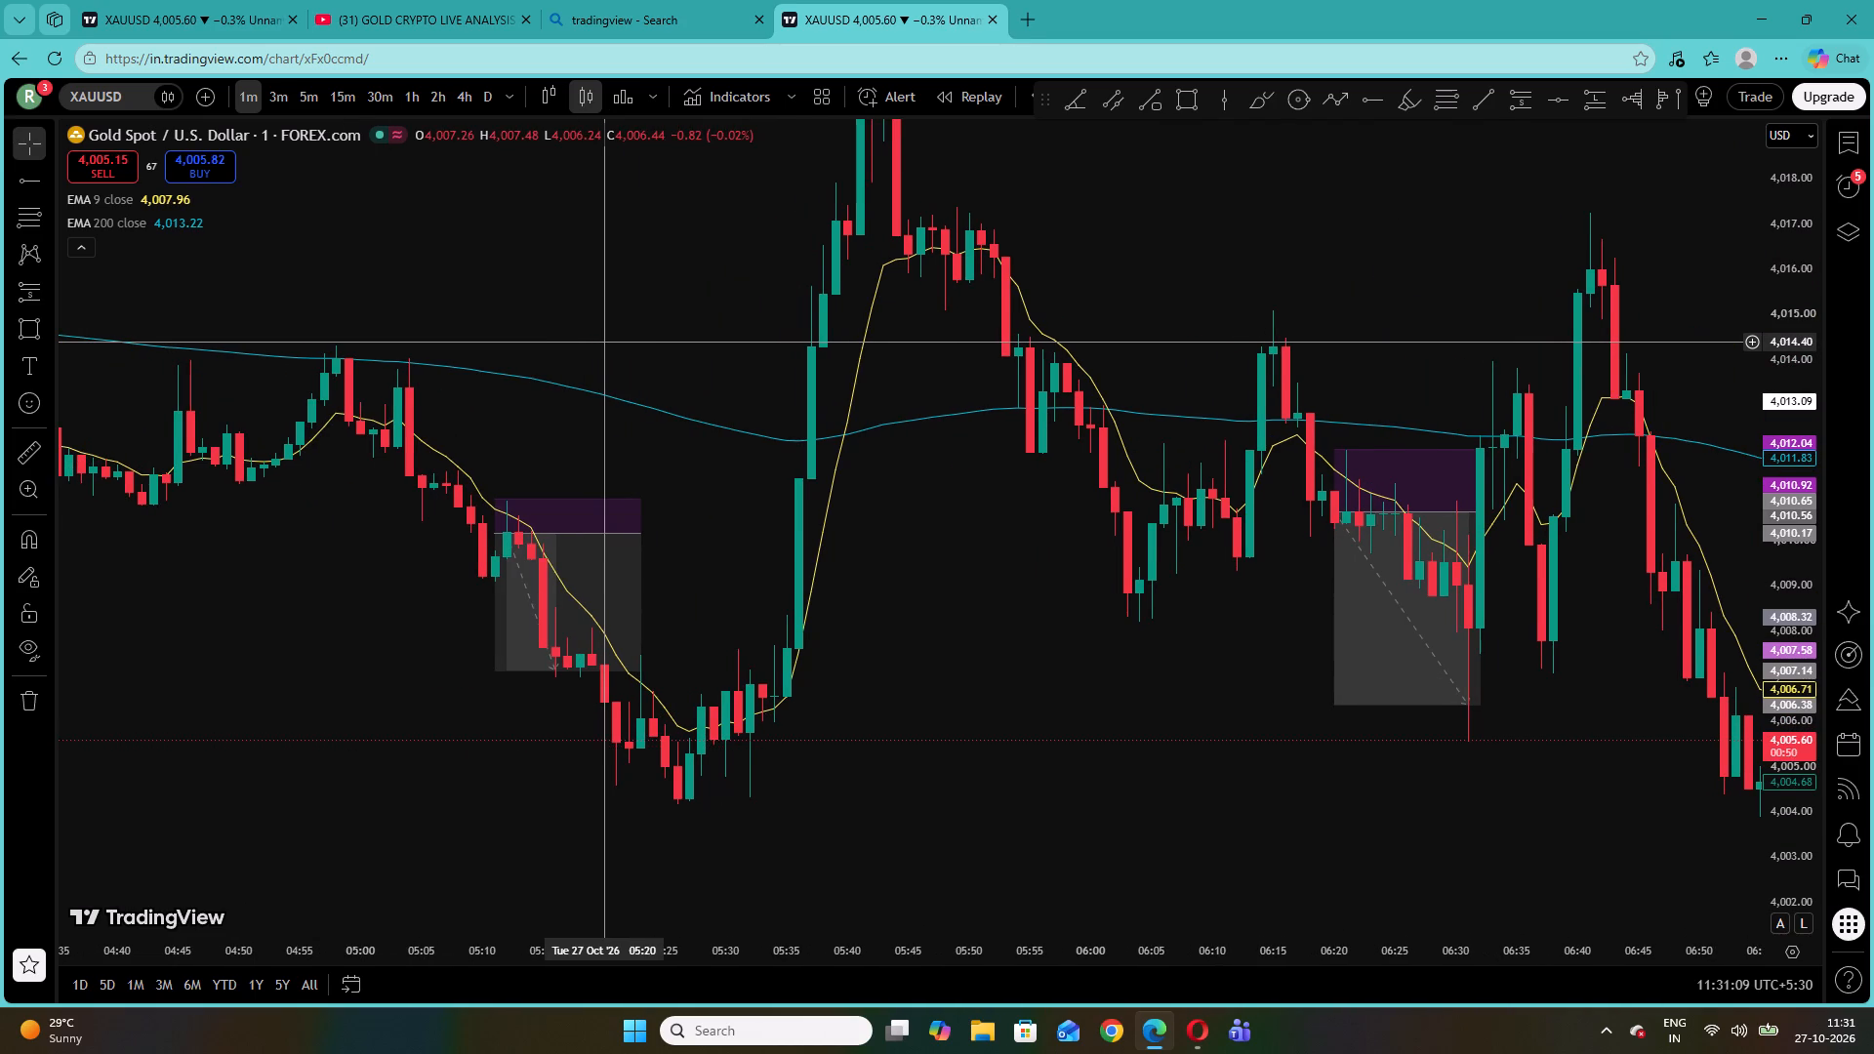
{"action": "left_click_drag", "start_coordinate": [692, 332], "coordinate": [523, 453]}
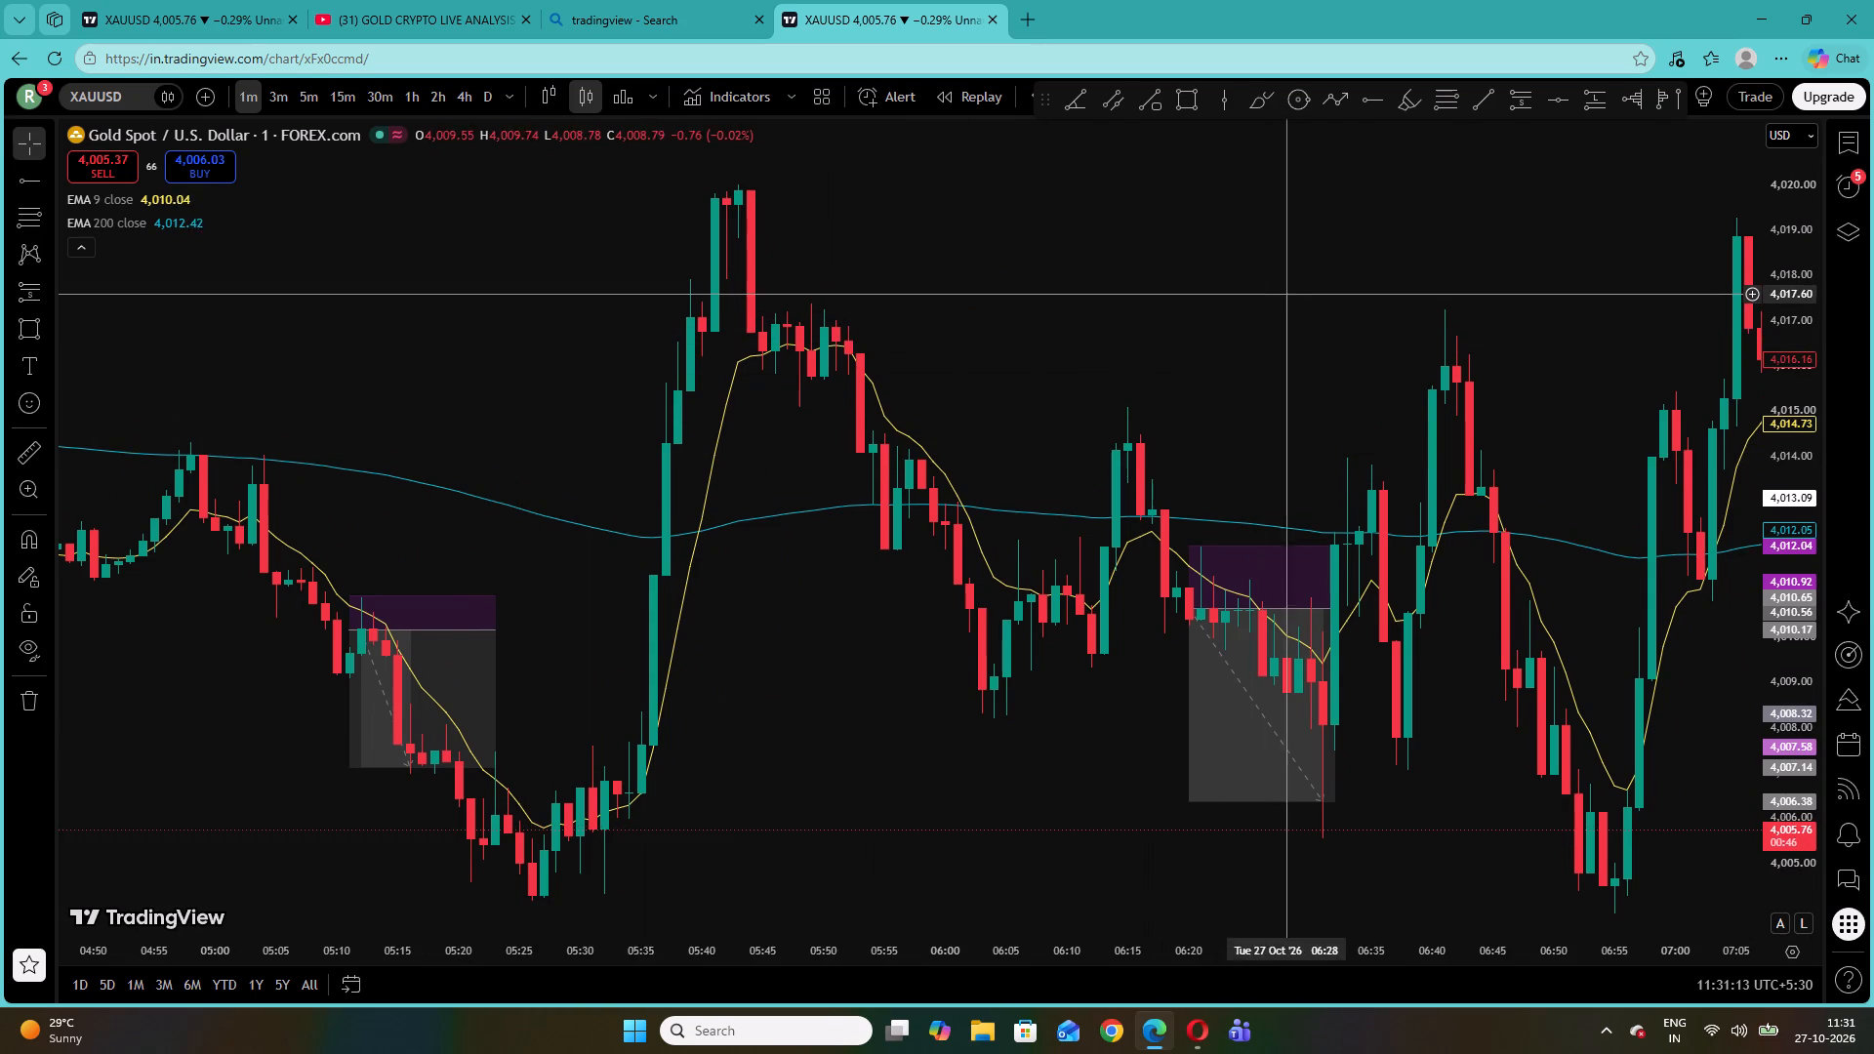
{"action": "left_click_drag", "start_coordinate": [1350, 338], "coordinate": [961, 300]}
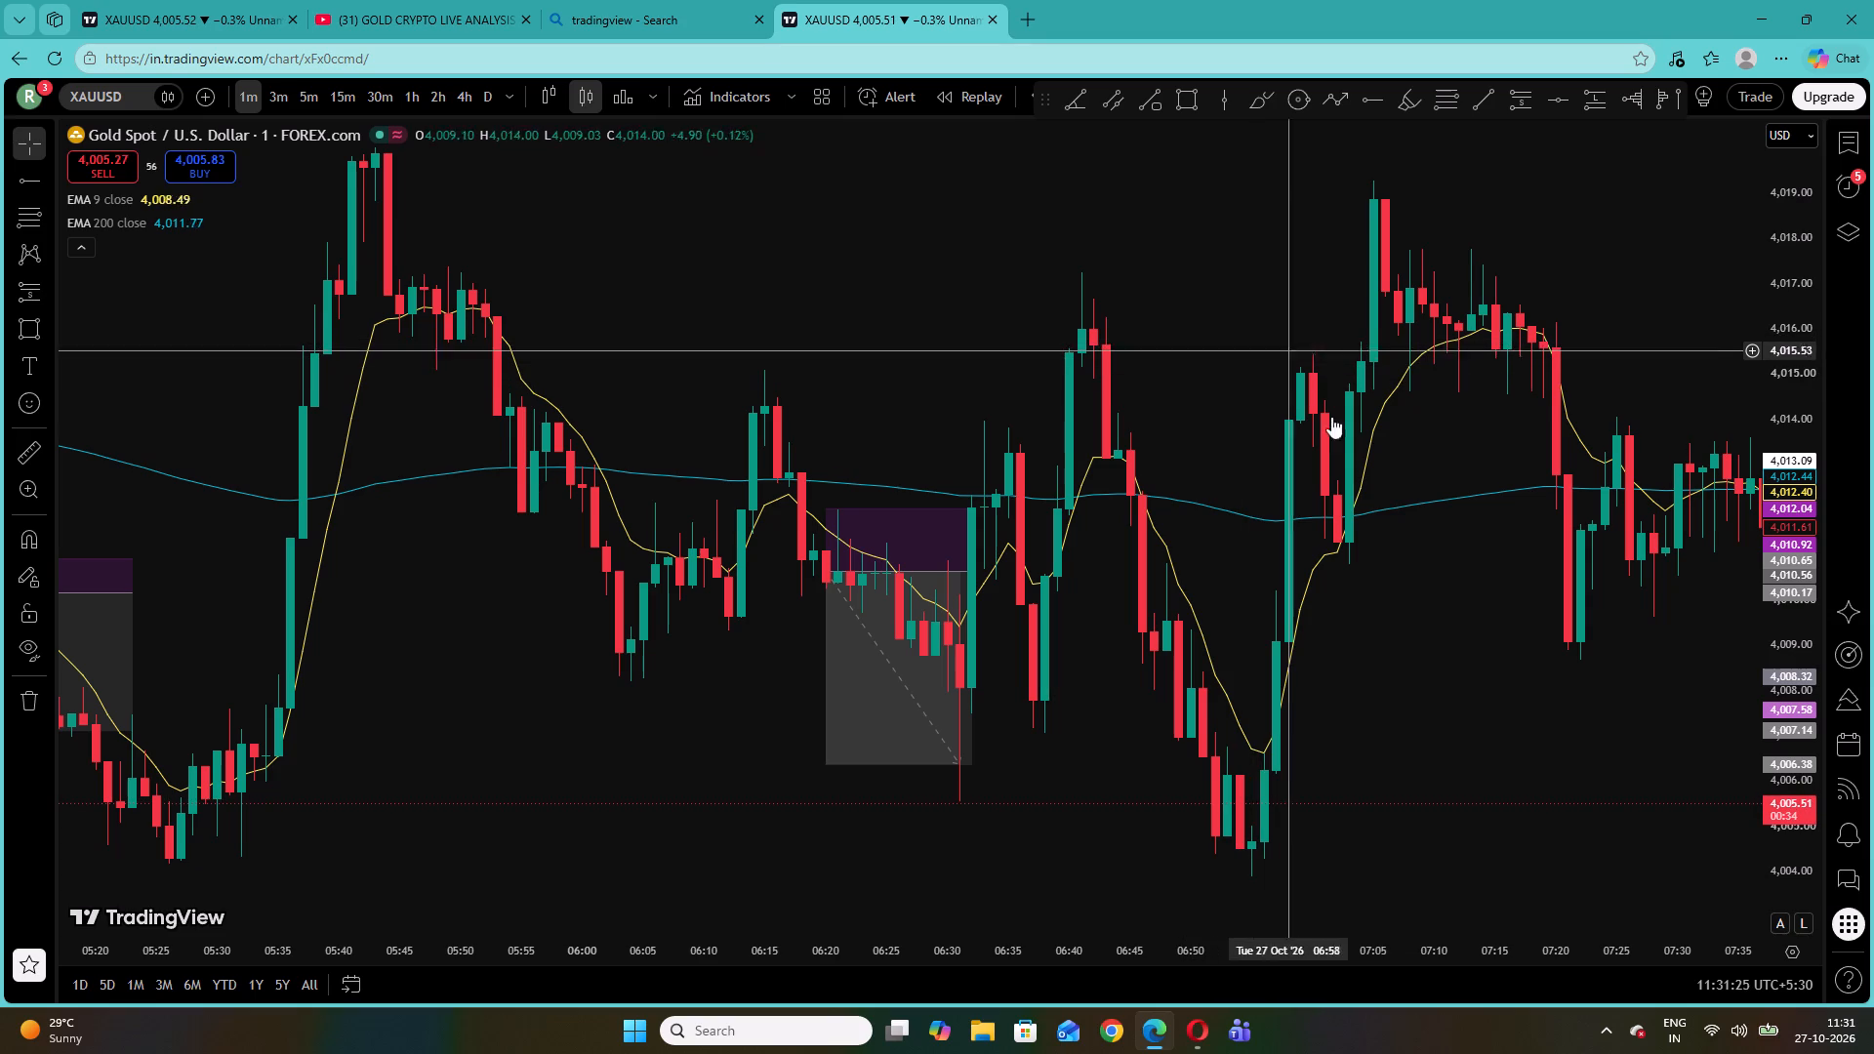
{"action": "left_click_drag", "start_coordinate": [1484, 463], "coordinate": [1123, 539]}
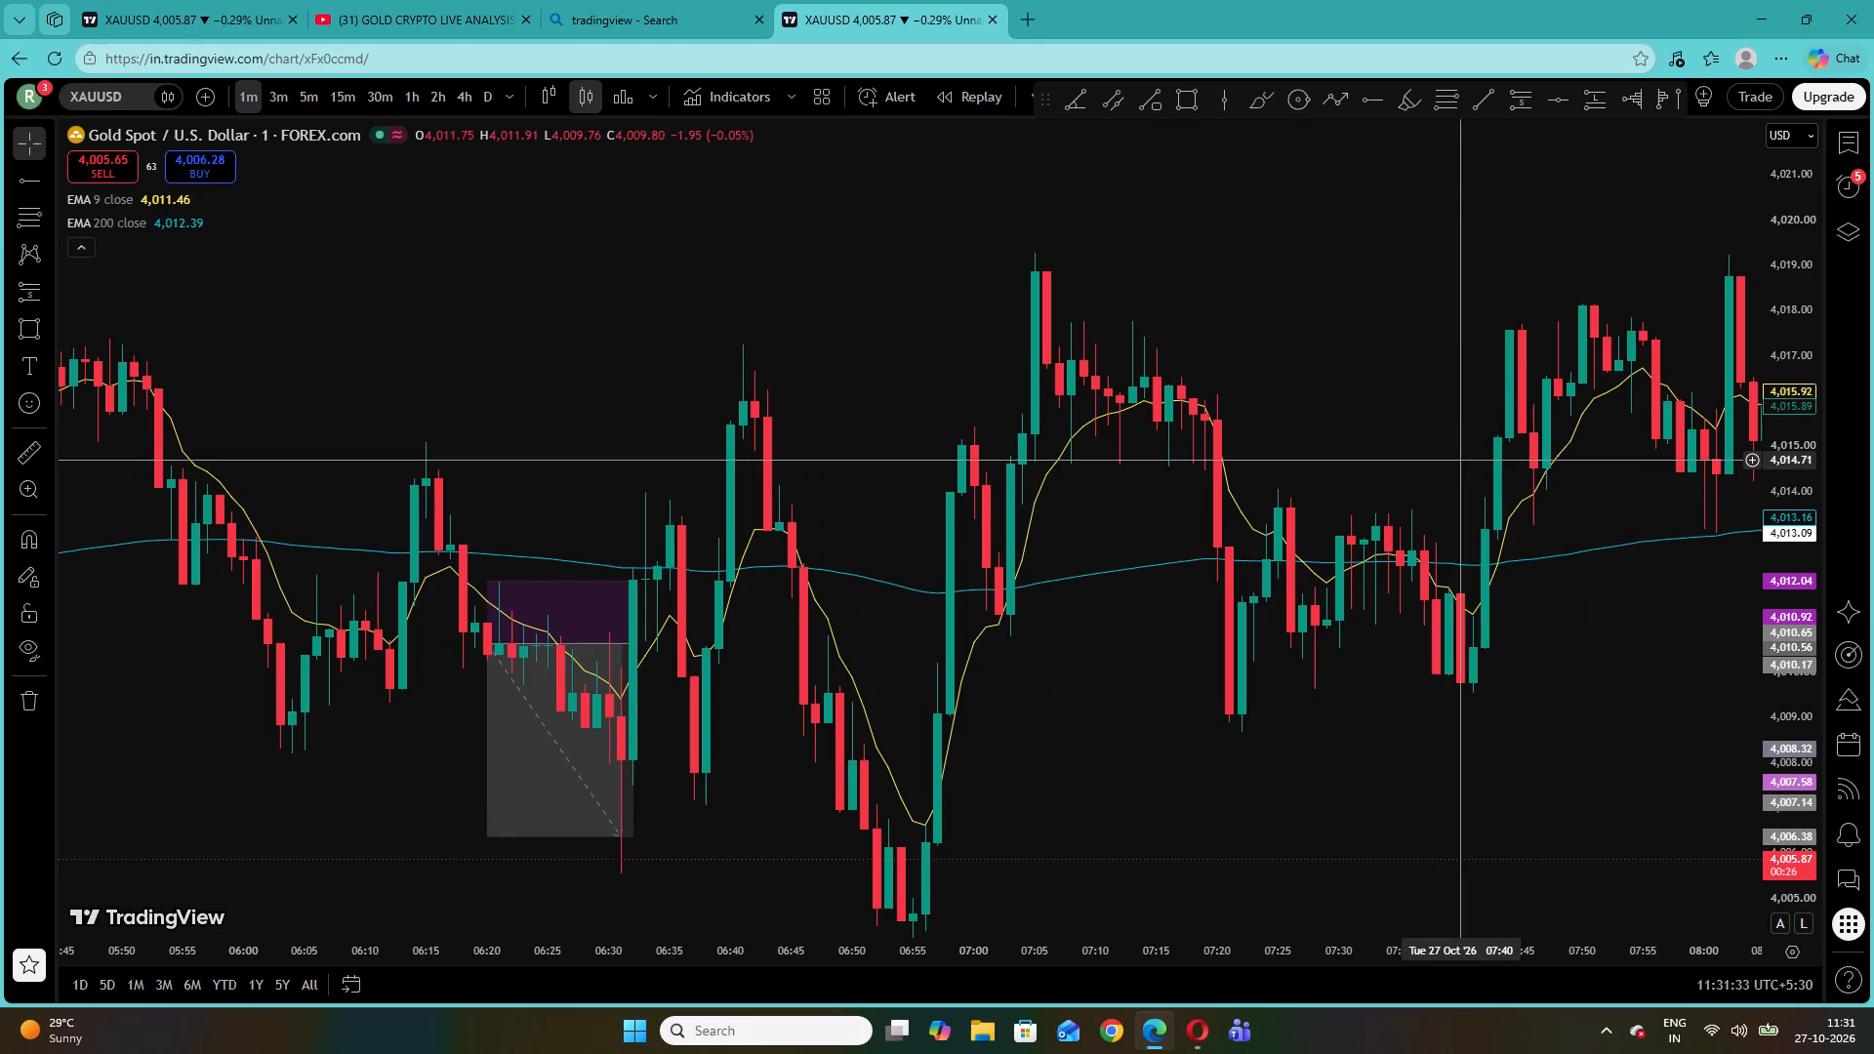
{"action": "left_click_drag", "start_coordinate": [1455, 455], "coordinate": [841, 524]}
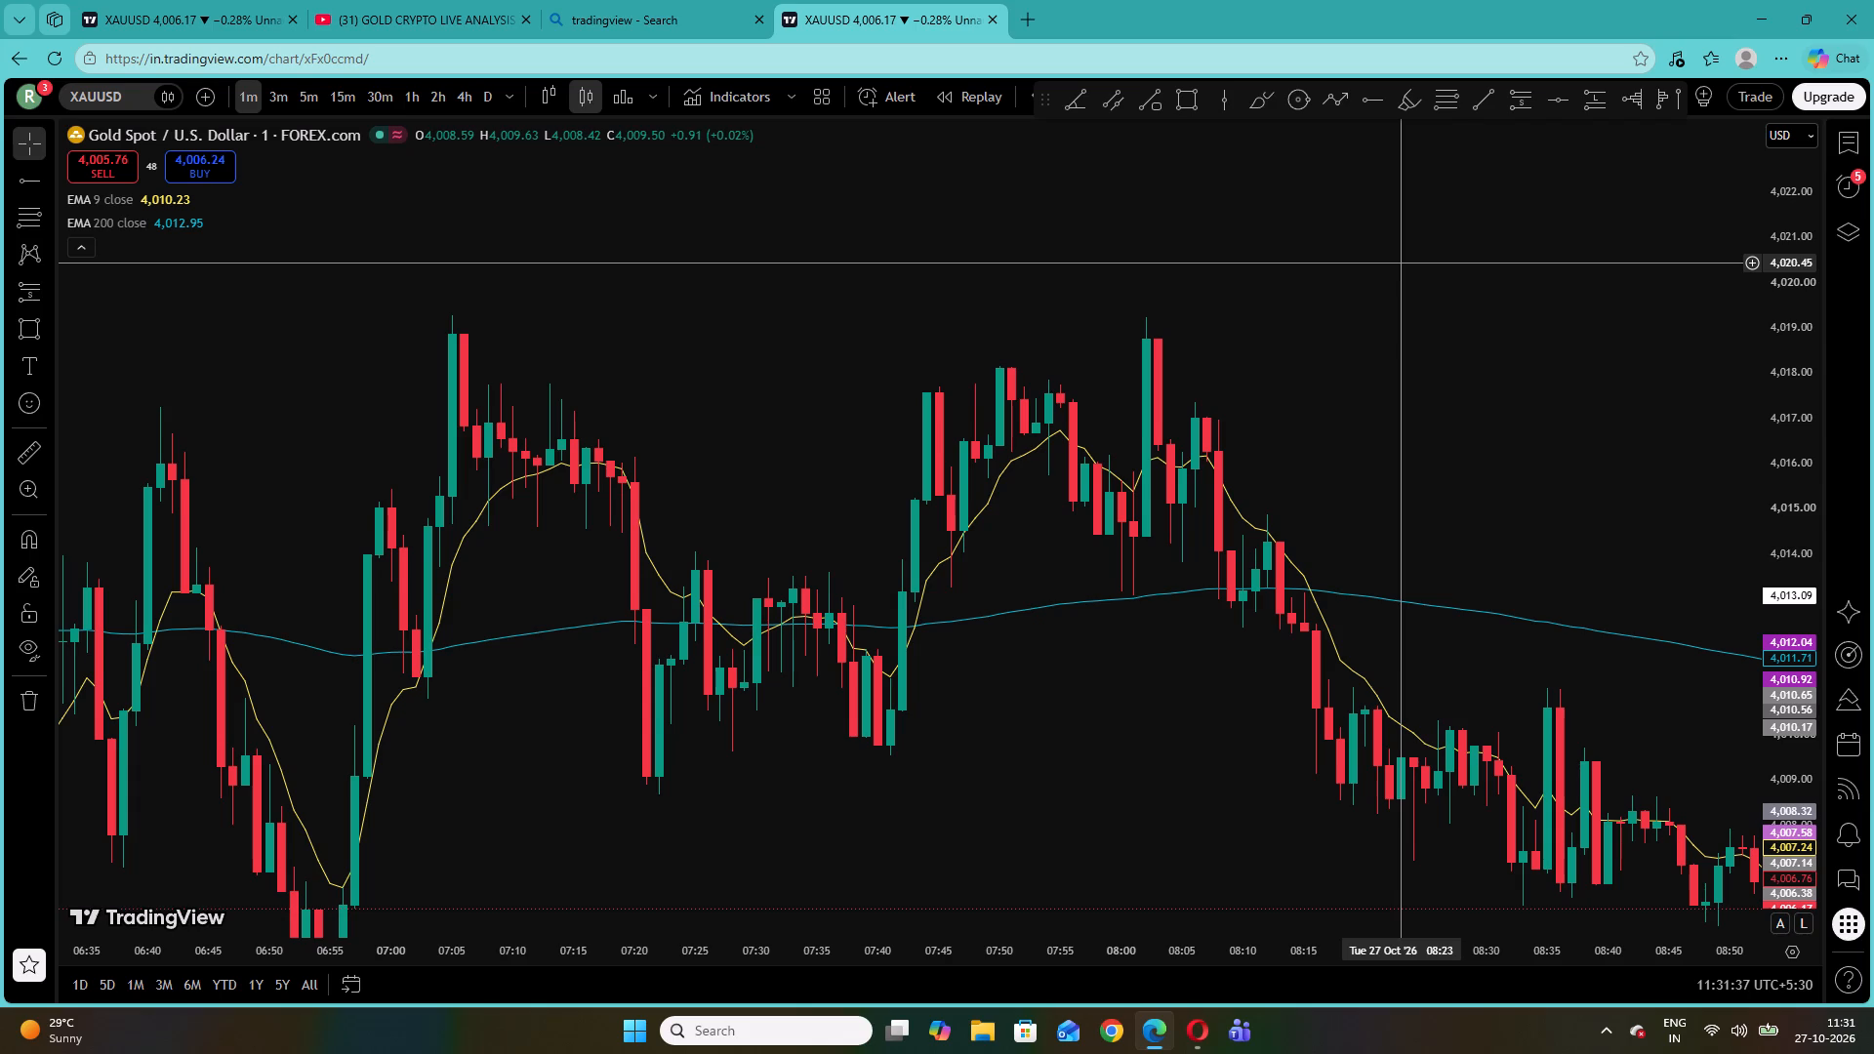
{"action": "left_click_drag", "start_coordinate": [1473, 352], "coordinate": [1182, 222]}
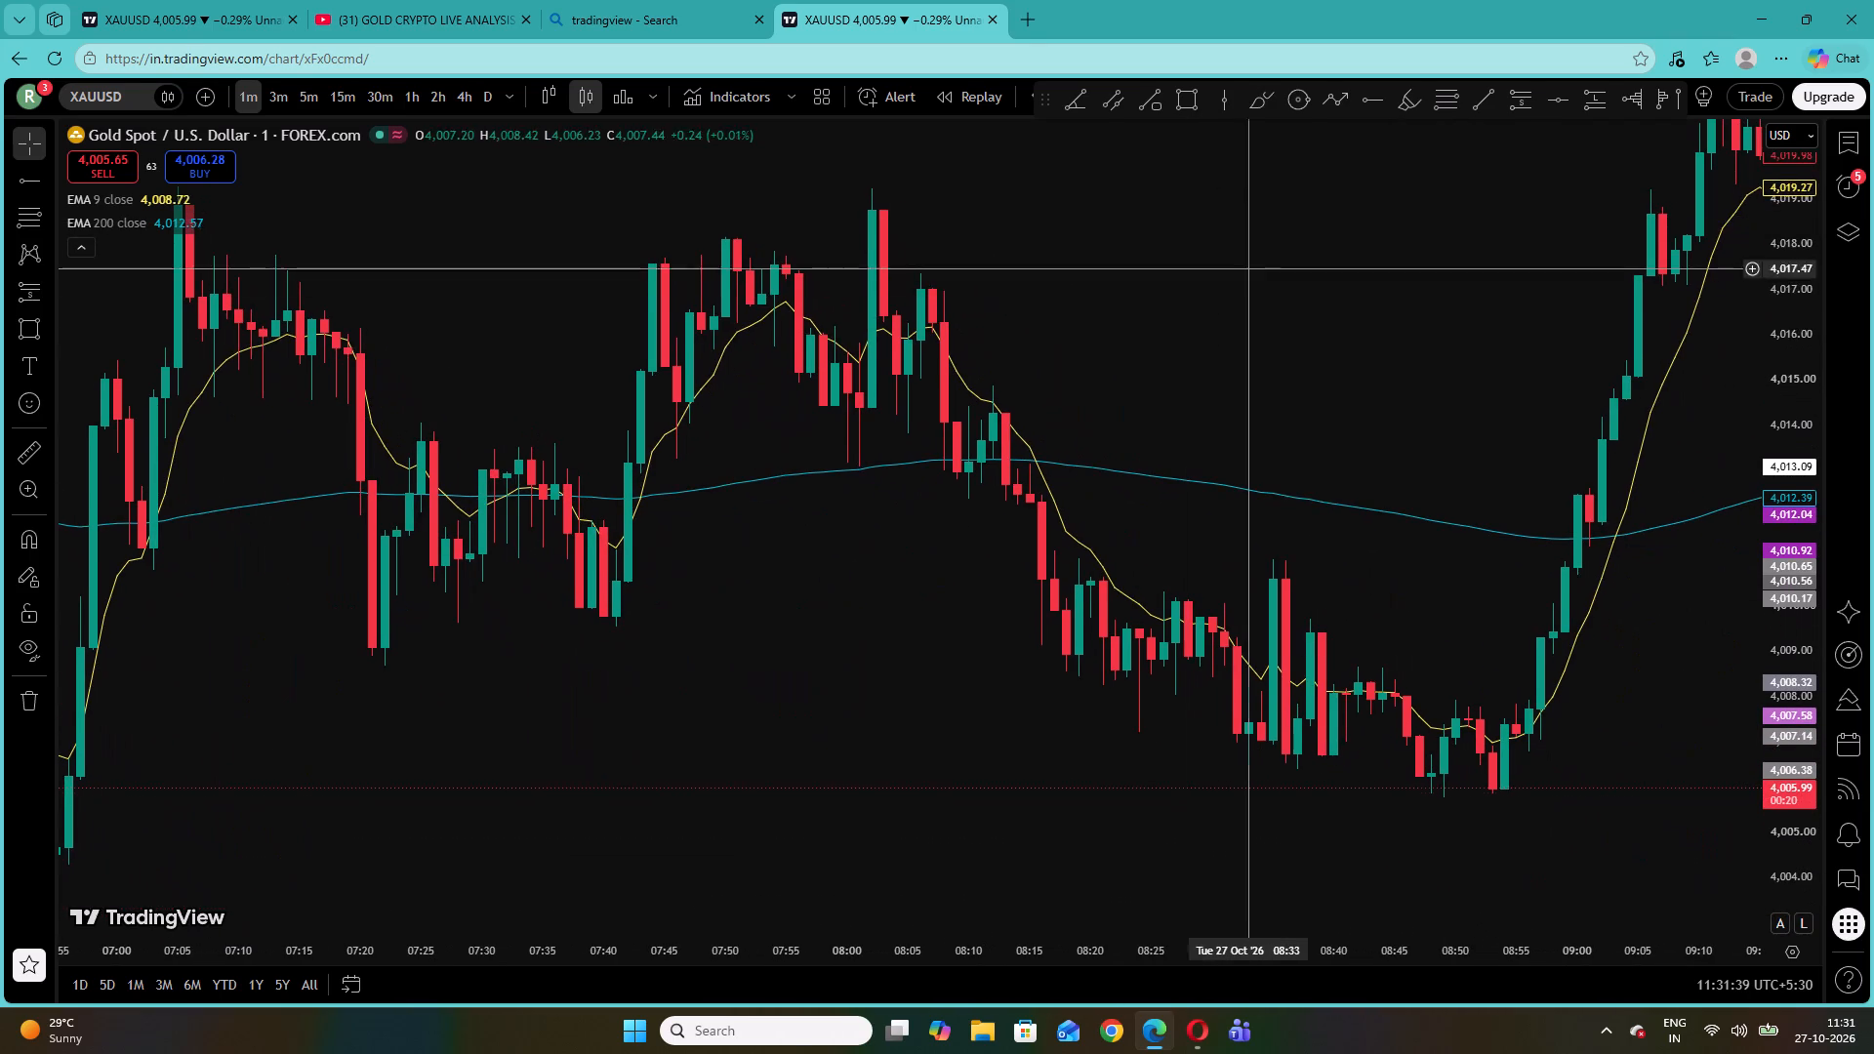
{"action": "left_click_drag", "start_coordinate": [1347, 355], "coordinate": [792, 523]}
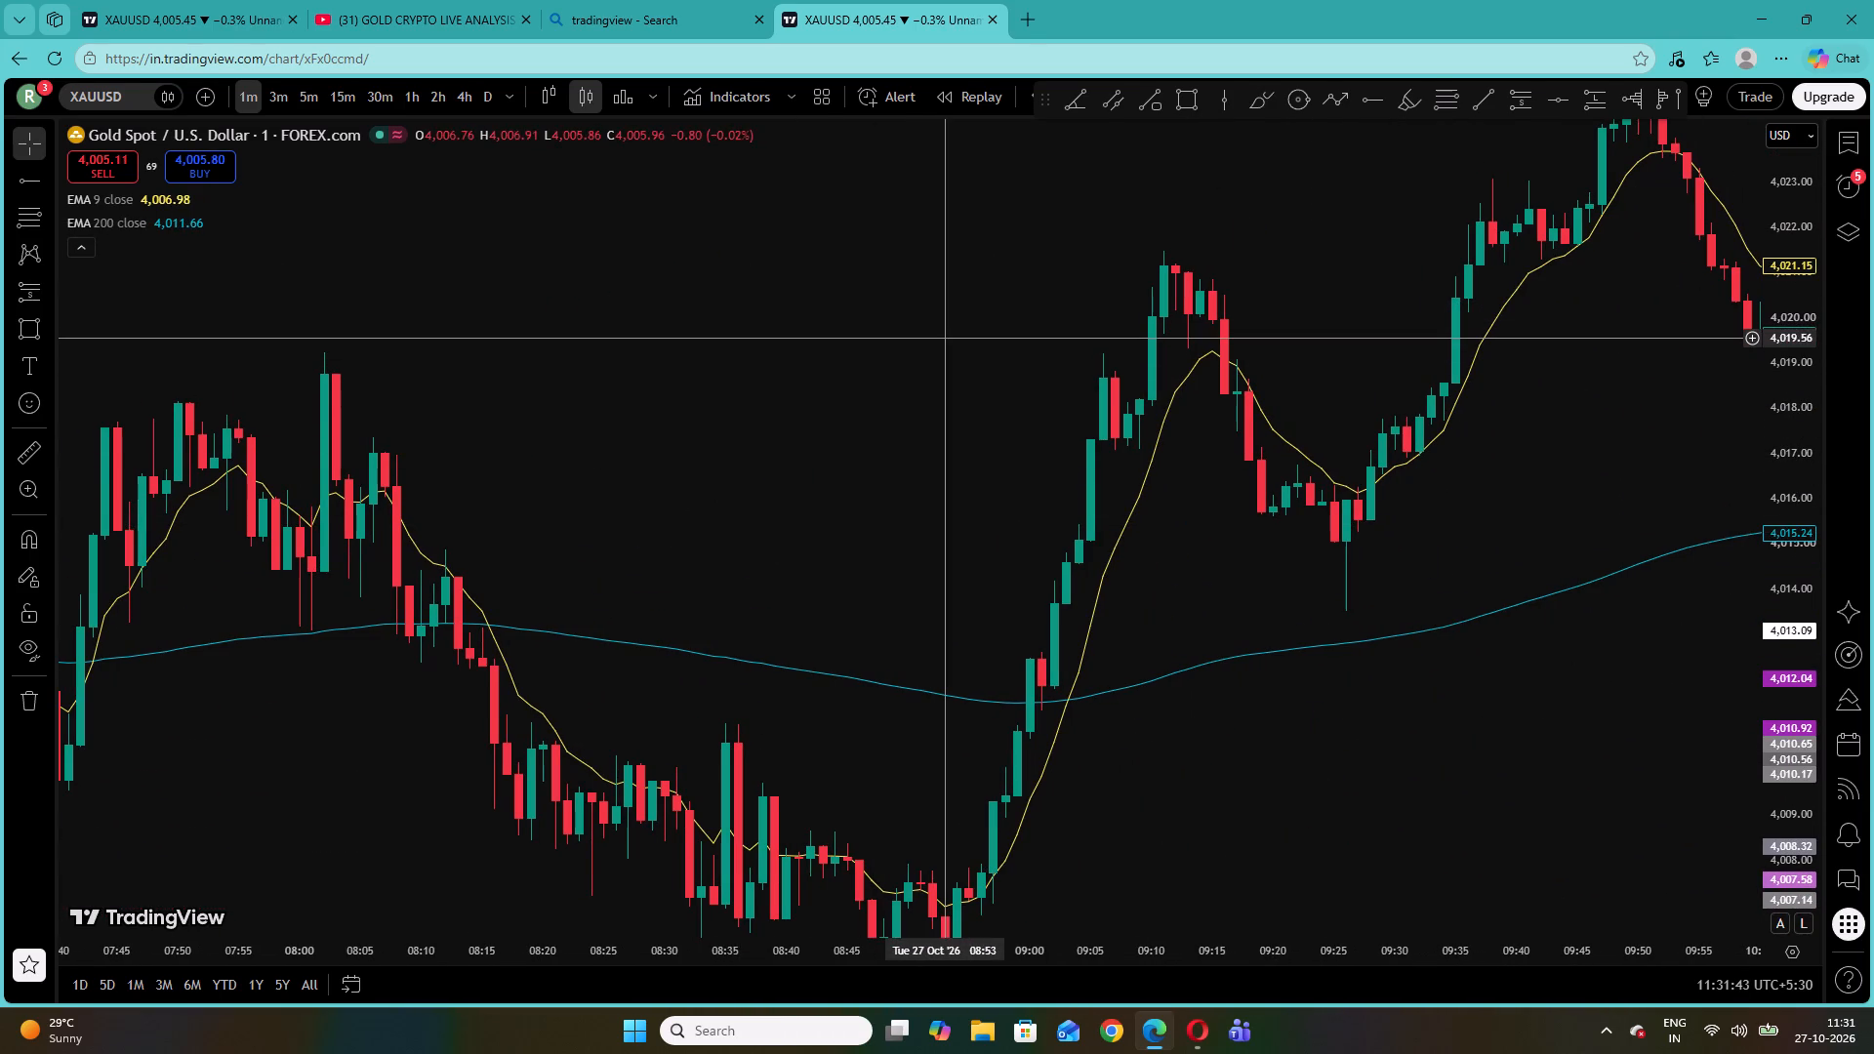
{"action": "left_click_drag", "start_coordinate": [1004, 326], "coordinate": [701, 410]}
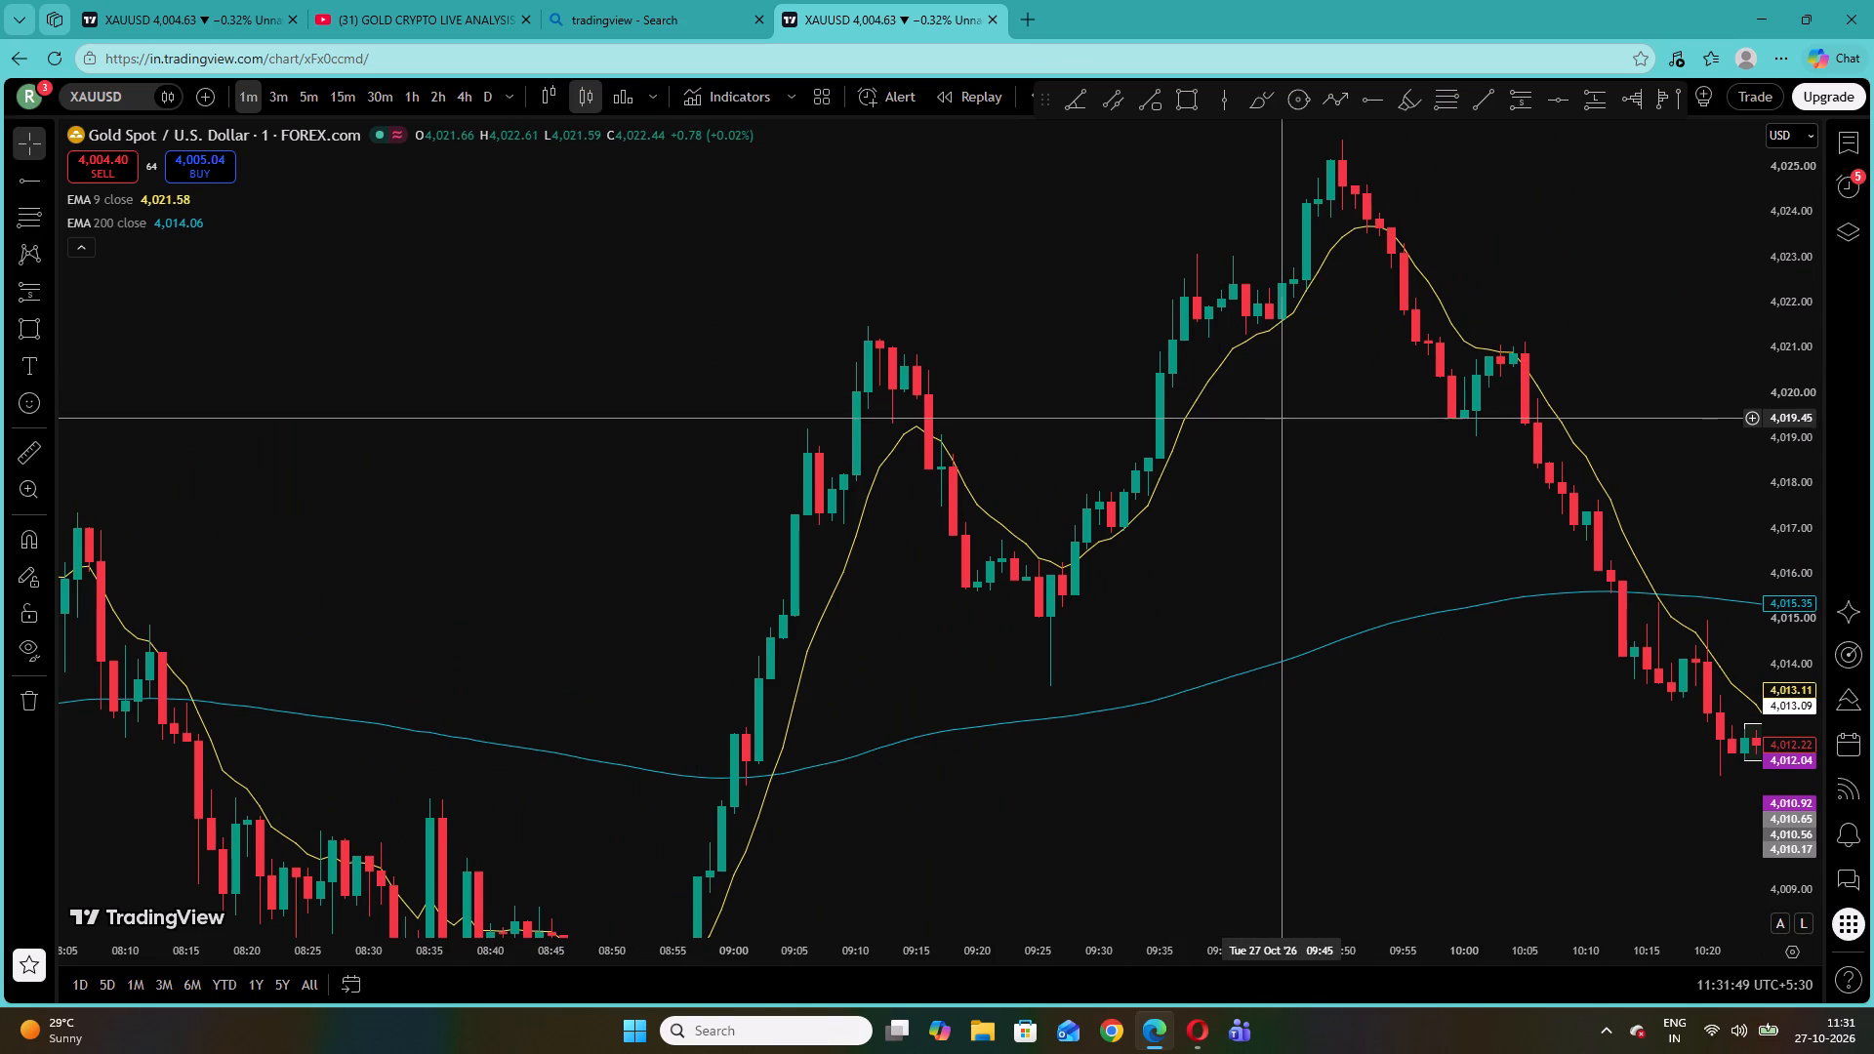
{"action": "left_click_drag", "start_coordinate": [1282, 421], "coordinate": [1009, 515]}
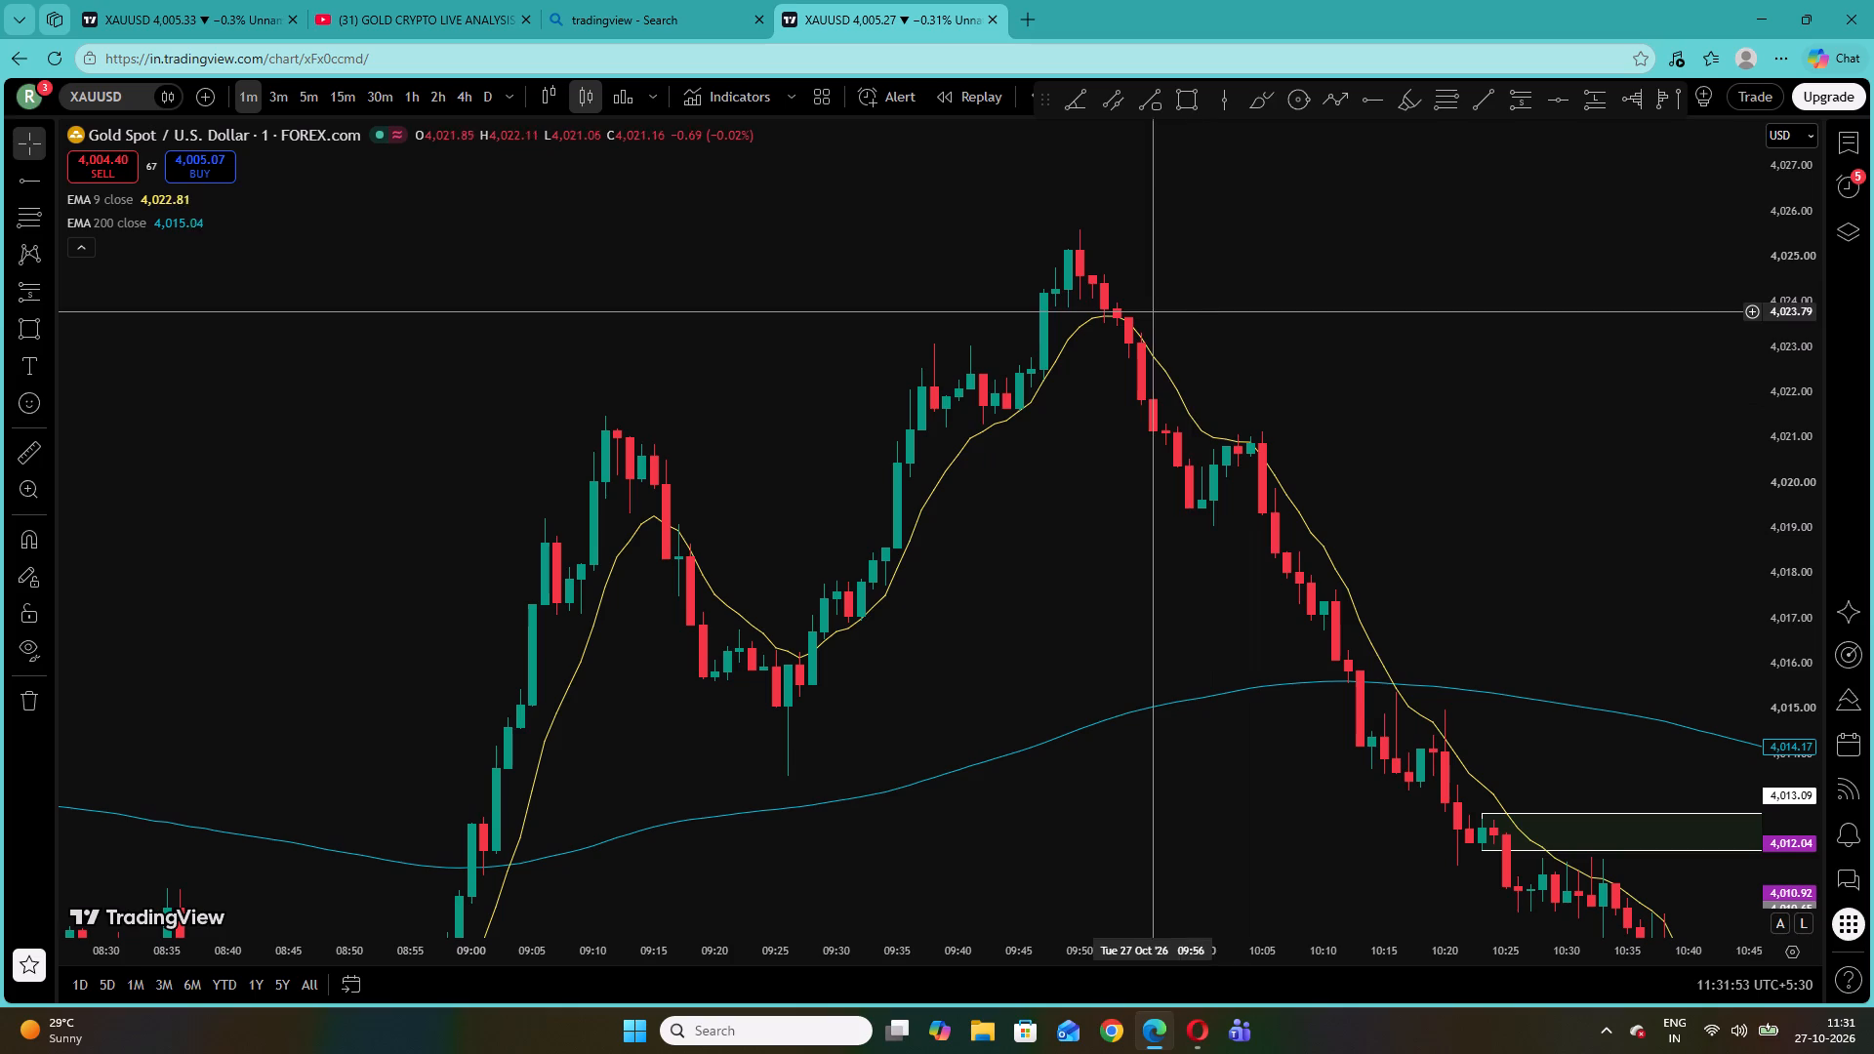
{"action": "left_click_drag", "start_coordinate": [1435, 354], "coordinate": [1186, 271]}
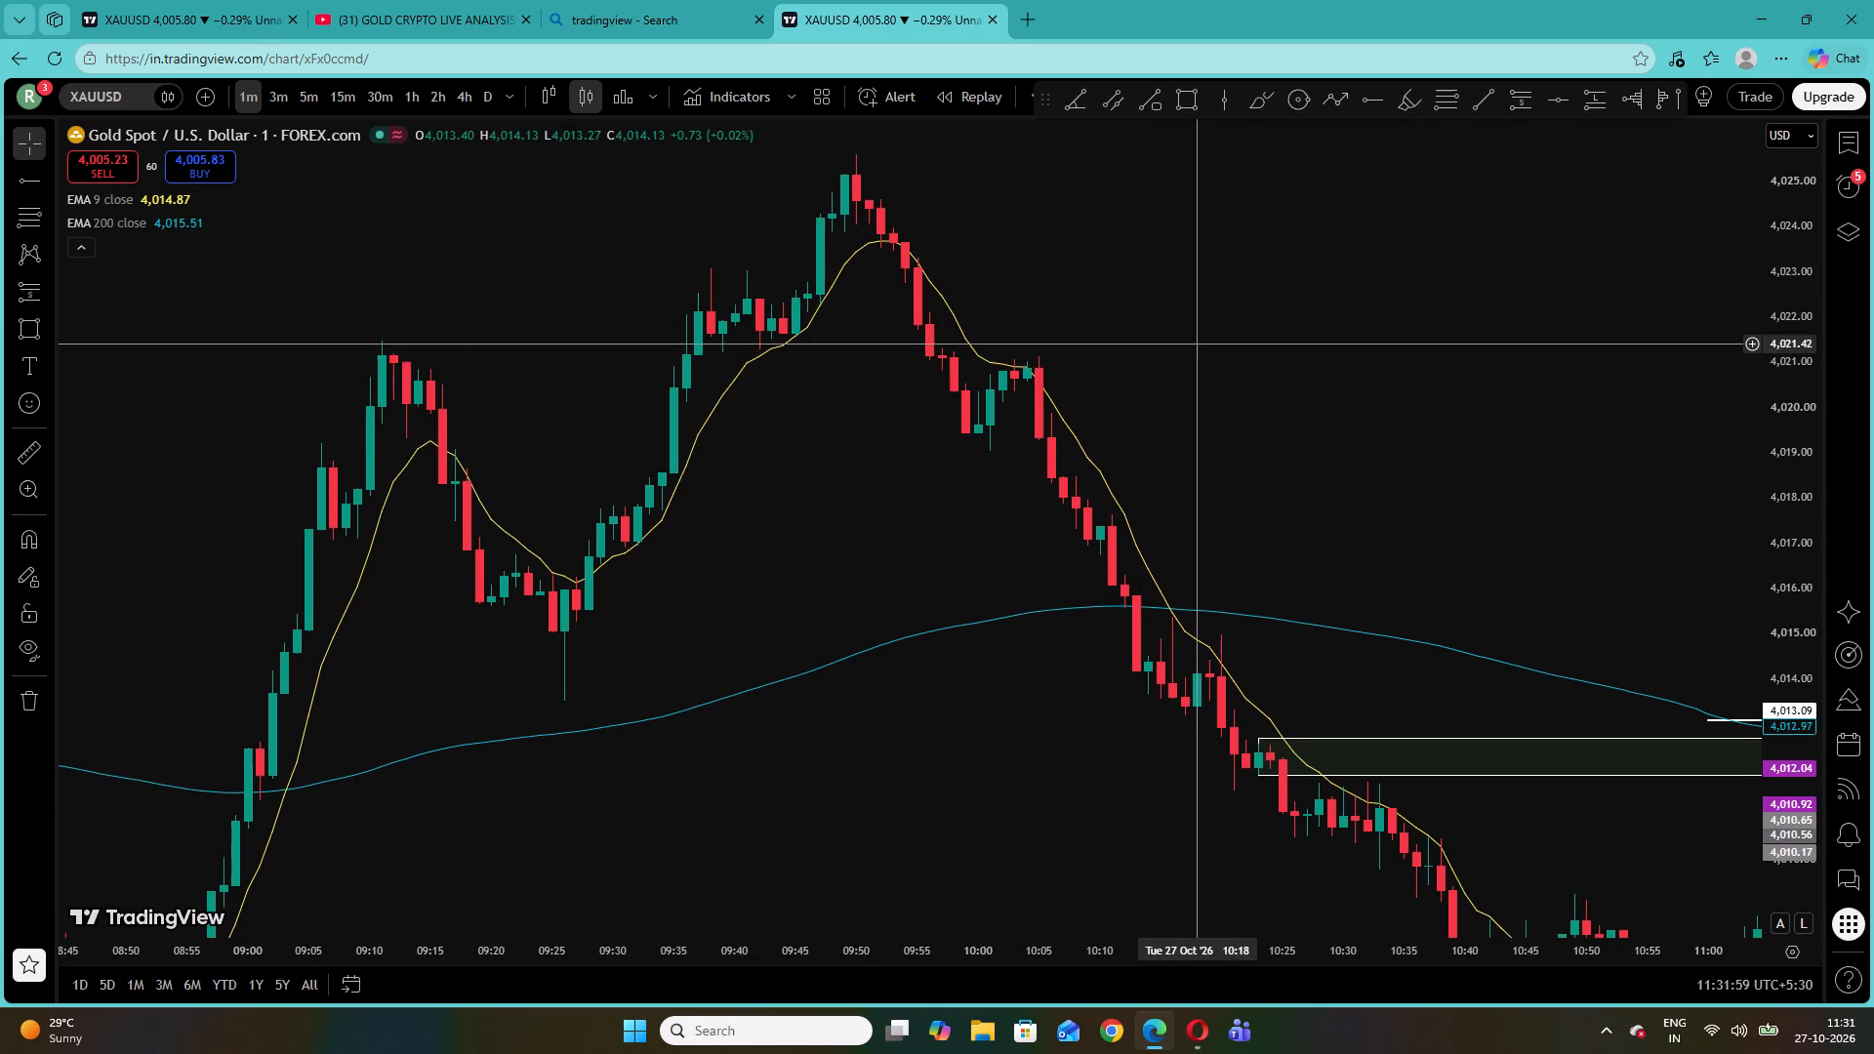
{"action": "left_click_drag", "start_coordinate": [1192, 344], "coordinate": [941, 271]}
{"action": "left_click_drag", "start_coordinate": [1194, 386], "coordinate": [948, 249]}
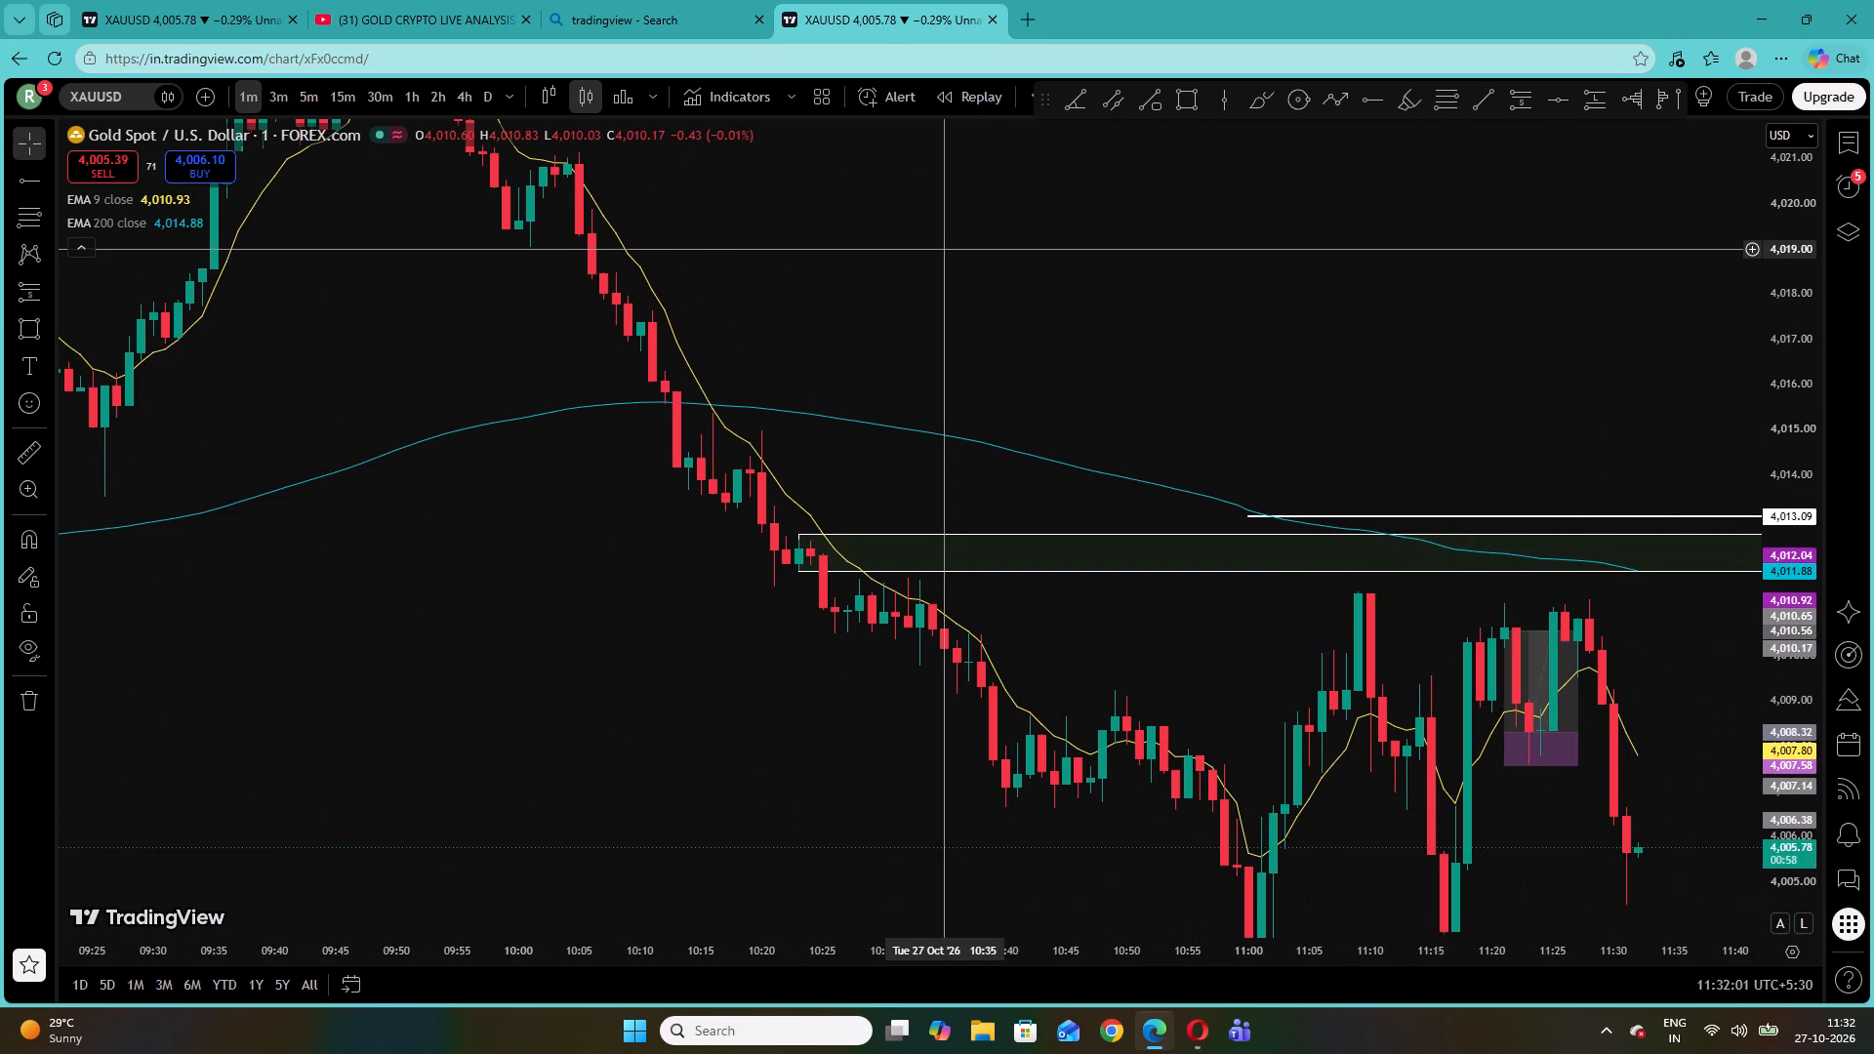
{"action": "left_click_drag", "start_coordinate": [1134, 330], "coordinate": [856, 234]}
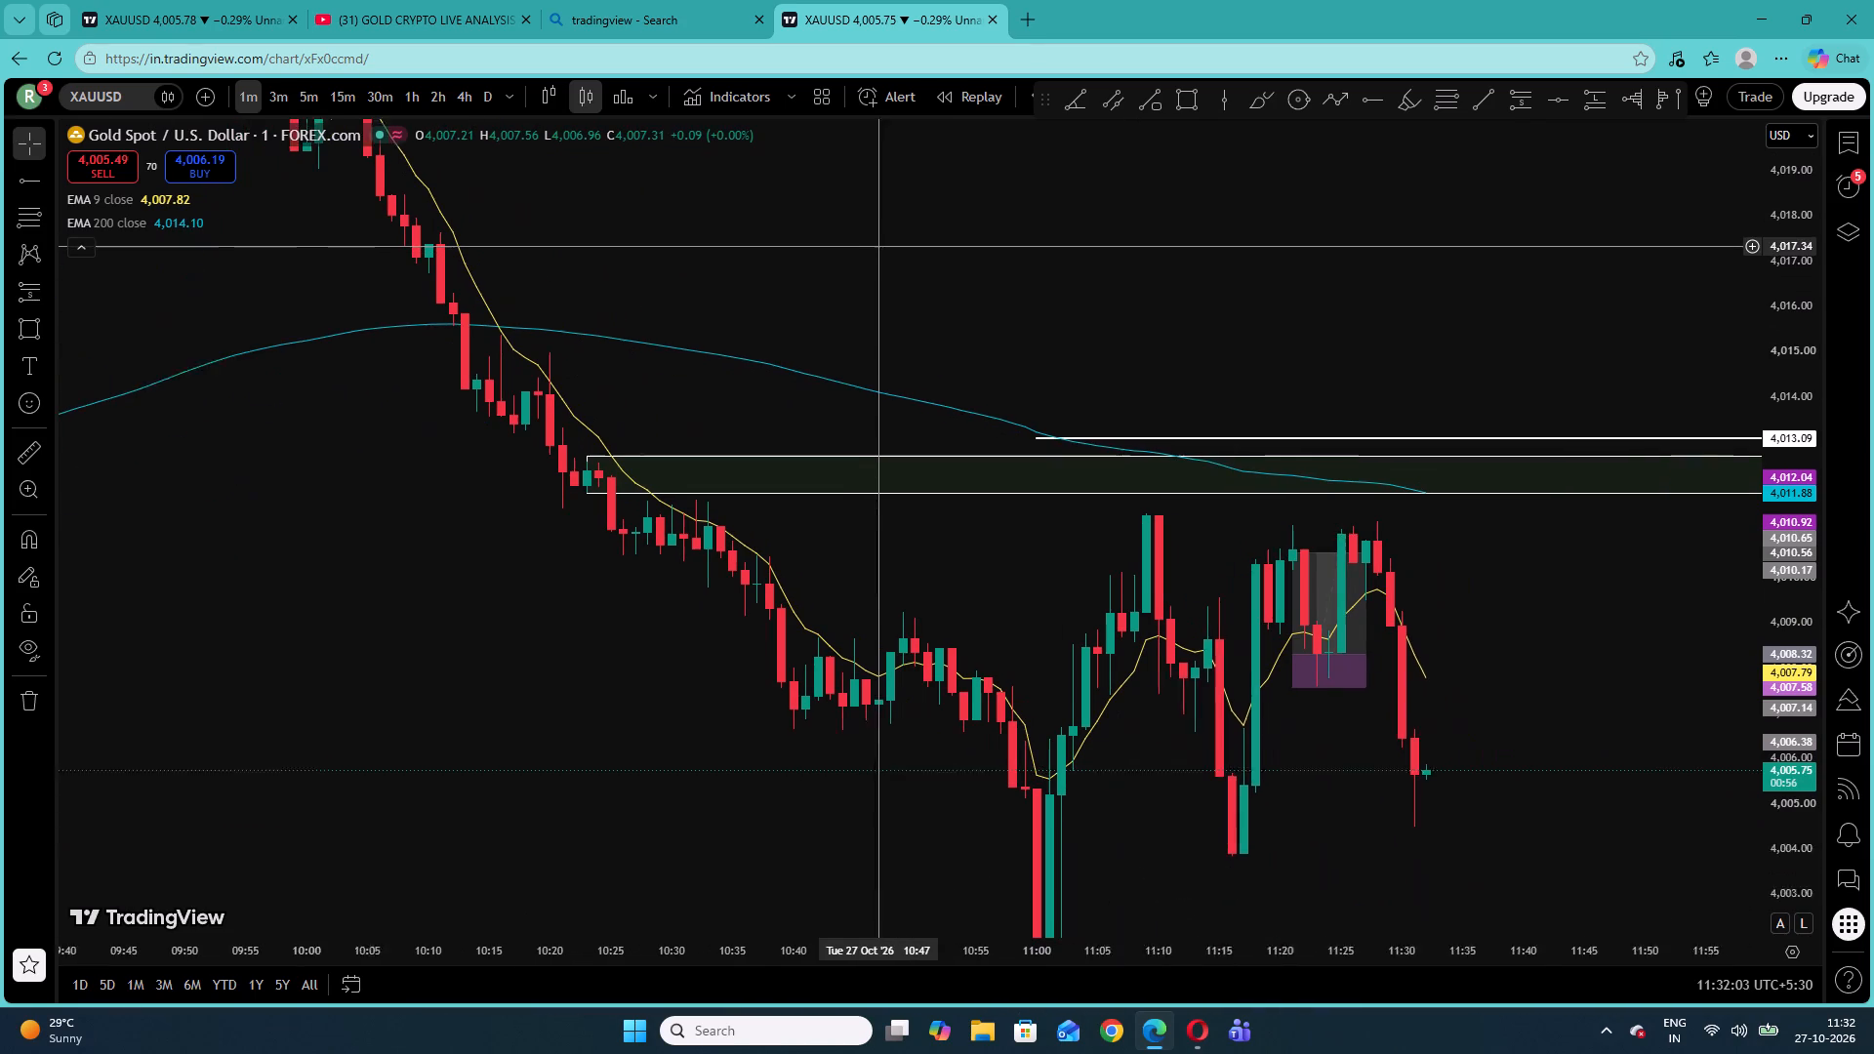
{"action": "left_click_drag", "start_coordinate": [856, 234], "coordinate": [854, 233]}
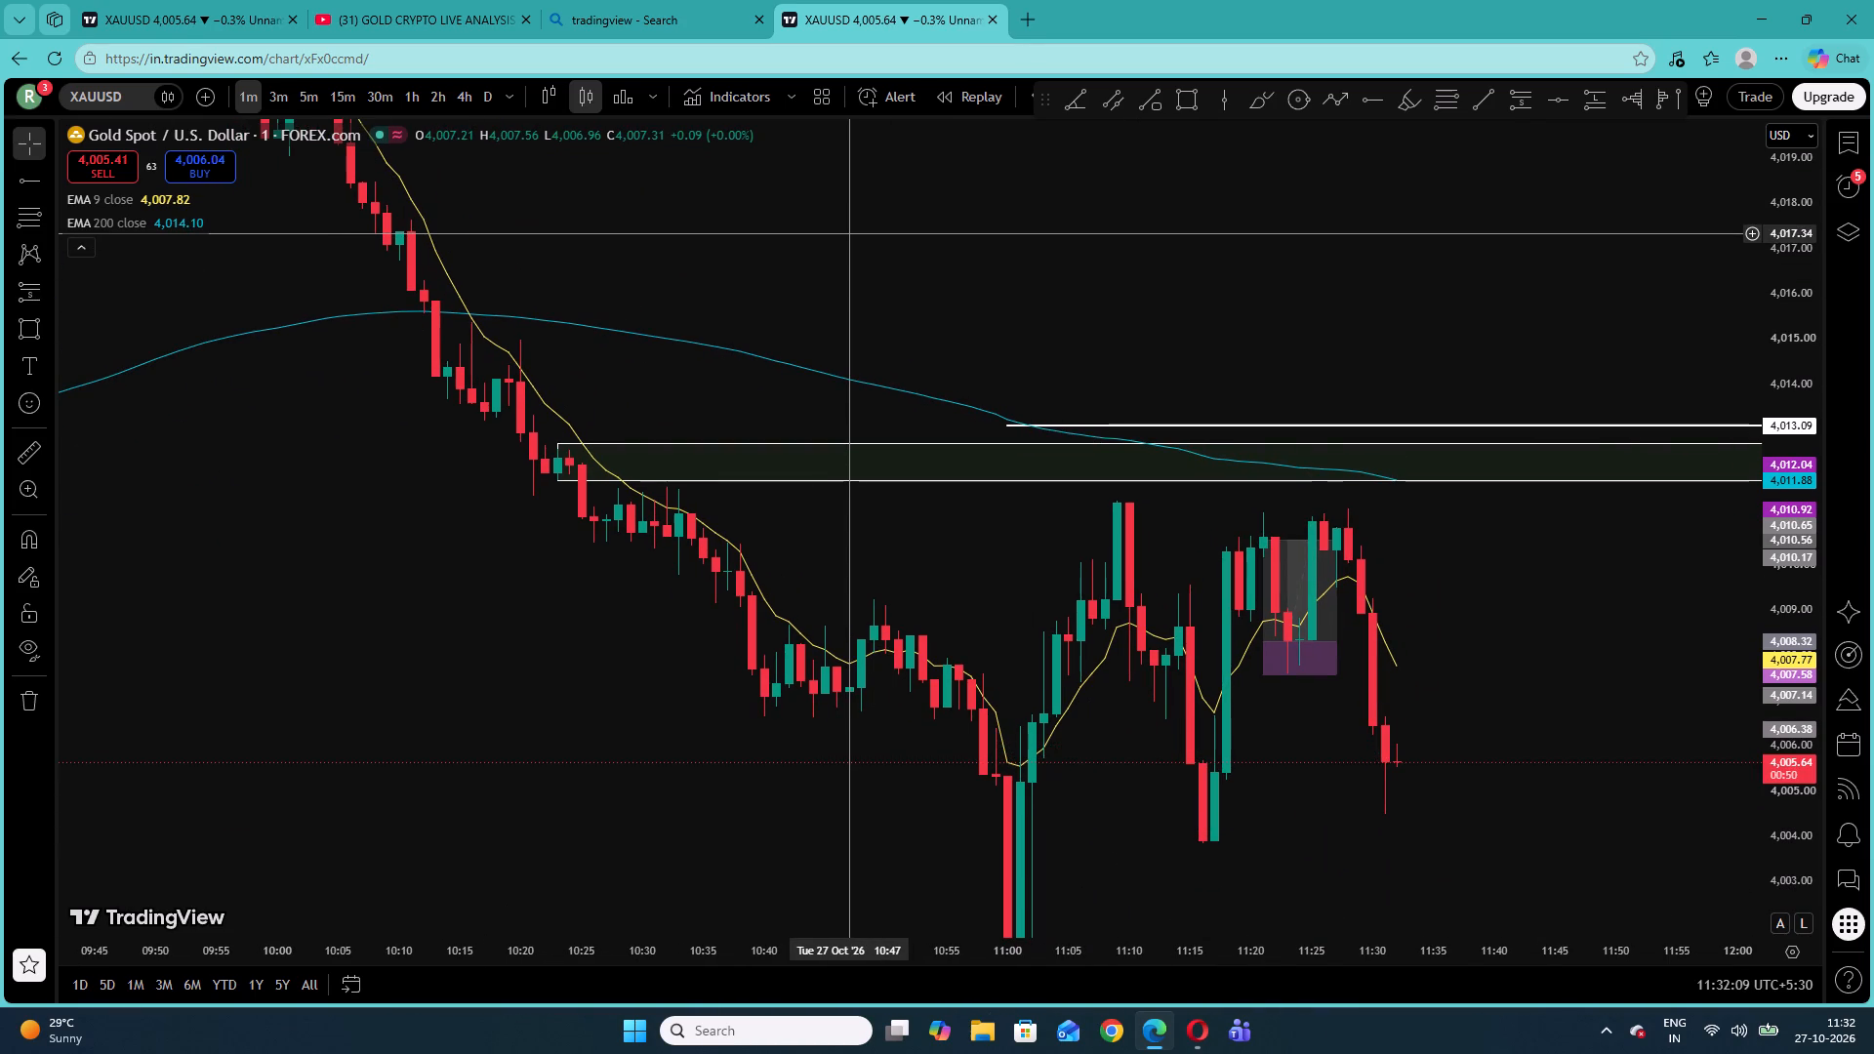
Delete the long position placed at about 11:21 below the resistance zone.
{"action": "left_click", "coordinate": [1298, 605]}
{"action": "left_click", "coordinate": [1272, 156]}
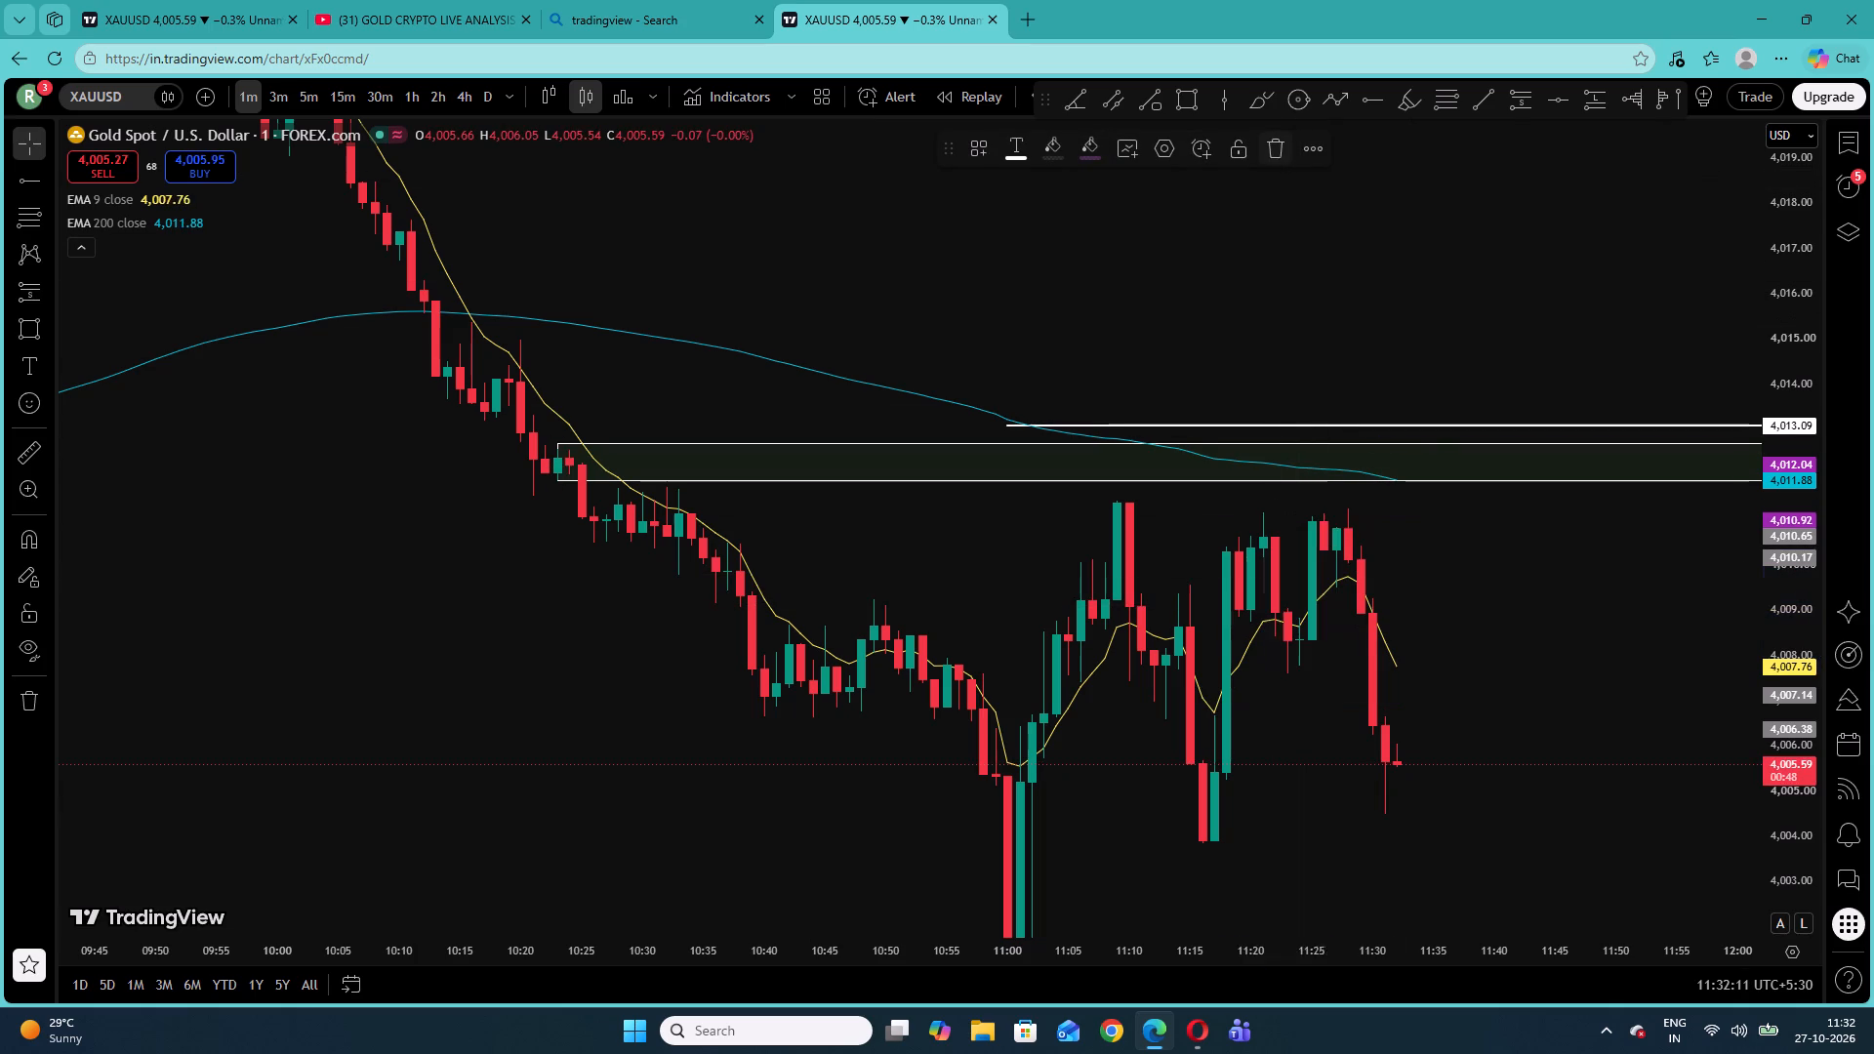
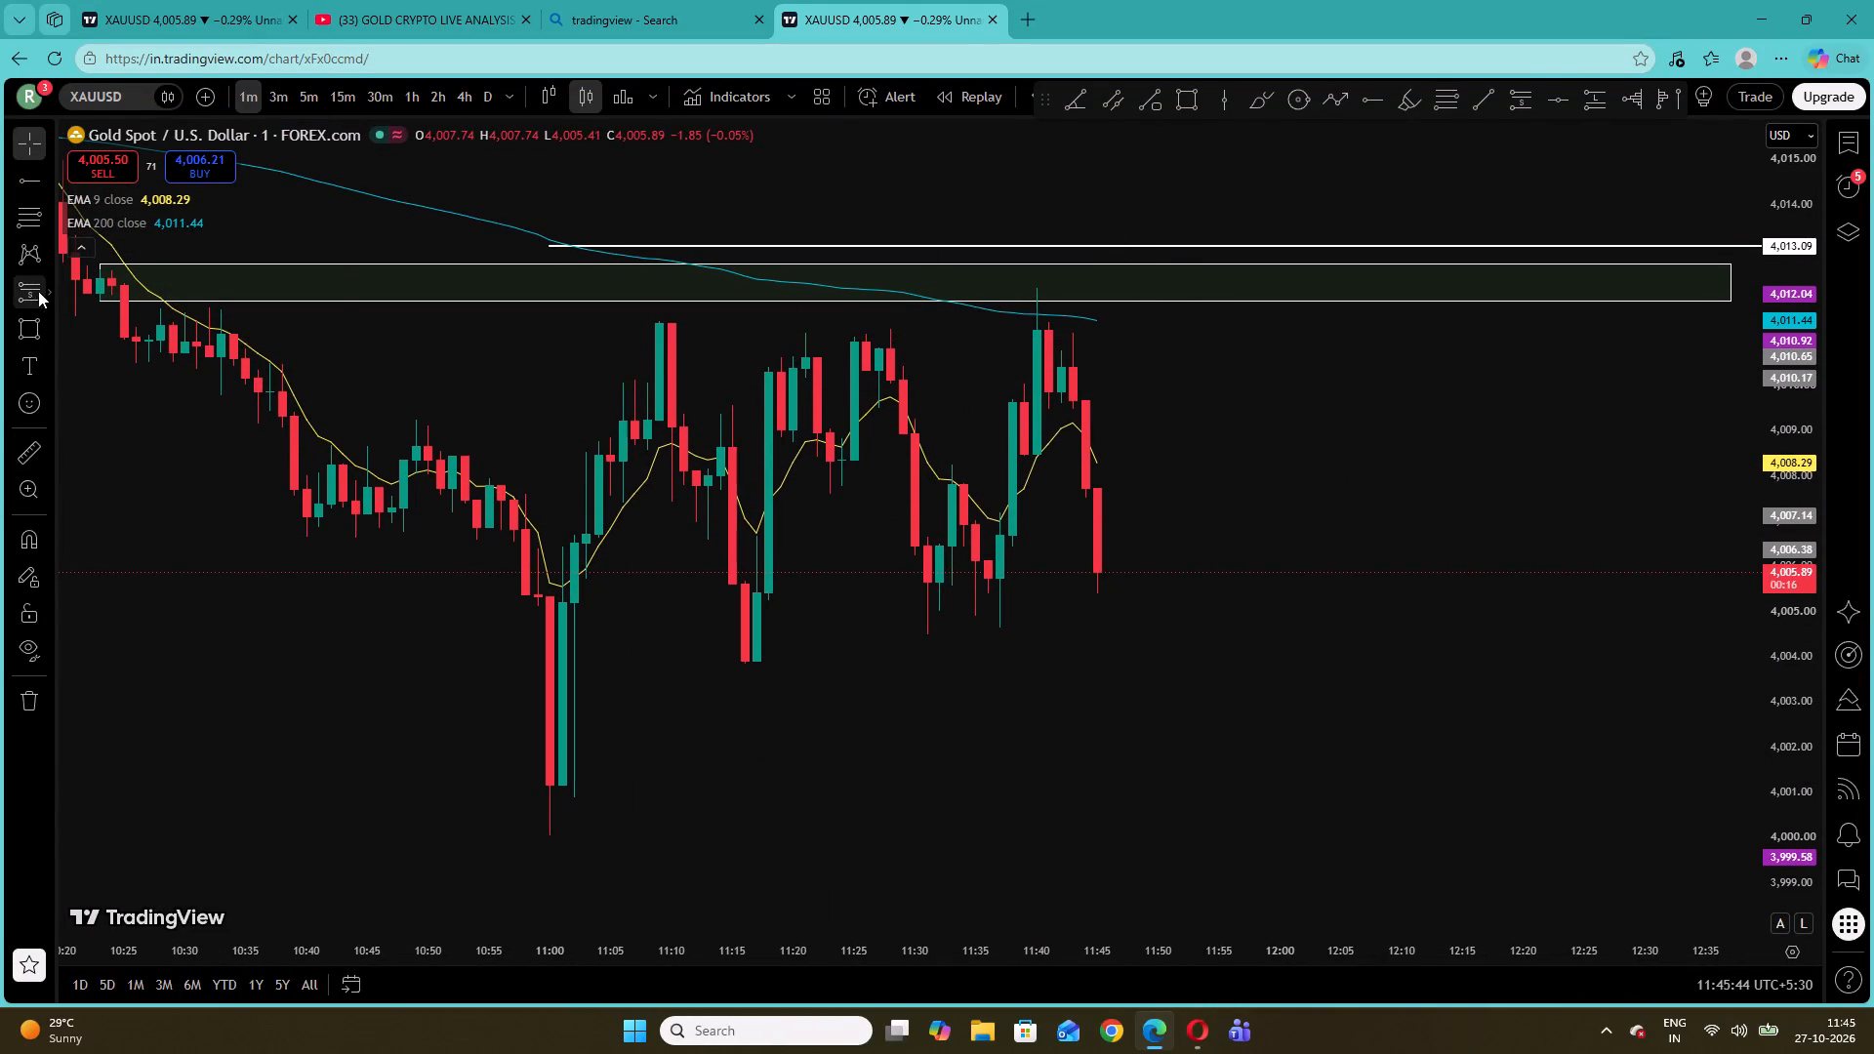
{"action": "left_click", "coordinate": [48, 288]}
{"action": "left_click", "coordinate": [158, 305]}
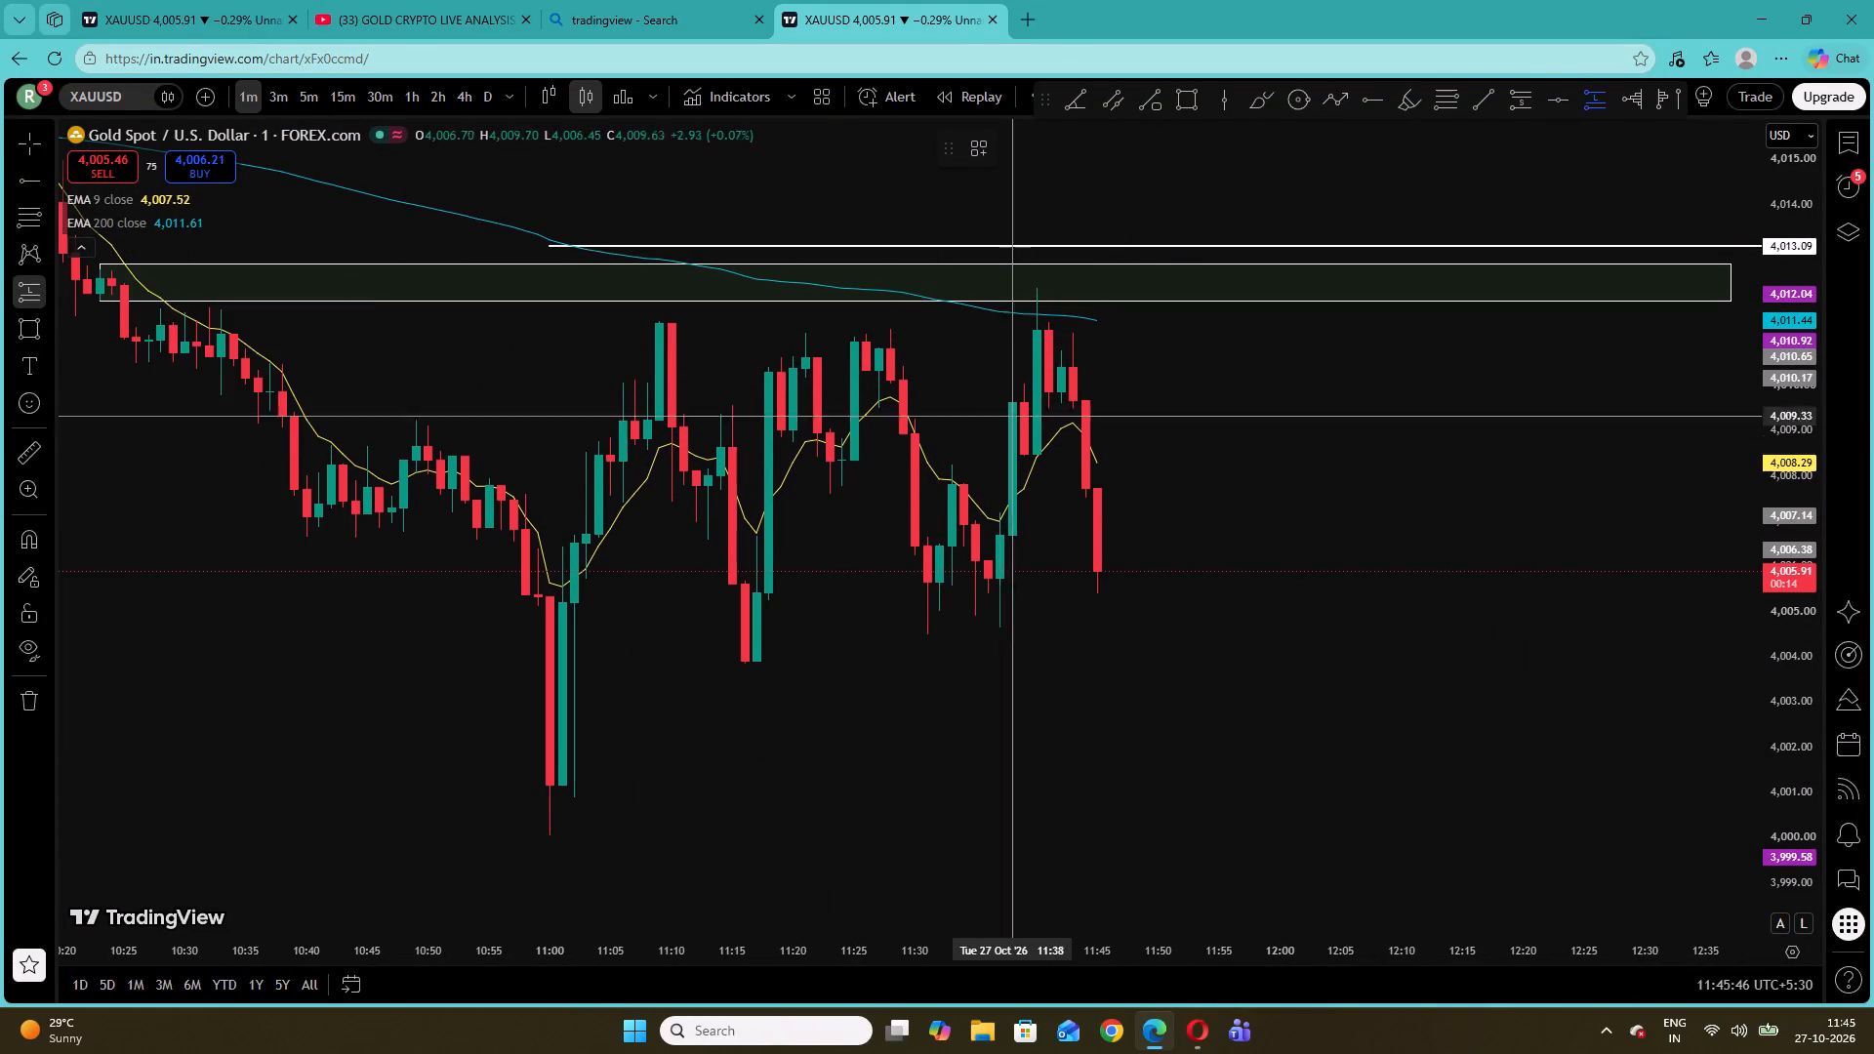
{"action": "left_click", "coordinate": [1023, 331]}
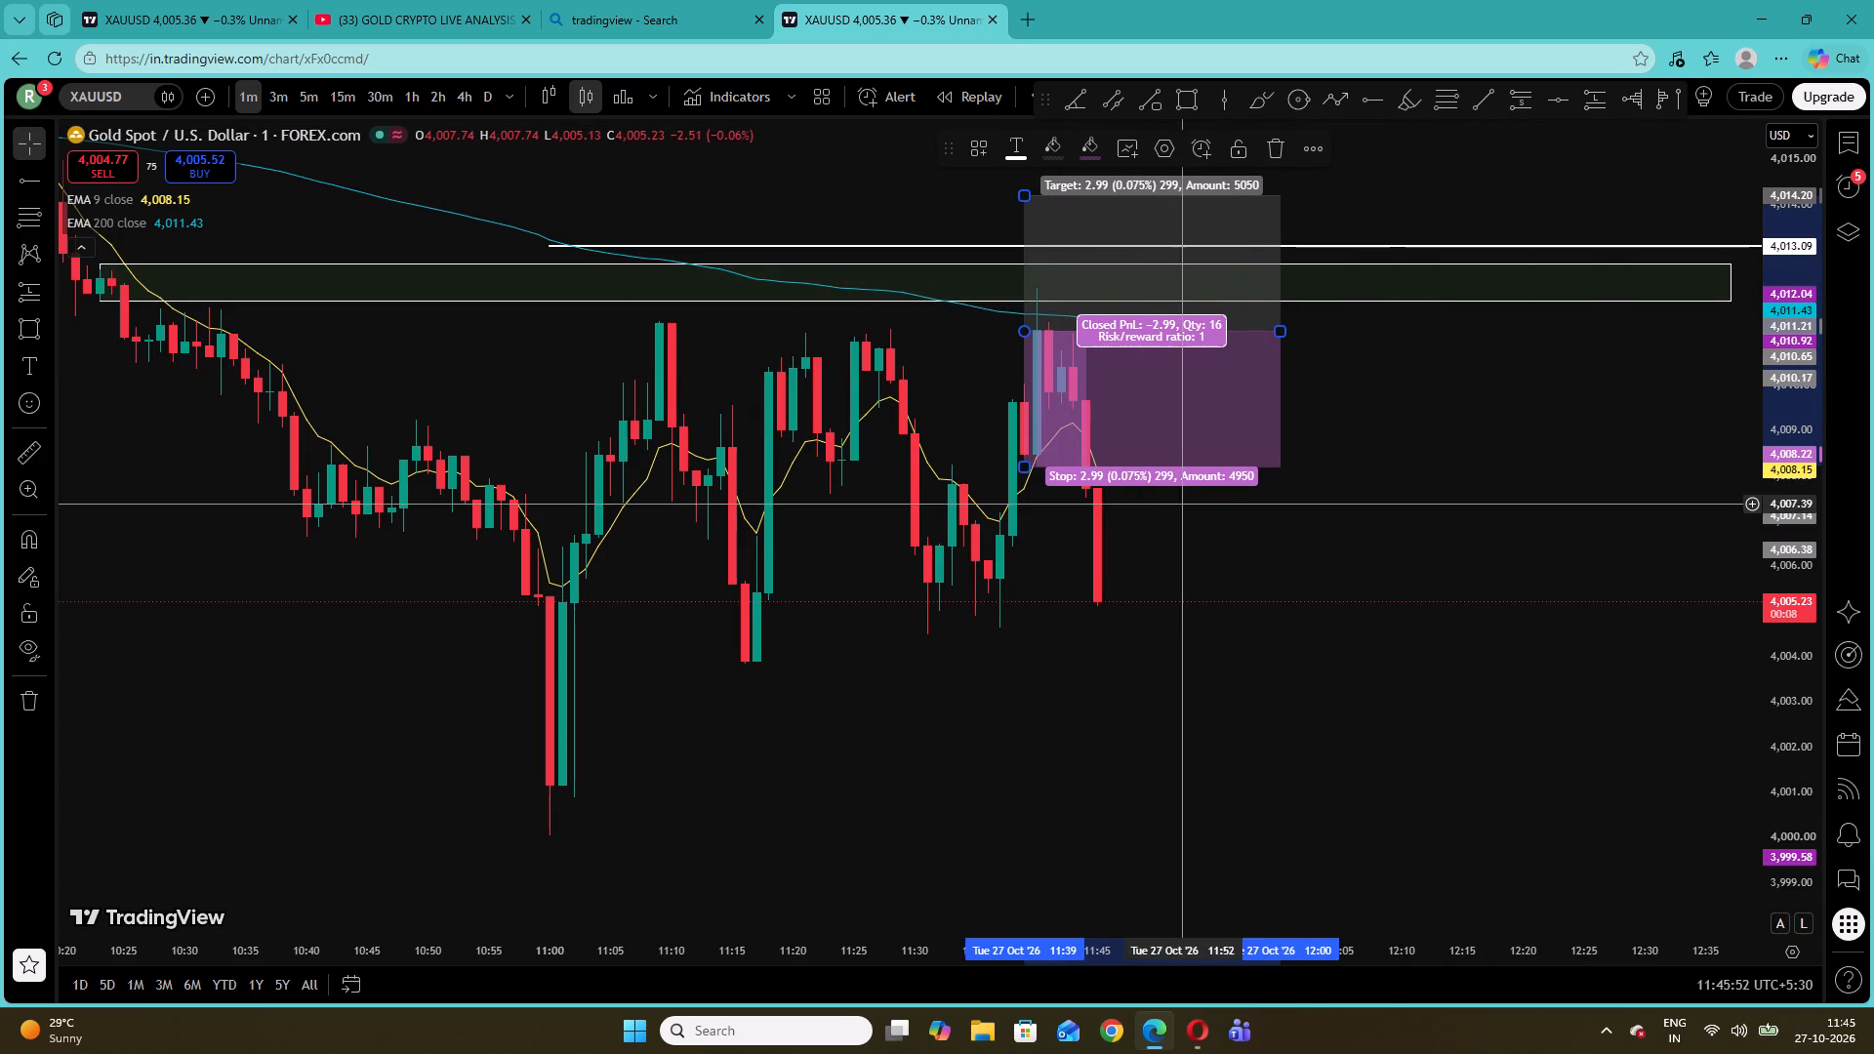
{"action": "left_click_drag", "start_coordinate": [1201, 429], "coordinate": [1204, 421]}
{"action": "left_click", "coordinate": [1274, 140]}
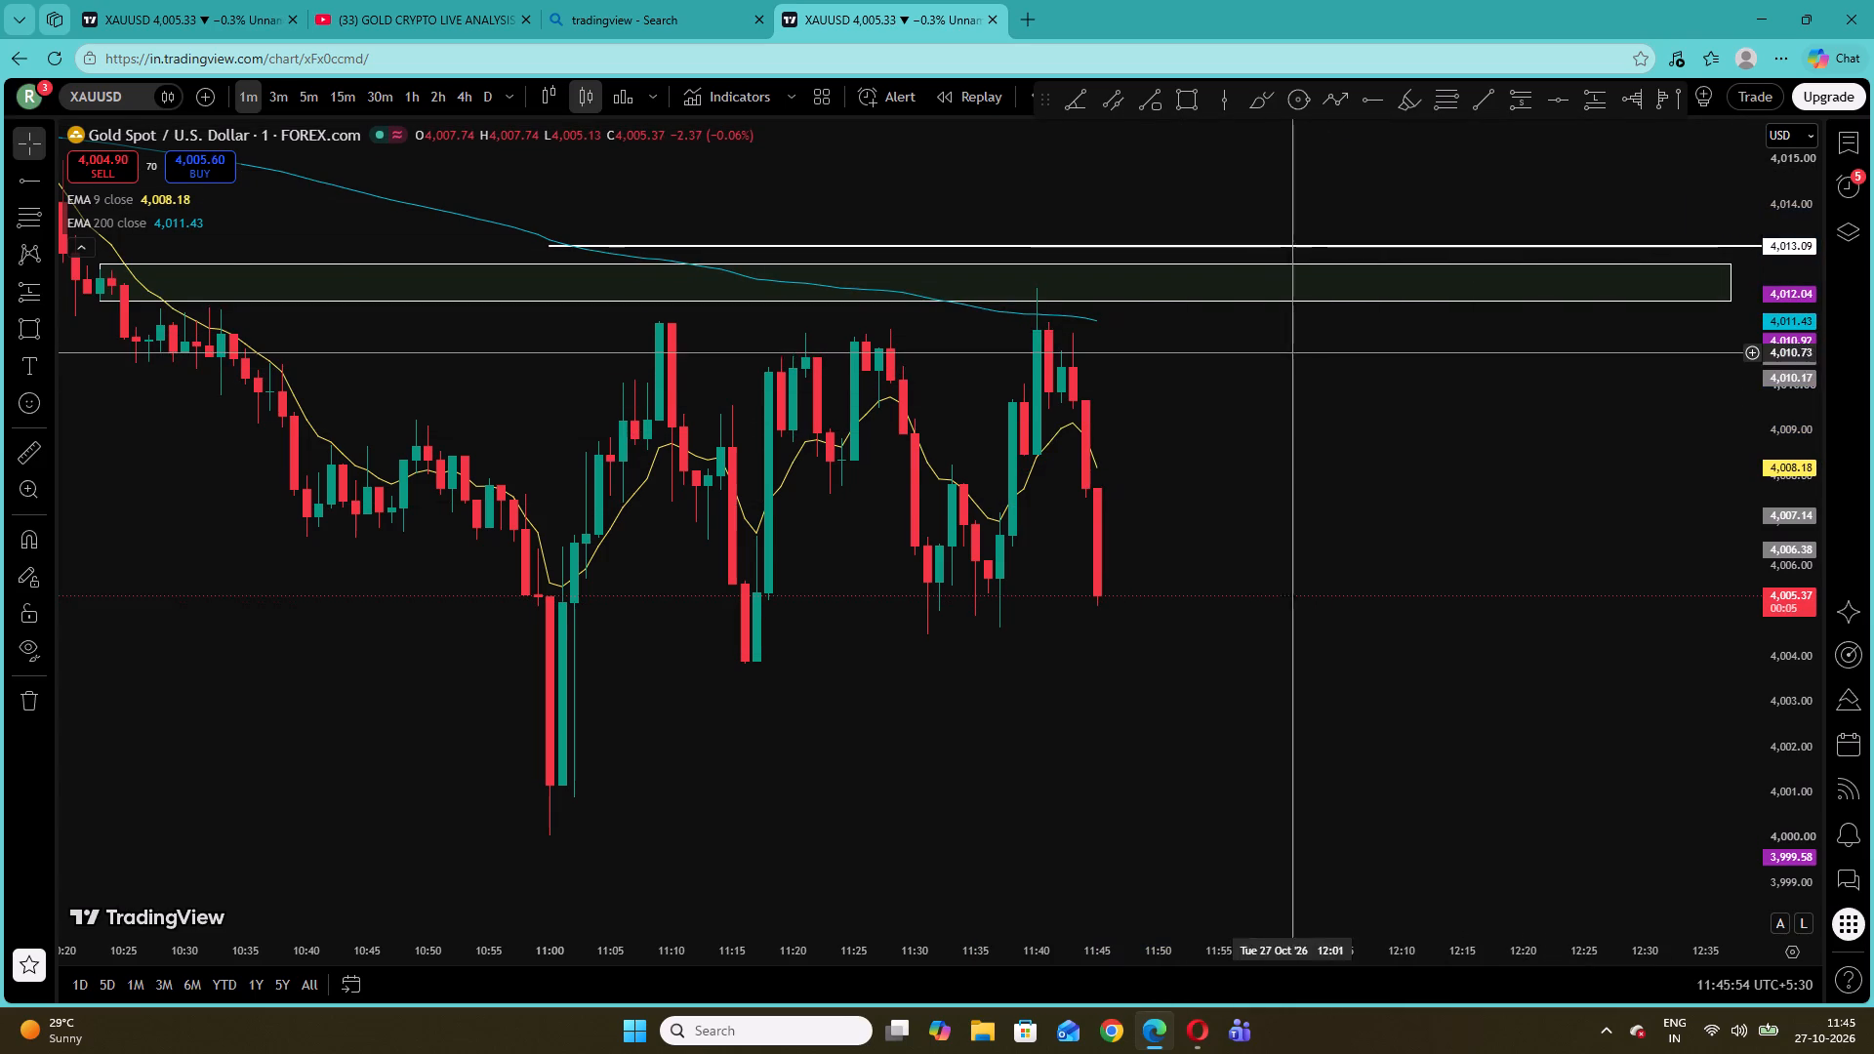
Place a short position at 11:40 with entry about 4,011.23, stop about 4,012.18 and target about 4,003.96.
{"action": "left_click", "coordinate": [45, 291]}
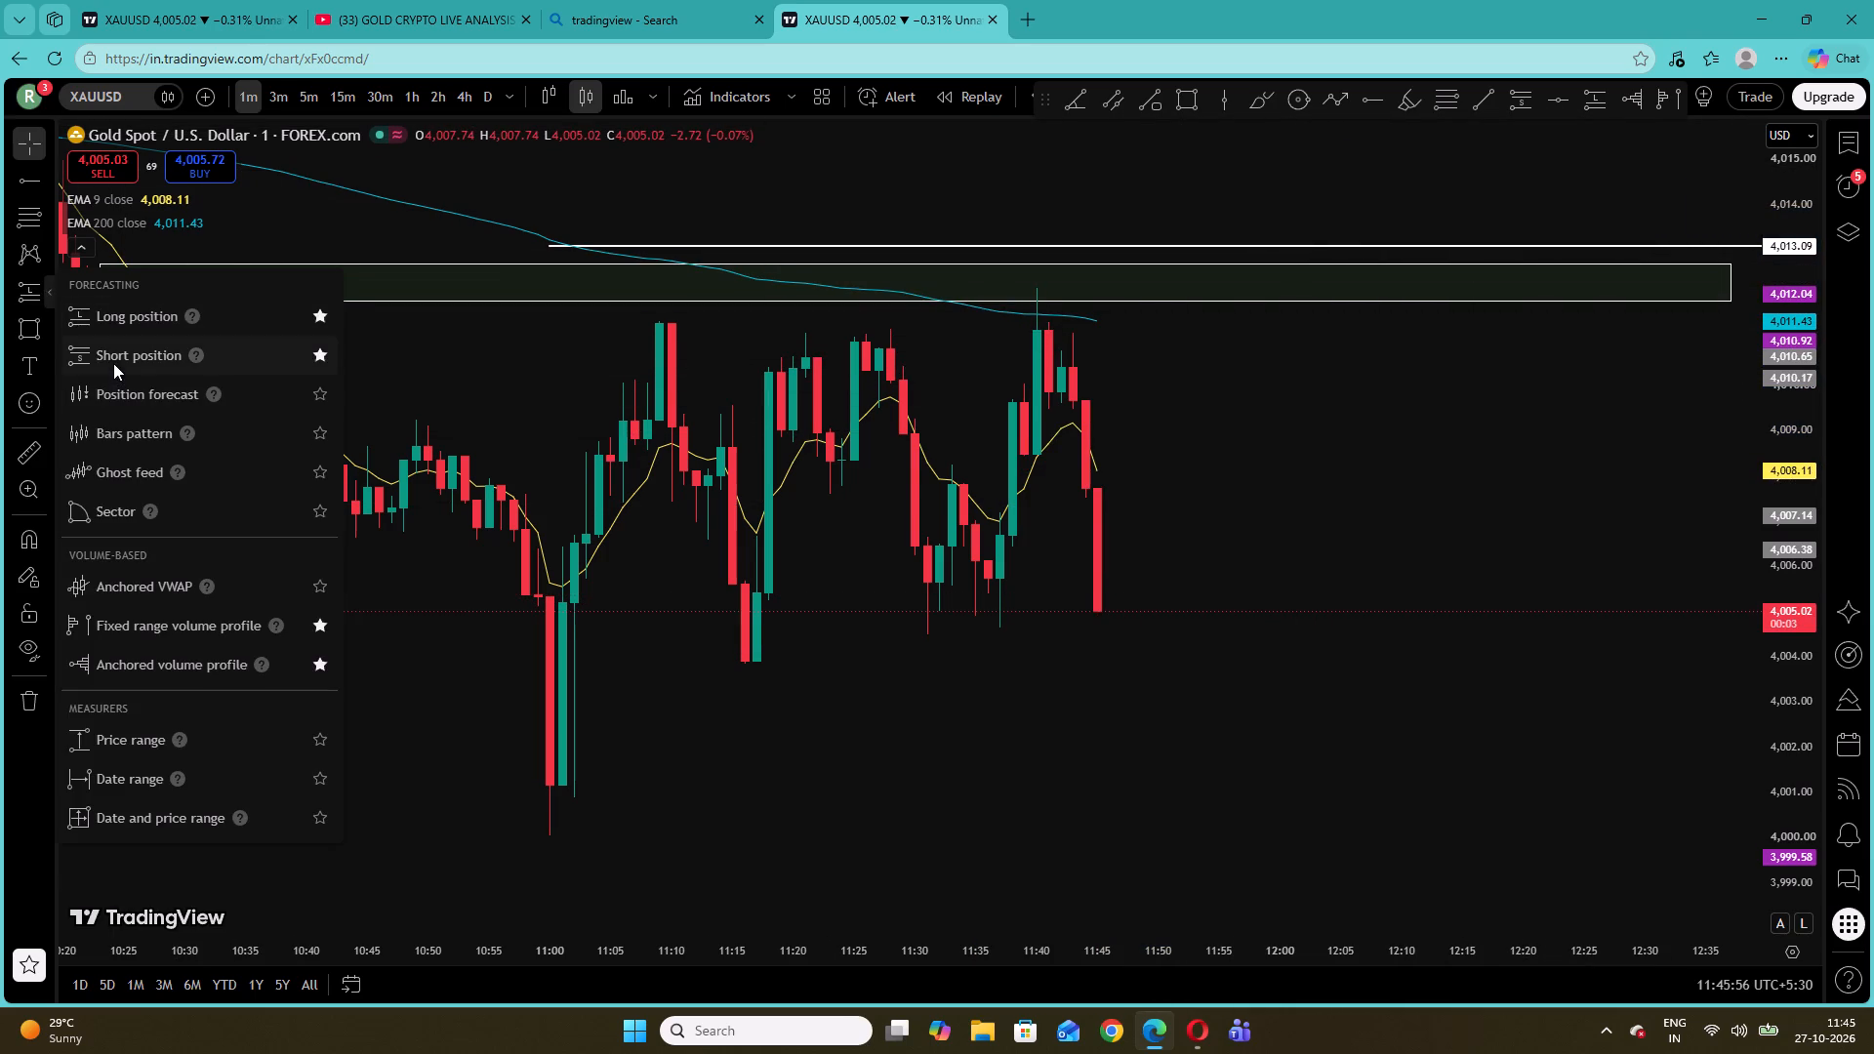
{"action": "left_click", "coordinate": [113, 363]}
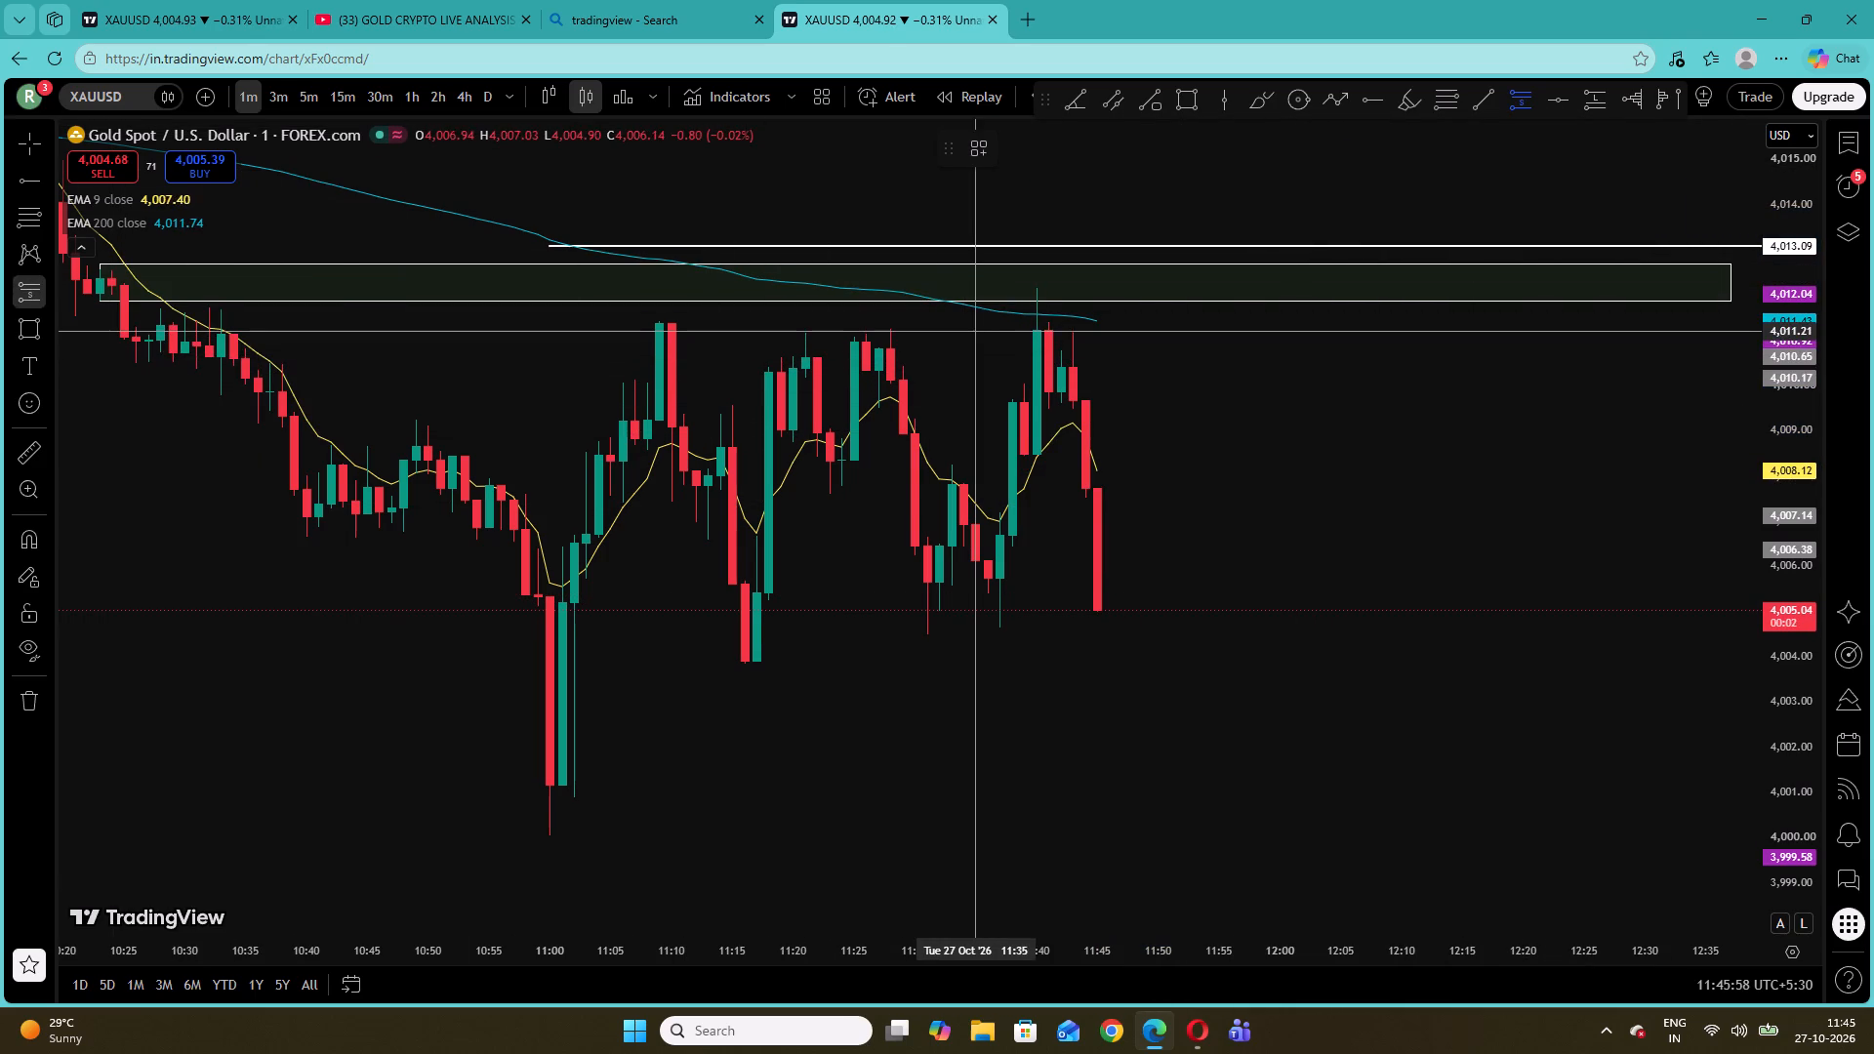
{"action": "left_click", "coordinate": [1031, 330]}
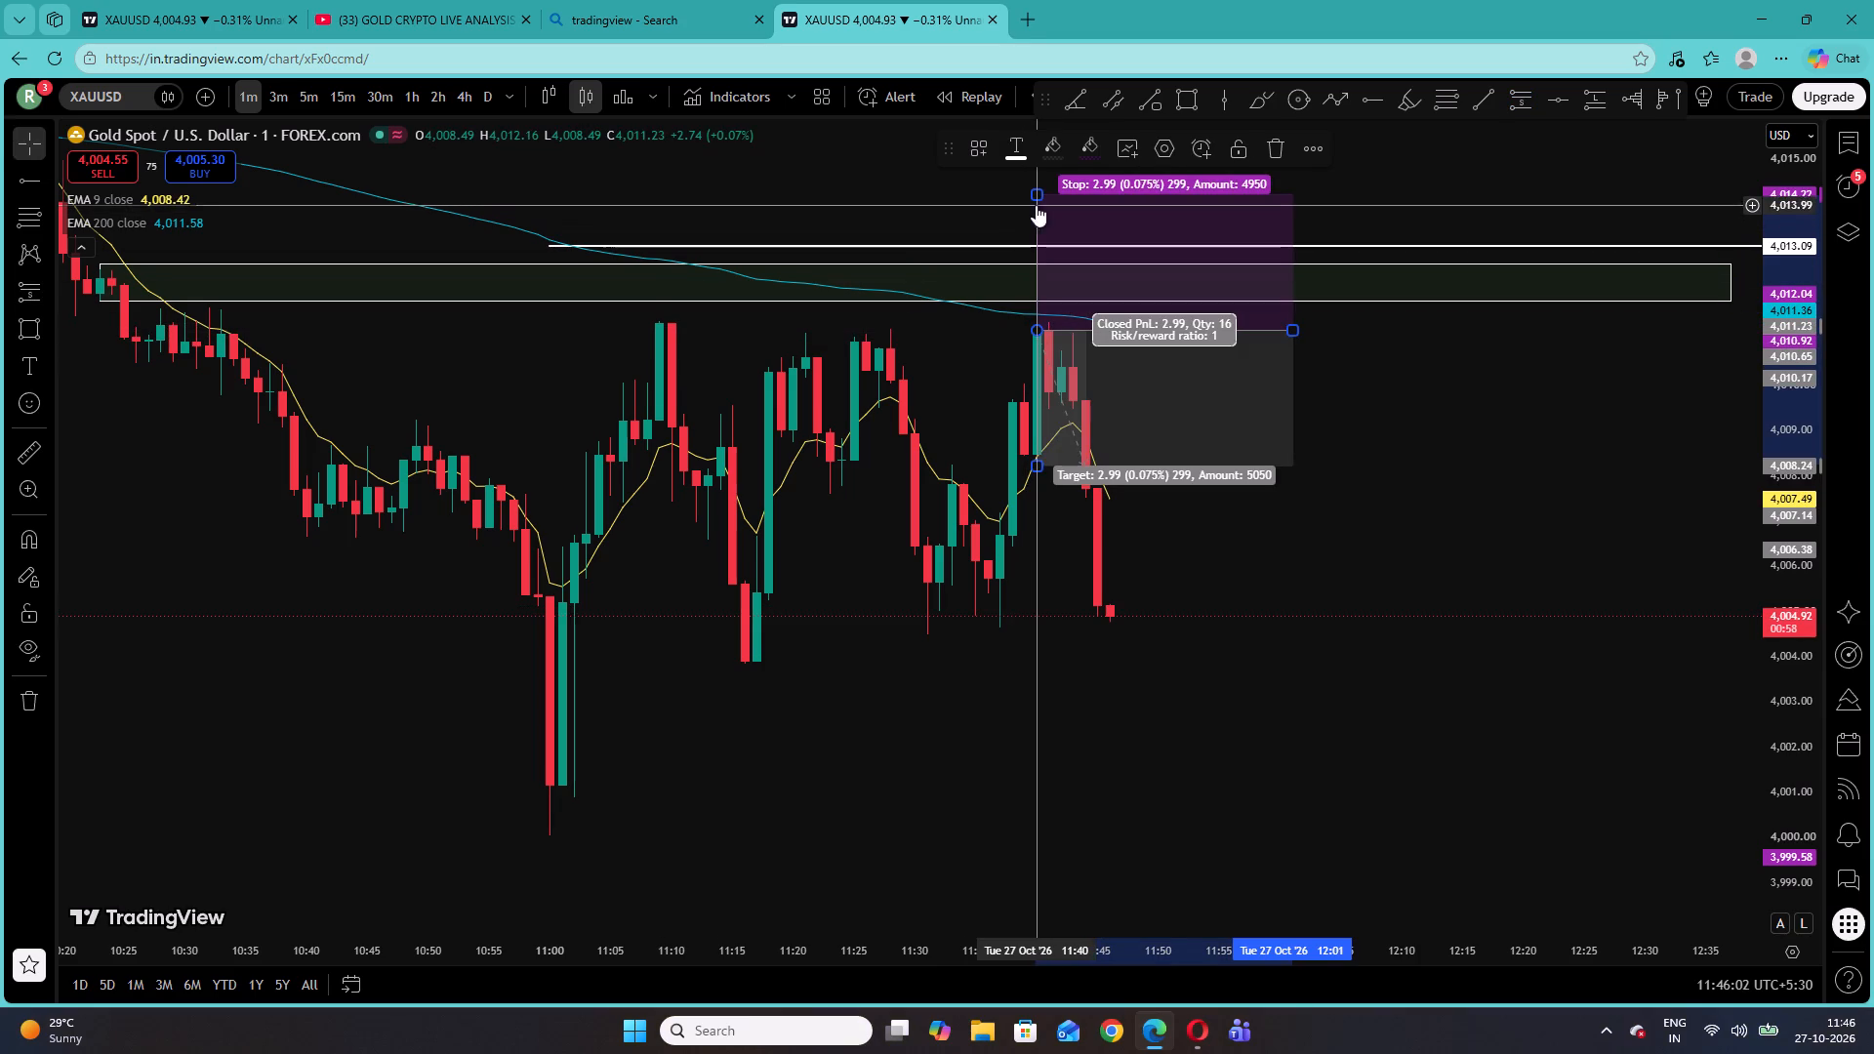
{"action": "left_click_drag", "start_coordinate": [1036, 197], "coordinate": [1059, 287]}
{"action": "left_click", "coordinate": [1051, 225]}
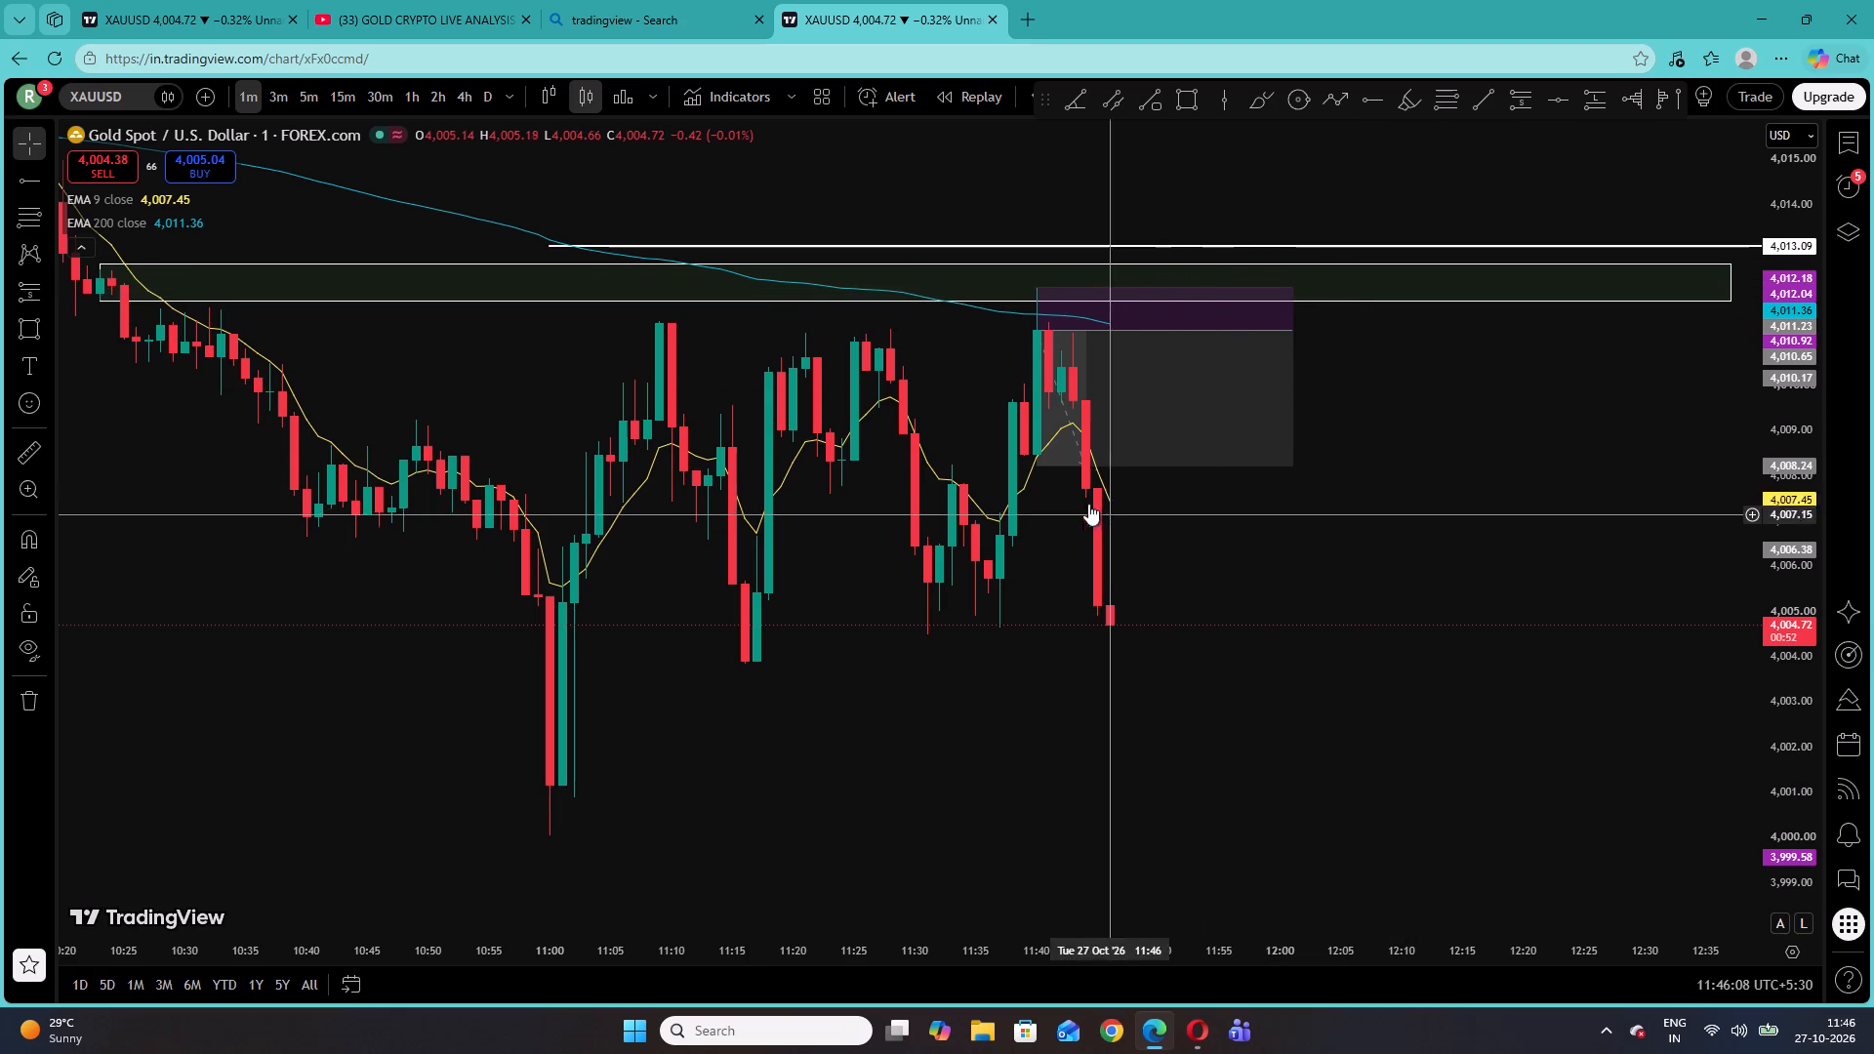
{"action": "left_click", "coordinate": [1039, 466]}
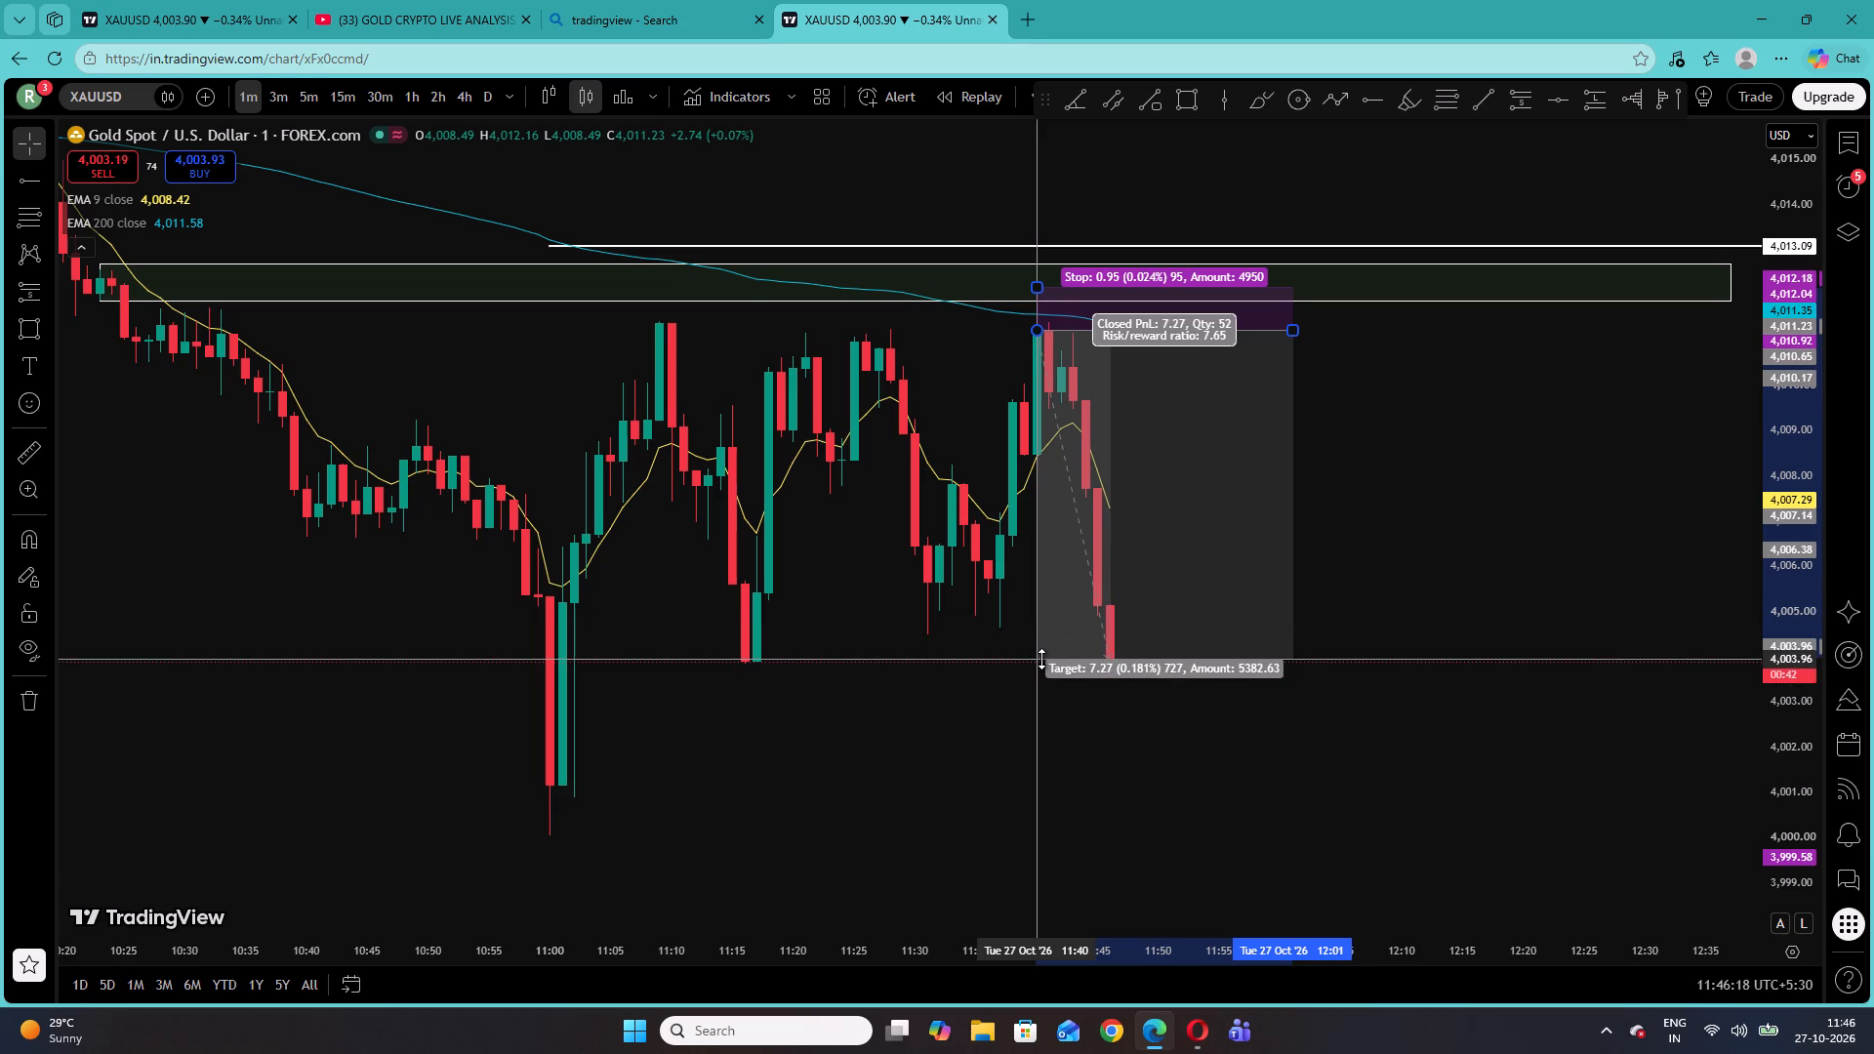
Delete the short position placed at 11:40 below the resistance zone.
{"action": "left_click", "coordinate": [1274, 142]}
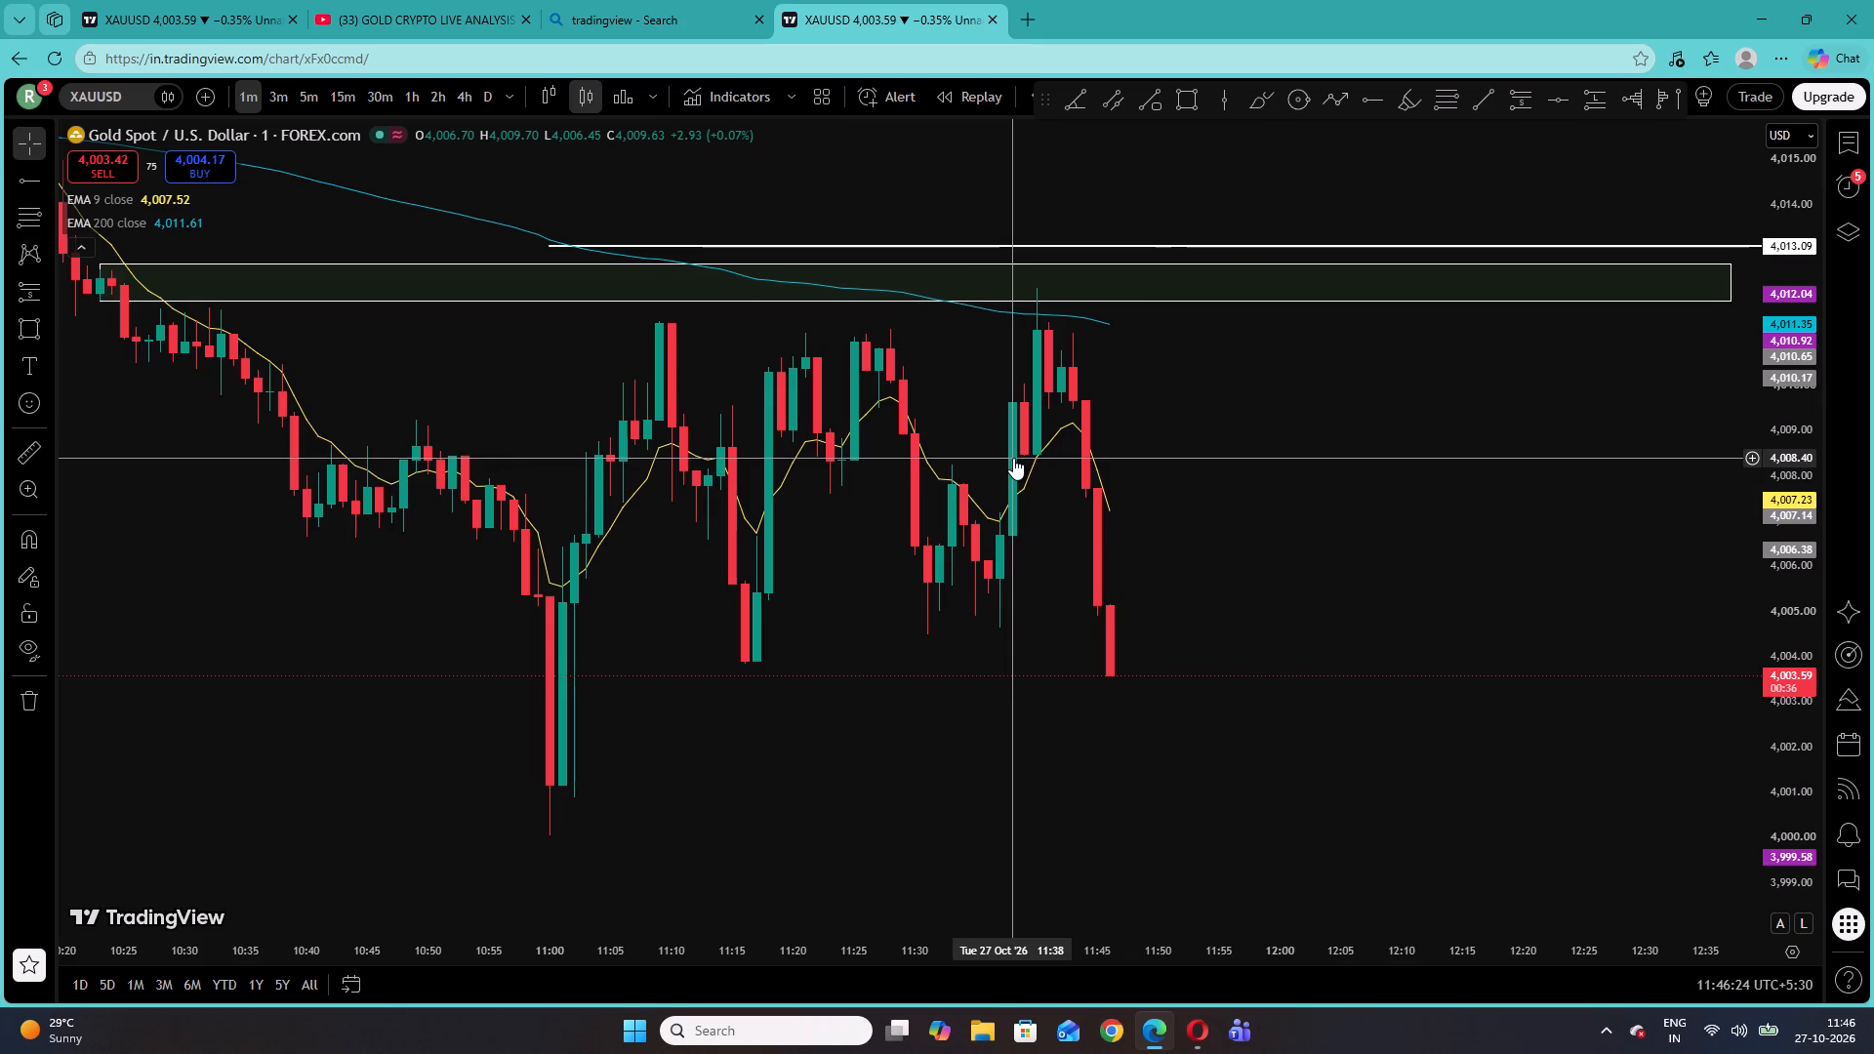
Examine earlier price action against the 9 and 200 EMAs, going back from 11:45 to about 09:05 on 27 October.
{"action": "left_click_drag", "start_coordinate": [973, 375], "coordinate": [1295, 473]}
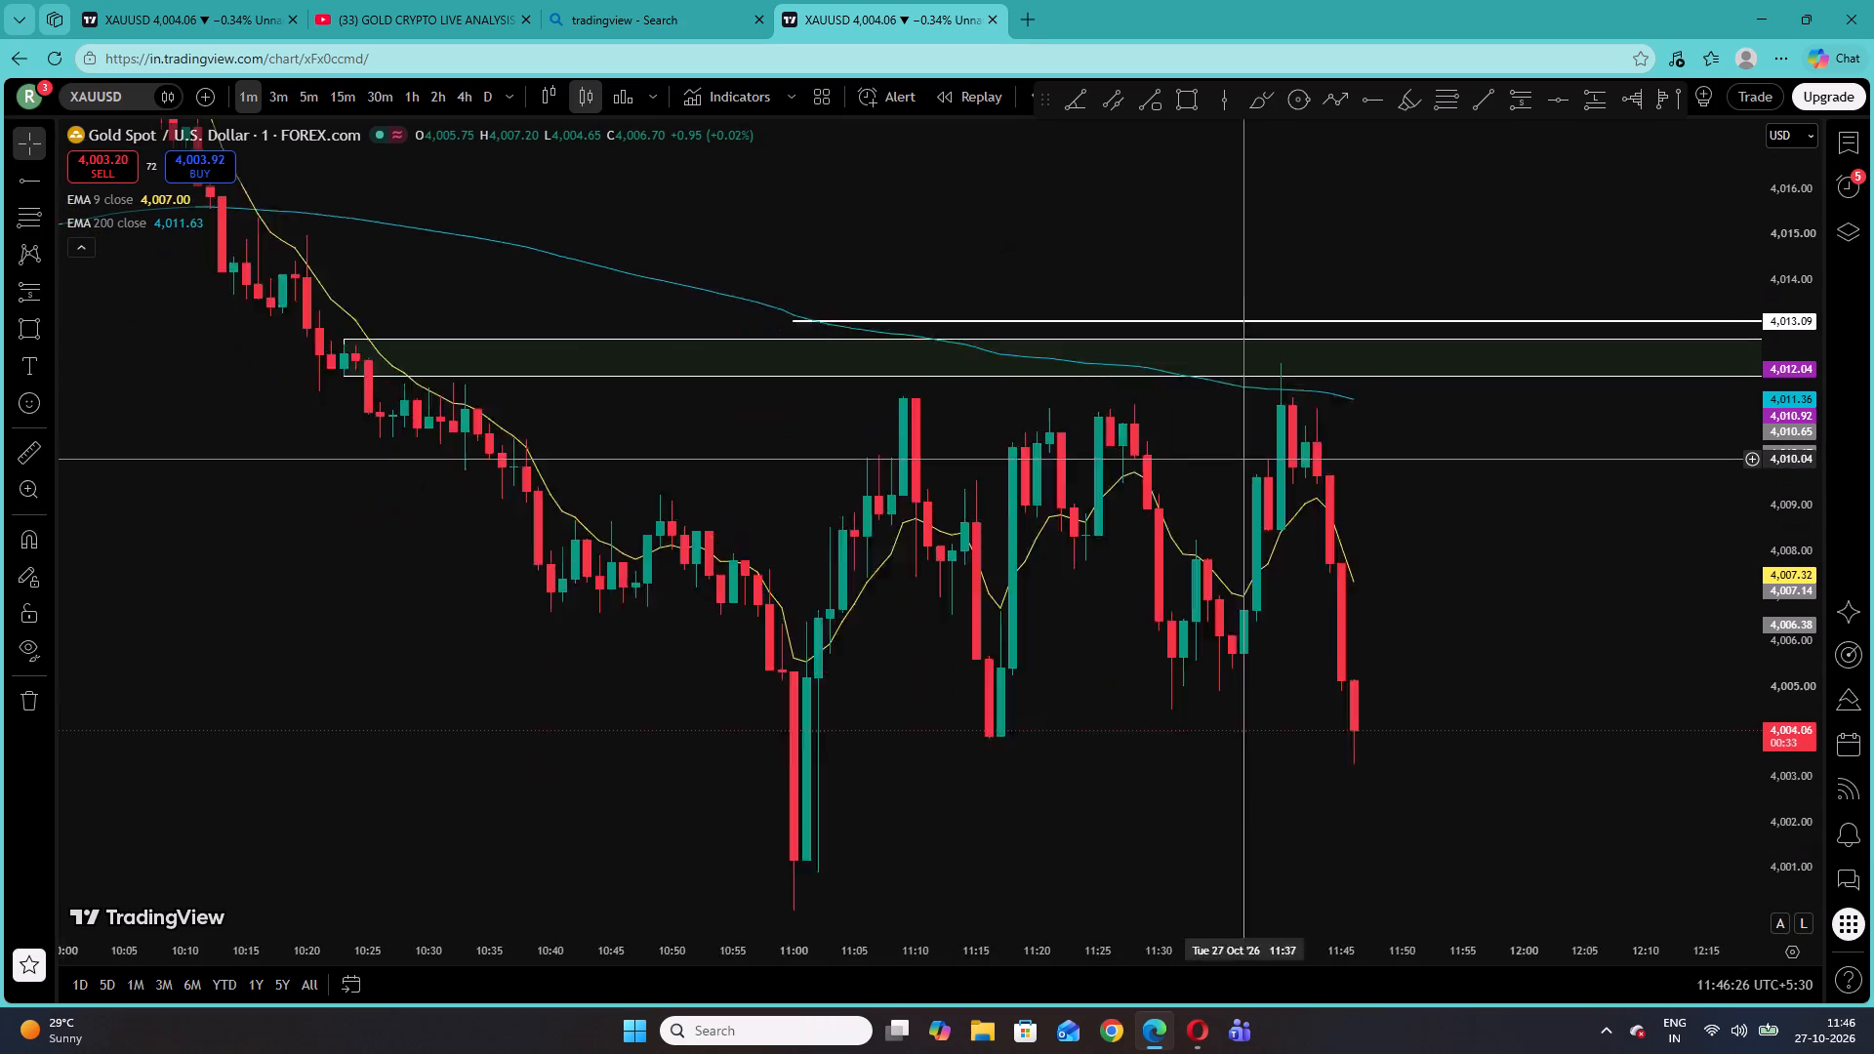
{"action": "left_click_drag", "start_coordinate": [1295, 473], "coordinate": [1493, 517]}
{"action": "left_click_drag", "start_coordinate": [833, 284], "coordinate": [1320, 595]}
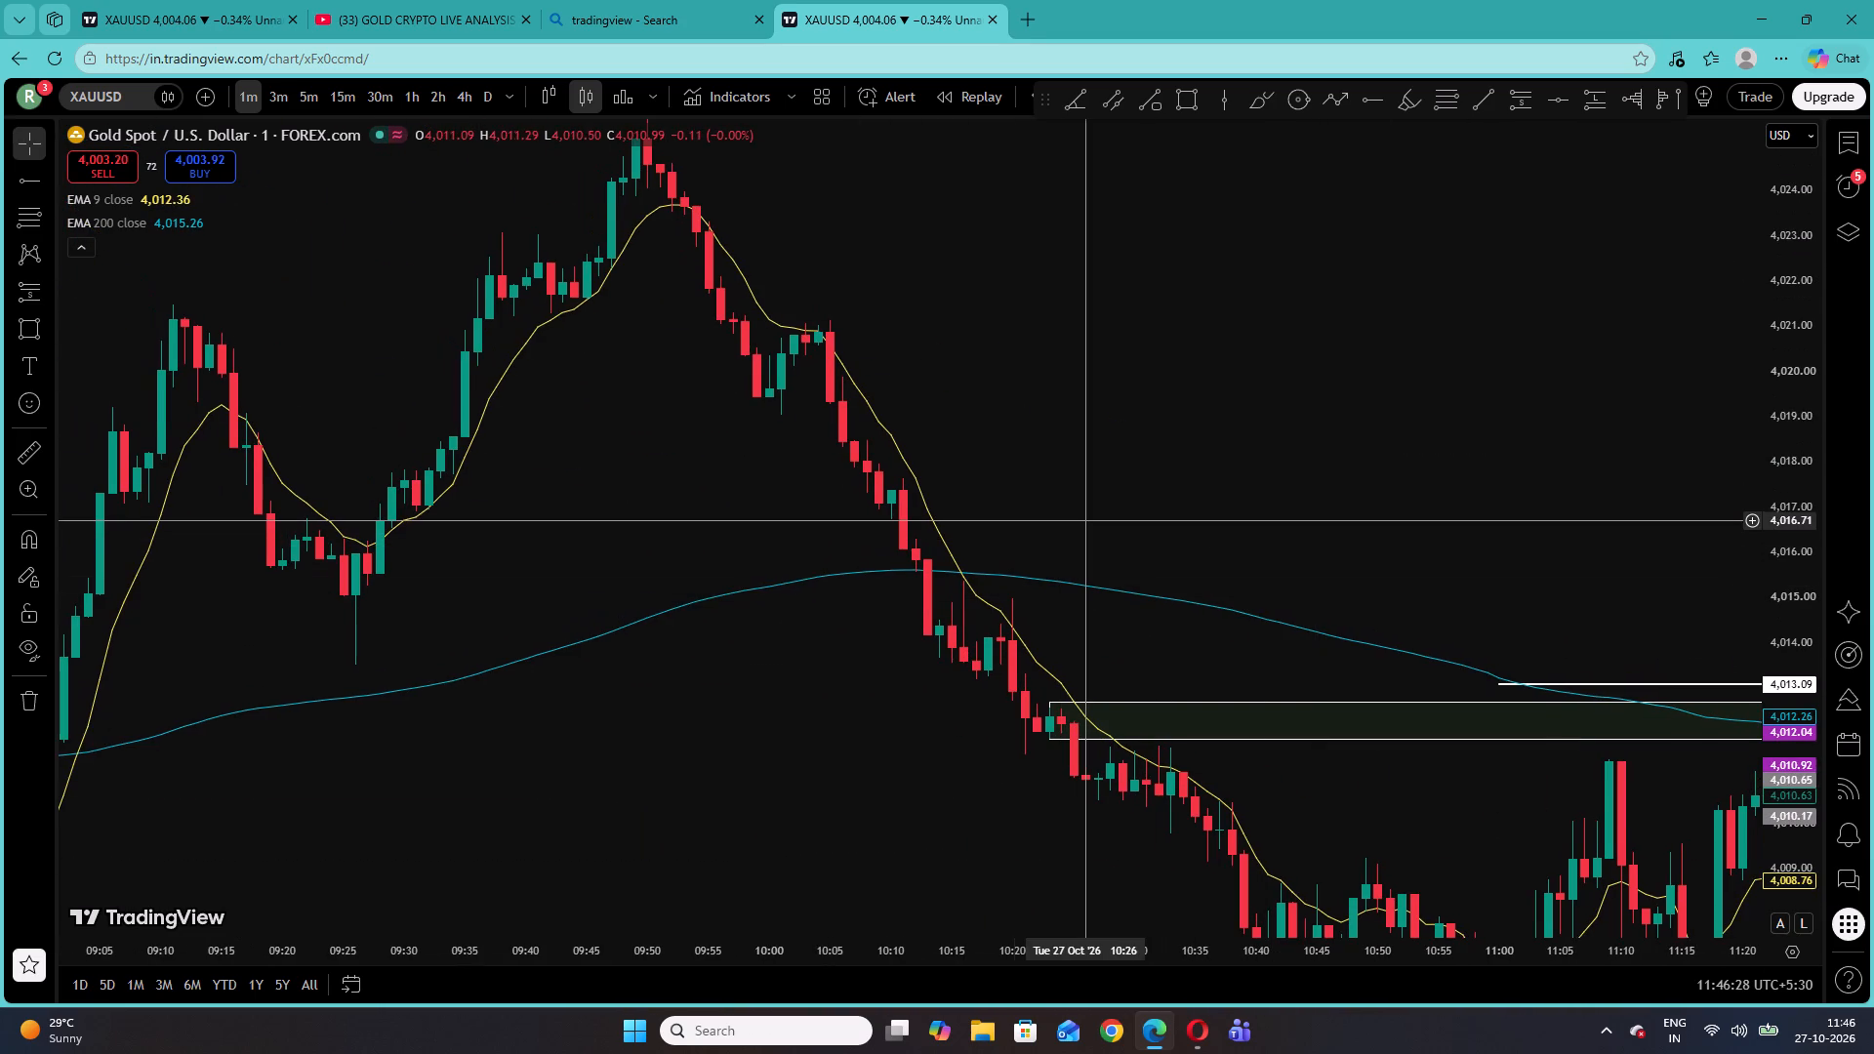
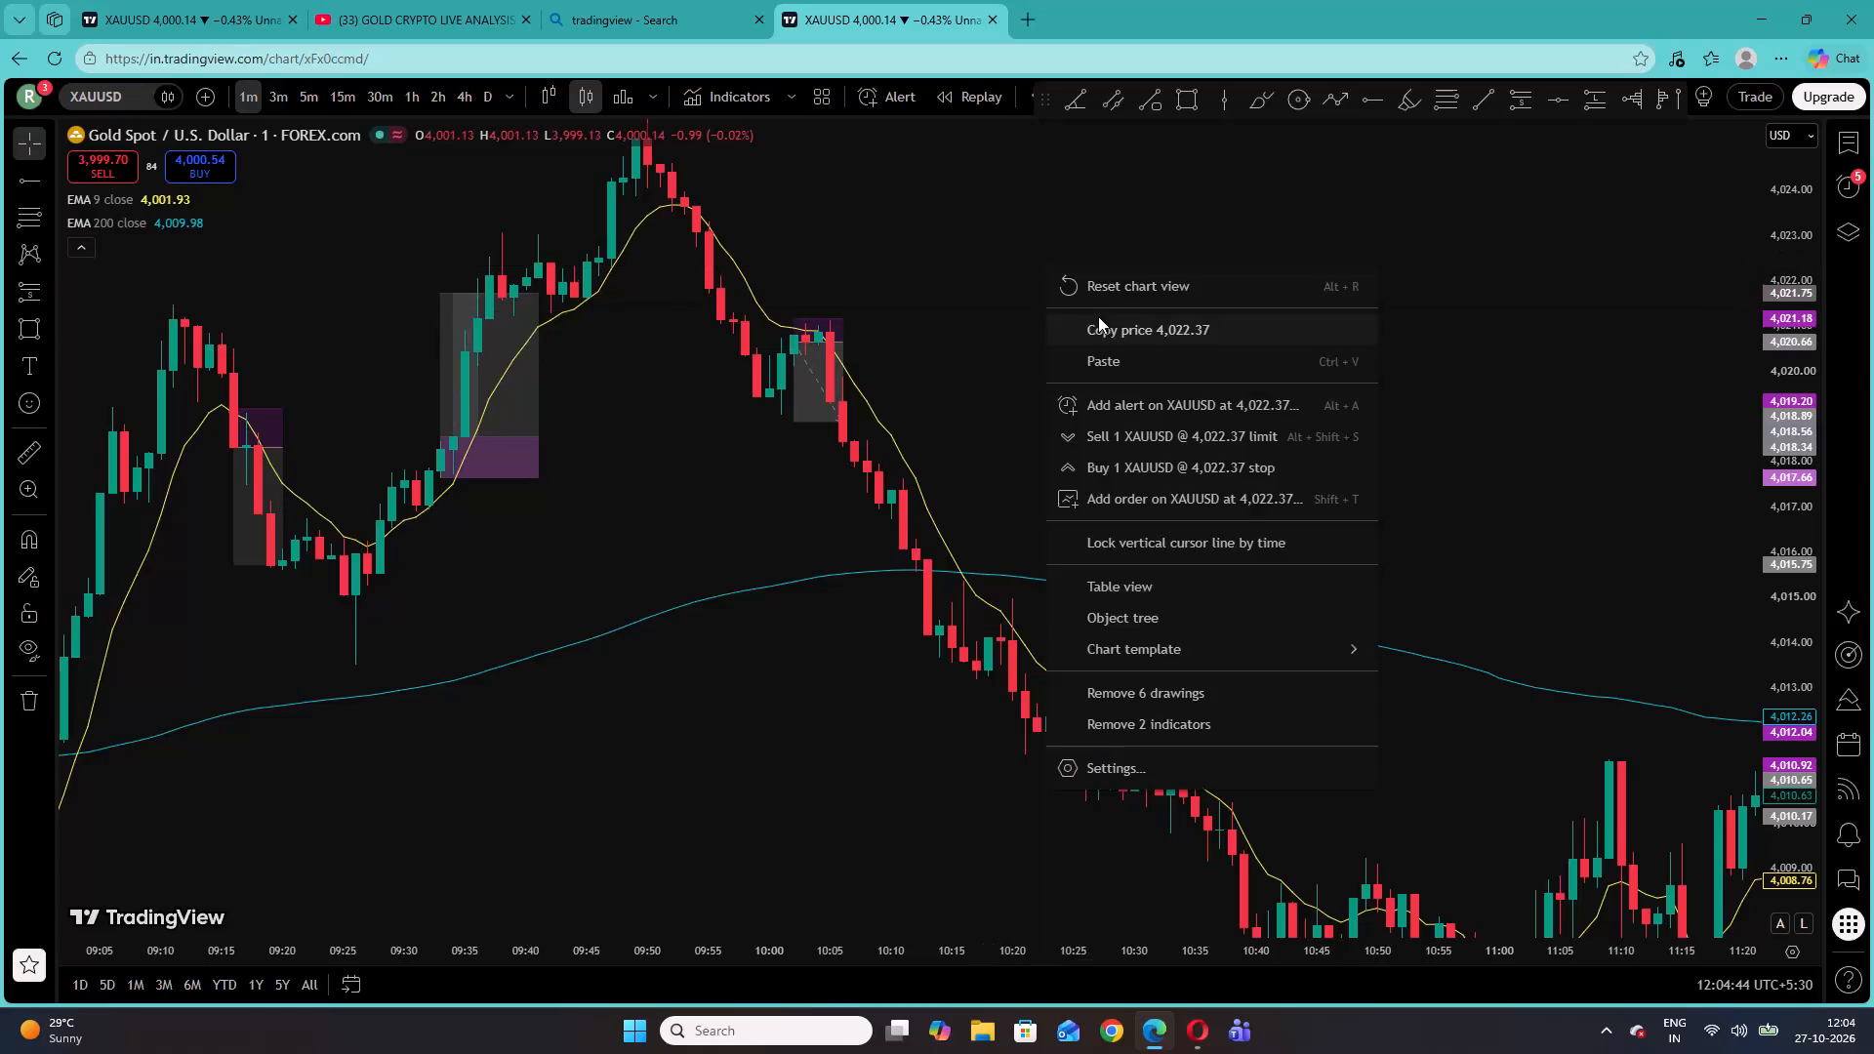
Place a short position at 11:56 with entry about 4,002.62, stop about 4,004.63 and target about 3,996.50.
{"action": "left_click", "coordinate": [1110, 291]}
{"action": "left_click_drag", "start_coordinate": [1782, 658], "coordinate": [1765, 525]}
{"action": "left_click_drag", "start_coordinate": [1709, 540], "coordinate": [1377, 359]}
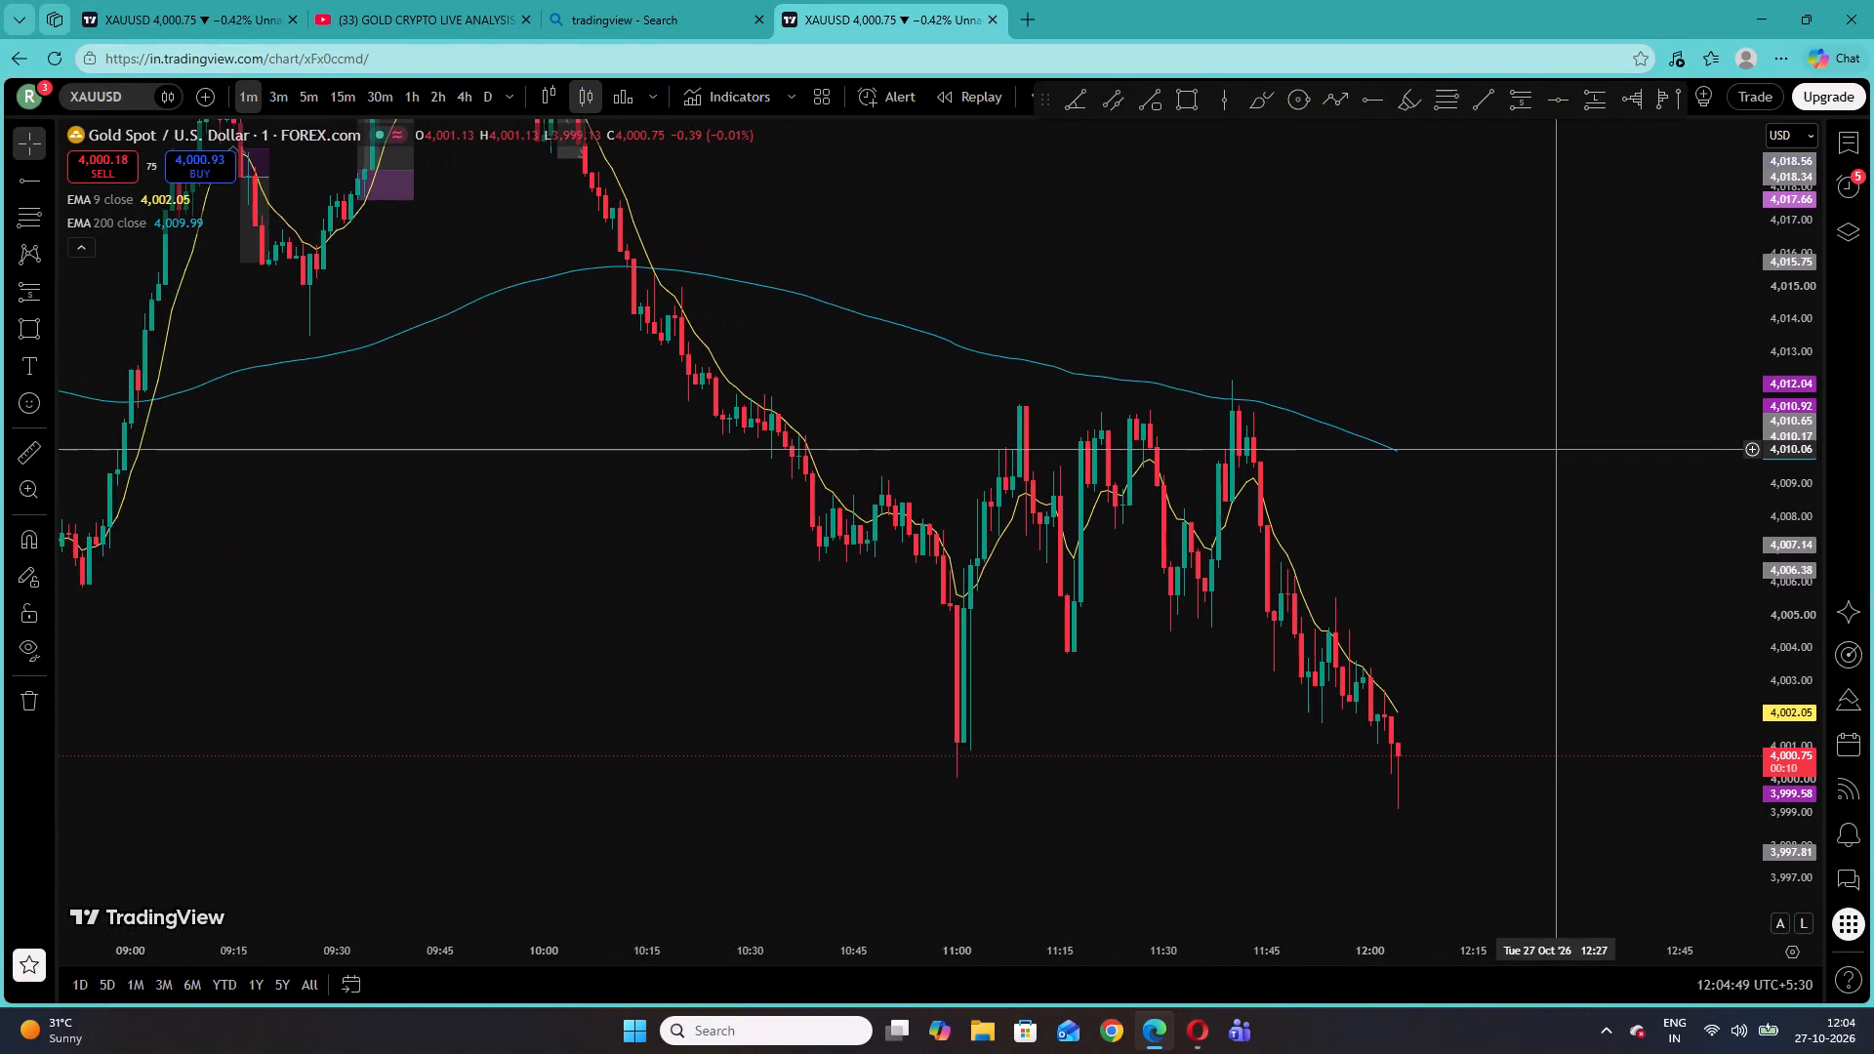
{"action": "scroll", "coordinate": [1556, 449], "scroll_direction": "left", "scroll_amount": 1}
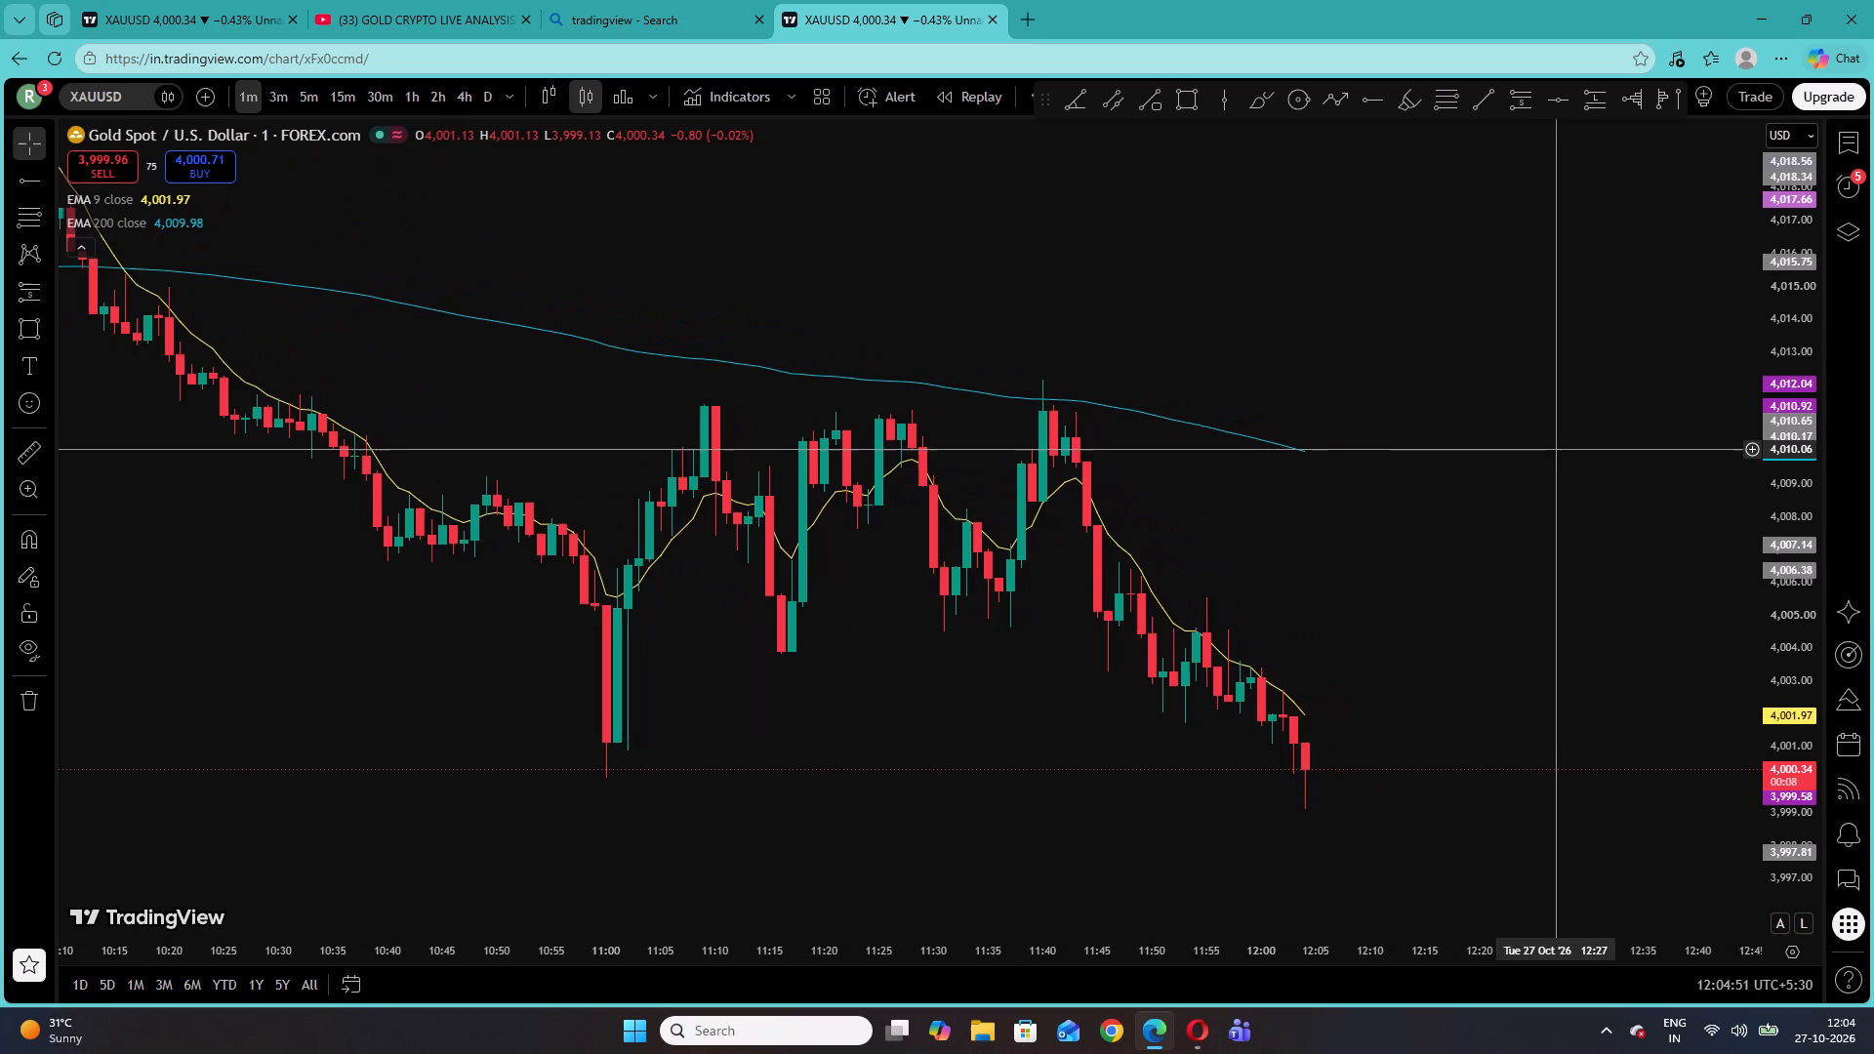
{"action": "scroll", "coordinate": [1556, 449], "scroll_direction": "left", "scroll_amount": 1}
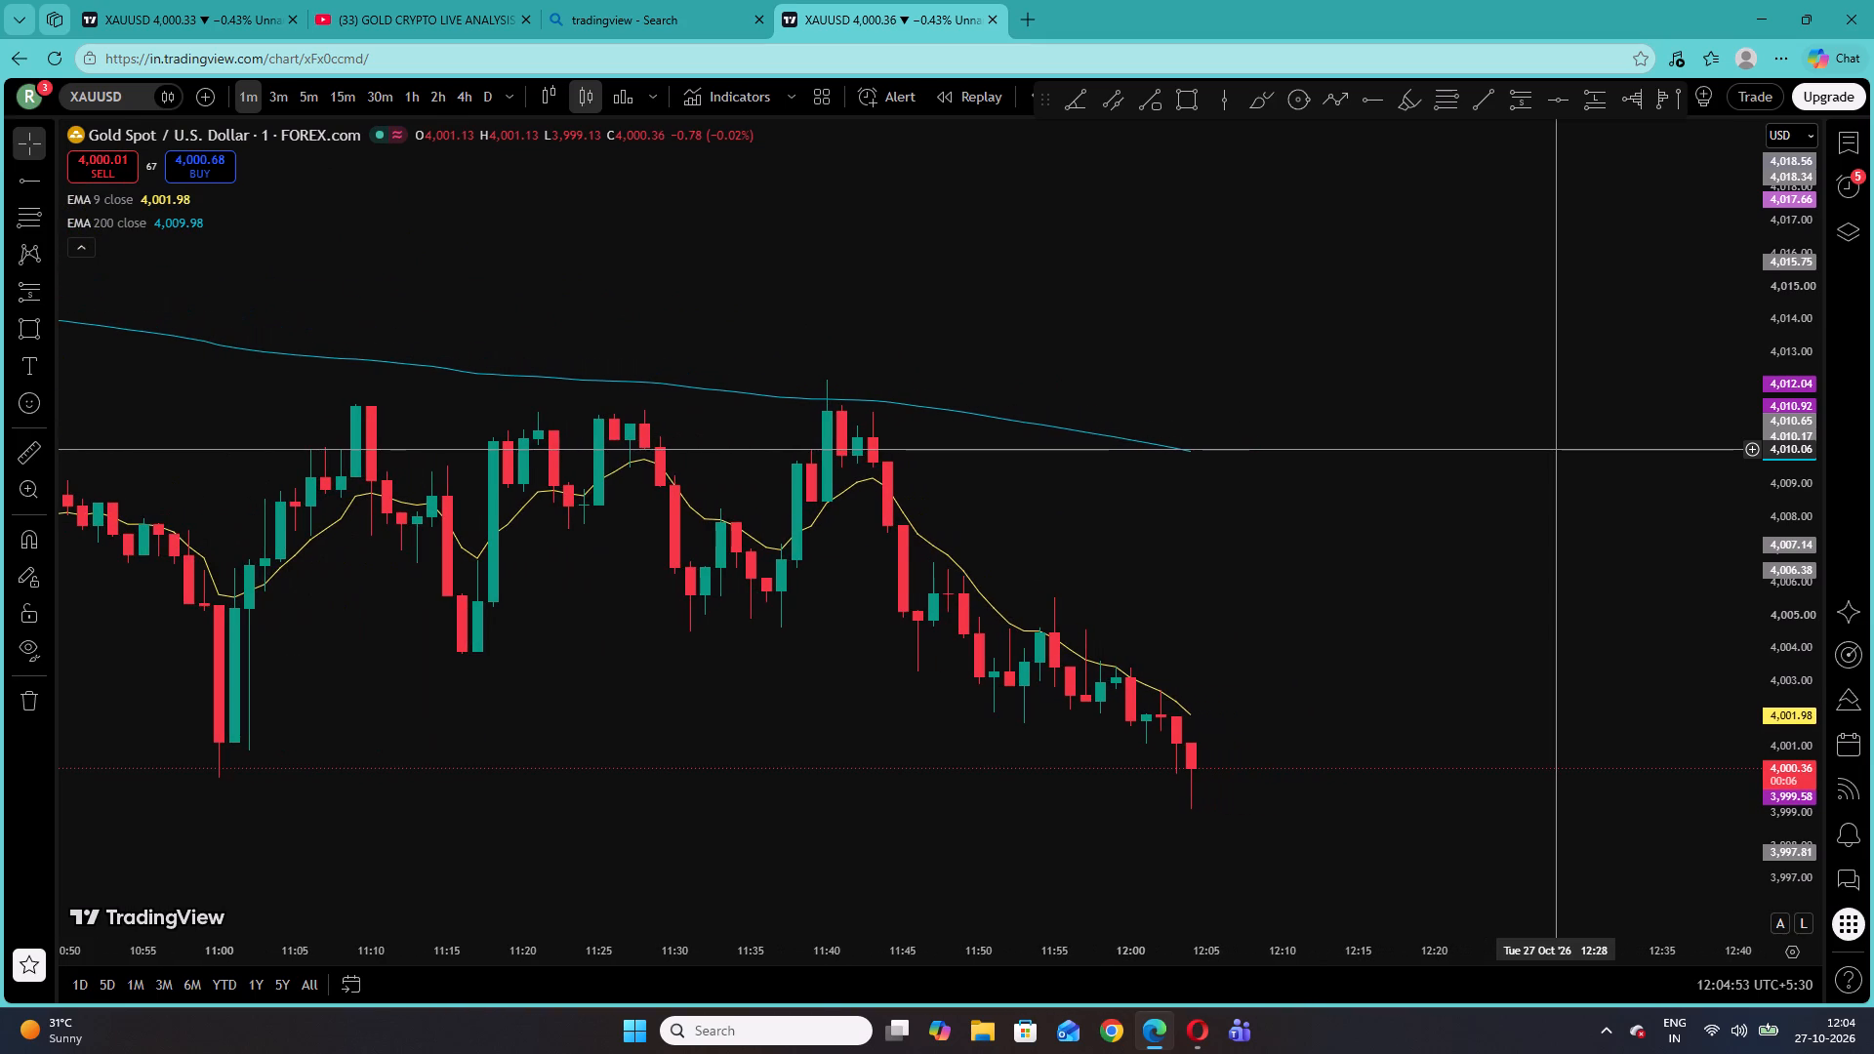
{"action": "left_click_drag", "start_coordinate": [1261, 504], "coordinate": [1233, 304]}
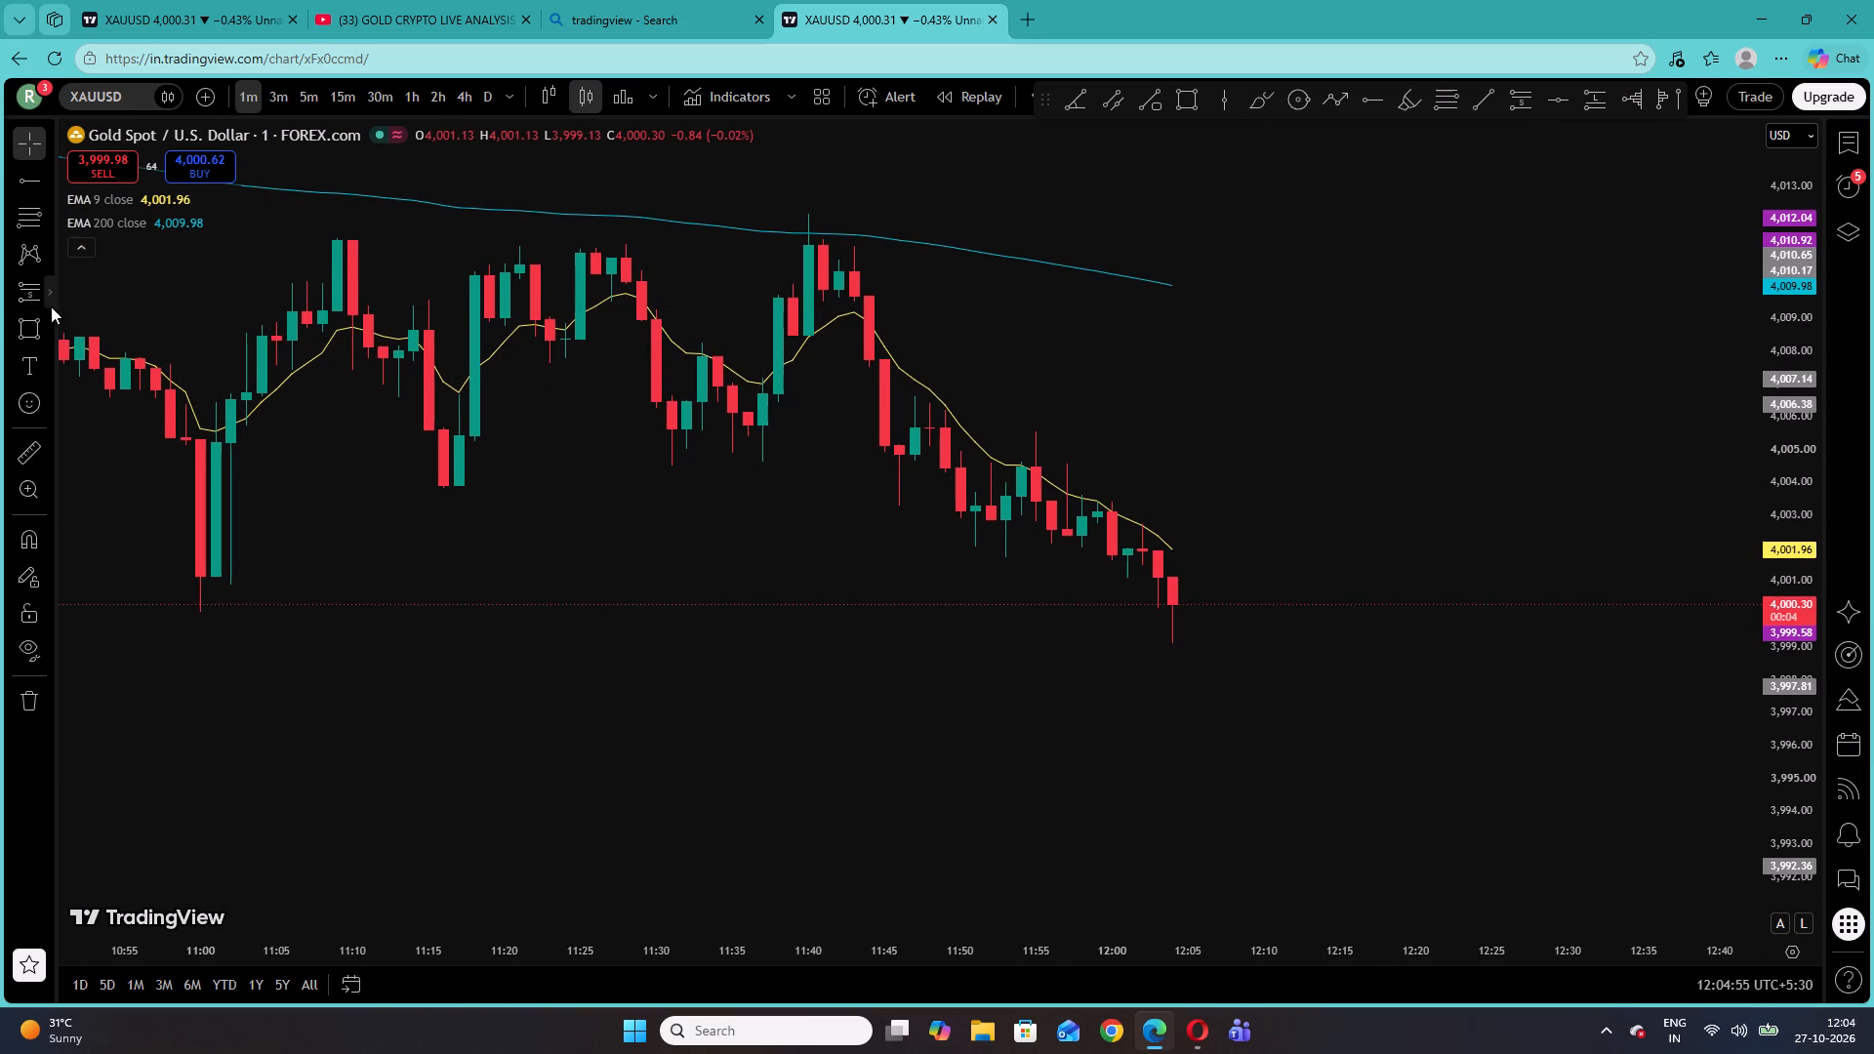
{"action": "left_click", "coordinate": [37, 290]}
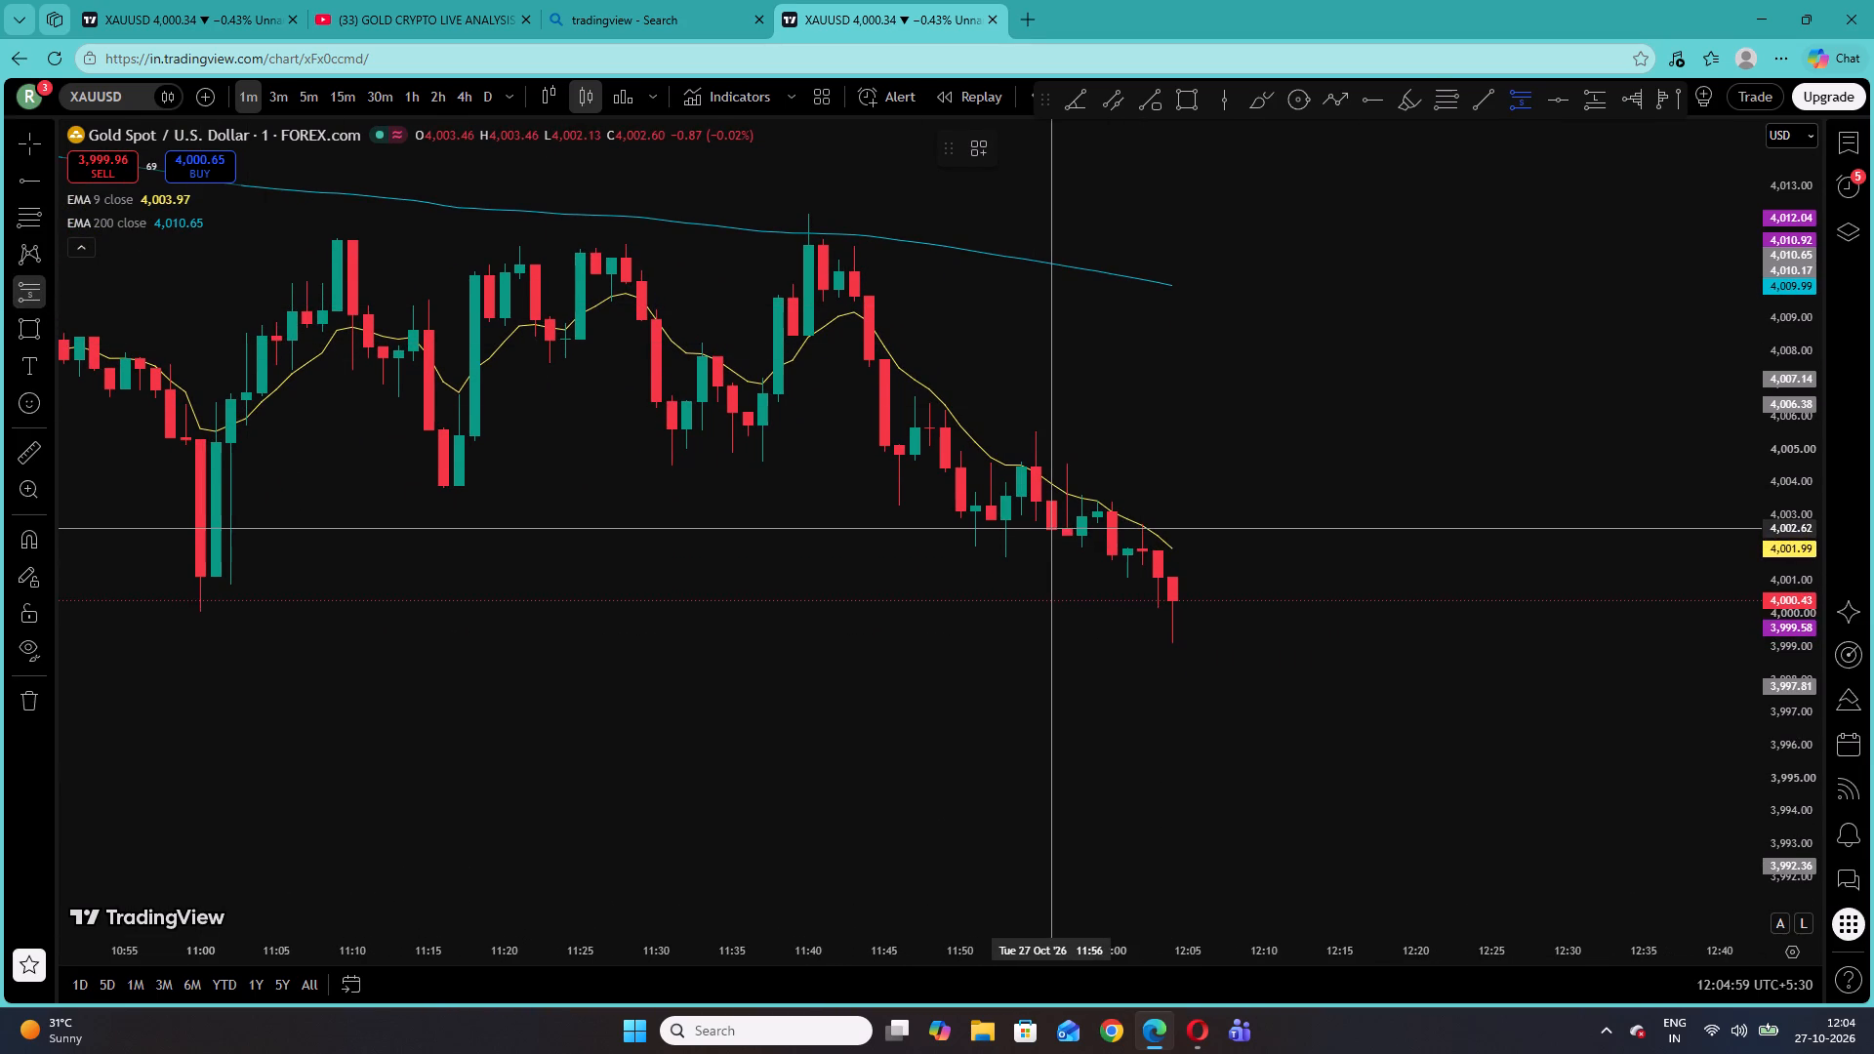
{"action": "left_click", "coordinate": [1056, 528]}
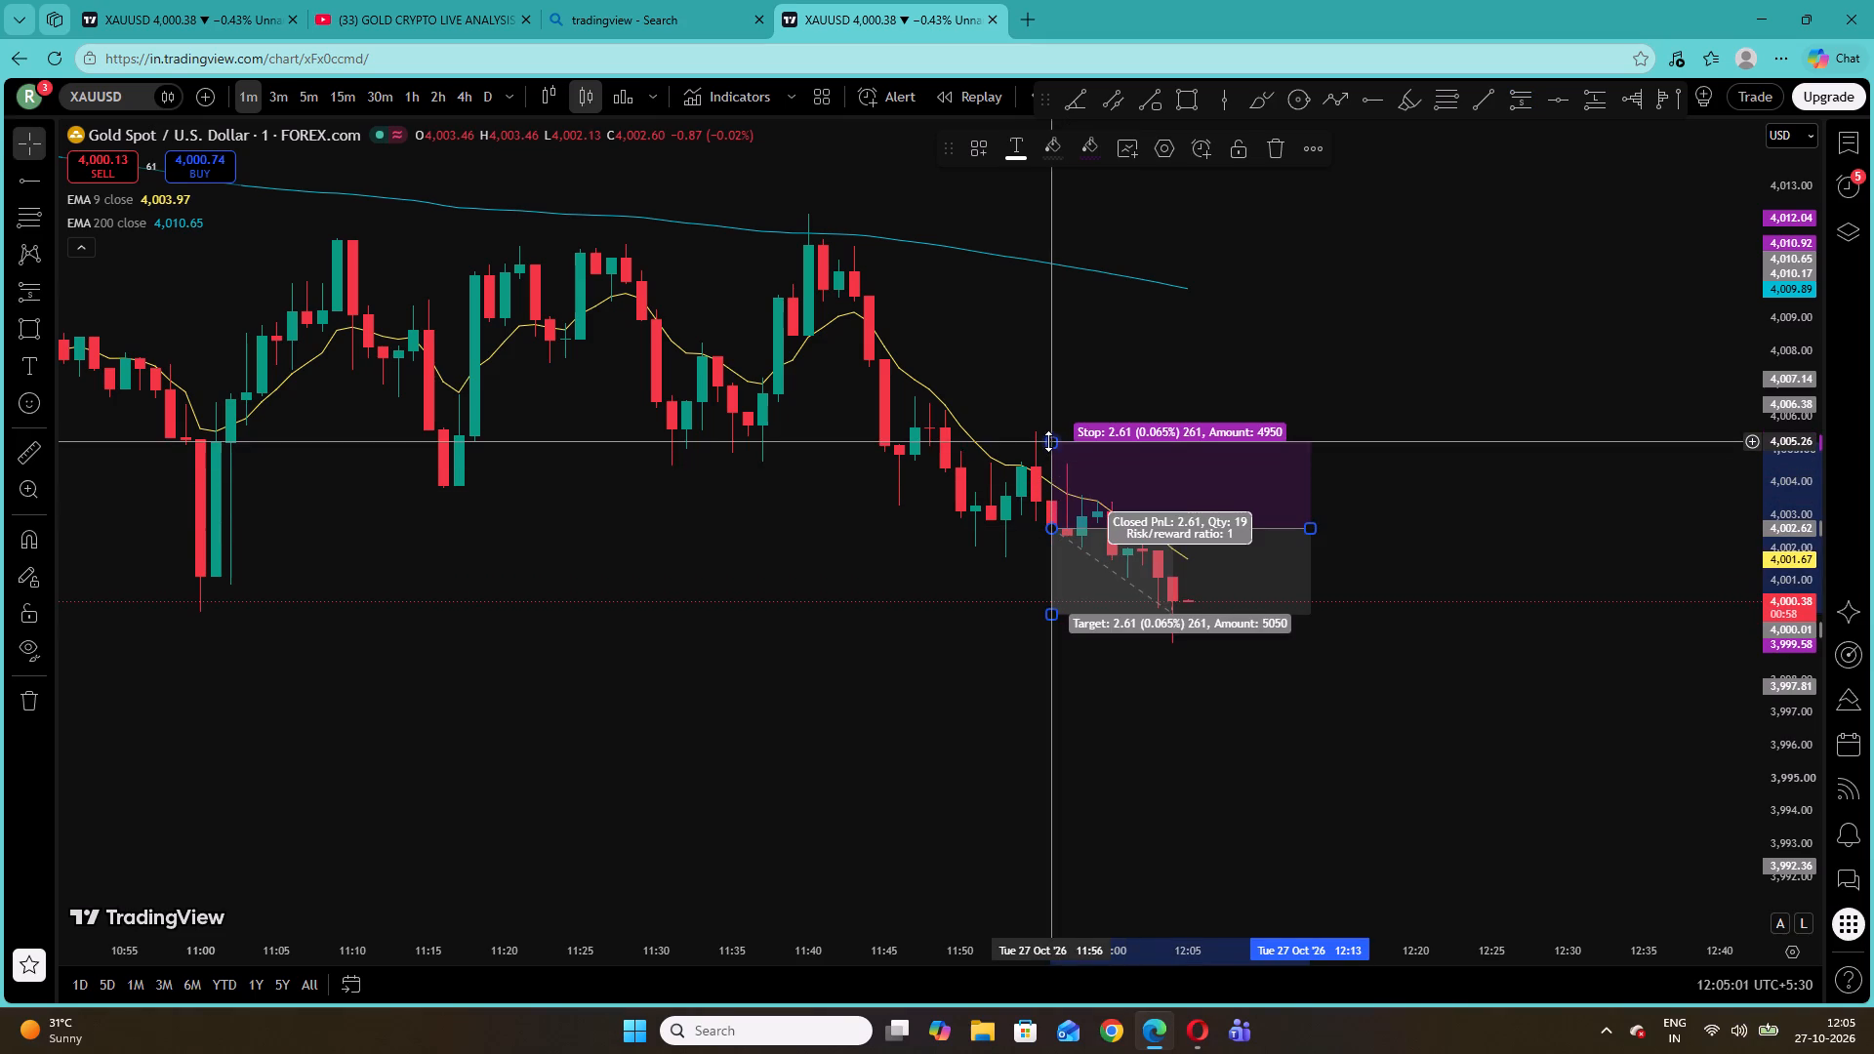
{"action": "left_click_drag", "start_coordinate": [1048, 441], "coordinate": [1052, 462]}
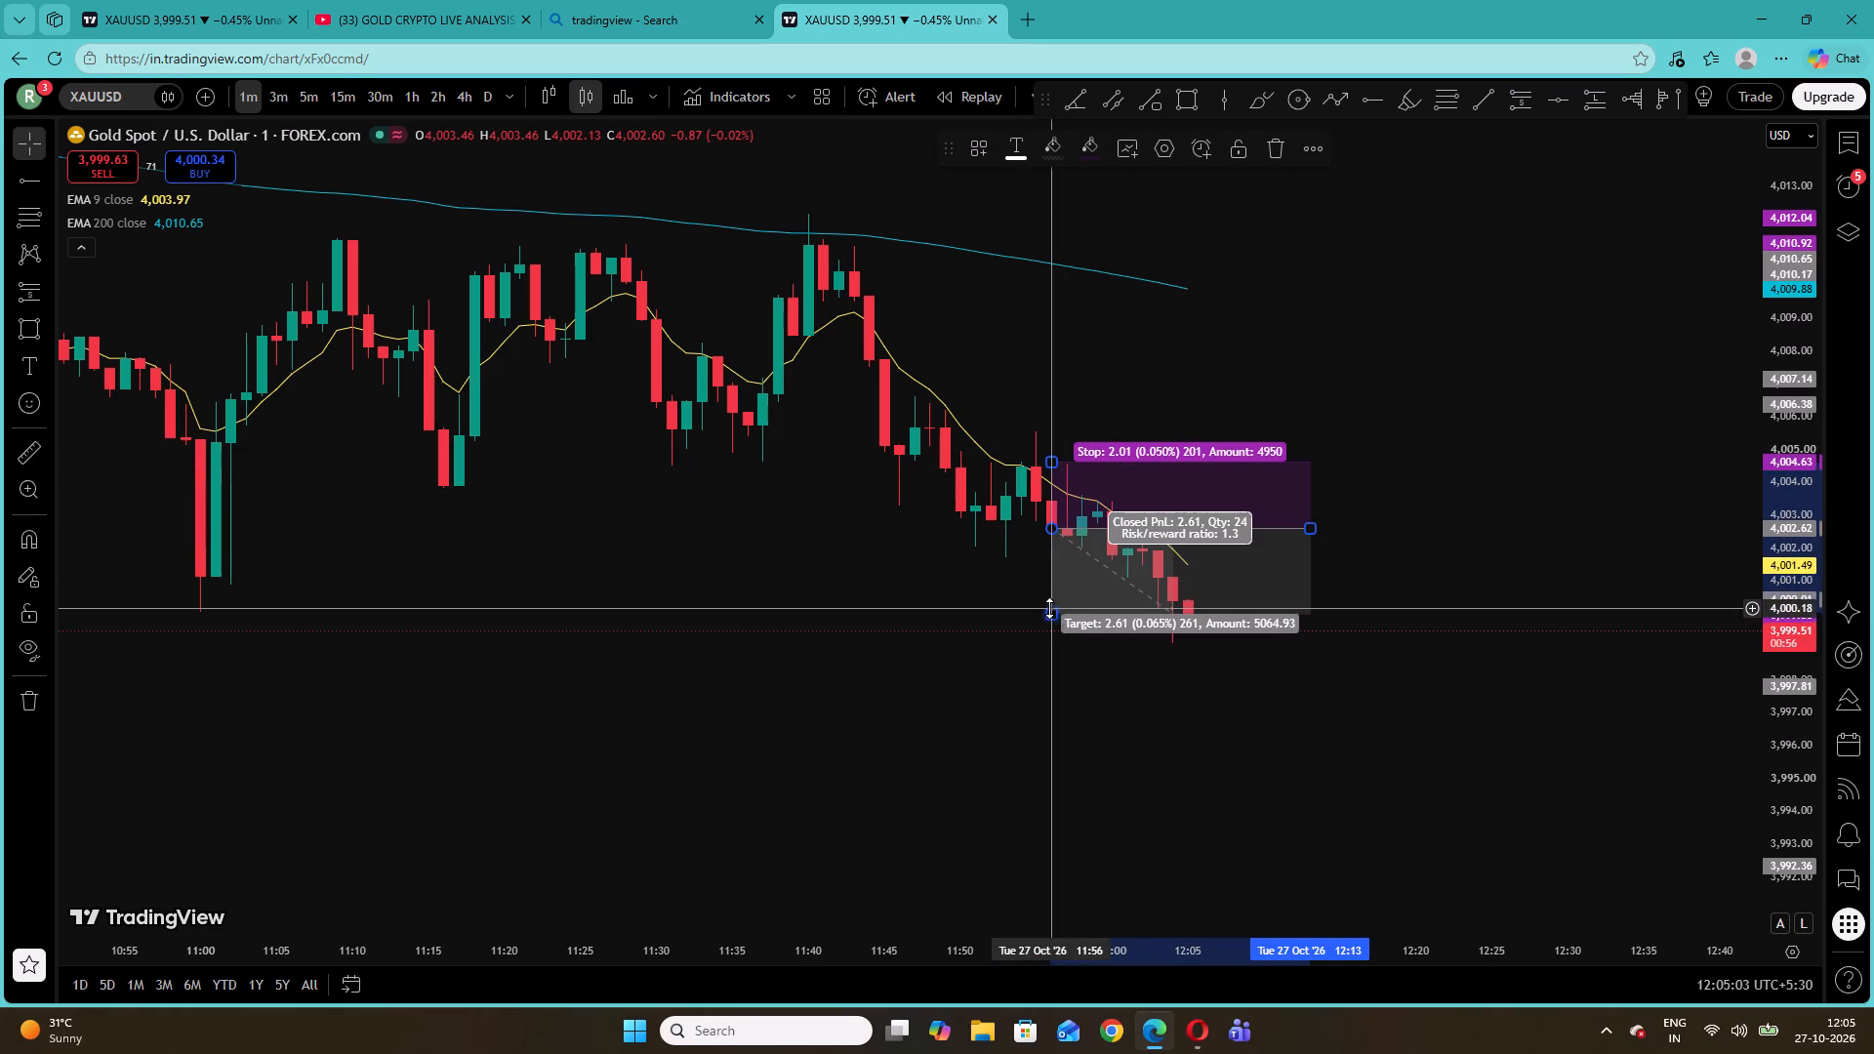
{"action": "left_click_drag", "start_coordinate": [1049, 614], "coordinate": [1060, 701]}
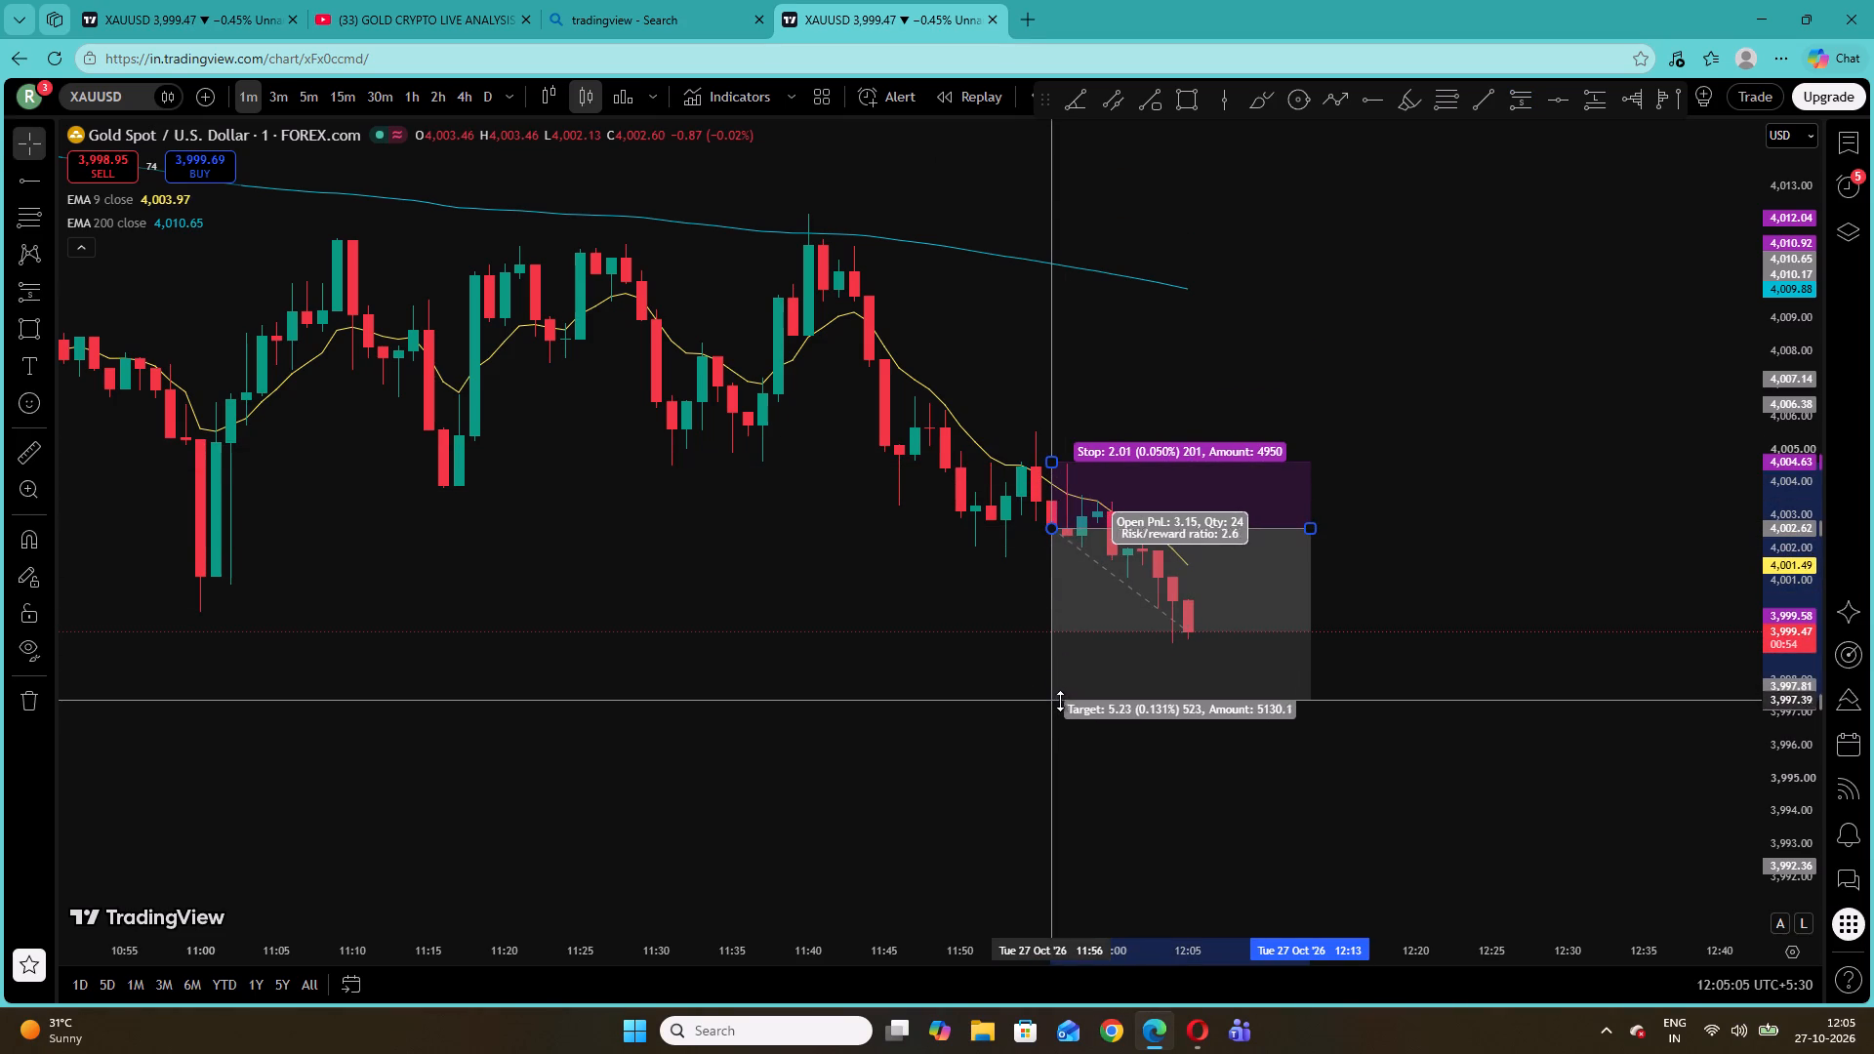
{"action": "left_click_drag", "start_coordinate": [1060, 701], "coordinate": [1063, 709]}
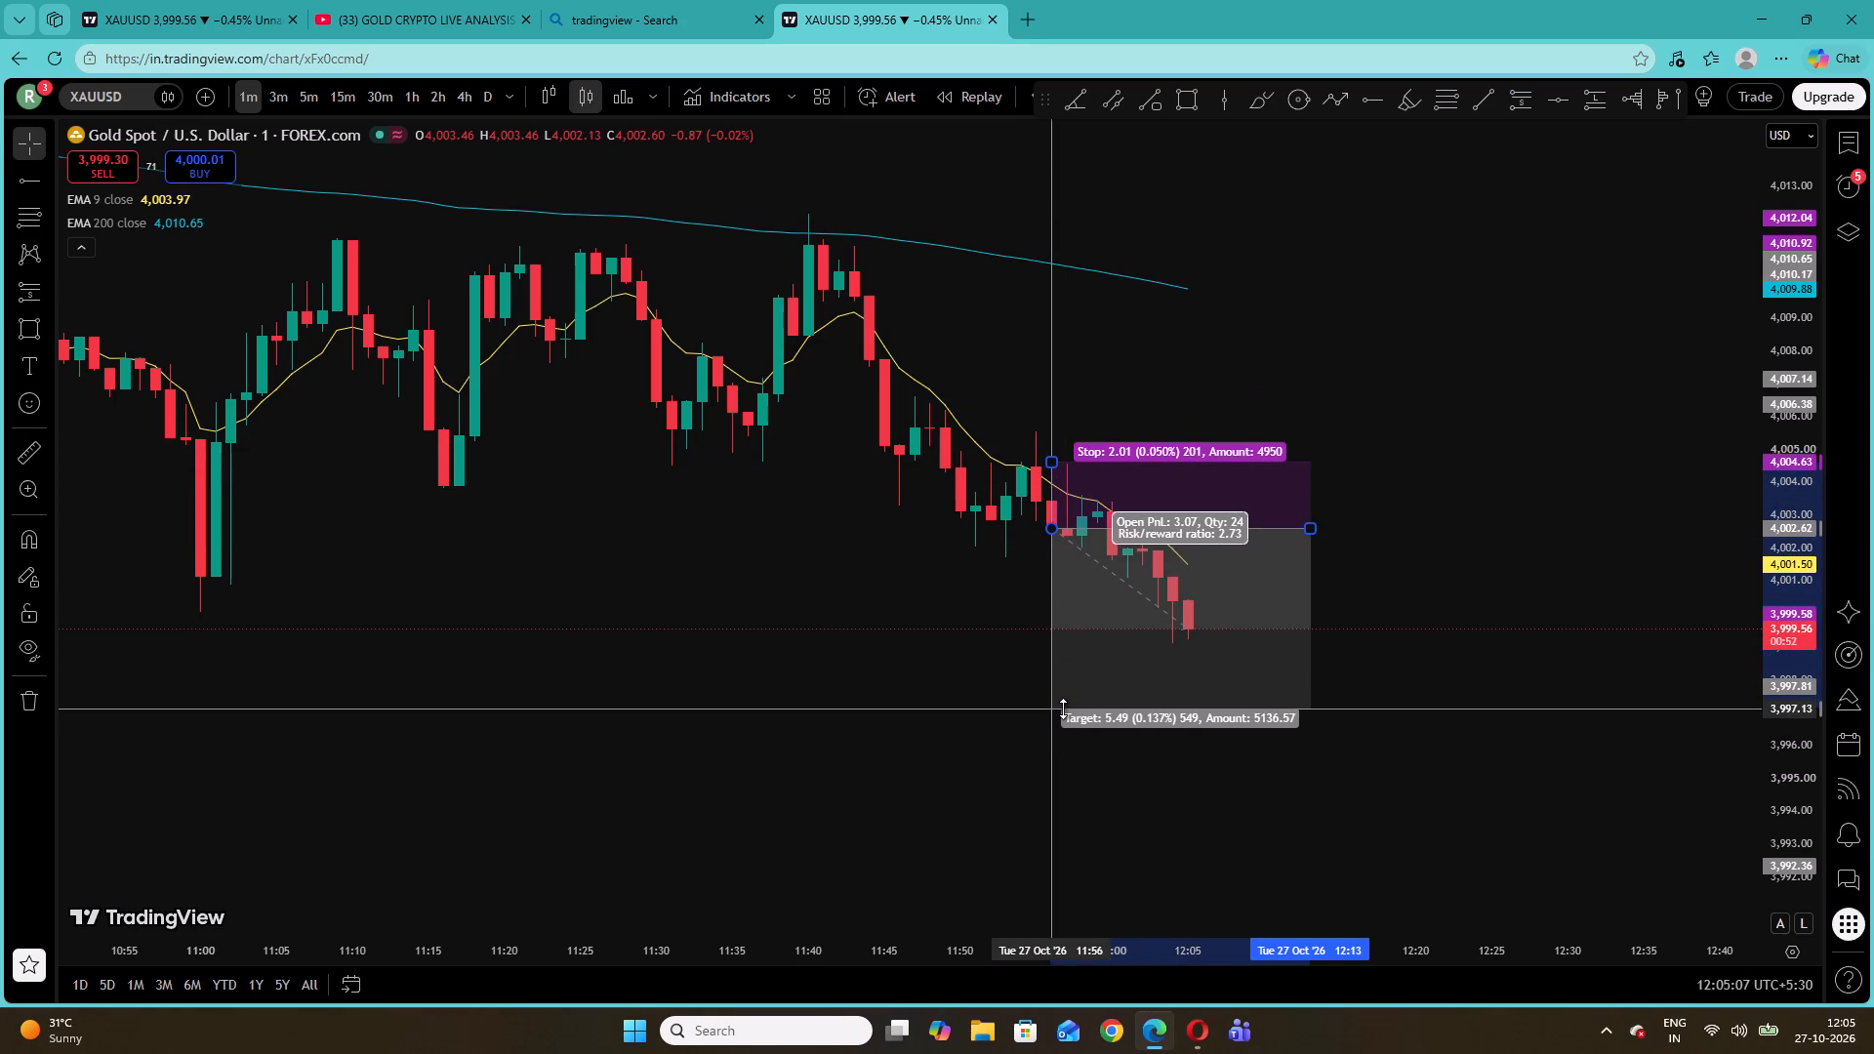
{"action": "left_click_drag", "start_coordinate": [1063, 709], "coordinate": [1064, 729]}
{"action": "left_click", "coordinate": [954, 668]}
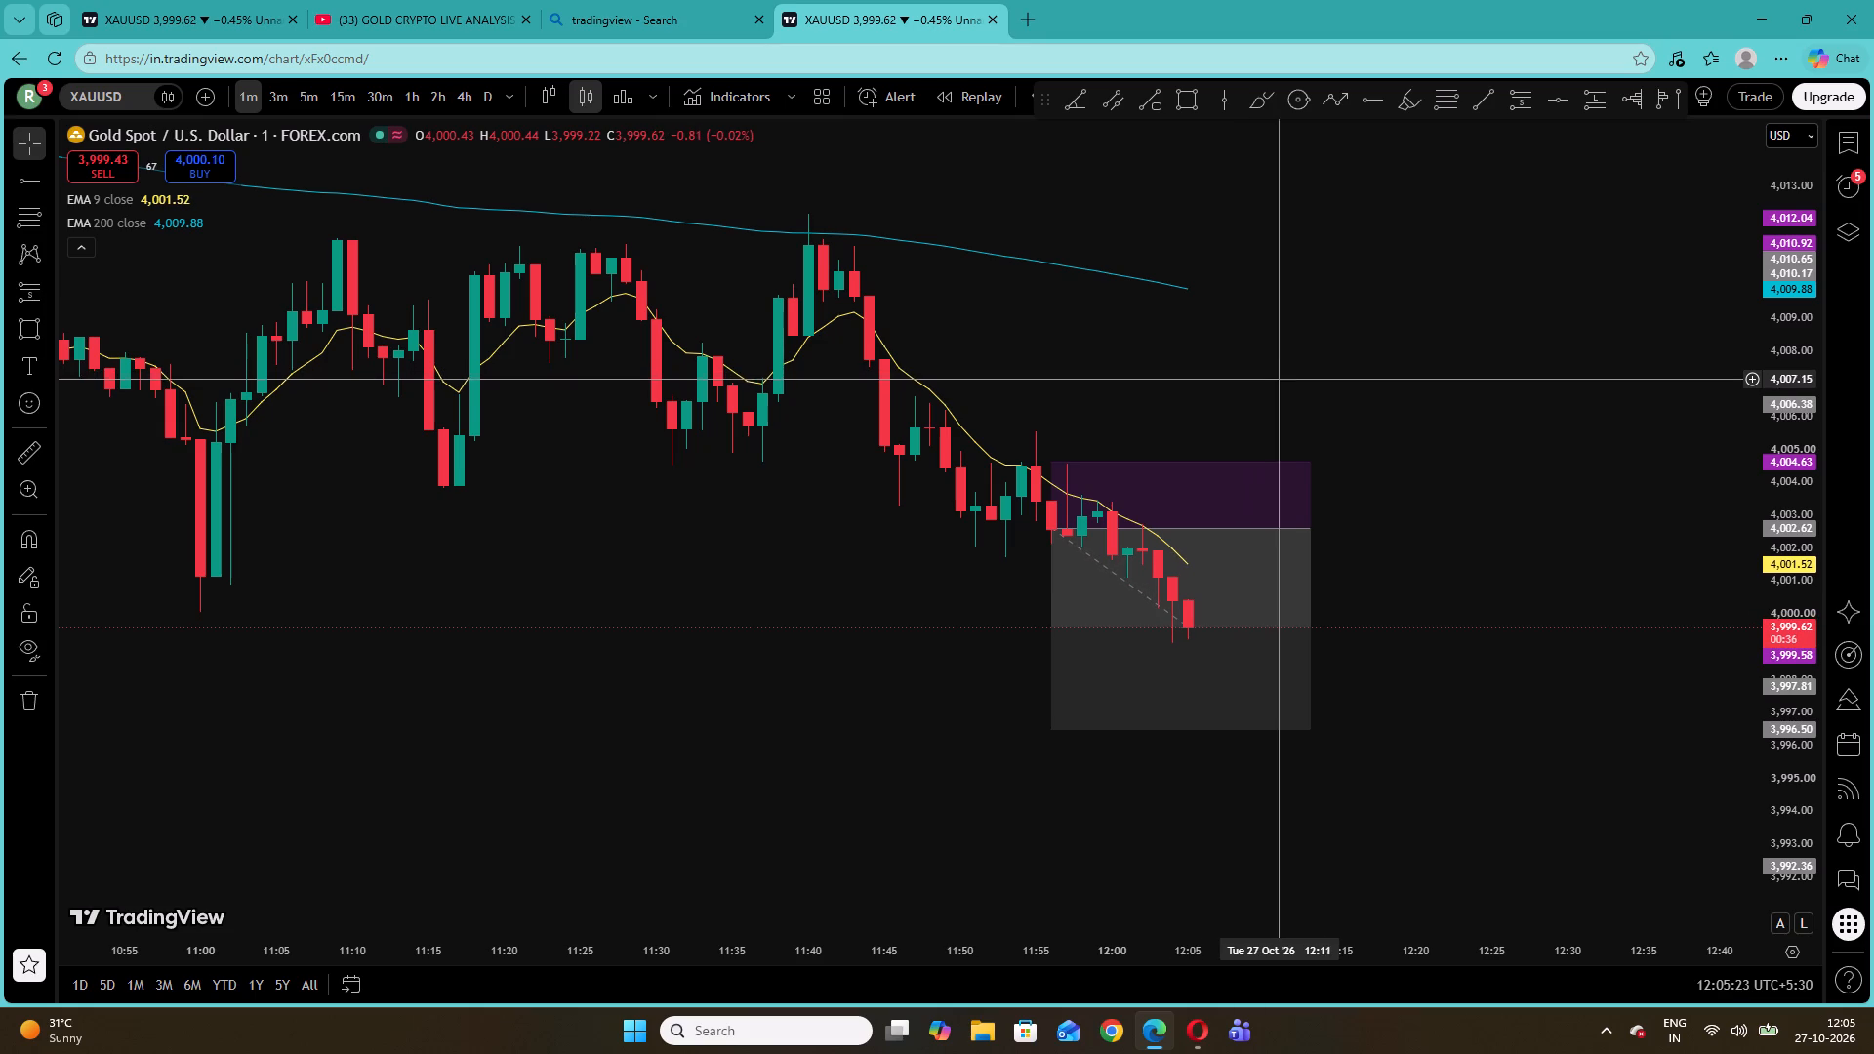
Lower the 11:56 short position's entry to about 4,002.35 and extend its target to about 3,995.46 for a risk/reward ratio of 3.
{"action": "left_click", "coordinate": [1051, 531]}
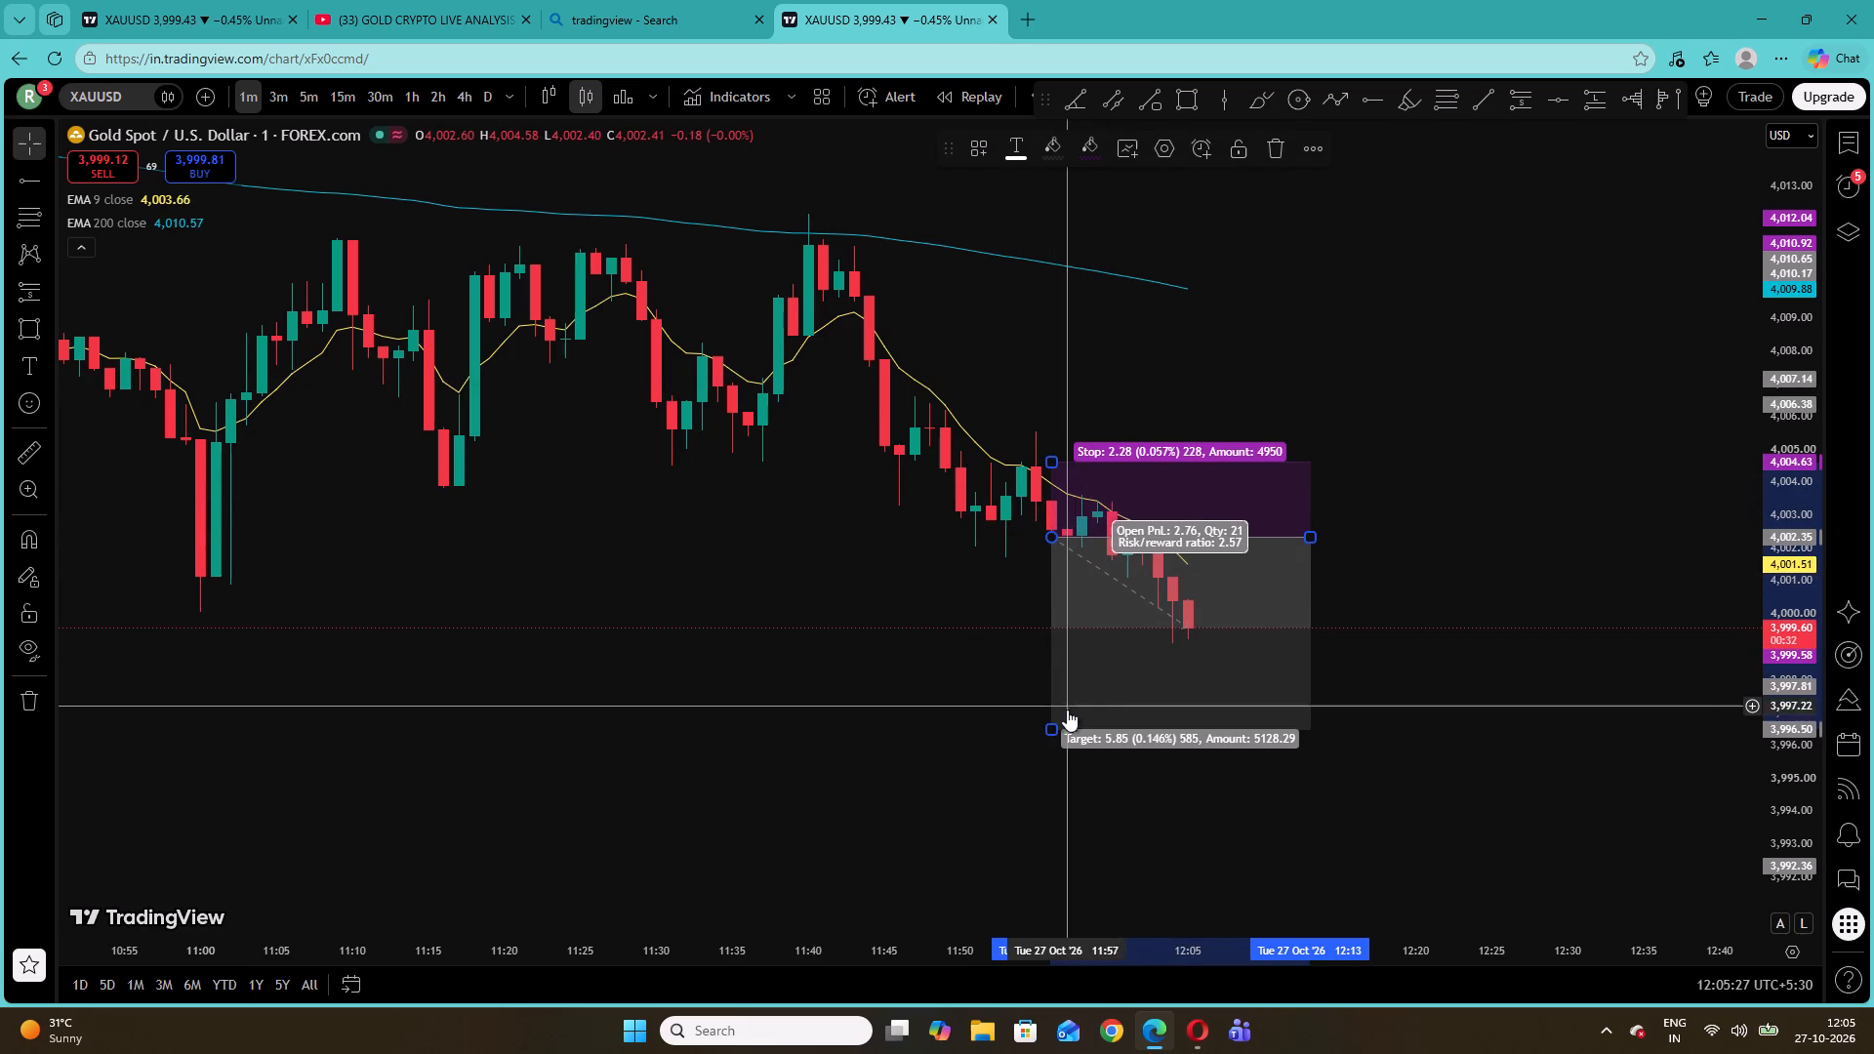
{"action": "left_click_drag", "start_coordinate": [1051, 732], "coordinate": [1049, 756]}
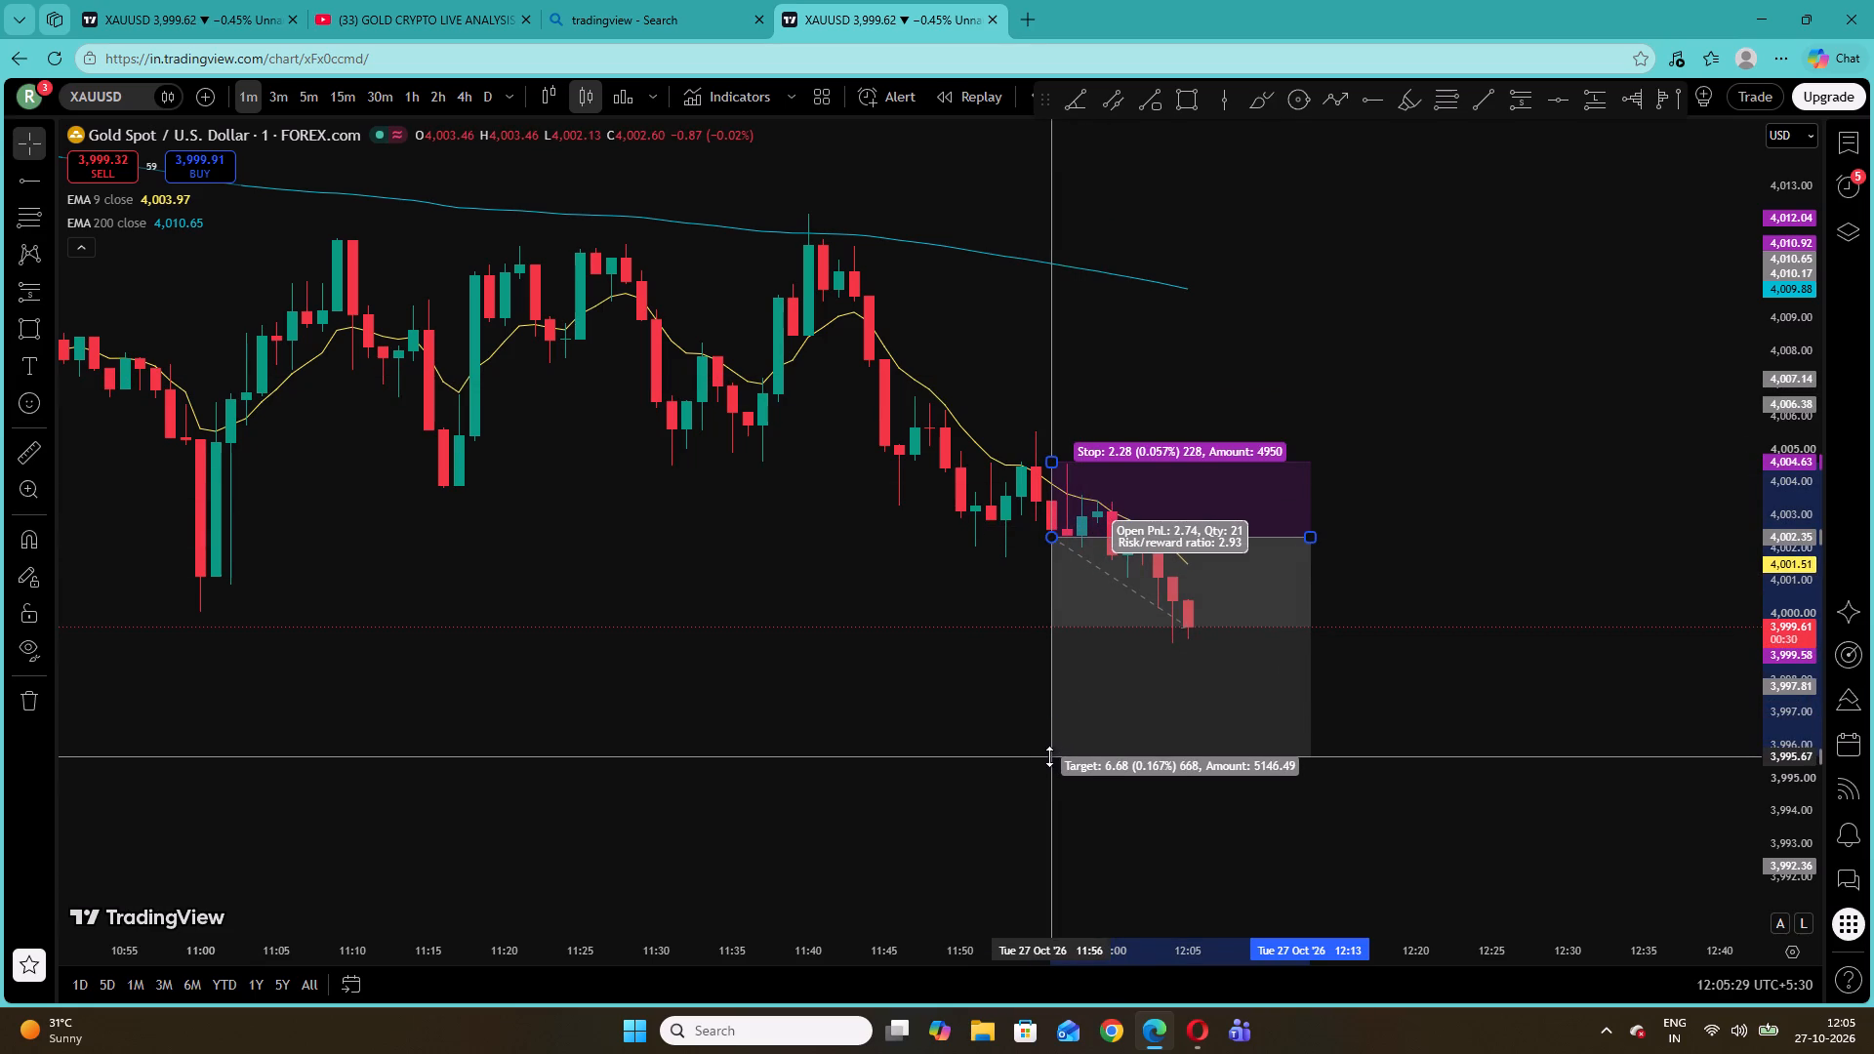
{"action": "left_click_drag", "start_coordinate": [1049, 756], "coordinate": [1049, 760]}
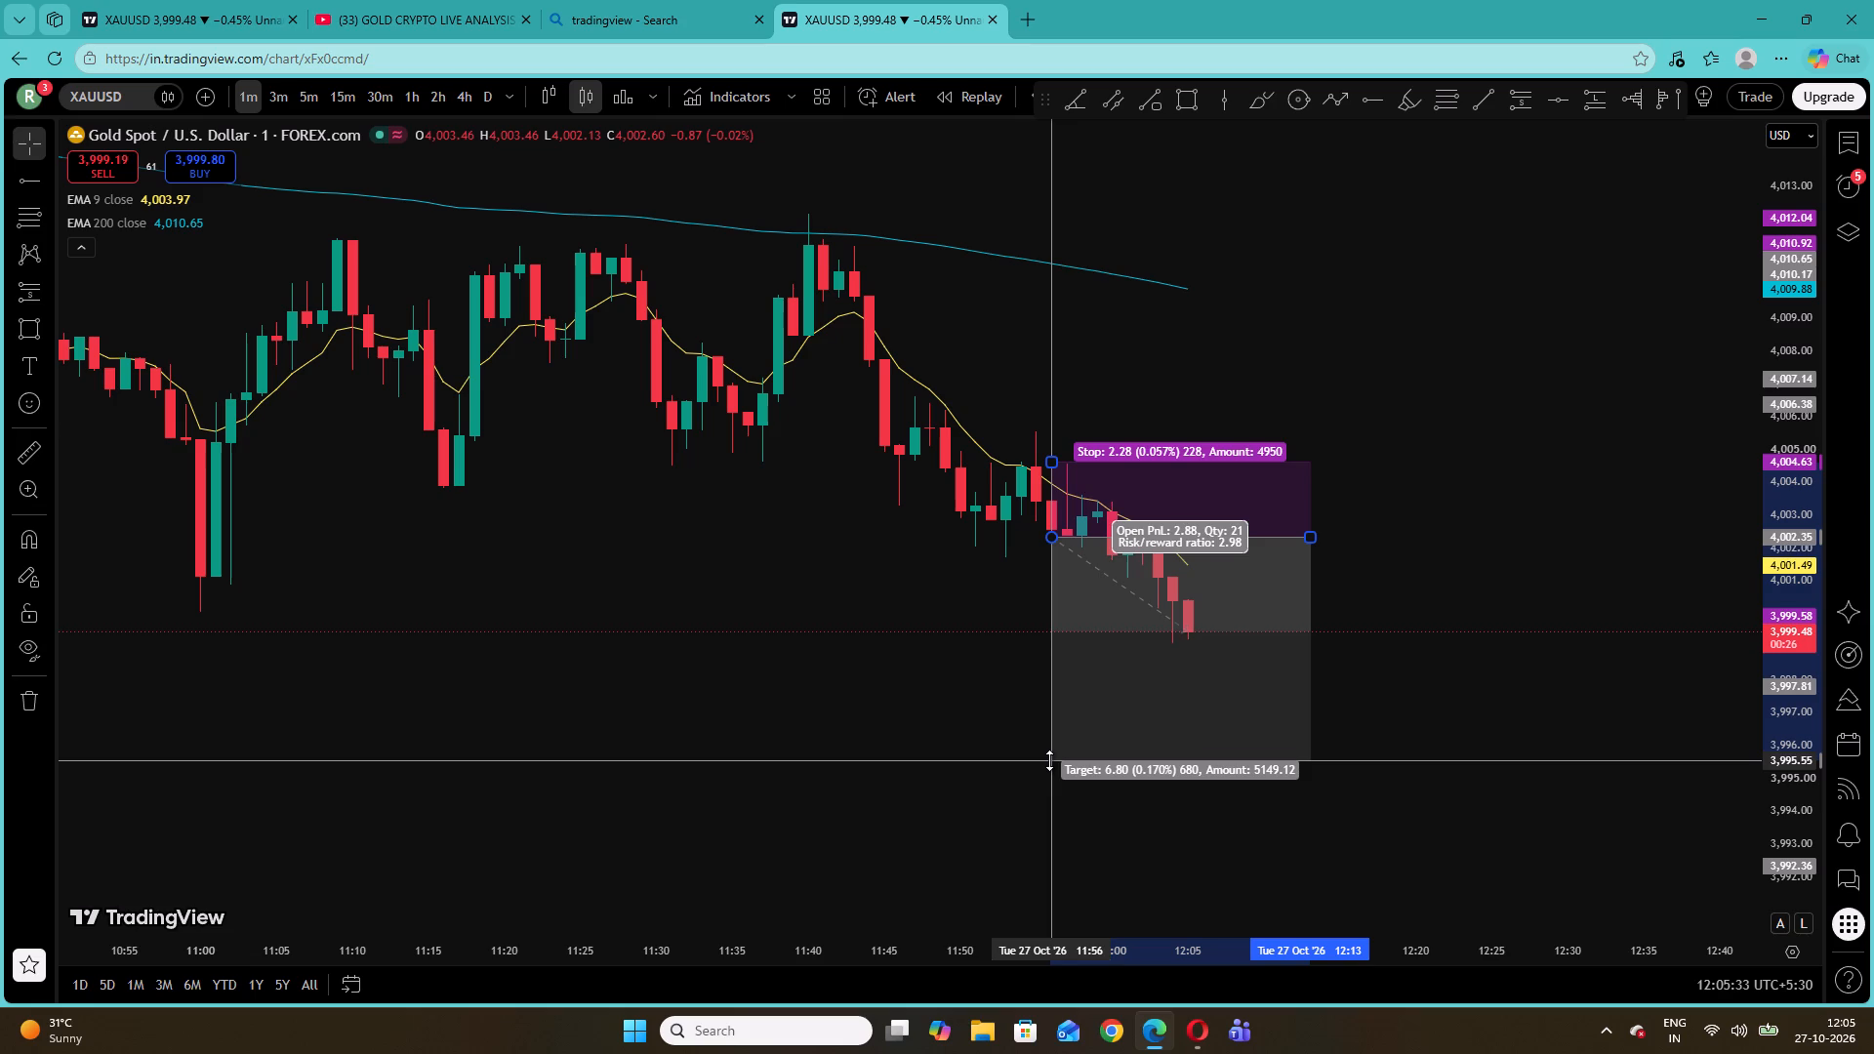
{"action": "left_click_drag", "start_coordinate": [1049, 760], "coordinate": [1049, 761]}
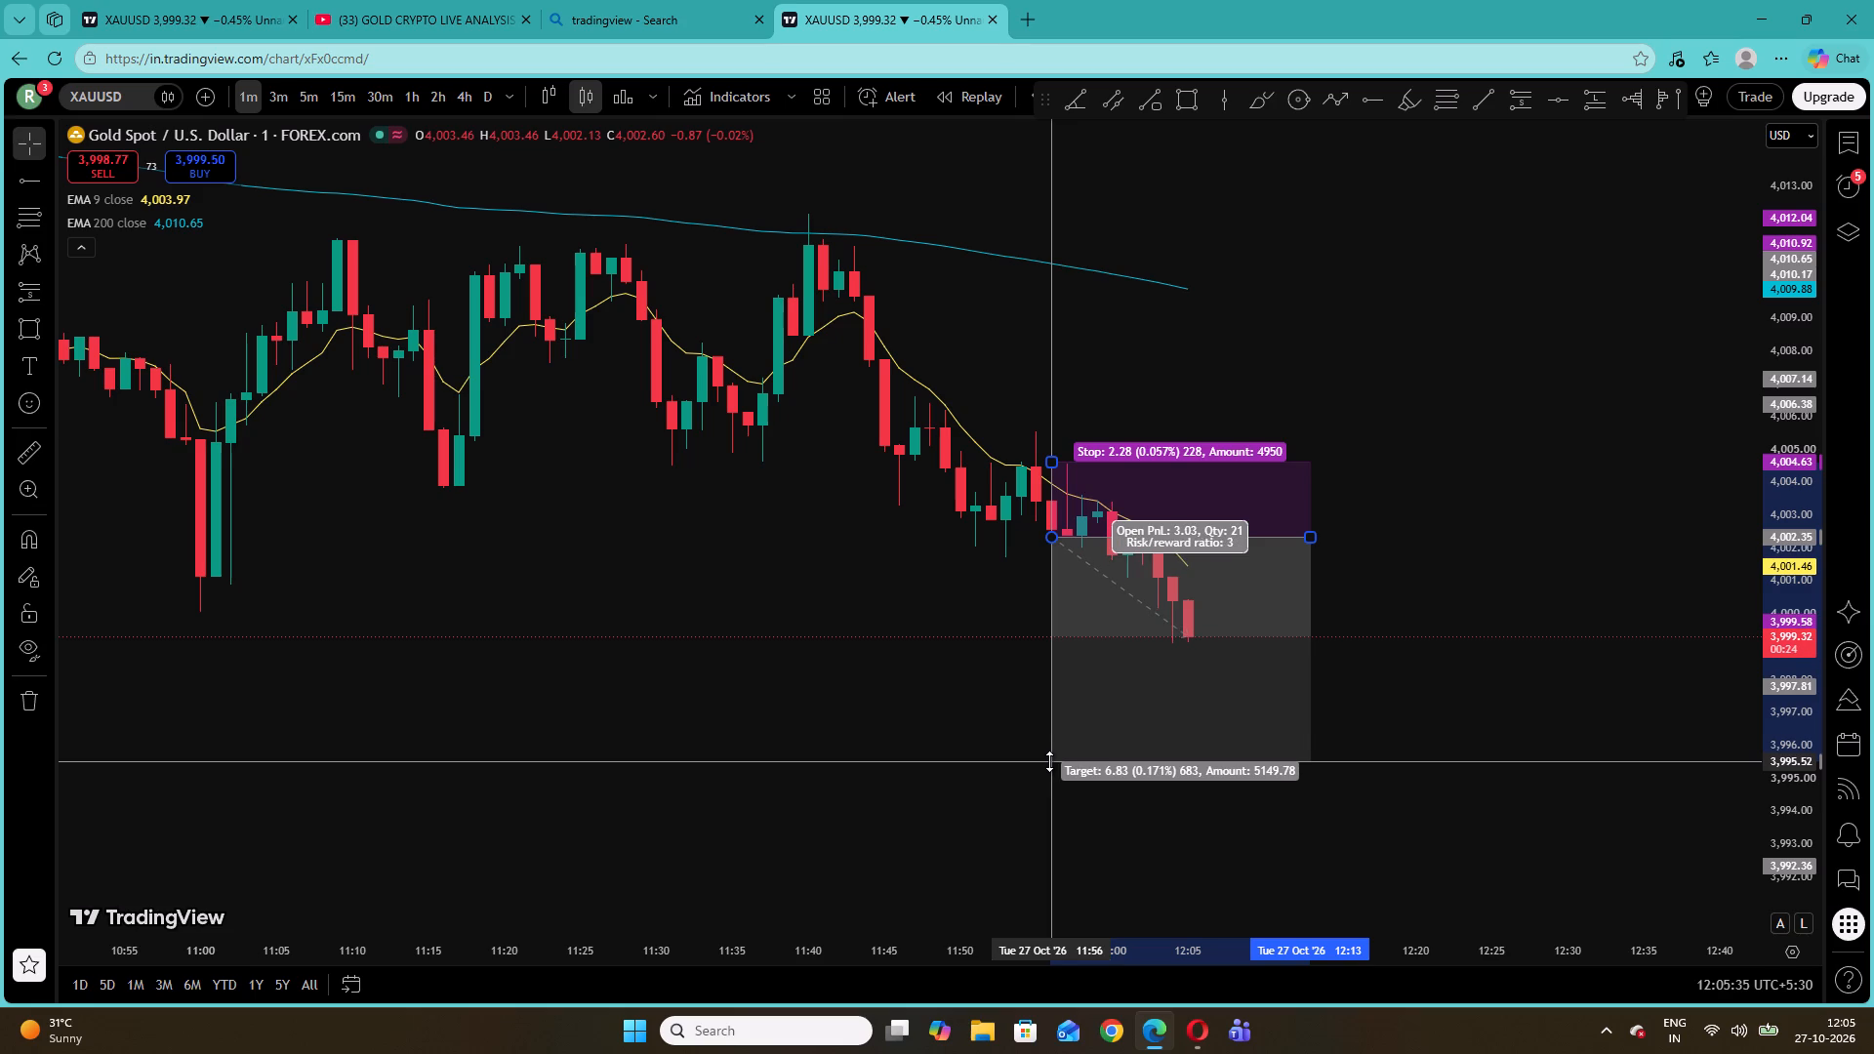
{"action": "left_click_drag", "start_coordinate": [1049, 761], "coordinate": [1048, 763]}
{"action": "left_click", "coordinate": [854, 675]}
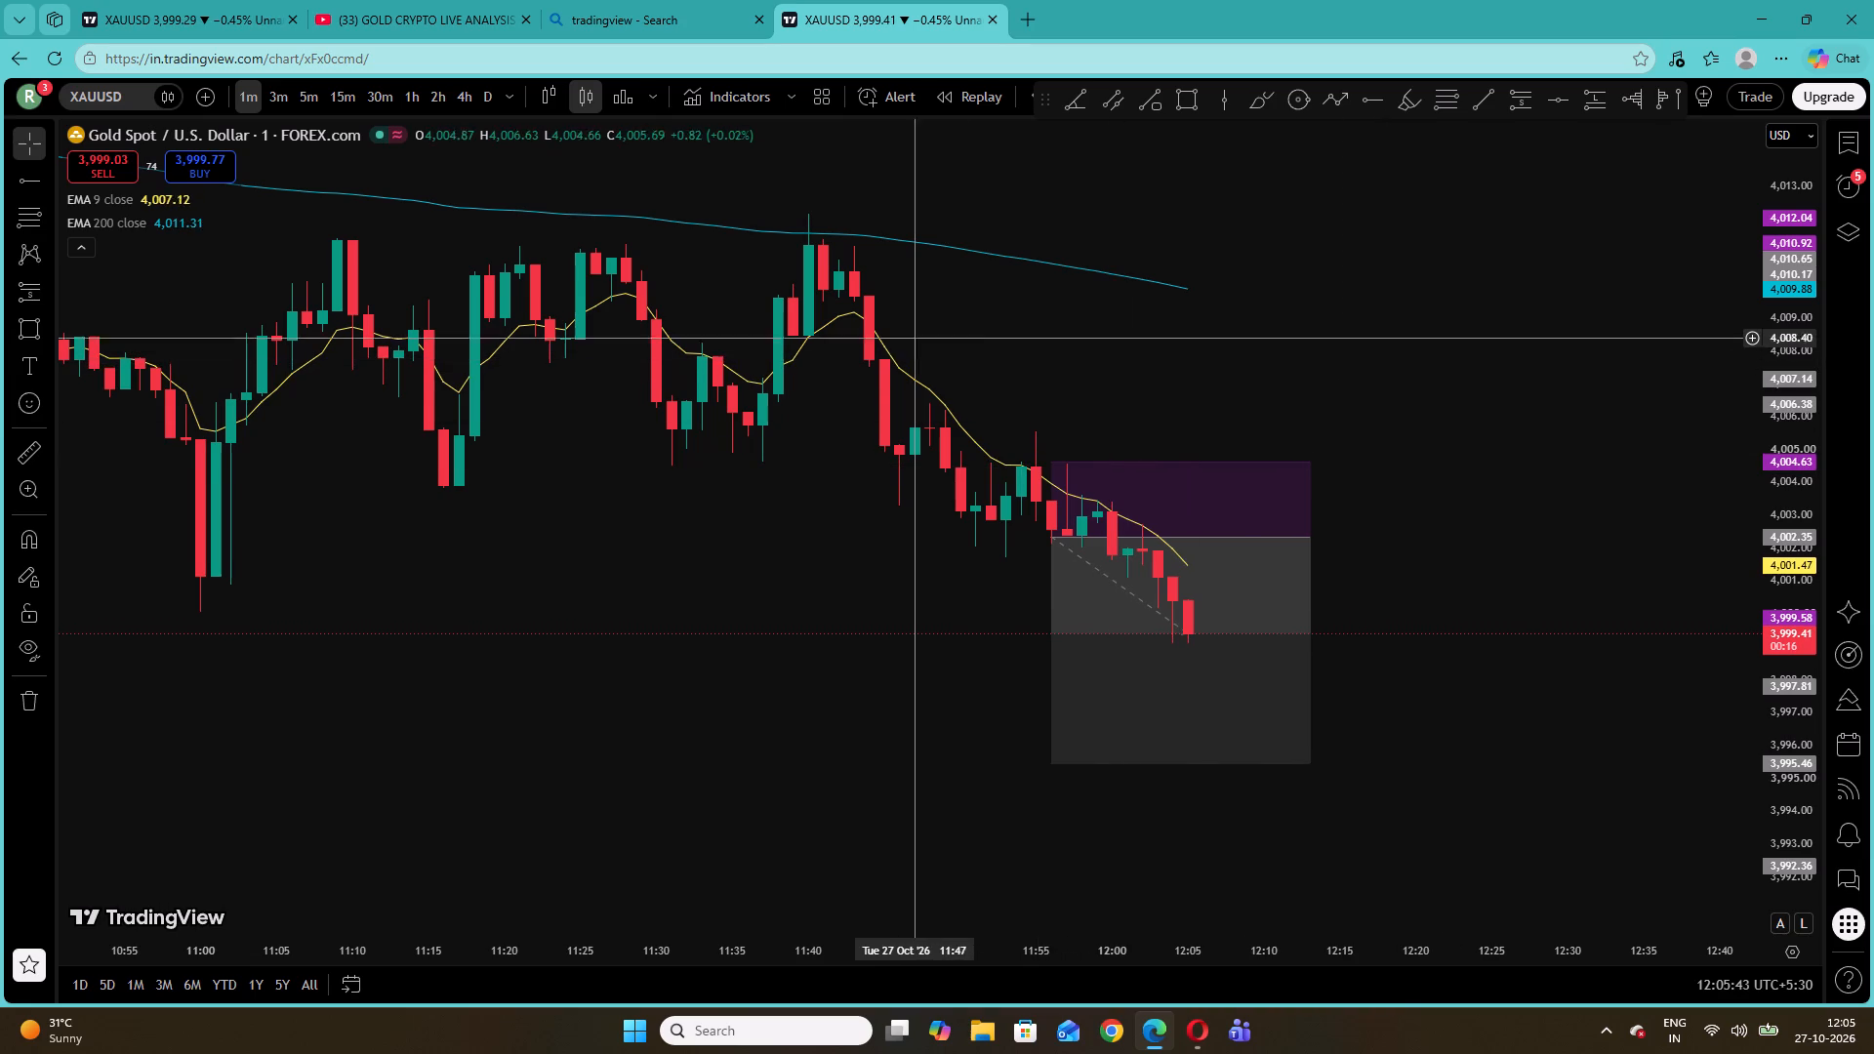
Delete the long position placed at 09:33 on the rise above the 9 EMA.
{"action": "left_click_drag", "start_coordinate": [866, 322], "coordinate": [1622, 324]}
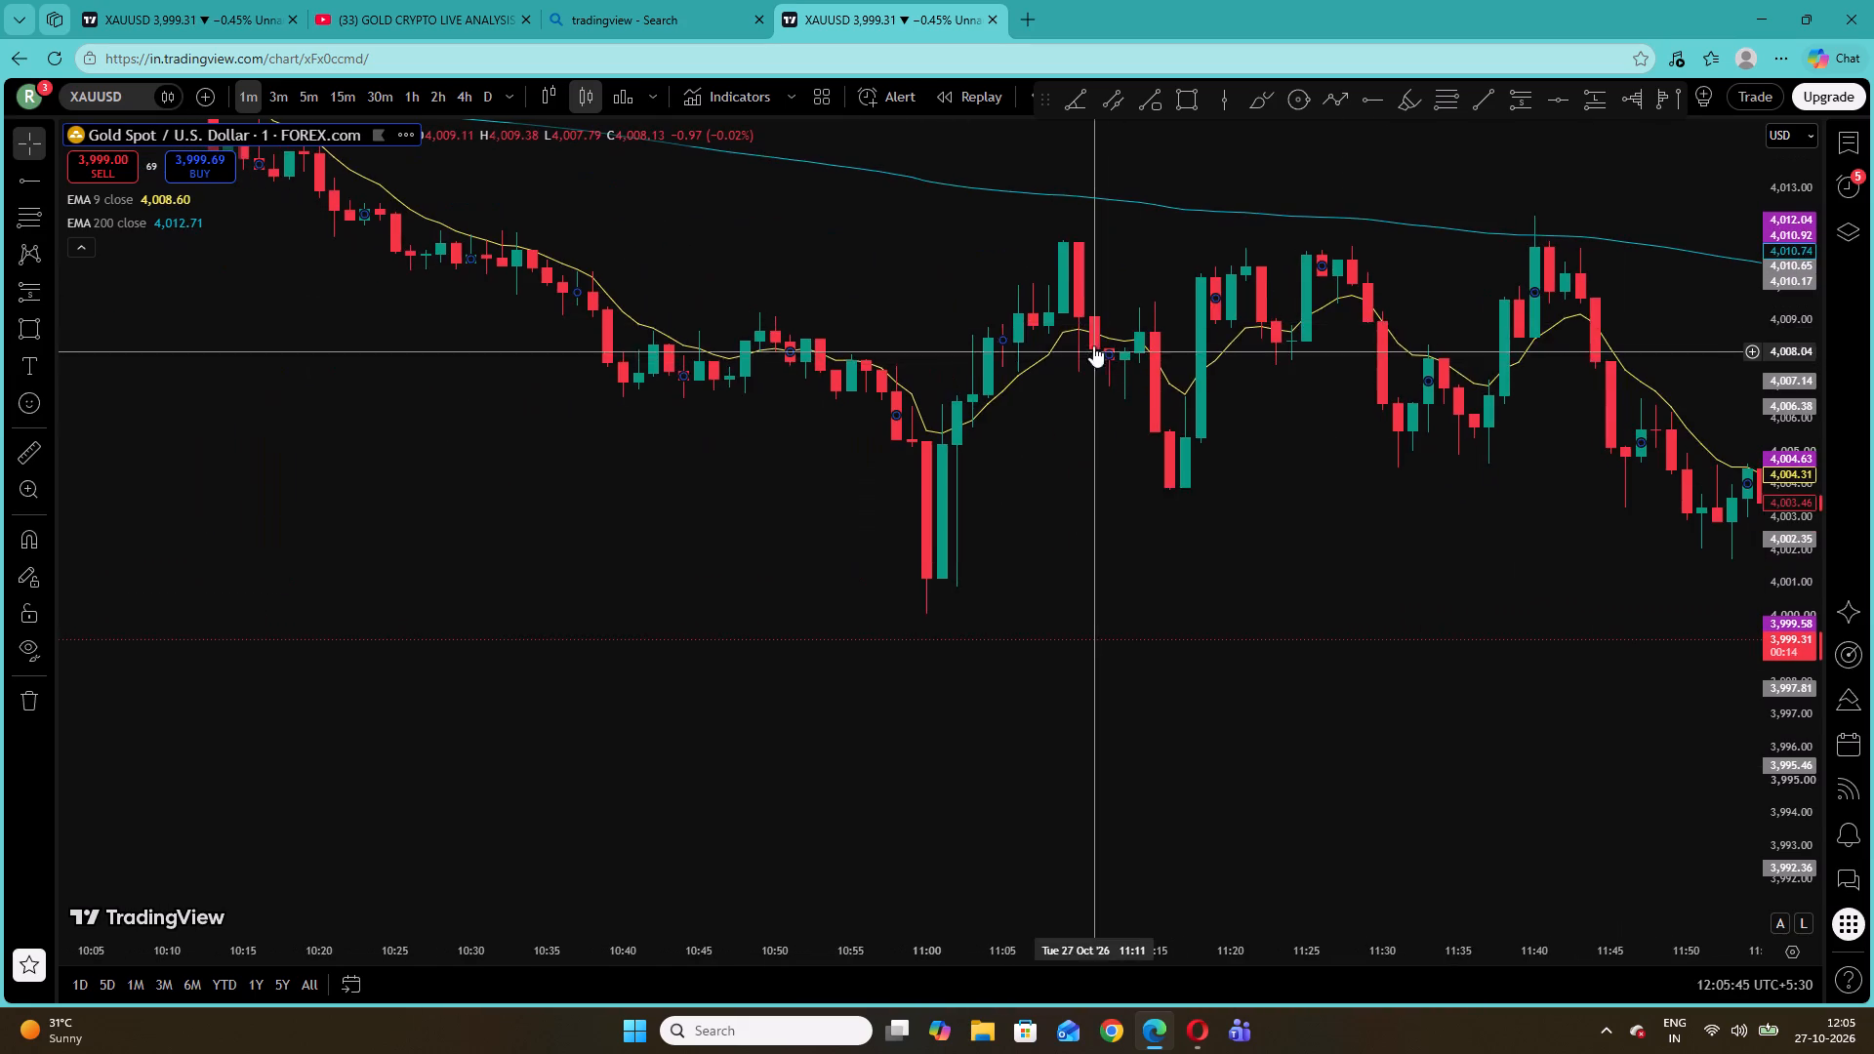
{"action": "left_click_drag", "start_coordinate": [1093, 345], "coordinate": [1094, 567]}
{"action": "left_click", "coordinate": [1254, 311]}
{"action": "left_click_drag", "start_coordinate": [646, 411], "coordinate": [1496, 548]}
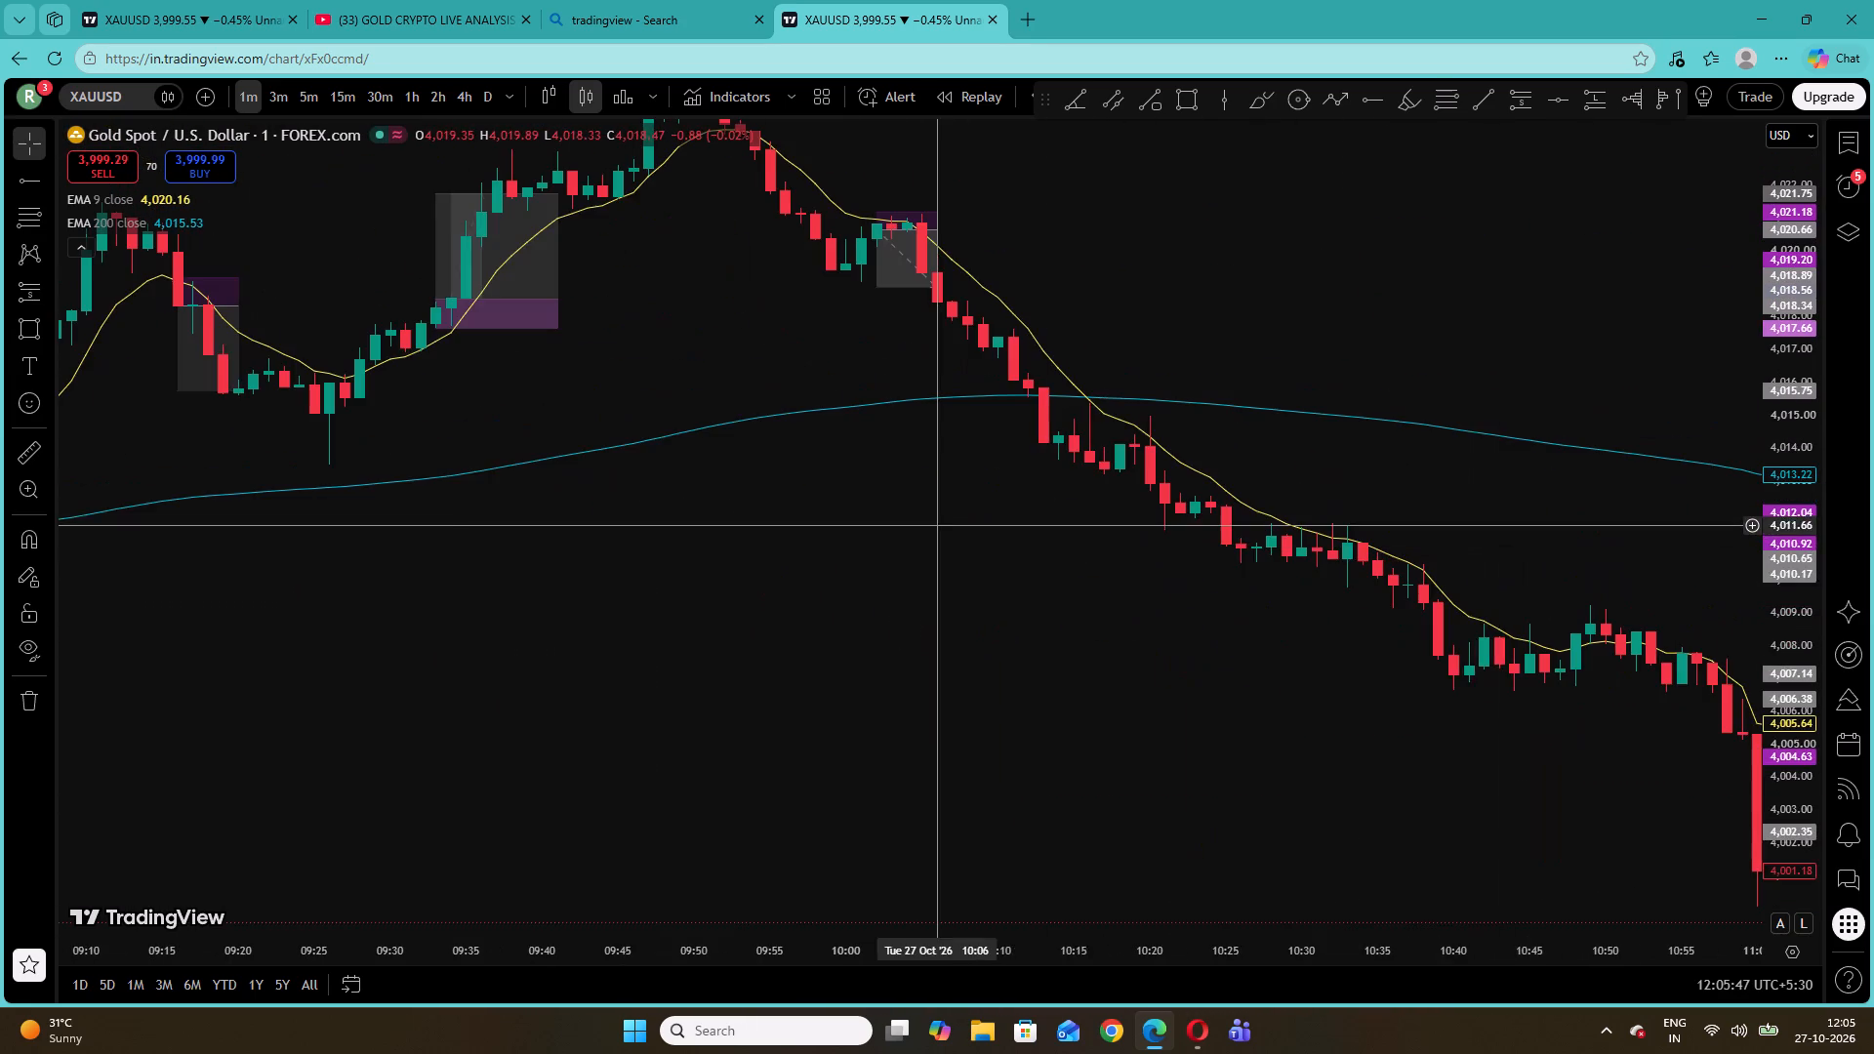
{"action": "left_click_drag", "start_coordinate": [935, 525], "coordinate": [1012, 685]}
{"action": "left_click_drag", "start_coordinate": [1779, 544], "coordinate": [1757, 317]}
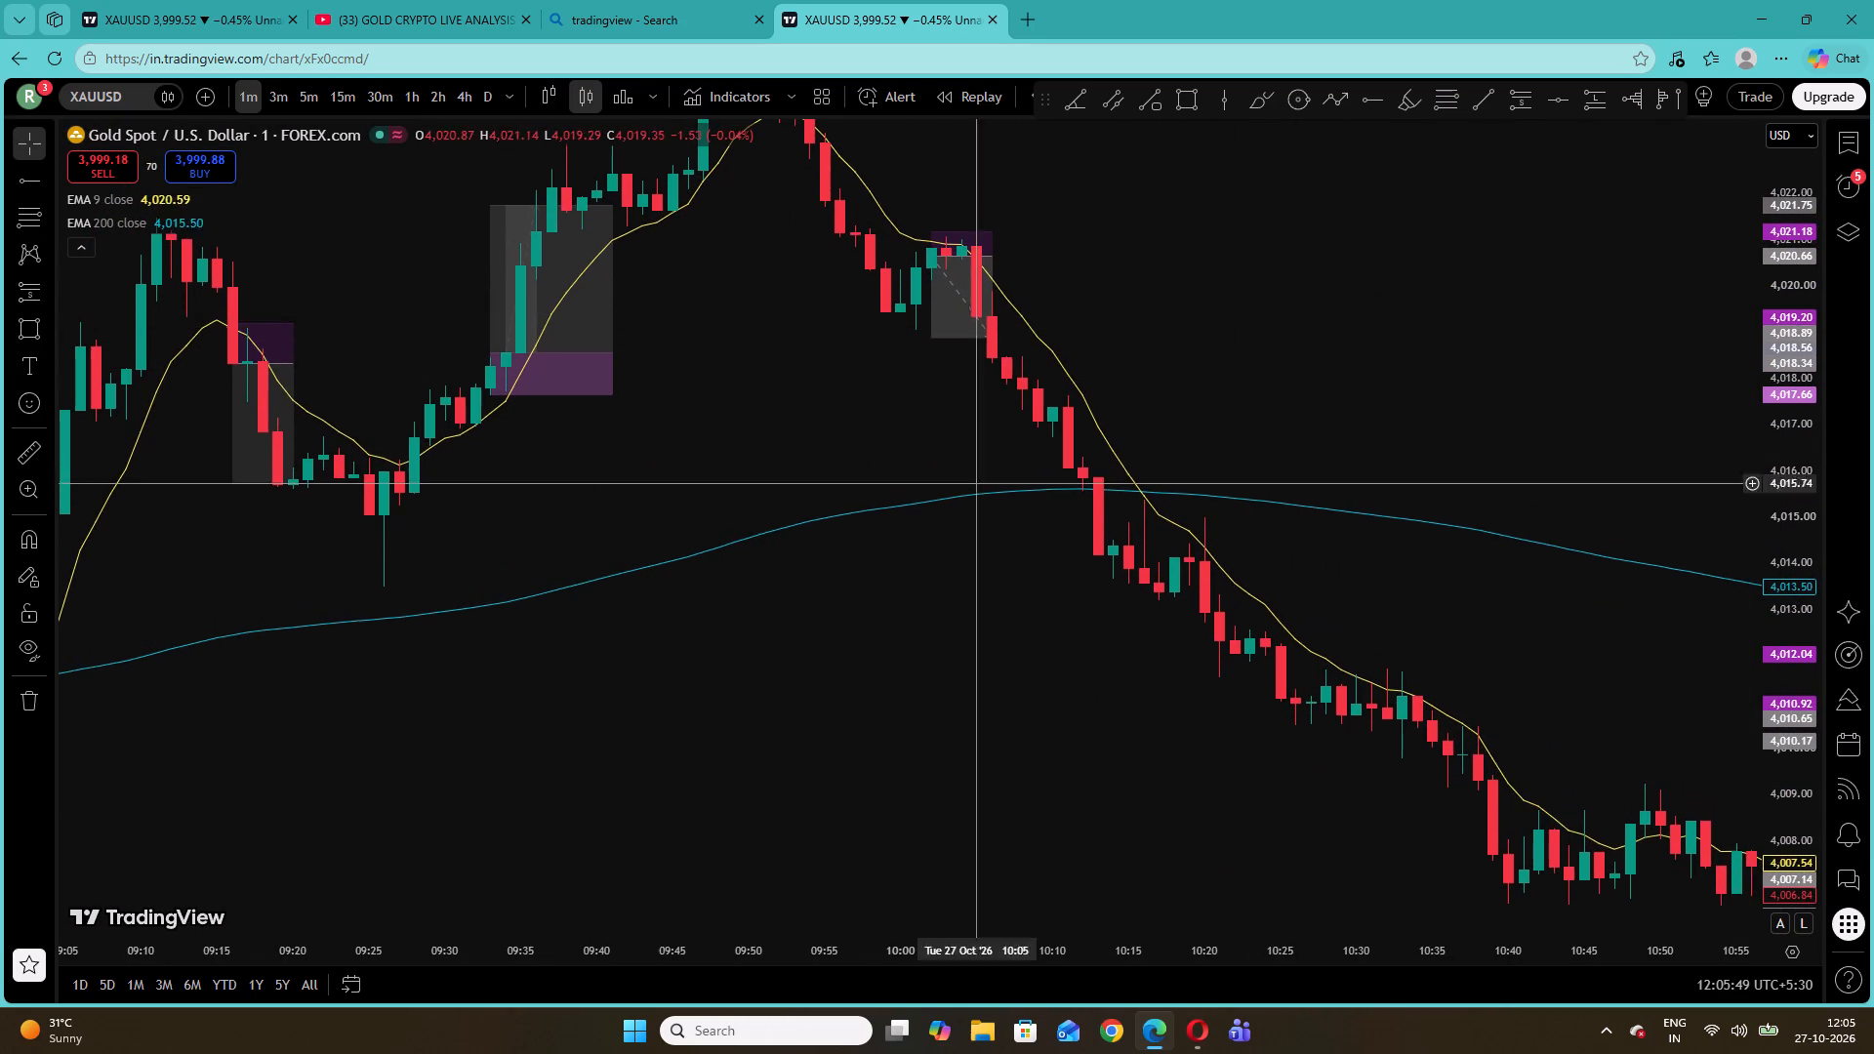
{"action": "left_click_drag", "start_coordinate": [575, 520], "coordinate": [915, 613]}
{"action": "left_click", "coordinate": [803, 456]}
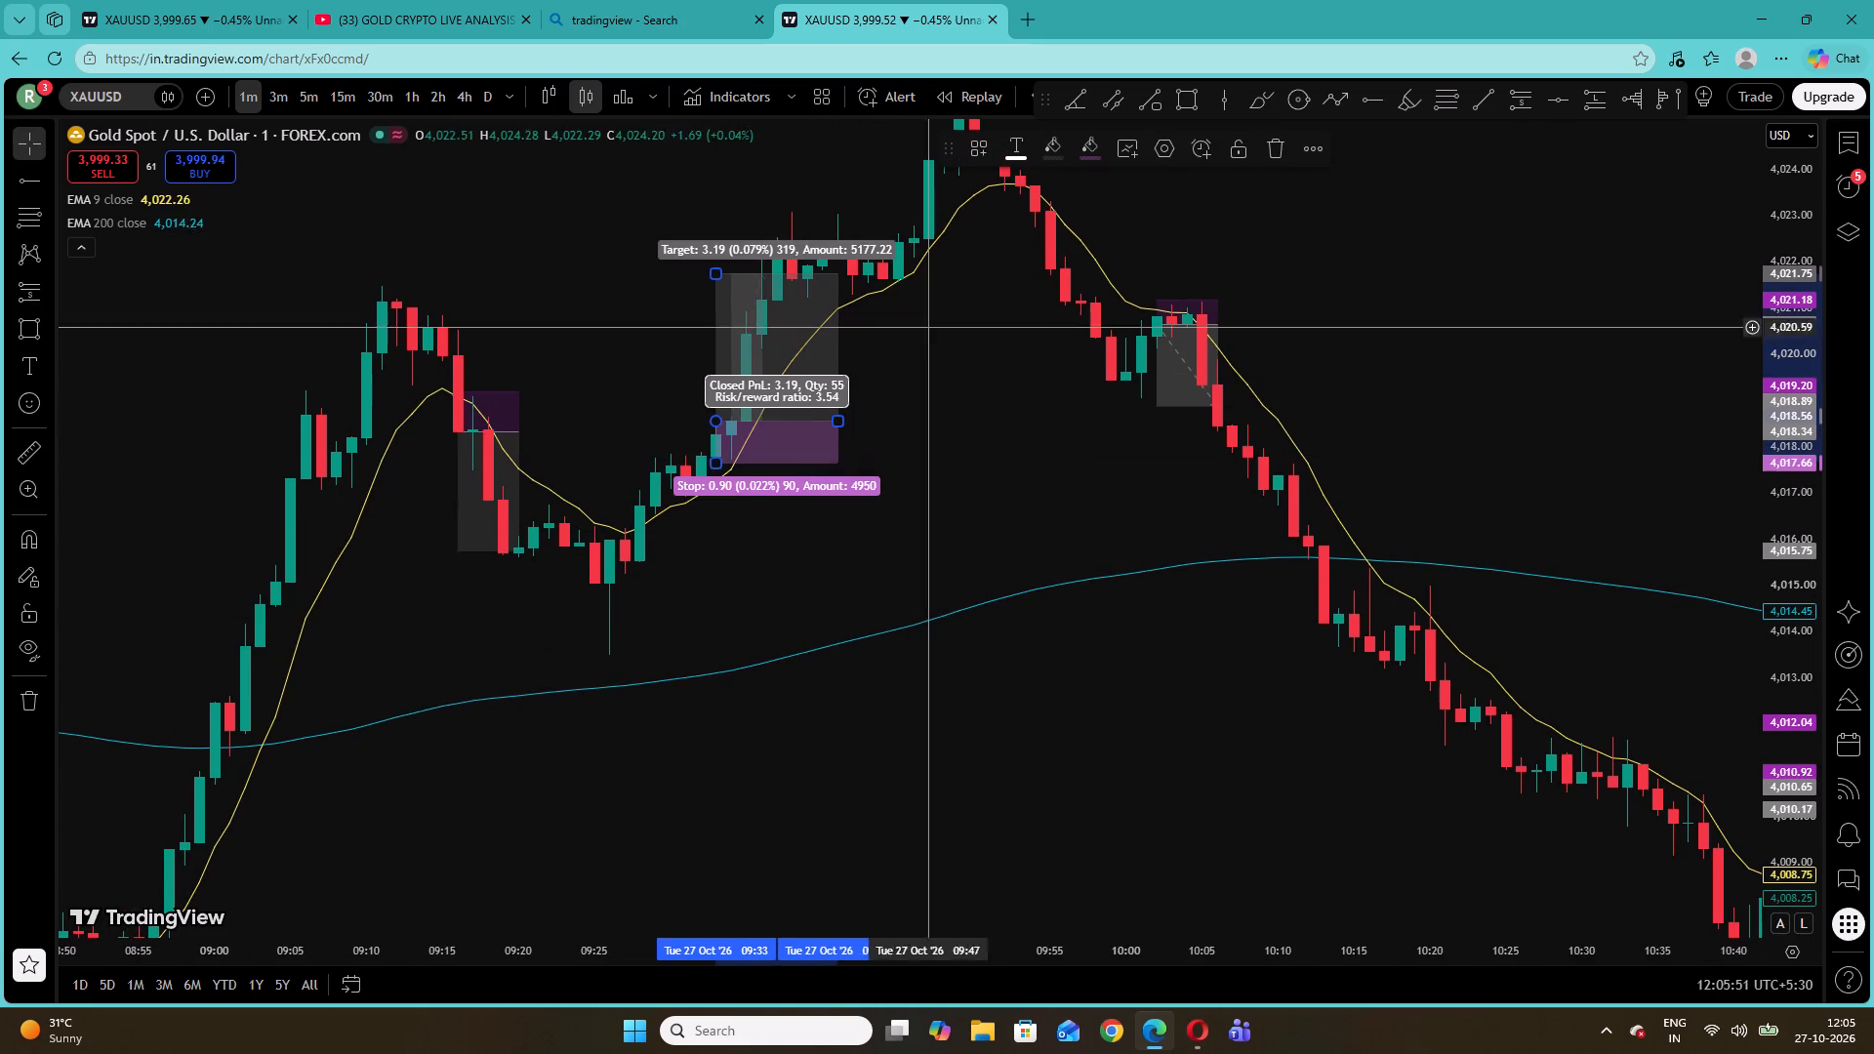
{"action": "left_click", "coordinate": [1278, 152]}
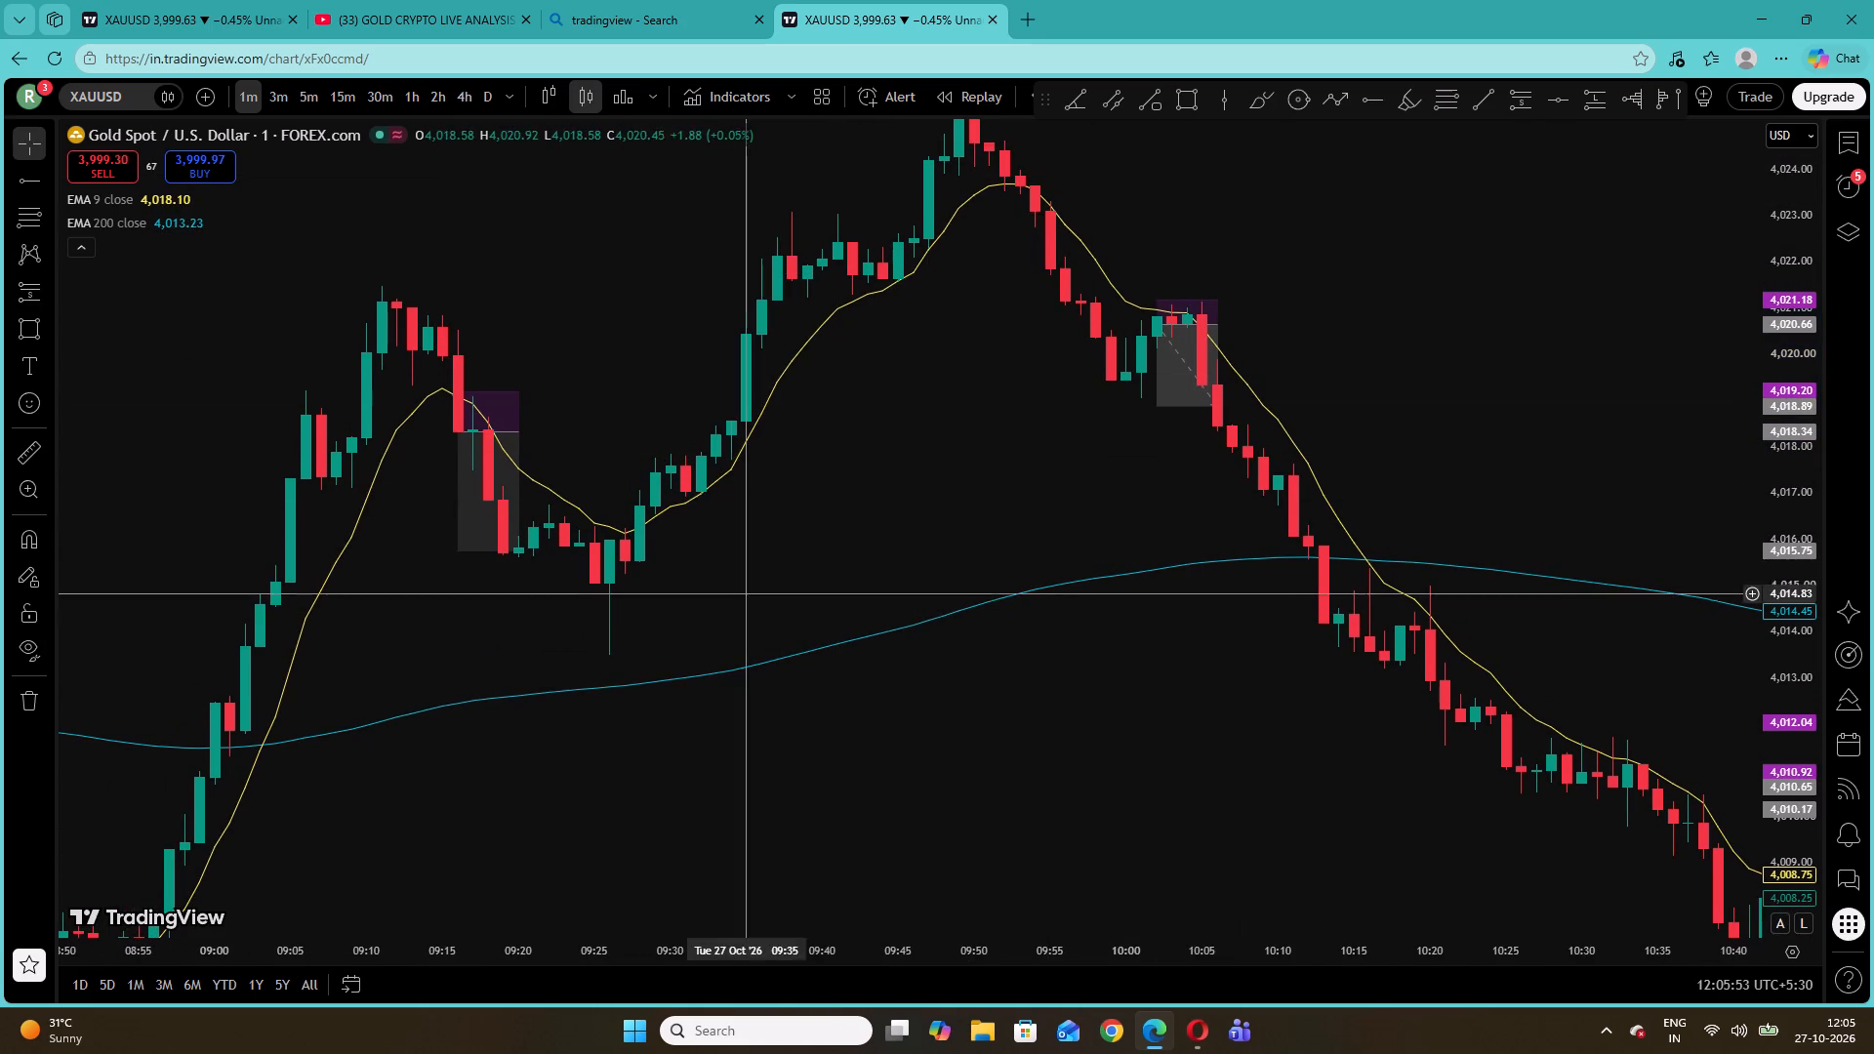
Examine price action against the 9 and 200 EMAs from about 07:10 to 11:25 on 27 October.
{"action": "left_click_drag", "start_coordinate": [551, 641], "coordinate": [1401, 241]}
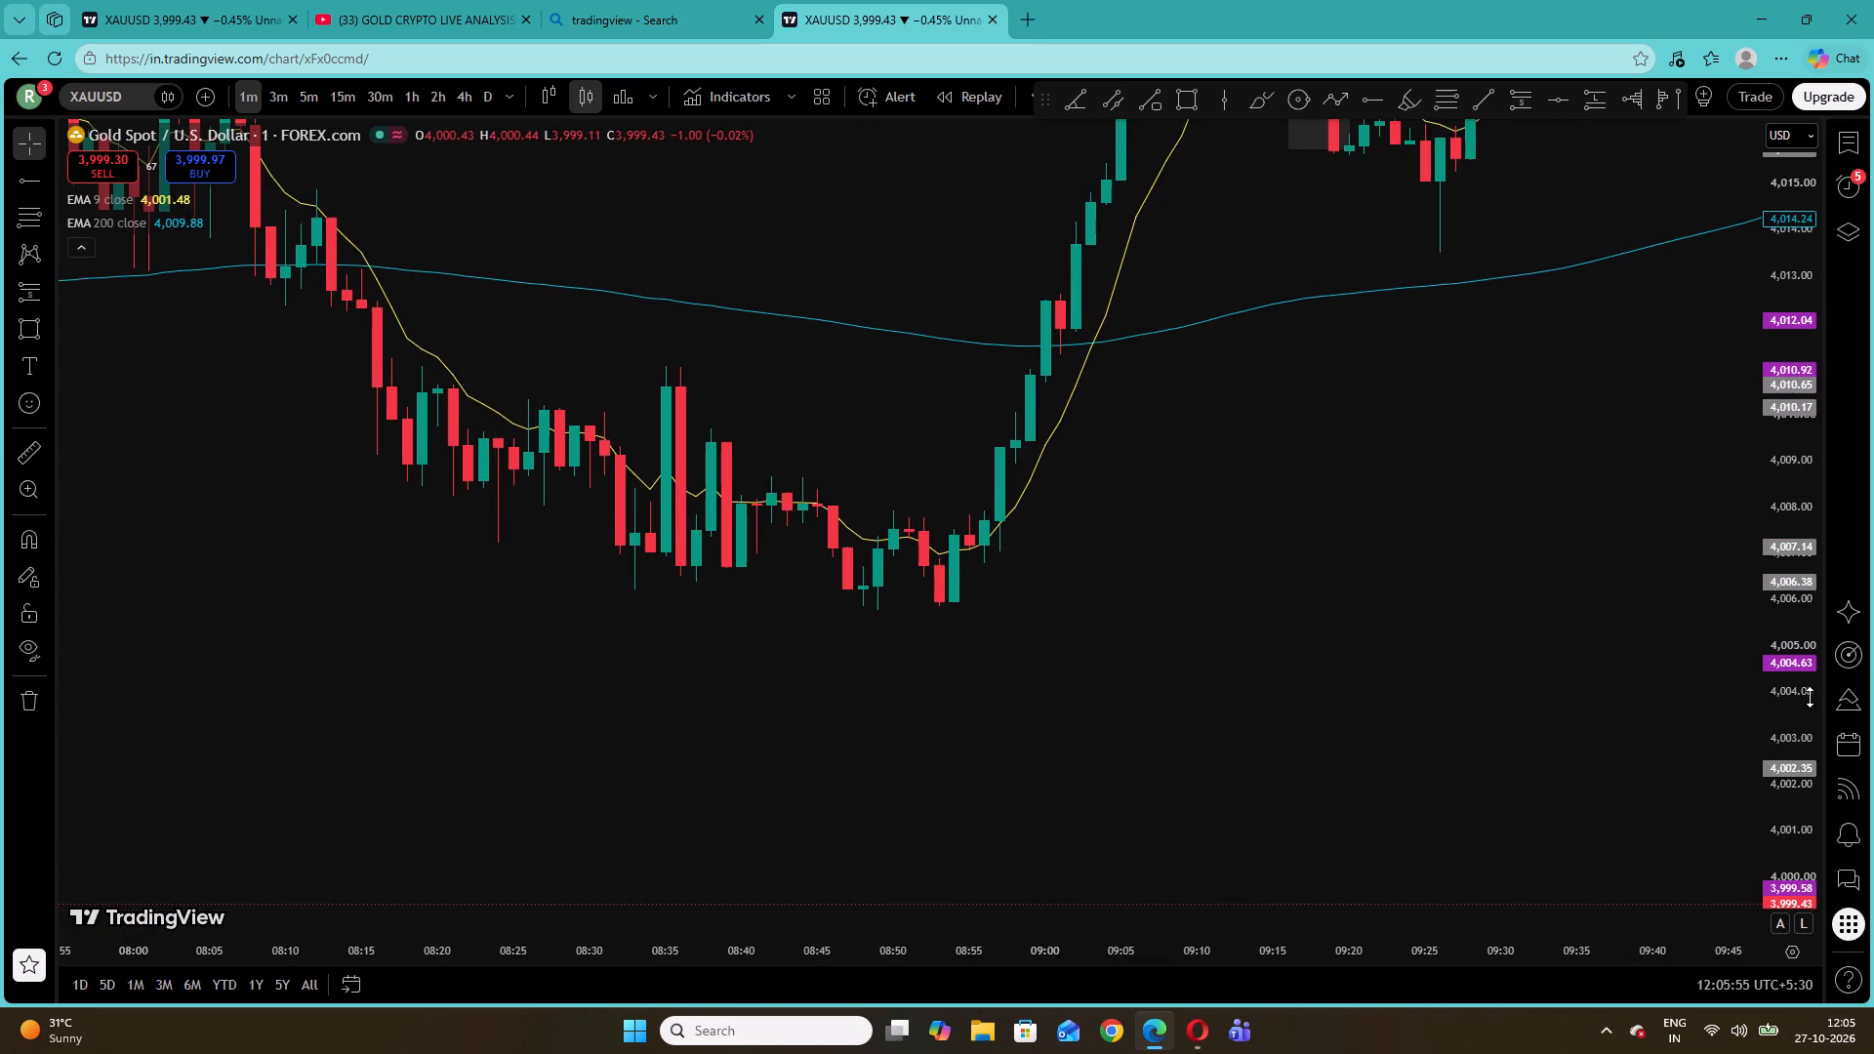
{"action": "left_click_drag", "start_coordinate": [1803, 699], "coordinate": [1795, 427]}
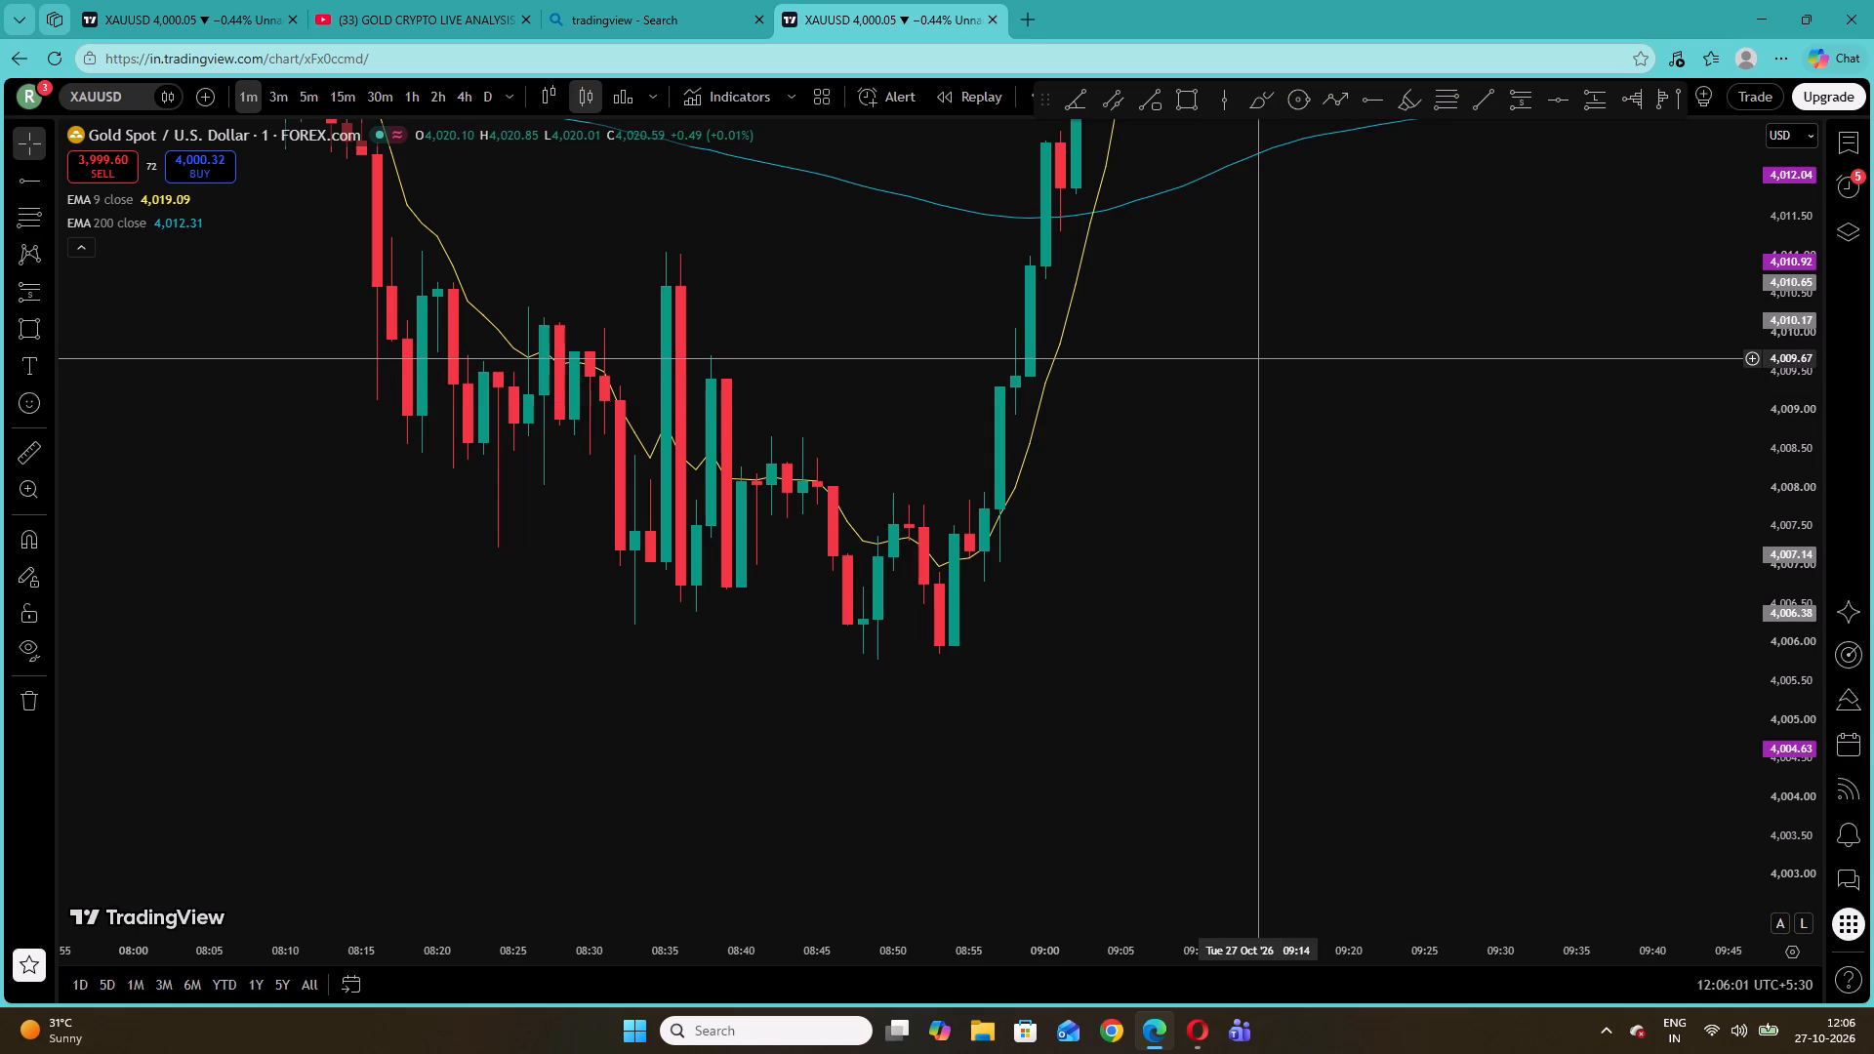
{"action": "left_click_drag", "start_coordinate": [826, 449], "coordinate": [1392, 511]}
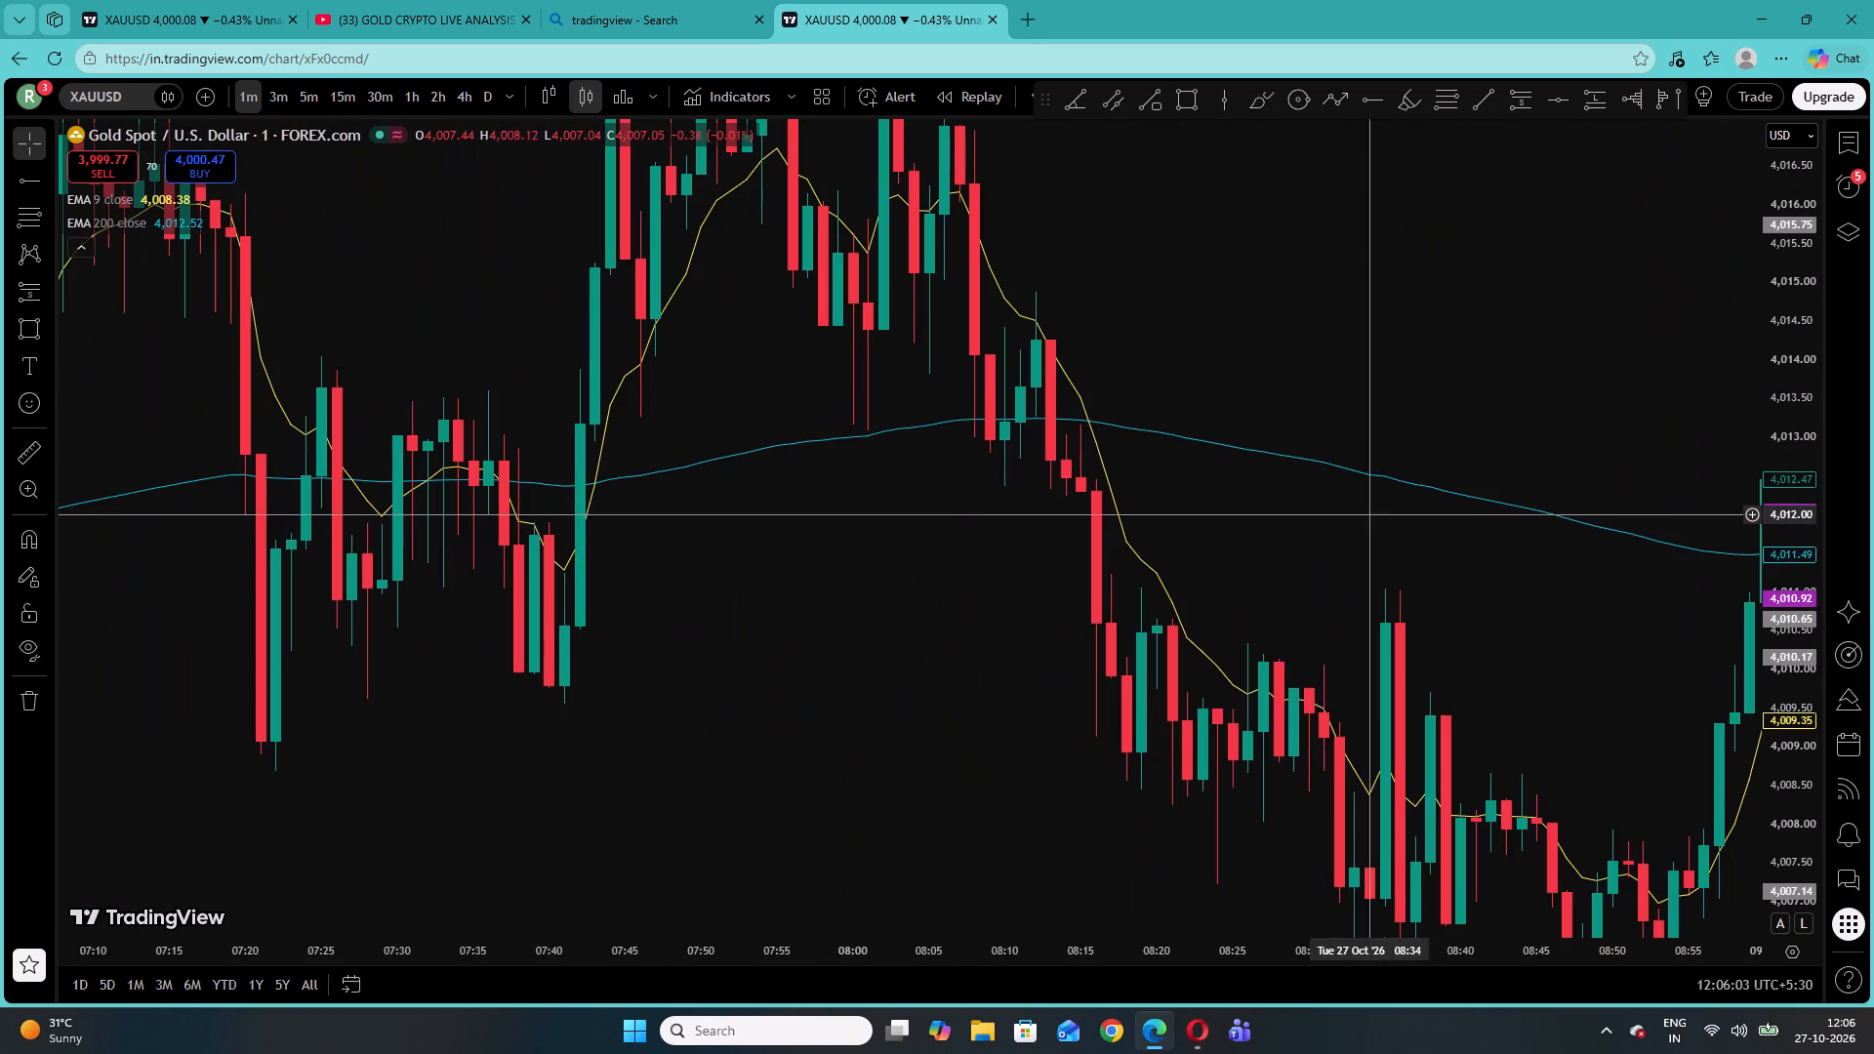
{"action": "left_click_drag", "start_coordinate": [945, 493], "coordinate": [943, 699]}
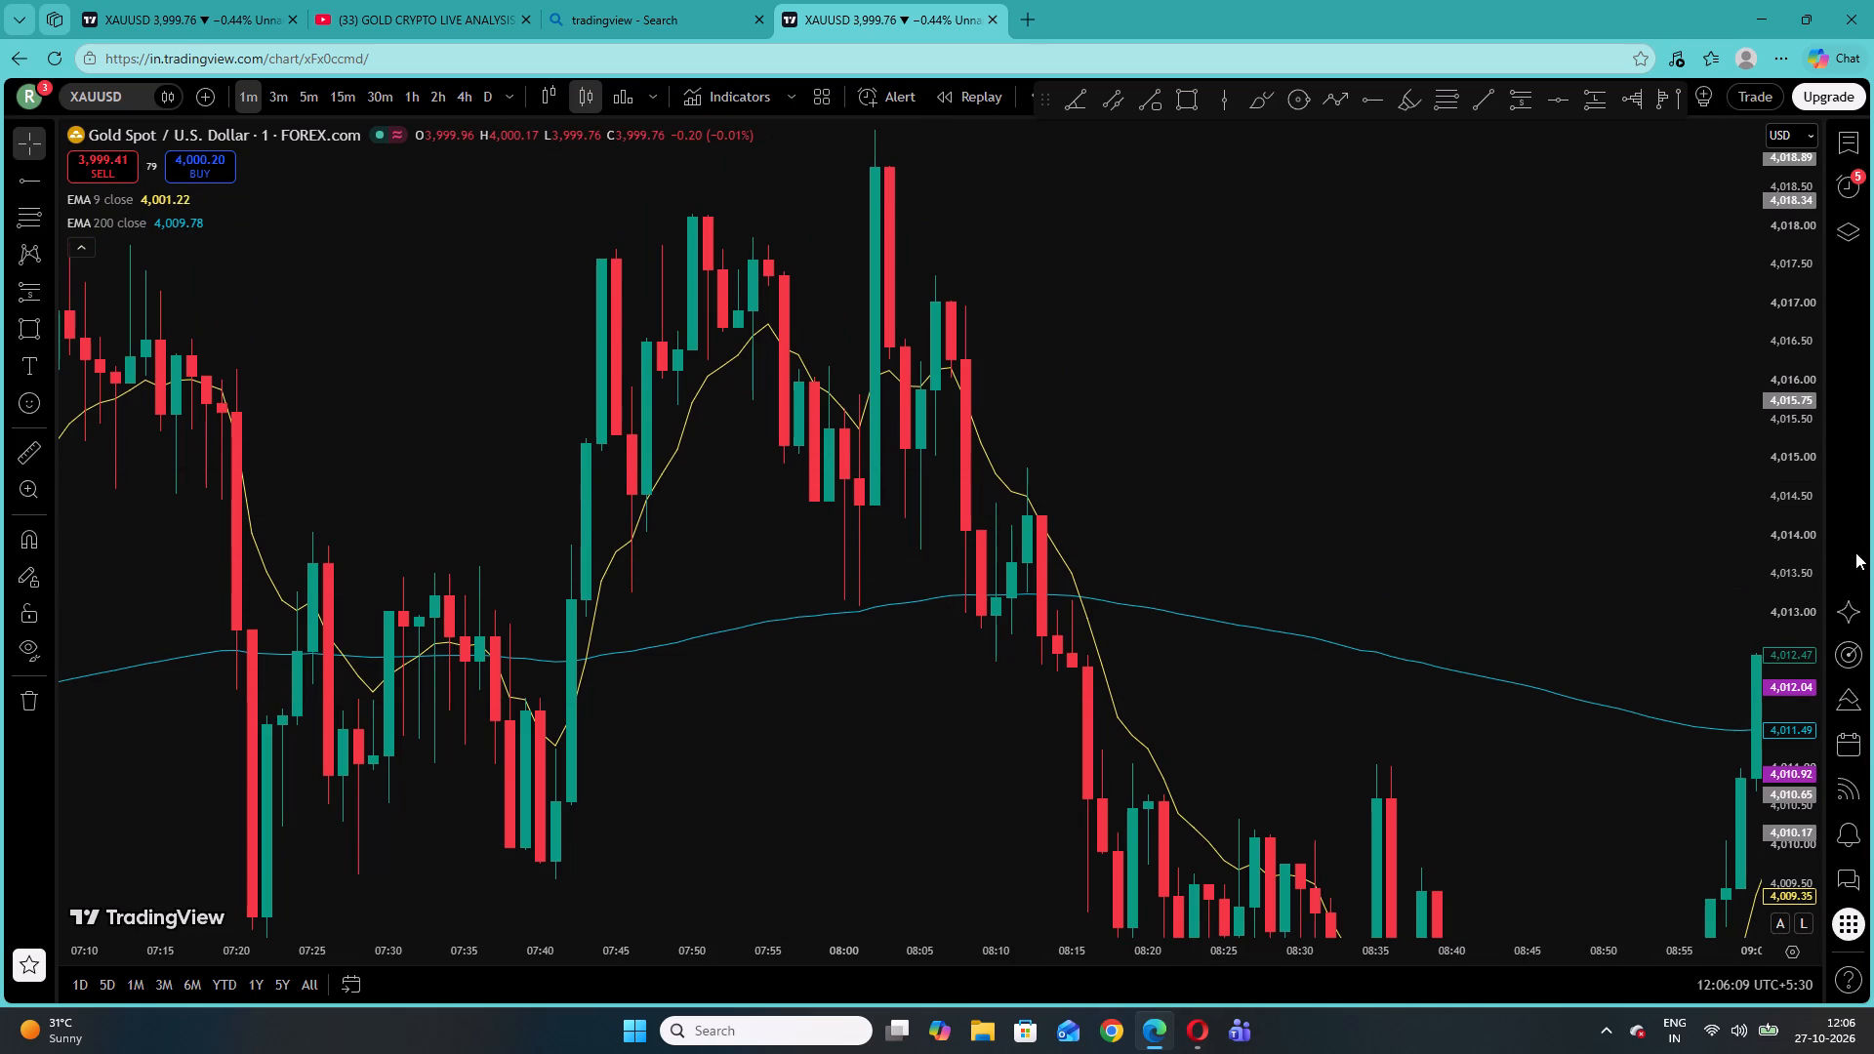
{"action": "left_click_drag", "start_coordinate": [1798, 473], "coordinate": [1823, 789]}
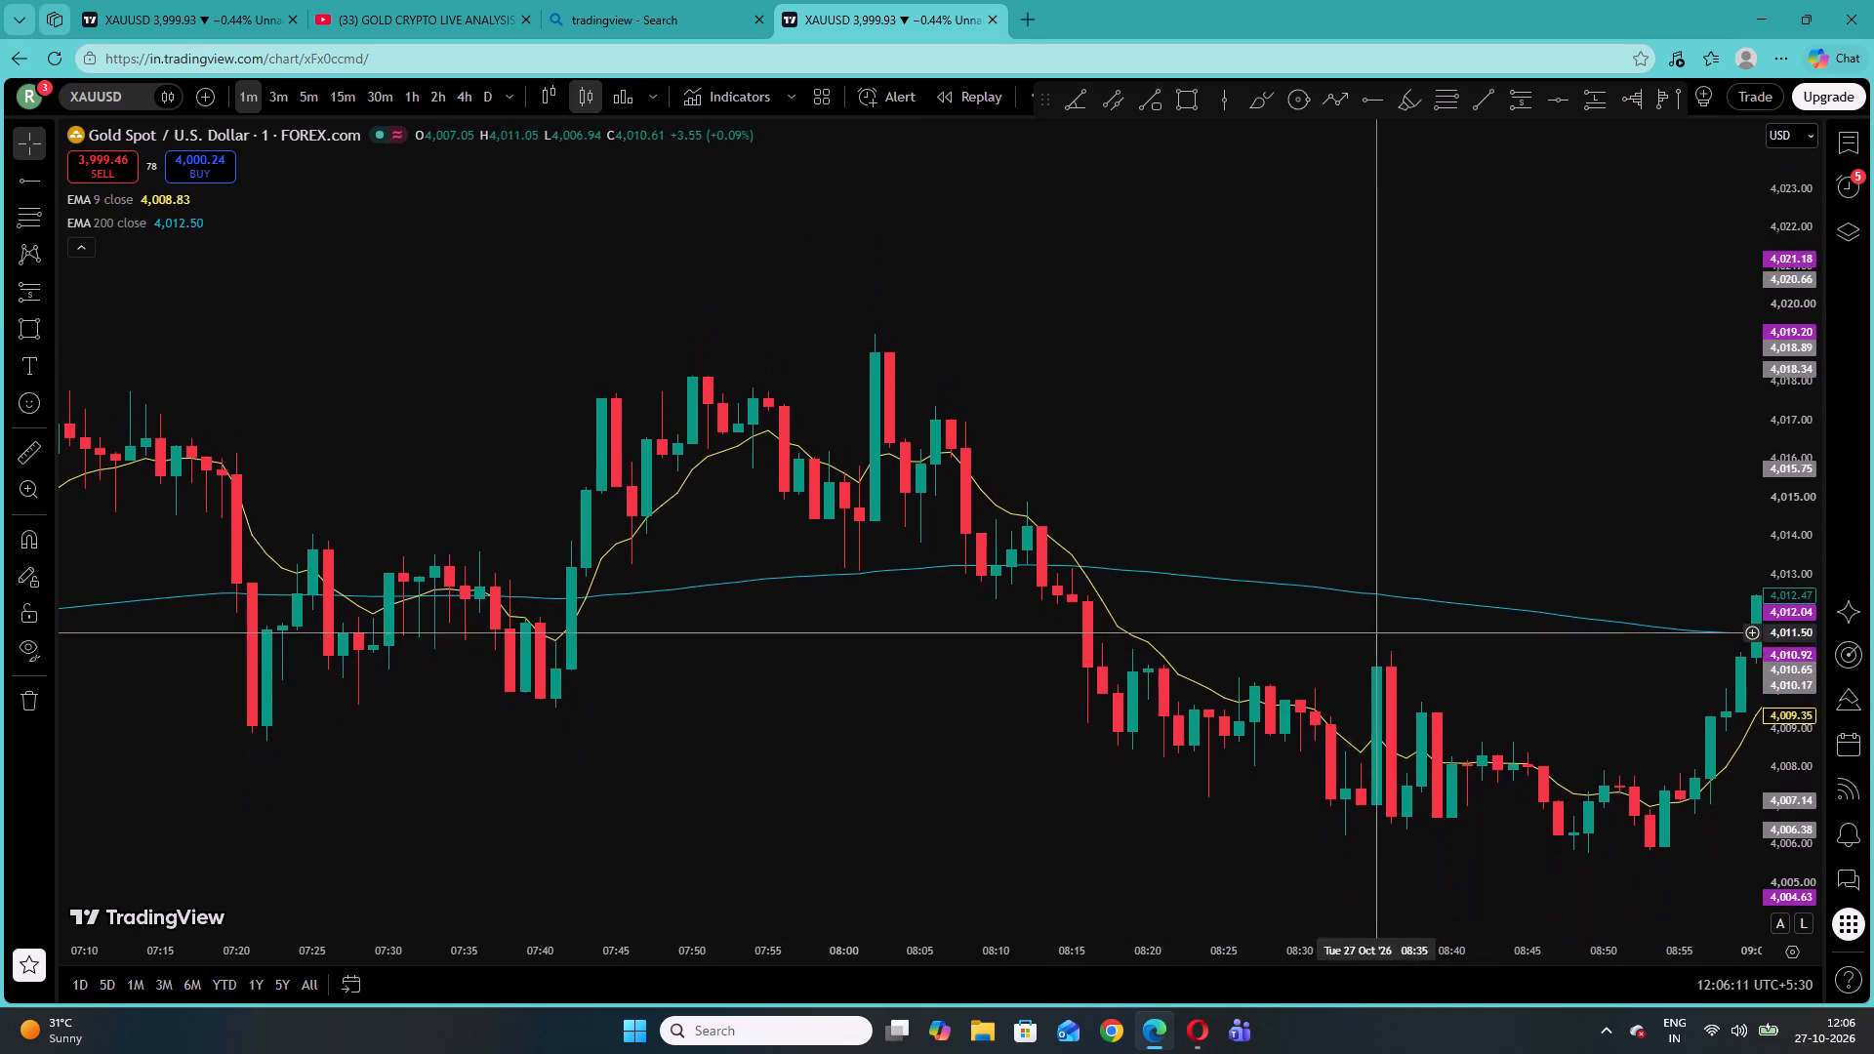
{"action": "left_click_drag", "start_coordinate": [1473, 648], "coordinate": [612, 578]}
{"action": "left_click_drag", "start_coordinate": [1629, 372], "coordinate": [580, 454]}
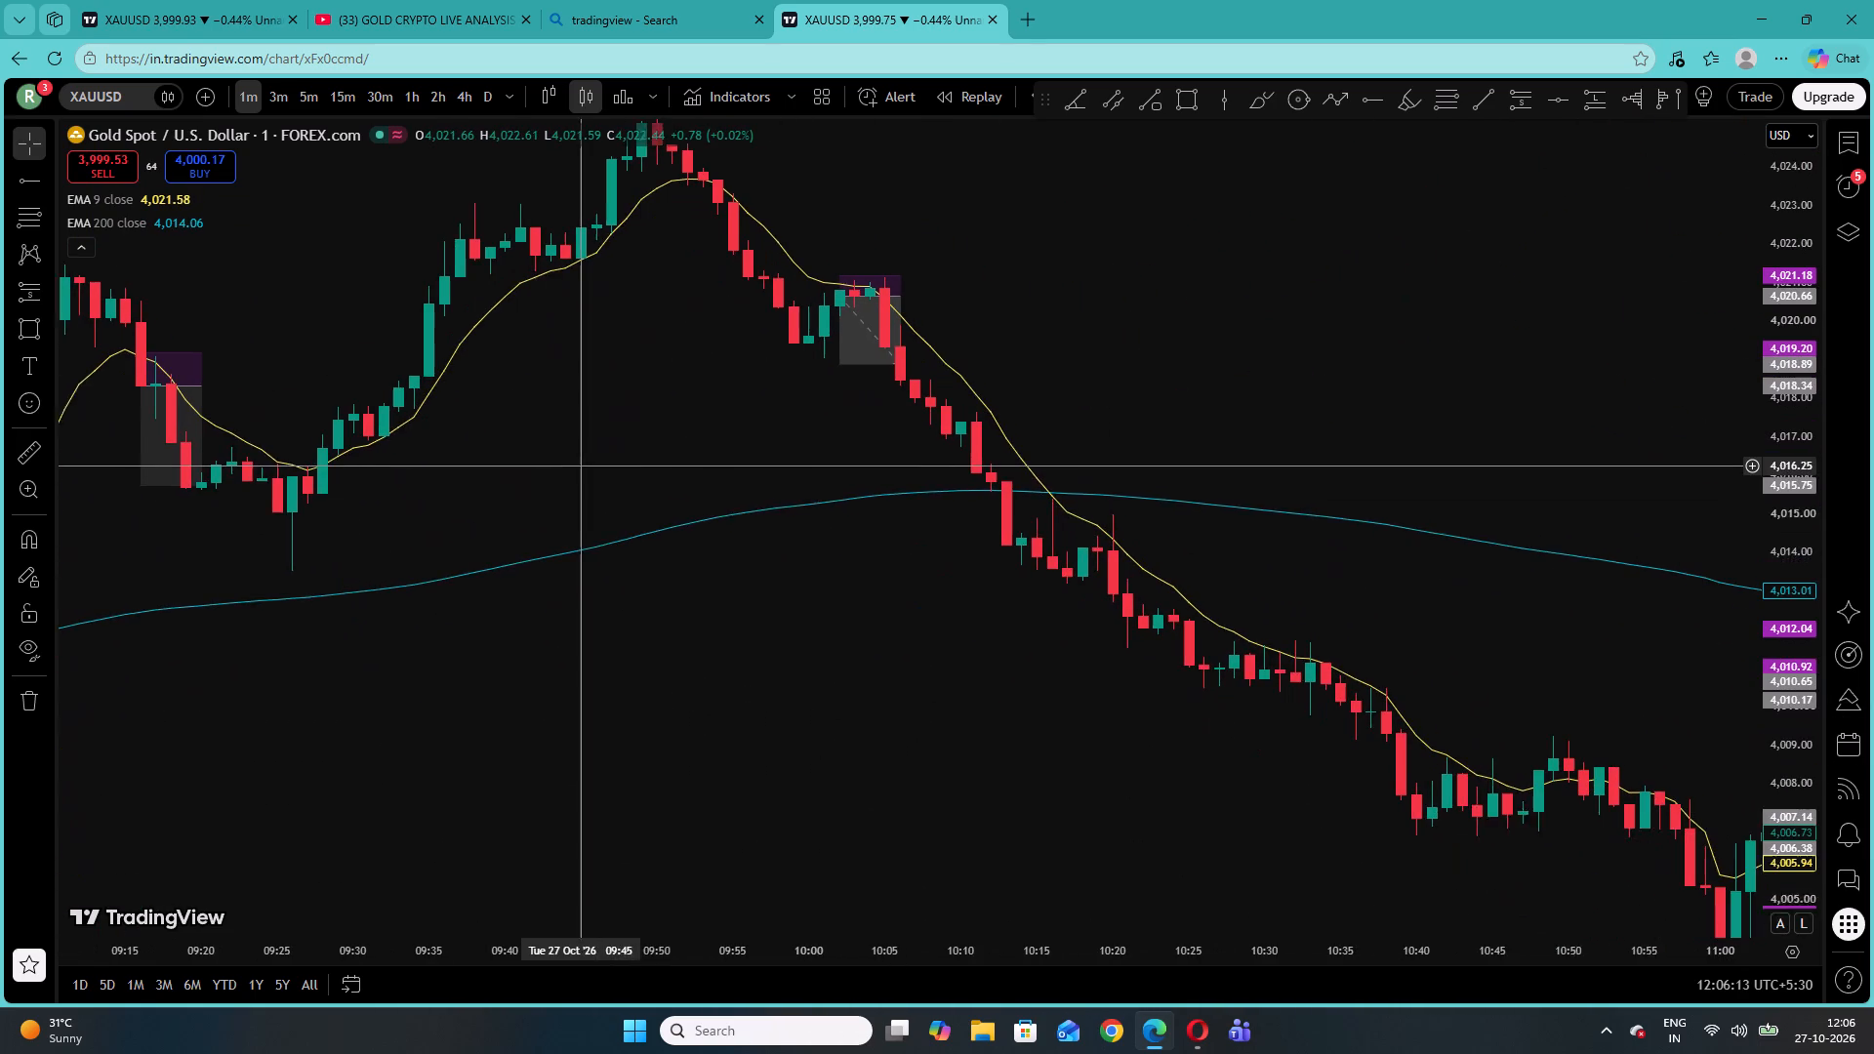
{"action": "left_click_drag", "start_coordinate": [580, 454], "coordinate": [576, 448]}
{"action": "left_click_drag", "start_coordinate": [620, 536], "coordinate": [906, 599]}
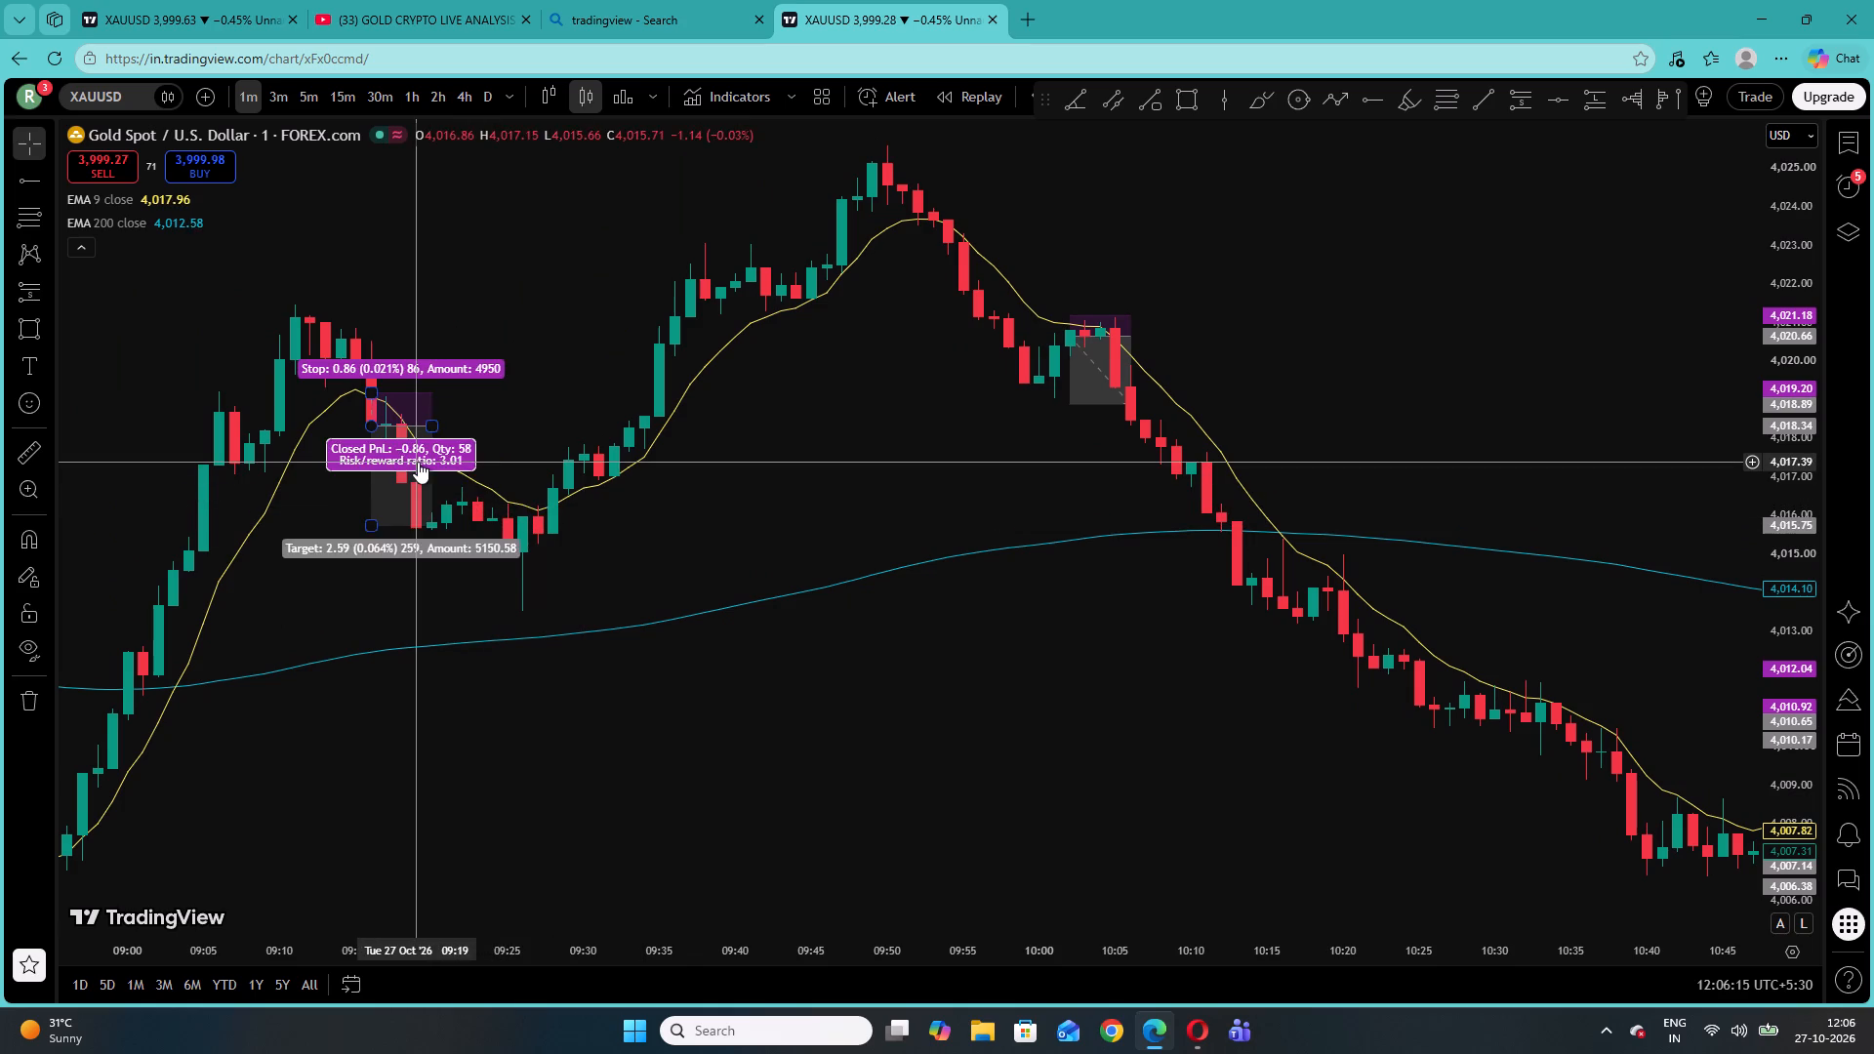
{"action": "left_click_drag", "start_coordinate": [1482, 751], "coordinate": [868, 565]}
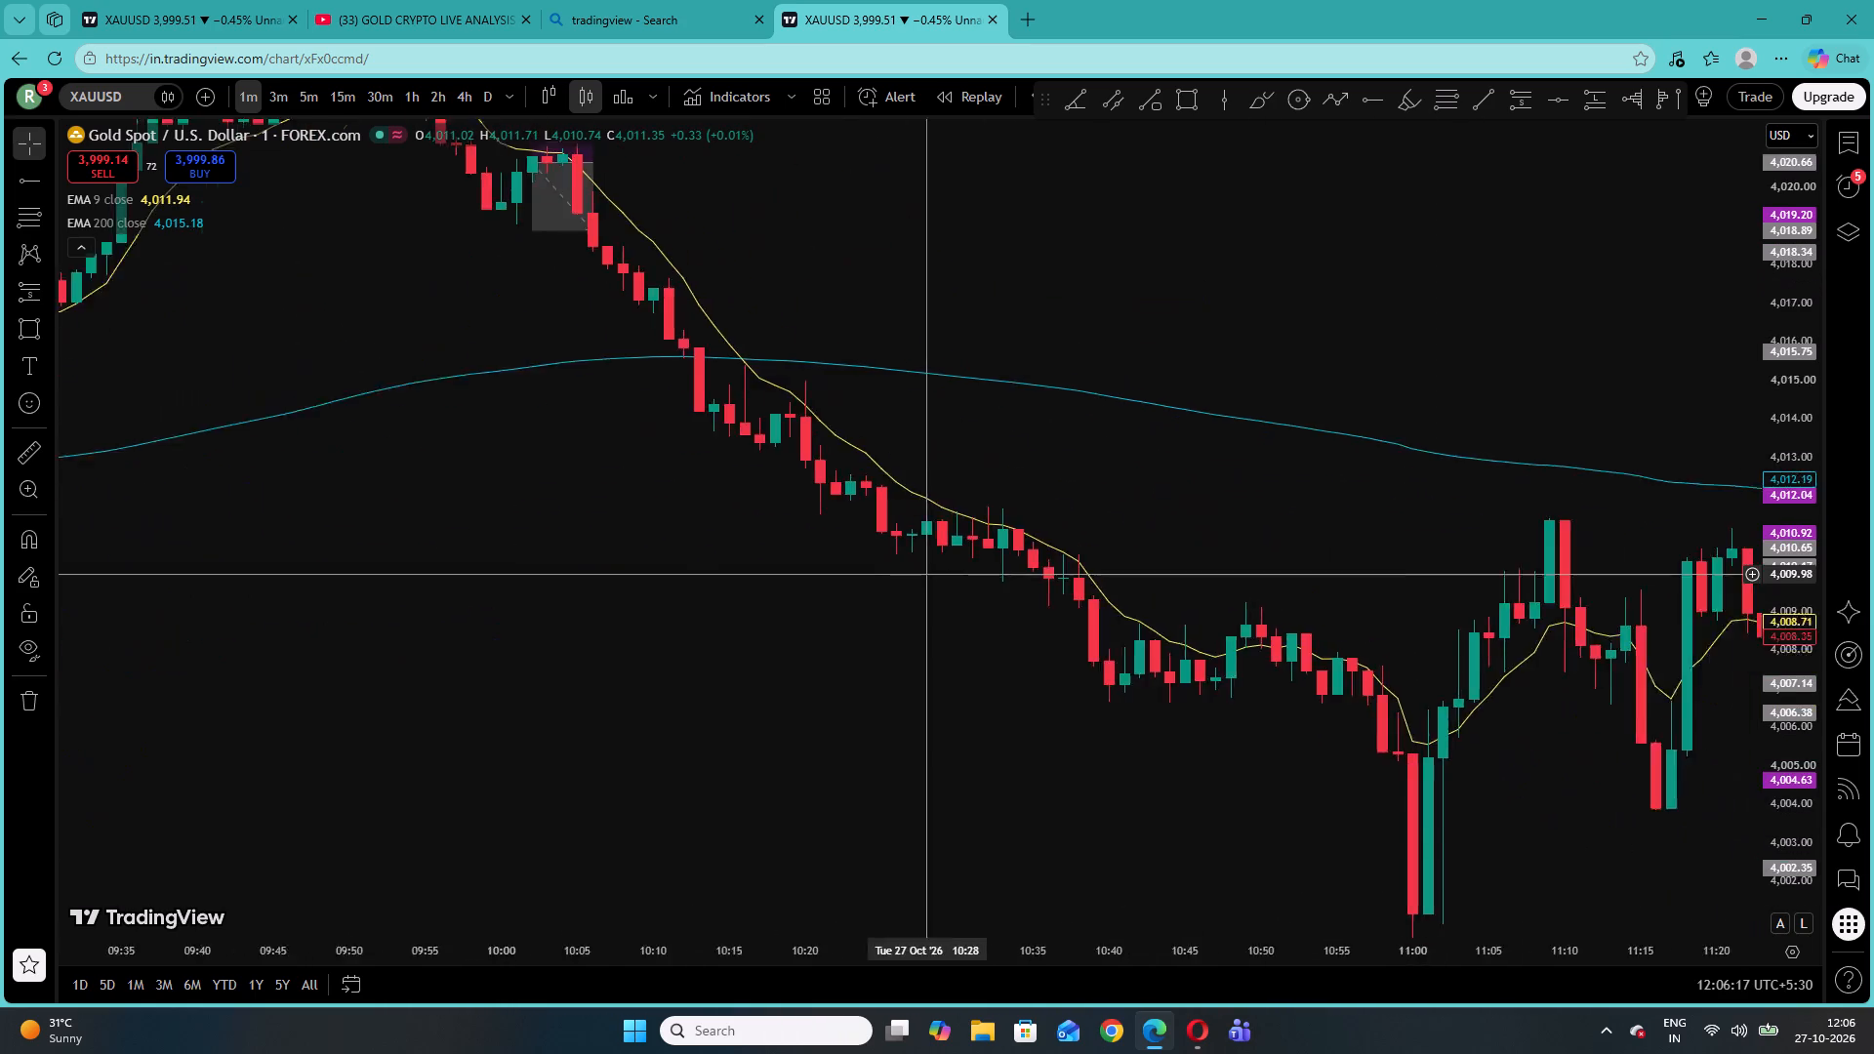
{"action": "left_click_drag", "start_coordinate": [868, 565], "coordinate": [935, 729]}
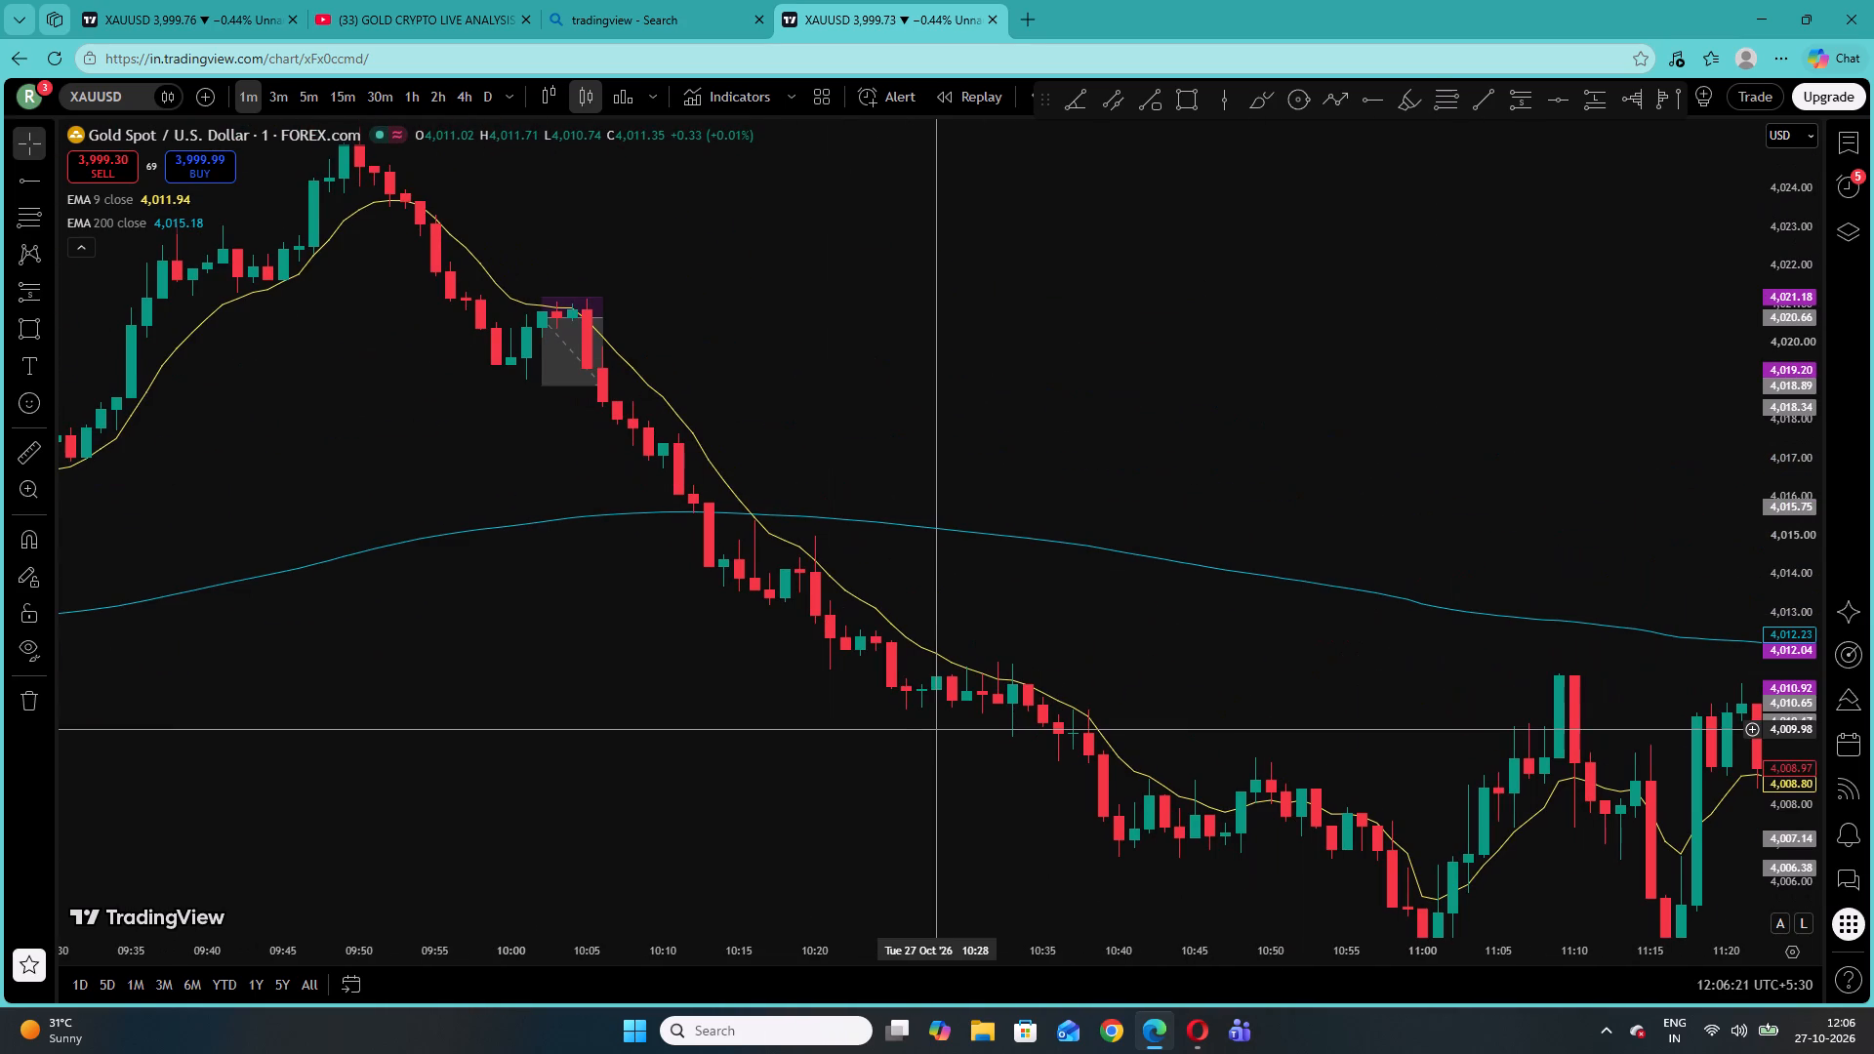
{"action": "left_click_drag", "start_coordinate": [935, 729], "coordinate": [841, 596]}
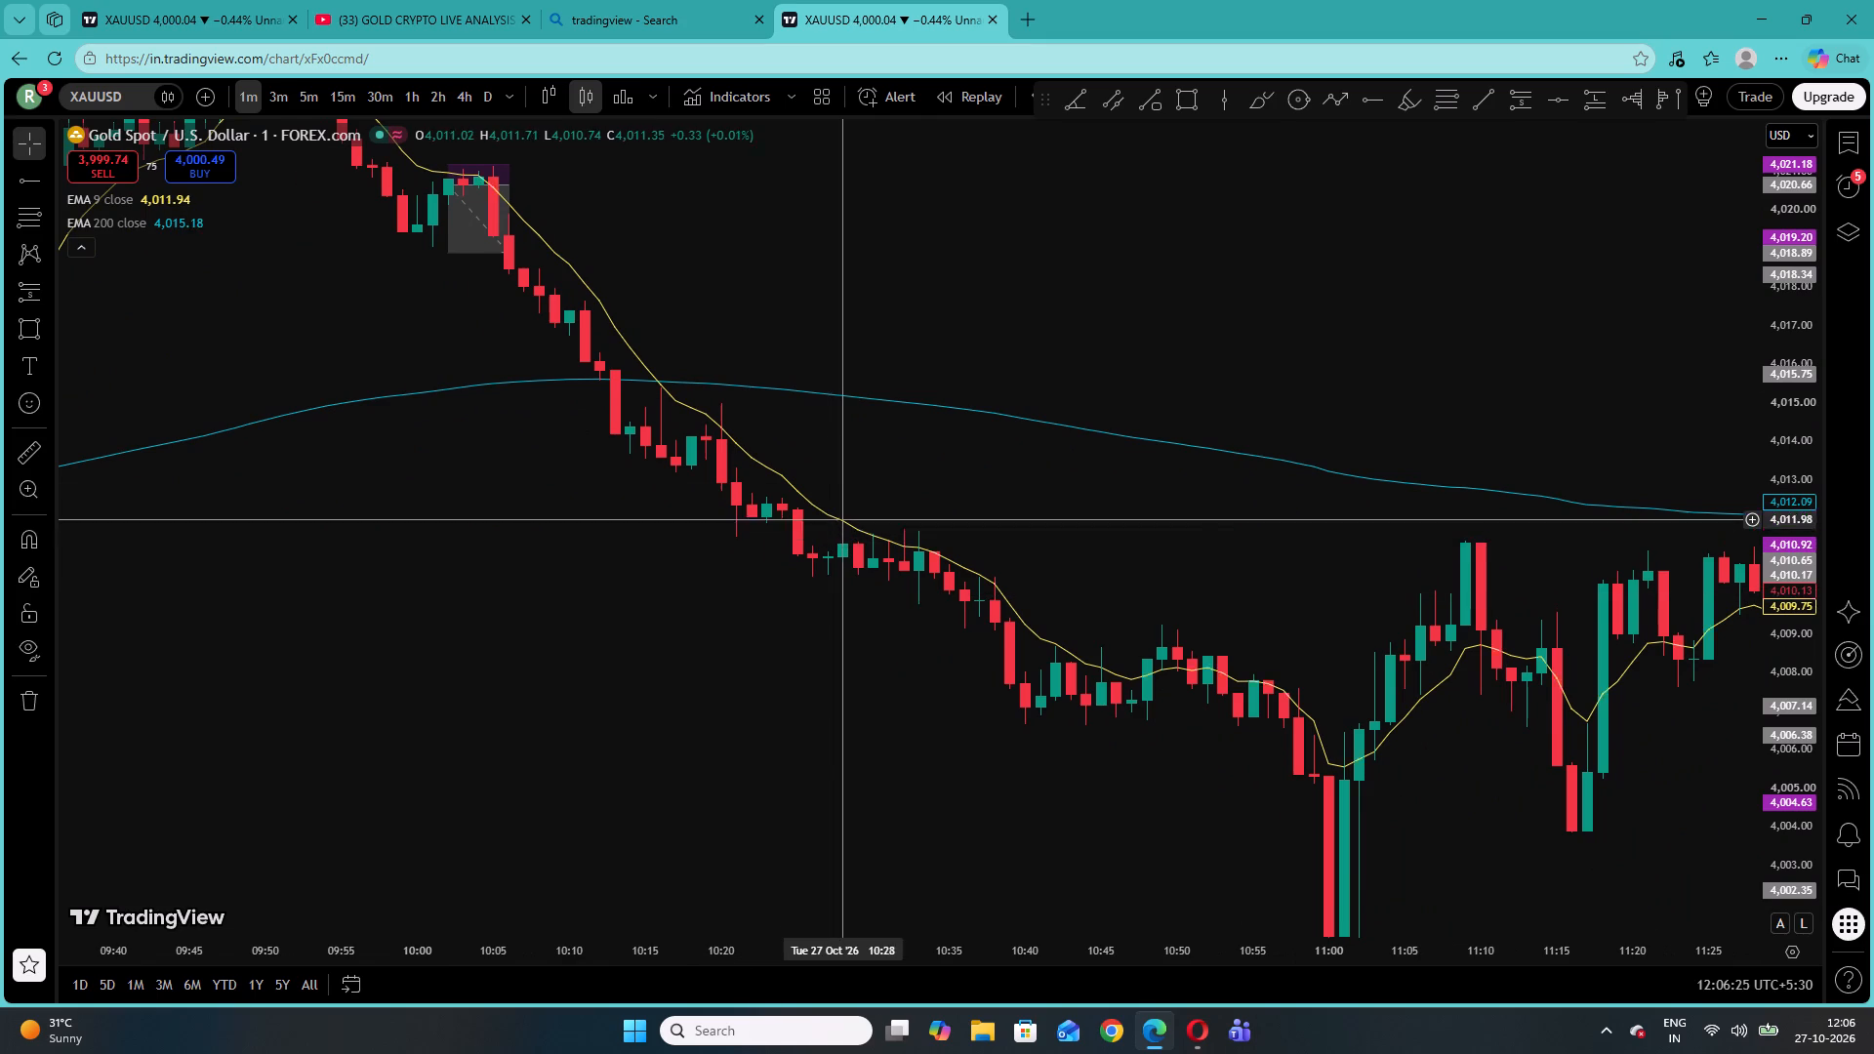
Place a short position at 10:18 with entry about 4,012.91, stop about 4,015.22 and target about 4,006.05.
{"action": "left_click", "coordinate": [49, 286]}
{"action": "left_click", "coordinate": [99, 342]}
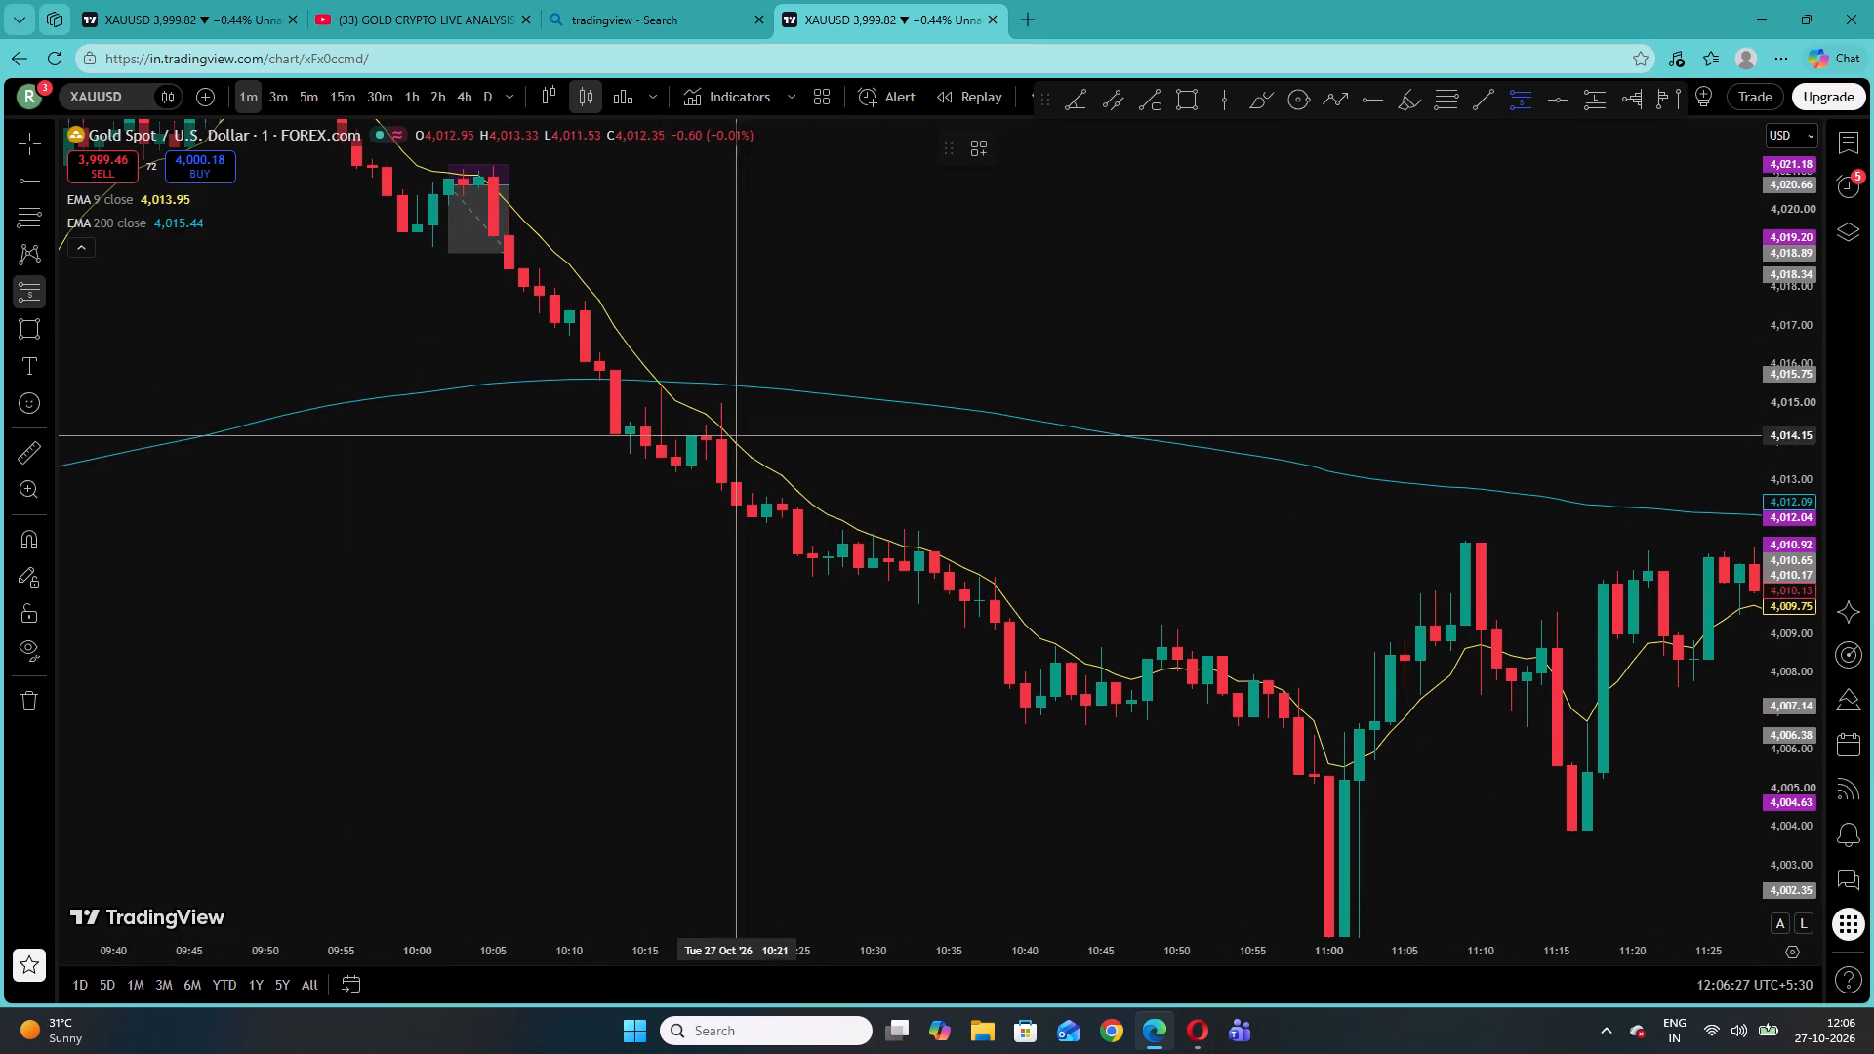
{"action": "left_click", "coordinate": [698, 483]}
{"action": "left_click_drag", "start_coordinate": [689, 288], "coordinate": [726, 383]}
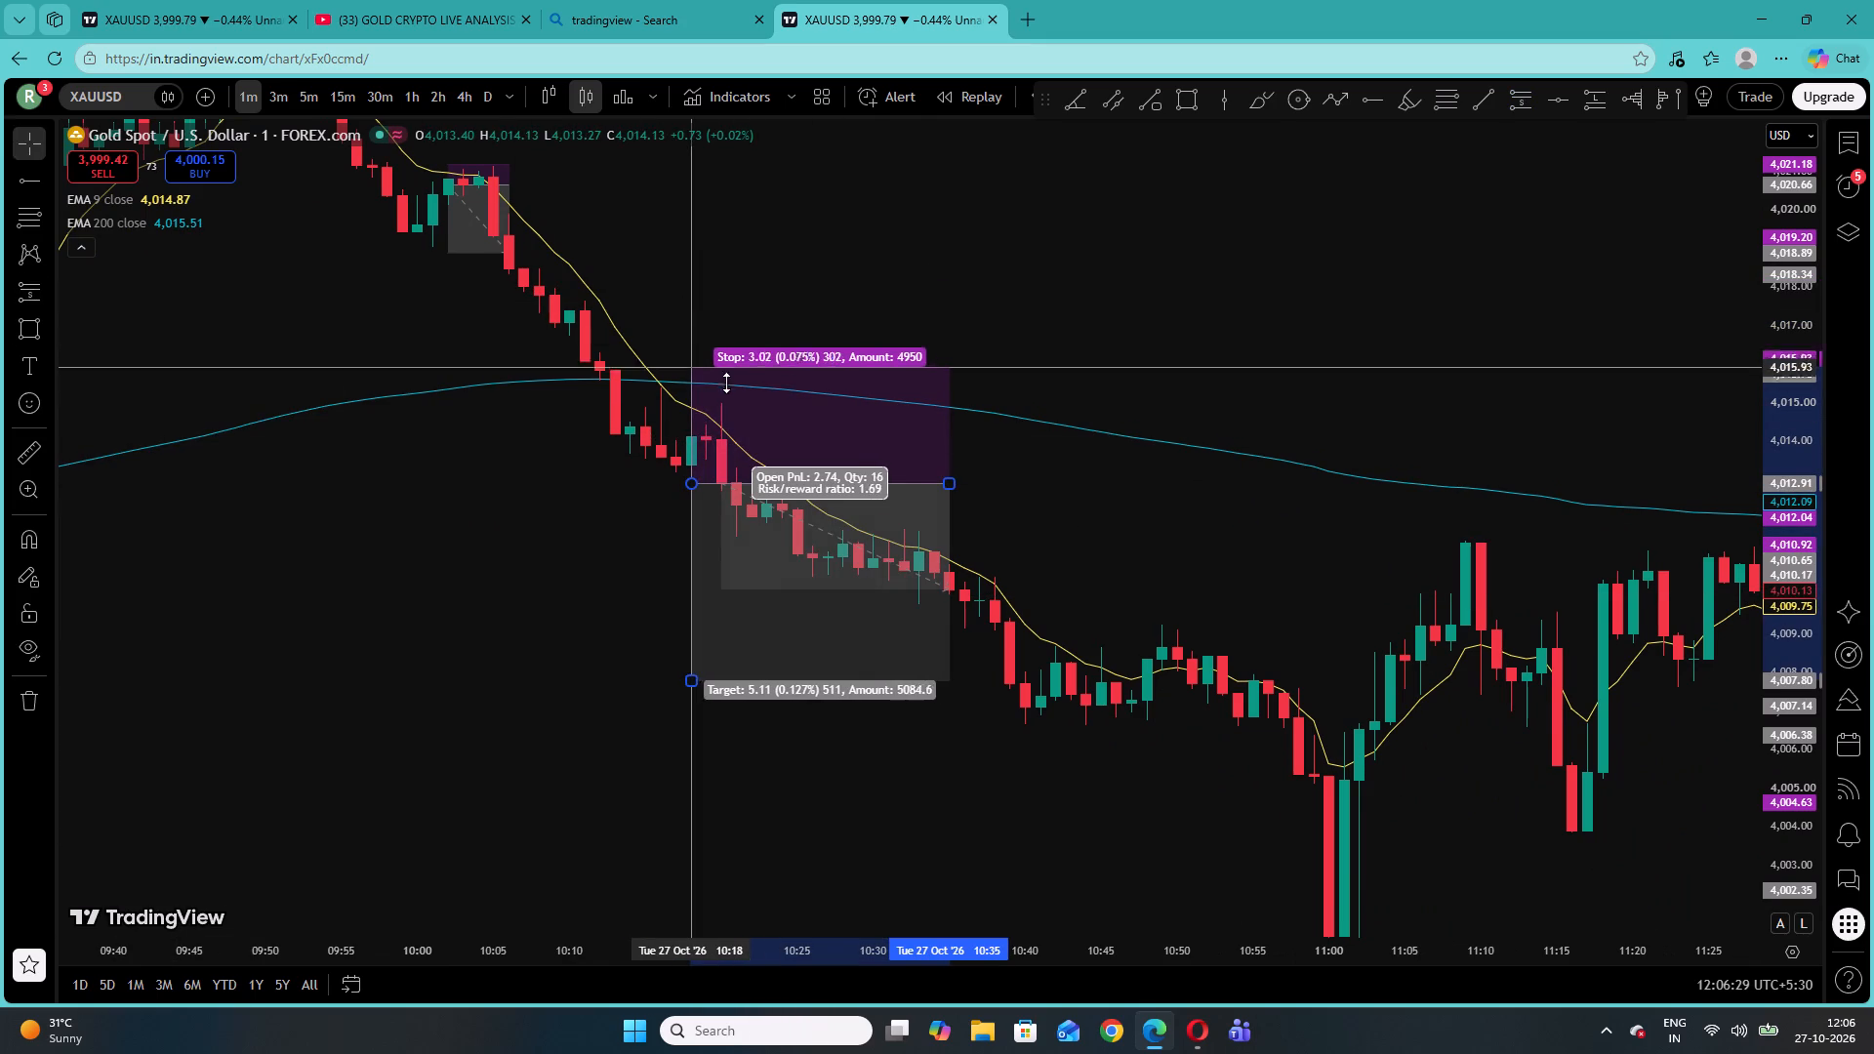
{"action": "left_click_drag", "start_coordinate": [726, 383], "coordinate": [727, 394]}
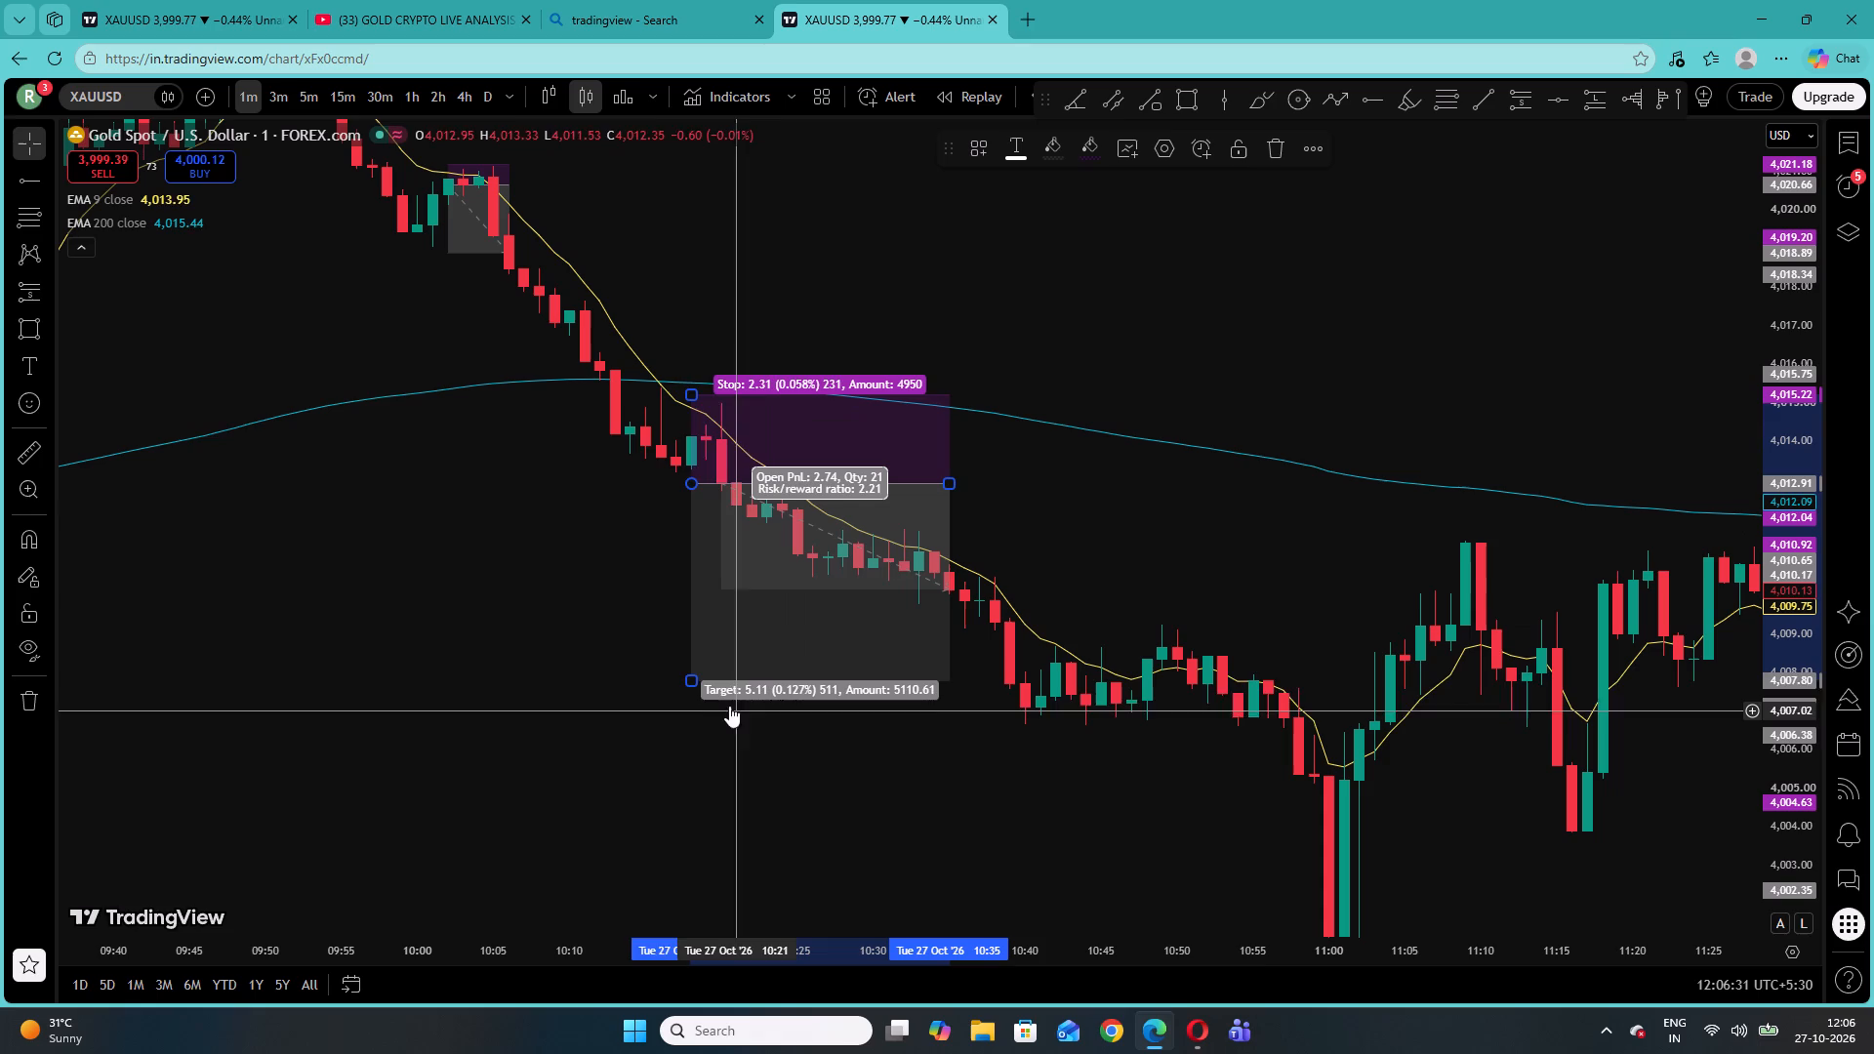
{"action": "left_click_drag", "start_coordinate": [695, 680], "coordinate": [693, 733]}
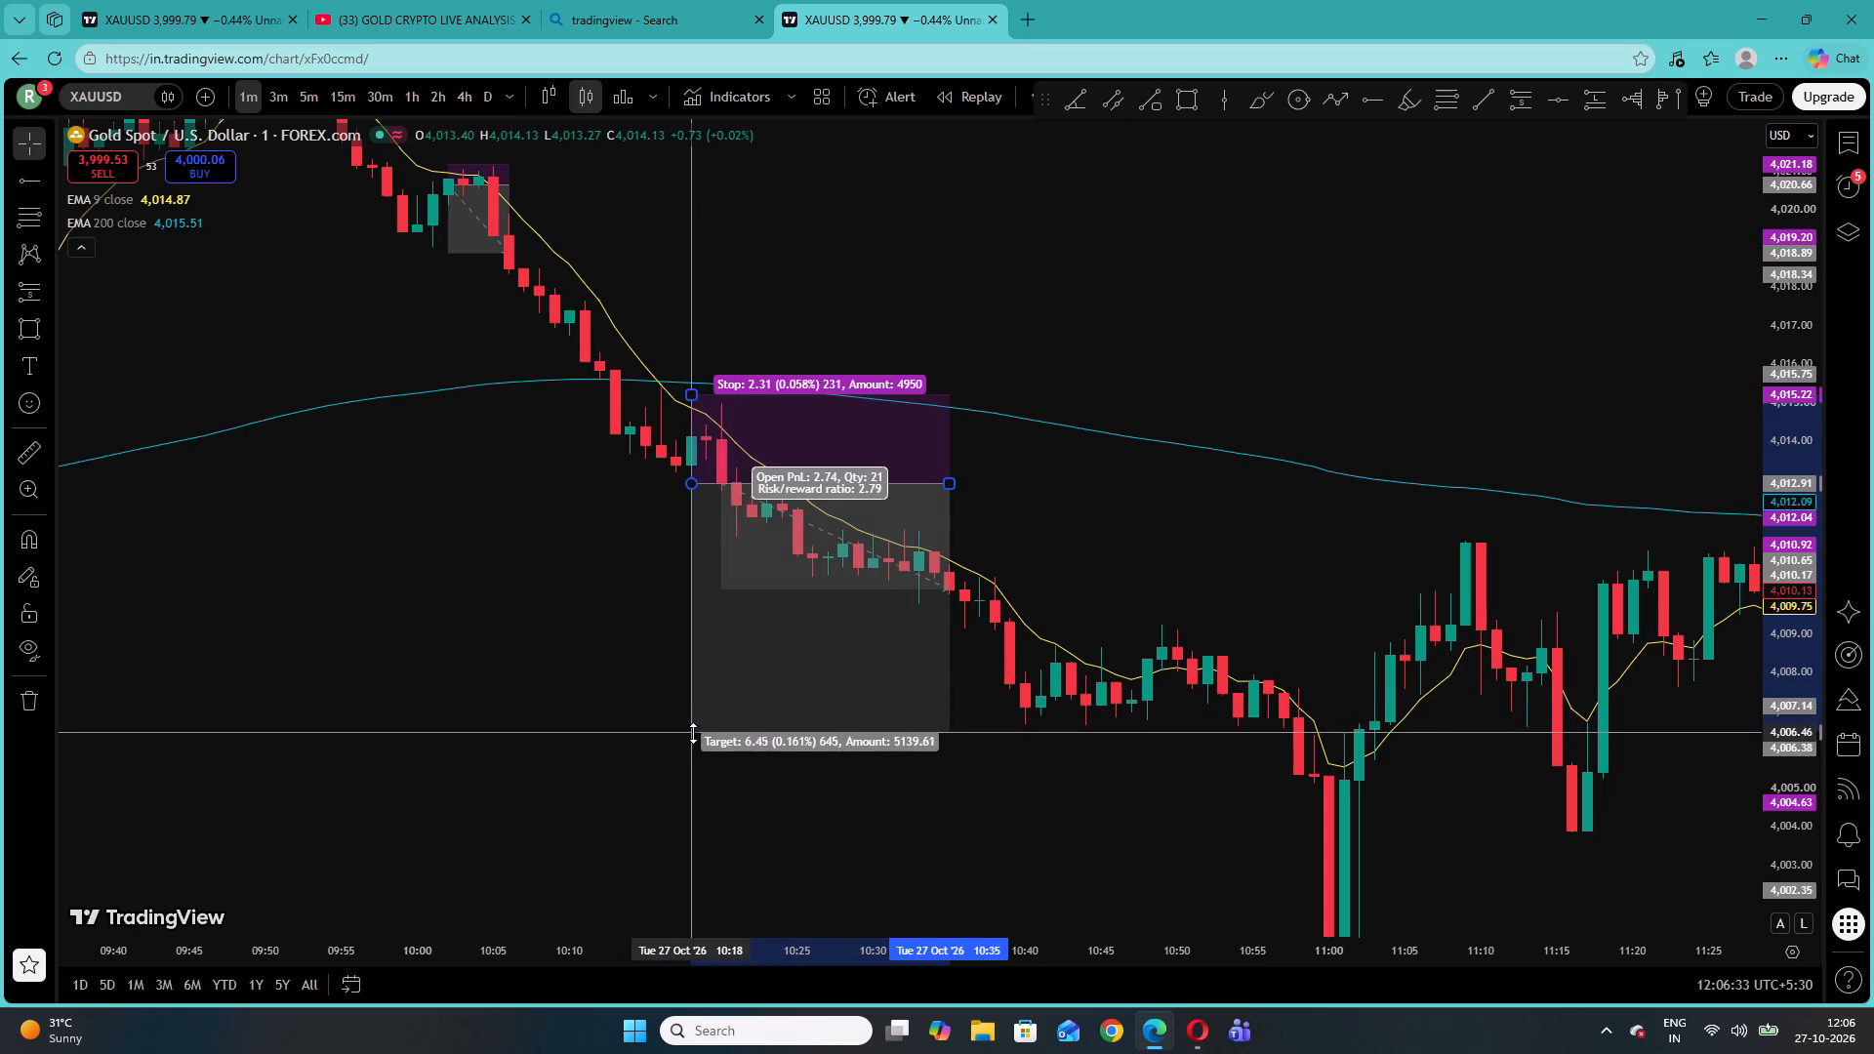
{"action": "left_click_drag", "start_coordinate": [693, 733], "coordinate": [693, 748]}
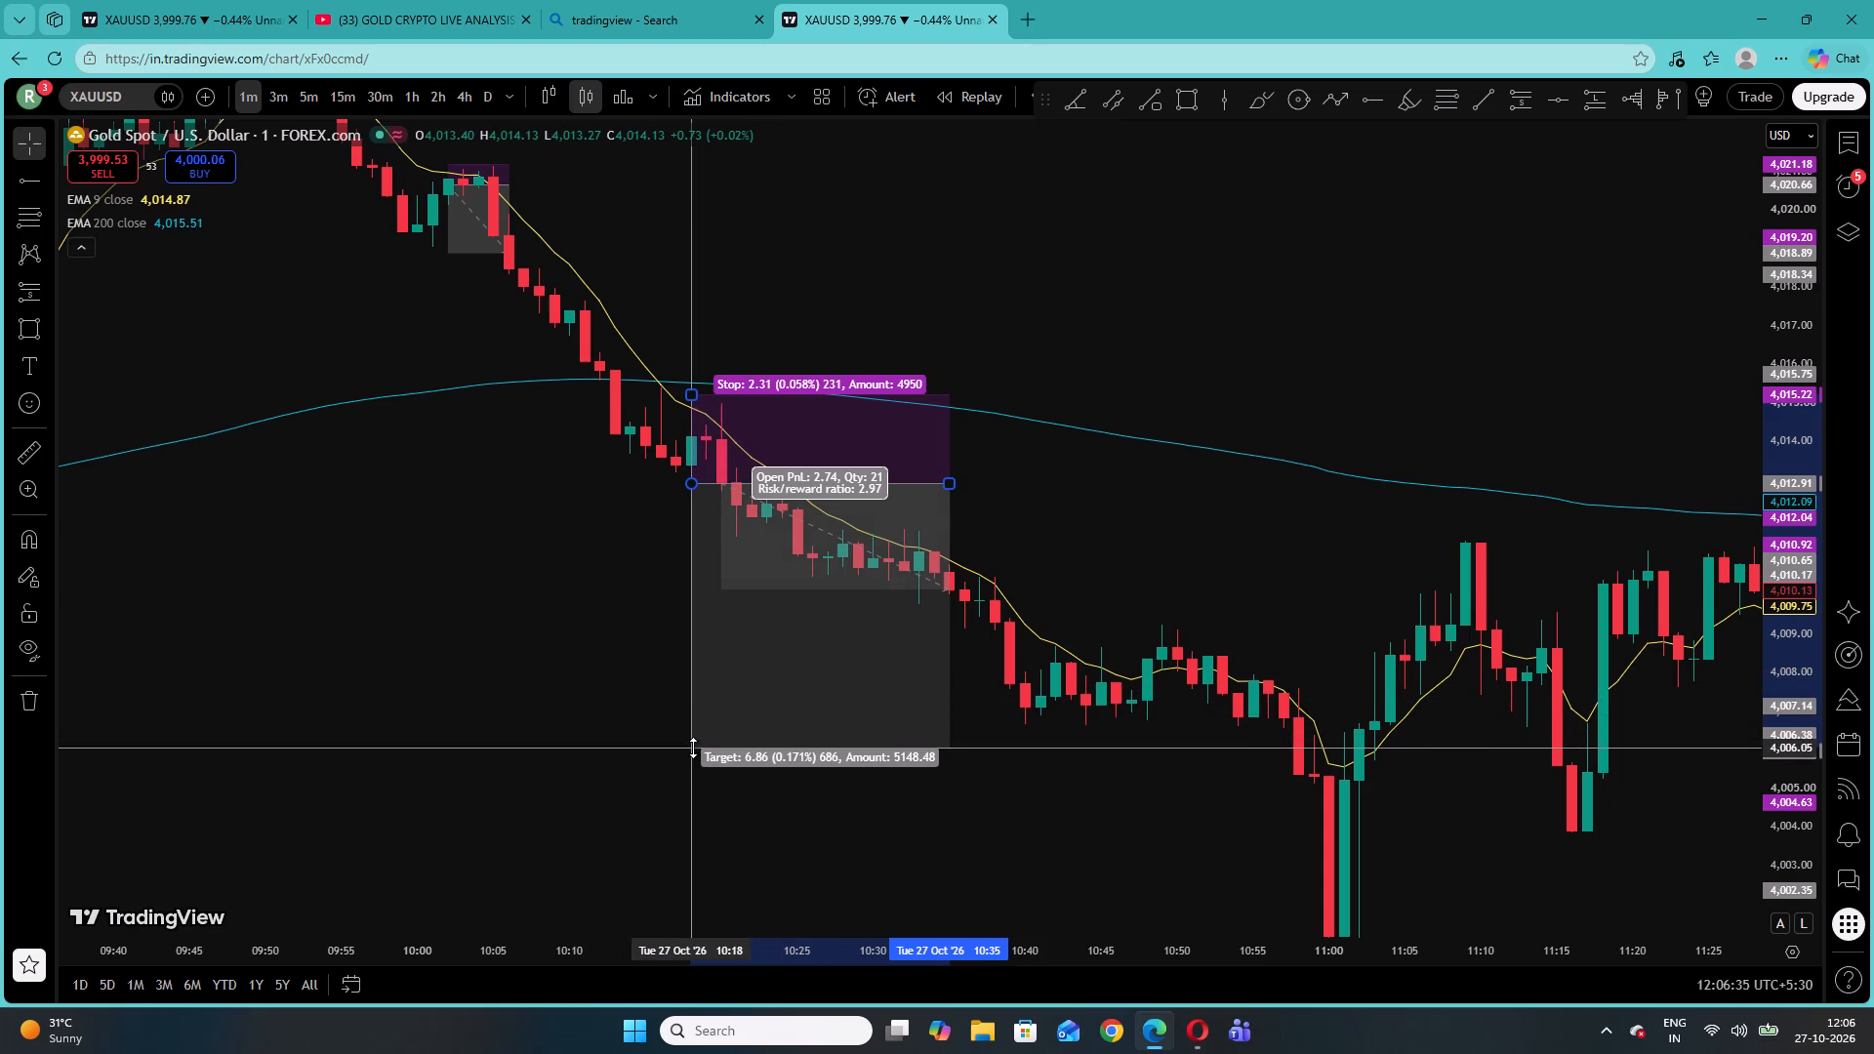
Adjust the 10:18 short position's target to about 4,005.90 and extend its end to 10:59.
{"action": "left_click_drag", "start_coordinate": [693, 748], "coordinate": [693, 753]}
{"action": "left_click_drag", "start_coordinate": [943, 483], "coordinate": [1153, 510]}
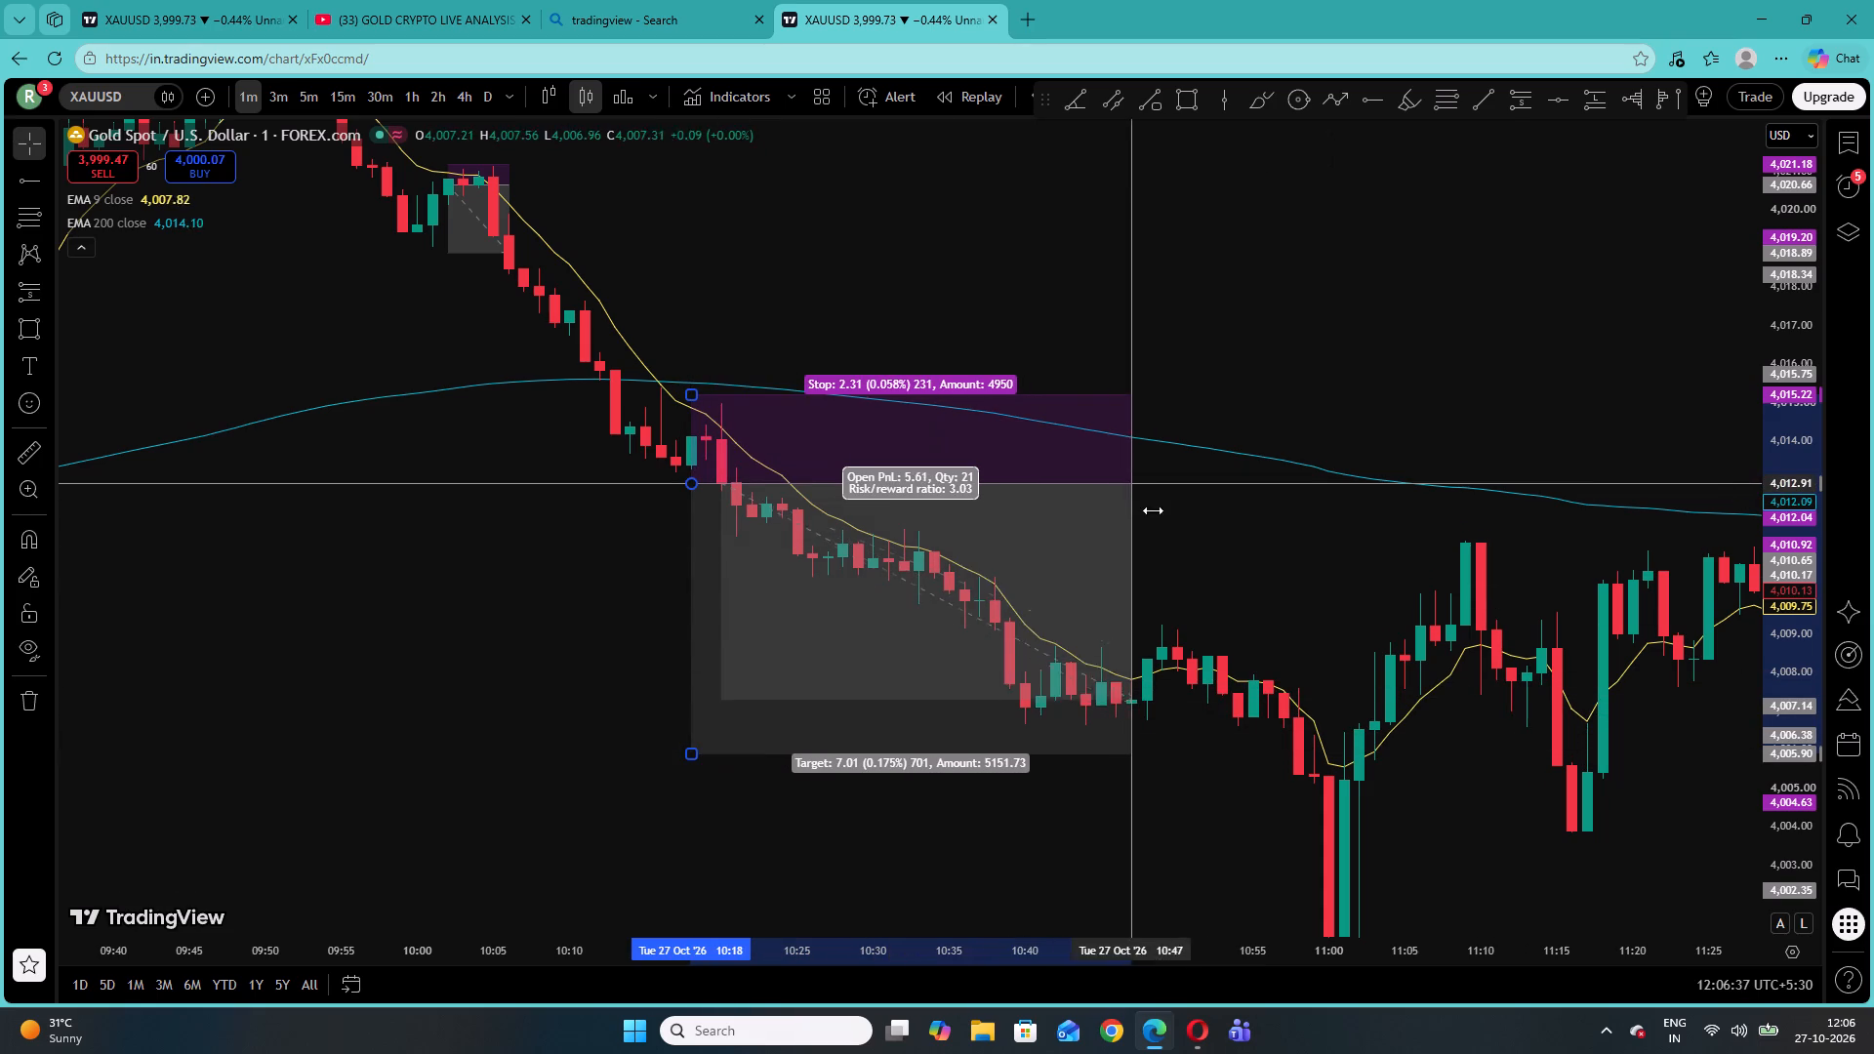
{"action": "left_click_drag", "start_coordinate": [1153, 510], "coordinate": [1321, 535]}
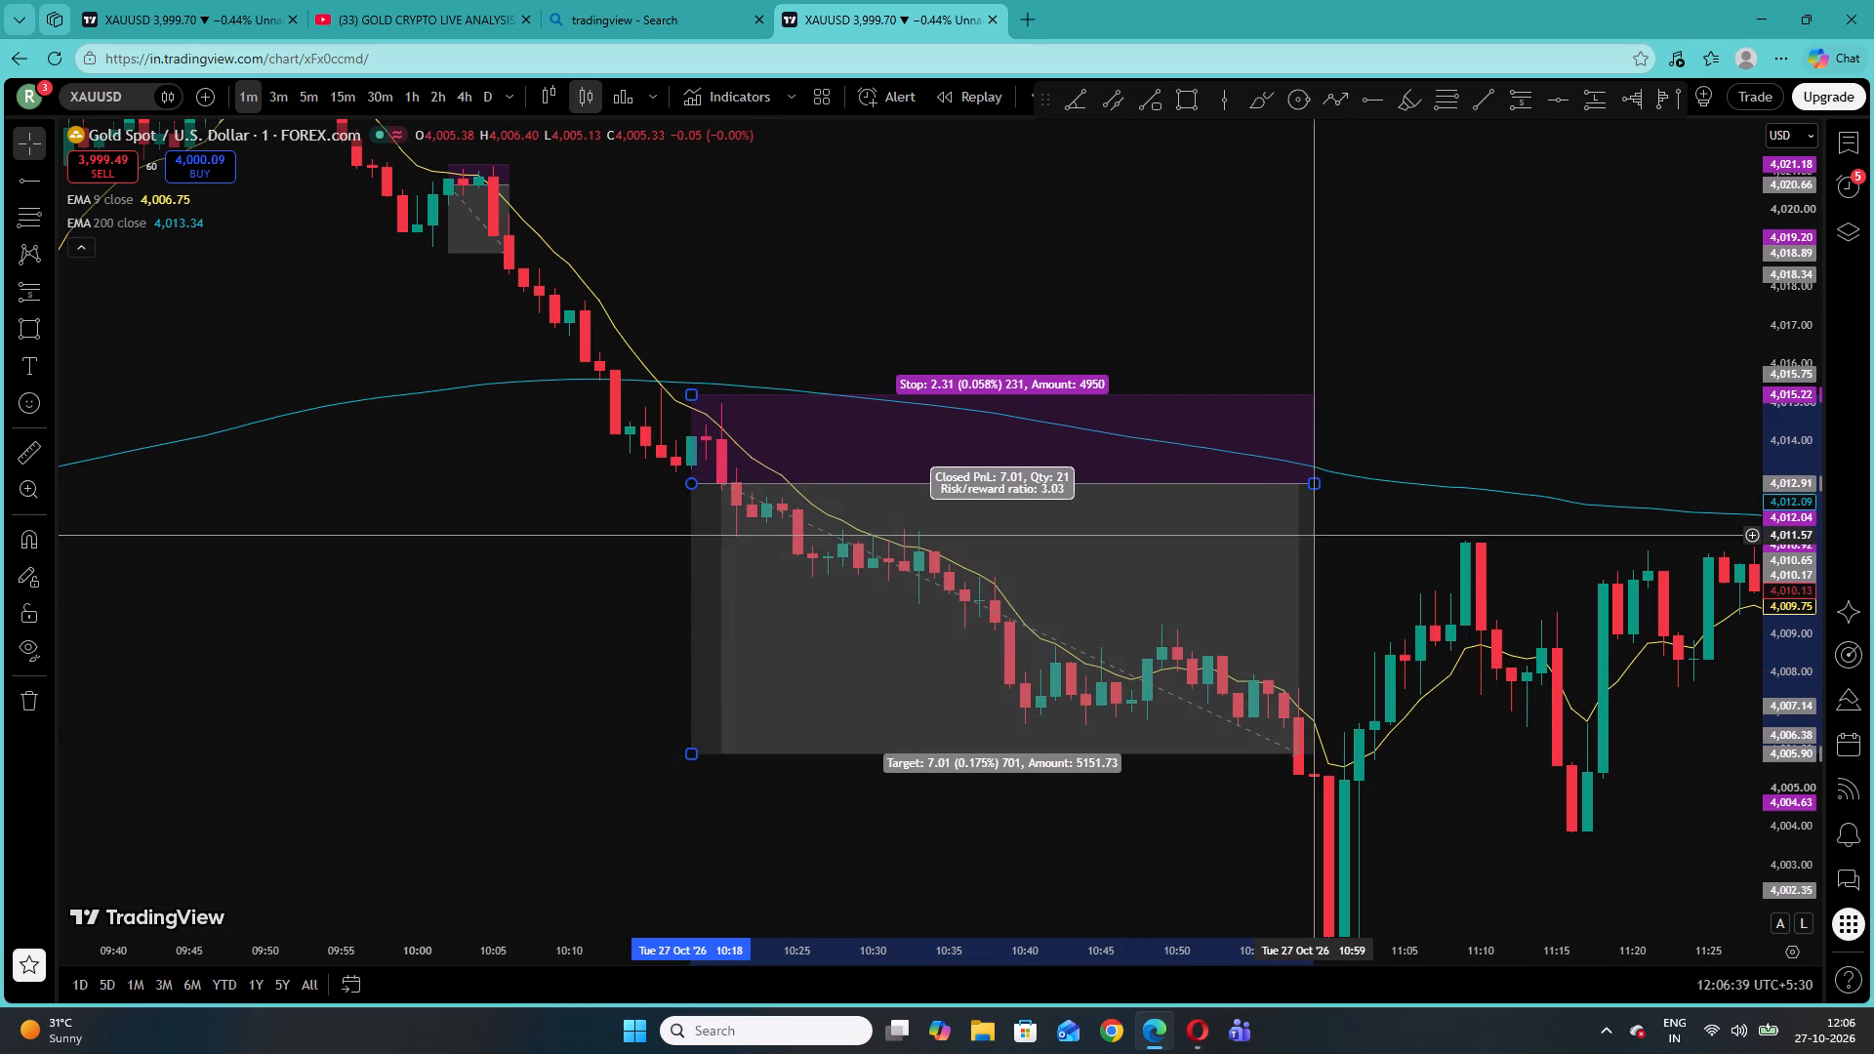
{"action": "left_click", "coordinate": [1484, 441]}
Place a short position at 12:01 with entry about 4,001.78, stop about 4,002.79 and target about 3,998.69.
{"action": "left_click_drag", "start_coordinate": [1531, 367], "coordinate": [1006, 286]}
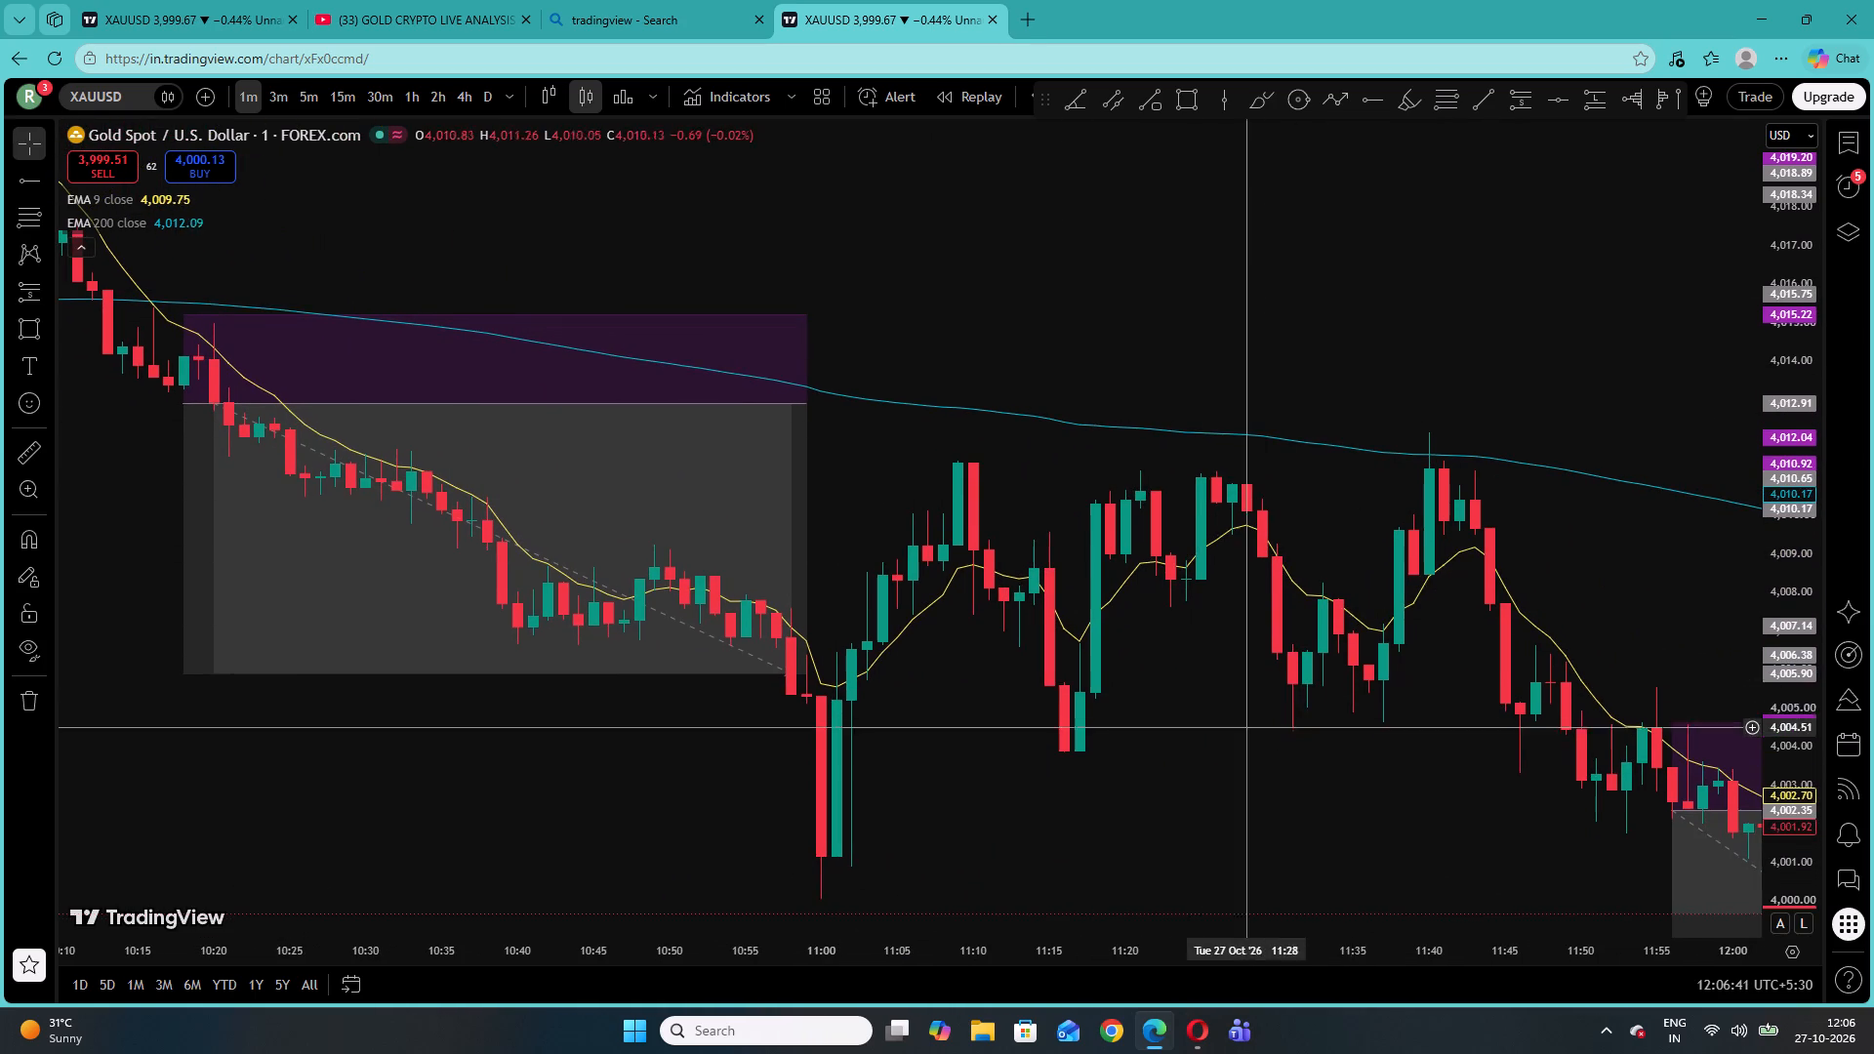
{"action": "left_click_drag", "start_coordinate": [1221, 699], "coordinate": [998, 644]}
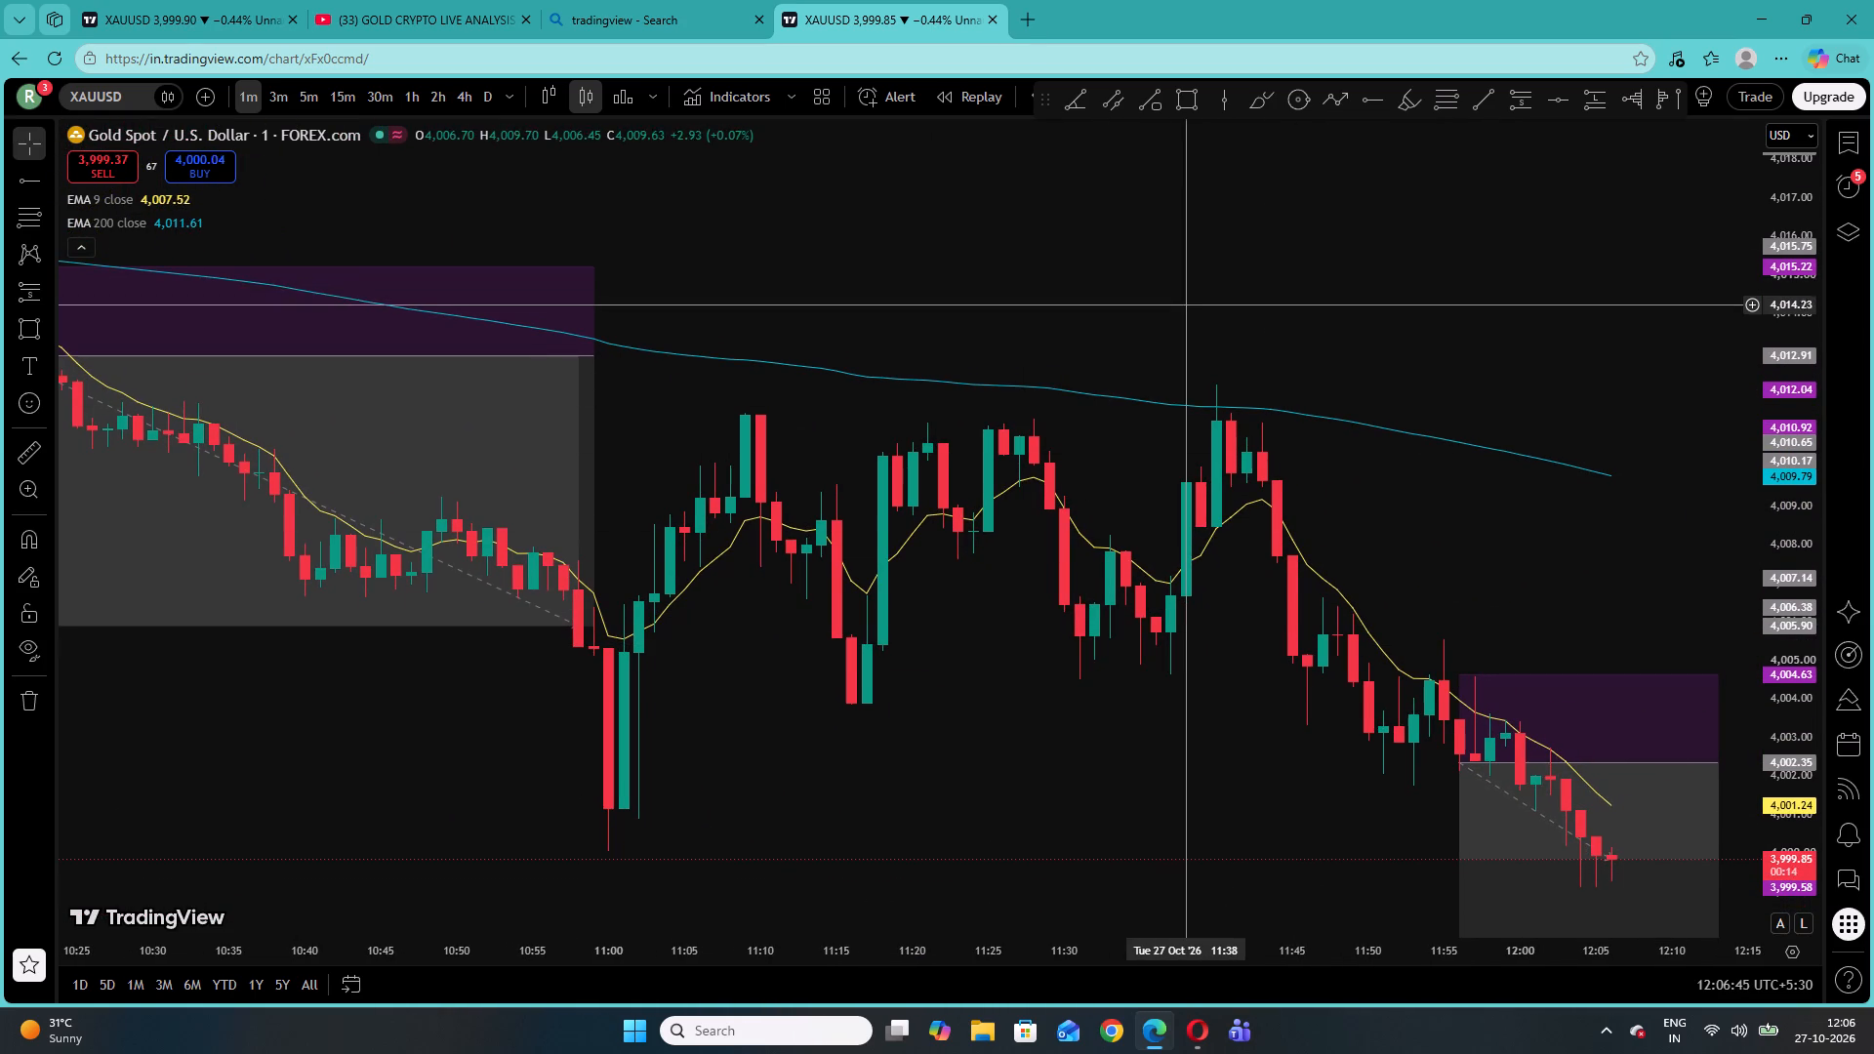
{"action": "left_click_drag", "start_coordinate": [1280, 313], "coordinate": [1084, 281]}
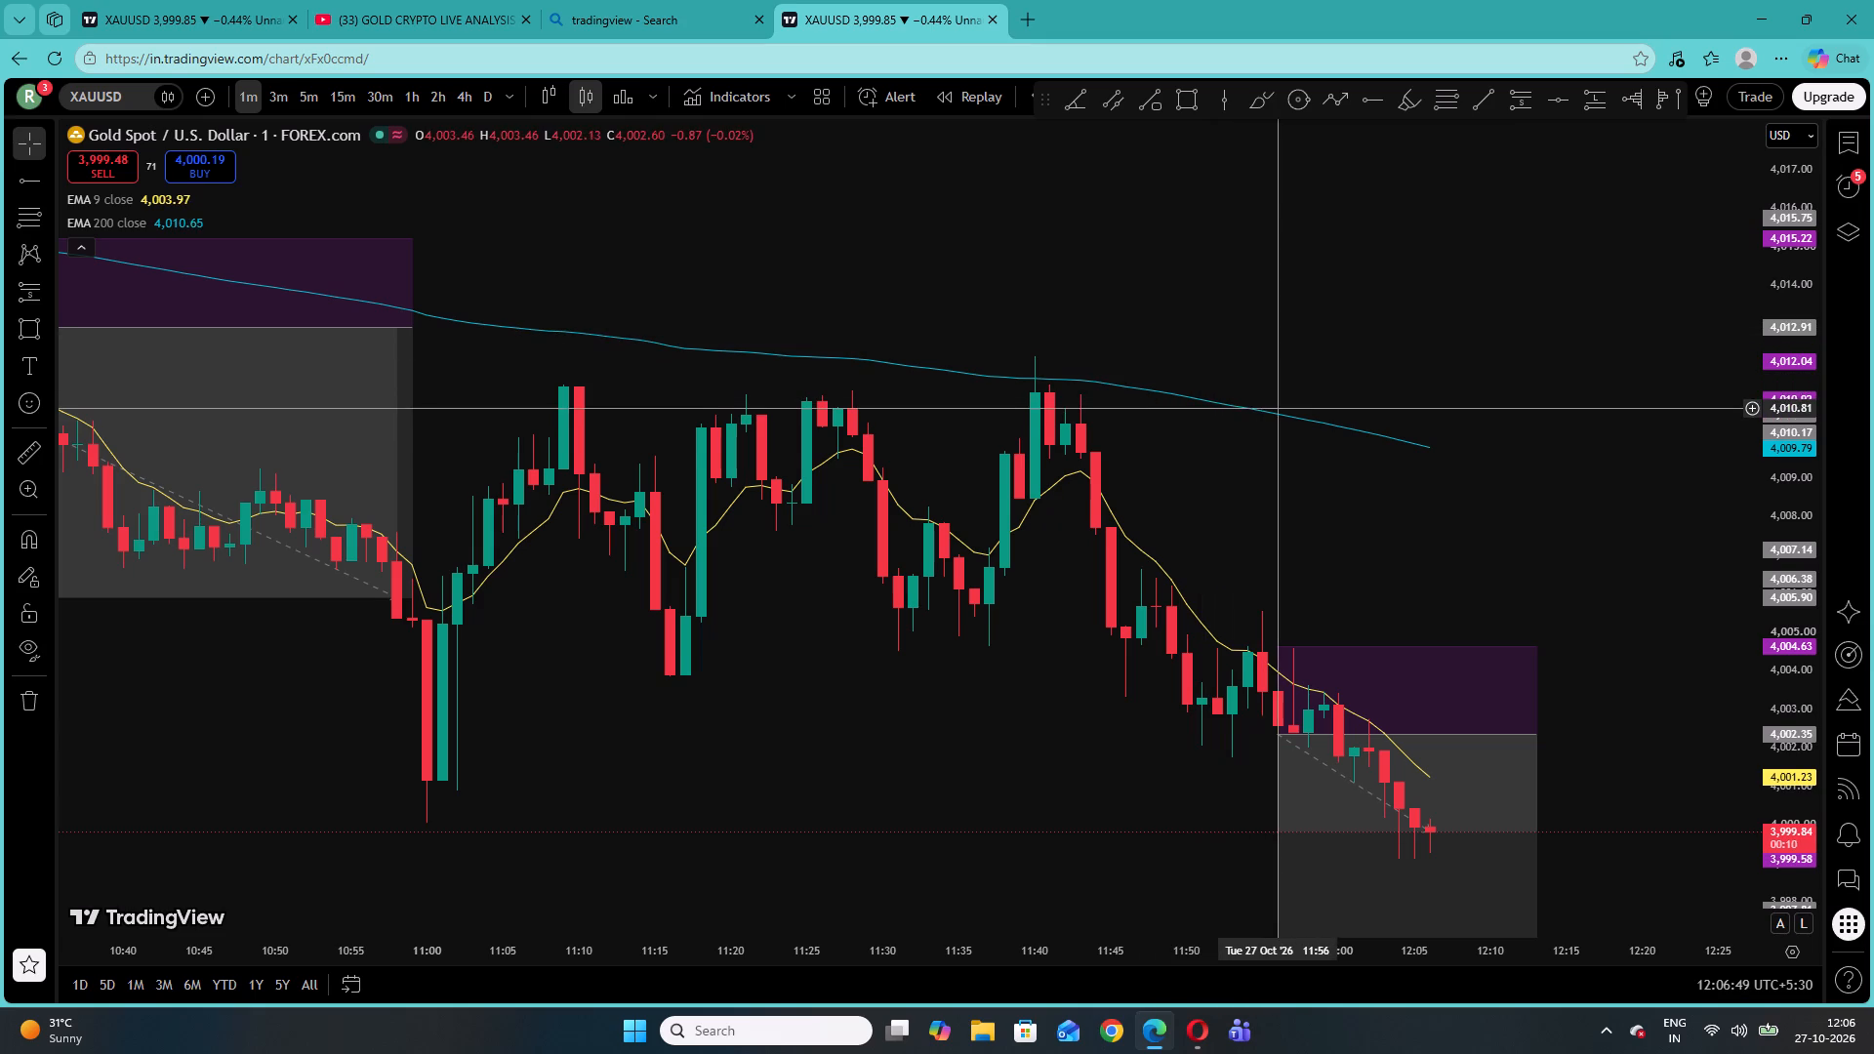
{"action": "left_click_drag", "start_coordinate": [1292, 452], "coordinate": [993, 259]}
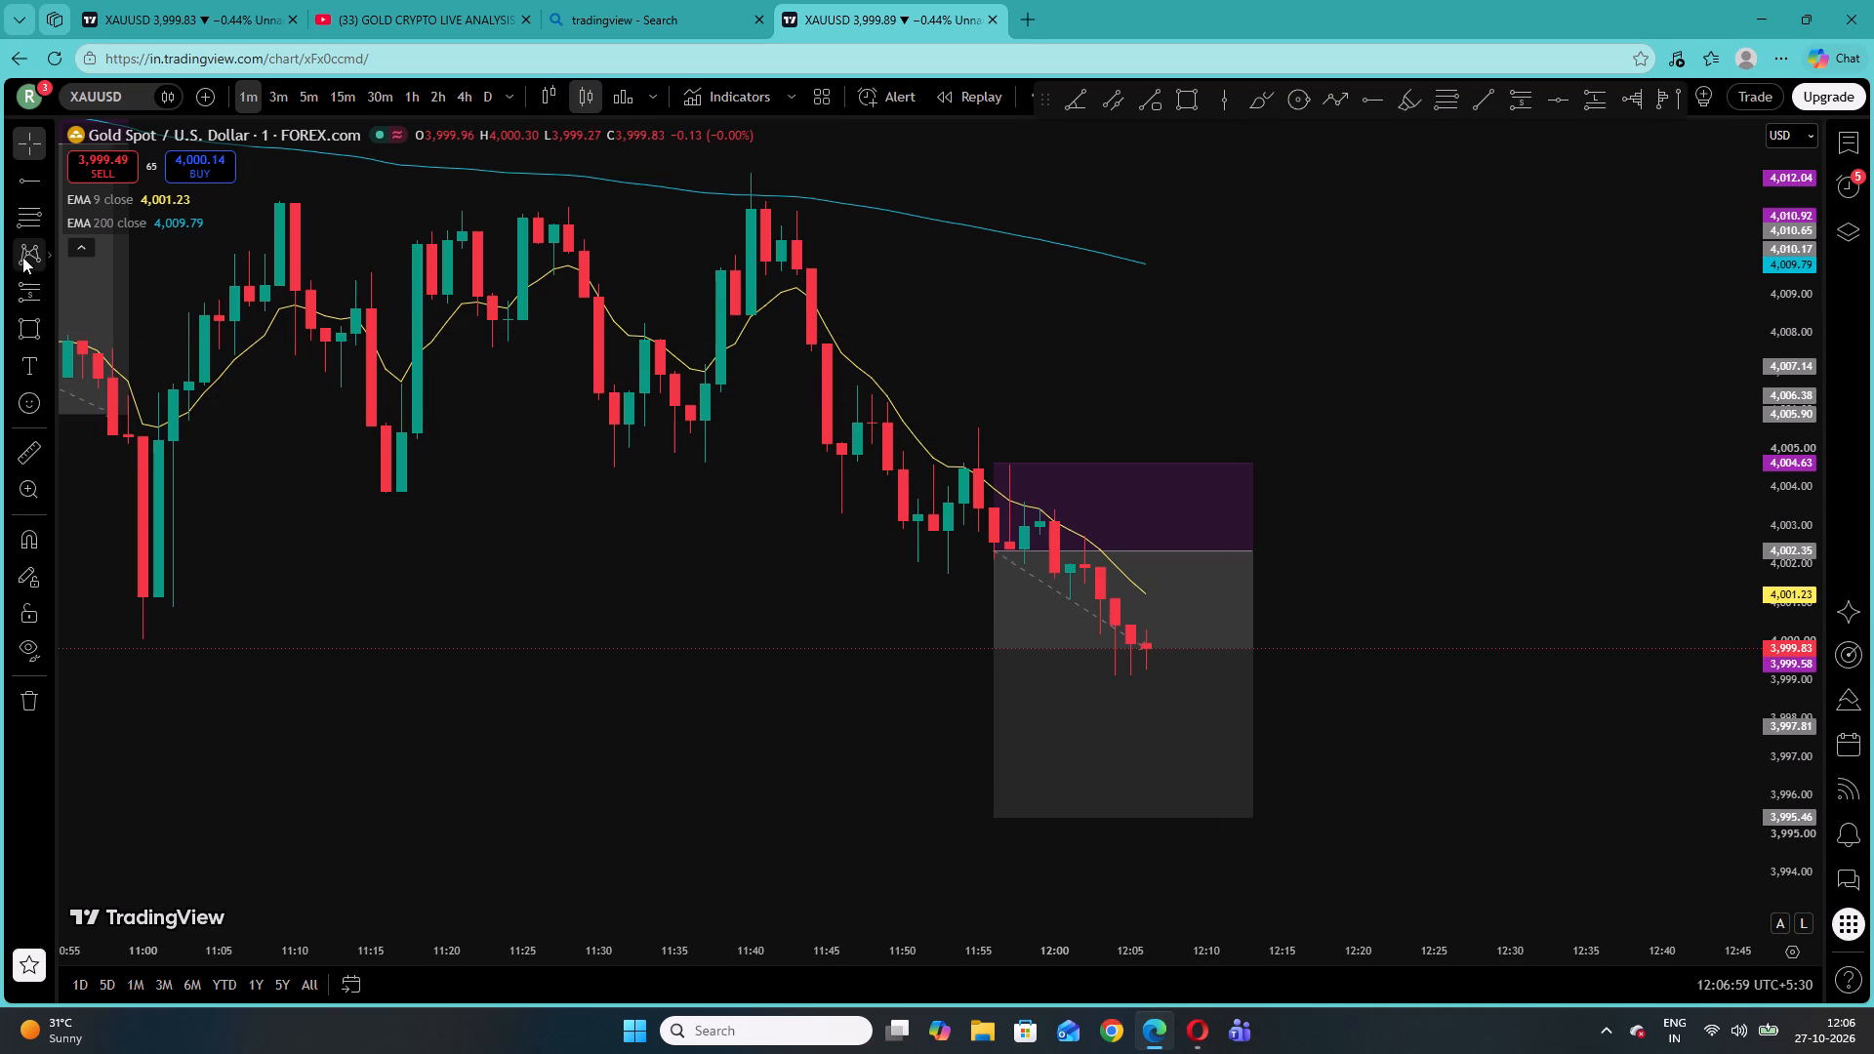
{"action": "left_click", "coordinate": [52, 291]}
{"action": "left_click", "coordinate": [166, 354]}
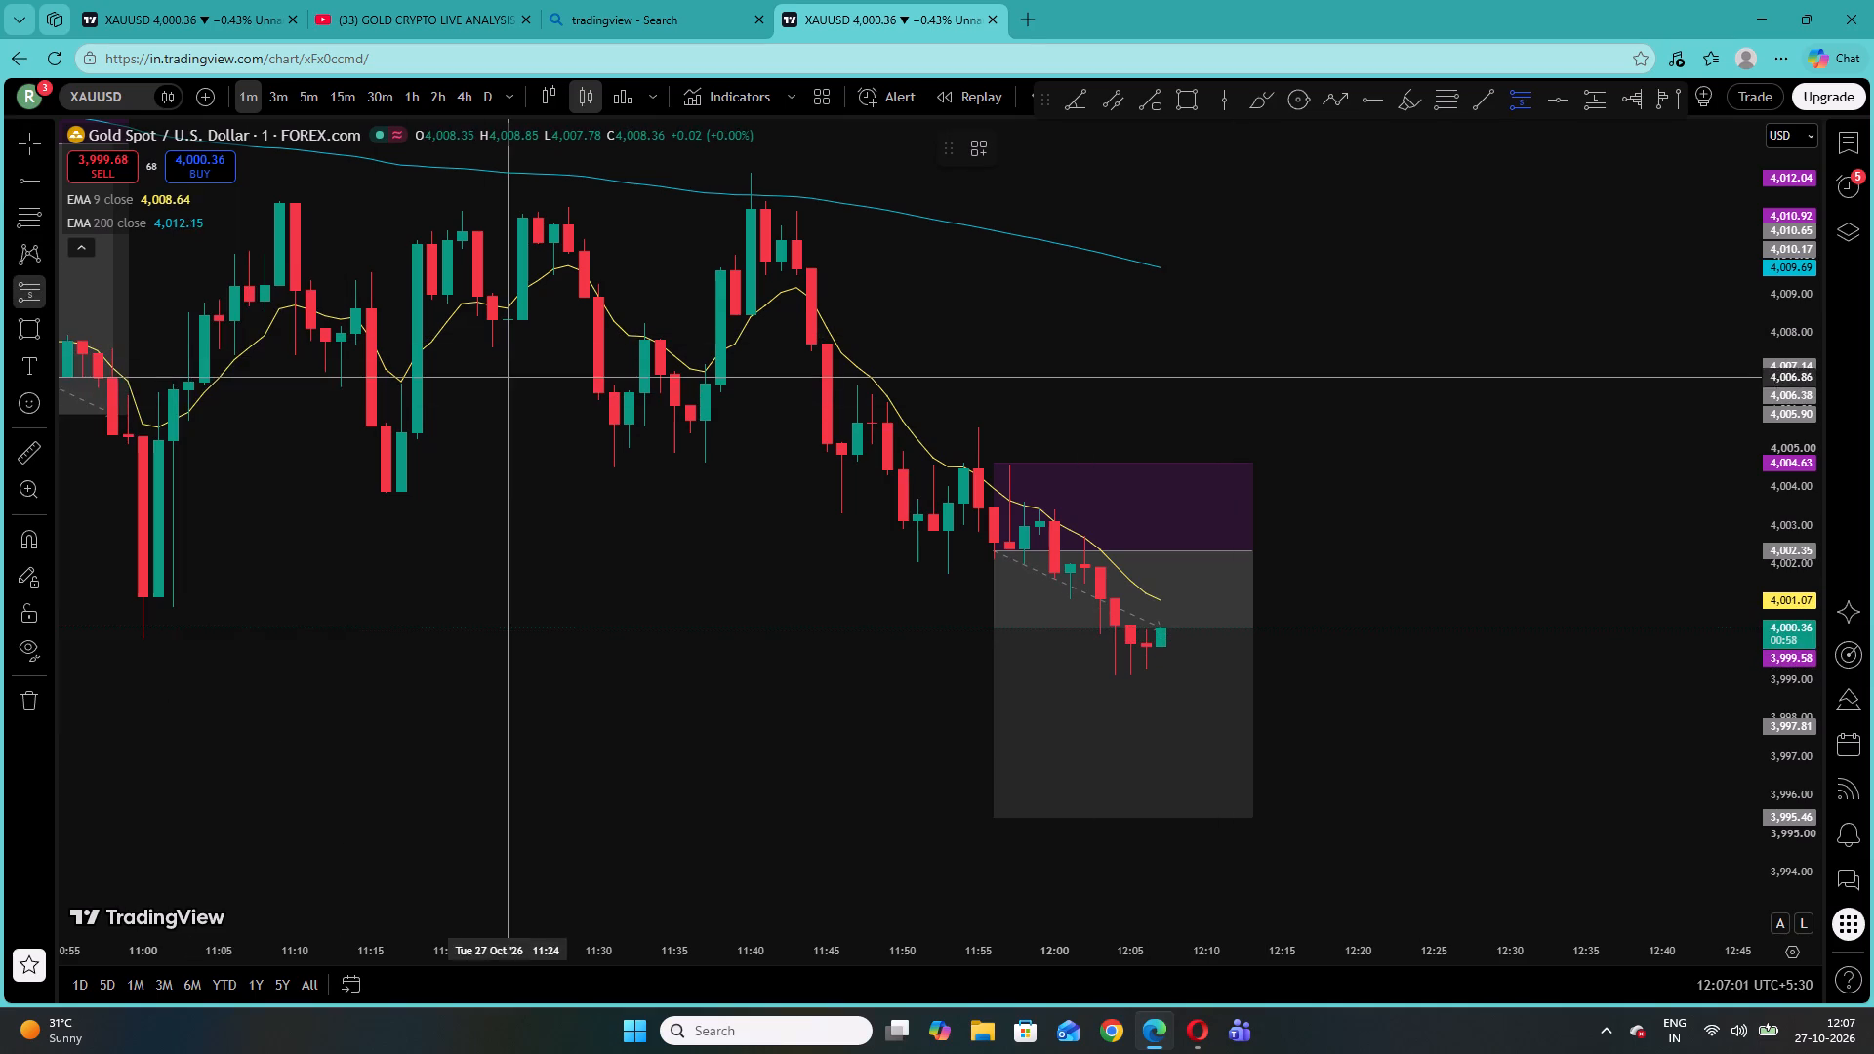
{"action": "left_click", "coordinate": [1077, 573]}
{"action": "left_click_drag", "start_coordinate": [1071, 474], "coordinate": [1072, 474]}
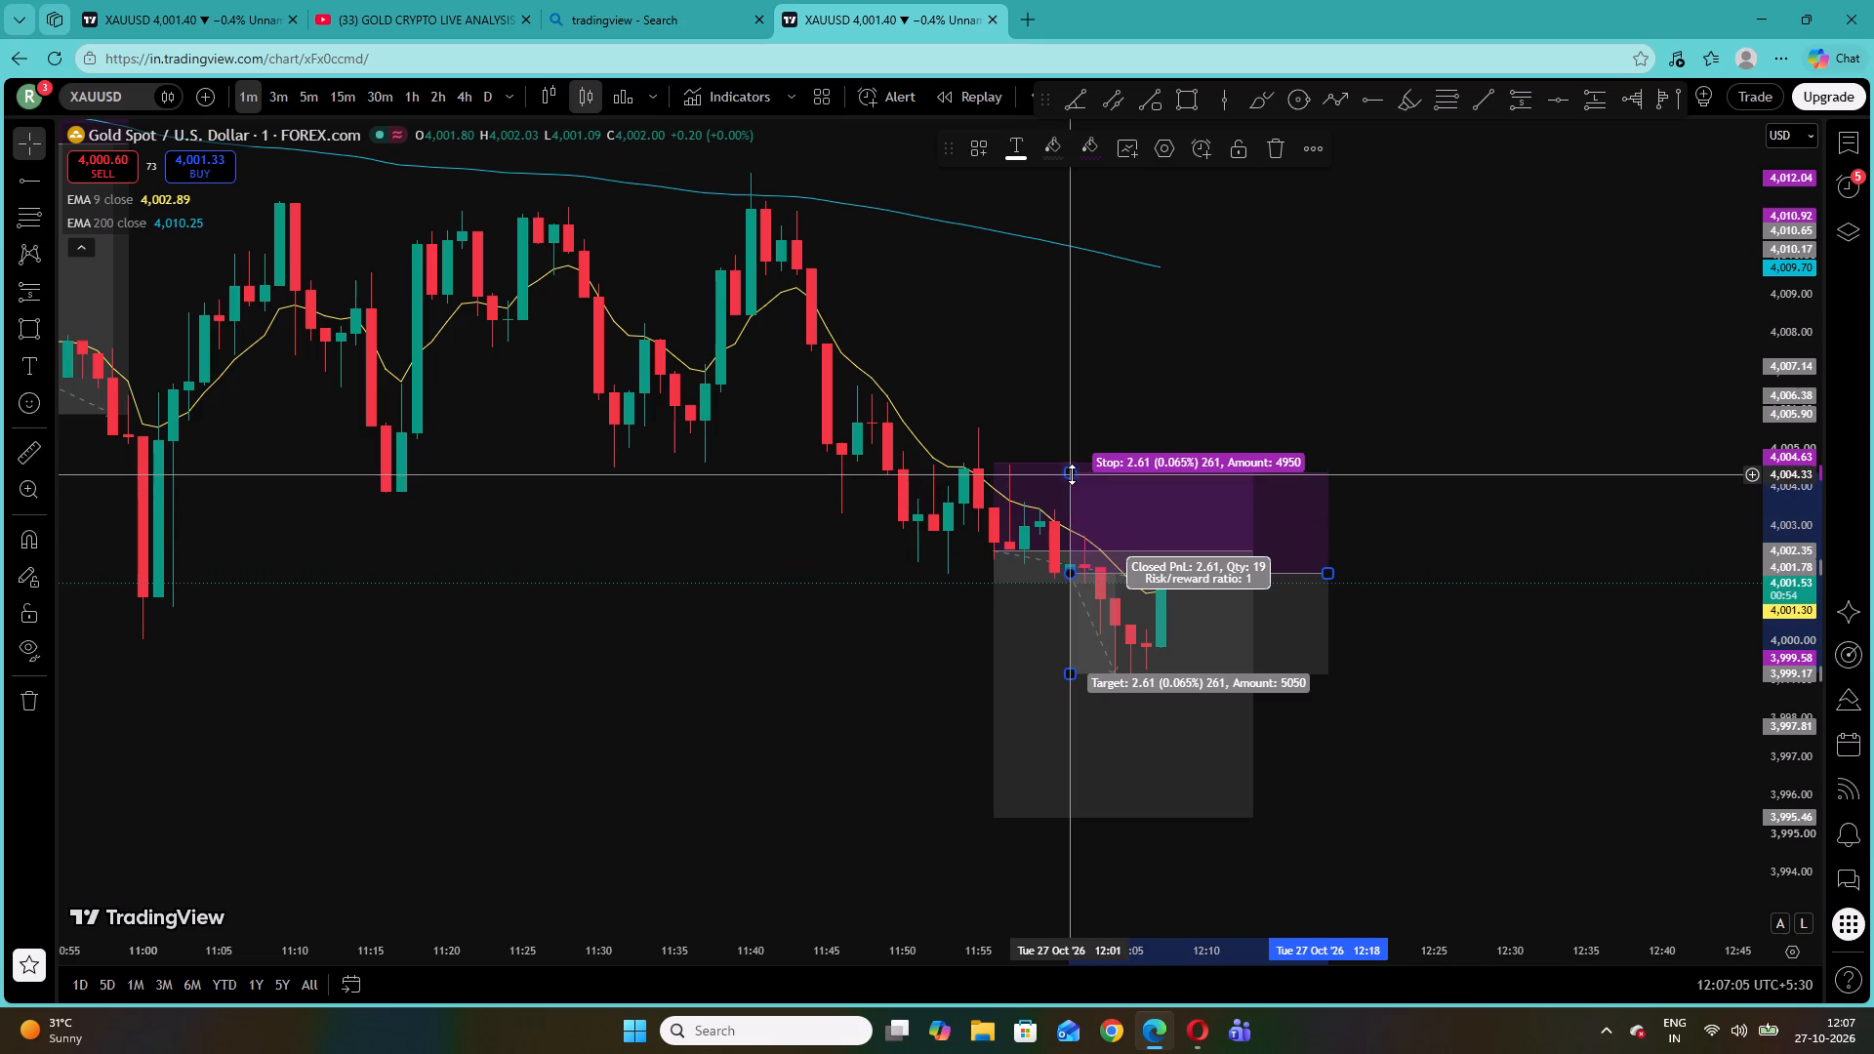
{"action": "left_click_drag", "start_coordinate": [1072, 474], "coordinate": [1104, 534]}
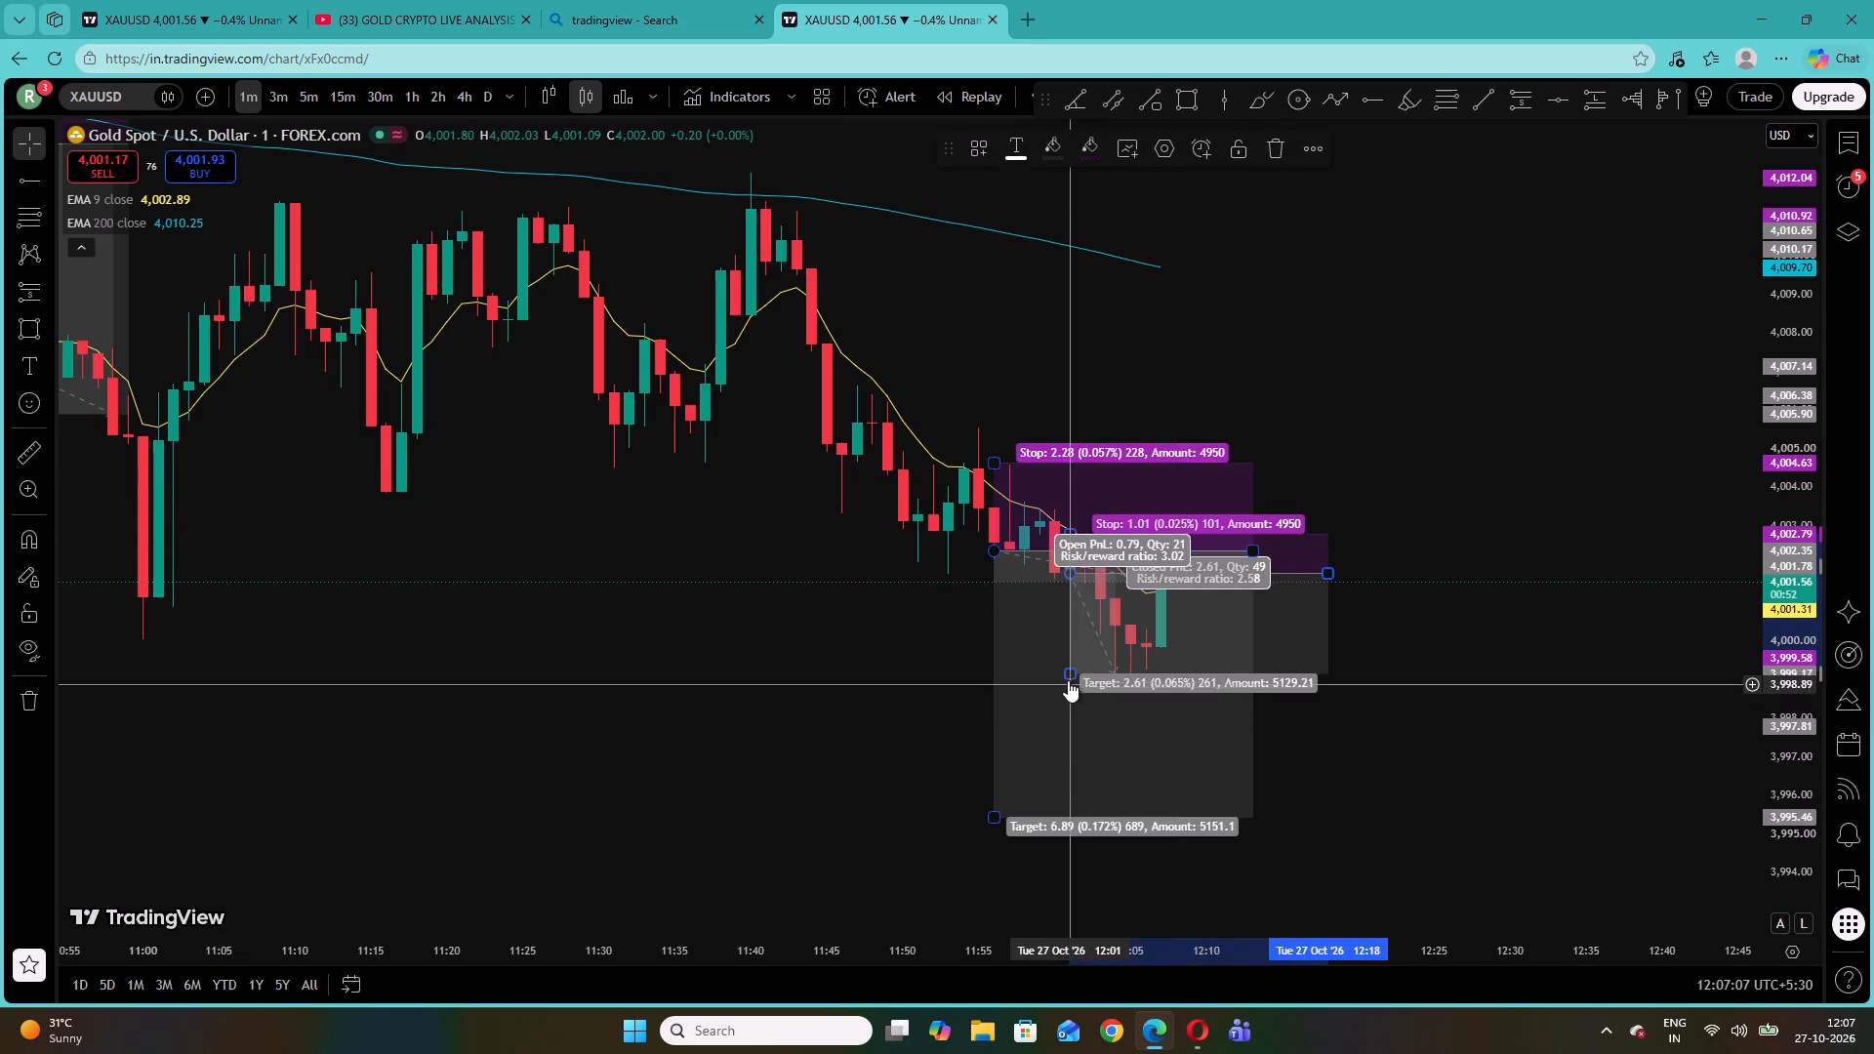
{"action": "left_click_drag", "start_coordinate": [1065, 672], "coordinate": [1070, 686]}
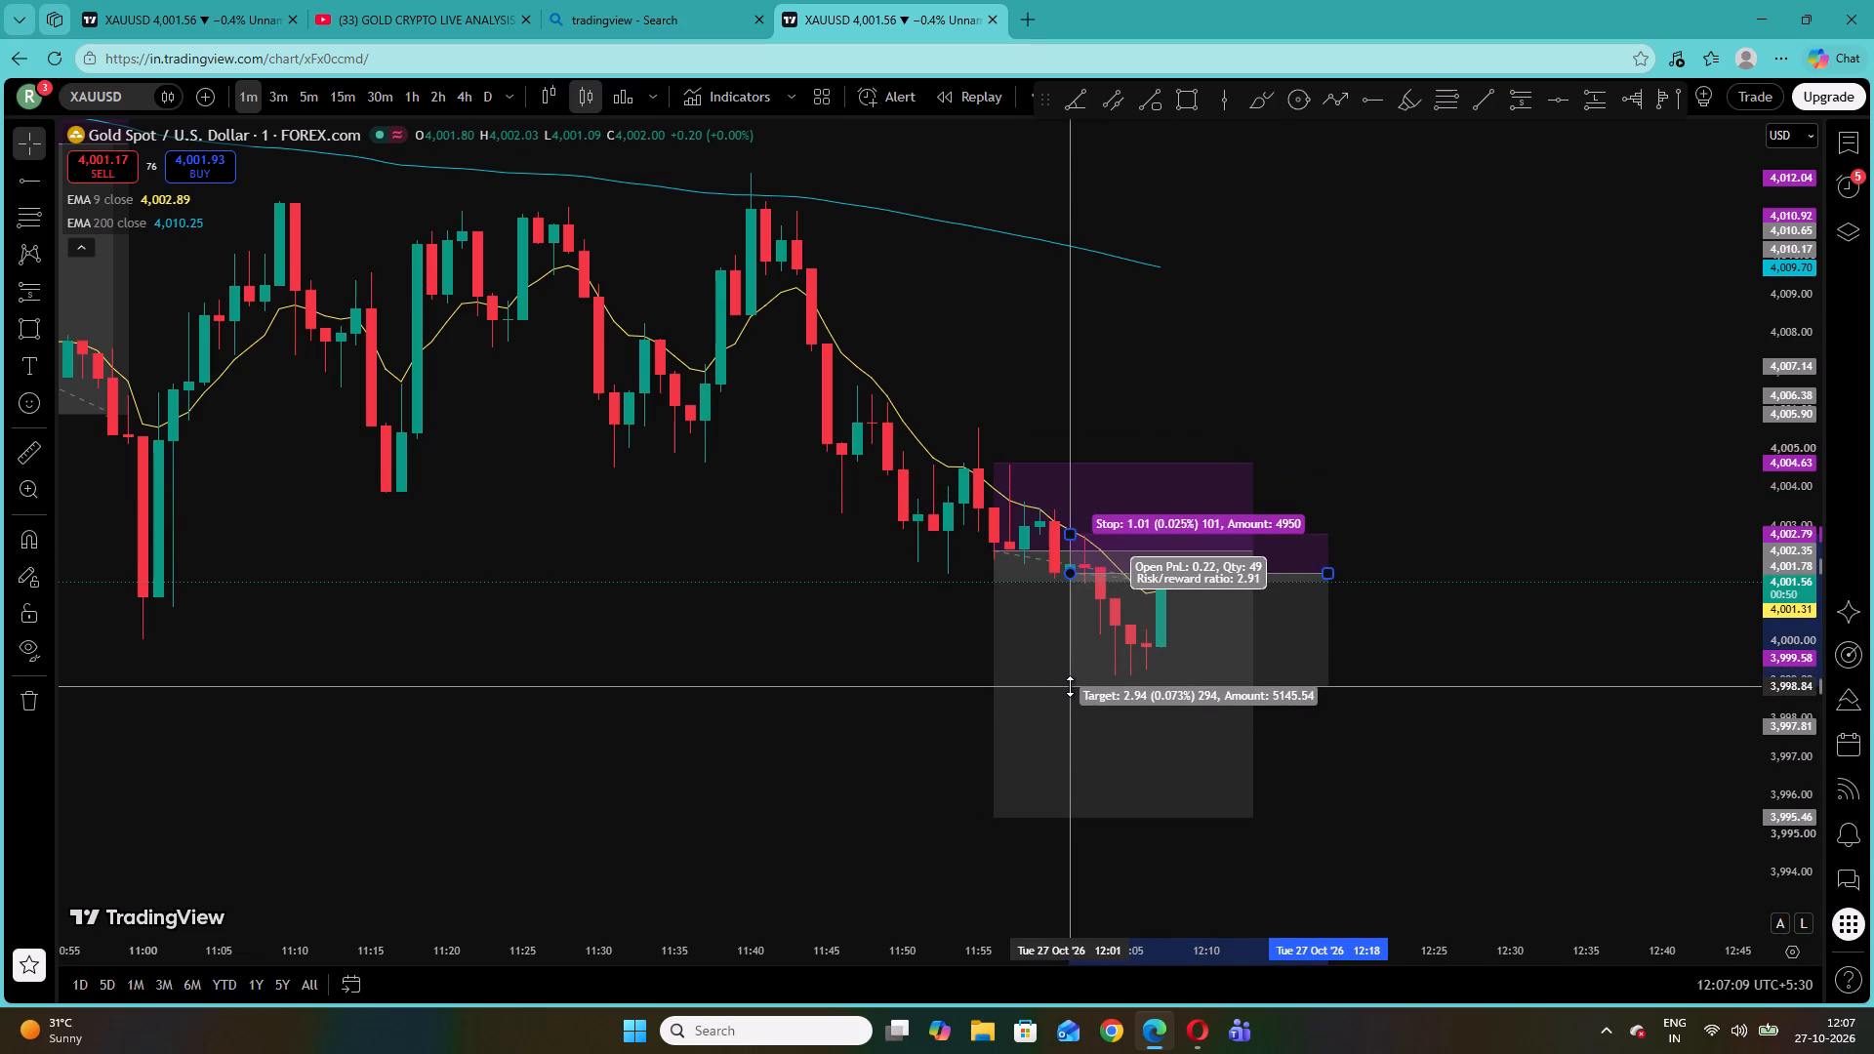
{"action": "left_click_drag", "start_coordinate": [1070, 686], "coordinate": [1070, 692]}
{"action": "left_click", "coordinate": [868, 645]}
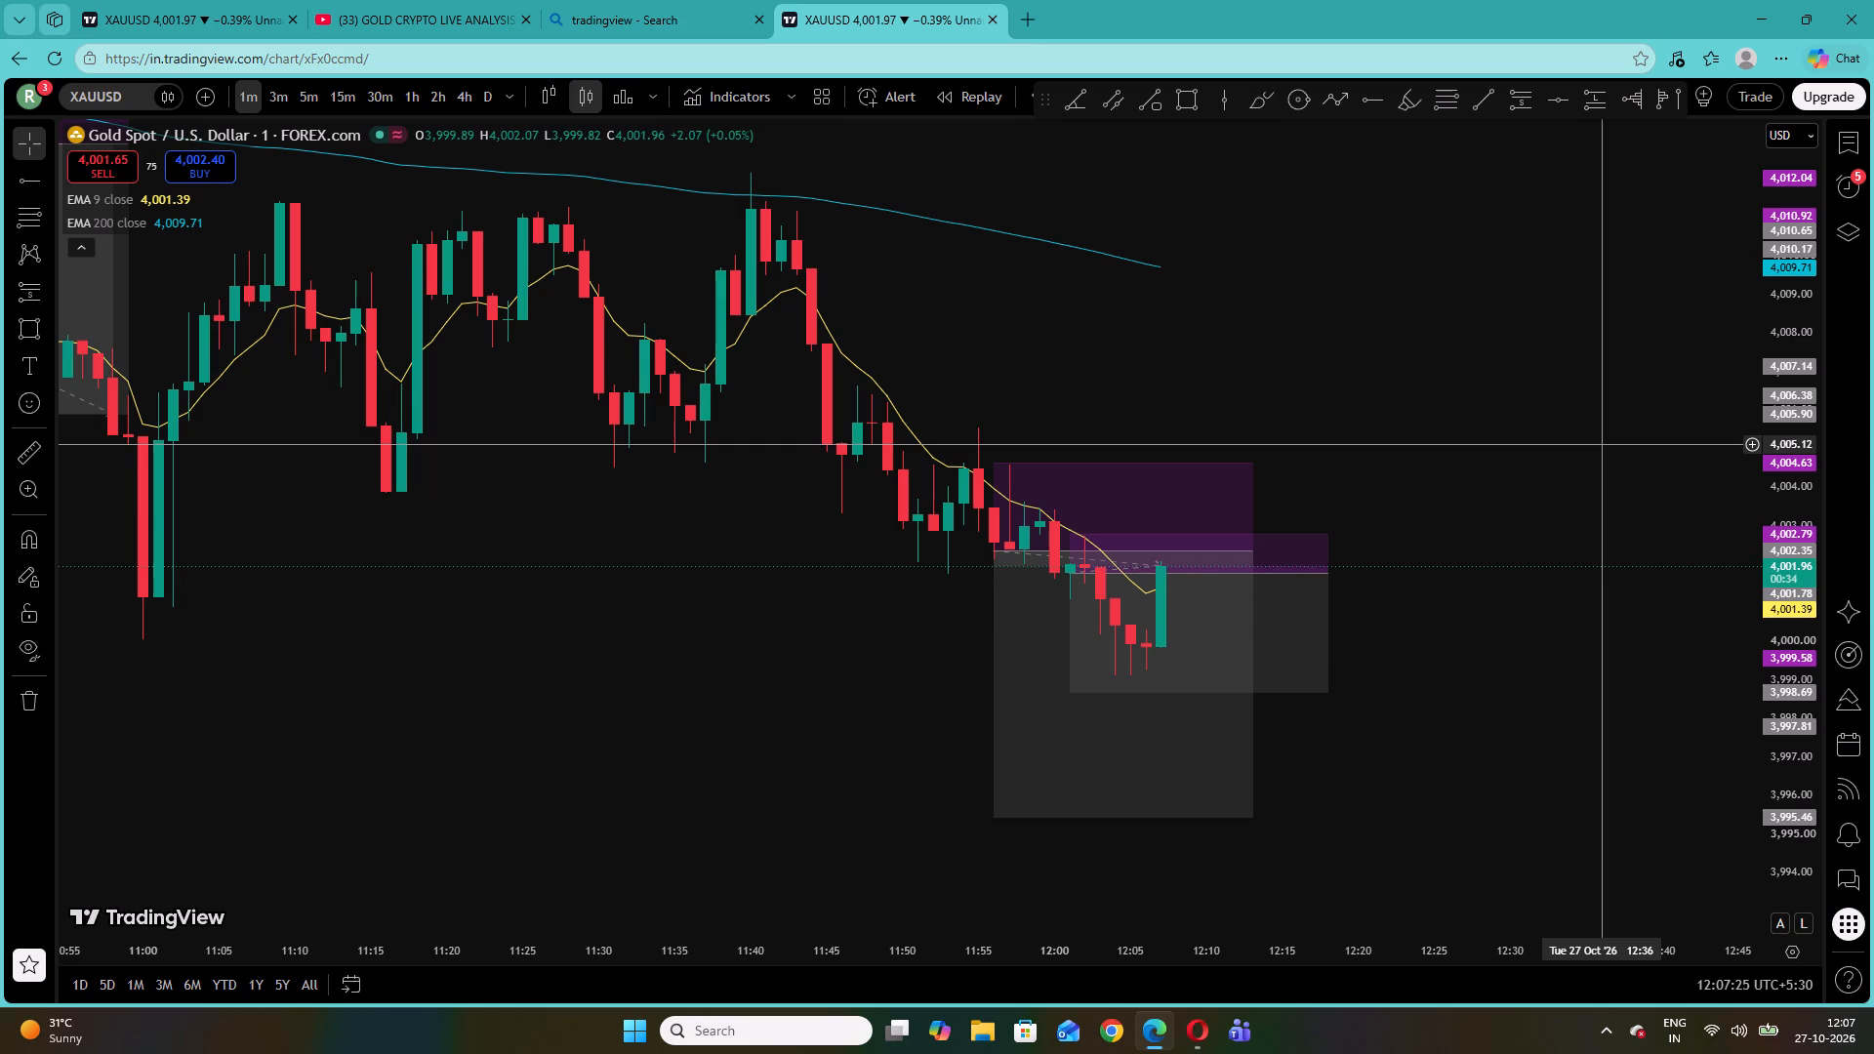
Check the XAUUSD chart on the 5-minute and 15-minute timeframes and return to 1 minute.
{"action": "left_click", "coordinate": [306, 88]}
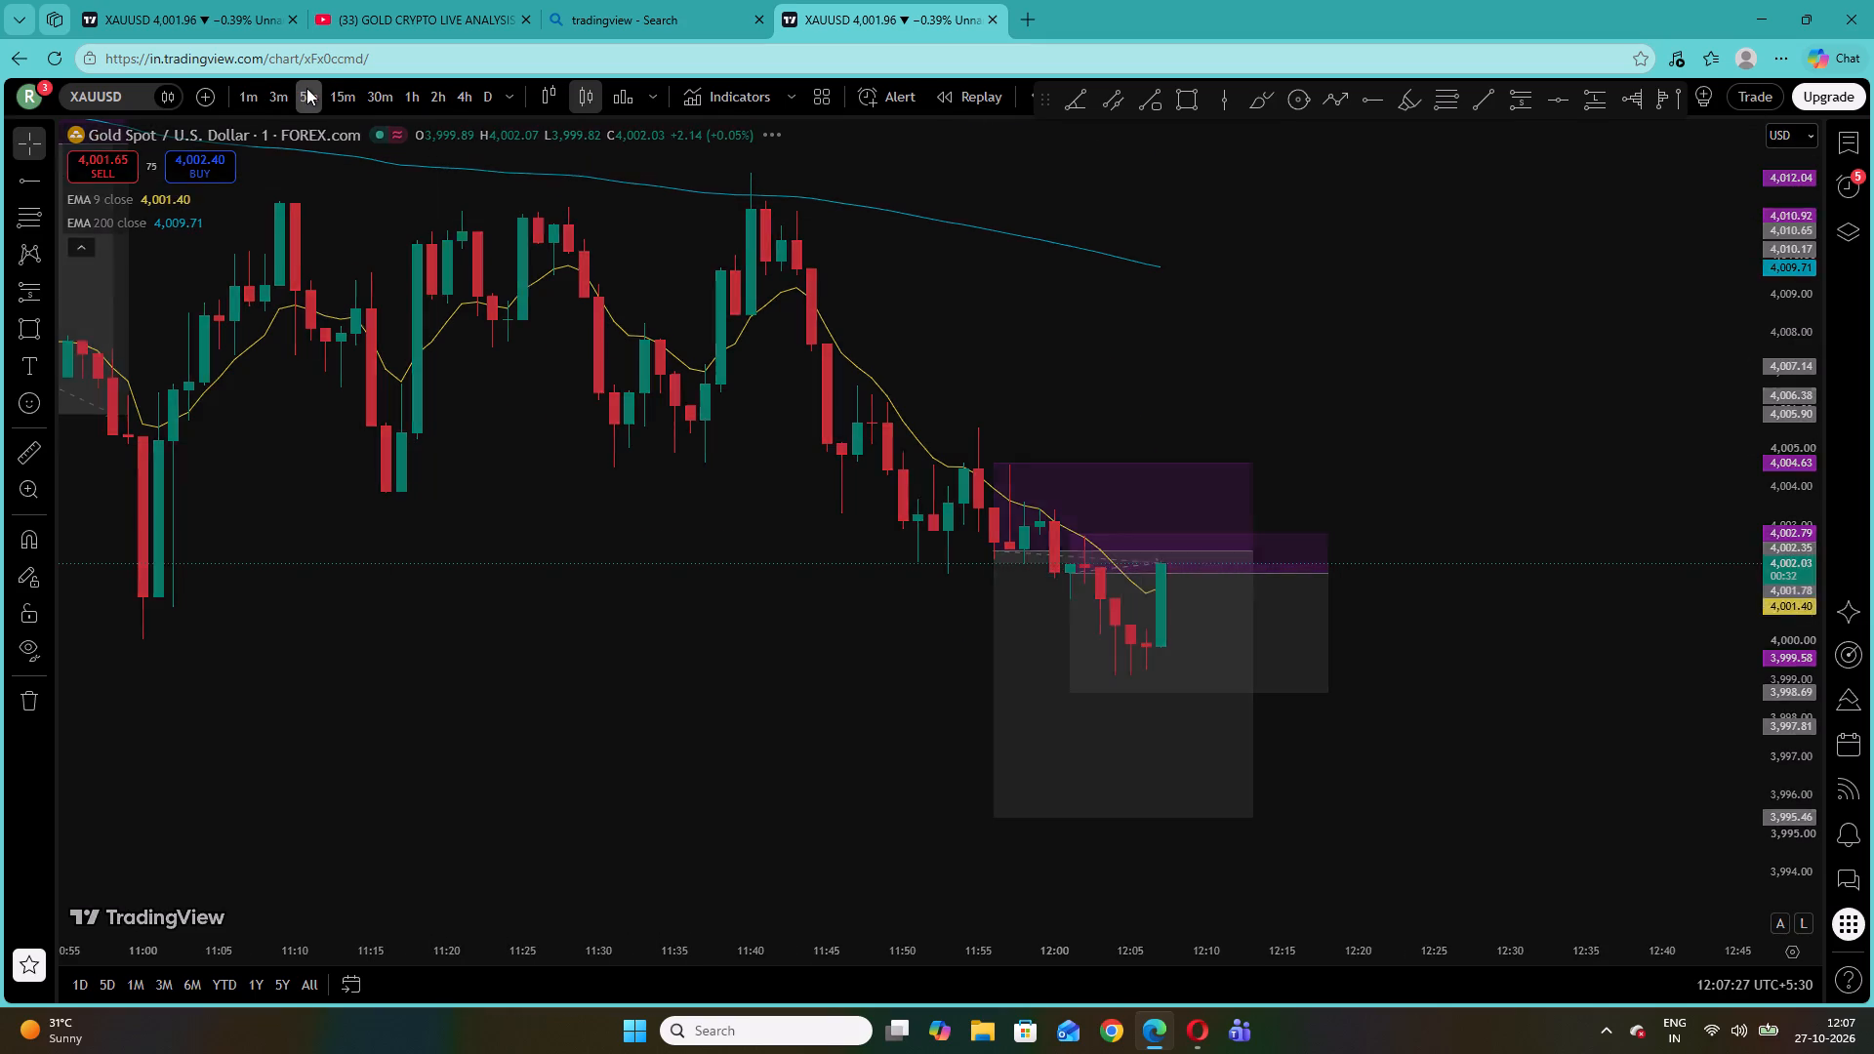
{"action": "left_click", "coordinate": [350, 99]}
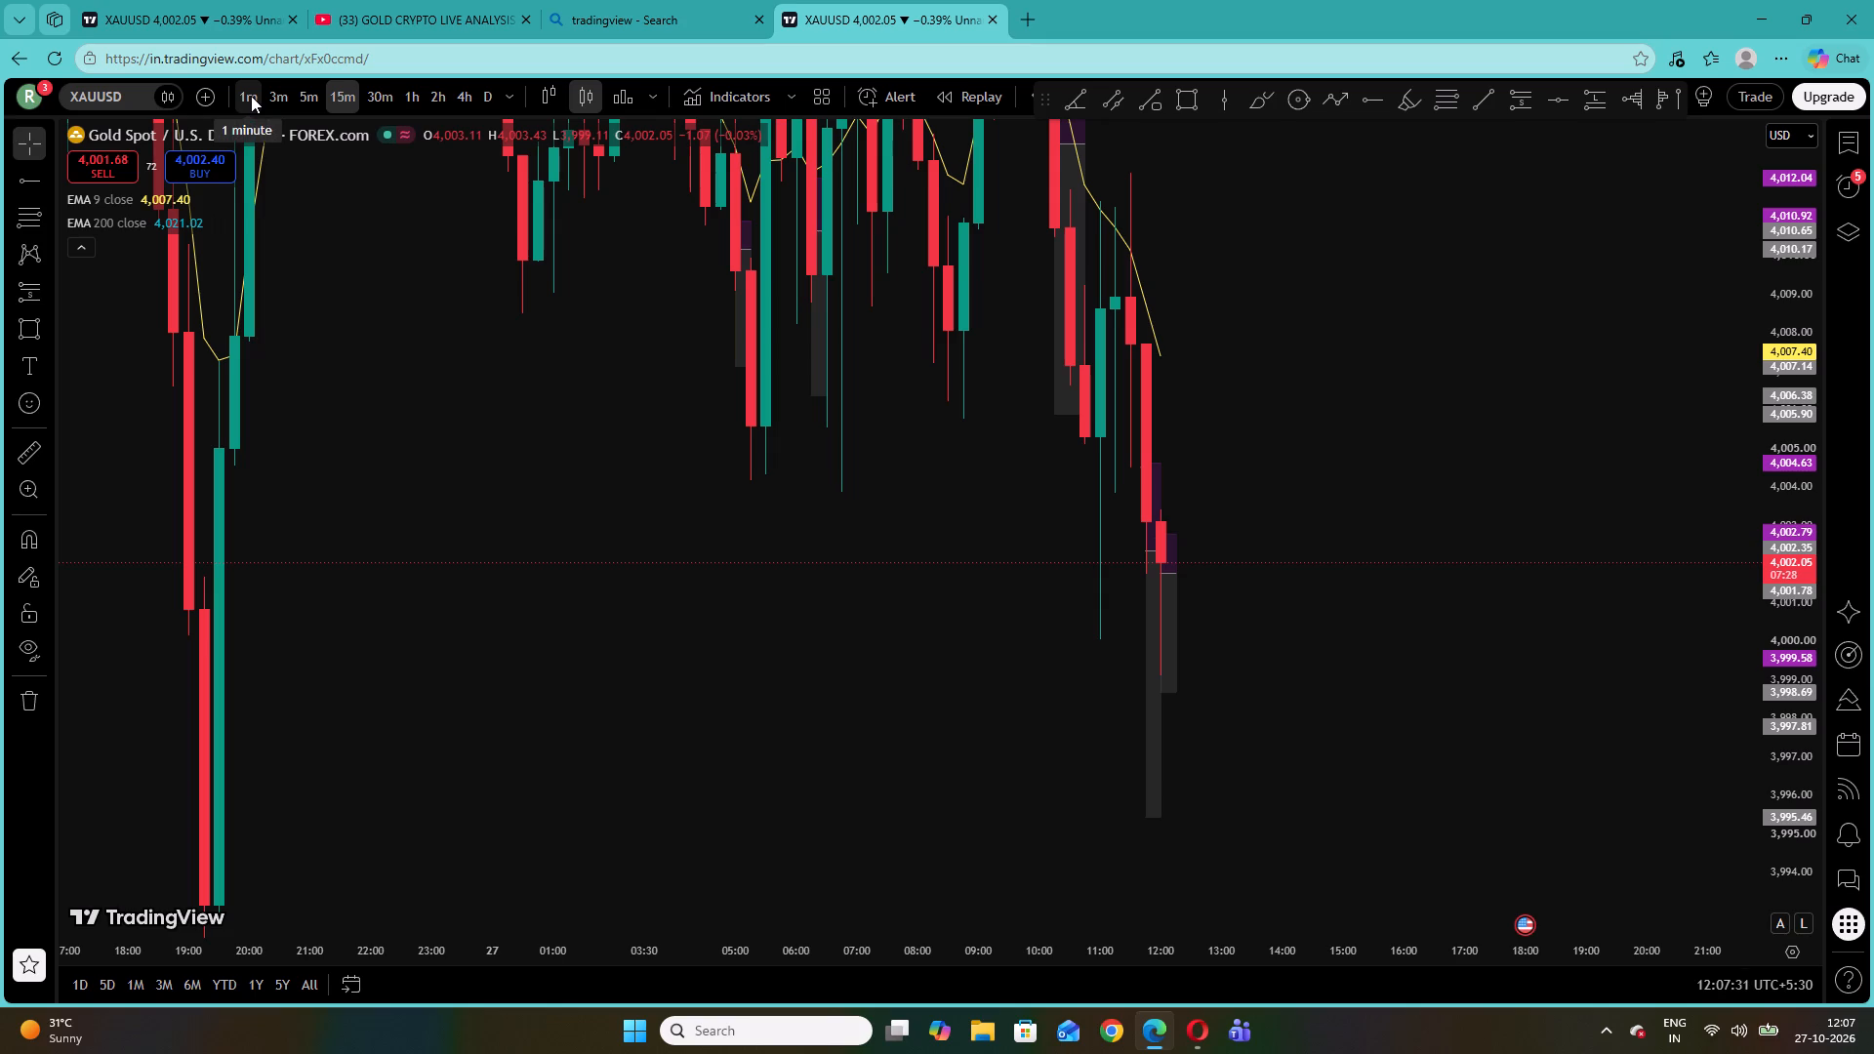
{"action": "left_click", "coordinate": [251, 96]}
Extend the 12:01 short position's end to about 12:19 and the 11:56 short position's end to about 12:22.
{"action": "left_click_drag", "start_coordinate": [1368, 481], "coordinate": [1151, 417]}
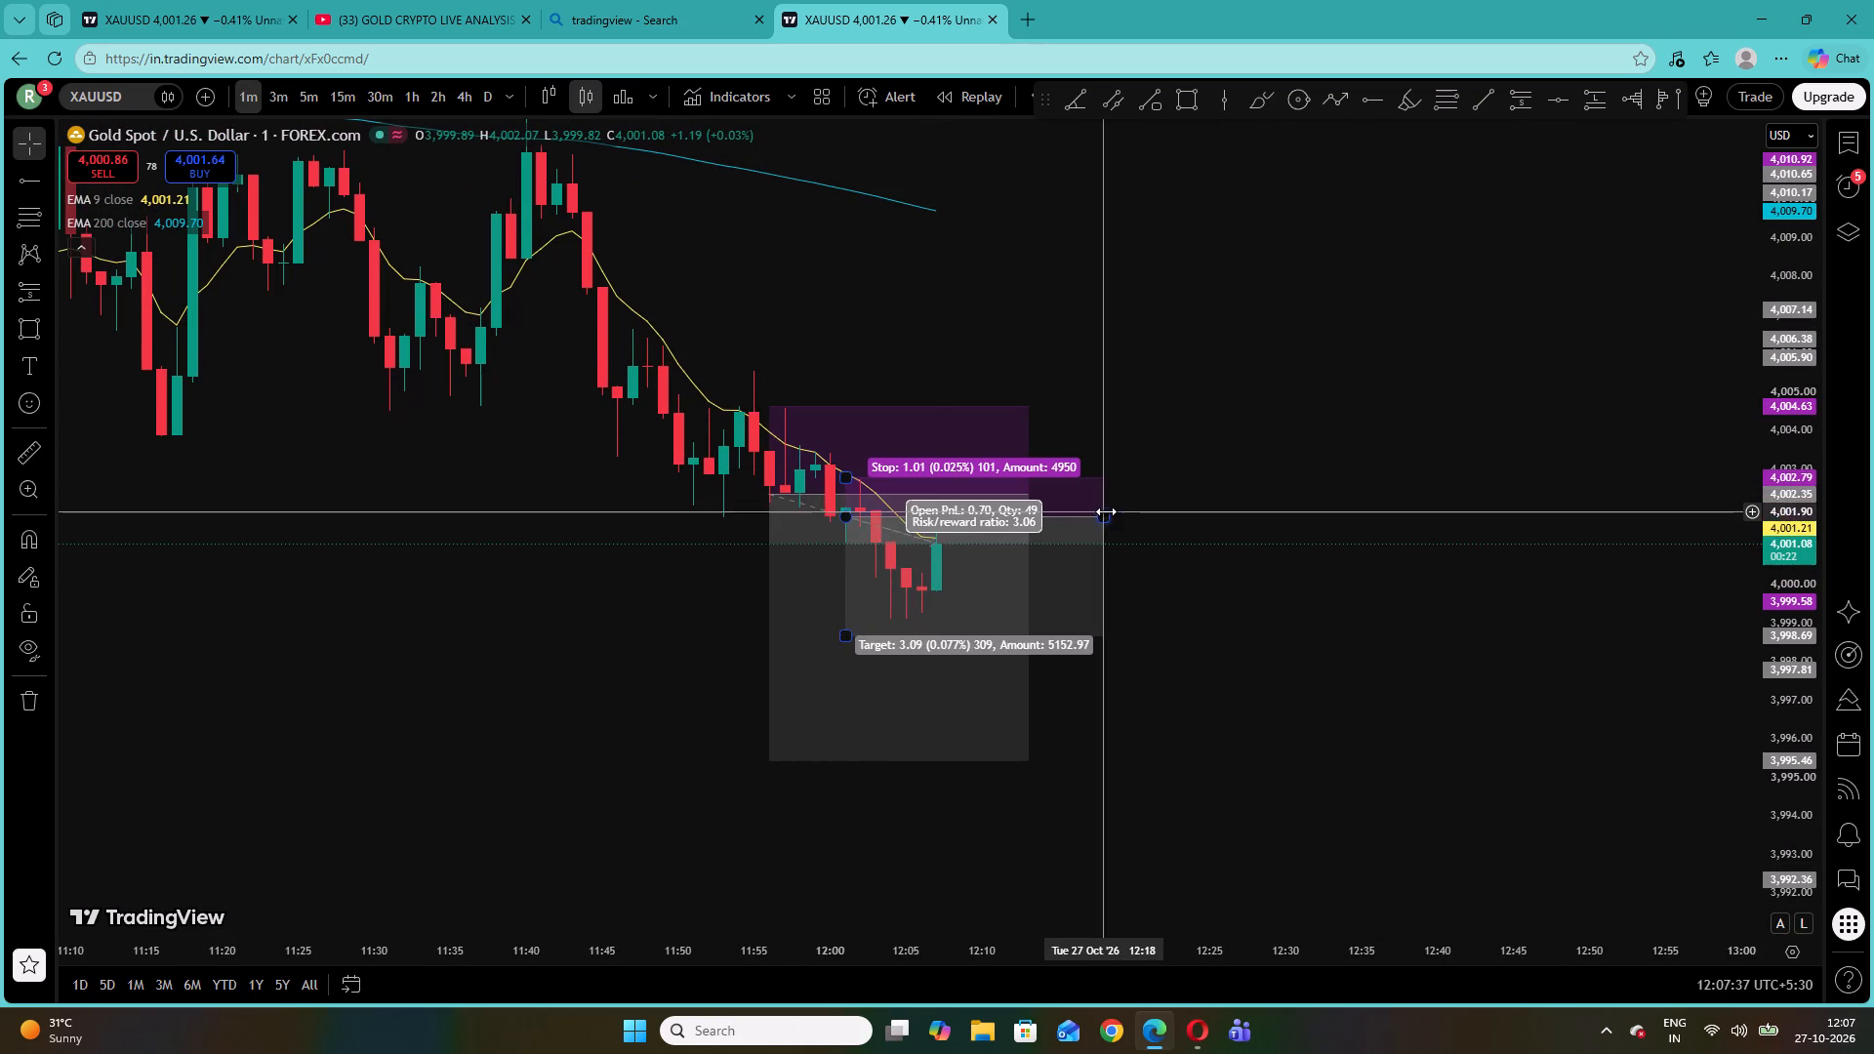
{"action": "left_click_drag", "start_coordinate": [1106, 521], "coordinate": [1125, 548]}
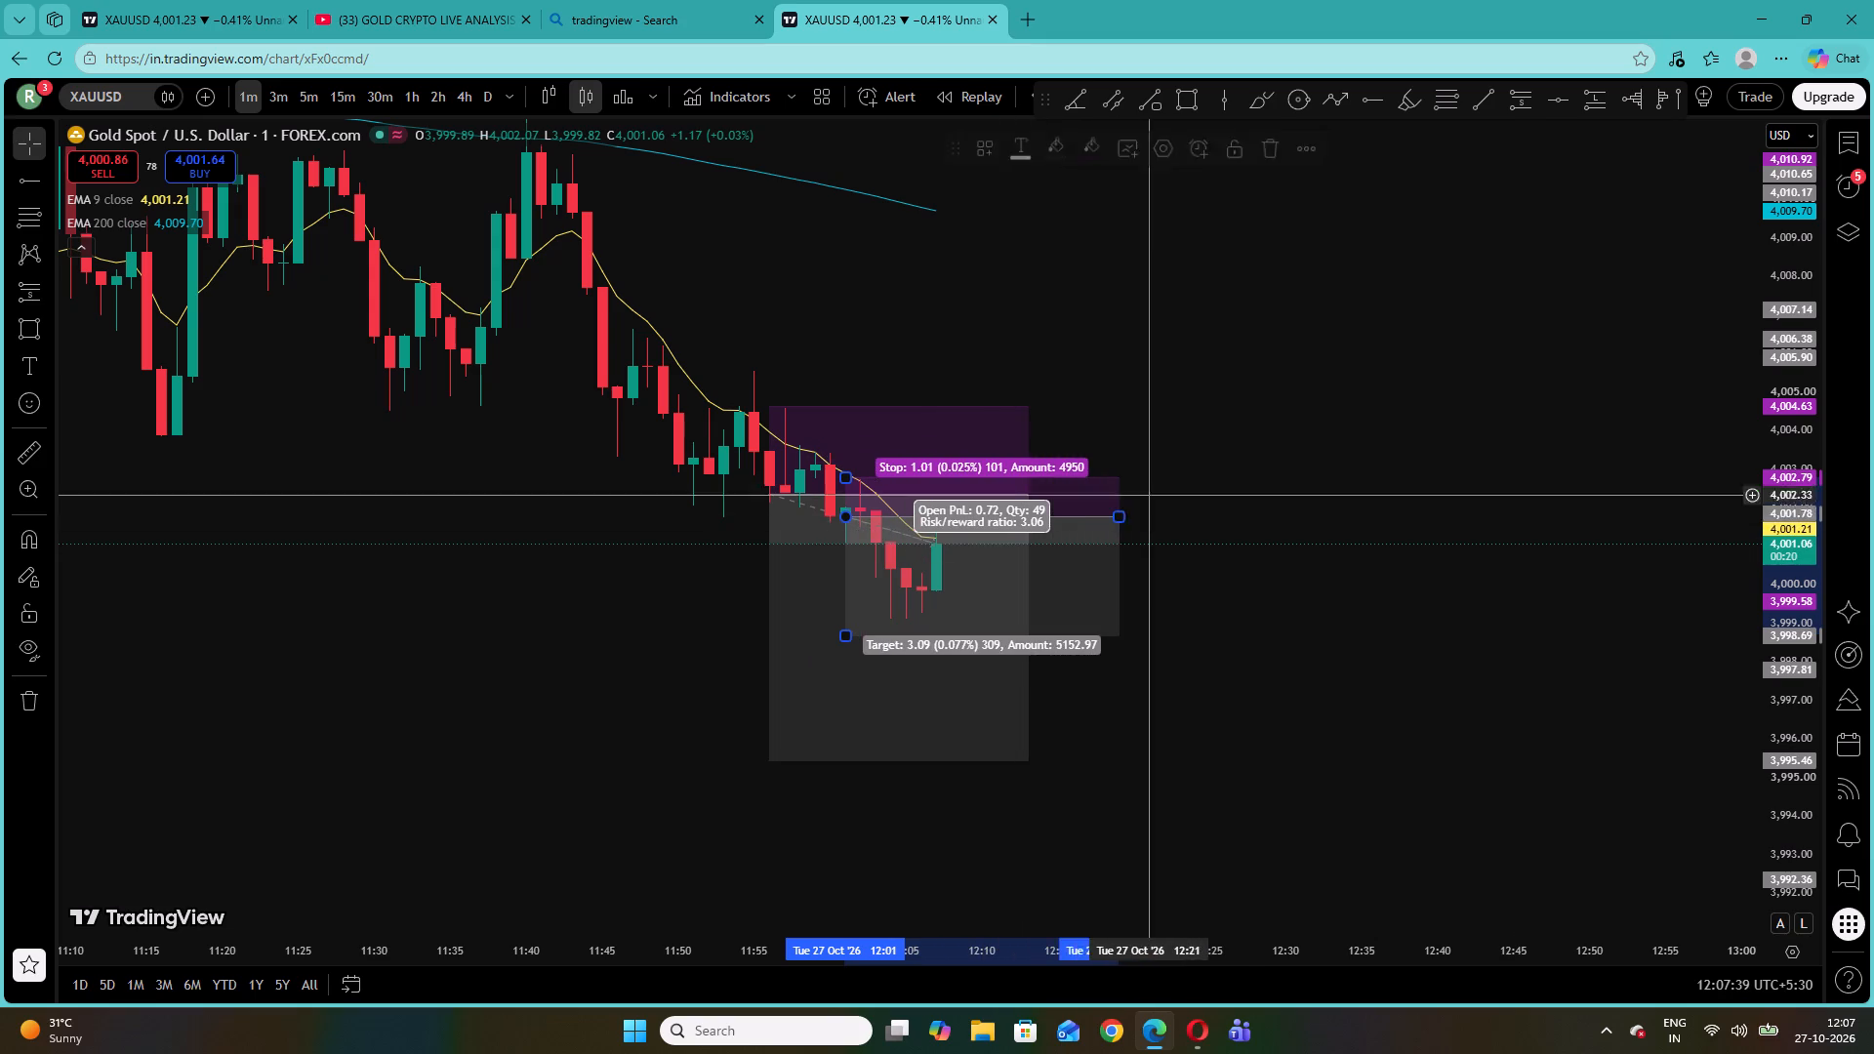
{"action": "left_click_drag", "start_coordinate": [1188, 428], "coordinate": [1179, 426]}
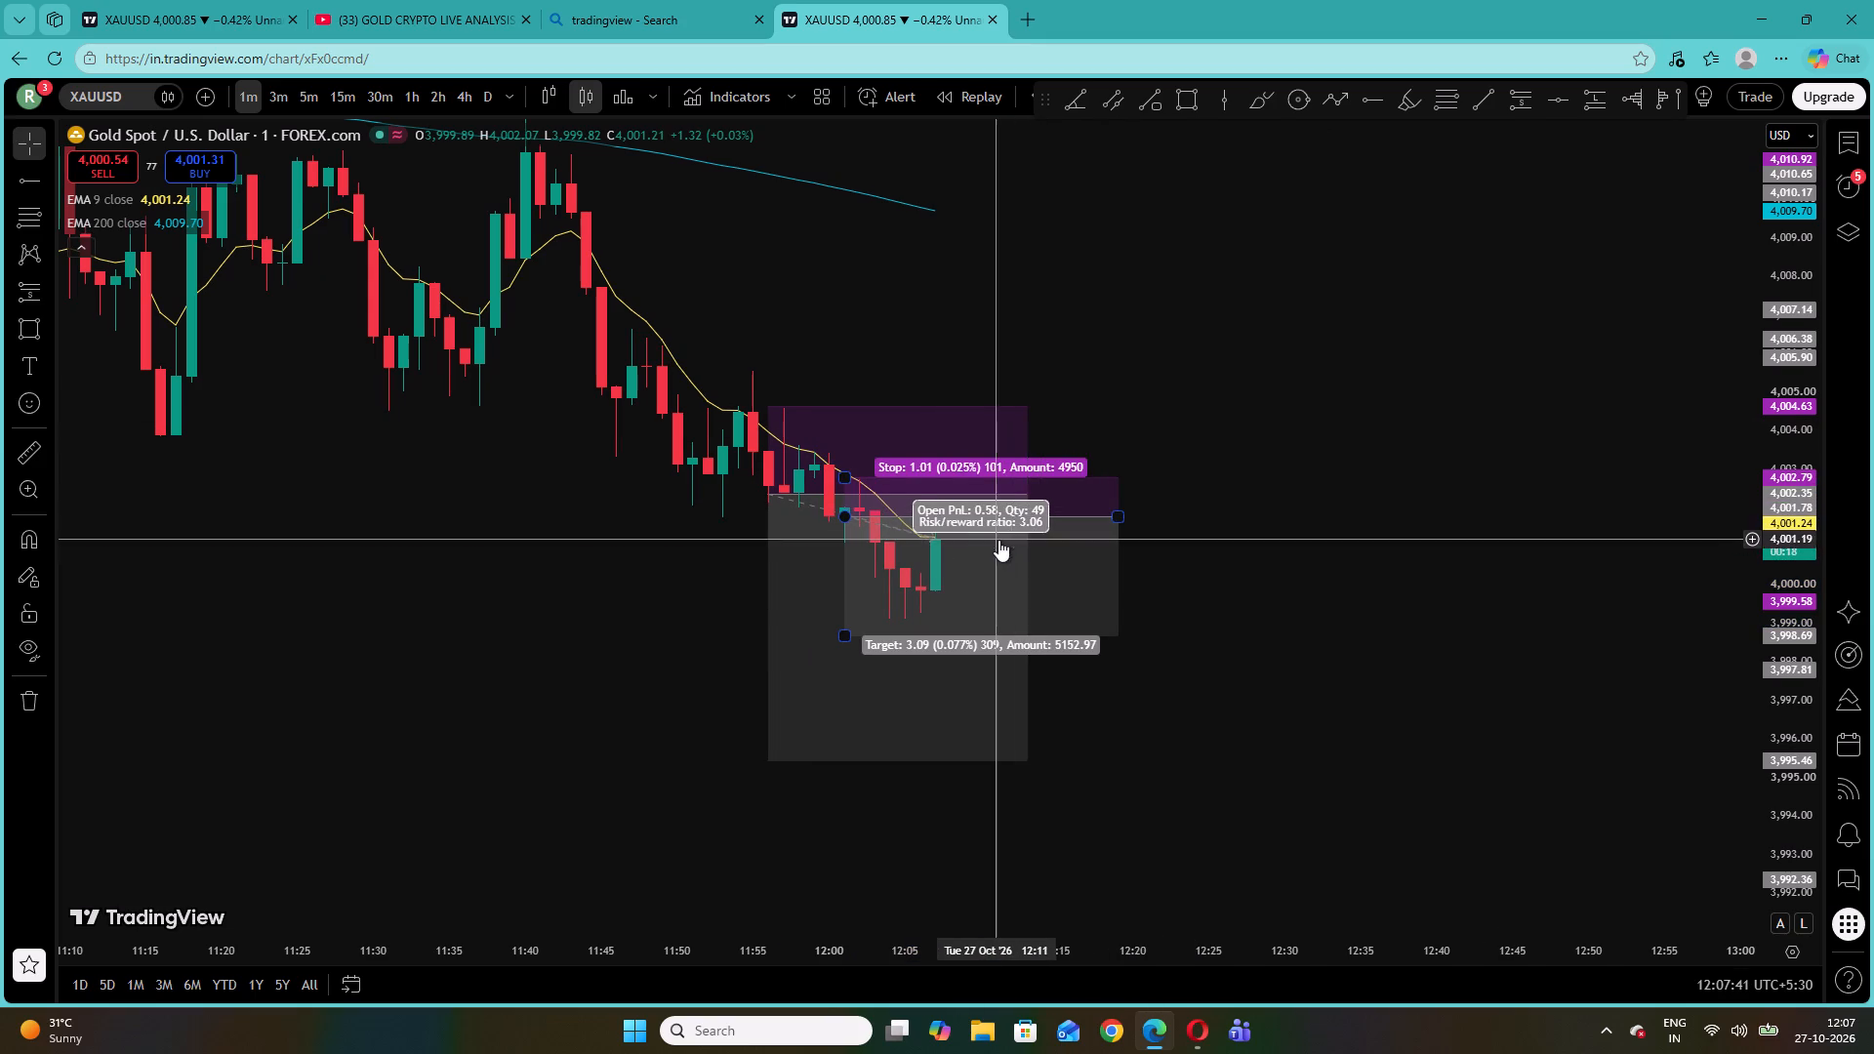
{"action": "left_click_drag", "start_coordinate": [1027, 495], "coordinate": [1168, 498]}
{"action": "left_click", "coordinate": [1212, 422]}
Switch to YouTube and play the GOLD CRYPTO LIVE ANALYSIS video of 22 October.
{"action": "left_click", "coordinate": [487, 12]}
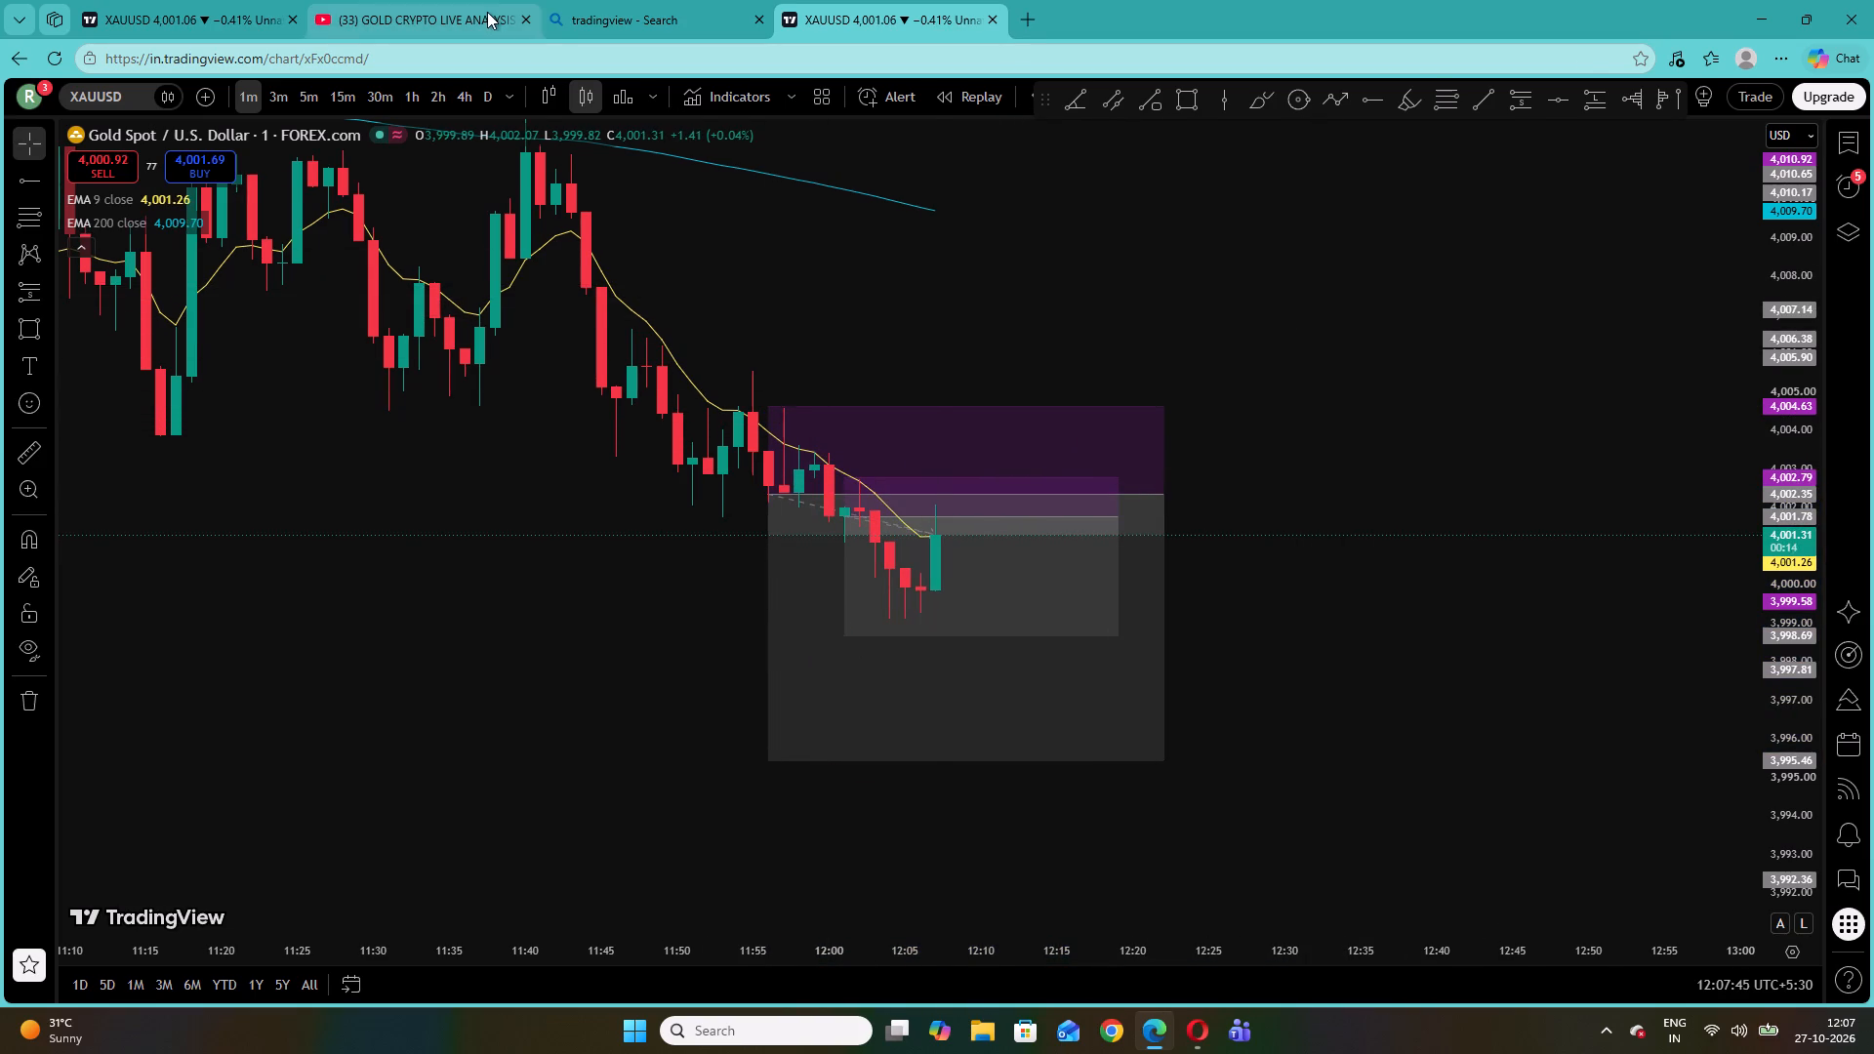
{"action": "left_click", "coordinate": [809, 368]}
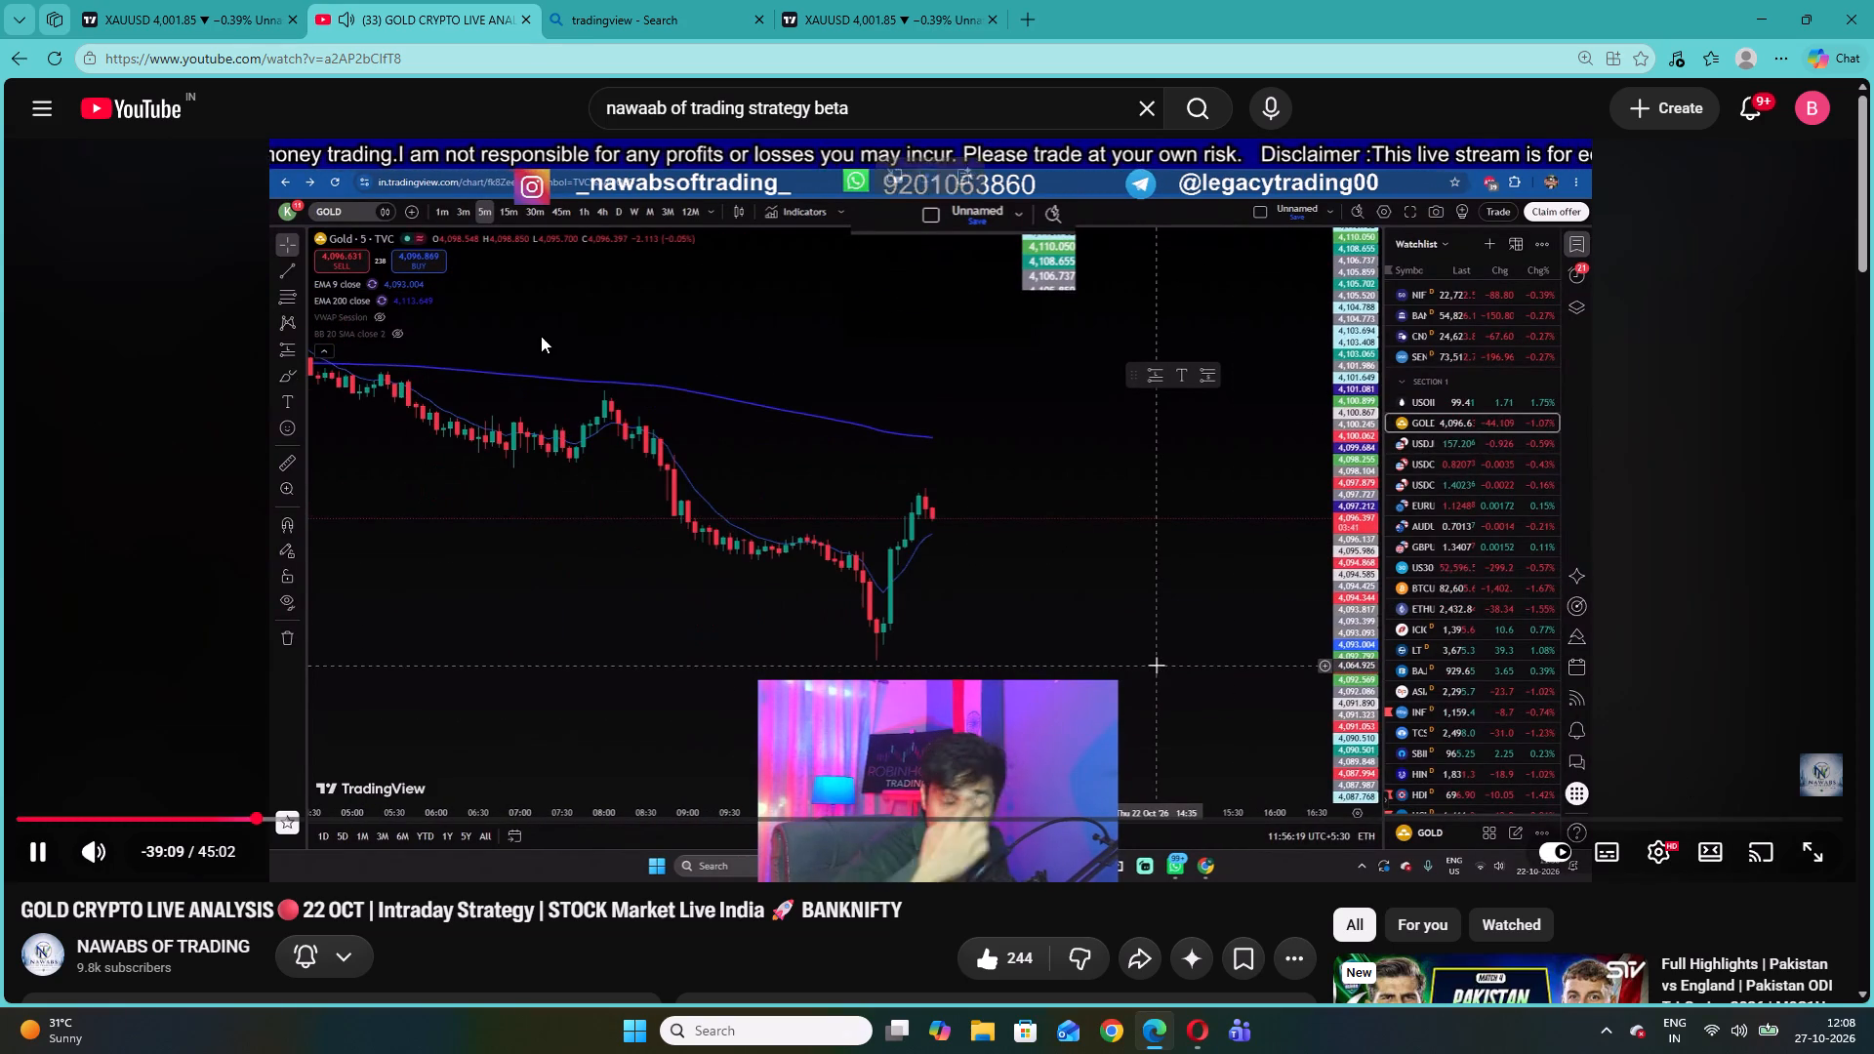
Close the browser's tradingview search page.
{"action": "left_click", "coordinate": [761, 17]}
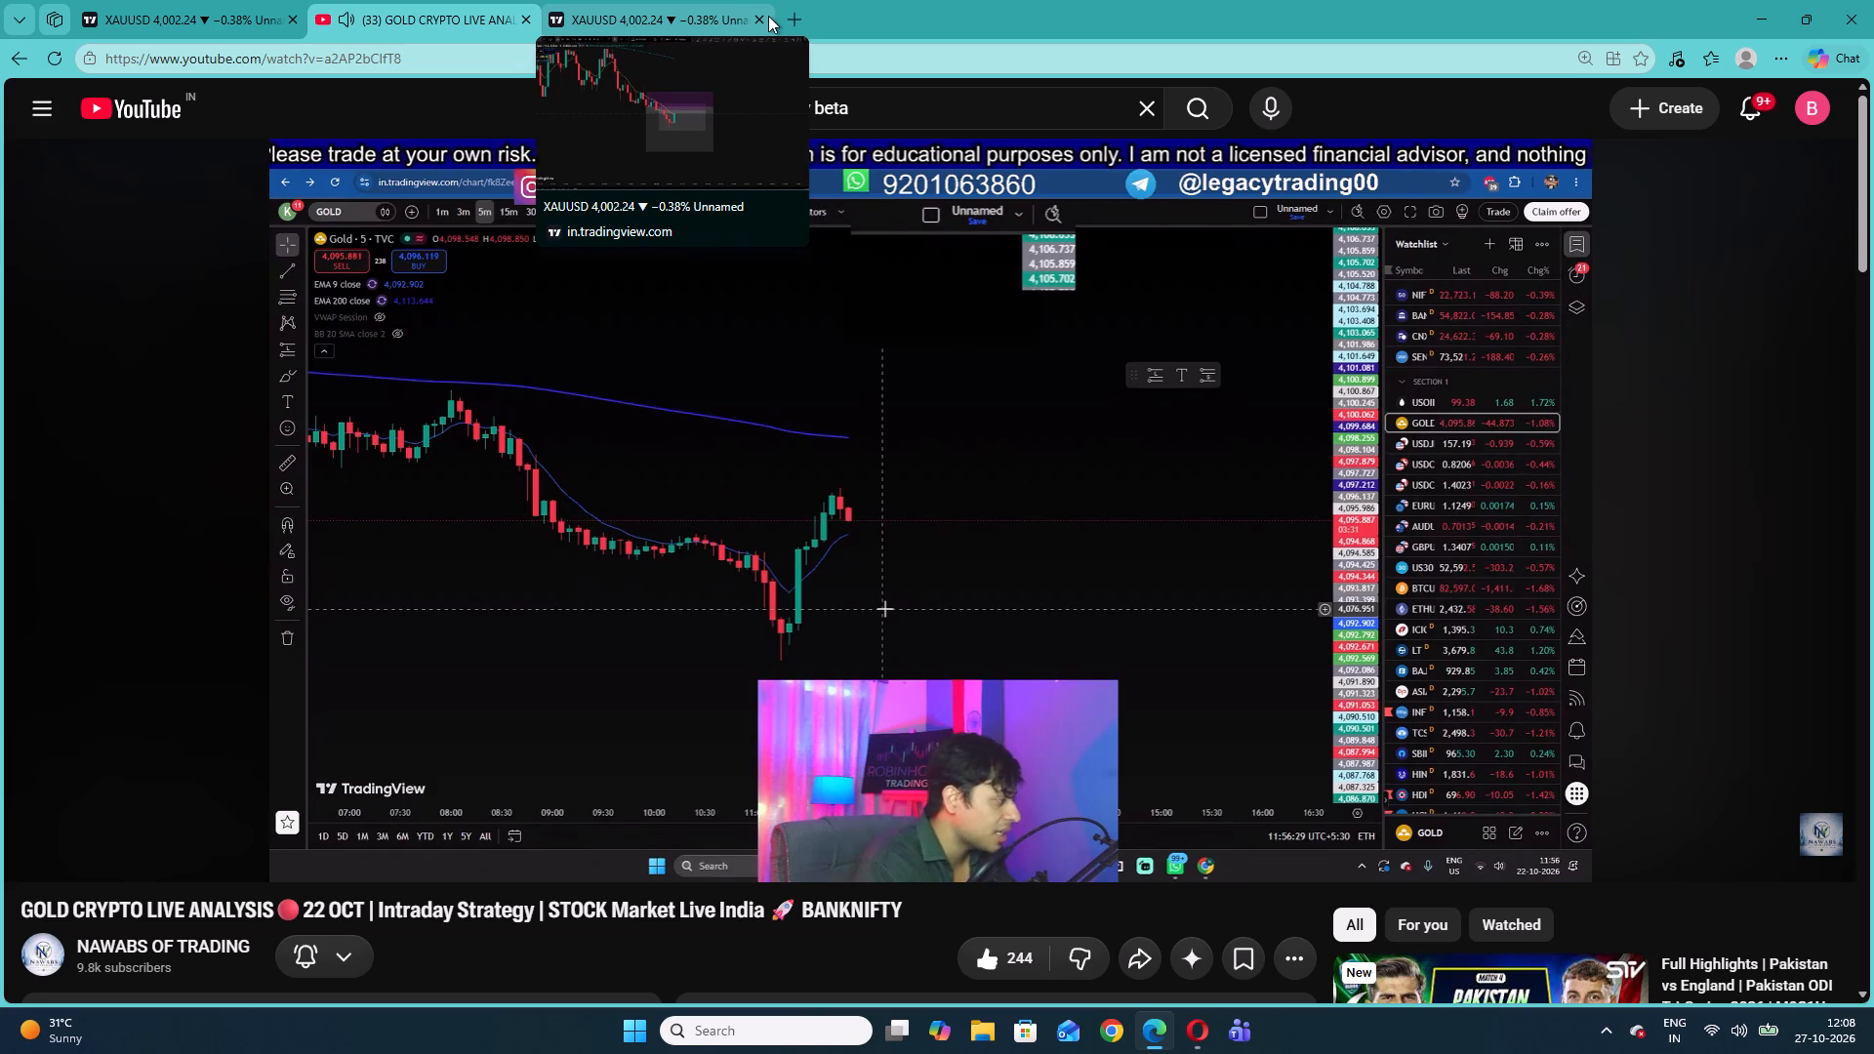
Check both open XAUUSD charts in TradingView, including 26 October price action, and return to the YouTube video.
{"action": "left_click", "coordinate": [215, 3]}
{"action": "left_click_drag", "start_coordinate": [1290, 578], "coordinate": [1275, 578]}
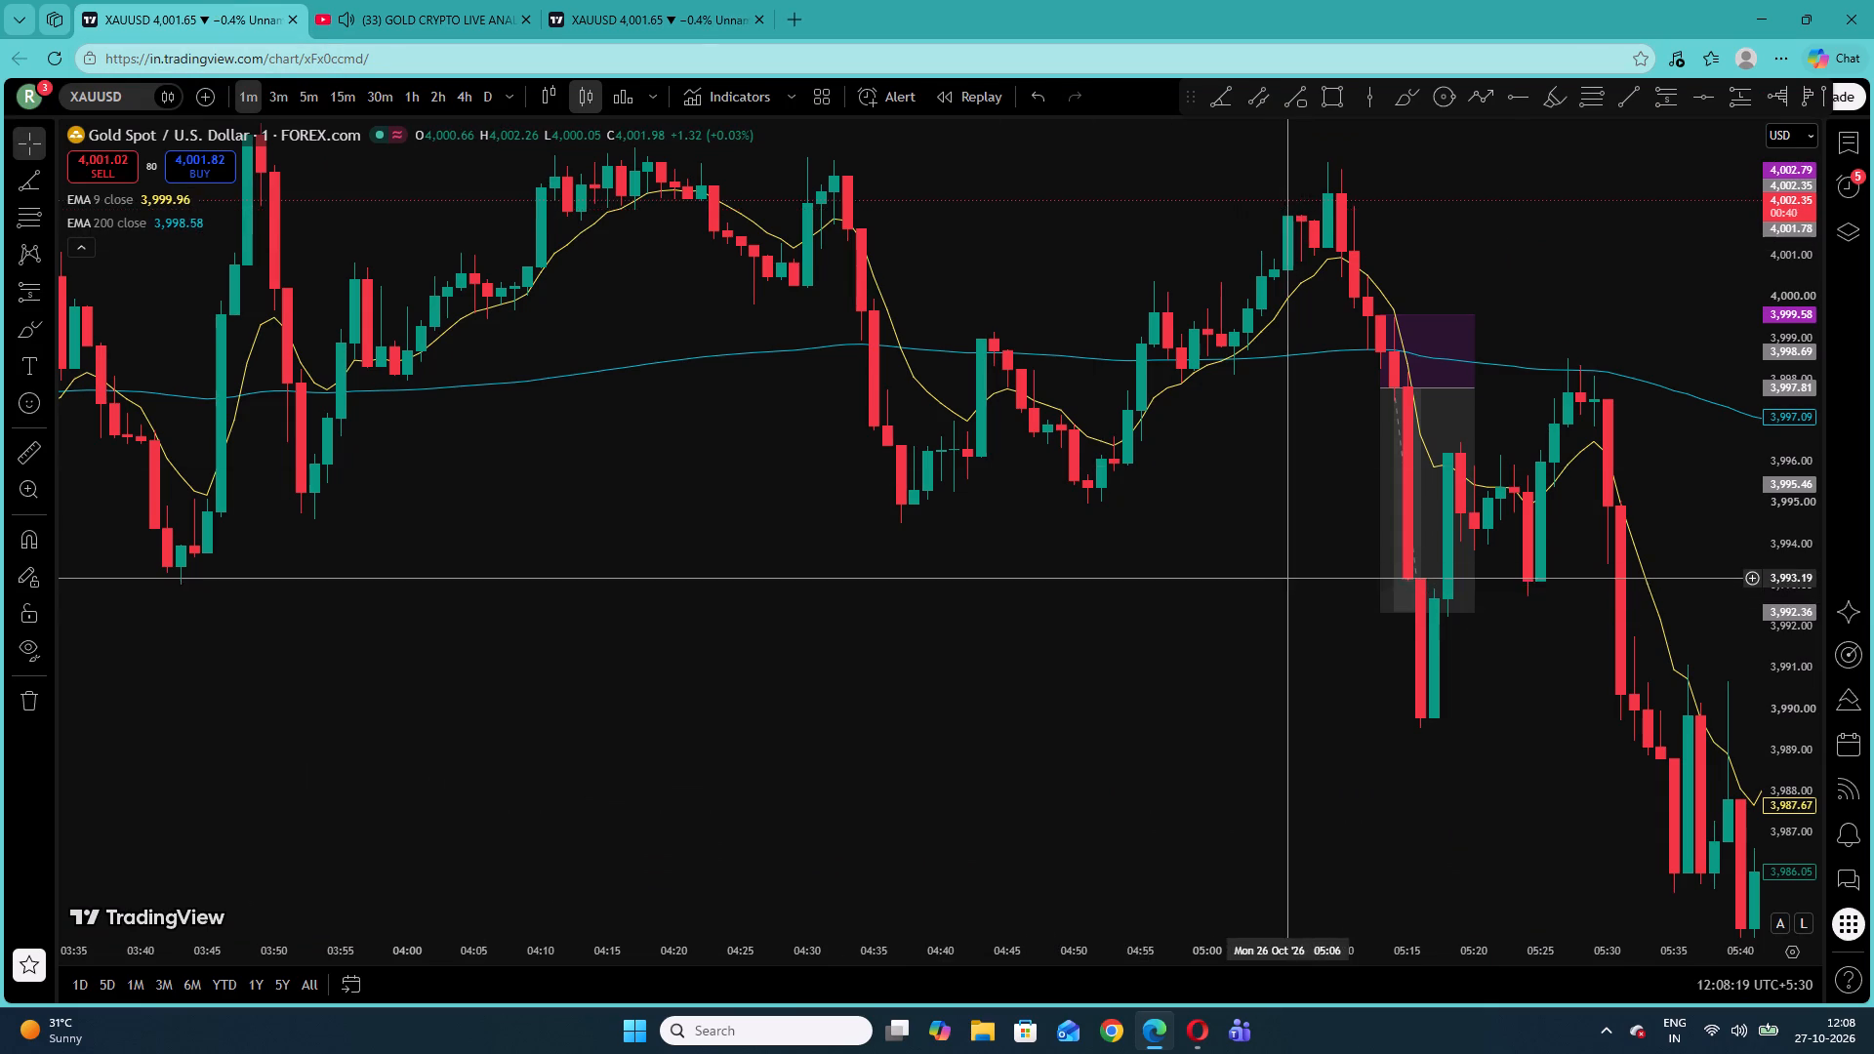
{"action": "left_click_drag", "start_coordinate": [1275, 578], "coordinate": [843, 627]}
{"action": "left_click", "coordinate": [719, 0]}
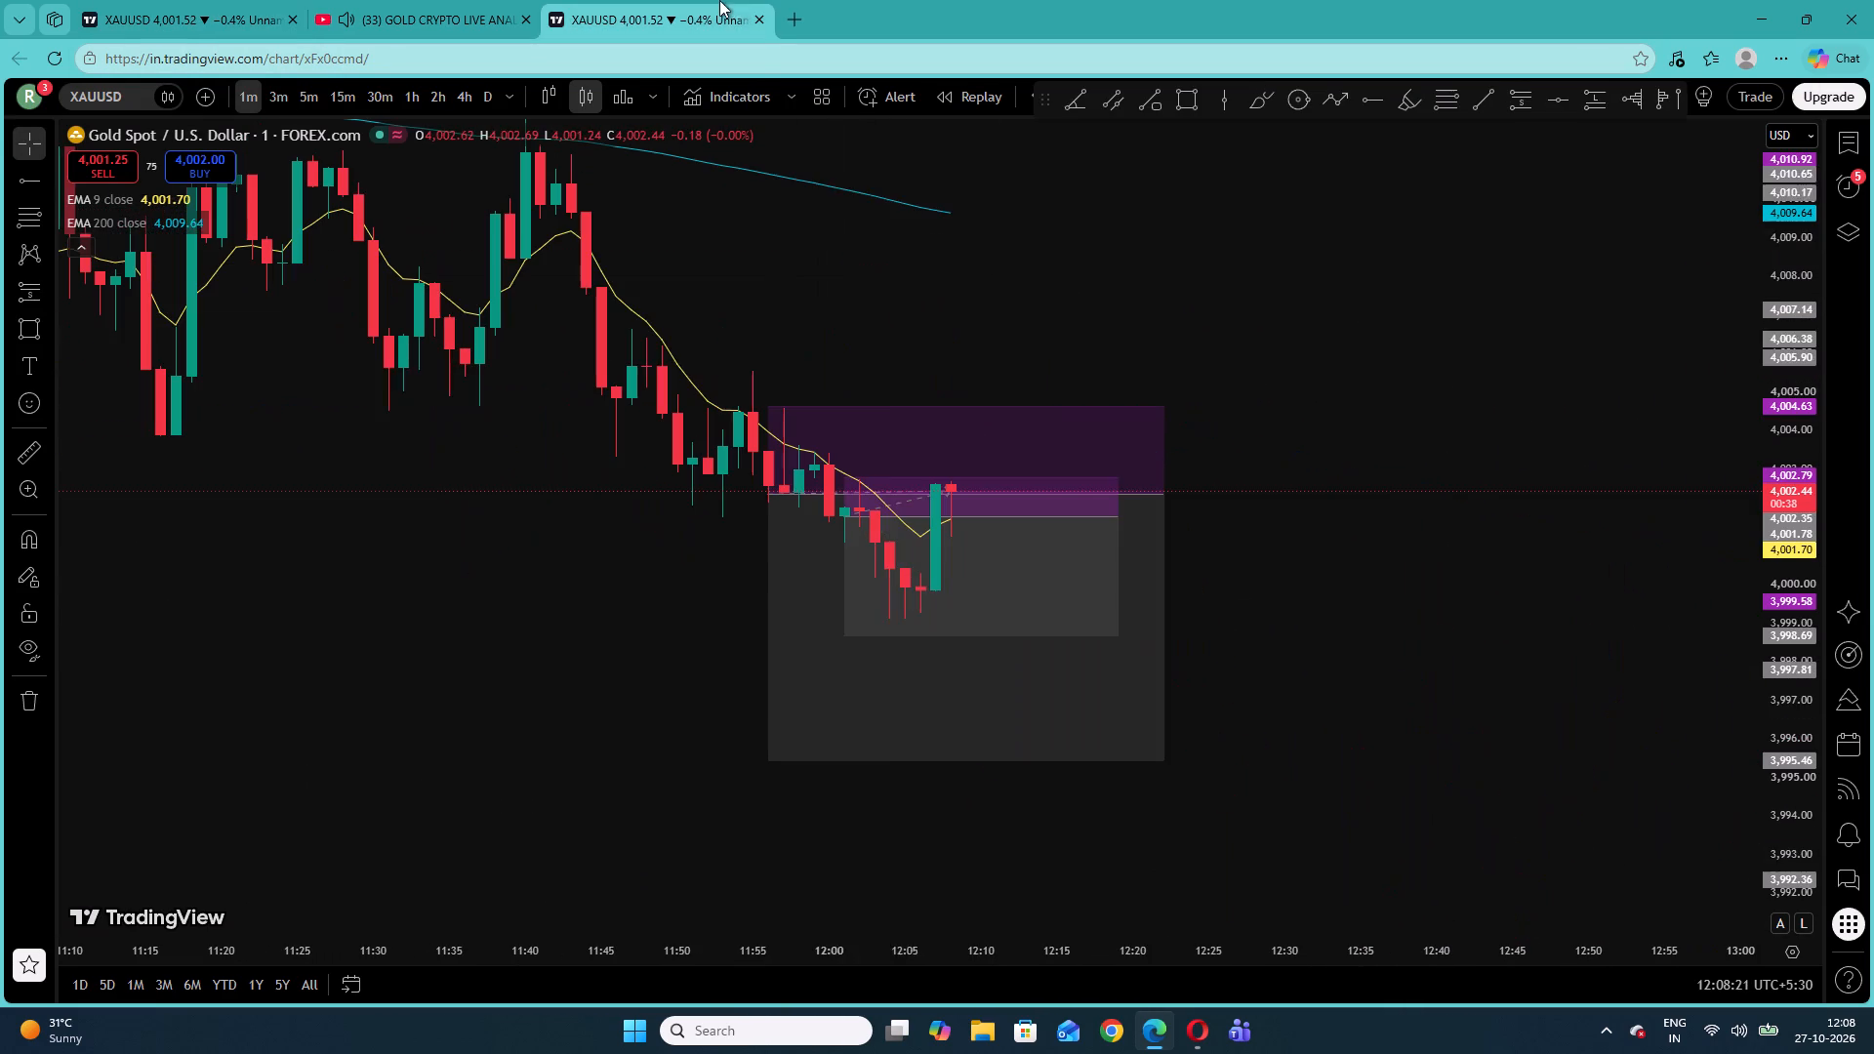
{"action": "left_click", "coordinate": [443, 0]}
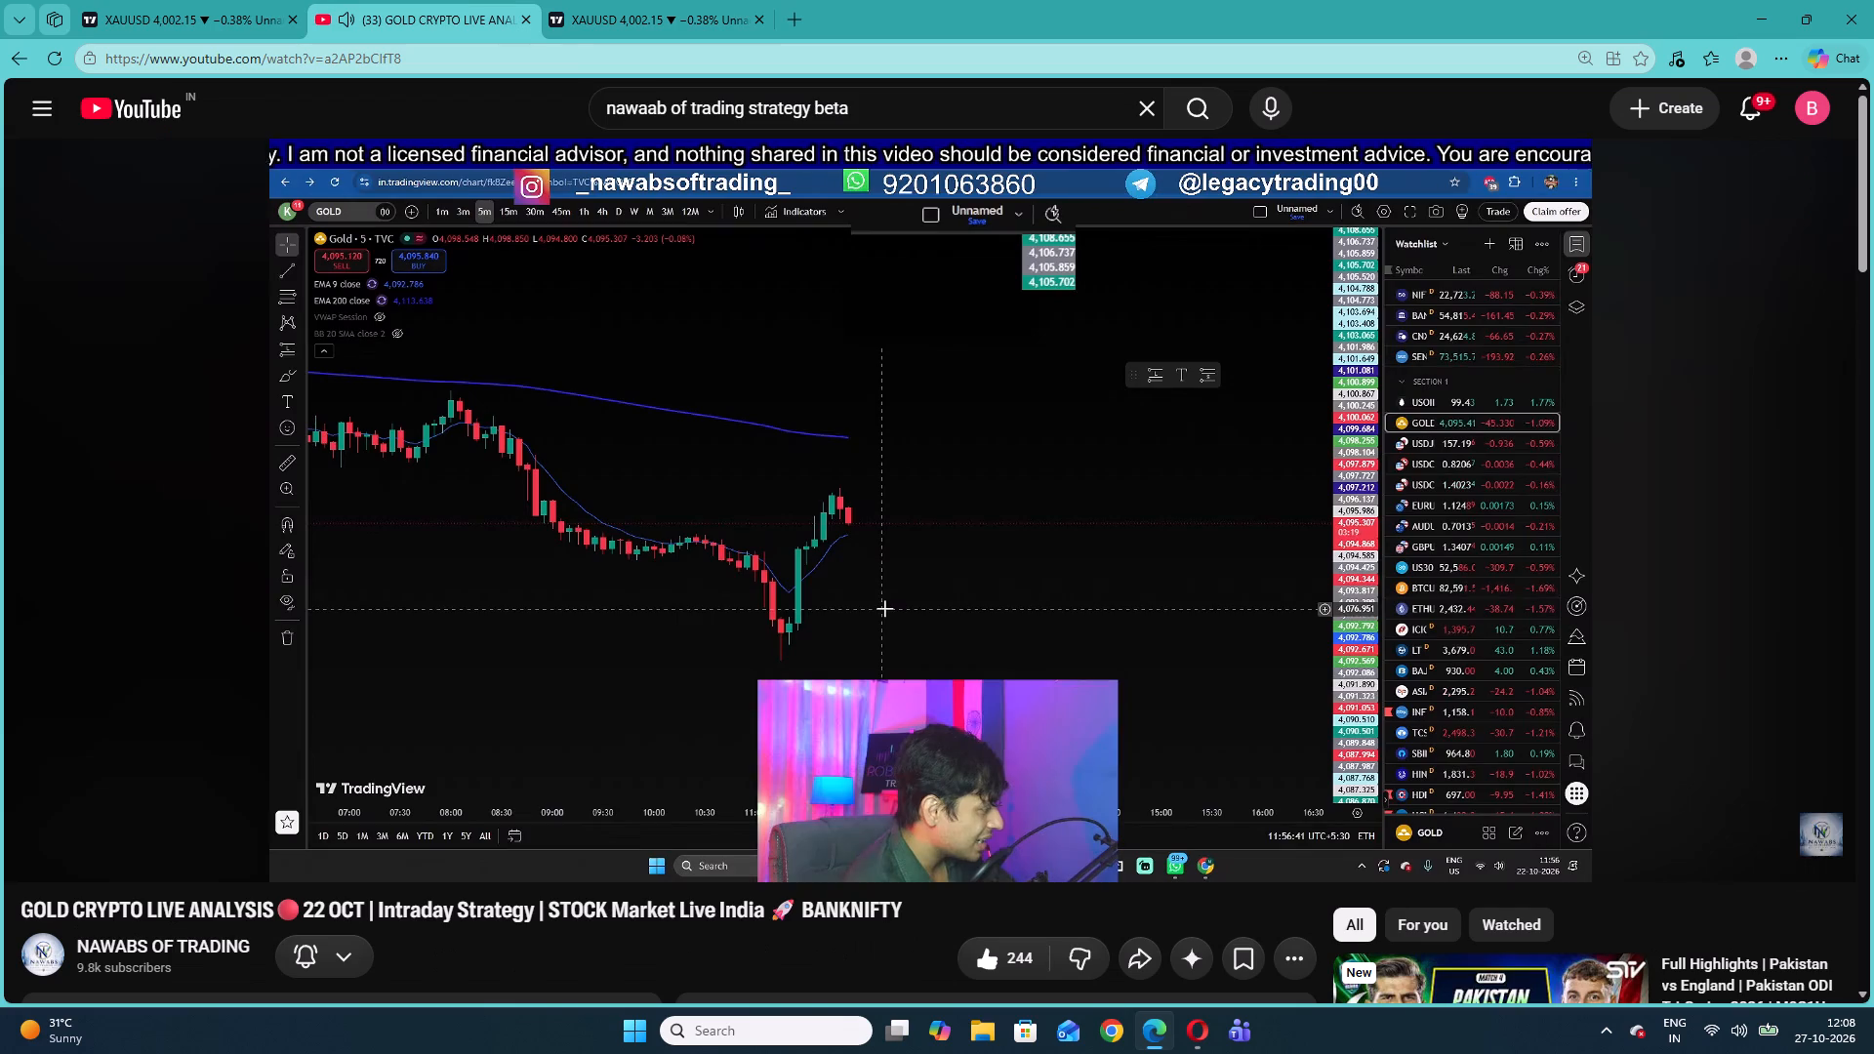
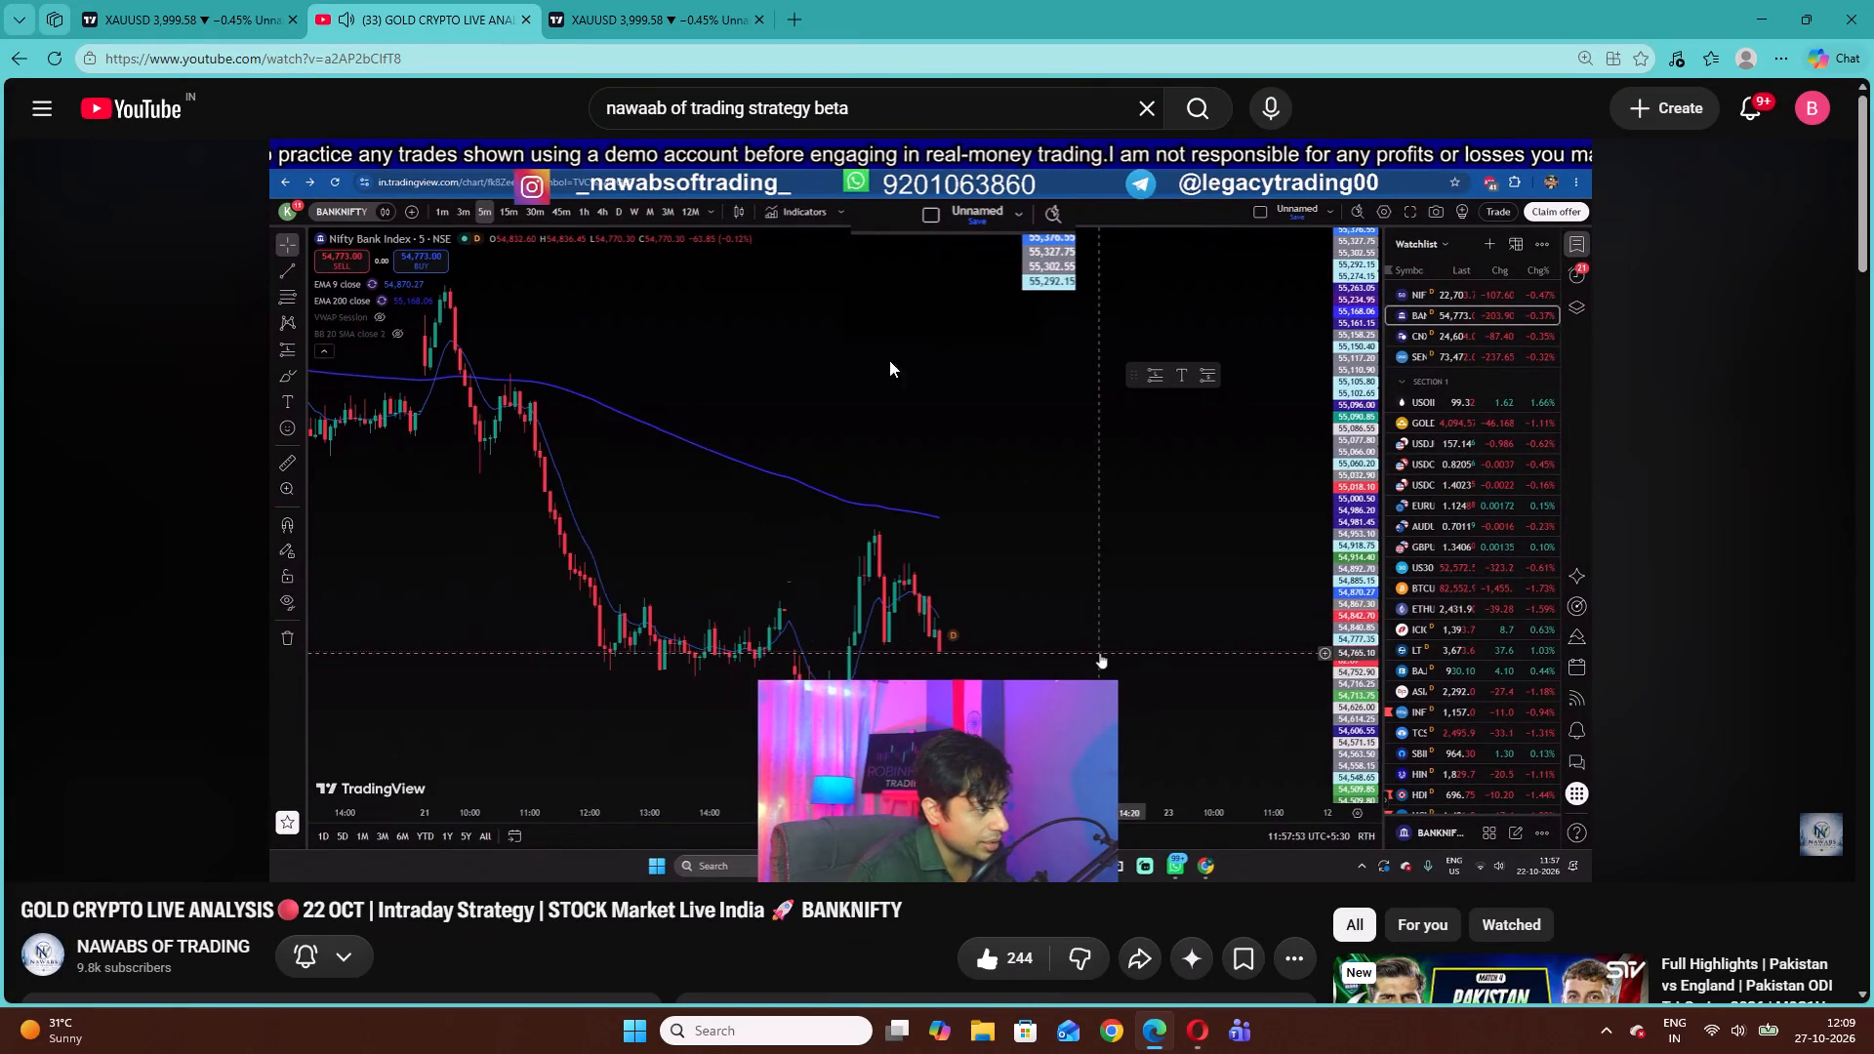
On the XAUUSD chart, extend the 11:56 short position's end to 12:31 and the 12:01 short position's end to about 12:23.
{"action": "left_click", "coordinate": [604, 6]}
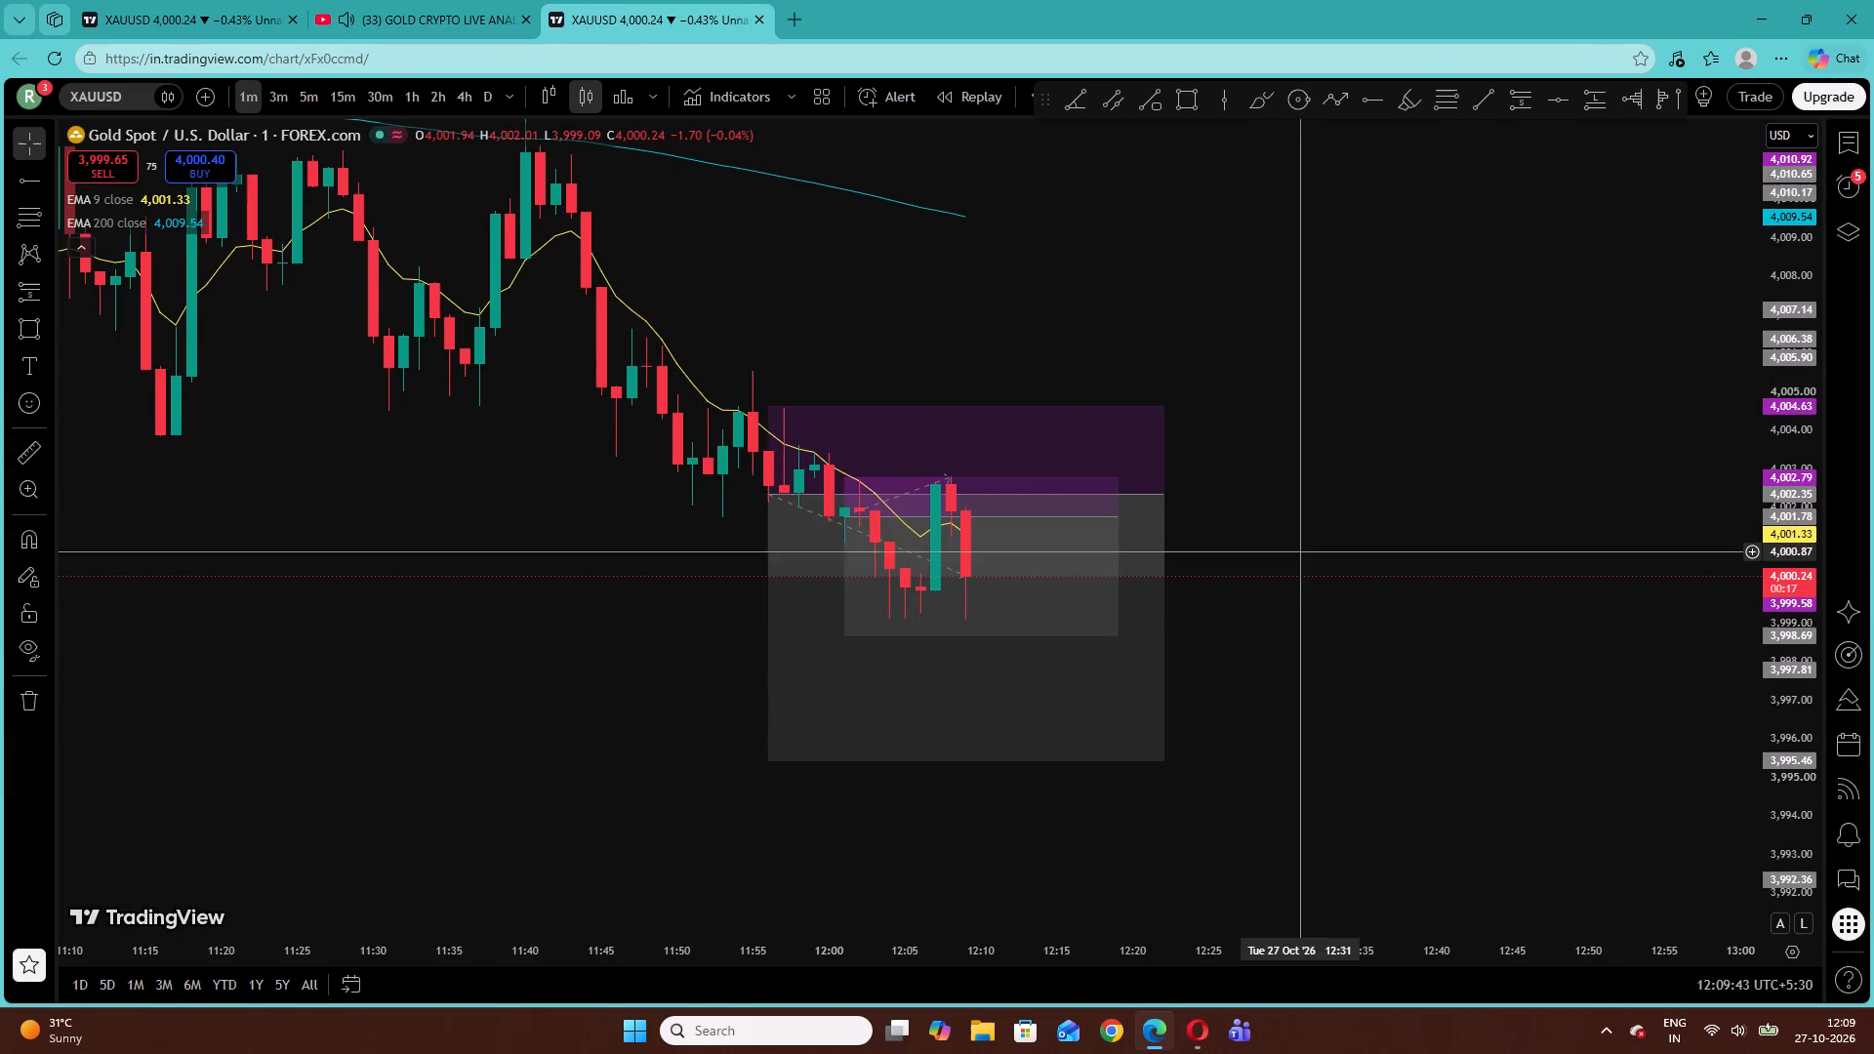
{"action": "left_click_drag", "start_coordinate": [1791, 669], "coordinate": [1775, 342]}
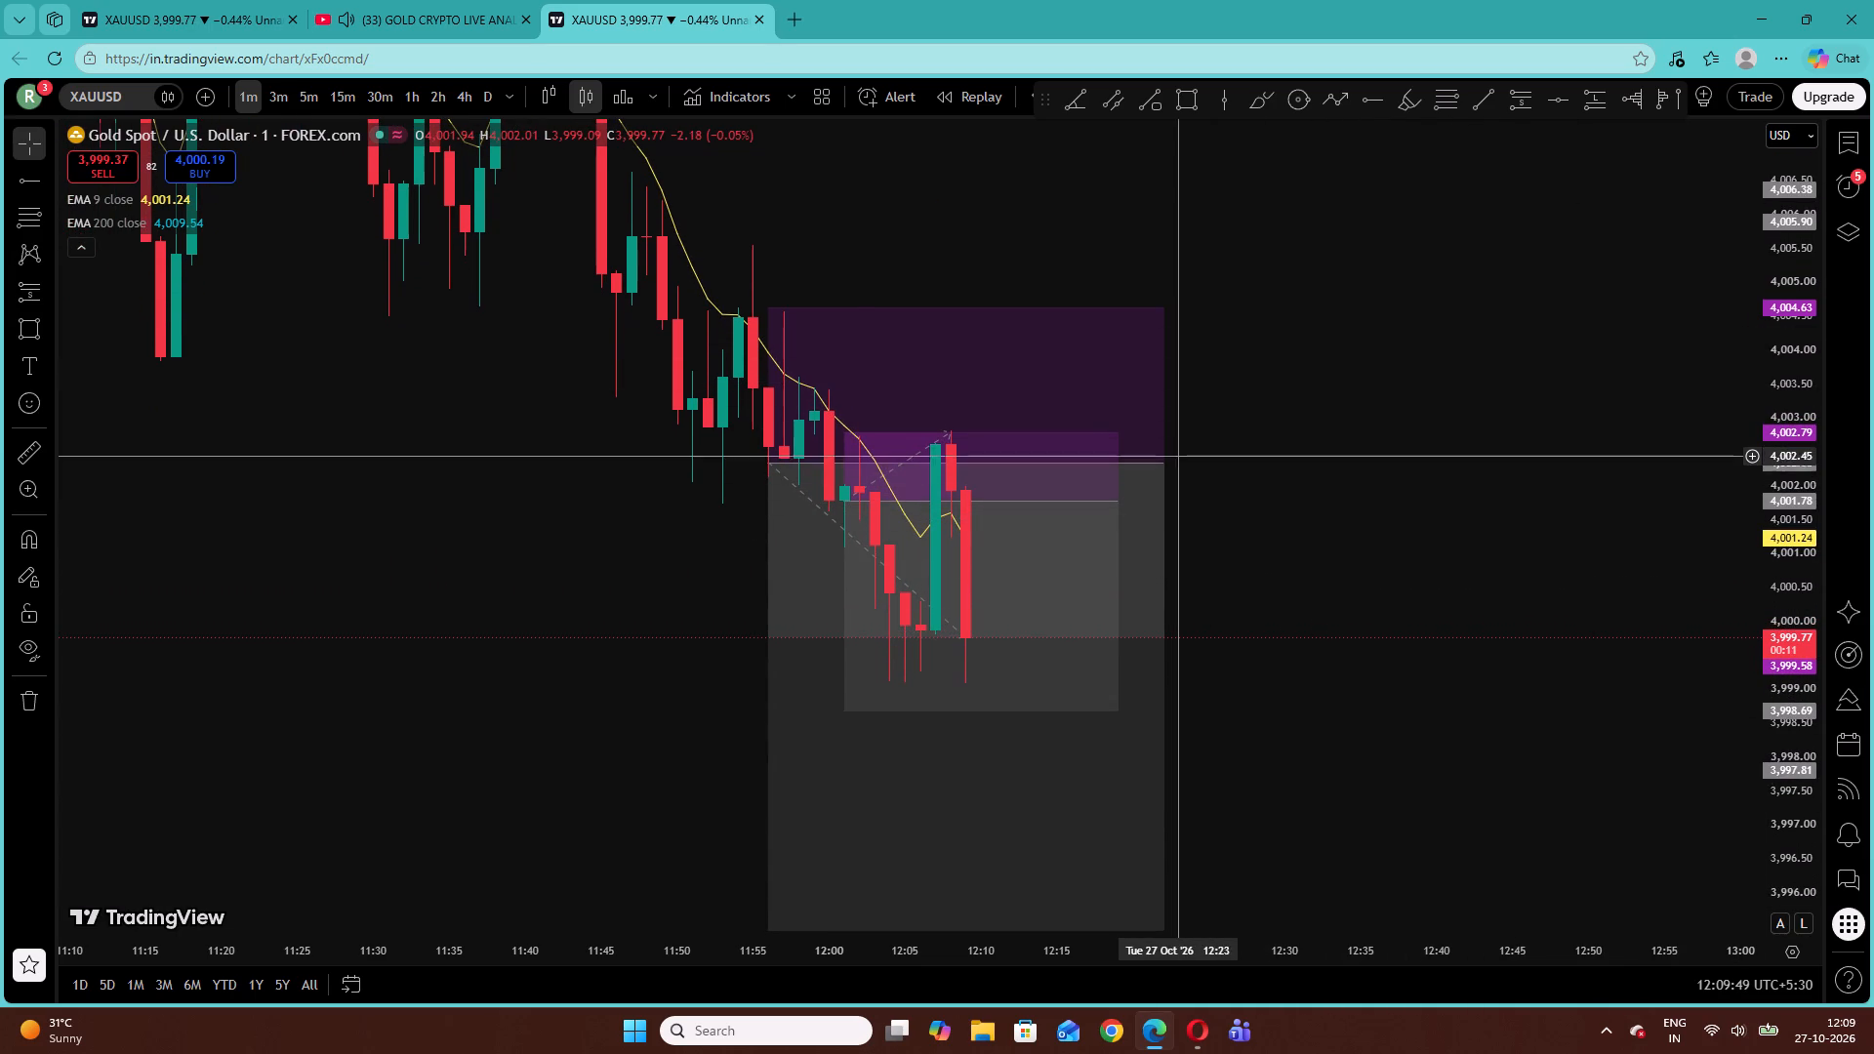
{"action": "left_click_drag", "start_coordinate": [1163, 464], "coordinate": [1298, 477]}
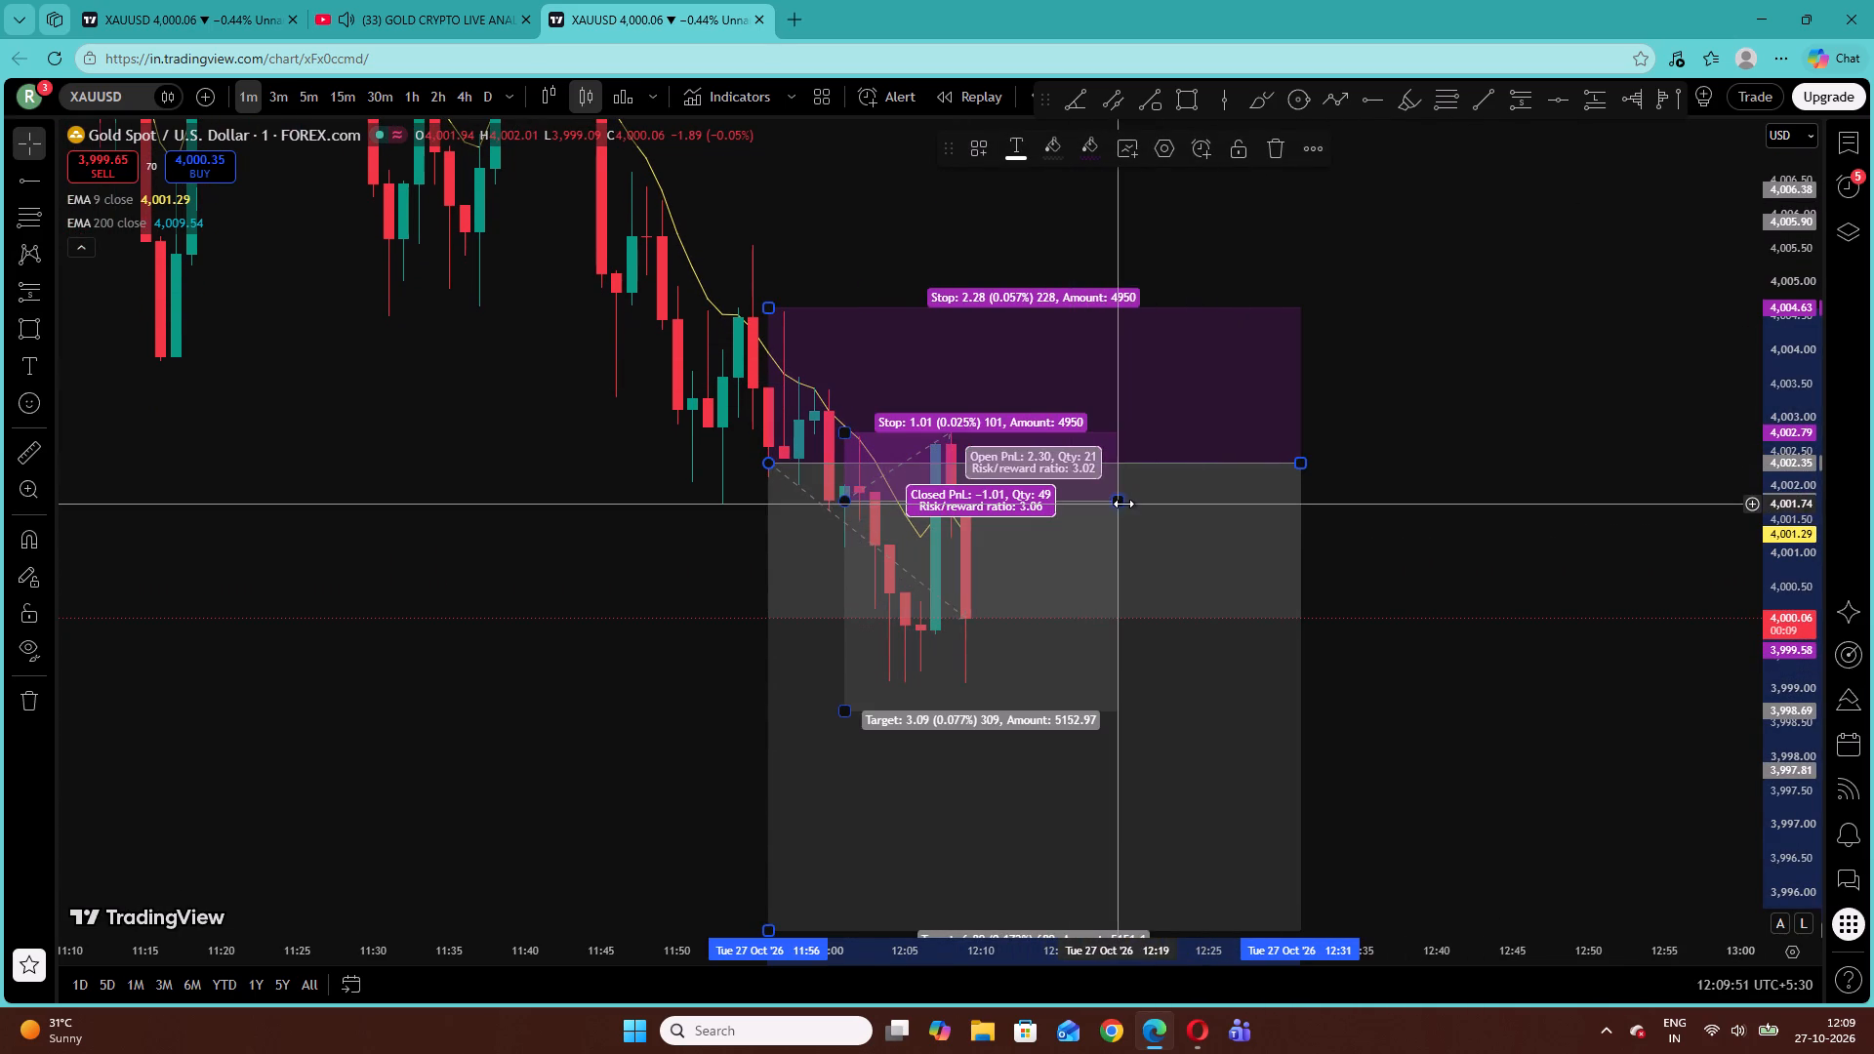
{"action": "left_click_drag", "start_coordinate": [1124, 504], "coordinate": [1179, 504]}
{"action": "left_click", "coordinate": [1588, 369]}
Follow the YouTube livestream, replaying a short part, while checking live XAUUSD price action around both short positions and the EMAs.
{"action": "left_click", "coordinate": [407, 0]}
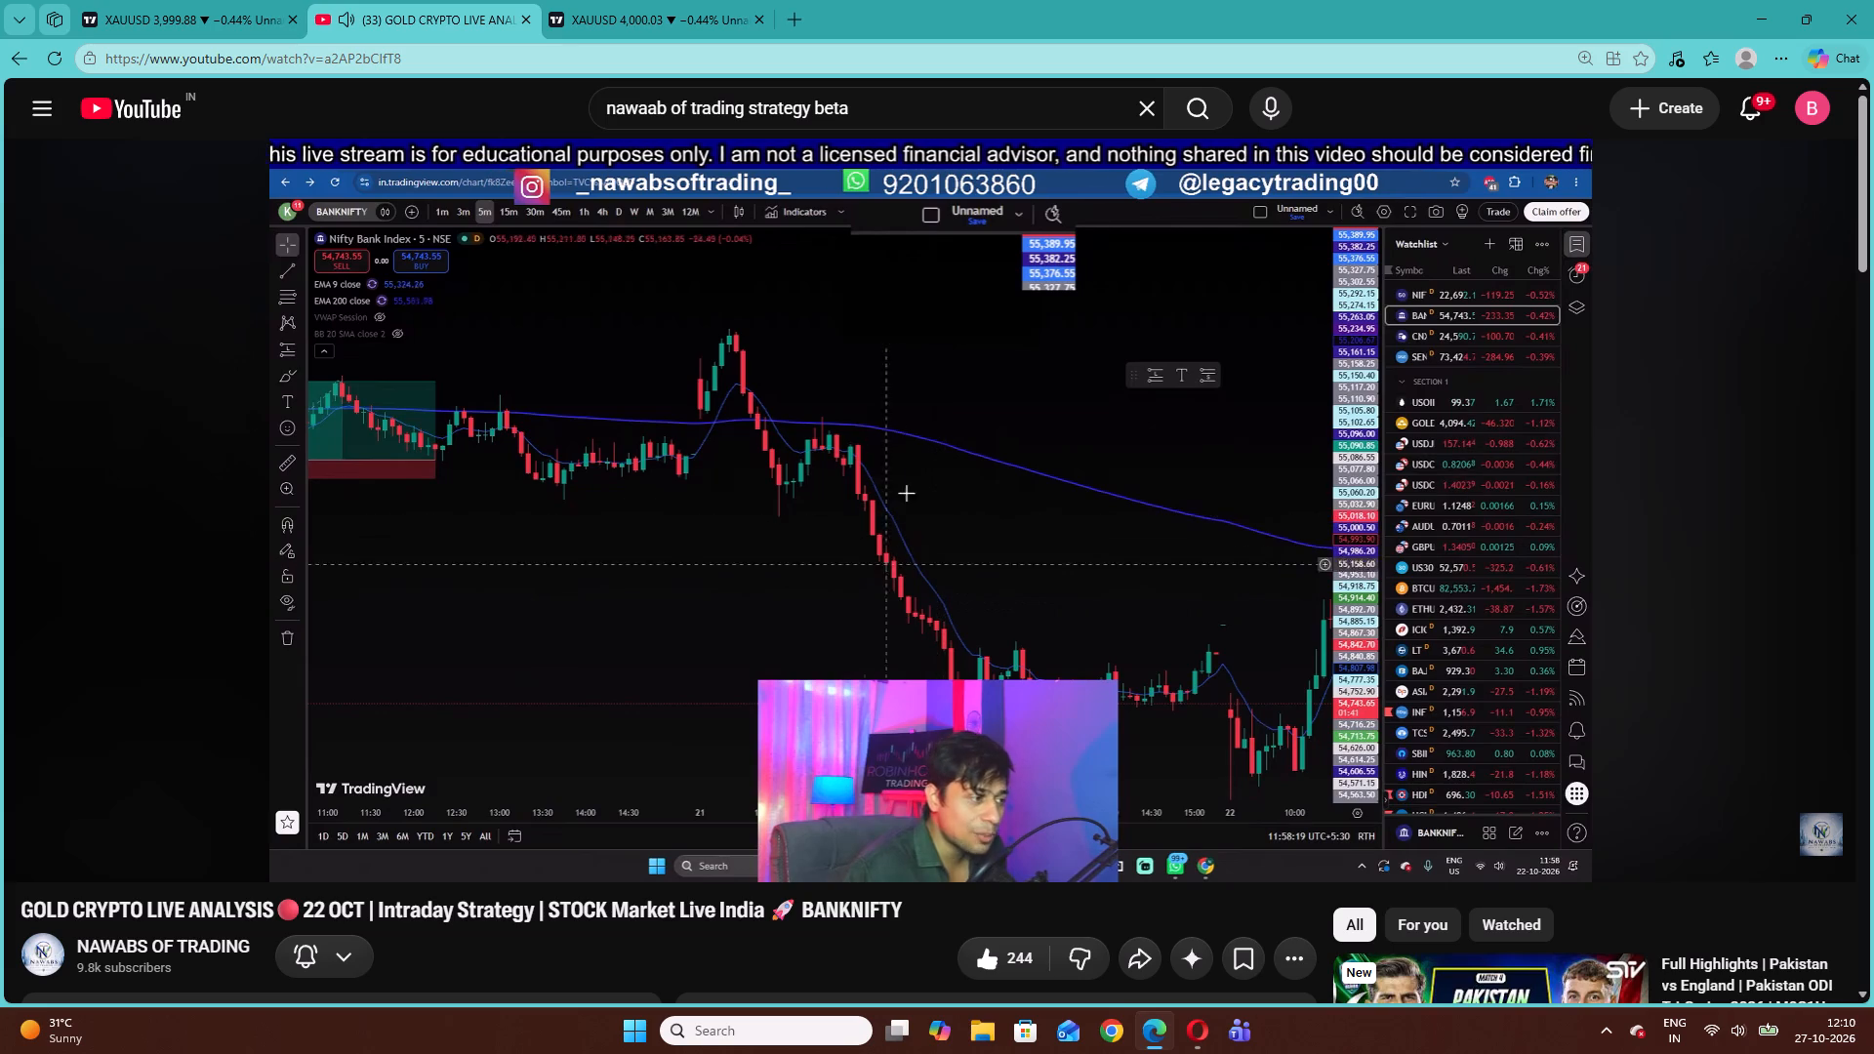
{"action": "left_click", "coordinate": [647, 0]}
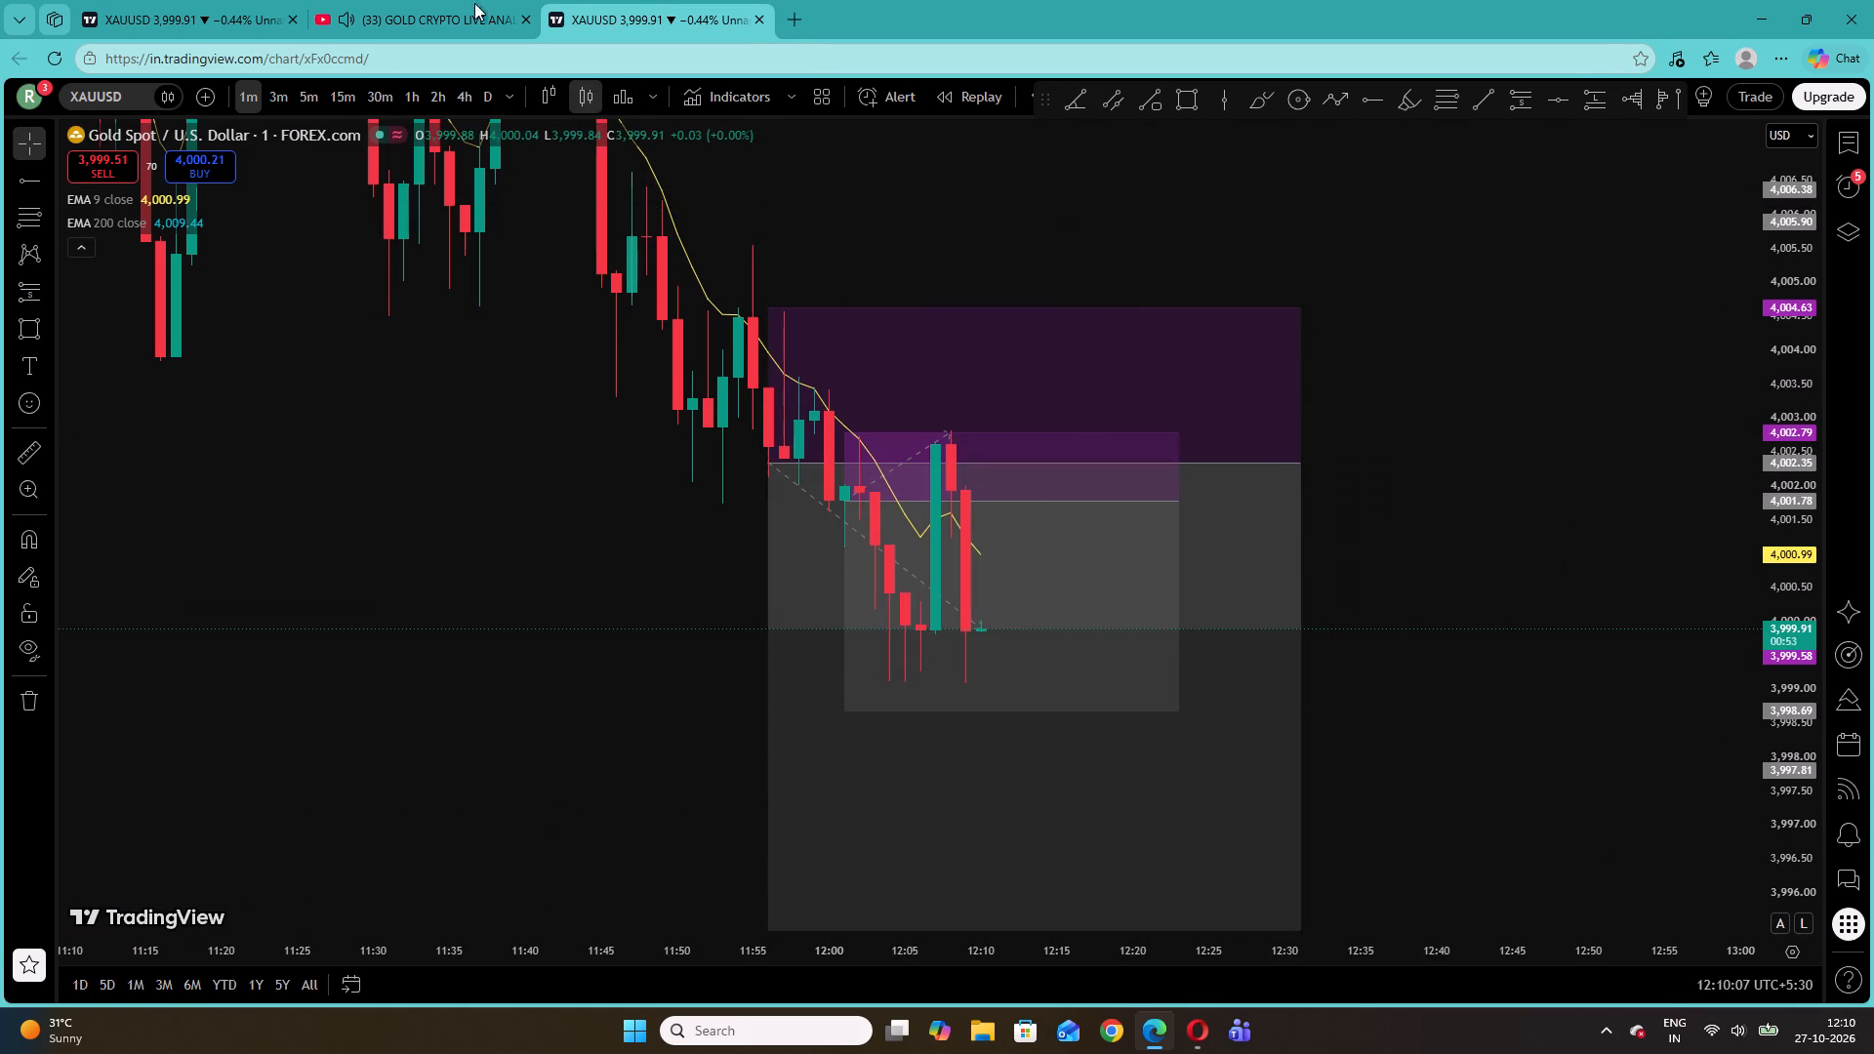
{"action": "left_click", "coordinate": [422, 0]}
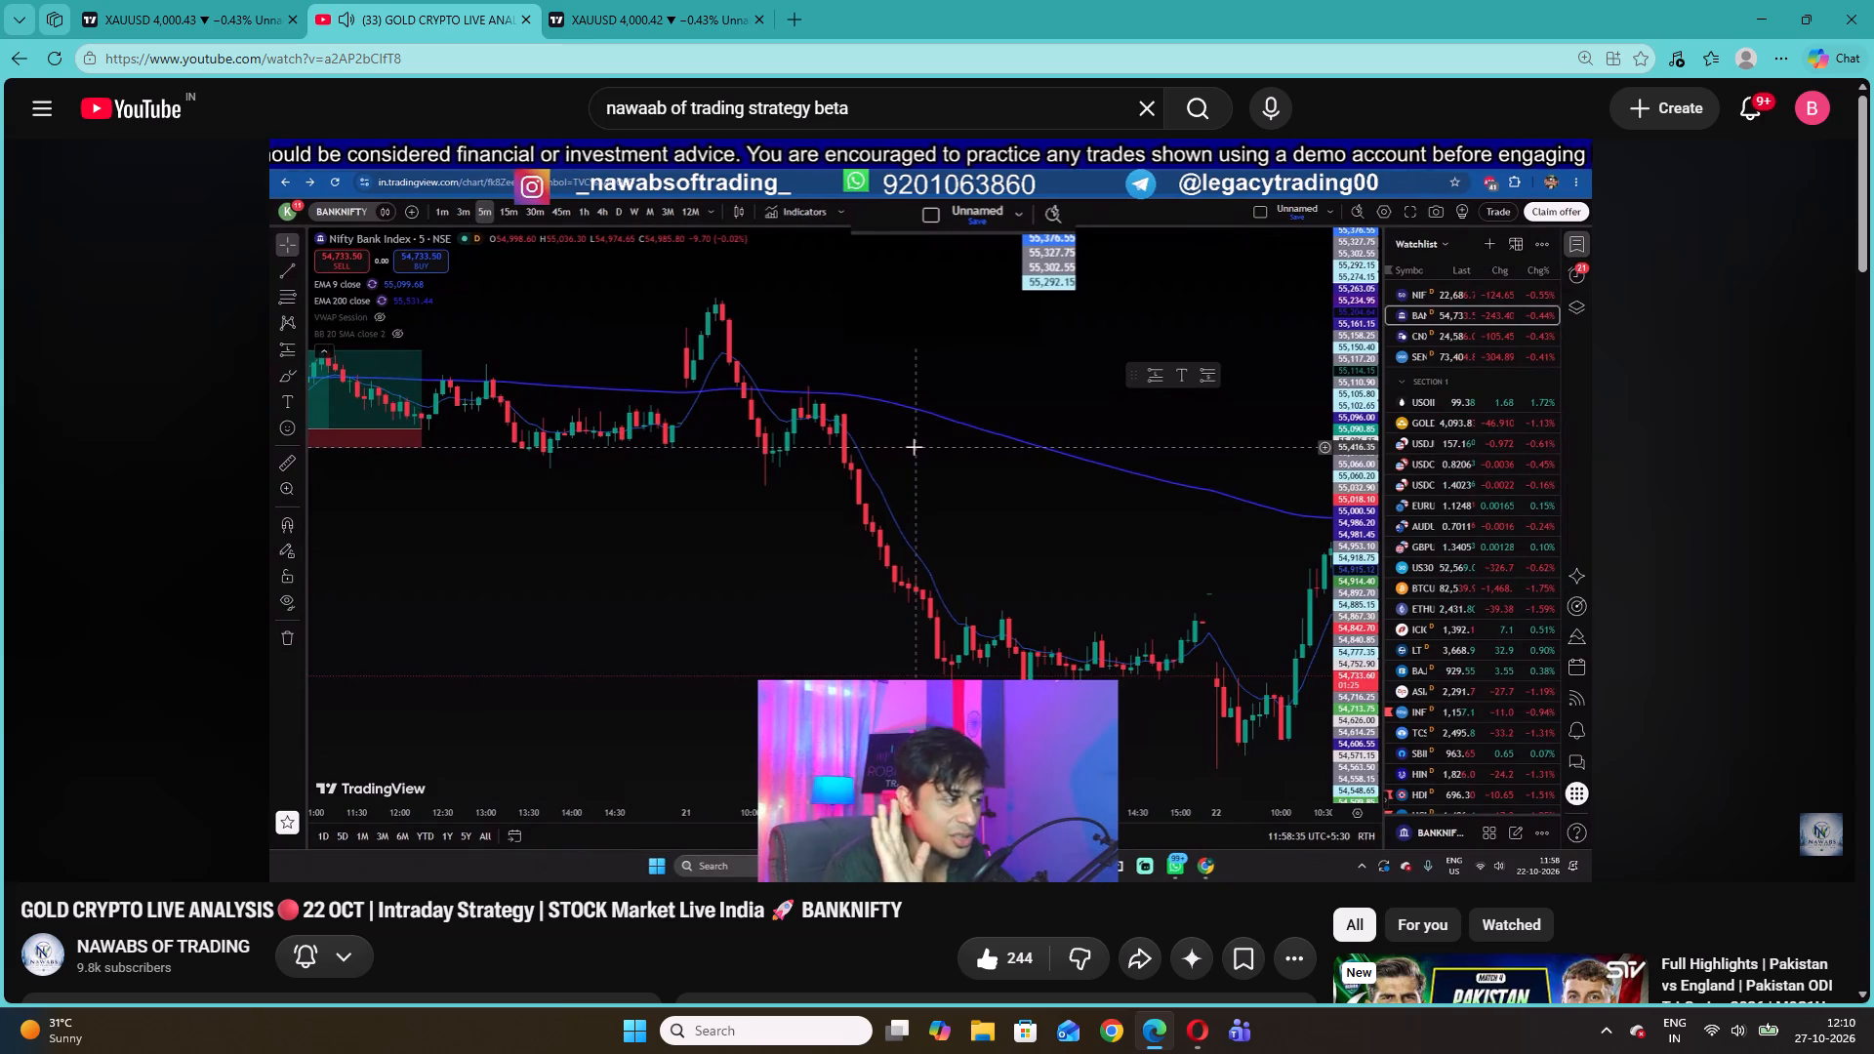
{"action": "left_click", "coordinate": [219, 0]}
{"action": "left_click", "coordinate": [621, 0]}
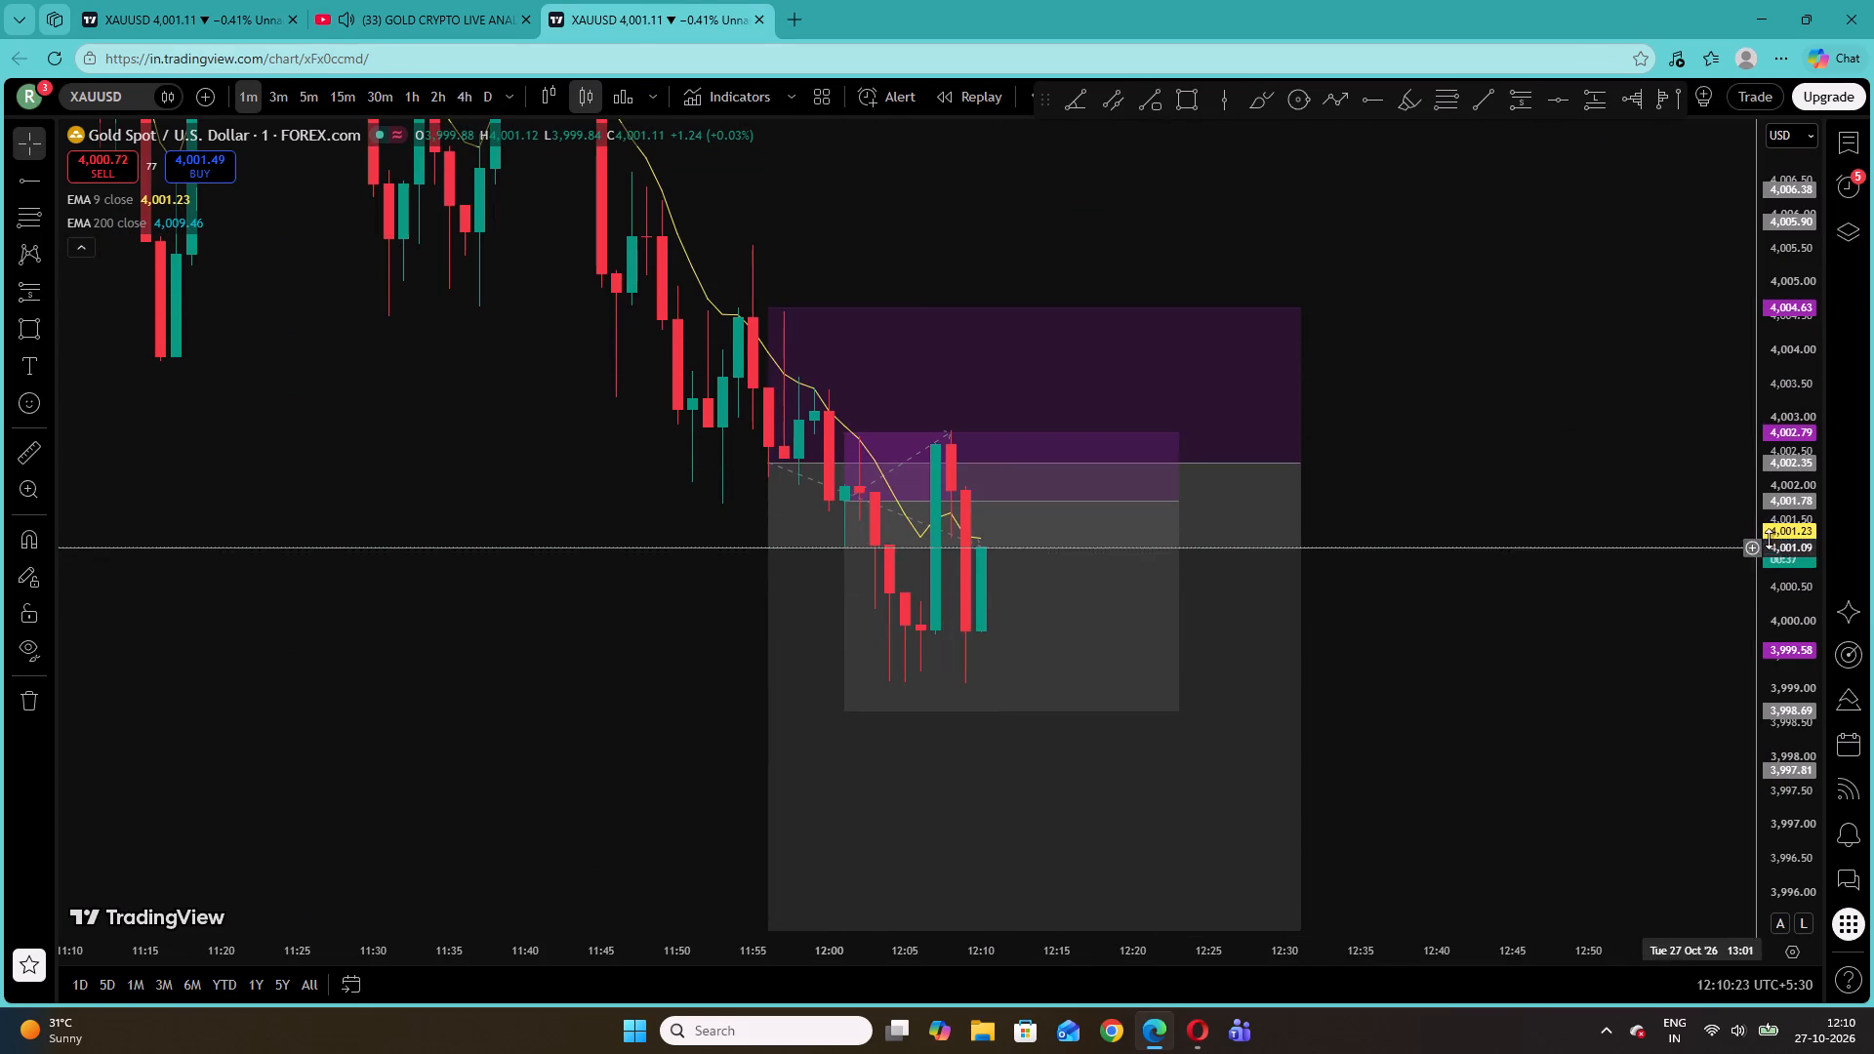
{"action": "left_click_drag", "start_coordinate": [1781, 520], "coordinate": [1771, 685]}
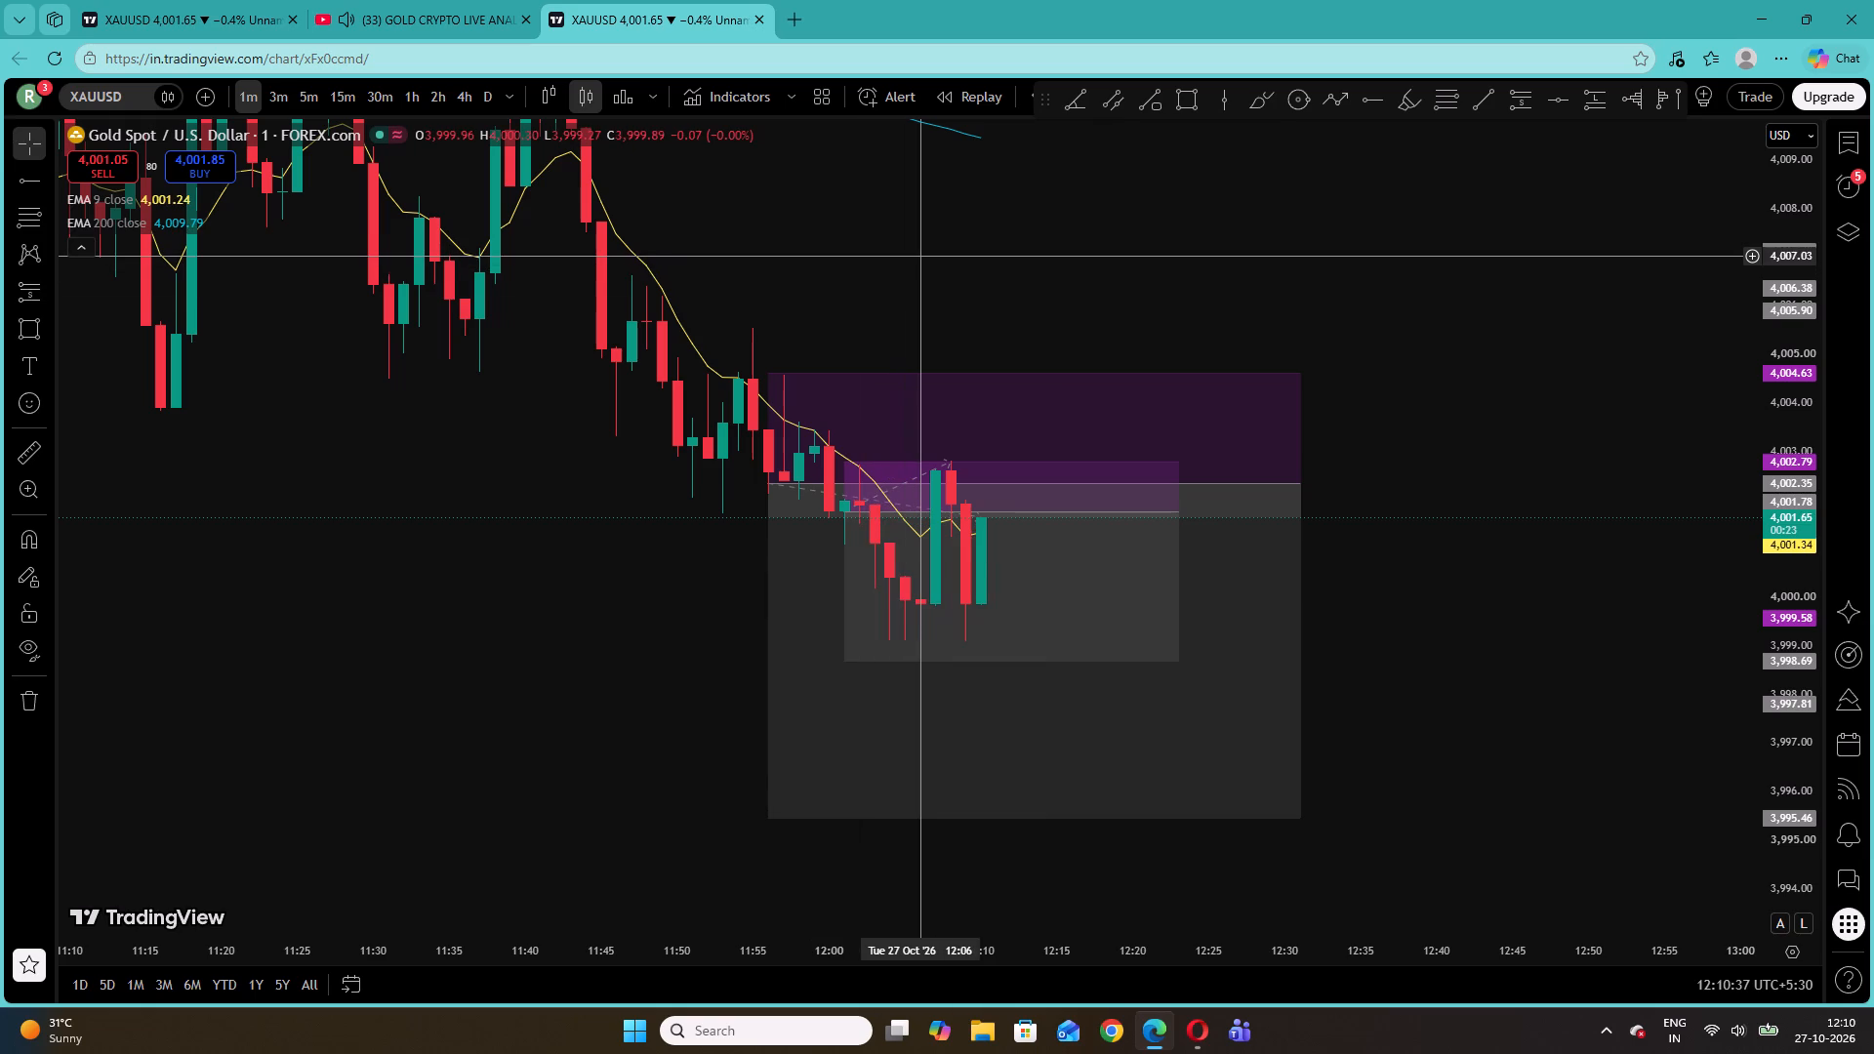
{"action": "left_click_drag", "start_coordinate": [916, 256], "coordinate": [1014, 395]}
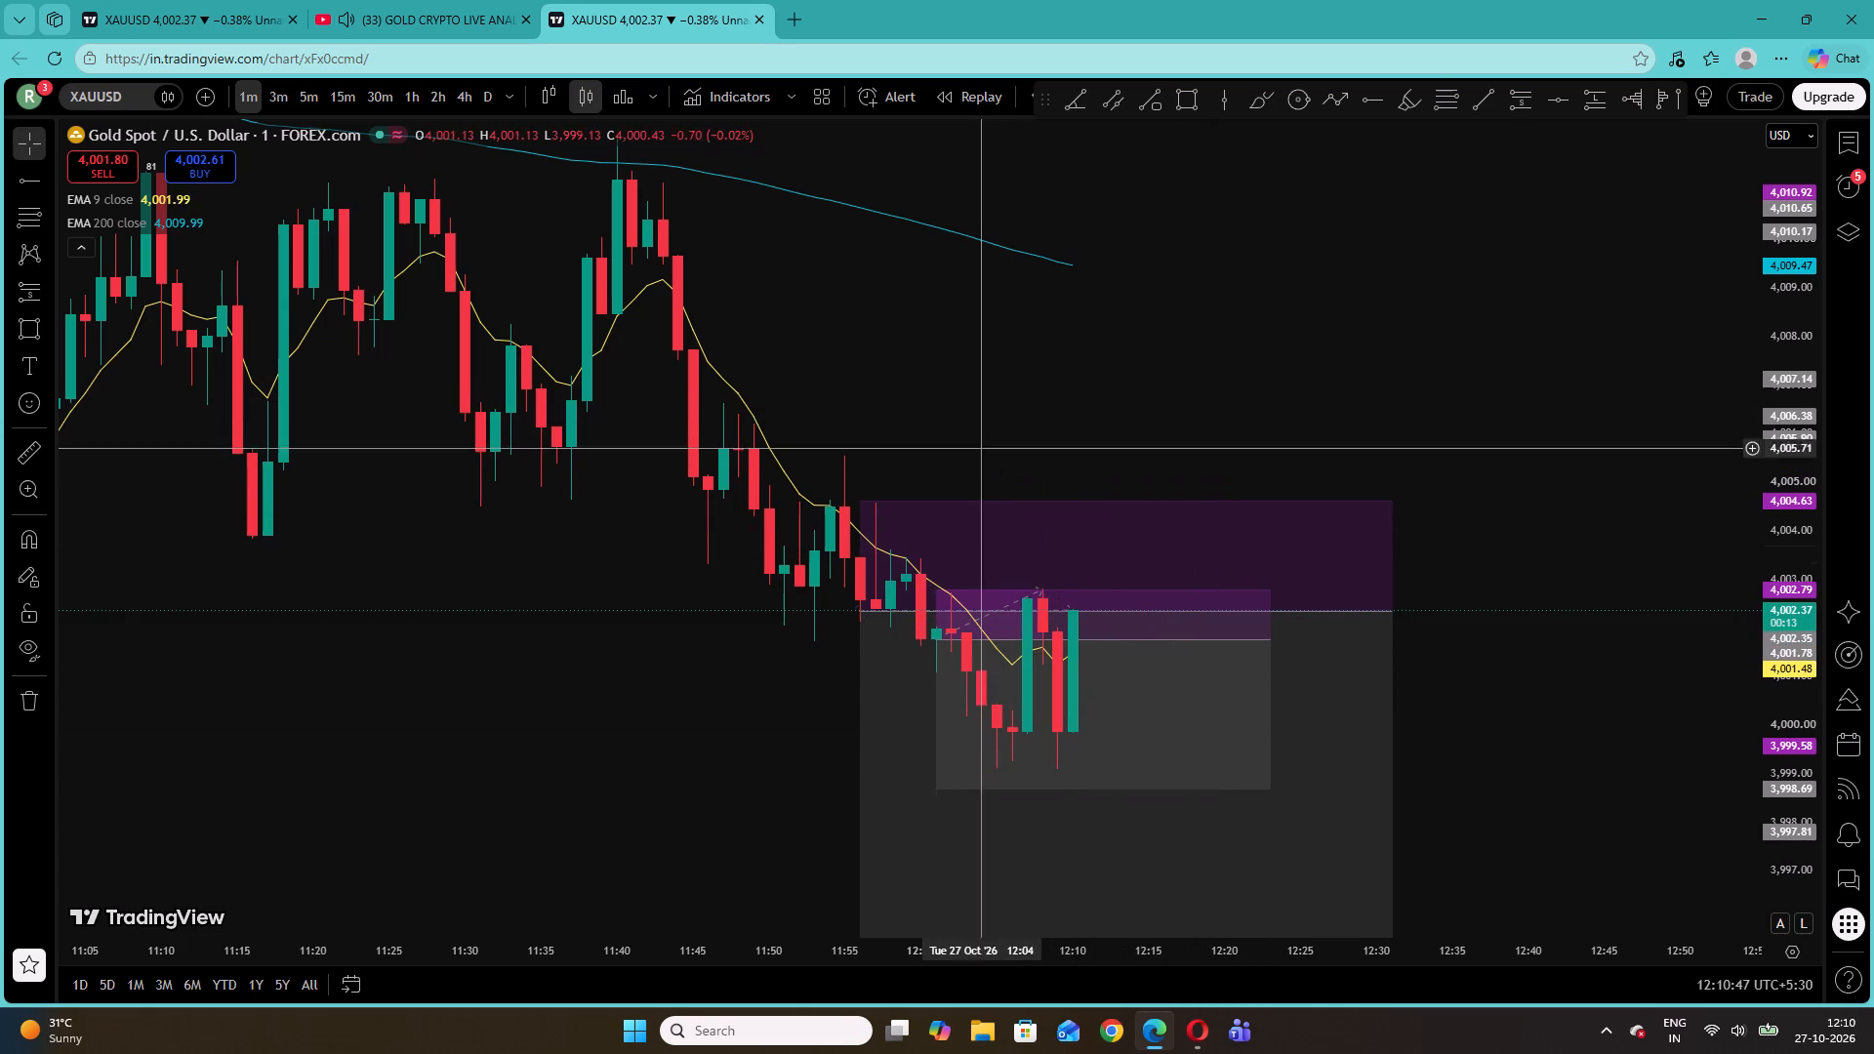
{"action": "left_click", "coordinate": [472, 0]}
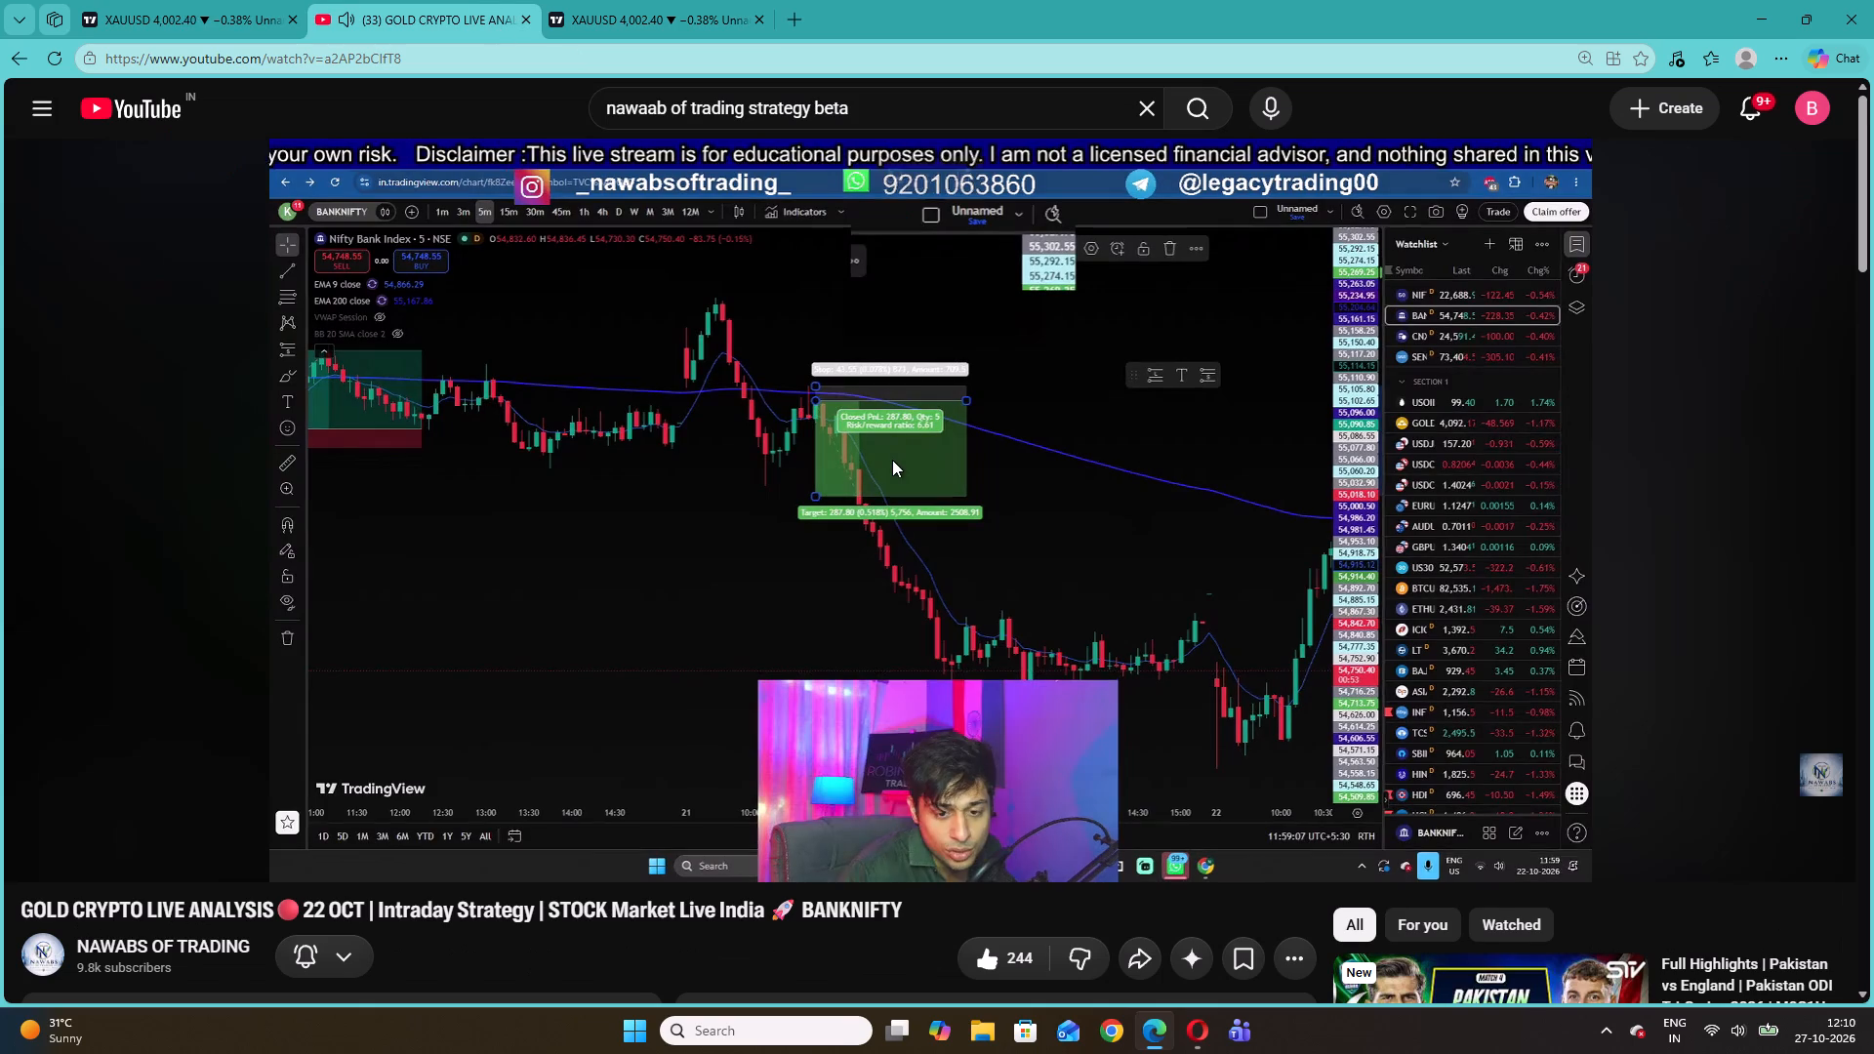
{"action": "left_click", "coordinate": [691, 0]}
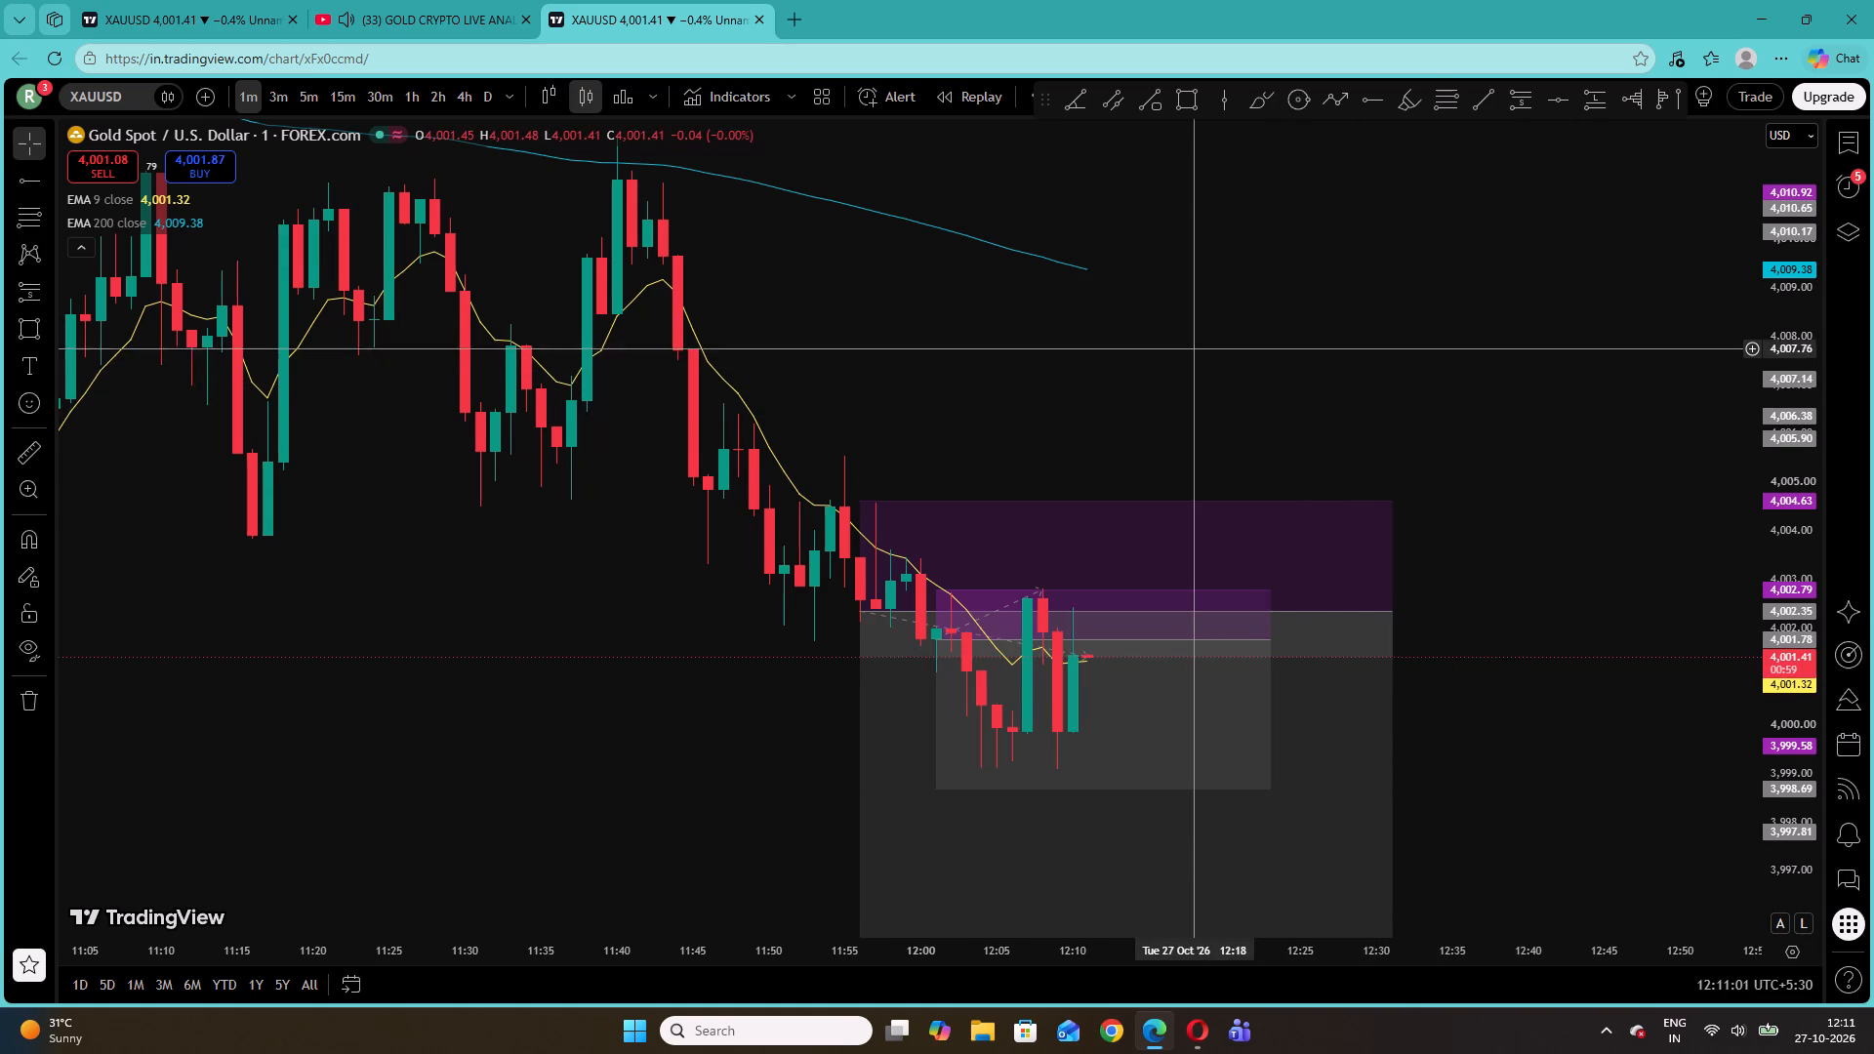
{"action": "left_click_drag", "start_coordinate": [1200, 354], "coordinate": [1134, 284]}
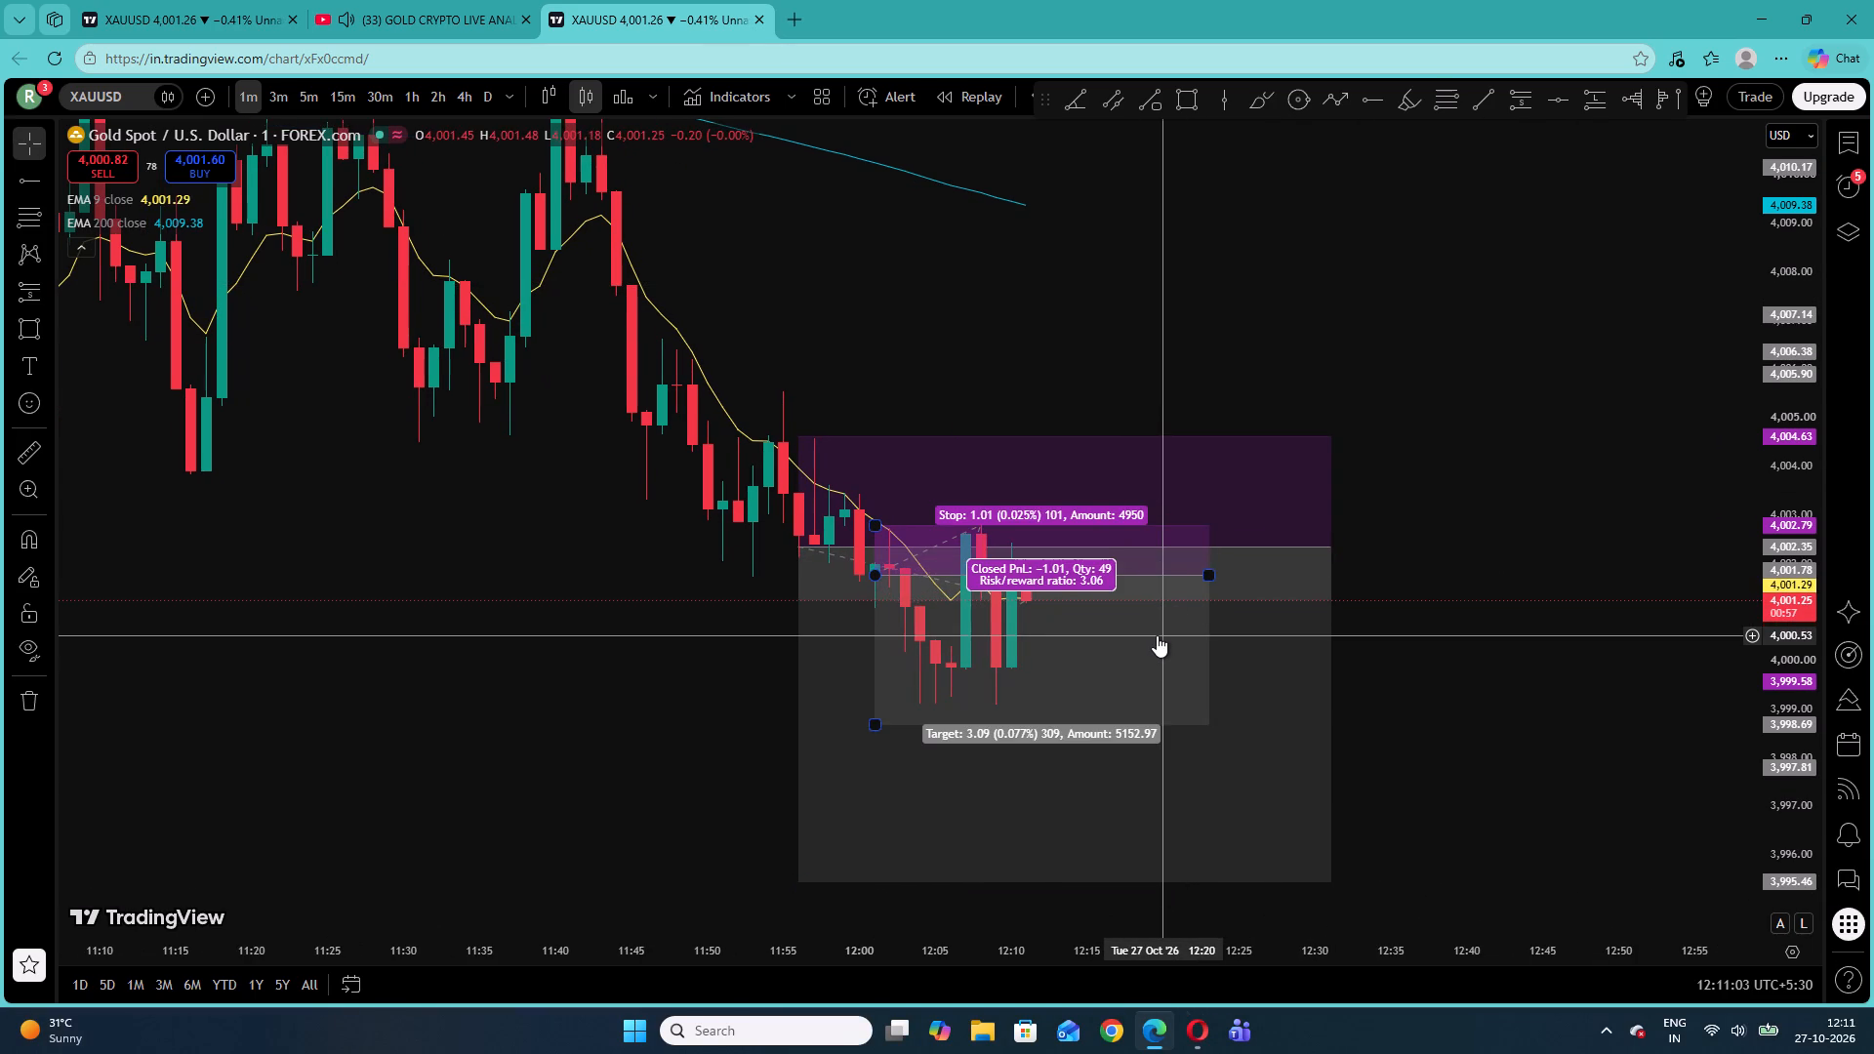
{"action": "left_click", "coordinate": [386, 0]}
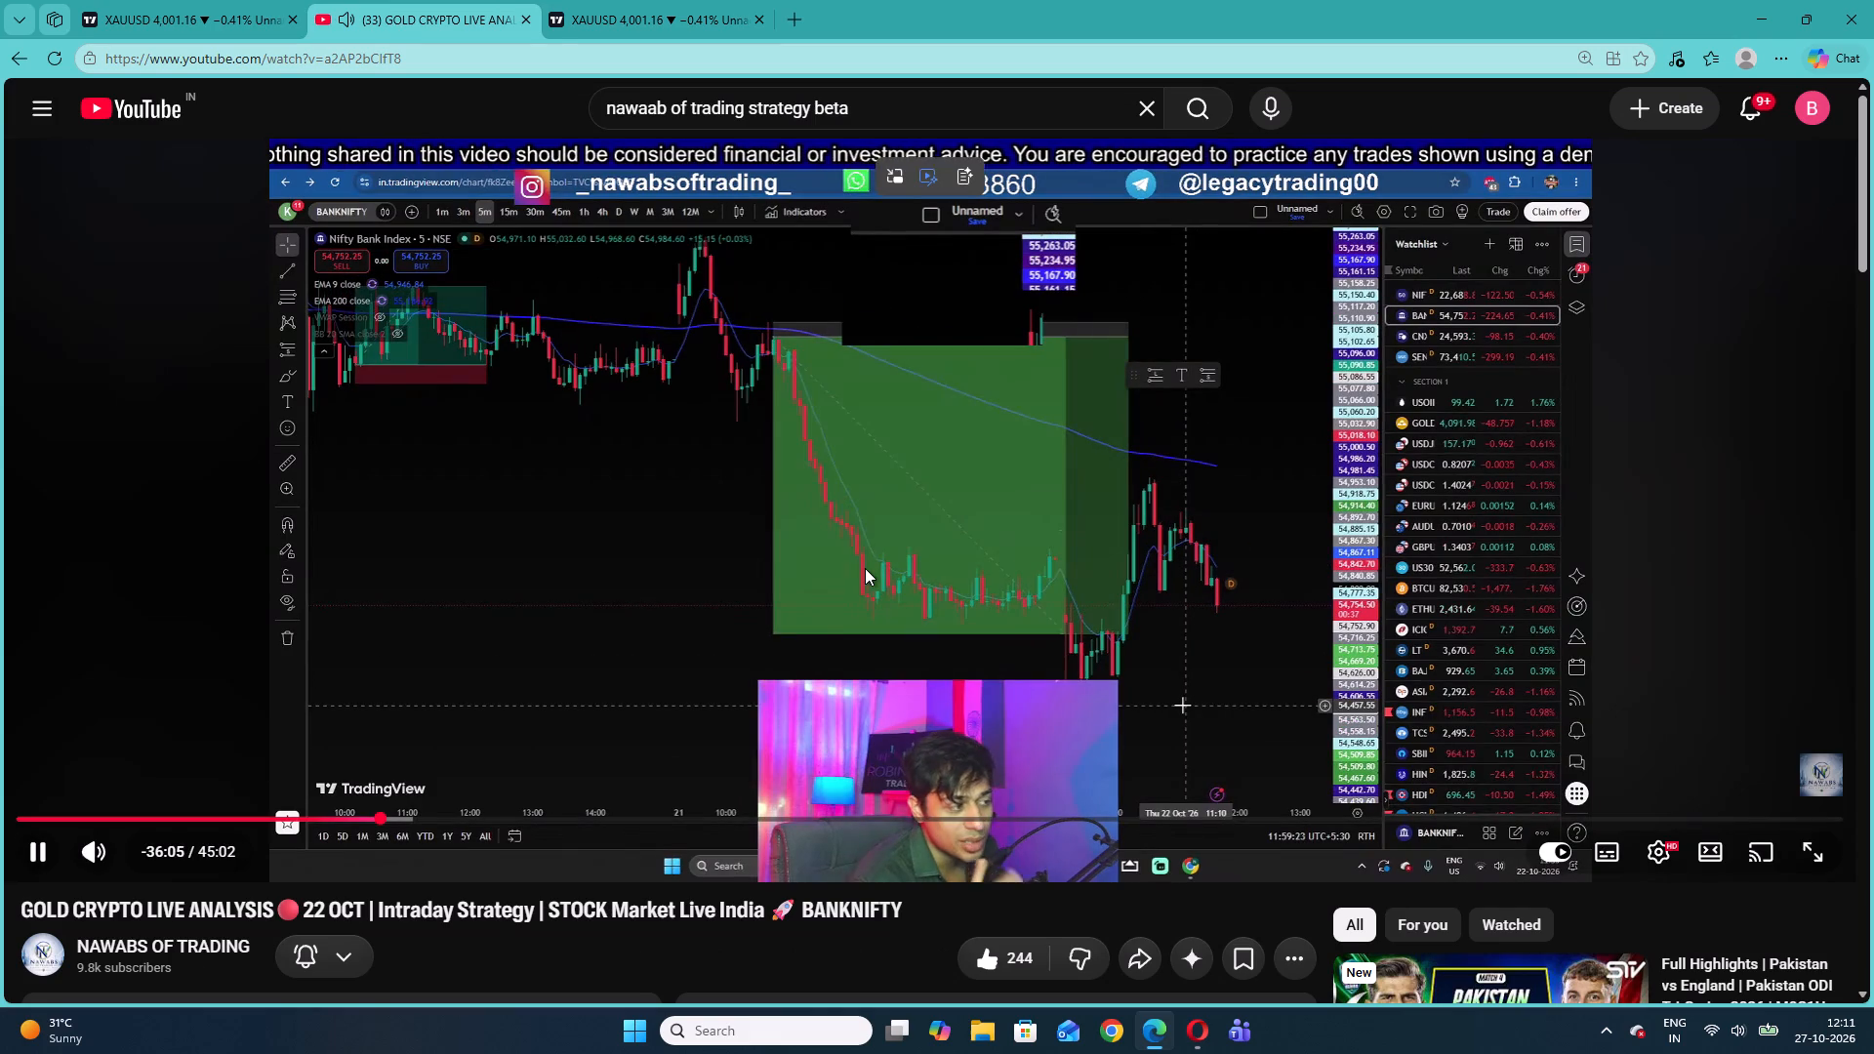
{"action": "key", "text": "Left"}
{"action": "key", "text": "Left"}
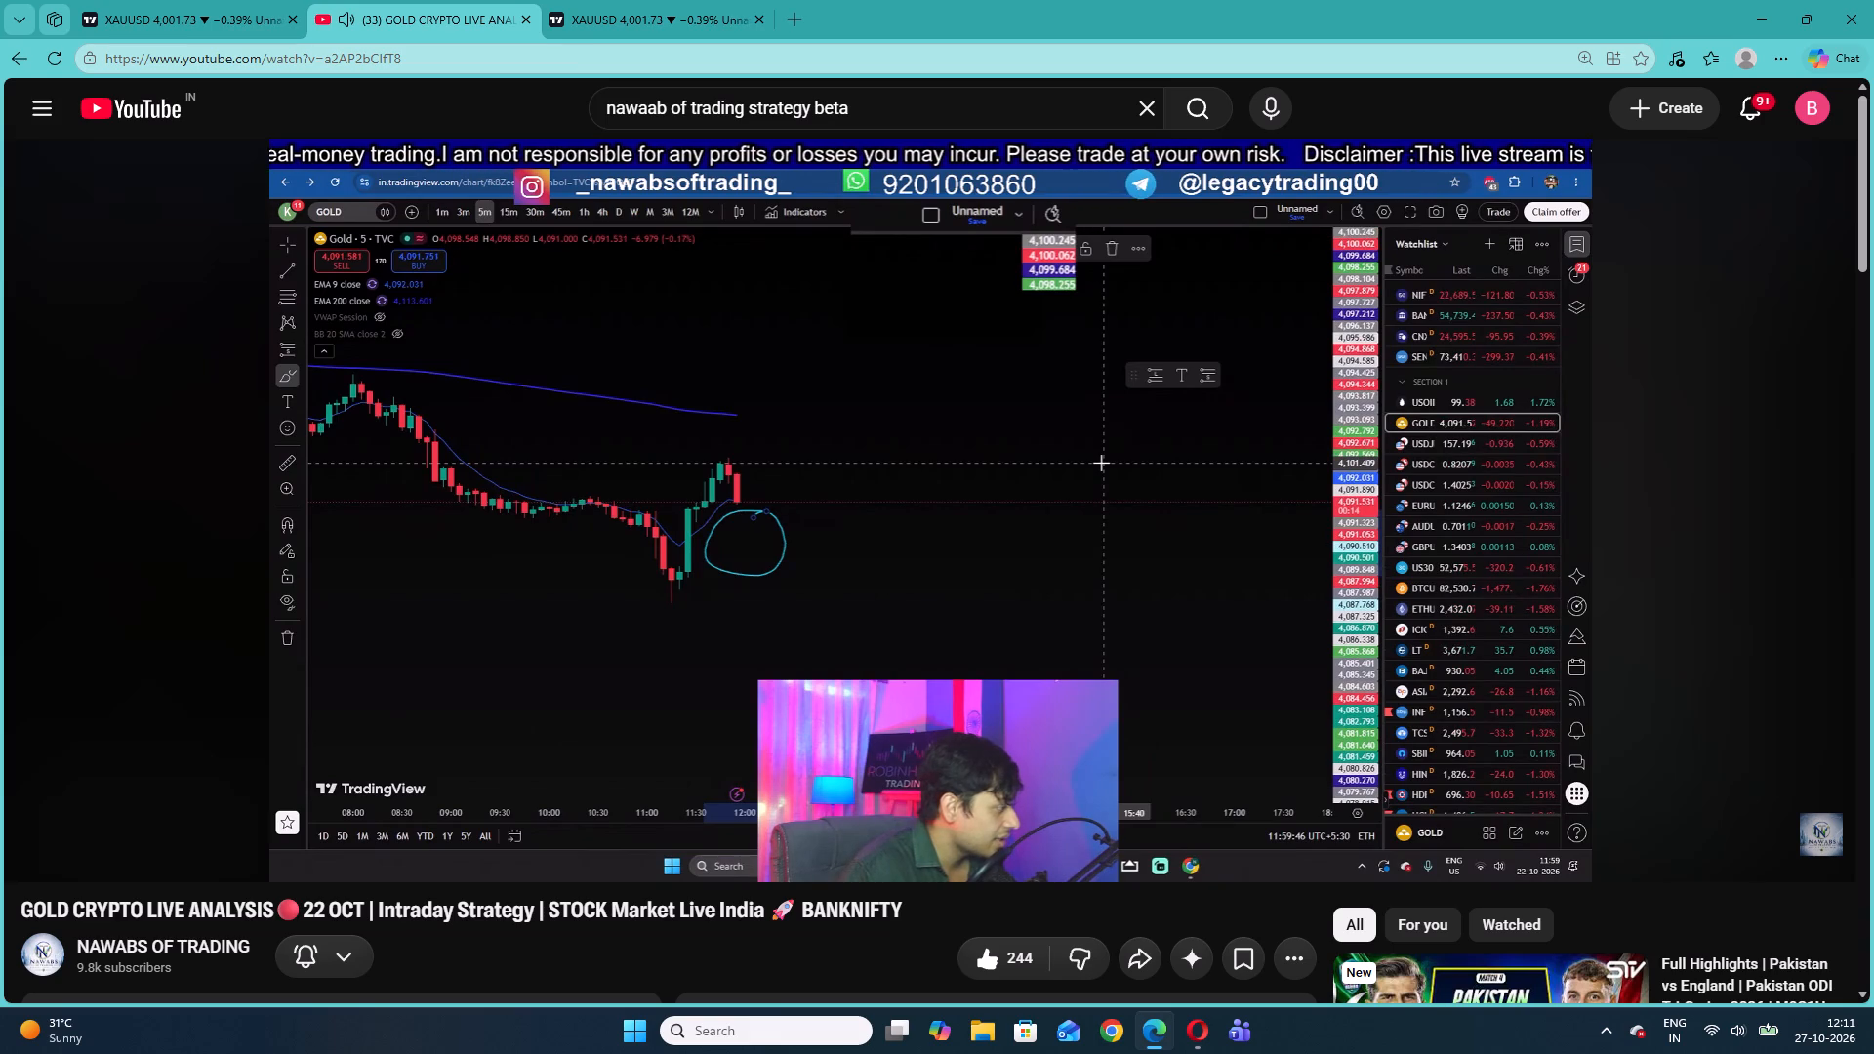
{"action": "left_click", "coordinate": [613, 0]}
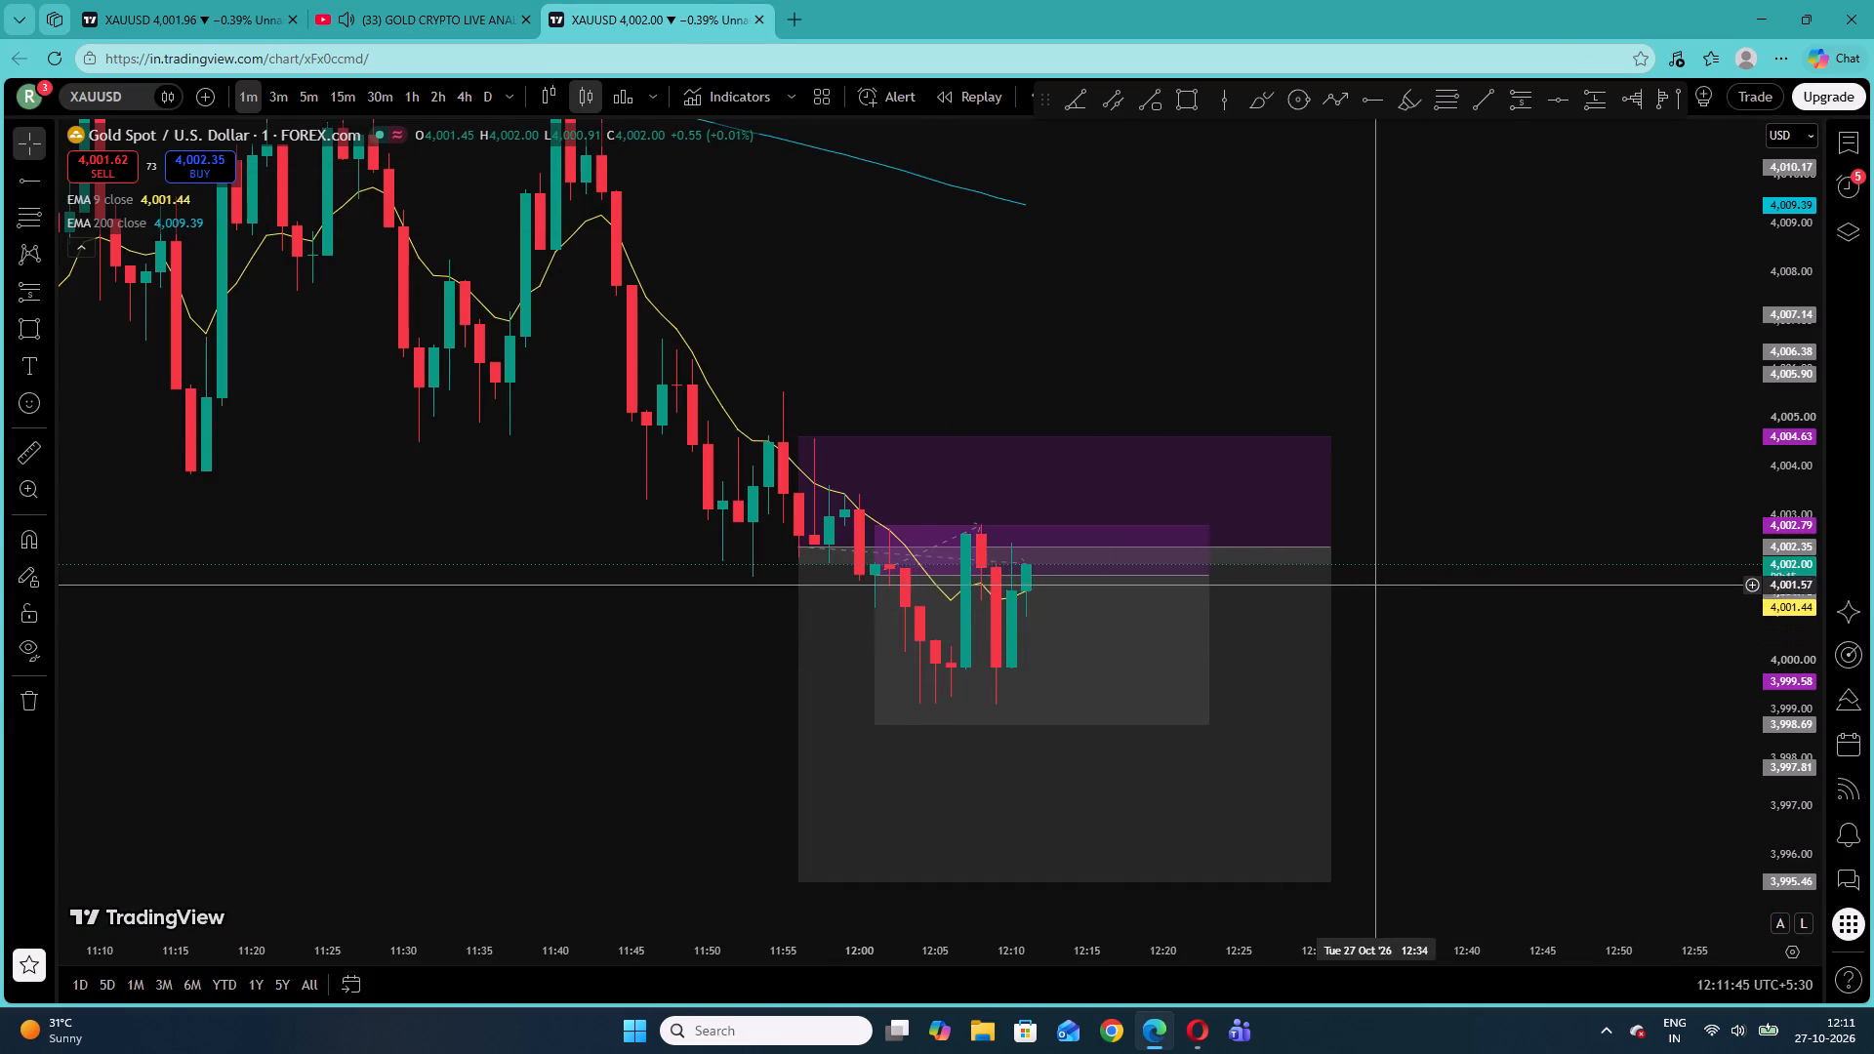
Return to the YouTube livestream and skip ahead to about 11:08.
{"action": "left_click", "coordinate": [444, 3]}
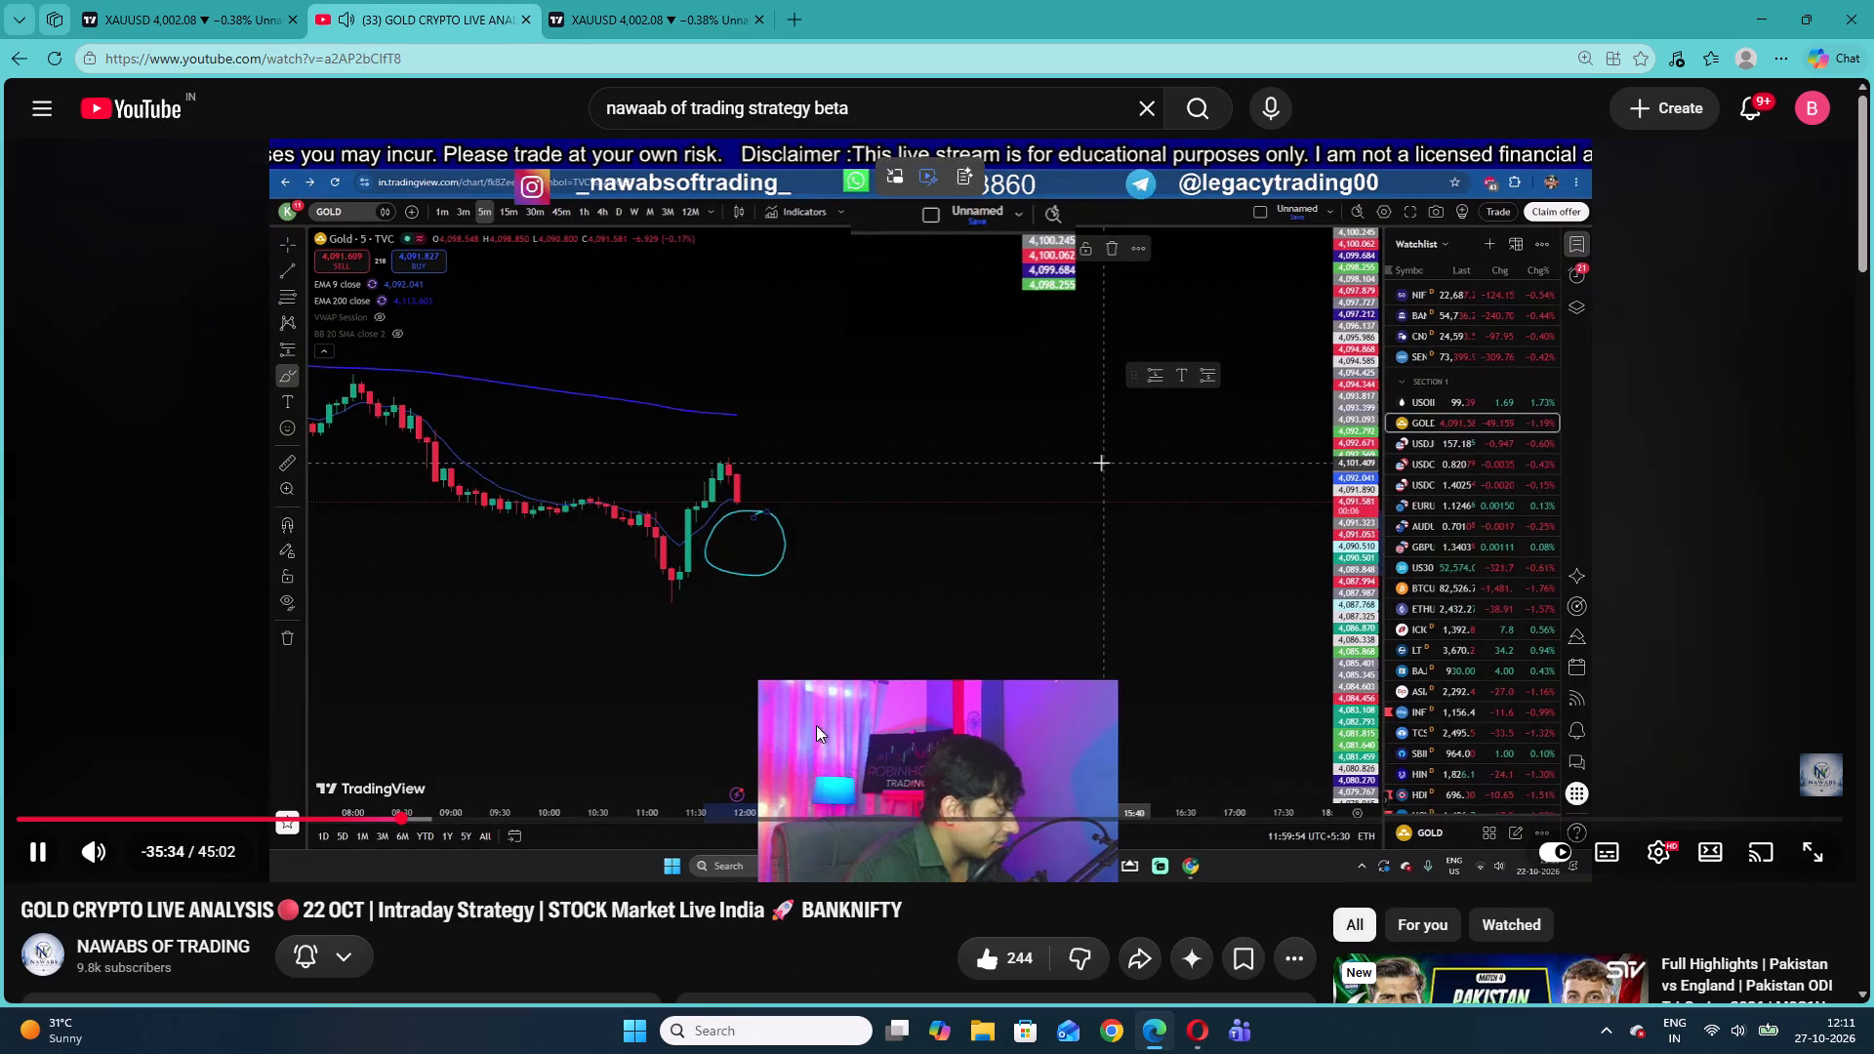
{"action": "left_click", "coordinate": [418, 816]}
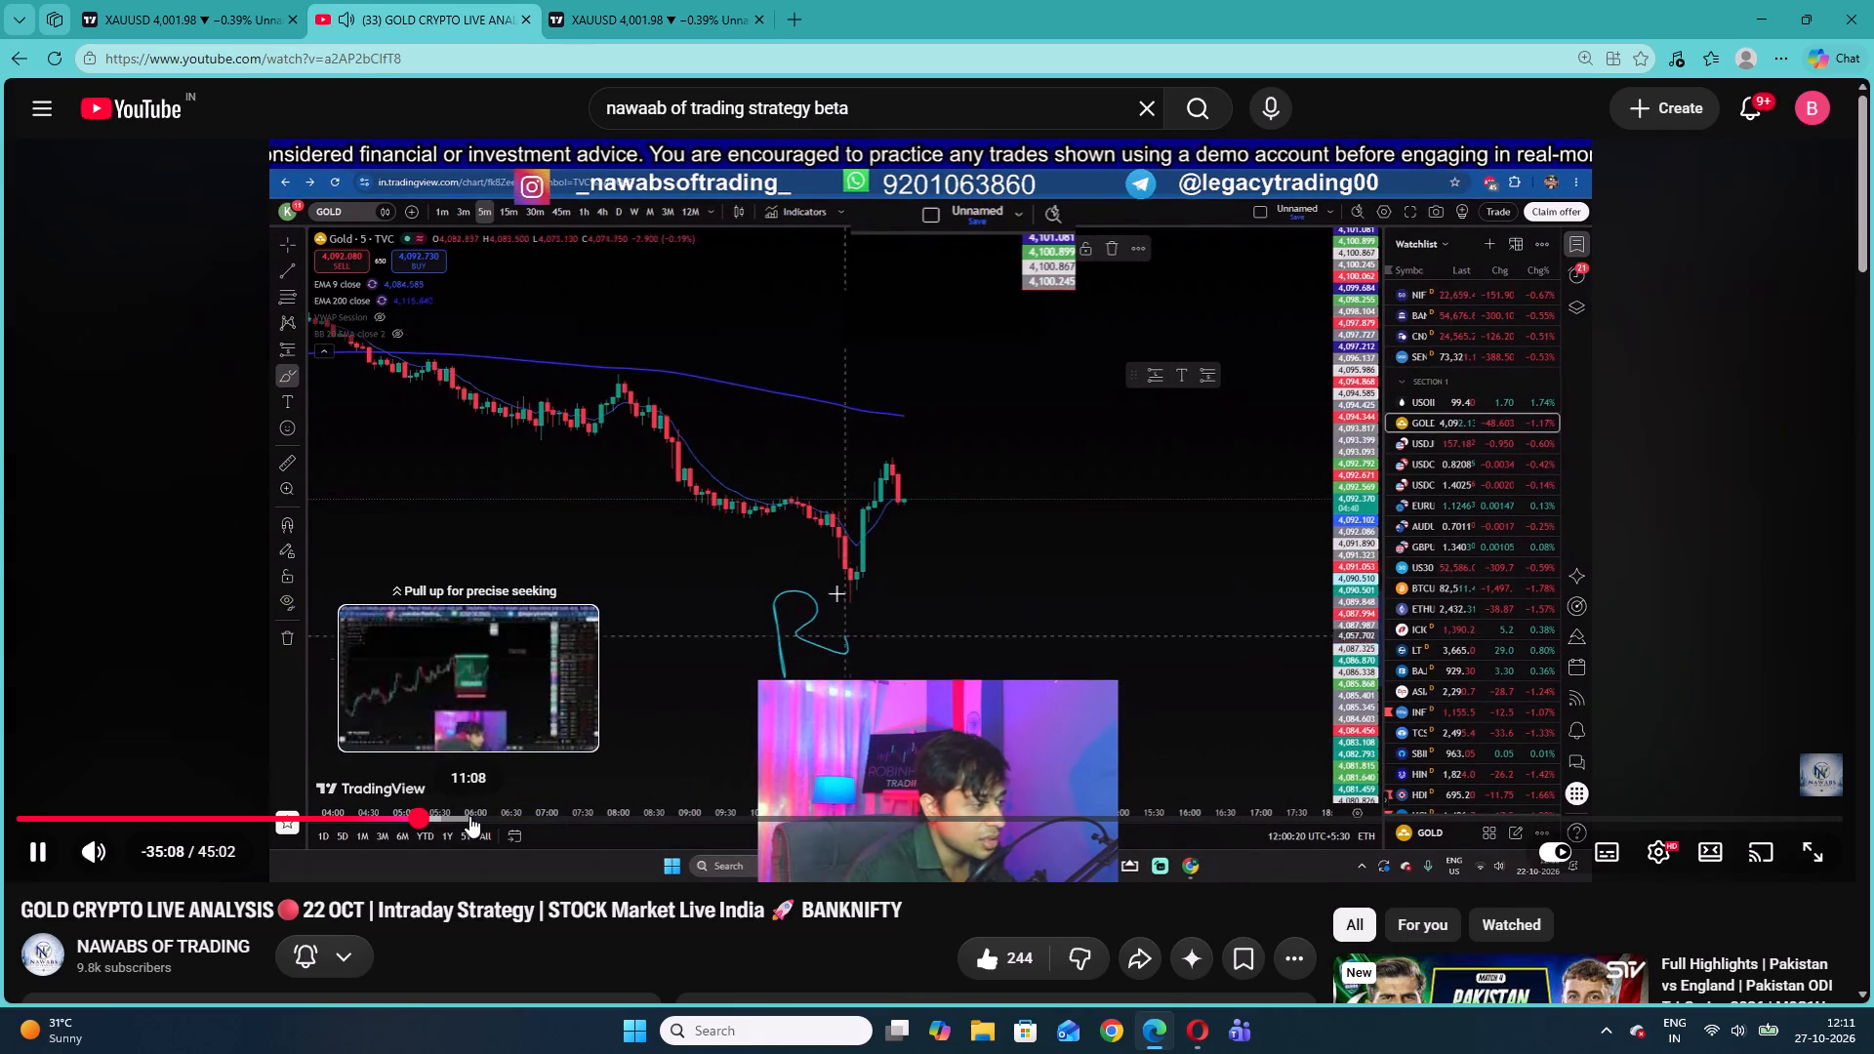
{"action": "left_click", "coordinate": [469, 816]}
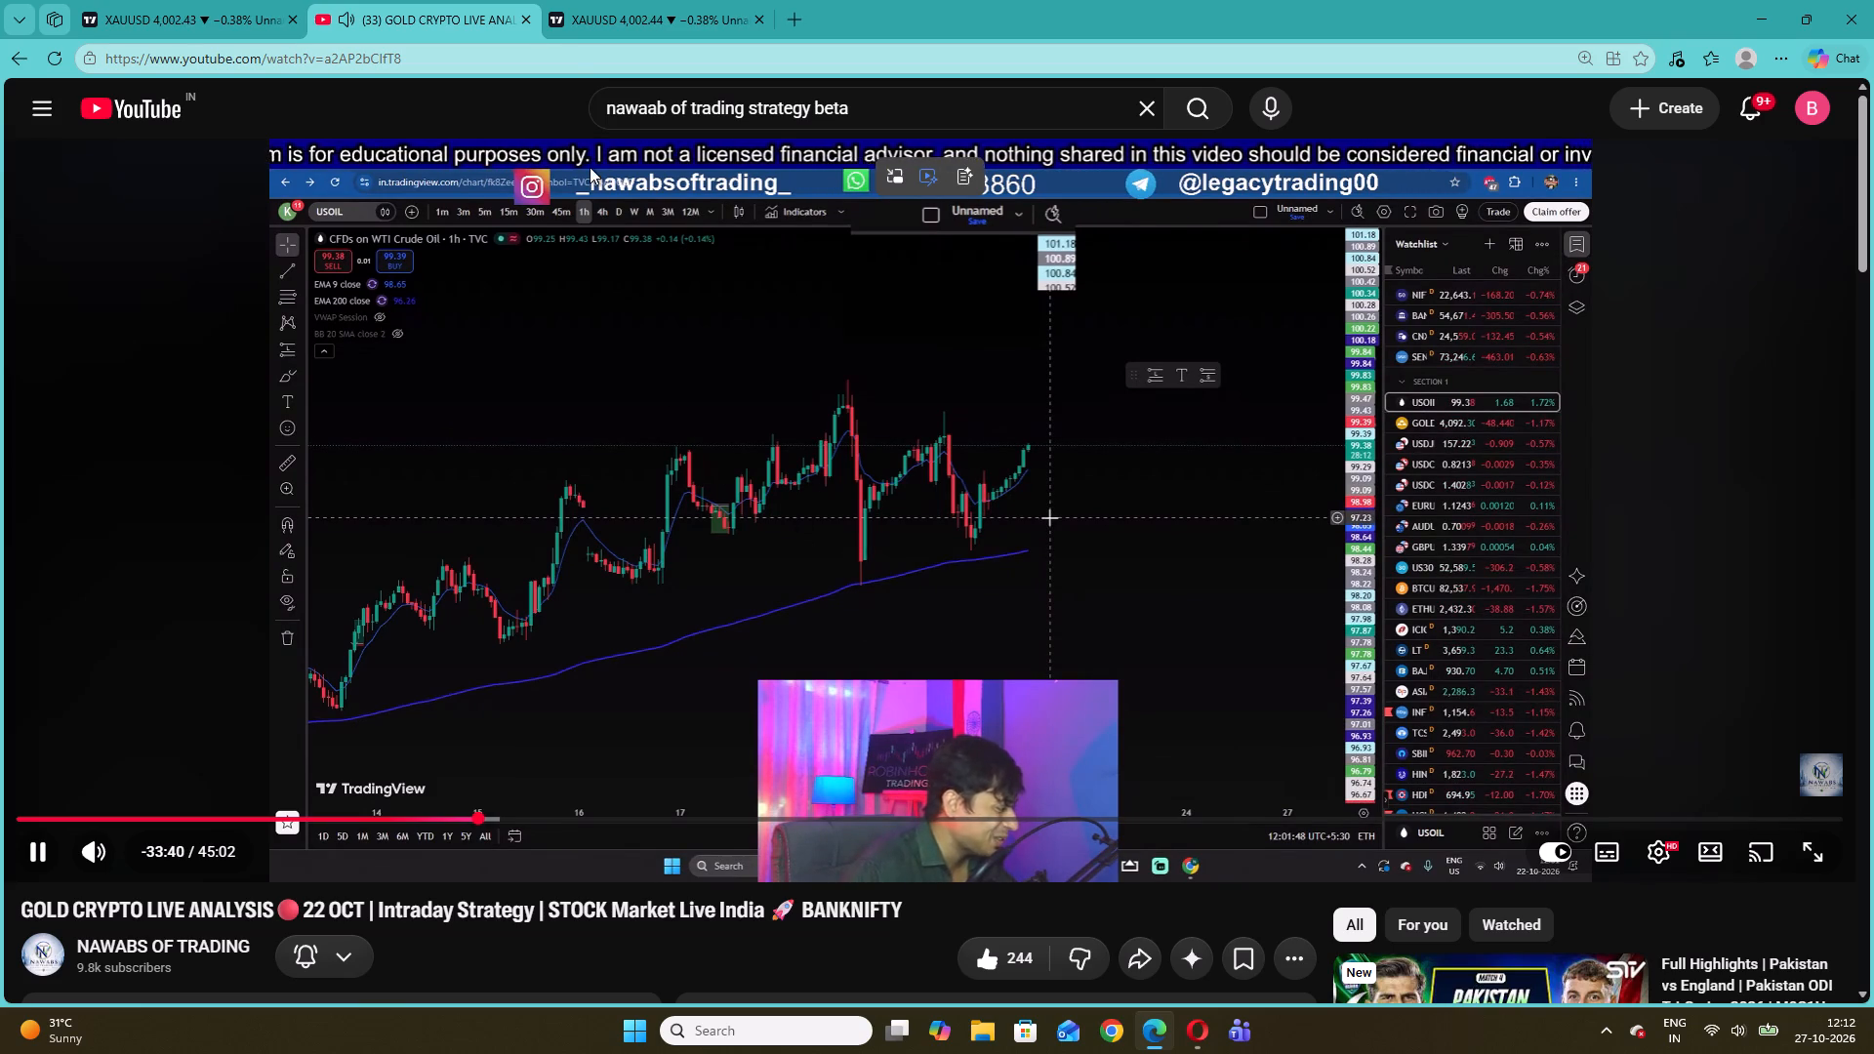
Delete the short position starting at 12:01 from the XAUUSD chart, keeping the 11:56 one.
{"action": "left_click", "coordinate": [677, 19]}
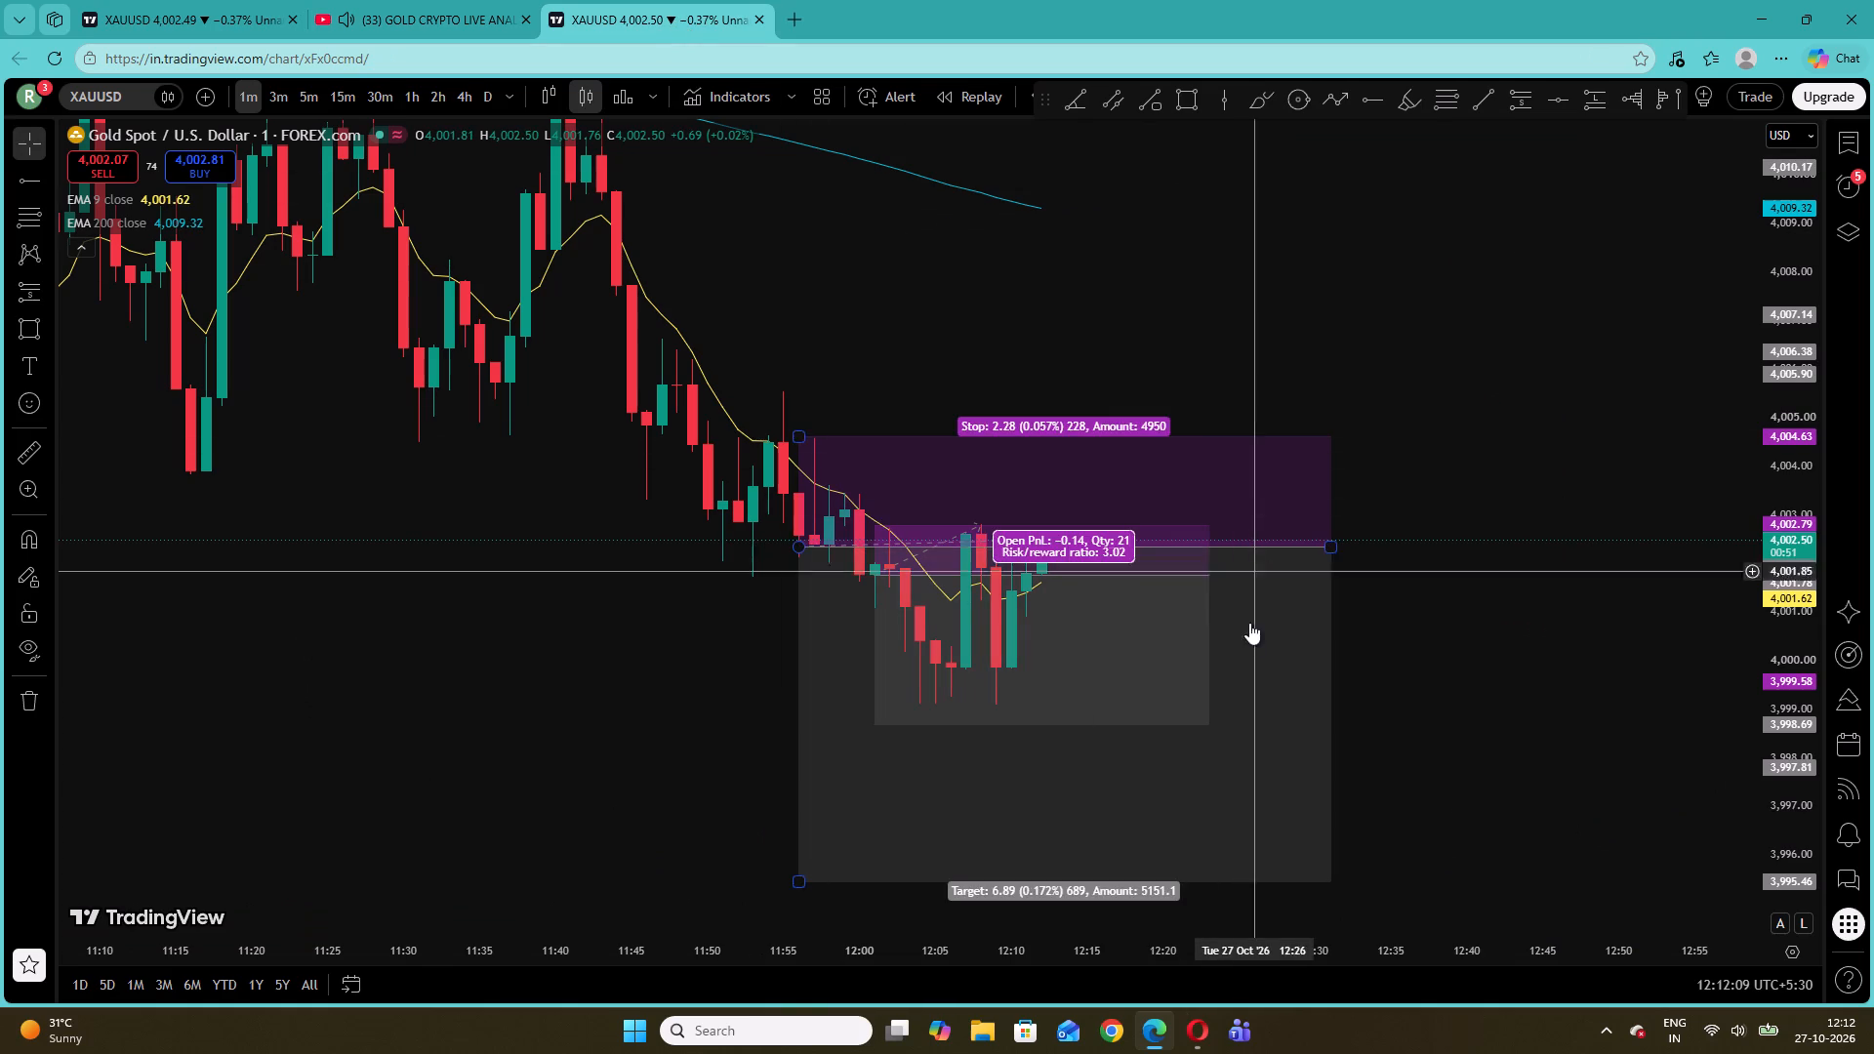
{"action": "left_click_drag", "start_coordinate": [1769, 646], "coordinate": [1778, 500]}
{"action": "left_click_drag", "start_coordinate": [1574, 663], "coordinate": [1492, 564]}
{"action": "left_click", "coordinate": [396, 0]}
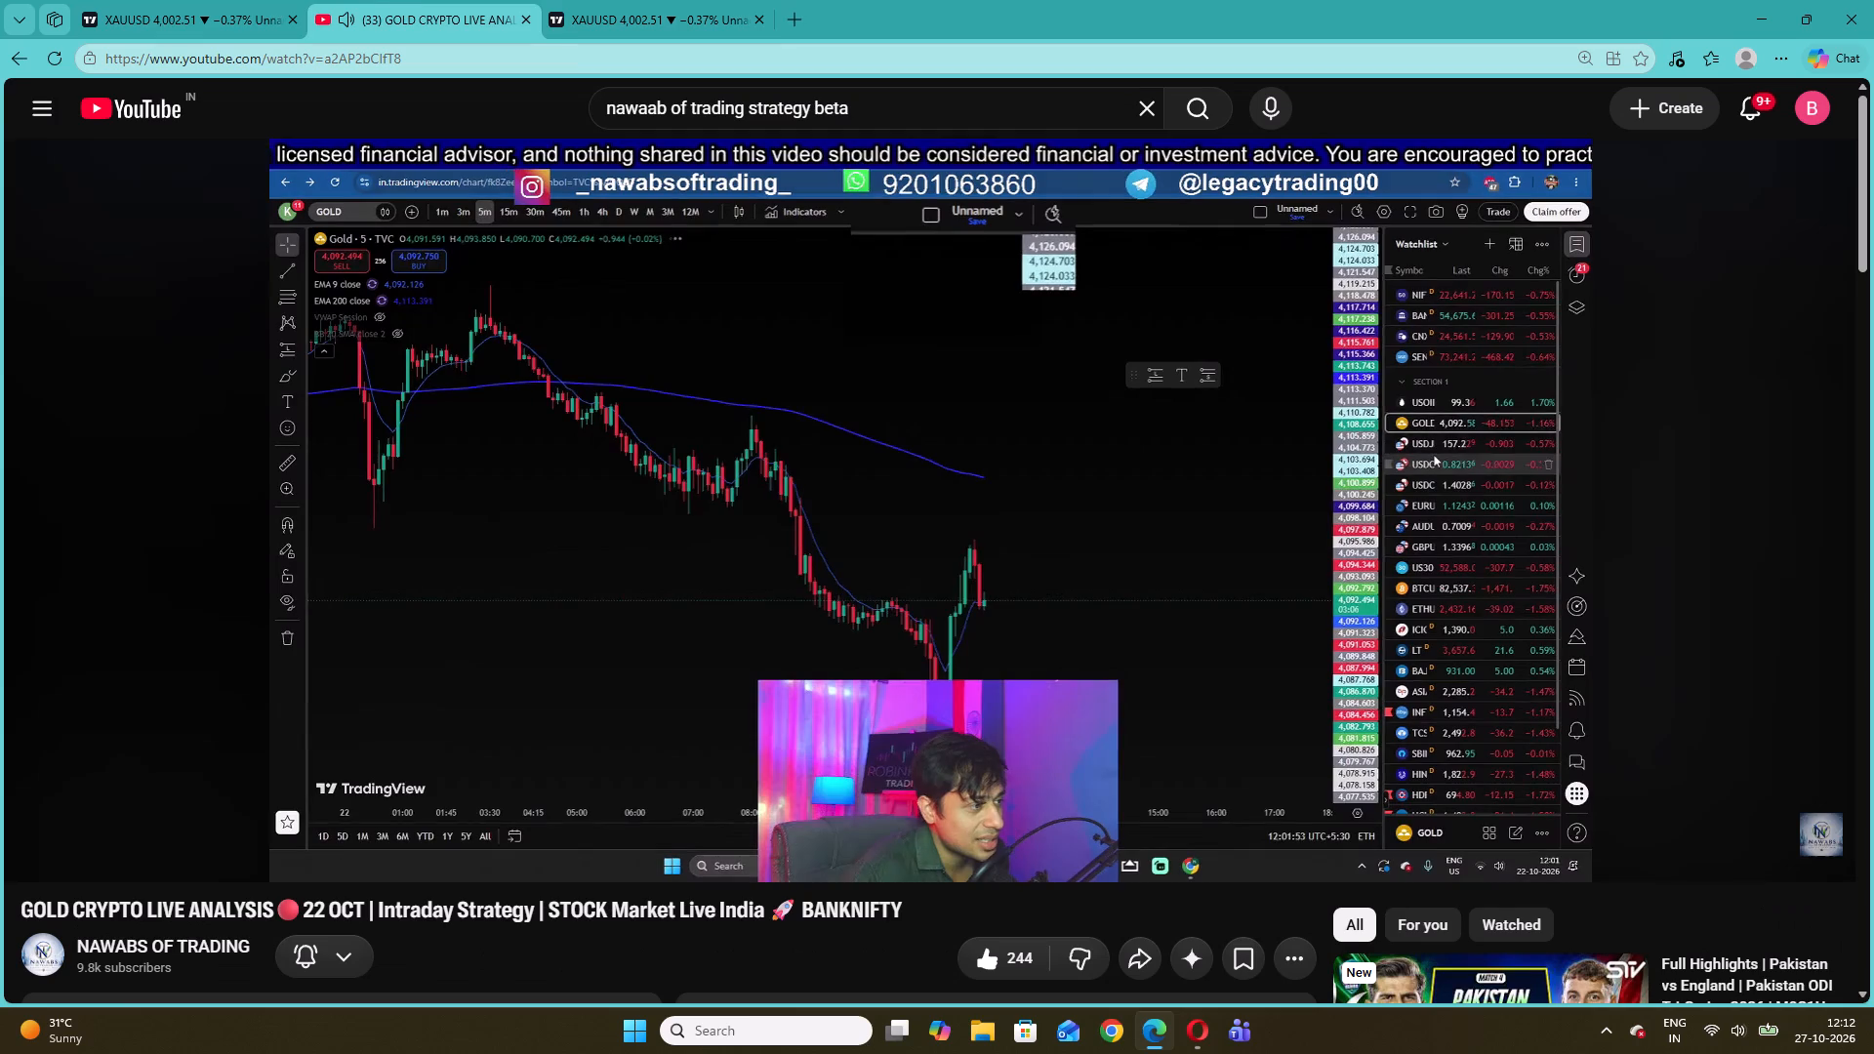
{"action": "left_click", "coordinate": [714, 0]}
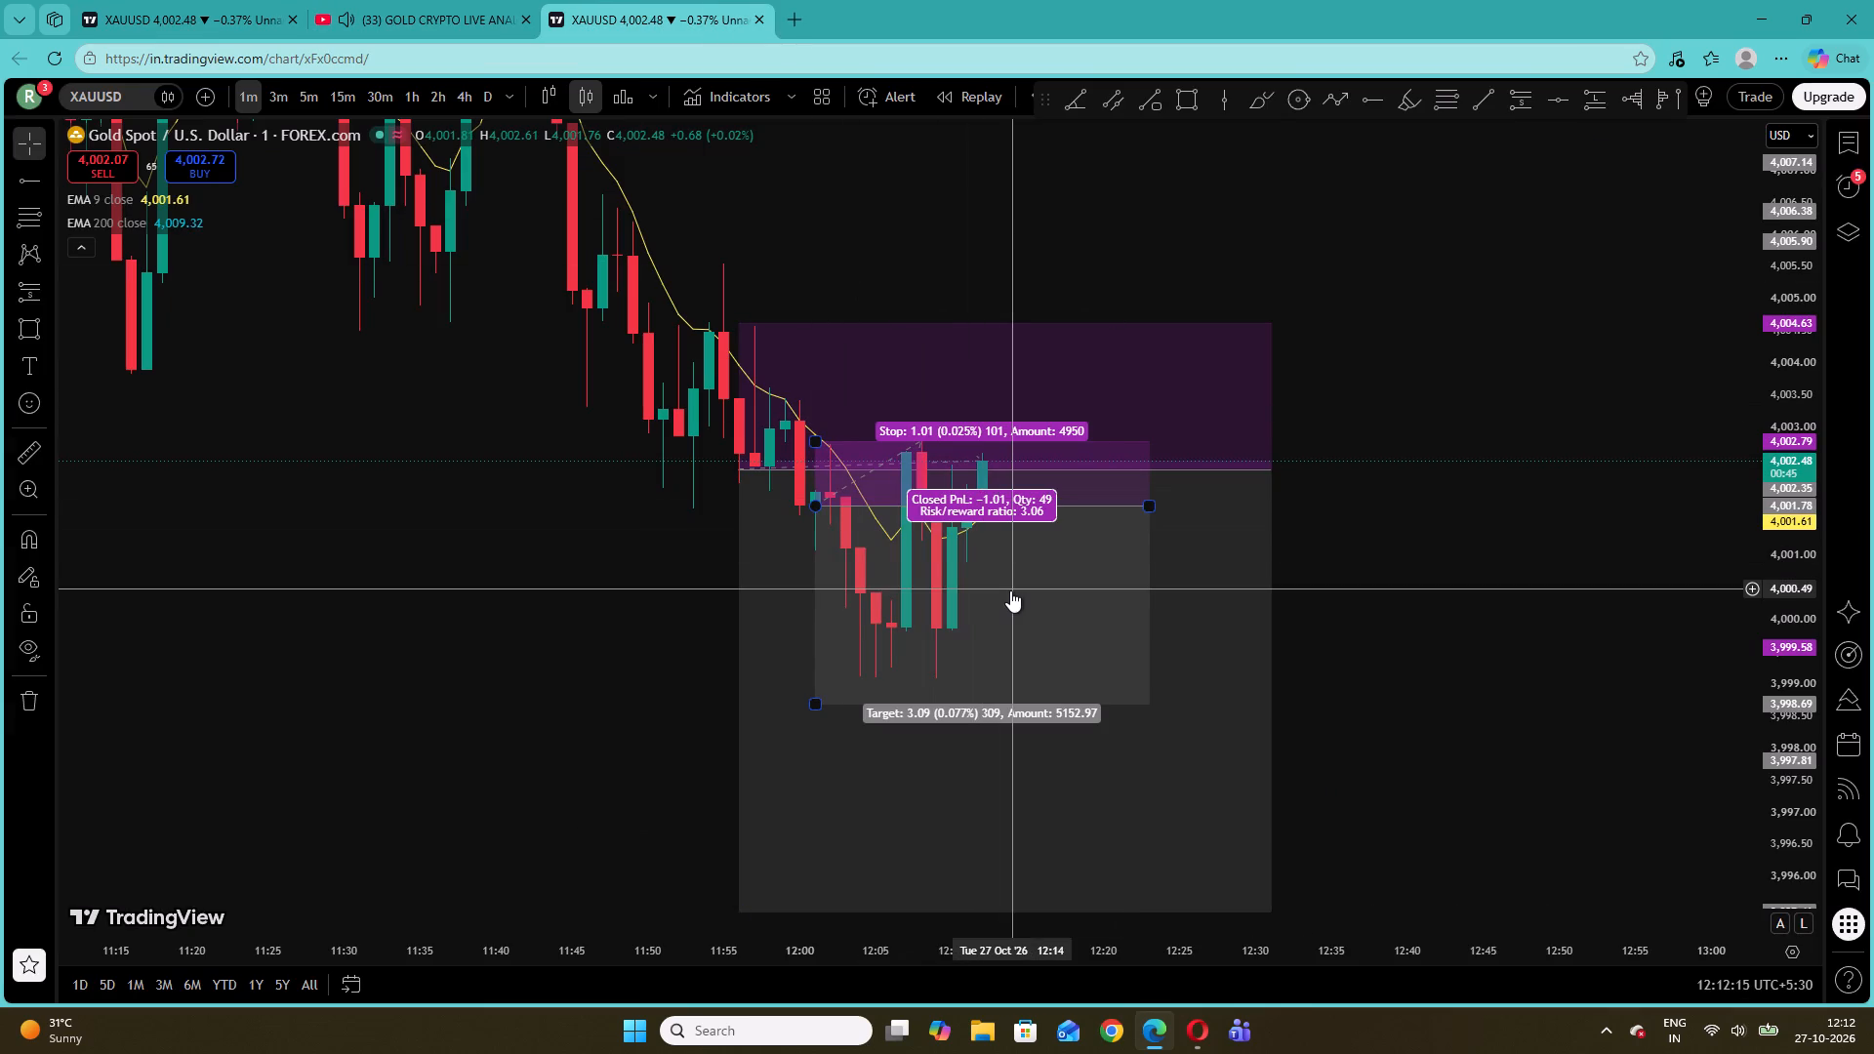
{"action": "left_click", "coordinate": [1010, 590]}
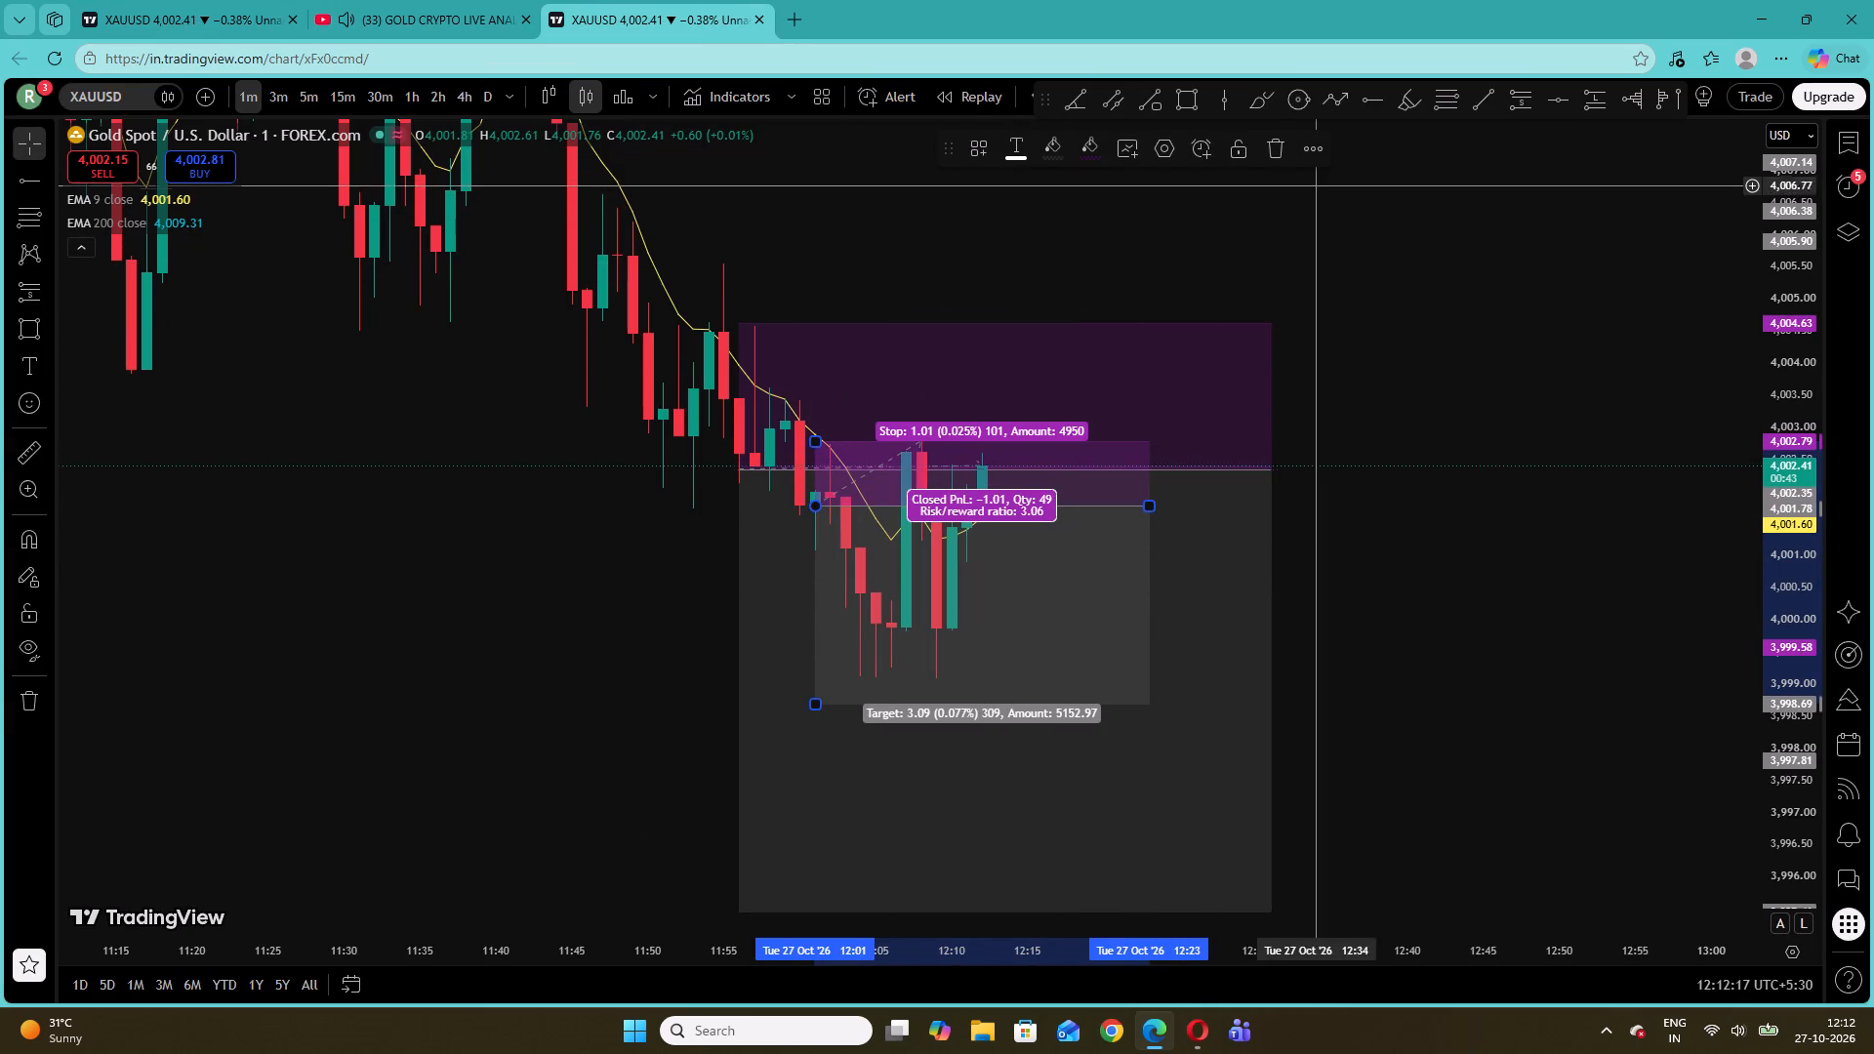
{"action": "left_click", "coordinate": [1278, 141]}
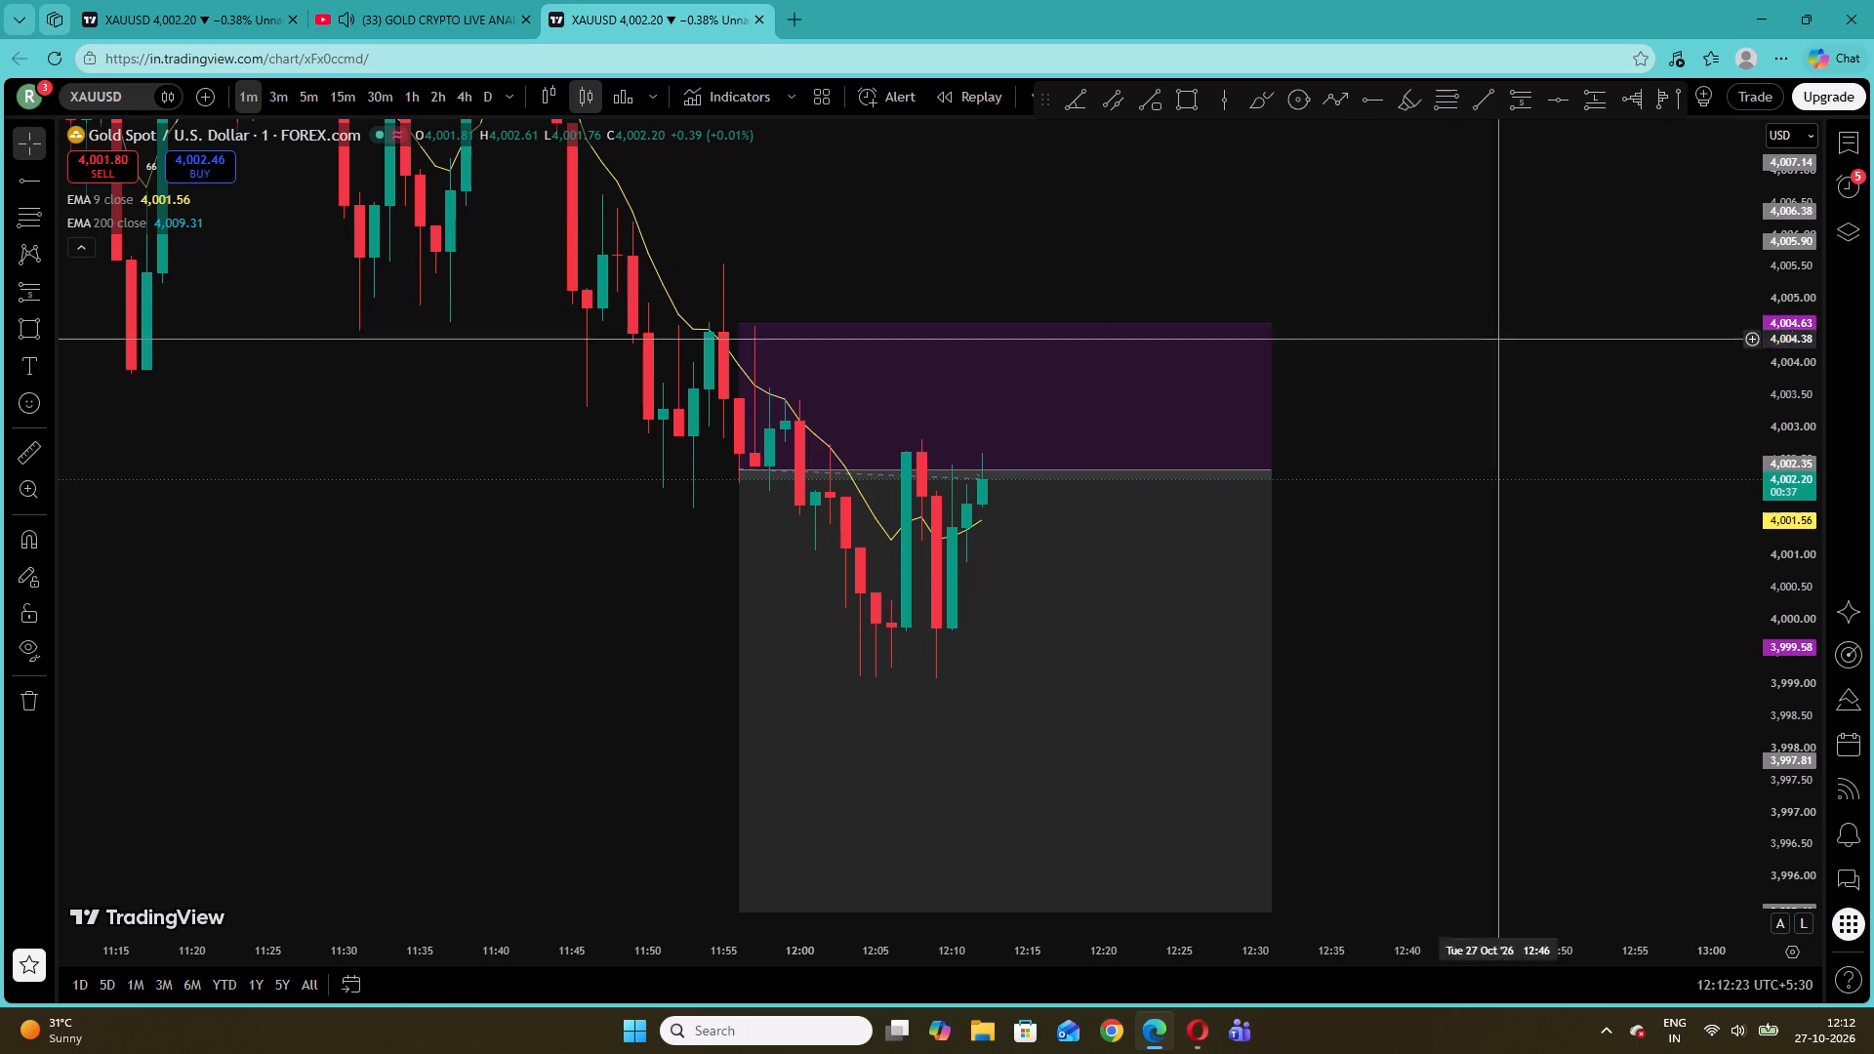
{"action": "left_click_drag", "start_coordinate": [1790, 465], "coordinate": [1765, 640]}
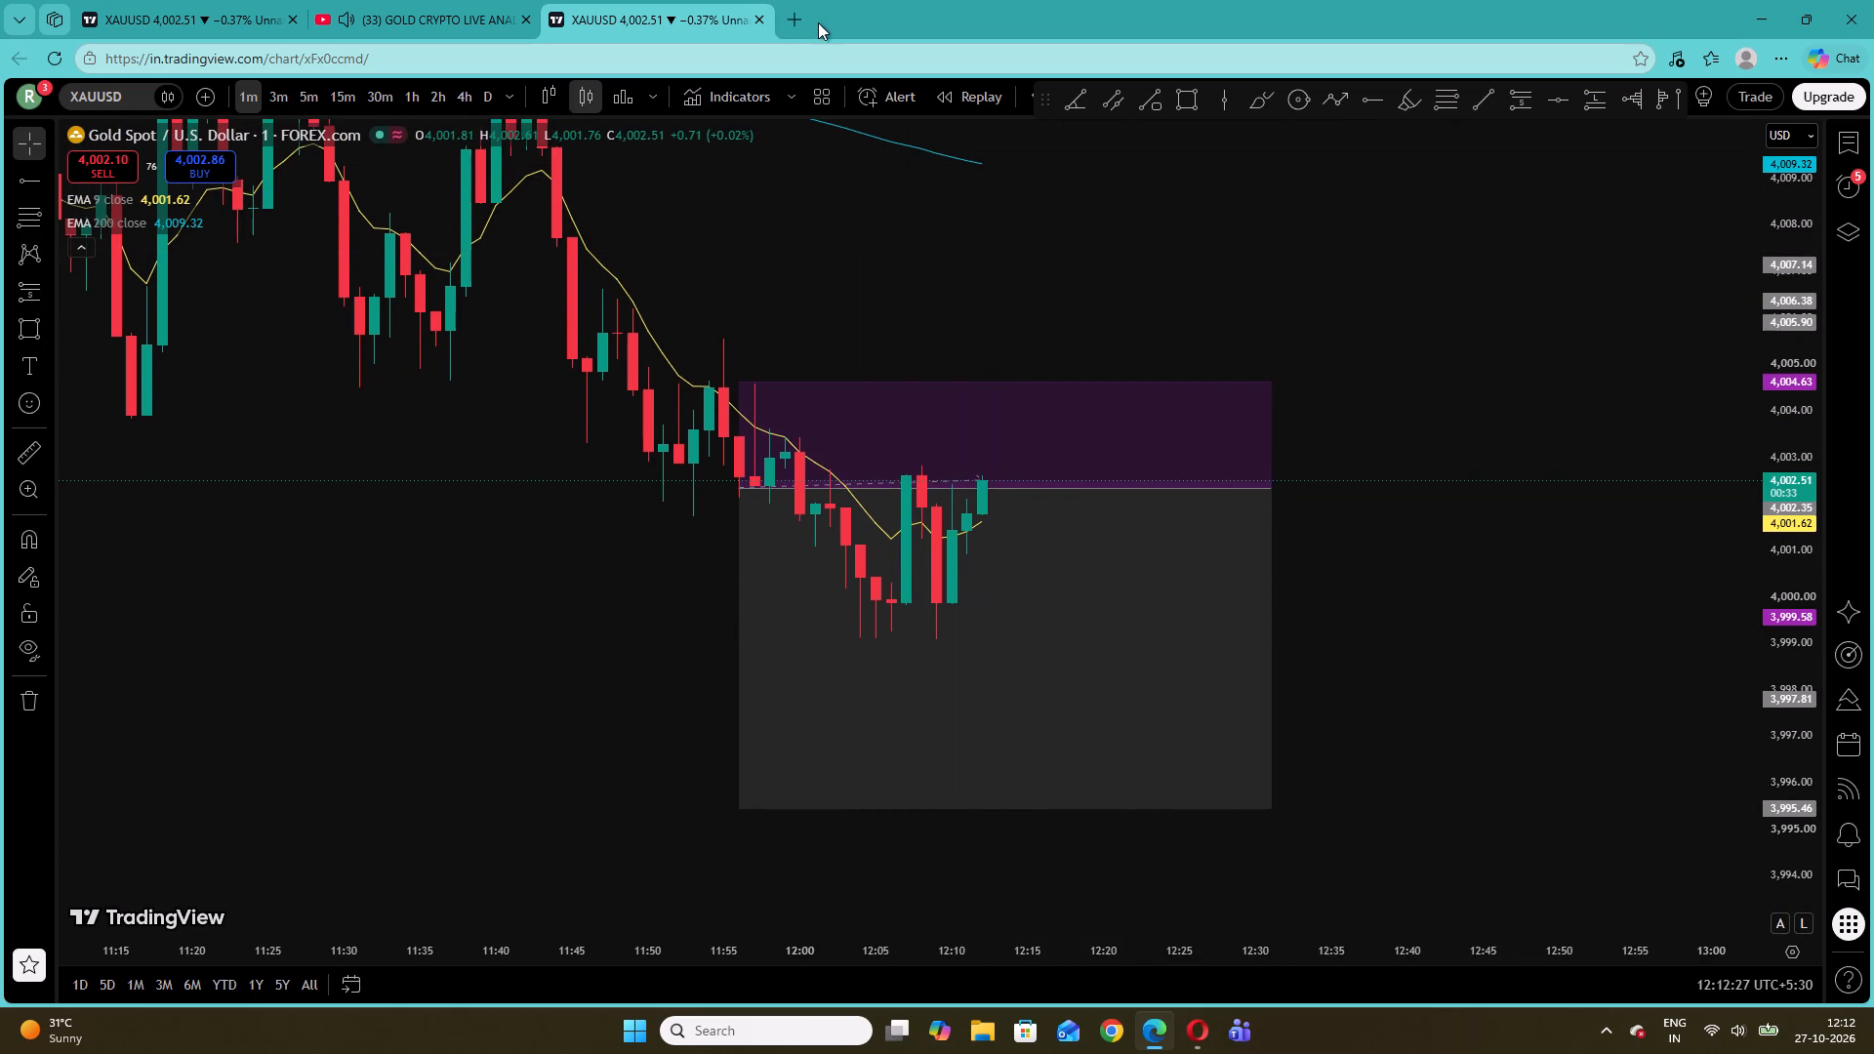
Search the web for "doji candle" in a new browser tab.
{"action": "left_click", "coordinate": [782, 17]}
{"action": "left_click", "coordinate": [826, 64]}
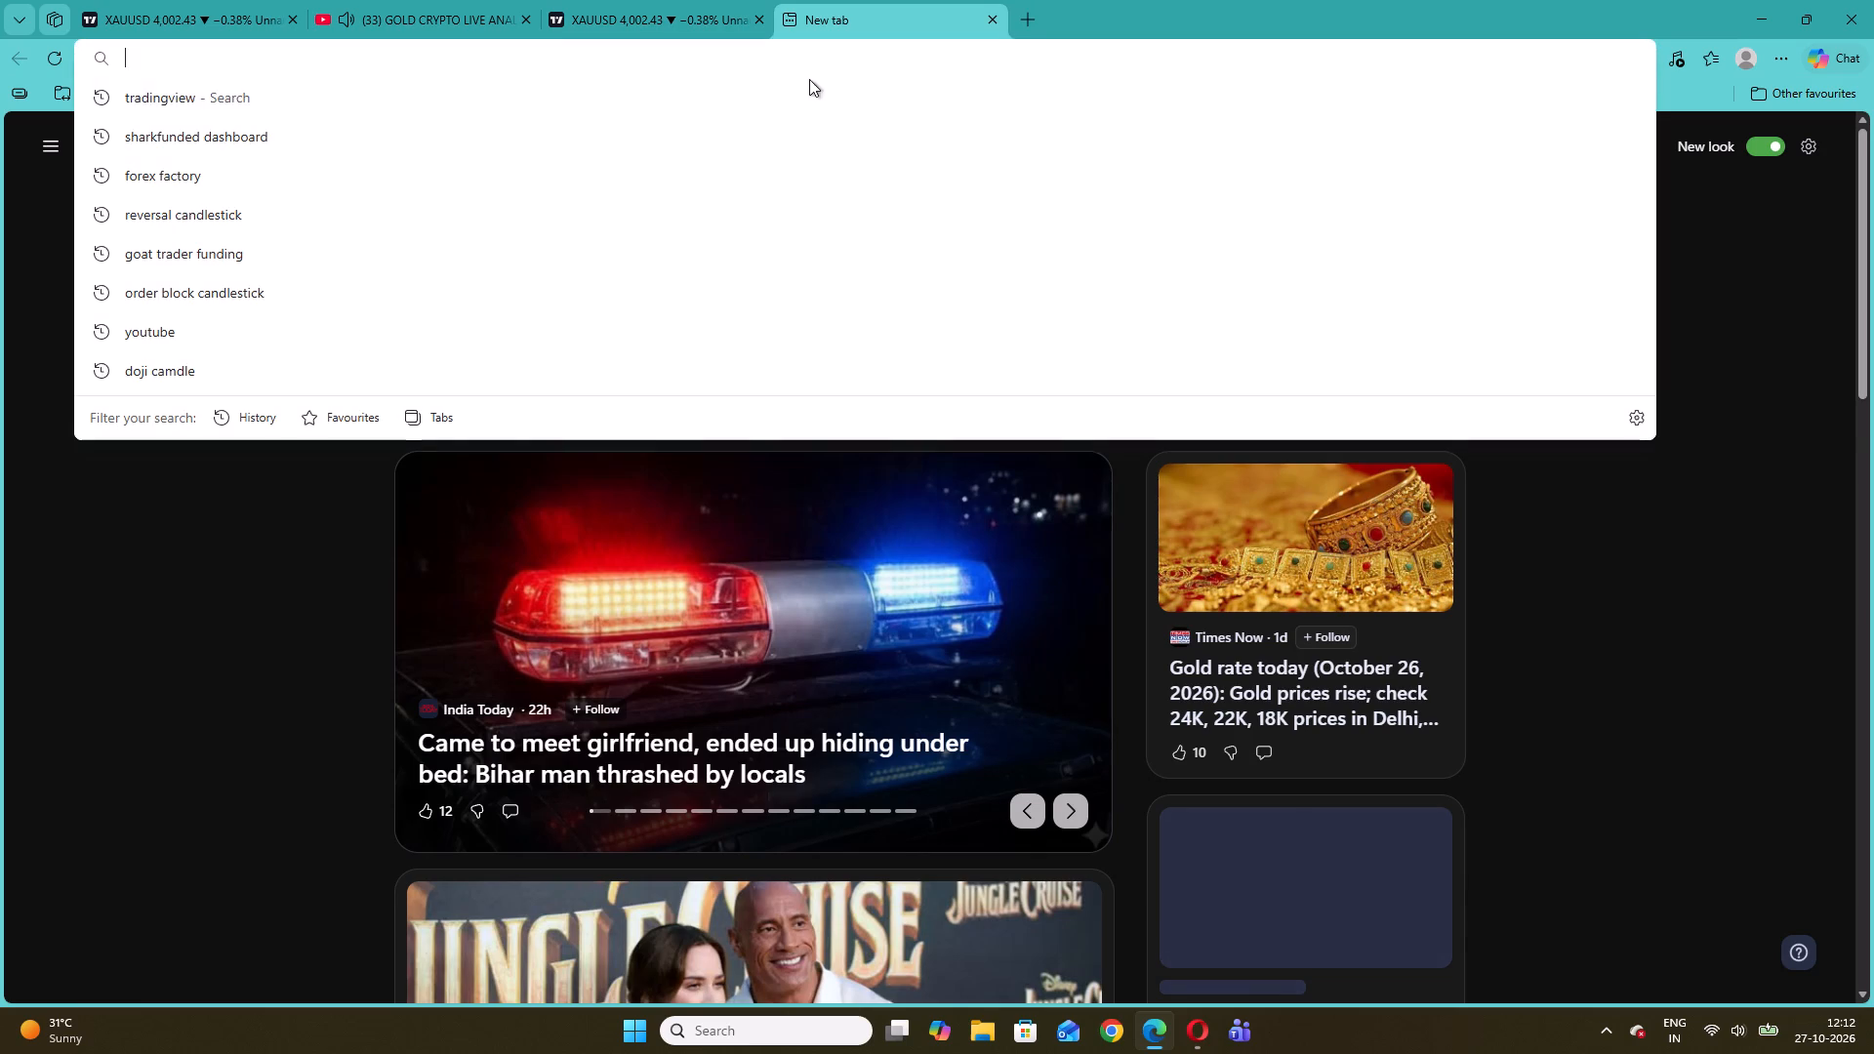
{"action": "left_click", "coordinate": [756, 58]}
{"action": "left_click", "coordinate": [756, 58]}
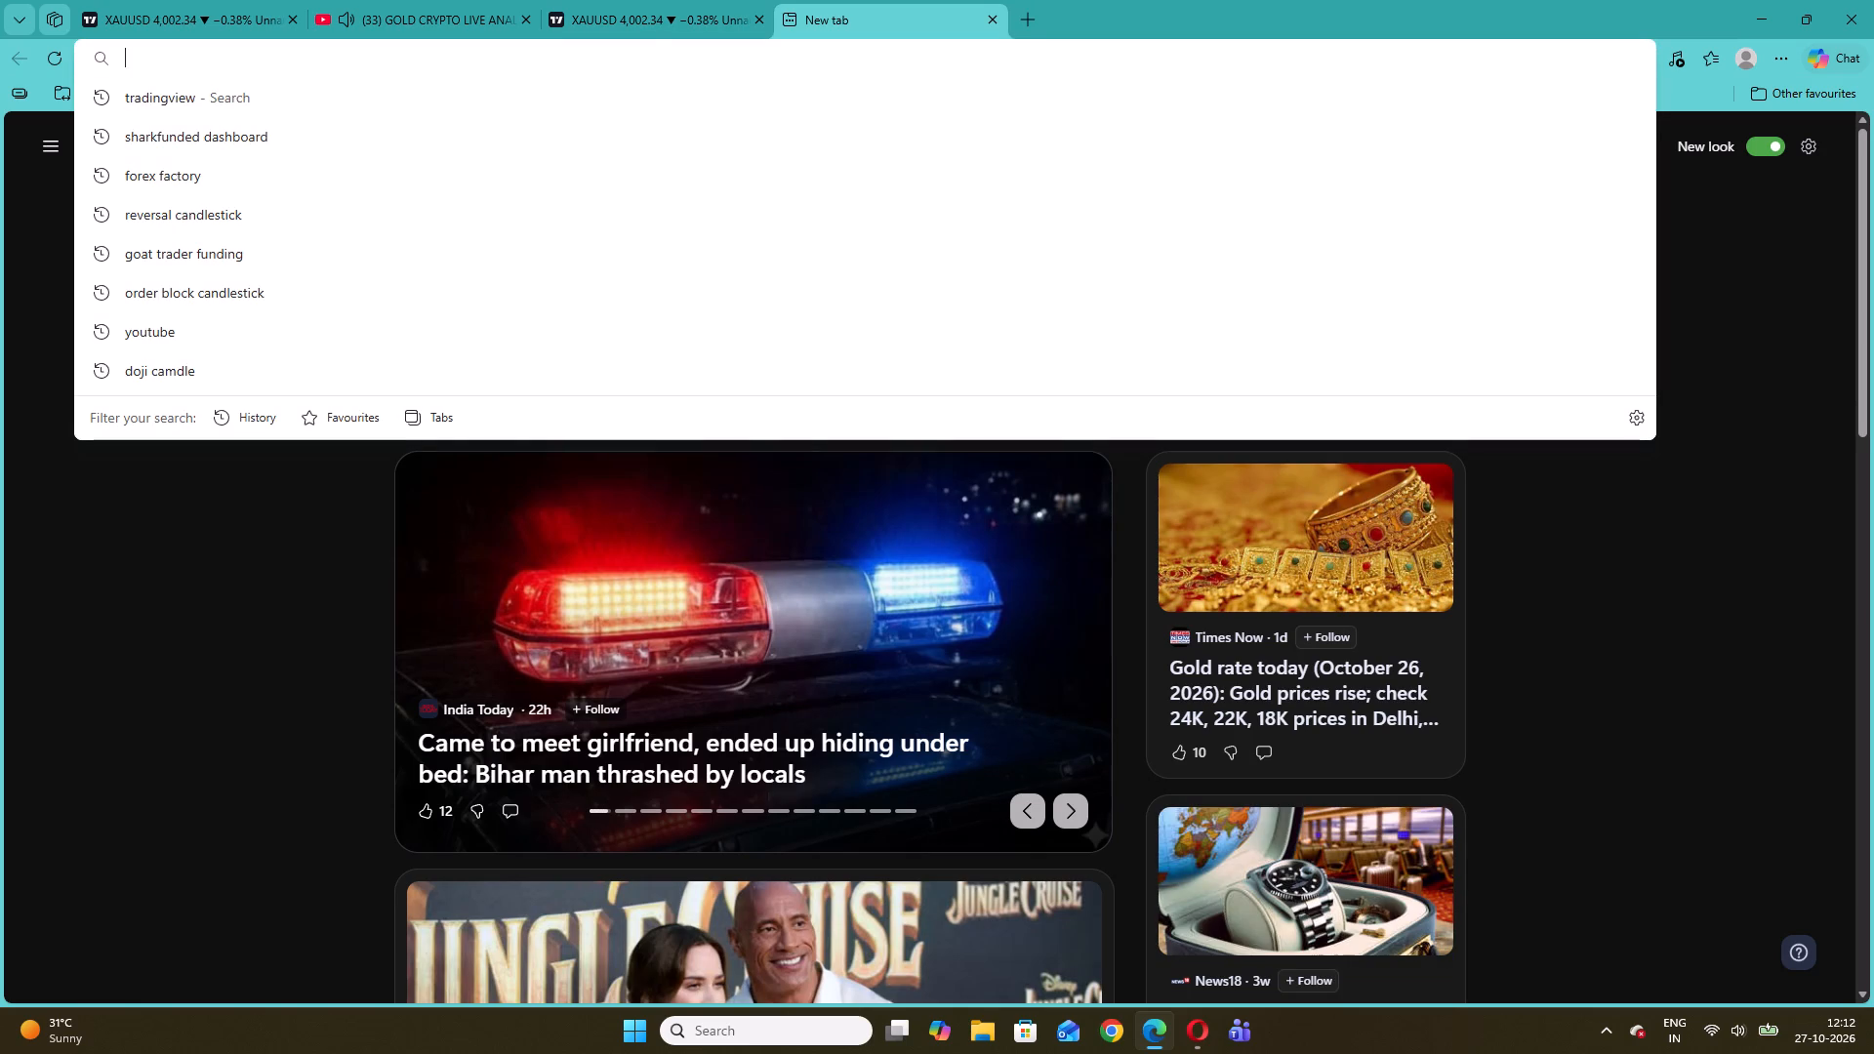
{"action": "key", "text": "d"}
{"action": "type", "text": "oji"}
{"action": "left_click", "coordinate": [196, 138]}
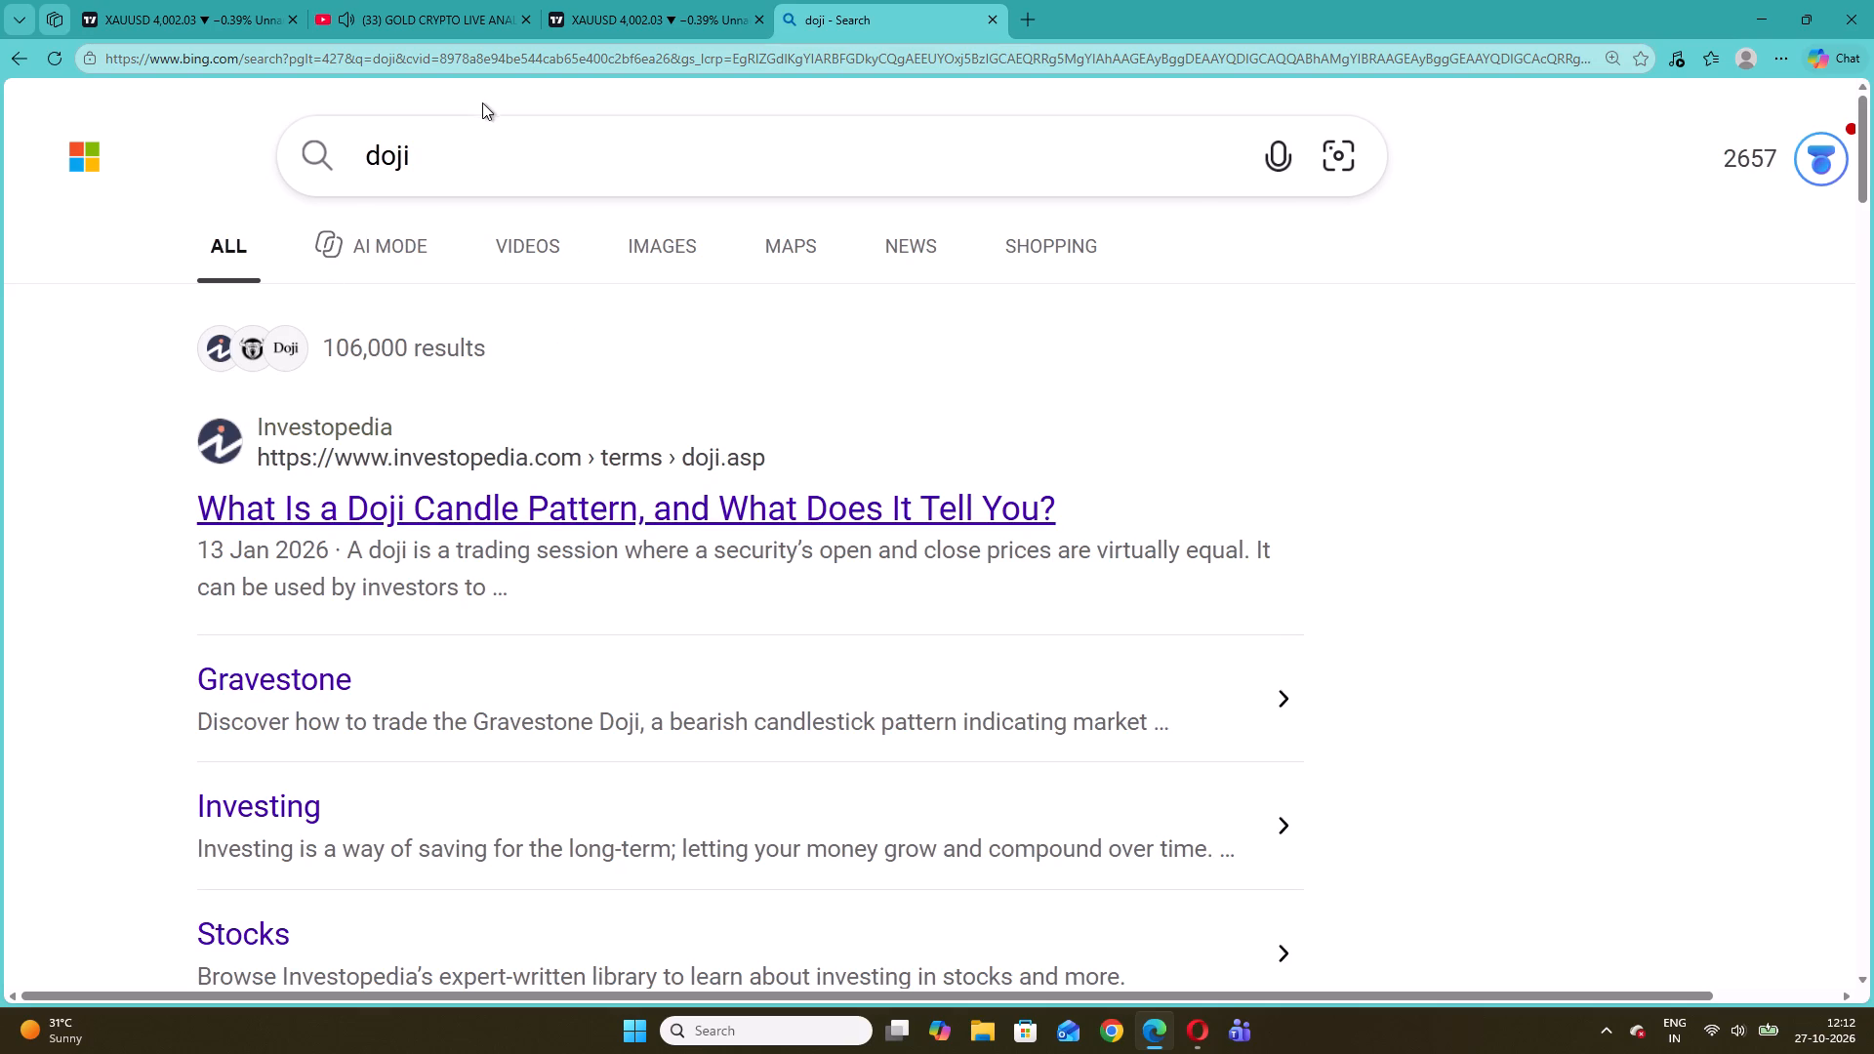
{"action": "left_click", "coordinate": [476, 142]}
{"action": "key", "text": "space"}
{"action": "type", "text": "candle"}
{"action": "key", "text": "Return"}
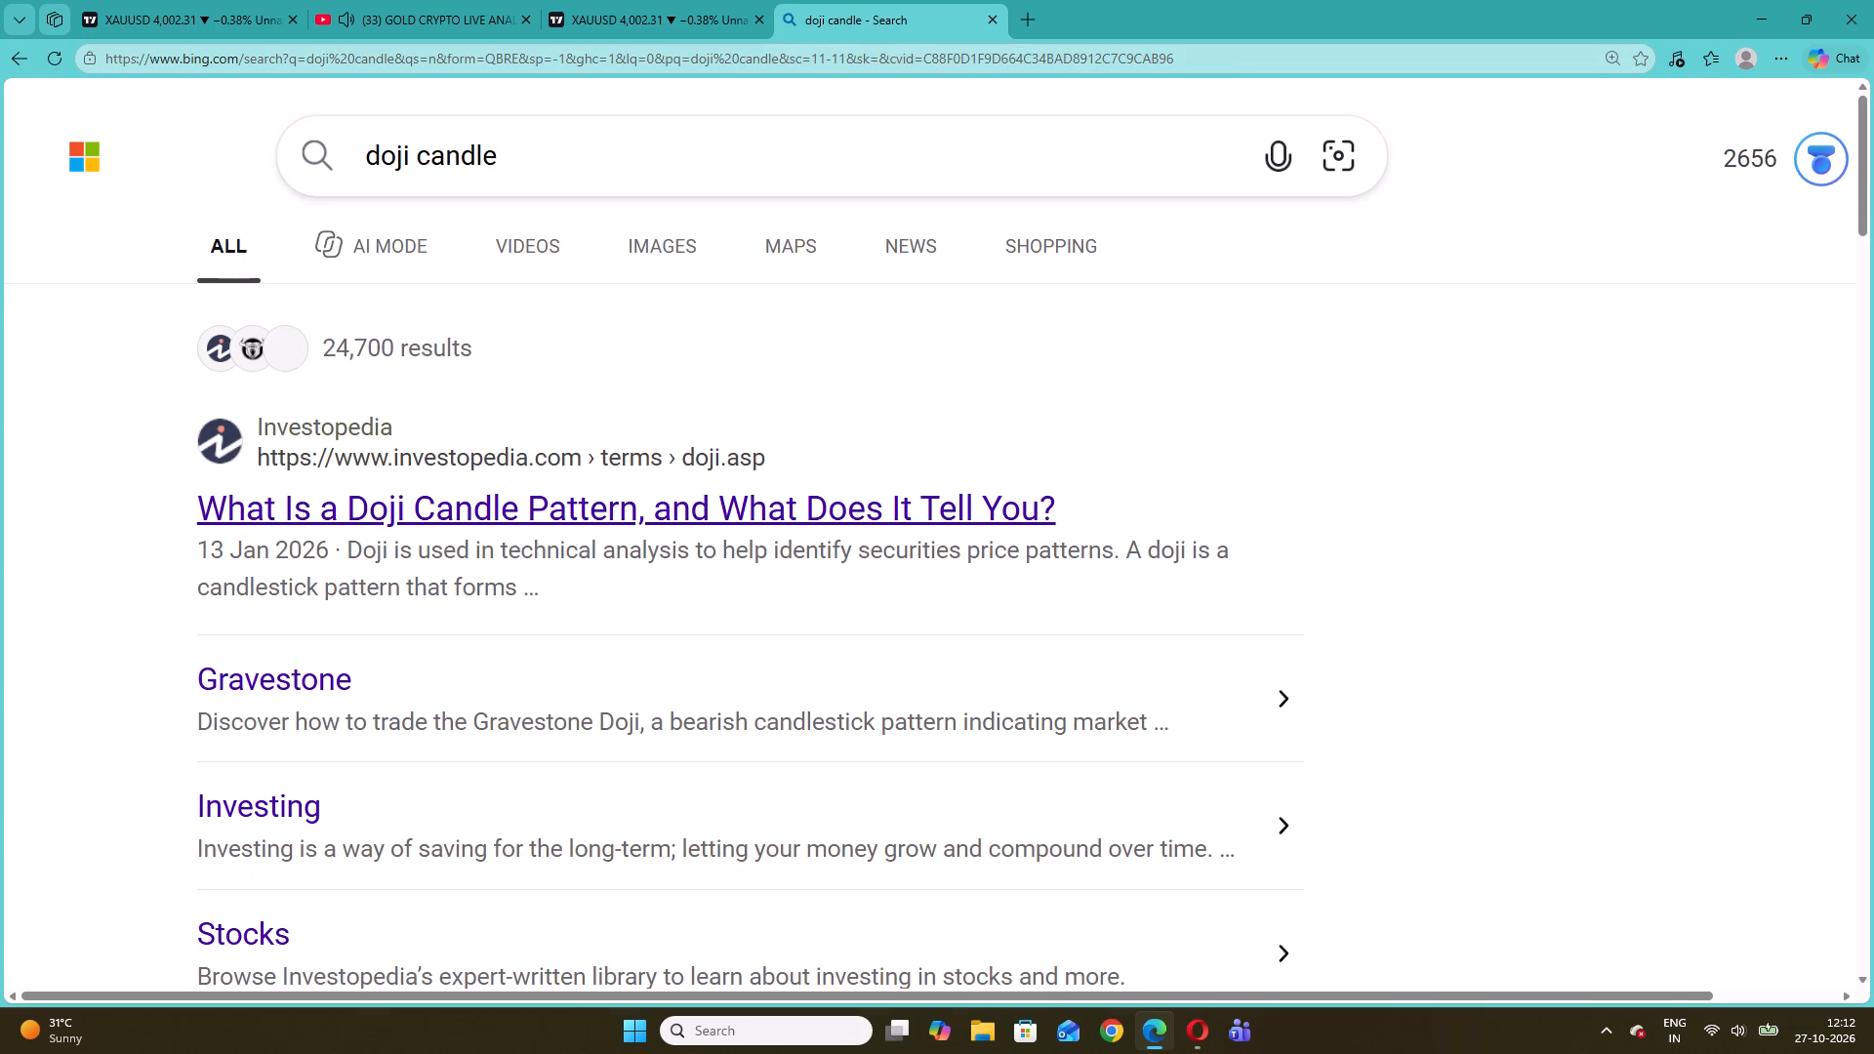
Browse the image results for doji candle and examine the different doji types and formations.
{"action": "left_click", "coordinate": [651, 255]}
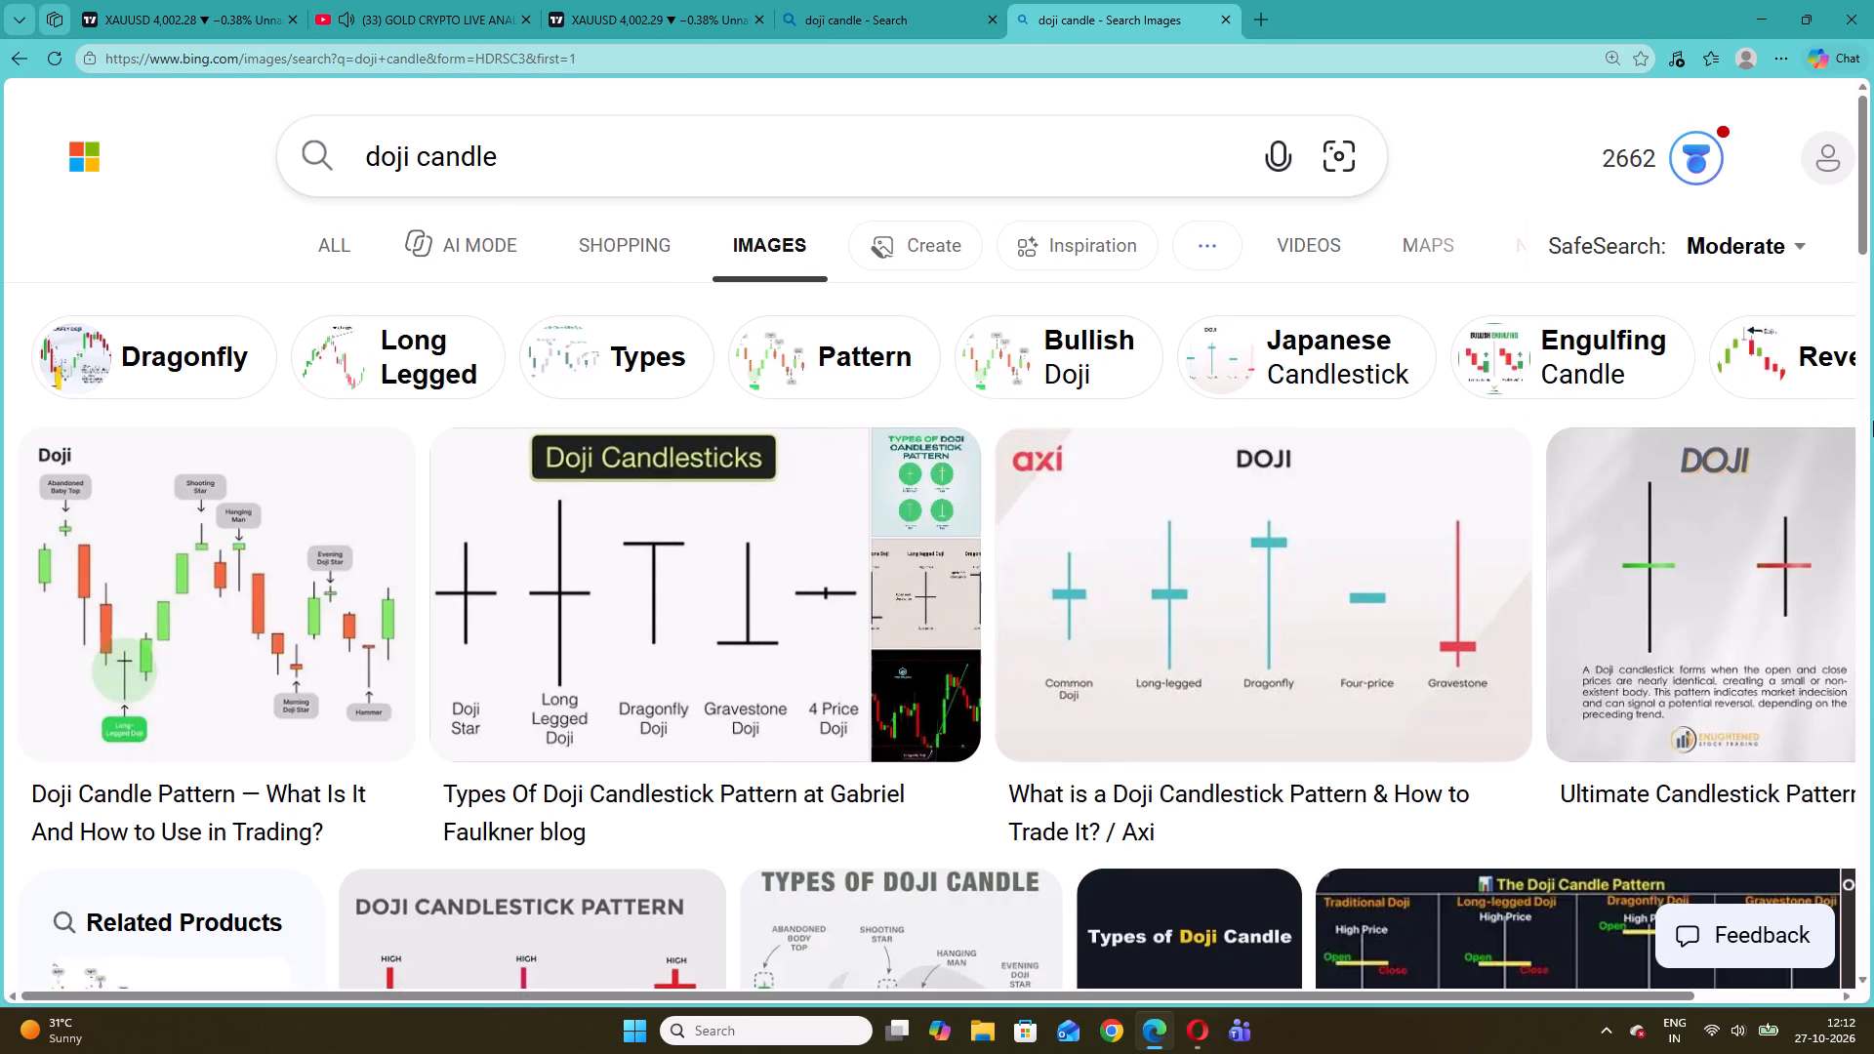
{"action": "scroll", "coordinate": [1873, 377], "scroll_direction": "down", "scroll_amount": 1}
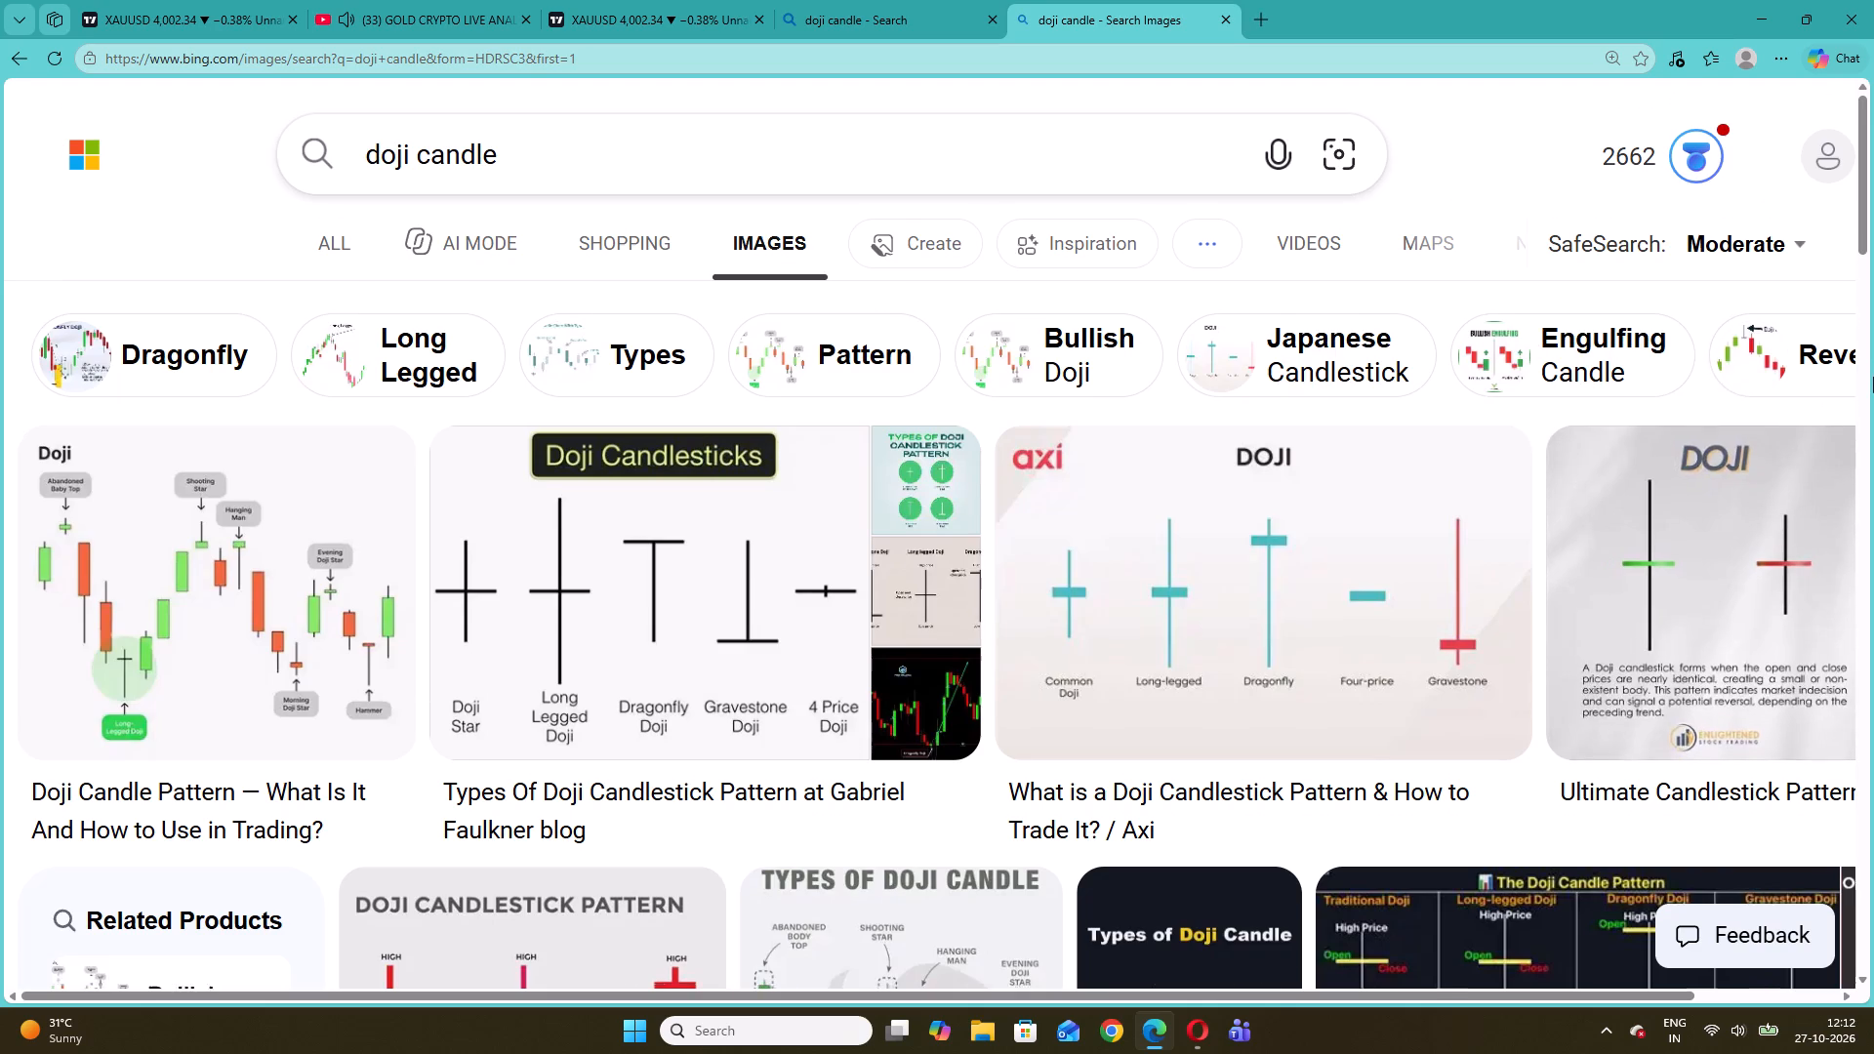
{"action": "scroll", "coordinate": [1873, 377], "scroll_direction": "down", "scroll_amount": 1}
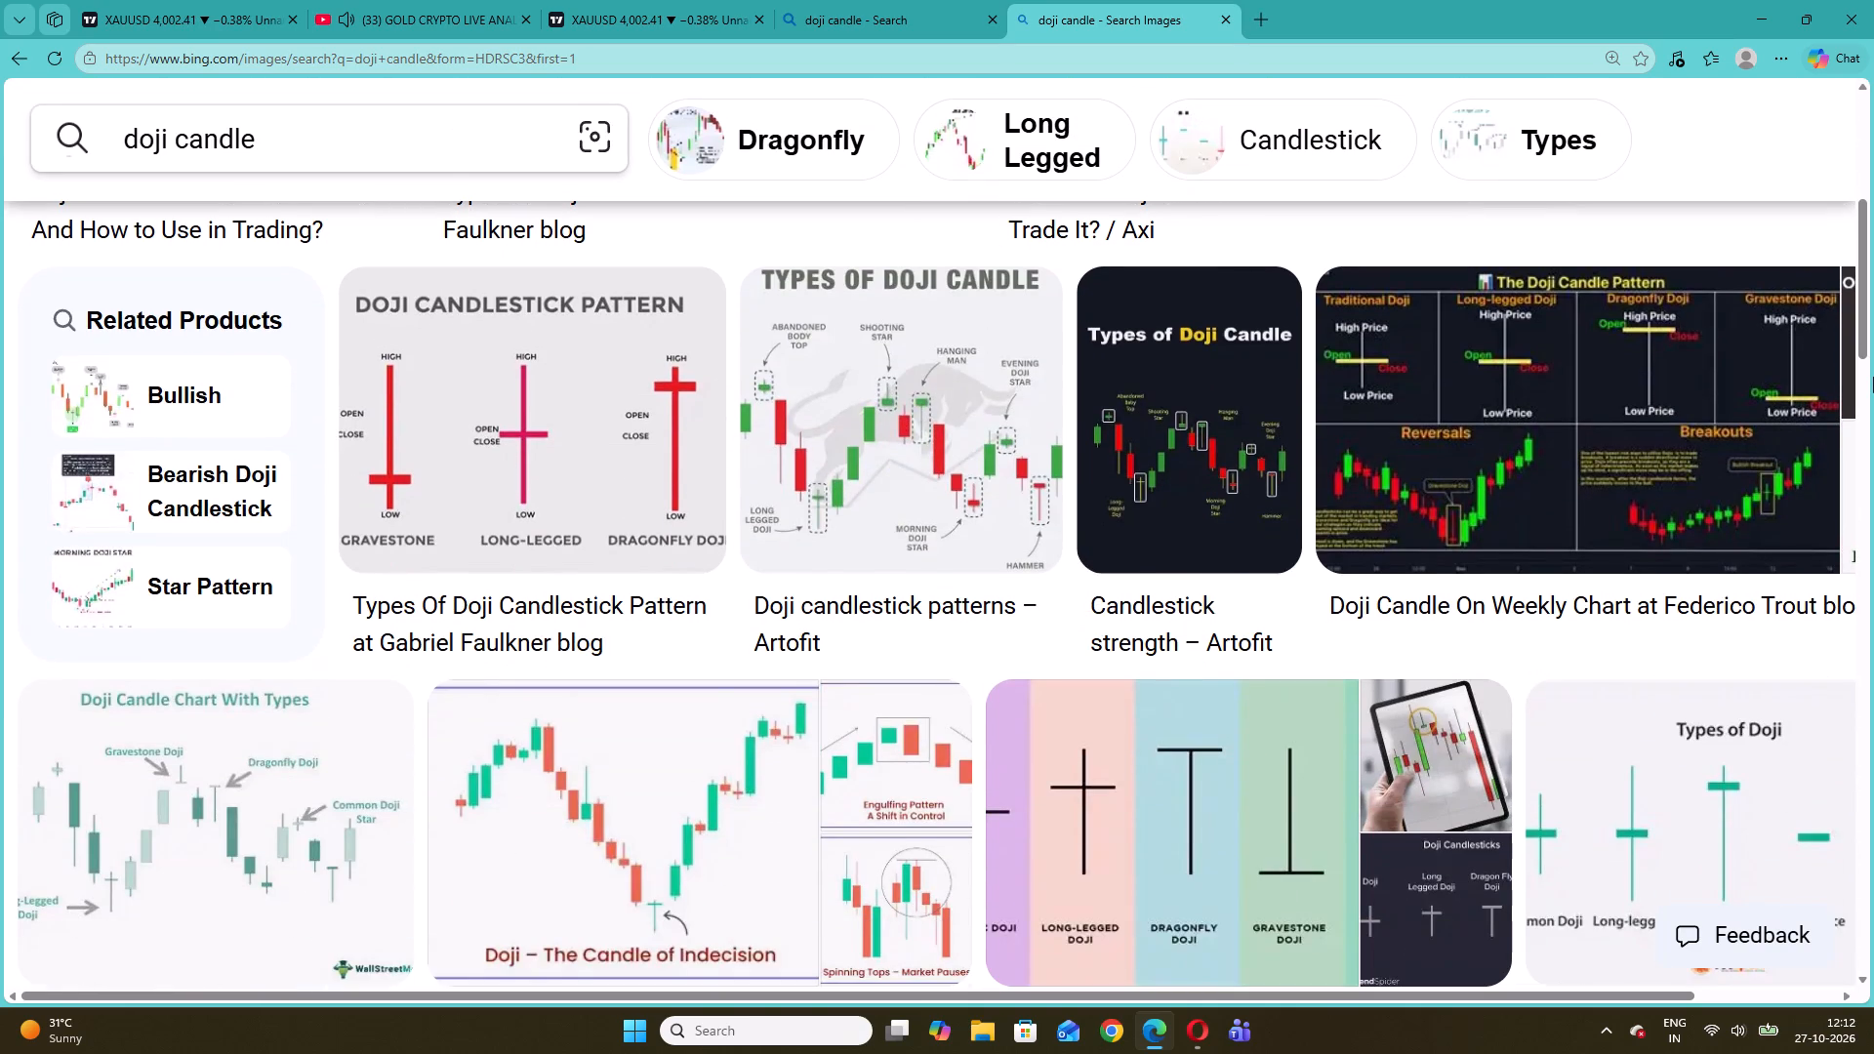
{"action": "scroll", "coordinate": [1873, 377], "scroll_direction": "down", "scroll_amount": 2}
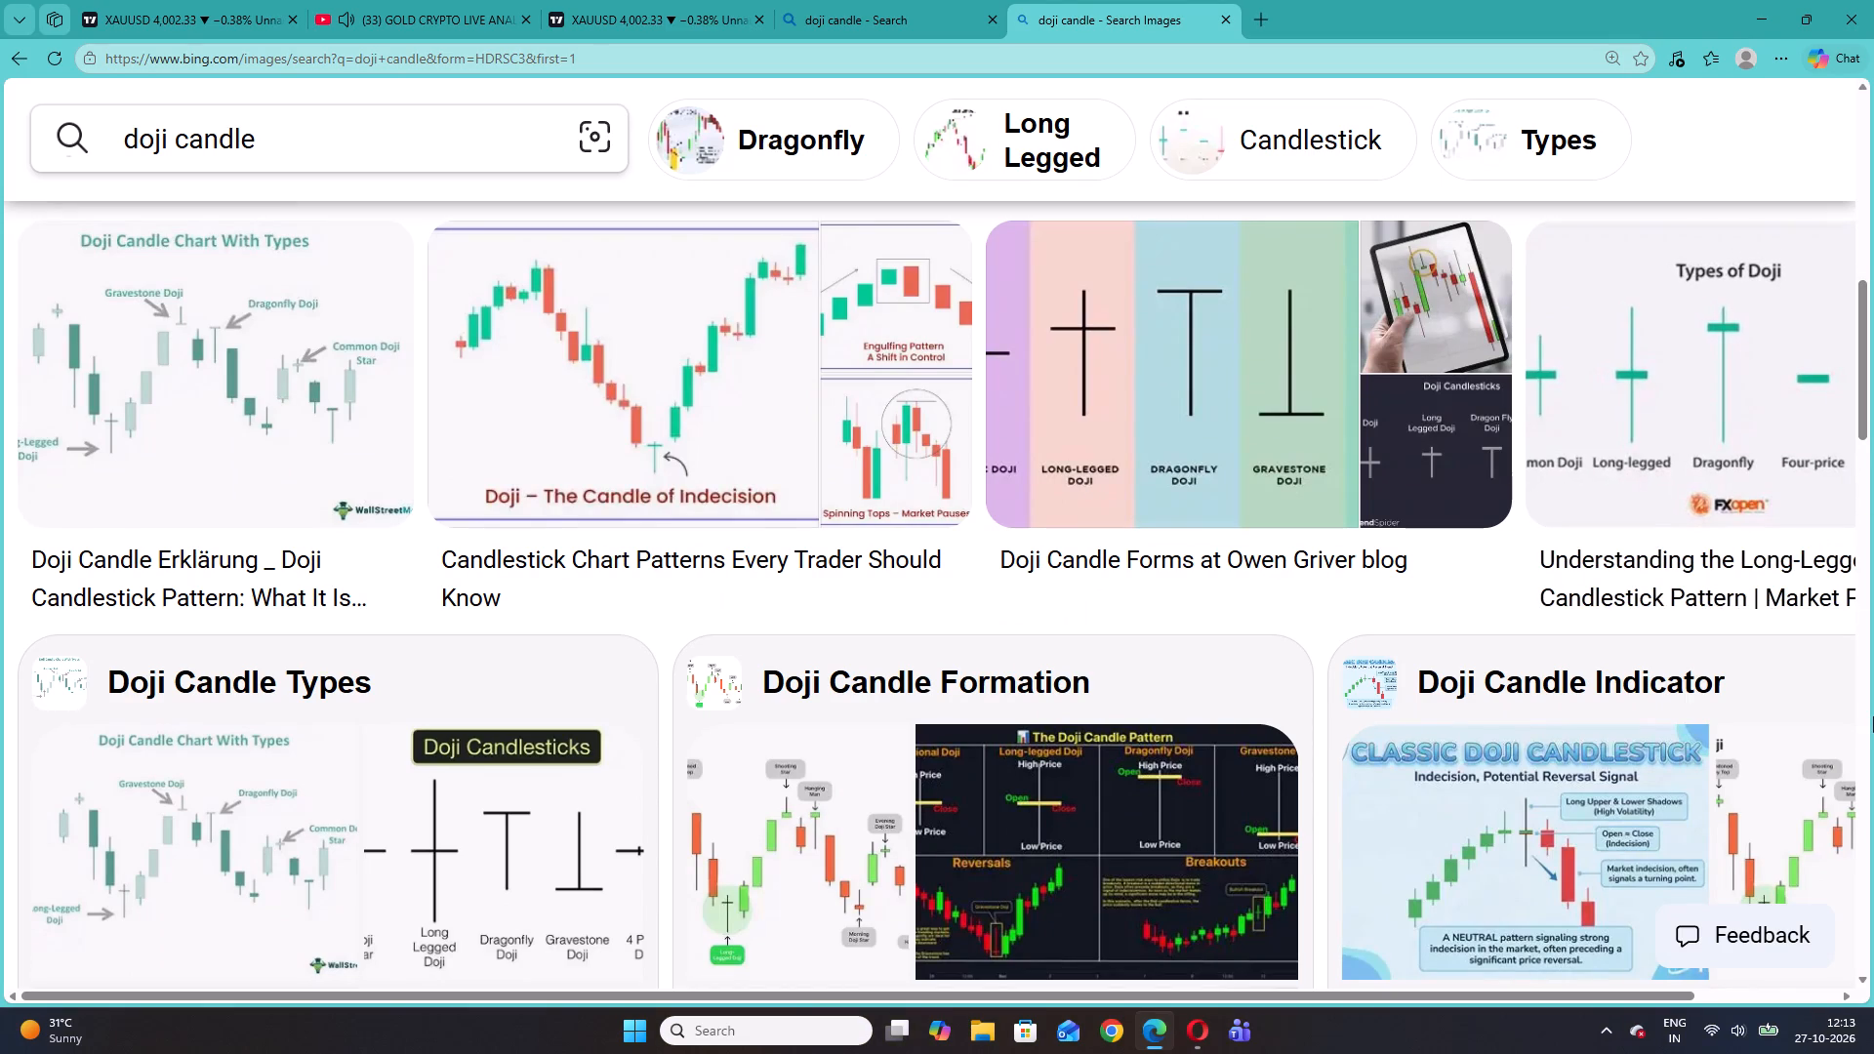
{"action": "scroll", "coordinate": [1873, 716], "scroll_direction": "down", "scroll_amount": 2}
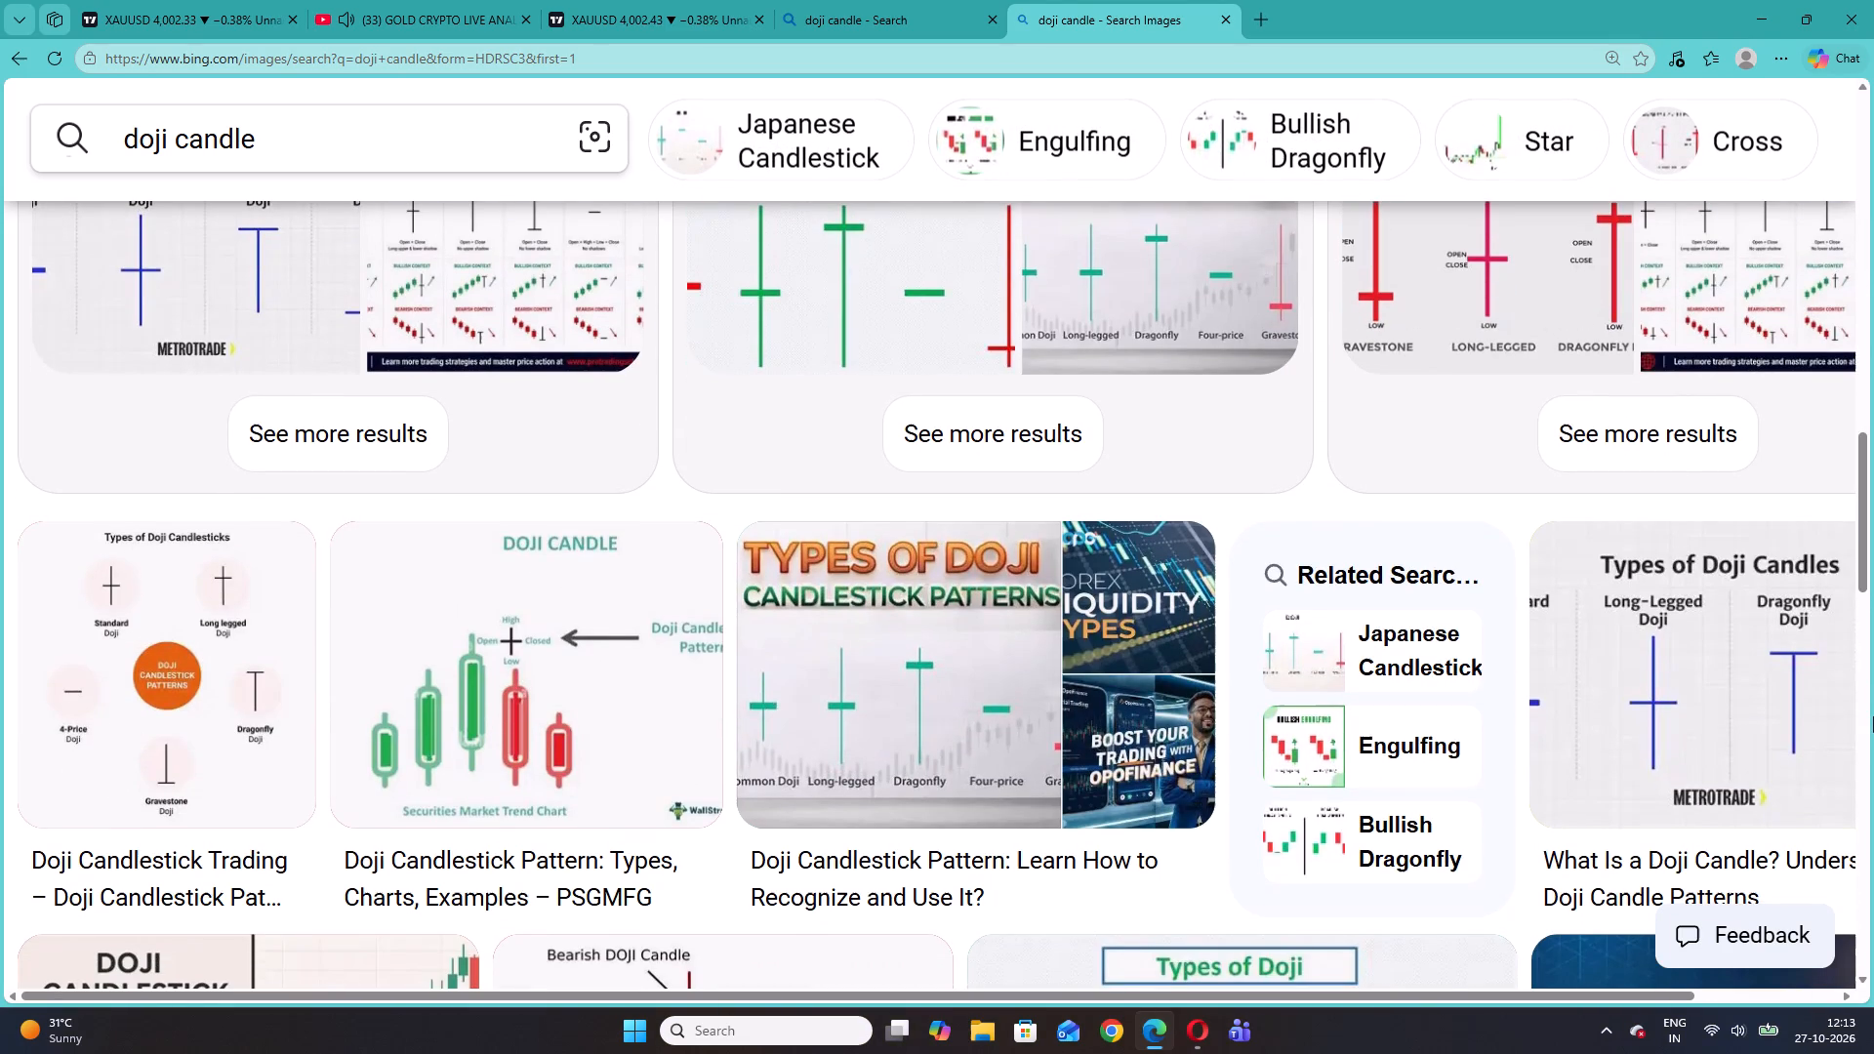
{"action": "scroll", "coordinate": [1873, 716], "scroll_direction": "down", "scroll_amount": 2}
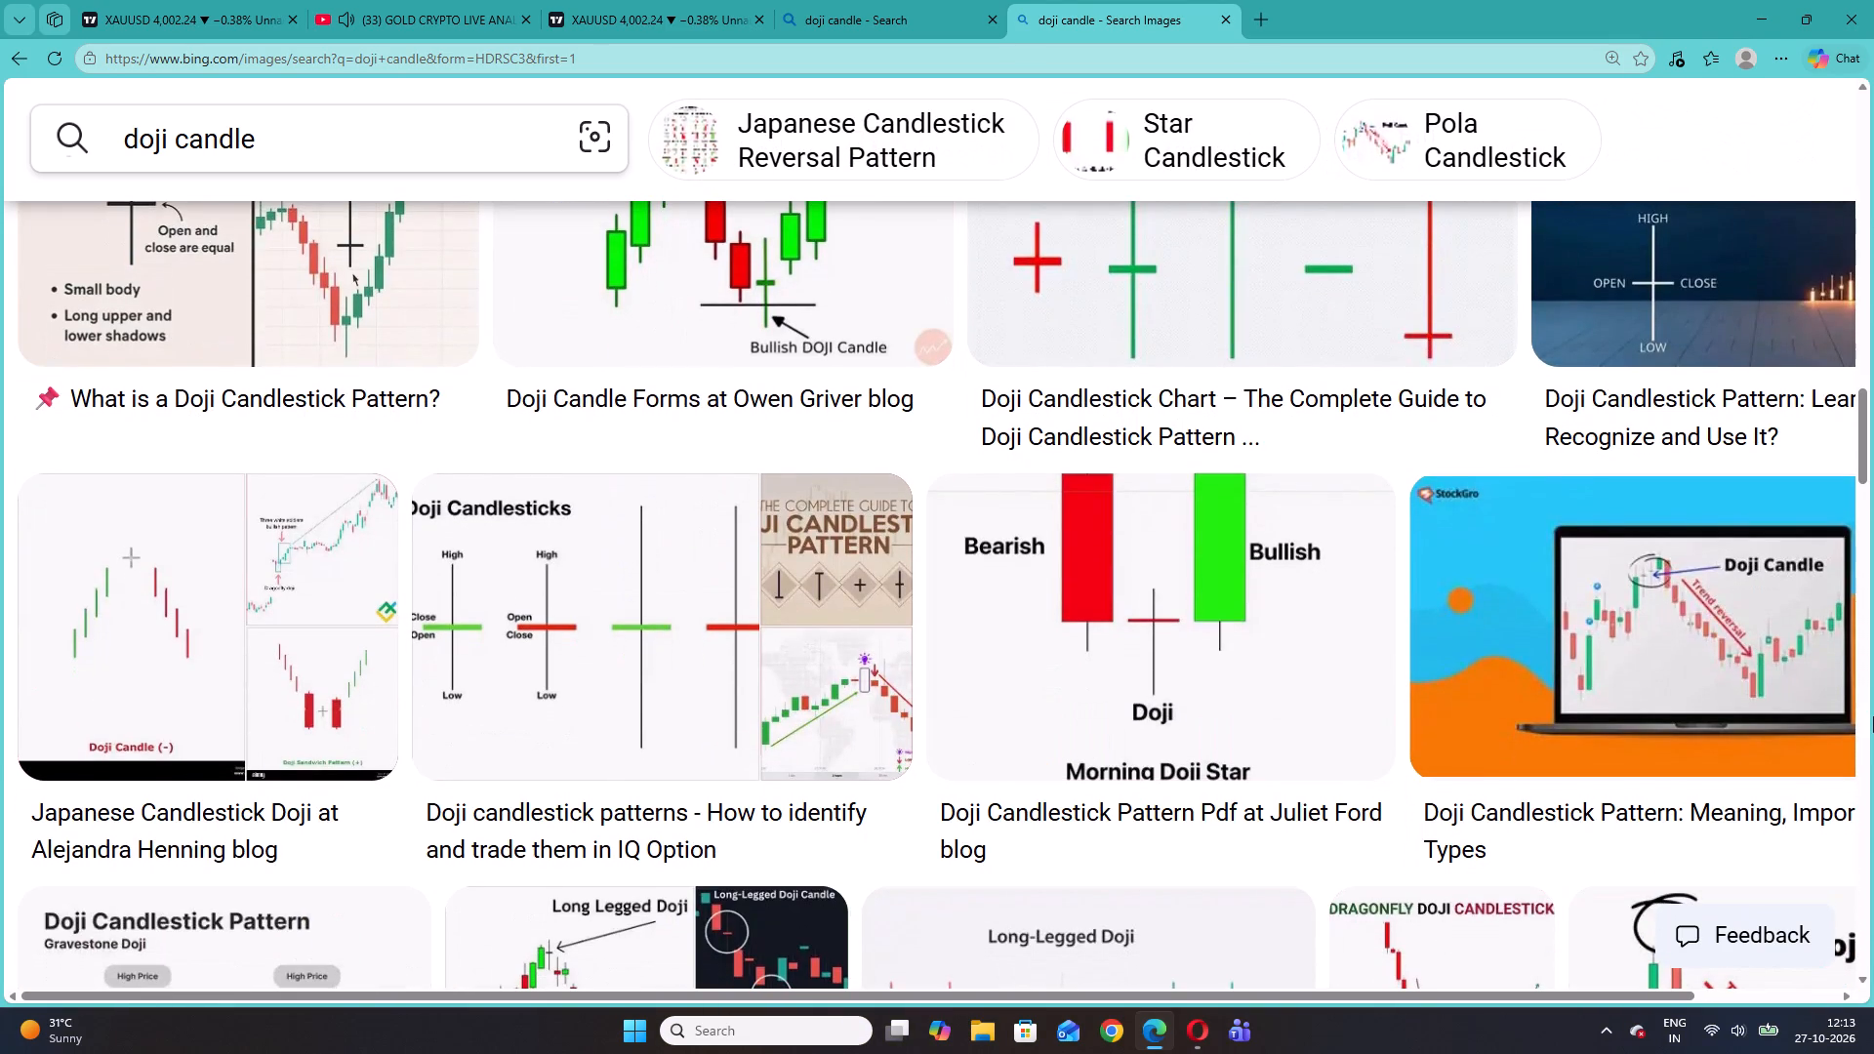
{"action": "scroll", "coordinate": [1873, 716], "scroll_direction": "down", "scroll_amount": 1}
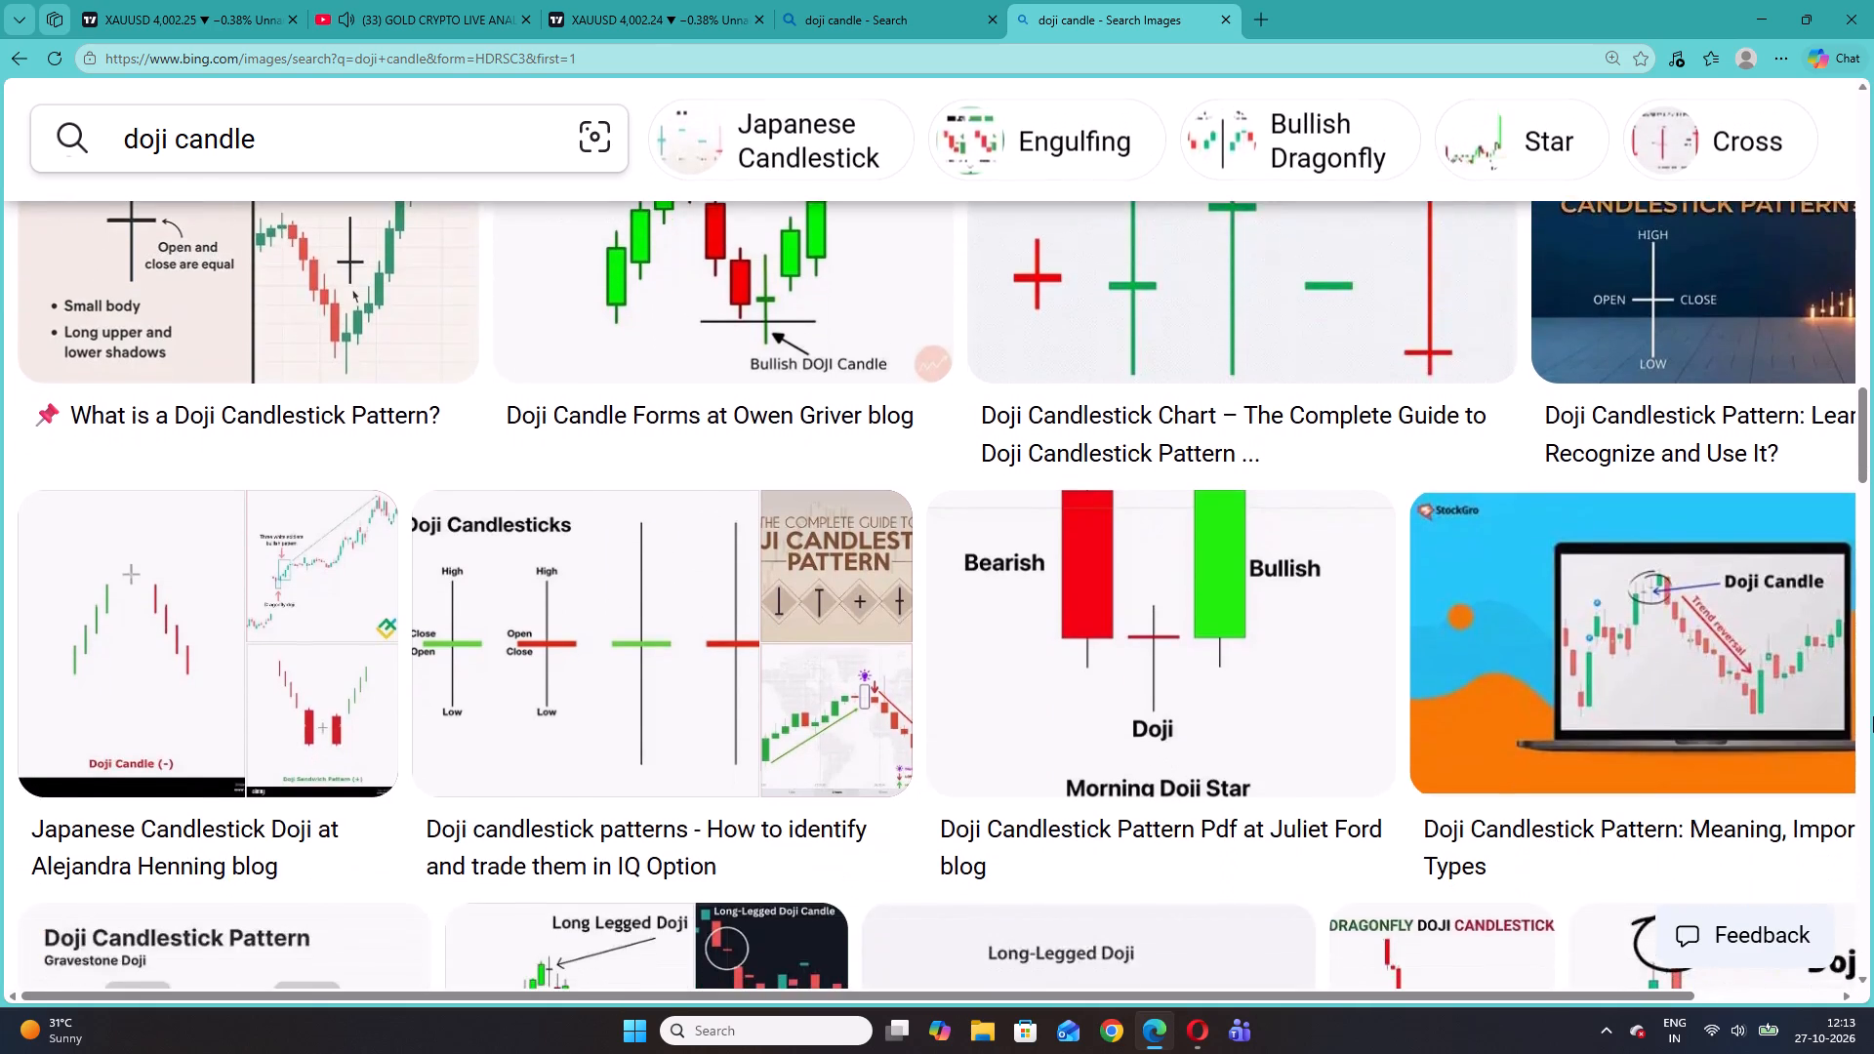
Browse further through the doji candle image results and examine the remaining doji types and formations.
{"action": "scroll", "coordinate": [1873, 716], "scroll_direction": "down", "scroll_amount": 4}
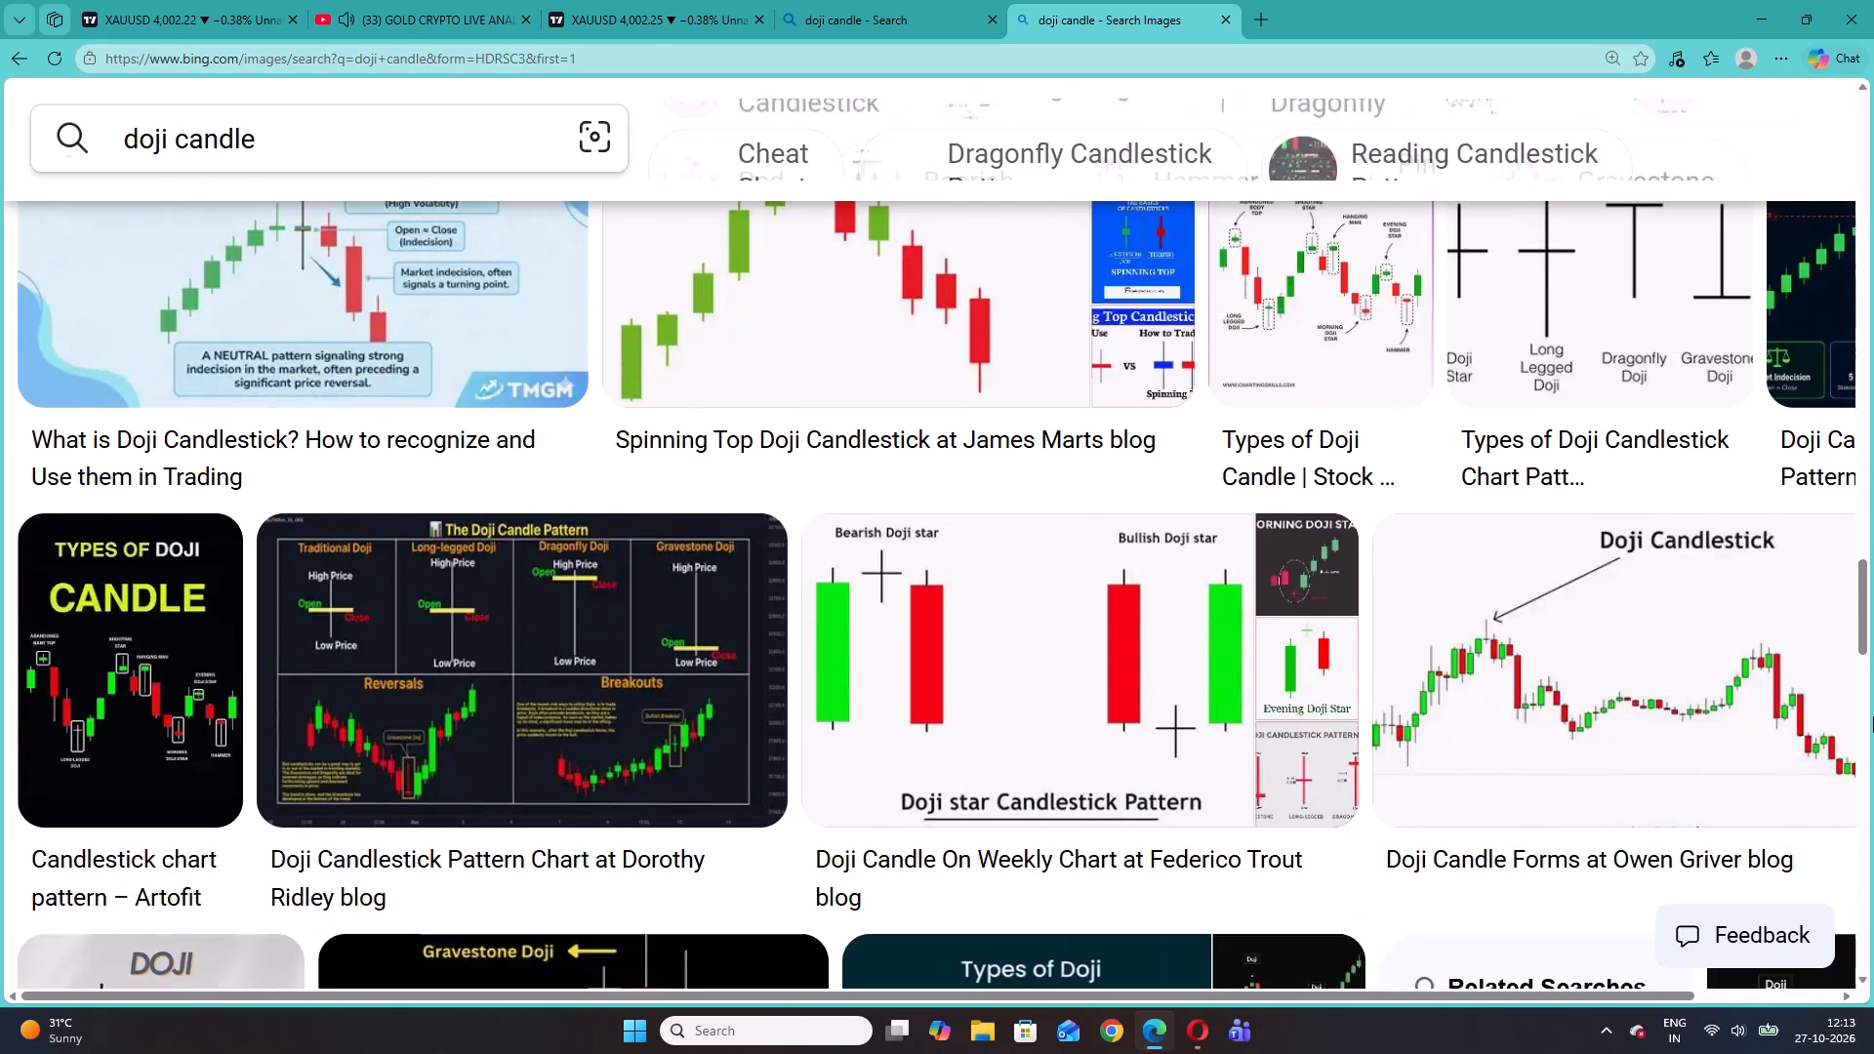
{"action": "scroll", "coordinate": [1873, 716], "scroll_direction": "down", "scroll_amount": 1}
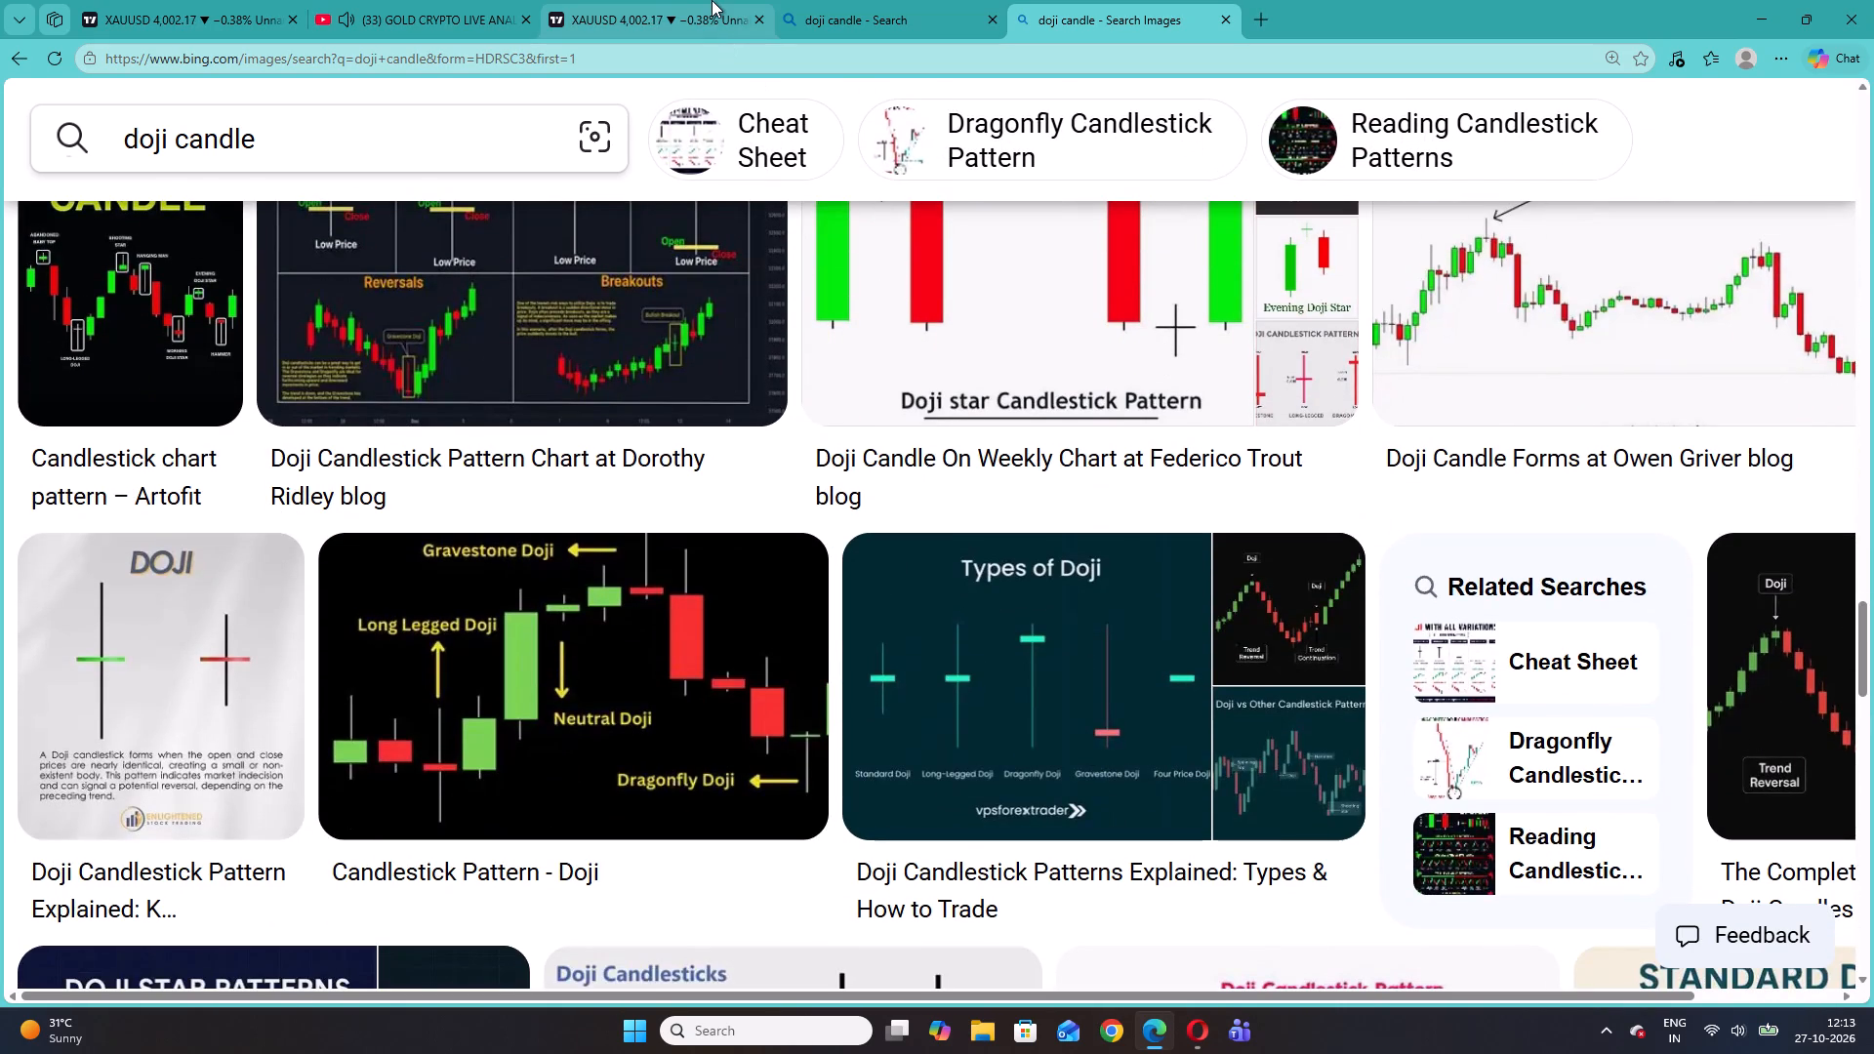
Follow the YouTube livestream's Ethereum and Bitcoin 5-minute setups while checking back on the live XAUUSD chart.
{"action": "left_click", "coordinate": [712, 0]}
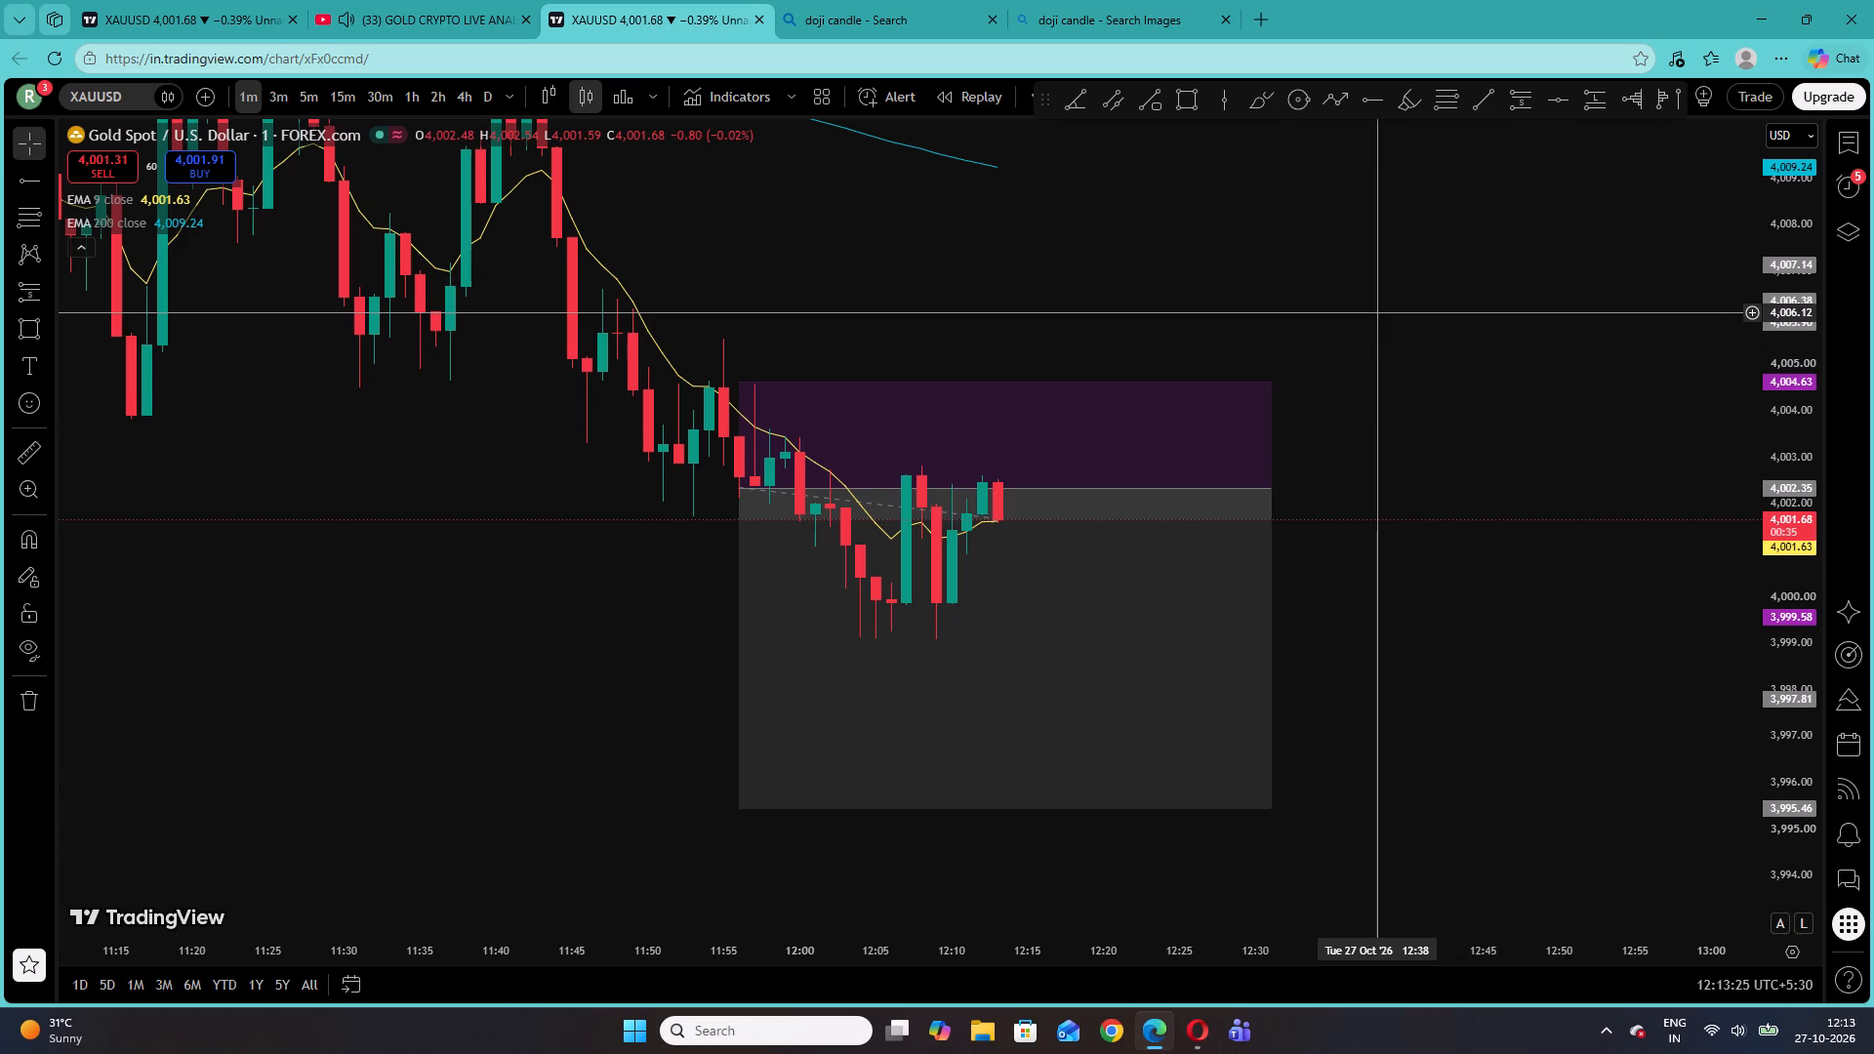
{"action": "left_click", "coordinate": [453, 1]}
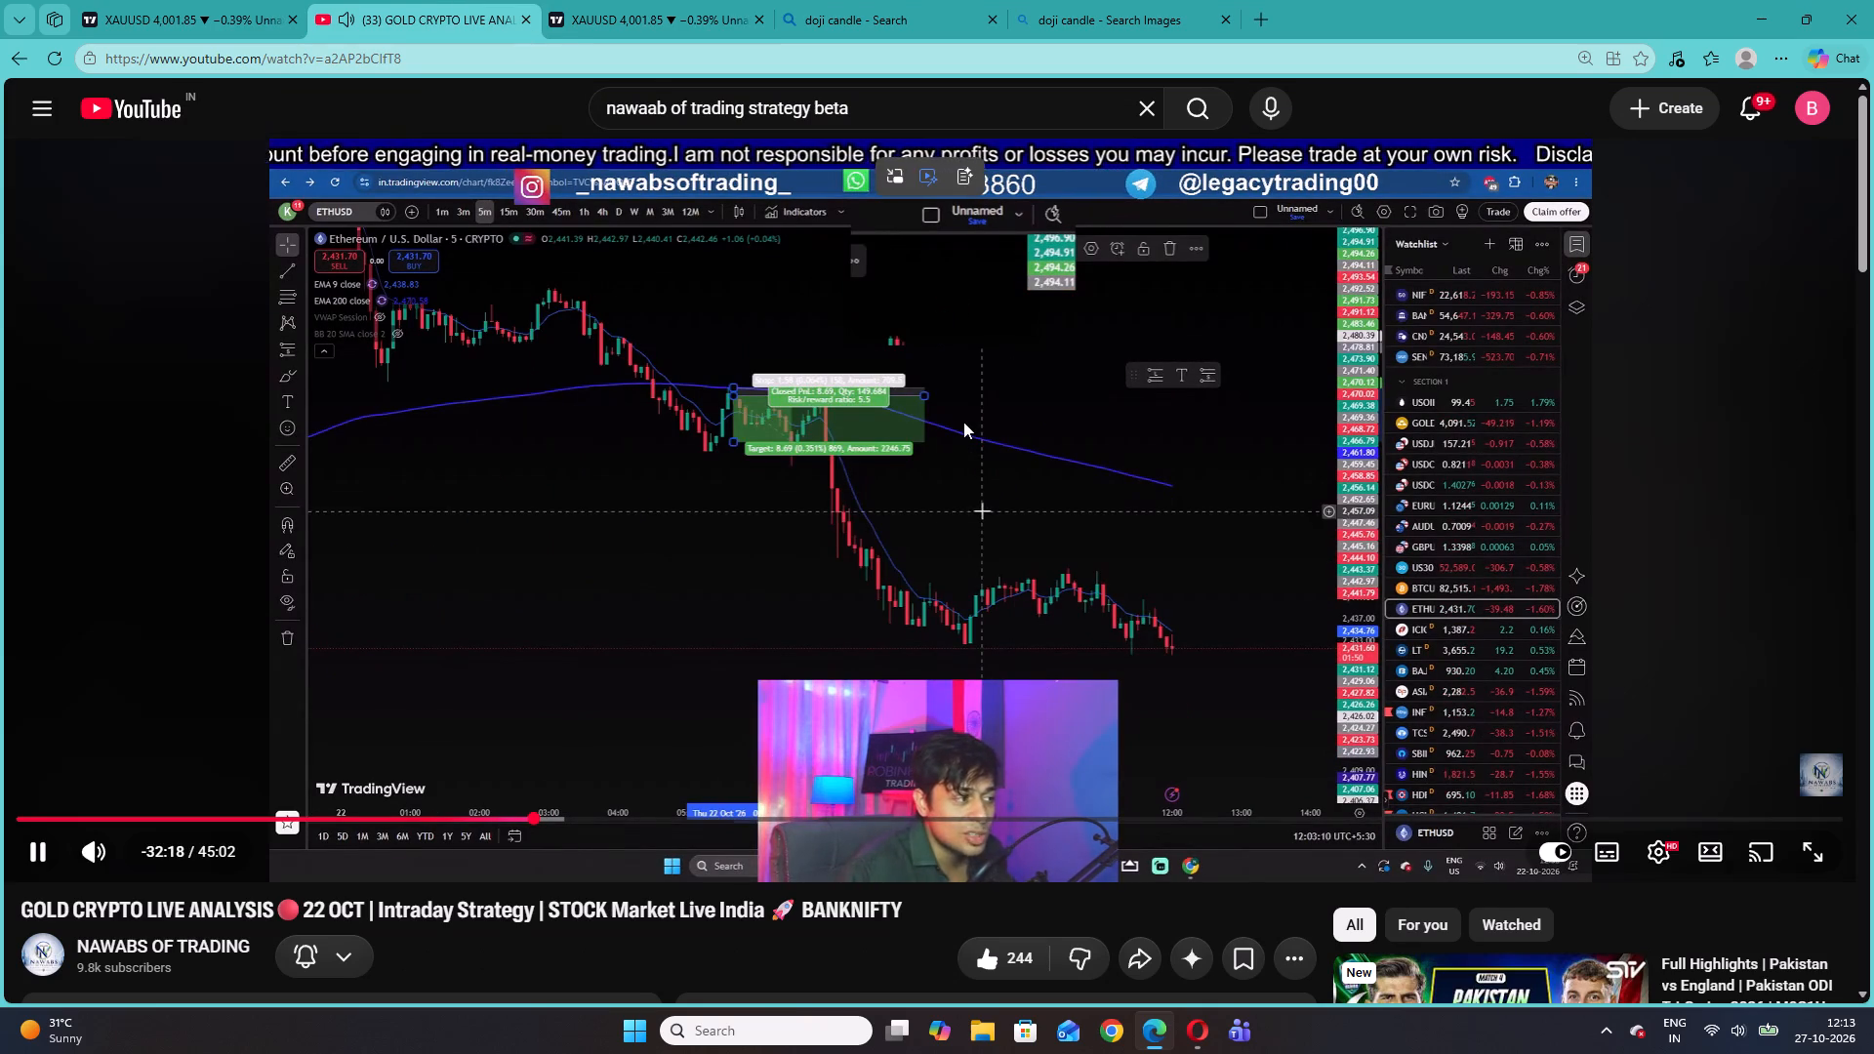
{"action": "left_click_drag", "start_coordinate": [841, 262], "coordinate": [838, 248]}
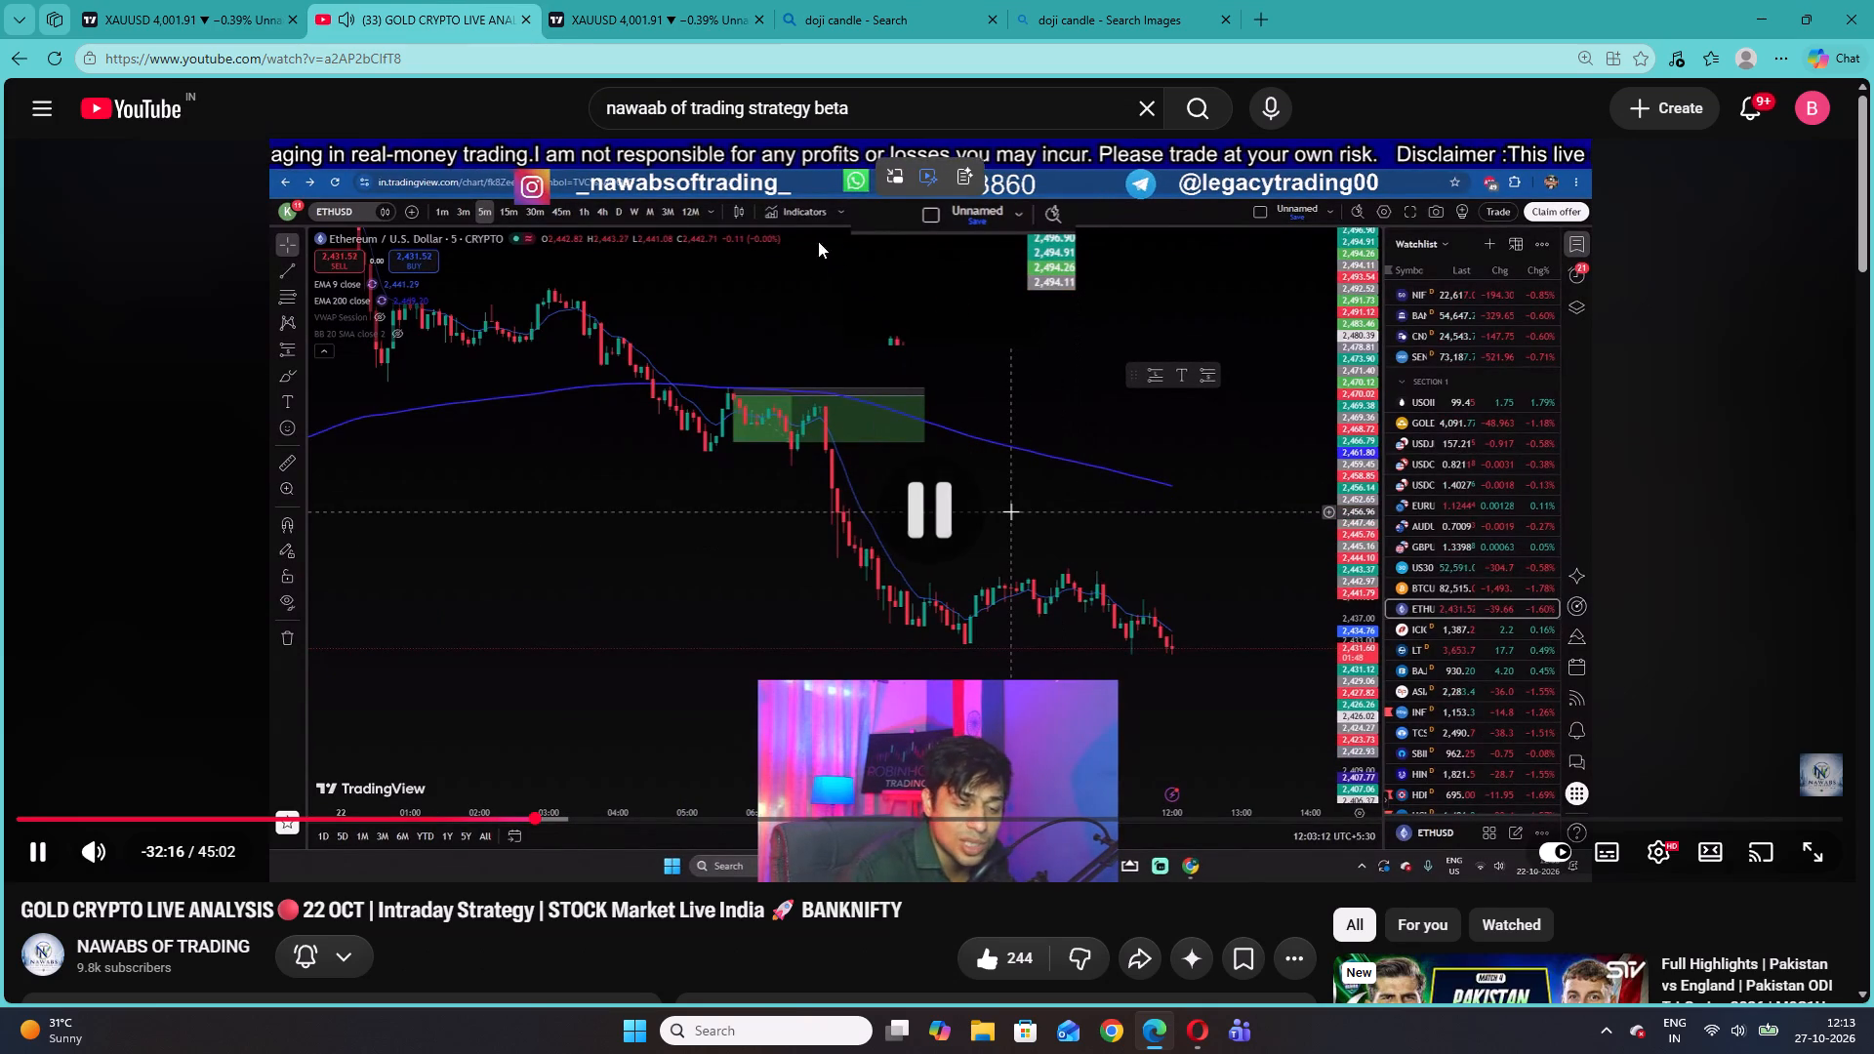
{"action": "left_click", "coordinate": [729, 221]}
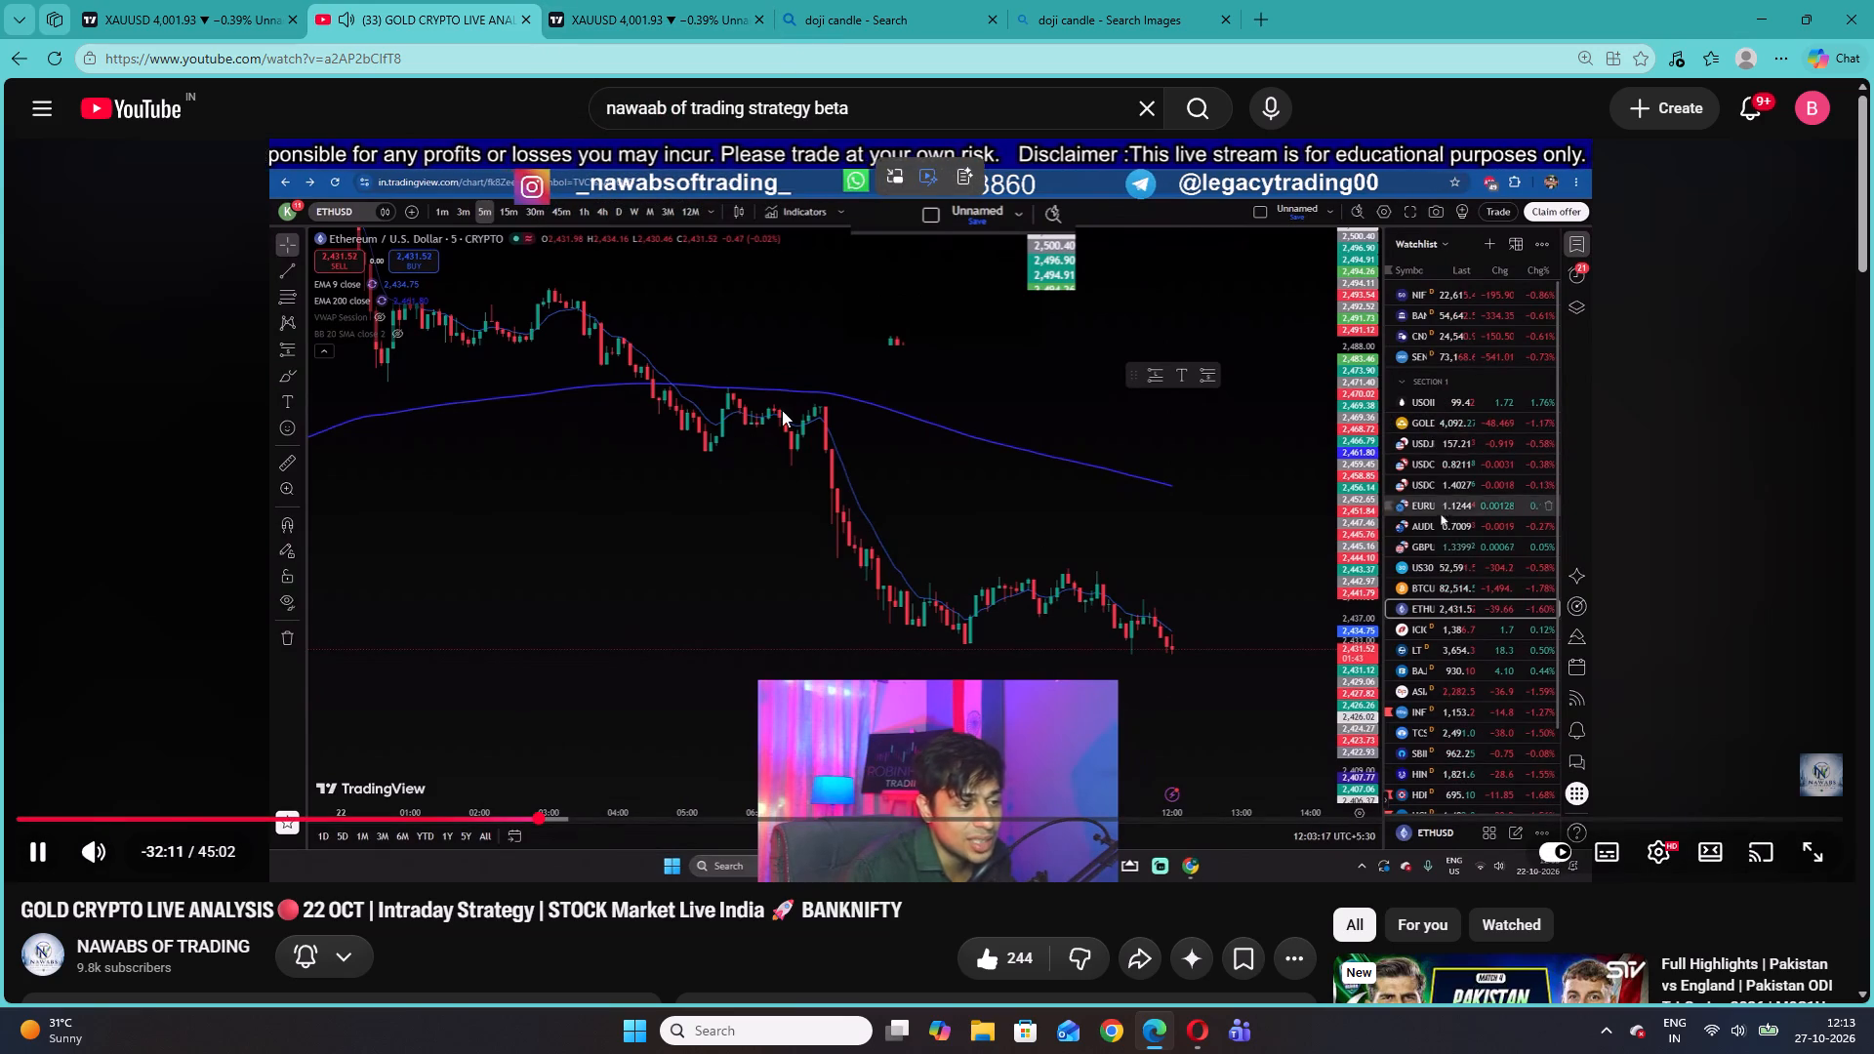
{"action": "scroll", "coordinate": [1182, 703], "scroll_direction": "down", "scroll_amount": 5}
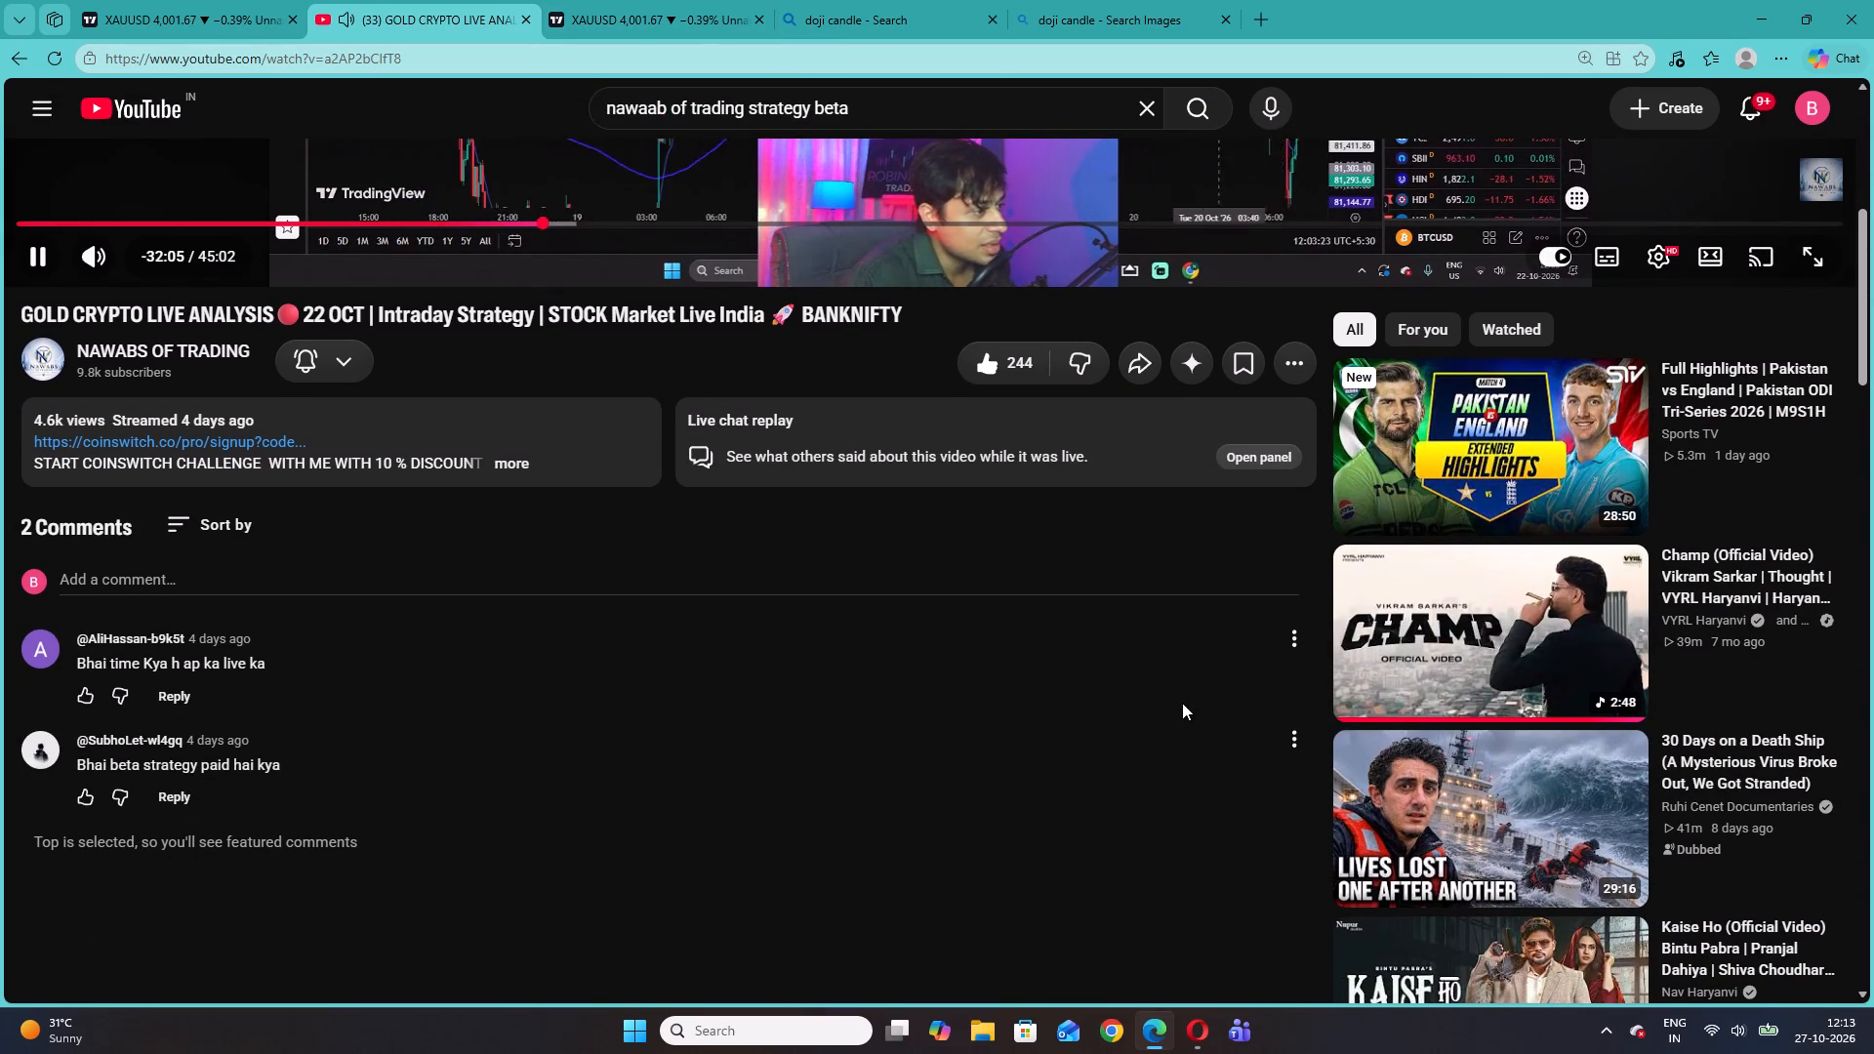
{"action": "scroll", "coordinate": [1182, 703], "scroll_direction": "up", "scroll_amount": 5}
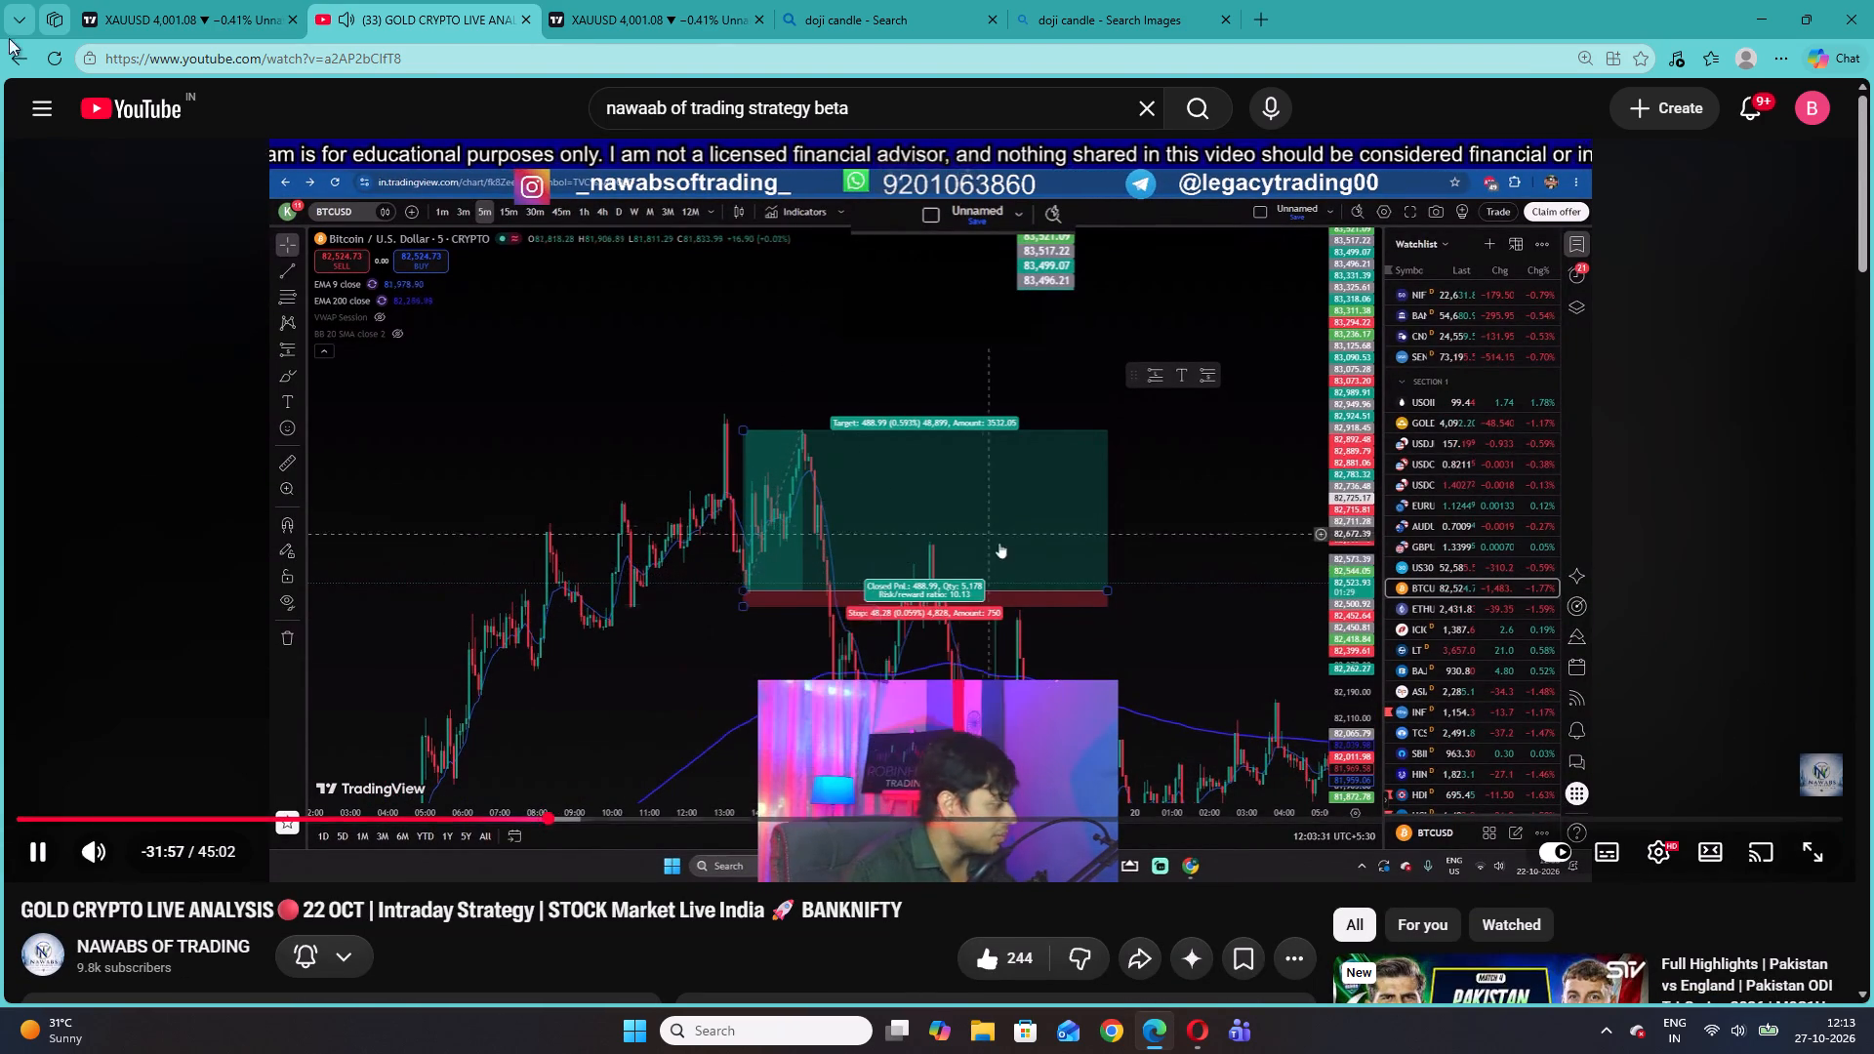
{"action": "left_click", "coordinate": [212, 0]}
{"action": "left_click", "coordinate": [593, 0]}
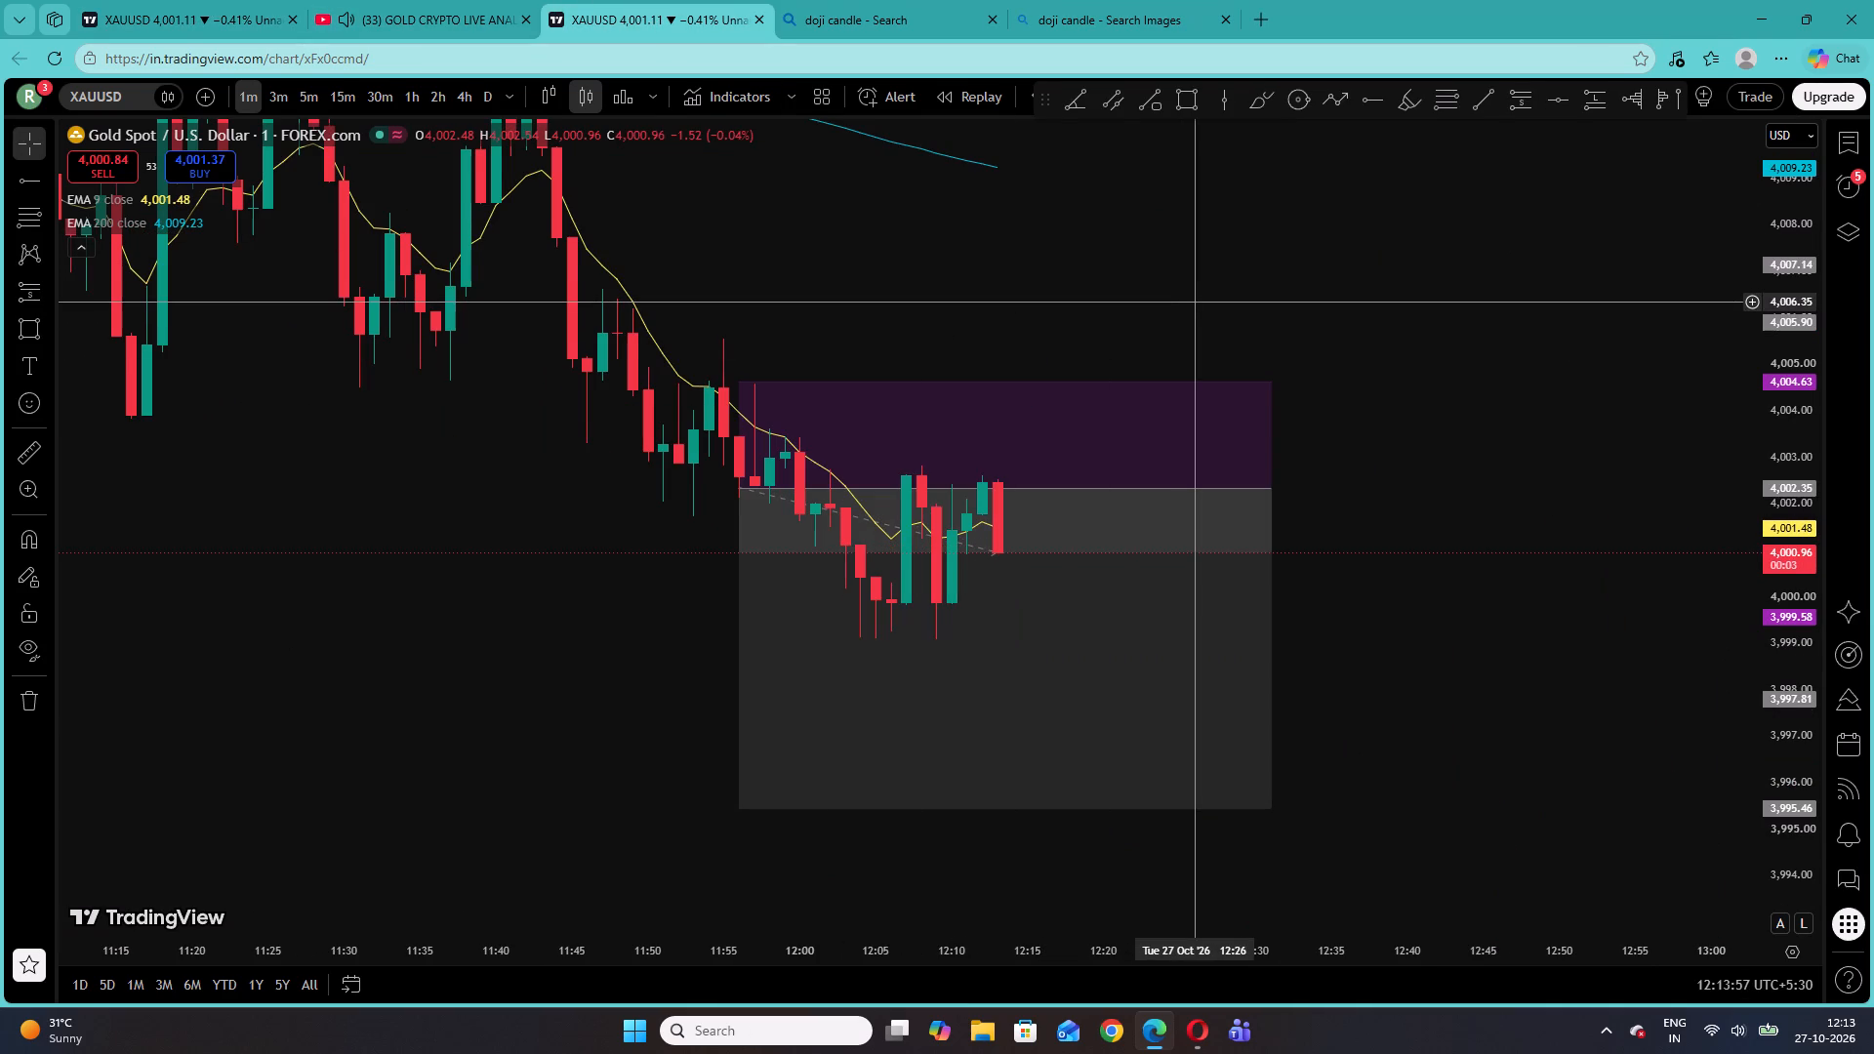
{"action": "left_click", "coordinate": [430, 0]}
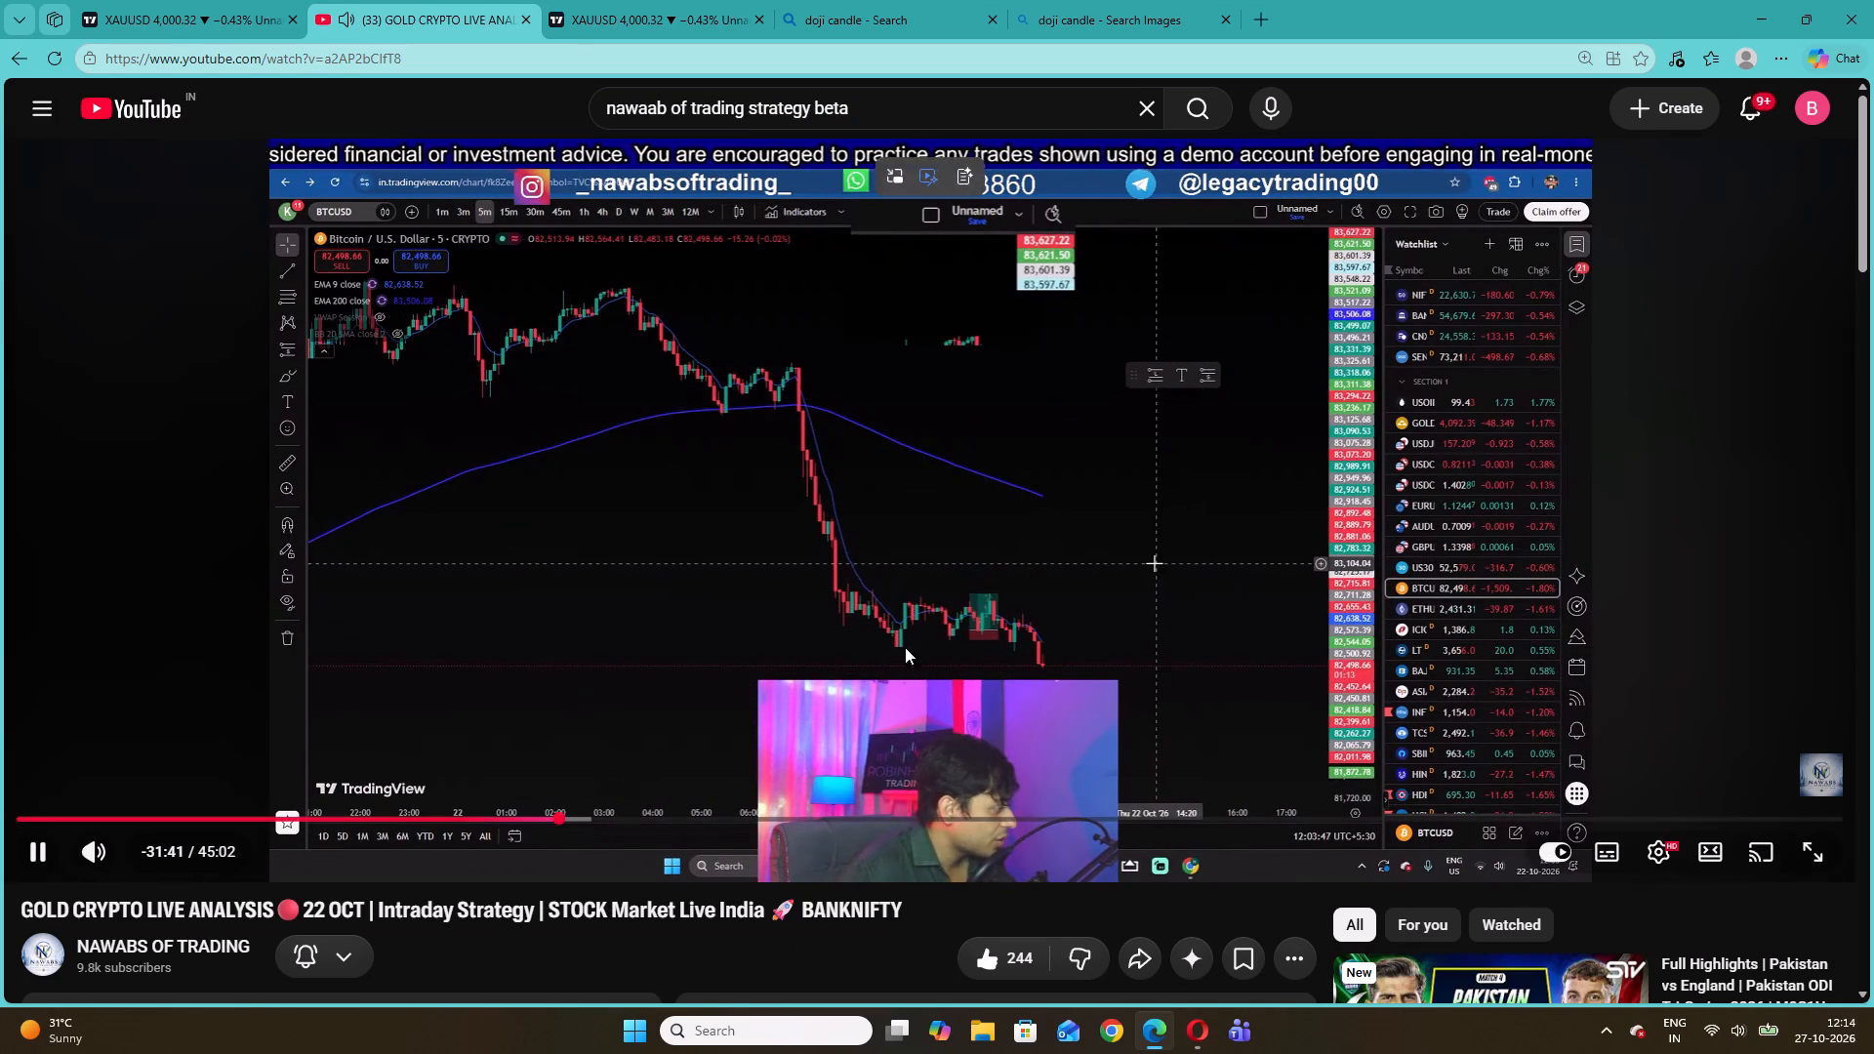
Close both doji candle search tabs and stay on the live XAUUSD chart.
{"action": "left_click", "coordinate": [608, 0]}
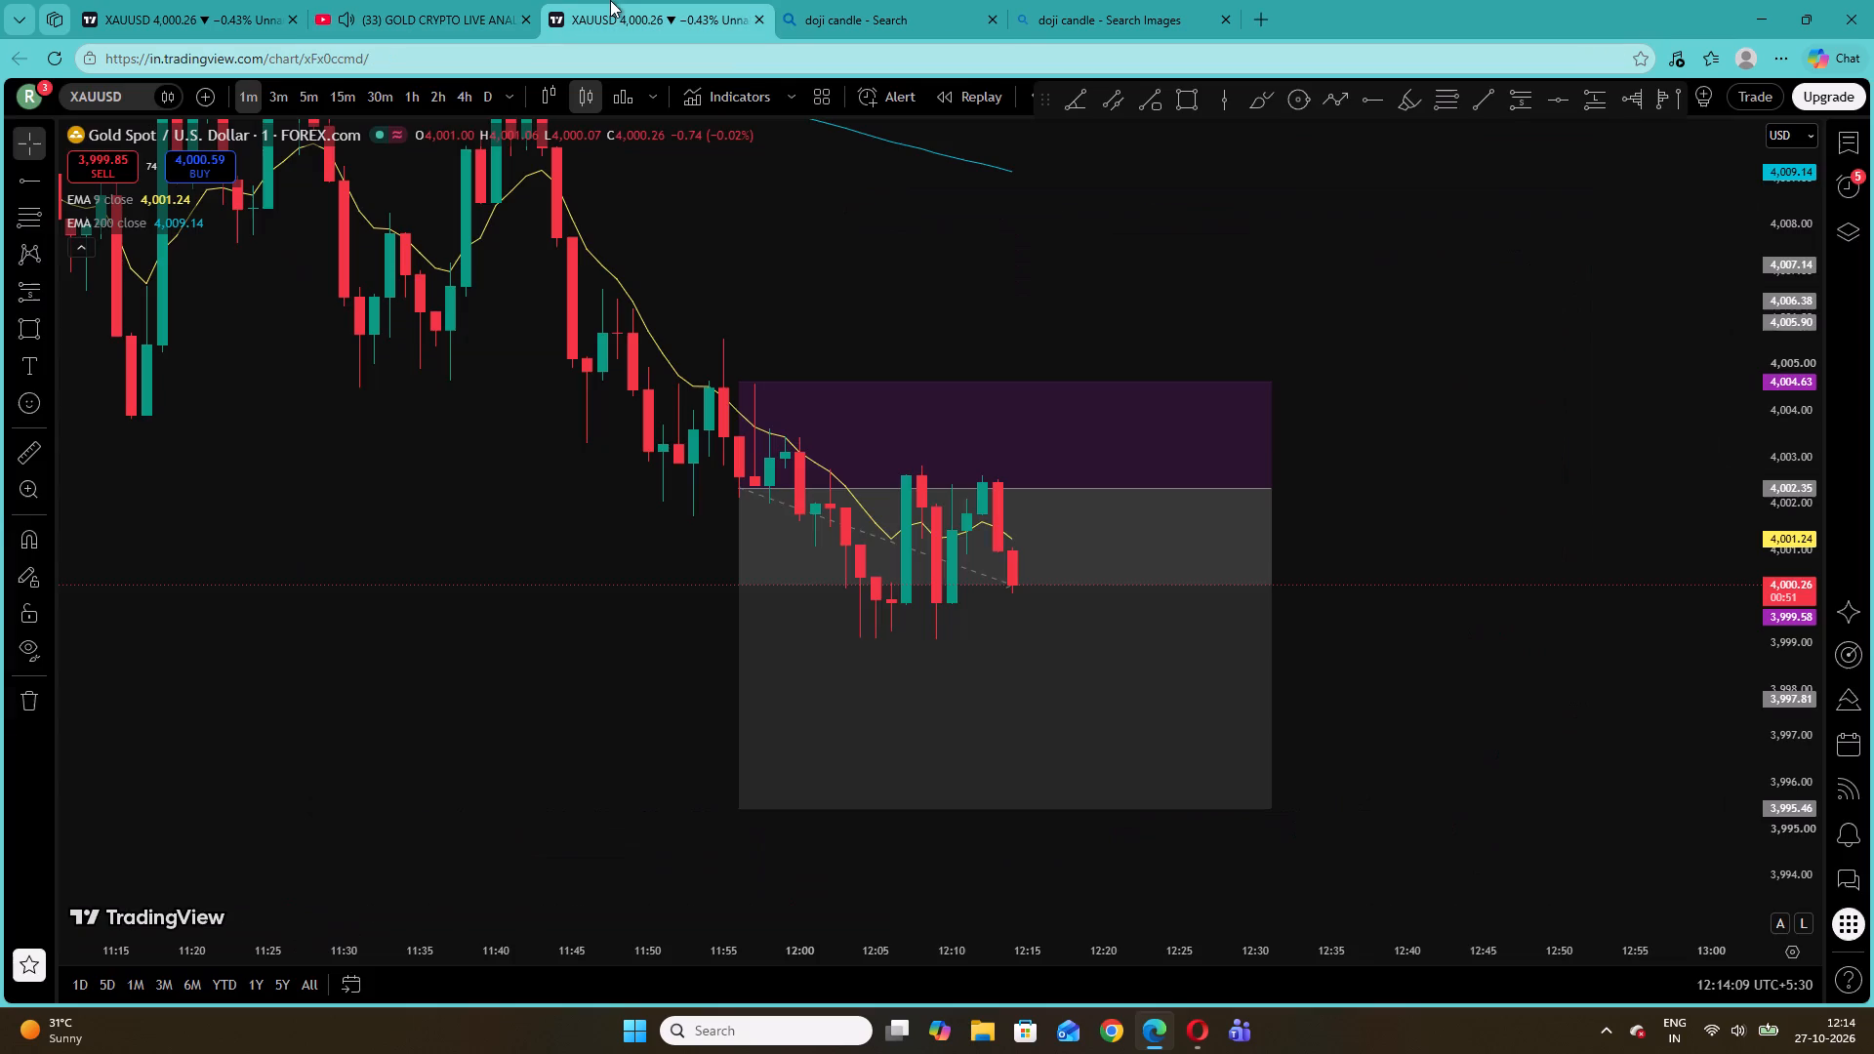
{"action": "left_click", "coordinate": [990, 15]}
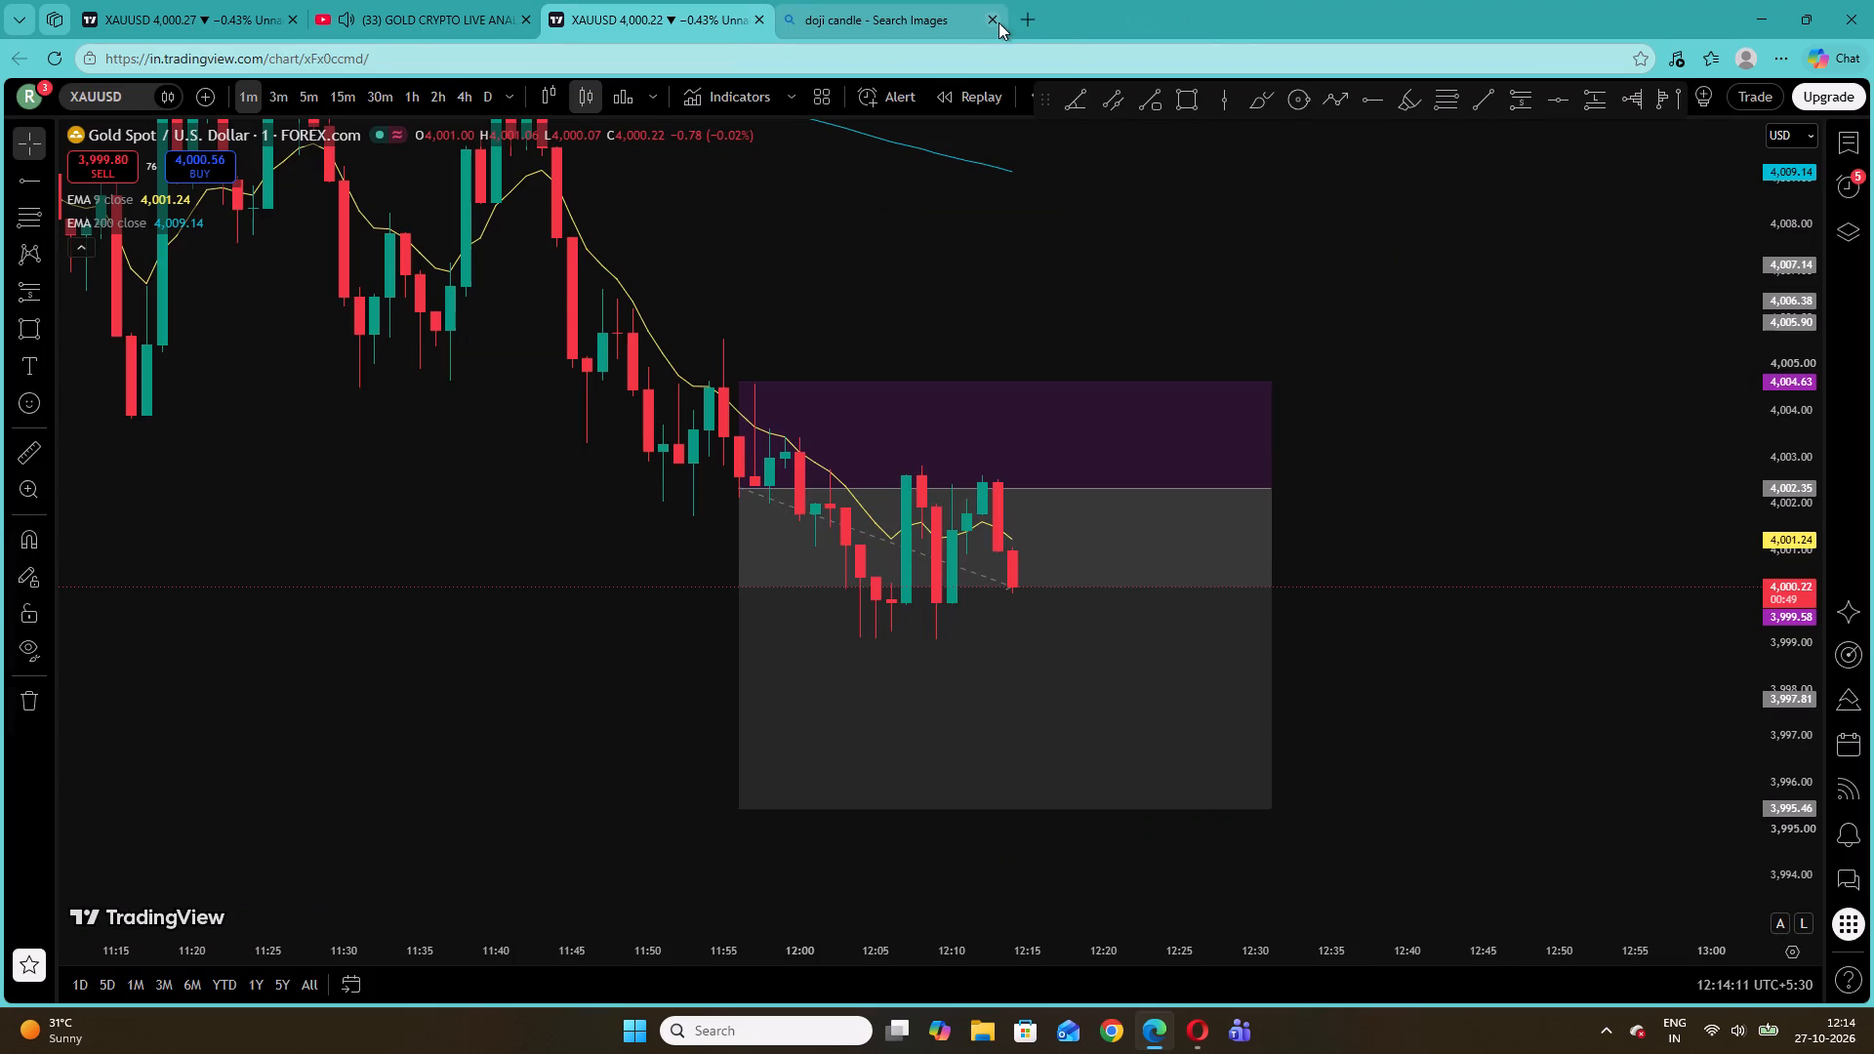
{"action": "left_click", "coordinate": [996, 20]}
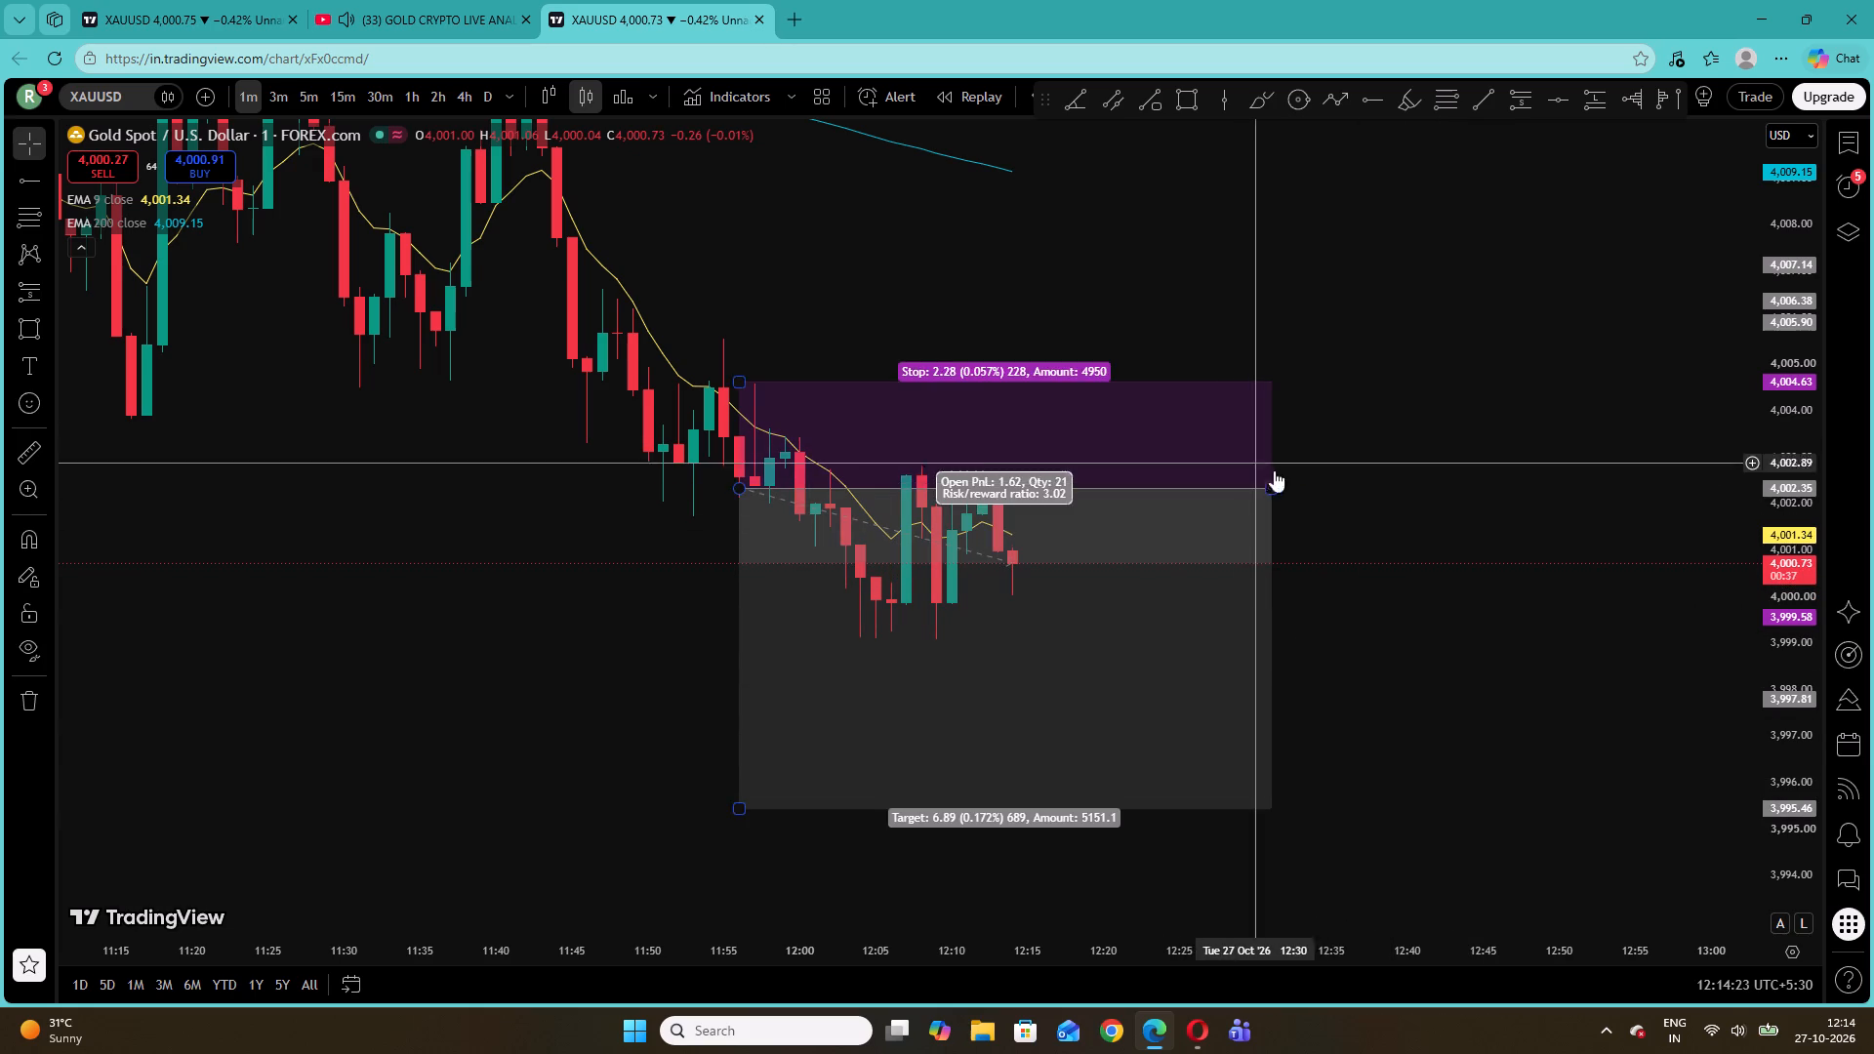
Extend the end of the 11:56 short position on the live XAUUSD chart to about 12:40.
{"action": "left_click_drag", "start_coordinate": [1271, 489], "coordinate": [1424, 512]}
{"action": "left_click", "coordinate": [1112, 307]}
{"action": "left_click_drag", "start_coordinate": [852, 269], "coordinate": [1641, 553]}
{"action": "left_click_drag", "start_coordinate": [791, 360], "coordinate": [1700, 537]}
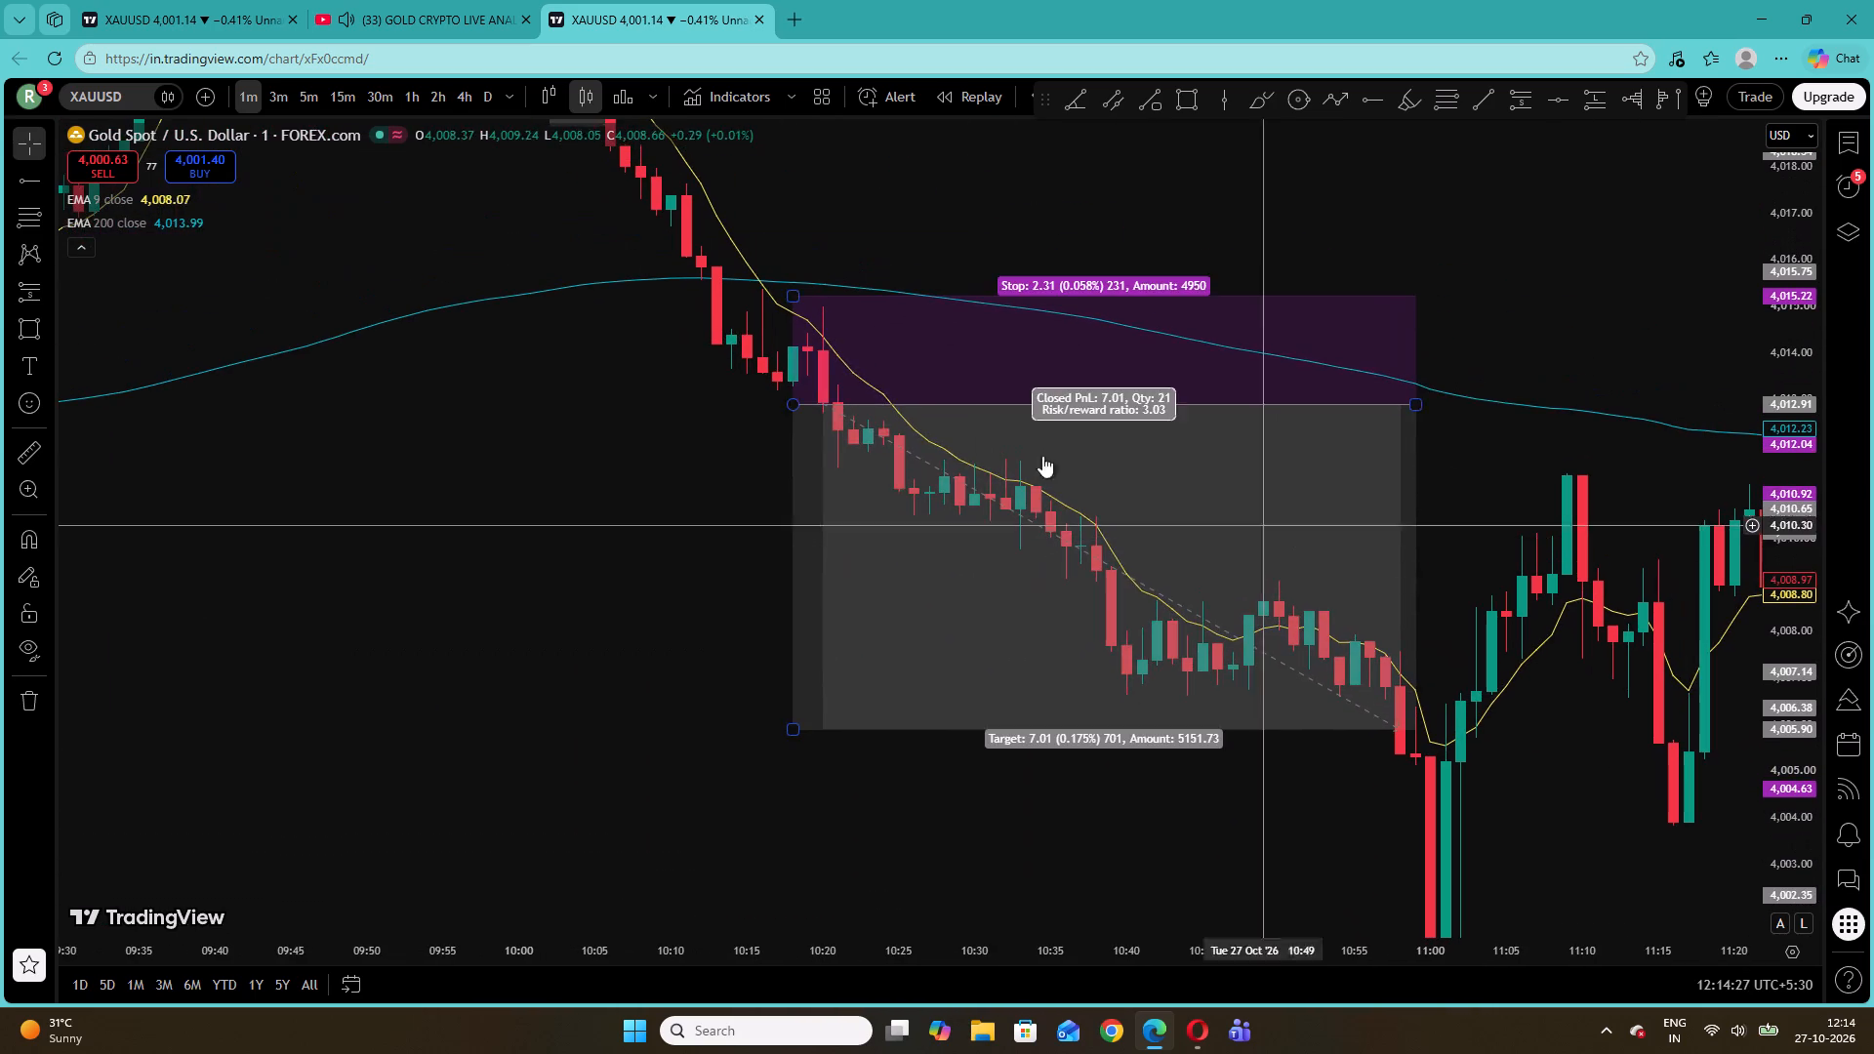
Return to the YouTube livestream and pause it at the gold chart.
{"action": "left_click", "coordinate": [418, 0]}
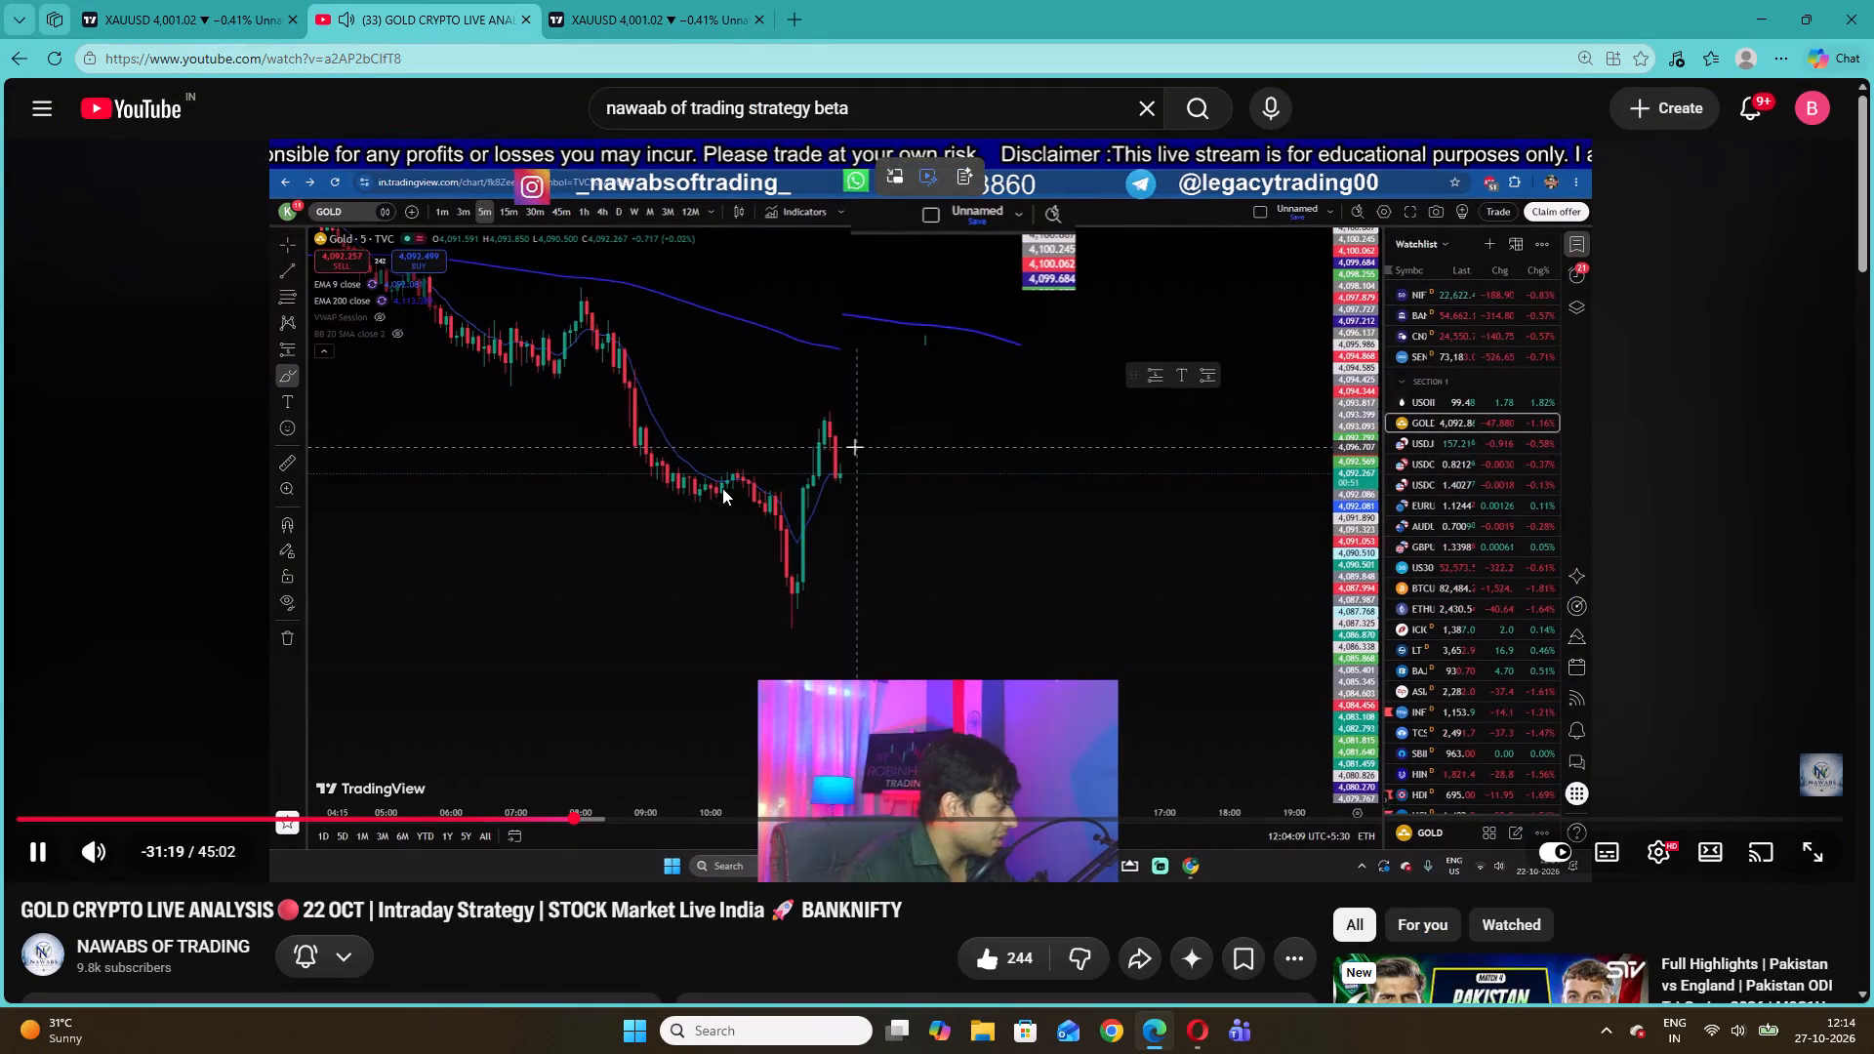
{"action": "left_click", "coordinate": [722, 487]}
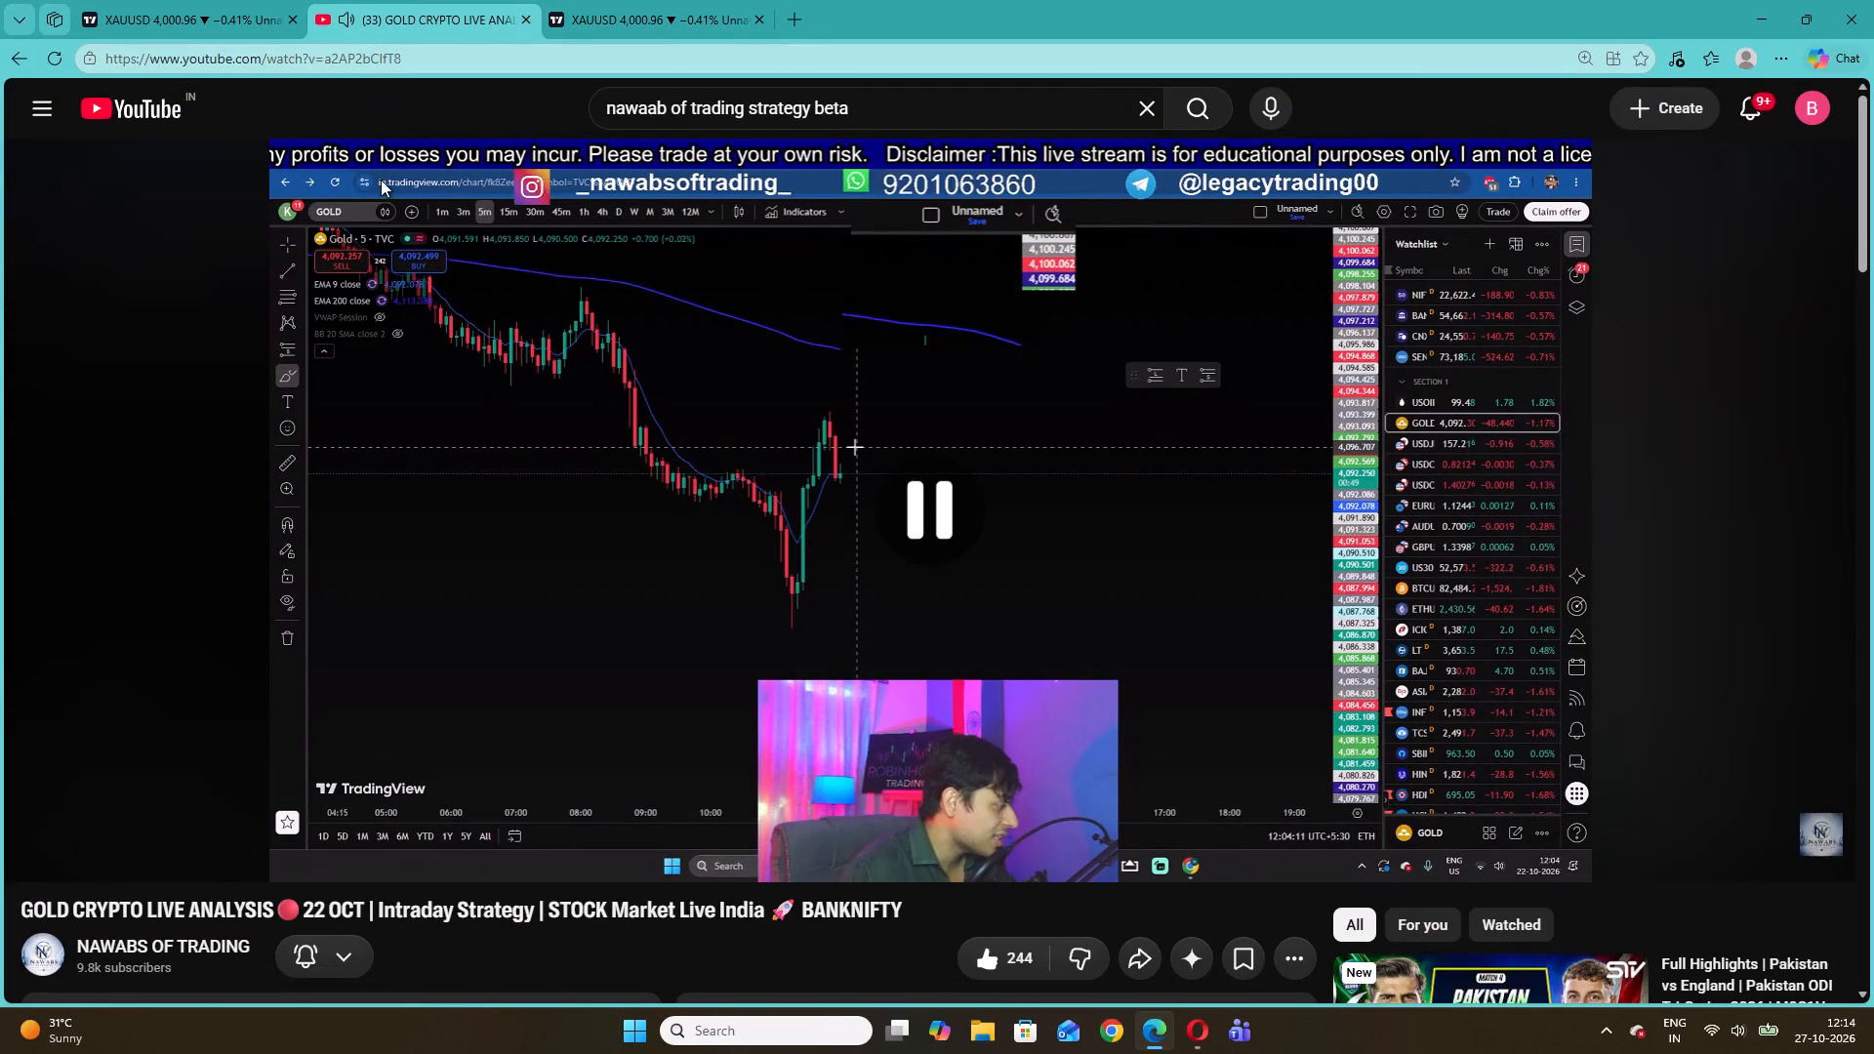
{"action": "left_click", "coordinate": [755, 516]}
{"action": "left_click", "coordinate": [755, 516]}
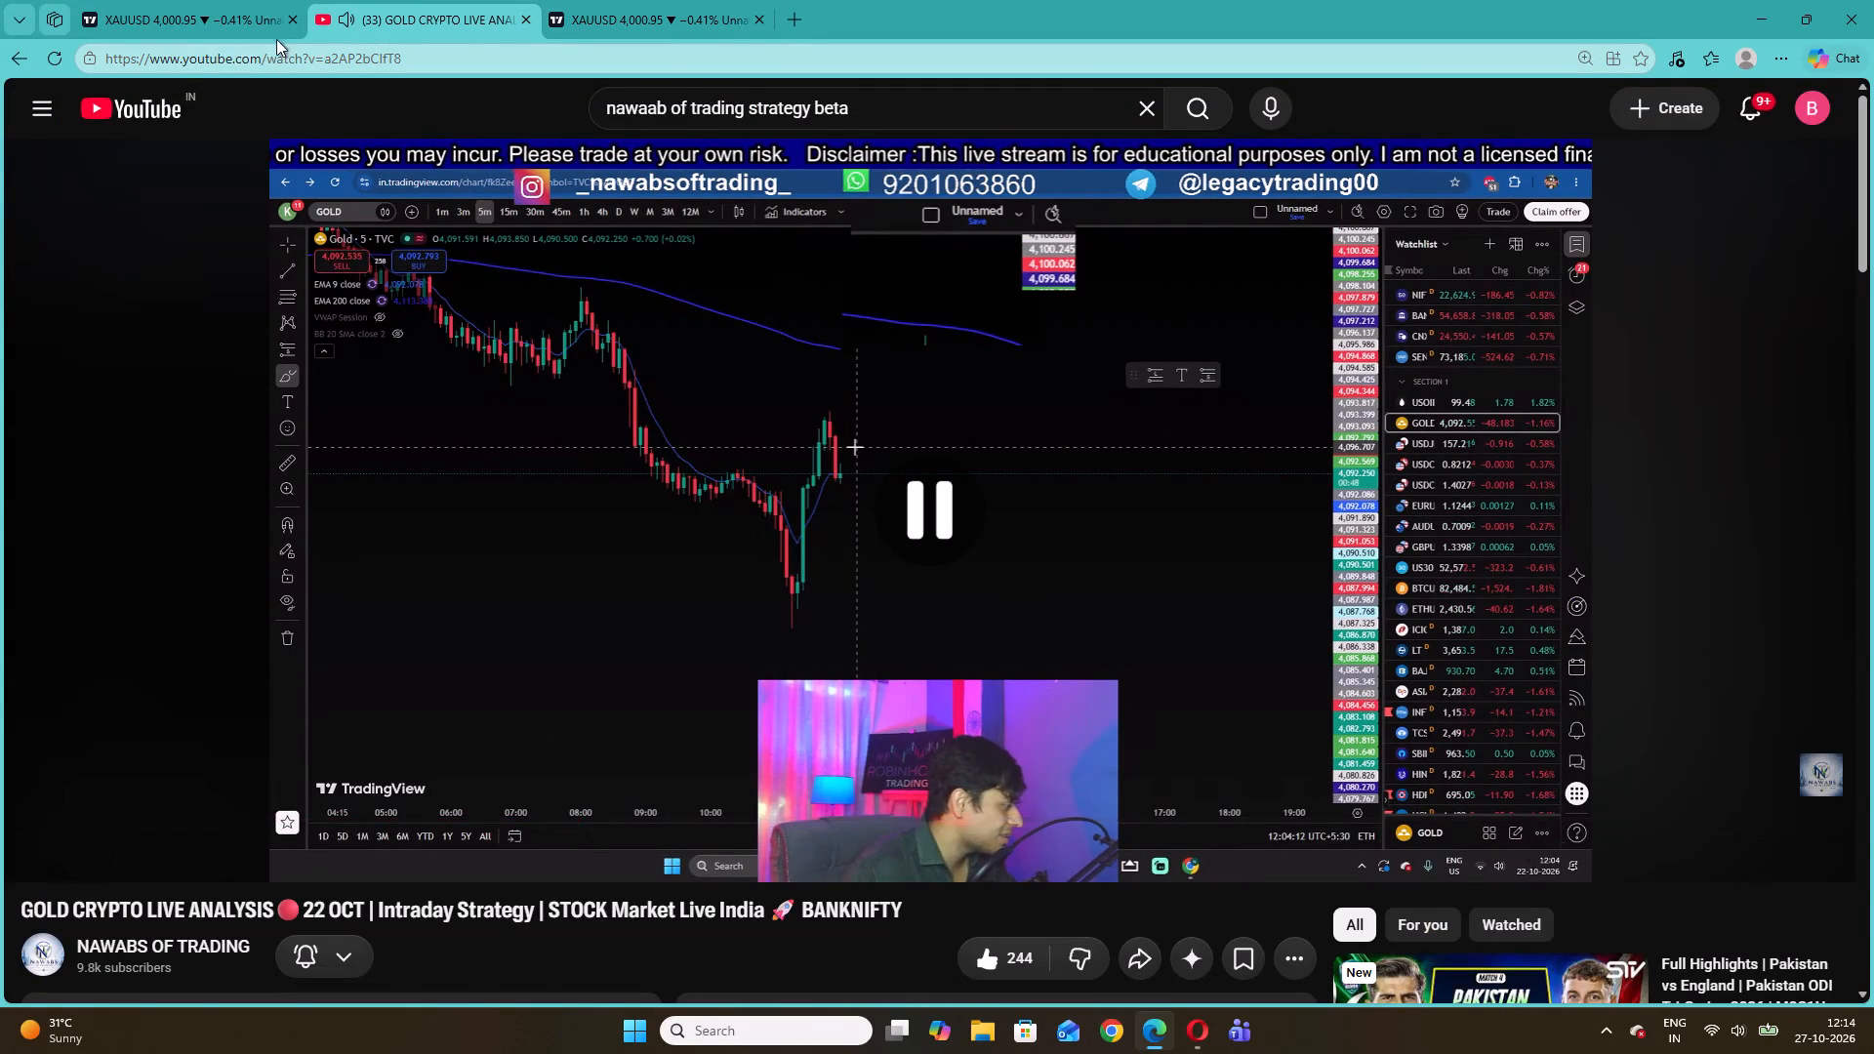
Examine the 26 October price action around the 9 and 200 EMAs in the other XAUUSD chart tab for setups.
{"action": "left_click", "coordinate": [277, 26]}
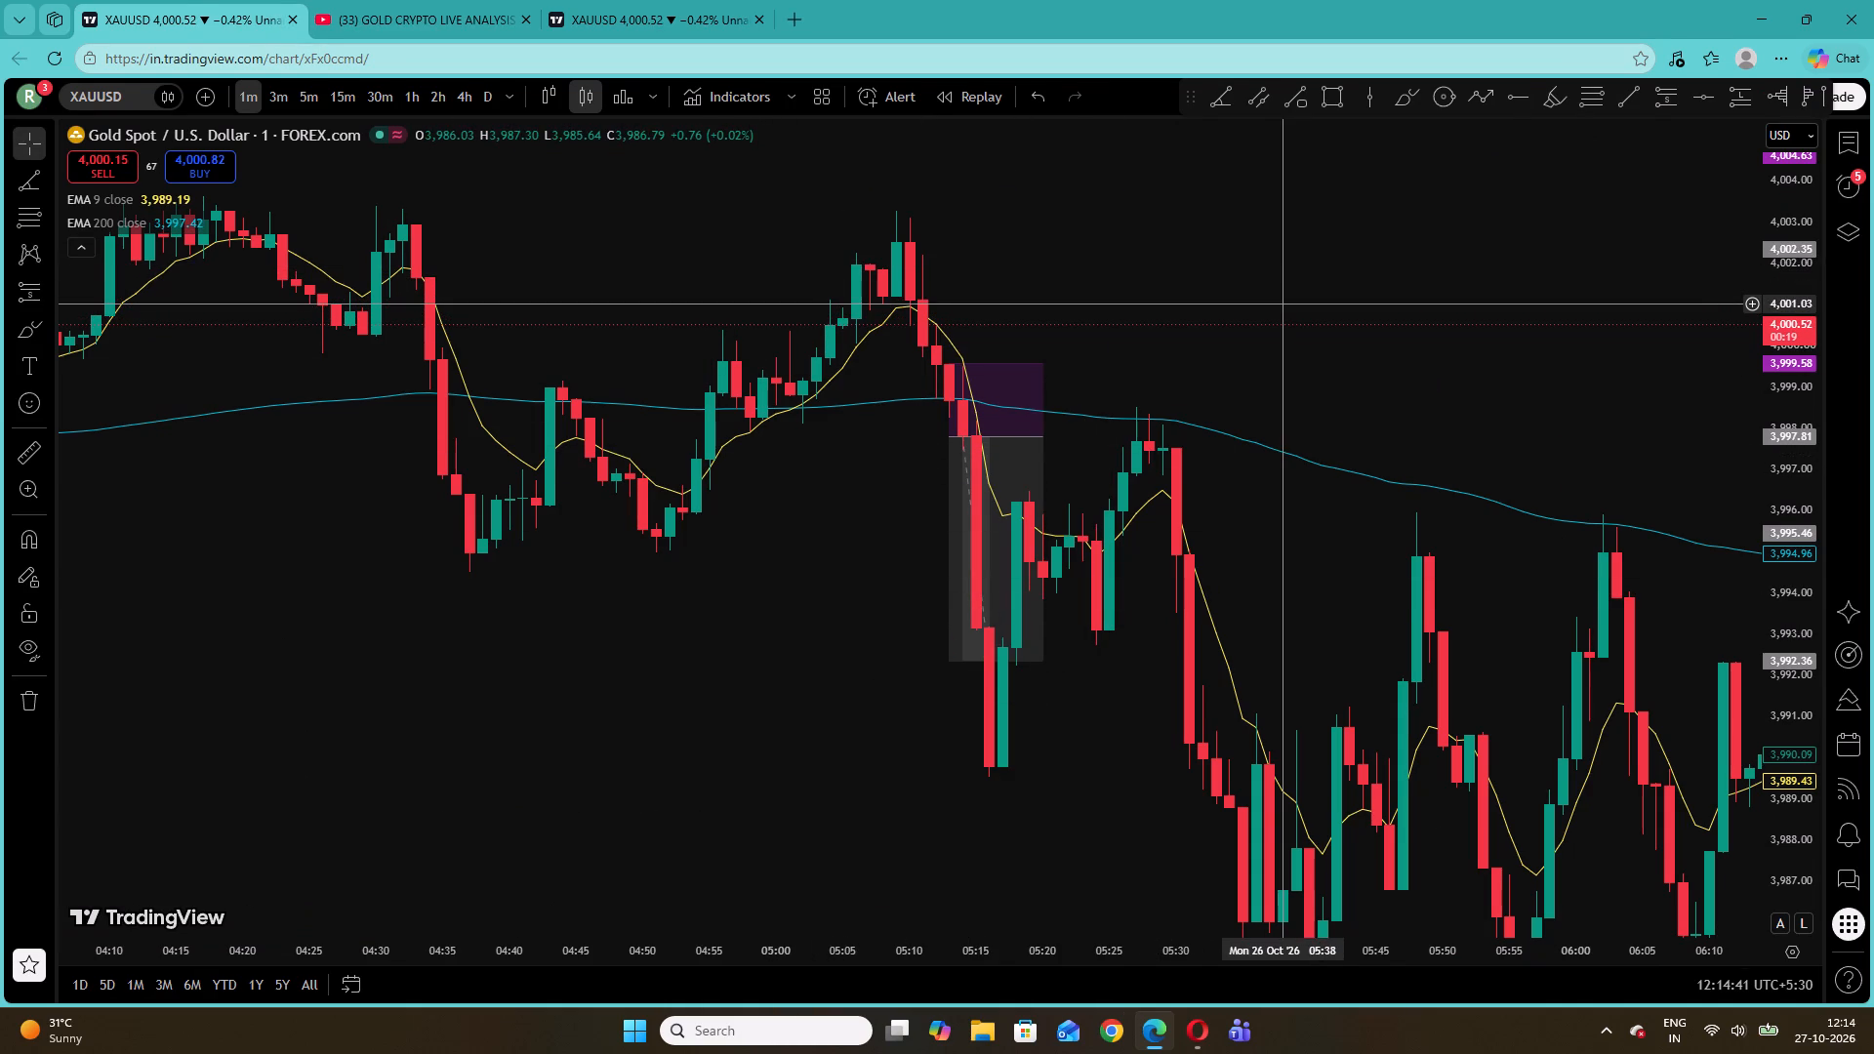
{"action": "left_click_drag", "start_coordinate": [1287, 304], "coordinate": [987, 247]}
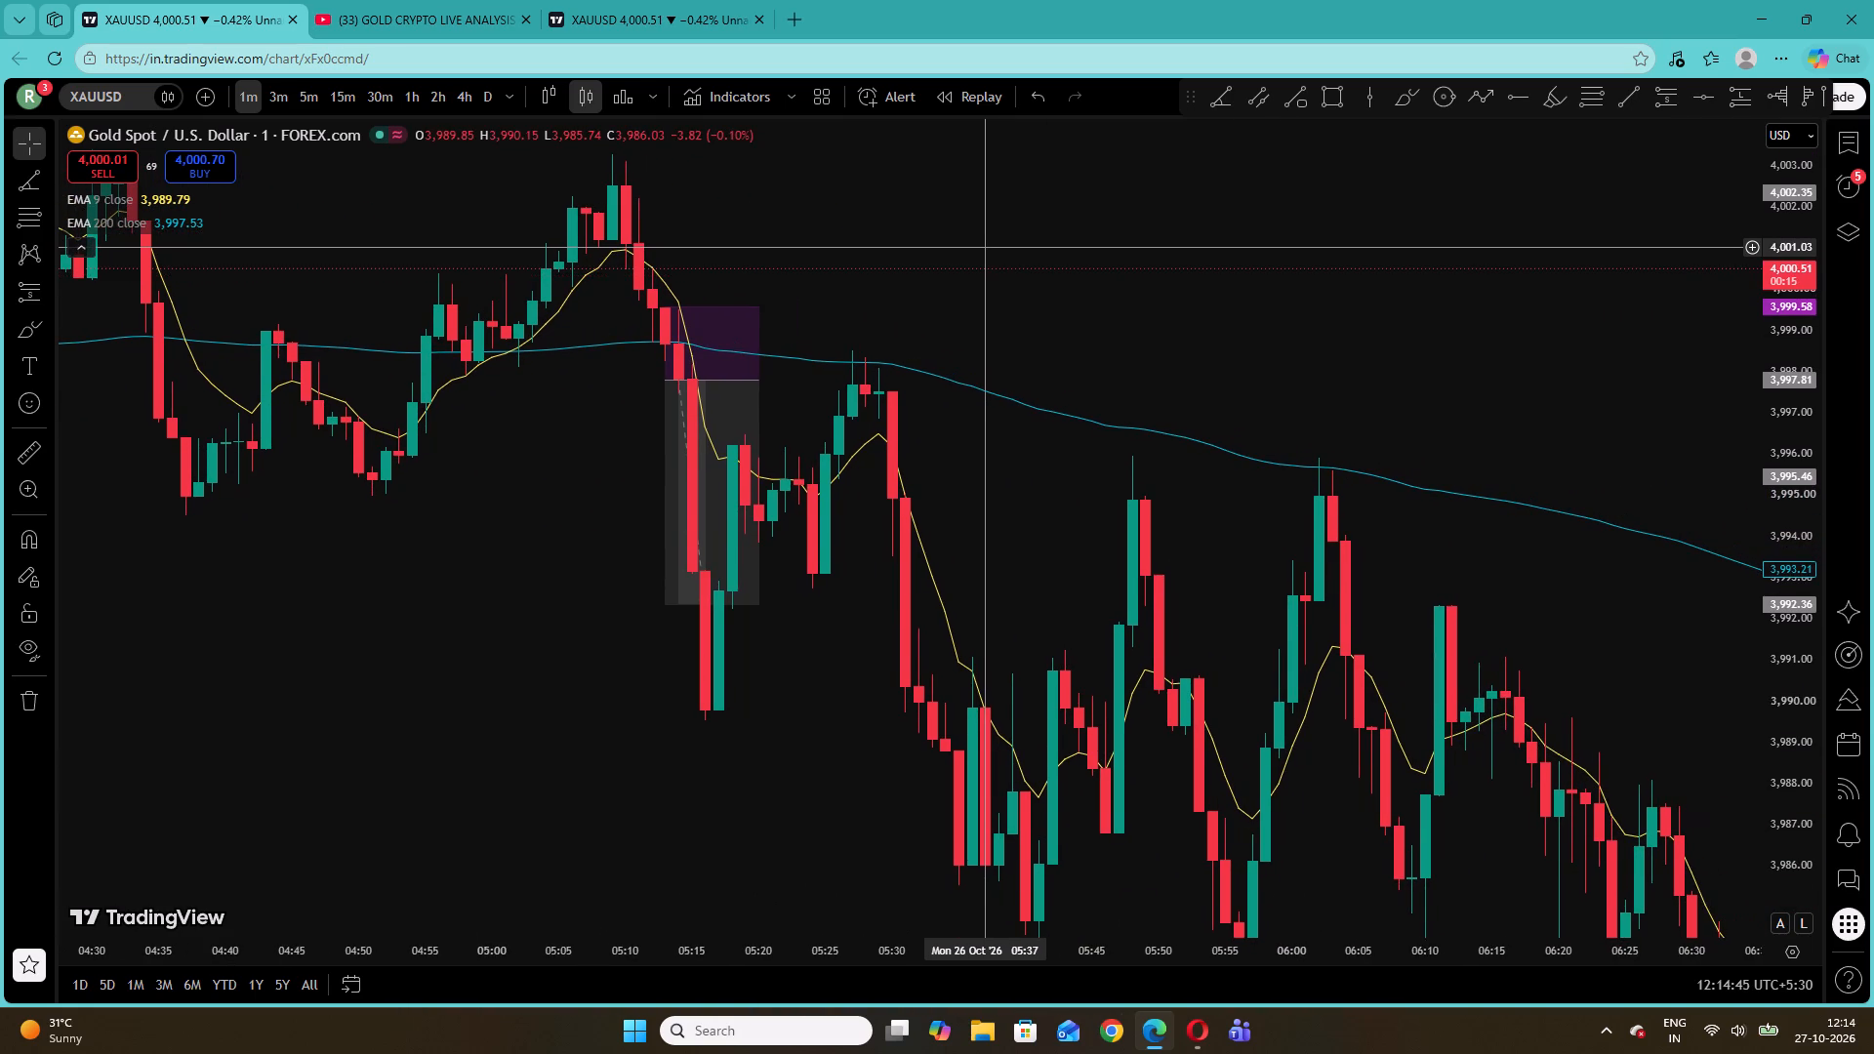
{"action": "left_click_drag", "start_coordinate": [1228, 422], "coordinate": [1029, 343]}
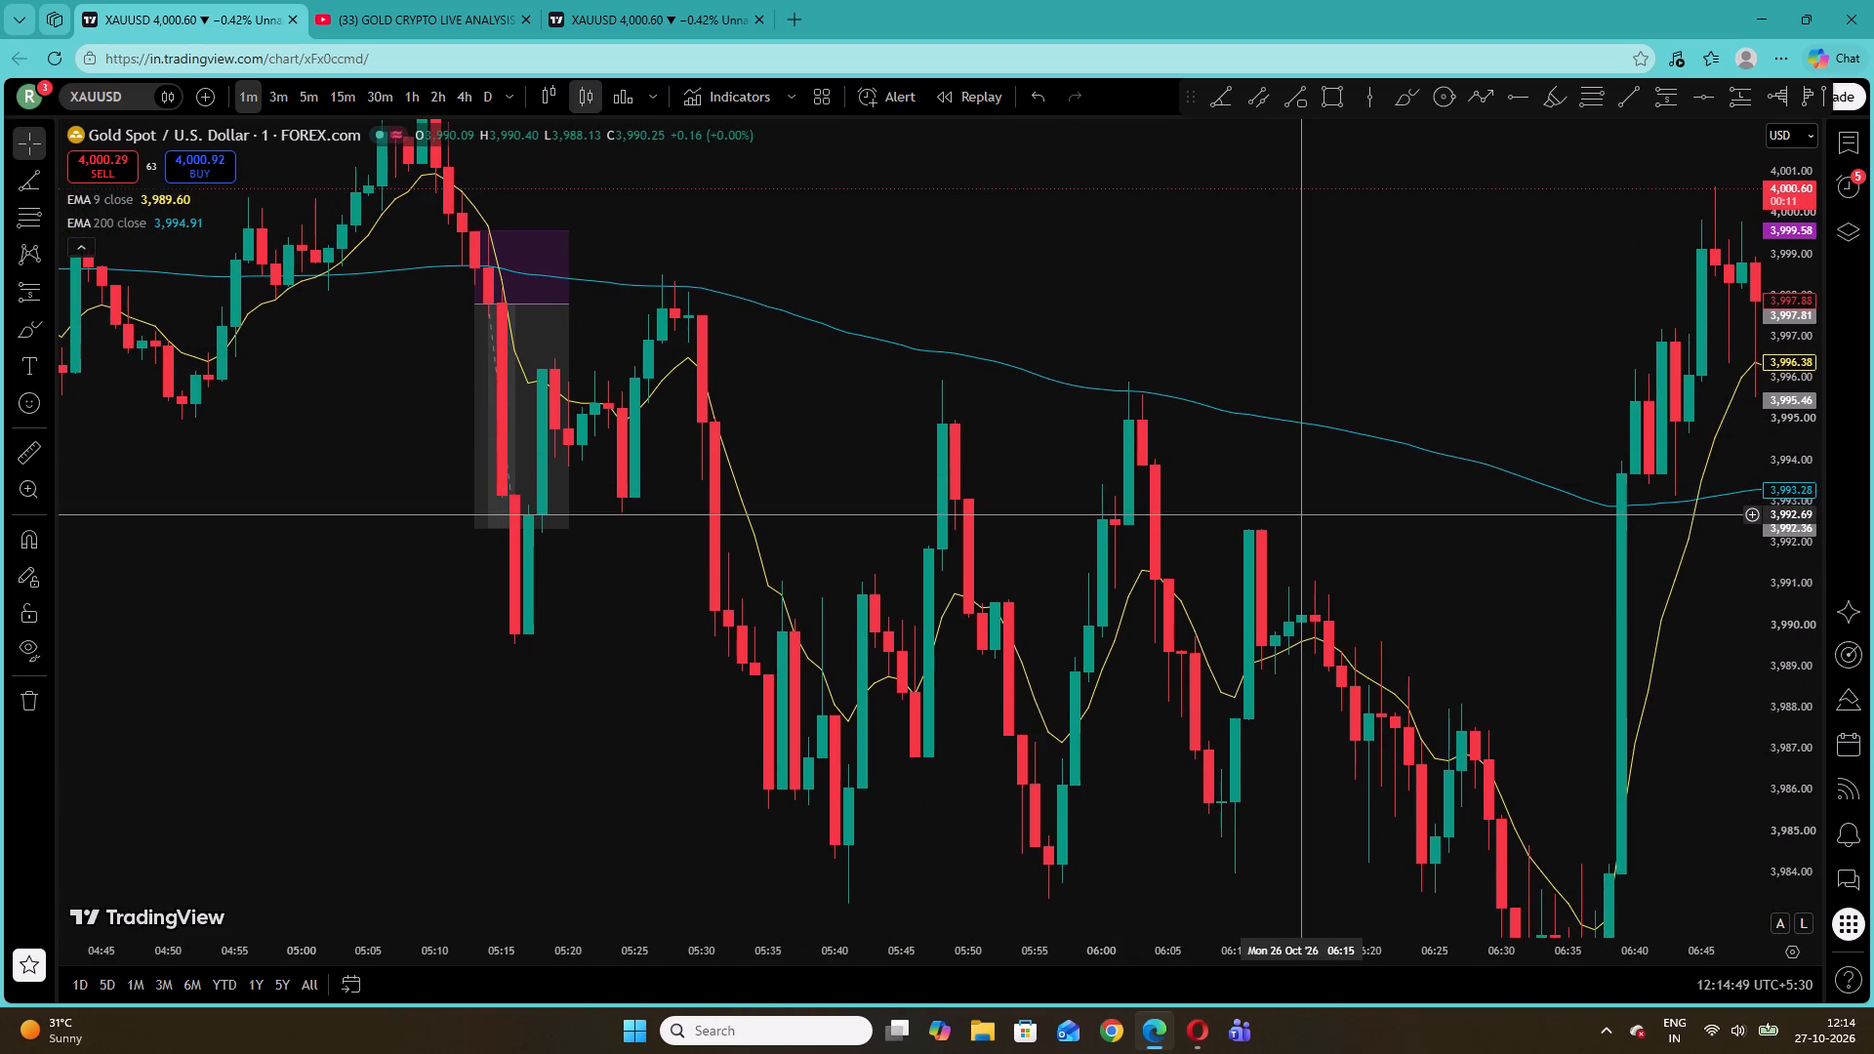
{"action": "left_click_drag", "start_coordinate": [863, 434], "coordinate": [1519, 691]}
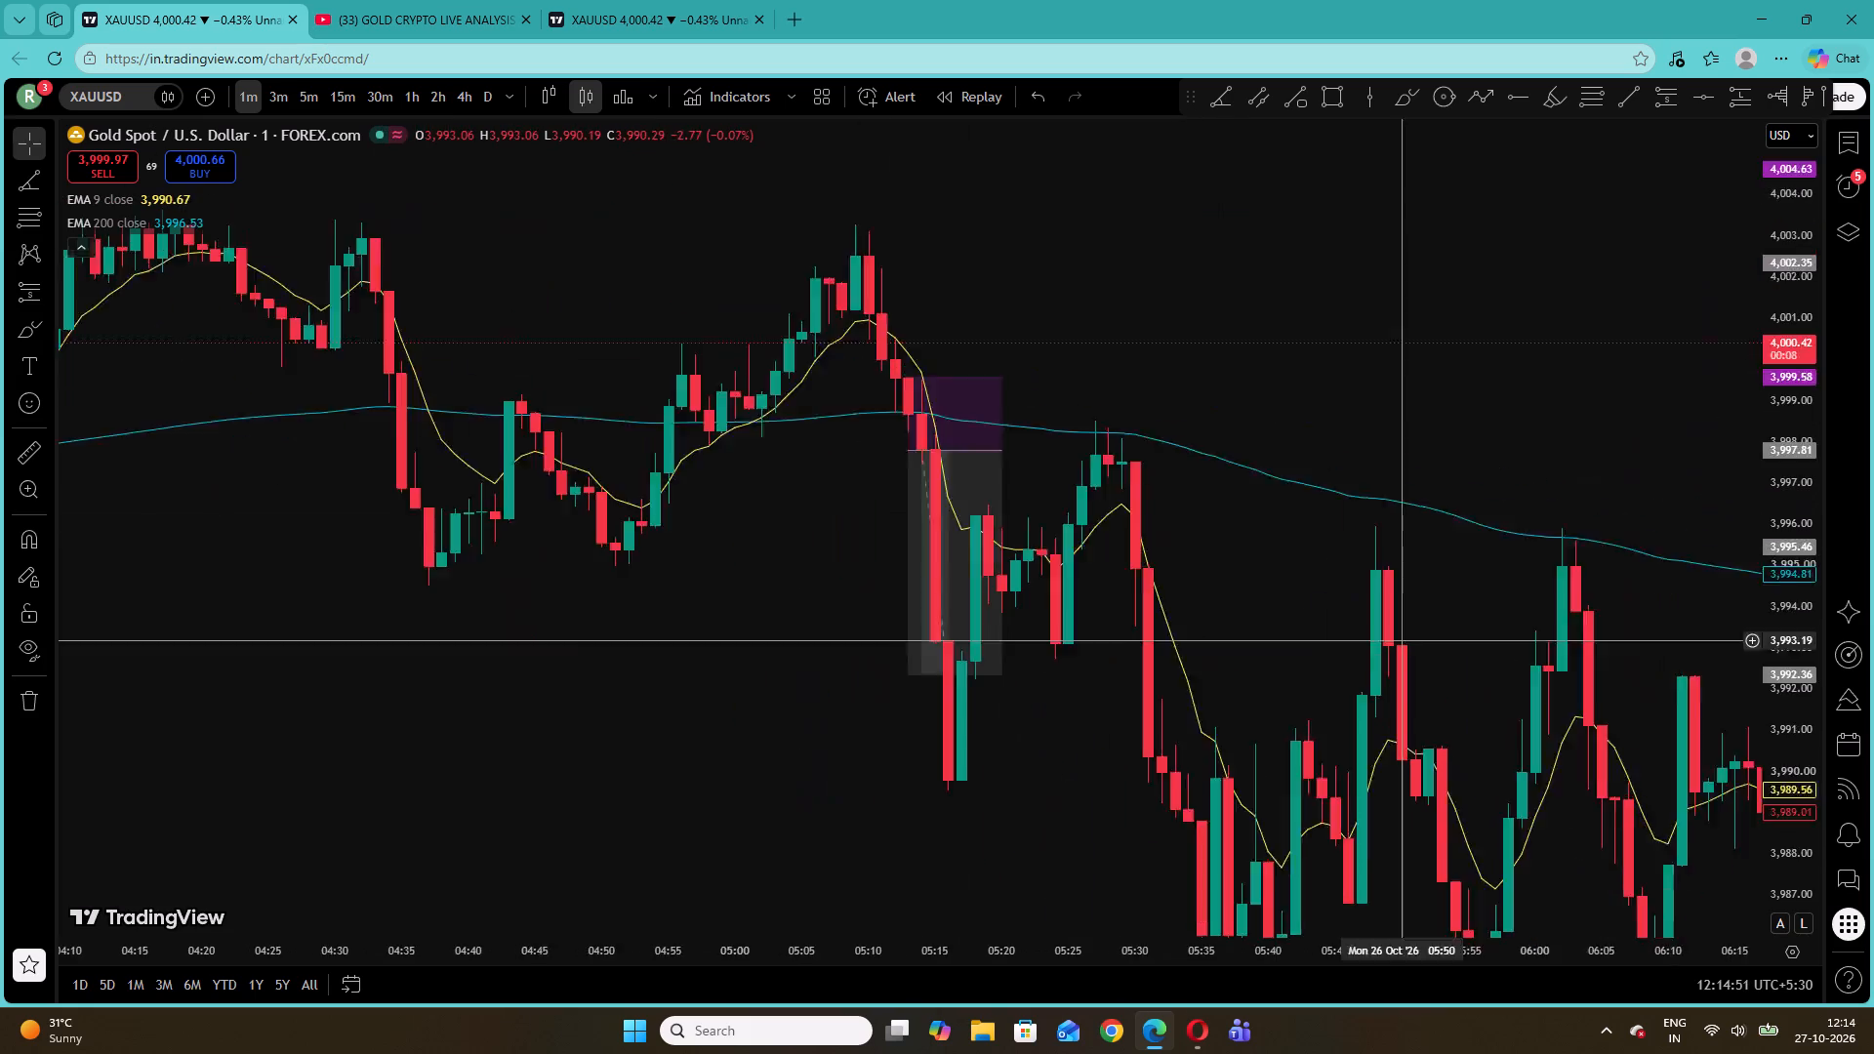
{"action": "left_click_drag", "start_coordinate": [1519, 691], "coordinate": [1590, 723]}
{"action": "left_click_drag", "start_coordinate": [635, 612], "coordinate": [1617, 466]}
{"action": "left_click_drag", "start_coordinate": [590, 559], "coordinate": [1135, 650]}
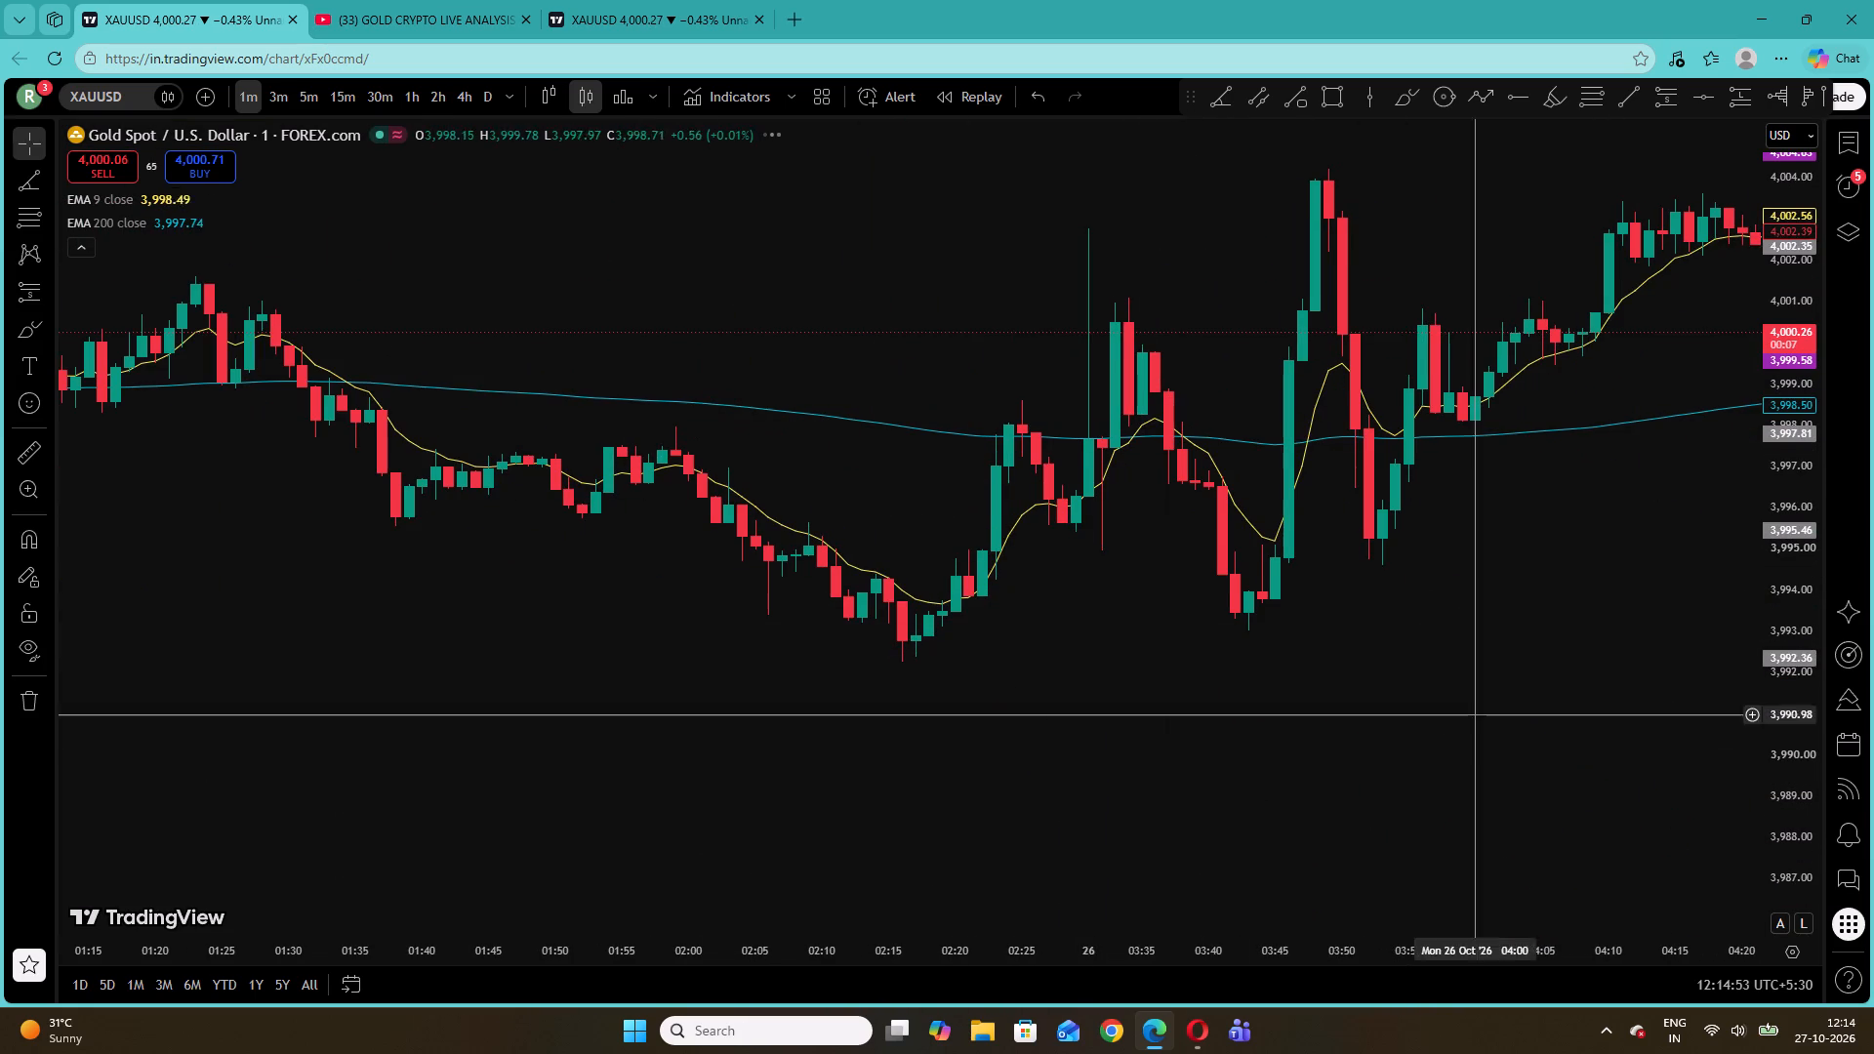
{"action": "left_click_drag", "start_coordinate": [1807, 758], "coordinate": [1767, 589]}
{"action": "left_click_drag", "start_coordinate": [1487, 613], "coordinate": [949, 738]}
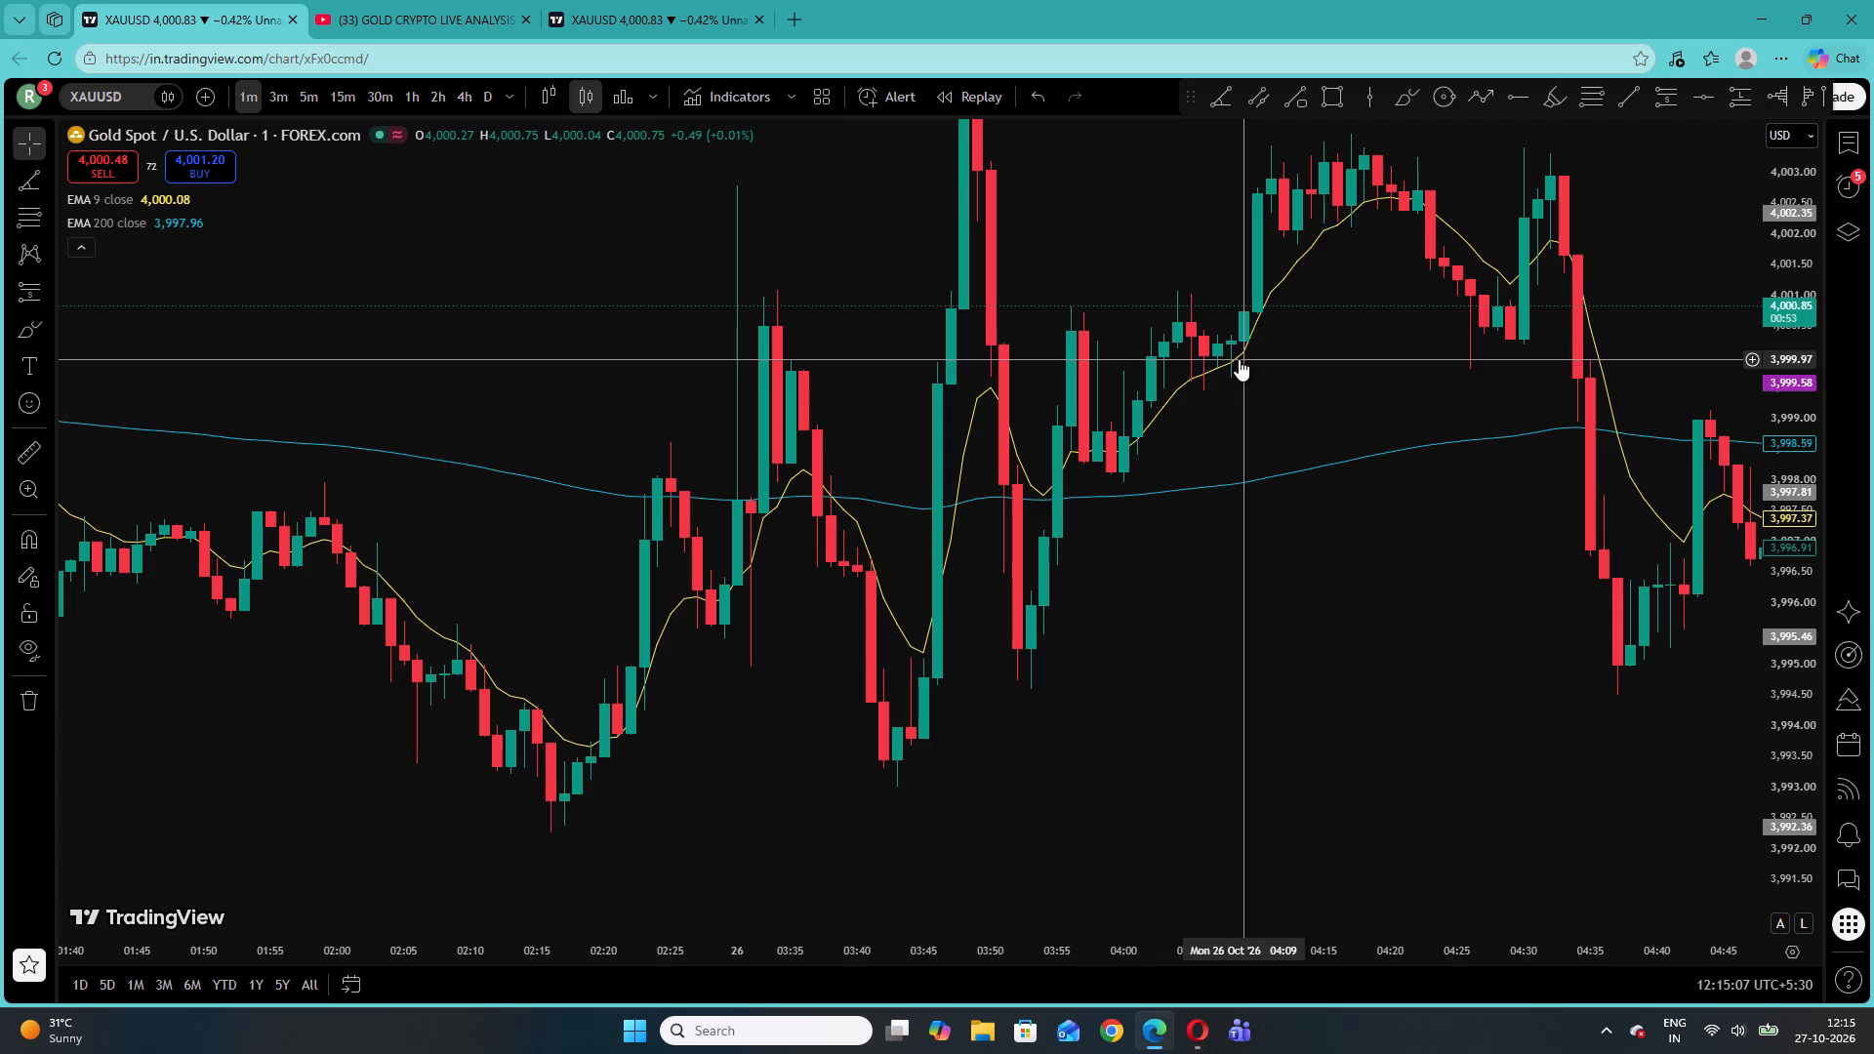
{"action": "left_click_drag", "start_coordinate": [1336, 300], "coordinate": [1134, 415]}
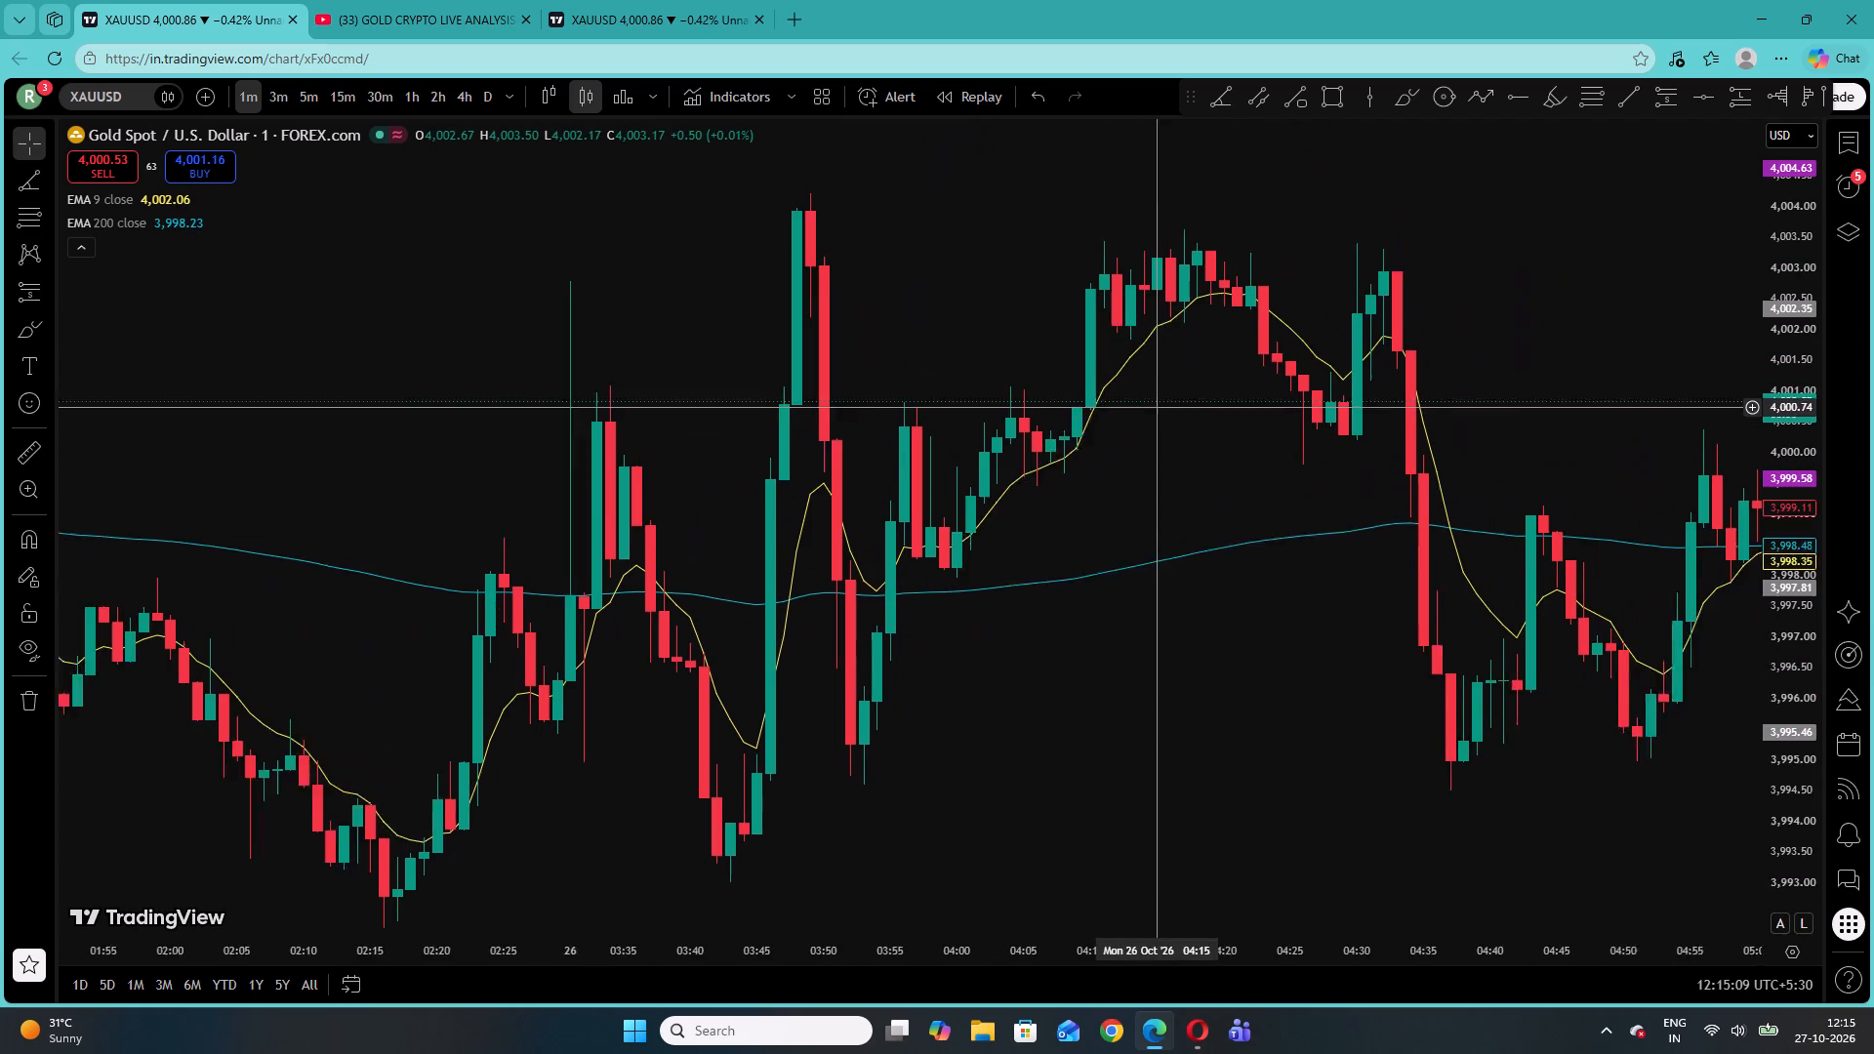
{"action": "left_click_drag", "start_coordinate": [1134, 415], "coordinate": [1103, 425]}
Place a long position at 04:05 on 26 October with entry 4,000.01, stop 3,999.39 and target 4,002.01, ending about 04:15.
{"action": "left_click", "coordinate": [47, 284]}
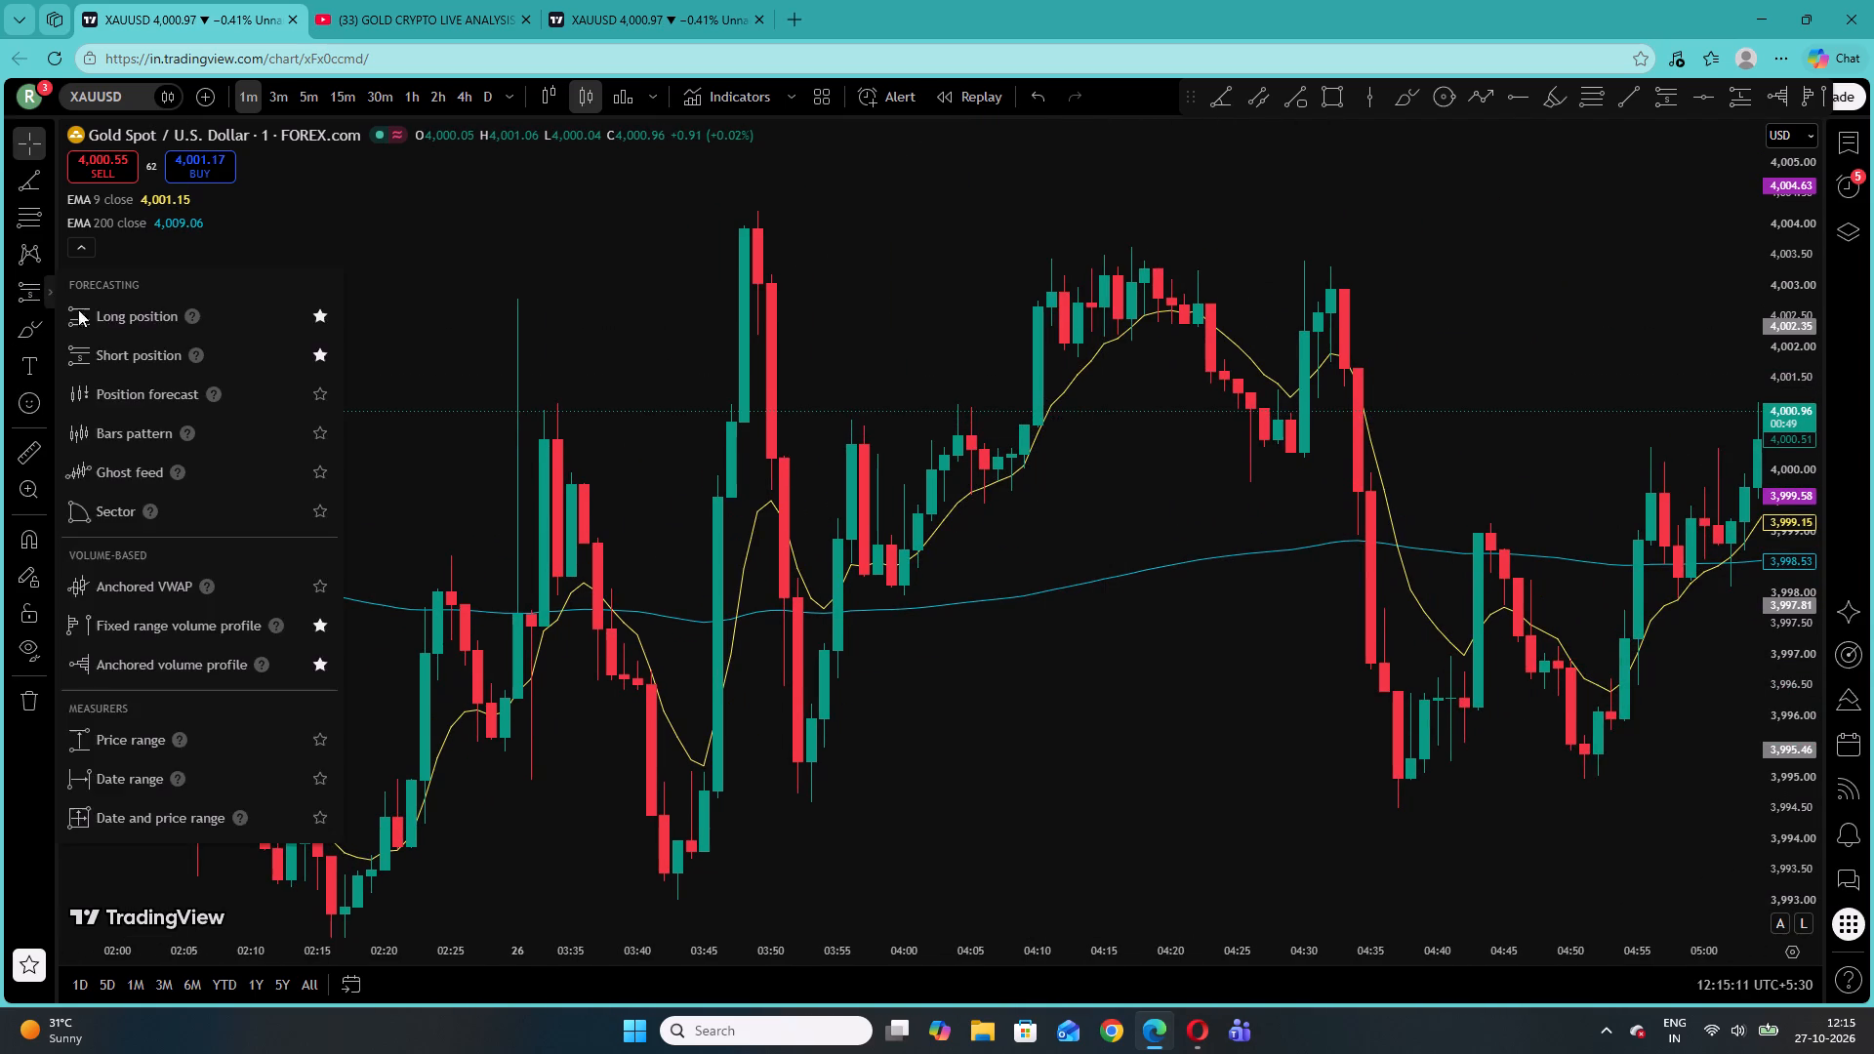
{"action": "left_click", "coordinate": [104, 317]}
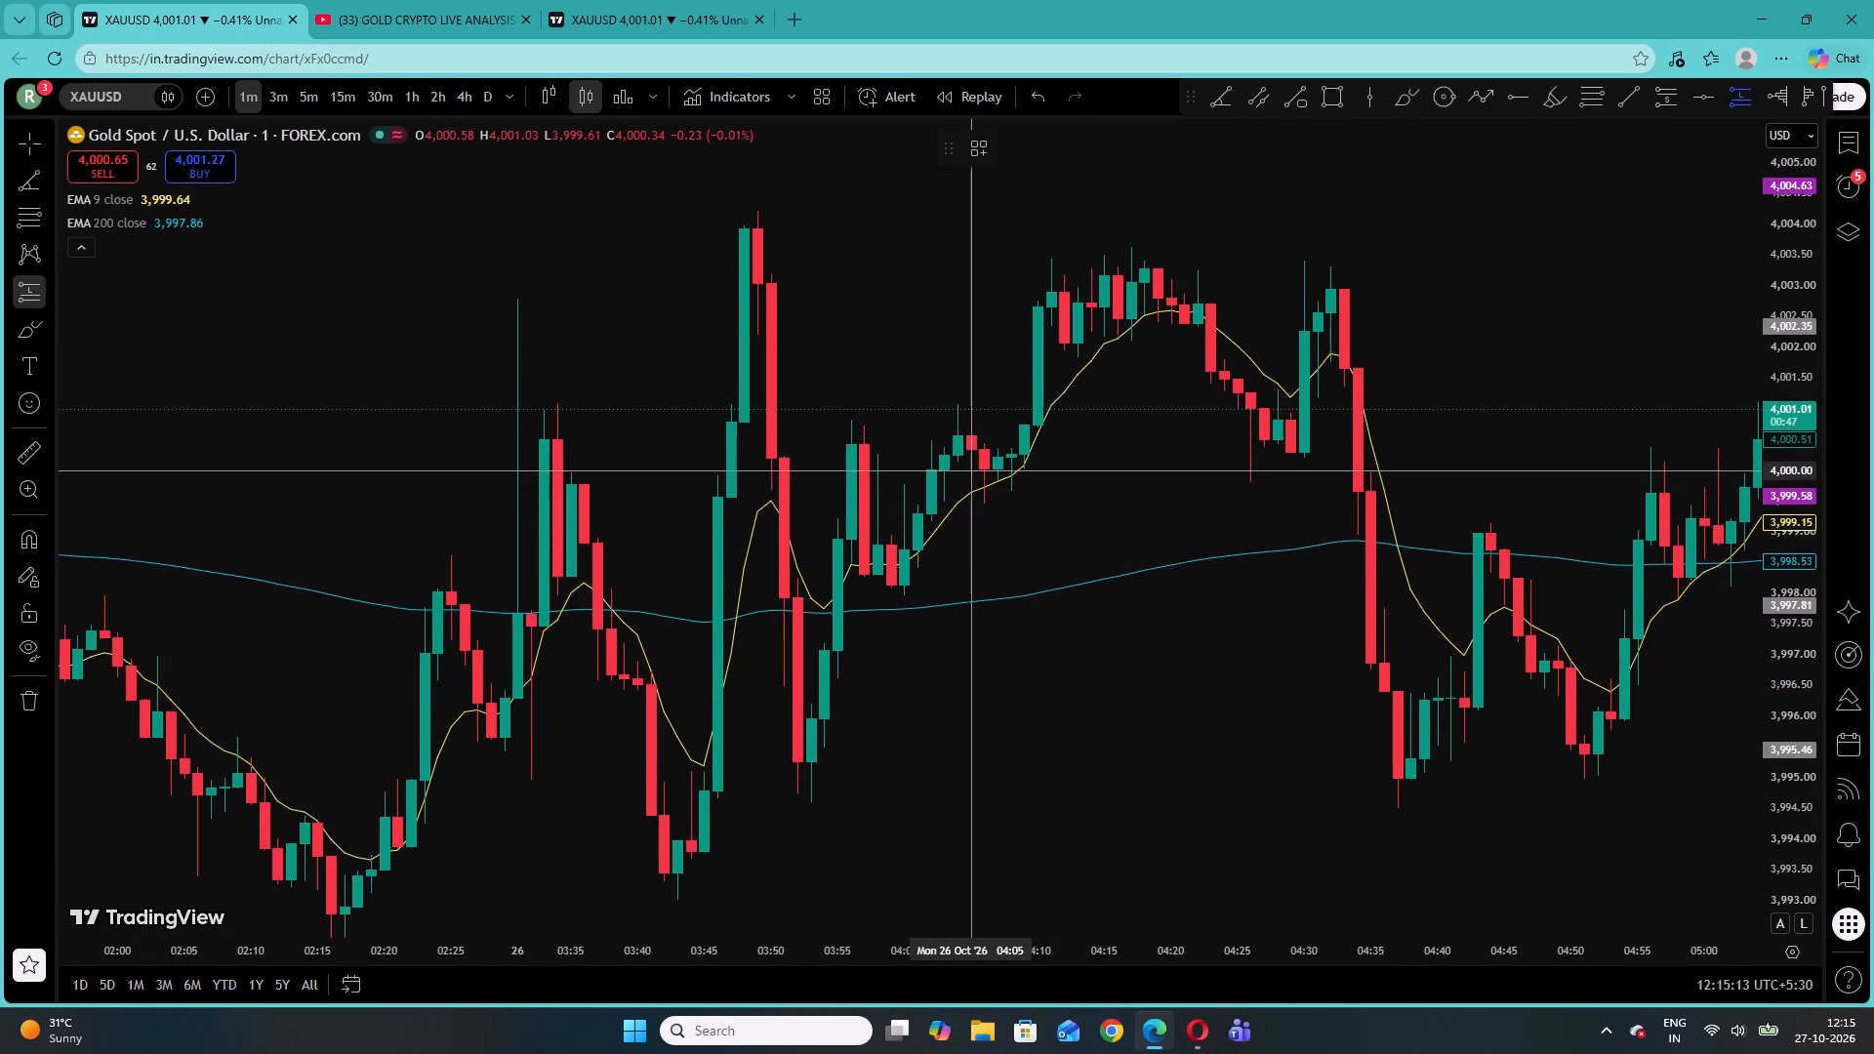
{"action": "left_click", "coordinate": [975, 469]}
{"action": "left_click", "coordinate": [903, 567]}
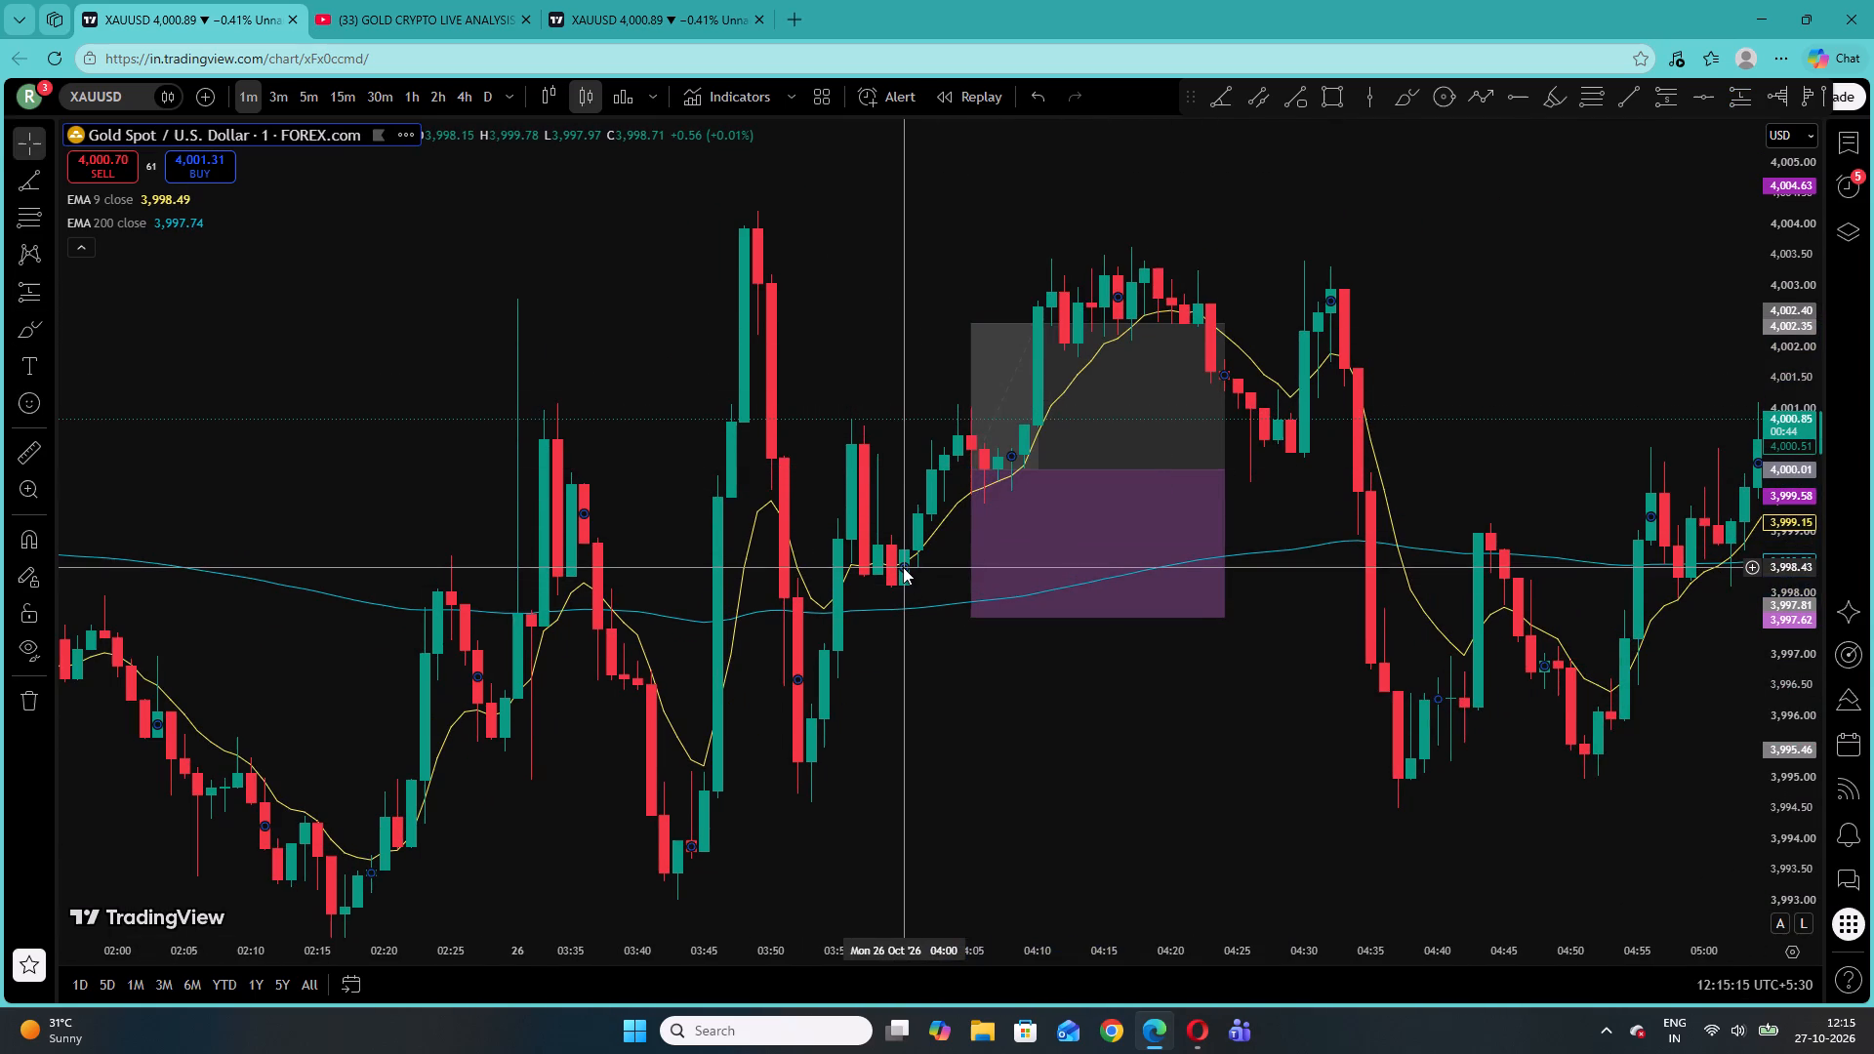
{"action": "left_click_drag", "start_coordinate": [972, 620], "coordinate": [998, 512]}
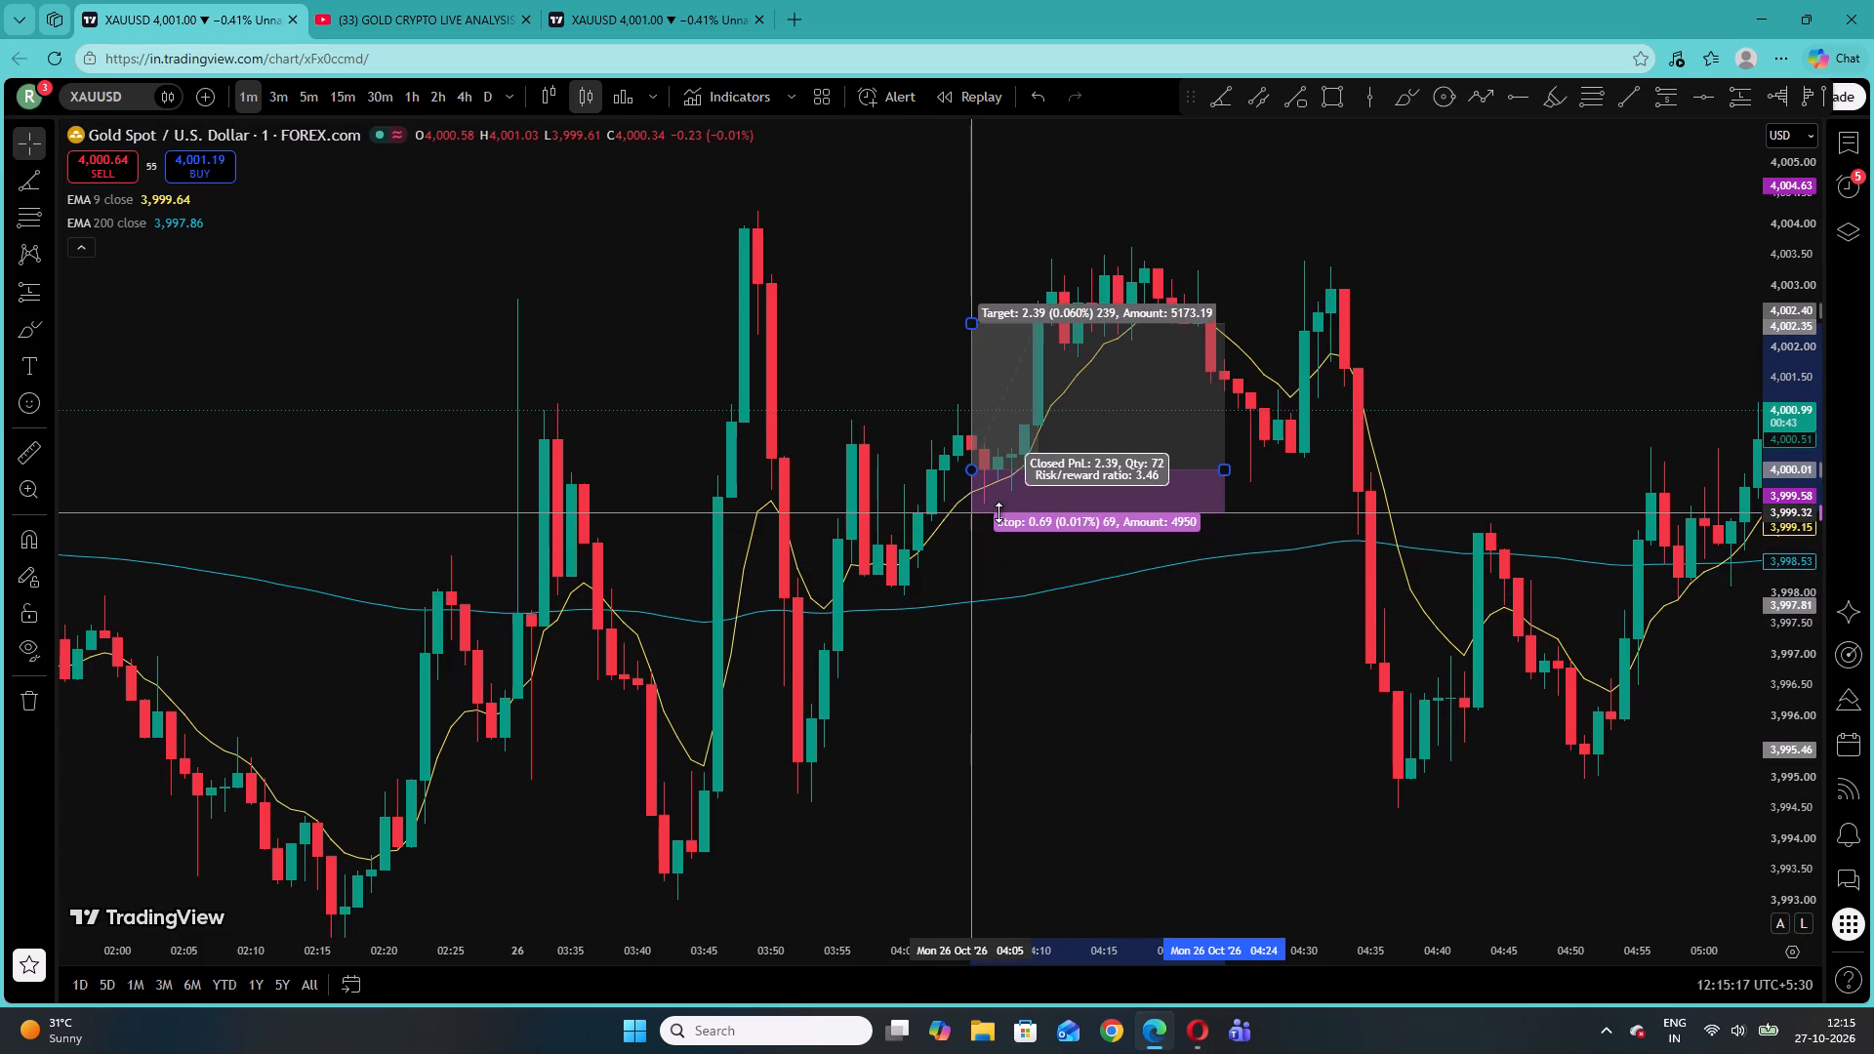
{"action": "left_click_drag", "start_coordinate": [998, 512], "coordinate": [1004, 507]}
{"action": "left_click_drag", "start_coordinate": [969, 319], "coordinate": [974, 346]}
{"action": "left_click", "coordinate": [968, 333]}
{"action": "left_click_drag", "start_coordinate": [1227, 473], "coordinate": [1098, 475]}
Place a second long position at 04:30 on 26 October with entry 4,002.59, stop 4,001.11 and target about 4,006.92.
{"action": "left_click_drag", "start_coordinate": [1307, 462], "coordinate": [1283, 457]}
{"action": "left_click_drag", "start_coordinate": [1392, 325], "coordinate": [1074, 309]}
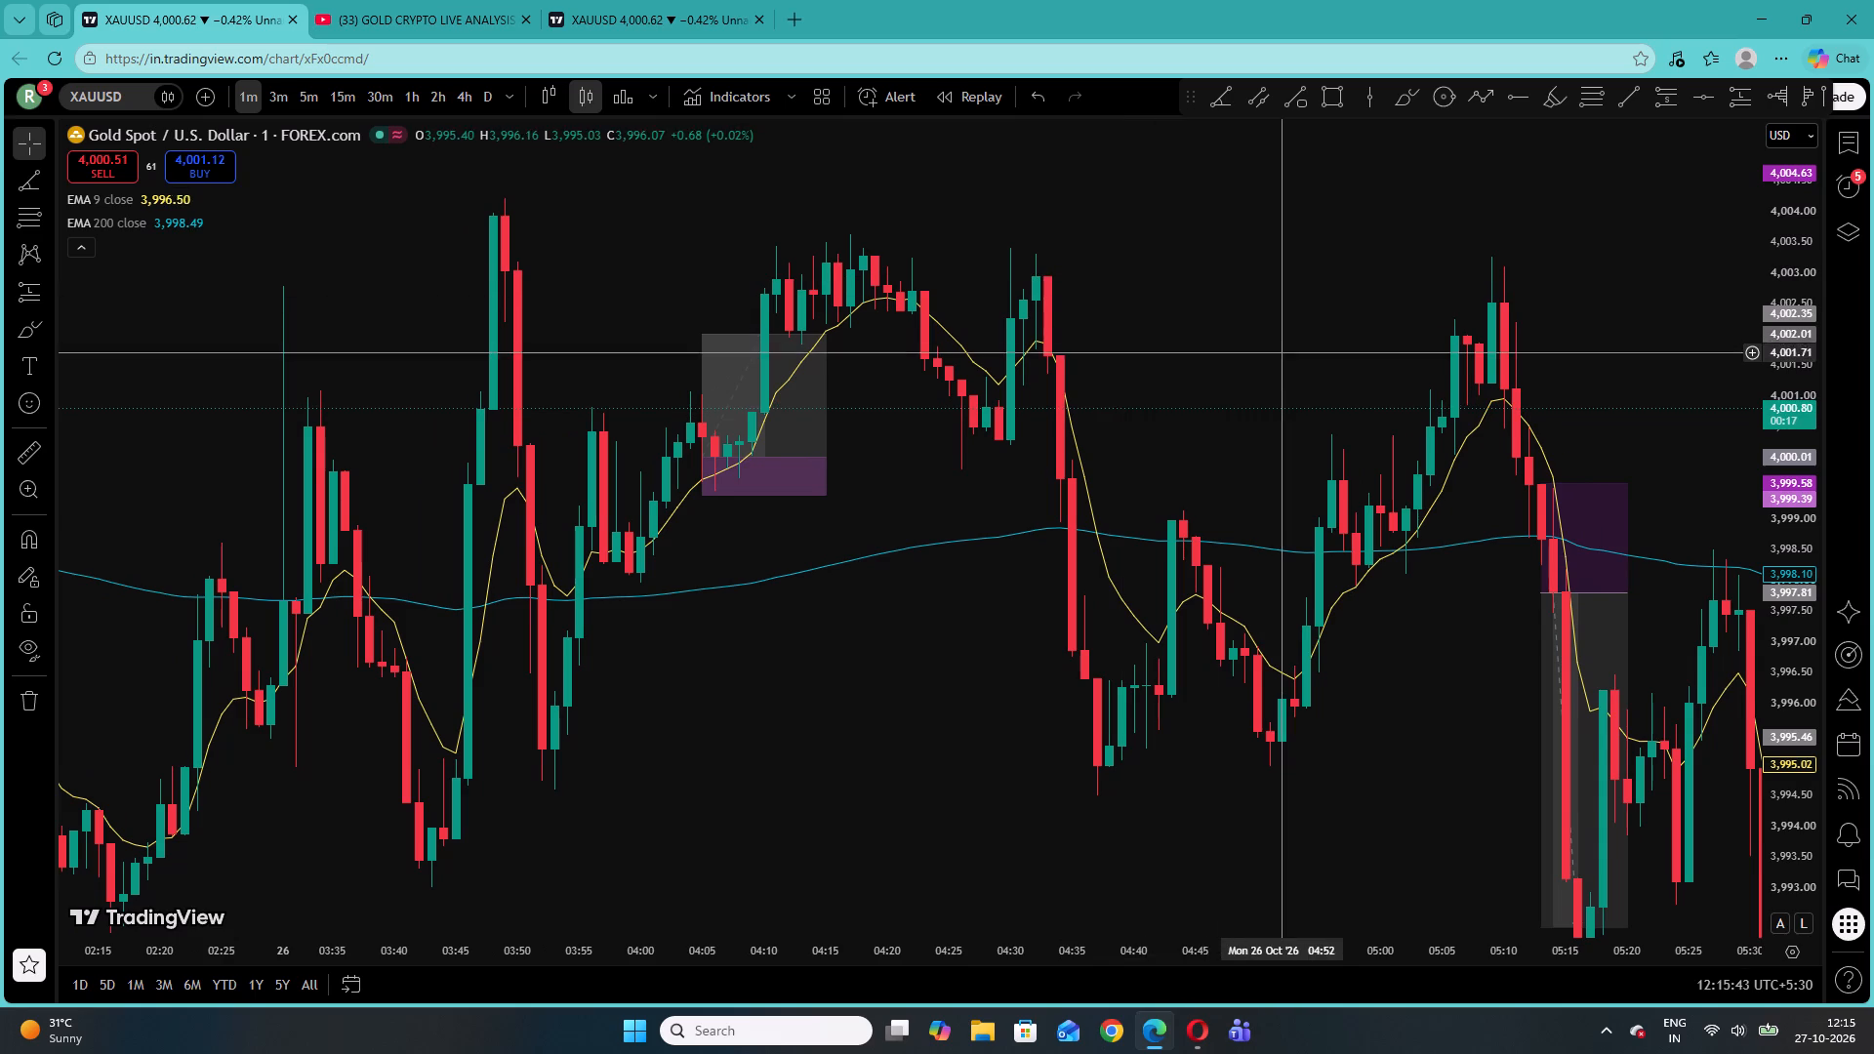
{"action": "left_click_drag", "start_coordinate": [1126, 392], "coordinate": [1045, 420]}
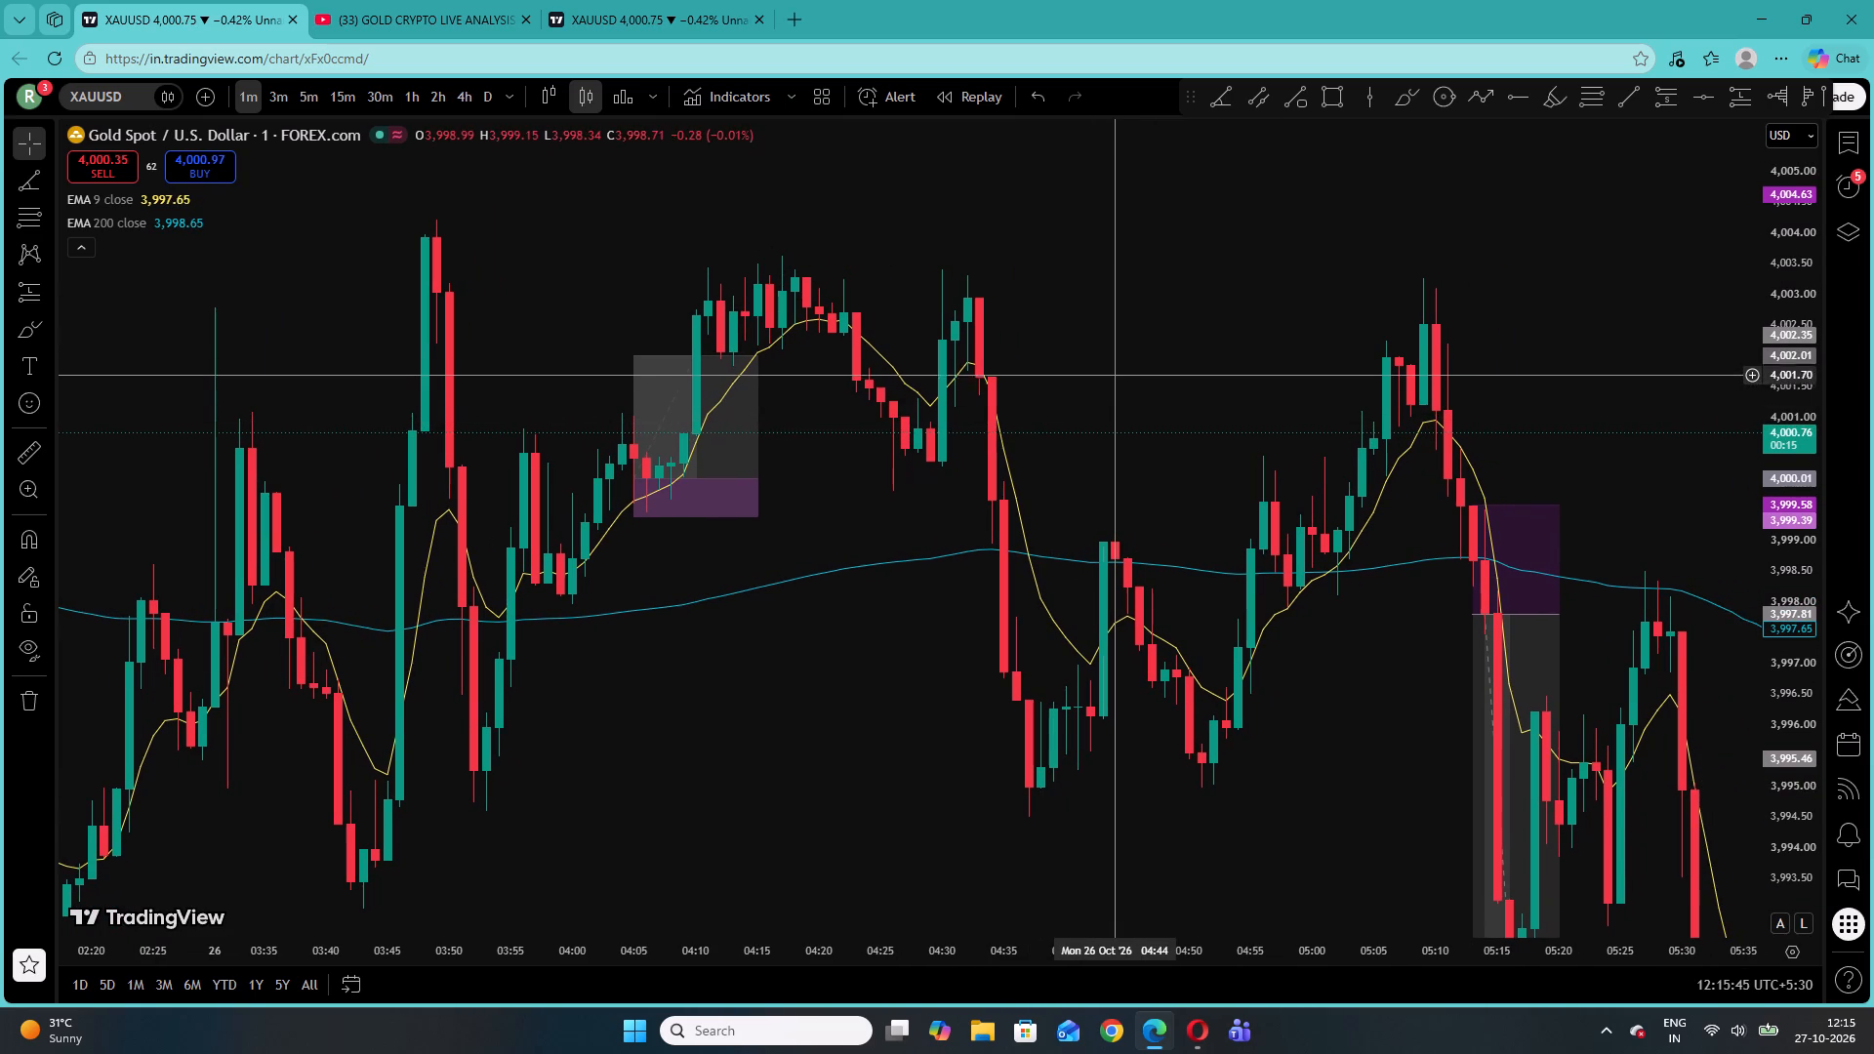
{"action": "left_click", "coordinate": [20, 287]}
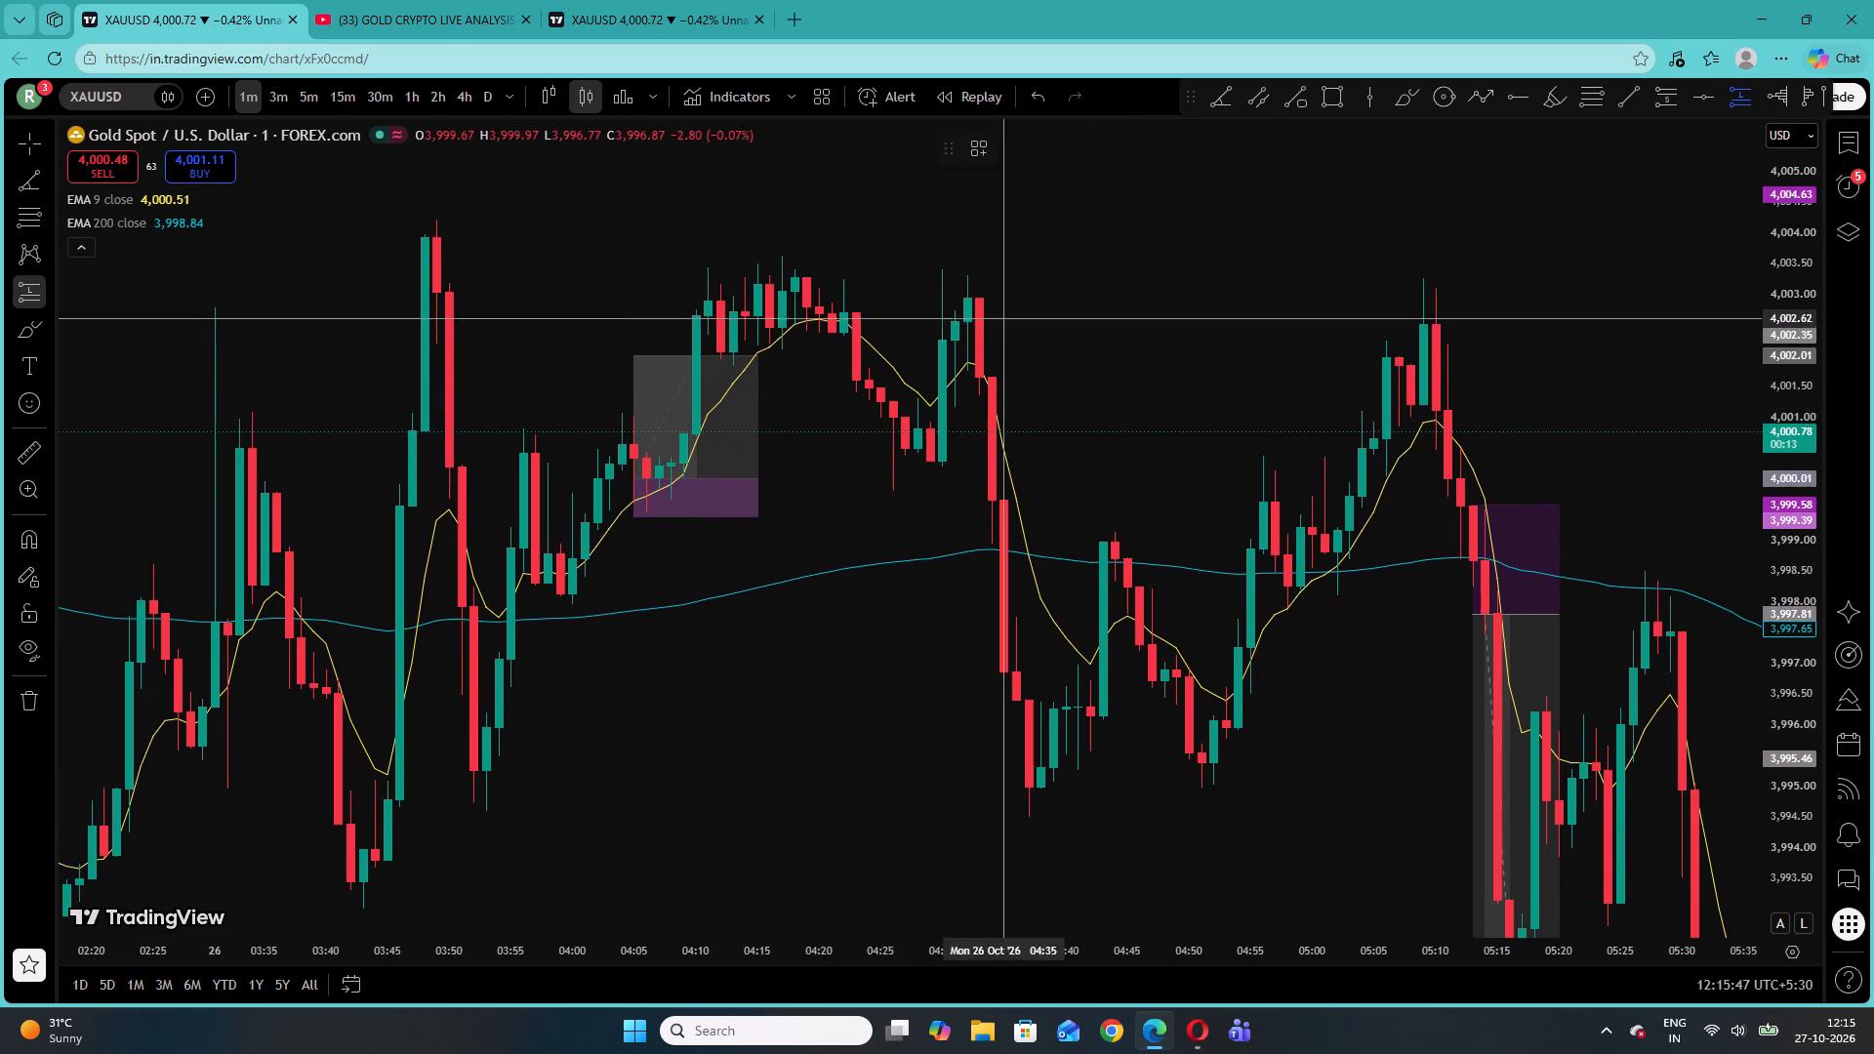
{"action": "left_click", "coordinate": [942, 320]}
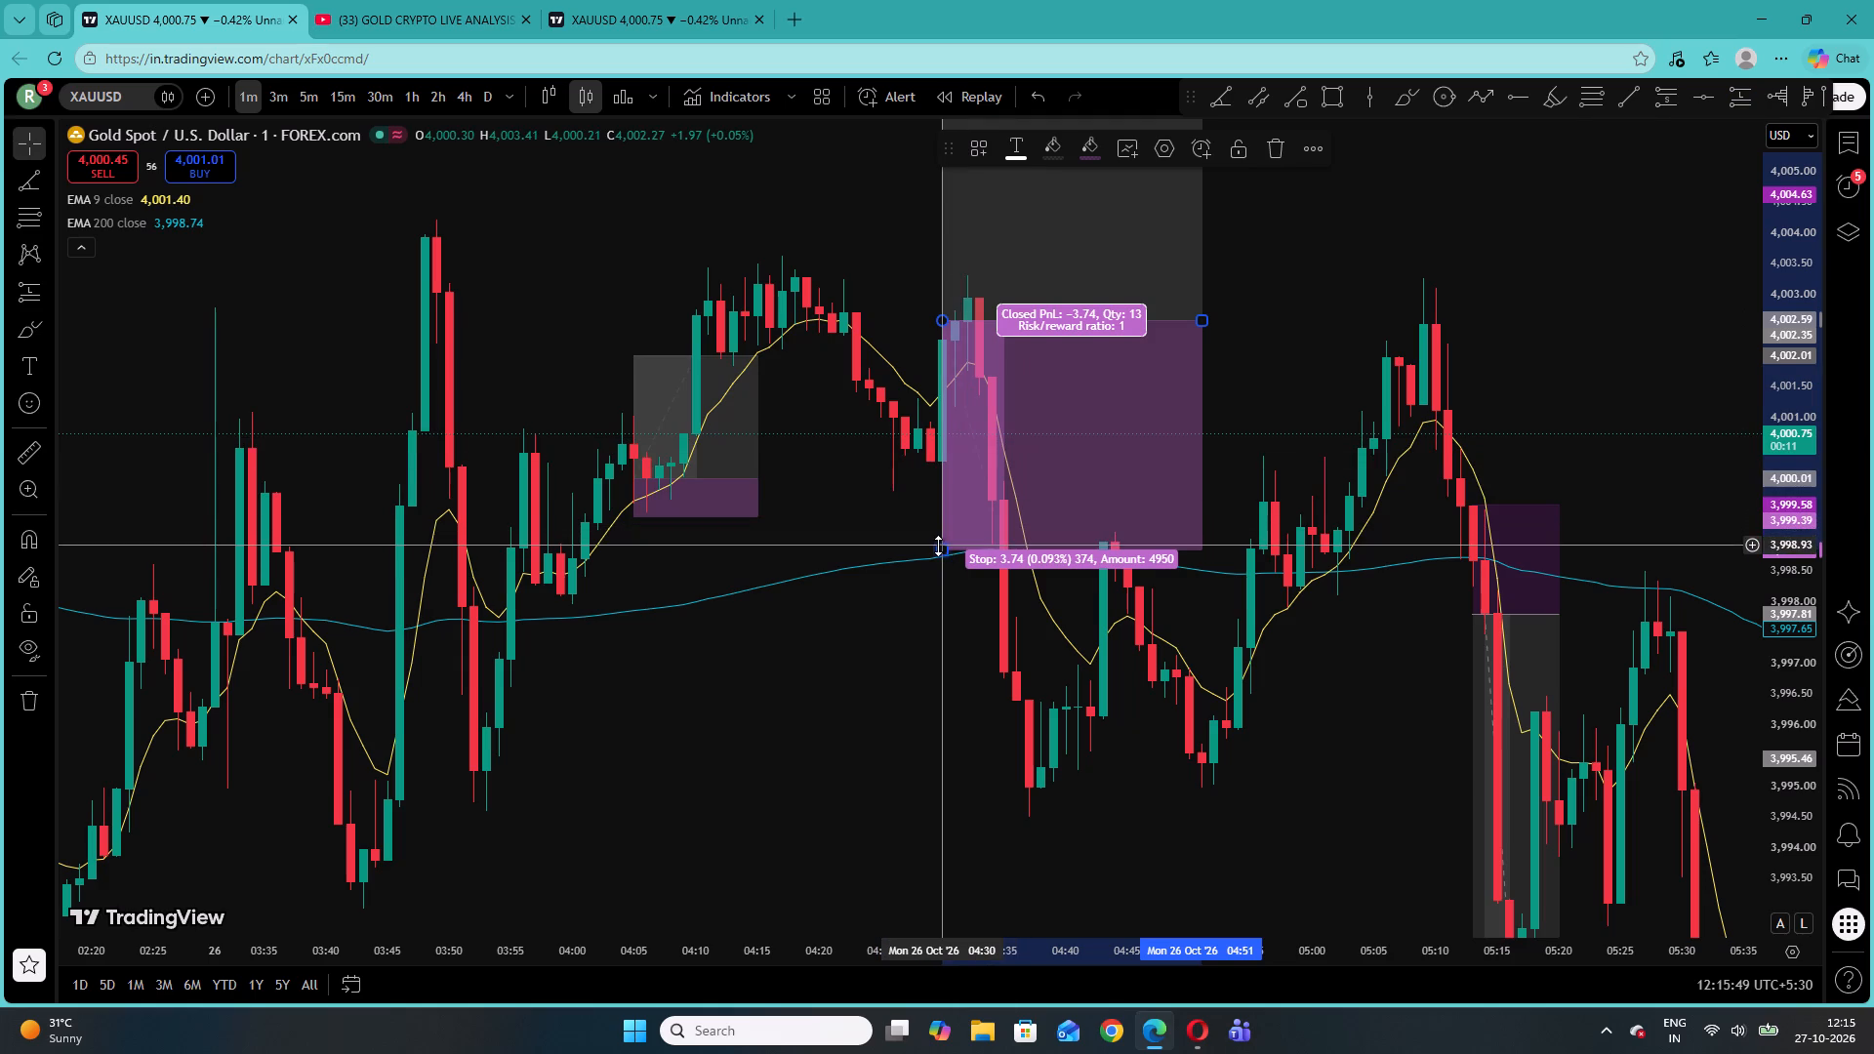
{"action": "left_click_drag", "start_coordinate": [938, 546], "coordinate": [1000, 411]}
{"action": "left_click_drag", "start_coordinate": [874, 266], "coordinate": [866, 417]}
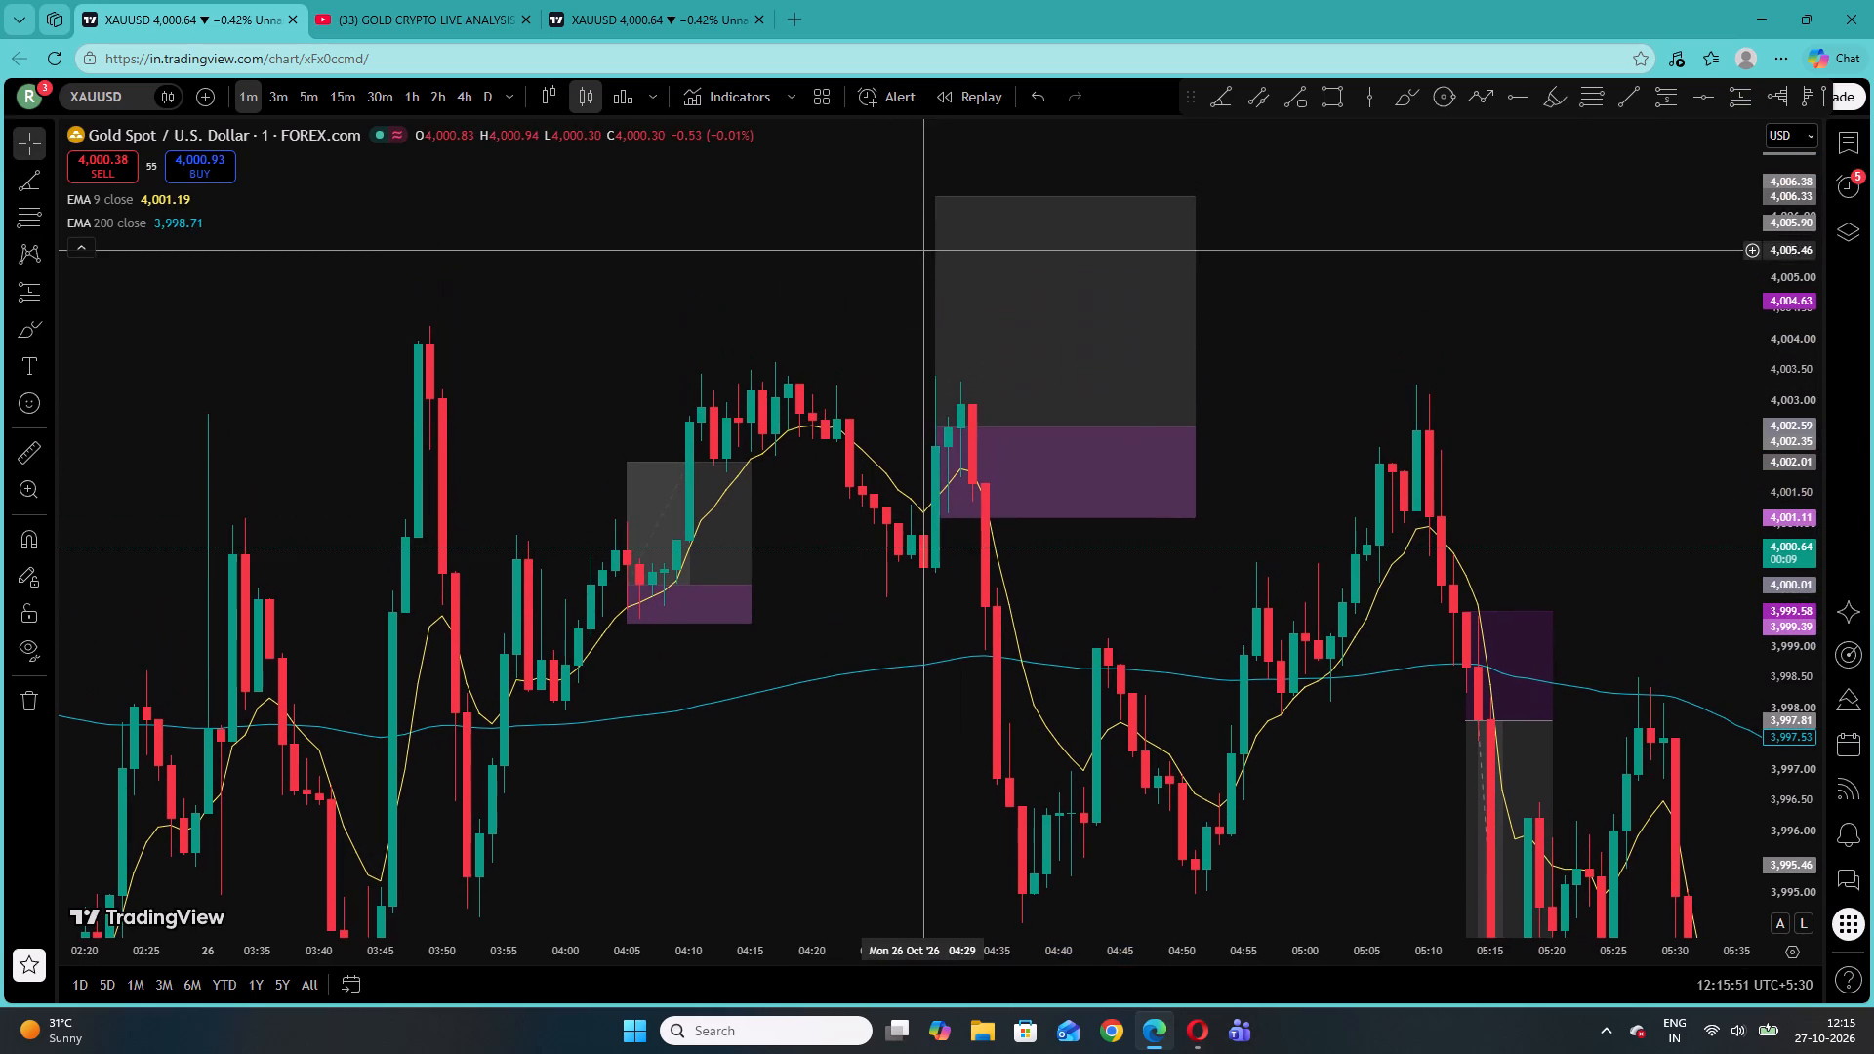
{"action": "left_click_drag", "start_coordinate": [933, 199], "coordinate": [931, 176]}
{"action": "left_click_drag", "start_coordinate": [824, 226], "coordinate": [812, 324]}
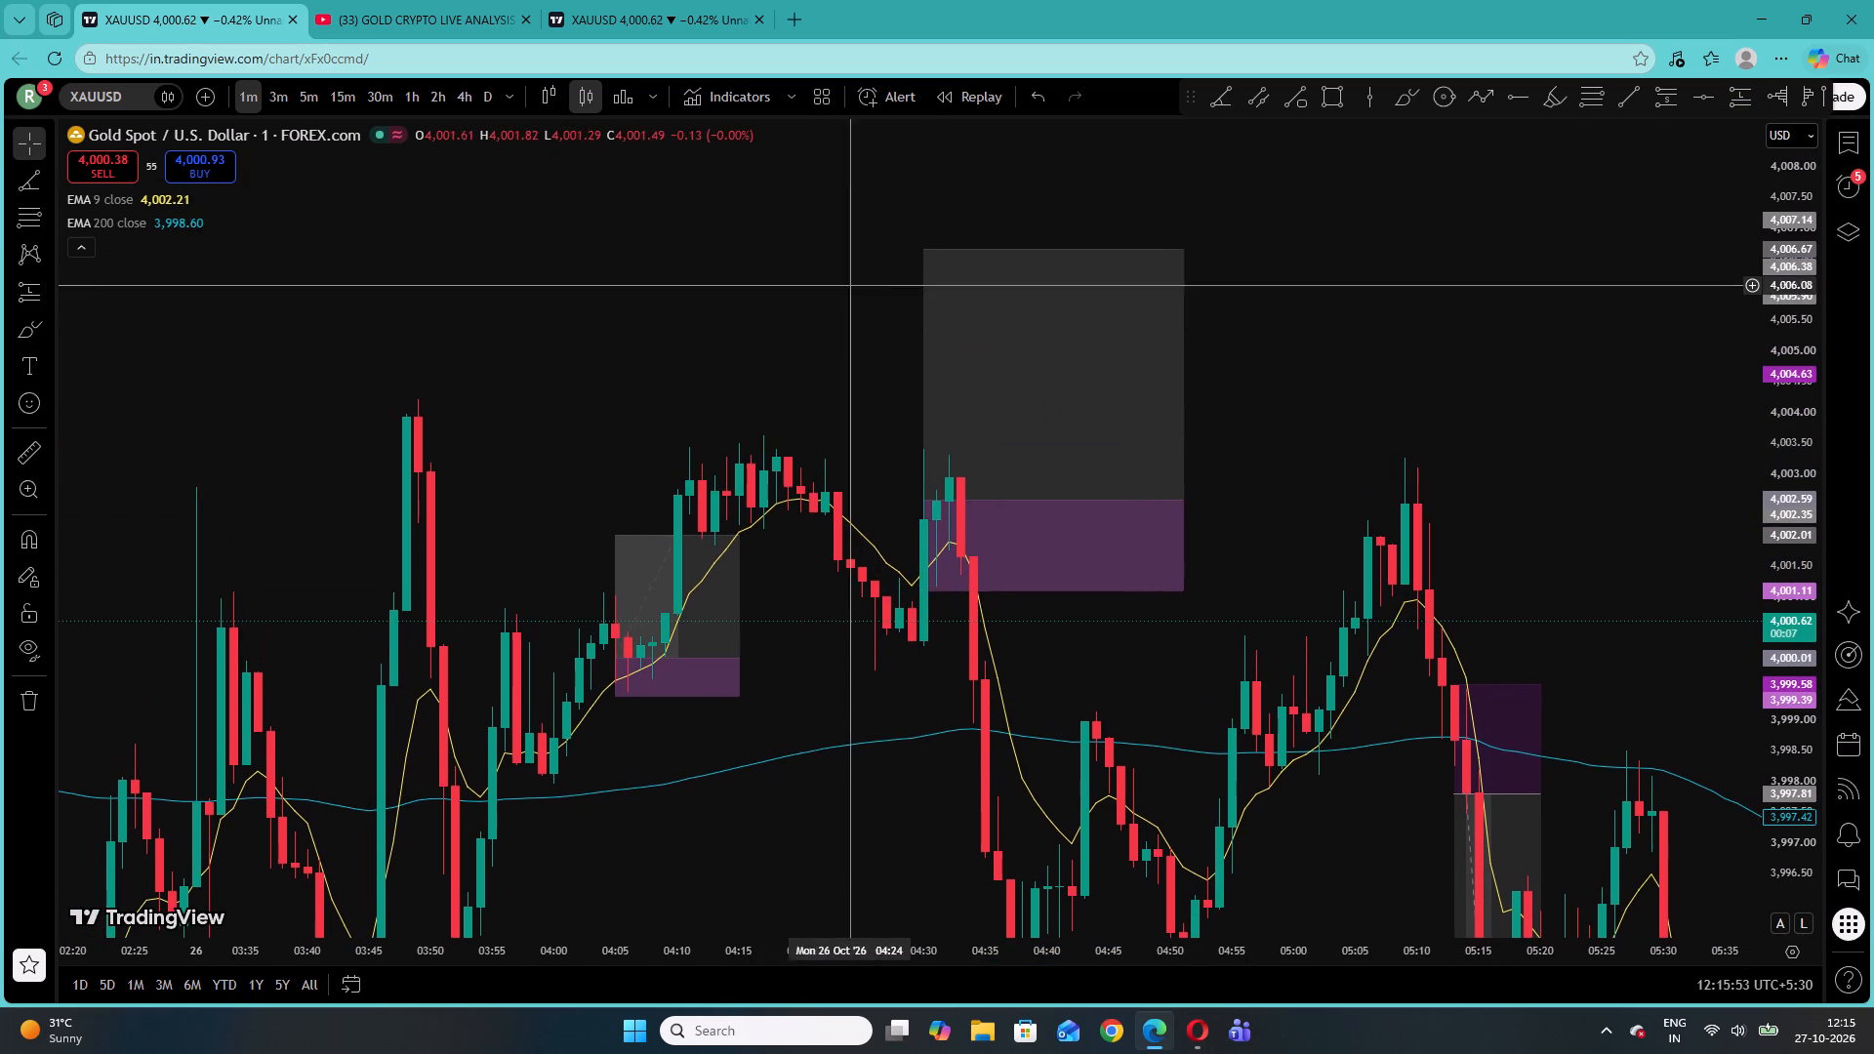
{"action": "left_click_drag", "start_coordinate": [927, 240], "coordinate": [927, 223]}
{"action": "left_click_drag", "start_coordinate": [927, 239], "coordinate": [929, 219]}
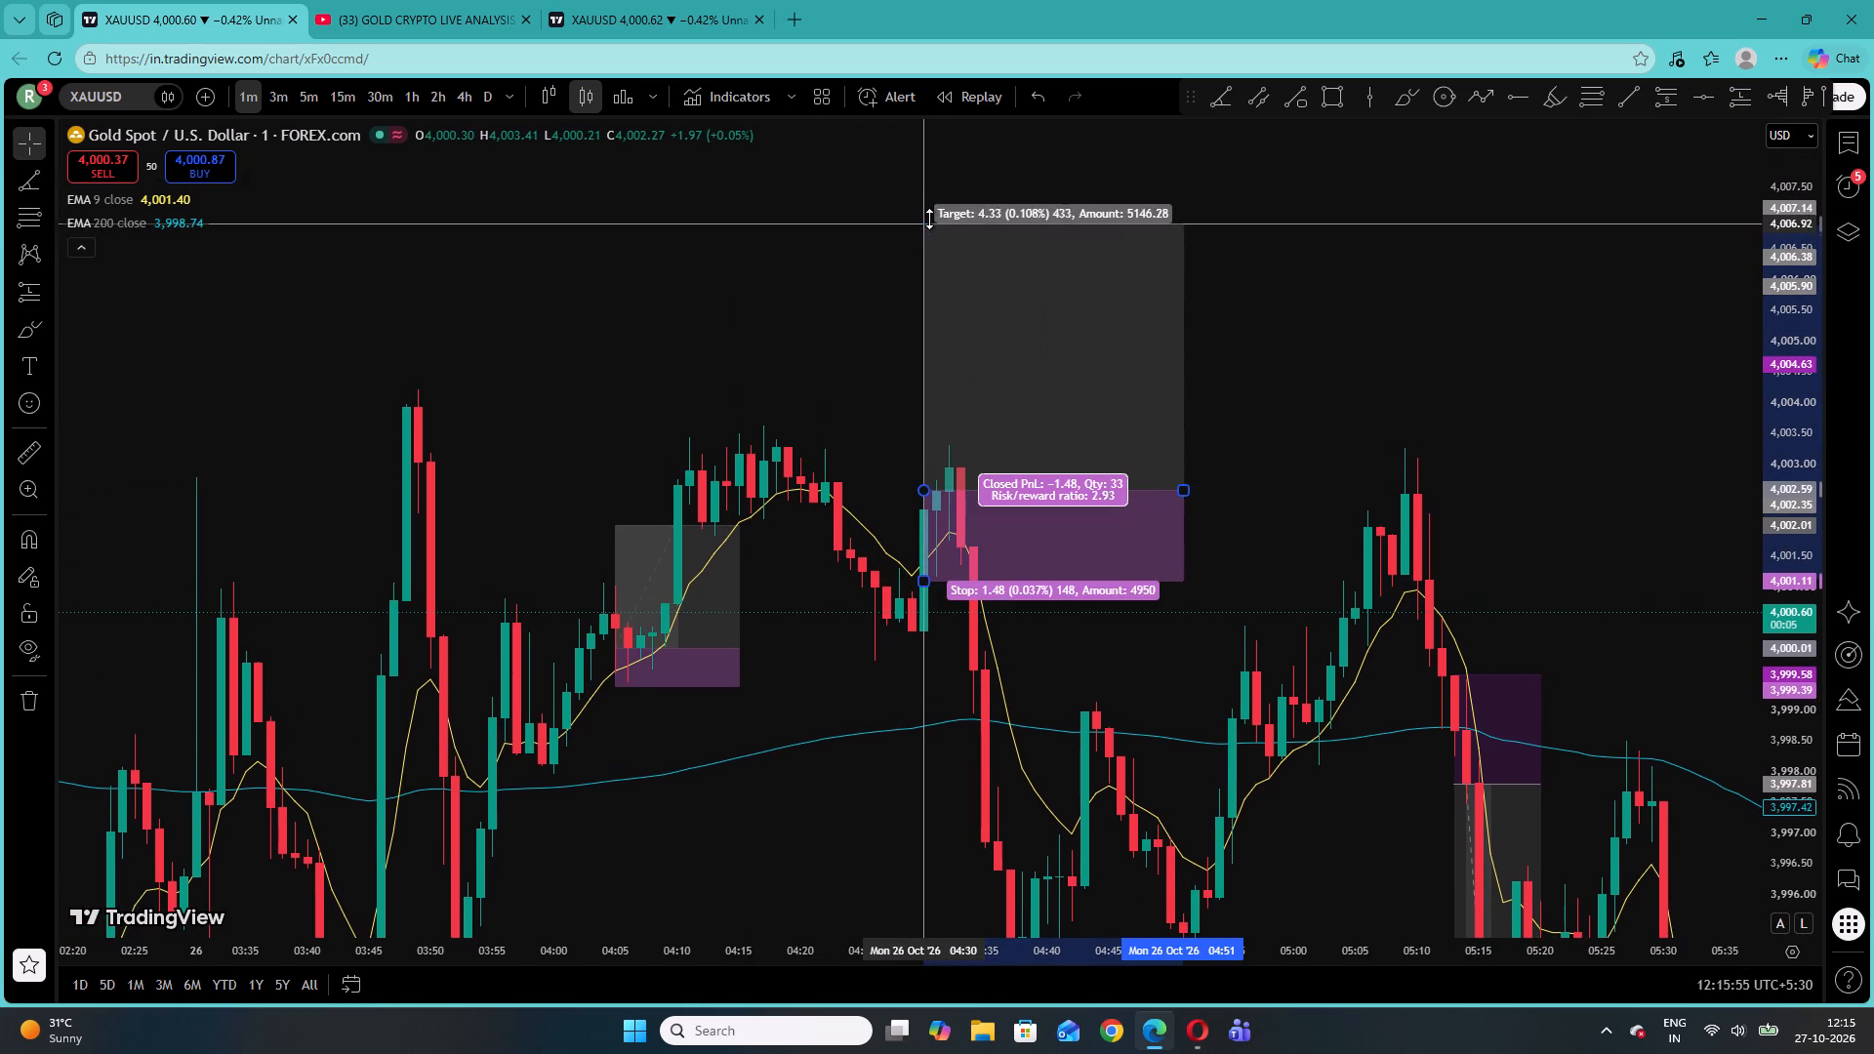
Raise the 04:30 long position's target to 4,007.06 and shorten the position to end at about 04:41.
{"action": "left_click_drag", "start_coordinate": [929, 219], "coordinate": [929, 215]}
{"action": "left_click", "coordinate": [818, 262]}
{"action": "left_click_drag", "start_coordinate": [1188, 493], "coordinate": [1060, 529]}
{"action": "left_click", "coordinate": [1132, 544]}
Examine the 26 October price action from 05:00 to 06:30 around both EMAs, including the short position near 05:13.
{"action": "left_click_drag", "start_coordinate": [1150, 557], "coordinate": [906, 298]}
{"action": "left_click", "coordinate": [975, 407]}
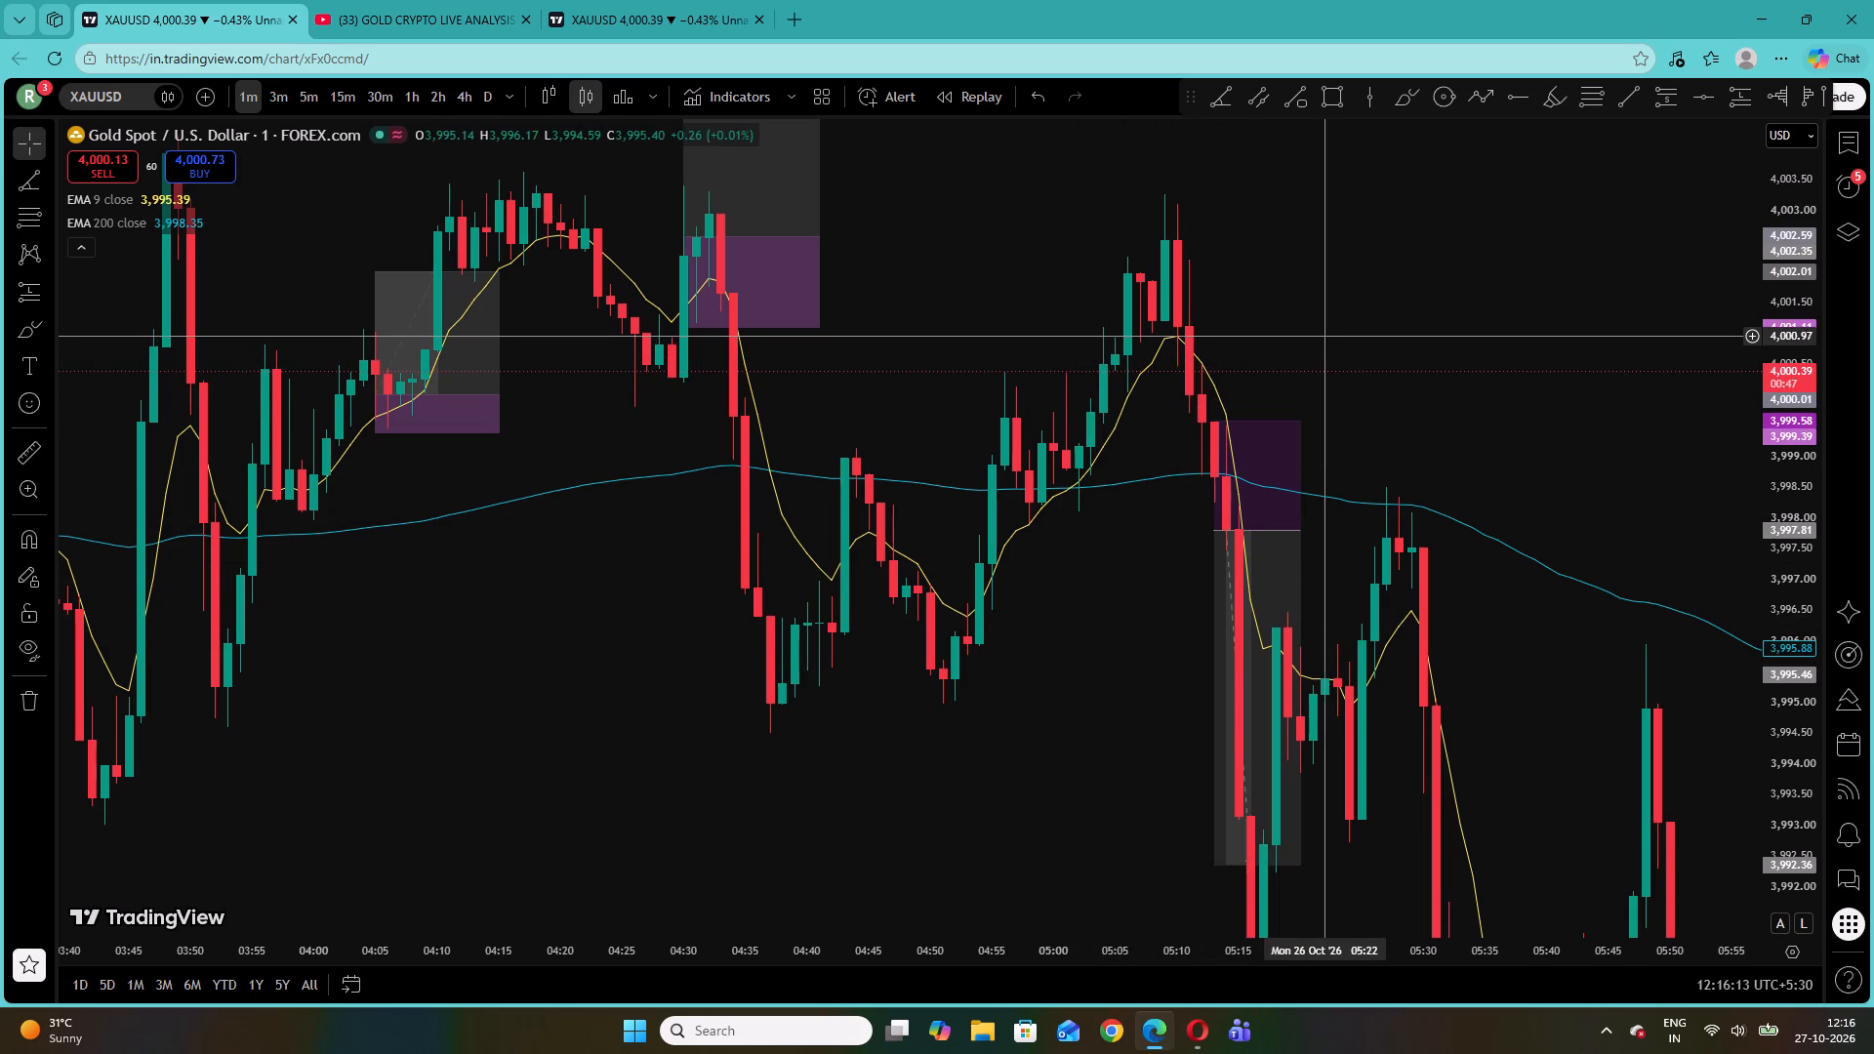
{"action": "left_click_drag", "start_coordinate": [1435, 375], "coordinate": [1183, 208]}
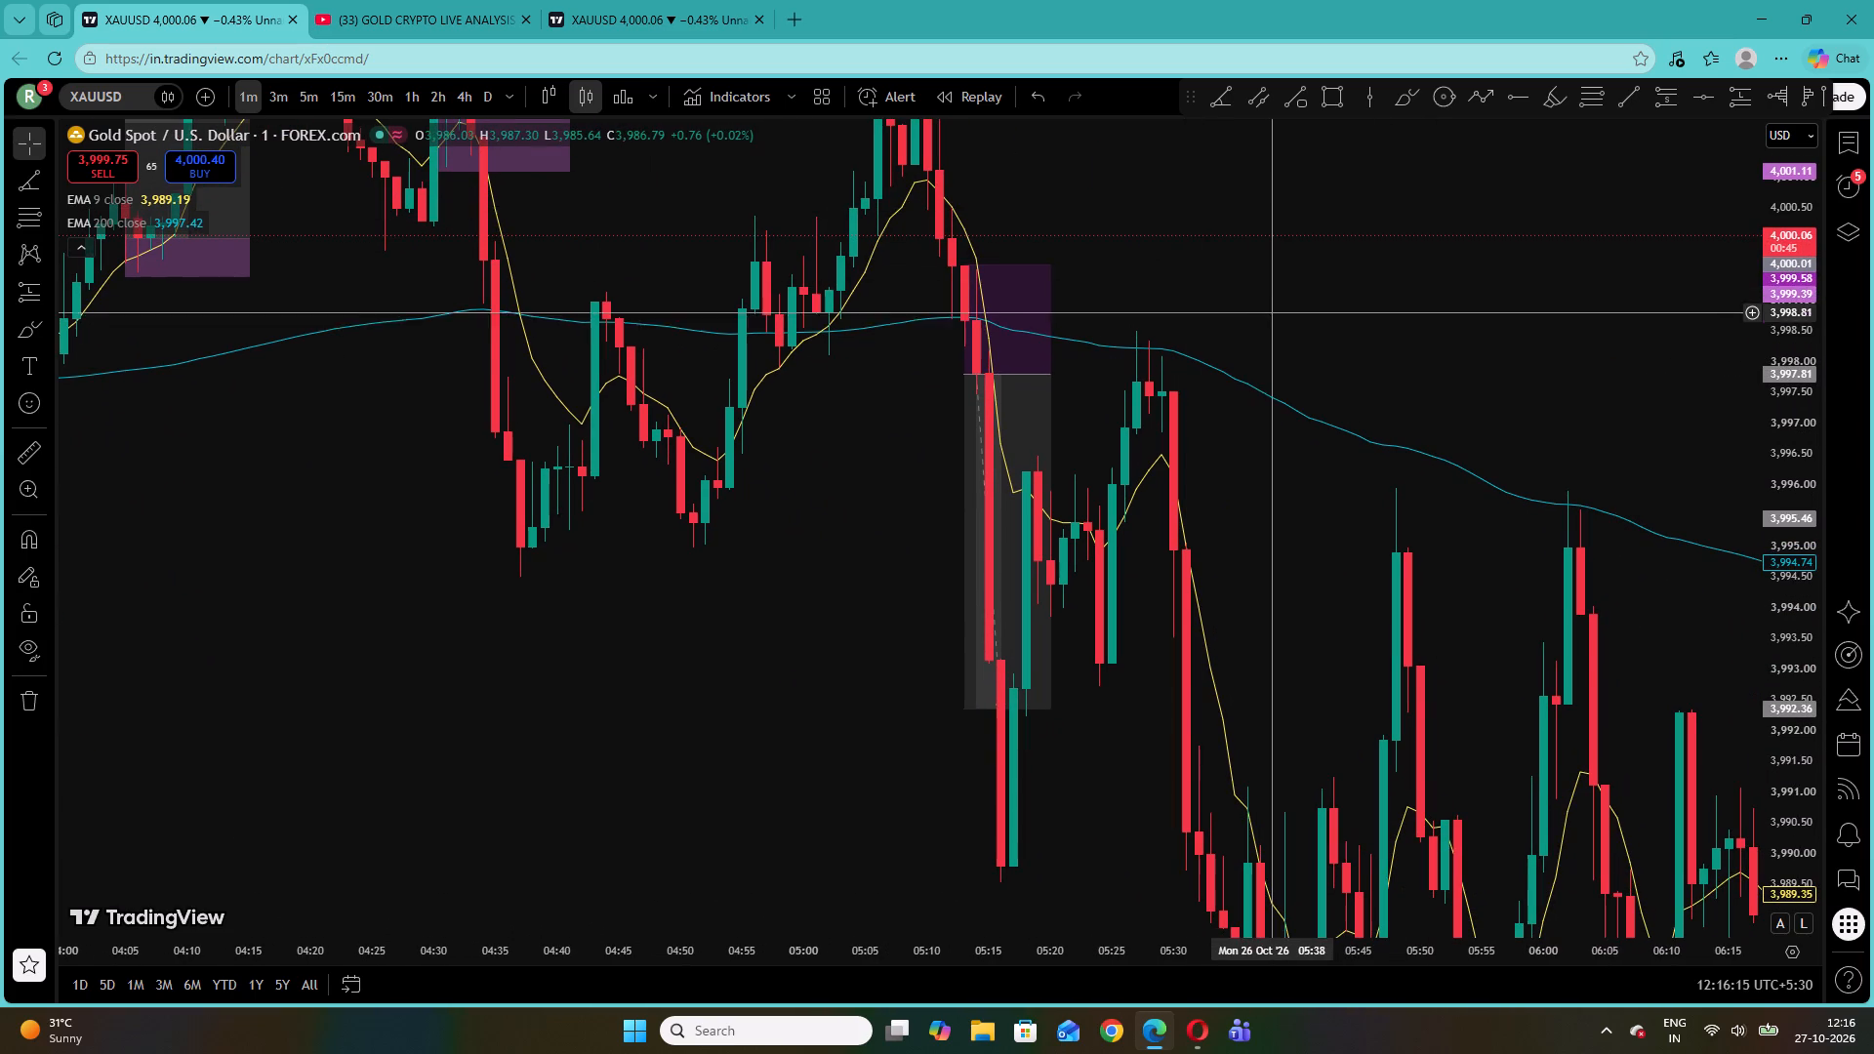
{"action": "left_click_drag", "start_coordinate": [1318, 480], "coordinate": [1219, 352]}
{"action": "left_click_drag", "start_coordinate": [1227, 481], "coordinate": [1161, 304]}
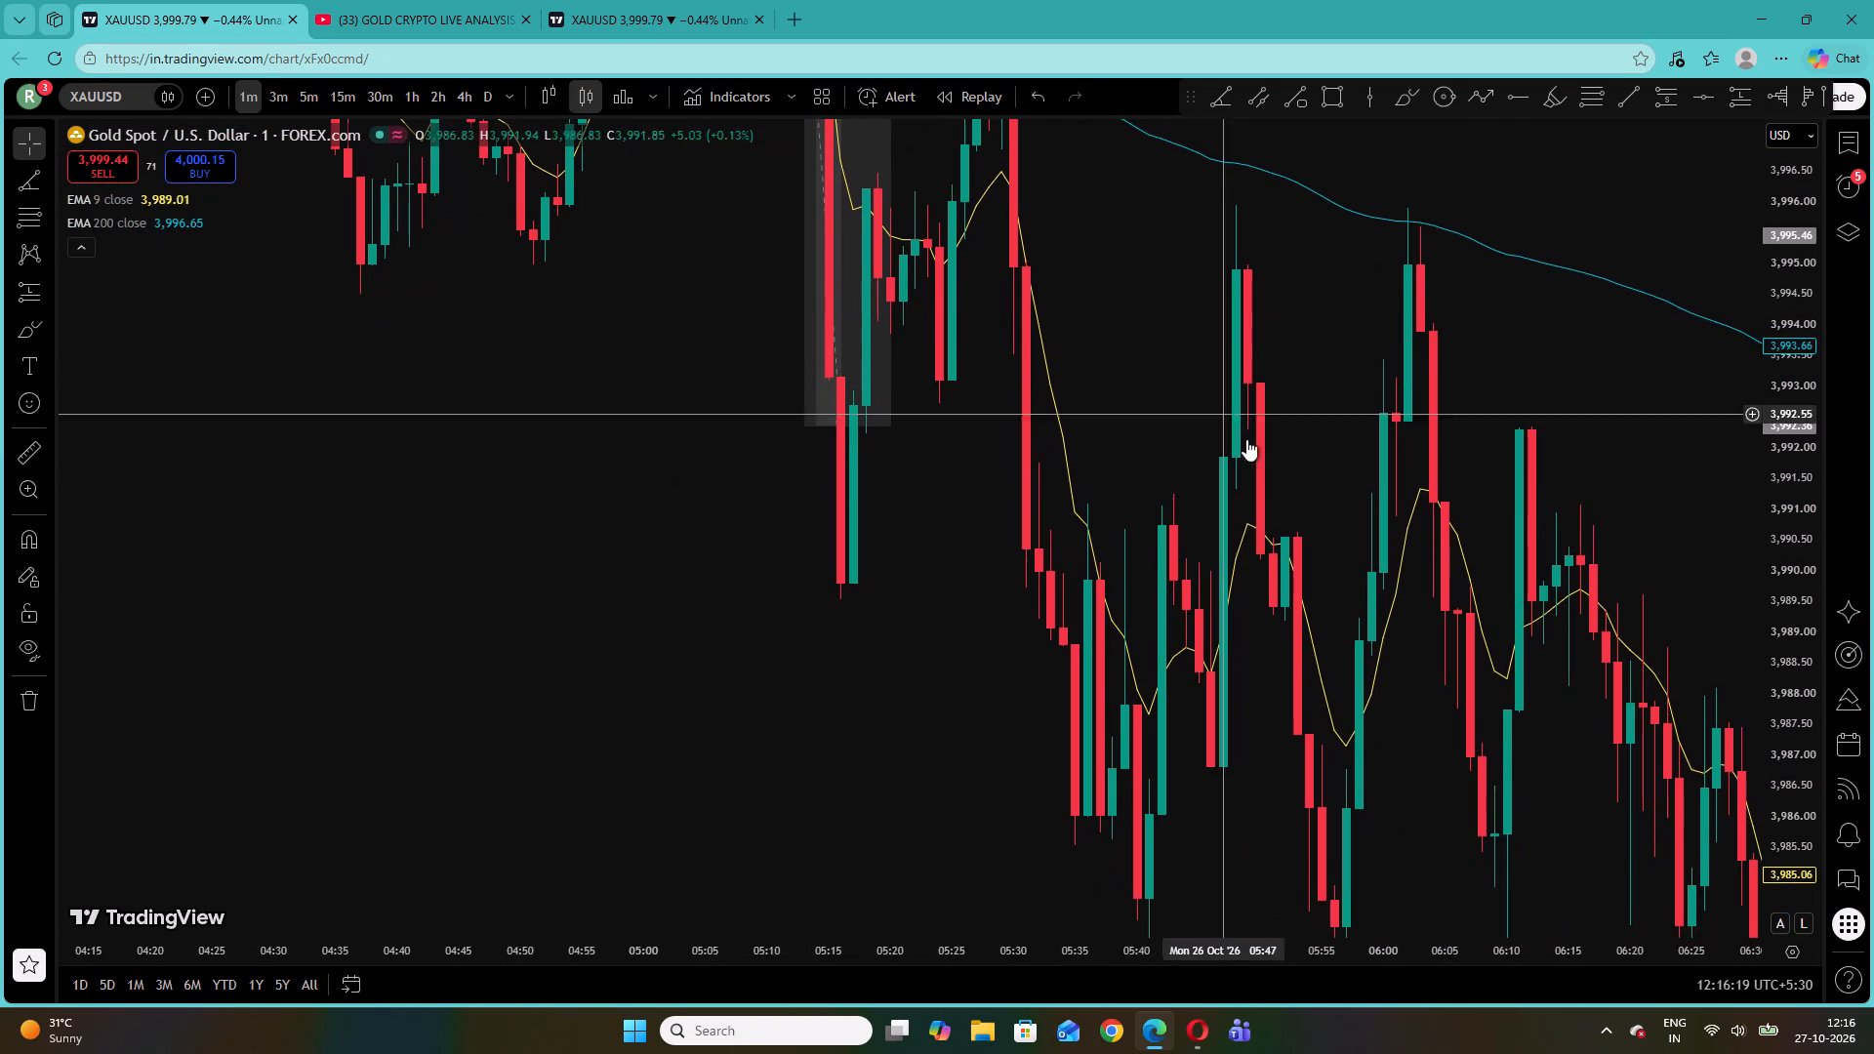
{"action": "left_click_drag", "start_coordinate": [1783, 582], "coordinate": [1812, 889]}
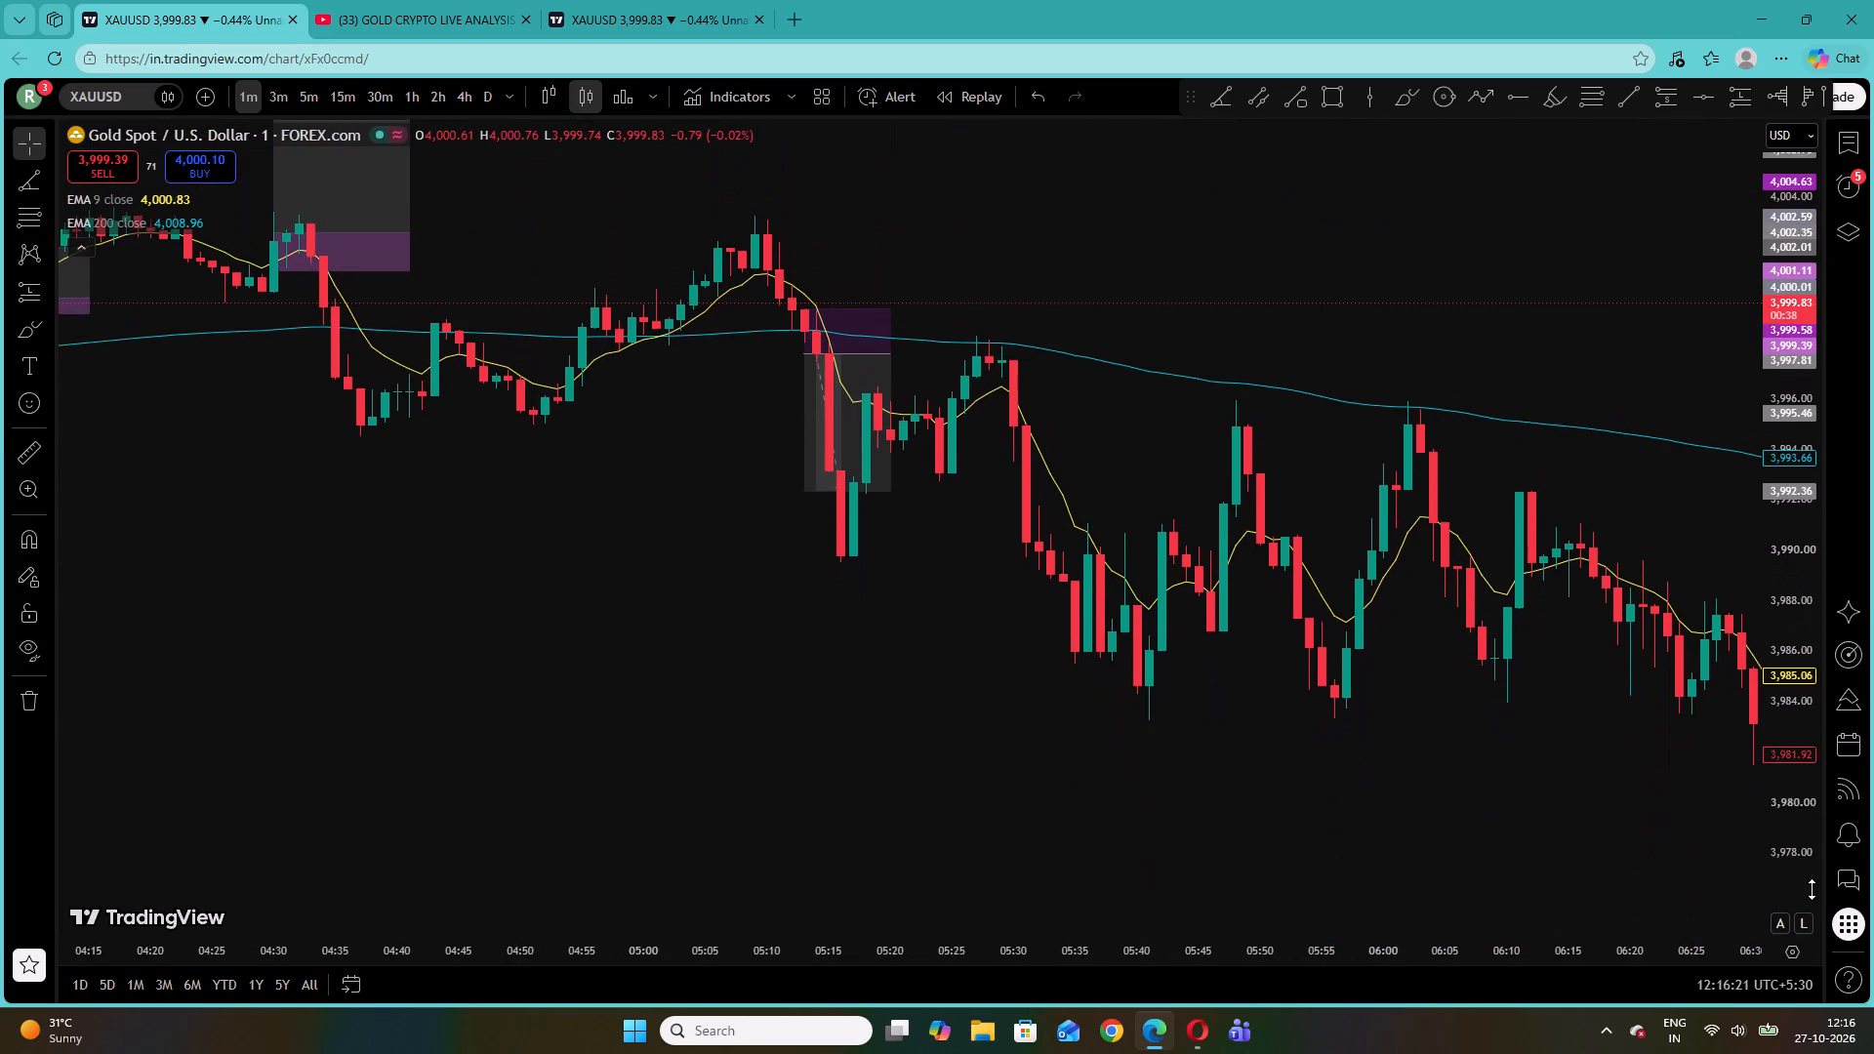
{"action": "left_click_drag", "start_coordinate": [1812, 889], "coordinate": [1813, 871]}
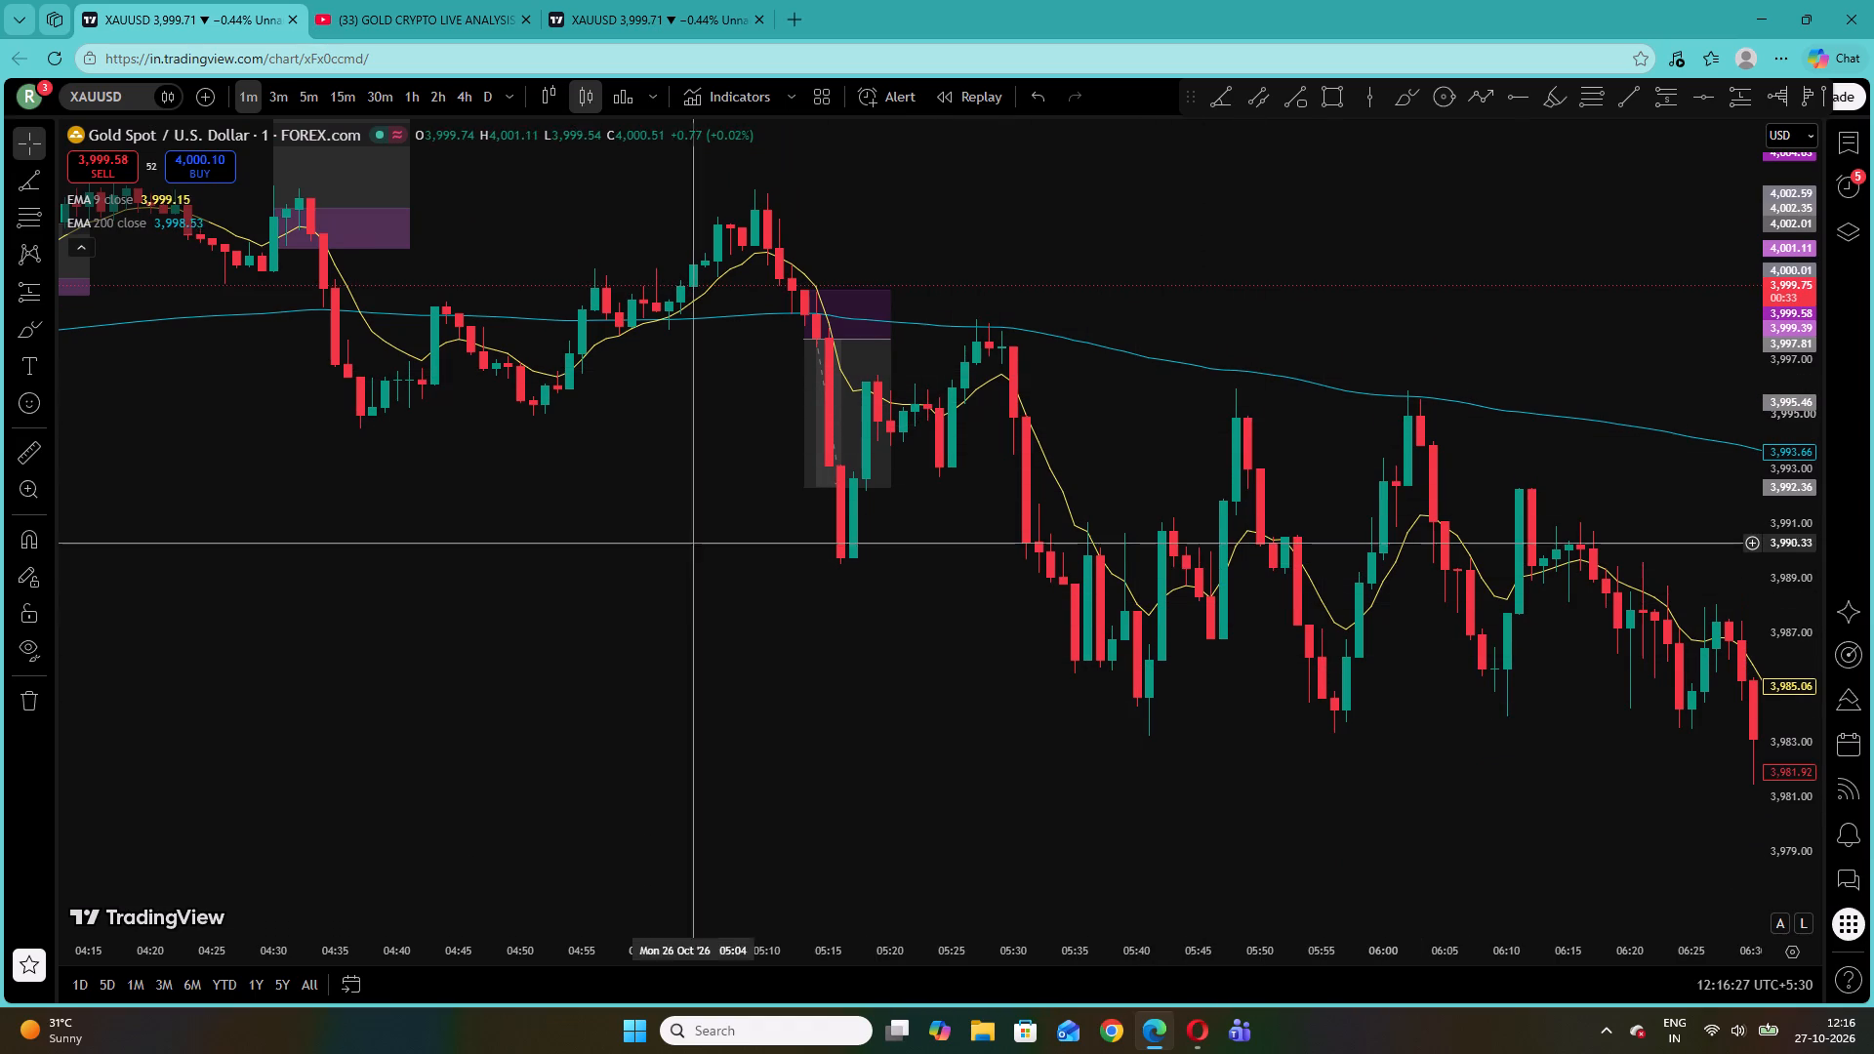
{"action": "left_click", "coordinate": [846, 436]}
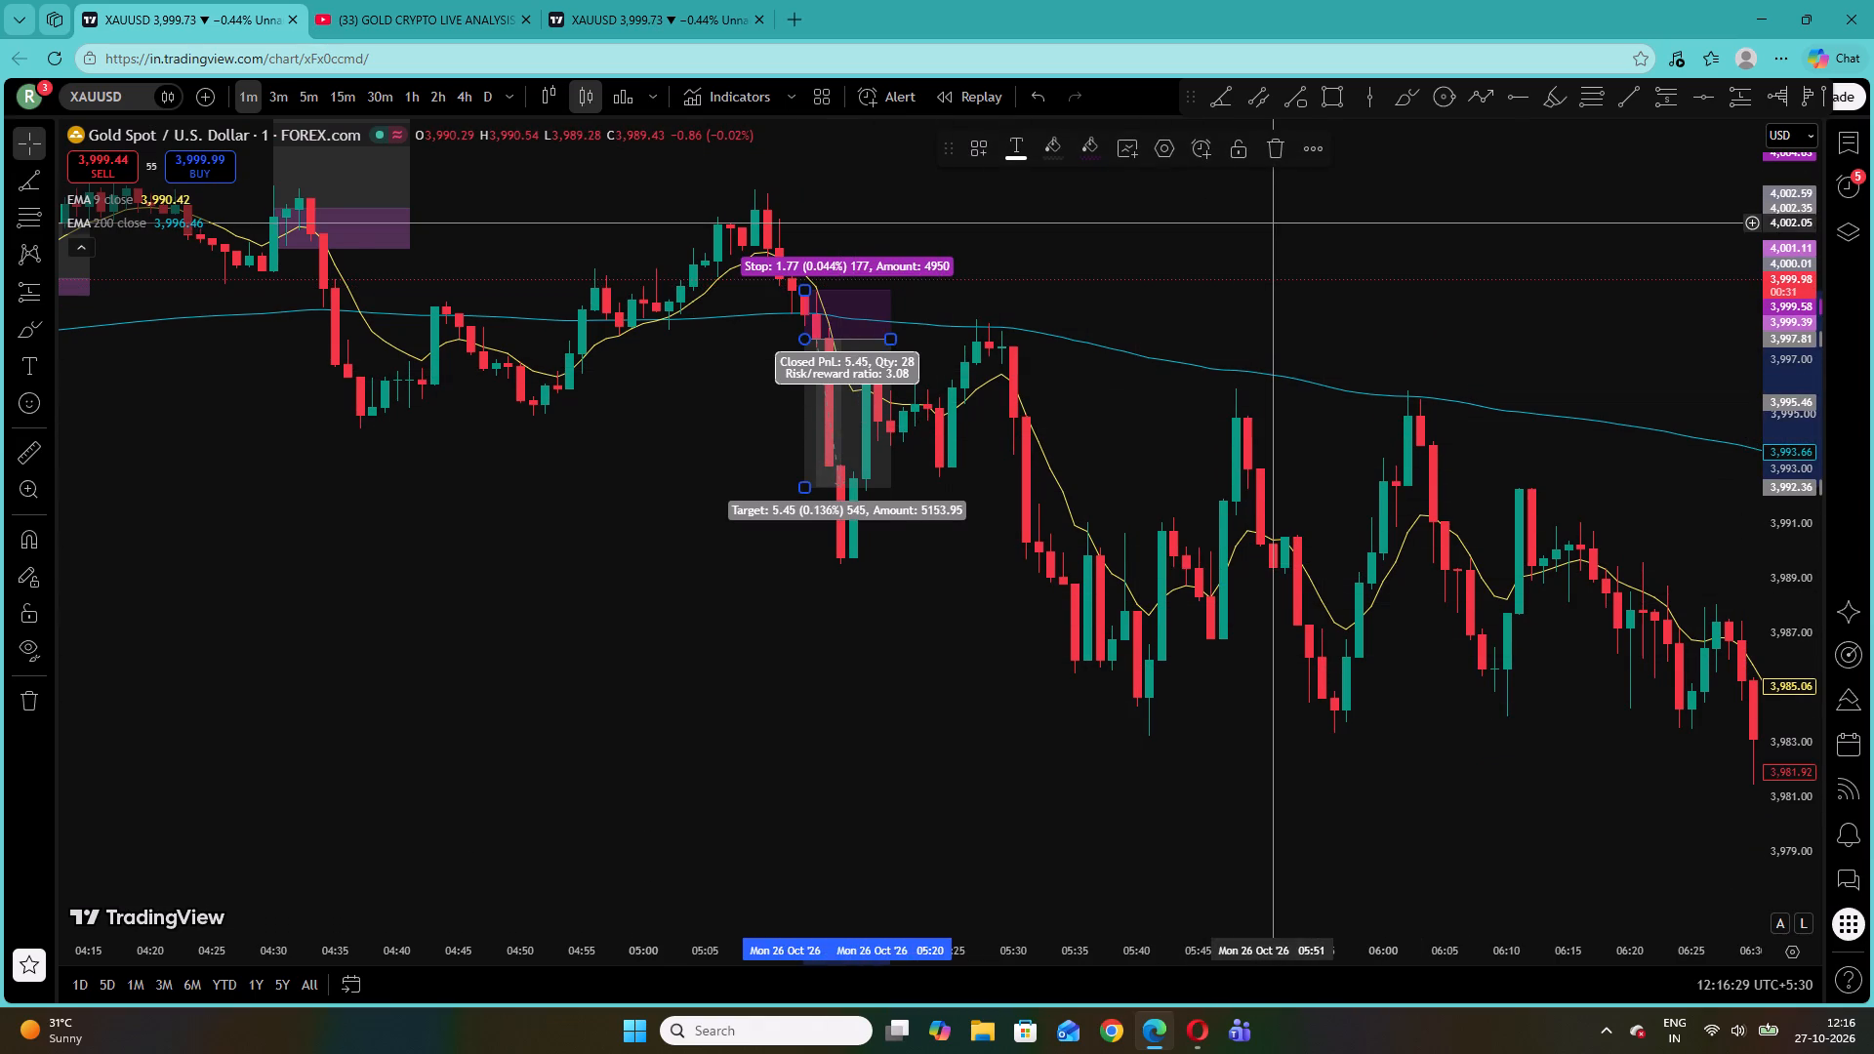
{"action": "left_click", "coordinate": [1268, 223]}
Review the 26 October candles again from about 03:30 to 06:35 against the 9 and 200 EMAs for another setup.
{"action": "left_click_drag", "start_coordinate": [724, 355], "coordinate": [1194, 550]}
{"action": "left_click_drag", "start_coordinate": [866, 580], "coordinate": [1113, 555]}
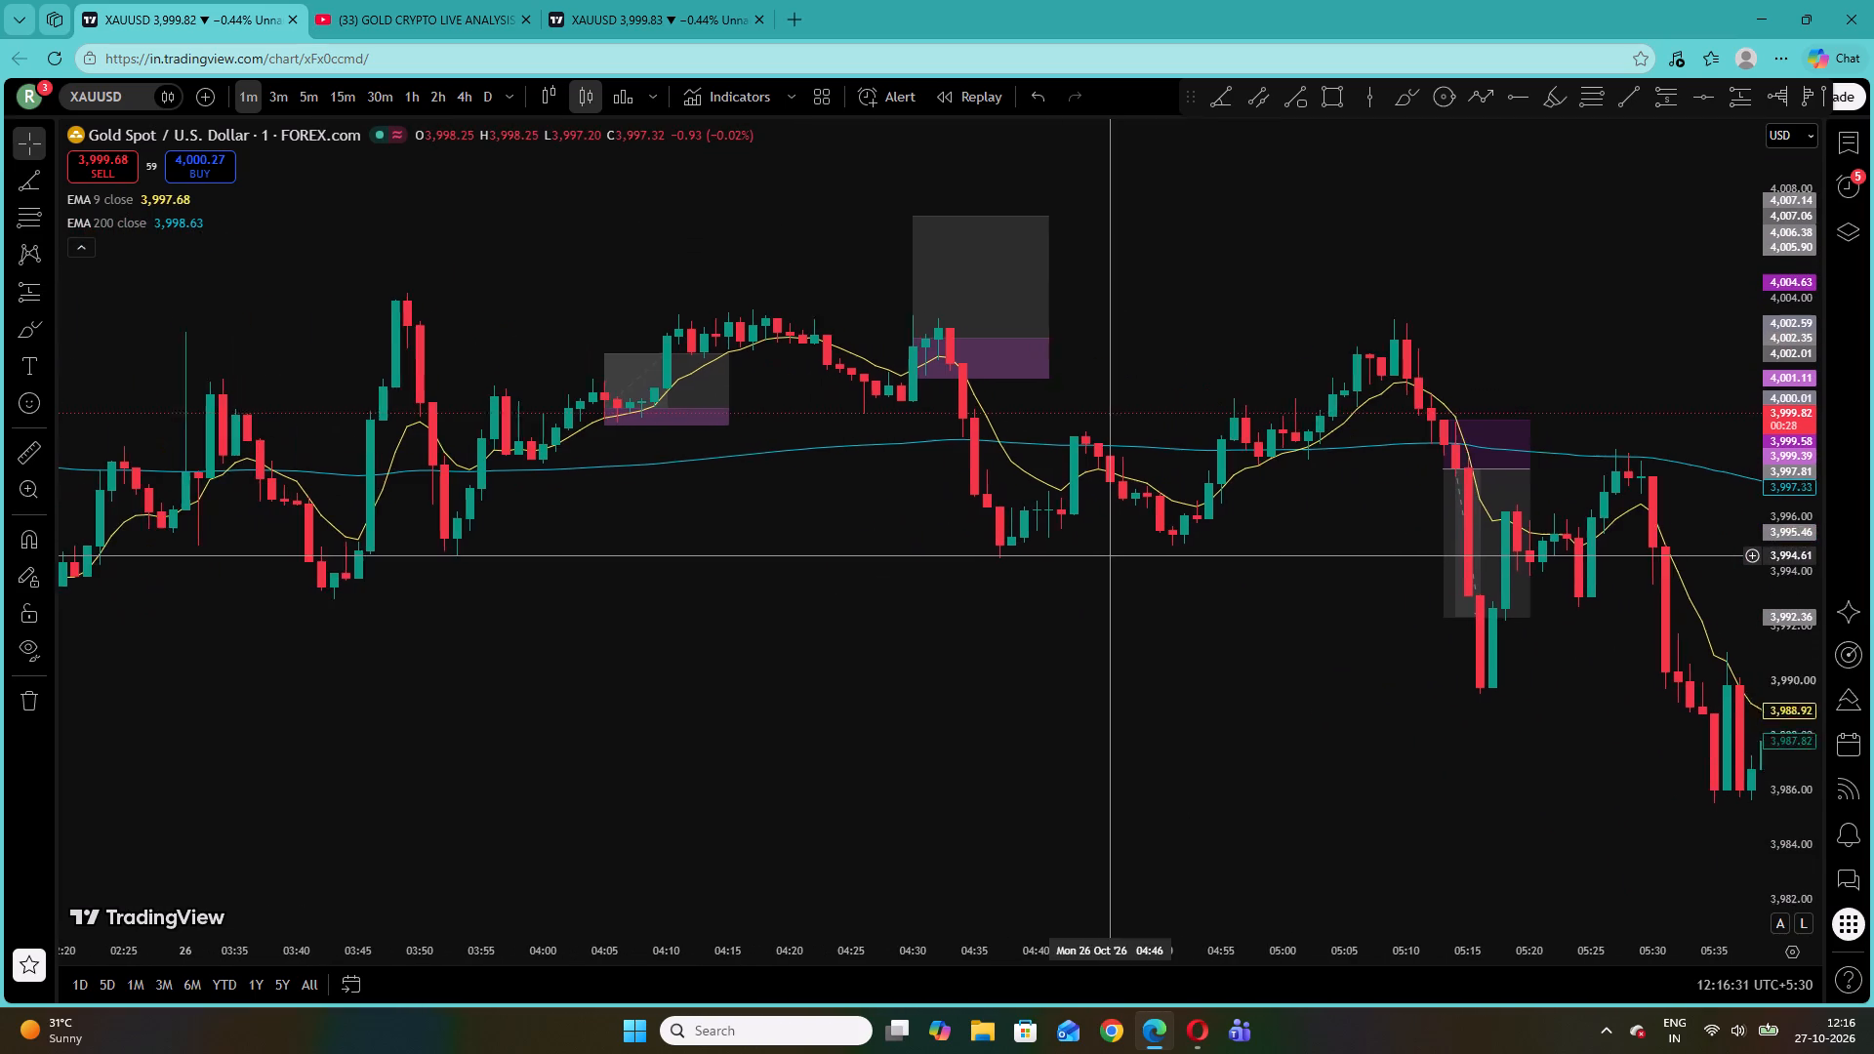
{"action": "left_click_drag", "start_coordinate": [1113, 555], "coordinate": [1120, 555]}
{"action": "left_click_drag", "start_coordinate": [1782, 600], "coordinate": [1757, 335]}
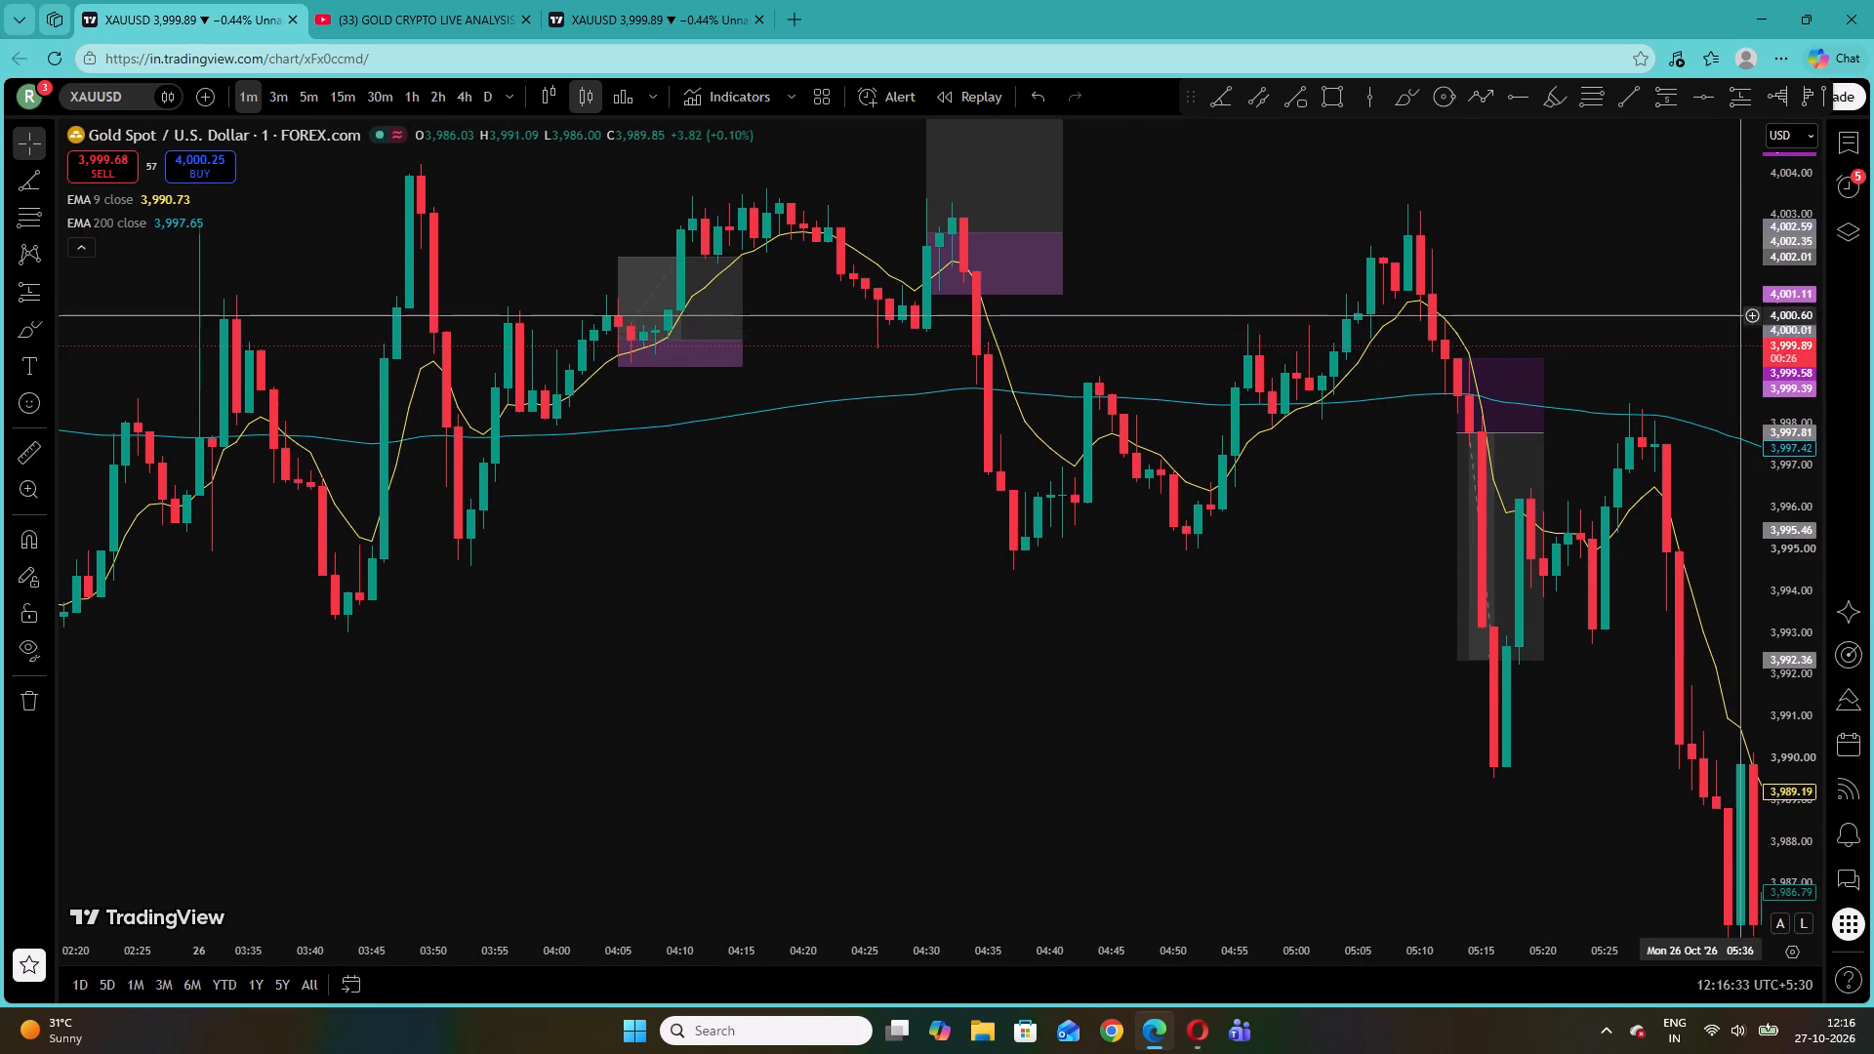
{"action": "left_click_drag", "start_coordinate": [1780, 555], "coordinate": [1767, 347]}
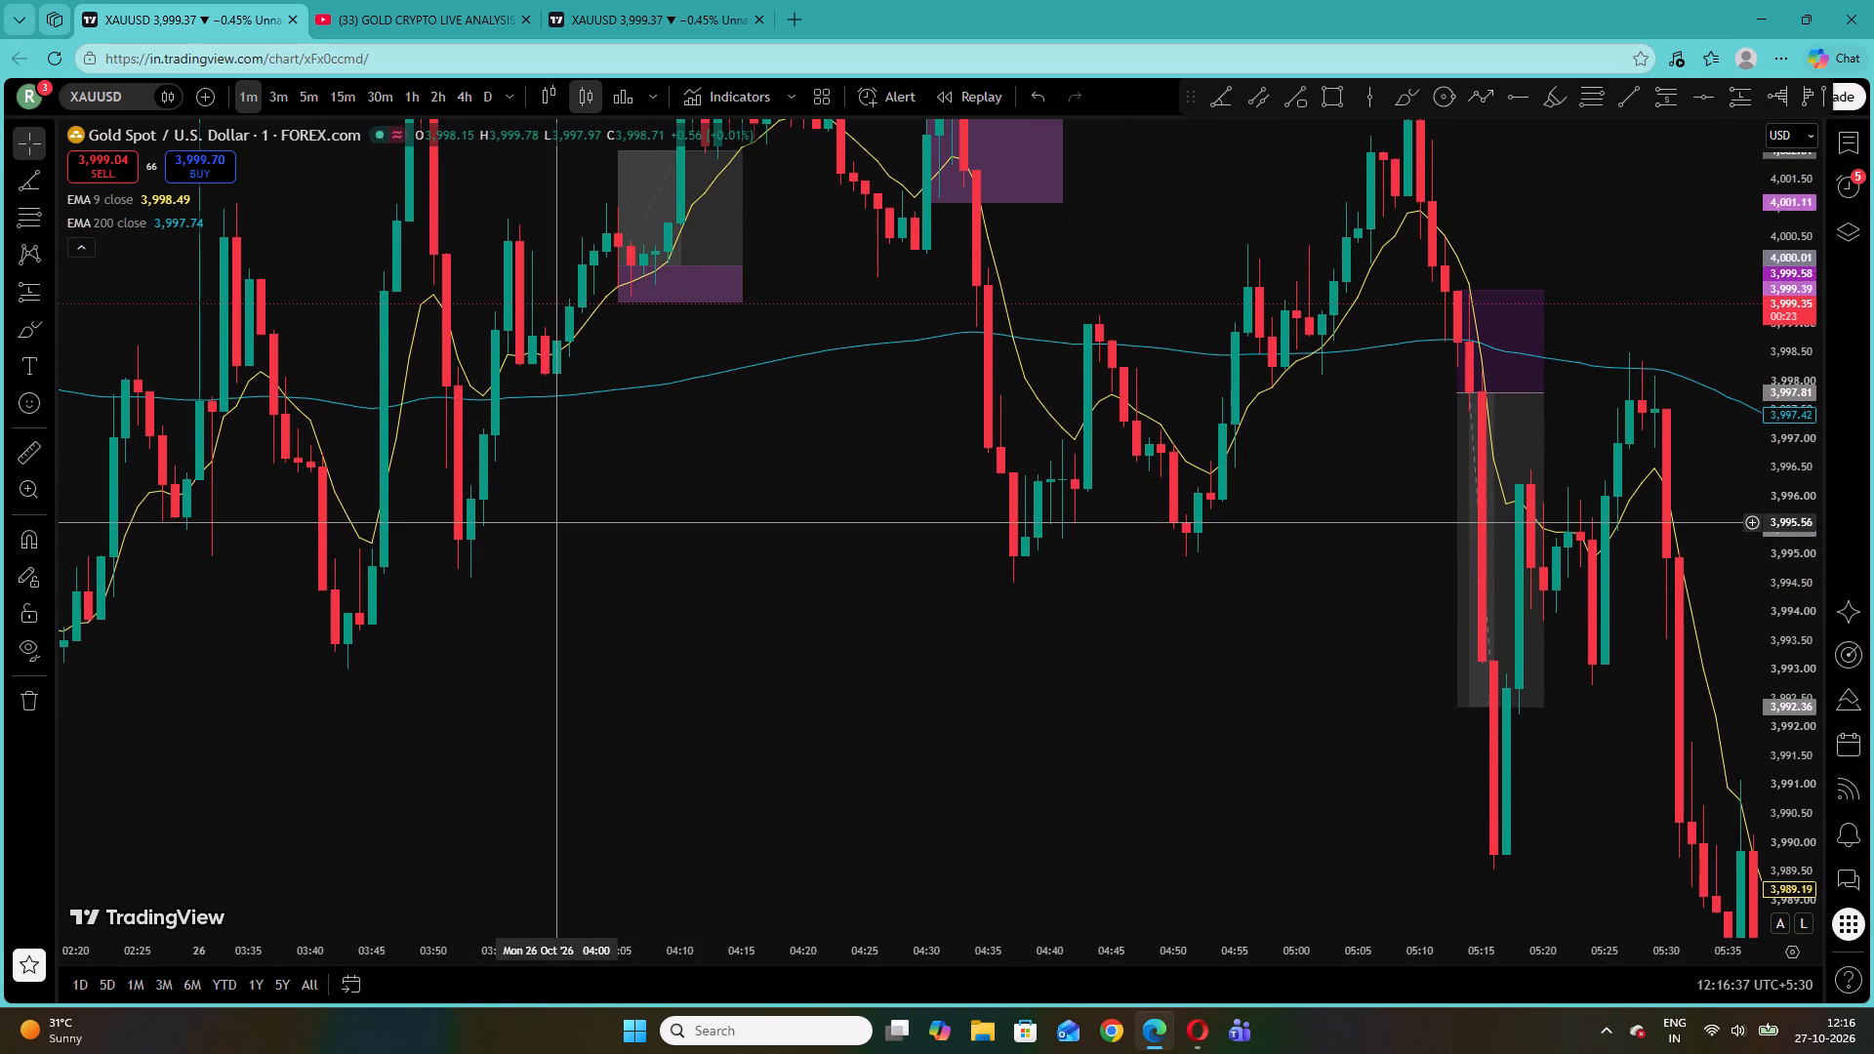
{"action": "left_click_drag", "start_coordinate": [789, 325], "coordinate": [711, 595]}
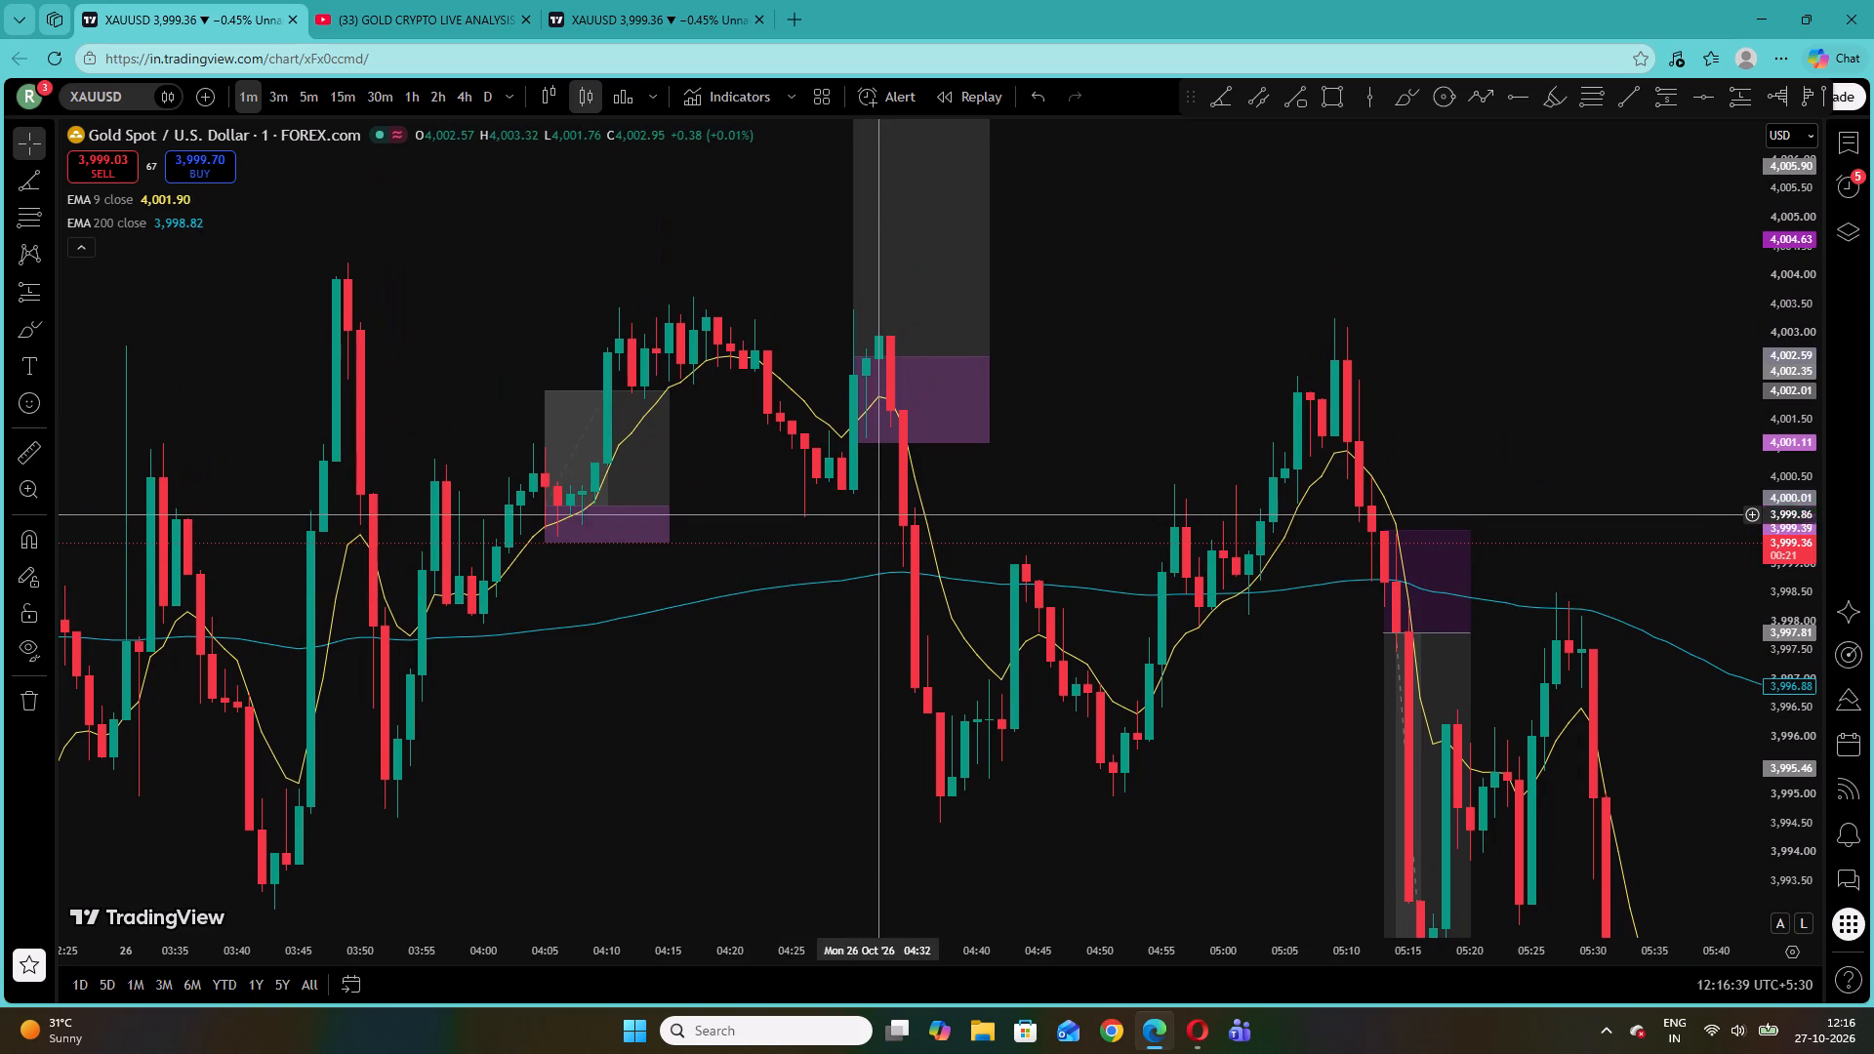
{"action": "left_click_drag", "start_coordinate": [1161, 522], "coordinate": [884, 399]}
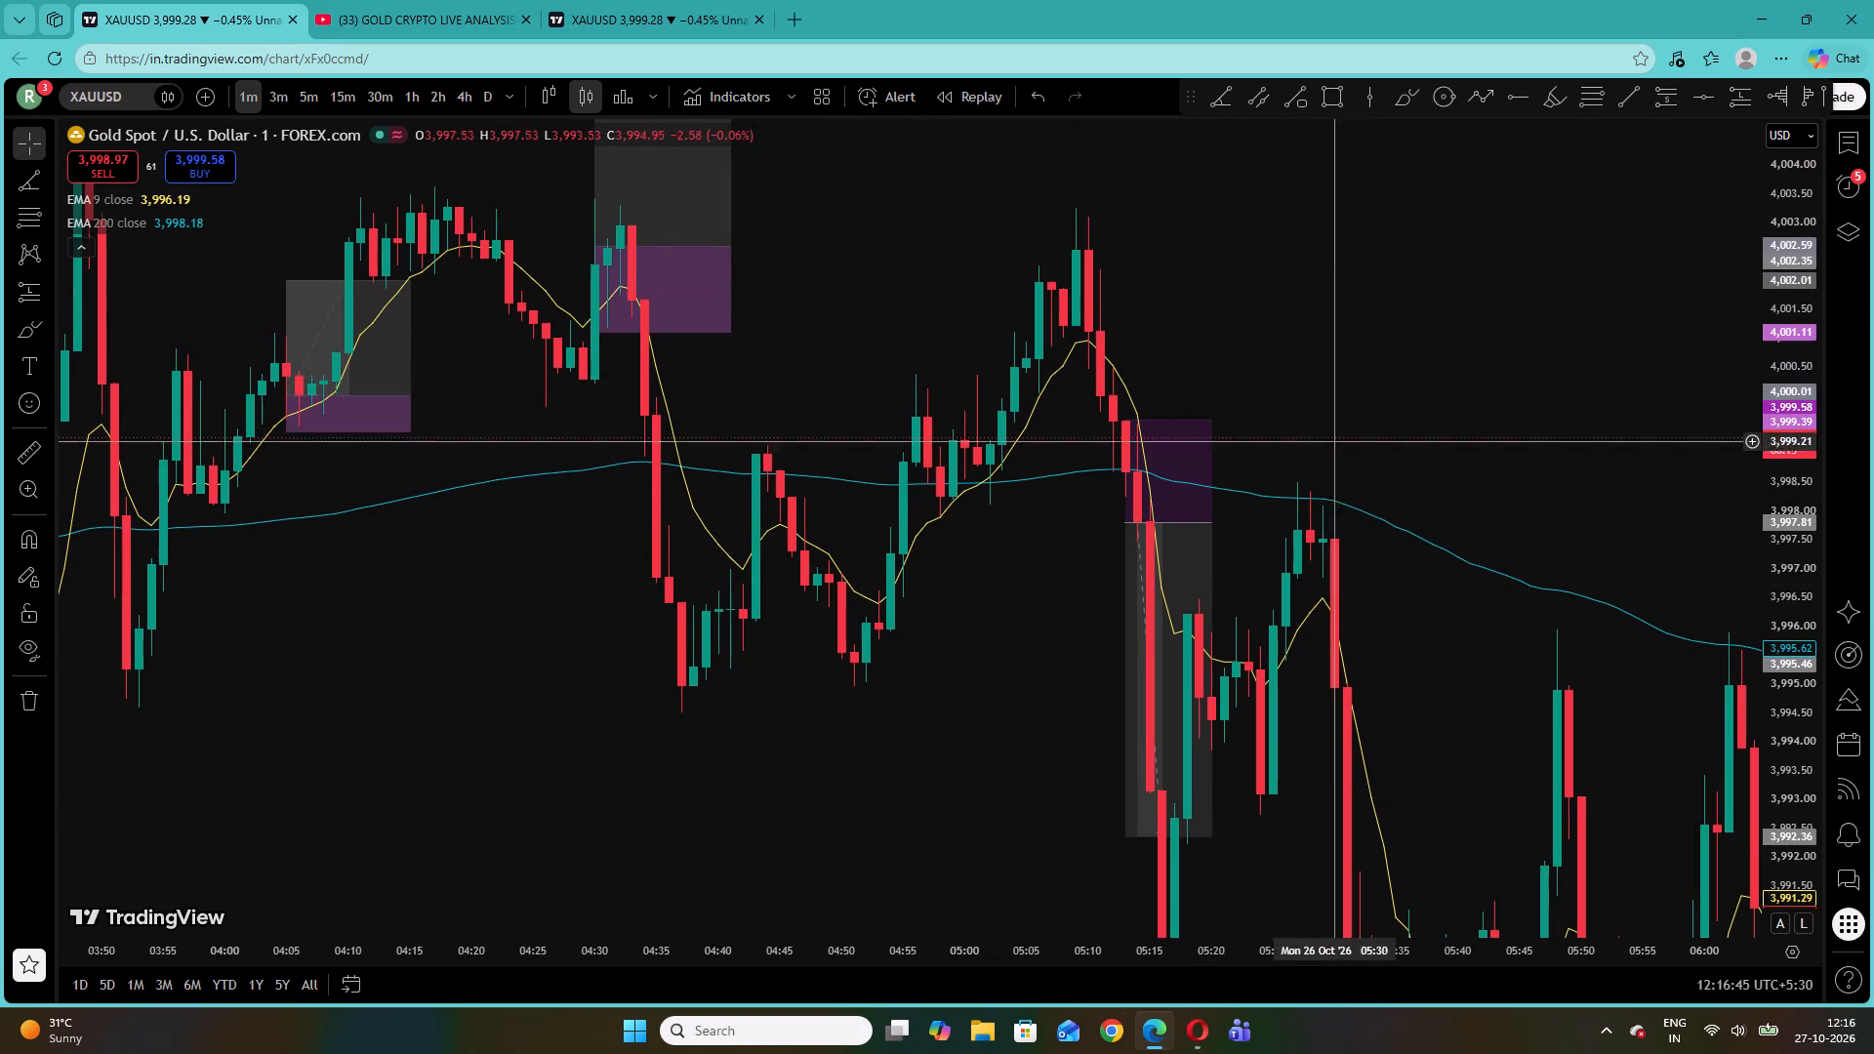
{"action": "left_click_drag", "start_coordinate": [1408, 532], "coordinate": [1246, 355]}
{"action": "left_click", "coordinate": [1331, 289]}
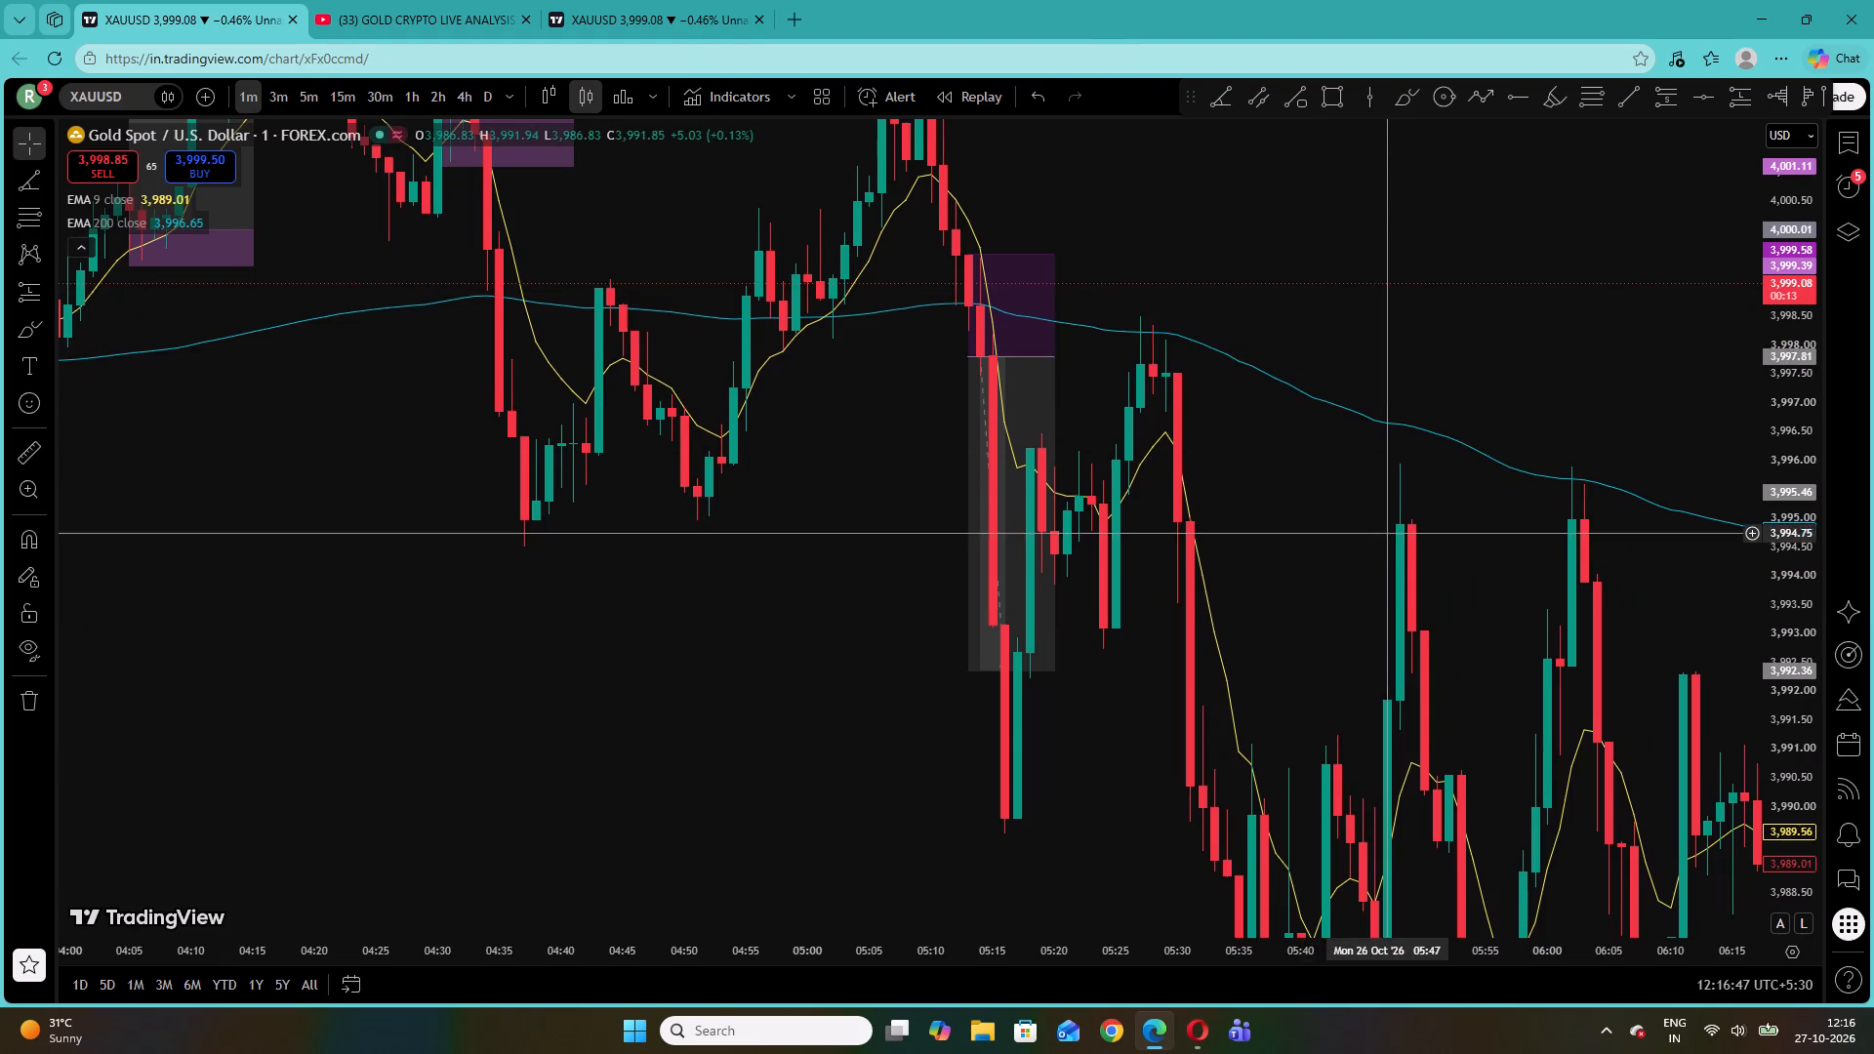
{"action": "left_click_drag", "start_coordinate": [1370, 533], "coordinate": [1180, 491]}
{"action": "left_click_drag", "start_coordinate": [1185, 528], "coordinate": [1065, 333]}
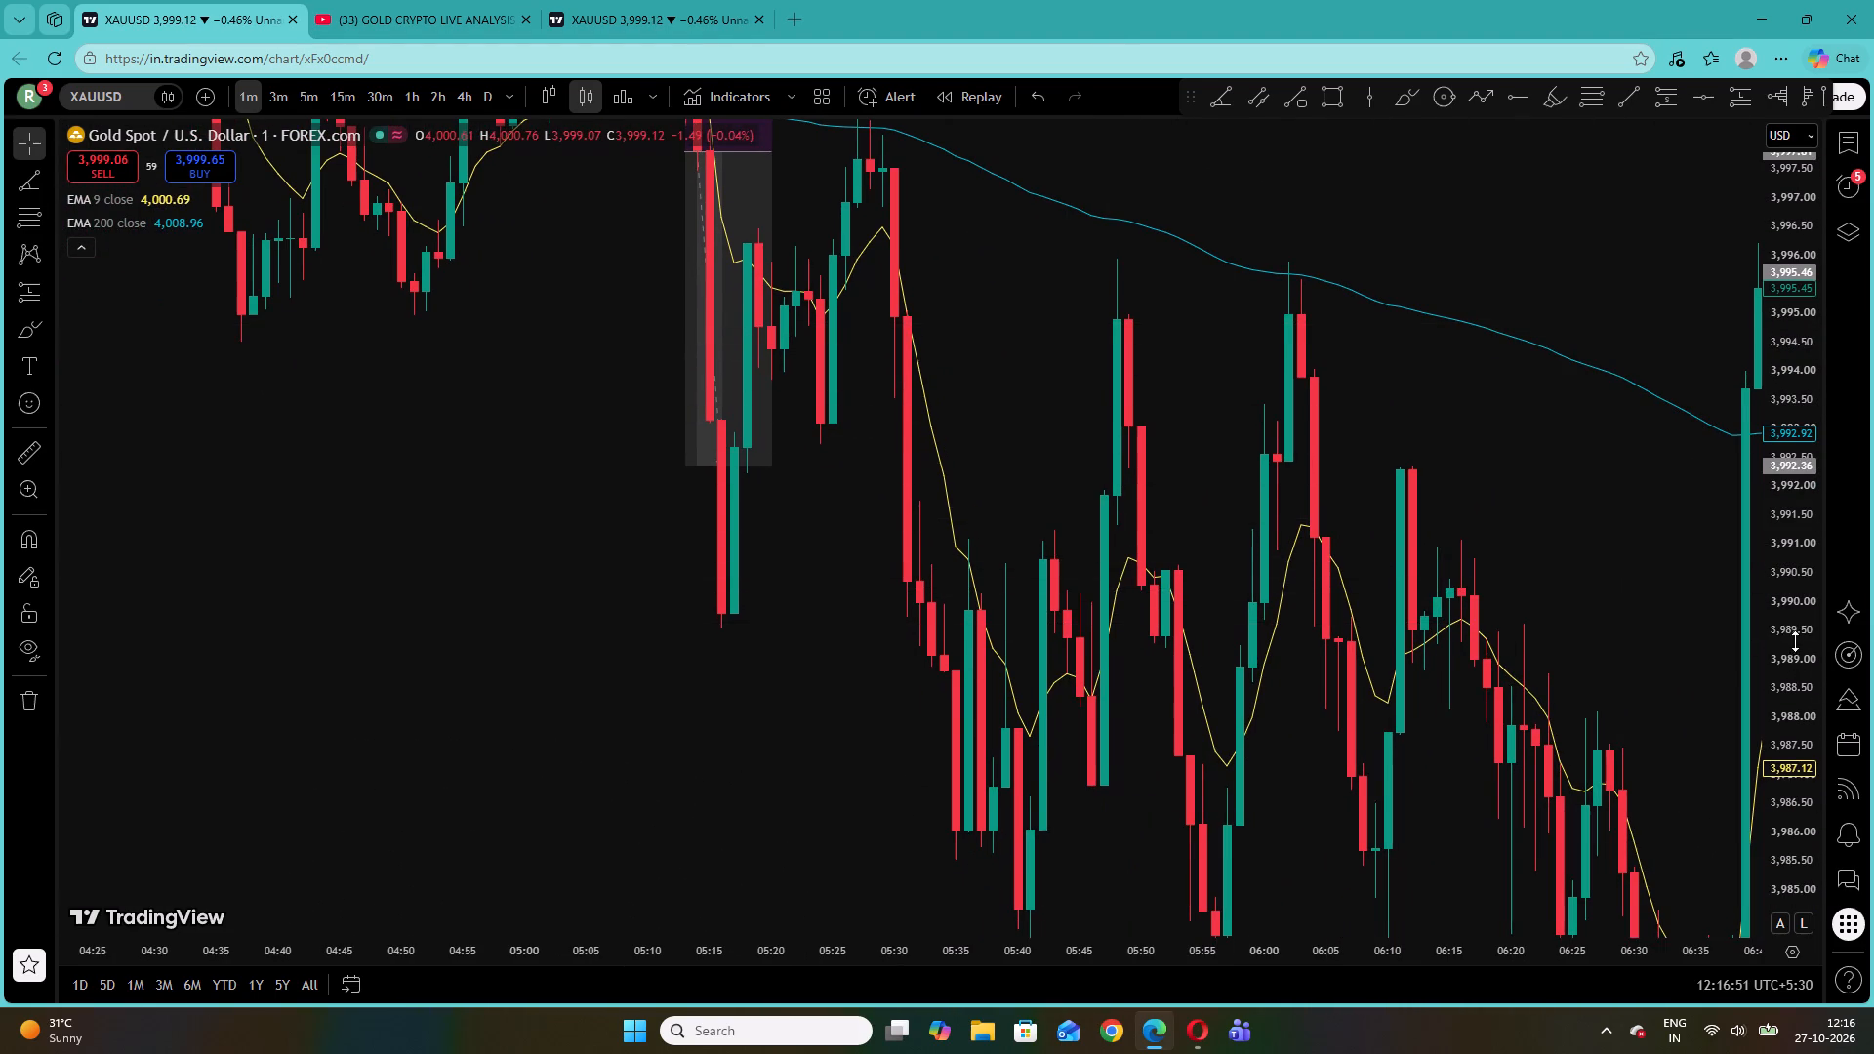
{"action": "left_click_drag", "start_coordinate": [1795, 639], "coordinate": [1775, 926]}
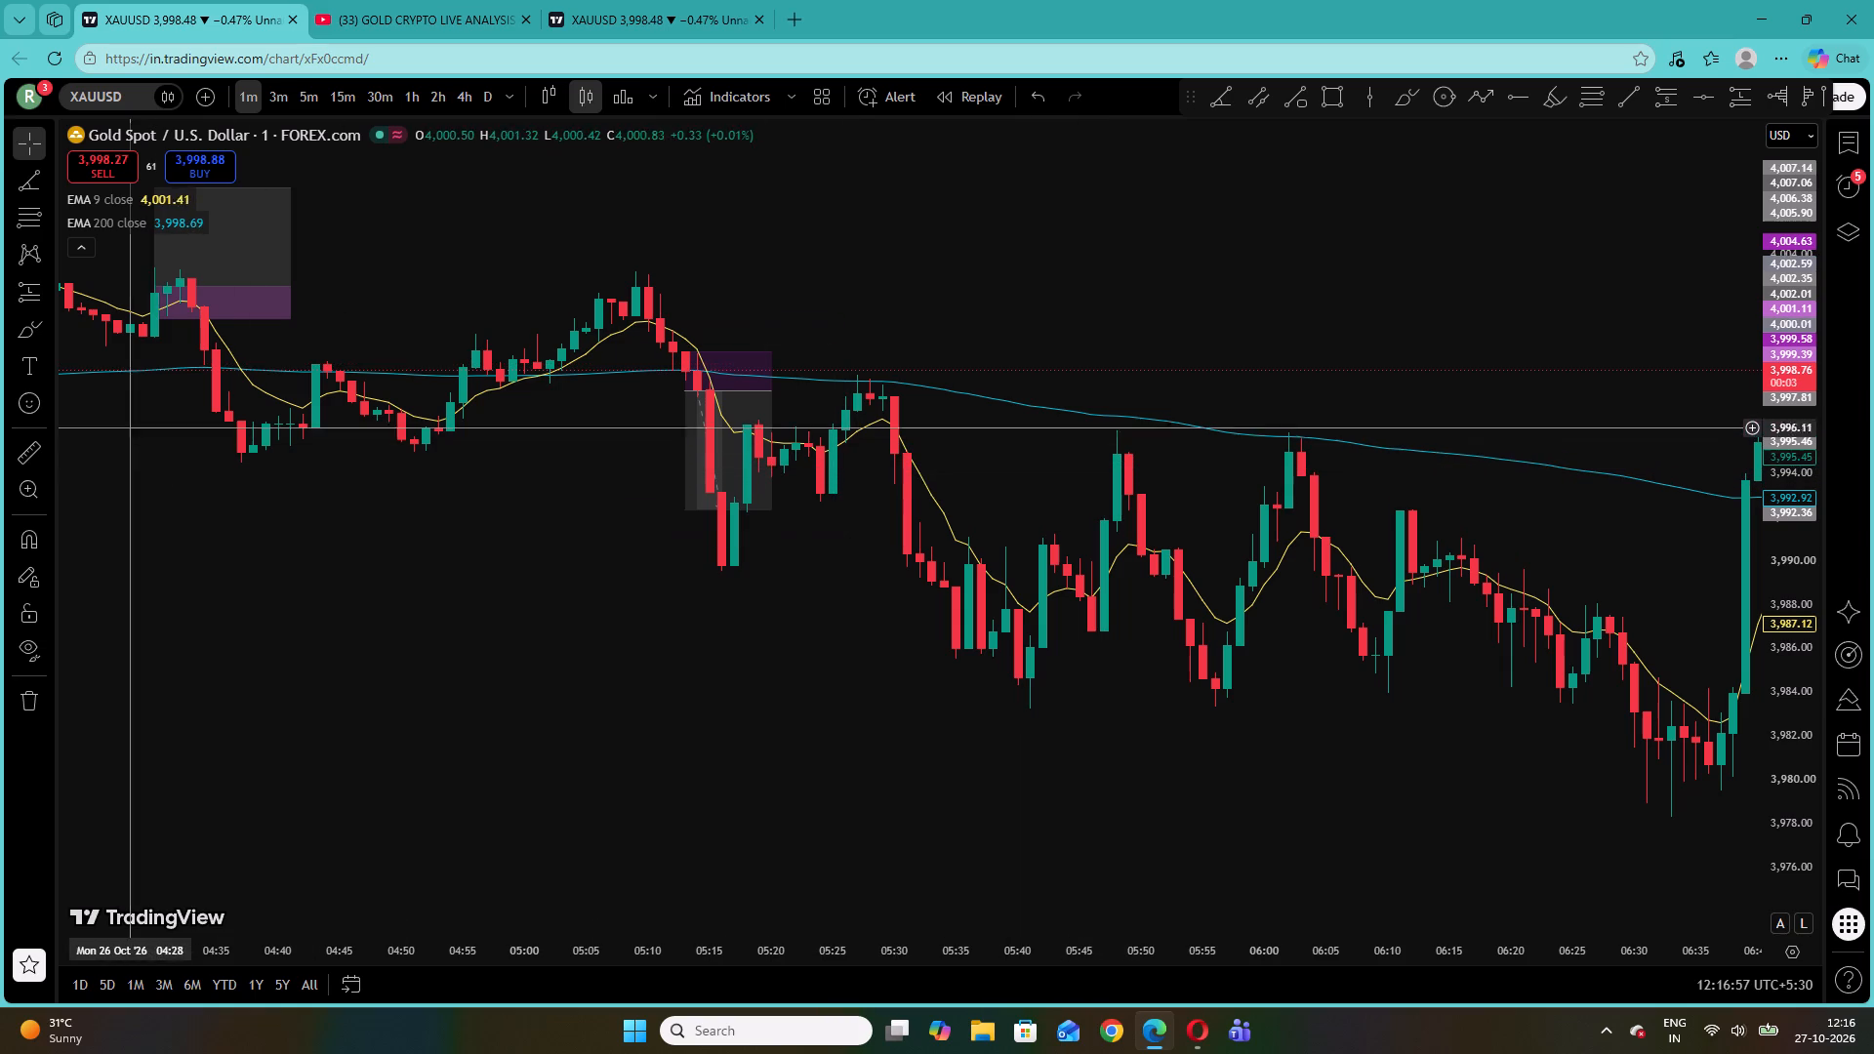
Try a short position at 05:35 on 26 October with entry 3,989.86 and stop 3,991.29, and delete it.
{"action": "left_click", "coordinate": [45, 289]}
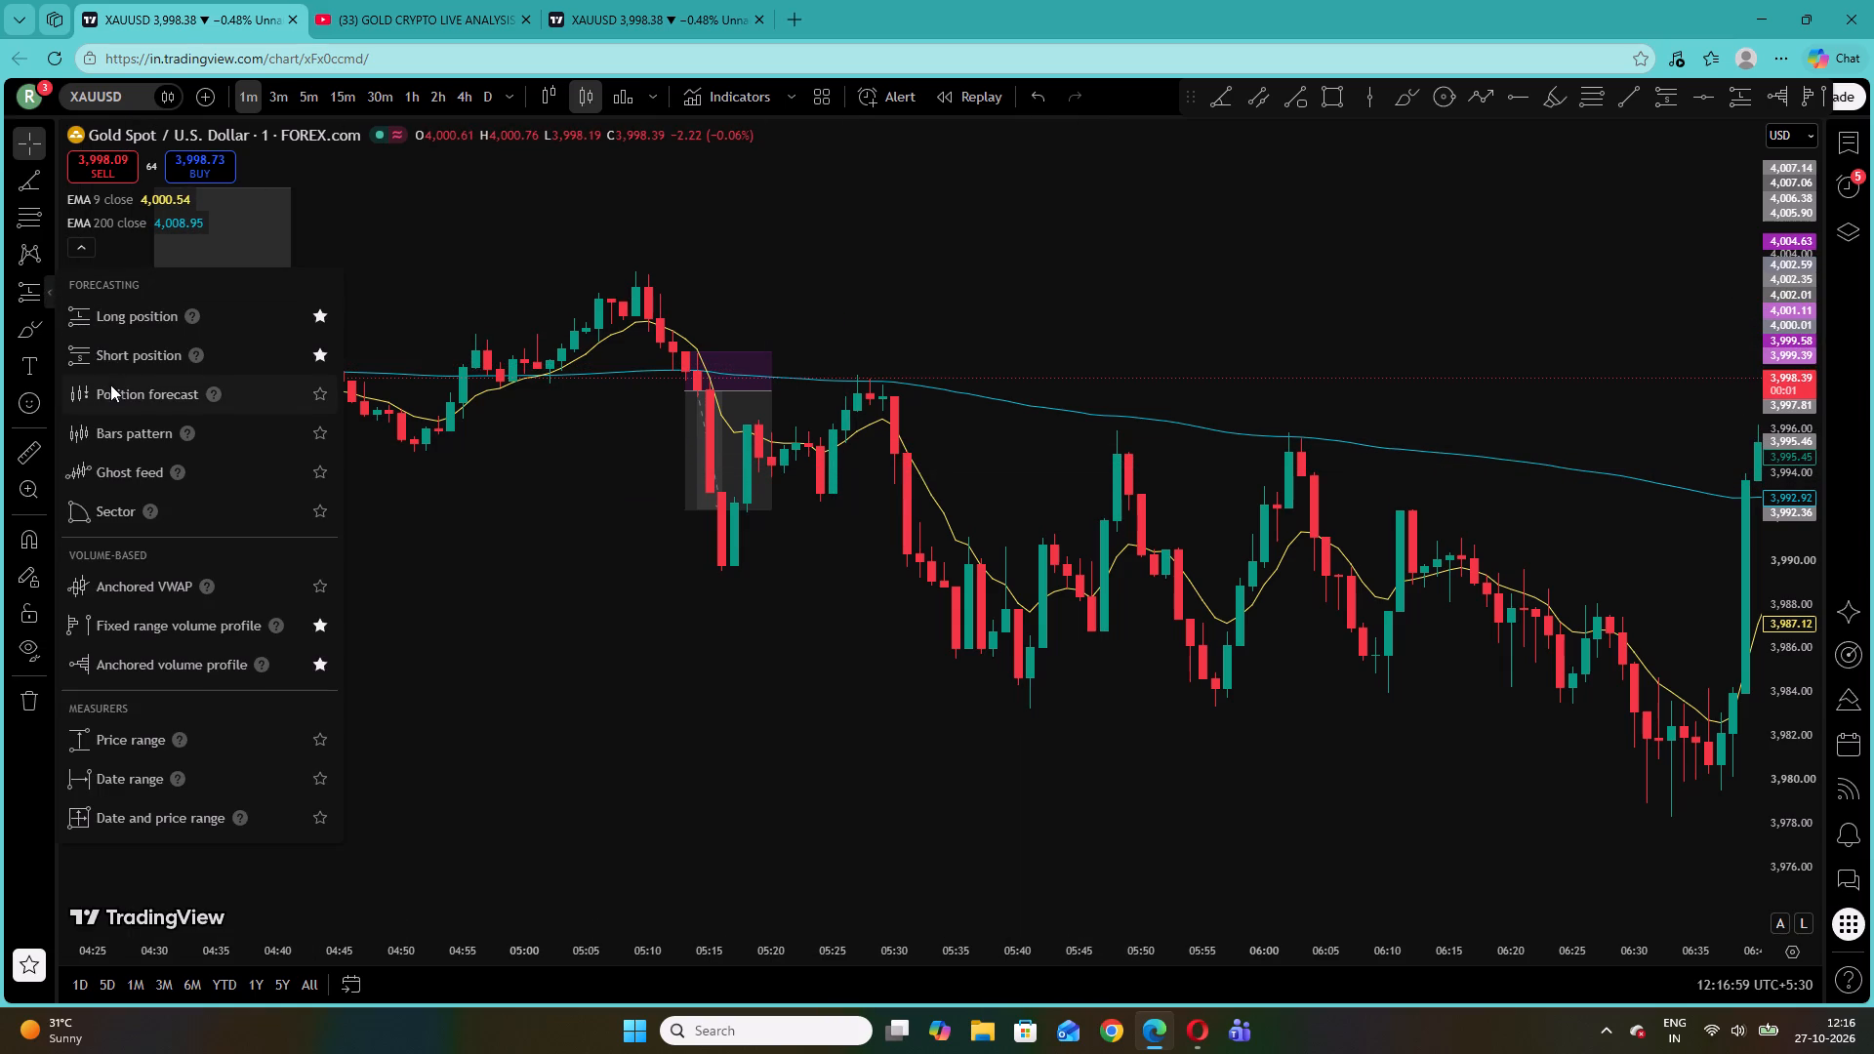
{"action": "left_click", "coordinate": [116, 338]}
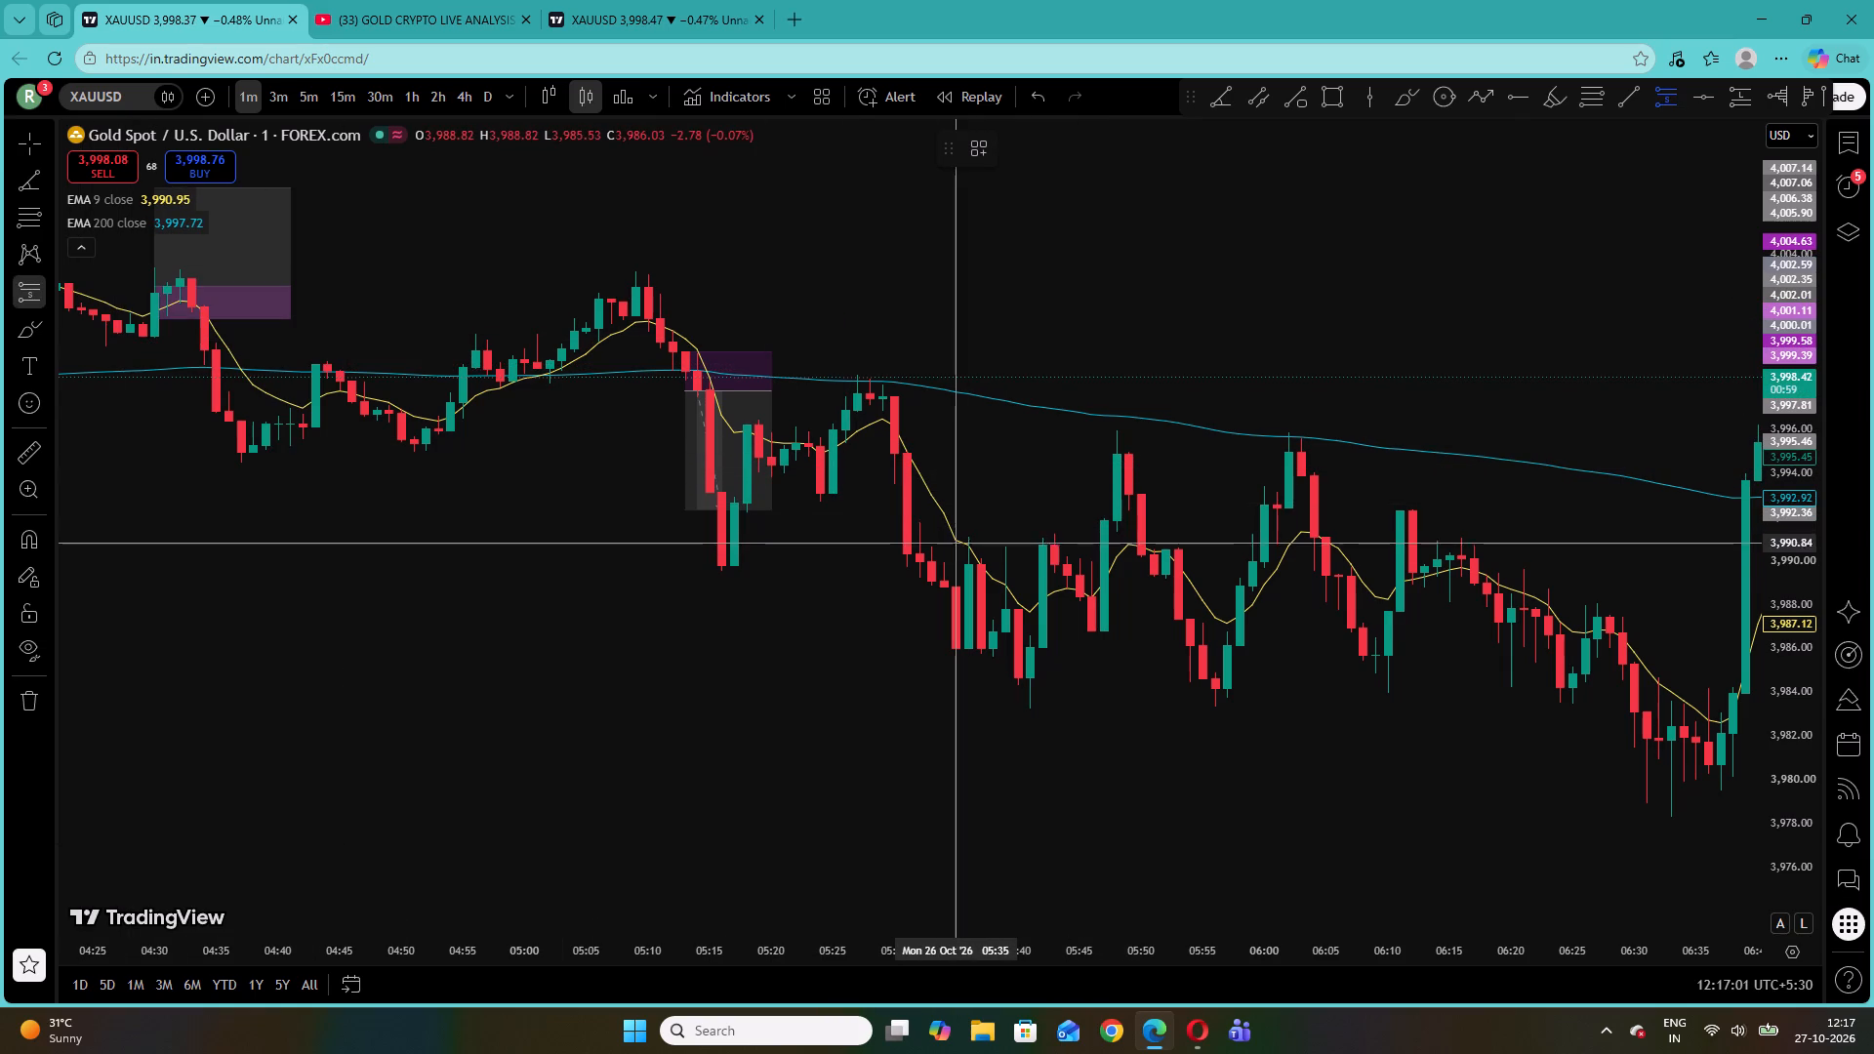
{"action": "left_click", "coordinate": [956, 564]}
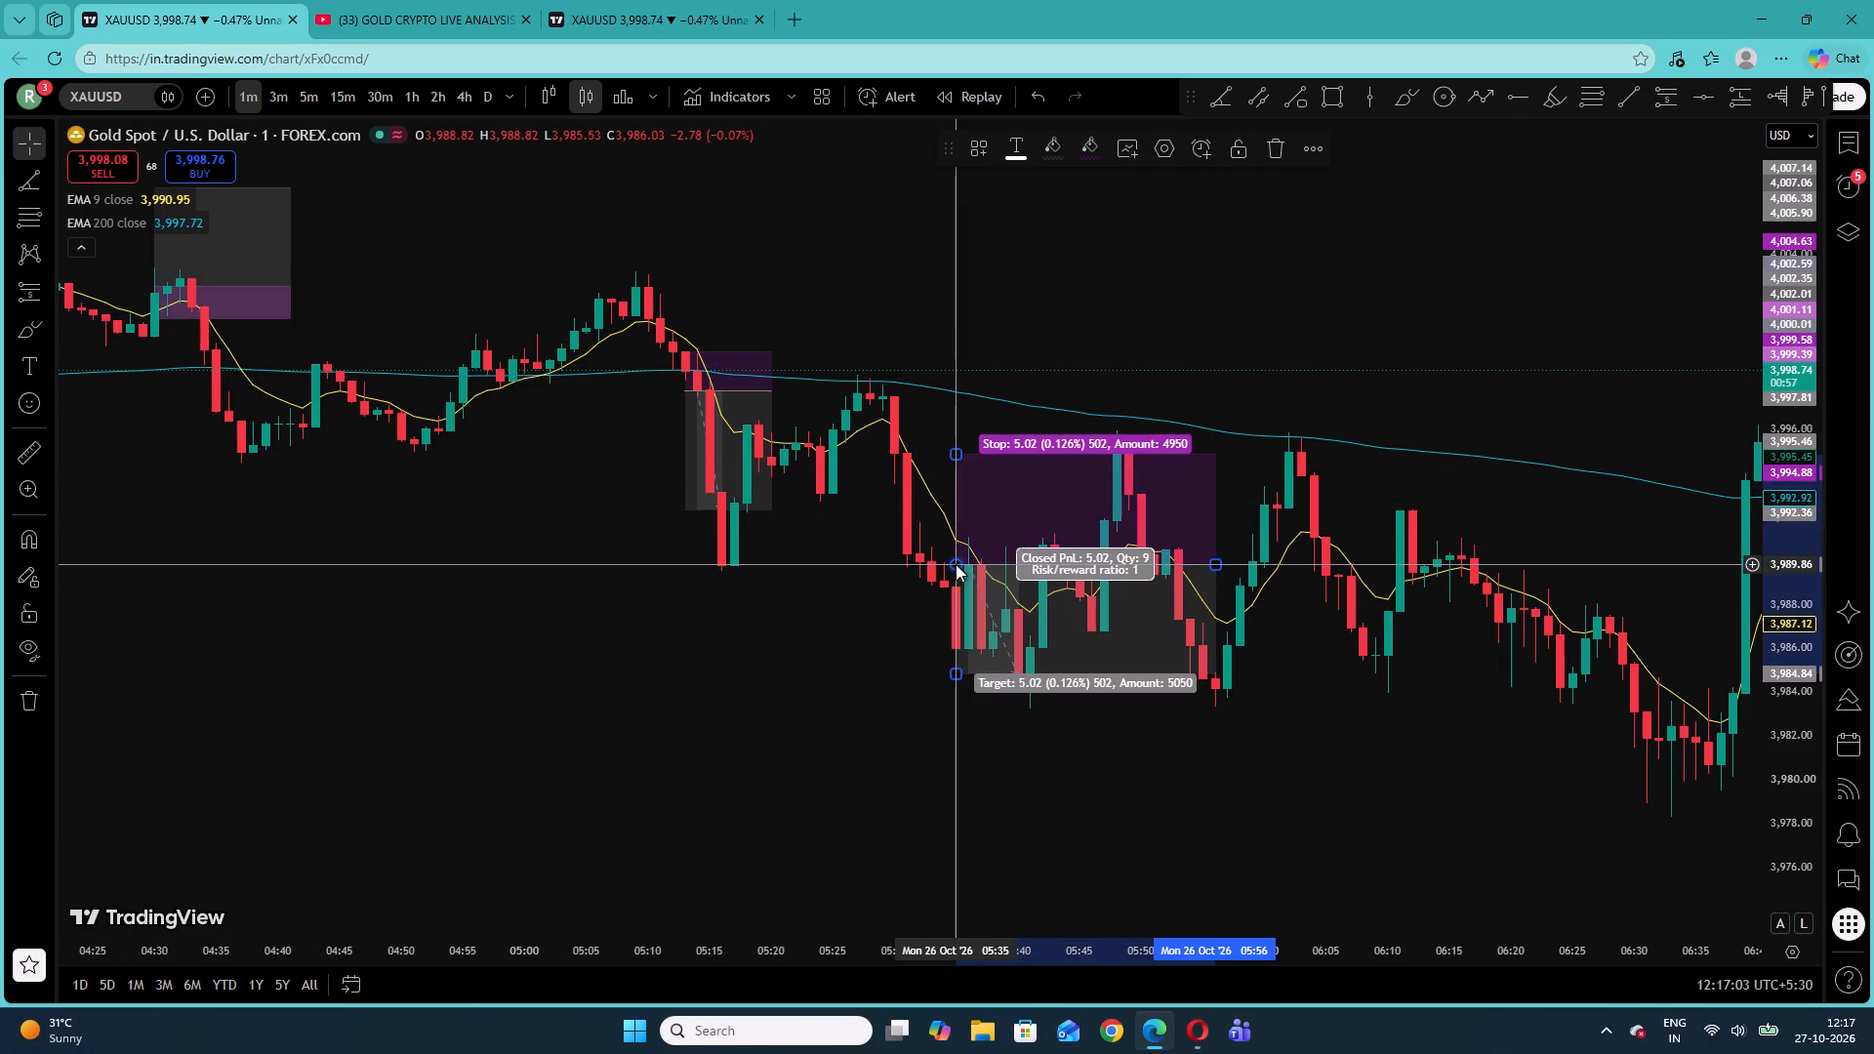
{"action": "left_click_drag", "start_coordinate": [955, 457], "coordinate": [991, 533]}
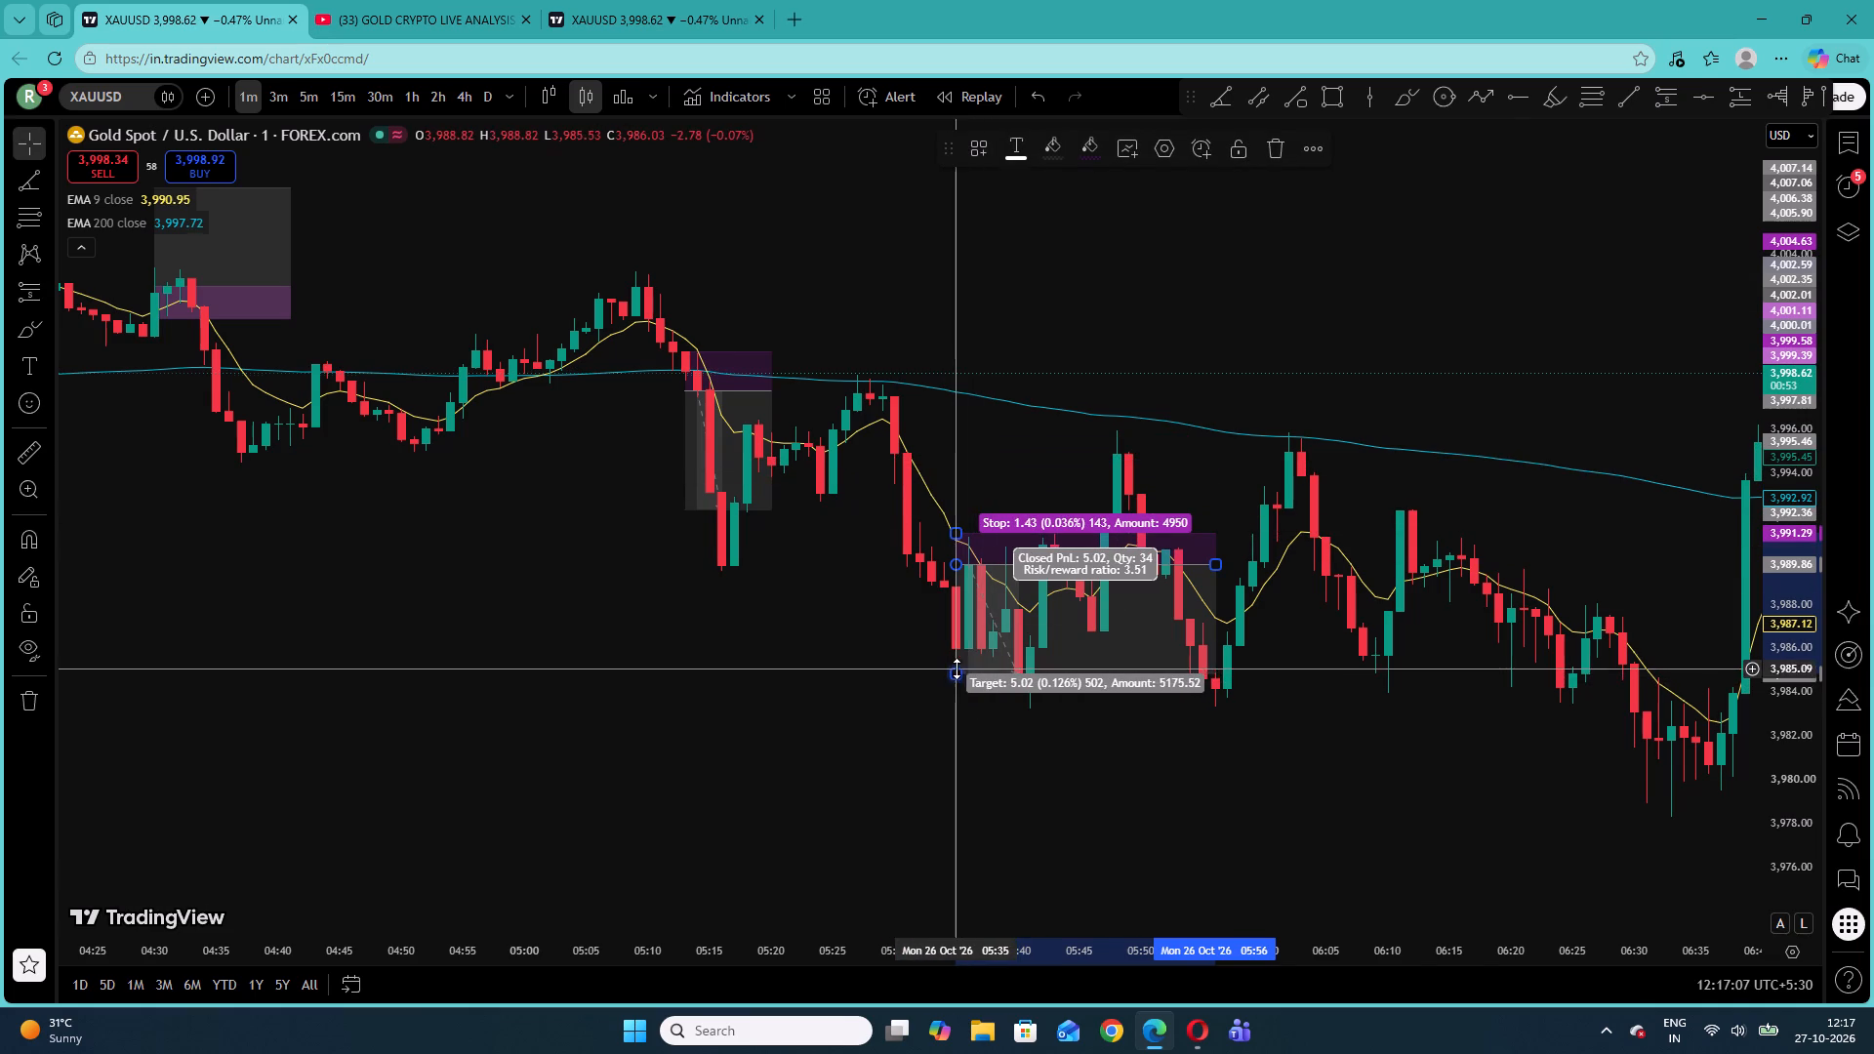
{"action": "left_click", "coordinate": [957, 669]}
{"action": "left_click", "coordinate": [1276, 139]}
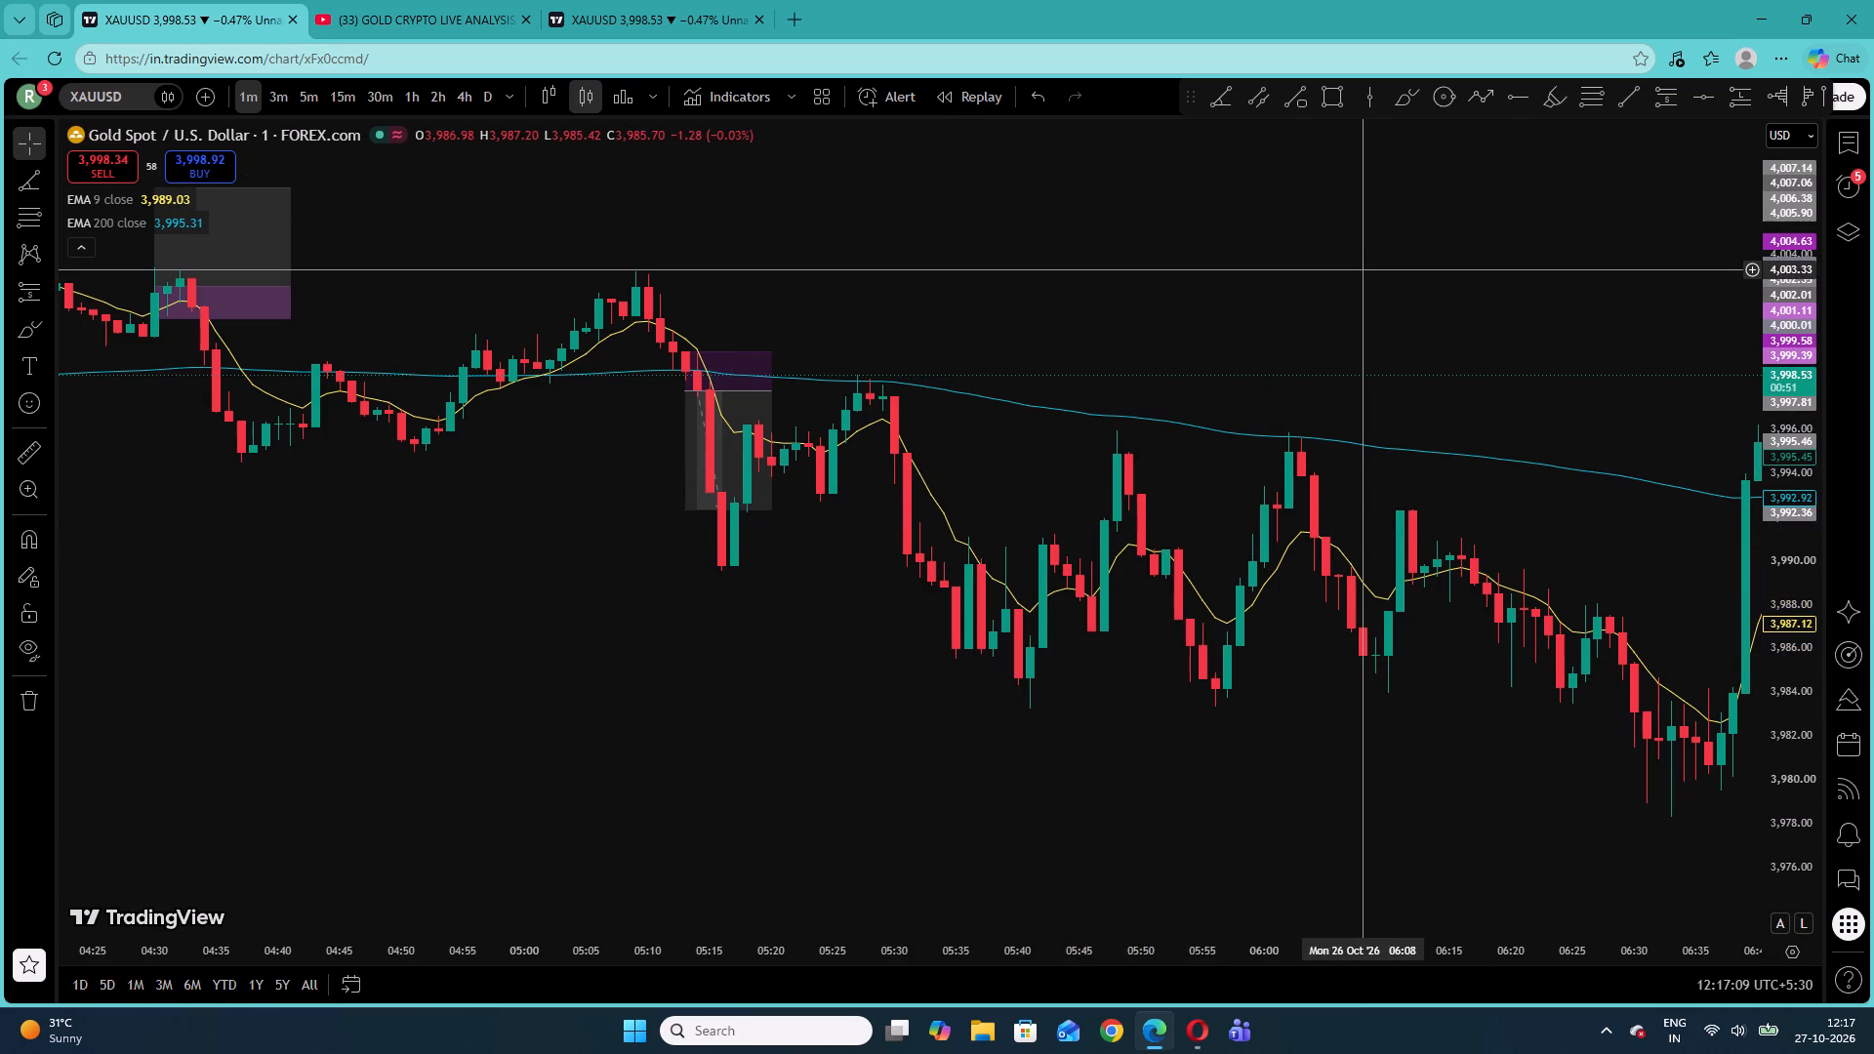
Switch to the YouTube livestream, resume it and skip ahead to about 14:22.
{"action": "left_click", "coordinate": [476, 3]}
{"action": "left_click", "coordinate": [779, 481]}
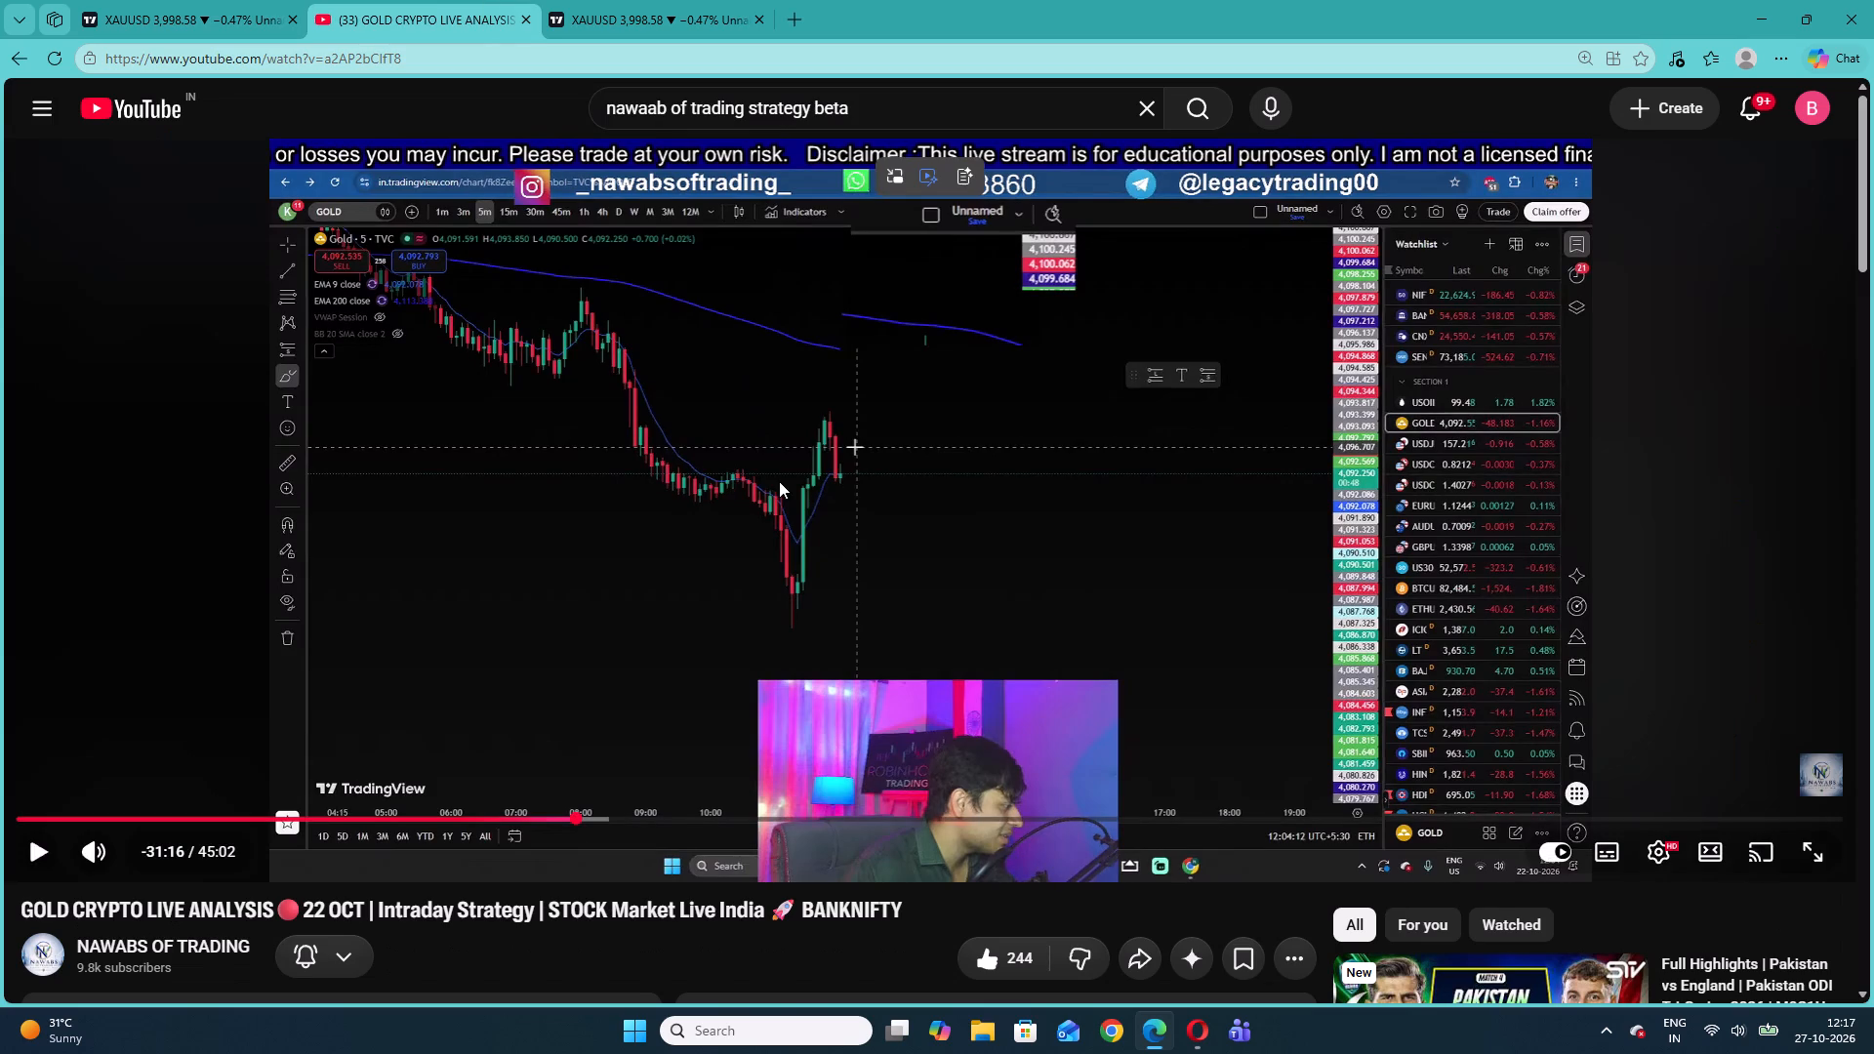
{"action": "left_click", "coordinate": [600, 813]}
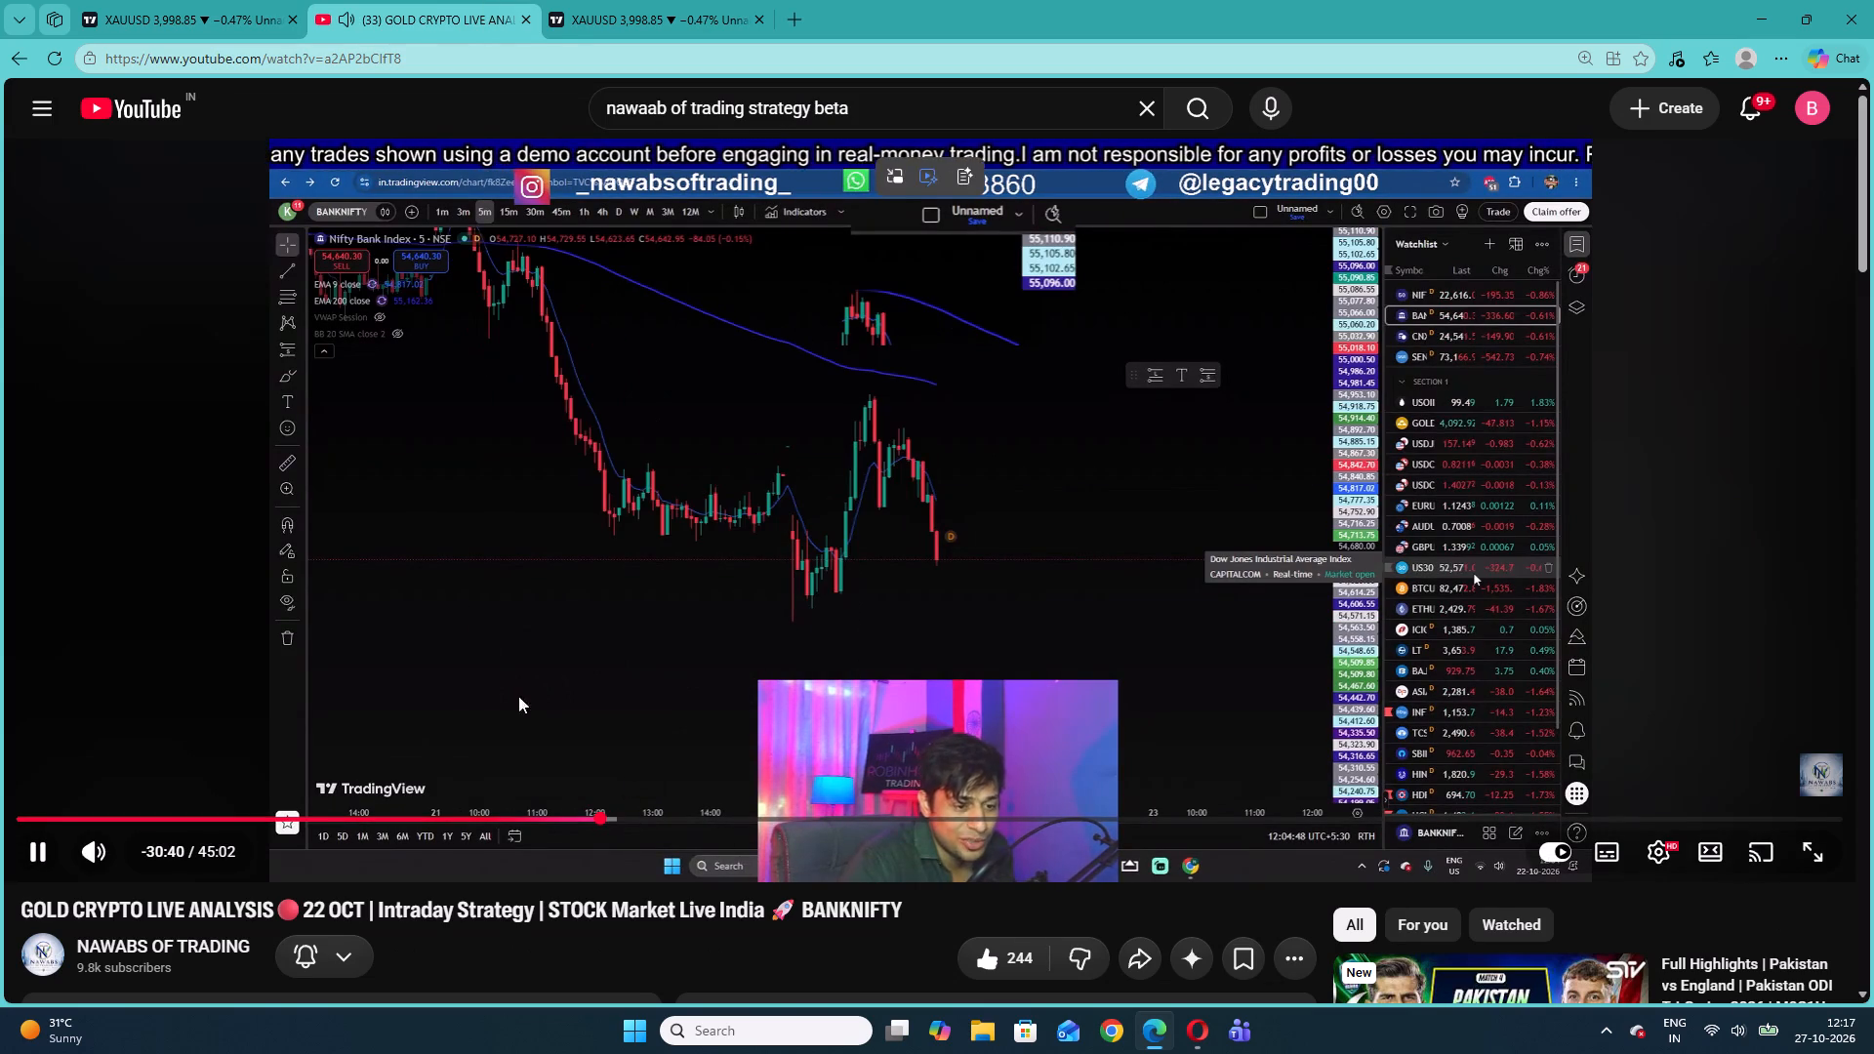
Open the beginners' scalping and swing strategy video from the Nawabs of Trading channel, browse its comments and skip the ad.
{"action": "left_click", "coordinate": [50, 964]}
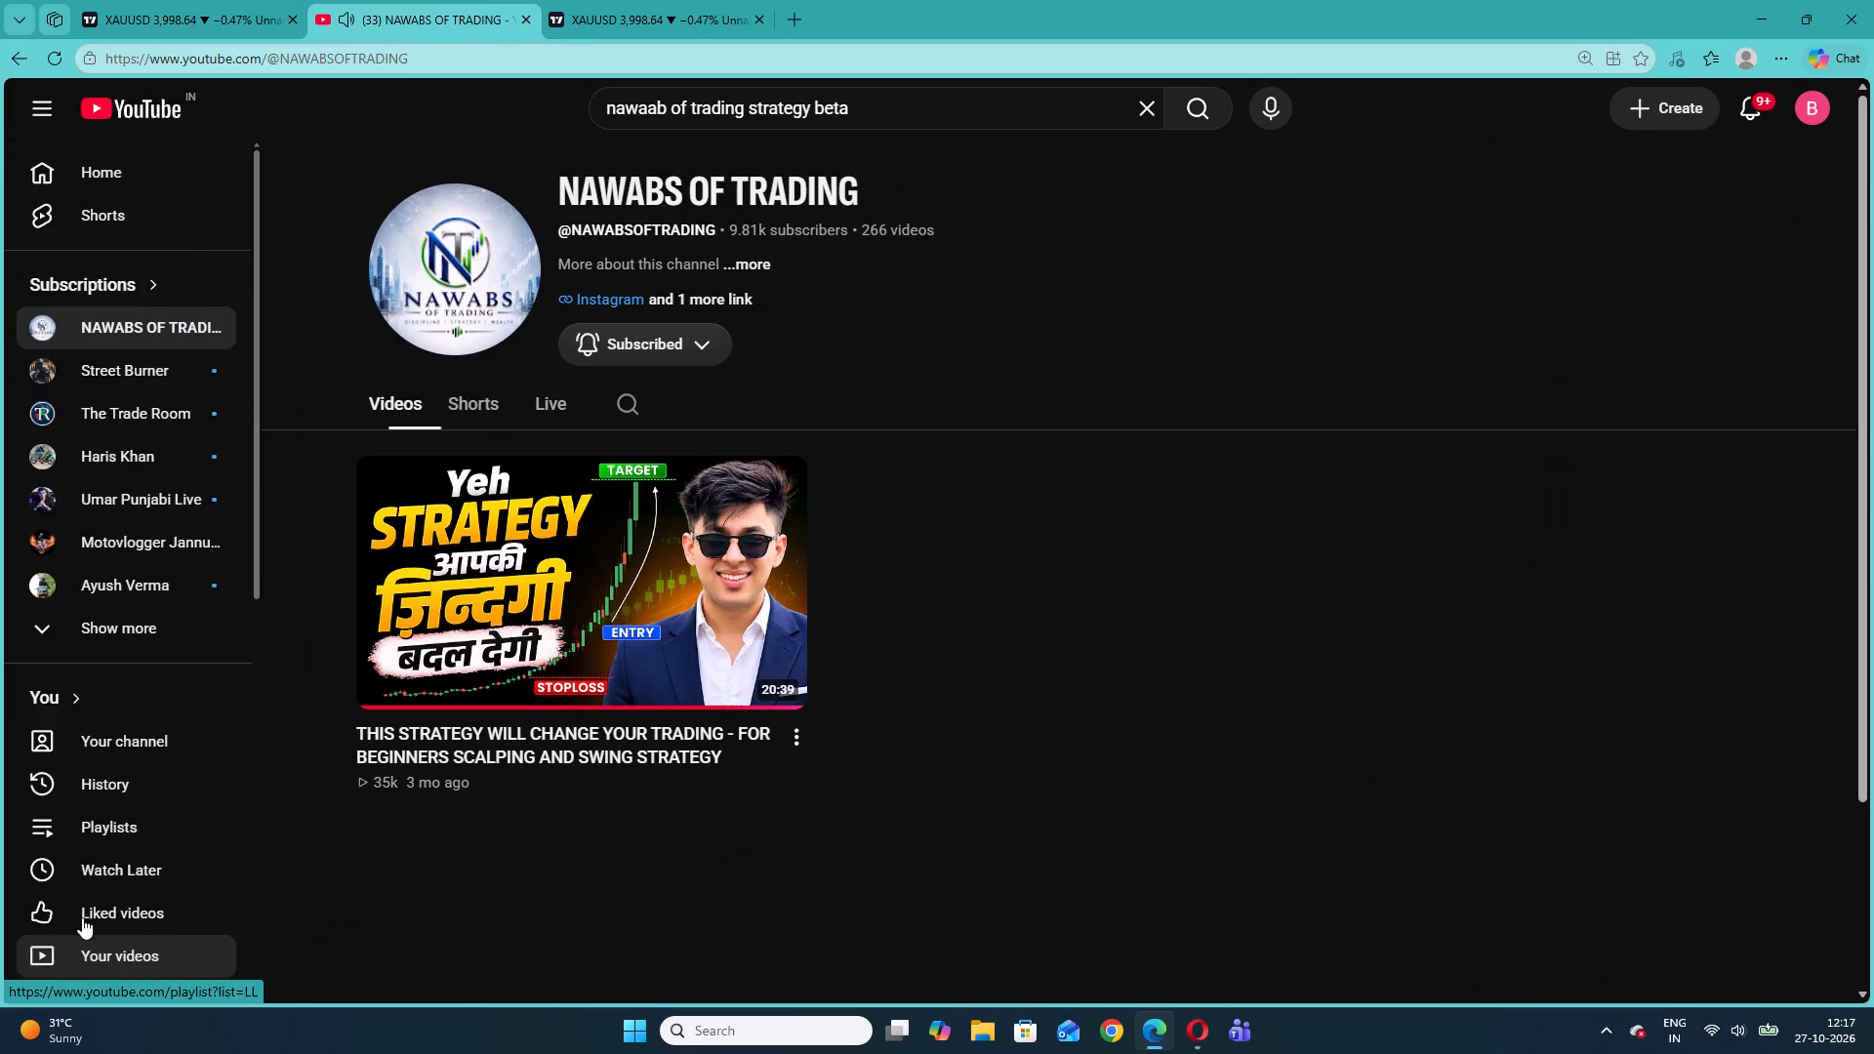
{"action": "left_click", "coordinate": [560, 533]}
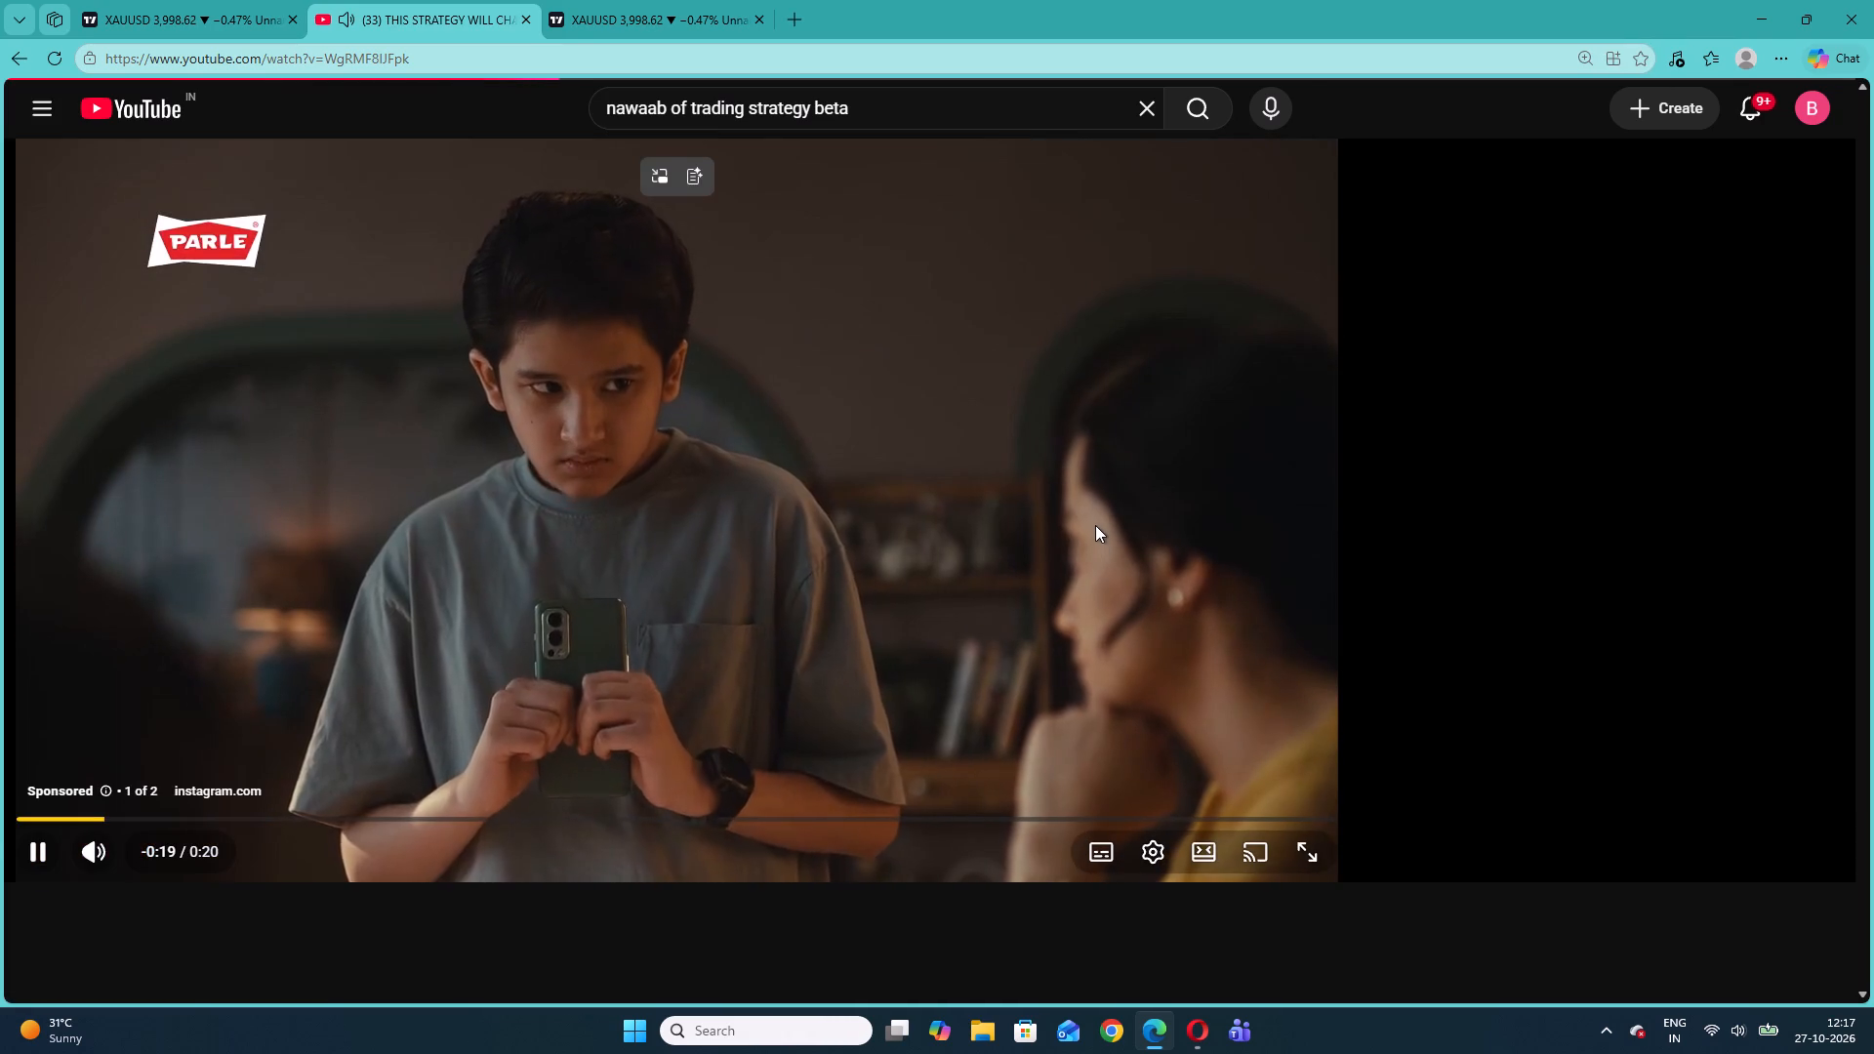
{"action": "scroll", "coordinate": [1095, 523], "scroll_direction": "down", "scroll_amount": 5}
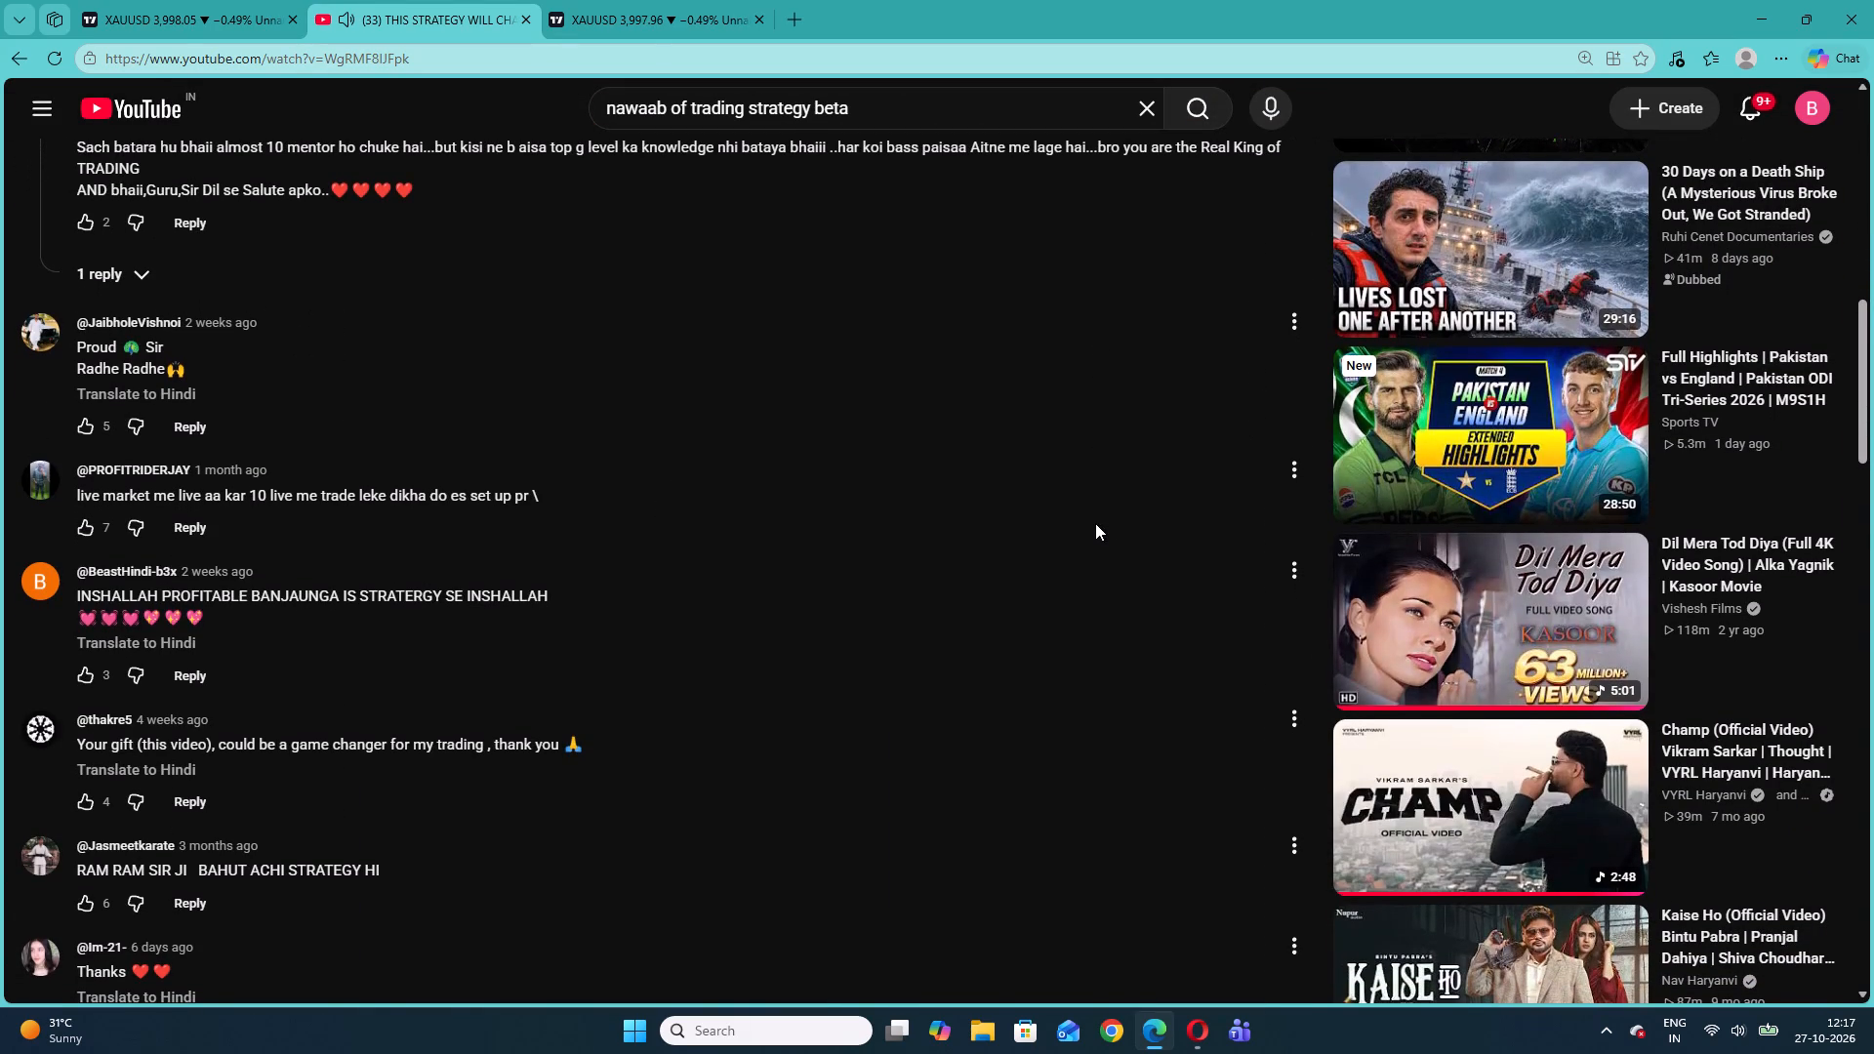
{"action": "scroll", "coordinate": [1095, 523], "scroll_direction": "down", "scroll_amount": 3}
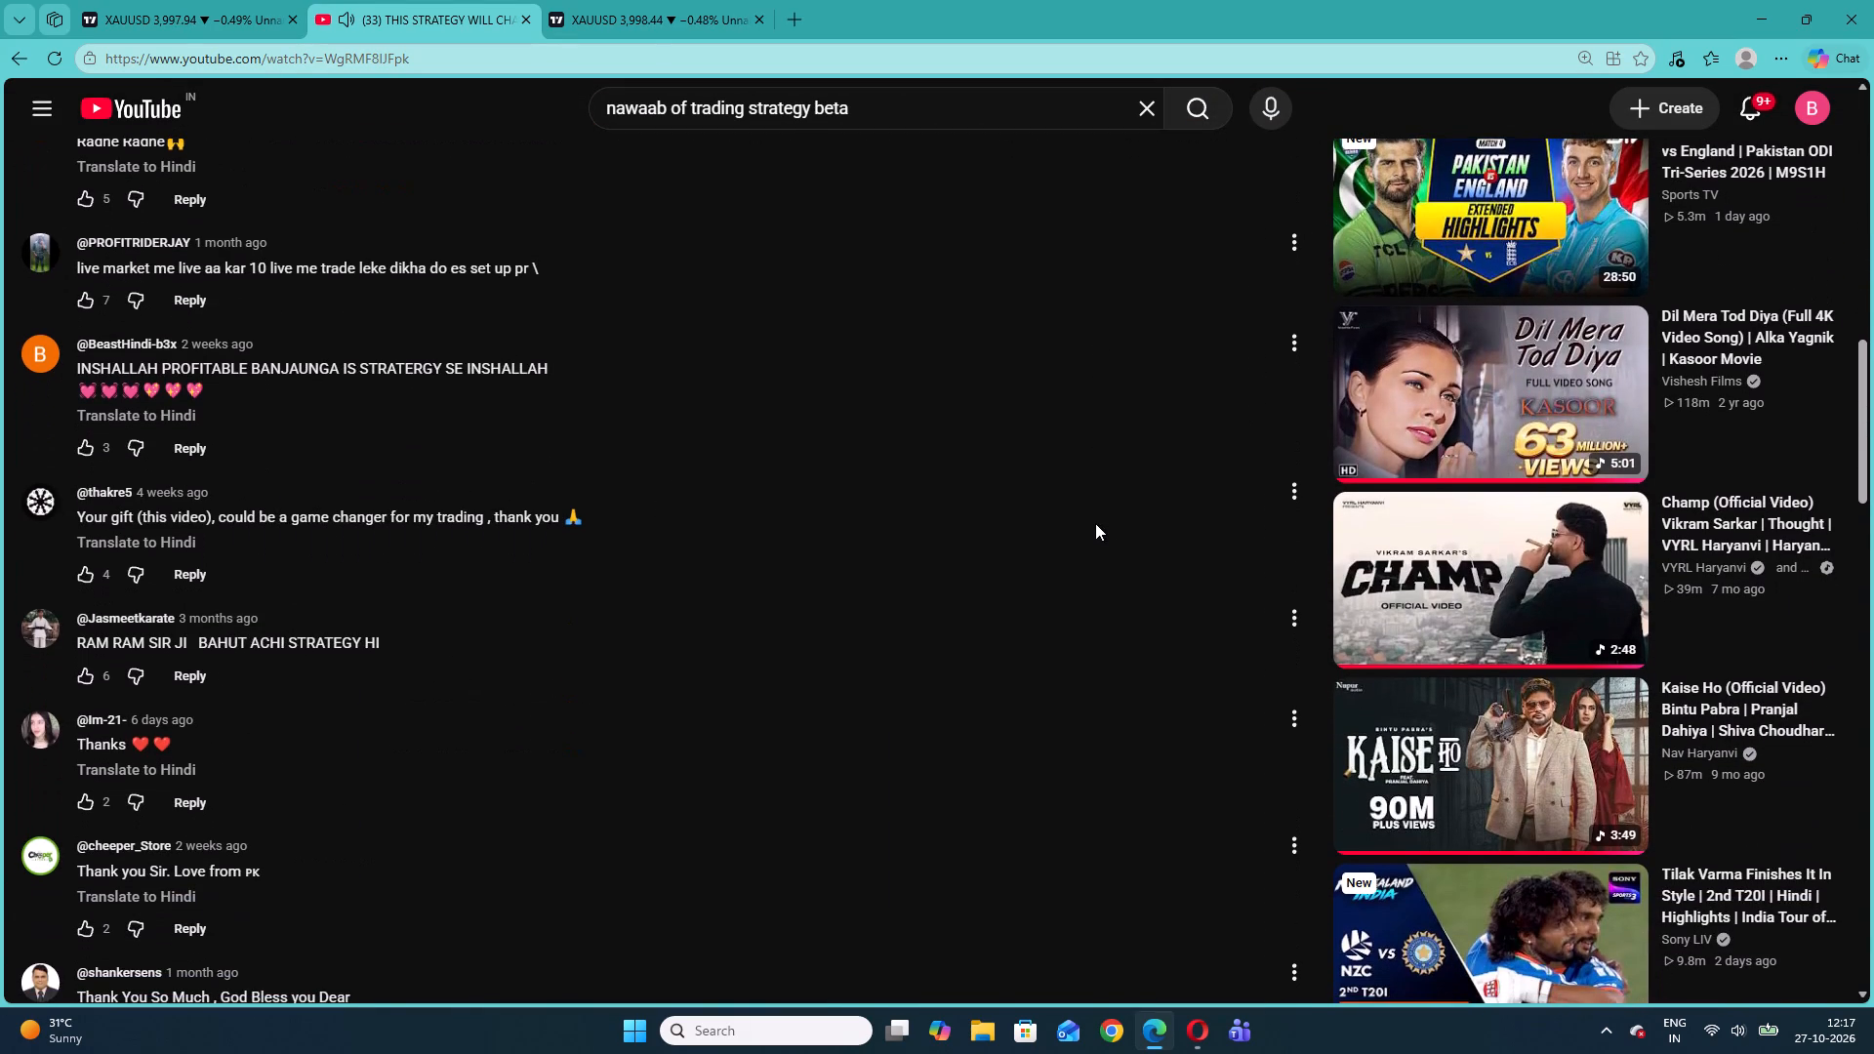
{"action": "scroll", "coordinate": [1095, 523], "scroll_direction": "up", "scroll_amount": 8}
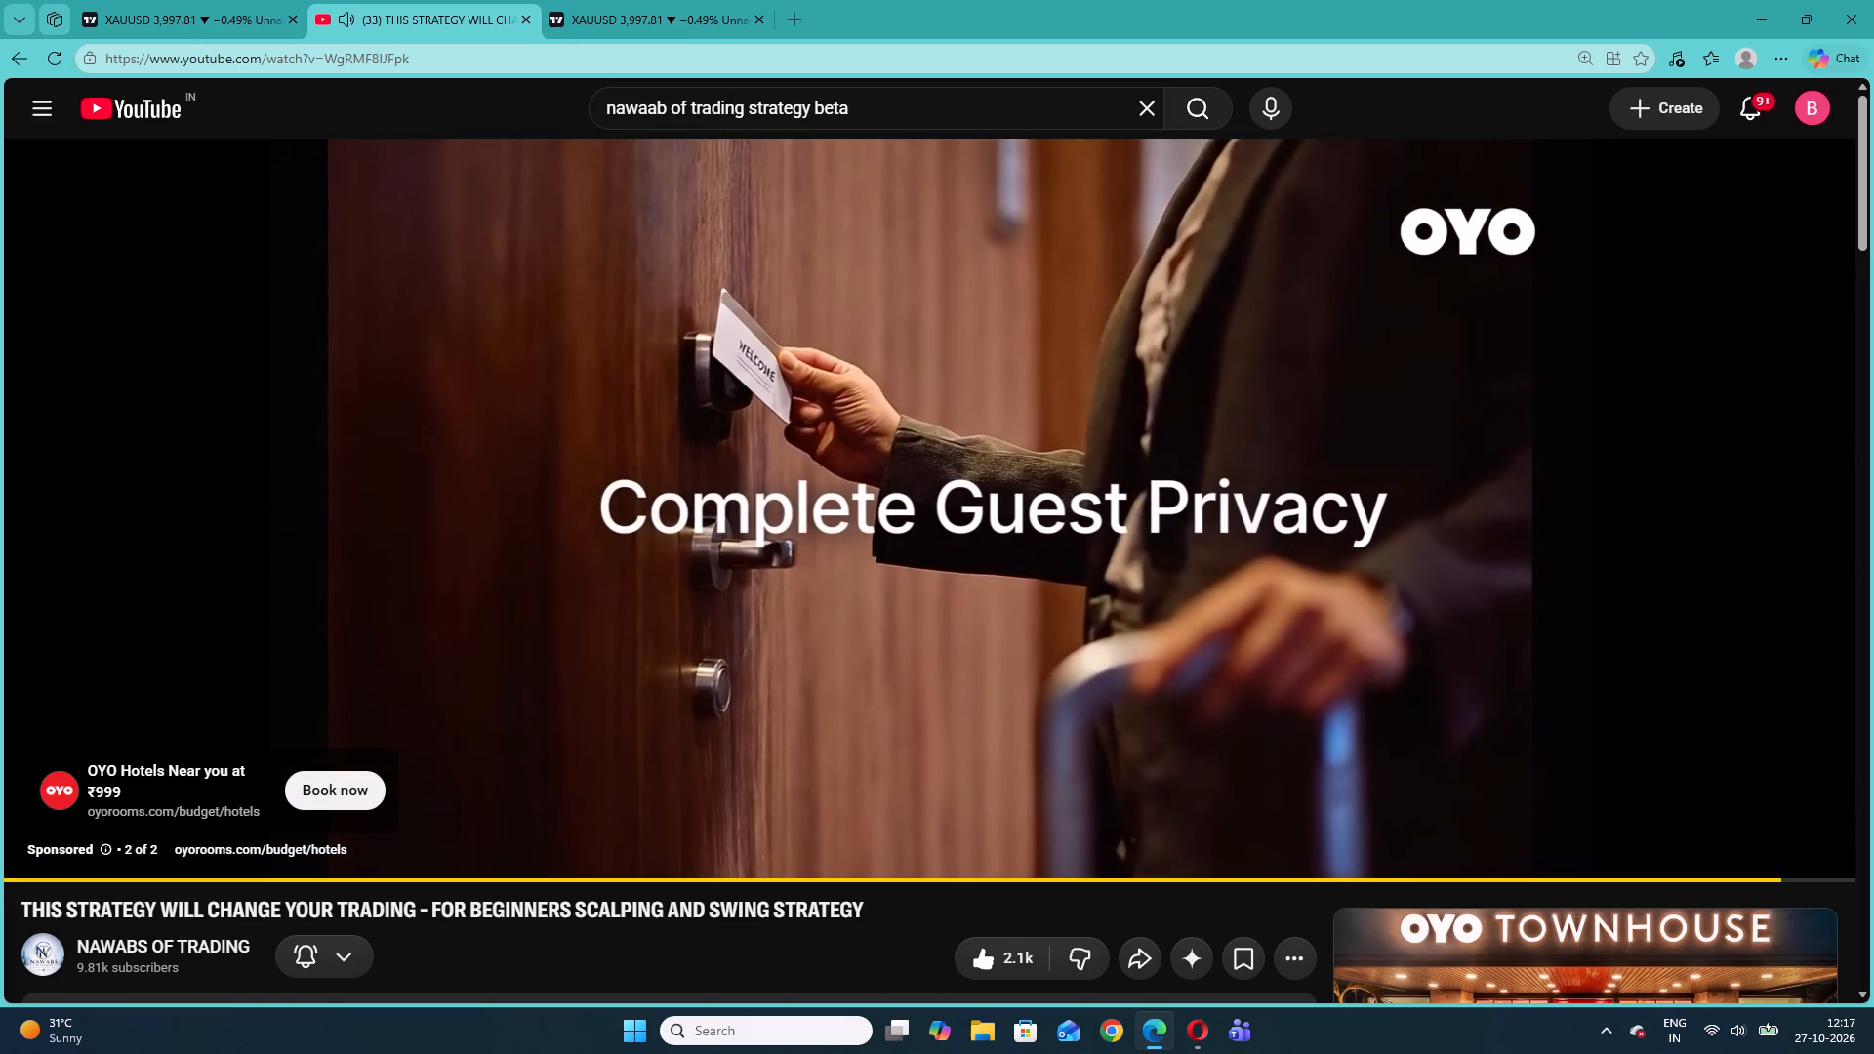
{"action": "left_click", "coordinate": [1801, 785]}
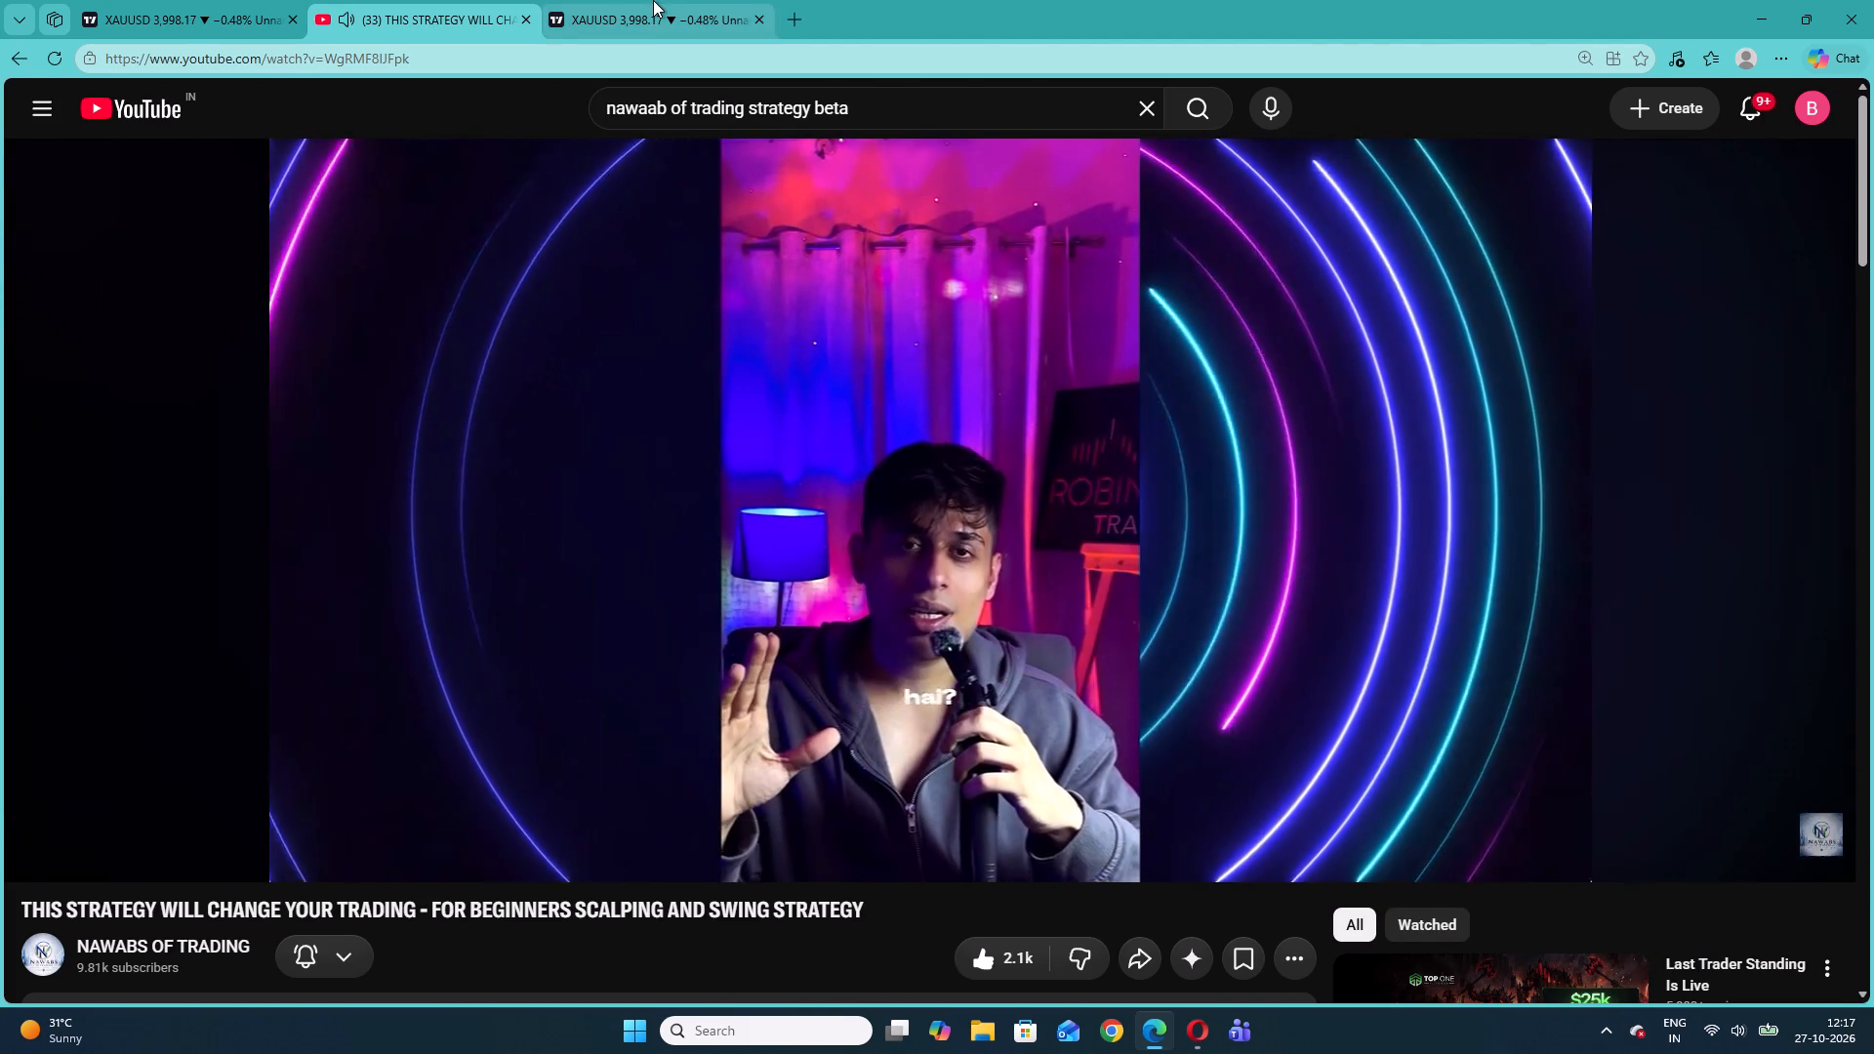
Review the 27 October price action and marked short positions from 11:00 back to about 04:25 in the other XAUUSD chart tab.
{"action": "left_click", "coordinate": [653, 0]}
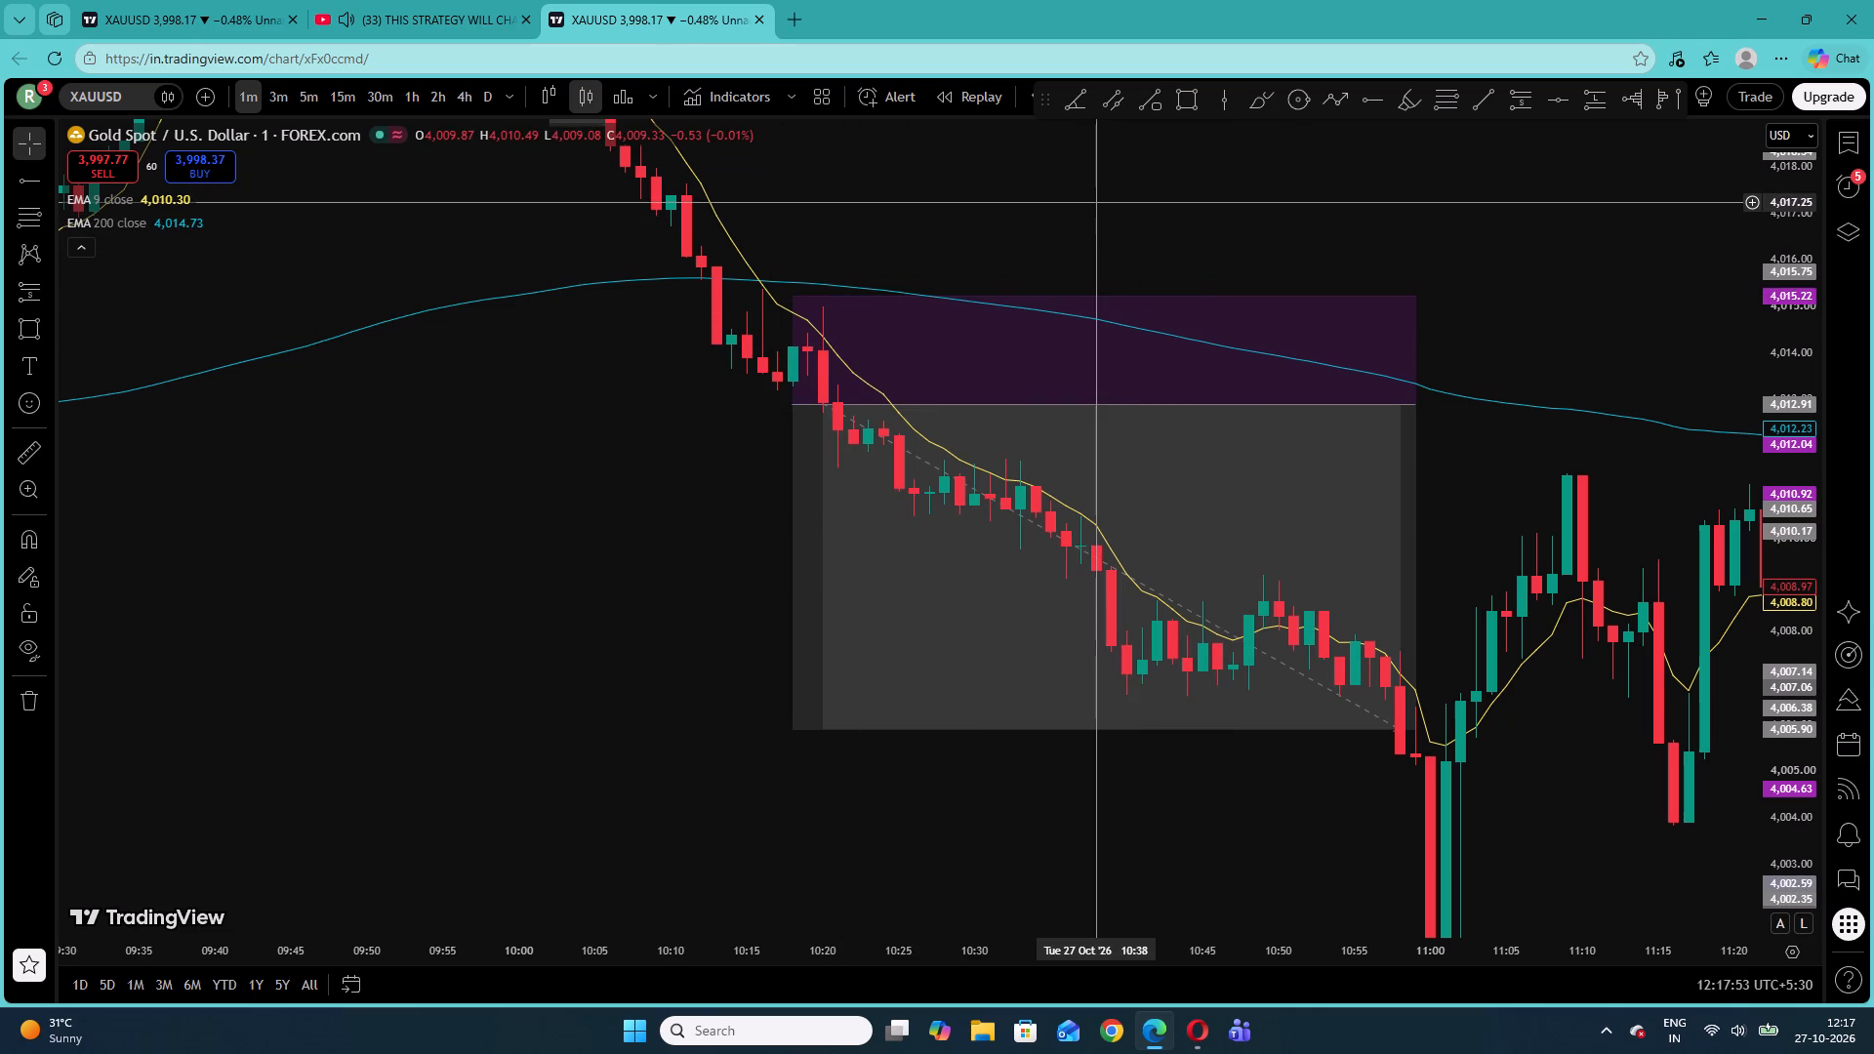
{"action": "left_click_drag", "start_coordinate": [1093, 191], "coordinate": [1223, 508]}
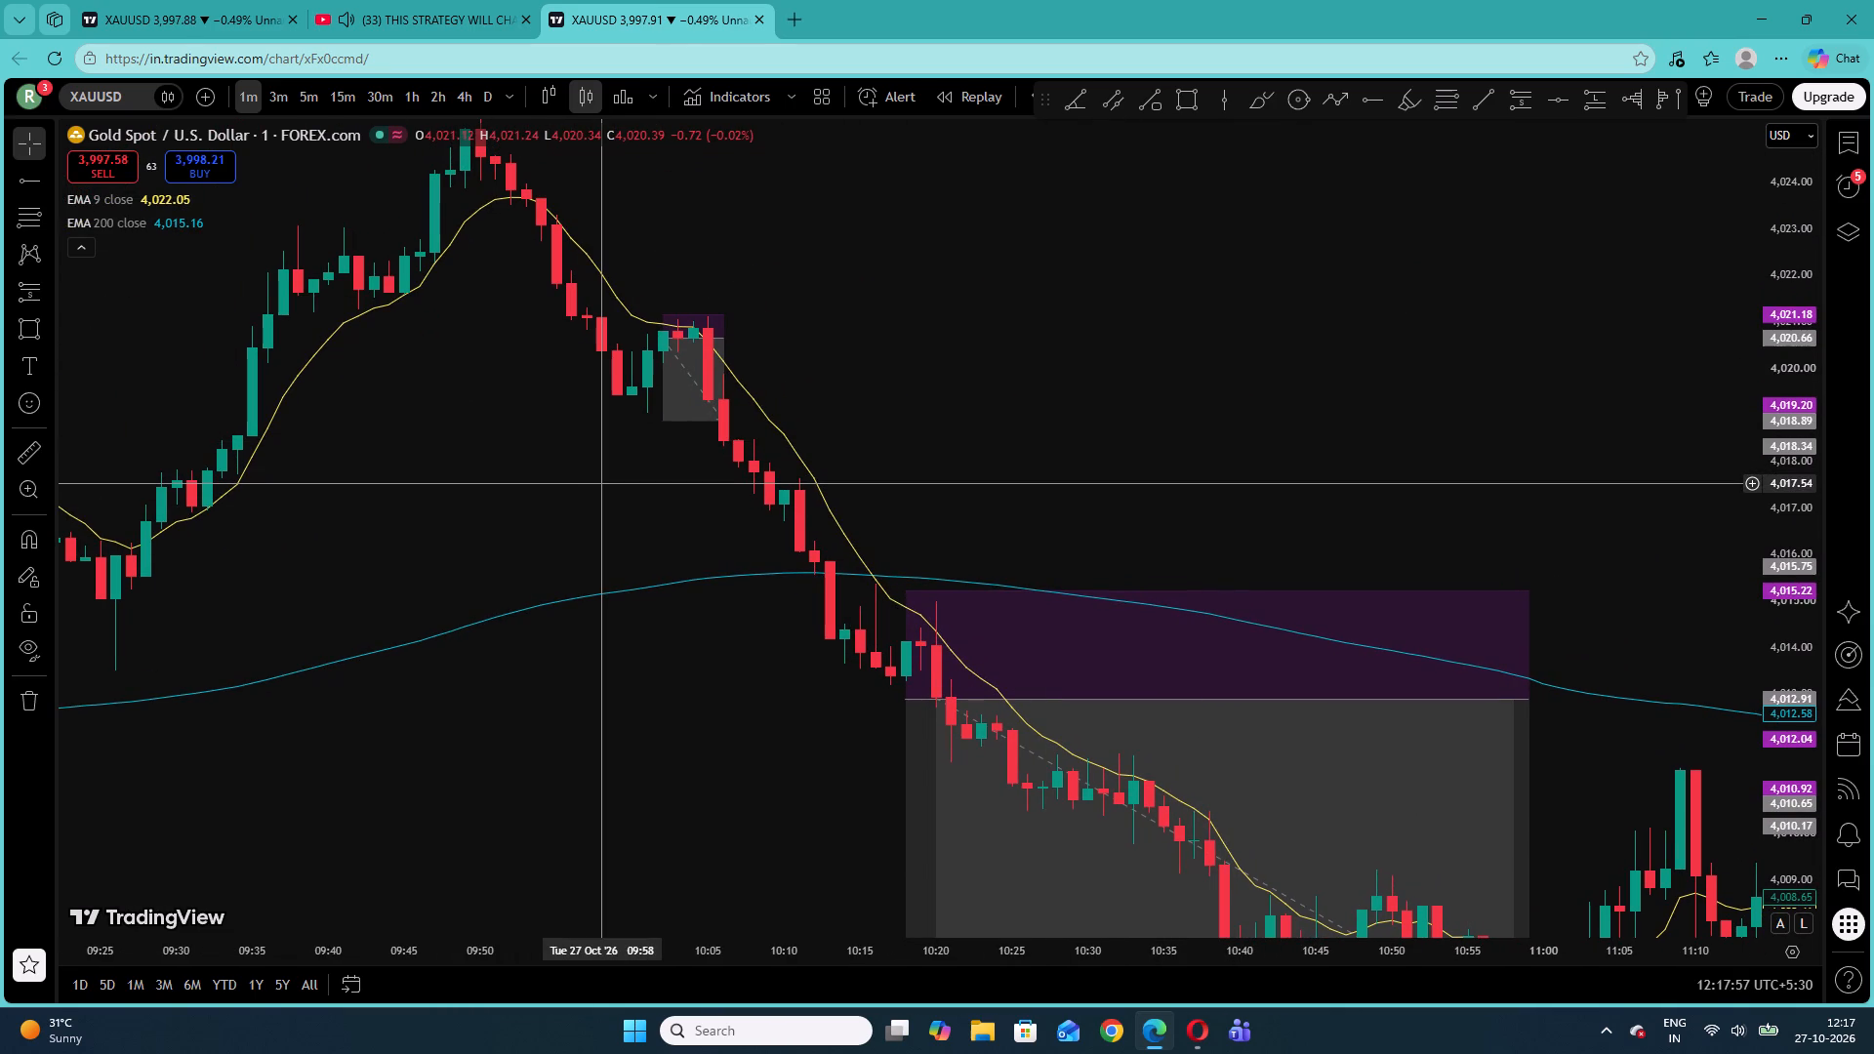
{"action": "left_click_drag", "start_coordinate": [363, 501], "coordinate": [1371, 474]}
{"action": "left_click_drag", "start_coordinate": [813, 543], "coordinate": [1397, 350]}
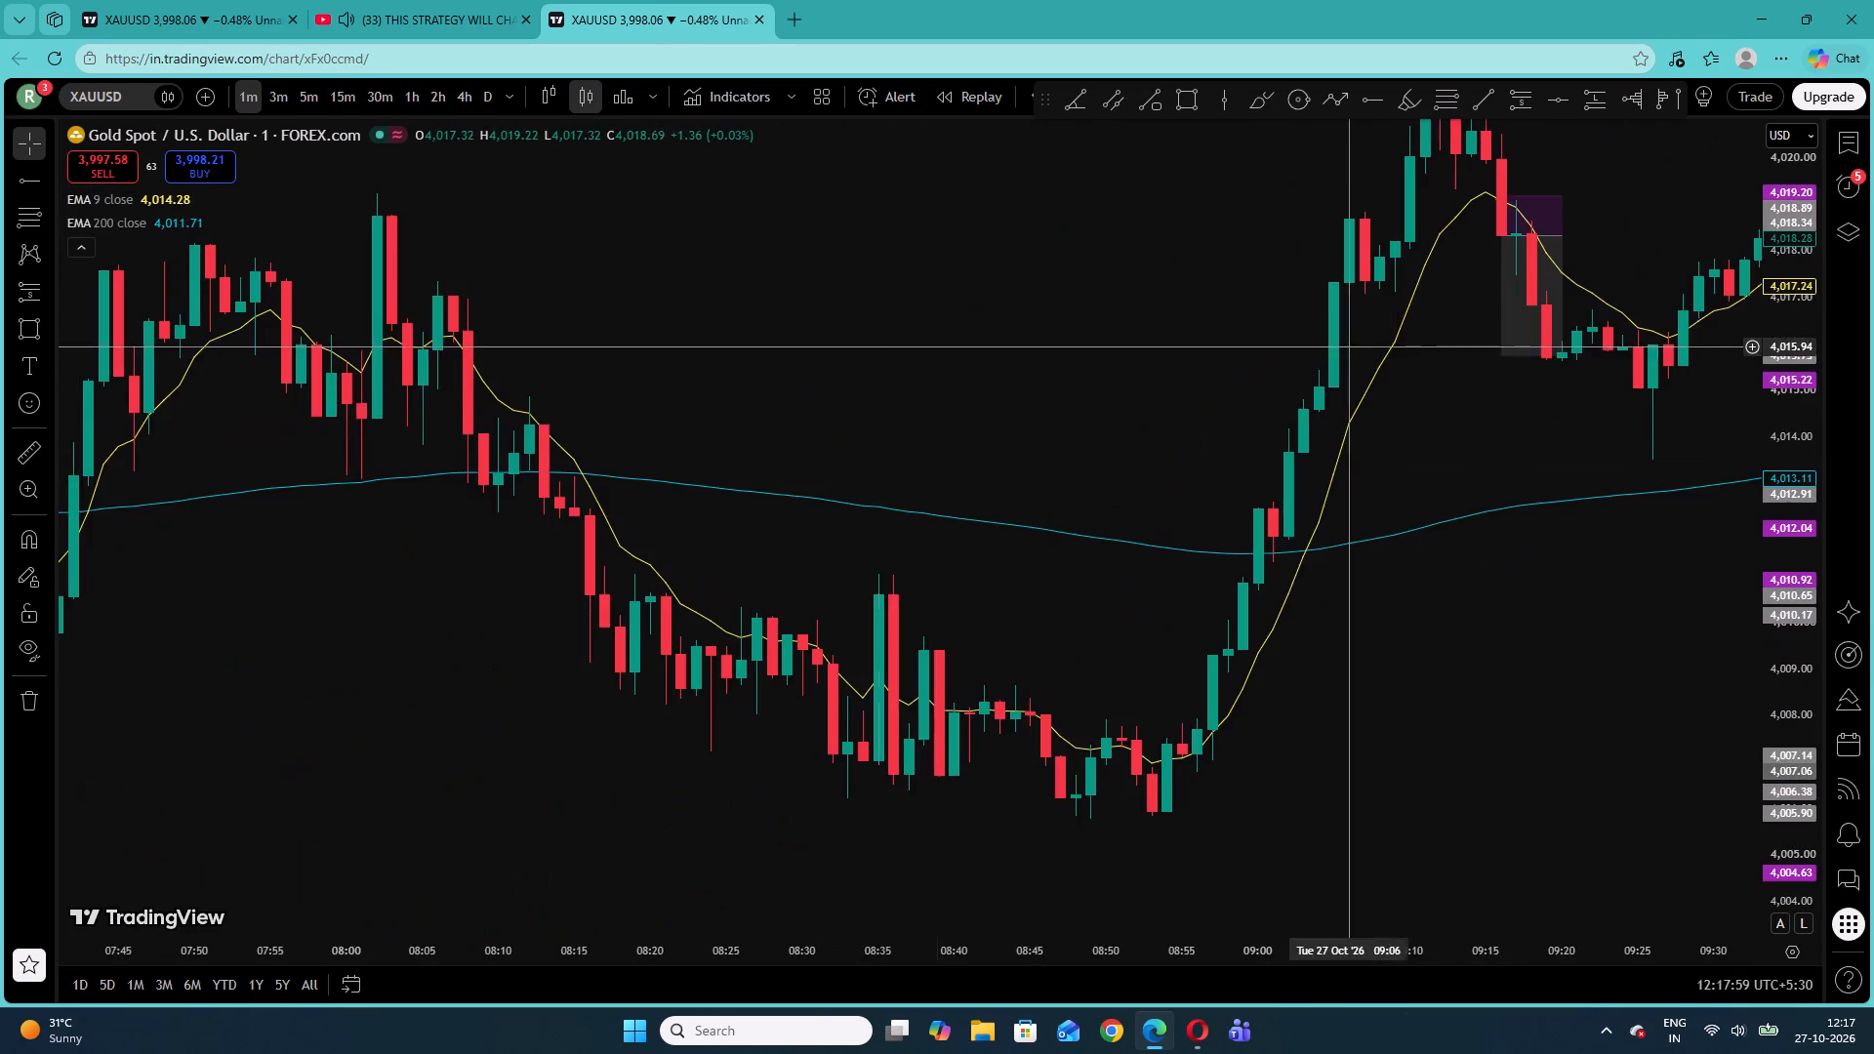
{"action": "left_click_drag", "start_coordinate": [859, 407], "coordinate": [1446, 462]}
{"action": "left_click_drag", "start_coordinate": [923, 467], "coordinate": [1503, 493]}
{"action": "left_click_drag", "start_coordinate": [922, 478], "coordinate": [1530, 306]}
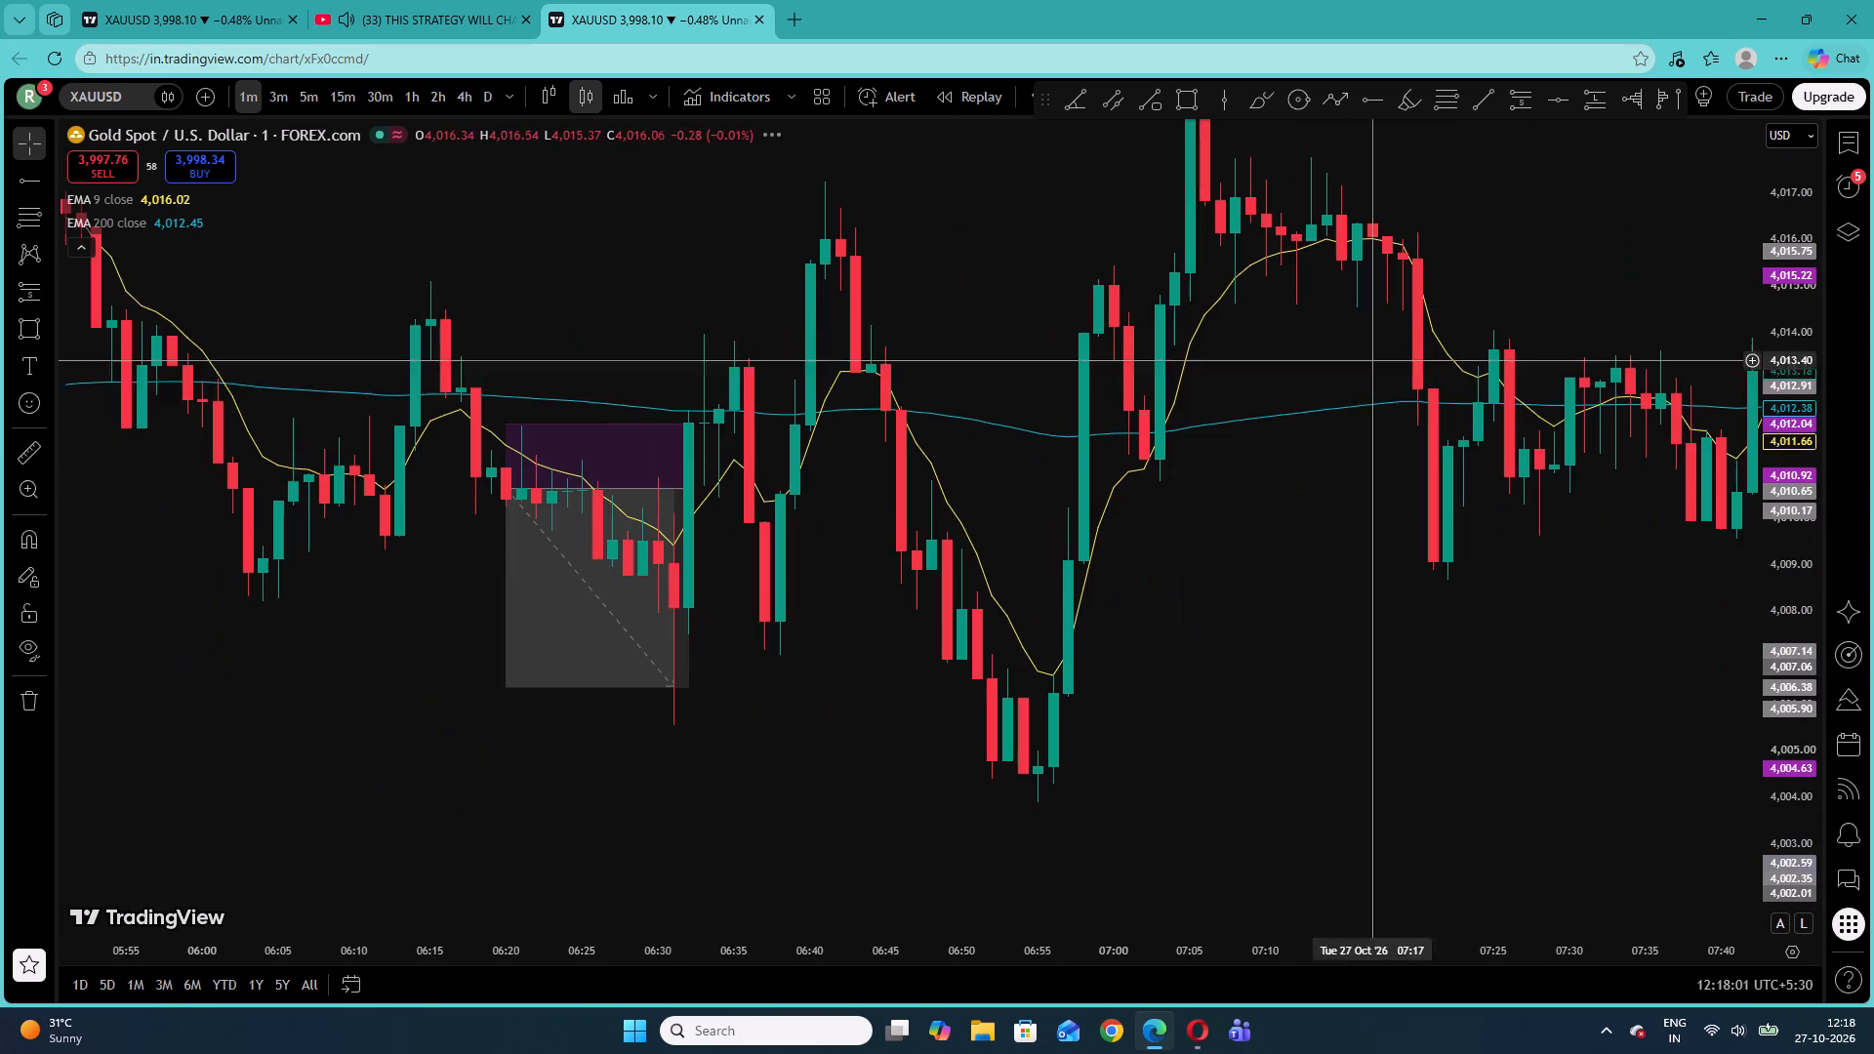
{"action": "left_click_drag", "start_coordinate": [974, 321], "coordinate": [1204, 314]}
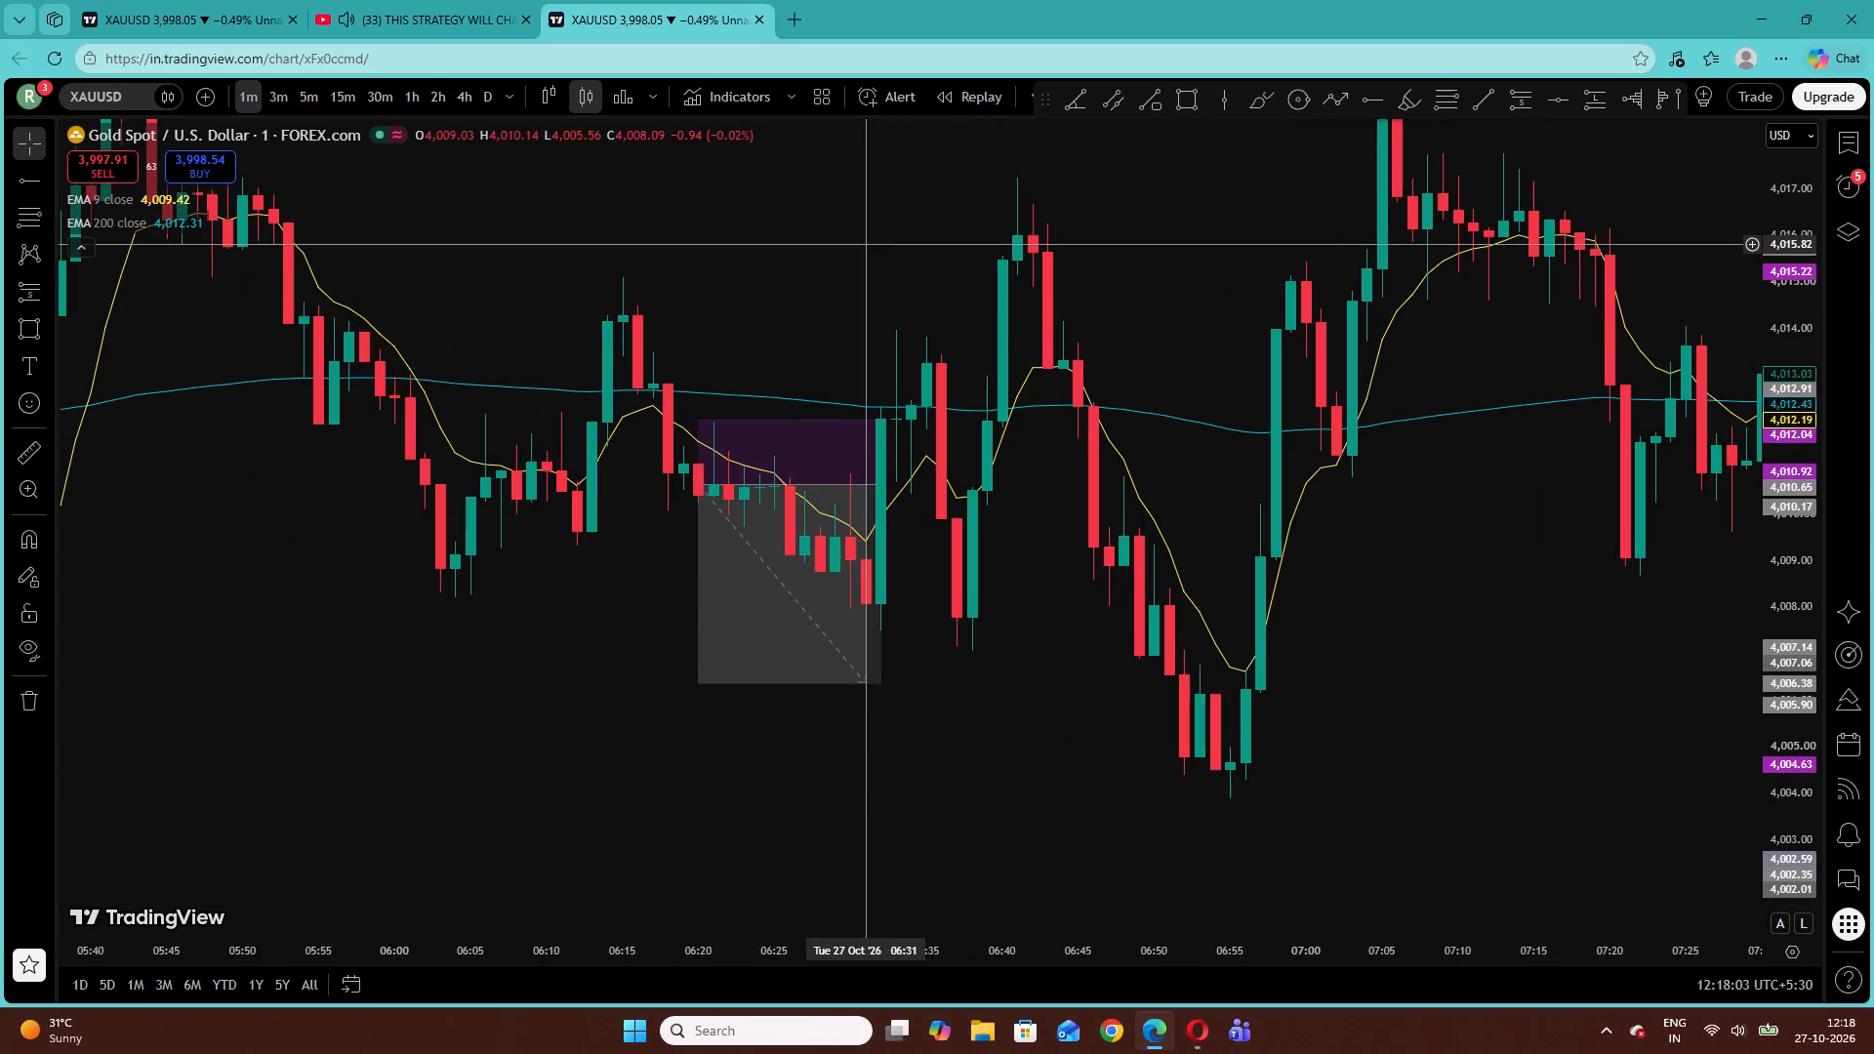
{"action": "left_click_drag", "start_coordinate": [763, 268], "coordinate": [1375, 385]}
{"action": "left_click_drag", "start_coordinate": [923, 438], "coordinate": [1627, 394]}
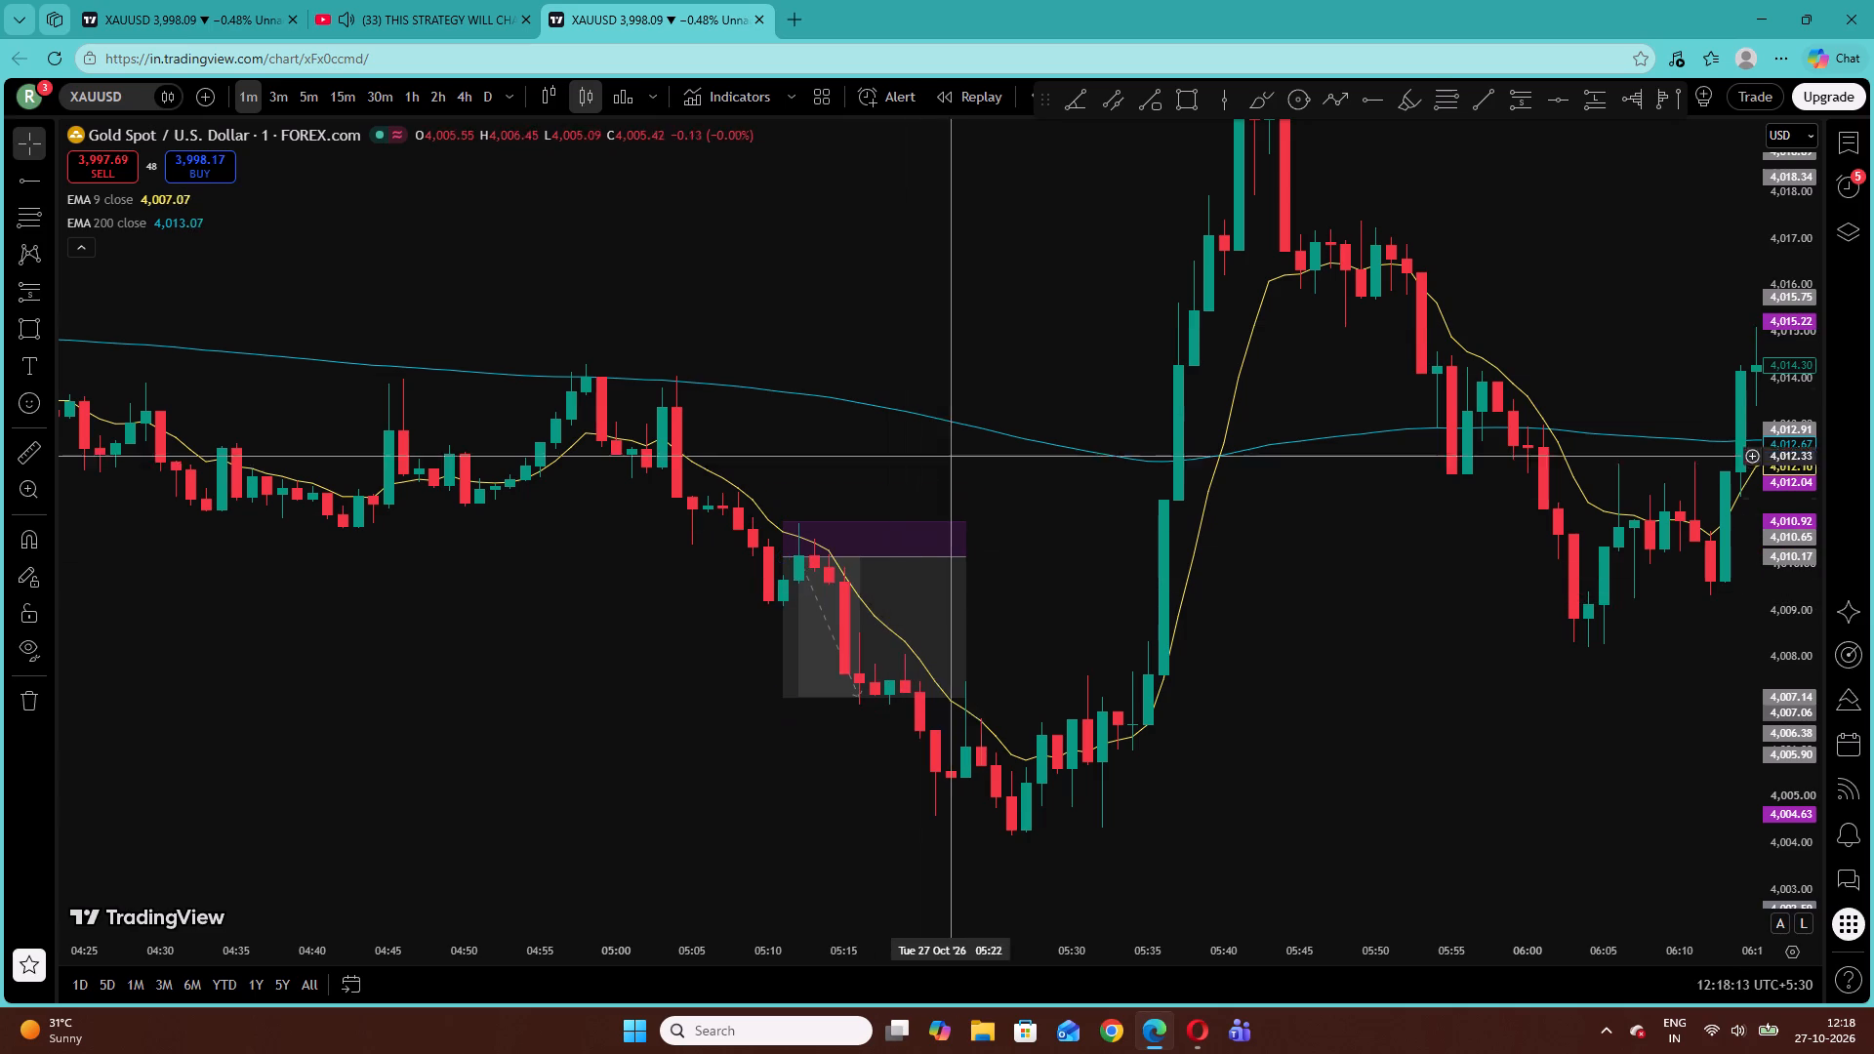
Shorten the 06:20 short position on 27 October to end at 06:31.
{"action": "left_click_drag", "start_coordinate": [1080, 319], "coordinate": [449, 462]}
{"action": "left_click_drag", "start_coordinate": [1072, 419], "coordinate": [770, 346]}
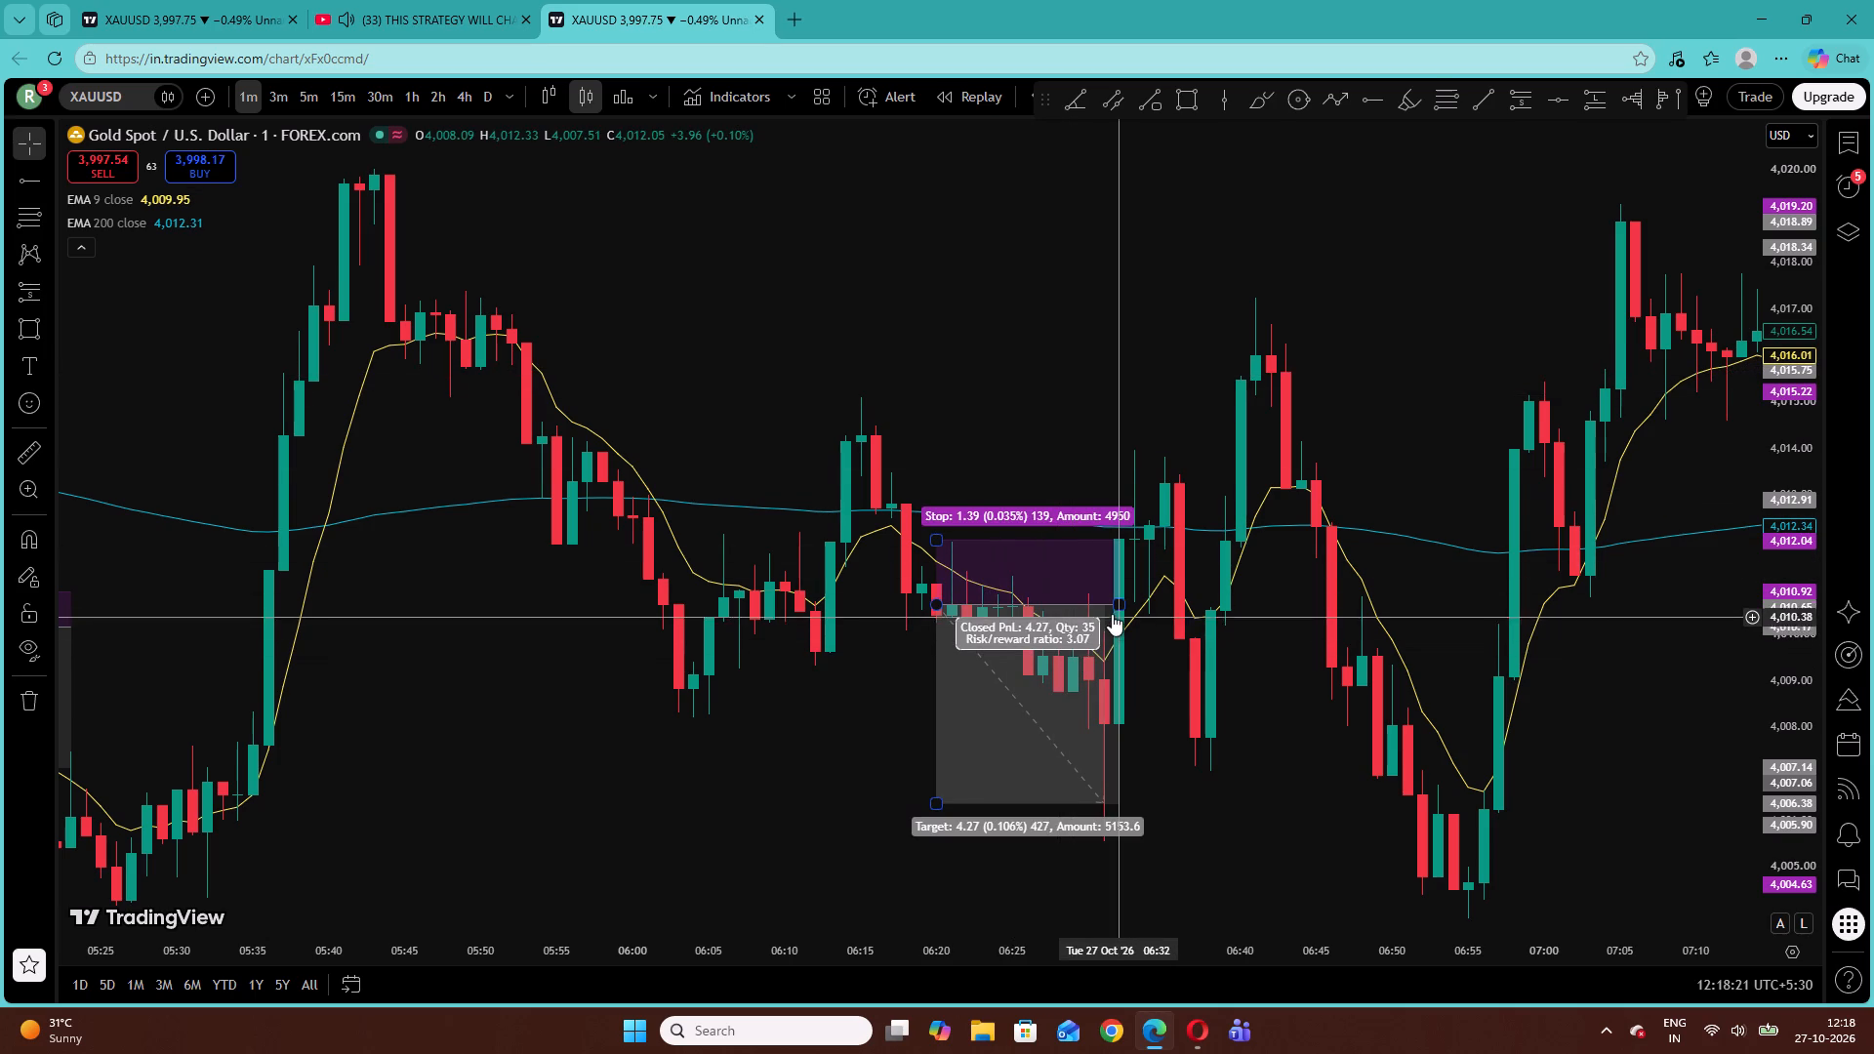
{"action": "left_click_drag", "start_coordinate": [1119, 601], "coordinate": [1109, 604]}
{"action": "left_click", "coordinate": [1008, 415]}
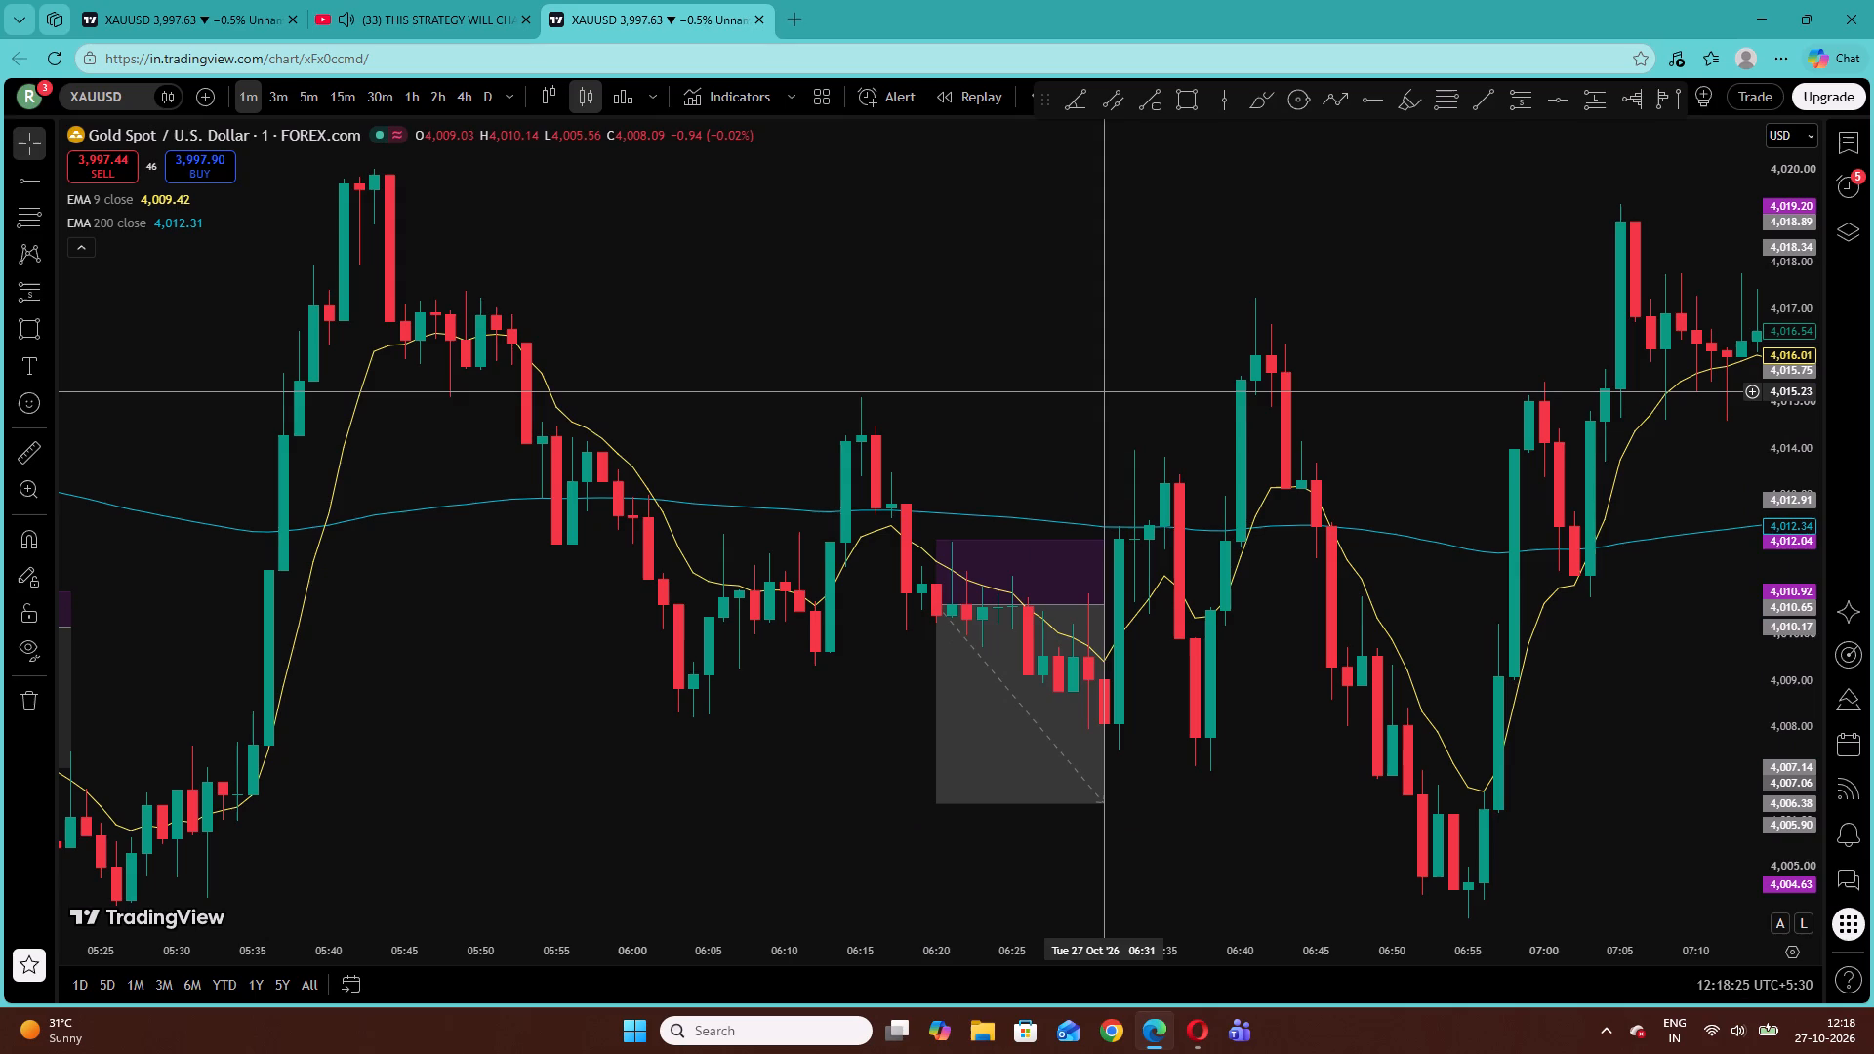
Examine the 27 October XAUUSD price action against the 9 and 200 EMAs from about 06:31 forward to 10:15.
{"action": "left_click_drag", "start_coordinate": [1108, 391], "coordinate": [850, 321]}
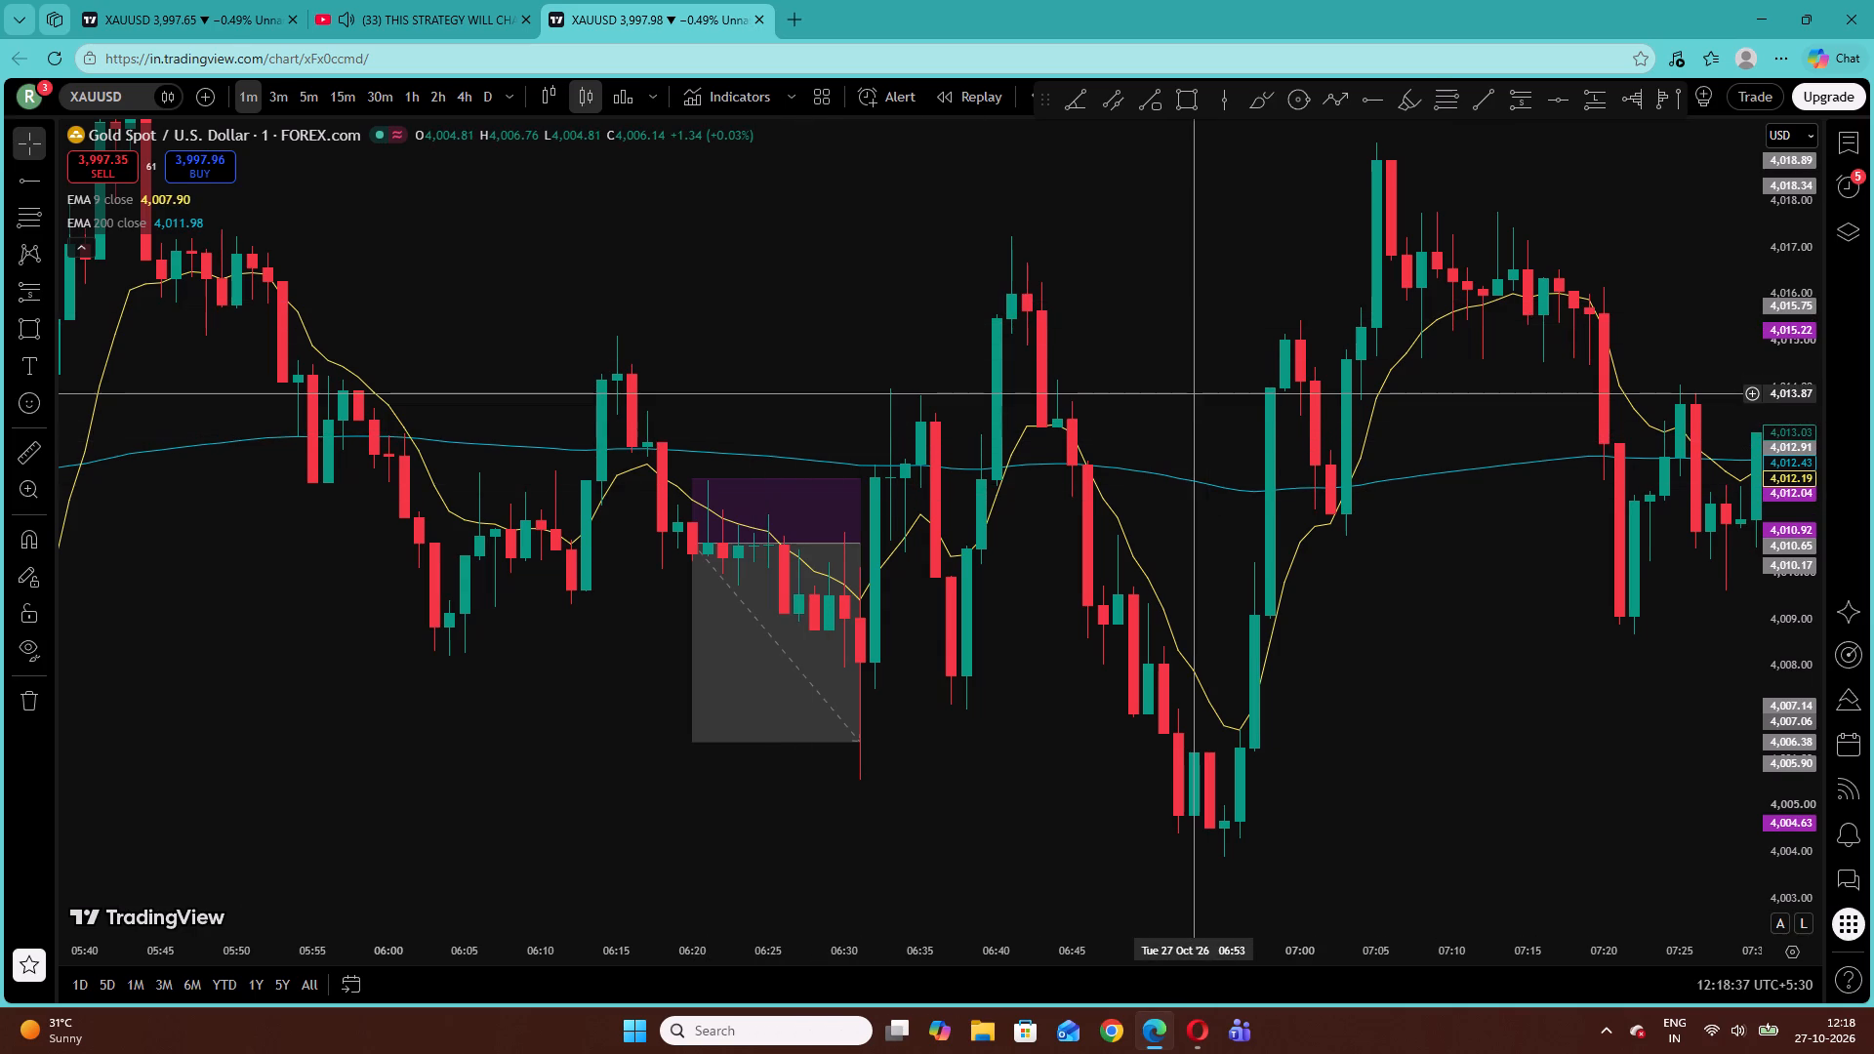
{"action": "left_click_drag", "start_coordinate": [1484, 704], "coordinate": [1441, 698]}
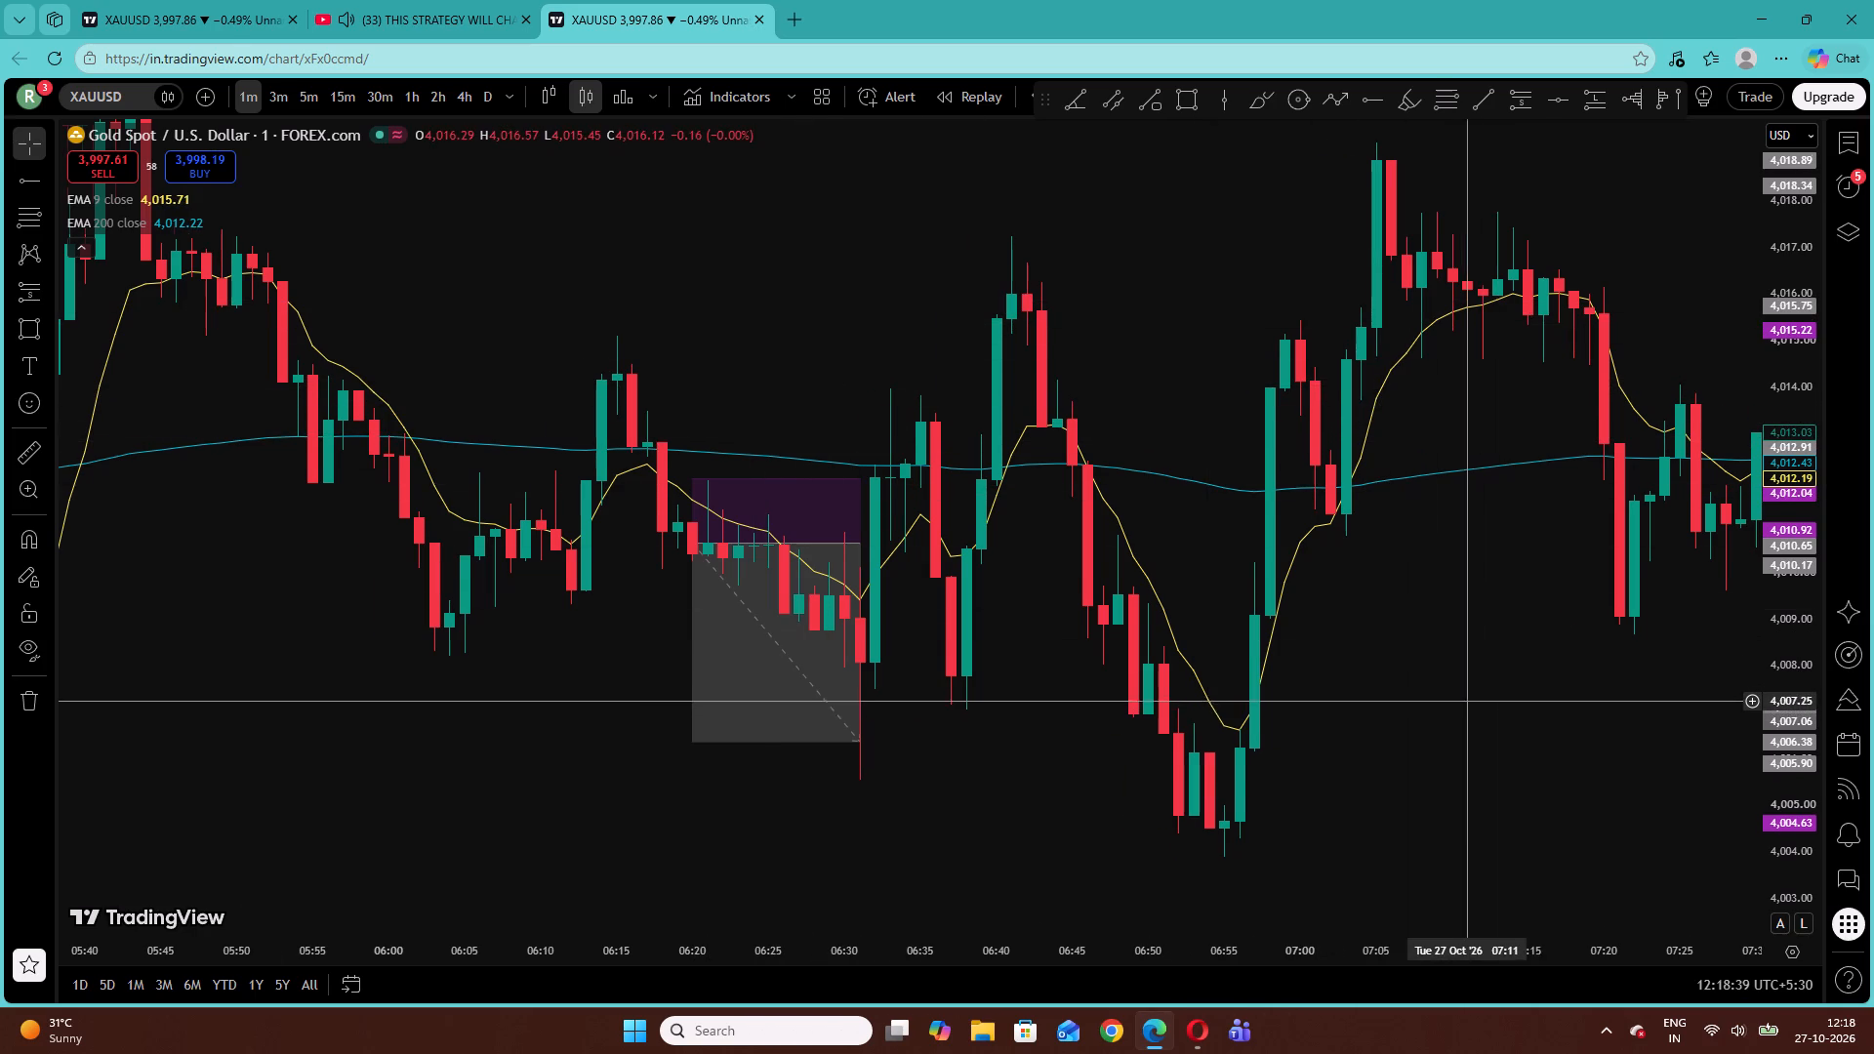
{"action": "left_click_drag", "start_coordinate": [1441, 698], "coordinate": [1296, 721]}
{"action": "left_click_drag", "start_coordinate": [1337, 635], "coordinate": [942, 657]}
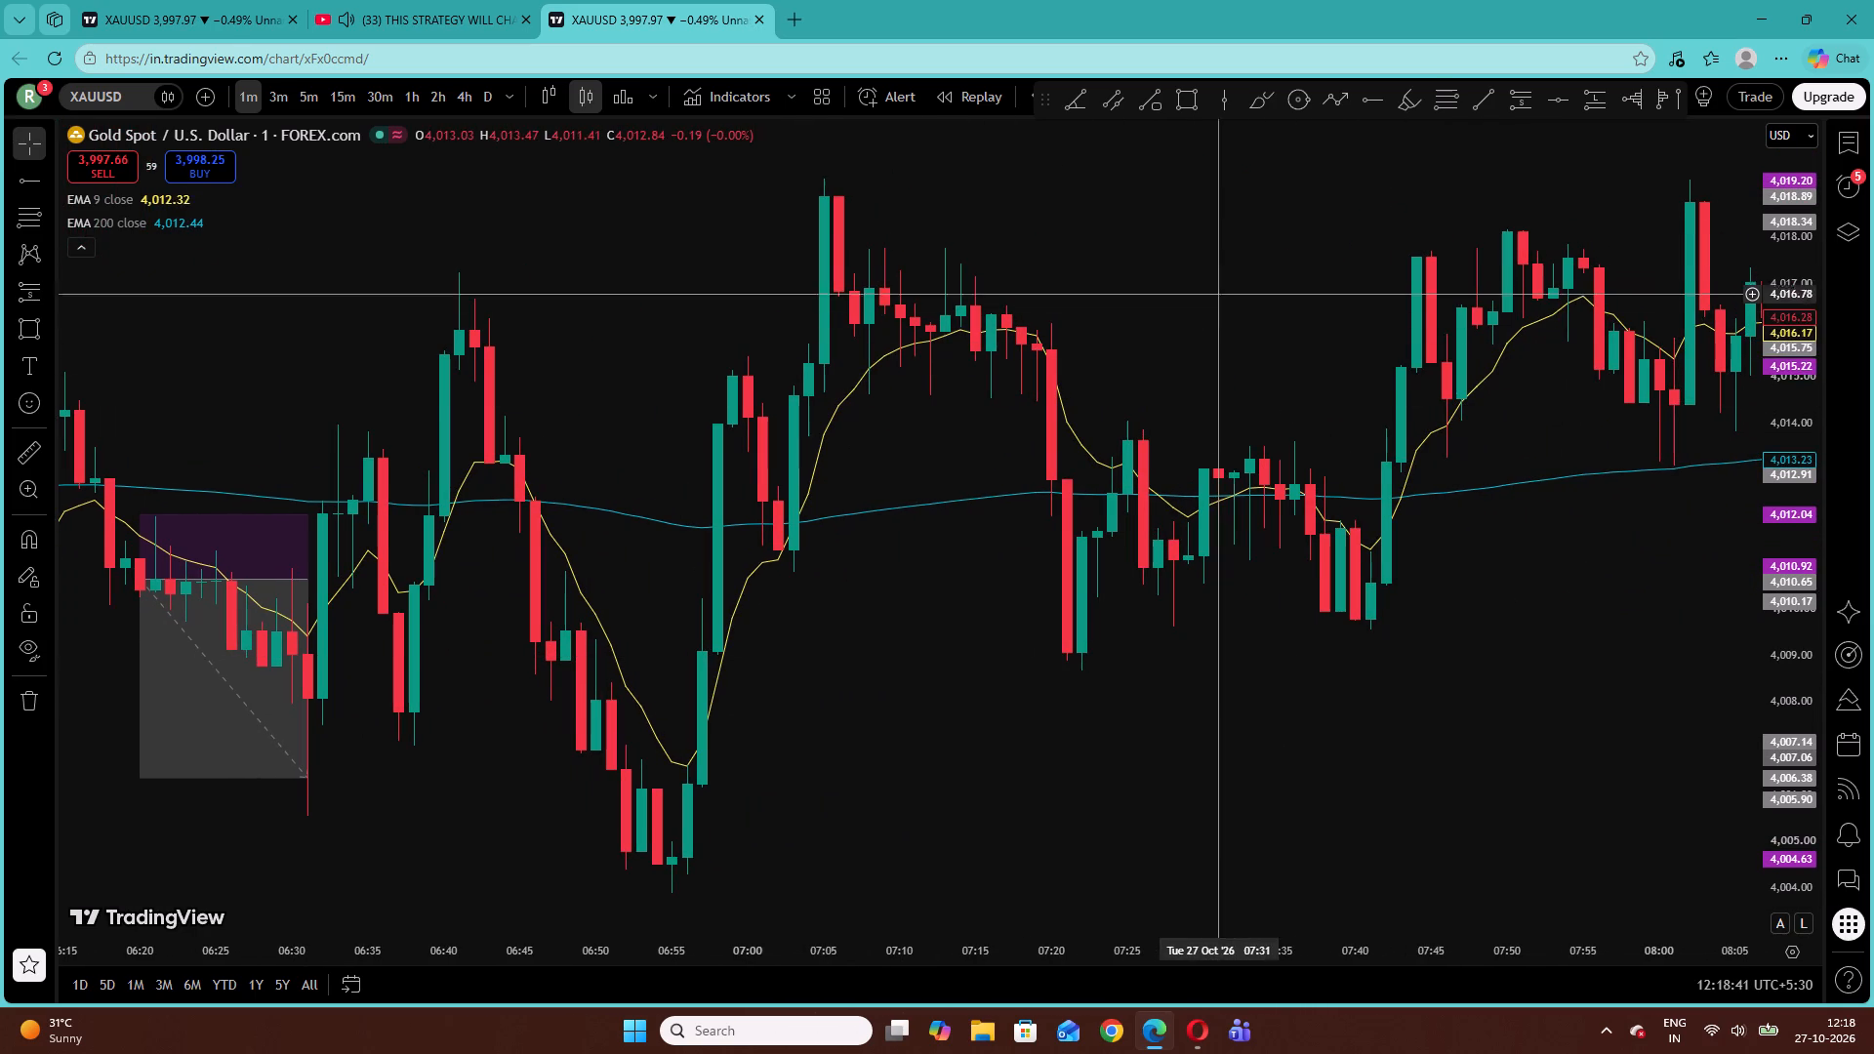
{"action": "left_click_drag", "start_coordinate": [1541, 689], "coordinate": [1185, 730]}
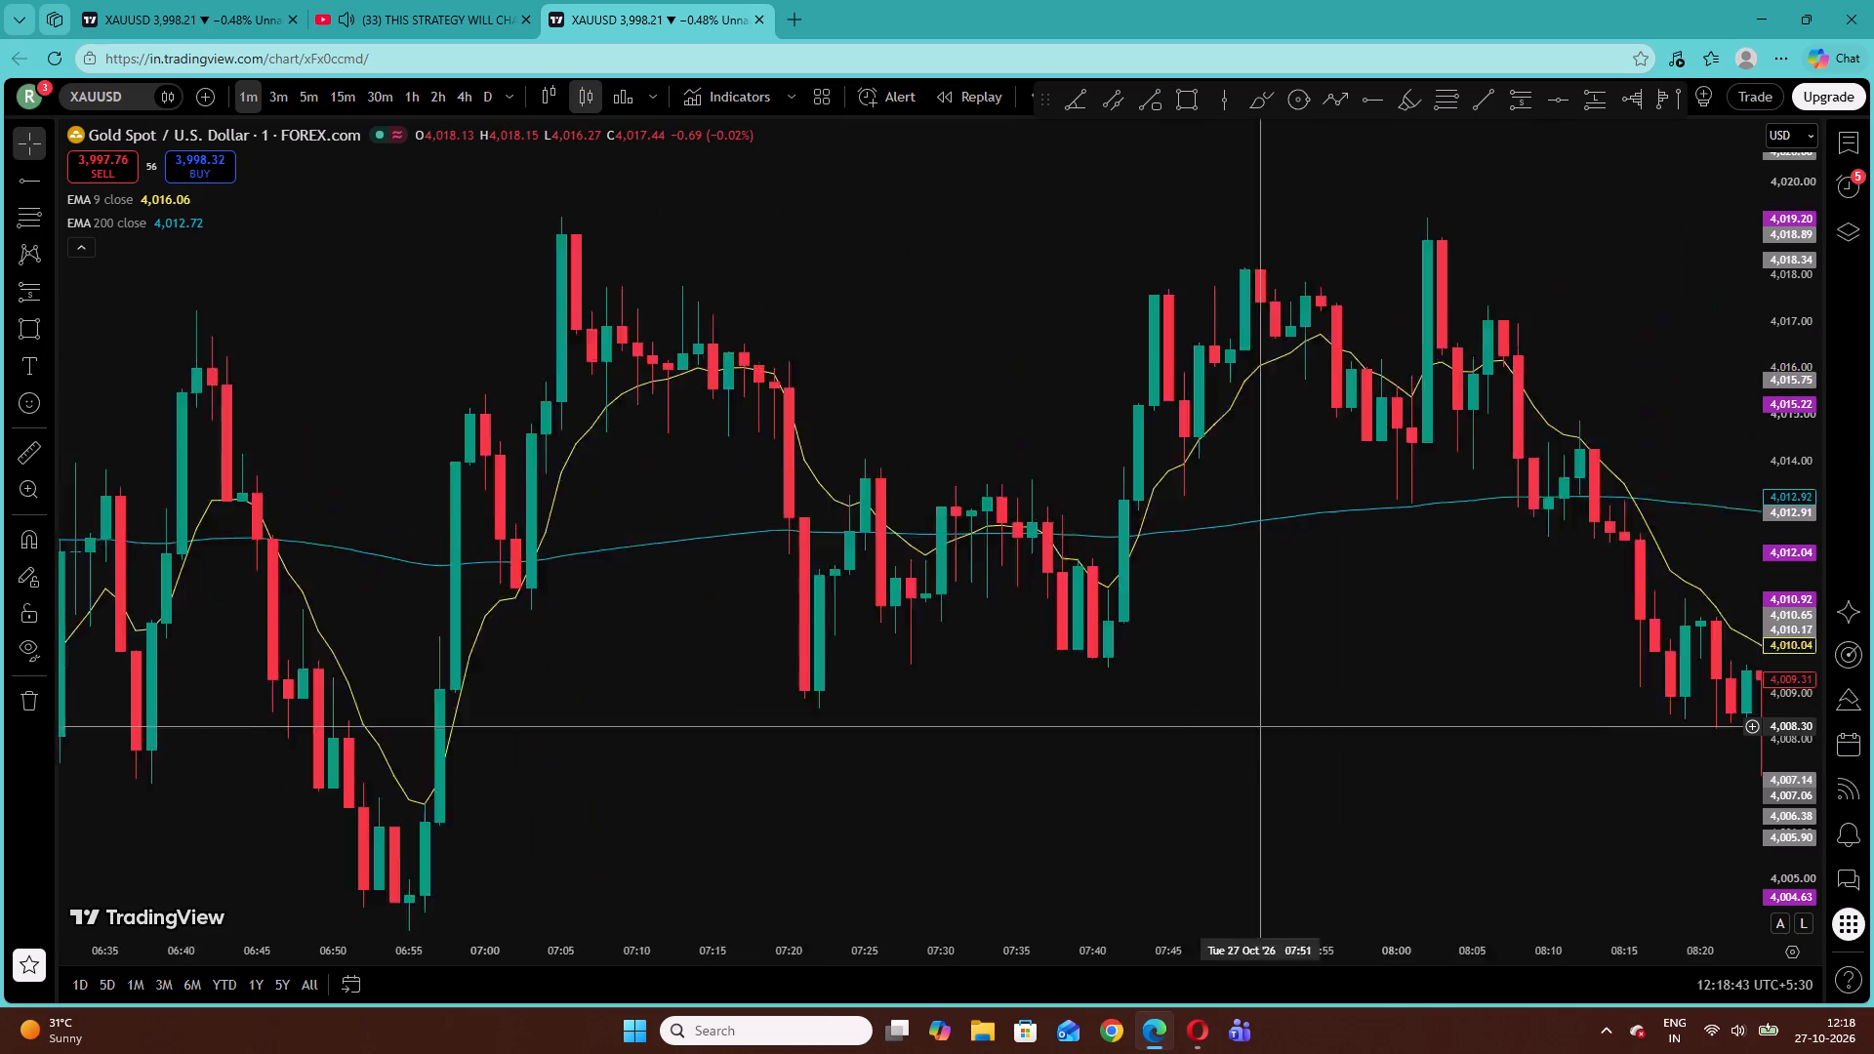
{"action": "left_click_drag", "start_coordinate": [1185, 730], "coordinate": [1076, 735]}
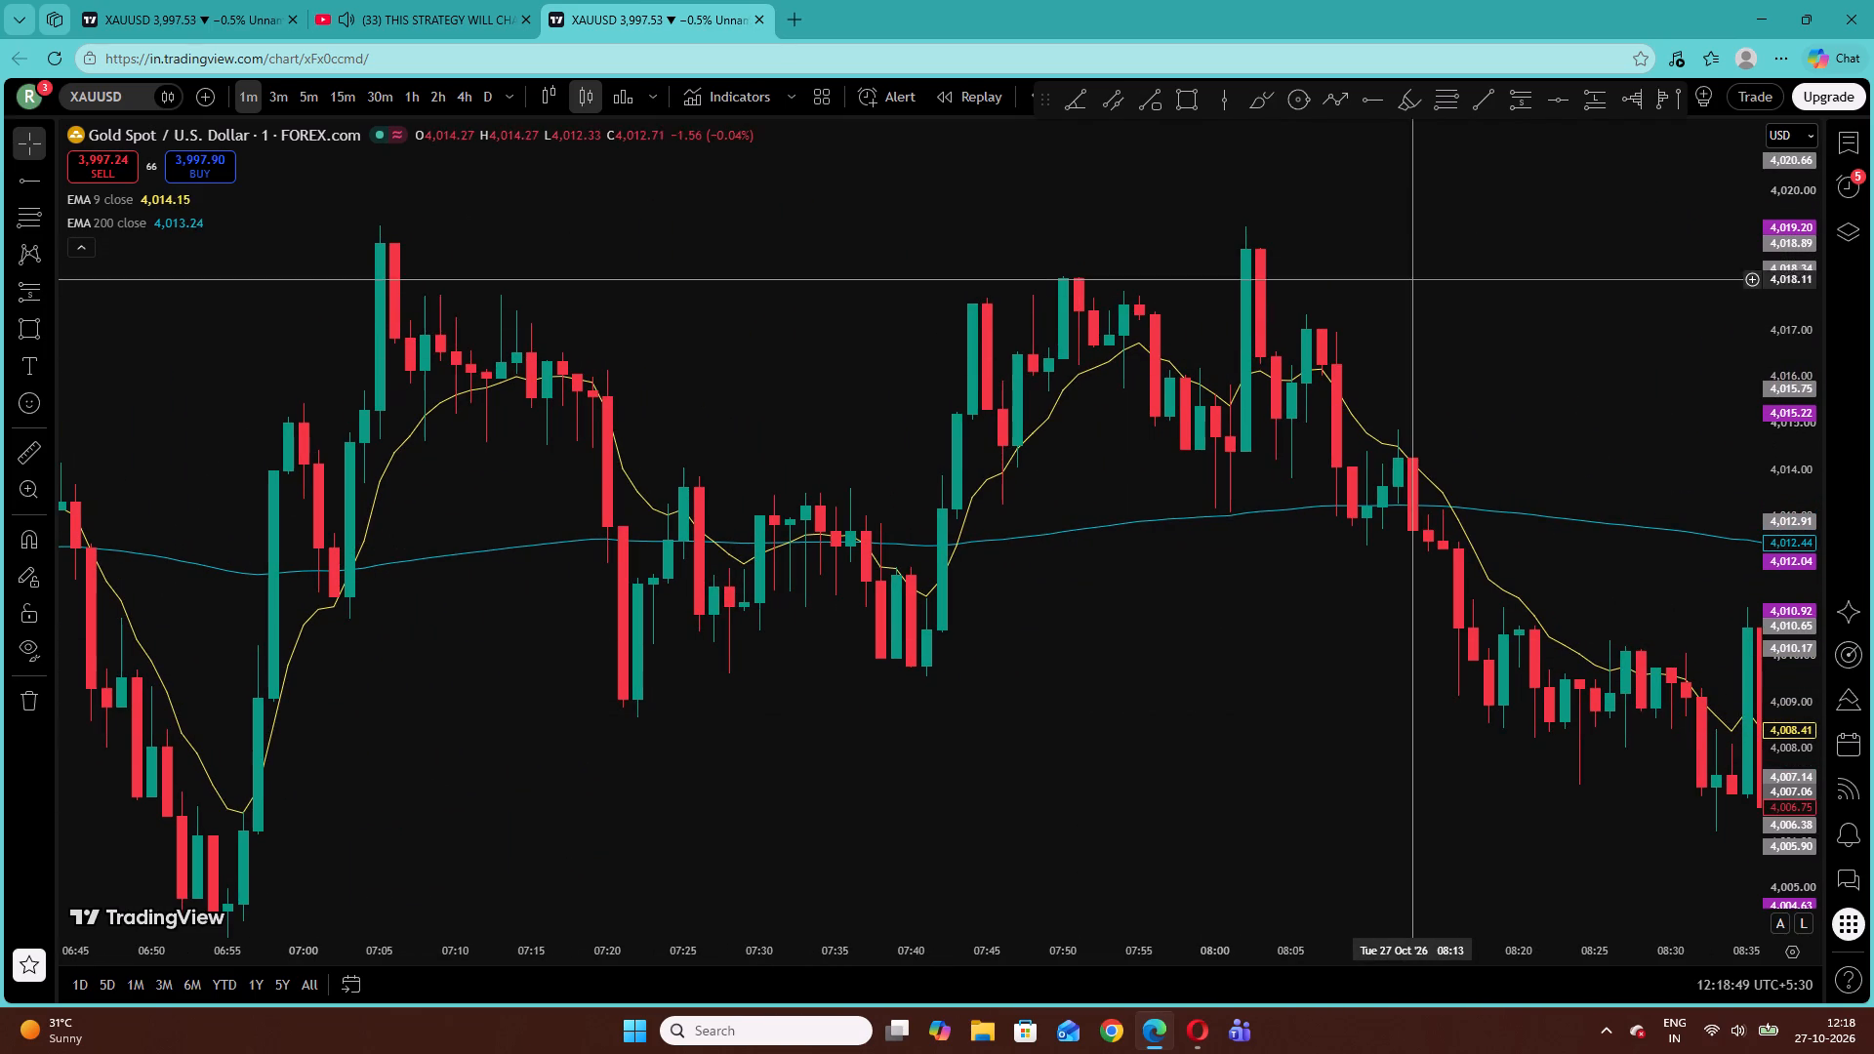
{"action": "left_click_drag", "start_coordinate": [1523, 473], "coordinate": [1210, 403]}
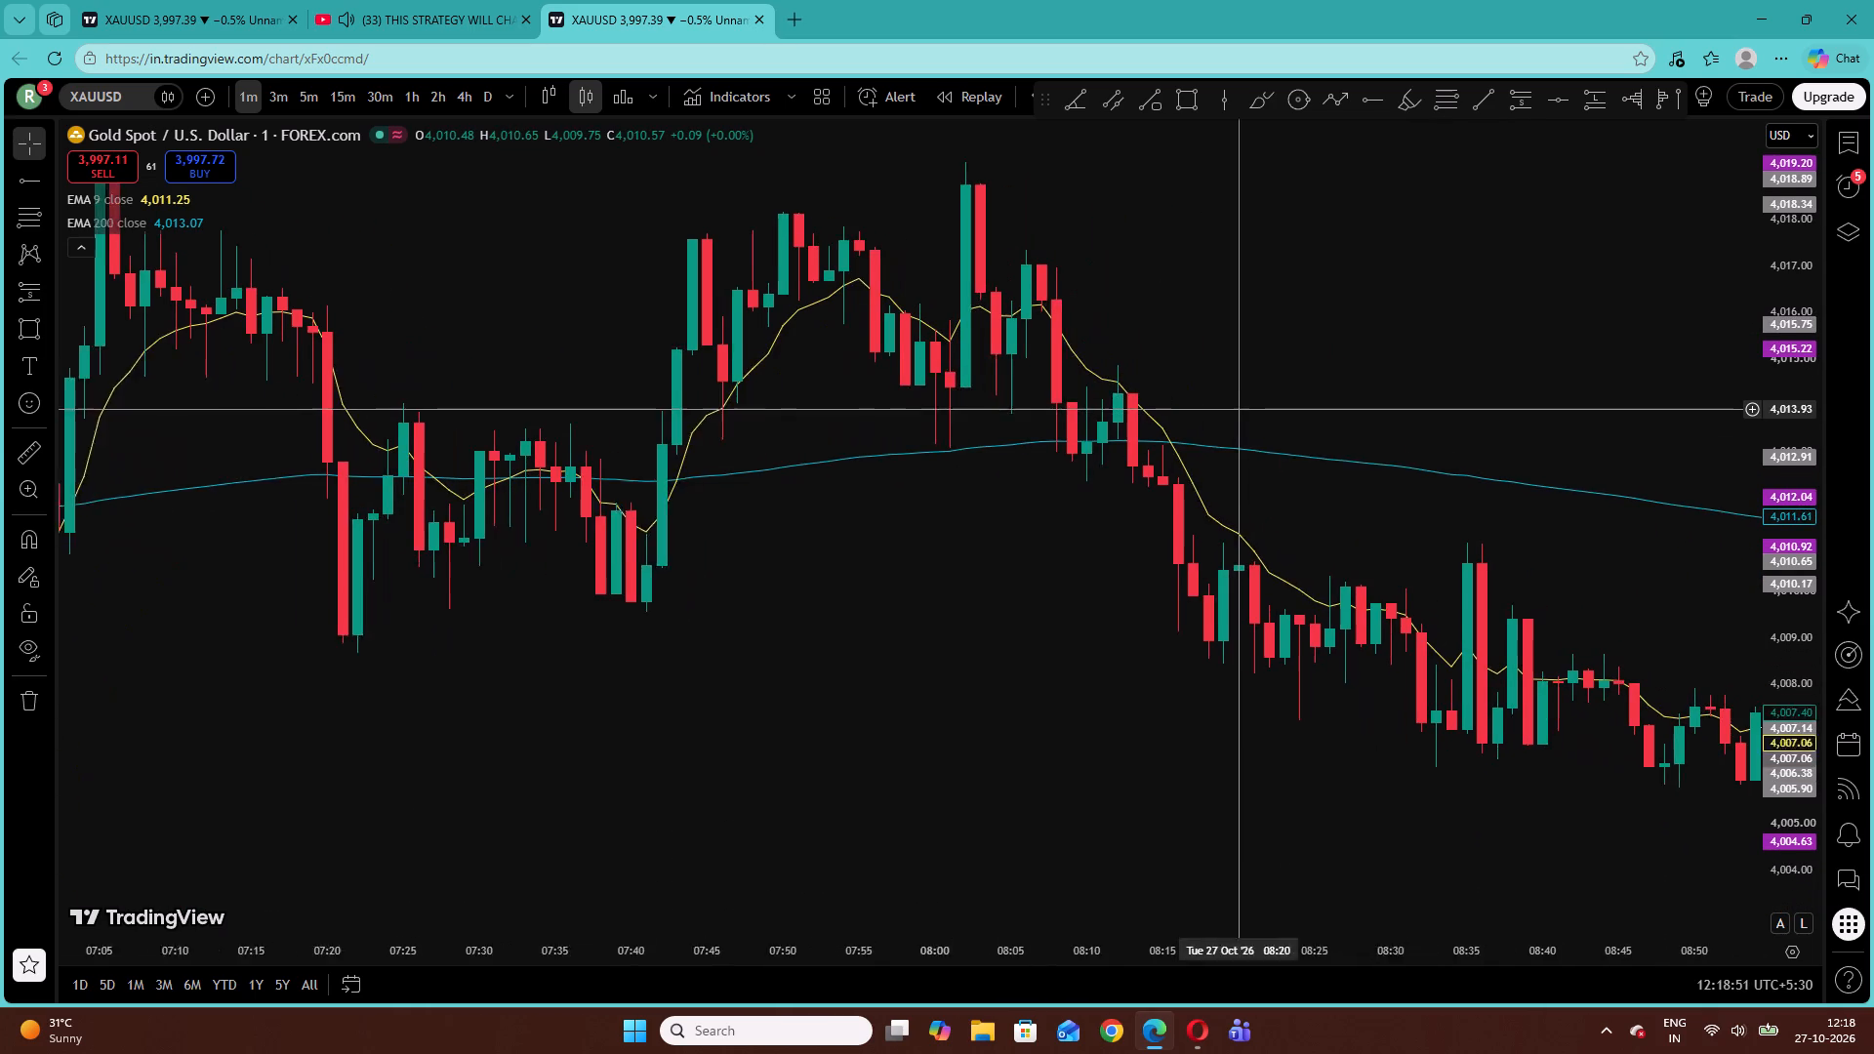
{"action": "left_click_drag", "start_coordinate": [1210, 403], "coordinate": [1194, 398]}
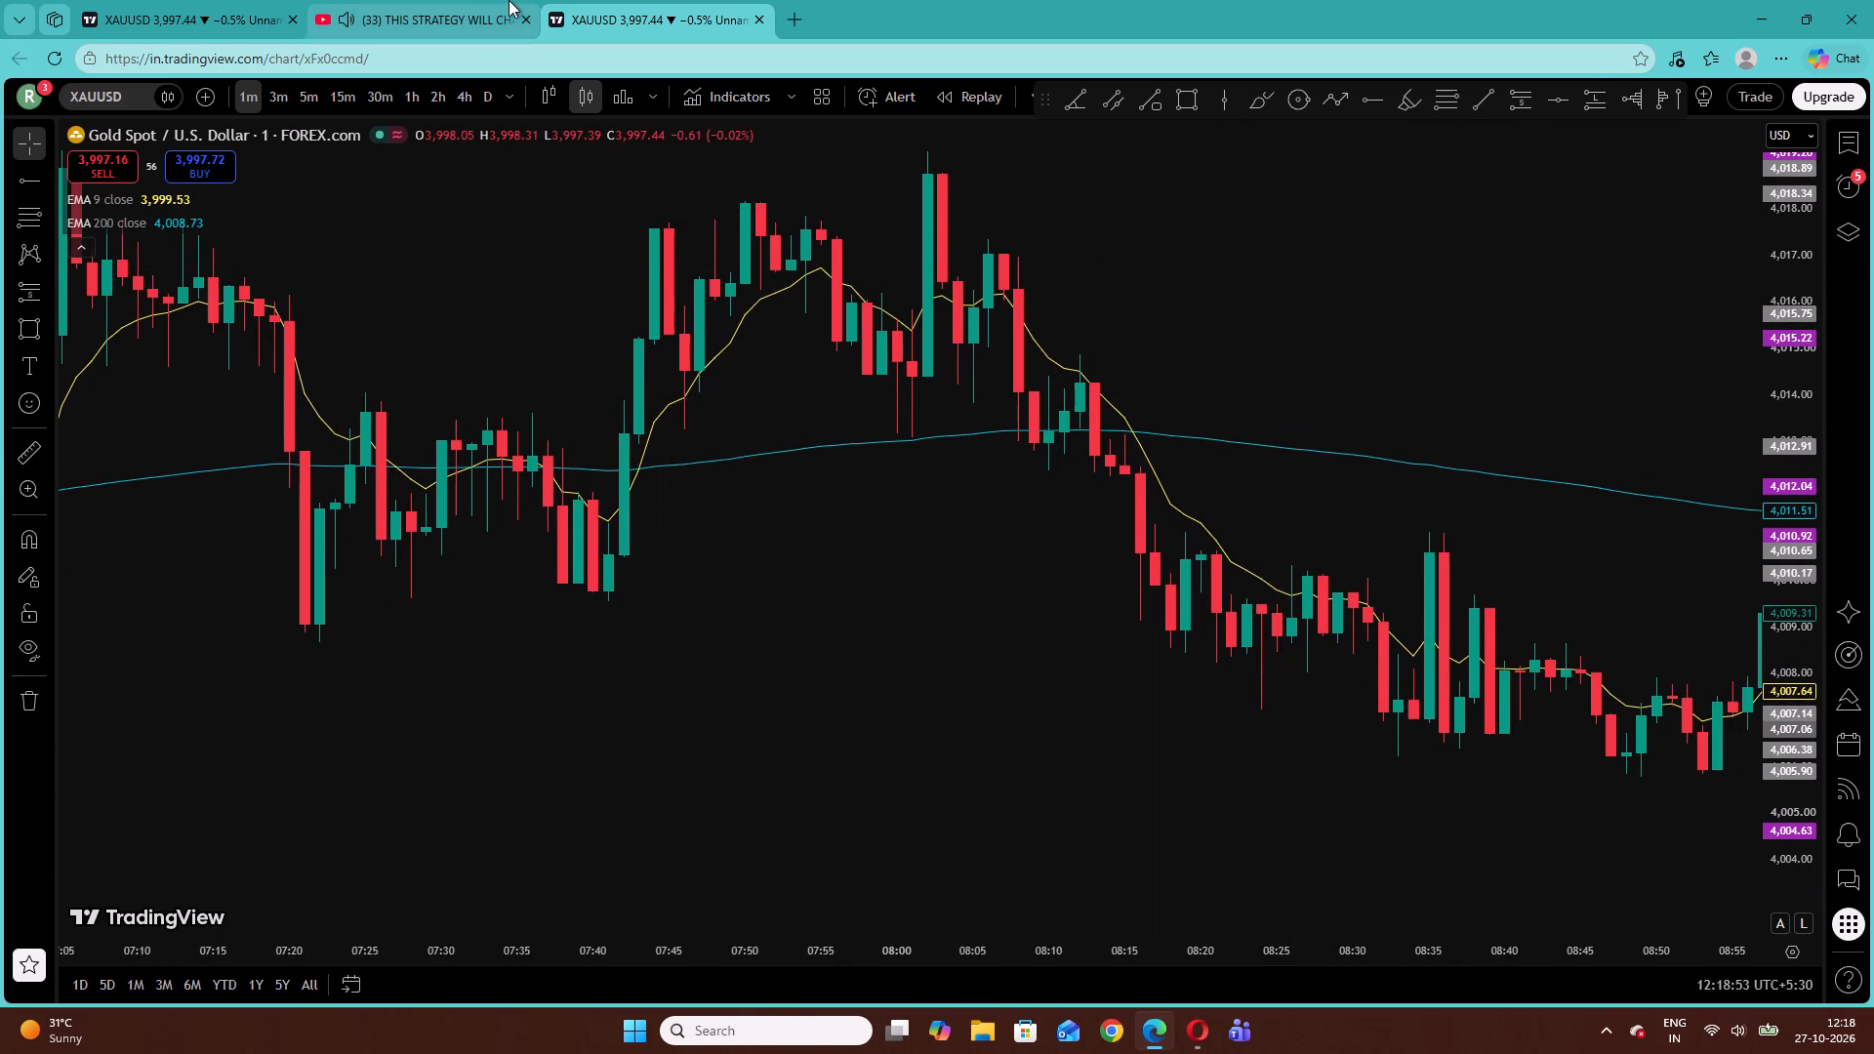
{"action": "left_click", "coordinate": [465, 0]}
{"action": "left_click", "coordinate": [202, 0]}
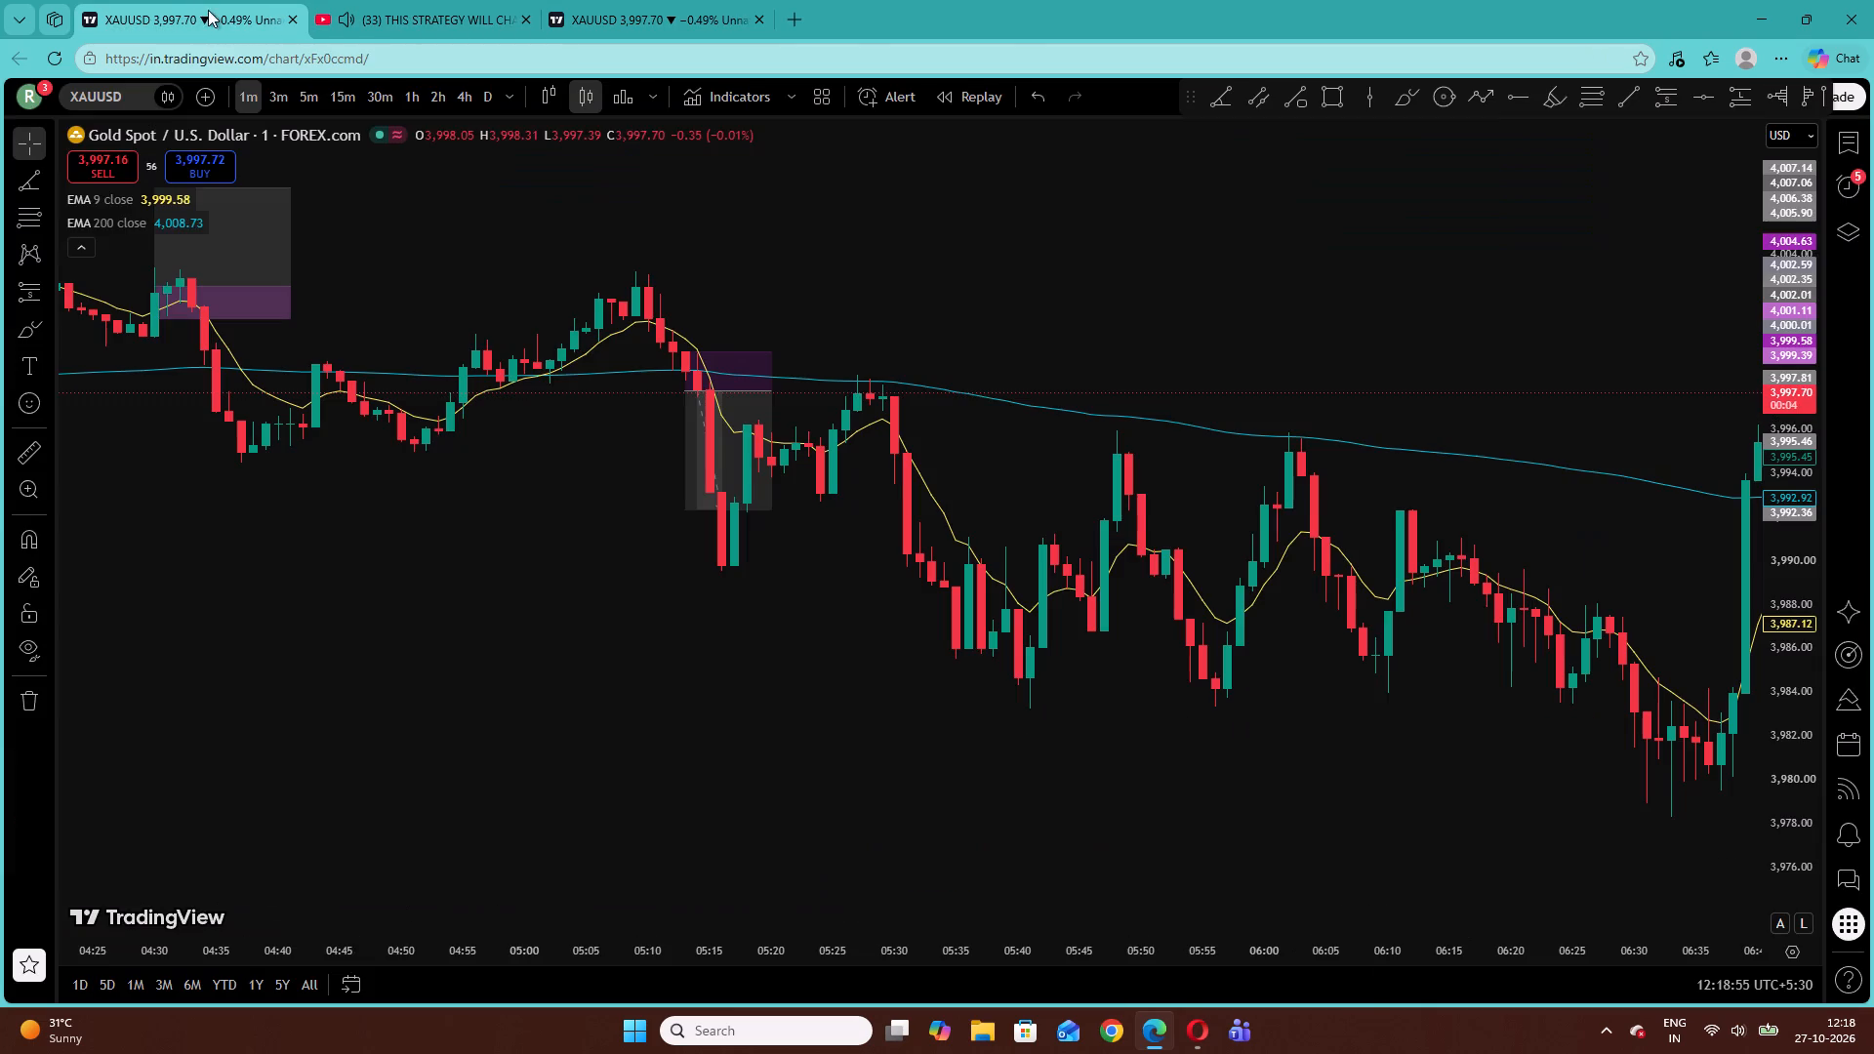
{"action": "left_click", "coordinate": [716, 0]}
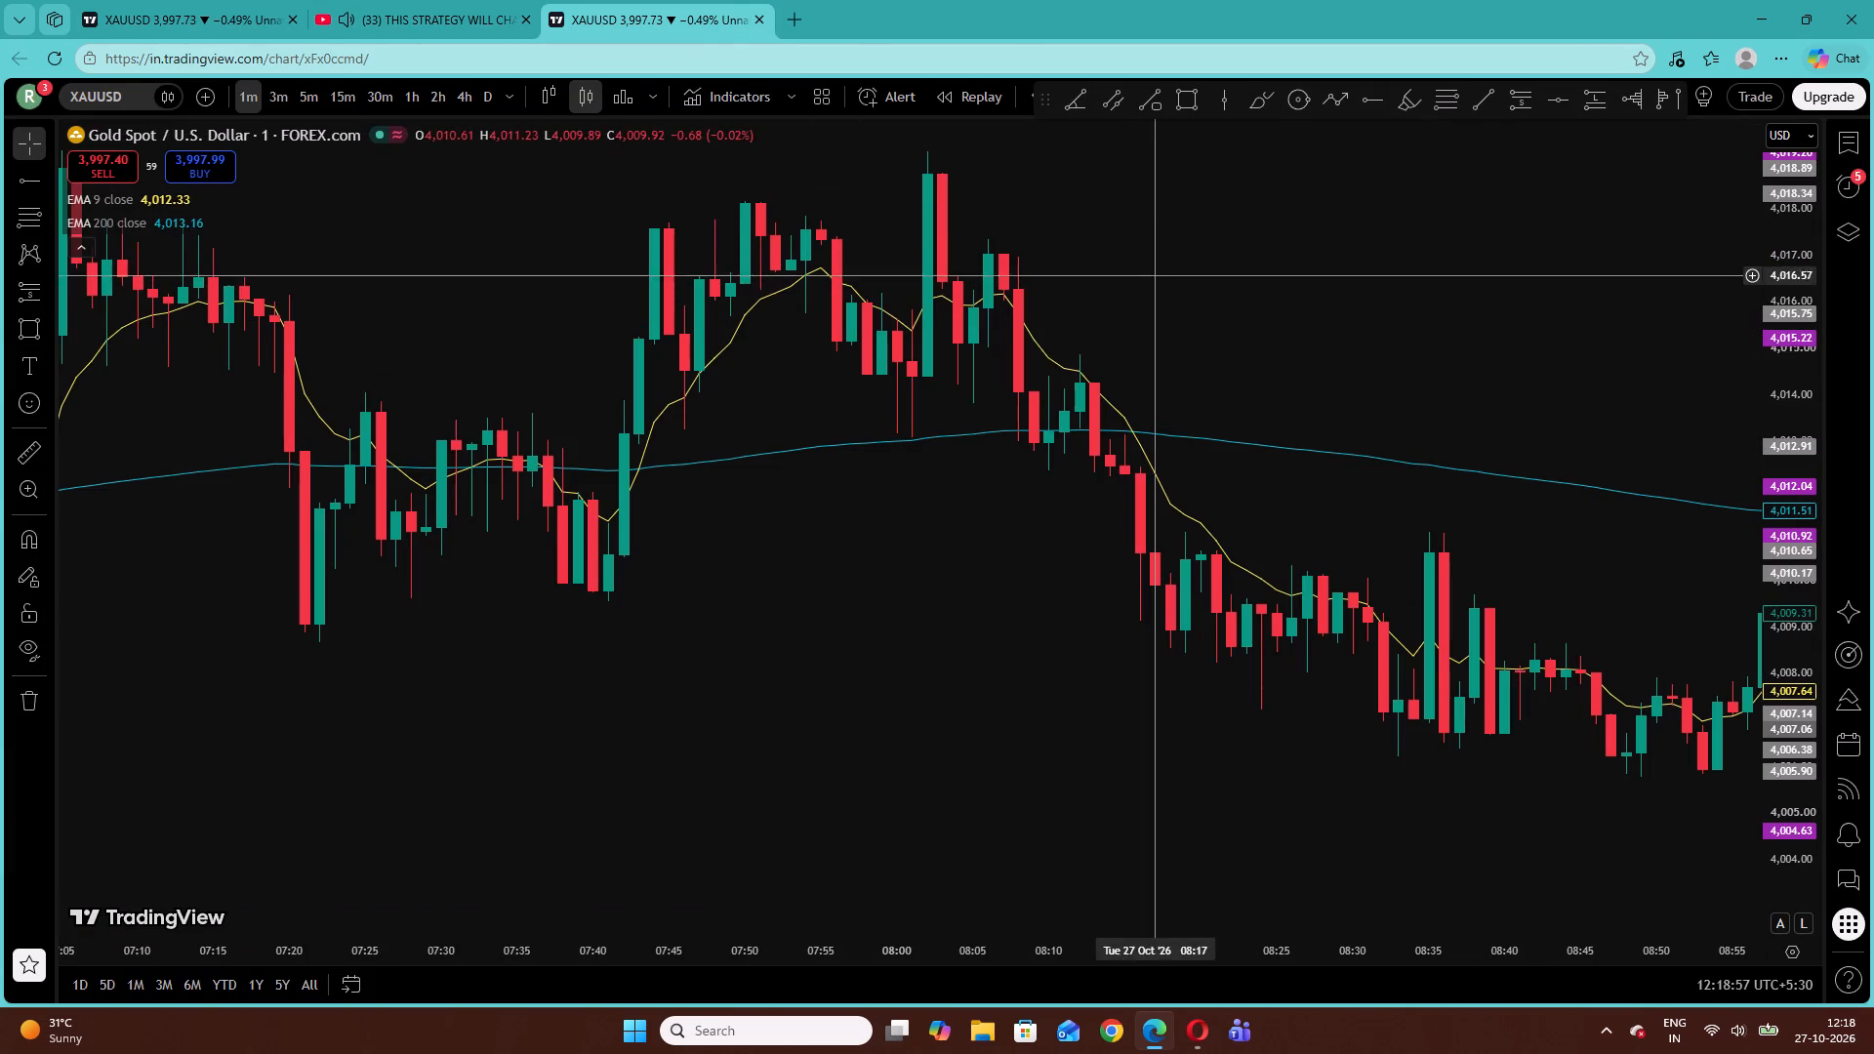
{"action": "left_click_drag", "start_coordinate": [1385, 352], "coordinate": [935, 262]}
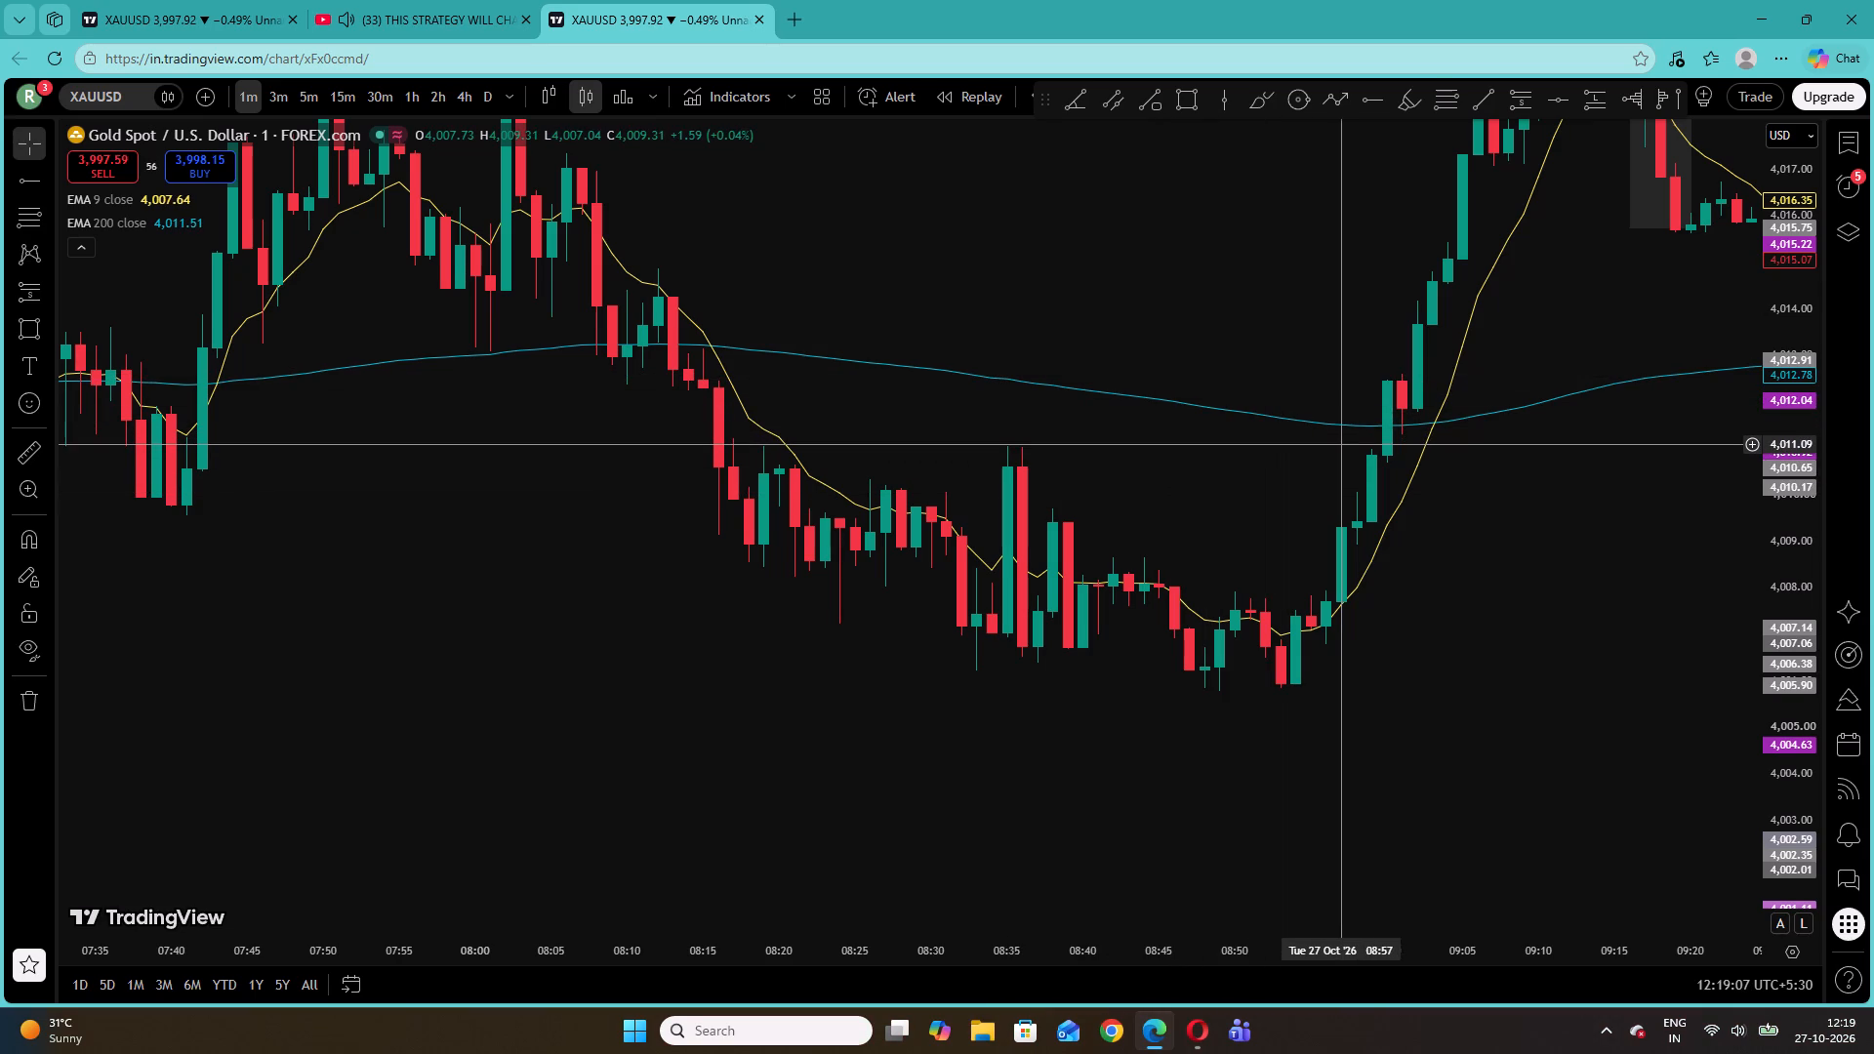
{"action": "left_click_drag", "start_coordinate": [1287, 441], "coordinate": [779, 619]}
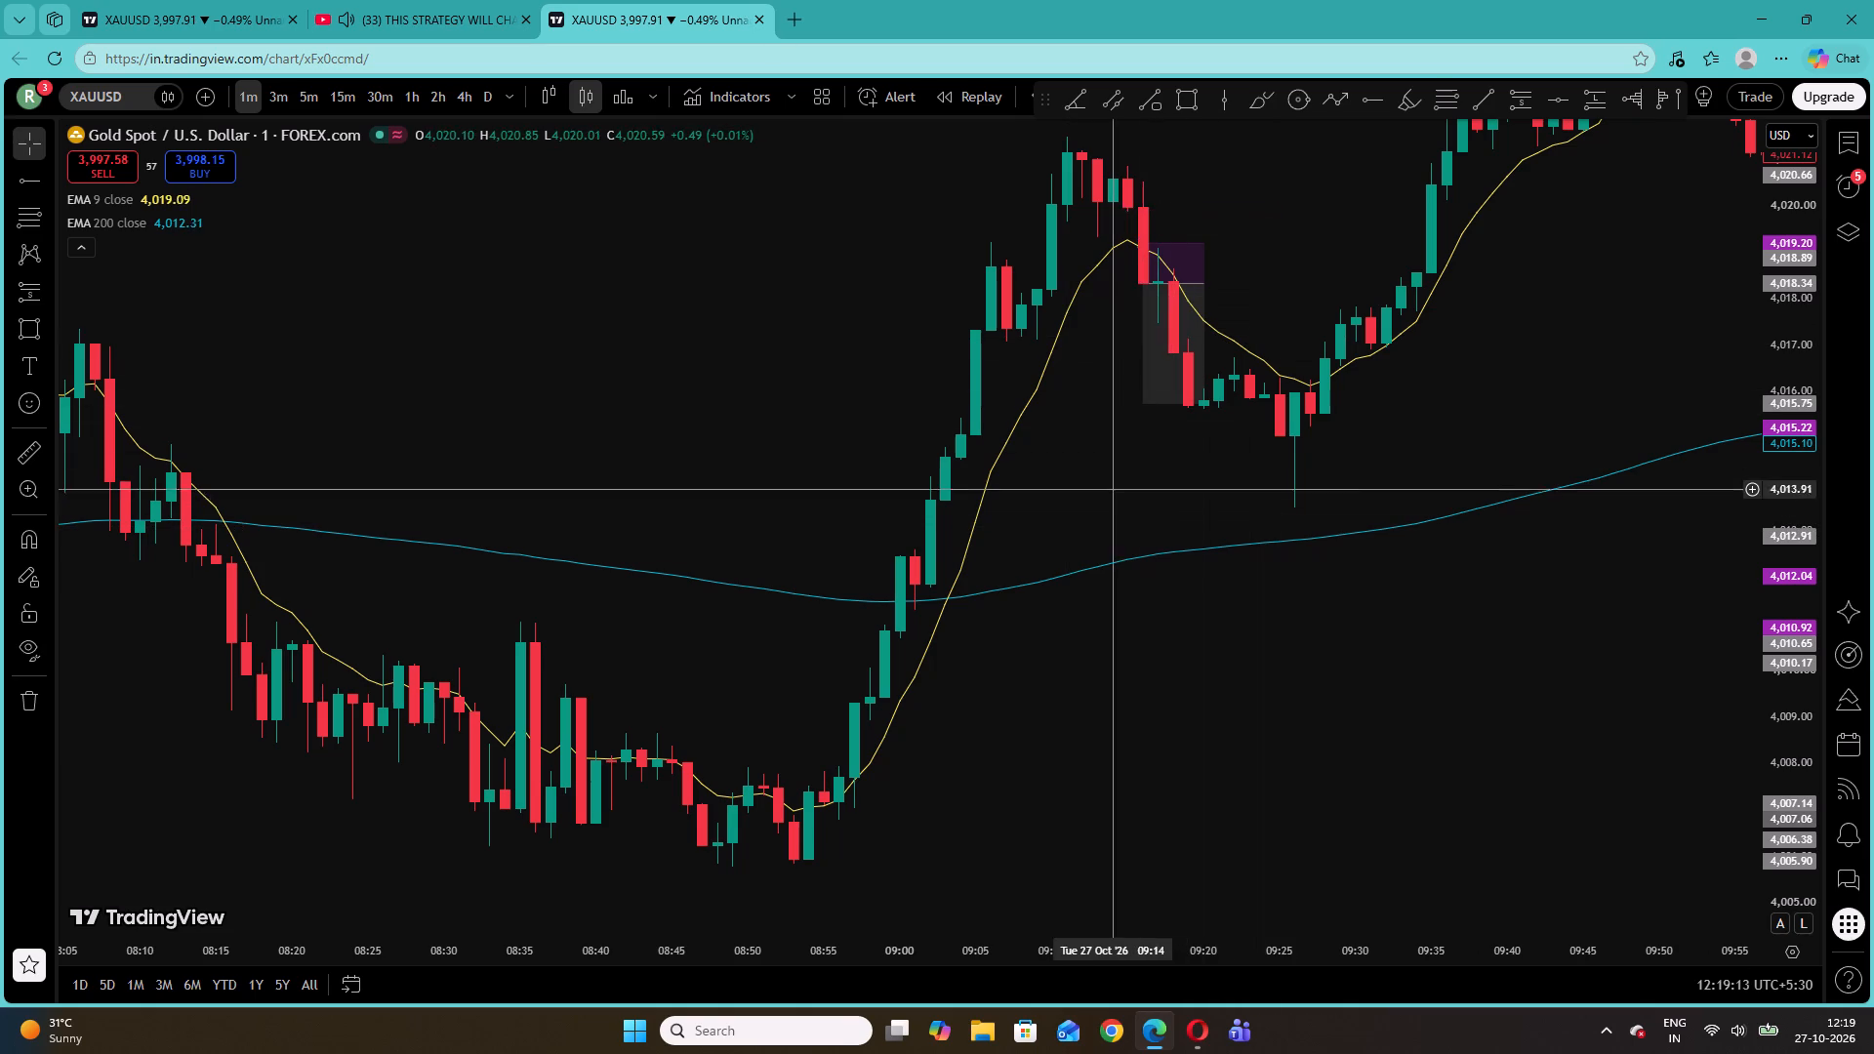
{"action": "left_click_drag", "start_coordinate": [1471, 437], "coordinate": [1152, 631]}
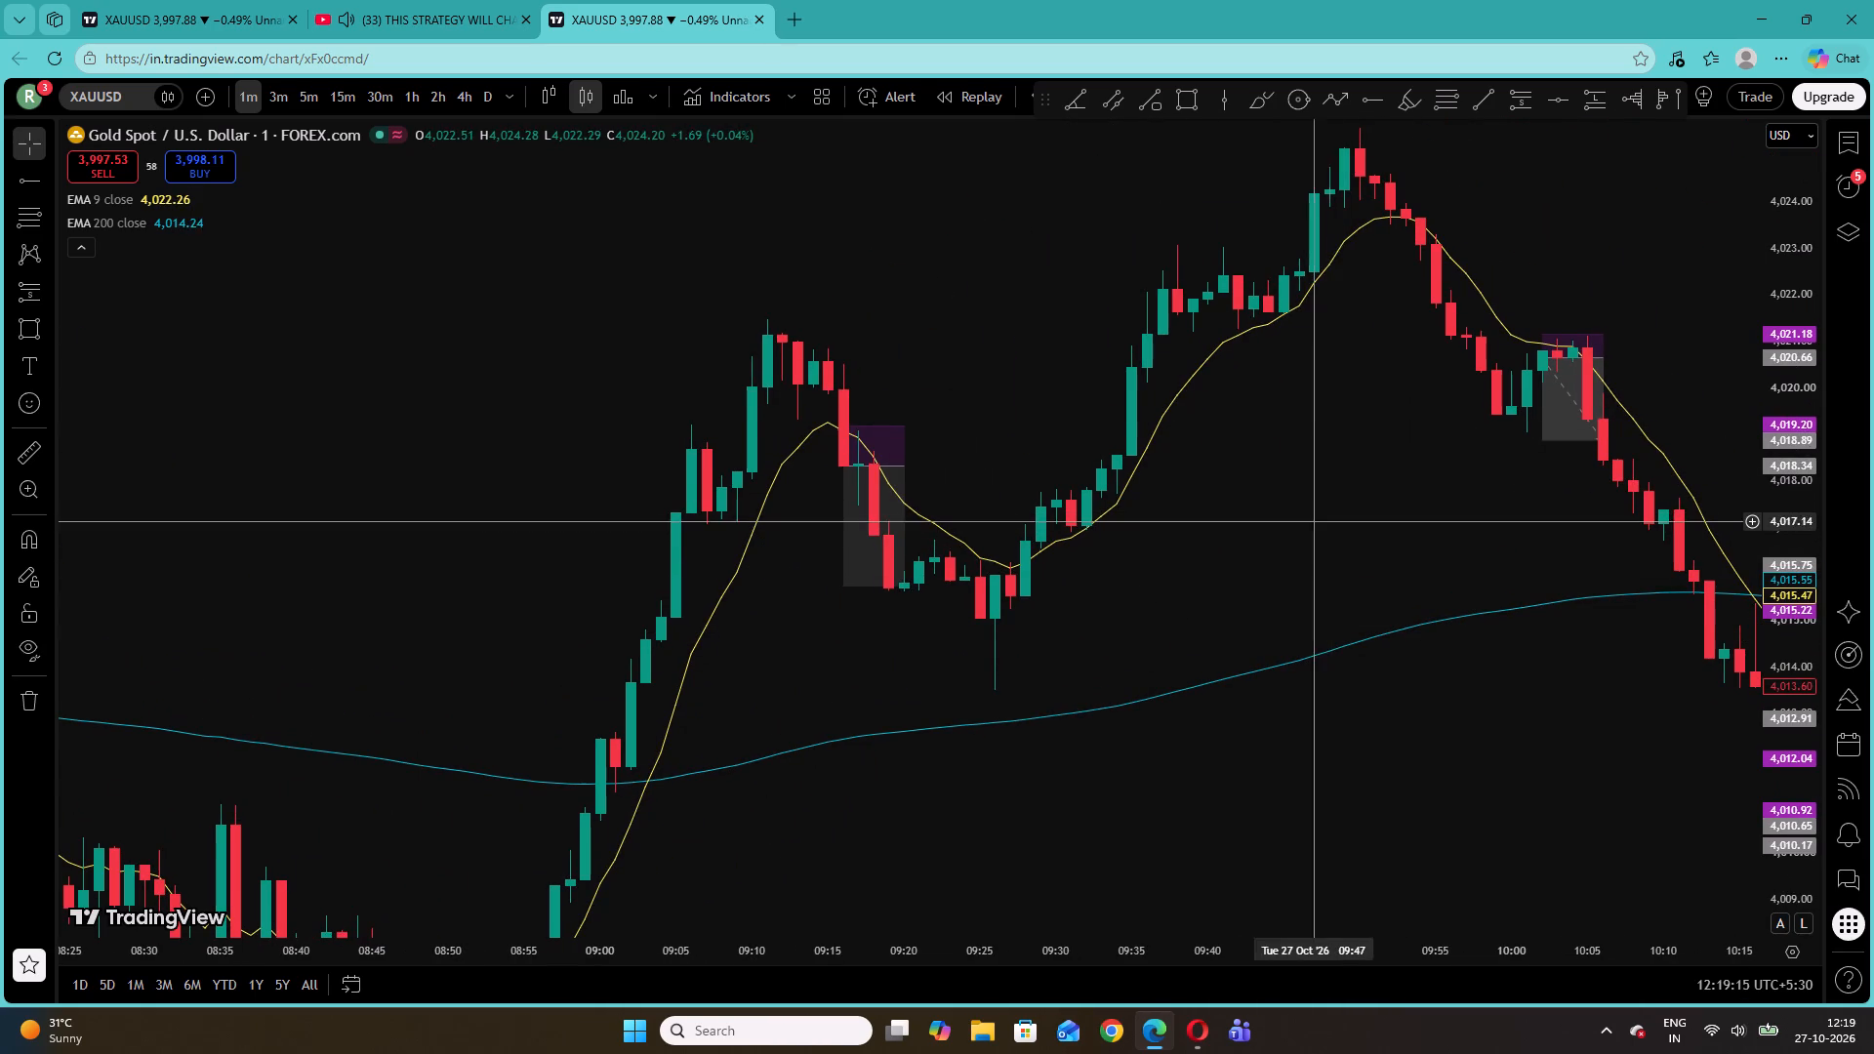
Go back through the 27 October candles and marked short positions from about 10:15 to 04:15.
{"action": "left_click_drag", "start_coordinate": [1446, 432], "coordinate": [1738, 345]}
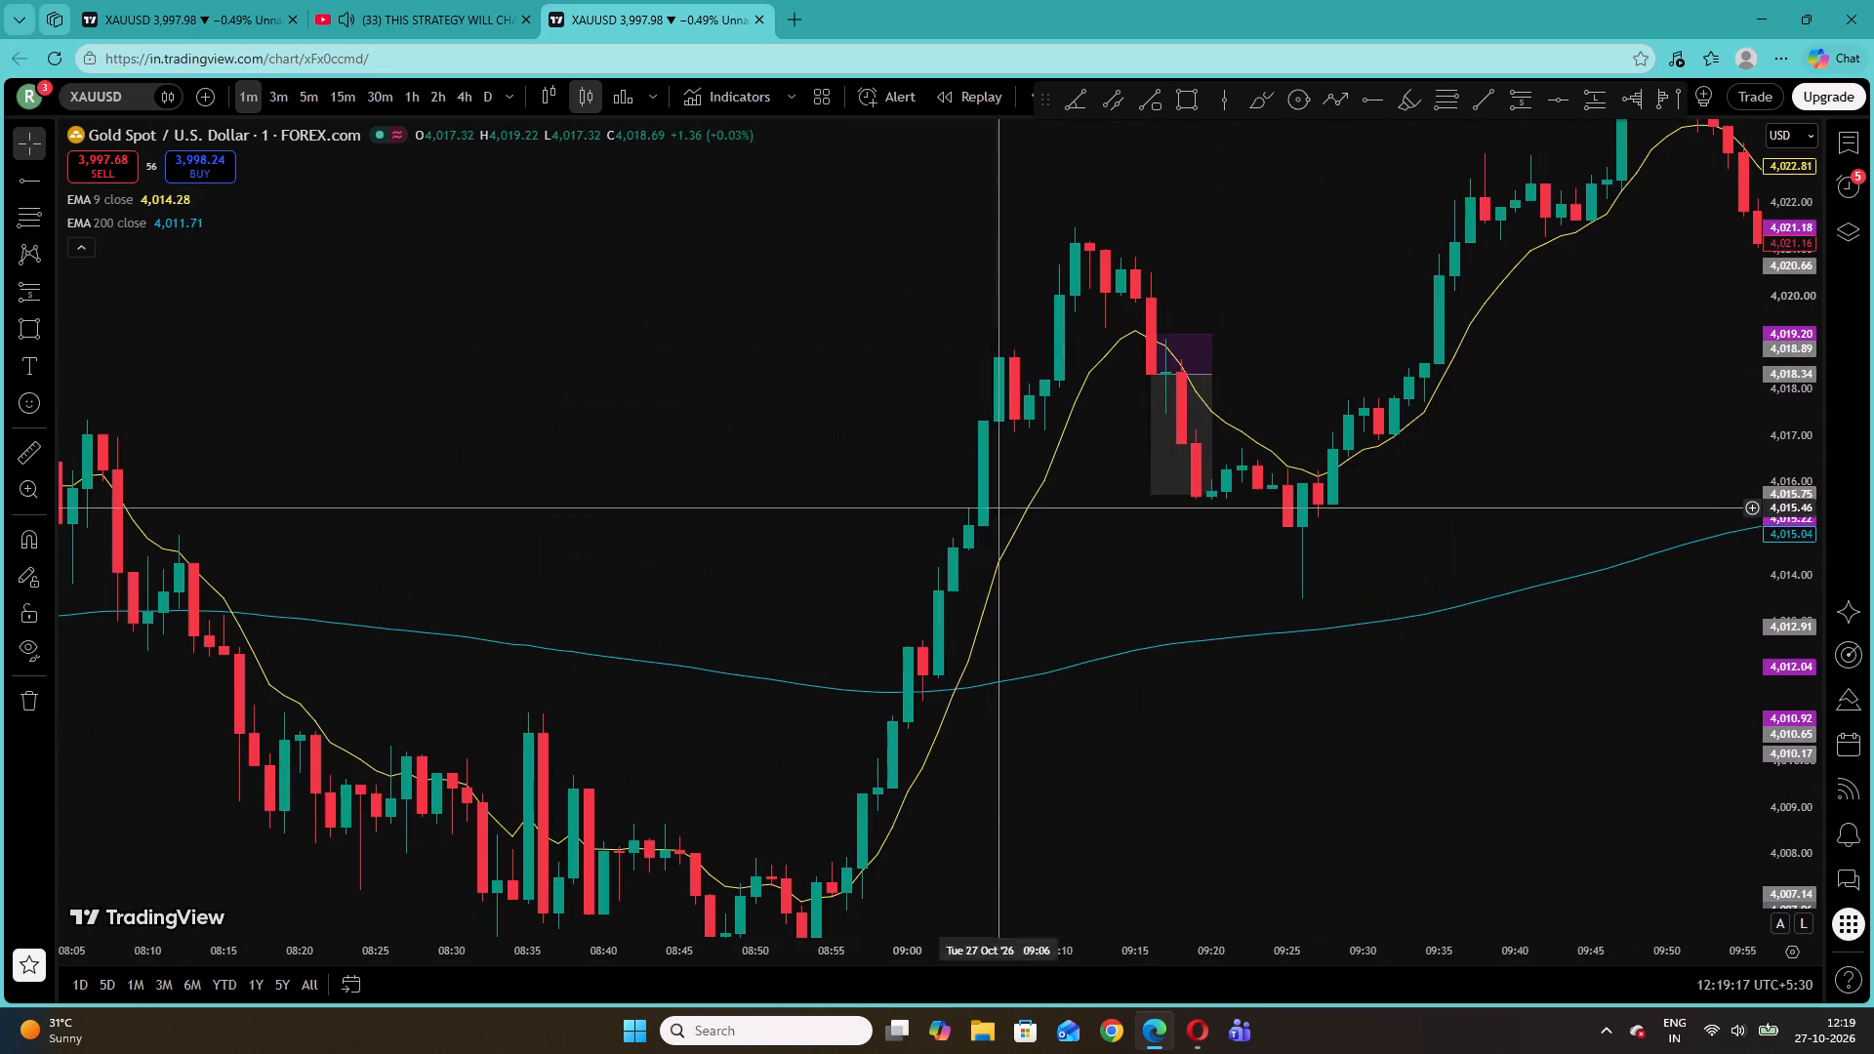
{"action": "left_click_drag", "start_coordinate": [716, 515], "coordinate": [1701, 408]}
{"action": "left_click_drag", "start_coordinate": [1021, 561], "coordinate": [1850, 594]}
{"action": "left_click_drag", "start_coordinate": [1035, 588], "coordinate": [1791, 553]}
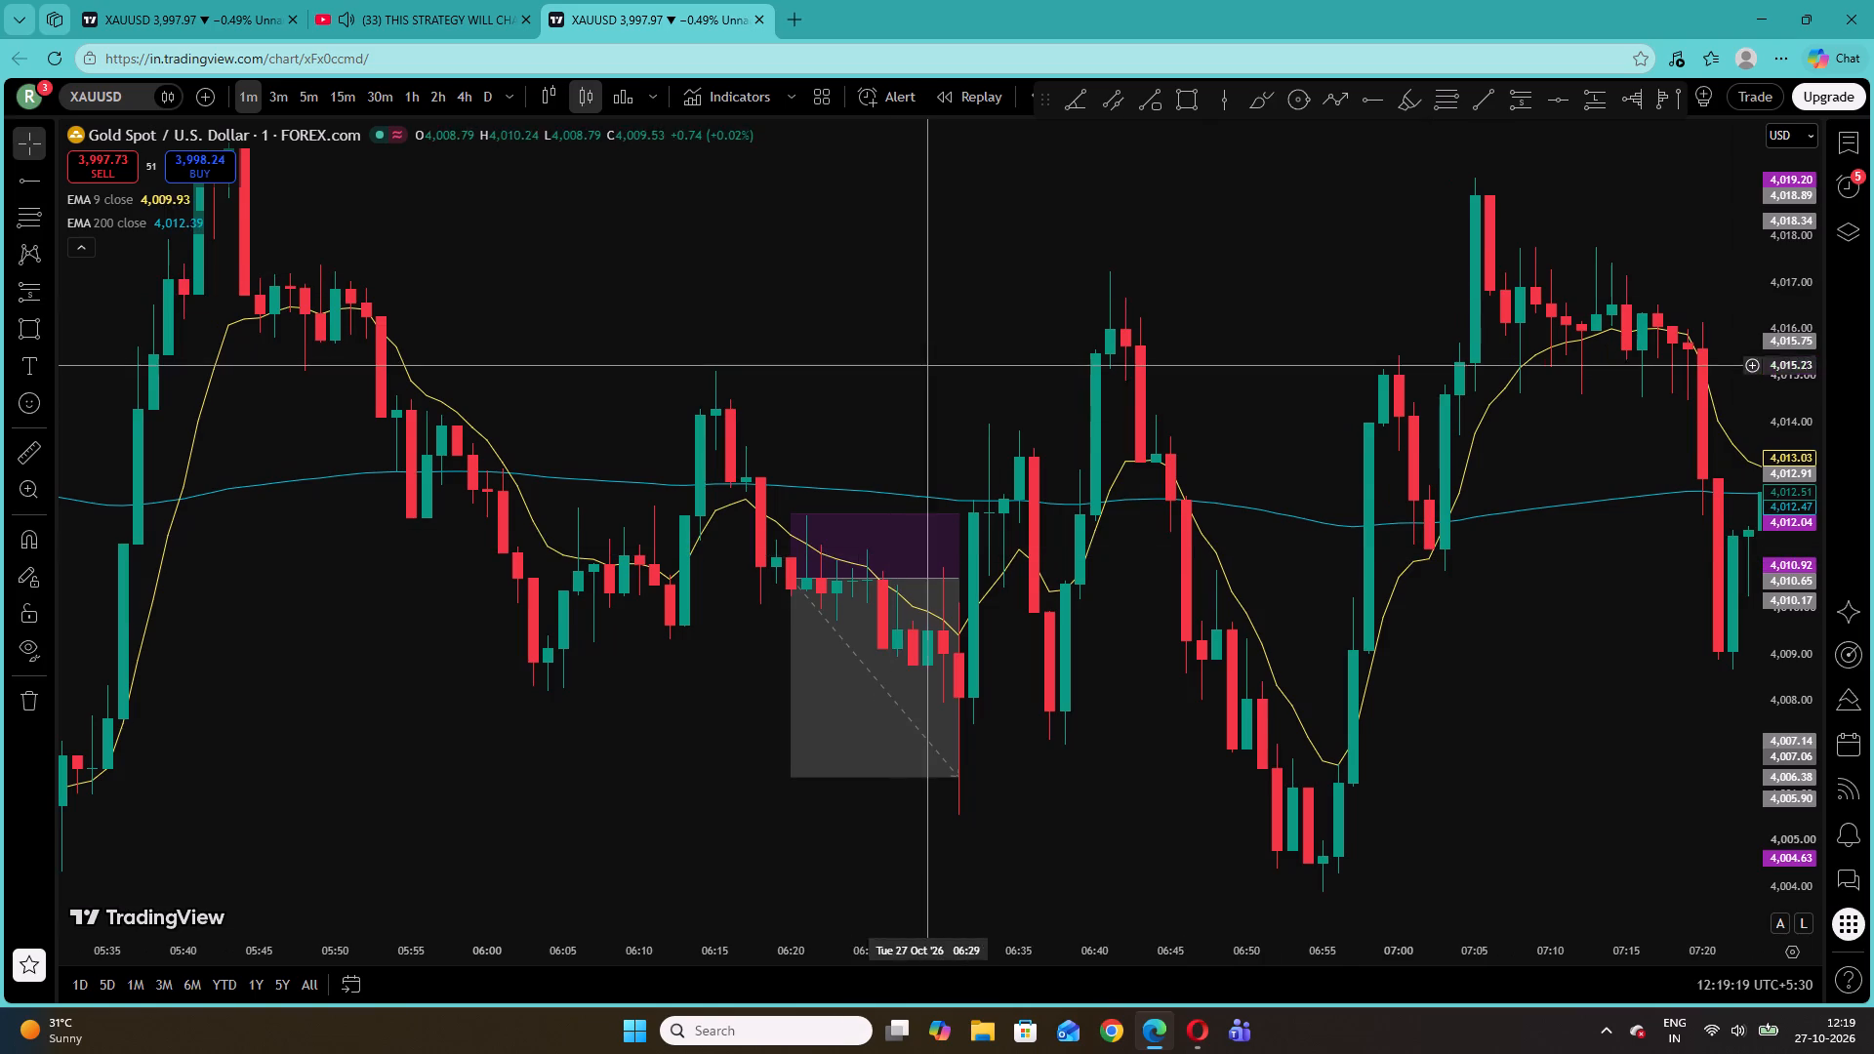
{"action": "left_click_drag", "start_coordinate": [913, 358], "coordinate": [1728, 258]}
{"action": "left_click_drag", "start_coordinate": [900, 403], "coordinate": [1408, 419]}
{"action": "left_click_drag", "start_coordinate": [1034, 306], "coordinate": [1714, 350]}
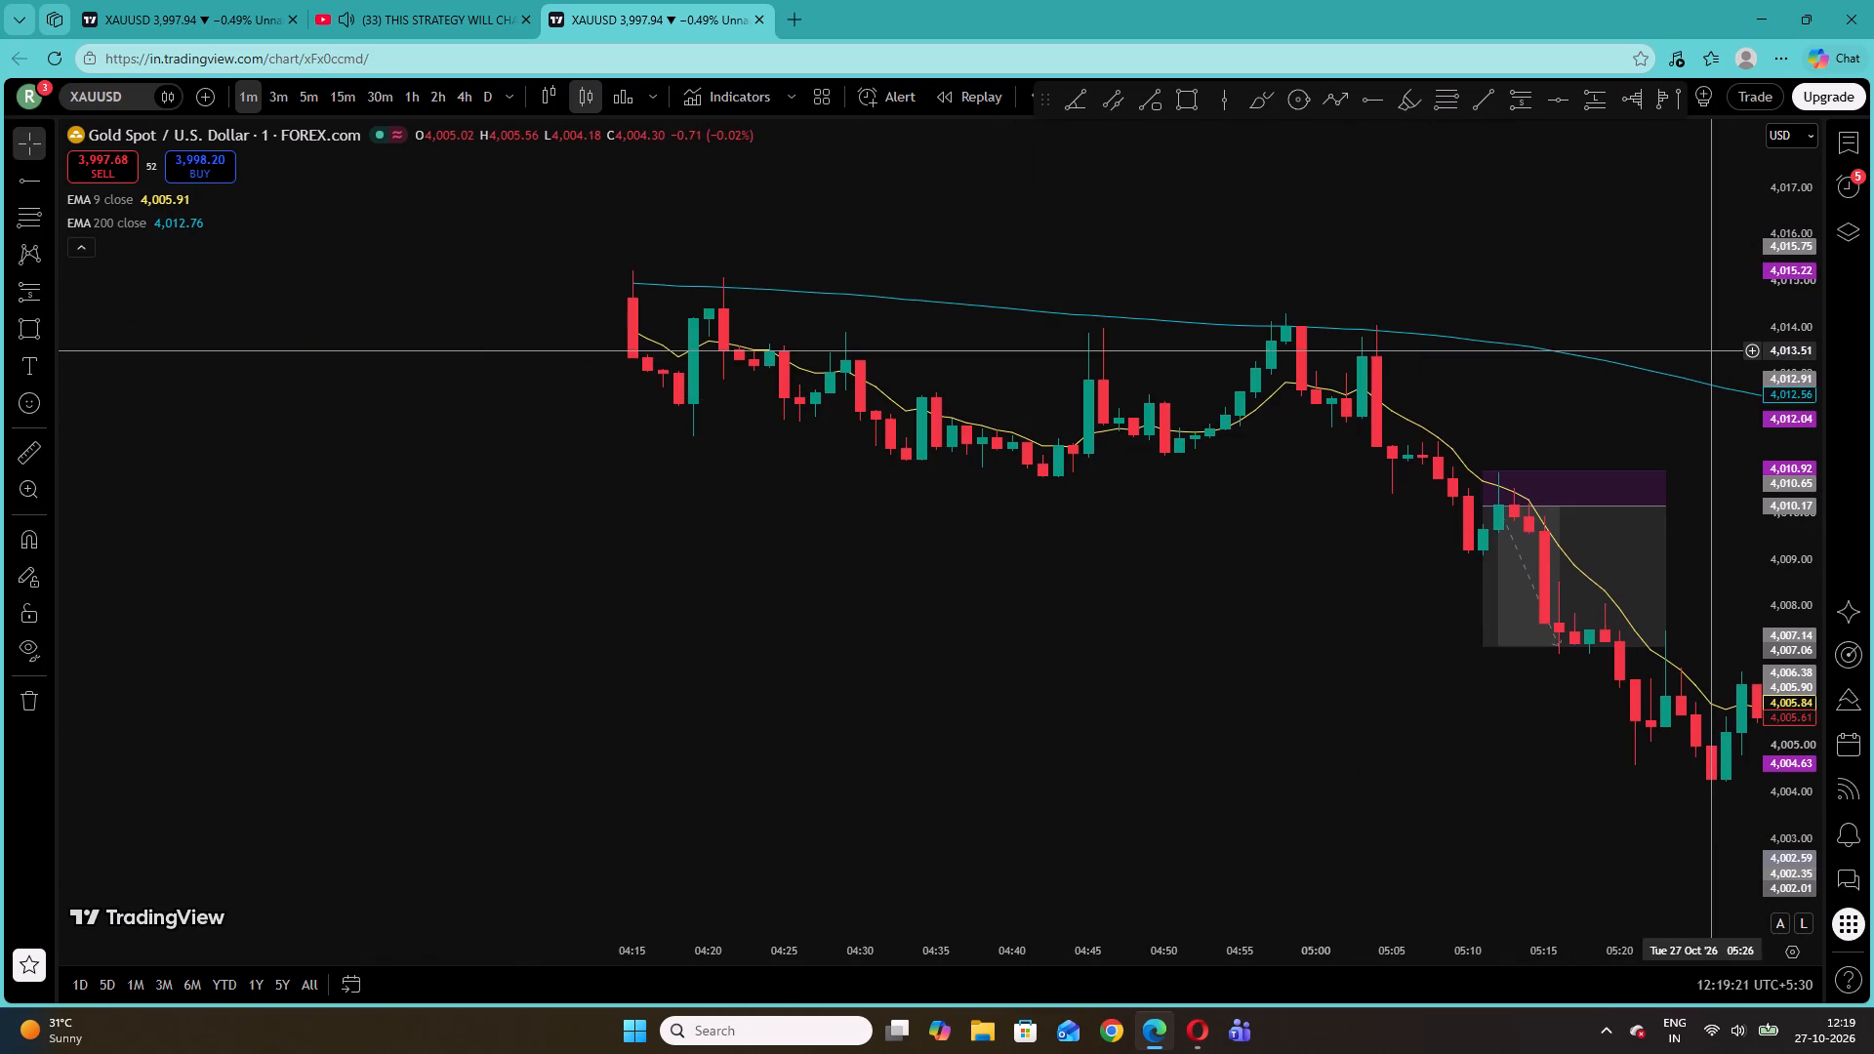
Review the candles and marked short positions on 27 October from about 04:15 forward to the live candle near 12:19.
{"action": "left_click_drag", "start_coordinate": [1714, 350], "coordinate": [1184, 324]}
{"action": "left_click_drag", "start_coordinate": [1606, 466], "coordinate": [1096, 479]}
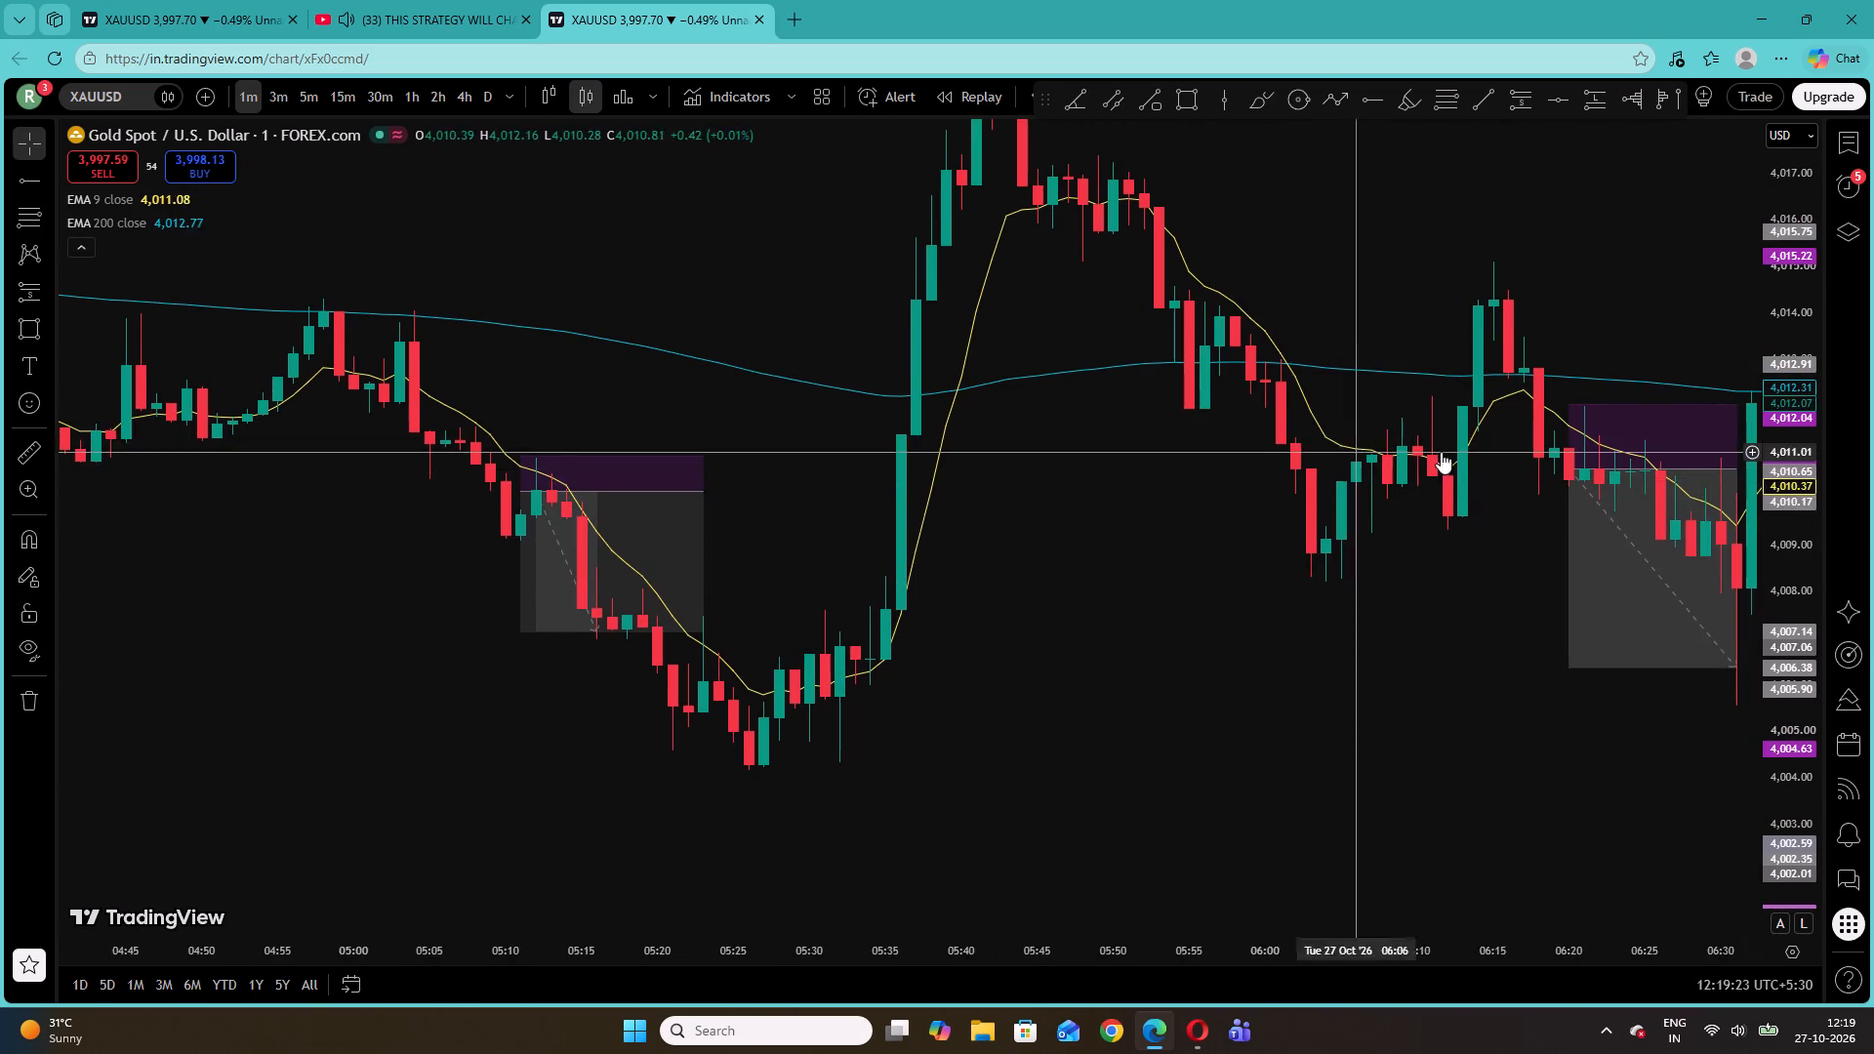
{"action": "left_click_drag", "start_coordinate": [1497, 531], "coordinate": [963, 480]}
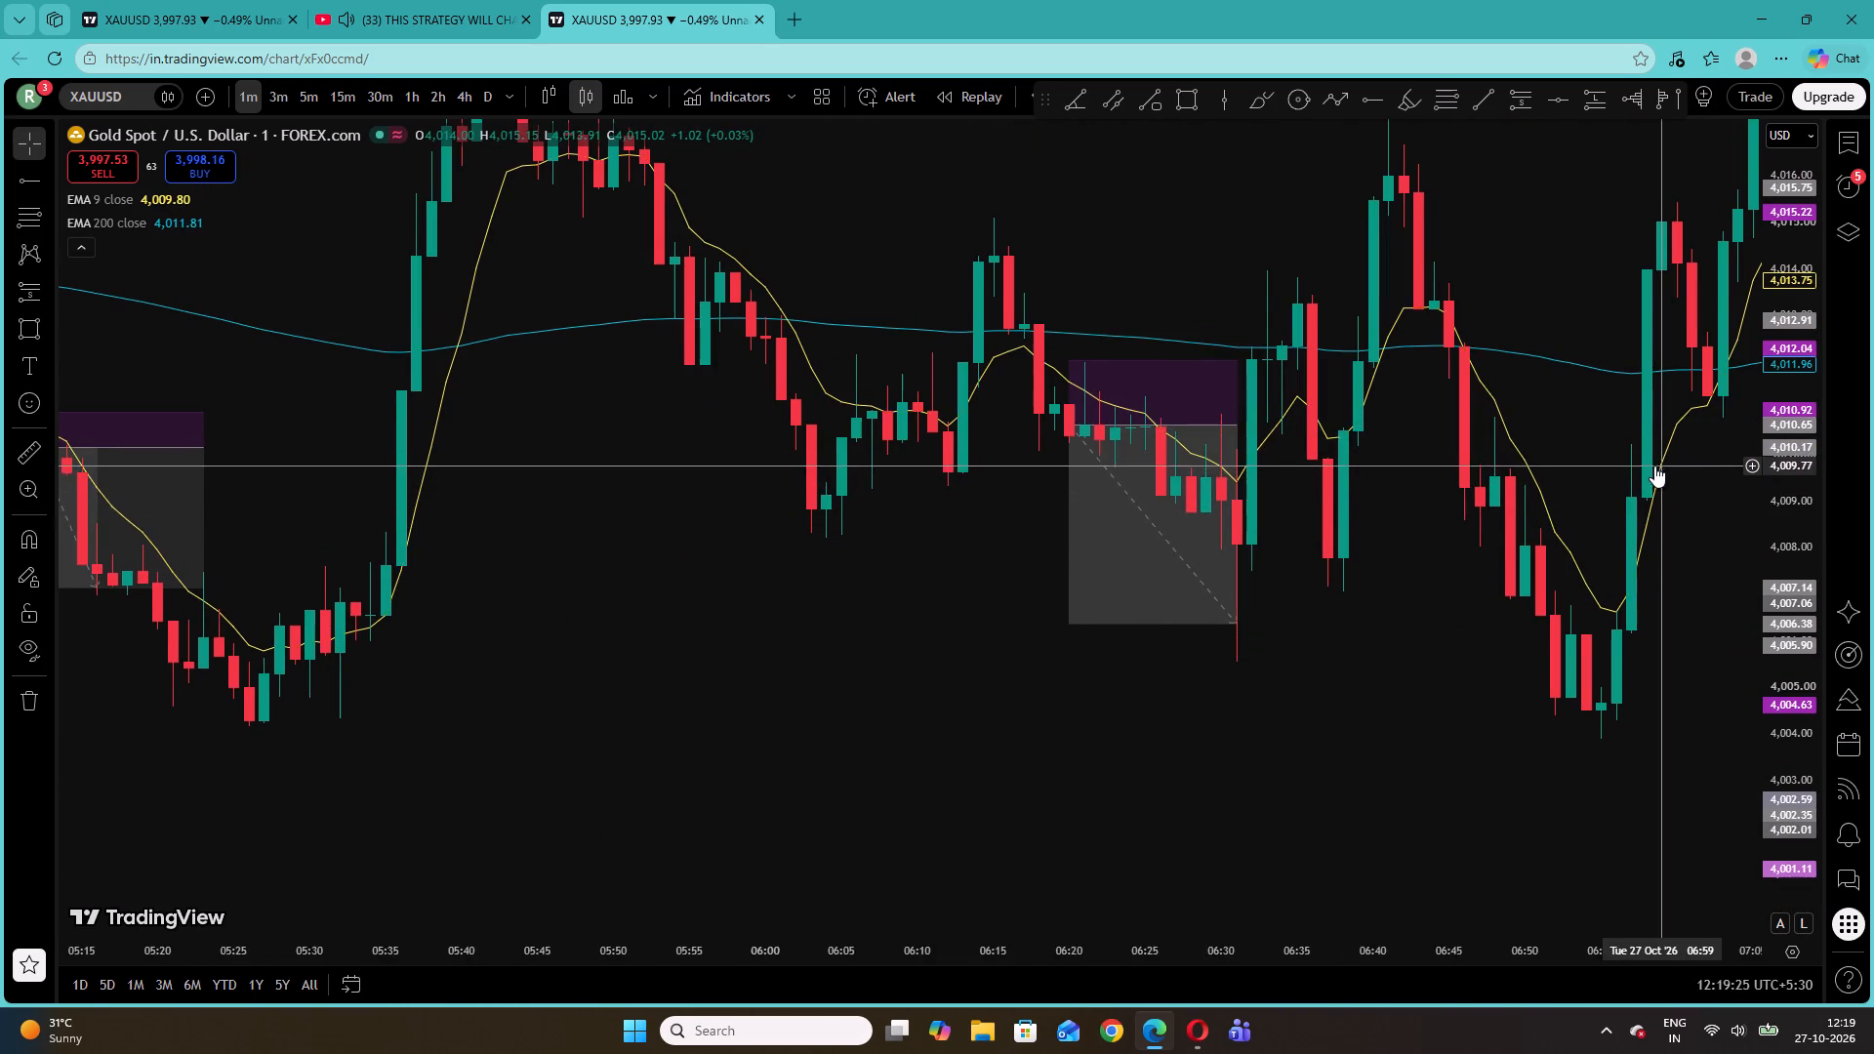
{"action": "left_click_drag", "start_coordinate": [1650, 466], "coordinate": [706, 511]}
{"action": "left_click_drag", "start_coordinate": [1335, 426], "coordinate": [630, 555]}
{"action": "left_click_drag", "start_coordinate": [1120, 483], "coordinate": [406, 344]}
{"action": "left_click_drag", "start_coordinate": [1240, 391], "coordinate": [533, 567]}
{"action": "left_click_drag", "start_coordinate": [1057, 430], "coordinate": [859, 631]}
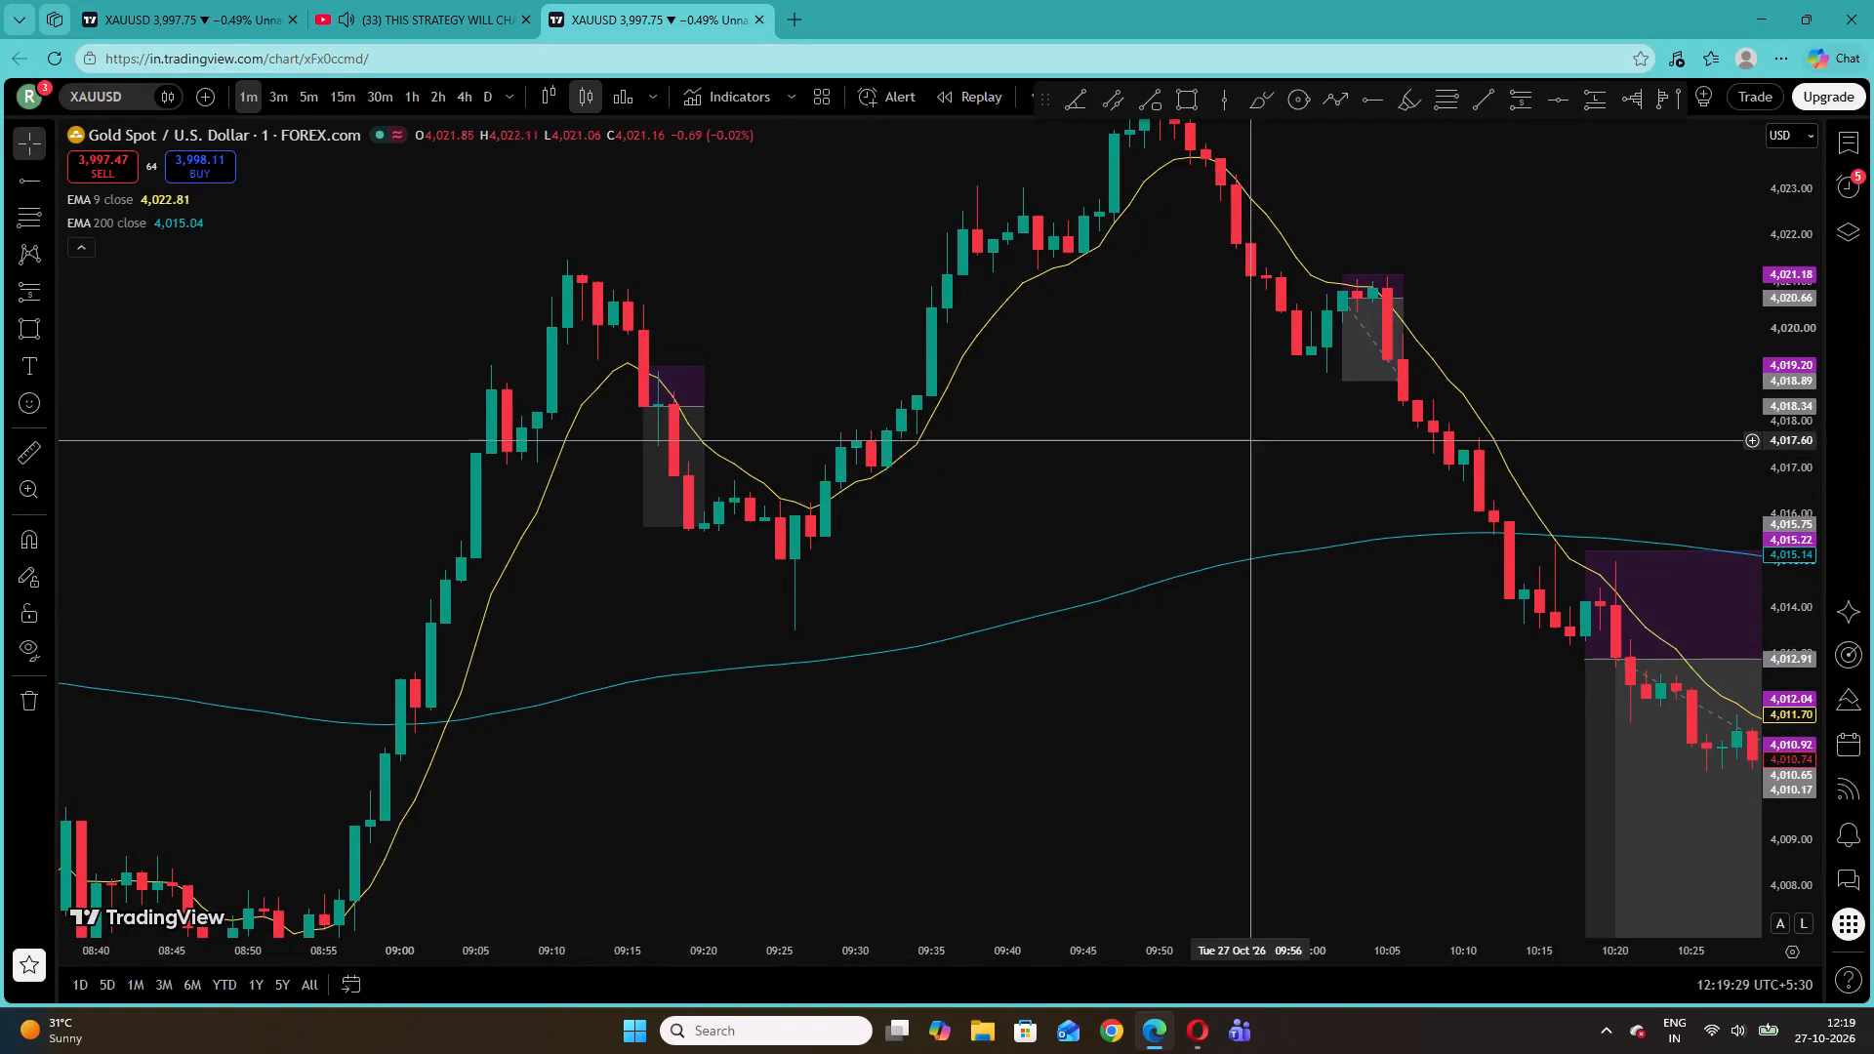
{"action": "left_click_drag", "start_coordinate": [1267, 444], "coordinate": [786, 539]}
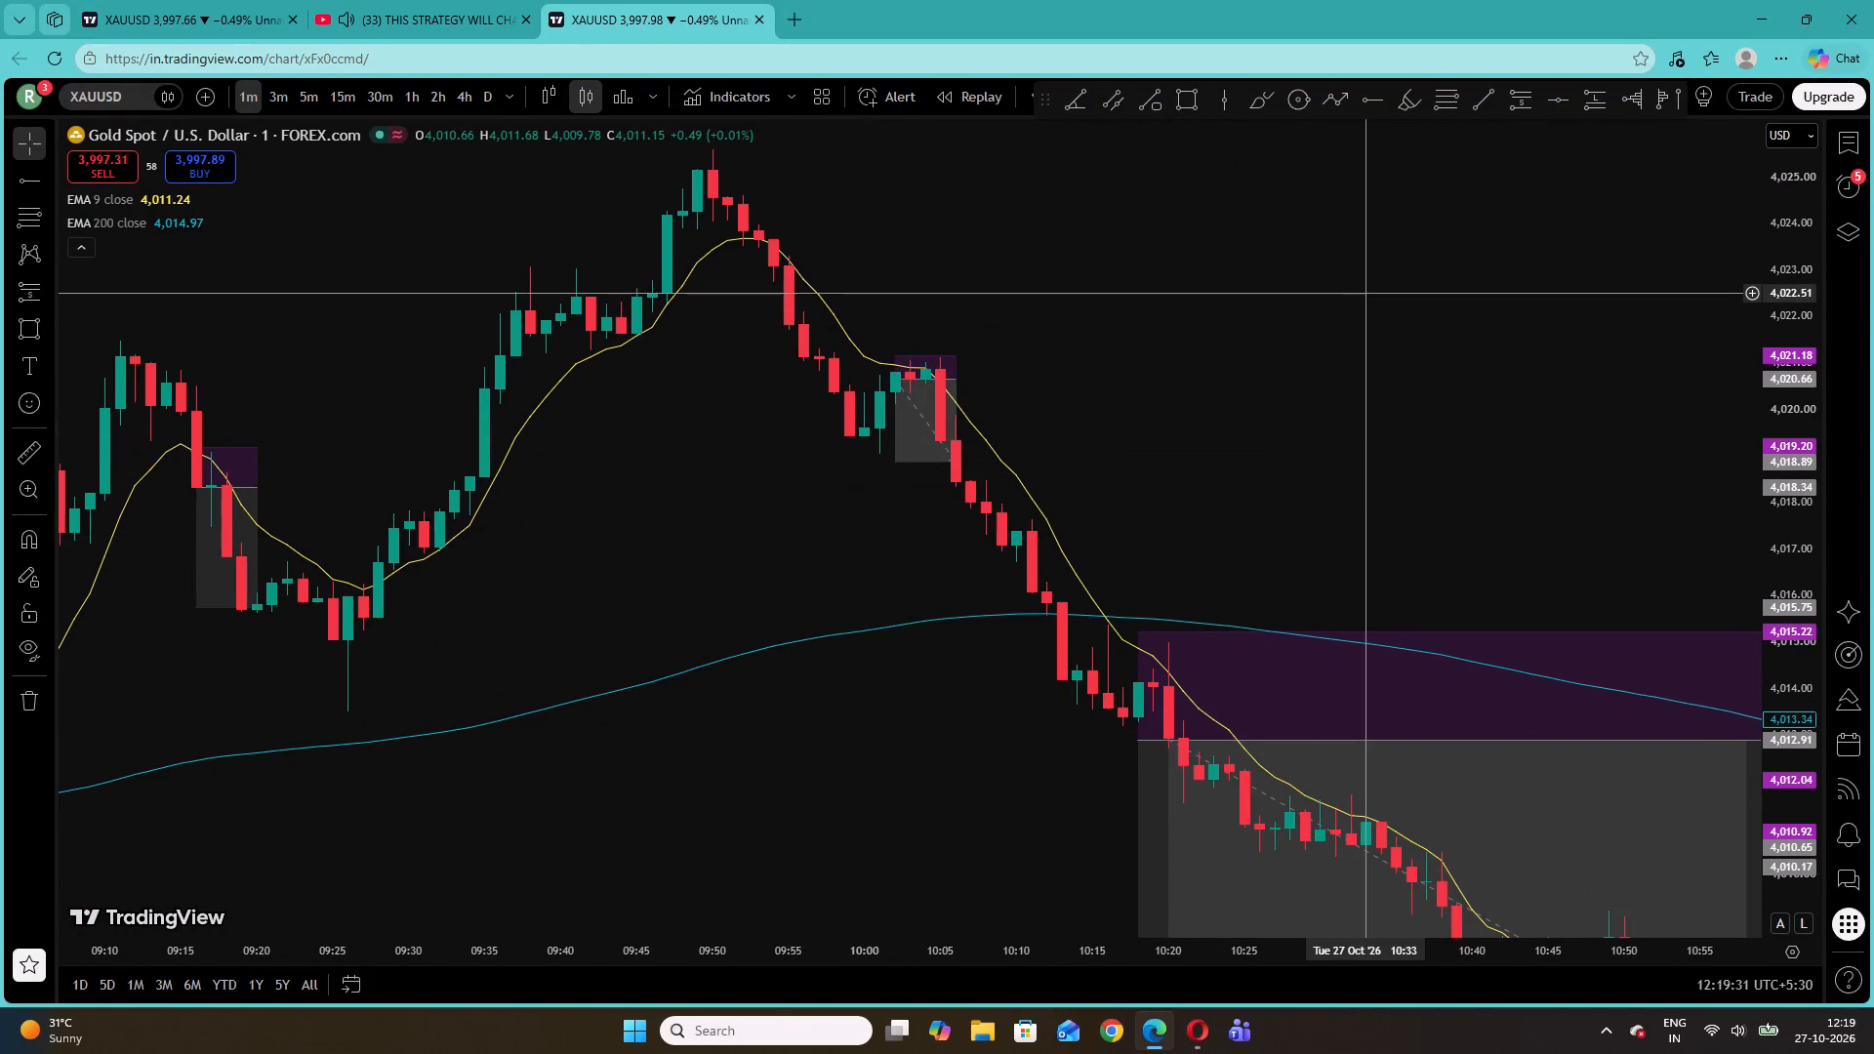
{"action": "left_click_drag", "start_coordinate": [1470, 350], "coordinate": [903, 198]}
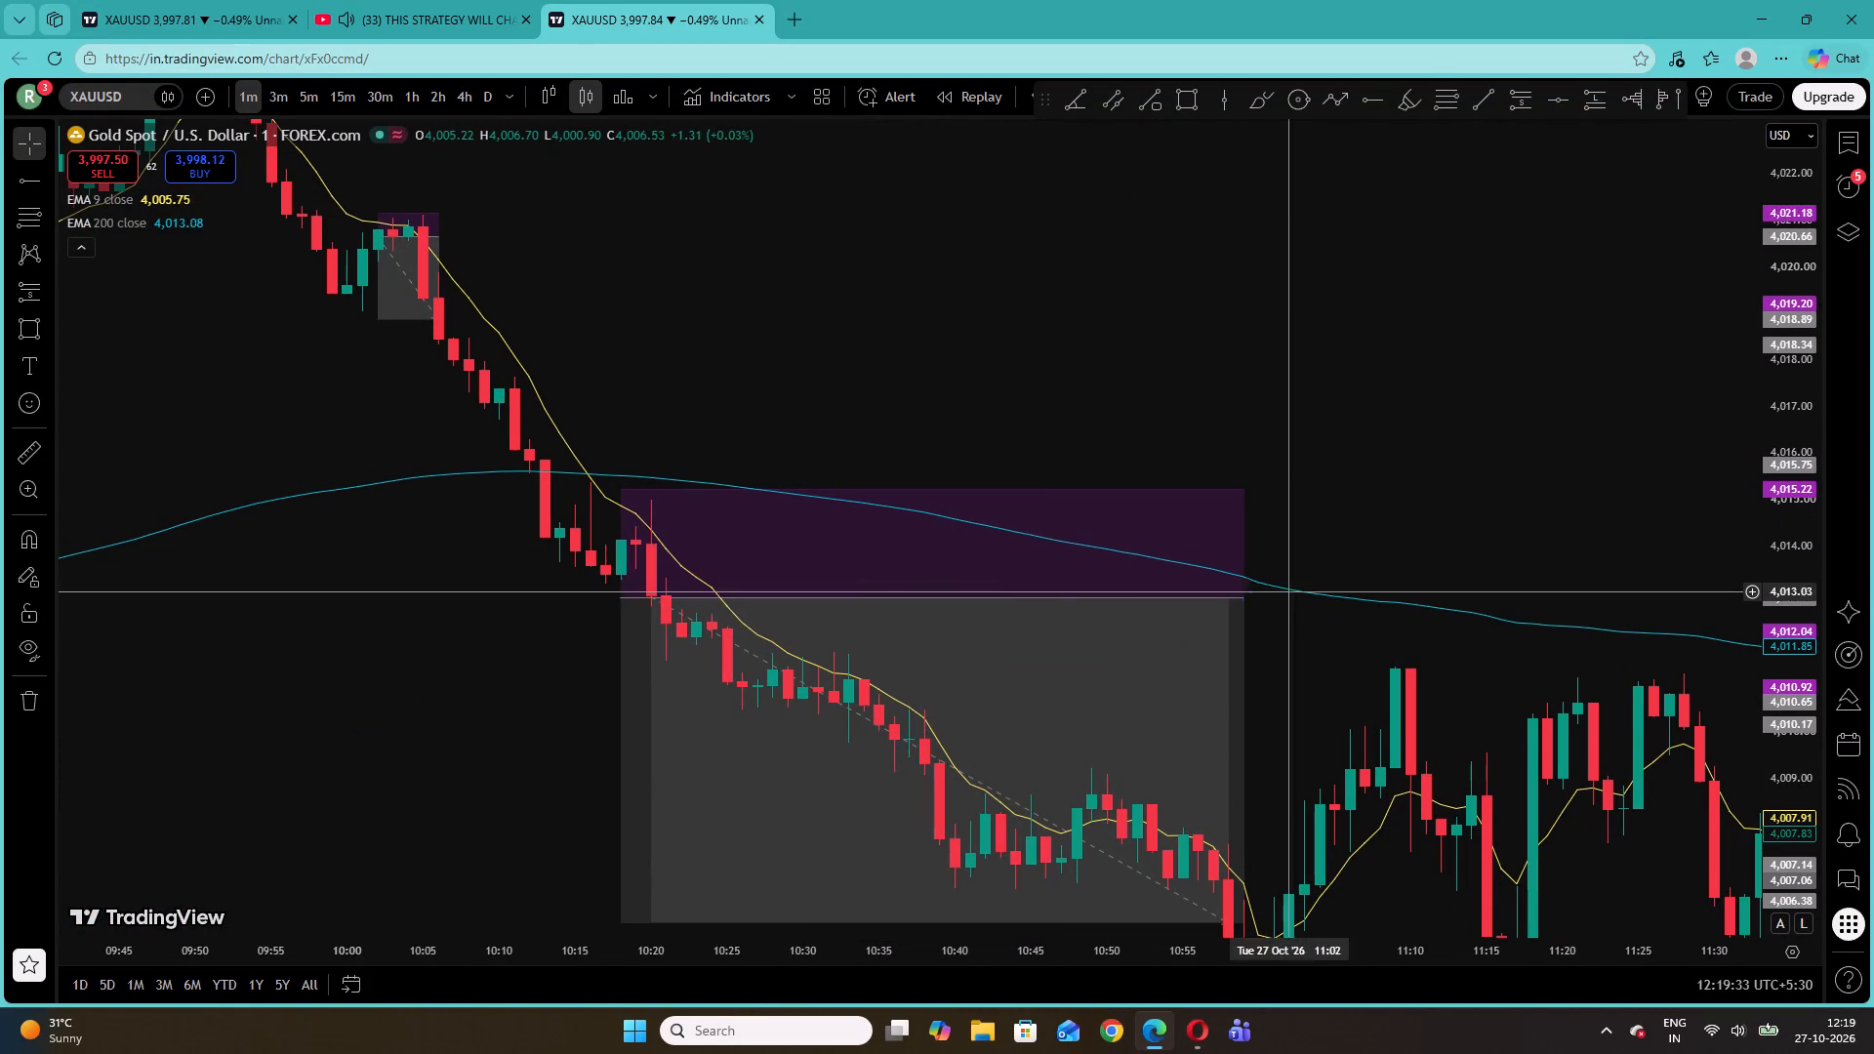
{"action": "left_click_drag", "start_coordinate": [1470, 650], "coordinate": [990, 369]}
{"action": "left_click_drag", "start_coordinate": [1324, 443], "coordinate": [691, 145]}
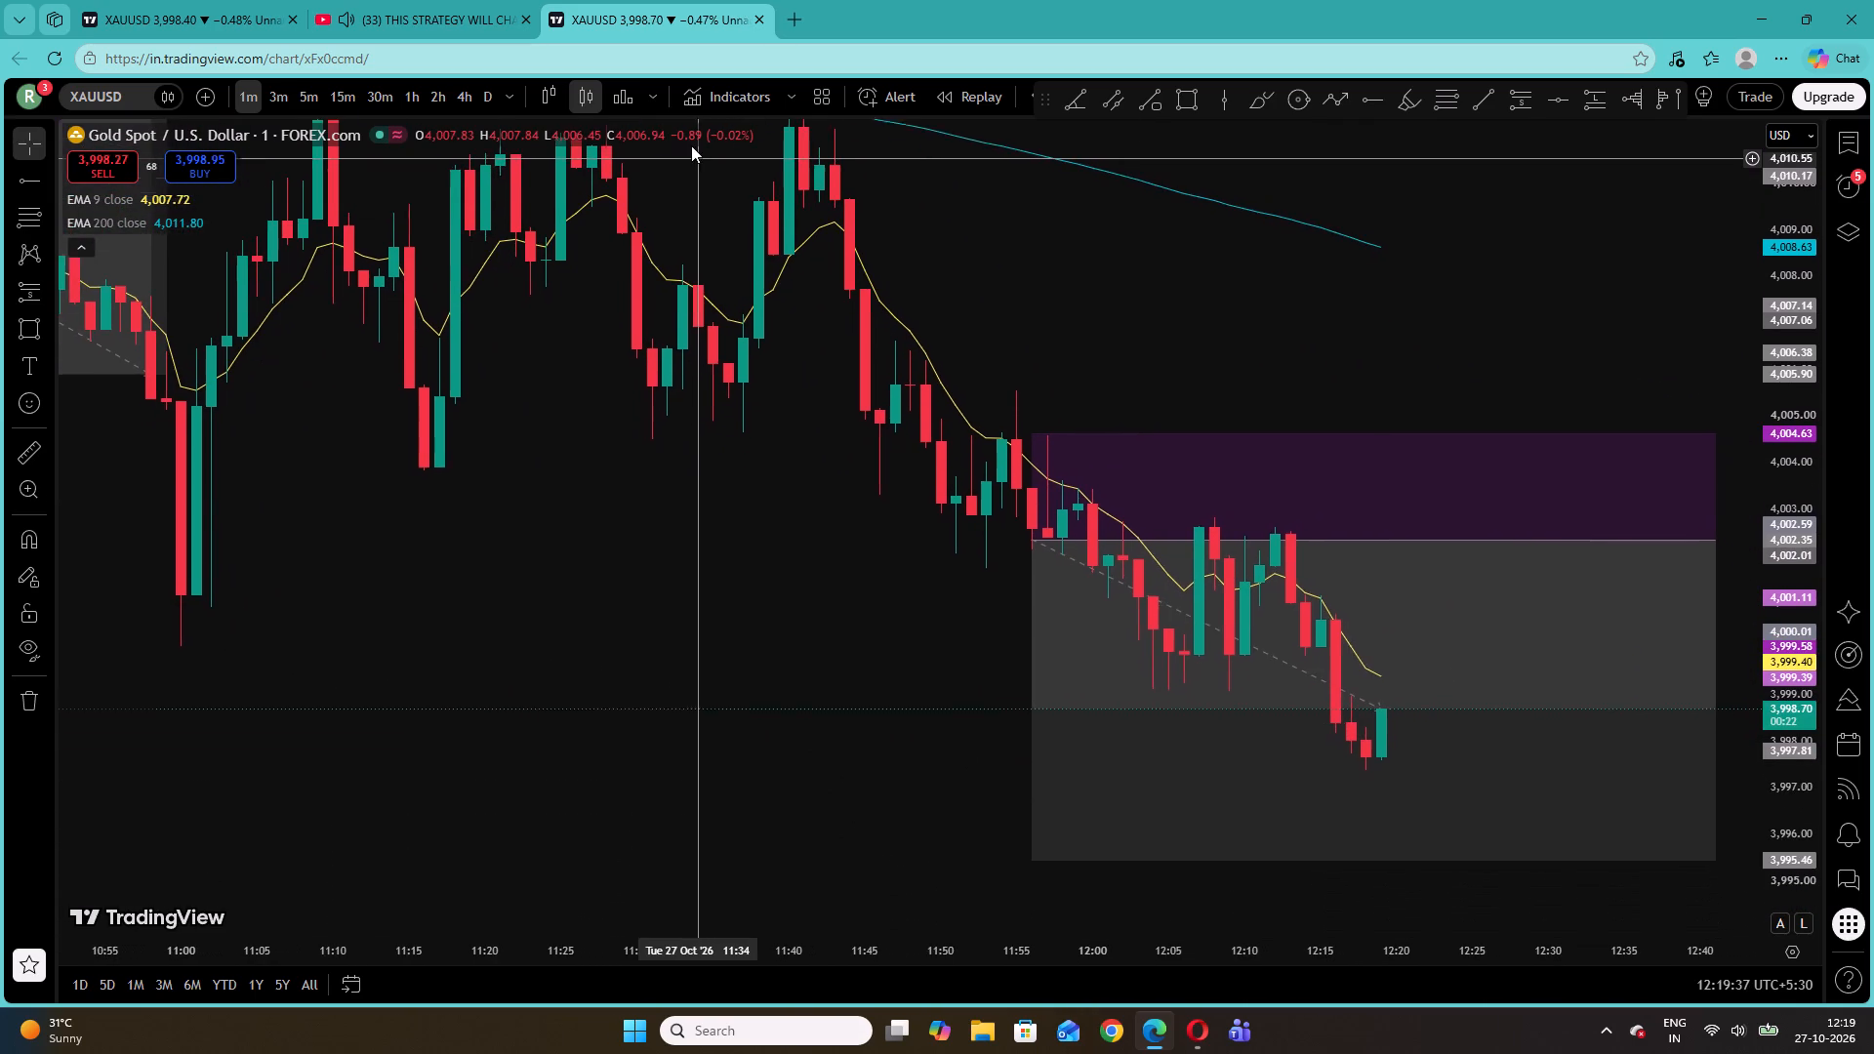
{"action": "left_click_drag", "start_coordinate": [691, 145], "coordinate": [691, 137]}
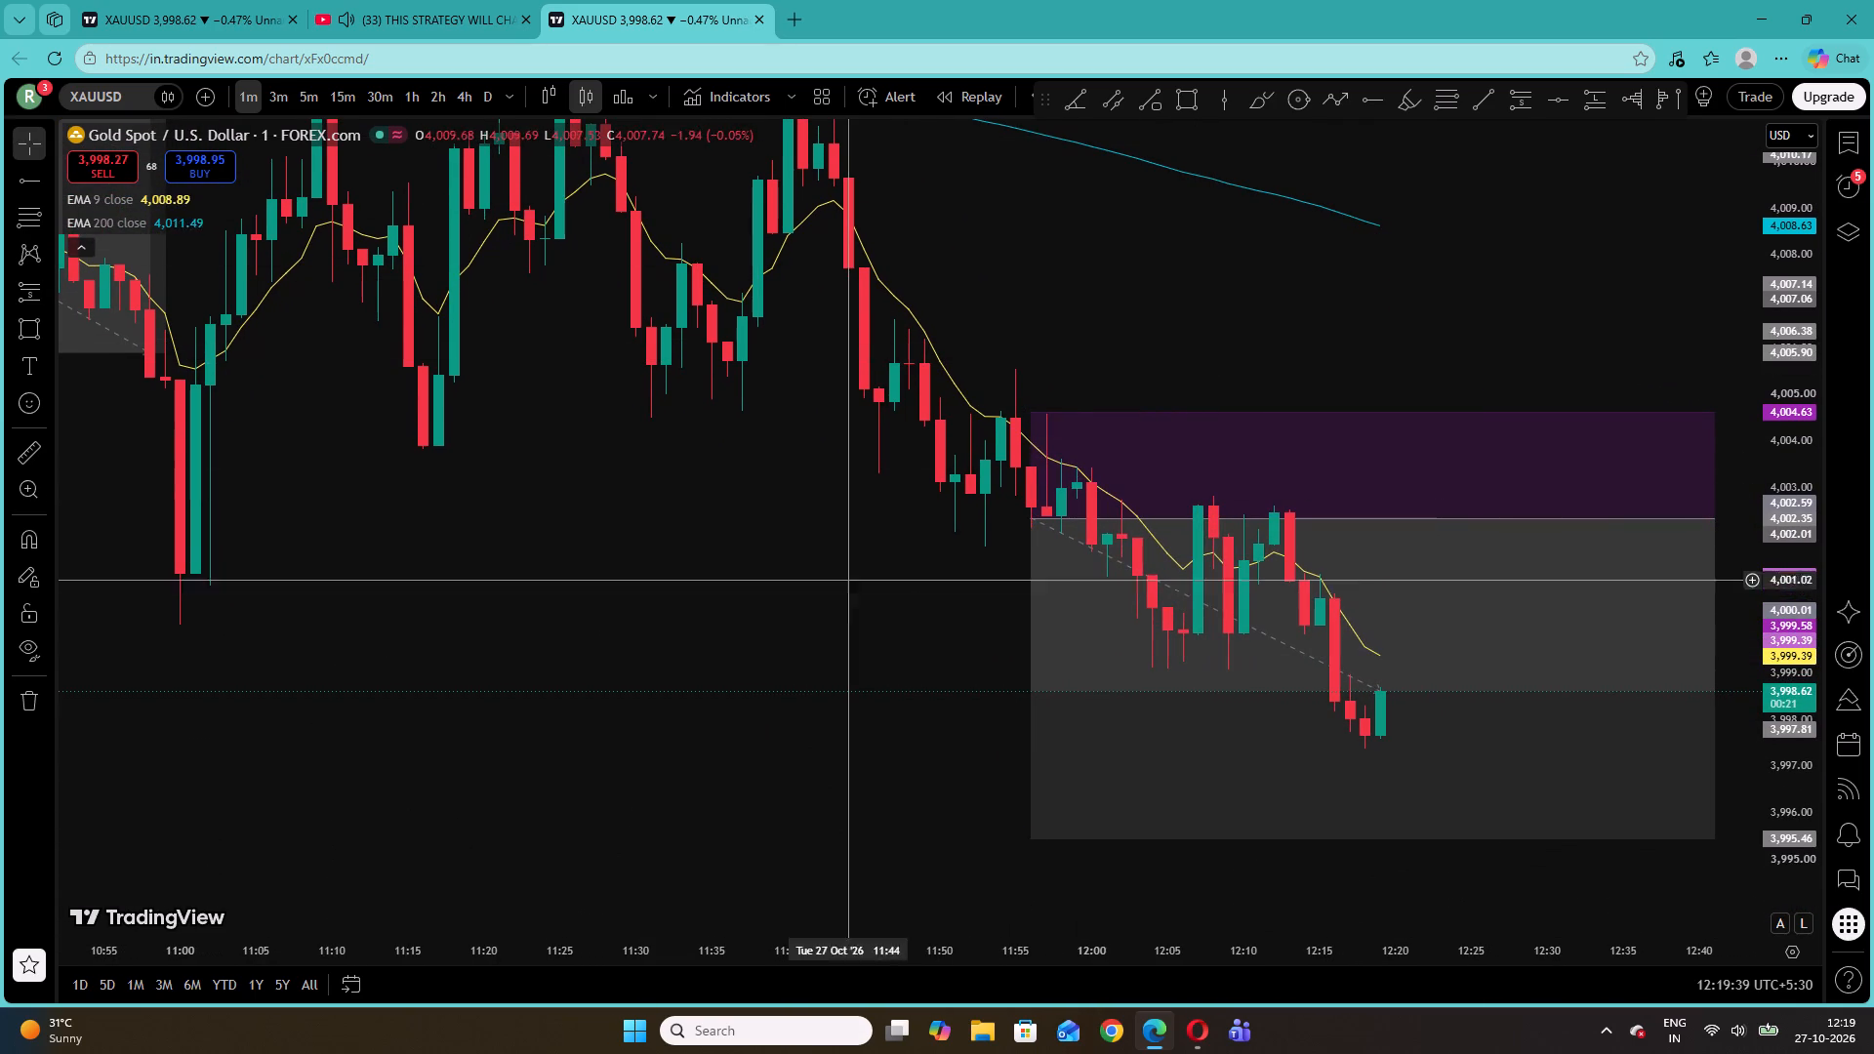
Reset the chart view and look over the 27 October price action from about 07:45 to the latest candle.
{"action": "left_click_drag", "start_coordinate": [1801, 617], "coordinate": [1758, 406]}
{"action": "left_click_drag", "start_coordinate": [1739, 548], "coordinate": [1476, 475]}
{"action": "right_click", "coordinate": [1531, 307]}
{"action": "left_click", "coordinate": [1569, 330]}
{"action": "left_click_drag", "start_coordinate": [1766, 547], "coordinate": [1761, 507]}
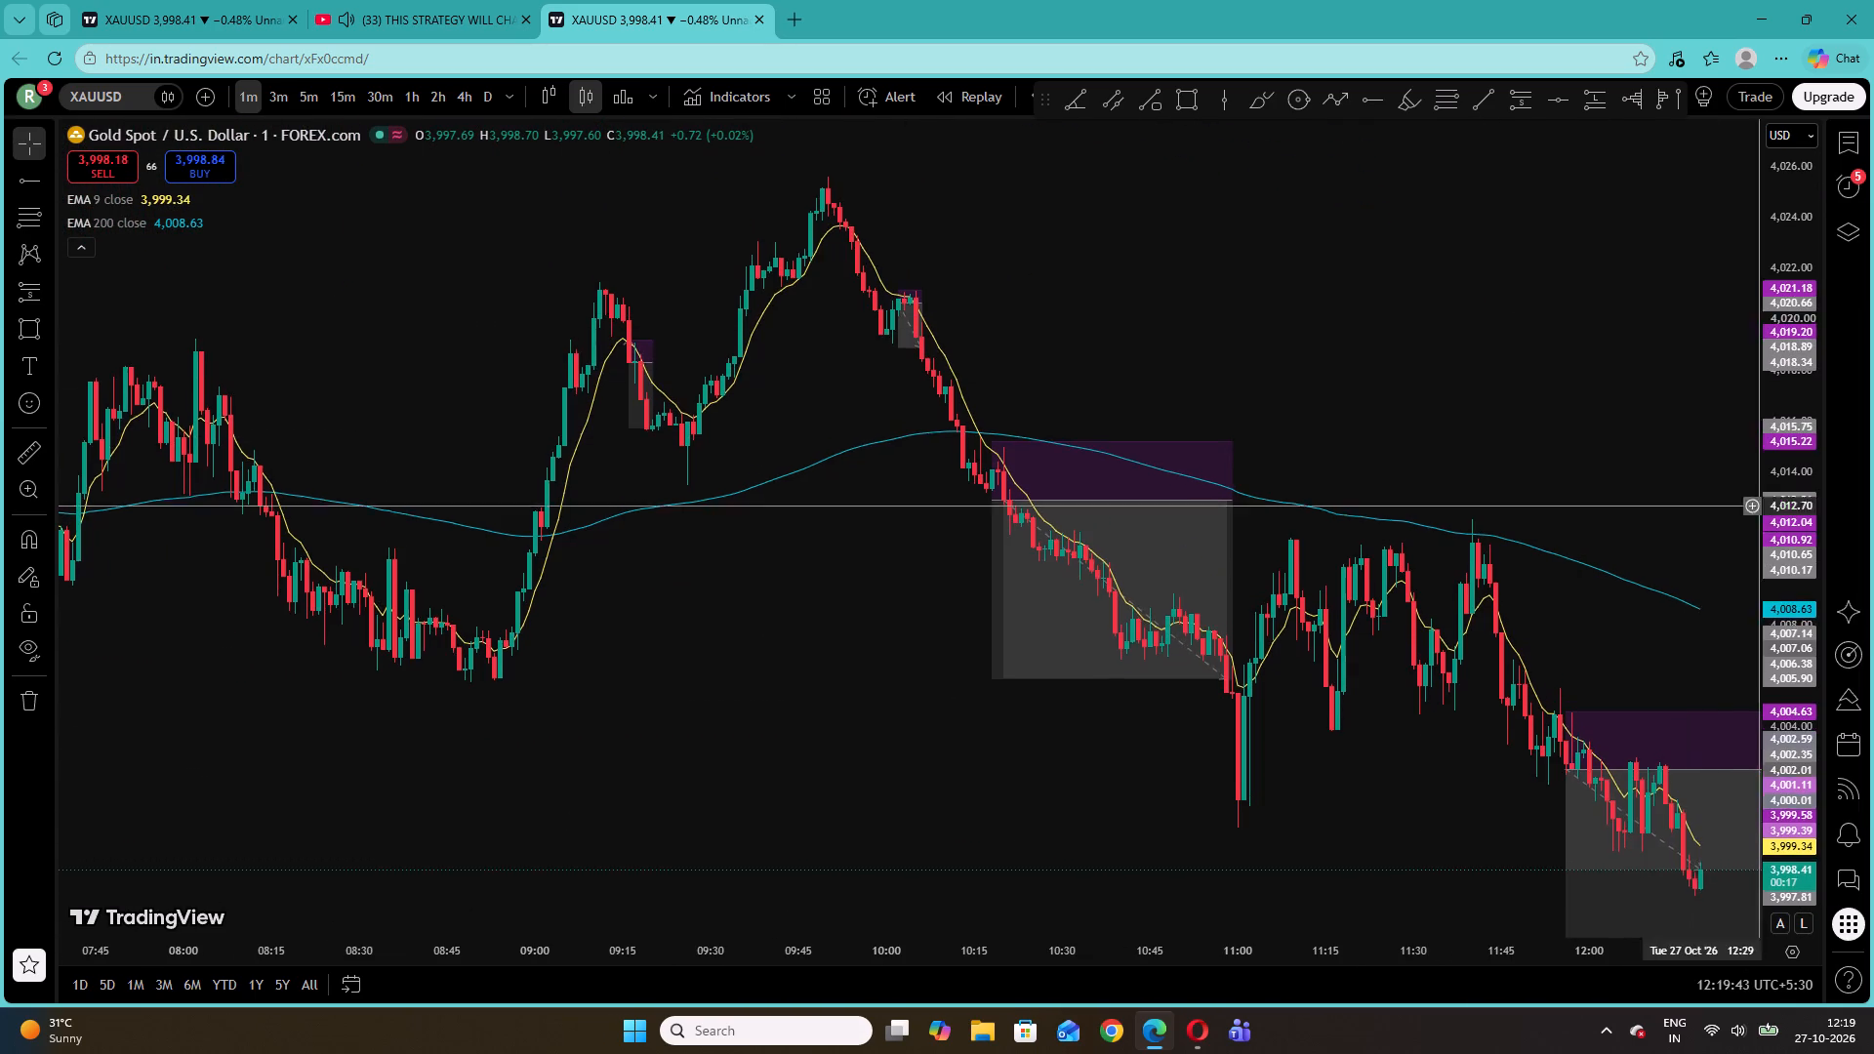
{"action": "left_click_drag", "start_coordinate": [1679, 519], "coordinate": [1204, 280]}
Switch to the Nawabs of Trading beginners' scalping and swing strategy video on YouTube.
{"action": "left_click", "coordinate": [407, 0]}
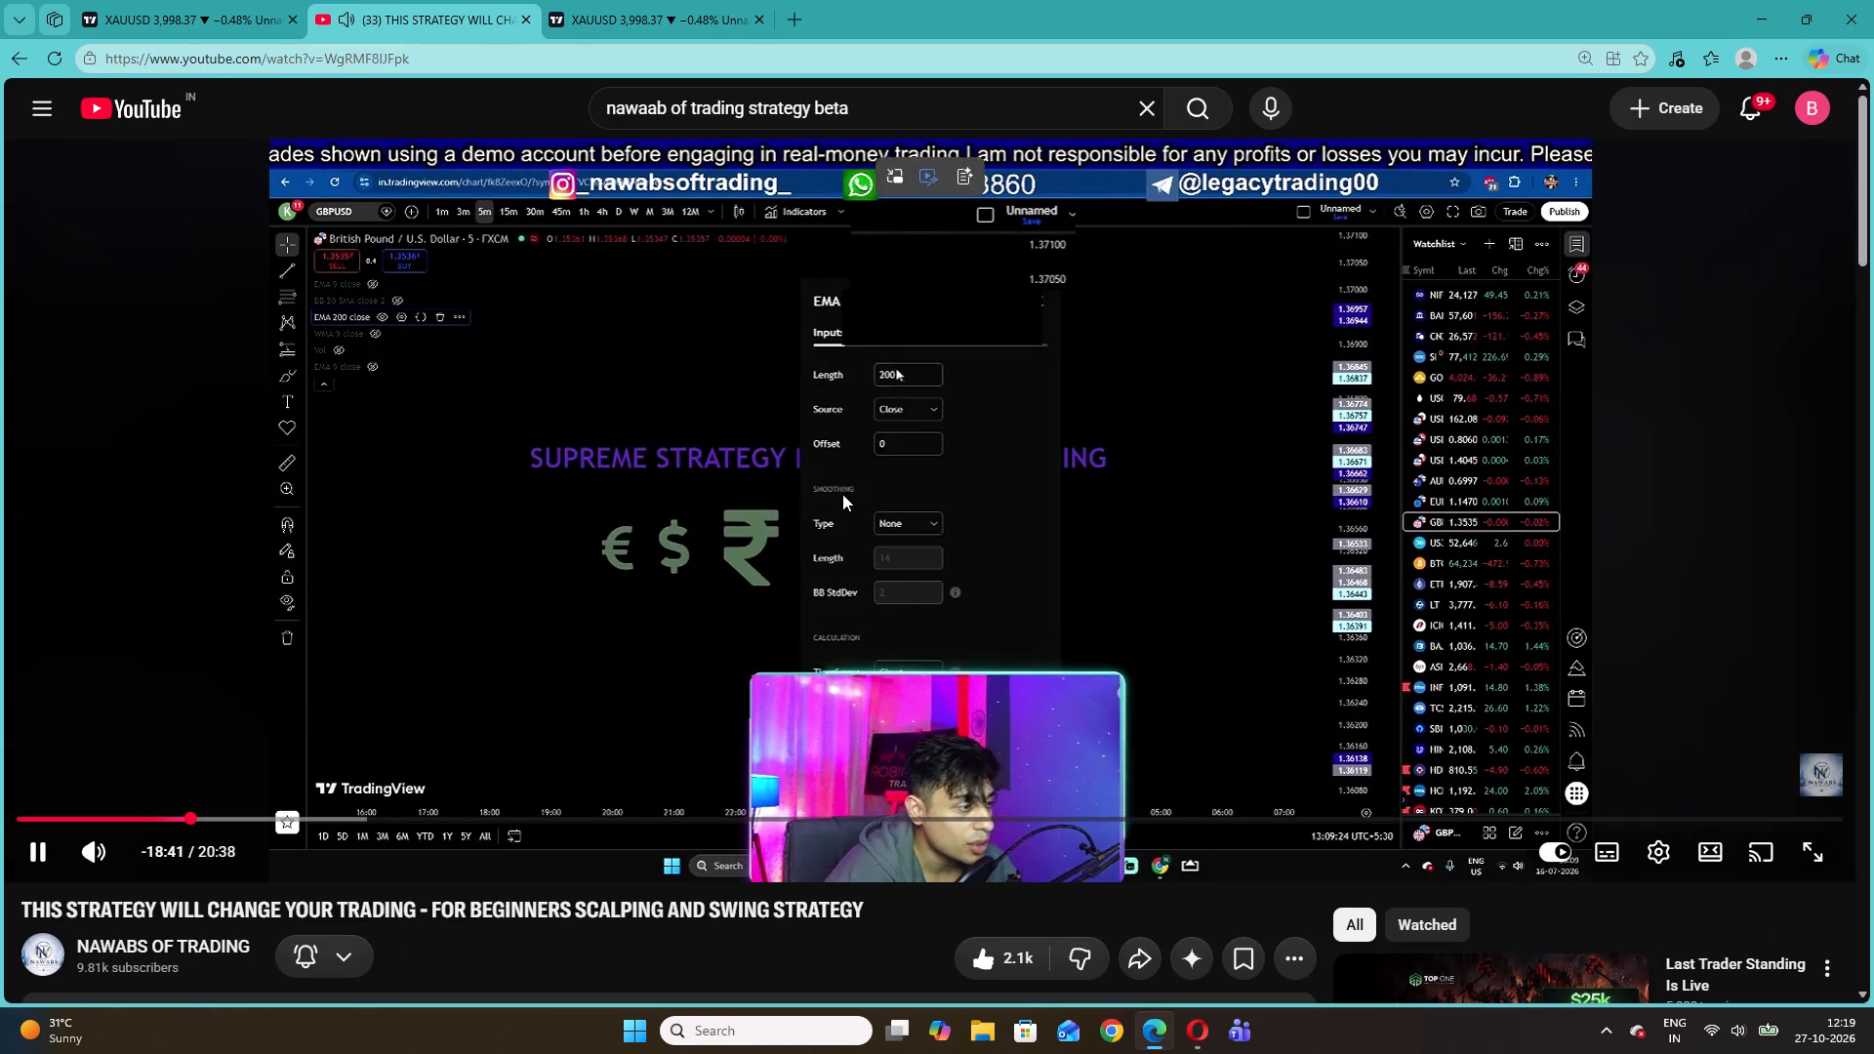
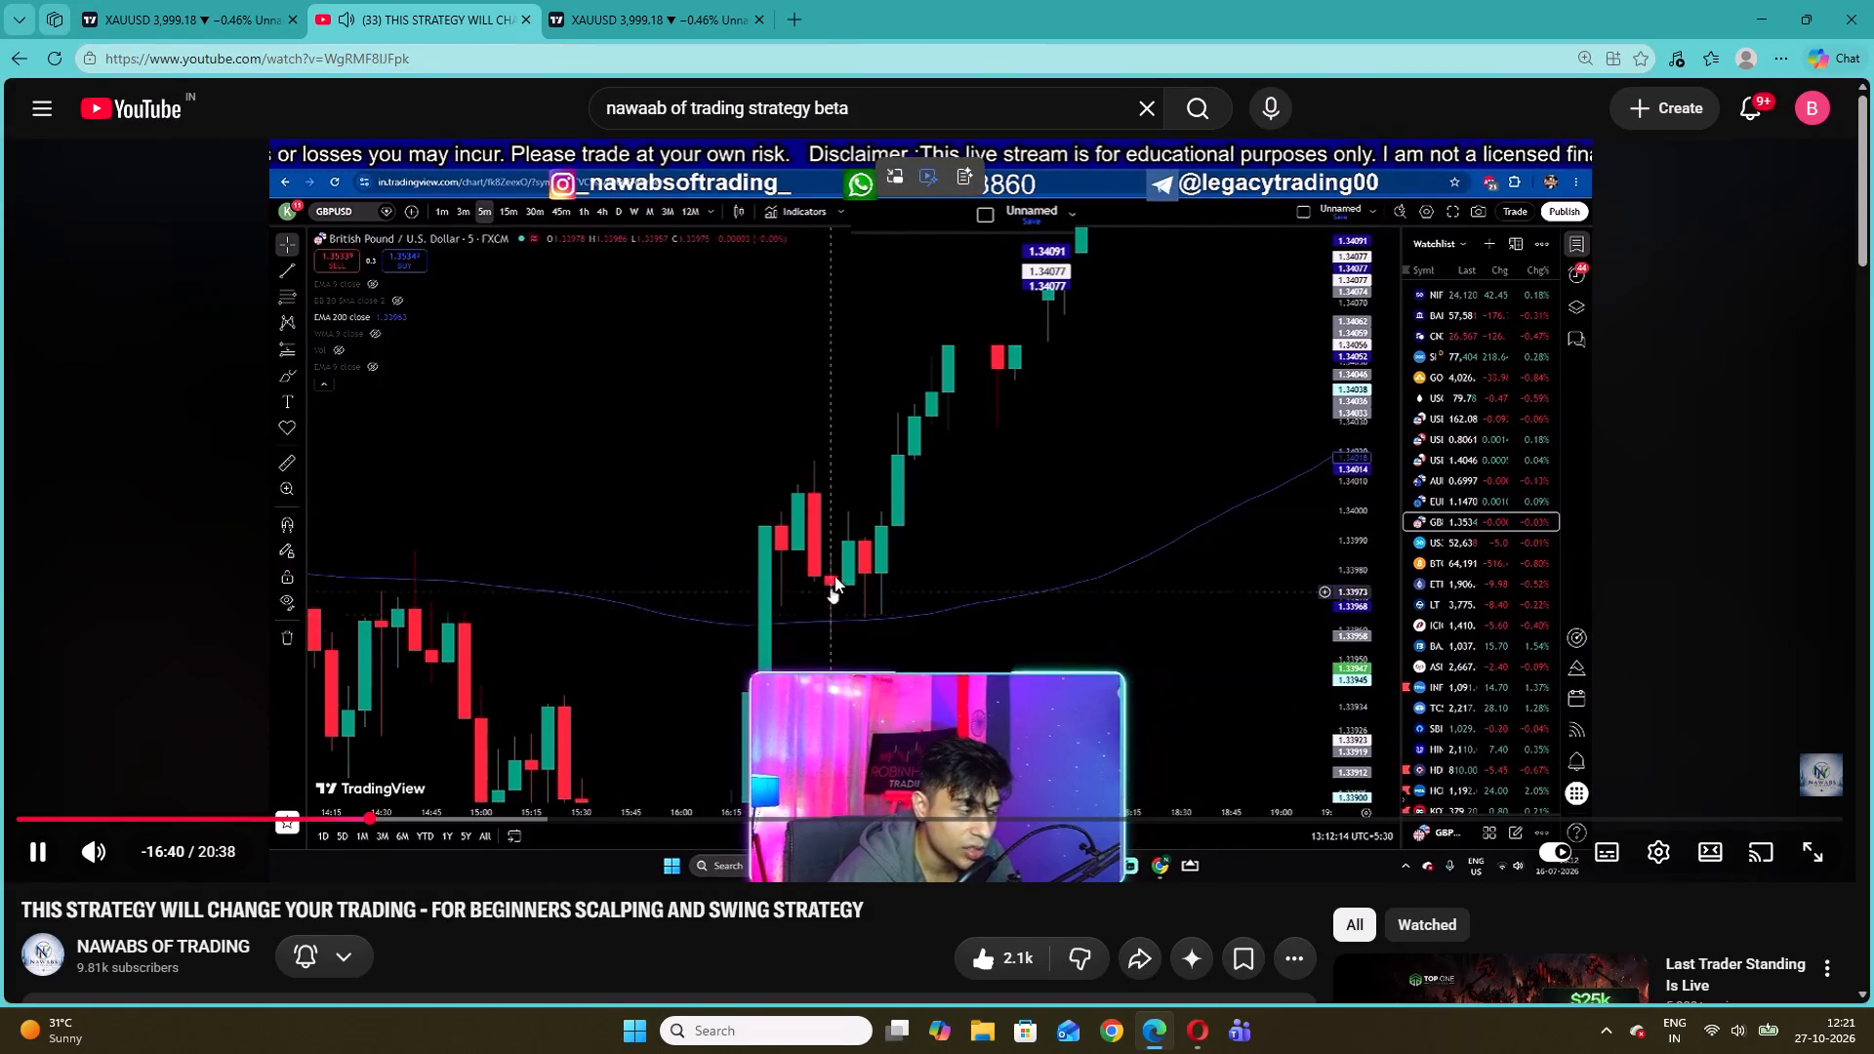
On the XAUUSD chart, adjust the latest 27 October short position to a stop of about 4,002.47 and an entry of about 4,002.46 at 11:57.
{"action": "left_click", "coordinate": [712, 448]}
{"action": "left_click", "coordinate": [645, 11]}
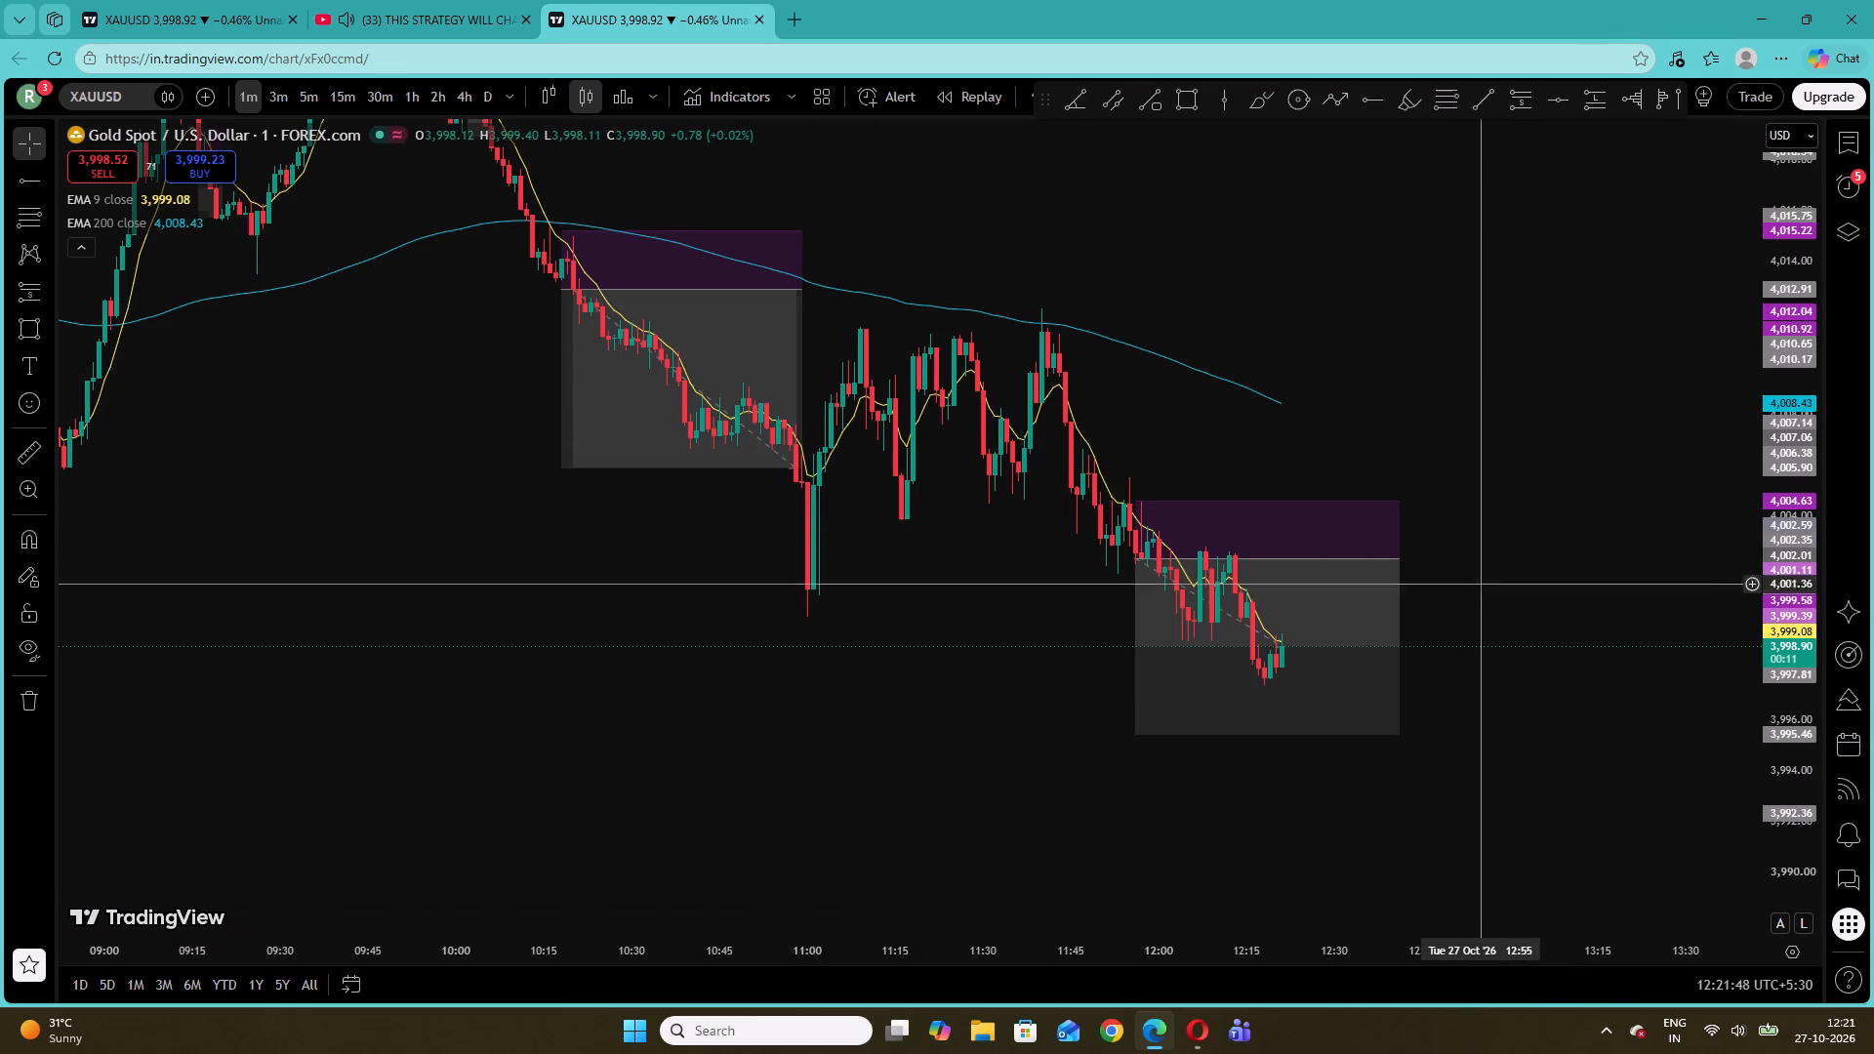
{"action": "left_click_drag", "start_coordinate": [1479, 616], "coordinate": [1234, 404]}
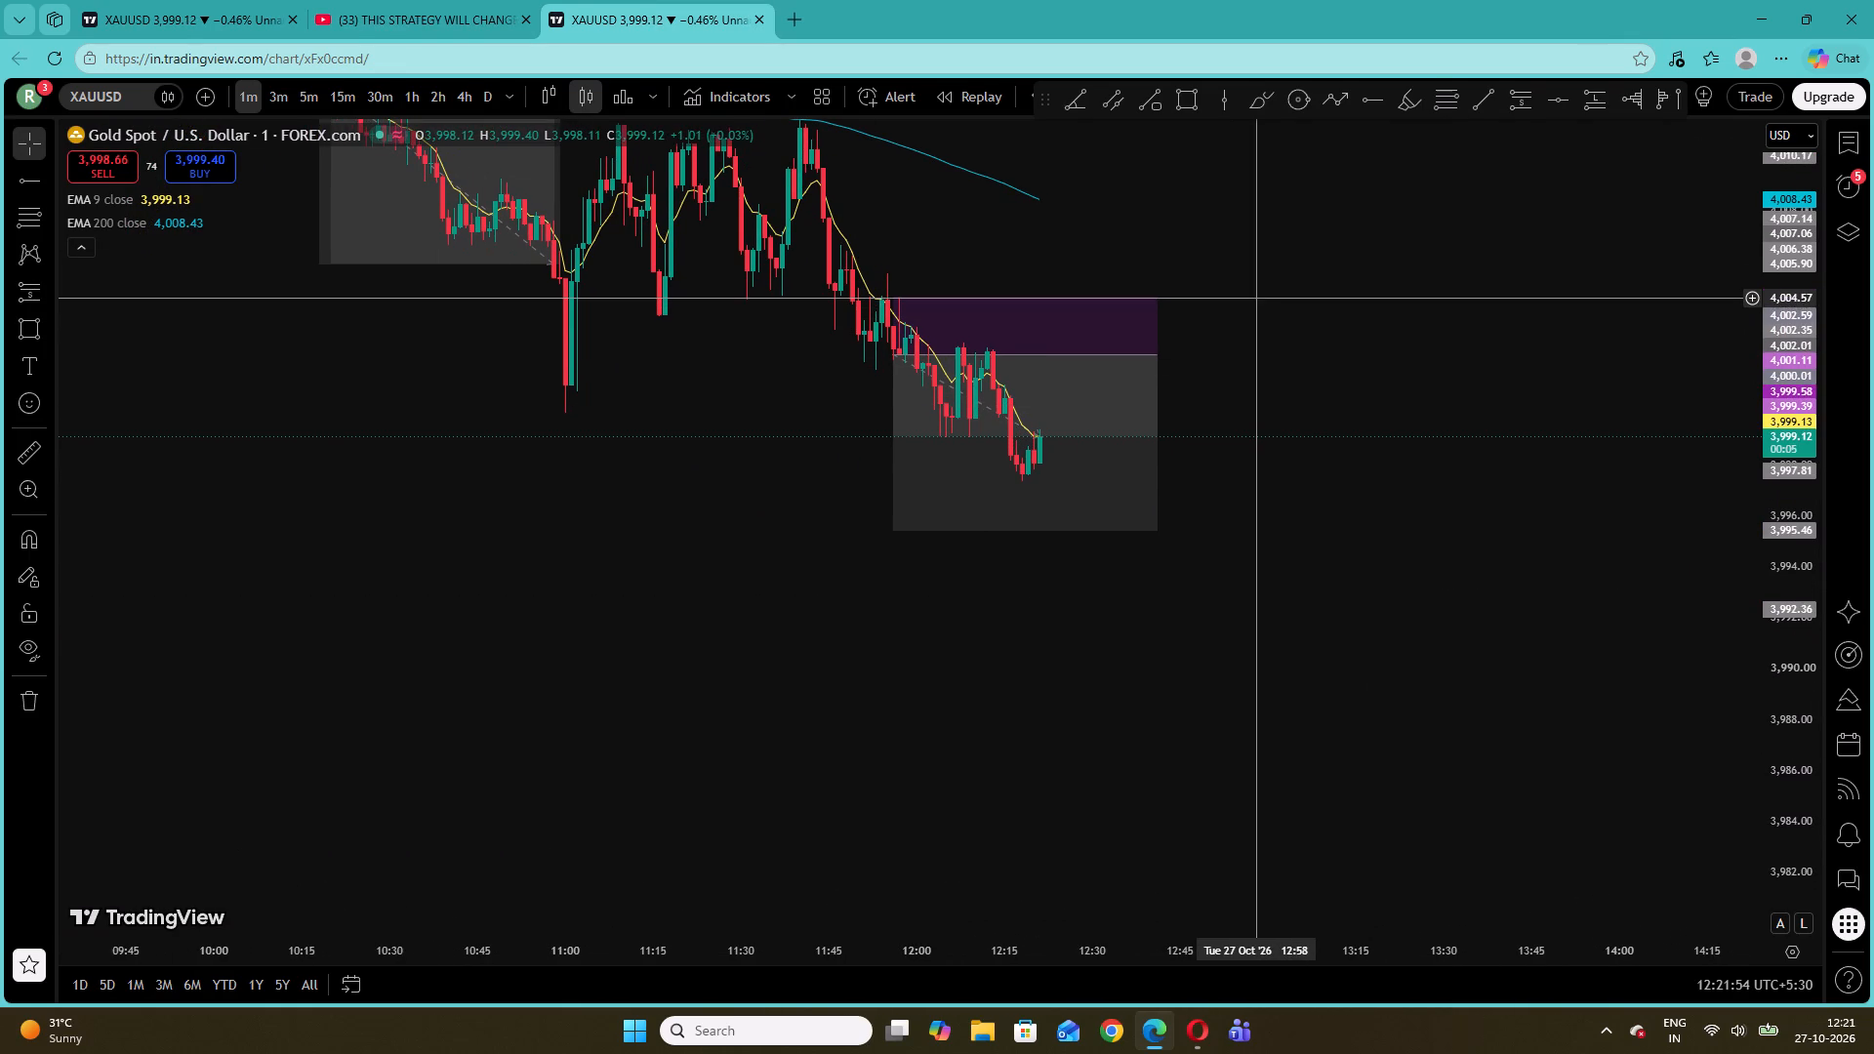
{"action": "left_click", "coordinate": [893, 355]}
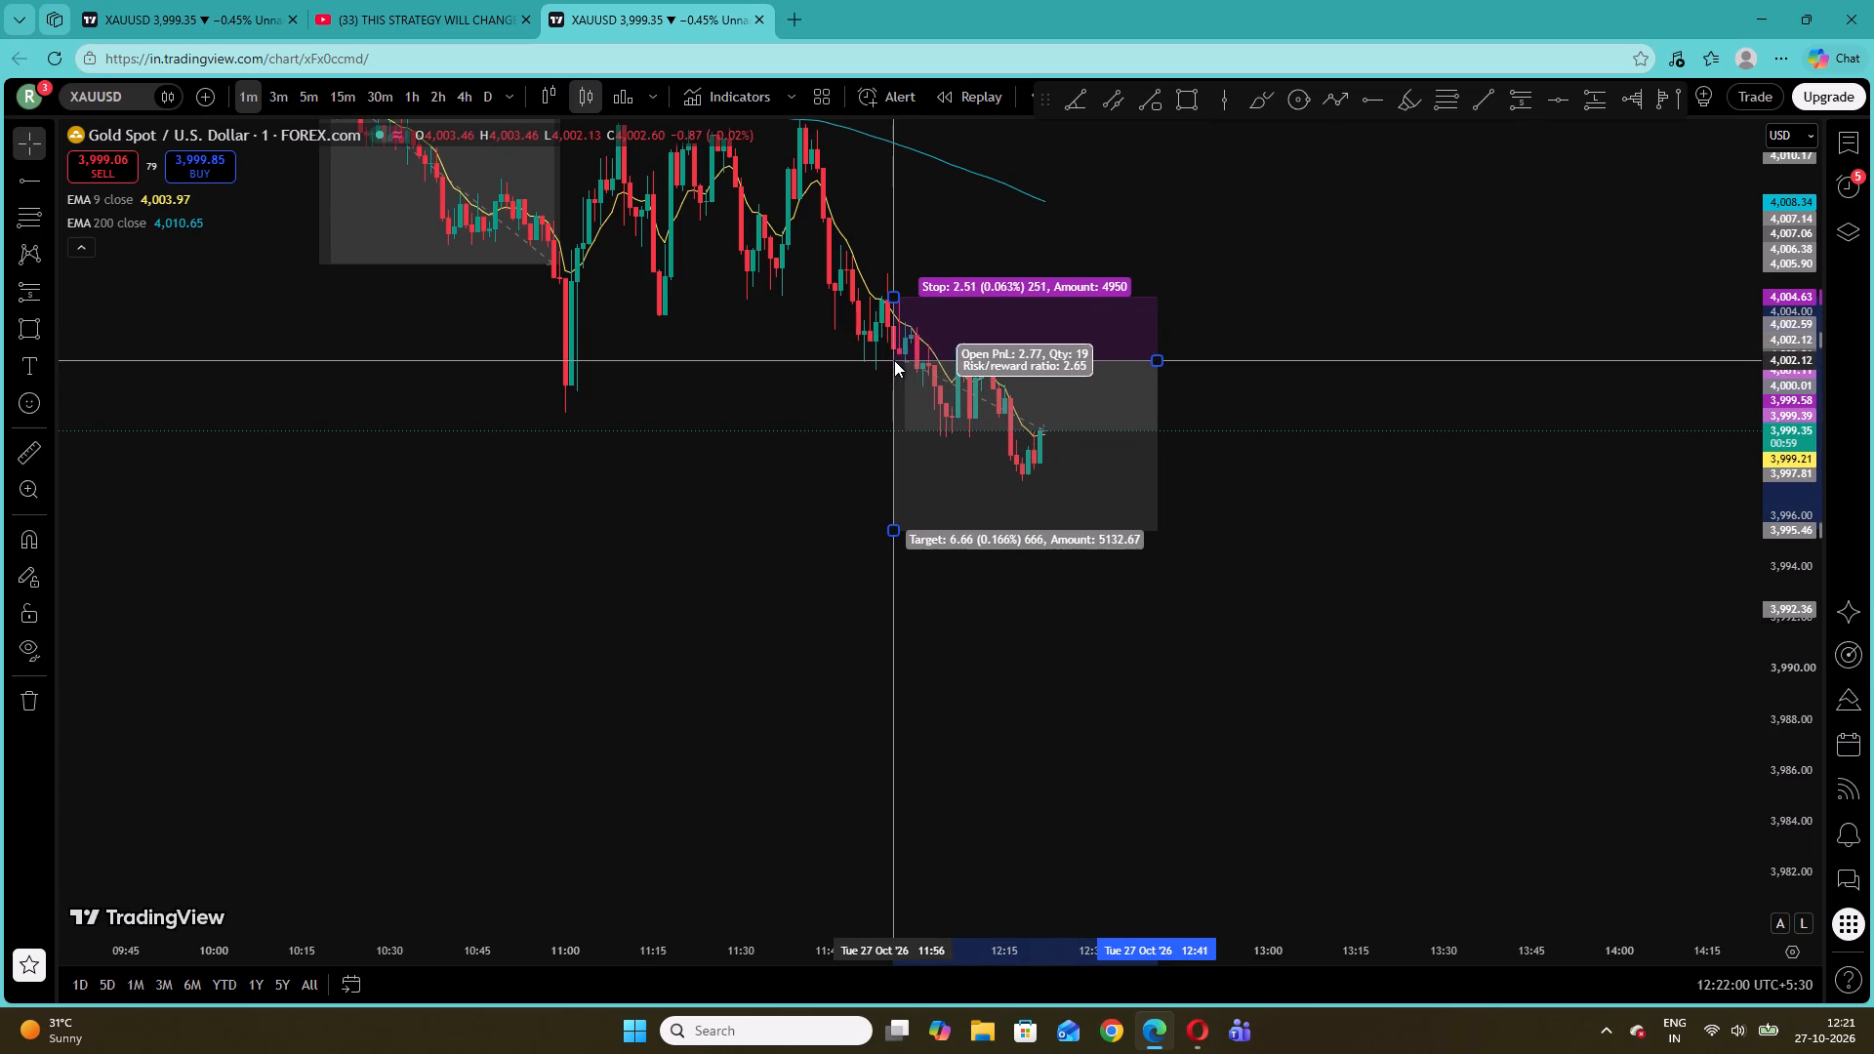
{"action": "left_click", "coordinate": [859, 355]}
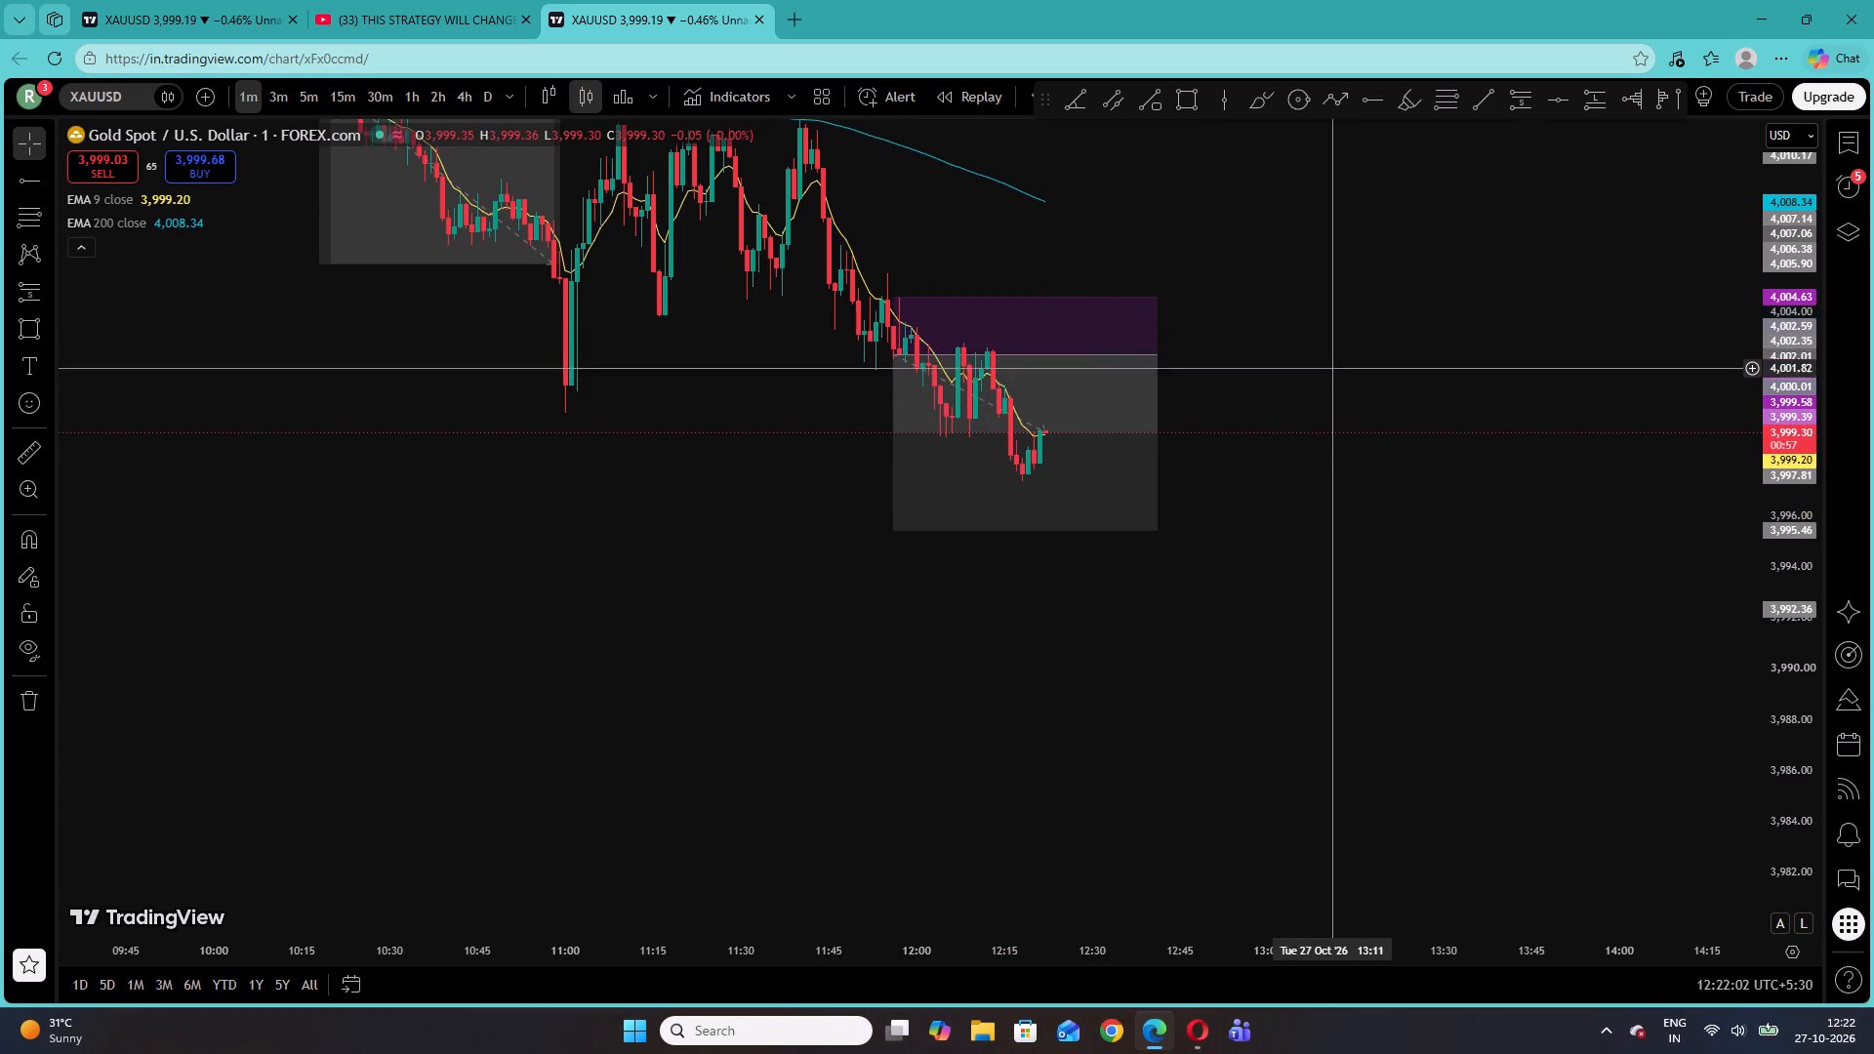
{"action": "left_click", "coordinate": [1350, 327]}
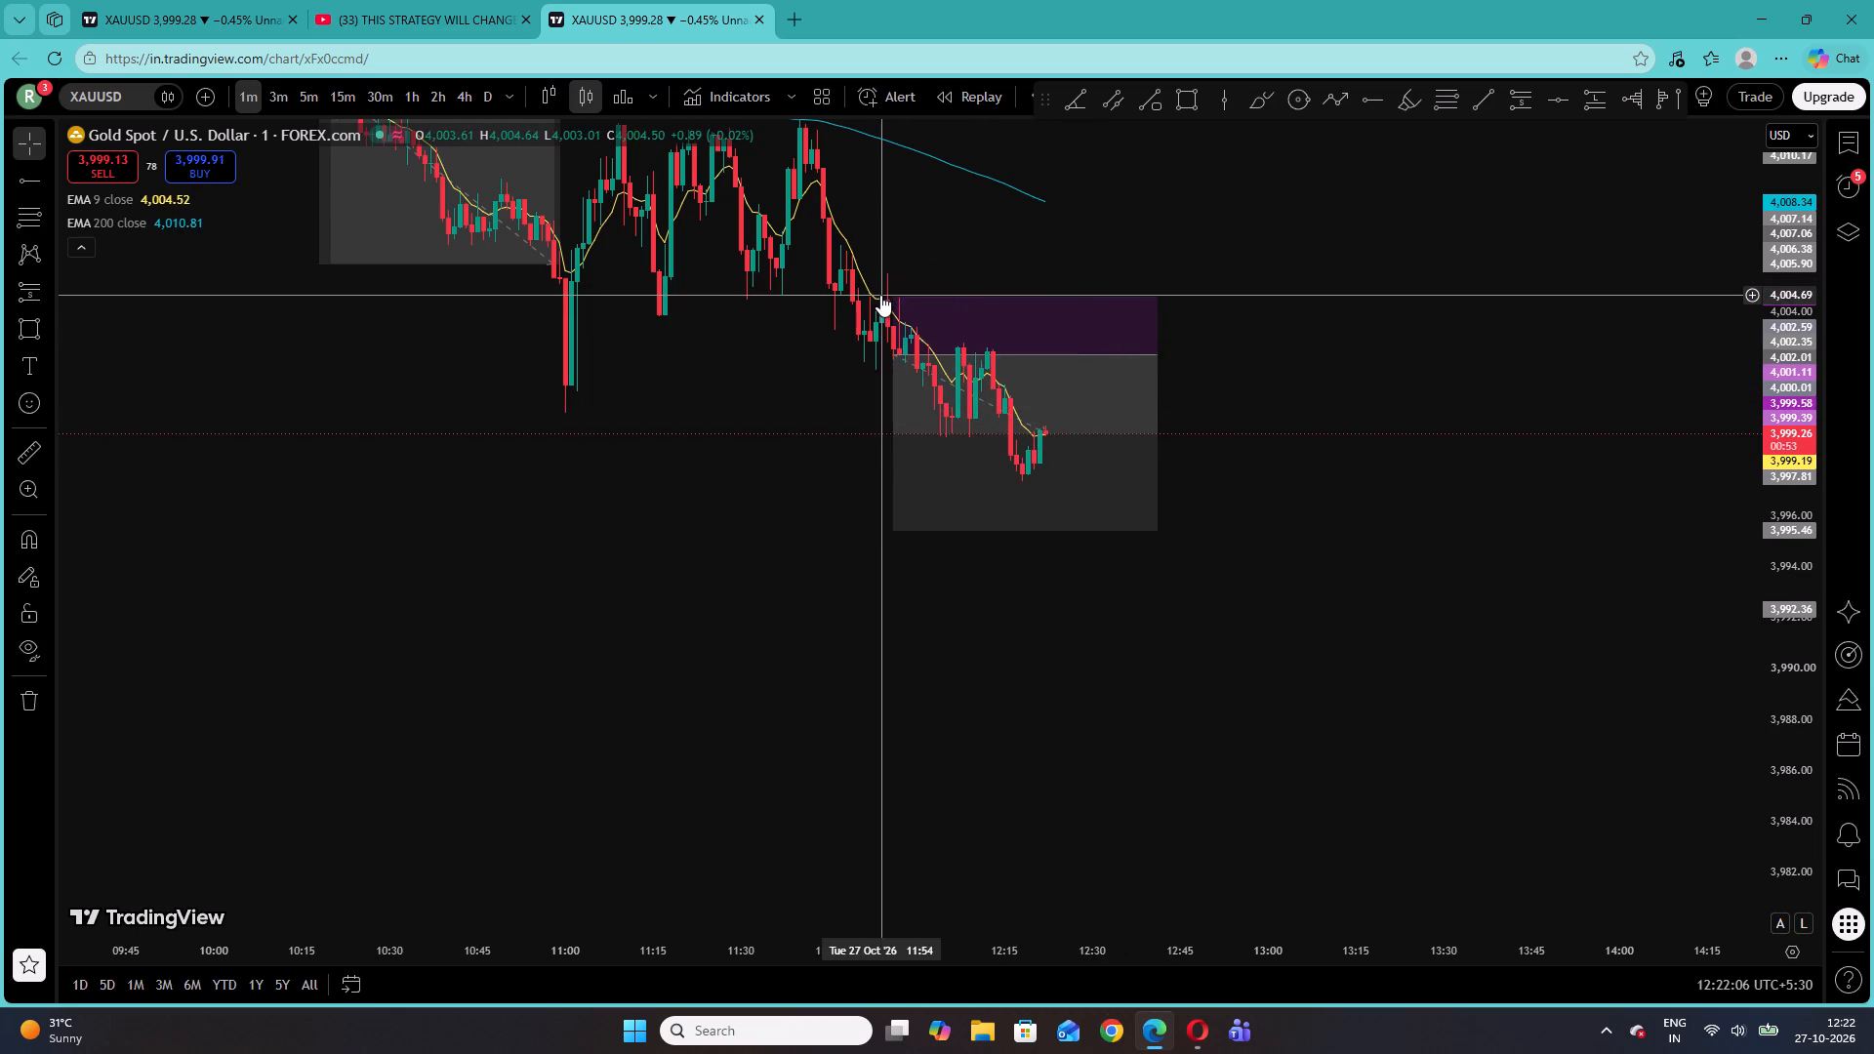
{"action": "left_click_drag", "start_coordinate": [890, 295], "coordinate": [887, 346]}
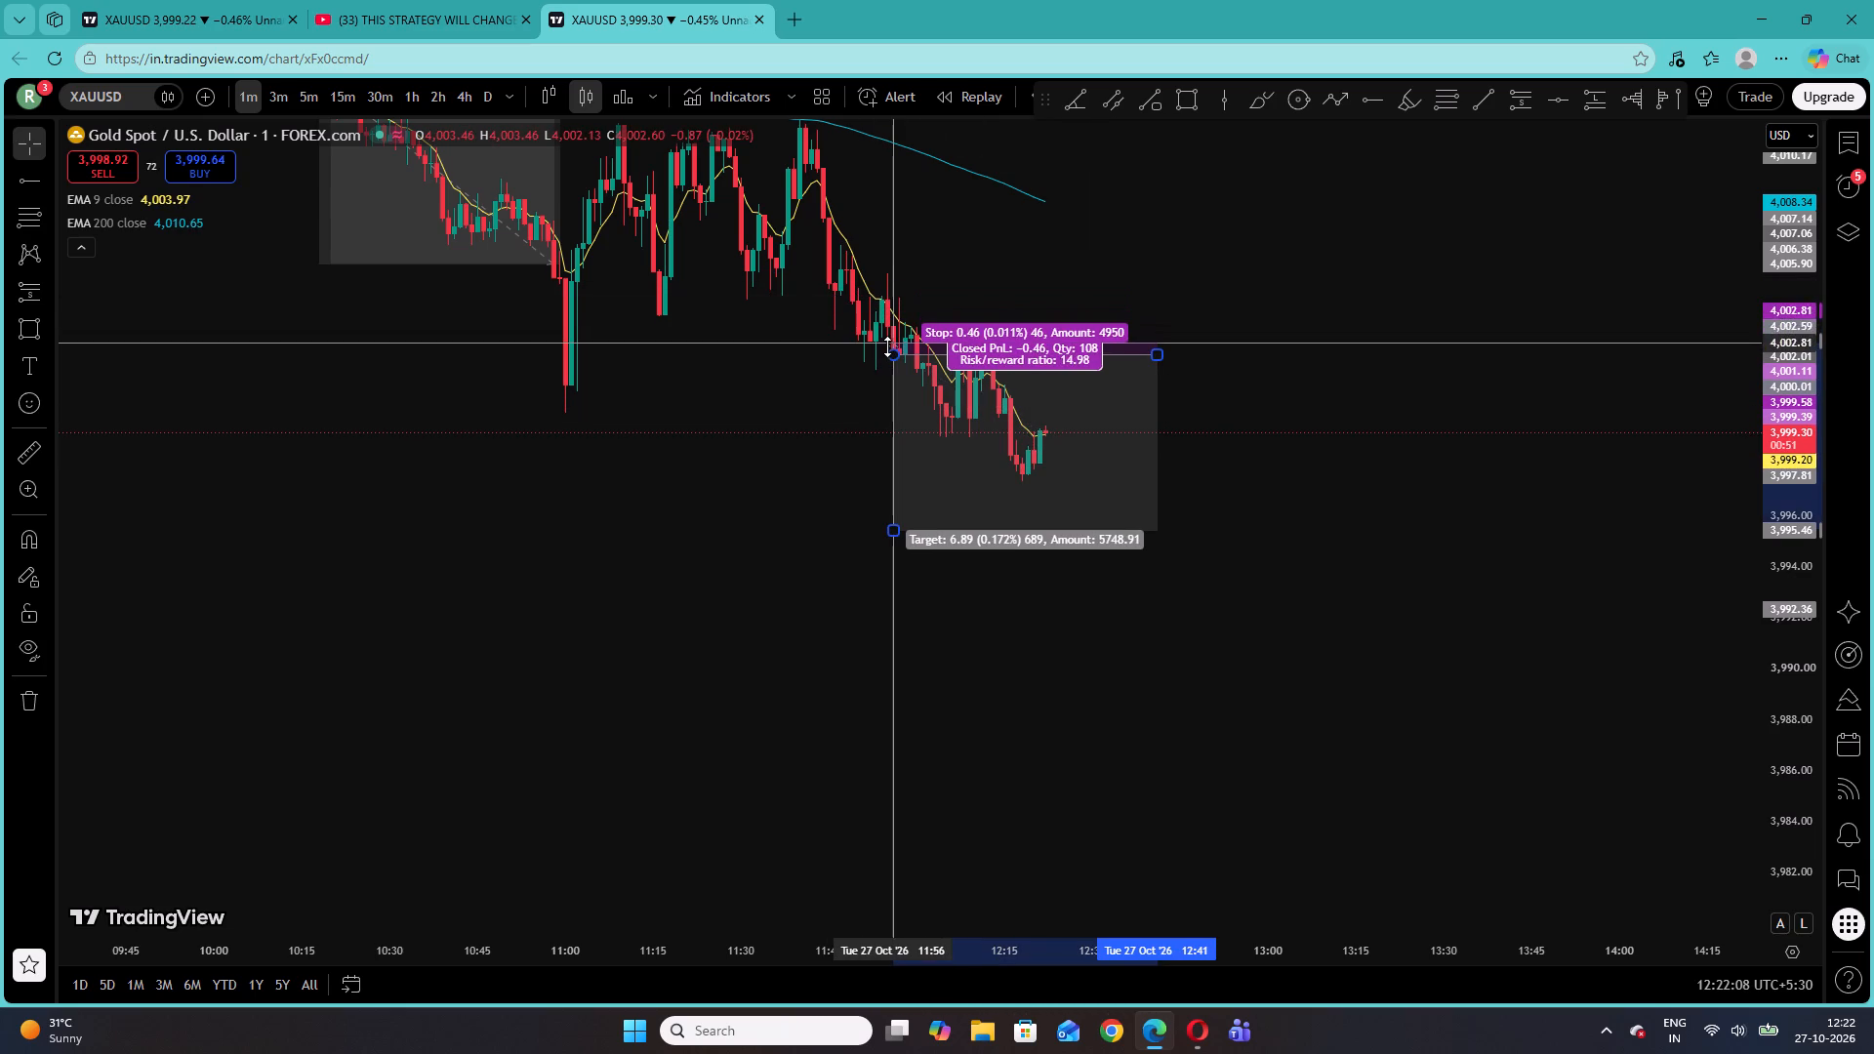
{"action": "left_click_drag", "start_coordinate": [887, 346], "coordinate": [886, 351]}
{"action": "left_click", "coordinate": [821, 384]}
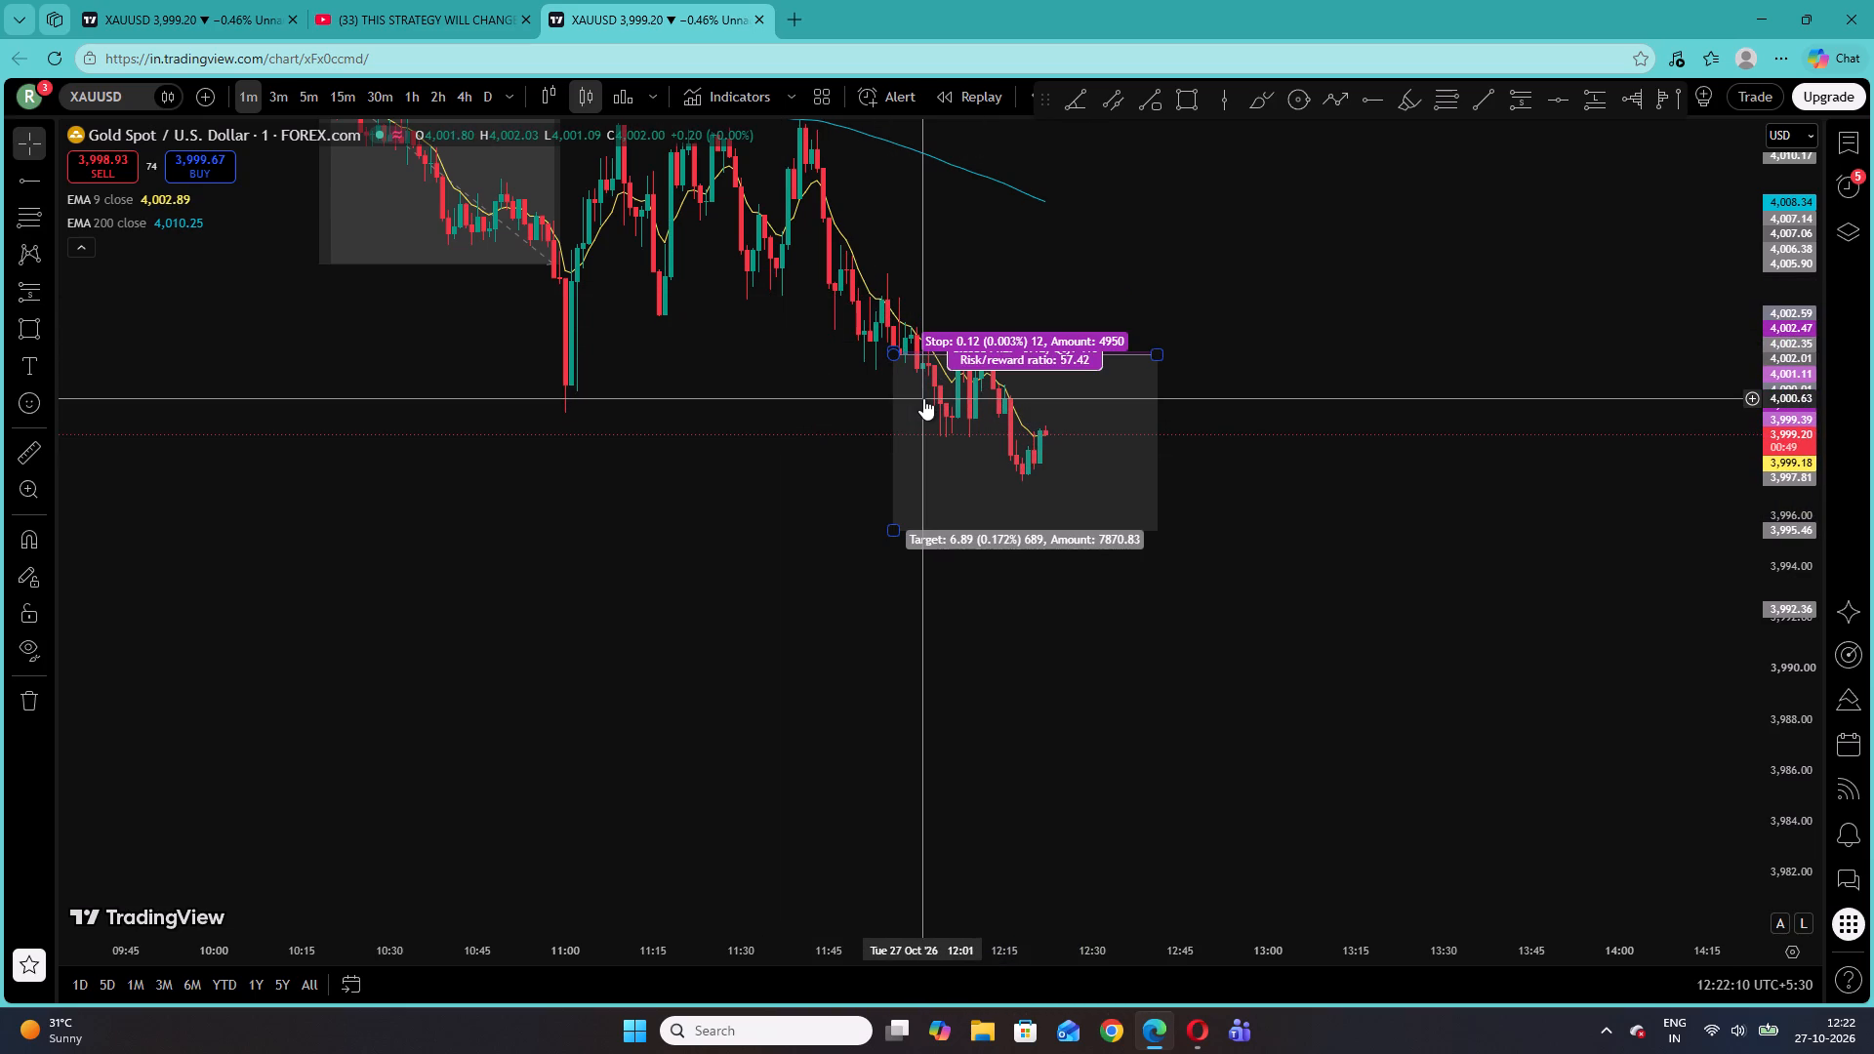
{"action": "left_click", "coordinate": [894, 354]}
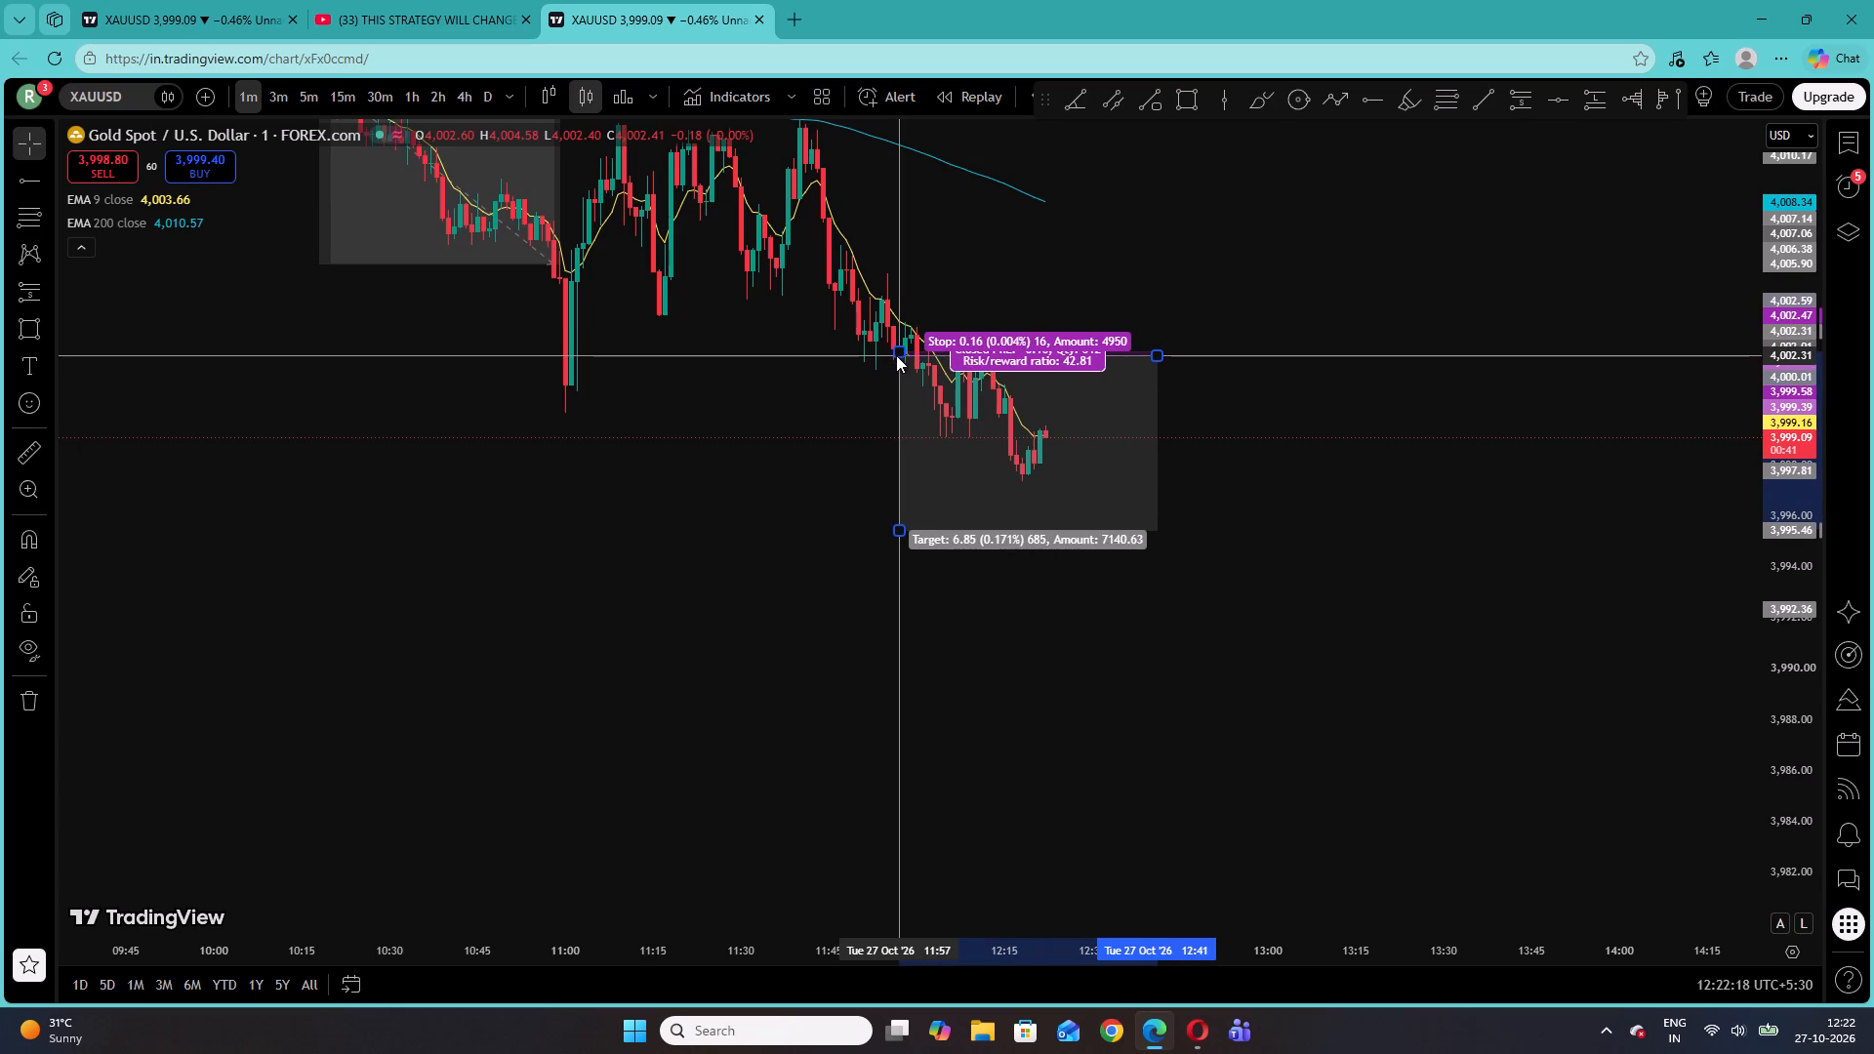
{"action": "left_click", "coordinate": [801, 359]}
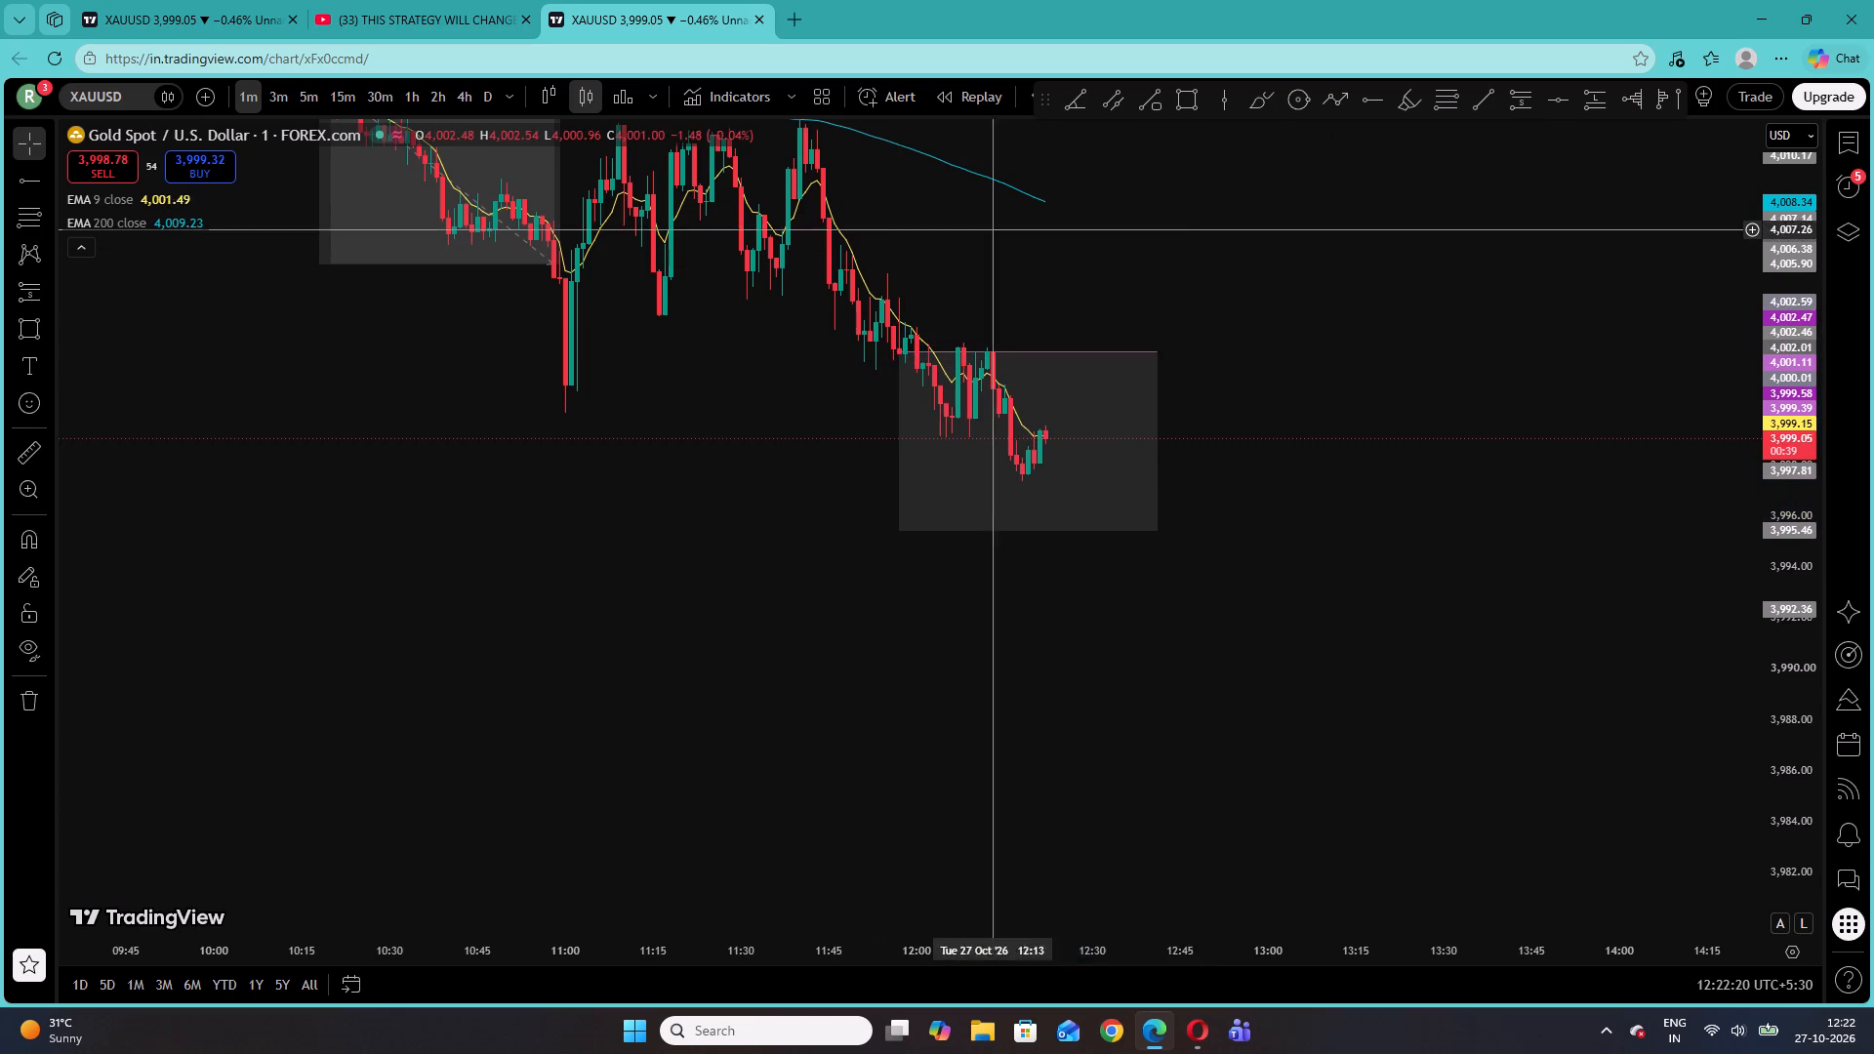
Review the 27 October candles and marked short positions between about 04:00 and the latest candle near 12:22.
{"action": "left_click_drag", "start_coordinate": [1104, 263], "coordinate": [1458, 635]}
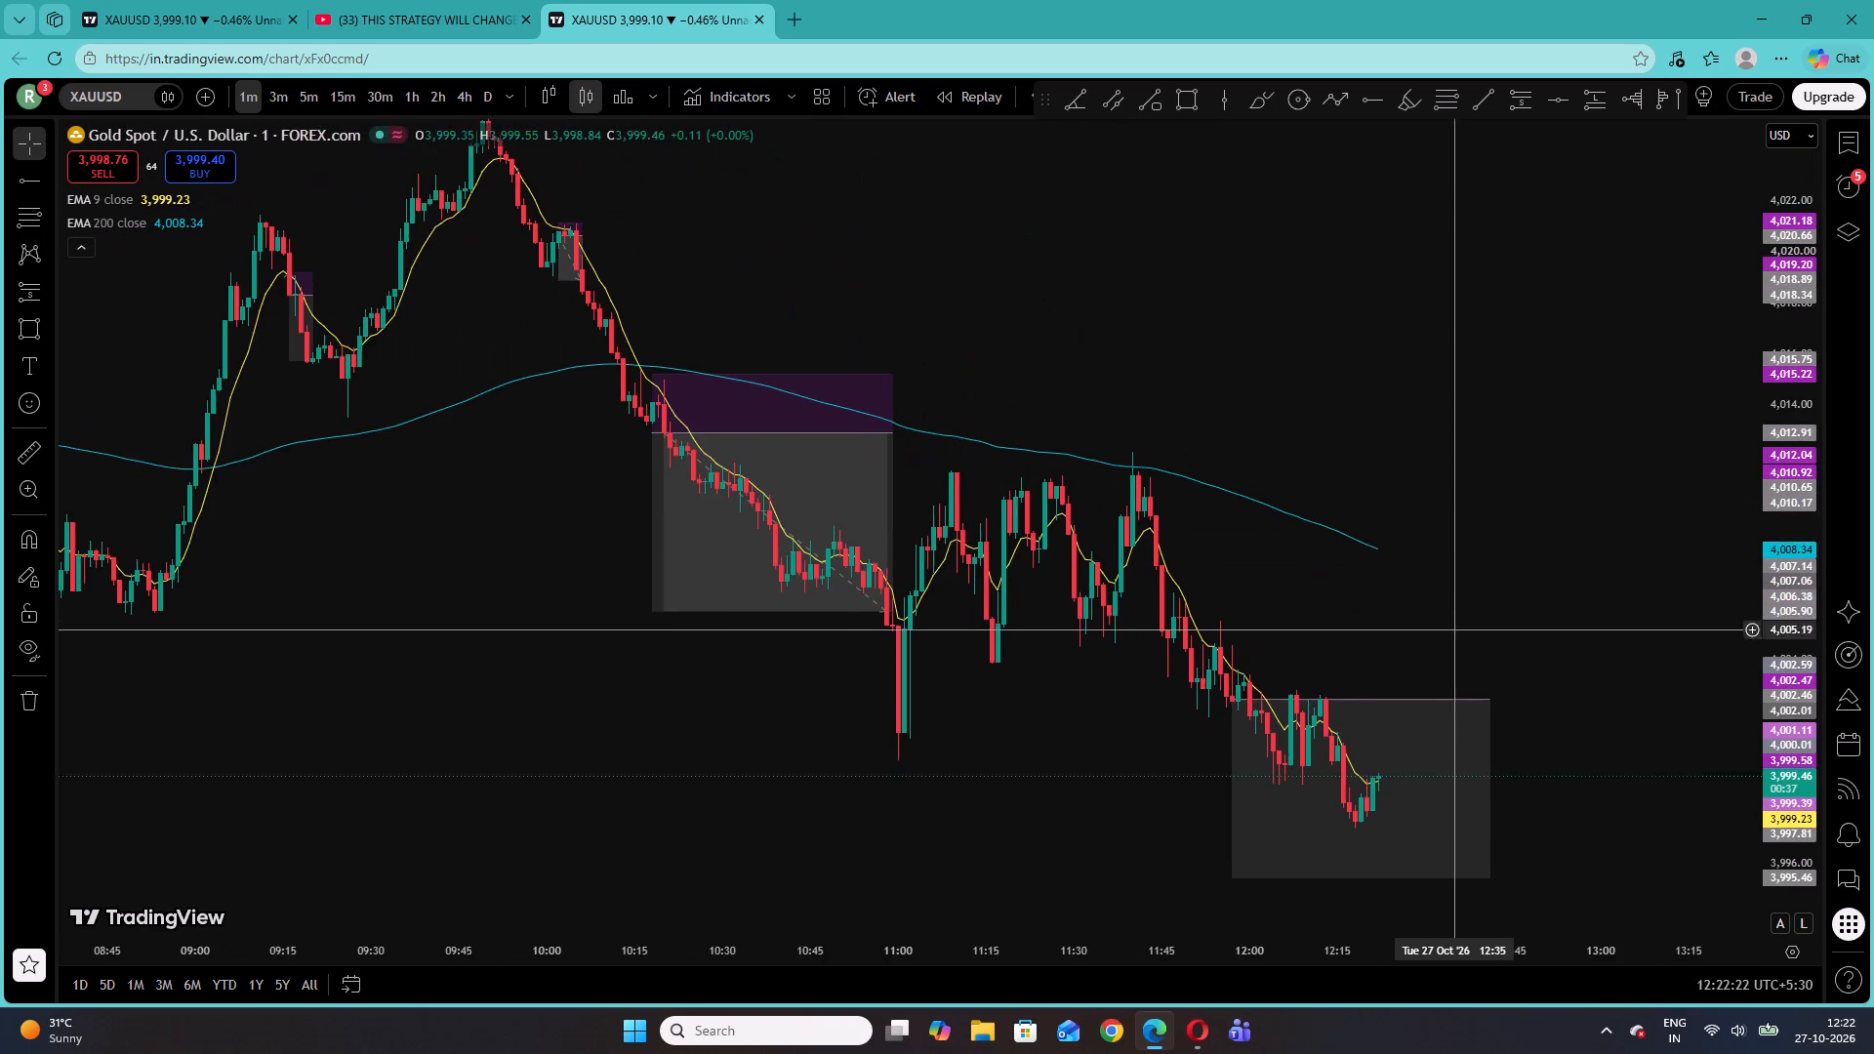
{"action": "left_click_drag", "start_coordinate": [1458, 635], "coordinate": [1459, 635]}
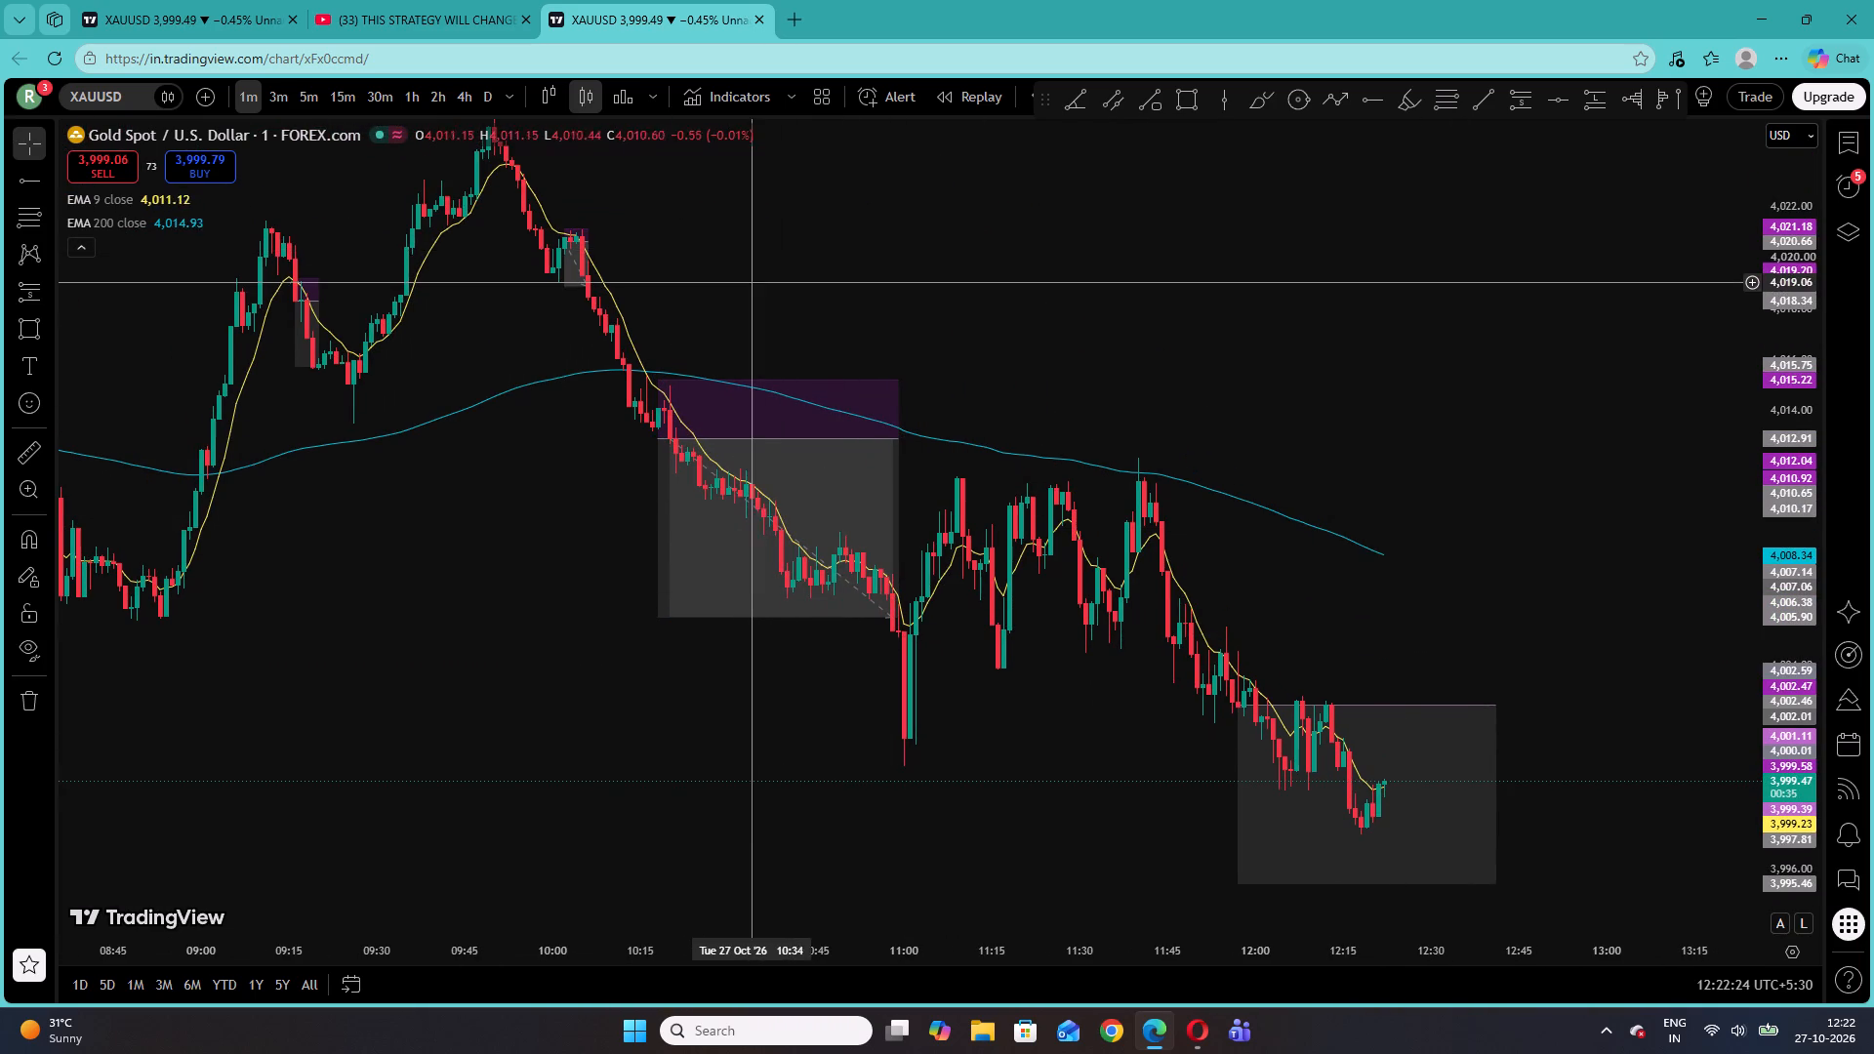
{"action": "left_click_drag", "start_coordinate": [745, 282], "coordinate": [930, 414]}
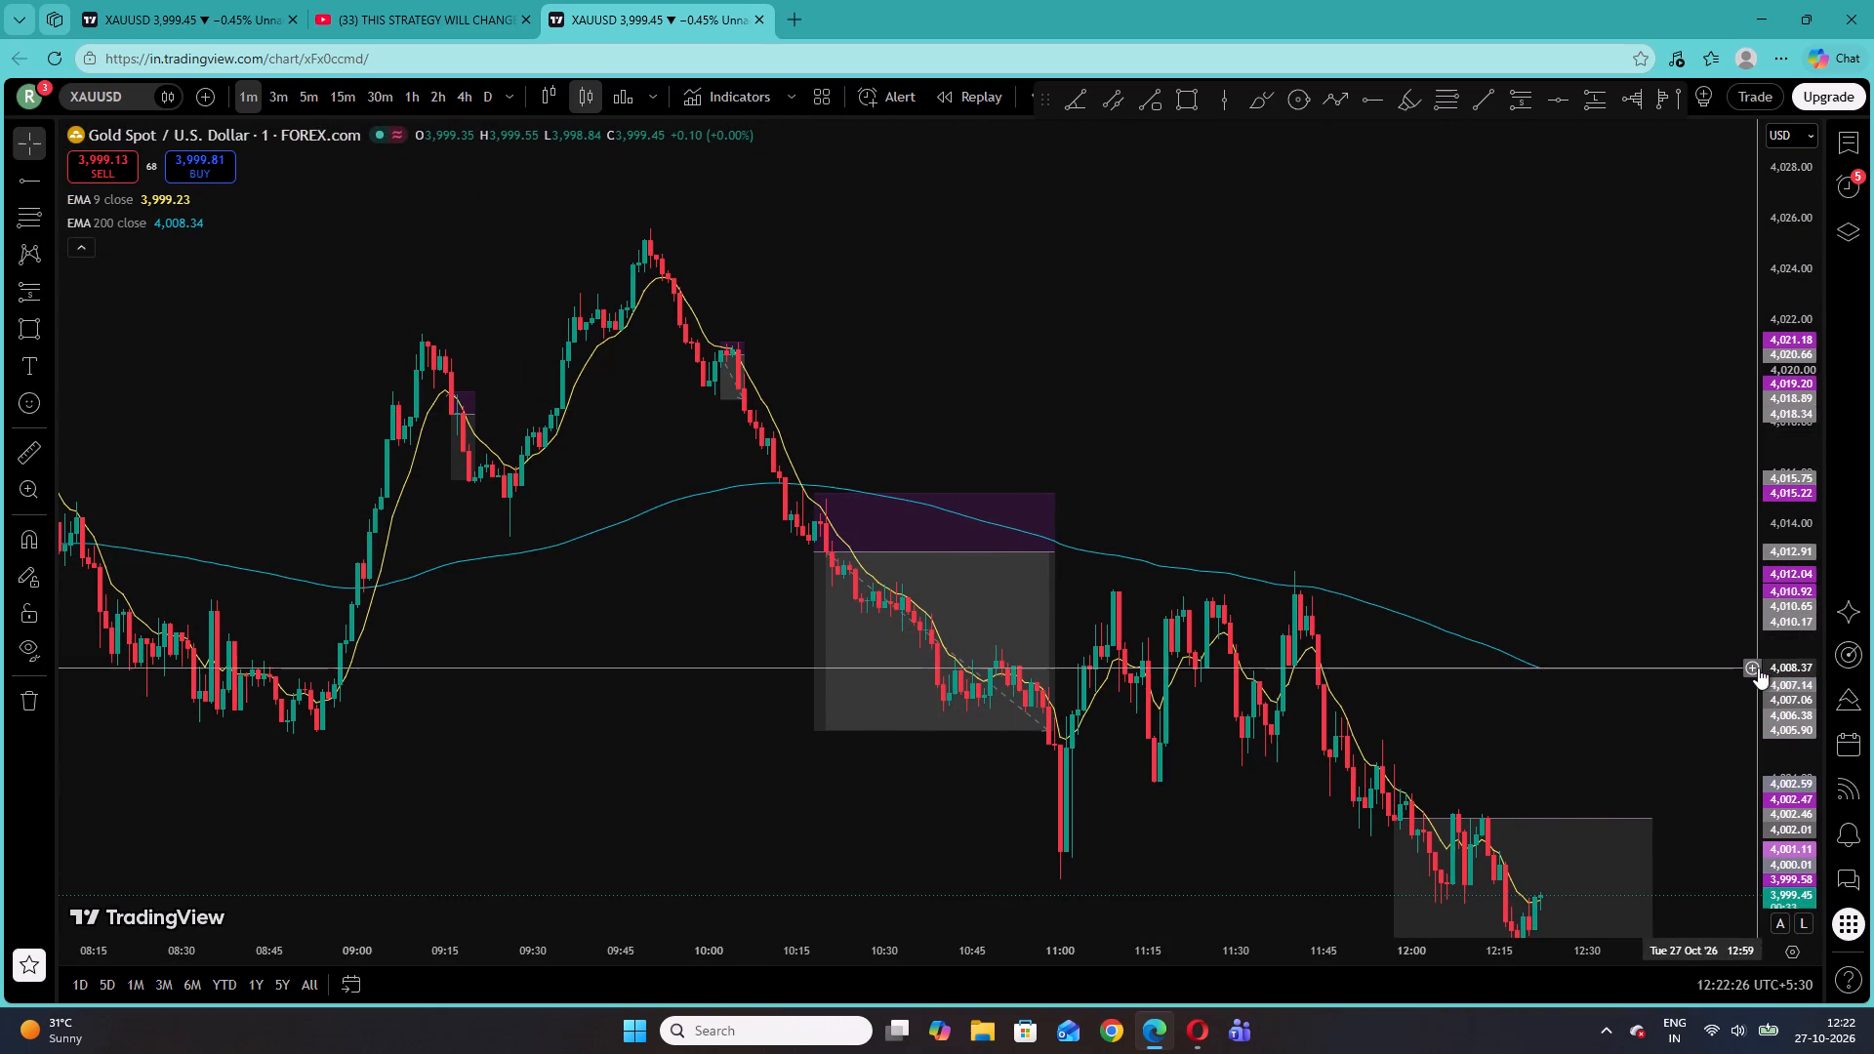
{"action": "left_click_drag", "start_coordinate": [1784, 670], "coordinate": [1648, 340]}
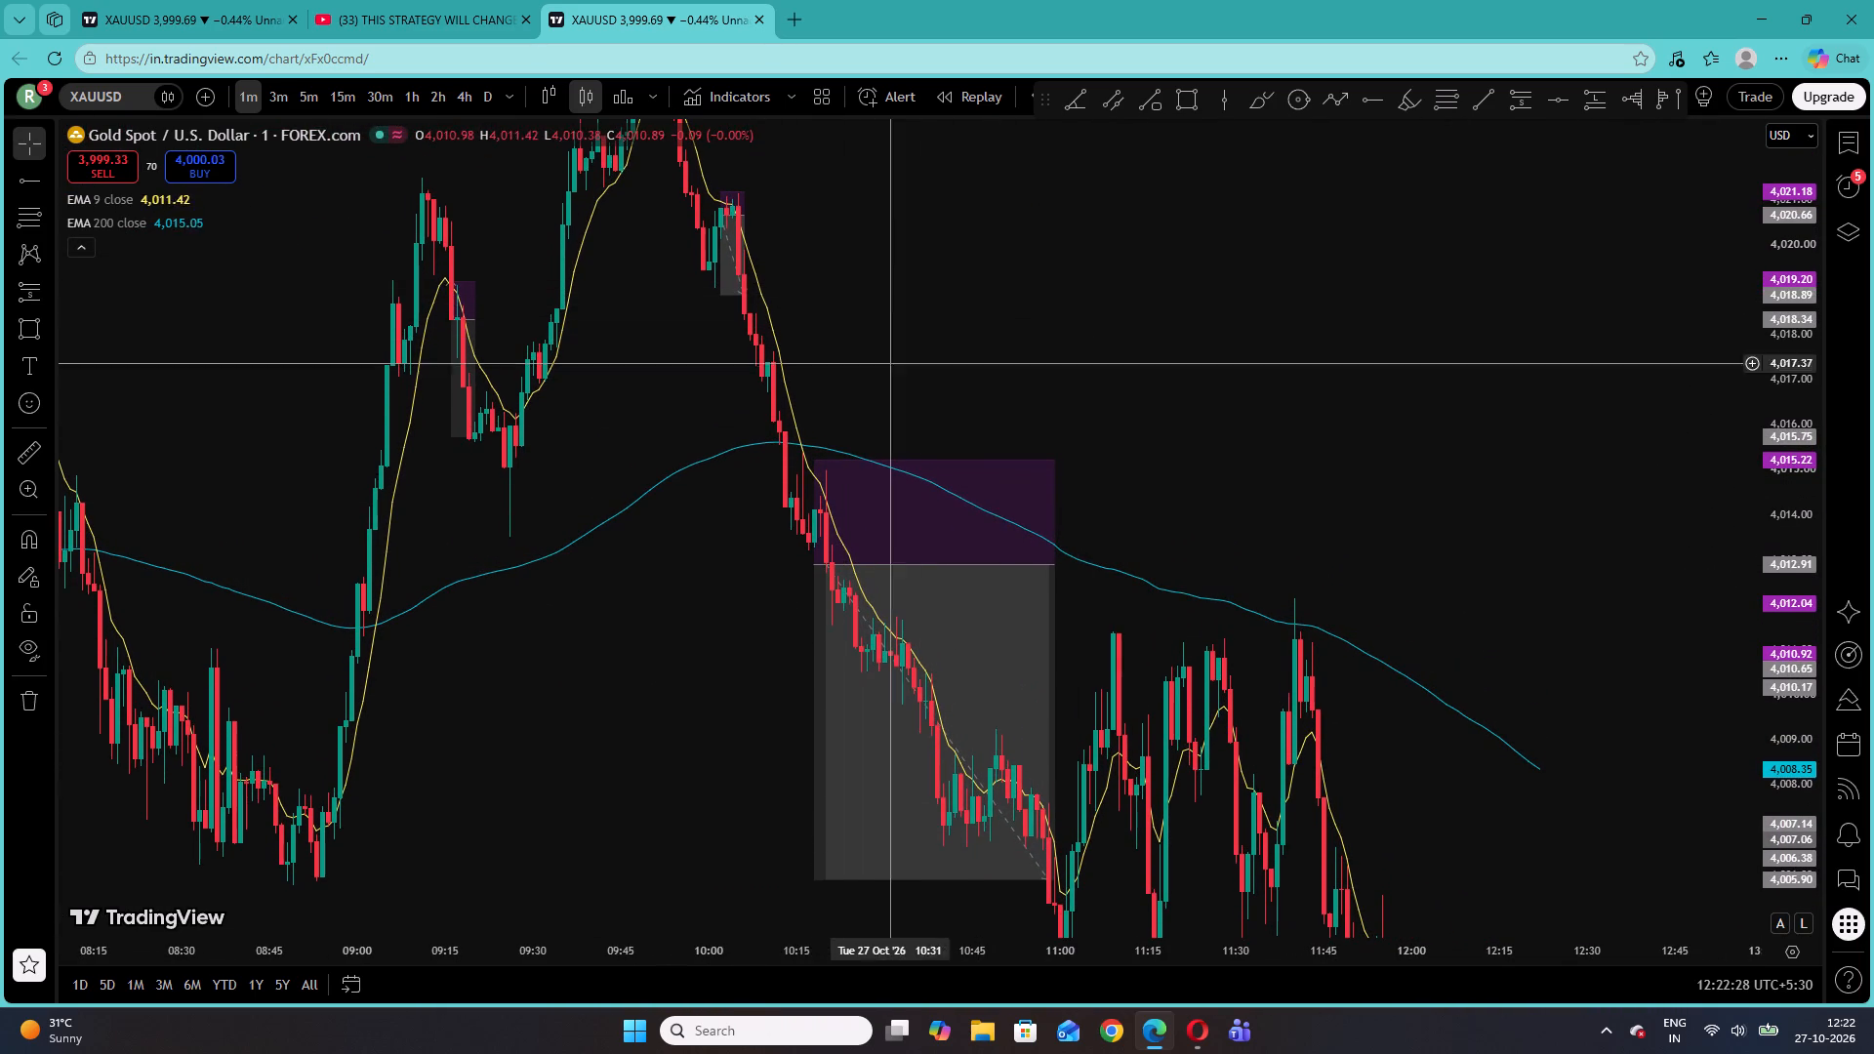
{"action": "left_click_drag", "start_coordinate": [656, 417], "coordinate": [1626, 339]}
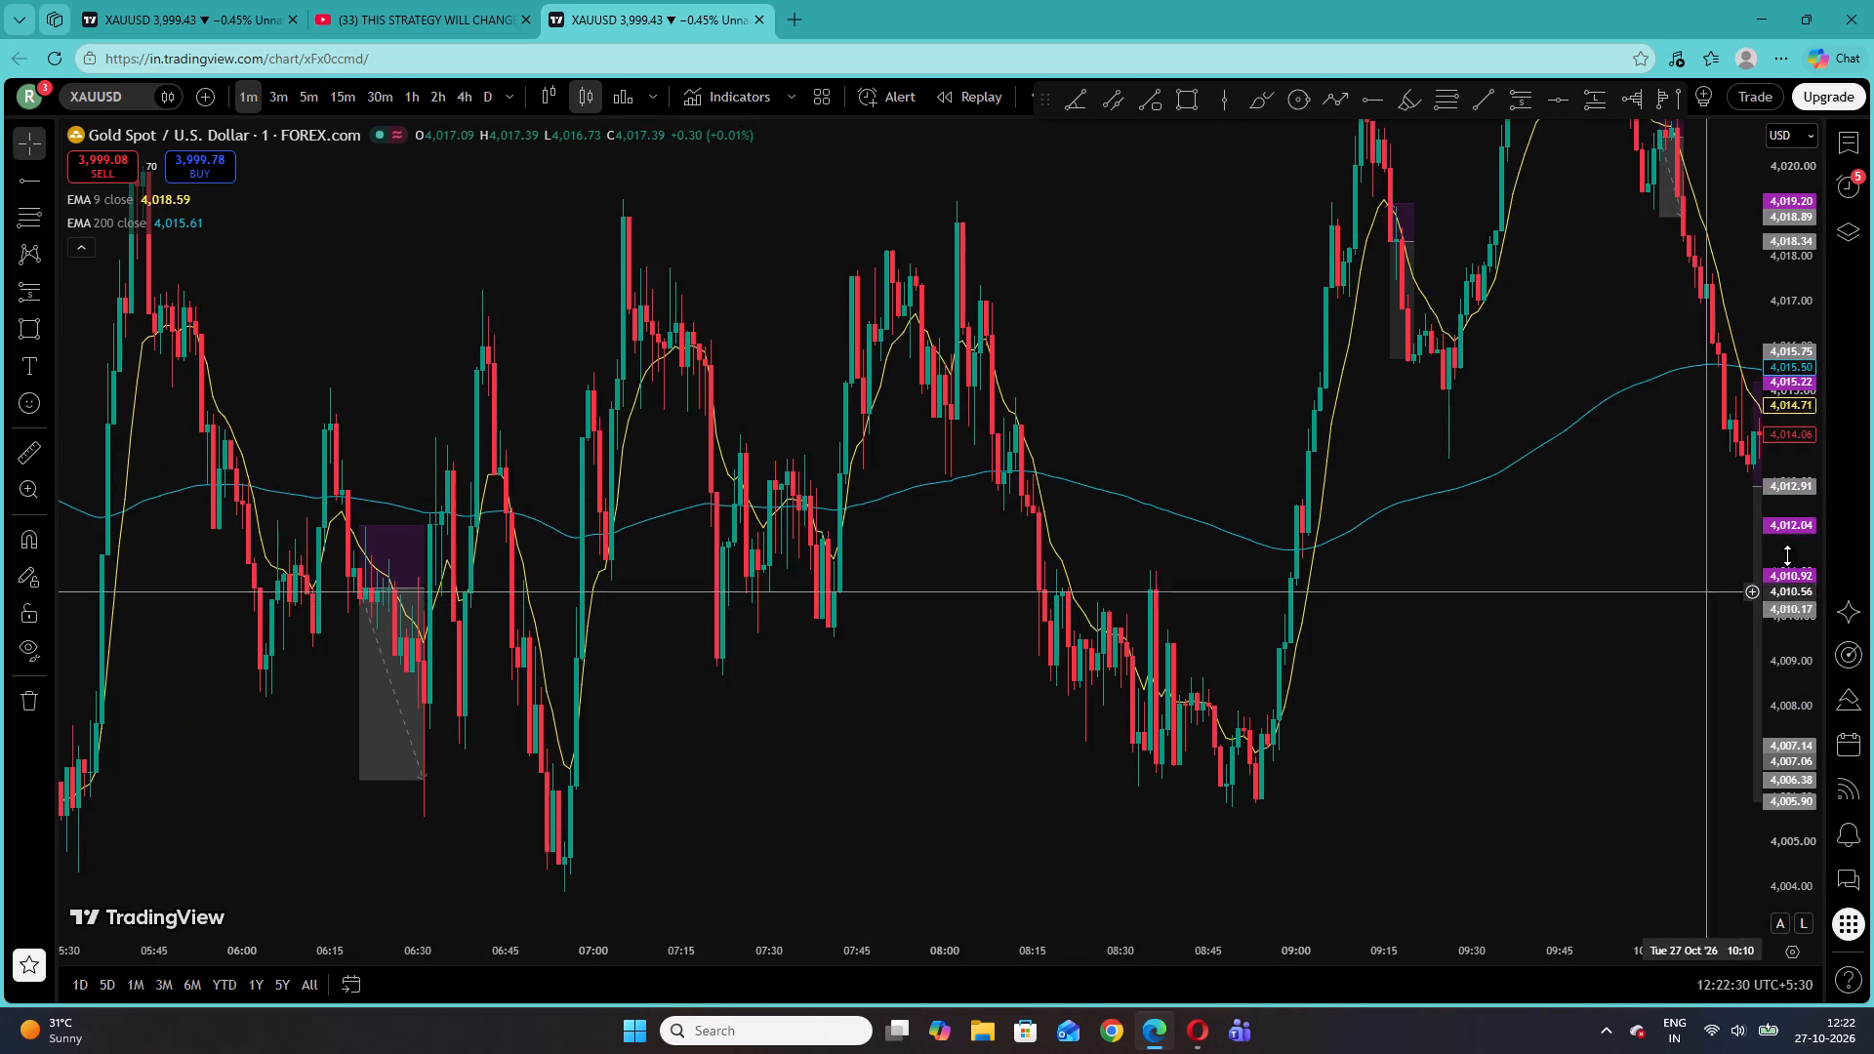
{"action": "left_click_drag", "start_coordinate": [1807, 476], "coordinate": [1780, 822]}
{"action": "left_click_drag", "start_coordinate": [928, 792], "coordinate": [1565, 679]}
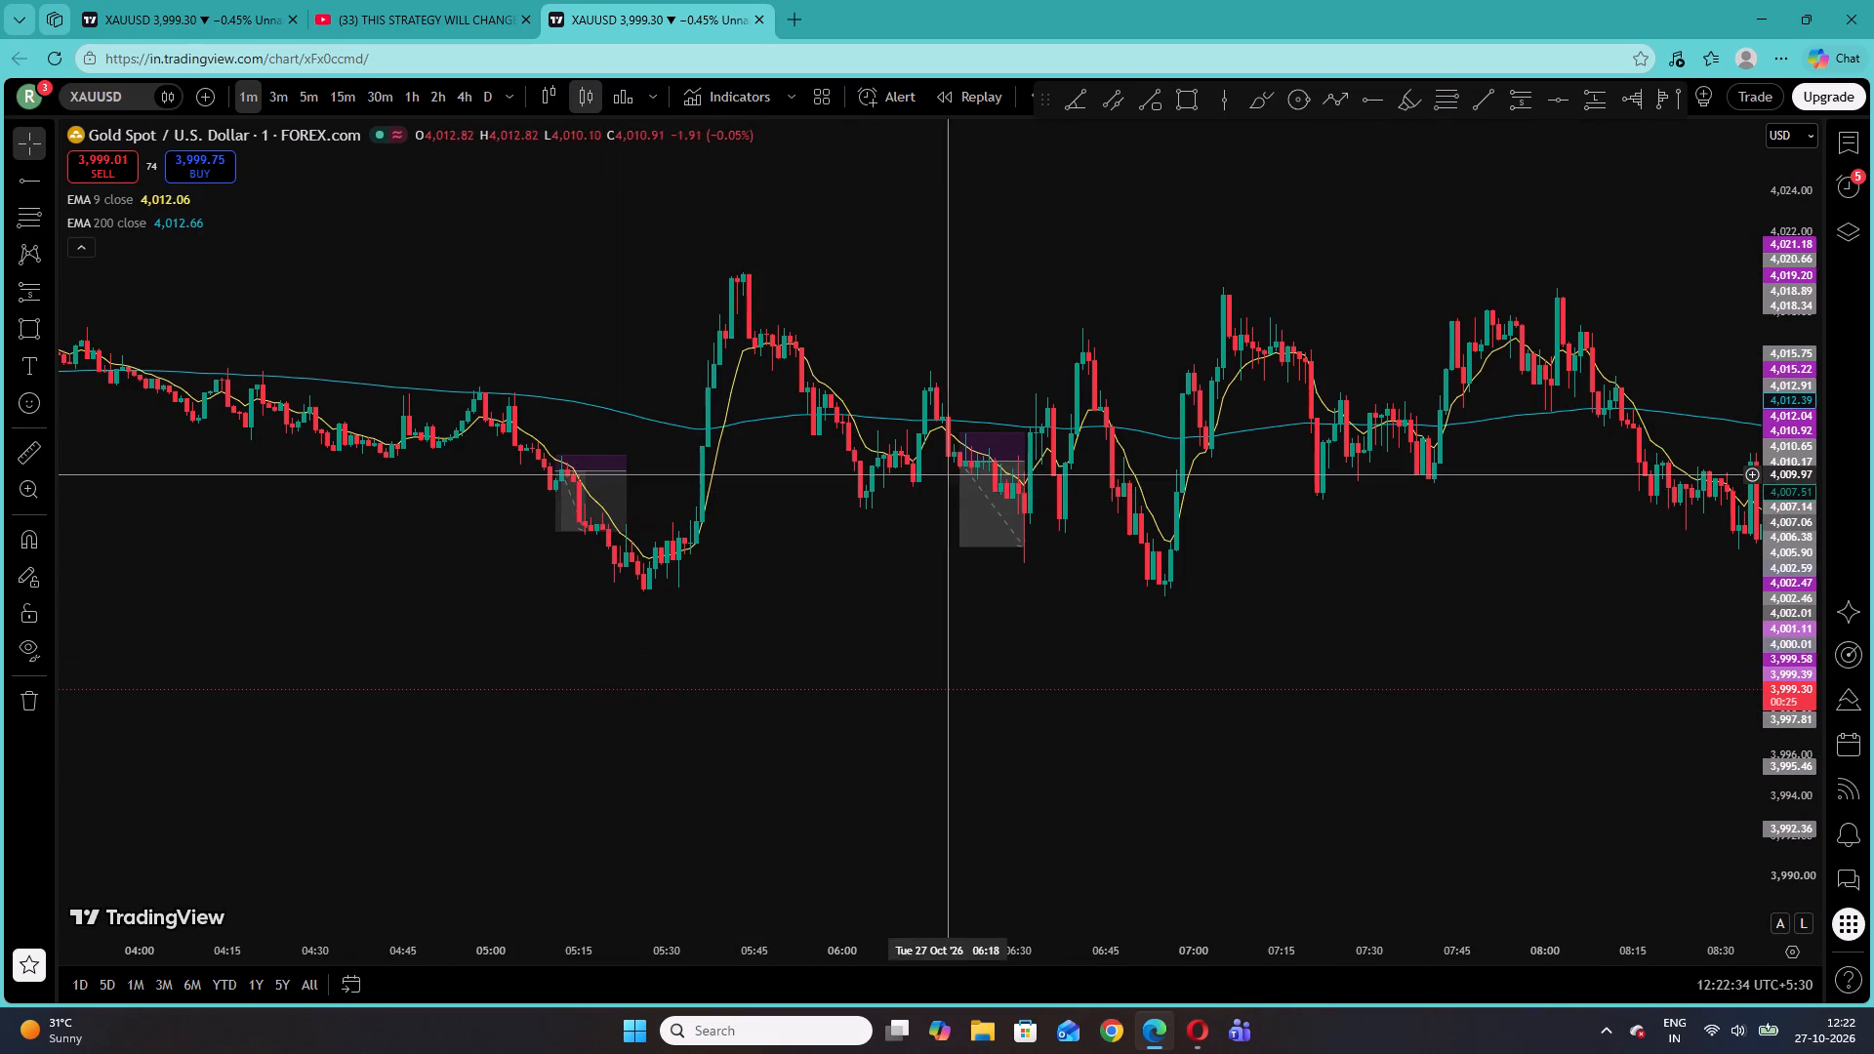
{"action": "left_click_drag", "start_coordinate": [1401, 525], "coordinate": [498, 521]}
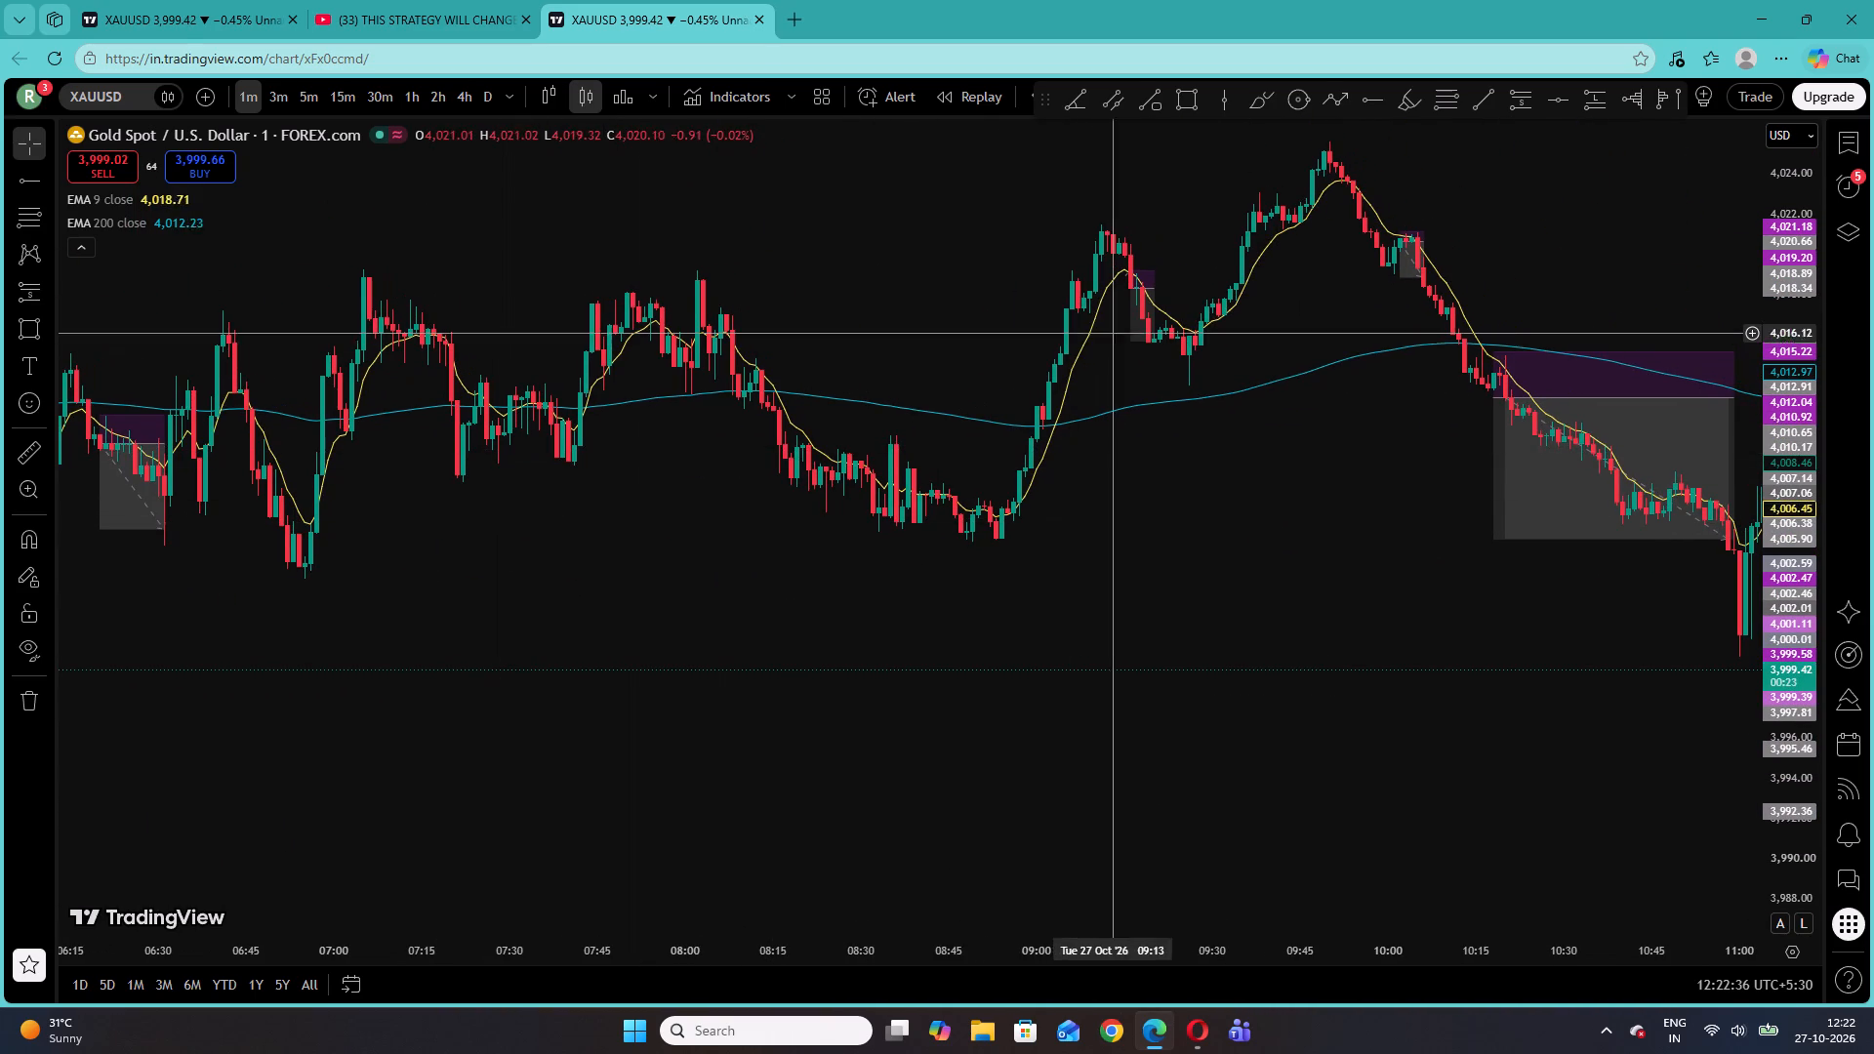
{"action": "left_click_drag", "start_coordinate": [1352, 397], "coordinate": [917, 484]}
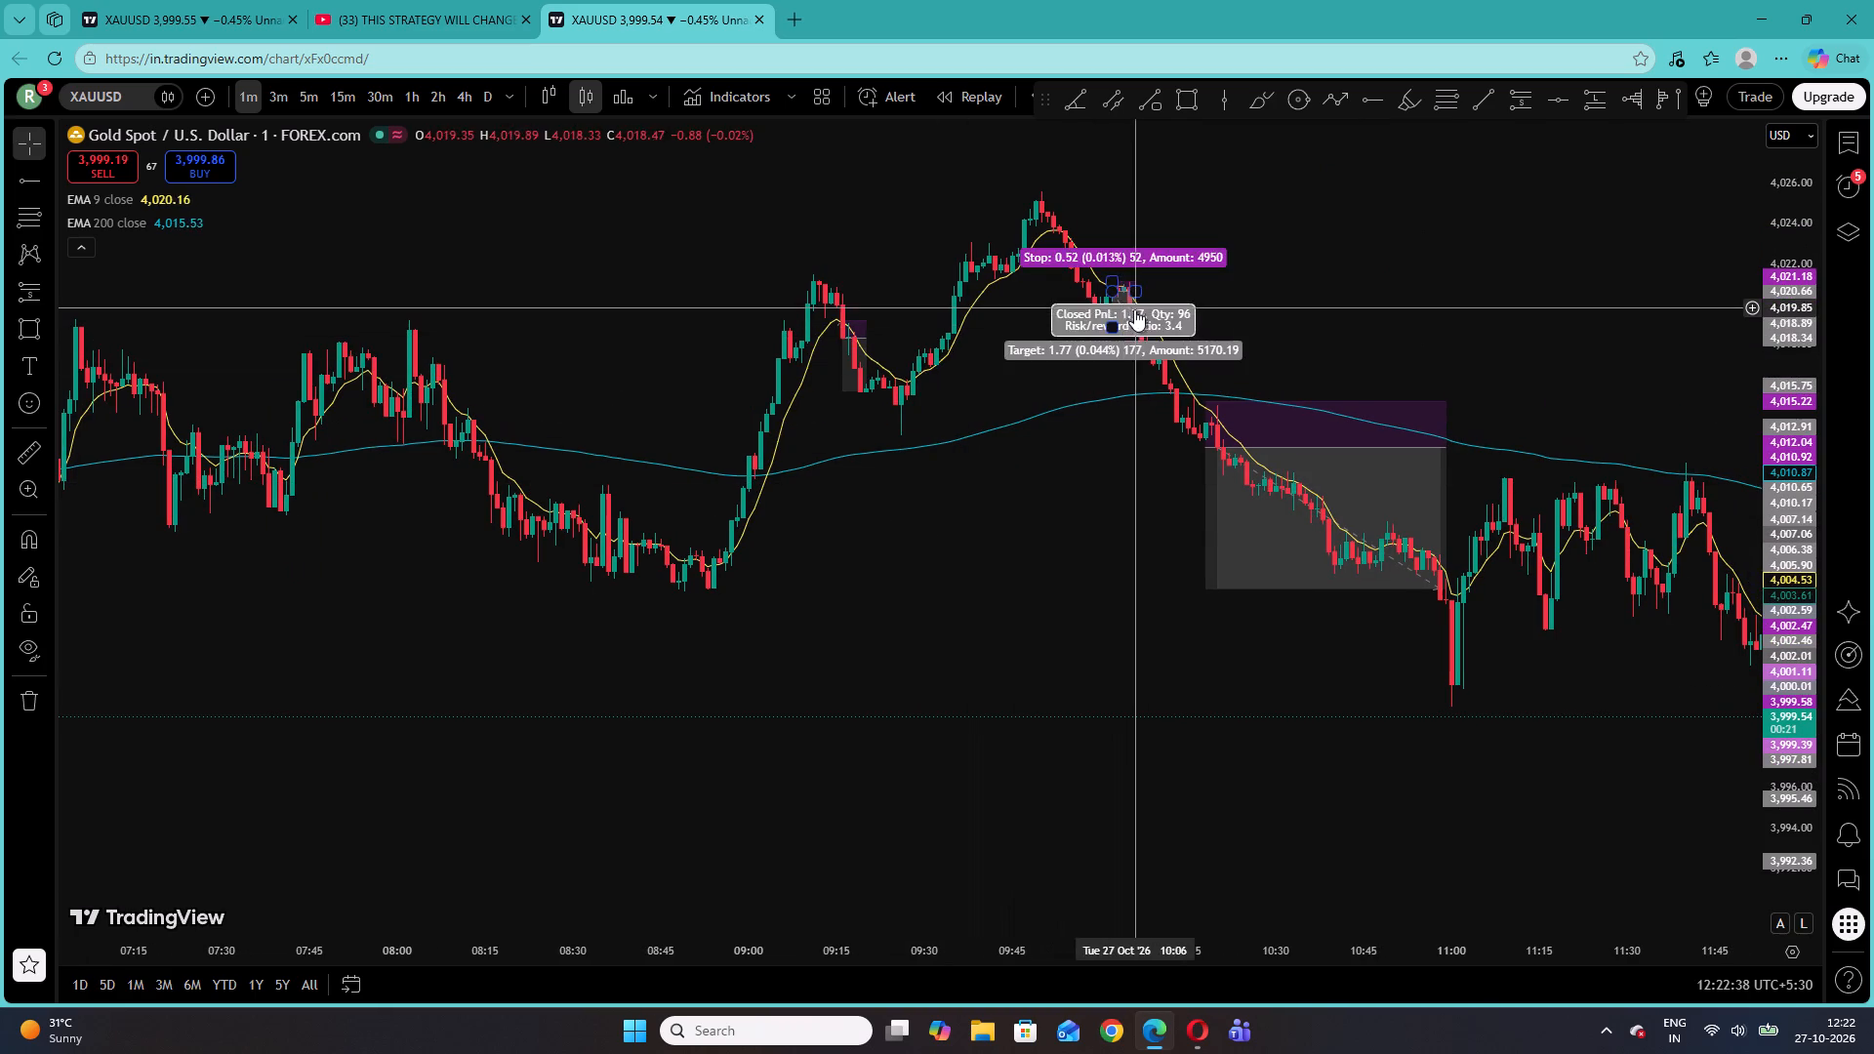
{"action": "left_click_drag", "start_coordinate": [1597, 632], "coordinate": [687, 584]}
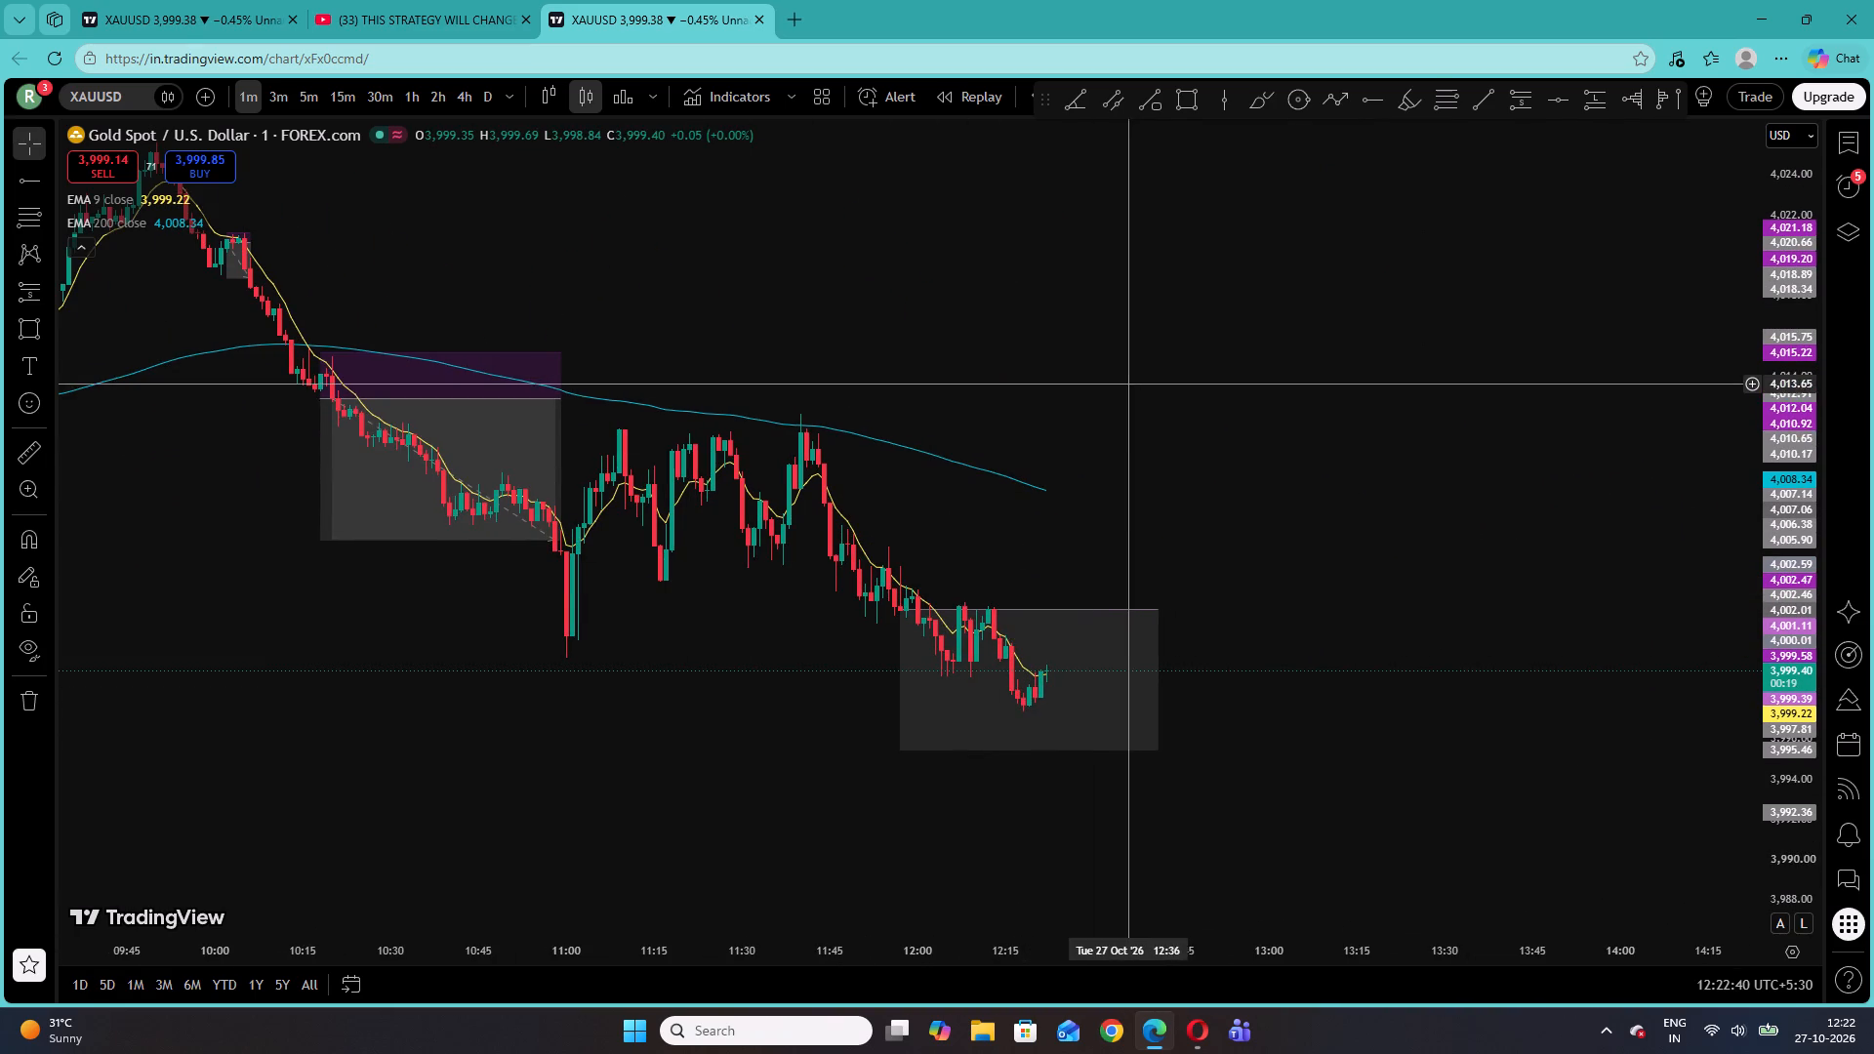
Go back through the 1-minute candles from 27 October to the marked positions in the early hours of 26 October.
{"action": "left_click_drag", "start_coordinate": [817, 428], "coordinate": [1873, 405]}
{"action": "left_click_drag", "start_coordinate": [580, 708], "coordinate": [1871, 755]}
{"action": "left_click_drag", "start_coordinate": [817, 695], "coordinate": [1866, 714]}
{"action": "left_click_drag", "start_coordinate": [650, 593], "coordinate": [1393, 619]}
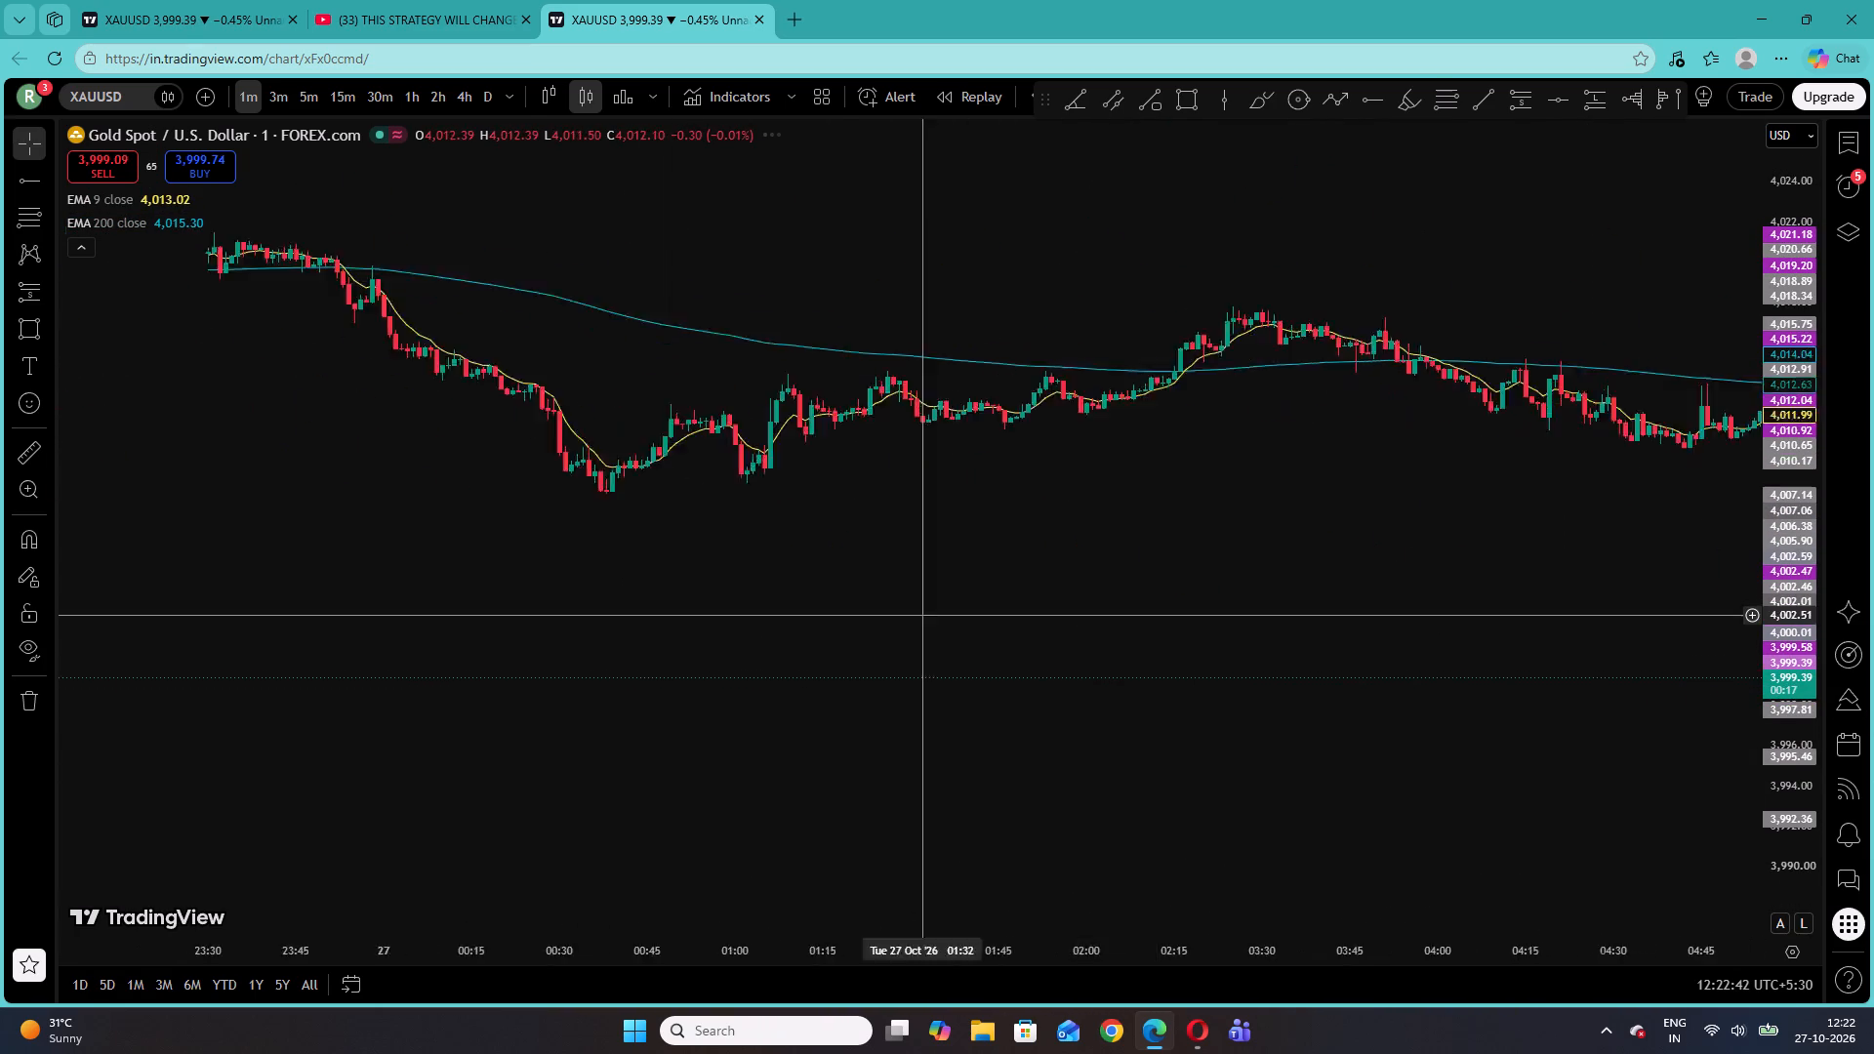
{"action": "left_click_drag", "start_coordinate": [1393, 619], "coordinate": [1445, 623]}
{"action": "left_click", "coordinate": [1843, 151]}
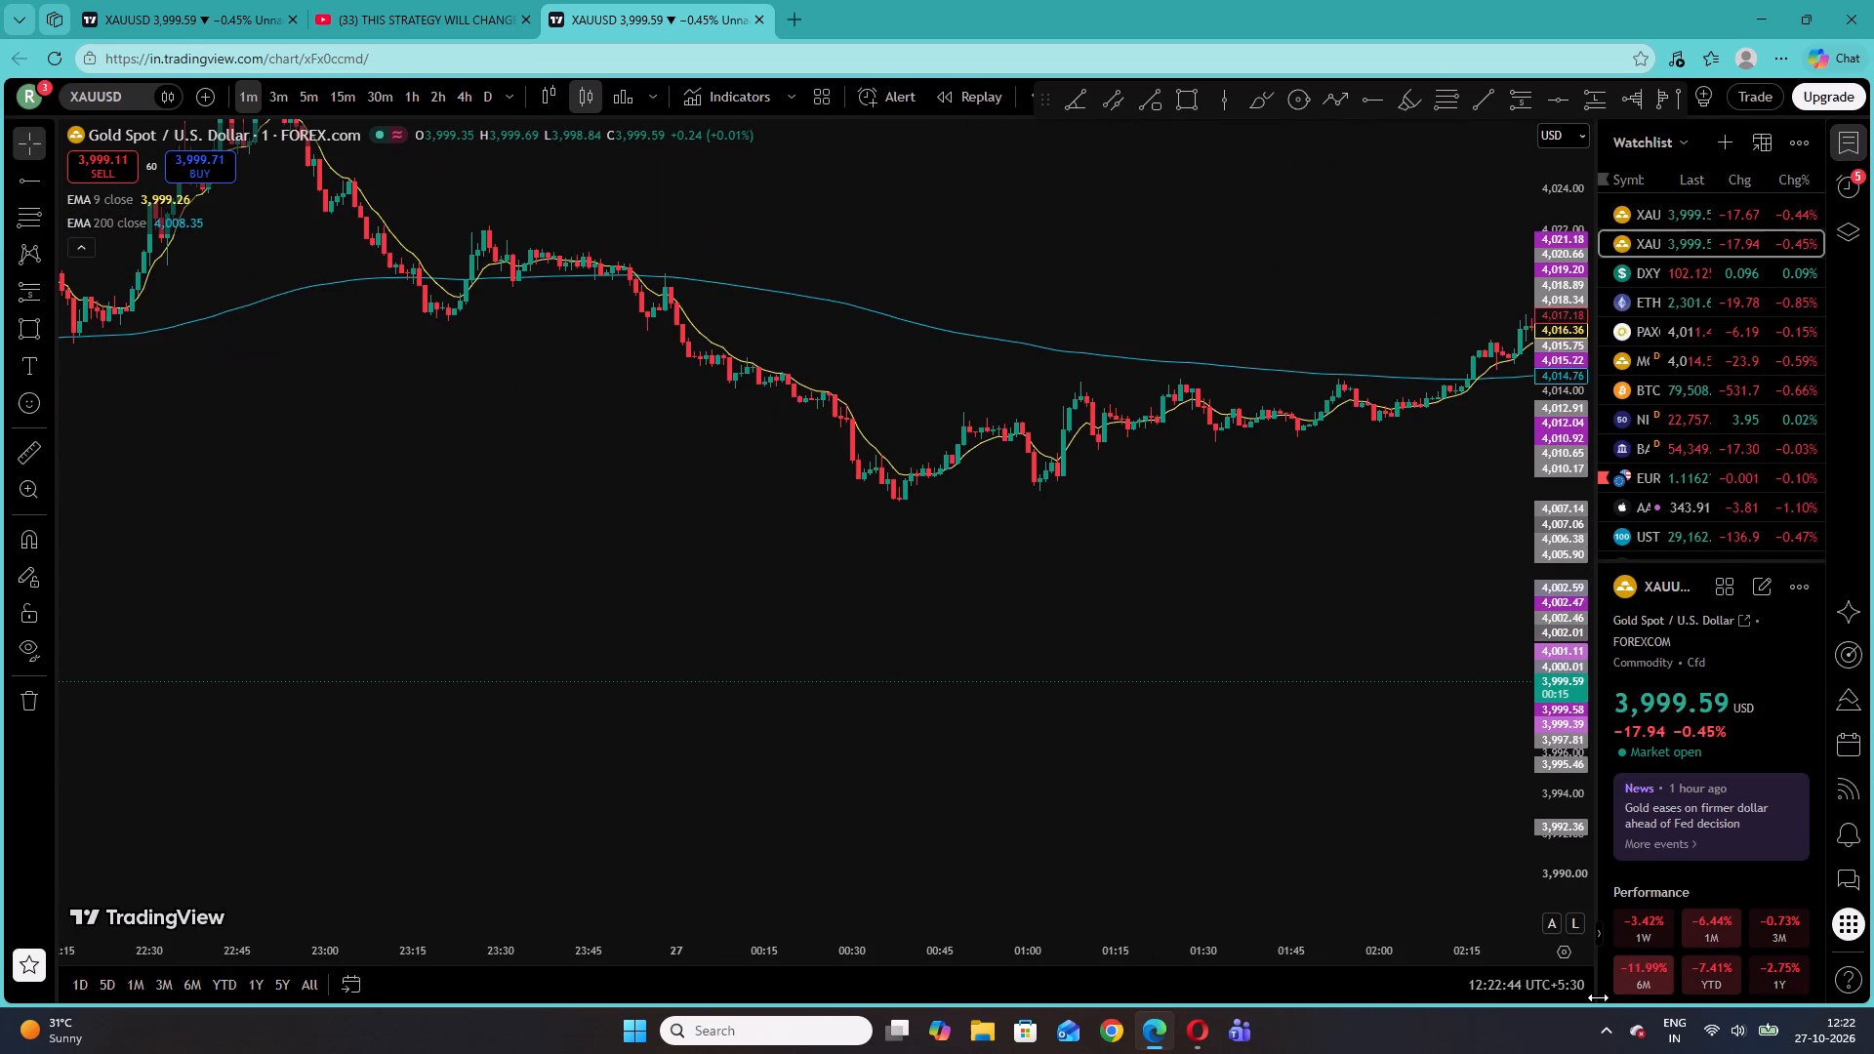
{"action": "left_click", "coordinate": [1601, 931]}
{"action": "left_click_drag", "start_coordinate": [986, 689], "coordinate": [1811, 636]}
{"action": "left_click_drag", "start_coordinate": [682, 556], "coordinate": [1417, 605]}
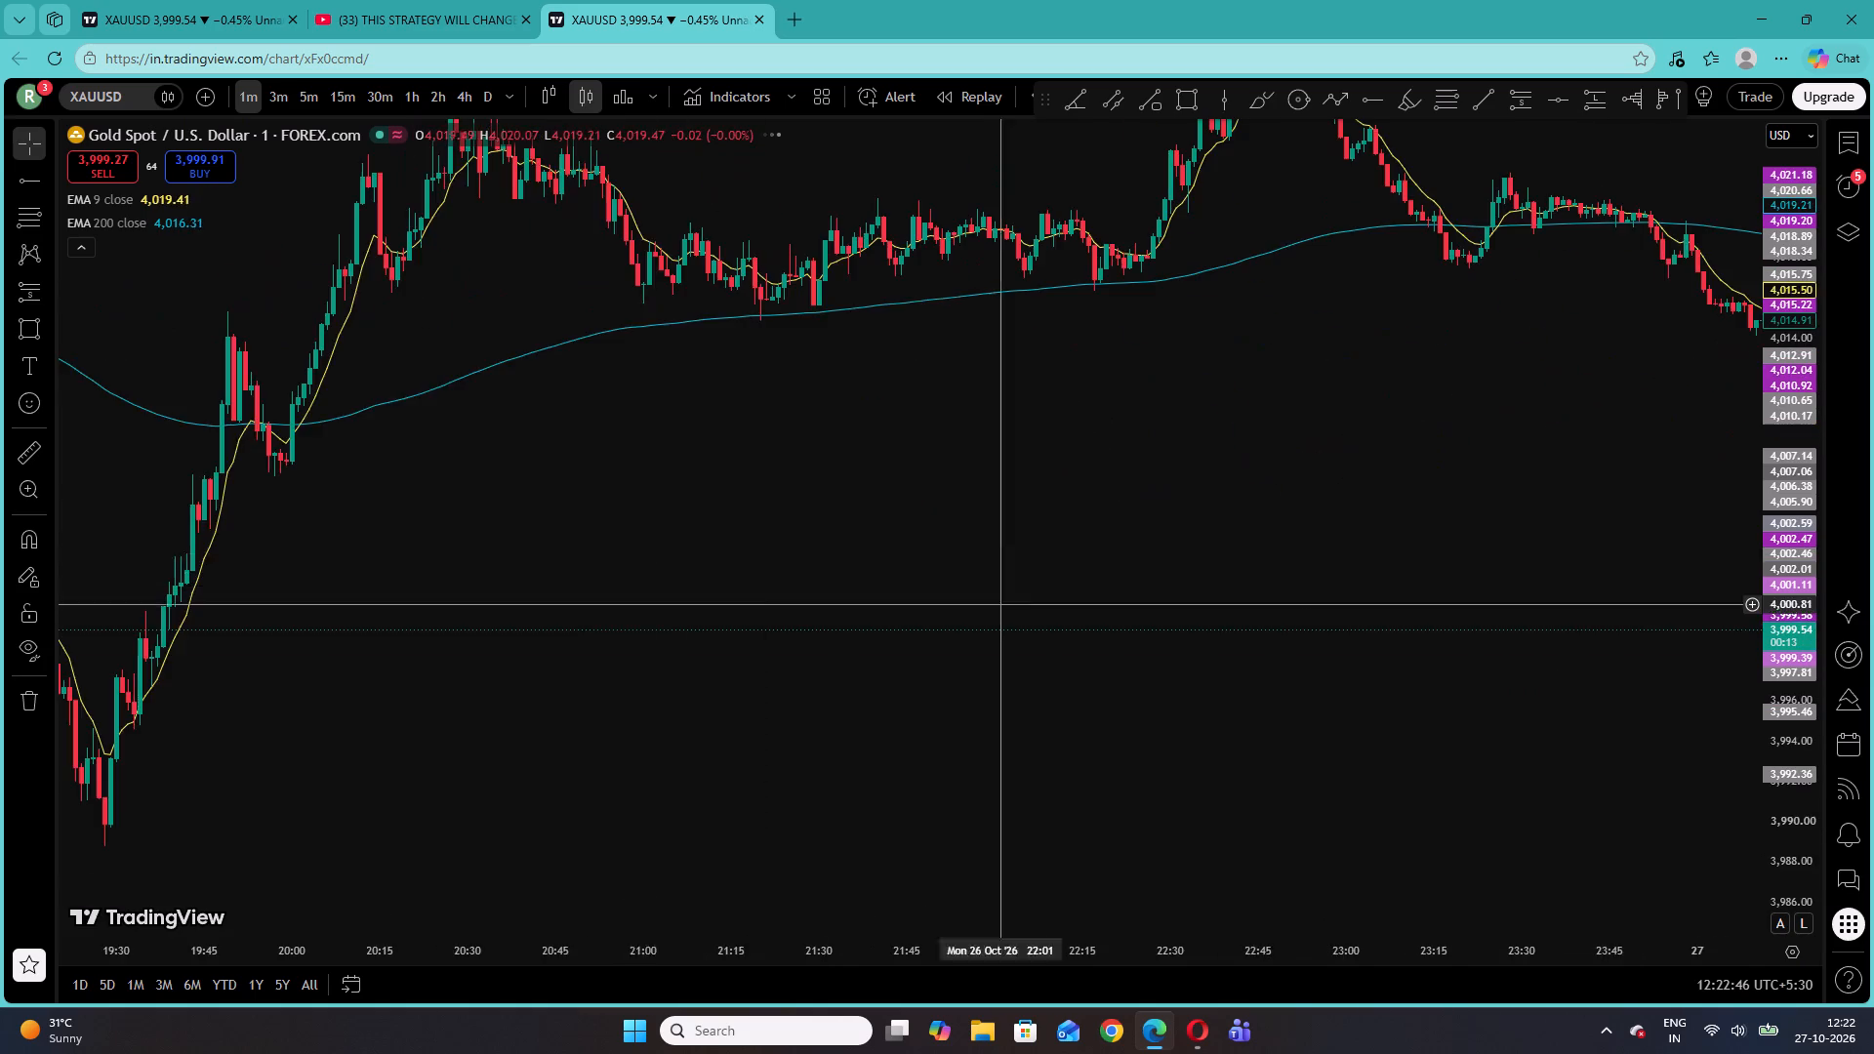
{"action": "left_click_drag", "start_coordinate": [1417, 605], "coordinate": [1765, 597]}
{"action": "left_click_drag", "start_coordinate": [640, 588], "coordinate": [1617, 575]}
{"action": "left_click_drag", "start_coordinate": [815, 511], "coordinate": [1775, 529]}
{"action": "left_click_drag", "start_coordinate": [689, 519], "coordinate": [1813, 561]}
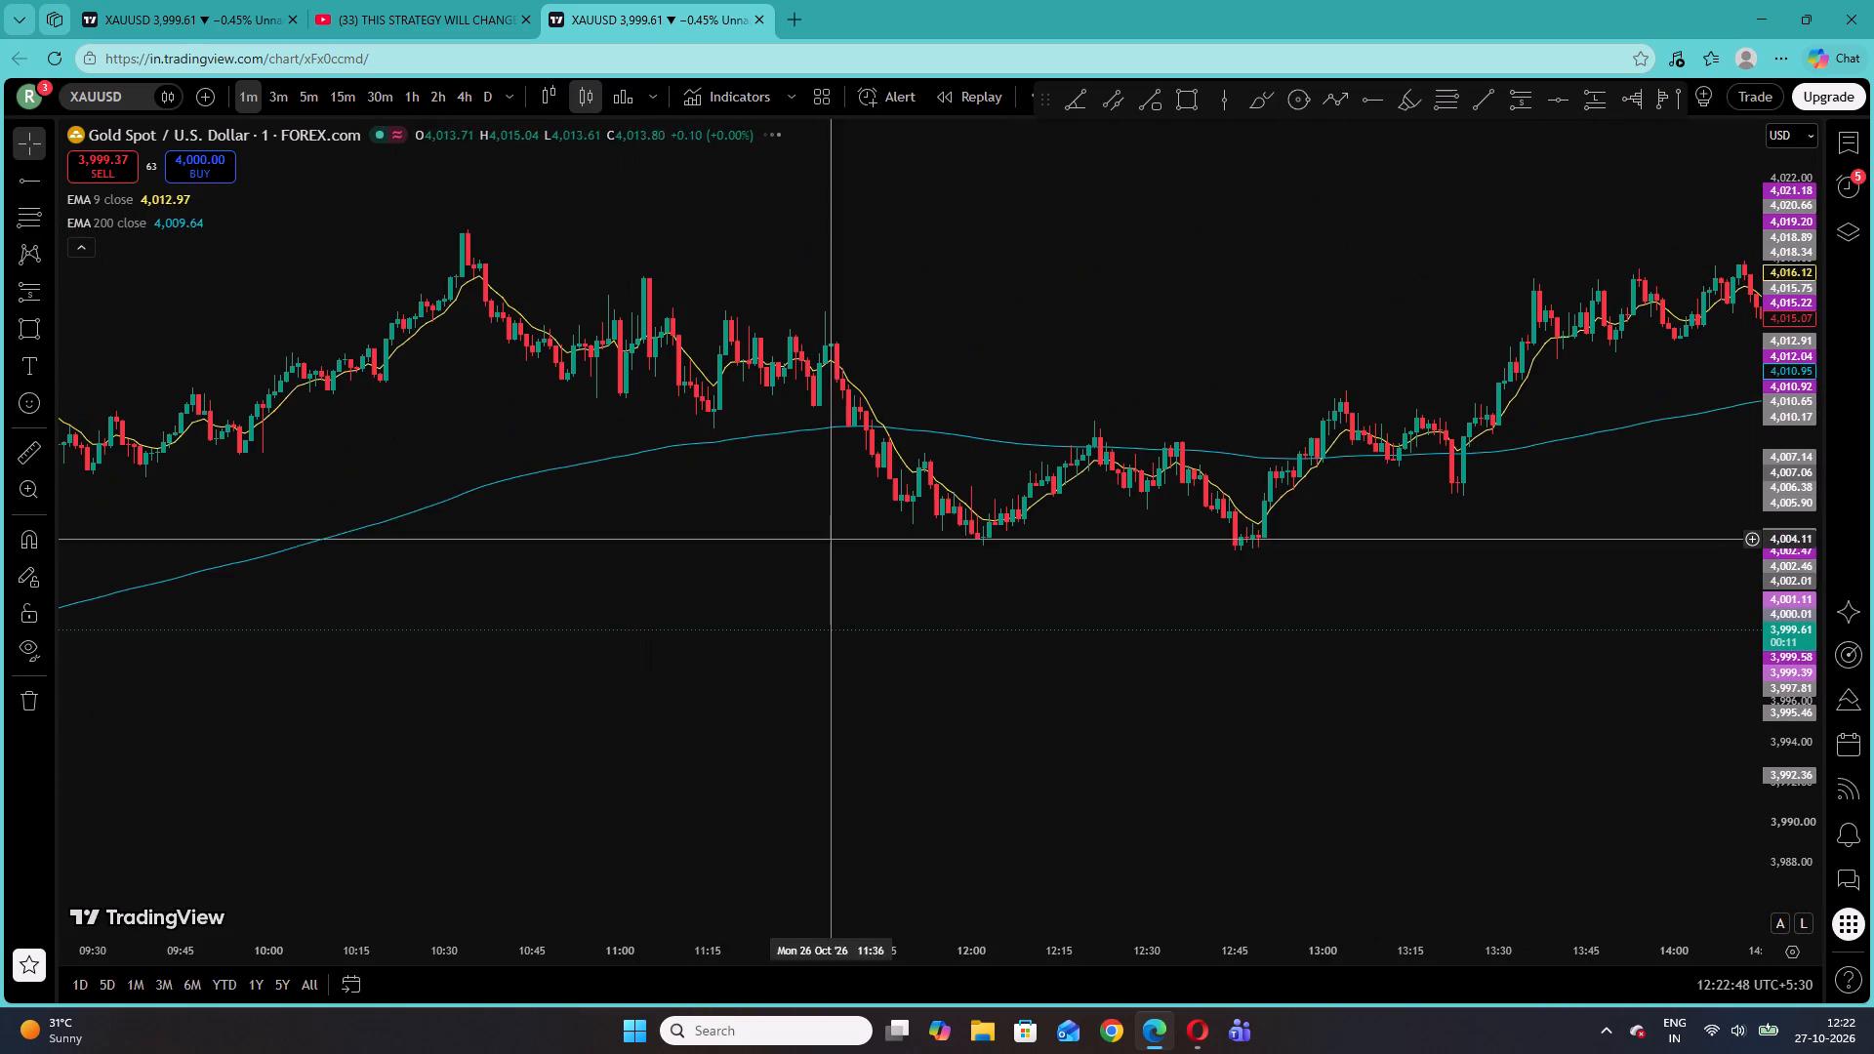
{"action": "right_click", "coordinate": [713, 527]}
{"action": "left_click_drag", "start_coordinate": [464, 589], "coordinate": [476, 589]}
{"action": "left_click_drag", "start_coordinate": [705, 670], "coordinate": [1873, 508]}
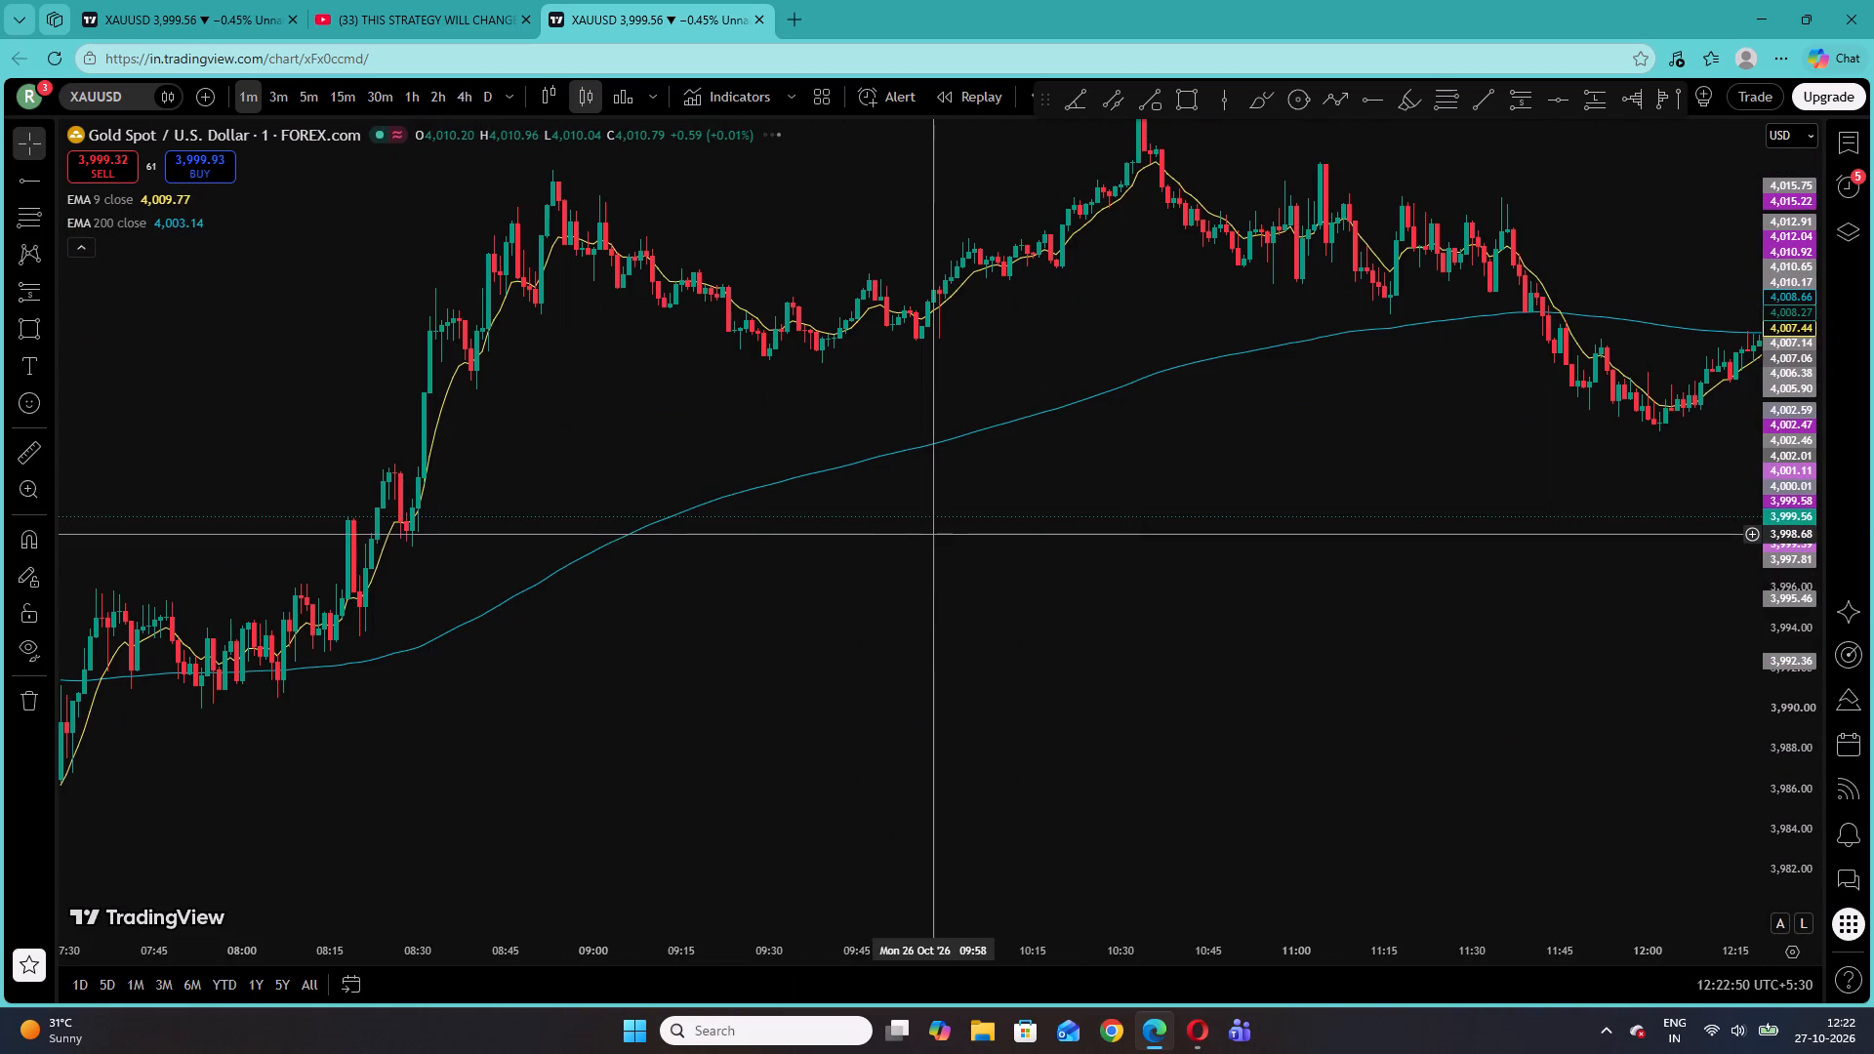
{"action": "left_click_drag", "start_coordinate": [720, 589], "coordinate": [1701, 550]}
{"action": "left_click_drag", "start_coordinate": [704, 610], "coordinate": [1670, 601]}
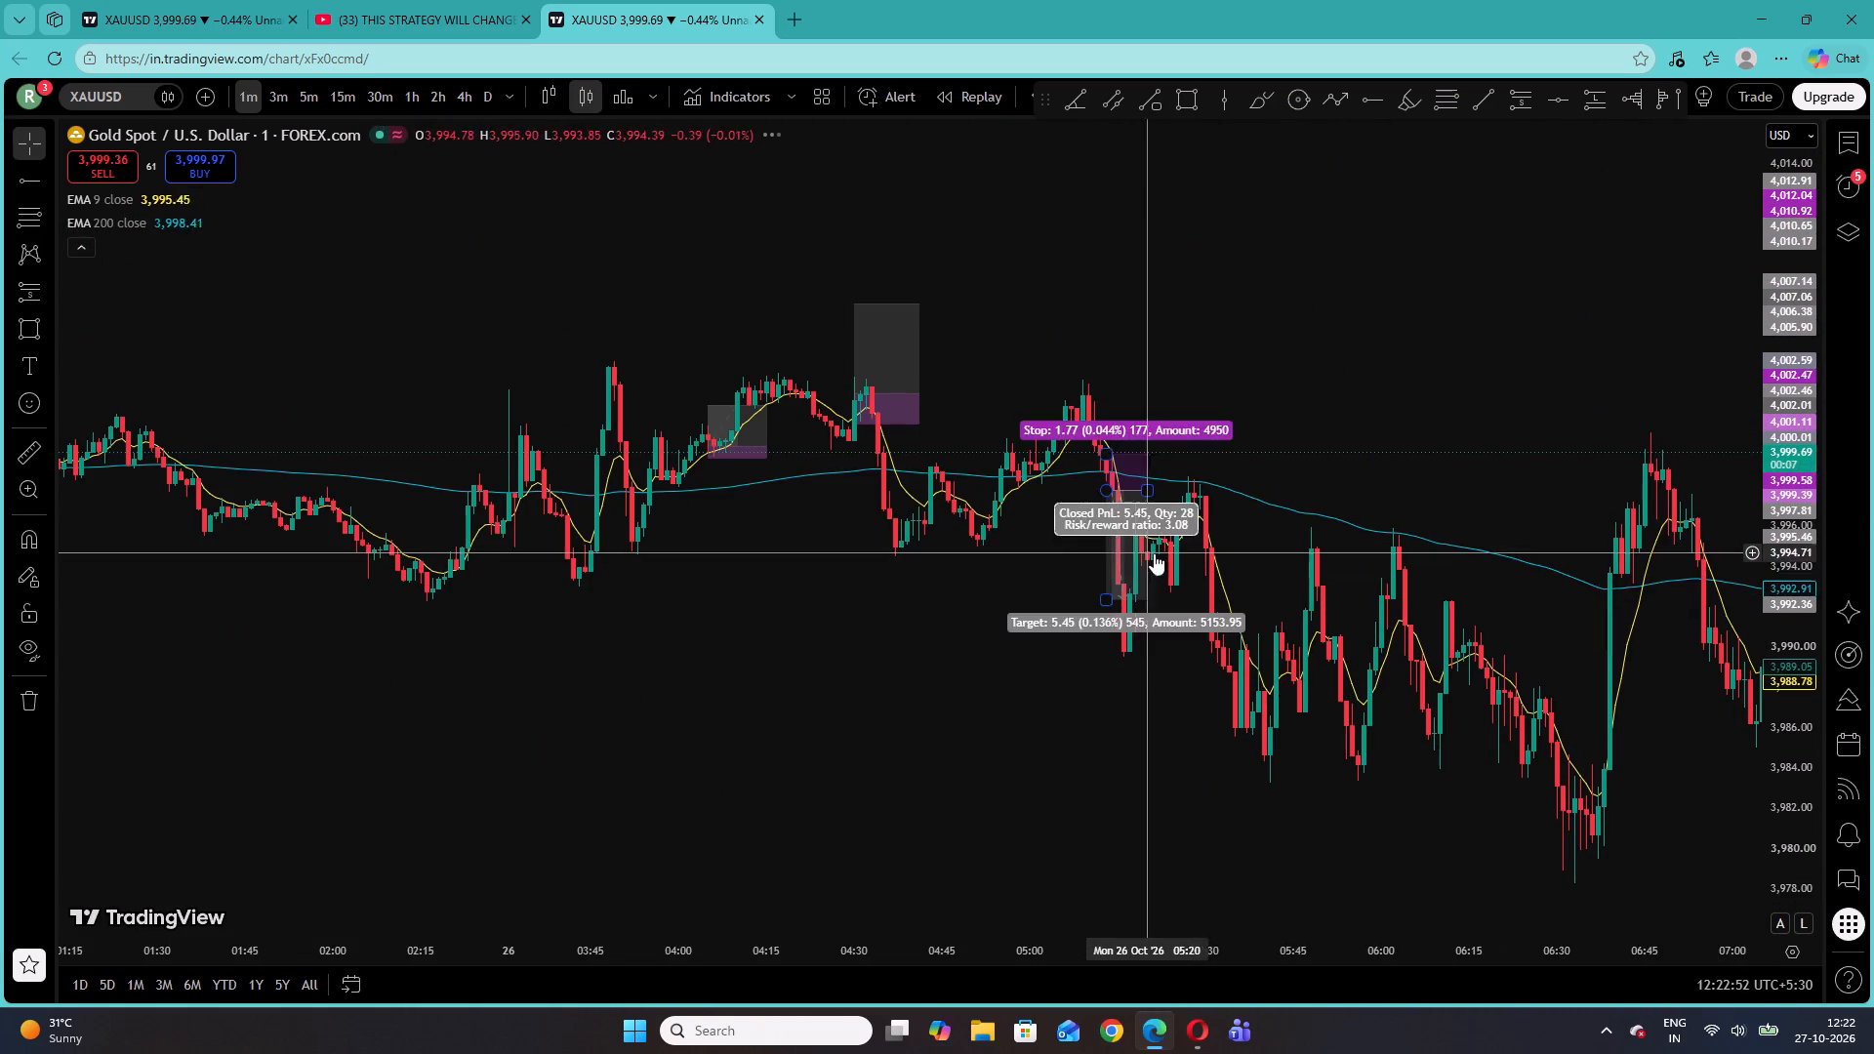
Delete the two long positions near 04:10 and 04:35 and the short position near 05:15 on 26 October.
{"action": "left_click", "coordinate": [748, 433]}
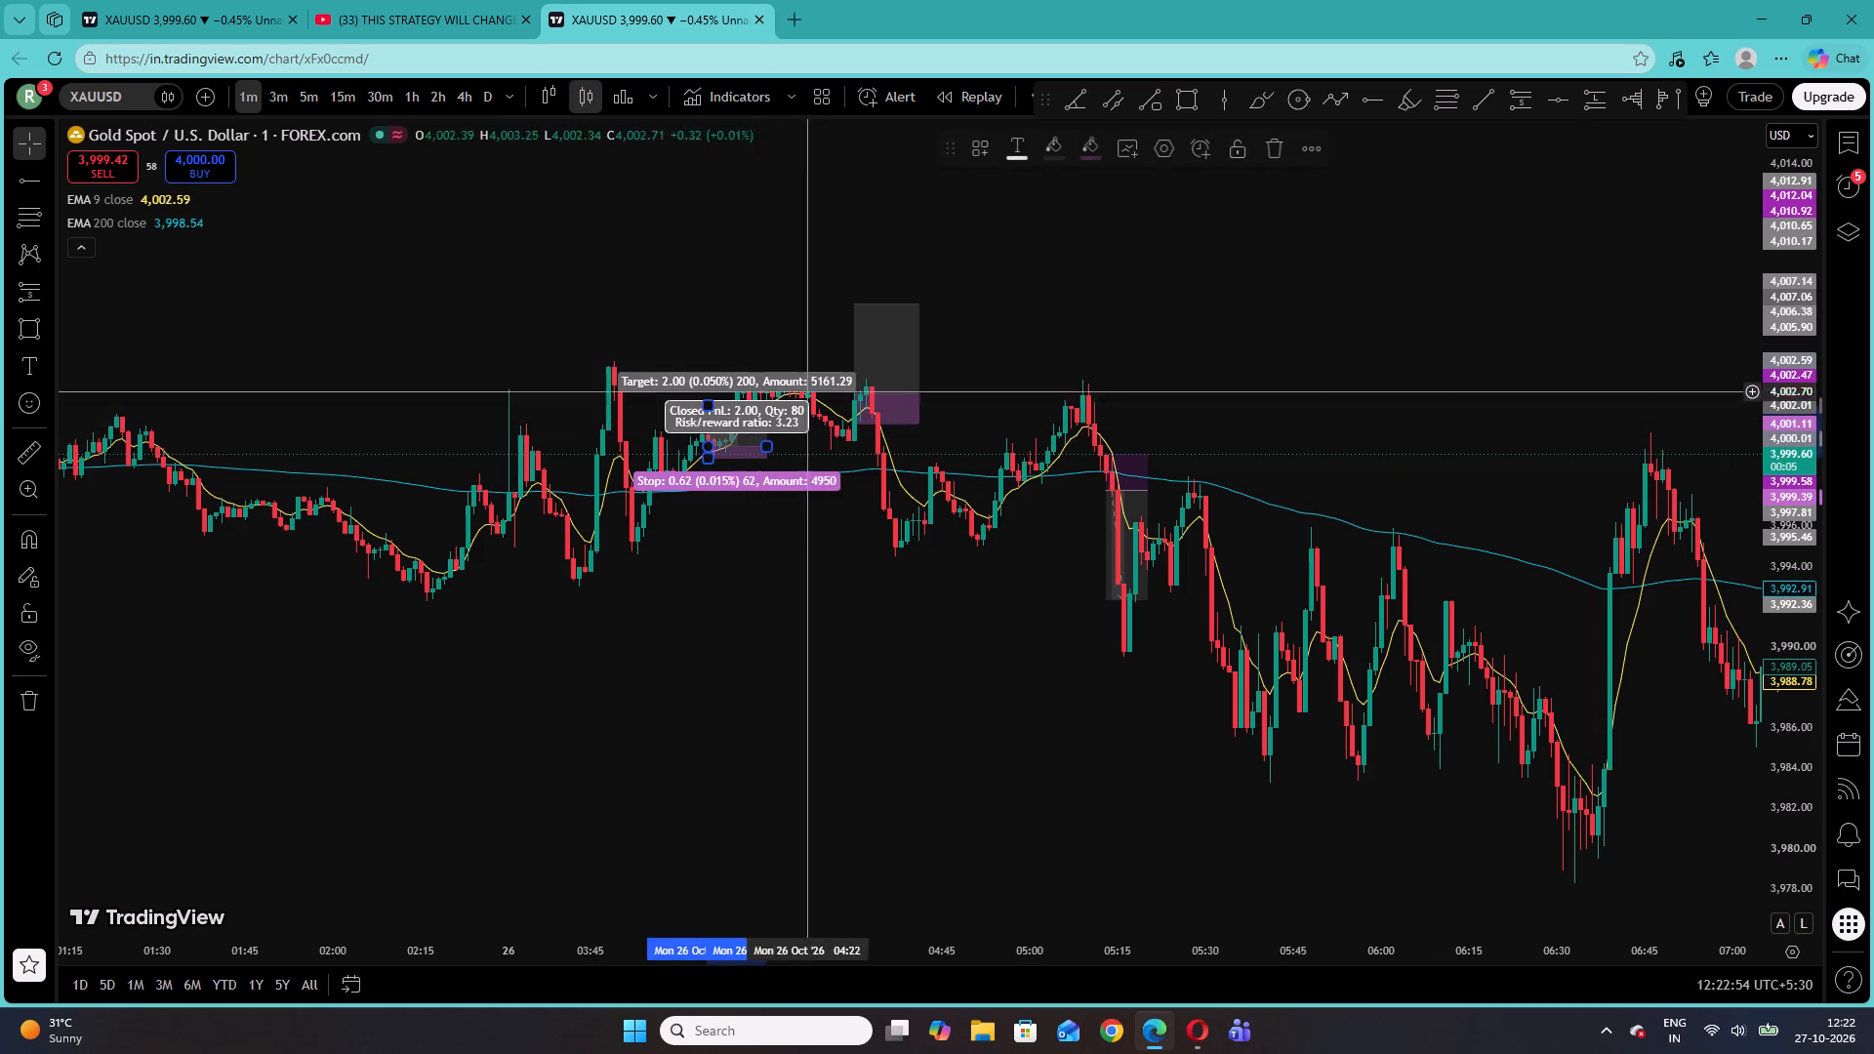
{"action": "left_click_drag", "start_coordinate": [1277, 144], "coordinate": [1260, 151]}
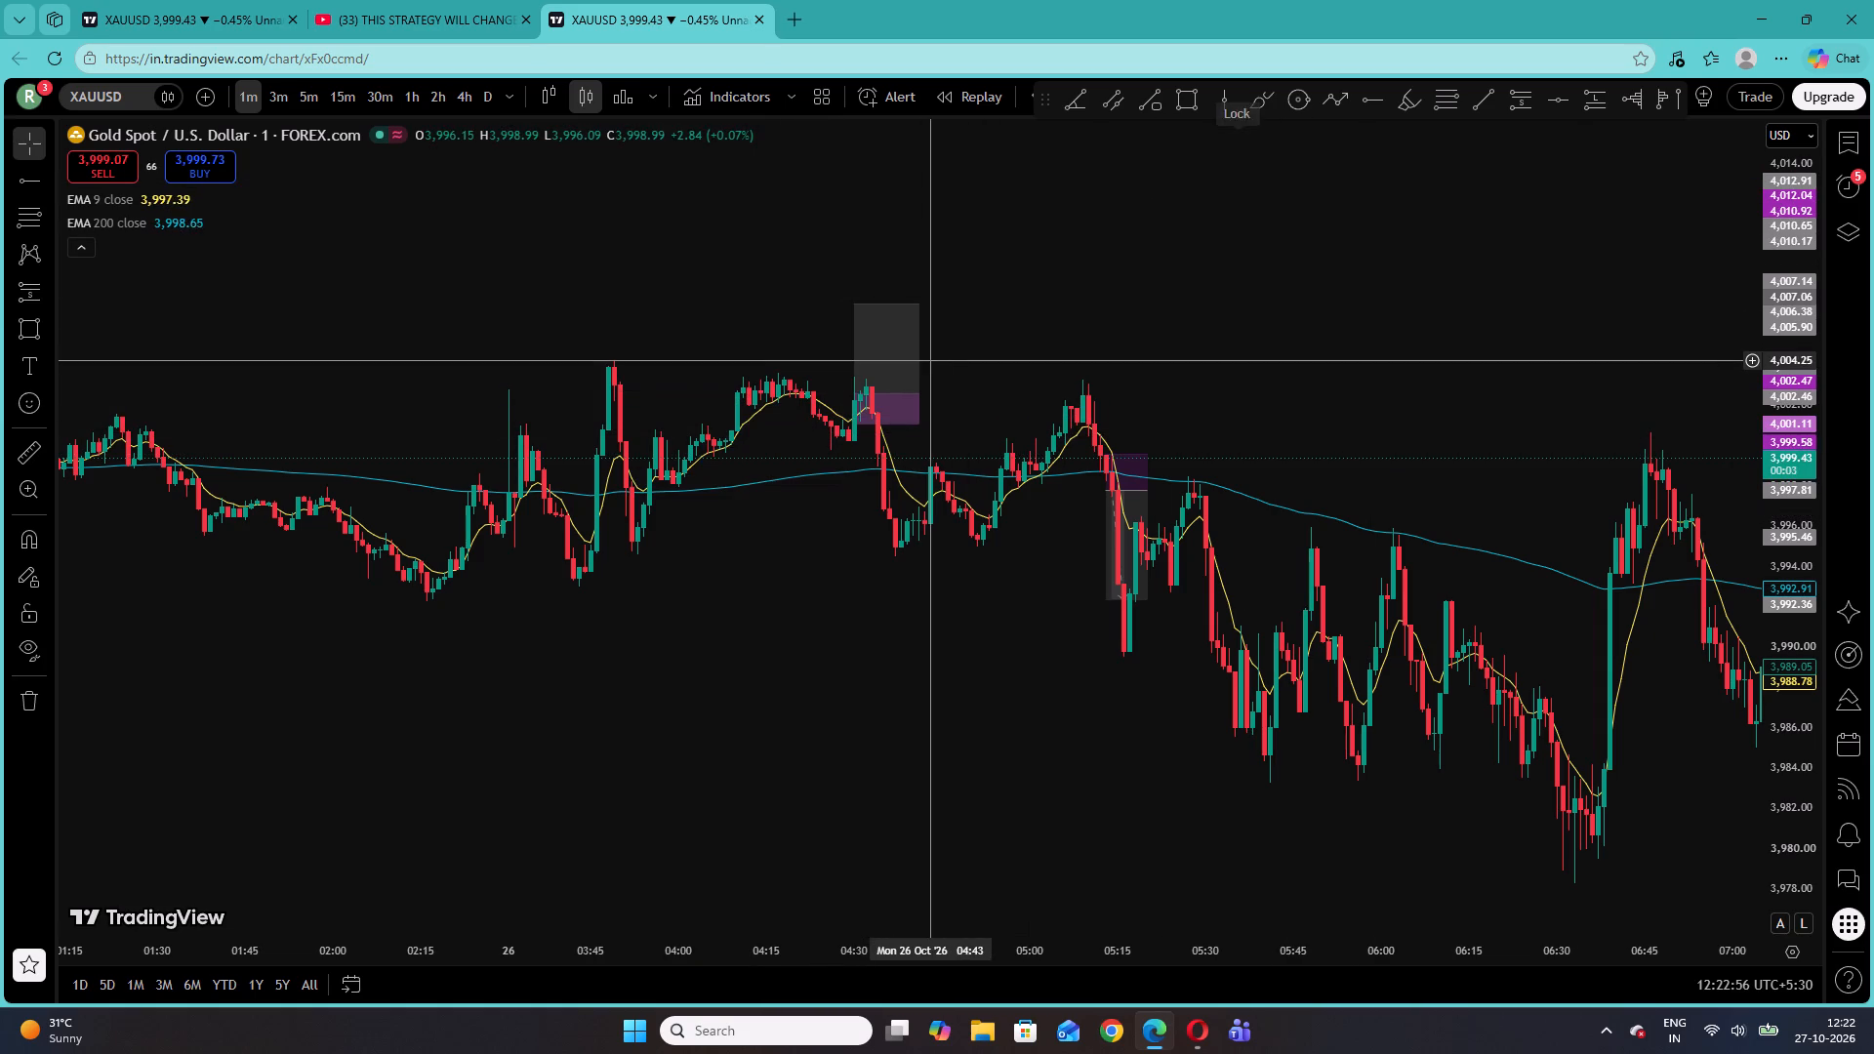
{"action": "left_click", "coordinate": [932, 360]}
{"action": "left_click", "coordinate": [877, 387]}
{"action": "left_click", "coordinate": [1275, 153]}
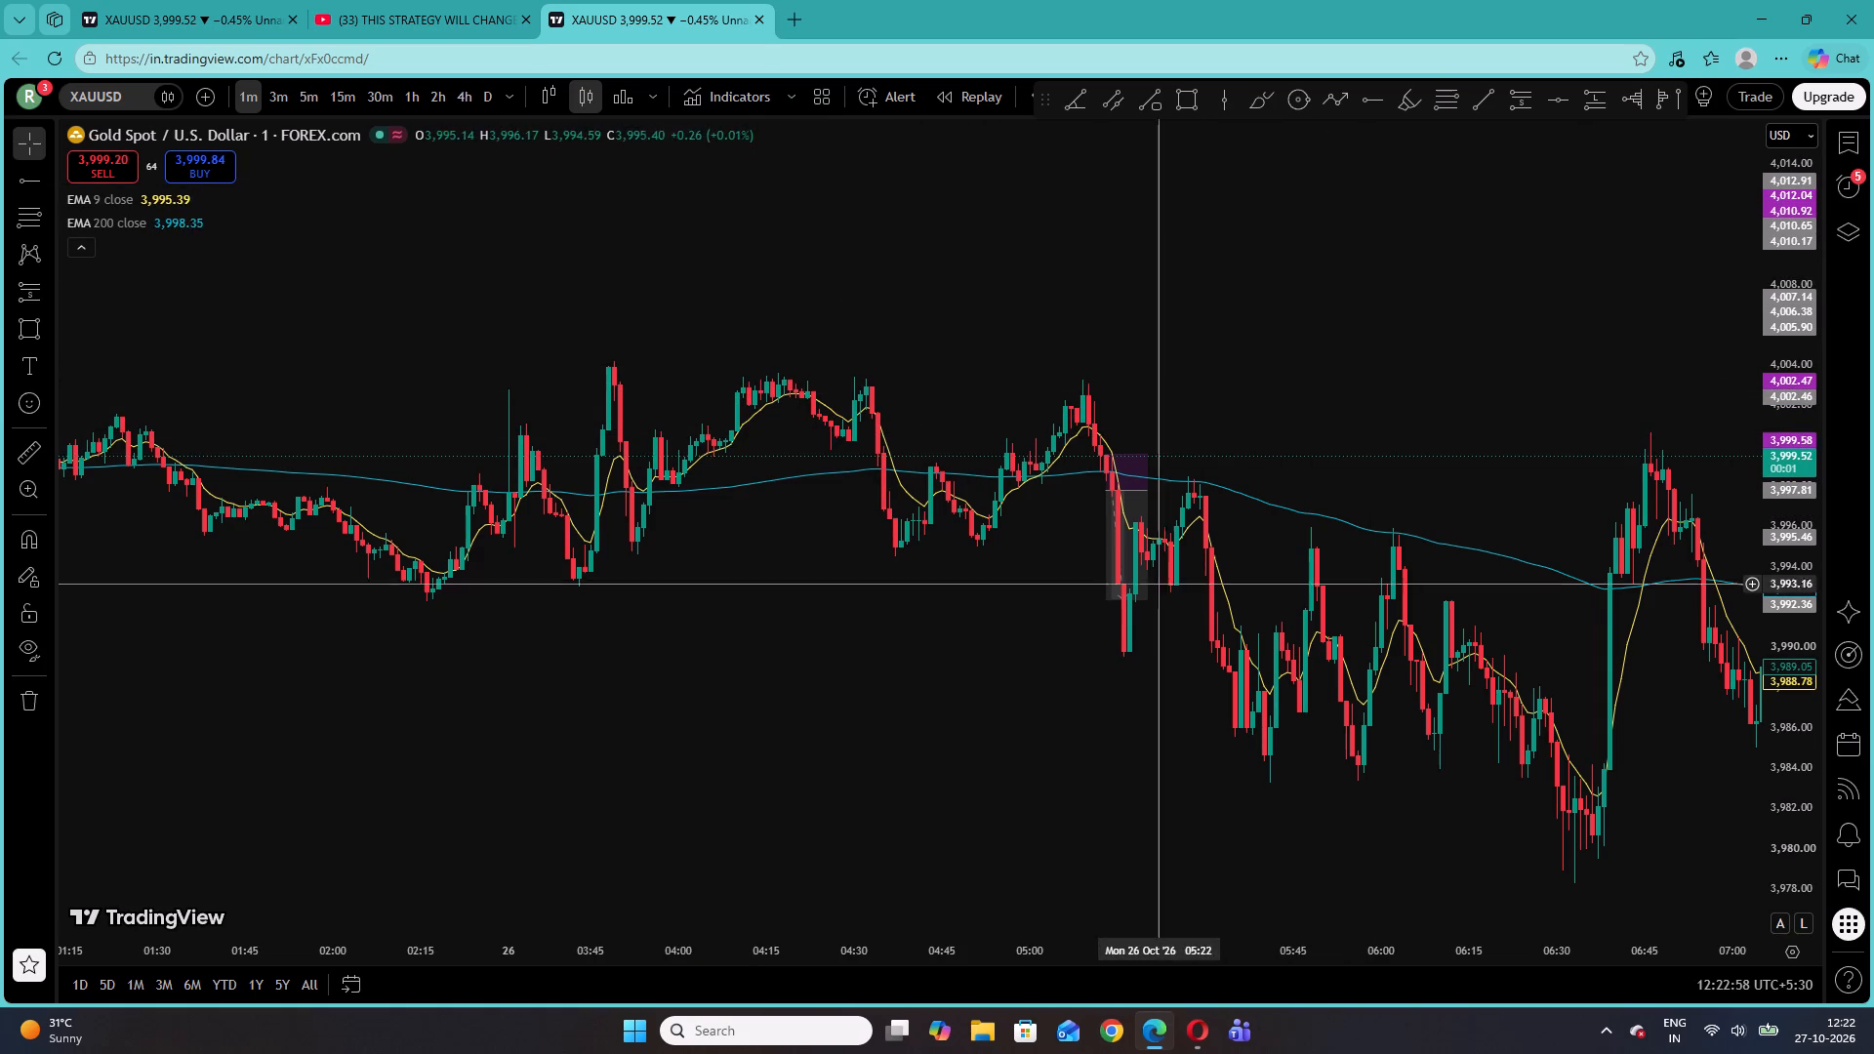
{"action": "left_click", "coordinate": [1131, 527]}
{"action": "left_click", "coordinate": [1269, 147]}
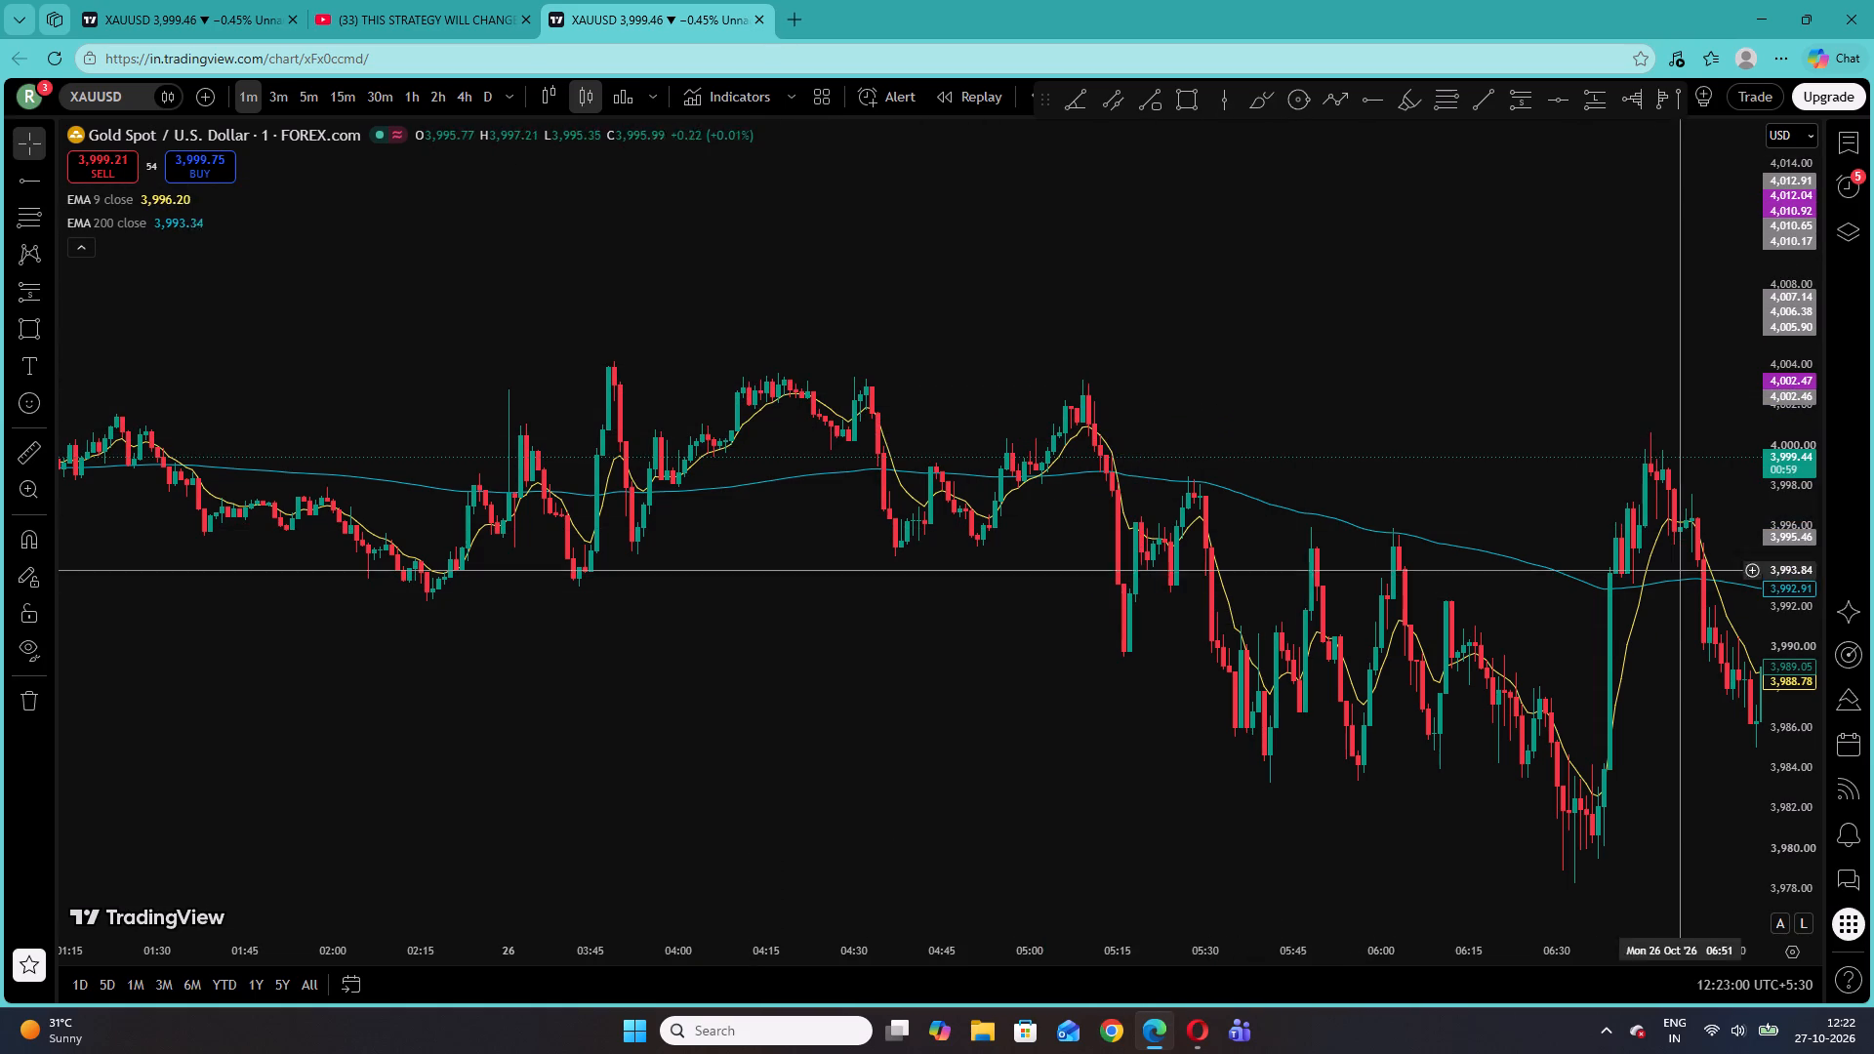
Examine the 26 October price action around the 9 and 200 EMAs from about 03:45 to 08:00.
{"action": "left_click_drag", "start_coordinate": [1796, 669], "coordinate": [1752, 349]}
{"action": "left_click_drag", "start_coordinate": [965, 490], "coordinate": [877, 598]}
{"action": "left_click_drag", "start_coordinate": [1216, 509], "coordinate": [861, 469]}
{"action": "left_click", "coordinate": [873, 438]}
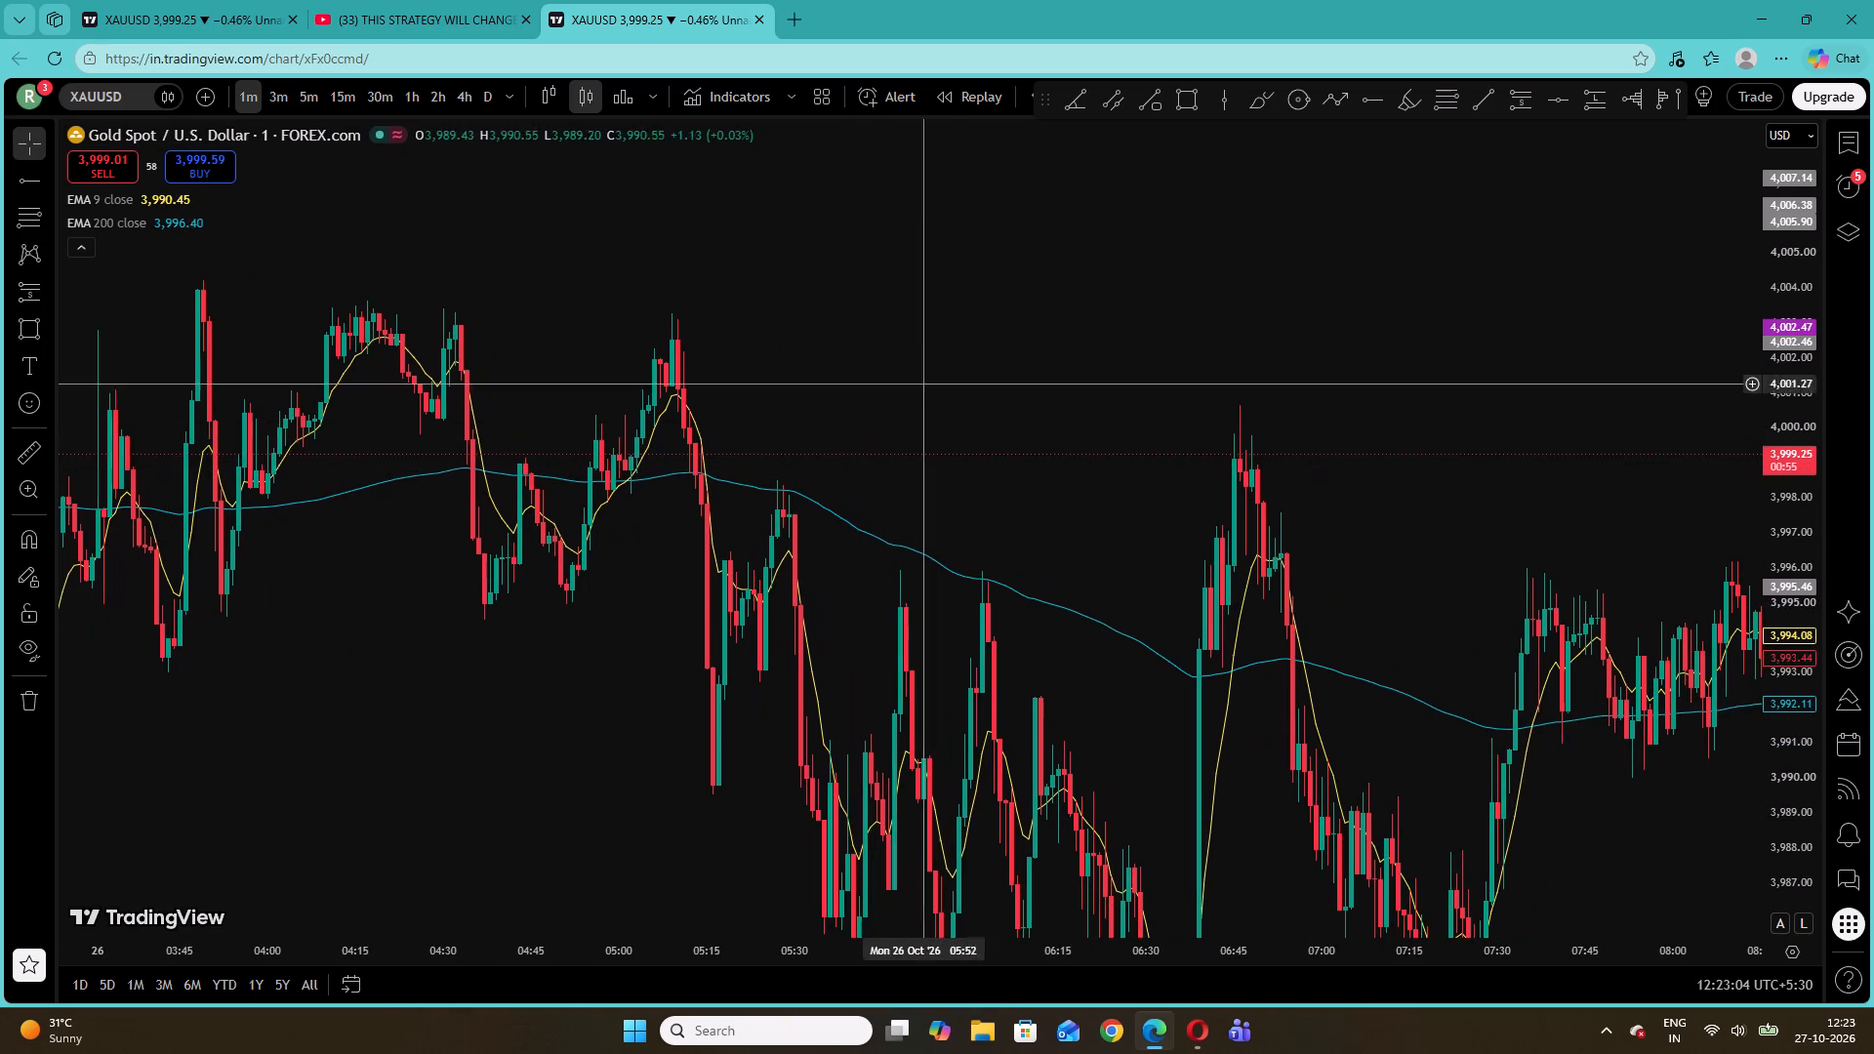
{"action": "left_click_drag", "start_coordinate": [1001, 478], "coordinate": [763, 409]}
{"action": "left_click_drag", "start_coordinate": [910, 367], "coordinate": [944, 329]}
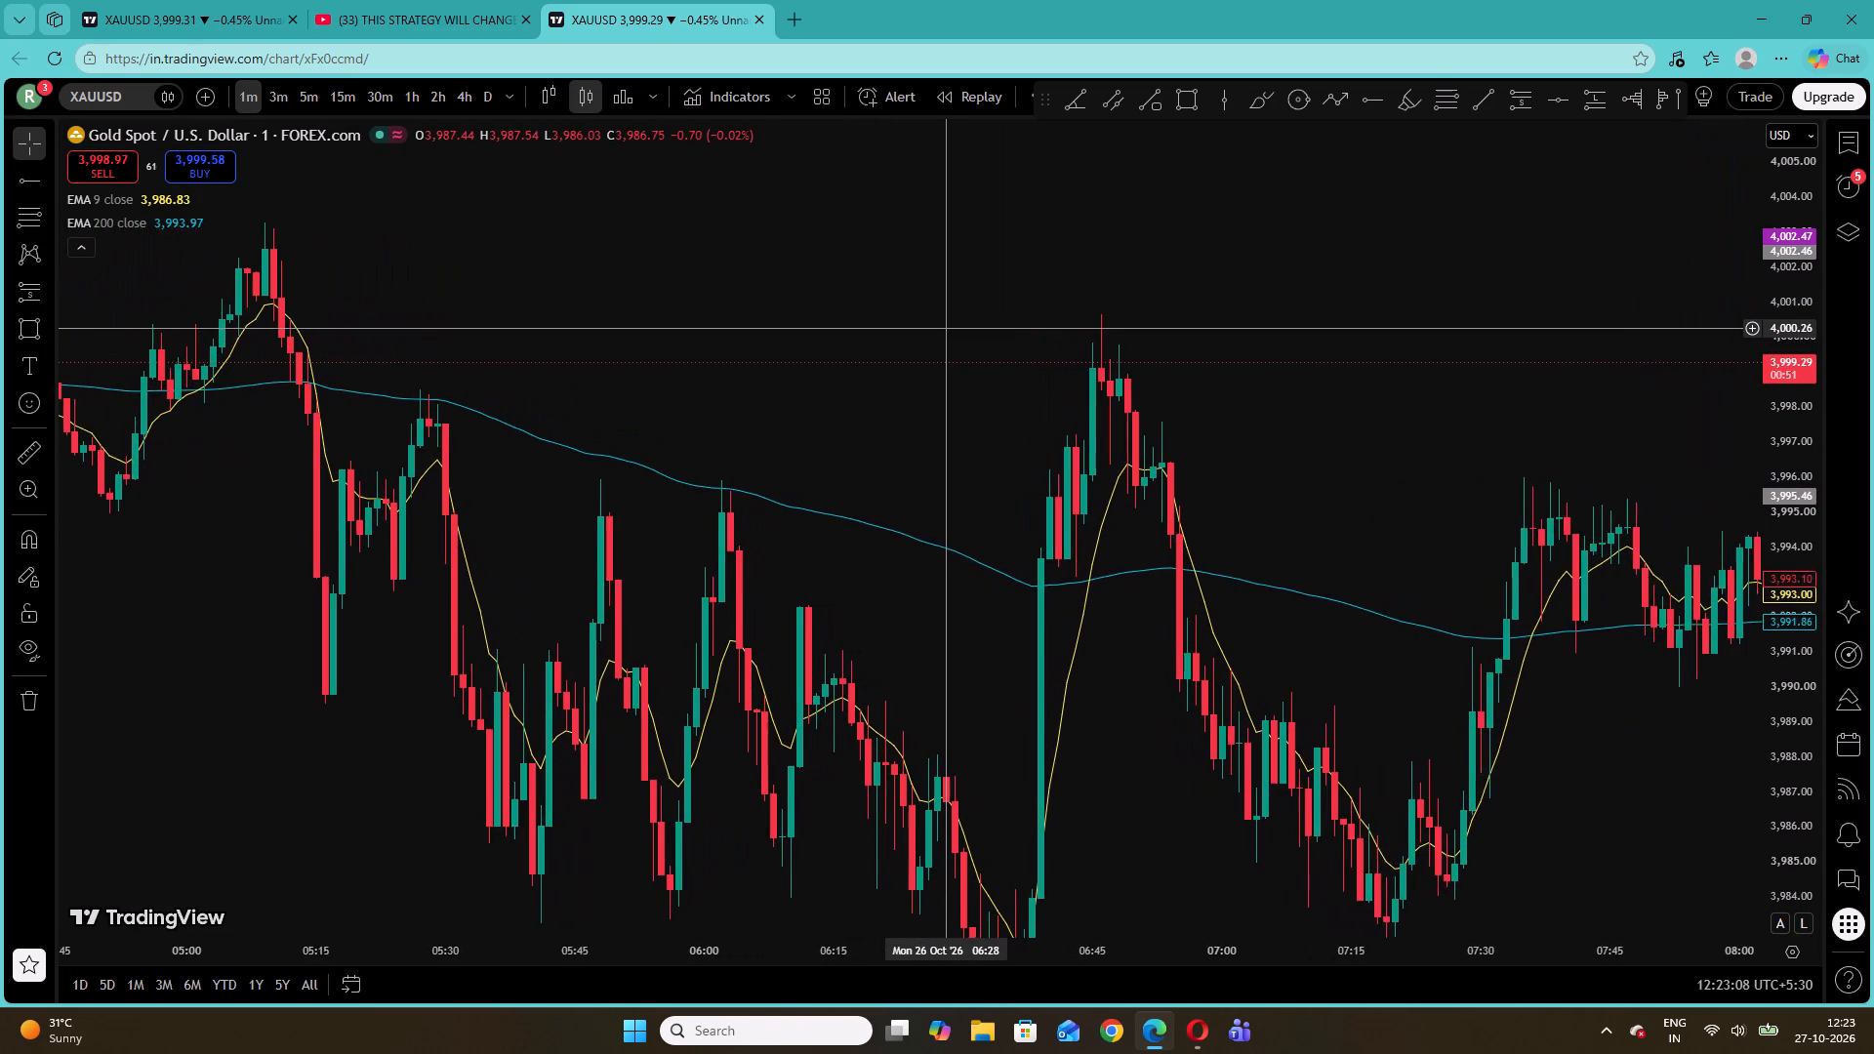
{"action": "scroll", "coordinate": [946, 328], "scroll_direction": "left", "scroll_amount": 1}
{"action": "left_click_drag", "start_coordinate": [625, 552], "coordinate": [989, 272]}
{"action": "left_click_drag", "start_coordinate": [1802, 494], "coordinate": [1780, 771]}
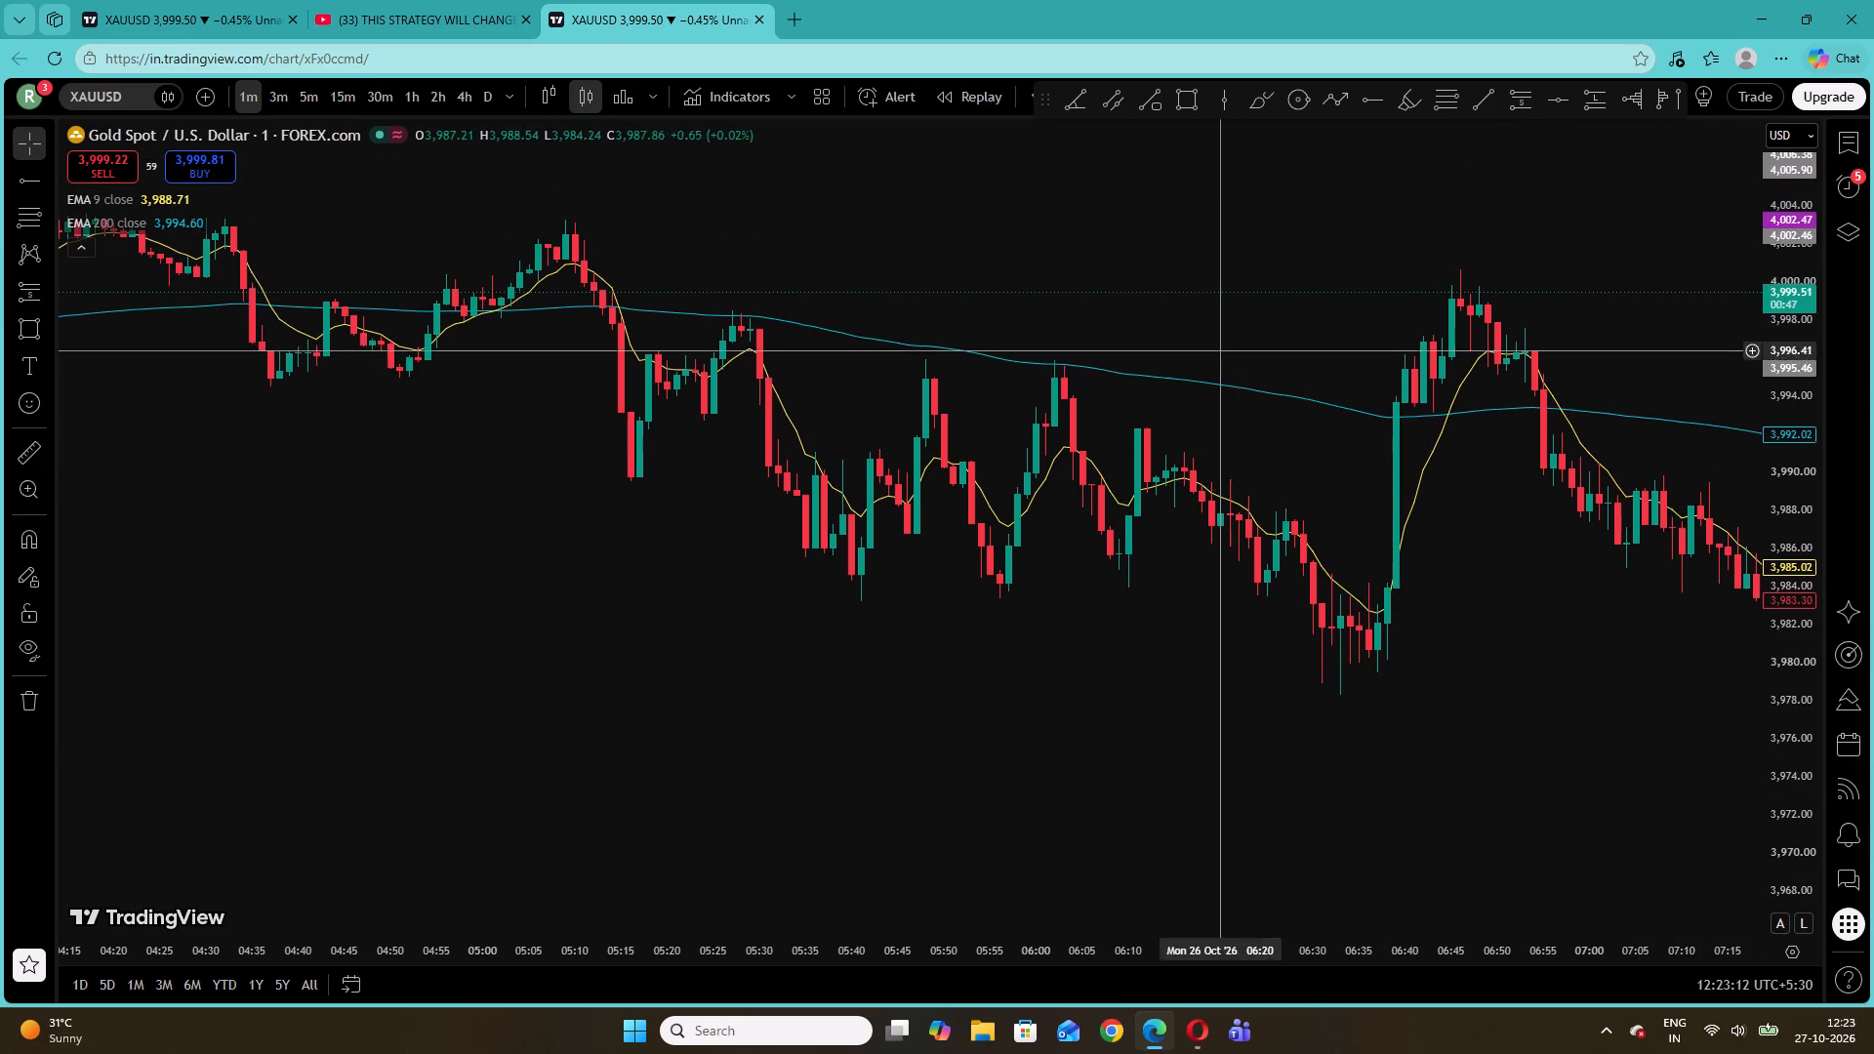
{"action": "left_click_drag", "start_coordinate": [1261, 320], "coordinate": [959, 368]}
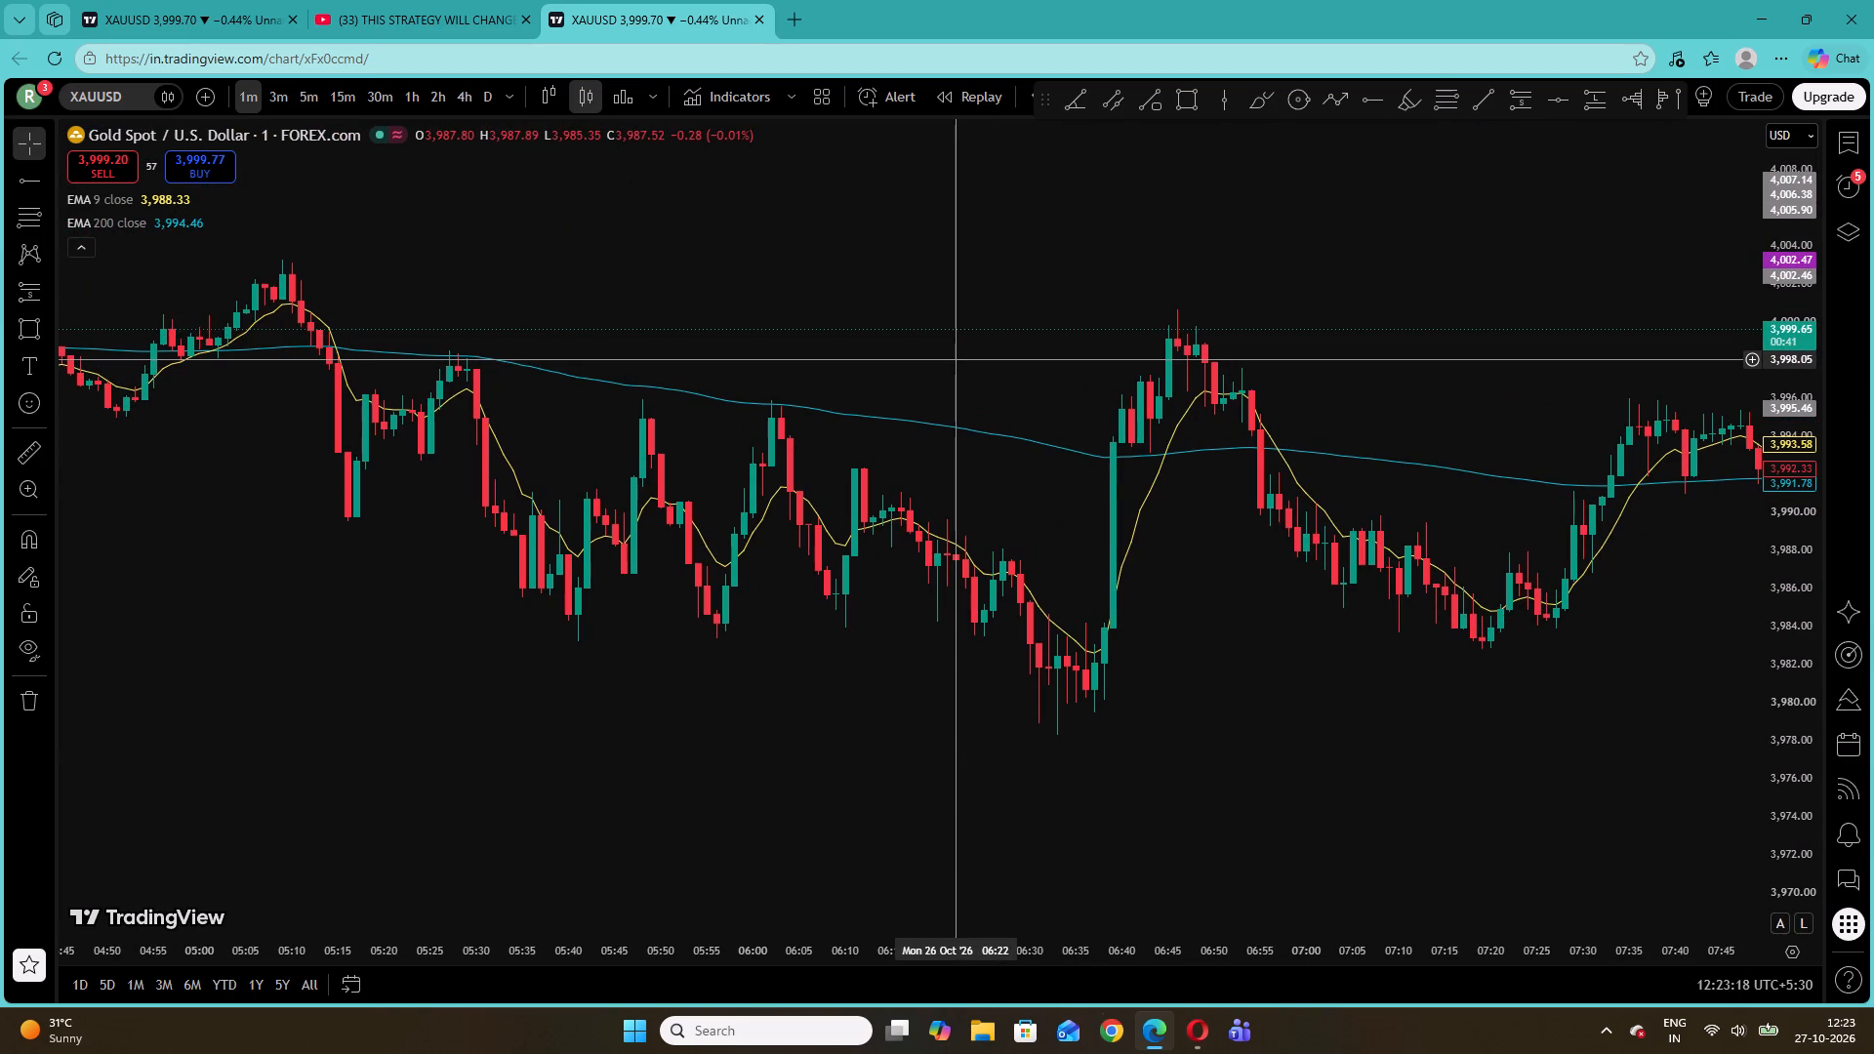
Resume the Nawabs of Trading strategy video on YouTube and rewind it about 20 seconds to replay the GBPUSD setup explanation.
{"action": "left_click", "coordinate": [501, 0]}
{"action": "left_click", "coordinate": [740, 459]}
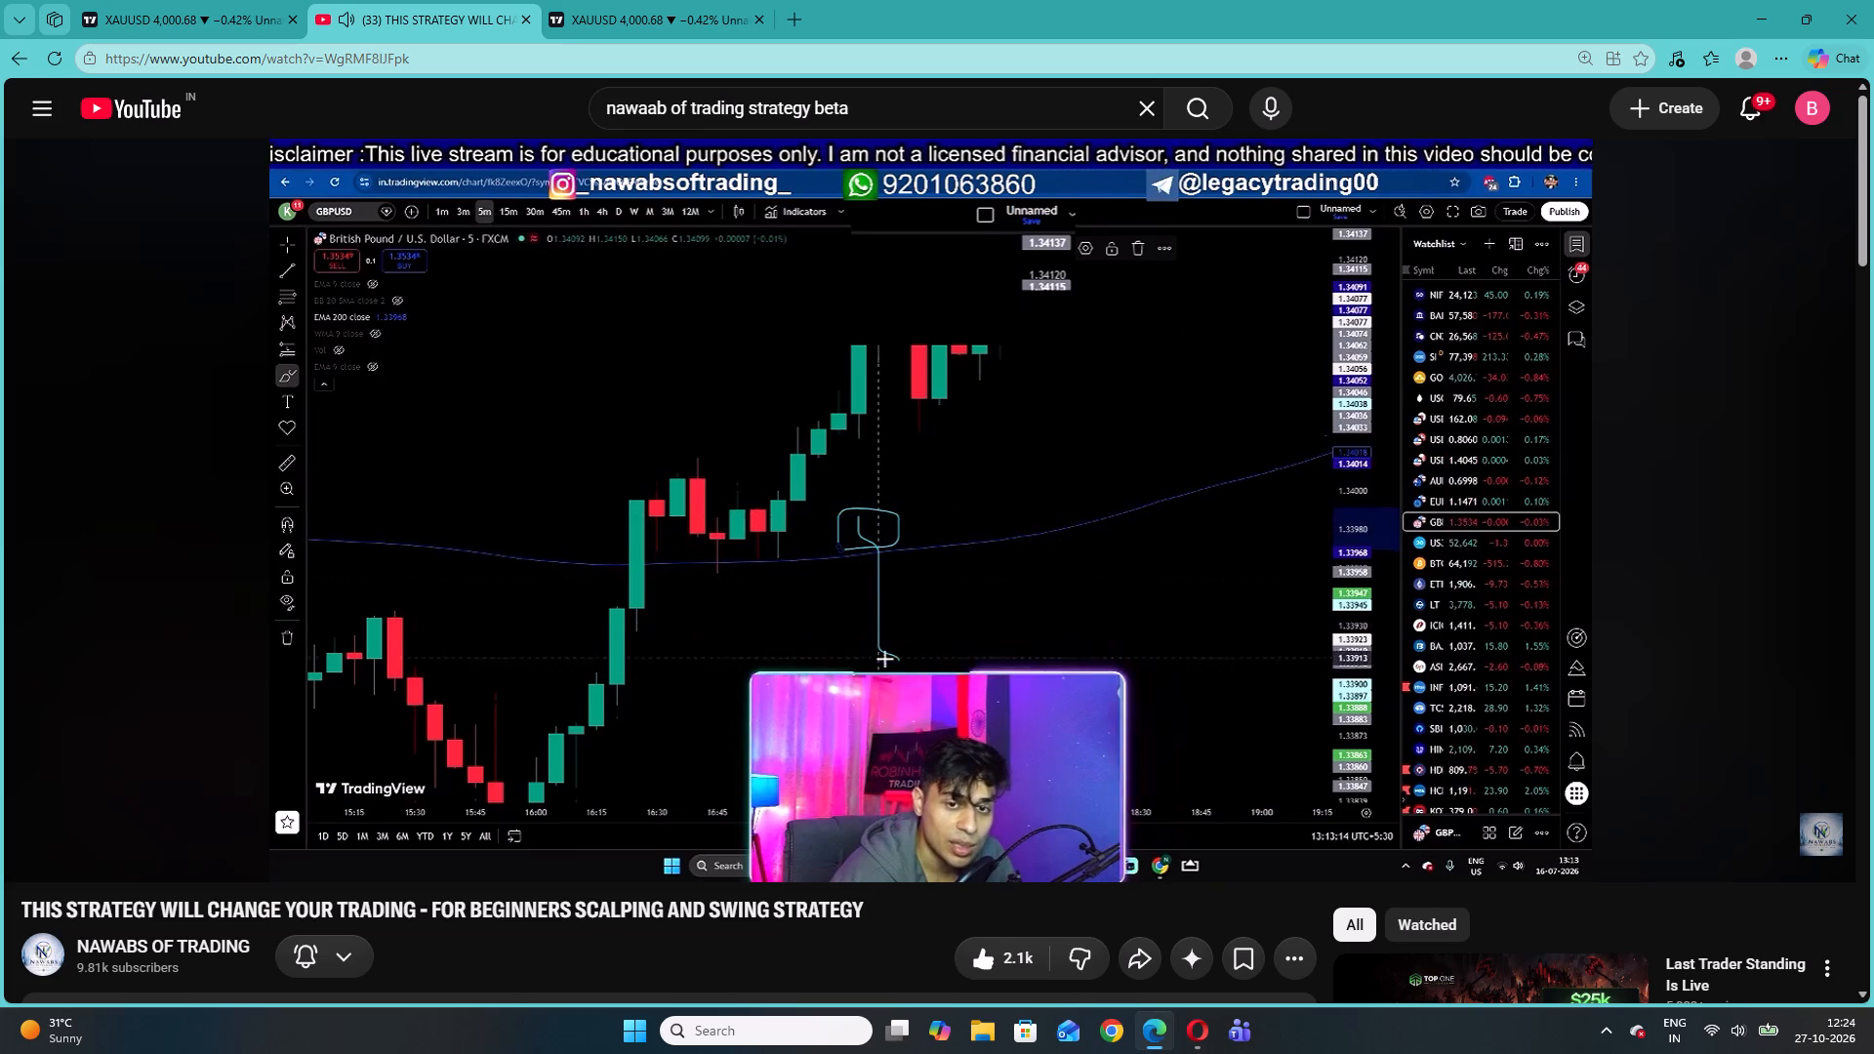
{"action": "key", "text": "Left"}
{"action": "key", "text": "Left"}
{"action": "key", "text": "Left"}
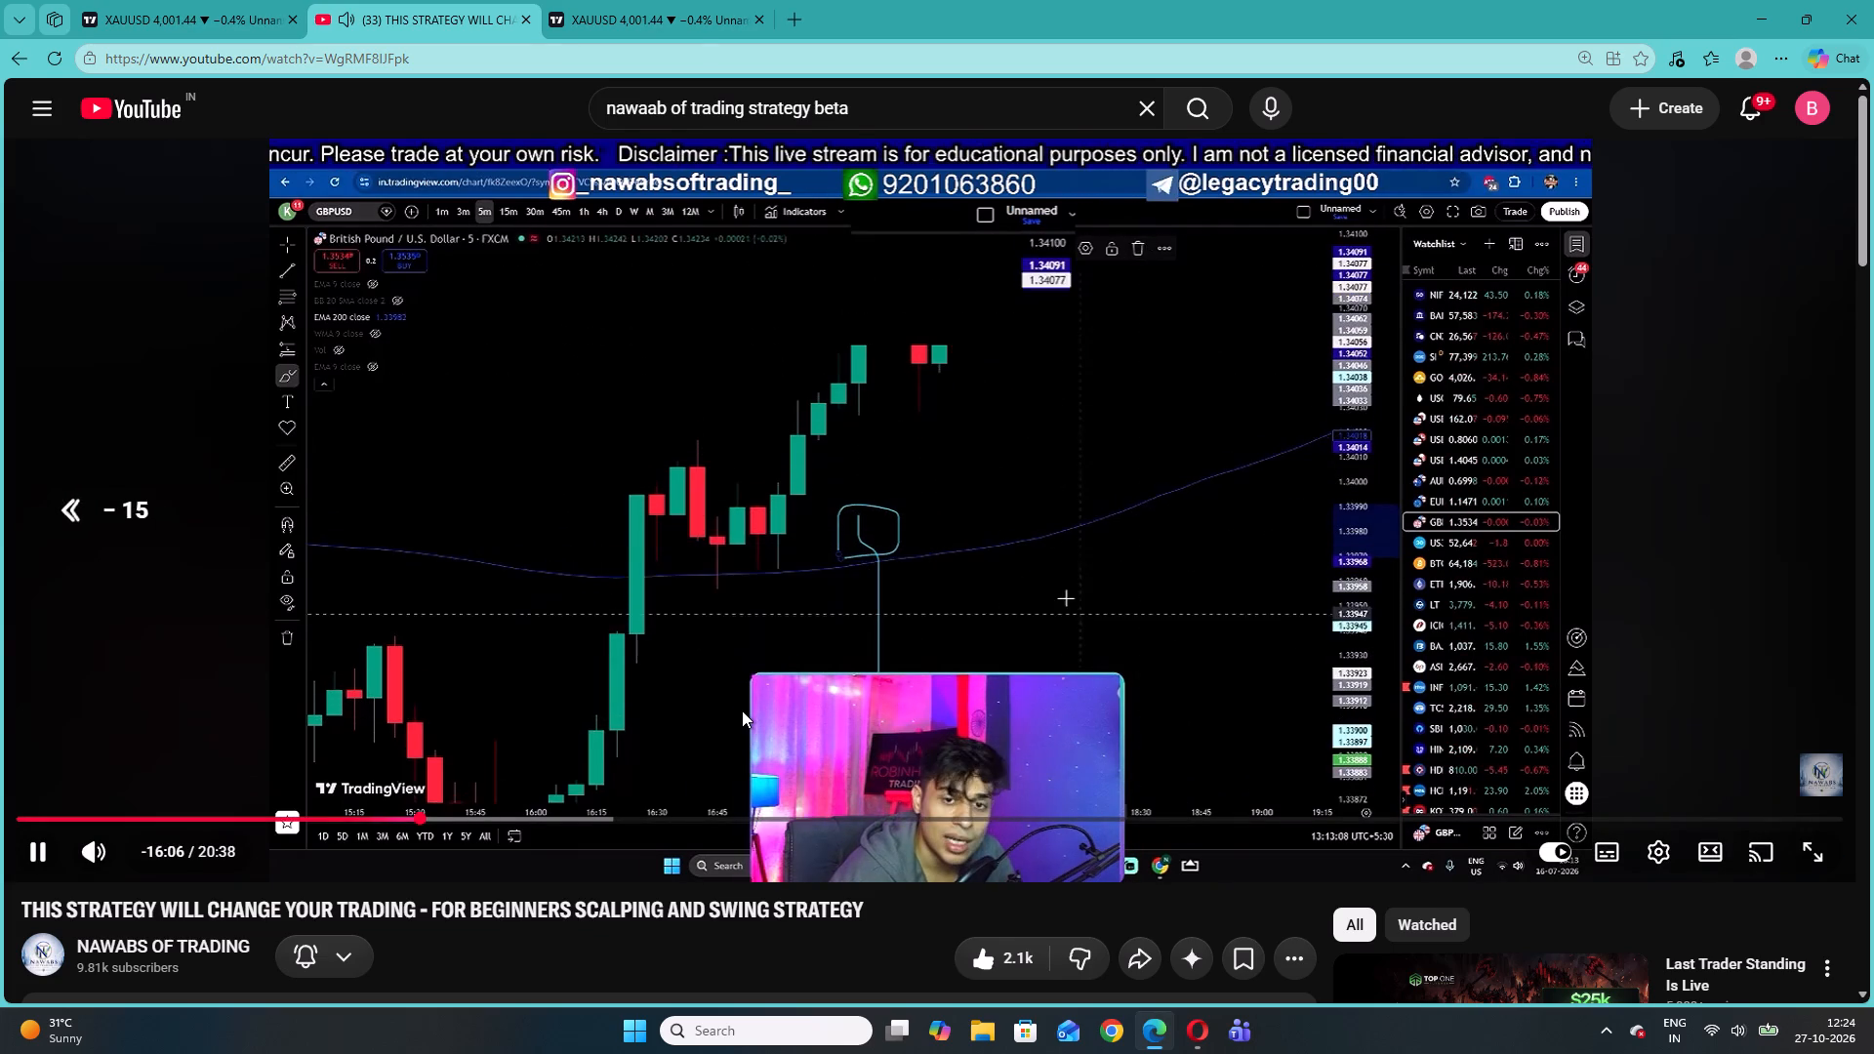
{"action": "key", "text": "Left"}
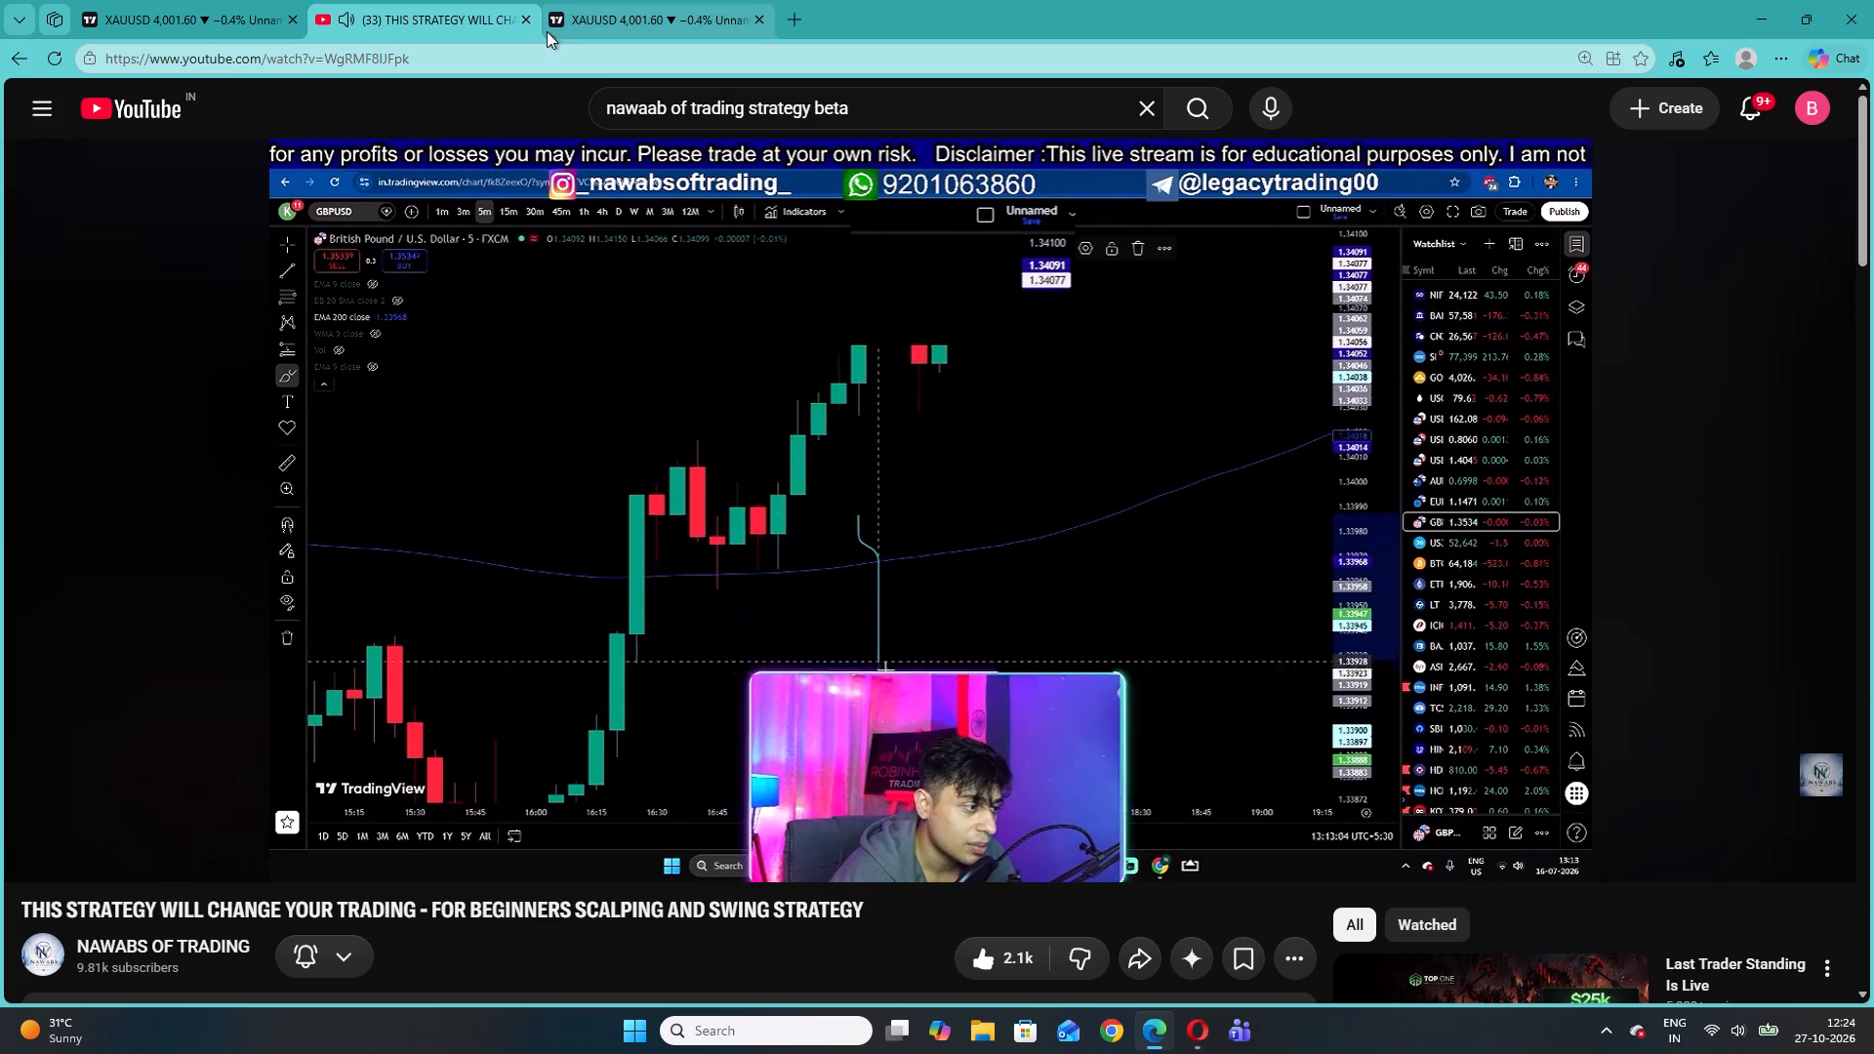
On the second XAUUSD chart, measure from the 200 EMA touch near 06:02 on 26 October to about 06:06.
{"action": "left_click", "coordinate": [571, 13]}
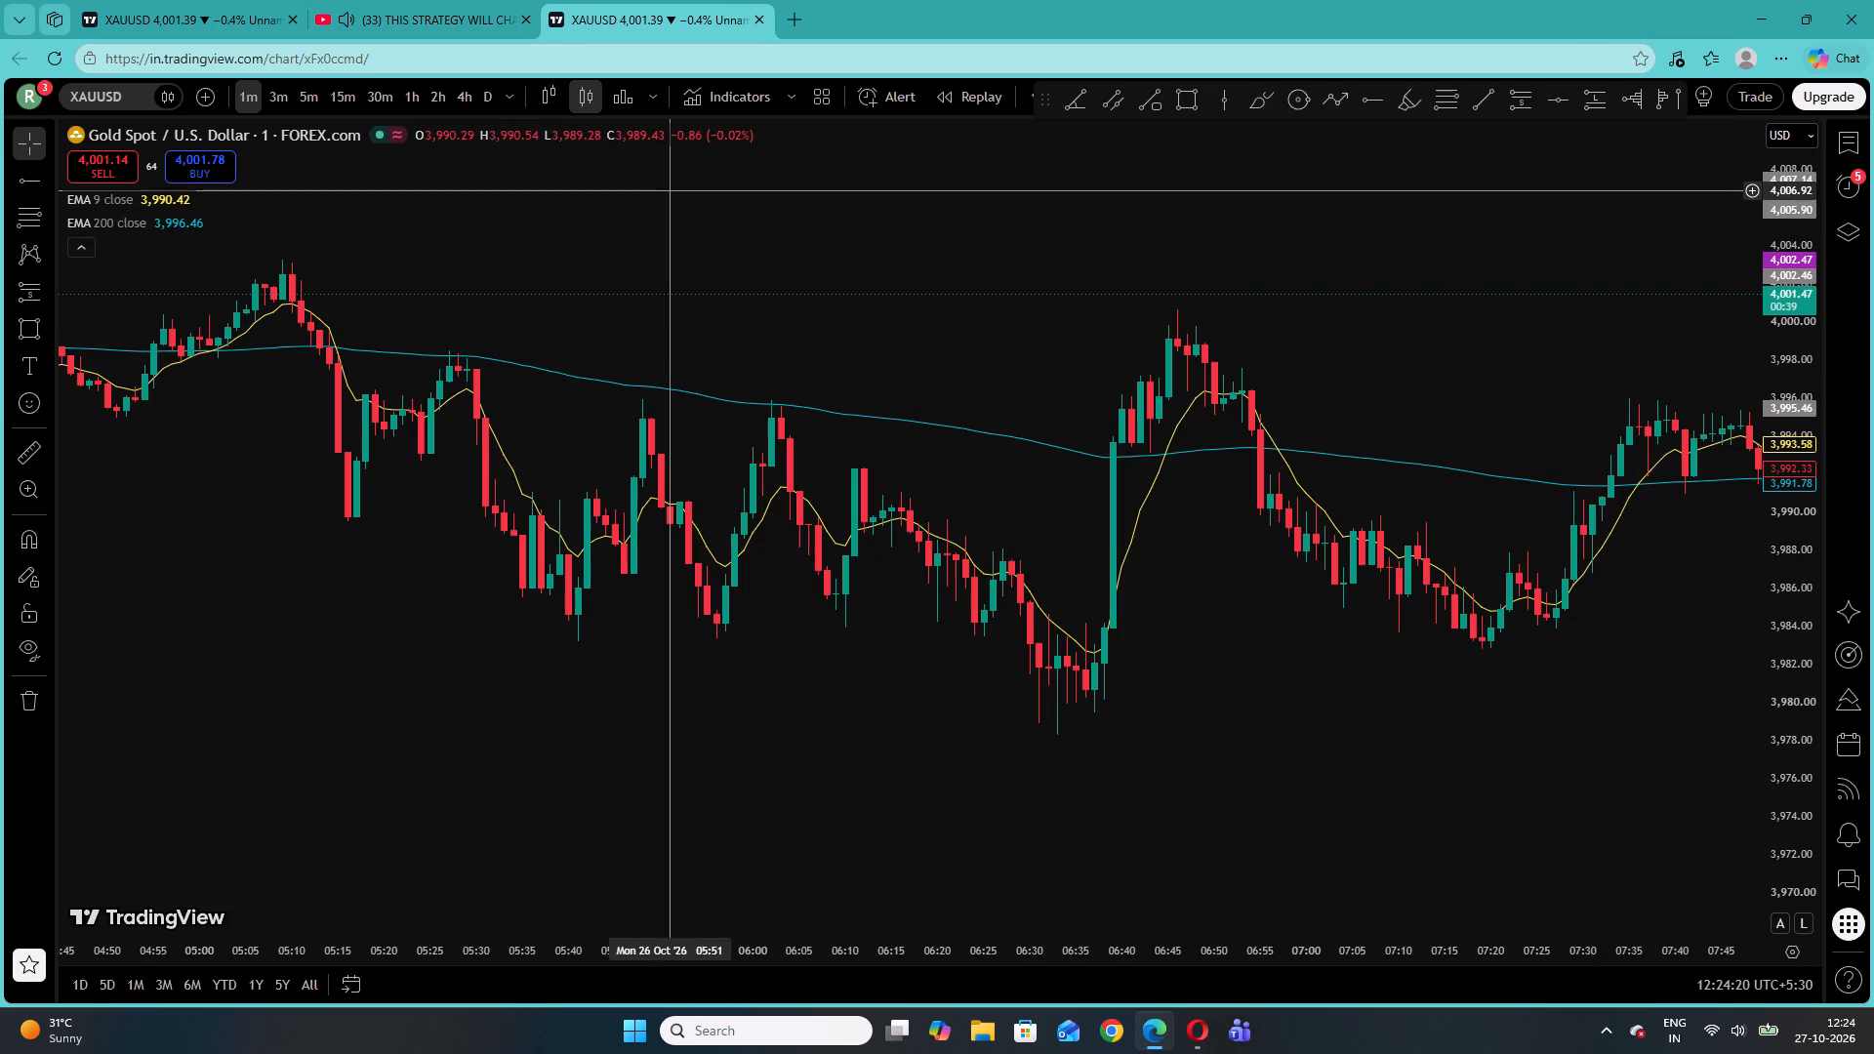
{"action": "left_click", "coordinate": [32, 439]}
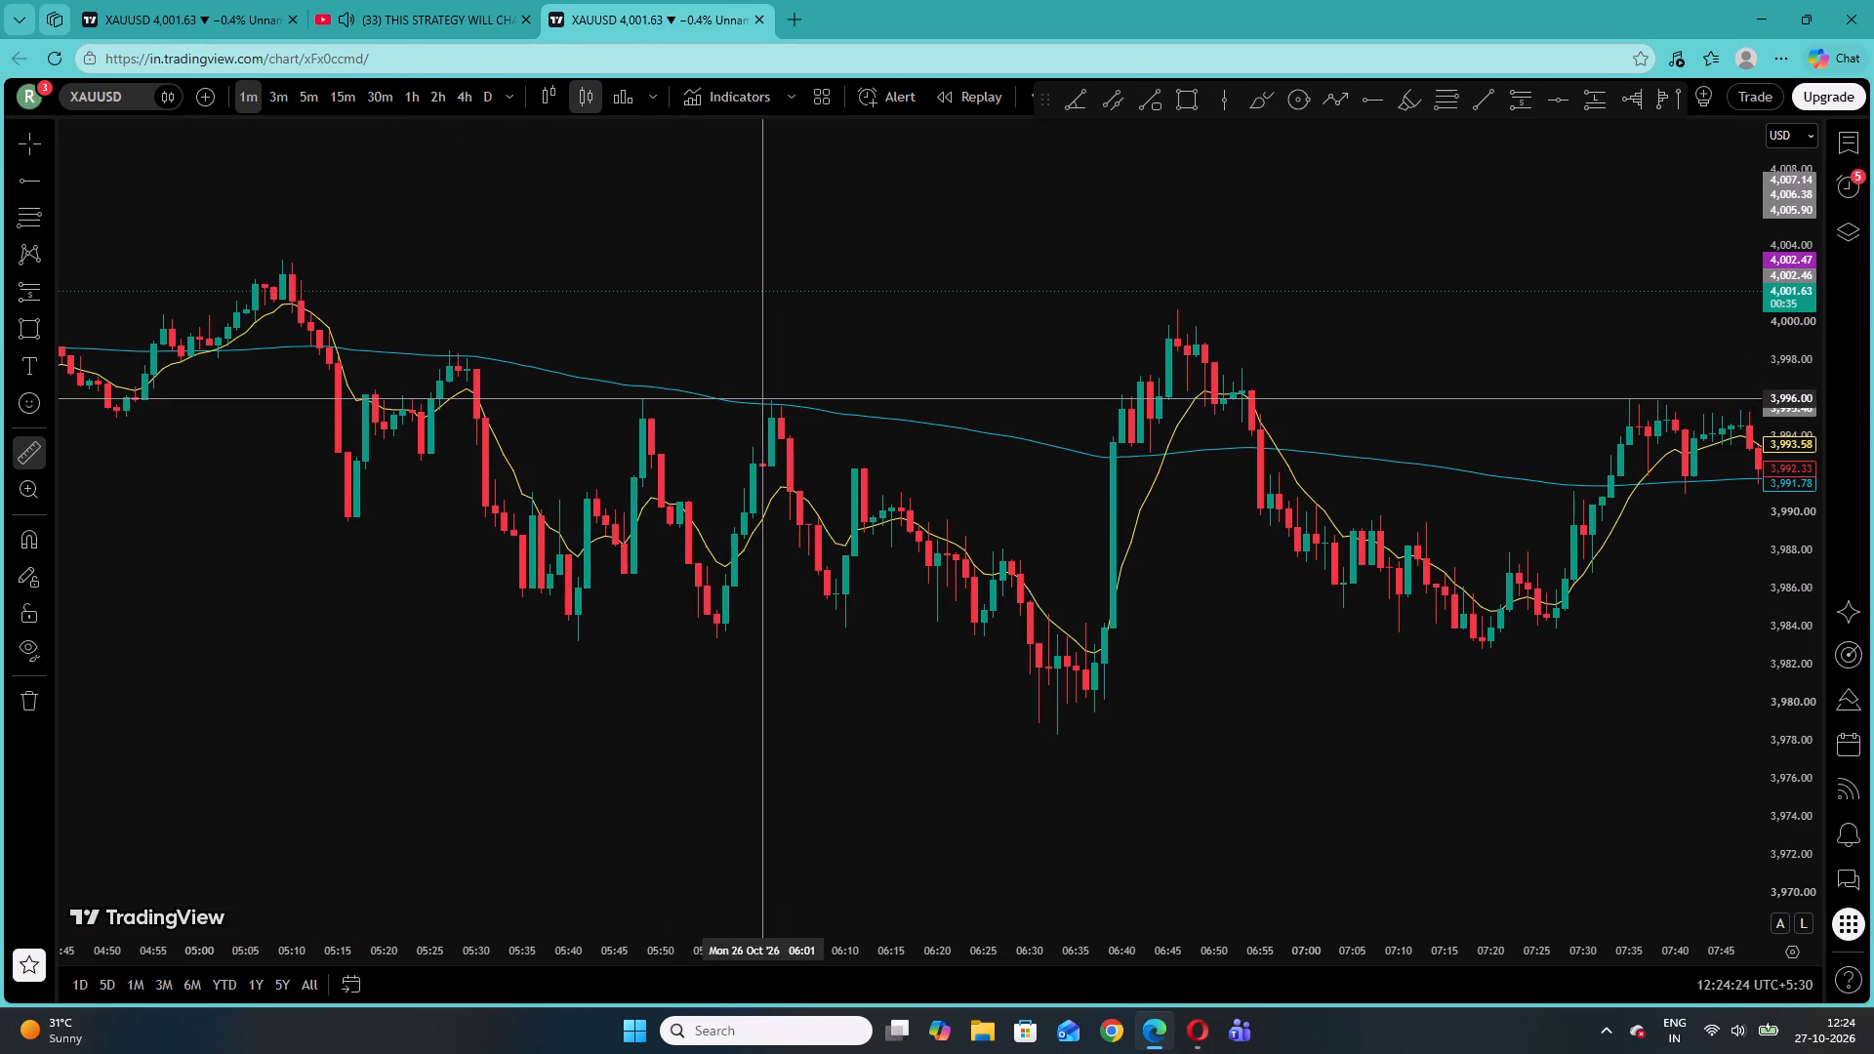
{"action": "left_click", "coordinate": [770, 405]}
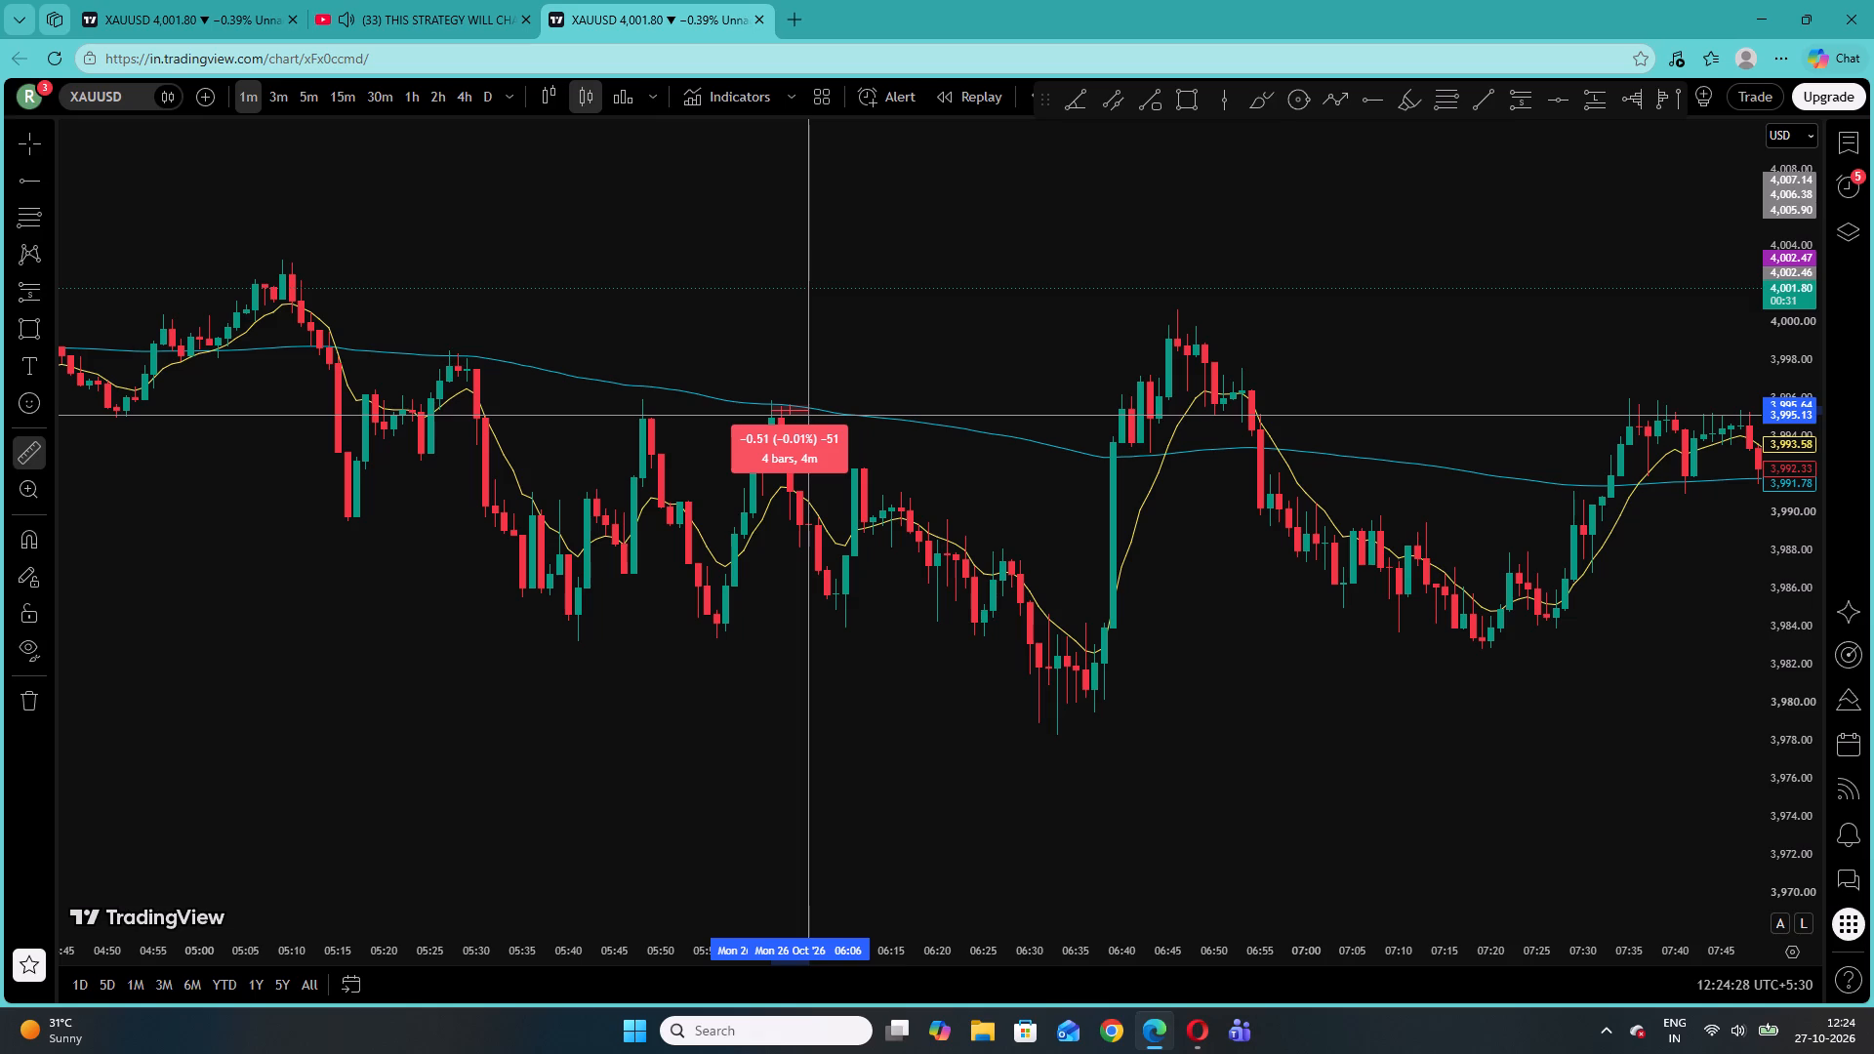
{"action": "left_click", "coordinate": [811, 415]}
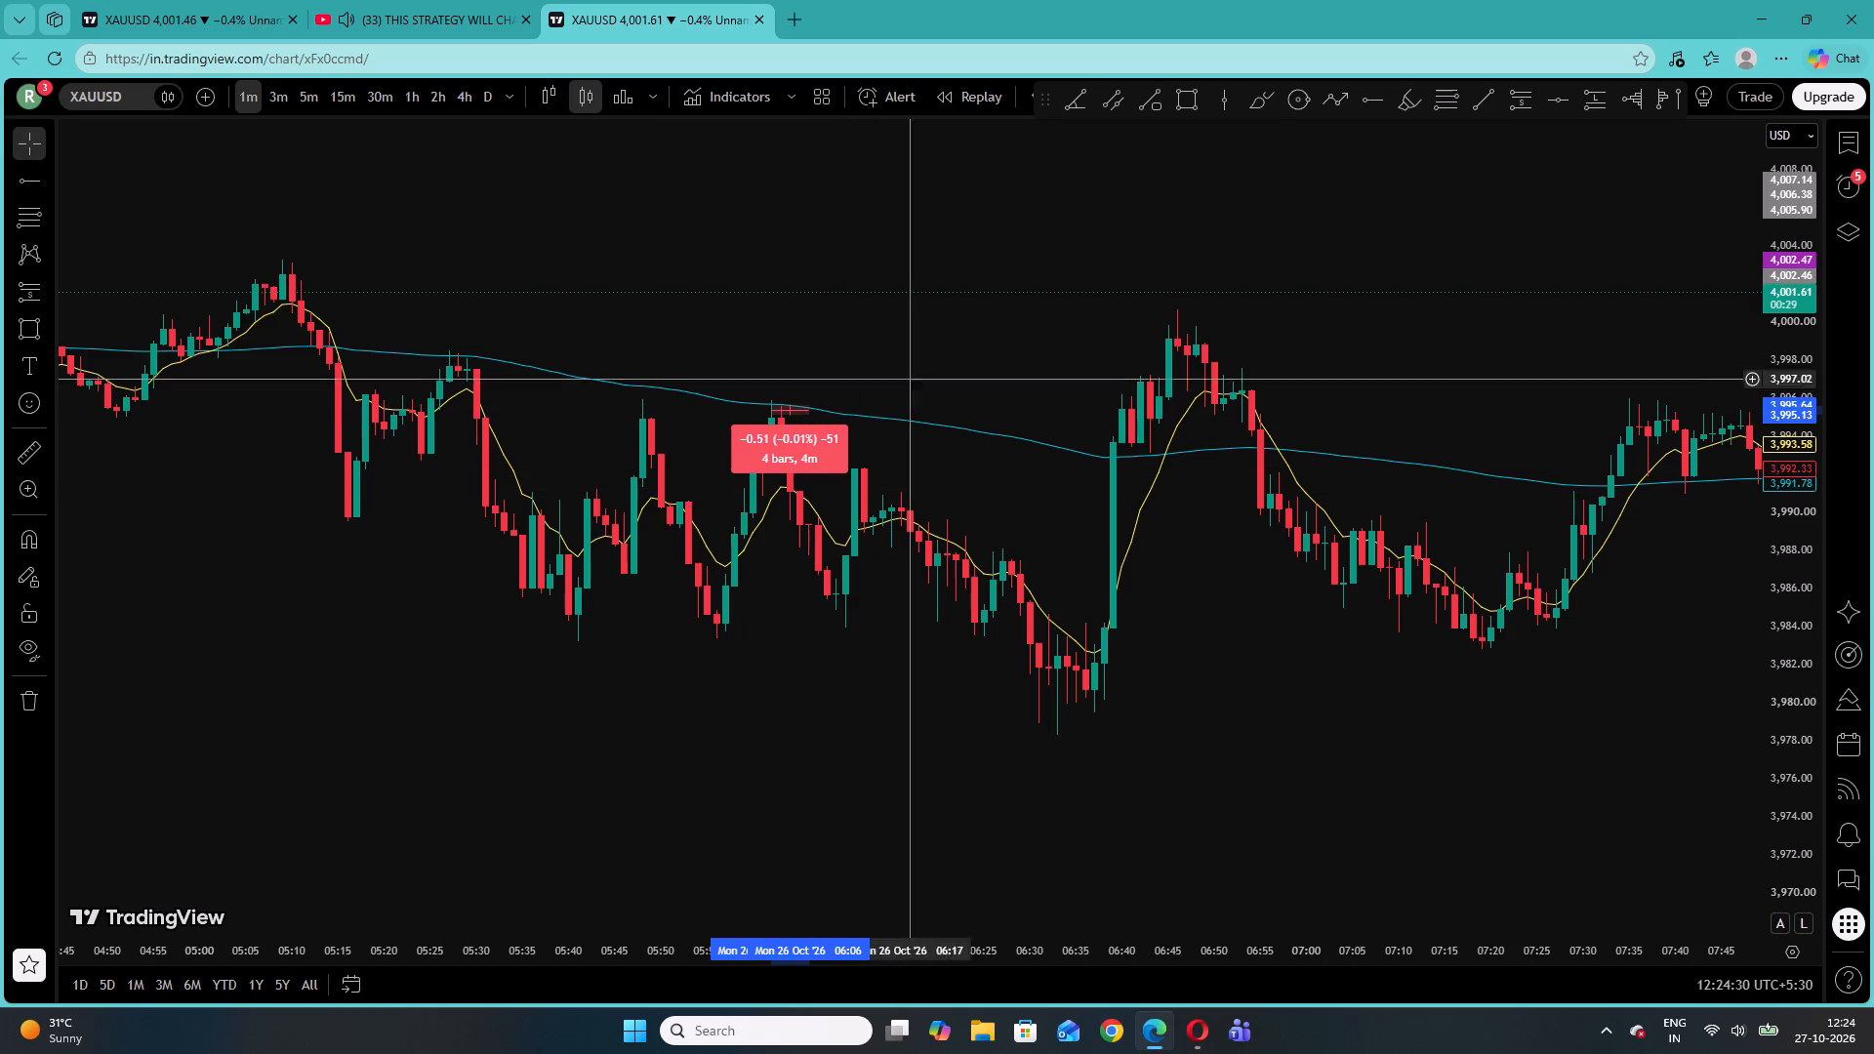
Remove the 200 EMA from the second XAUUSD chart.
{"action": "left_click", "coordinate": [794, 411]}
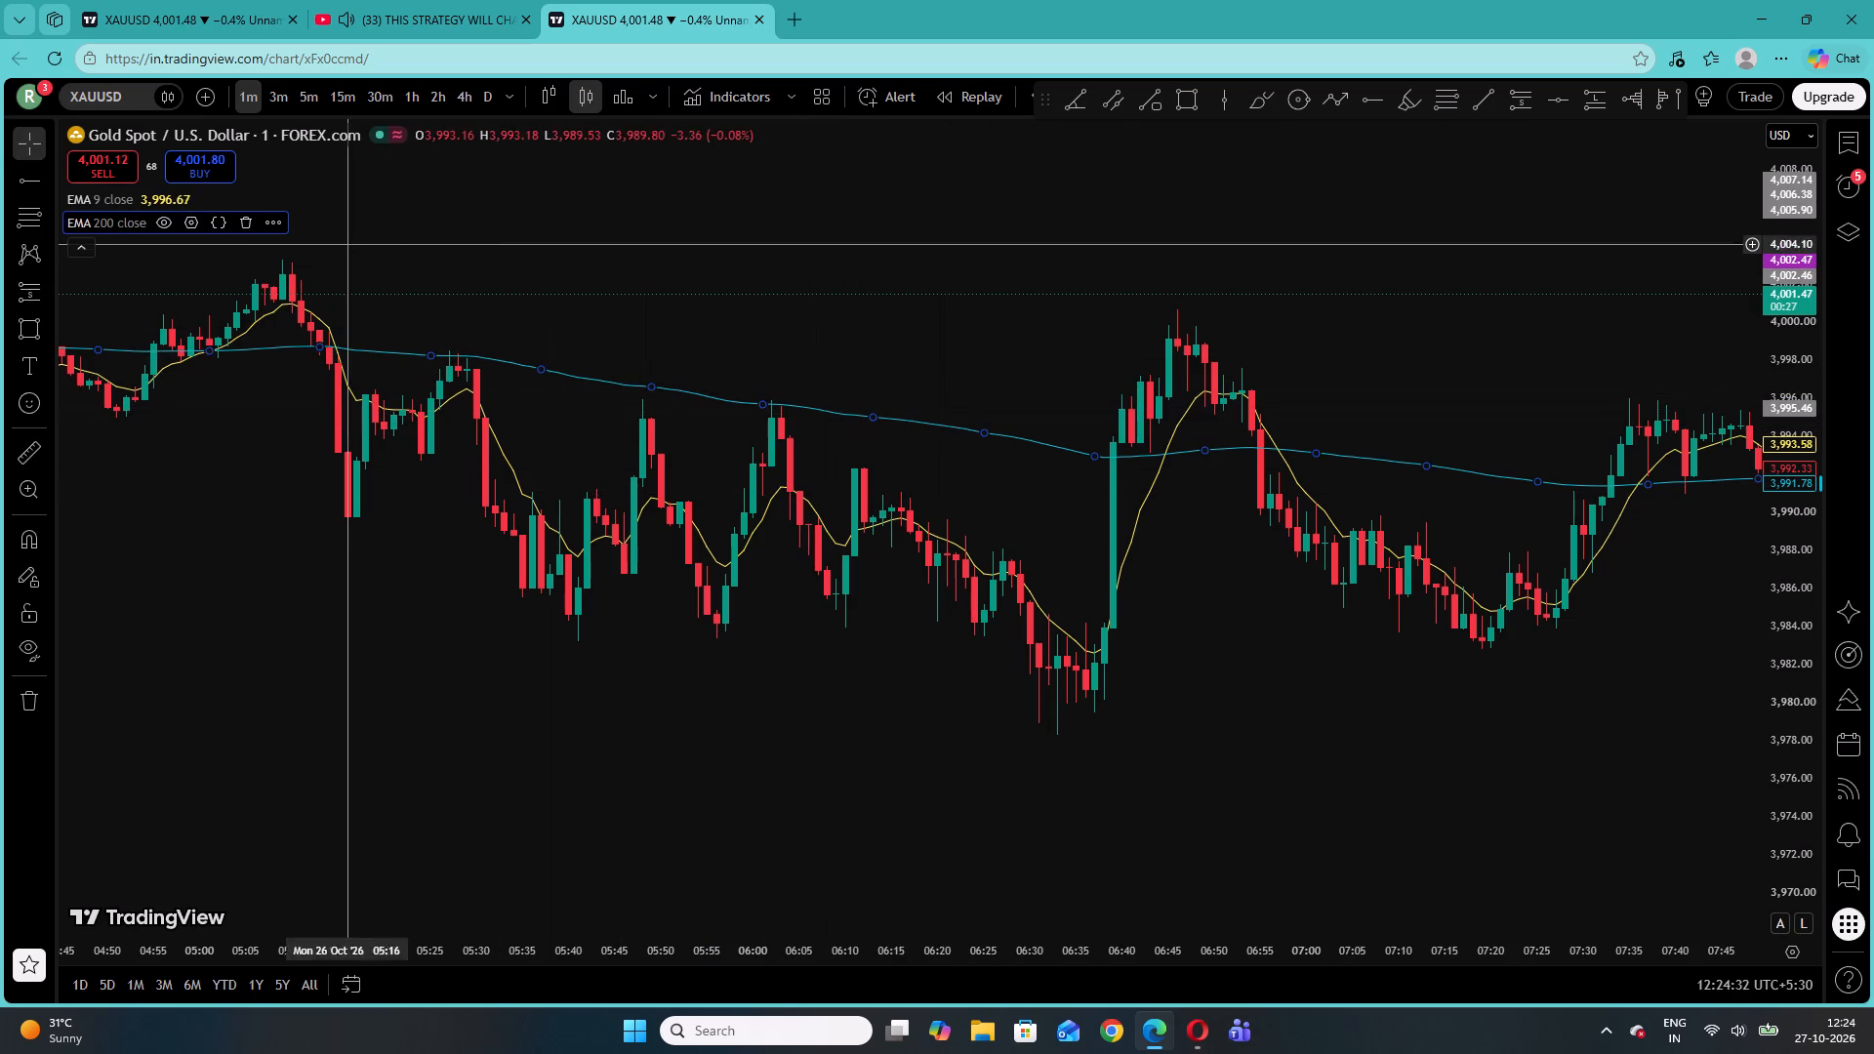
{"action": "left_click", "coordinate": [238, 216]}
Switch back to the Nawabs of Trading strategy video and rewind it 15 seconds to replay the GBPUSD explanation.
{"action": "left_click", "coordinate": [387, 0]}
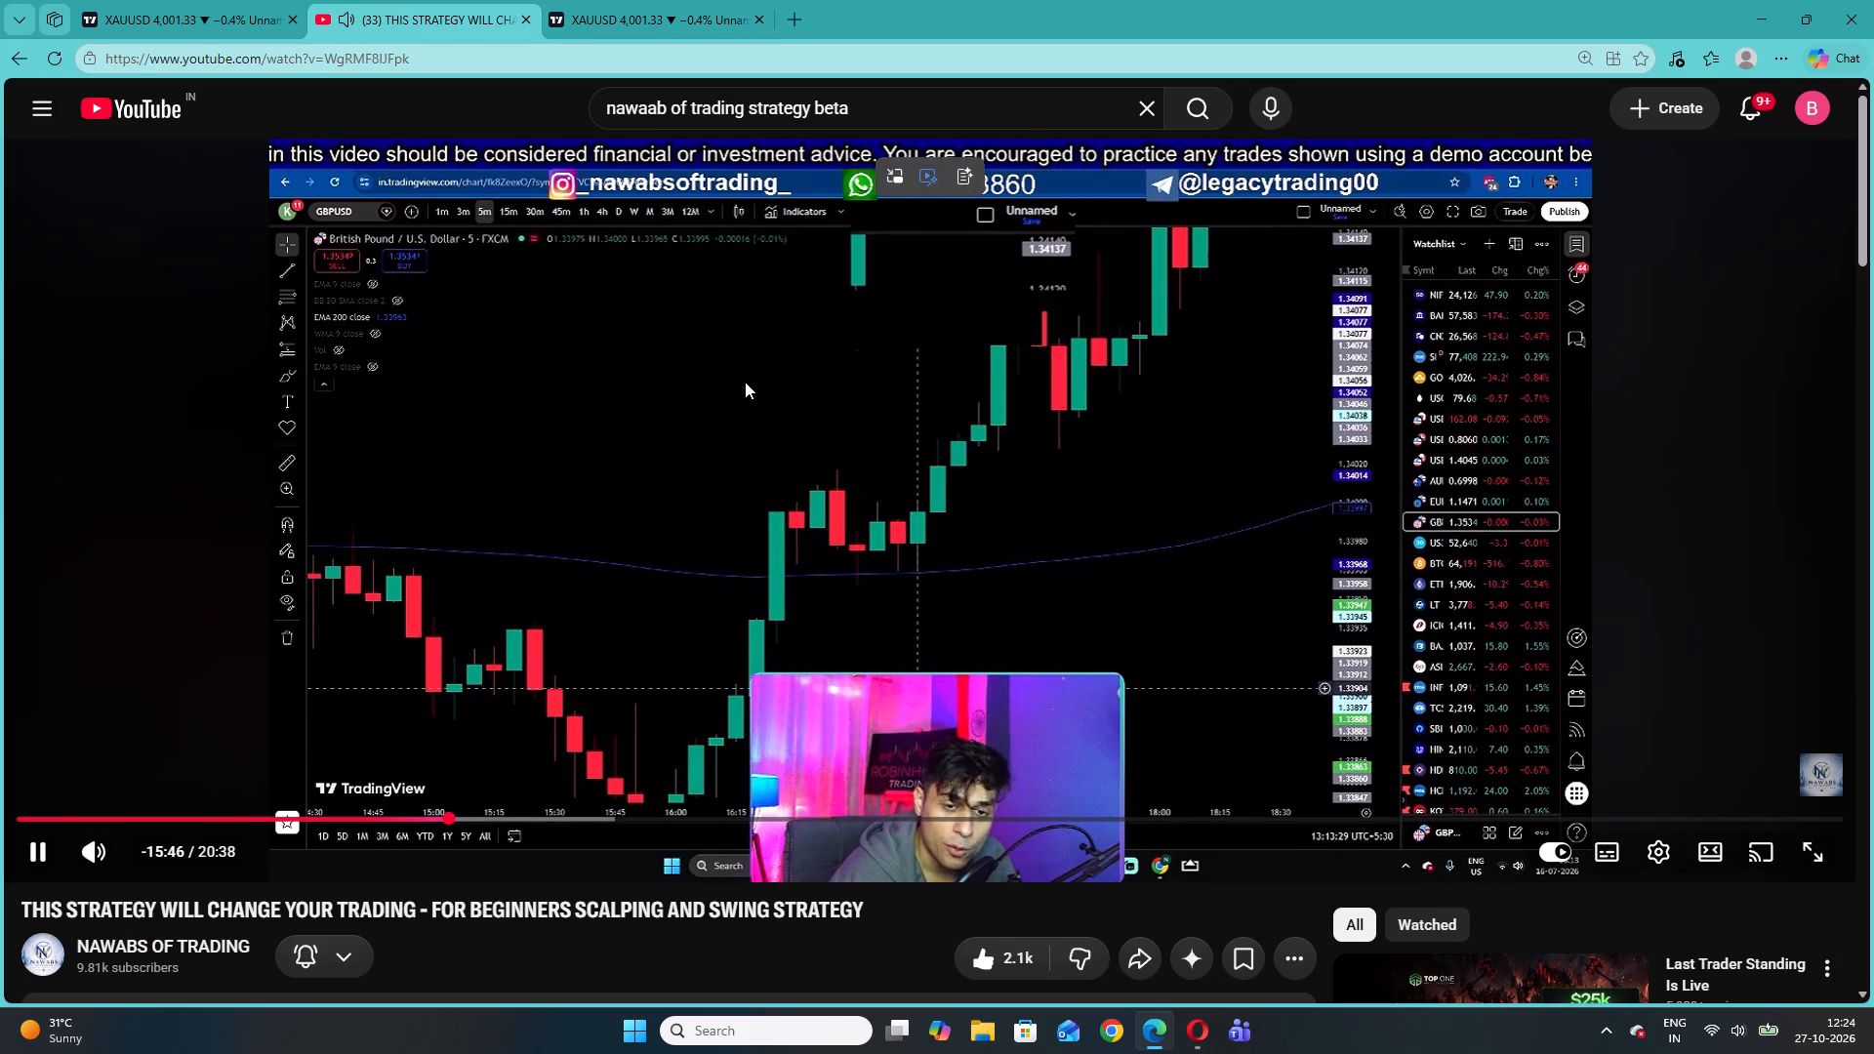
{"action": "key", "text": "Left"}
{"action": "key", "text": "Left"}
{"action": "key", "text": "Left"}
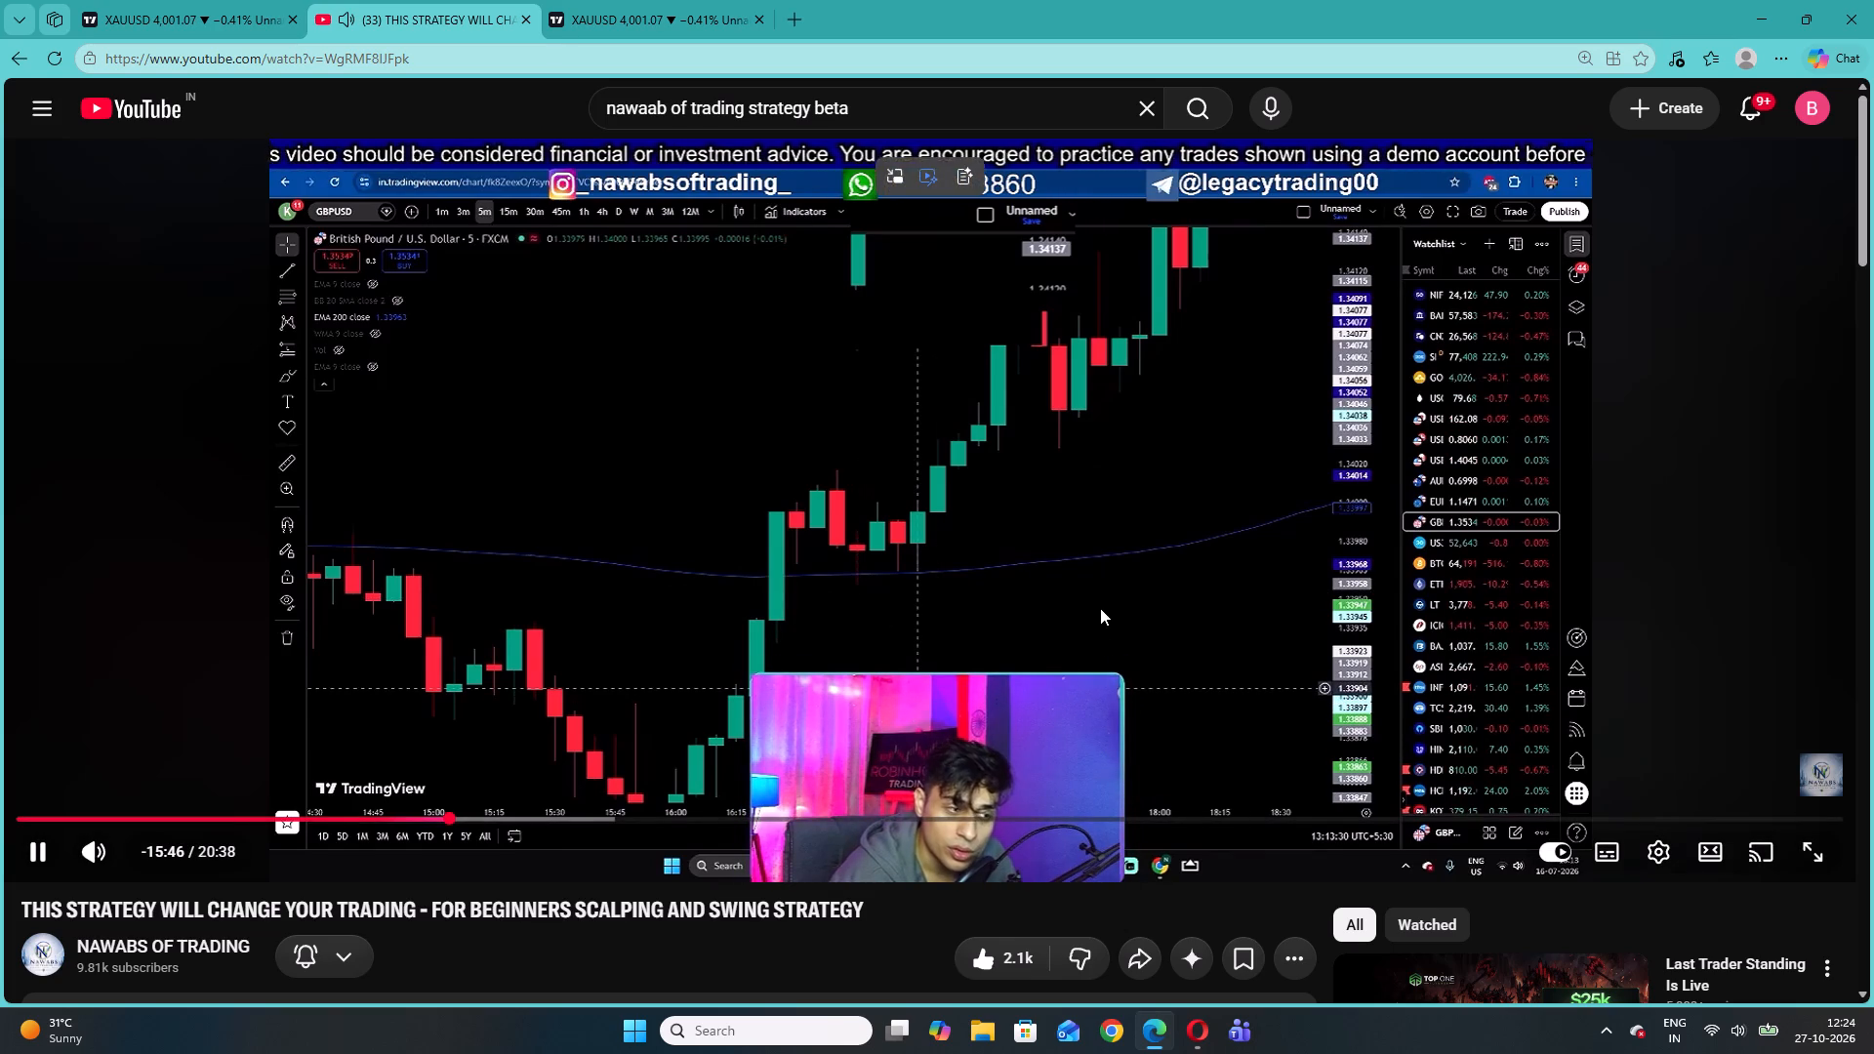
On the first XAUUSD chart, measure from the 200 EMA near 06:01 on 26 October down to about 3,995.01 at 06:07.
{"action": "left_click", "coordinate": [205, 0]}
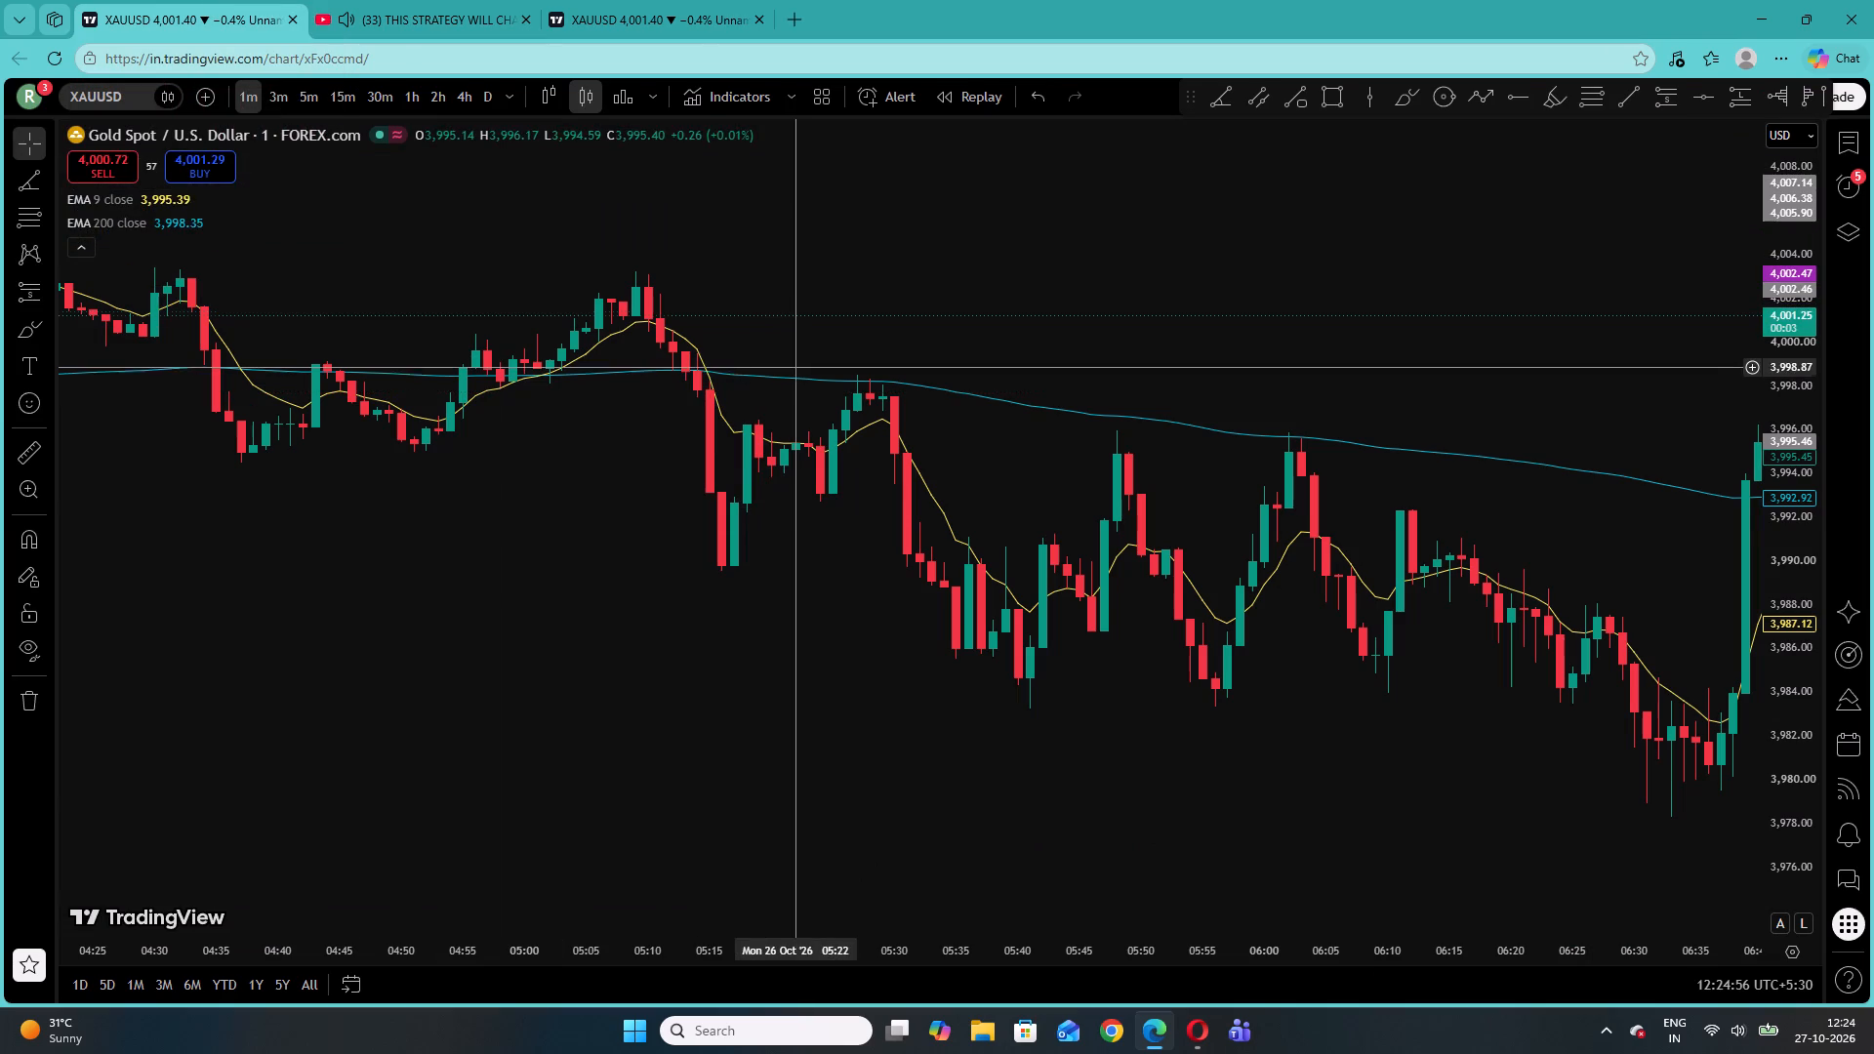
{"action": "left_click_drag", "start_coordinate": [691, 497], "coordinate": [727, 541]}
{"action": "left_click_drag", "start_coordinate": [1104, 330], "coordinate": [793, 307]}
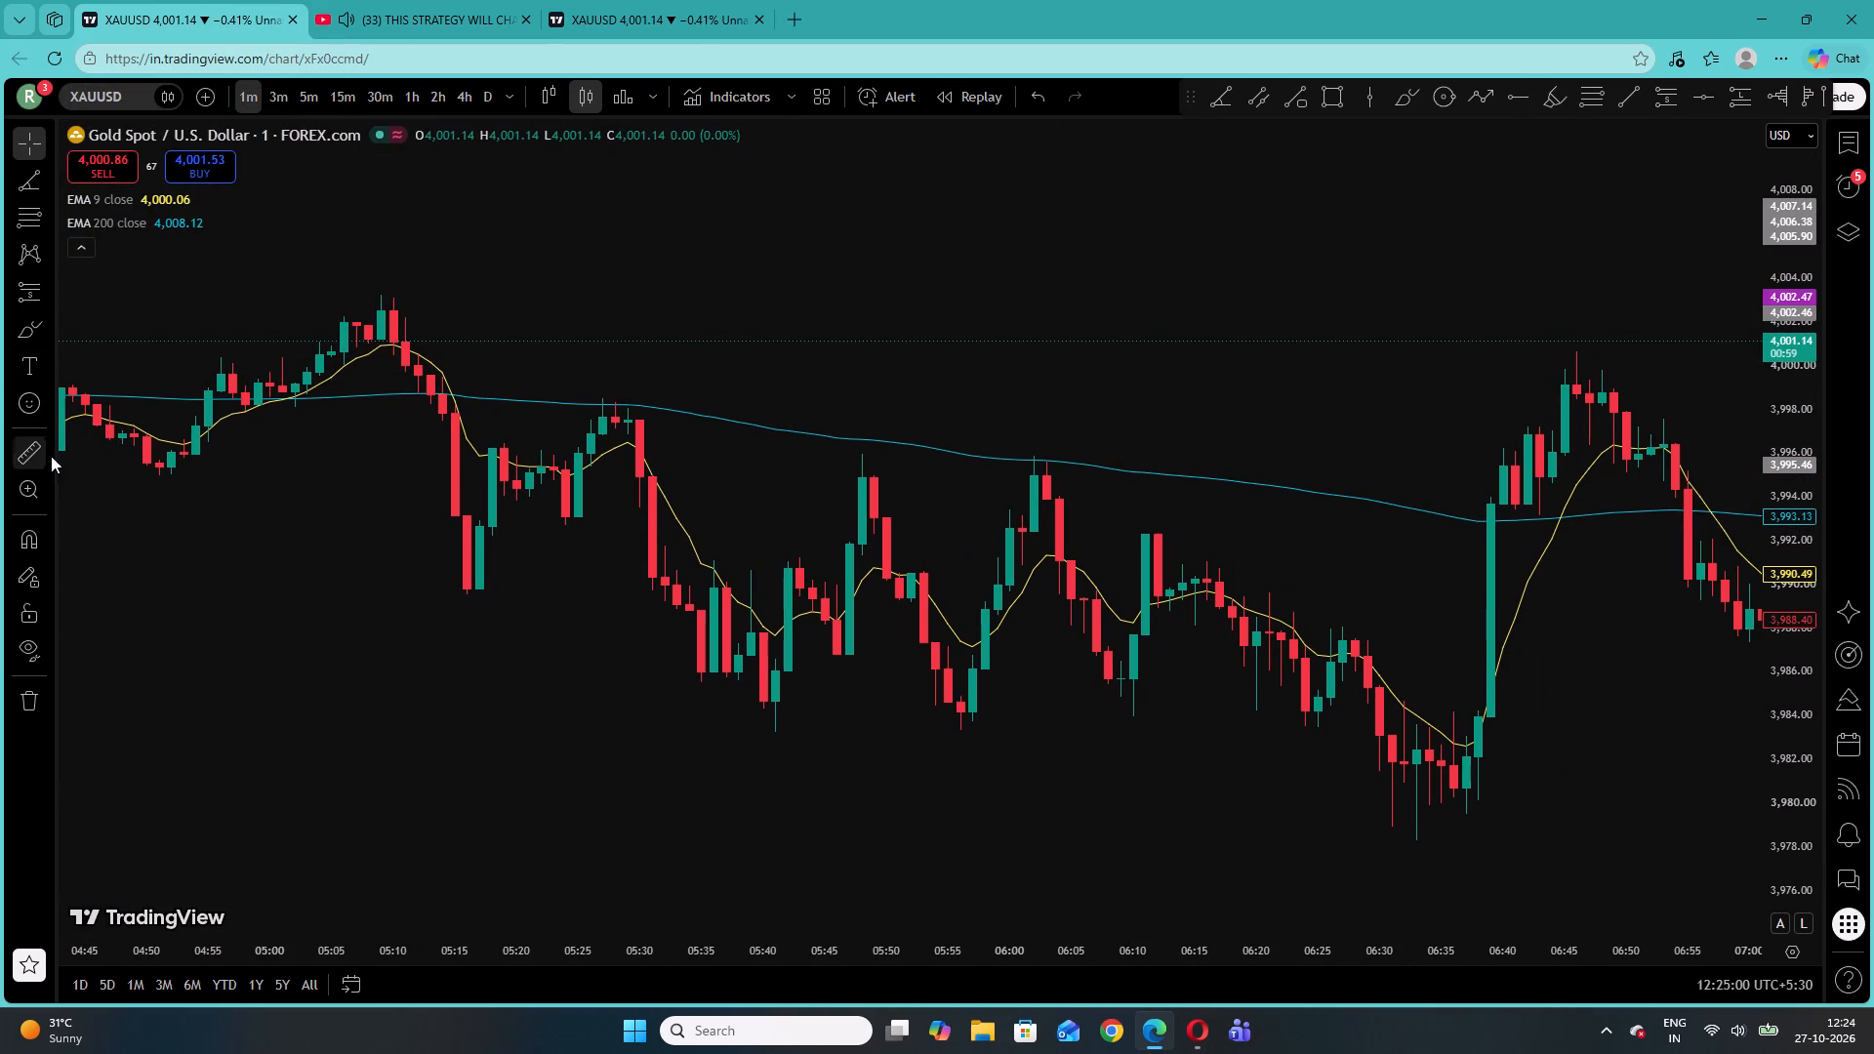
{"action": "left_click_drag", "start_coordinate": [1792, 733], "coordinate": [1678, 31]}
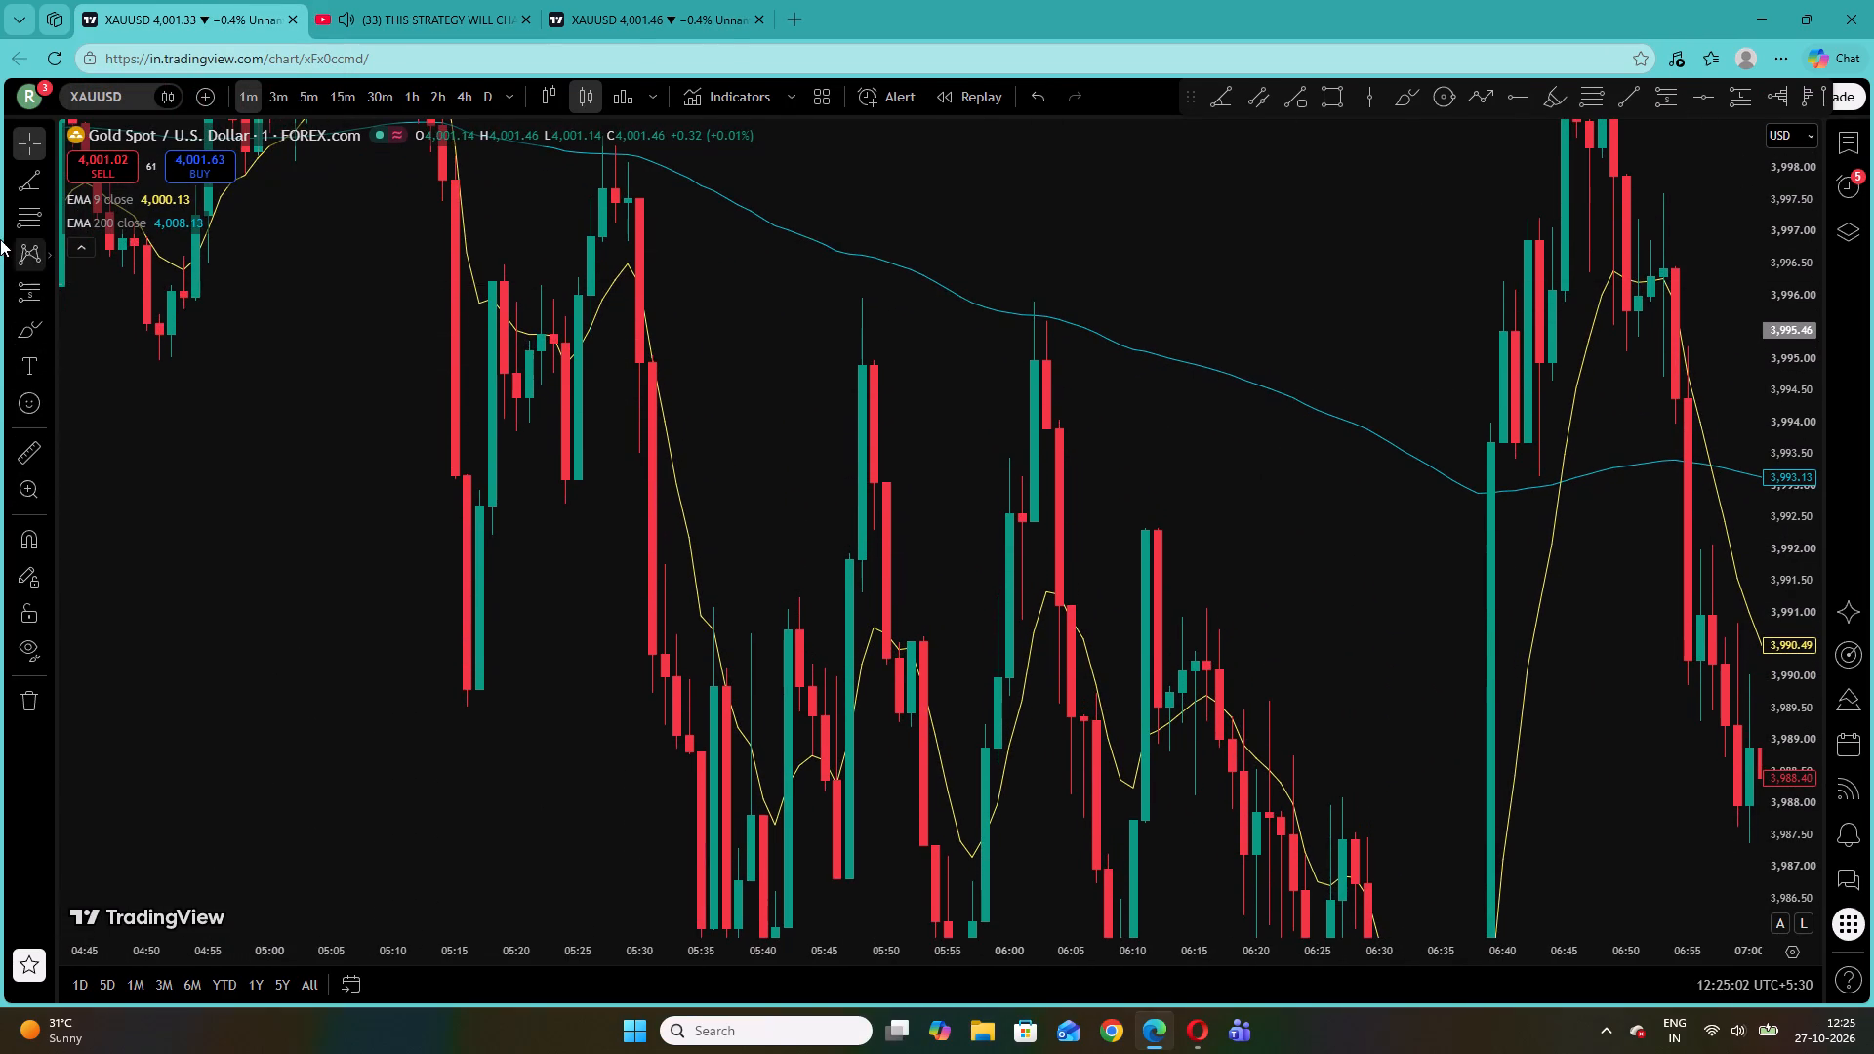
{"action": "left_click", "coordinate": [23, 434]}
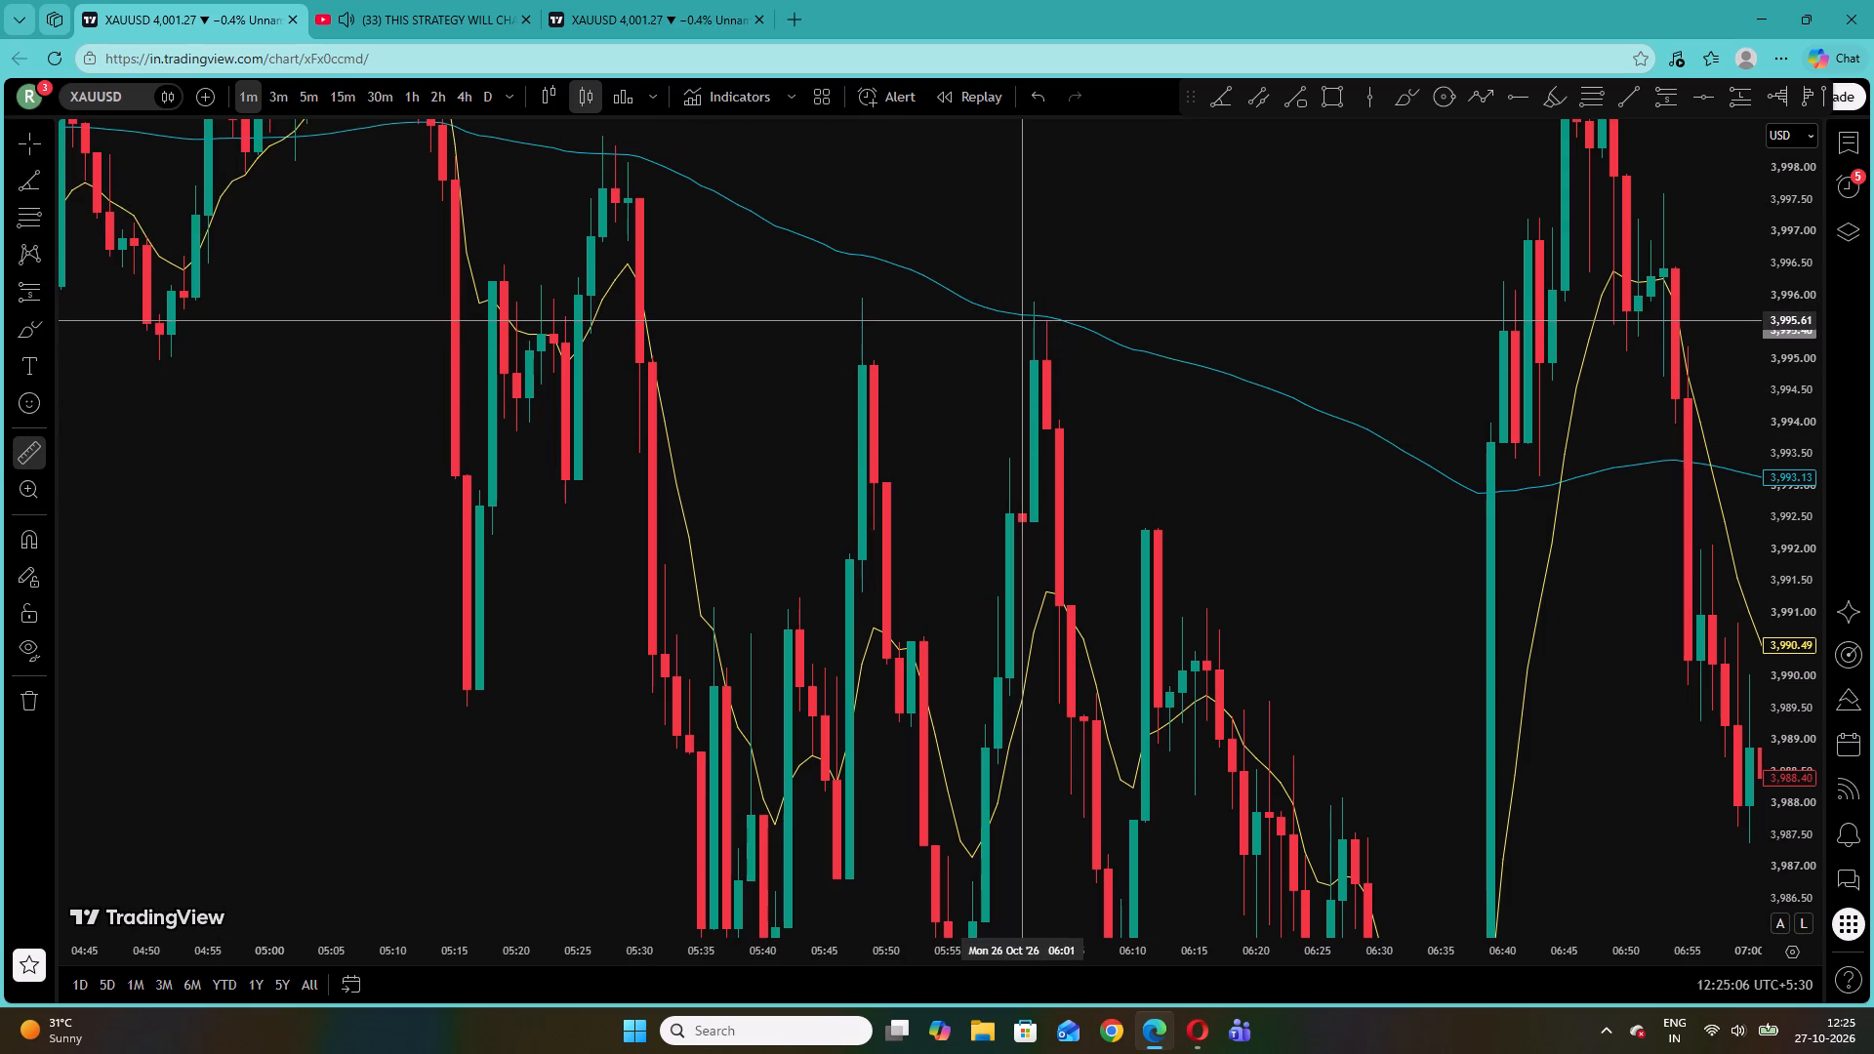
{"action": "left_click", "coordinate": [1020, 320]}
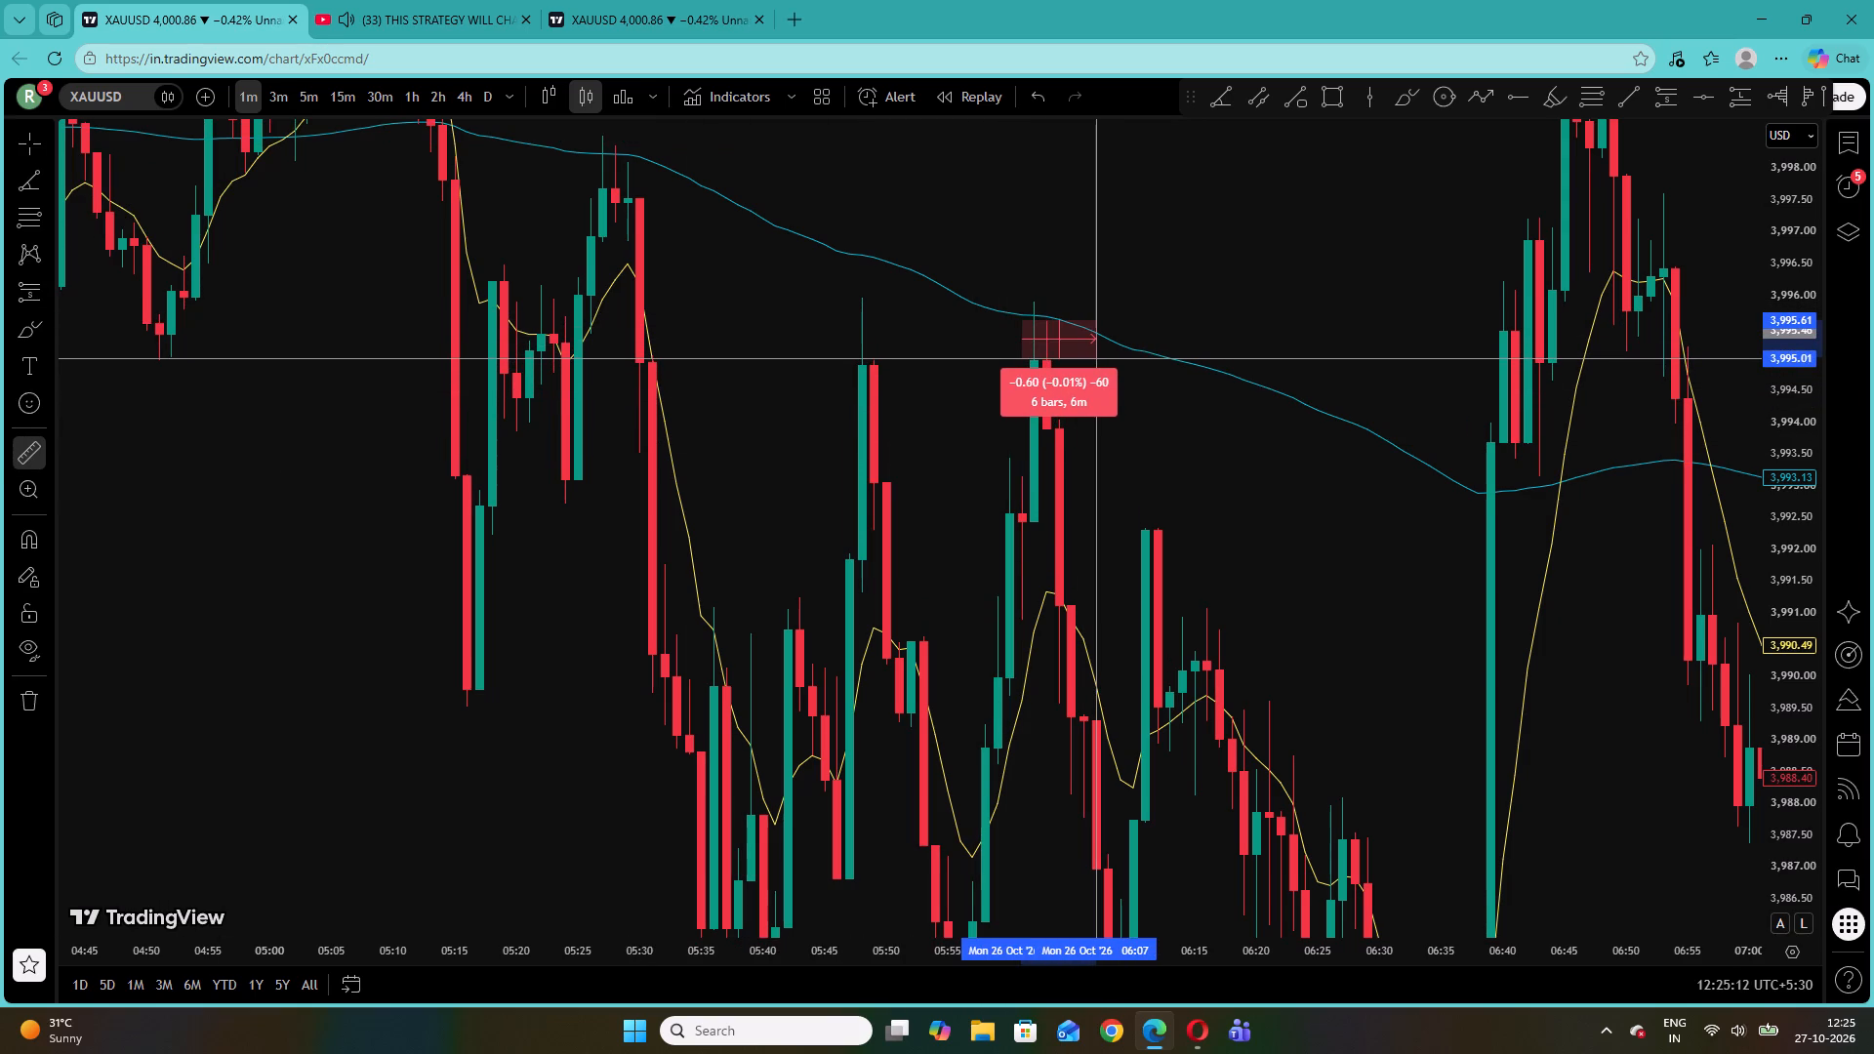
{"action": "left_click", "coordinate": [1168, 274]}
{"action": "left_click_drag", "start_coordinate": [1094, 245], "coordinate": [940, 377]}
Rewind the strategy video to about 16 minutes before its end and replay the GBPUSD 200 EMA setup explanation.
{"action": "left_click", "coordinate": [391, 0]}
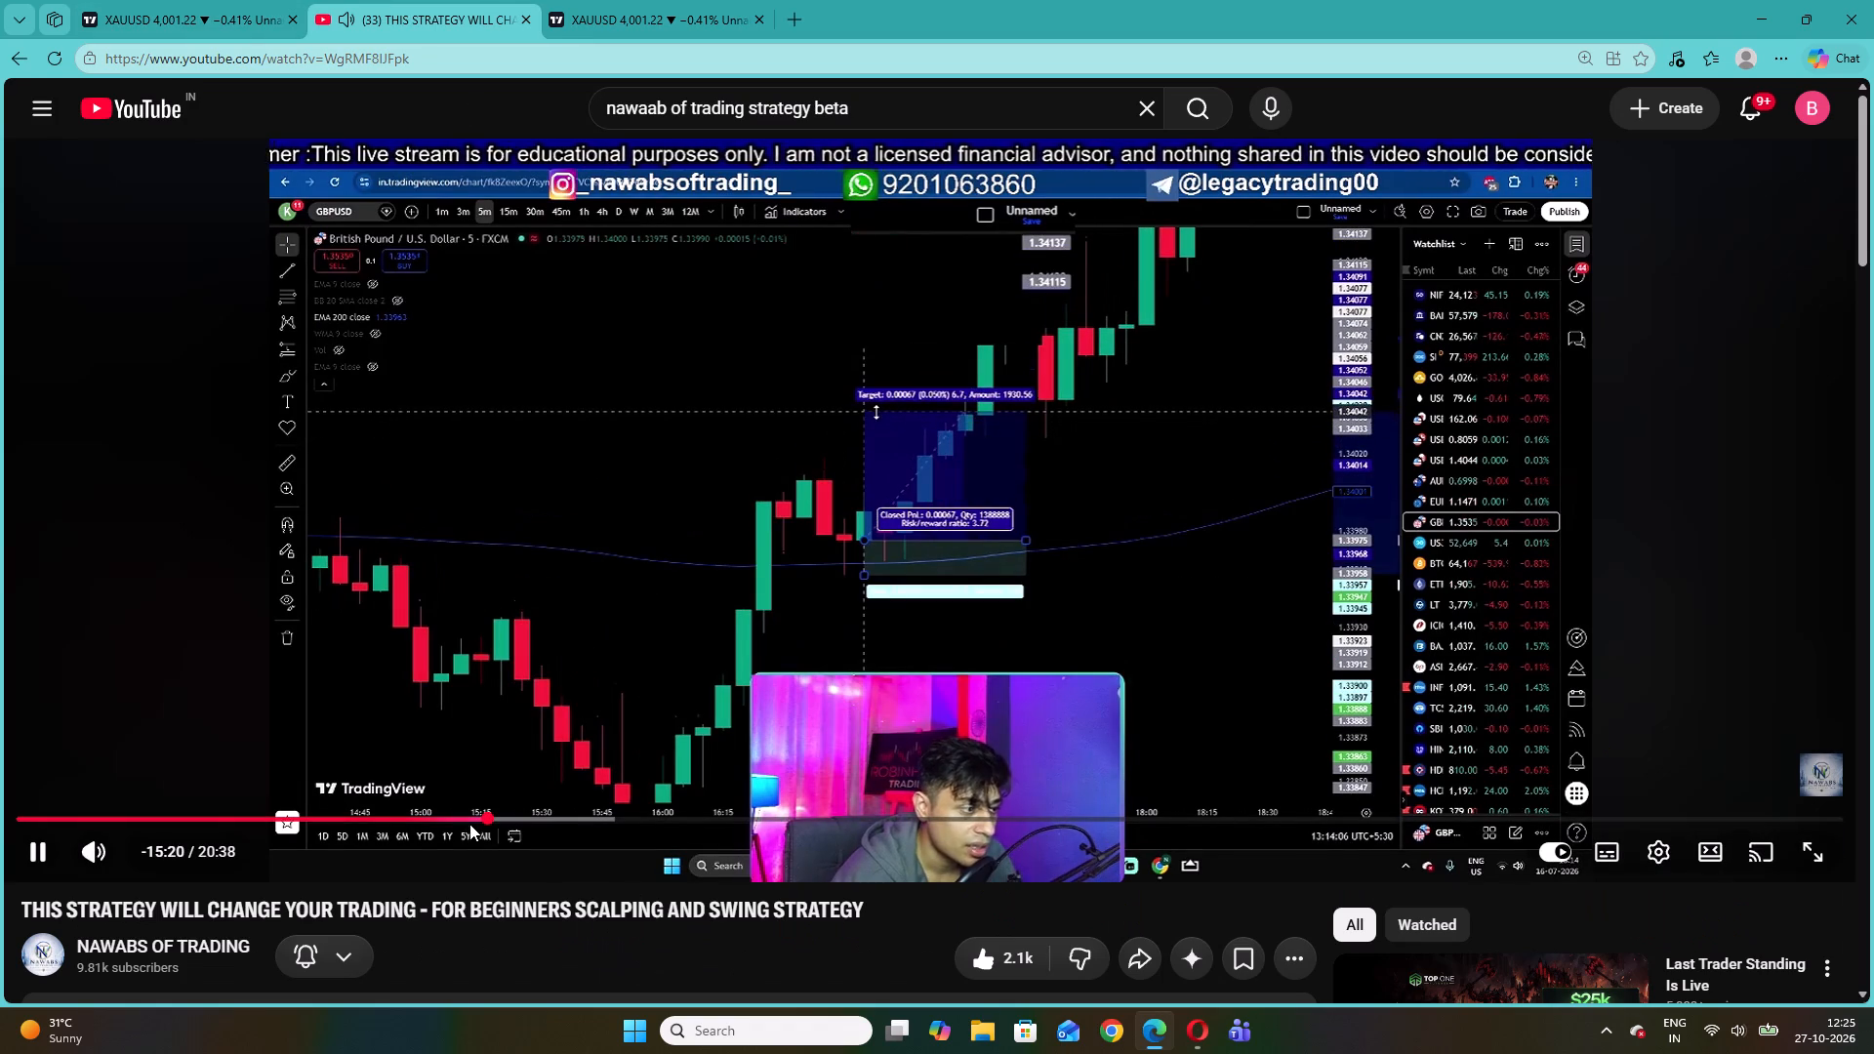
{"action": "left_click", "coordinate": [449, 821]}
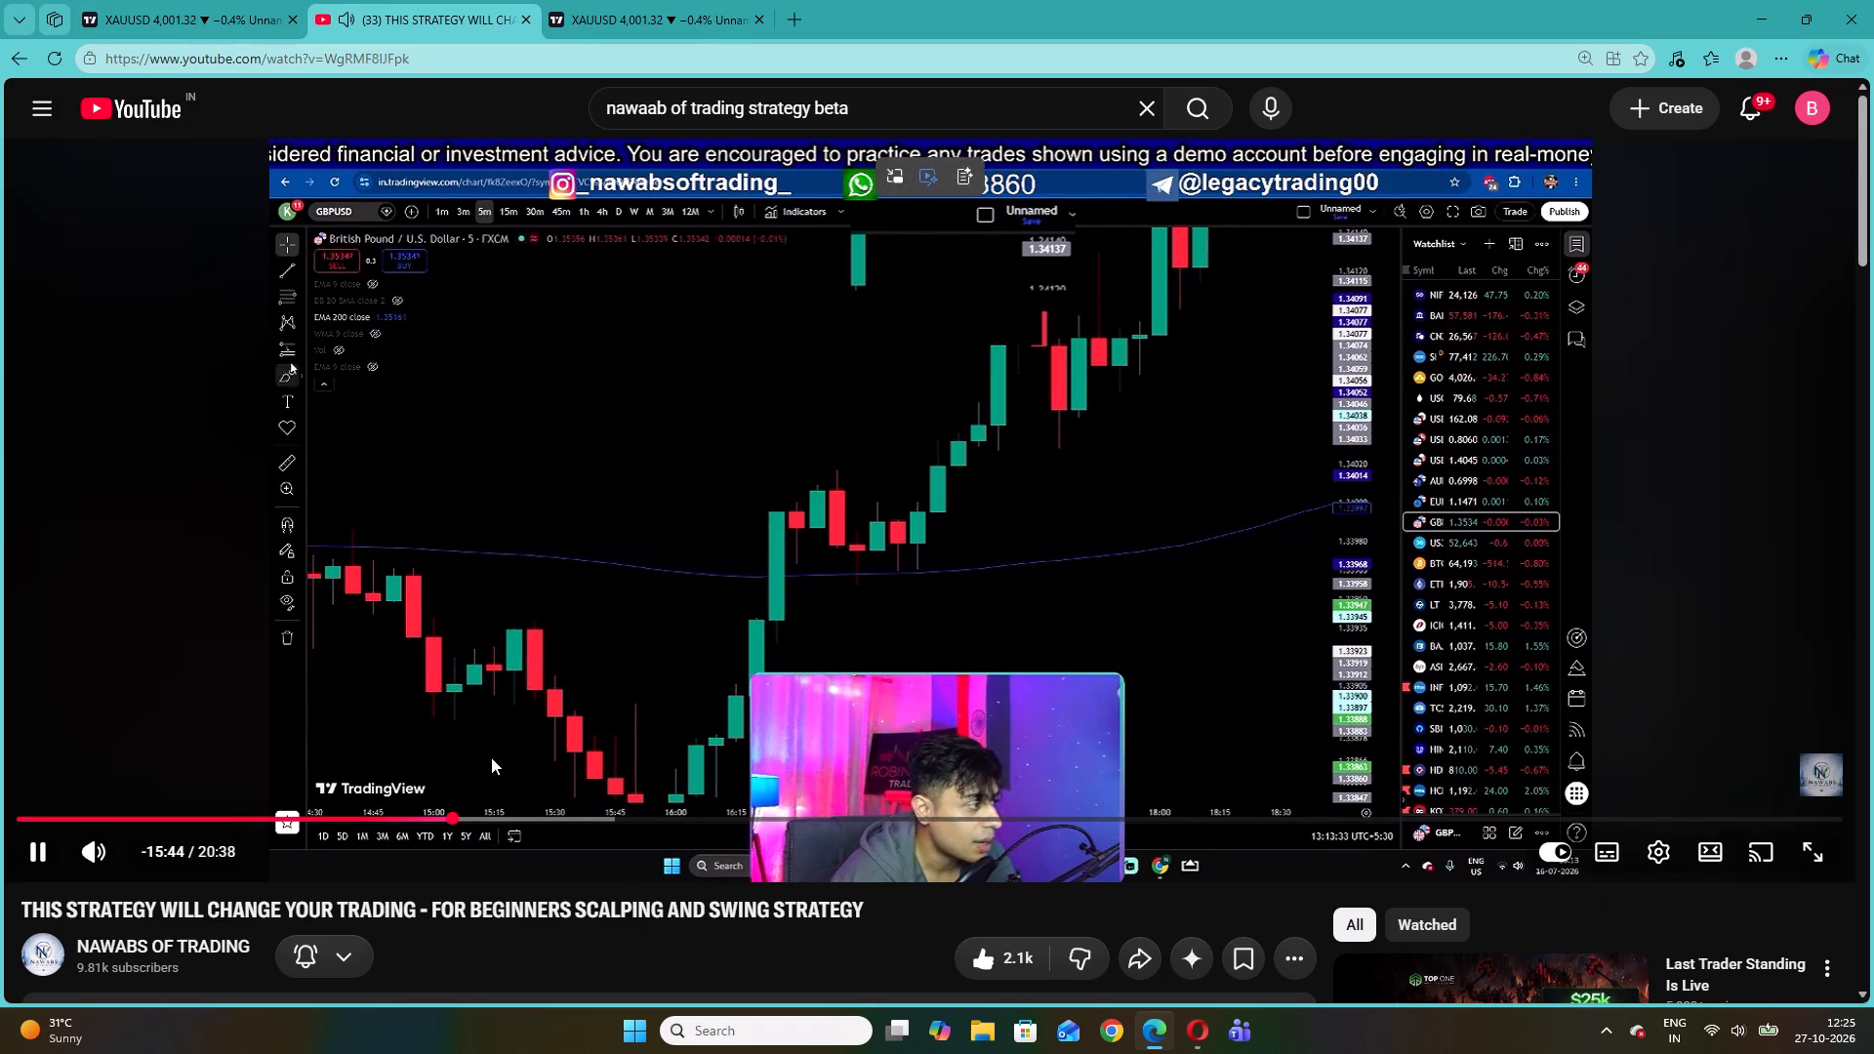
{"action": "left_click", "coordinate": [413, 819]}
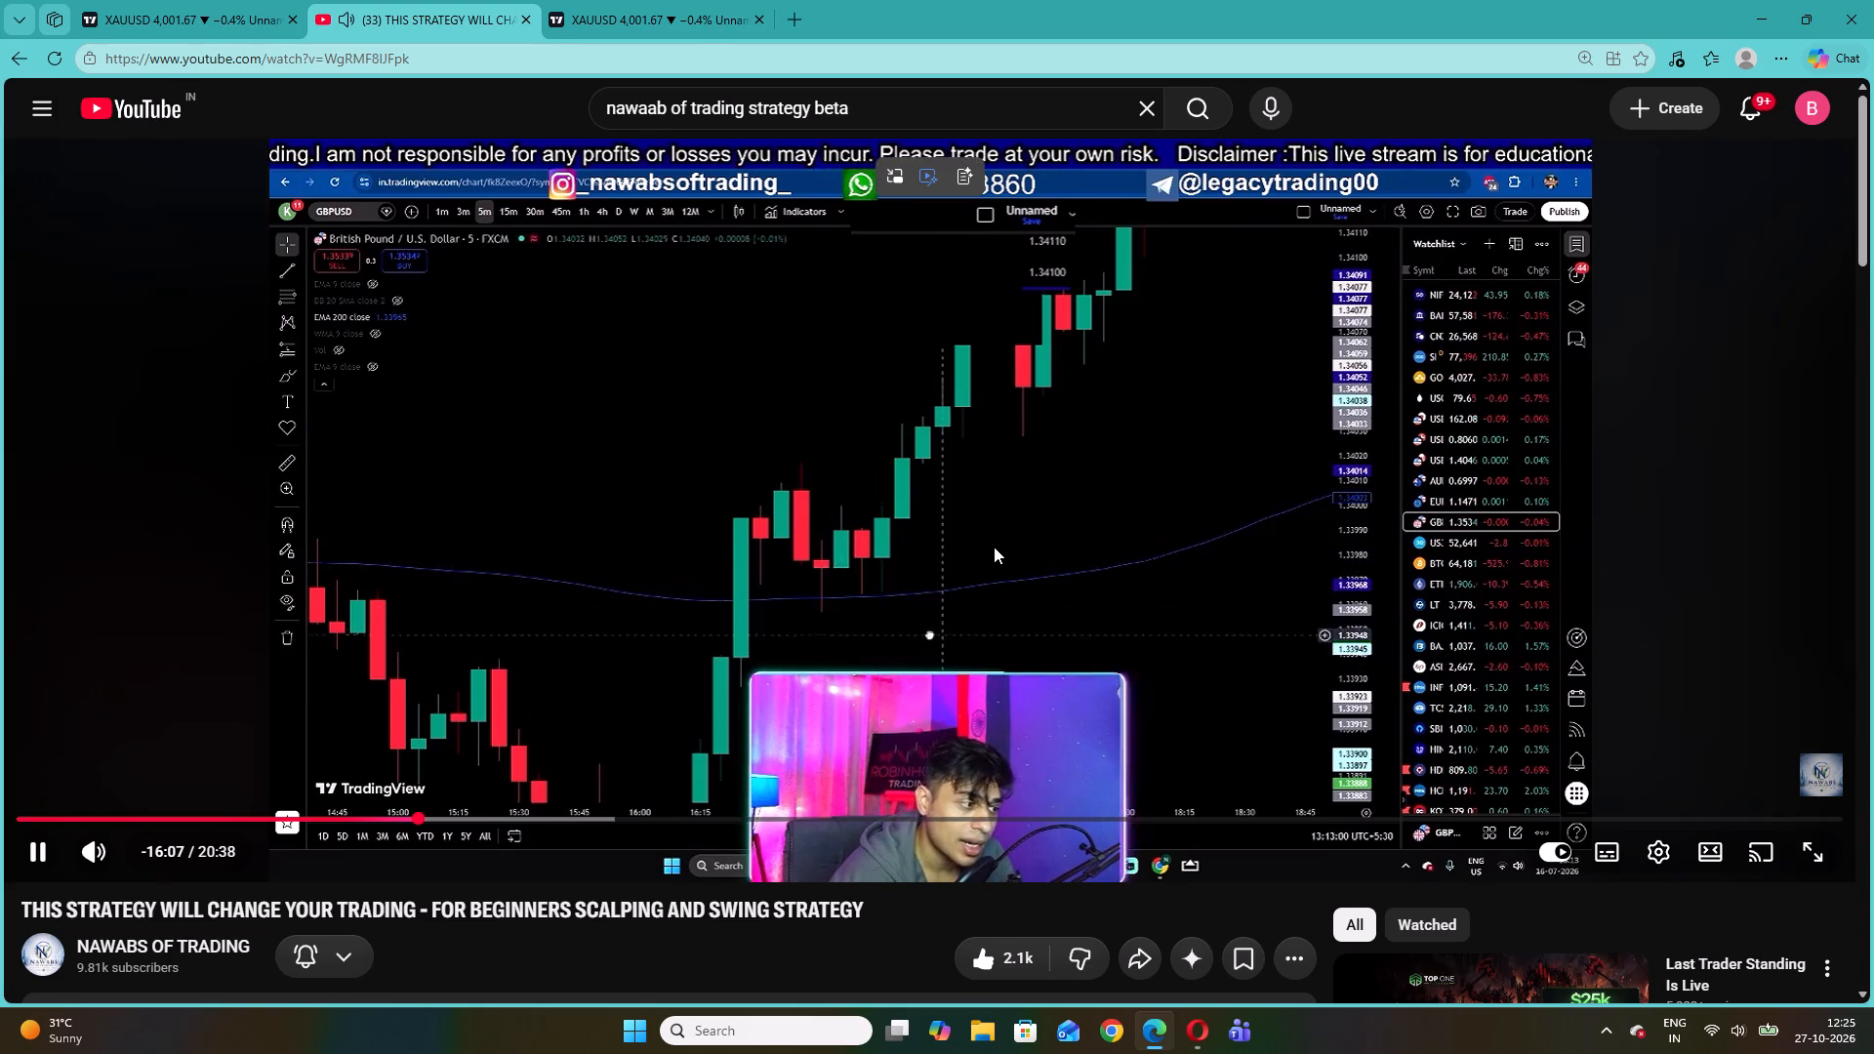
{"action": "key", "text": "Left"}
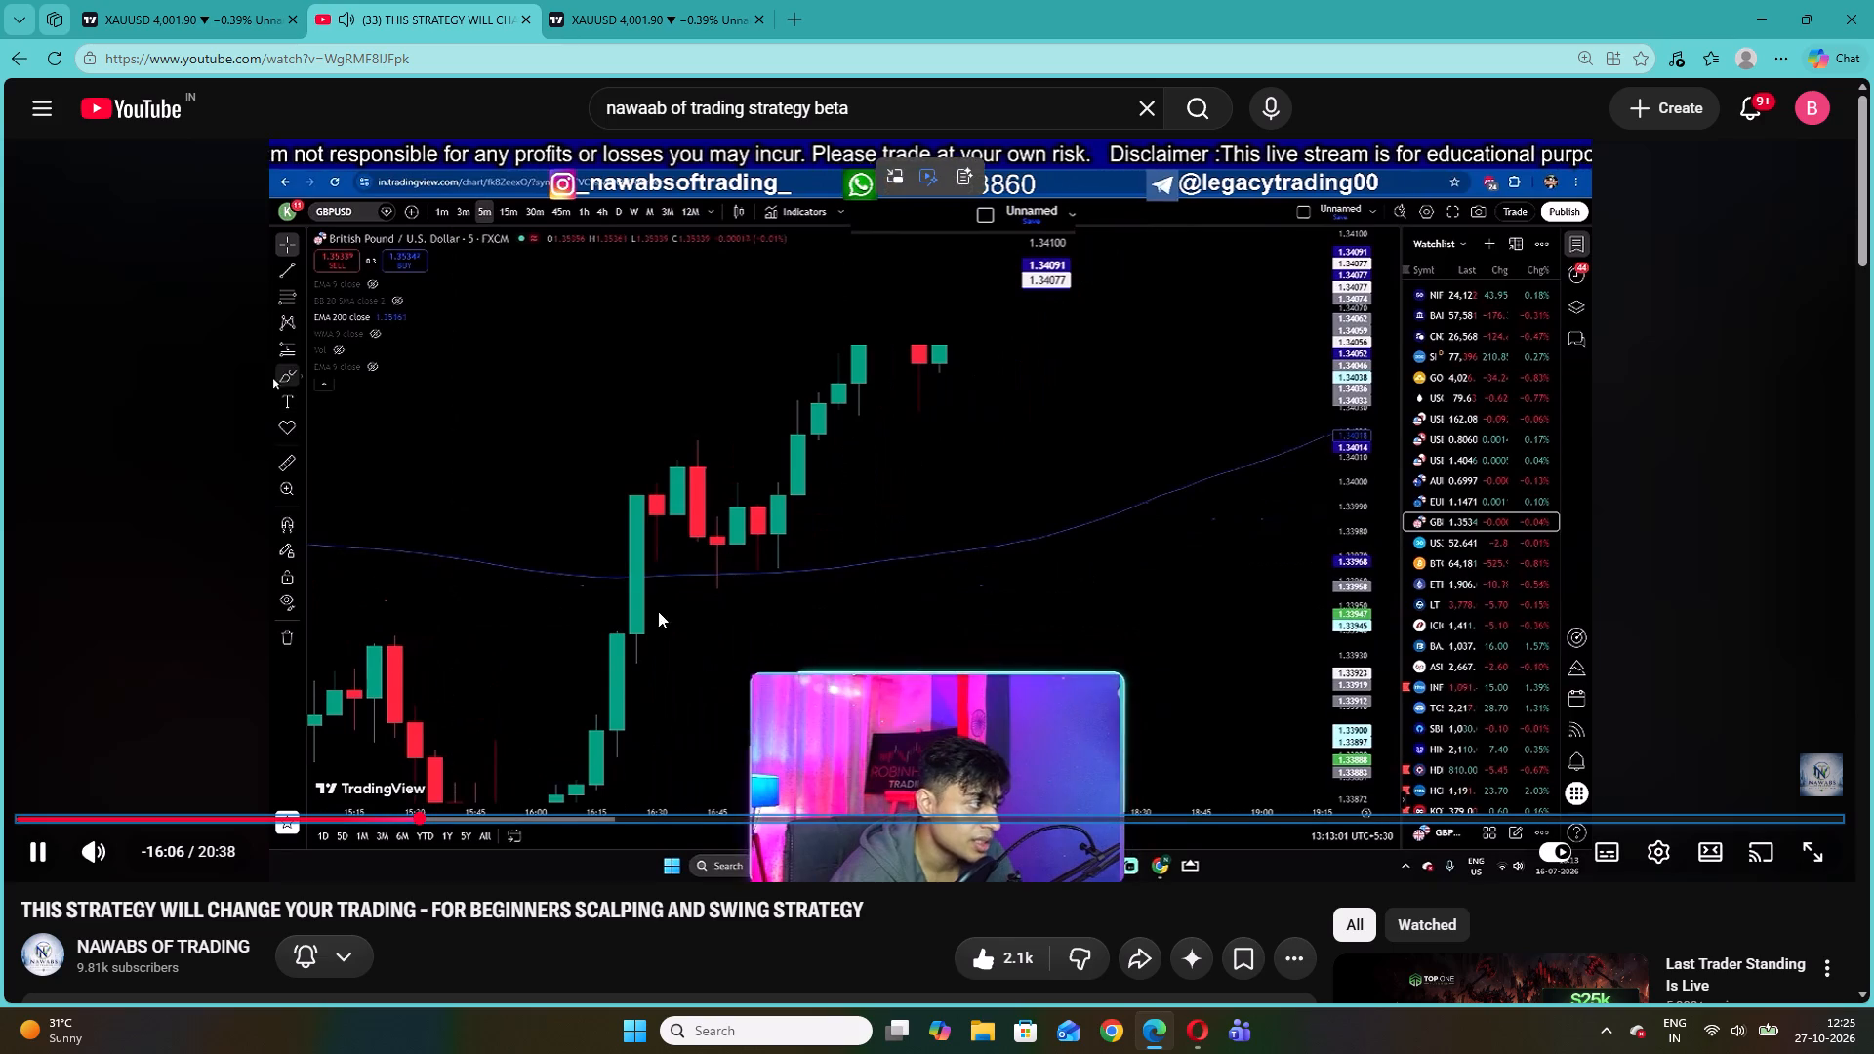
{"action": "key", "text": "Left"}
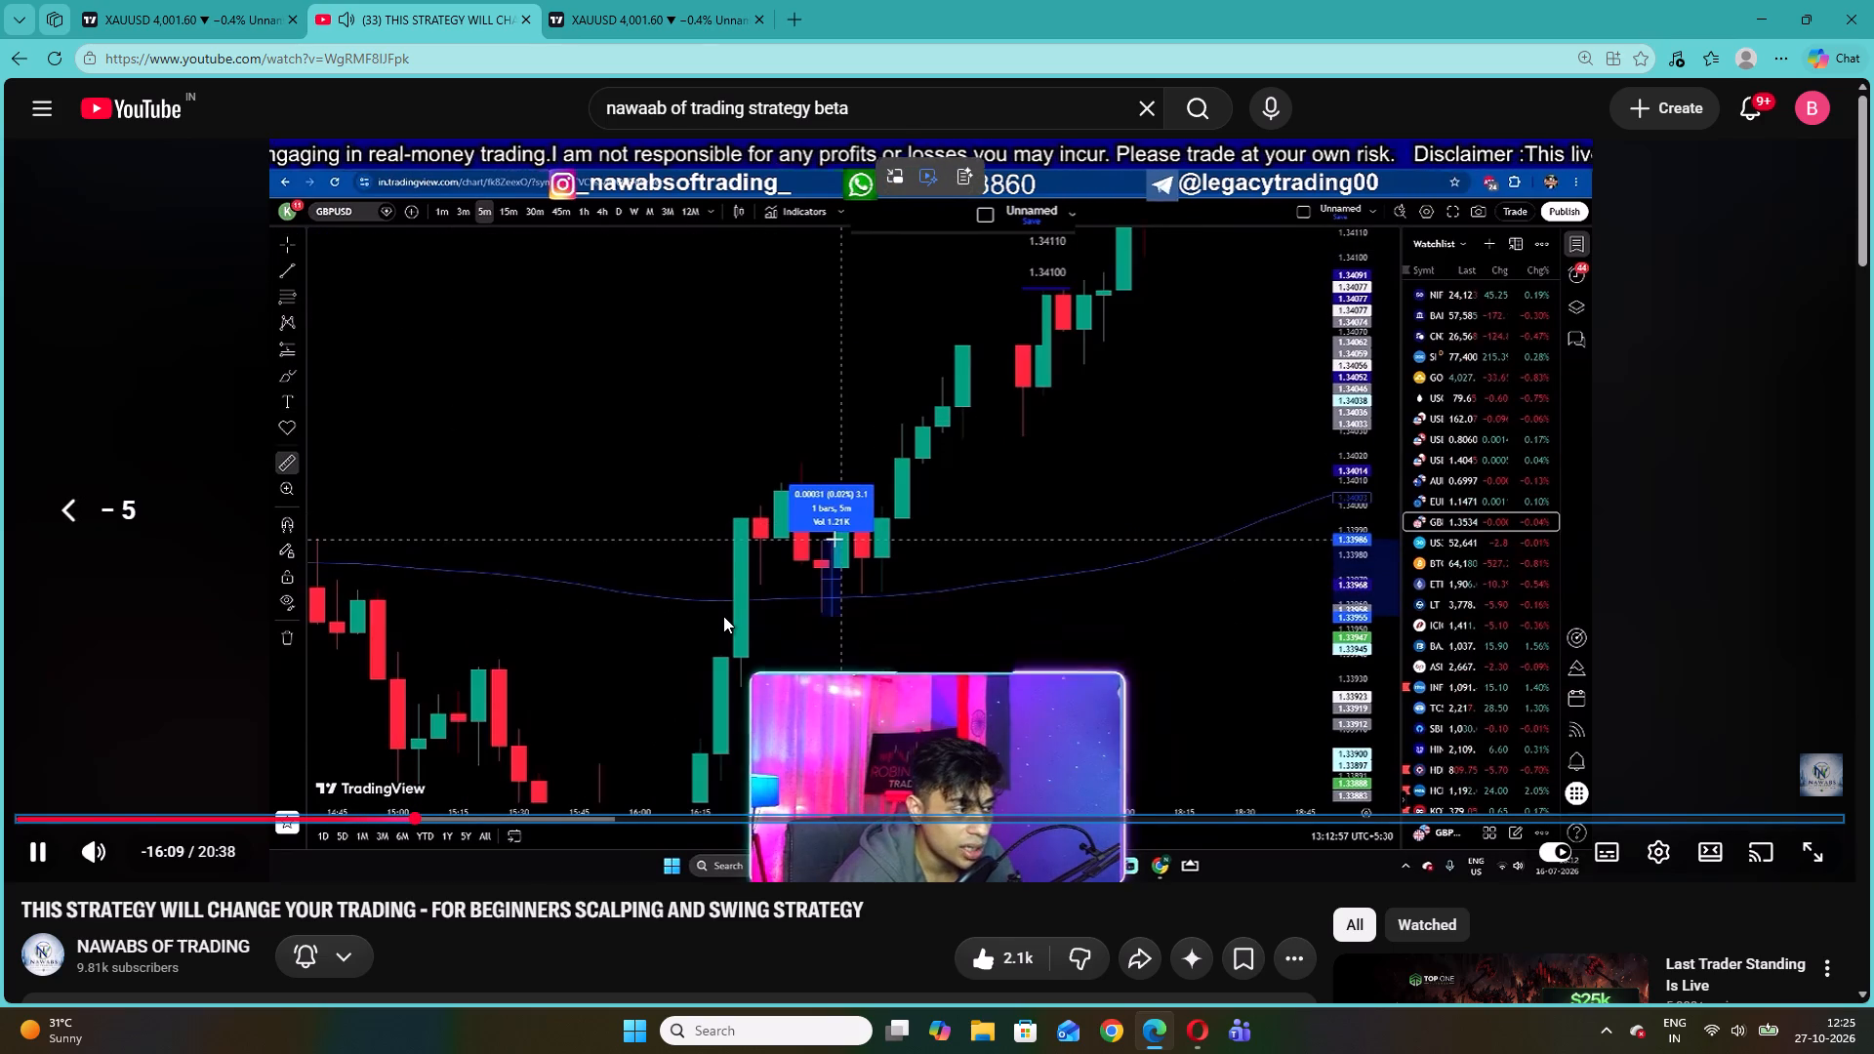
{"action": "key", "text": "Left"}
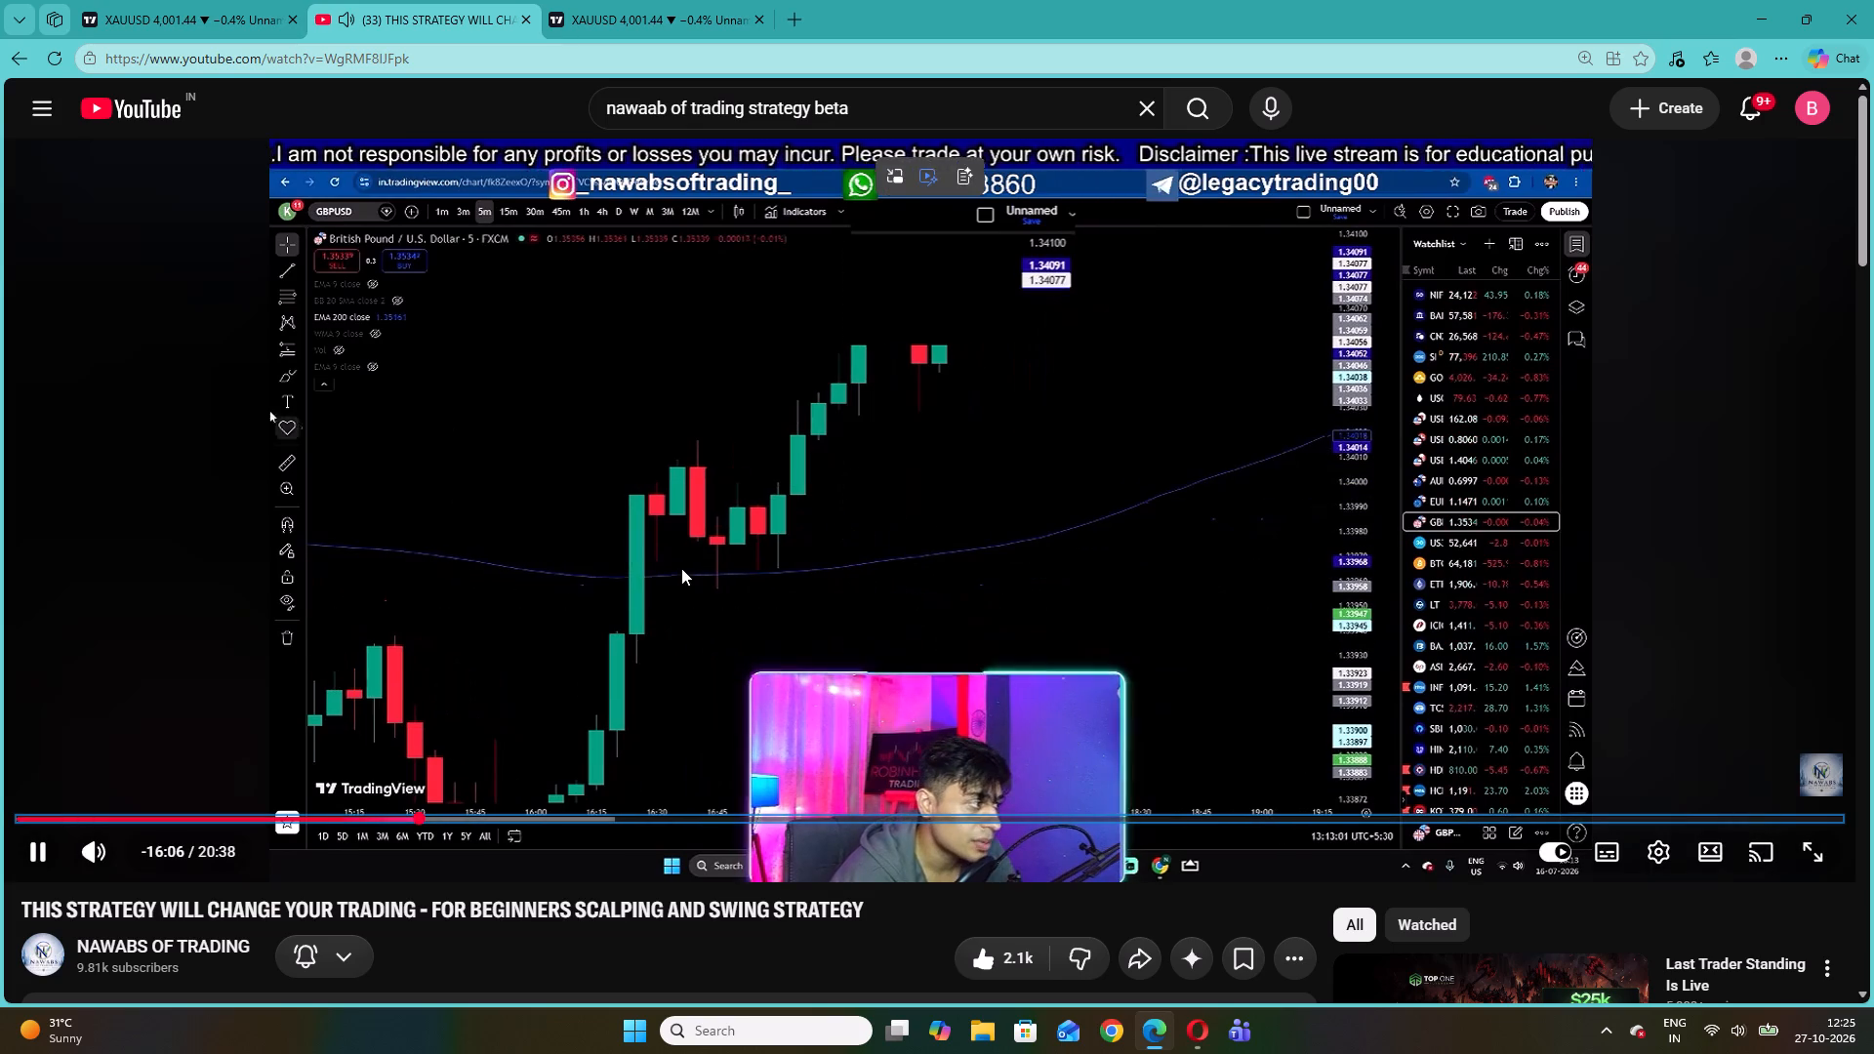
On the first XAUUSD chart, measure from the 200 EMA touch at 06:02 on 26 October down to about 3,993.84.
{"action": "left_click", "coordinate": [215, 0]}
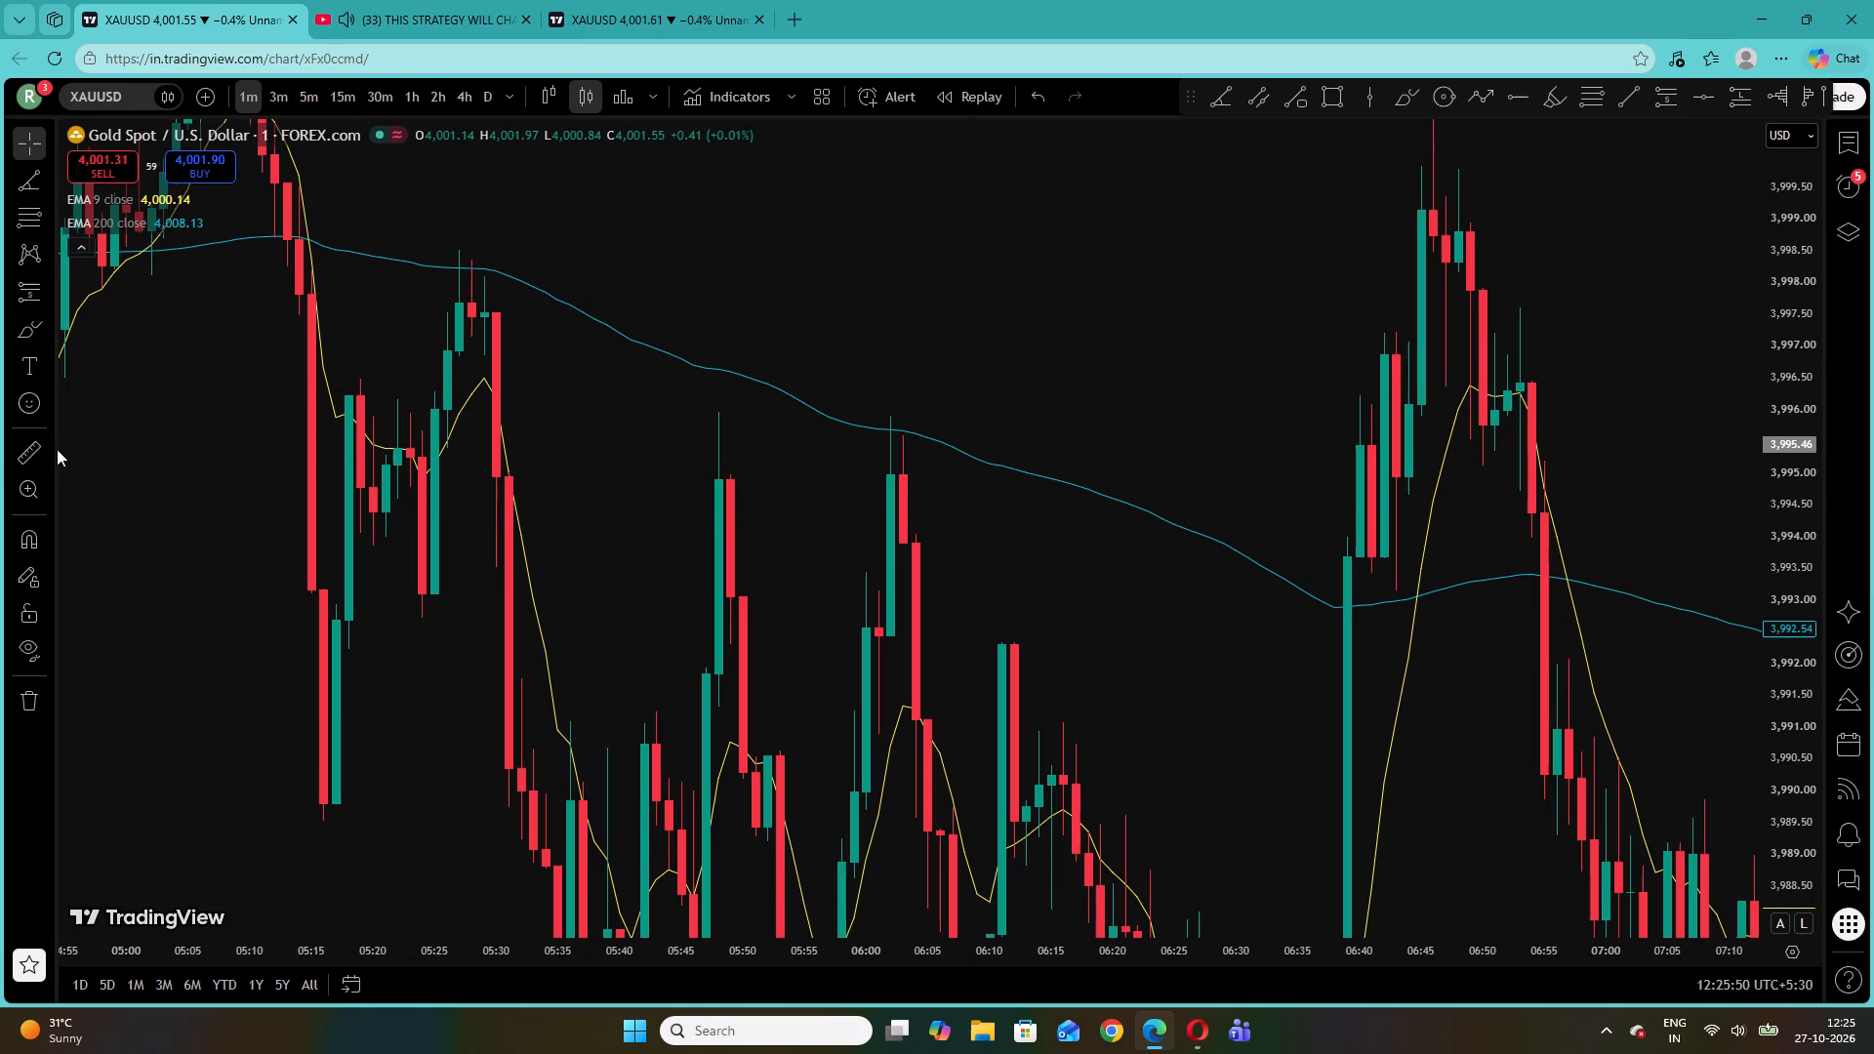
{"action": "left_click", "coordinate": [23, 453]}
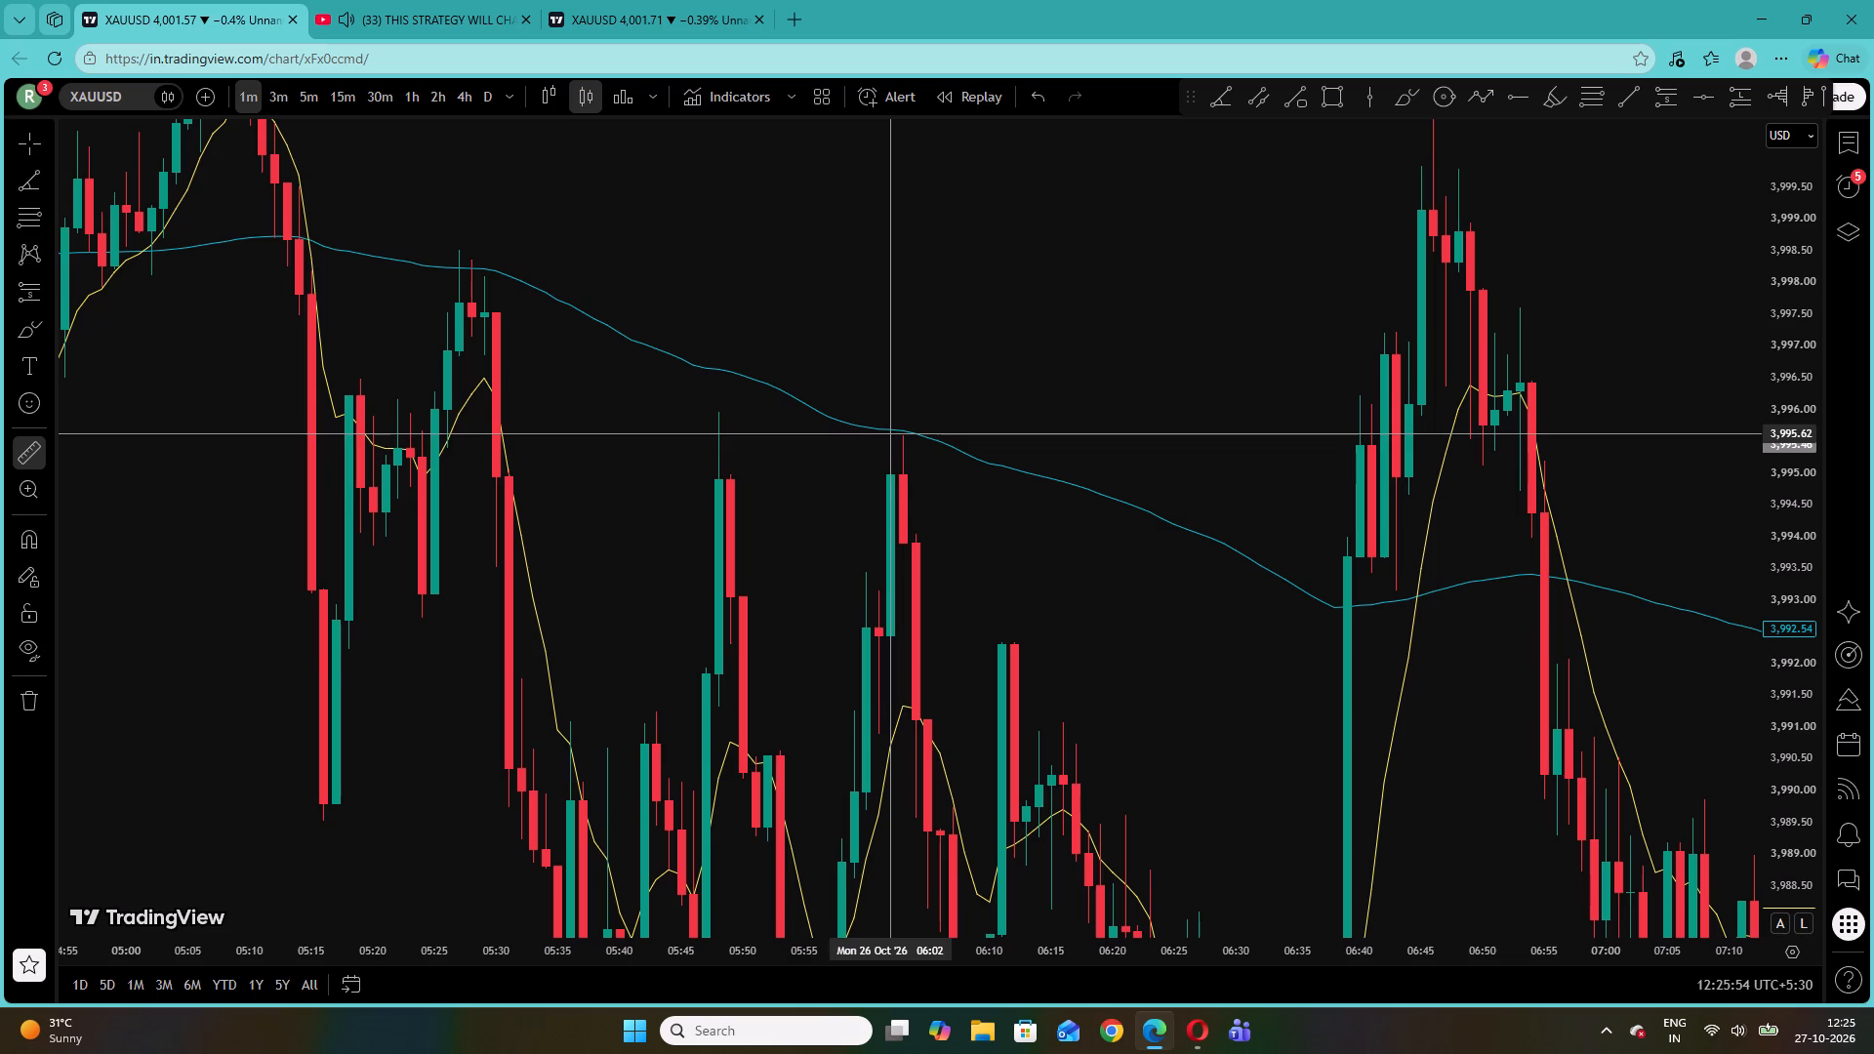
{"action": "left_click", "coordinate": [891, 433]}
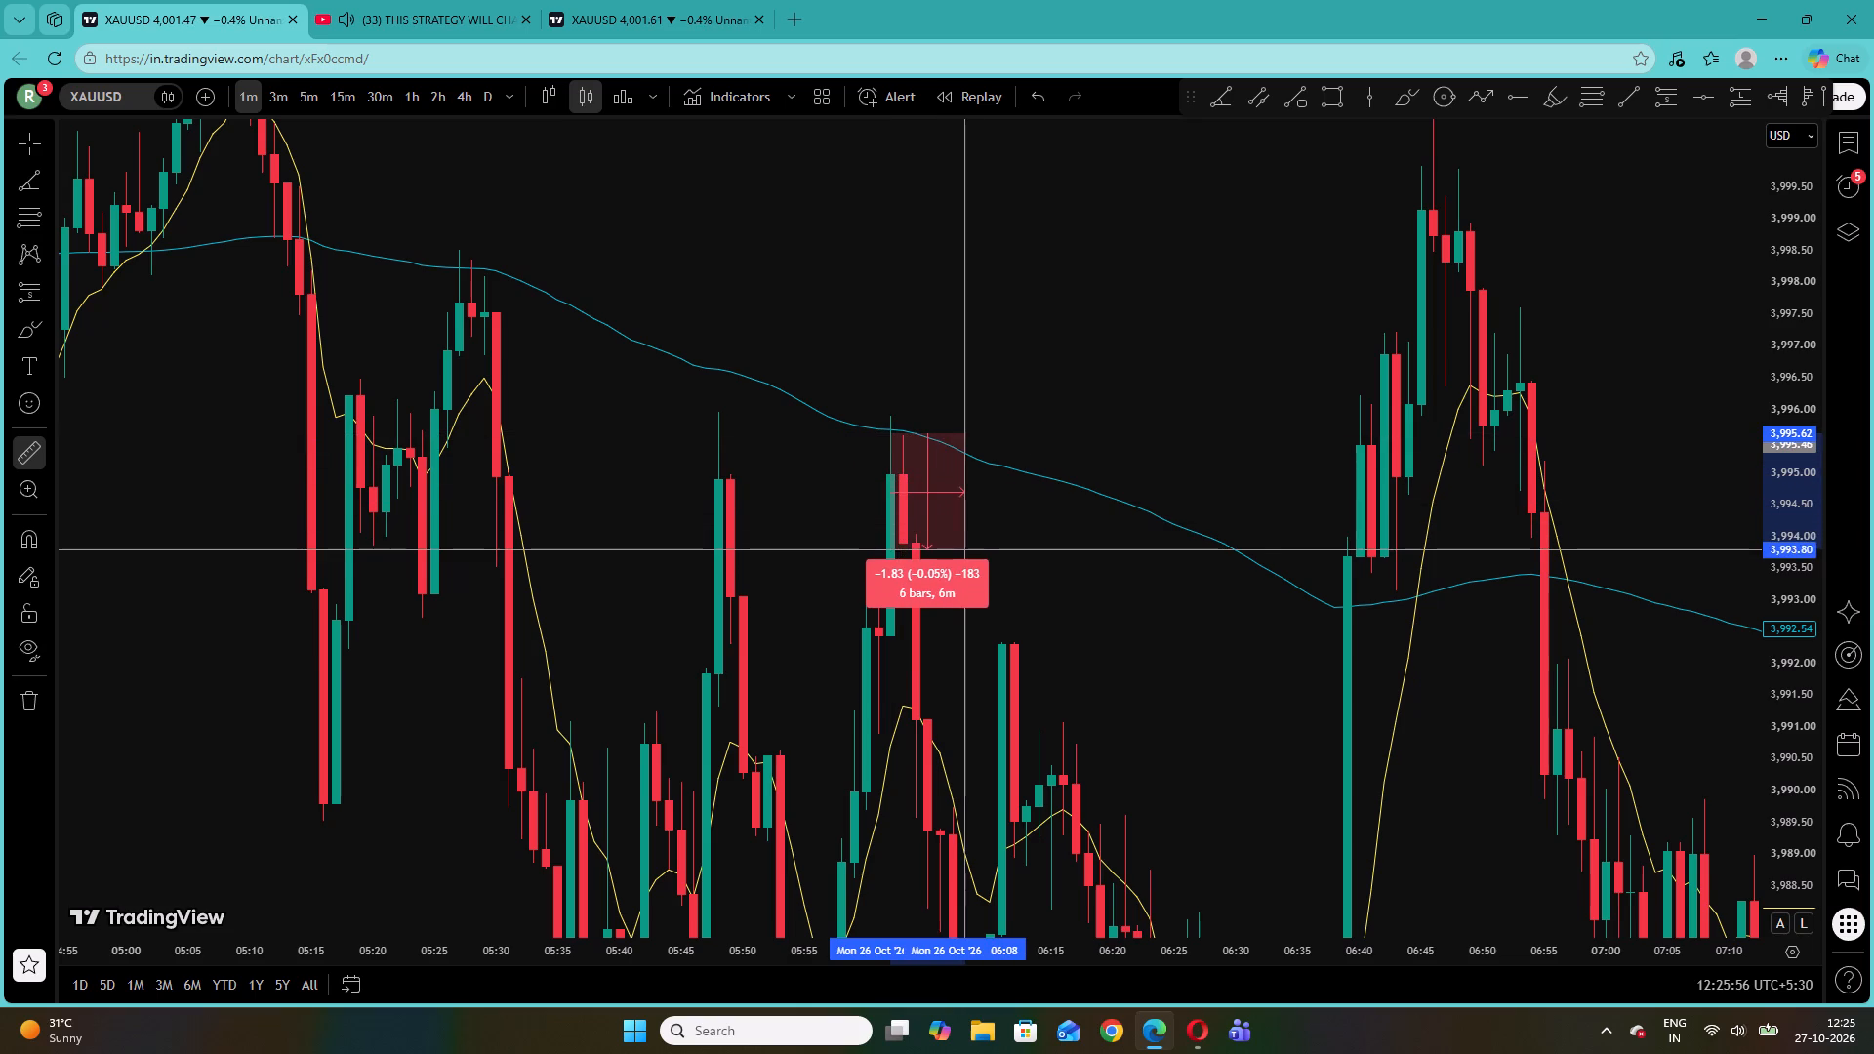
{"action": "left_click", "coordinate": [972, 547]}
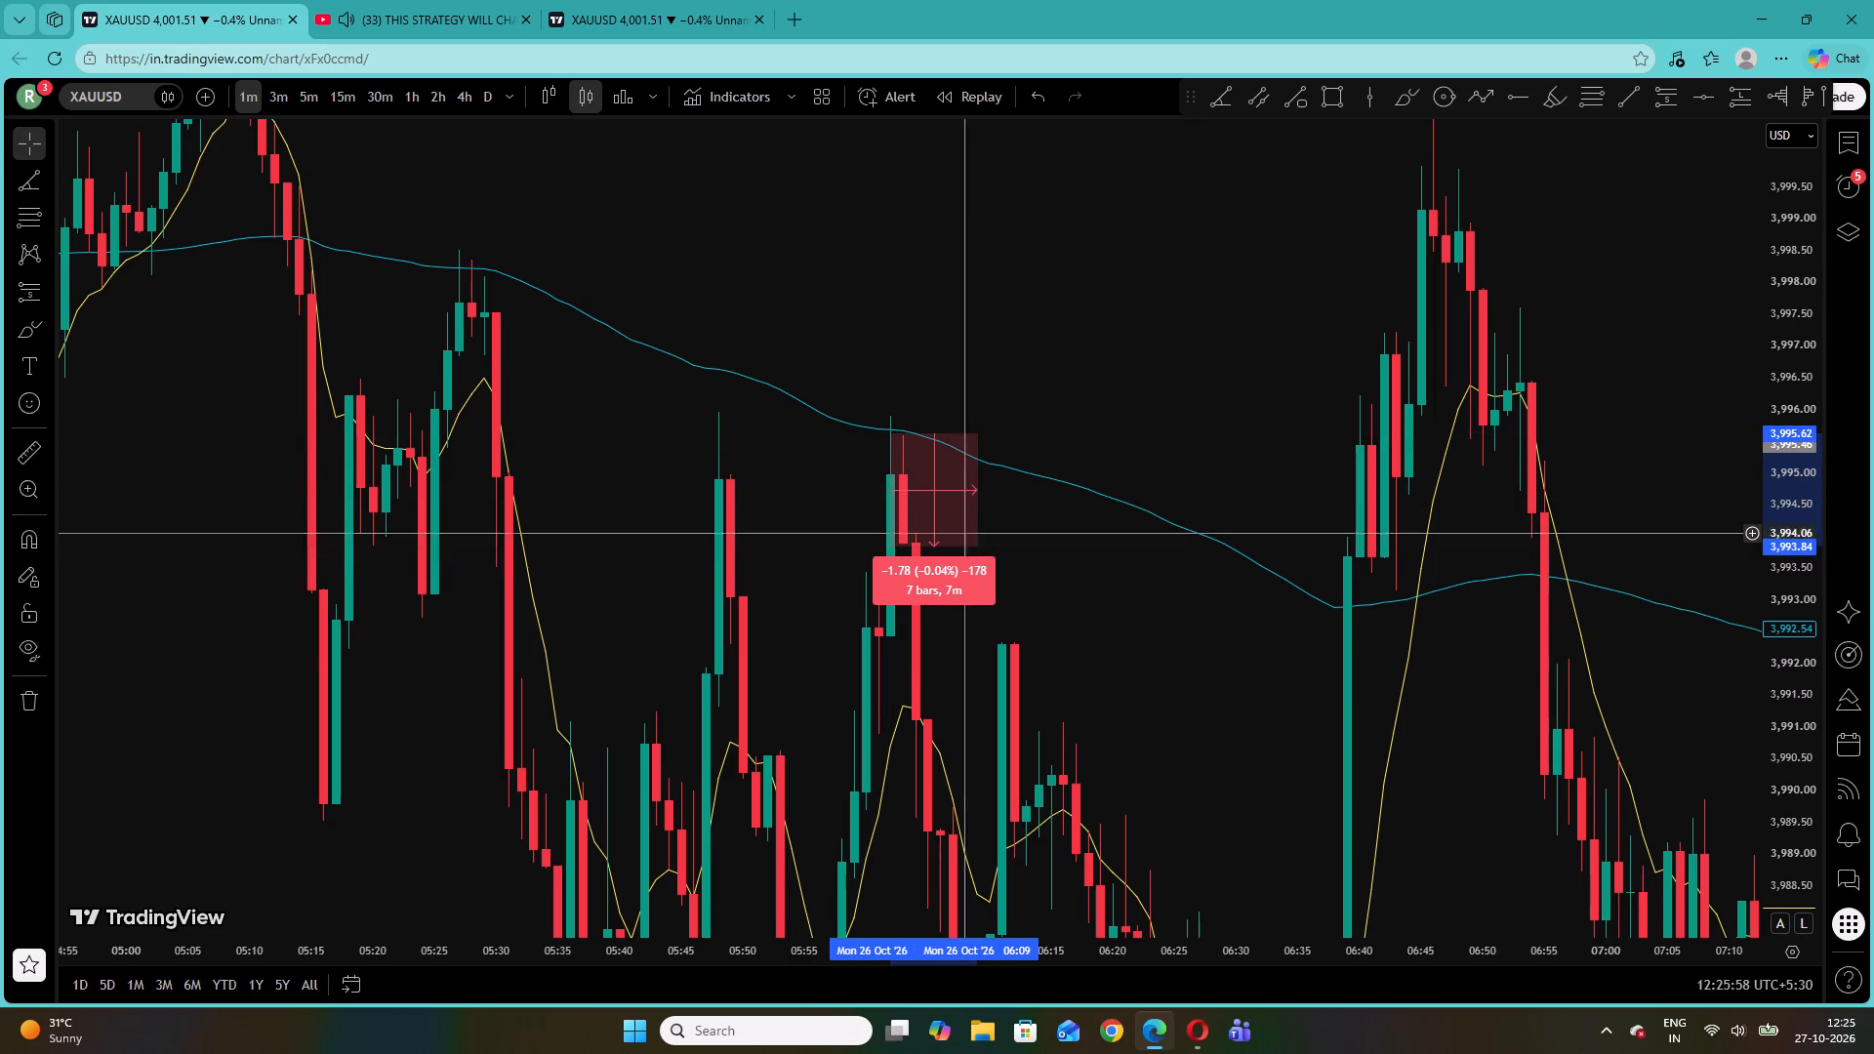
{"action": "left_click_drag", "start_coordinate": [942, 505], "coordinate": [898, 462]}
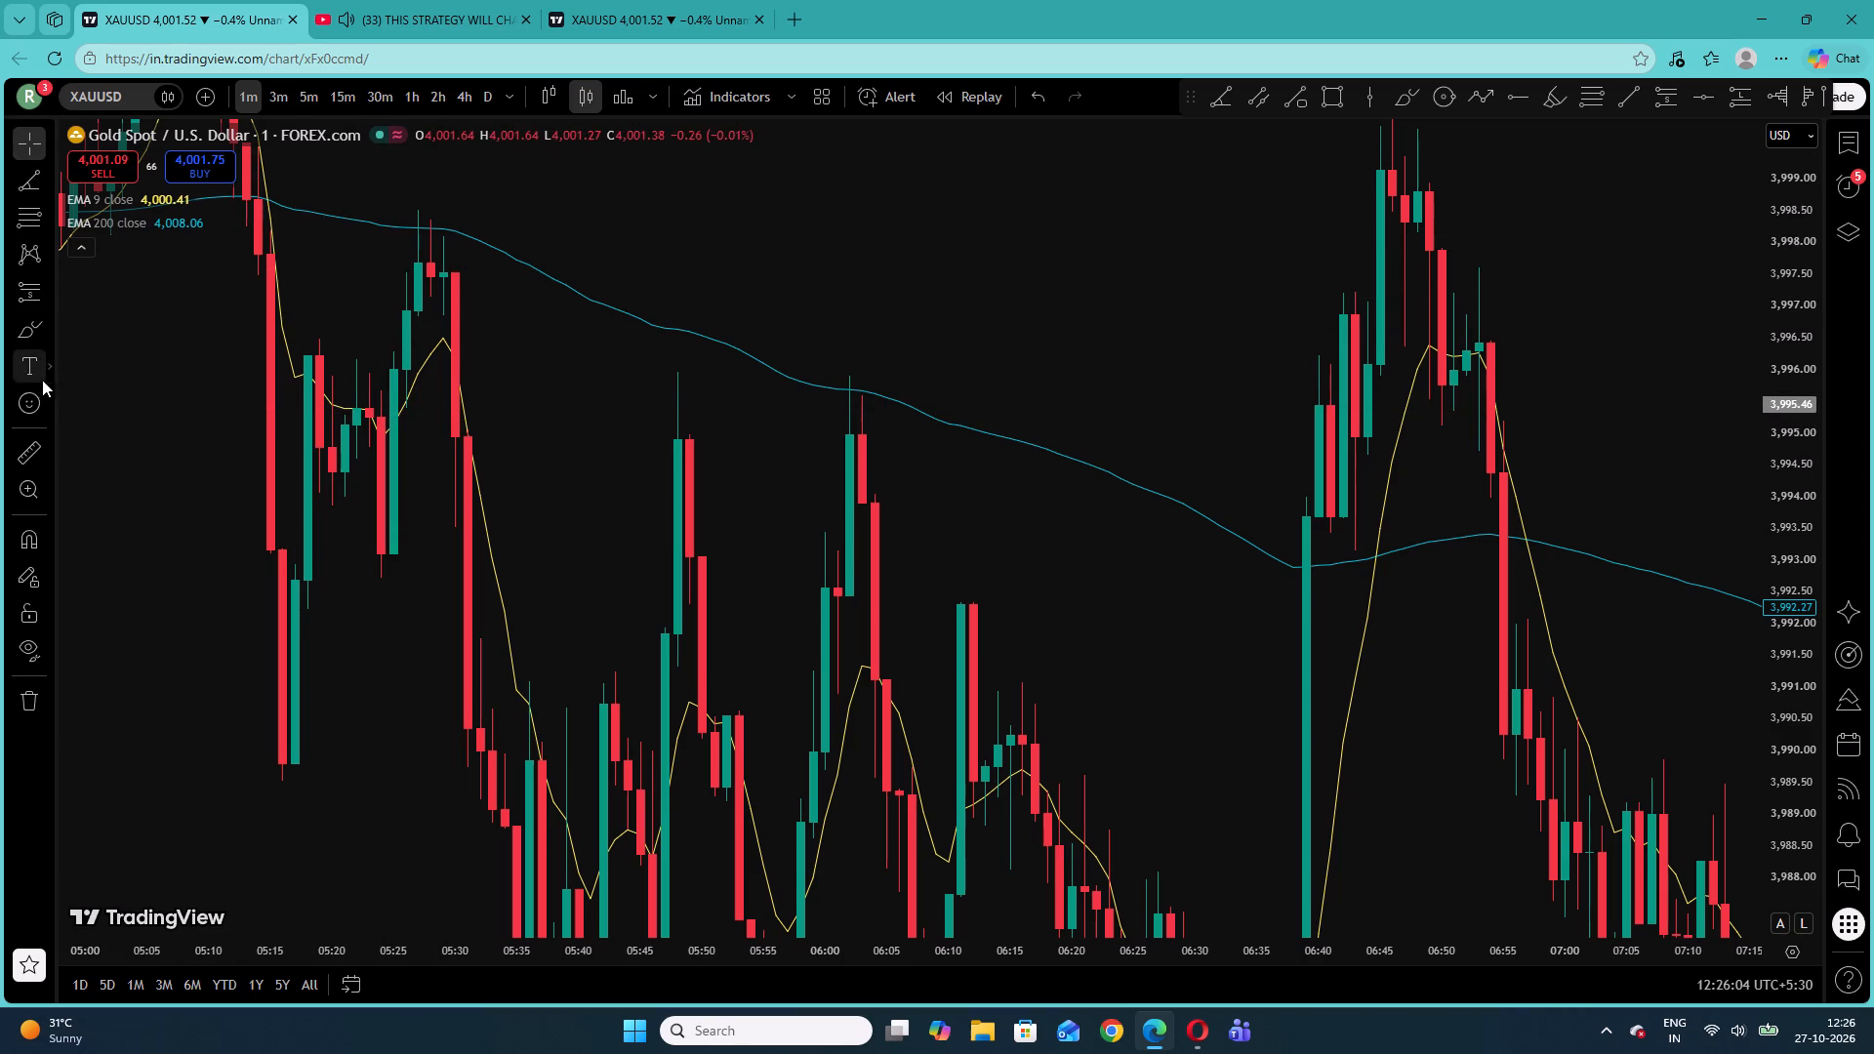
Measure the price move from about 3,995.93 just above the 200 EMA near 06:00 down to about 3,992.40 at 06:06.
{"action": "left_click", "coordinate": [33, 450]}
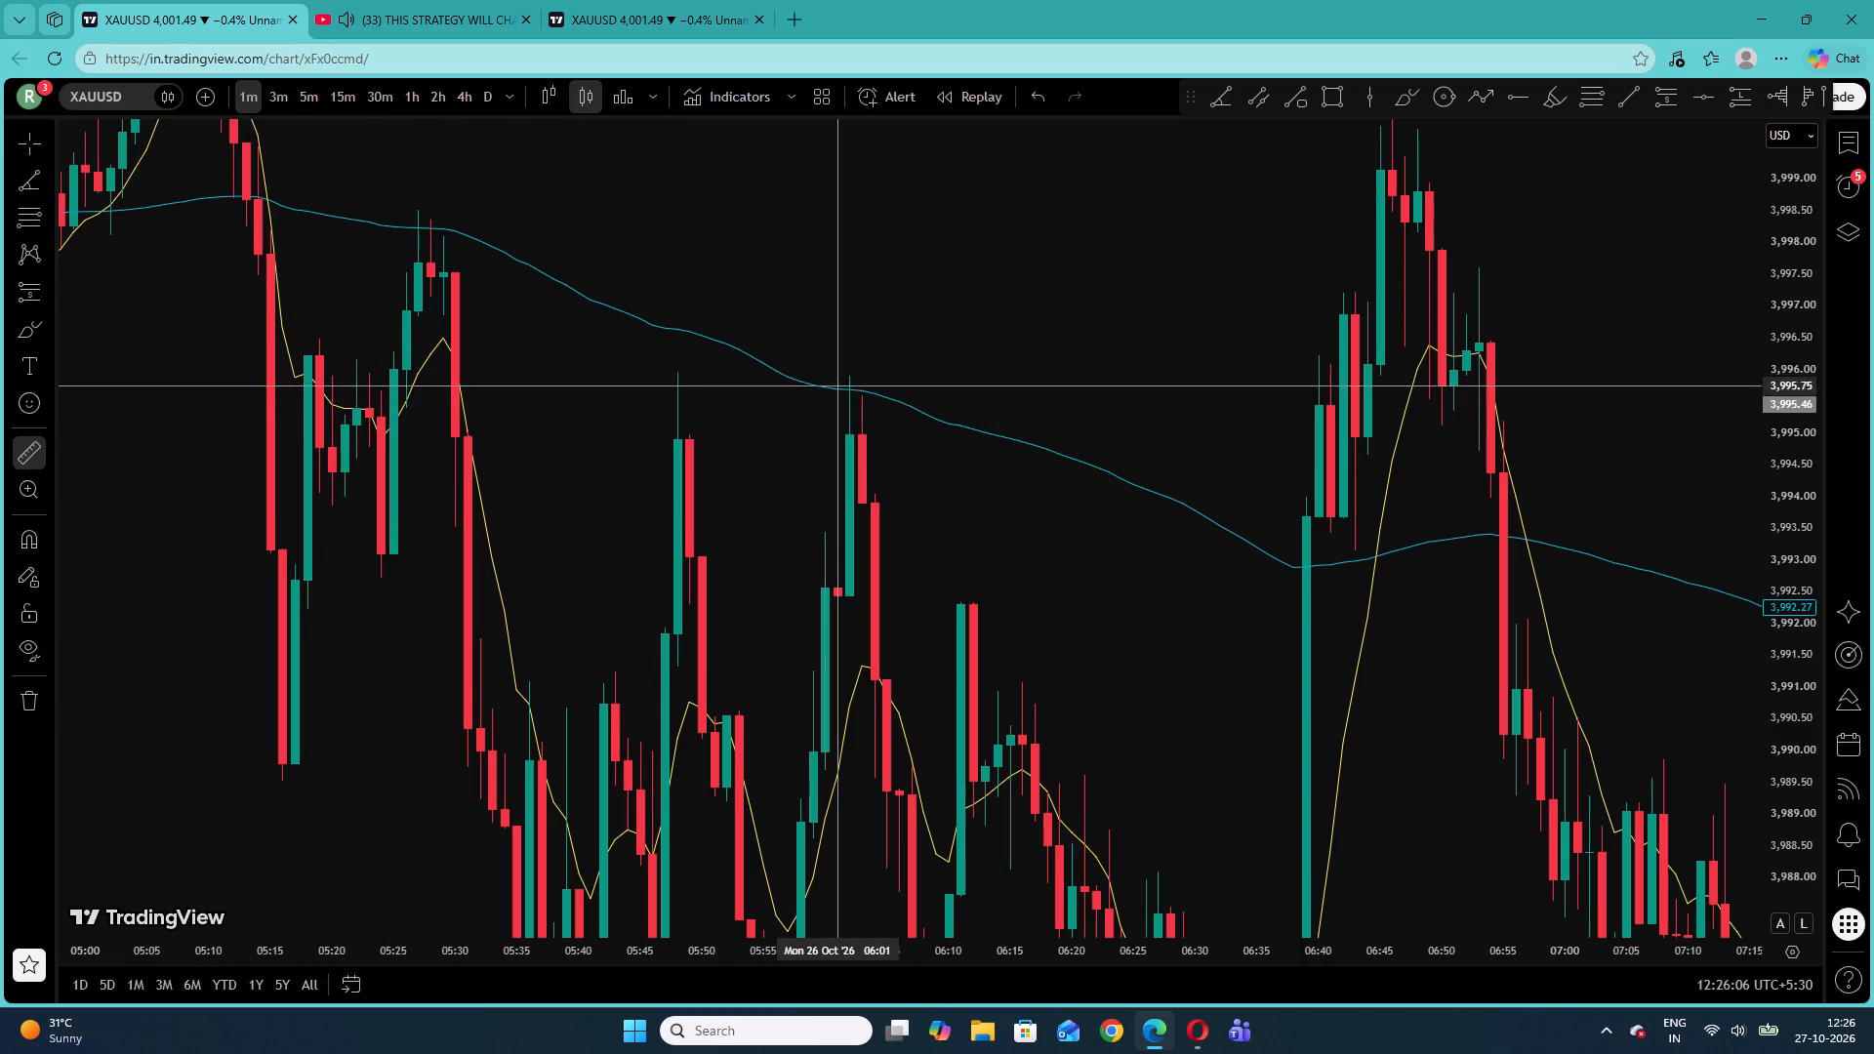
{"action": "left_click", "coordinate": [827, 374]}
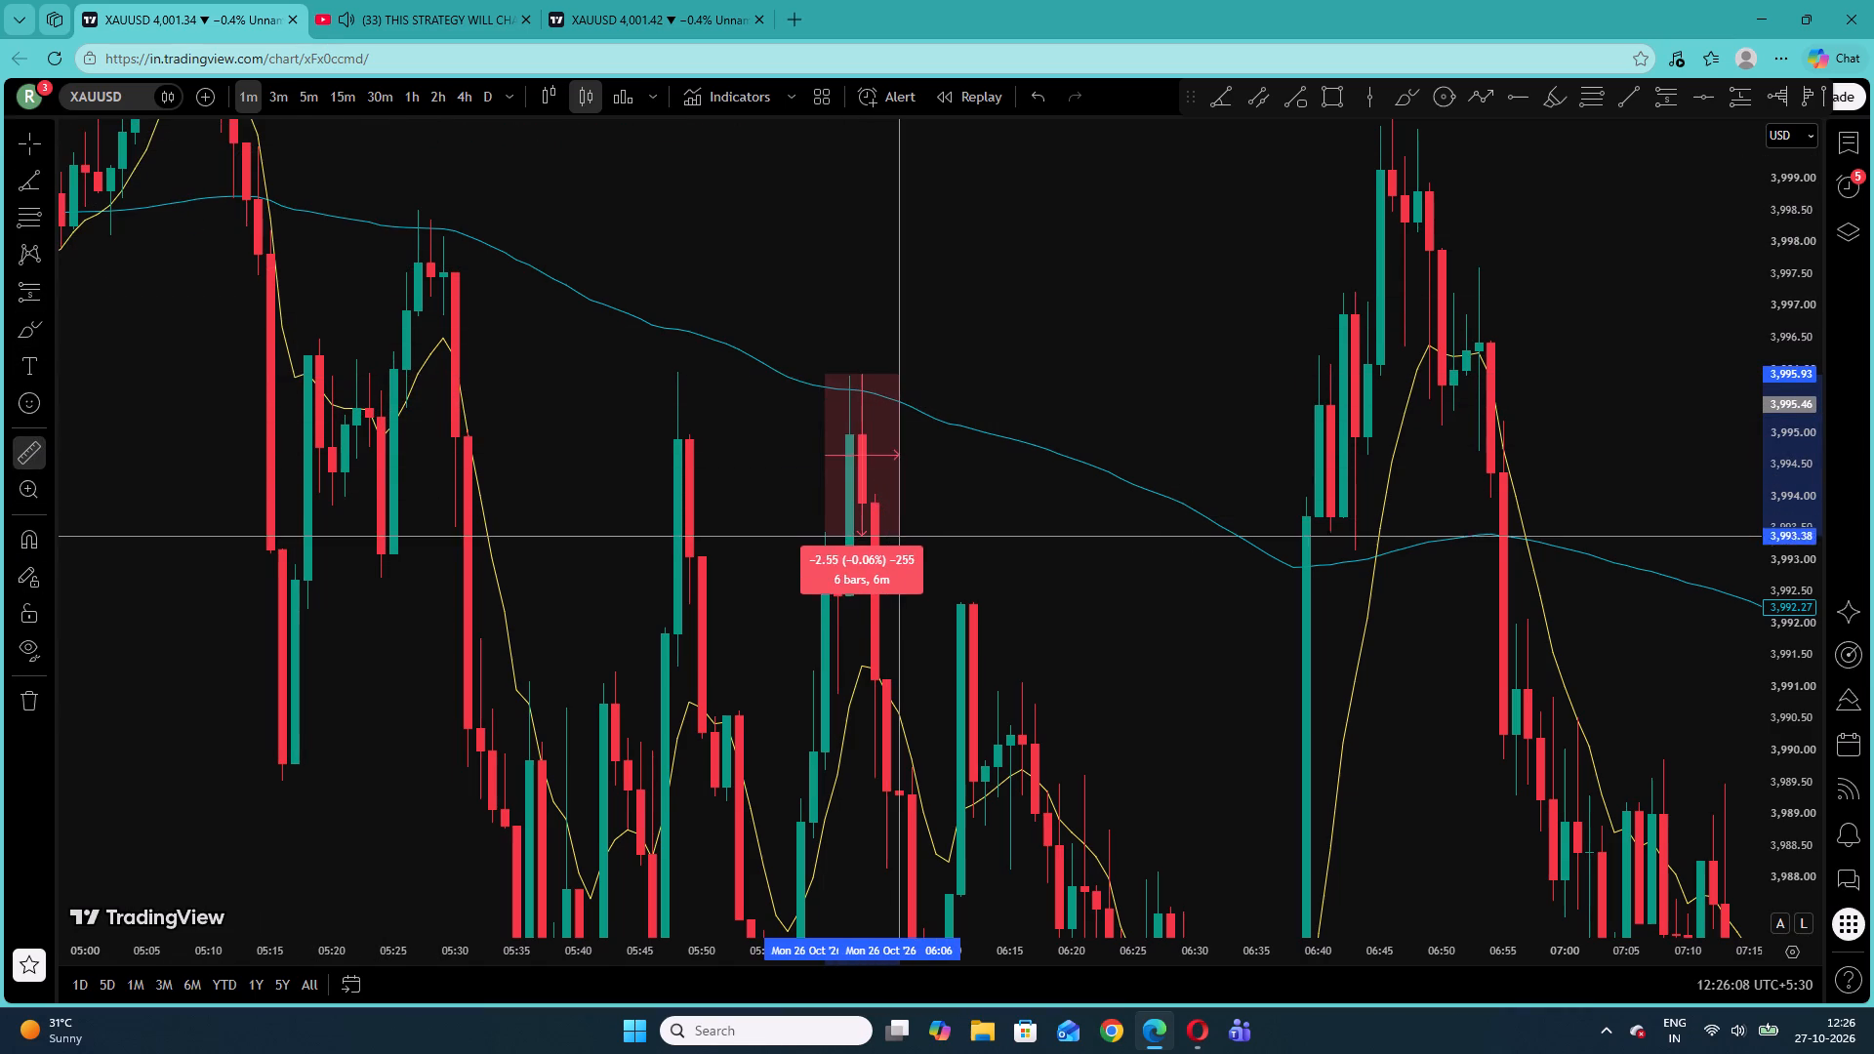
{"action": "left_click", "coordinate": [899, 598]}
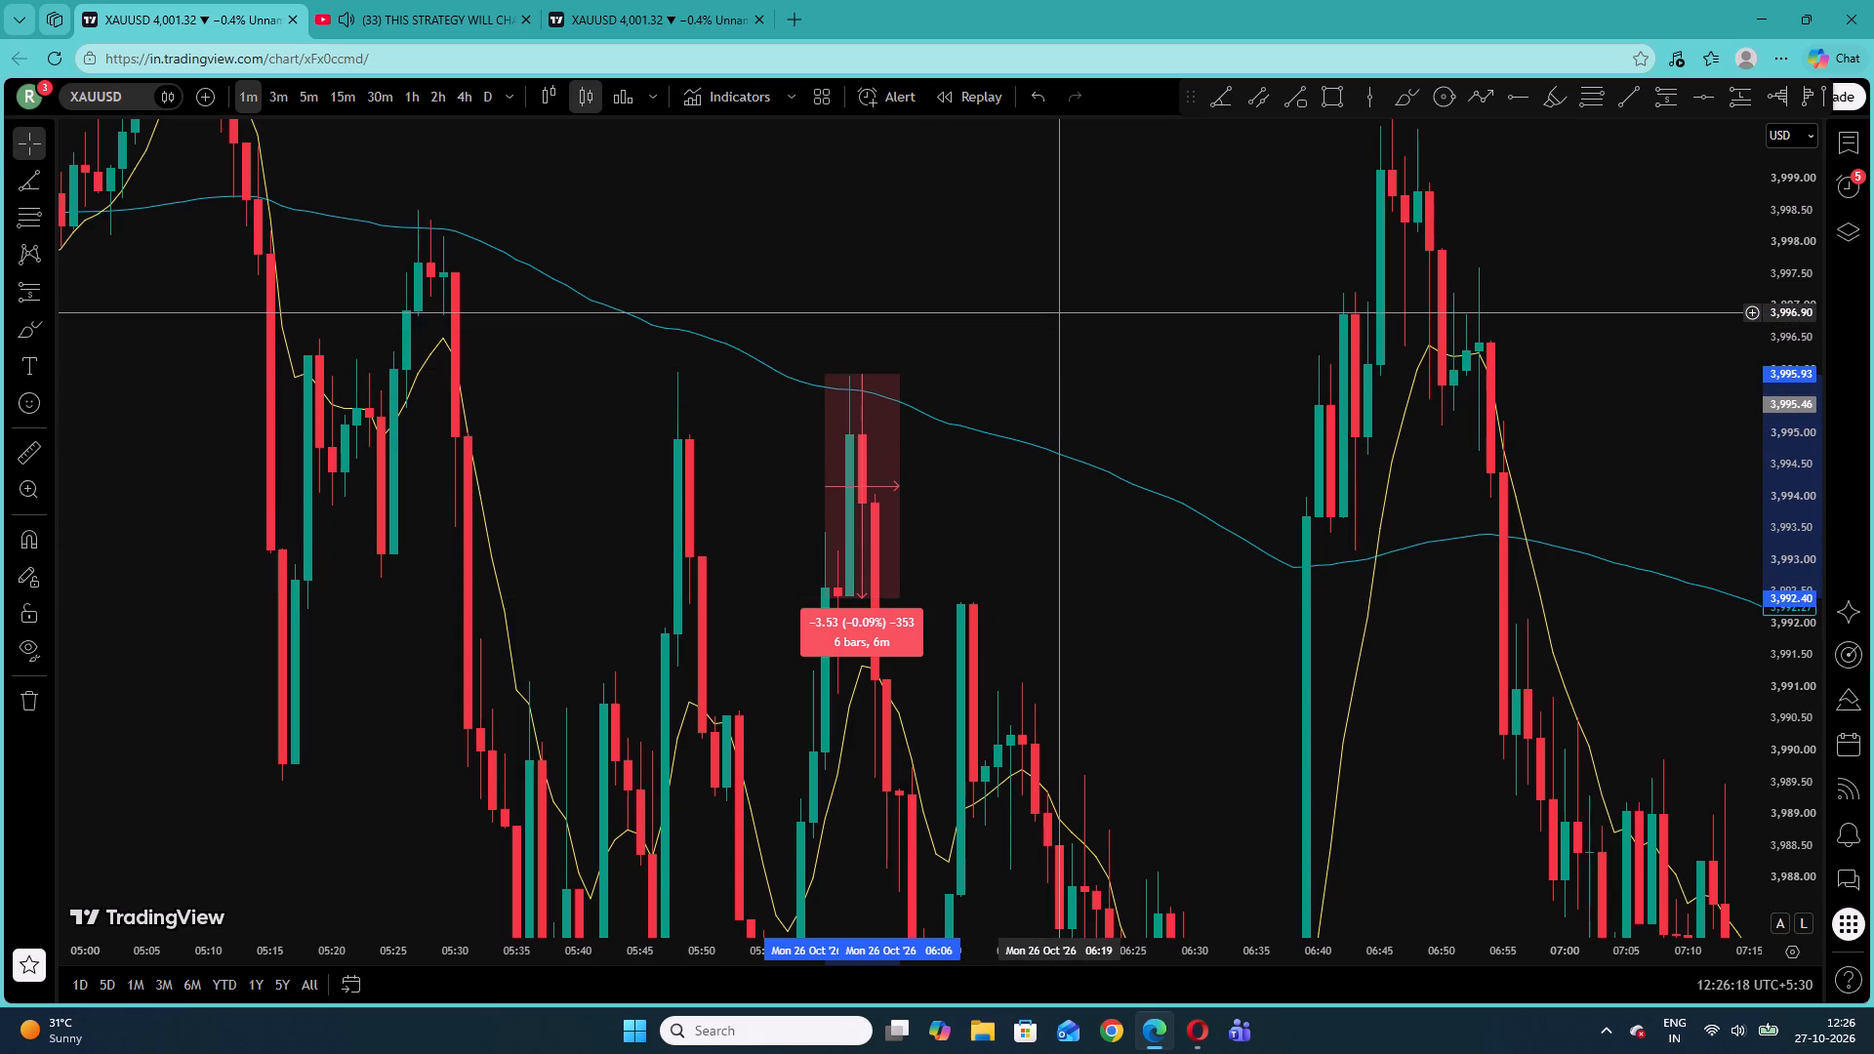
{"action": "left_click", "coordinate": [872, 456]}
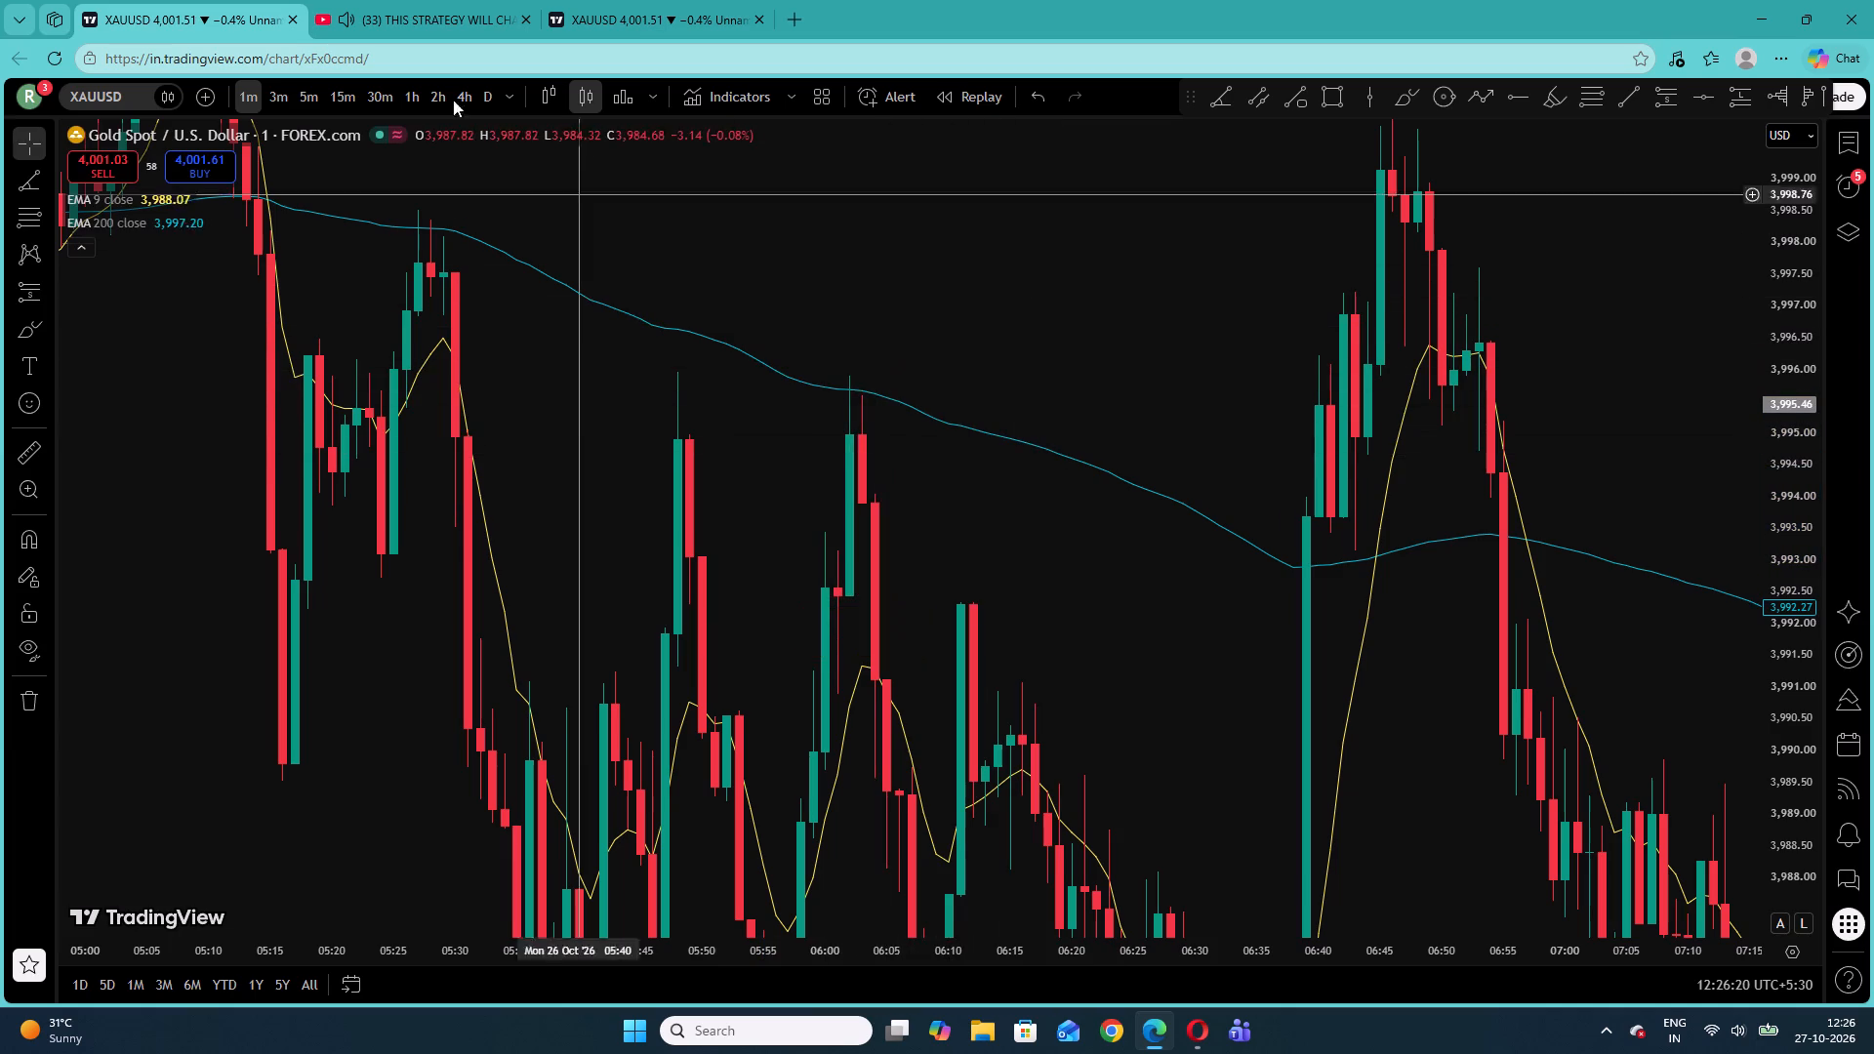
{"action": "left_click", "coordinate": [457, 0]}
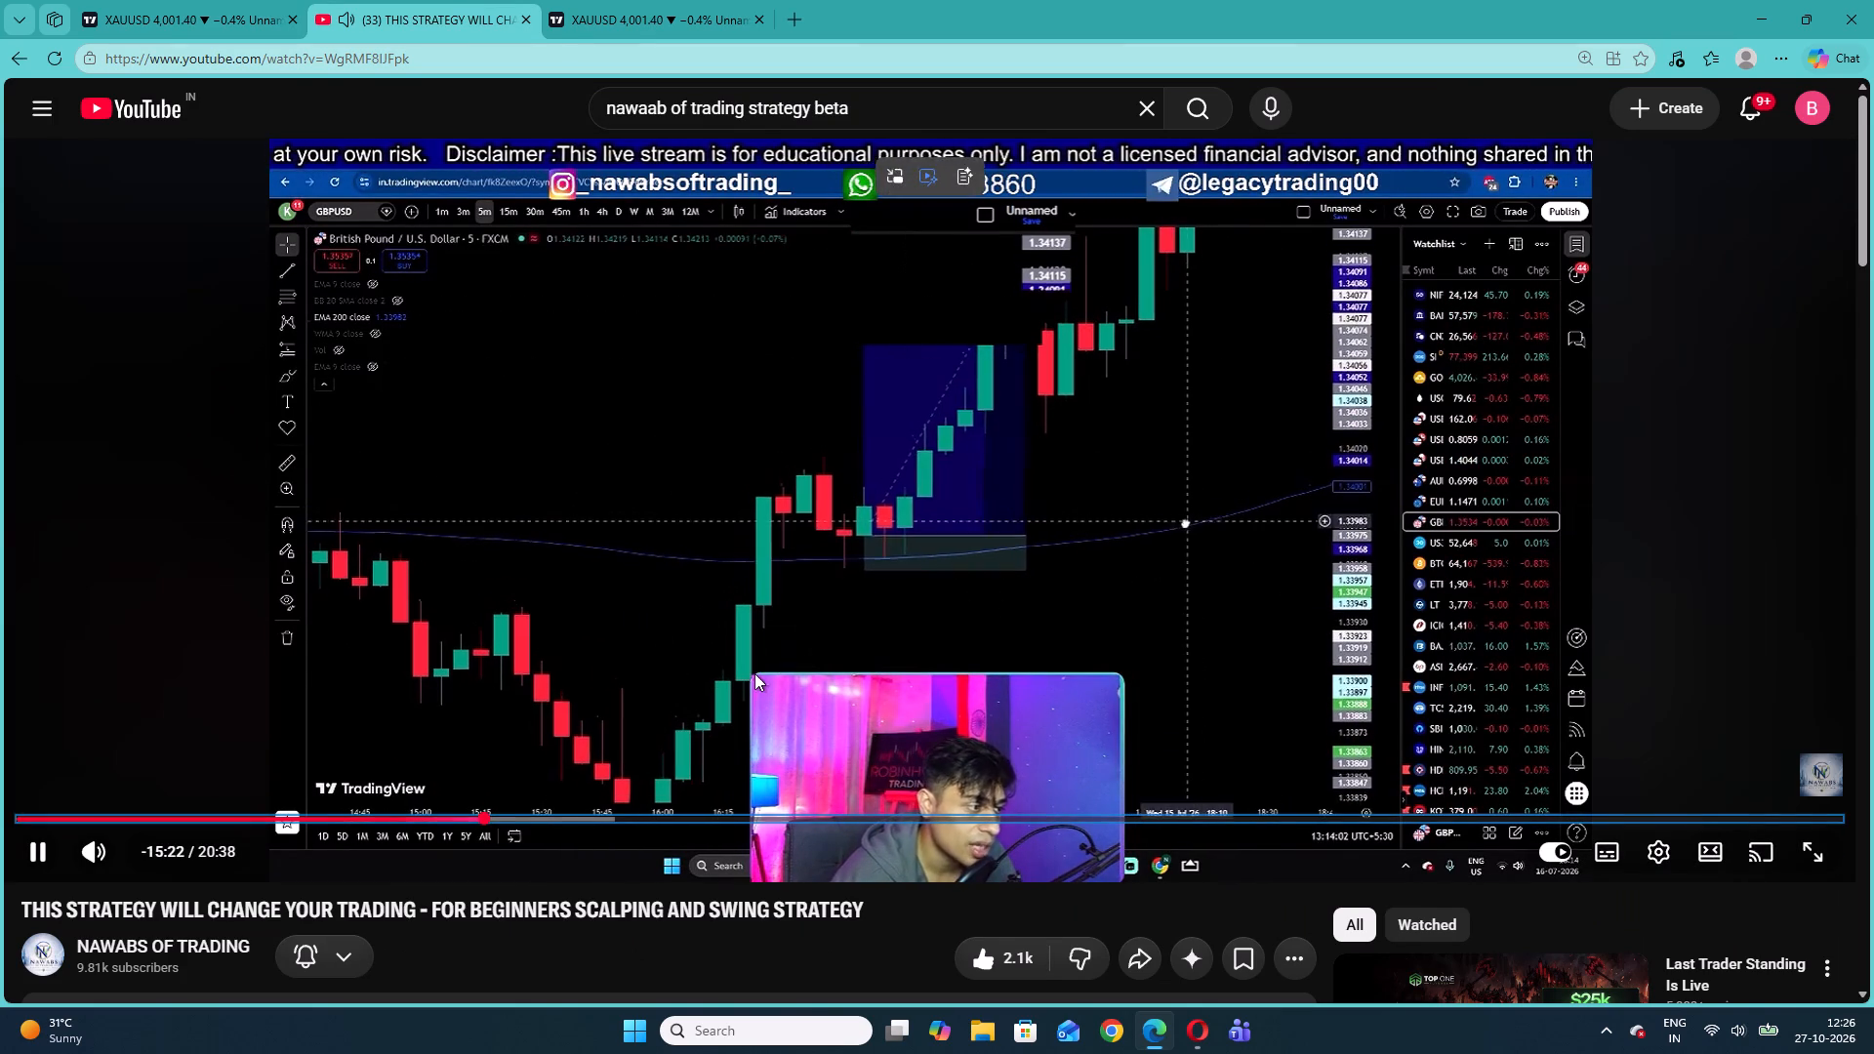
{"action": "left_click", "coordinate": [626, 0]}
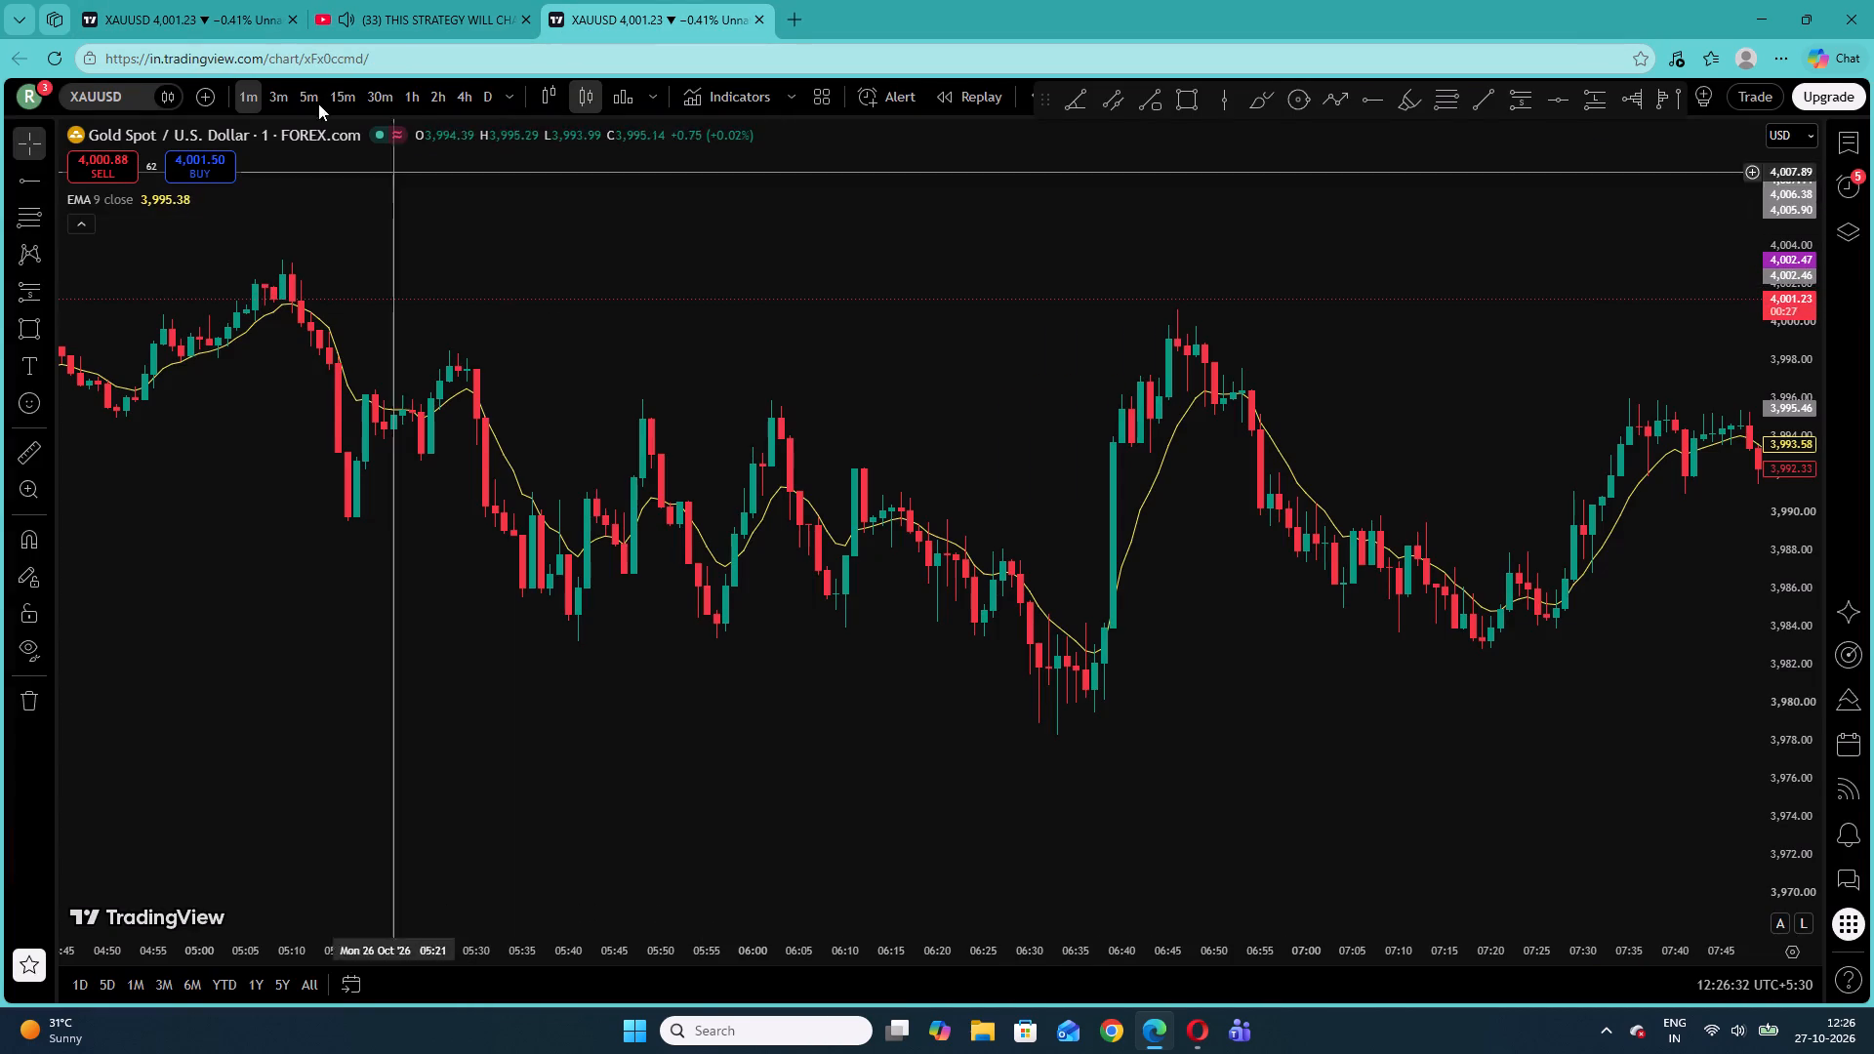
On the first XAUUSD chart, delete the short position spanning 11:57 to 12:41 on 27 October.
{"action": "left_click", "coordinate": [179, 0]}
{"action": "right_click", "coordinate": [869, 311]}
{"action": "left_click", "coordinate": [915, 338]}
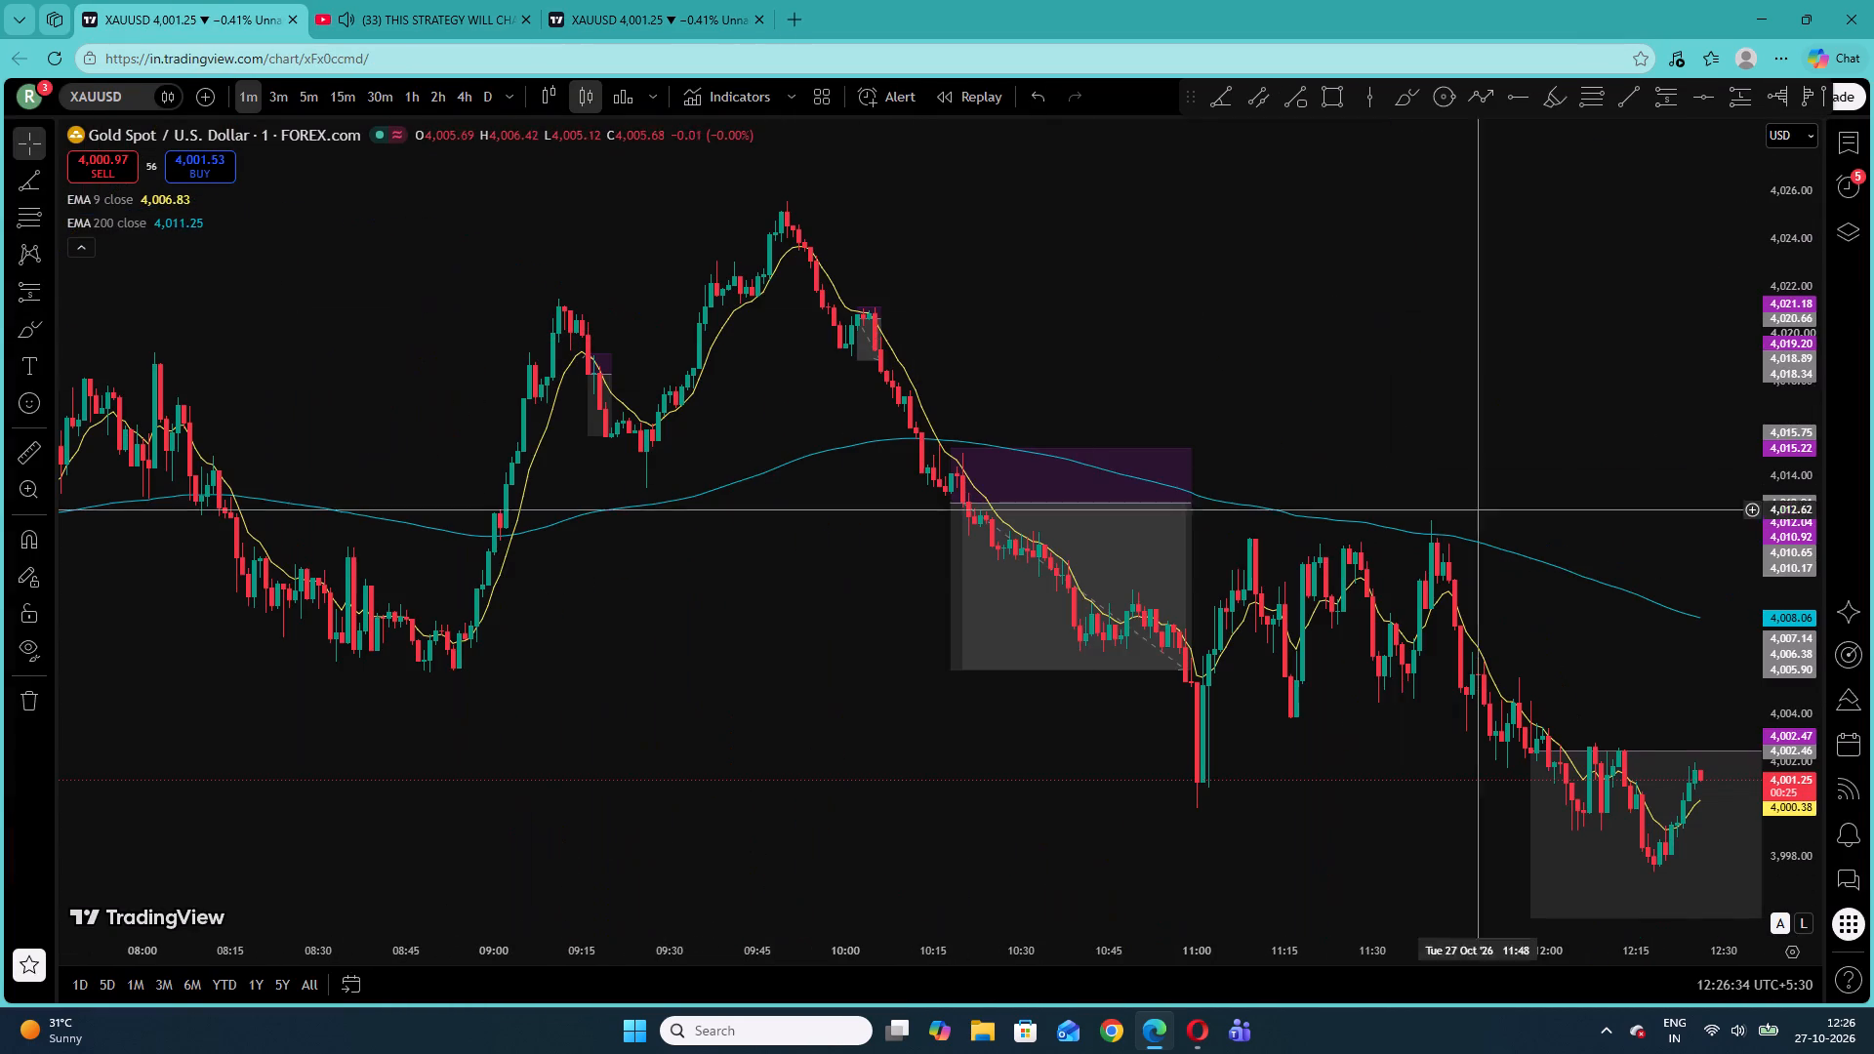
{"action": "left_click_drag", "start_coordinate": [1796, 797], "coordinate": [1753, 602]}
{"action": "left_click_drag", "start_coordinate": [1671, 704], "coordinate": [1051, 389]}
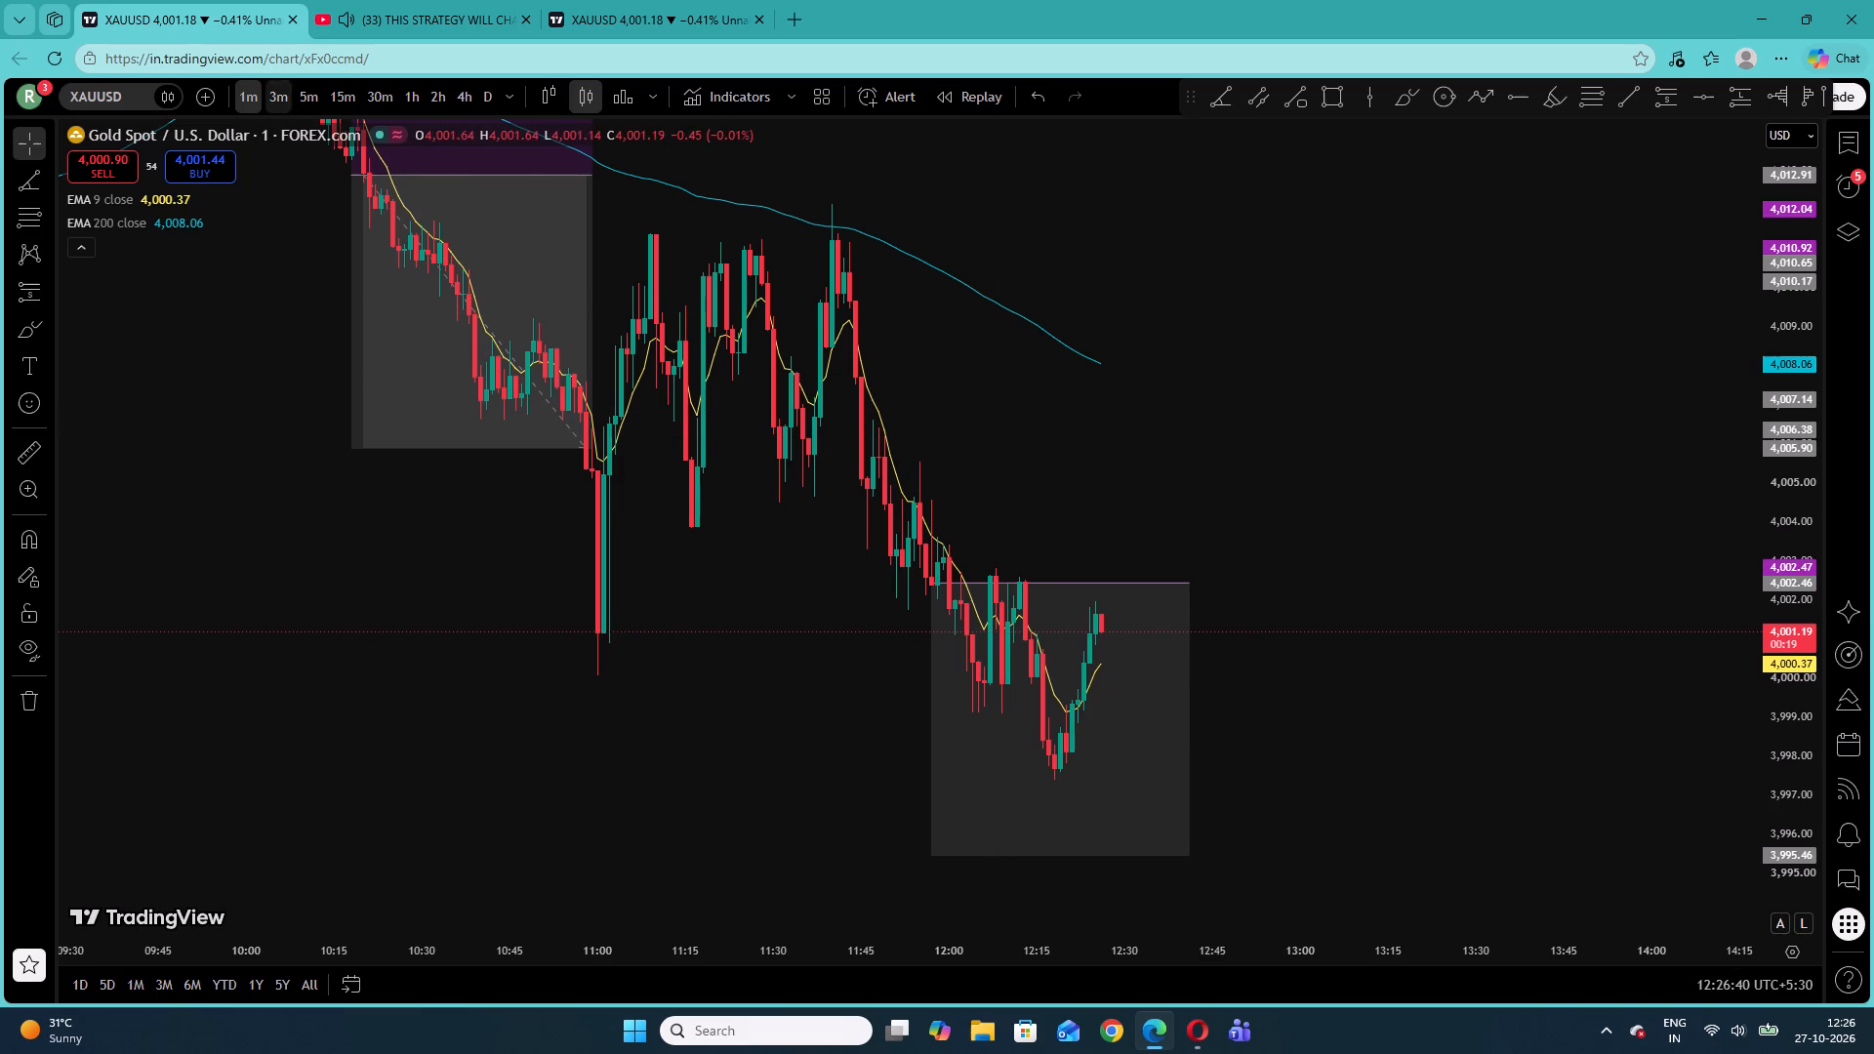
{"action": "left_click", "coordinate": [1112, 705]}
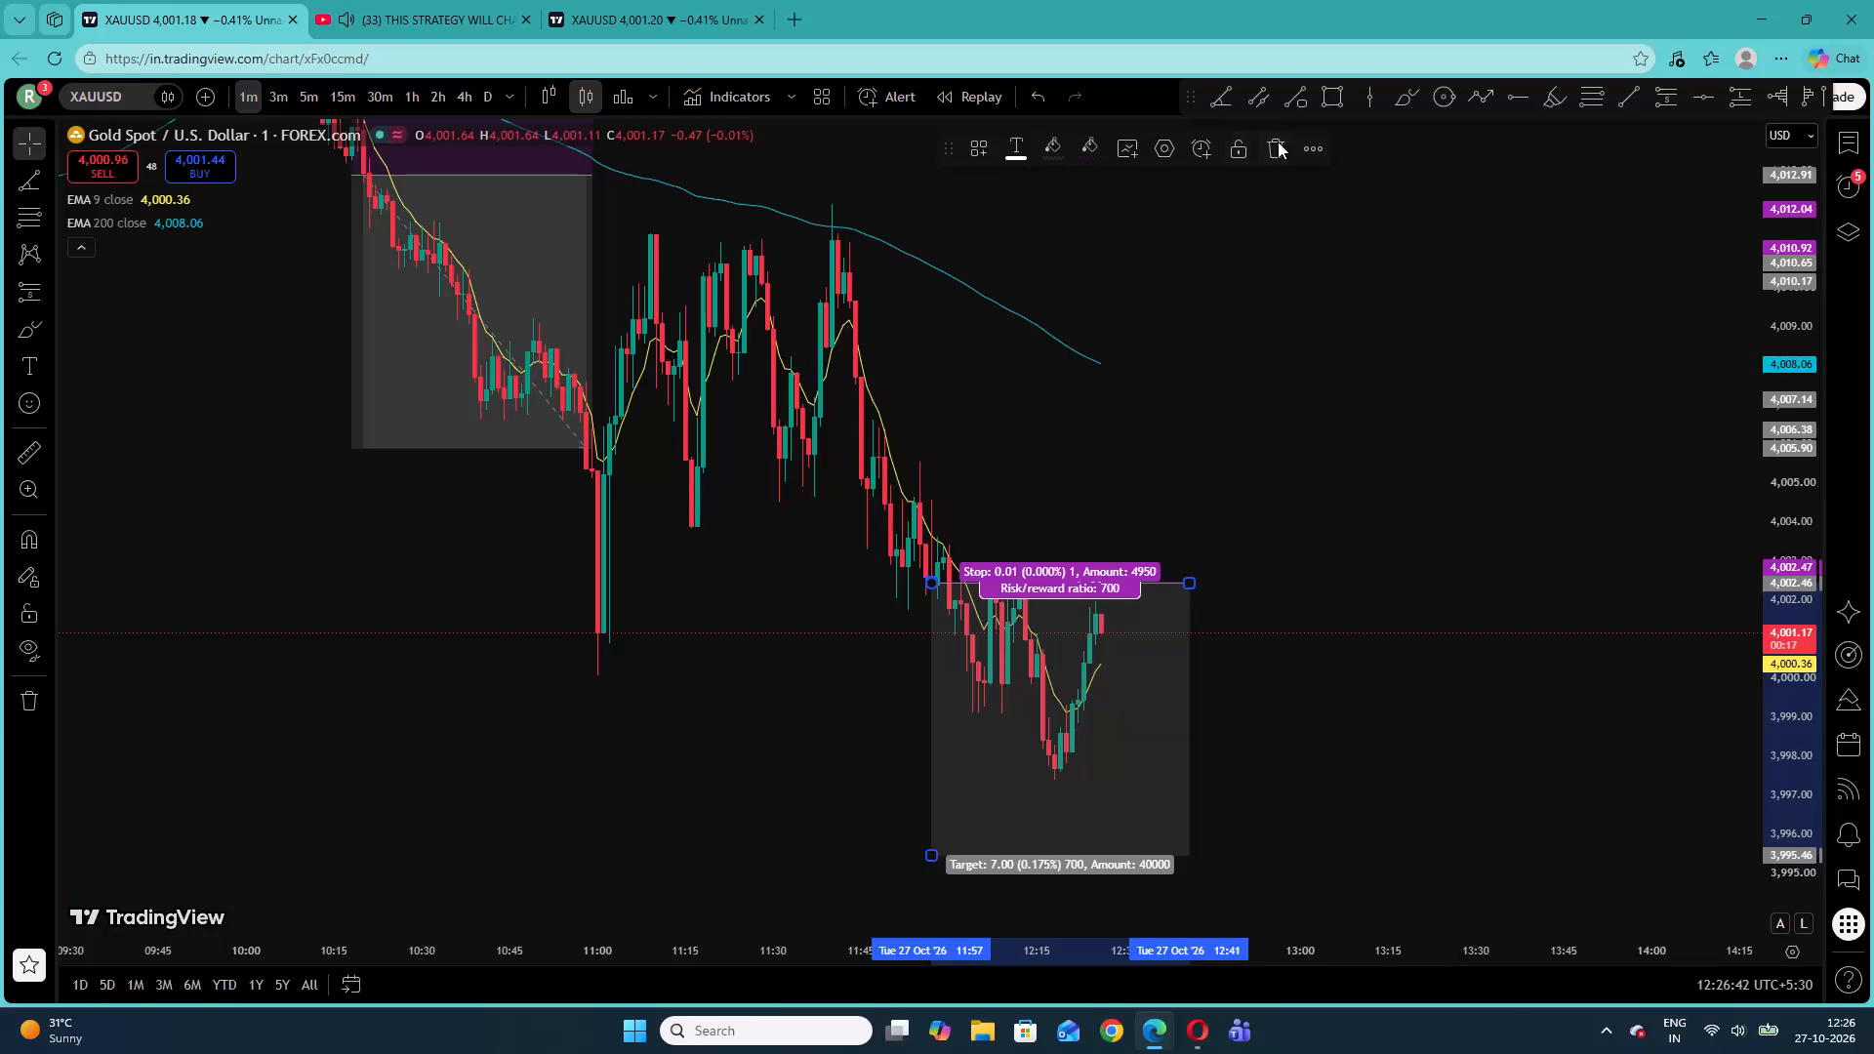
{"action": "left_click", "coordinate": [1278, 142]}
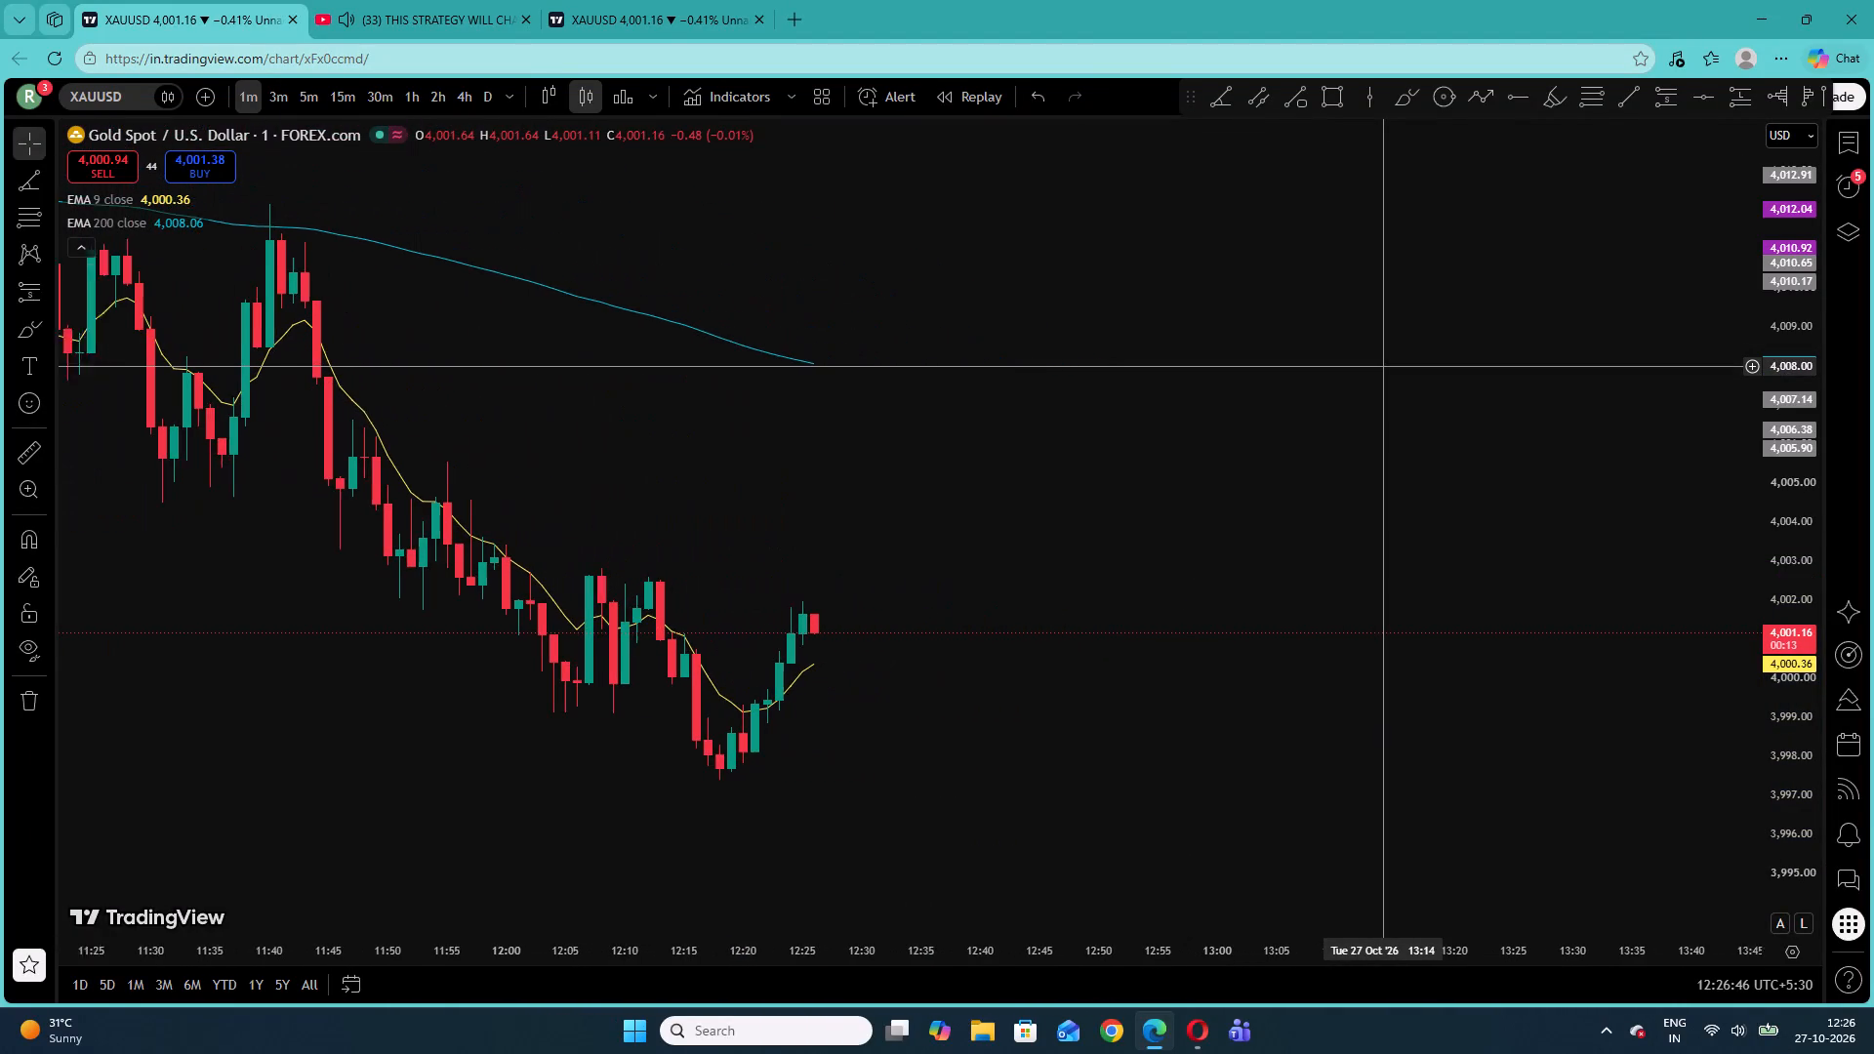
Start adding a long position at the latest 1-minute candles around 12:25 on 27 October.
{"action": "left_click_drag", "start_coordinate": [1047, 732], "coordinate": [1320, 586]}
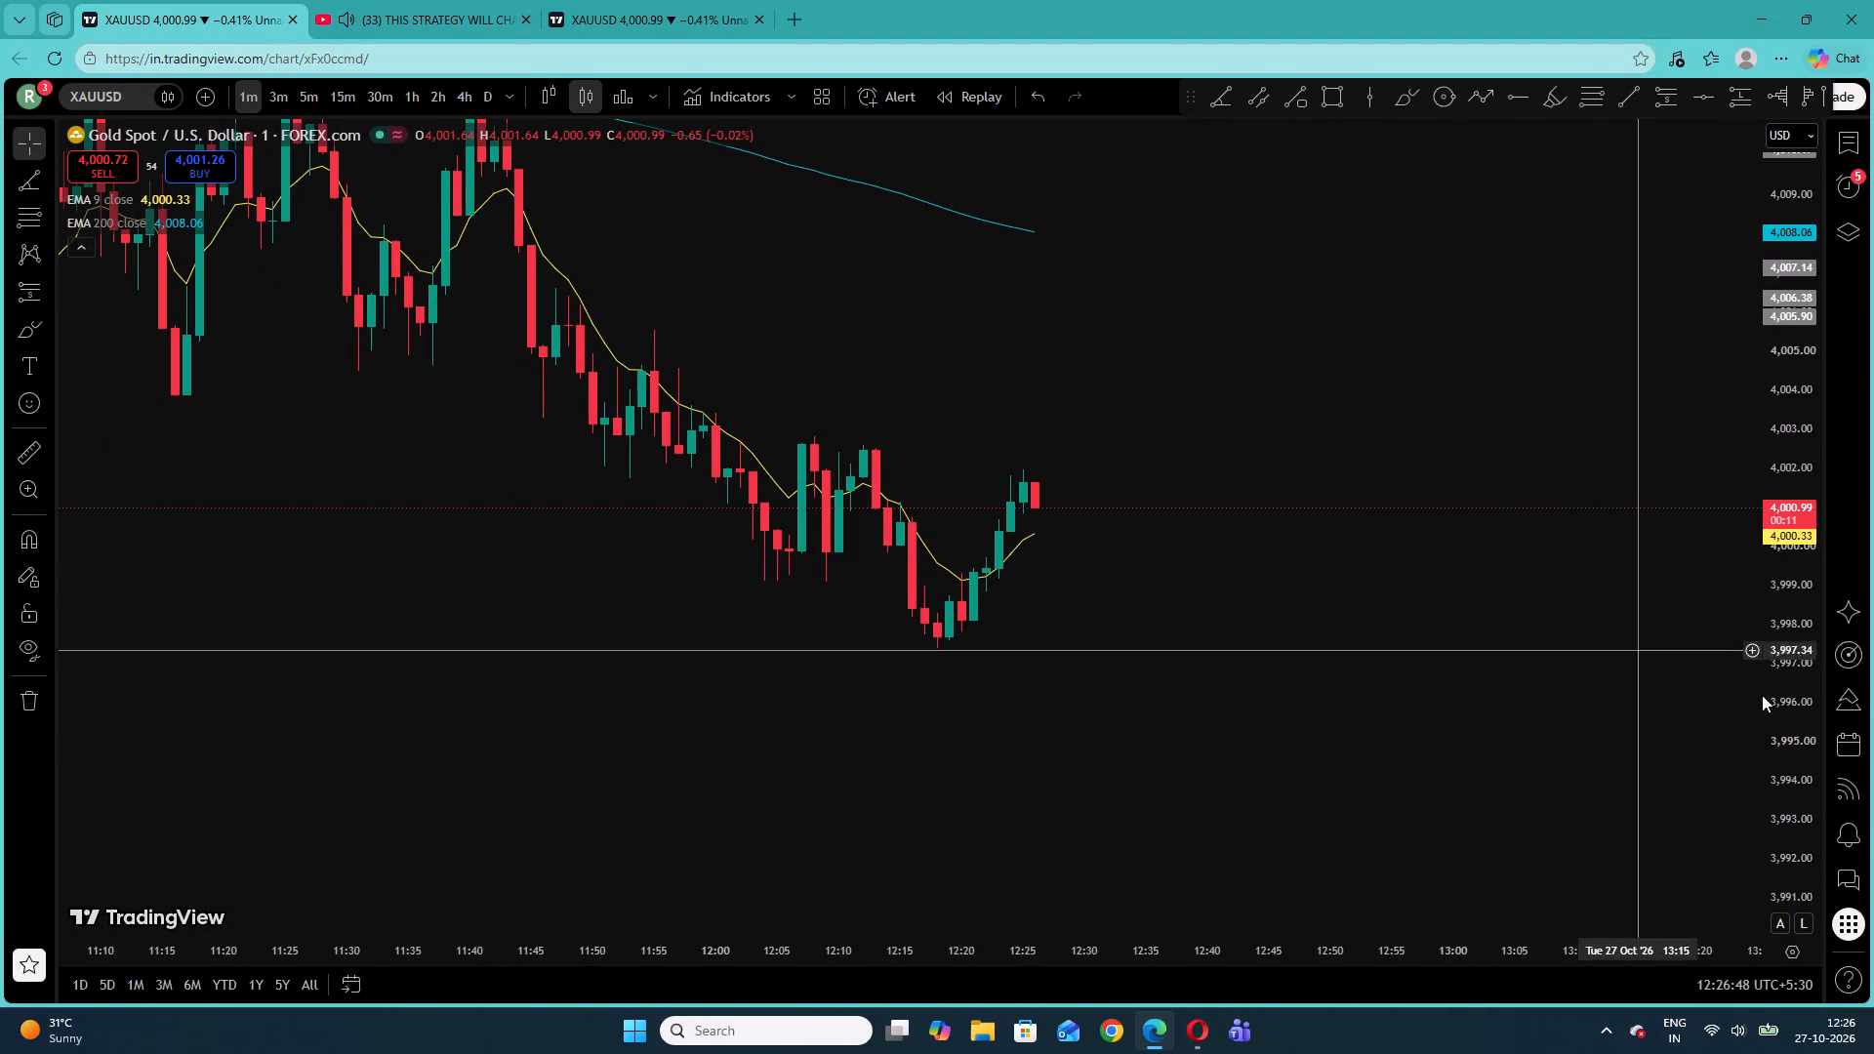
{"action": "left_click_drag", "start_coordinate": [1795, 771], "coordinate": [1750, 396]}
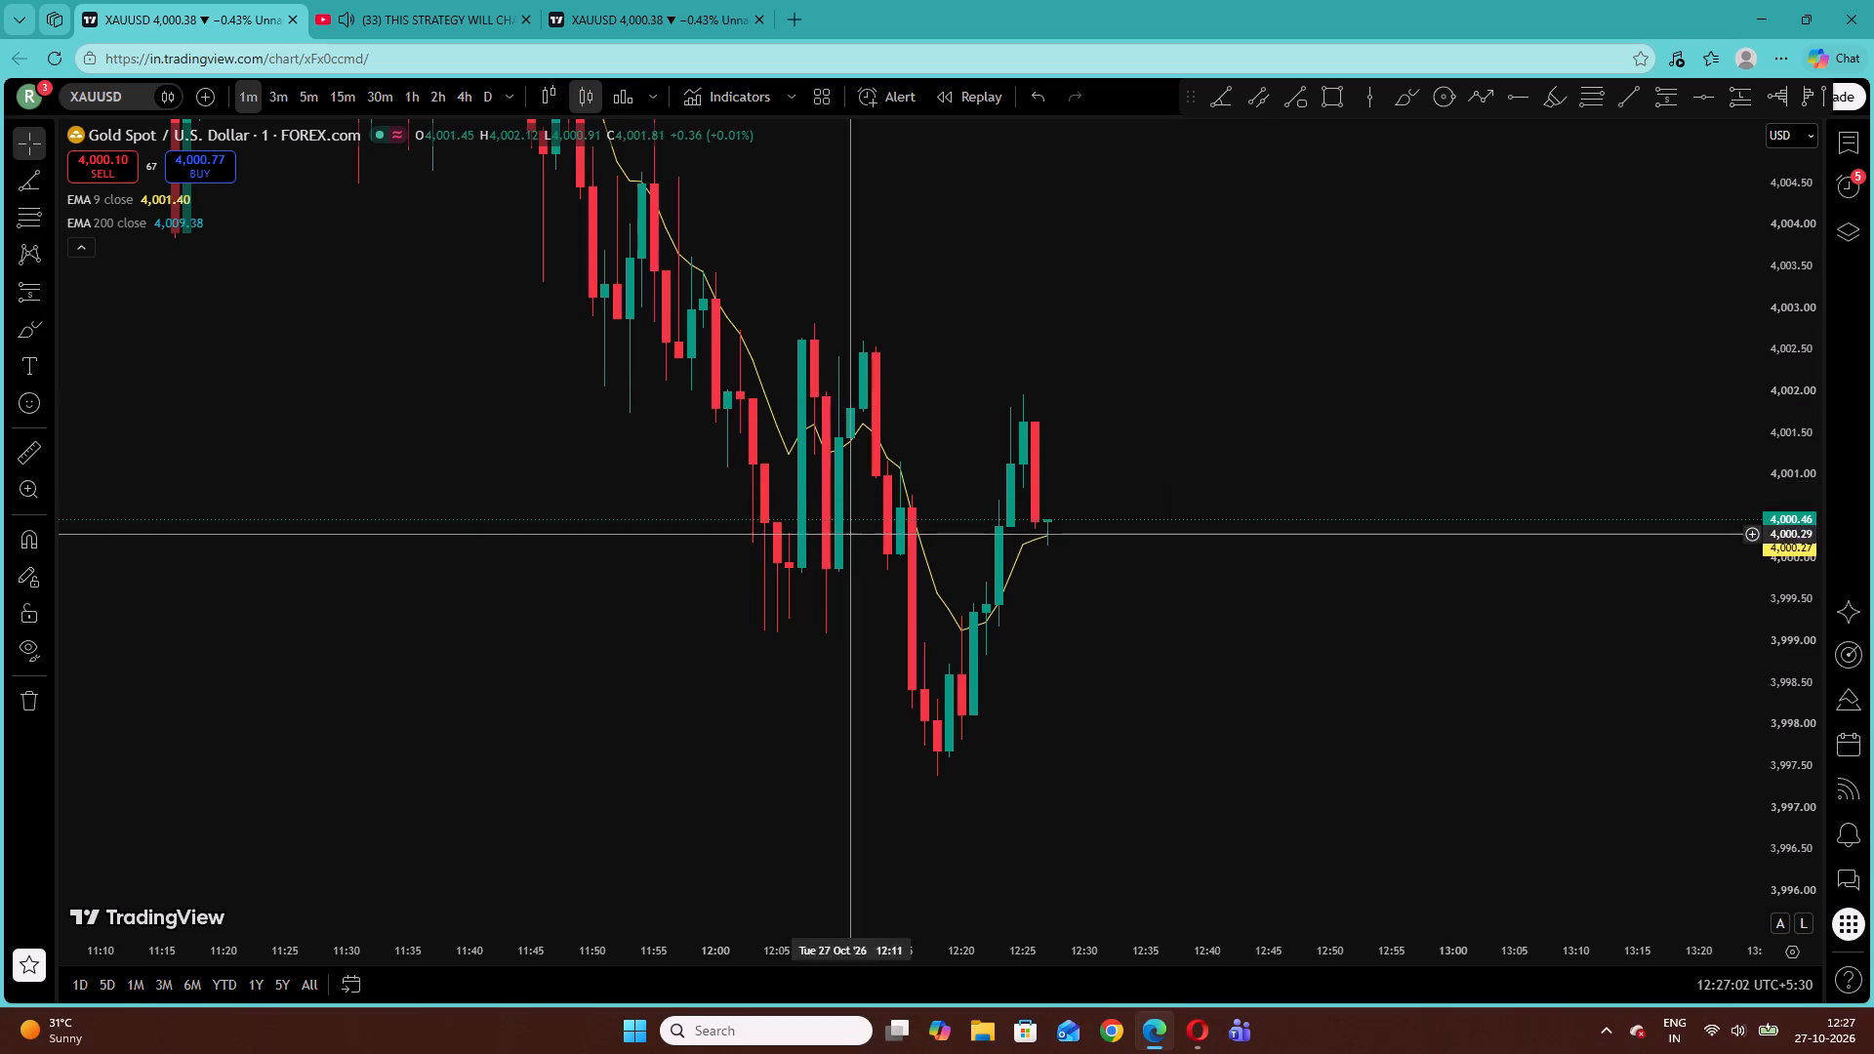
{"action": "left_click", "coordinate": [49, 290]}
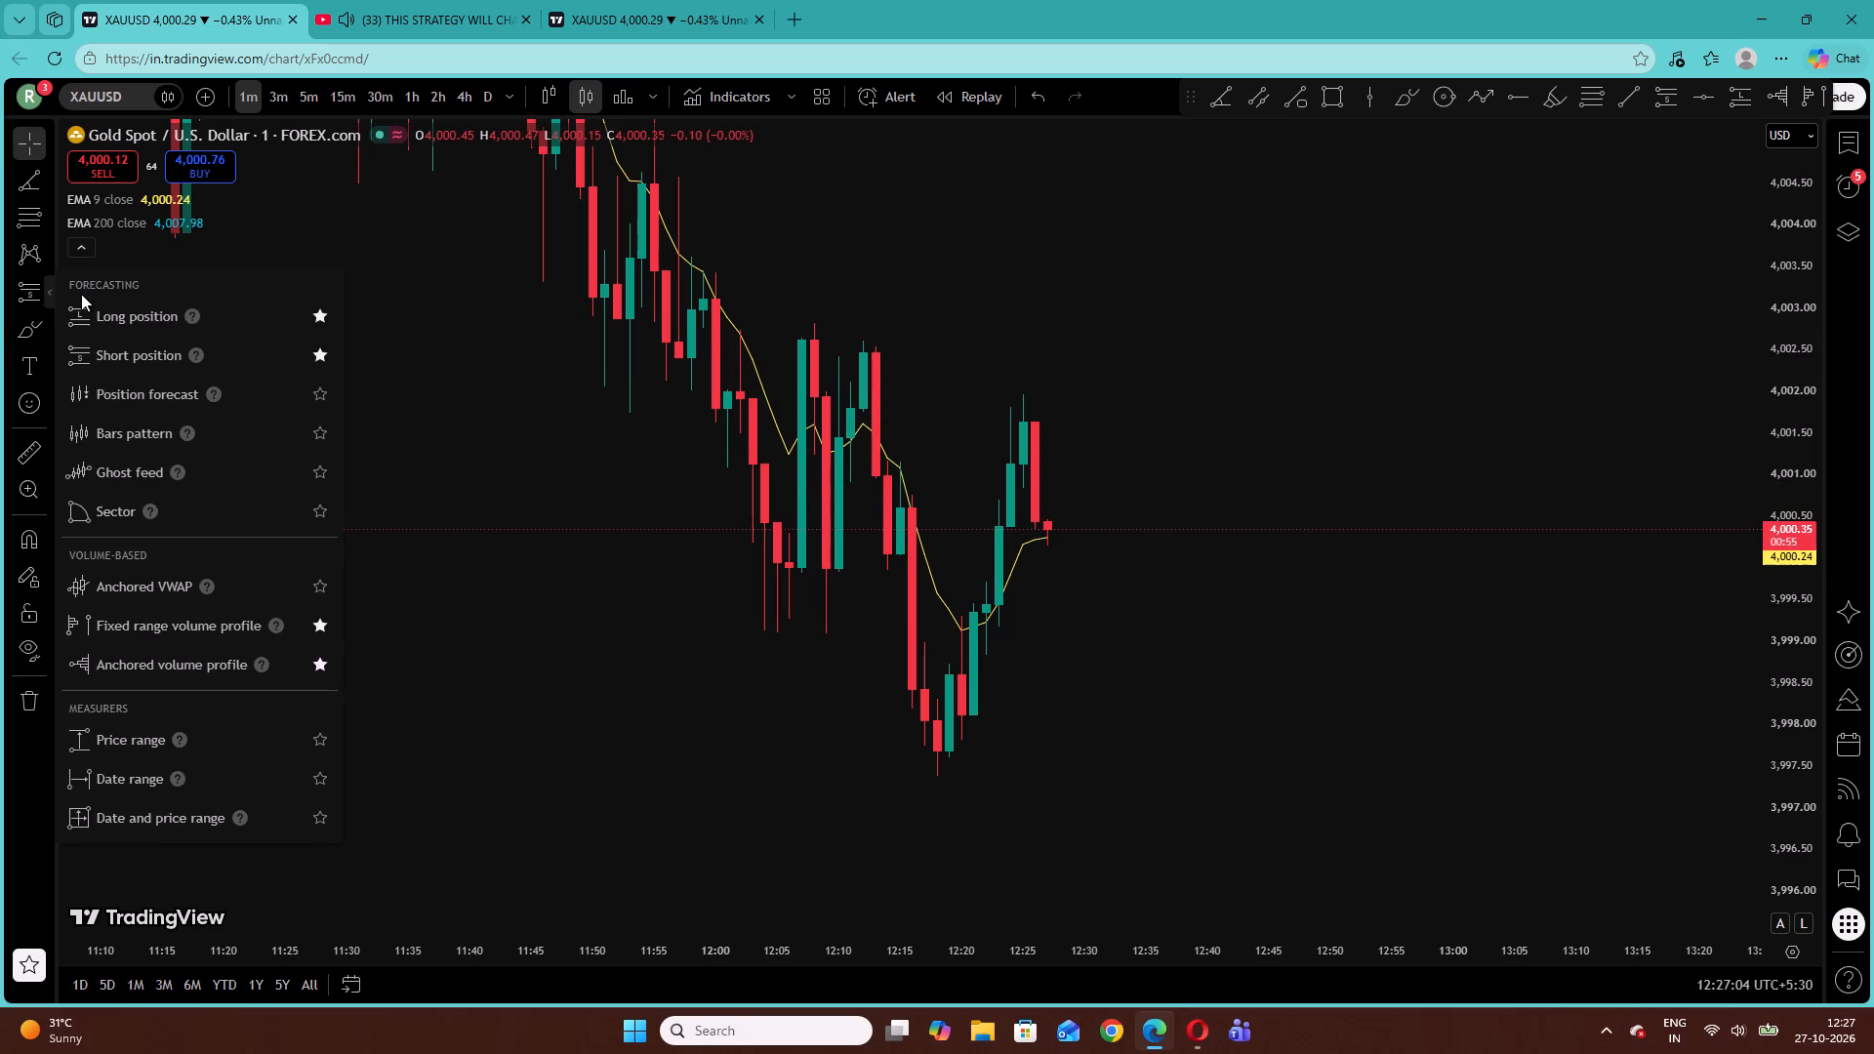
{"action": "left_click", "coordinate": [92, 311]}
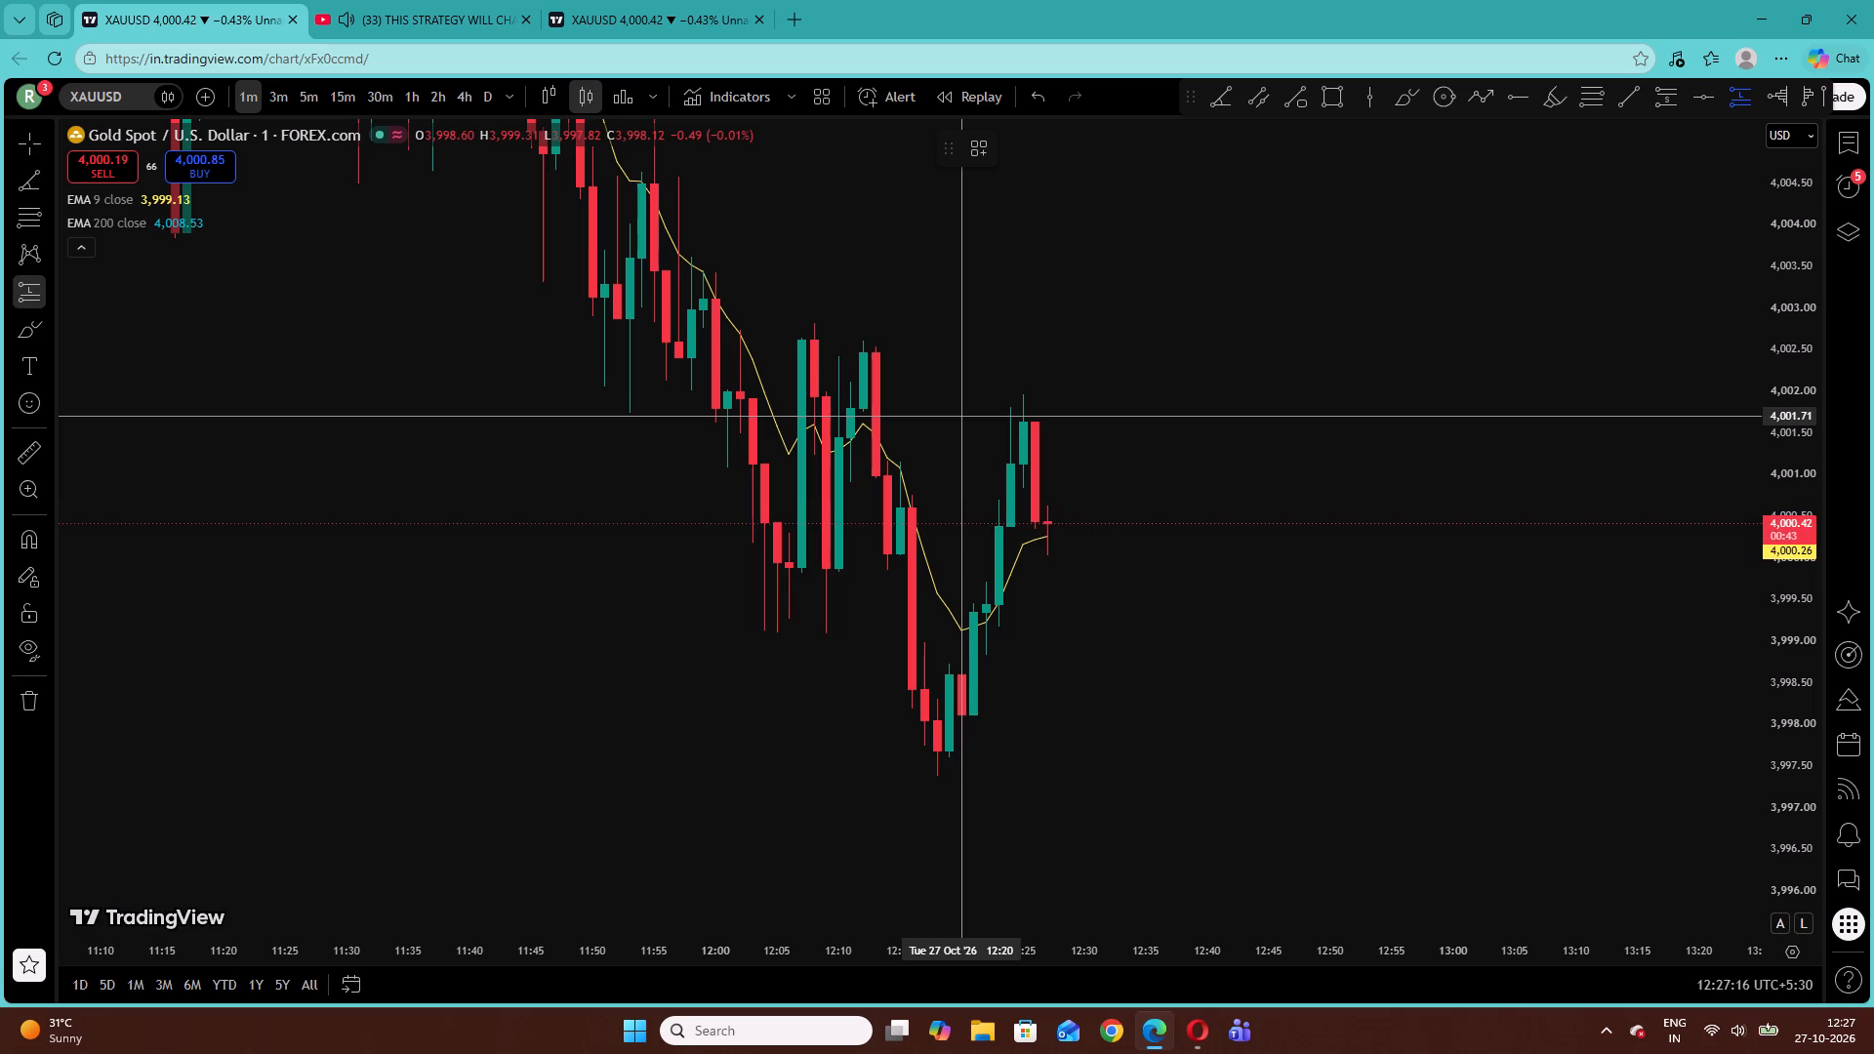
{"action": "left_click", "coordinate": [479, 0]}
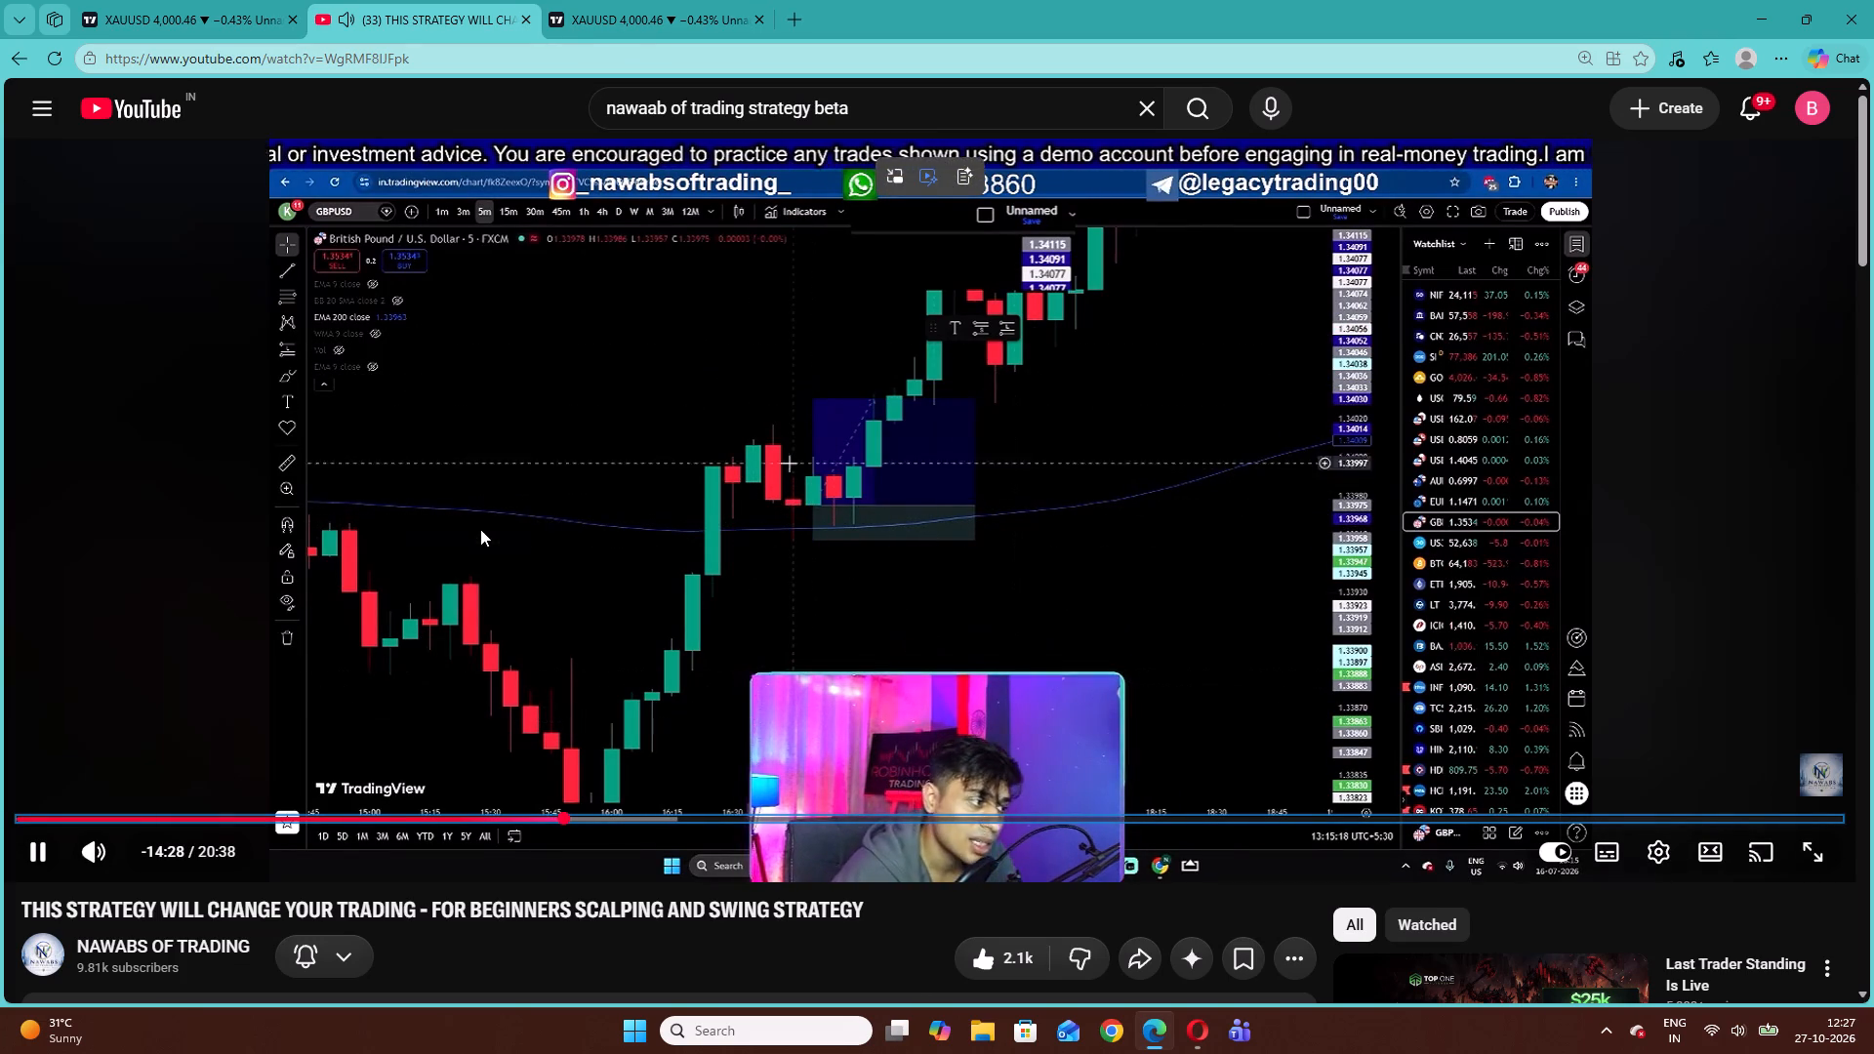
{"action": "left_click", "coordinate": [636, 7]}
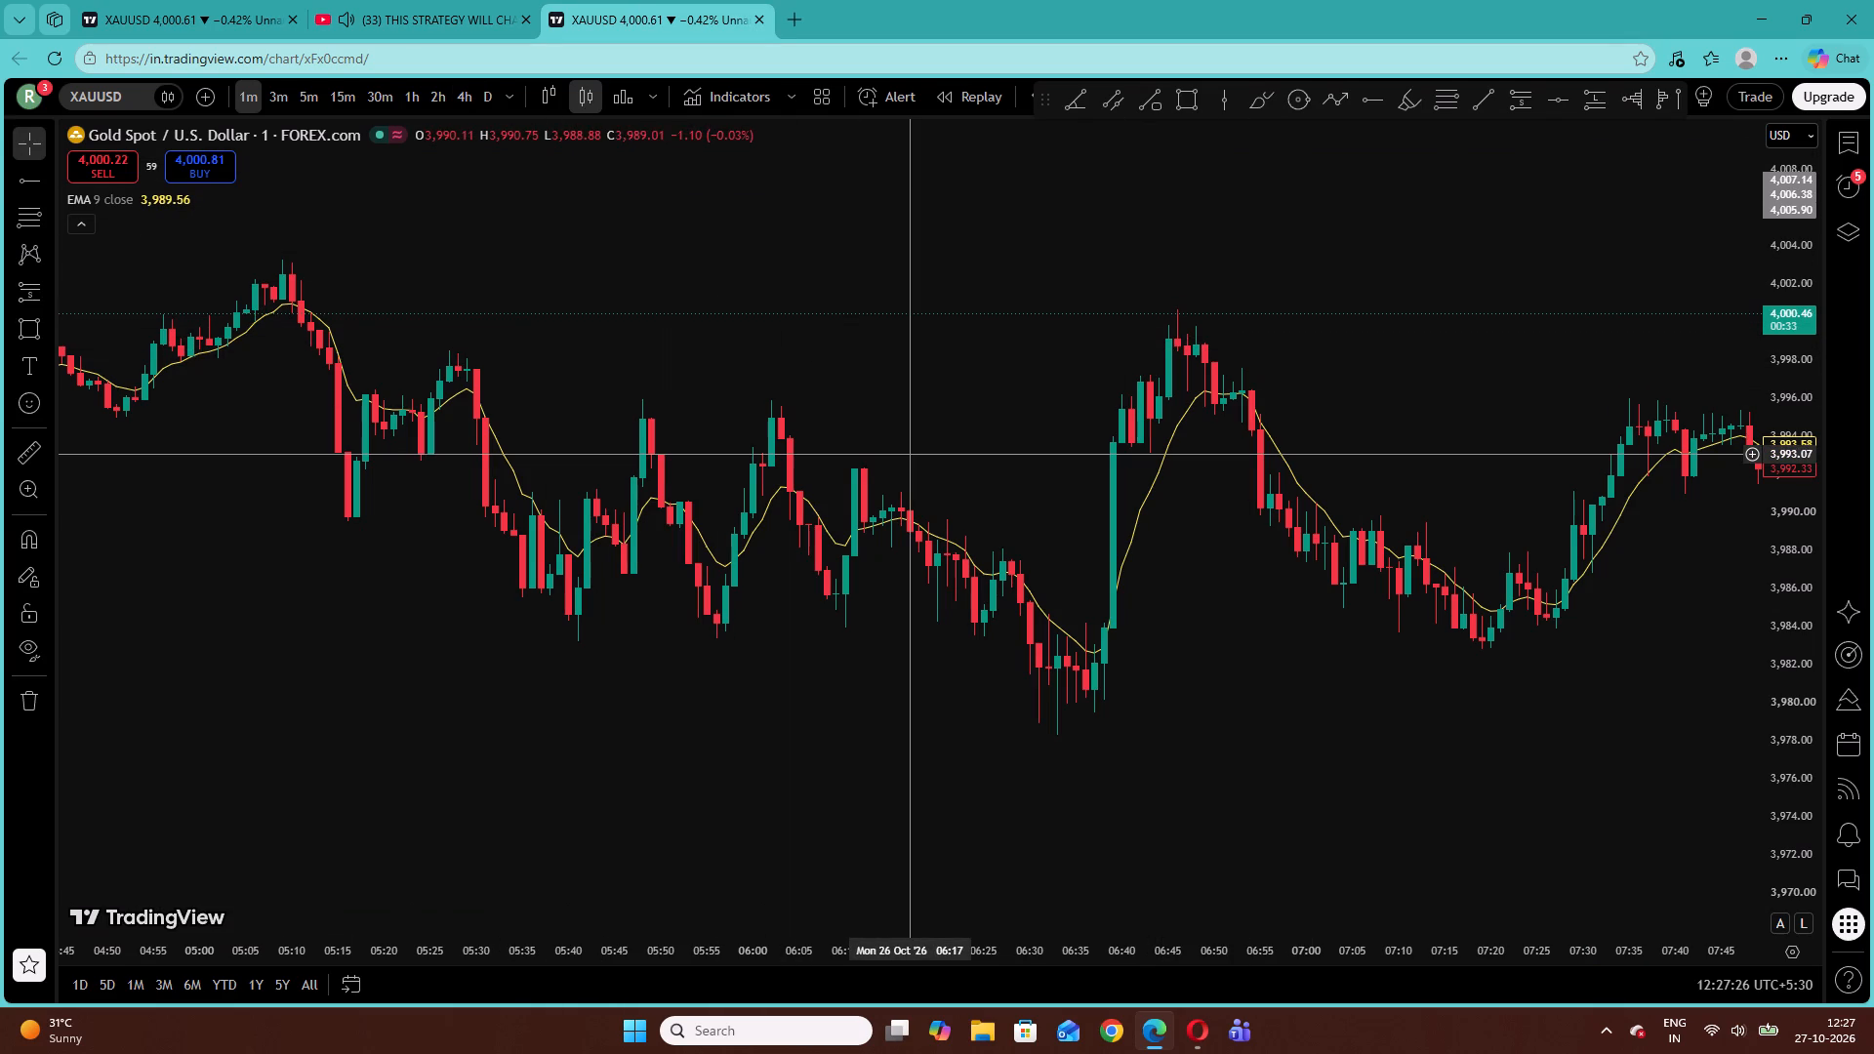
{"action": "left_click", "coordinate": [225, 0]}
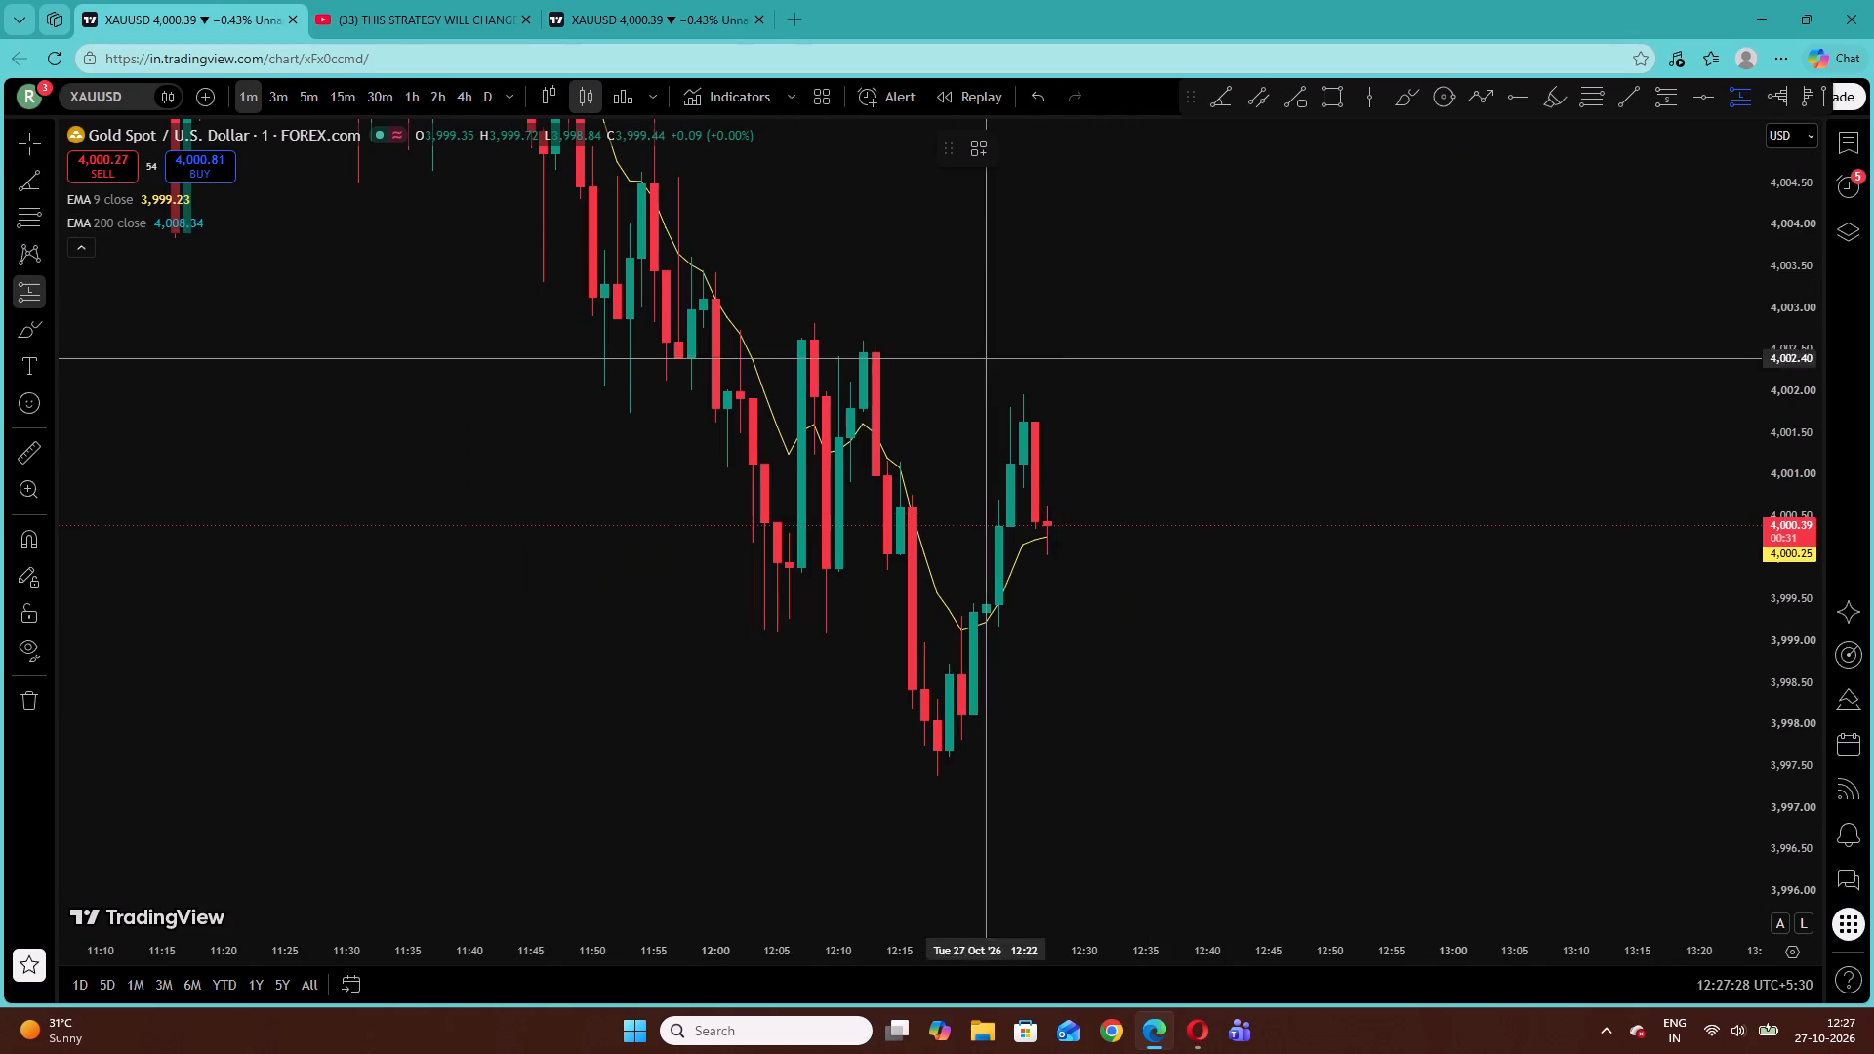
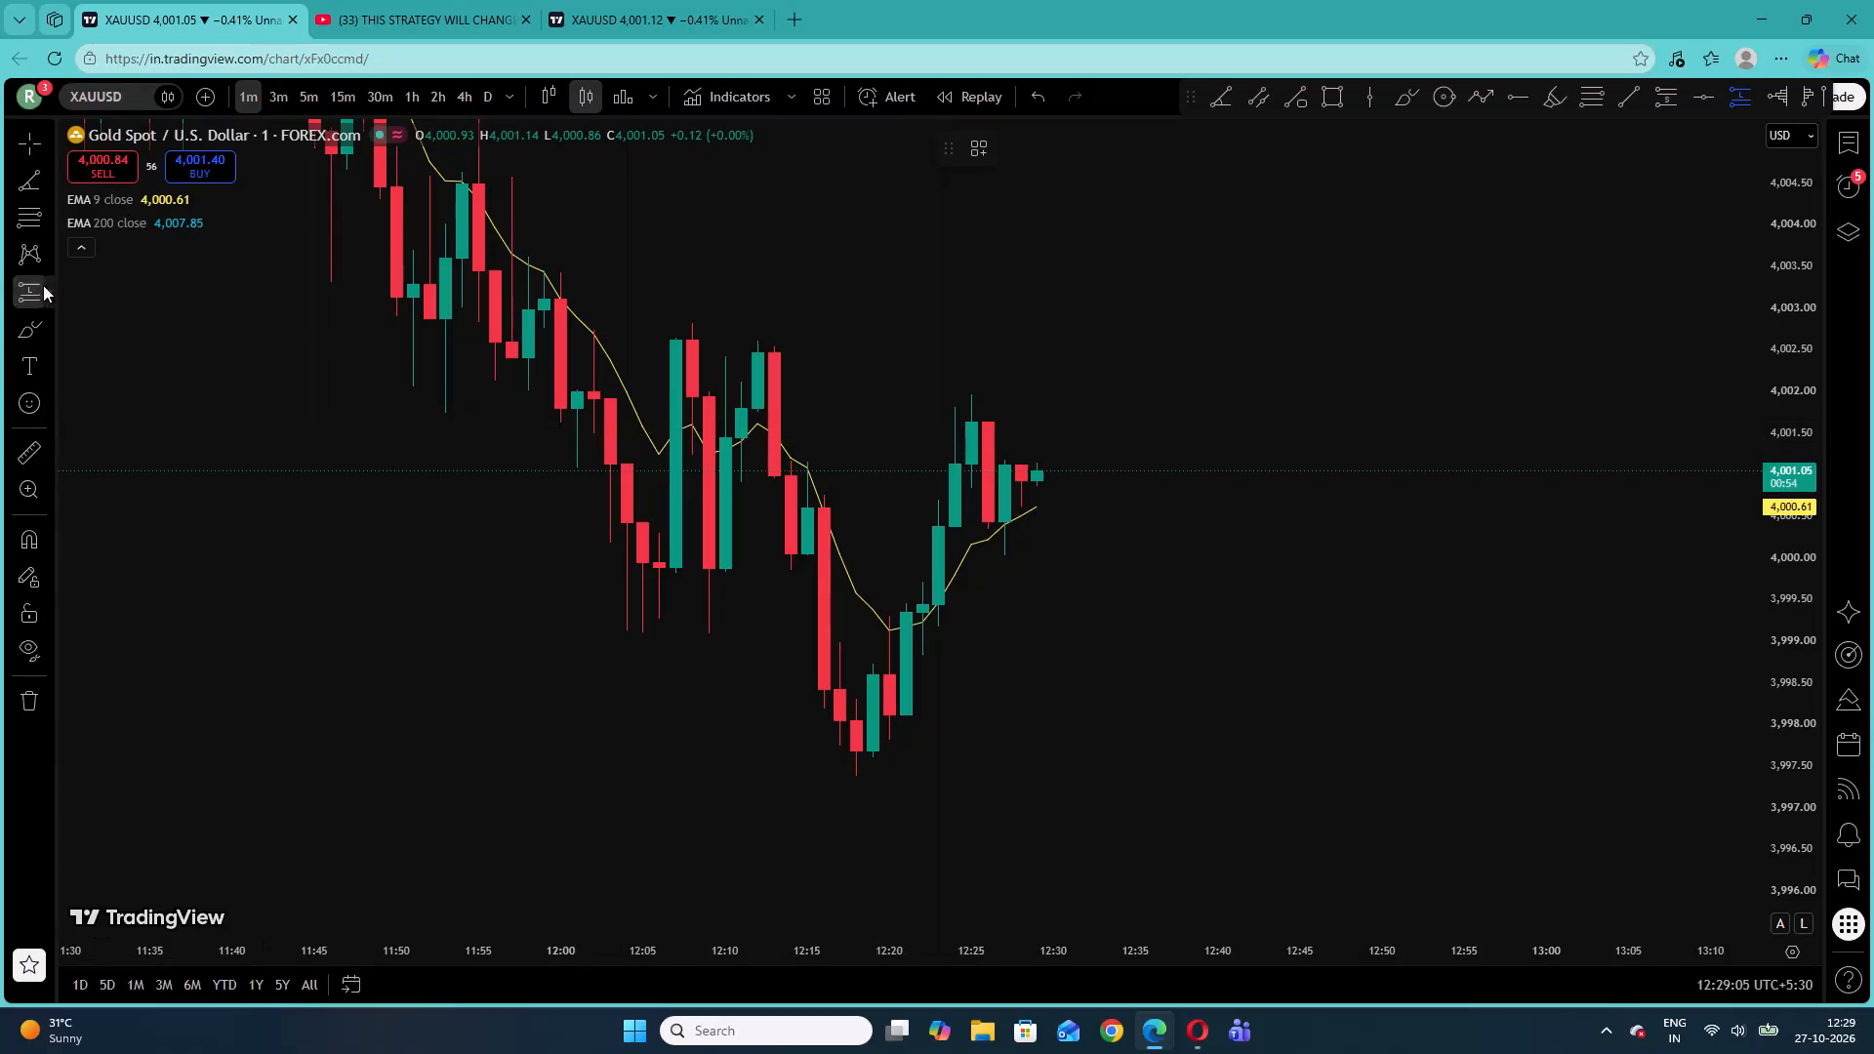
Place a Long position on the 12:26 candle with entry about 4,001.13 and stop about 4,000.02.
{"action": "left_click", "coordinate": [35, 287]}
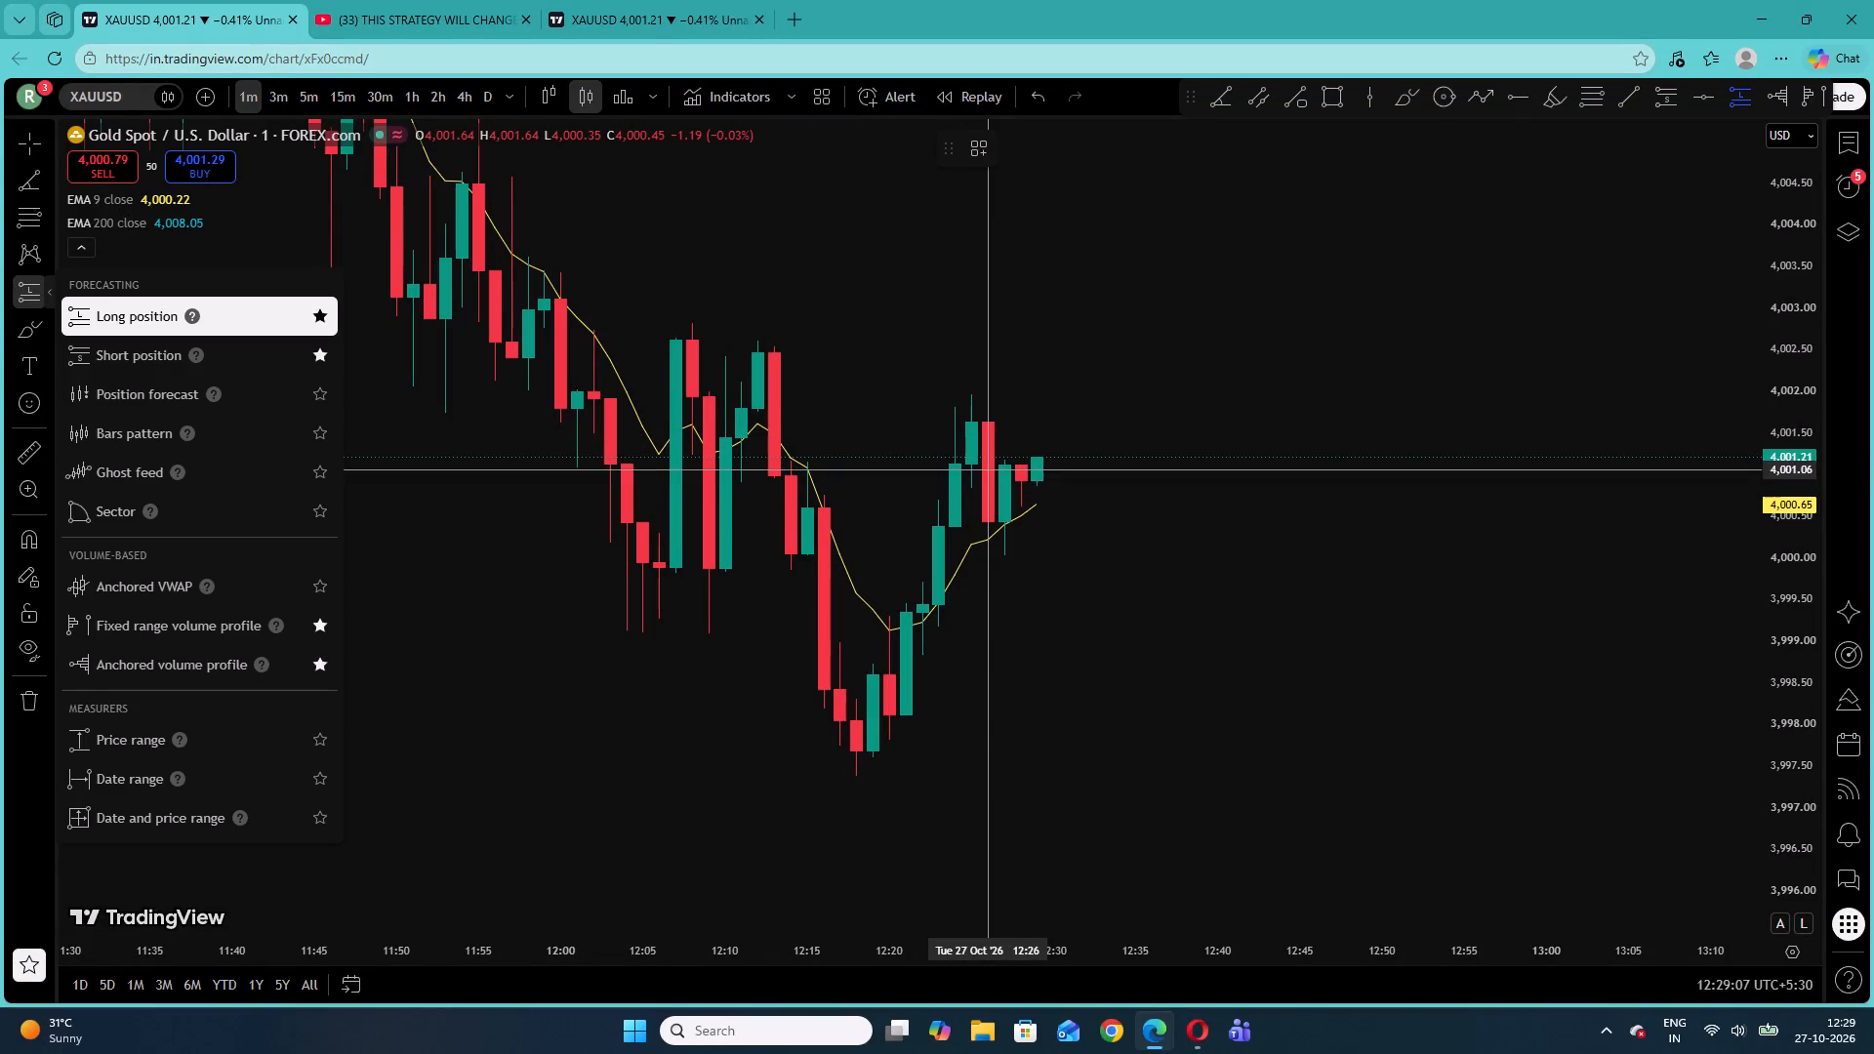
{"action": "left_click", "coordinate": [992, 464]}
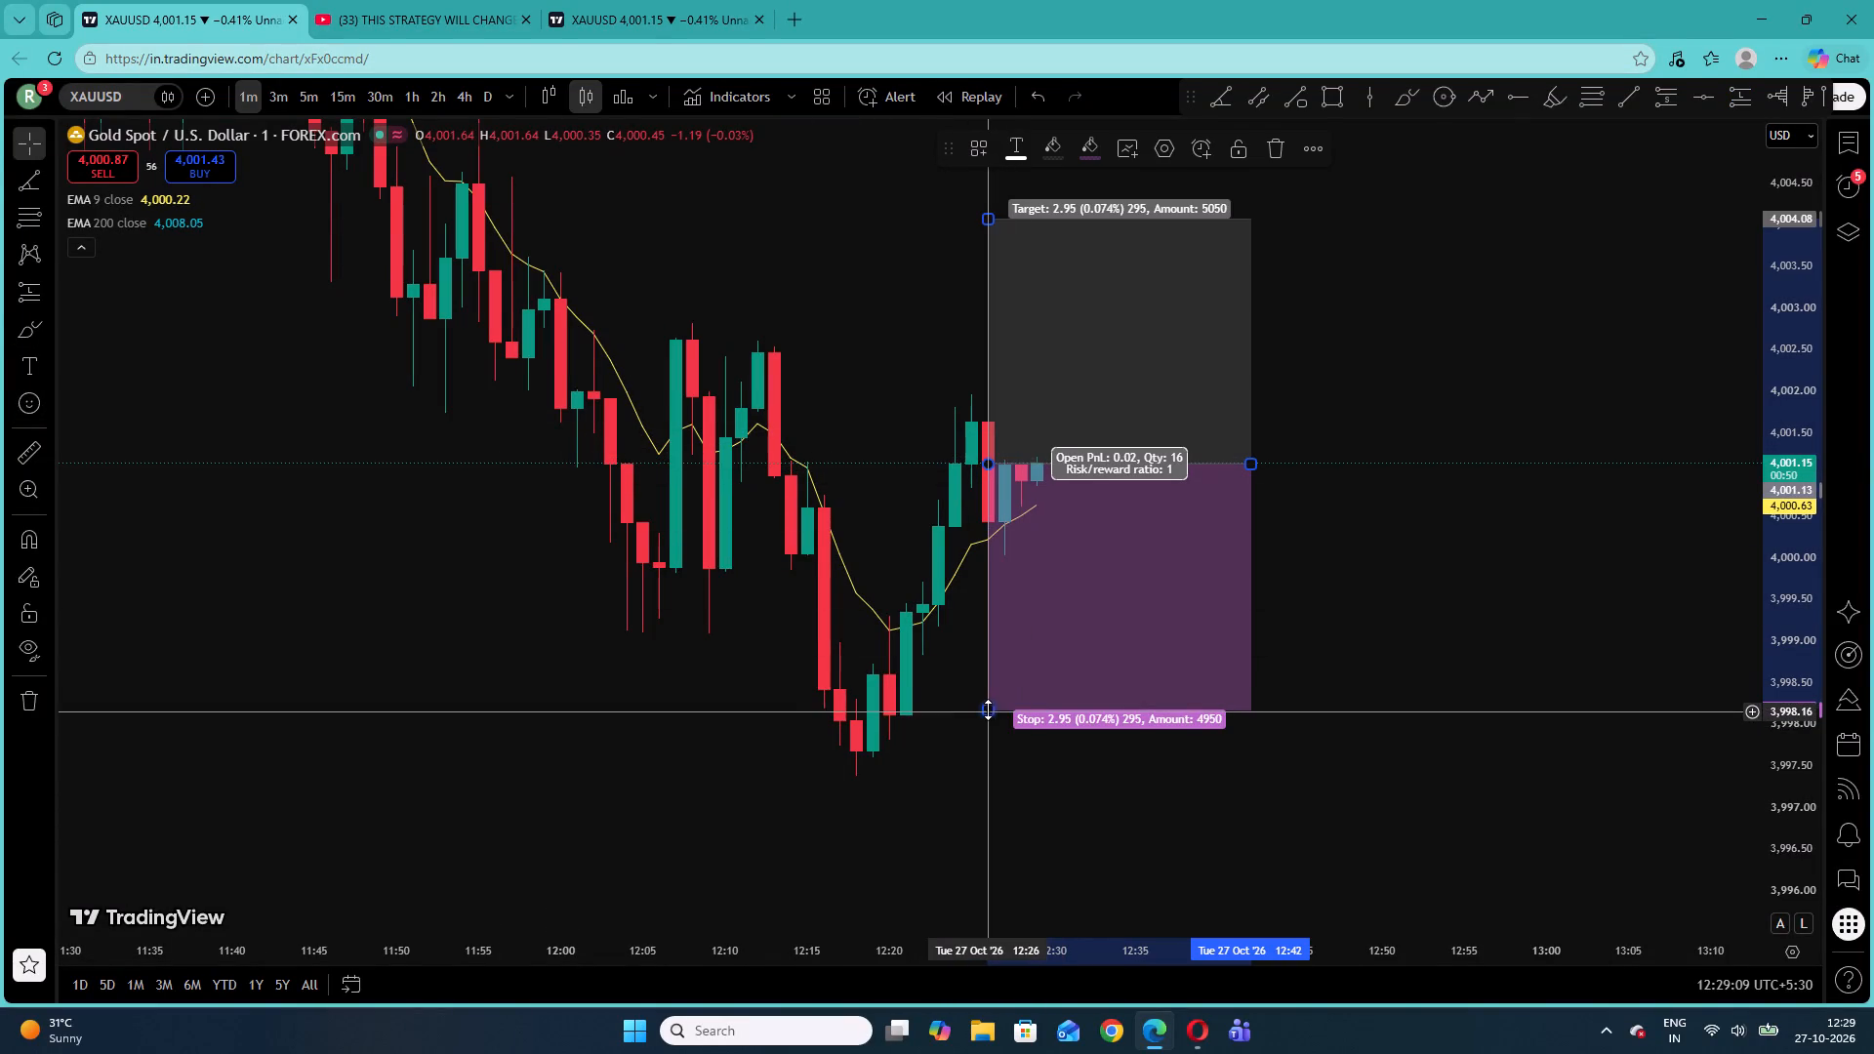
{"action": "left_click_drag", "start_coordinate": [988, 709], "coordinate": [1064, 560]}
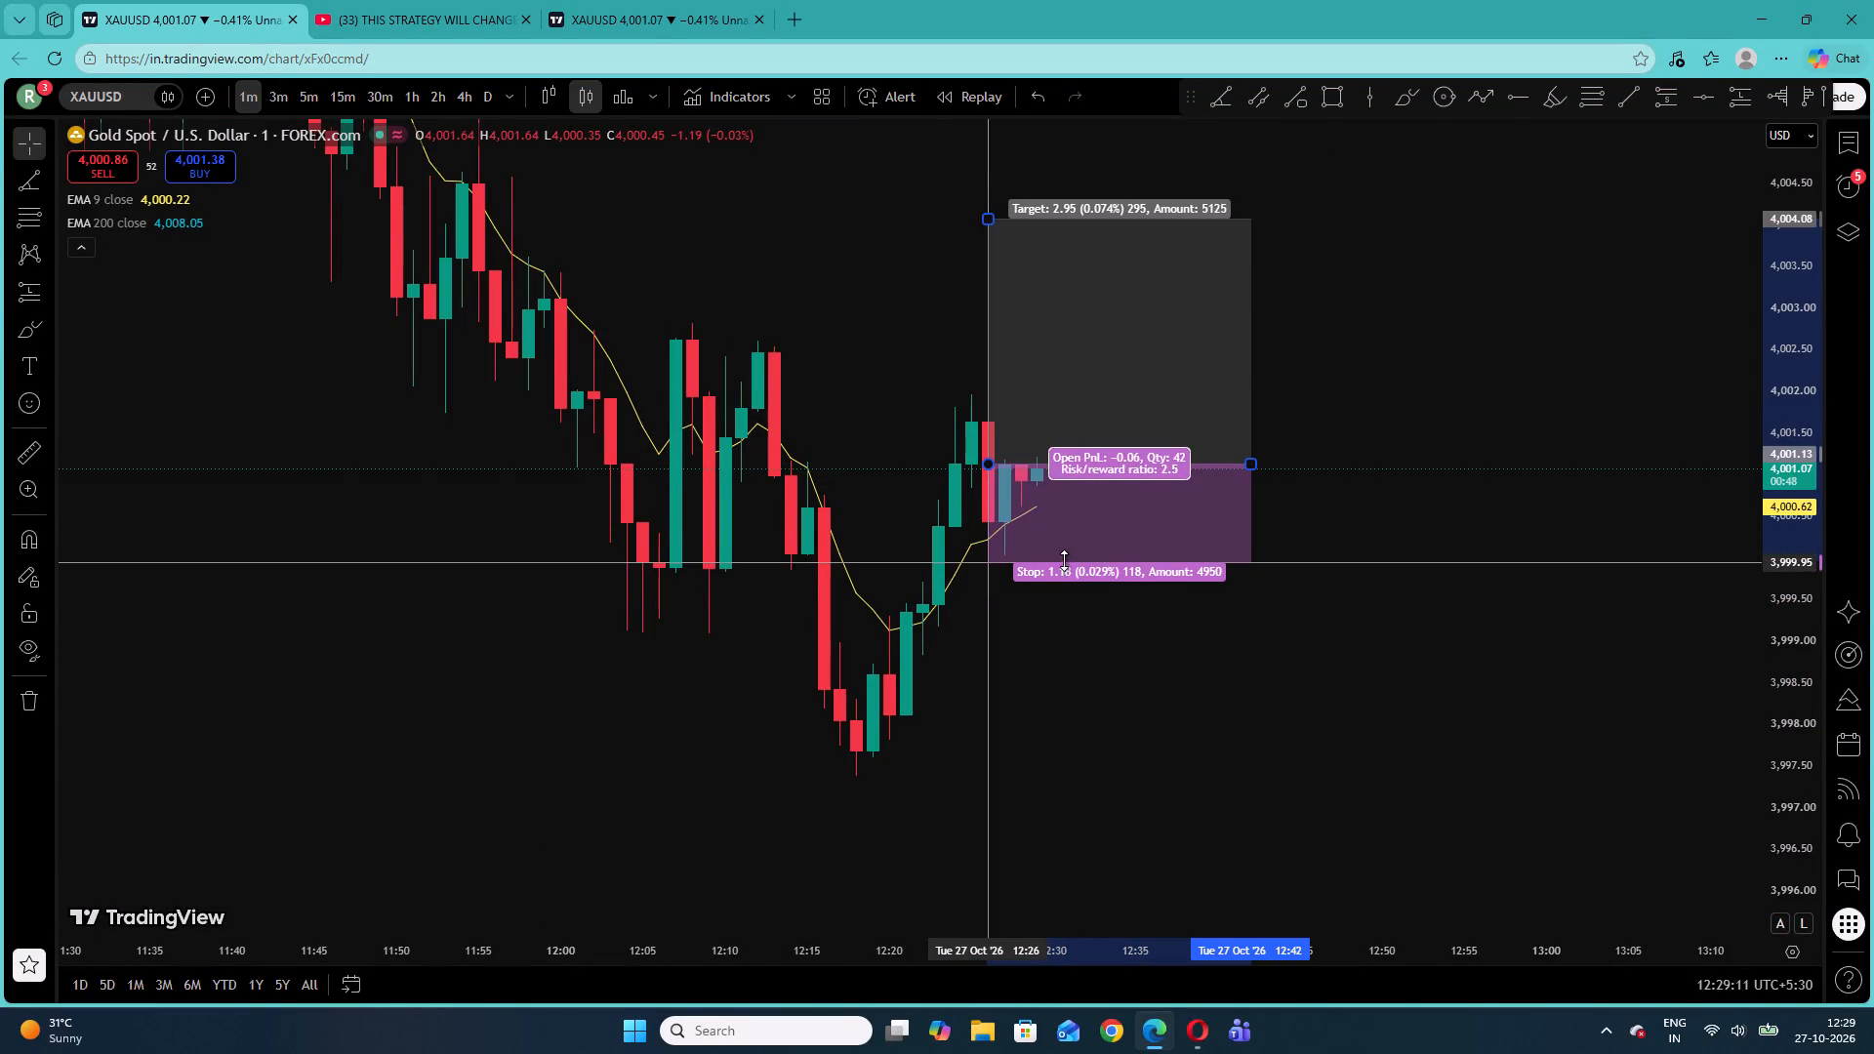
{"action": "left_click_drag", "start_coordinate": [1064, 560], "coordinate": [1072, 556]}
Raise the long position's target to about 4,004.46 for a risk/reward ratio of 3 and extend its end to about 12:50.
{"action": "left_click_drag", "start_coordinate": [894, 385], "coordinate": [825, 538]}
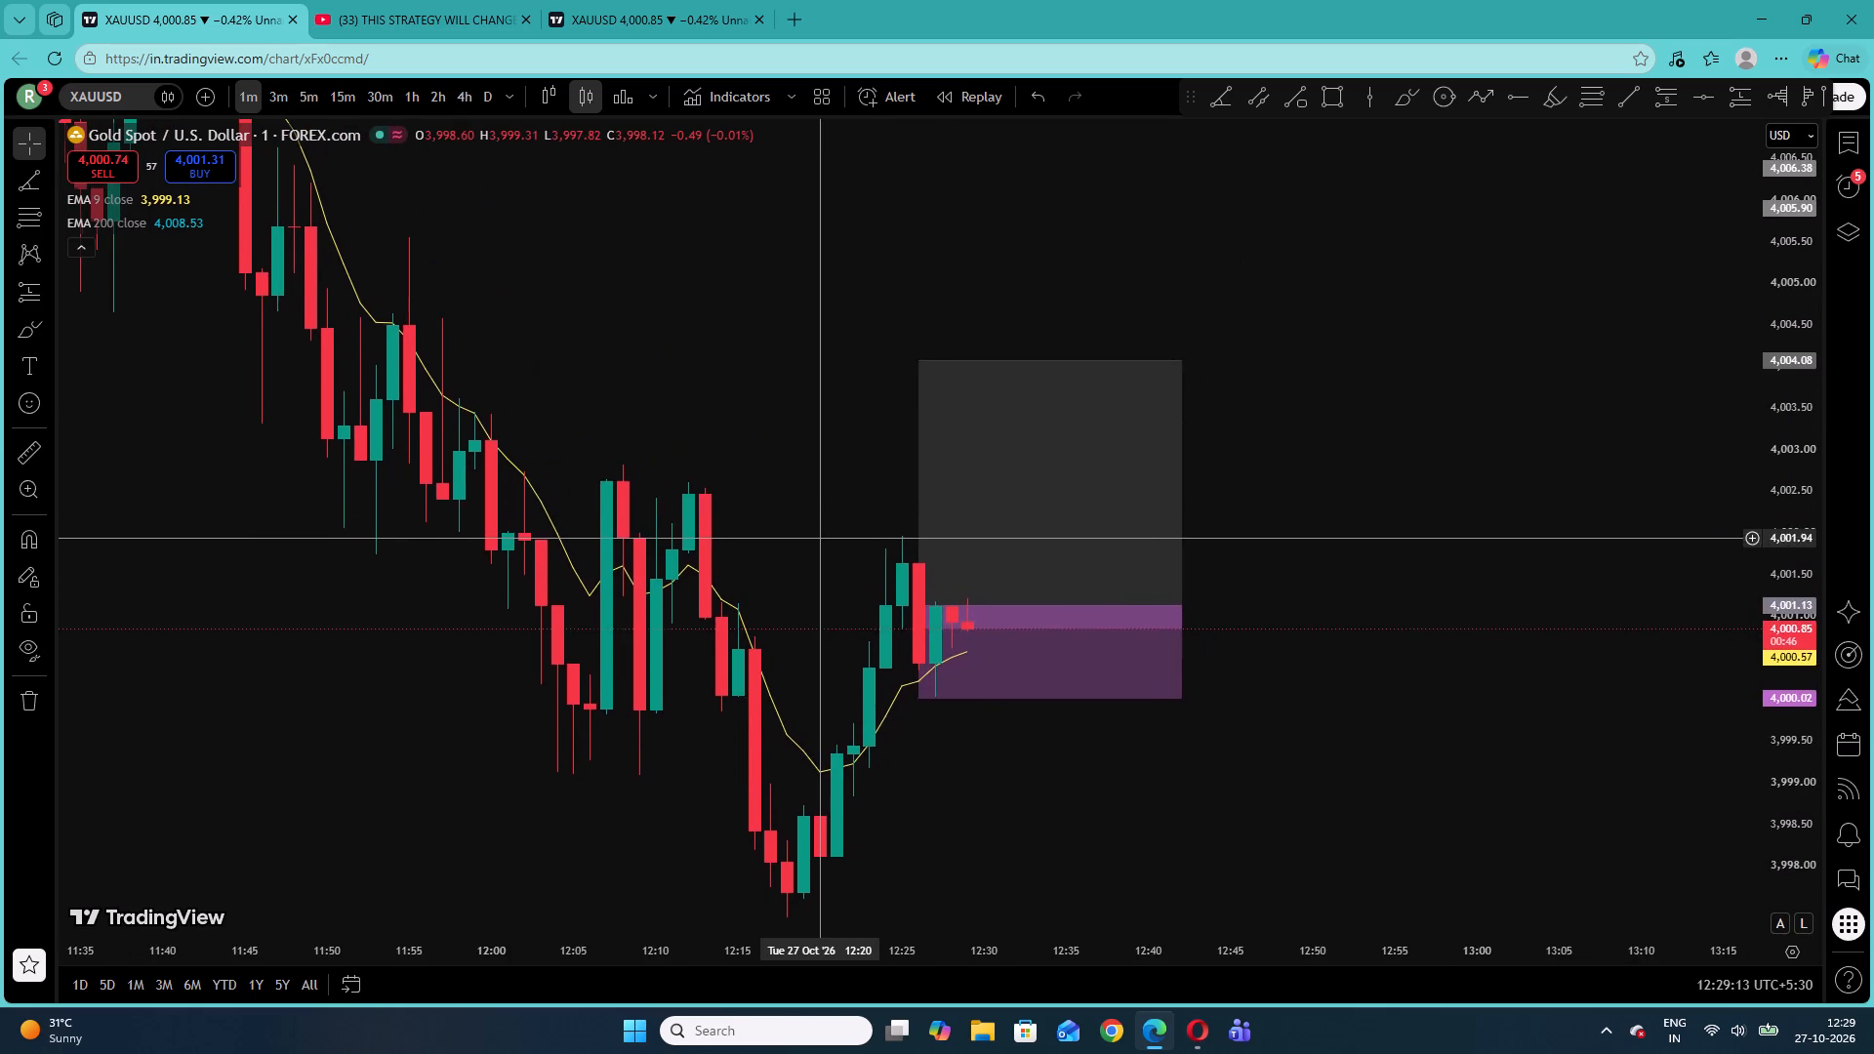
{"action": "left_click_drag", "start_coordinate": [919, 359], "coordinate": [921, 340]}
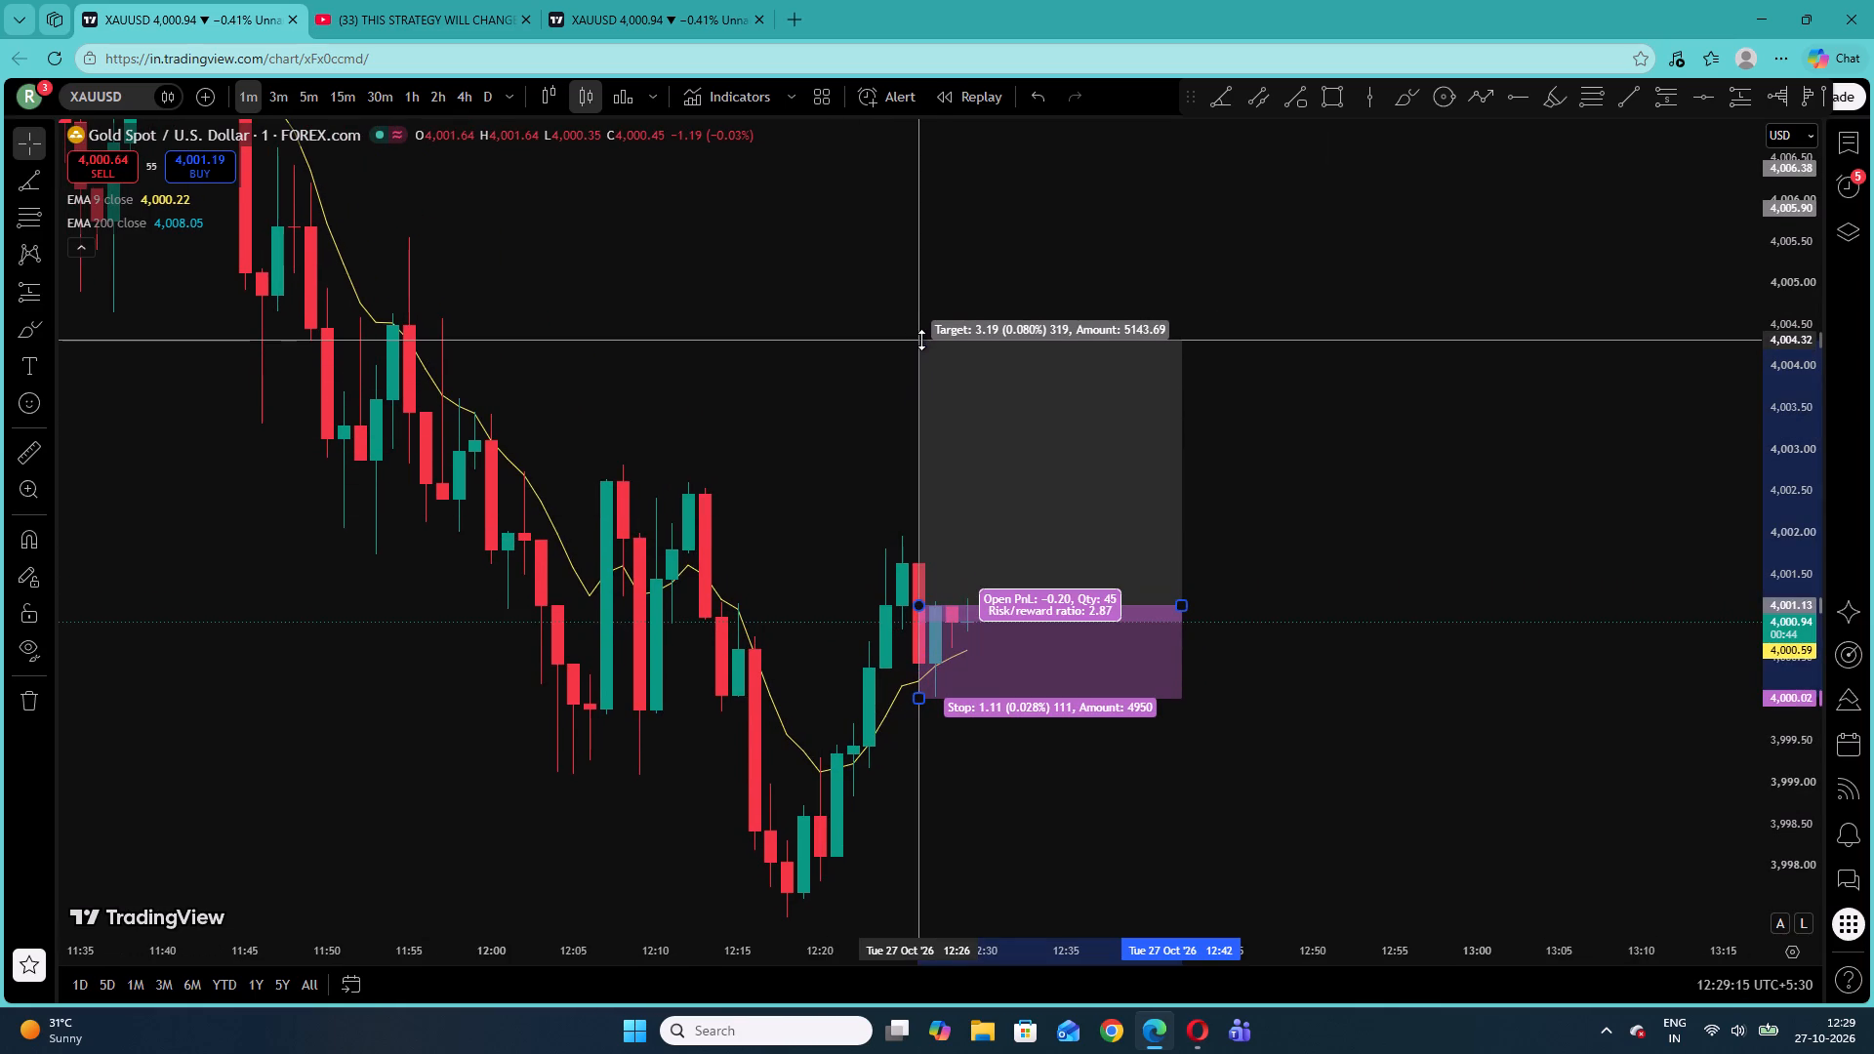
{"action": "left_click_drag", "start_coordinate": [921, 340], "coordinate": [923, 328]}
{"action": "left_click", "coordinate": [820, 363]}
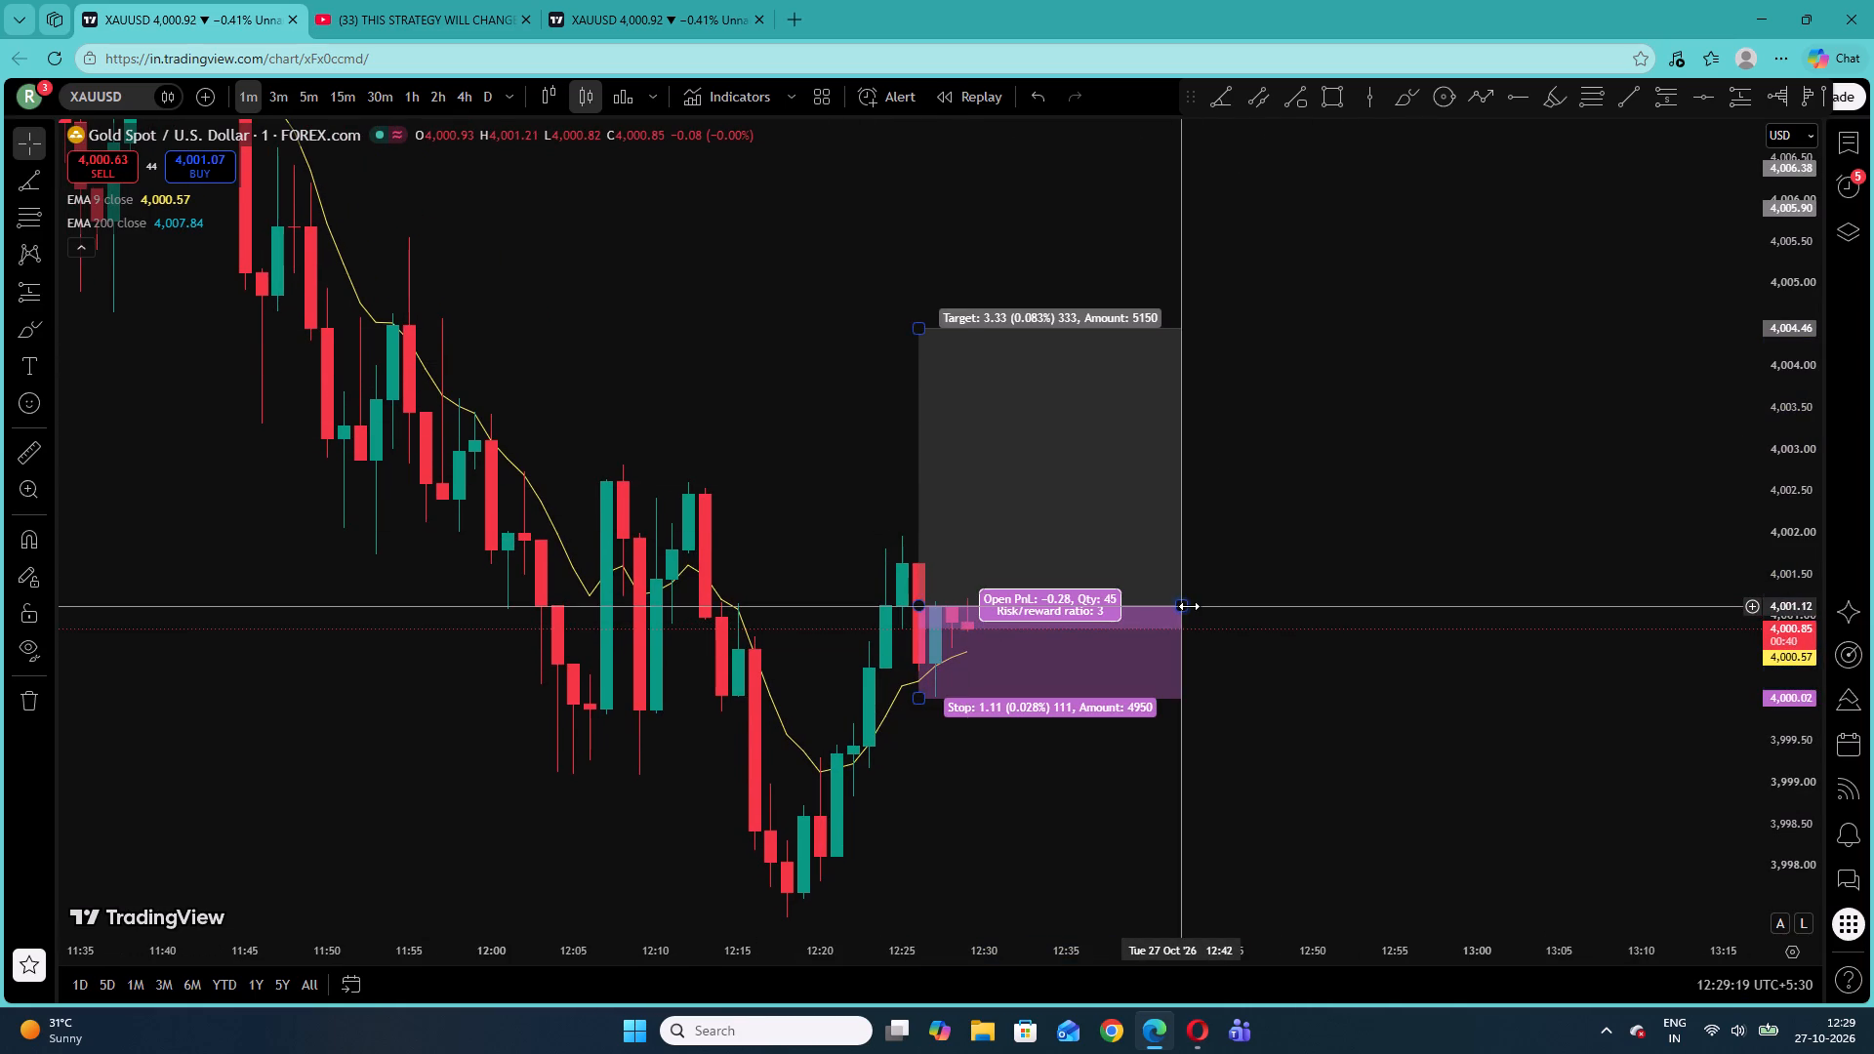
{"action": "left_click_drag", "start_coordinate": [1189, 606], "coordinate": [1320, 603]}
{"action": "left_click", "coordinate": [1401, 598]}
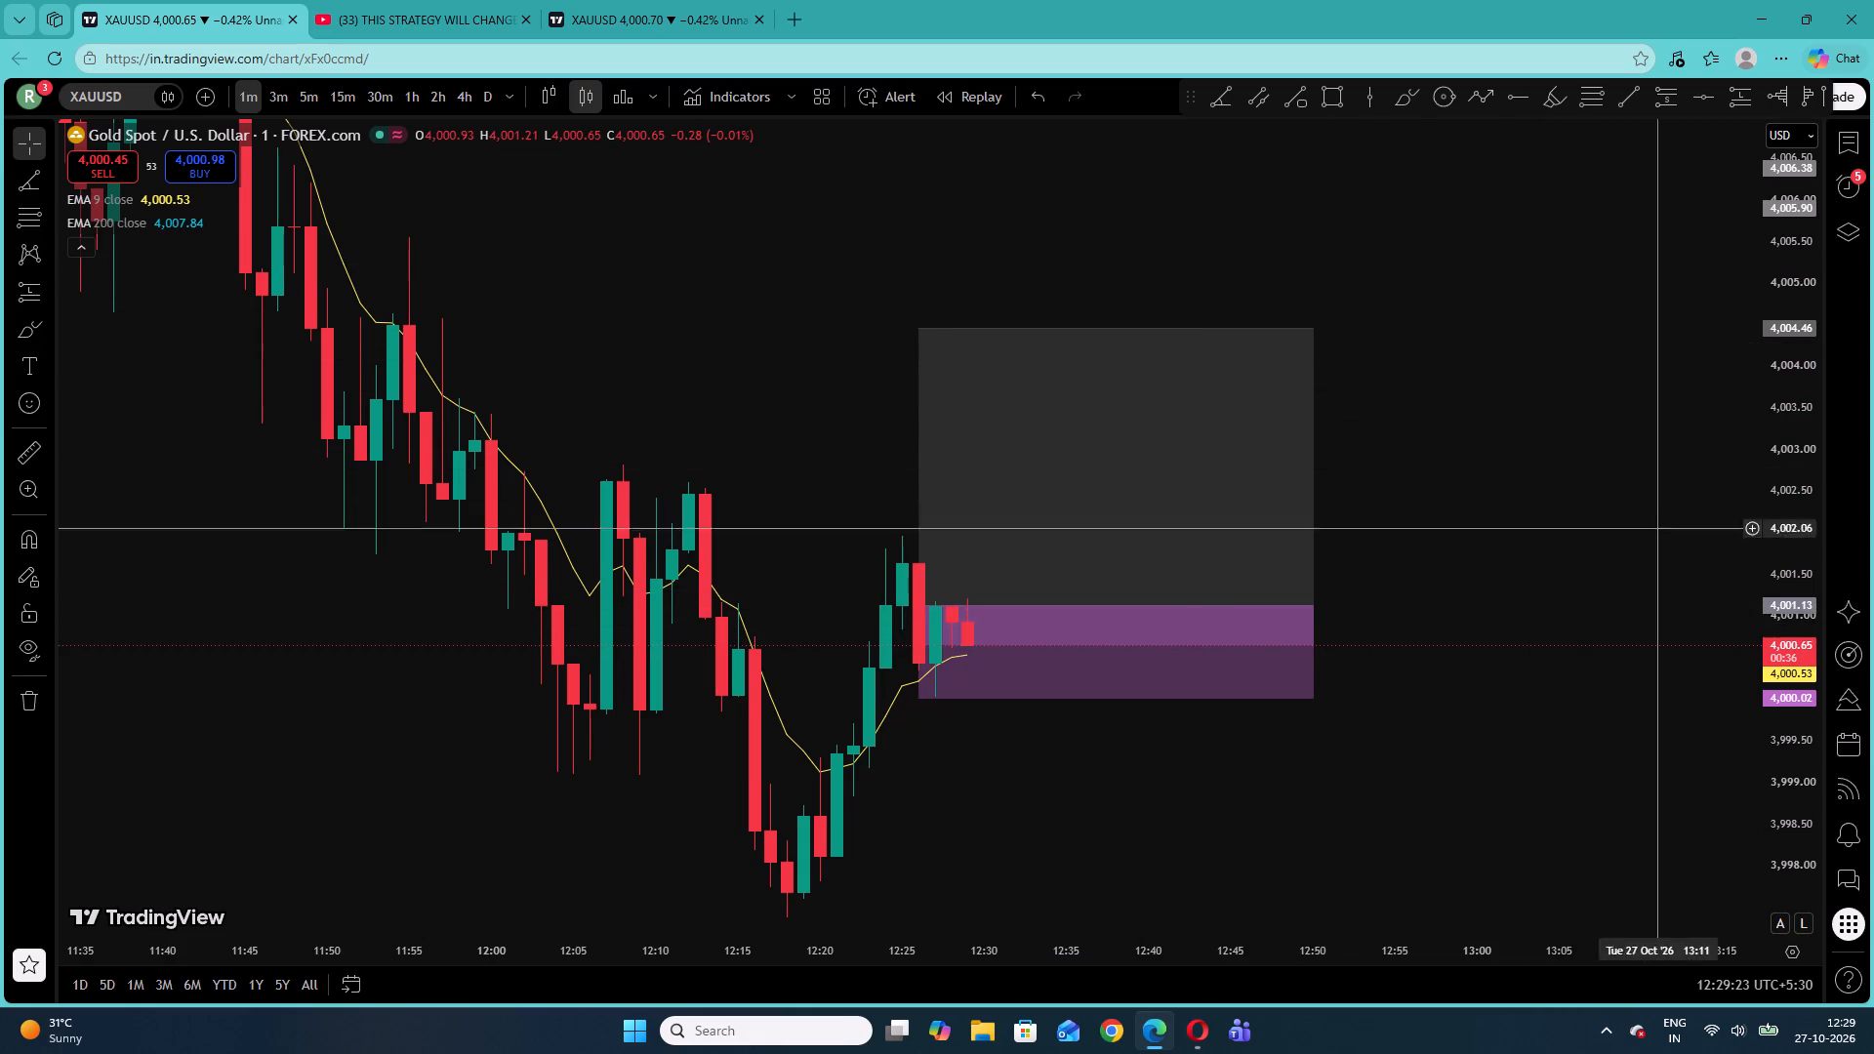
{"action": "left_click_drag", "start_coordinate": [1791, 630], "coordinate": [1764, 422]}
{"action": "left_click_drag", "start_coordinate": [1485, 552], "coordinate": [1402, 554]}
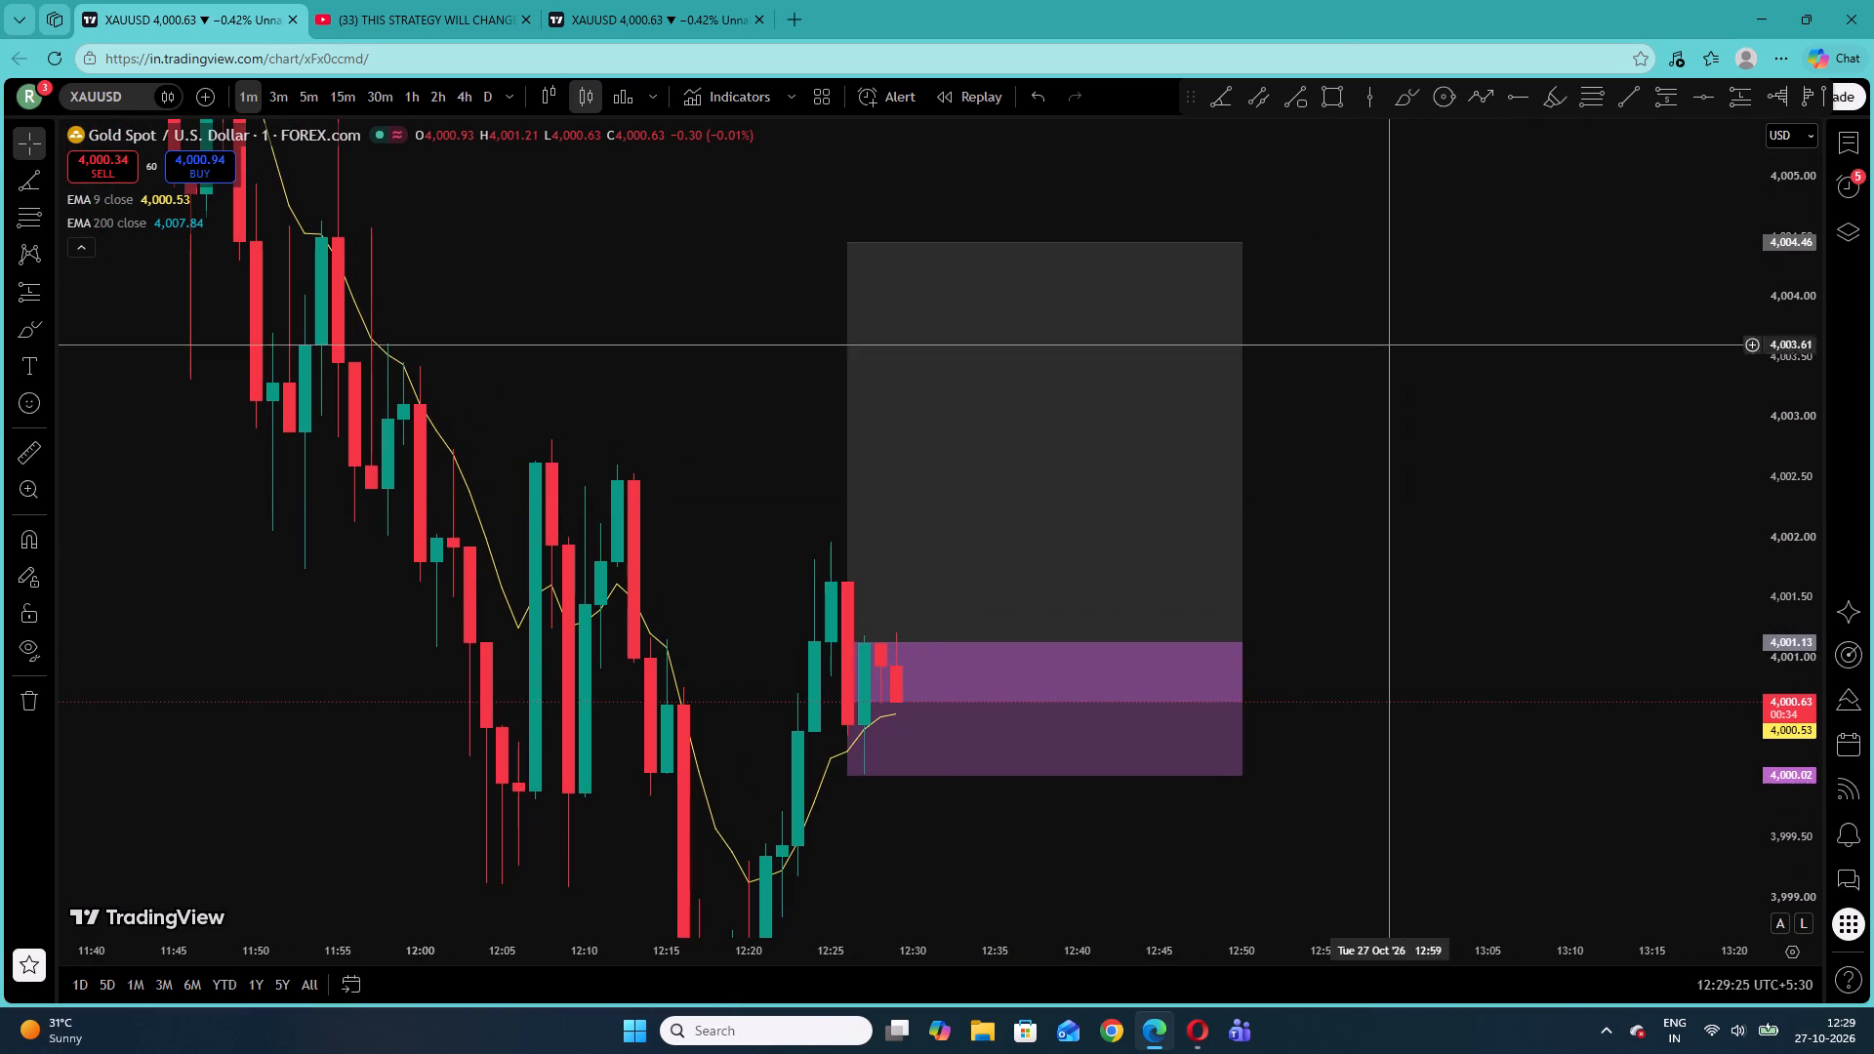
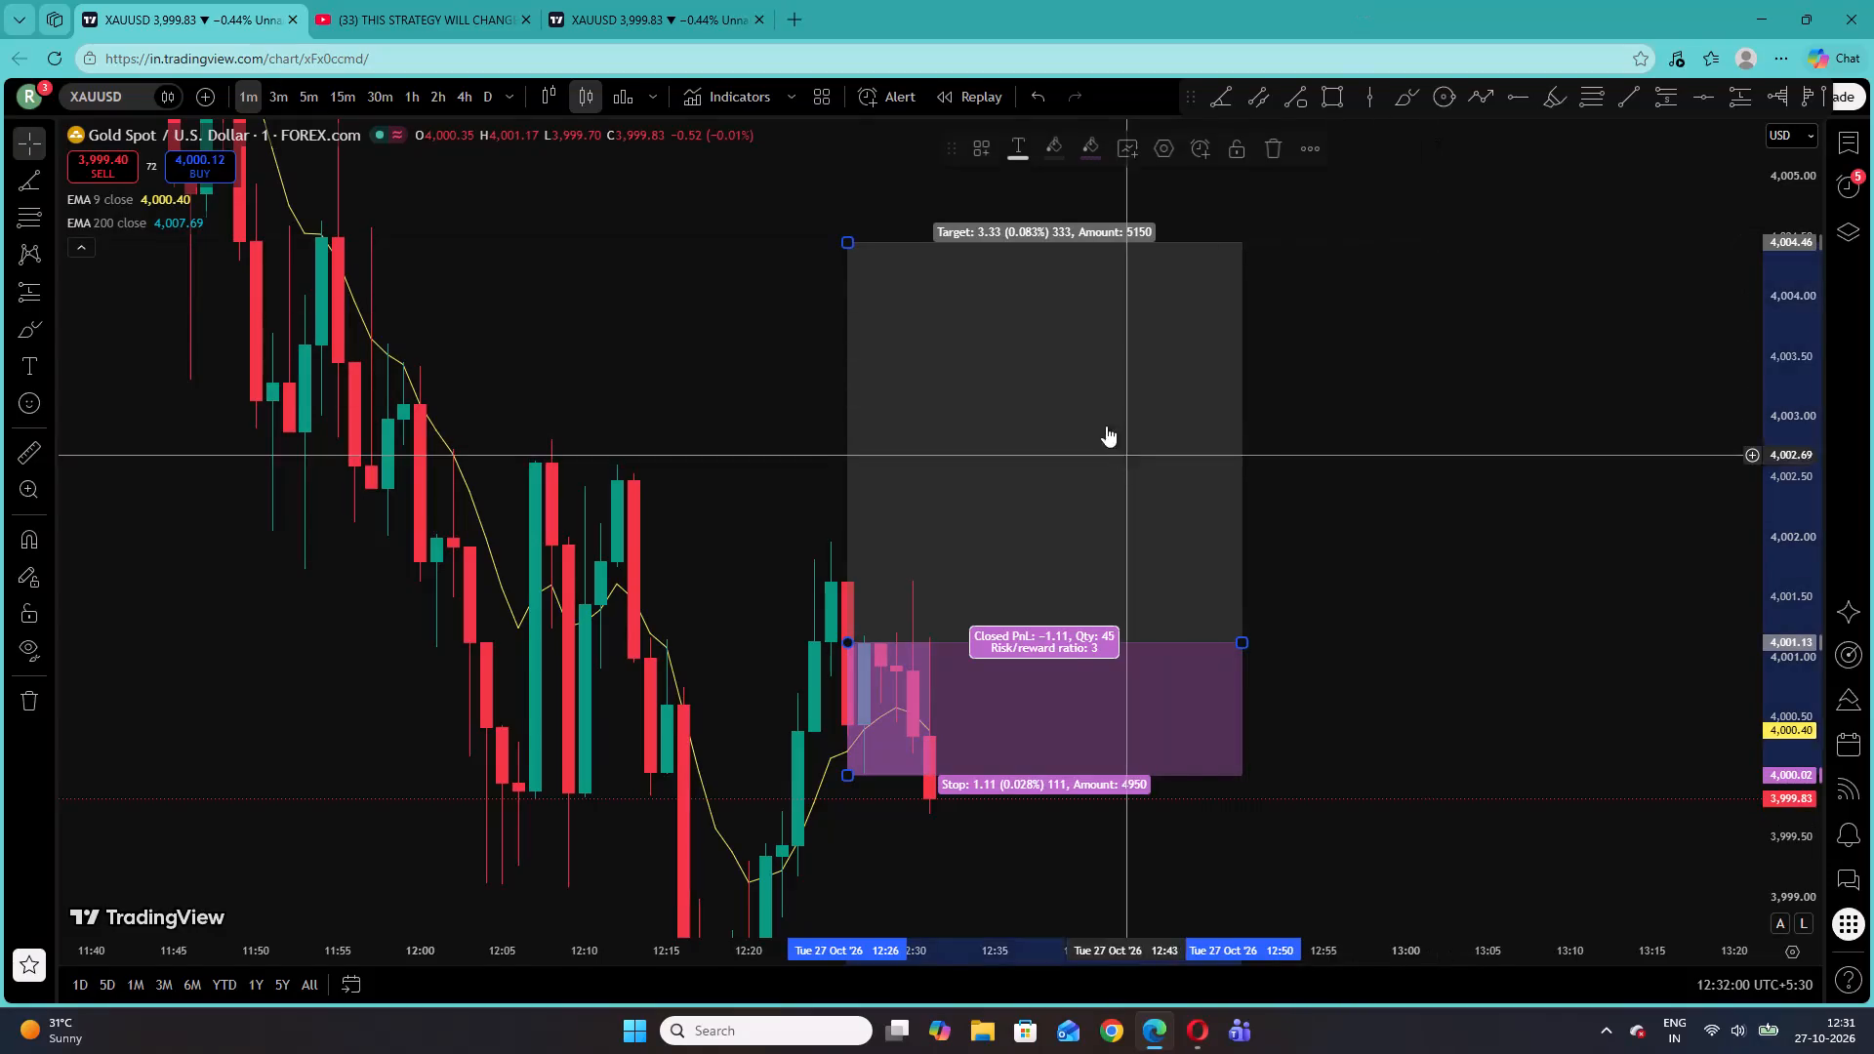
Delete the long position drawing that starts at the 12:26 candle from the XAUUSD one-minute chart.
{"action": "left_click", "coordinate": [1283, 141]}
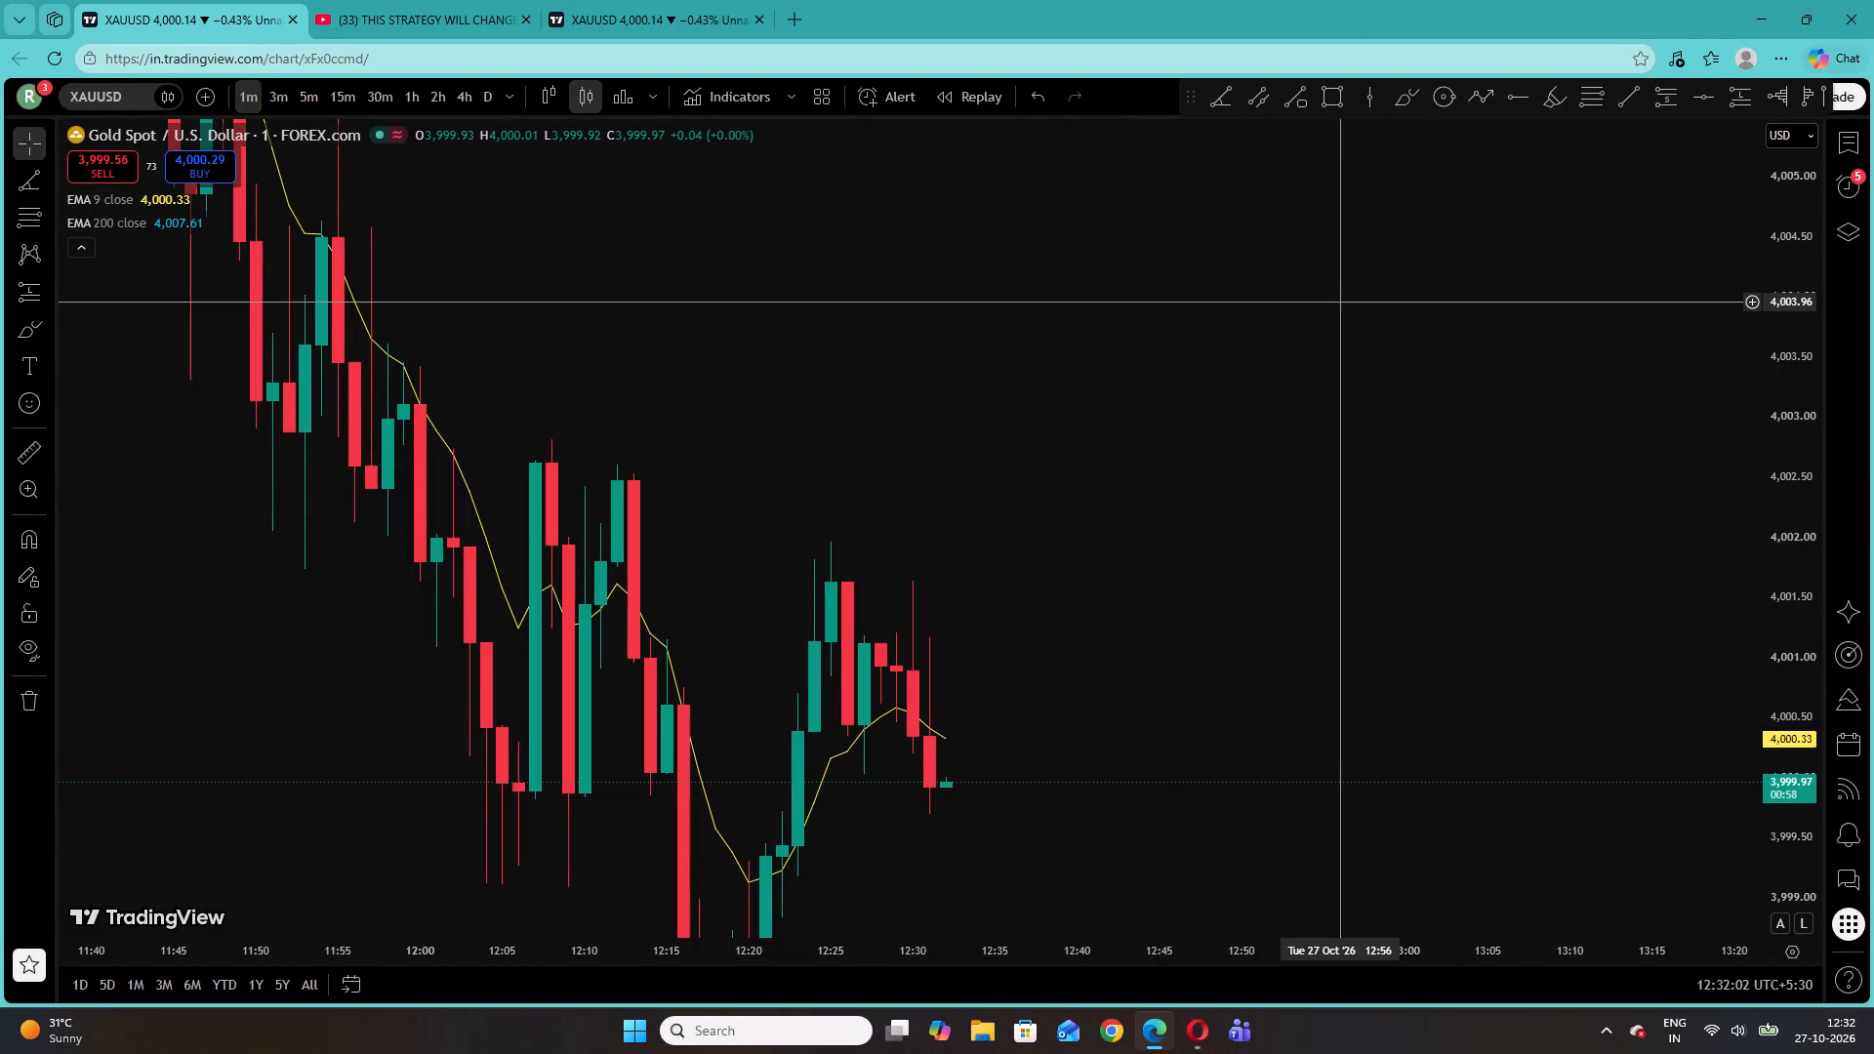
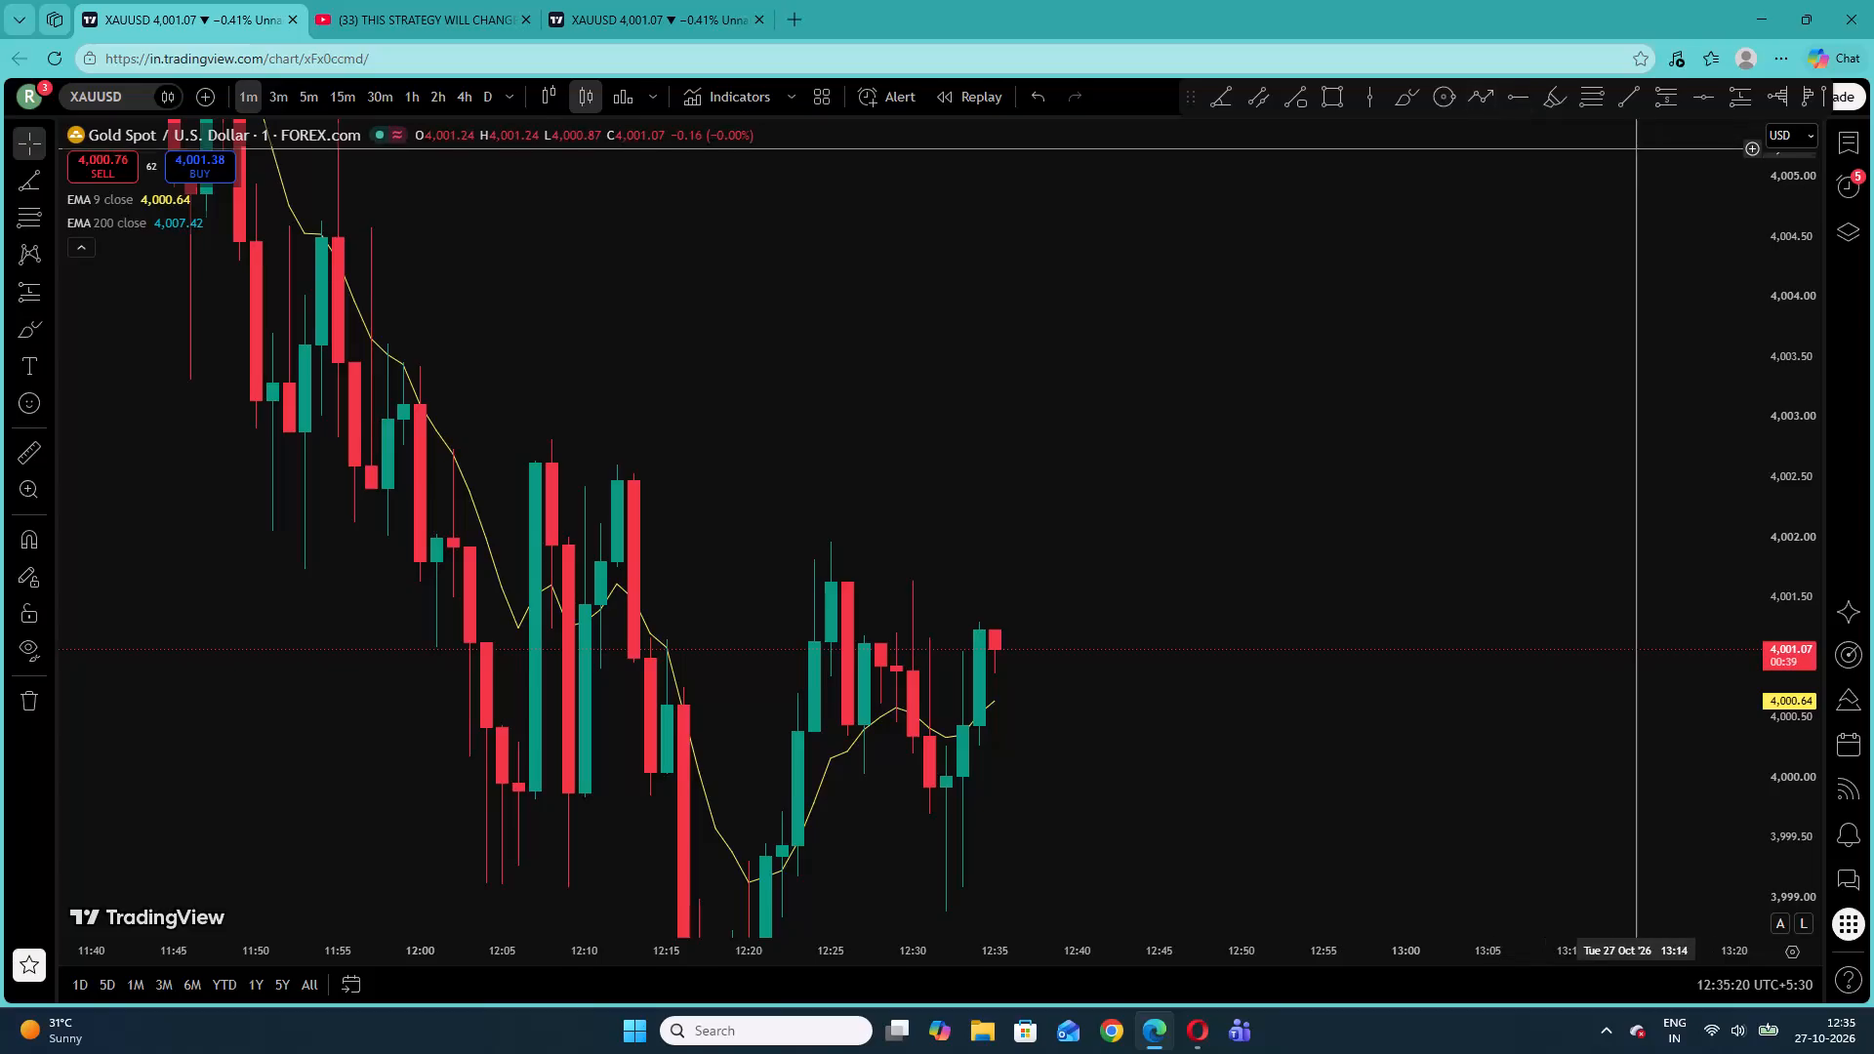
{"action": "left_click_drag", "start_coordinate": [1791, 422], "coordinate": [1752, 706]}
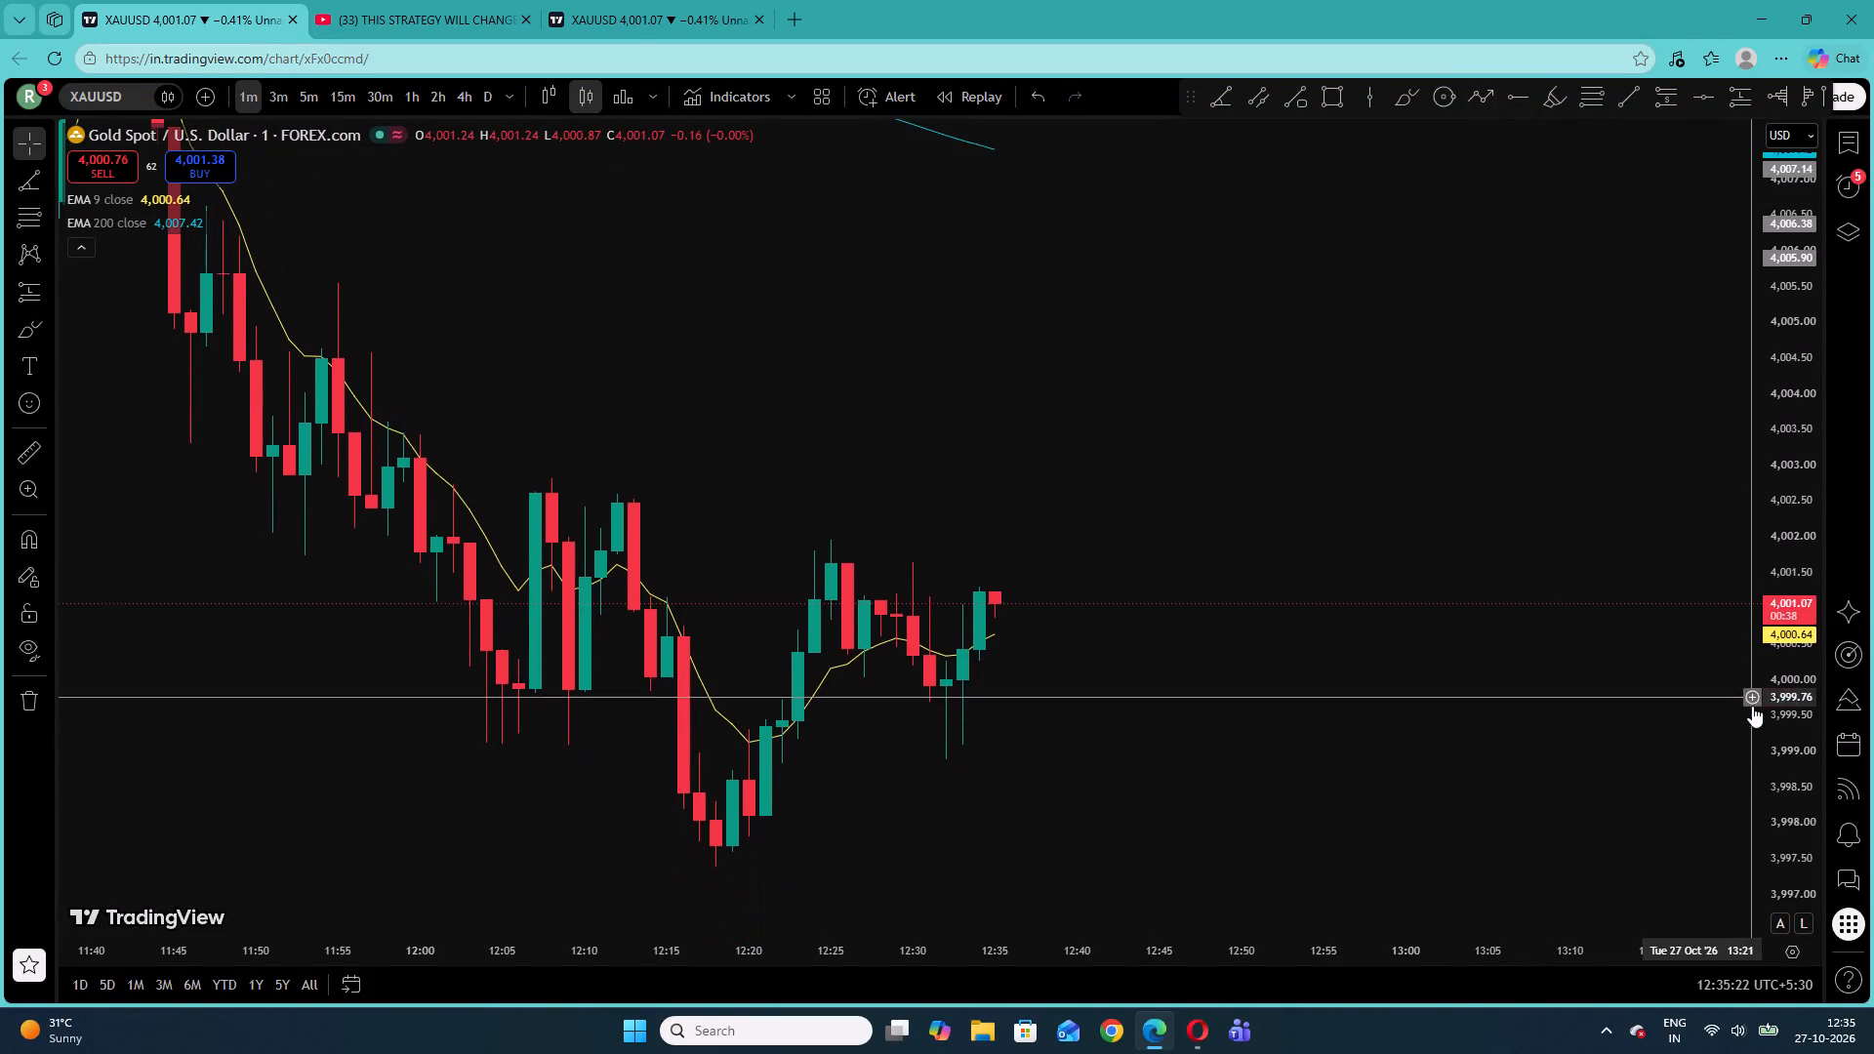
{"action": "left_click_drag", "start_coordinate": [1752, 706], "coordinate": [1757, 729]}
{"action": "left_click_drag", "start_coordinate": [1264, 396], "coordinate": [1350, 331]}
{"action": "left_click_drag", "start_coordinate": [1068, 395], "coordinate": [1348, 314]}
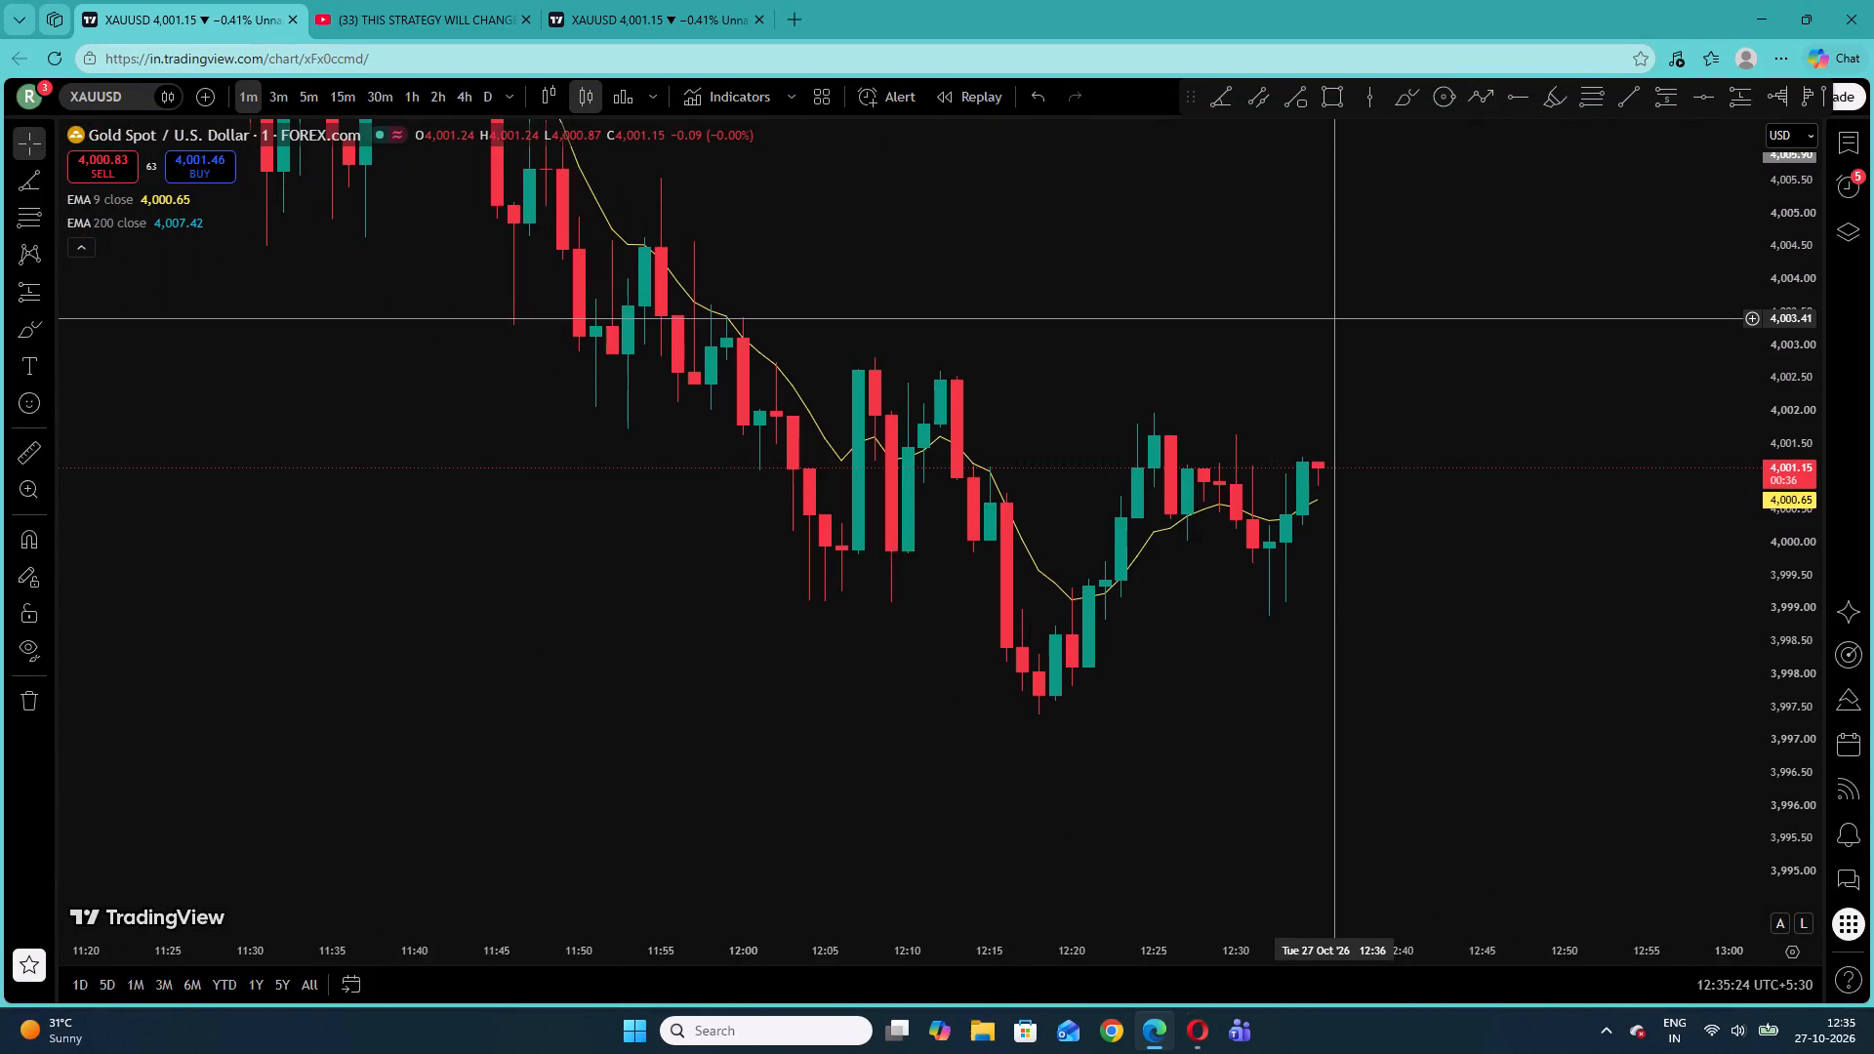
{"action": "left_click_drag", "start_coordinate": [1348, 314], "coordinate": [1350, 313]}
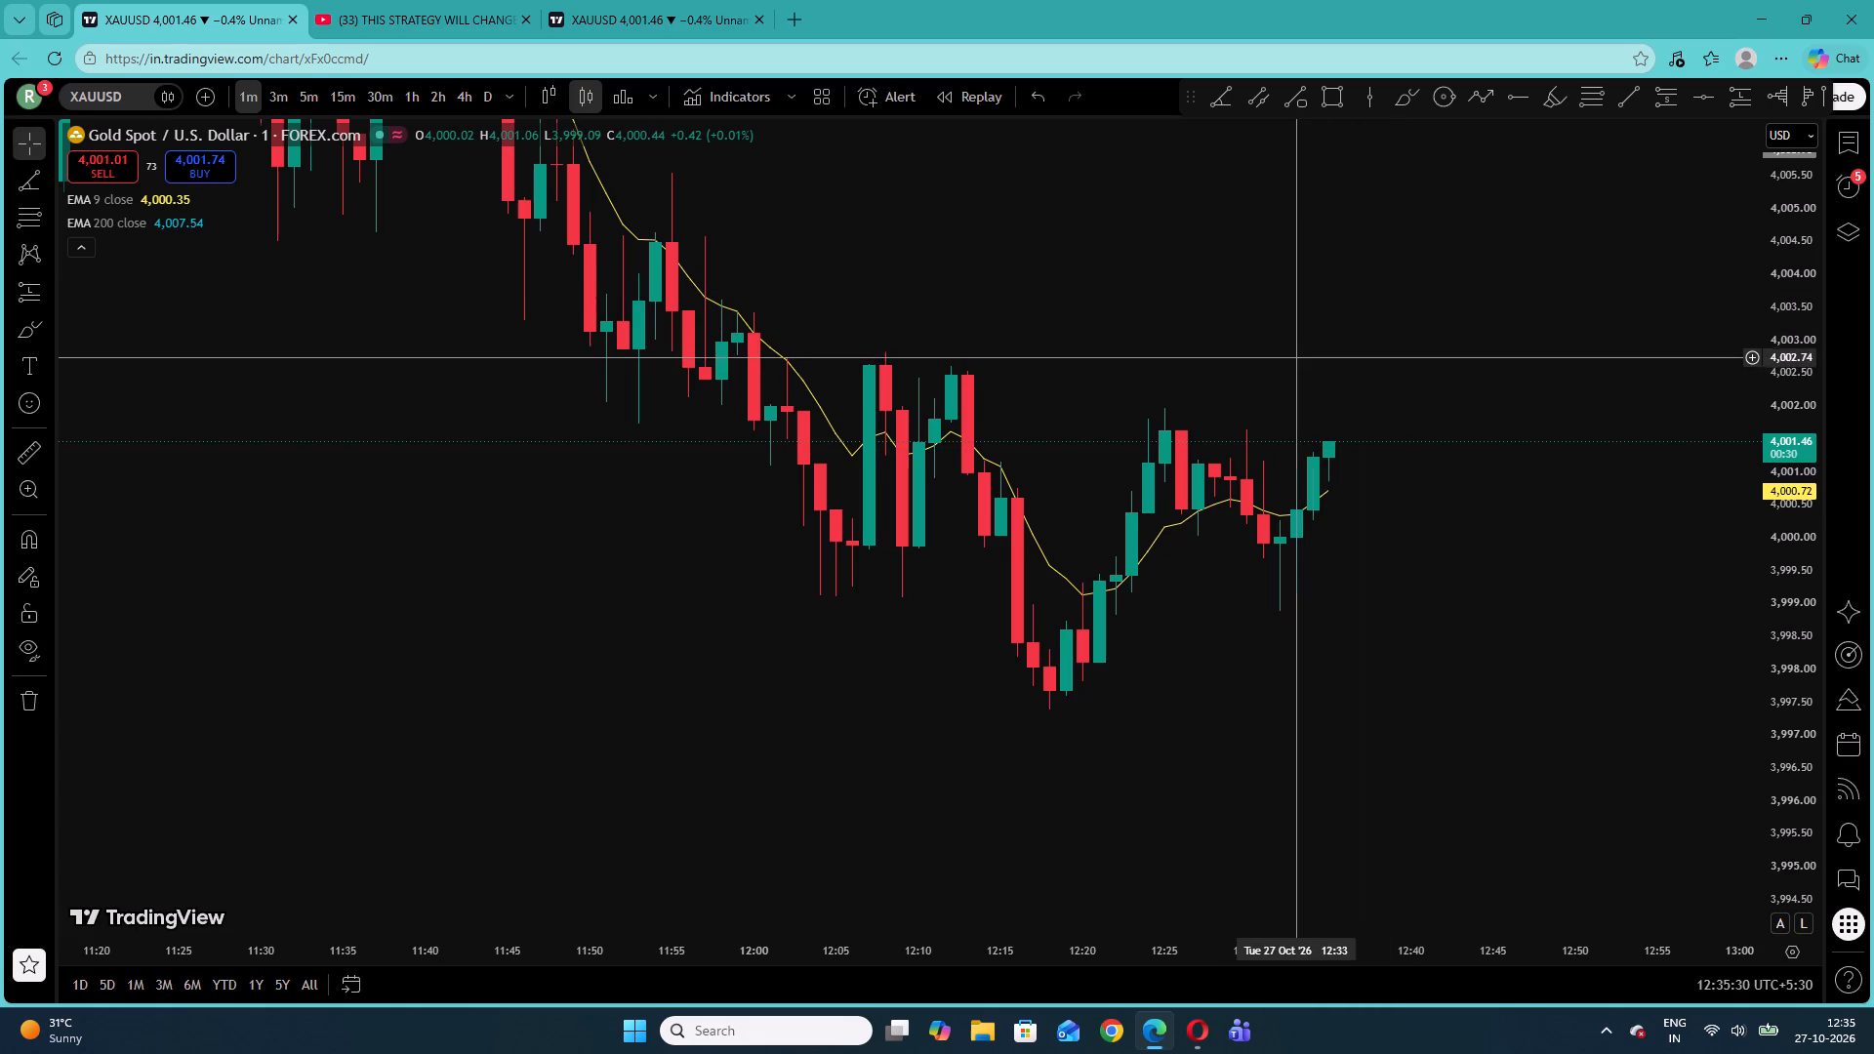
Play the trading strategy video on YouTube and skip the ad.
{"action": "left_click", "coordinate": [435, 10]}
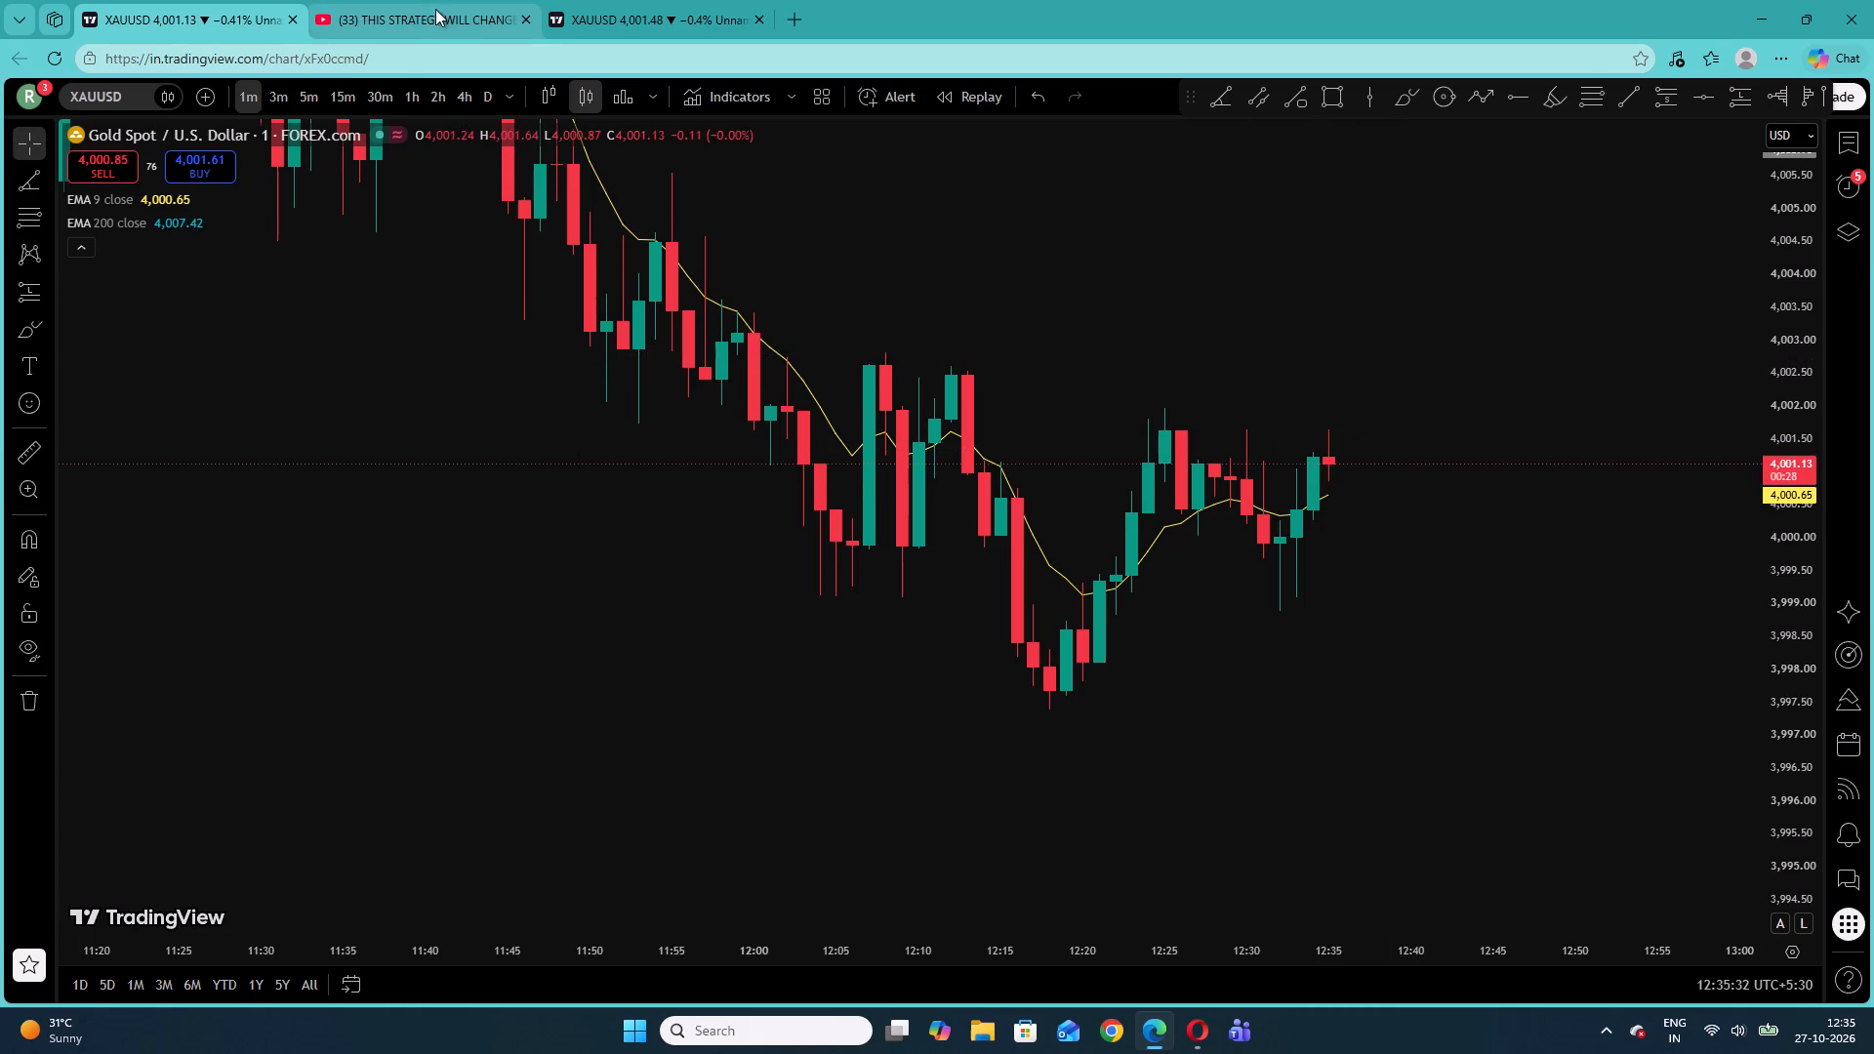
{"action": "left_click", "coordinate": [674, 235]}
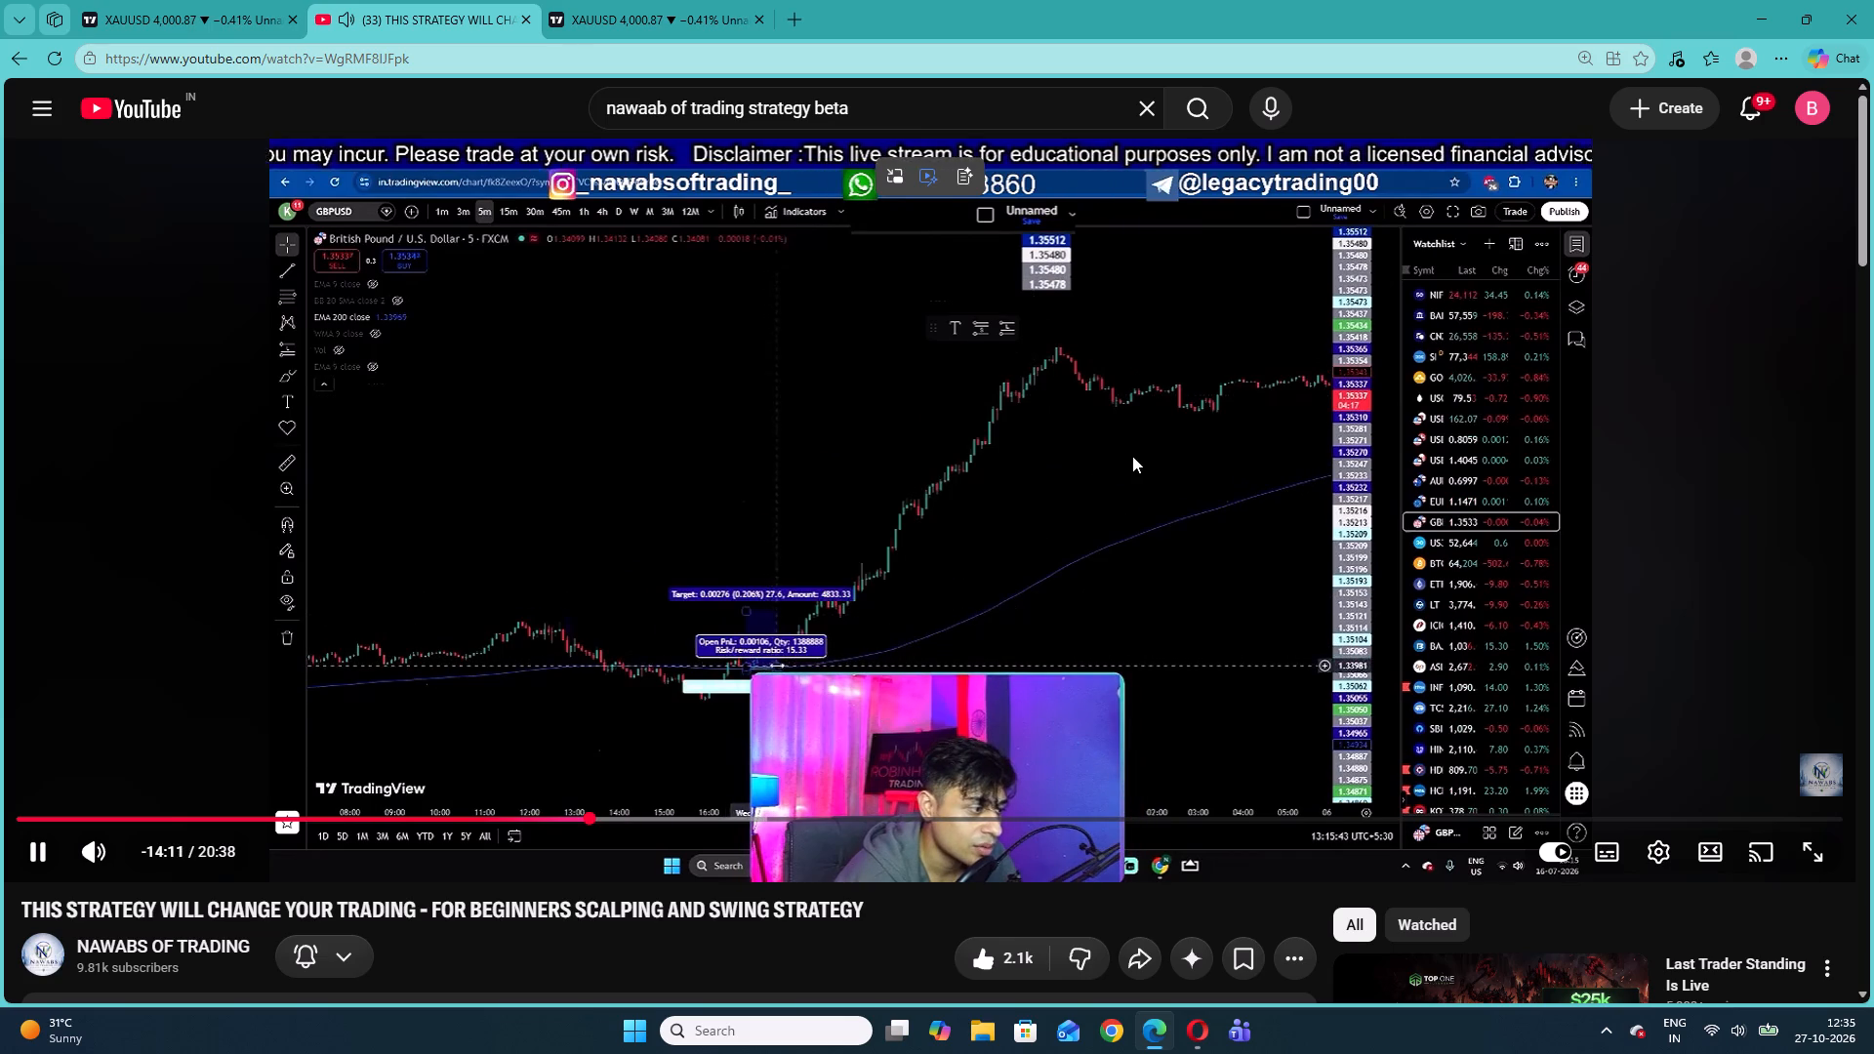
{"action": "left_click", "coordinate": [151, 11]}
{"action": "left_click", "coordinate": [591, 0]}
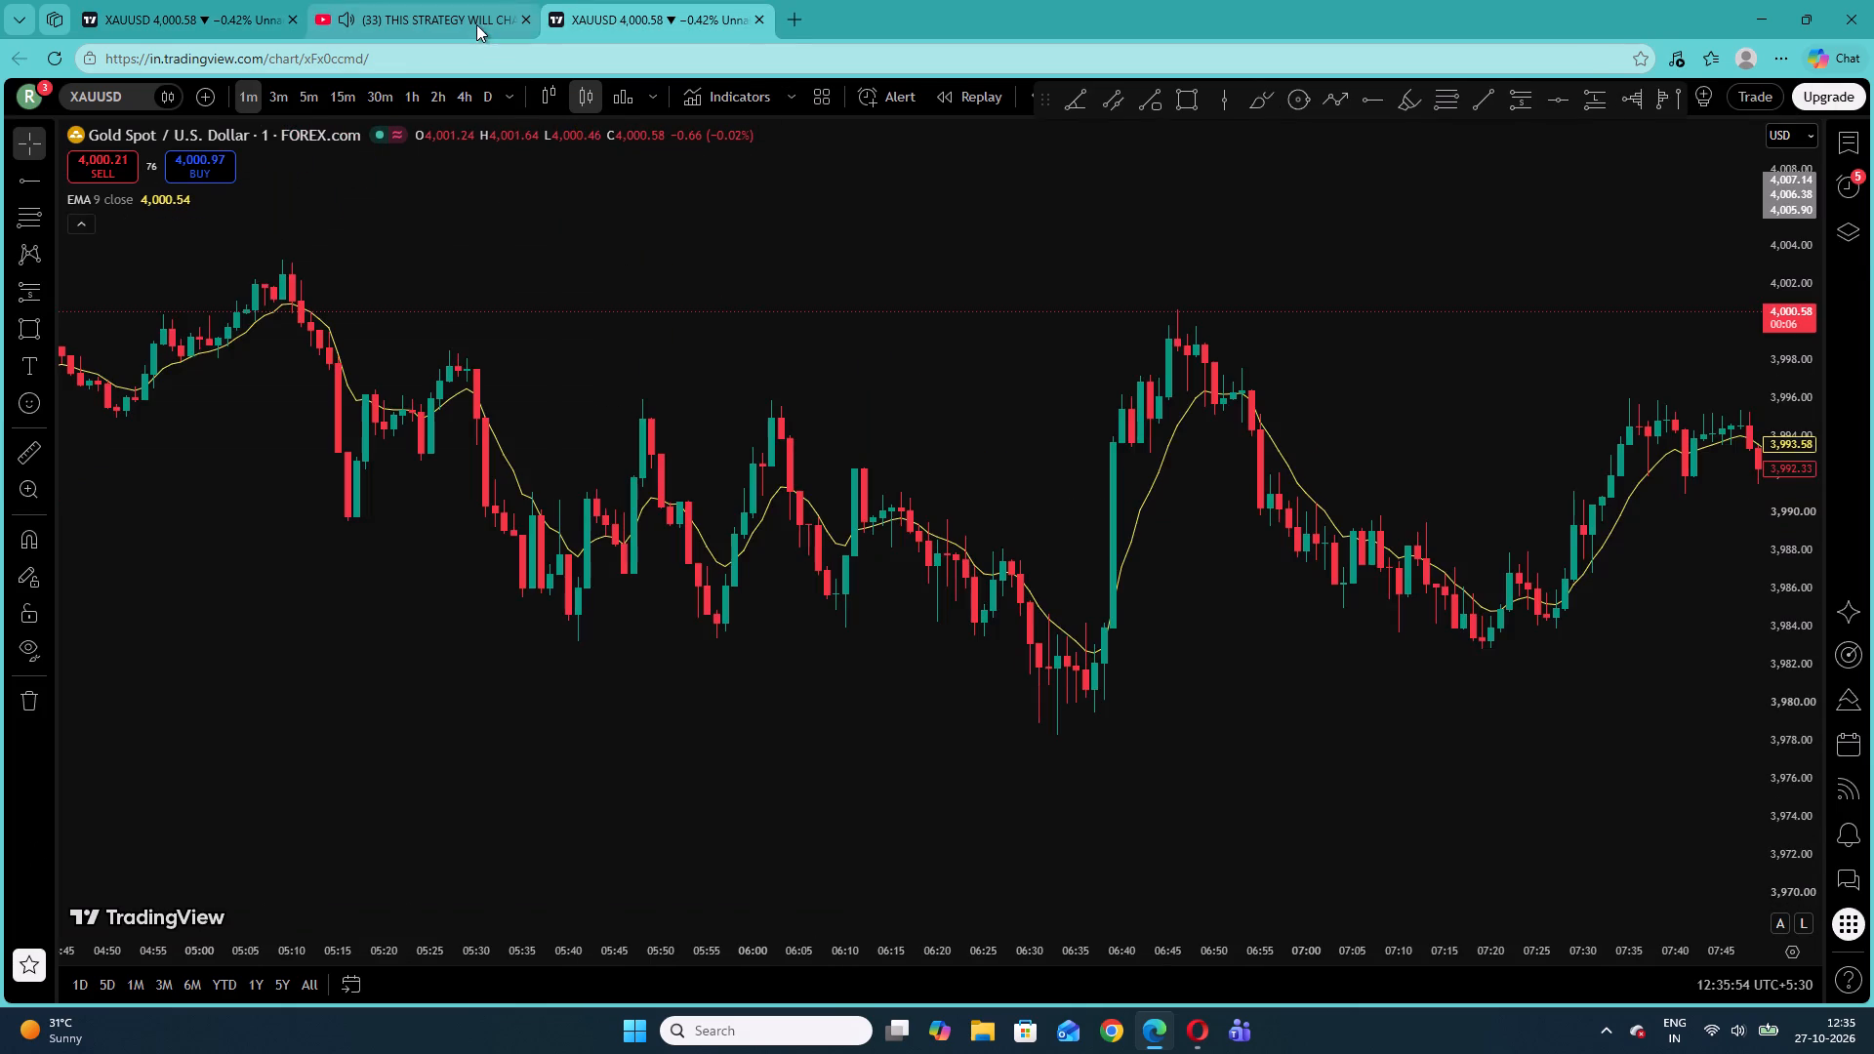
{"action": "left_click", "coordinate": [476, 24]}
{"action": "left_click_drag", "start_coordinate": [753, 511], "coordinate": [742, 477]}
{"action": "left_click", "coordinate": [673, 0]}
{"action": "left_click", "coordinate": [468, 12]}
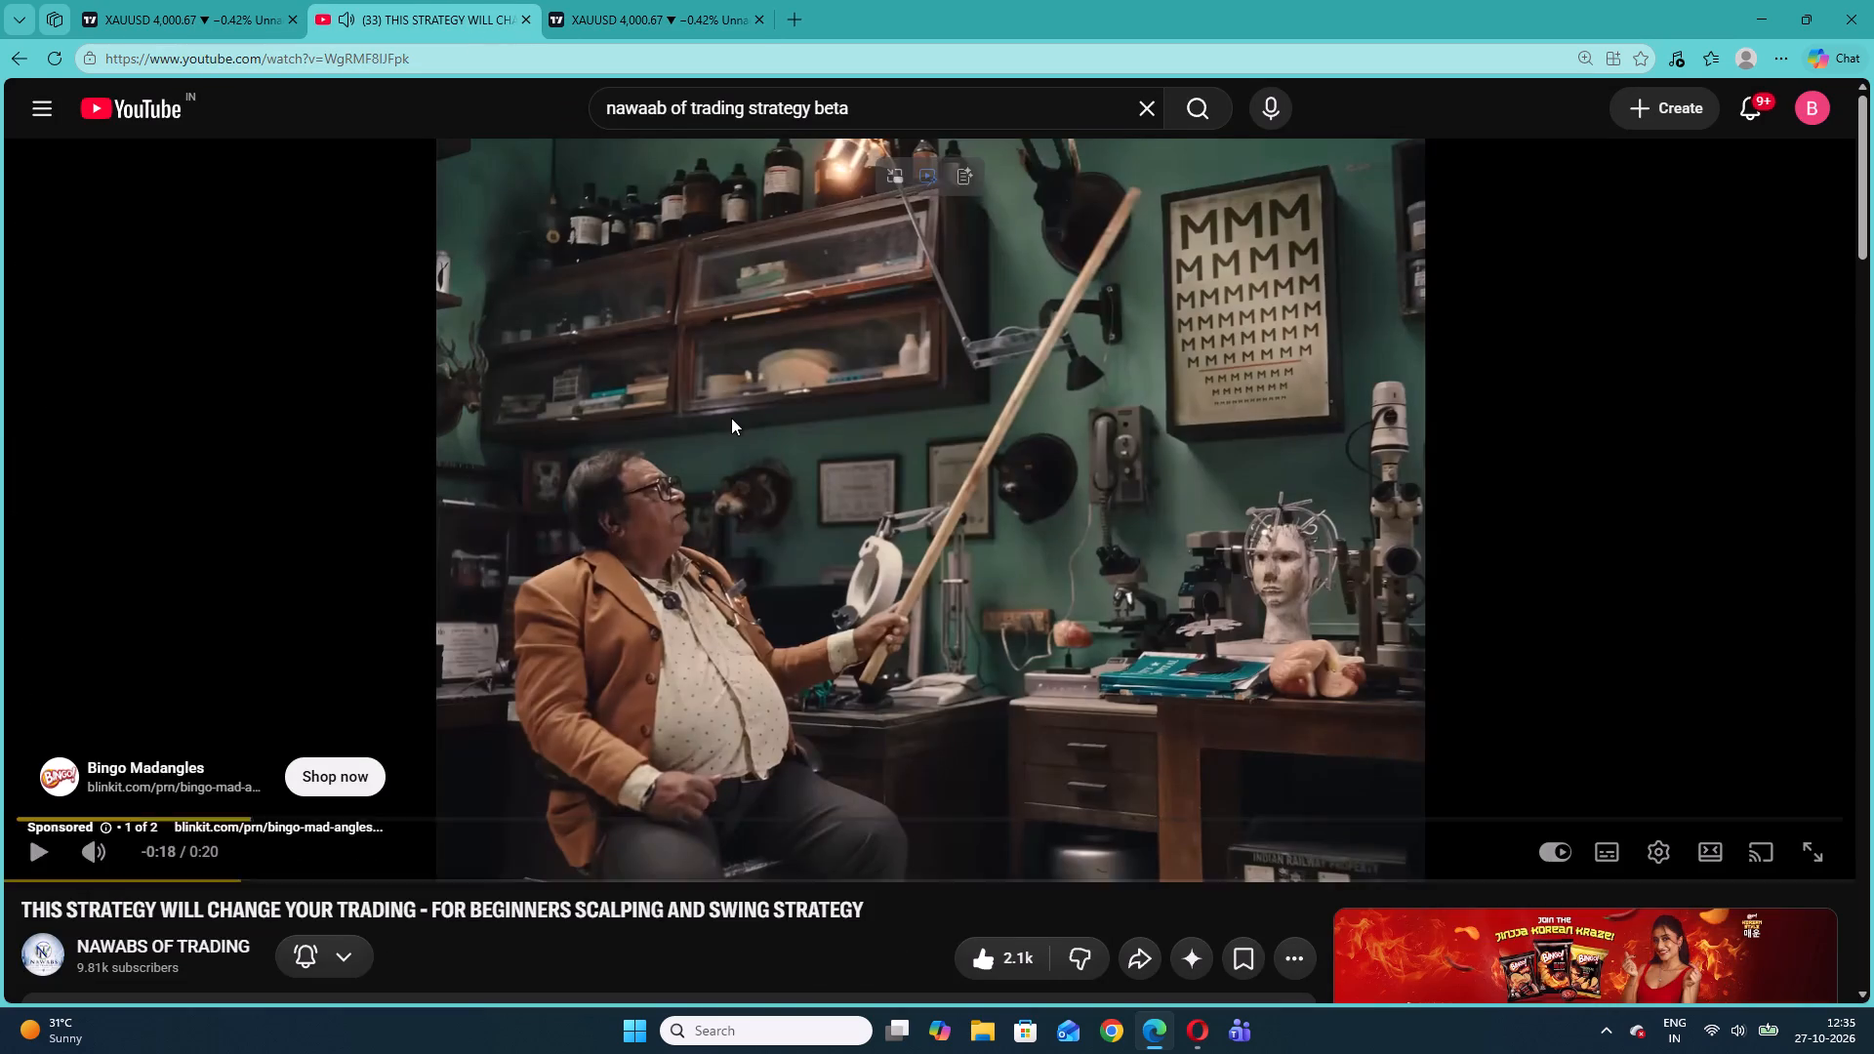
{"action": "left_click", "coordinate": [732, 419]}
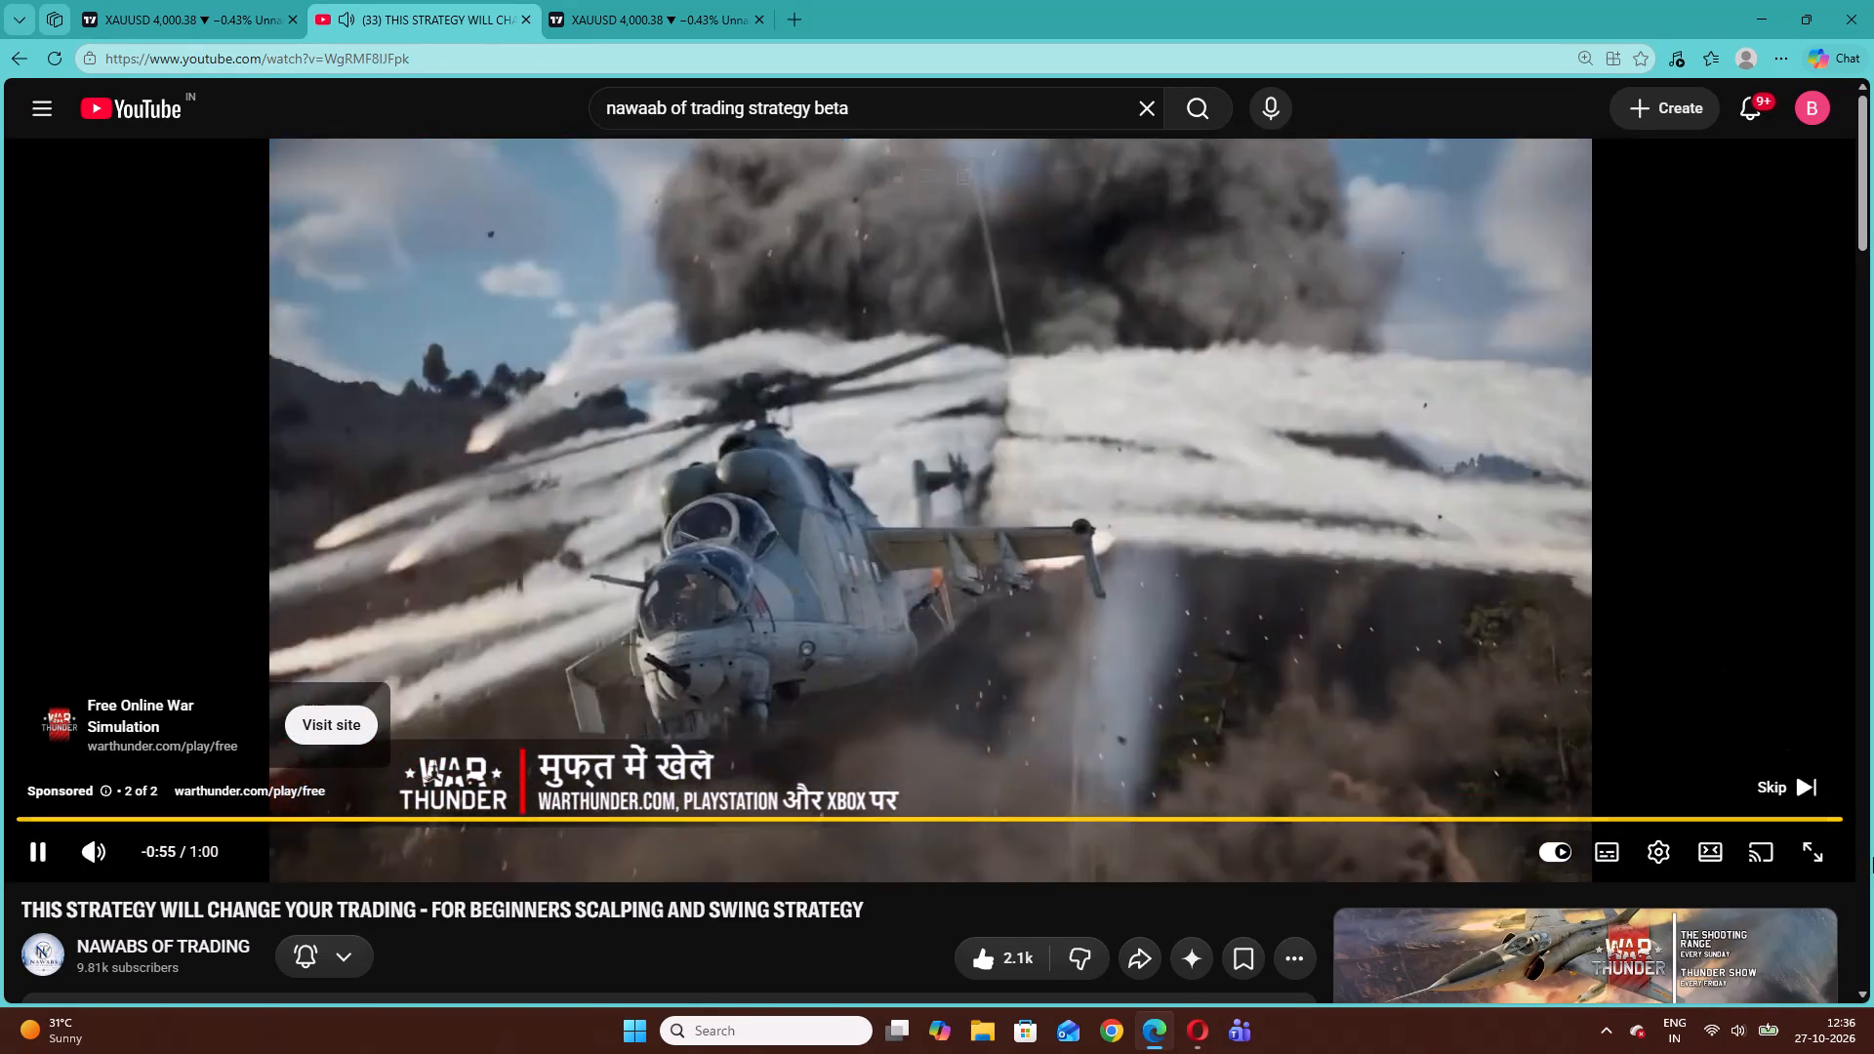
{"action": "left_click", "coordinate": [1779, 796]}
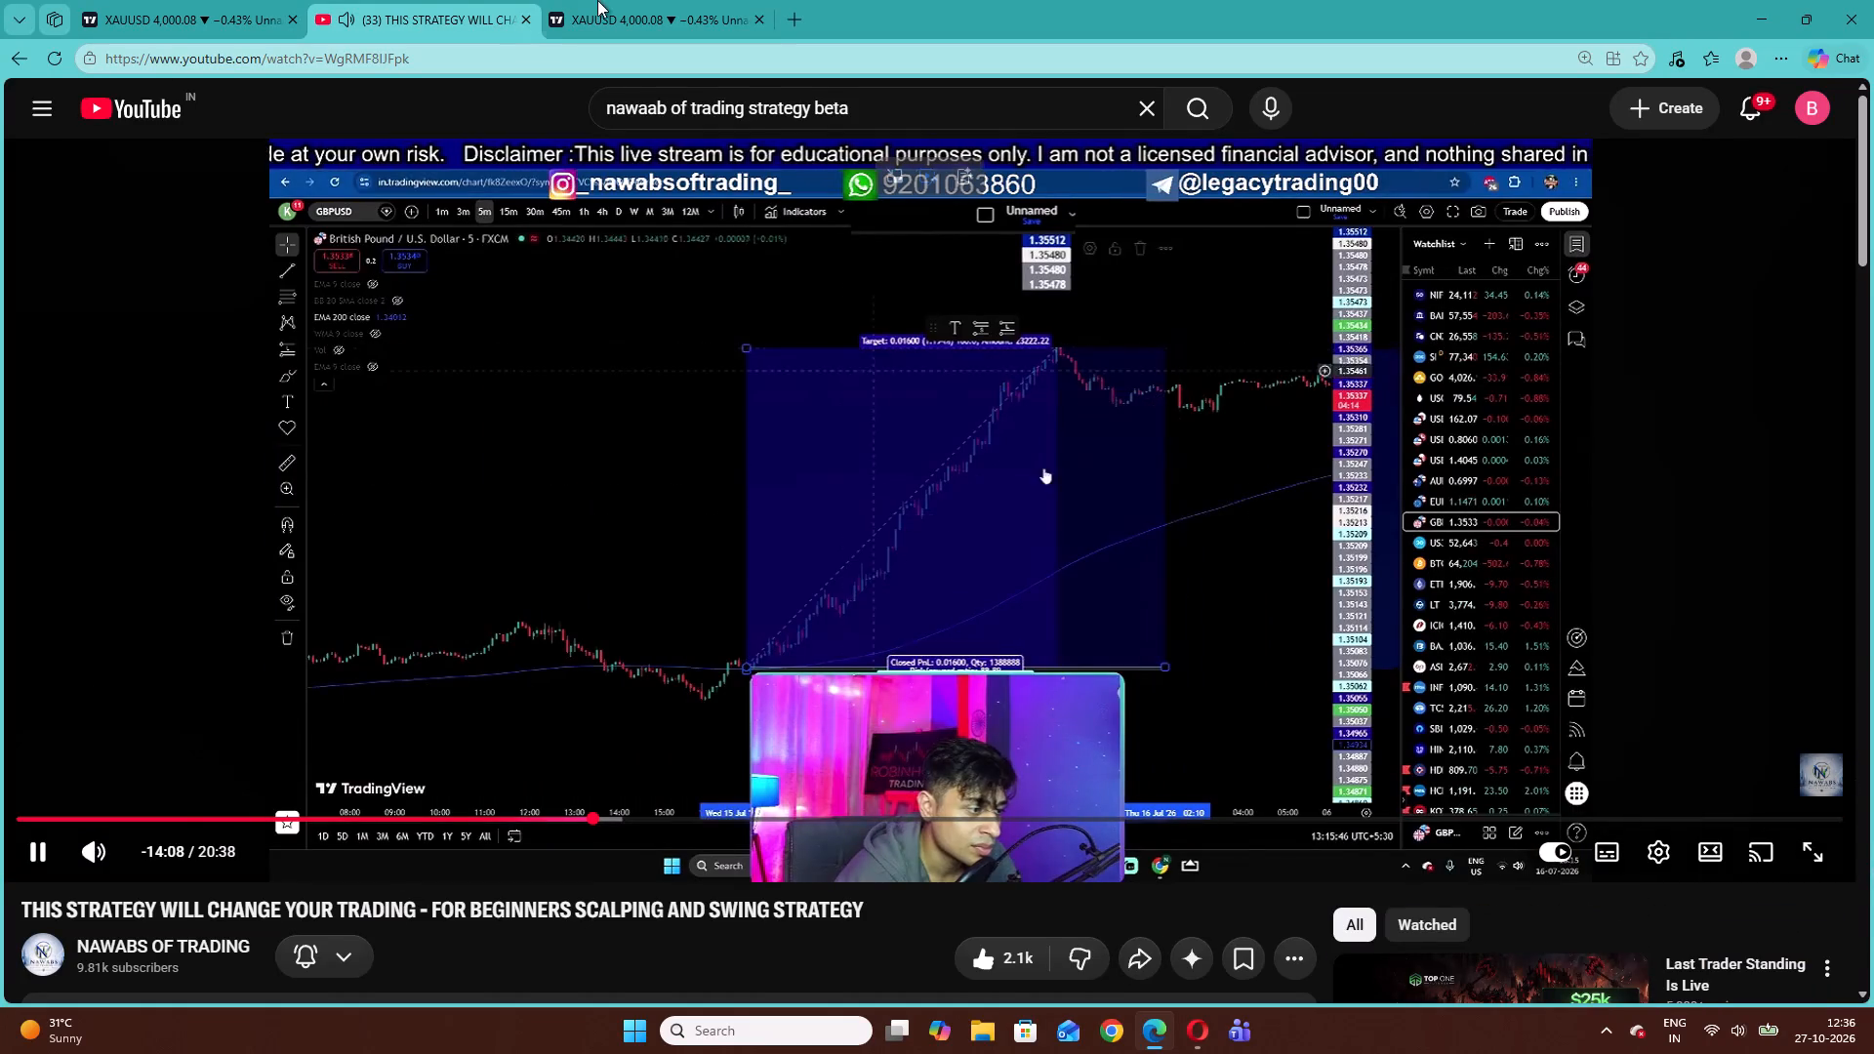
Examine the 26 October price action against the 9 EMA on the second XAUUSD one-minute chart.
{"action": "left_click", "coordinate": [726, 0]}
{"action": "left_click_drag", "start_coordinate": [1340, 349], "coordinate": [693, 346]}
{"action": "left_click_drag", "start_coordinate": [1267, 307], "coordinate": [845, 485]}
{"action": "left_click_drag", "start_coordinate": [1473, 516], "coordinate": [530, 511]}
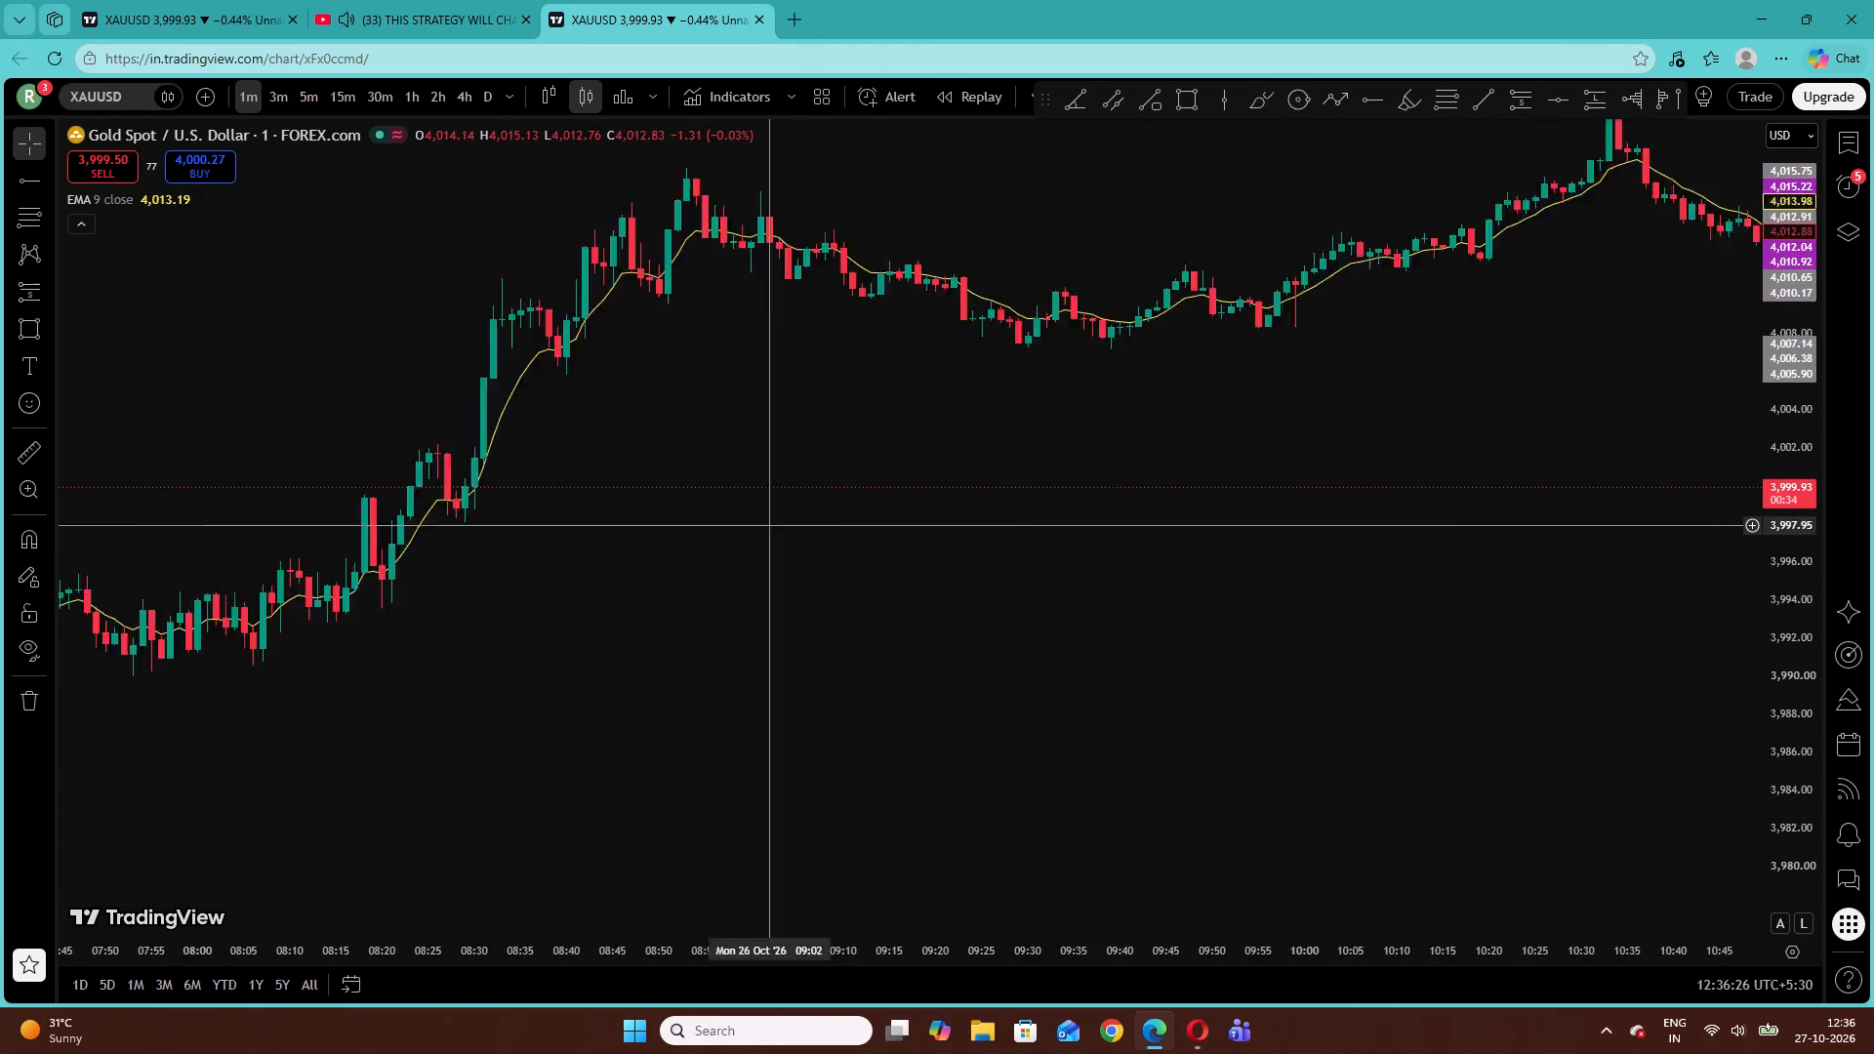
{"action": "left_click_drag", "start_coordinate": [530, 511], "coordinate": [497, 509]}
{"action": "left_click_drag", "start_coordinate": [1389, 439], "coordinate": [290, 615]}
{"action": "left_click_drag", "start_coordinate": [1050, 453], "coordinate": [395, 439]}
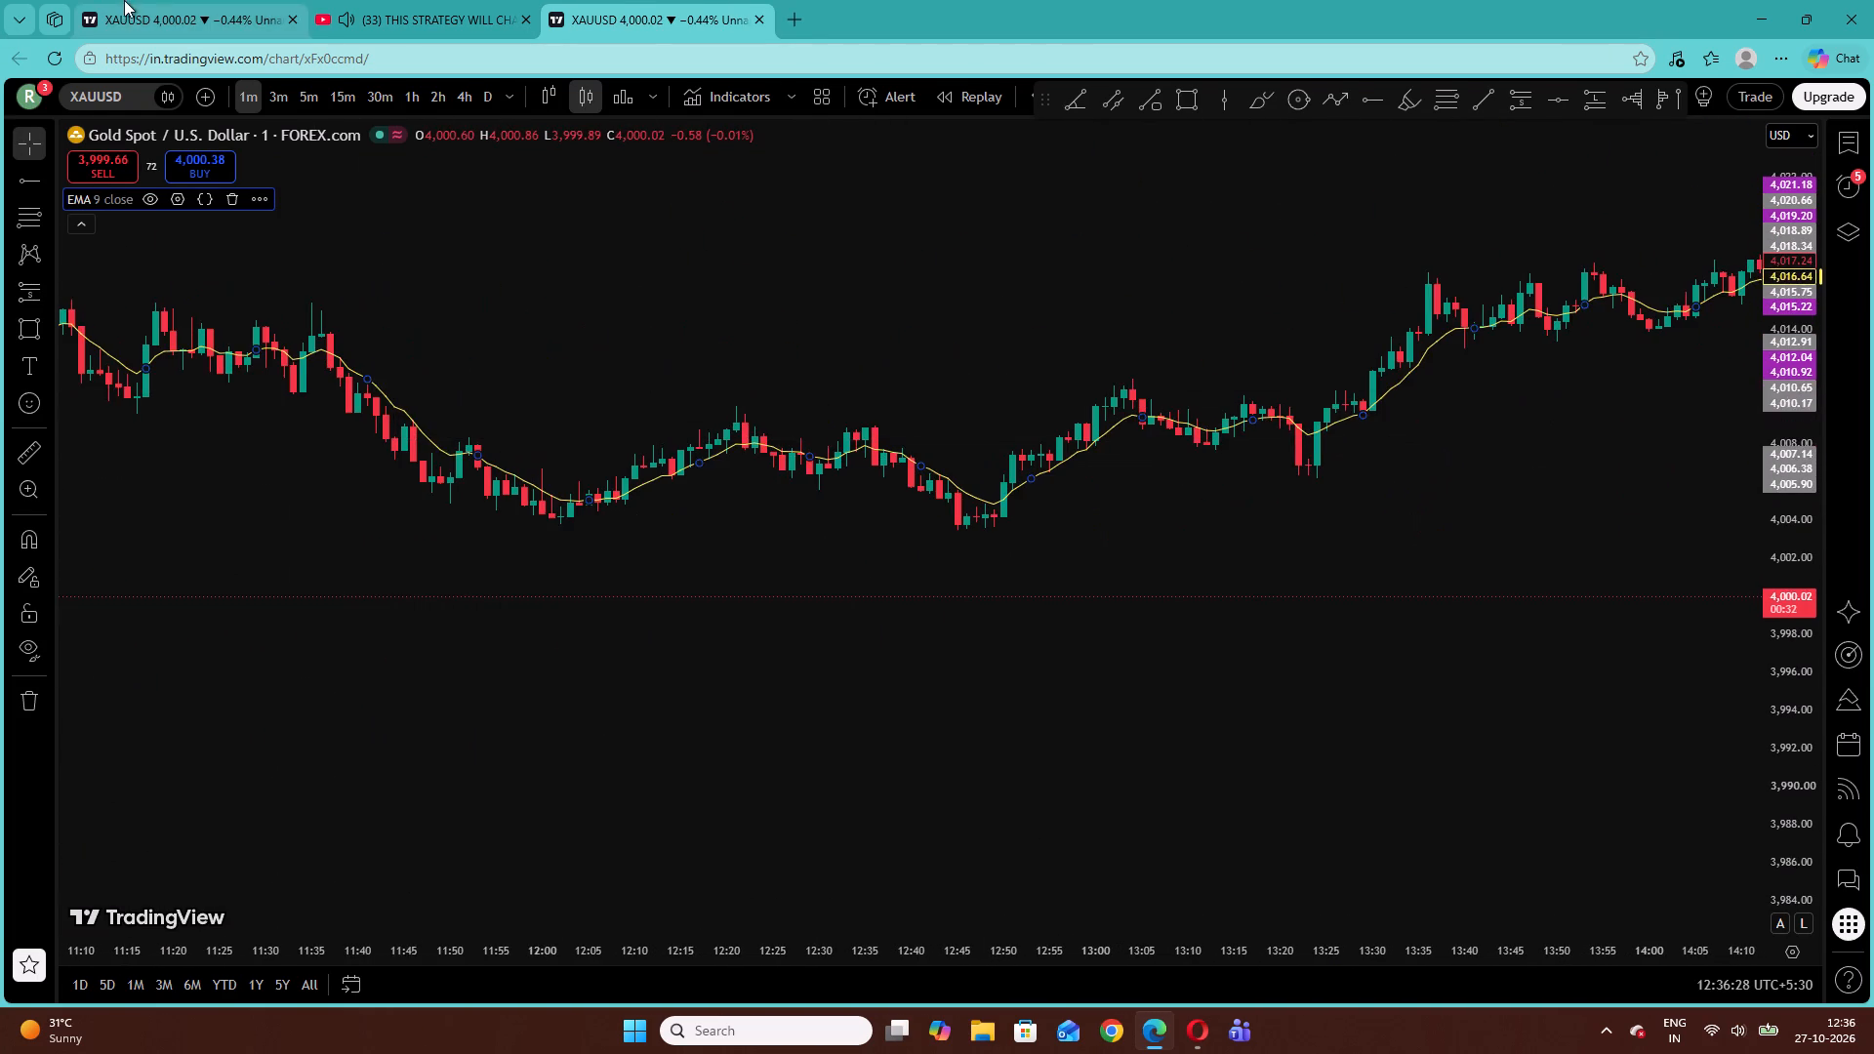
On the first XAUUSD chart, review the 27 October short position drawings from the late morning back to about 05:15.
{"action": "left_click", "coordinate": [139, 0]}
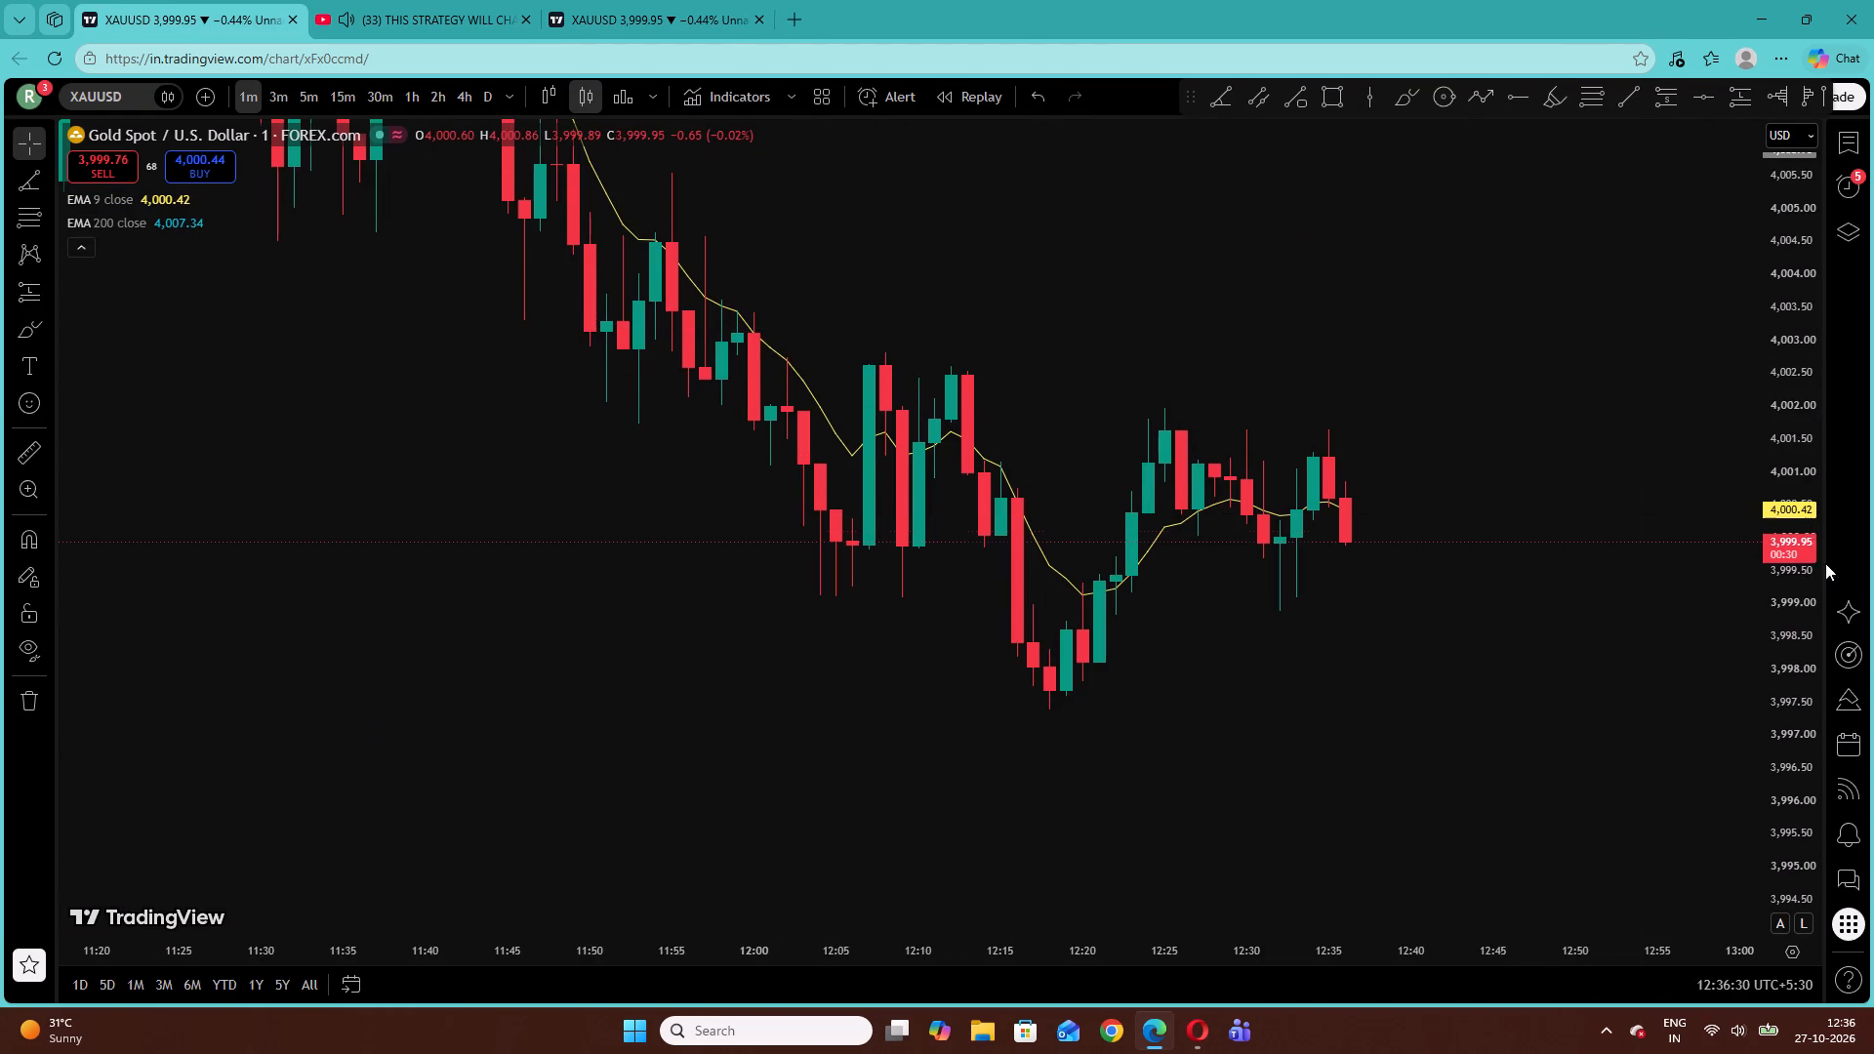
{"action": "left_click_drag", "start_coordinate": [1811, 605], "coordinate": [1811, 571]}
{"action": "left_click_drag", "start_coordinate": [771, 632], "coordinate": [1278, 677]}
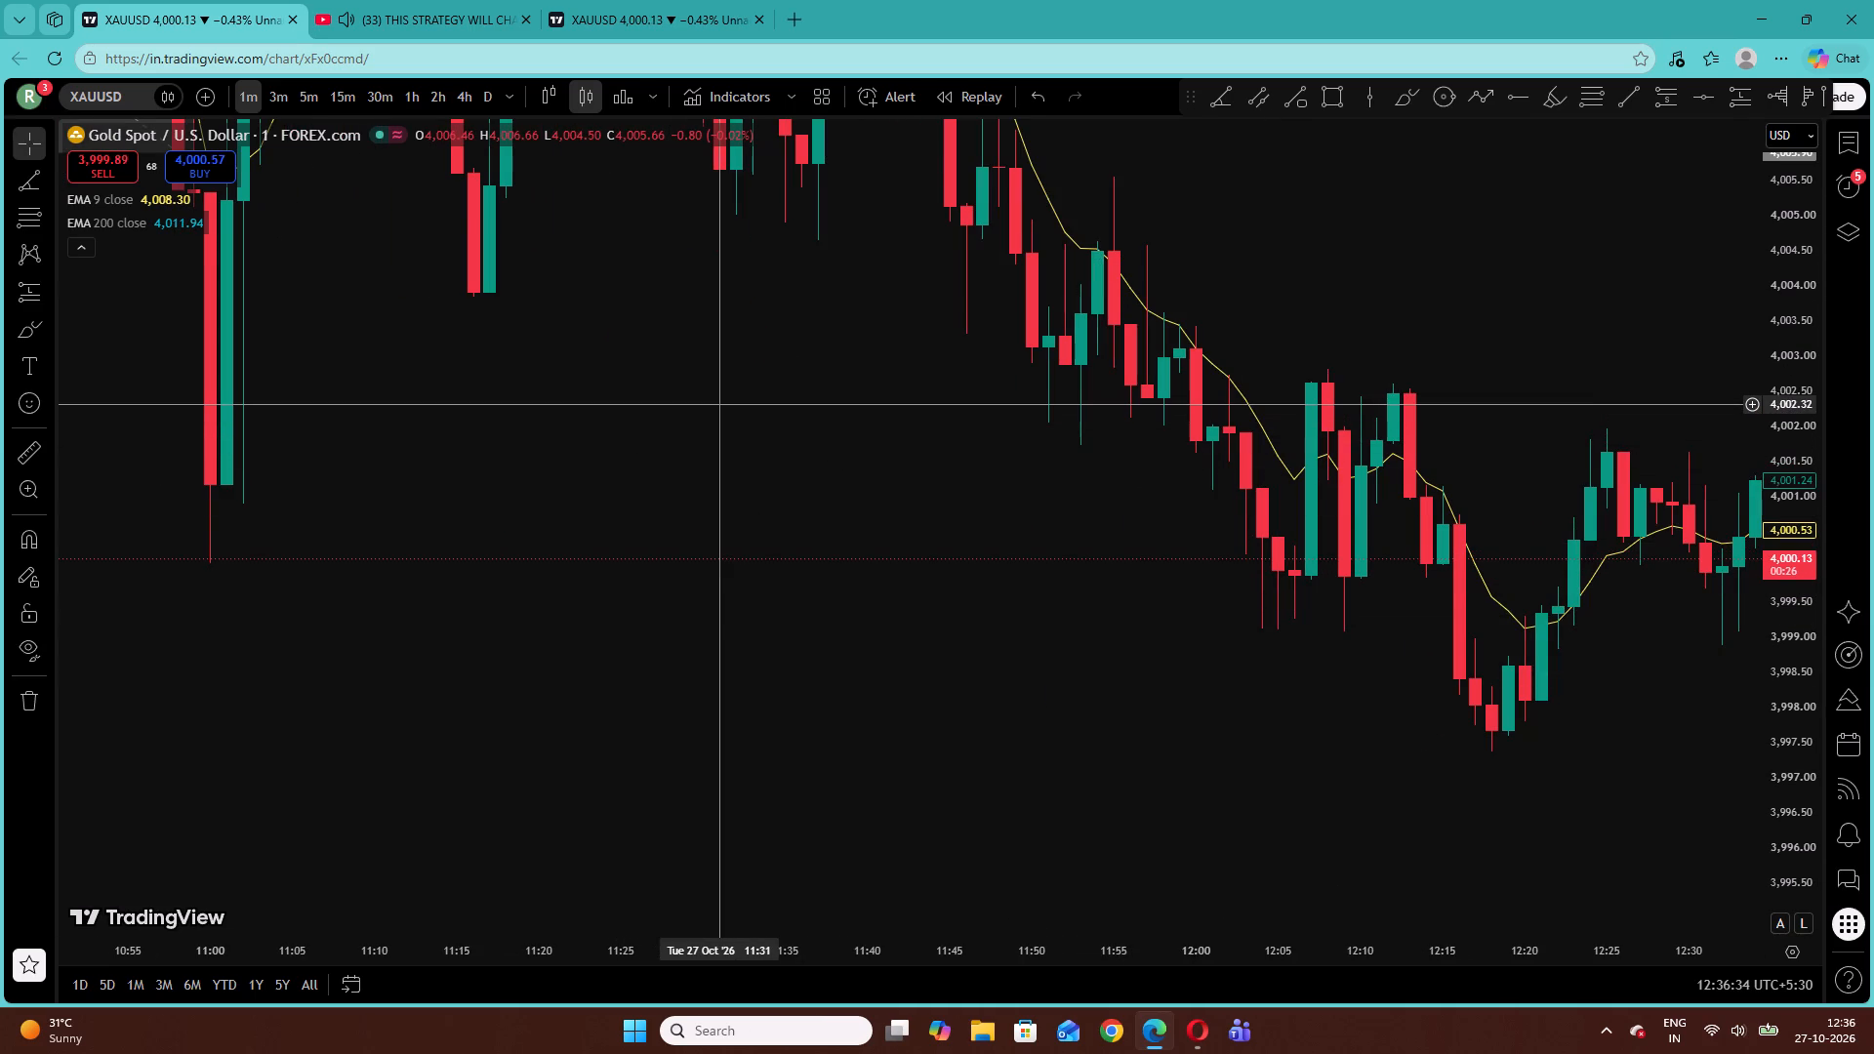
{"action": "left_click_drag", "start_coordinate": [717, 404], "coordinate": [1341, 695]}
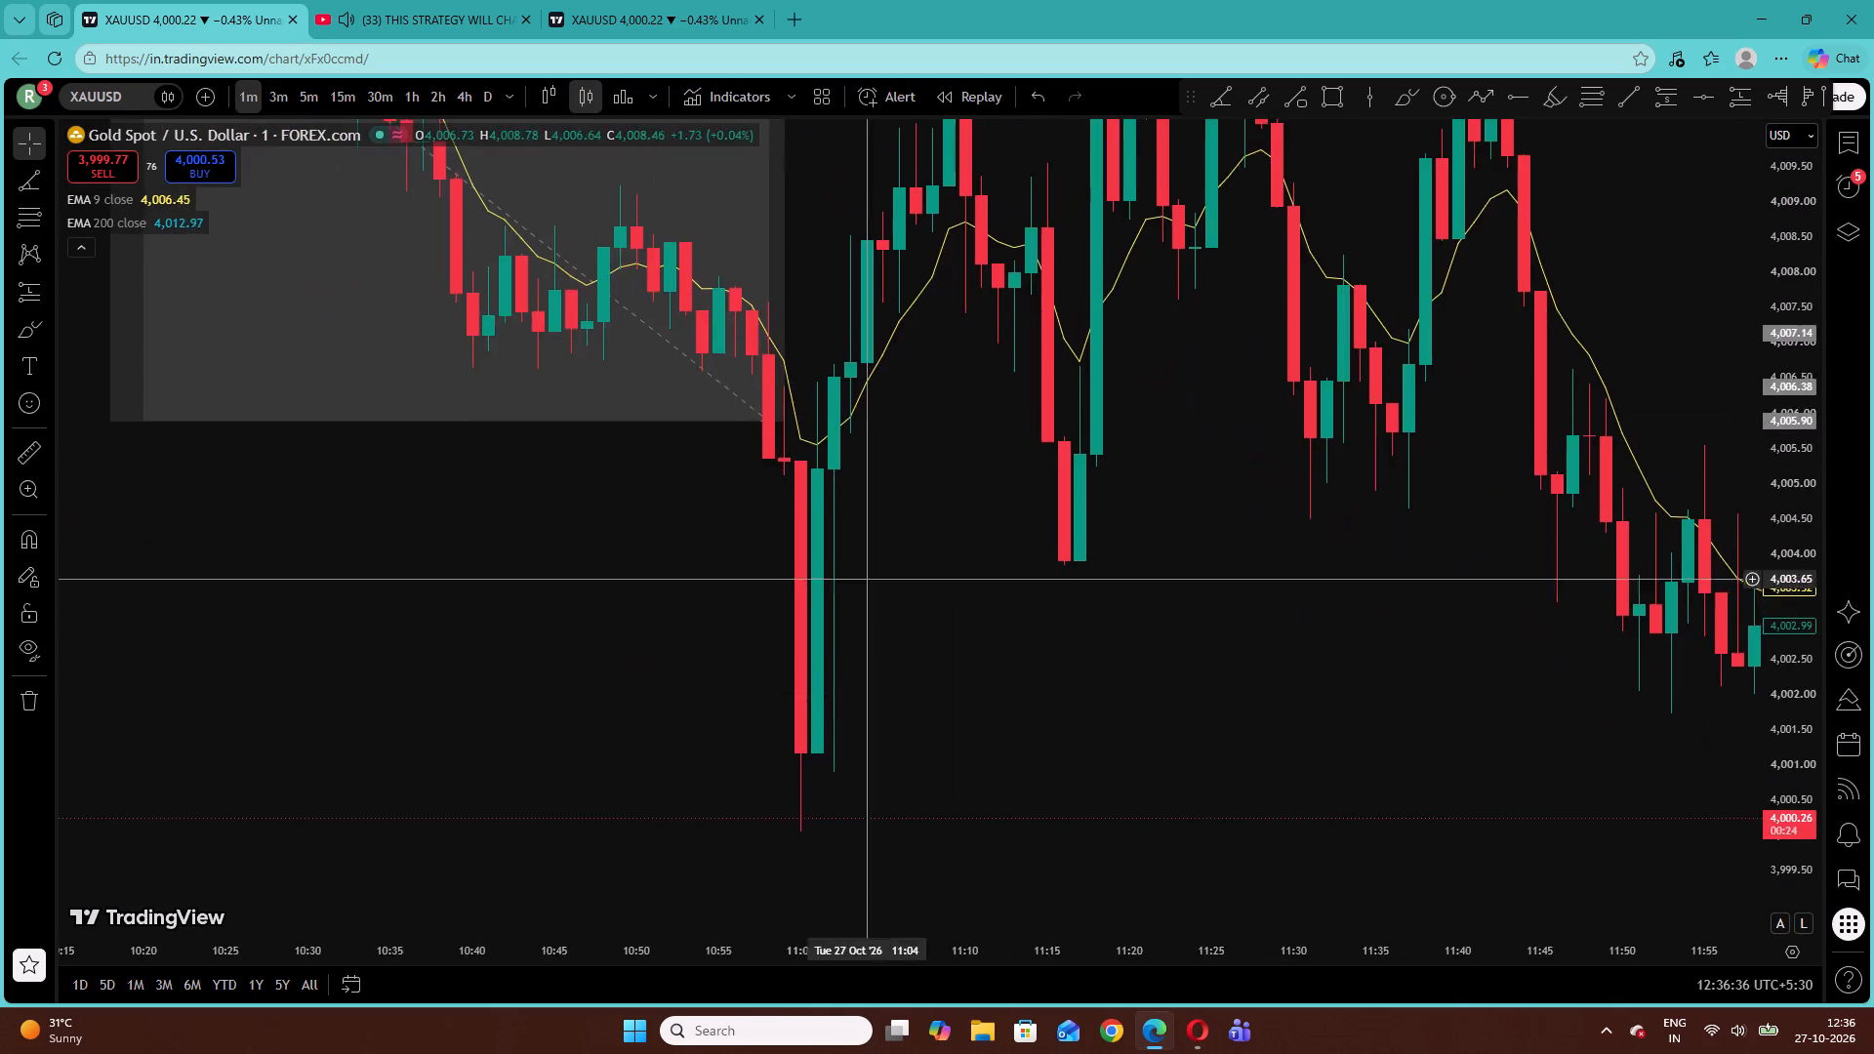
{"action": "left_click_drag", "start_coordinate": [894, 602], "coordinate": [1650, 804]}
{"action": "left_click_drag", "start_coordinate": [1776, 458], "coordinate": [1729, 840]}
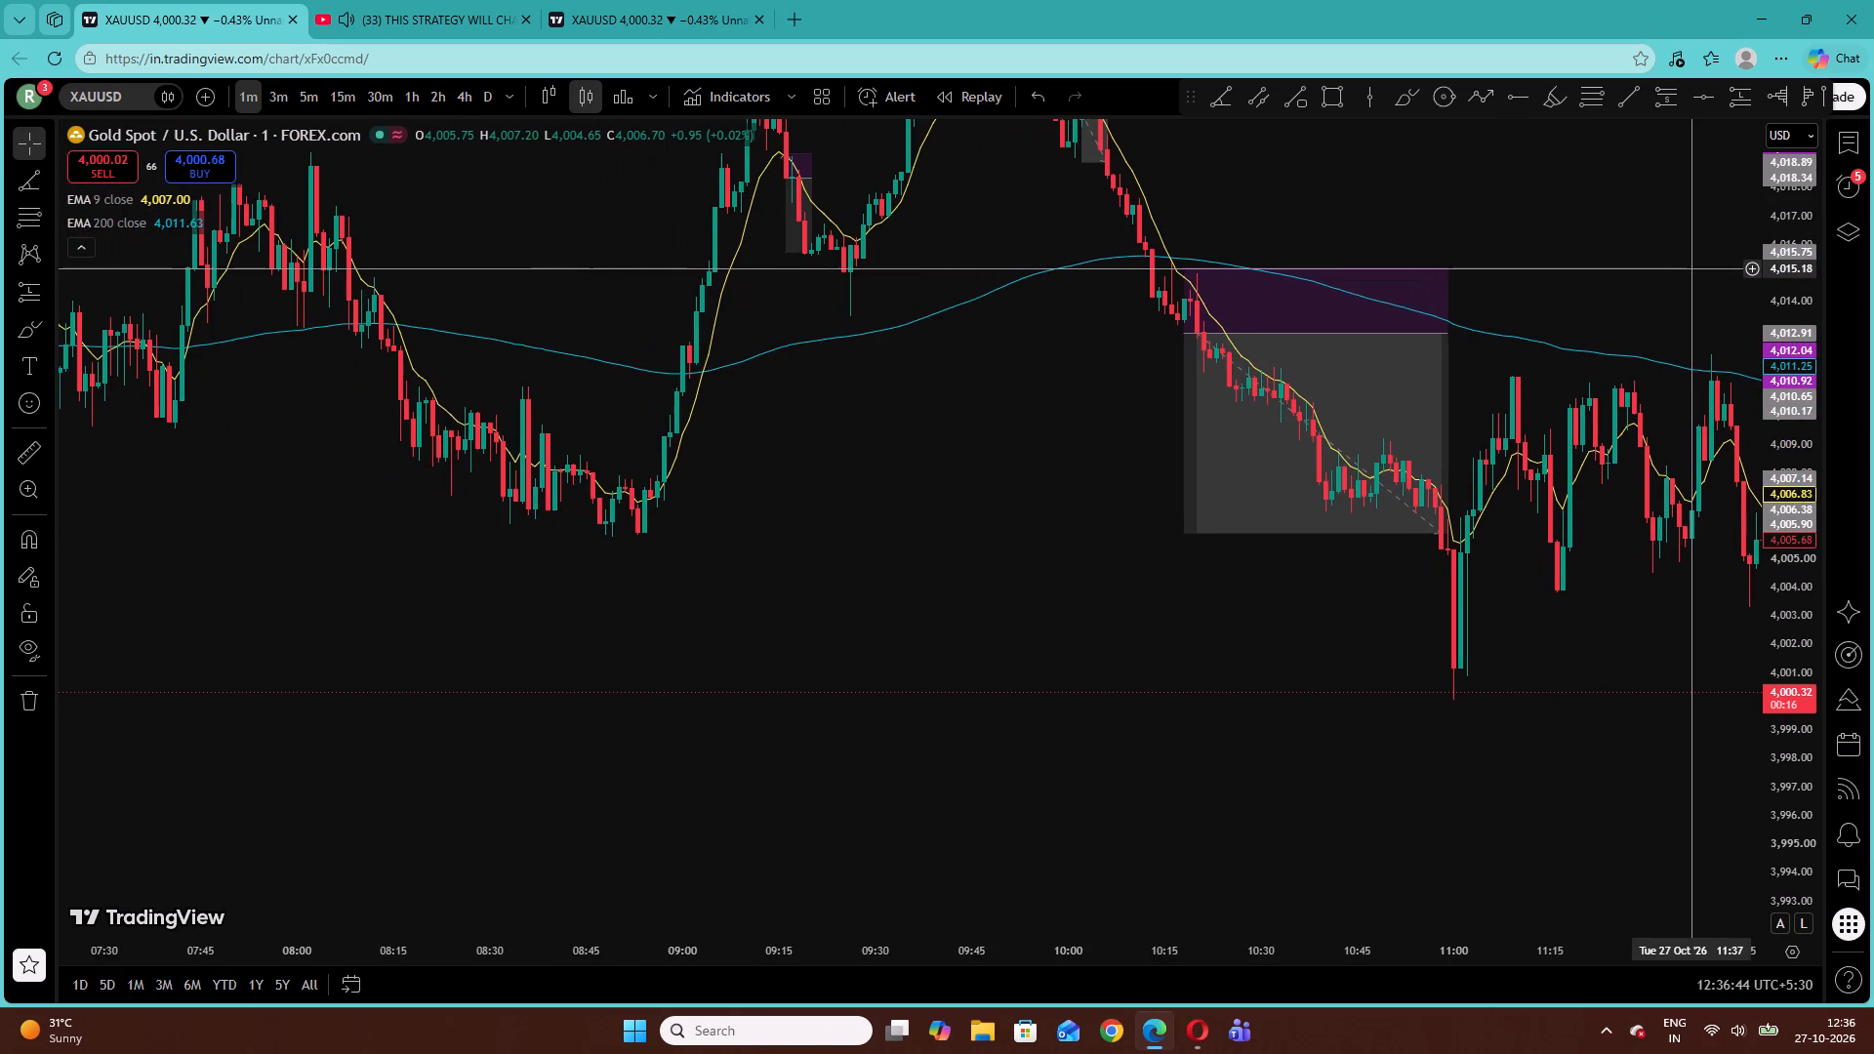
{"action": "left_click_drag", "start_coordinate": [1794, 334], "coordinate": [1792, 444]}
{"action": "left_click_drag", "start_coordinate": [1611, 311], "coordinate": [1645, 509]}
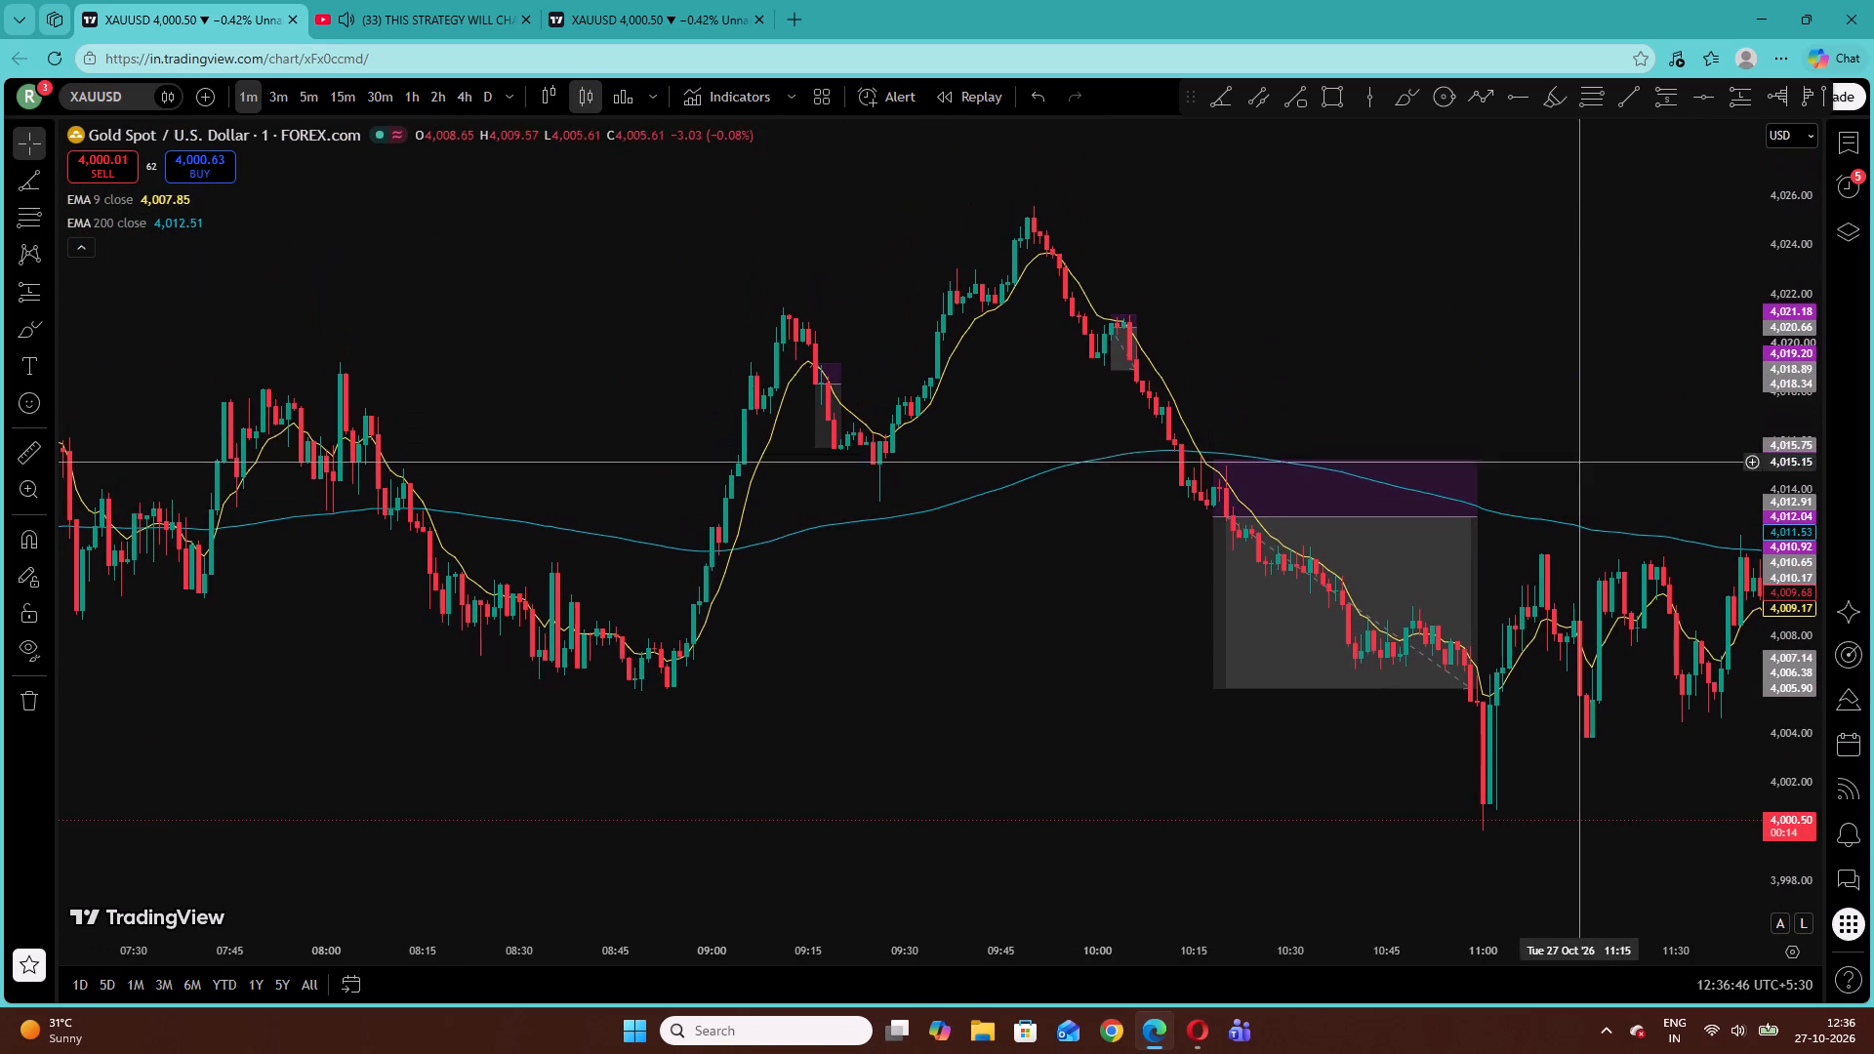
{"action": "left_click_drag", "start_coordinate": [1798, 520], "coordinate": [1751, 350]}
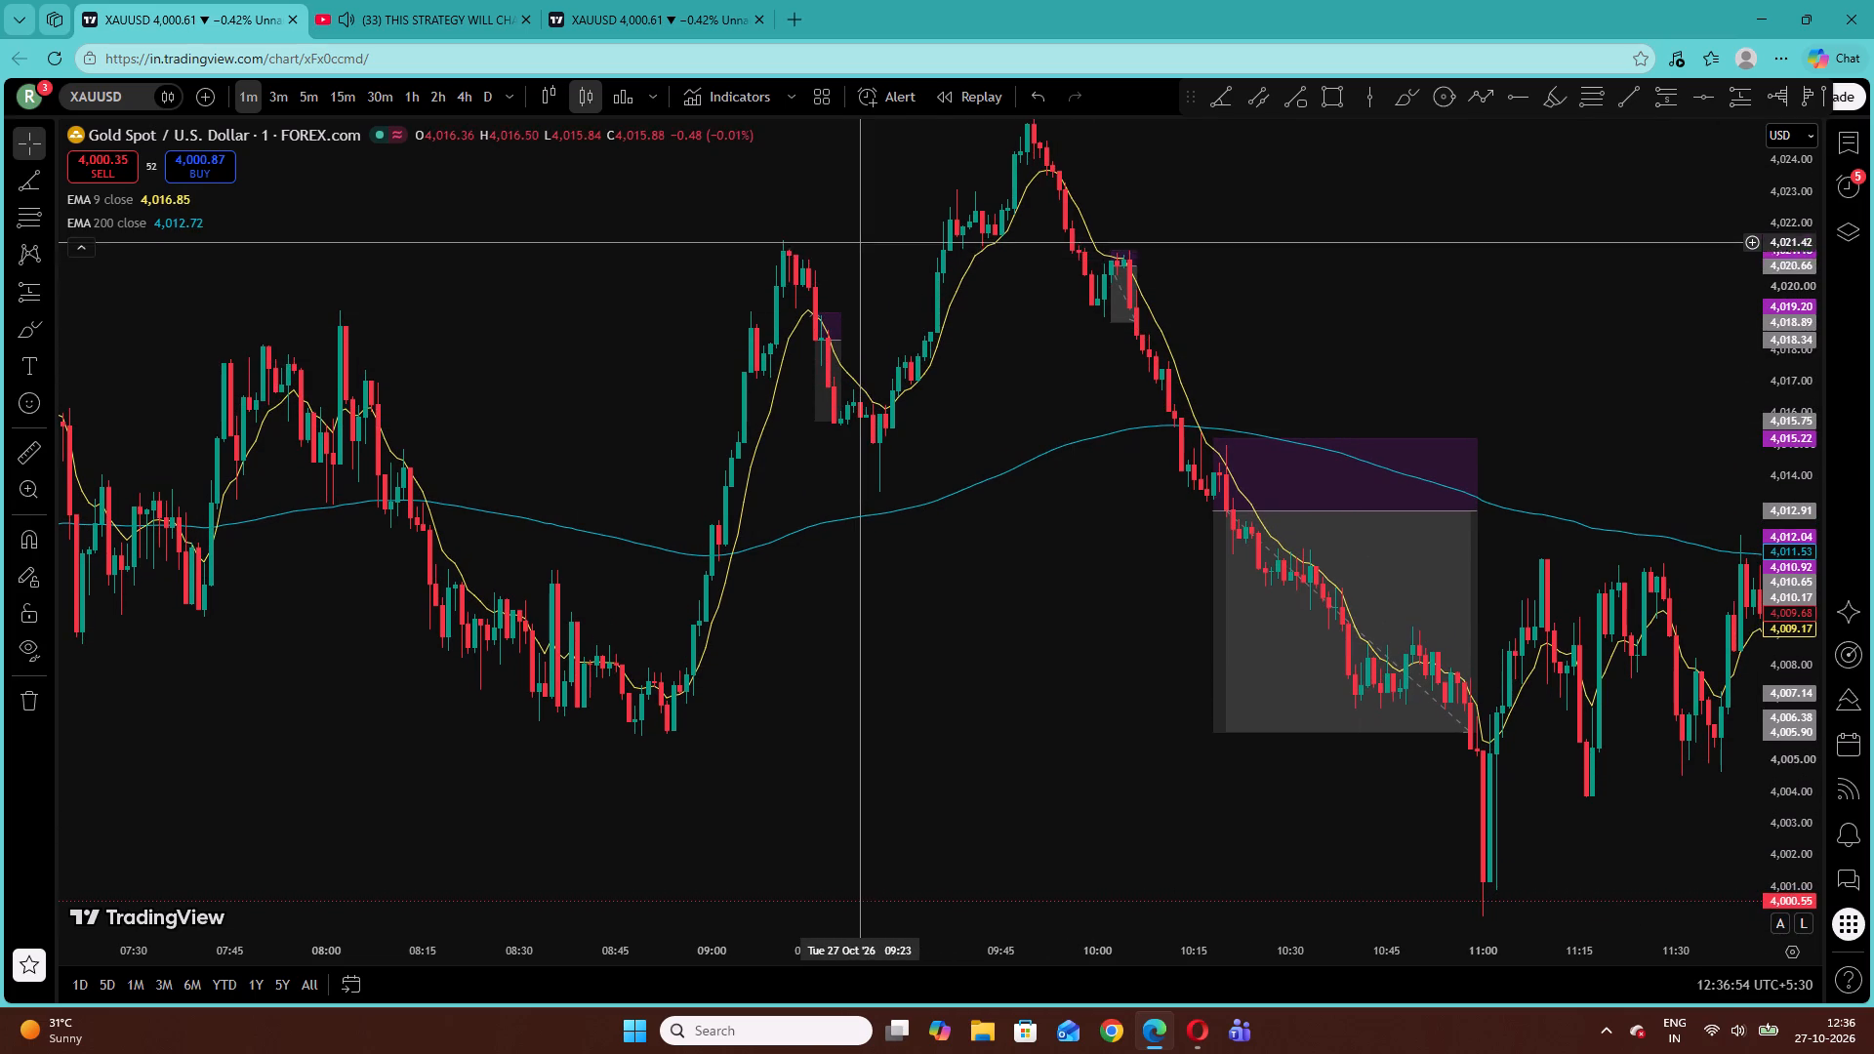
{"action": "left_click_drag", "start_coordinate": [806, 479], "coordinate": [1600, 404]}
{"action": "left_click_drag", "start_coordinate": [923, 475], "coordinate": [1618, 482]}
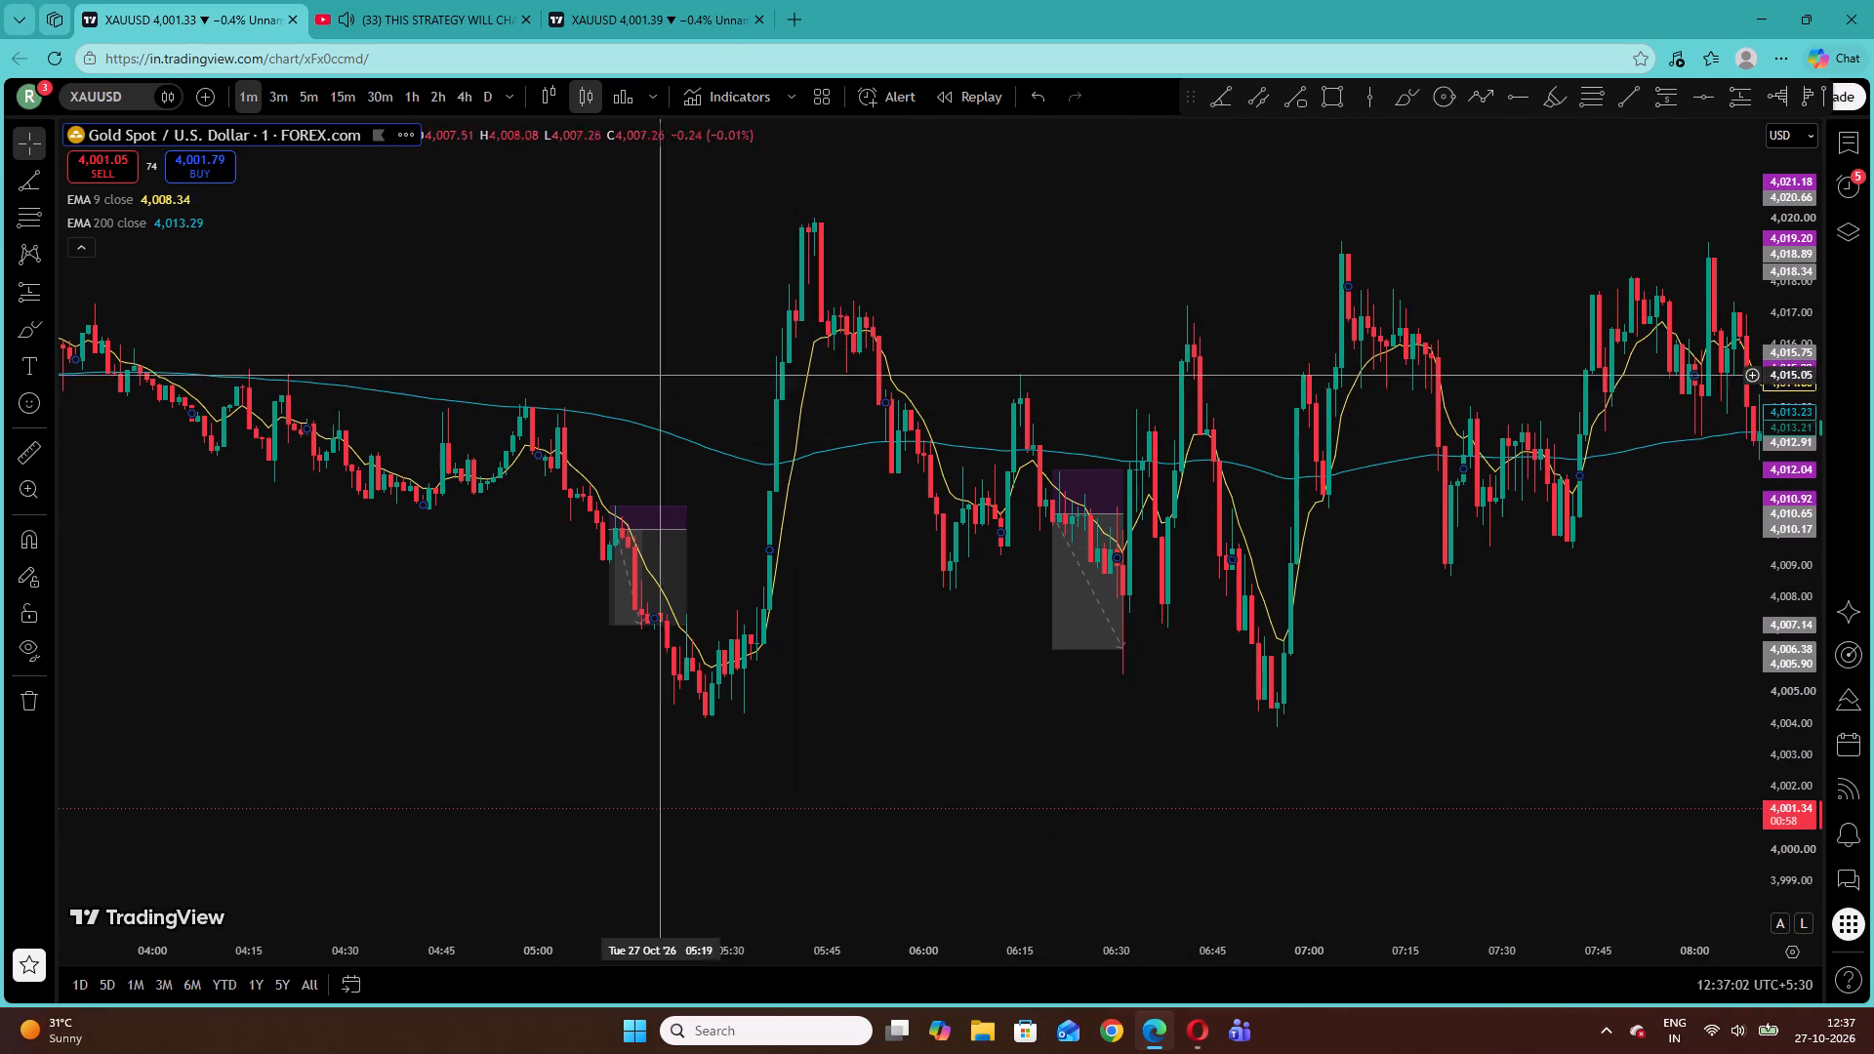
{"action": "left_click", "coordinate": [672, 312]}
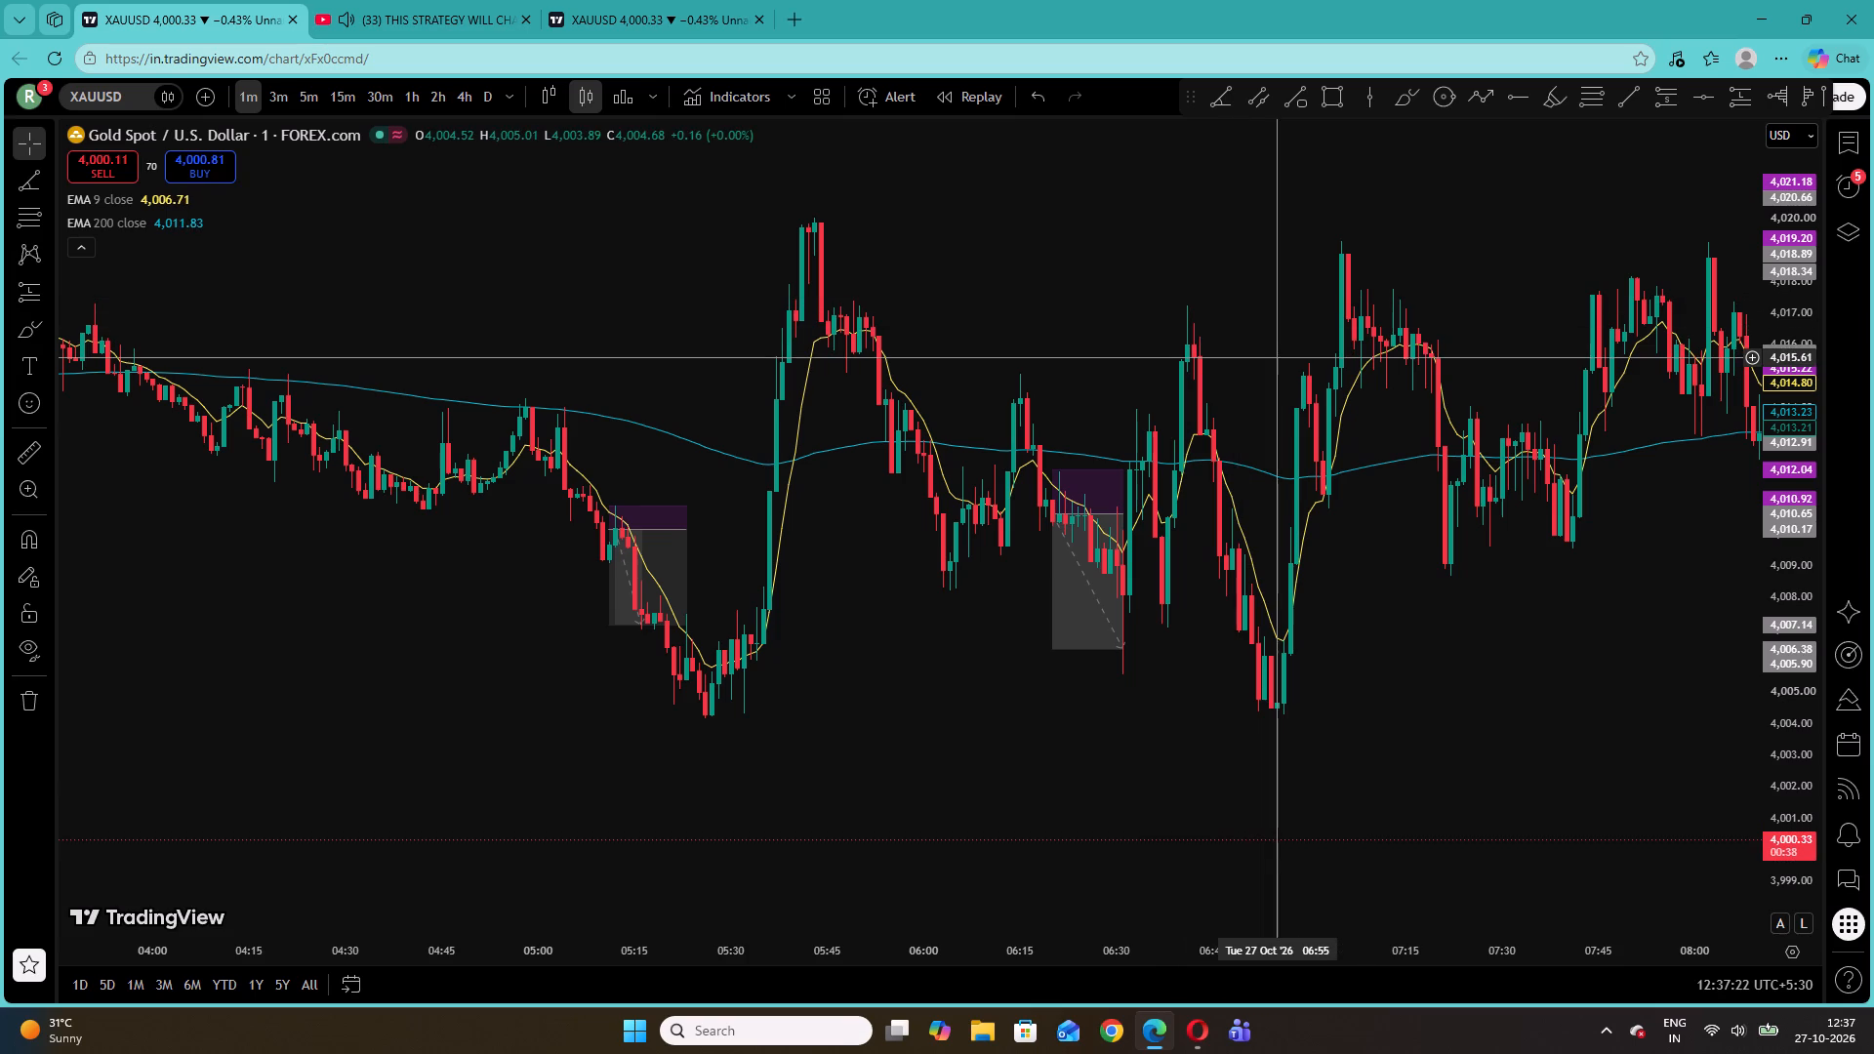
Recheck the price action around the 27 October short positions between about 05:15 and 11:00 against both EMAs.
{"action": "left_click_drag", "start_coordinate": [1275, 357], "coordinate": [531, 377]}
{"action": "left_click_drag", "start_coordinate": [1200, 368], "coordinate": [628, 393]}
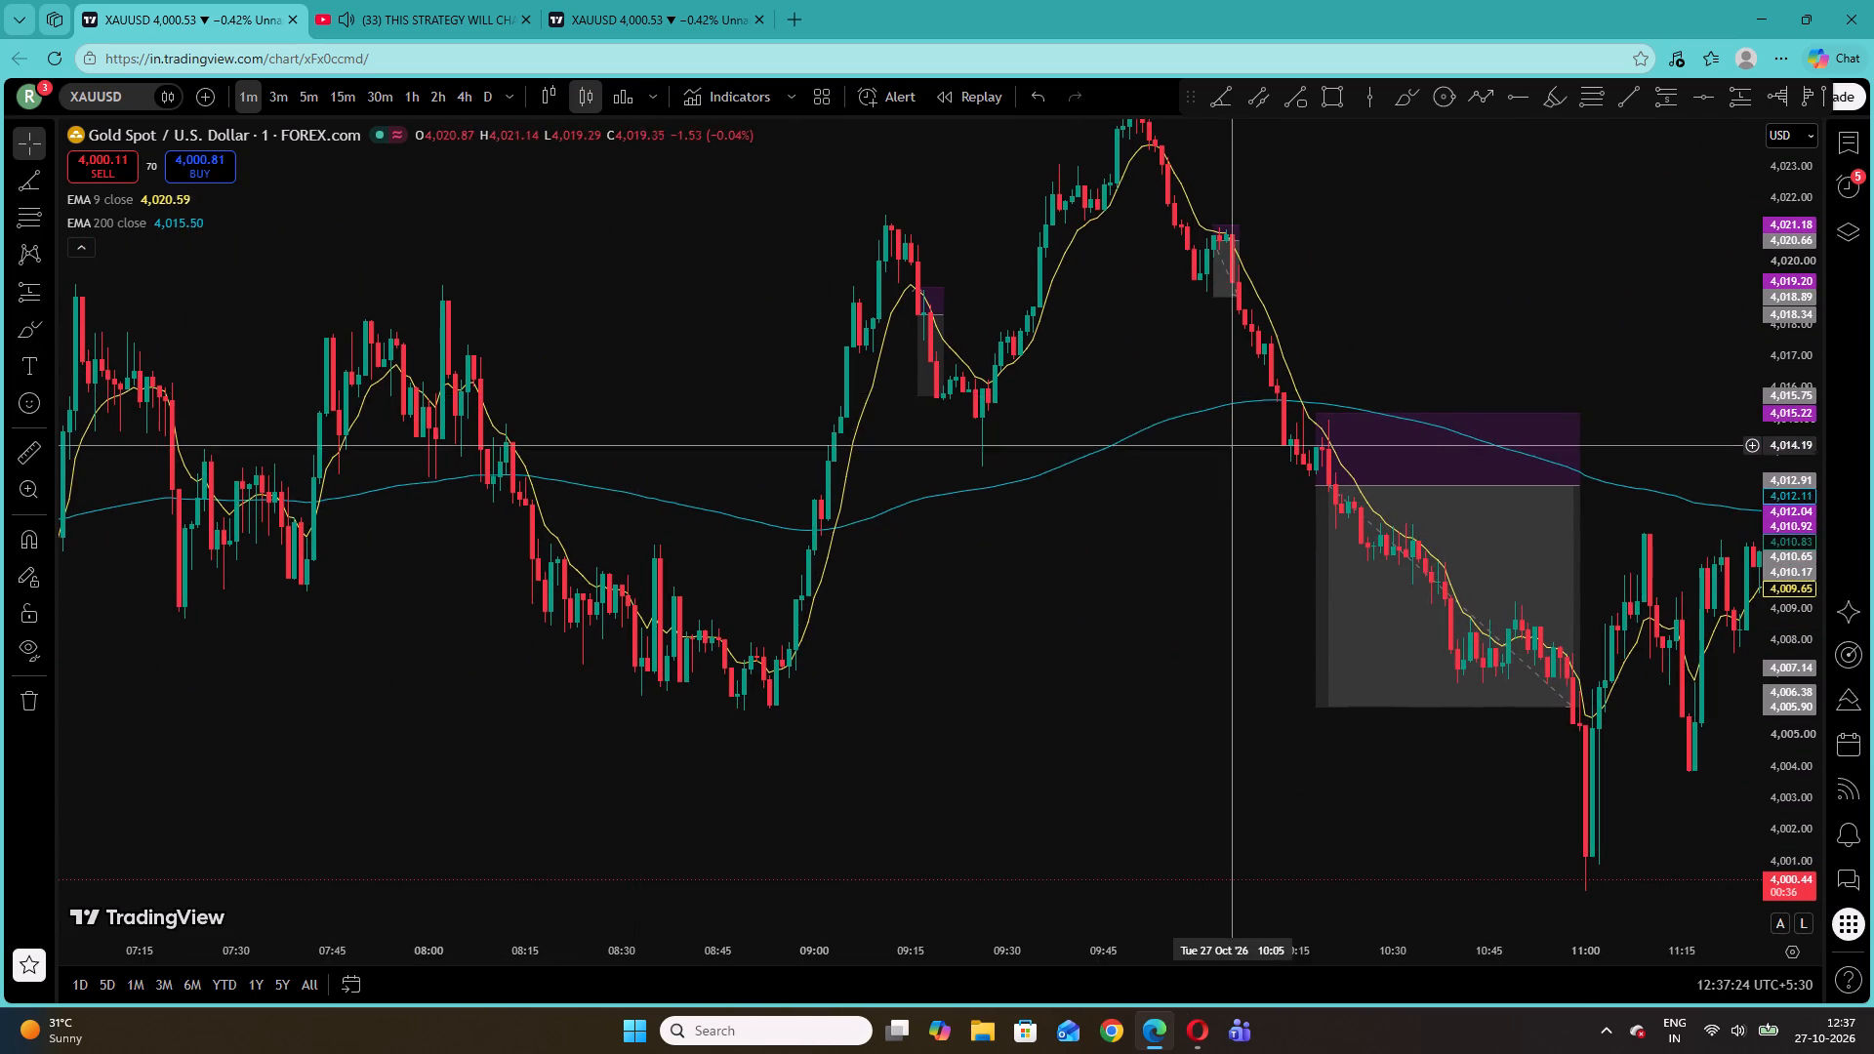
{"action": "left_click_drag", "start_coordinate": [1242, 487], "coordinate": [1021, 478]}
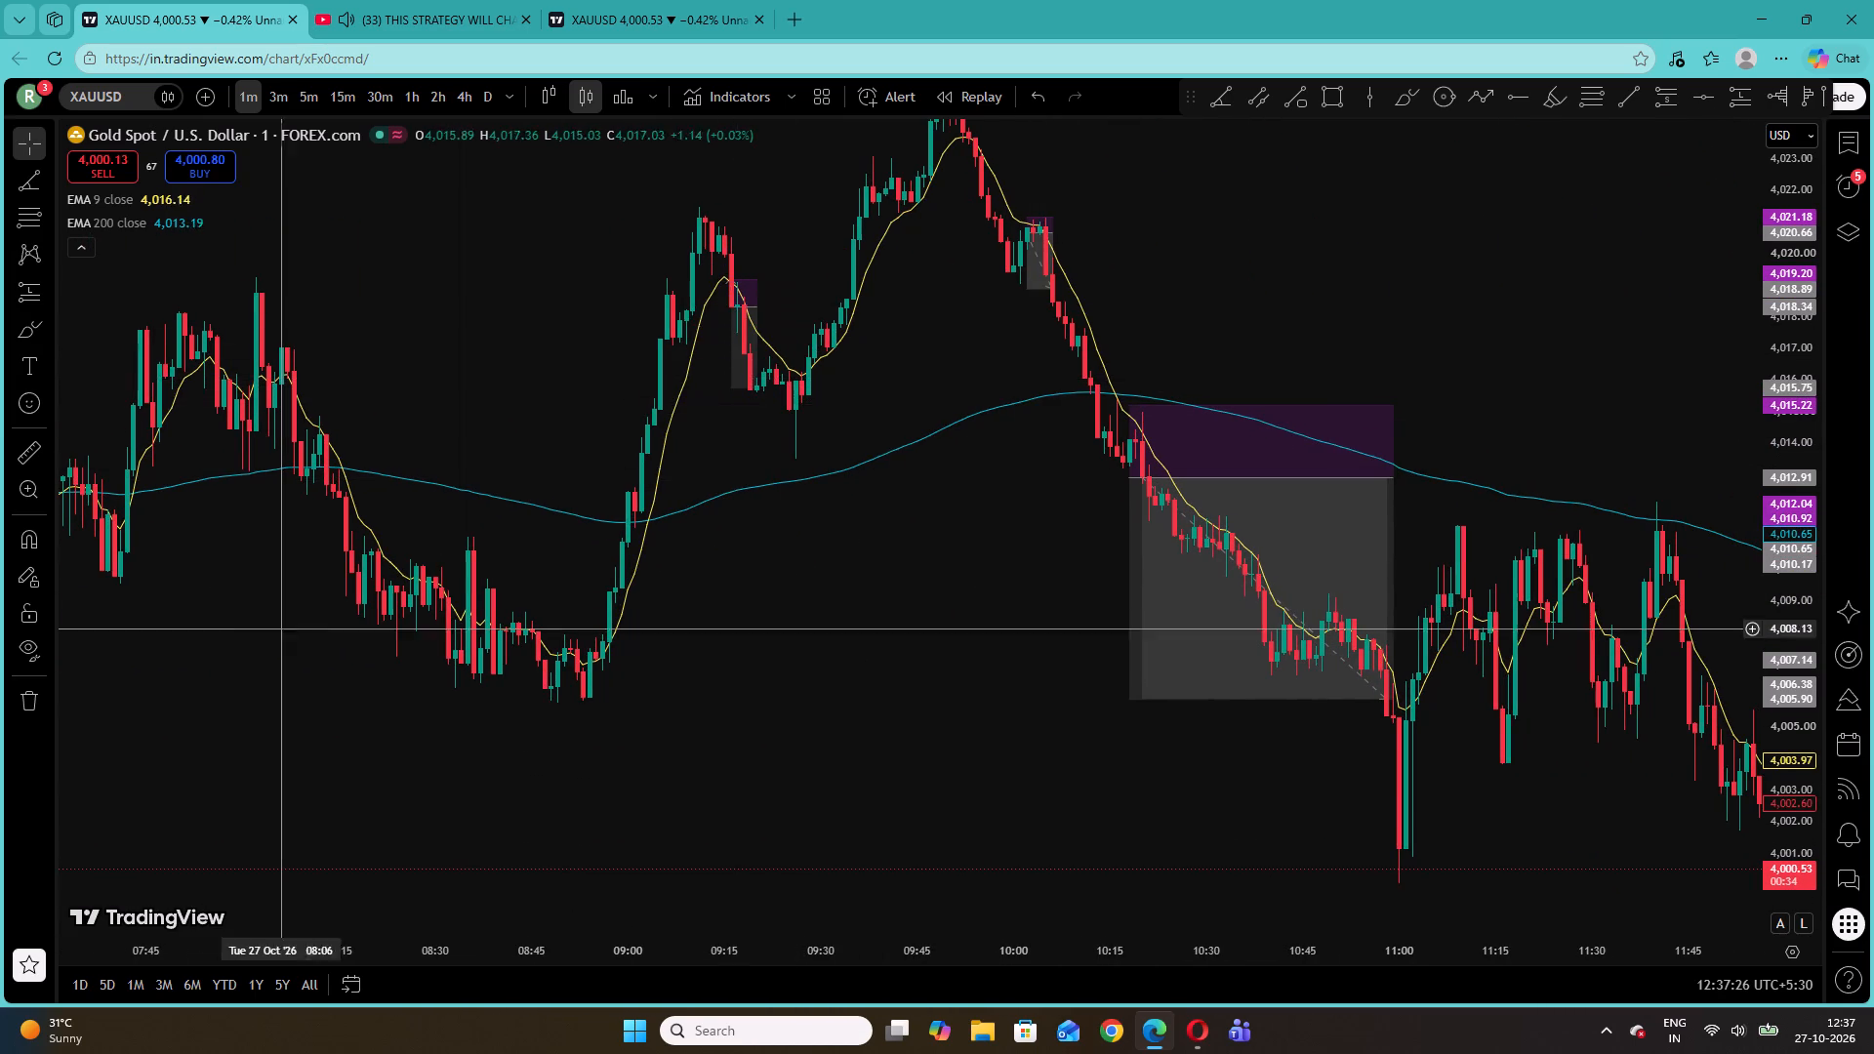
{"action": "left_click_drag", "start_coordinate": [504, 590], "coordinate": [1813, 611]}
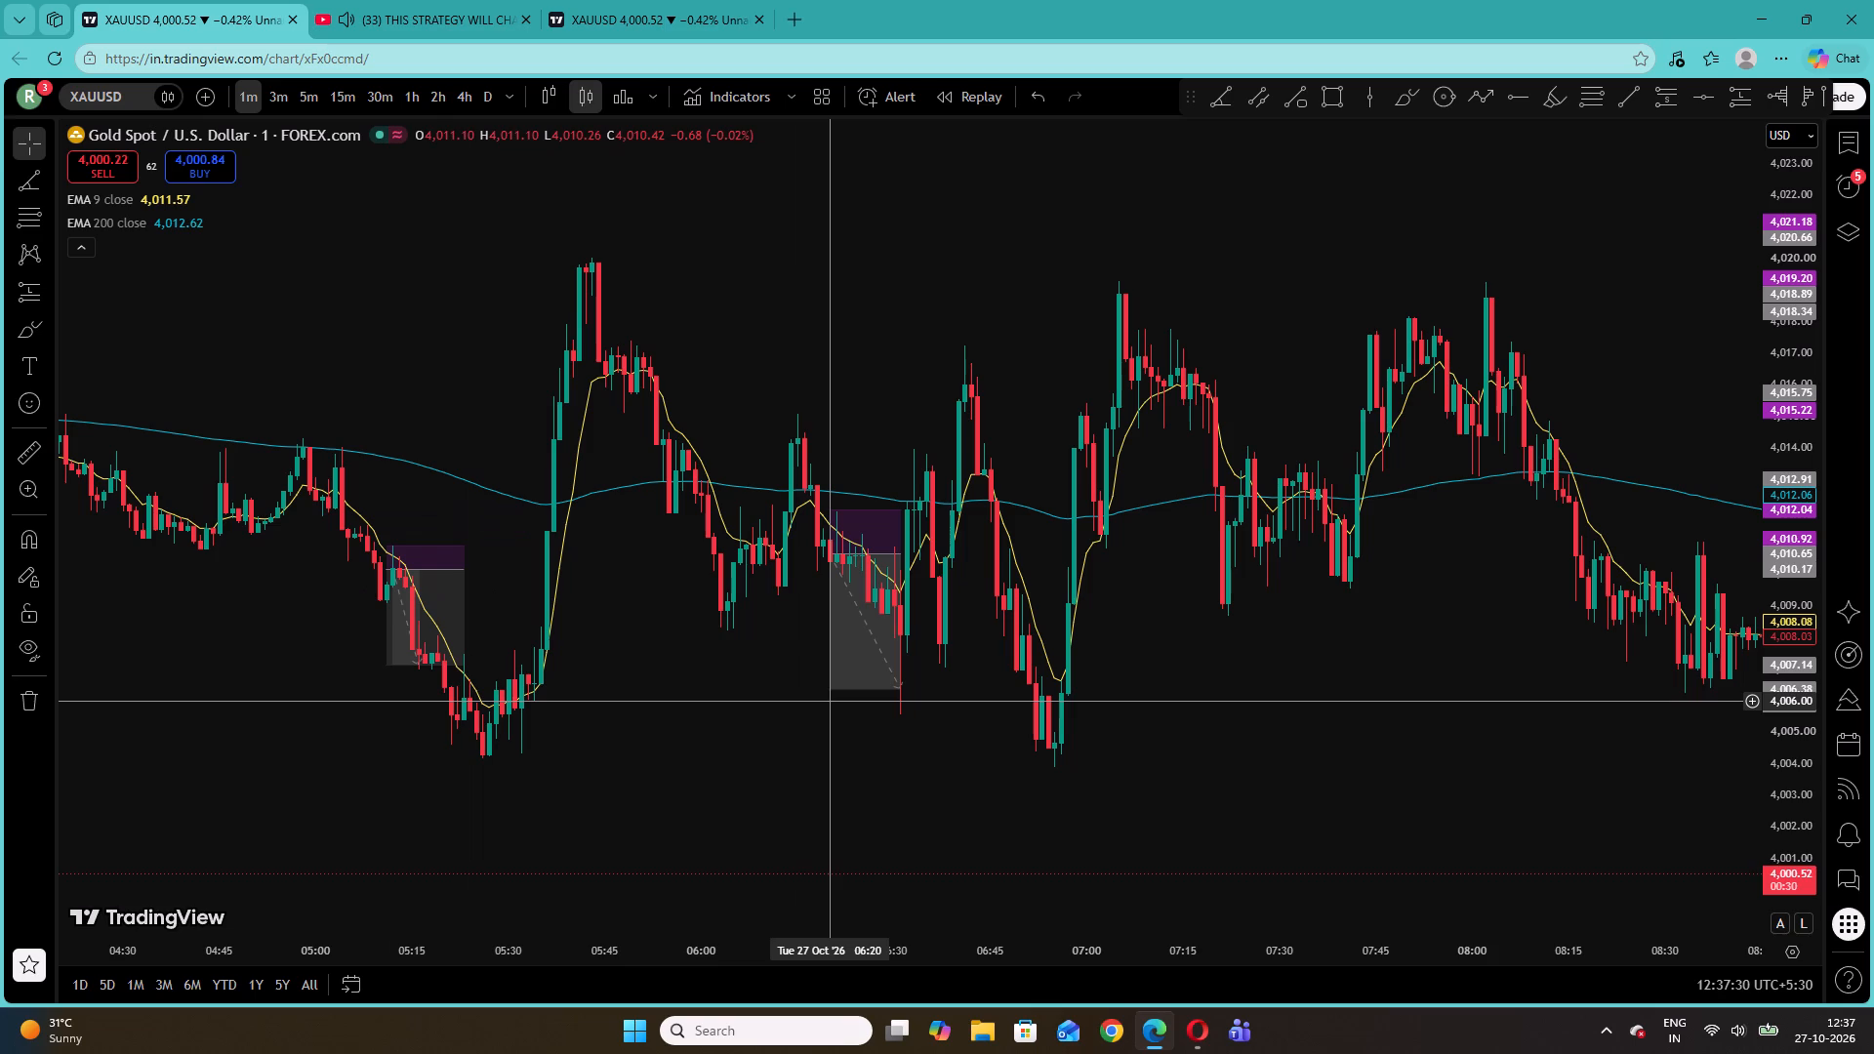
{"action": "left_click_drag", "start_coordinate": [1465, 581], "coordinate": [1197, 568]}
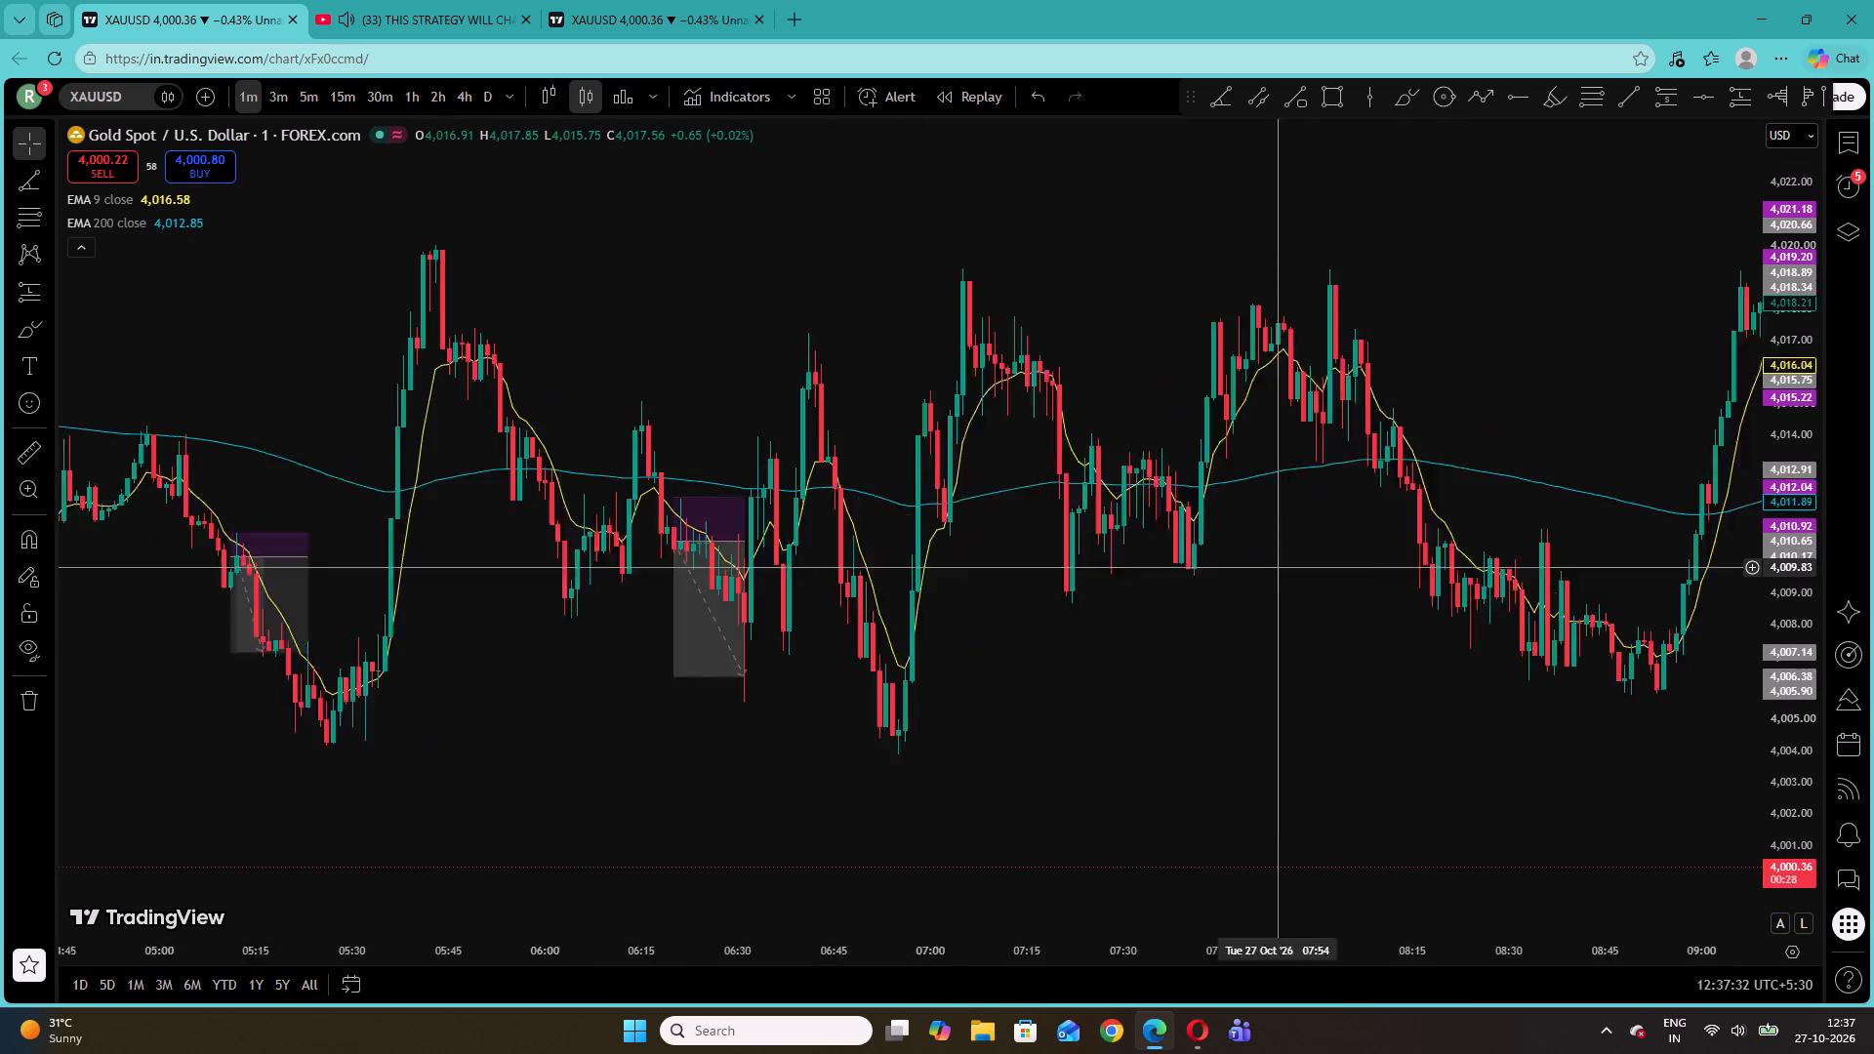
{"action": "left_click_drag", "start_coordinate": [1197, 568], "coordinate": [886, 583]}
{"action": "left_click_drag", "start_coordinate": [1216, 378], "coordinate": [700, 544]}
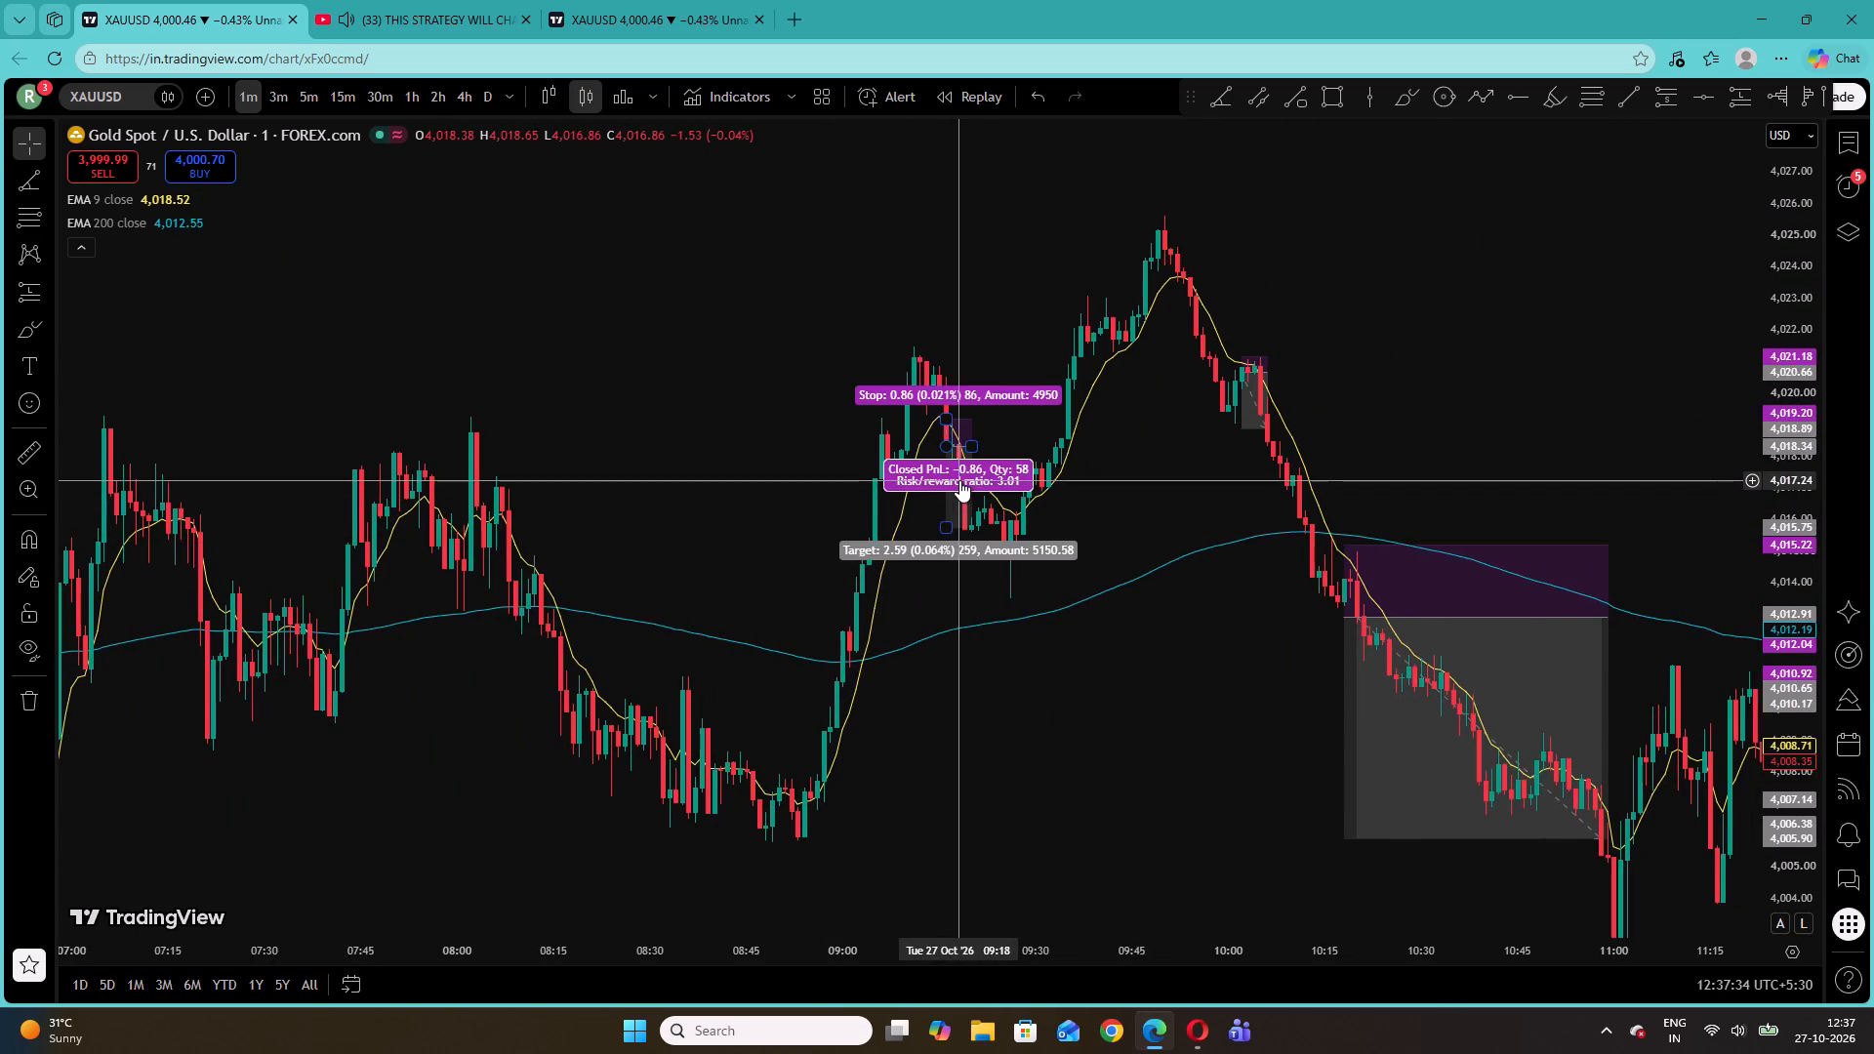
{"action": "left_click", "coordinate": [1102, 478]}
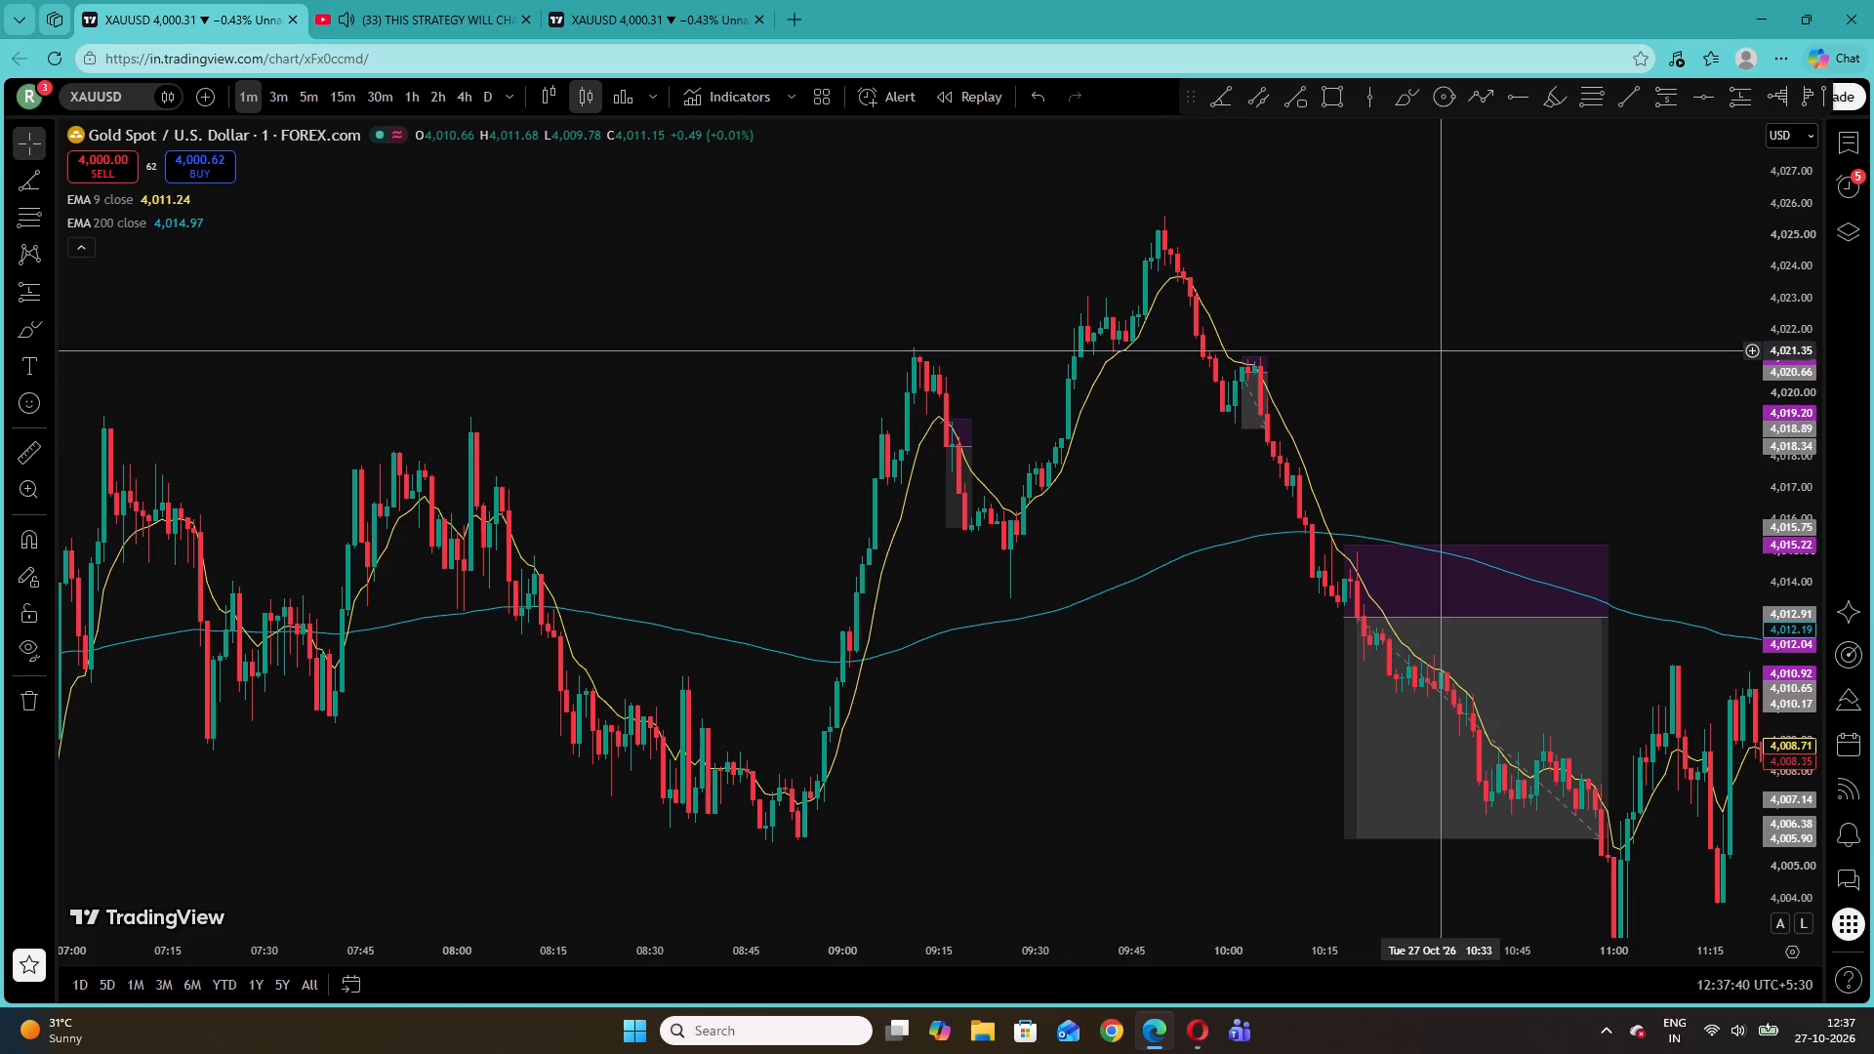
Compare the strategy video's gold chart example with the latest candles on the first XAUUSD chart.
{"action": "left_click", "coordinate": [438, 7]}
{"action": "left_click", "coordinate": [704, 21]}
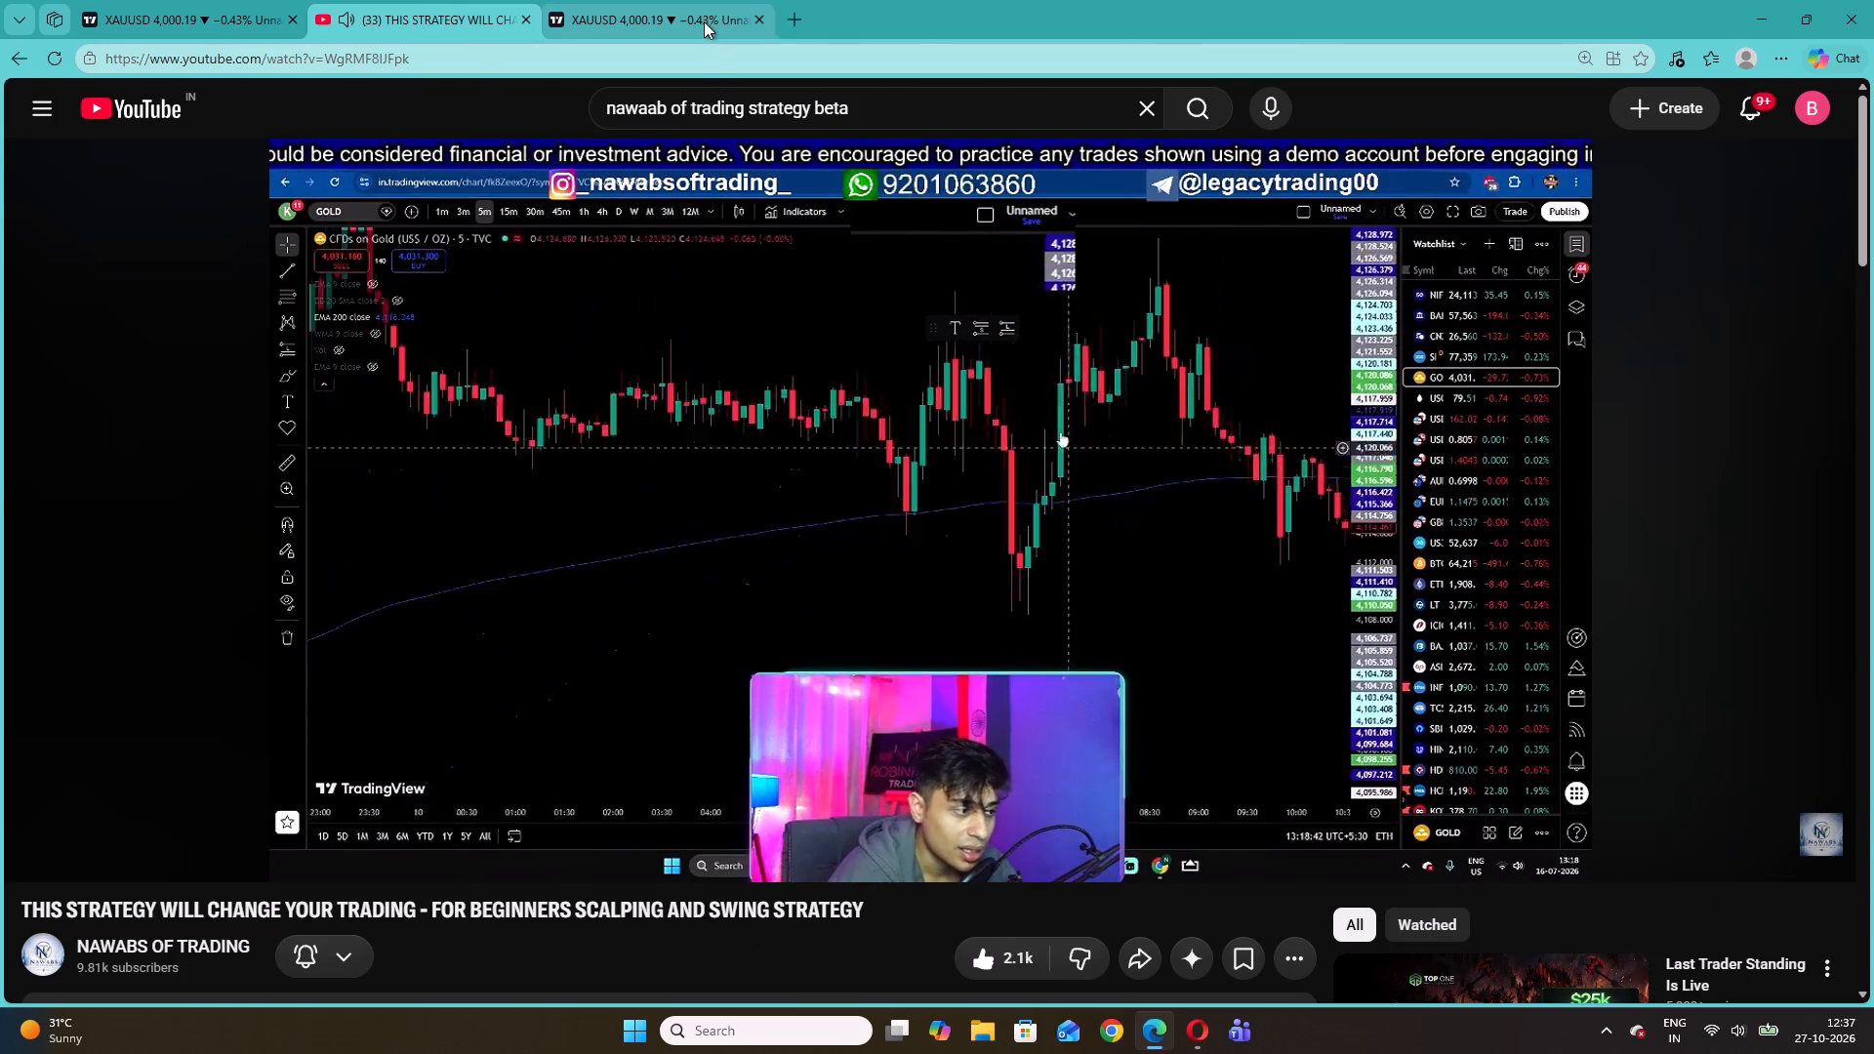
{"action": "left_click", "coordinate": [166, 0]}
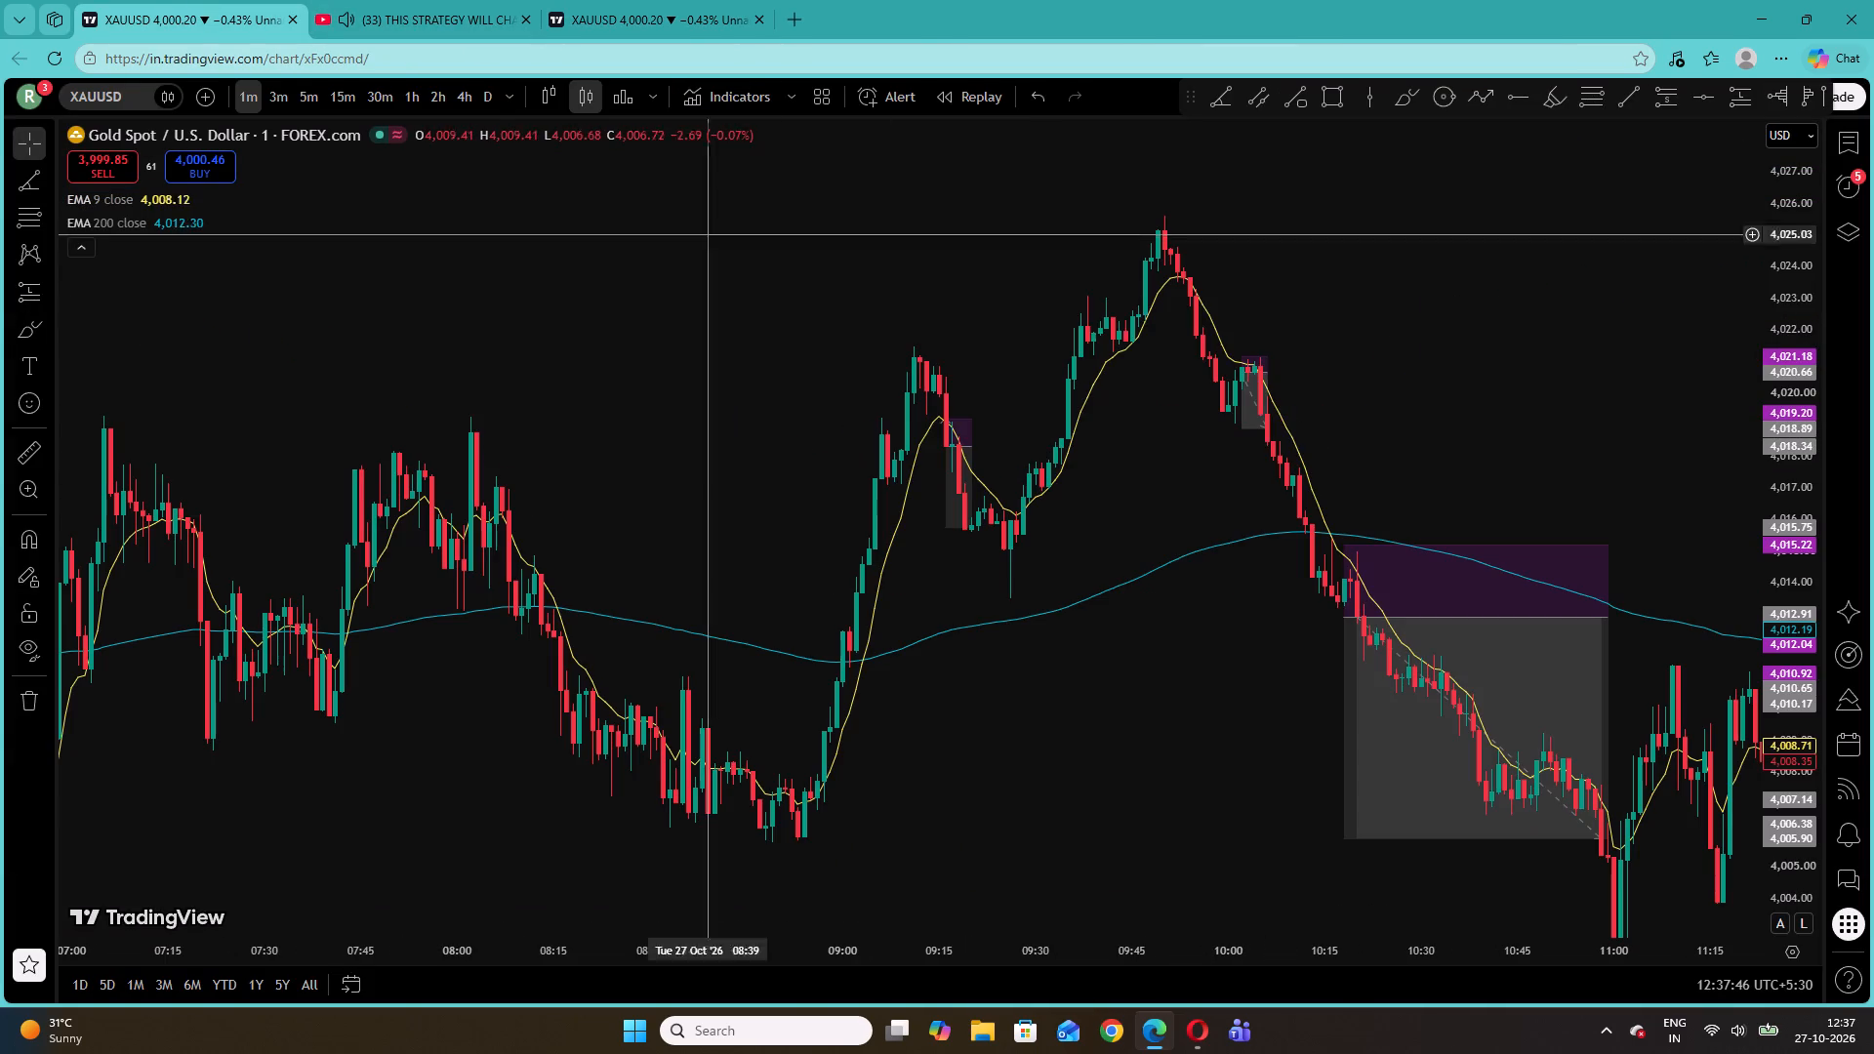
{"action": "left_click_drag", "start_coordinate": [1549, 487], "coordinate": [1521, 481]}
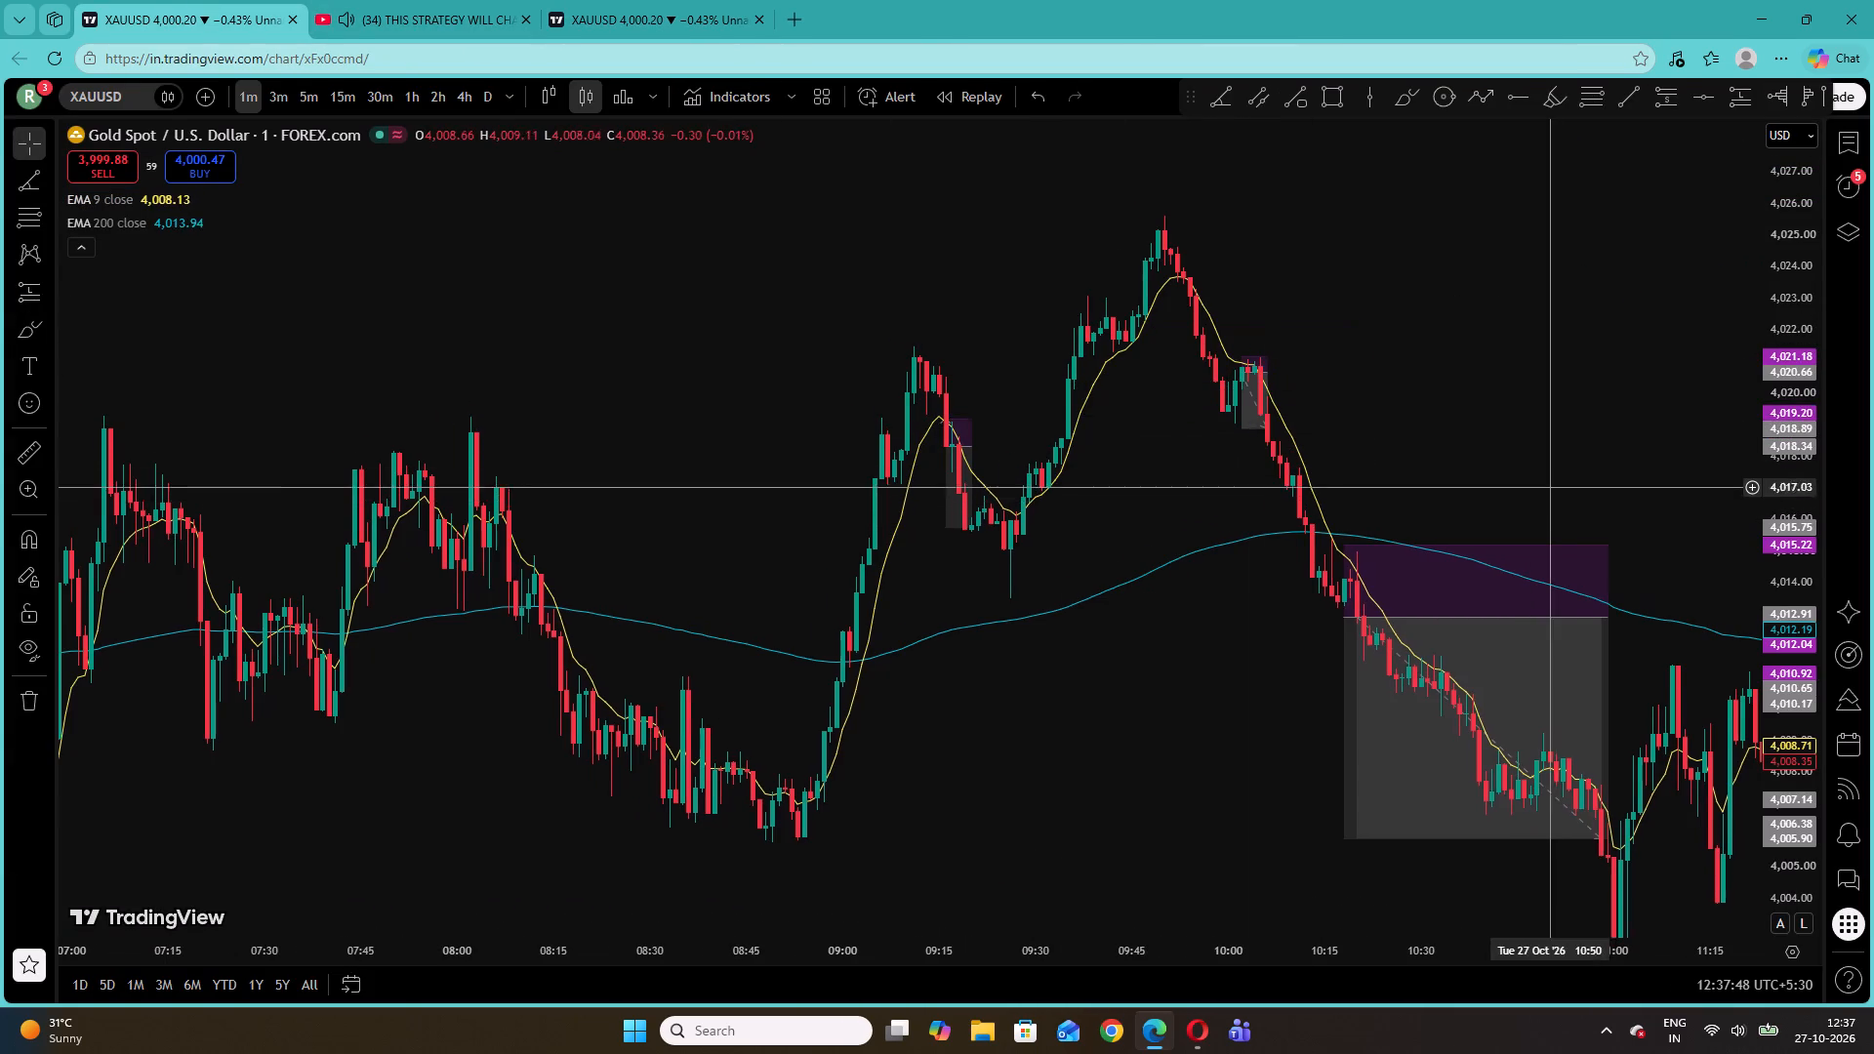
{"action": "left_click_drag", "start_coordinate": [1521, 481], "coordinate": [1114, 299]}
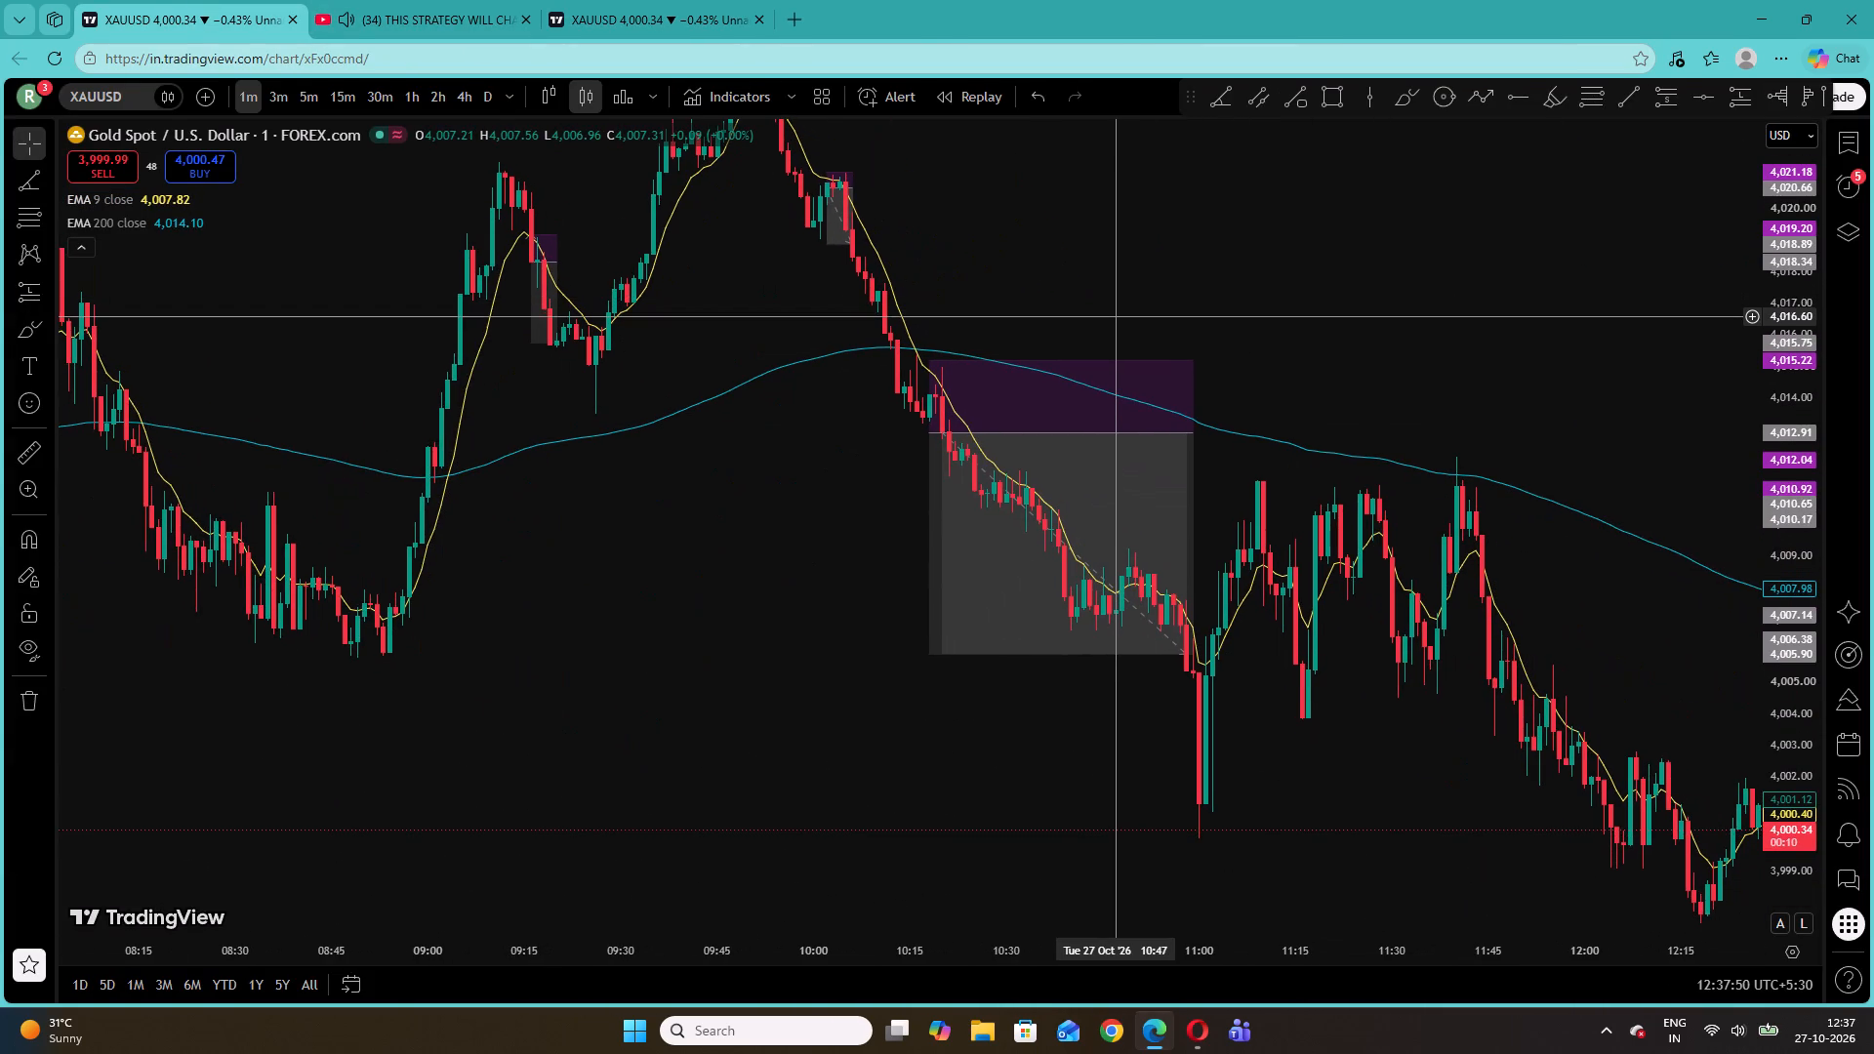
{"action": "left_click_drag", "start_coordinate": [1562, 384], "coordinate": [1180, 285]}
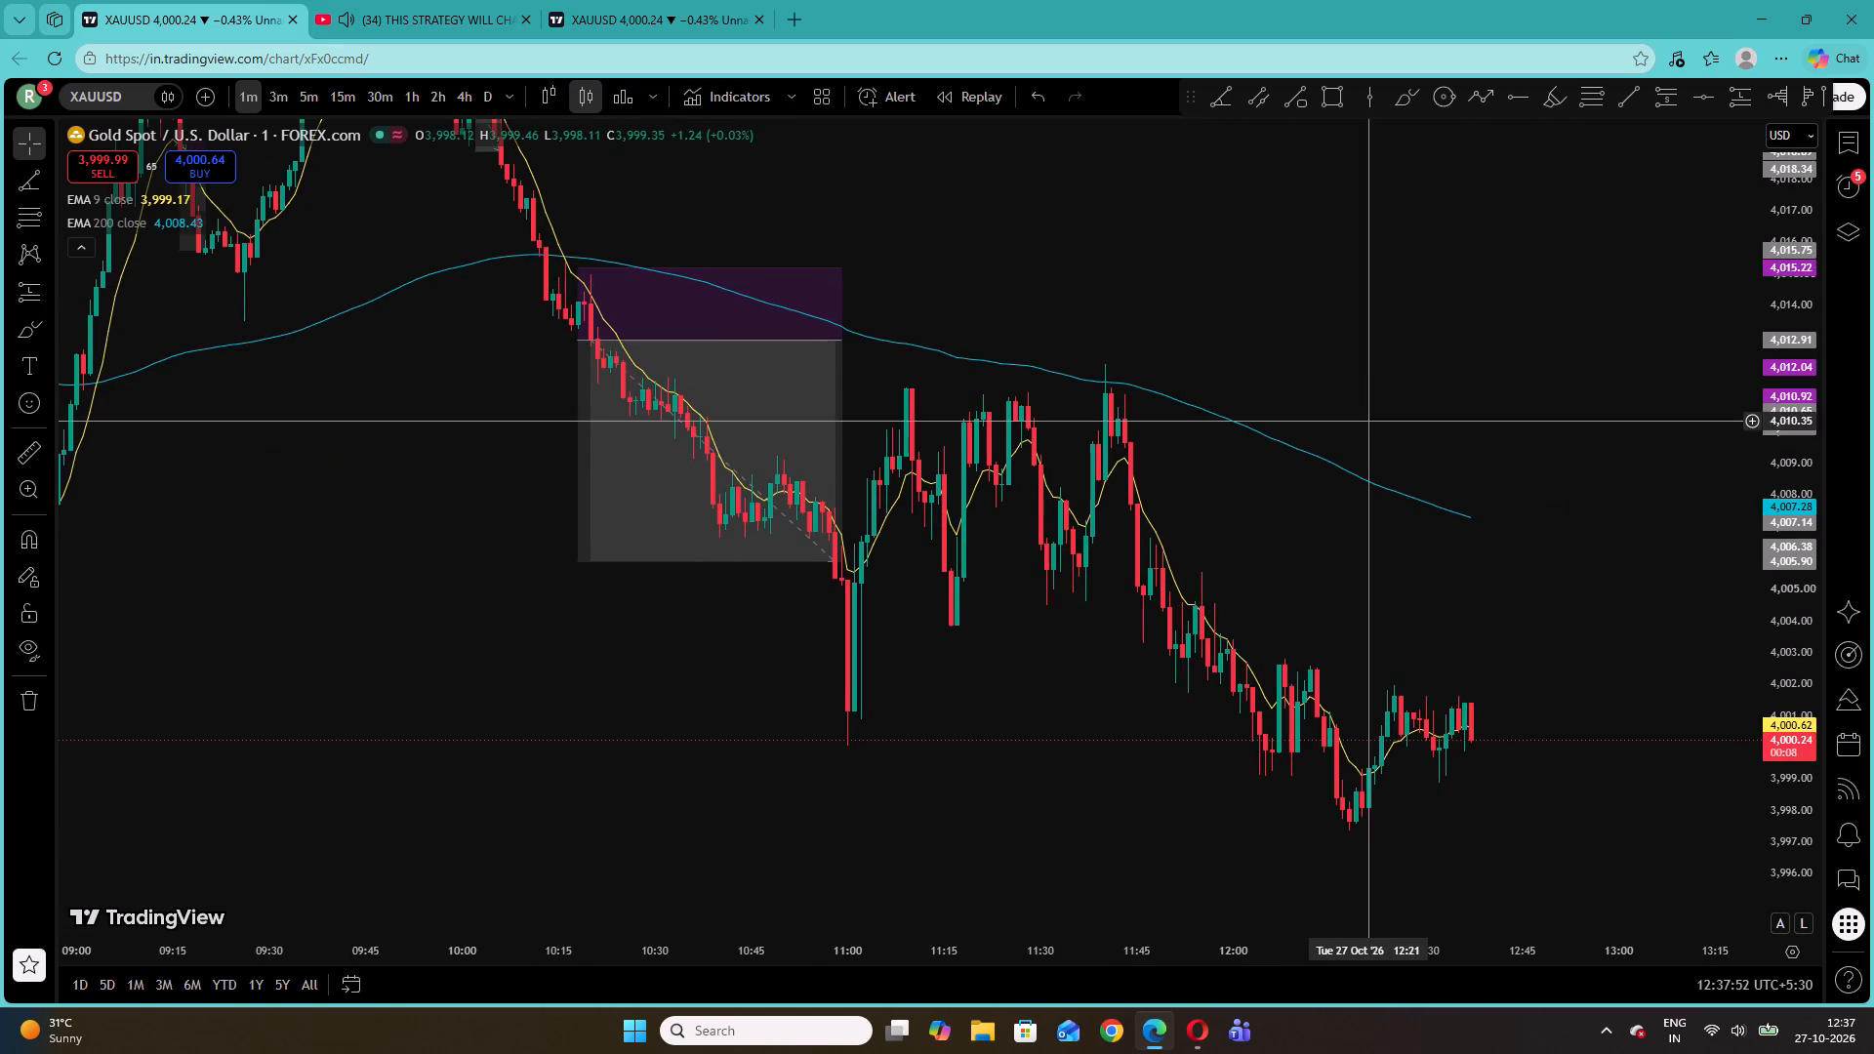
{"action": "left_click", "coordinate": [473, 6]}
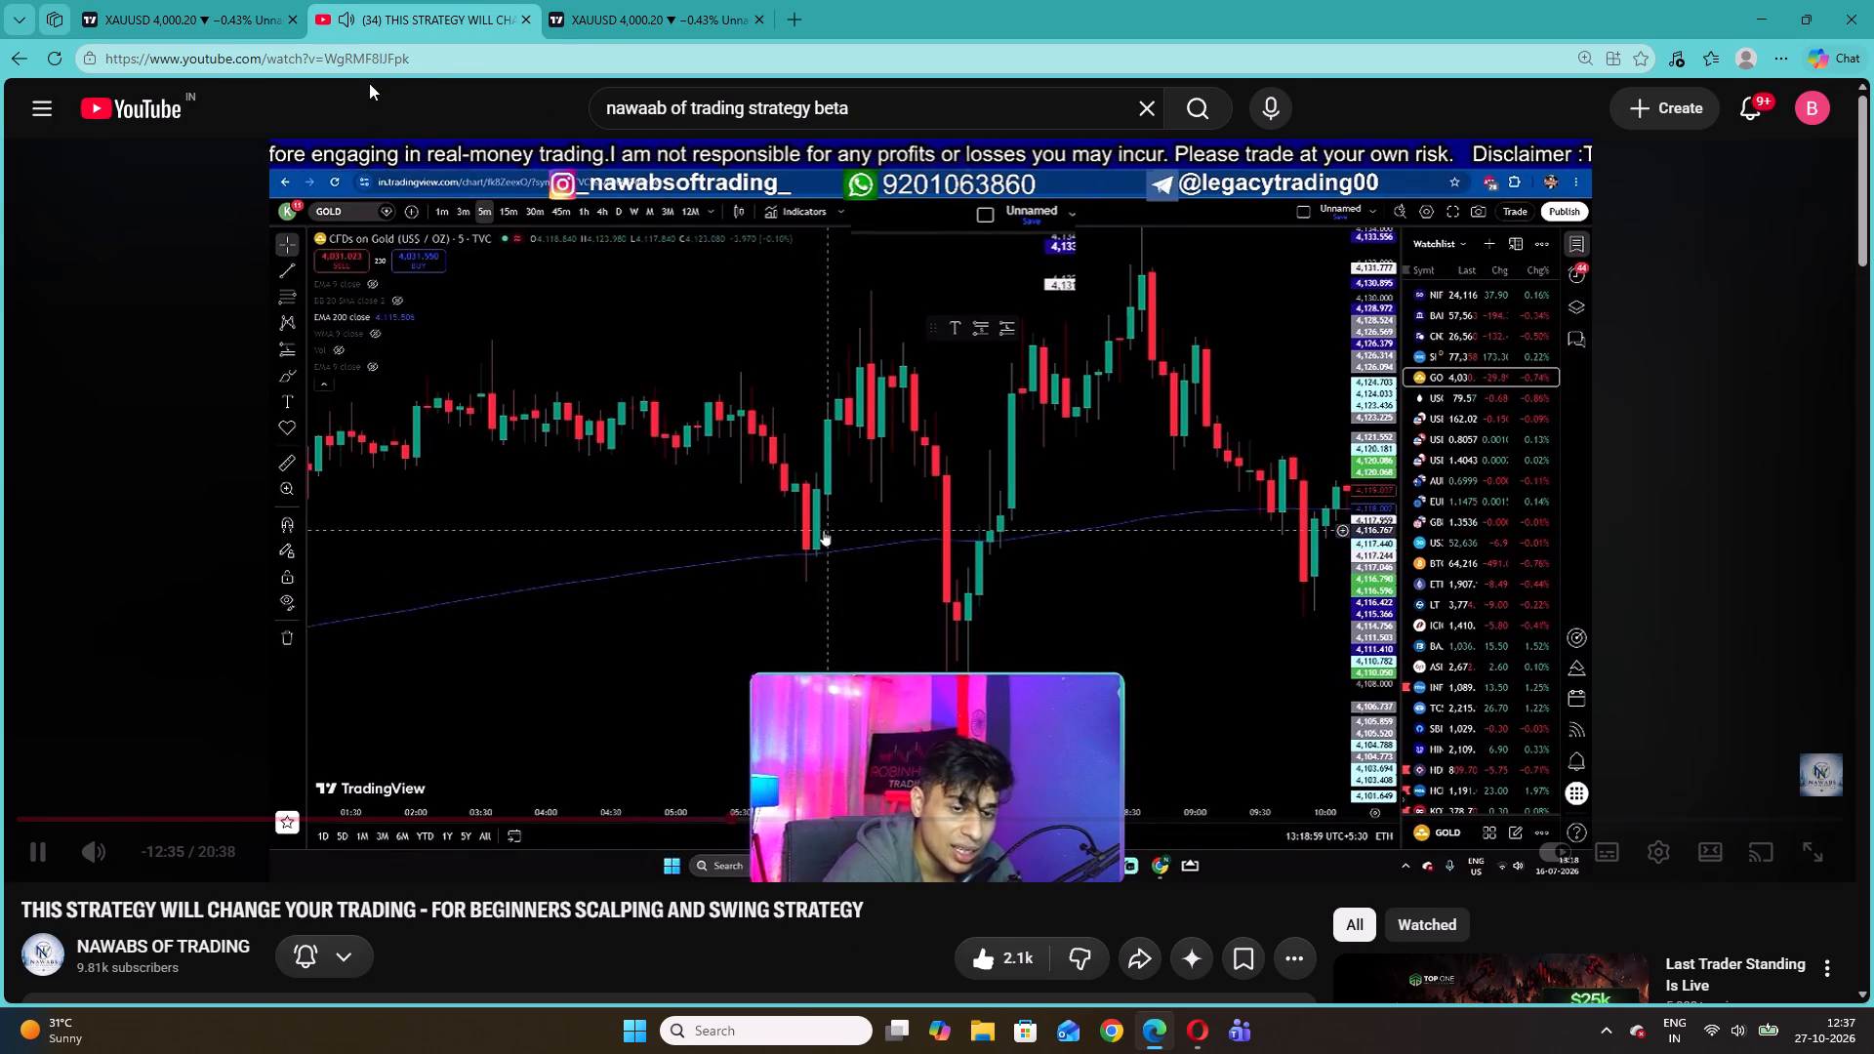
{"action": "left_click", "coordinate": [238, 12]}
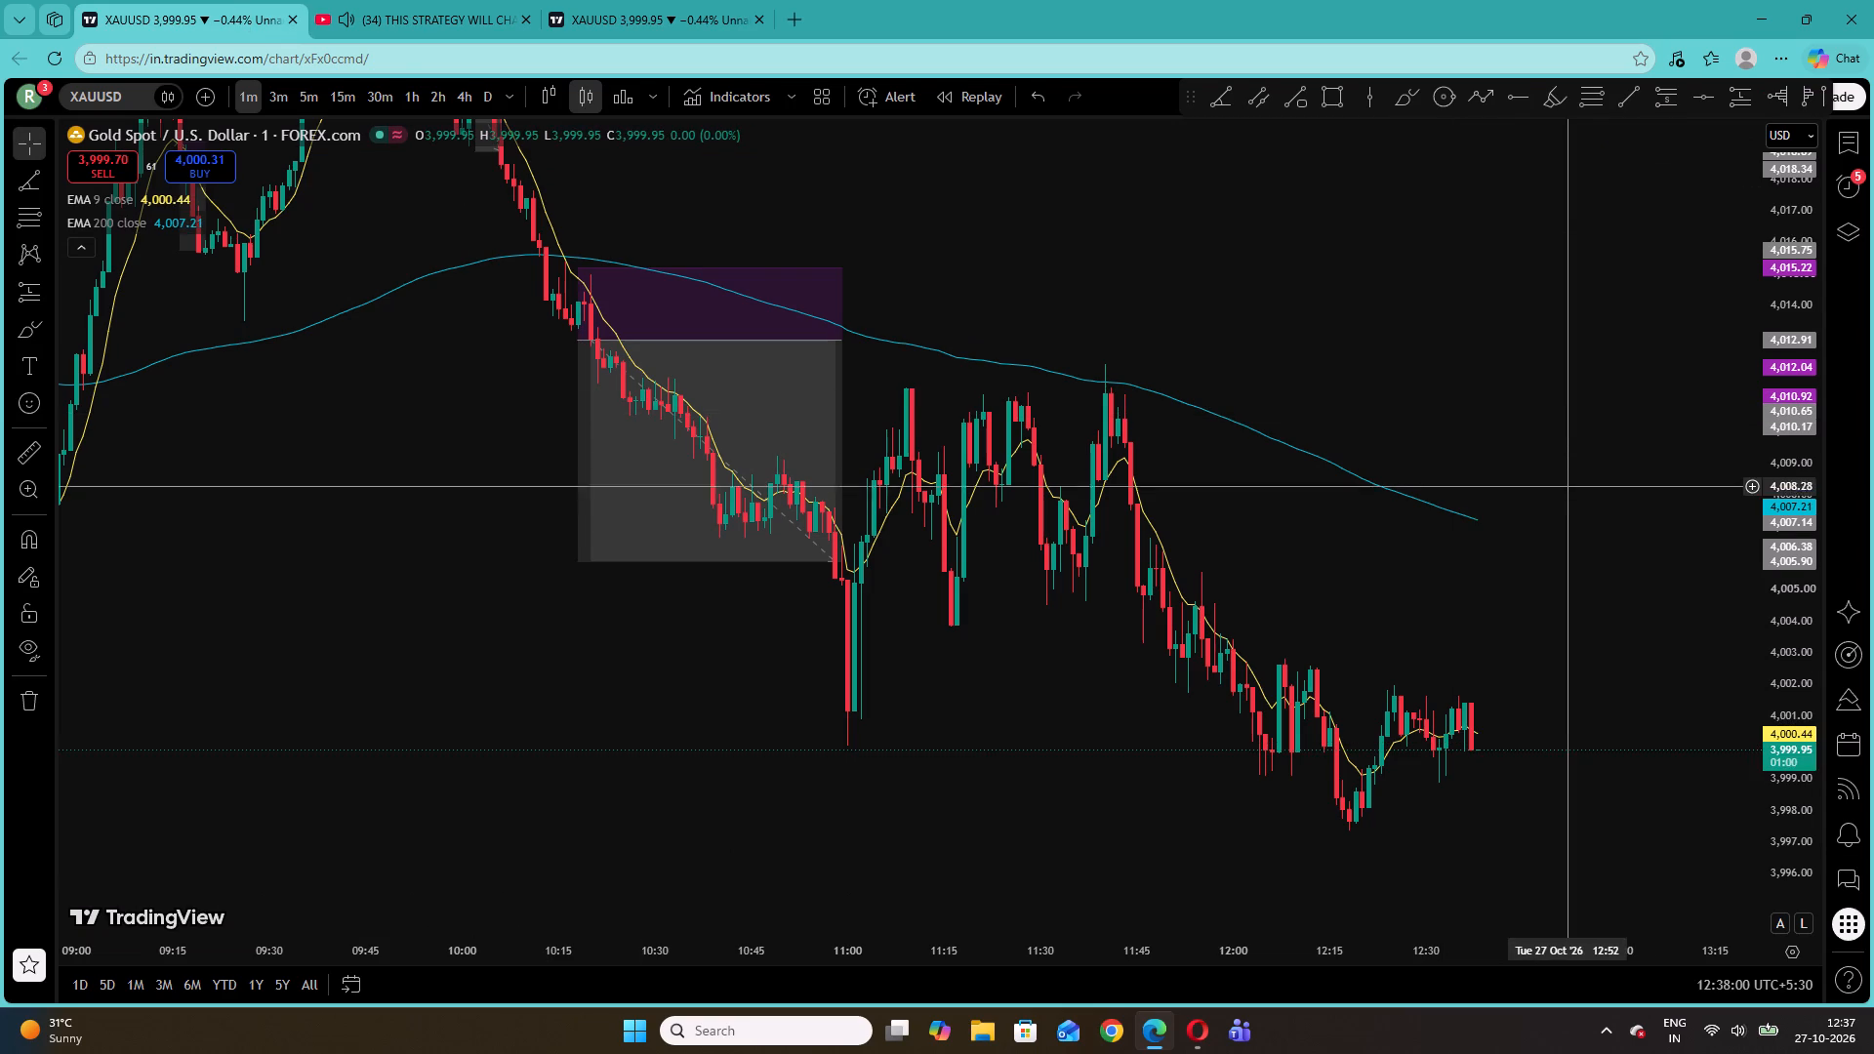
Go back through the first XAUUSD chart's history and examine the early 26 October price action, about 04:00 to 06:30, against both EMAs.
{"action": "left_click_drag", "start_coordinate": [1563, 475], "coordinate": [1486, 327]}
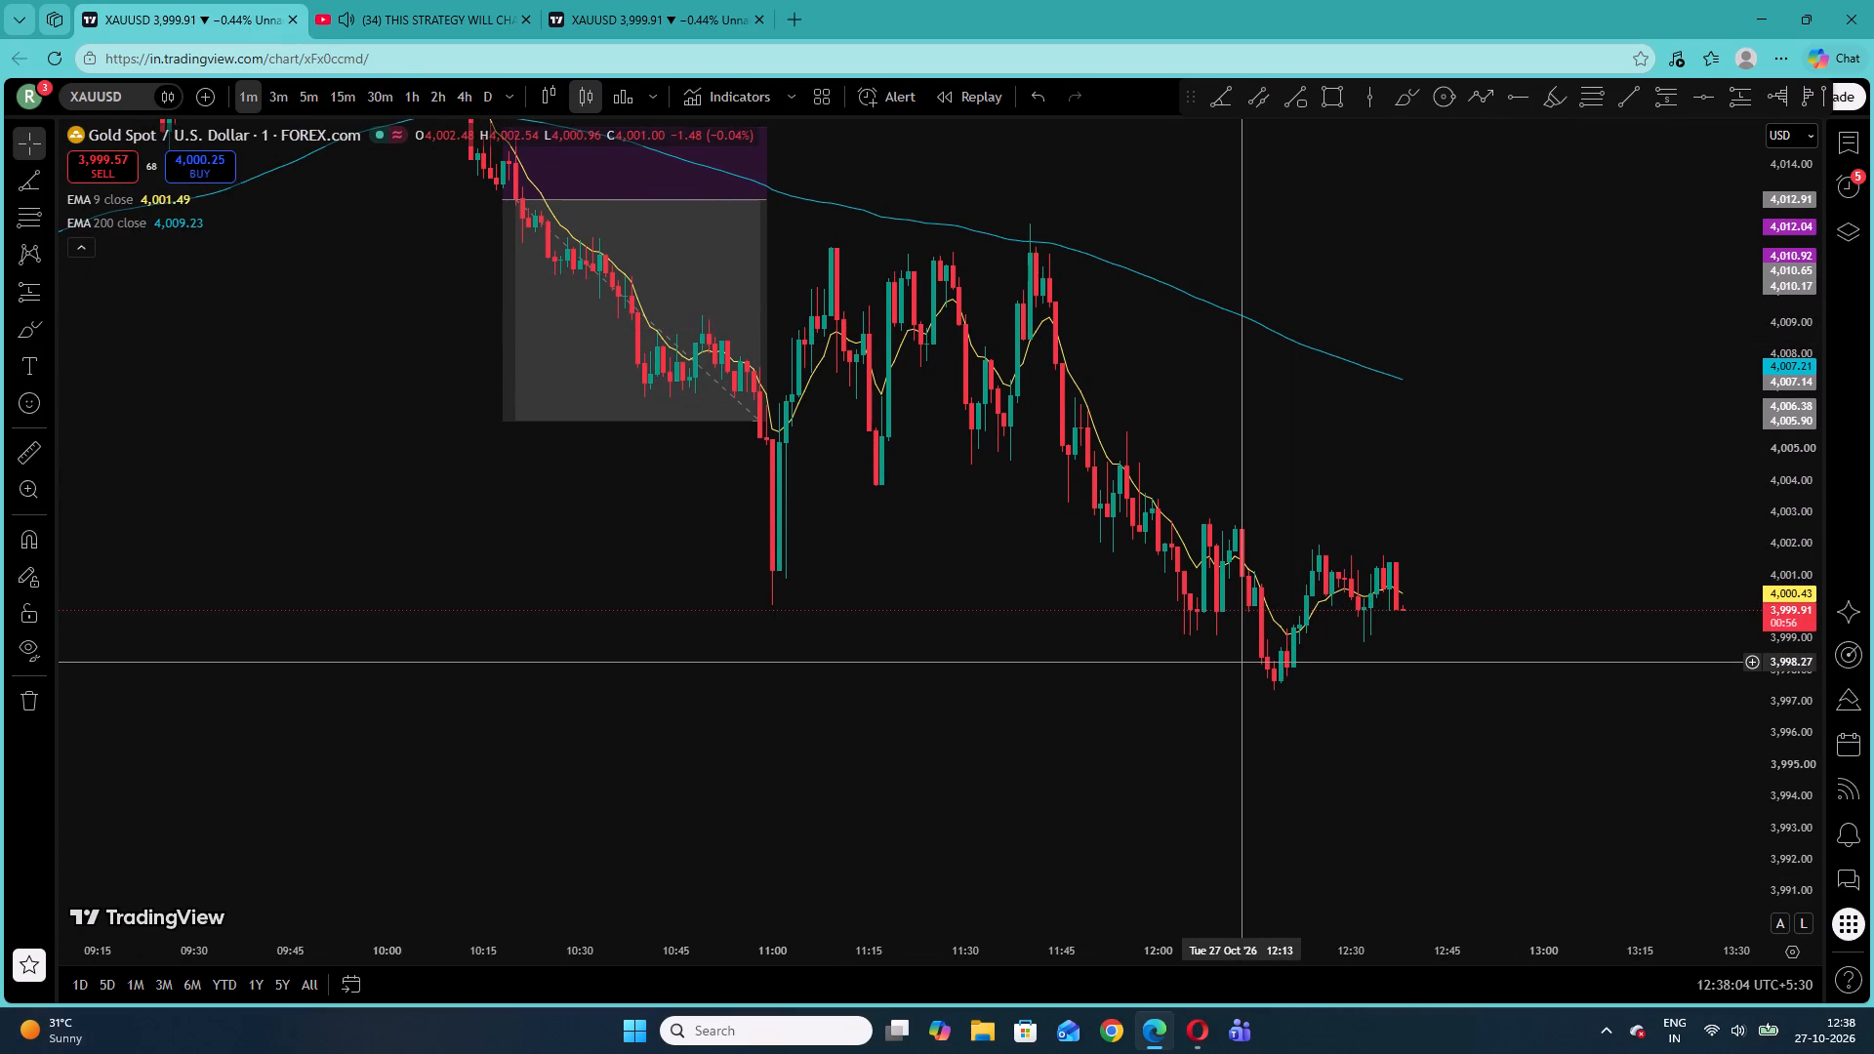
{"action": "left_click_drag", "start_coordinate": [1067, 659], "coordinate": [1267, 708]}
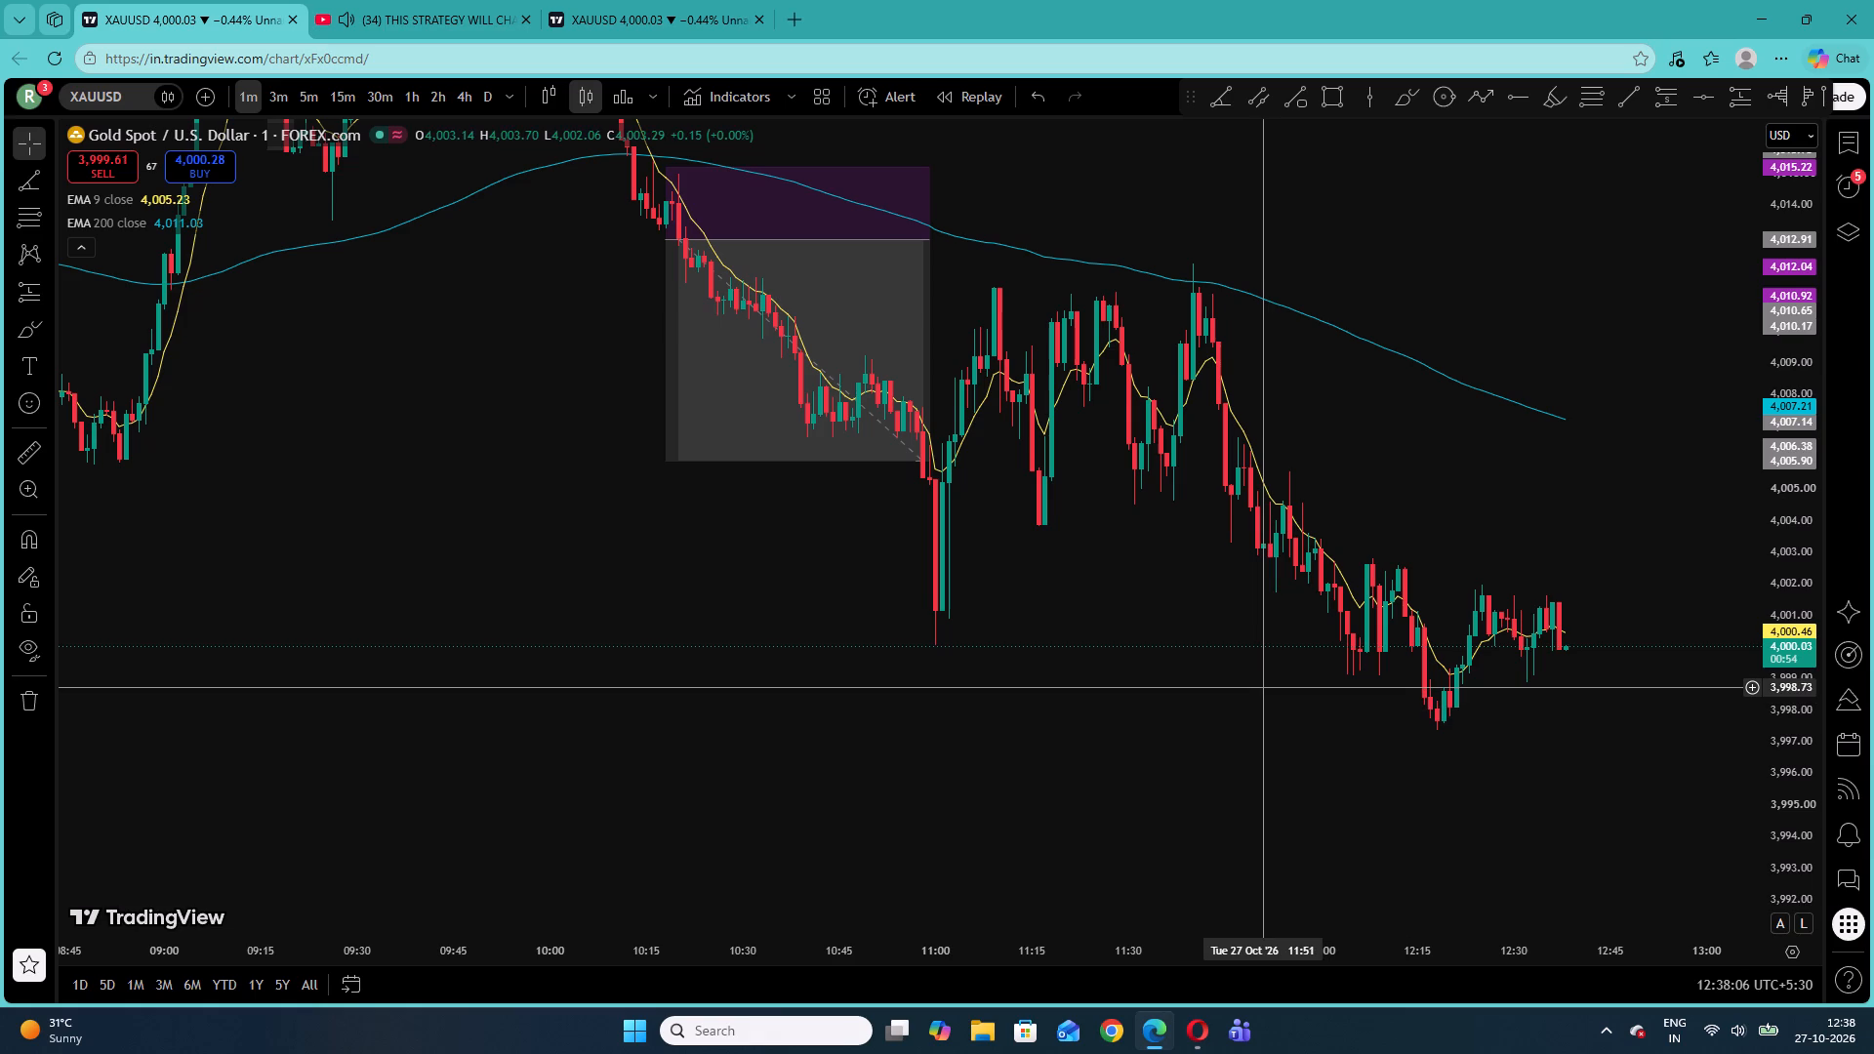
{"action": "left_click_drag", "start_coordinate": [985, 649], "coordinate": [1873, 696]}
{"action": "left_click_drag", "start_coordinate": [1074, 688], "coordinate": [1819, 745]}
{"action": "left_click_drag", "start_coordinate": [1060, 696], "coordinate": [1737, 792]}
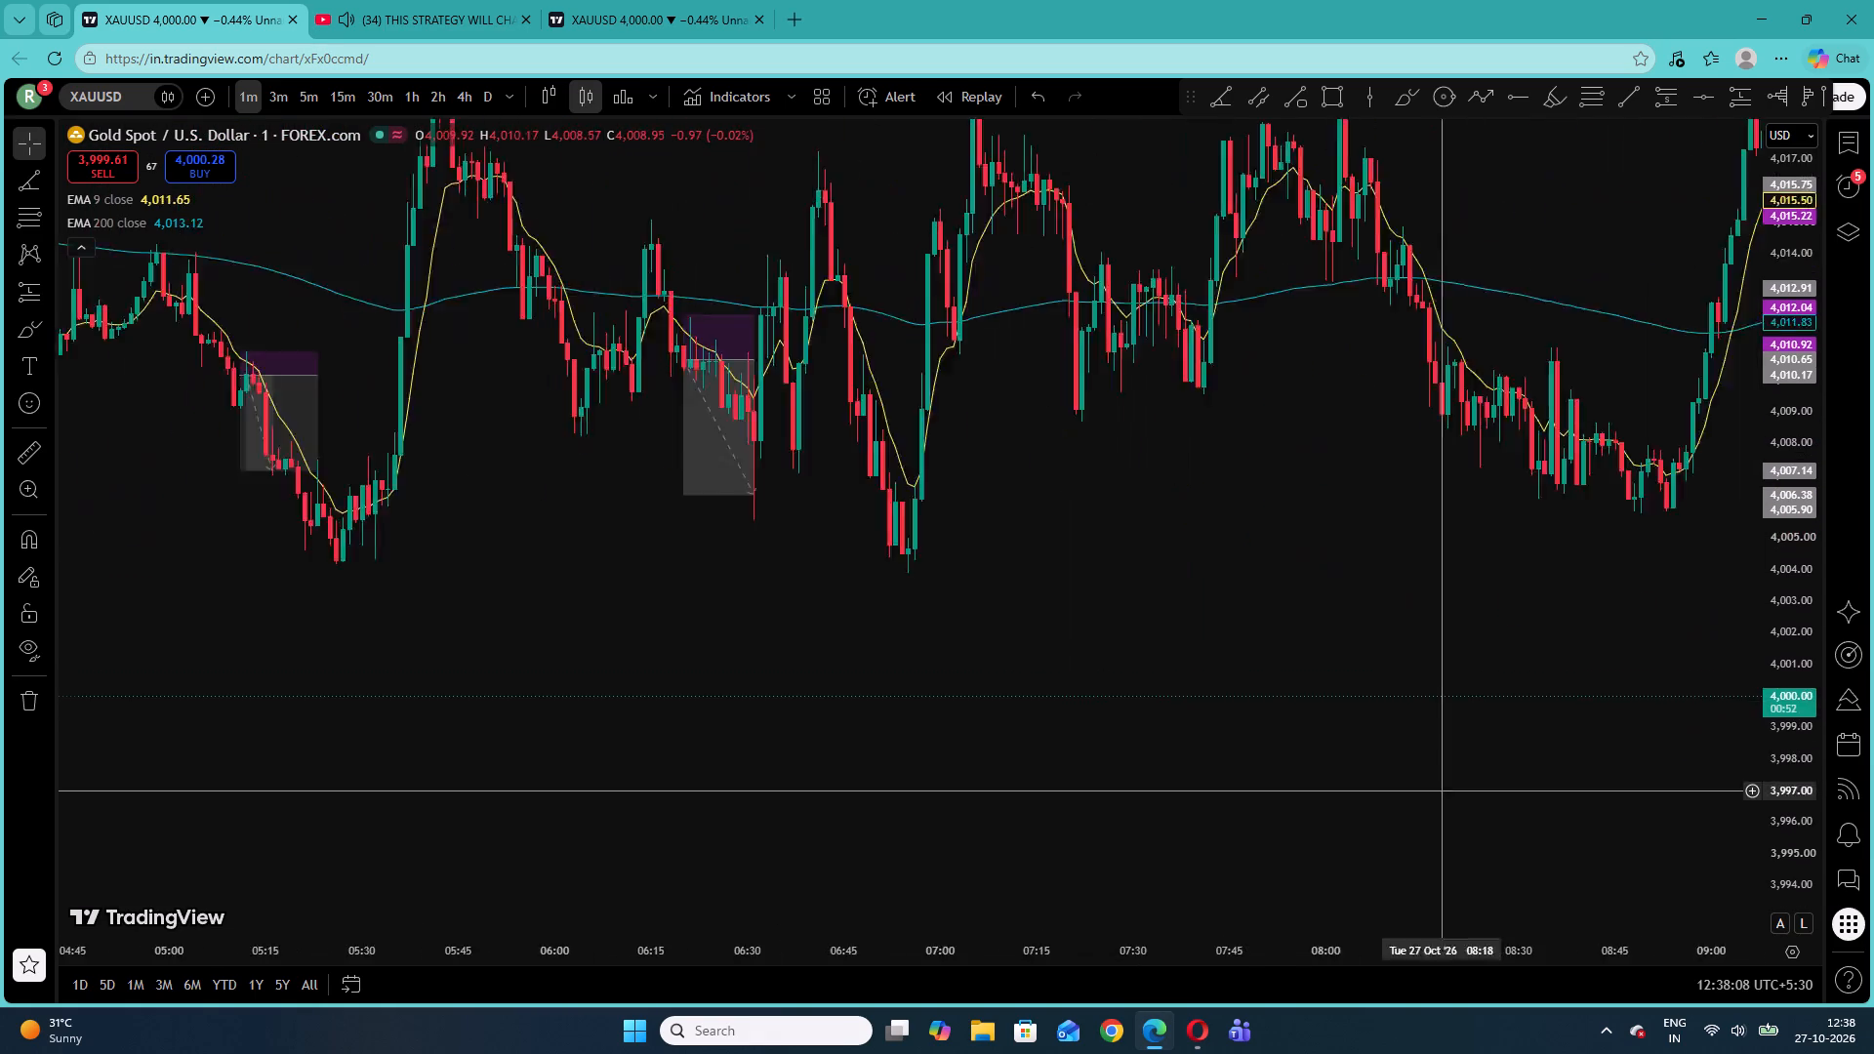
{"action": "left_click_drag", "start_coordinate": [1737, 792], "coordinate": [1734, 790]}
{"action": "left_click_drag", "start_coordinate": [977, 721], "coordinate": [1633, 753]}
{"action": "left_click_drag", "start_coordinate": [950, 750], "coordinate": [1671, 871]}
{"action": "left_click_drag", "start_coordinate": [974, 736], "coordinate": [1465, 776]}
{"action": "left_click_drag", "start_coordinate": [692, 669], "coordinate": [1380, 738]}
{"action": "left_click_drag", "start_coordinate": [758, 656], "coordinate": [1653, 708]}
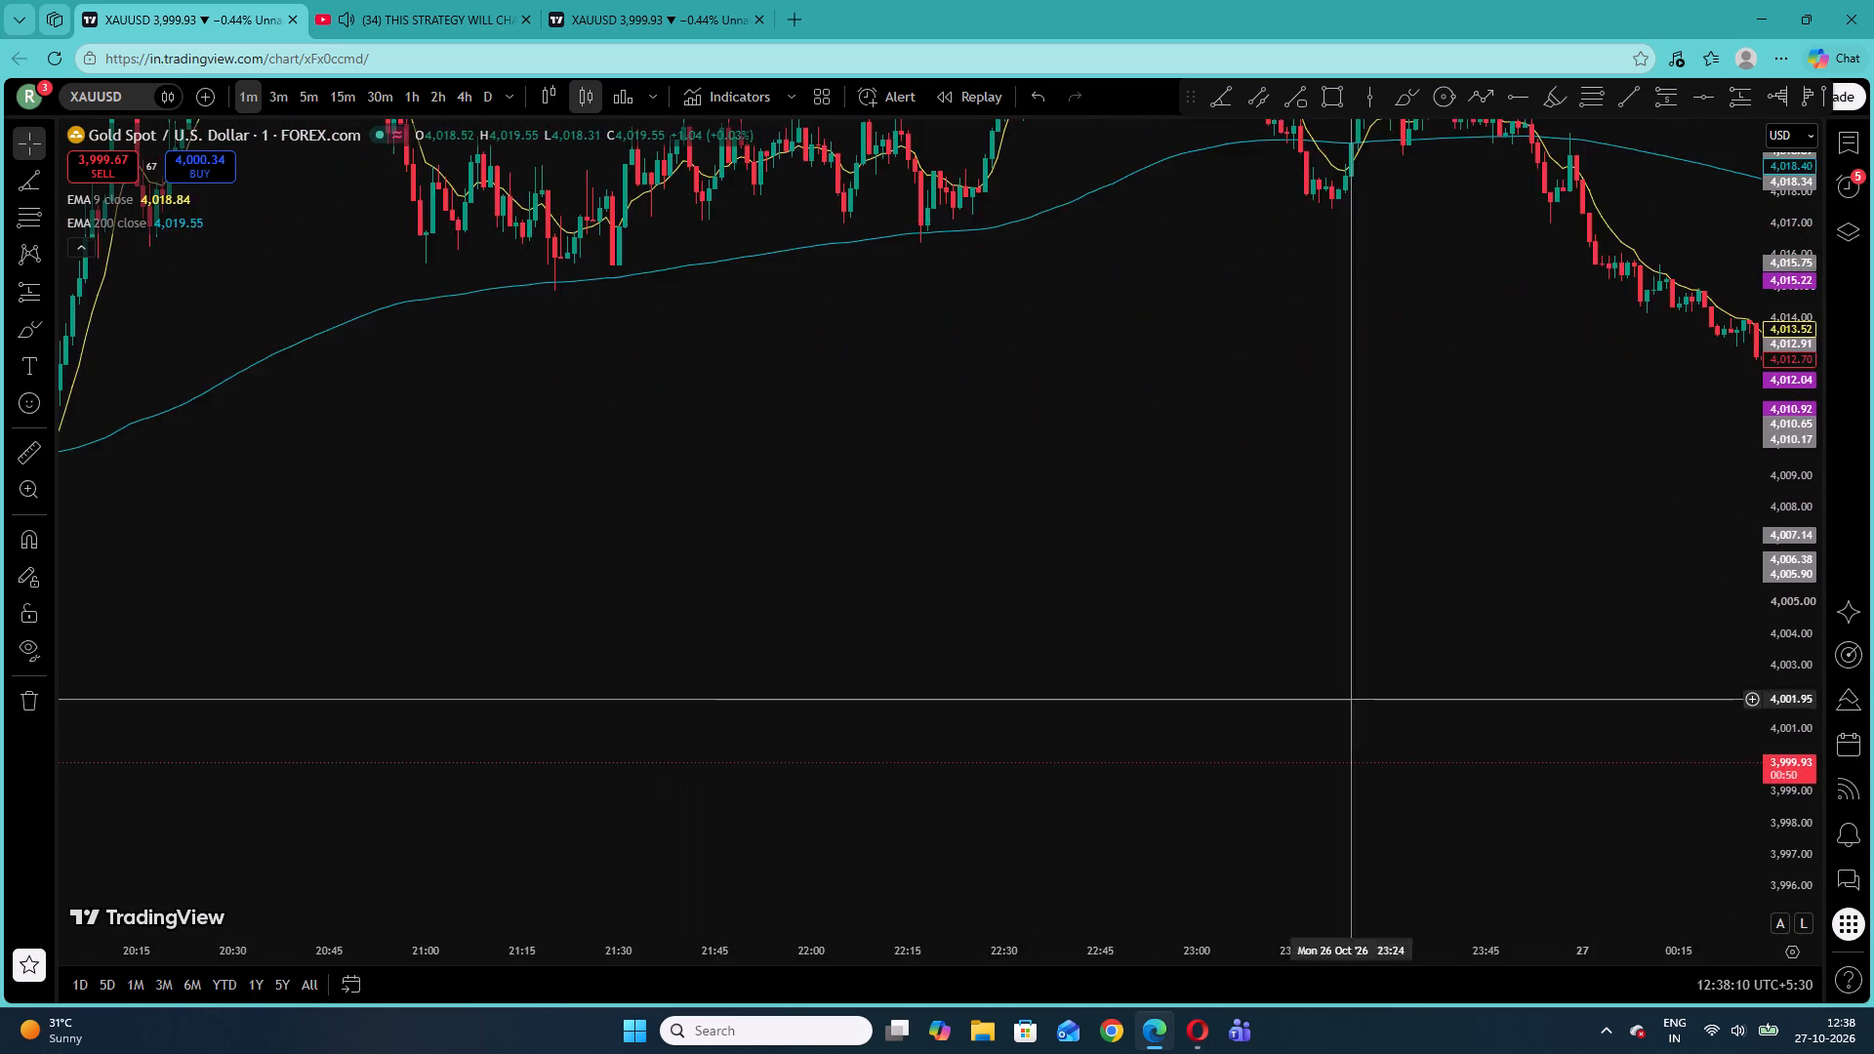
{"action": "left_click_drag", "start_coordinate": [793, 758], "coordinate": [1694, 861]}
{"action": "left_click_drag", "start_coordinate": [794, 740], "coordinate": [1638, 707]}
{"action": "left_click_drag", "start_coordinate": [875, 665], "coordinate": [1868, 728]}
{"action": "left_click_drag", "start_coordinate": [775, 649], "coordinate": [1593, 638]}
{"action": "left_click_drag", "start_coordinate": [627, 712], "coordinate": [1394, 722]}
{"action": "left_click_drag", "start_coordinate": [680, 771], "coordinate": [1470, 709]}
{"action": "left_click_drag", "start_coordinate": [649, 745], "coordinate": [1478, 764]}
{"action": "left_click_drag", "start_coordinate": [602, 757], "coordinate": [1769, 766]}
{"action": "left_click_drag", "start_coordinate": [802, 755], "coordinate": [1289, 643]}
{"action": "left_click_drag", "start_coordinate": [852, 750], "coordinate": [1367, 548]}
{"action": "left_click_drag", "start_coordinate": [1238, 528], "coordinate": [1231, 518]}
{"action": "left_click_drag", "start_coordinate": [654, 595], "coordinate": [769, 615]}
{"action": "left_click", "coordinate": [1043, 282]}
{"action": "left_click_drag", "start_coordinate": [1152, 230], "coordinate": [1288, 394]}
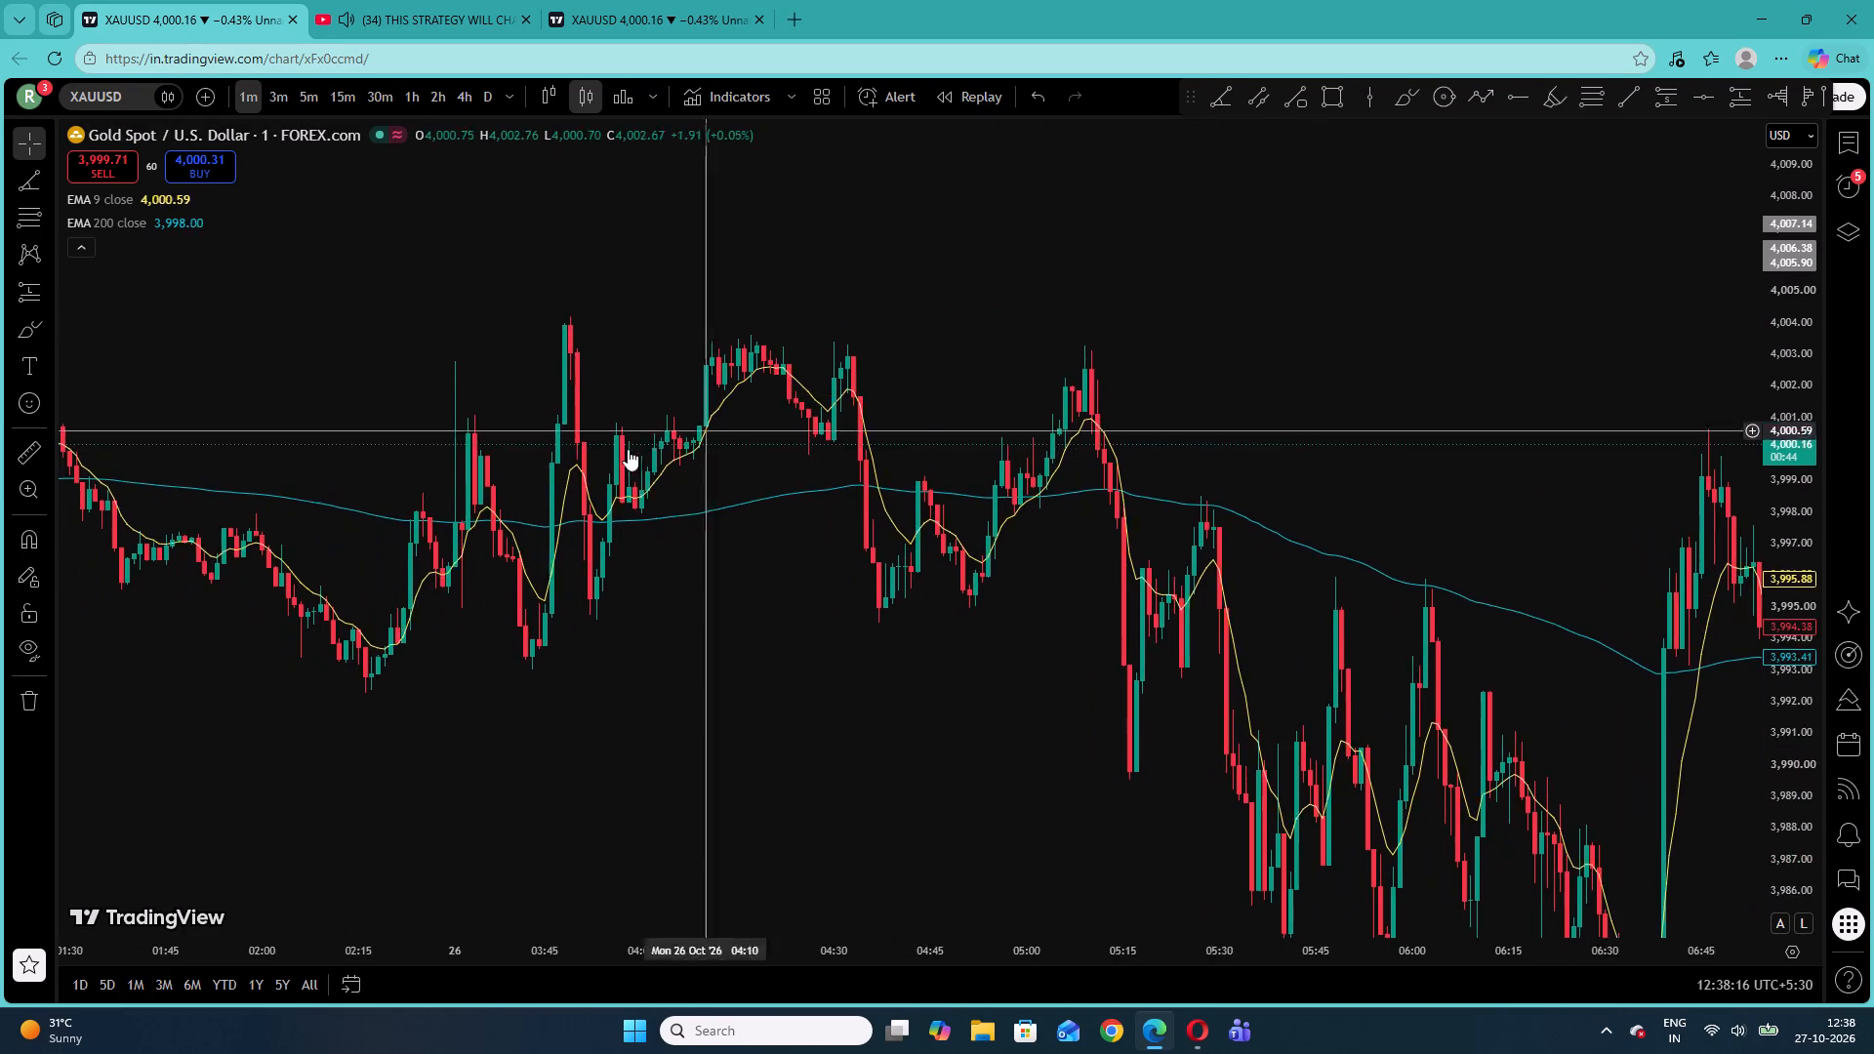
{"action": "left_click_drag", "start_coordinate": [649, 460], "coordinate": [821, 420]}
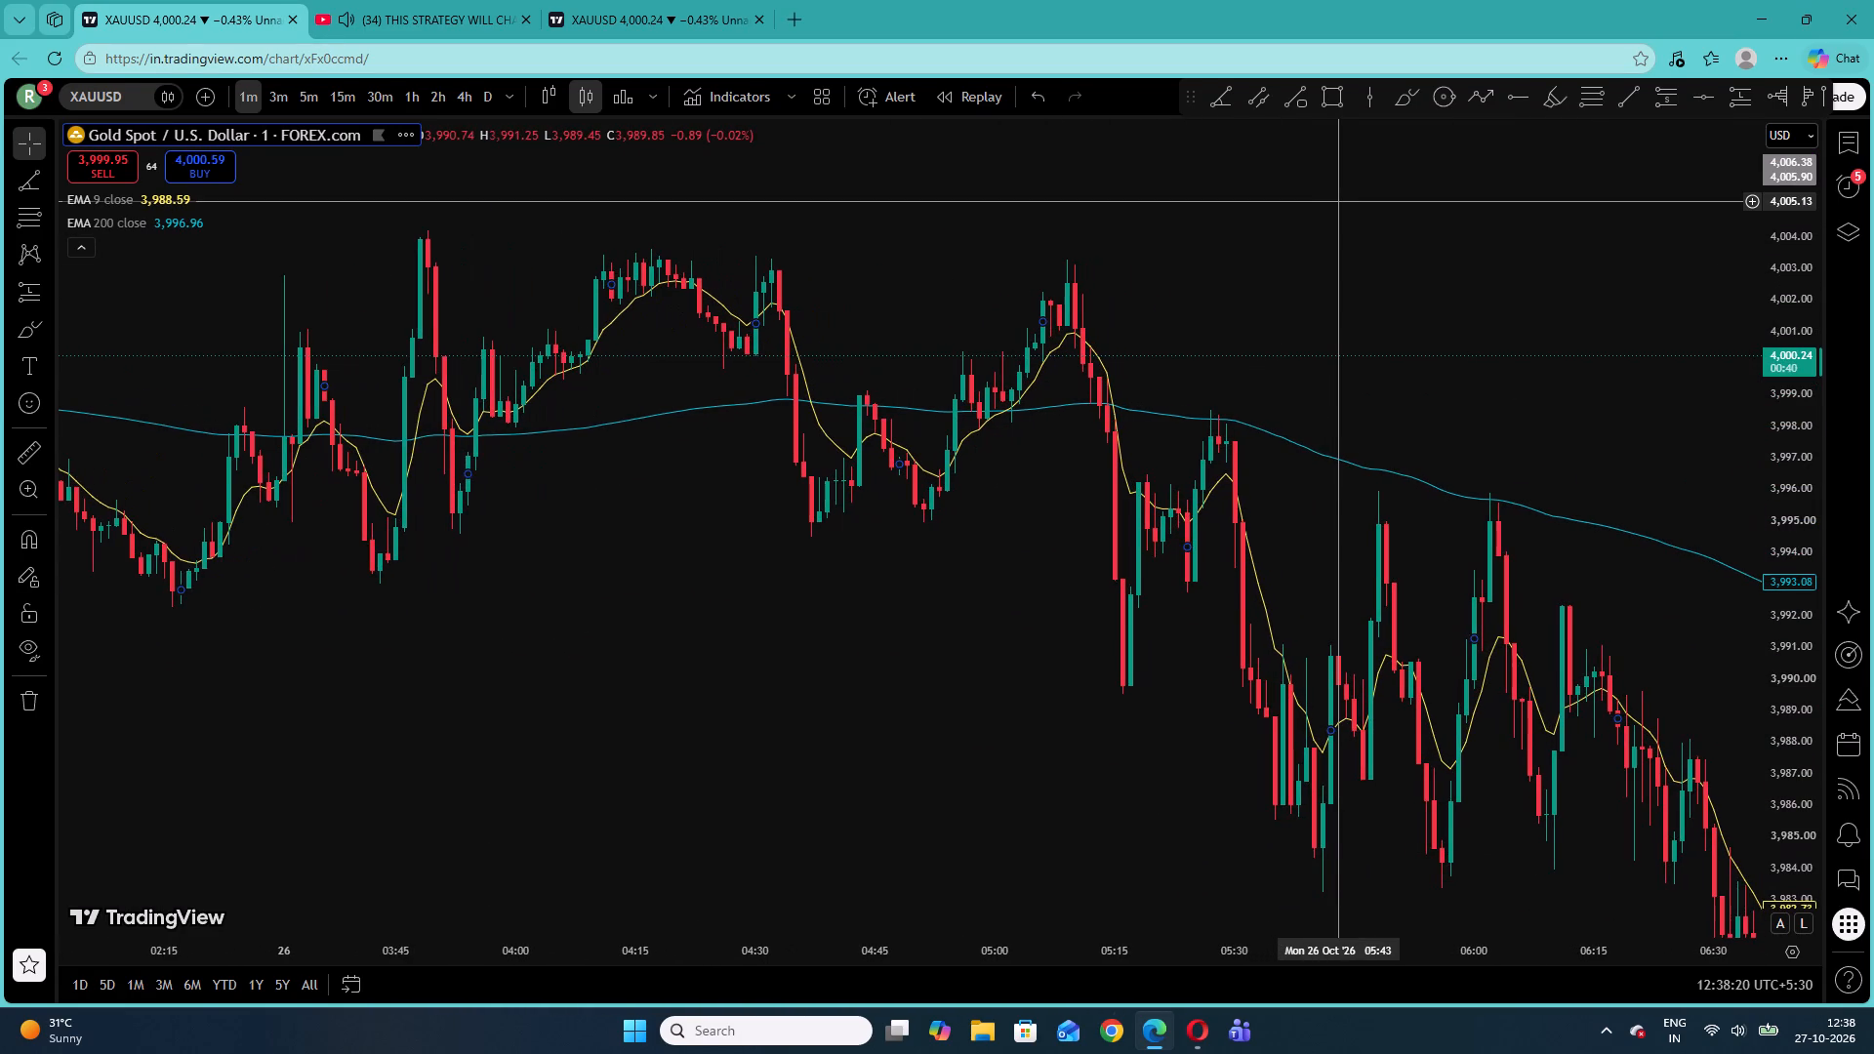
{"action": "left_click", "coordinate": [1106, 274]}
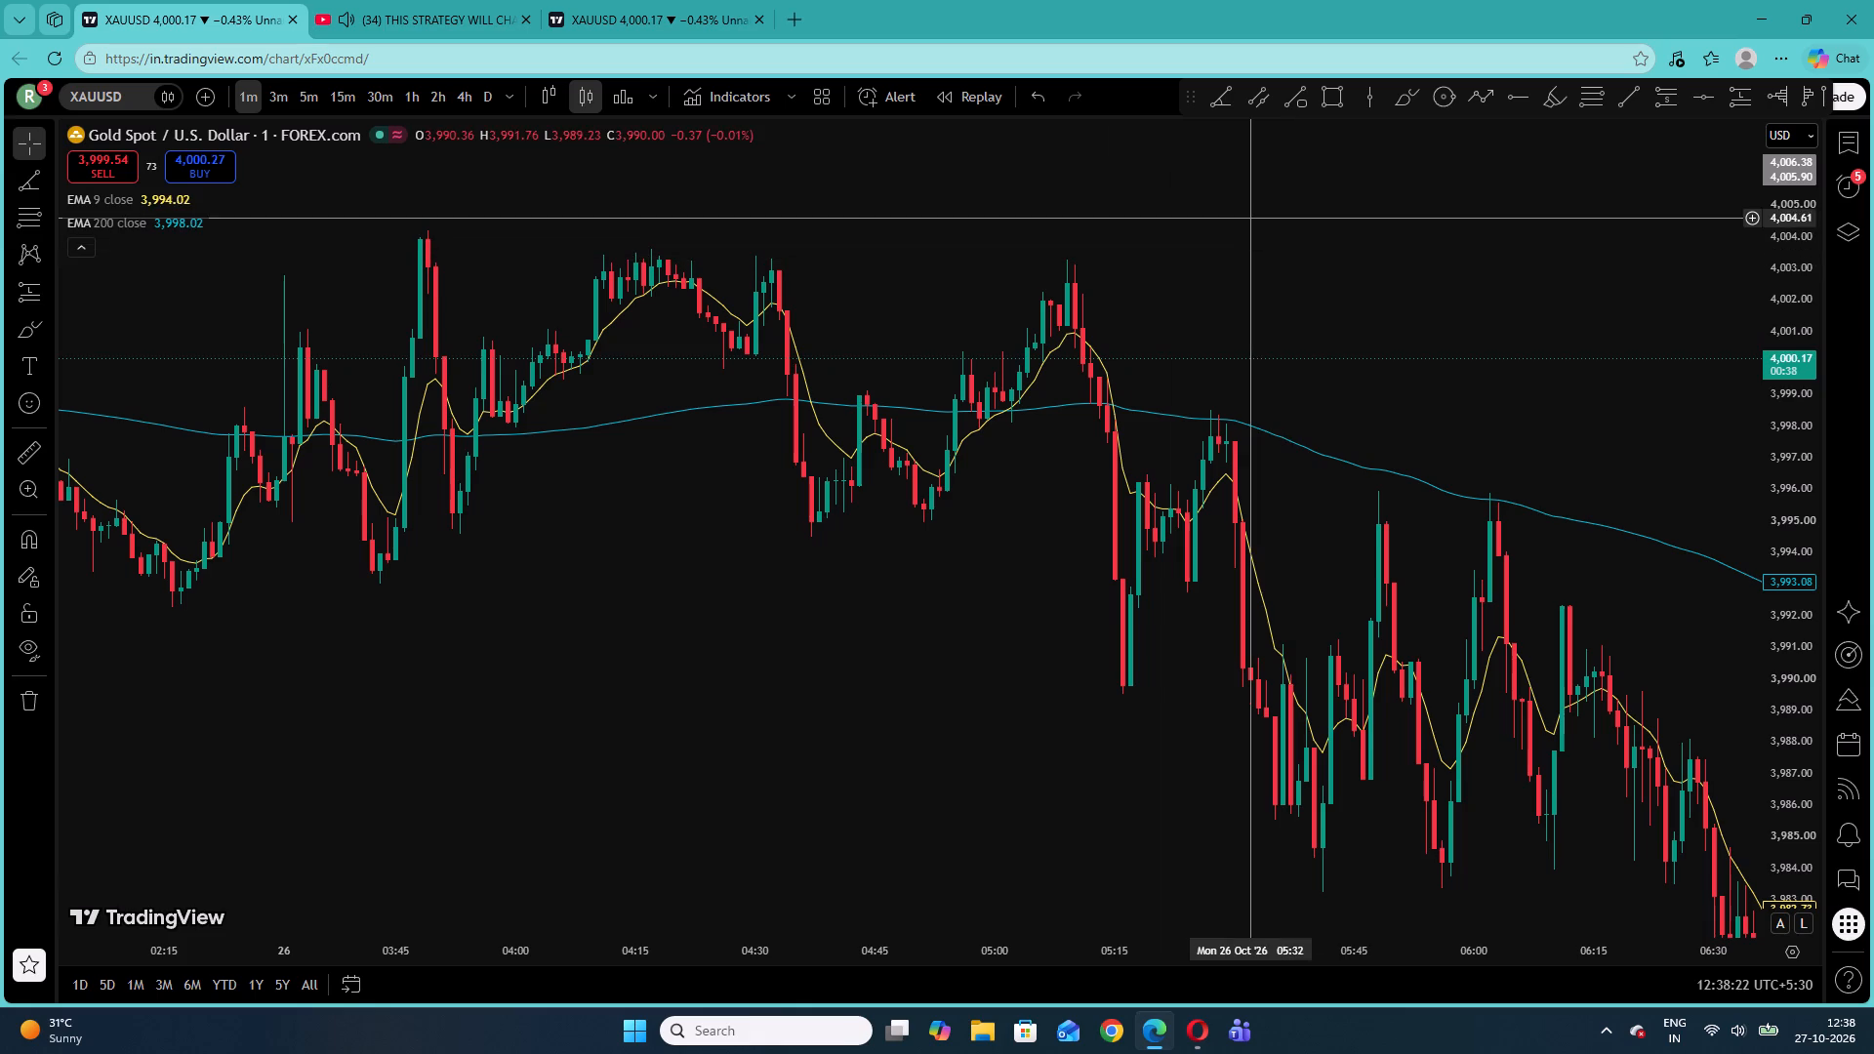
{"action": "left_click_drag", "start_coordinate": [1389, 294], "coordinate": [1307, 231]}
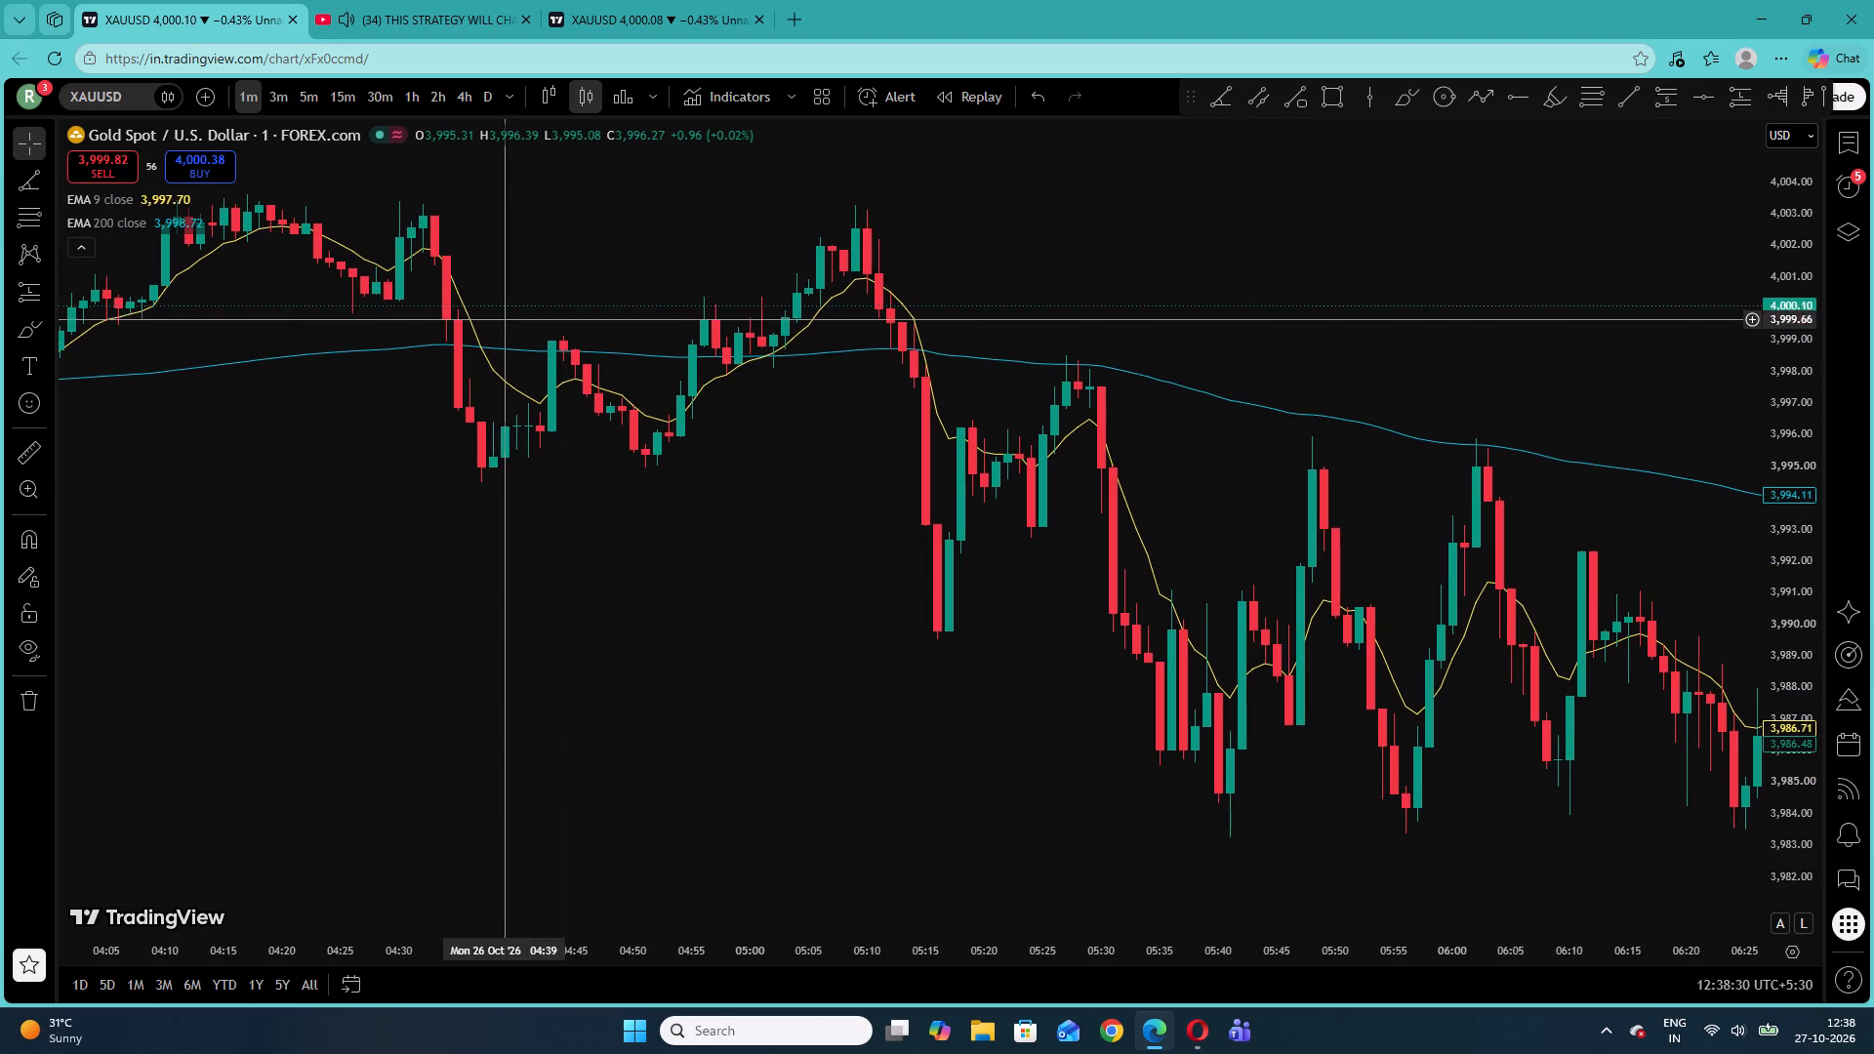
Draw a short position from 05:13 to about 05:18 on 26 October with entry 3,997.81, stop 3,999.63 and target 3,992.06.
{"action": "left_click", "coordinate": [49, 288]}
{"action": "left_click", "coordinate": [115, 357]}
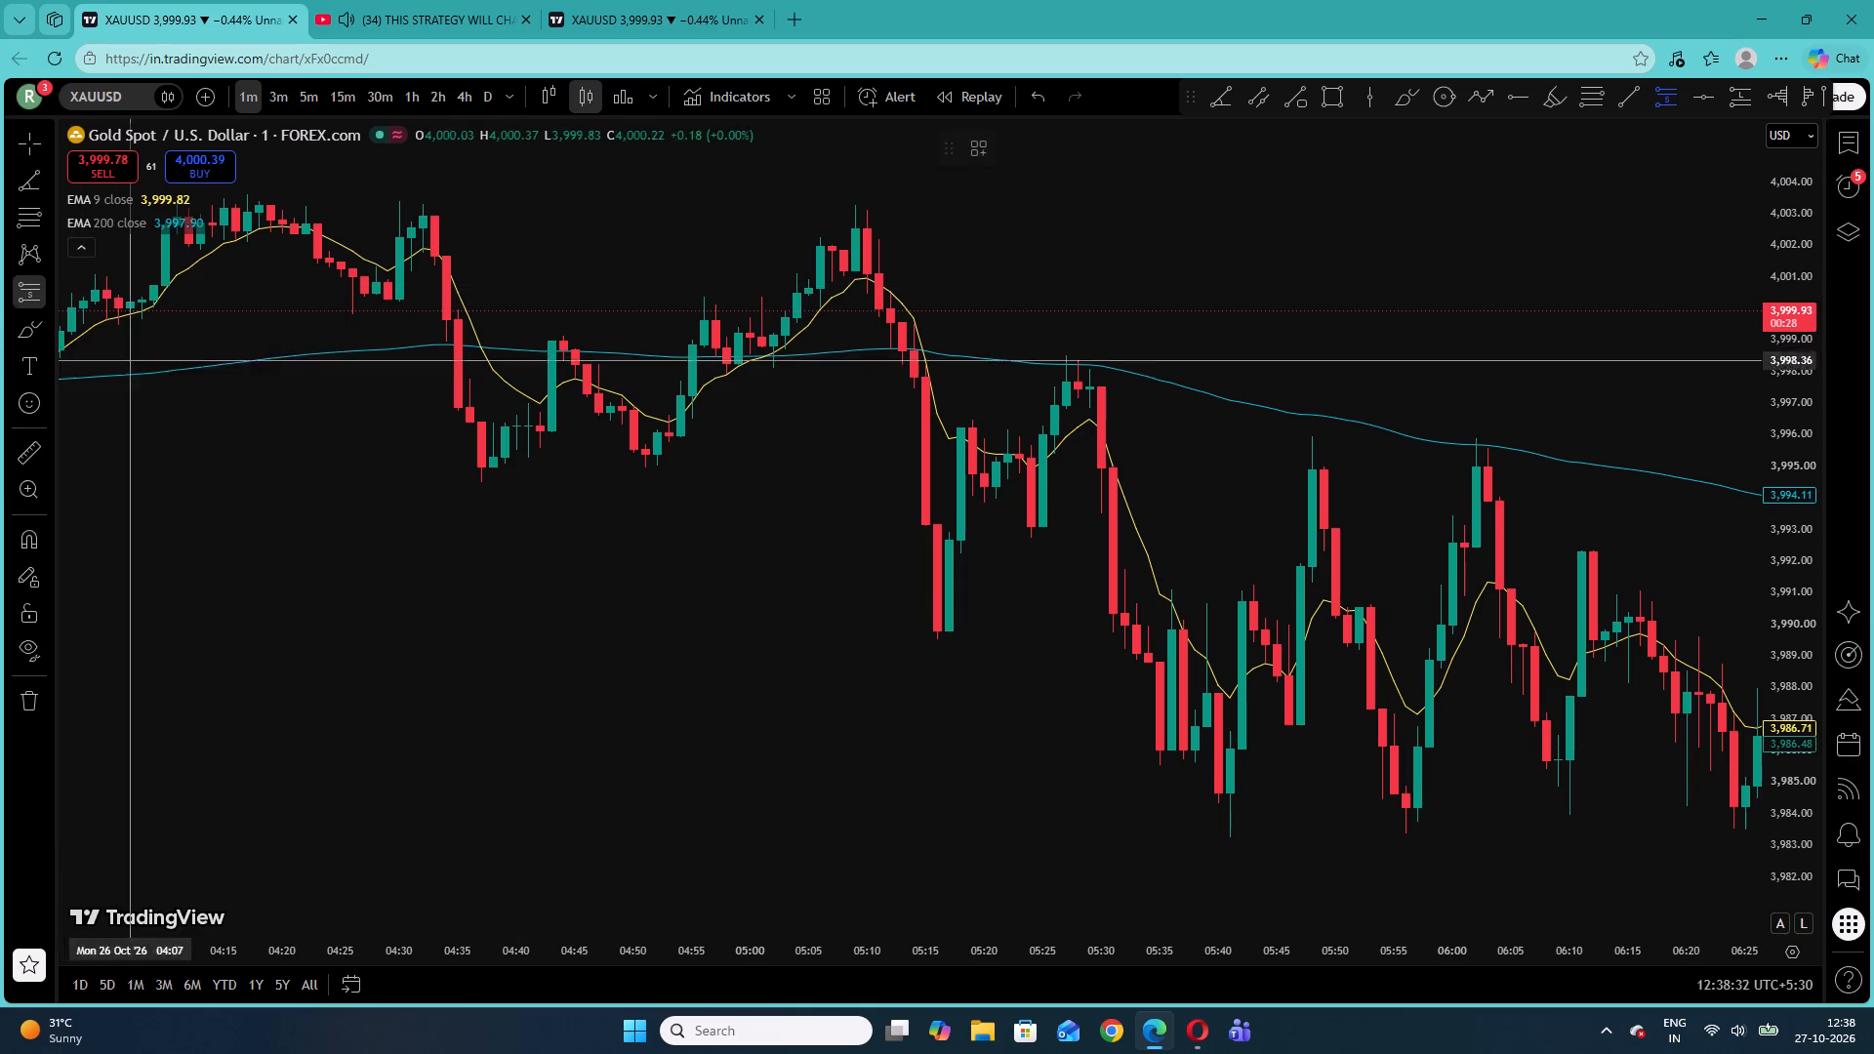
{"action": "left_click", "coordinate": [897, 378]}
{"action": "left_click_drag", "start_coordinate": [902, 246], "coordinate": [932, 320]}
{"action": "left_click_drag", "start_coordinate": [904, 507], "coordinate": [901, 559]}
{"action": "left_click_drag", "start_coordinate": [1159, 376], "coordinate": [955, 457]}
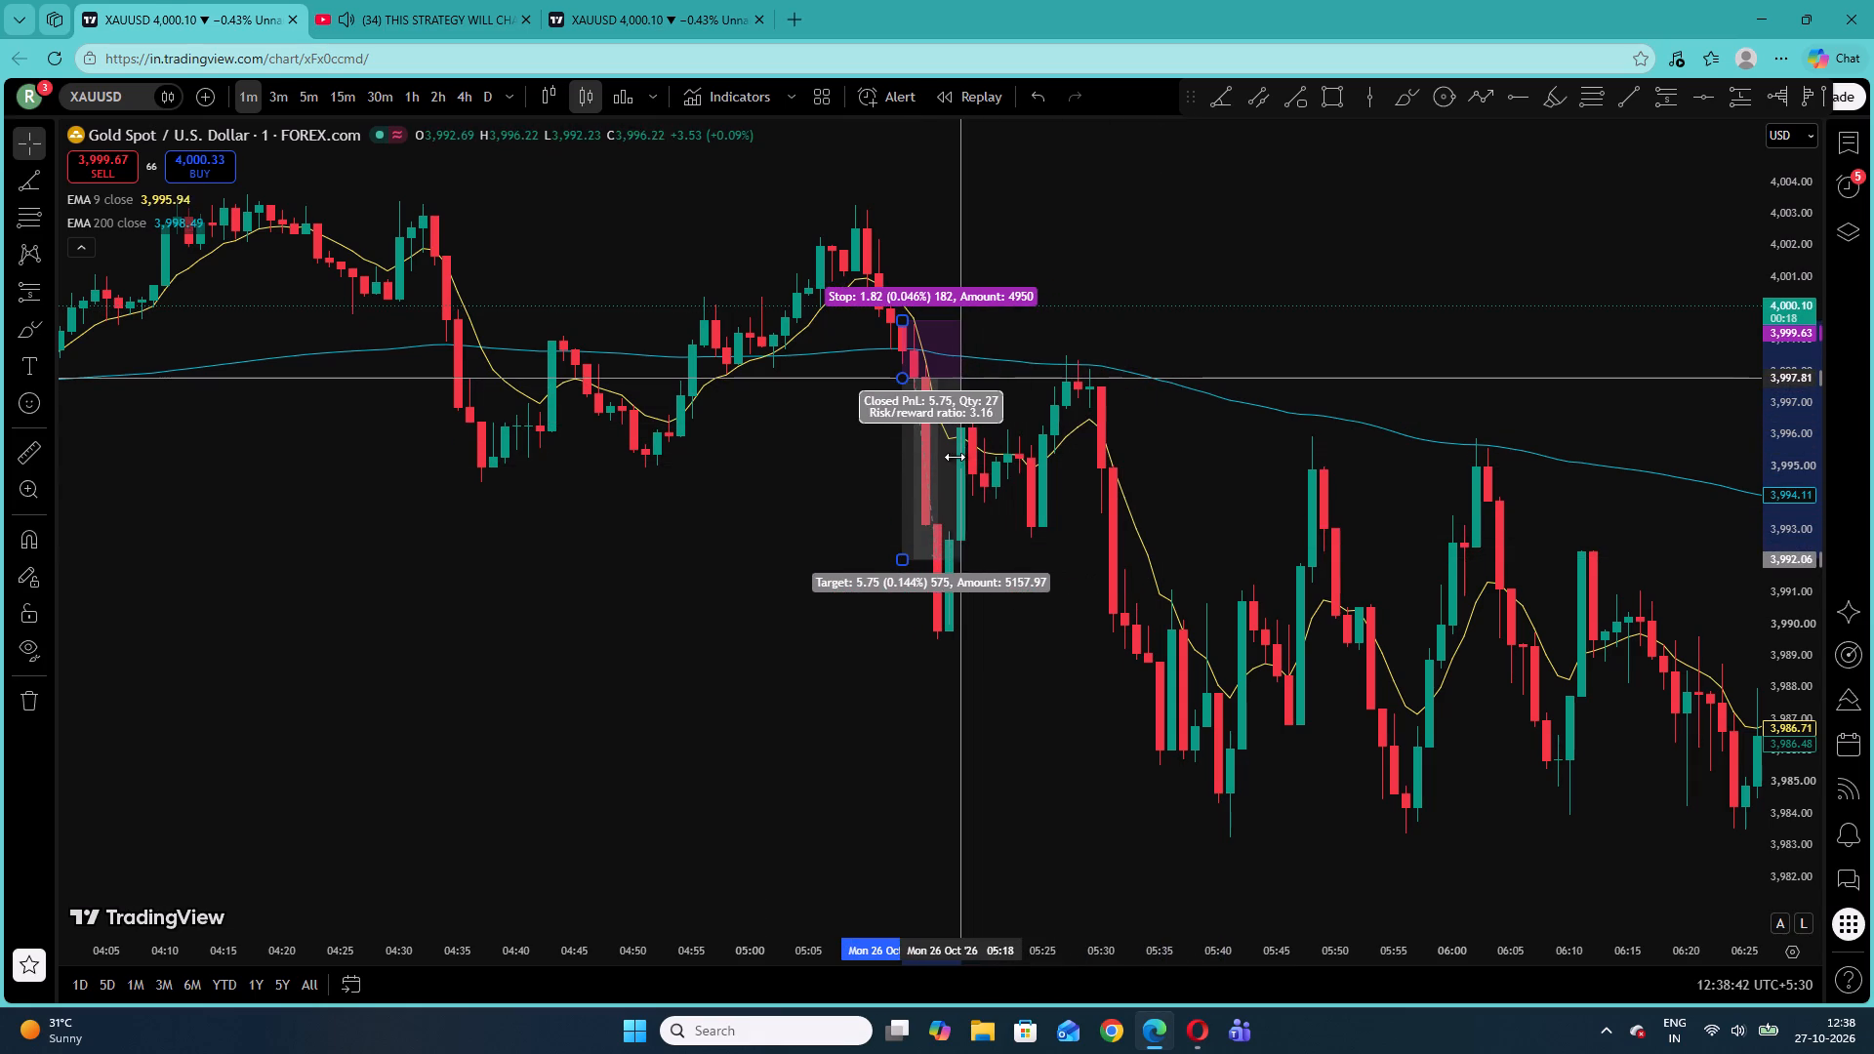
{"action": "left_click_drag", "start_coordinate": [955, 457], "coordinate": [962, 460]}
{"action": "left_click", "coordinate": [1338, 304]}
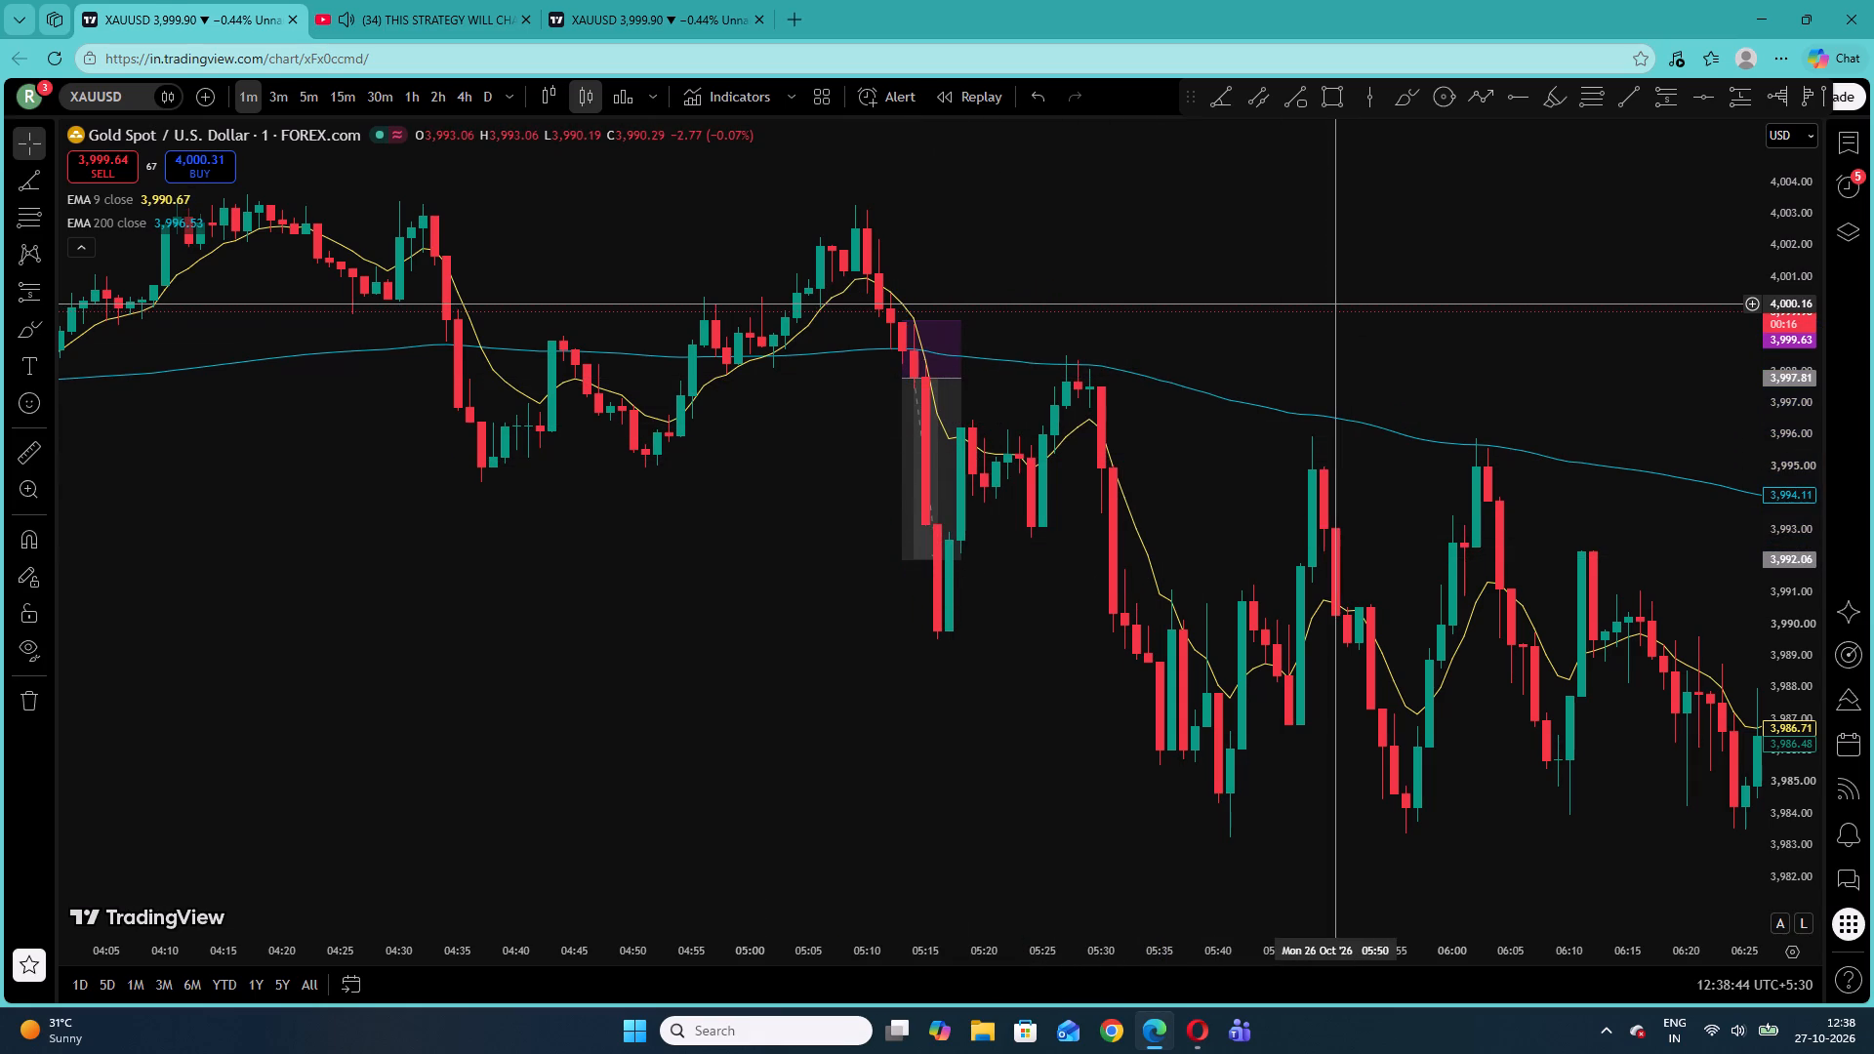
Examine the 26 October price action around and after the 05:13 short position, up to about 08:30, against both EMAs.
{"action": "left_click_drag", "start_coordinate": [1319, 437], "coordinate": [1109, 346]}
{"action": "left_click", "coordinate": [1060, 343]}
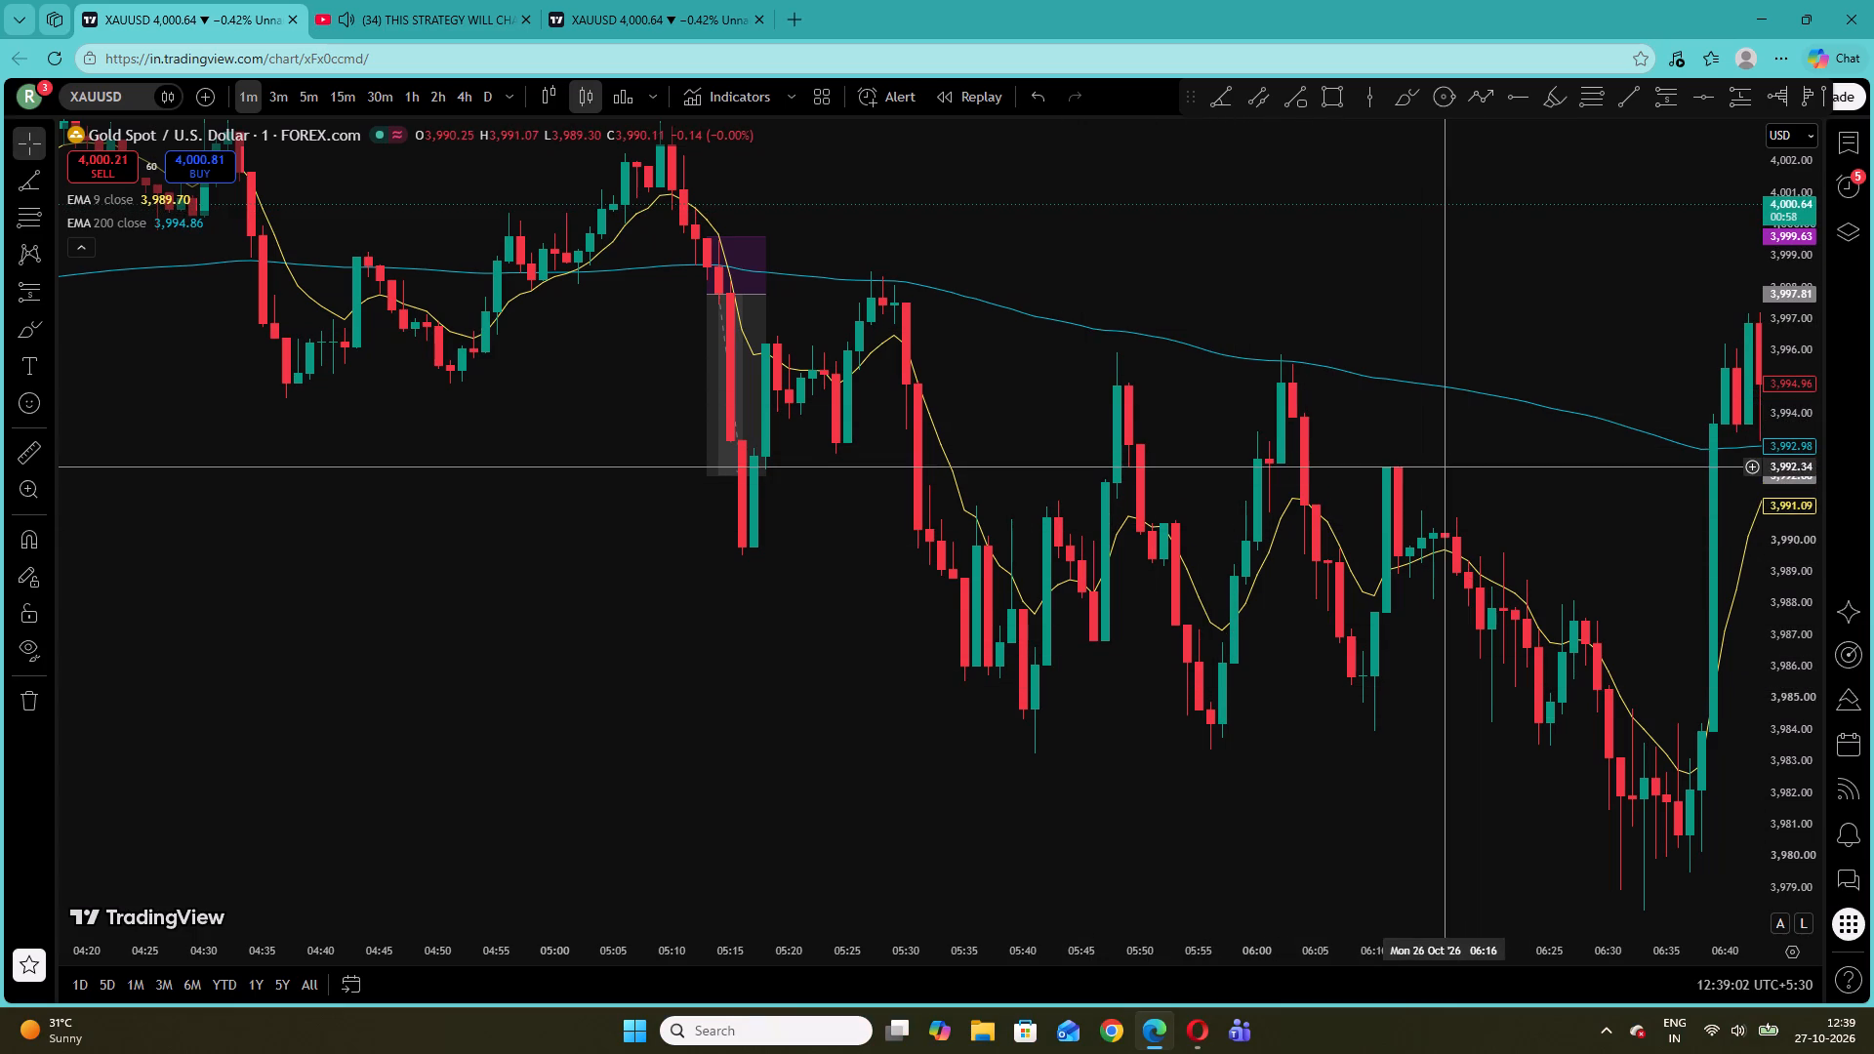
{"action": "left_click_drag", "start_coordinate": [1411, 445], "coordinate": [1200, 390]}
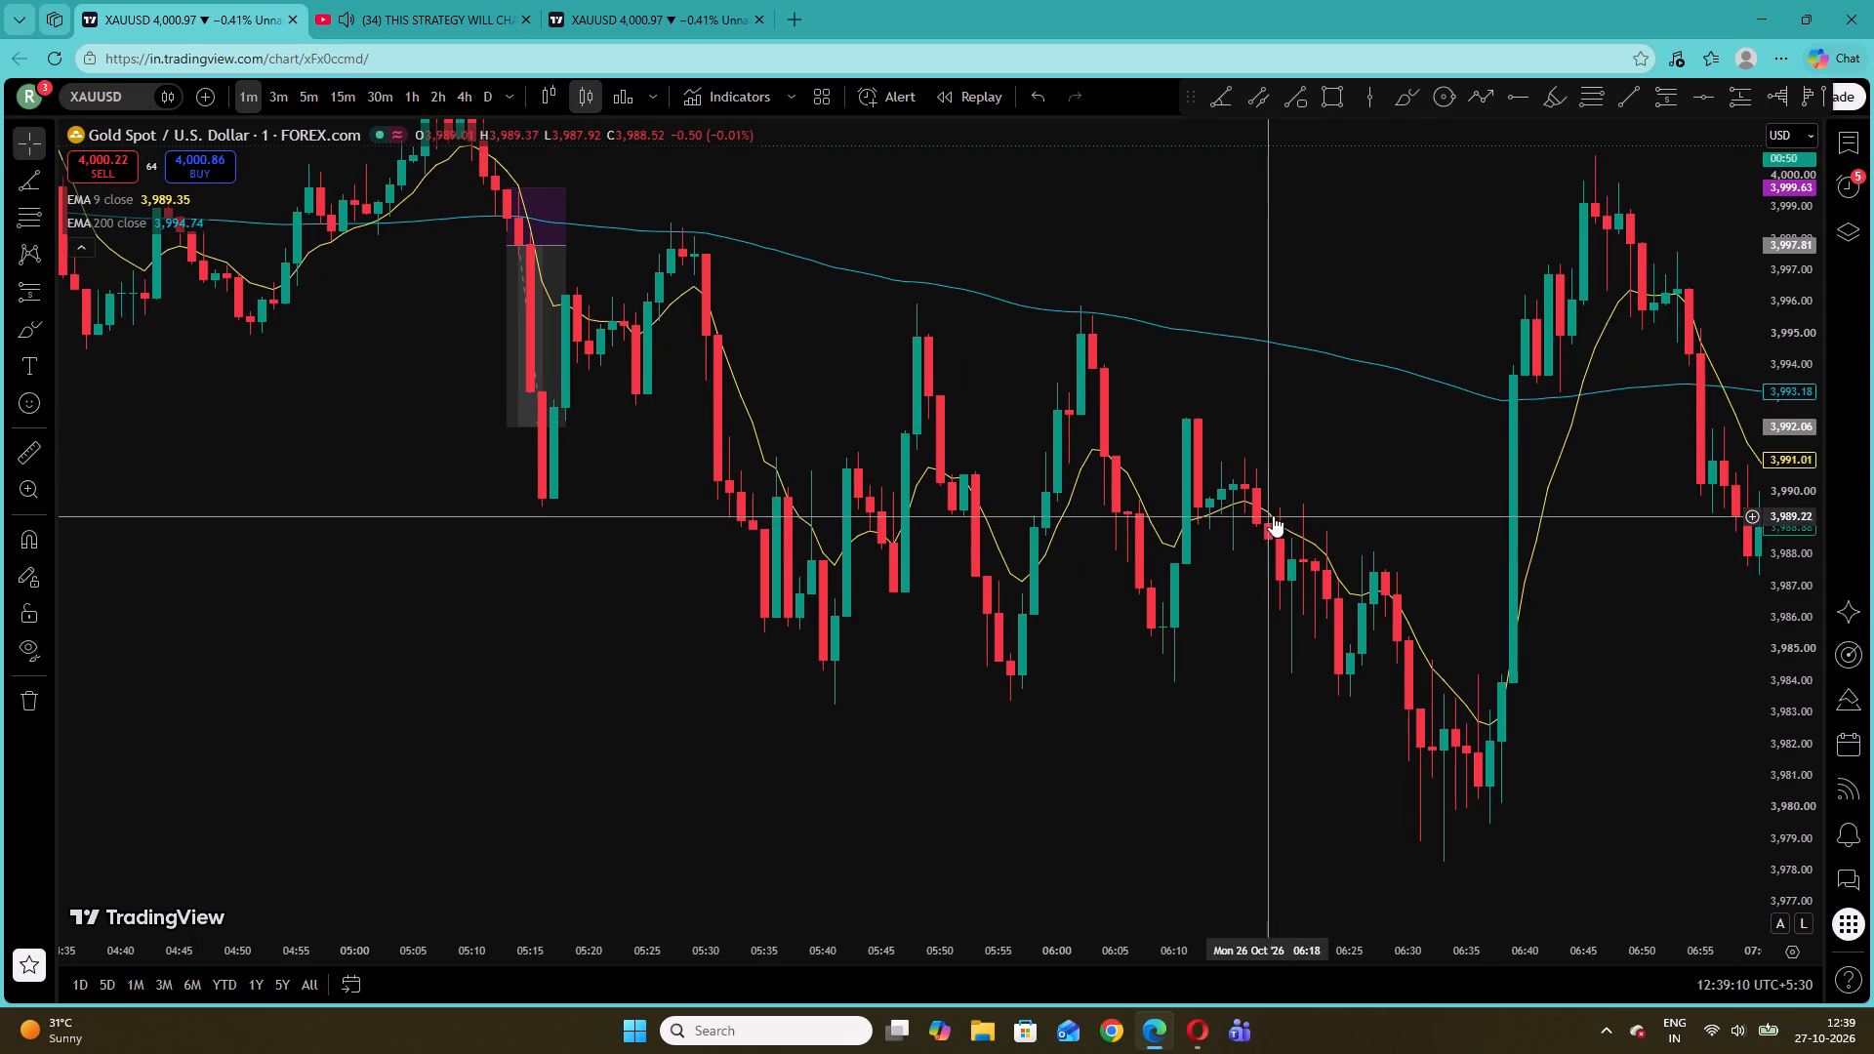
{"action": "left_click_drag", "start_coordinate": [1633, 532], "coordinate": [1316, 556]}
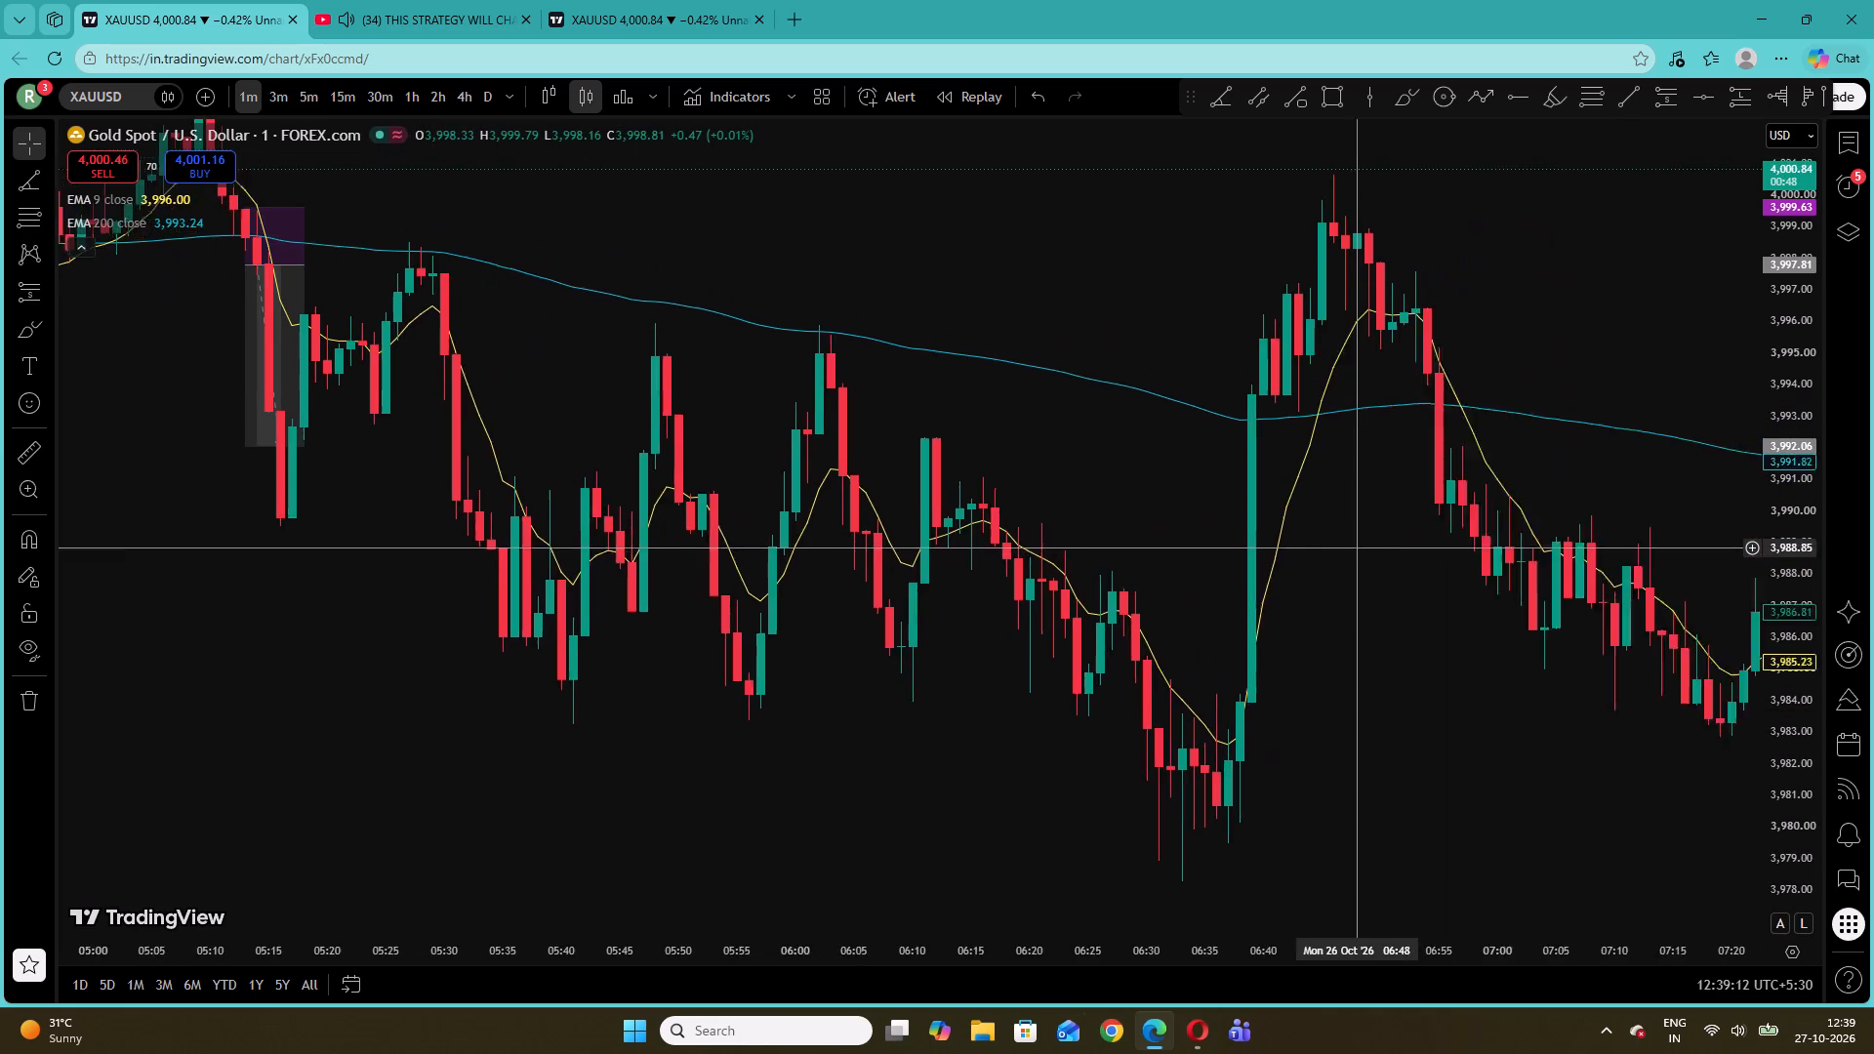
{"action": "left_click_drag", "start_coordinate": [1316, 556], "coordinate": [1245, 579]}
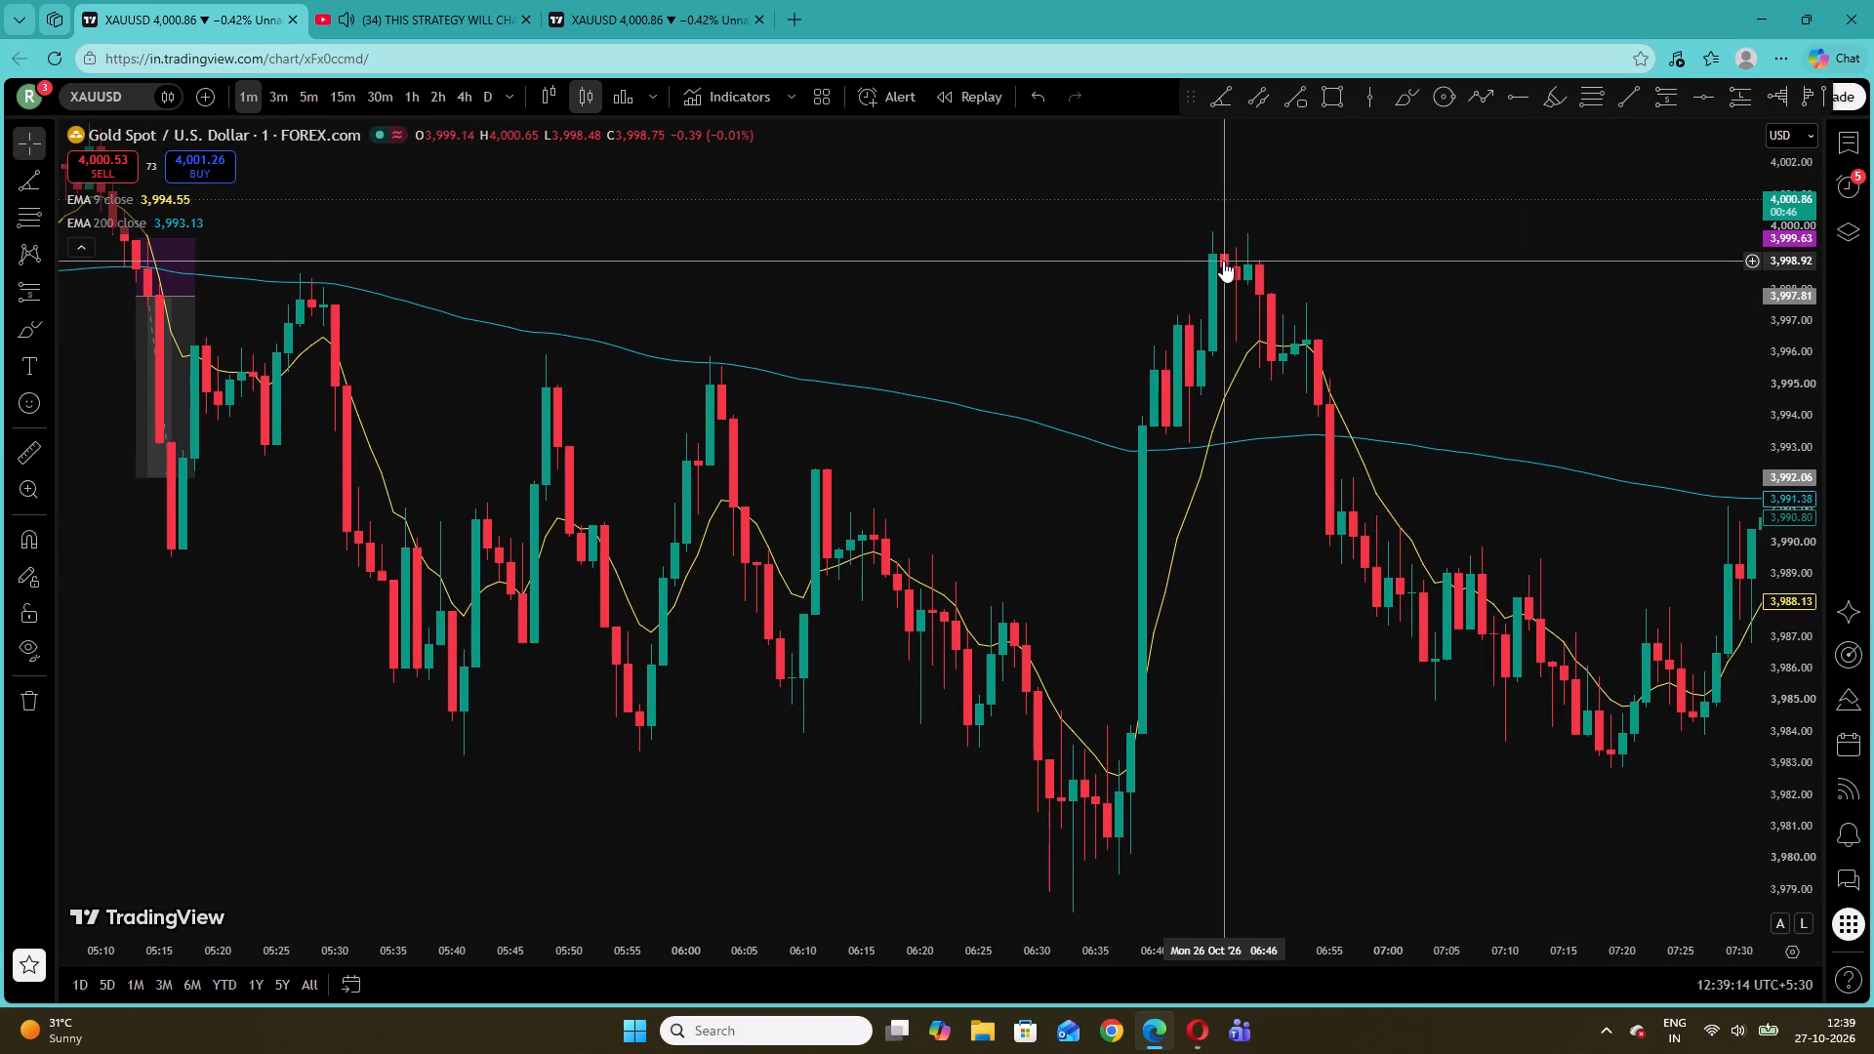
{"action": "left_click_drag", "start_coordinate": [808, 297], "coordinate": [1588, 466]}
{"action": "left_click_drag", "start_coordinate": [1116, 530], "coordinate": [1632, 439]}
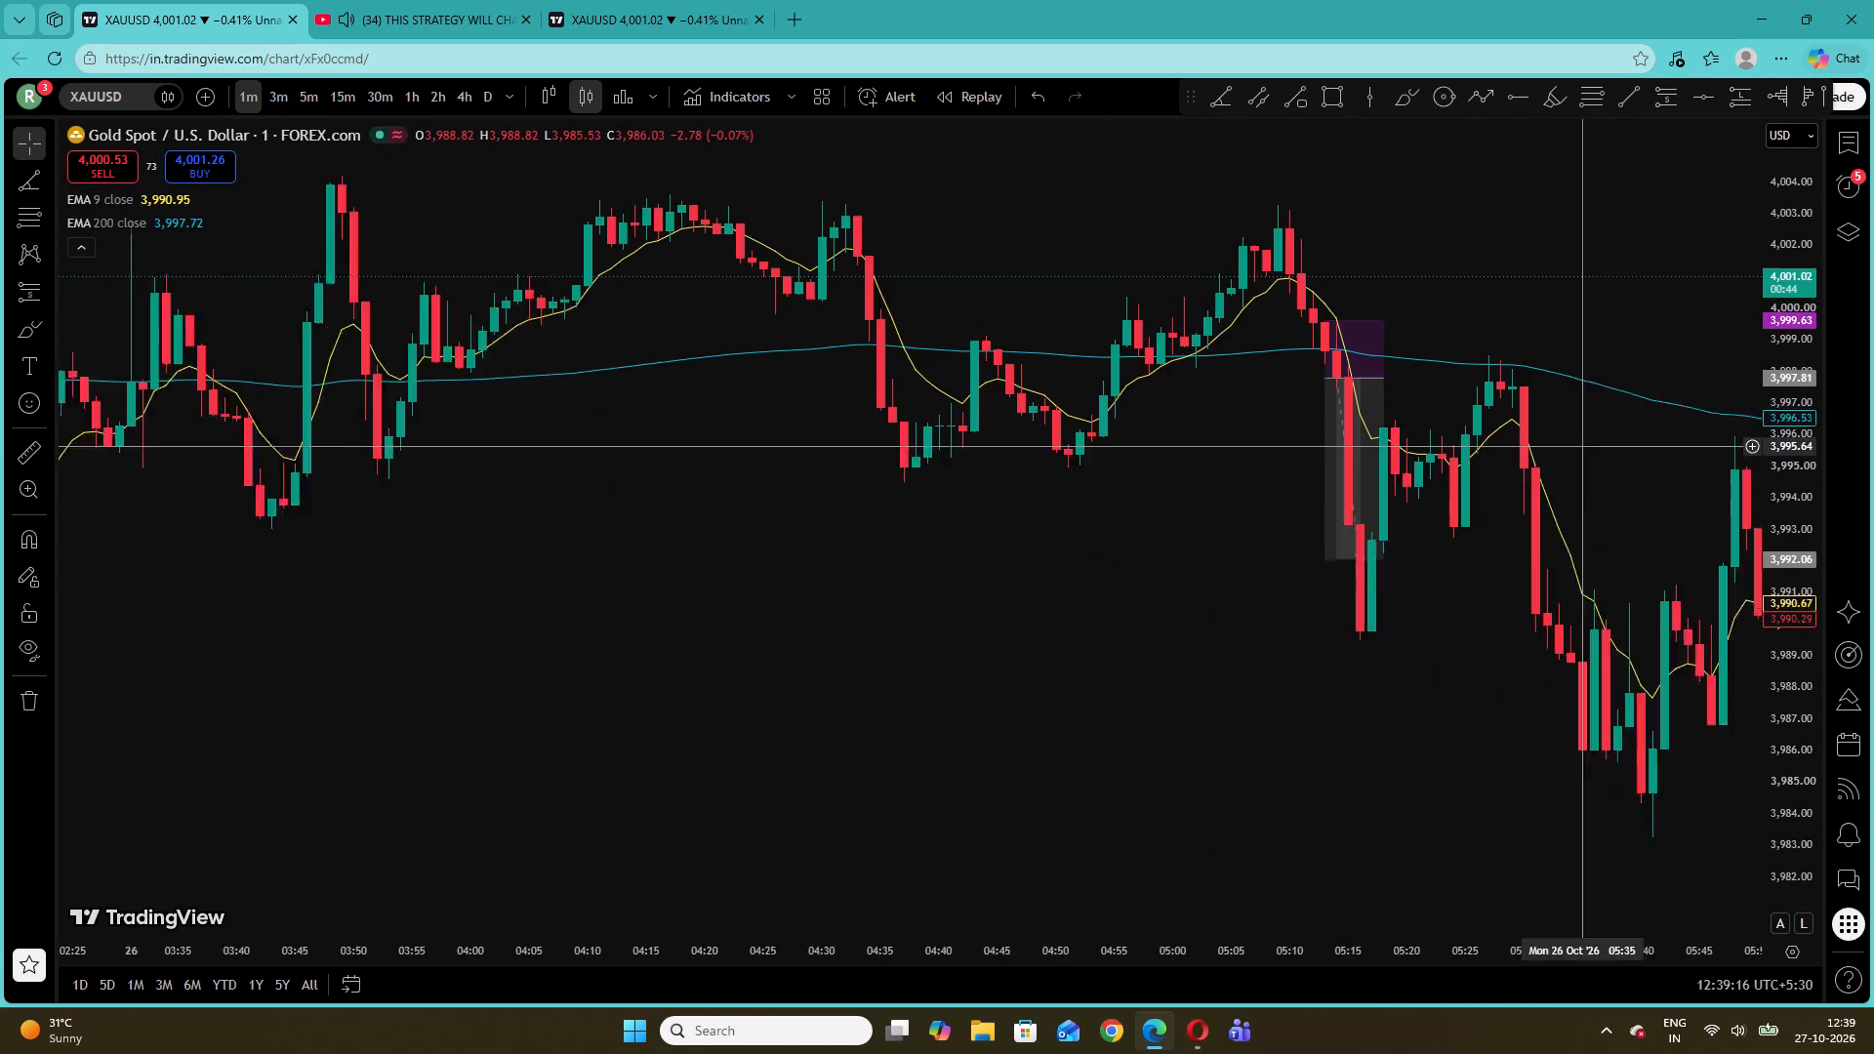
{"action": "left_click_drag", "start_coordinate": [1632, 439], "coordinate": [1669, 433]}
{"action": "left_click_drag", "start_coordinate": [1327, 544], "coordinate": [676, 387]}
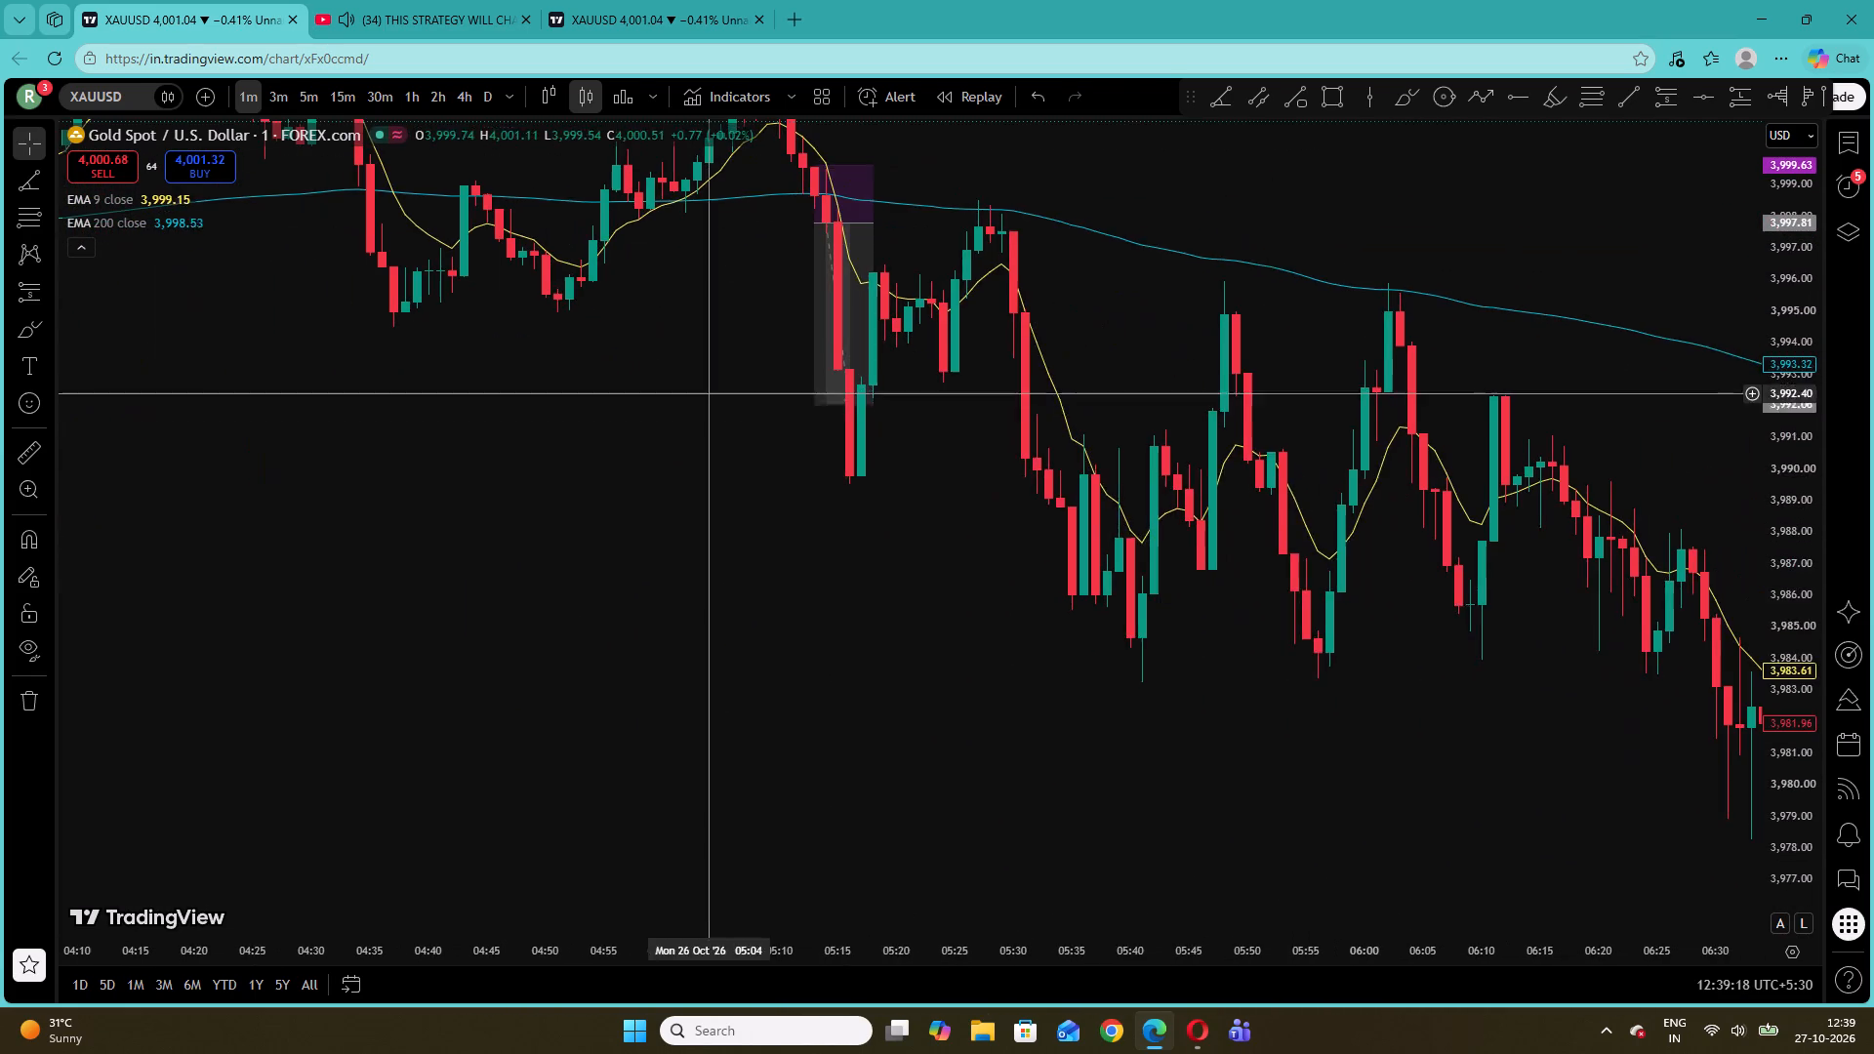
{"action": "left_click_drag", "start_coordinate": [1272, 469], "coordinate": [565, 450]}
{"action": "left_click_drag", "start_coordinate": [1154, 501], "coordinate": [844, 457]}
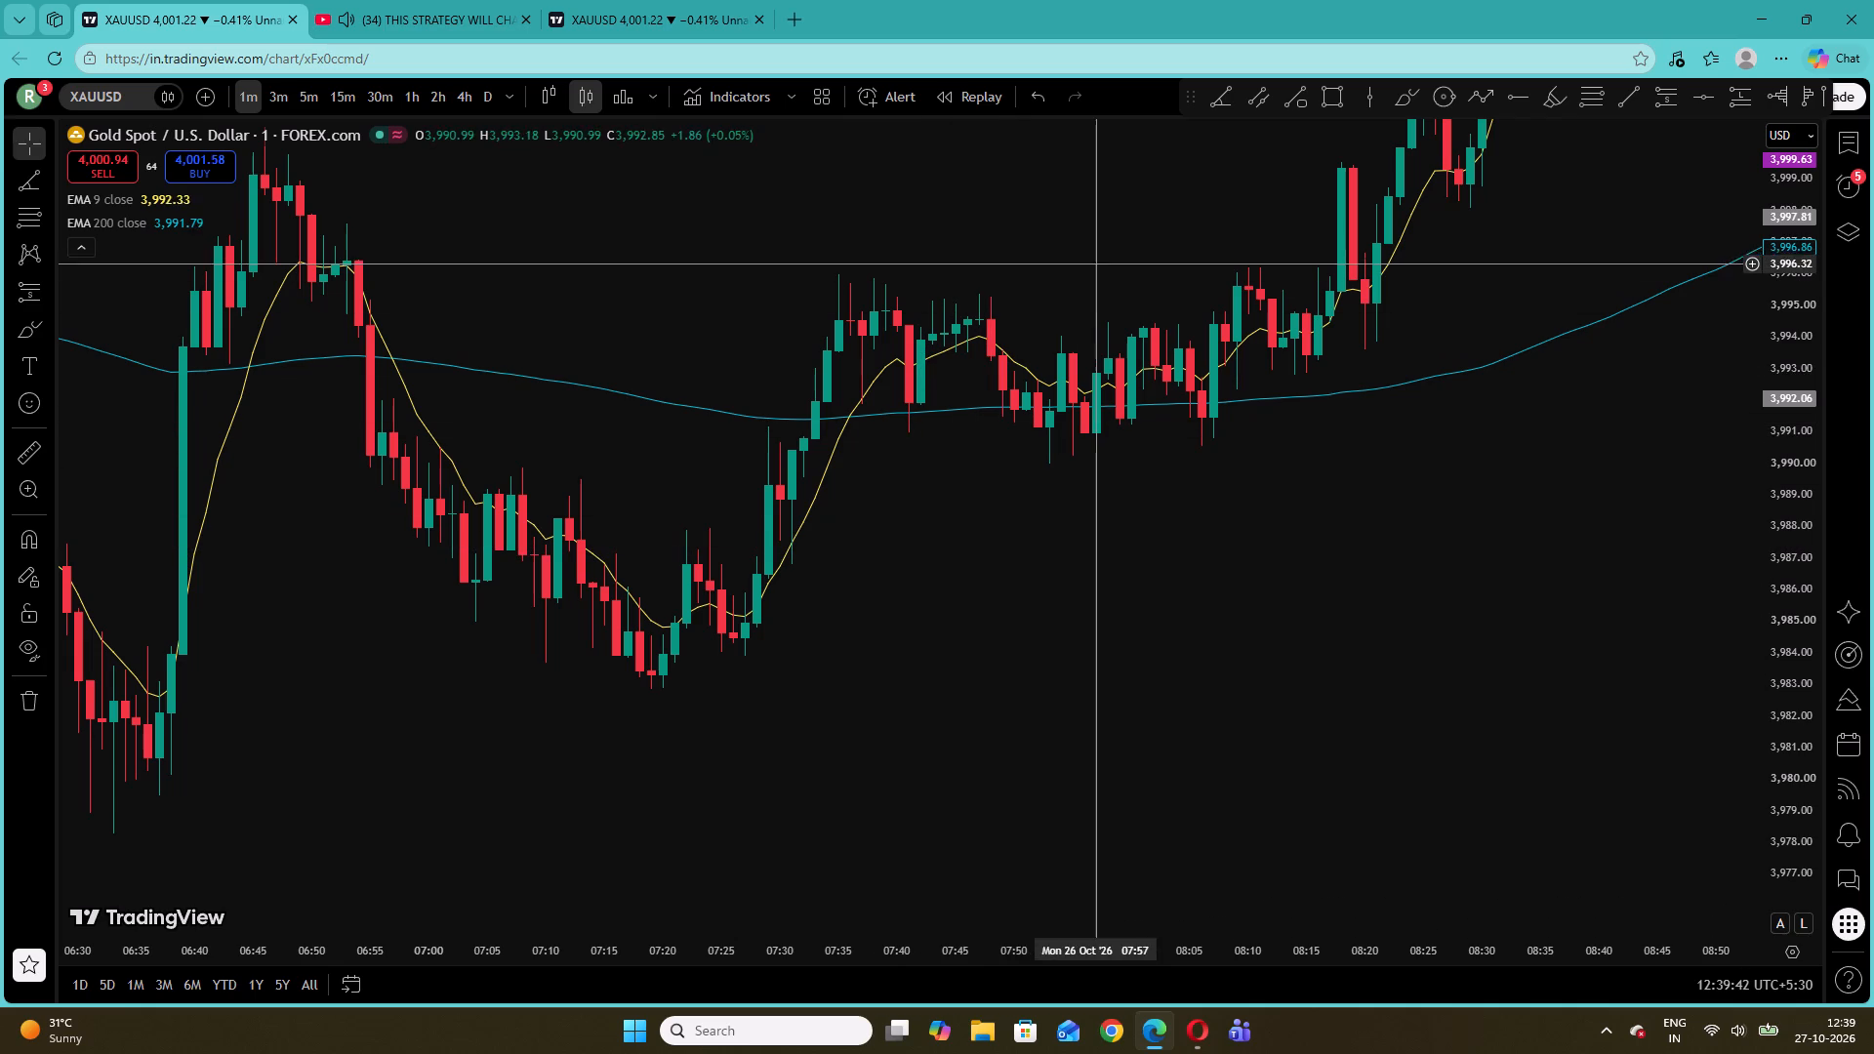
Rewind the strategy video and review the gold chart example around the candles touching the 200 EMA, before the long position is drawn.
{"action": "left_click", "coordinate": [495, 0]}
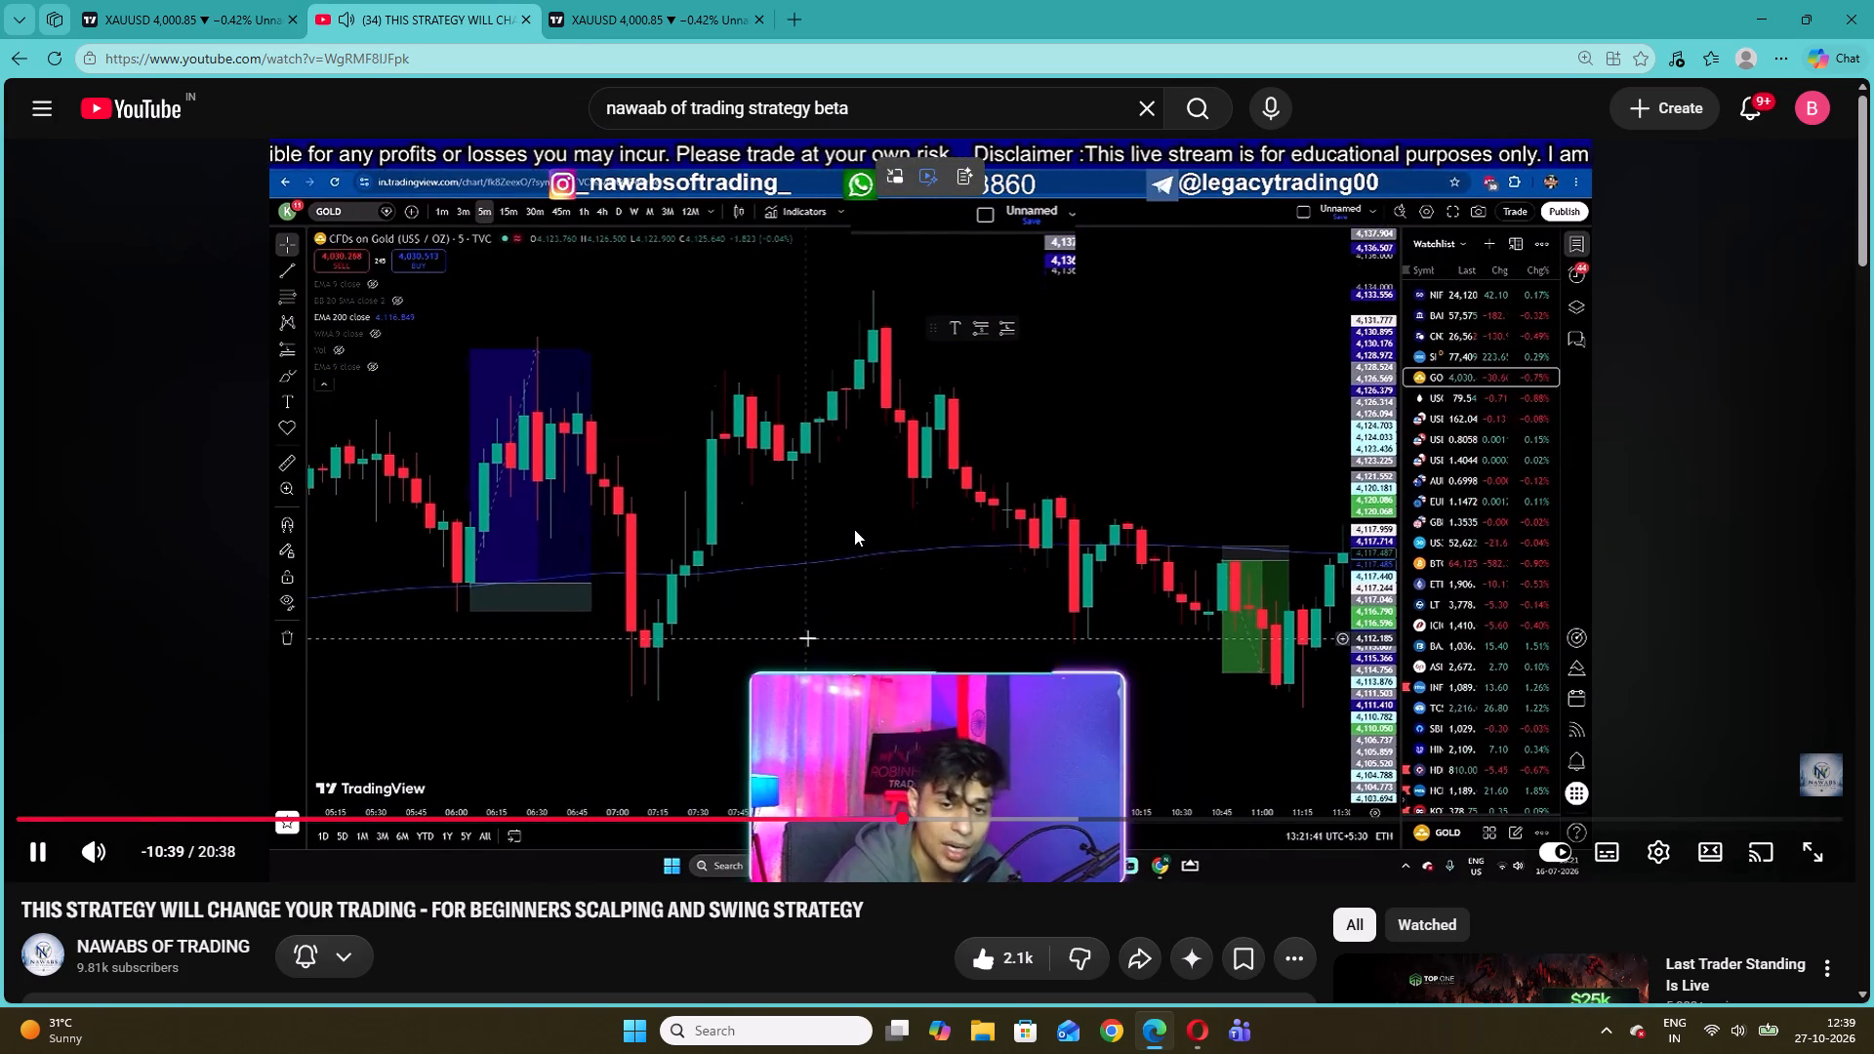
{"action": "key", "text": "Left"}
{"action": "key", "text": "Left"}
{"action": "key", "text": "Left"}
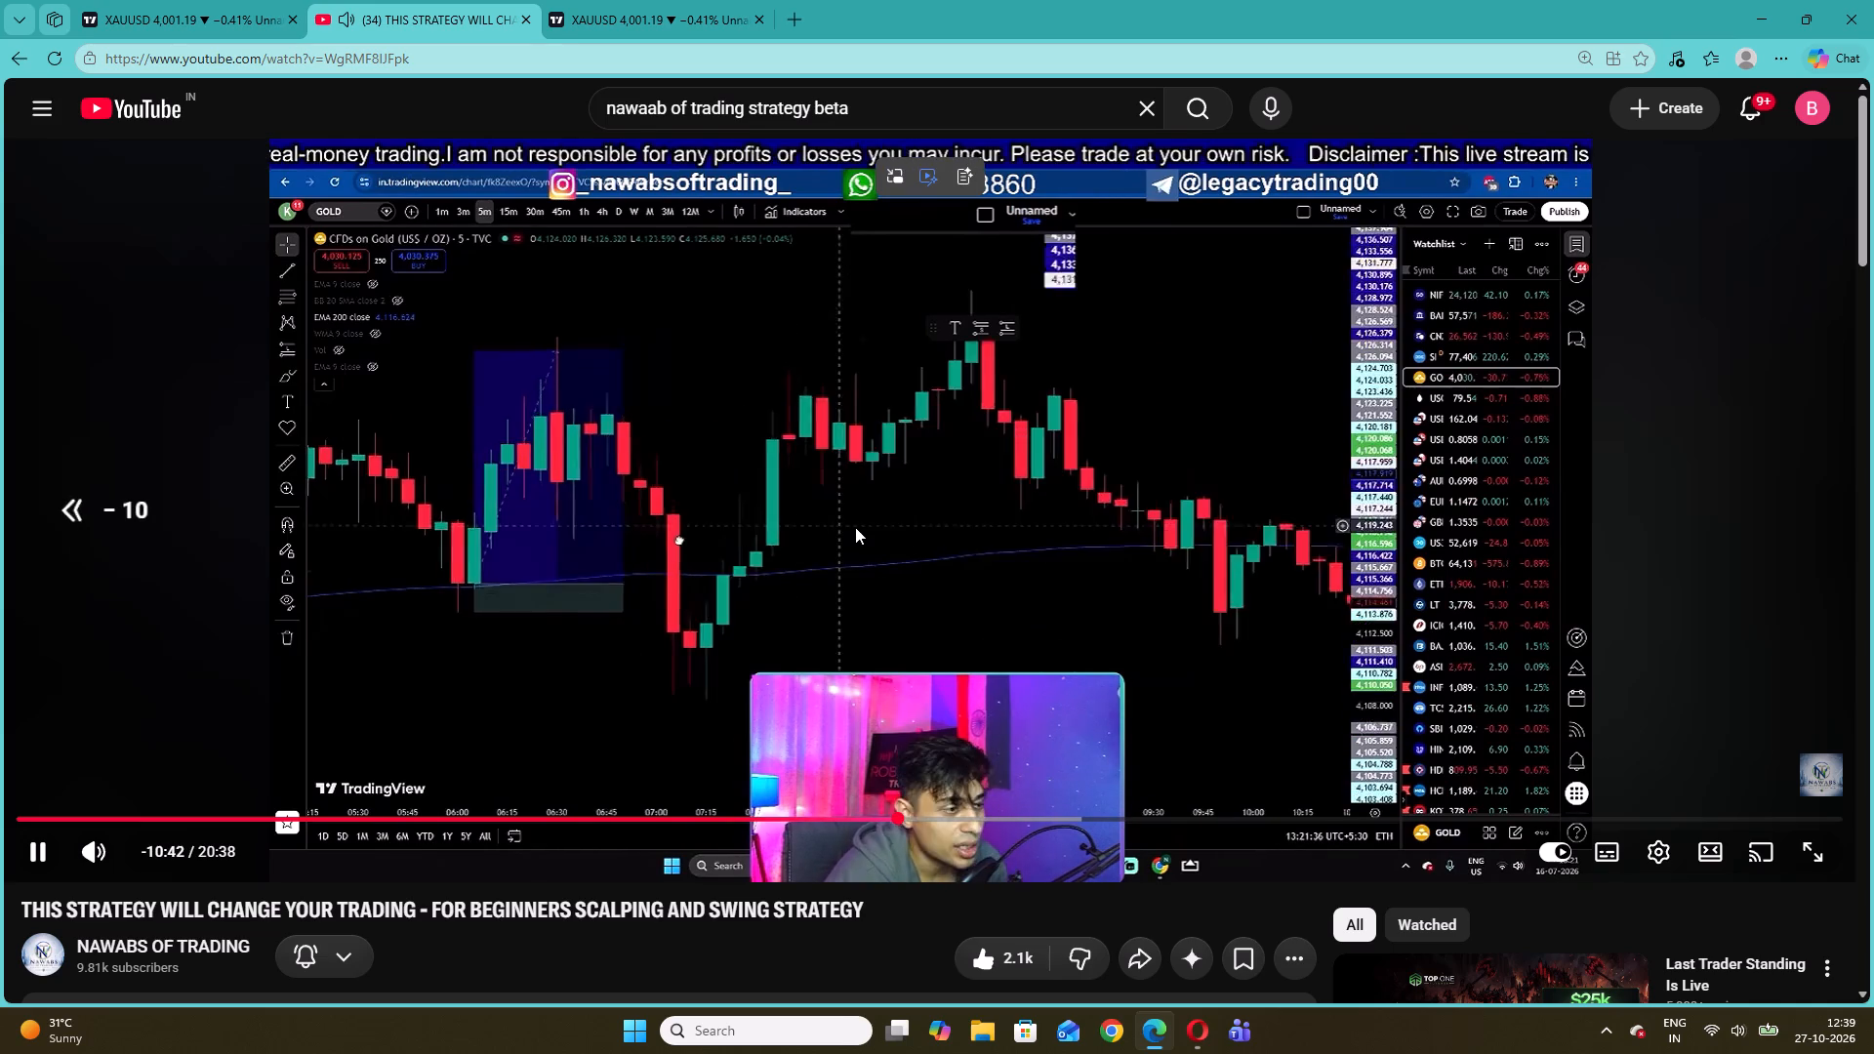
{"action": "key", "text": "Left"}
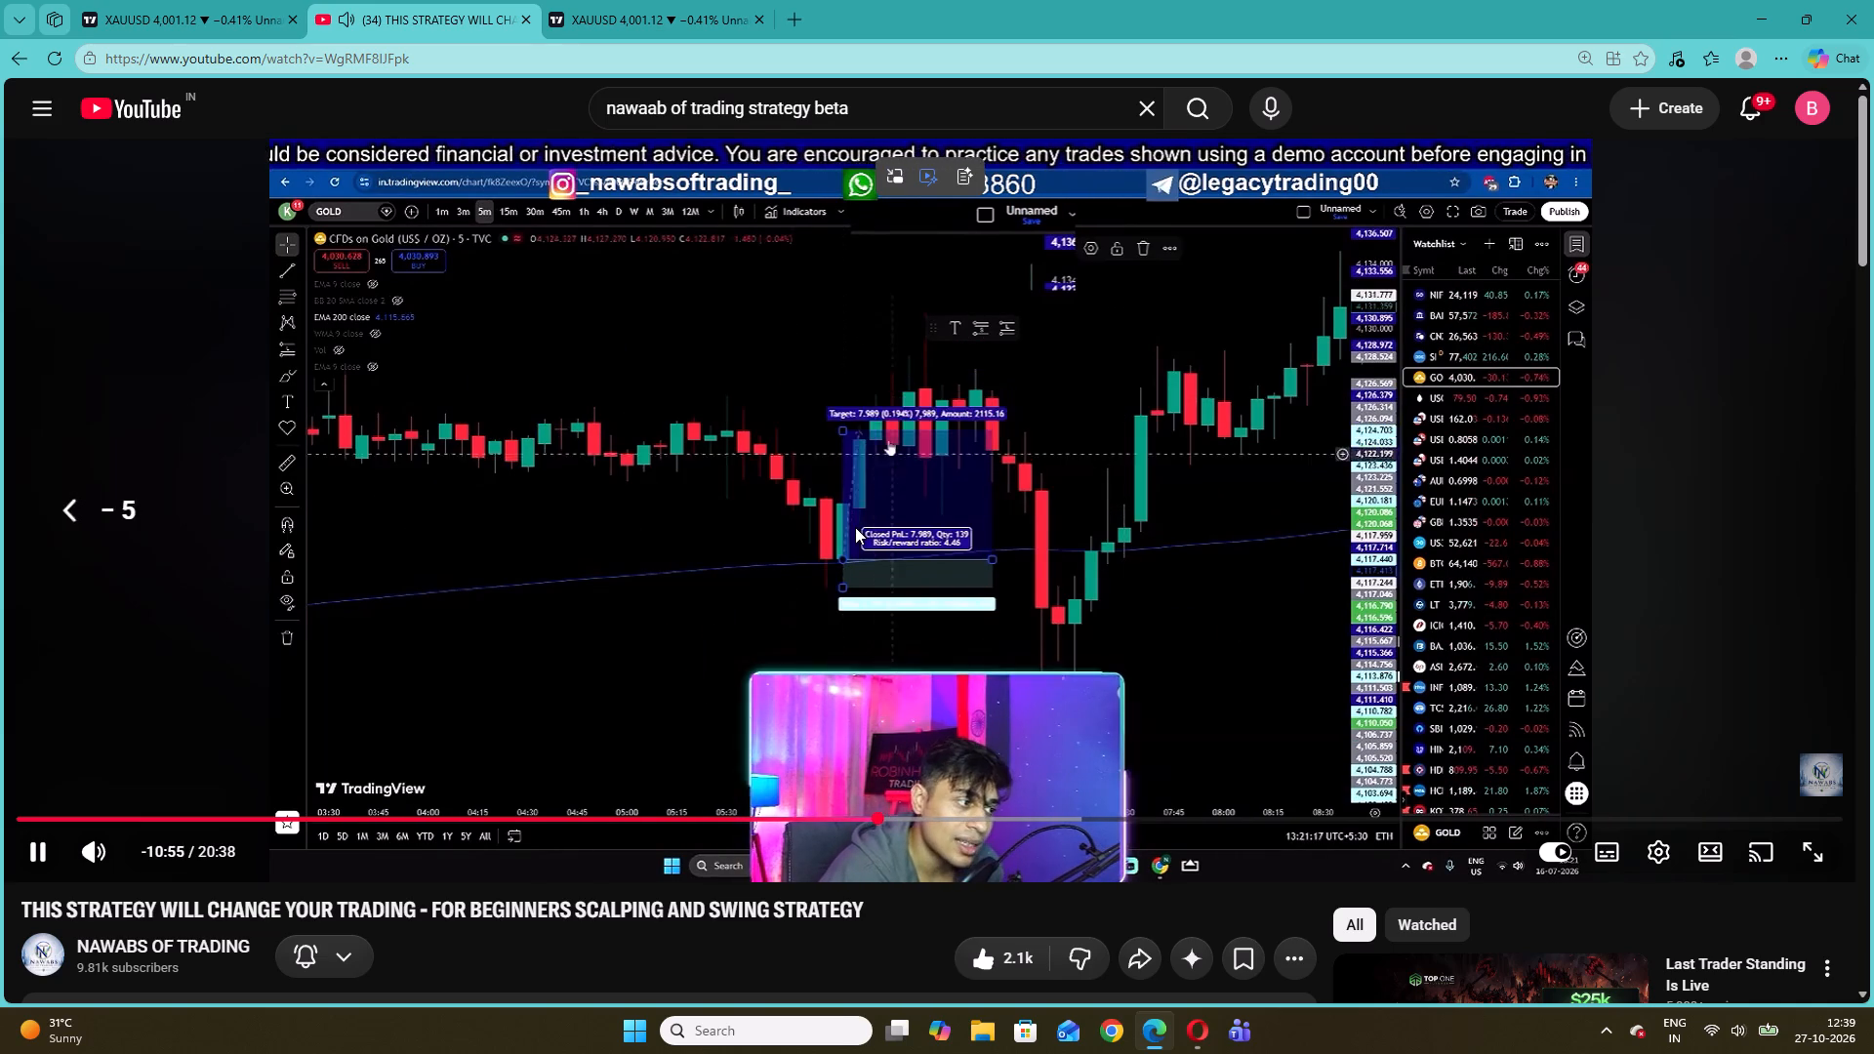
{"action": "key", "text": "Left"}
{"action": "key", "text": "Left"}
{"action": "key", "text": "Left"}
{"action": "key", "text": "Left"}
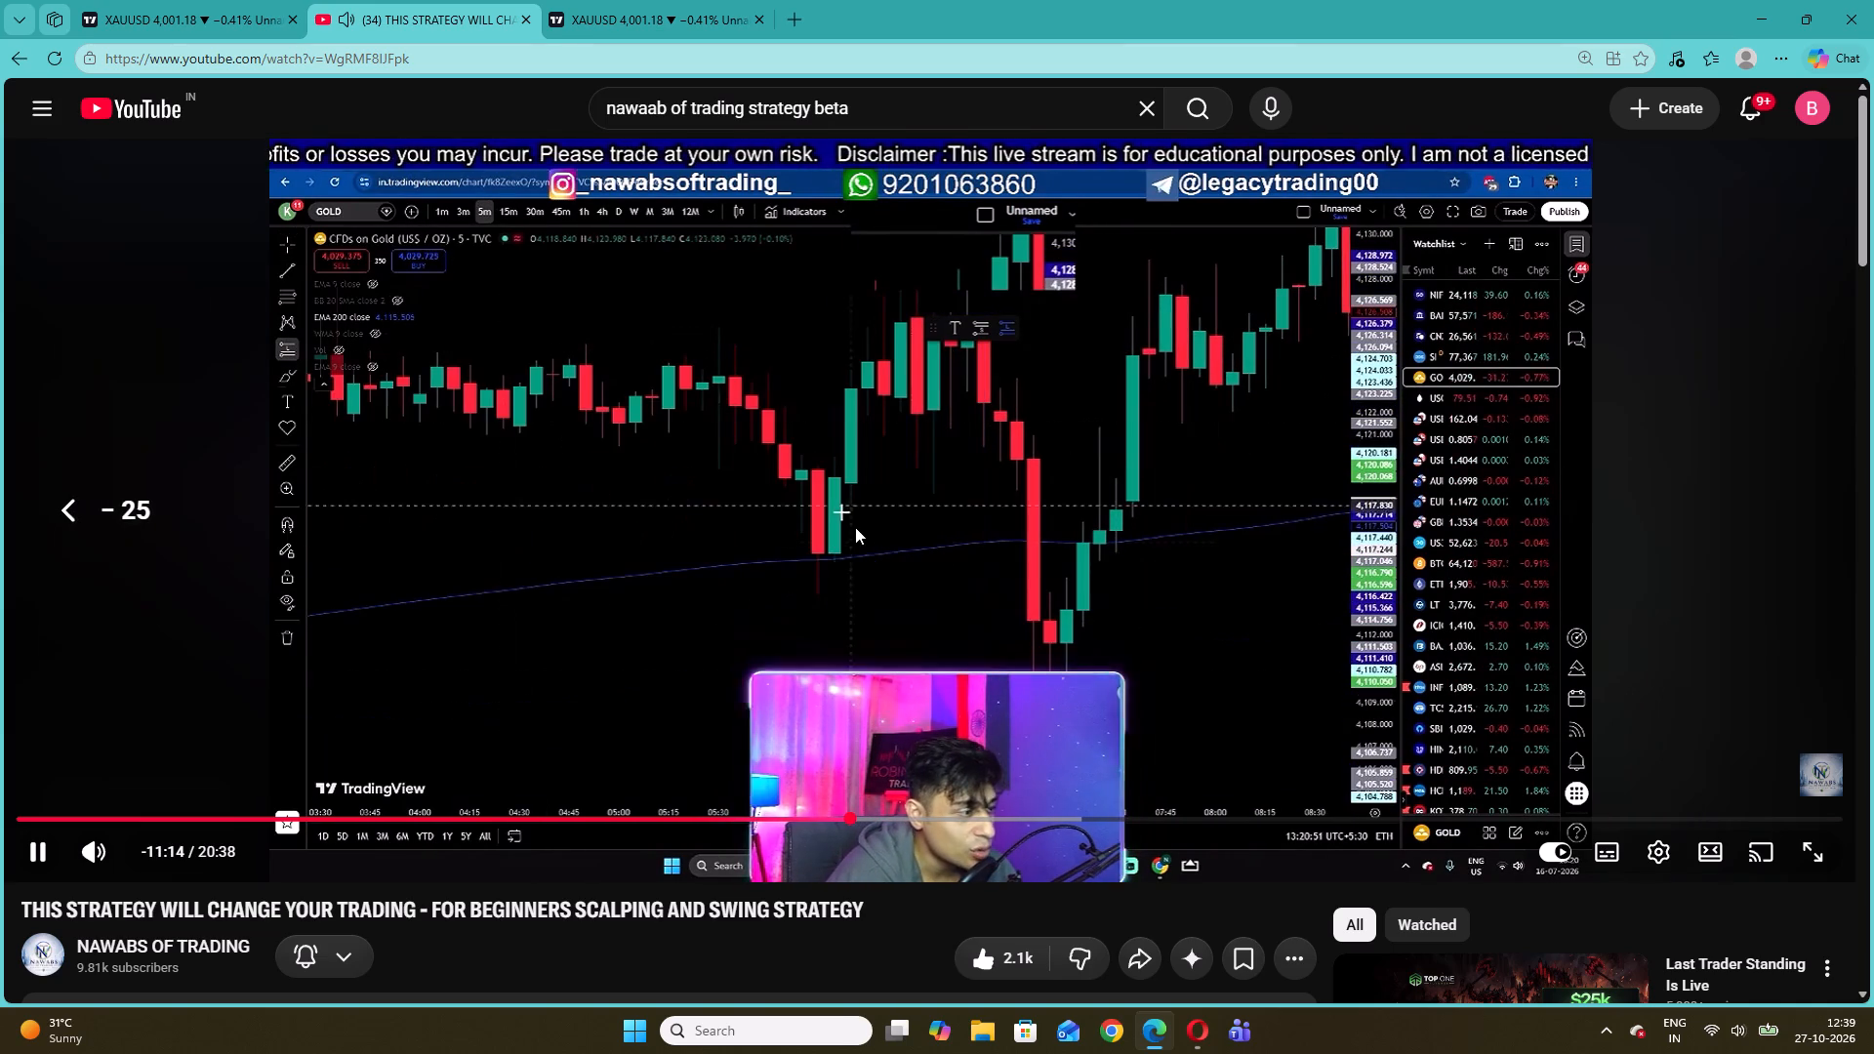
{"action": "key", "text": "Left"}
{"action": "key", "text": "Left"}
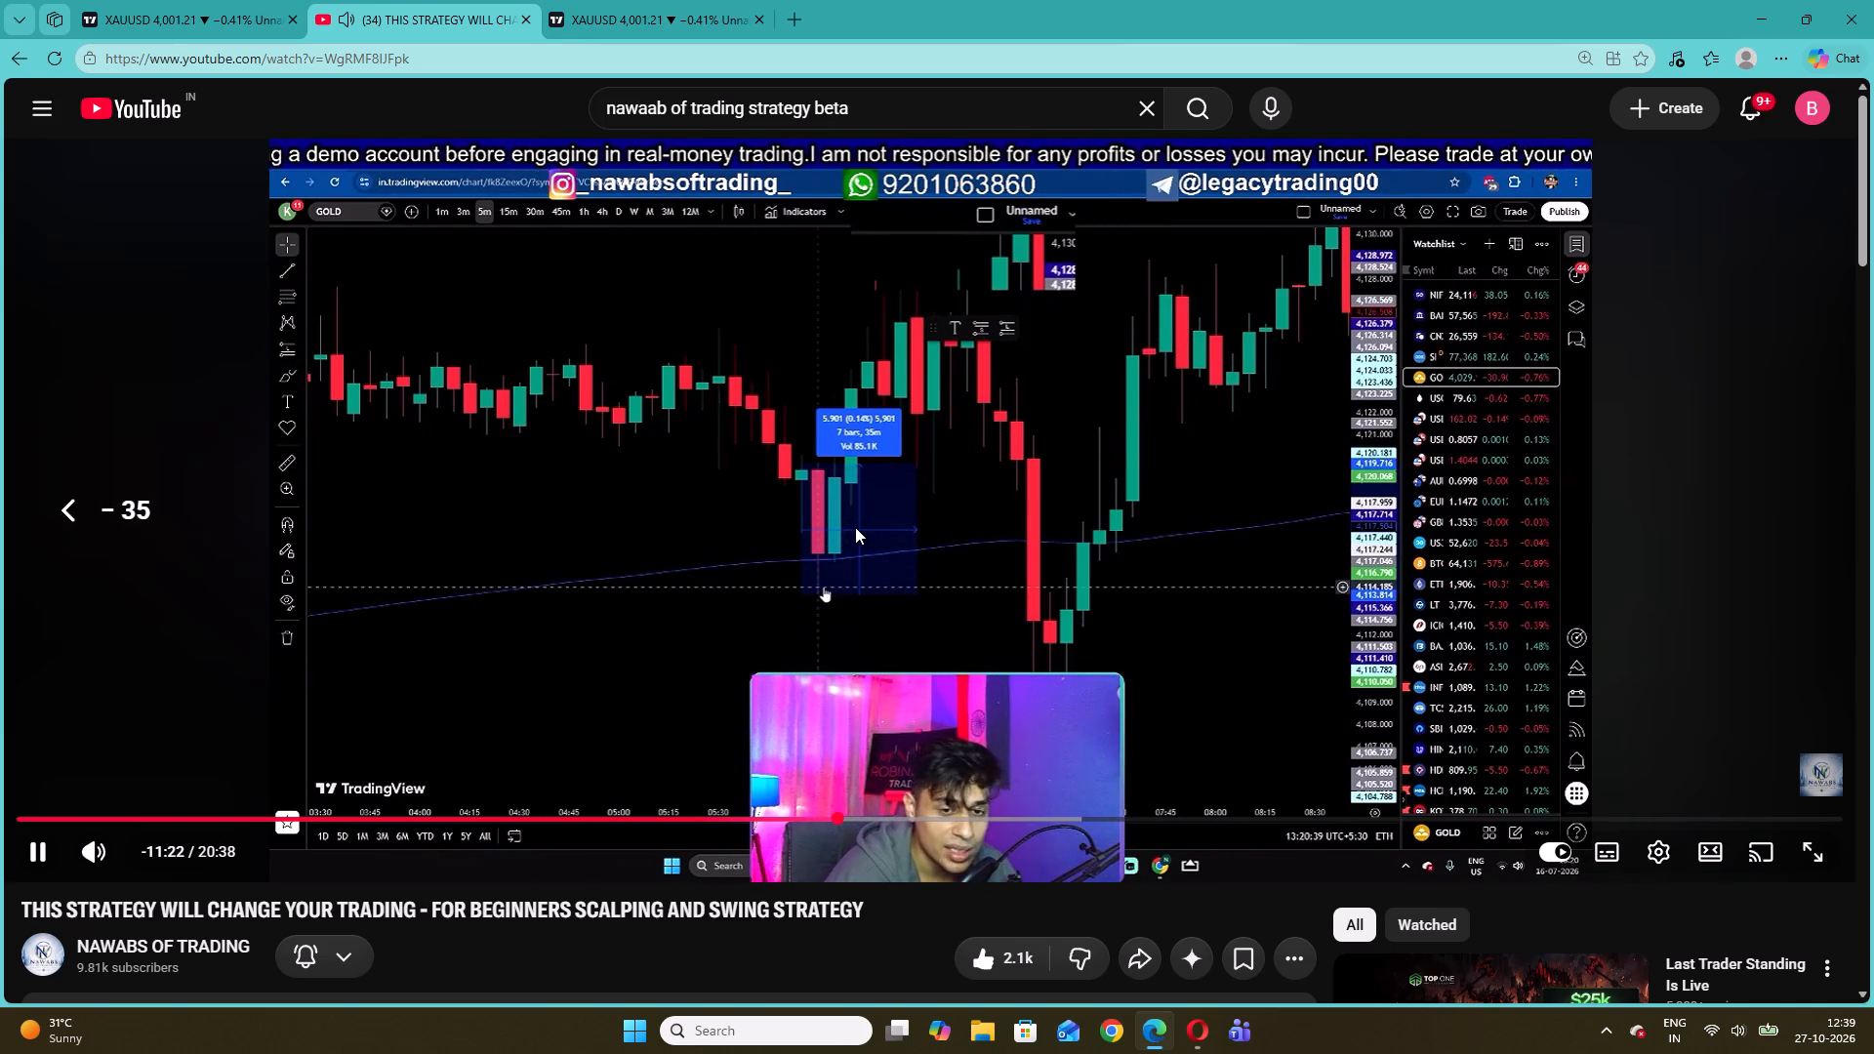
{"action": "key", "text": "Left"}
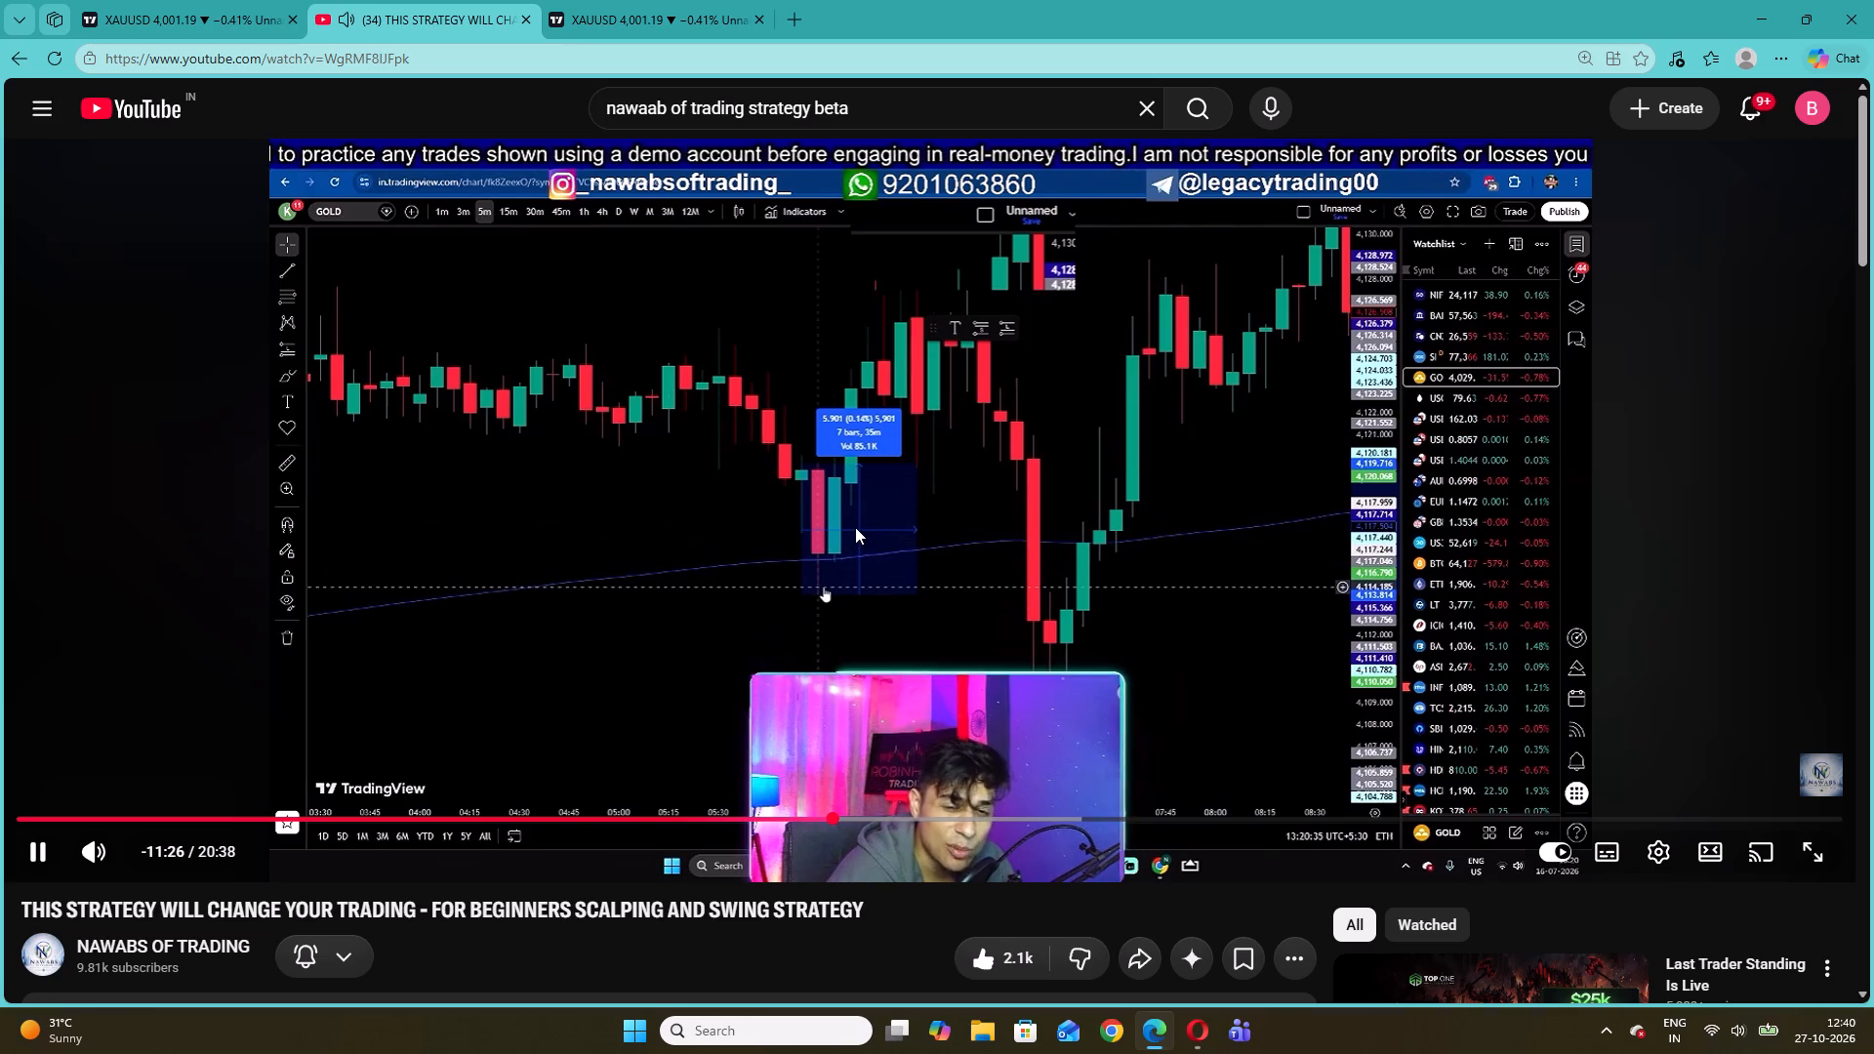
{"action": "key", "text": "Left"}
{"action": "key", "text": "Left"}
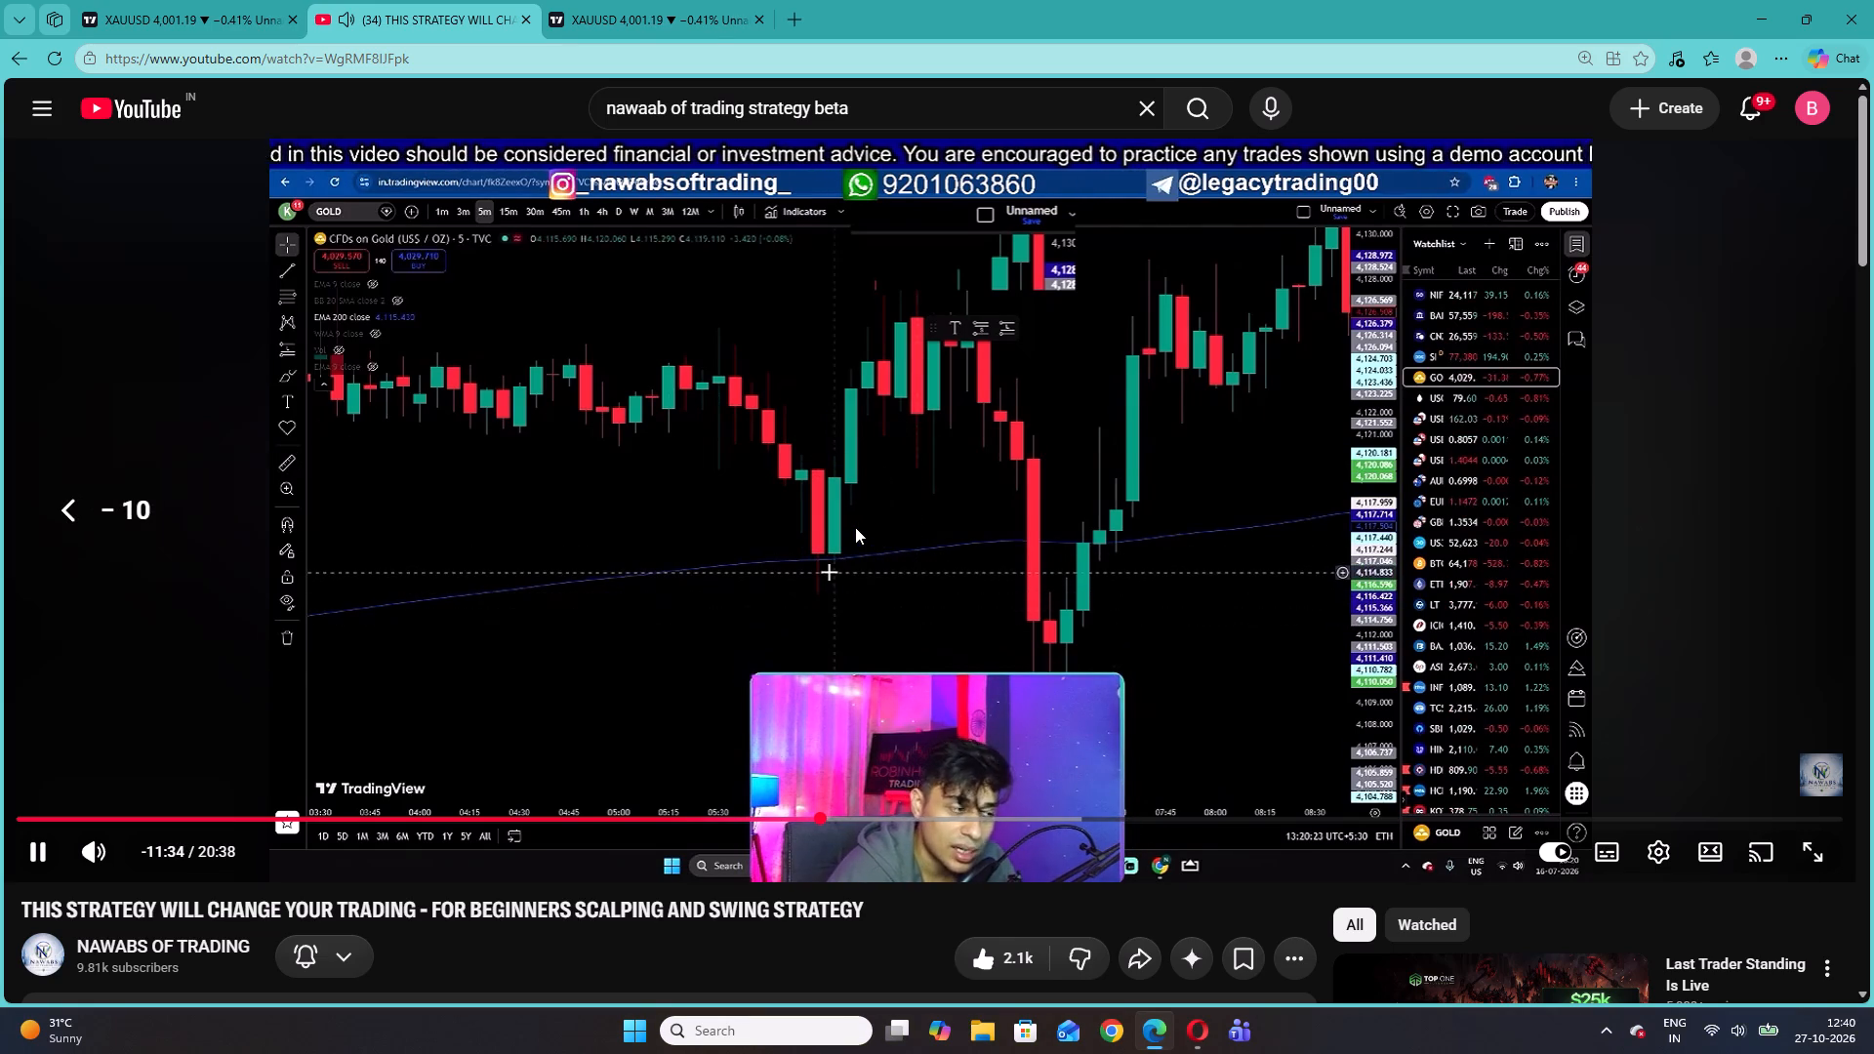
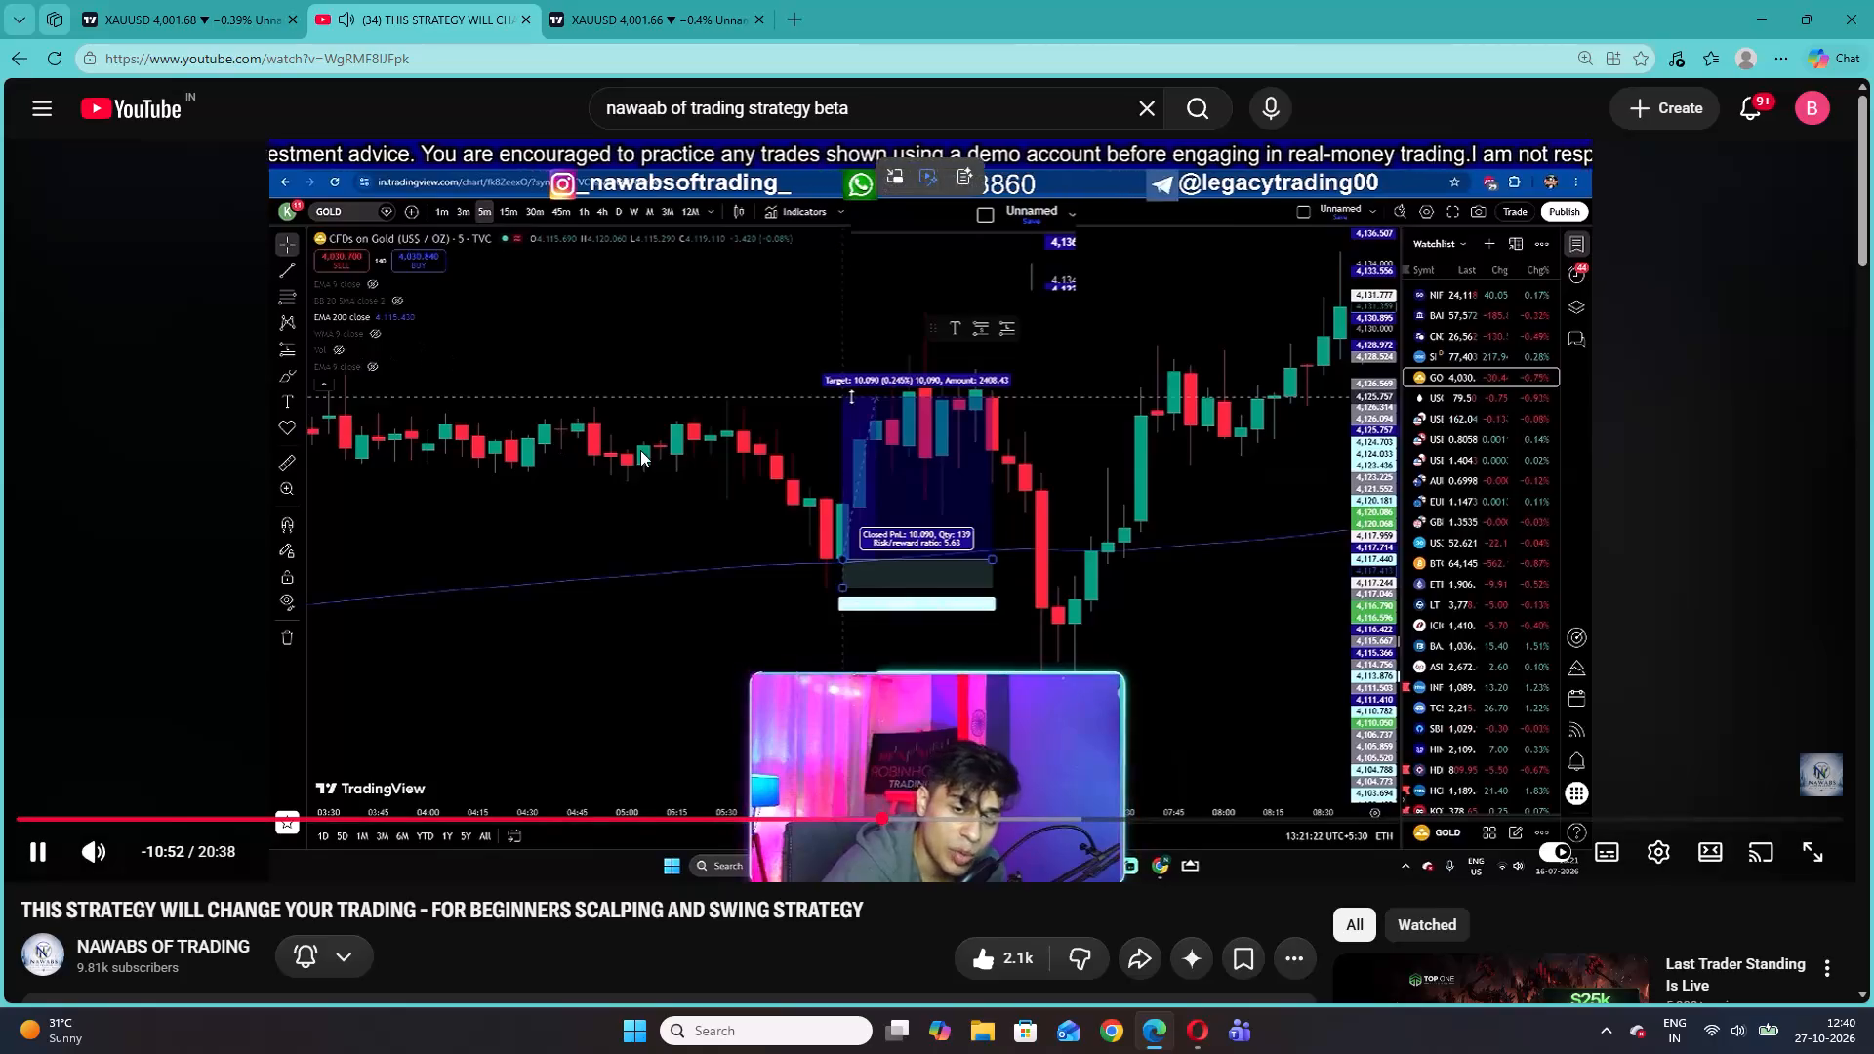
Return from the video to the first XAUUSD chart and examine the 26 October price action, about 04:00 to 10:20, against both EMAs.
{"action": "left_click", "coordinate": [360, 211]}
{"action": "left_click", "coordinate": [228, 0]}
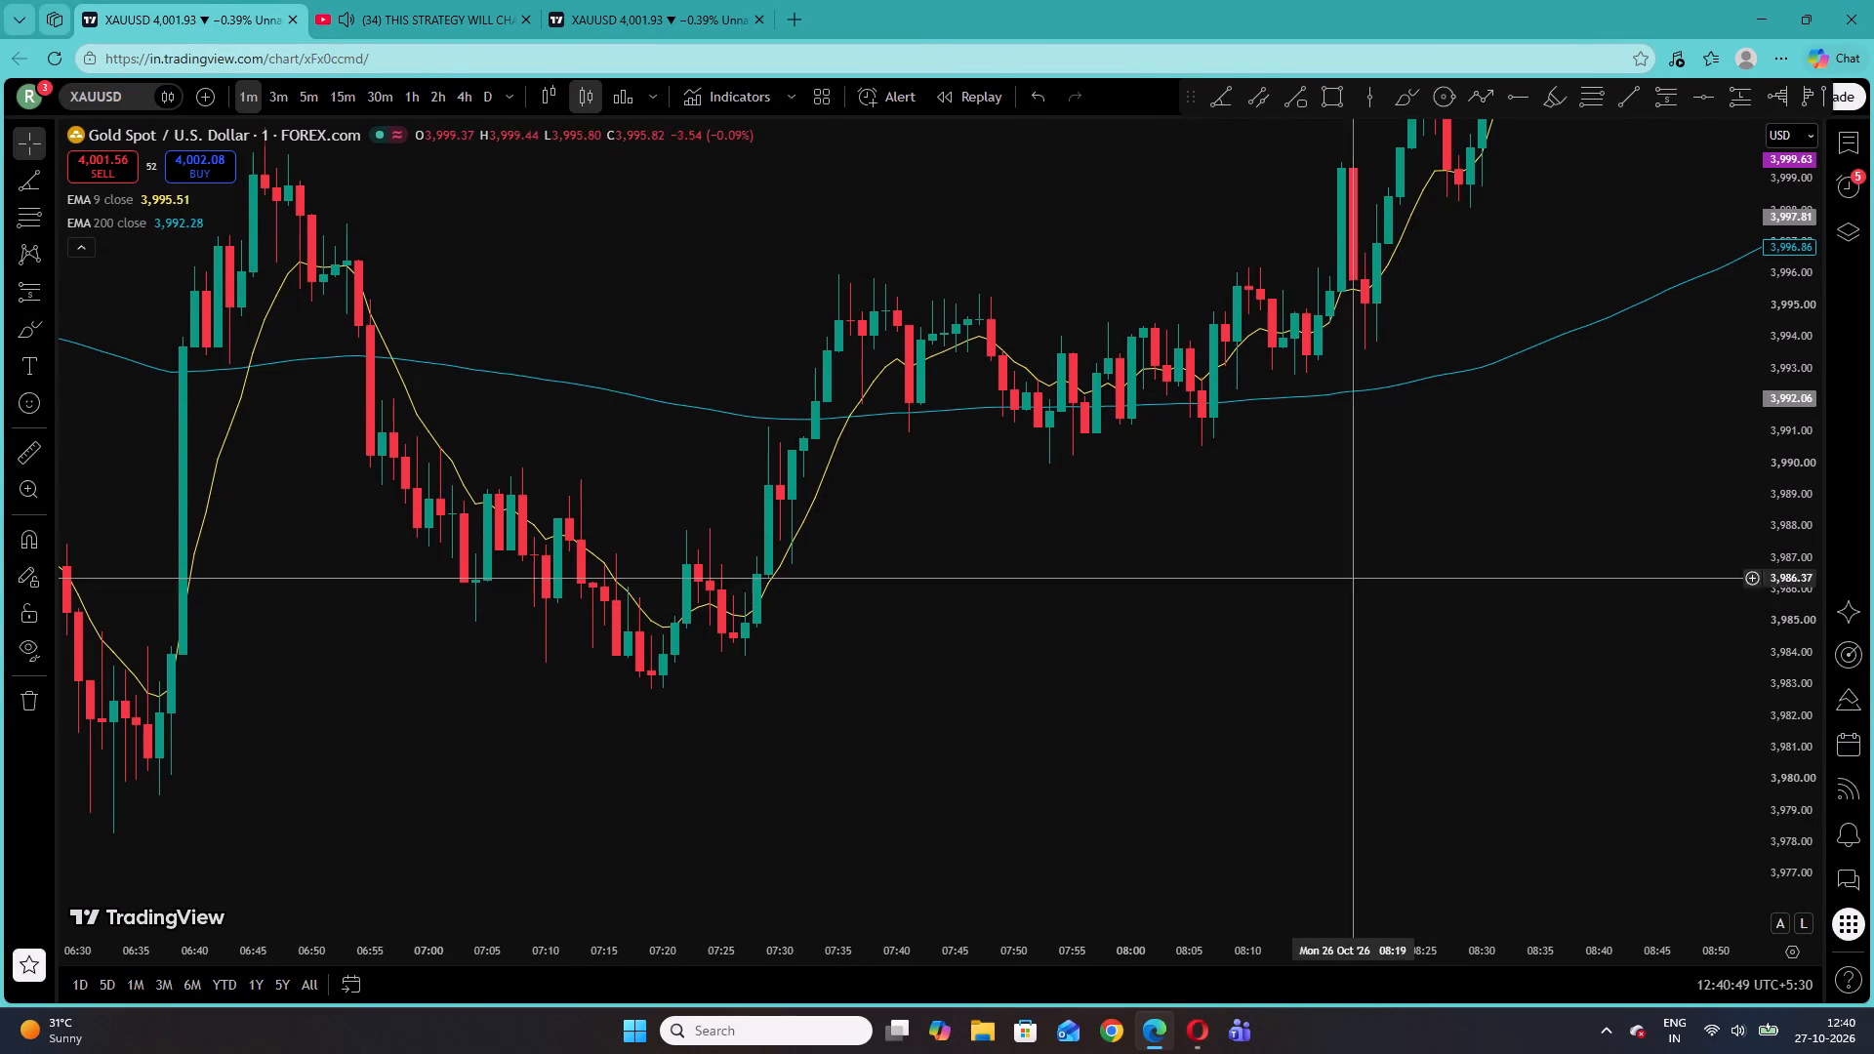
{"action": "left_click_drag", "start_coordinate": [821, 599], "coordinate": [1446, 591]}
{"action": "left_click_drag", "start_coordinate": [690, 621], "coordinate": [1539, 672]}
{"action": "left_click_drag", "start_coordinate": [682, 654], "coordinate": [1151, 689]}
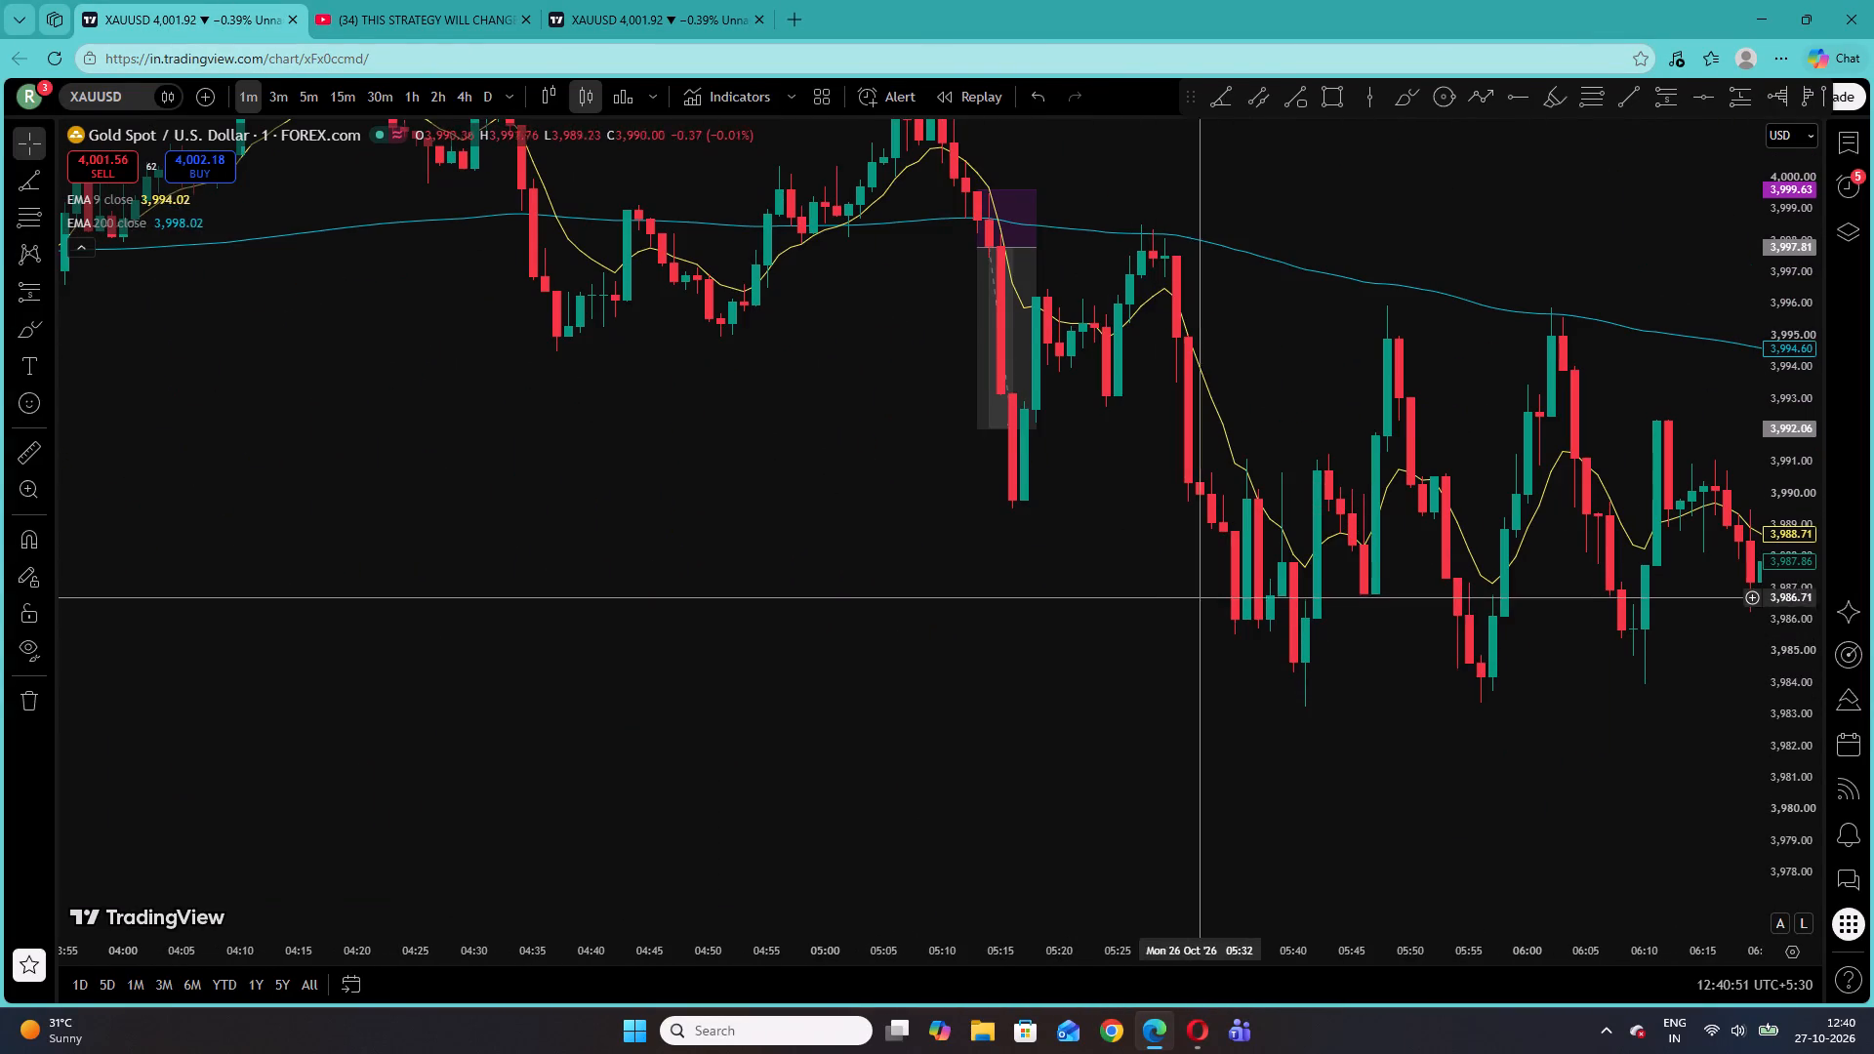
{"action": "left_click_drag", "start_coordinate": [1234, 588], "coordinate": [323, 702]}
{"action": "left_click", "coordinate": [1084, 669]}
{"action": "left_click_drag", "start_coordinate": [1333, 727], "coordinate": [710, 772]}
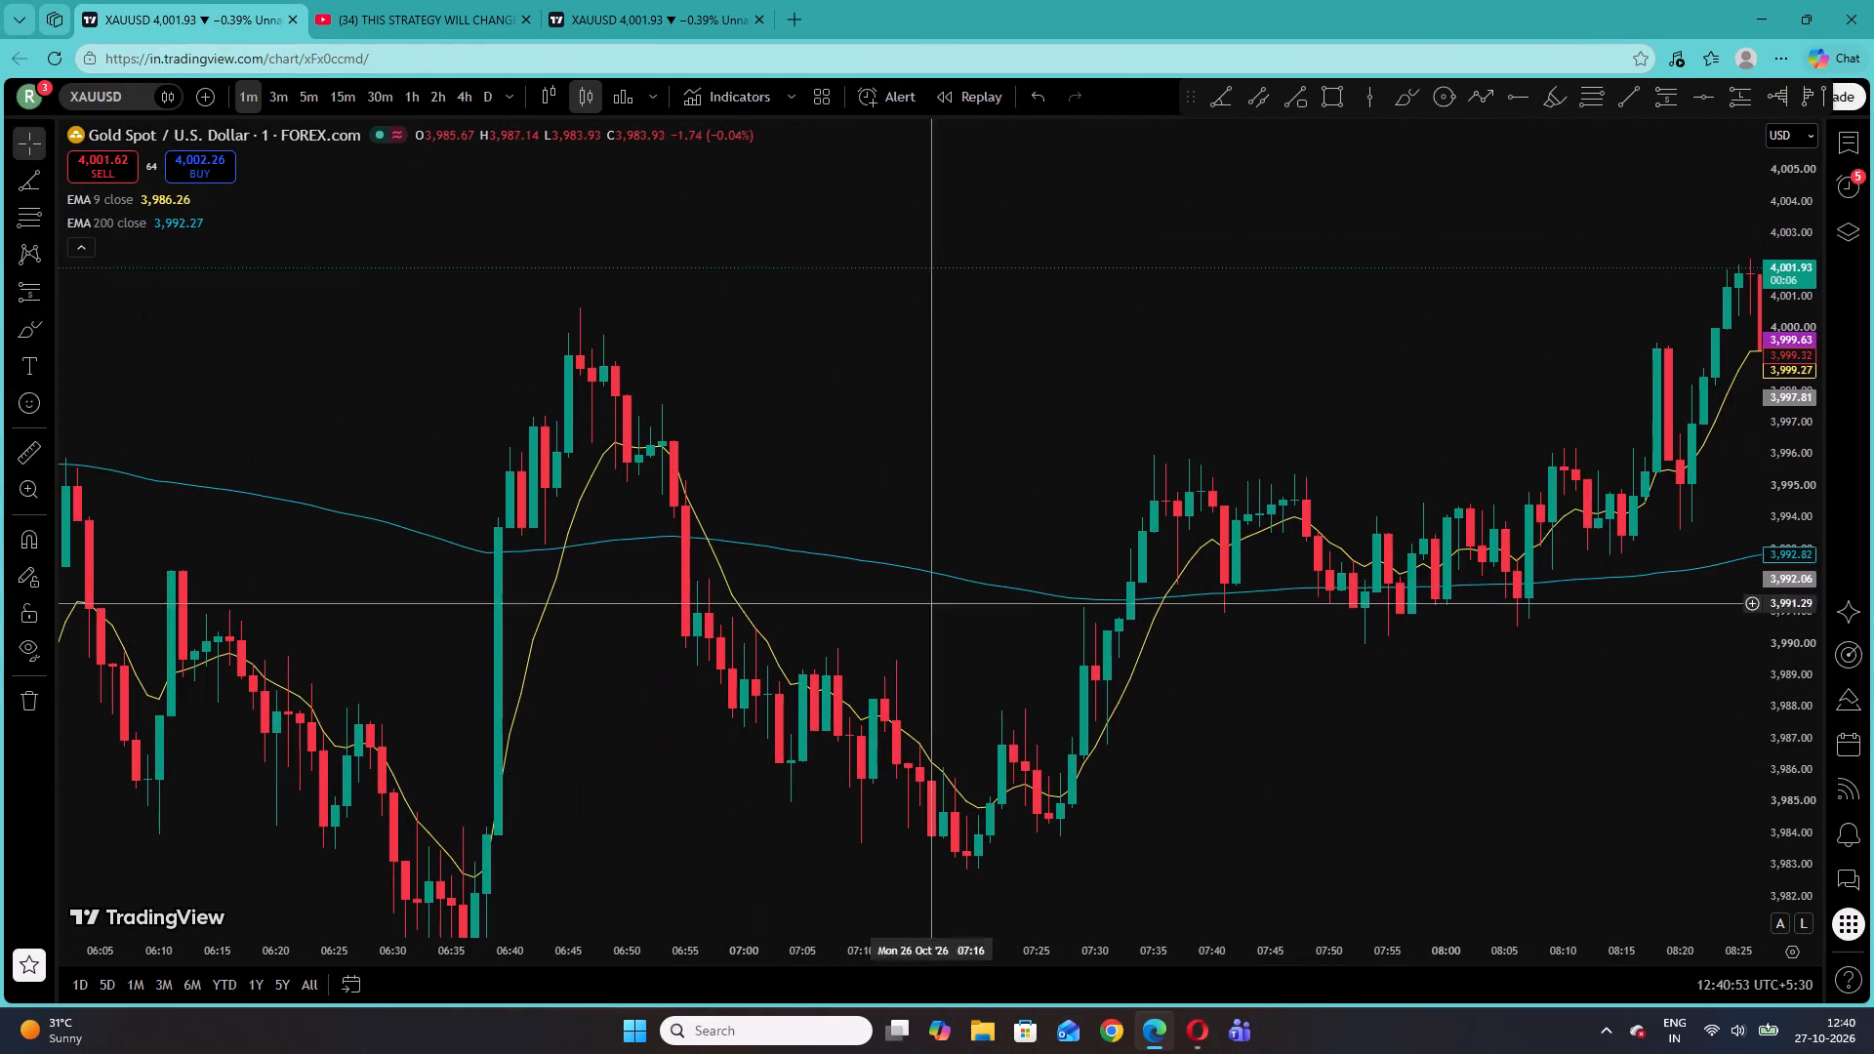
{"action": "left_click_drag", "start_coordinate": [1115, 401], "coordinate": [739, 426]}
{"action": "left_click_drag", "start_coordinate": [1495, 491], "coordinate": [1277, 658]}
{"action": "left_click_drag", "start_coordinate": [938, 672], "coordinate": [1370, 466]}
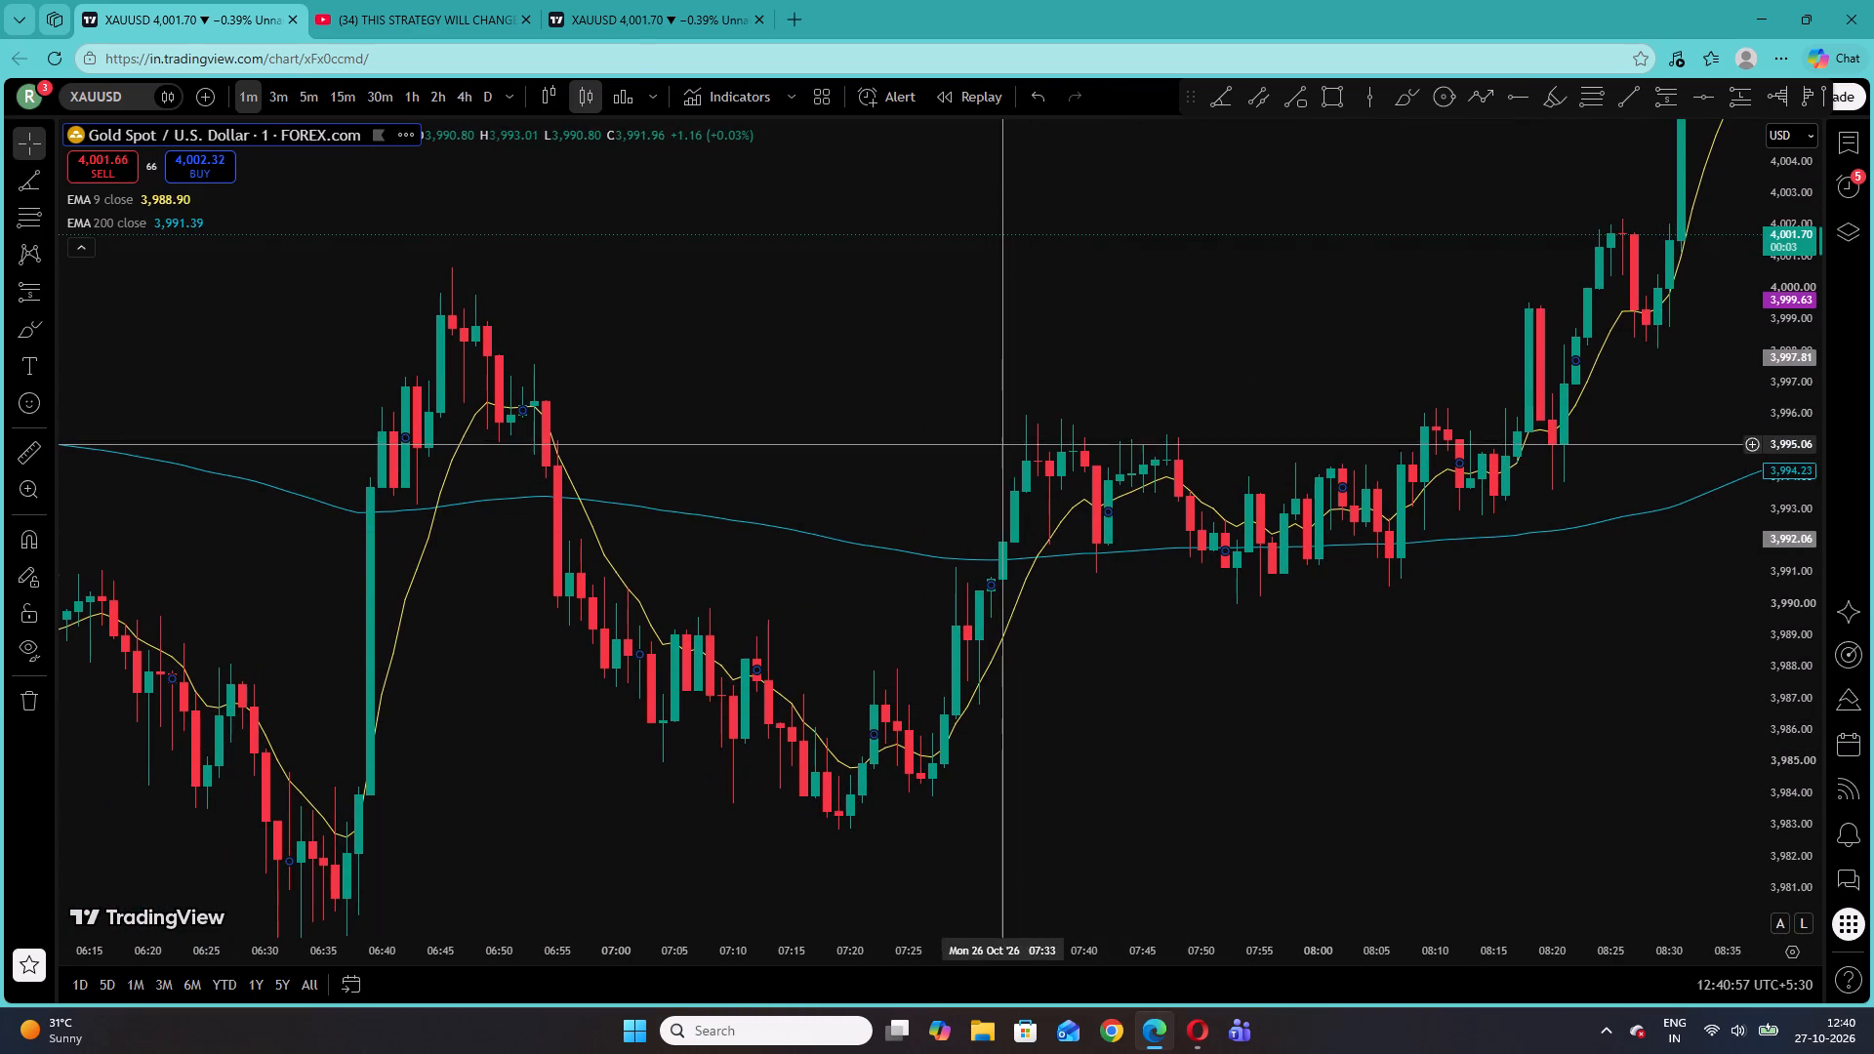
{"action": "left_click", "coordinate": [995, 381]}
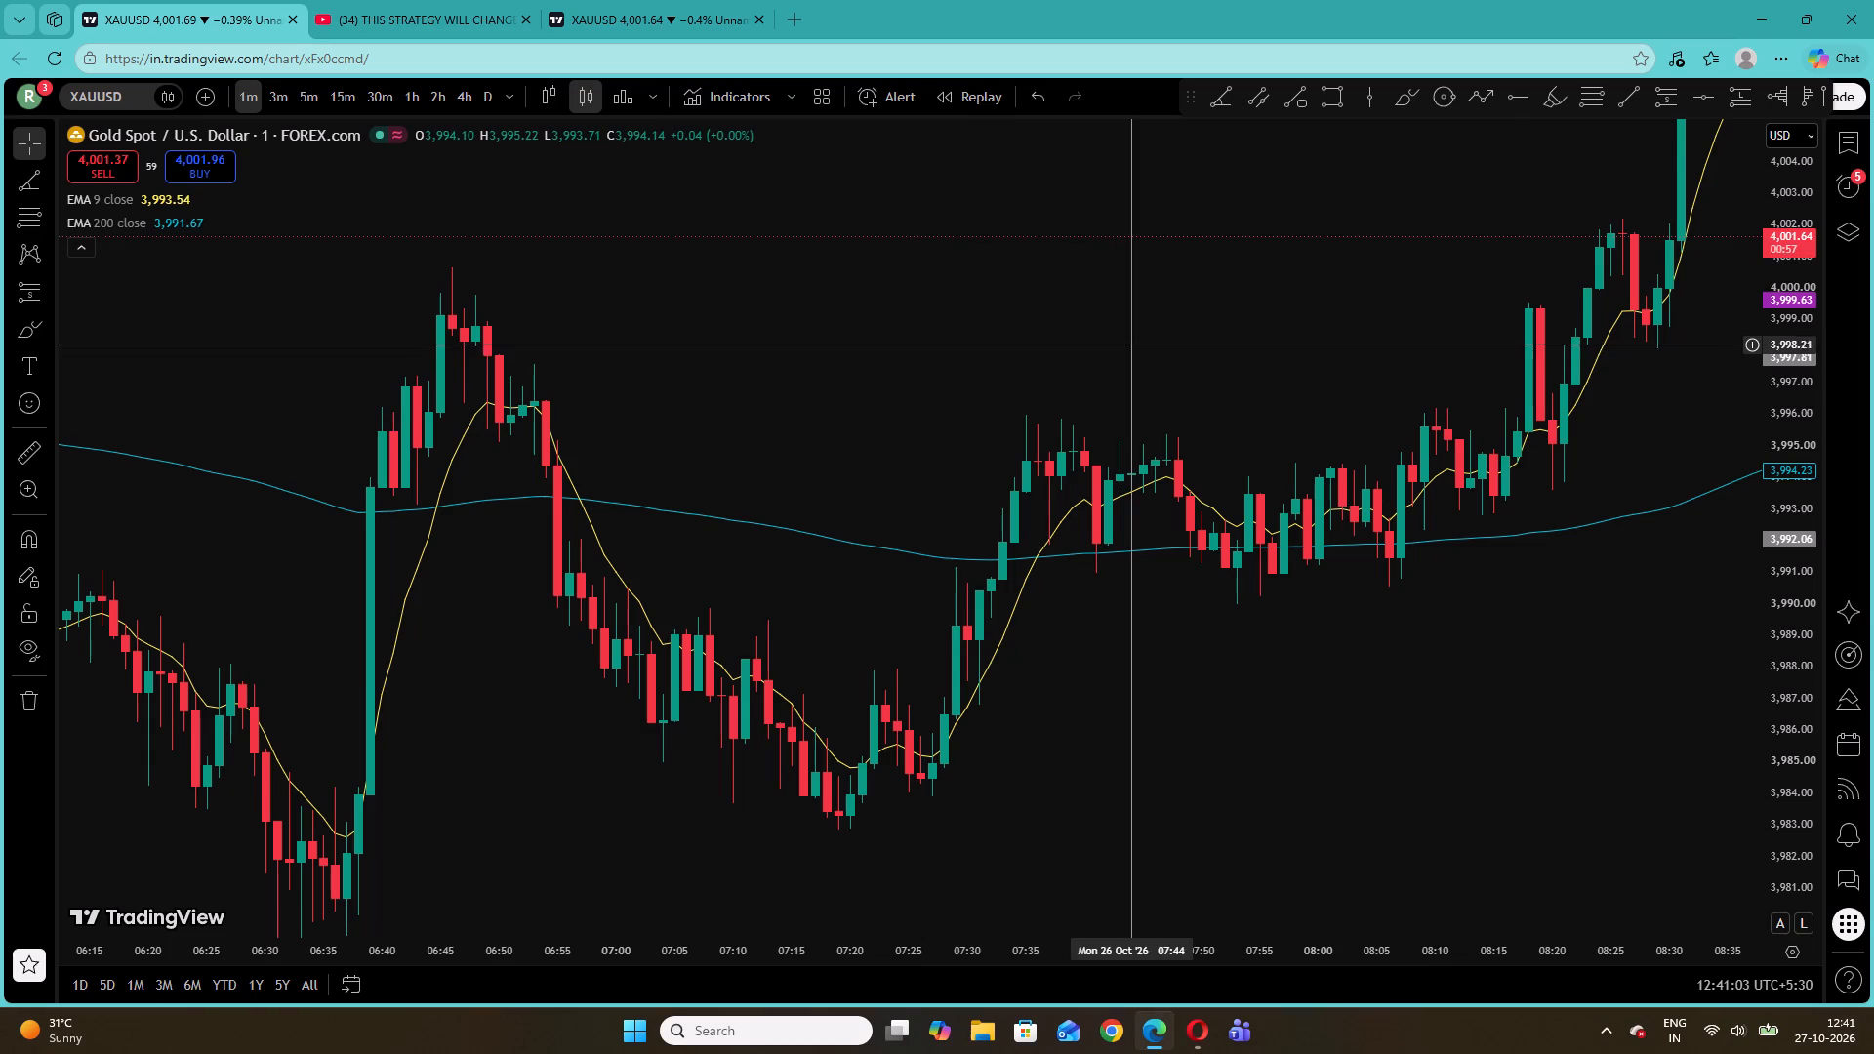
{"action": "left_click_drag", "start_coordinate": [1775, 463], "coordinate": [1797, 749]}
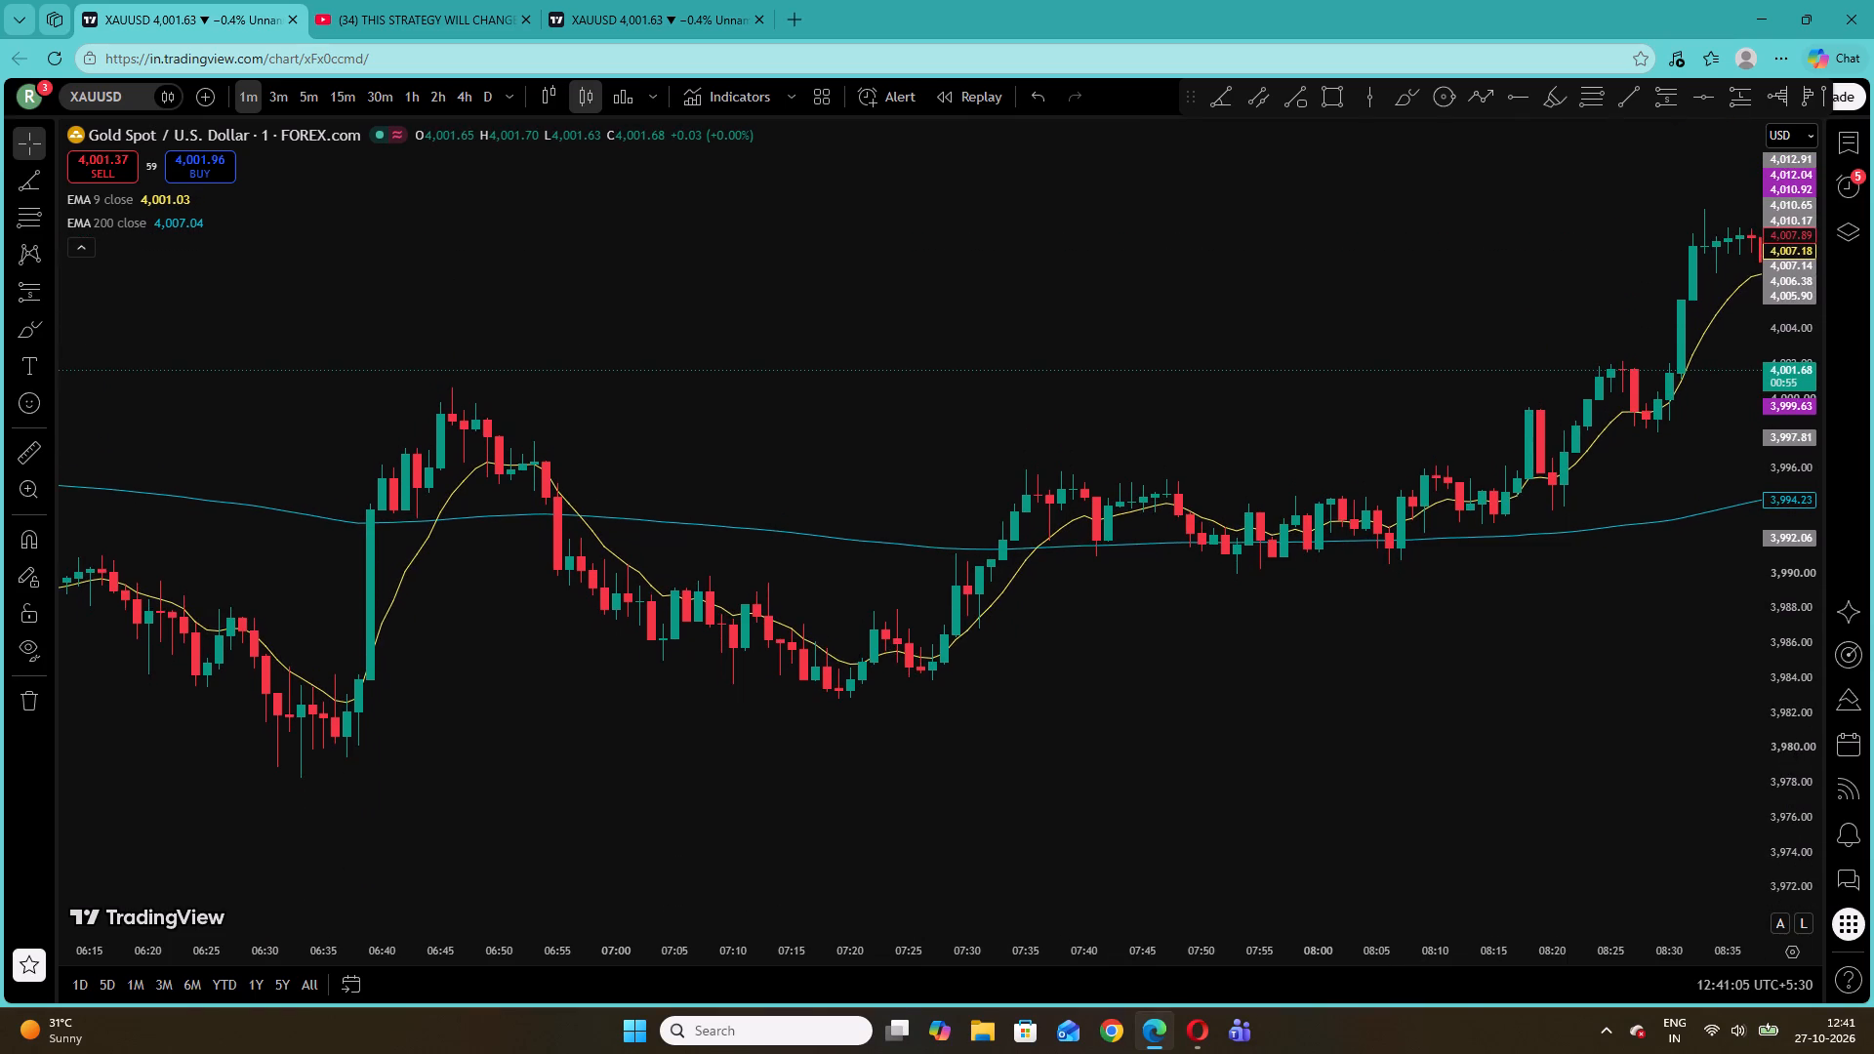
{"action": "left_click_drag", "start_coordinate": [1254, 405], "coordinate": [744, 476]}
{"action": "left_click_drag", "start_coordinate": [1465, 460], "coordinate": [1008, 632]}
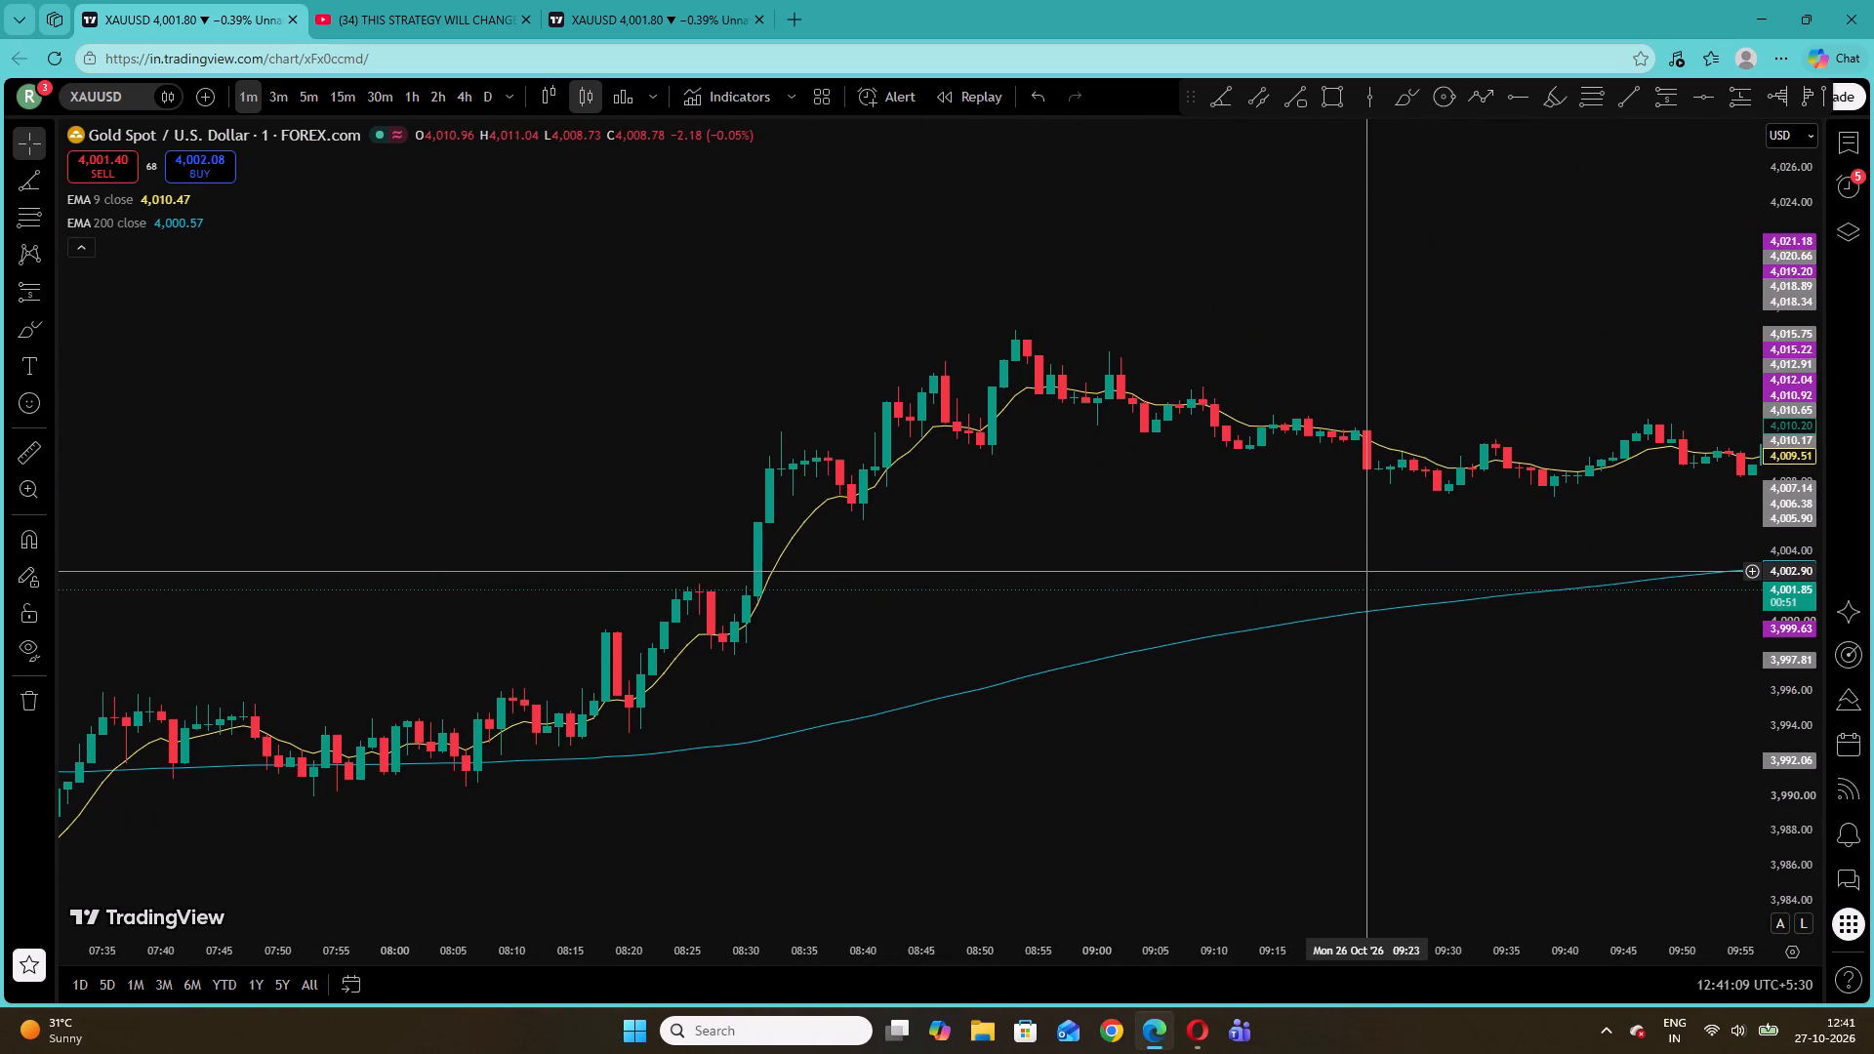
{"action": "left_click_drag", "start_coordinate": [1806, 642], "coordinate": [1796, 303]}
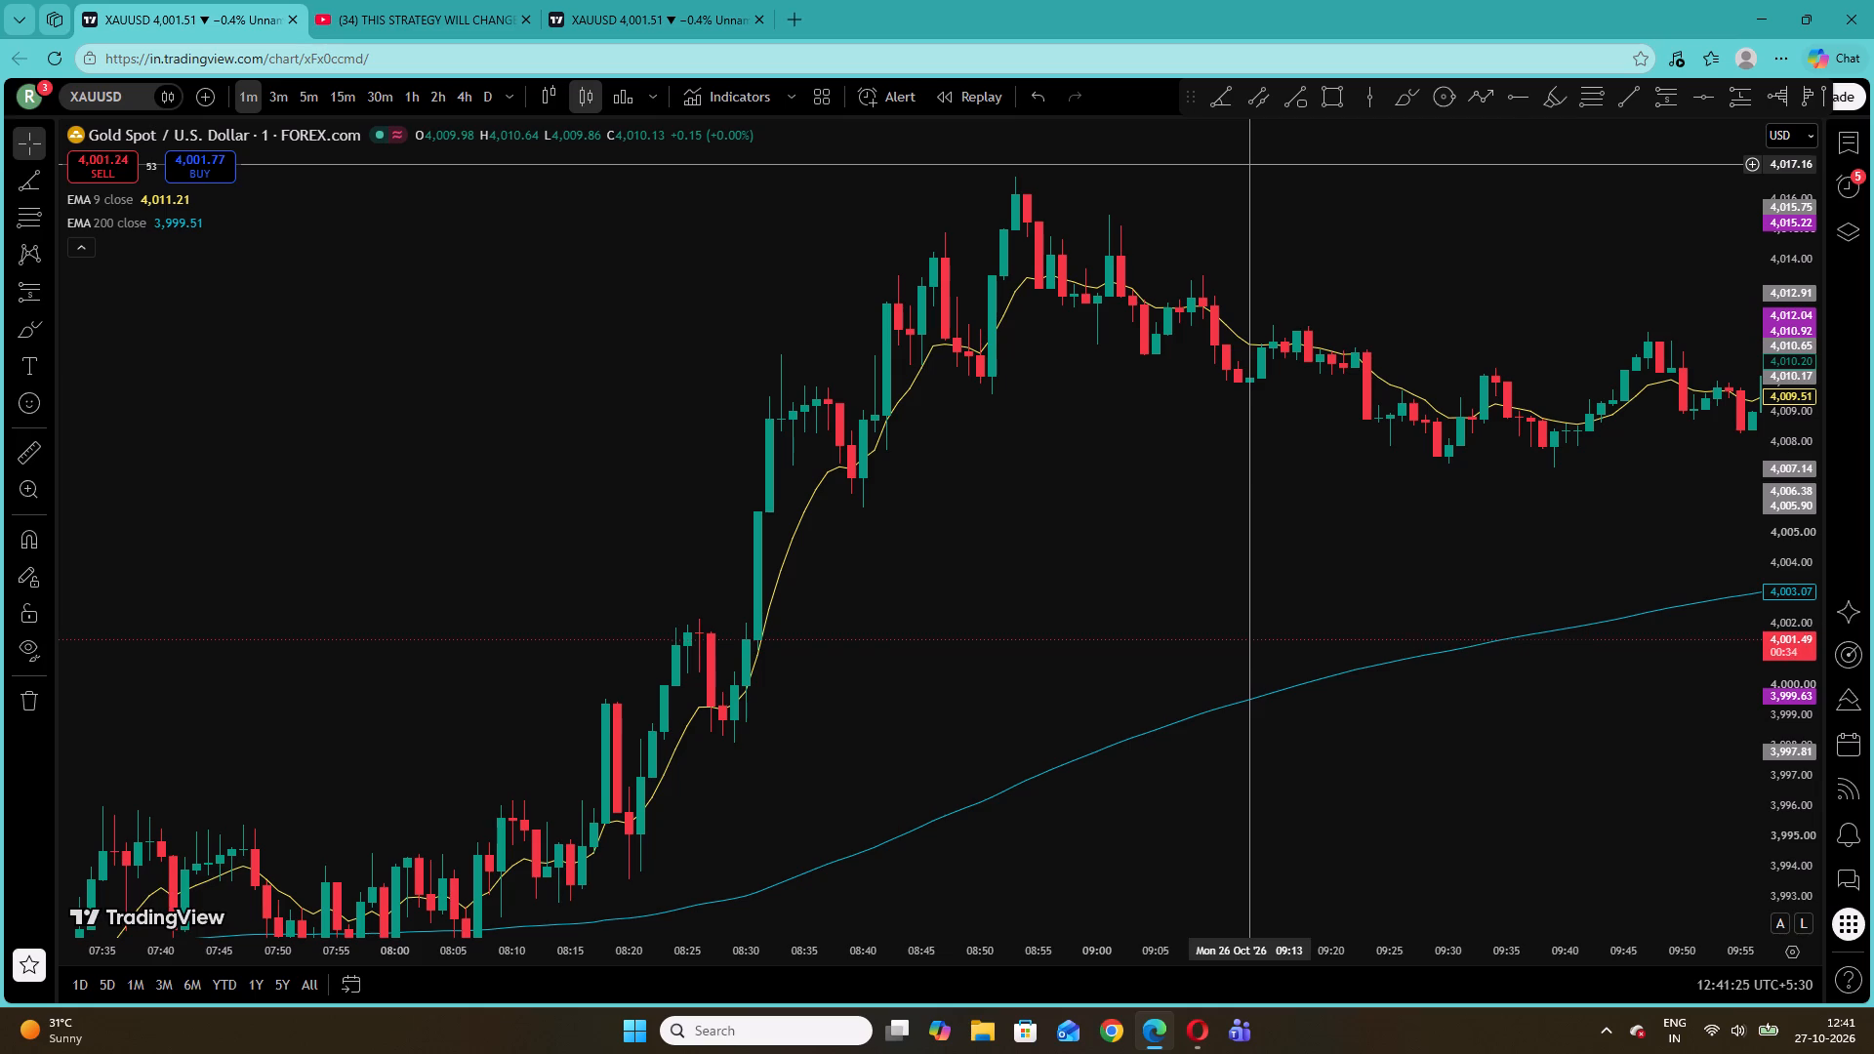
{"action": "left_click_drag", "start_coordinate": [1801, 595], "coordinate": [1780, 466]}
{"action": "left_click_drag", "start_coordinate": [1243, 643], "coordinate": [1632, 358]}
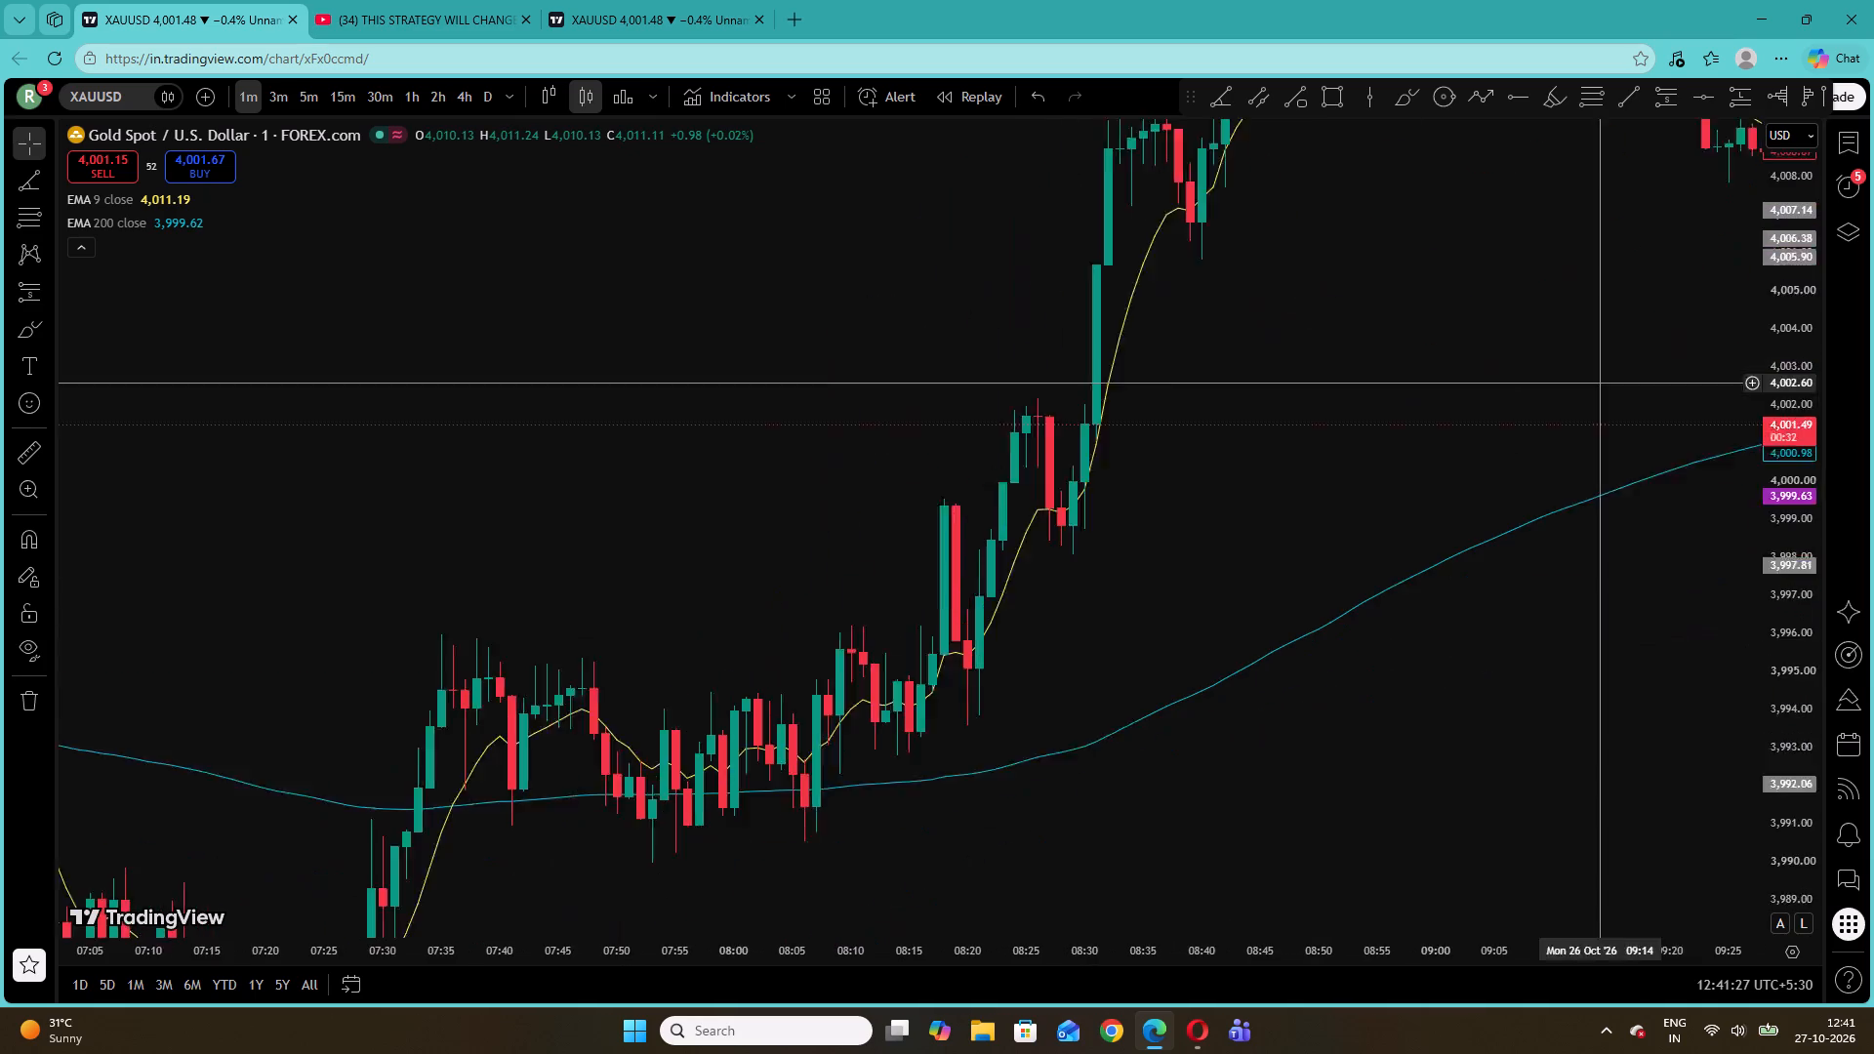
{"action": "left_click_drag", "start_coordinate": [1632, 358], "coordinate": [1651, 339]}
{"action": "left_click_drag", "start_coordinate": [1558, 263], "coordinate": [834, 739]}
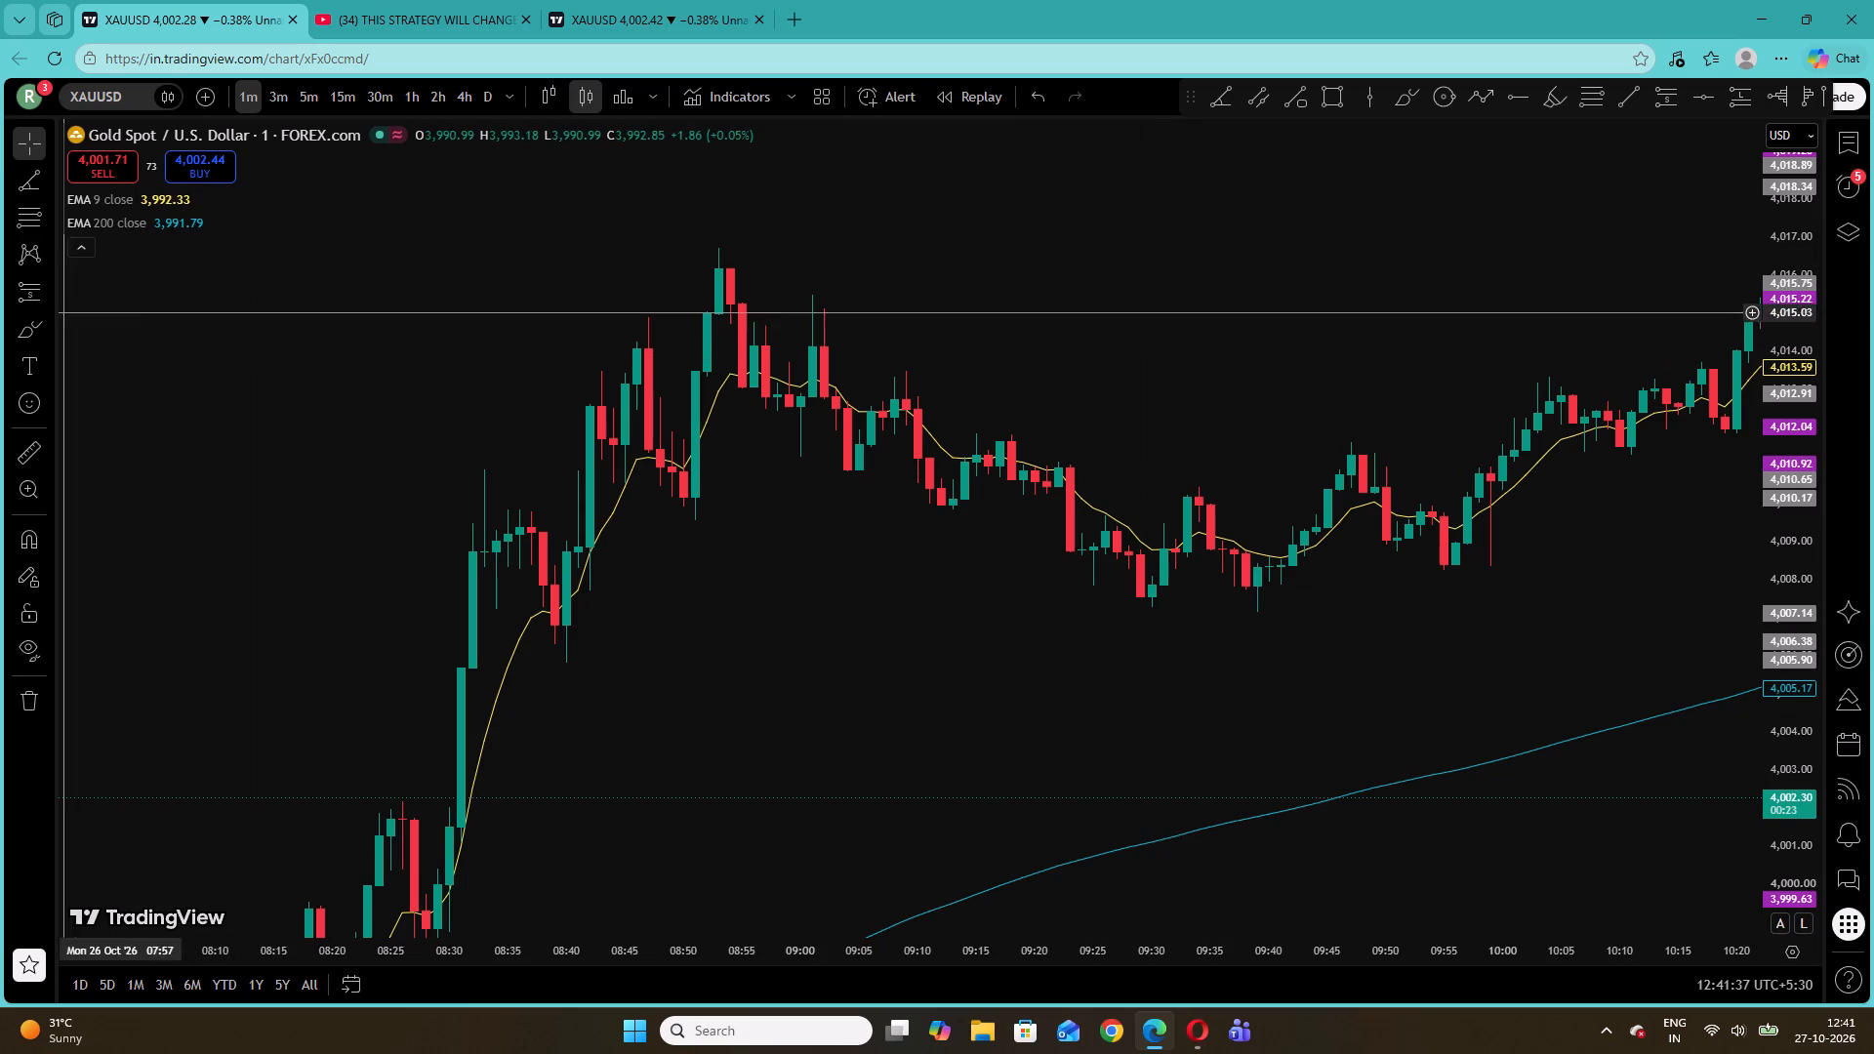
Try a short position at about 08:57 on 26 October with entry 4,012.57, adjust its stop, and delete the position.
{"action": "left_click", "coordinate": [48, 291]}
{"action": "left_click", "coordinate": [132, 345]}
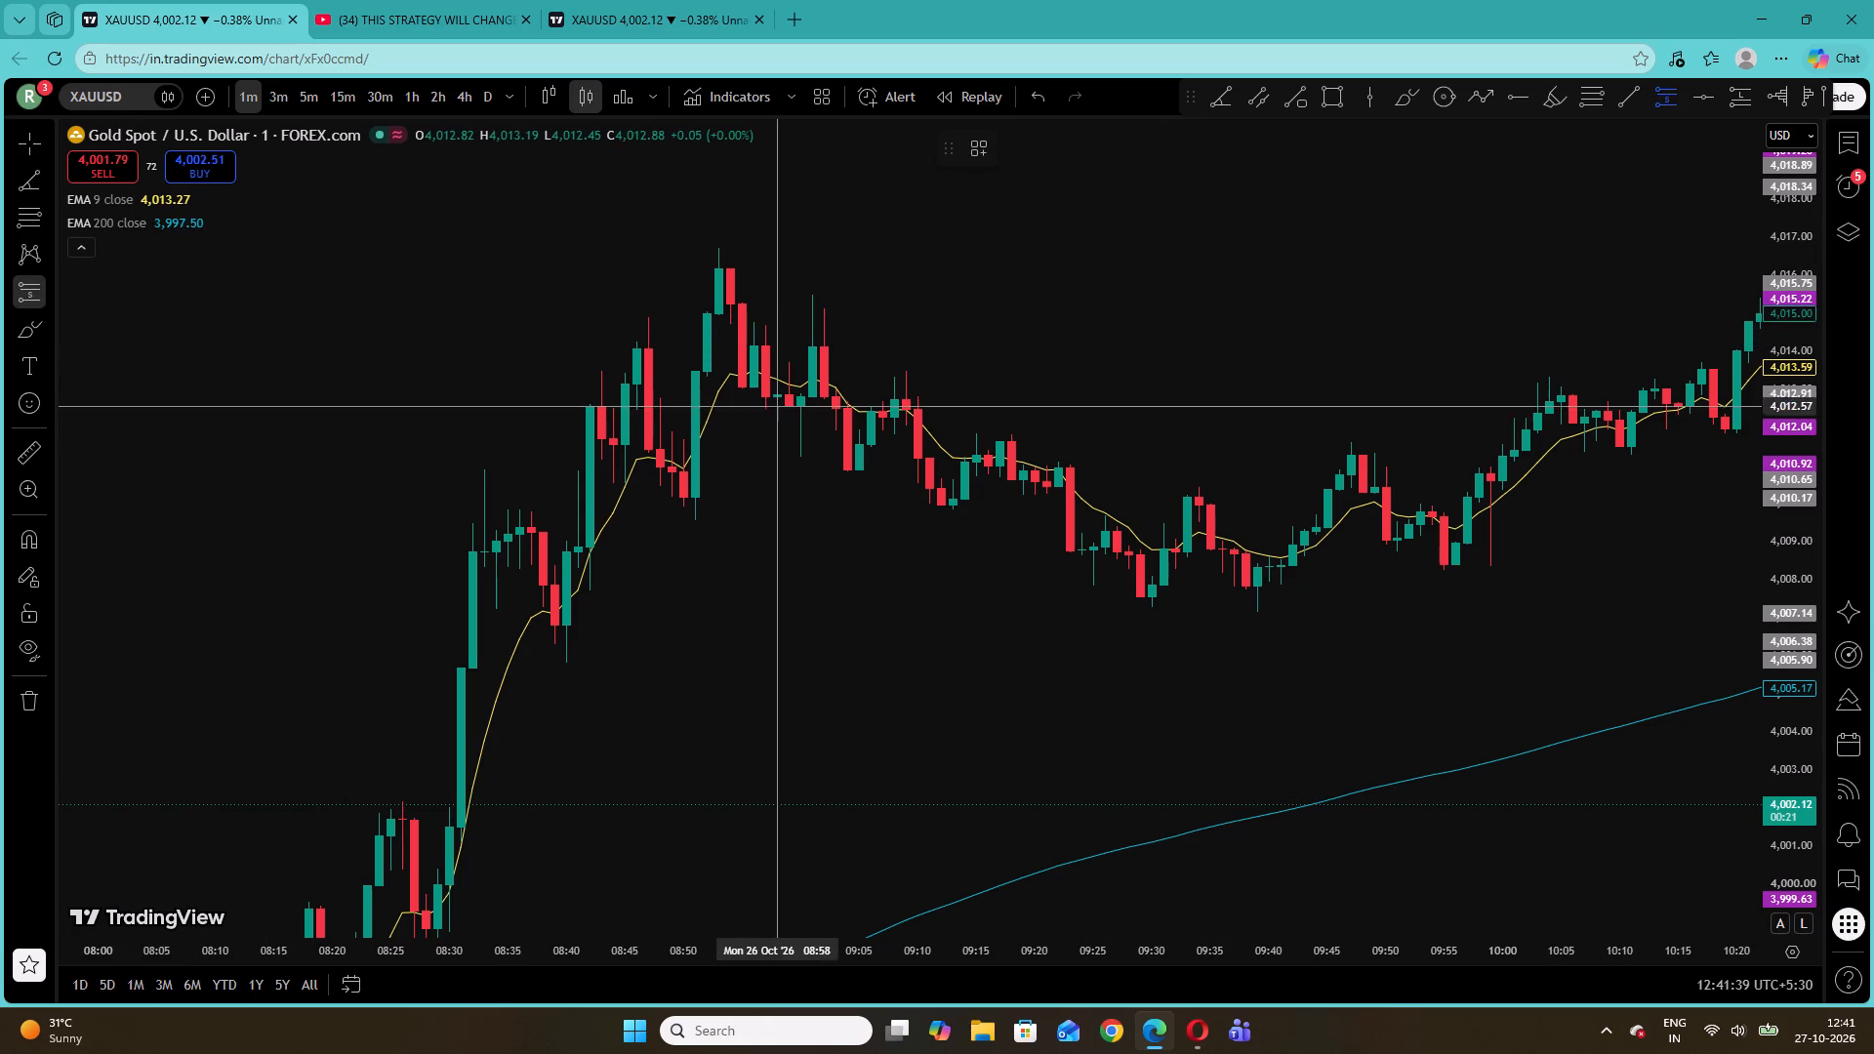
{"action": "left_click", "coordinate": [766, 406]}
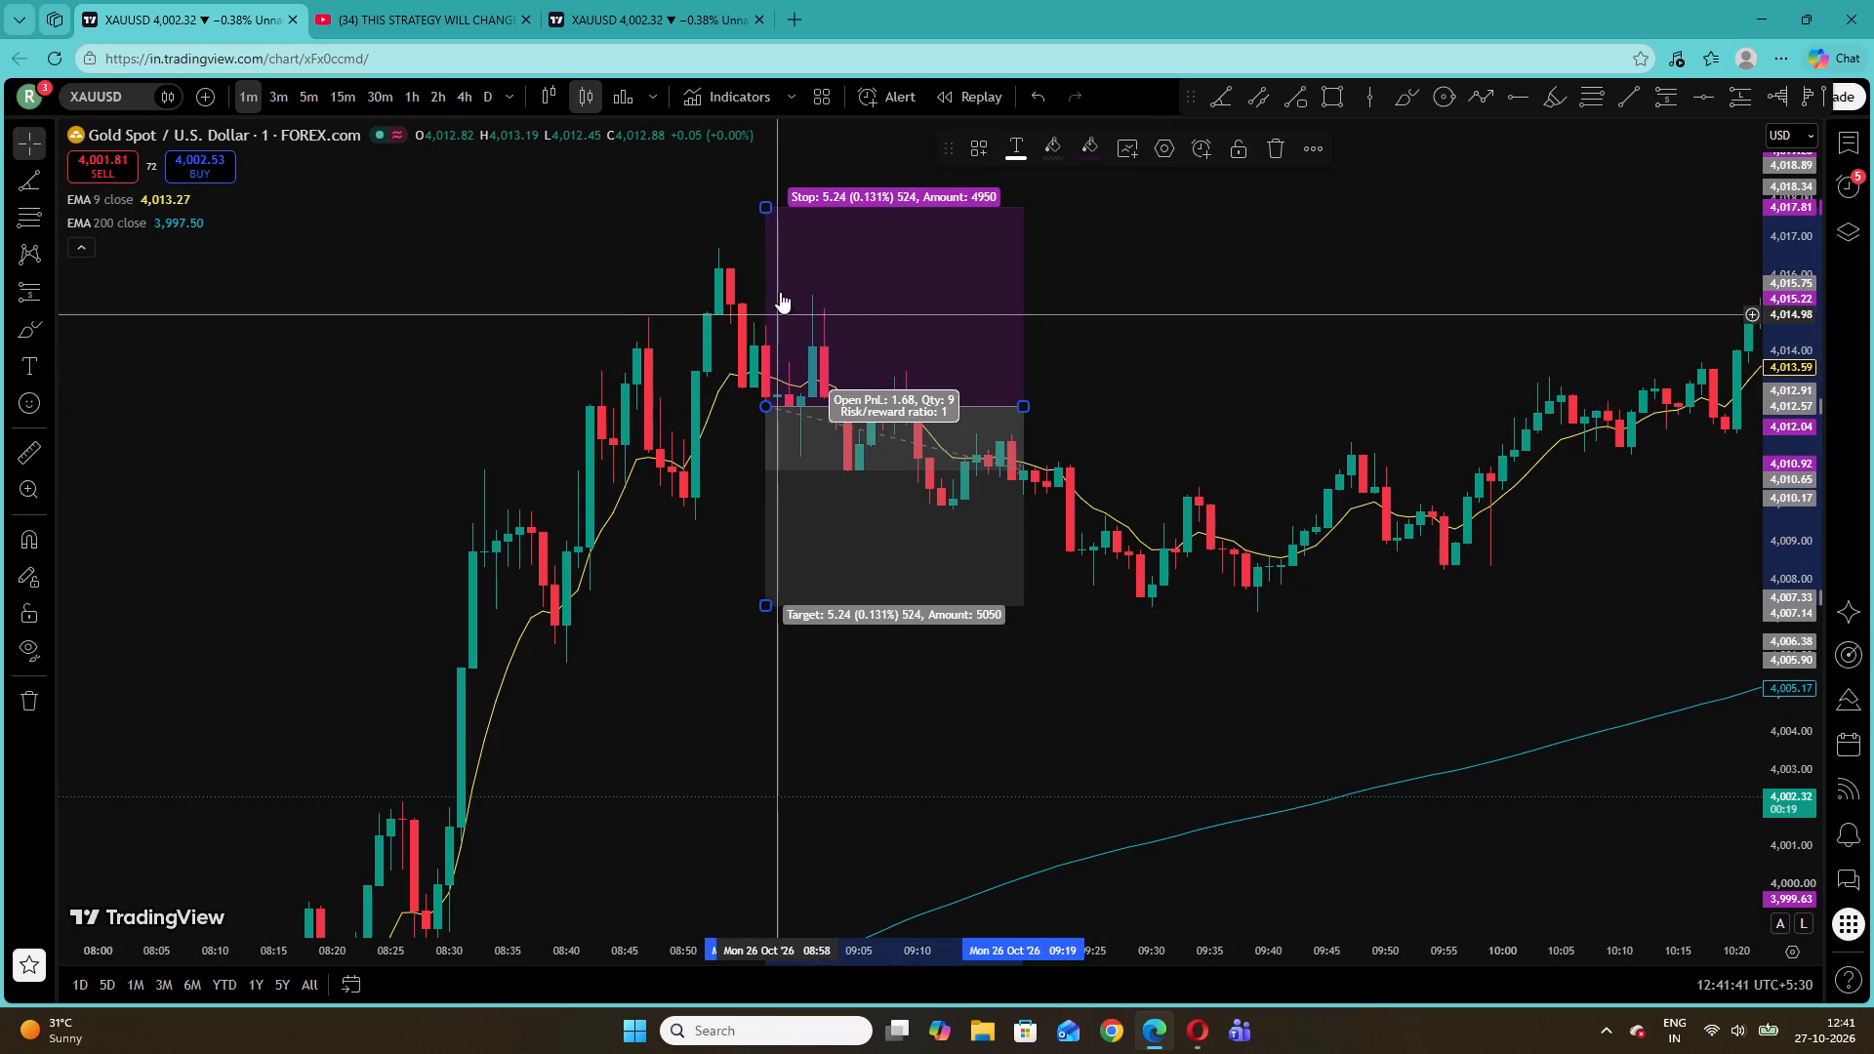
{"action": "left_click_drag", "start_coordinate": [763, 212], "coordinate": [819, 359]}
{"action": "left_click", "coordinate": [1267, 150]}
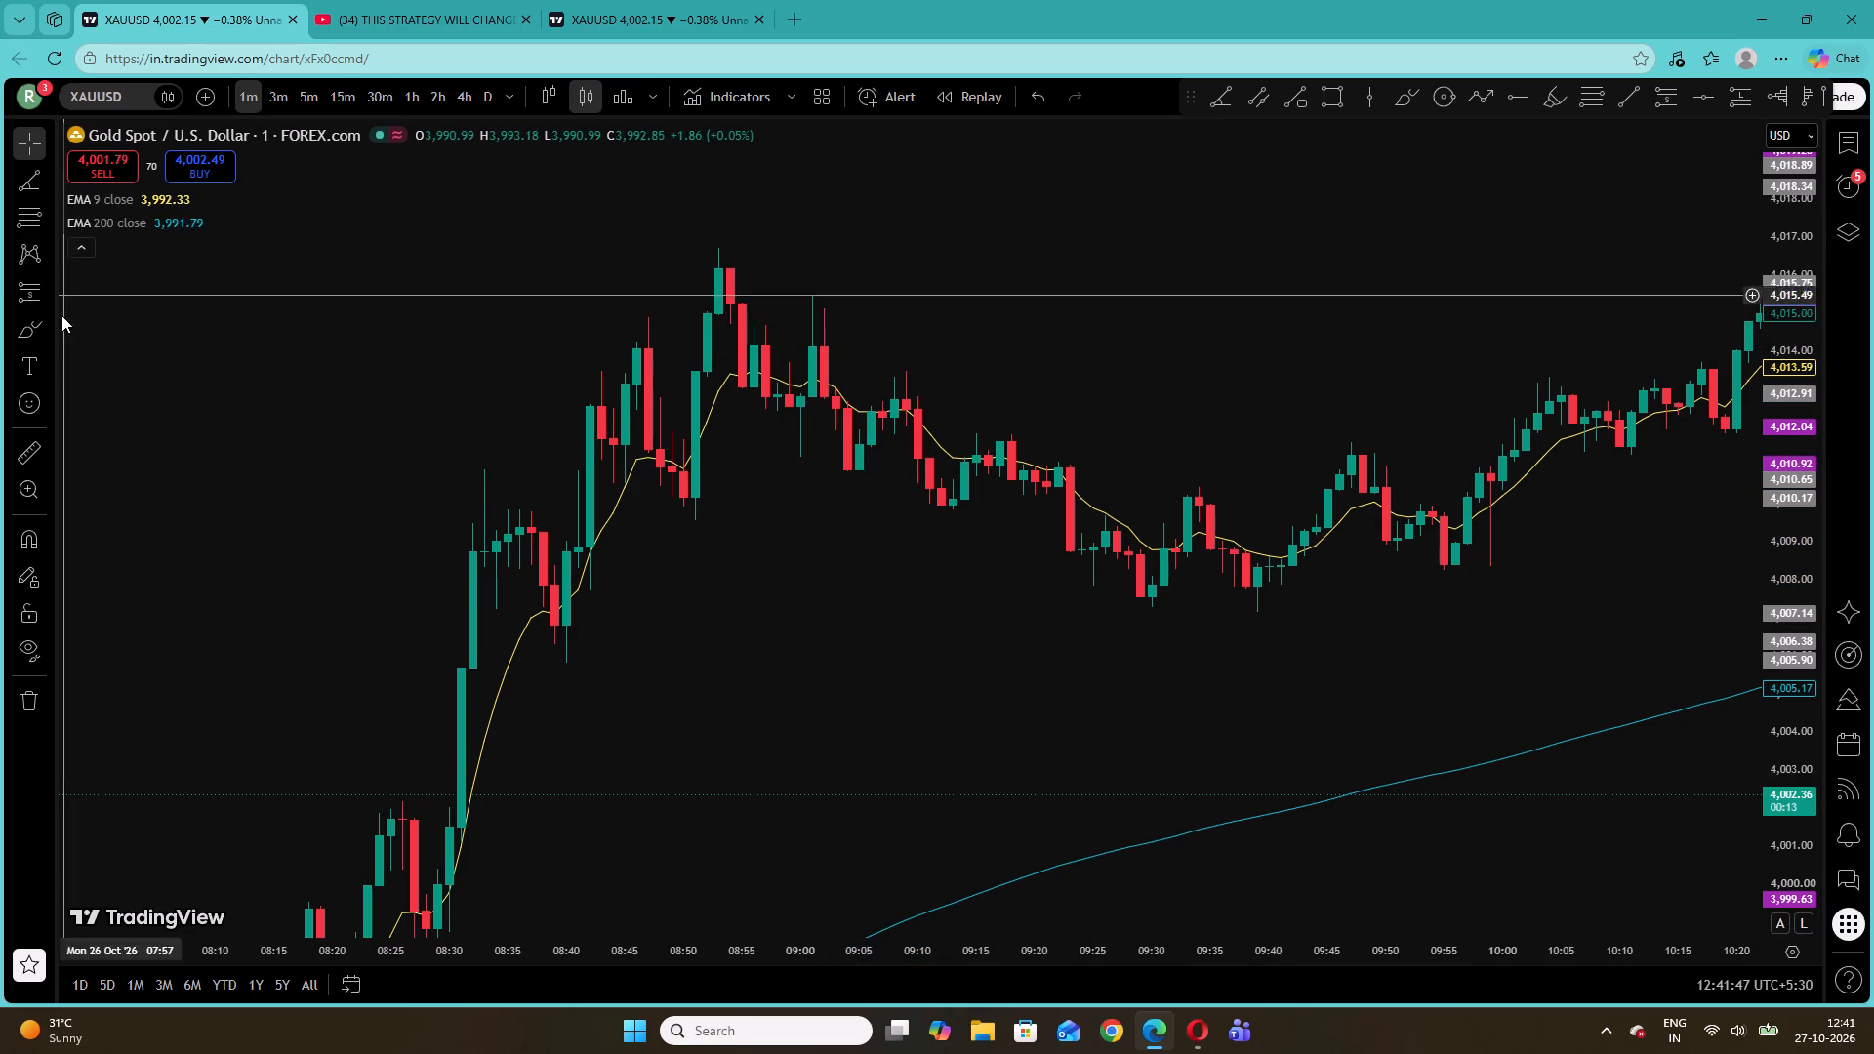
Measure the price move on 26 October from about 08:57 at 4,013.70 to 09:03 at 4,012.57.
{"action": "left_click", "coordinate": [34, 449]}
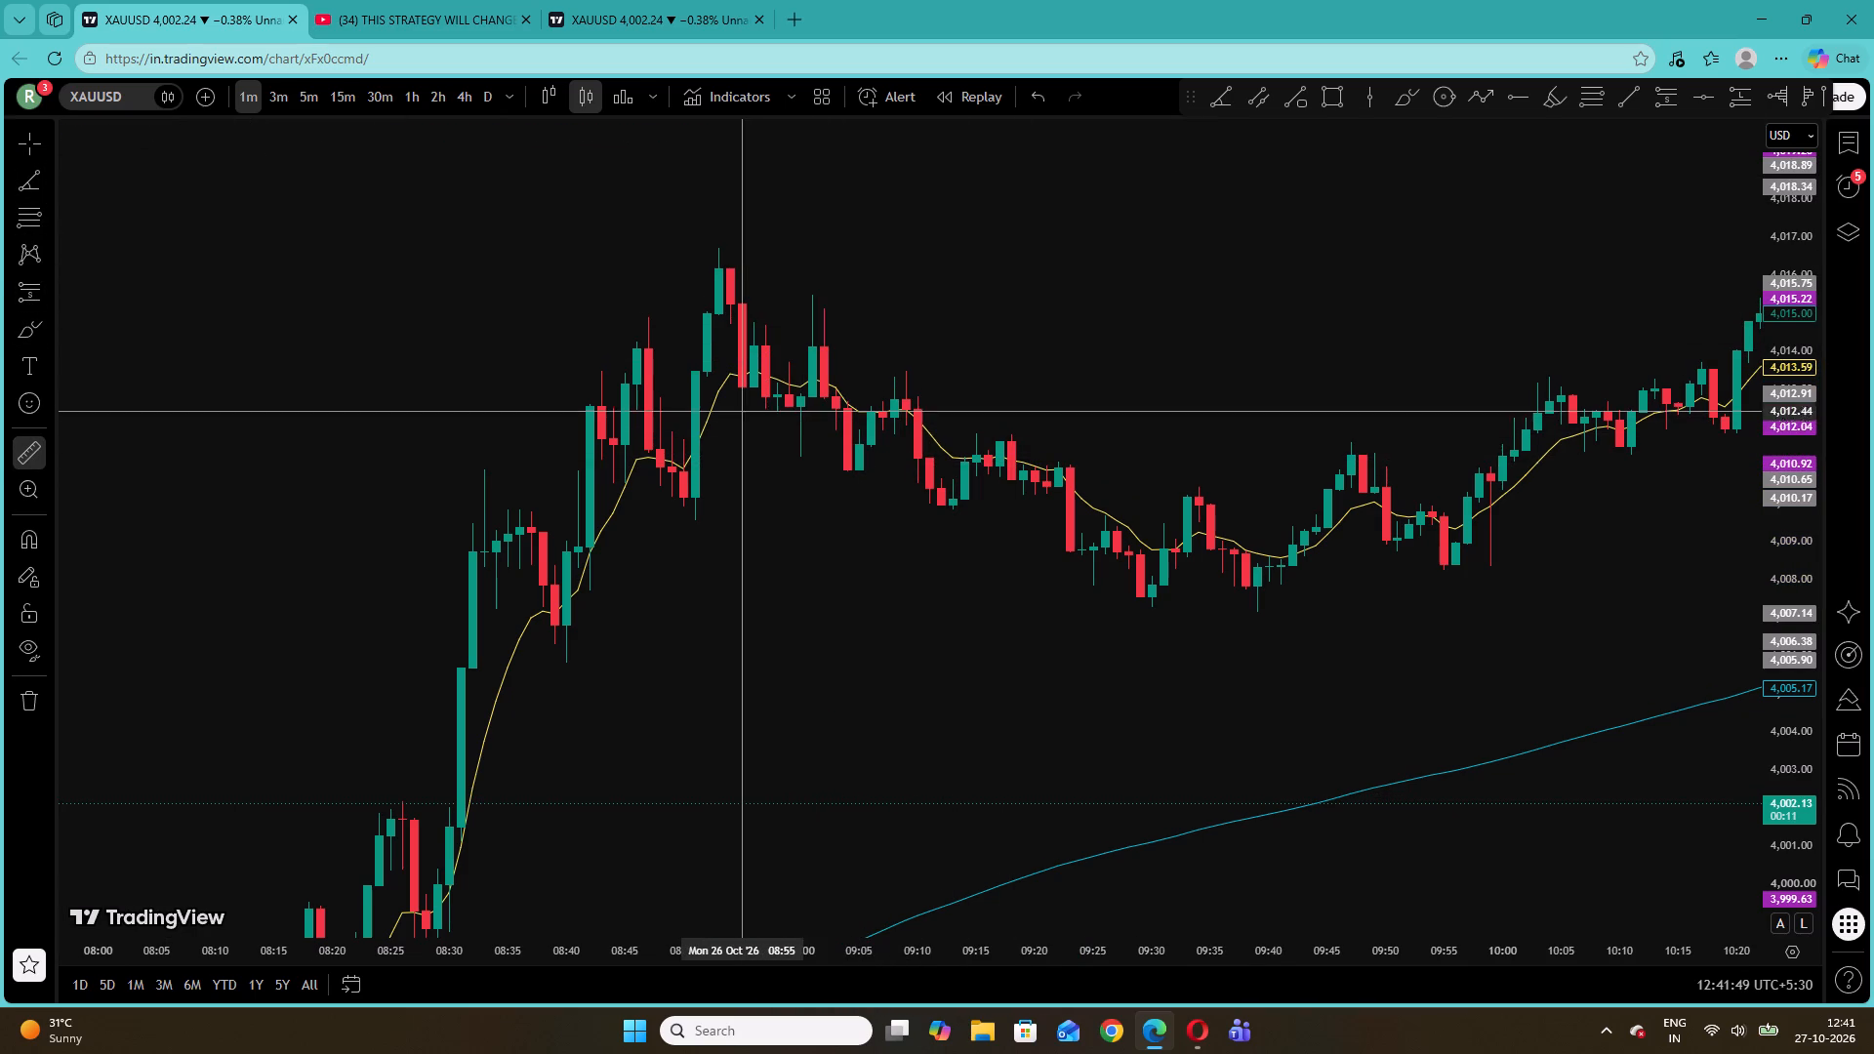
{"action": "left_click", "coordinate": [767, 363]}
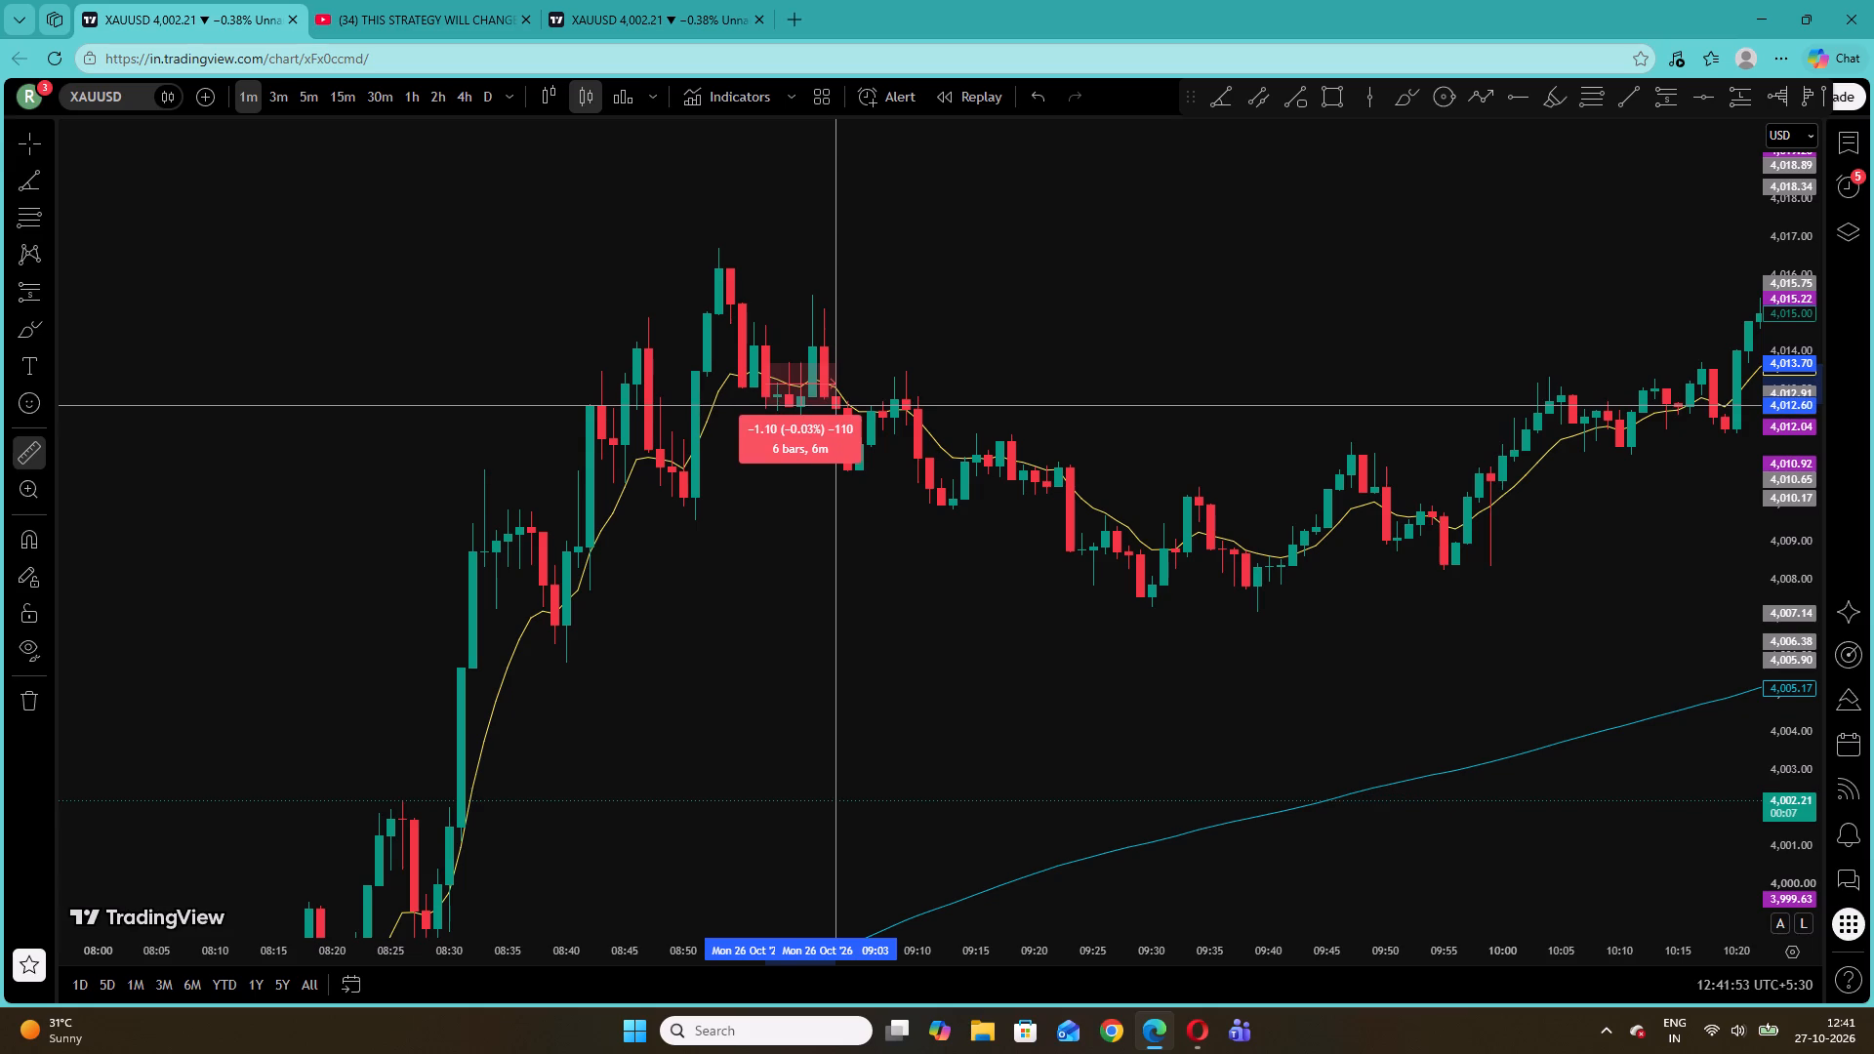
{"action": "left_click", "coordinate": [834, 406]}
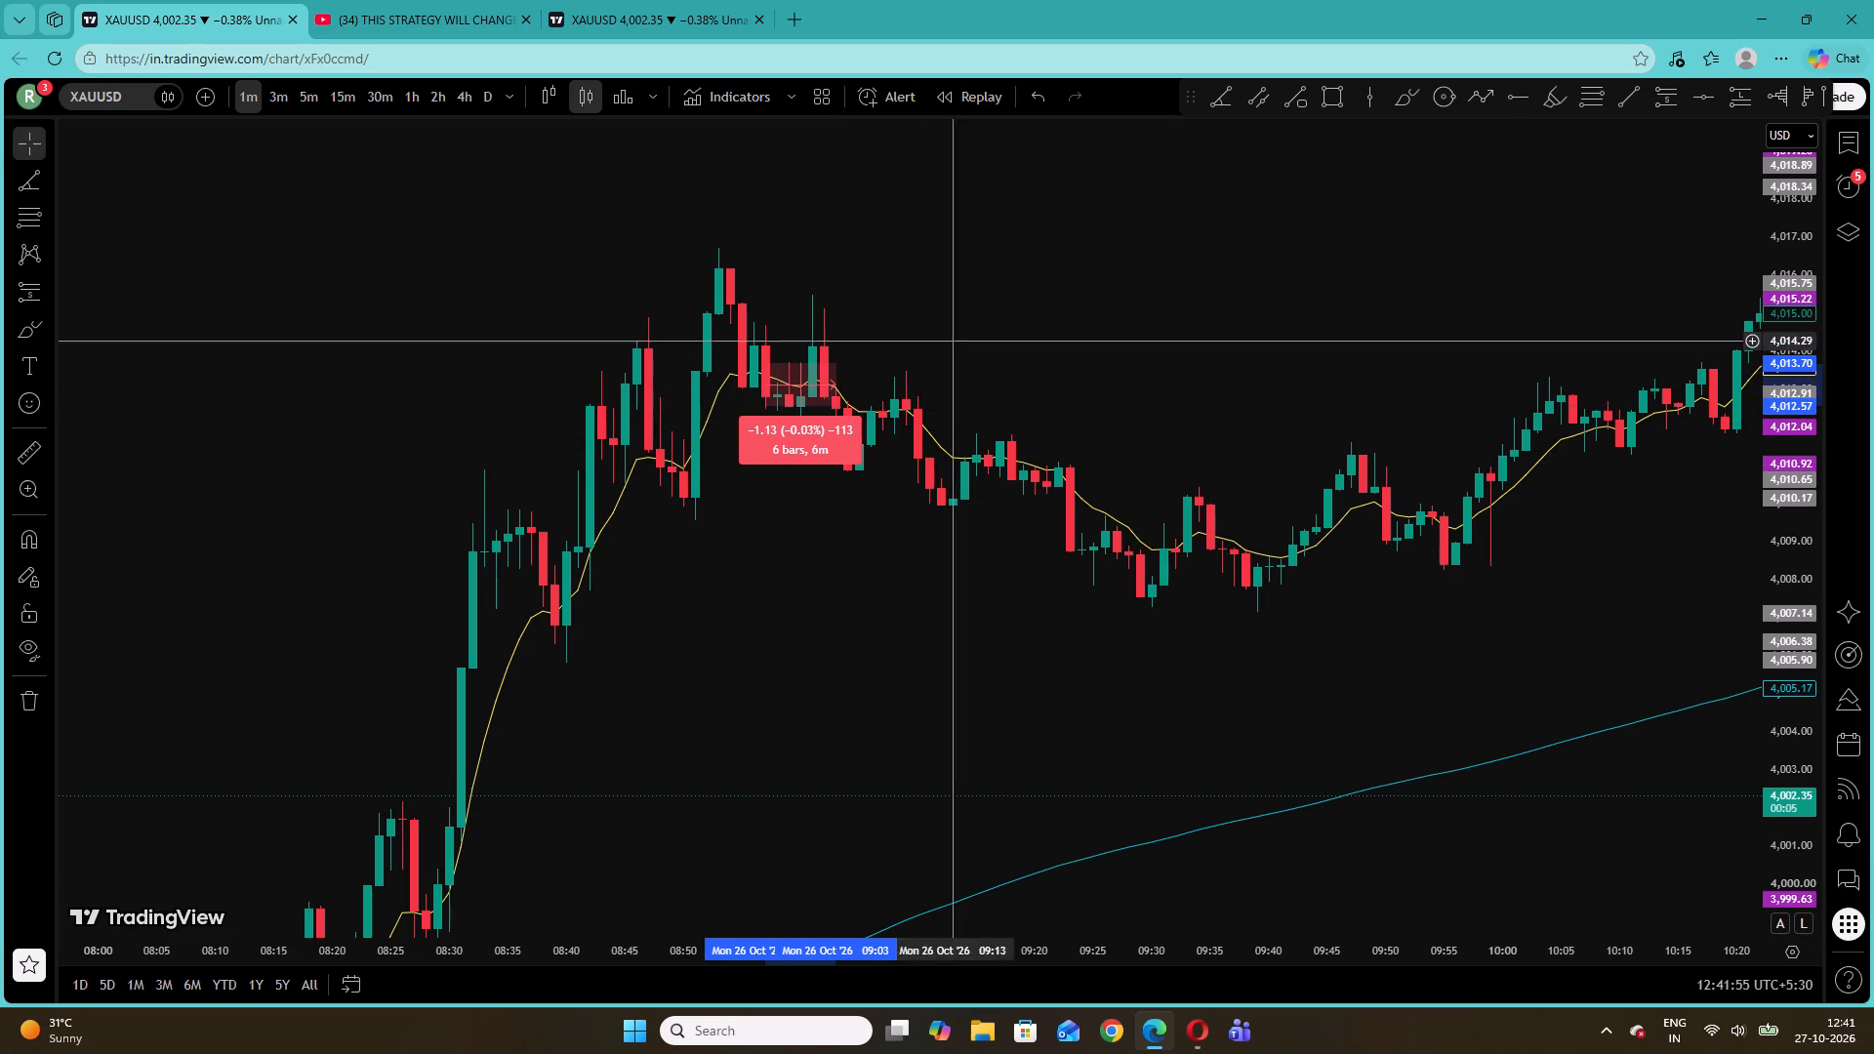
{"action": "left_click", "coordinate": [1190, 313]}
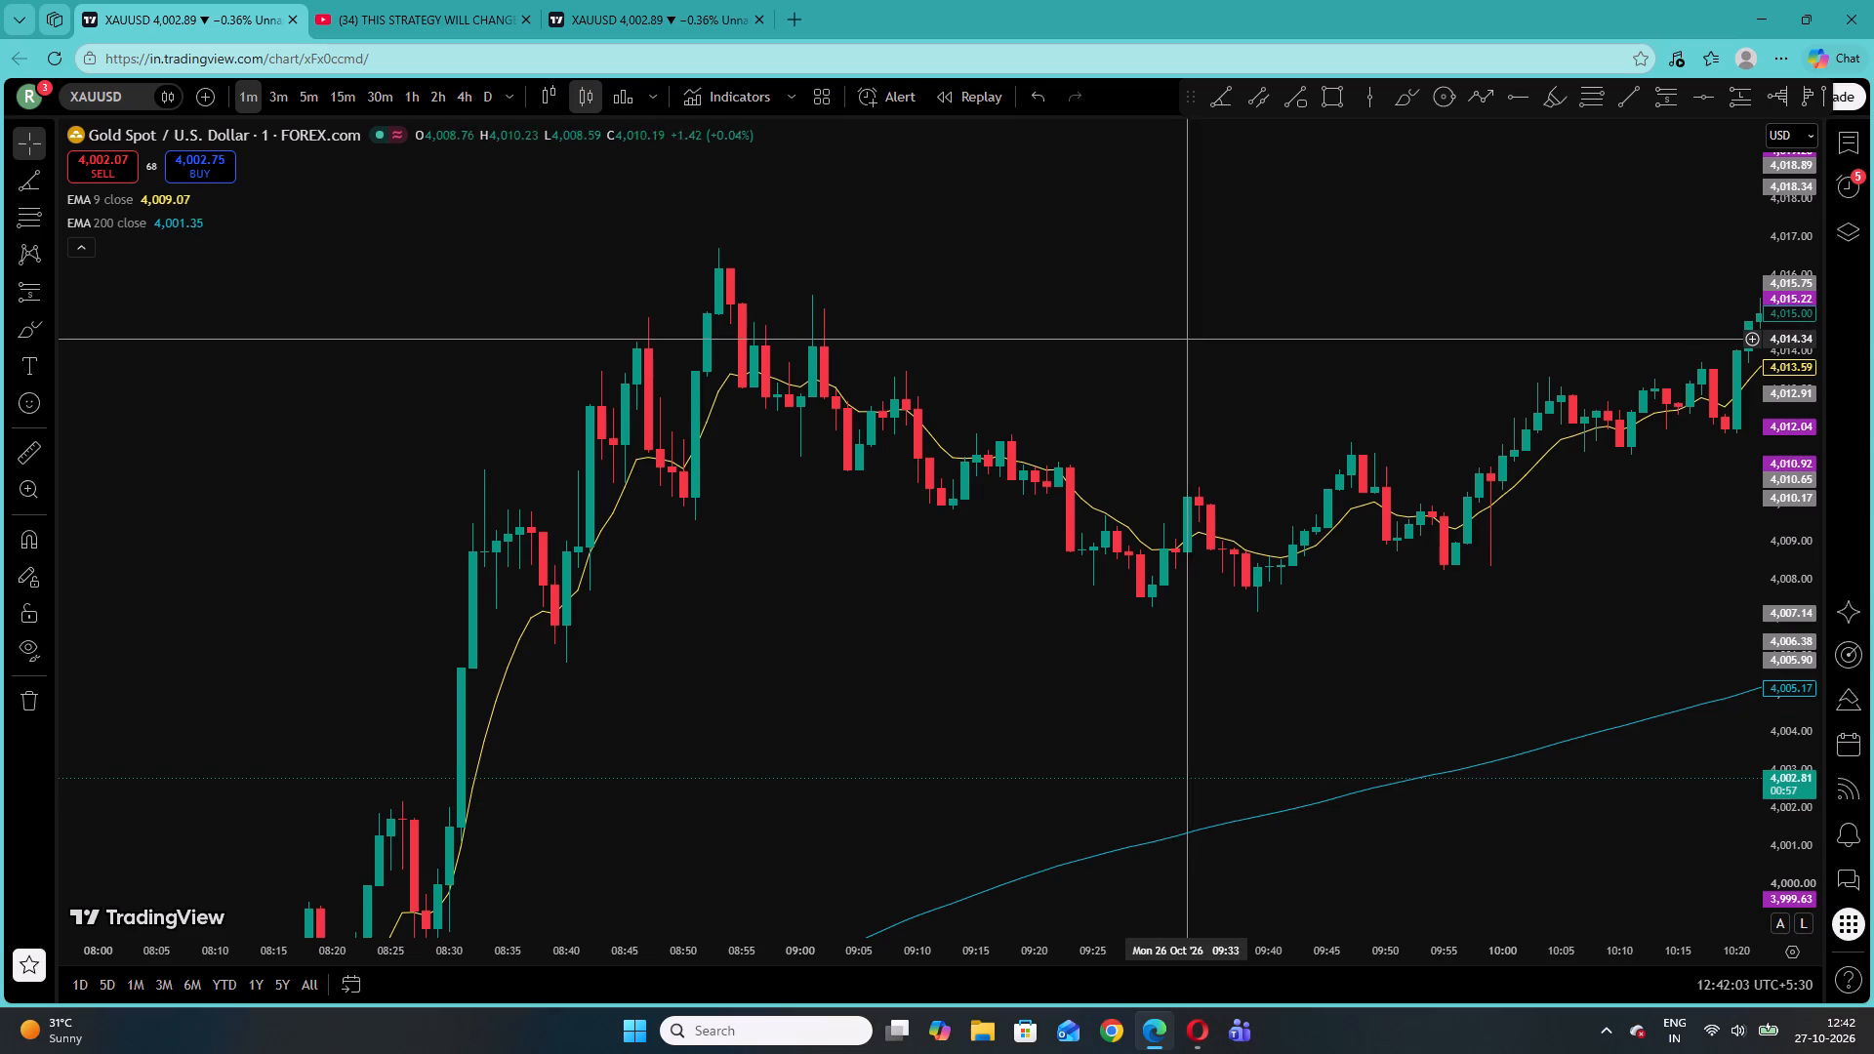
Examine the 26 October price action, about 08:20 to 12:05, against both EMAs for another short setup.
{"action": "left_click_drag", "start_coordinate": [1262, 393], "coordinate": [1017, 368]}
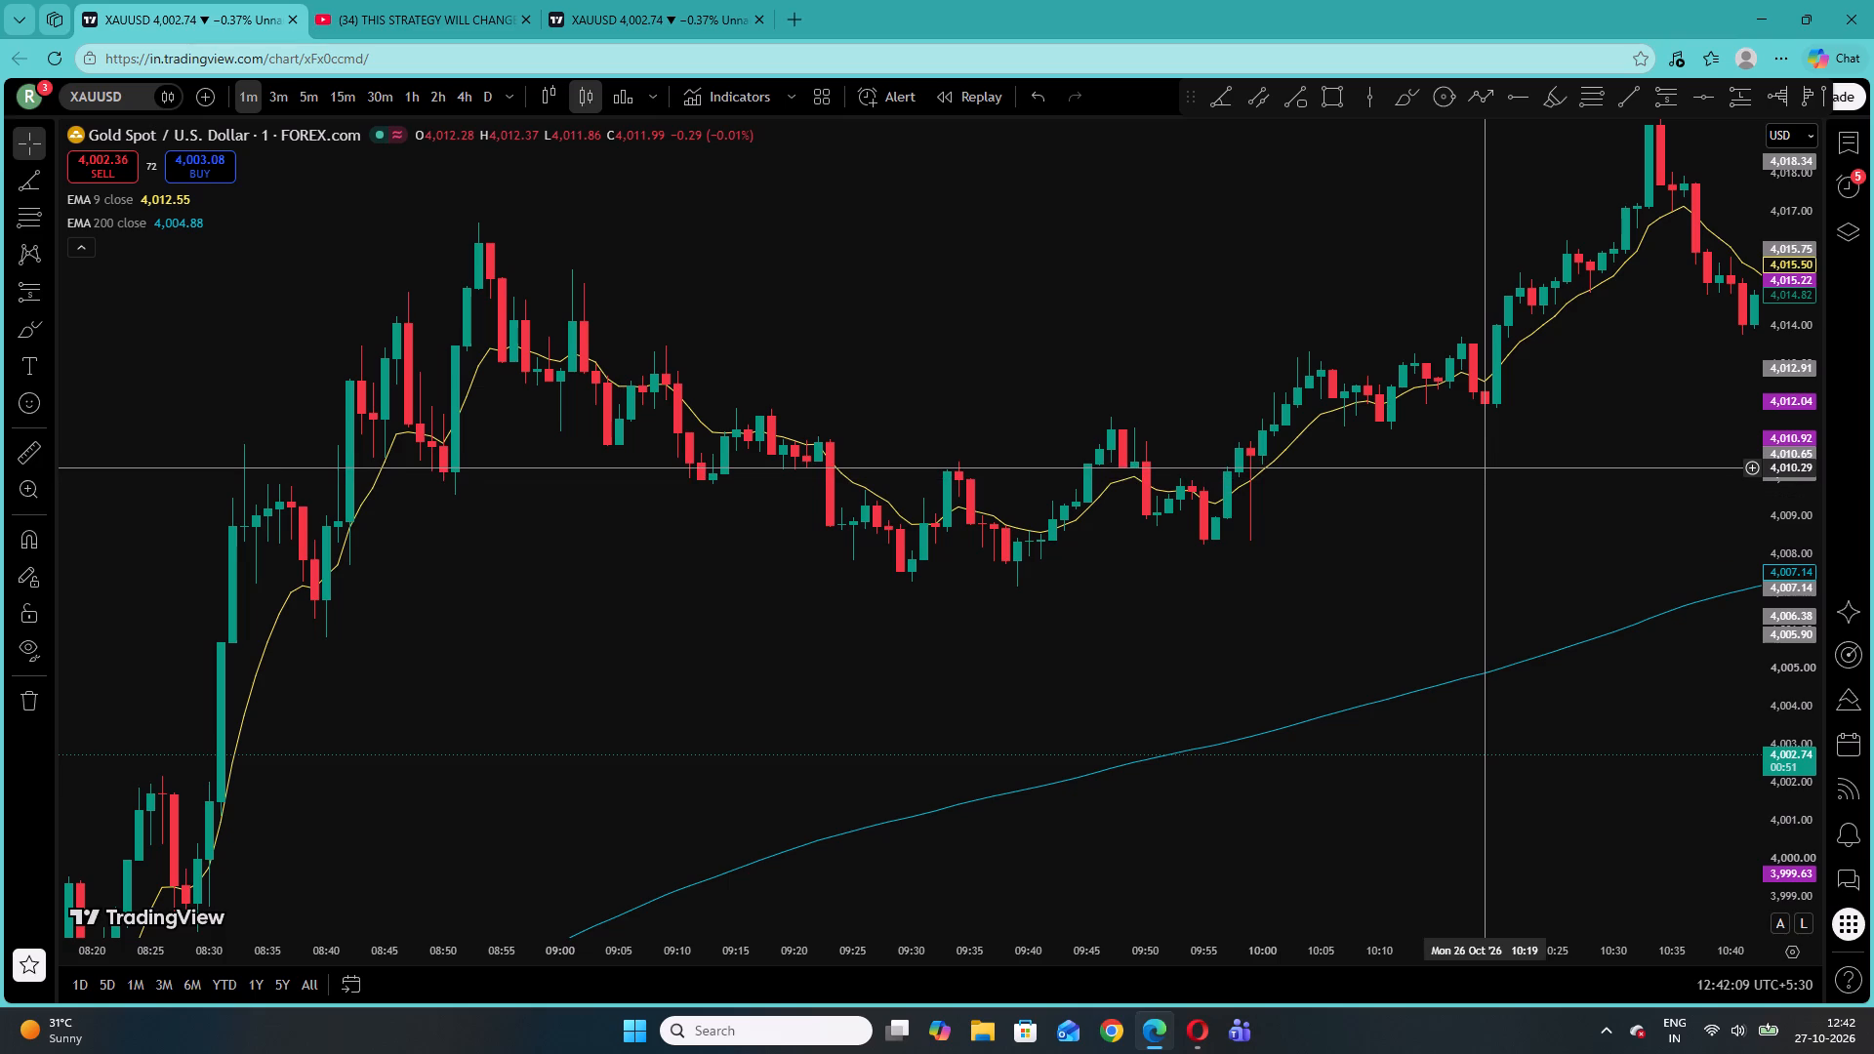
{"action": "left_click_drag", "start_coordinate": [1443, 512], "coordinate": [930, 628]}
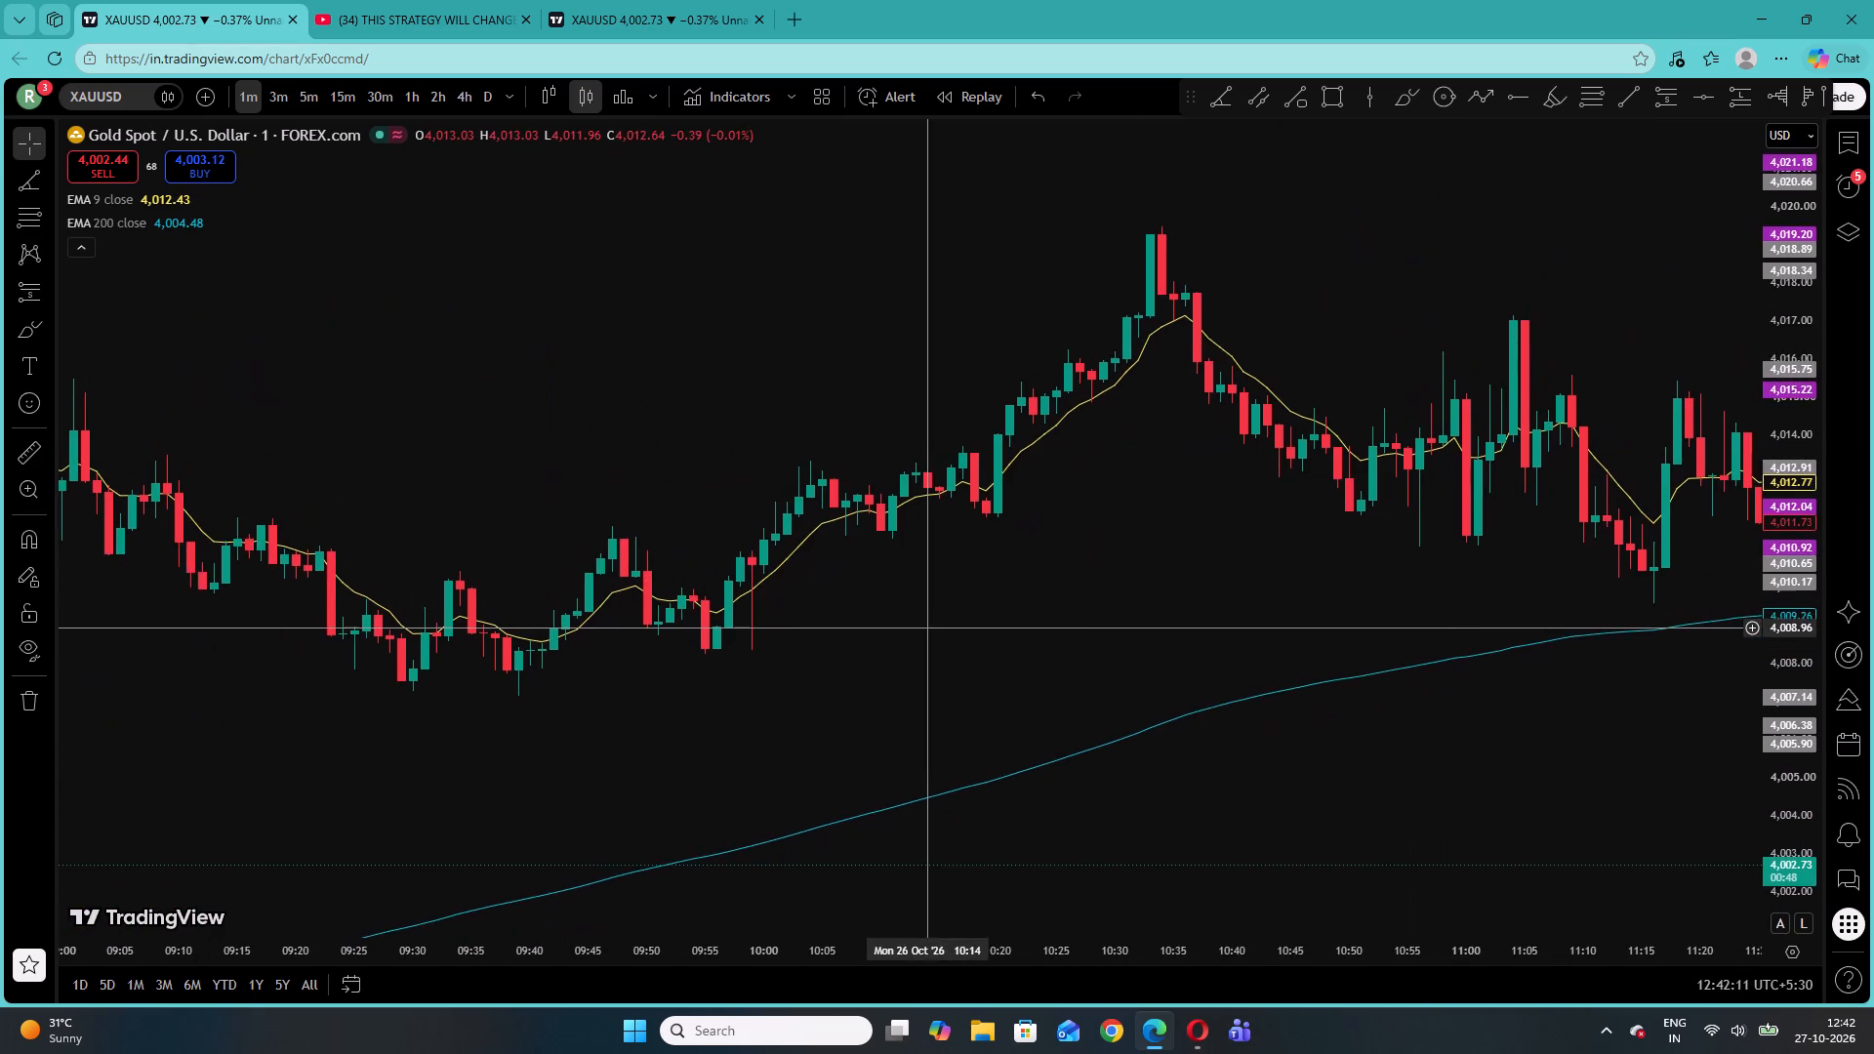
{"action": "left_click_drag", "start_coordinate": [930, 628], "coordinate": [930, 628]}
{"action": "left_click", "coordinate": [1284, 548]}
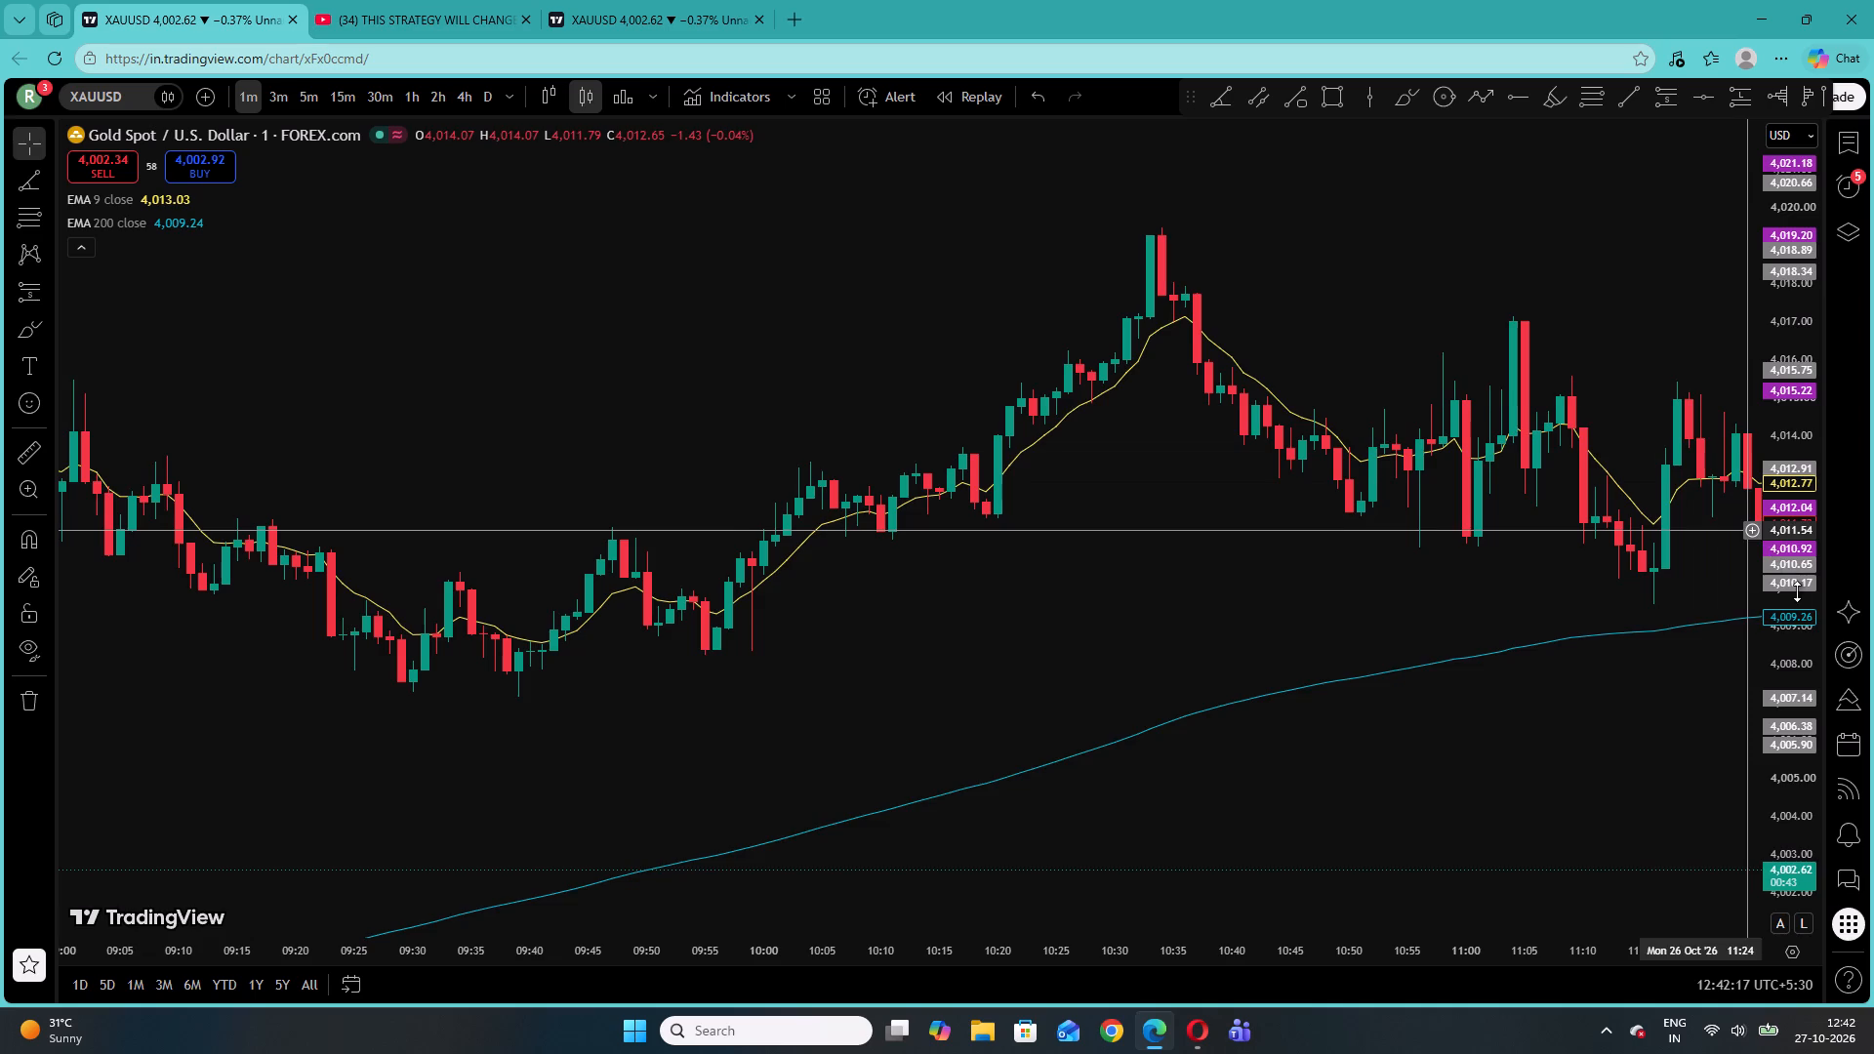
{"action": "left_click_drag", "start_coordinate": [1798, 591], "coordinate": [1766, 188]}
{"action": "left_click_drag", "start_coordinate": [1384, 286], "coordinate": [1281, 632]}
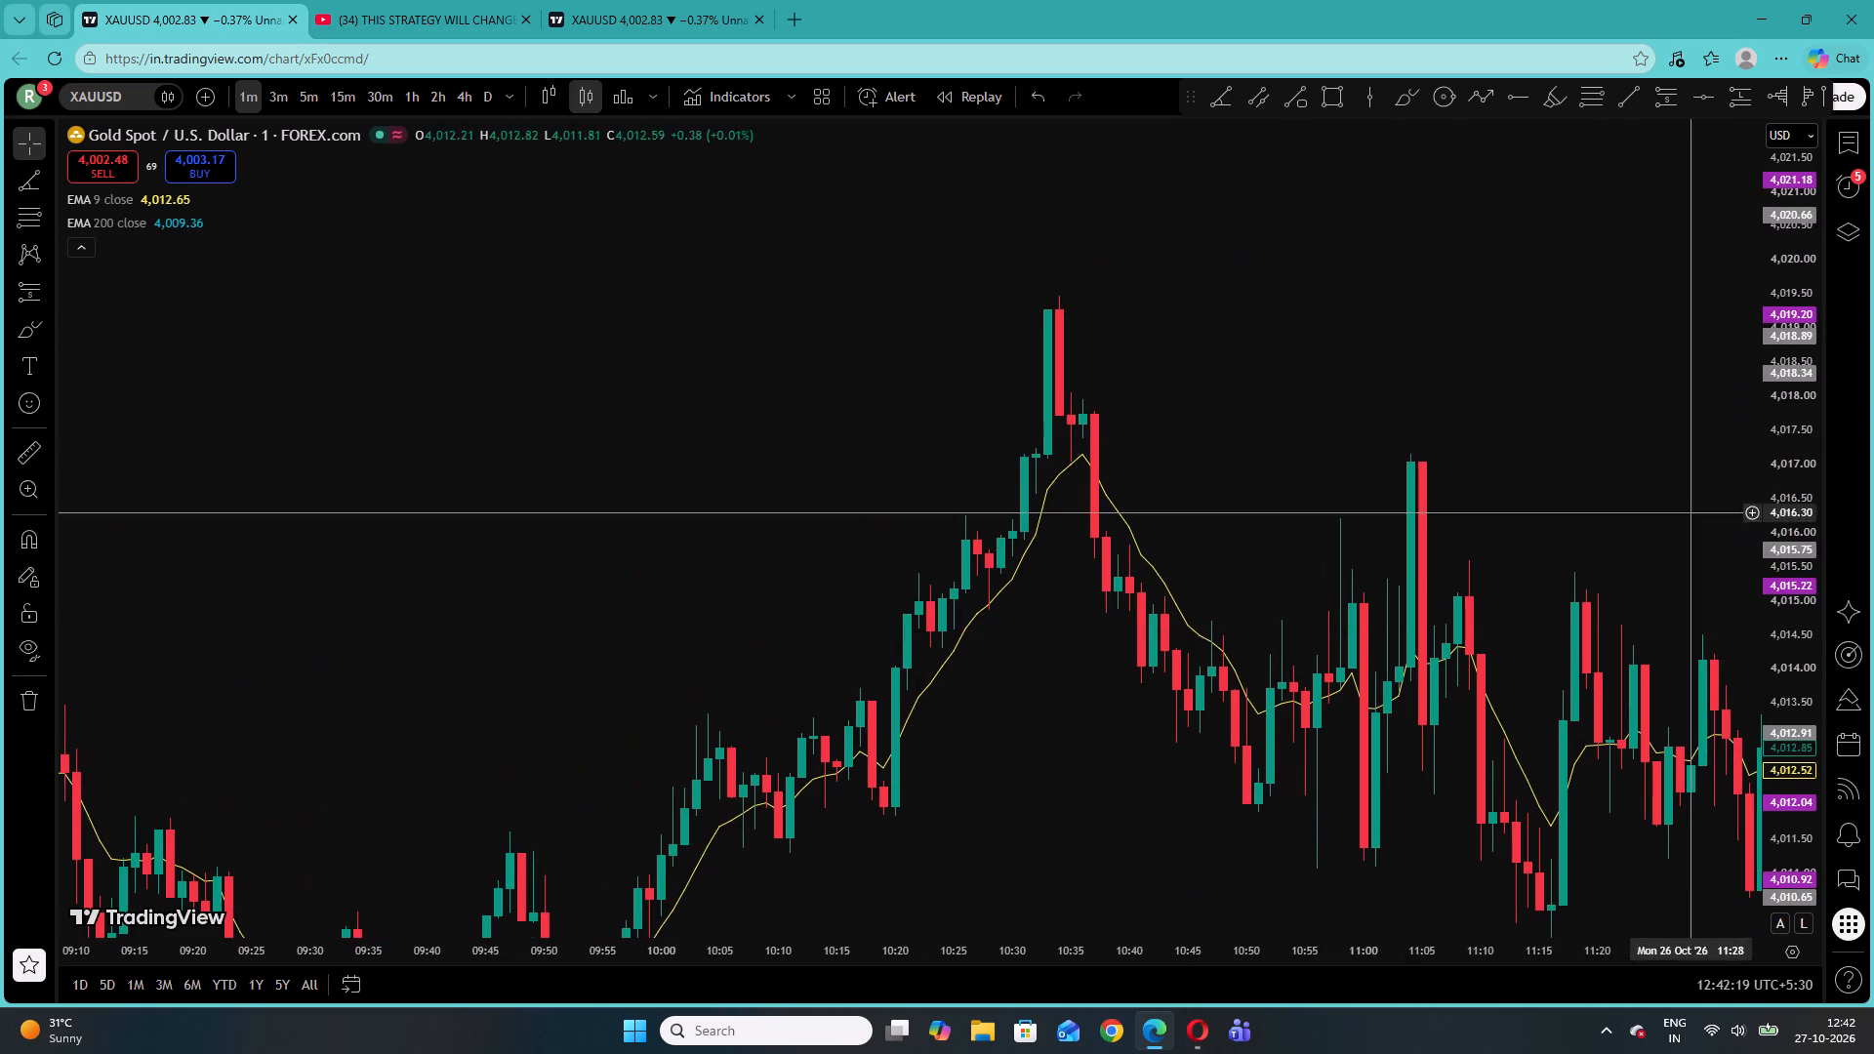
{"action": "left_click_drag", "start_coordinate": [1796, 648], "coordinate": [1786, 296]}
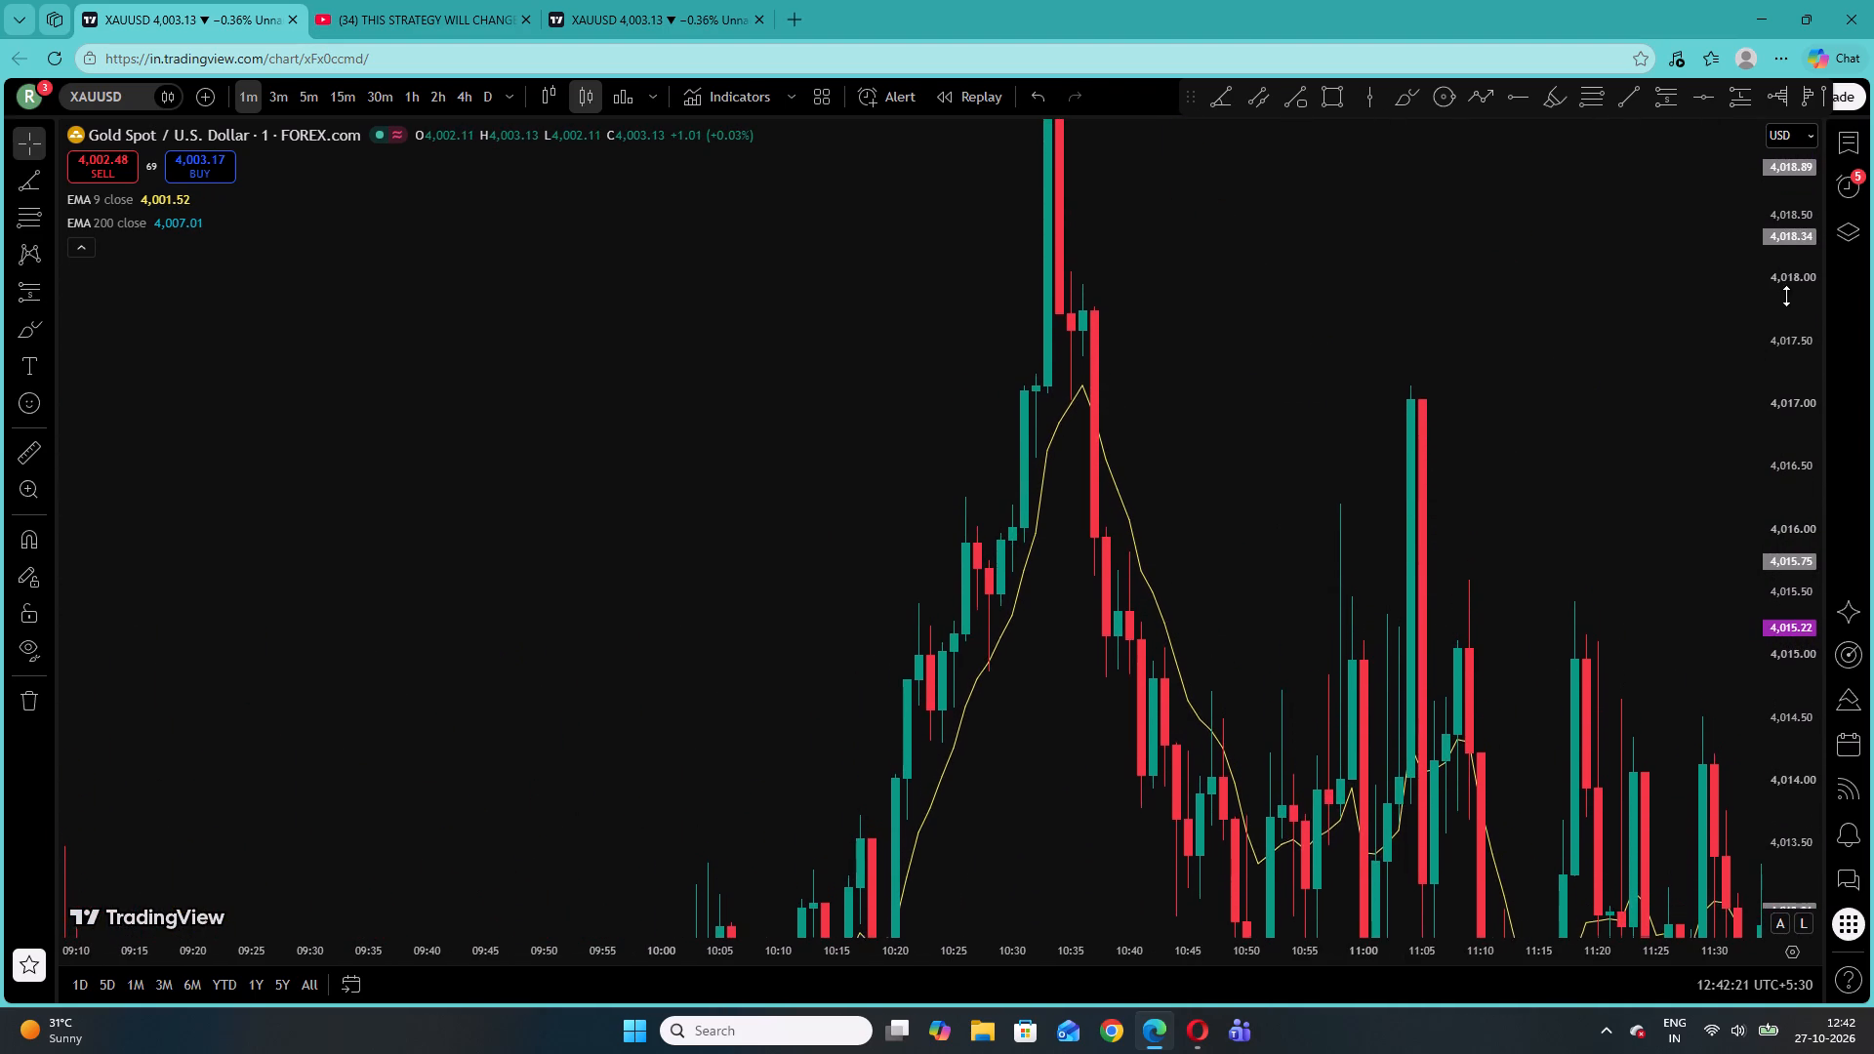
{"action": "left_click_drag", "start_coordinate": [1786, 296], "coordinate": [1799, 714]}
{"action": "left_click_drag", "start_coordinate": [1298, 505], "coordinate": [1042, 441]}
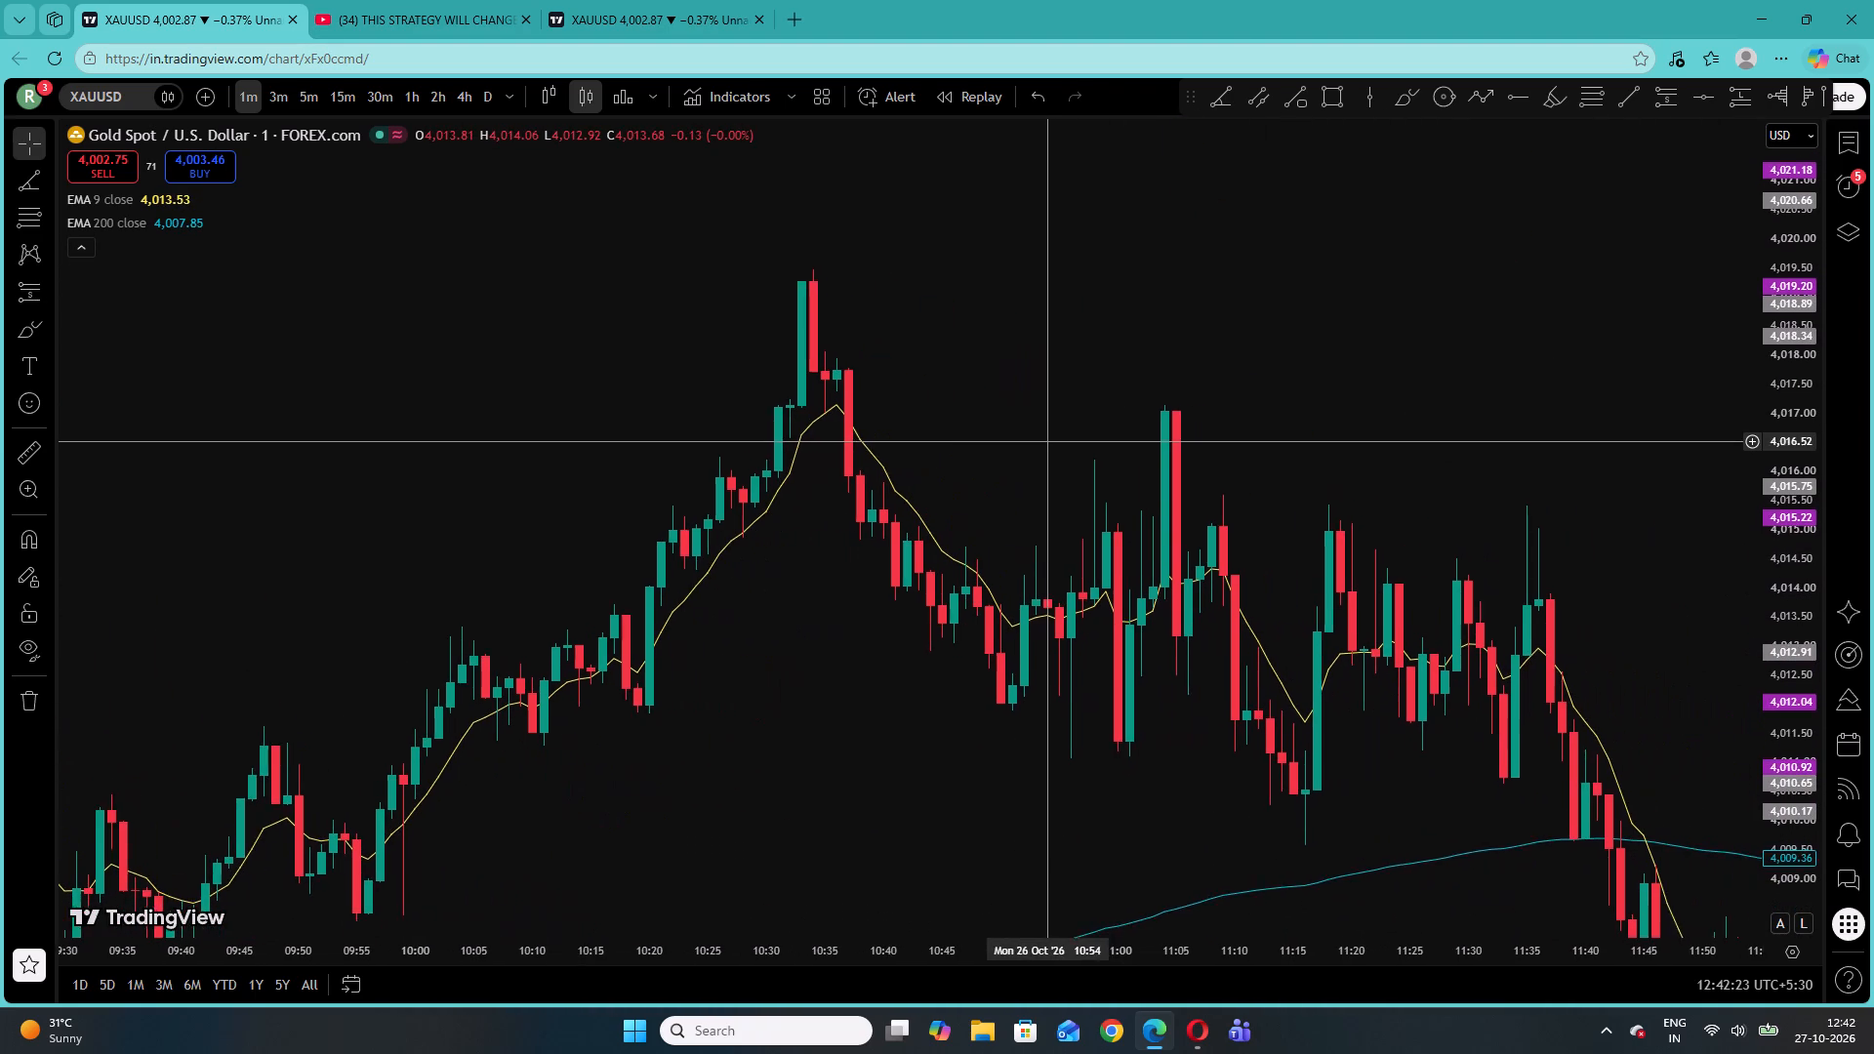
{"action": "left_click_drag", "start_coordinate": [1042, 441], "coordinate": [1041, 438]}
{"action": "left_click_drag", "start_coordinate": [1034, 406], "coordinate": [869, 375]}
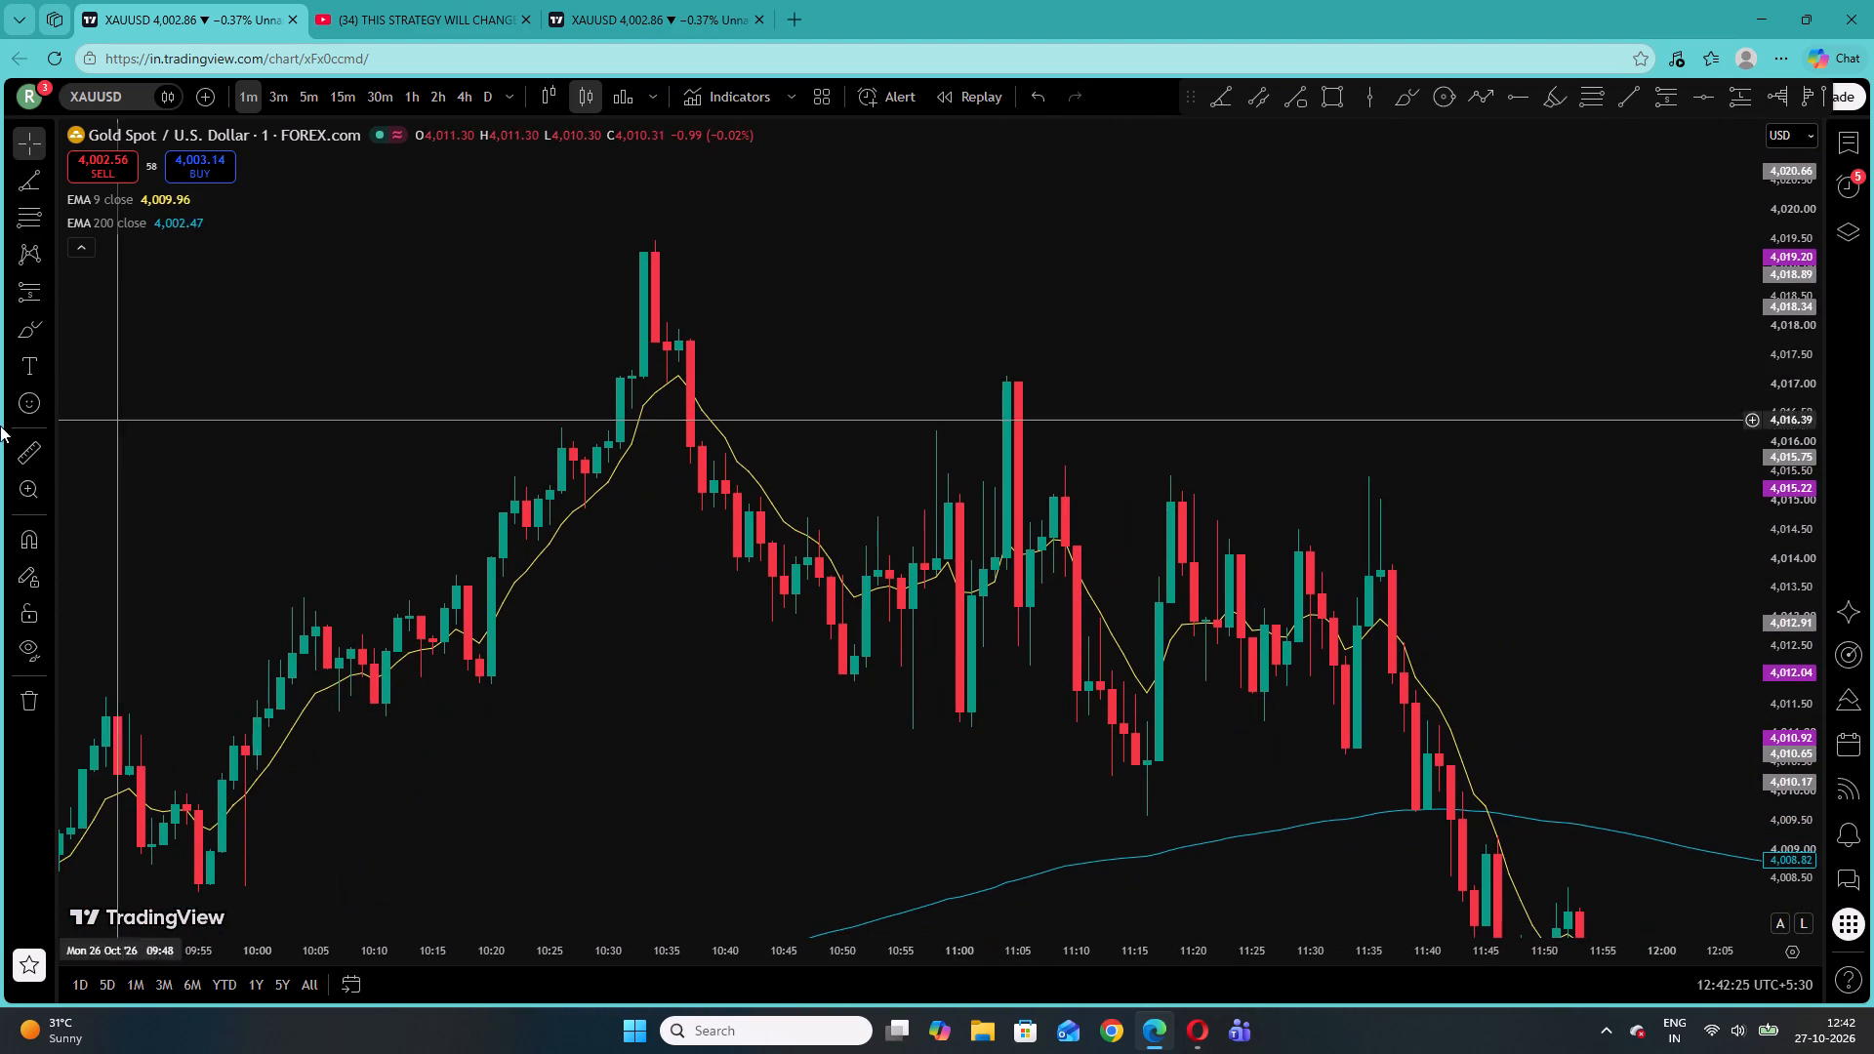
Draw a short position from 10:46 to about 10:57 on 26 October with entry 4,013.89, stop 4,014.76 and target 4,011.34.
{"action": "left_click", "coordinate": [47, 293]}
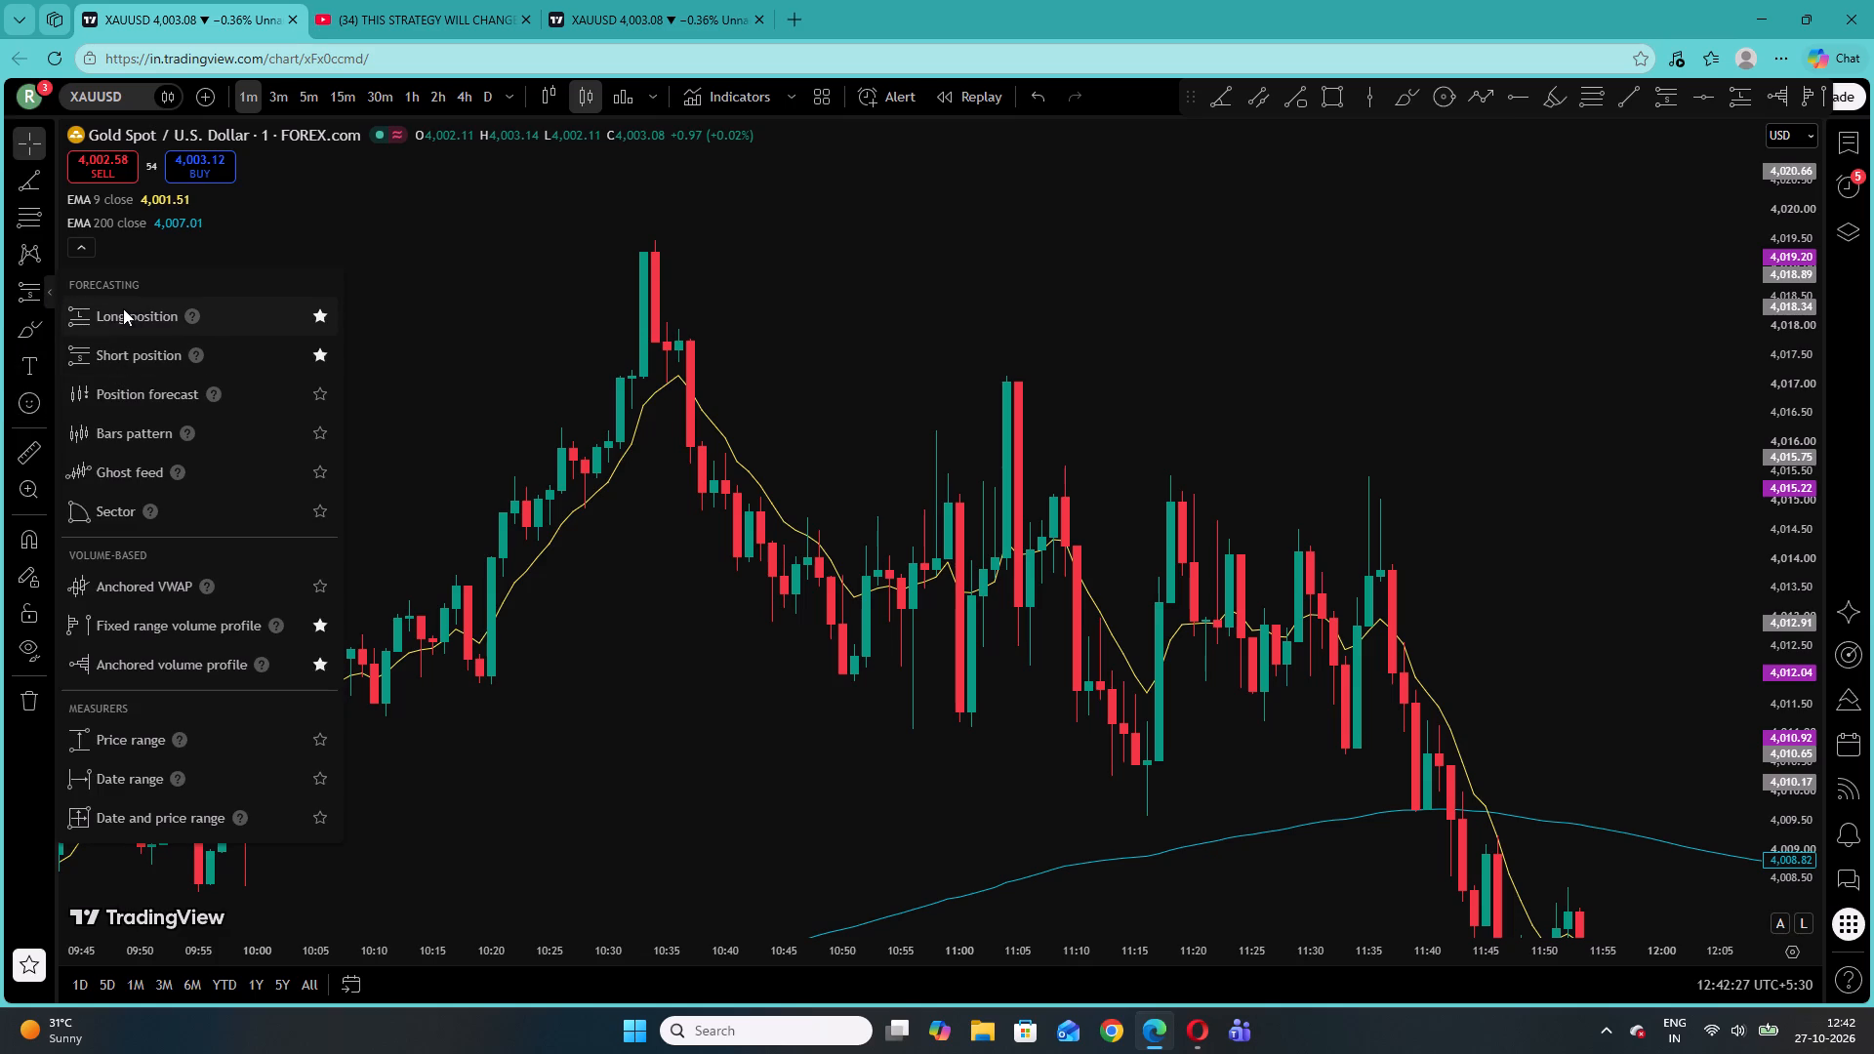
{"action": "left_click", "coordinate": [123, 308]}
{"action": "left_click", "coordinate": [49, 285]}
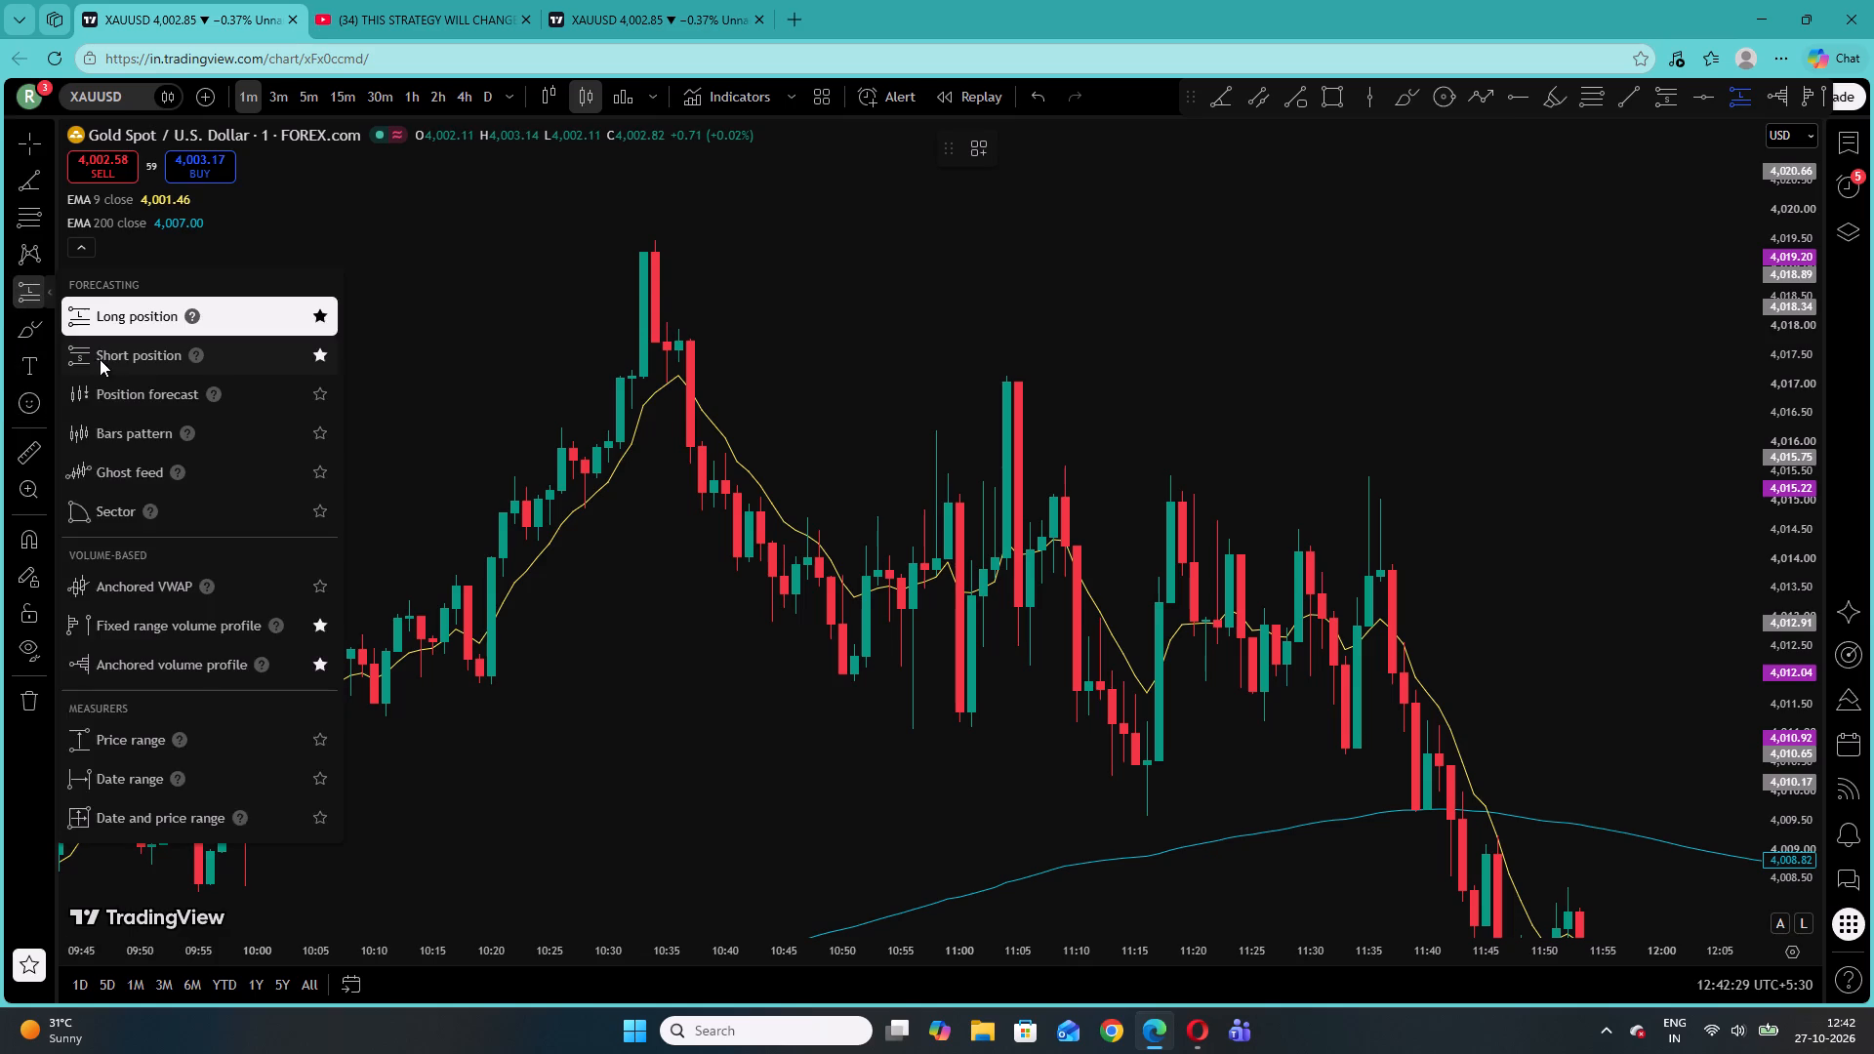
{"action": "left_click_drag", "start_coordinate": [100, 359], "coordinate": [109, 360]}
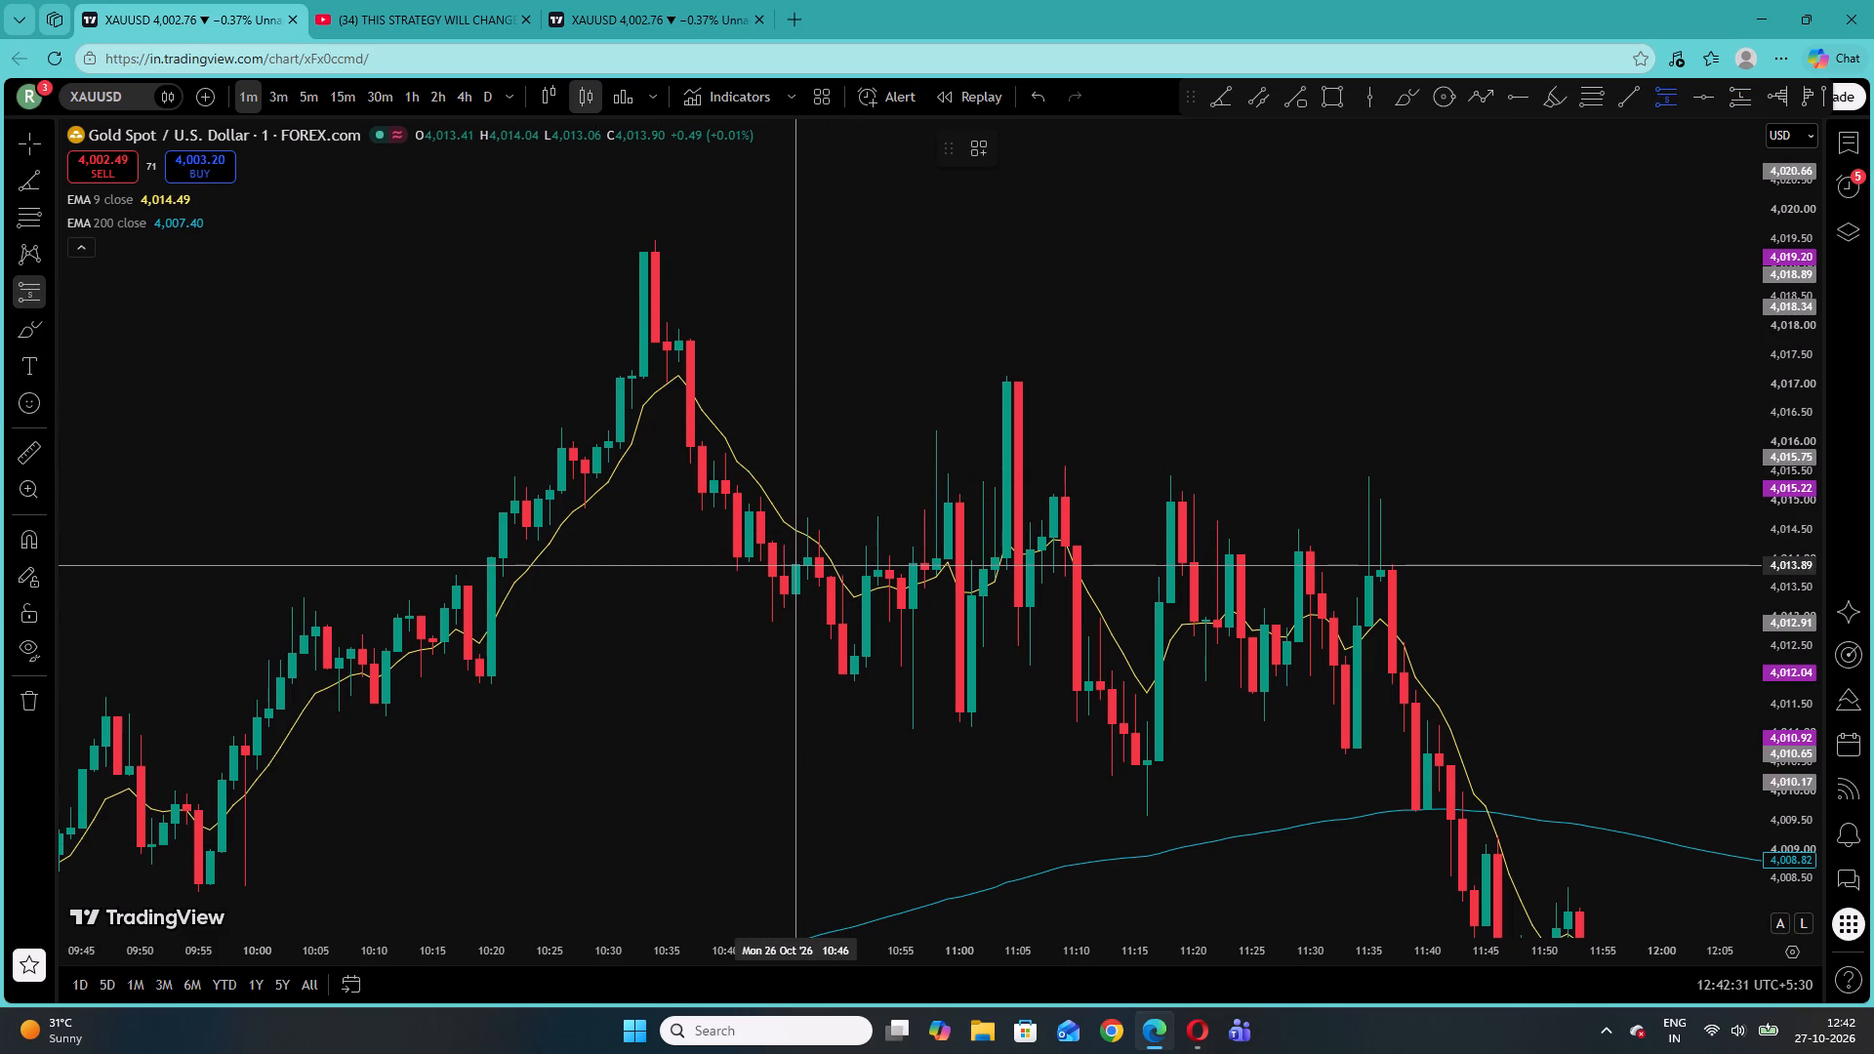
{"action": "left_click", "coordinate": [792, 565]}
{"action": "left_click_drag", "start_coordinate": [797, 387], "coordinate": [846, 514]}
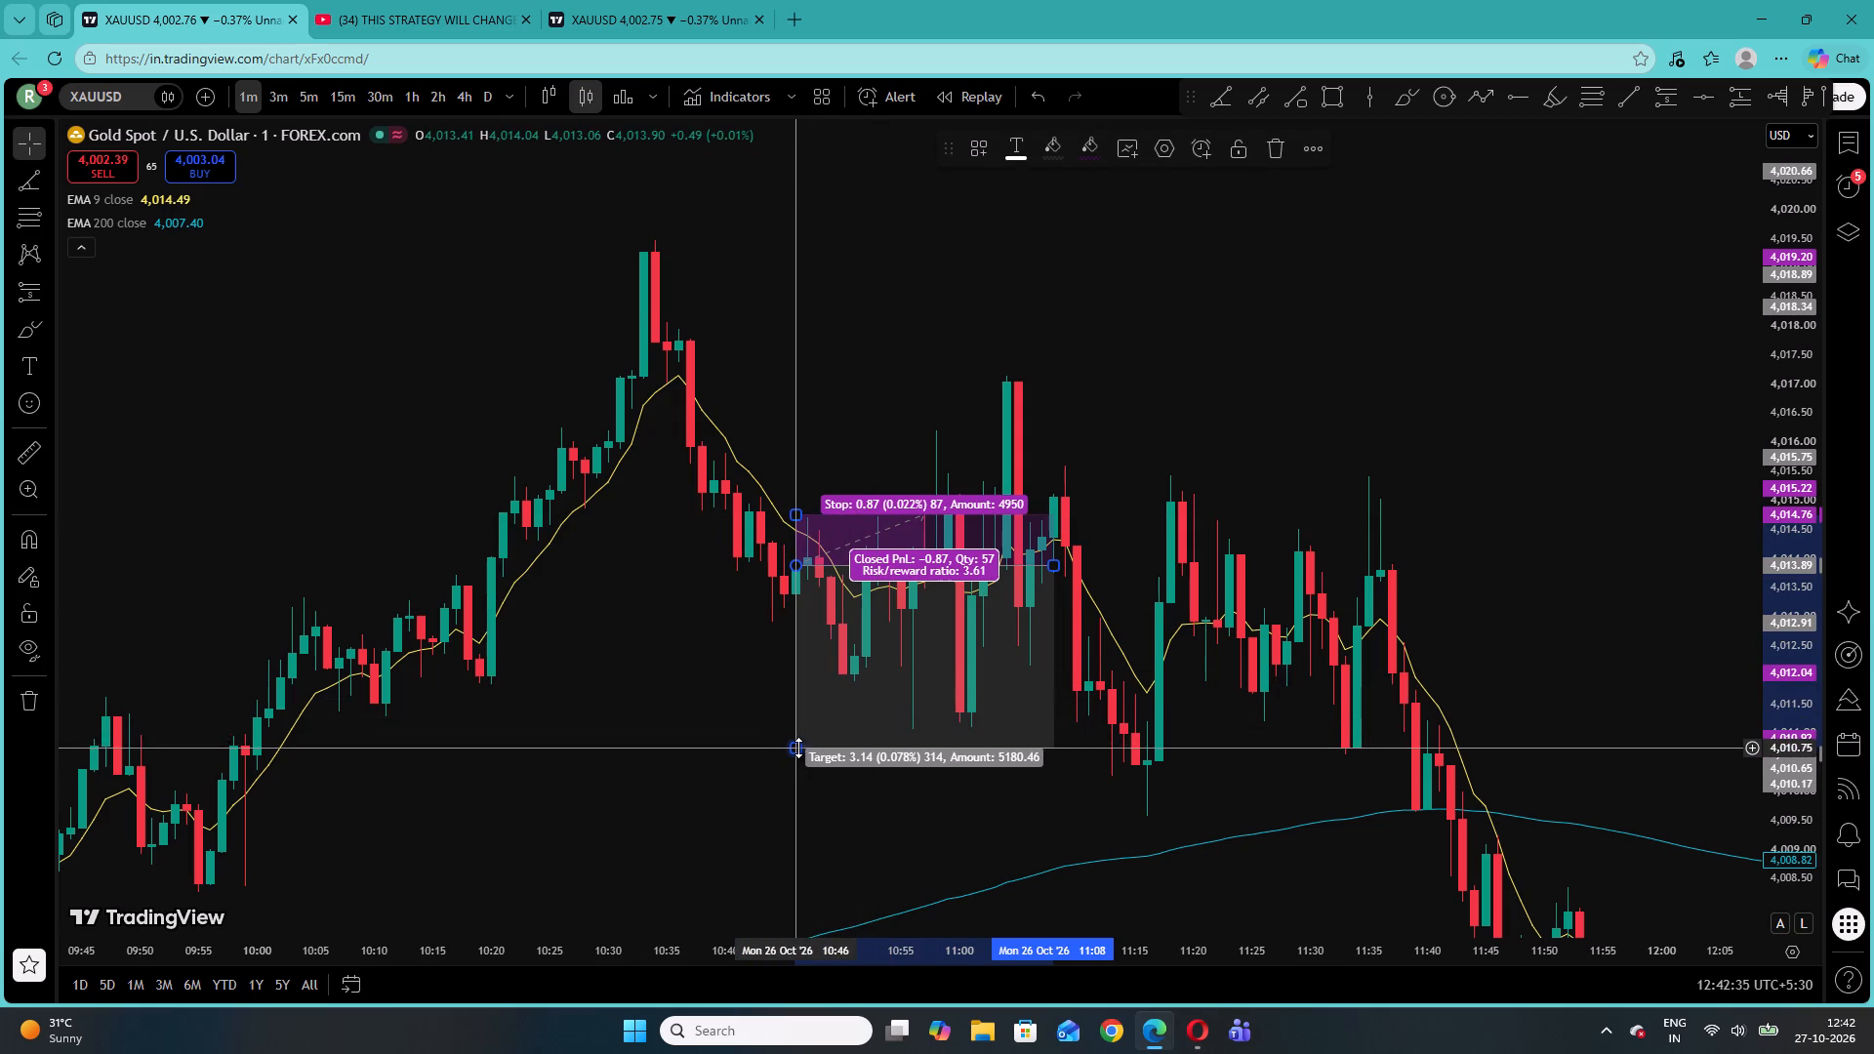
{"action": "left_click_drag", "start_coordinate": [798, 748], "coordinate": [800, 713]}
{"action": "left_click", "coordinate": [840, 449]}
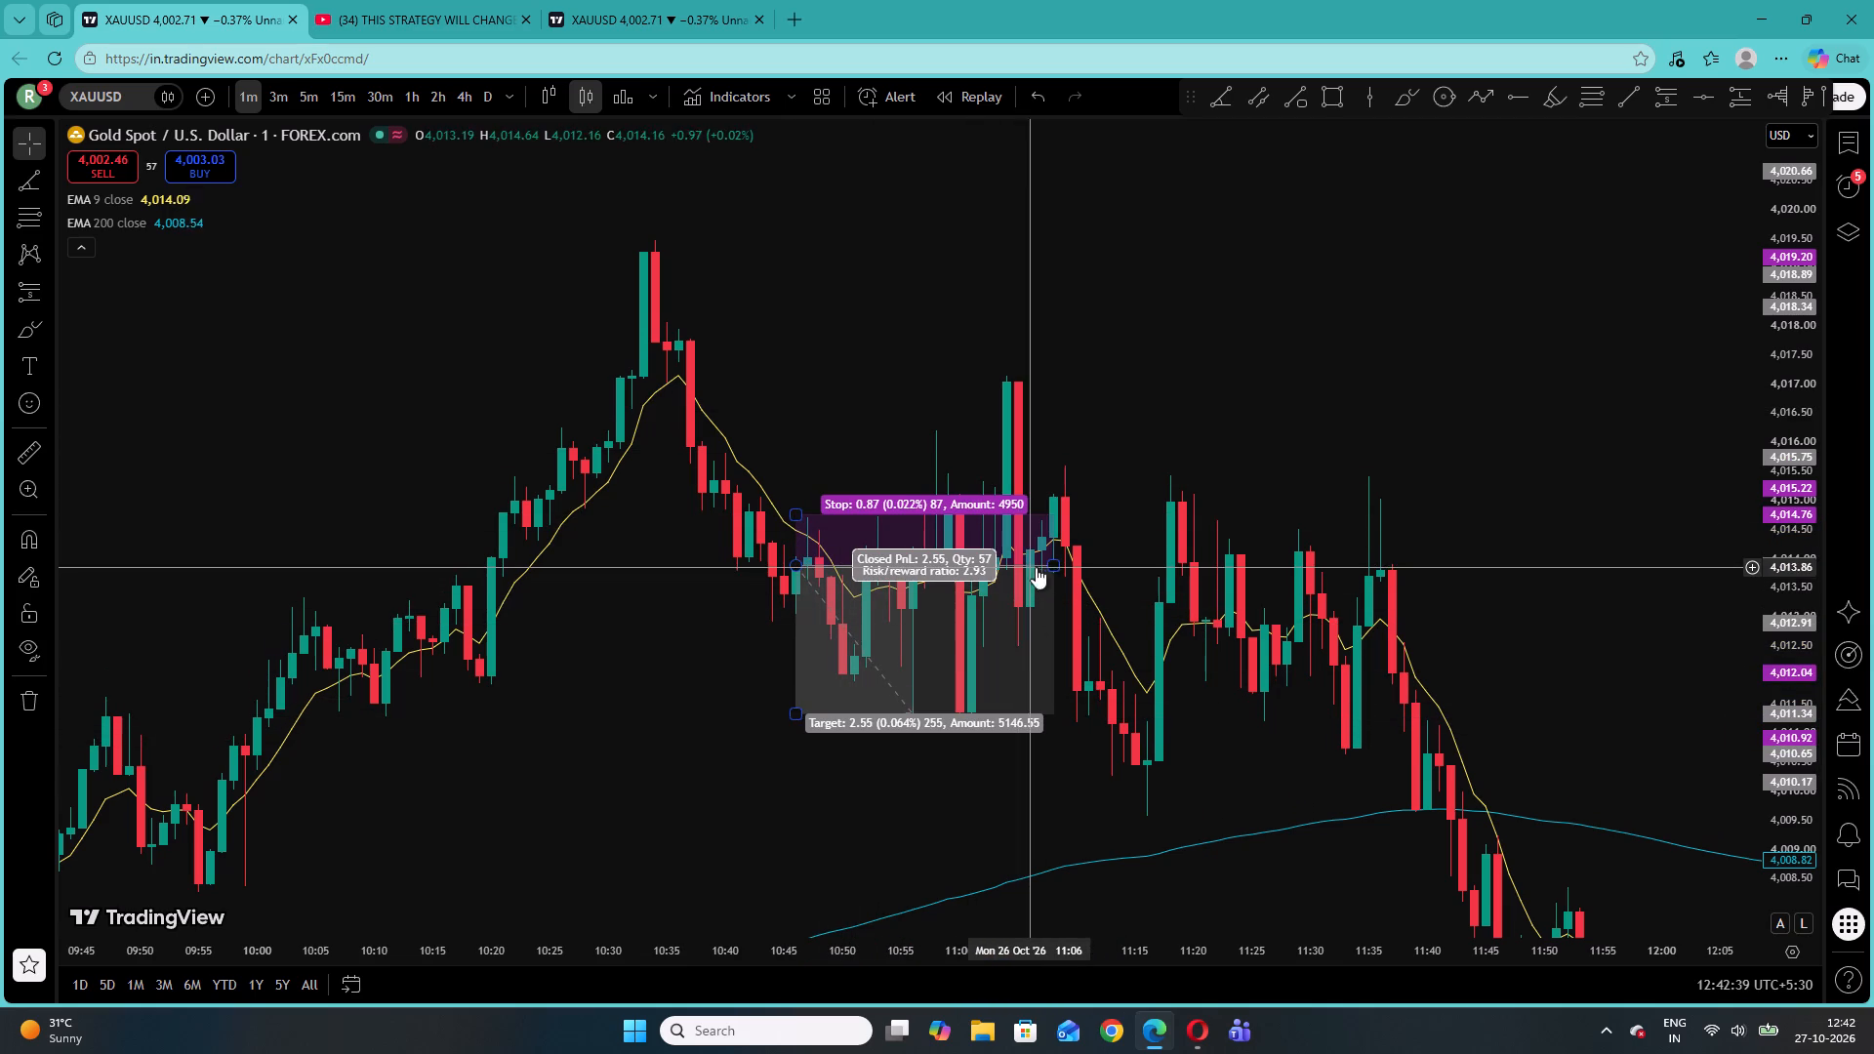
{"action": "left_click_drag", "start_coordinate": [1055, 567], "coordinate": [927, 579]}
{"action": "left_click", "coordinate": [844, 444]}
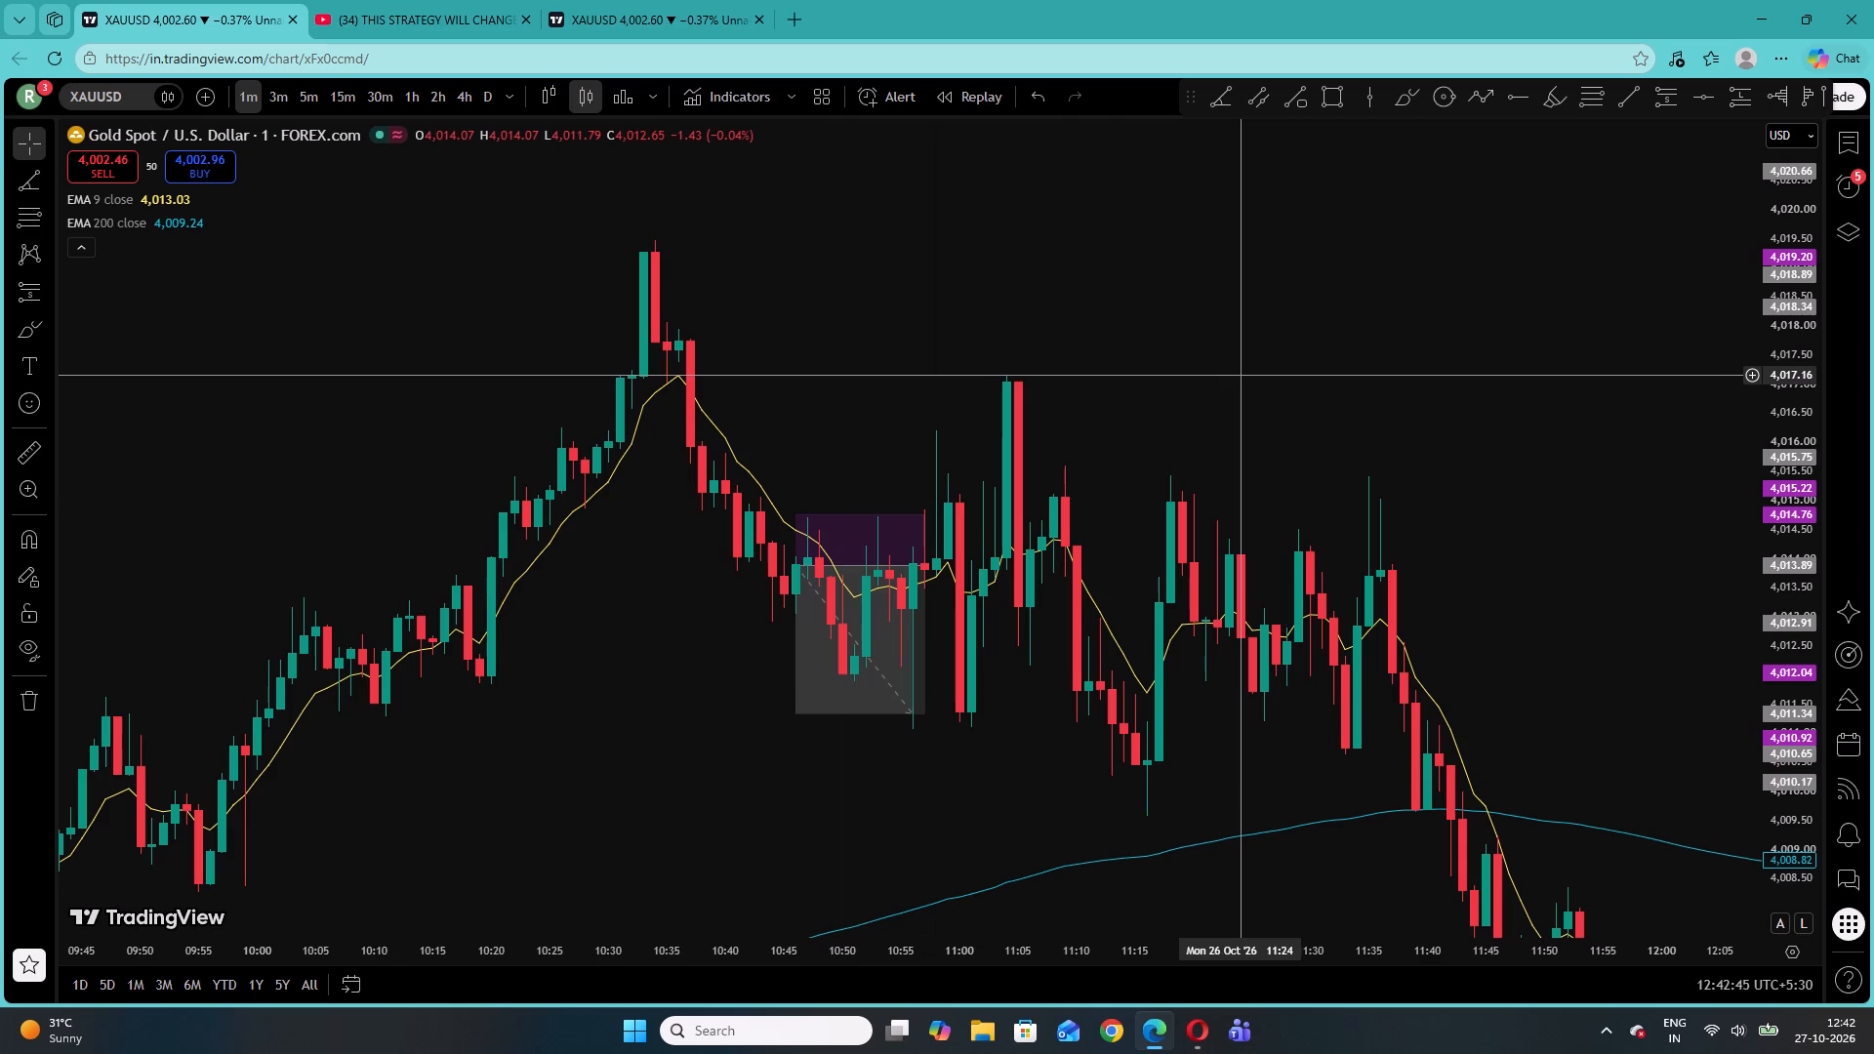
Review the earlier 26 October price action, back to about 04:40, against the 9 and 200 EMAs.
{"action": "left_click_drag", "start_coordinate": [572, 516], "coordinate": [1569, 291]}
{"action": "left_click_drag", "start_coordinate": [1029, 426], "coordinate": [1077, 413]}
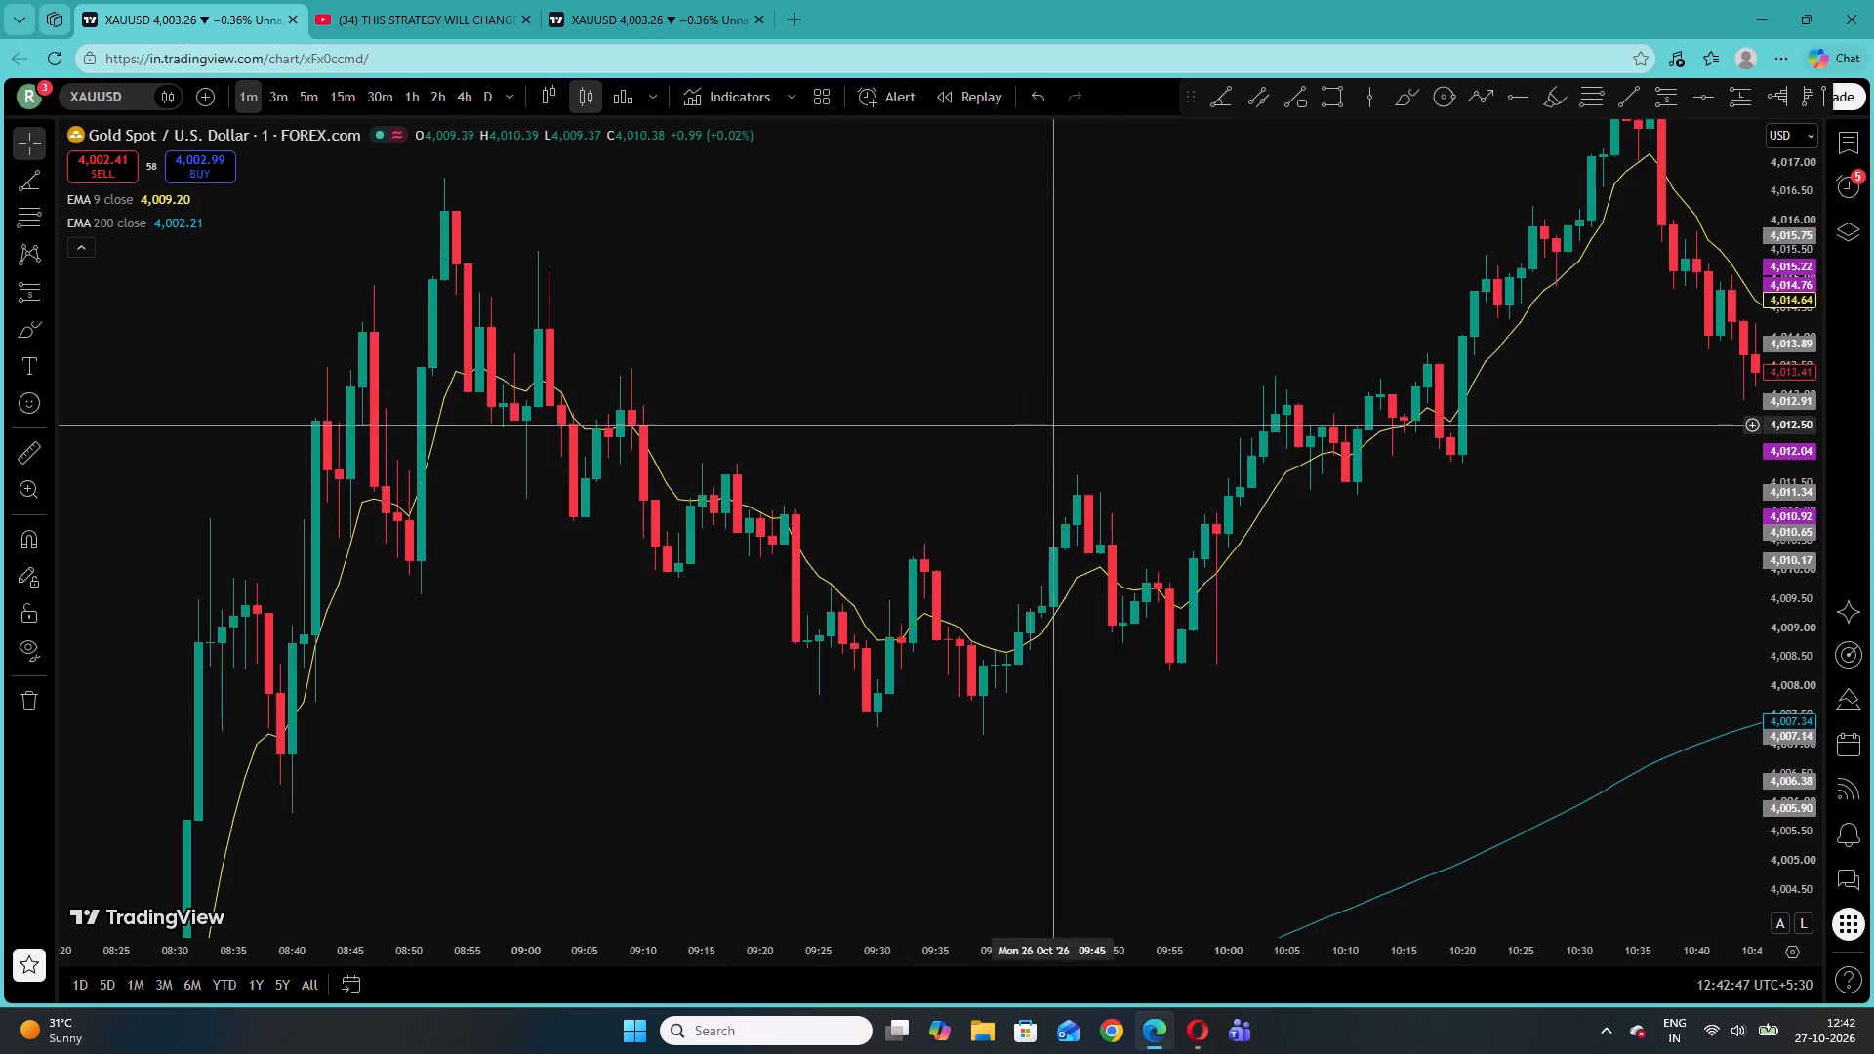
{"action": "left_click_drag", "start_coordinate": [1077, 413], "coordinate": [1714, 229]}
{"action": "left_click_drag", "start_coordinate": [822, 551], "coordinate": [1307, 221]}
{"action": "left_click_drag", "start_coordinate": [1783, 399], "coordinate": [1777, 668]}
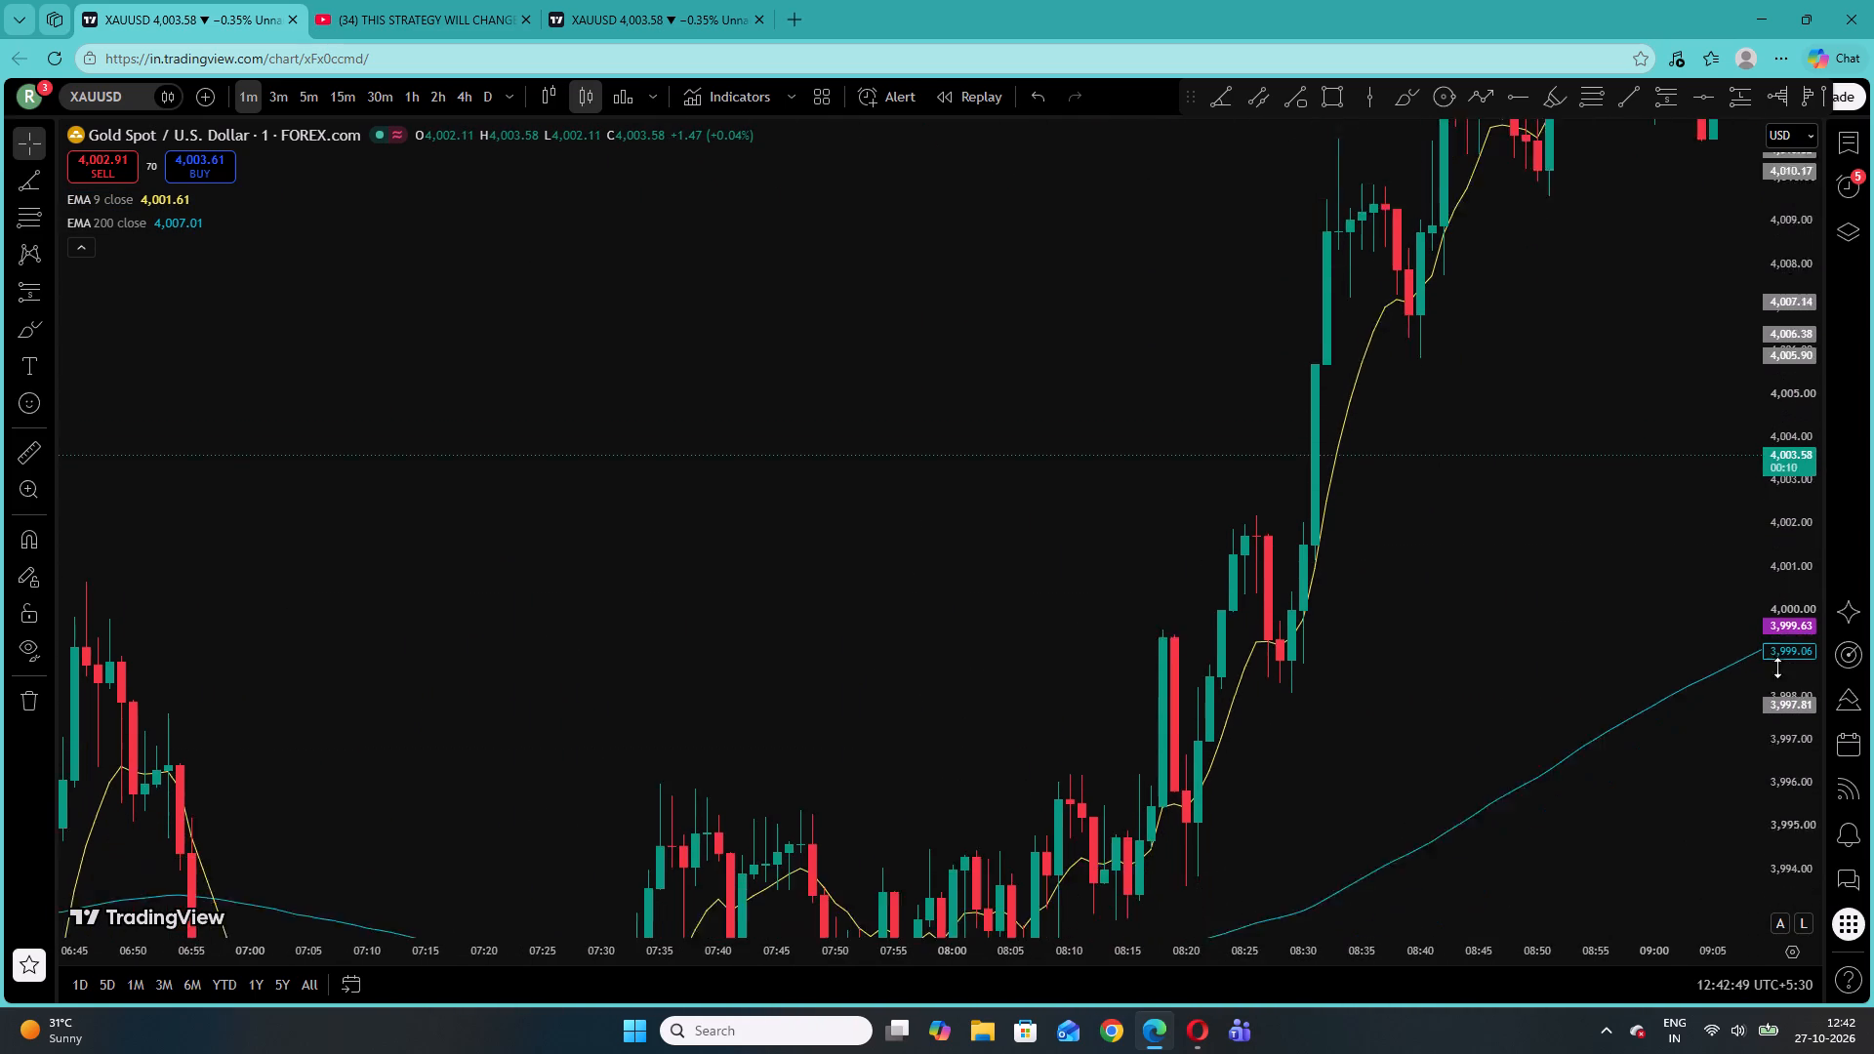
{"action": "left_click_drag", "start_coordinate": [1777, 668], "coordinate": [1763, 754]}
{"action": "left_click_drag", "start_coordinate": [752, 571], "coordinate": [1468, 359]}
{"action": "left_click_drag", "start_coordinate": [775, 466], "coordinate": [1512, 276]}
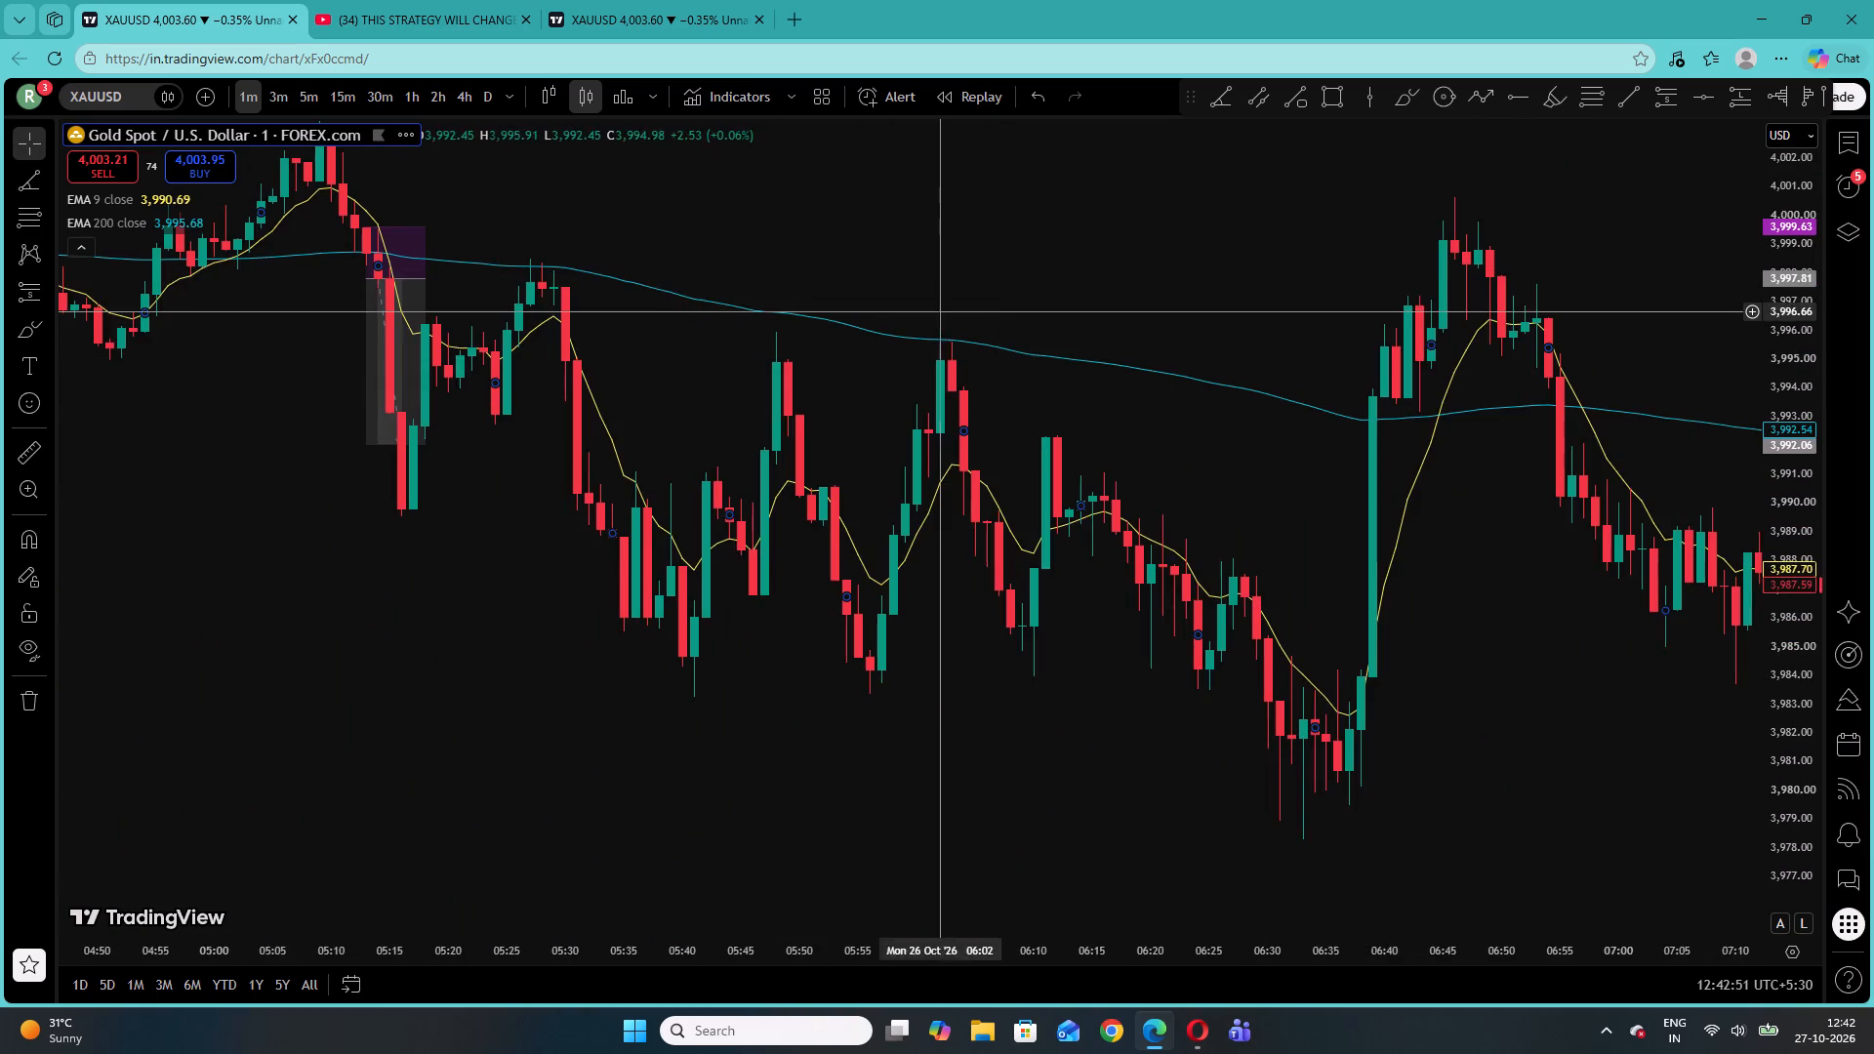
{"action": "left_click_drag", "start_coordinate": [982, 293], "coordinate": [1137, 295]}
{"action": "left_click", "coordinate": [1140, 290]}
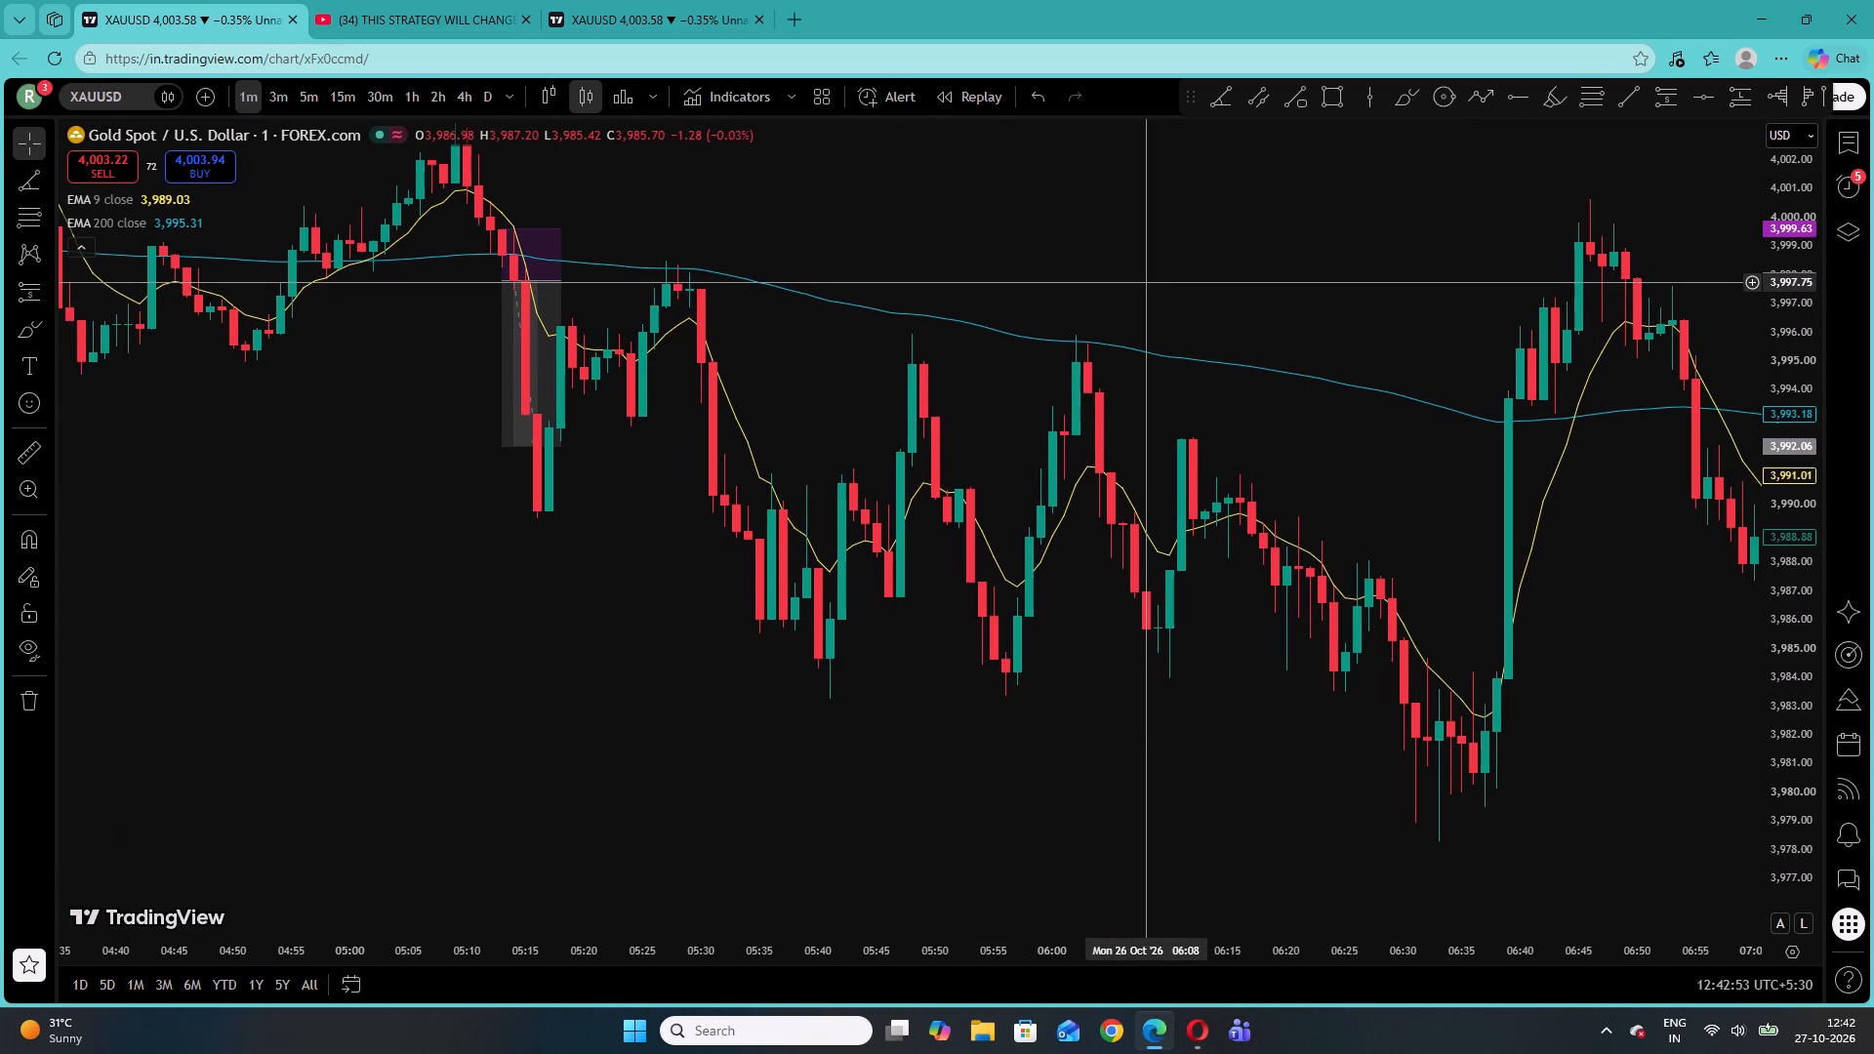
{"action": "left_click_drag", "start_coordinate": [1176, 280], "coordinate": [1022, 339]}
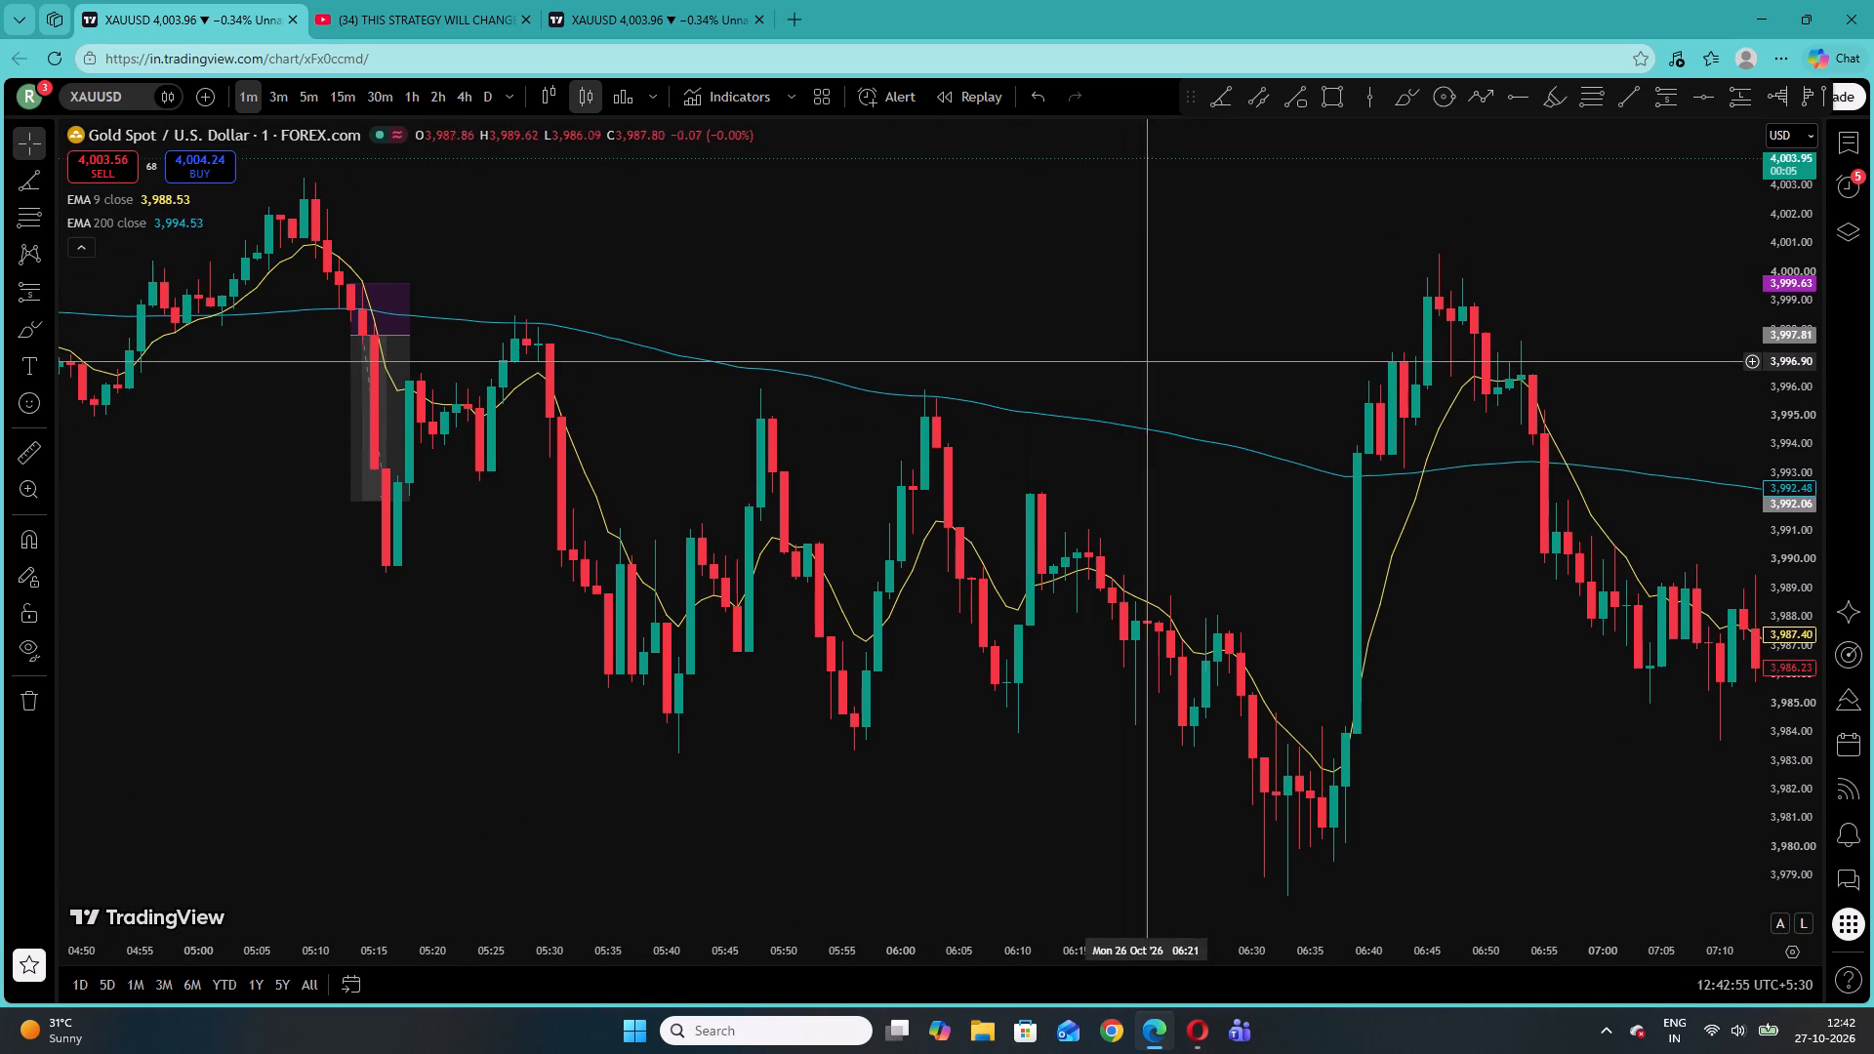
Examine the 26 October price action onward to about 13:40 against both EMAs for the next setup.
{"action": "left_click_drag", "start_coordinate": [1221, 361], "coordinate": [457, 443]}
{"action": "left_click_drag", "start_coordinate": [1298, 437], "coordinate": [469, 491]}
{"action": "left_click_drag", "start_coordinate": [1384, 409], "coordinate": [603, 709]}
{"action": "left_click_drag", "start_coordinate": [1251, 477], "coordinate": [921, 528]}
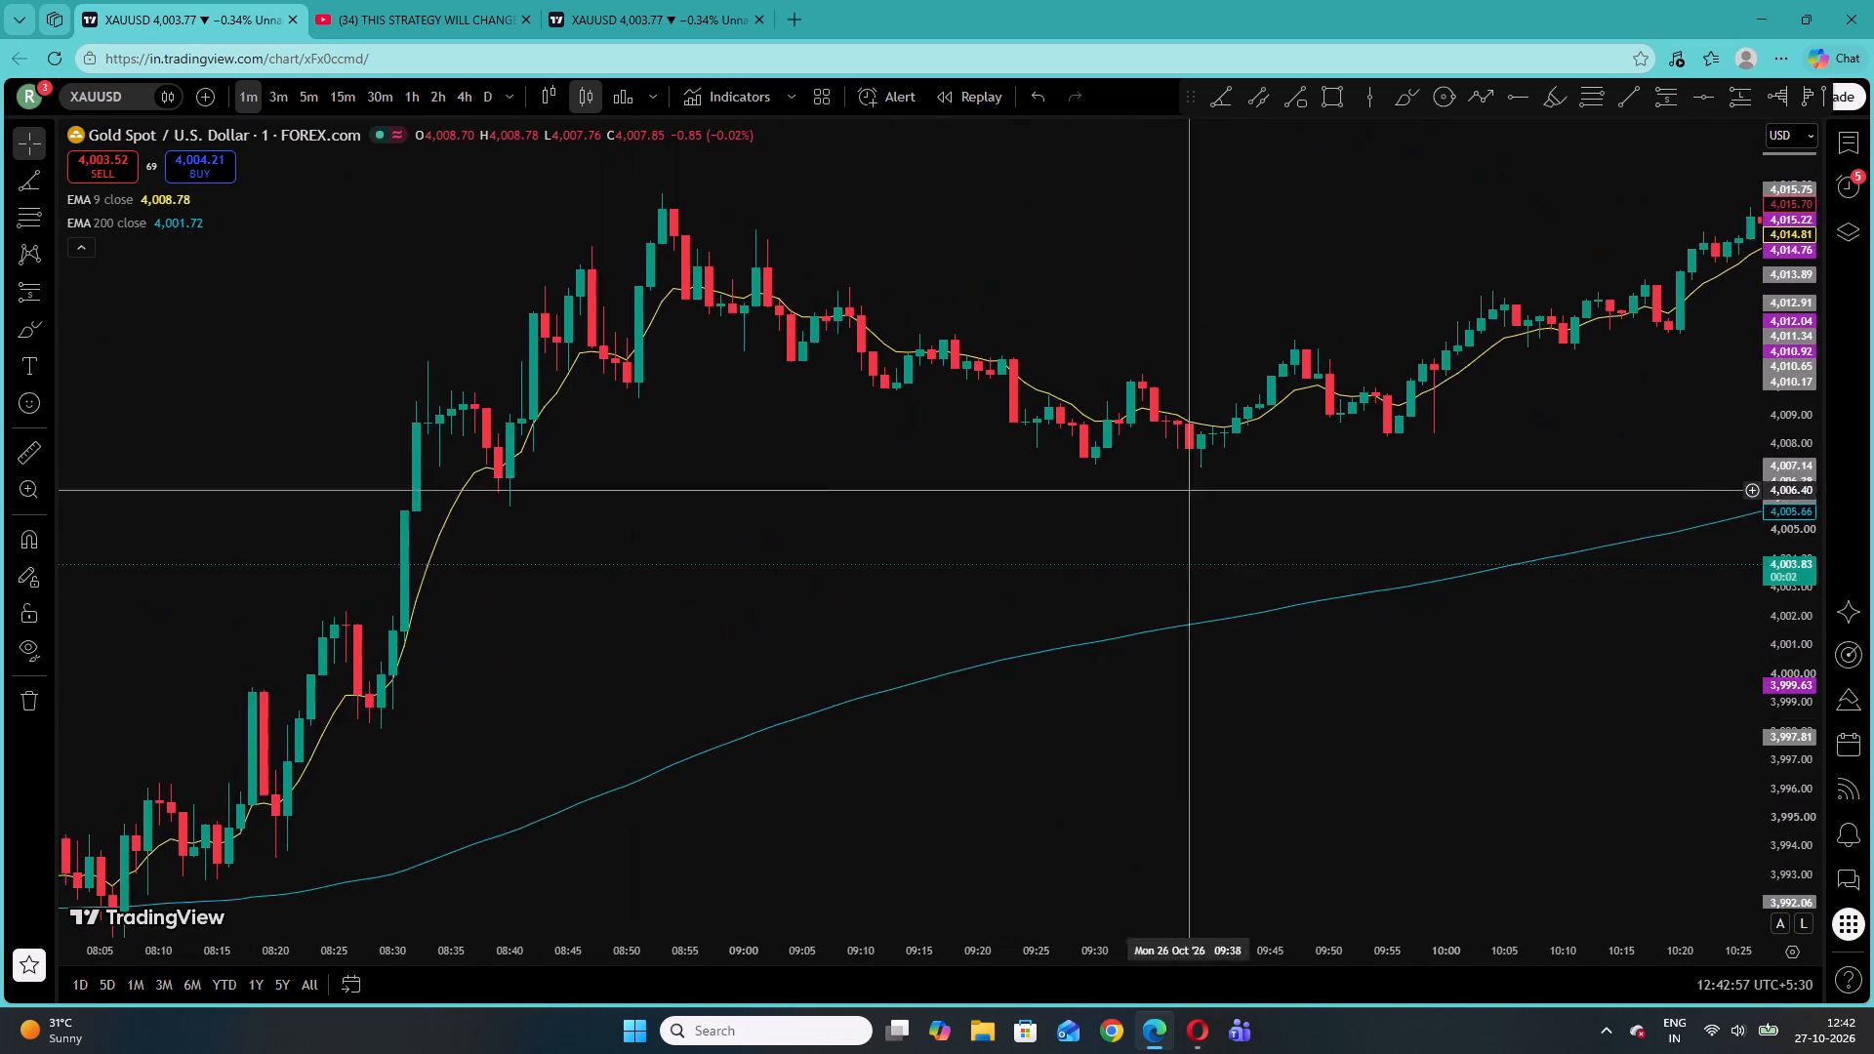
{"action": "left_click_drag", "start_coordinate": [921, 528], "coordinate": [428, 605]}
{"action": "left_click_drag", "start_coordinate": [1791, 661], "coordinate": [1800, 287]}
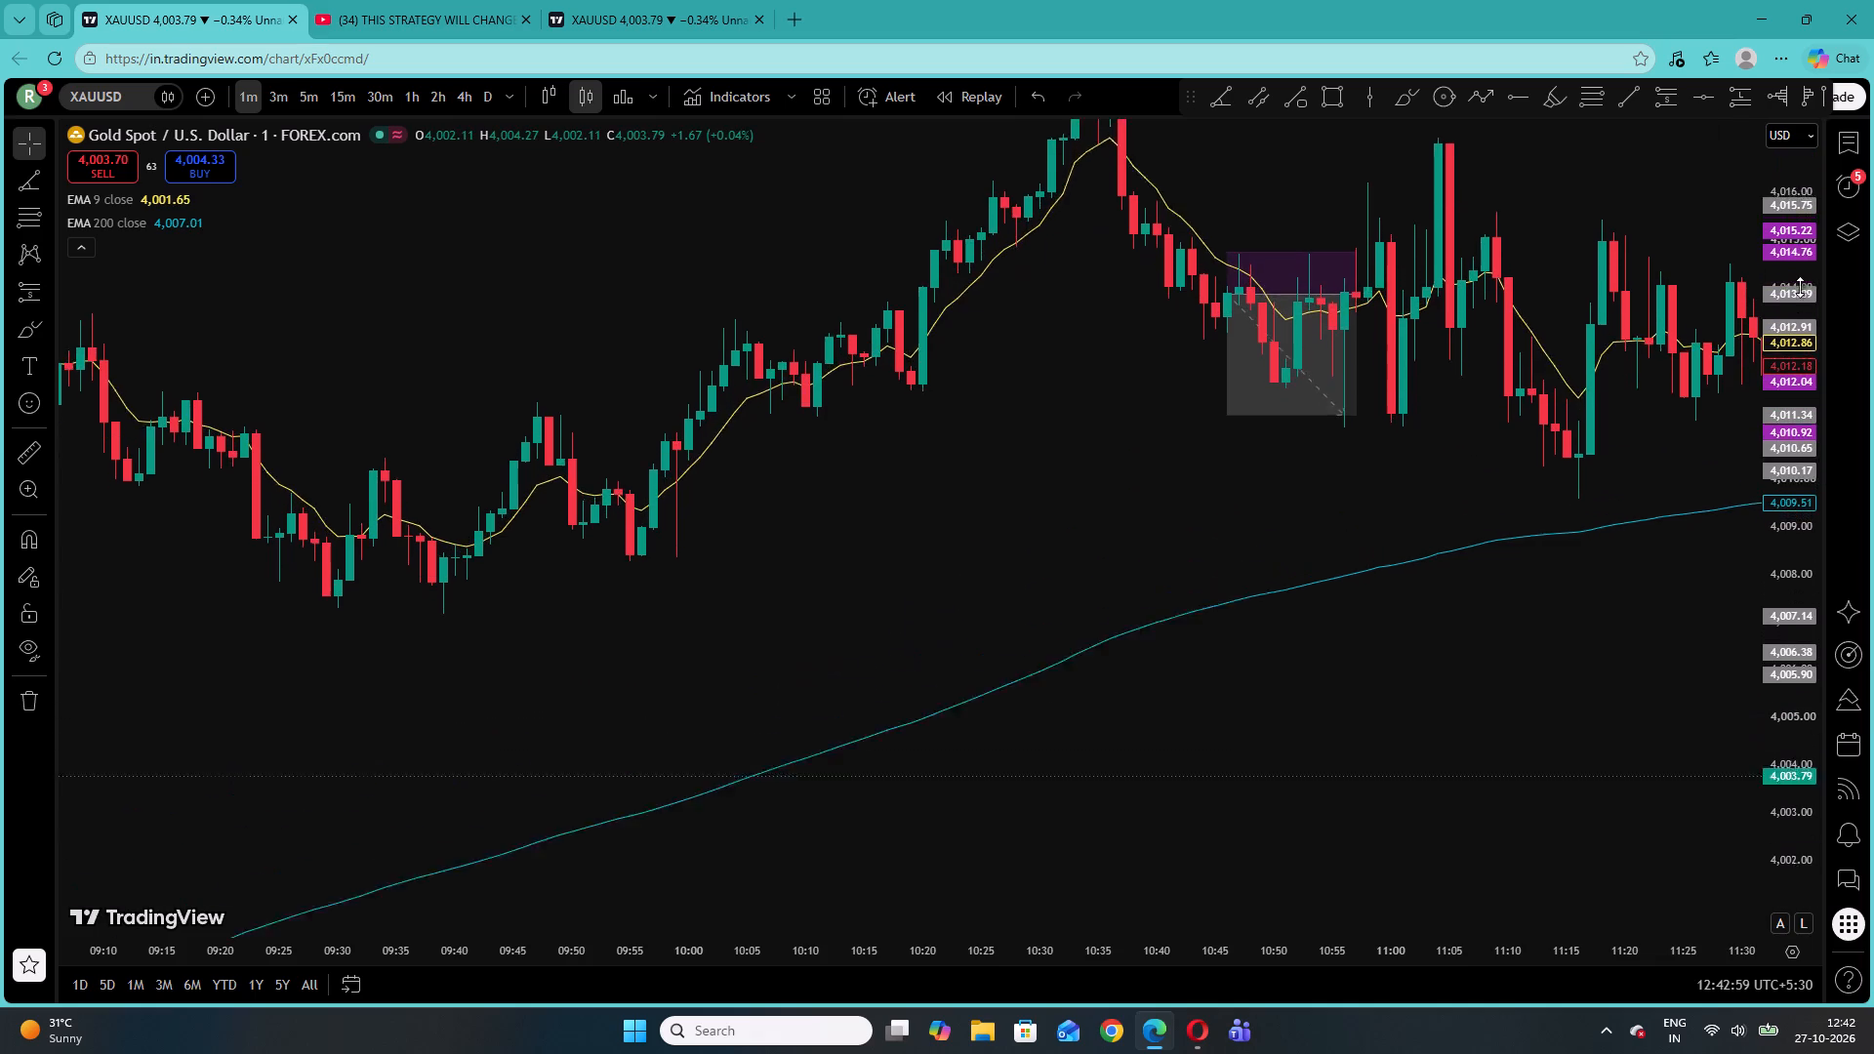
{"action": "left_click_drag", "start_coordinate": [1800, 287], "coordinate": [1811, 218]}
{"action": "left_click_drag", "start_coordinate": [1461, 474], "coordinate": [880, 597]}
{"action": "left_click", "coordinate": [1201, 241]}
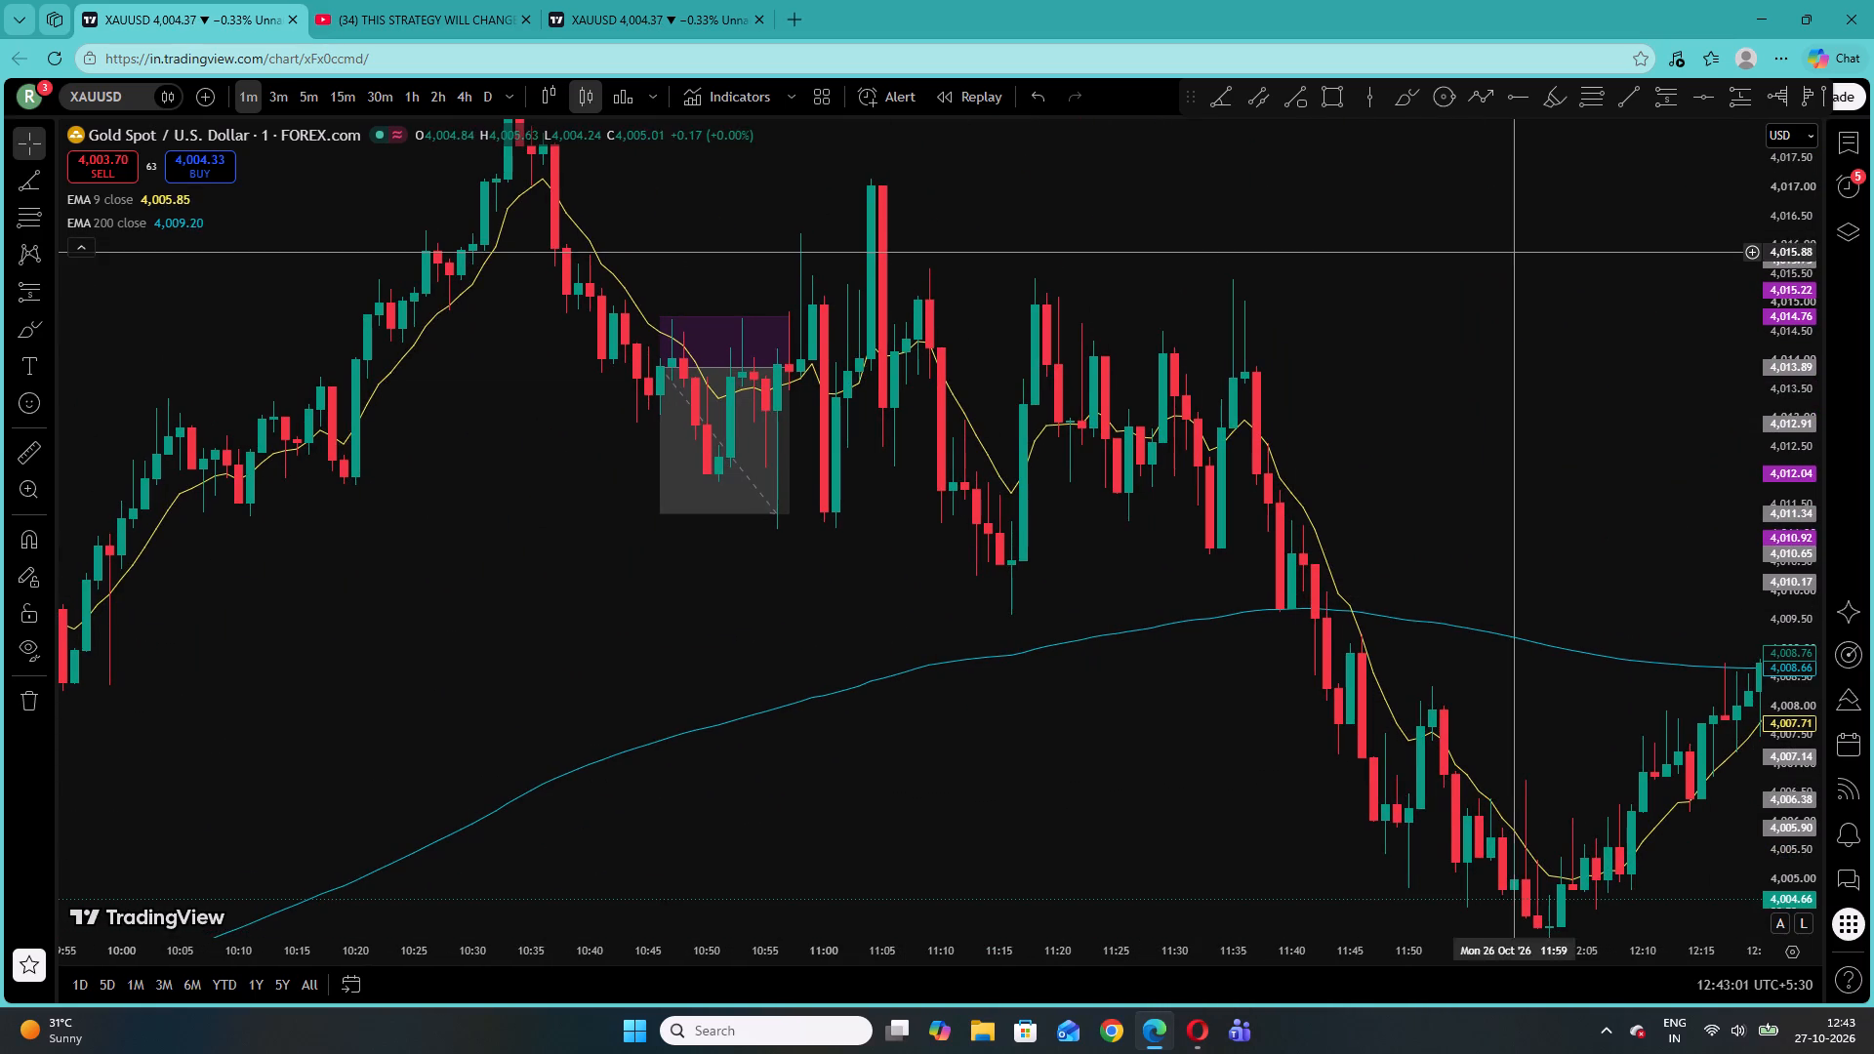
{"action": "left_click", "coordinate": [489, 0]}
{"action": "left_click", "coordinate": [231, 0]}
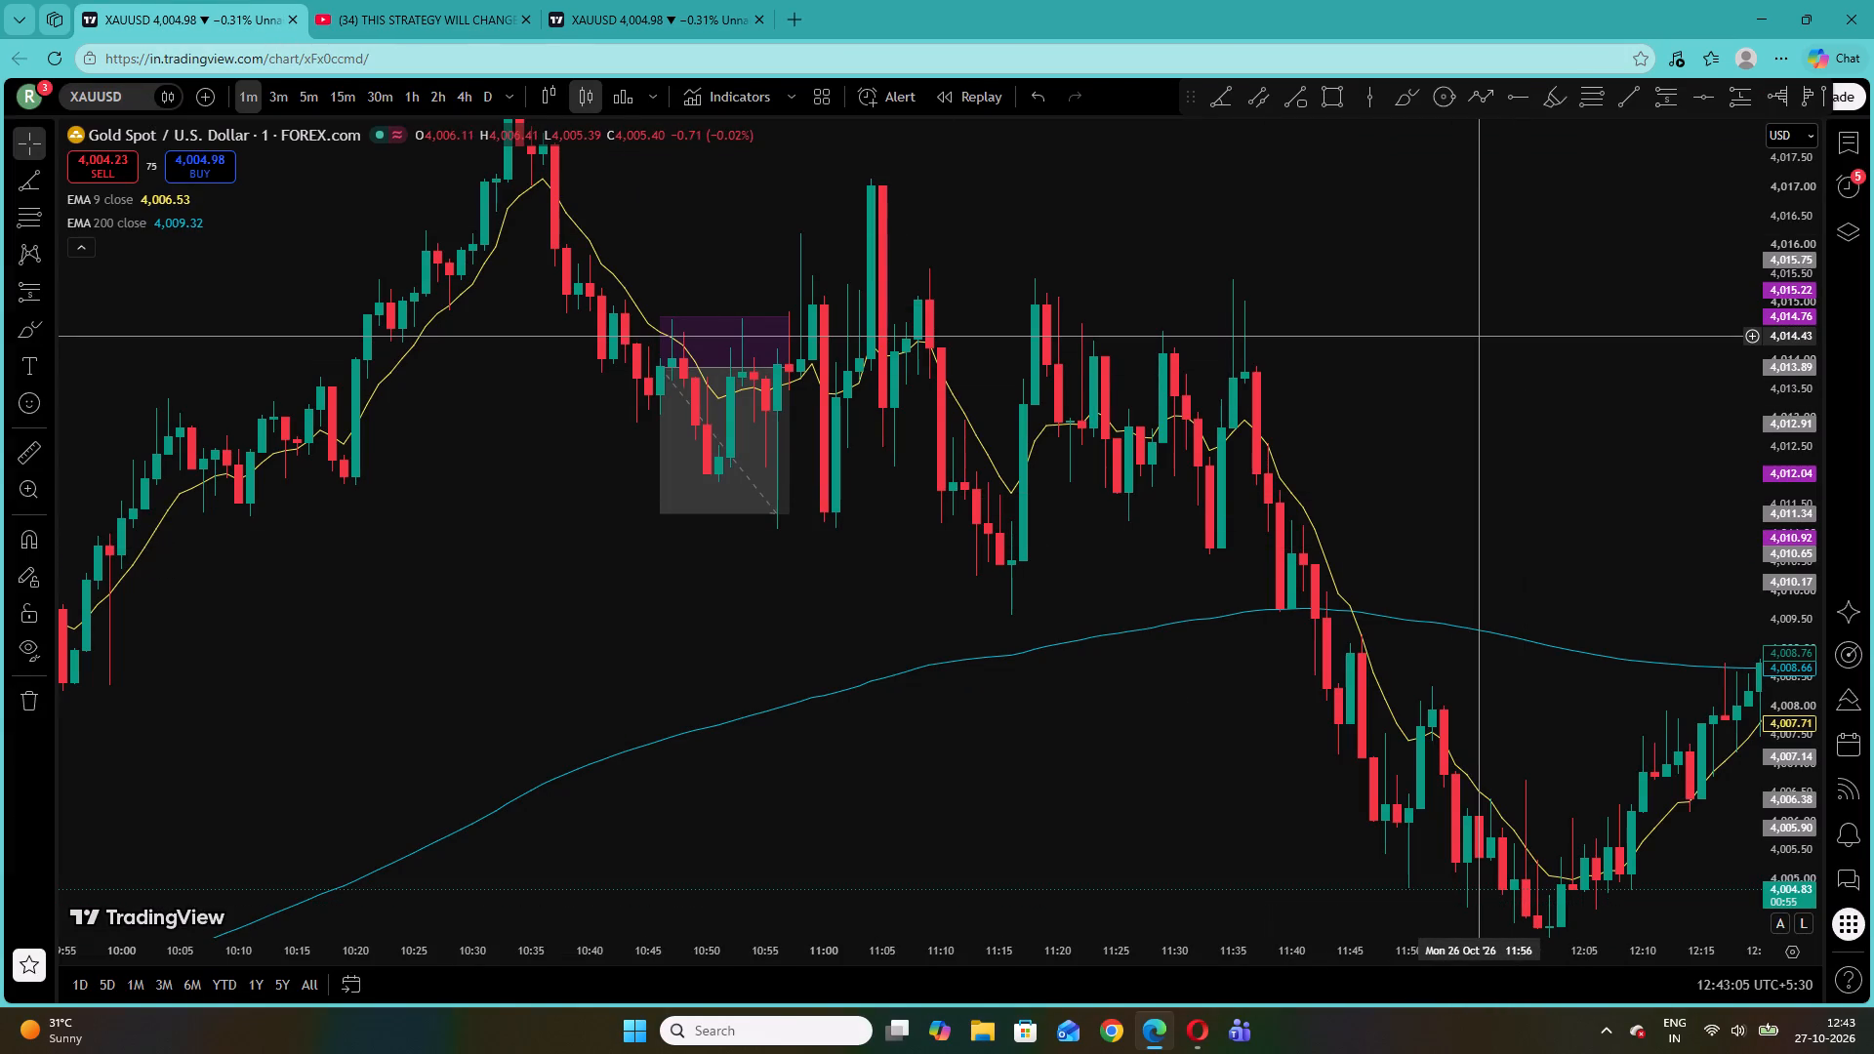
{"action": "left_click_drag", "start_coordinate": [1547, 523], "coordinate": [1271, 386]}
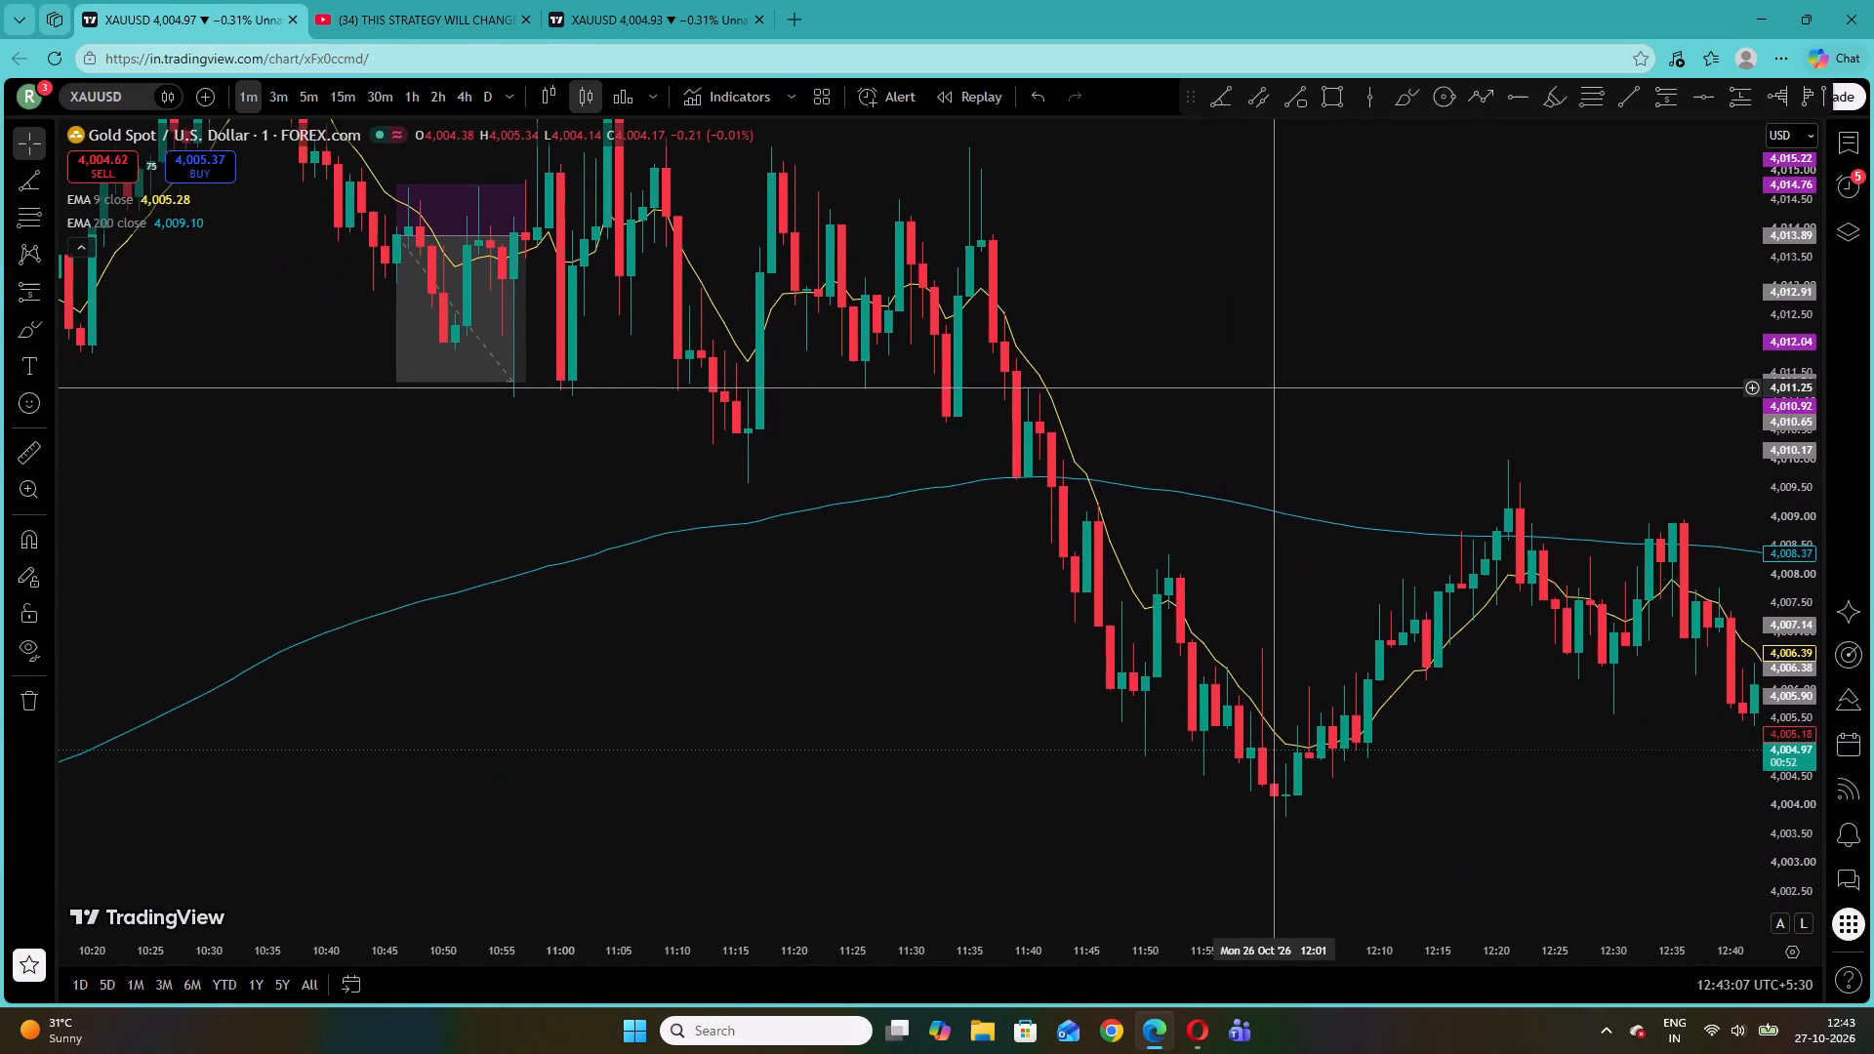
{"action": "left_click_drag", "start_coordinate": [1271, 386], "coordinate": [1270, 385]}
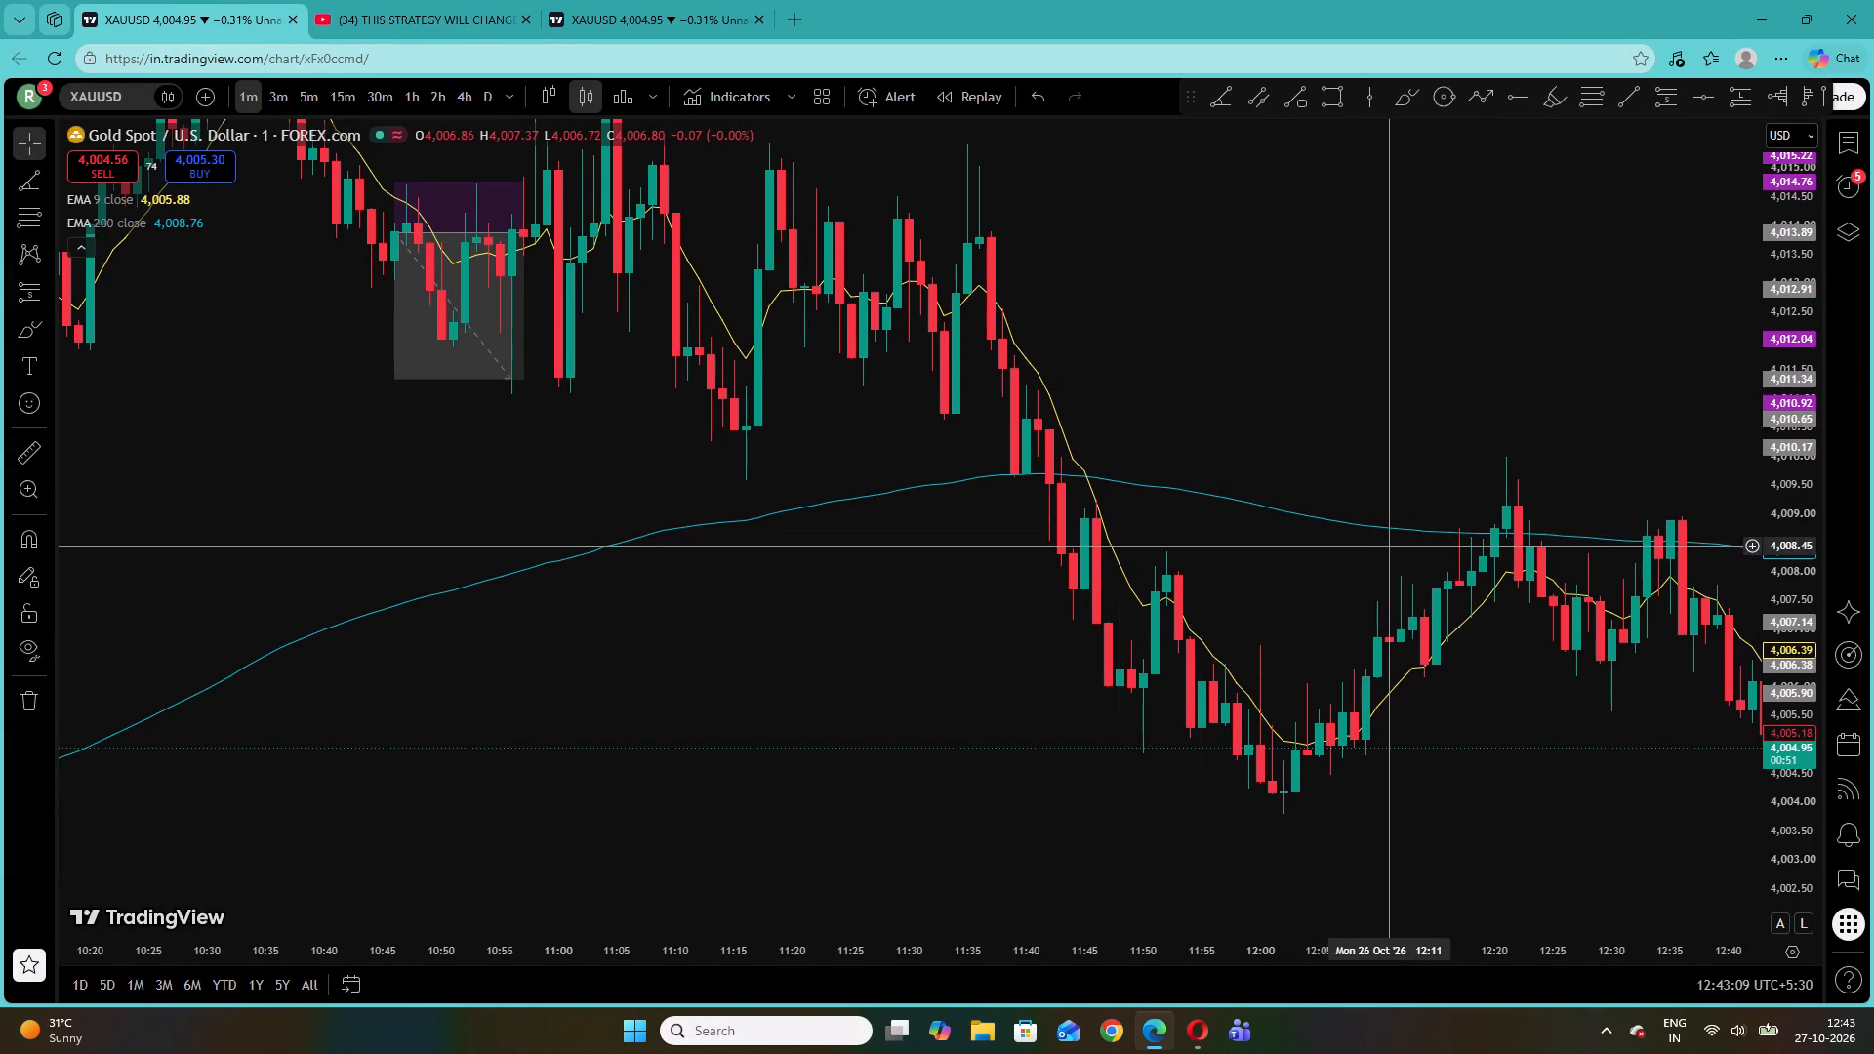
{"action": "left_click_drag", "start_coordinate": [1382, 590], "coordinate": [985, 514]}
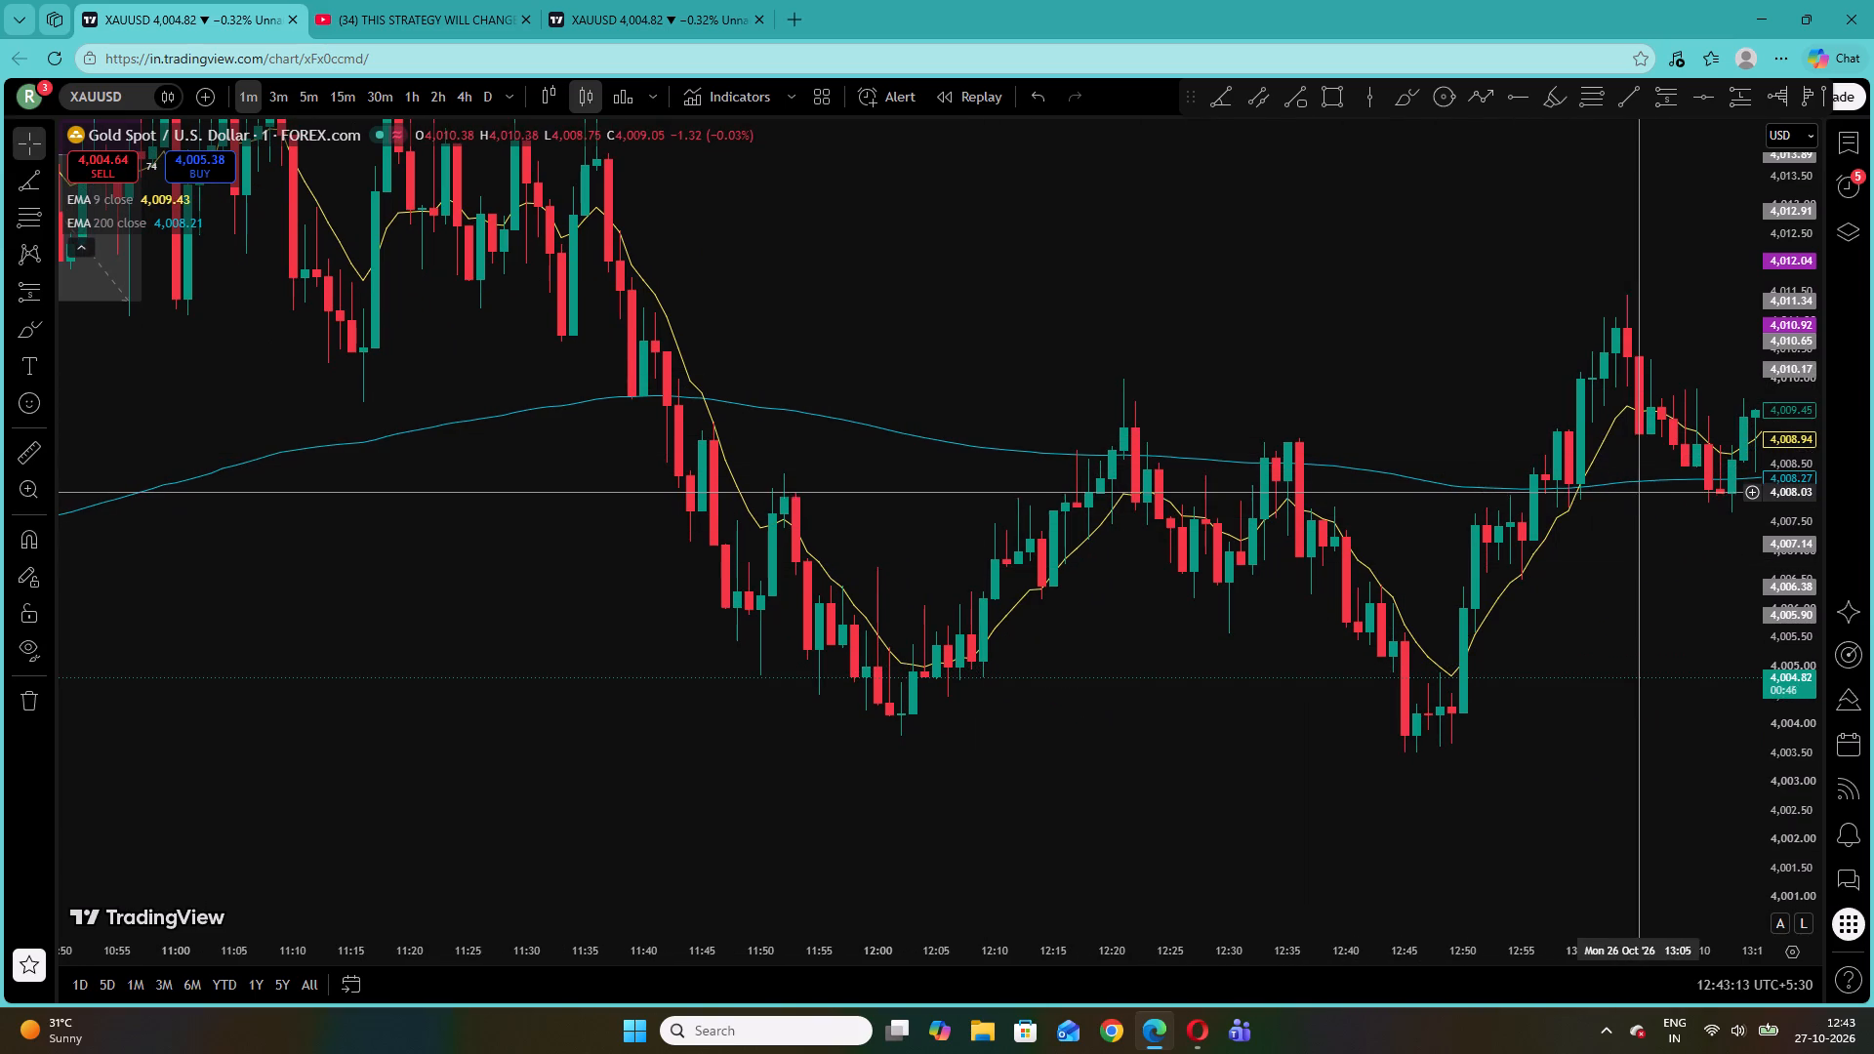
{"action": "left_click_drag", "start_coordinate": [1655, 623], "coordinate": [1316, 681]}
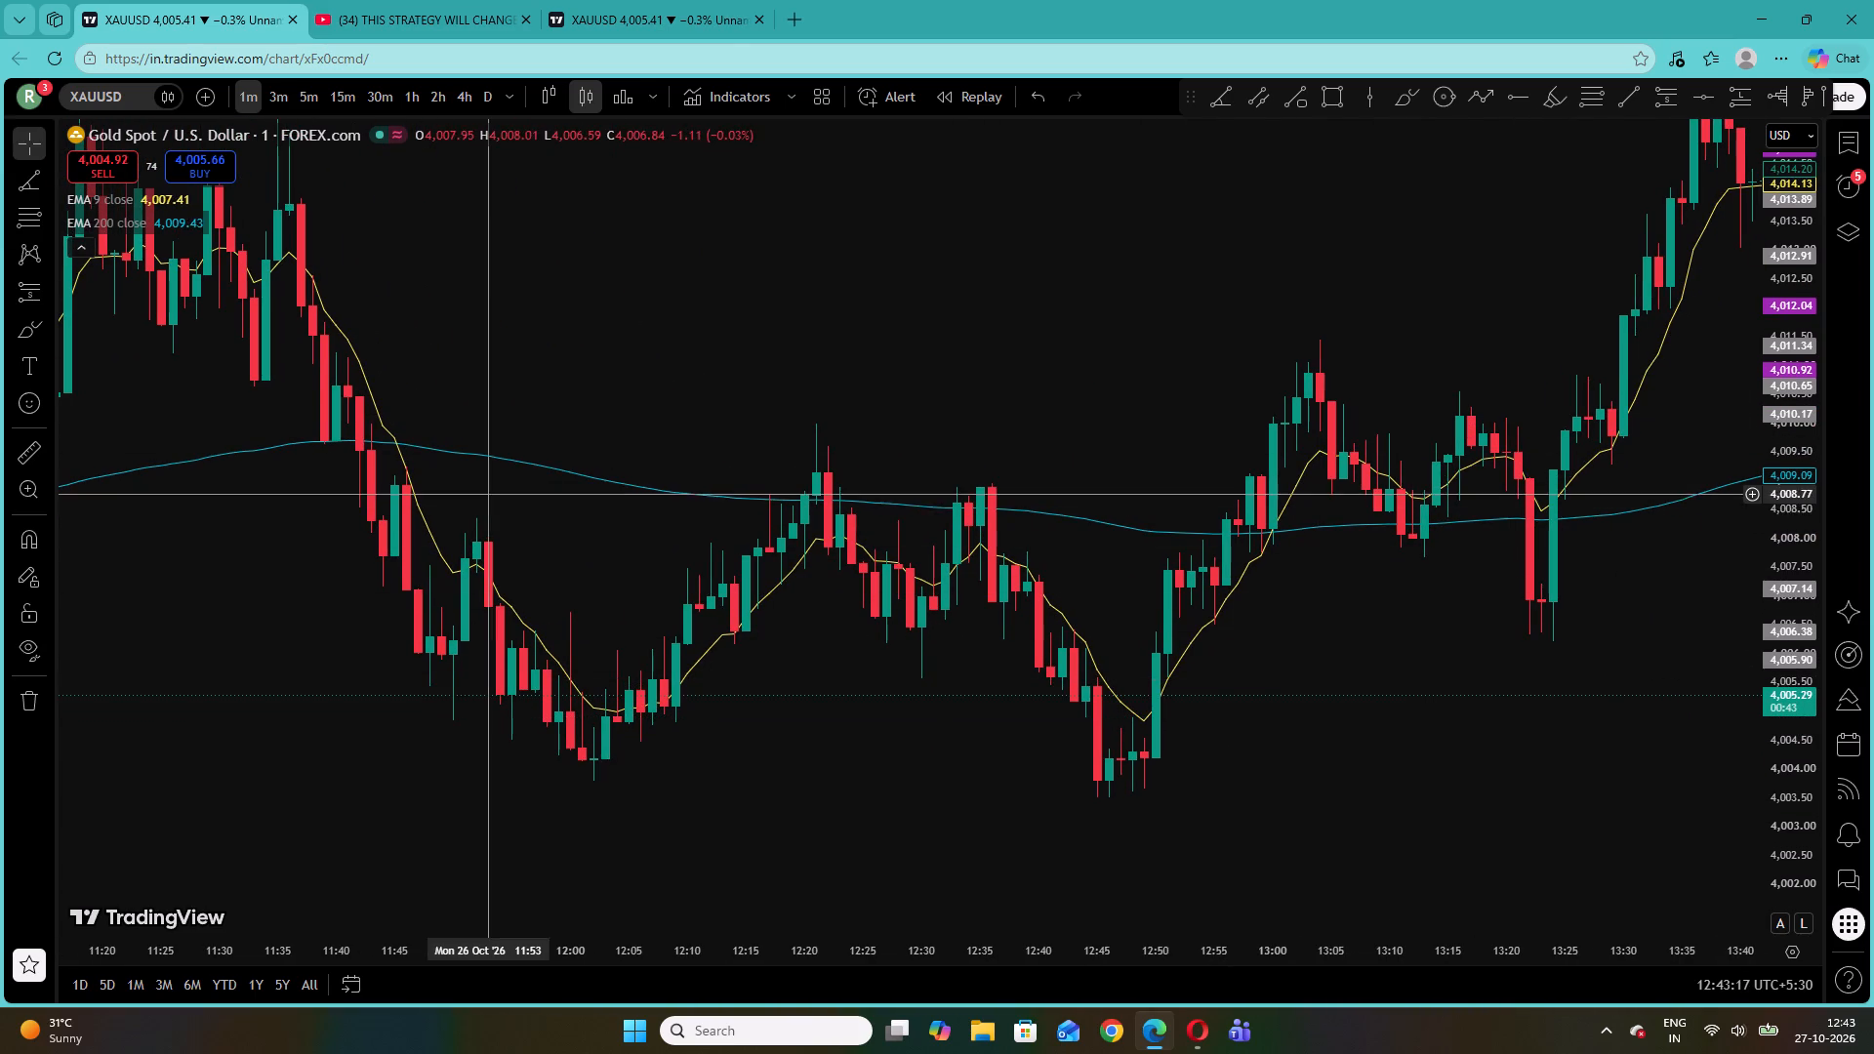
Draw a long position from 12:54 to about 13:06 on 26 October with entry 4,007.49, stop 4,006.32 and target 4,011.11.
{"action": "left_click", "coordinate": [50, 290]}
{"action": "left_click", "coordinate": [79, 306]}
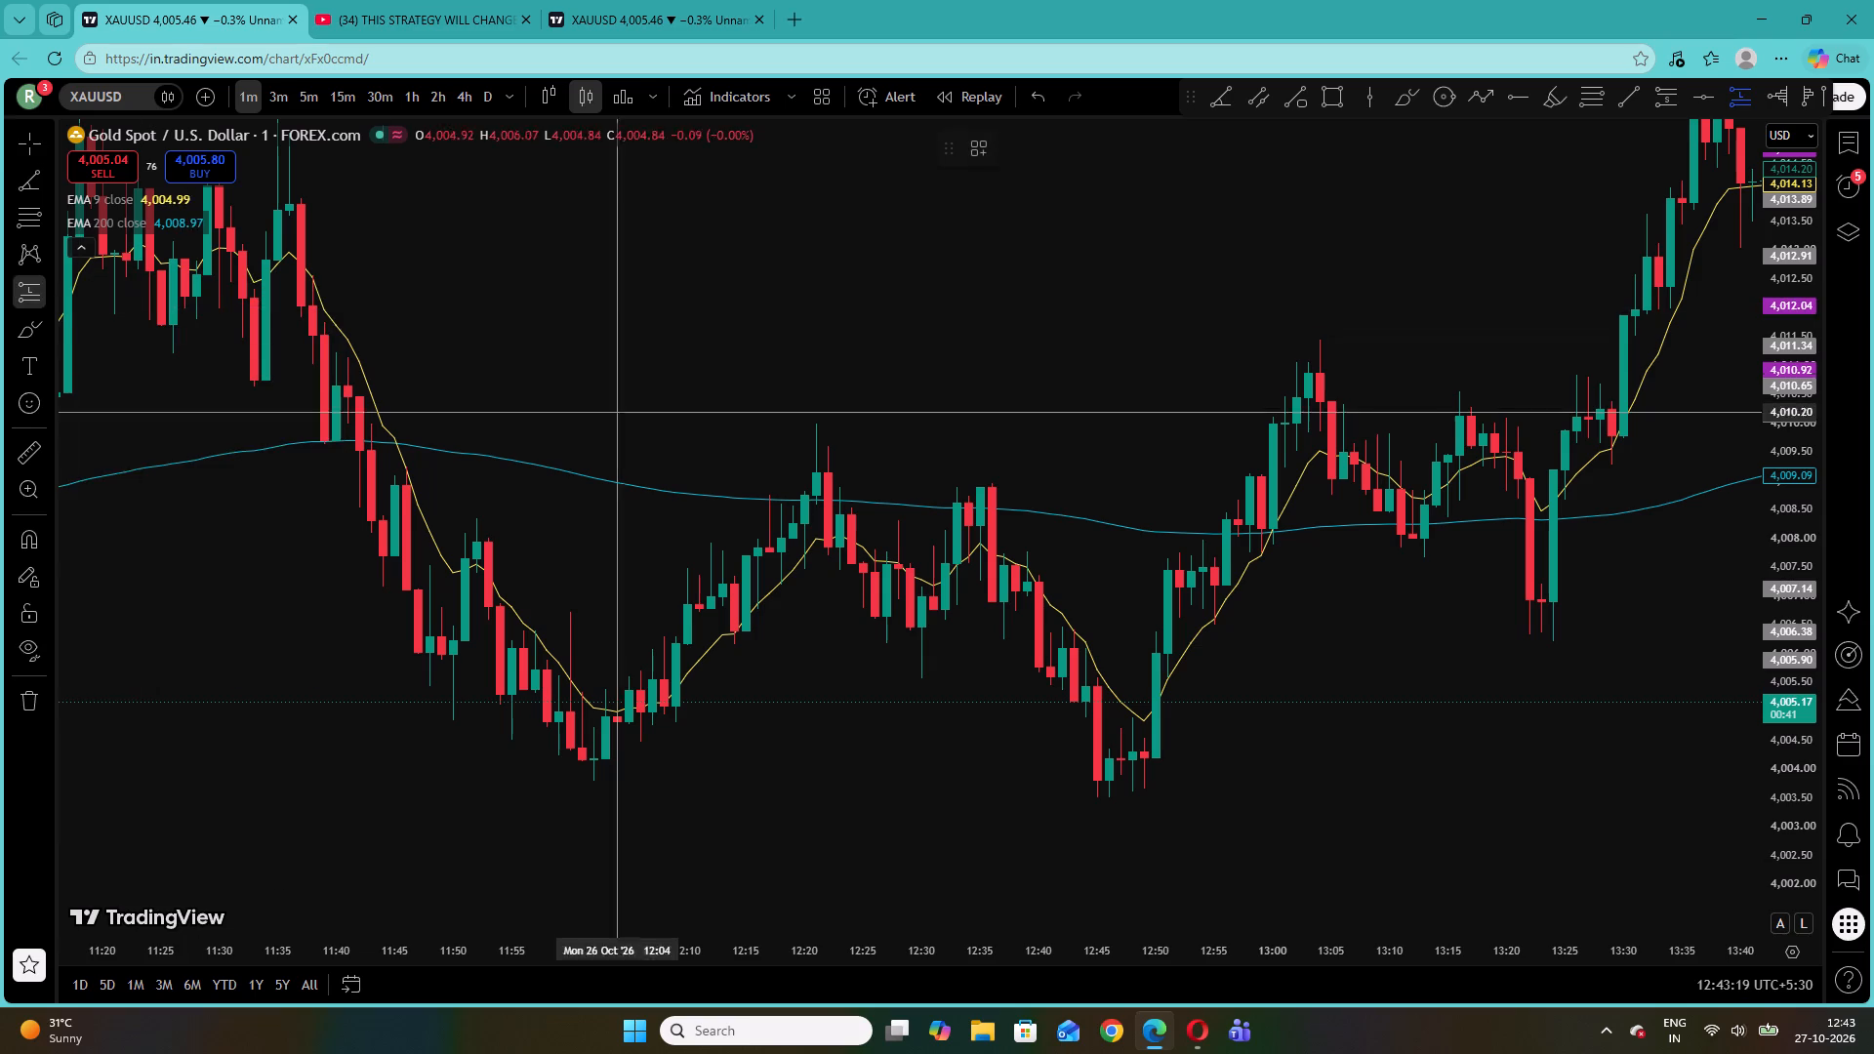
{"action": "left_click", "coordinate": [1203, 568]}
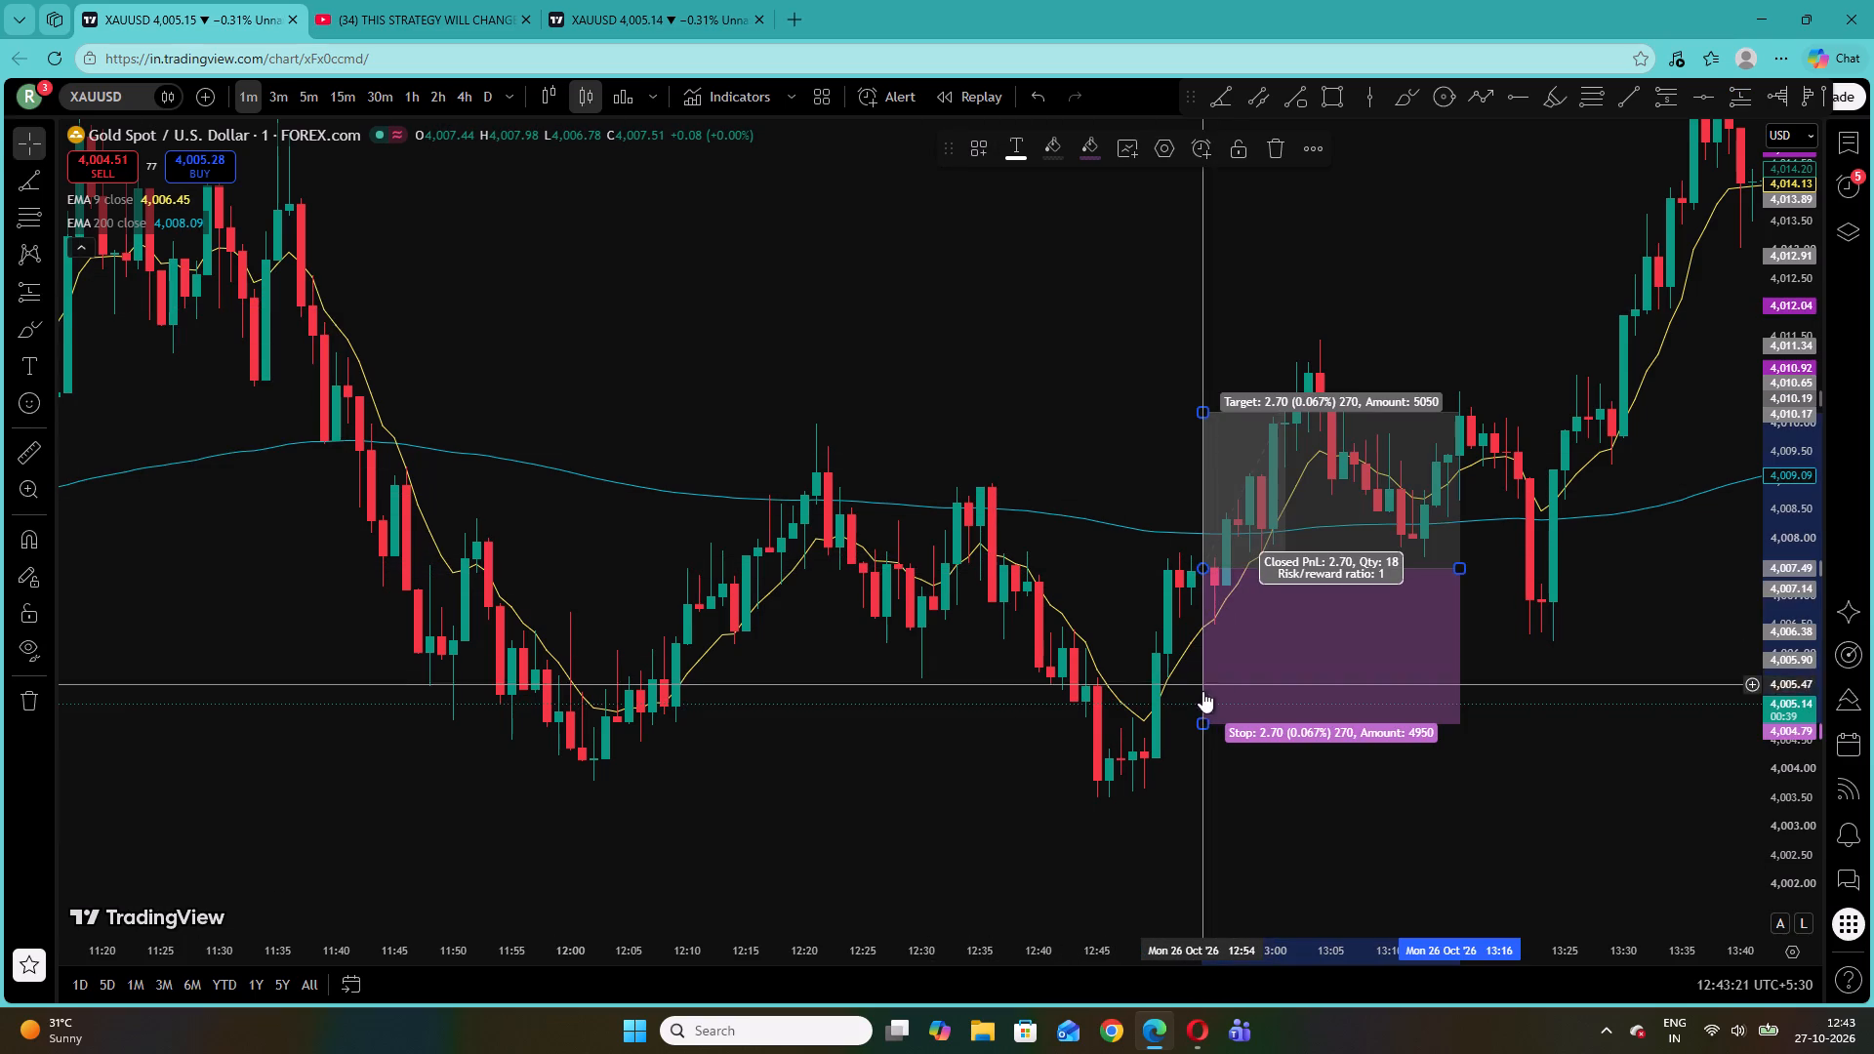
{"action": "left_click_drag", "start_coordinate": [1206, 727], "coordinate": [1243, 635]}
{"action": "left_click_drag", "start_coordinate": [1202, 409], "coordinate": [1202, 383]}
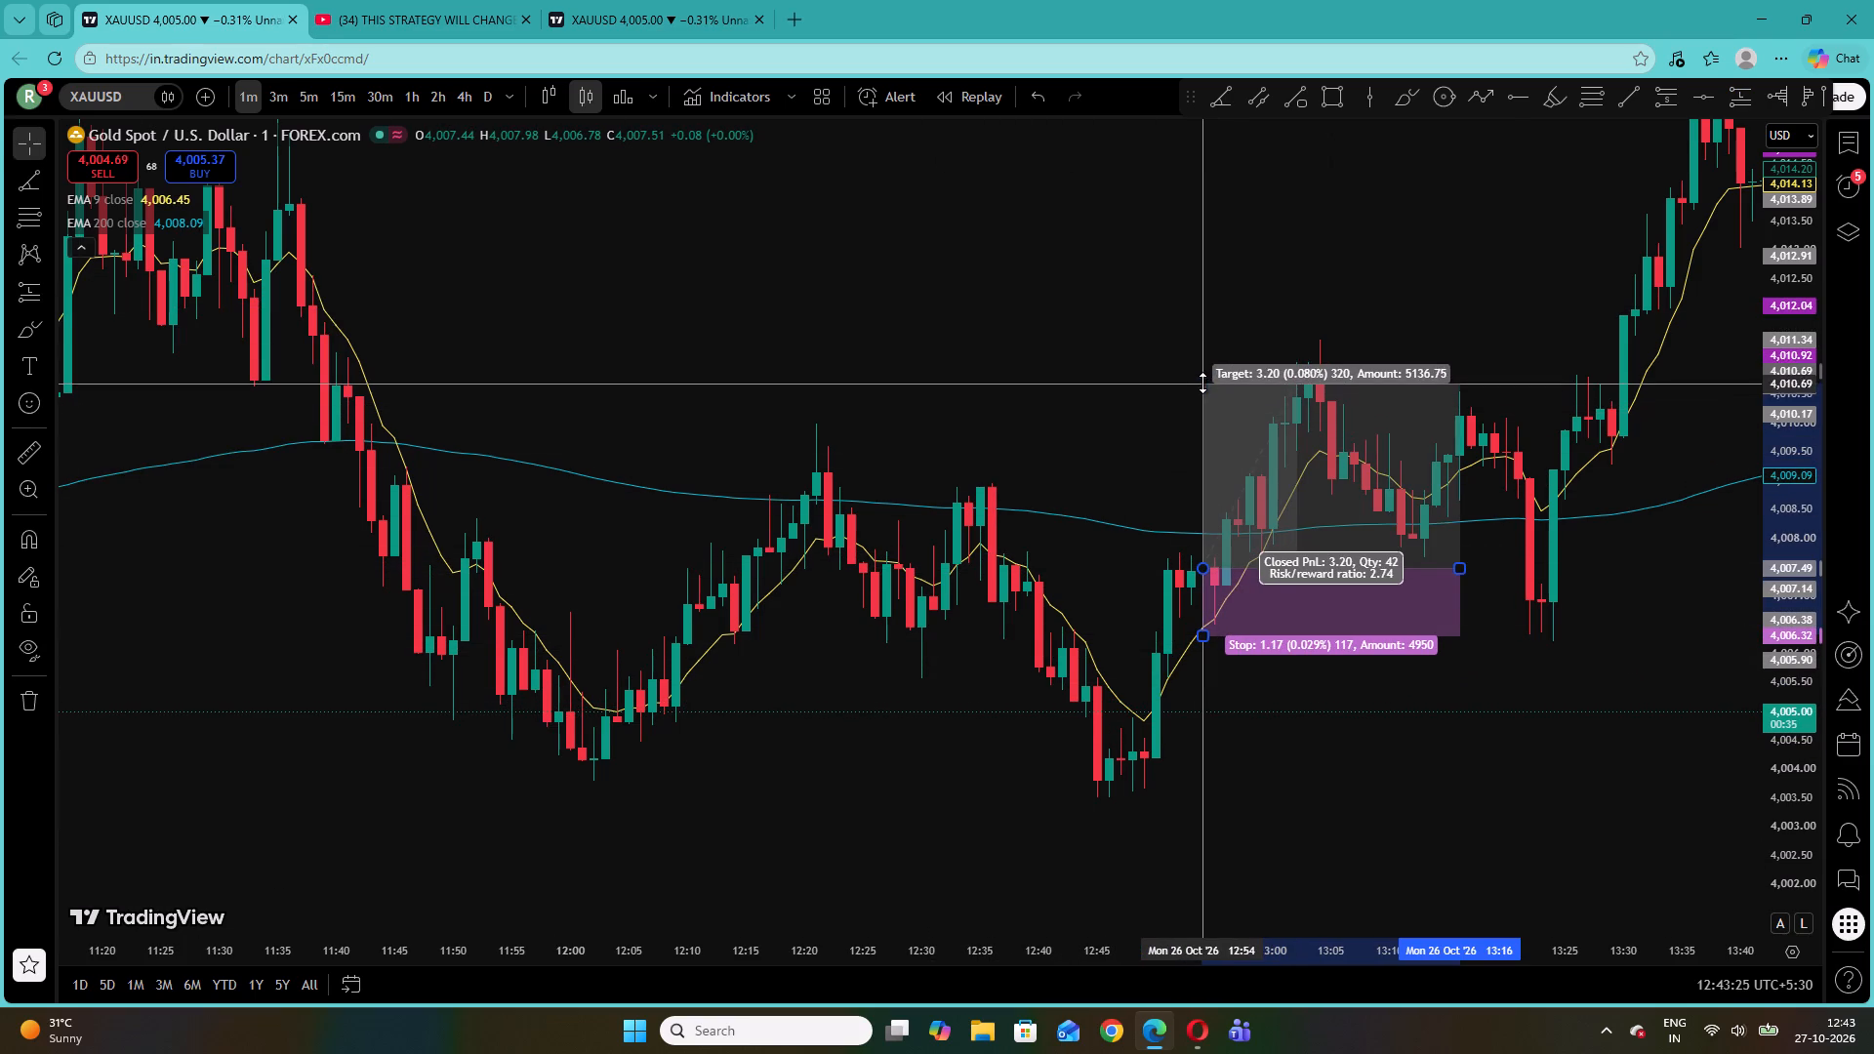
{"action": "left_click_drag", "start_coordinate": [1202, 383], "coordinate": [1202, 359]}
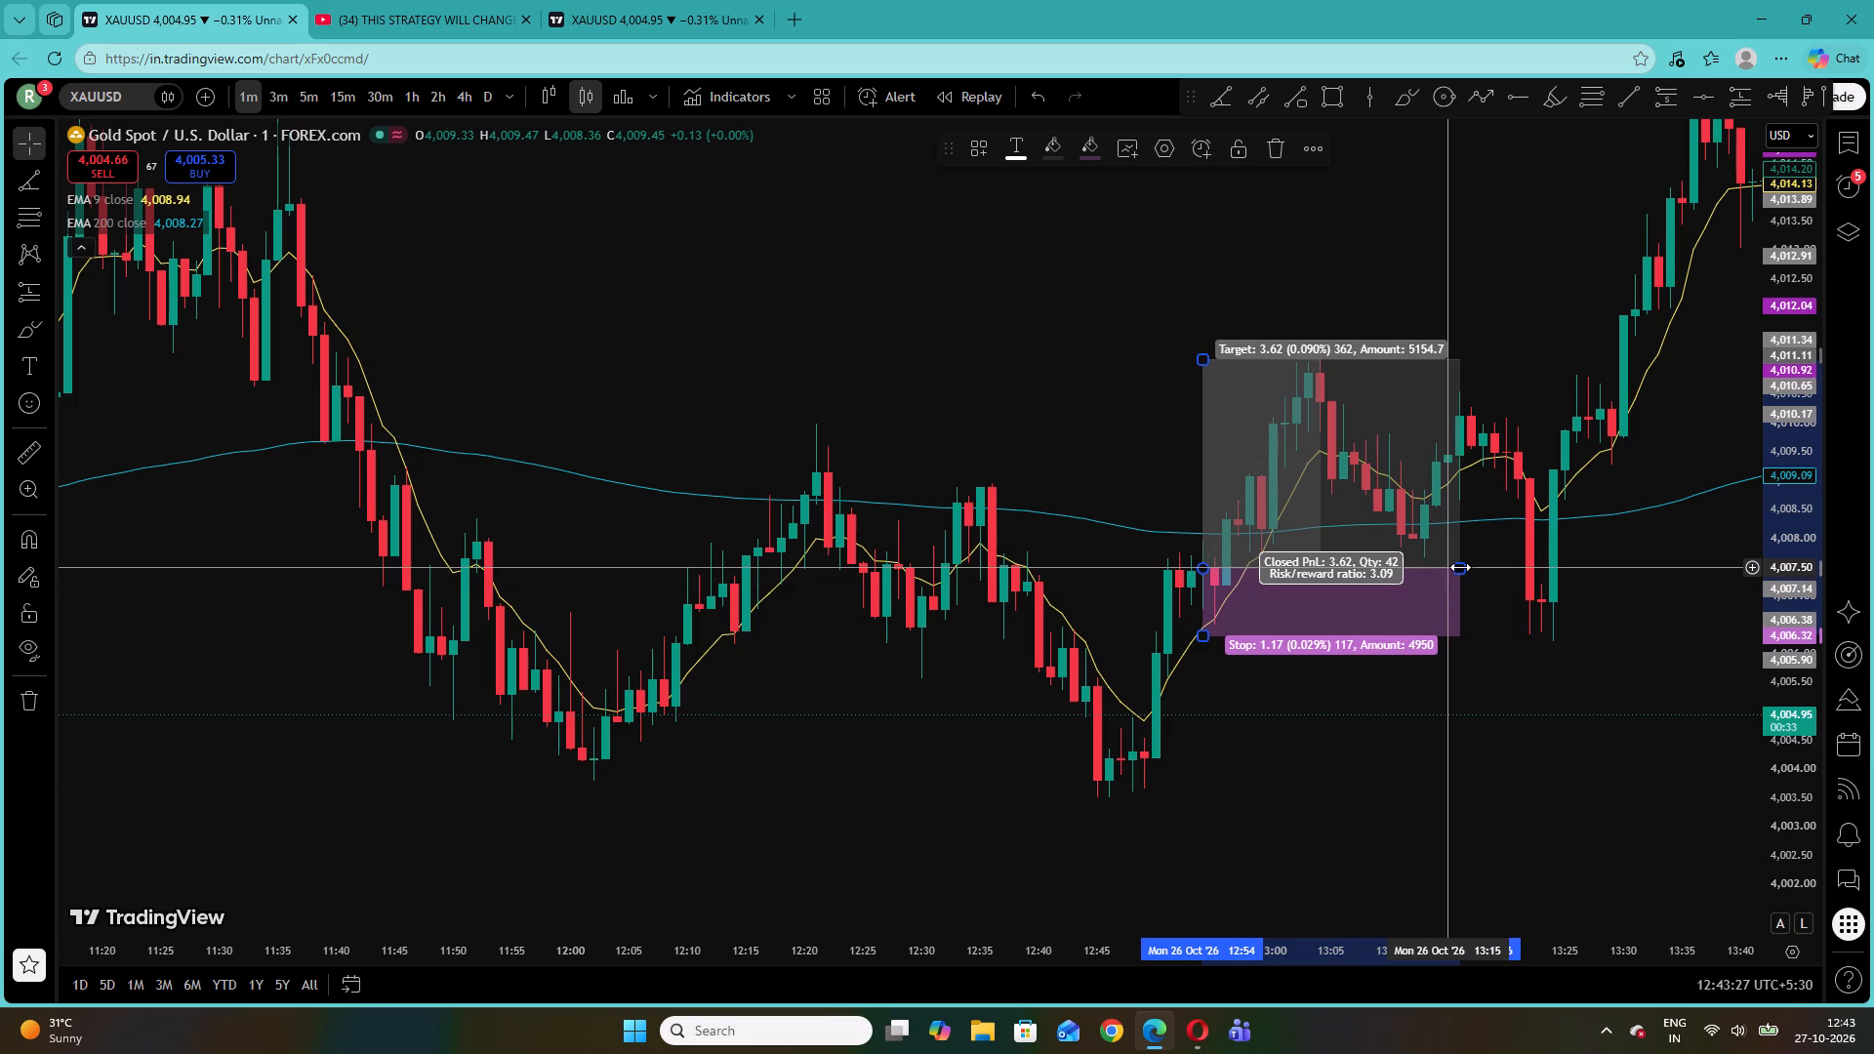
{"action": "left_click_drag", "start_coordinate": [1460, 567], "coordinate": [1344, 555]}
{"action": "left_click", "coordinate": [1437, 390]}
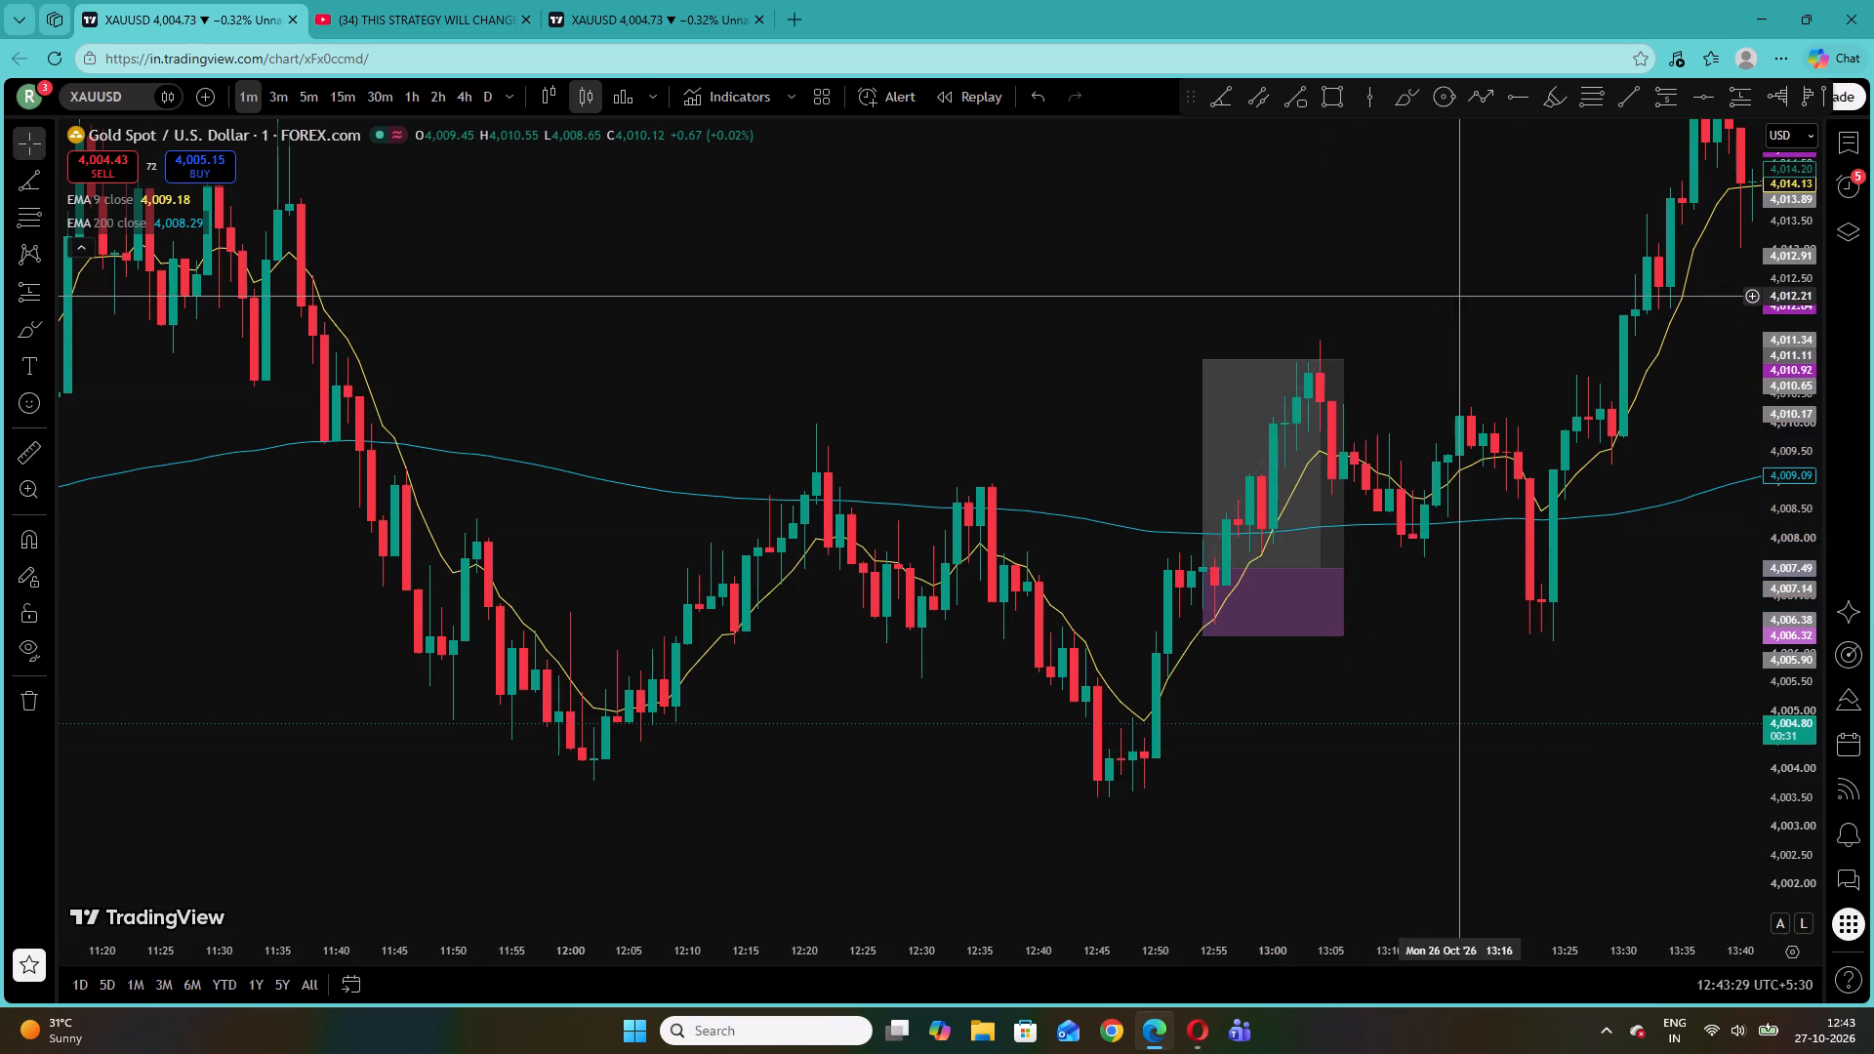
Examine the 26 October price action, about 13:05 to 15:35, against both EMAs for another setup.
{"action": "left_click_drag", "start_coordinate": [1490, 330], "coordinate": [1290, 326]}
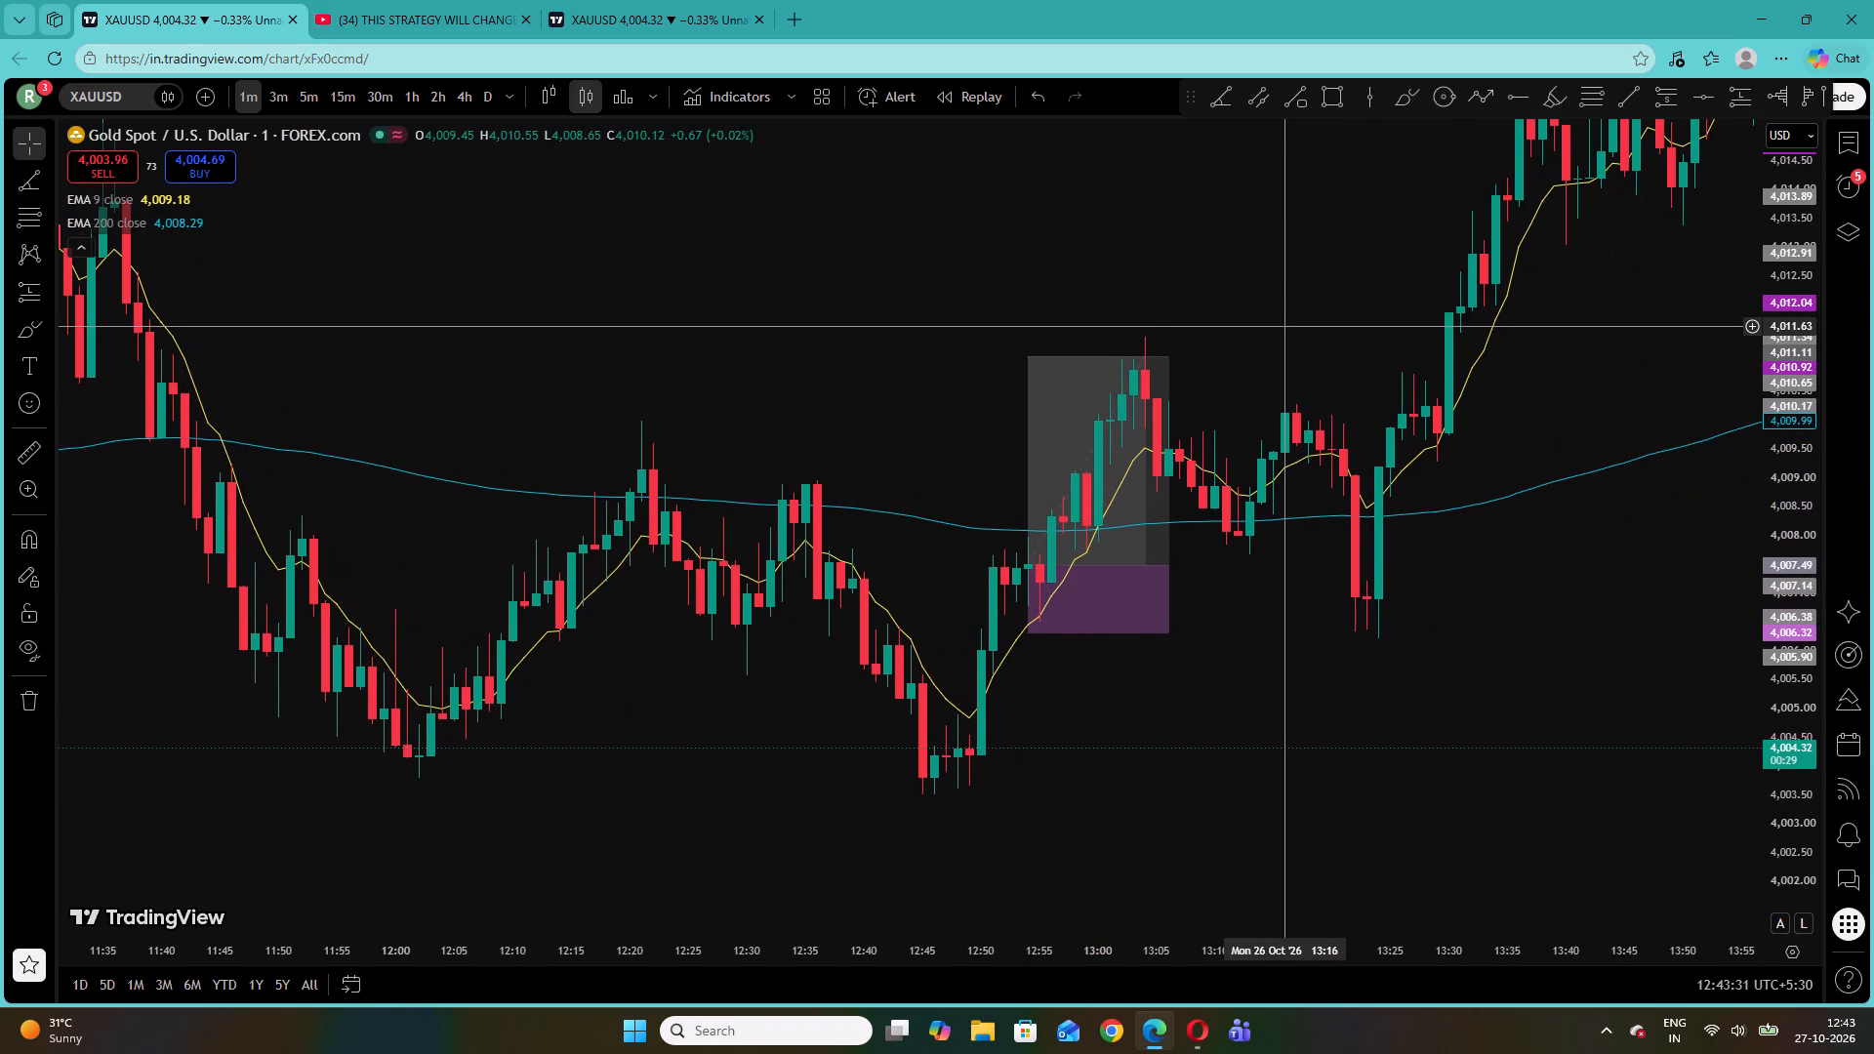
{"action": "left_click_drag", "start_coordinate": [1372, 334], "coordinate": [1021, 540]}
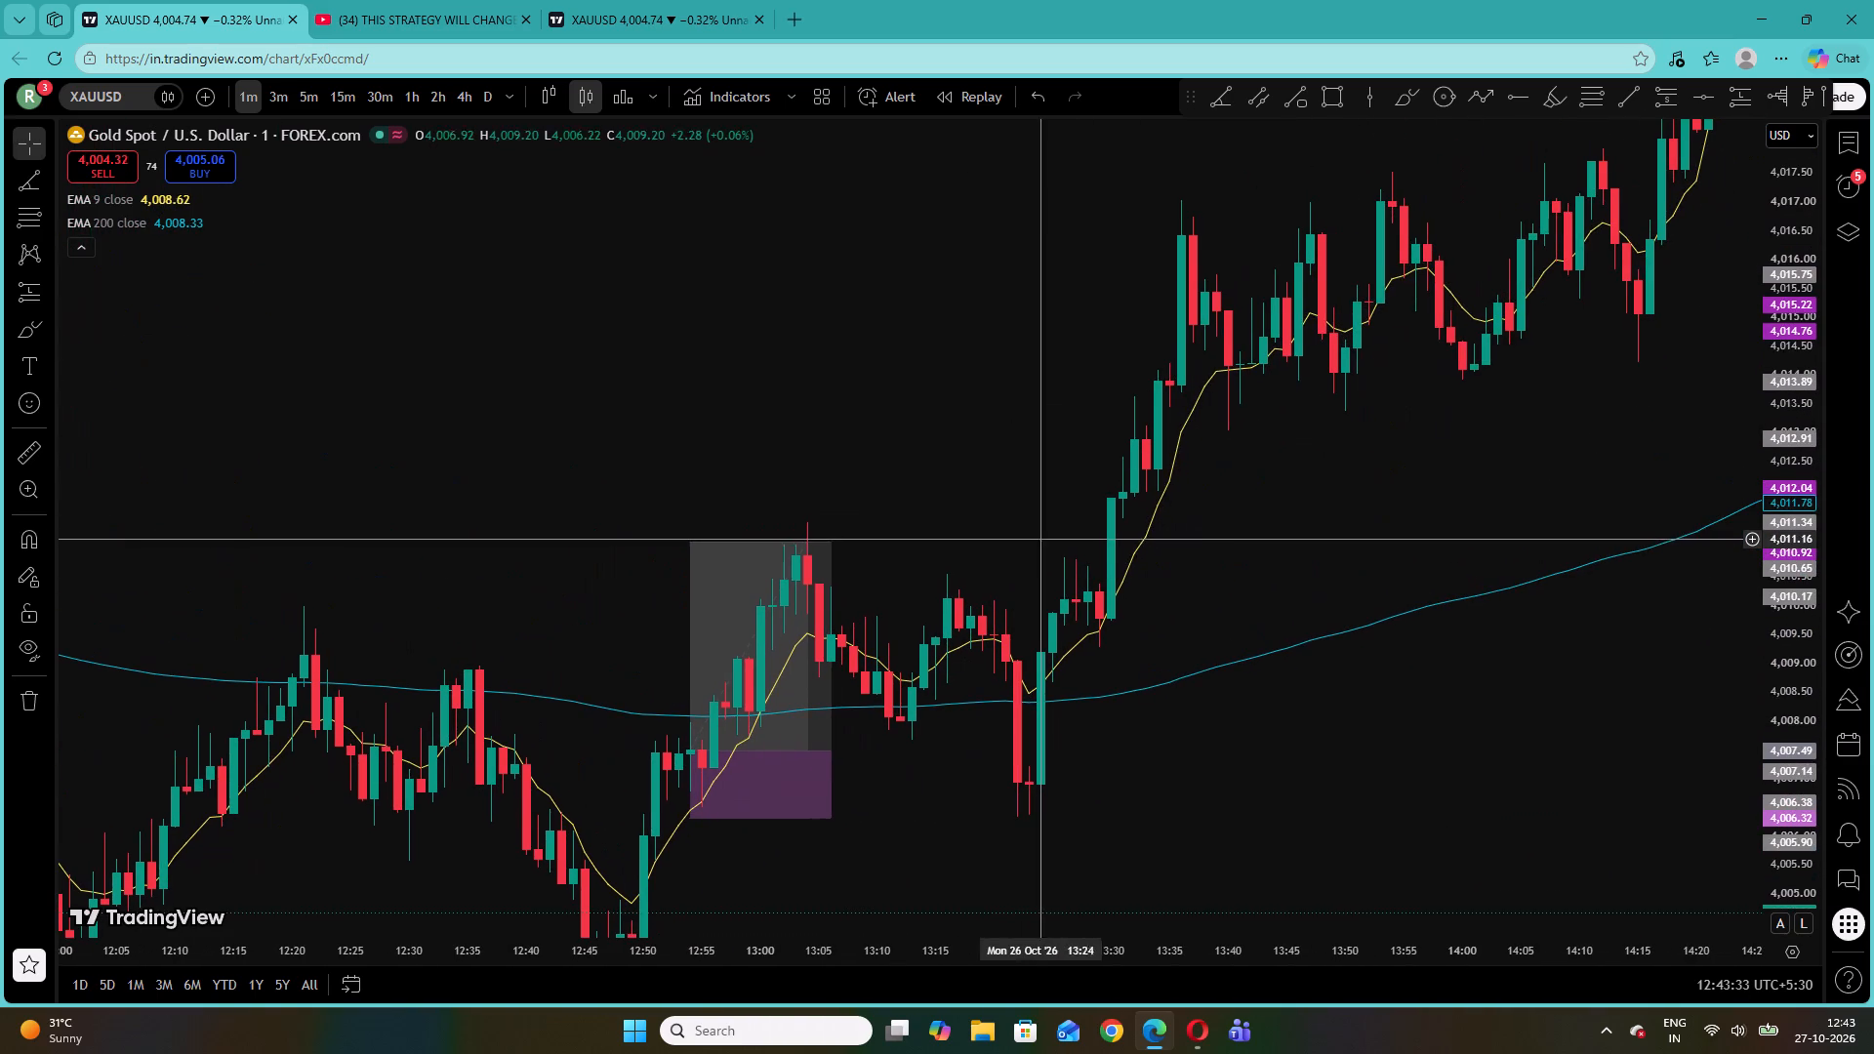
{"action": "left_click_drag", "start_coordinate": [924, 476], "coordinate": [1128, 409]}
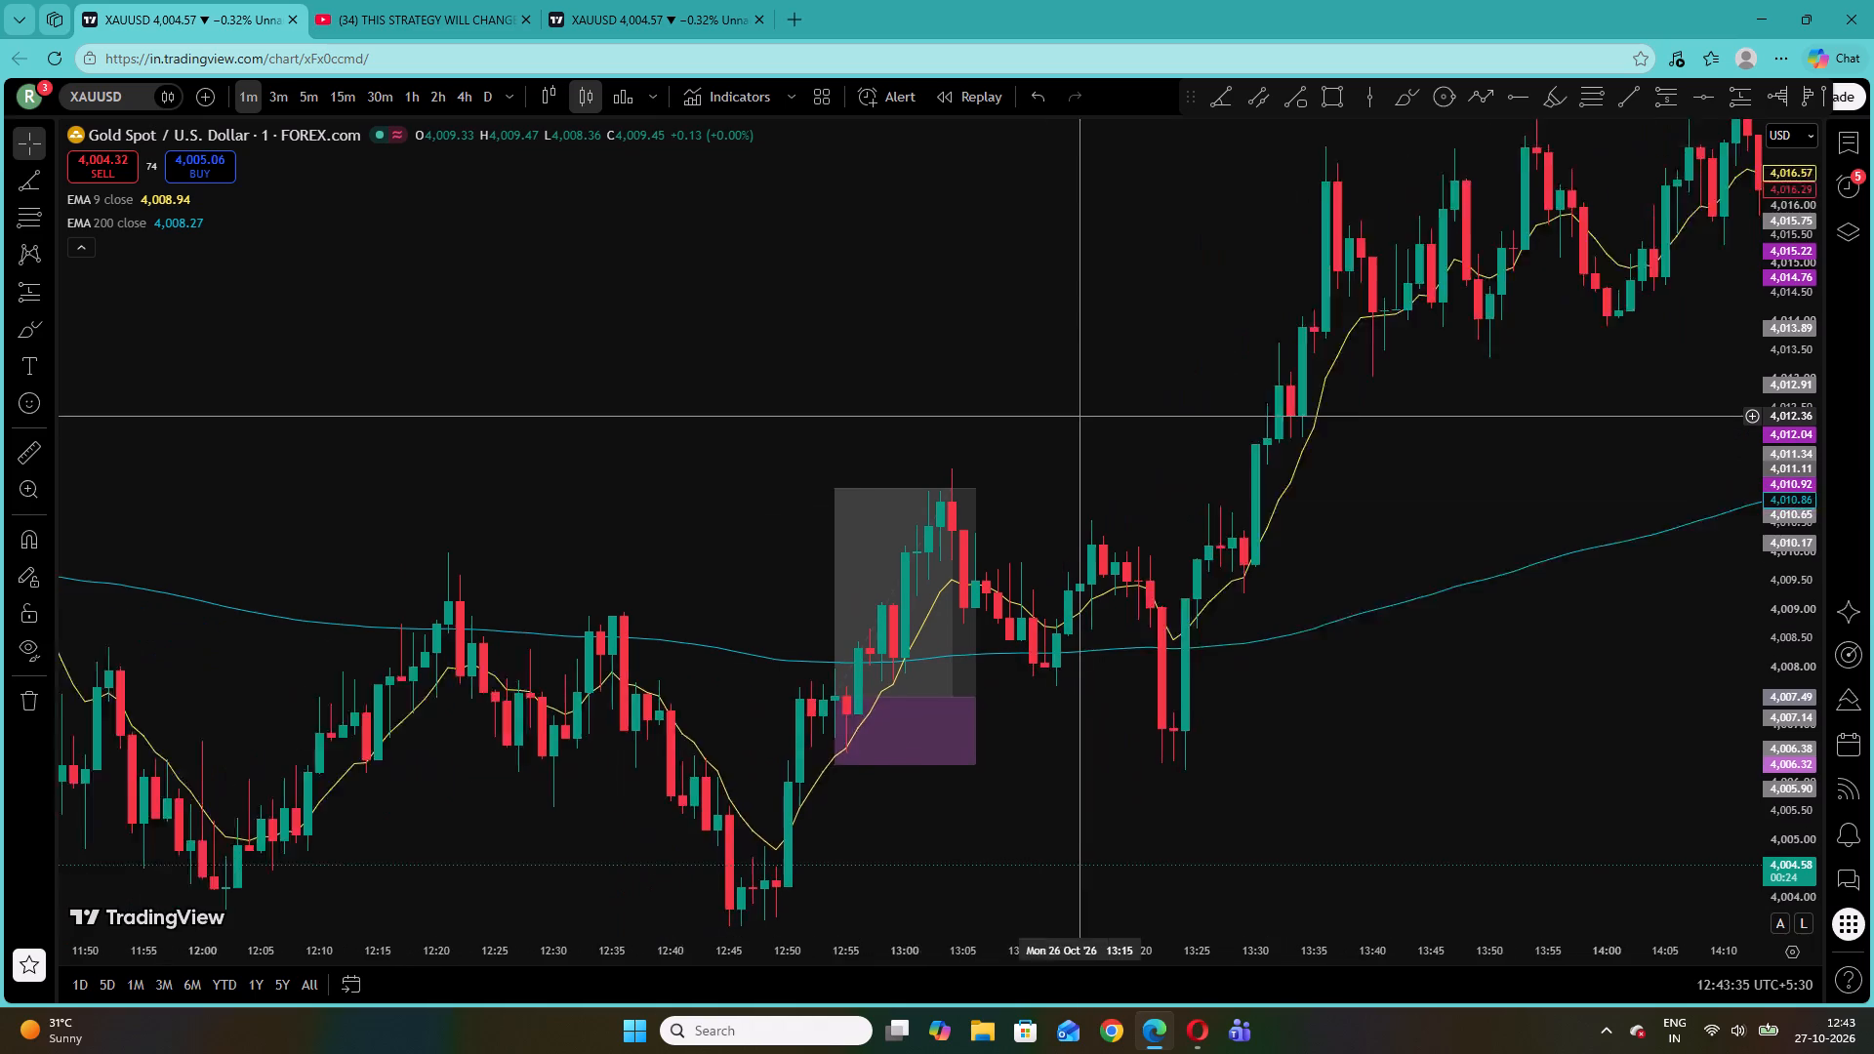
{"action": "left_click_drag", "start_coordinate": [1128, 409], "coordinate": [1129, 408]}
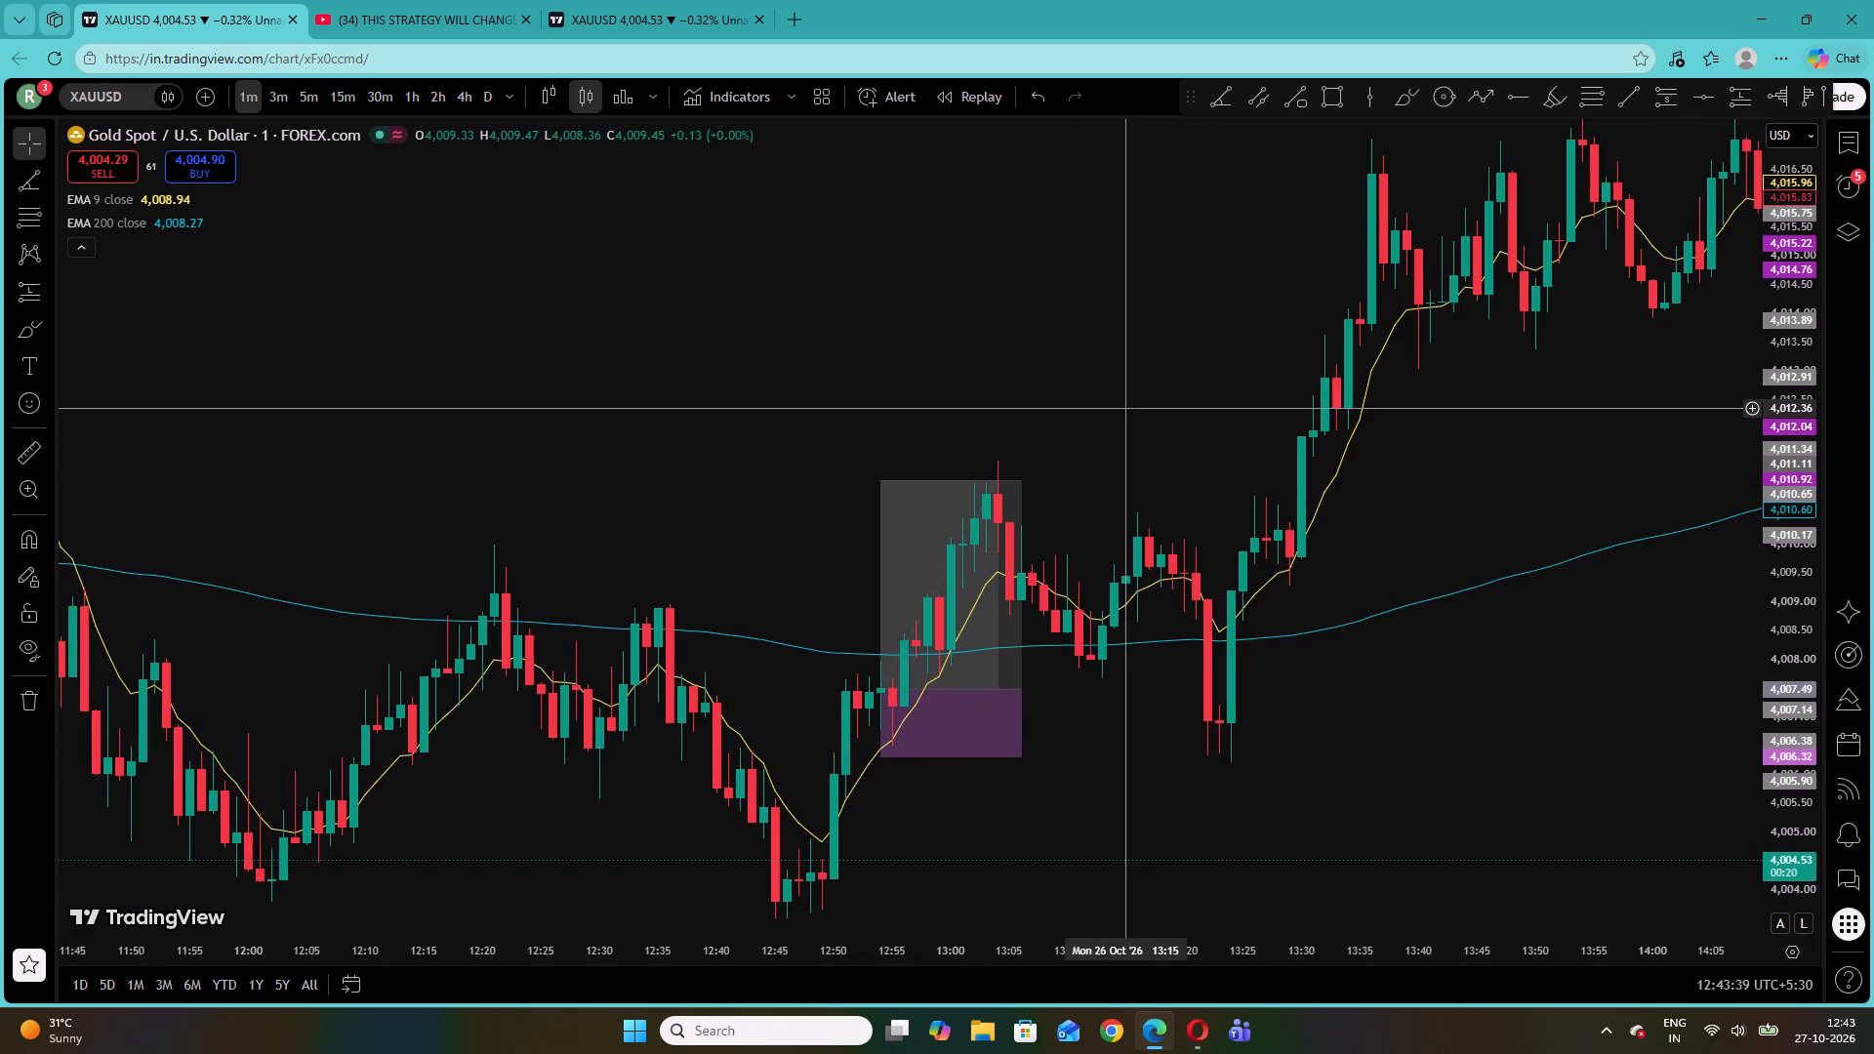
{"action": "left_click_drag", "start_coordinate": [1479, 492], "coordinate": [660, 614]}
{"action": "left_click_drag", "start_coordinate": [885, 475], "coordinate": [878, 641]}
{"action": "left_click", "coordinate": [964, 303]}
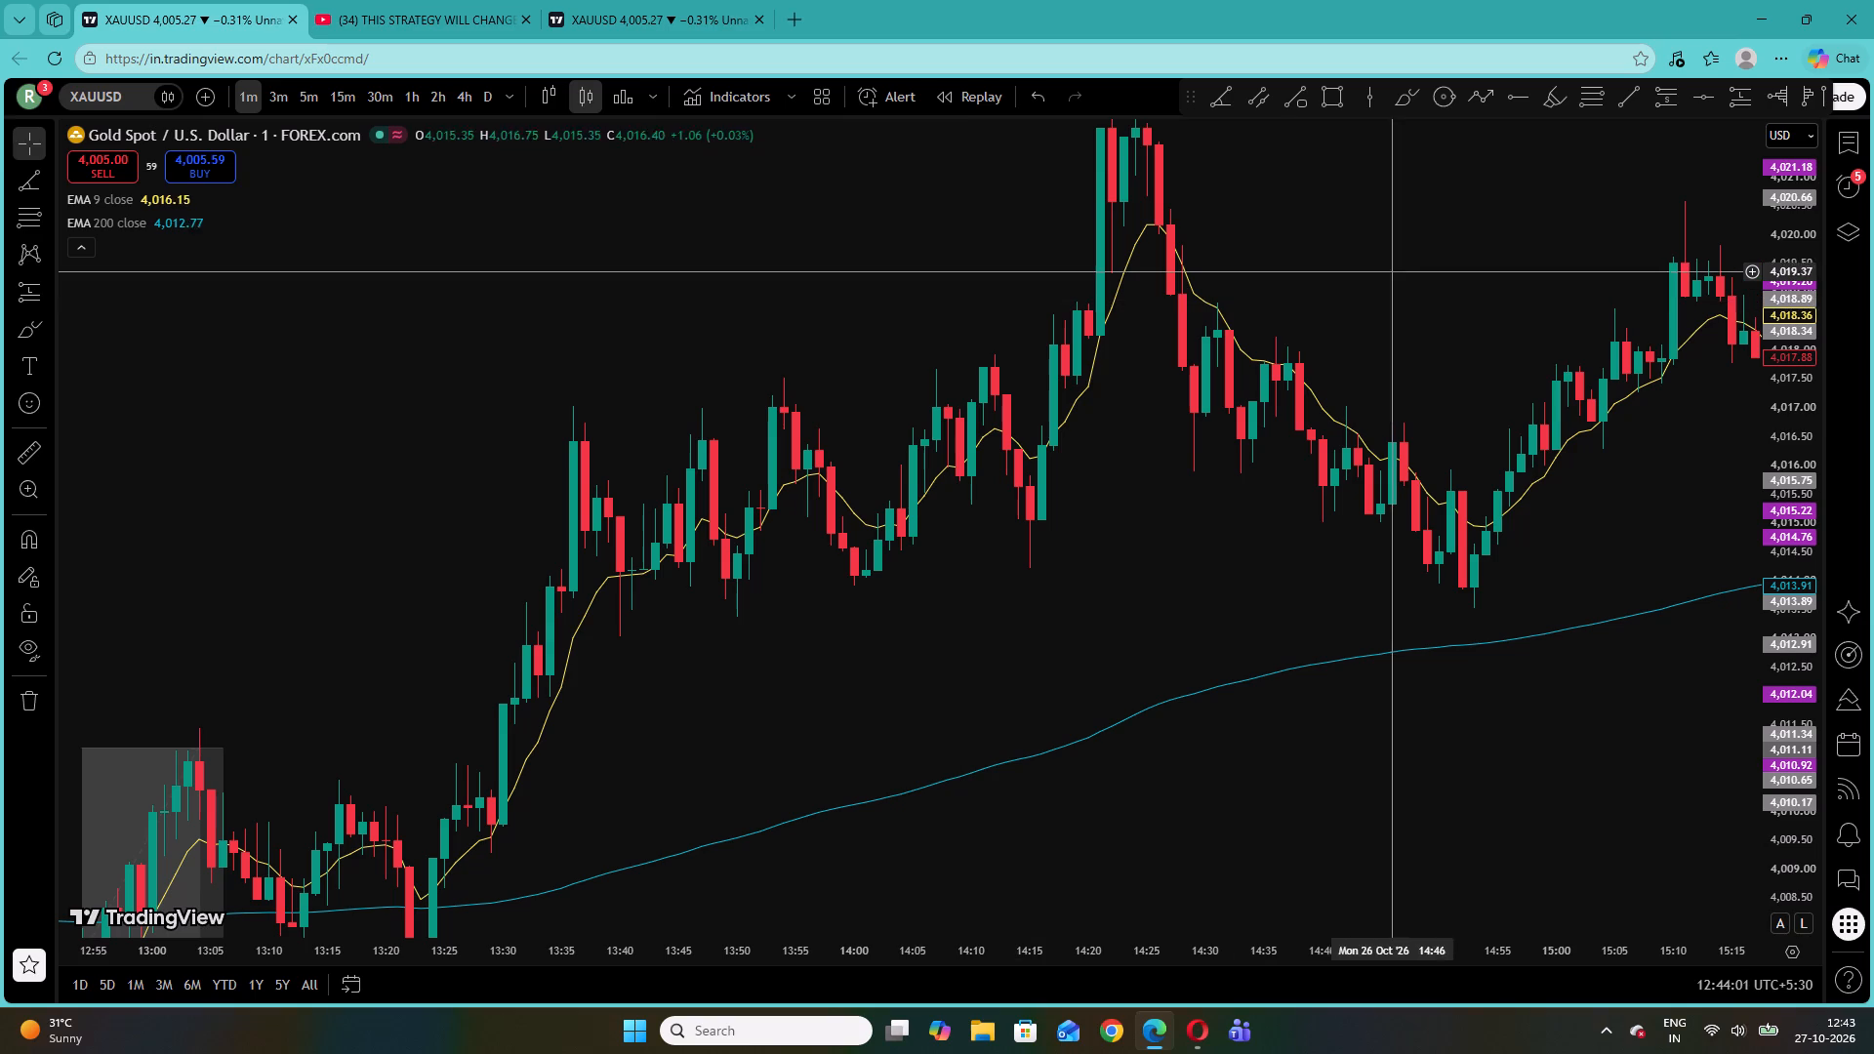
{"action": "left_click_drag", "start_coordinate": [1441, 223], "coordinate": [1175, 382]}
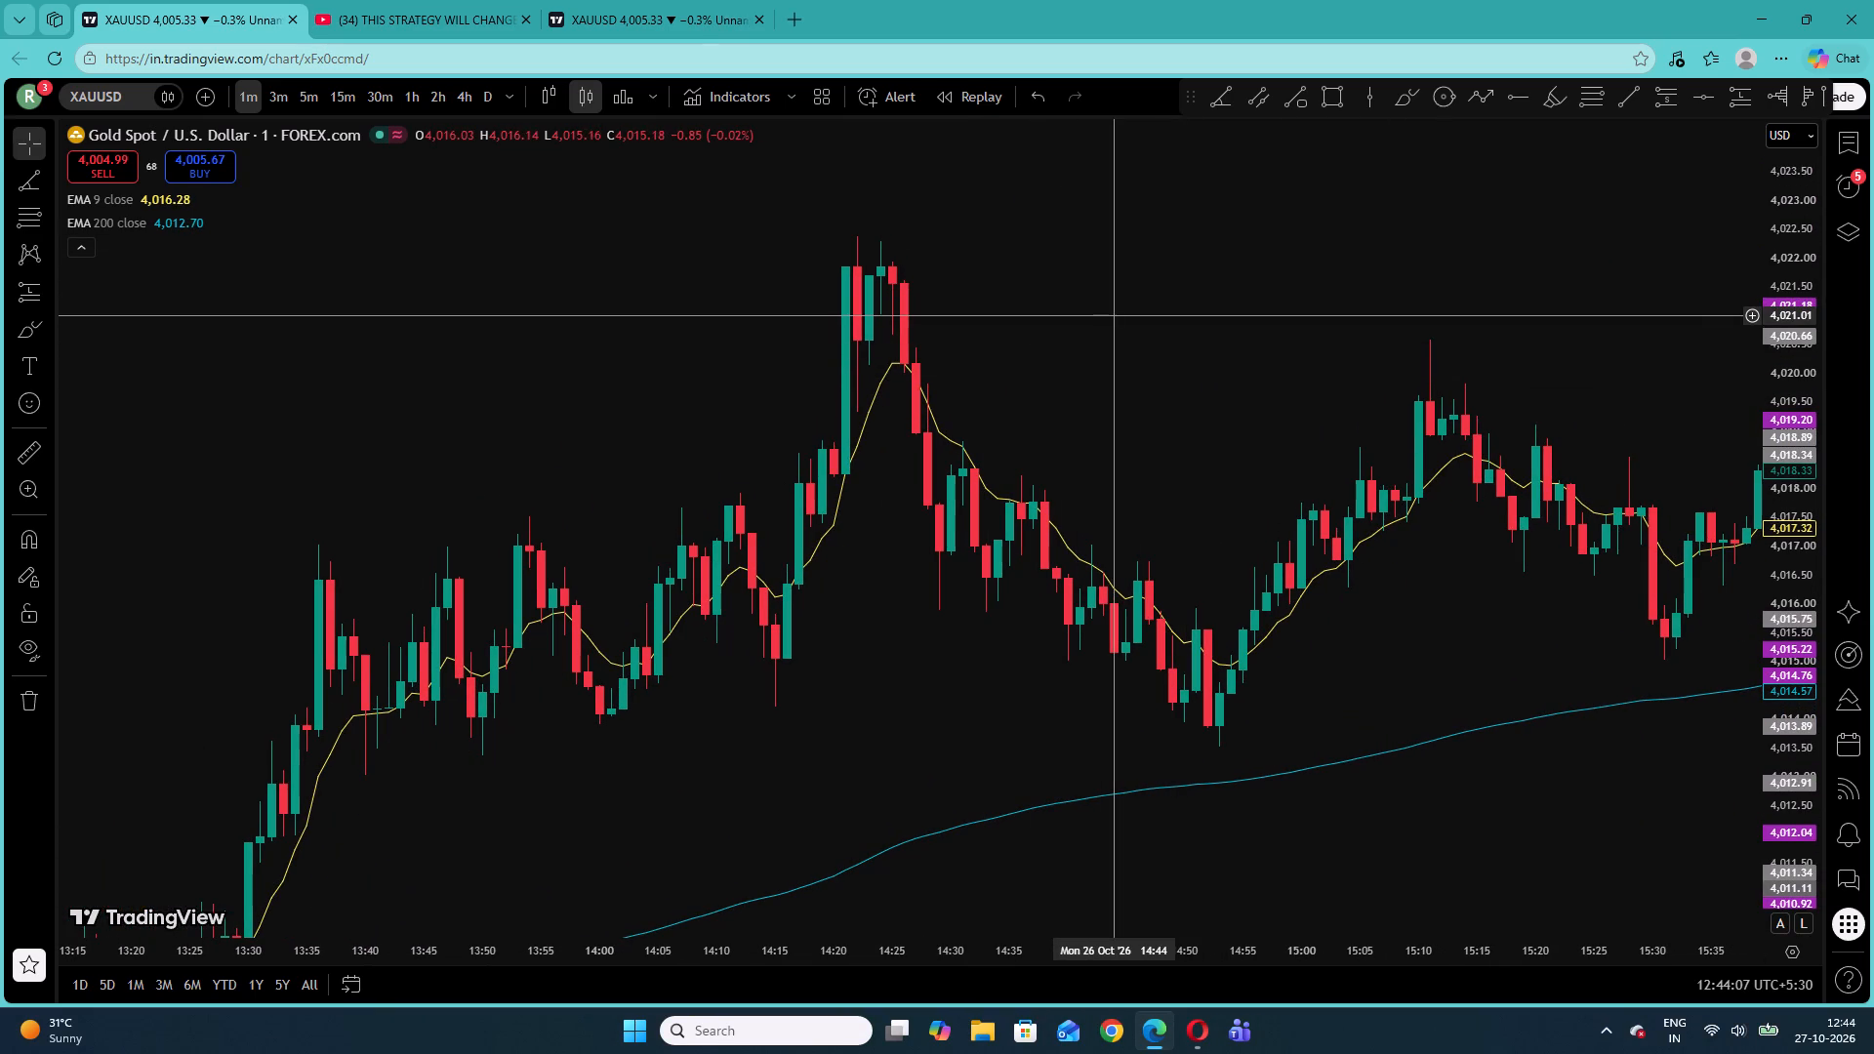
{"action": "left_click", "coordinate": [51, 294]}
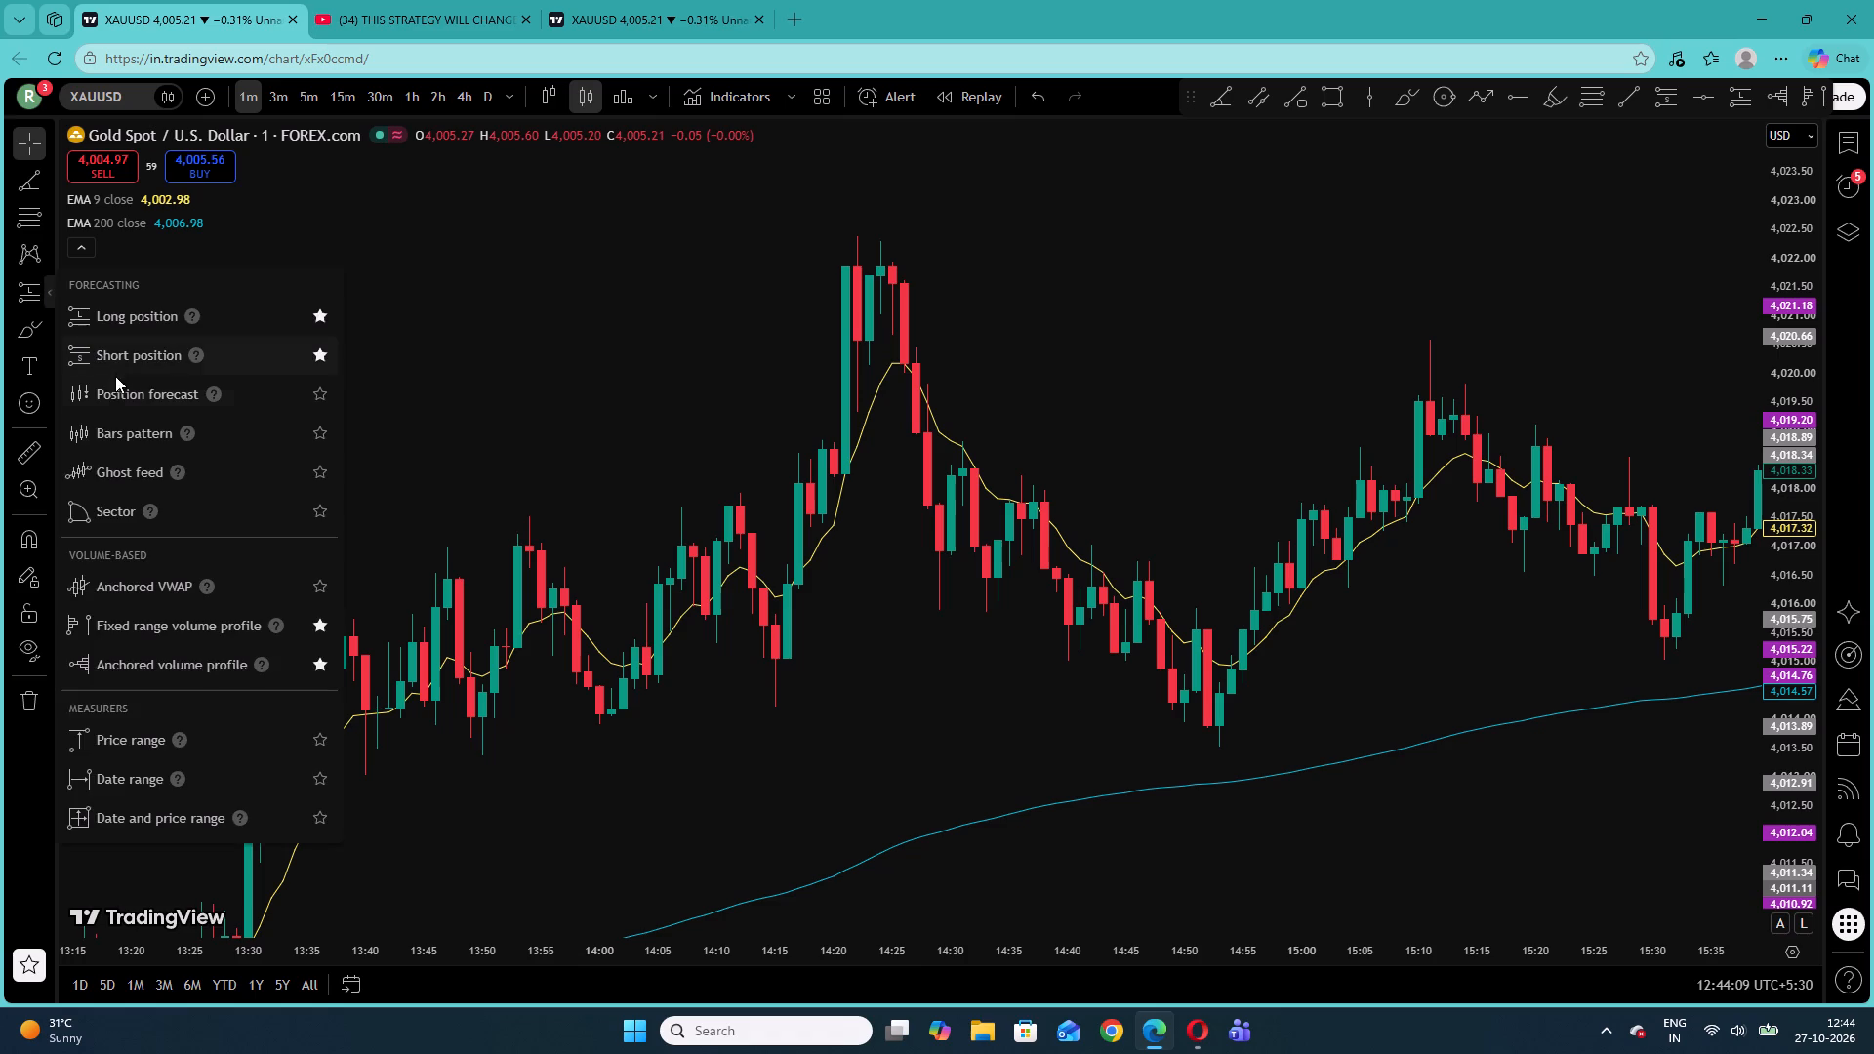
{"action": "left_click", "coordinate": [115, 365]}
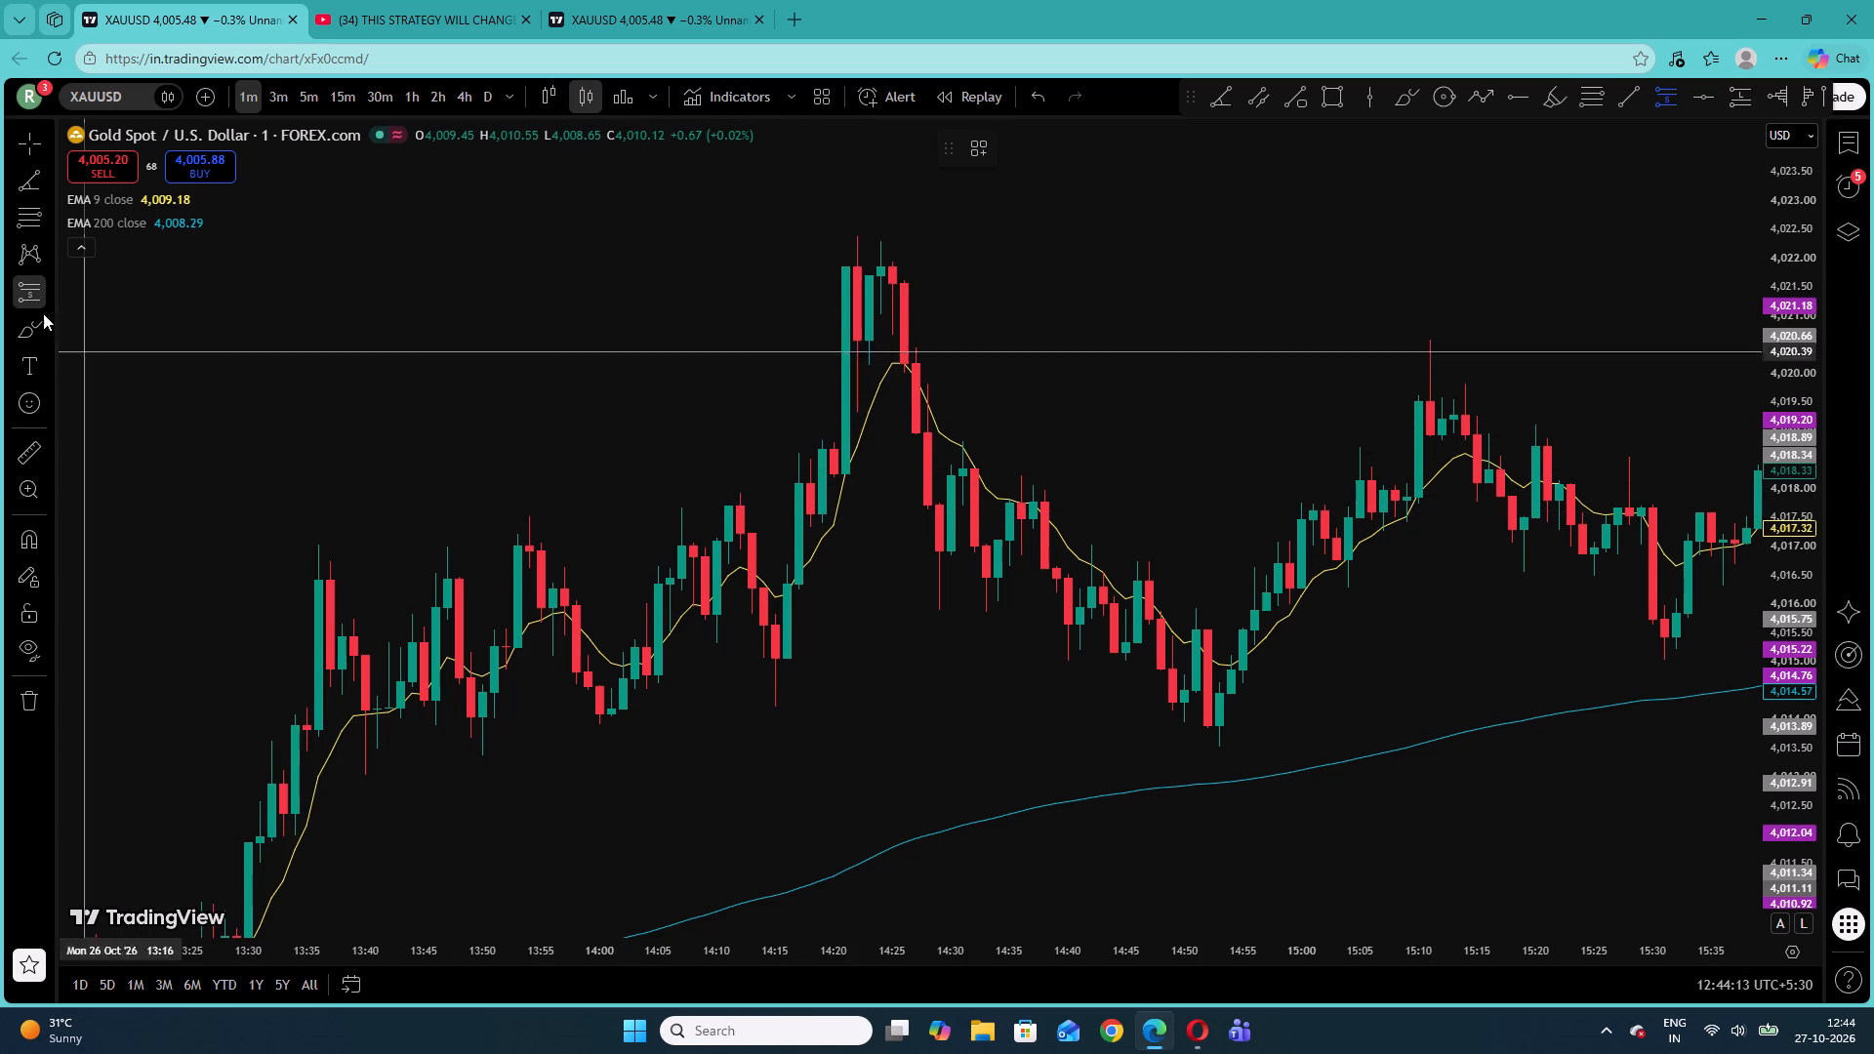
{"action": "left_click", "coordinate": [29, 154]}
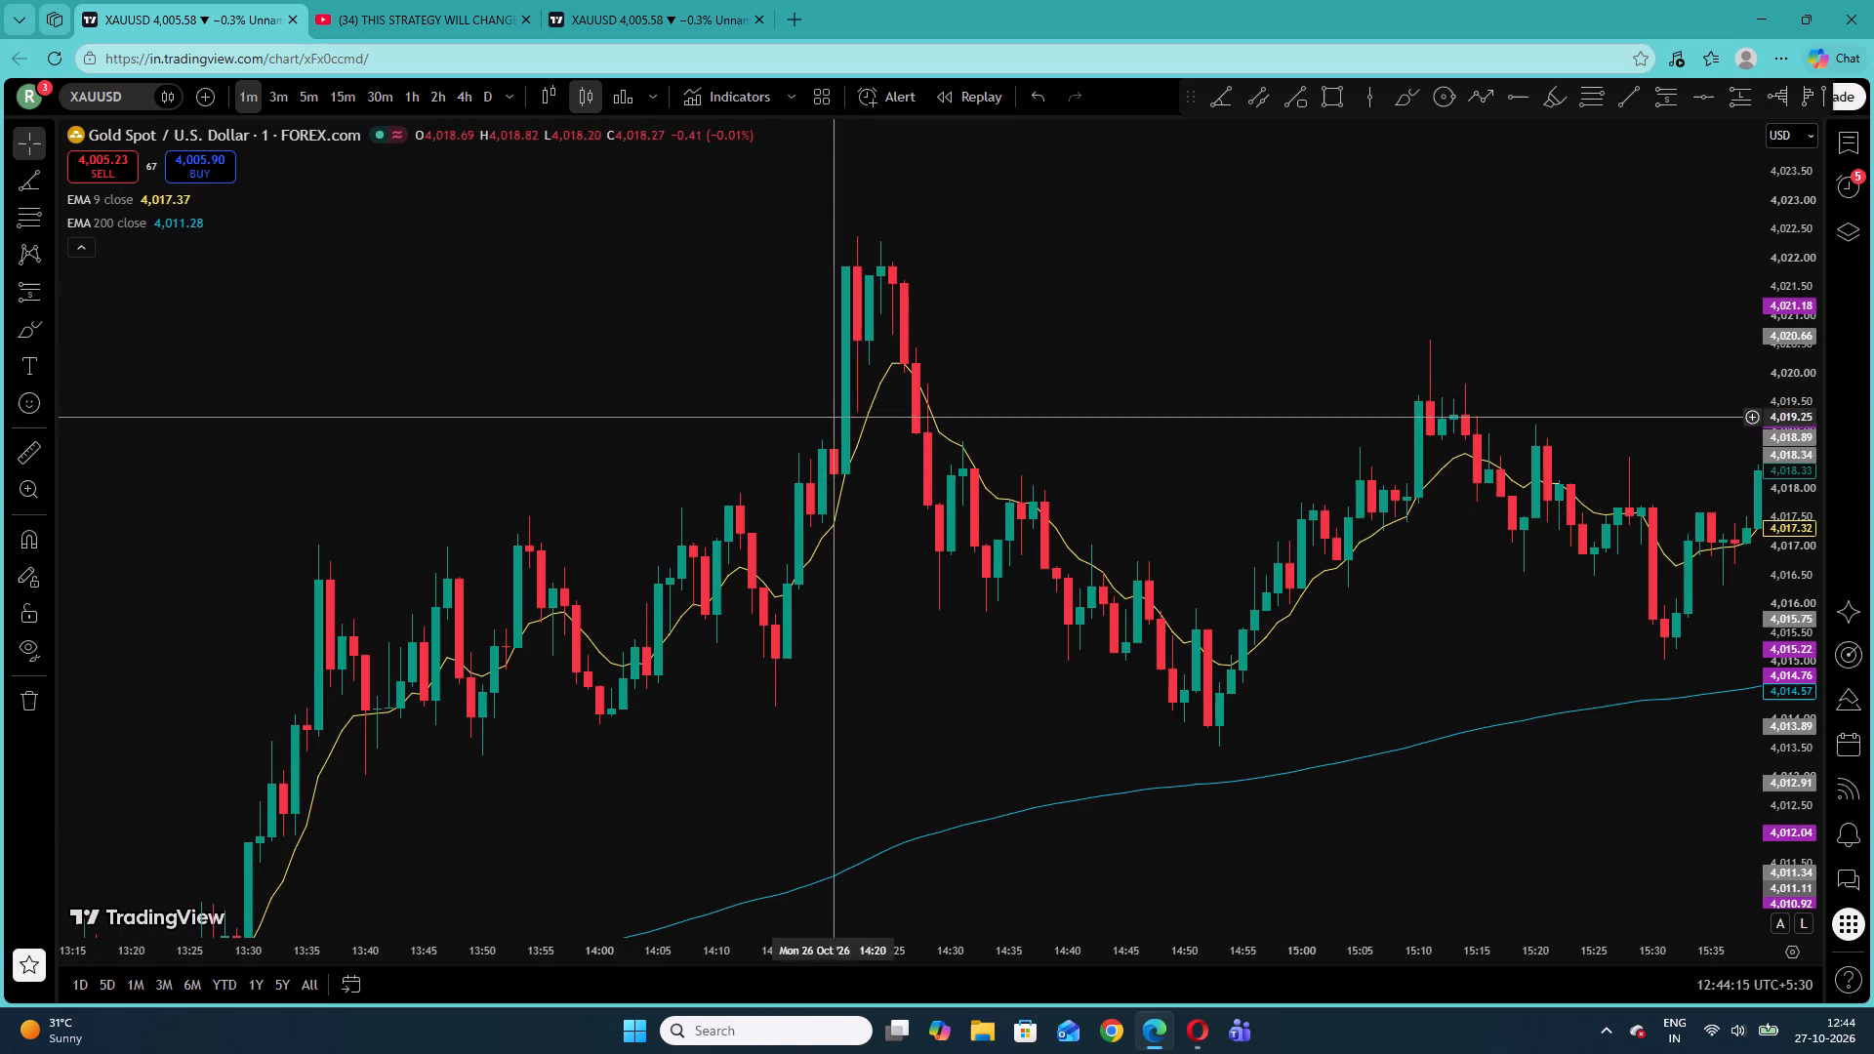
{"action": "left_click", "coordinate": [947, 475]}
Draw a short position from 14:30 to about 14:45 on 26 October with entry 4,018.22, stop 4,018.96 and target 4,015.70.
{"action": "left_click", "coordinate": [51, 291]}
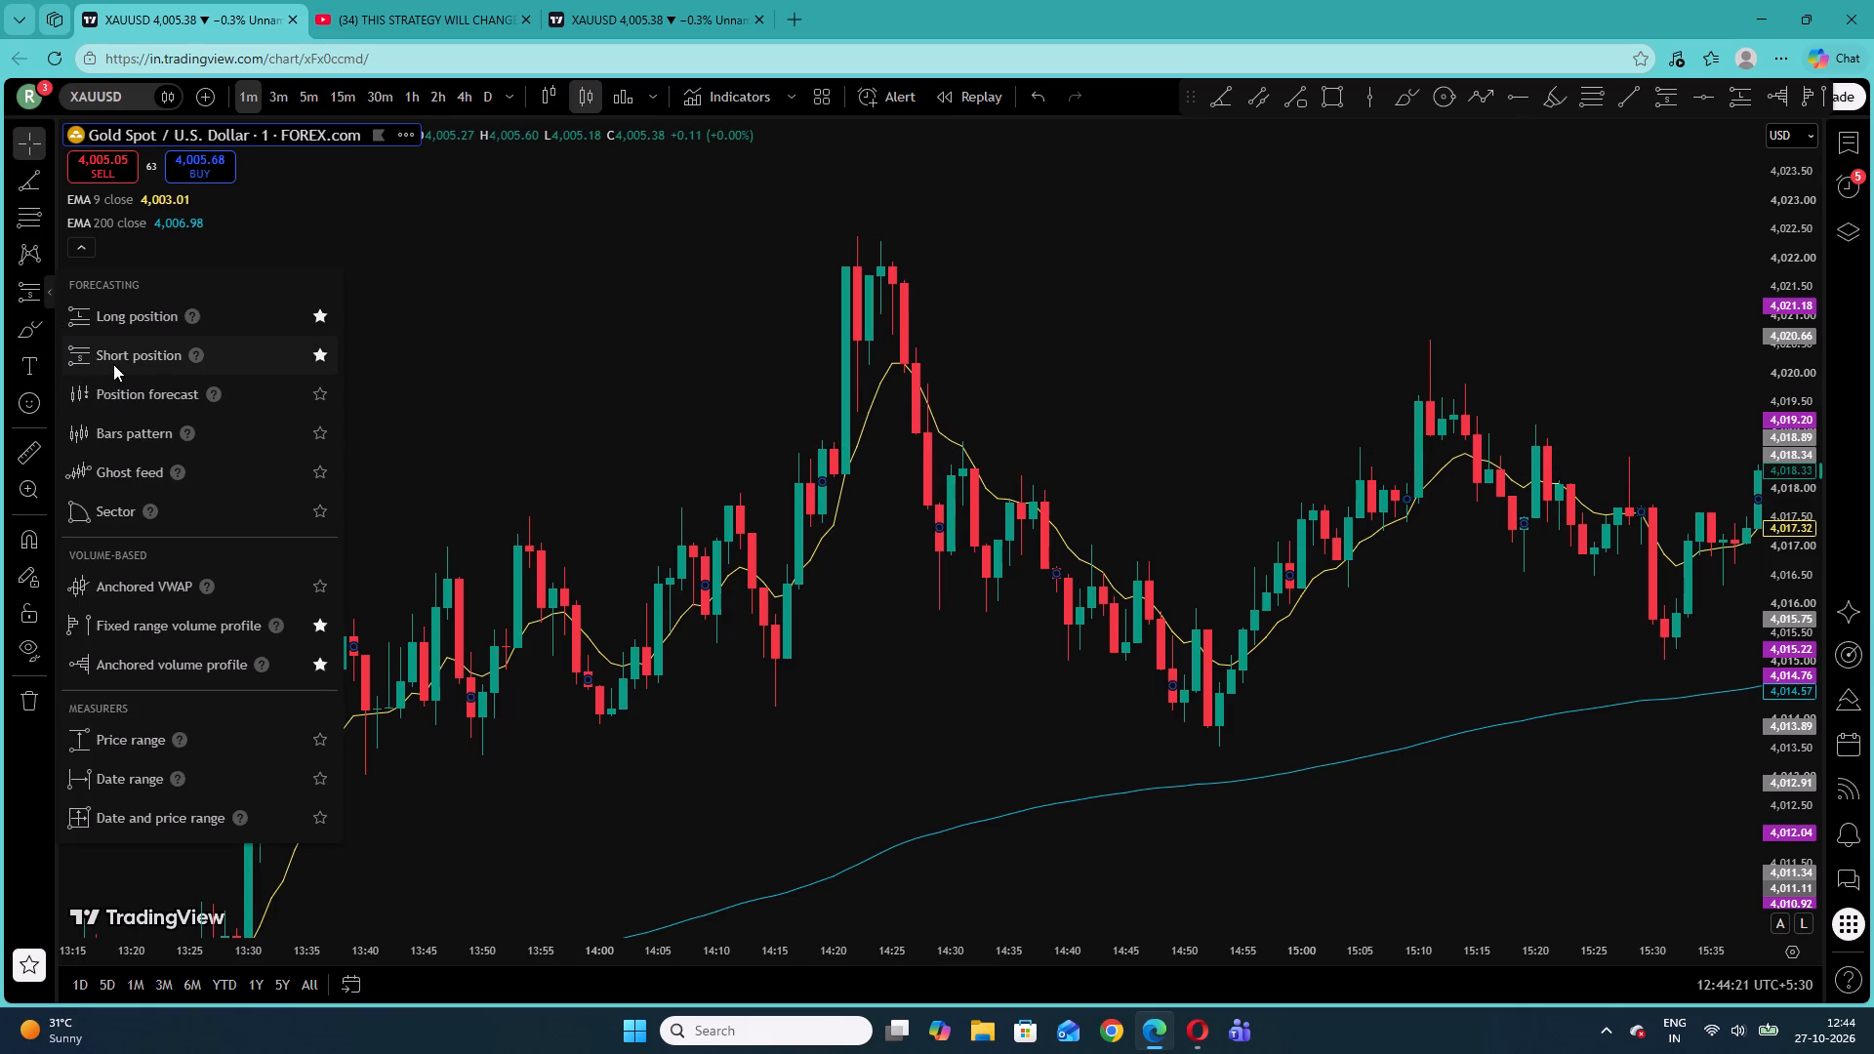
{"action": "left_click", "coordinate": [113, 364]}
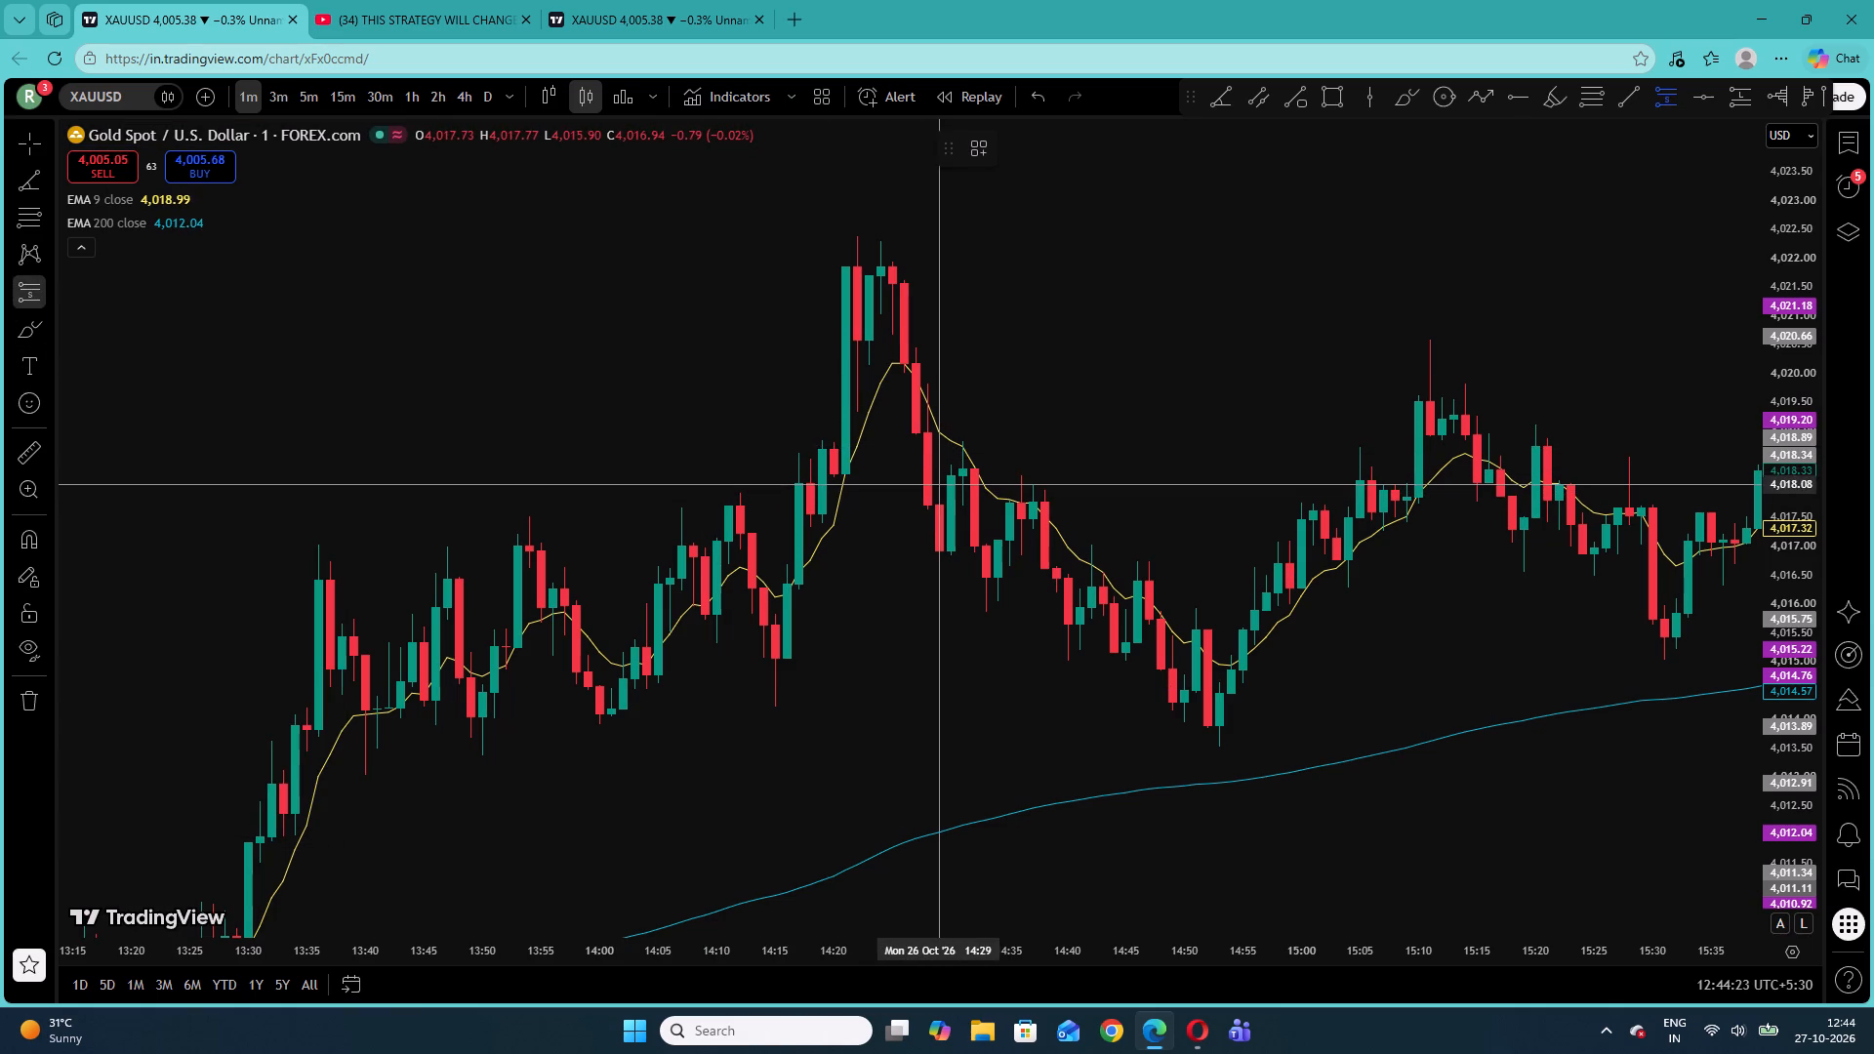
{"action": "left_click", "coordinate": [949, 476]}
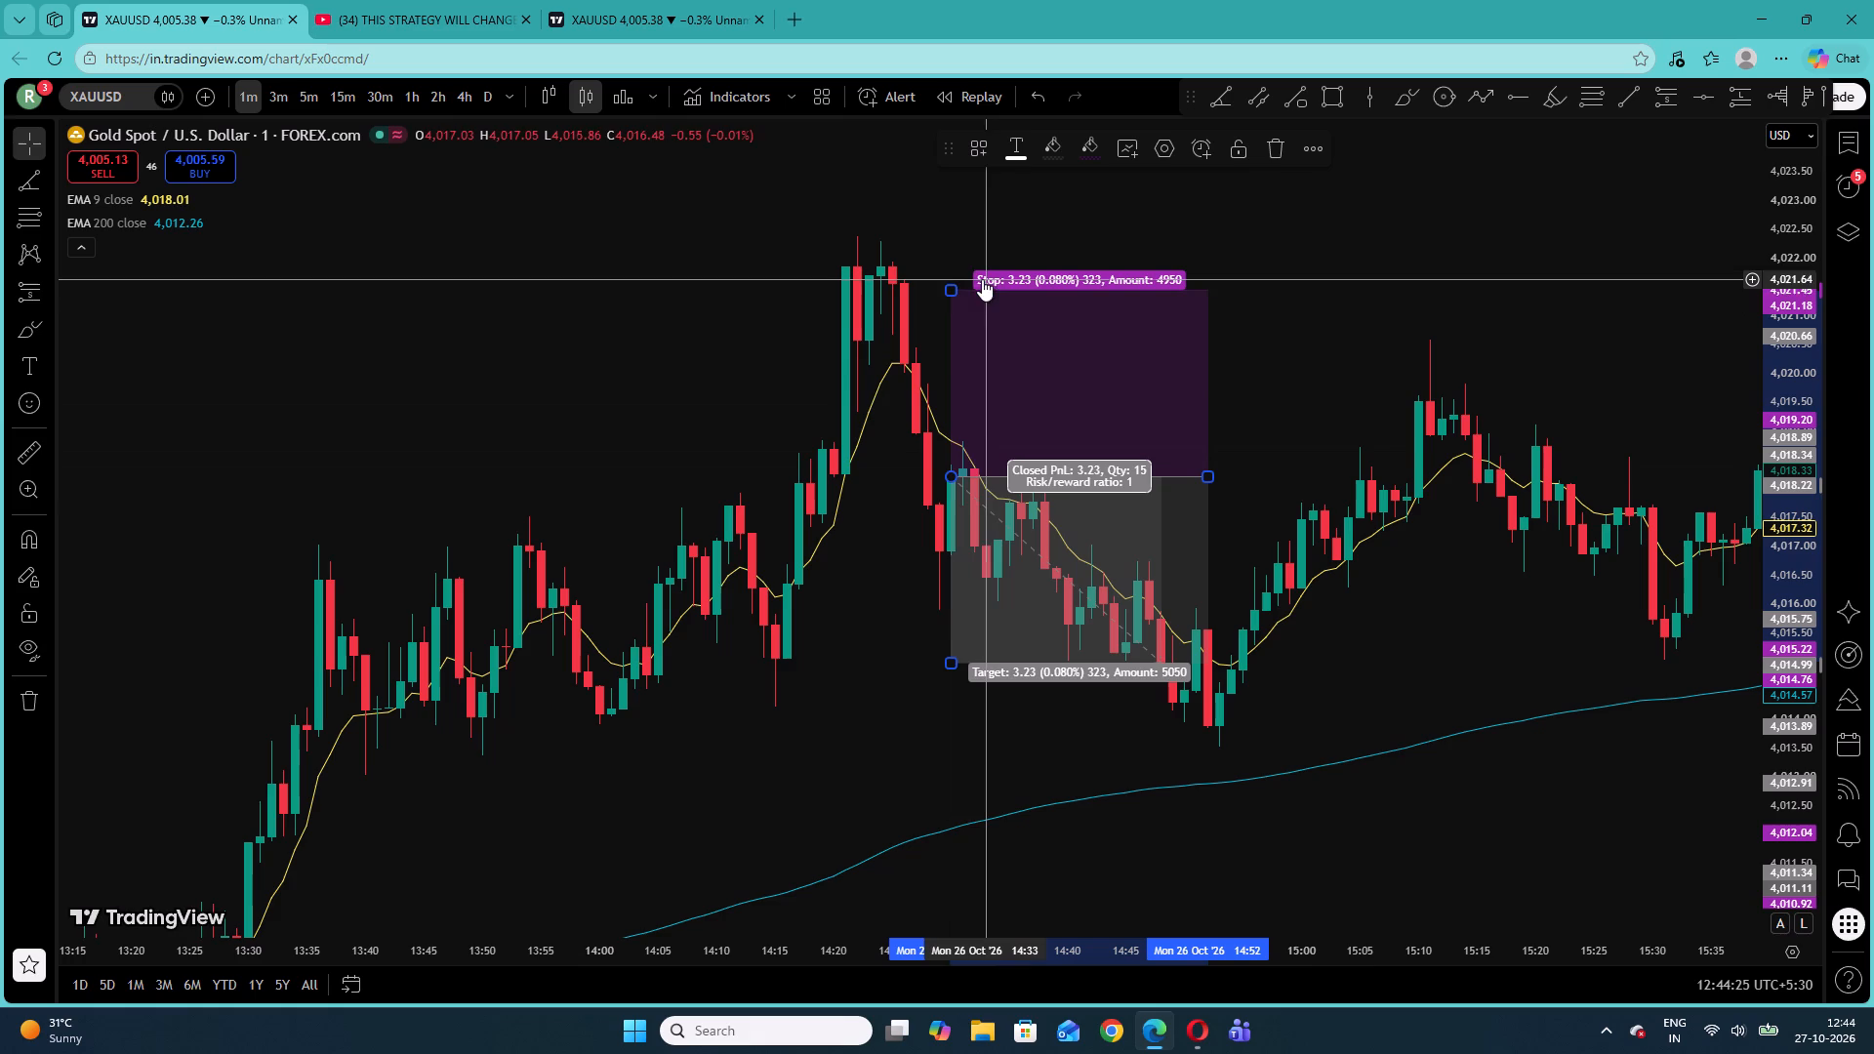
{"action": "left_click_drag", "start_coordinate": [953, 291], "coordinate": [917, 427]}
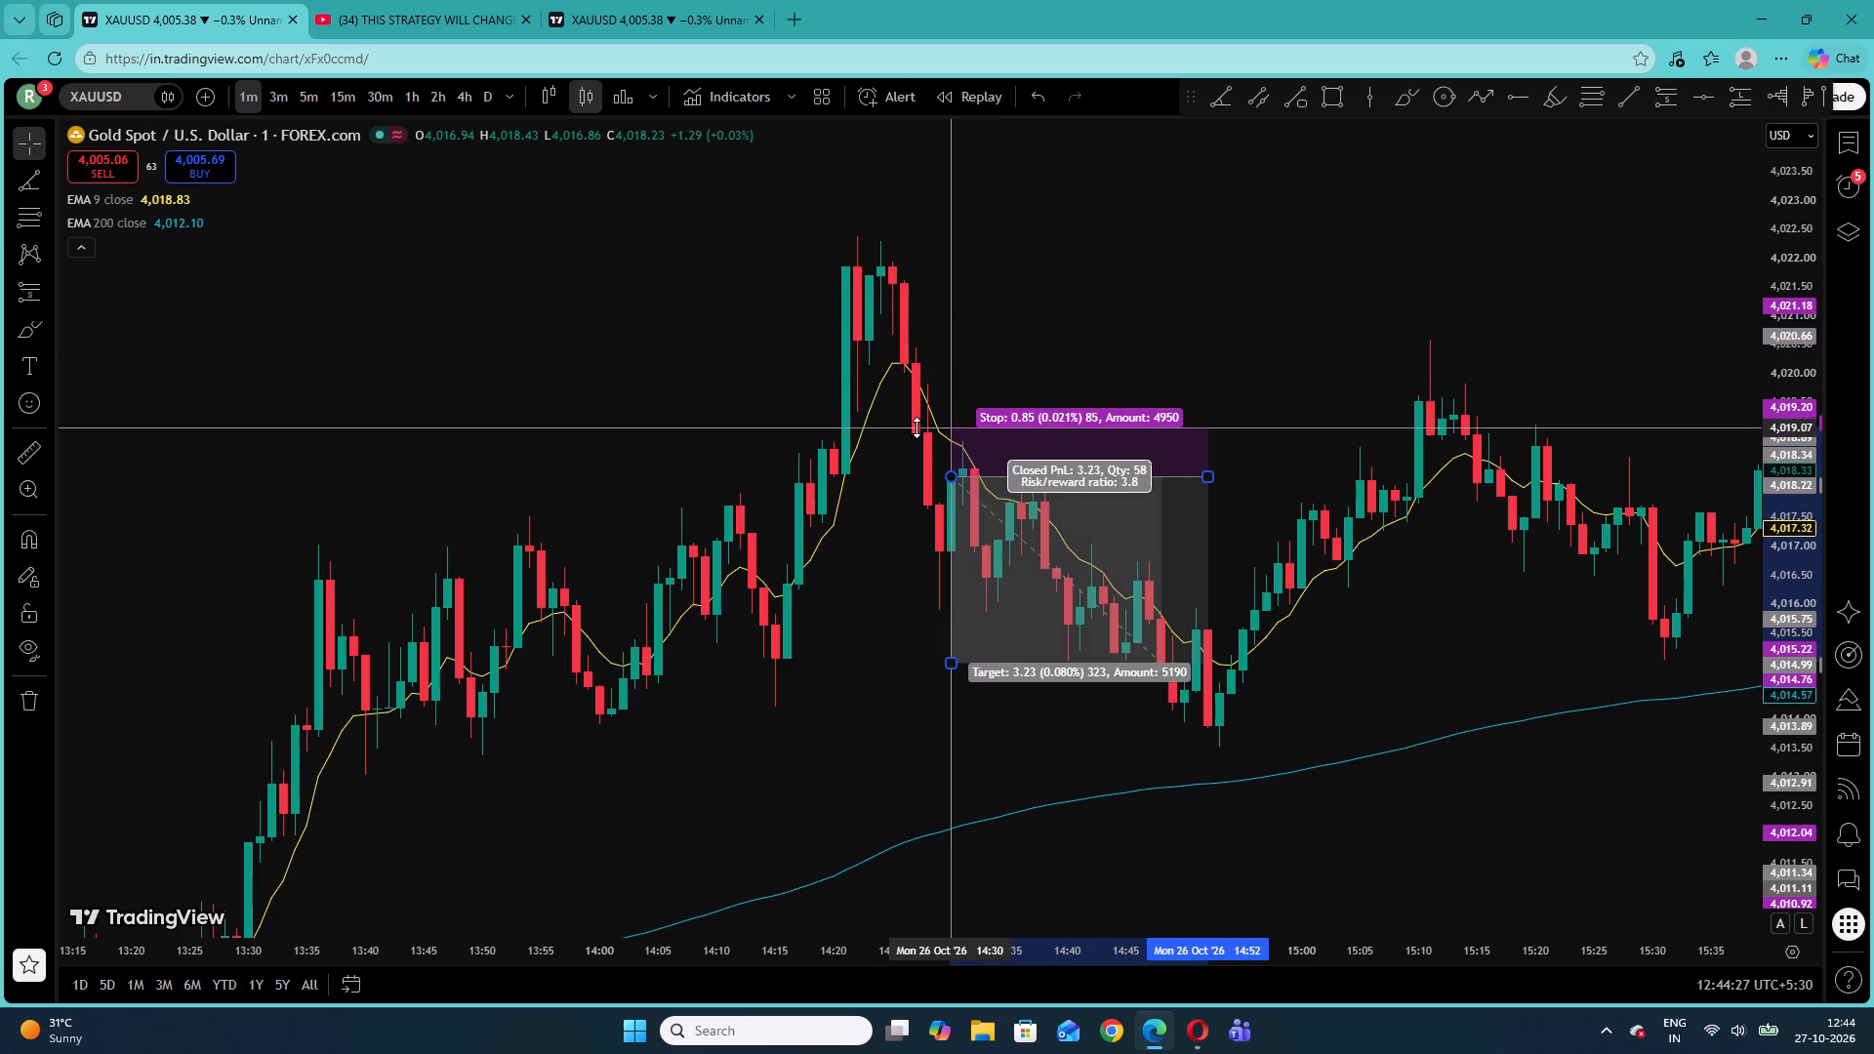
{"action": "left_click_drag", "start_coordinate": [917, 427], "coordinate": [917, 433]}
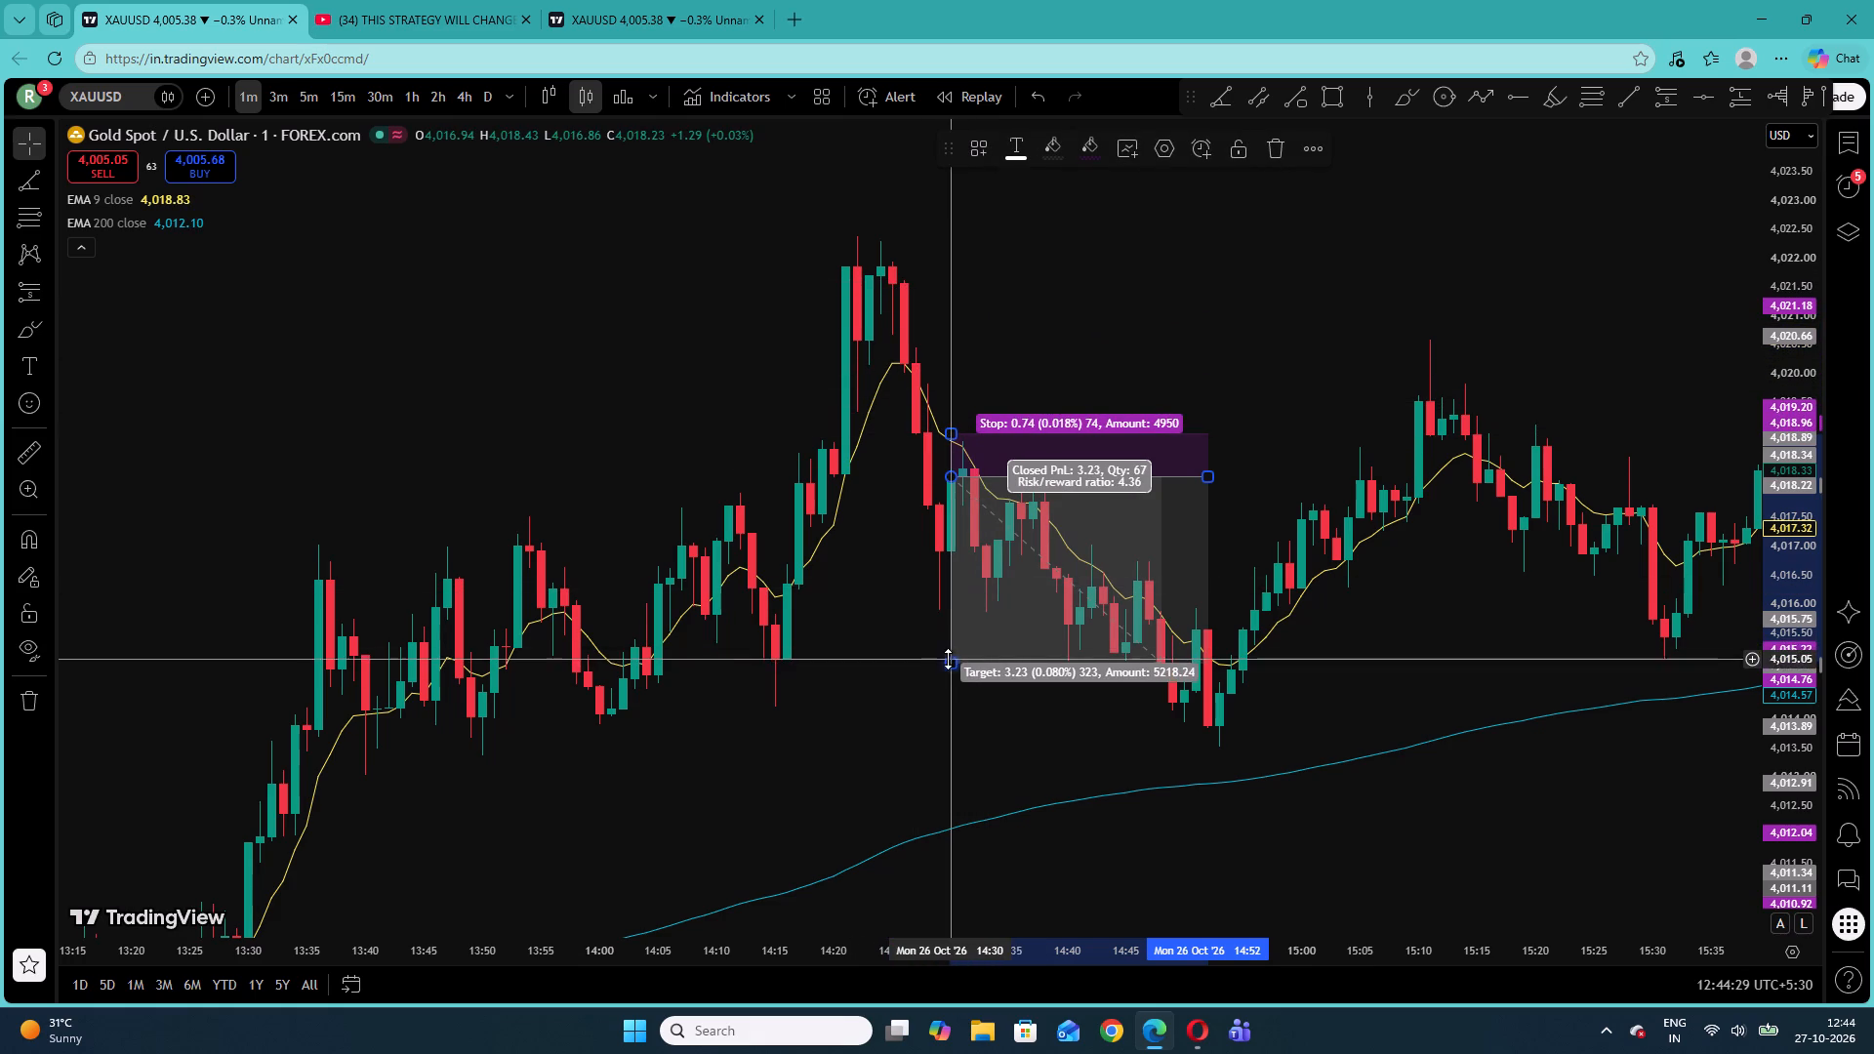
{"action": "left_click_drag", "start_coordinate": [948, 659], "coordinate": [958, 622]}
{"action": "left_click", "coordinate": [1094, 298]}
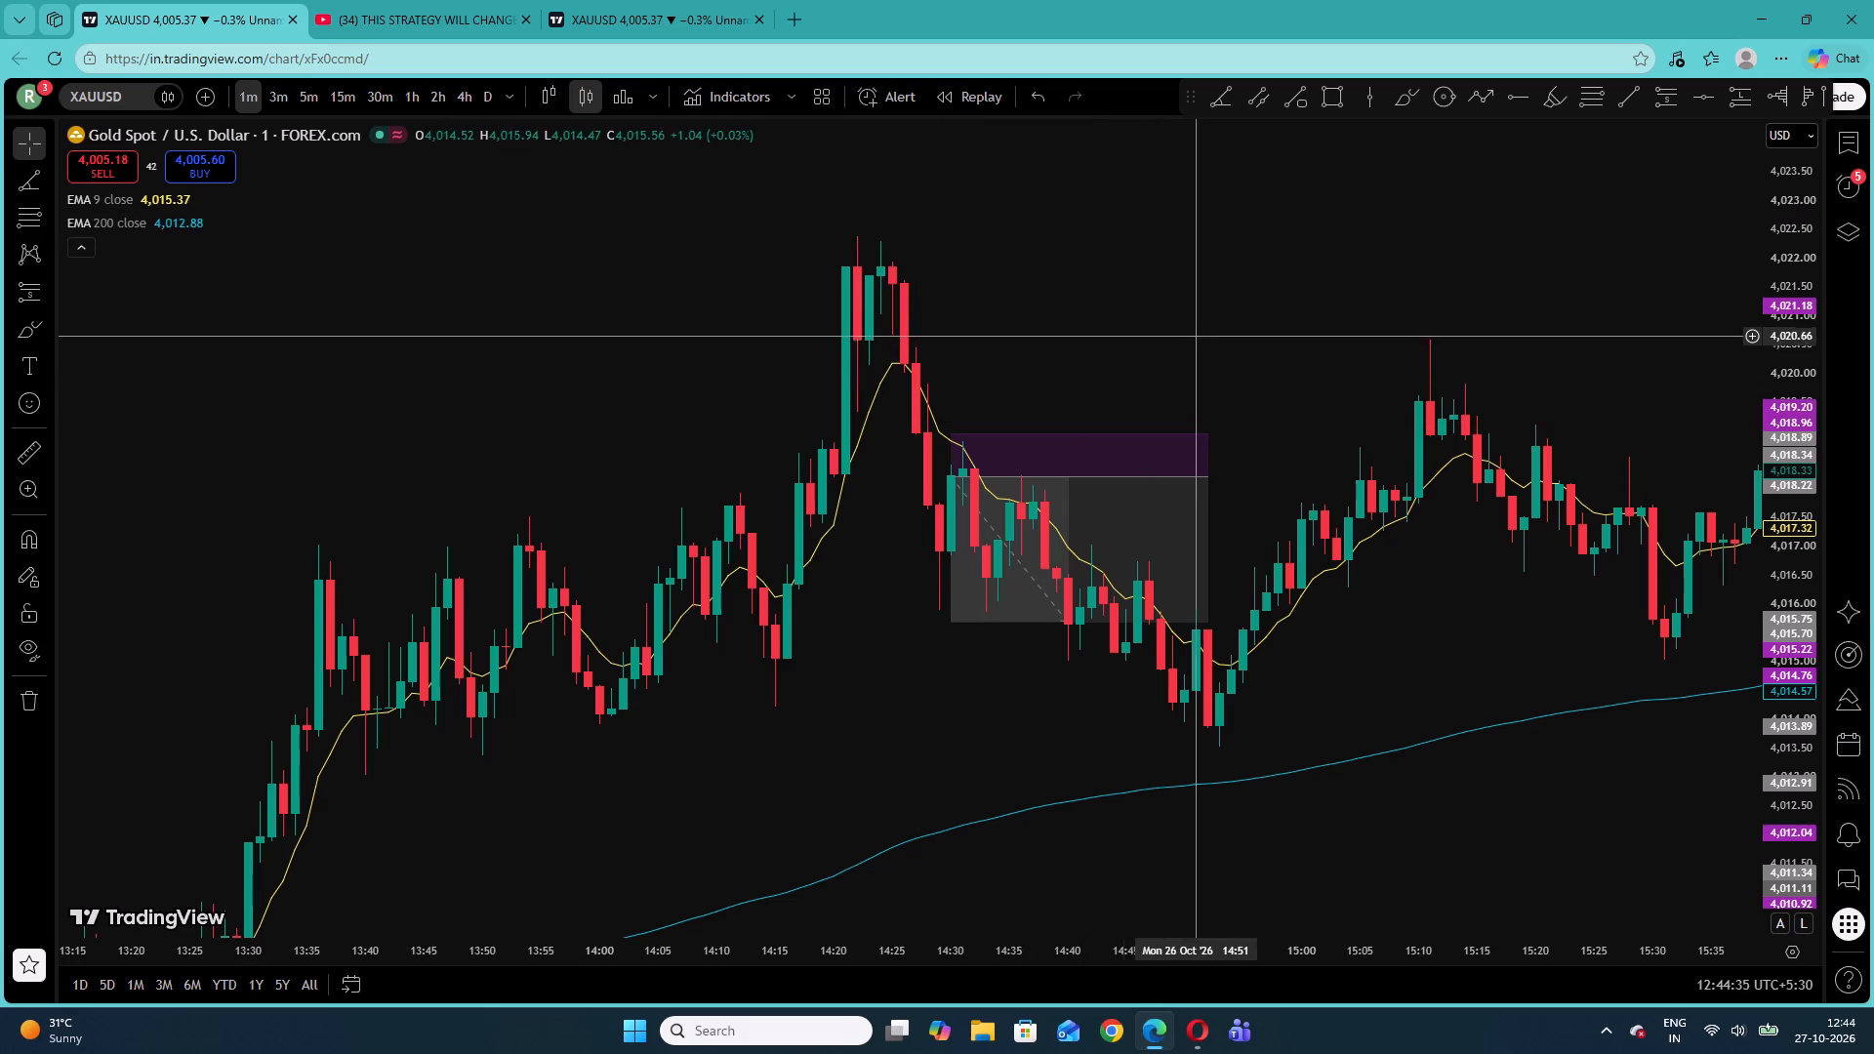
{"action": "left_click_drag", "start_coordinate": [1210, 476], "coordinate": [1127, 520]}
{"action": "left_click", "coordinate": [1245, 499]}
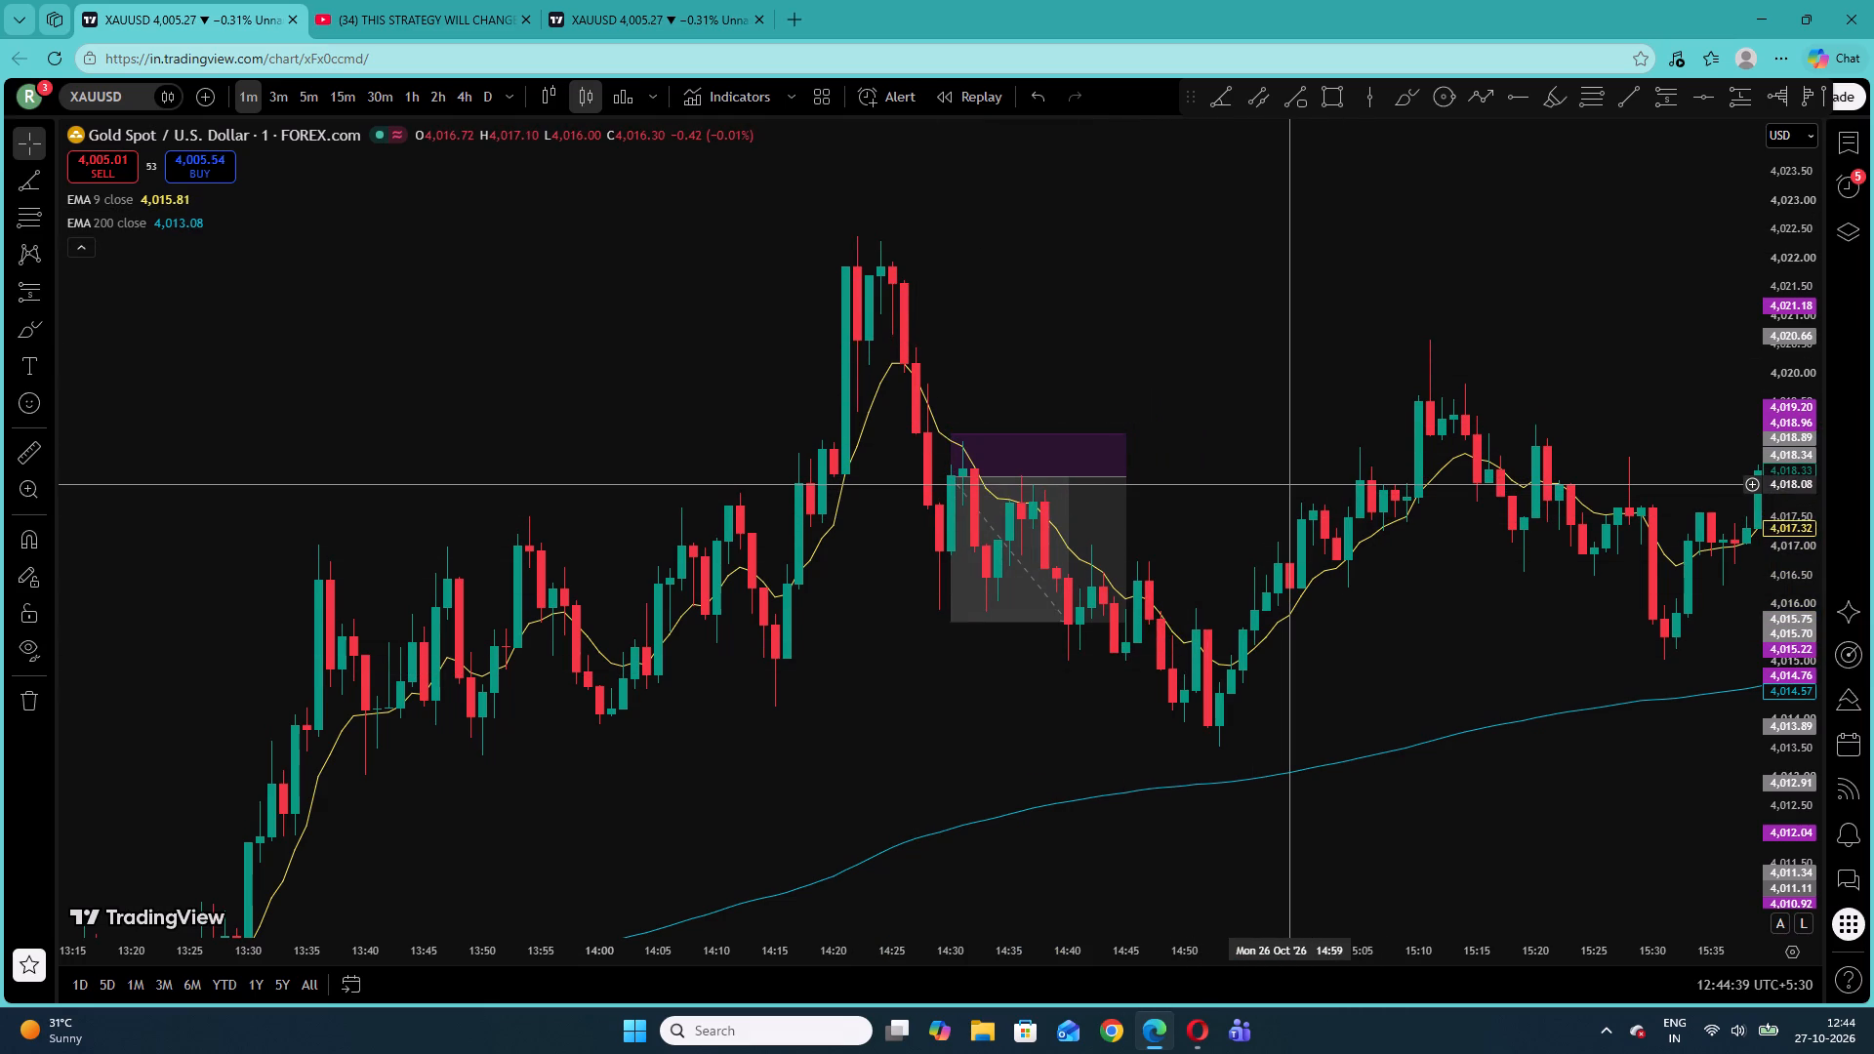
Draw a long position from 15:08 to about 15:13 on 26 October with entry 4,017.90, stop 4,017.25 and target 4,019.88.
{"action": "left_click_drag", "start_coordinate": [1290, 484], "coordinate": [1008, 445]}
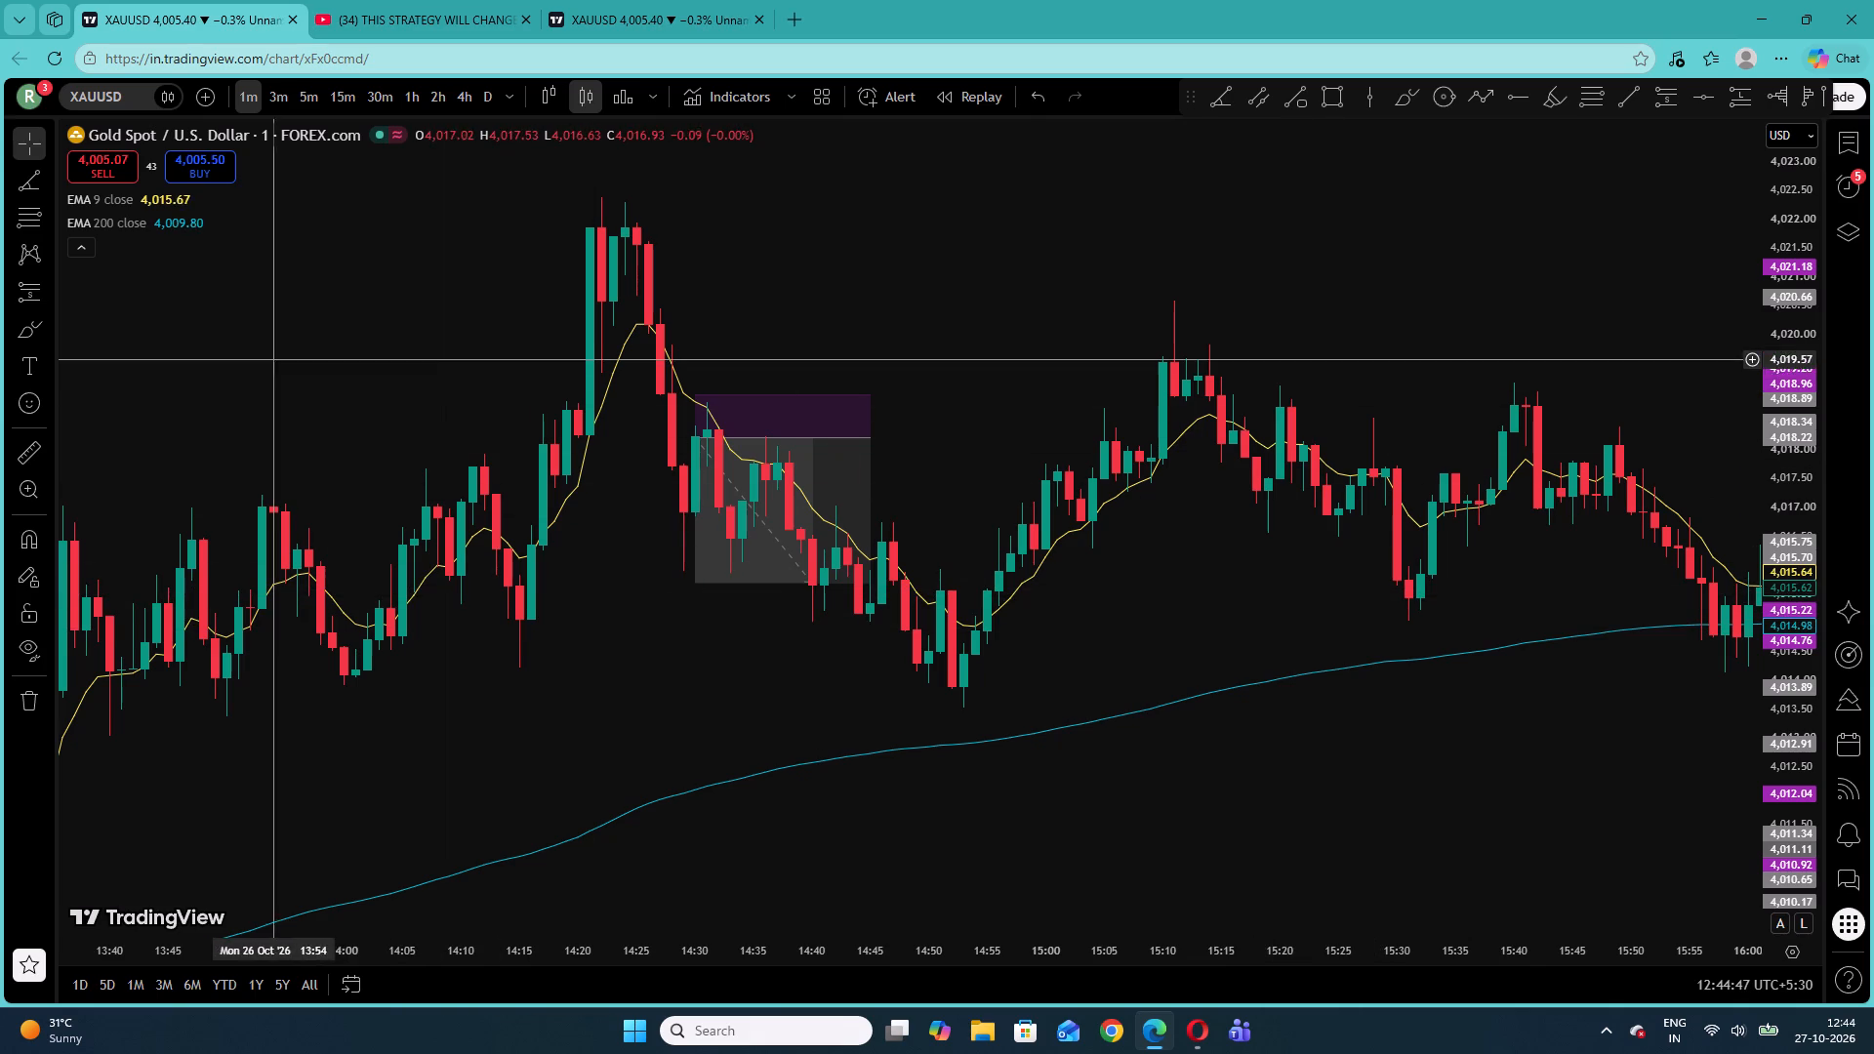
{"action": "left_click", "coordinate": [51, 284]}
{"action": "left_click", "coordinate": [120, 317]}
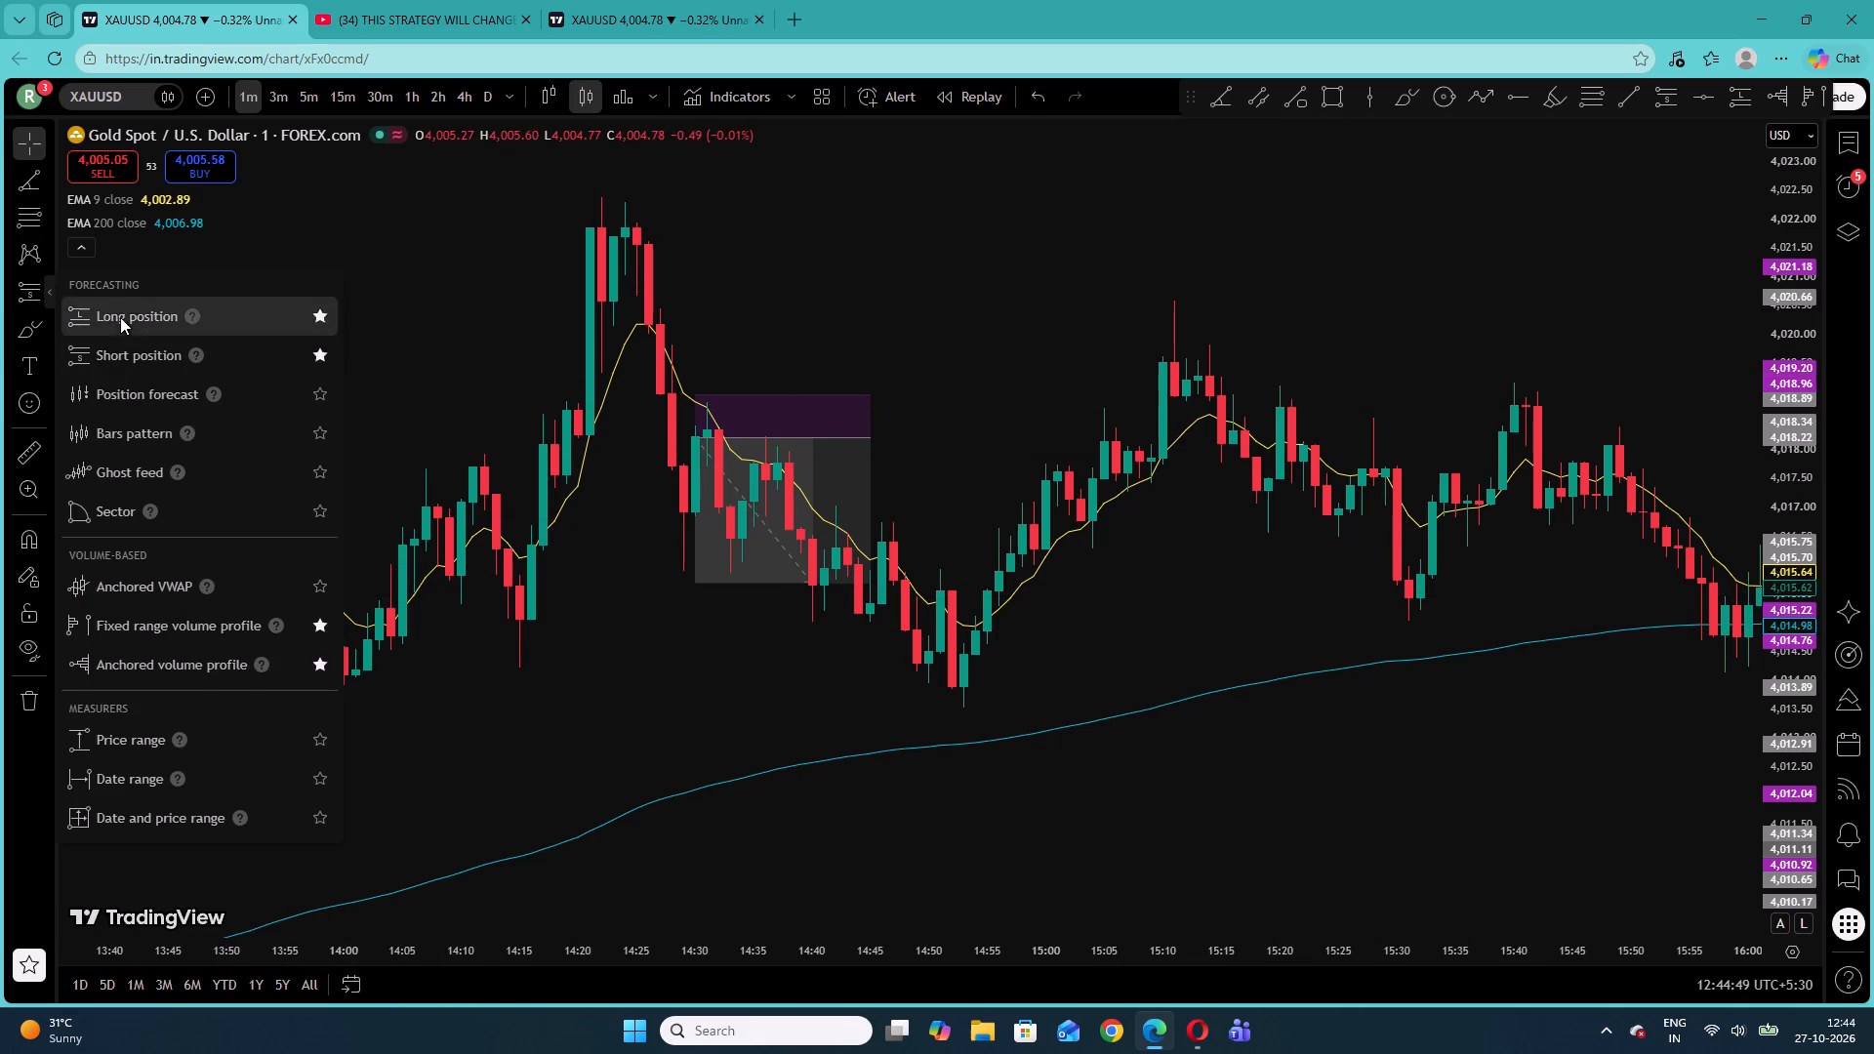
{"action": "left_click", "coordinate": [1138, 456]}
{"action": "left_click_drag", "start_coordinate": [1144, 565], "coordinate": [1190, 500]}
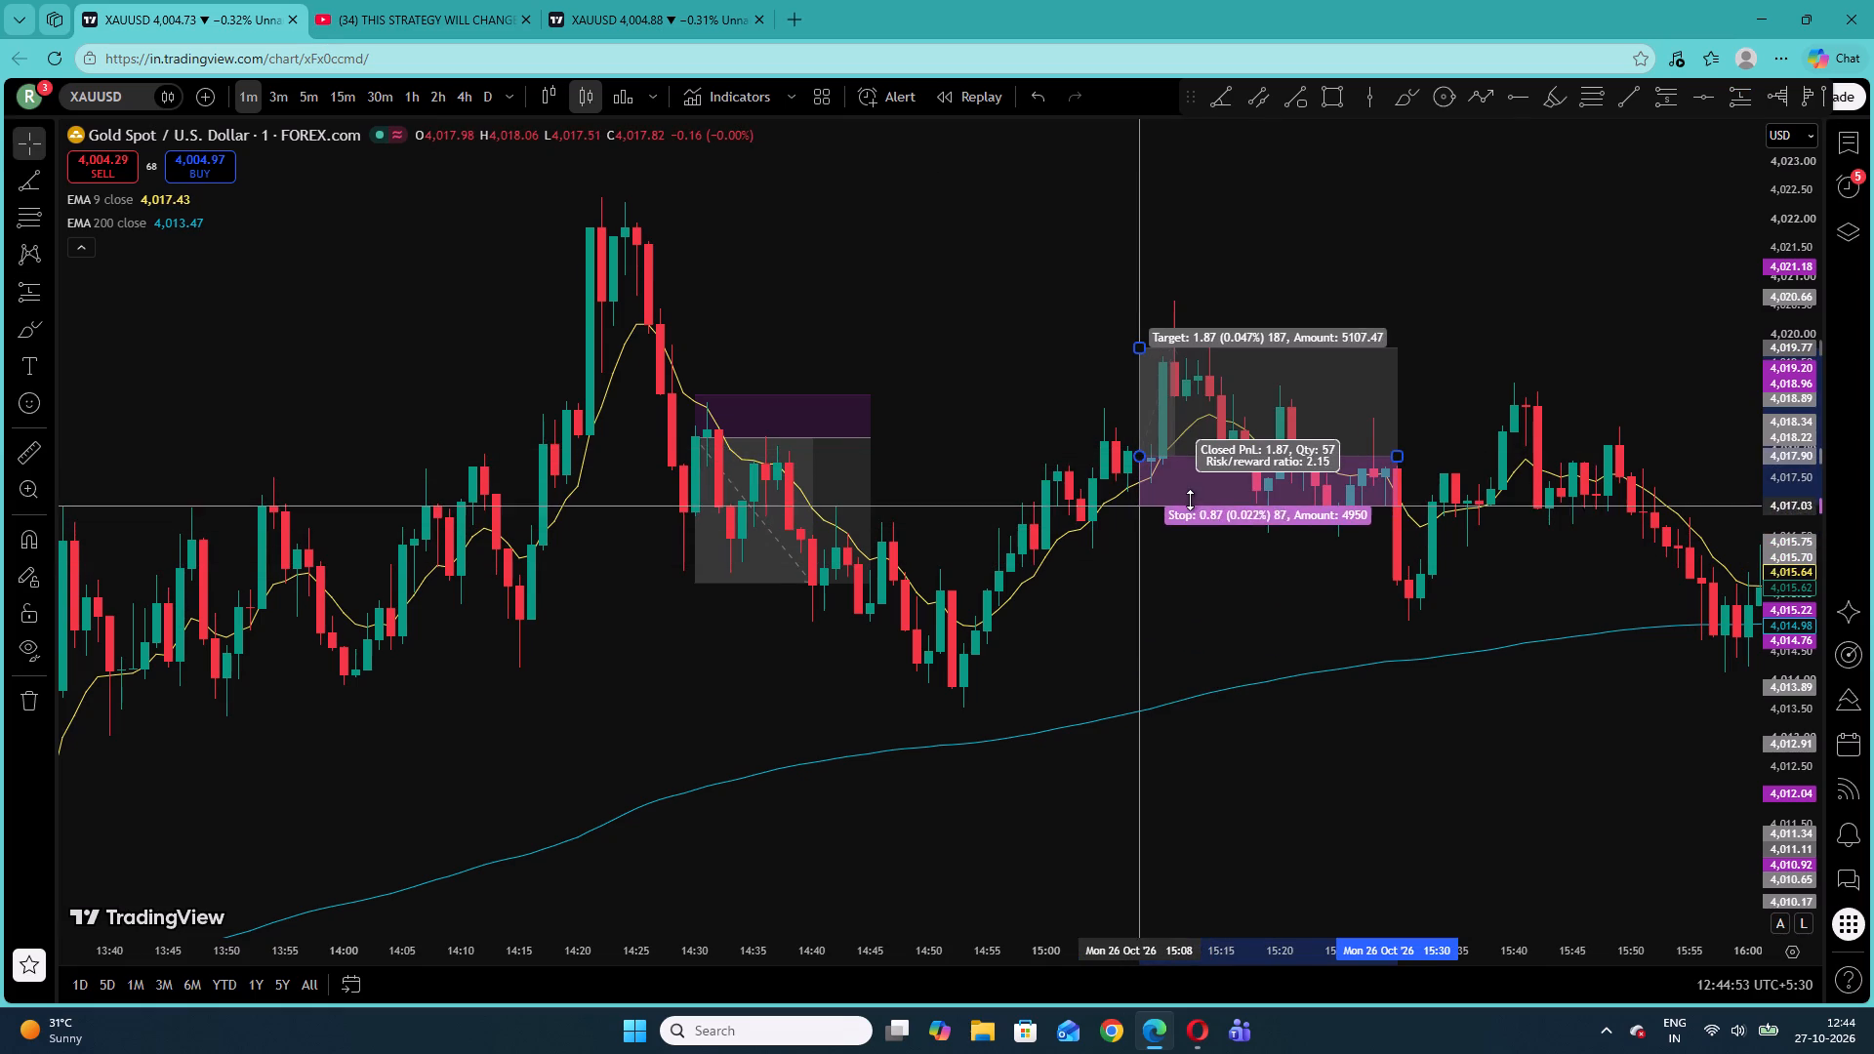
{"action": "left_click_drag", "start_coordinate": [1190, 500], "coordinate": [1192, 493]}
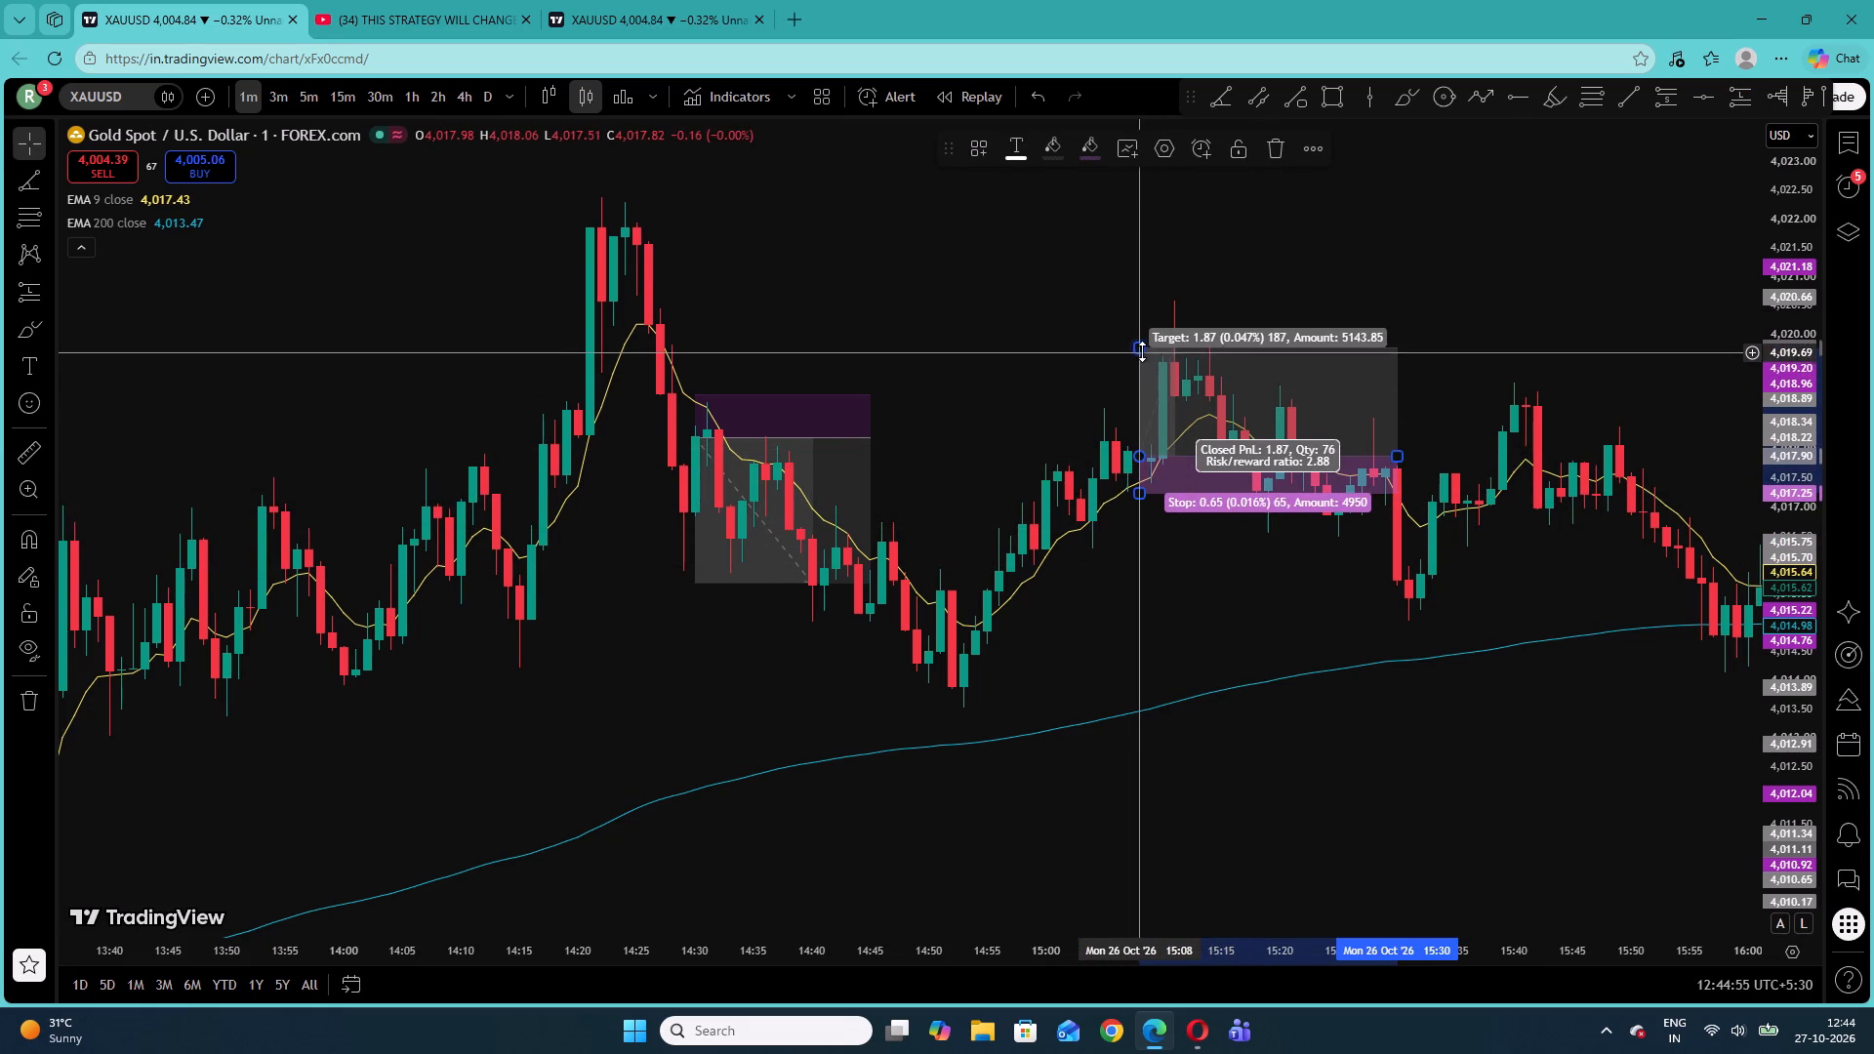
{"action": "left_click_drag", "start_coordinate": [1142, 351], "coordinate": [1142, 342]}
{"action": "left_click_drag", "start_coordinate": [1392, 456], "coordinate": [1384, 451]}
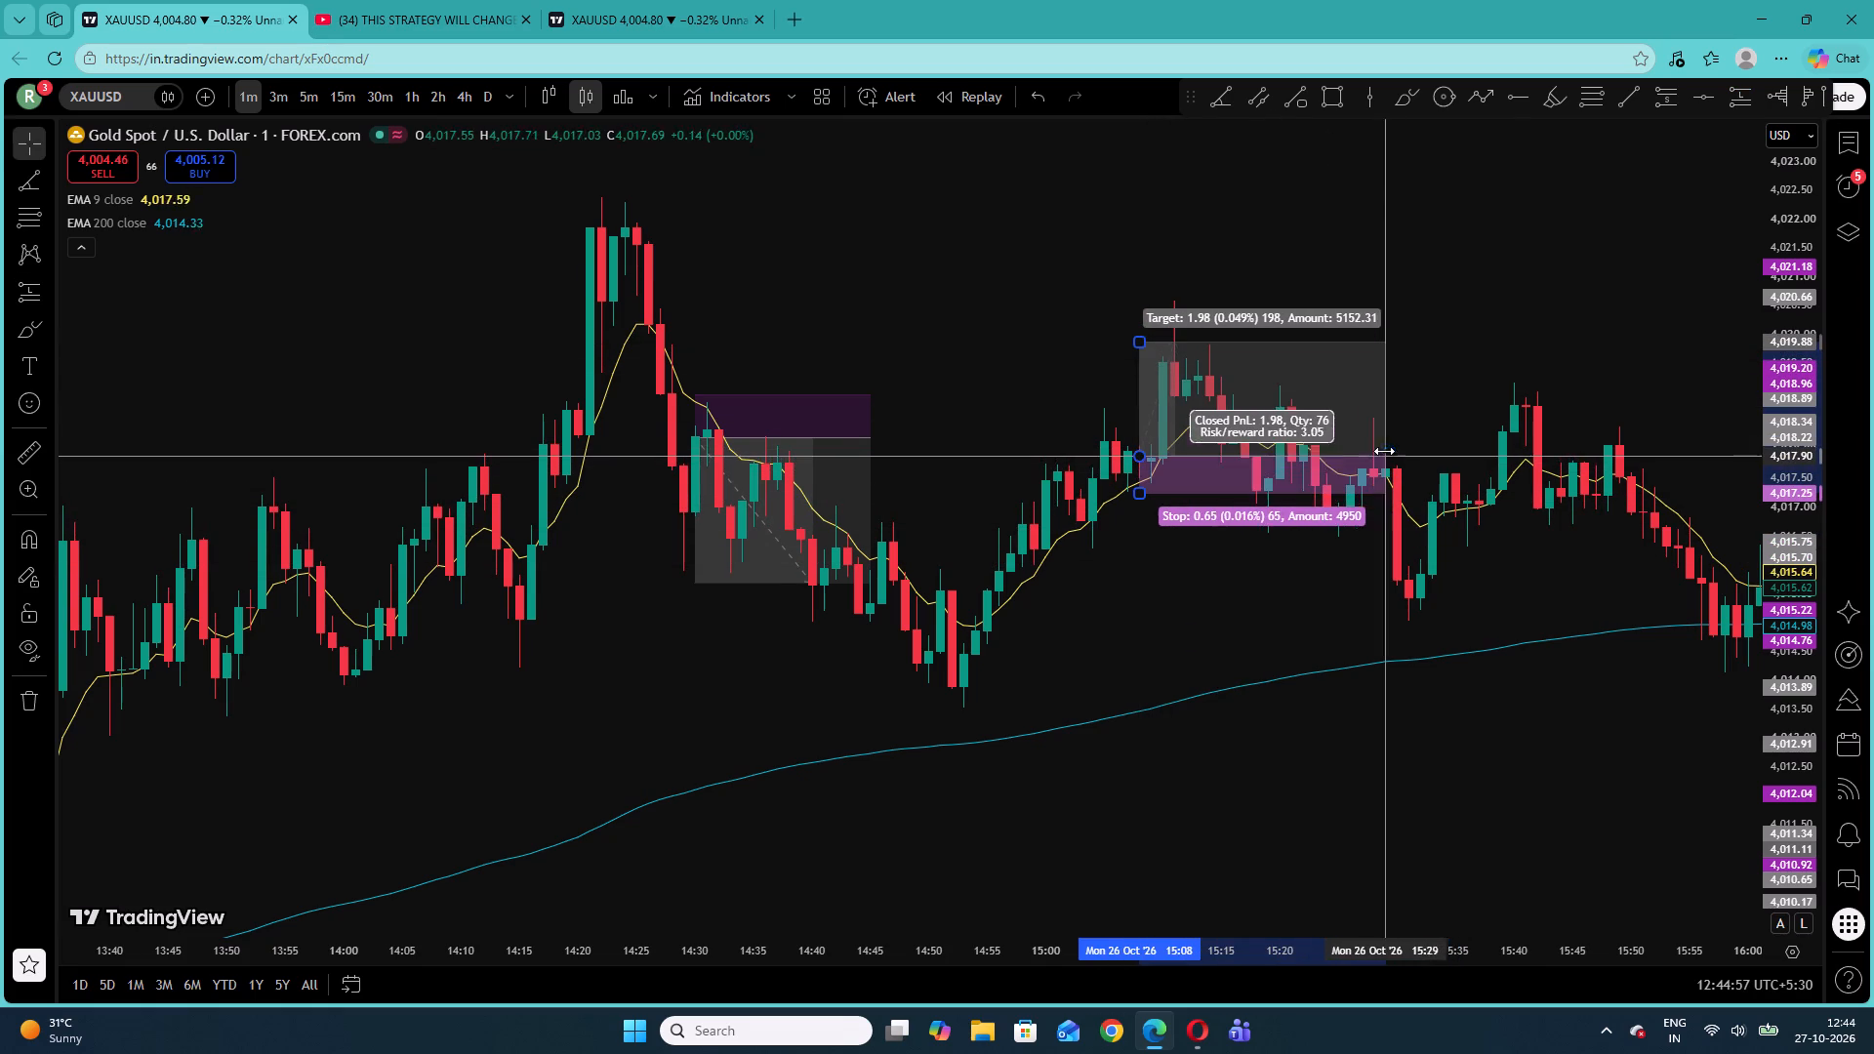
{"action": "left_click_drag", "start_coordinate": [1384, 451], "coordinate": [1199, 464]}
{"action": "left_click", "coordinate": [1281, 331]}
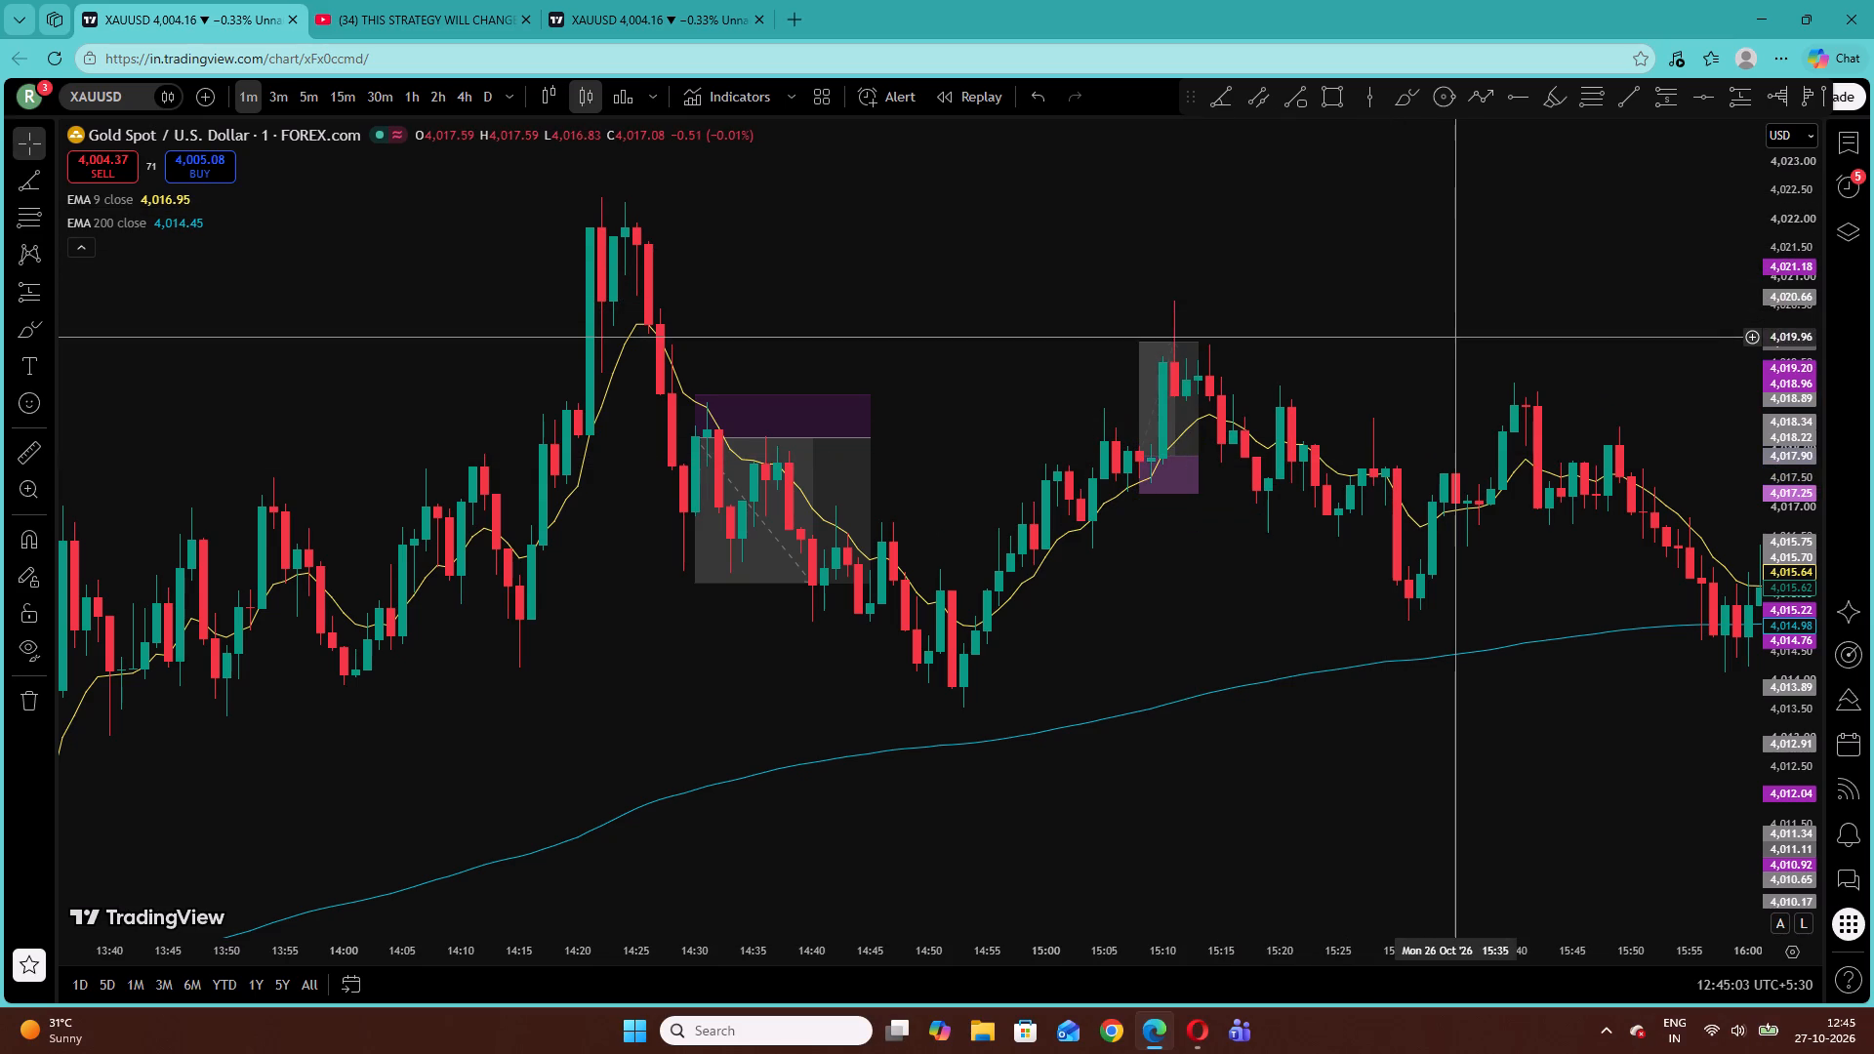
Draw a short position from 15:50 to about 16:09 on 26 October with entry 4,016.90, stop 4,017.75 and target 4,014.33.
{"action": "left_click_drag", "start_coordinate": [1448, 330], "coordinate": [1086, 317]}
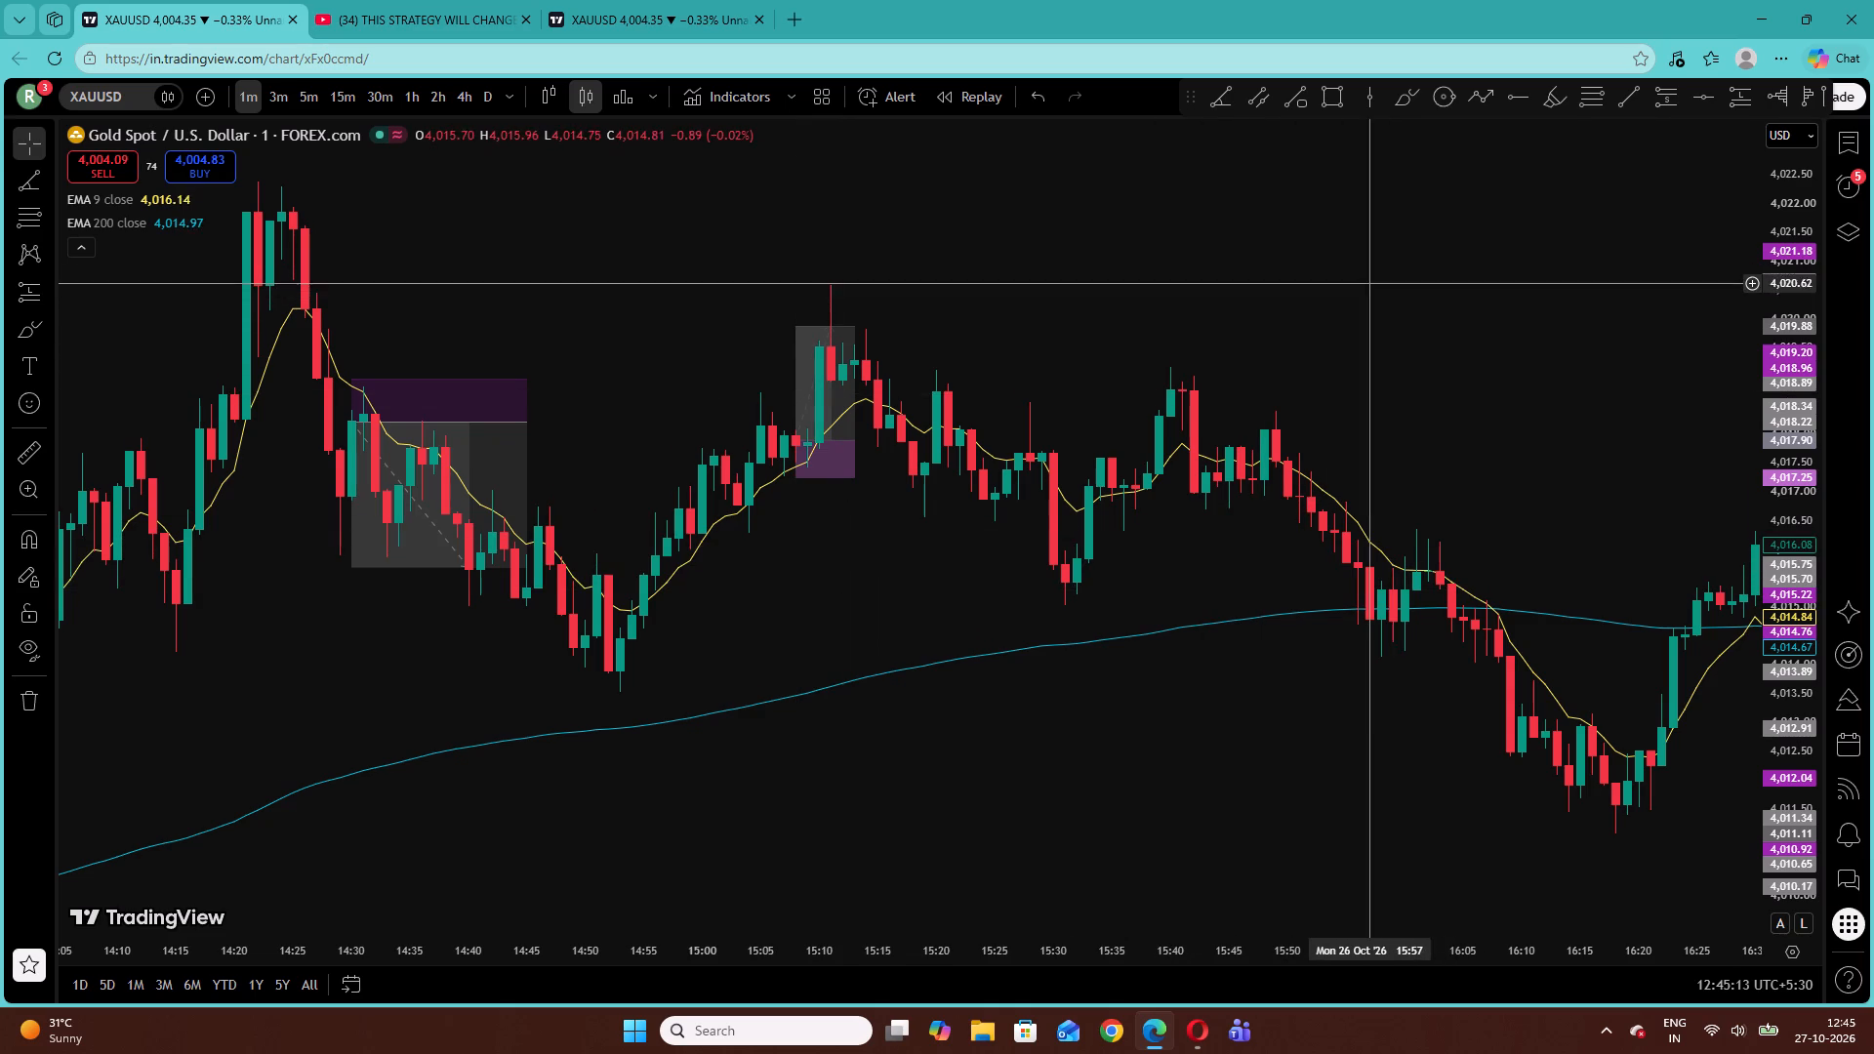
{"action": "left_click_drag", "start_coordinate": [1446, 354], "coordinate": [921, 302]}
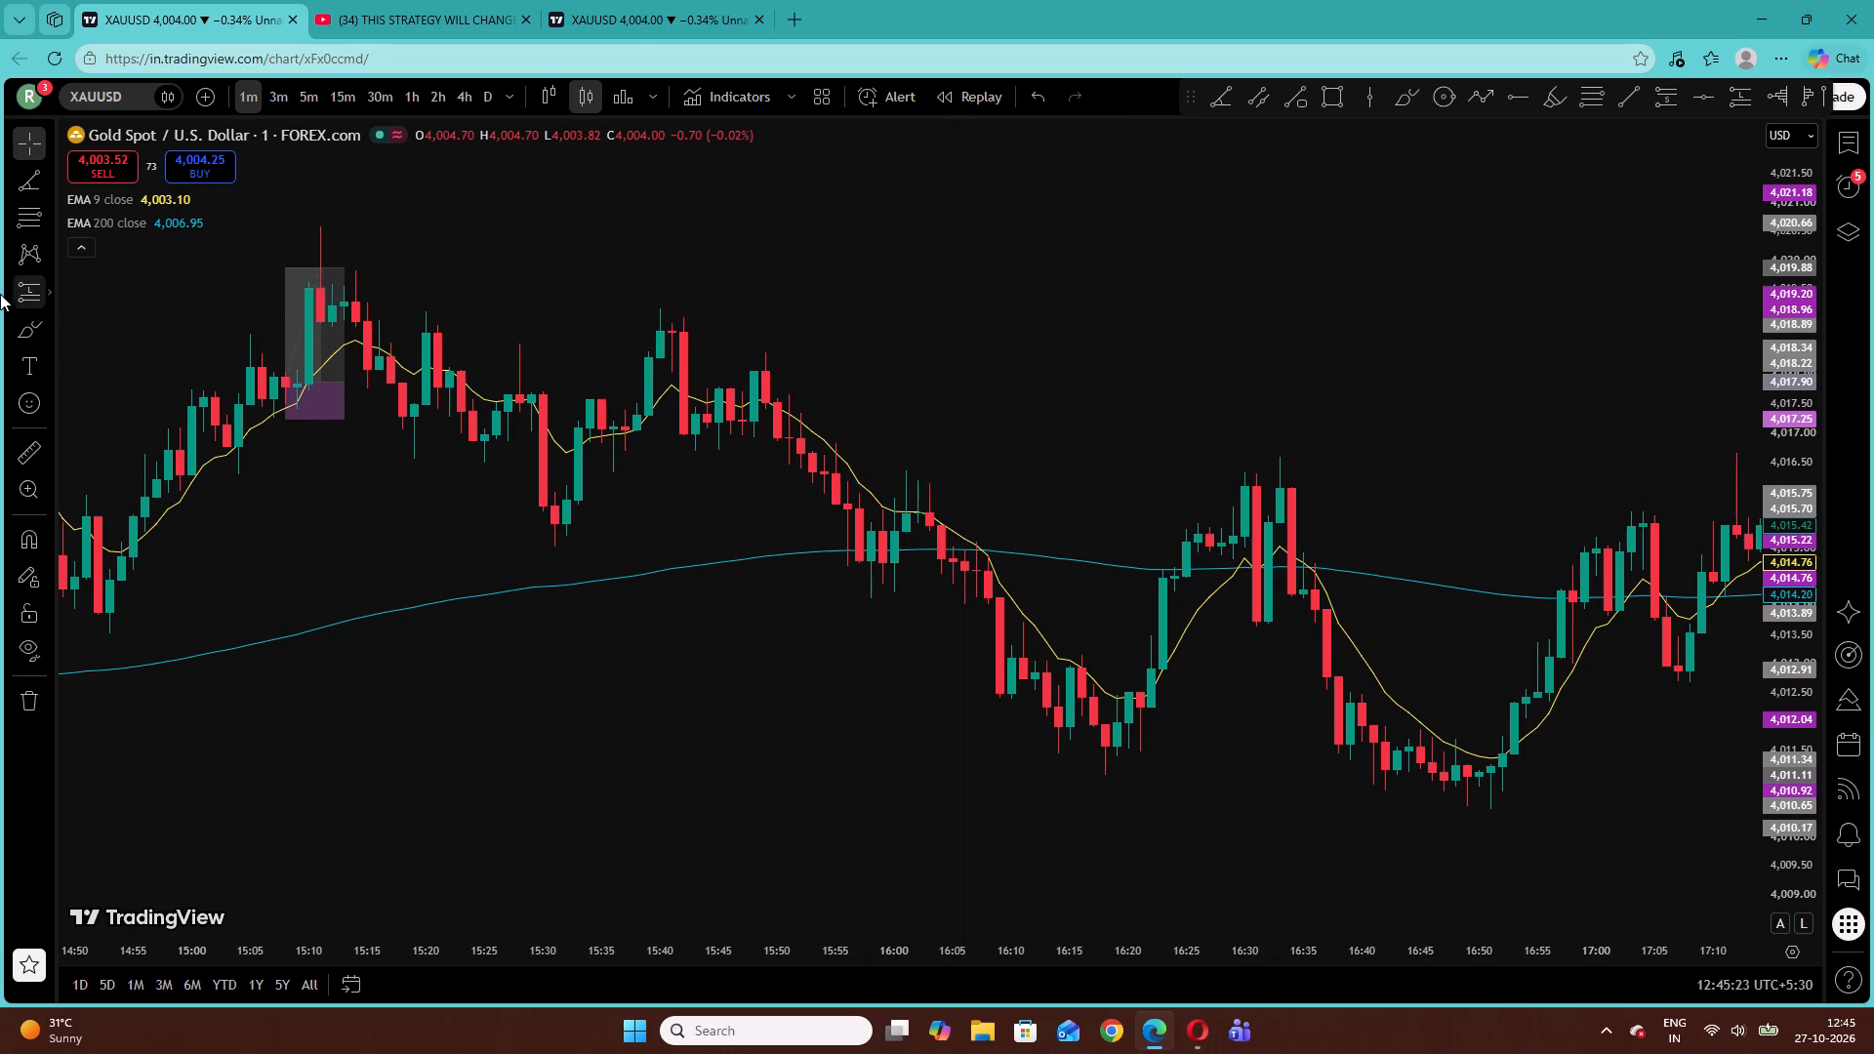
{"action": "left_click", "coordinate": [55, 282]}
{"action": "left_click", "coordinate": [51, 283]}
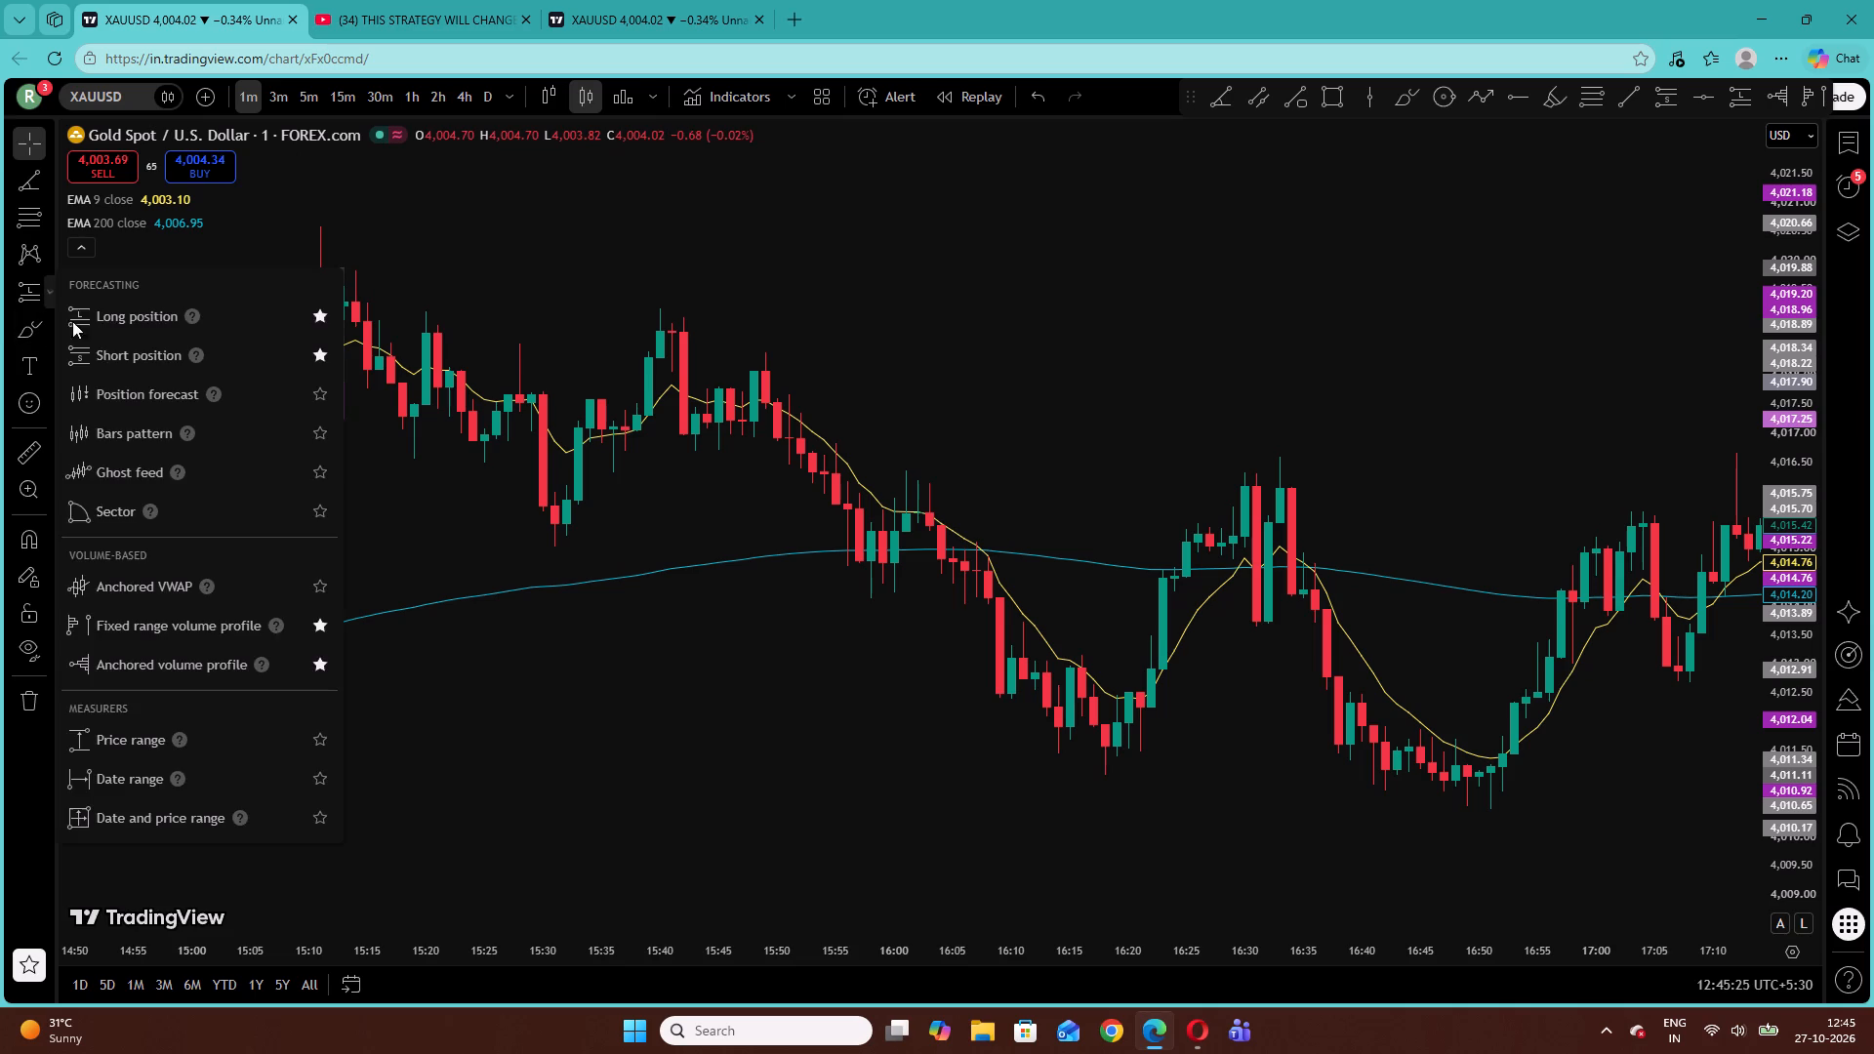
{"action": "left_click", "coordinate": [102, 363]}
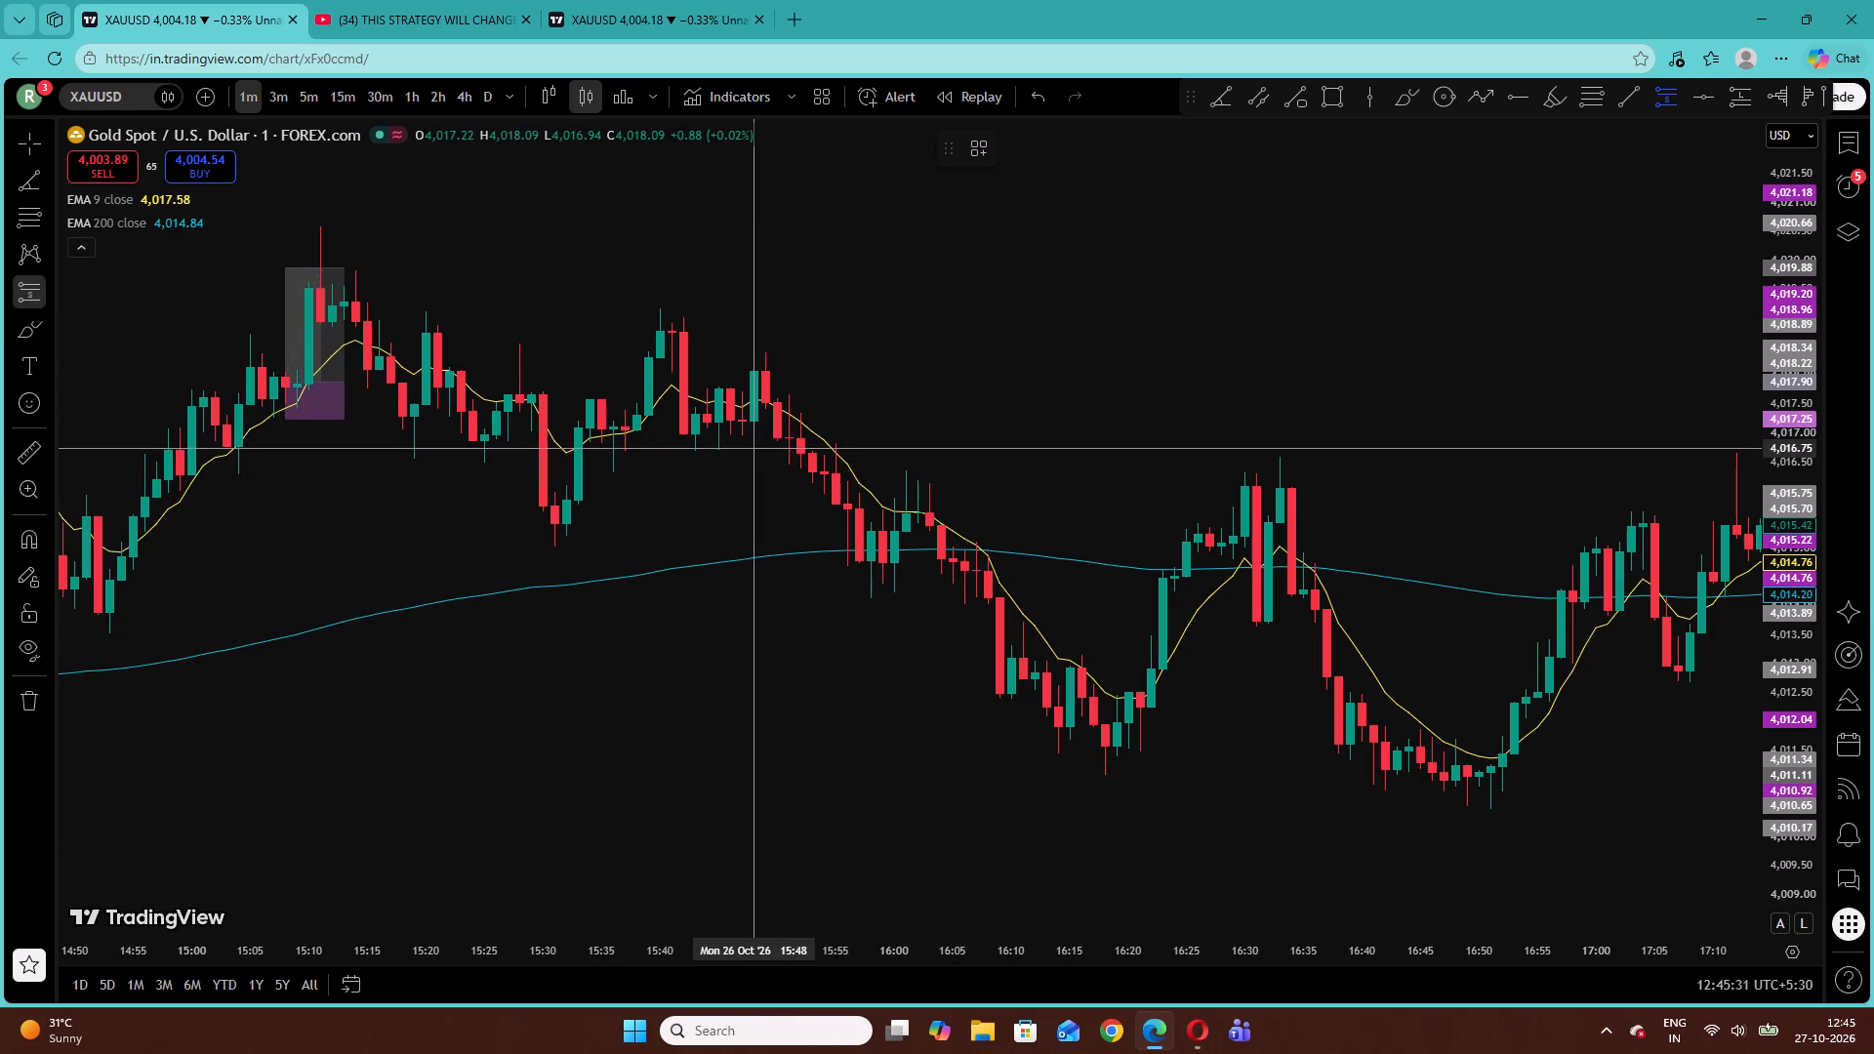
{"action": "left_click", "coordinate": [779, 439]}
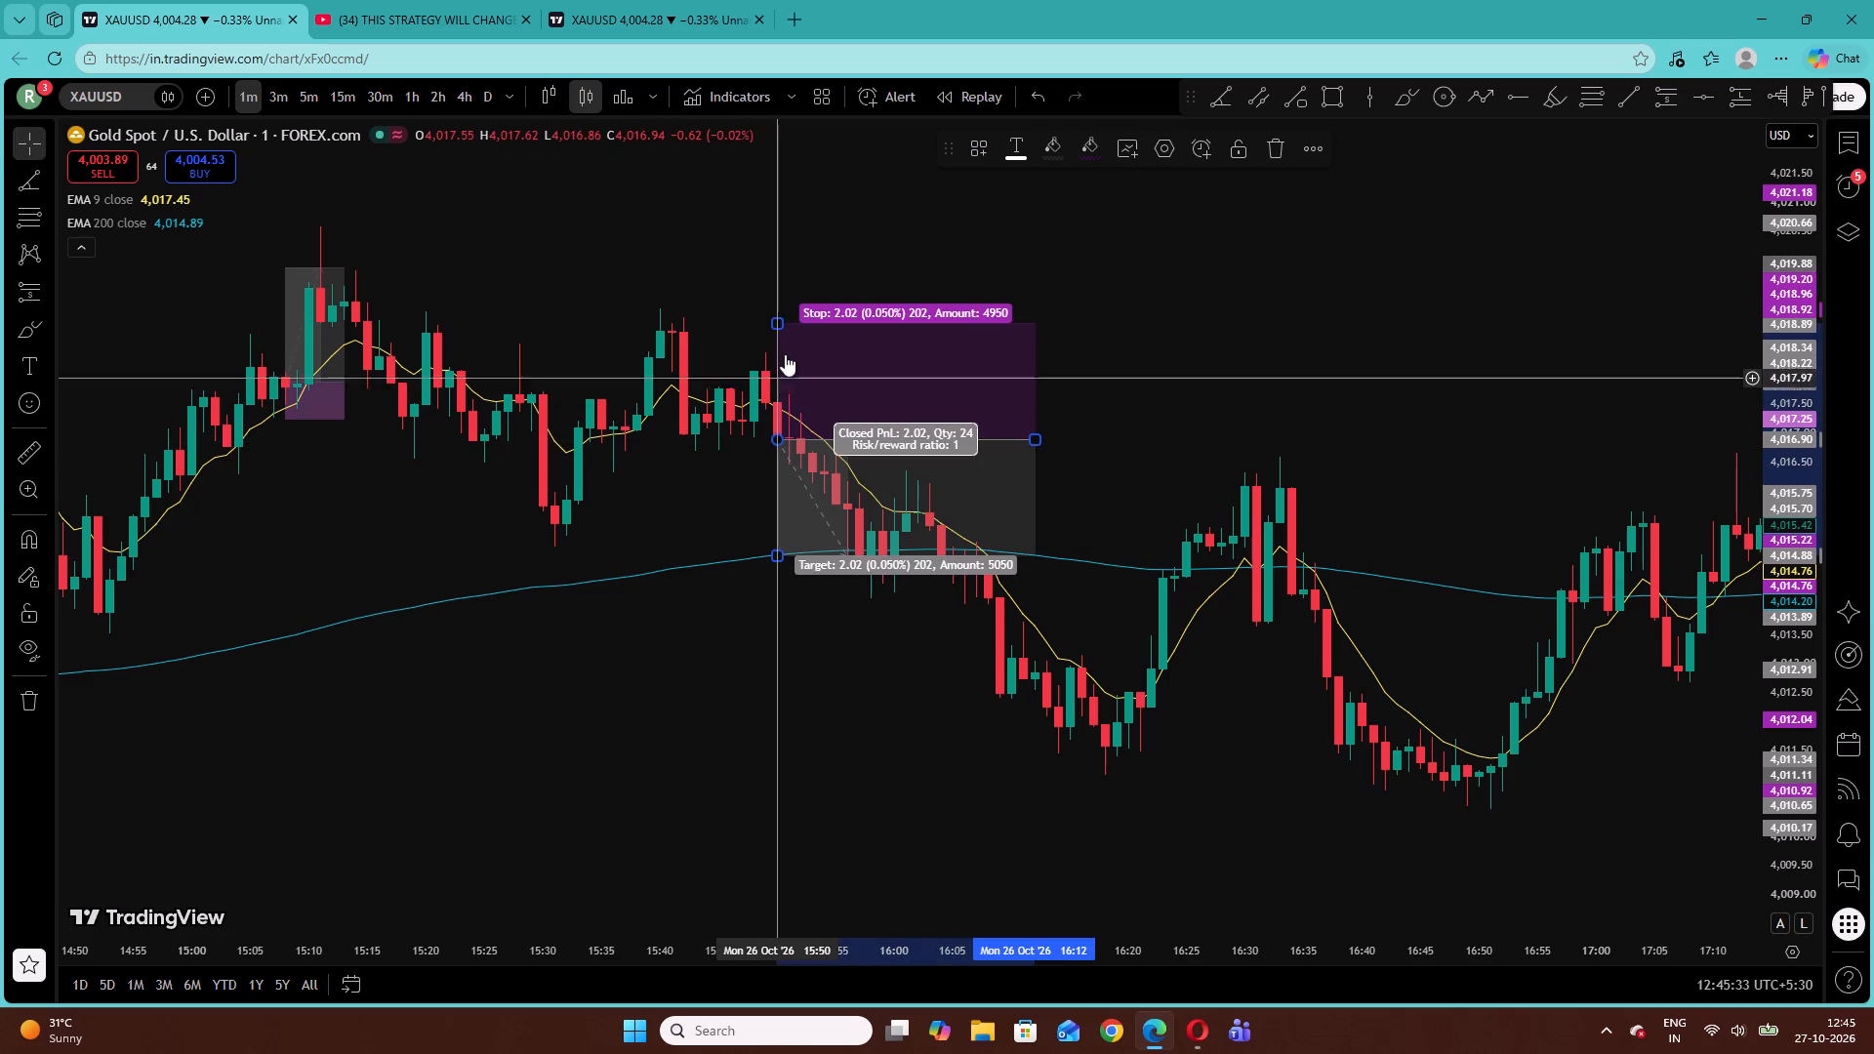
{"action": "left_click_drag", "start_coordinate": [781, 320], "coordinate": [816, 390]}
{"action": "left_click_drag", "start_coordinate": [776, 555], "coordinate": [779, 584]}
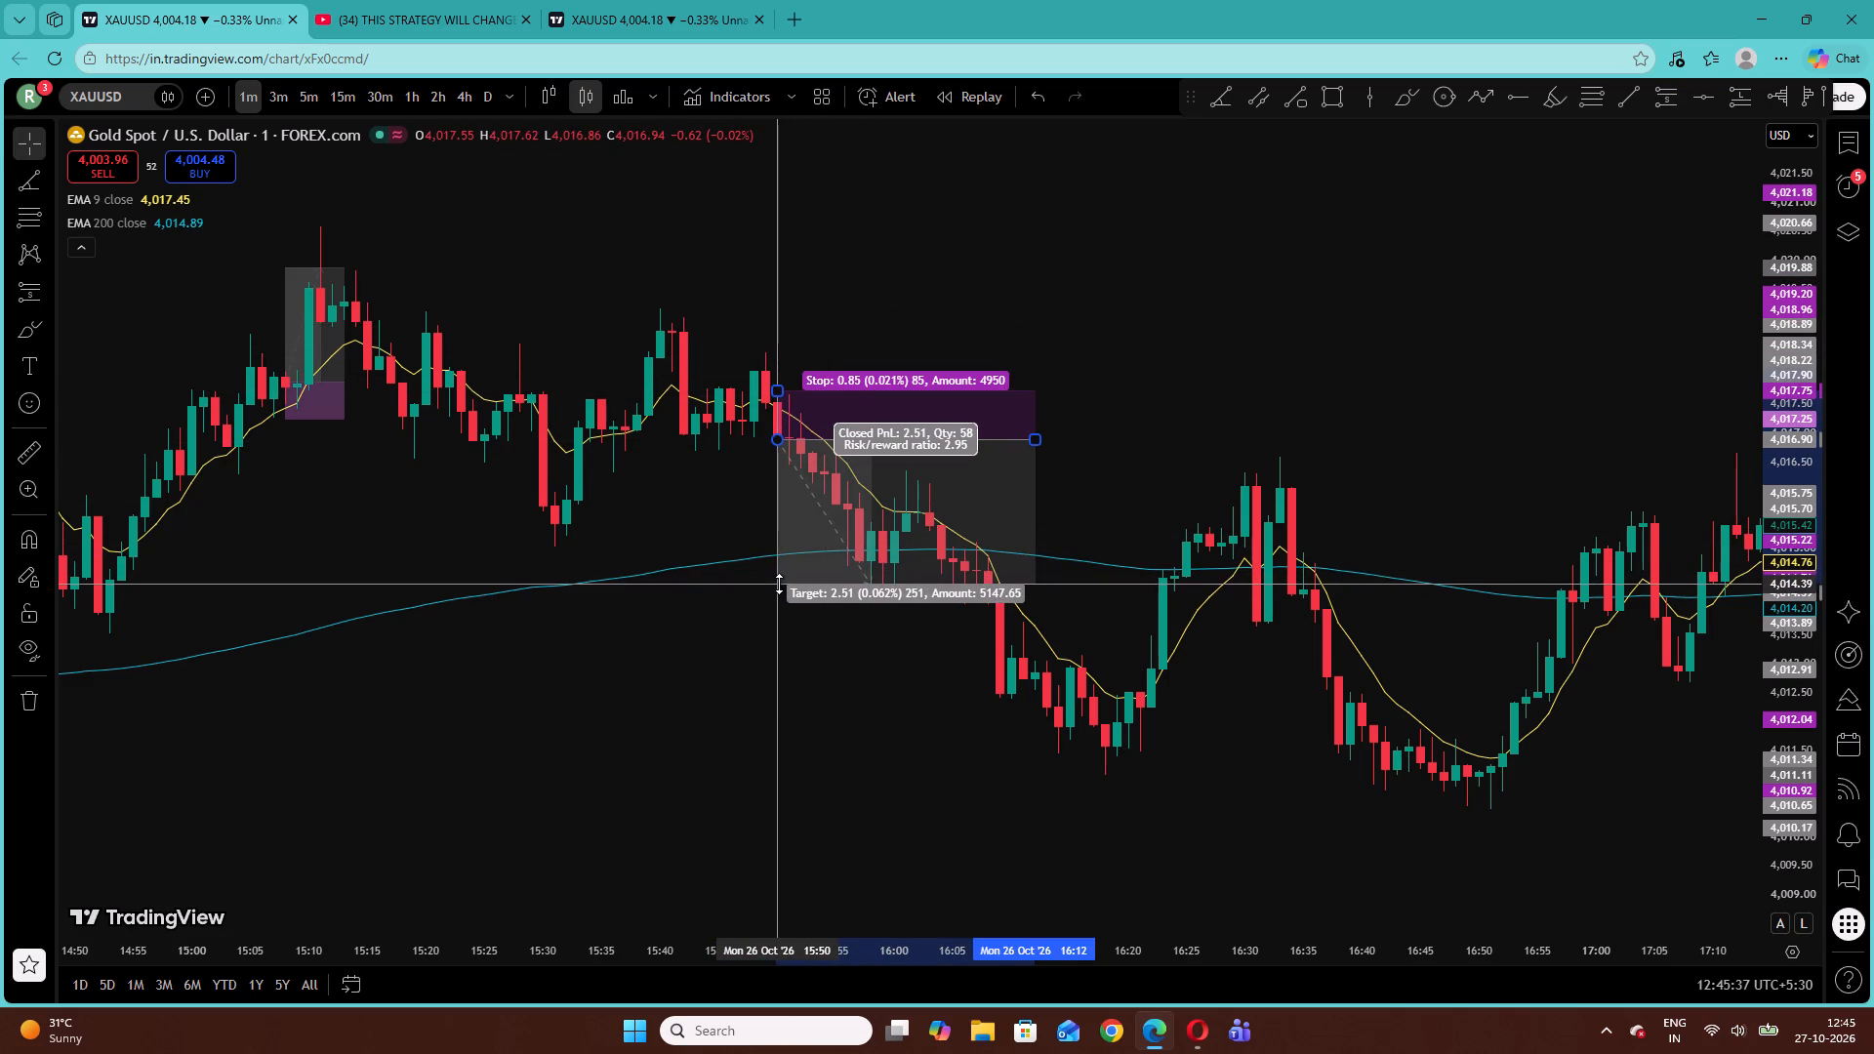
{"action": "left_click_drag", "start_coordinate": [779, 584], "coordinate": [779, 588]}
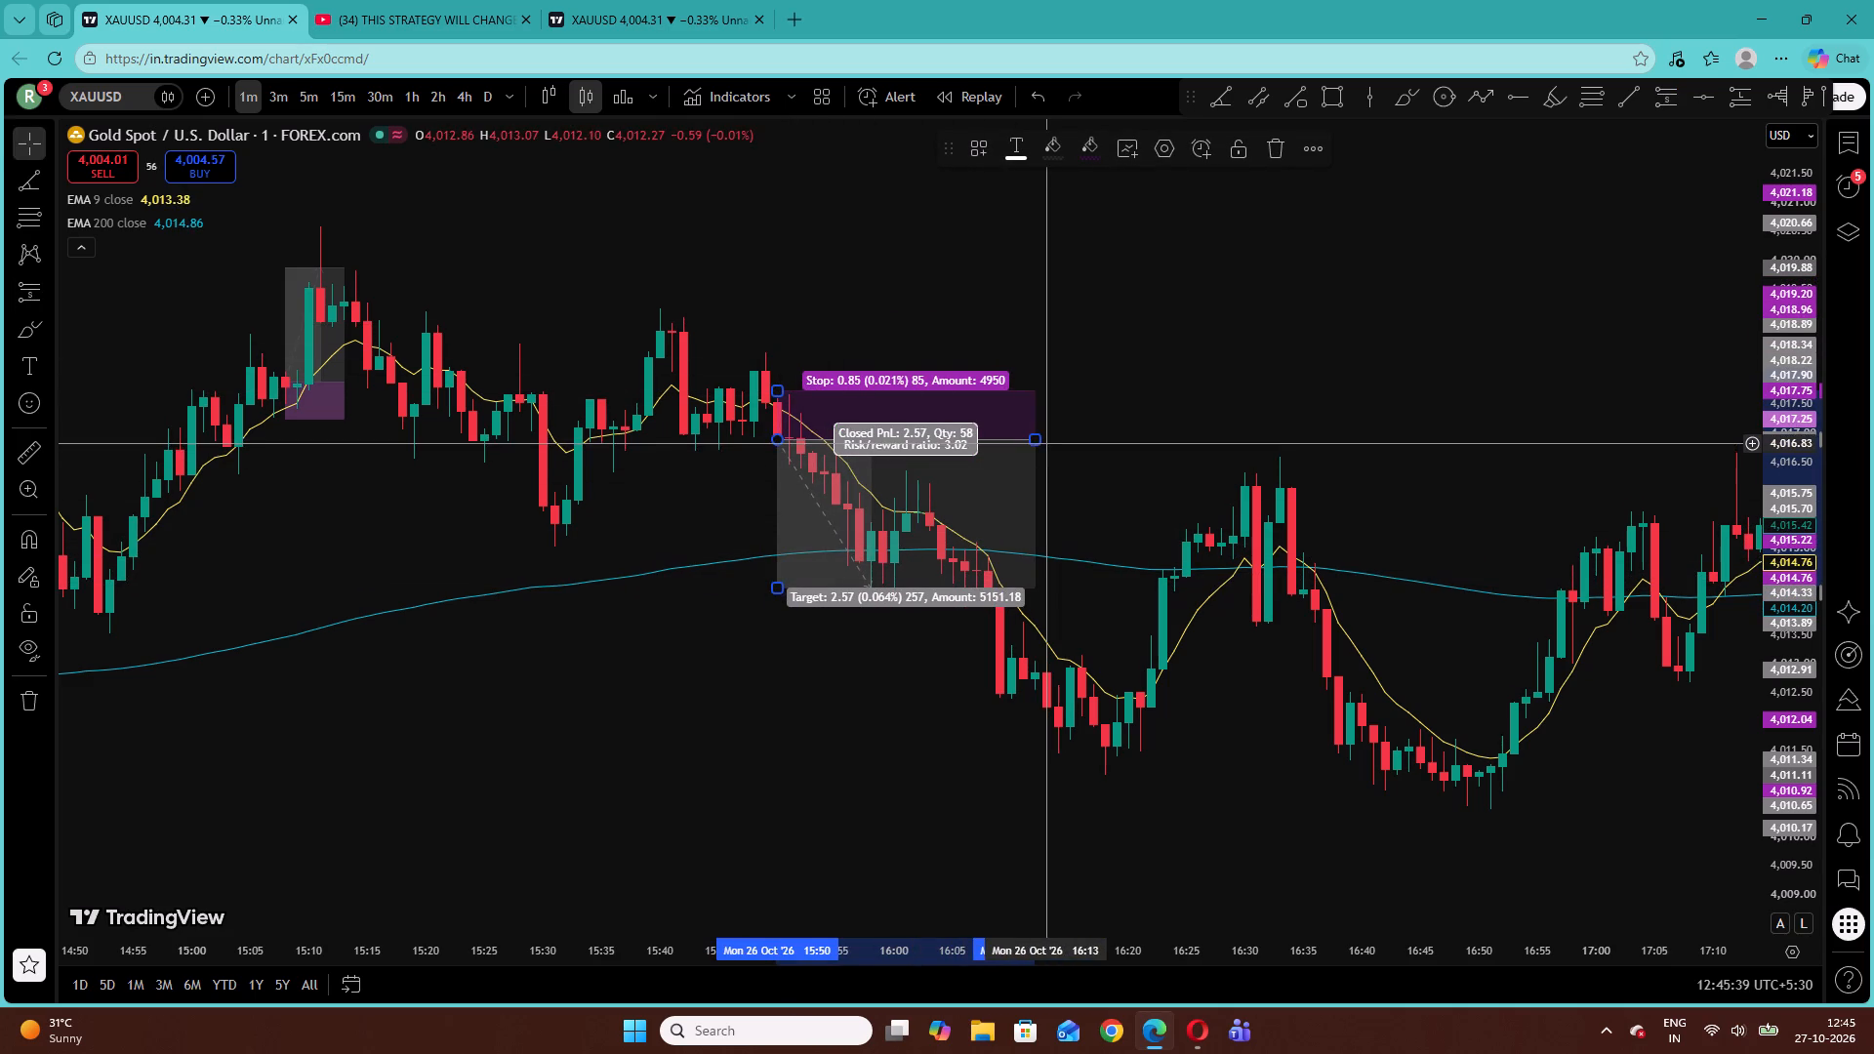
{"action": "left_click_drag", "start_coordinate": [1037, 438], "coordinate": [1001, 463]}
{"action": "left_click", "coordinate": [1055, 443]}
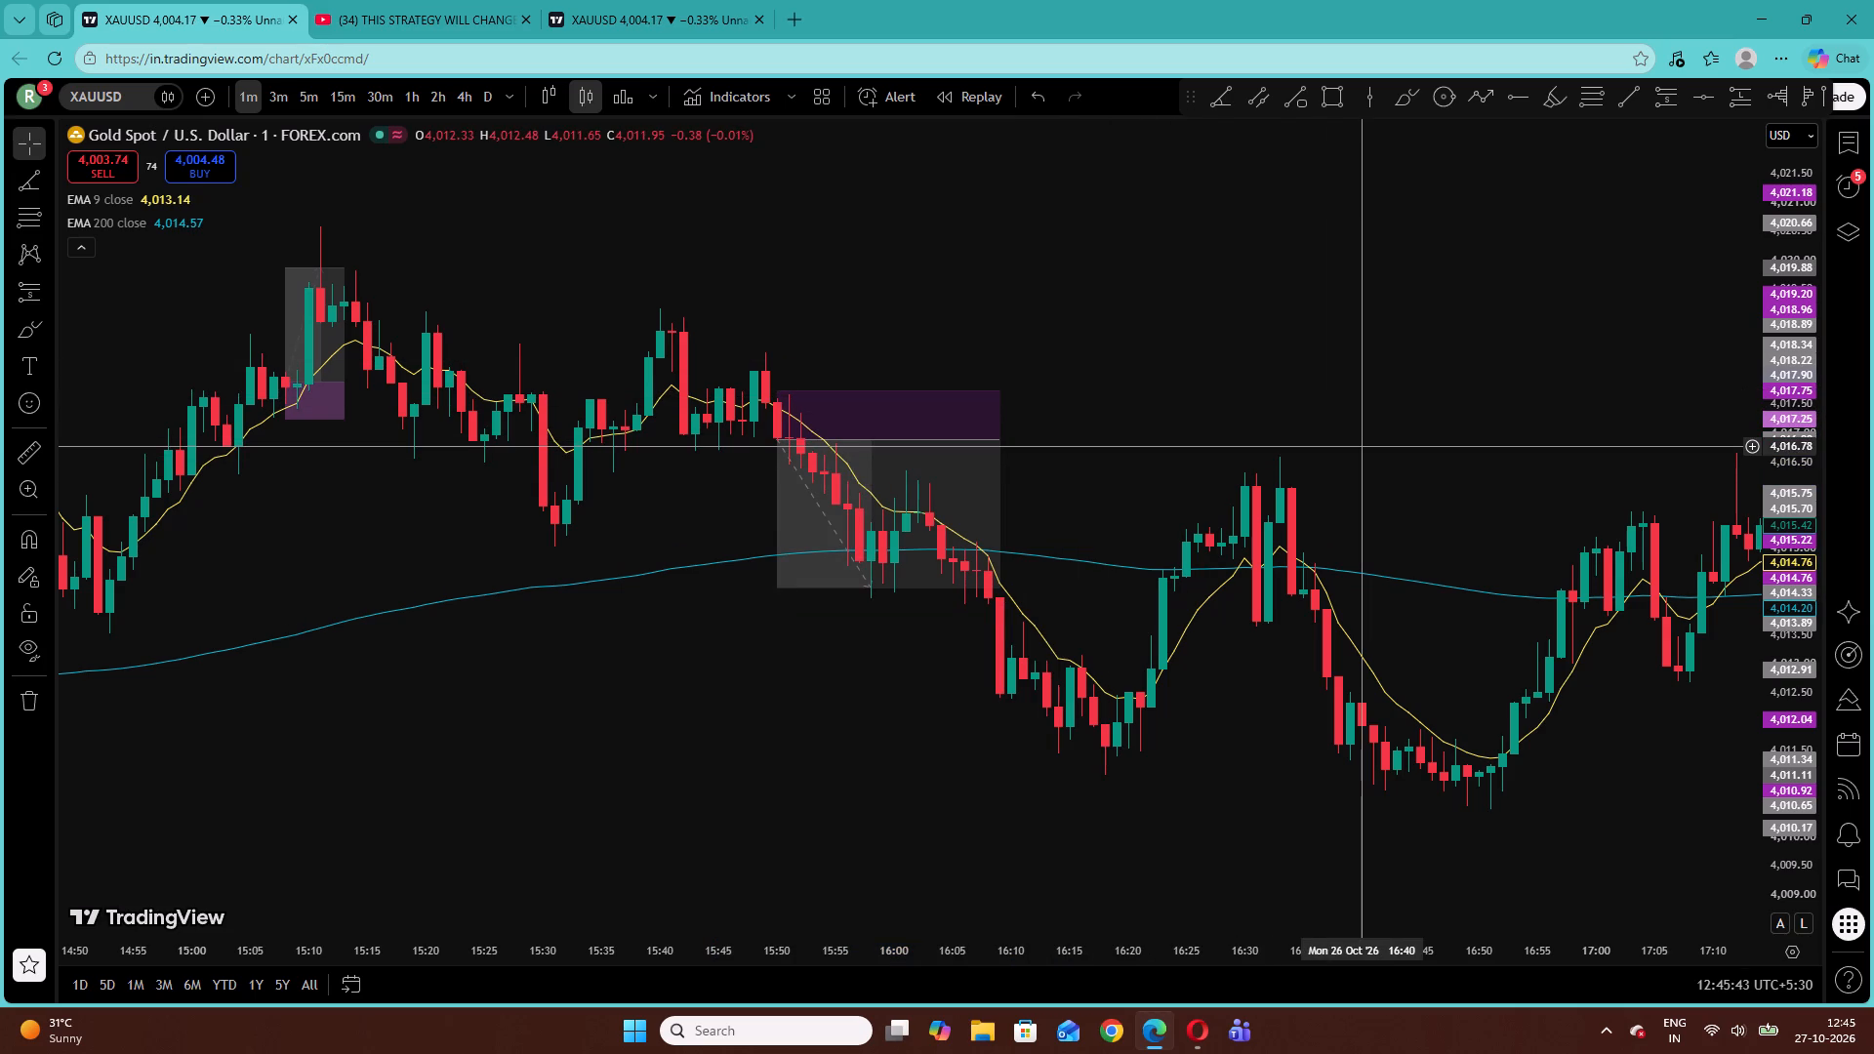
Draw a short position from 16:34 to about 16:43 on 26 October with entry 4,014.31, stop 4,015.04 and target 4,011.99.
{"action": "left_click_drag", "start_coordinate": [1365, 446], "coordinate": [920, 431]}
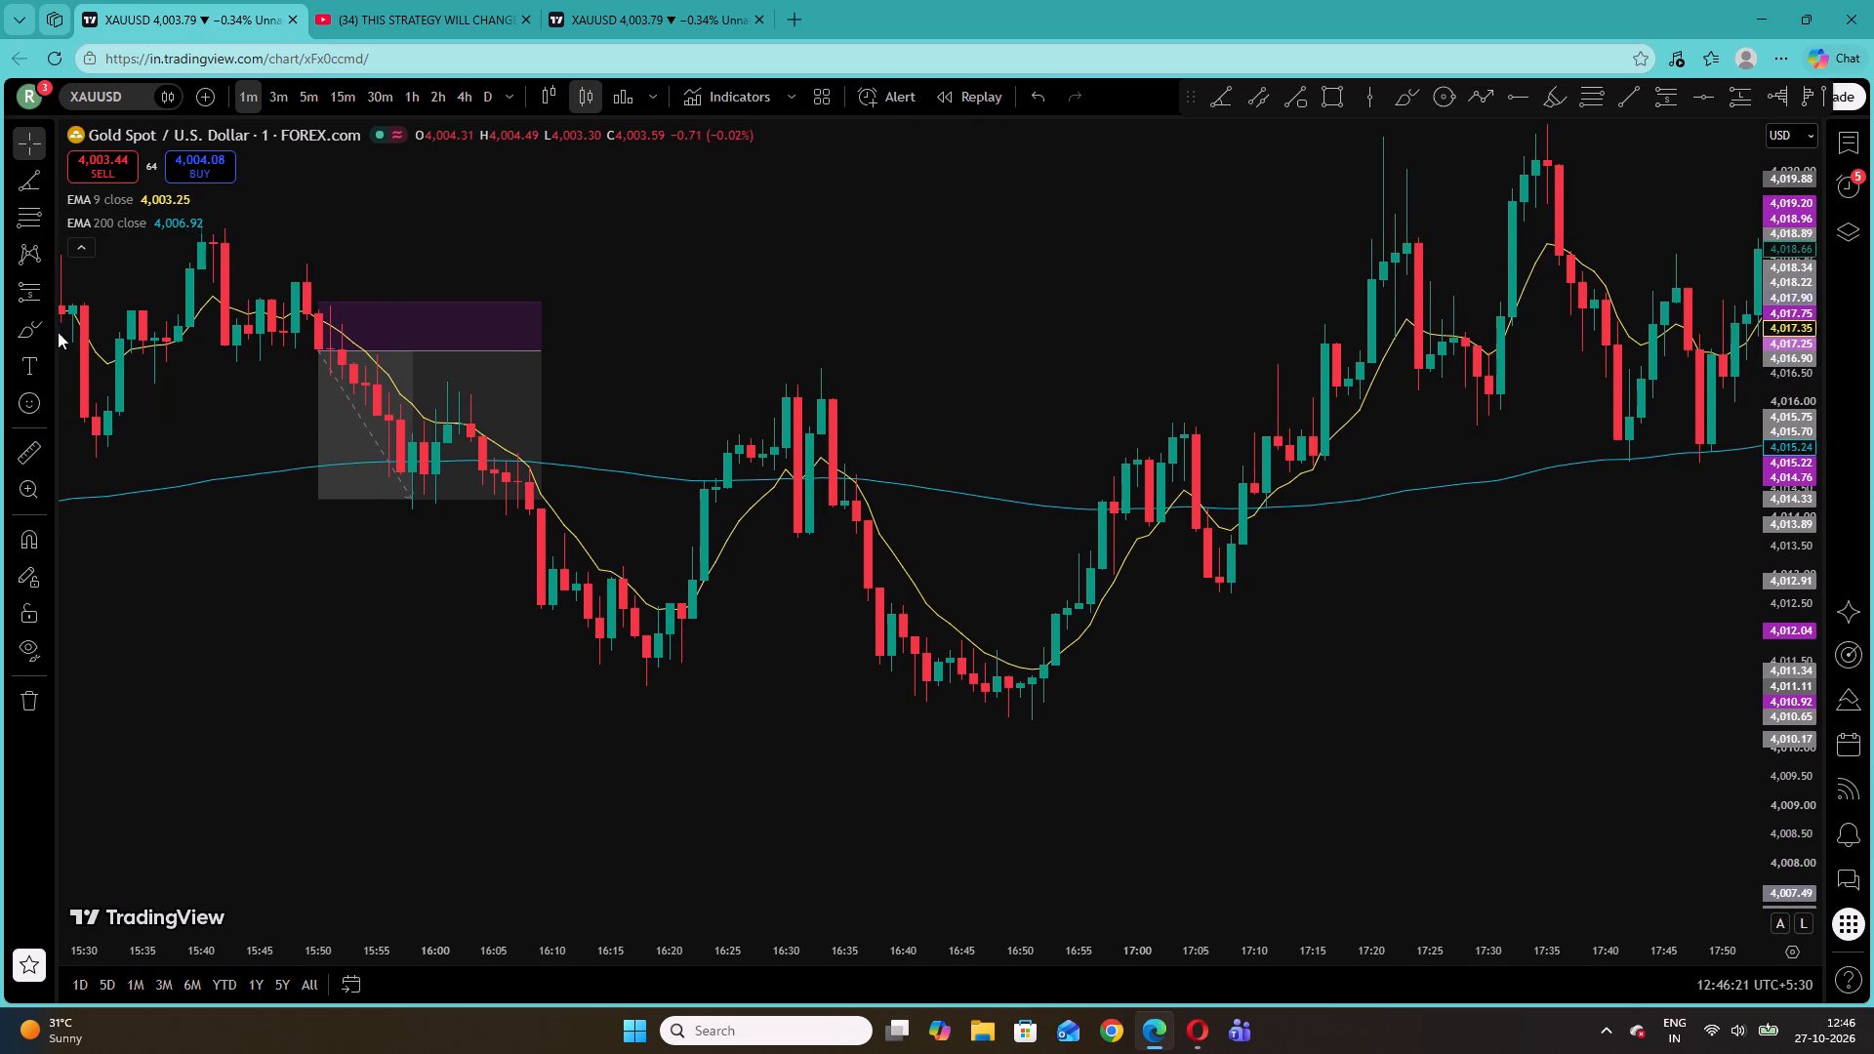
{"action": "left_click", "coordinate": [46, 294]}
{"action": "left_click", "coordinate": [102, 352]}
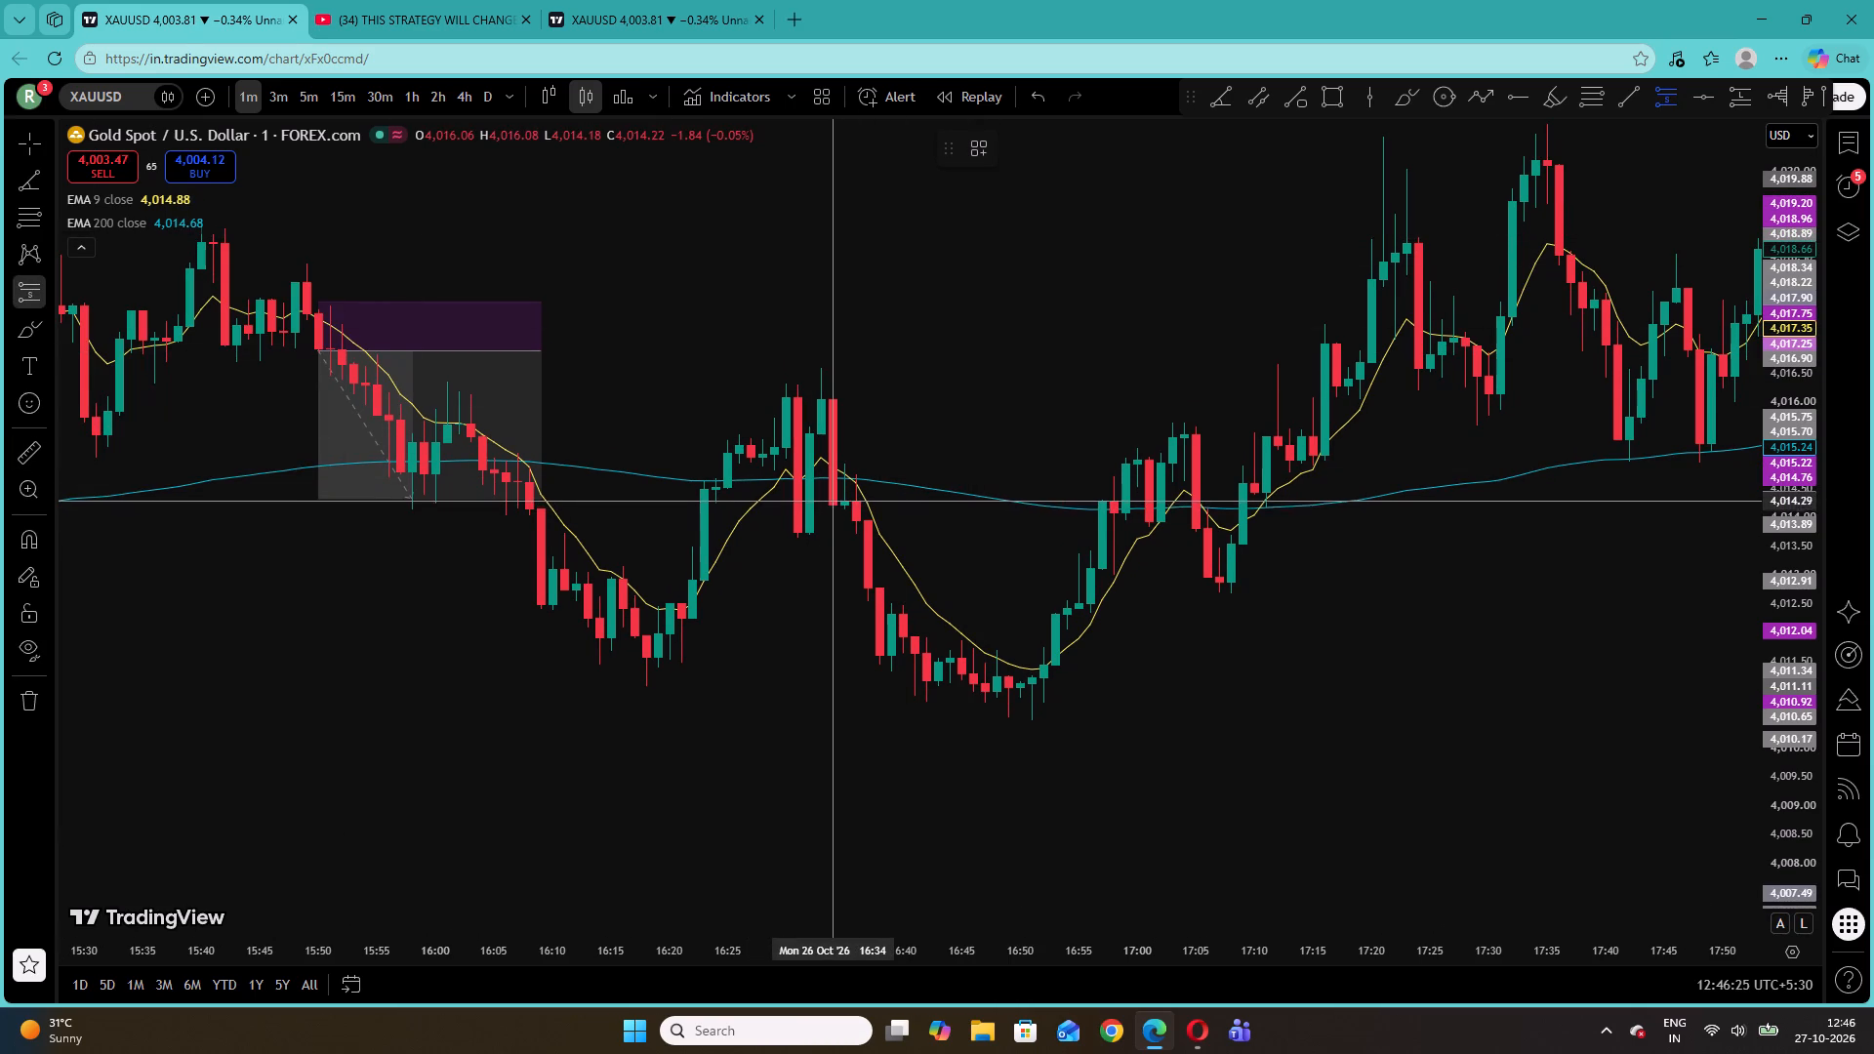
{"action": "left_click", "coordinate": [831, 500]}
{"action": "left_click_drag", "start_coordinate": [836, 381], "coordinate": [872, 458]}
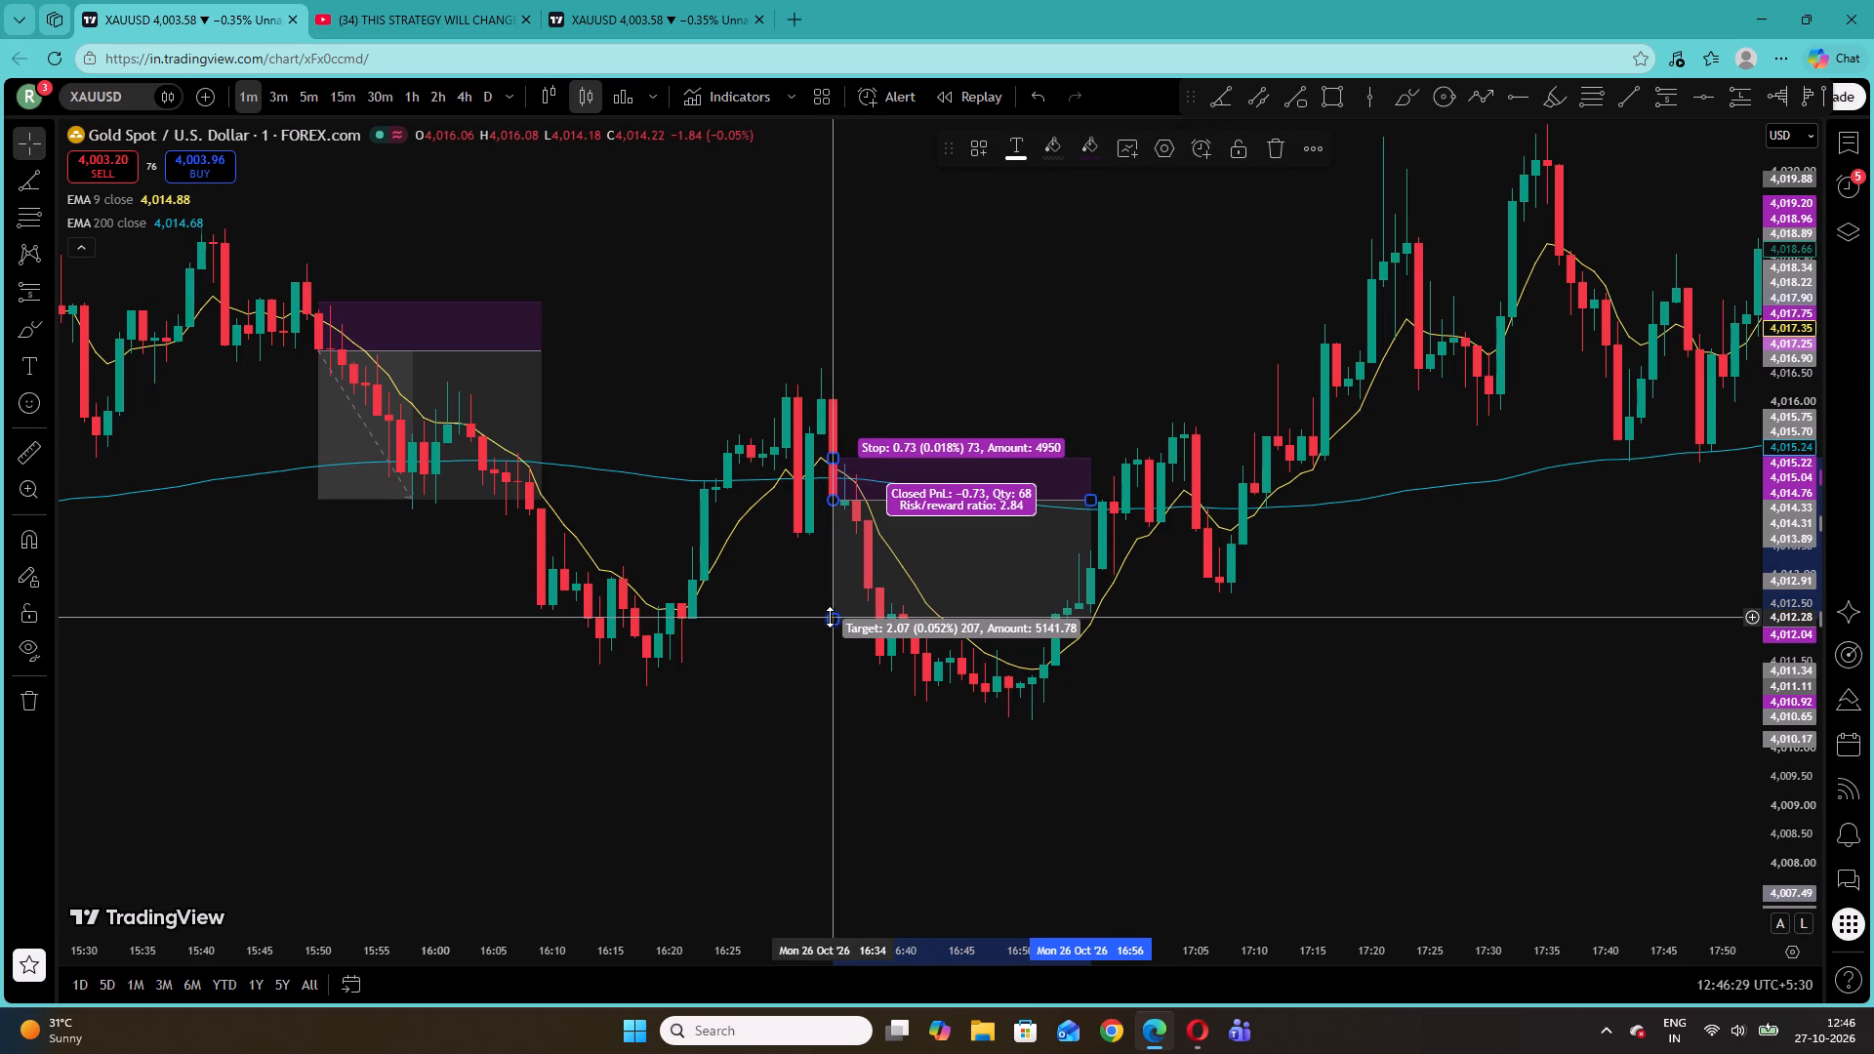
{"action": "left_click_drag", "start_coordinate": [830, 617], "coordinate": [833, 633]}
{"action": "left_click_drag", "start_coordinate": [1087, 498], "coordinate": [937, 542]}
{"action": "left_click", "coordinate": [976, 516]}
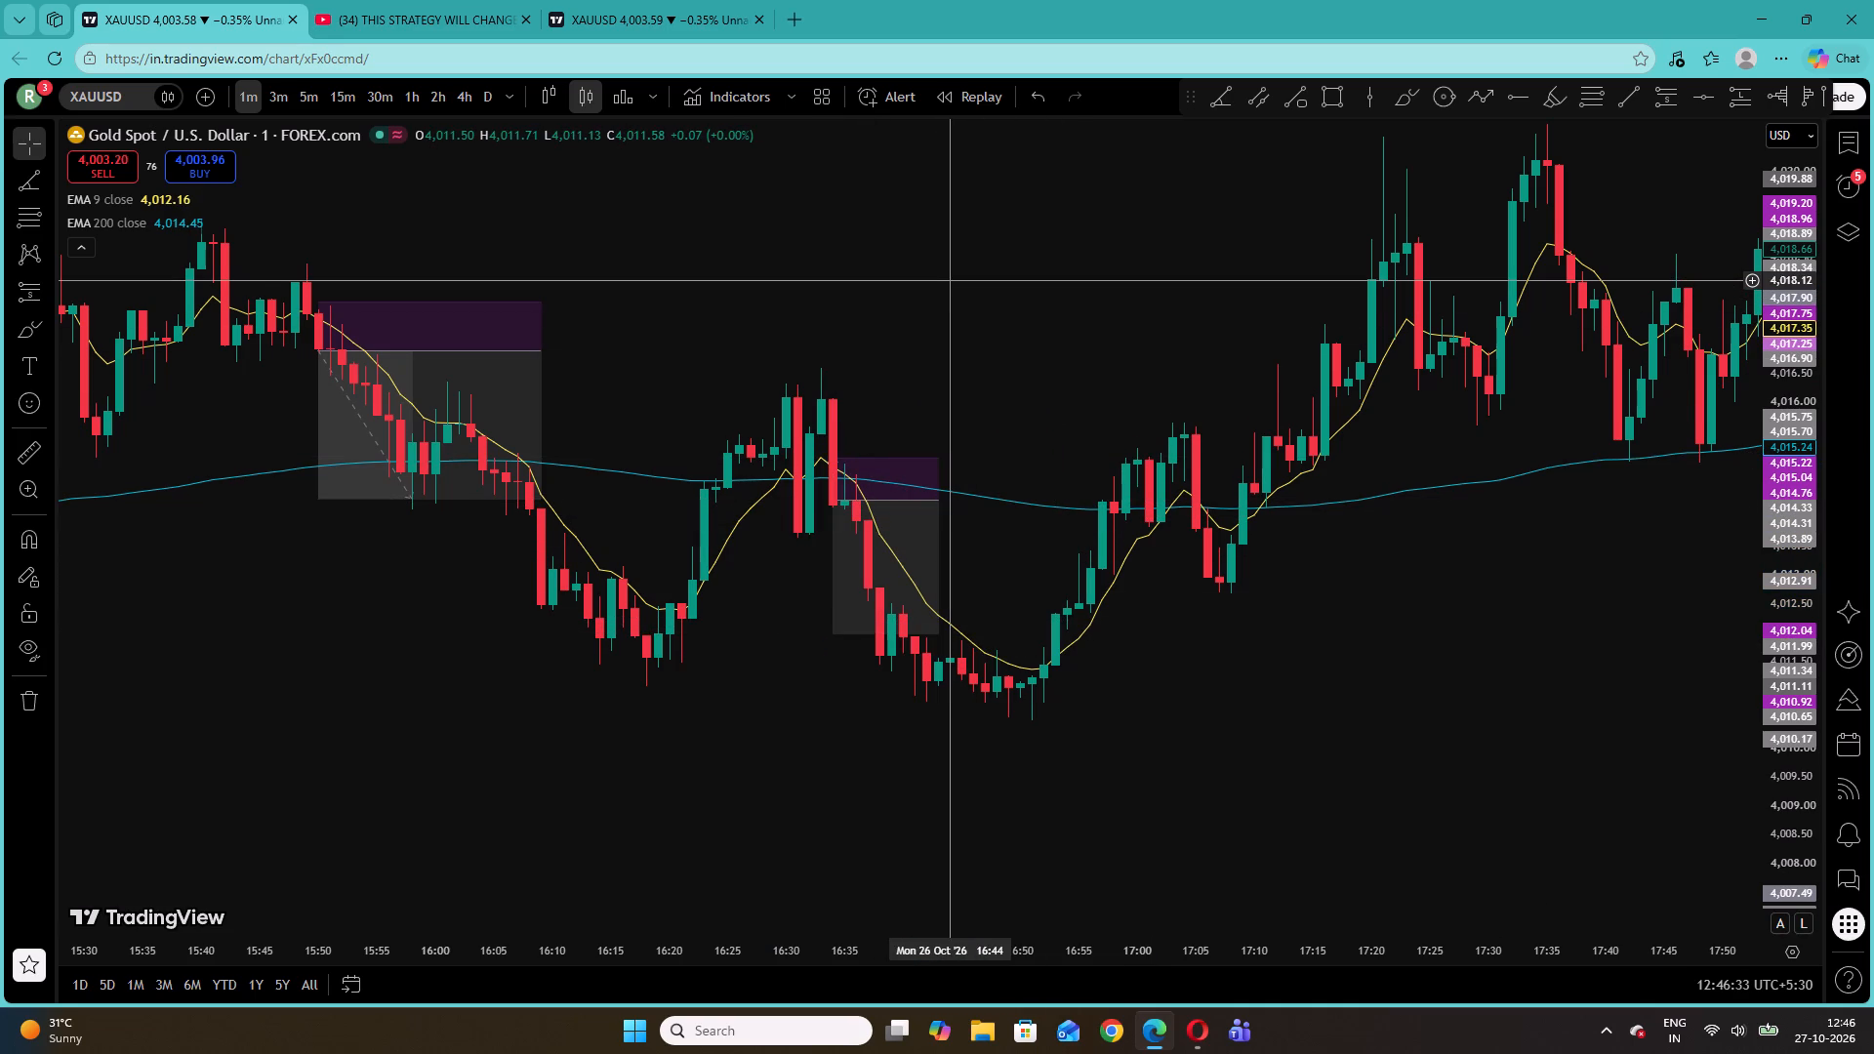
Review the marked positions and price action on 26 October back to about 04:25, then forward to about 07:20, against both EMAs.
{"action": "left_click_drag", "start_coordinate": [690, 329], "coordinate": [1423, 309]}
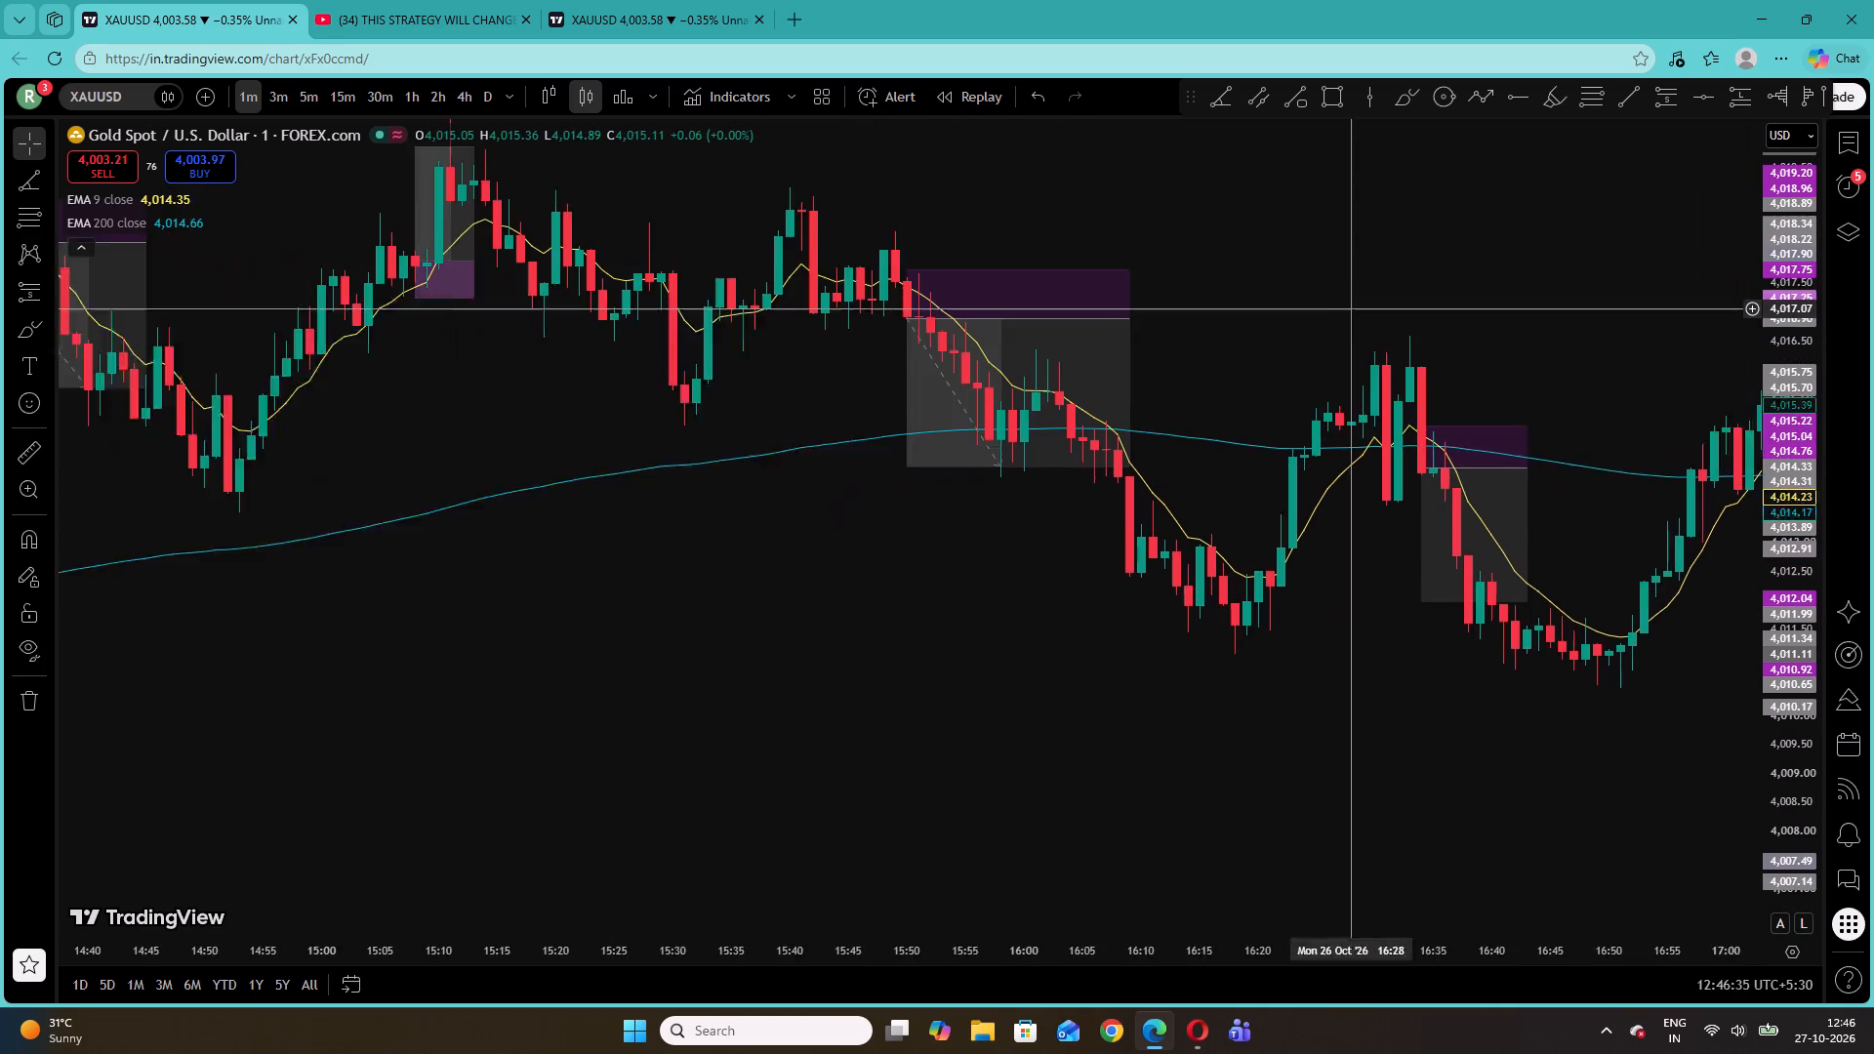
{"action": "left_click_drag", "start_coordinate": [1423, 309], "coordinate": [1429, 303]}
{"action": "left_click_drag", "start_coordinate": [712, 596], "coordinate": [1382, 666]}
{"action": "left_click_drag", "start_coordinate": [660, 750], "coordinate": [1598, 671]}
{"action": "left_click_drag", "start_coordinate": [762, 673], "coordinate": [1669, 314]}
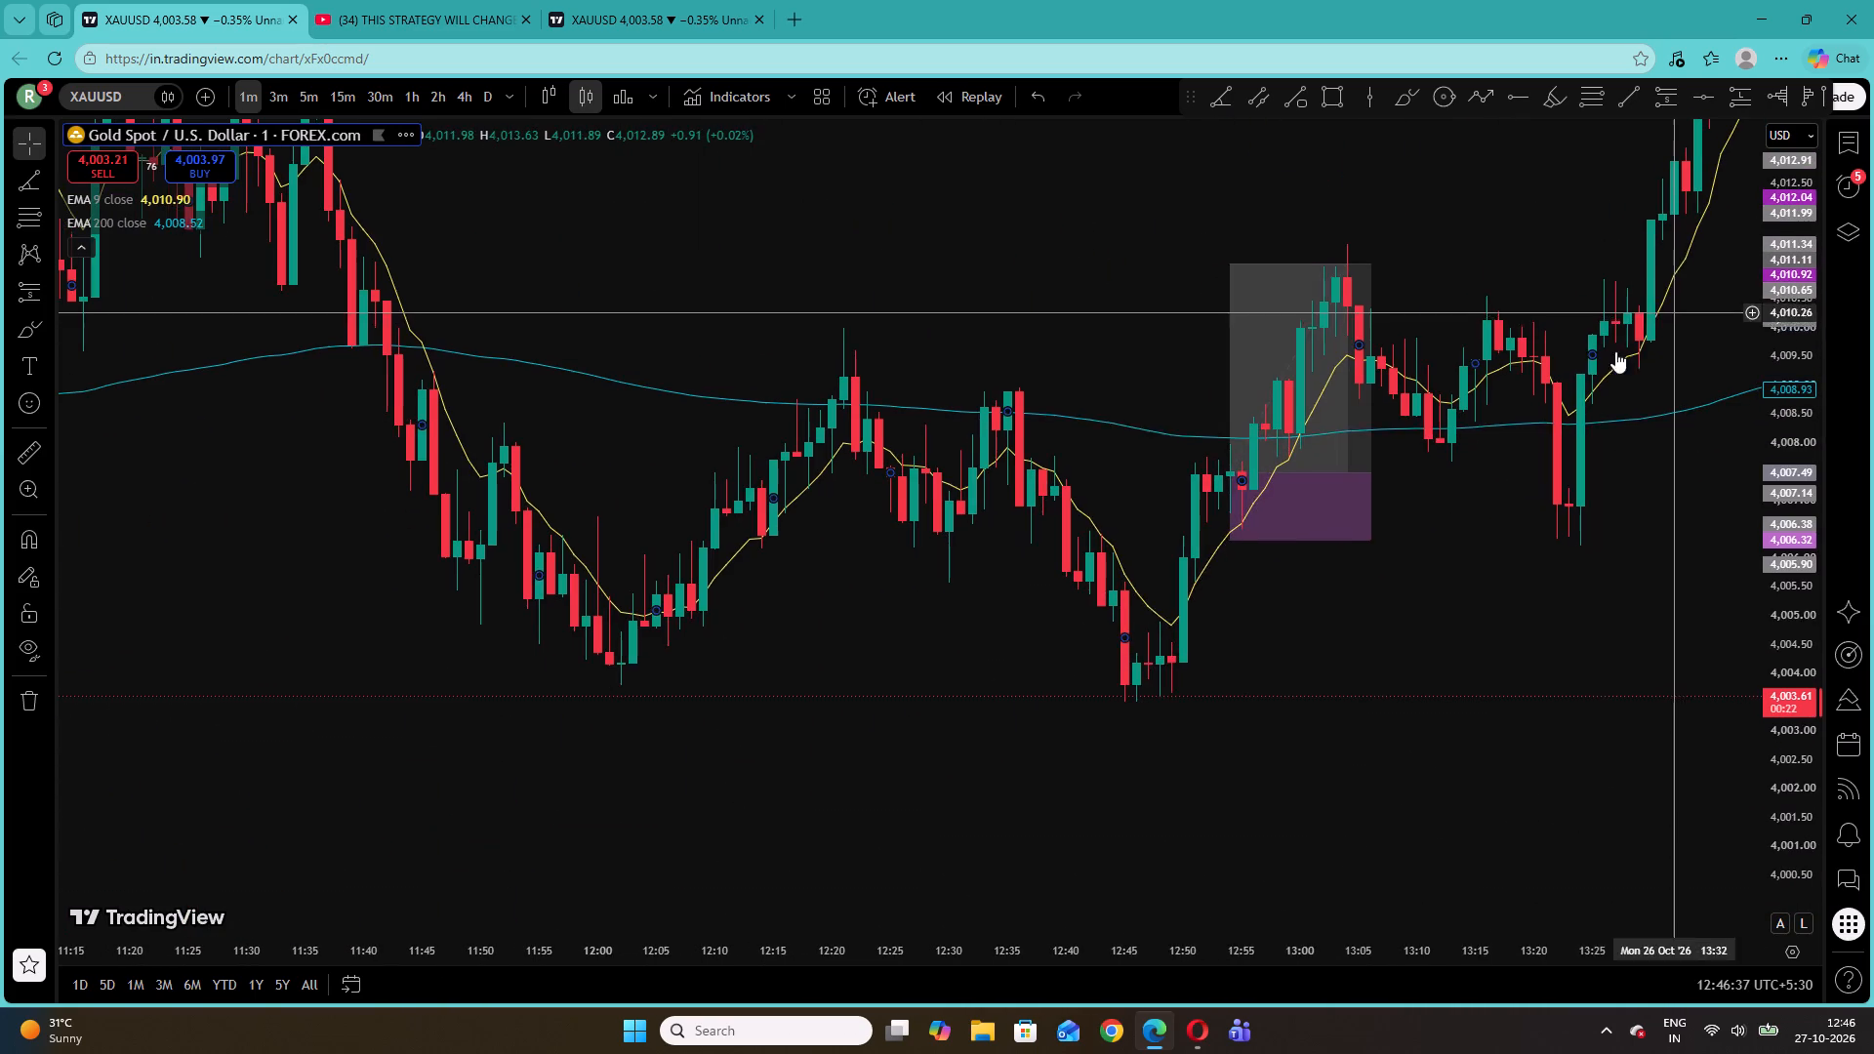
{"action": "left_click", "coordinate": [1087, 665]}
{"action": "left_click_drag", "start_coordinate": [703, 554], "coordinate": [1444, 764]}
{"action": "left_click_drag", "start_coordinate": [797, 684], "coordinate": [1515, 760]}
{"action": "left_click_drag", "start_coordinate": [812, 699], "coordinate": [1421, 621]}
{"action": "left_click_drag", "start_coordinate": [766, 727], "coordinate": [1720, 493]}
{"action": "left_click_drag", "start_coordinate": [776, 693], "coordinate": [1412, 463]}
{"action": "left_click_drag", "start_coordinate": [1070, 724], "coordinate": [1198, 527]}
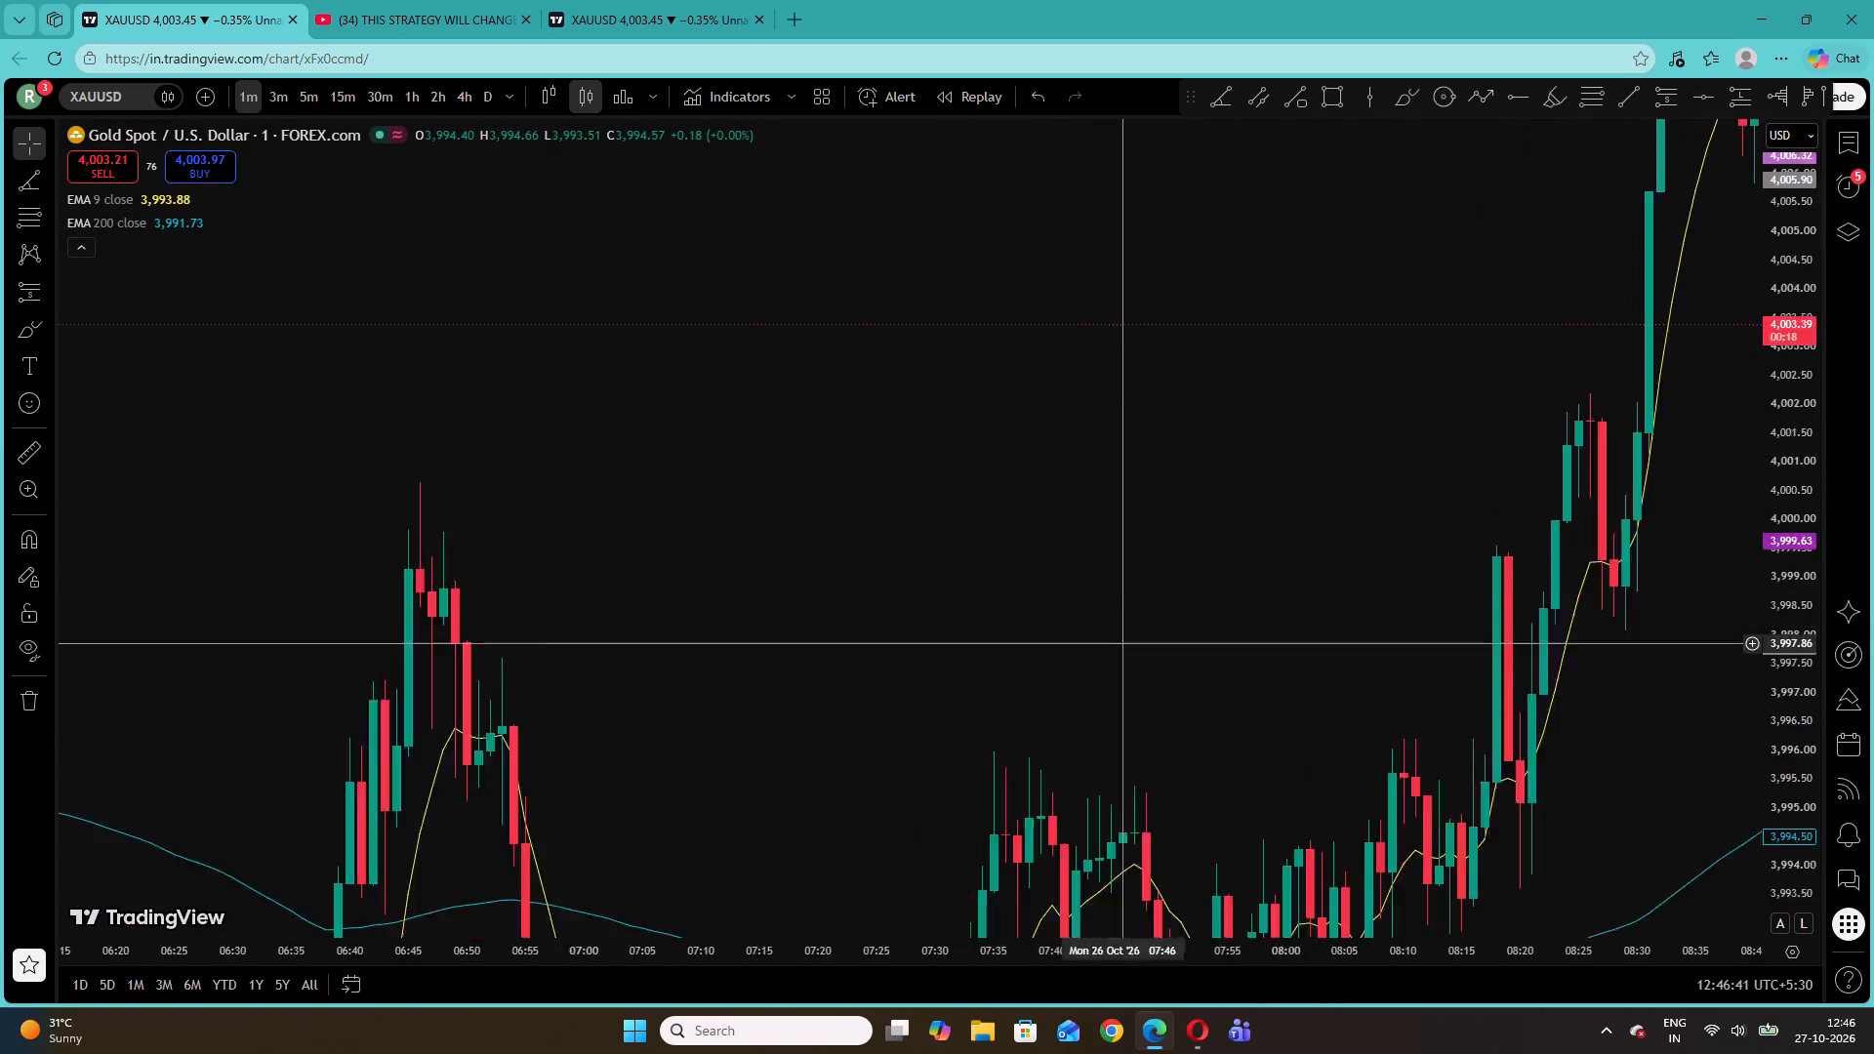
{"action": "left_click_drag", "start_coordinate": [1198, 527], "coordinate": [1292, 319]}
{"action": "left_click_drag", "start_coordinate": [1794, 523], "coordinate": [1782, 795]}
{"action": "left_click_drag", "start_coordinate": [1190, 773], "coordinate": [1286, 733]}
{"action": "left_click_drag", "start_coordinate": [954, 790], "coordinate": [1494, 668]}
{"action": "left_click_drag", "start_coordinate": [1169, 742], "coordinate": [1234, 745]}
{"action": "left_click_drag", "start_coordinate": [866, 651], "coordinate": [1432, 785]}
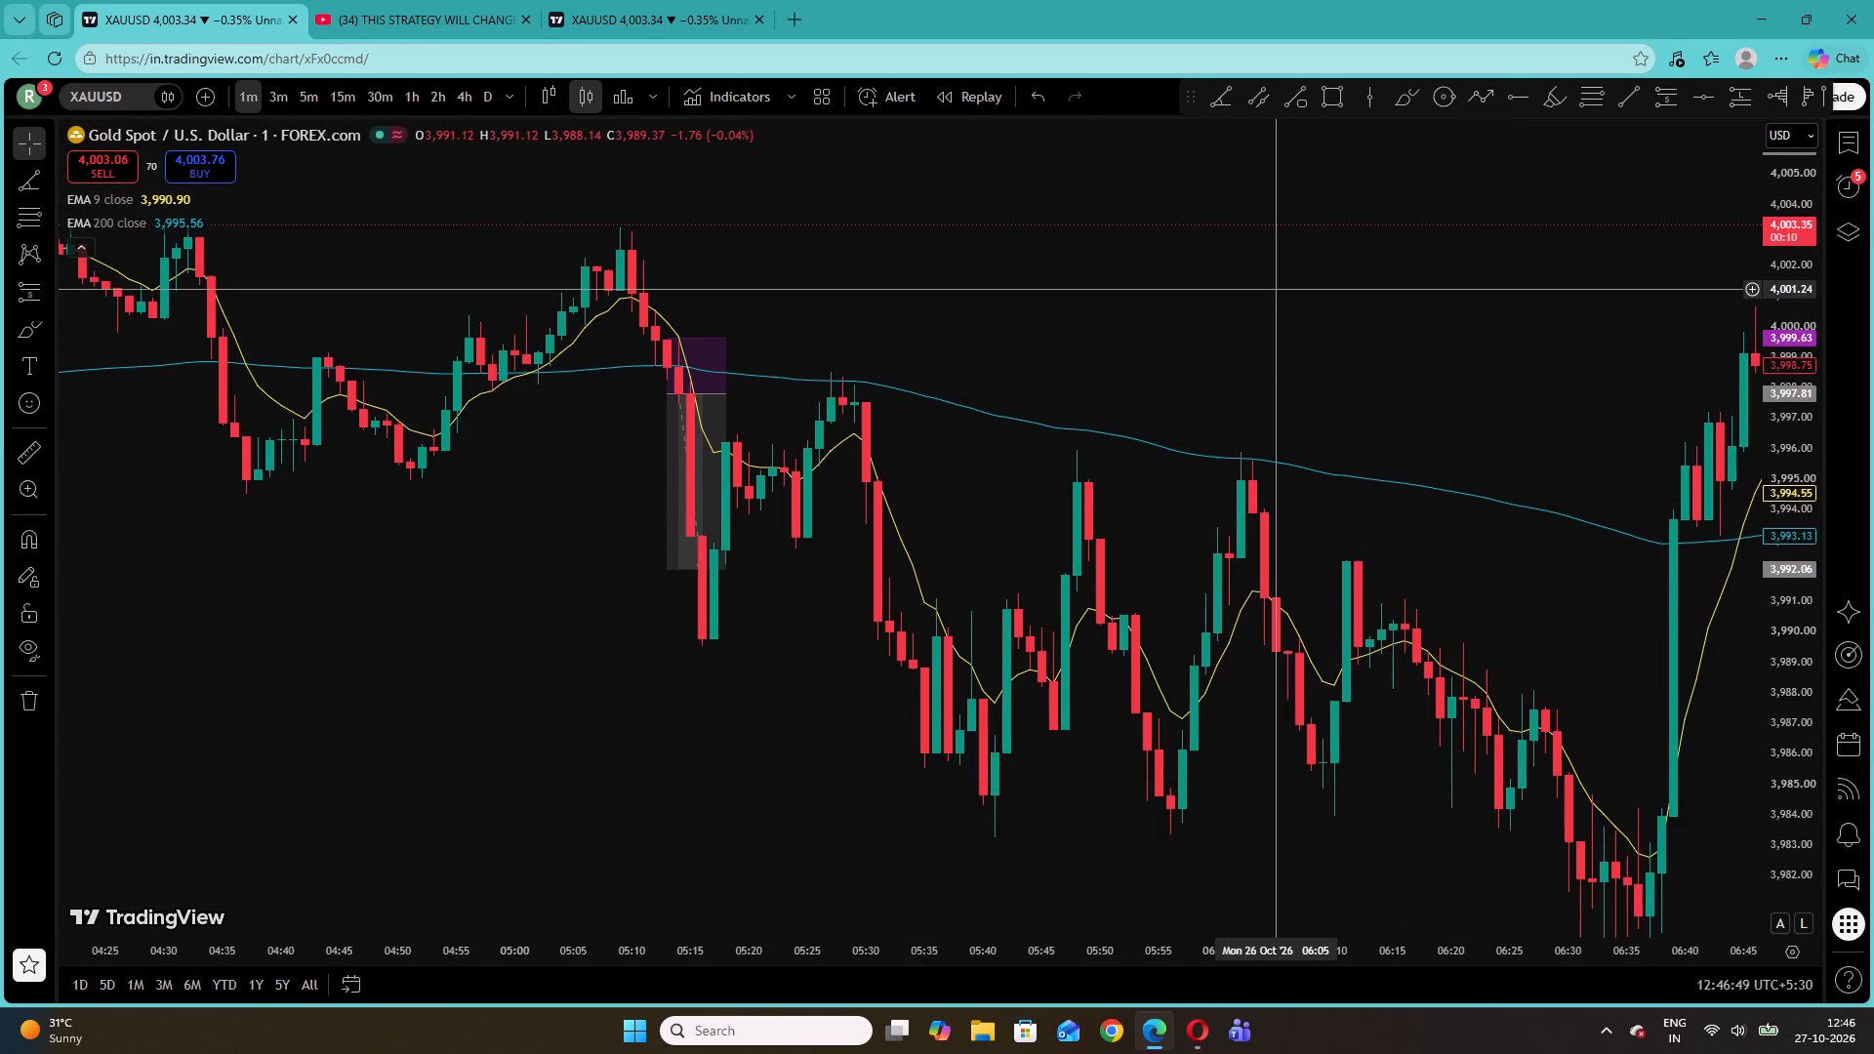
{"action": "left_click_drag", "start_coordinate": [1381, 603], "coordinate": [1305, 585]}
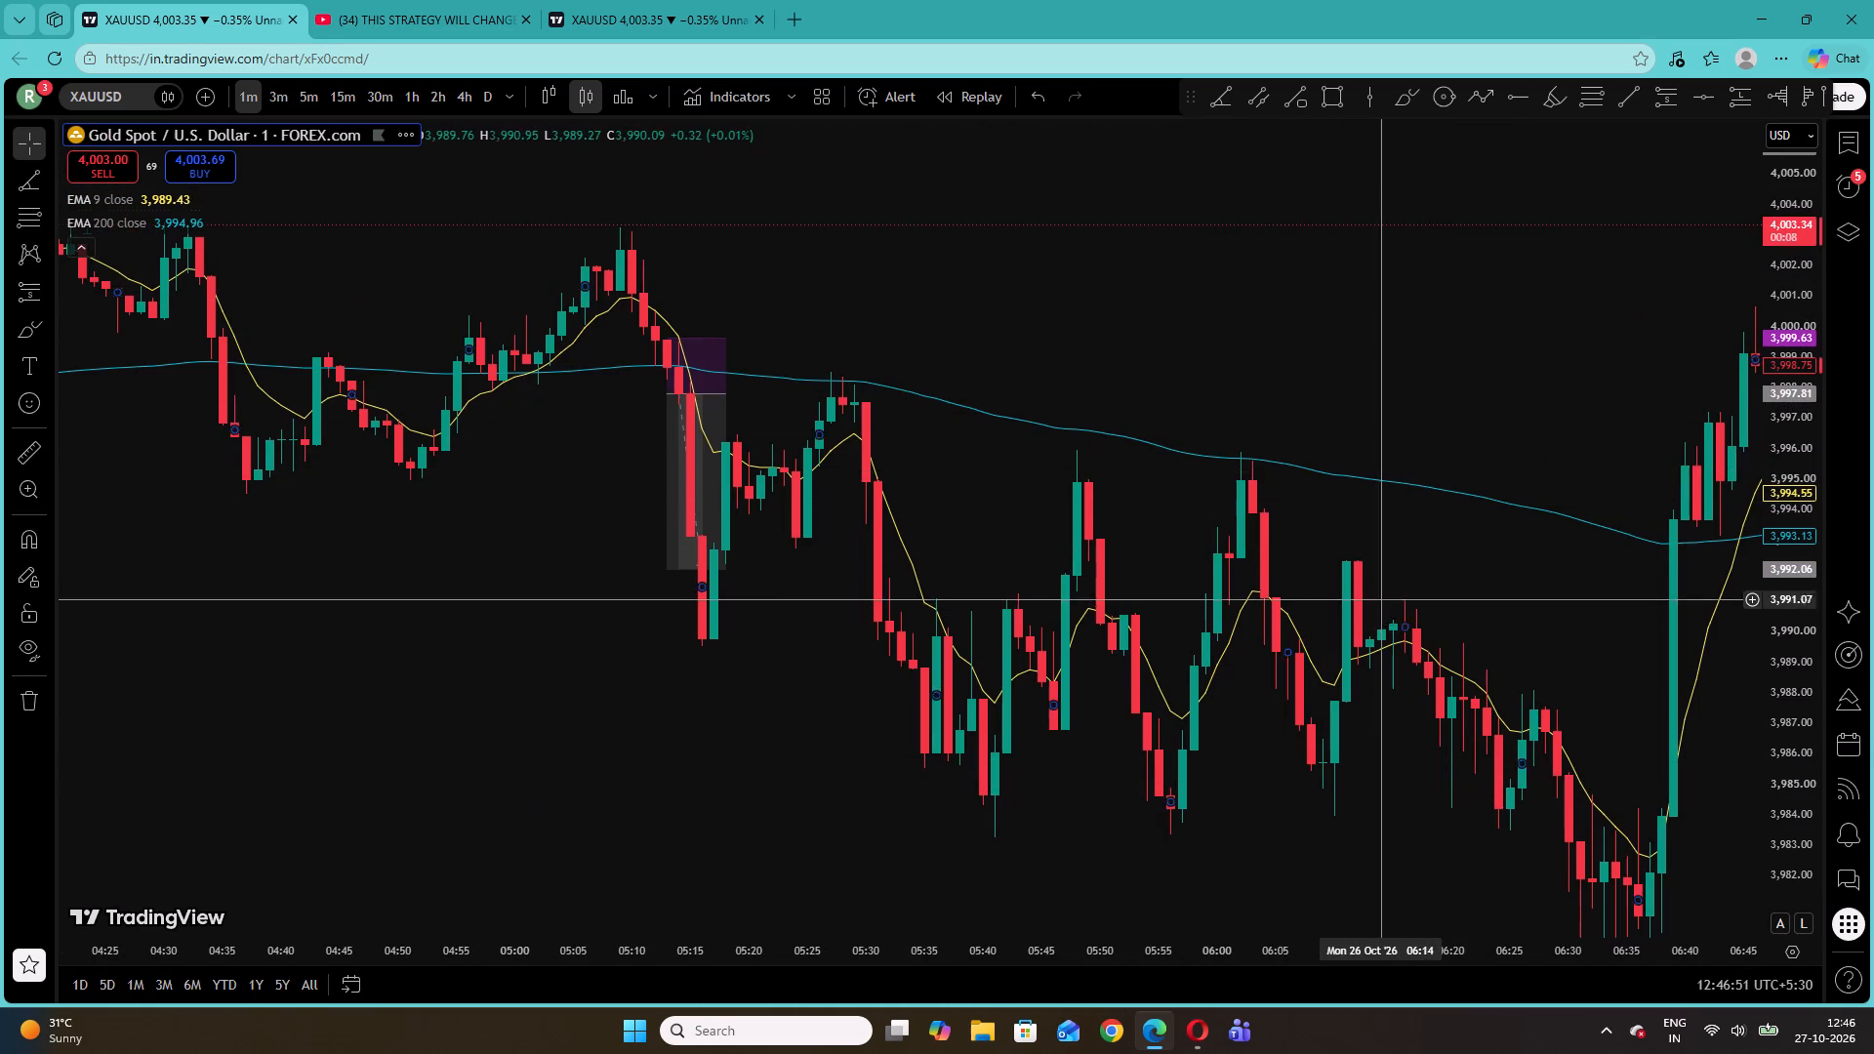
{"action": "left_click_drag", "start_coordinate": [1305, 585], "coordinate": [964, 523]}
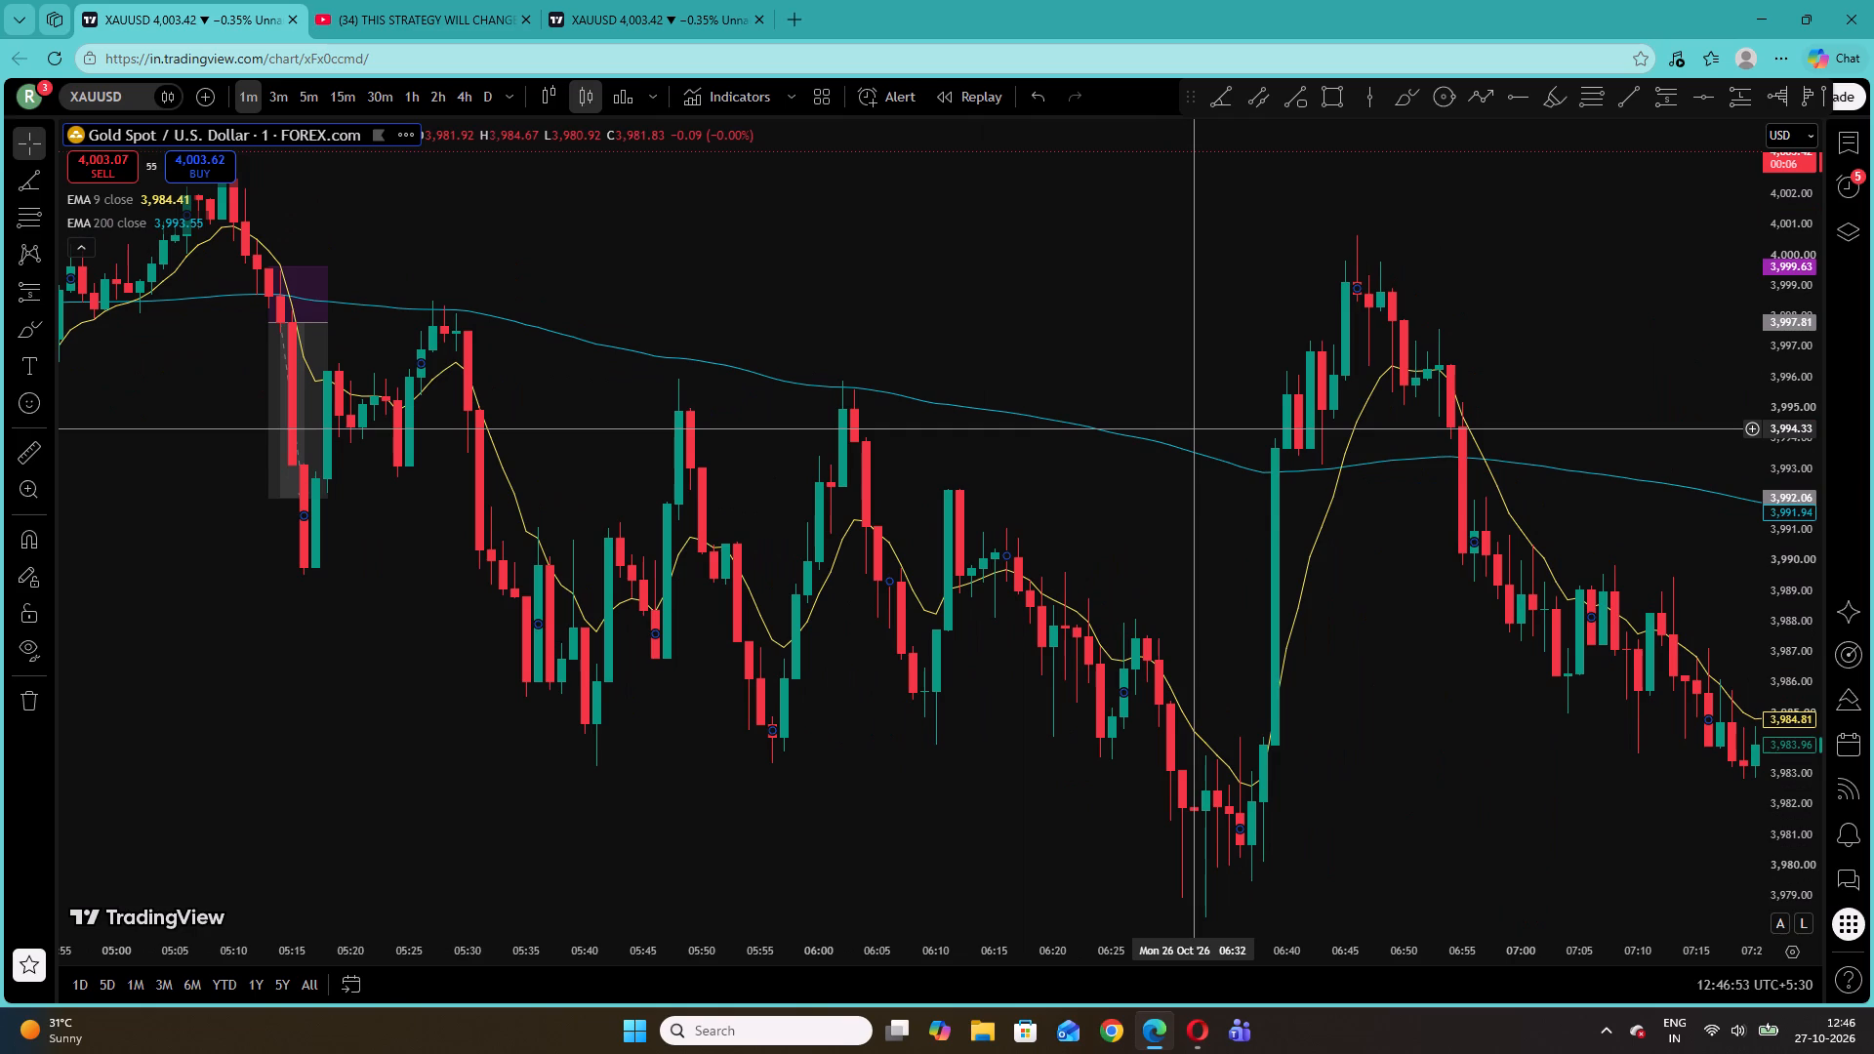
{"action": "left_click", "coordinate": [1242, 478]}
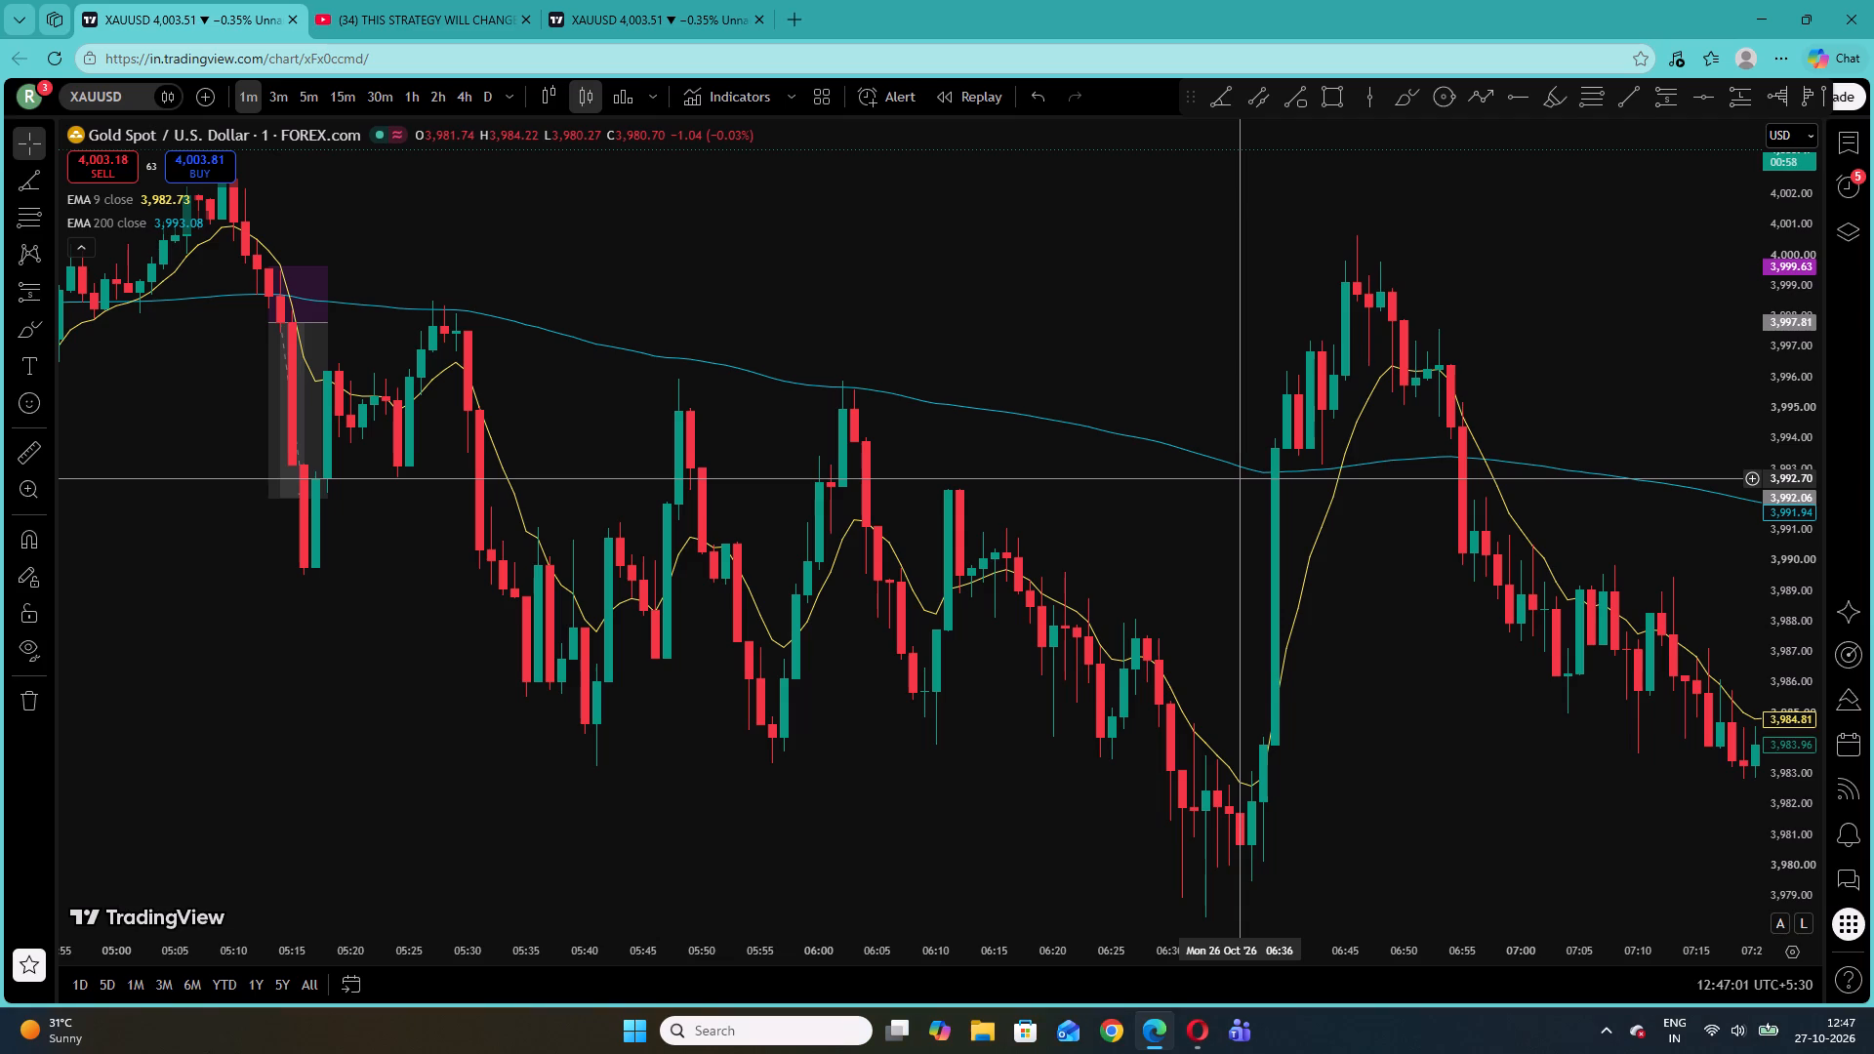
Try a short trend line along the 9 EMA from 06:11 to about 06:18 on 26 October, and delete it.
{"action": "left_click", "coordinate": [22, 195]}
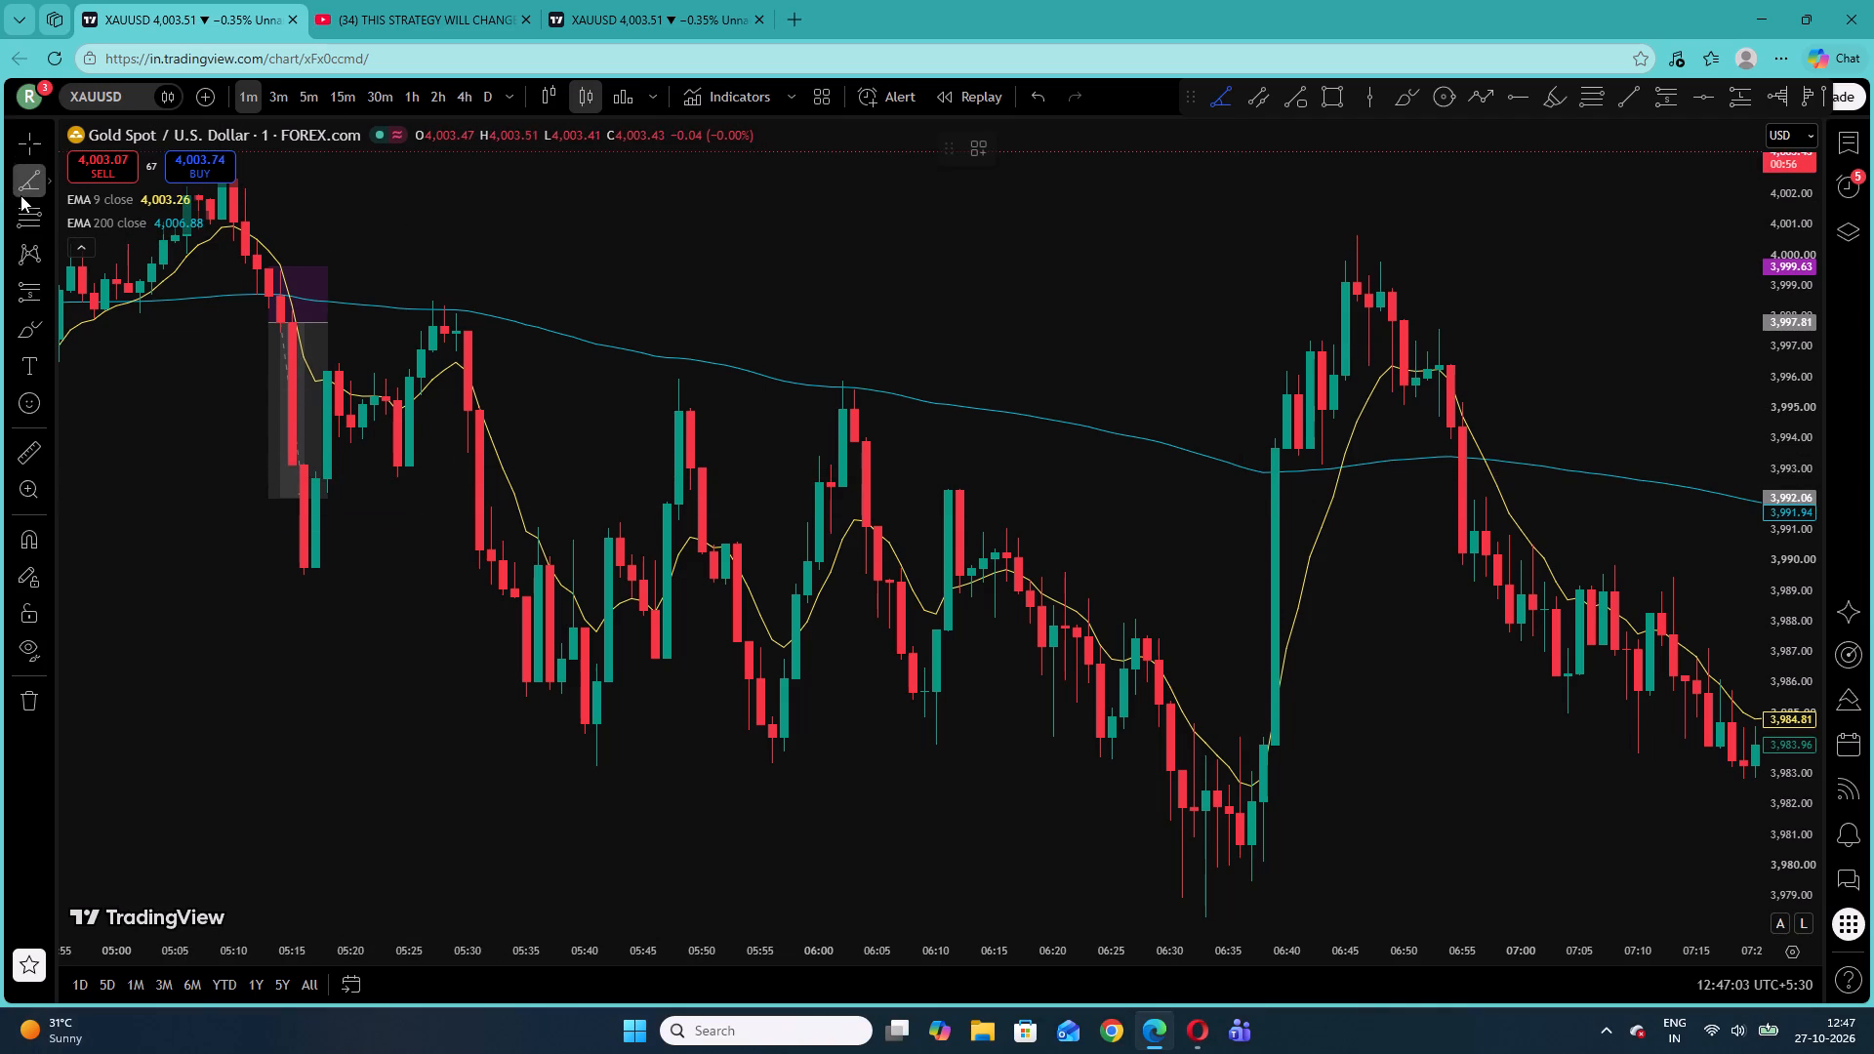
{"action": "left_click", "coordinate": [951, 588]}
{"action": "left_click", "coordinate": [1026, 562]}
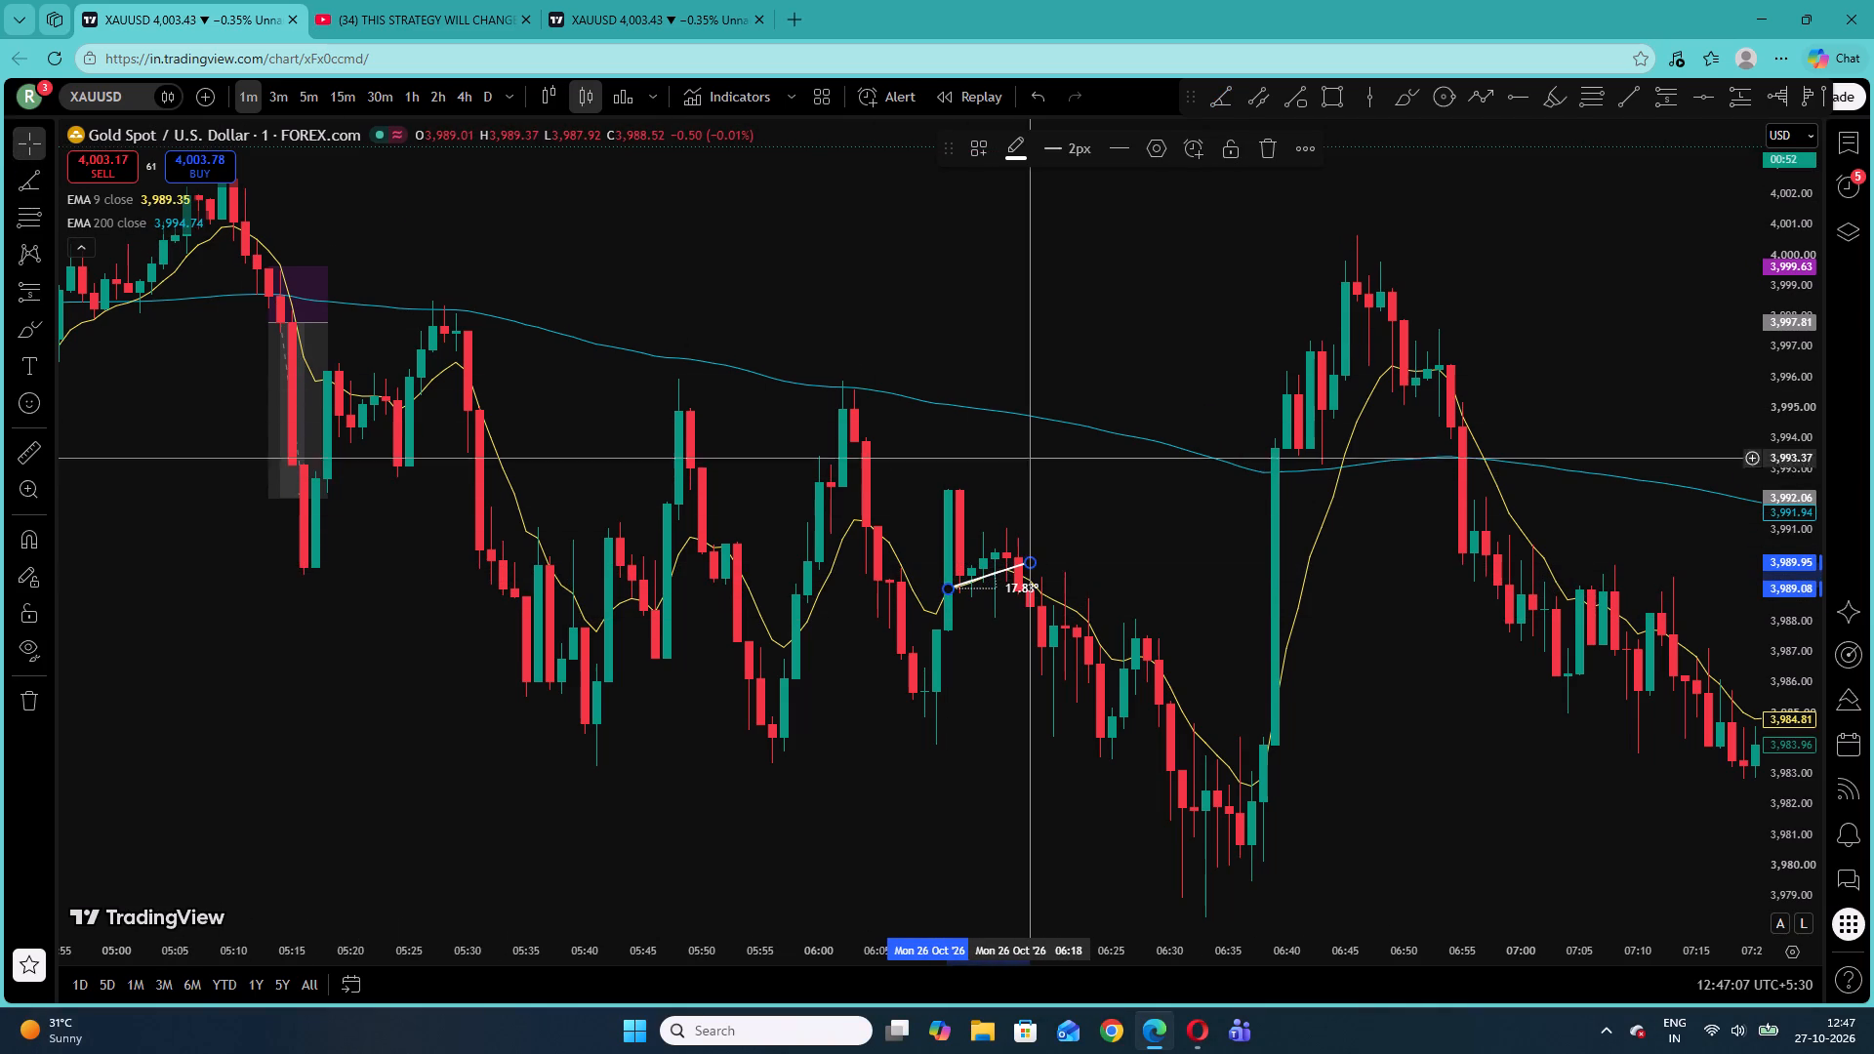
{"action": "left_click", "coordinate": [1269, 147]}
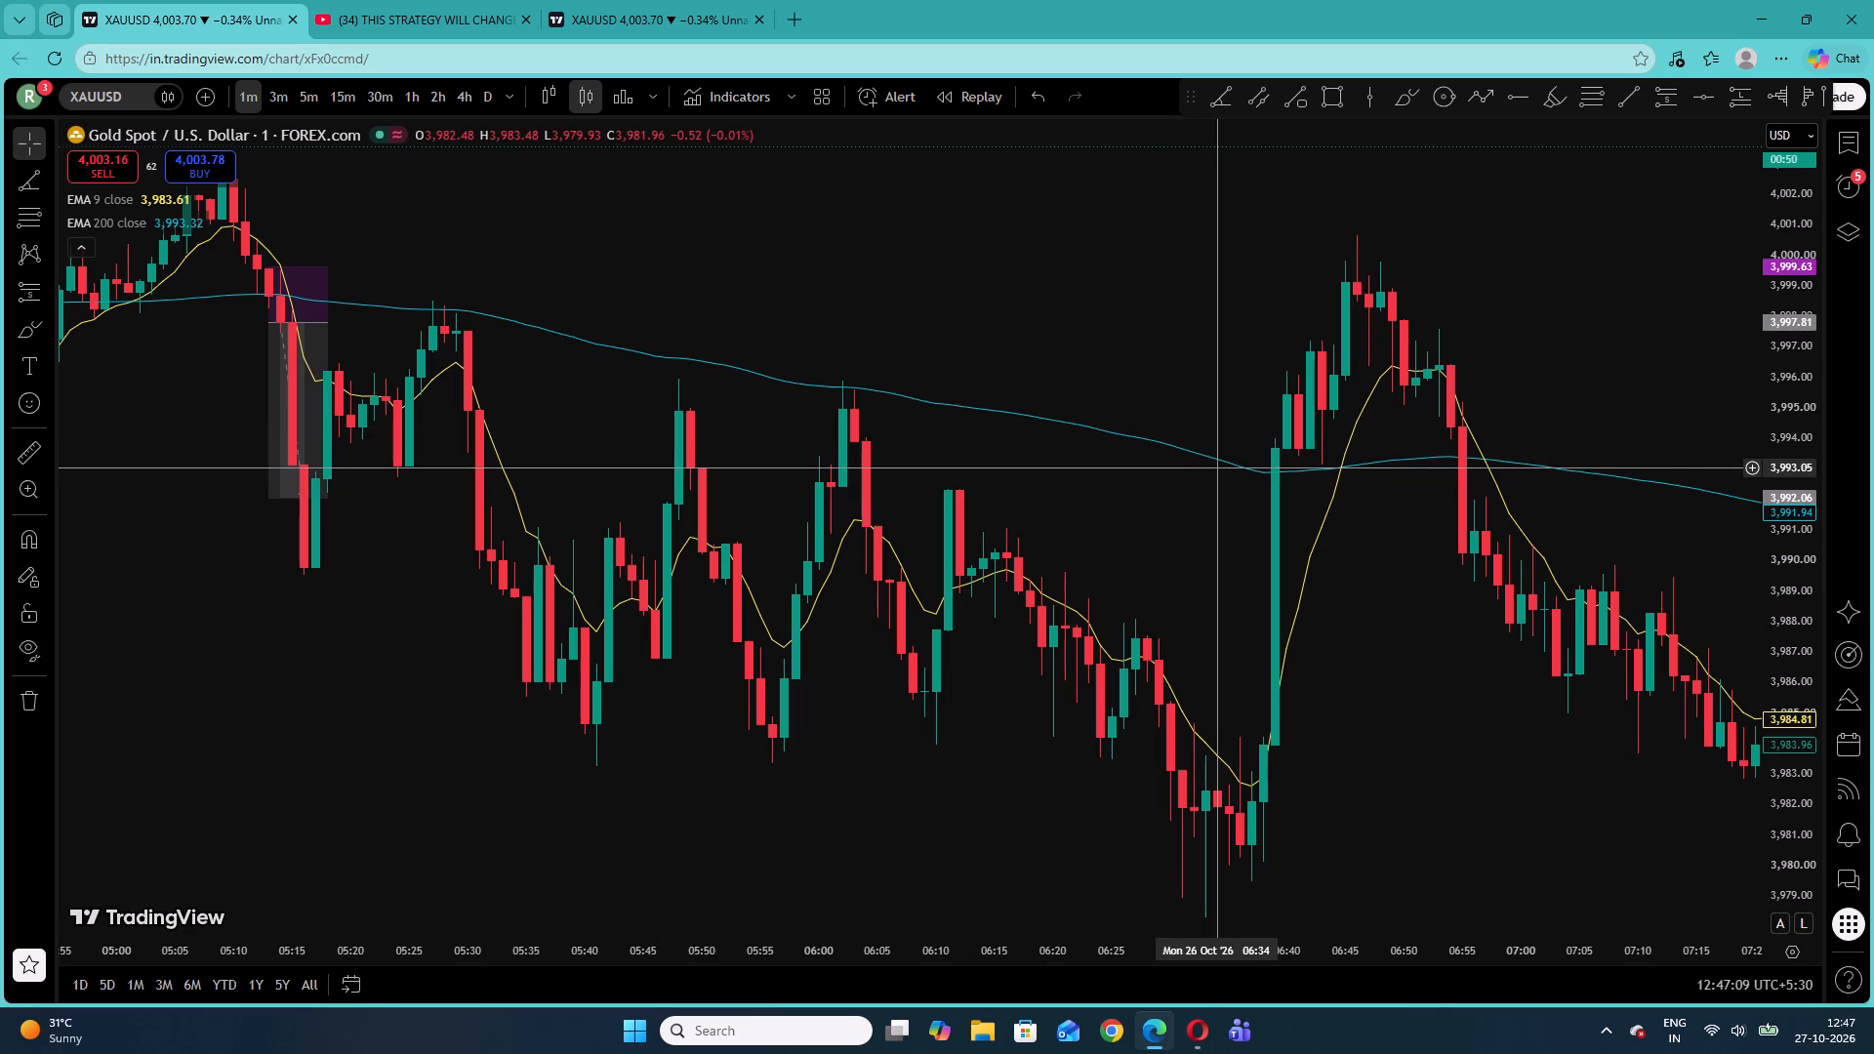
Review XAUUSD price action against both EMAs on 26 October from about 06:30 forward to about 10:45.
{"action": "left_click_drag", "start_coordinate": [1241, 536], "coordinate": [981, 510]}
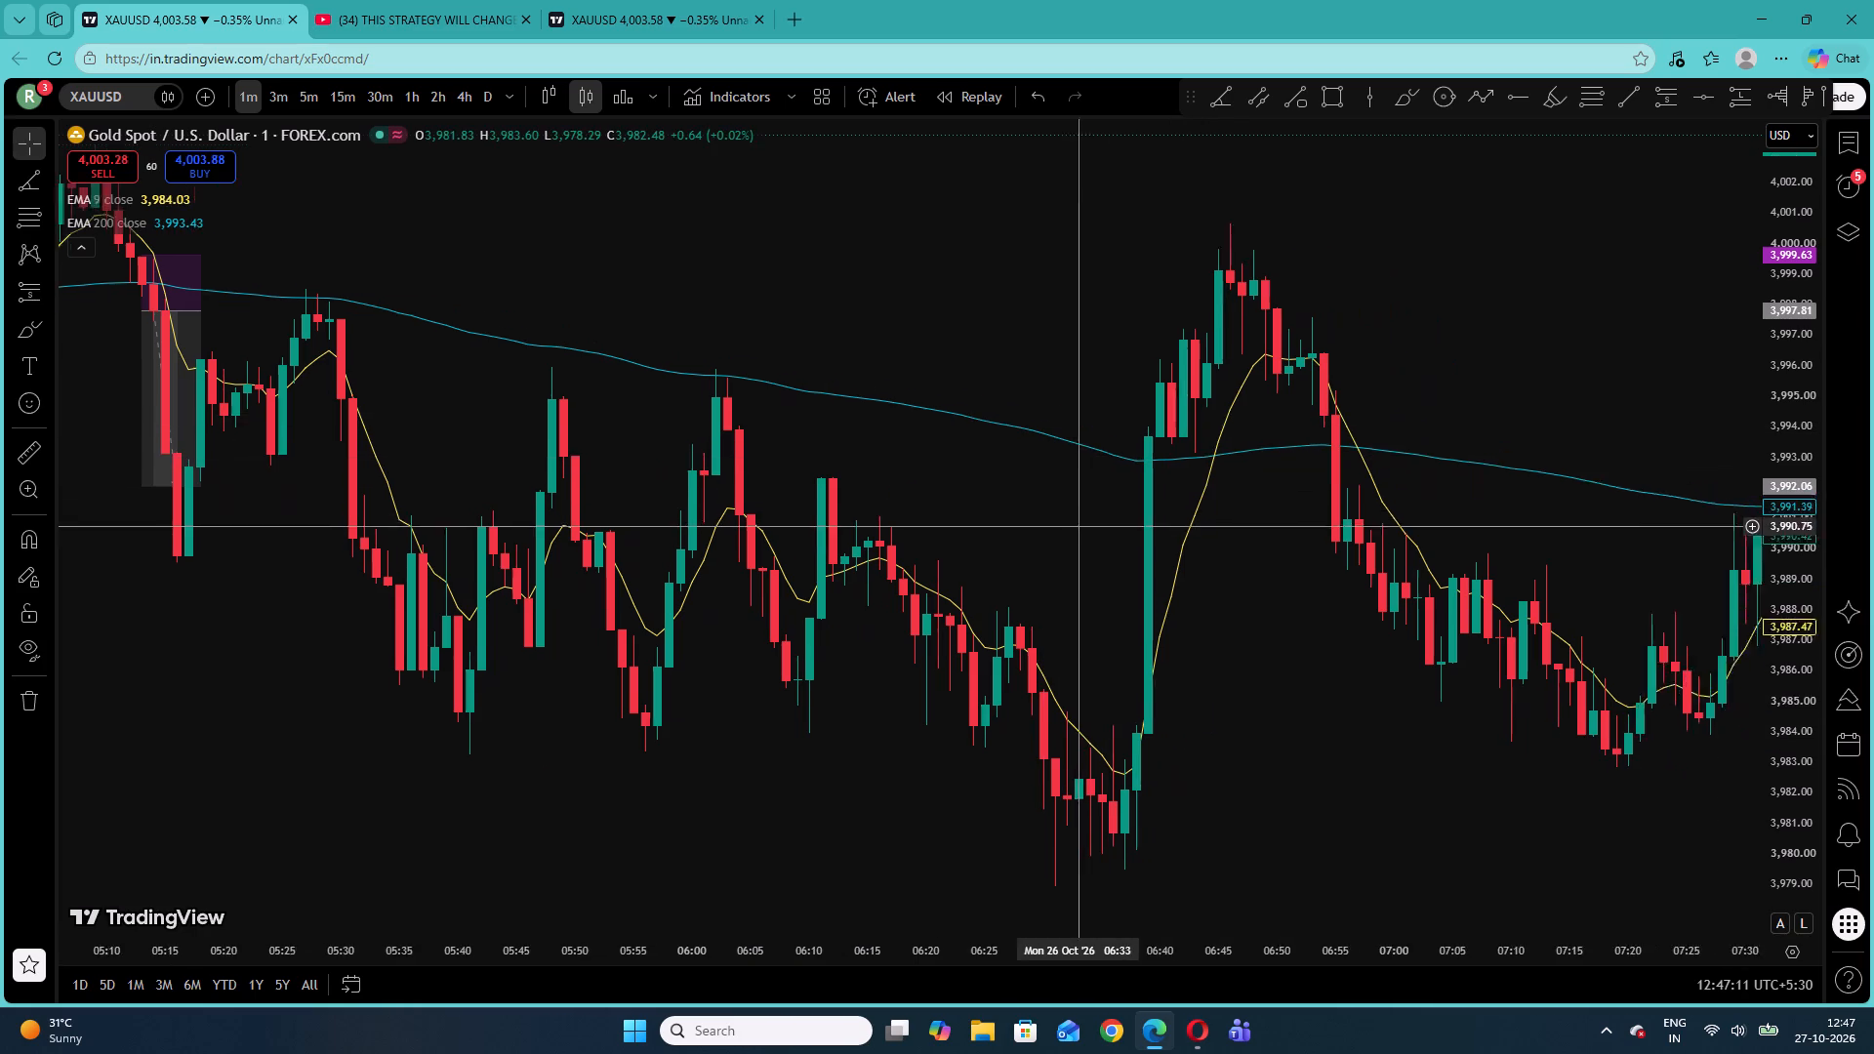
{"action": "left_click_drag", "start_coordinate": [981, 510], "coordinate": [726, 476]}
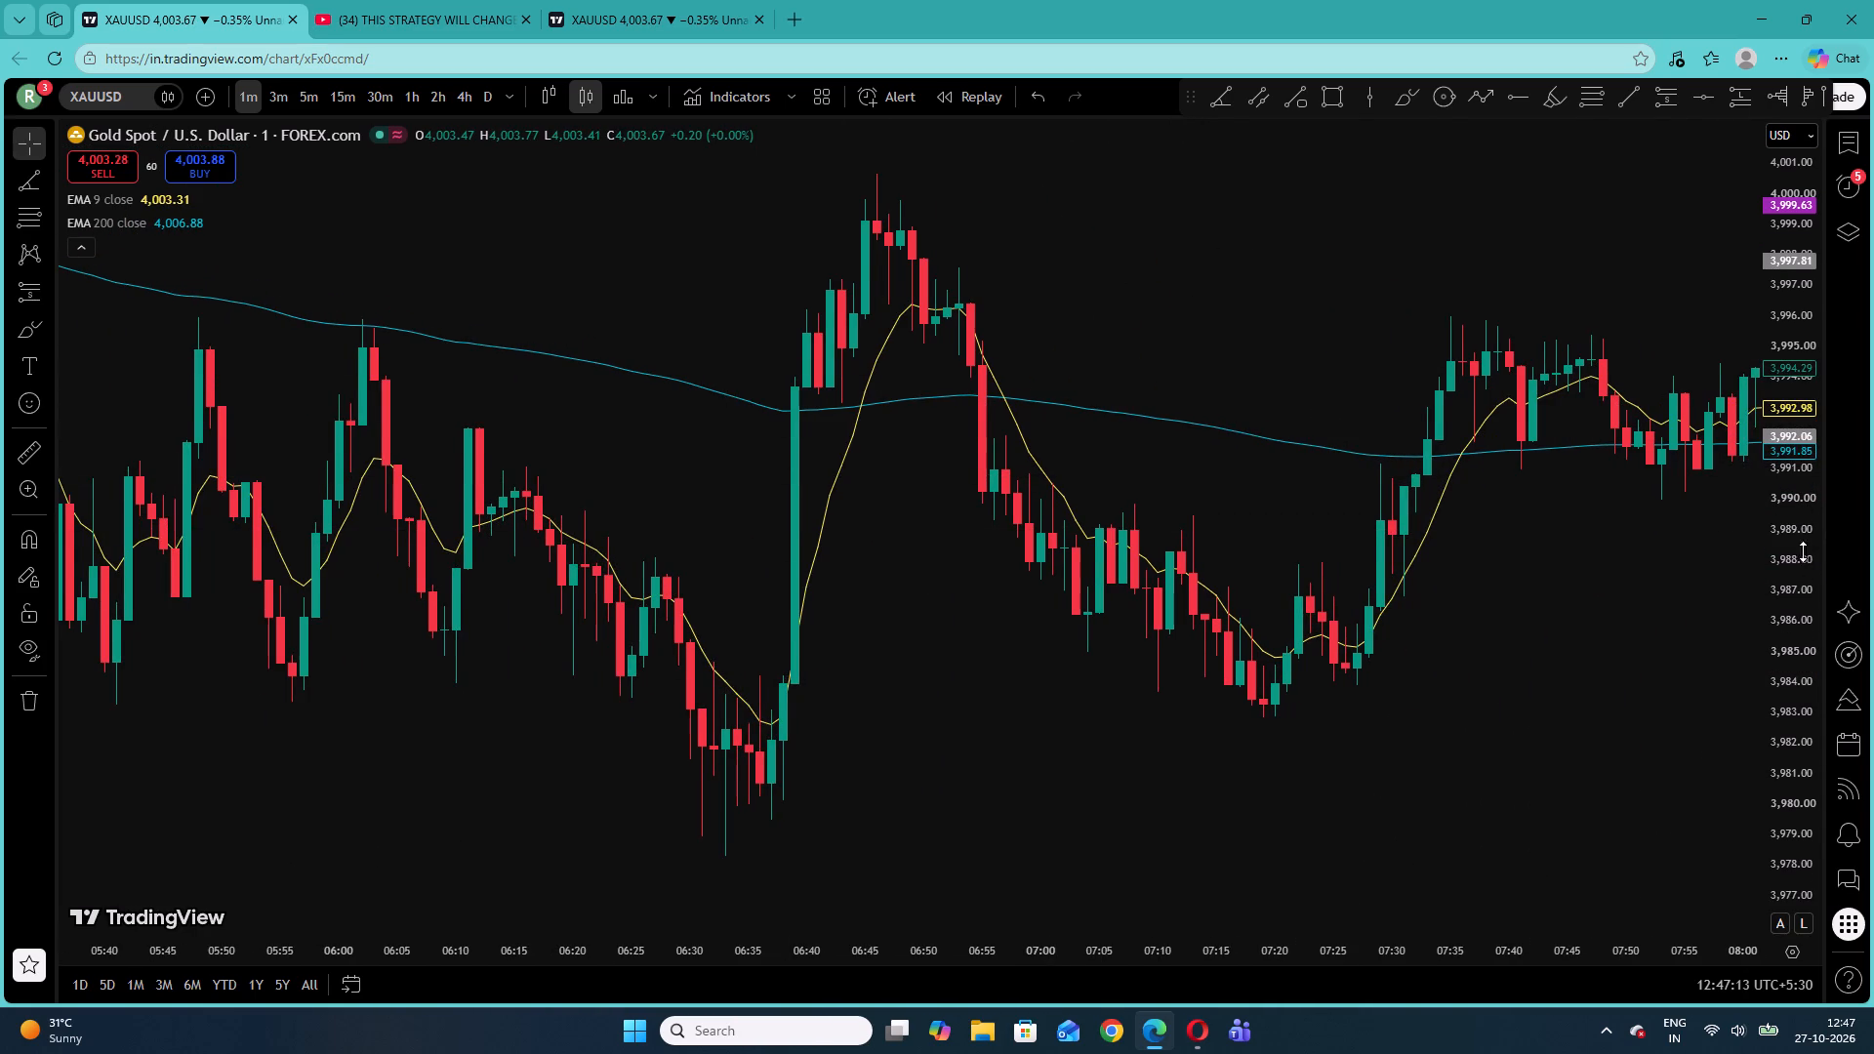
{"action": "left_click_drag", "start_coordinate": [1803, 551], "coordinate": [1799, 682]}
{"action": "left_click", "coordinate": [1144, 672]}
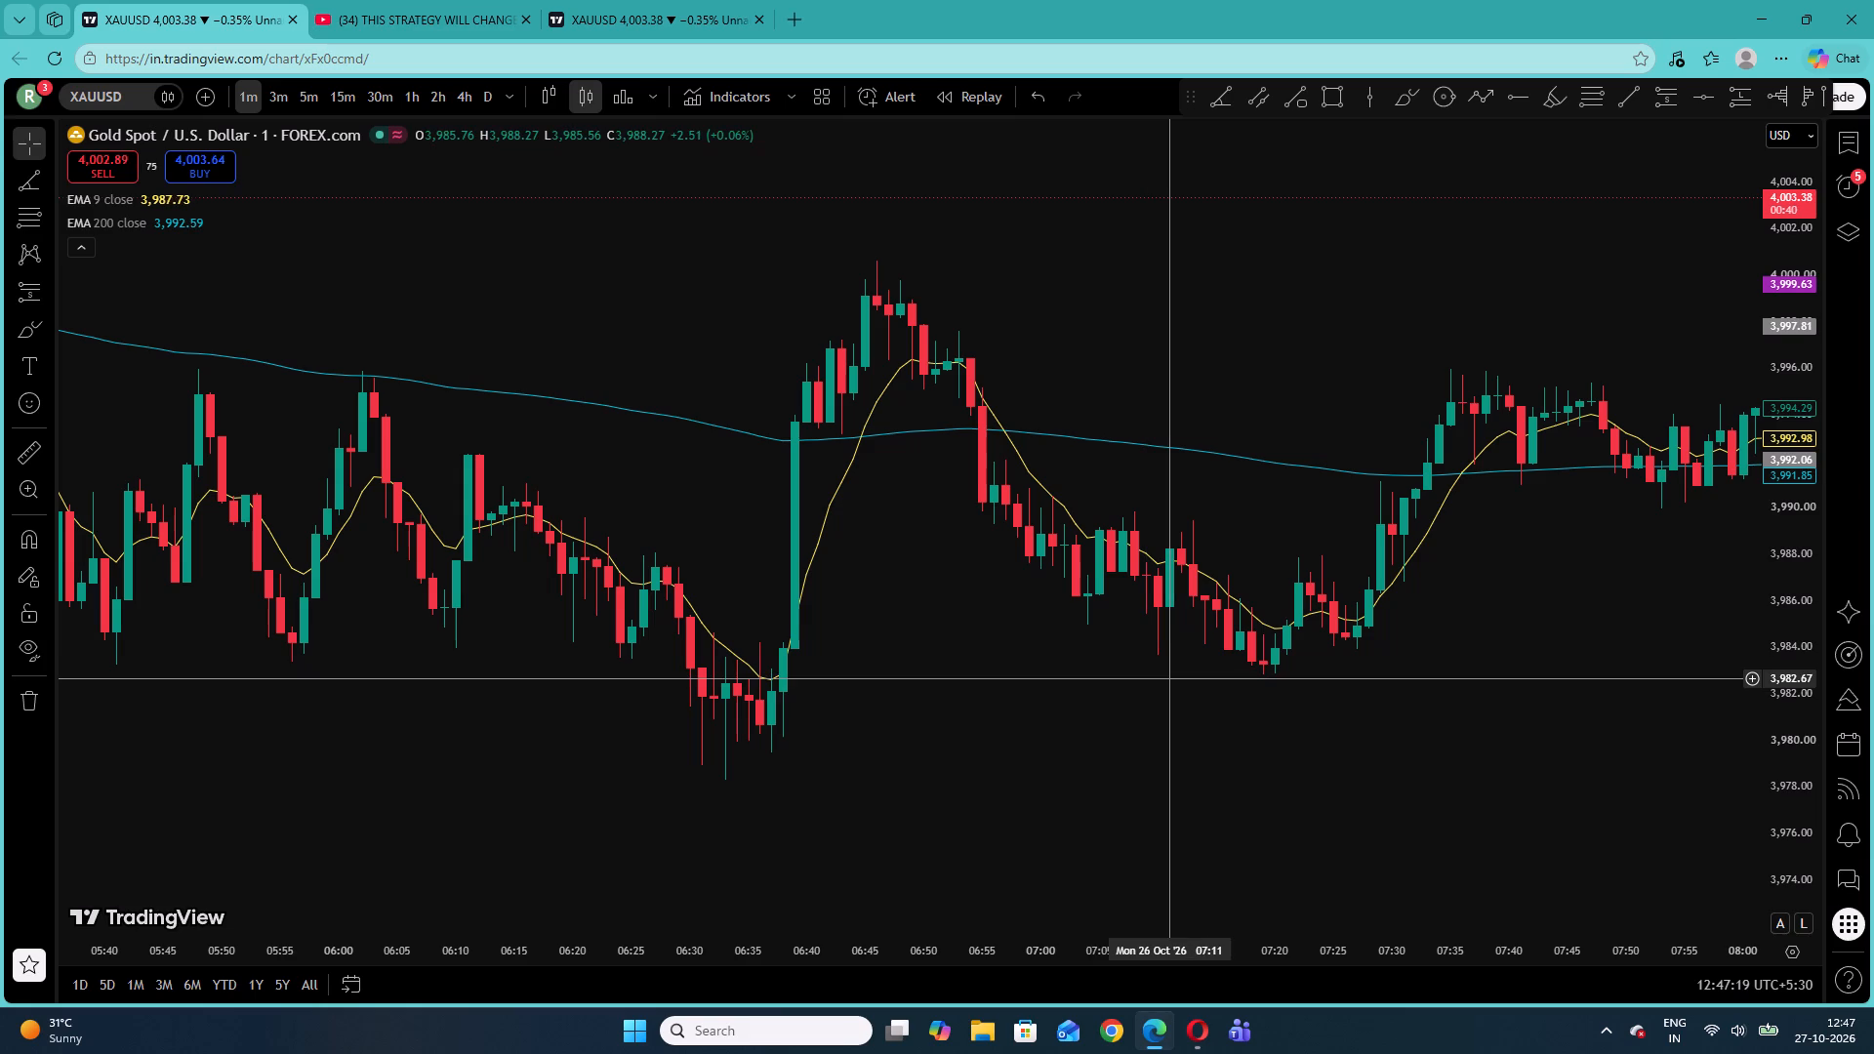
{"action": "left_click_drag", "start_coordinate": [1170, 678], "coordinate": [570, 644]}
{"action": "left_click", "coordinate": [1092, 594]}
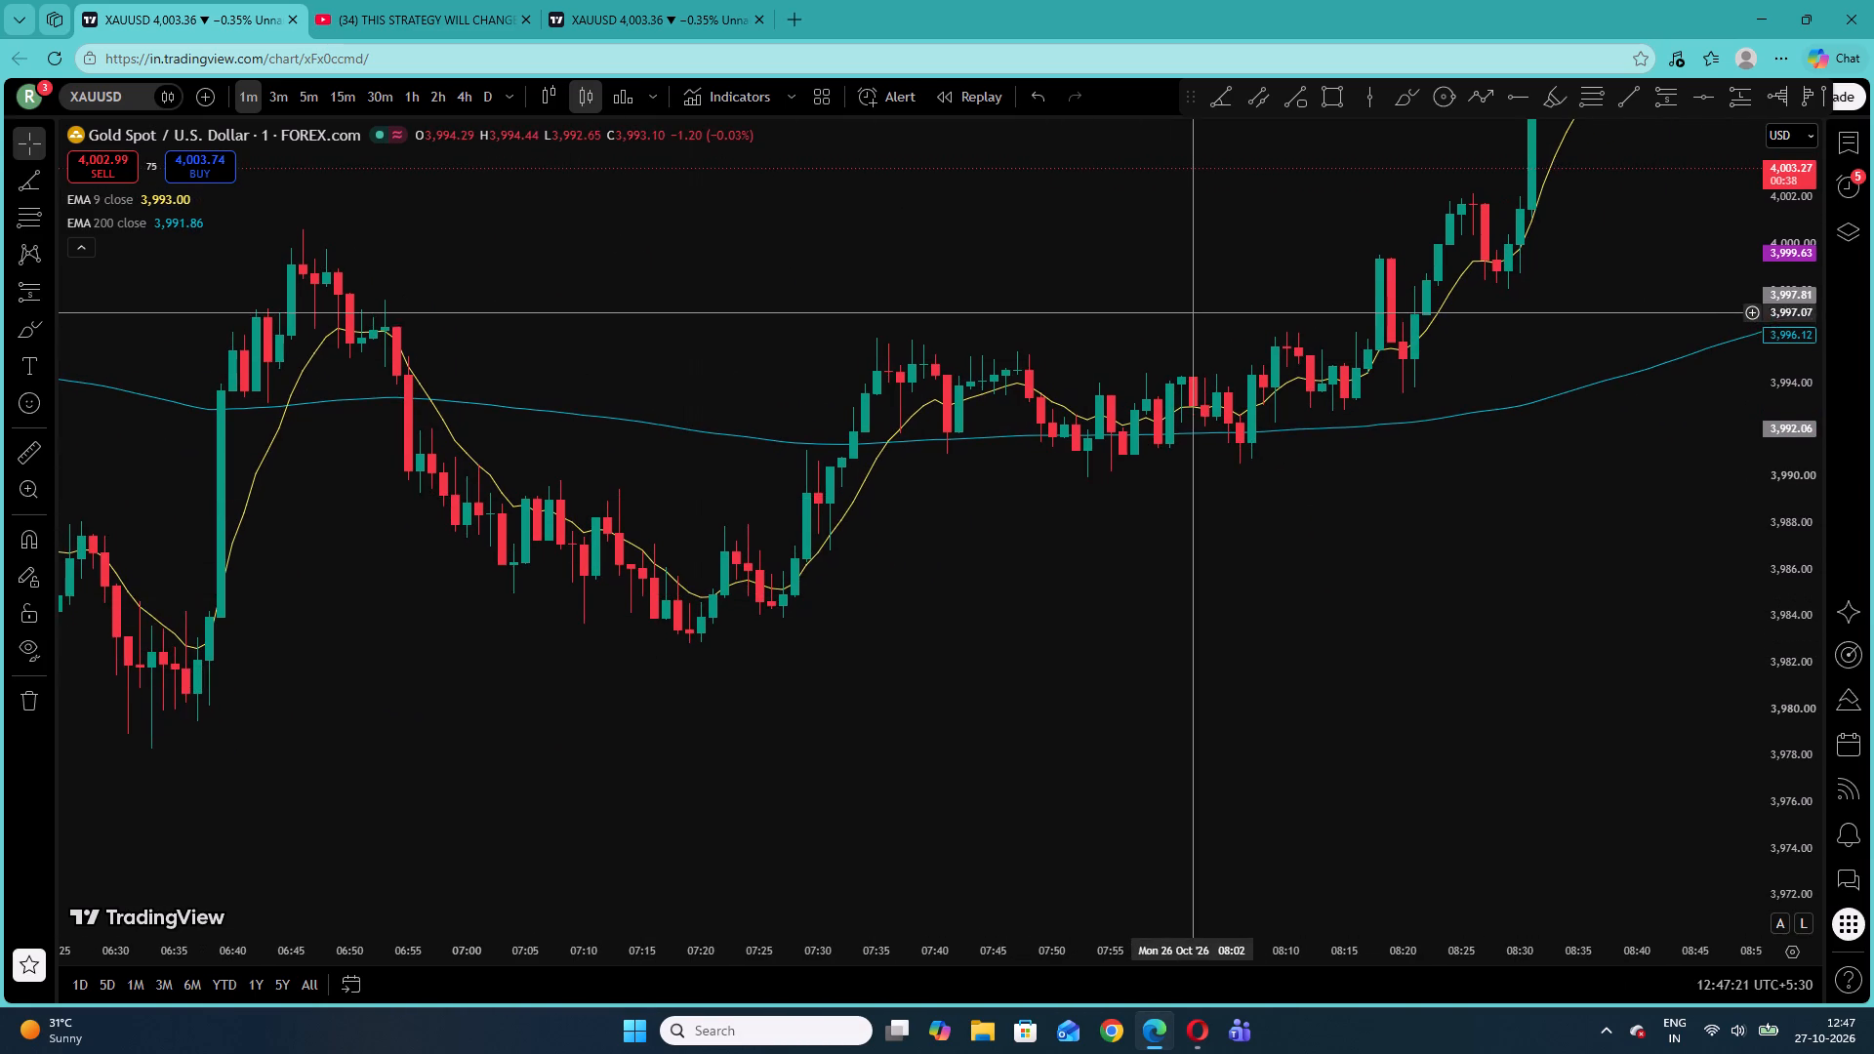
{"action": "left_click_drag", "start_coordinate": [1187, 284], "coordinate": [858, 467]}
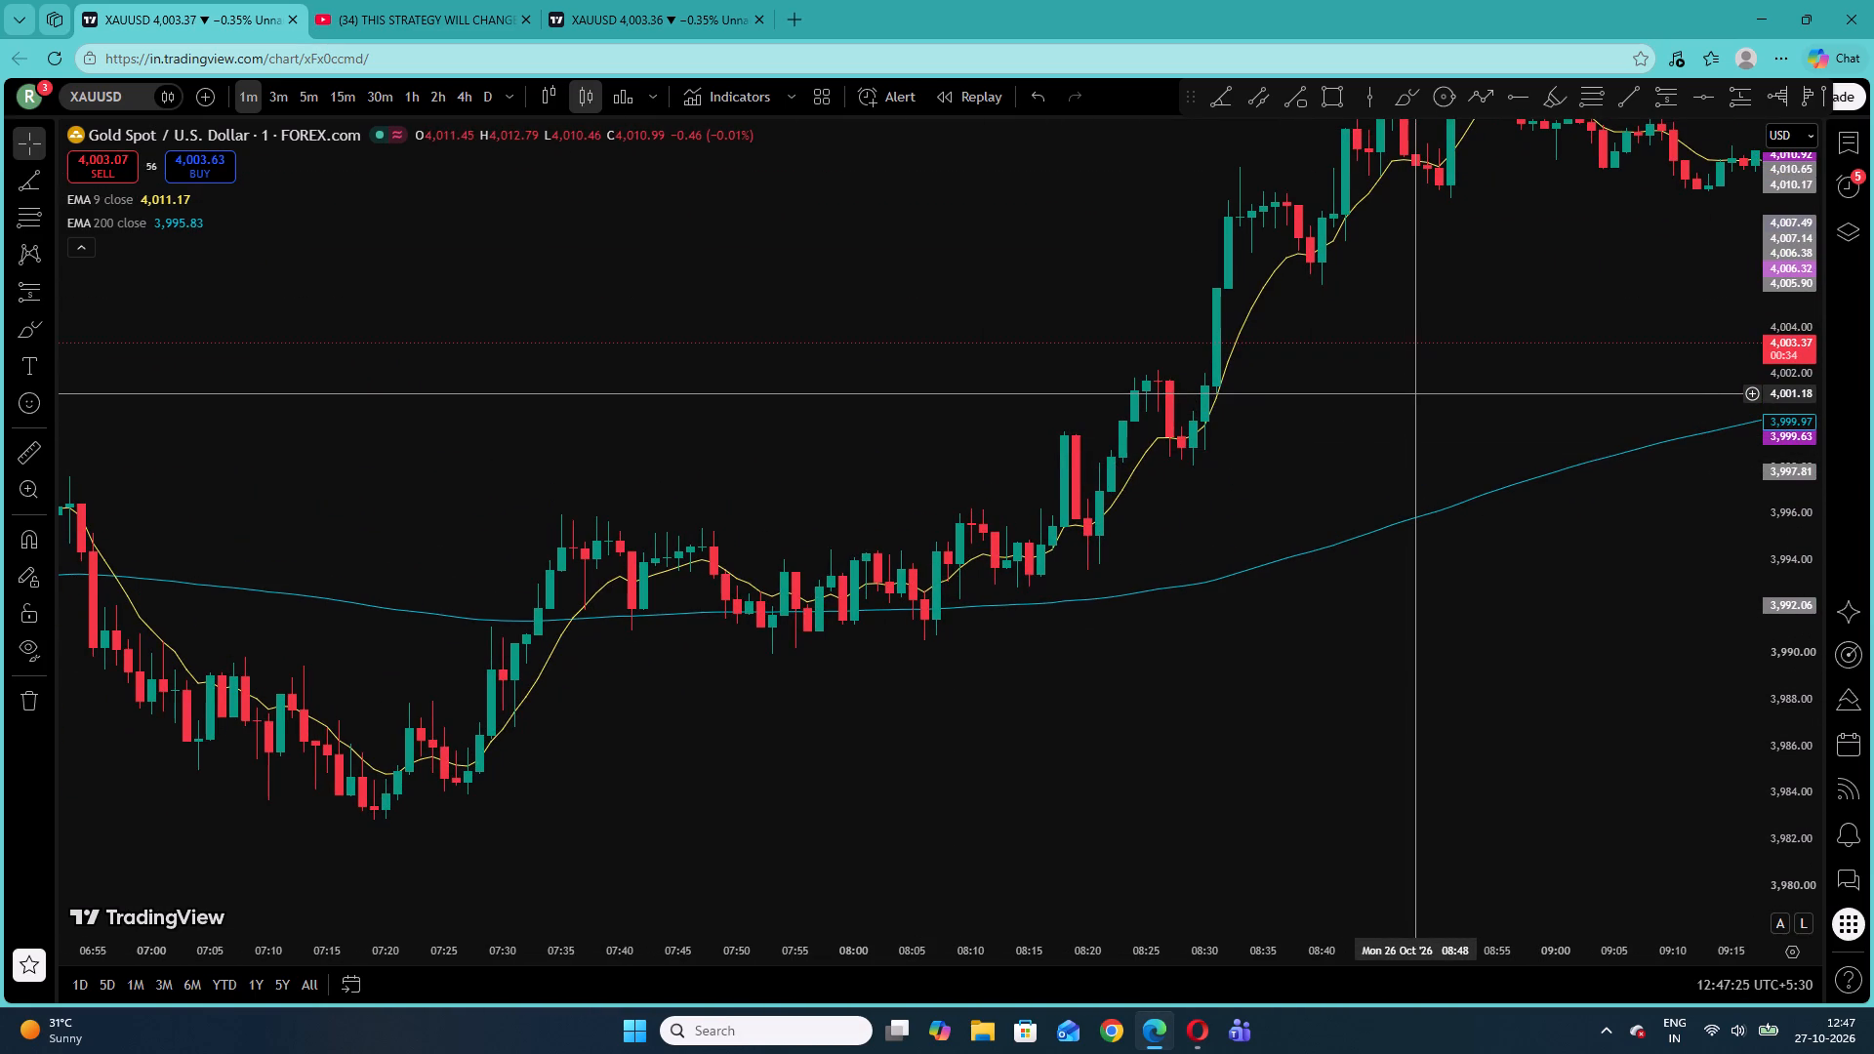
{"action": "left_click_drag", "start_coordinate": [1420, 393], "coordinate": [801, 691]}
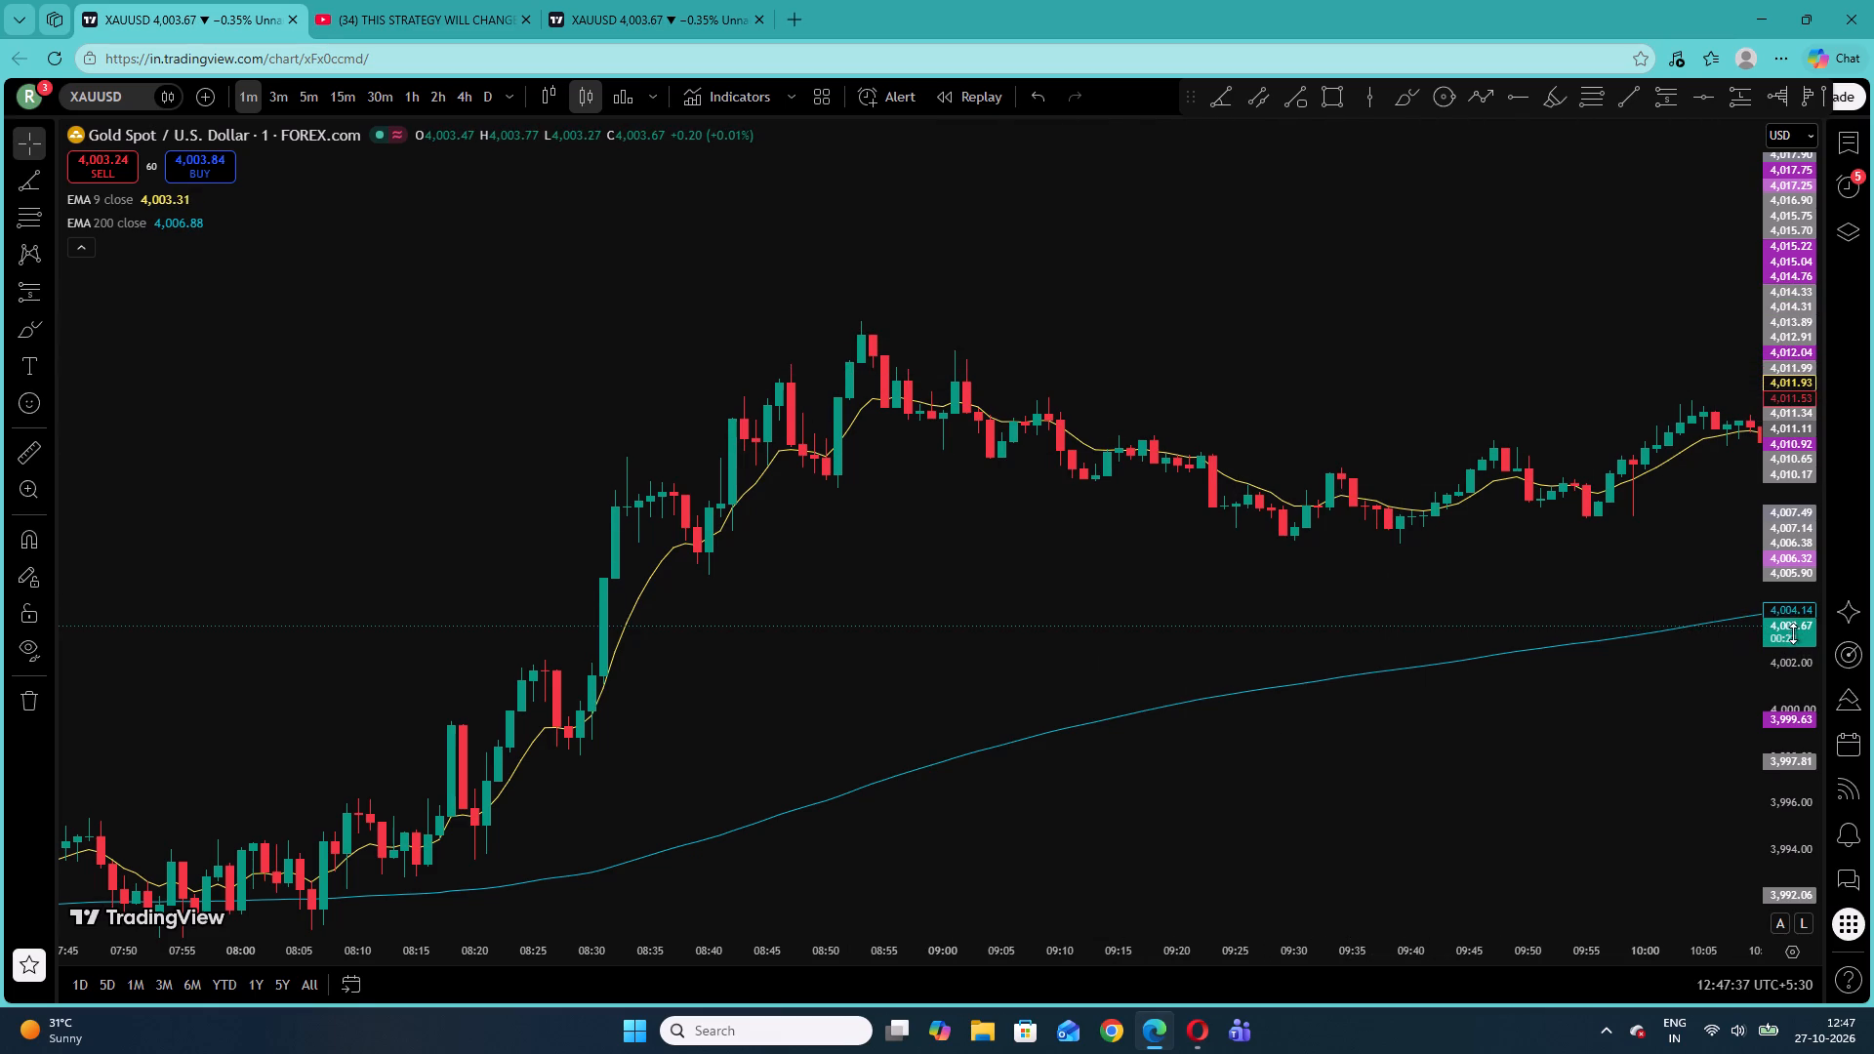
{"action": "left_click_drag", "start_coordinate": [1776, 637], "coordinate": [1792, 351]}
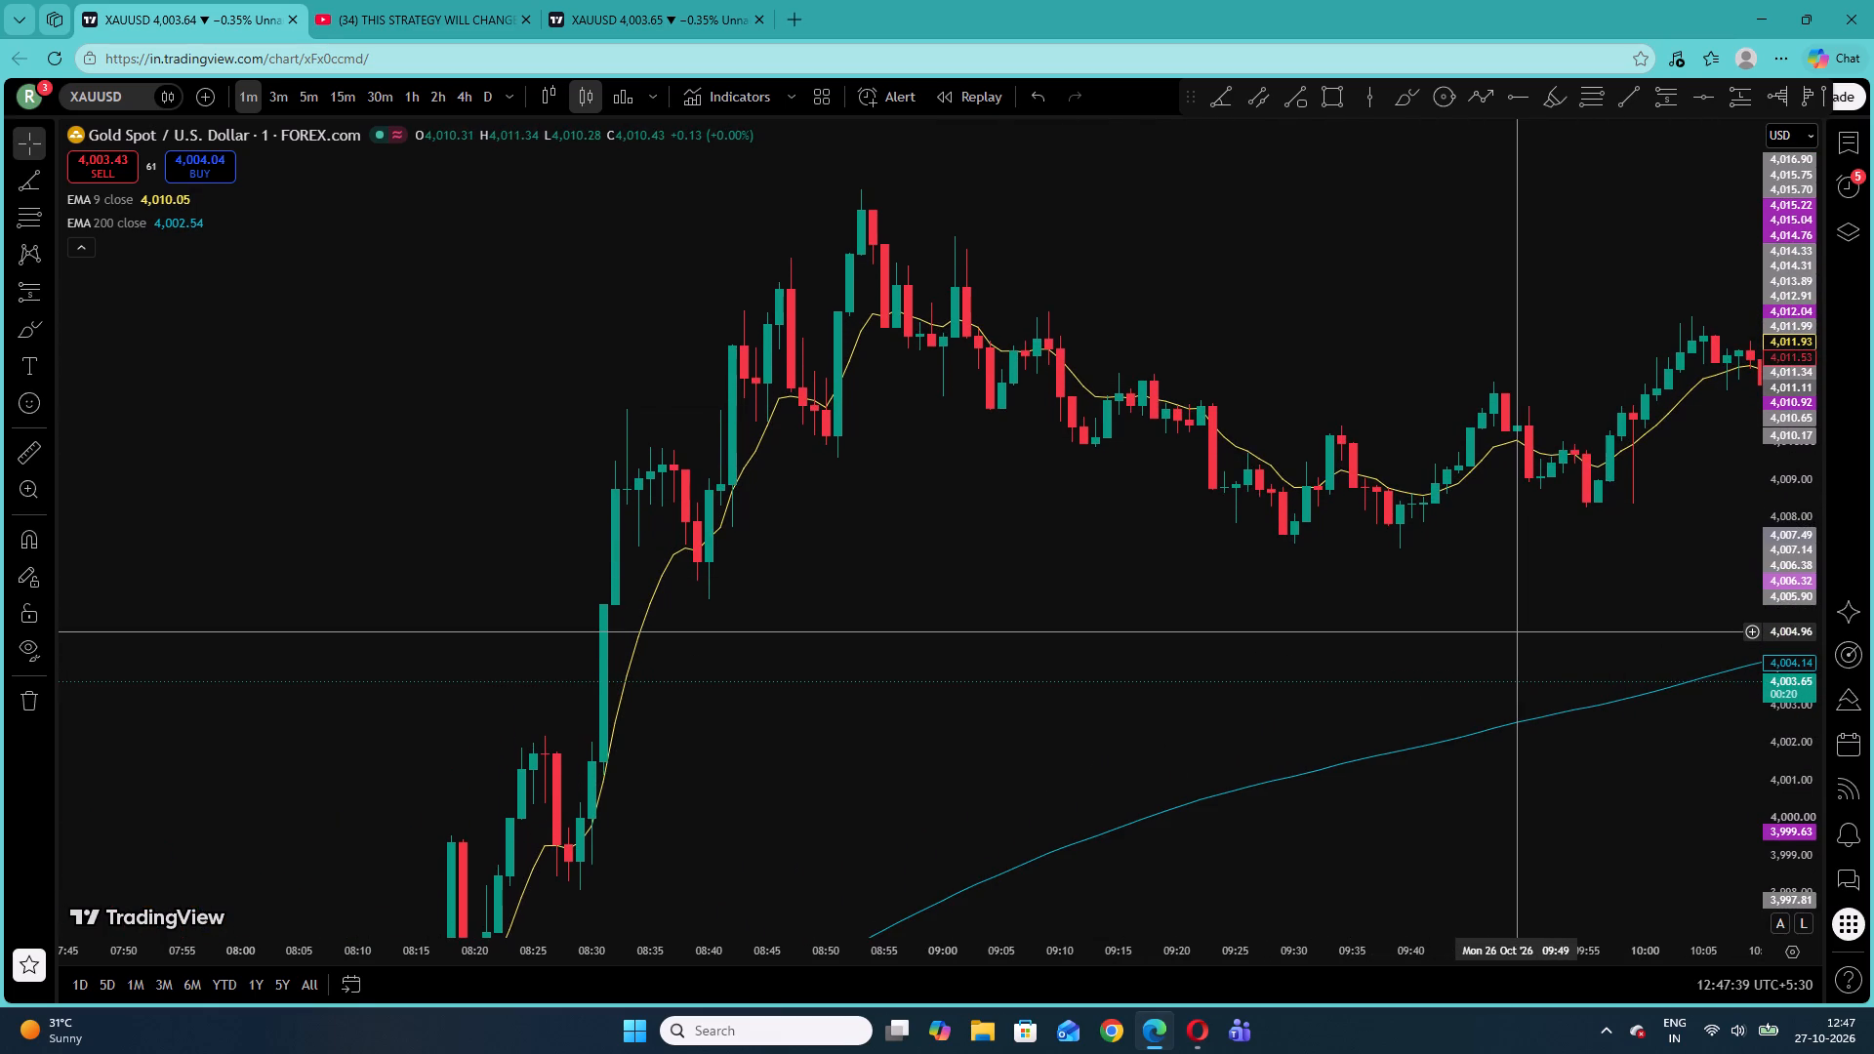
{"action": "left_click_drag", "start_coordinate": [1532, 621], "coordinate": [1049, 701]}
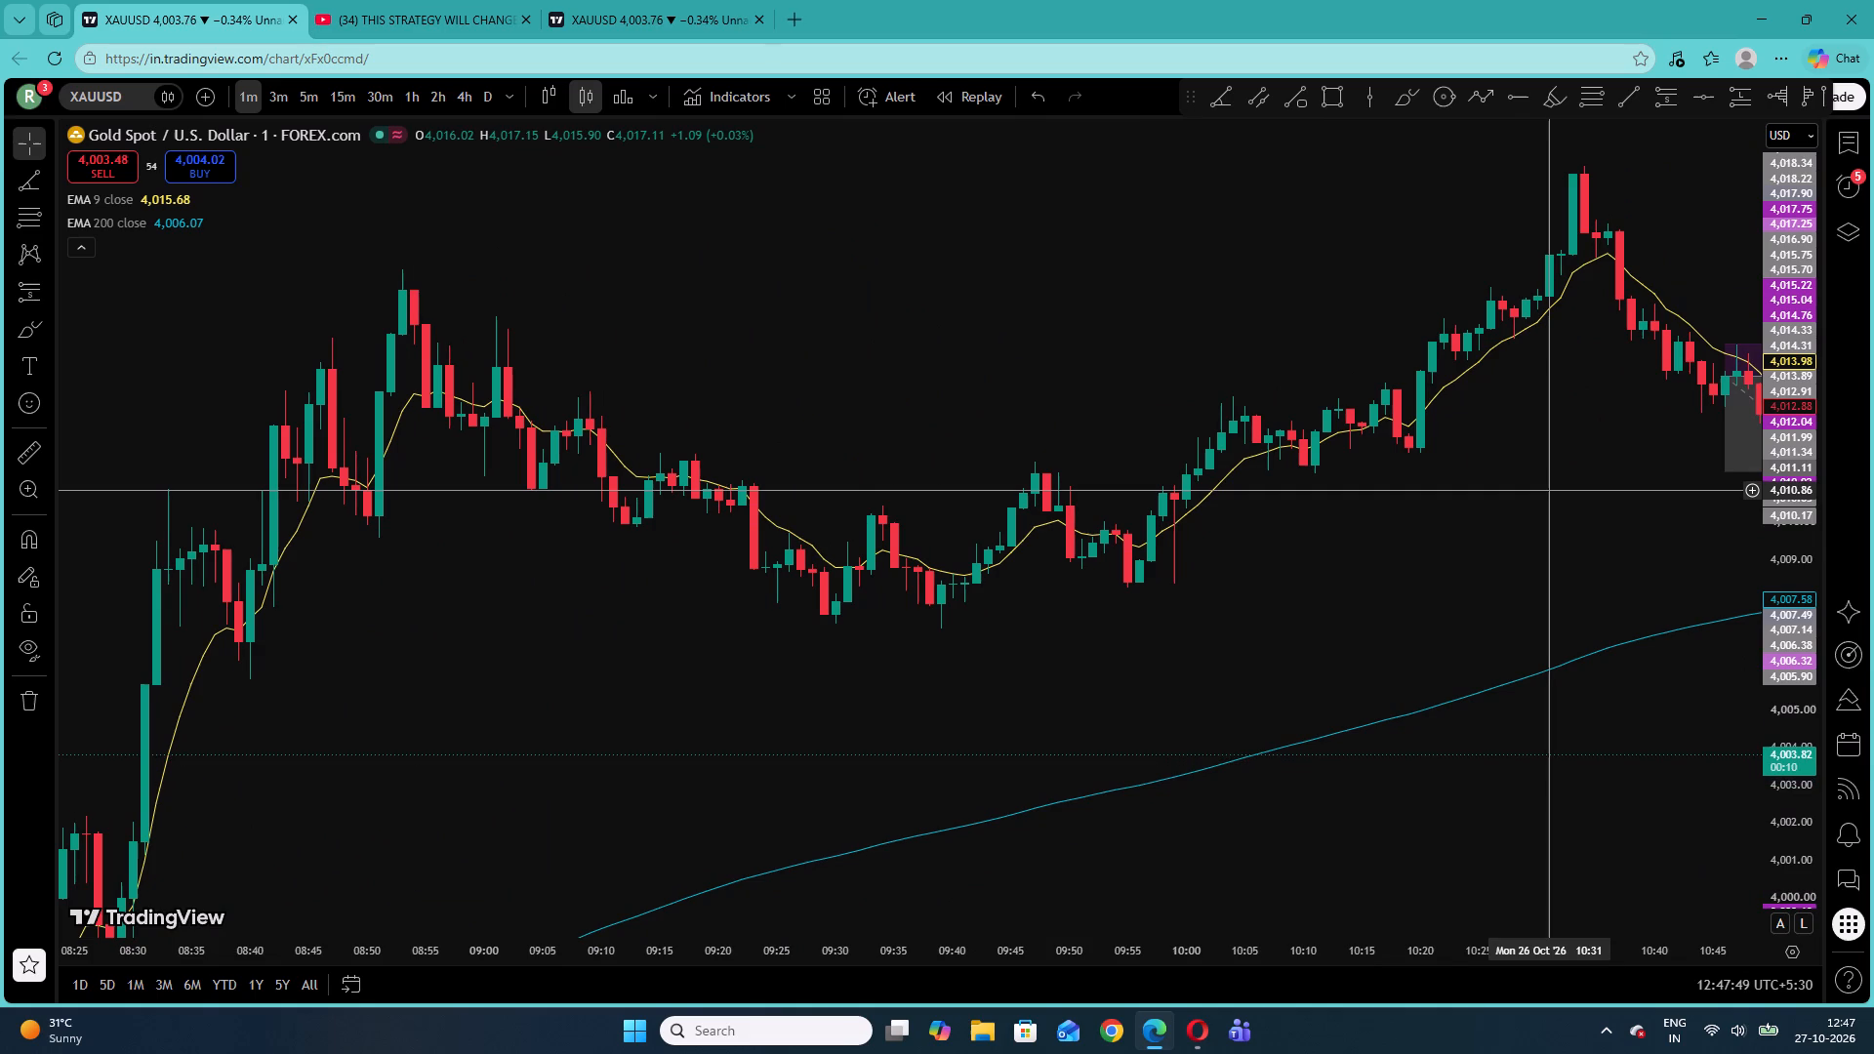
{"action": "left_click_drag", "start_coordinate": [1547, 490], "coordinate": [1286, 568]}
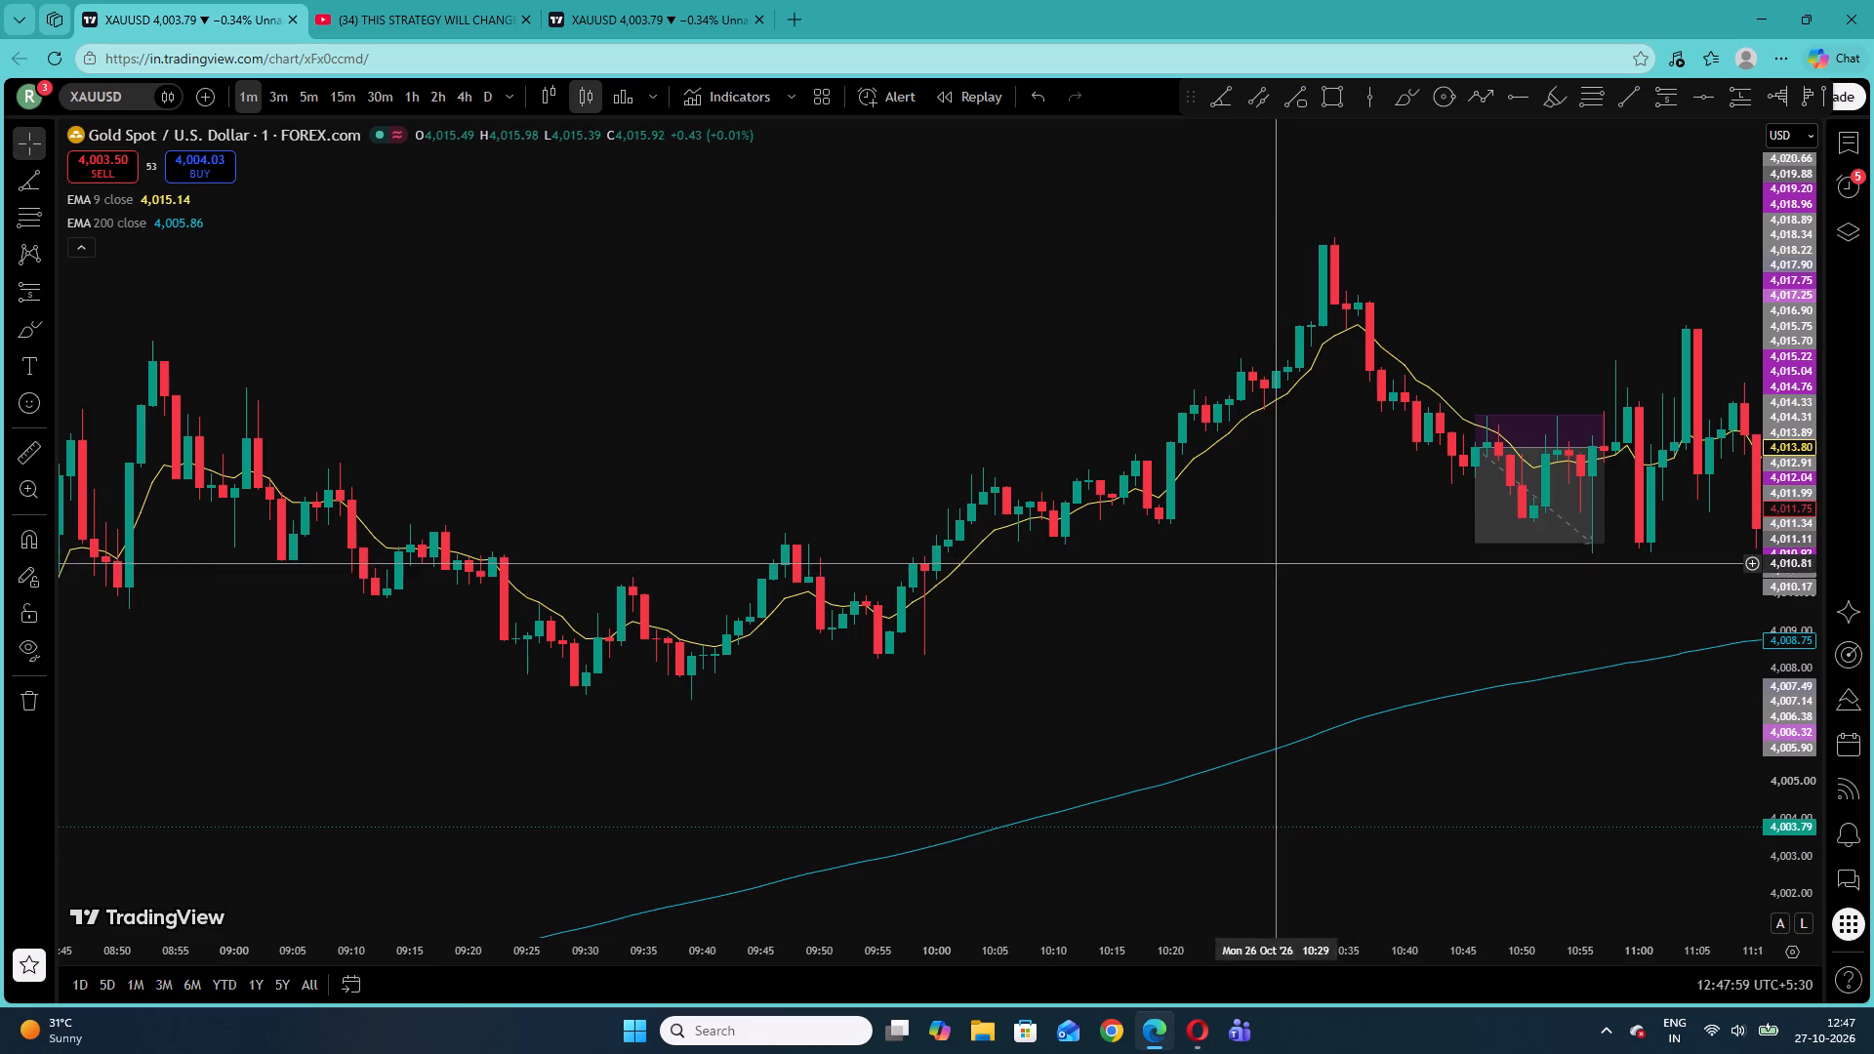
Review the short position marked at 10:46 and the price action forward to about 13:40 against both EMAs.
{"action": "left_click_drag", "start_coordinate": [1794, 590], "coordinate": [1804, 341]}
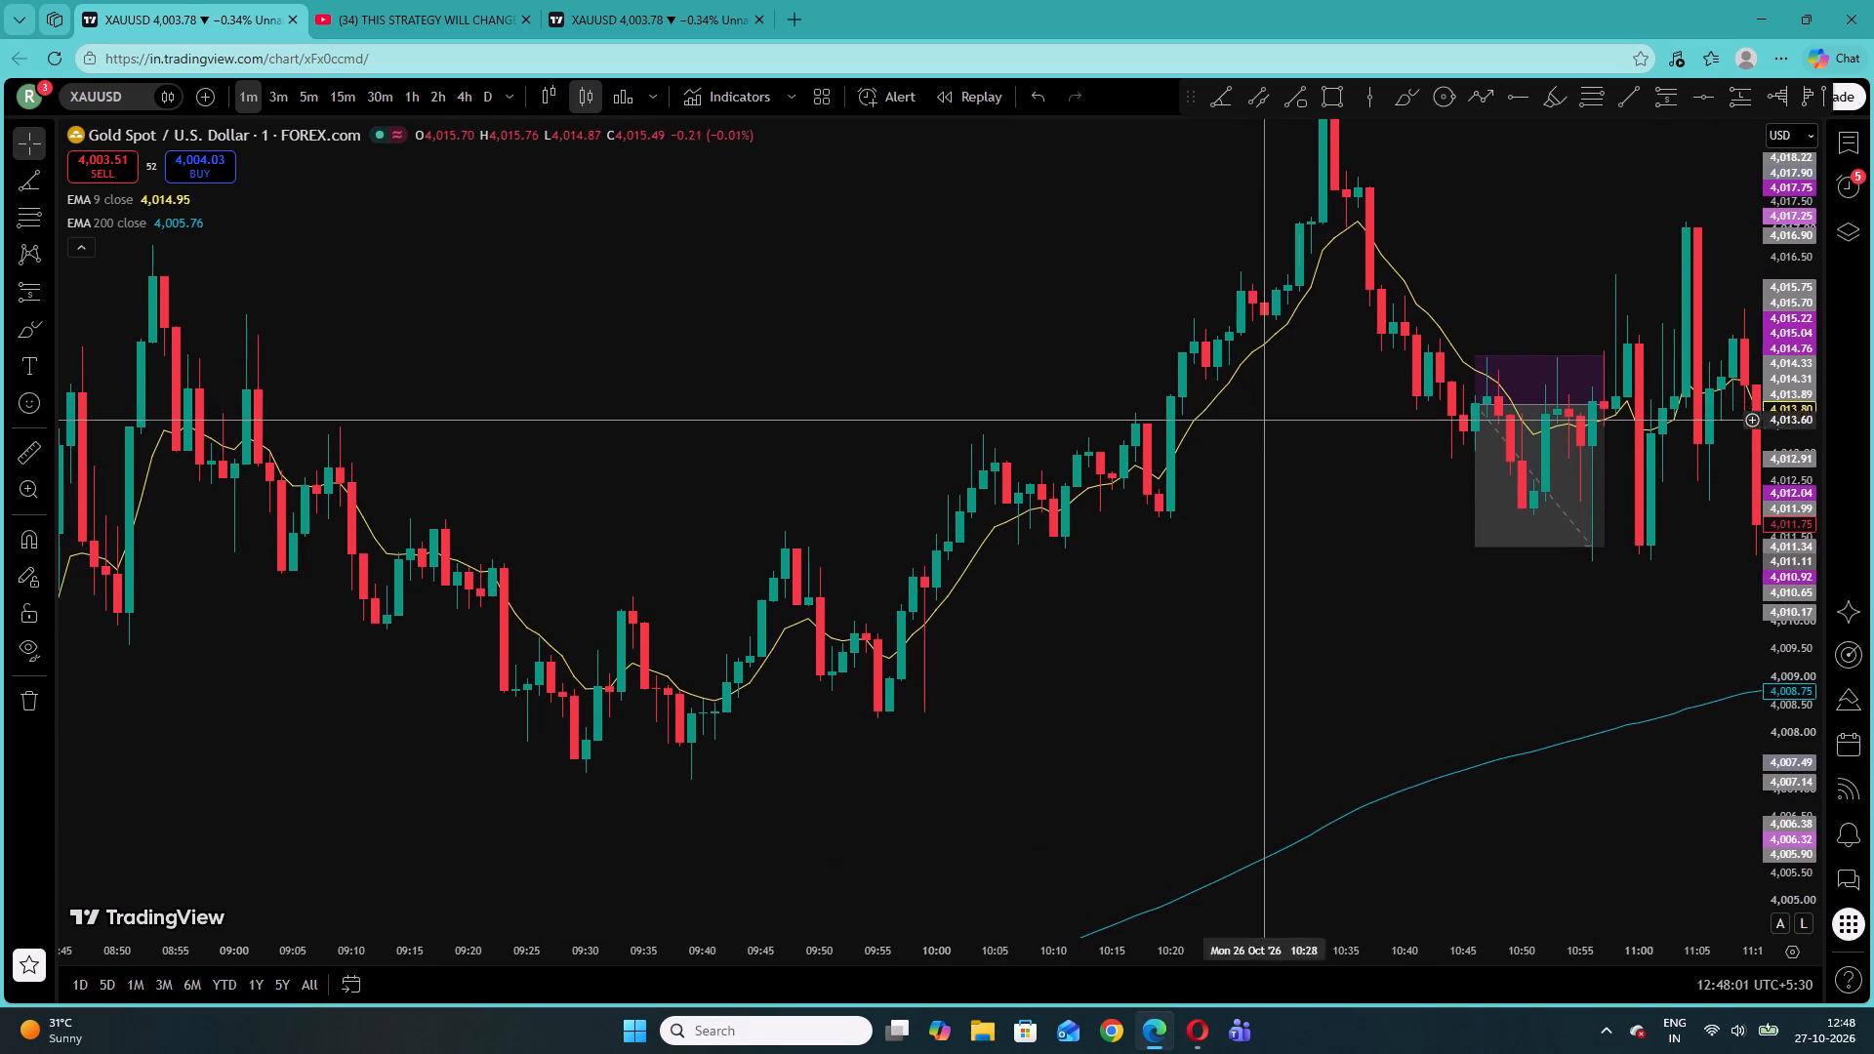
{"action": "left_click_drag", "start_coordinate": [1288, 441], "coordinate": [1167, 550]}
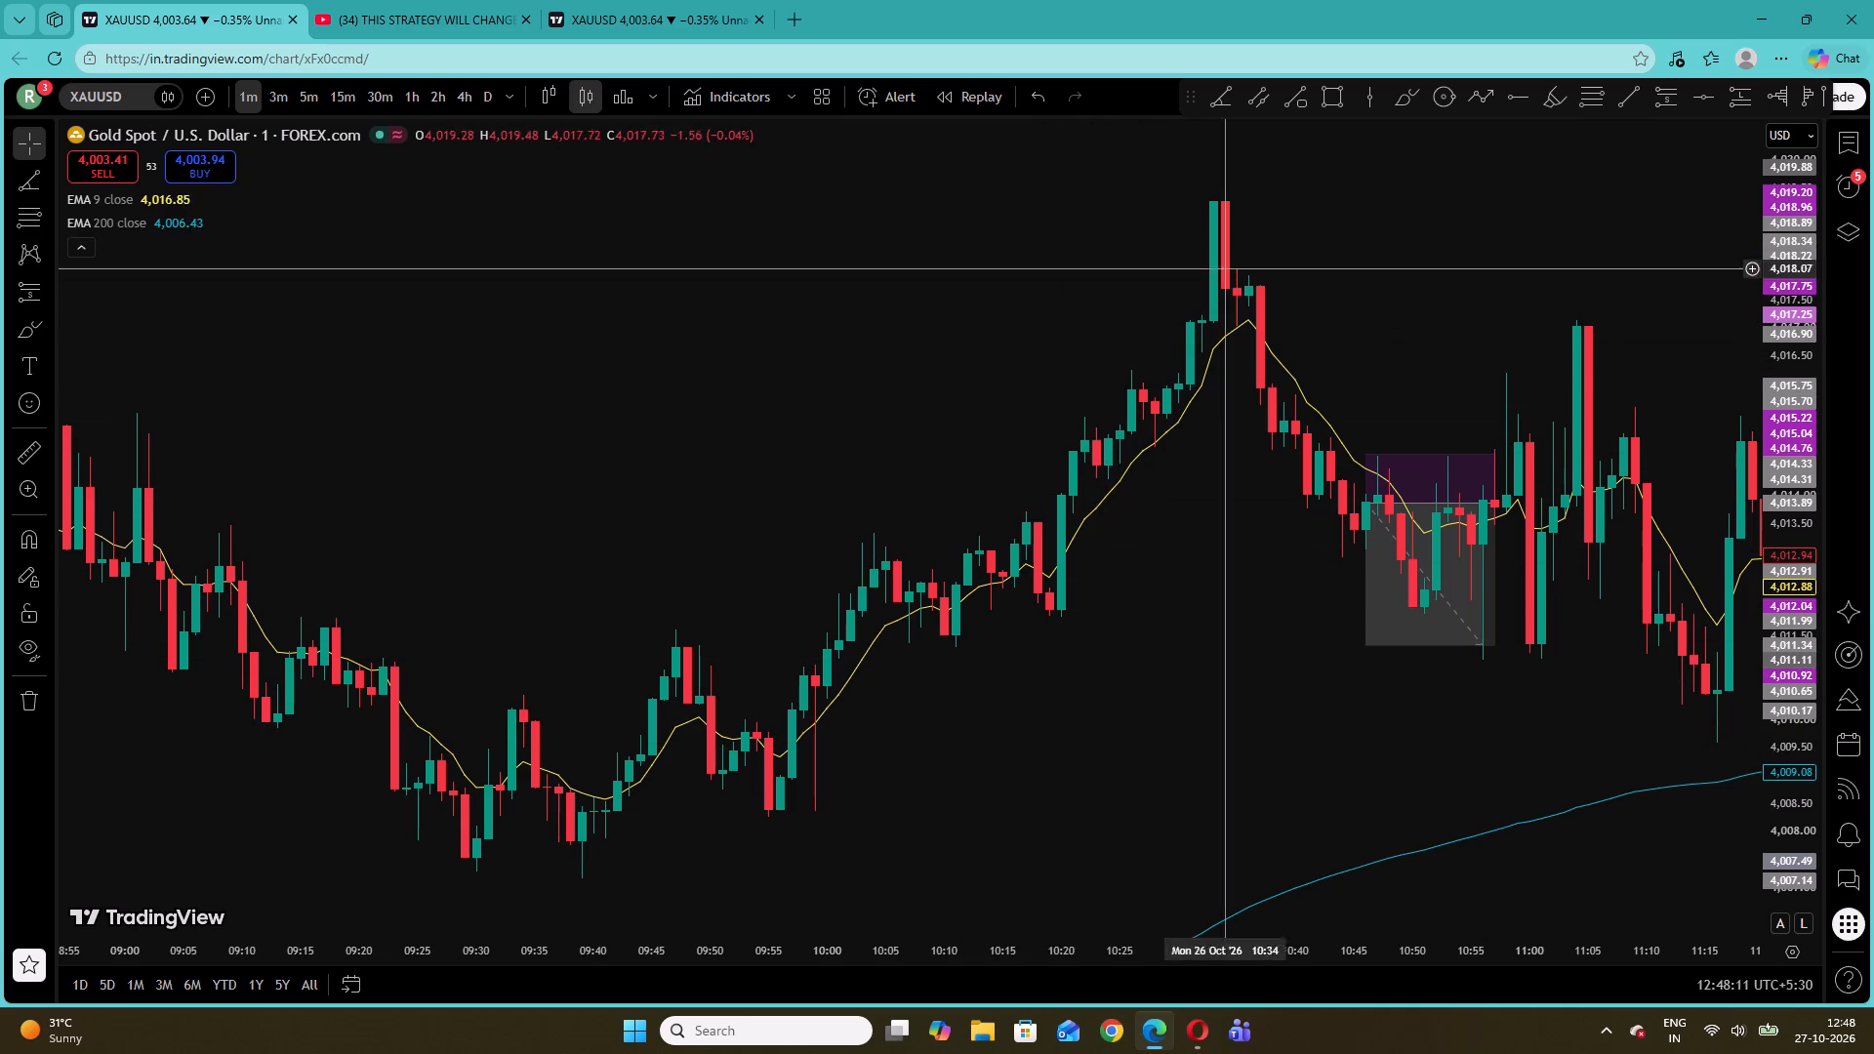
{"action": "left_click_drag", "start_coordinate": [1408, 331], "coordinate": [1107, 331]}
{"action": "left_click", "coordinate": [1167, 313]}
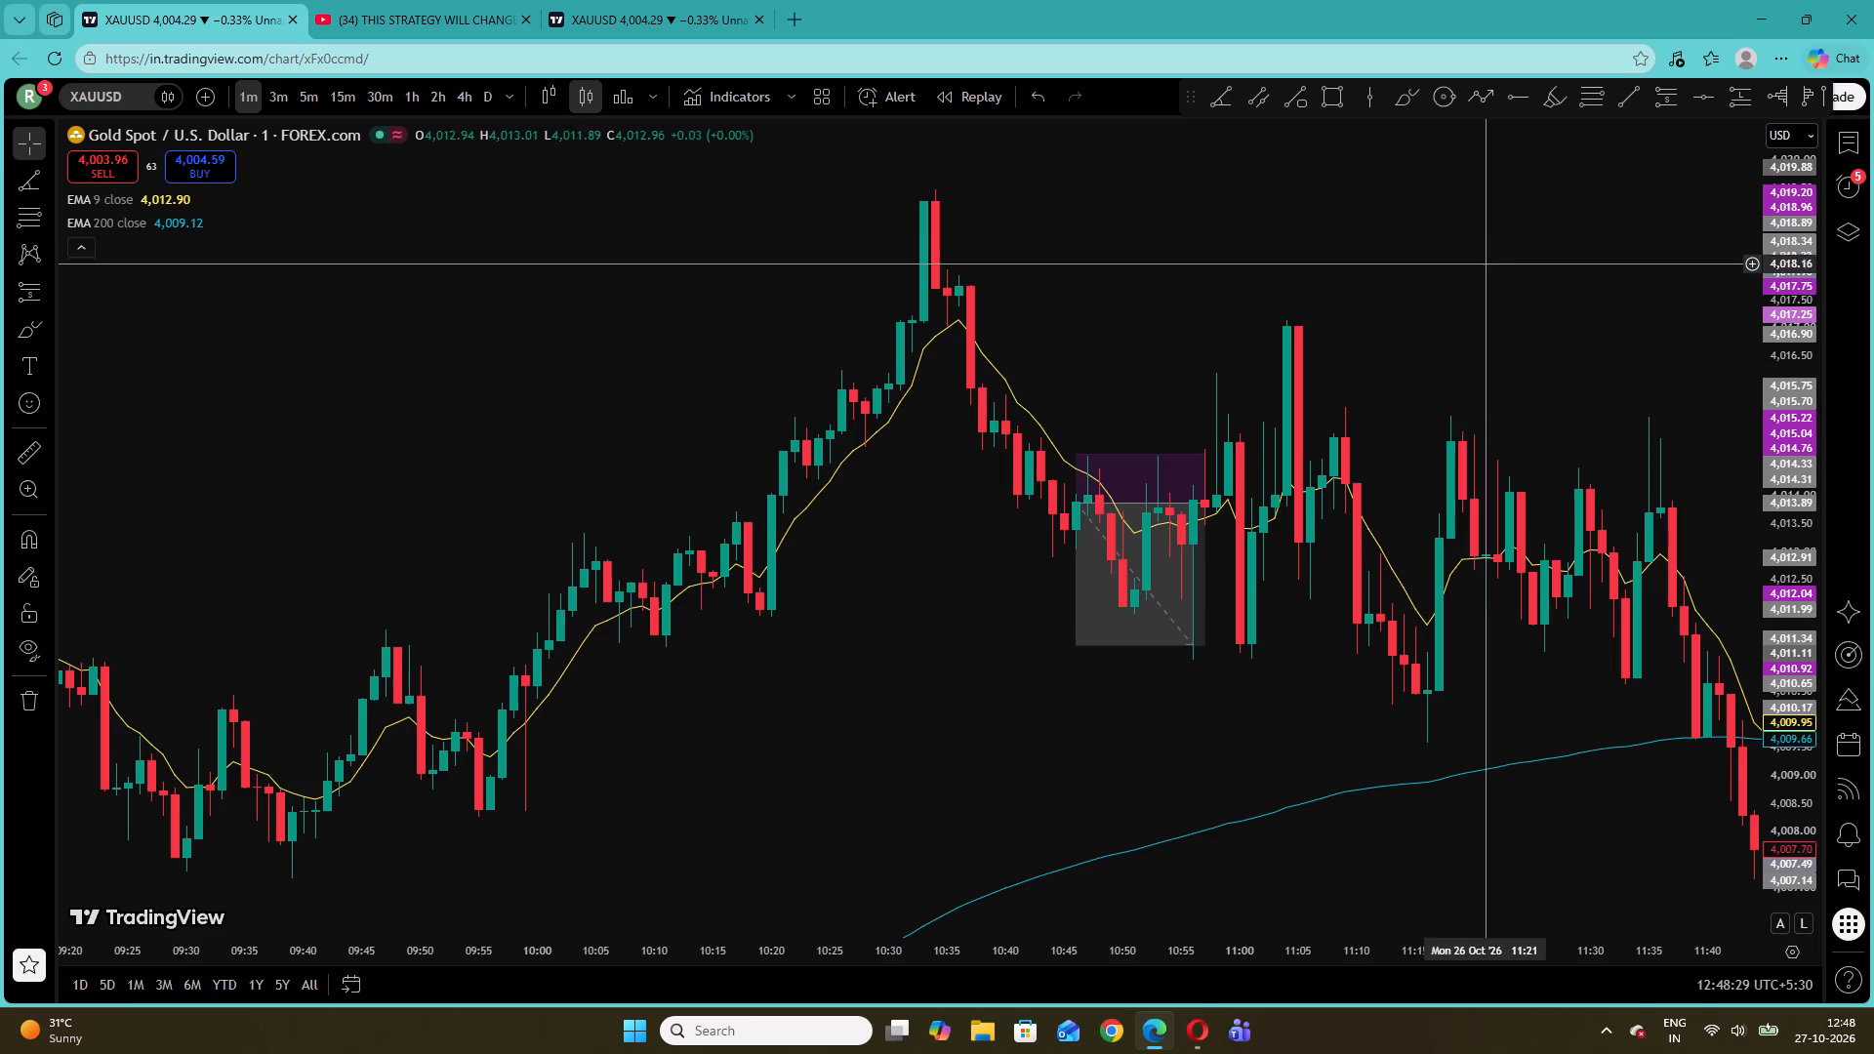
{"action": "left_click_drag", "start_coordinate": [1387, 312], "coordinate": [1004, 284]}
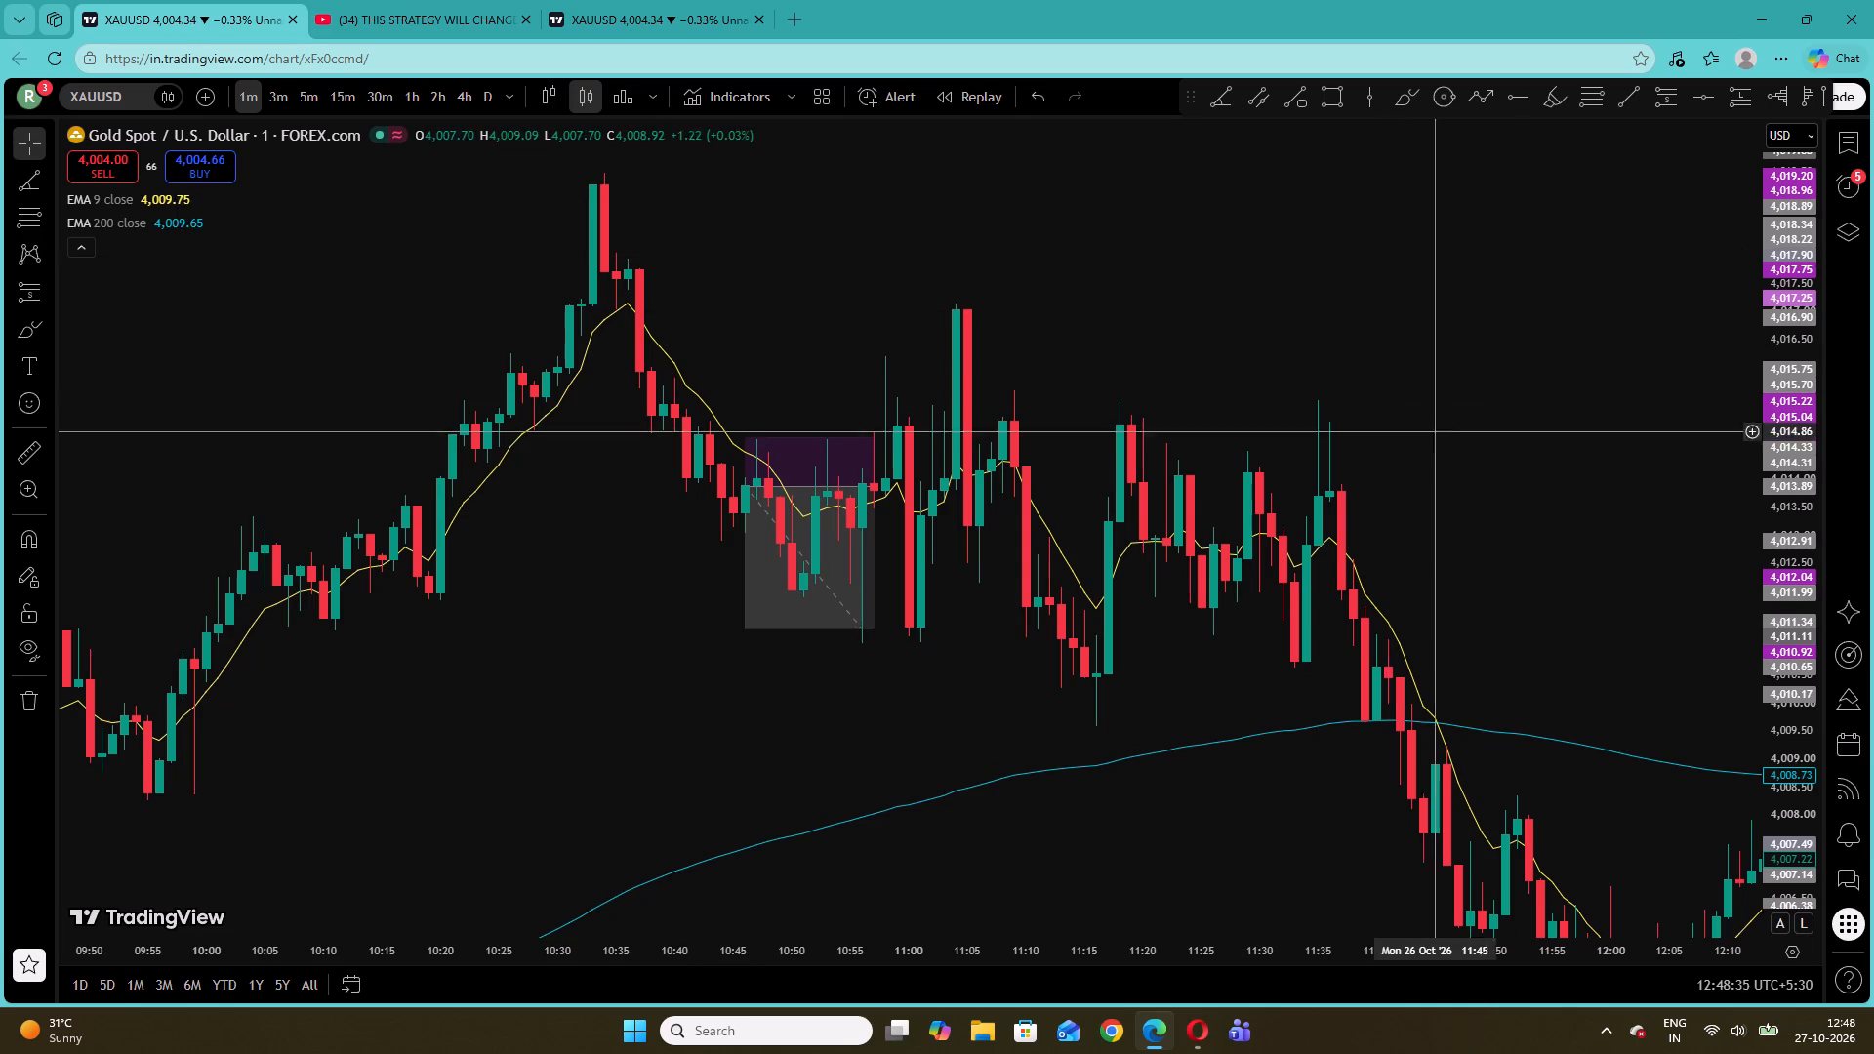
{"action": "left_click_drag", "start_coordinate": [1453, 462], "coordinate": [1283, 273]}
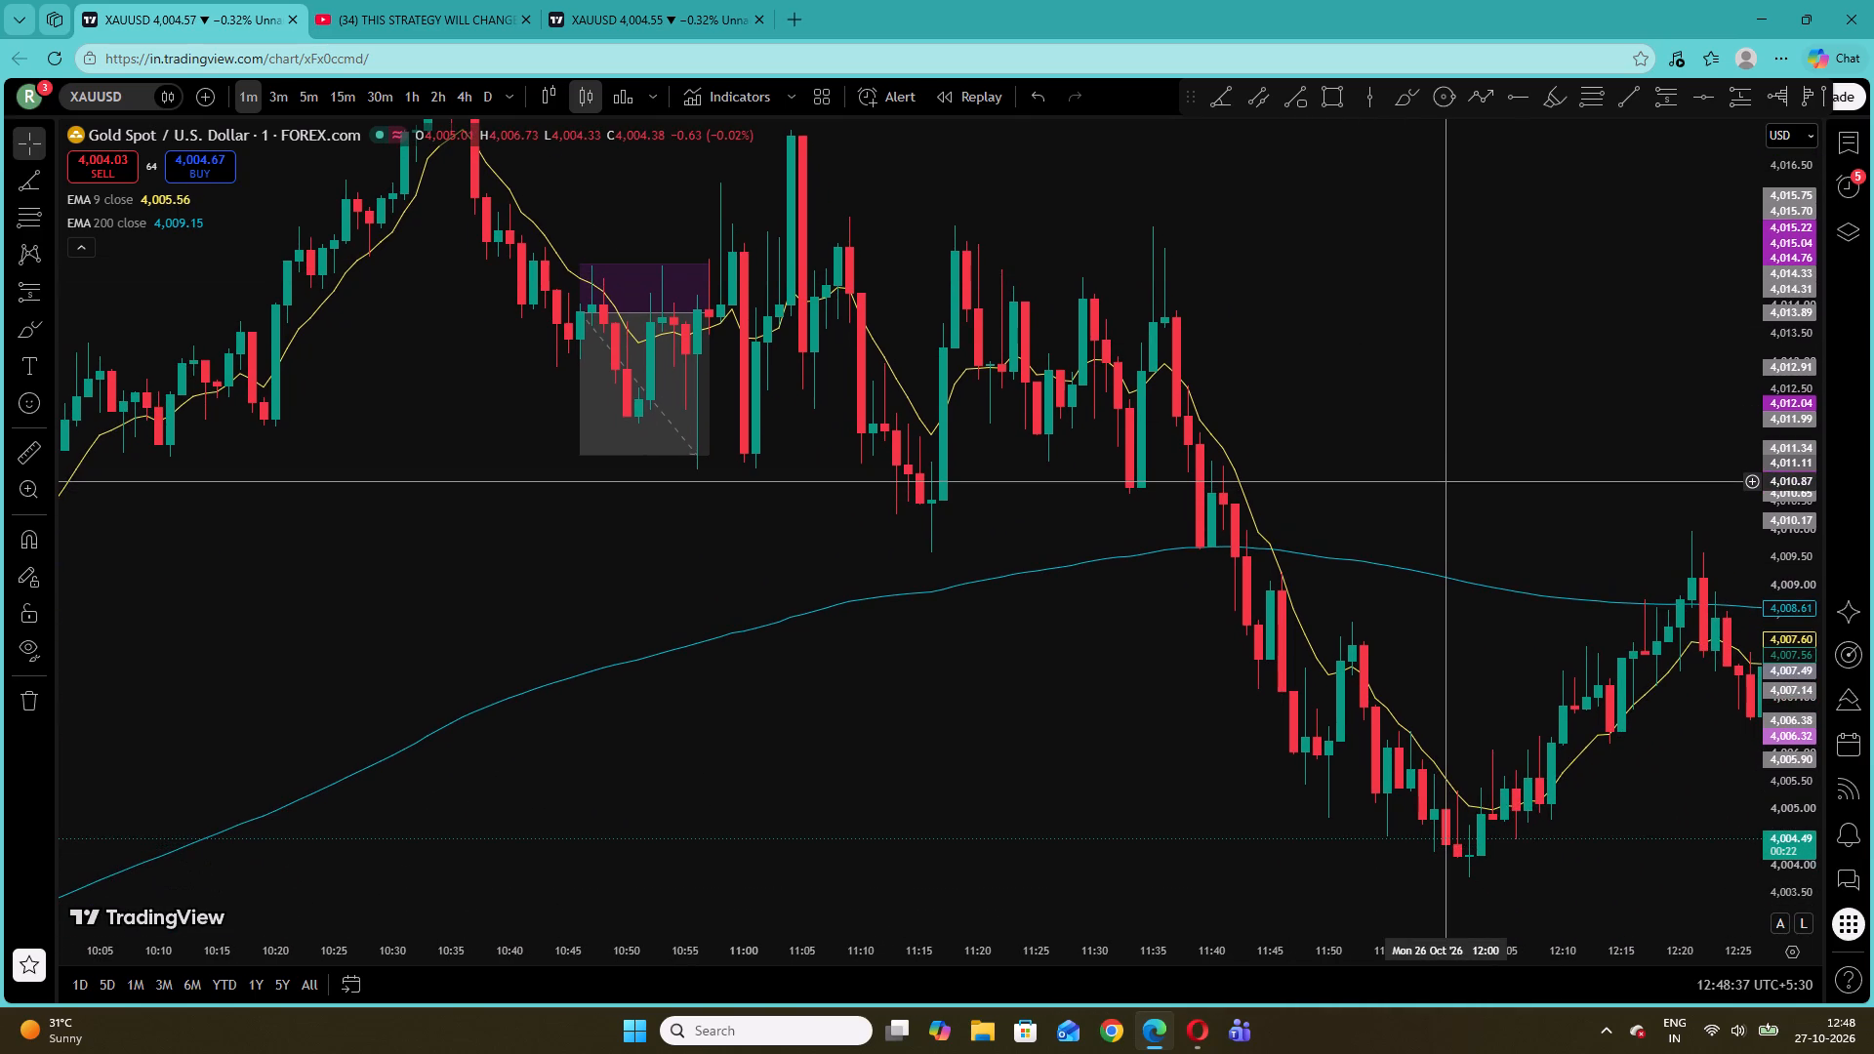
{"action": "left_click_drag", "start_coordinate": [1444, 481], "coordinate": [1252, 322]}
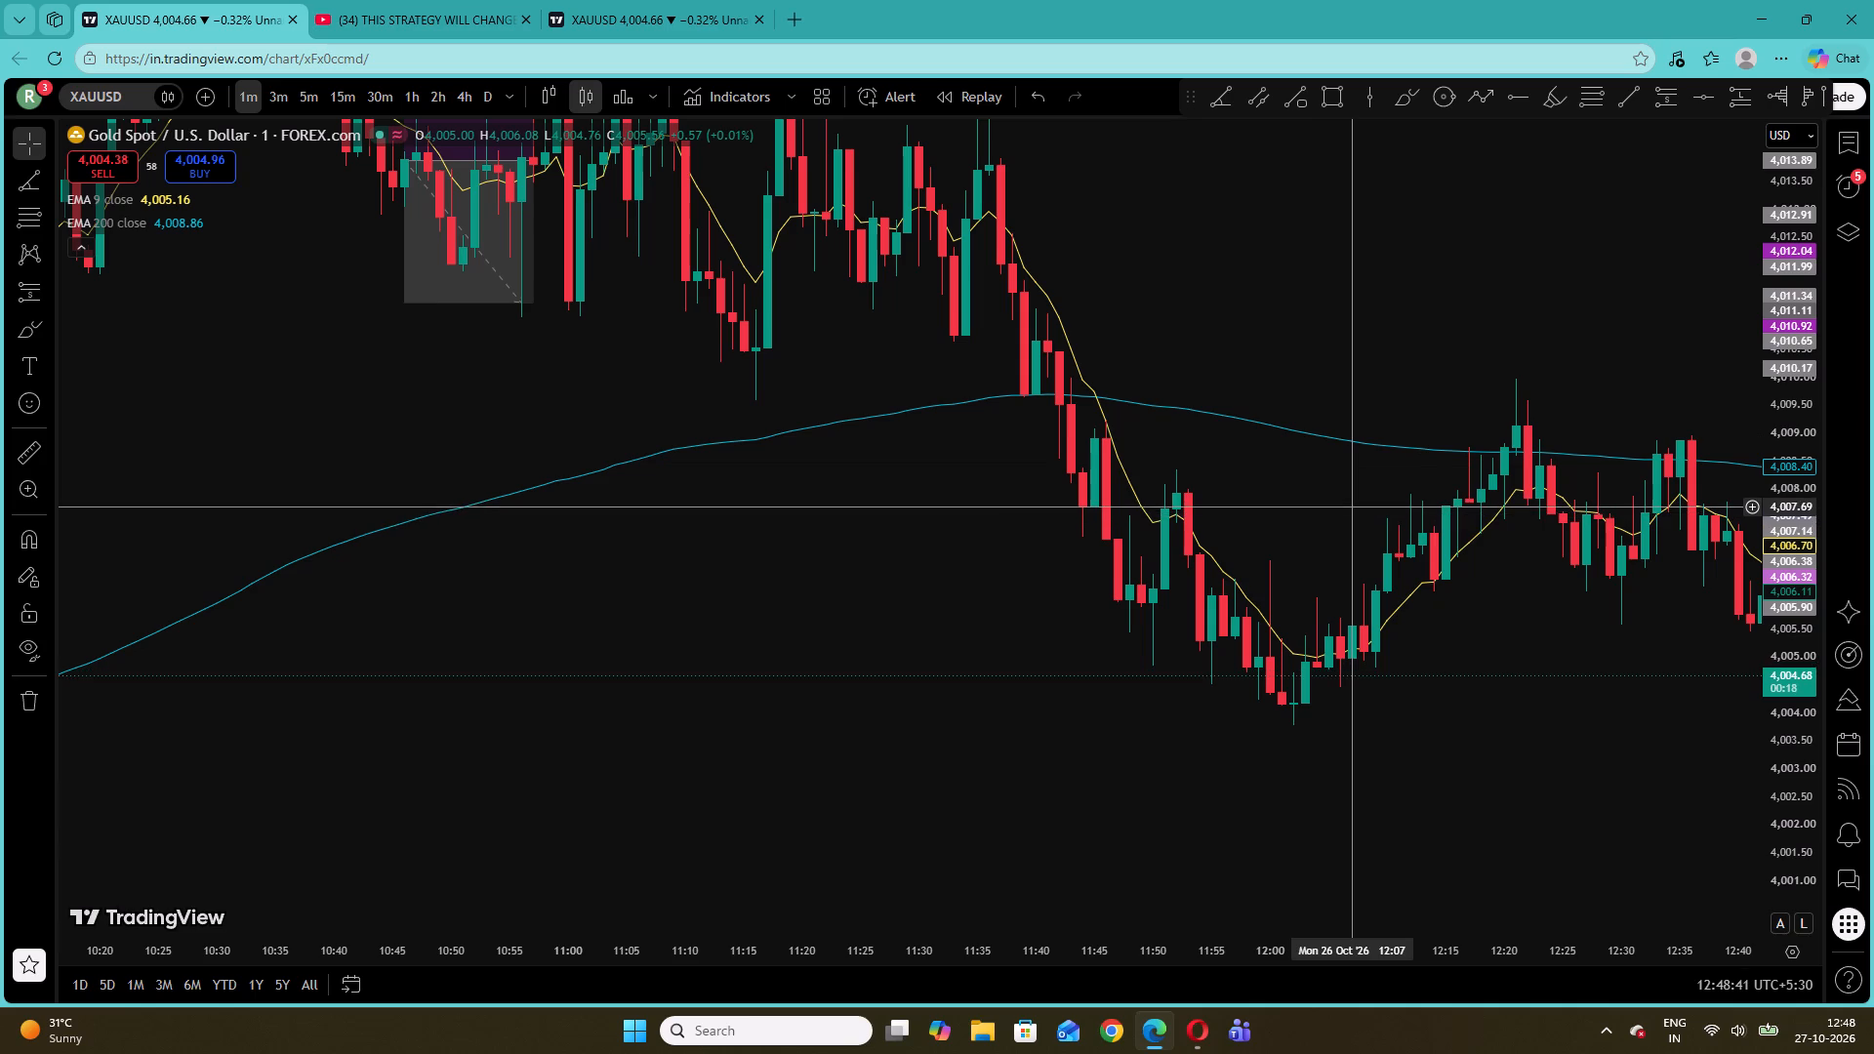
{"action": "left_click_drag", "start_coordinate": [1351, 507], "coordinate": [1103, 499]}
{"action": "left_click", "coordinate": [1479, 268]}
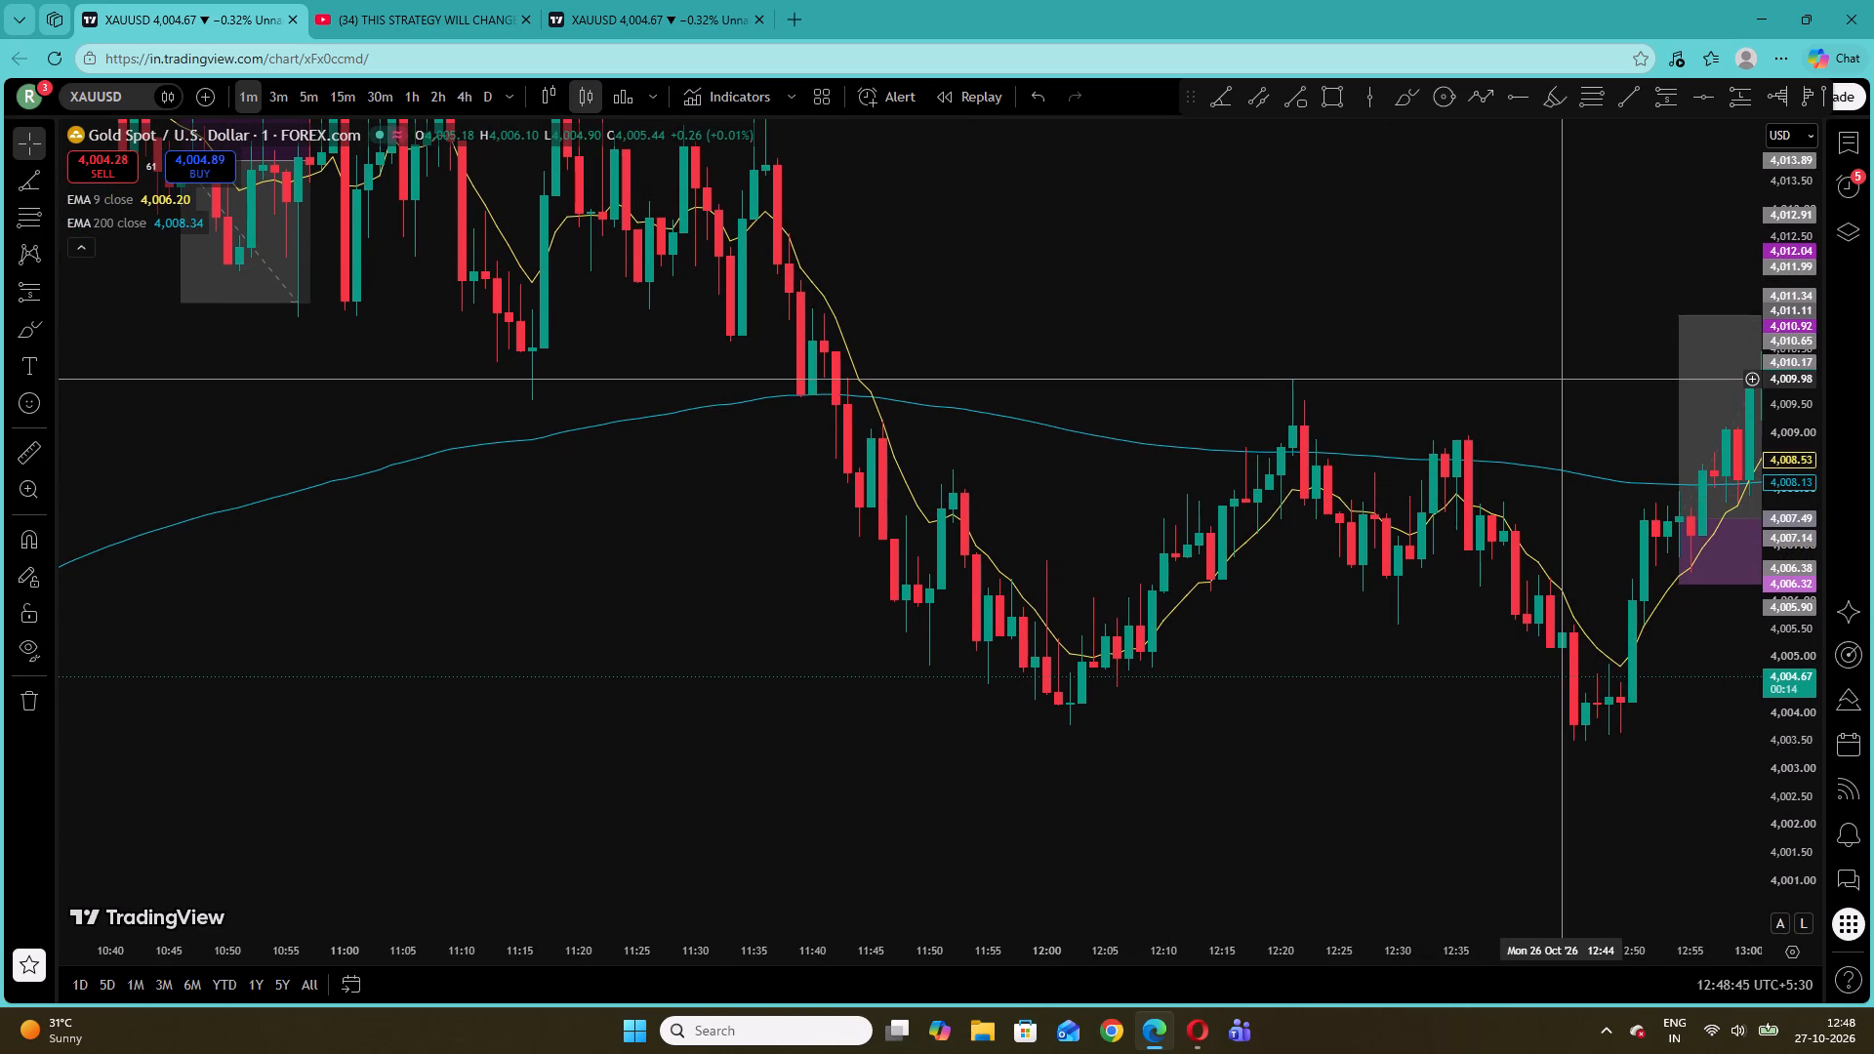
{"action": "left_click_drag", "start_coordinate": [1561, 379], "coordinate": [1243, 394]}
{"action": "left_click_drag", "start_coordinate": [1363, 380], "coordinate": [1157, 405]}
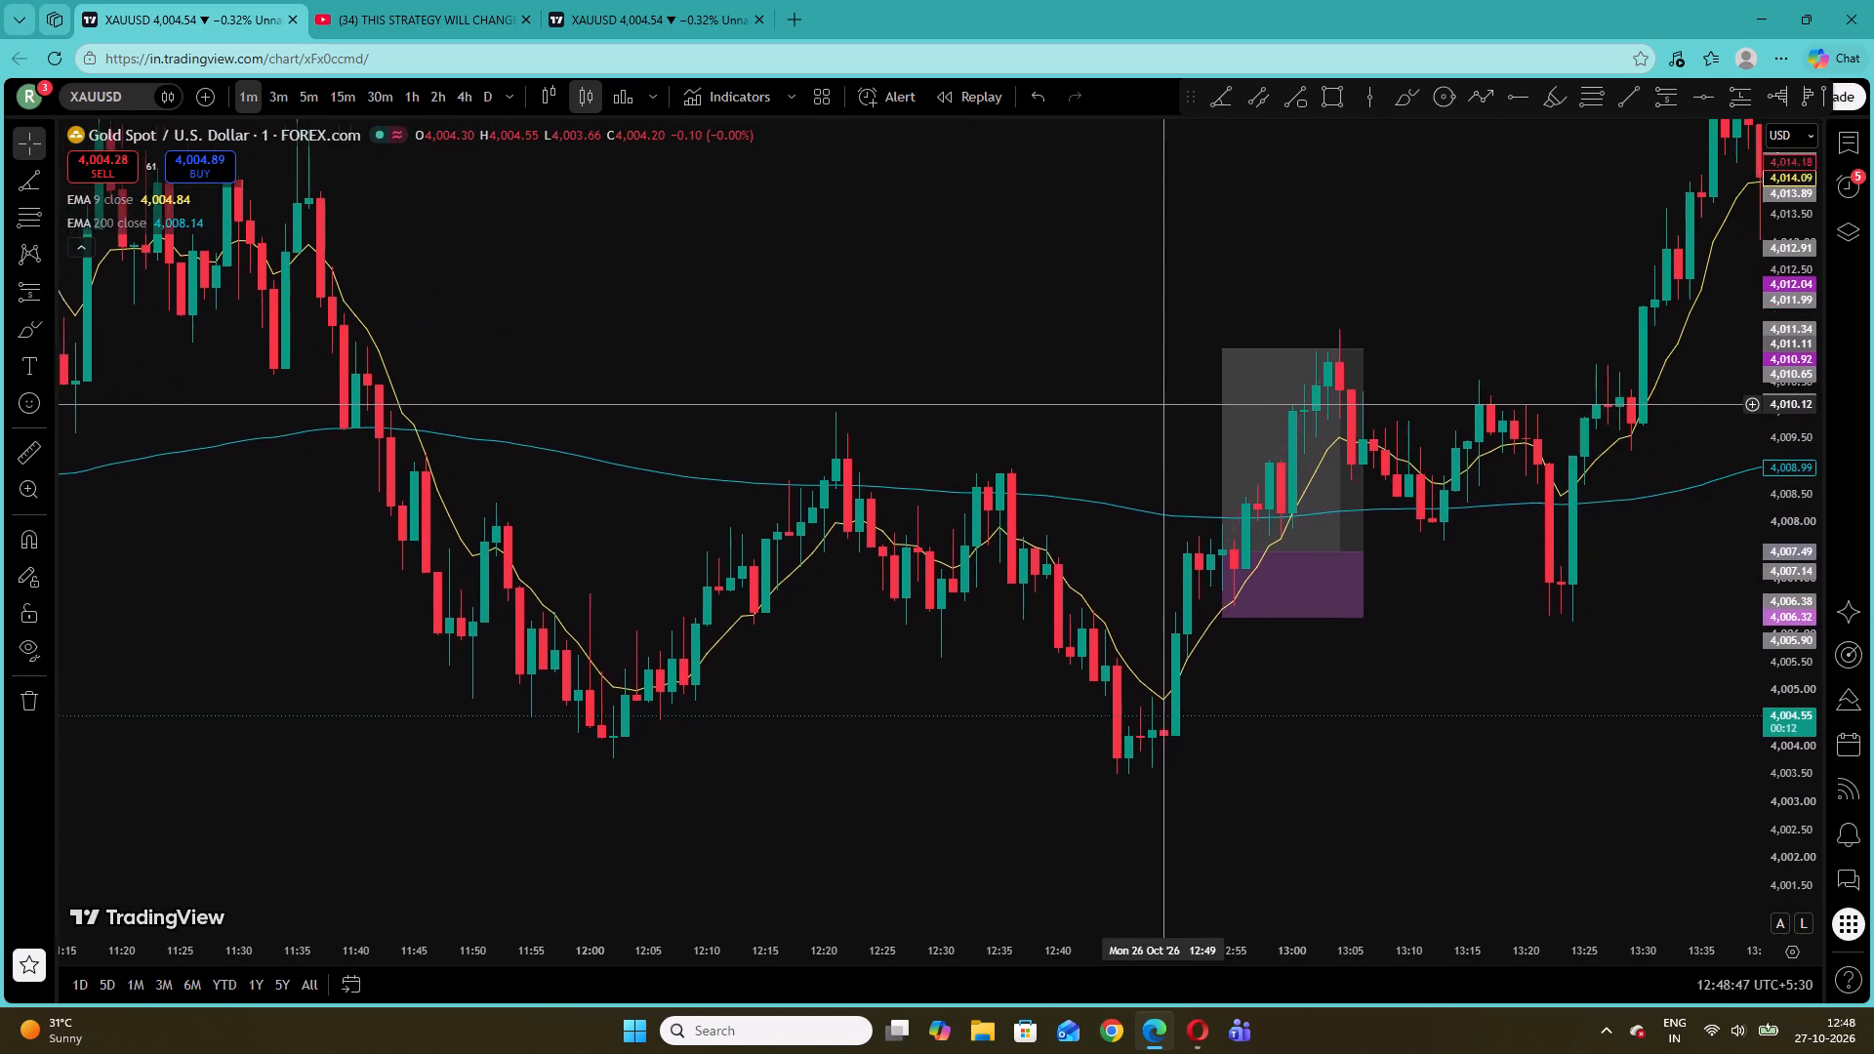
{"action": "left_click_drag", "start_coordinate": [1157, 405], "coordinate": [1147, 407]}
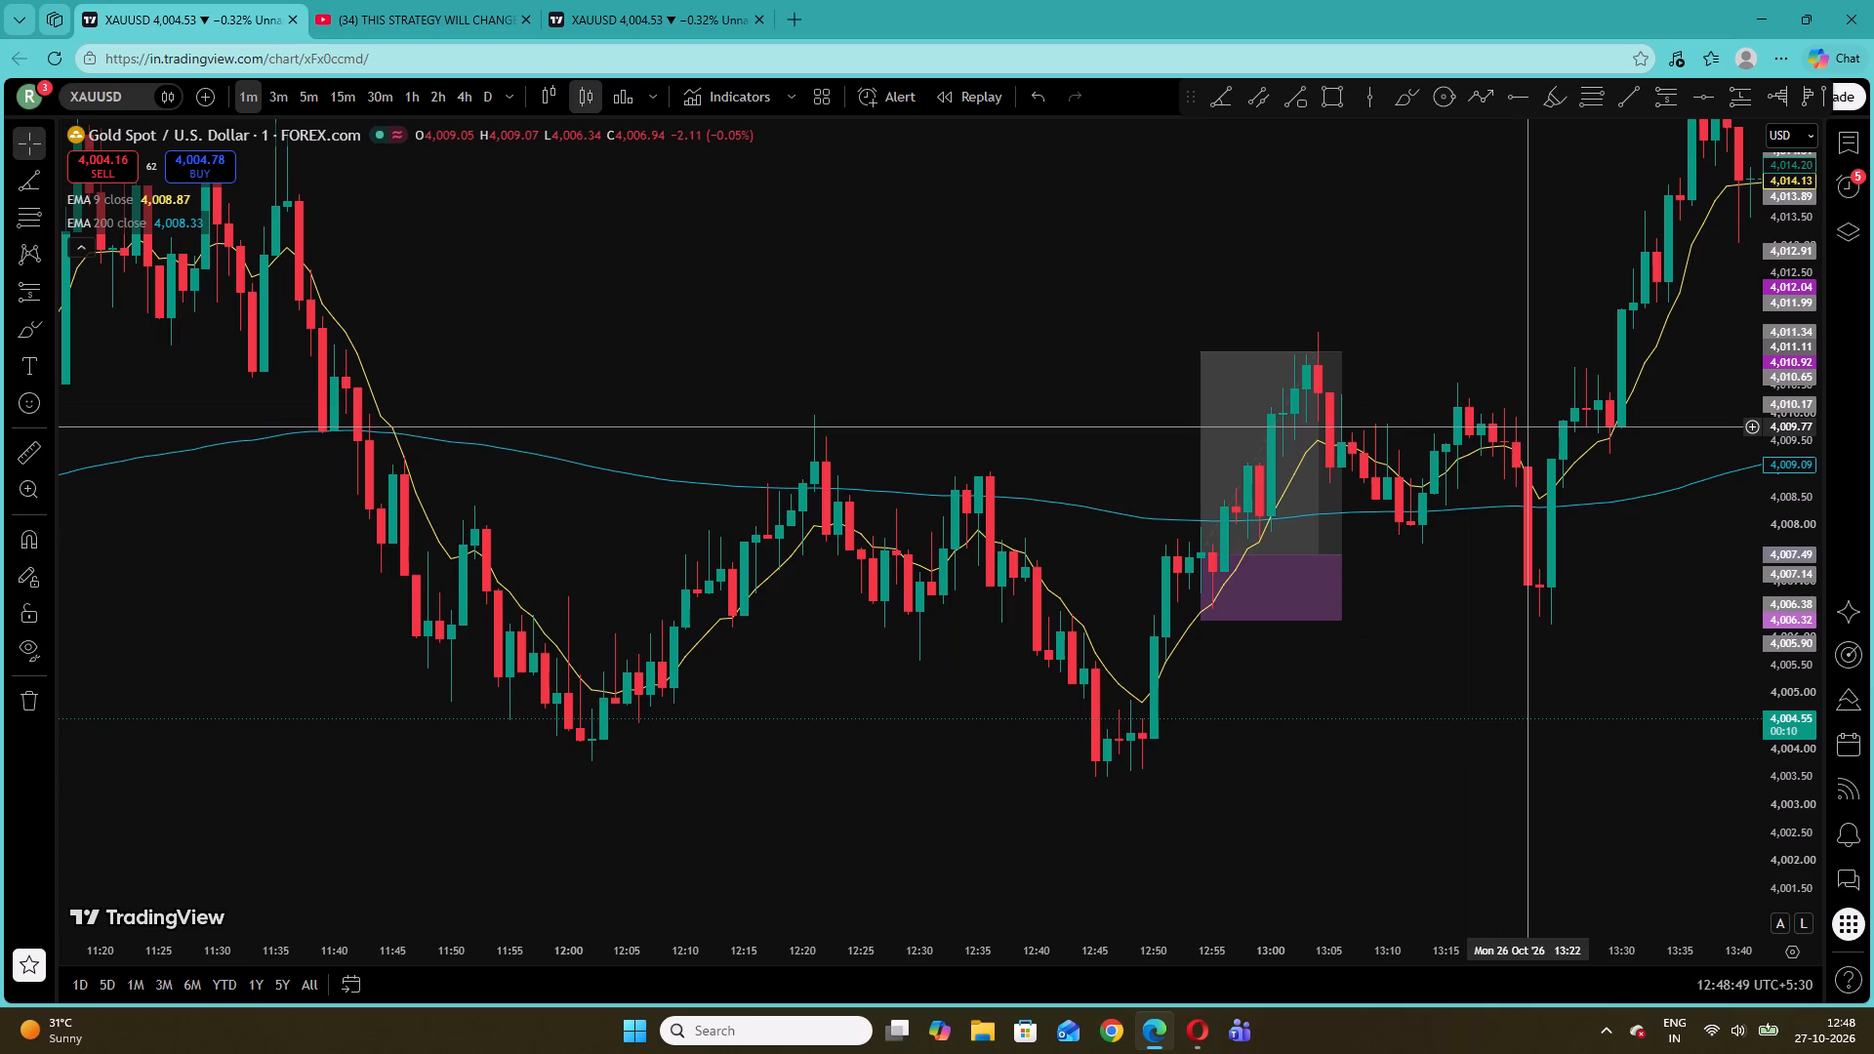
Lower the entry of the long position from 12:54 to 13:06 on 26 October to 4,007.24.
{"action": "left_click_drag", "start_coordinate": [1199, 553], "coordinate": [1197, 558]}
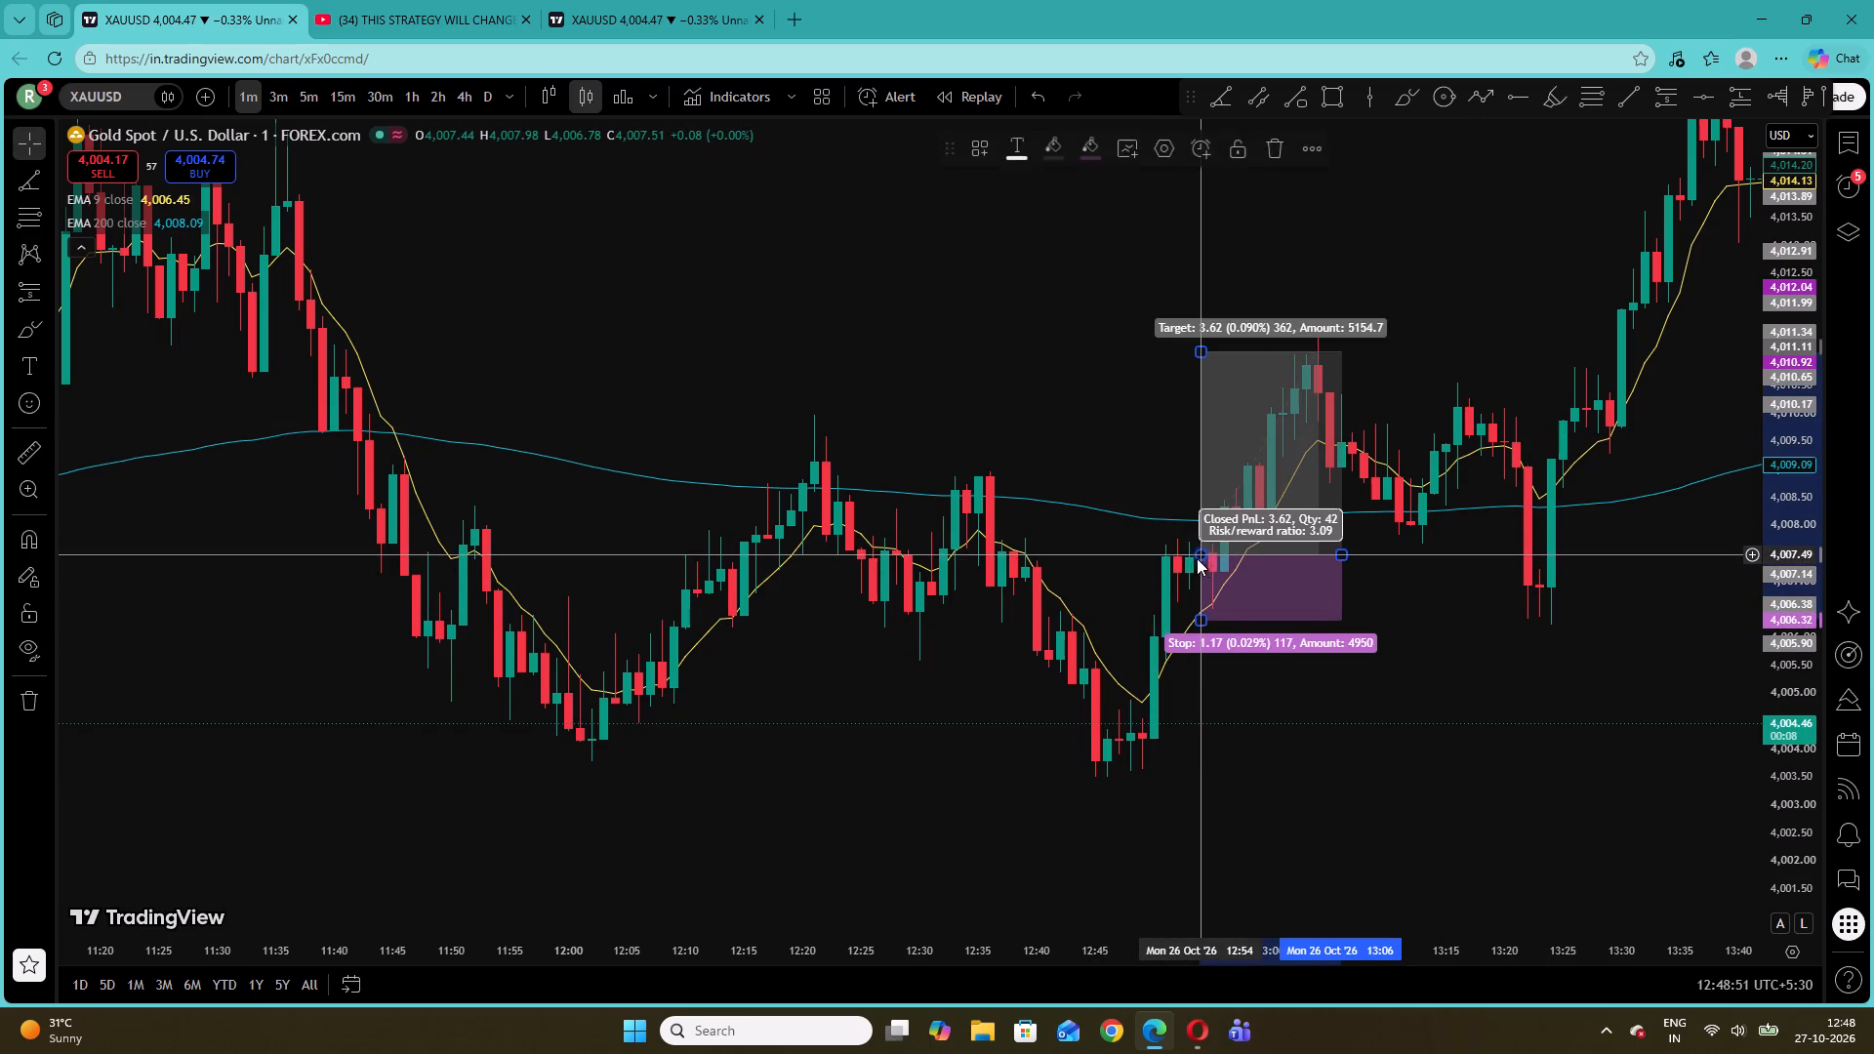
{"action": "left_click_drag", "start_coordinate": [1197, 558], "coordinate": [1197, 569]}
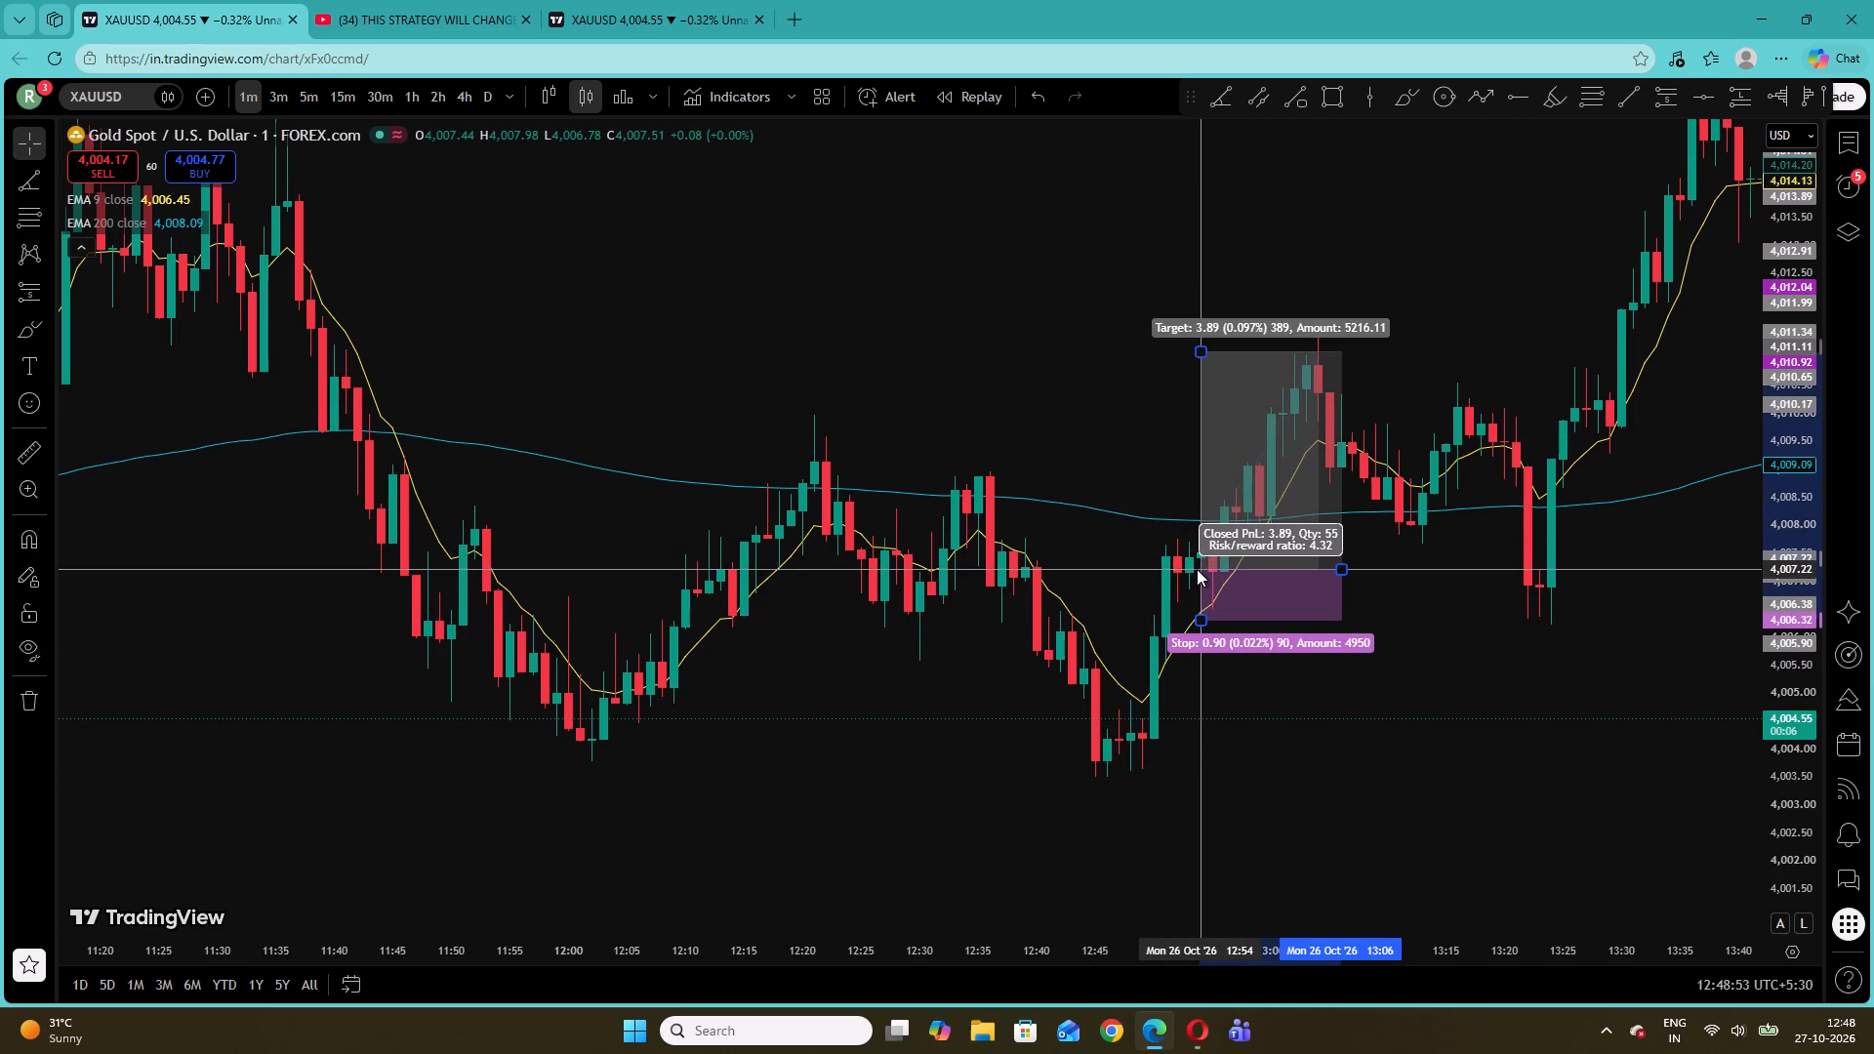
{"action": "left_click_drag", "start_coordinate": [1197, 569], "coordinate": [1198, 555]}
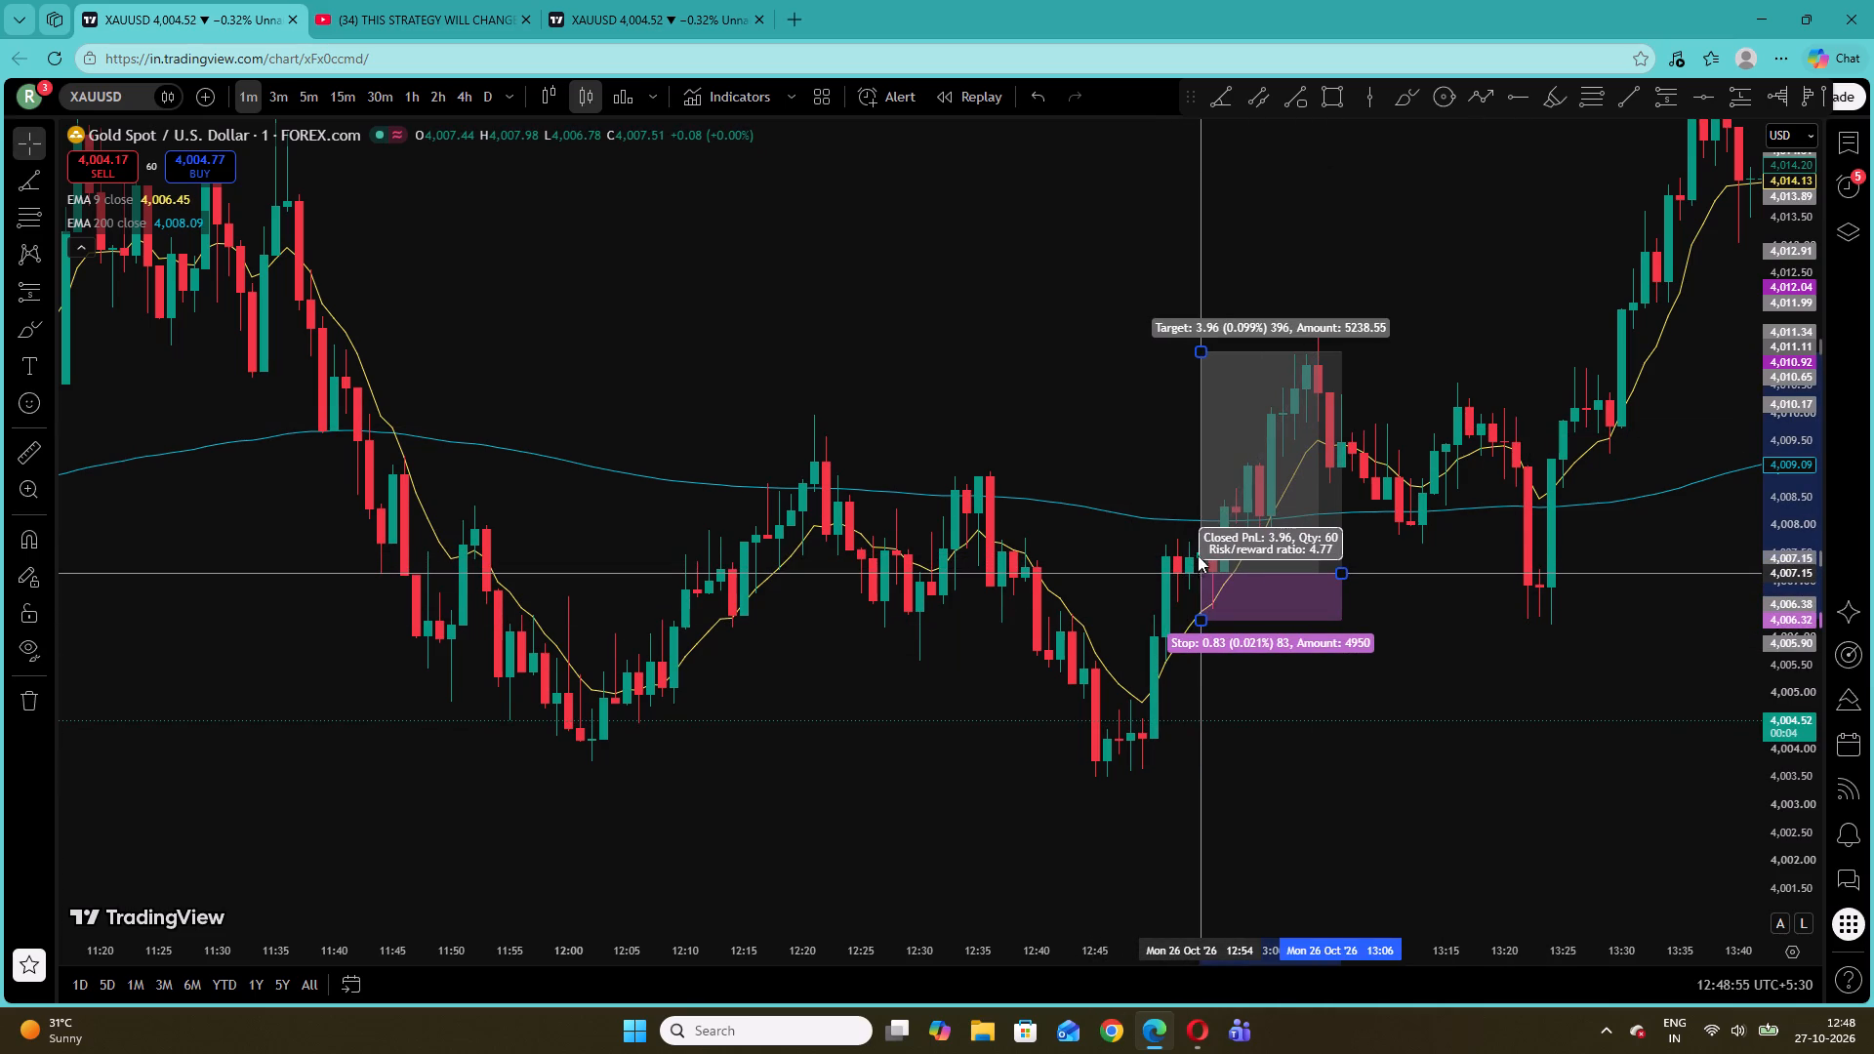
{"action": "left_click_drag", "start_coordinate": [1198, 555], "coordinate": [1198, 568]}
{"action": "left_click", "coordinate": [1129, 450]}
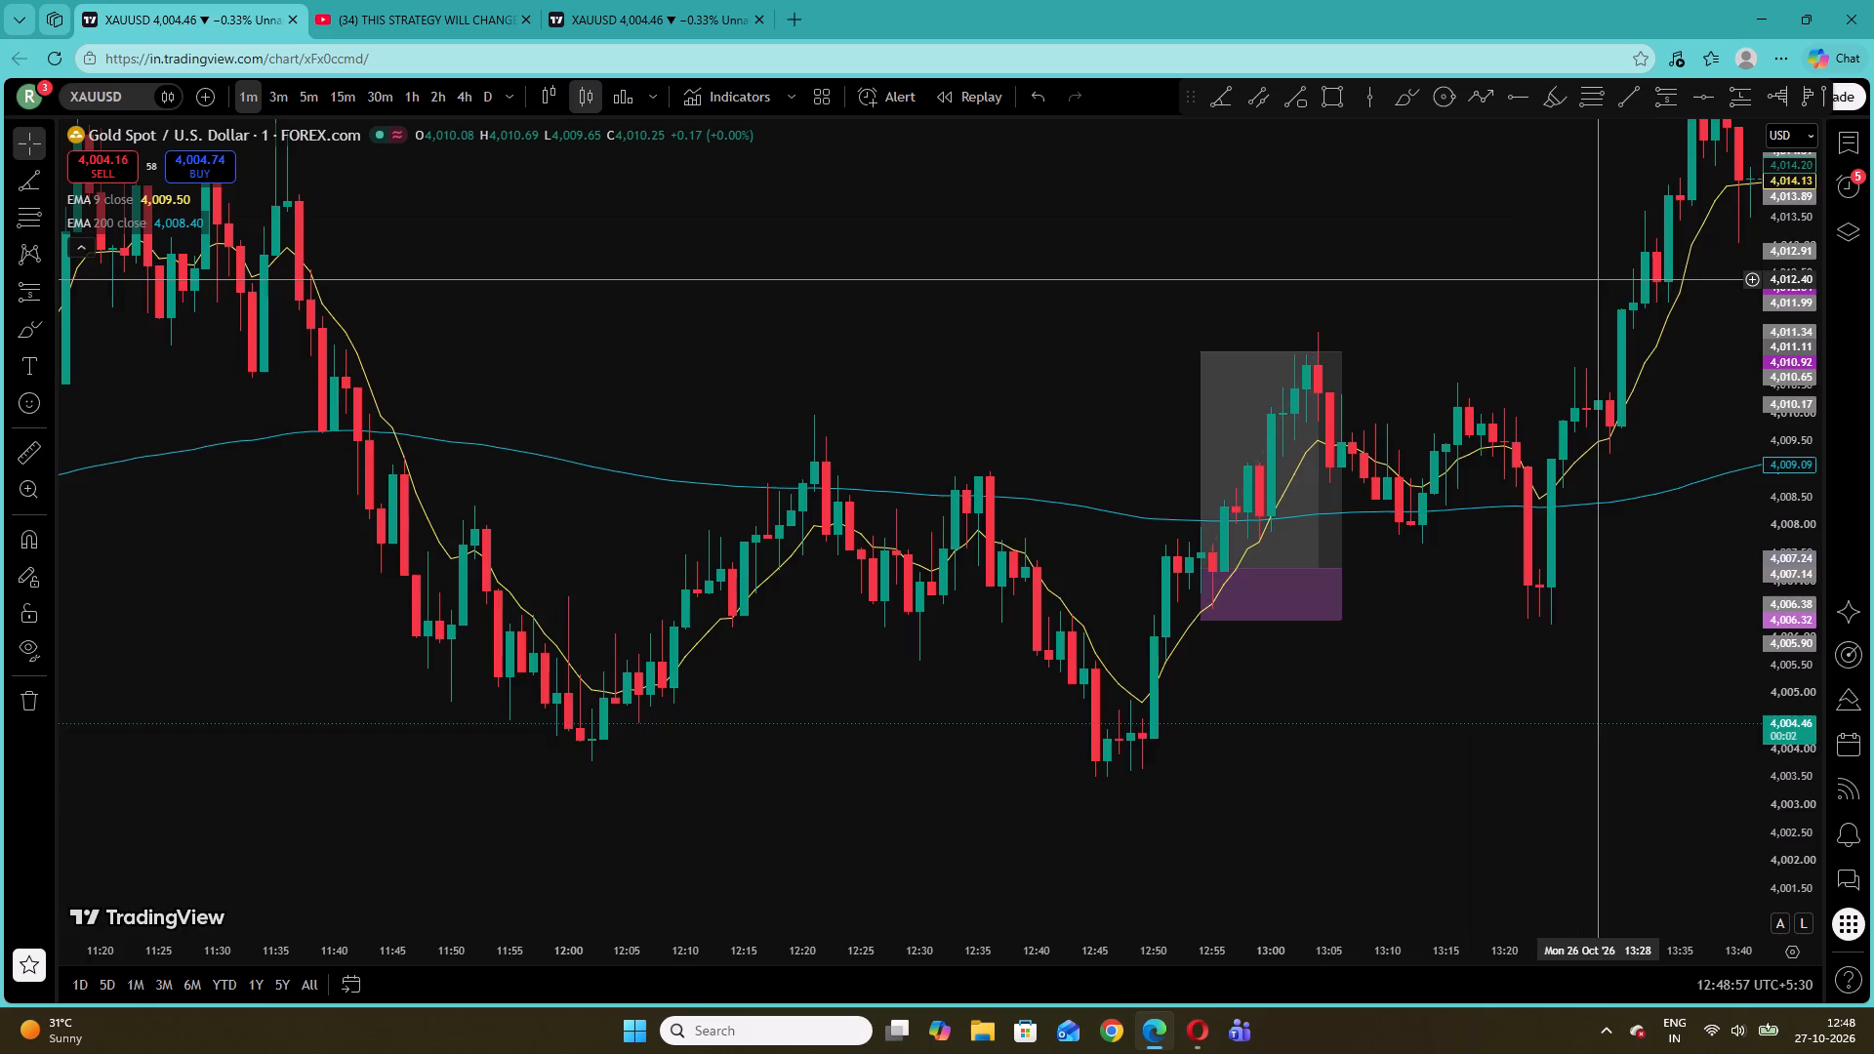
Delete the long position marked from 15:08 to 15:13 on 26 October.
{"action": "left_click_drag", "start_coordinate": [1604, 279], "coordinate": [892, 517]}
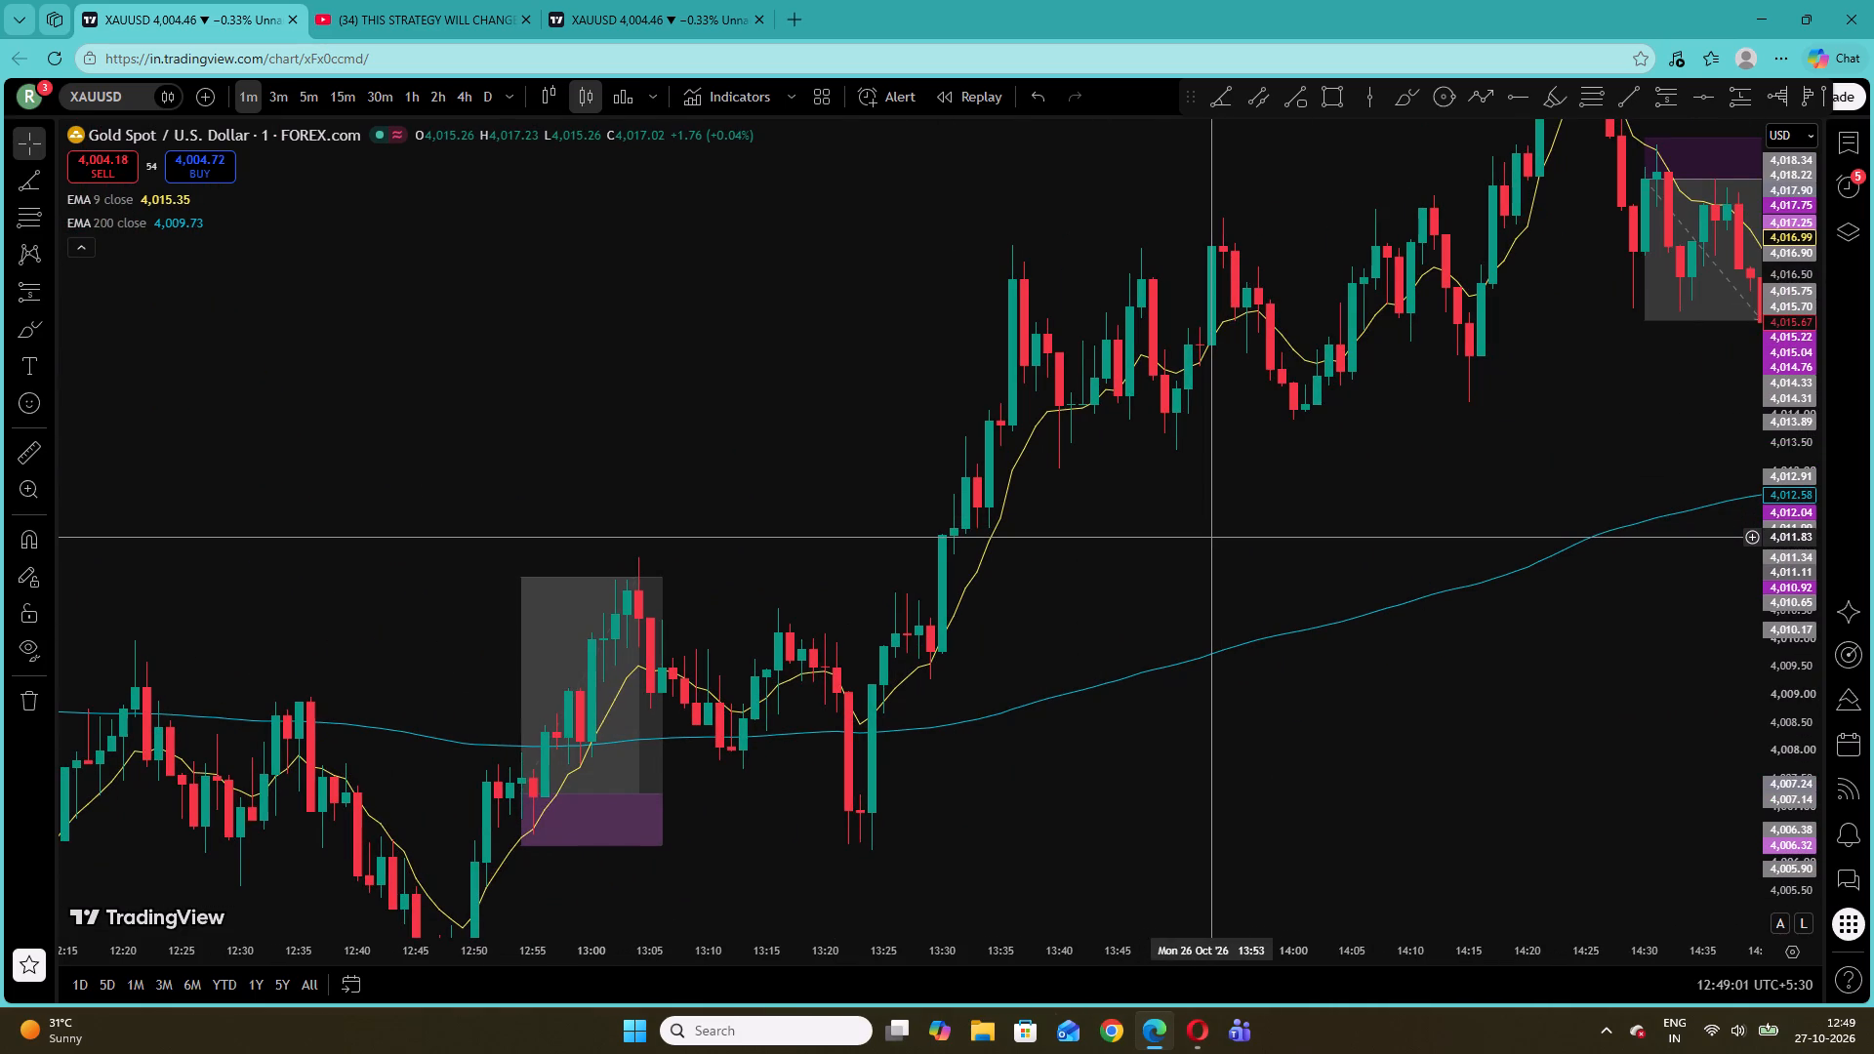
{"action": "left_click_drag", "start_coordinate": [1075, 547], "coordinate": [1243, 434]}
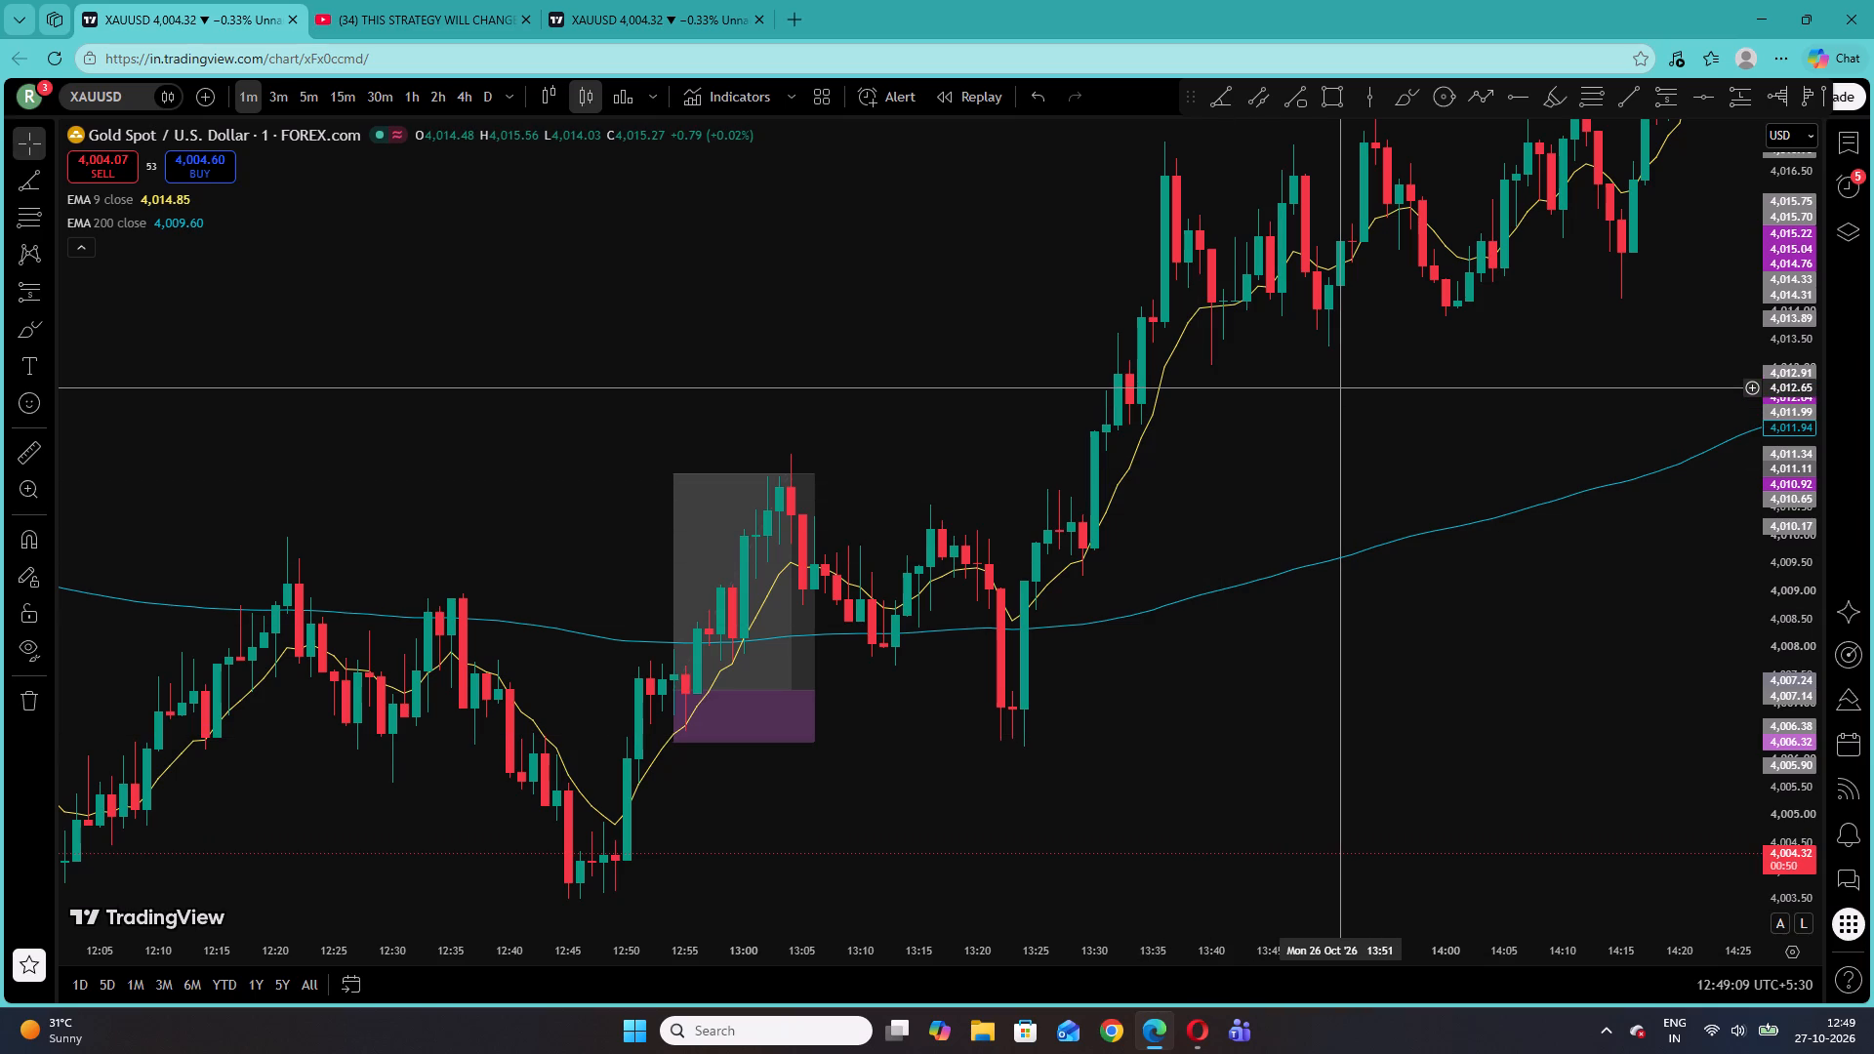
{"action": "left_click_drag", "start_coordinate": [1369, 410], "coordinate": [1217, 506]}
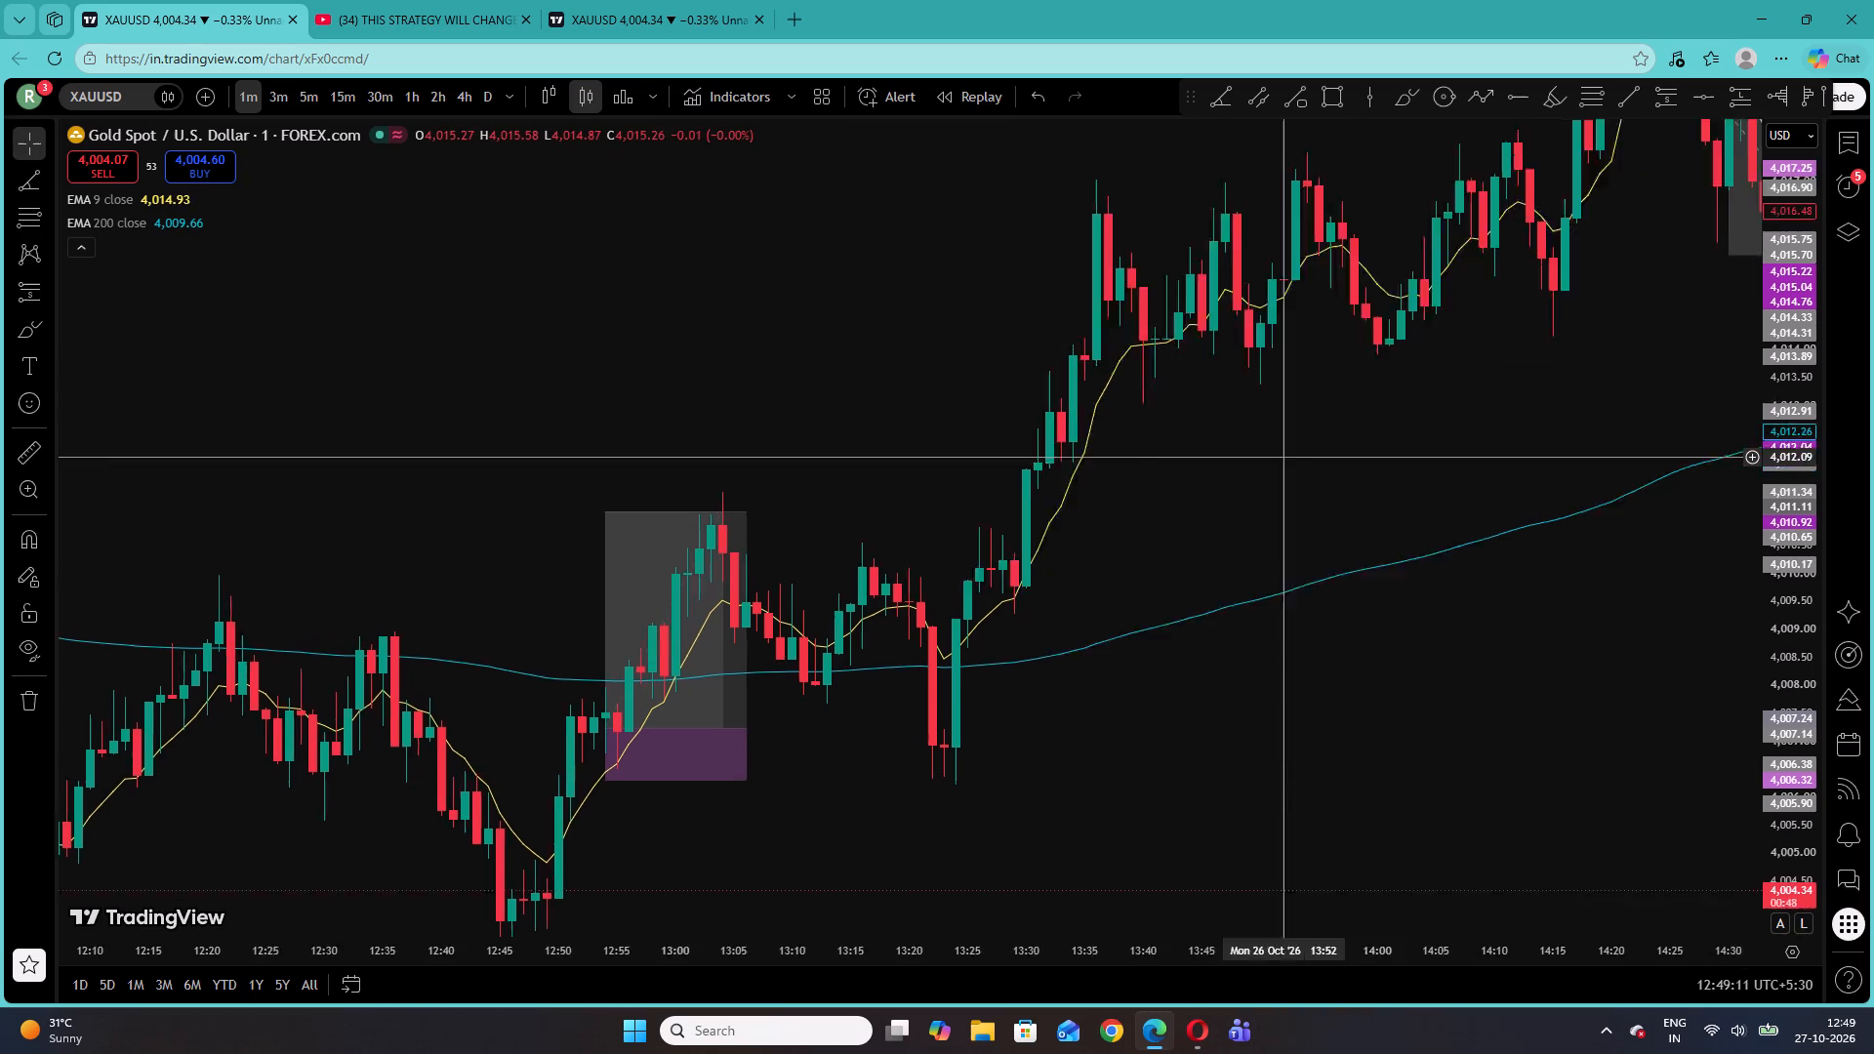
{"action": "left_click_drag", "start_coordinate": [1217, 506], "coordinate": [1033, 642]}
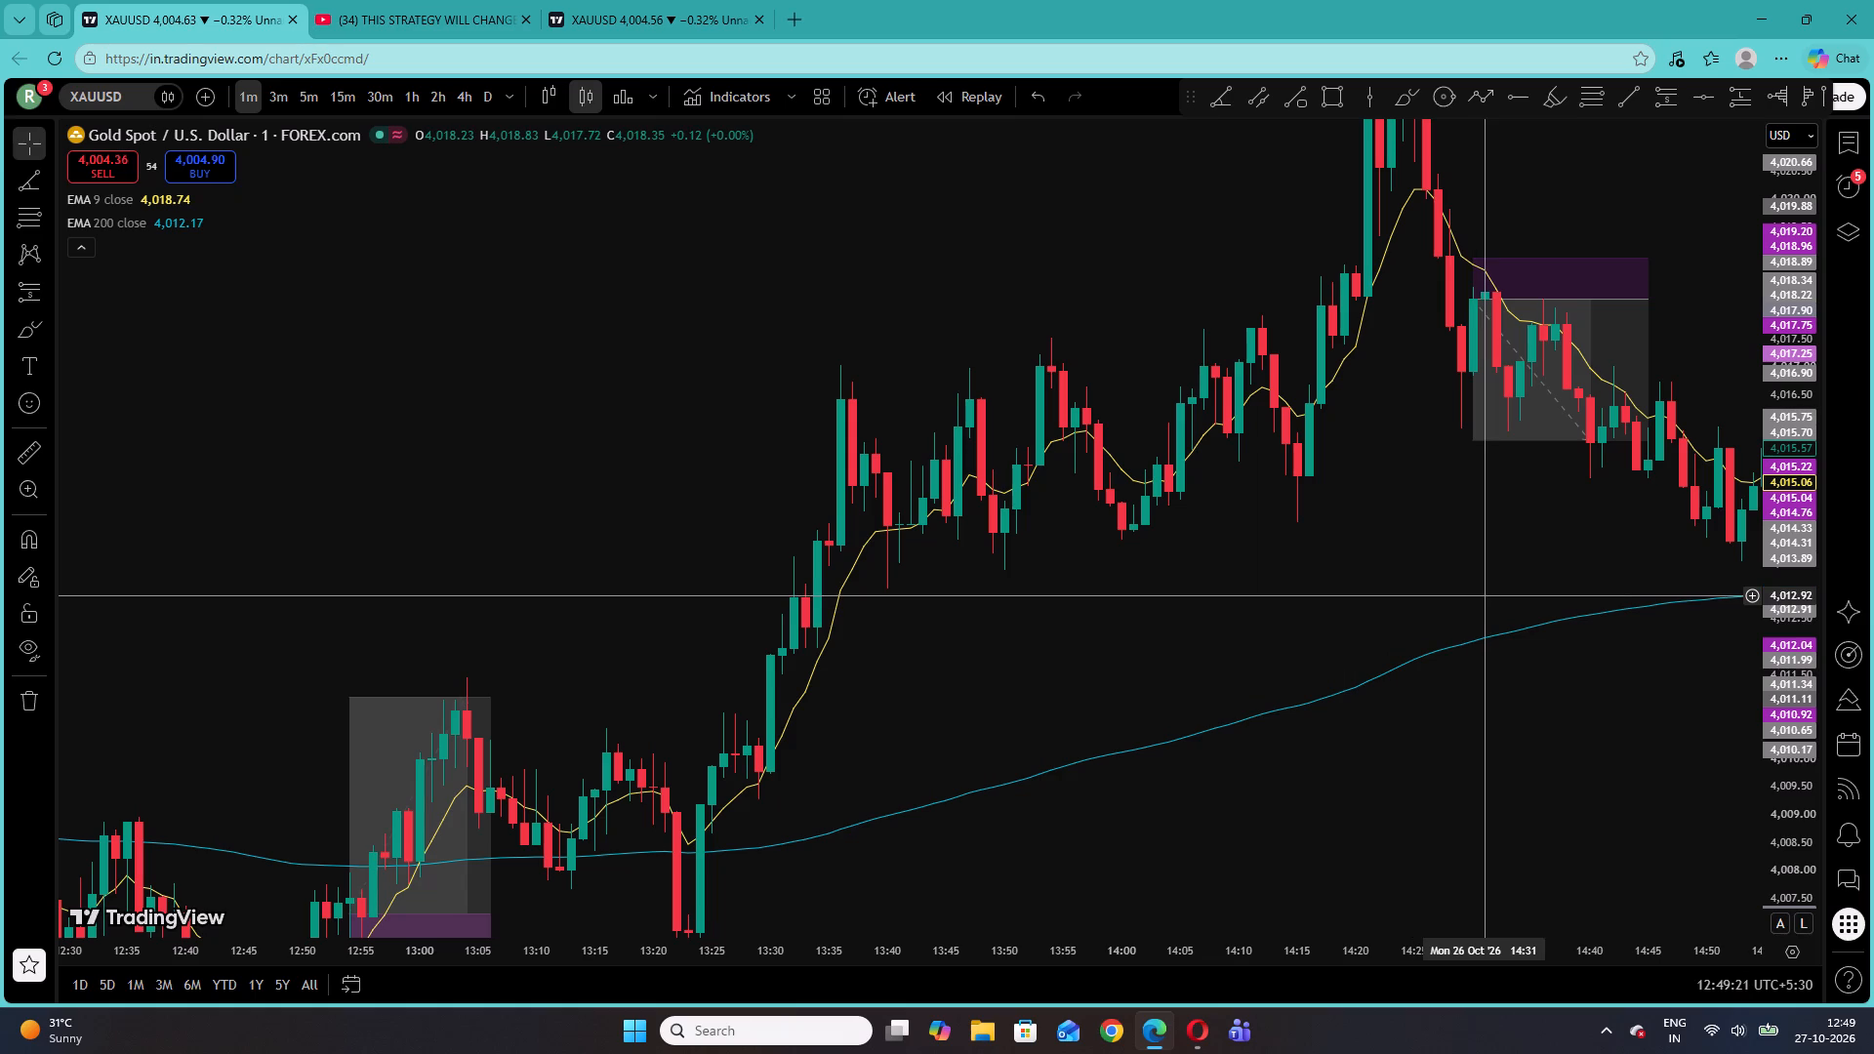
{"action": "left_click_drag", "start_coordinate": [1478, 589], "coordinate": [1241, 677]}
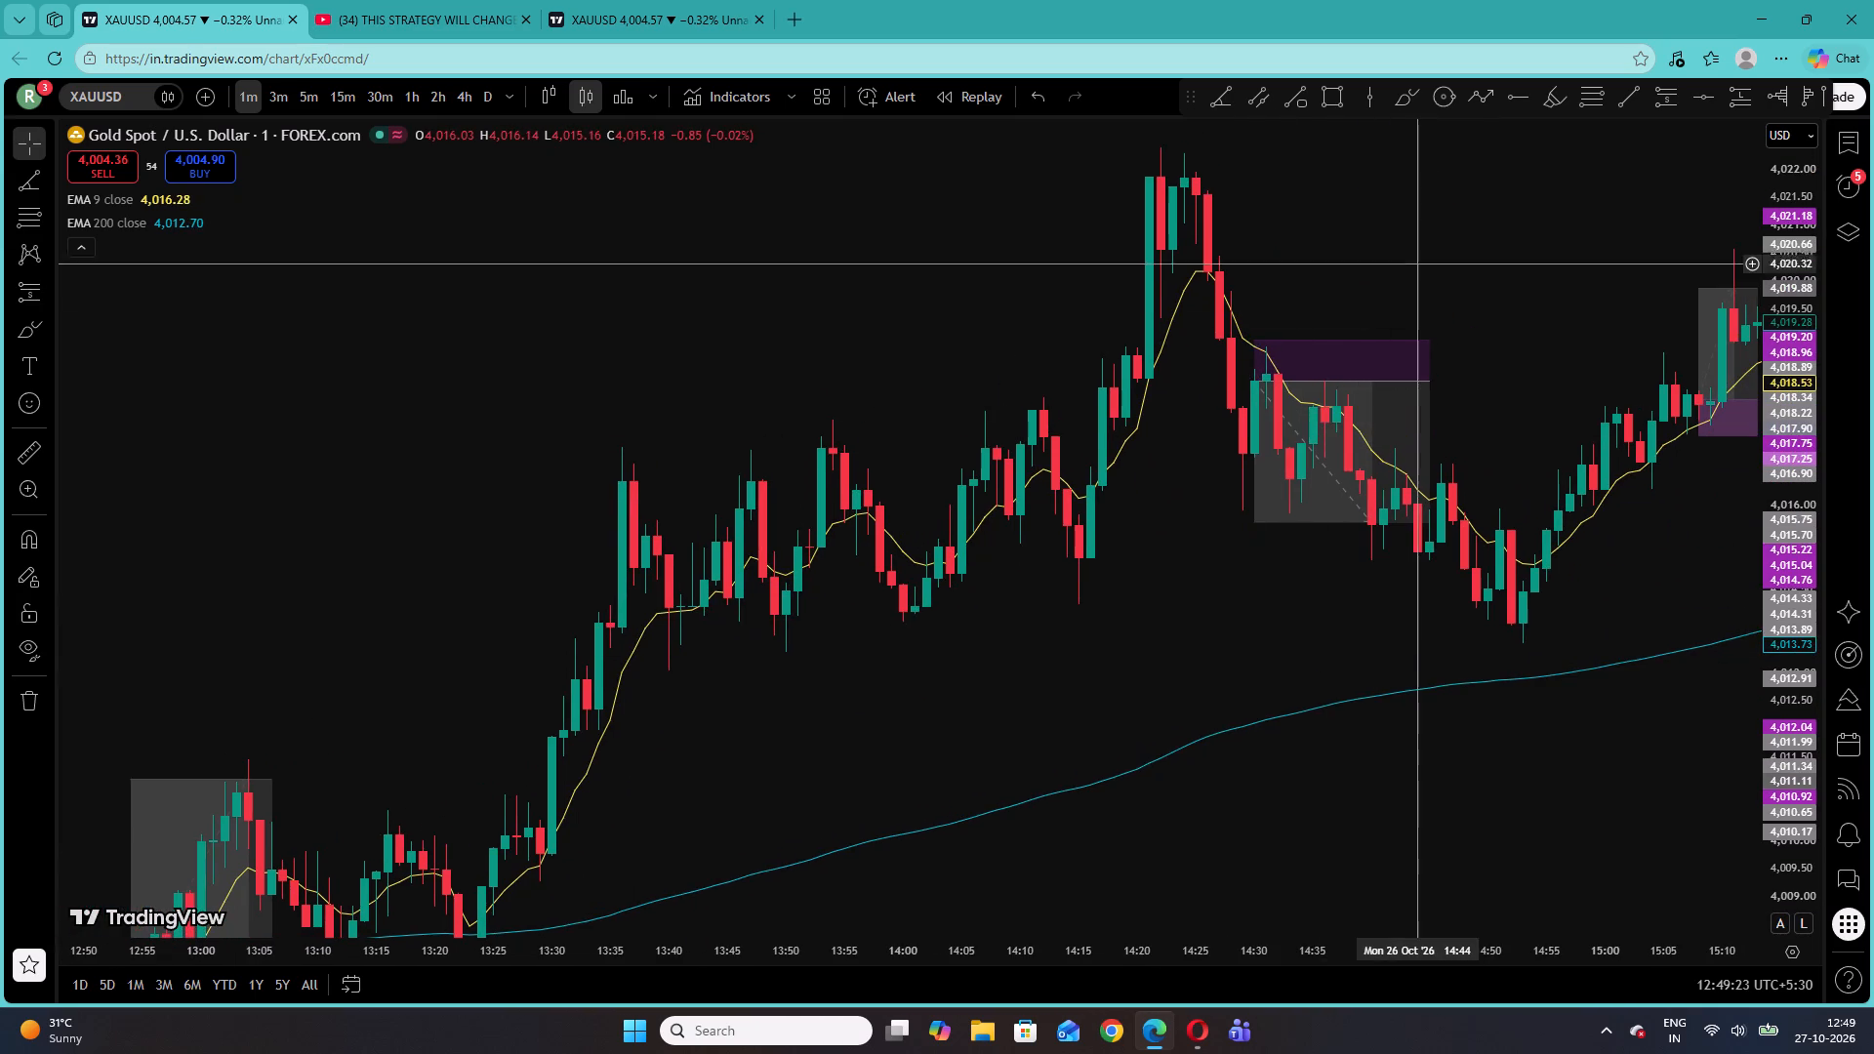
{"action": "left_click_drag", "start_coordinate": [1411, 228], "coordinate": [1185, 365]}
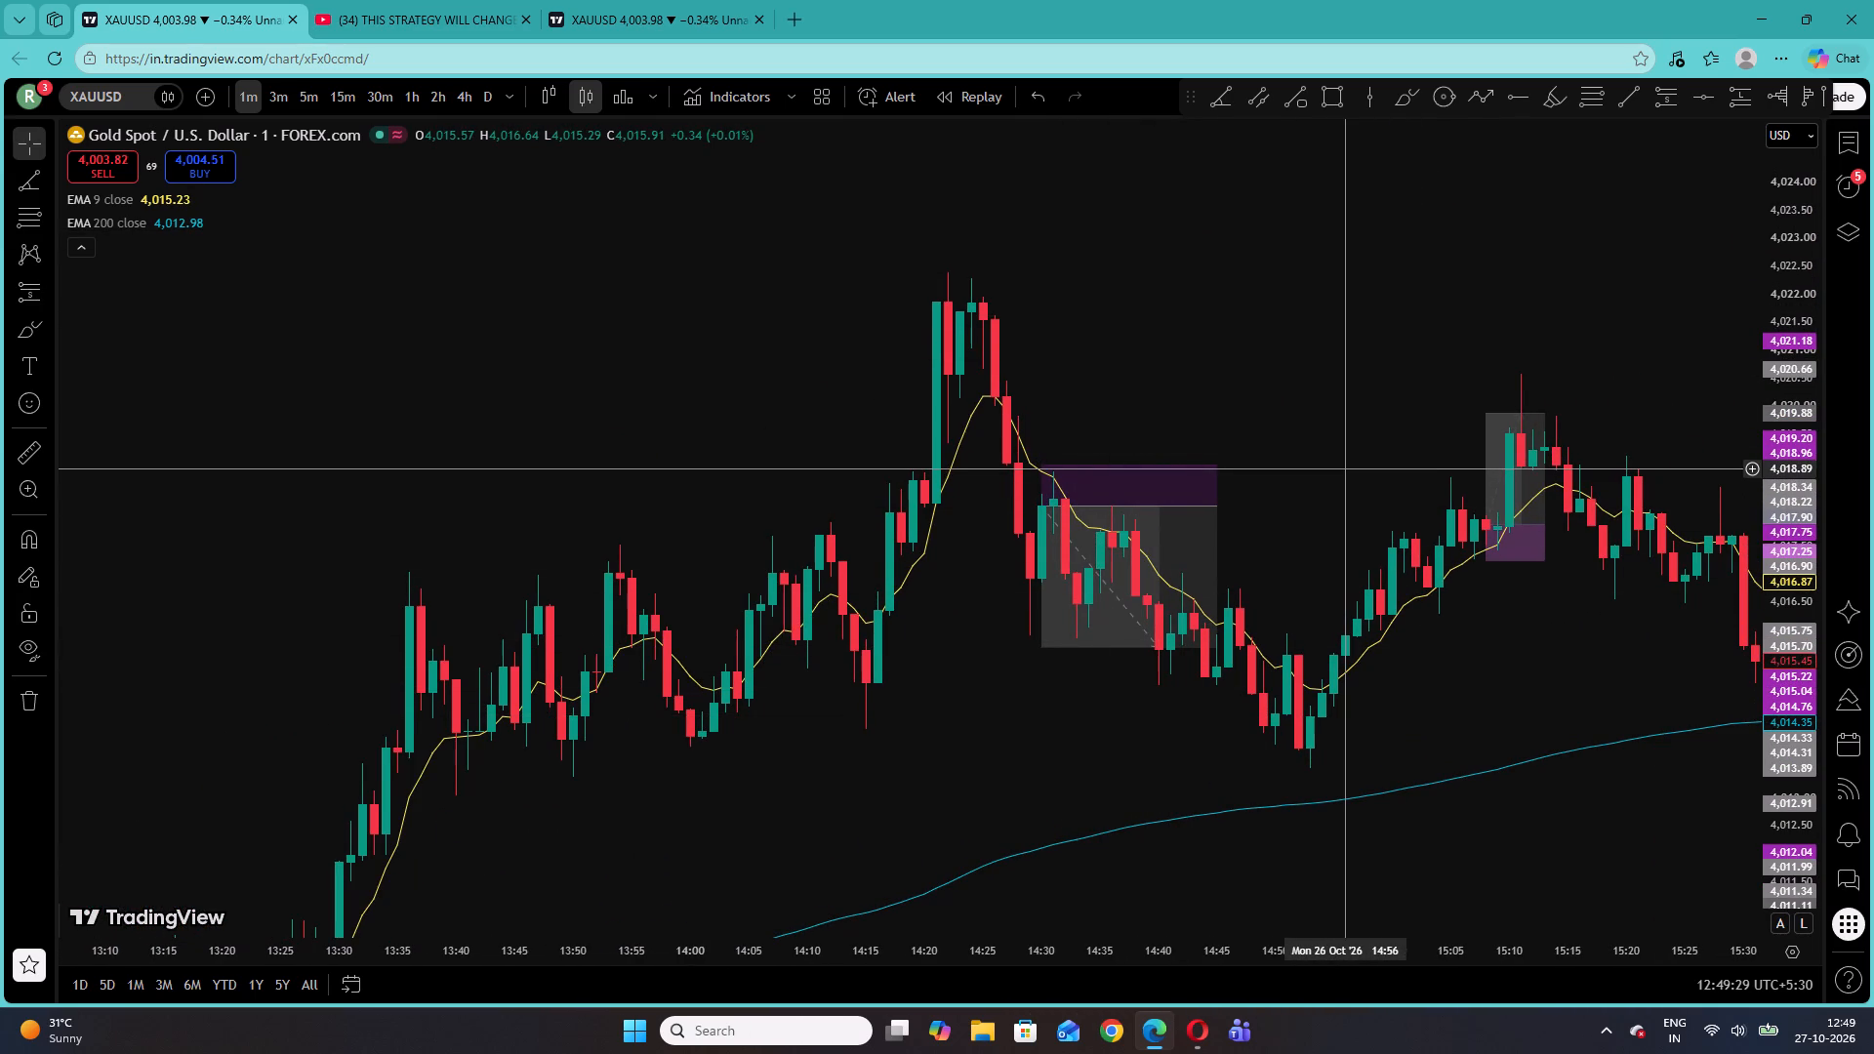
{"action": "left_click_drag", "start_coordinate": [1339, 468], "coordinate": [968, 290]}
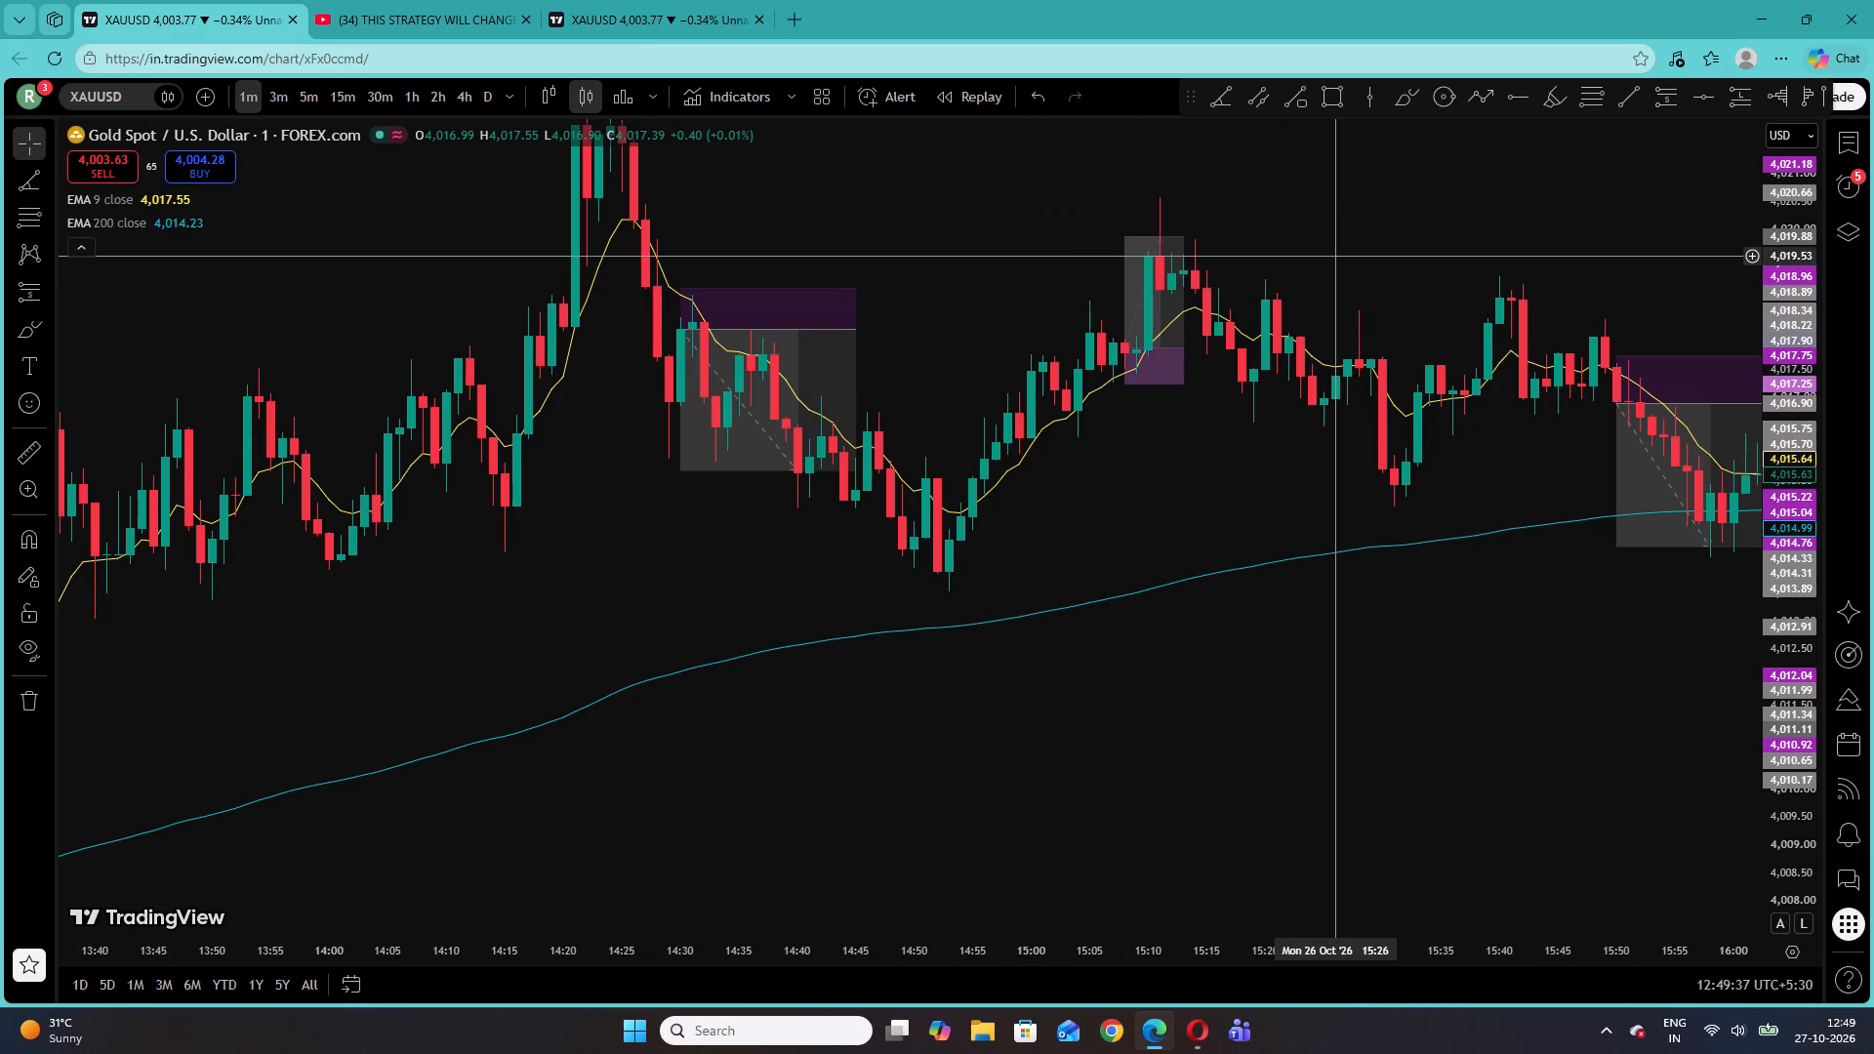
{"action": "left_click", "coordinate": [1182, 319]}
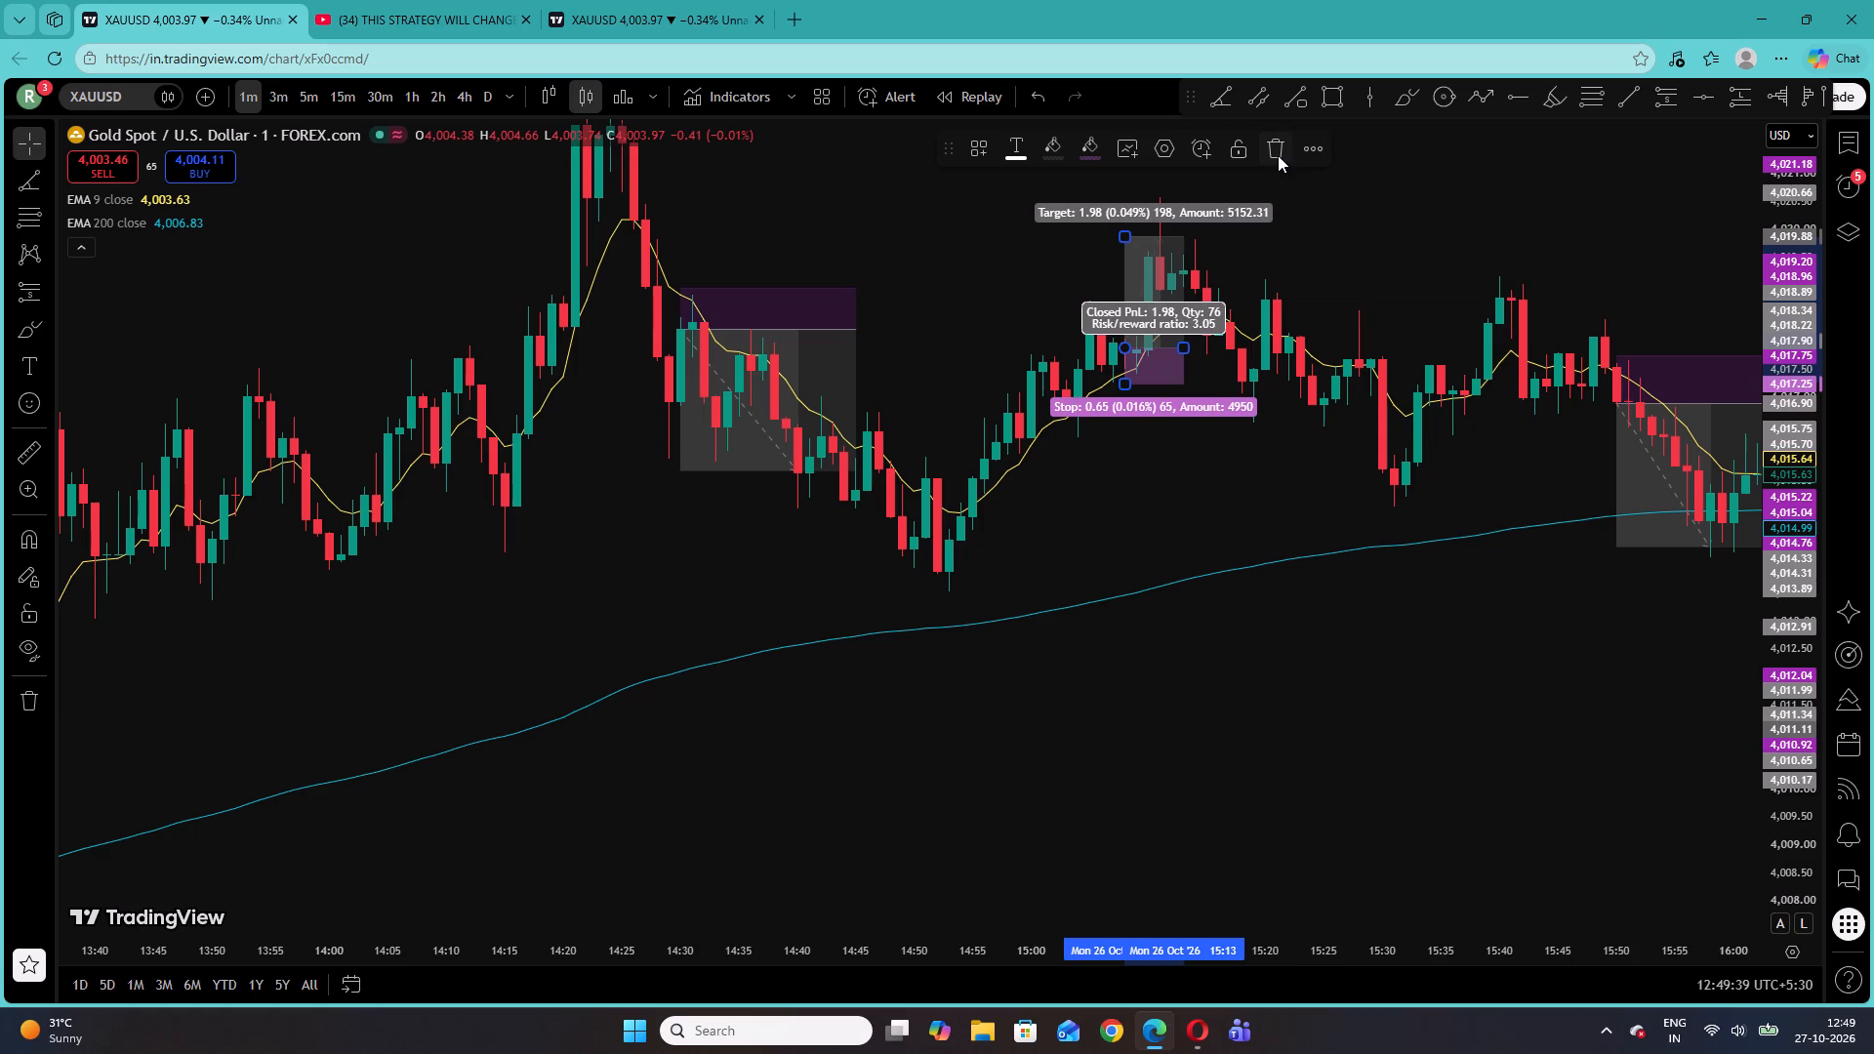
{"action": "left_click", "coordinate": [1278, 155]}
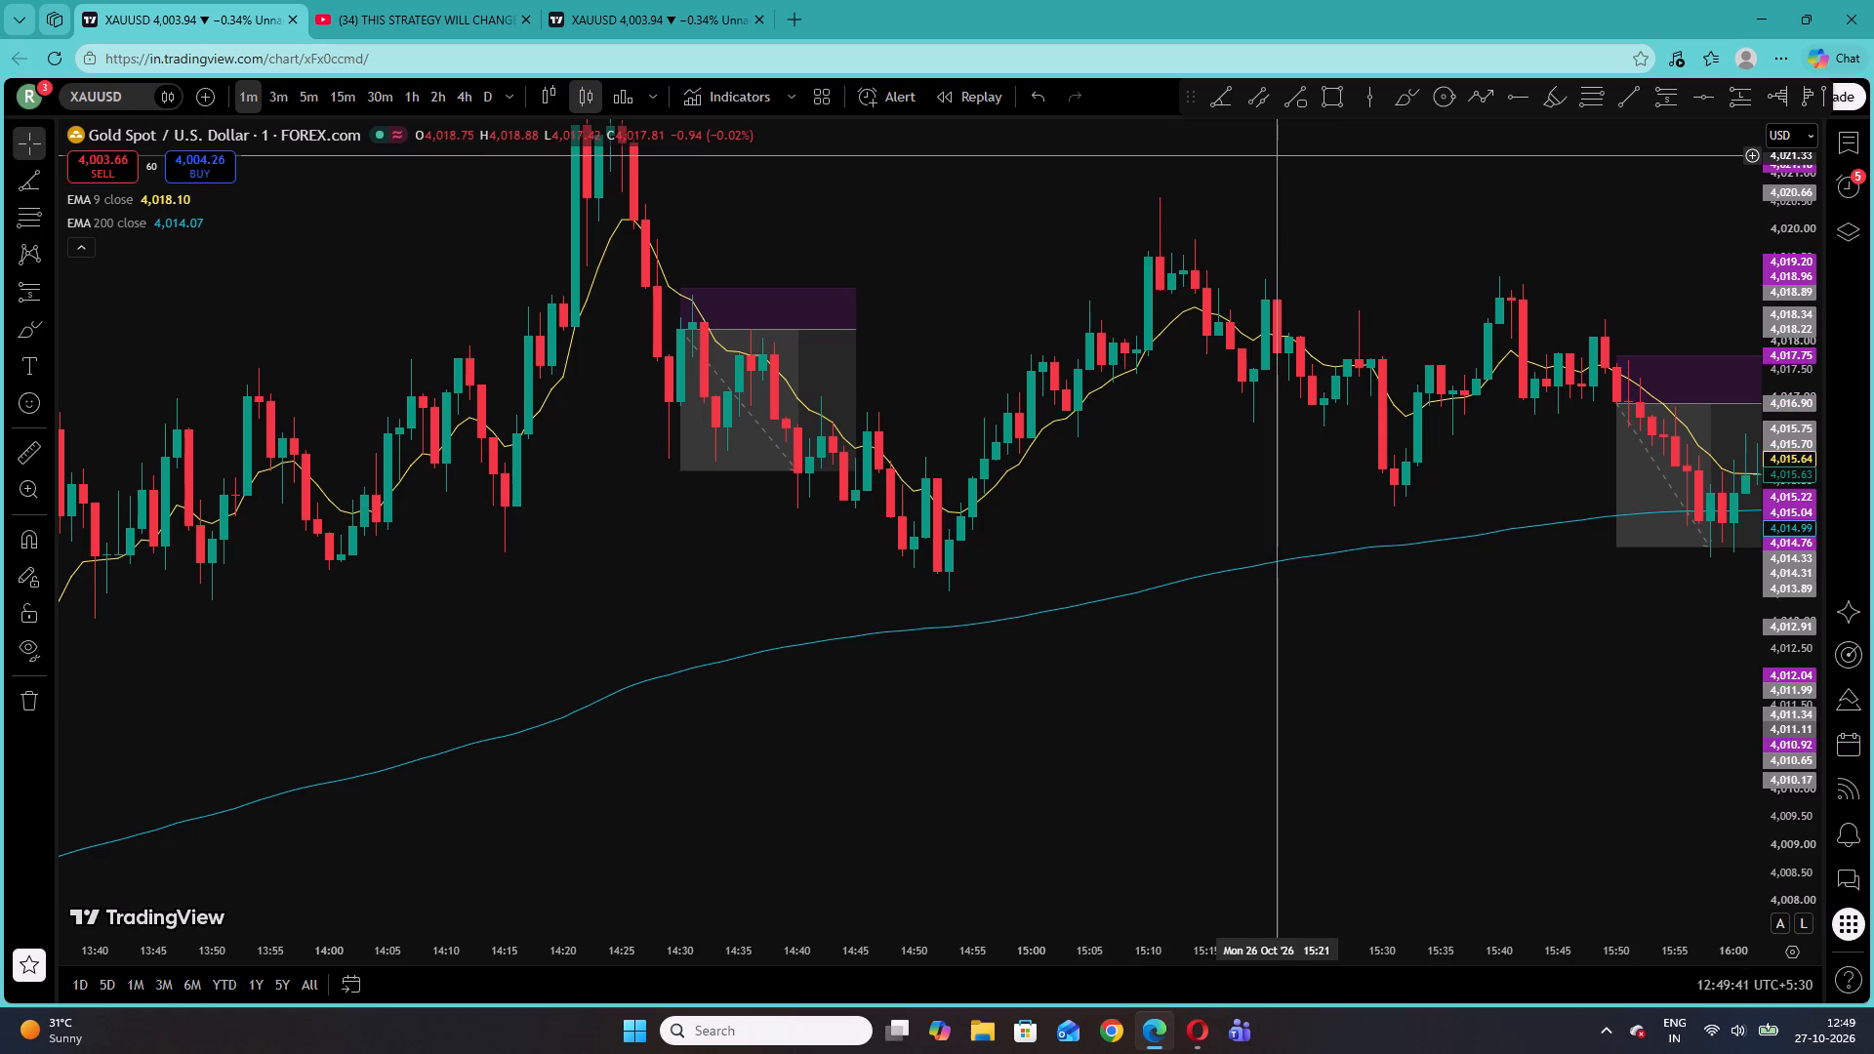
Review the short positions marked at 15:50 and 16:34 and the price action forward to about 18:50 against both EMAs.
{"action": "left_click_drag", "start_coordinate": [1389, 240], "coordinate": [1025, 286]}
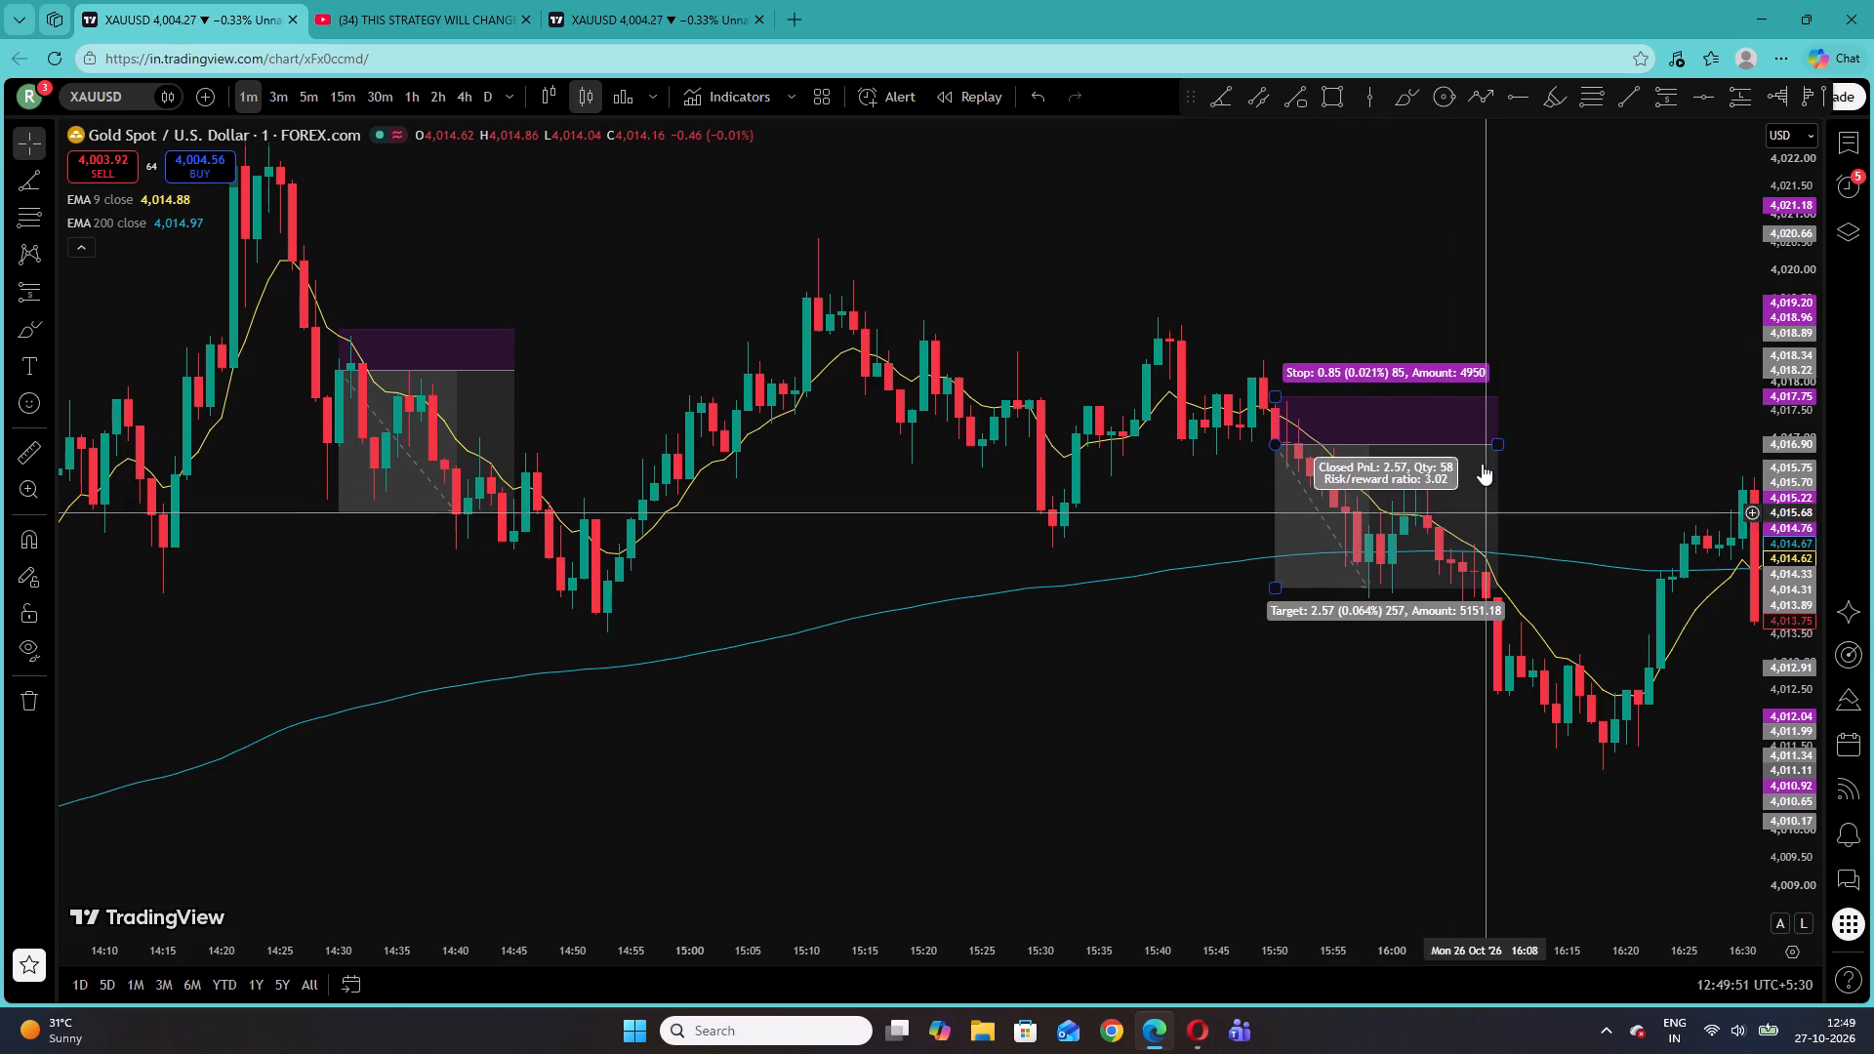
{"action": "left_click", "coordinate": [1541, 334]}
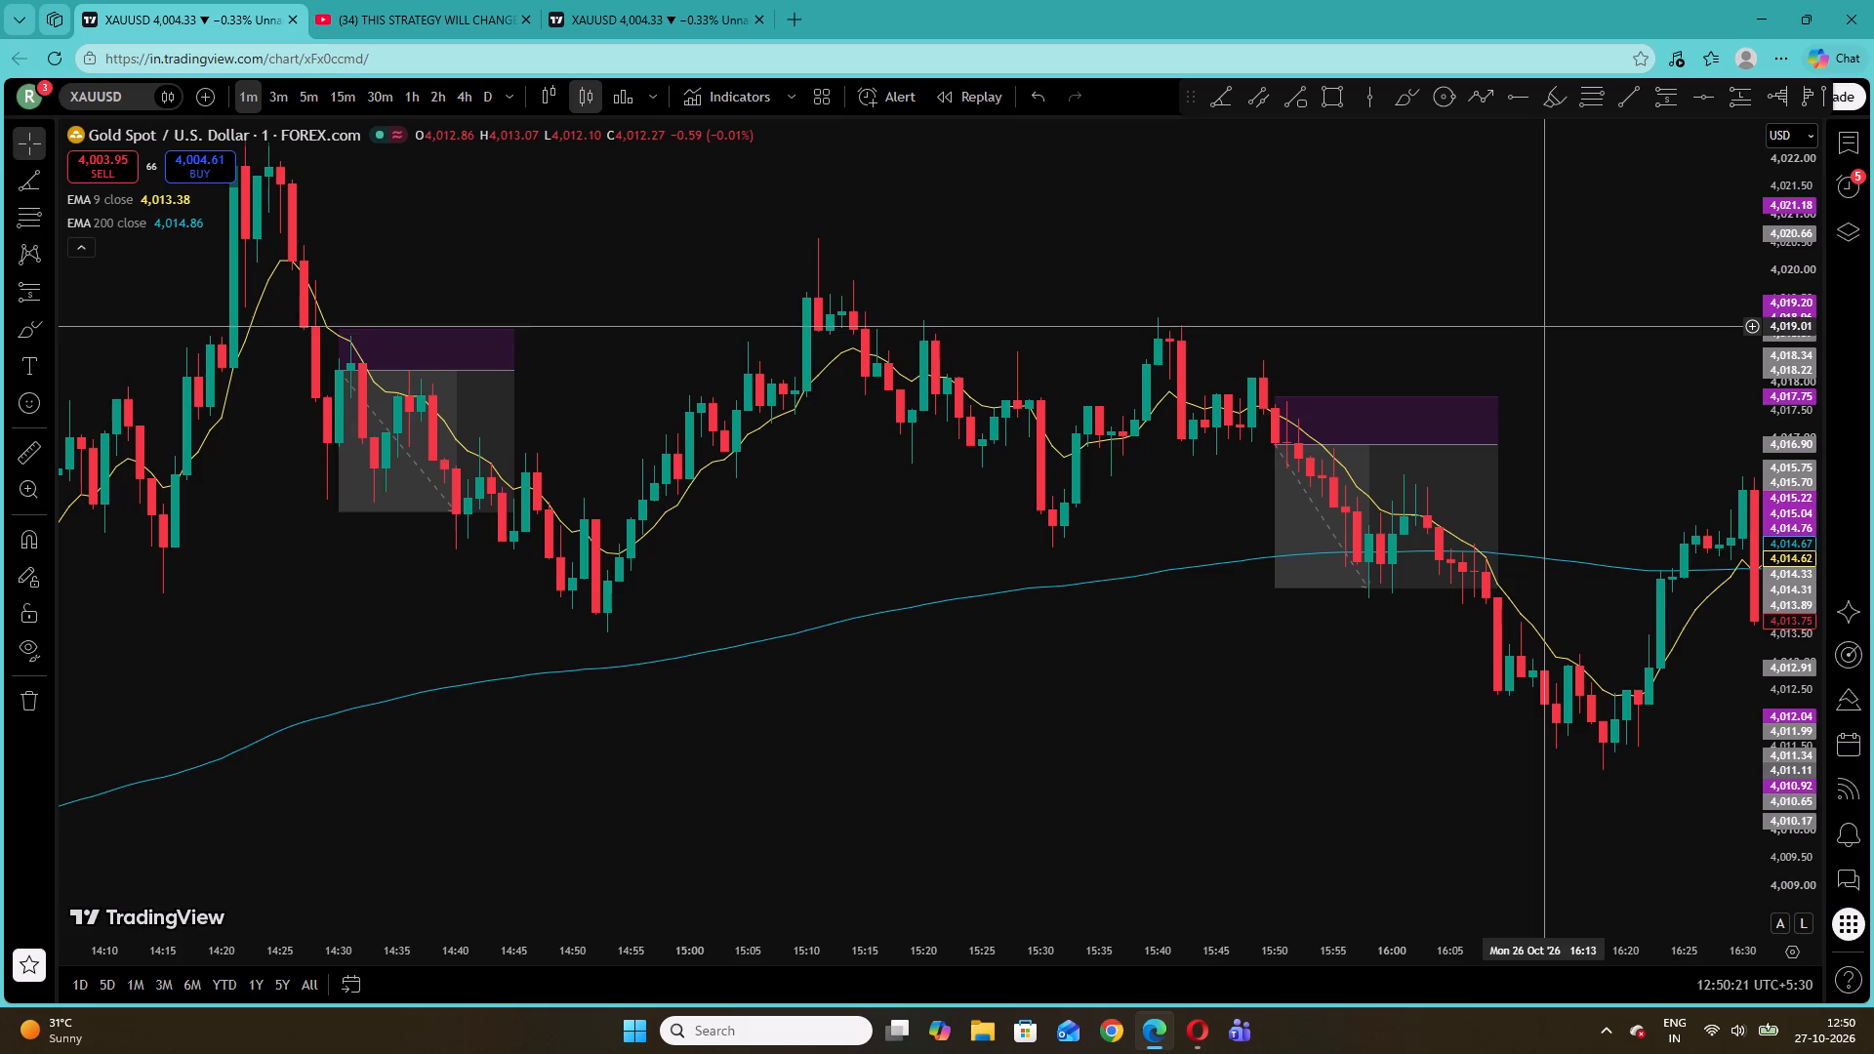
{"action": "left_click_drag", "start_coordinate": [1476, 316], "coordinate": [1327, 306]}
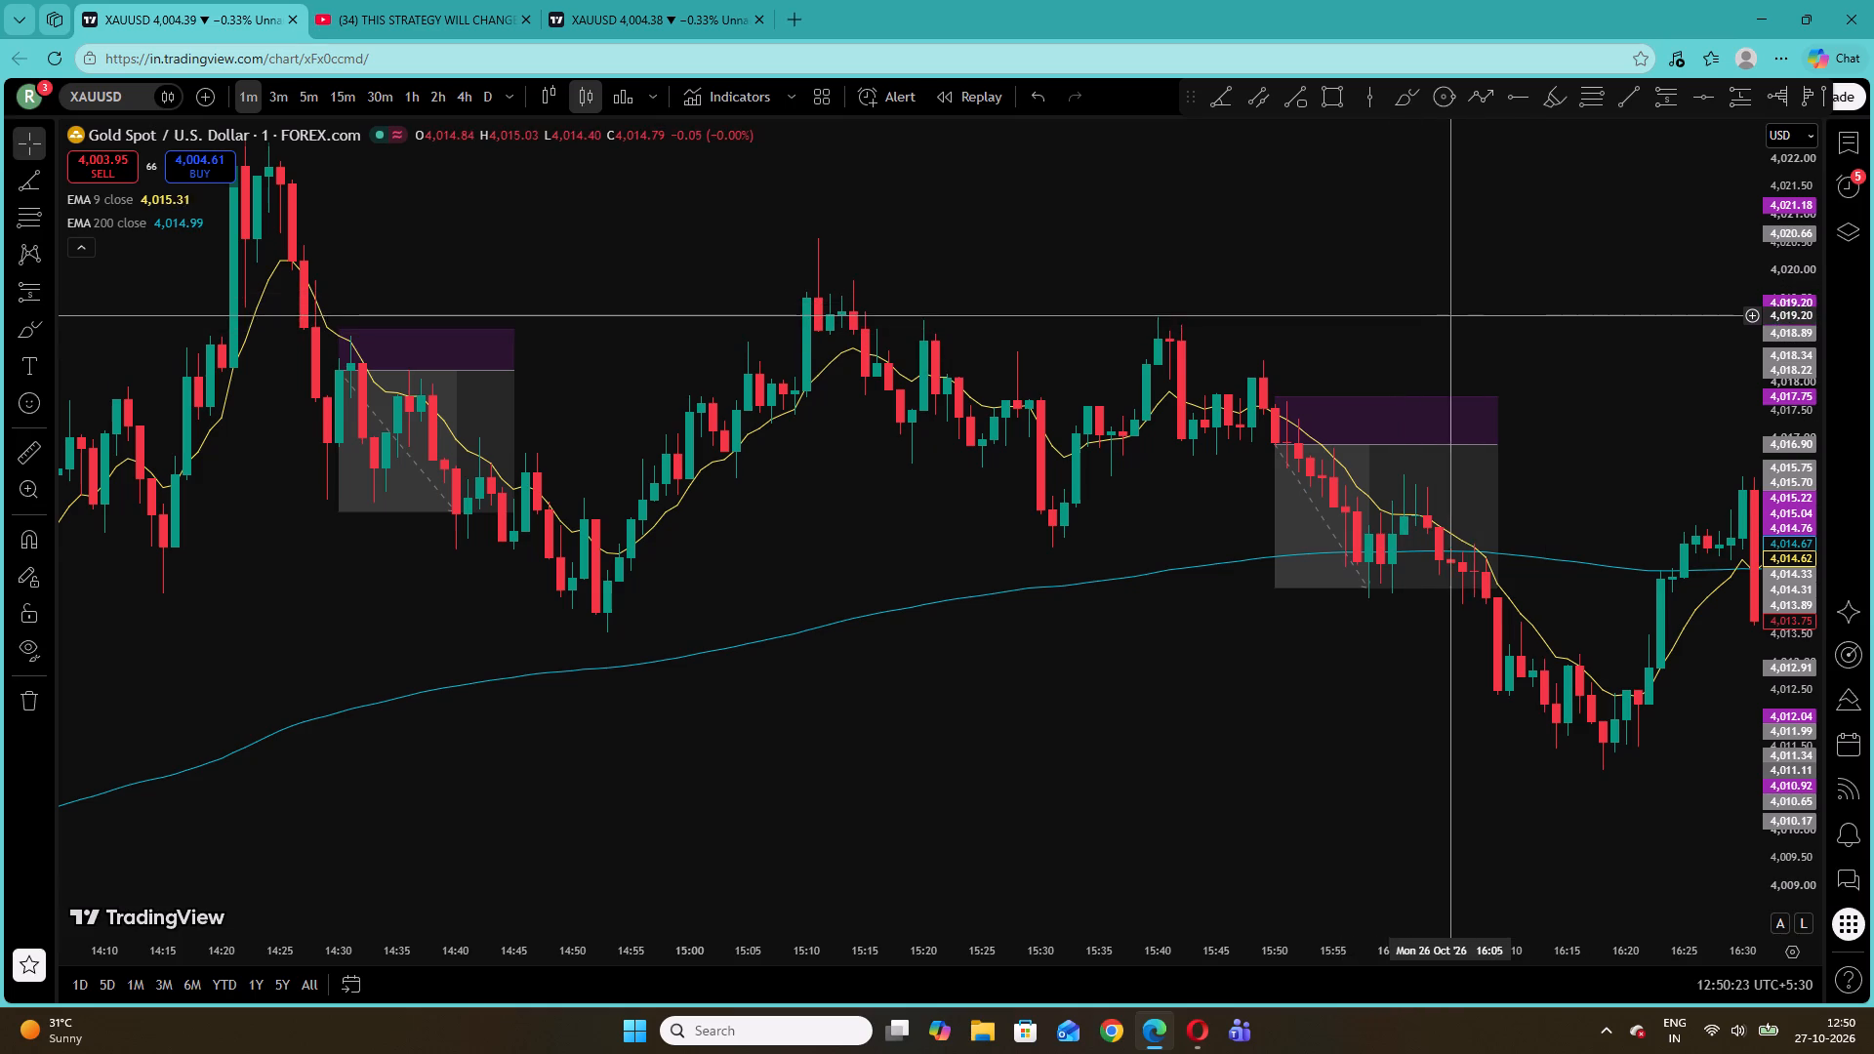
{"action": "left_click_drag", "start_coordinate": [1327, 306], "coordinate": [911, 263]}
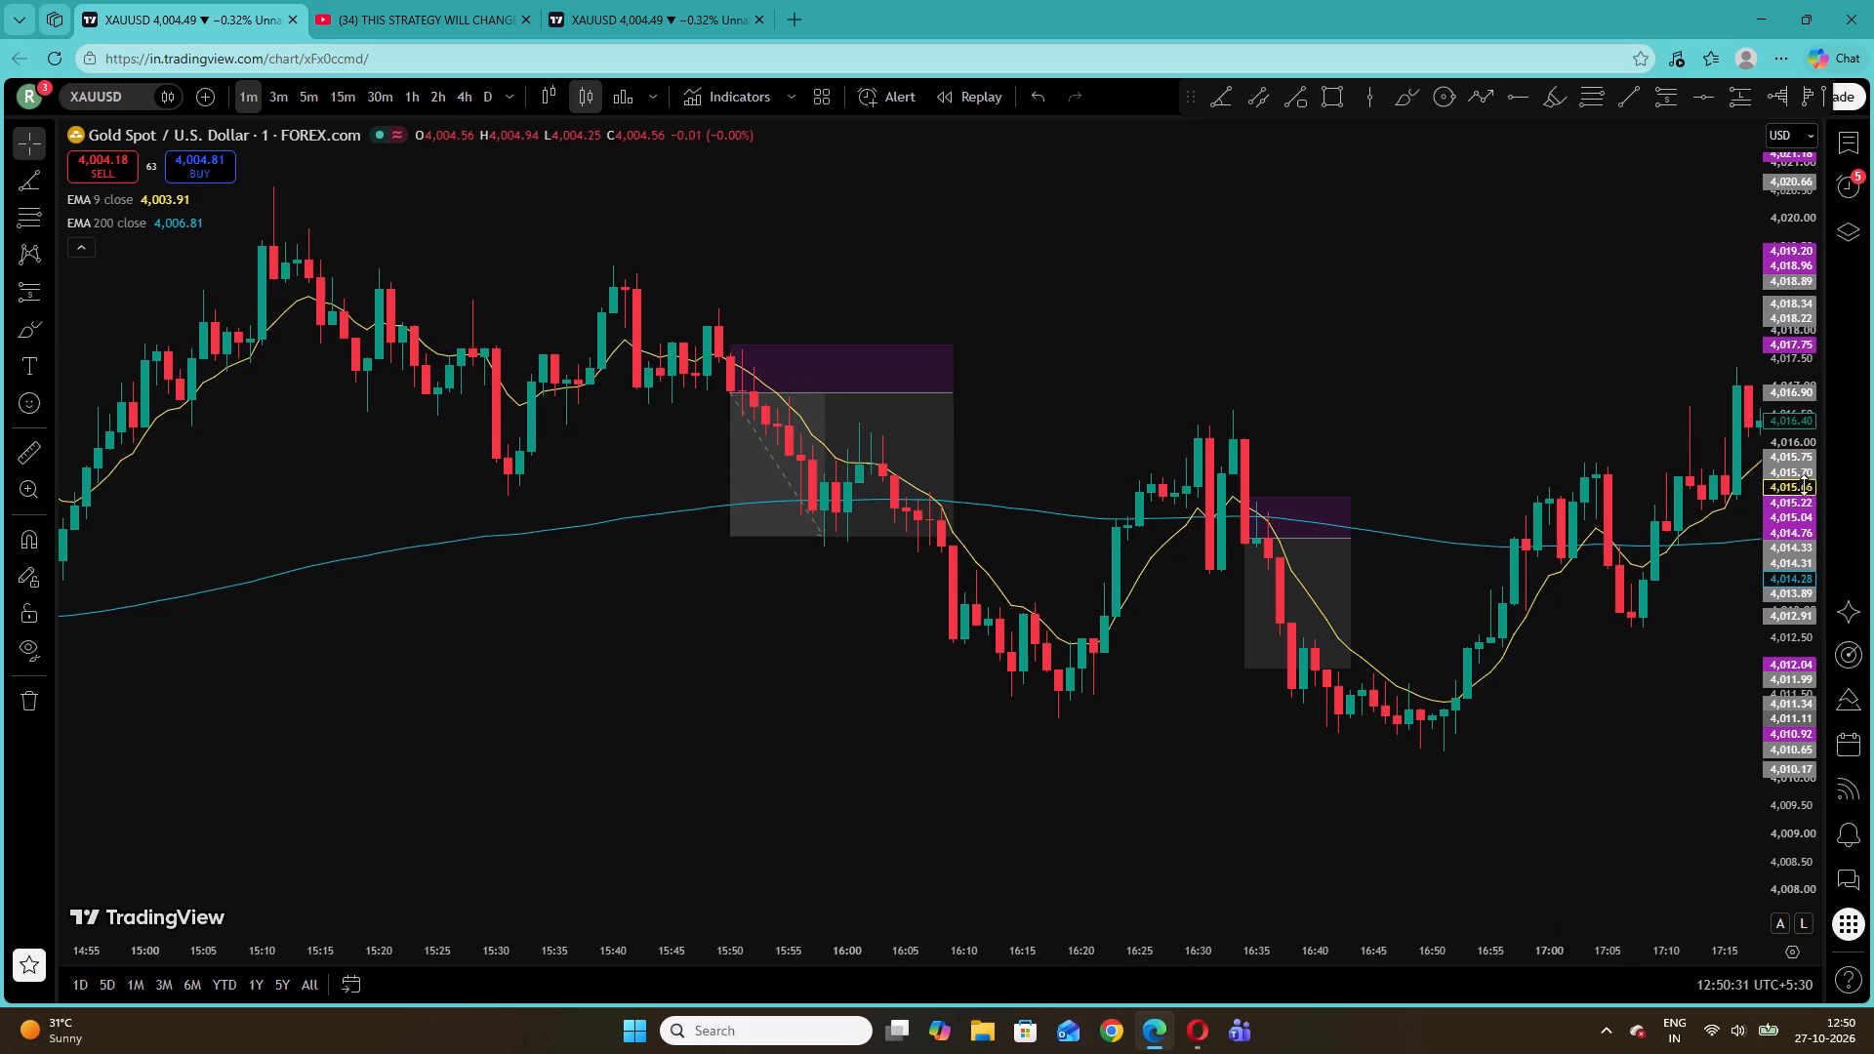
{"action": "left_click_drag", "start_coordinate": [1799, 486], "coordinate": [1805, 545]}
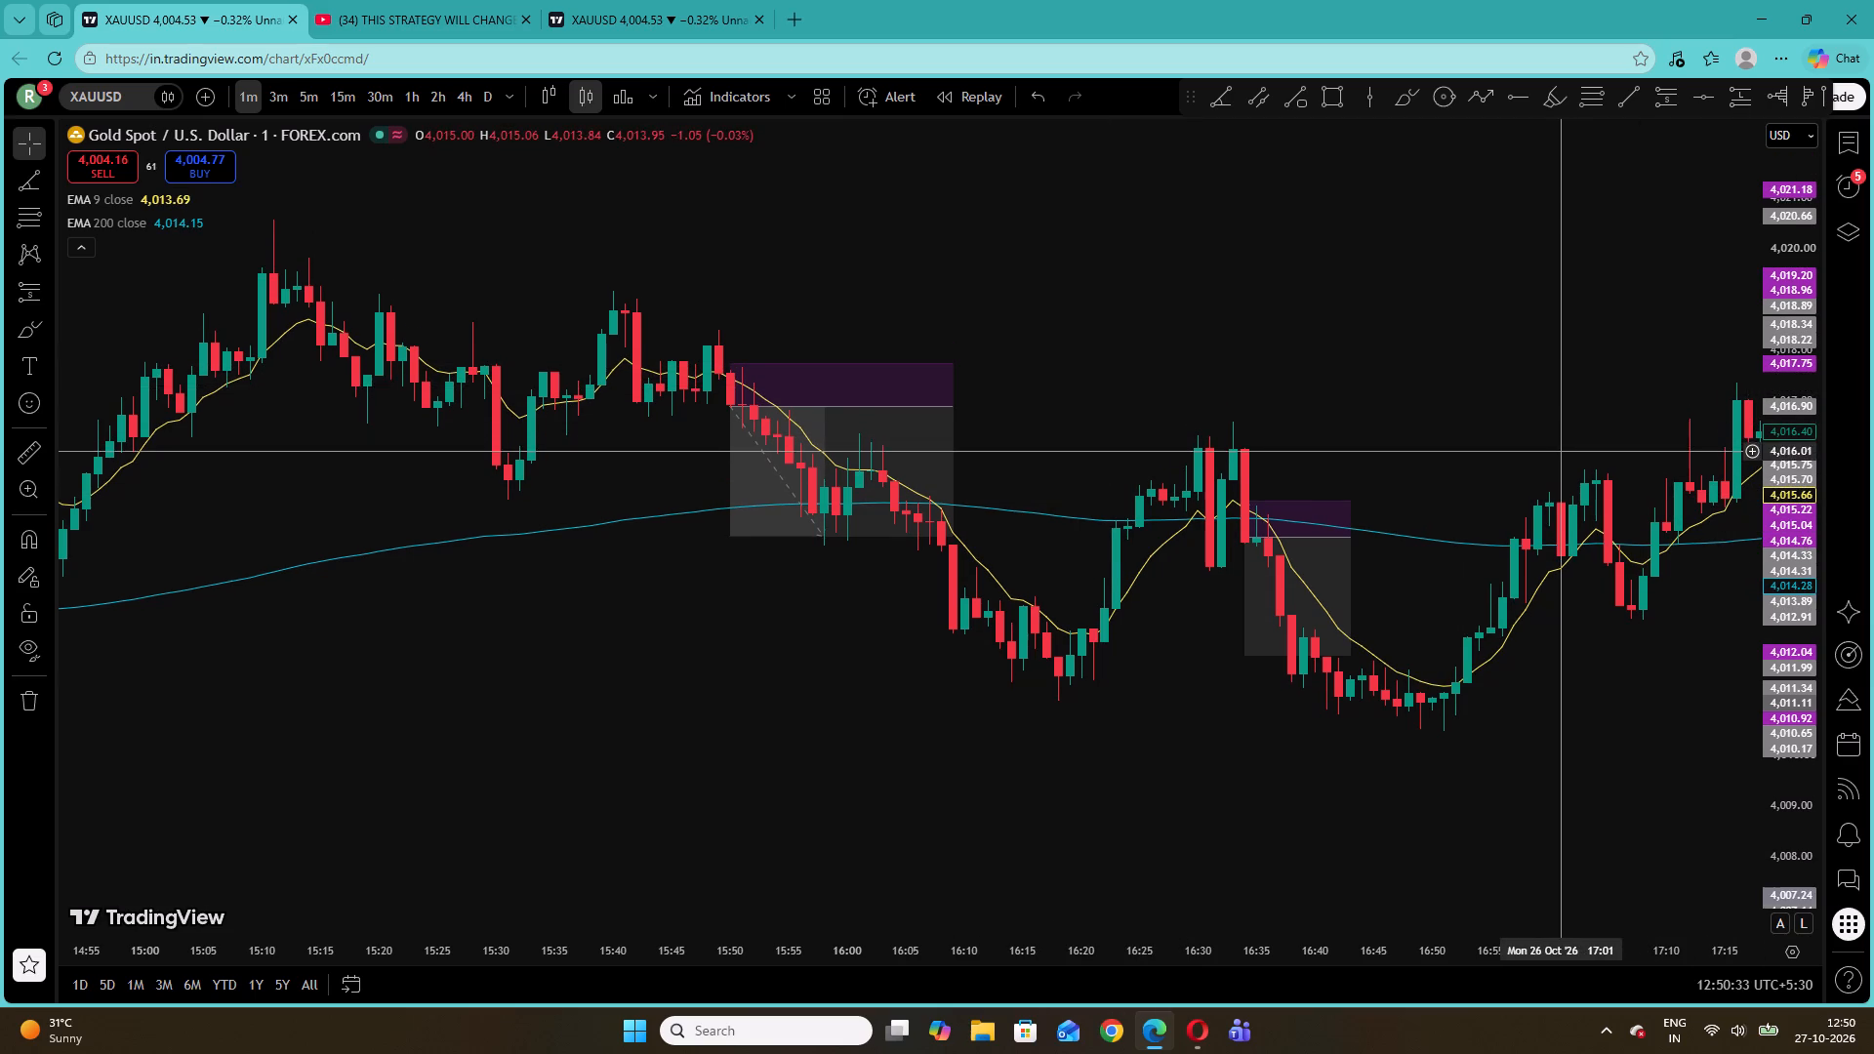
{"action": "left_click_drag", "start_coordinate": [1561, 444], "coordinate": [988, 475]}
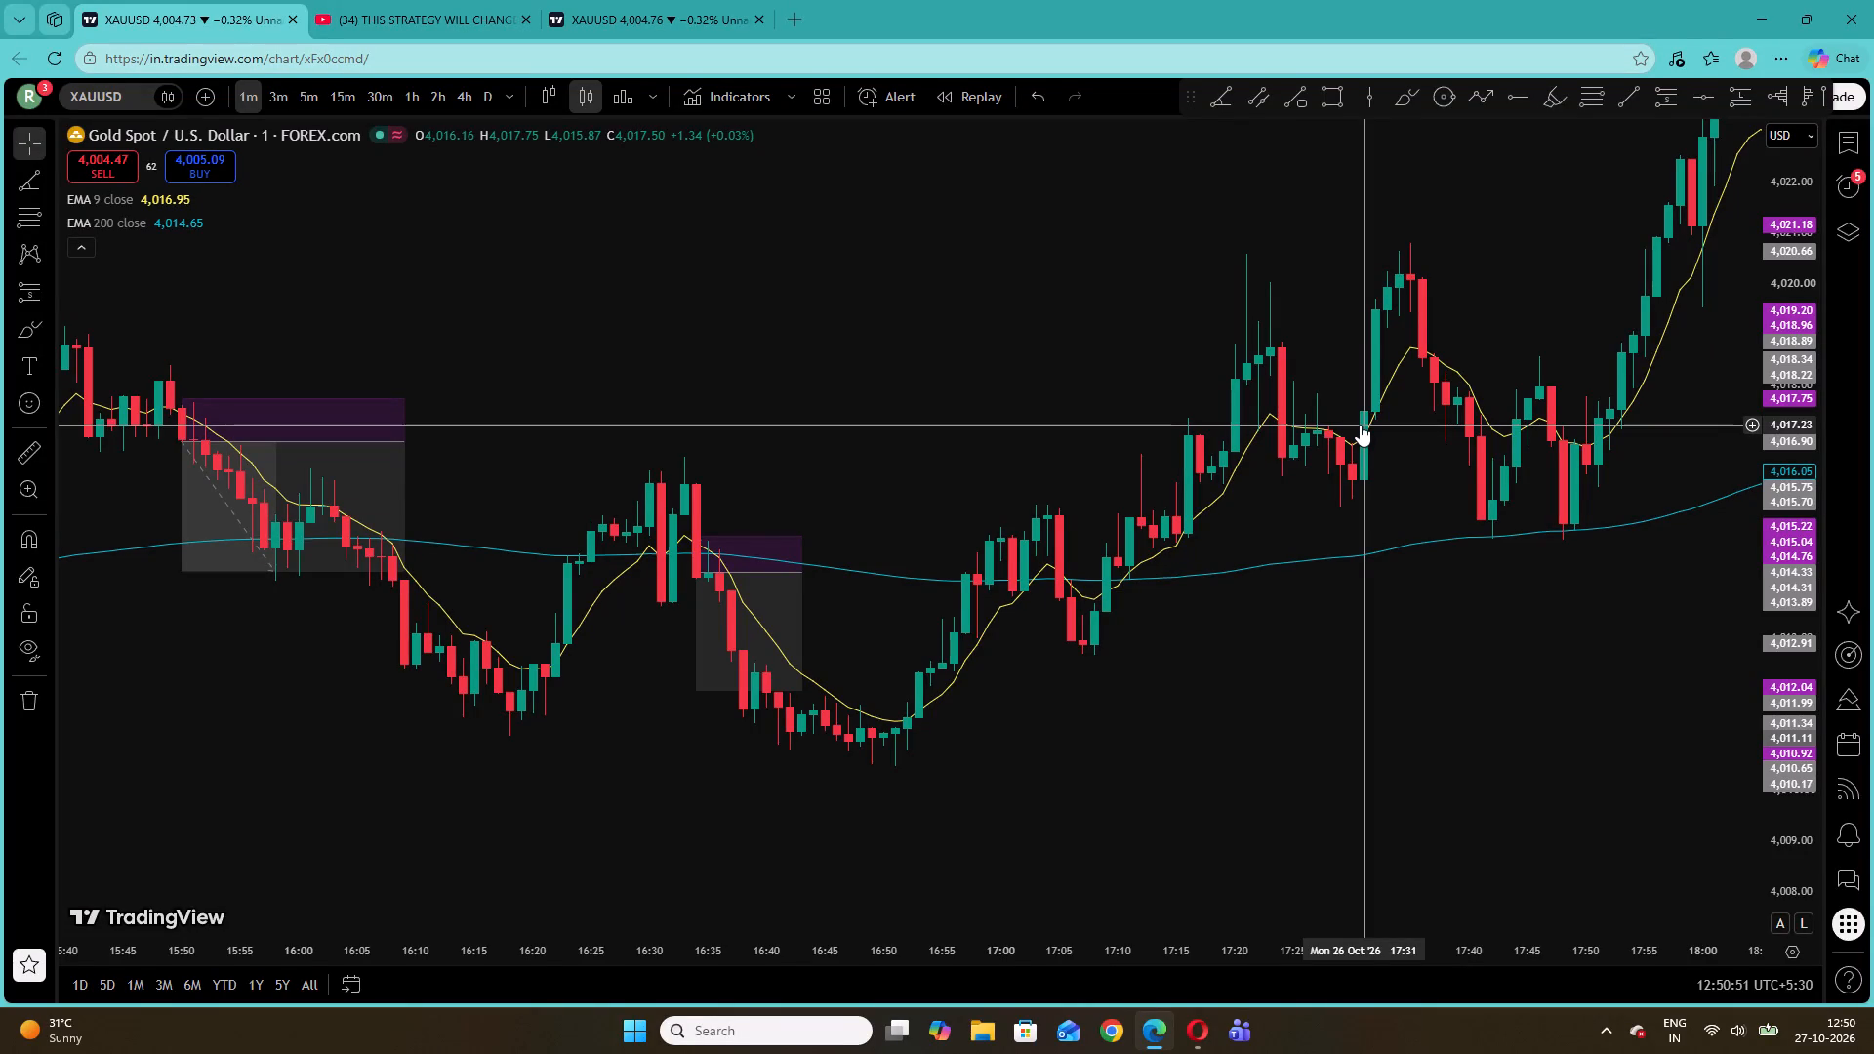
{"action": "left_click_drag", "start_coordinate": [1551, 250], "coordinate": [992, 401]}
{"action": "left_click", "coordinate": [992, 401]}
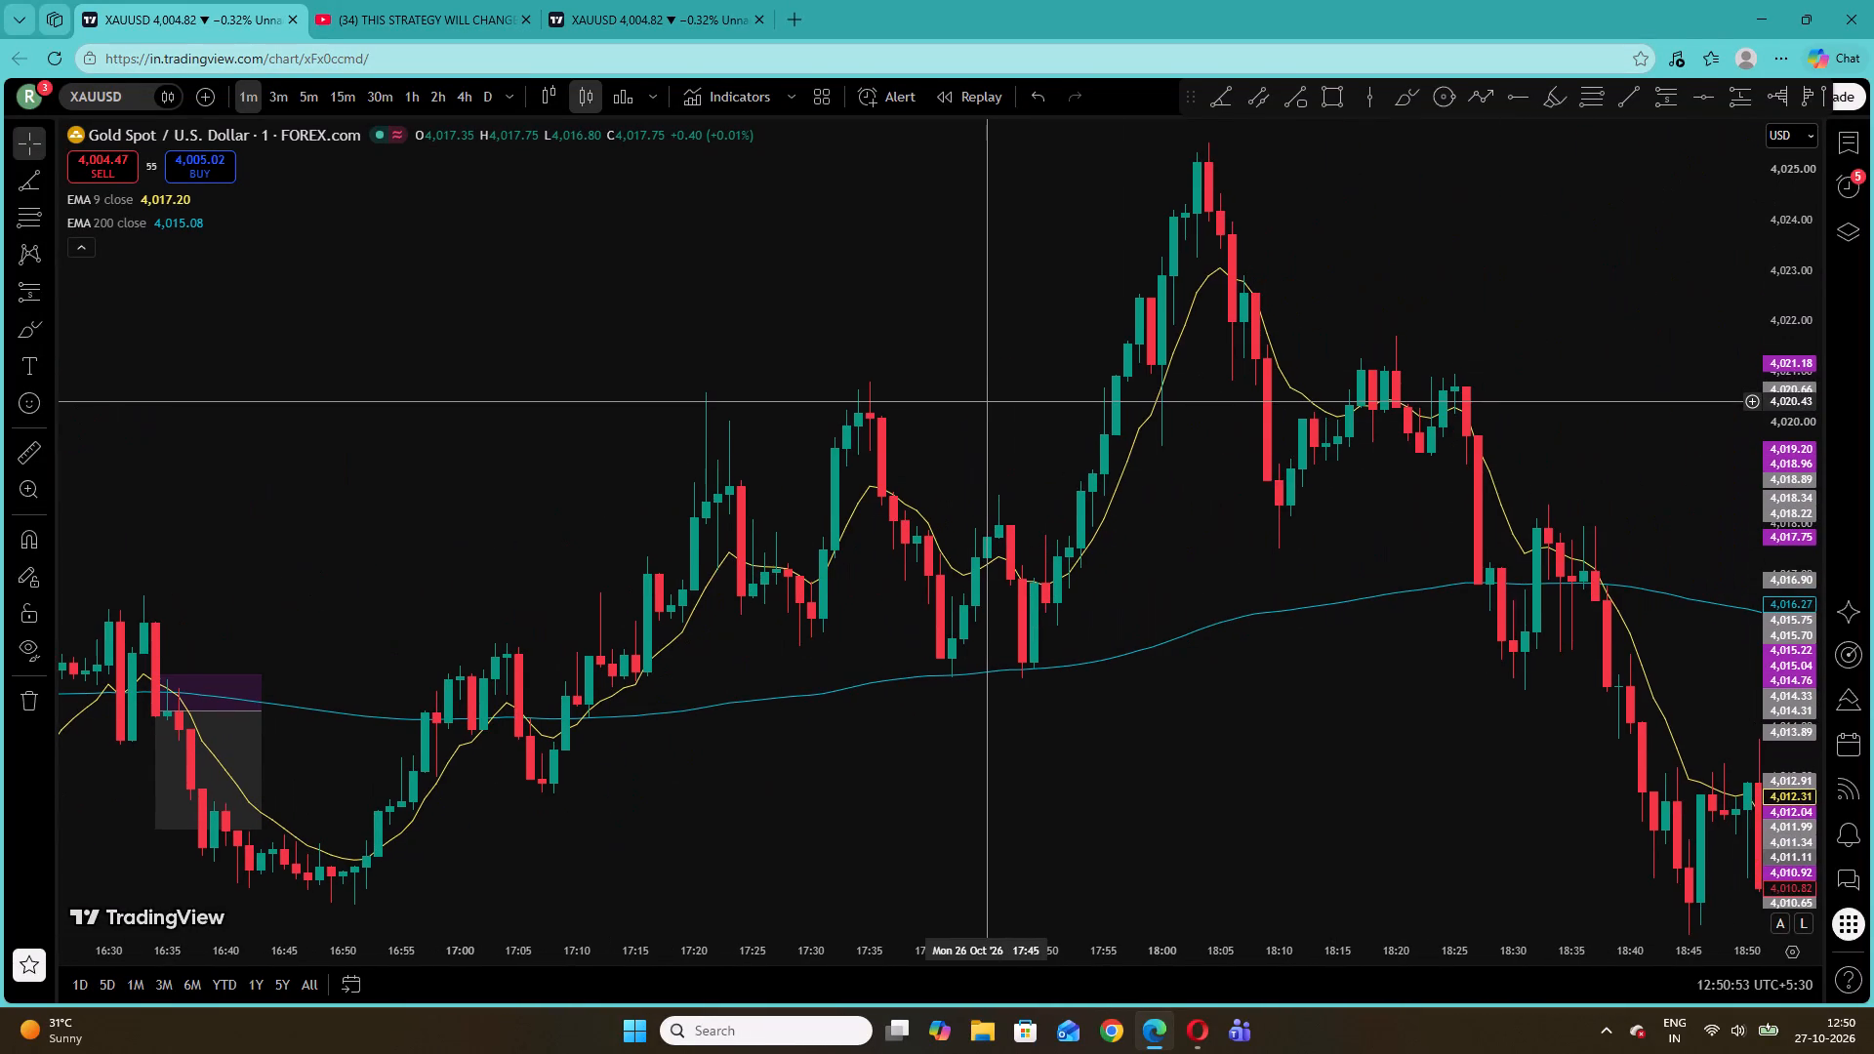
Switch to the YouTube strategy video to compare it with the marked trades.
{"action": "left_click", "coordinate": [421, 0]}
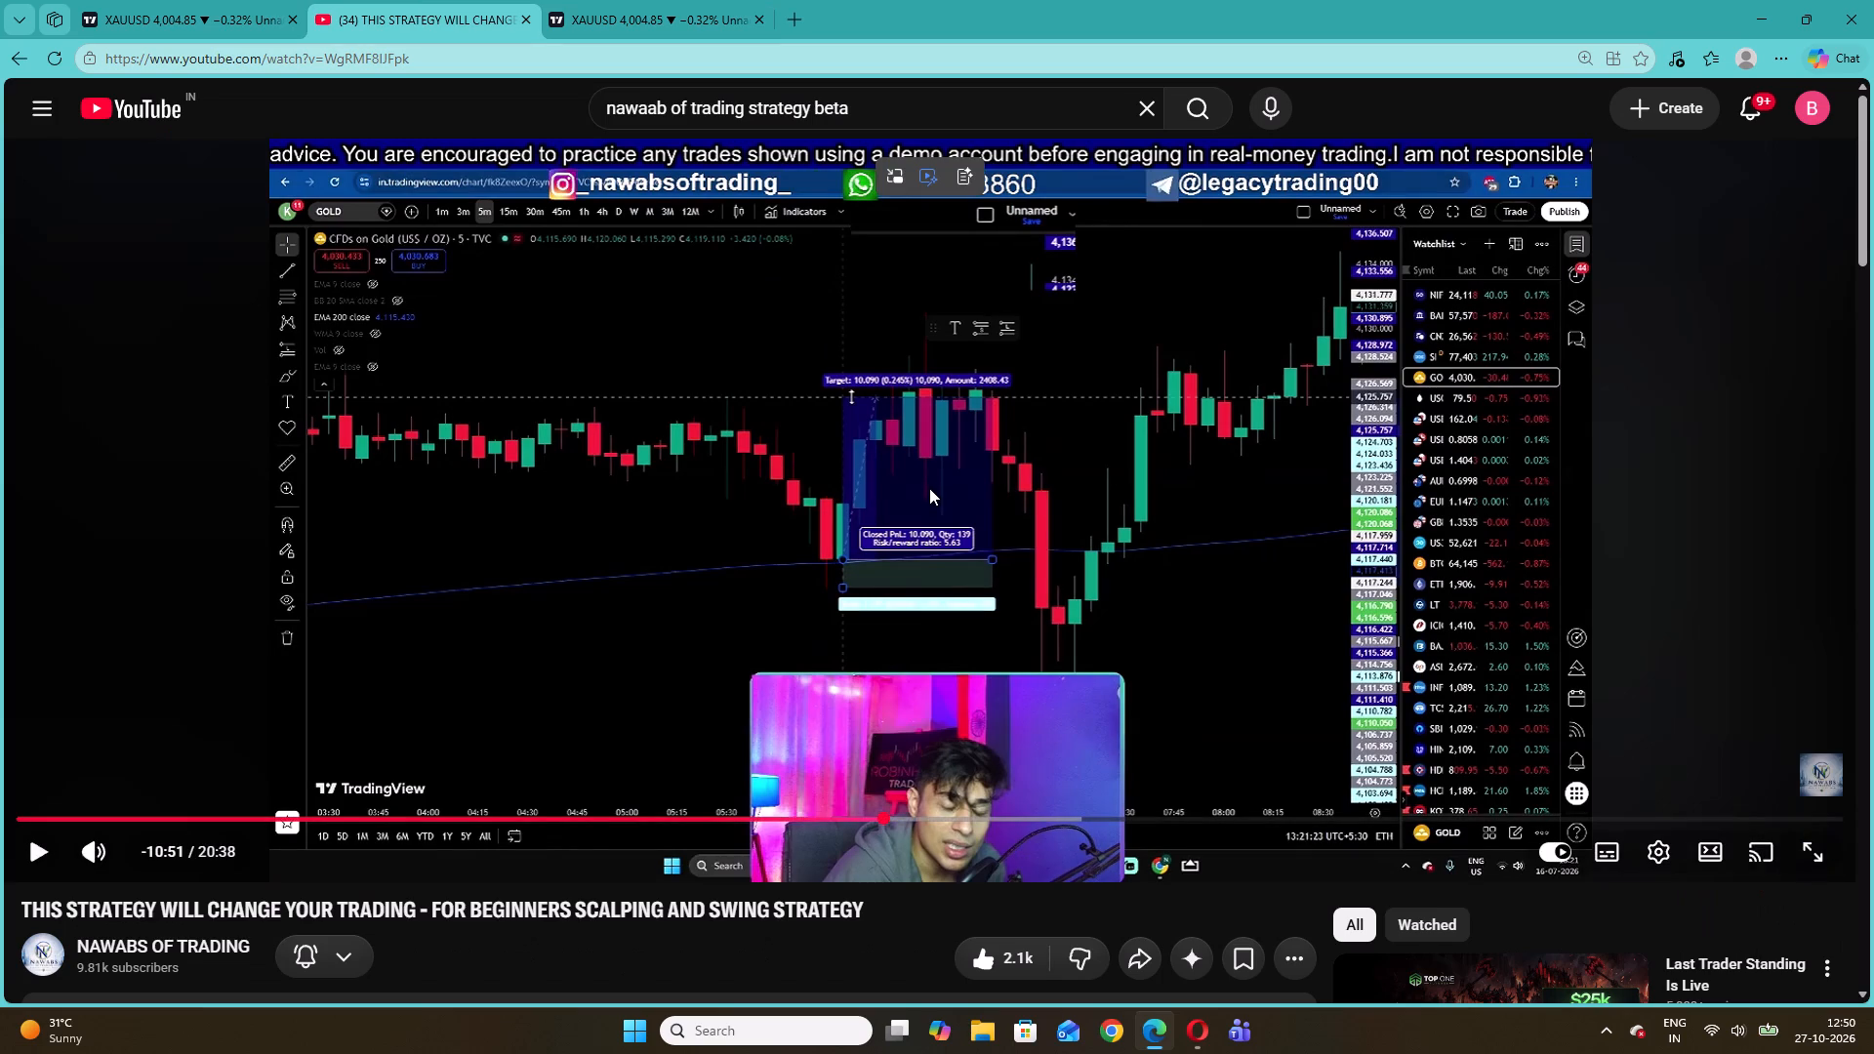
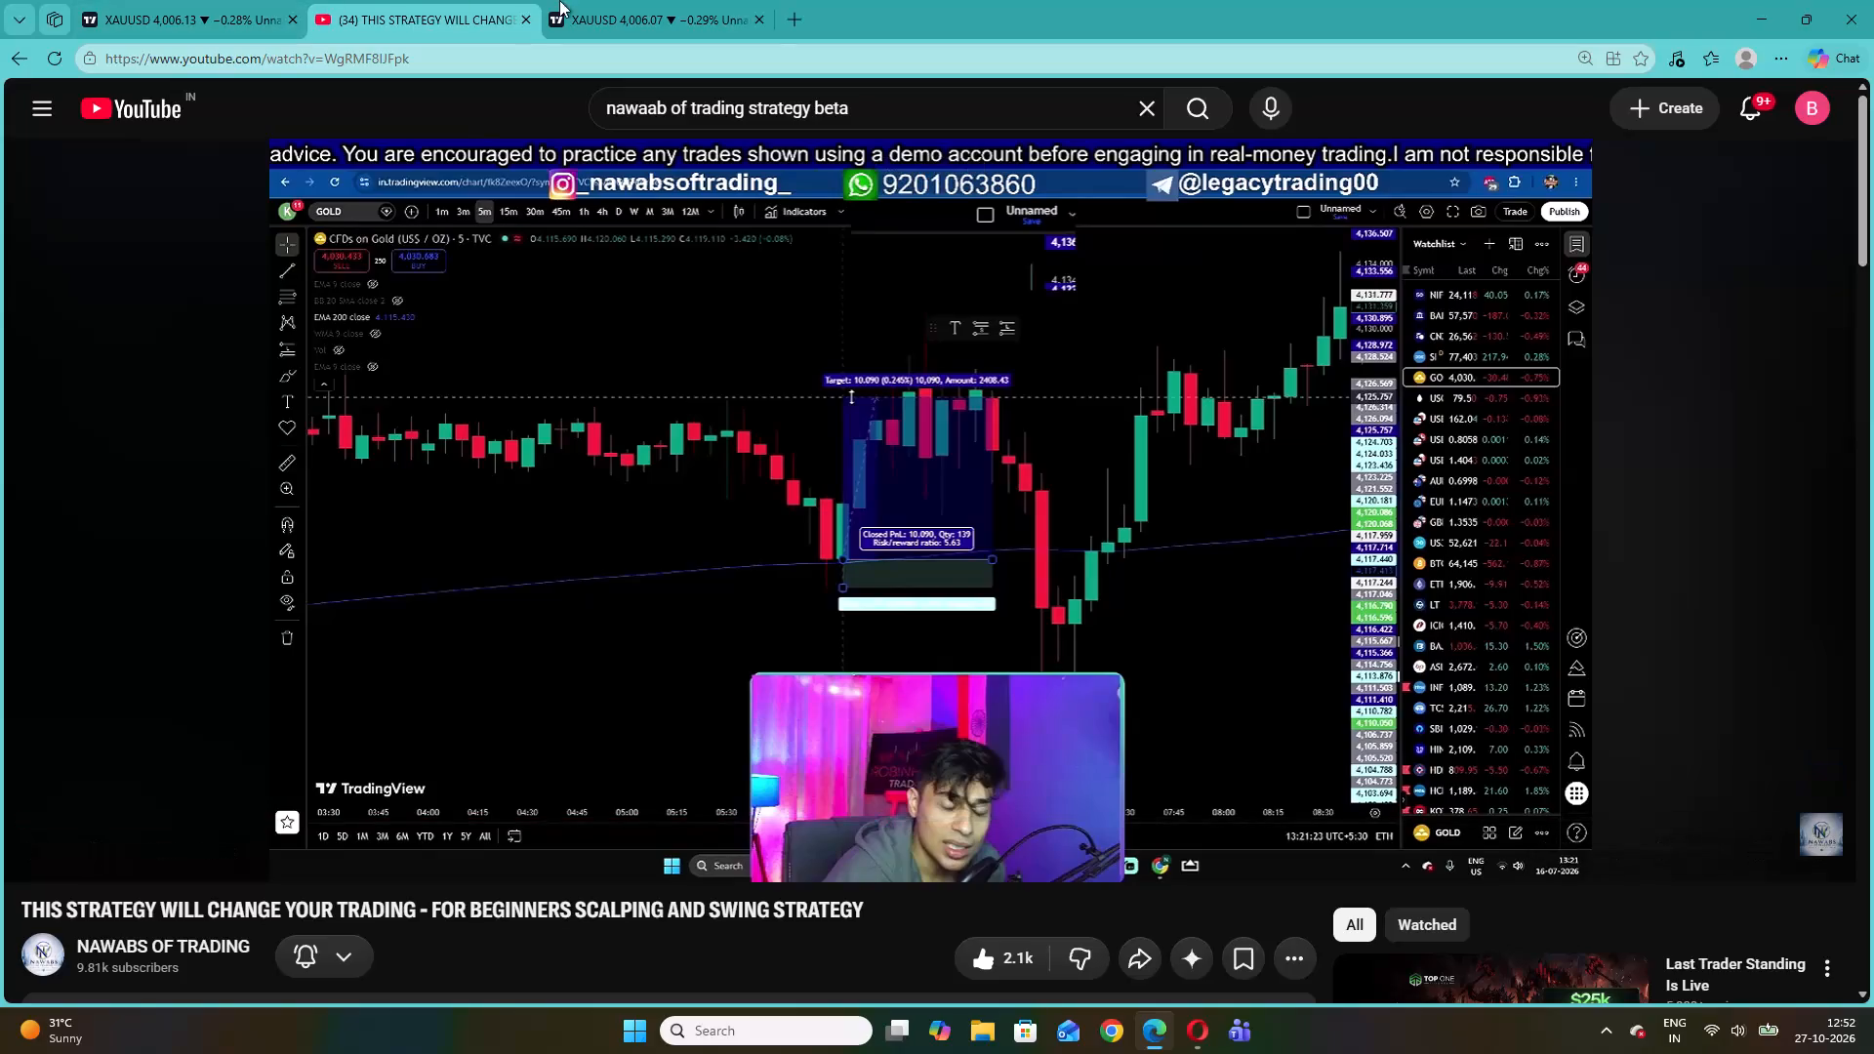
Close the older XAUUSD chart tab, keeping the strategy video and the other XAUUSD chart open.
{"action": "left_click", "coordinate": [657, 0]}
{"action": "left_click", "coordinate": [288, 21]}
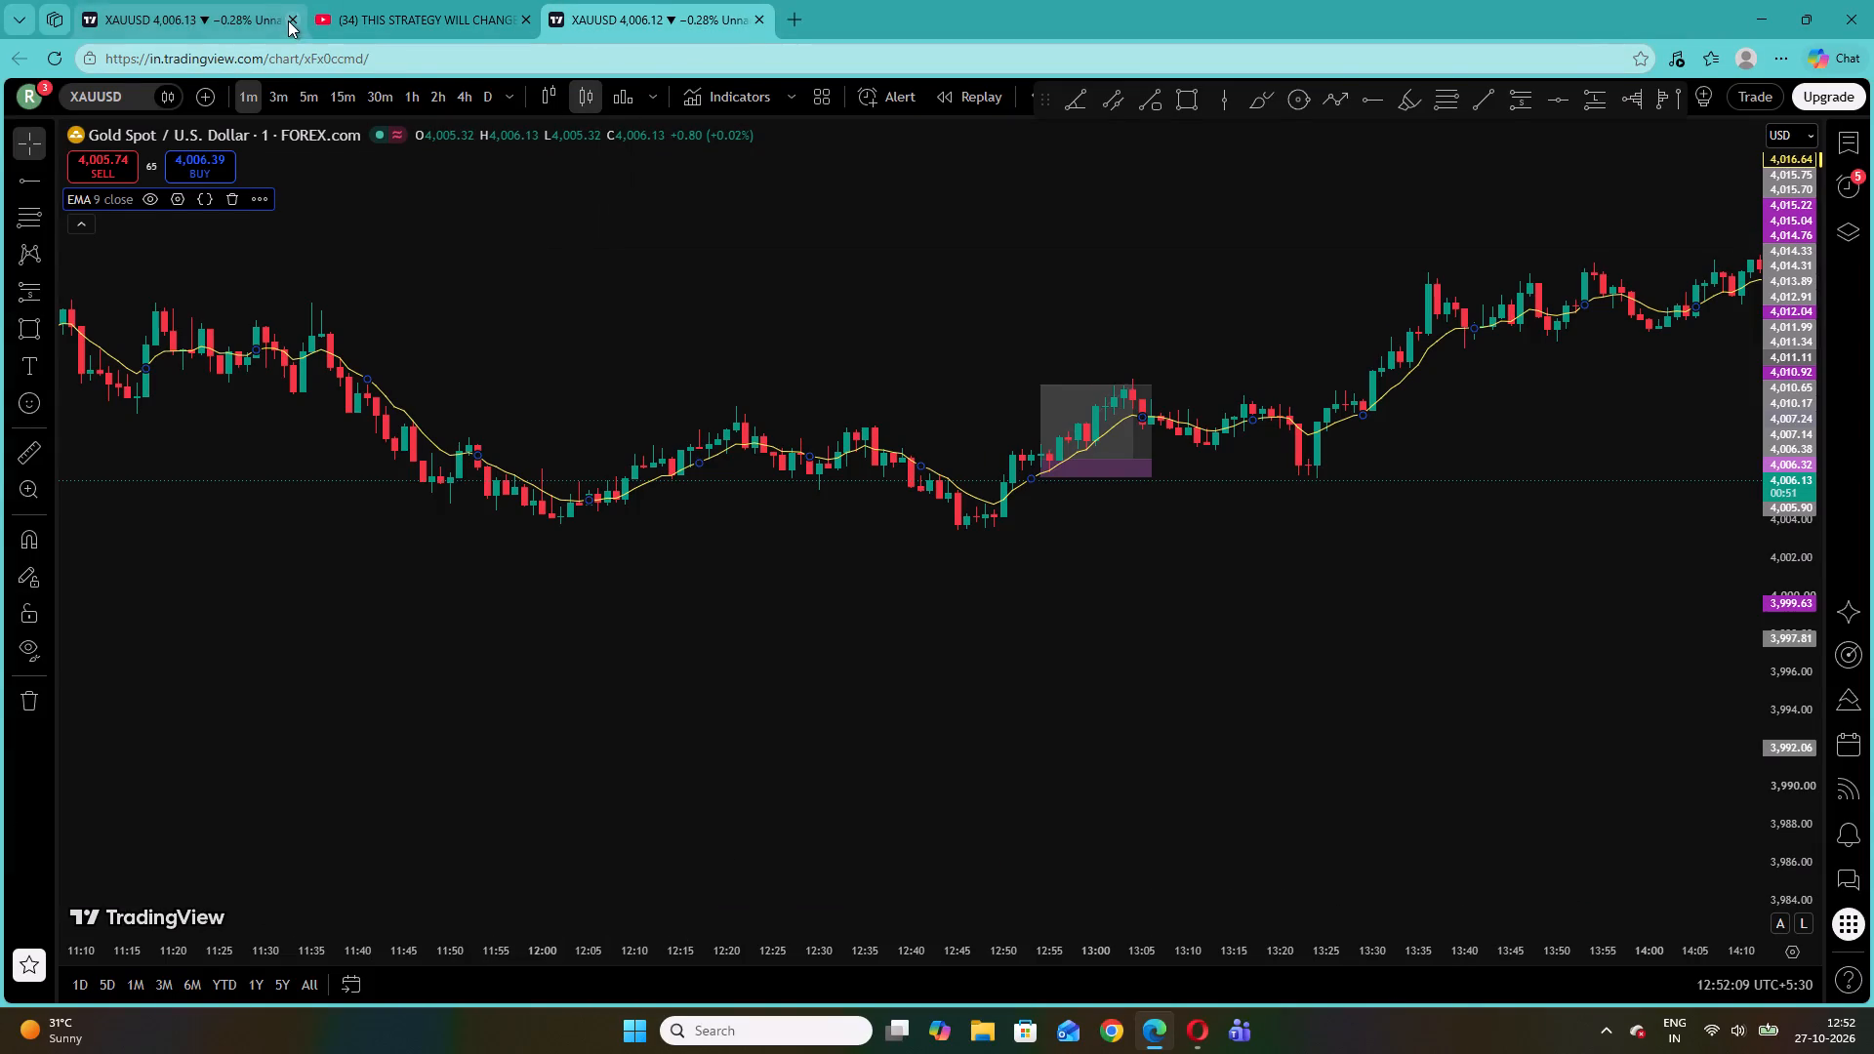
Search the web for tradingview in a new tab, open its Chart page separately, and close the search results tab.
{"action": "left_click", "coordinate": [569, 14]}
{"action": "left_click", "coordinate": [582, 59]}
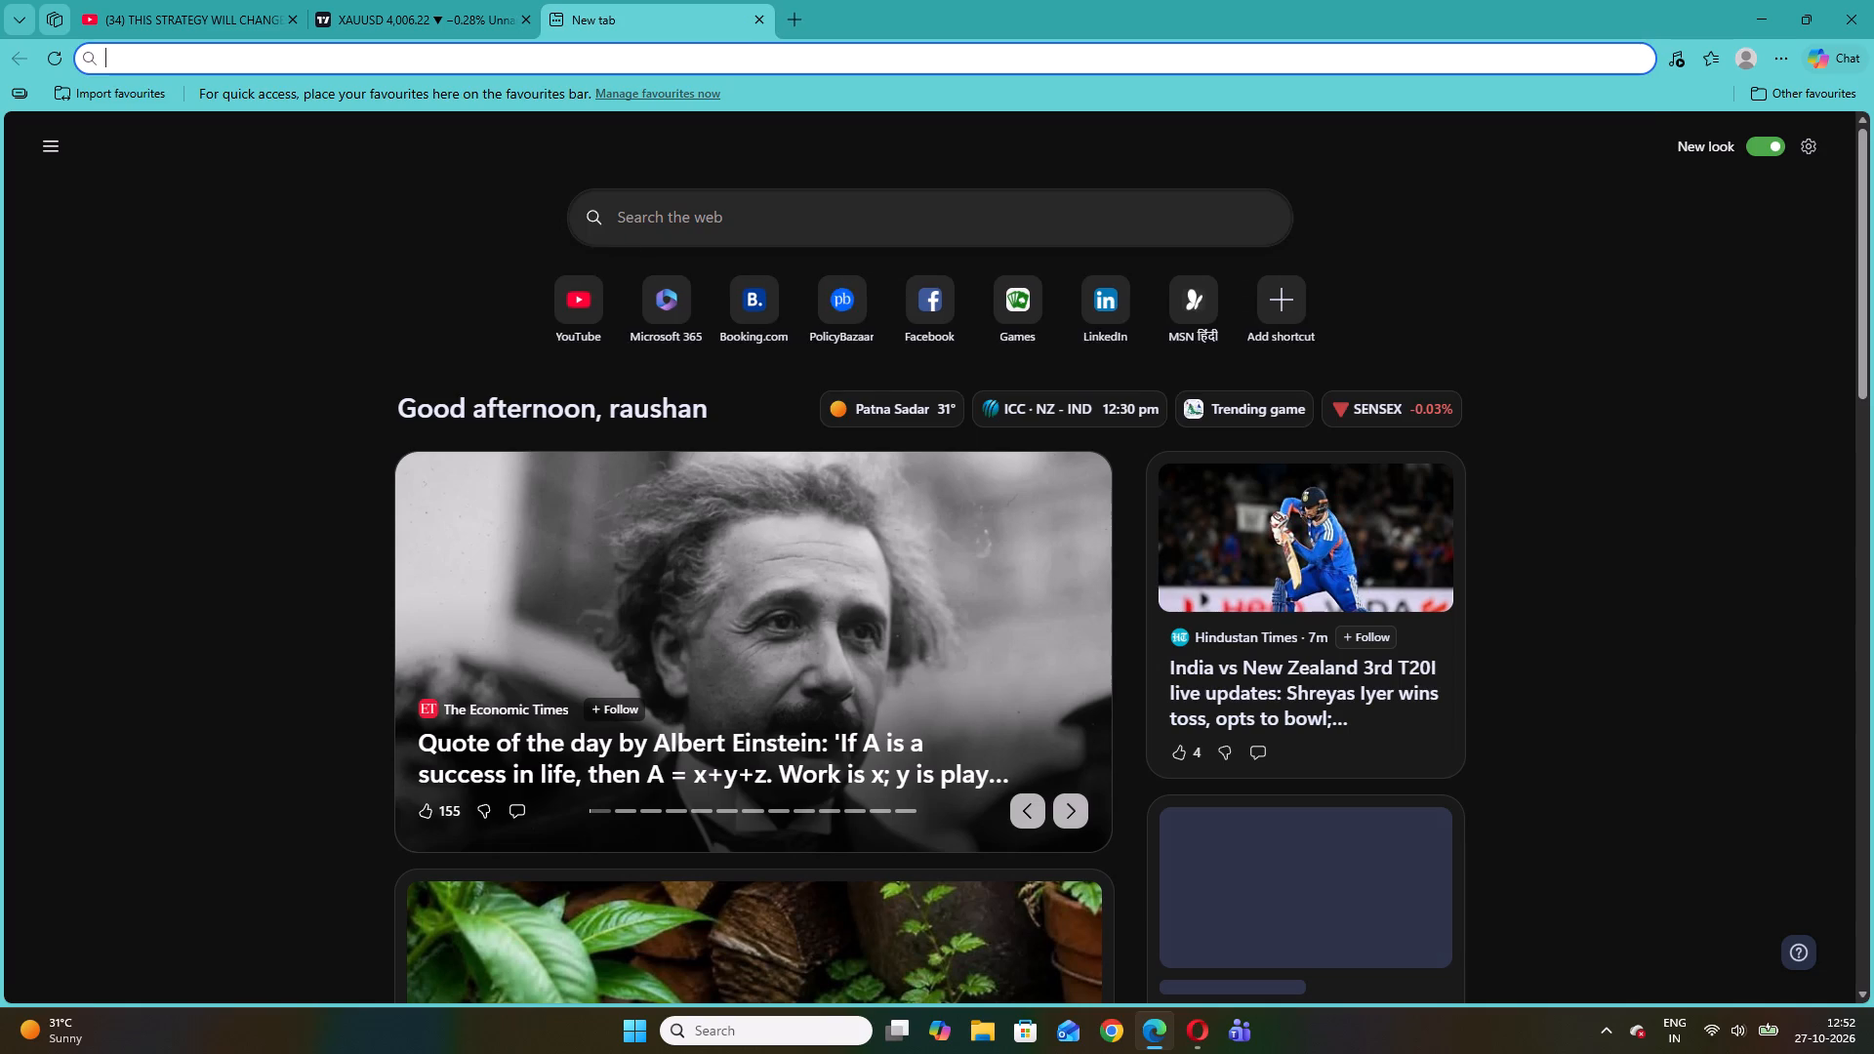
{"action": "left_click", "coordinate": [265, 105]}
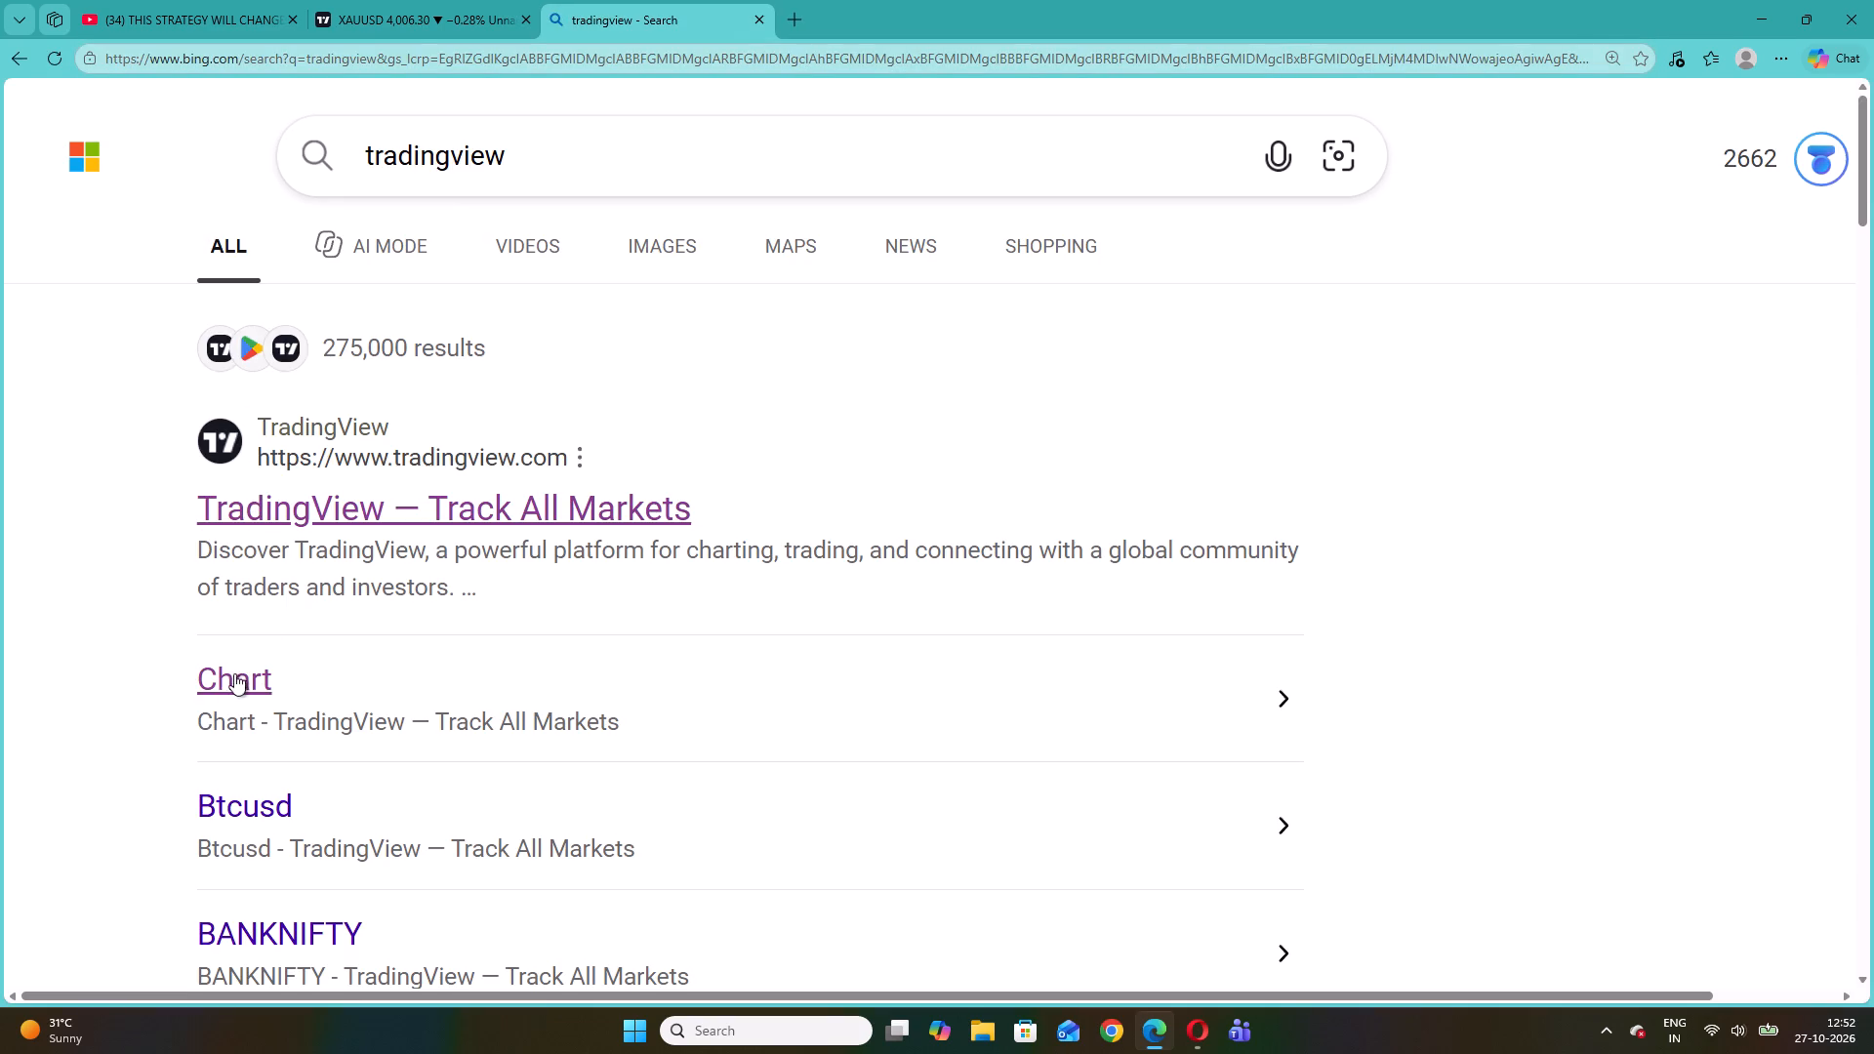
{"action": "left_click", "coordinate": [233, 674]}
{"action": "left_click", "coordinate": [755, 19]}
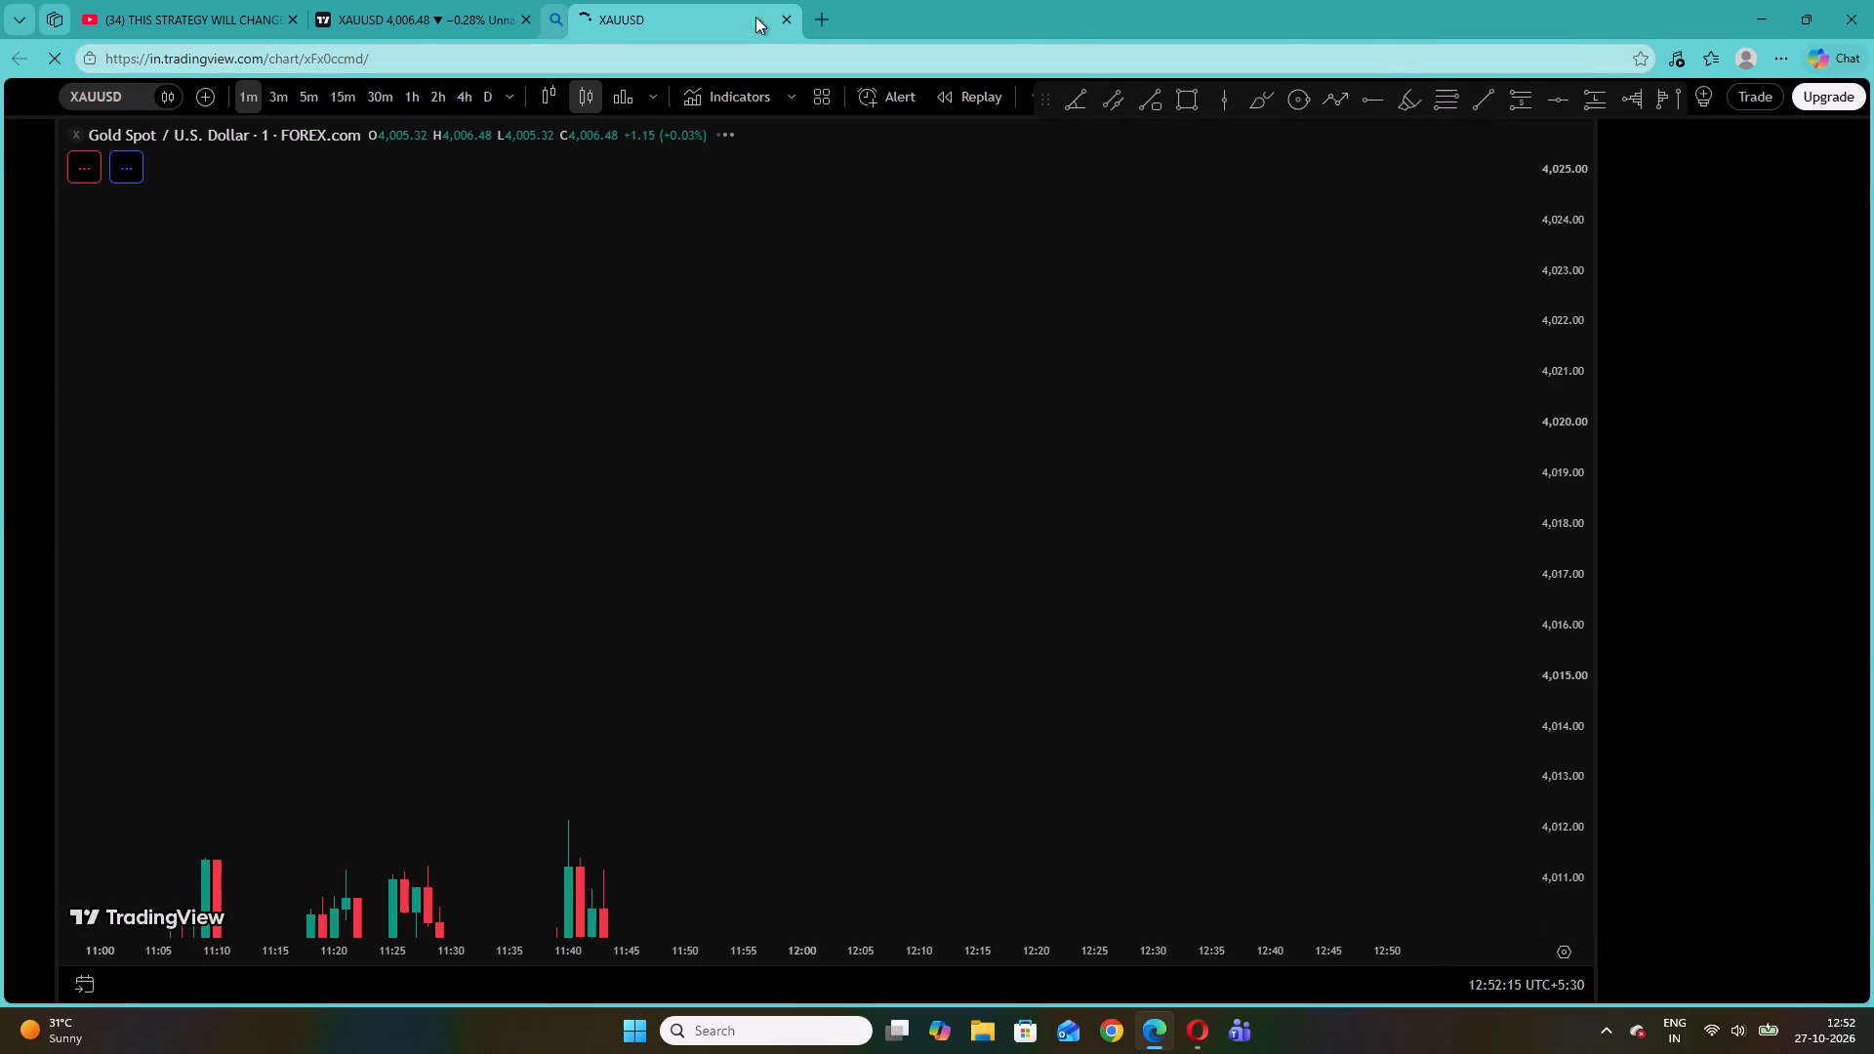
Examine the latest XAUUSD one-minute price action on 27 October against the 9 and 200 EMAs.
{"action": "right_click", "coordinate": [775, 268]}
{"action": "left_click", "coordinate": [827, 283]}
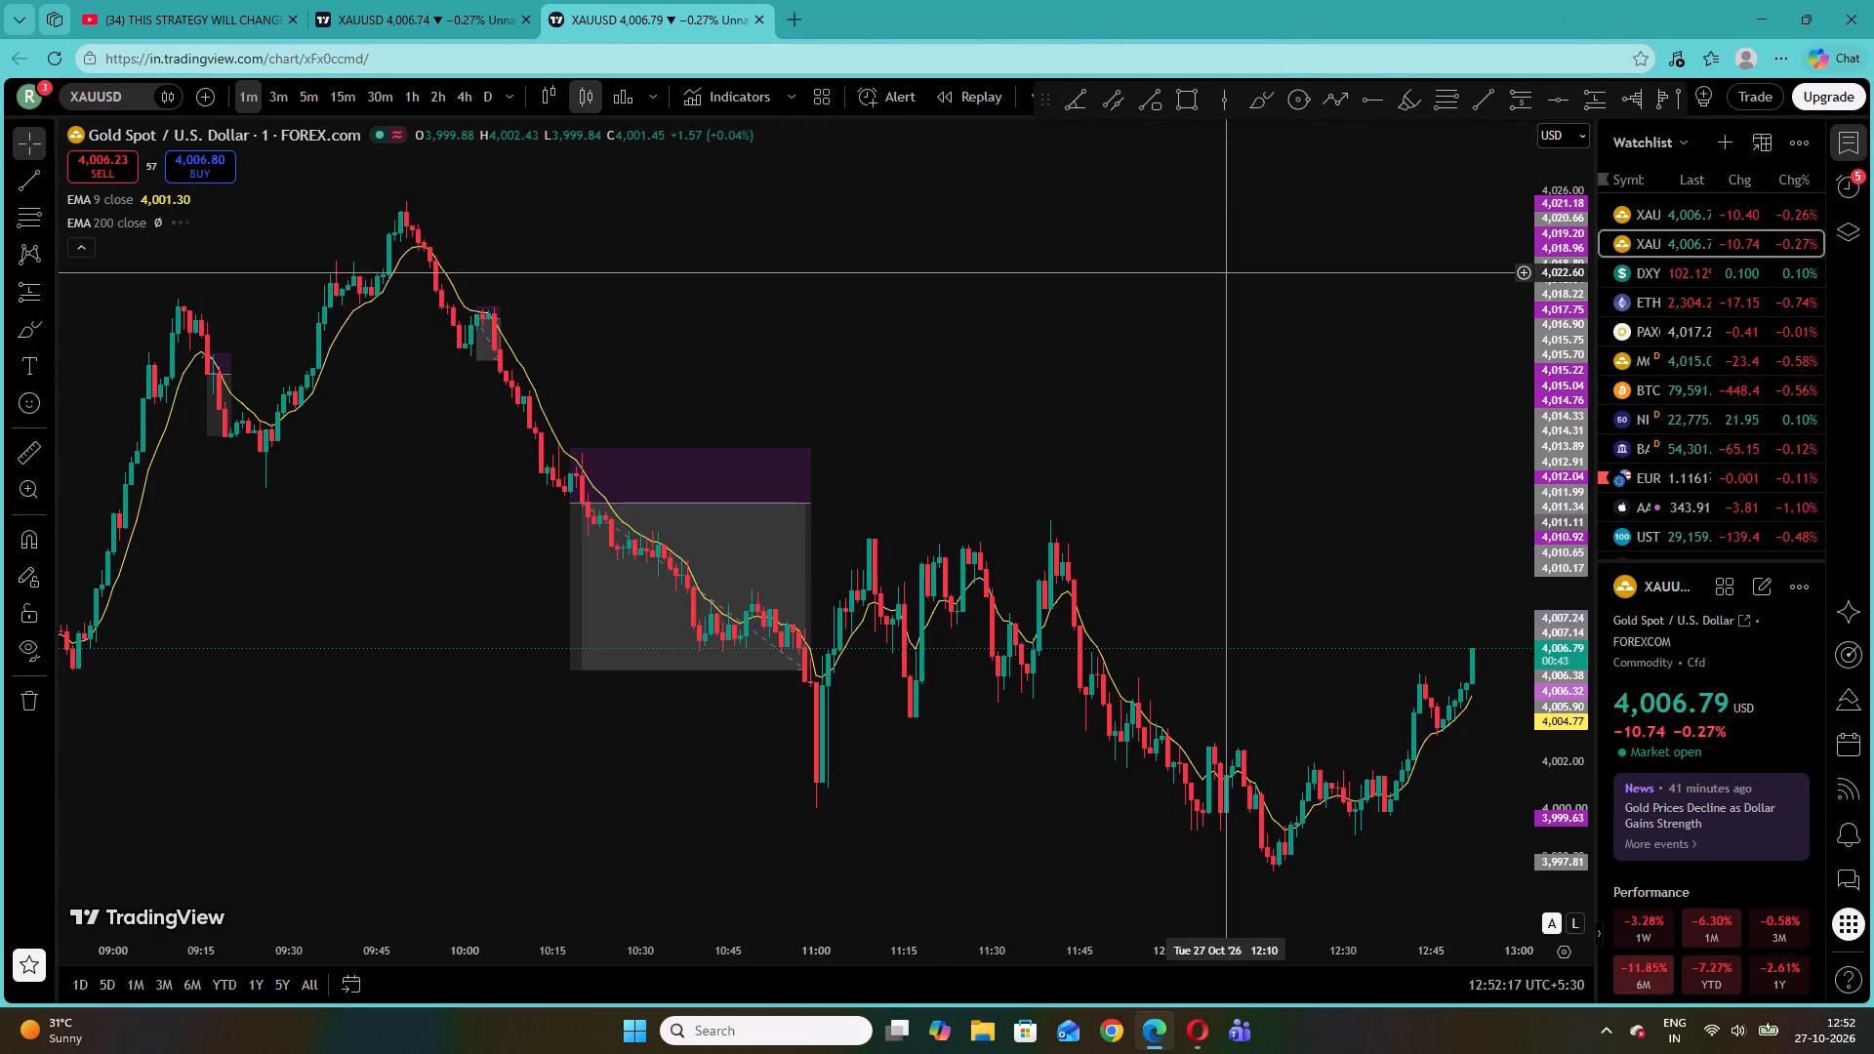
{"action": "left_click_drag", "start_coordinate": [1565, 724], "coordinate": [1543, 441]}
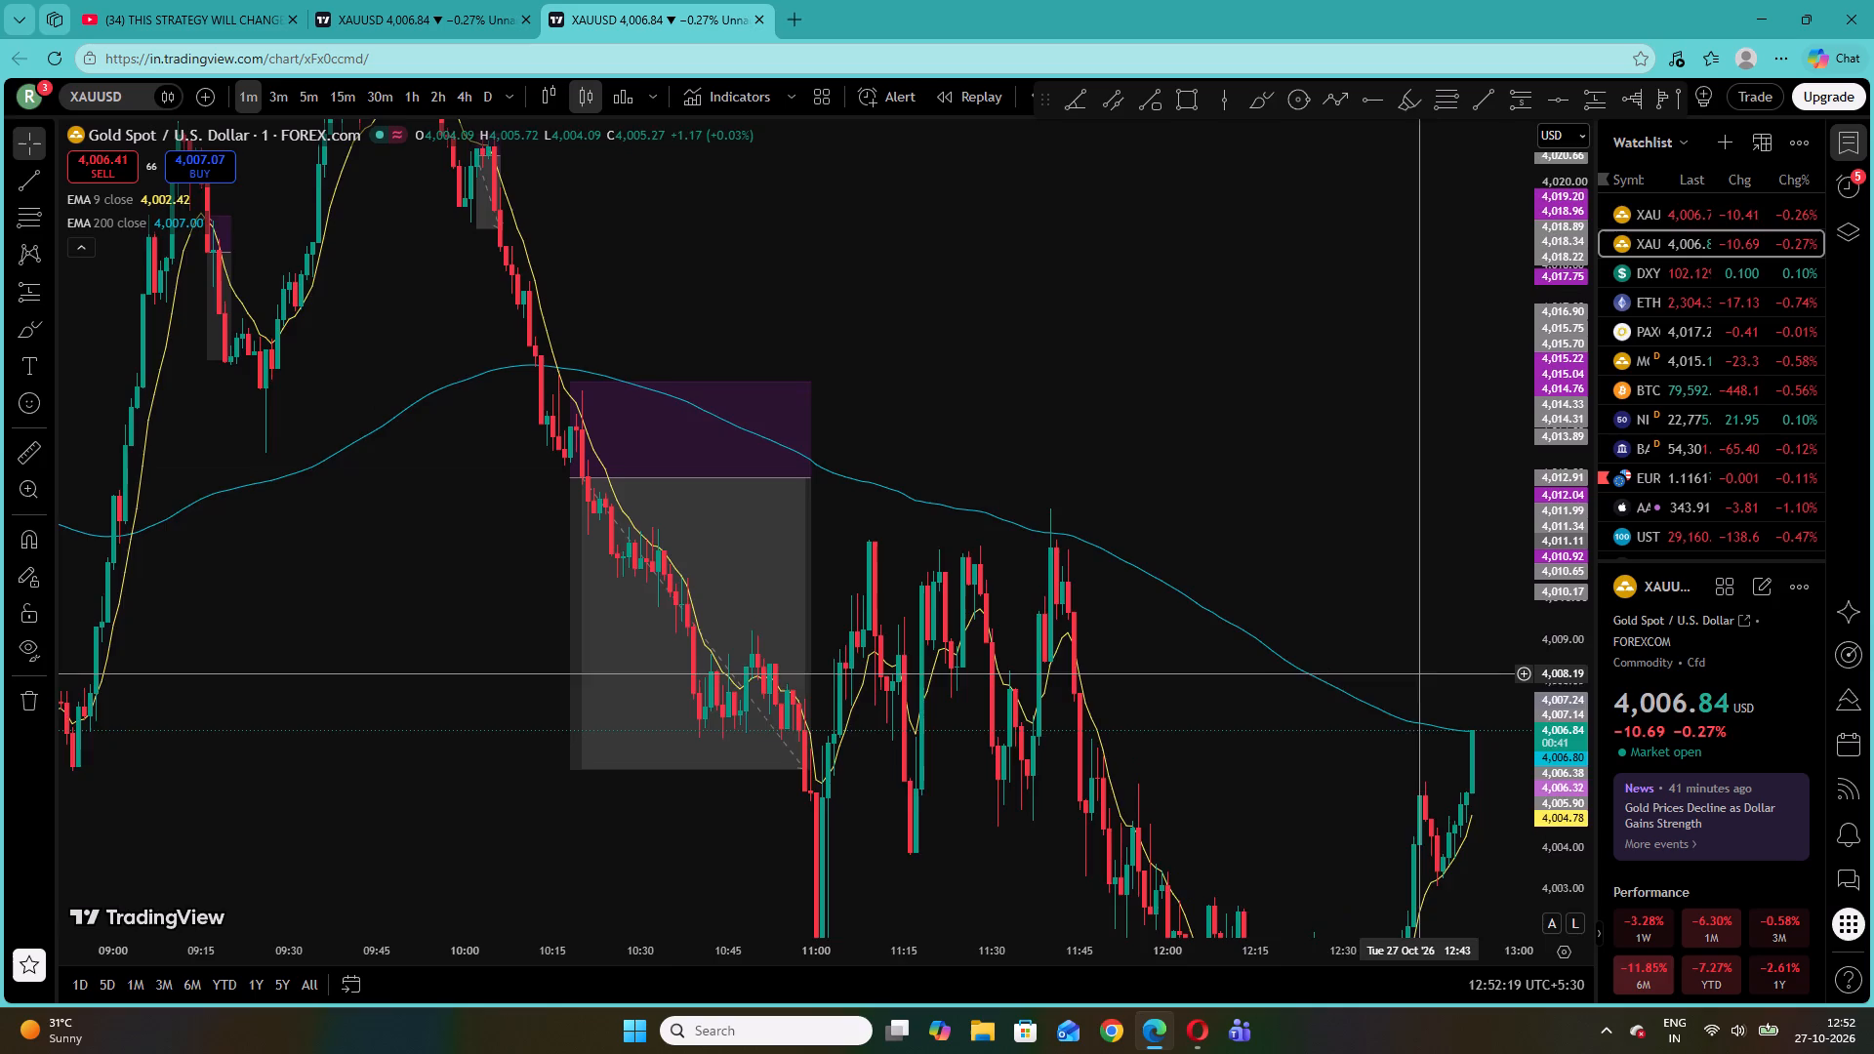
{"action": "left_click_drag", "start_coordinate": [1407, 669], "coordinate": [1019, 507]}
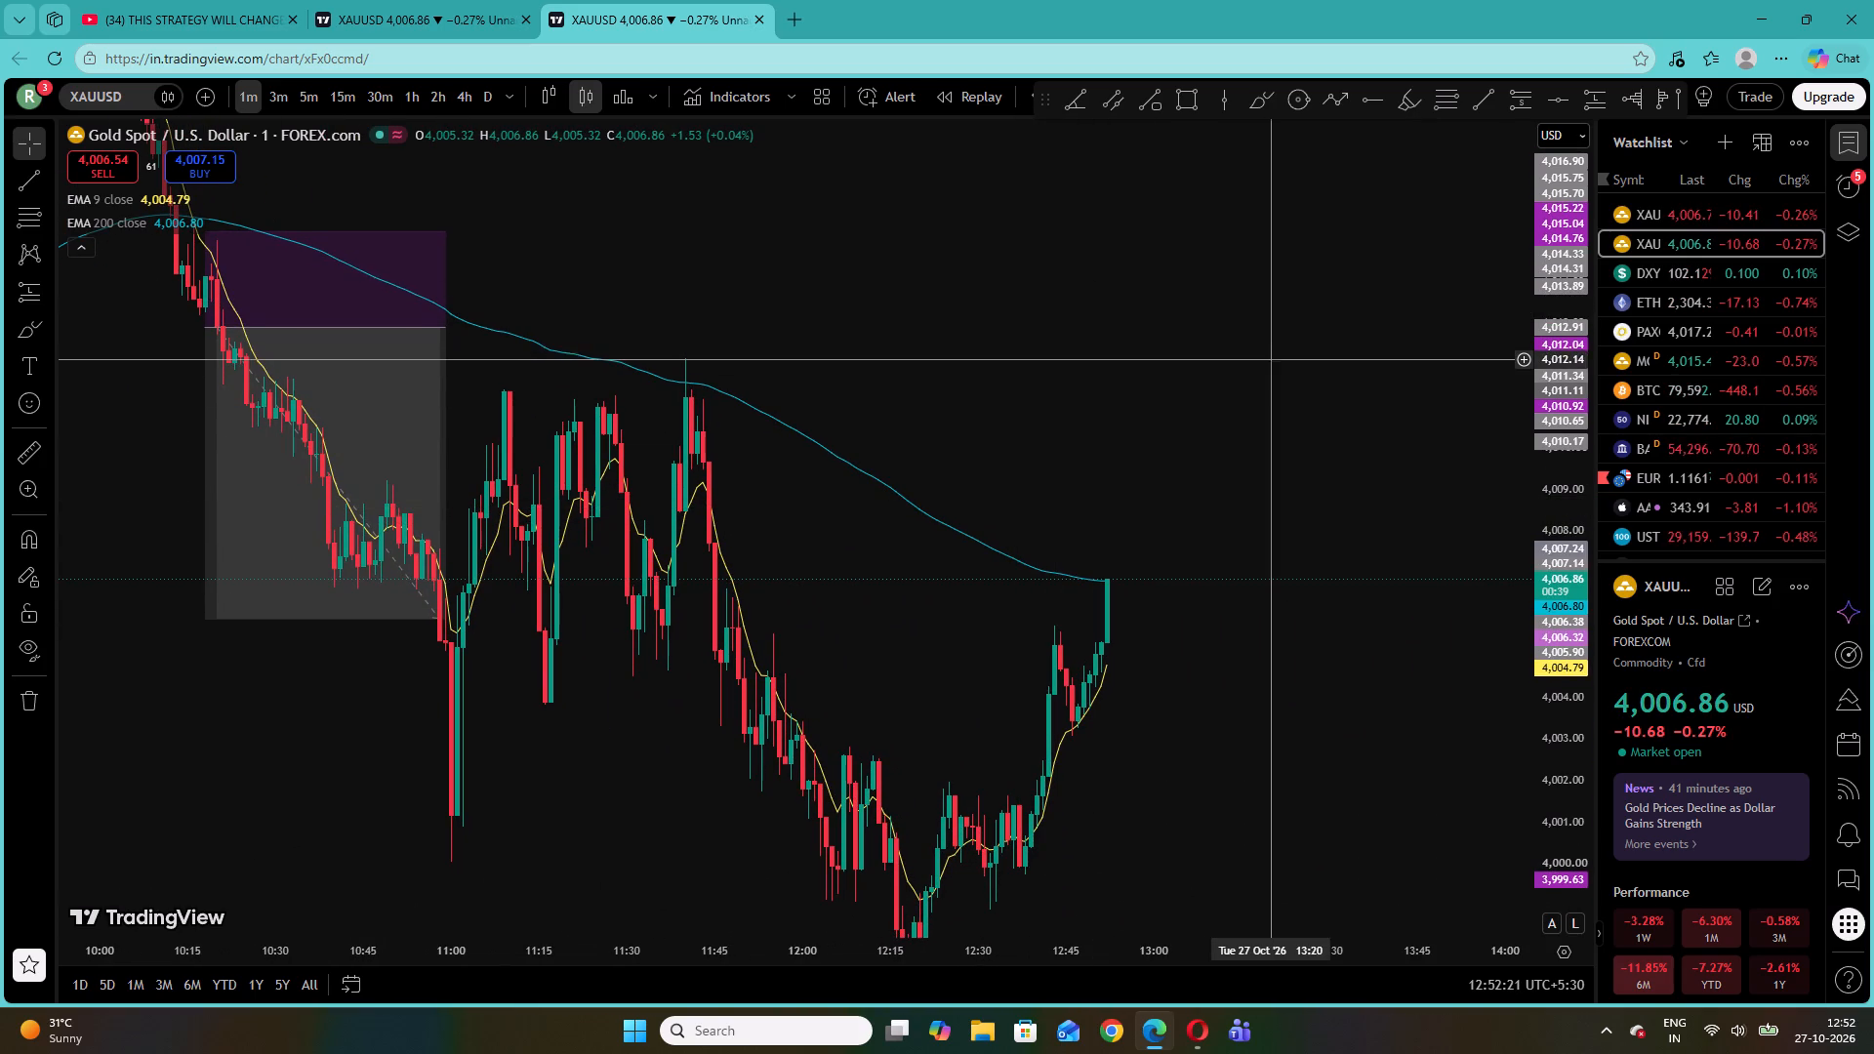
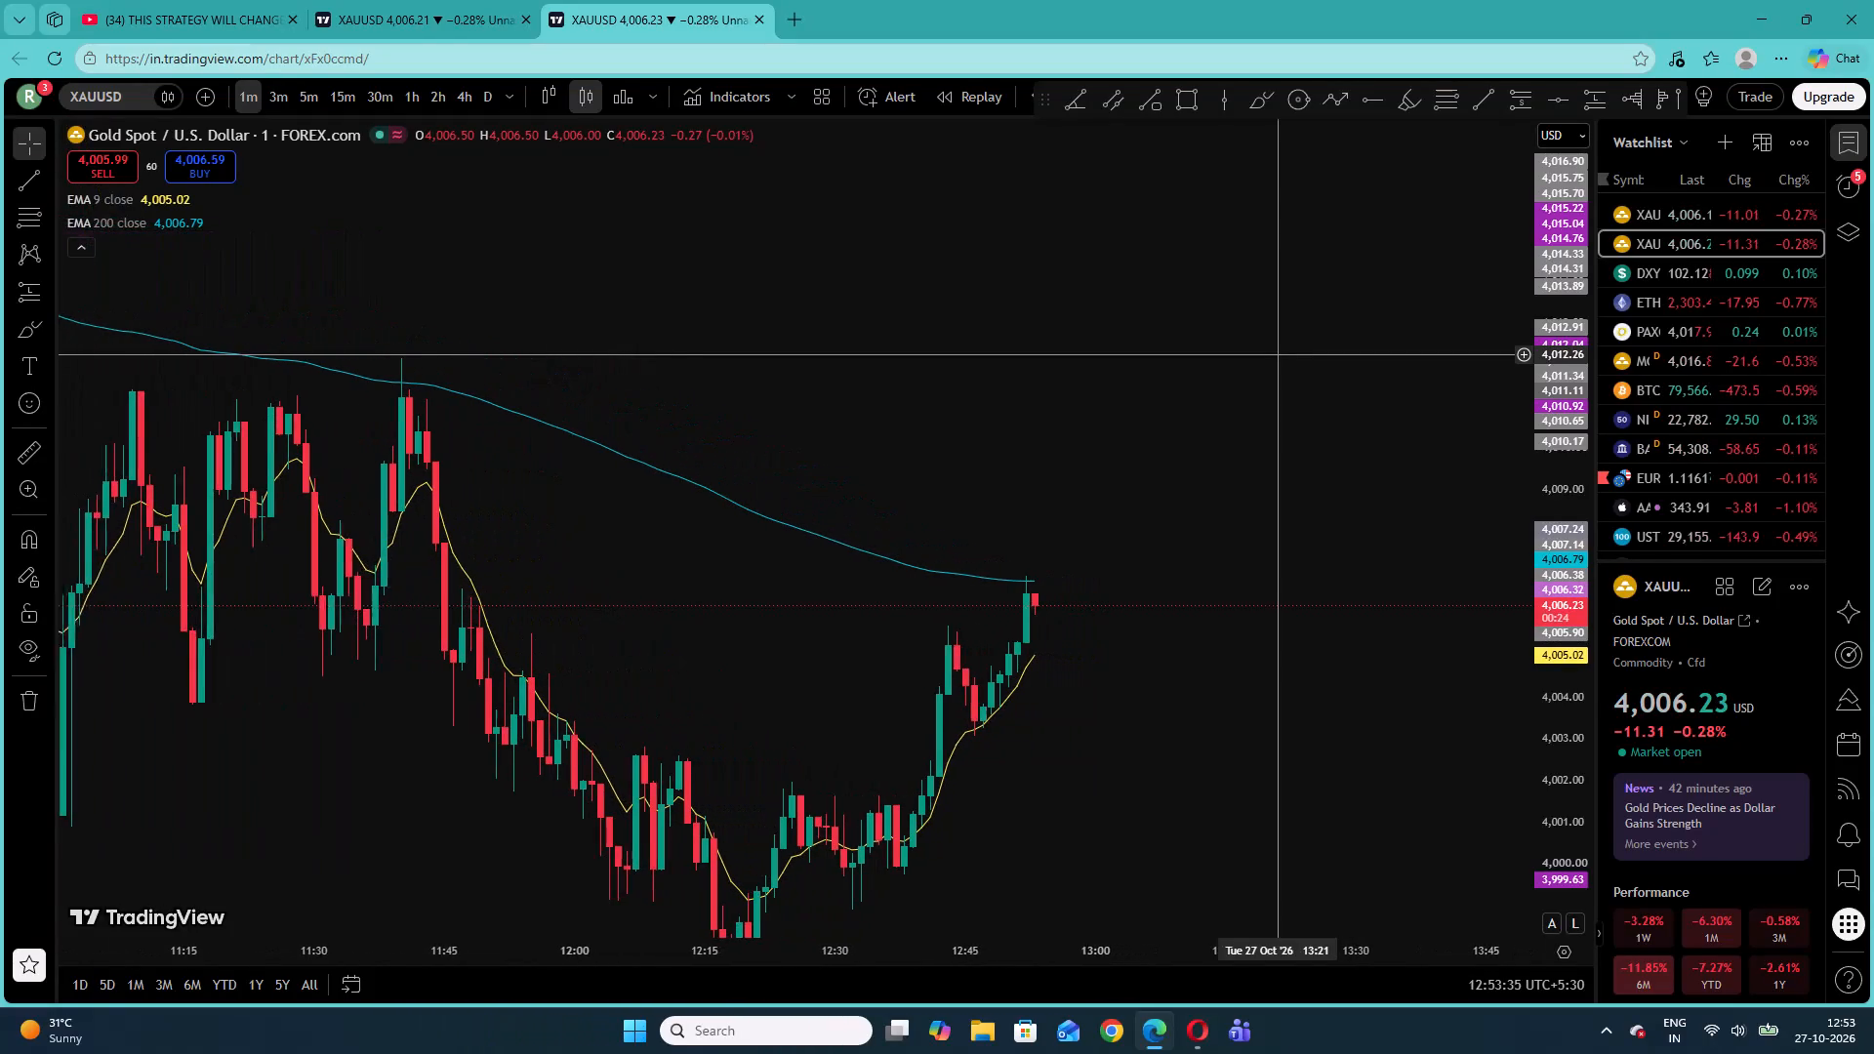
Check the XAUUSD price action against the EMAs on the five-minute timeframe and return to the one-minute timeframe.
{"action": "scroll", "coordinate": [1278, 354], "scroll_direction": "left", "scroll_amount": 1}
{"action": "left_click", "coordinate": [310, 89]}
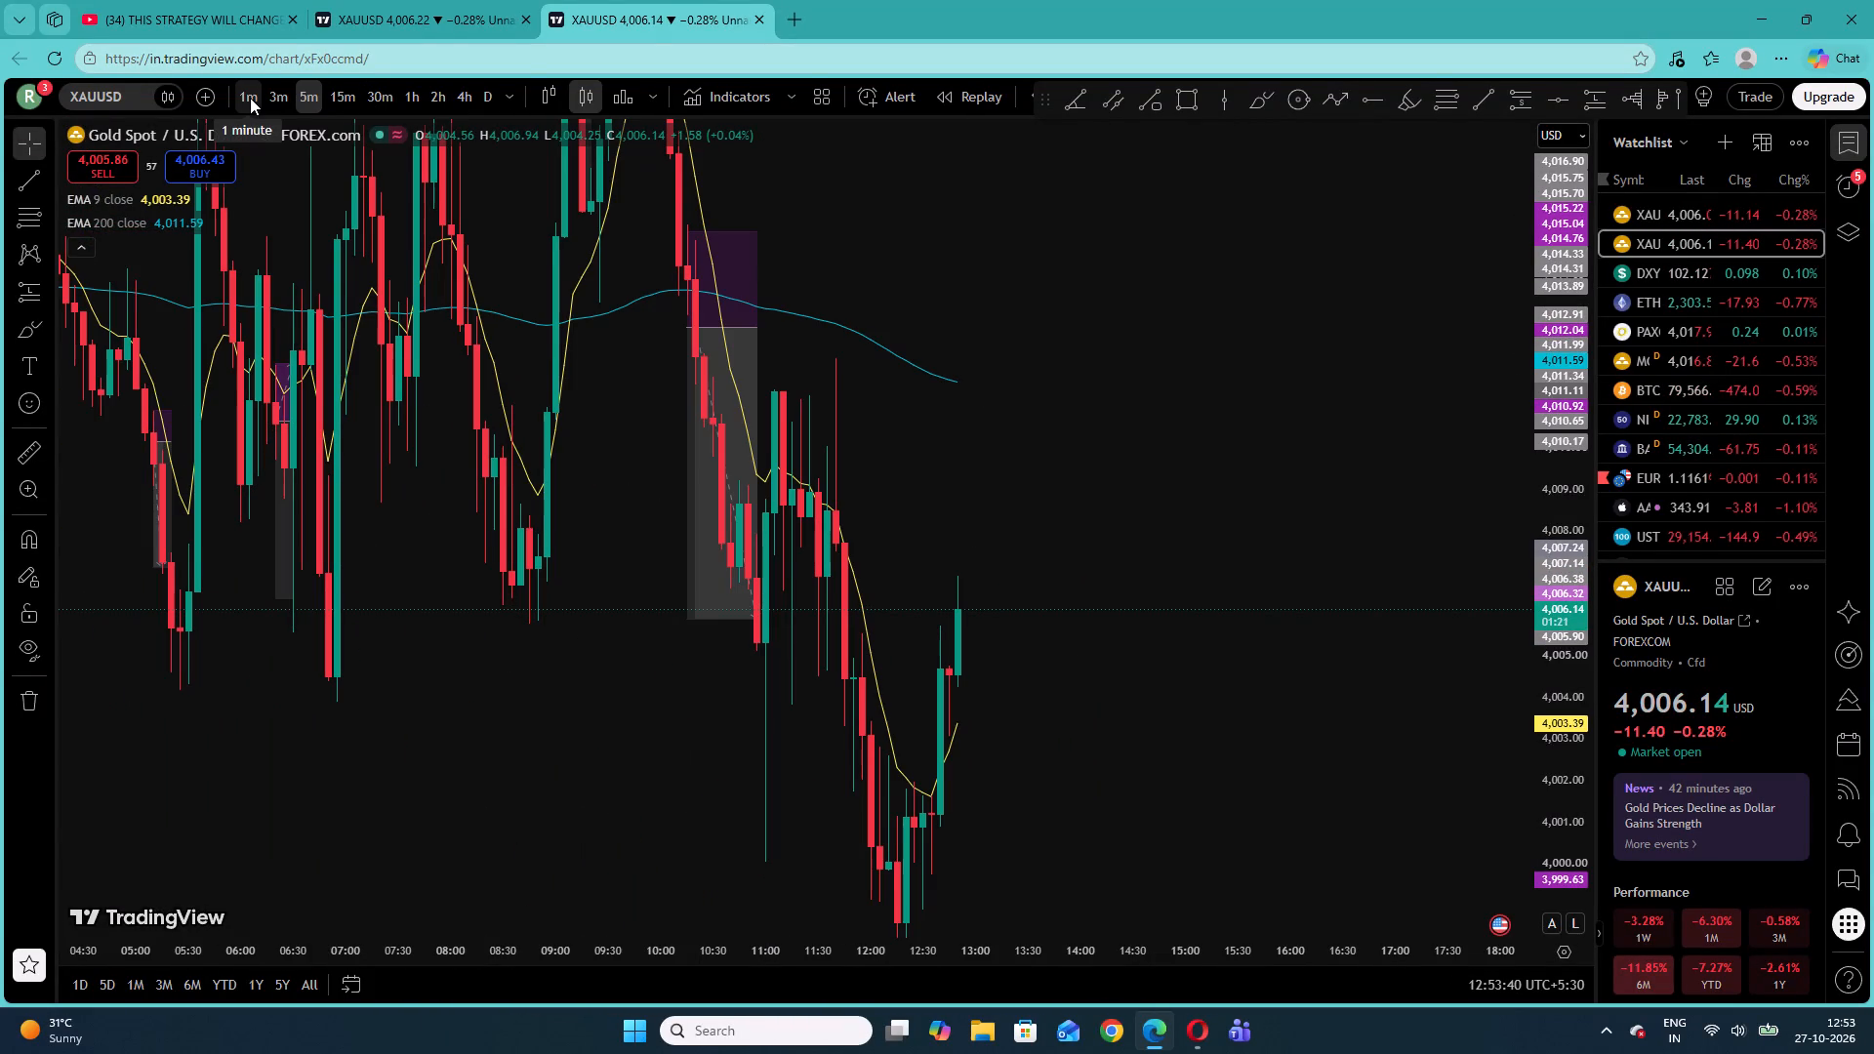
{"action": "left_click", "coordinate": [250, 98]}
Draw a short position at the 12:51 candle on 27 October with entry about 4,006.29, stop about 4,007.09 and target about 4,003.78.
{"action": "left_click_drag", "start_coordinate": [973, 476], "coordinate": [931, 371]}
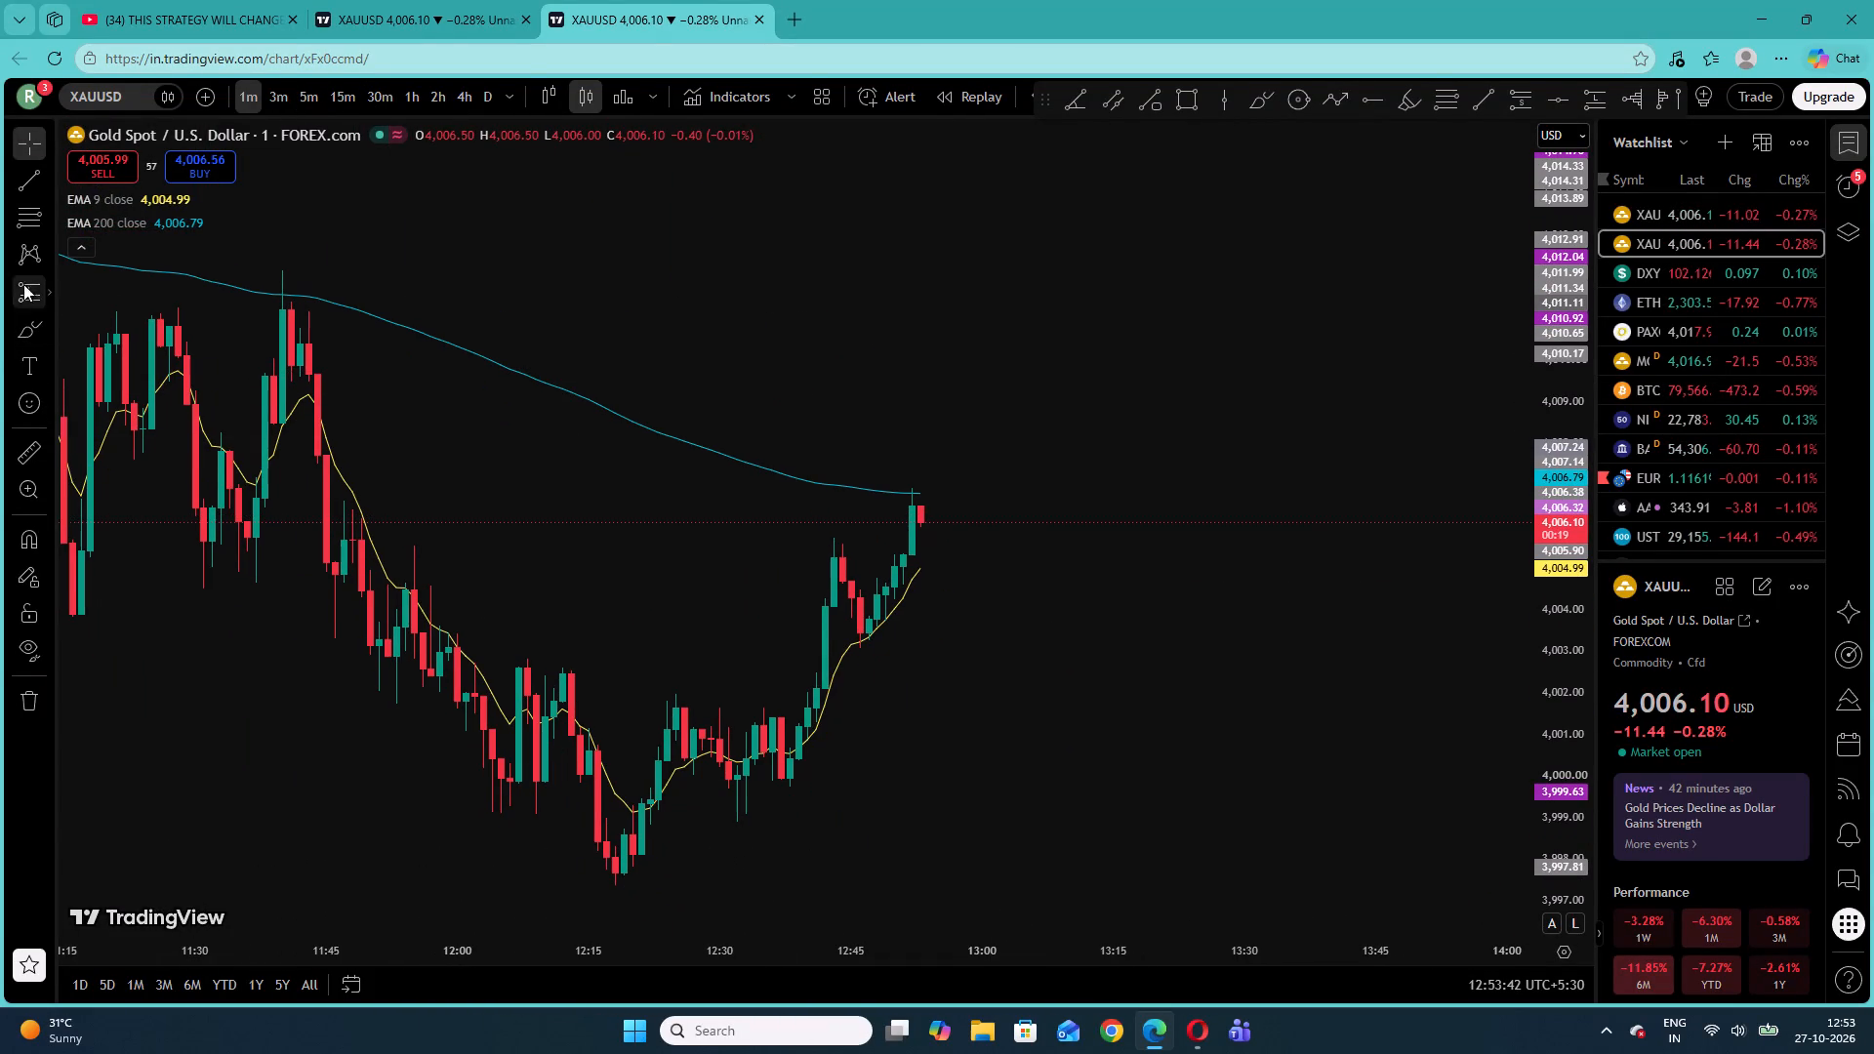
{"action": "left_click", "coordinate": [47, 292]}
{"action": "left_click", "coordinate": [105, 354]}
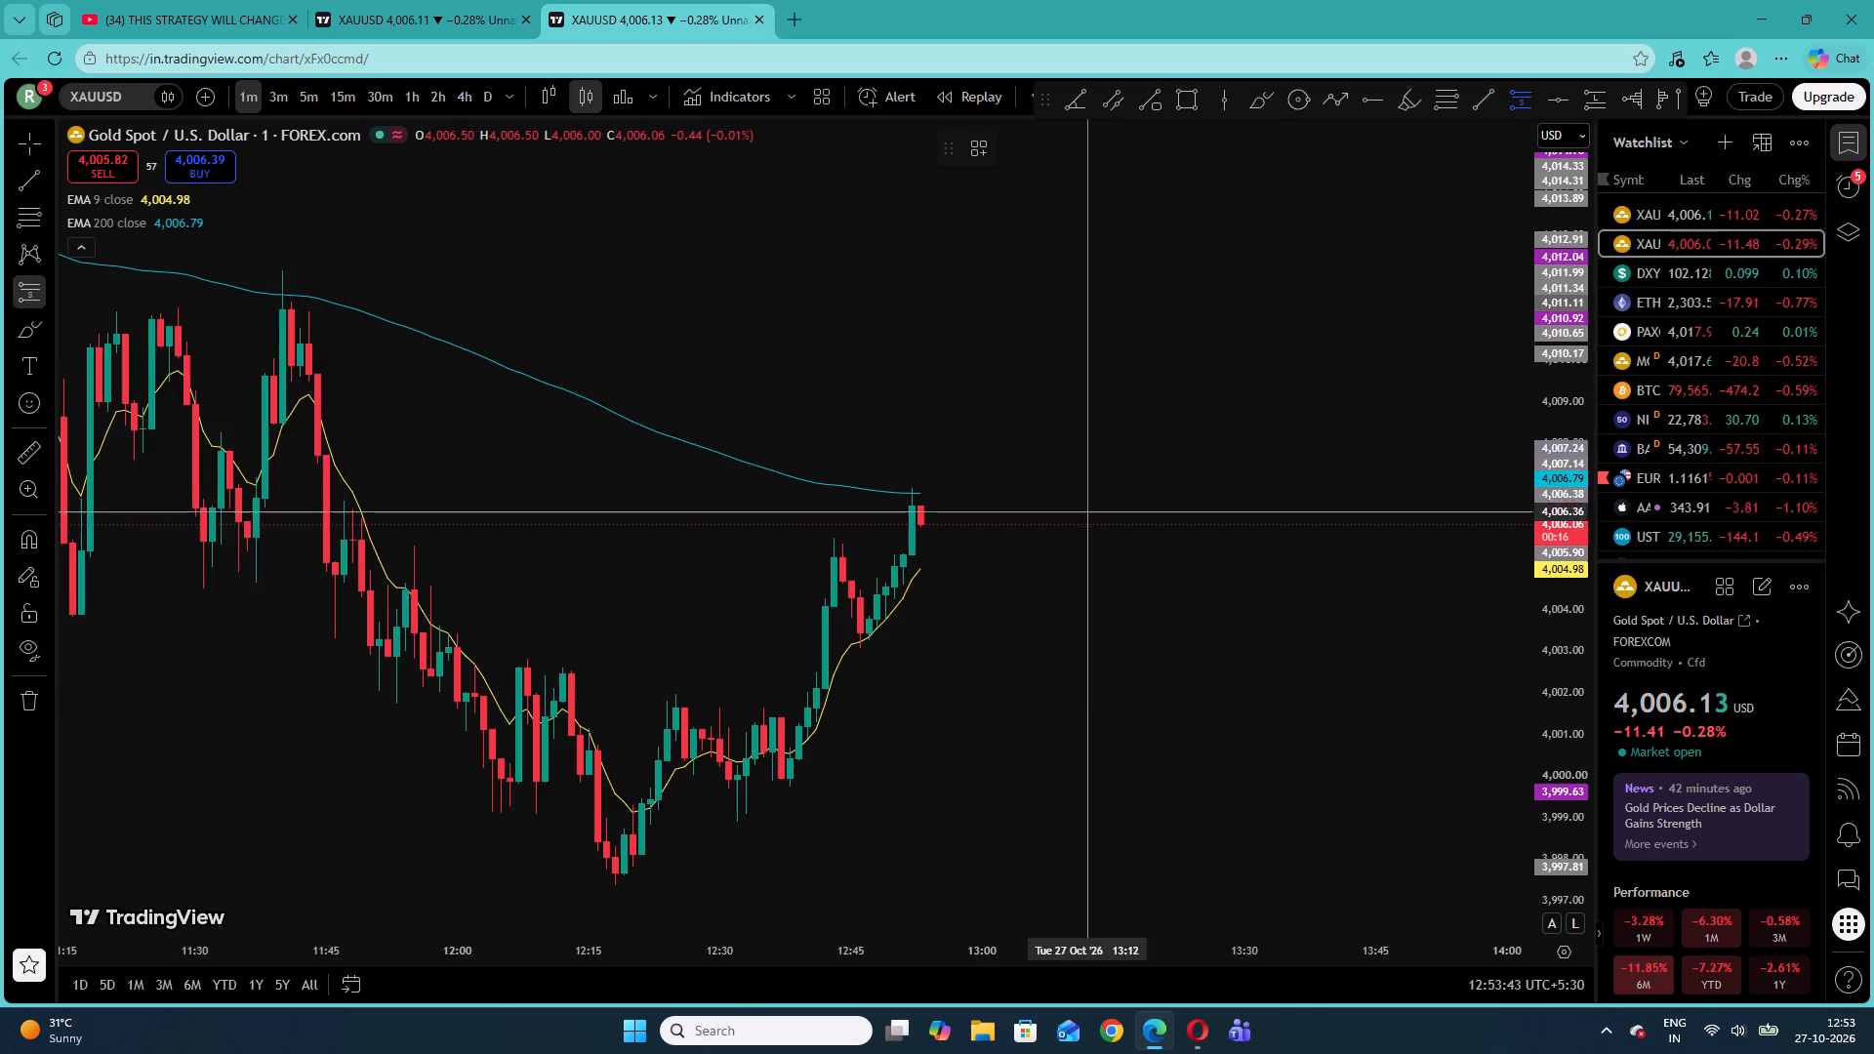
{"action": "left_click", "coordinate": [902, 514]}
{"action": "left_click_drag", "start_coordinate": [903, 395], "coordinate": [927, 482]}
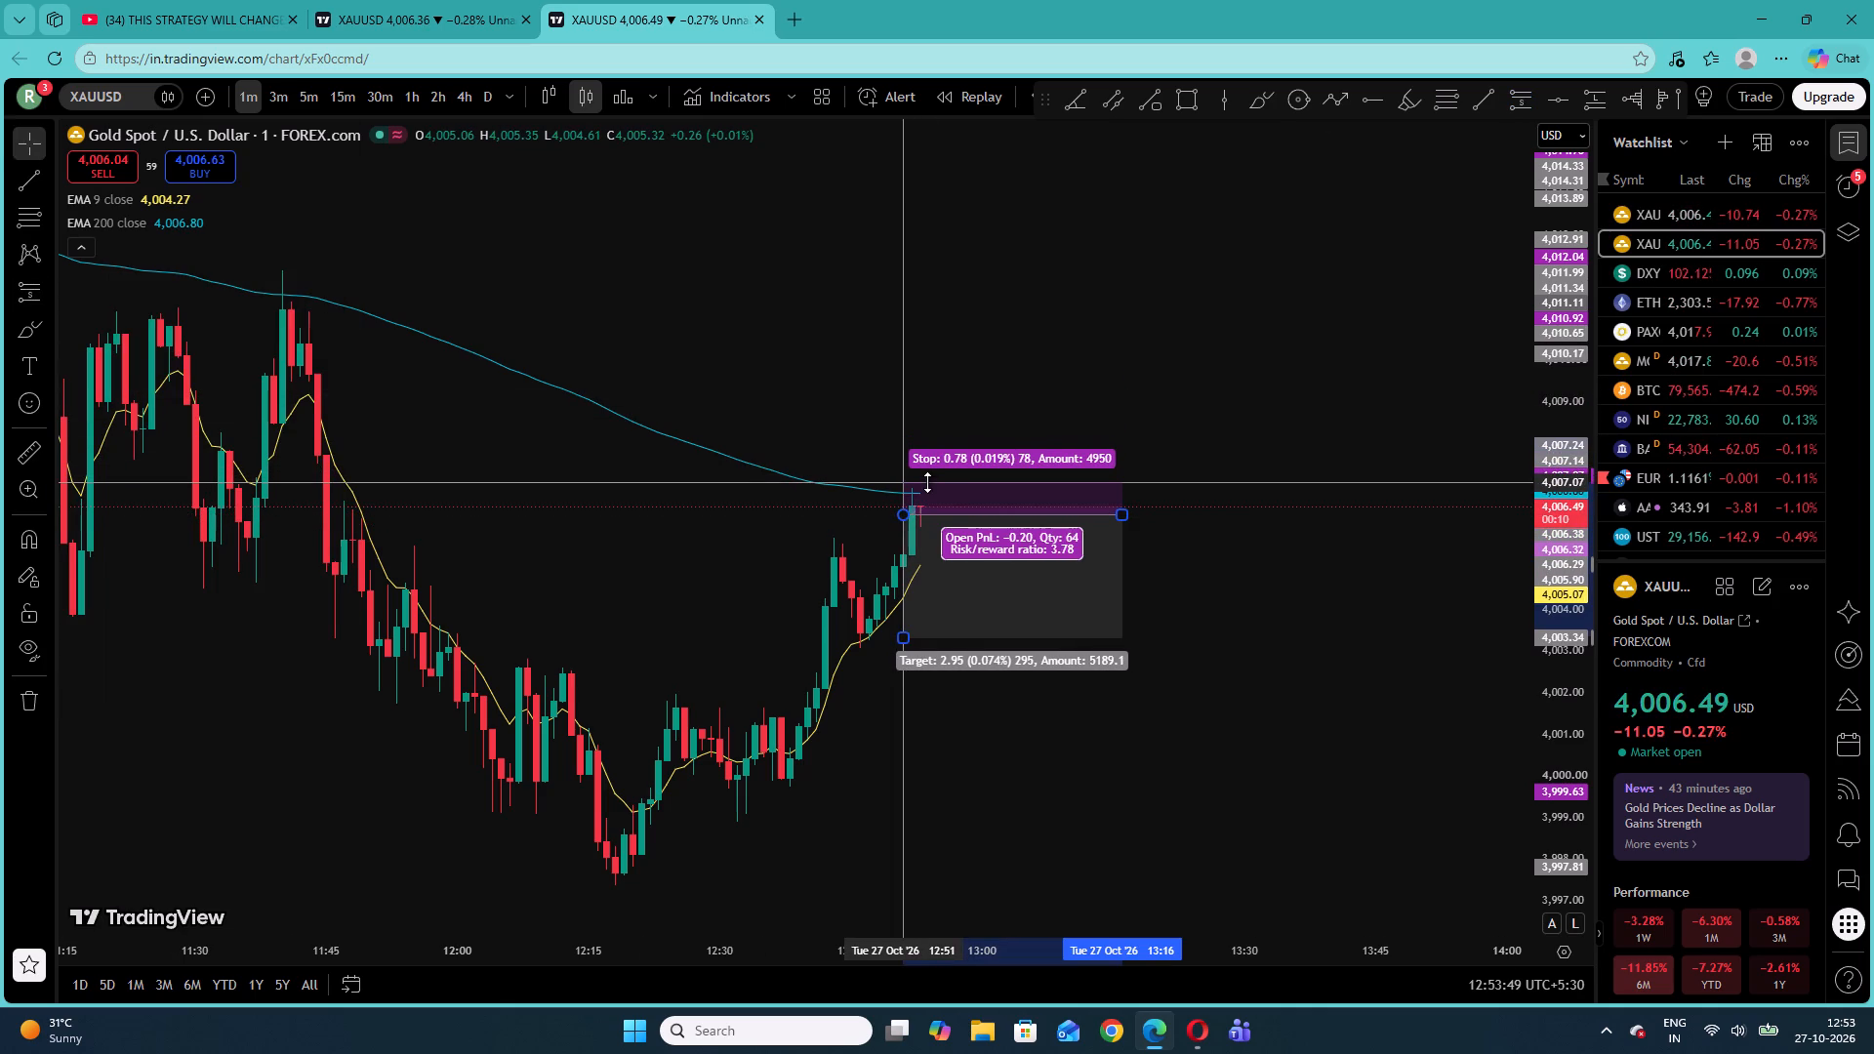
{"action": "left_click_drag", "start_coordinate": [927, 482], "coordinate": [930, 481]}
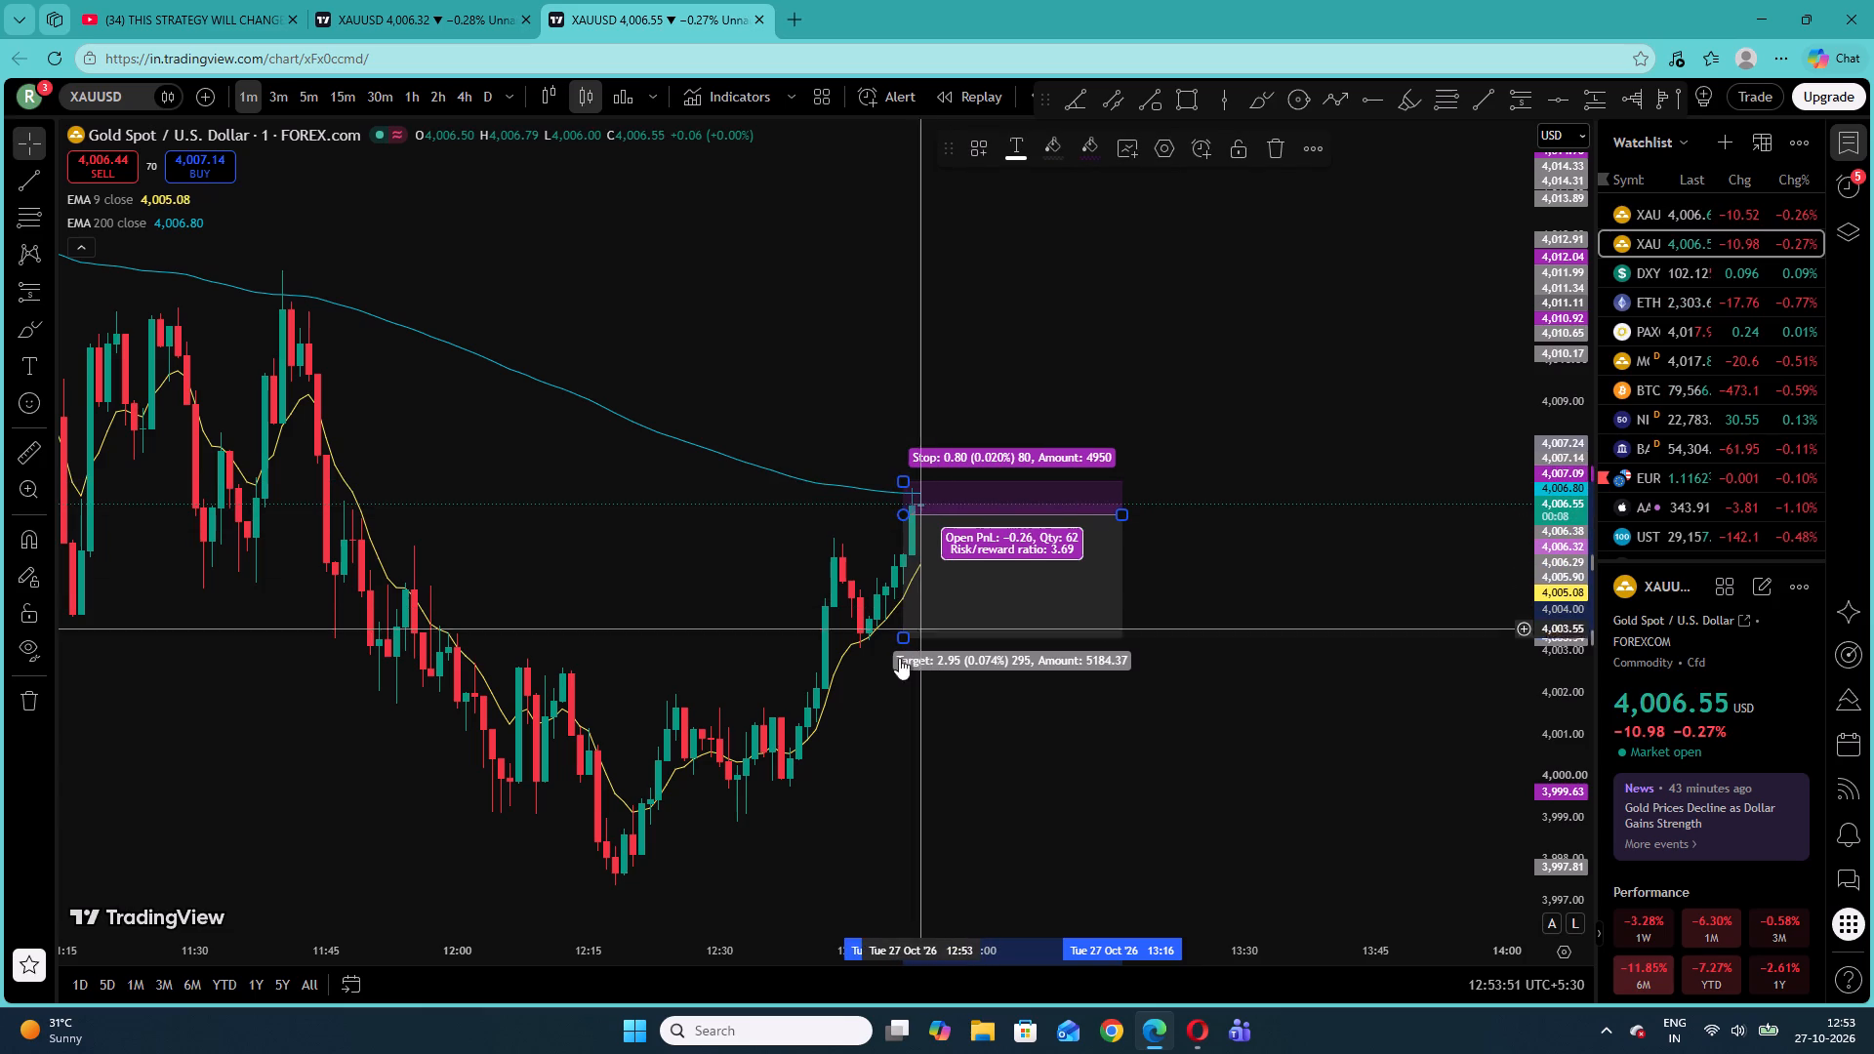
{"action": "left_click_drag", "start_coordinate": [904, 639], "coordinate": [911, 622]}
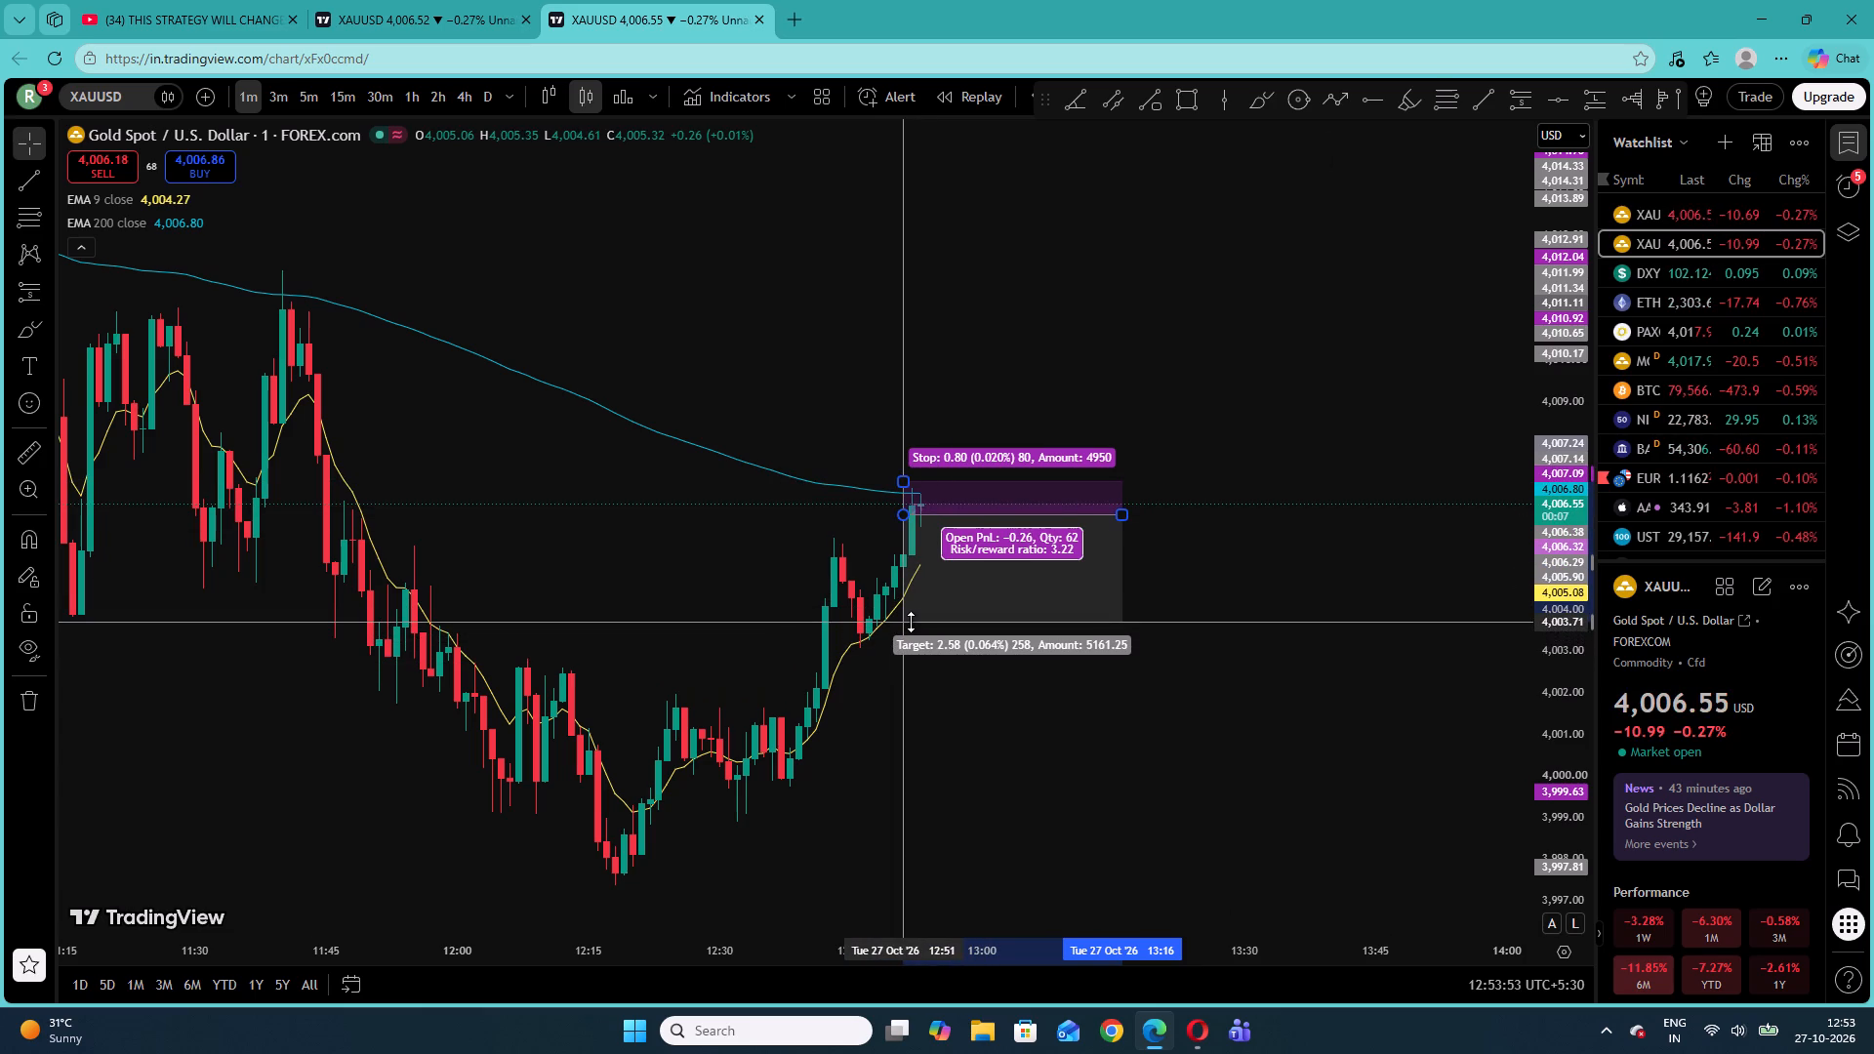
{"action": "left_click_drag", "start_coordinate": [911, 622], "coordinate": [912, 619]}
{"action": "left_click", "coordinate": [1320, 604]}
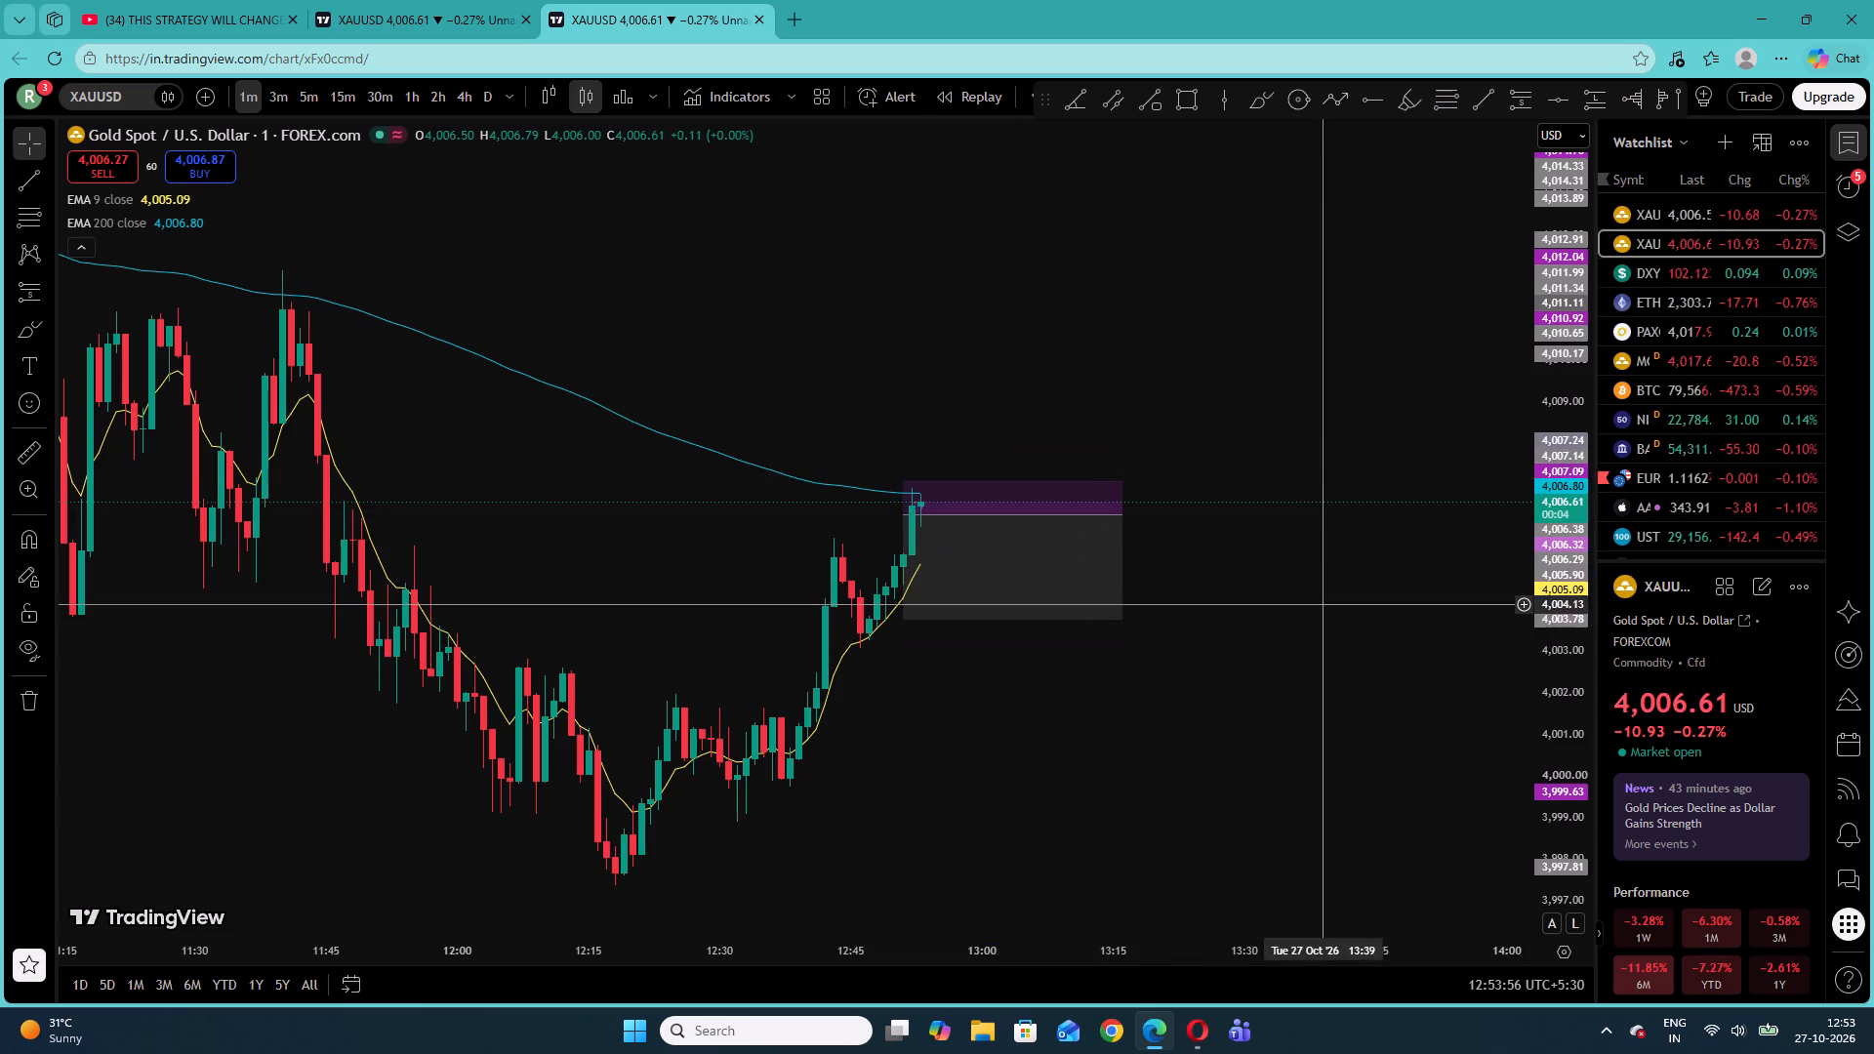
{"action": "left_click_drag", "start_coordinate": [1562, 656], "coordinate": [1563, 574]}
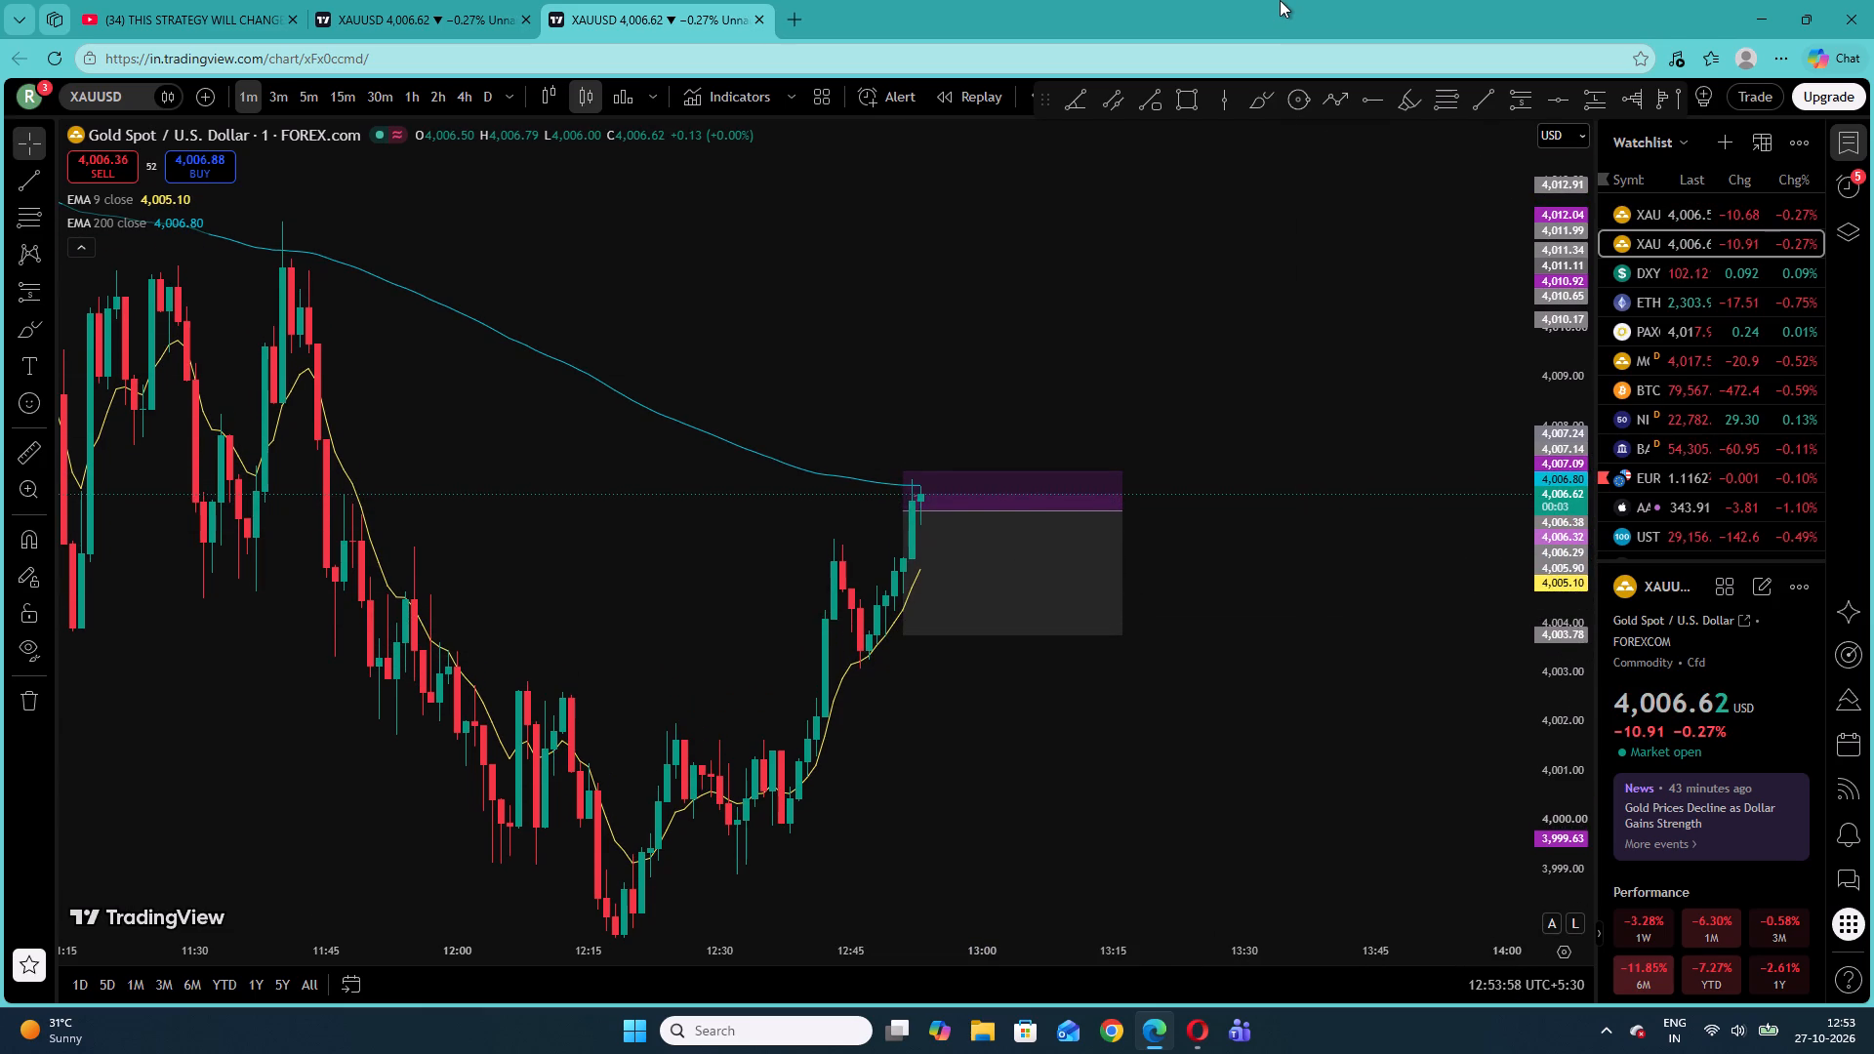
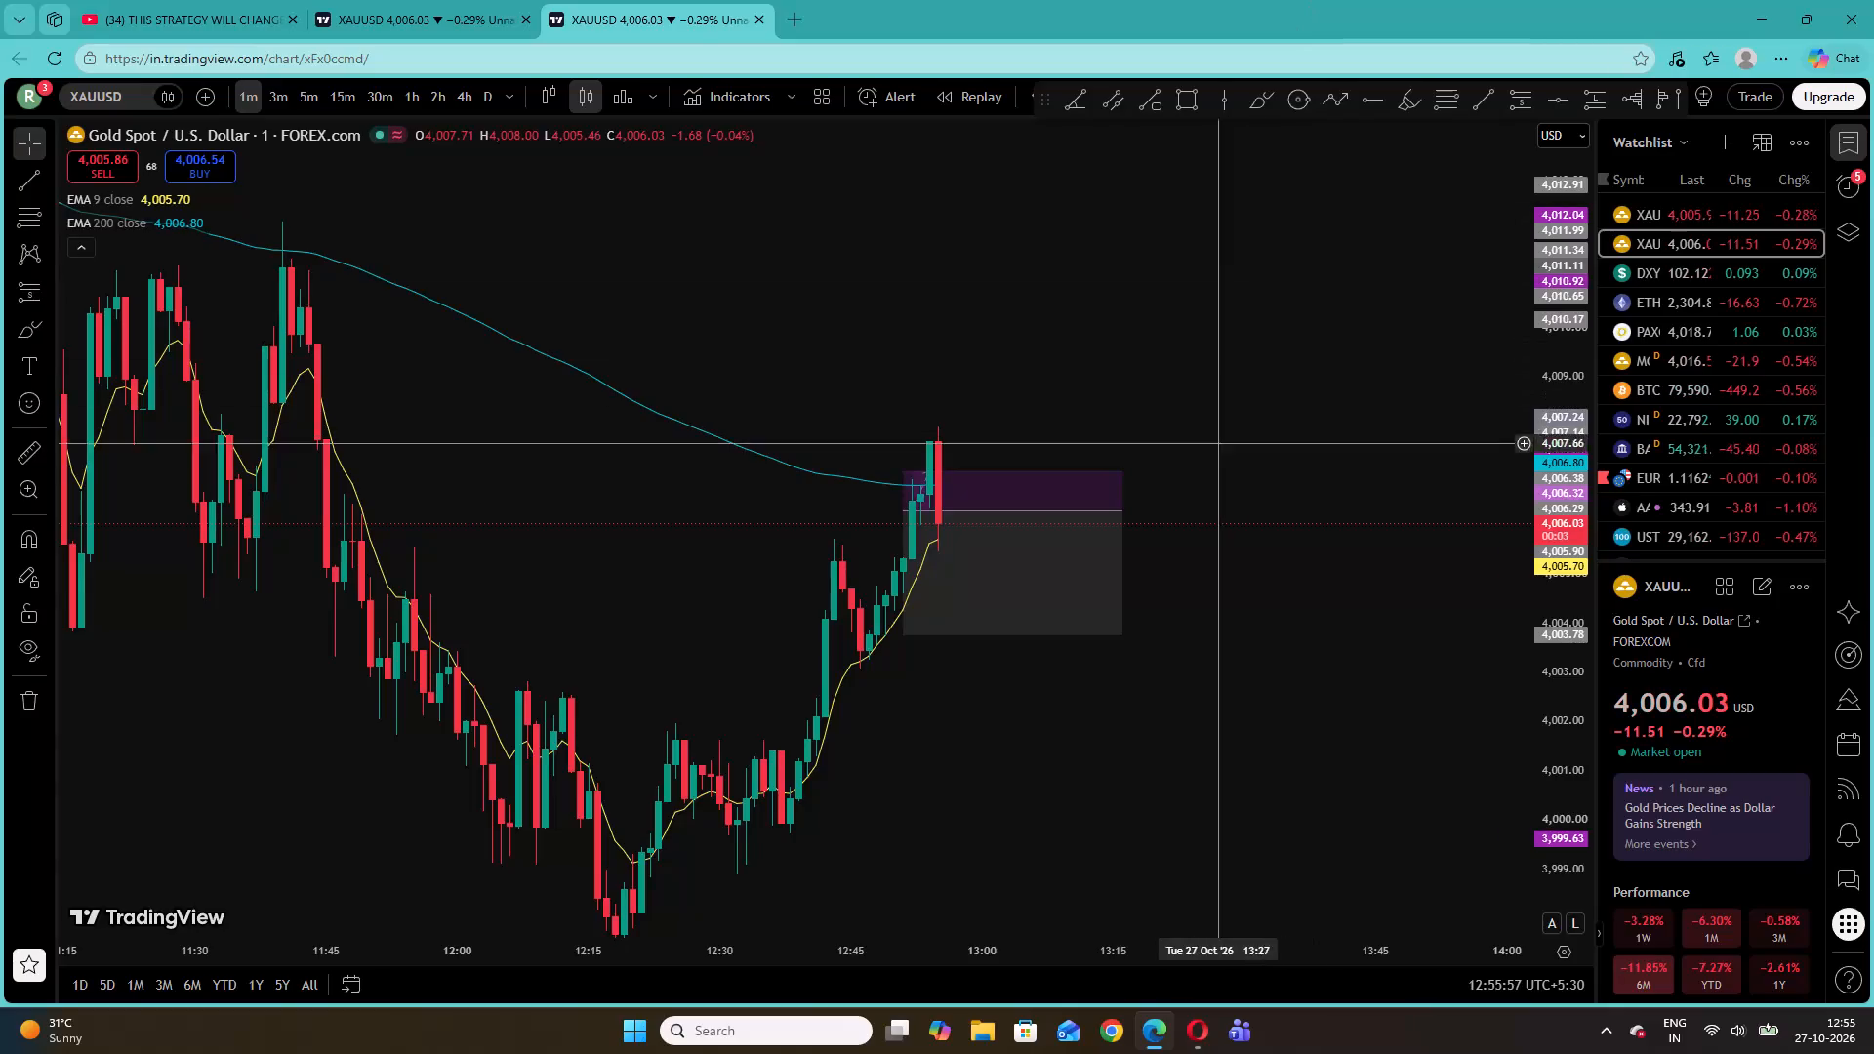
Delete the short position drawn at the 12:51 candle near the 200 EMA.
{"action": "left_click", "coordinate": [1041, 537]}
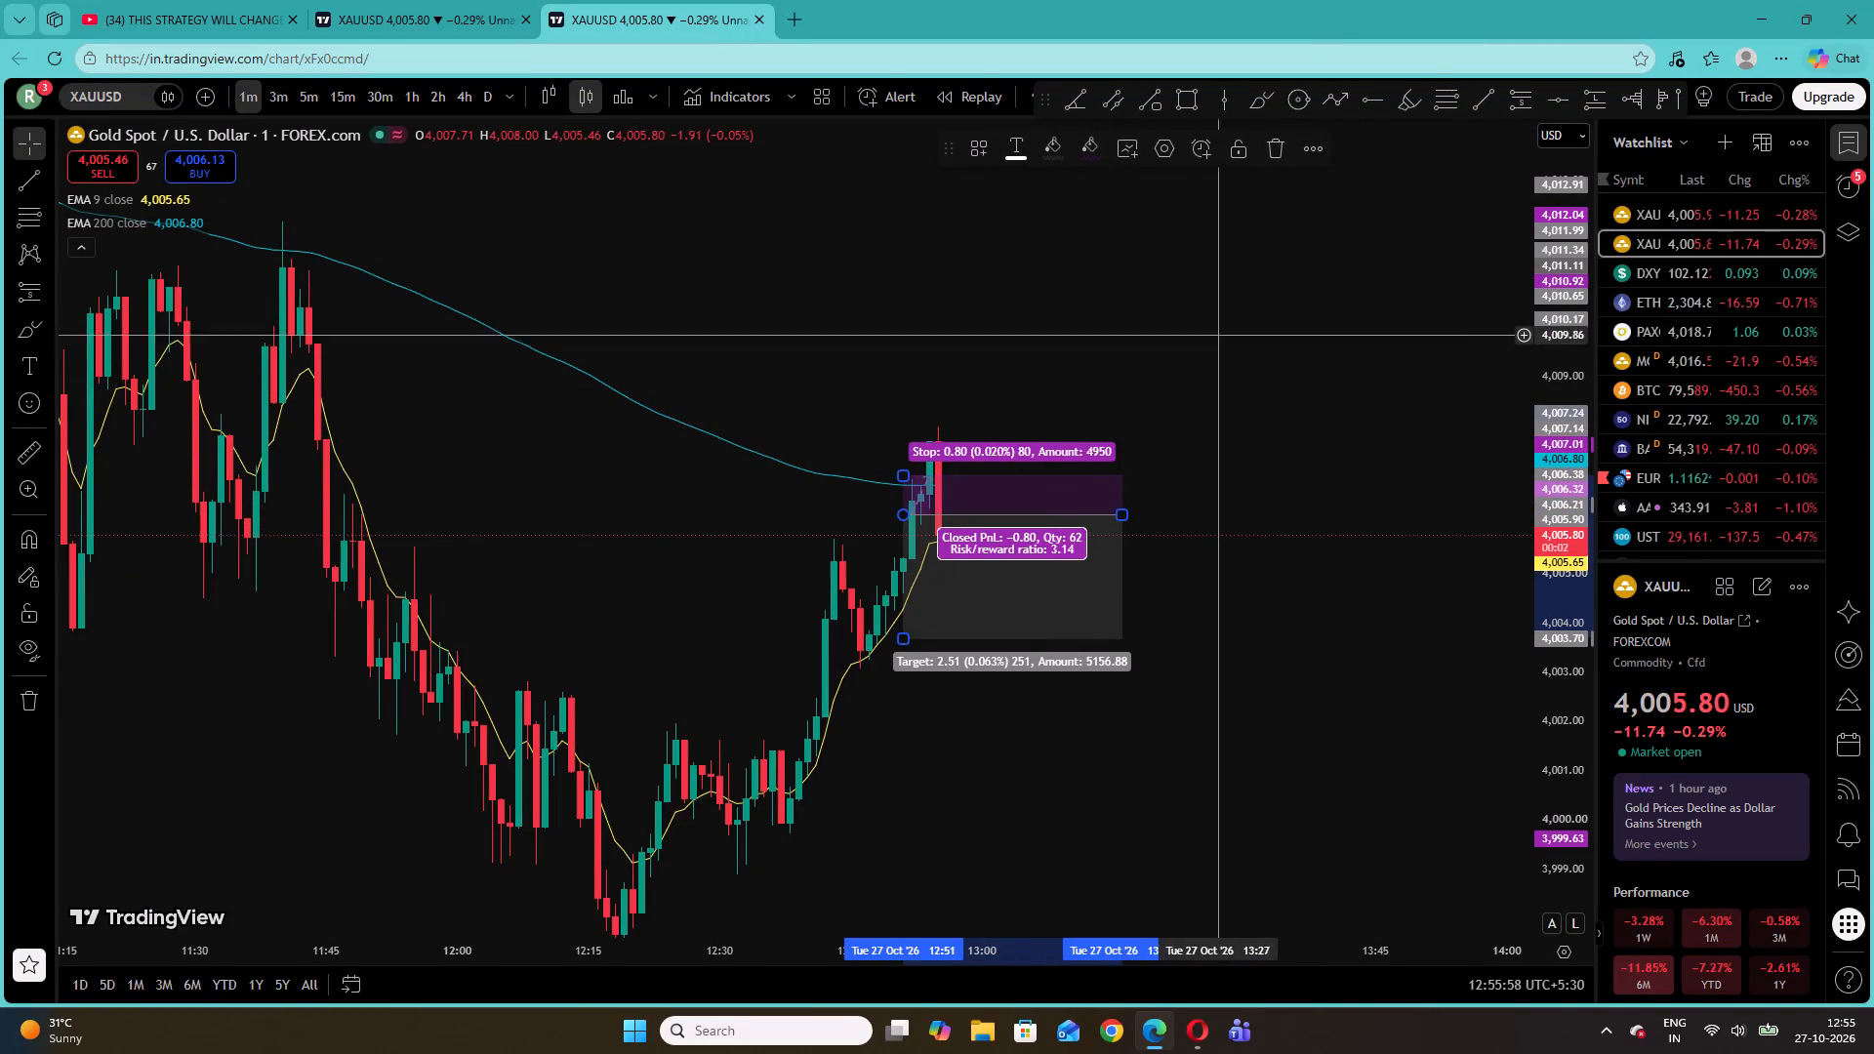
{"action": "left_click", "coordinate": [1274, 154]}
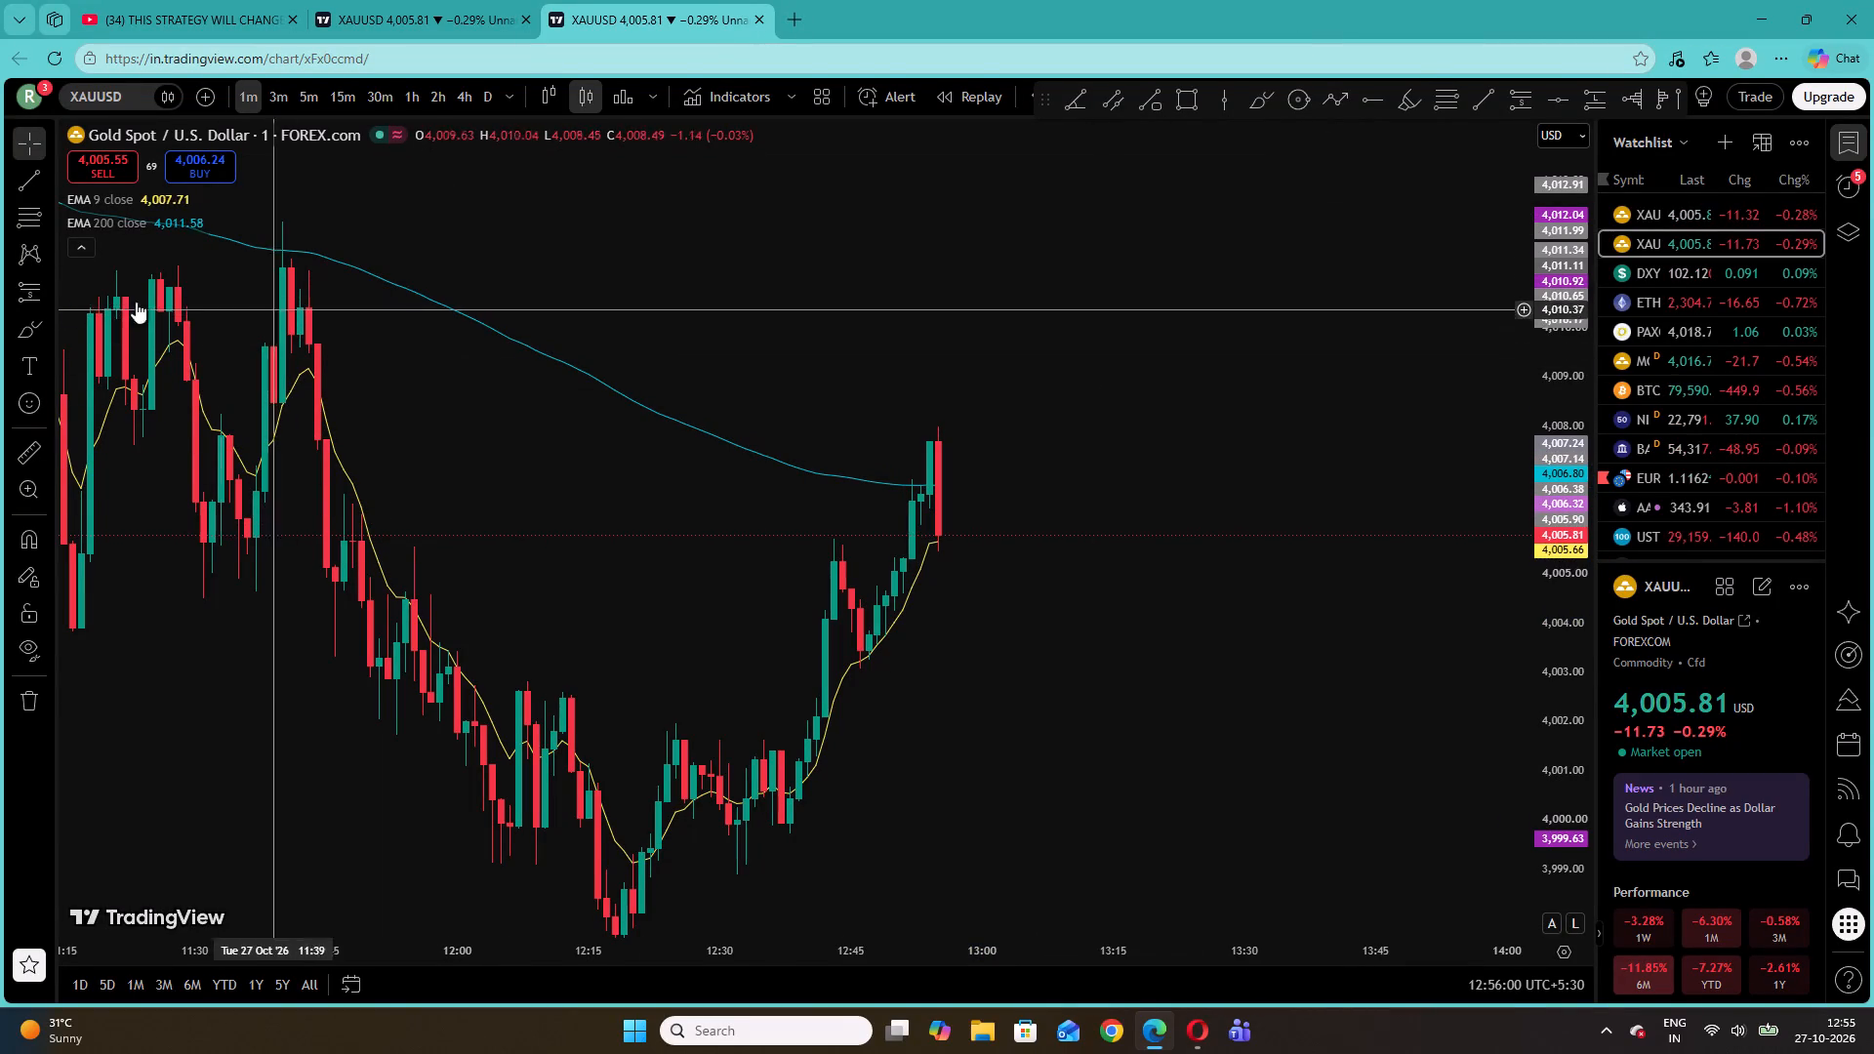
Measure the price move from about 4,006.91 near the 200 EMA to about 4,005.32 at the 12:56 candle.
{"action": "left_click", "coordinate": [23, 451]}
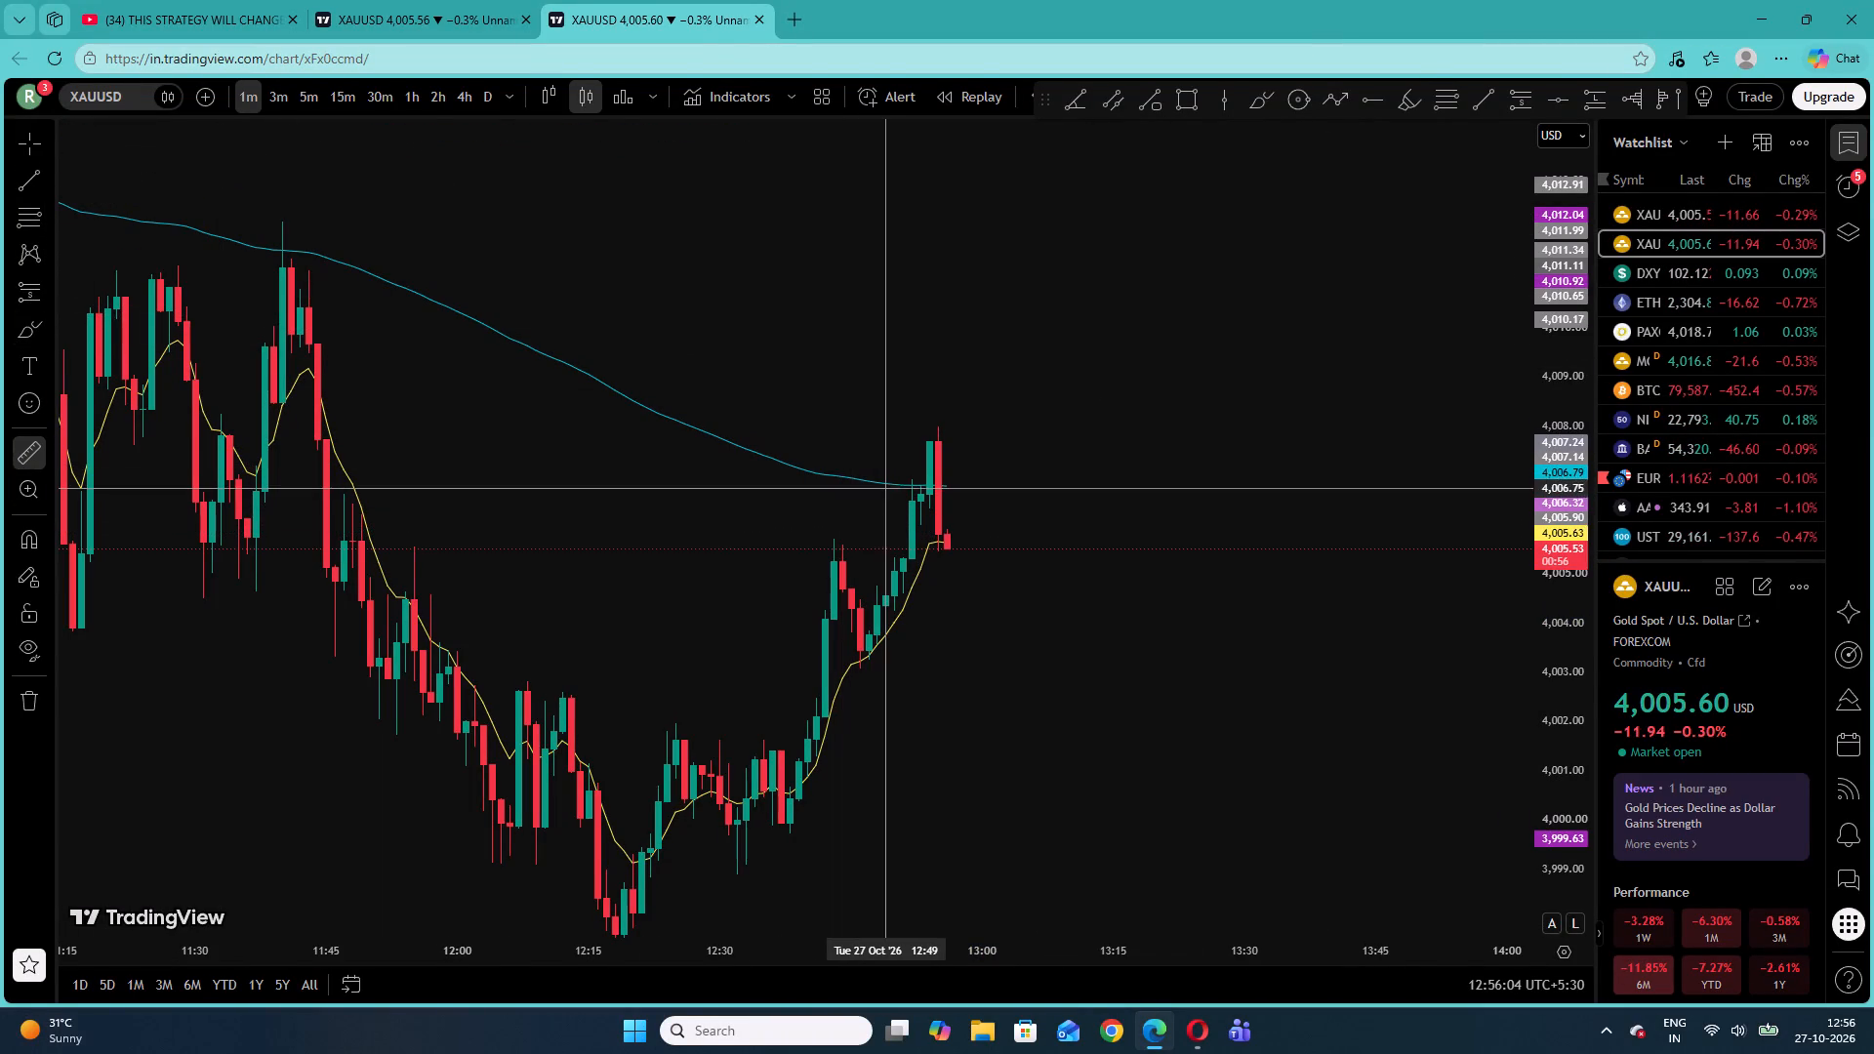
{"action": "left_click", "coordinate": [891, 480]}
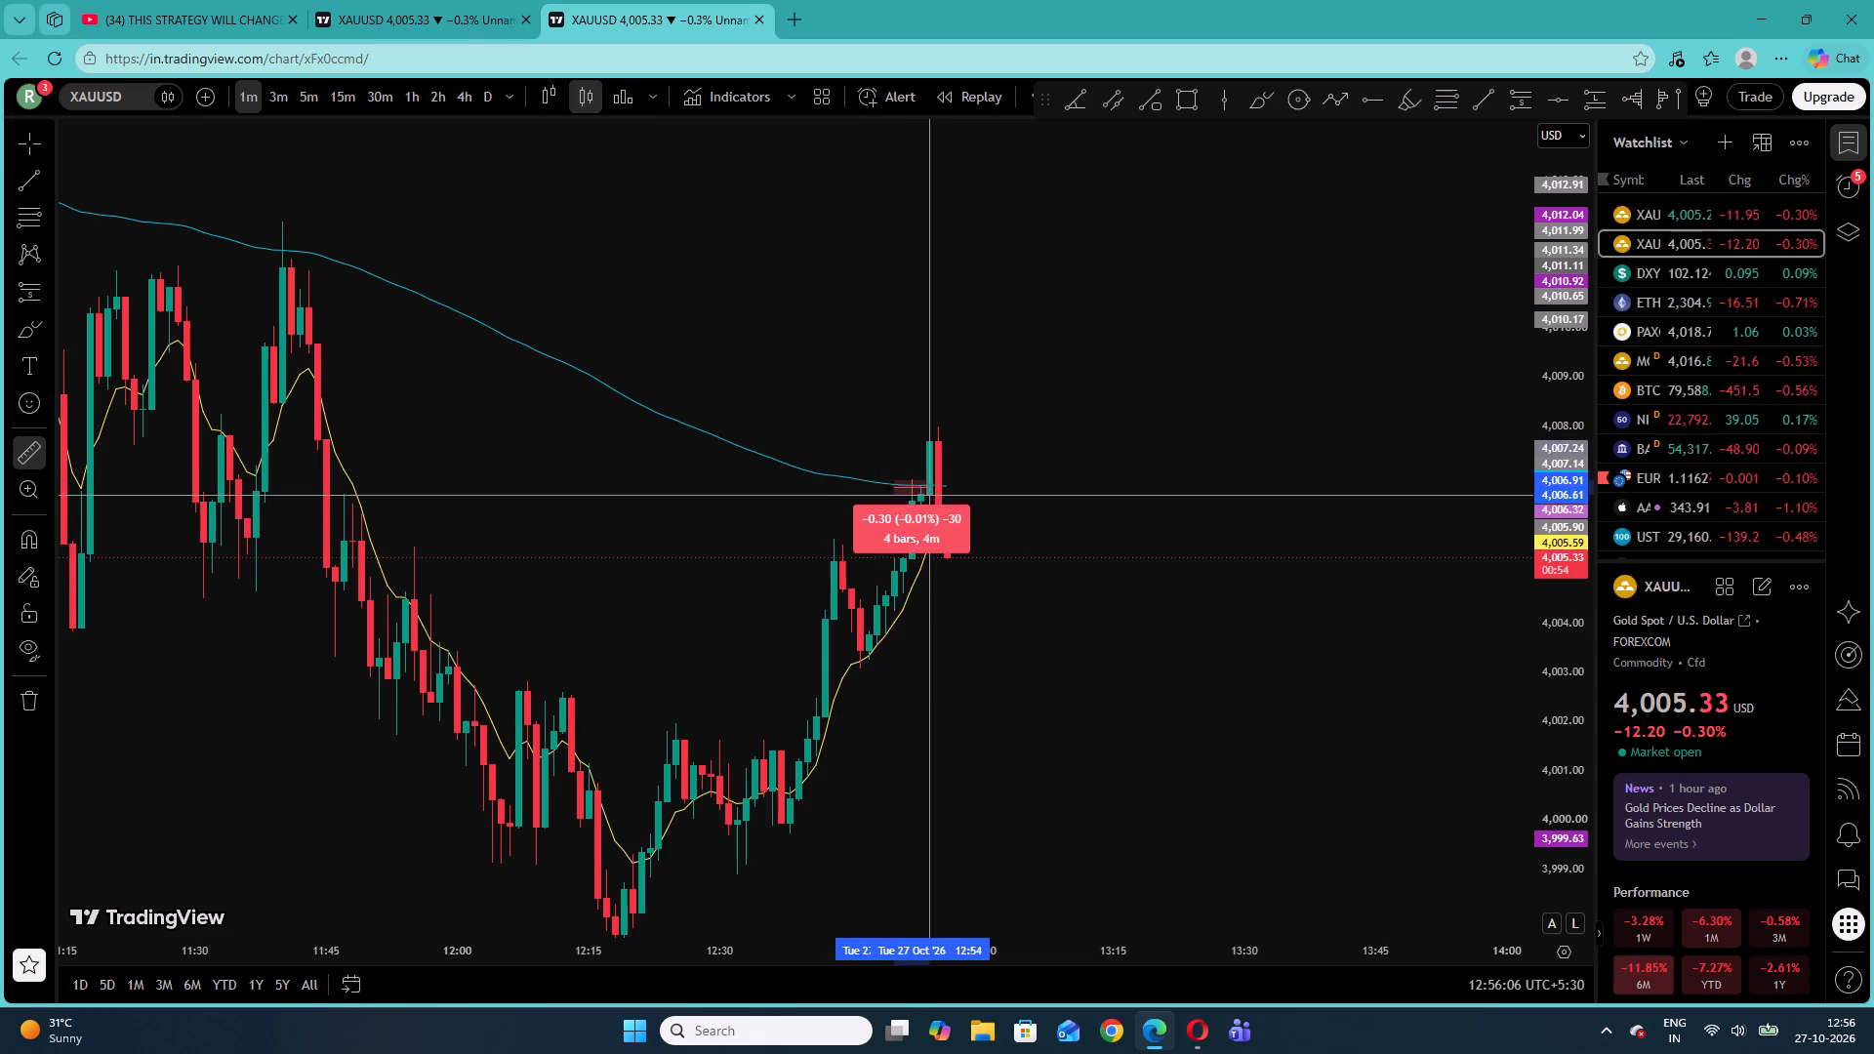
{"action": "left_click", "coordinate": [949, 558]}
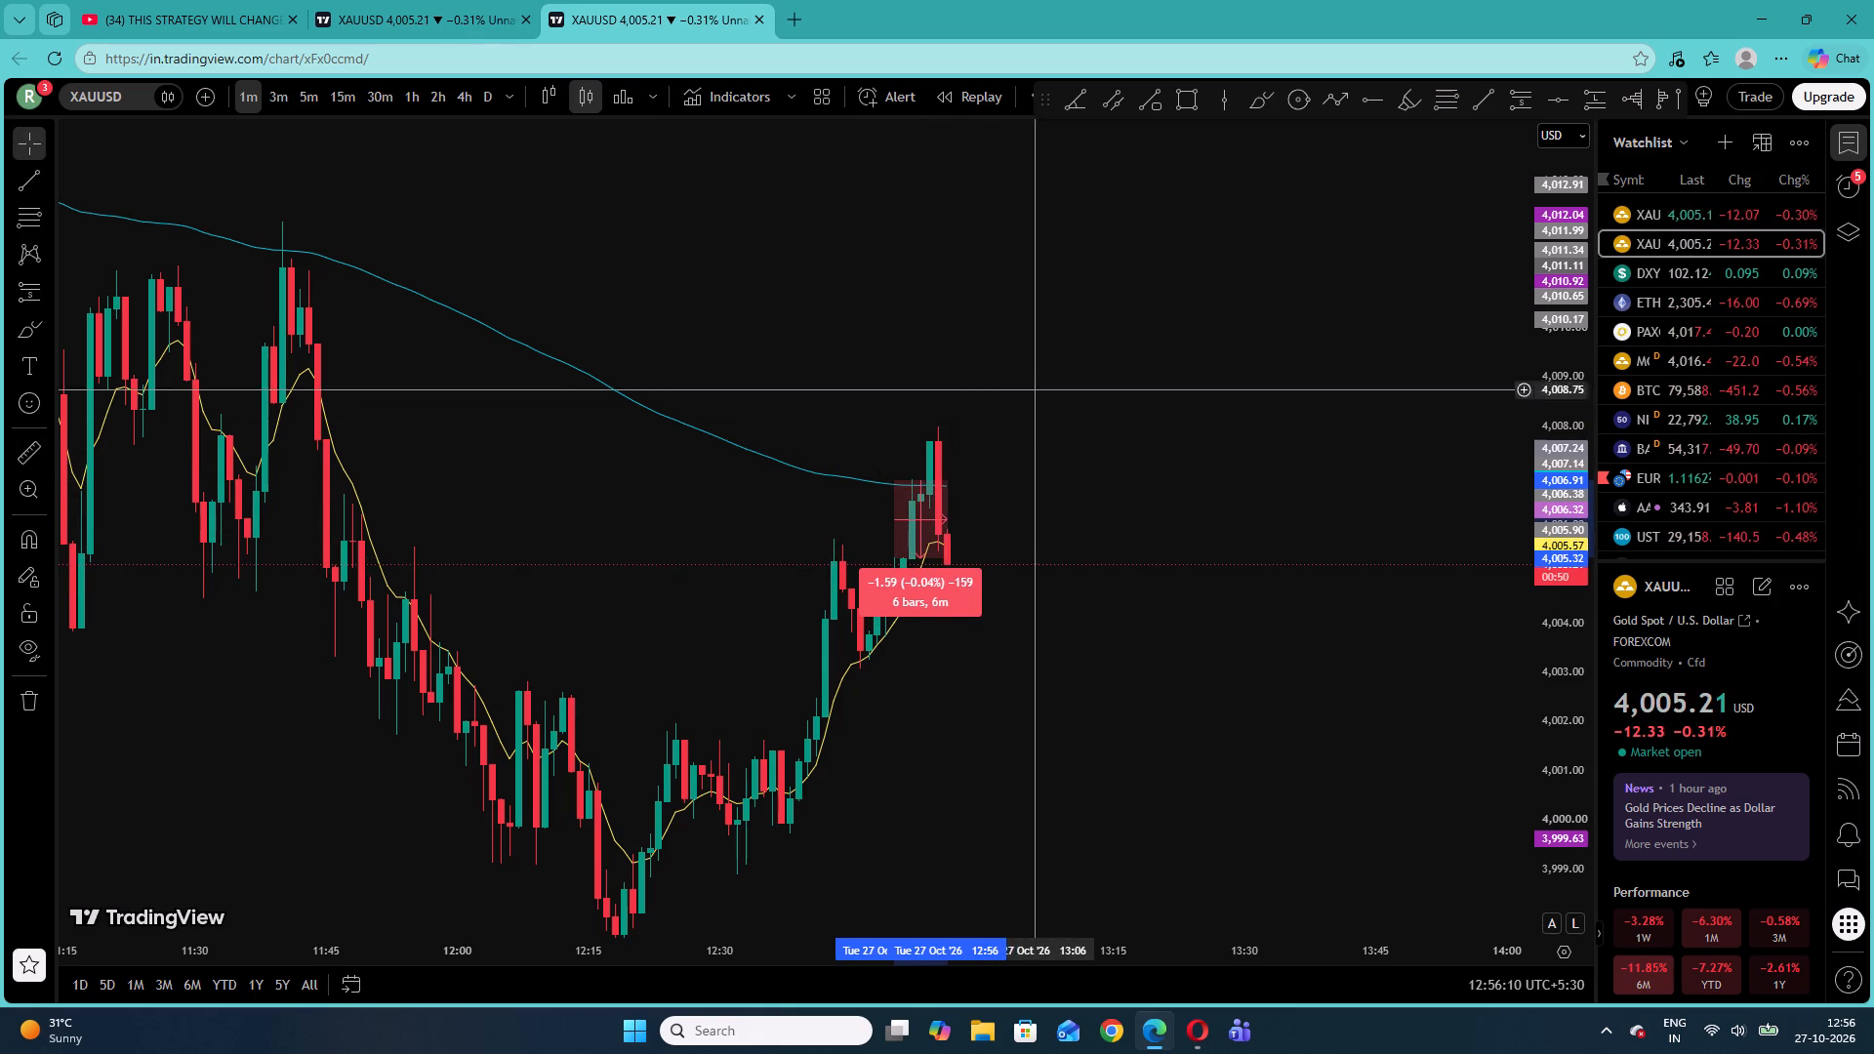
{"action": "left_click", "coordinate": [630, 307]}
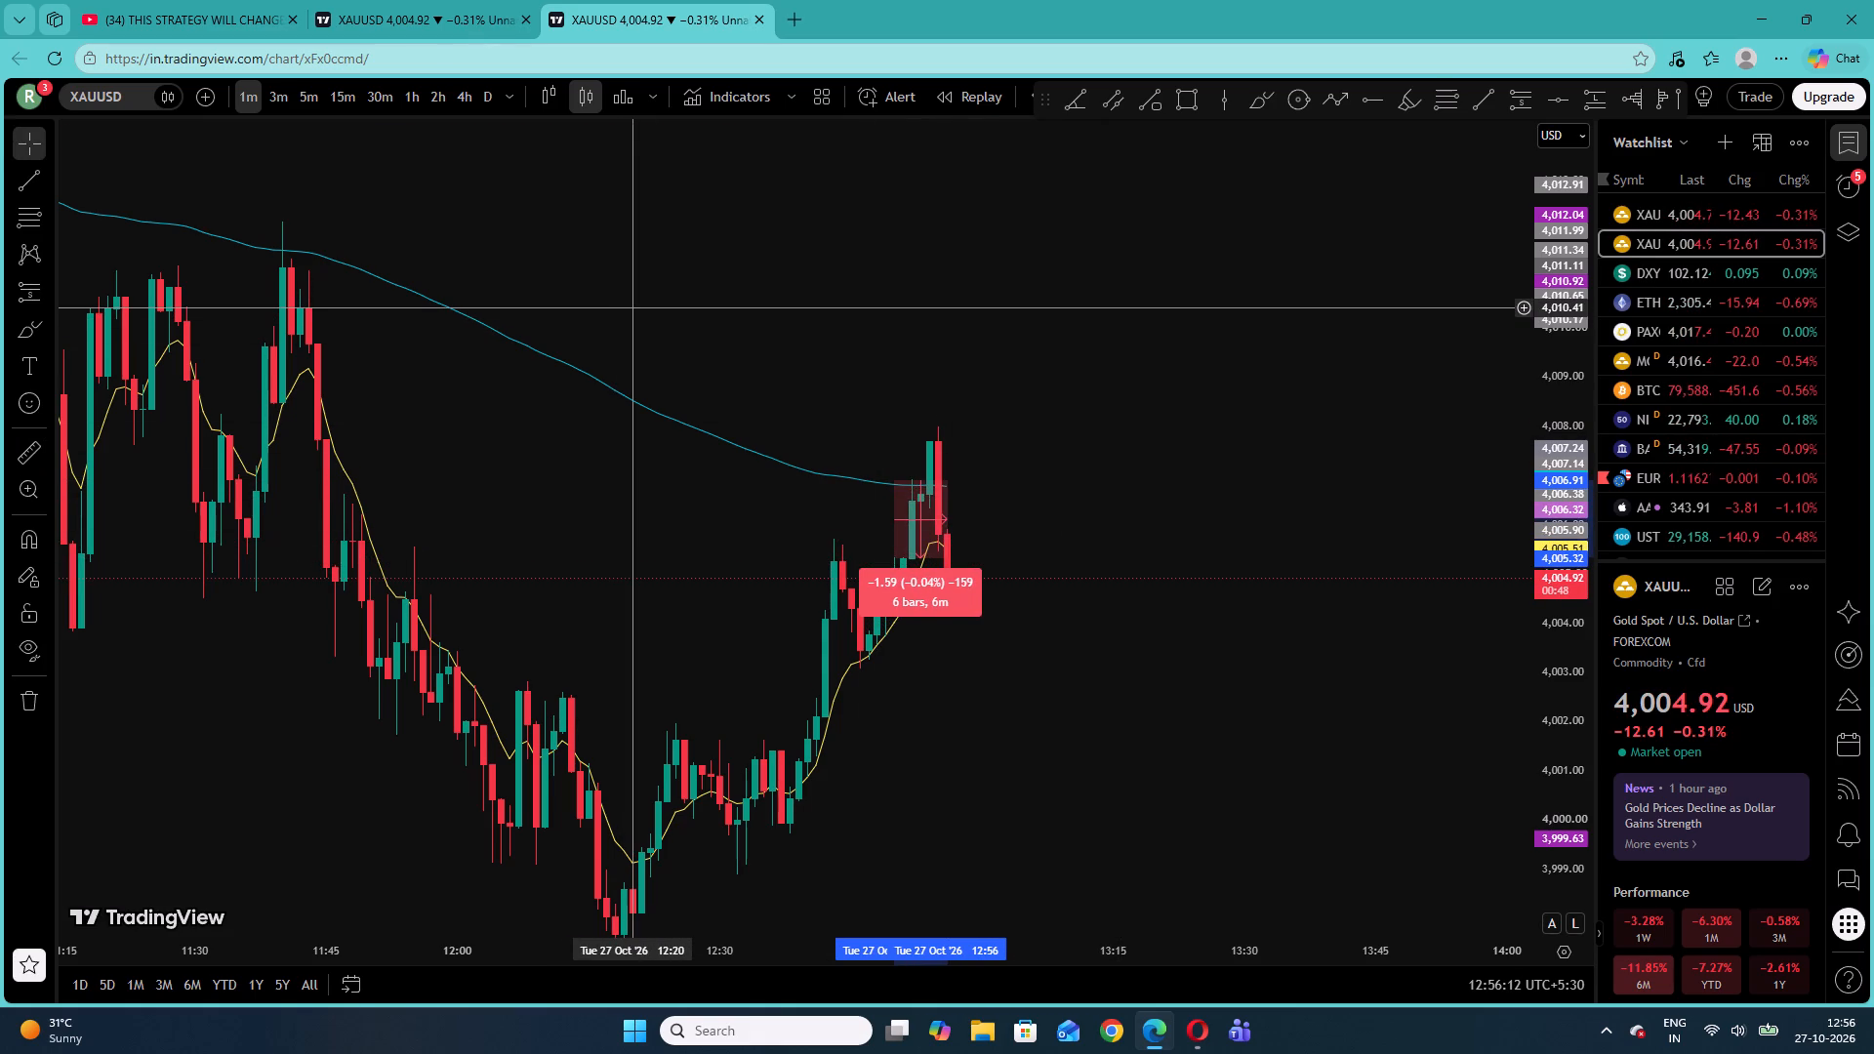
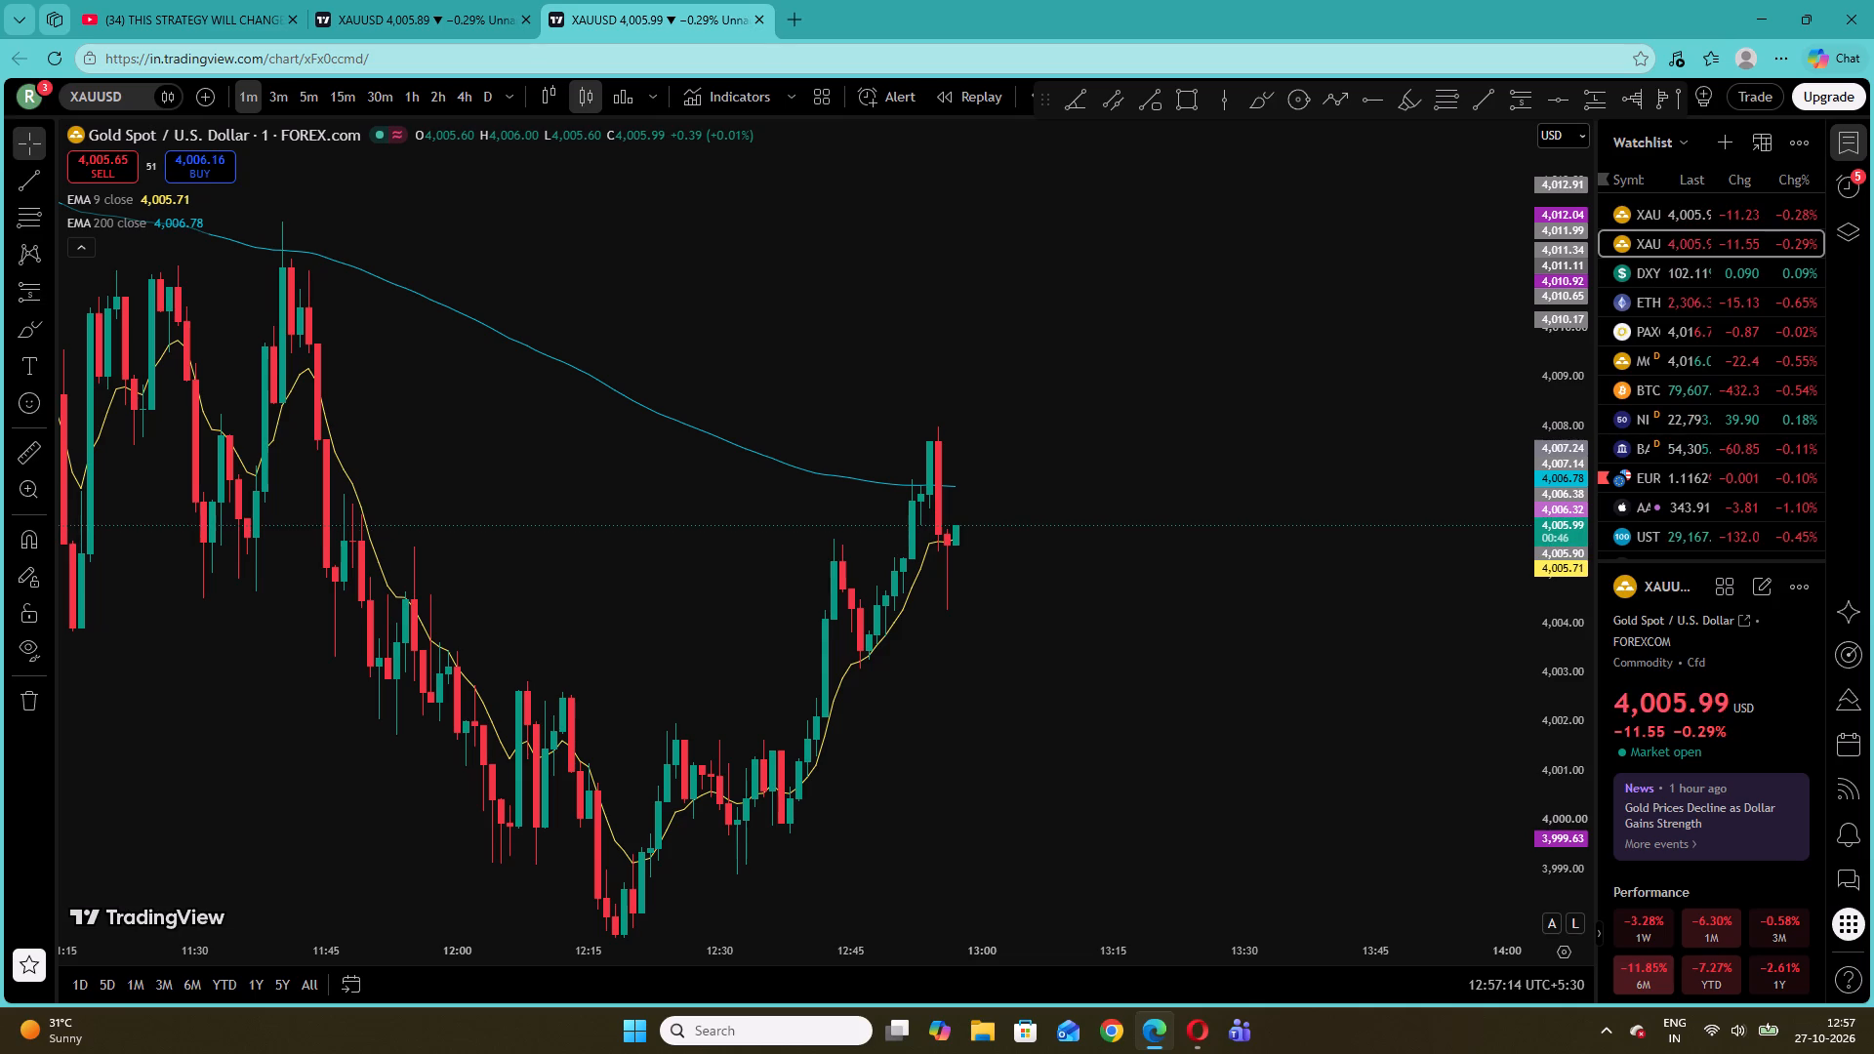
Switch to the YouTube strategy video and watch the 200 EMA trade examples, pausing with about 10:40 remaining.
{"action": "left_click", "coordinate": [222, 0]}
{"action": "left_click", "coordinate": [749, 408]}
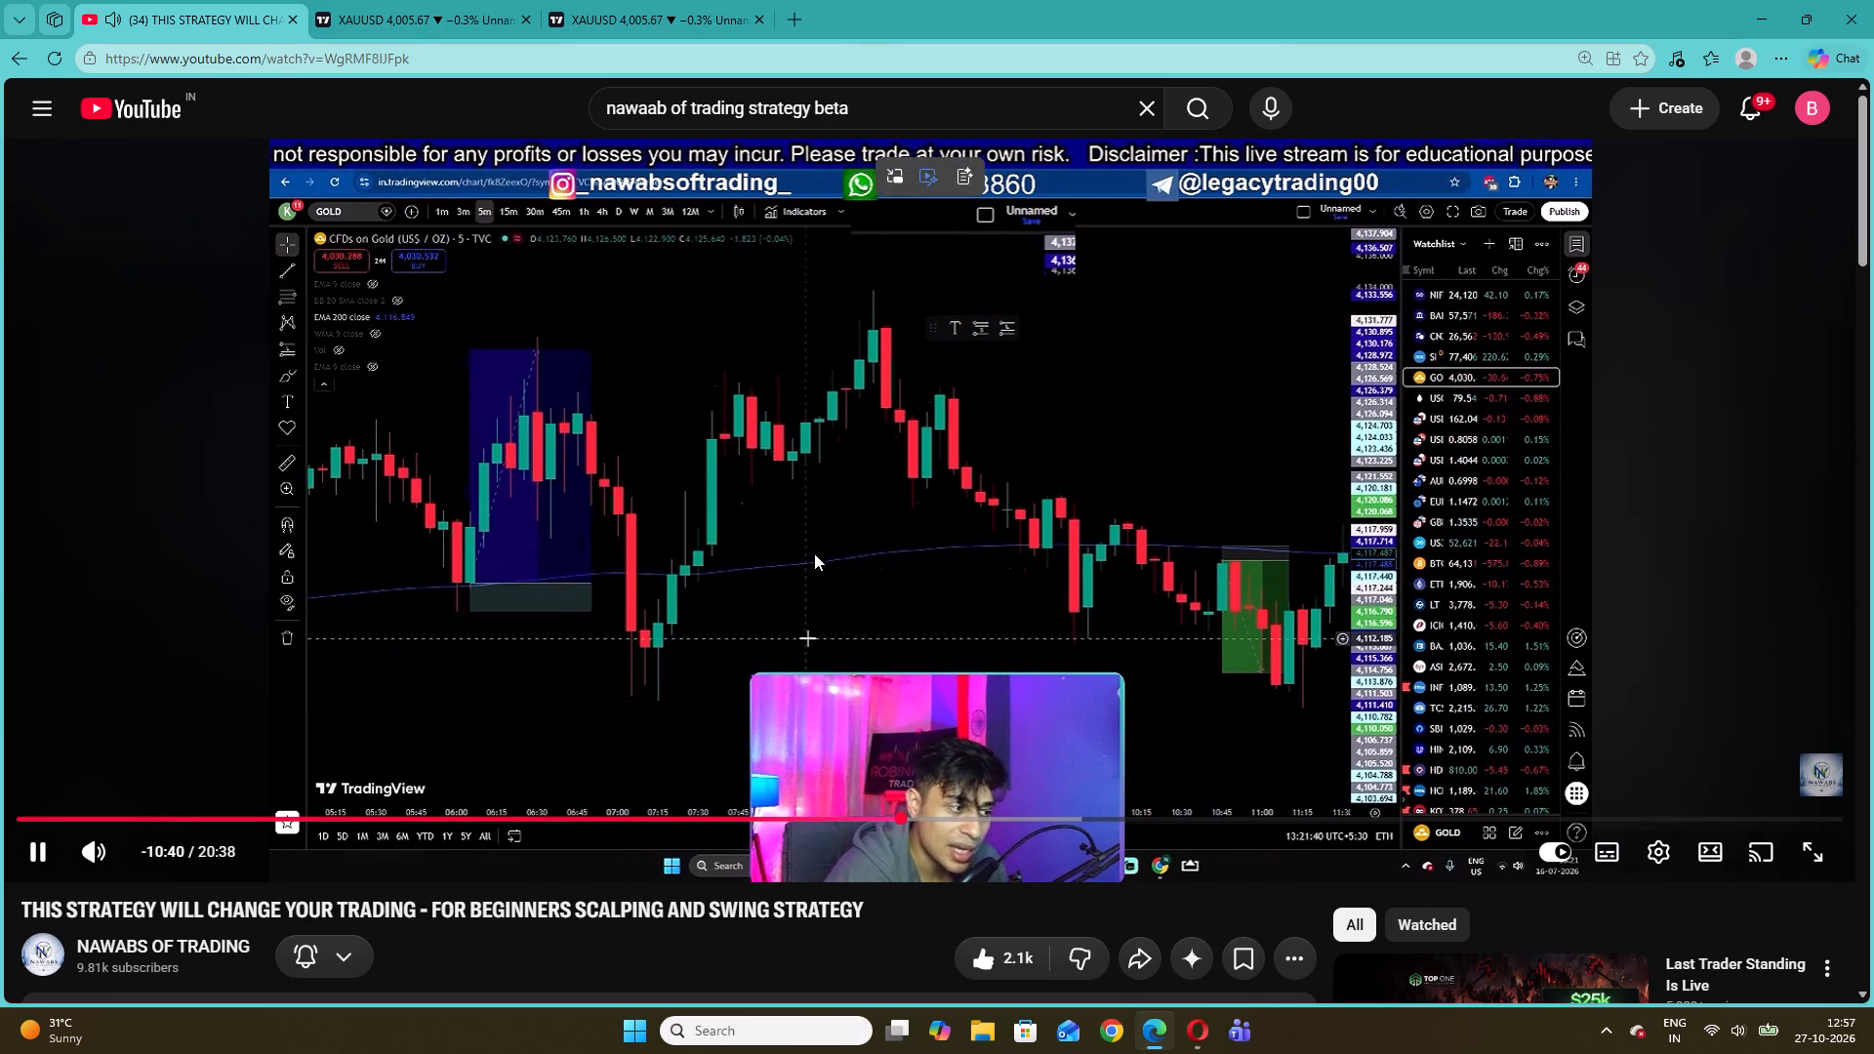
{"action": "left_click", "coordinate": [708, 559]}
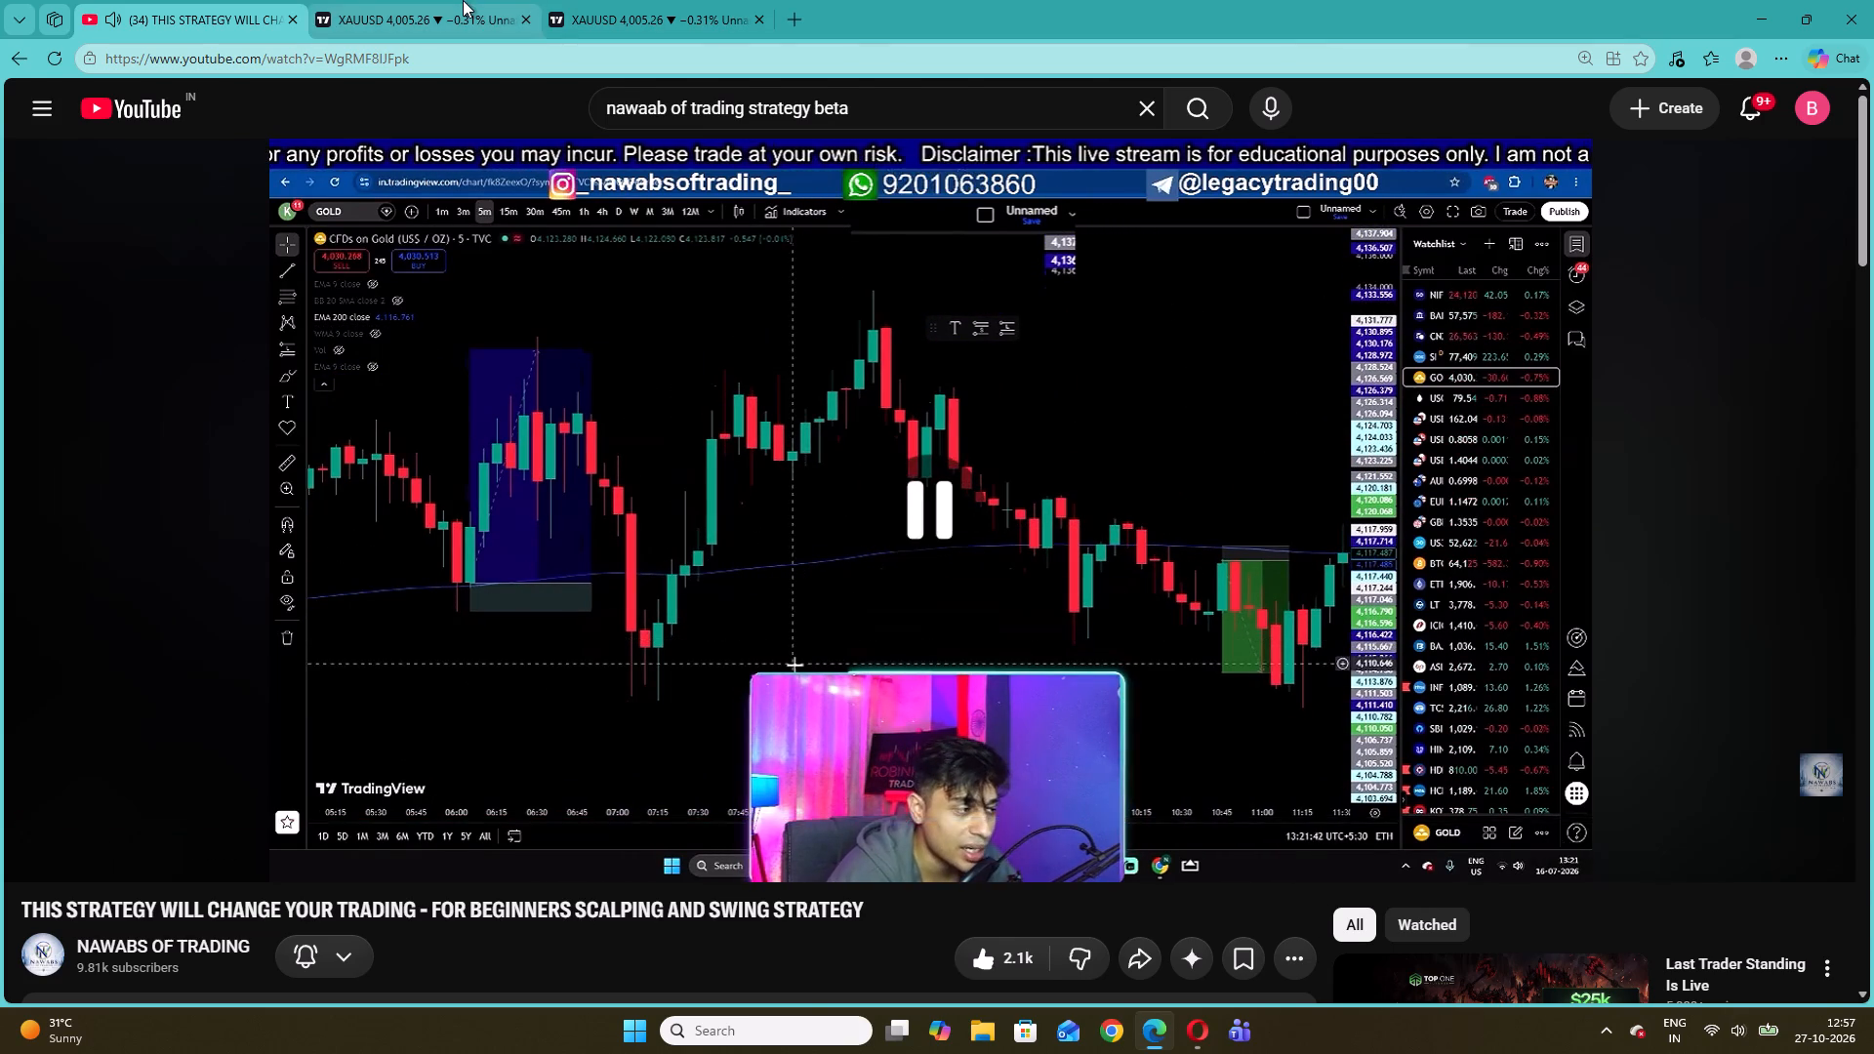
Switch to the XAUUSD one-minute chart holding the marked short positions and reset its view to review them.
{"action": "left_click", "coordinate": [463, 0]}
{"action": "right_click", "coordinate": [1033, 224]}
{"action": "left_click", "coordinate": [1094, 233]}
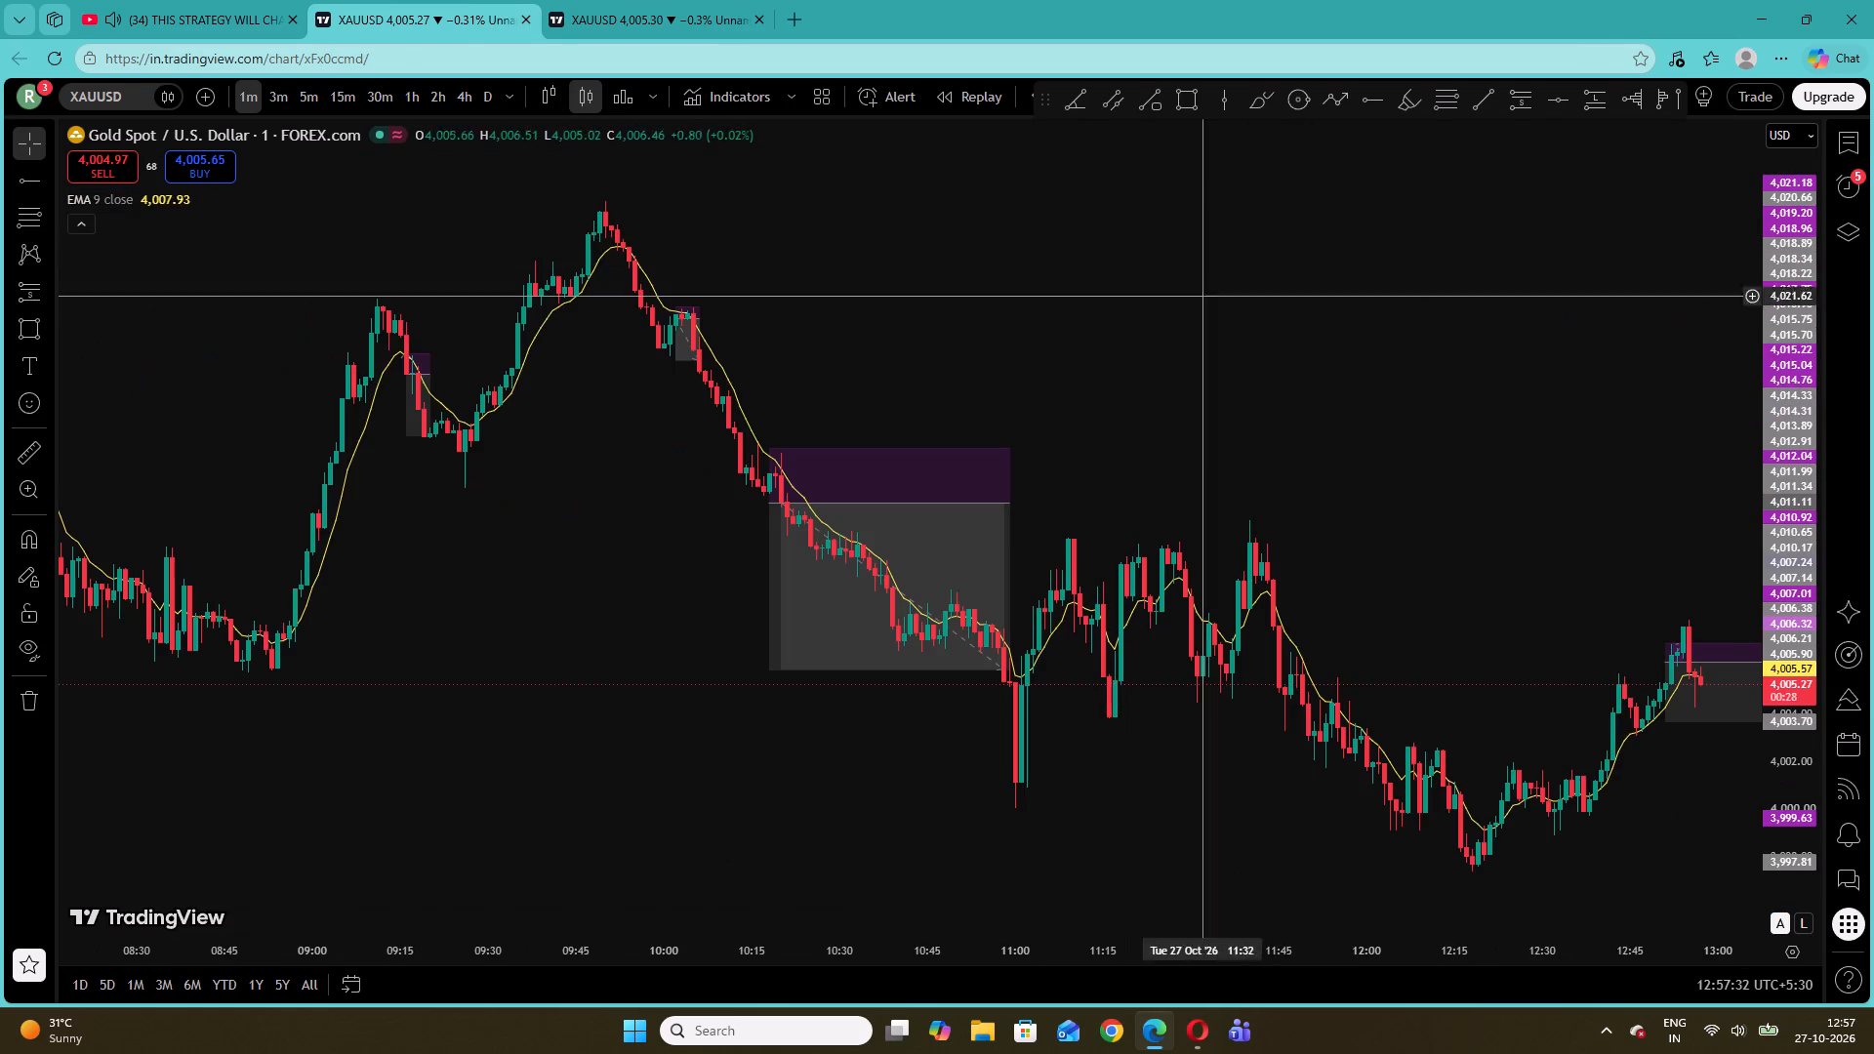
Resume the strategy video, check the XAUUSD chart with the 200 EMA meanwhile, and pause the video with 9:37 remaining.
{"action": "left_click", "coordinate": [171, 0]}
{"action": "left_click", "coordinate": [609, 373]}
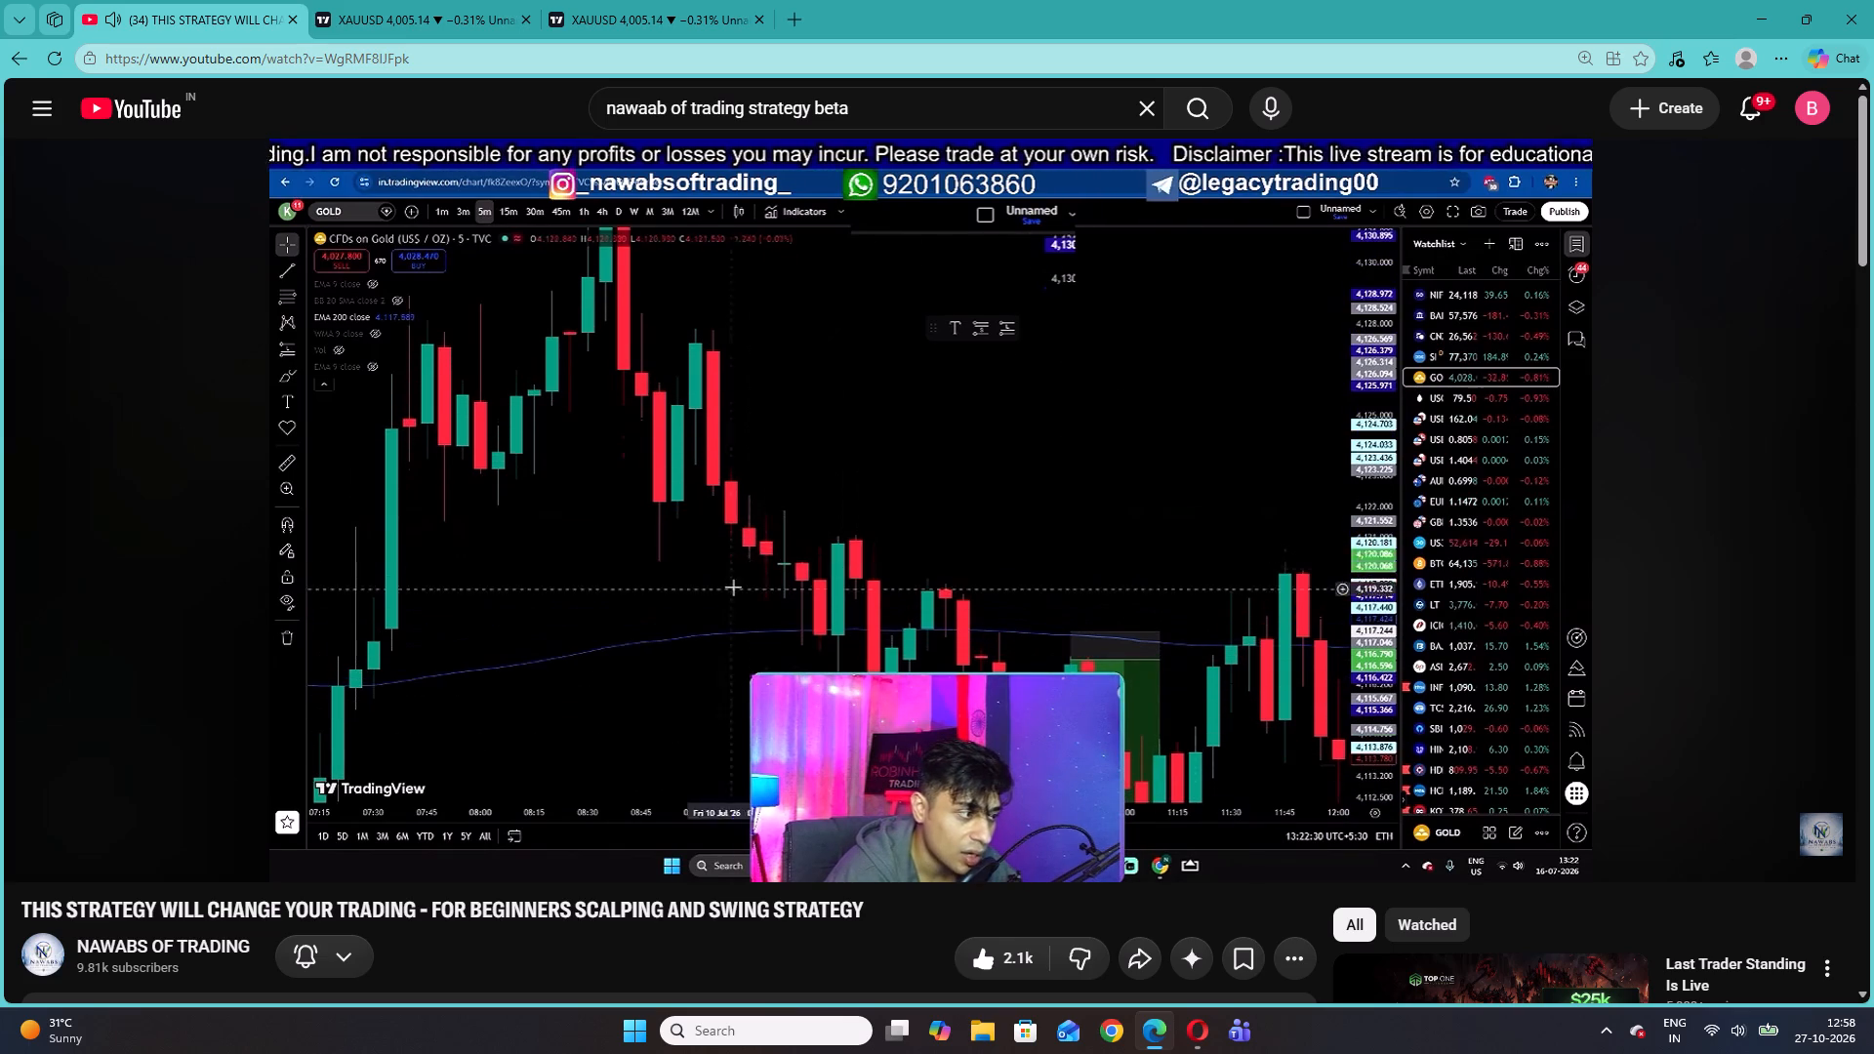
{"action": "left_click", "coordinate": [612, 0]}
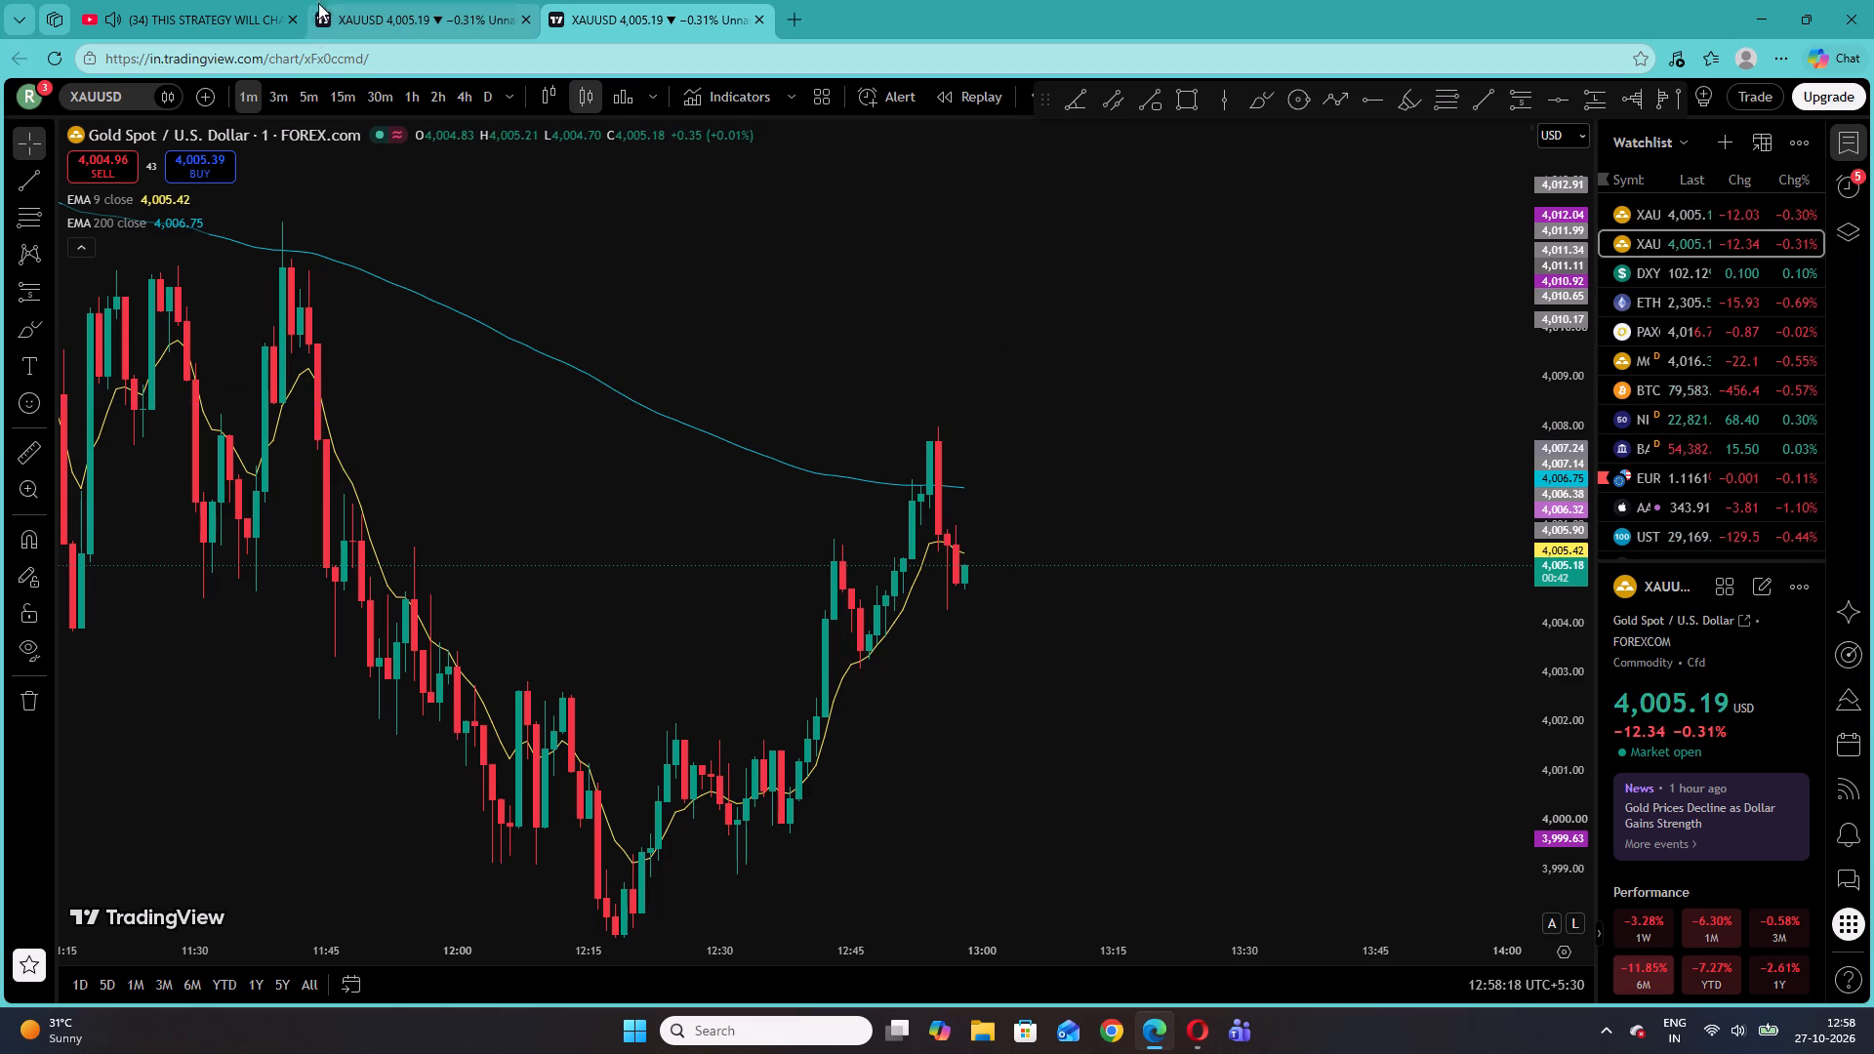
{"action": "left_click", "coordinate": [248, 0]}
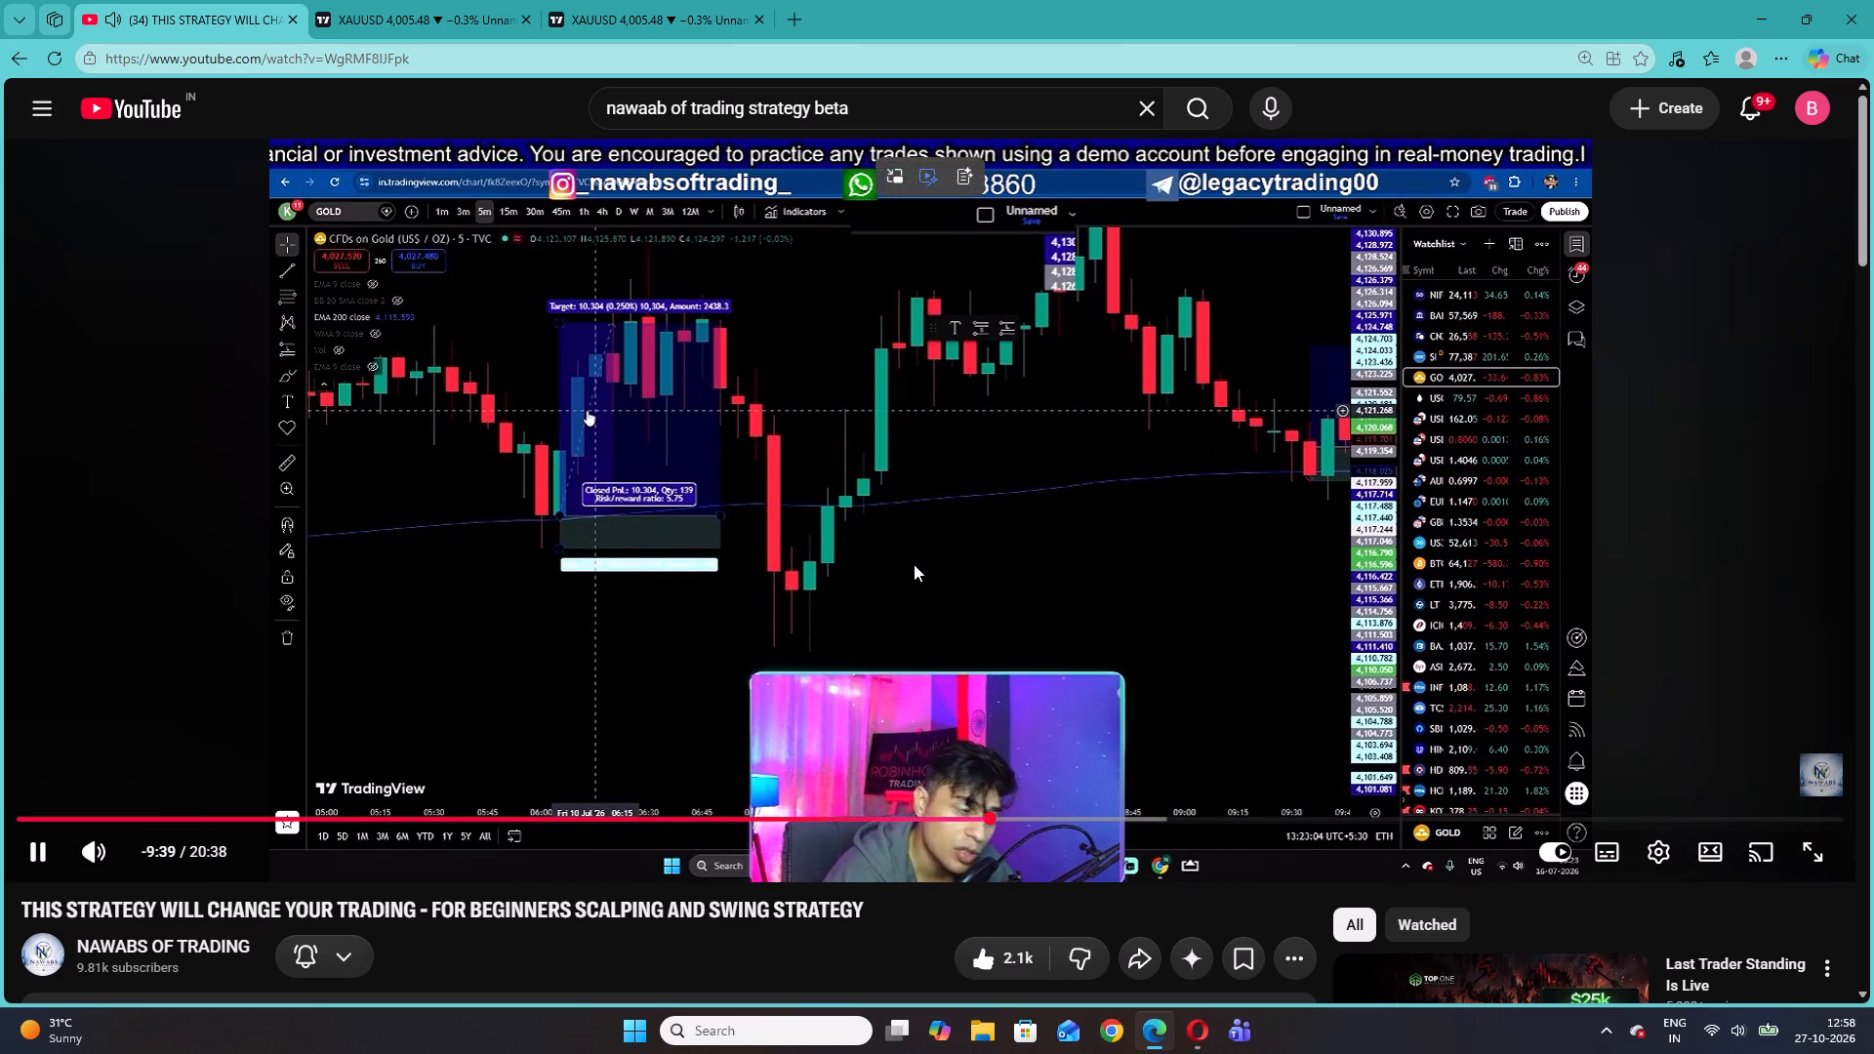
{"action": "left_click", "coordinate": [755, 587]}
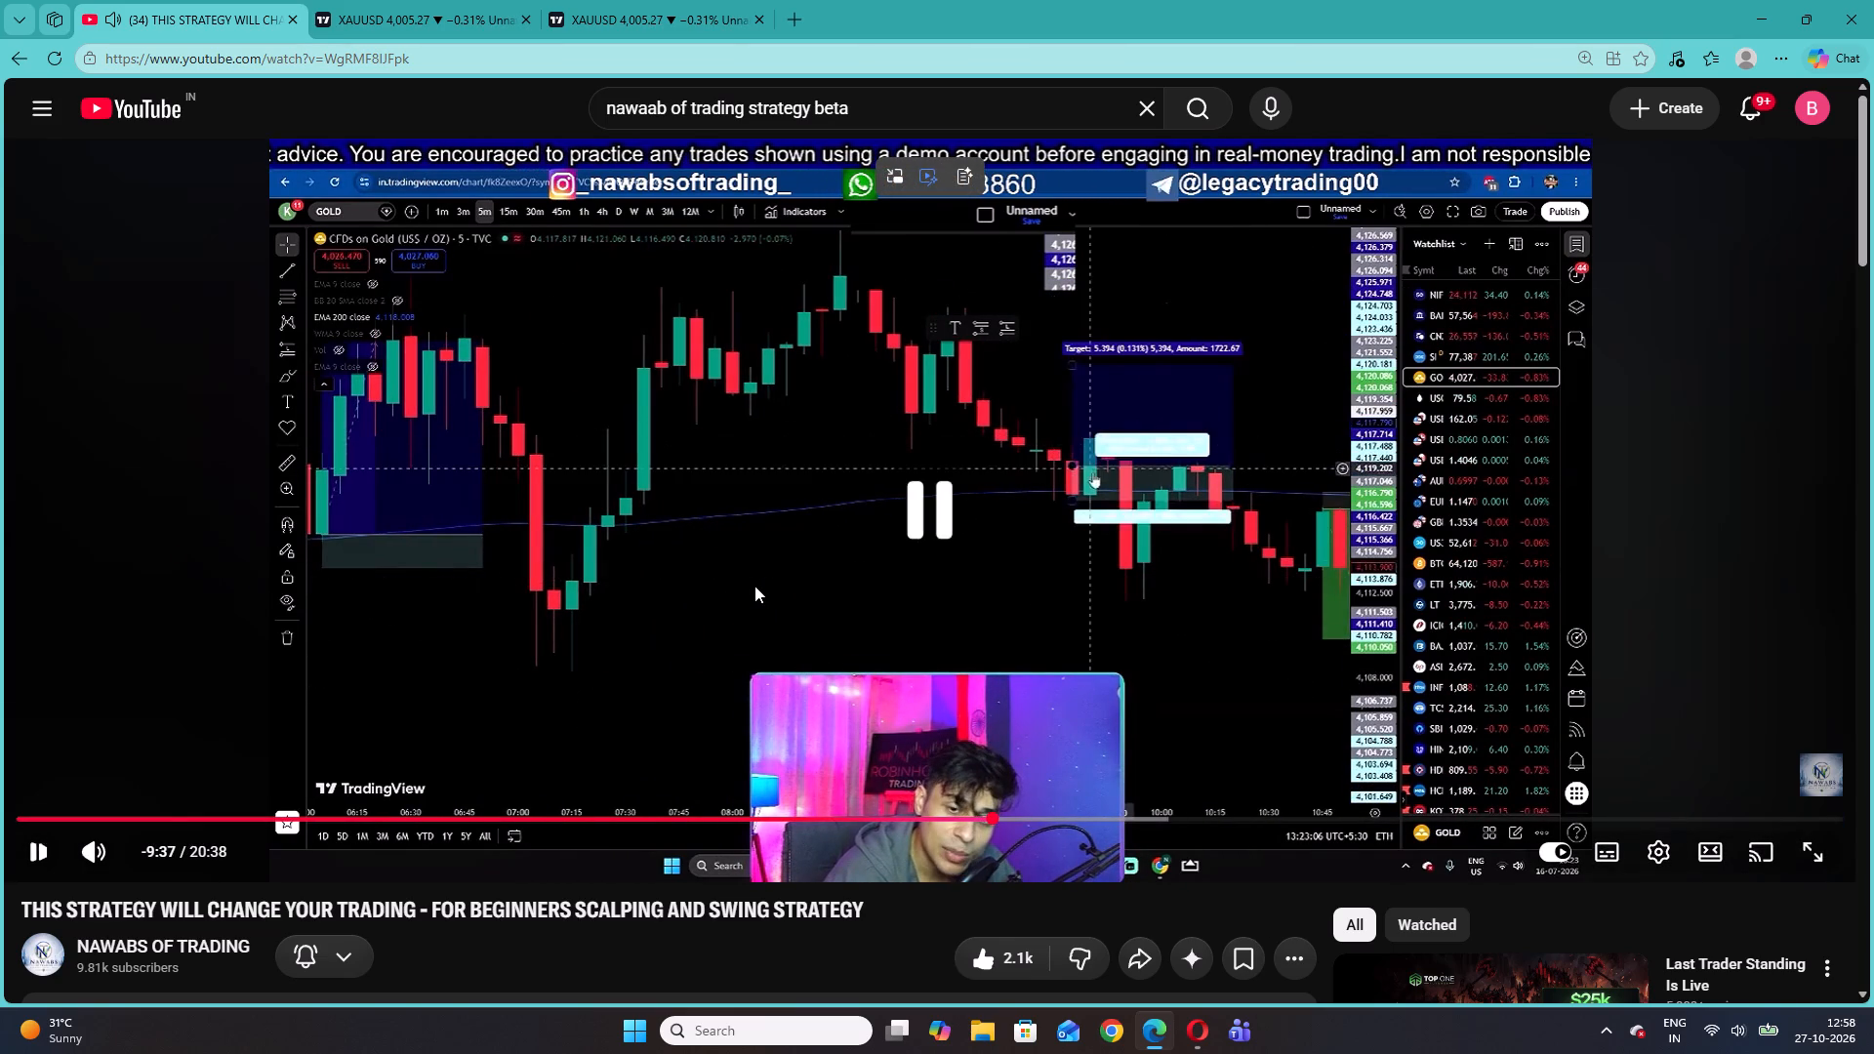
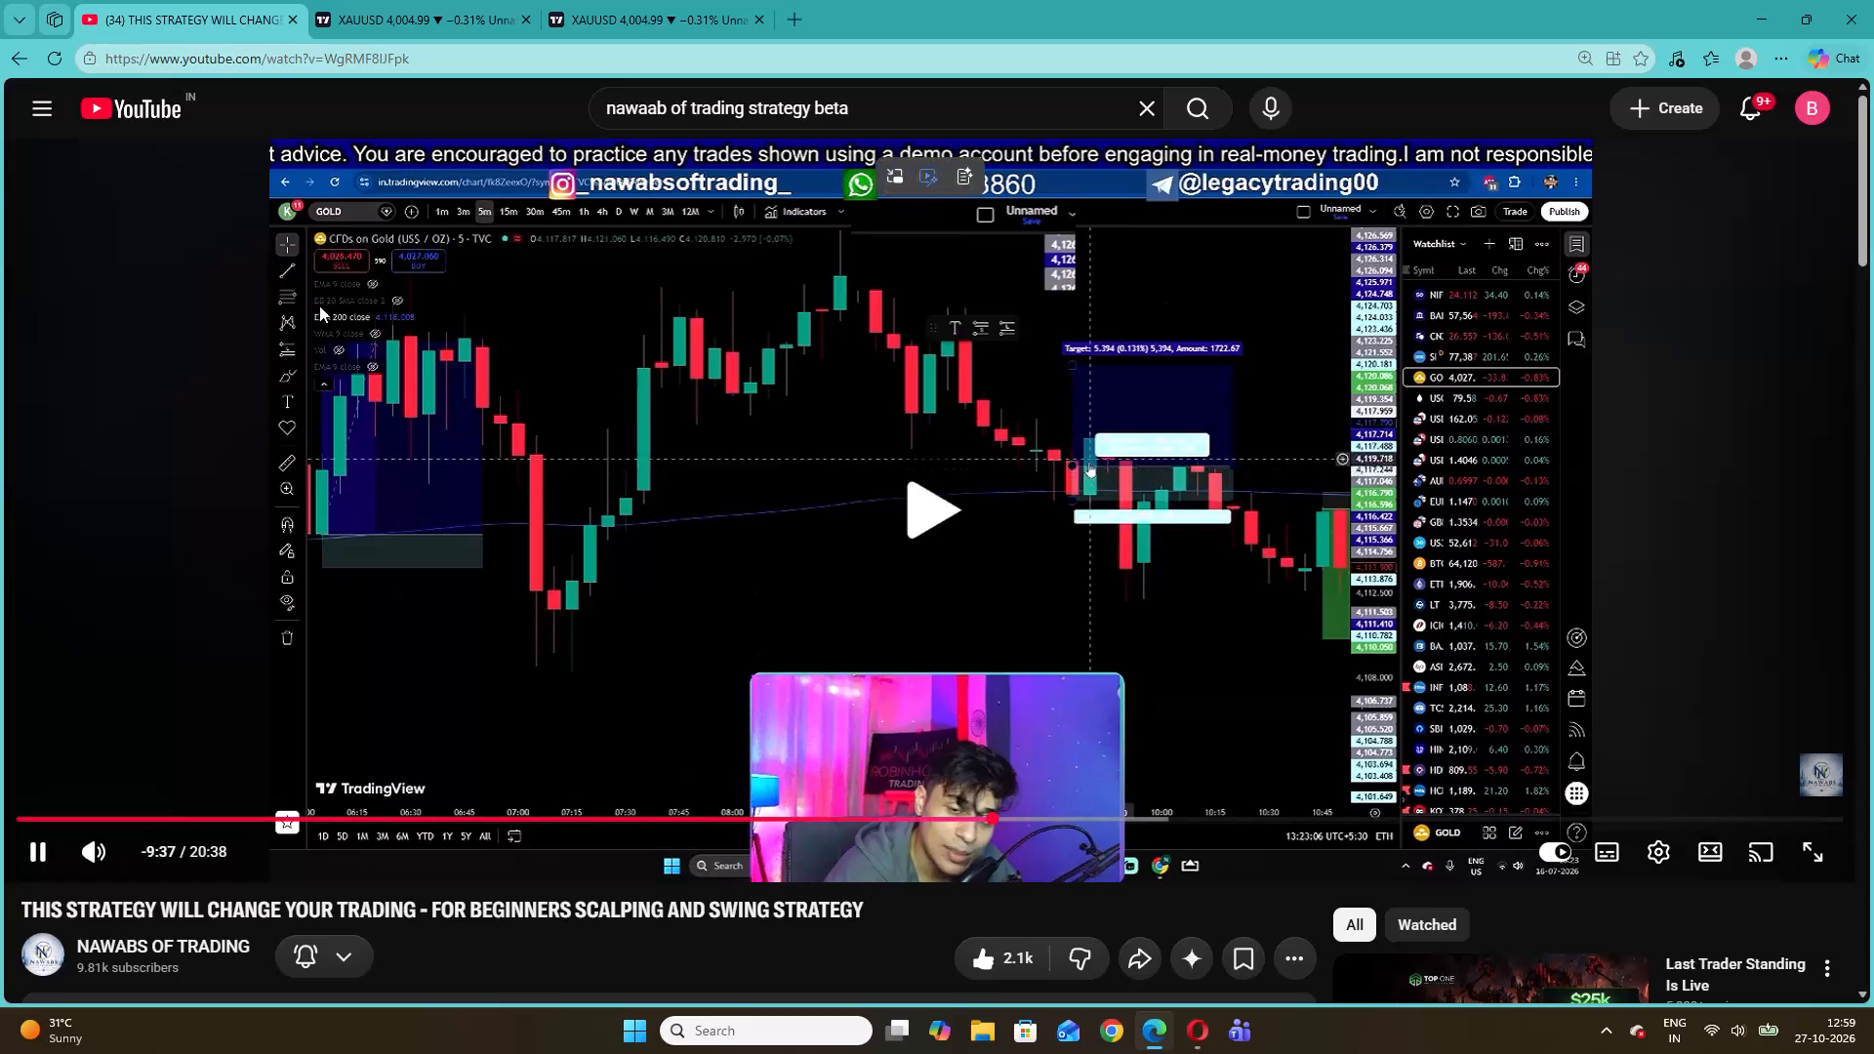
Switch to the XAUUSD one-minute chart with the 200 EMA and place a short position at the 12:57 candle, entry 4,005.01.
{"action": "left_click", "coordinate": [429, 0]}
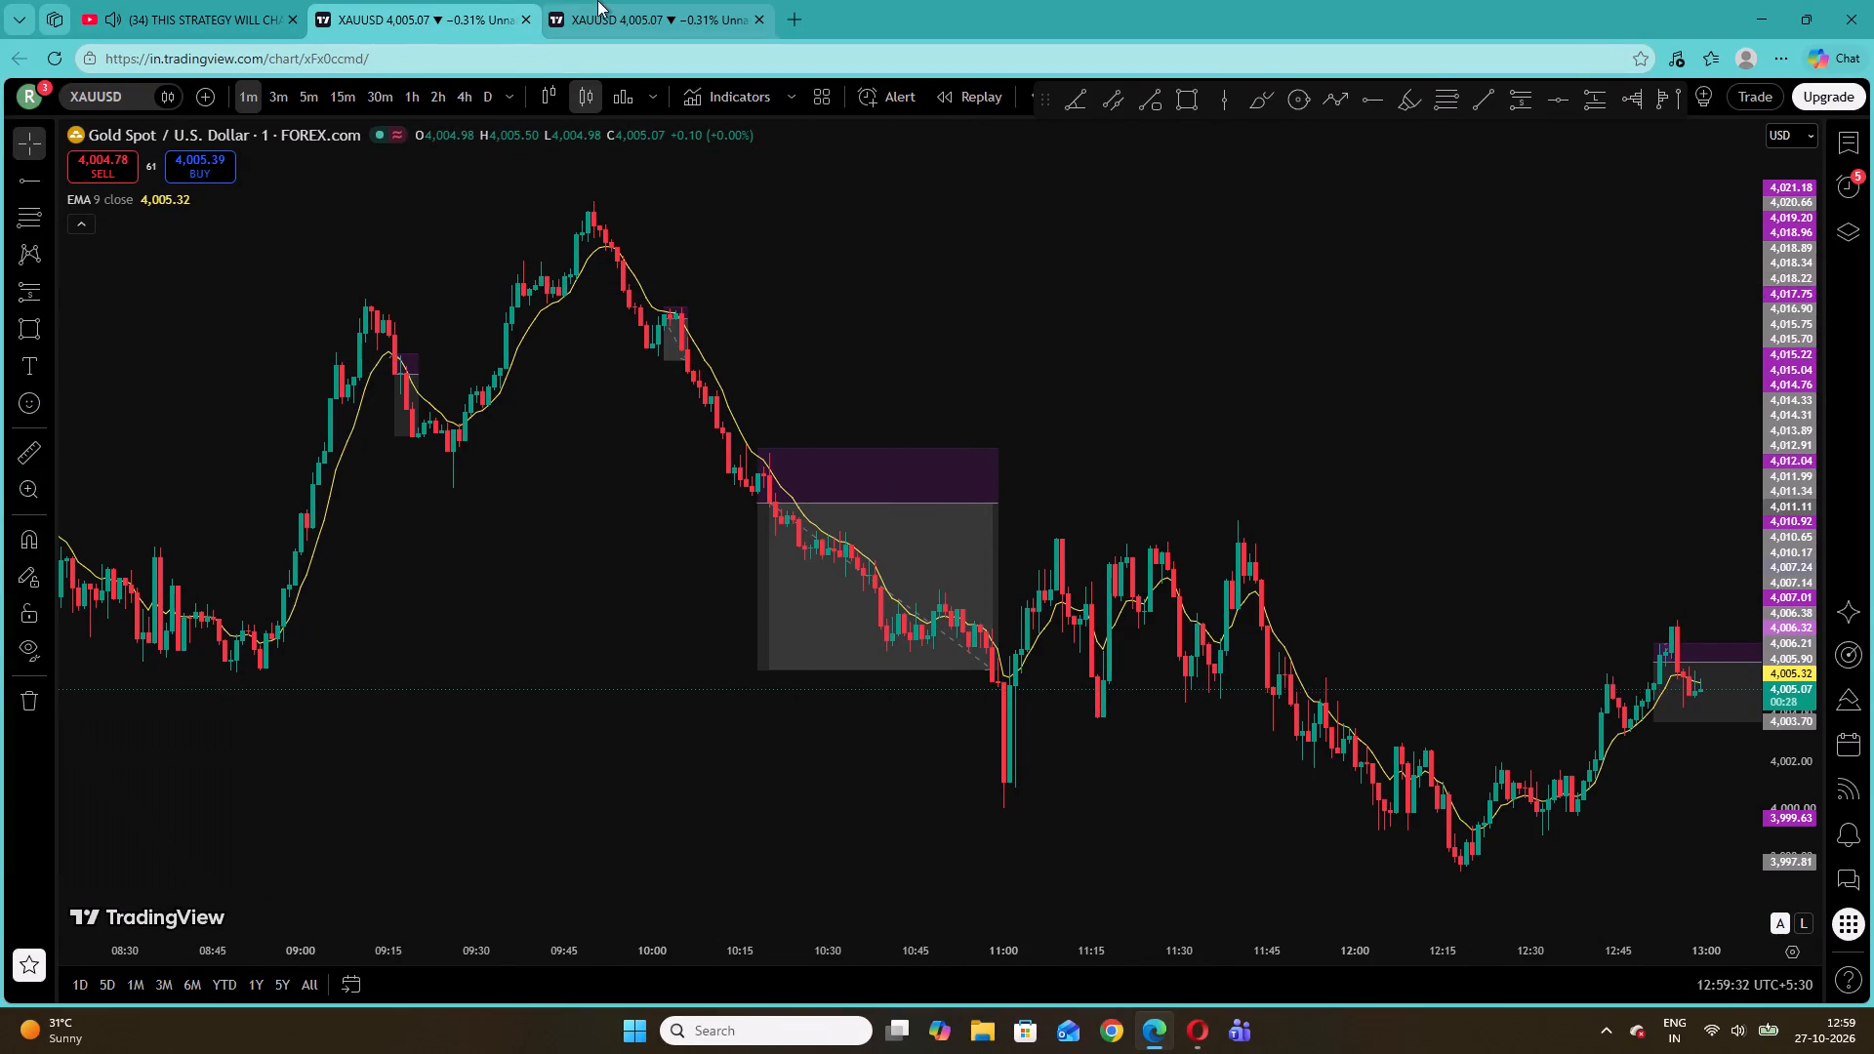
{"action": "left_click", "coordinate": [631, 0]}
{"action": "left_click", "coordinate": [77, 0]}
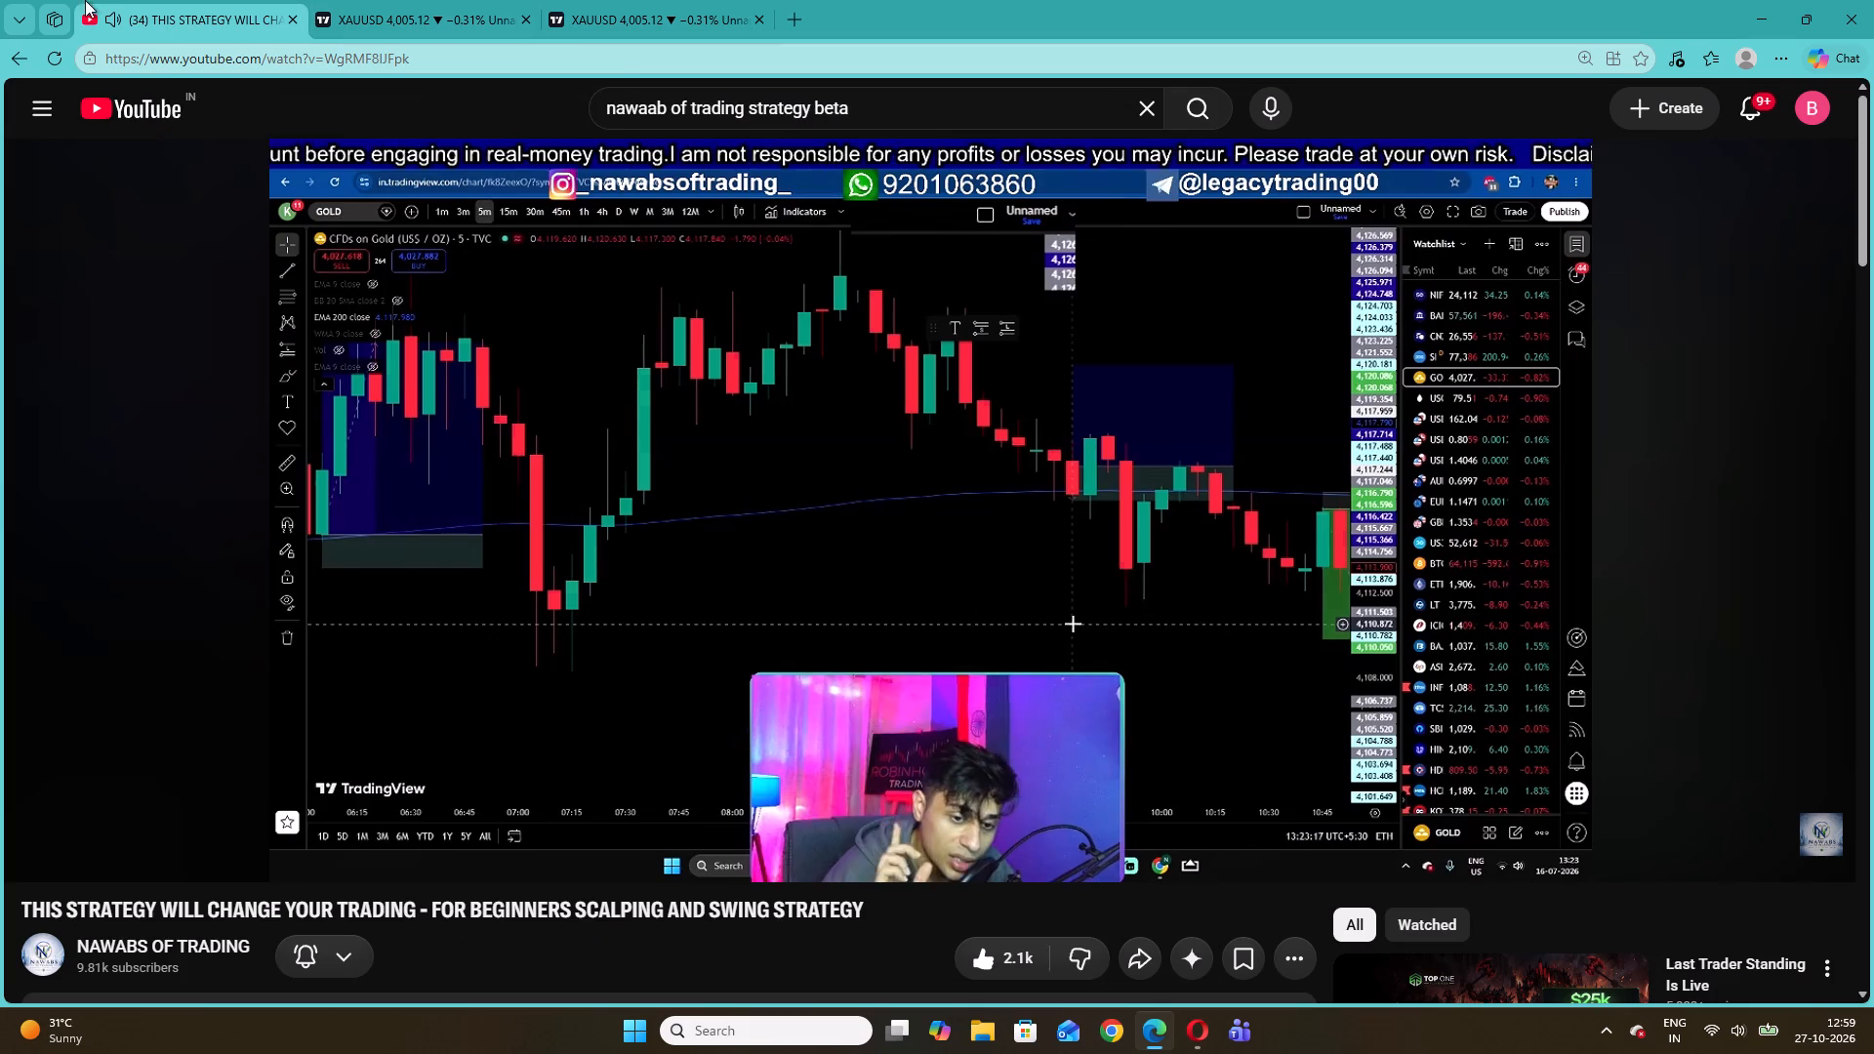
{"action": "left_click", "coordinate": [684, 3]}
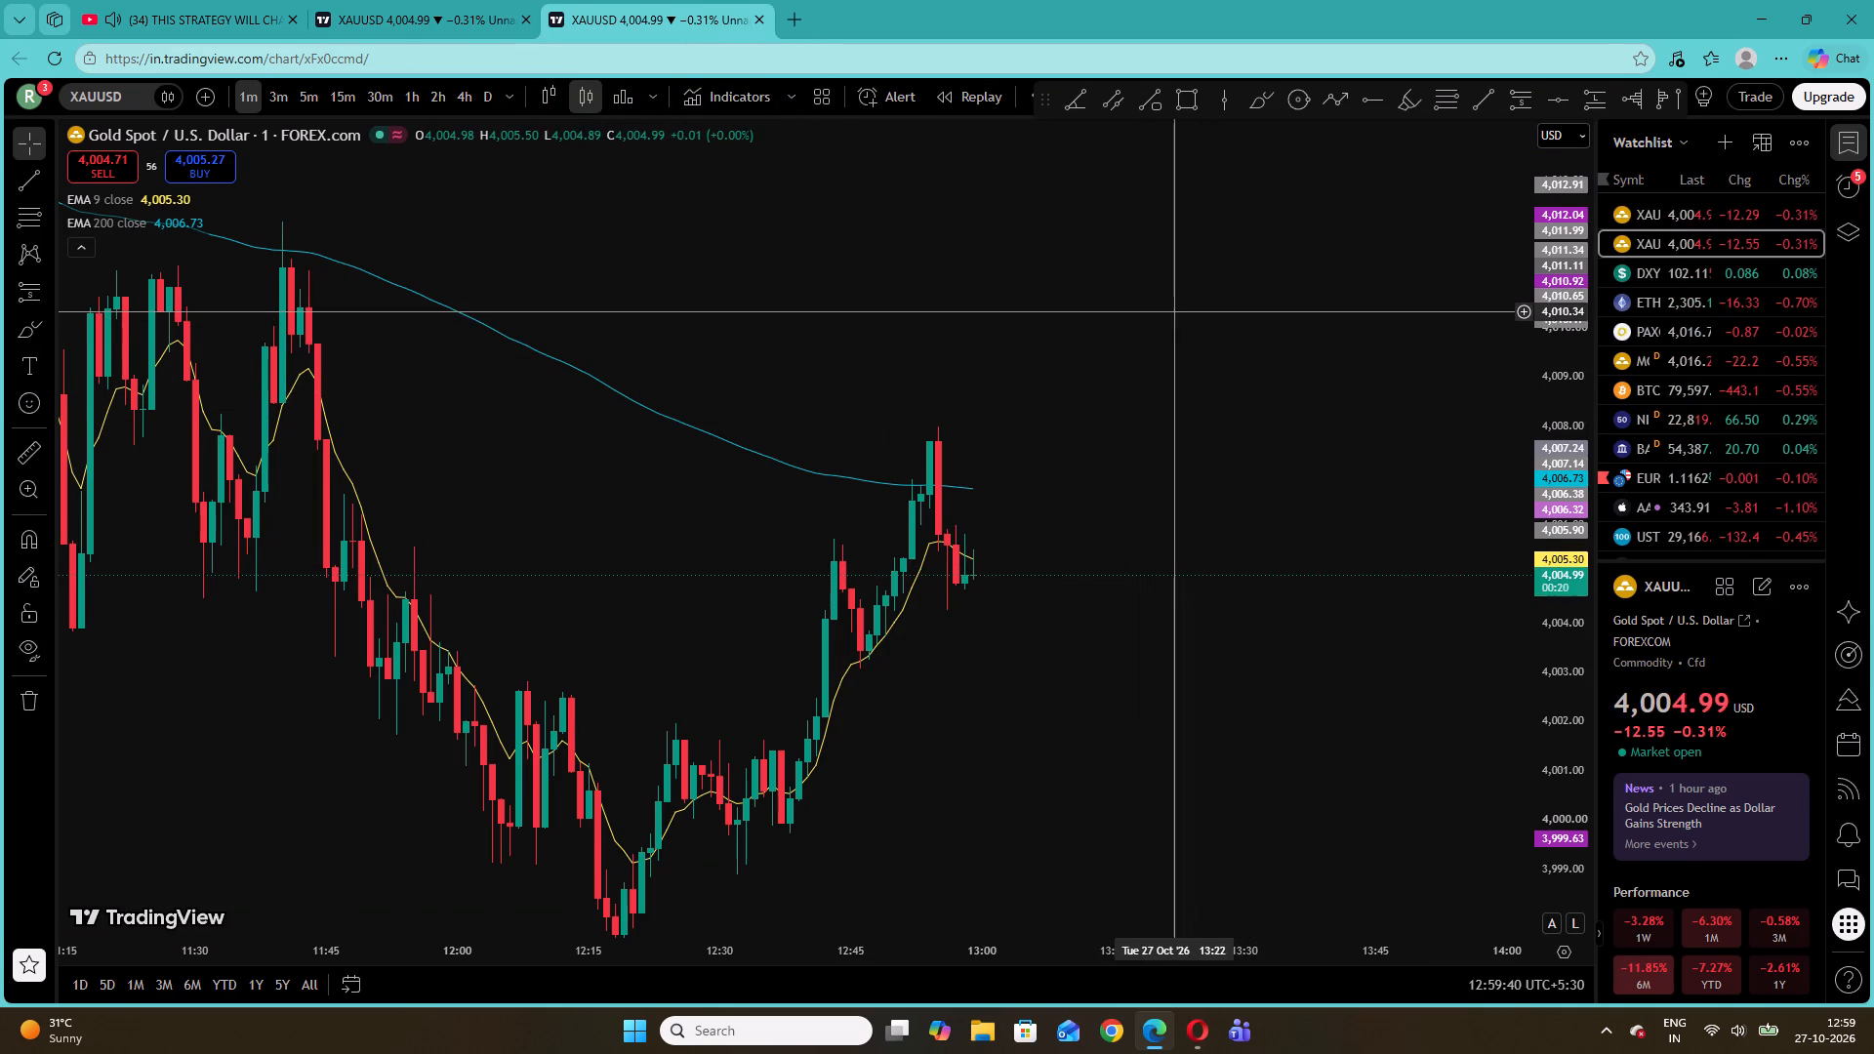
{"action": "left_click_drag", "start_coordinate": [1551, 632], "coordinate": [1521, 436]}
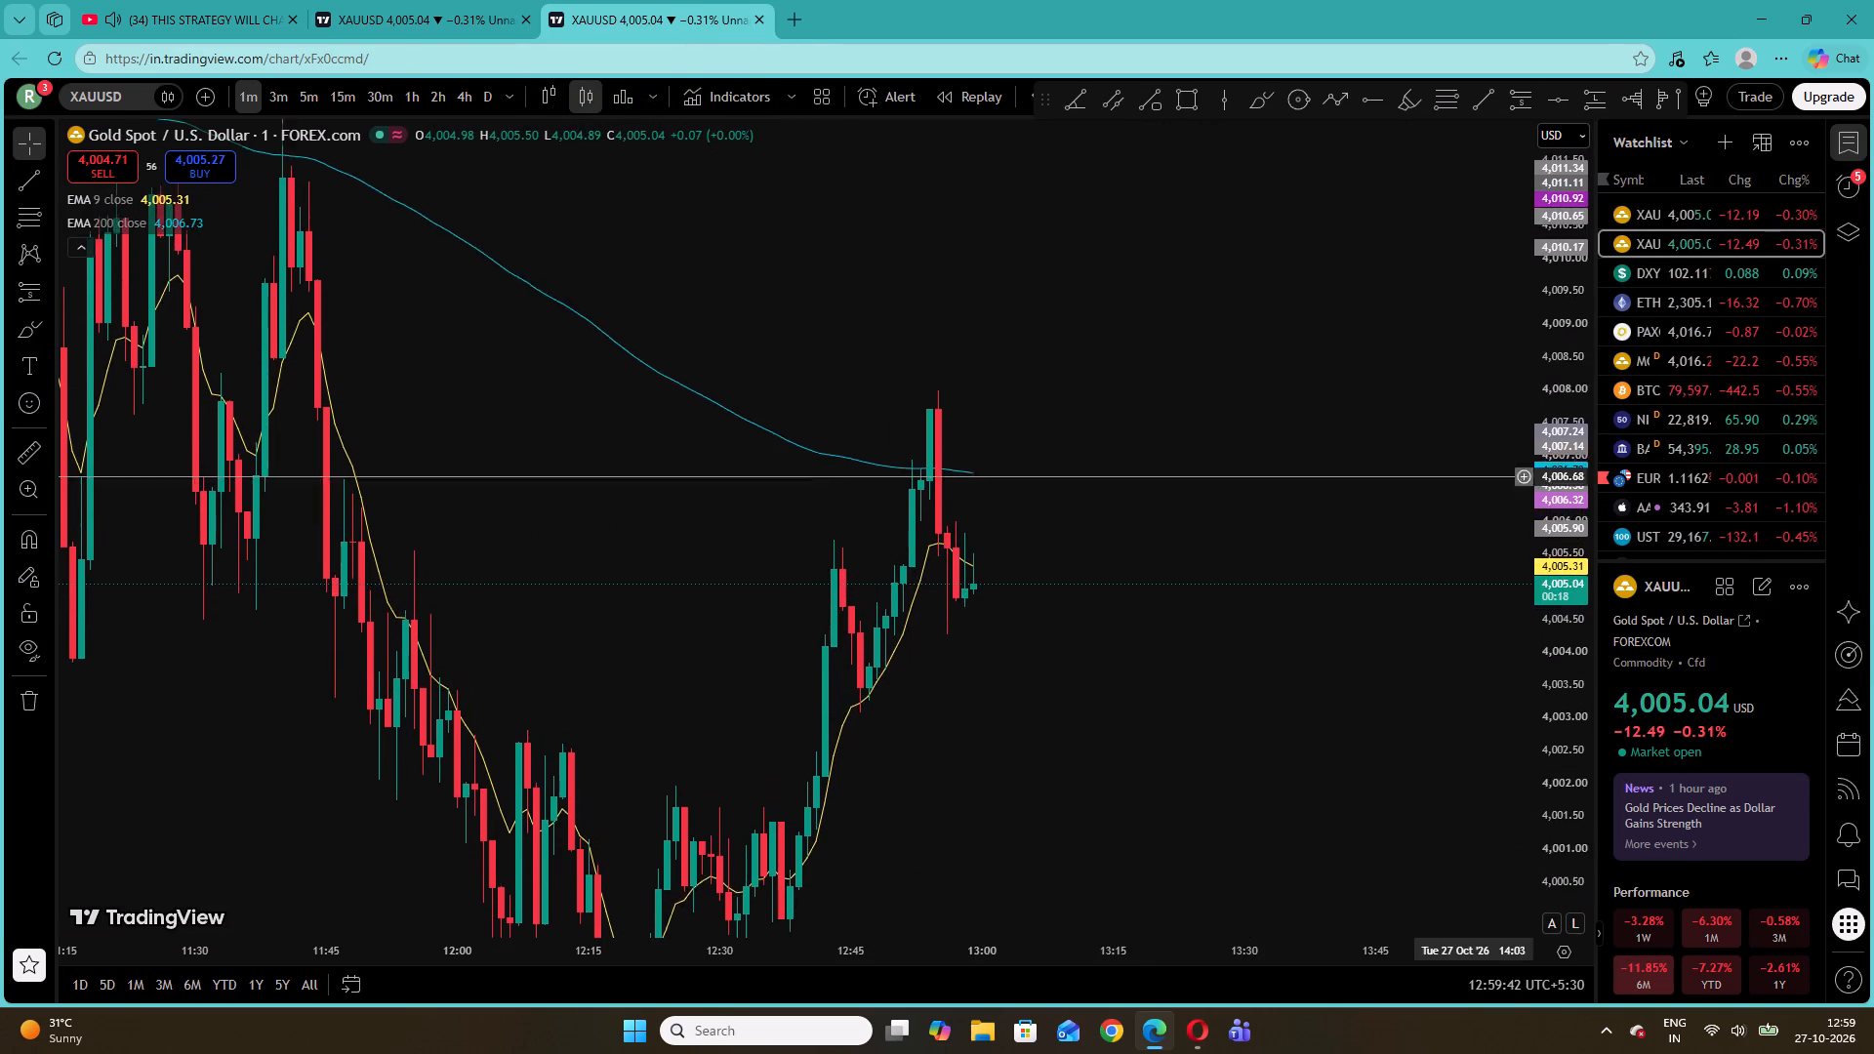
{"action": "left_click_drag", "start_coordinate": [1521, 436], "coordinate": [1497, 275]}
{"action": "left_click", "coordinate": [41, 288]}
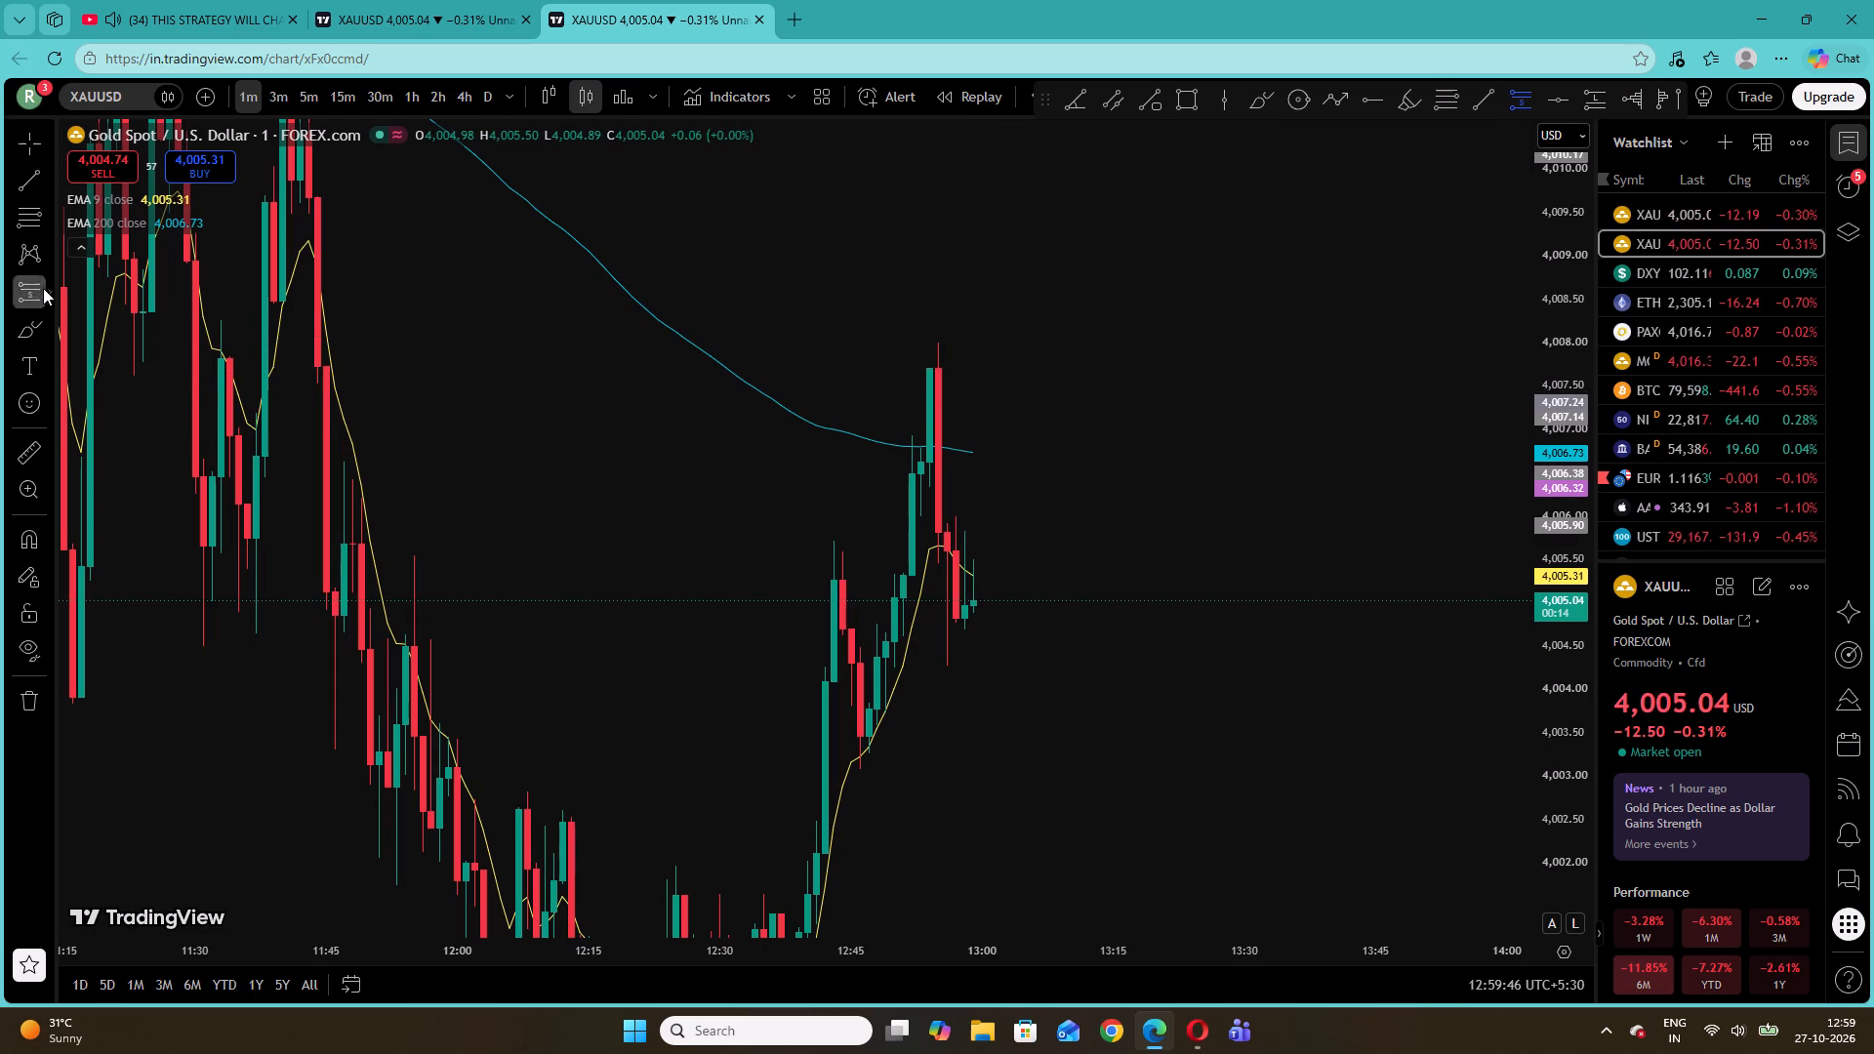
{"action": "left_click", "coordinate": [51, 283]}
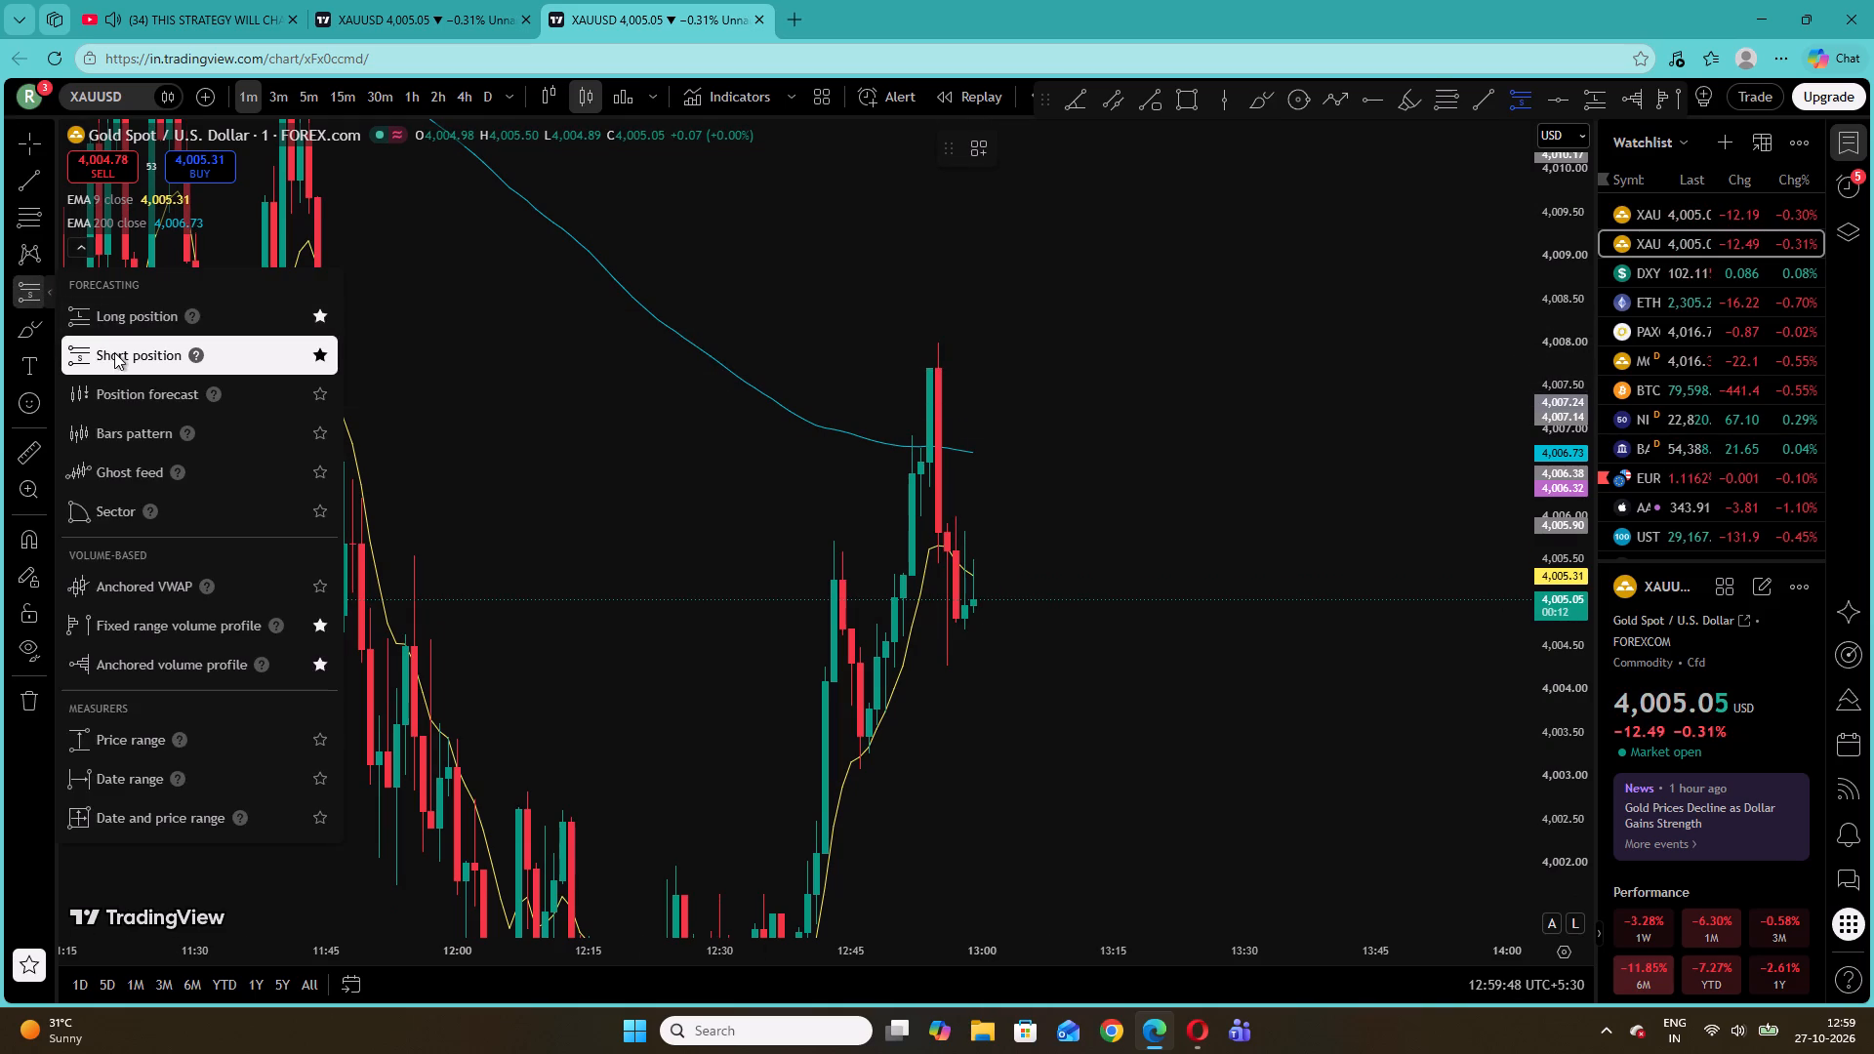
{"action": "left_click", "coordinate": [114, 352]}
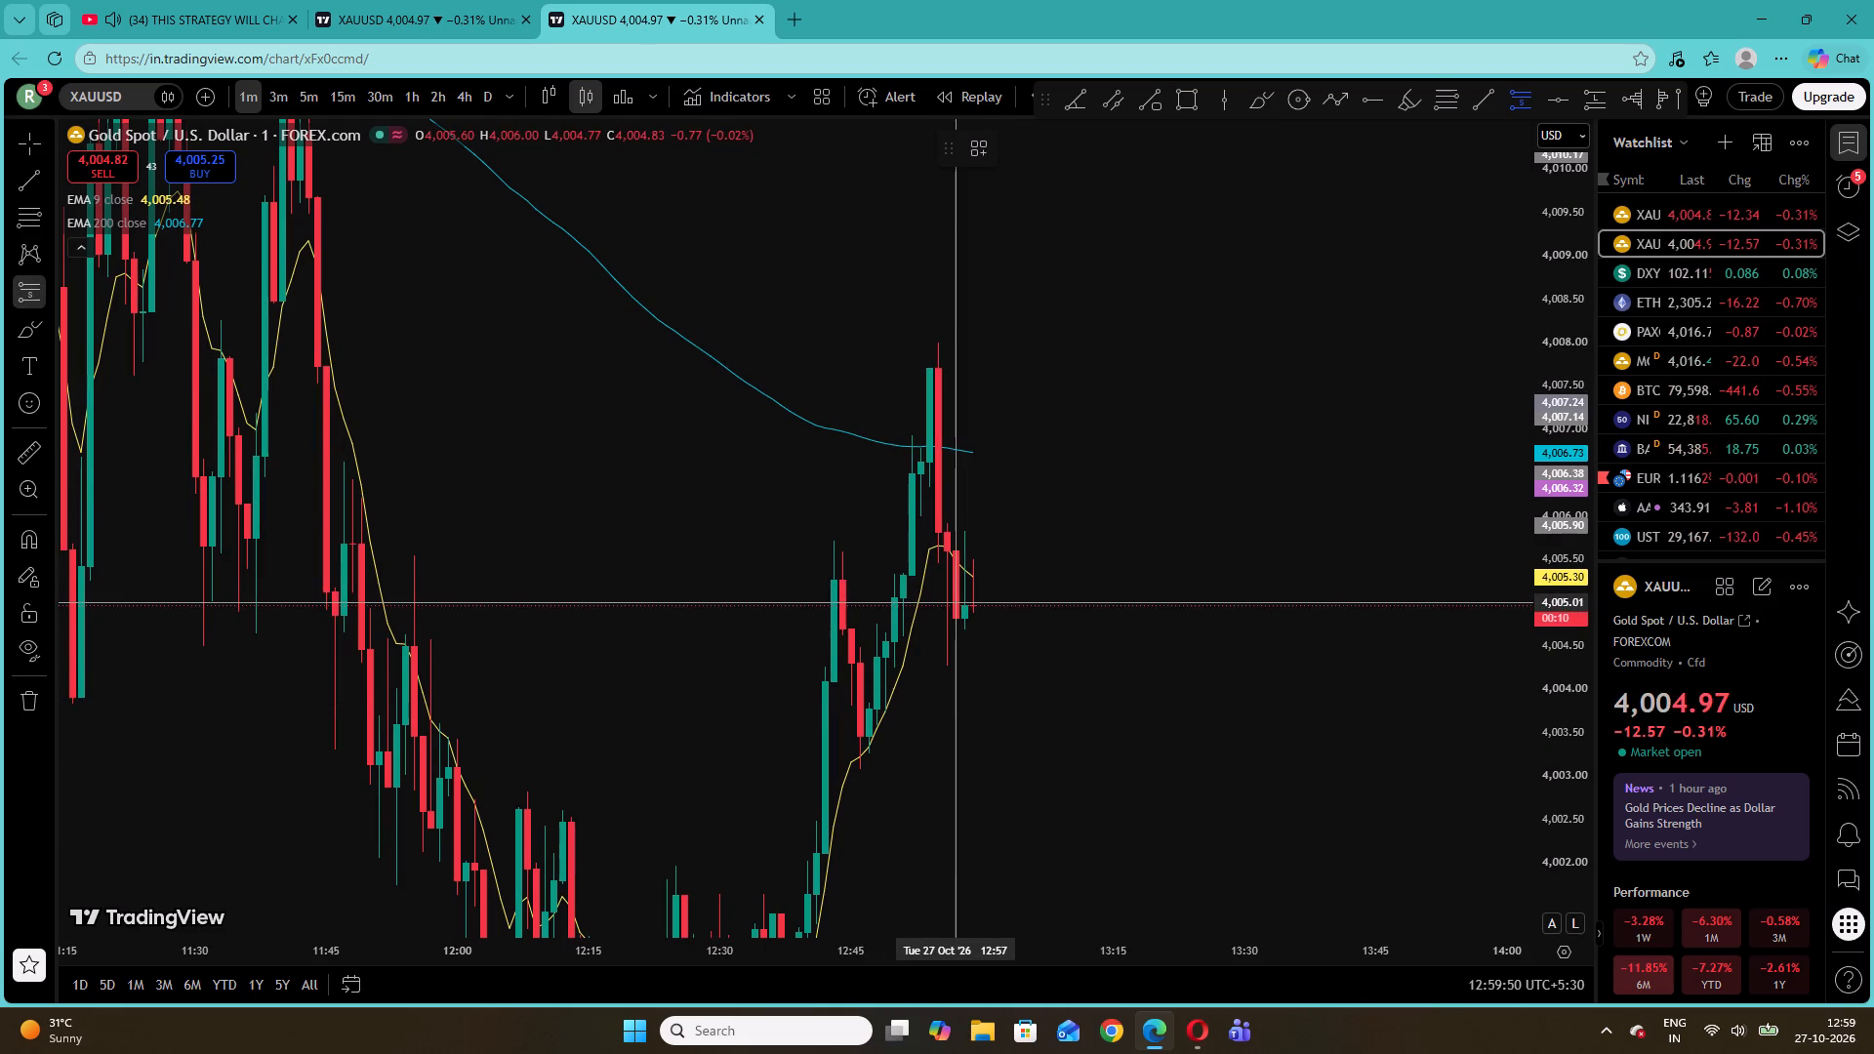
{"action": "left_click", "coordinate": [955, 602]}
Adjust the new short position's stop to 4,005.87 and its target to 4,002.41.
{"action": "left_click_drag", "start_coordinate": [958, 344], "coordinate": [1007, 523]}
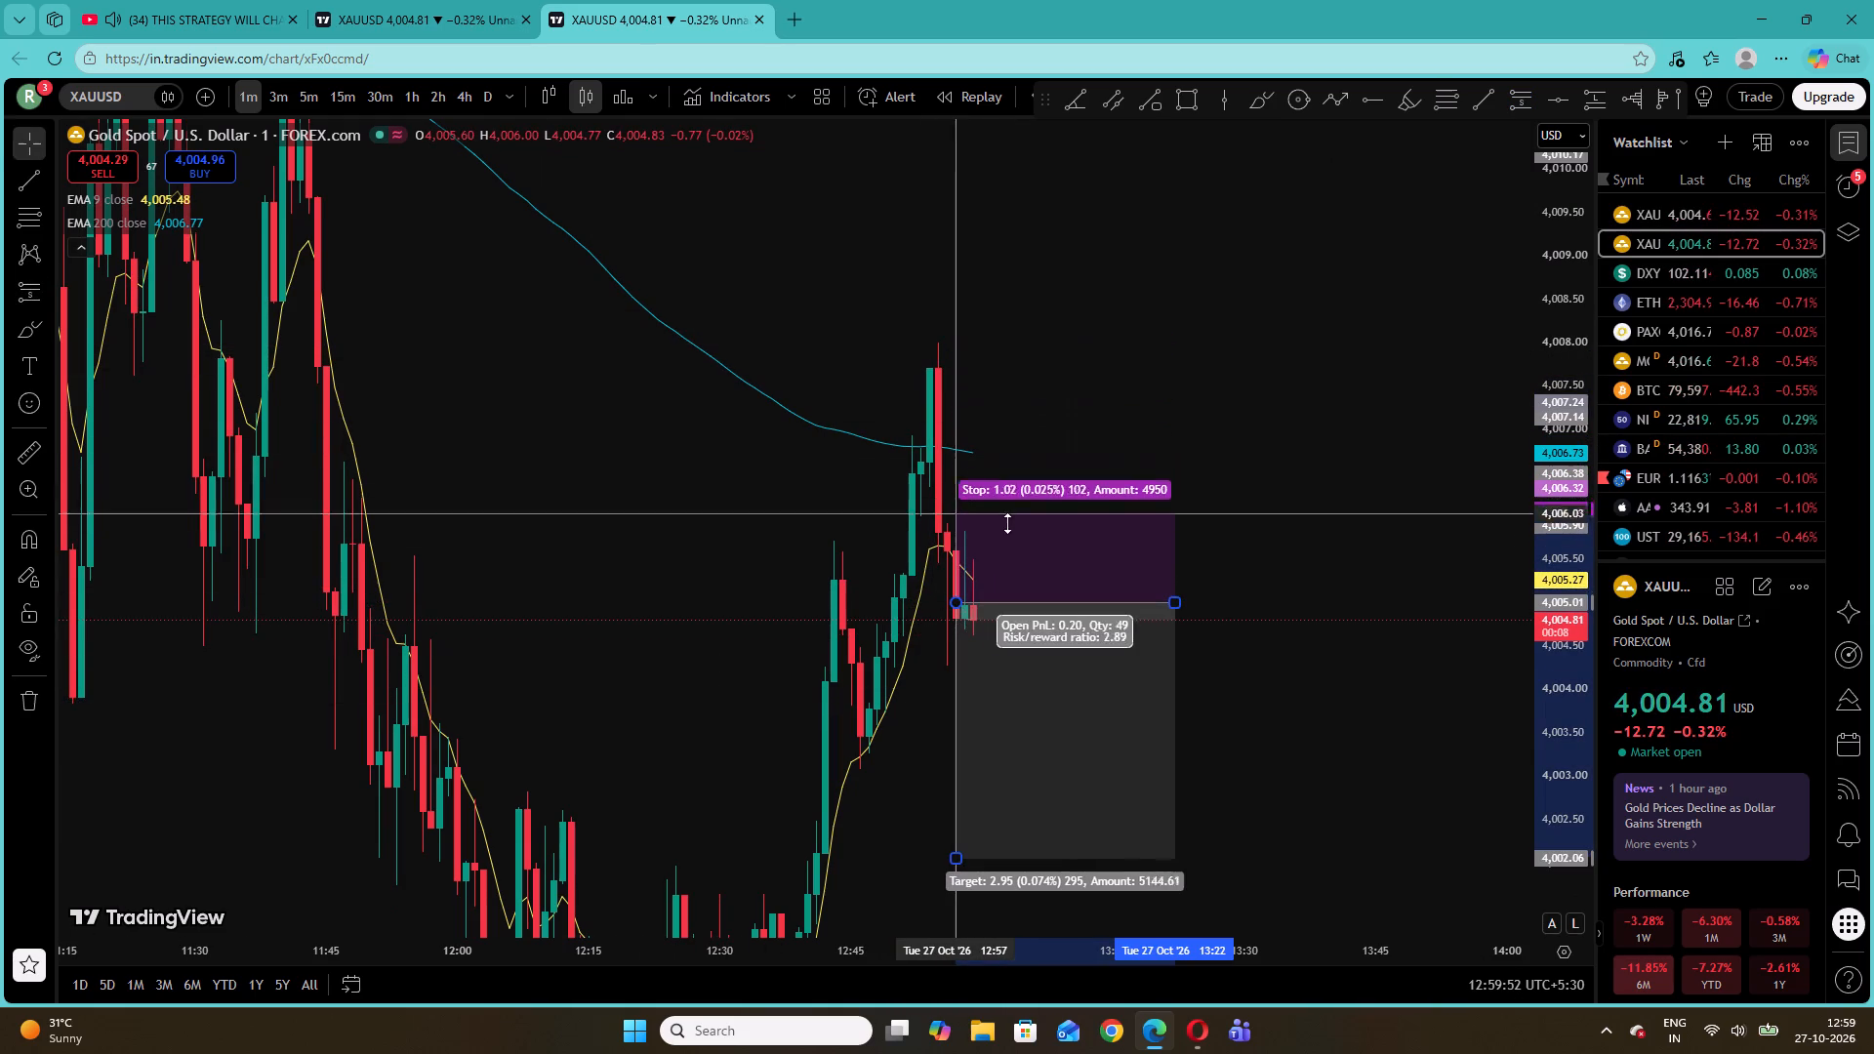
{"action": "left_click_drag", "start_coordinate": [1007, 523], "coordinate": [1007, 527]}
{"action": "left_click_drag", "start_coordinate": [858, 651], "coordinate": [823, 559]}
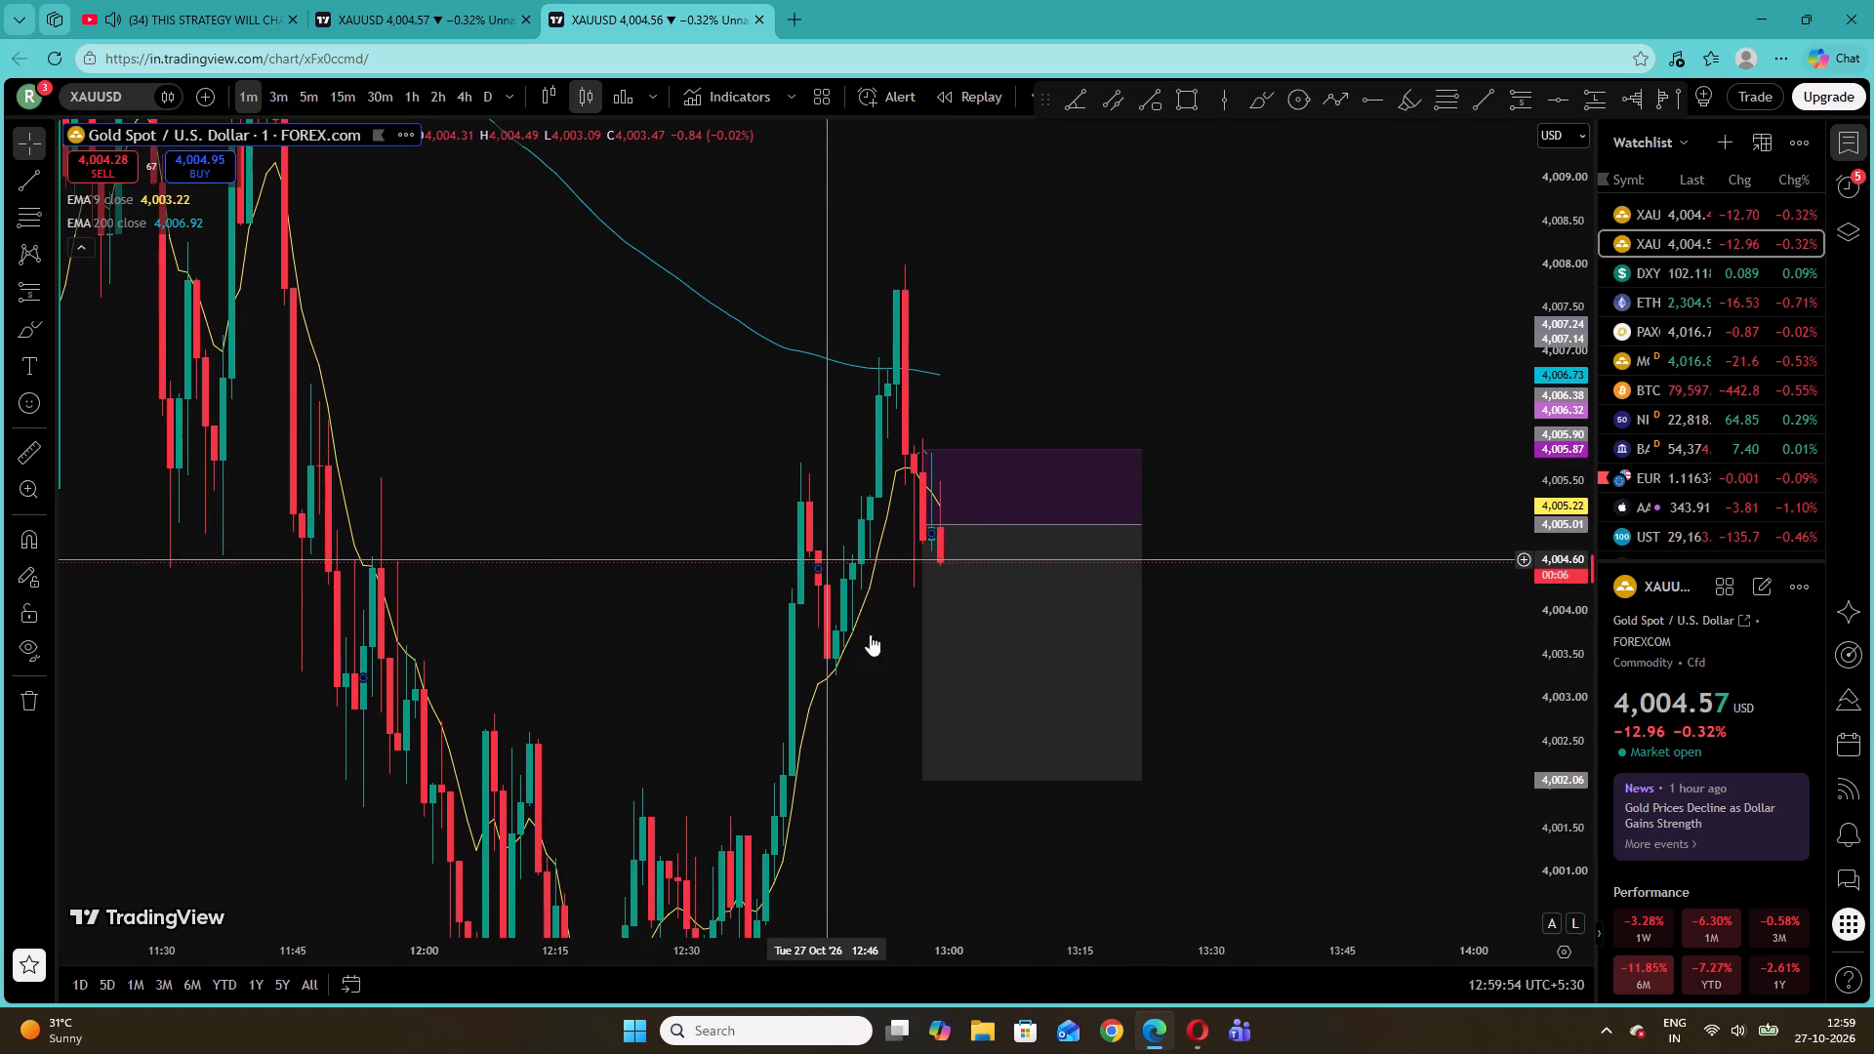
{"action": "left_click", "coordinate": [863, 704]}
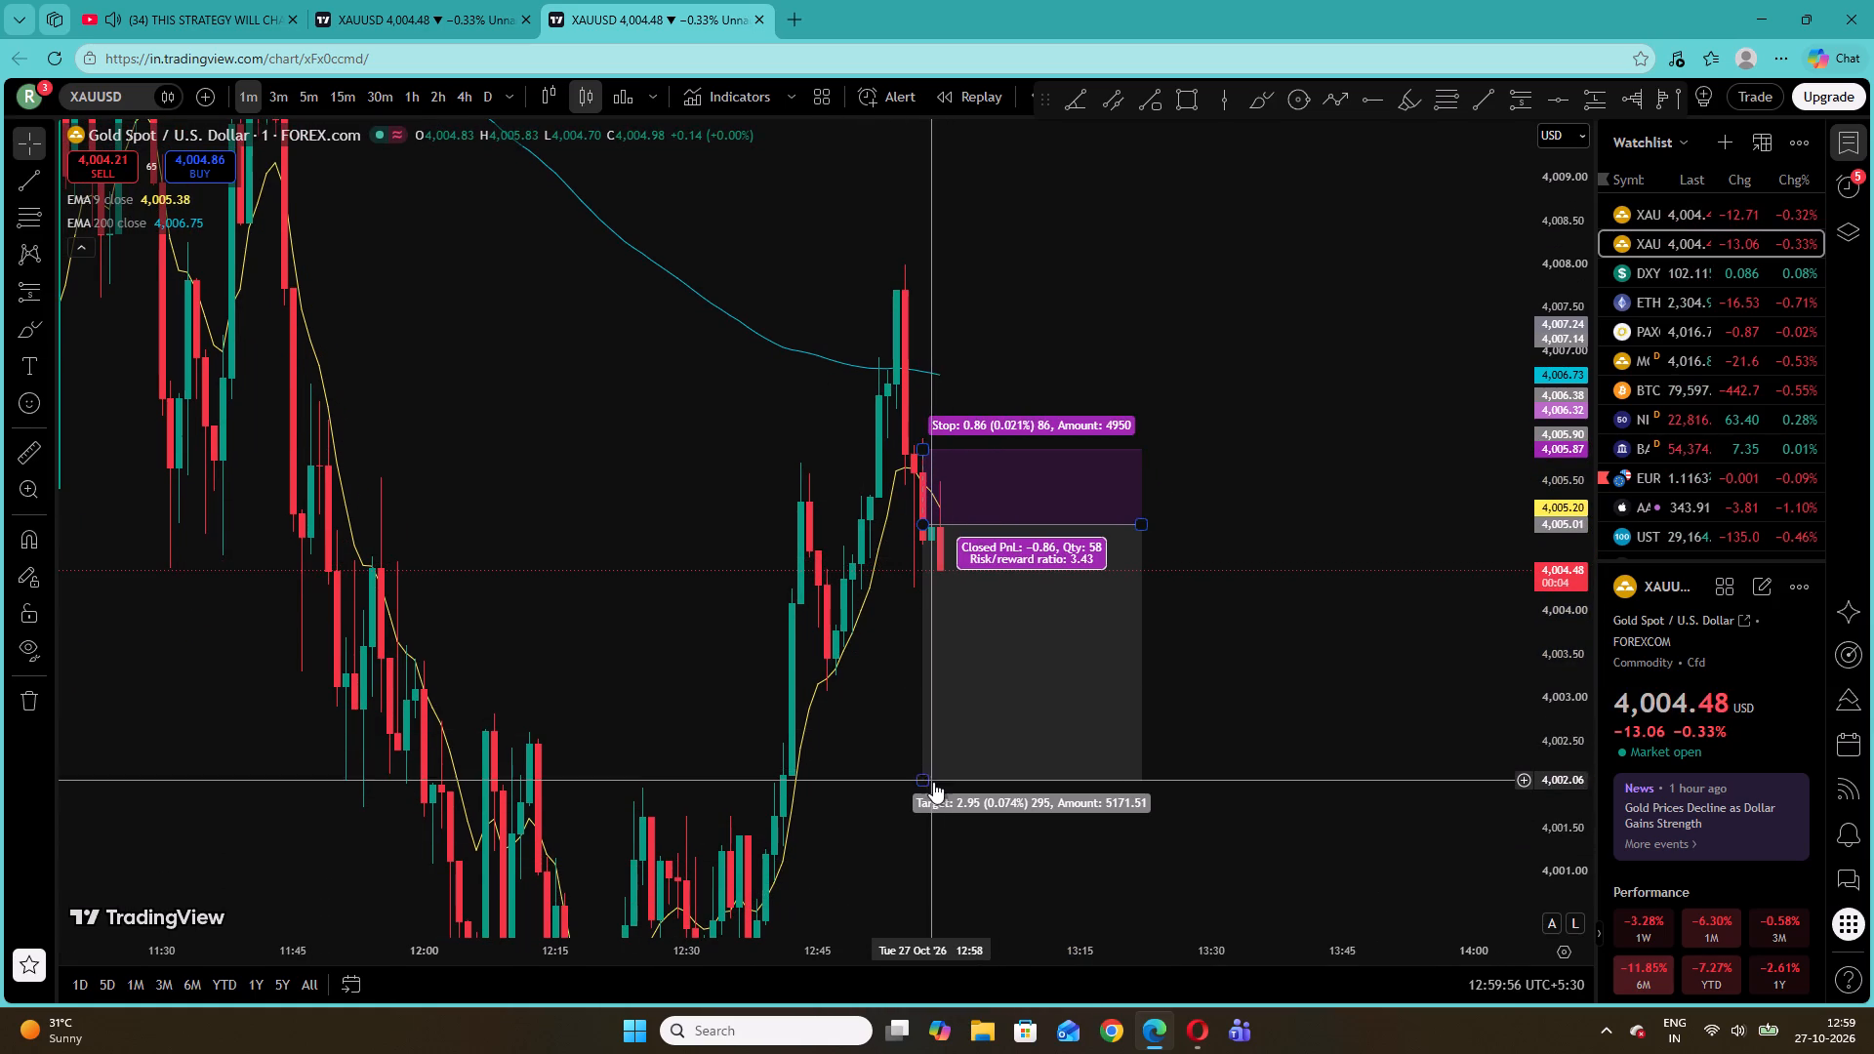
{"action": "left_click_drag", "start_coordinate": [920, 784], "coordinate": [948, 759]}
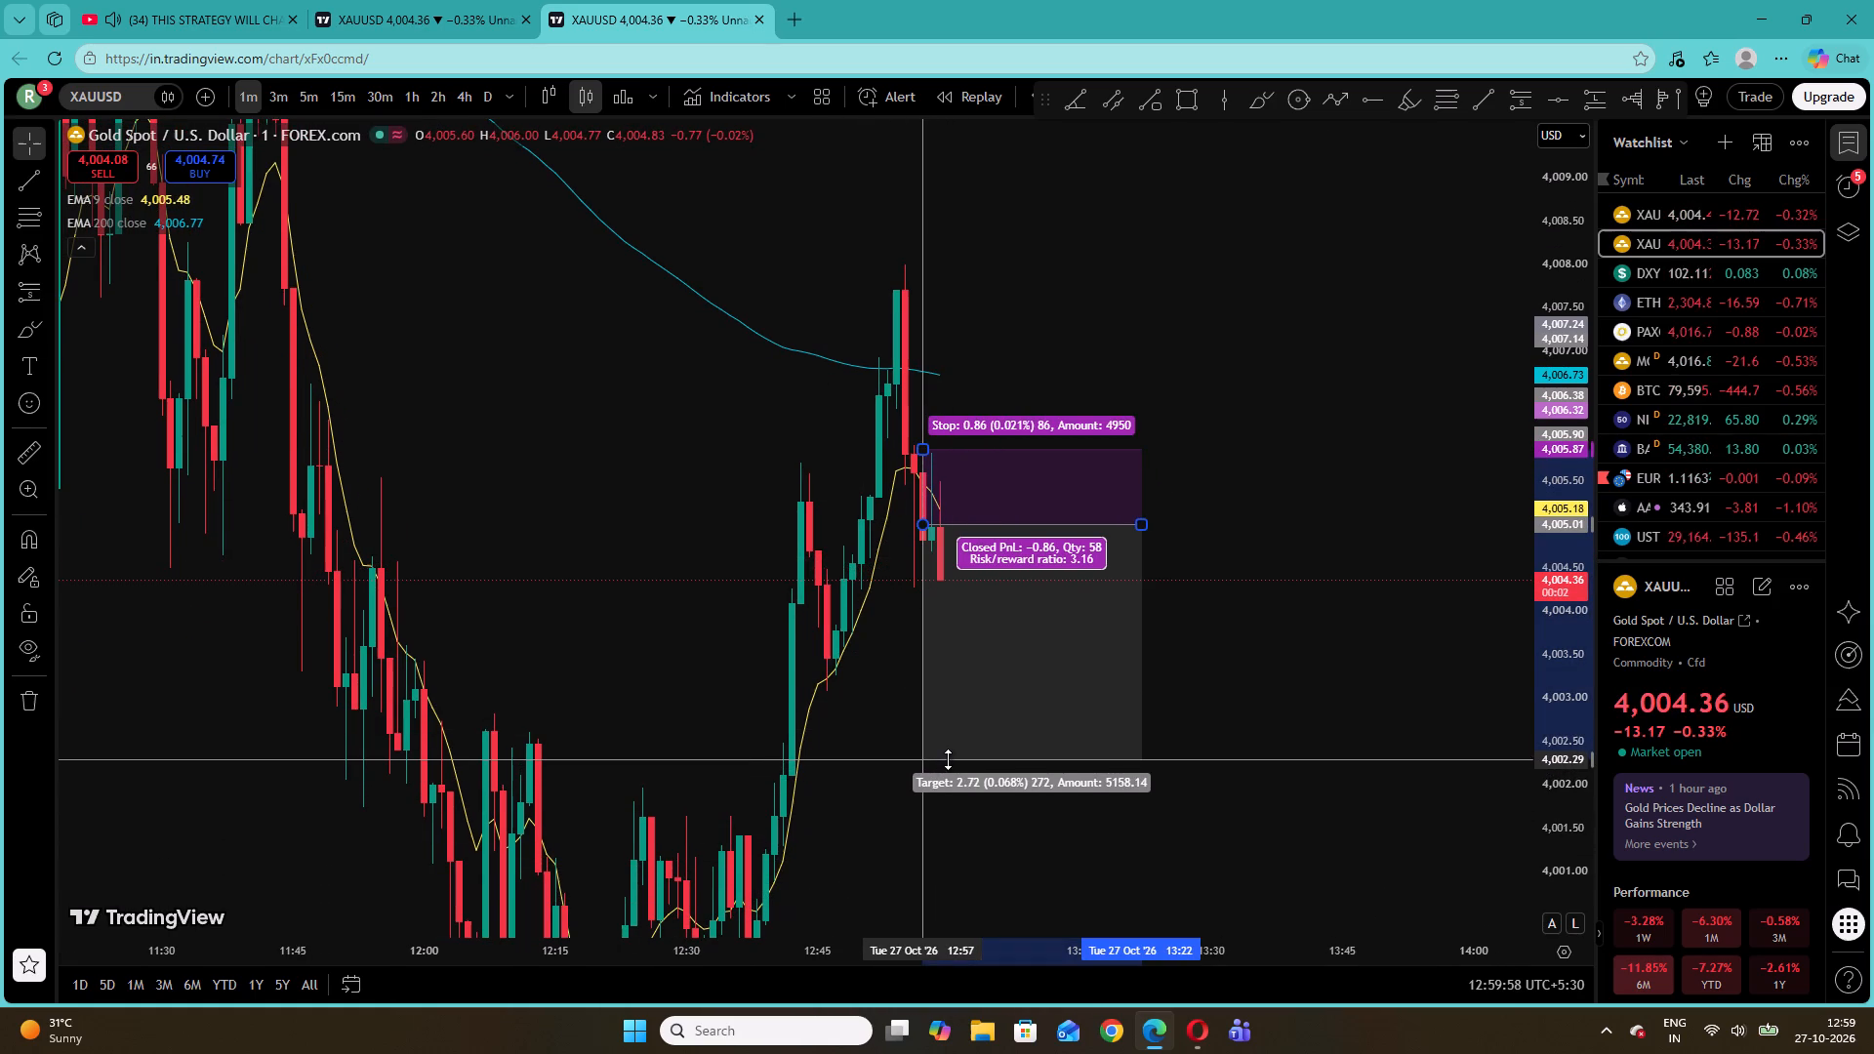
{"action": "left_click_drag", "start_coordinate": [948, 759], "coordinate": [960, 750]}
{"action": "left_click", "coordinate": [637, 620]}
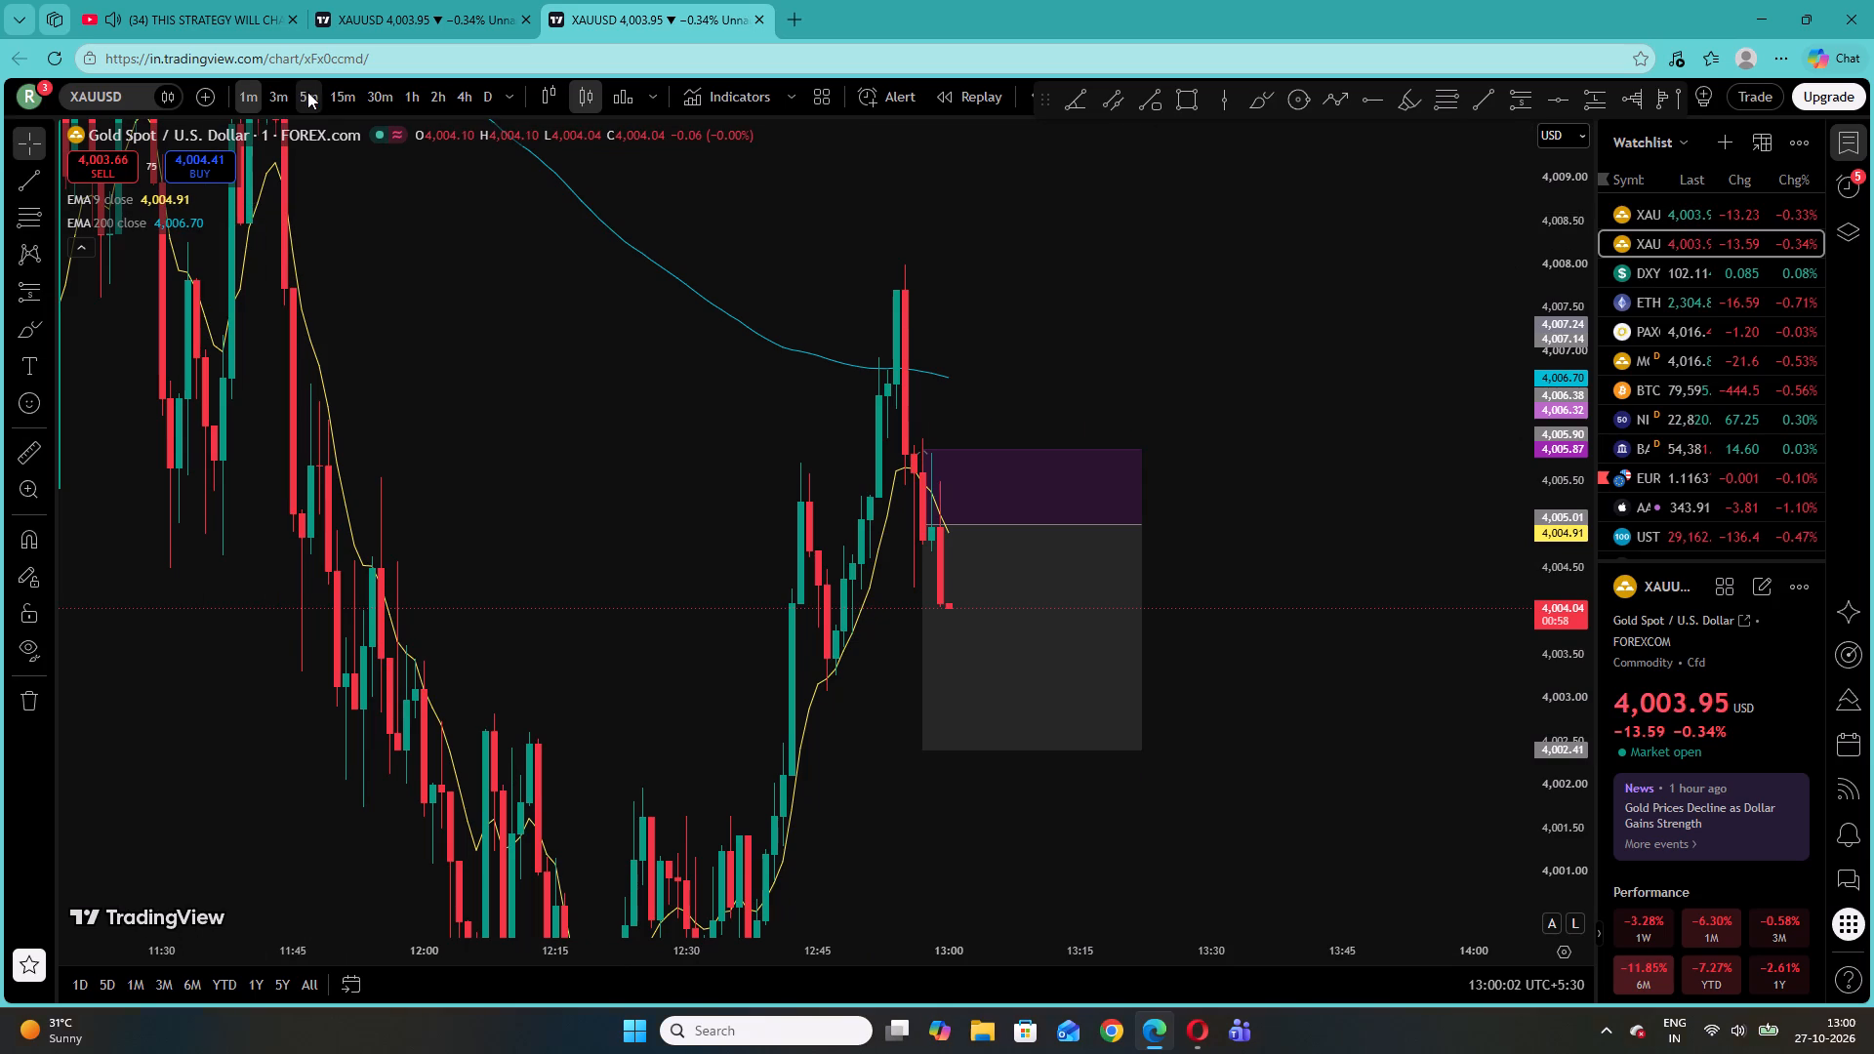
Check the short position on the 5-minute timeframe, return to 1 minute, and review the price action around it.
{"action": "left_click", "coordinate": [307, 92]}
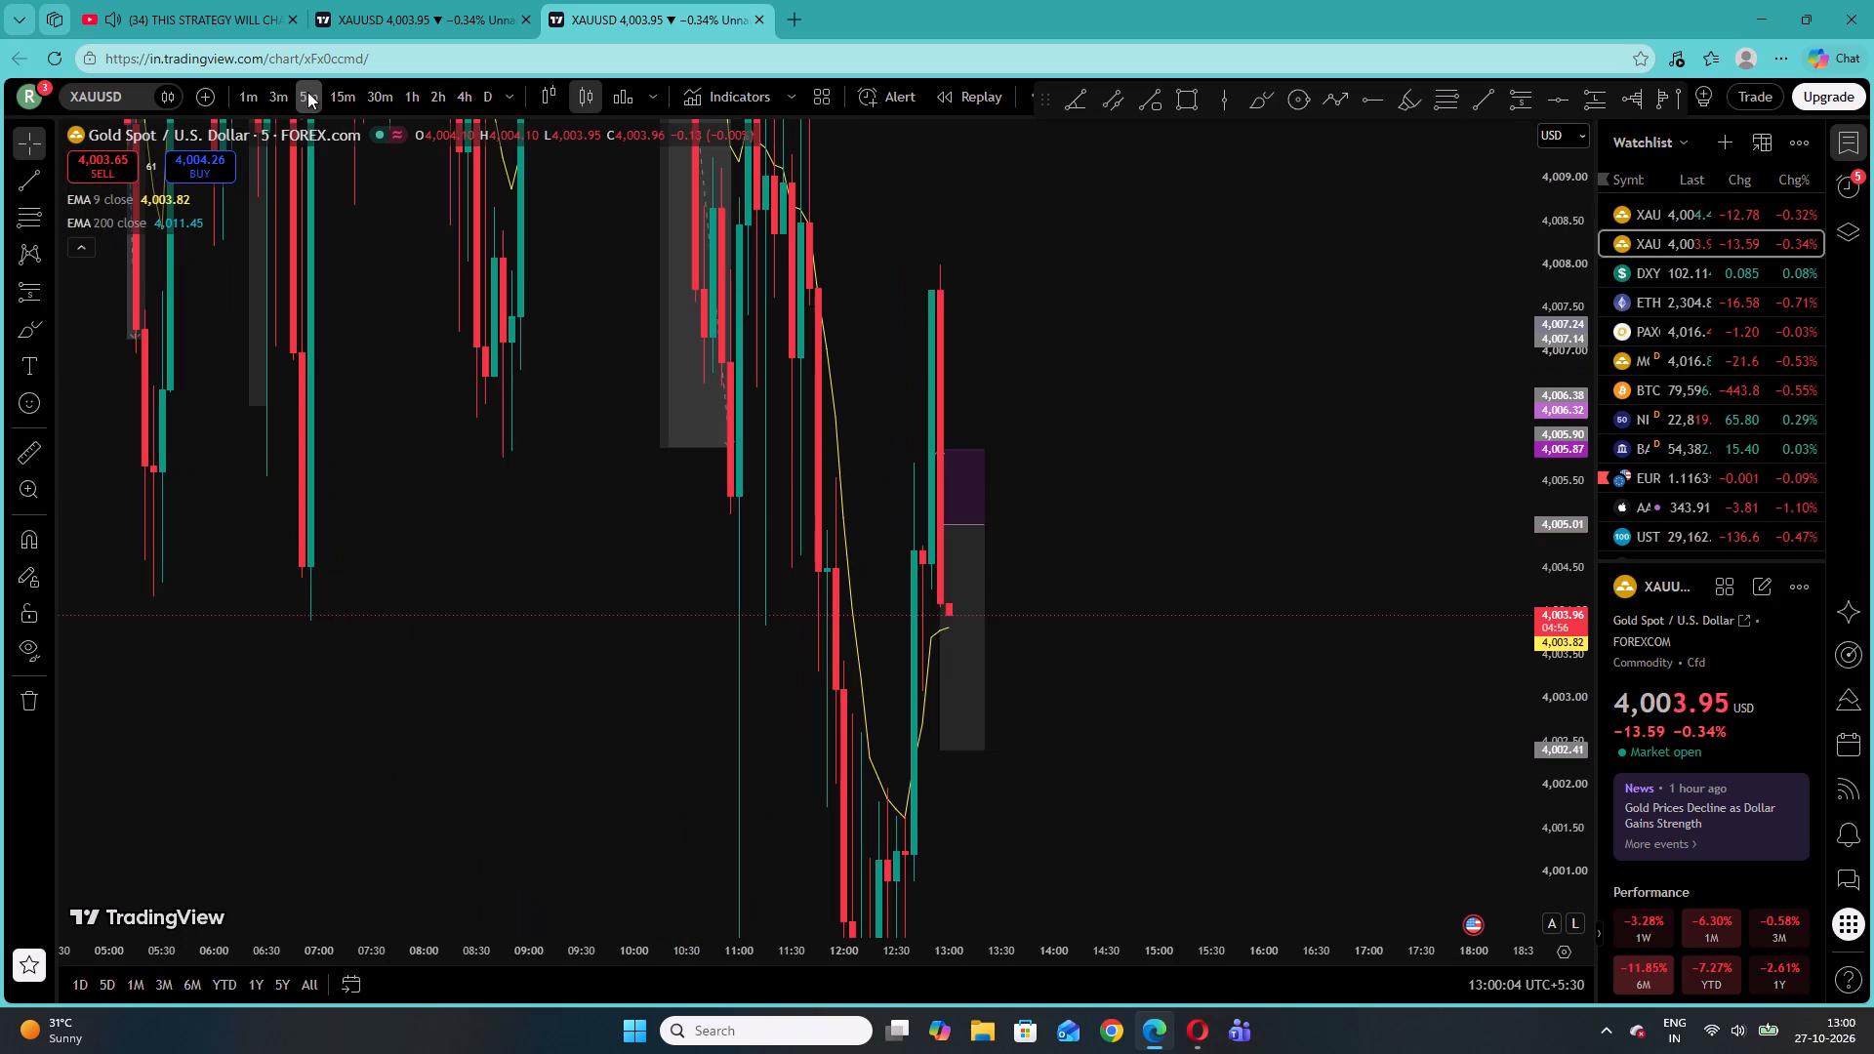
{"action": "left_click", "coordinate": [247, 101]}
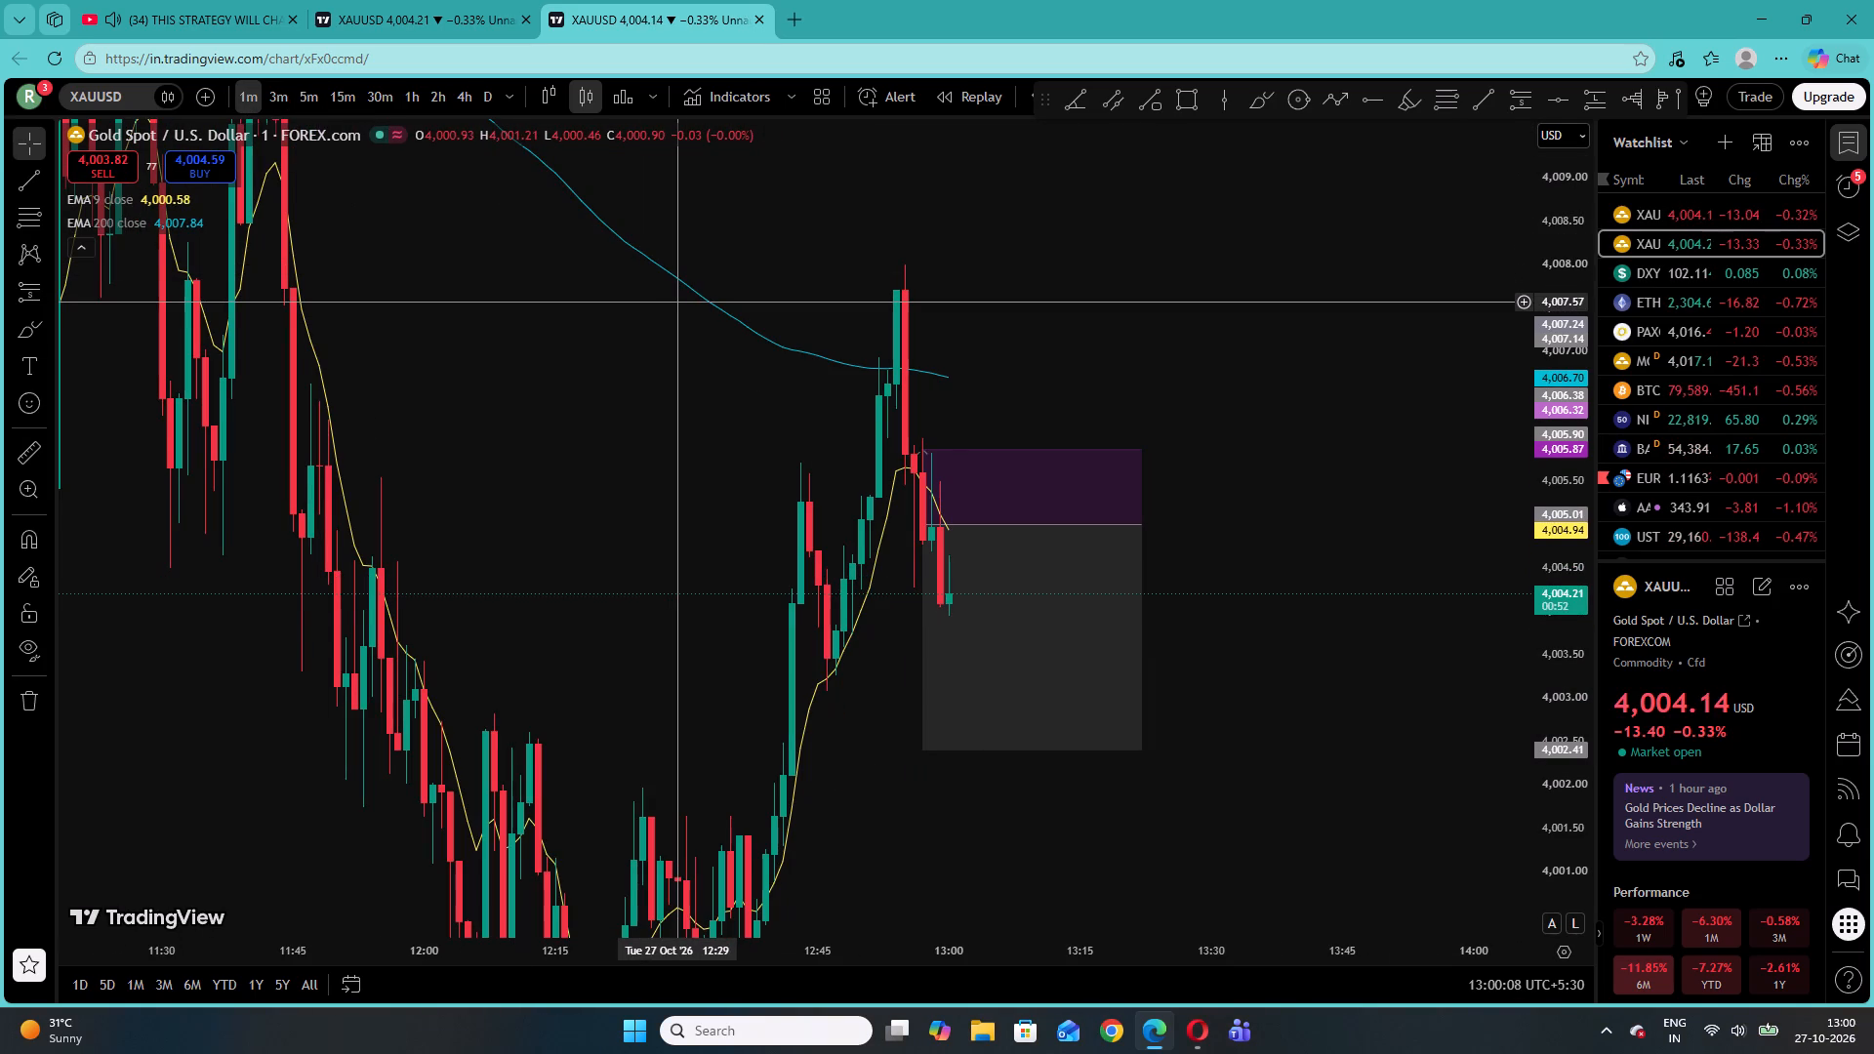
{"action": "left_click_drag", "start_coordinate": [674, 303], "coordinate": [745, 427]}
{"action": "left_click_drag", "start_coordinate": [758, 461], "coordinate": [652, 271]}
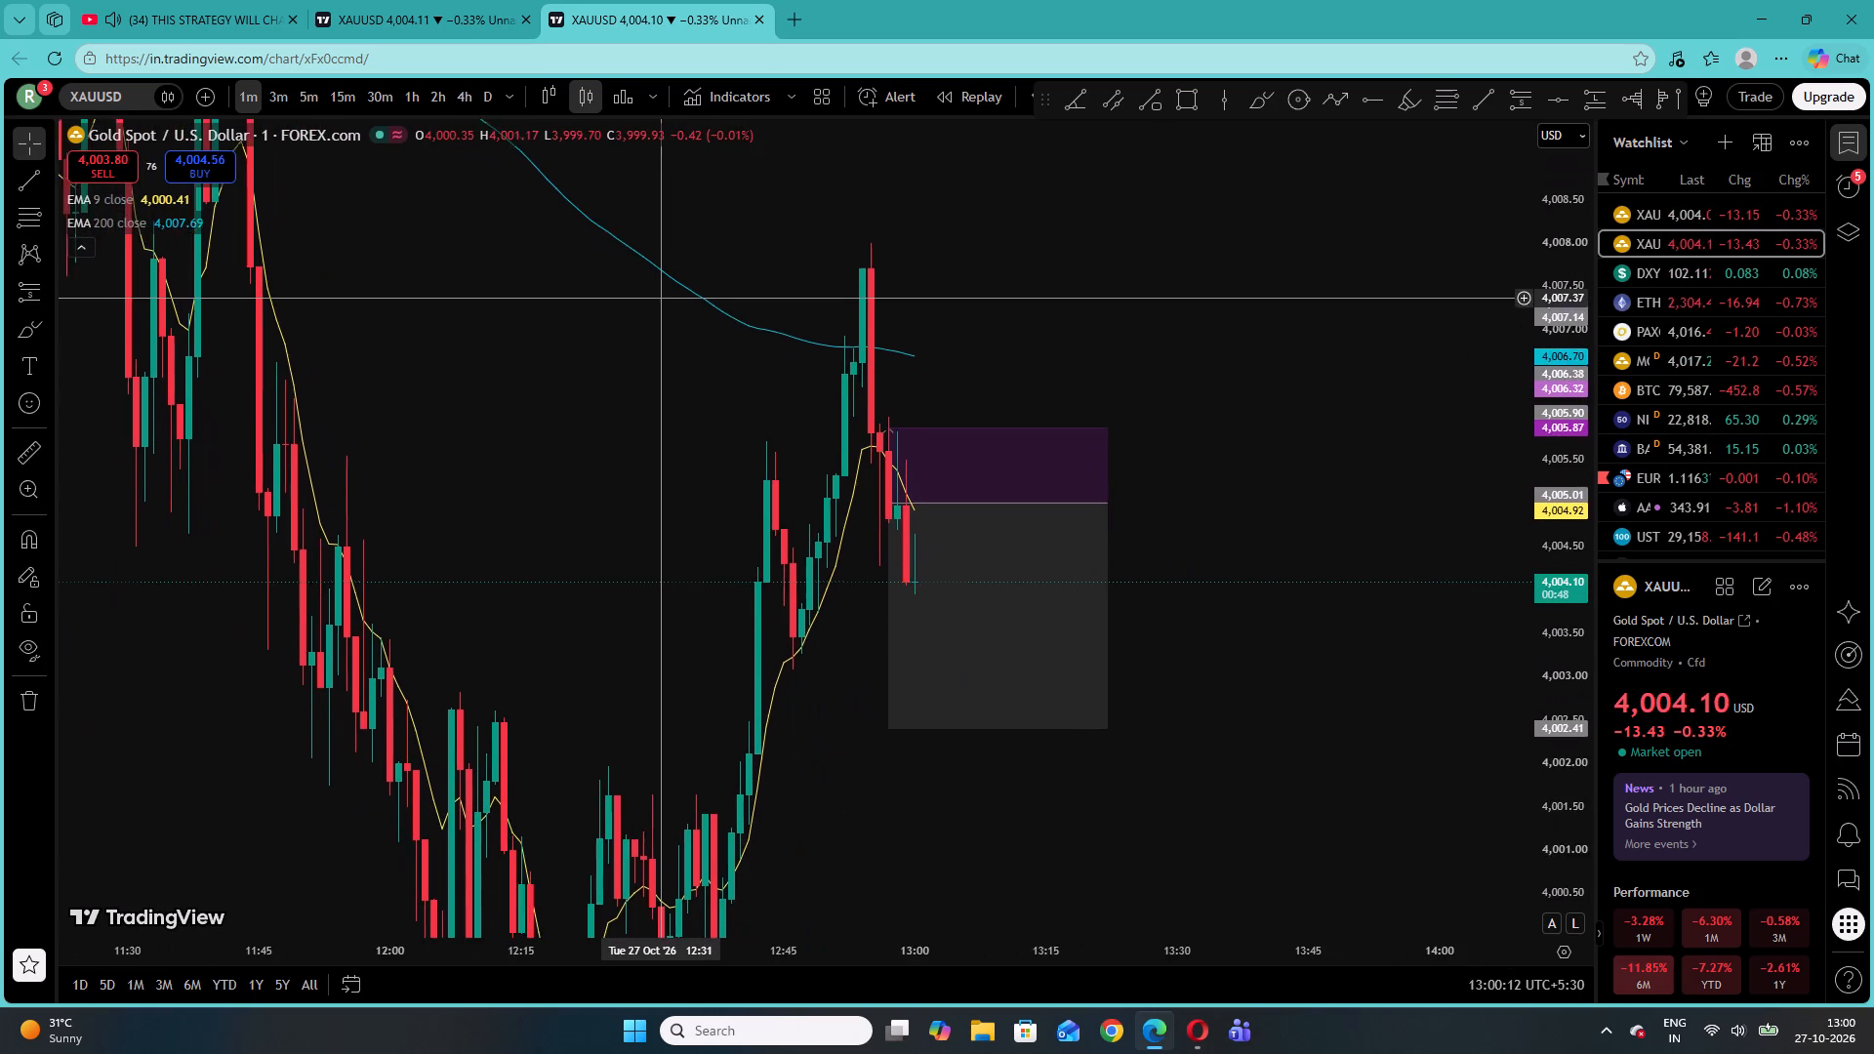
{"action": "left_click_drag", "start_coordinate": [652, 271], "coordinate": [651, 270]}
Watch the strategy video's WTI crude oil trade example, skipping back twice and briefly checking both XAUUSD charts.
{"action": "left_click", "coordinate": [184, 0]}
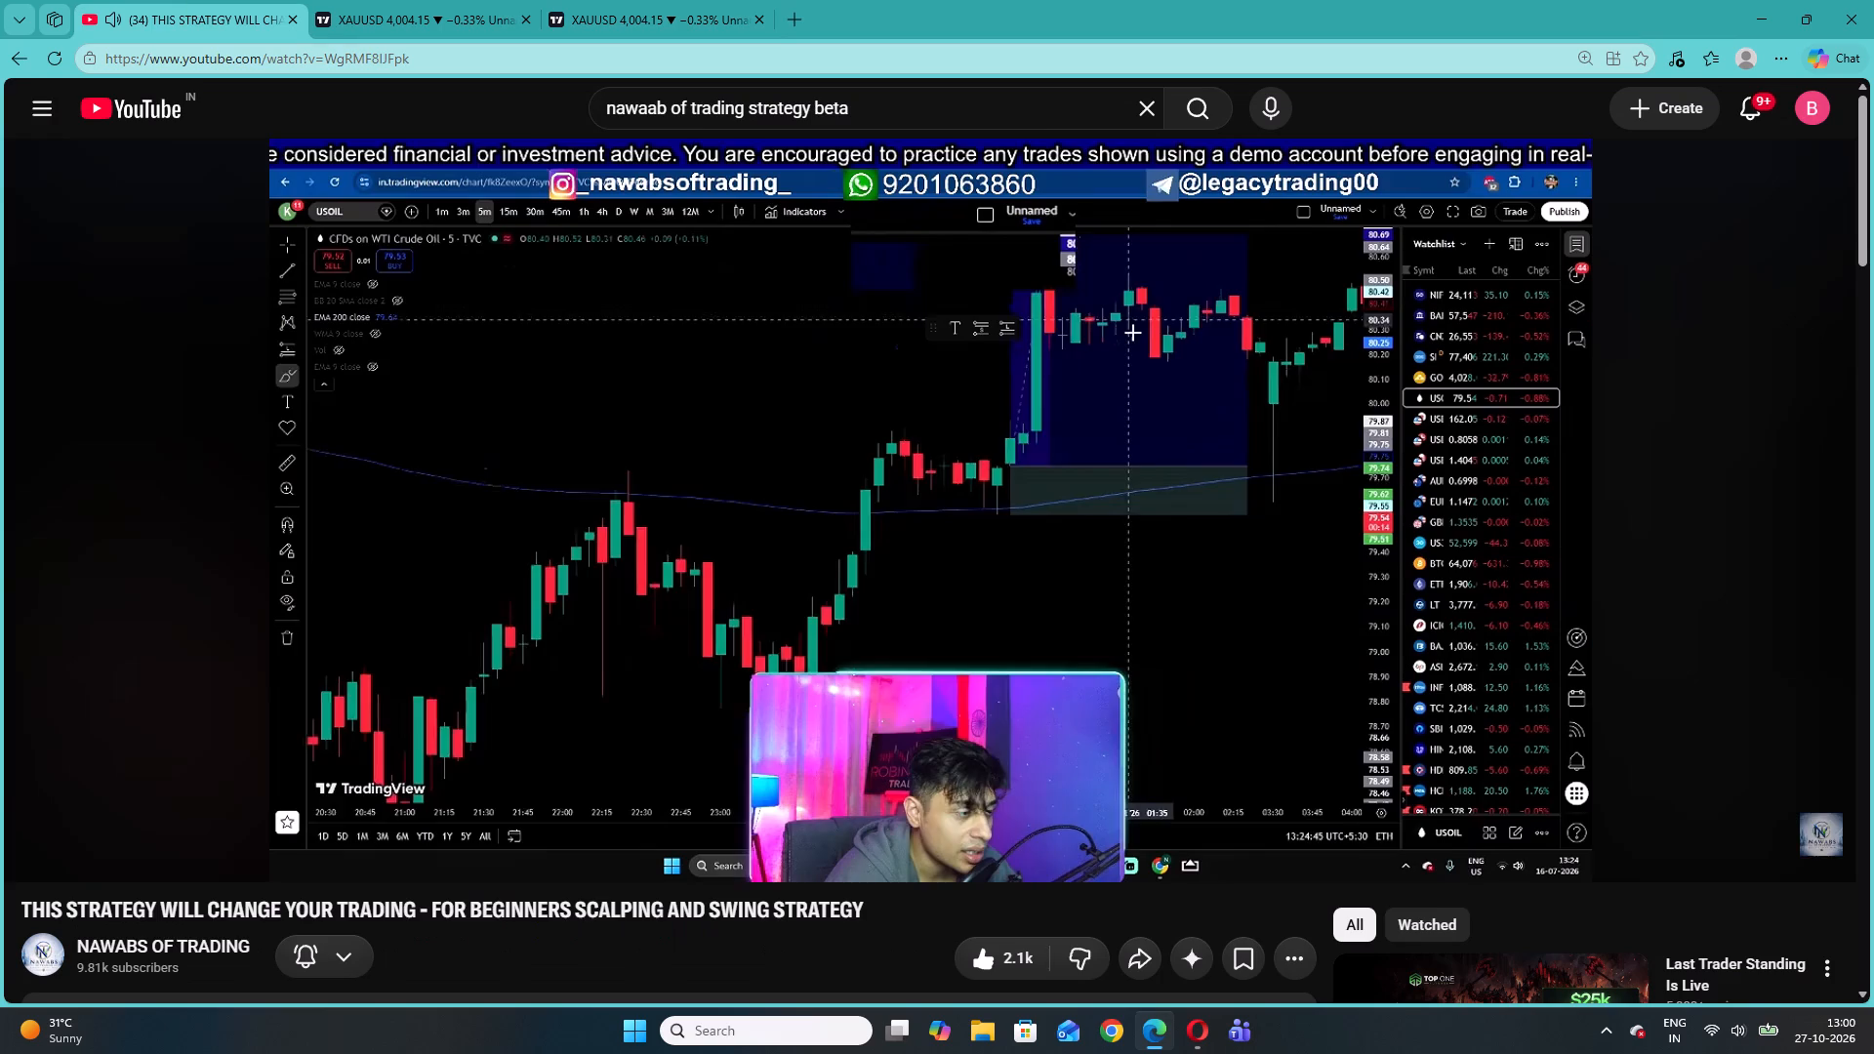
{"action": "key", "text": "Left"}
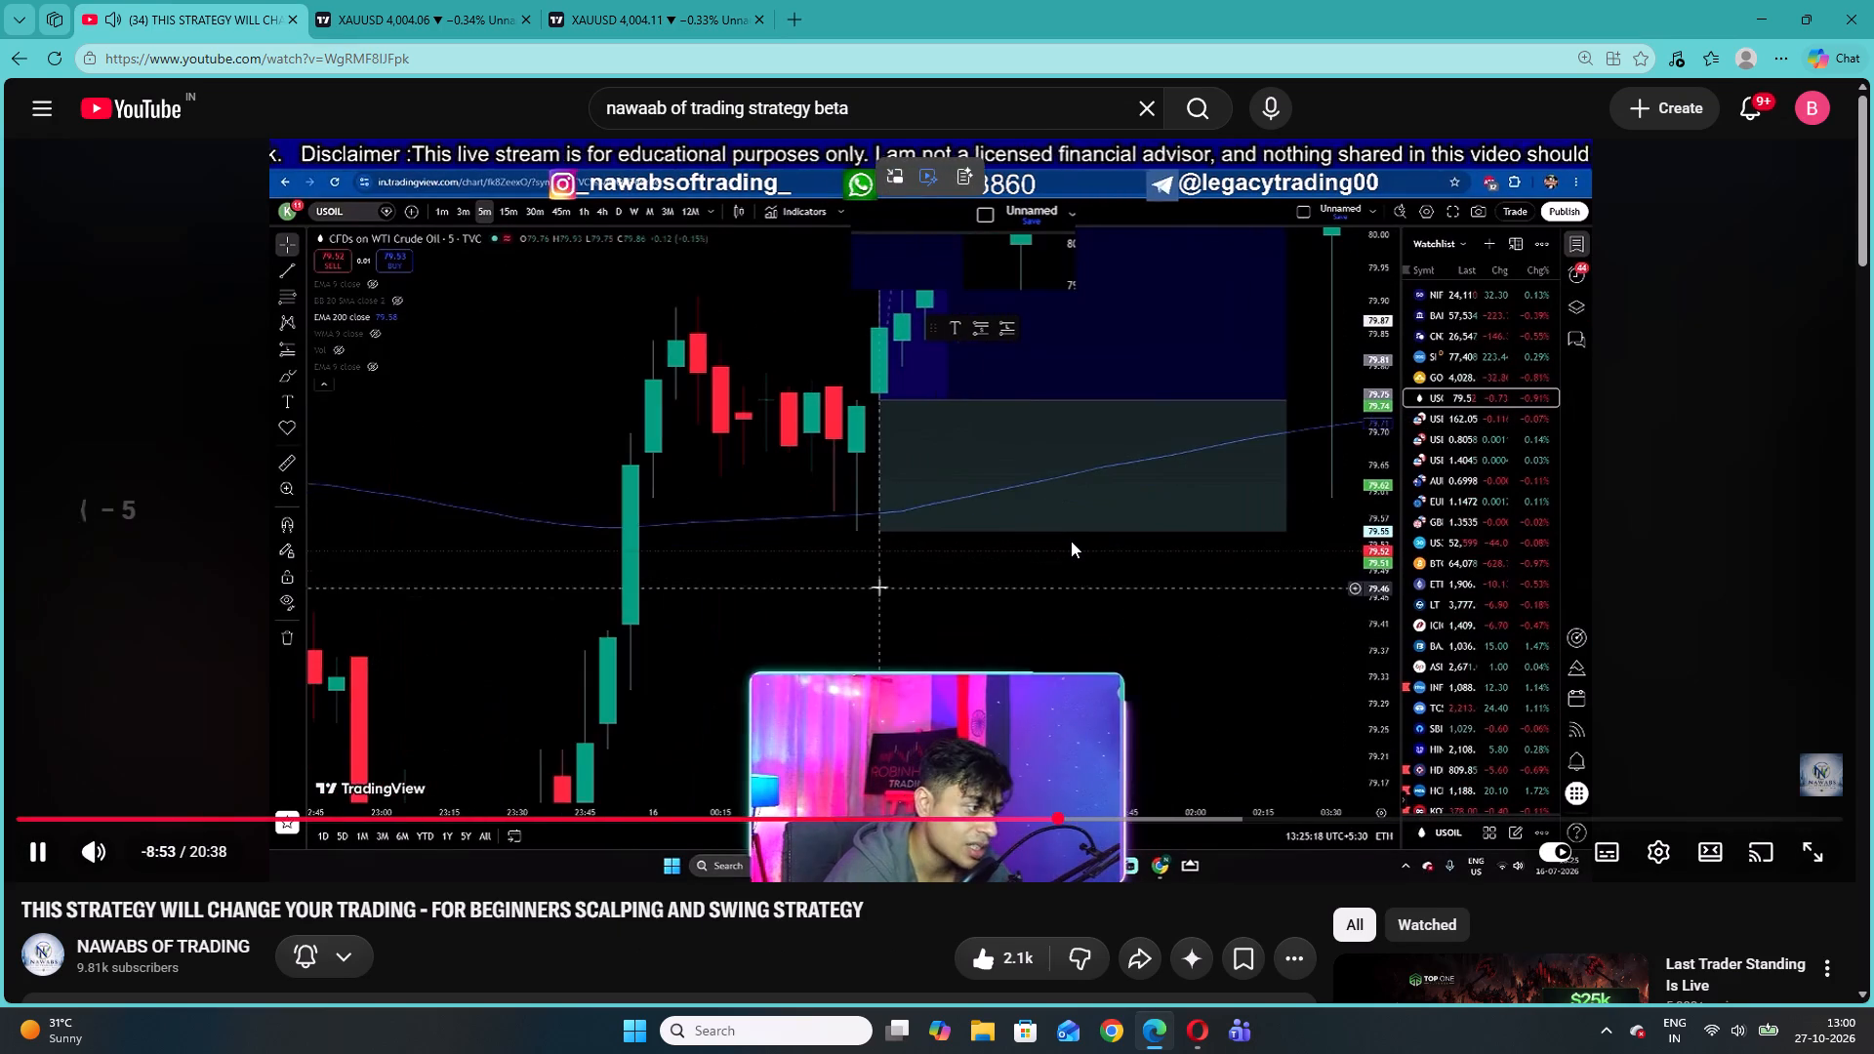
{"action": "key", "text": "Left"}
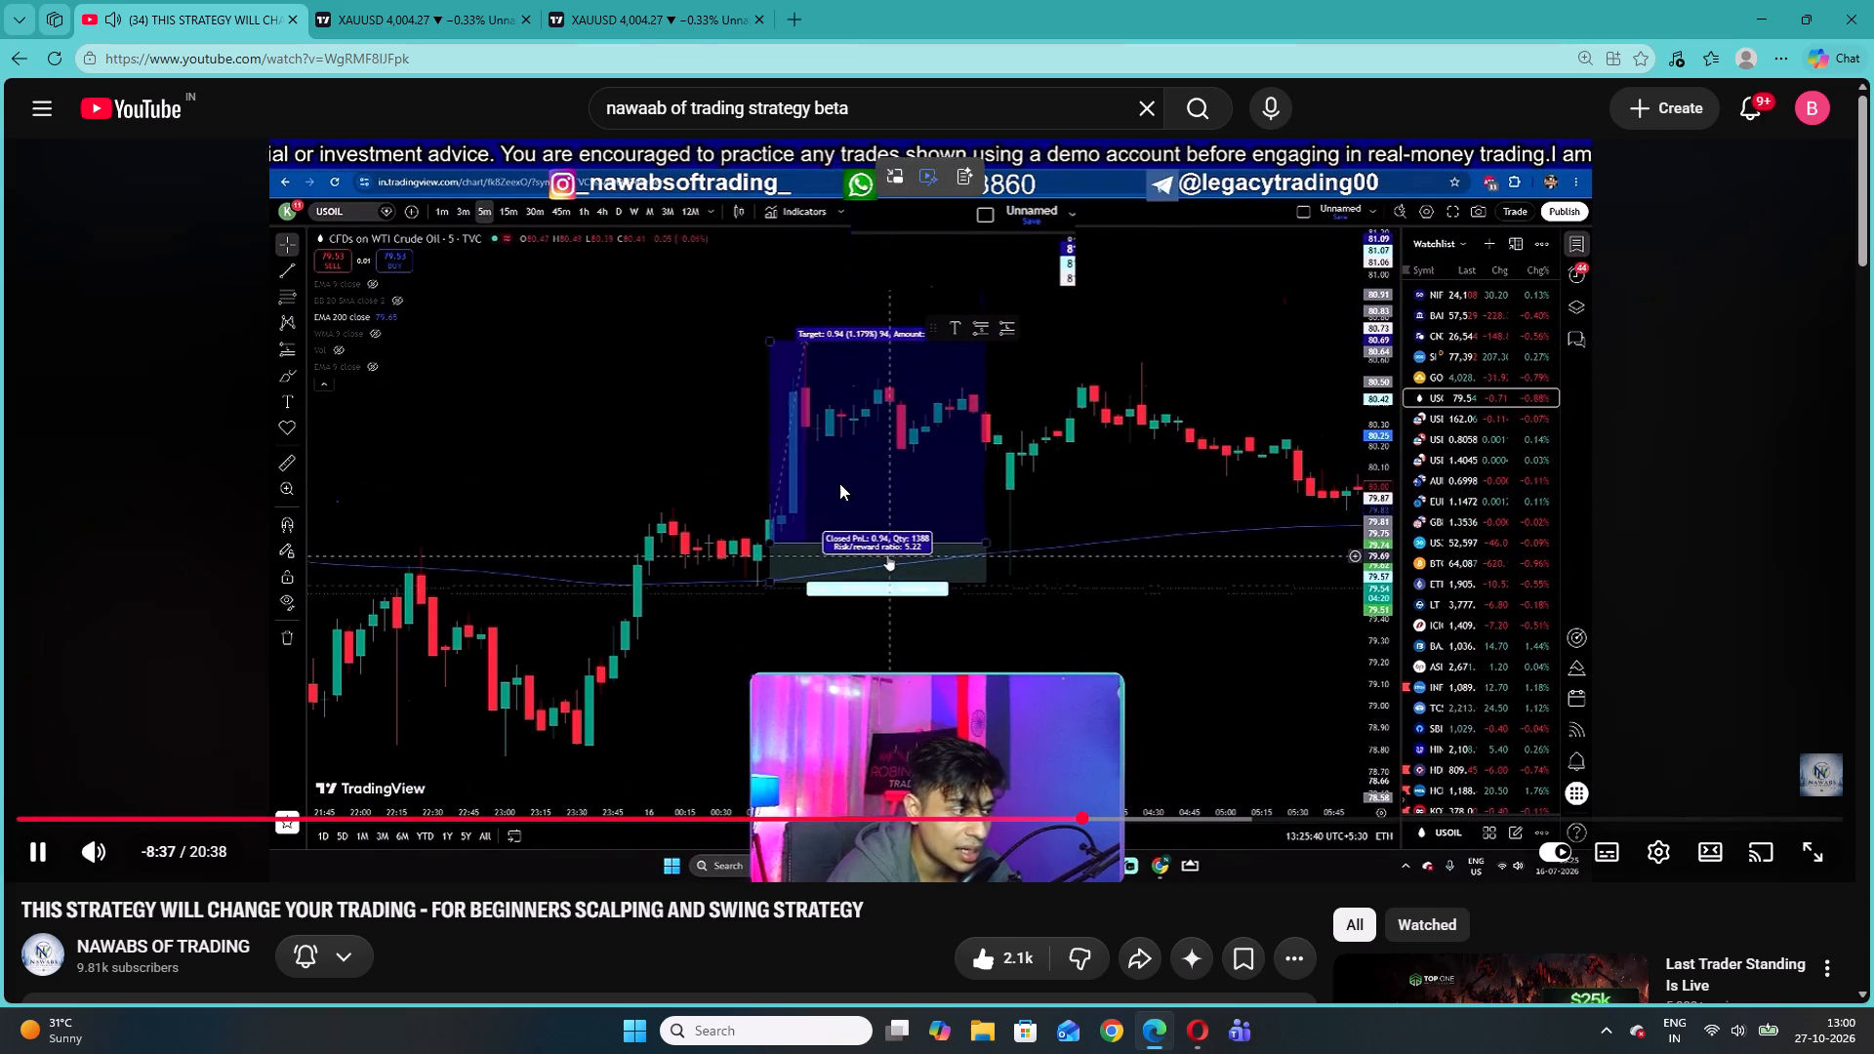
{"action": "left_click", "coordinate": [477, 0]}
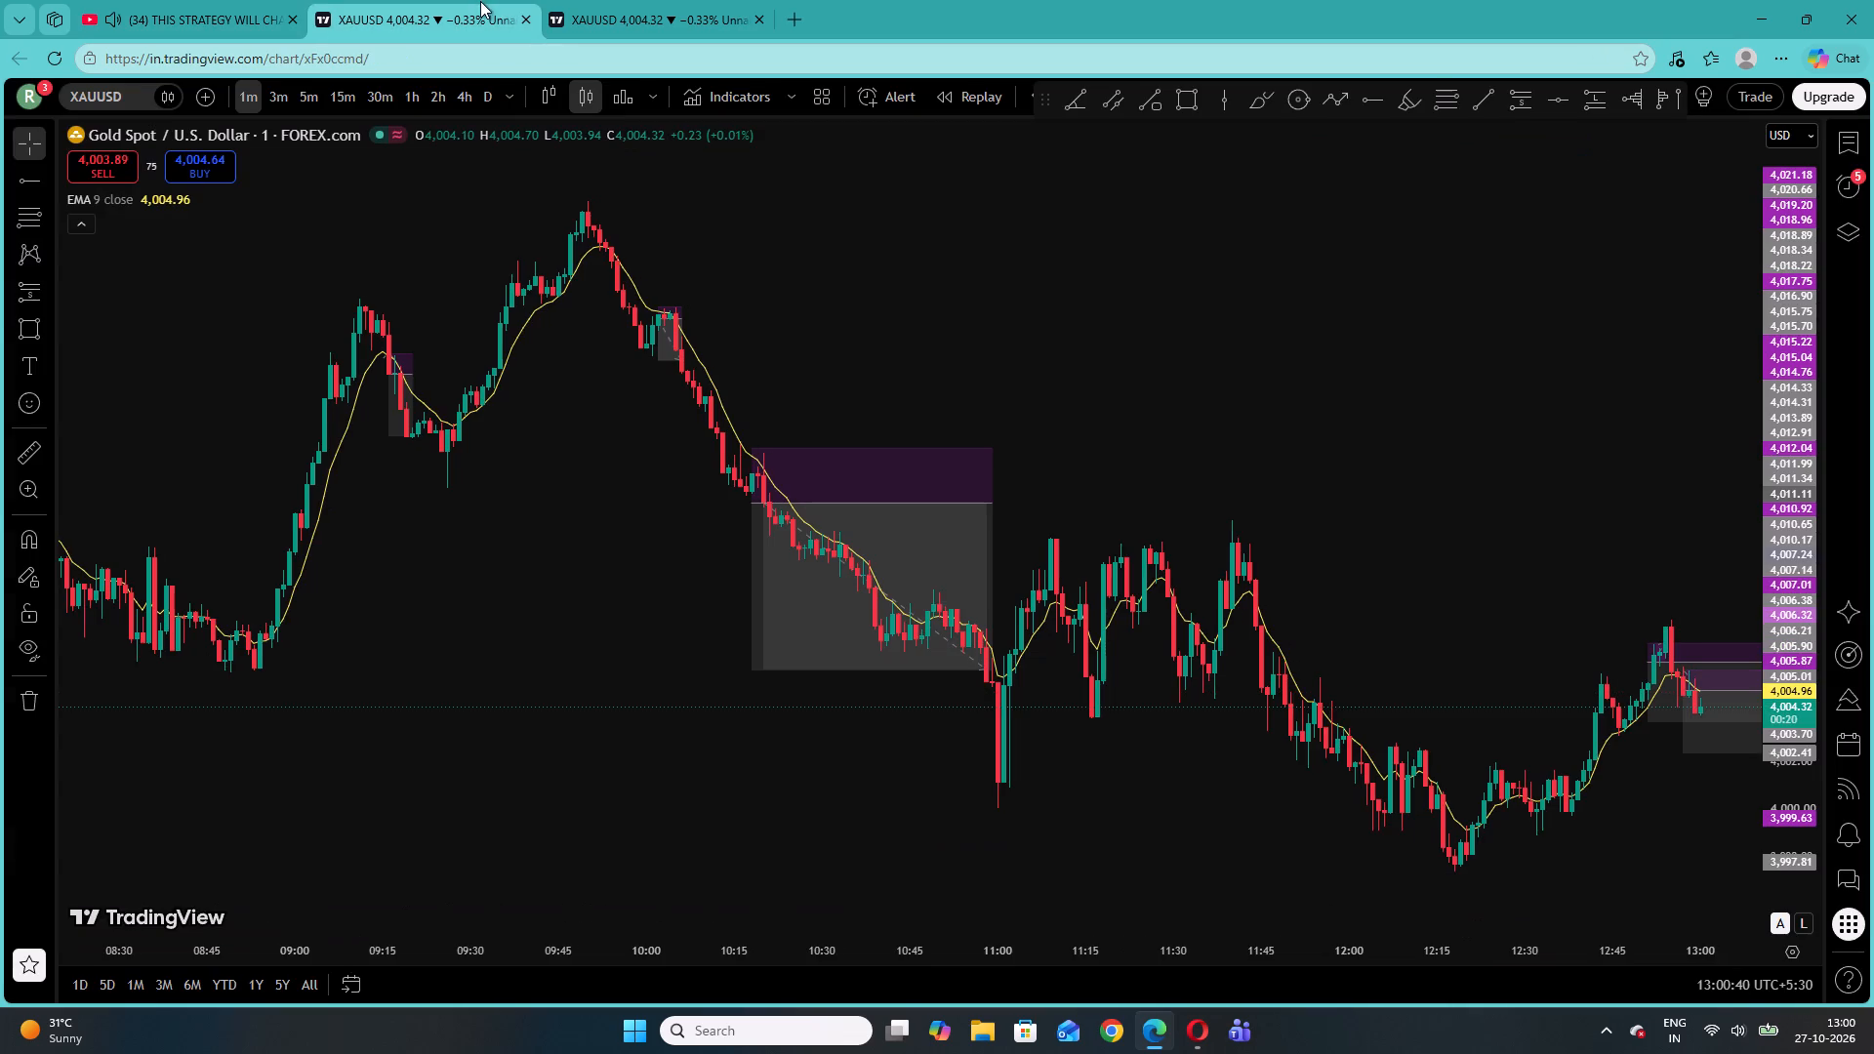
{"action": "left_click_drag", "start_coordinate": [607, 0], "coordinate": [617, 0]}
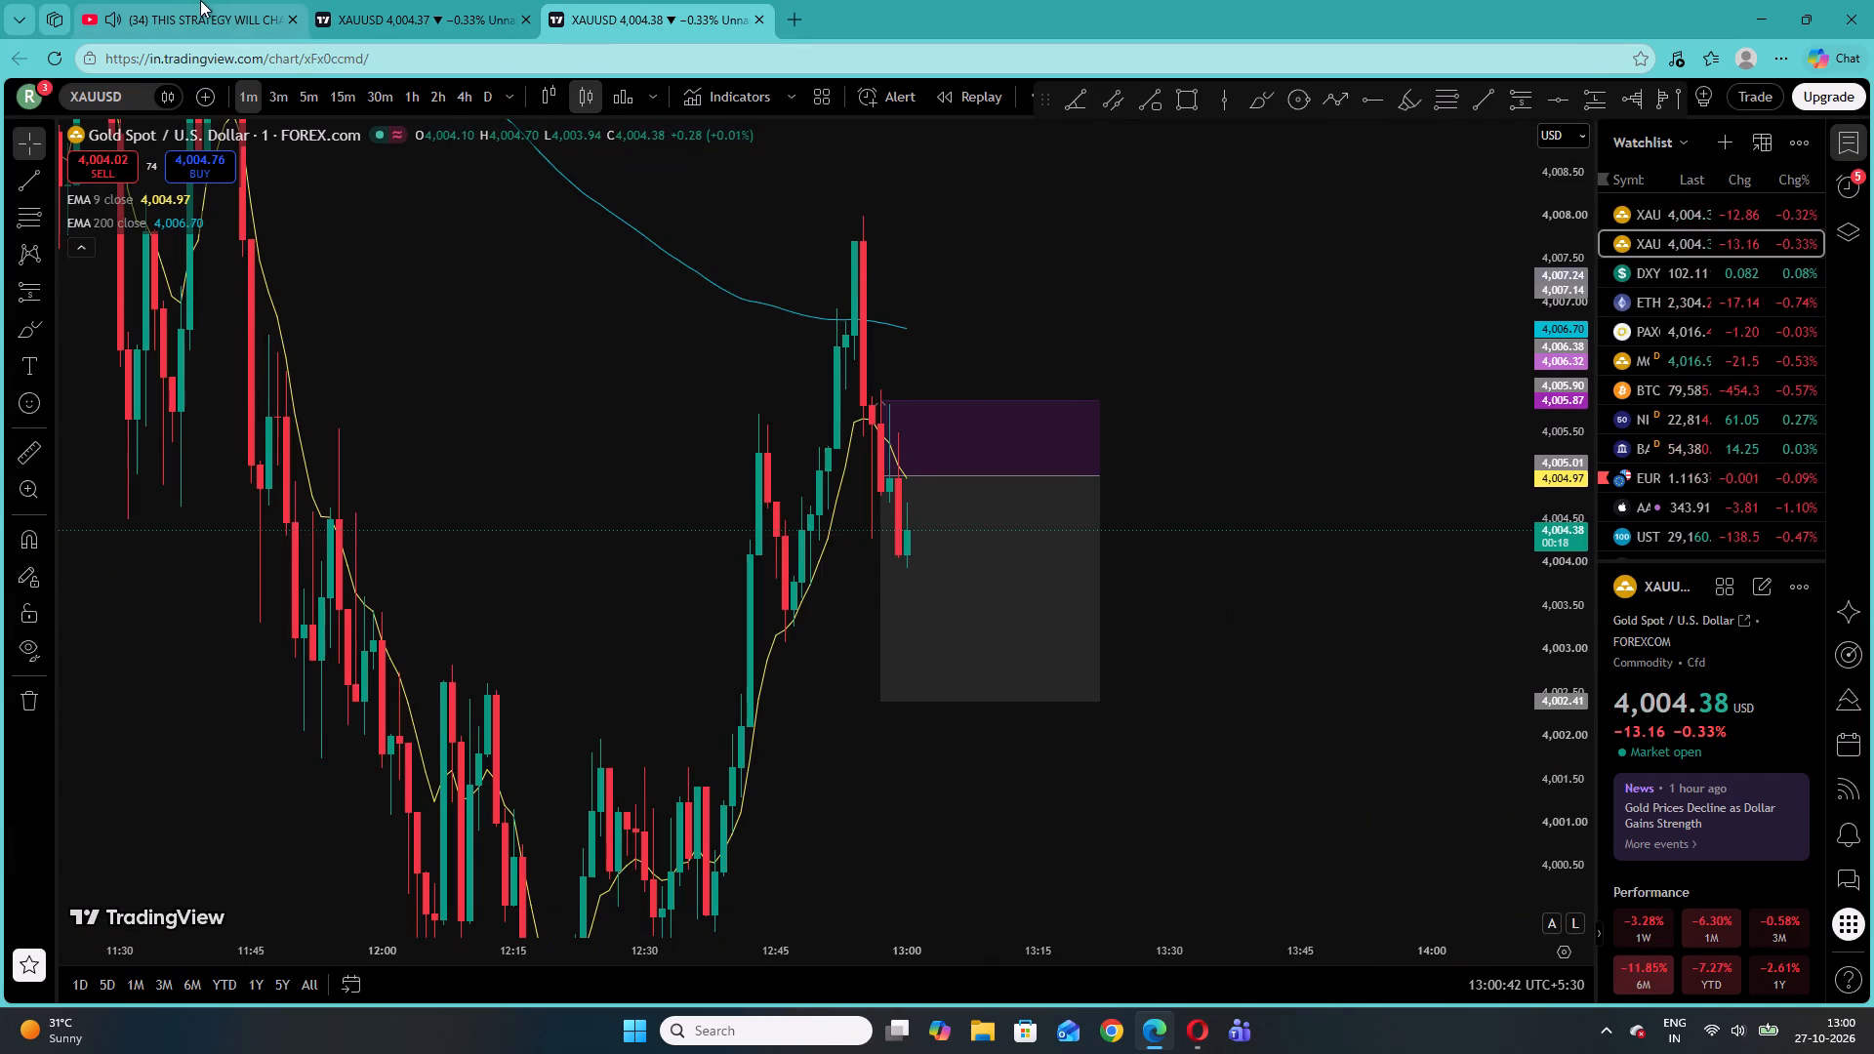
{"action": "left_click", "coordinate": [205, 0]}
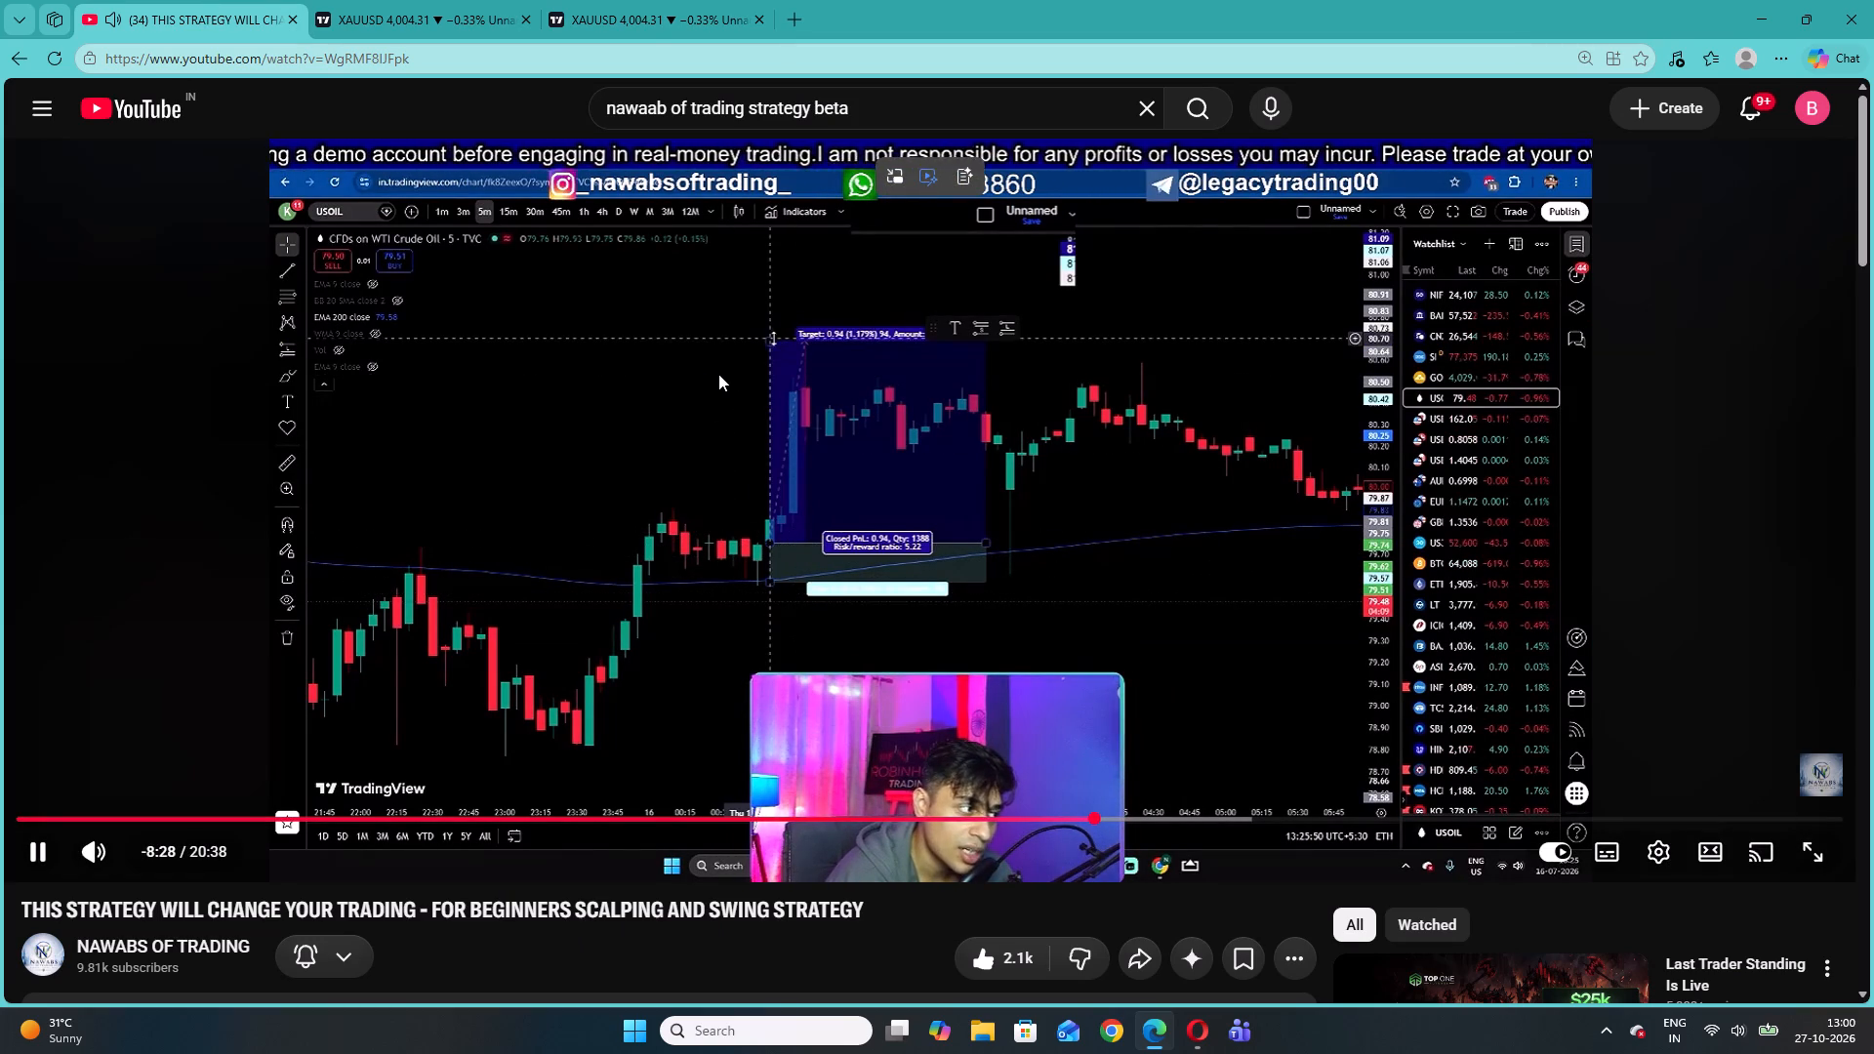
Close the watchlist beside the XAUUSD chart with the 200 EMA and compress the price scale to show more price range.
{"action": "left_click", "coordinate": [596, 16]}
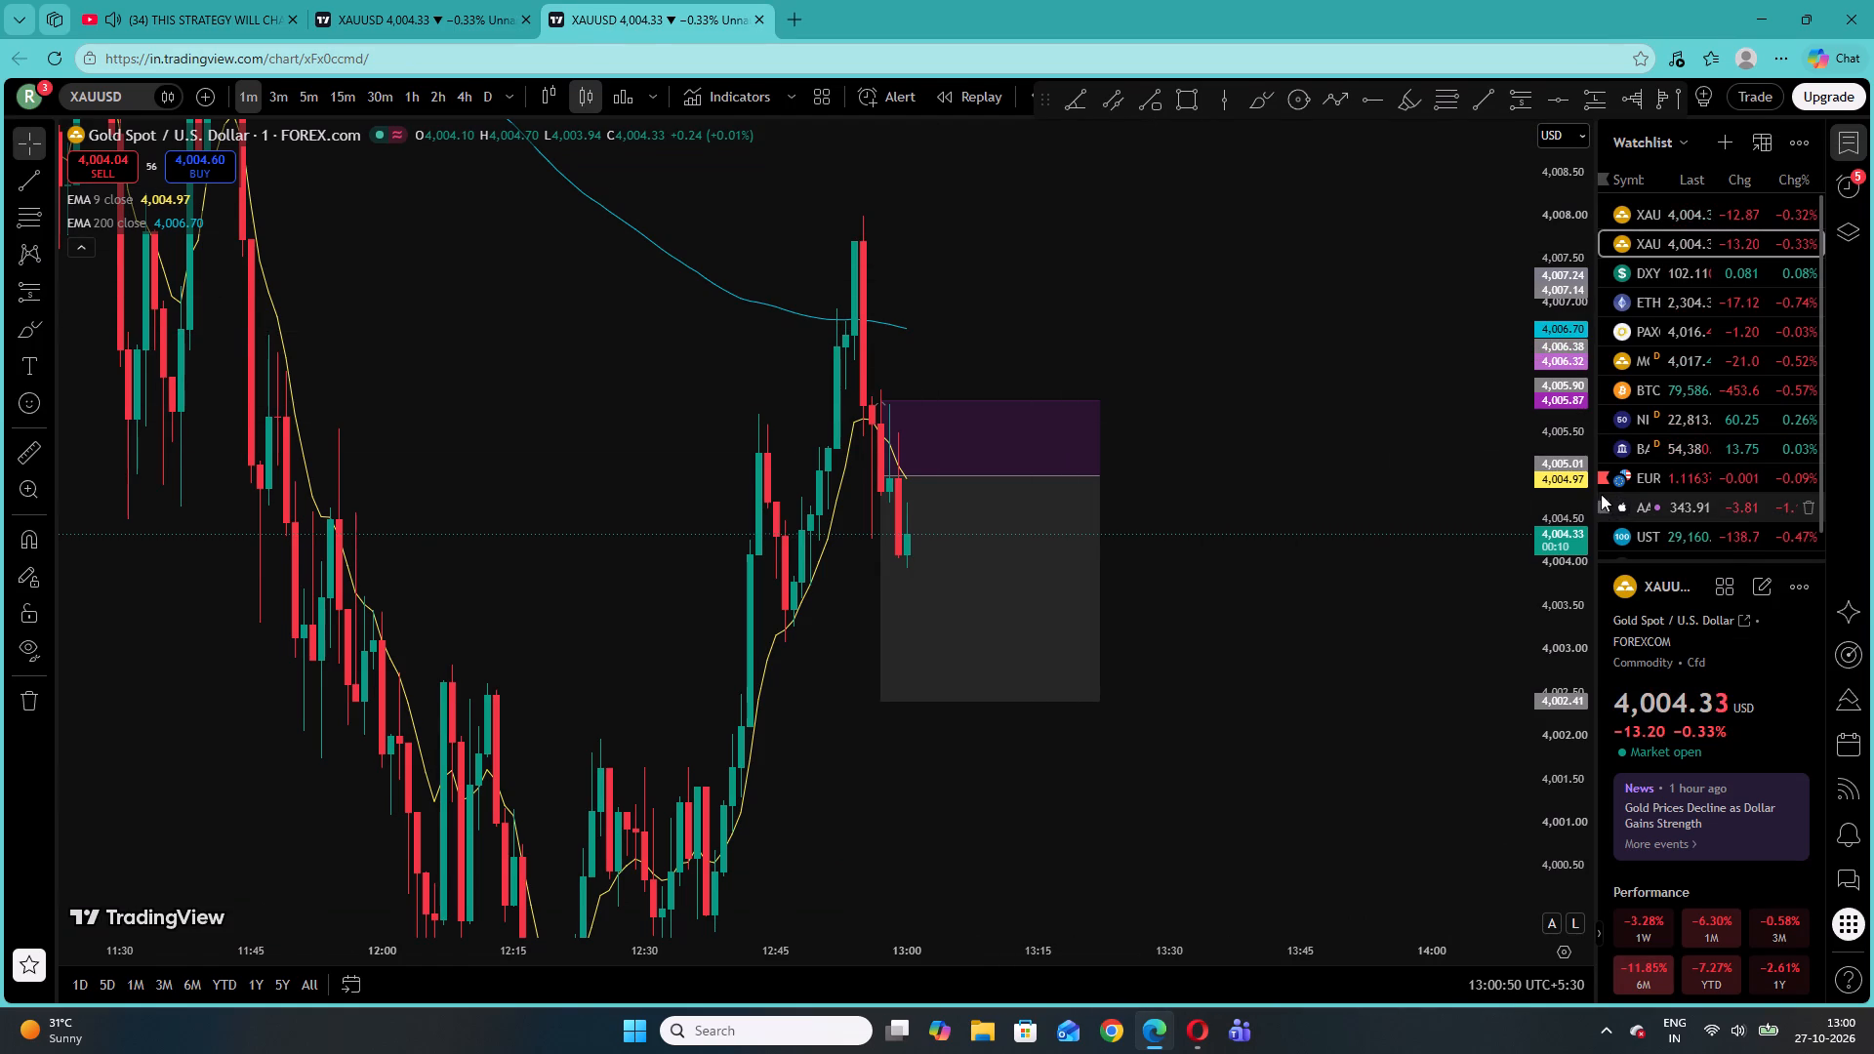
{"action": "left_click", "coordinate": [1601, 933]}
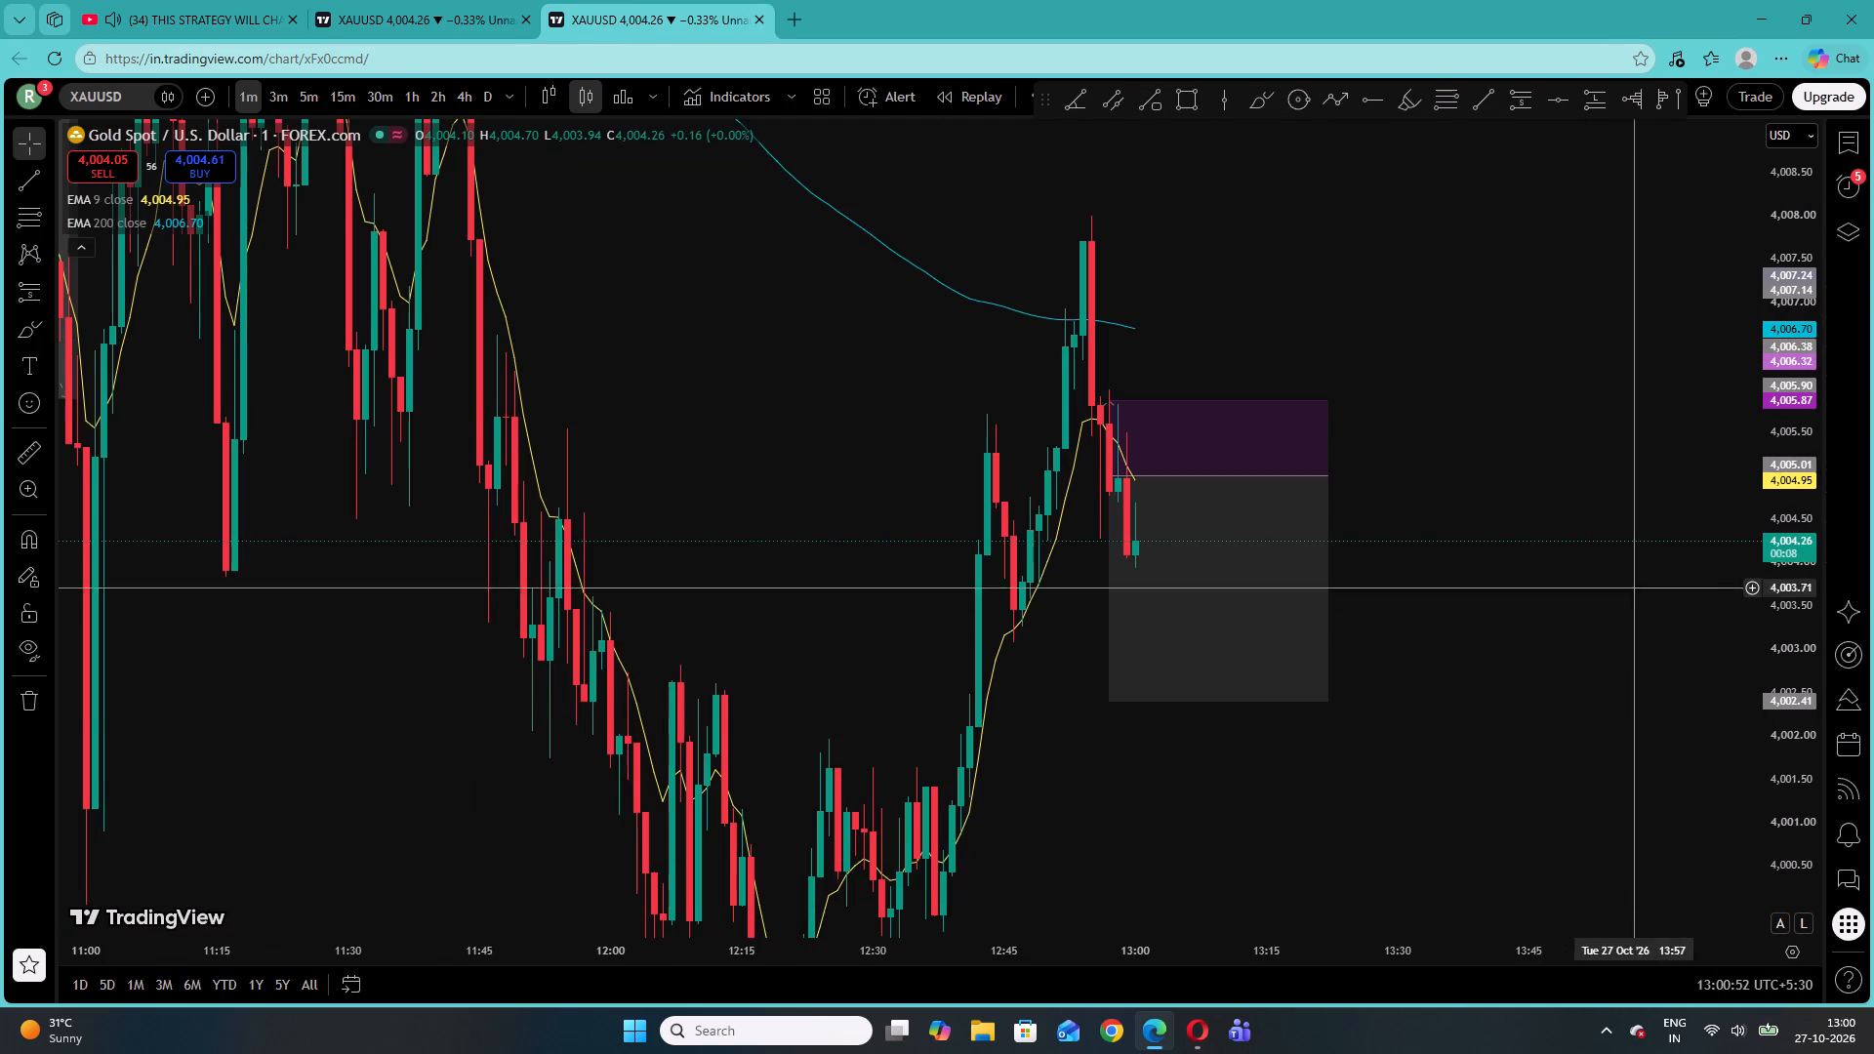
{"action": "left_click_drag", "start_coordinate": [1785, 480], "coordinate": [1786, 724]}
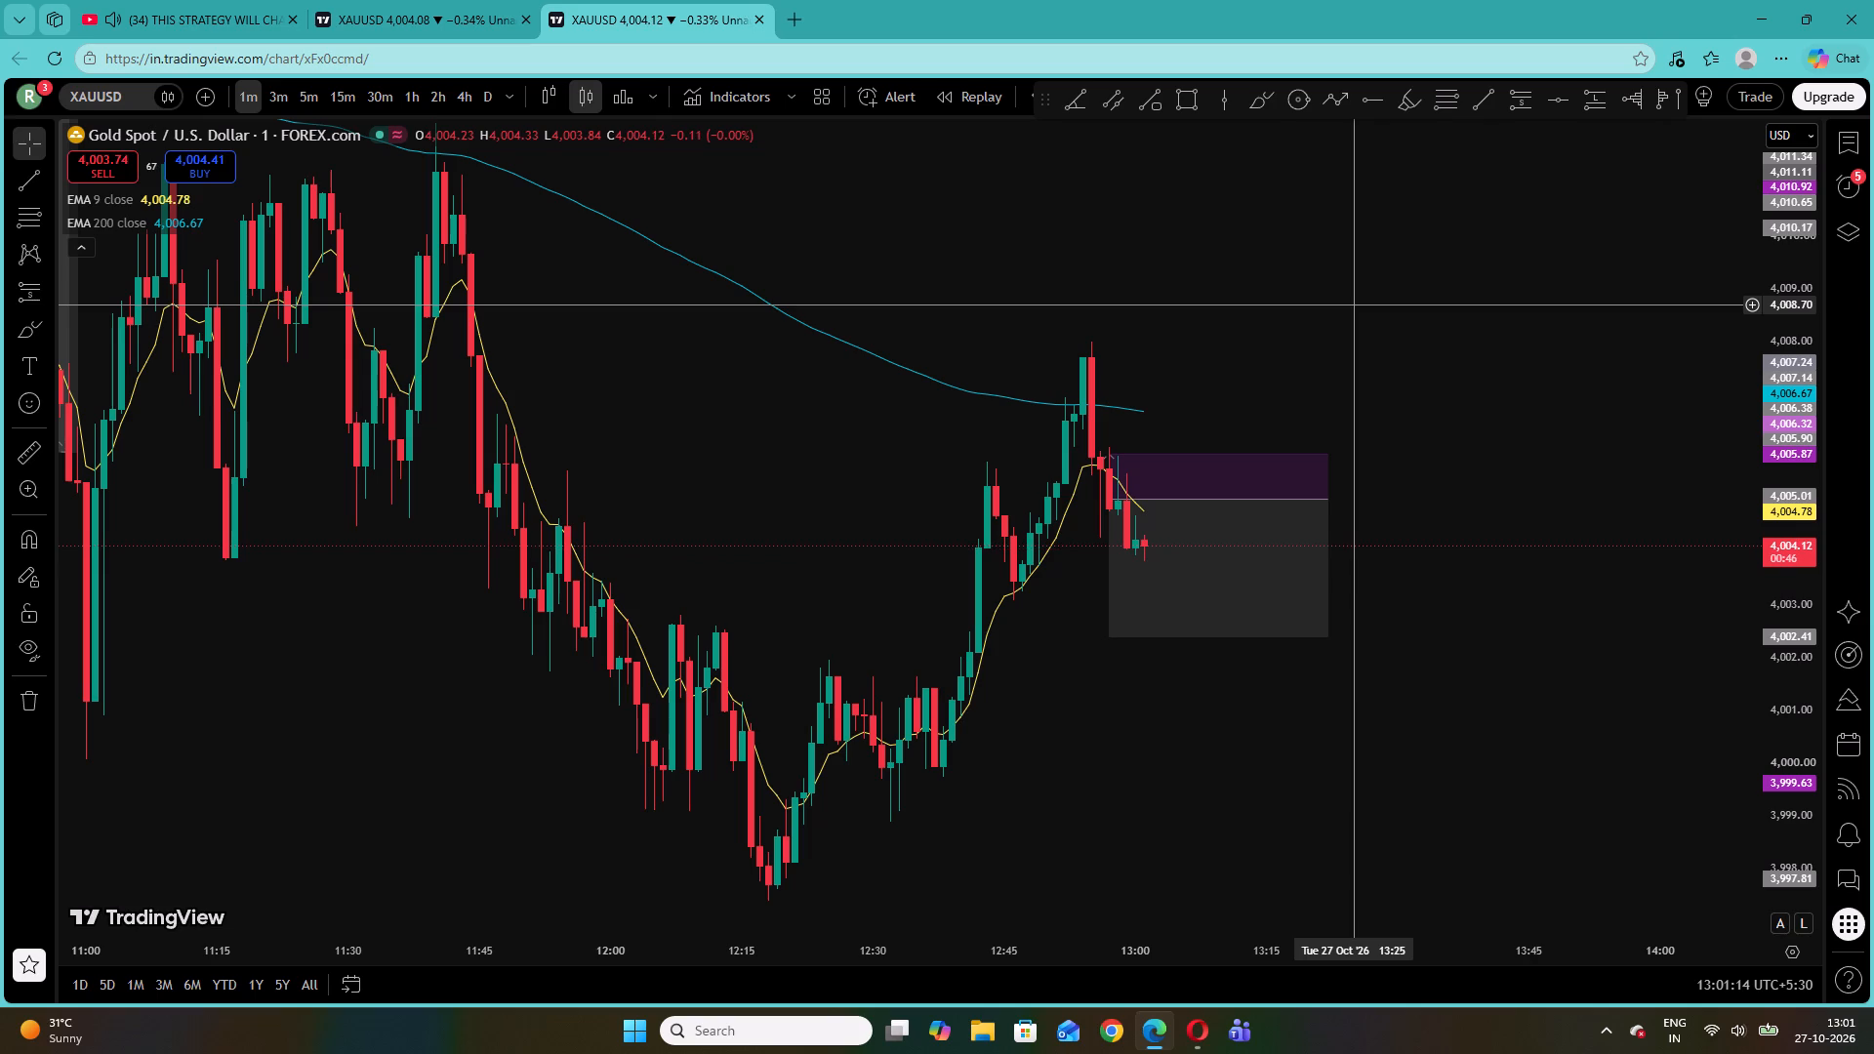
Alternate between the strategy video and the XAUUSD chart, pause the video, and return to the chart's short position.
{"action": "left_click", "coordinate": [194, 21]}
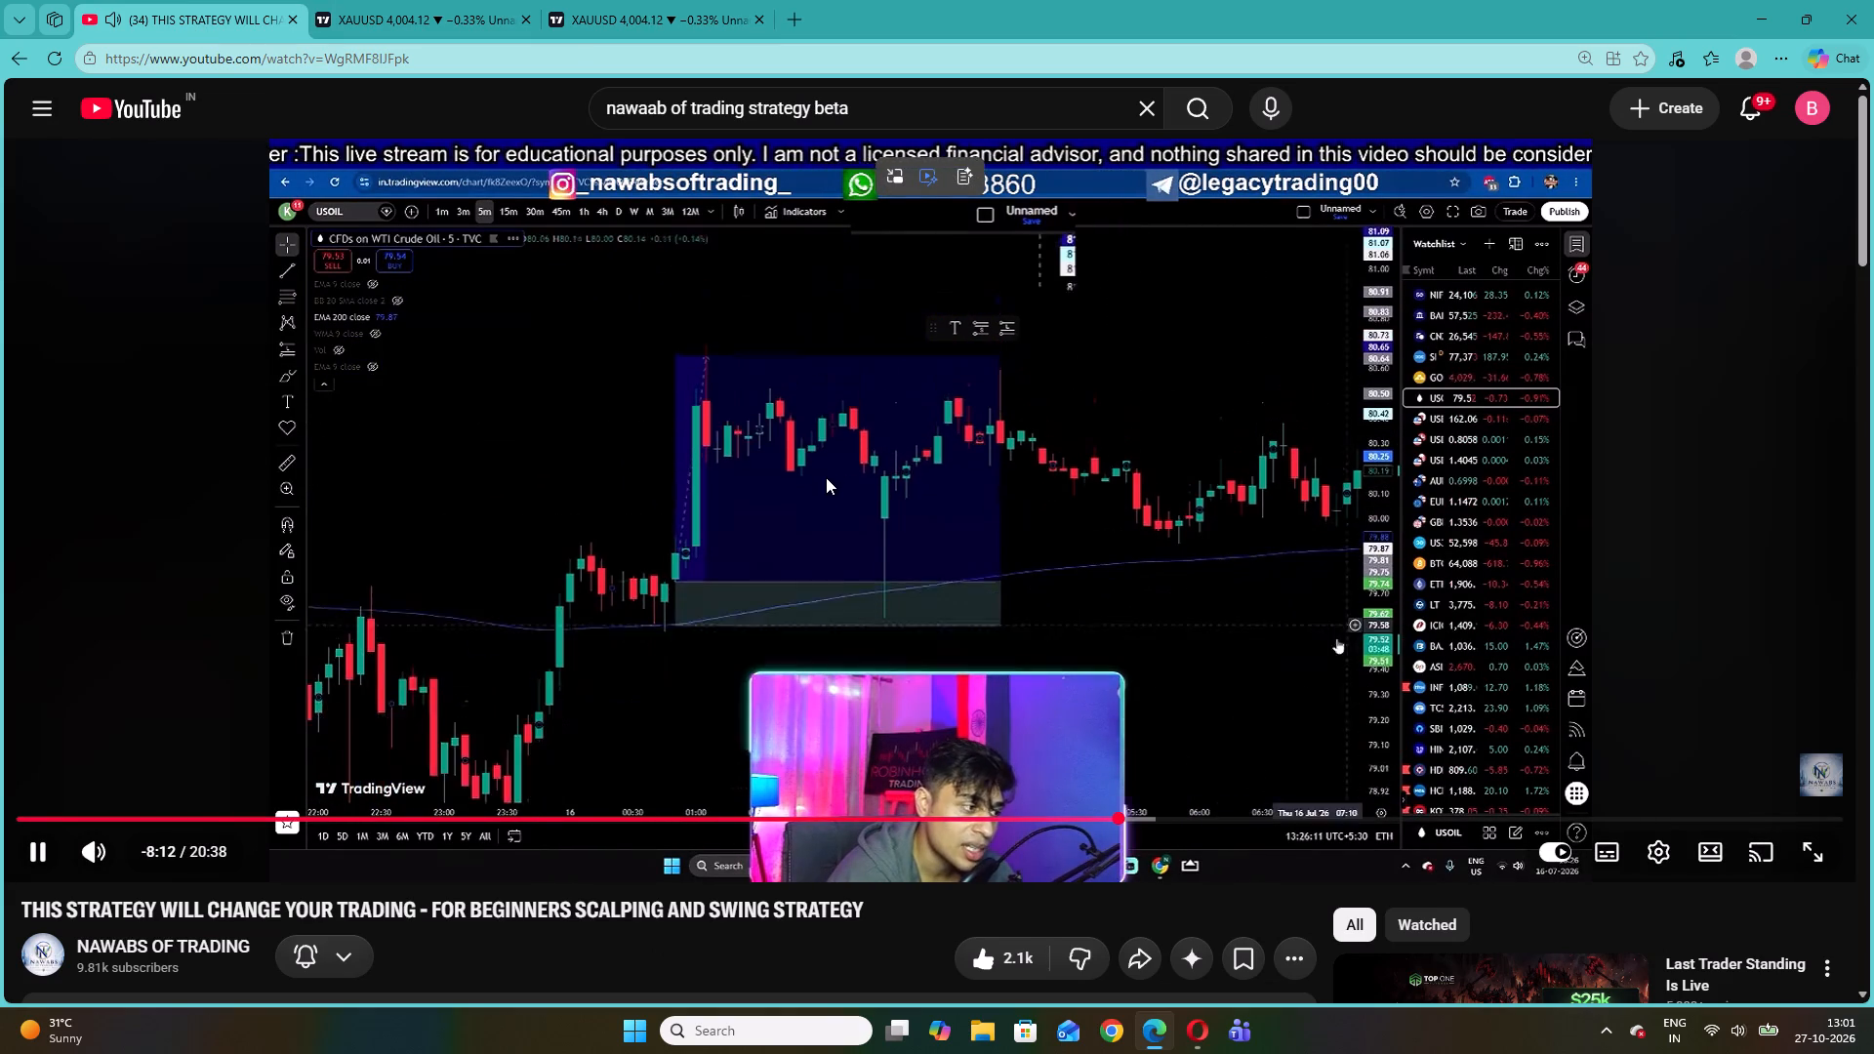
{"action": "left_click", "coordinate": [599, 0]}
{"action": "left_click", "coordinate": [197, 8]}
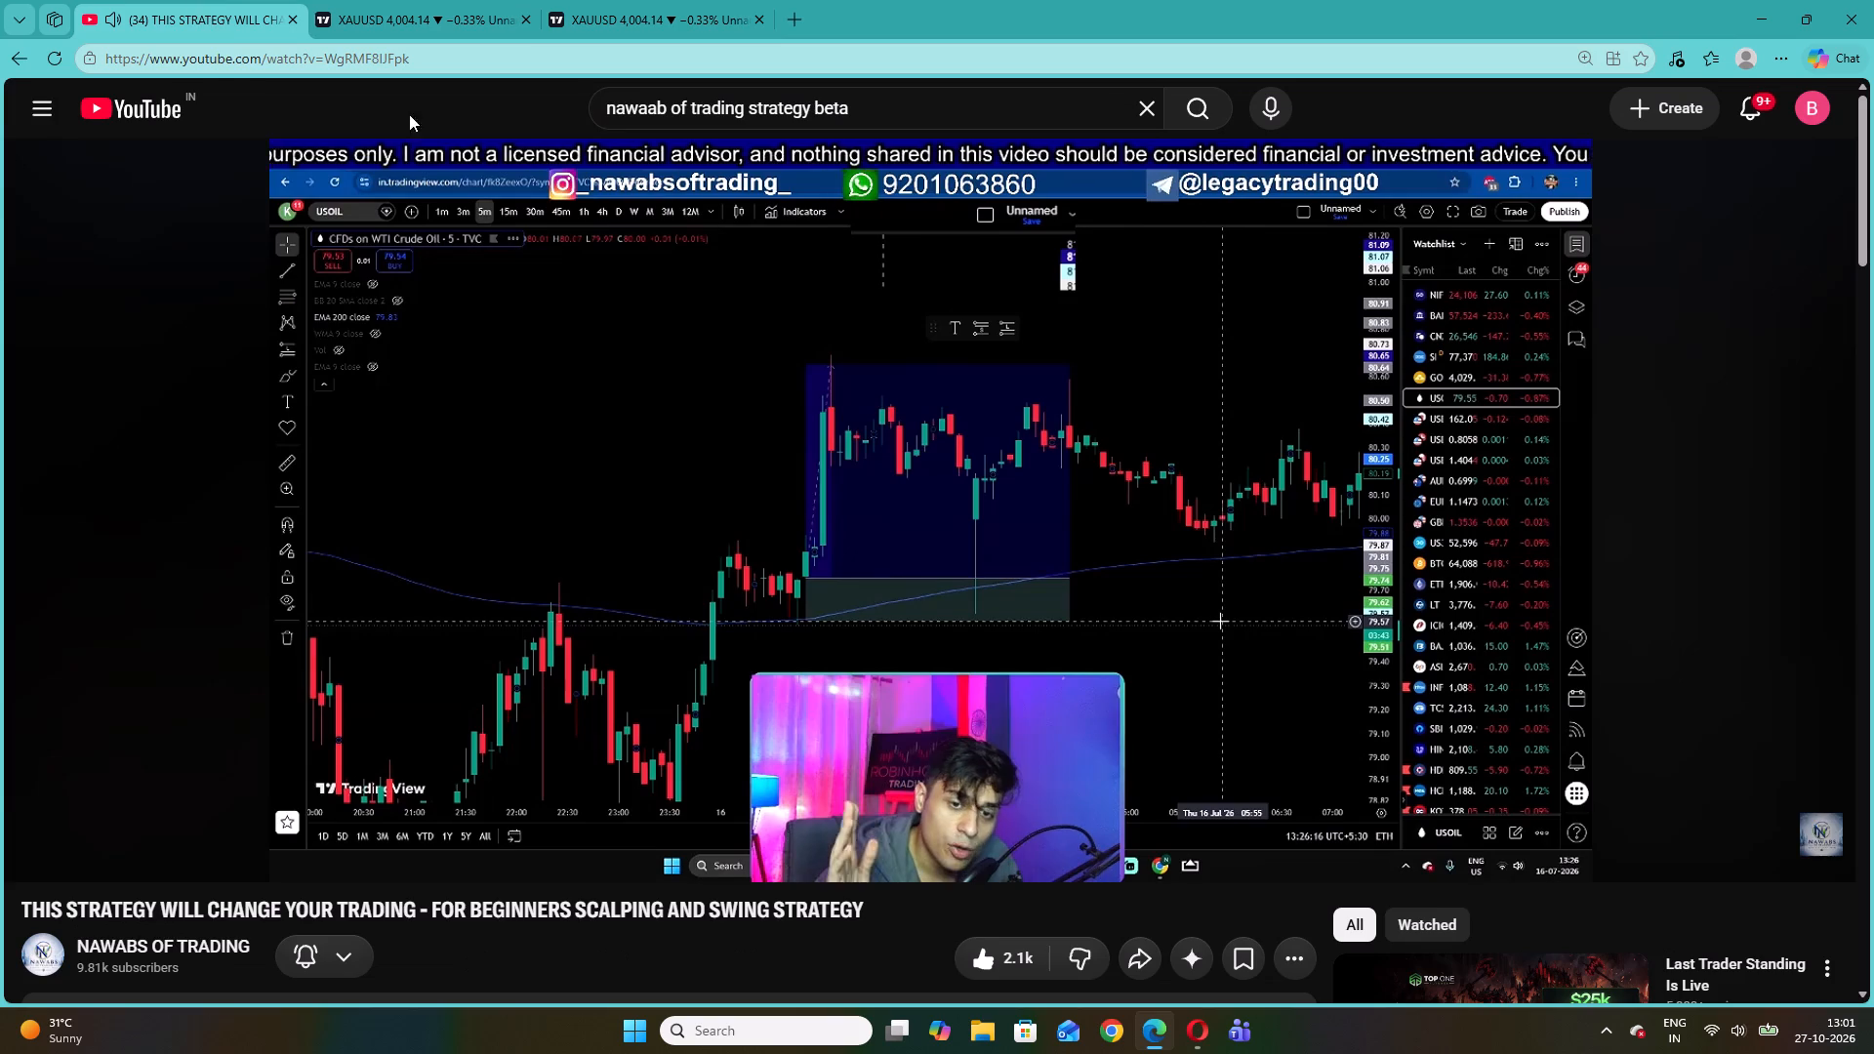
{"action": "left_click", "coordinate": [634, 460]}
{"action": "left_click", "coordinate": [596, 0]}
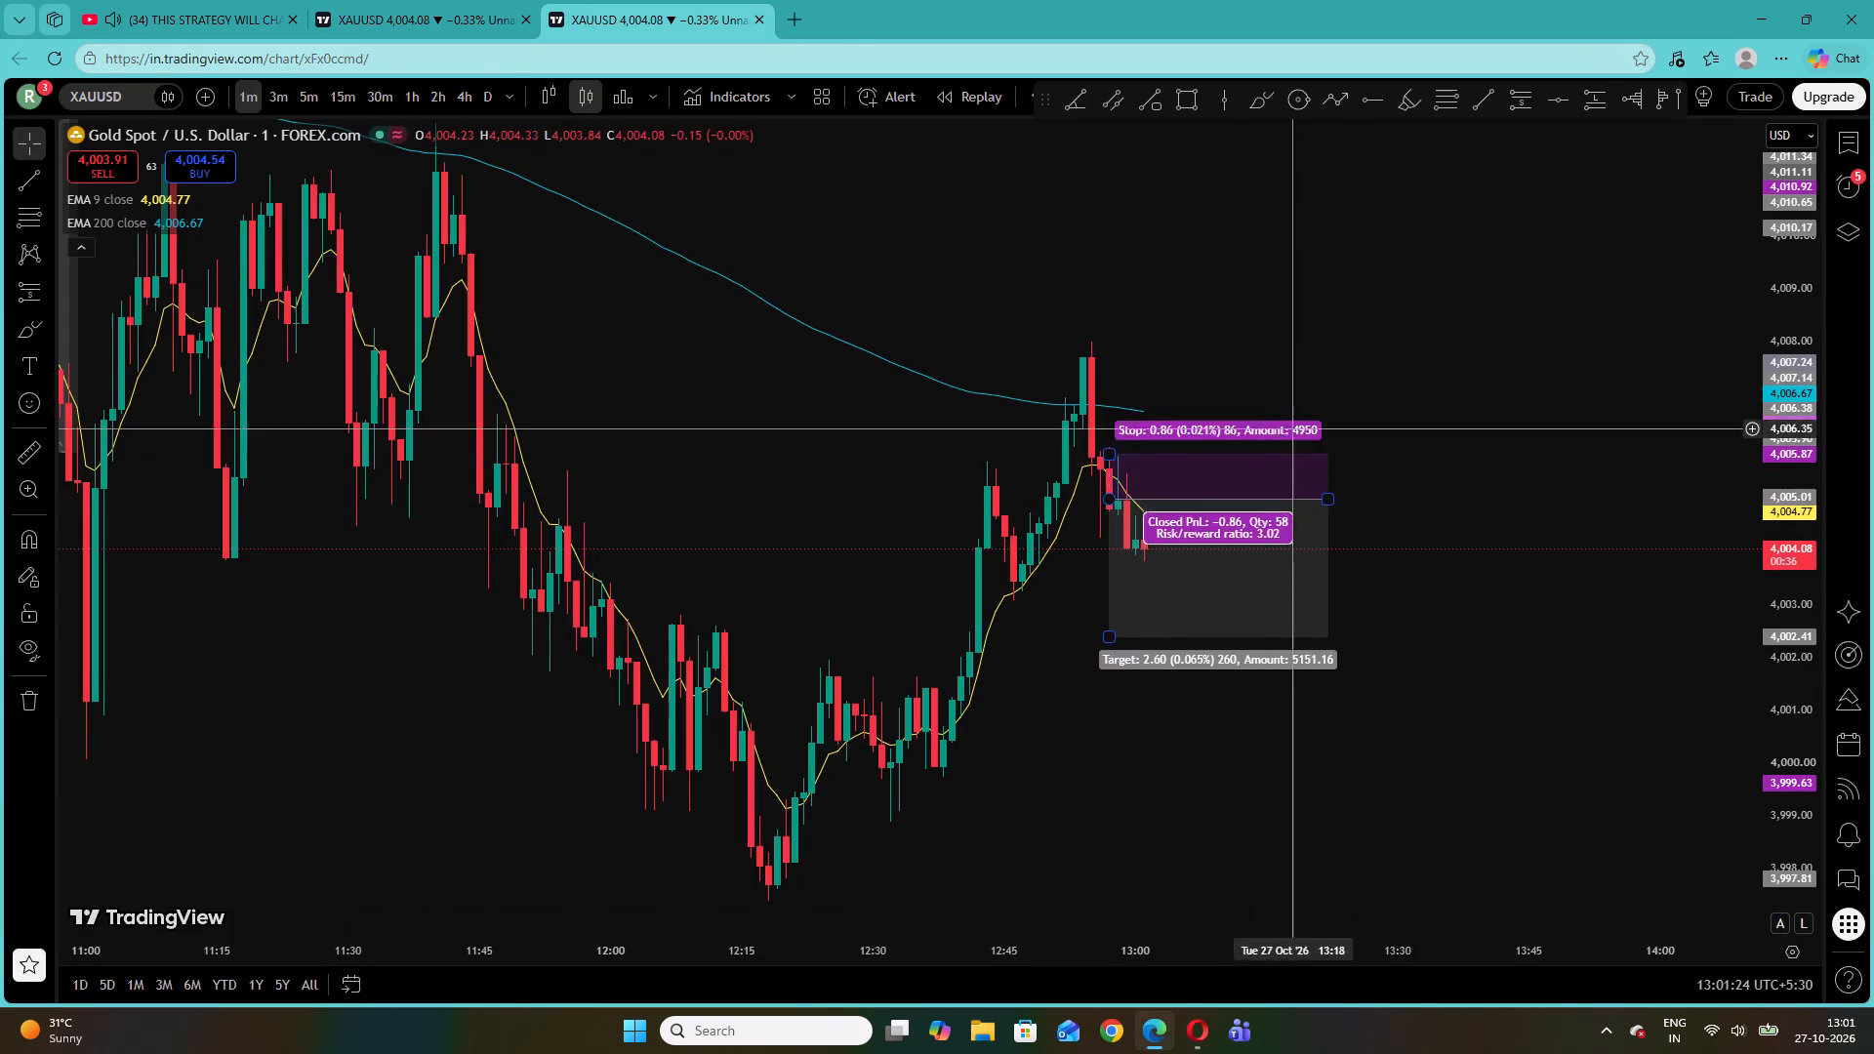
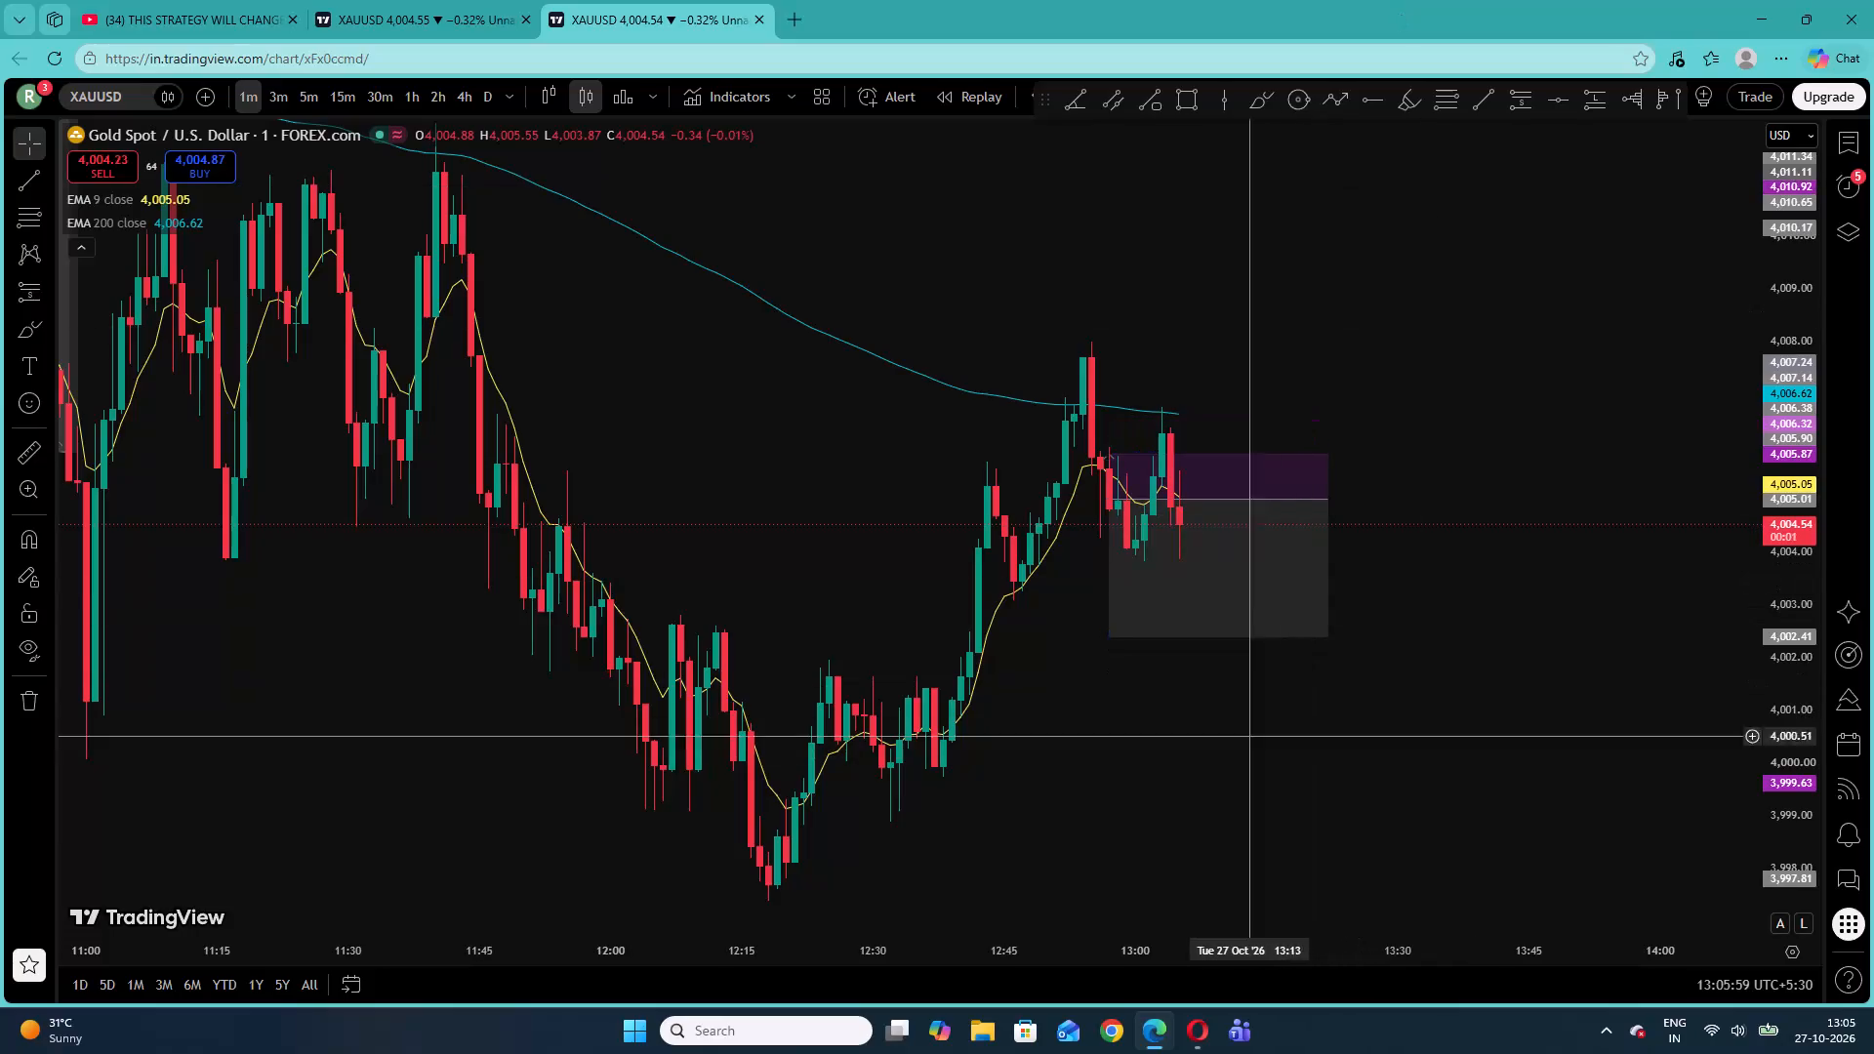
Move the latest short position to start at 13:01, with entry about 4,006.27, stop about 4,006.80 and target about 4,004.46.
{"action": "left_click_drag", "start_coordinate": [1210, 588], "coordinate": [1234, 570]}
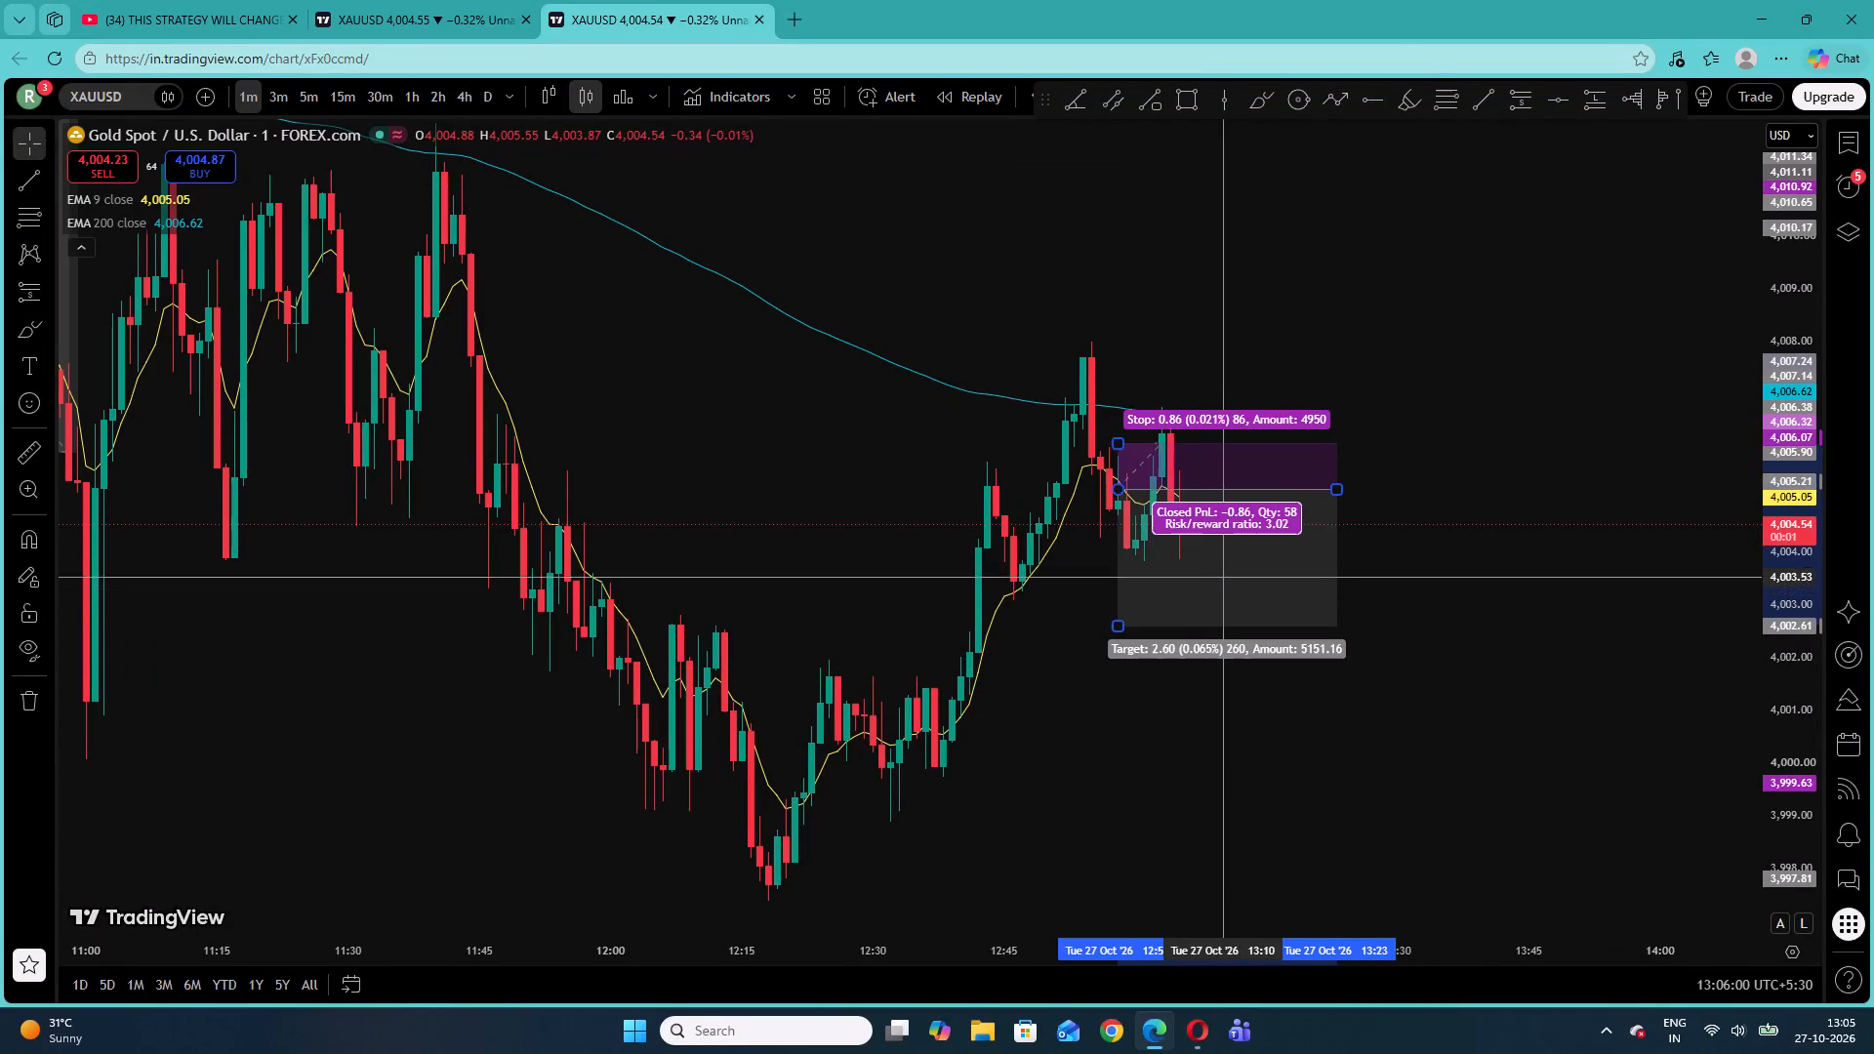
{"action": "left_click_drag", "start_coordinate": [1234, 570], "coordinate": [1252, 523]}
{"action": "left_click_drag", "start_coordinate": [1142, 386], "coordinate": [1140, 407]}
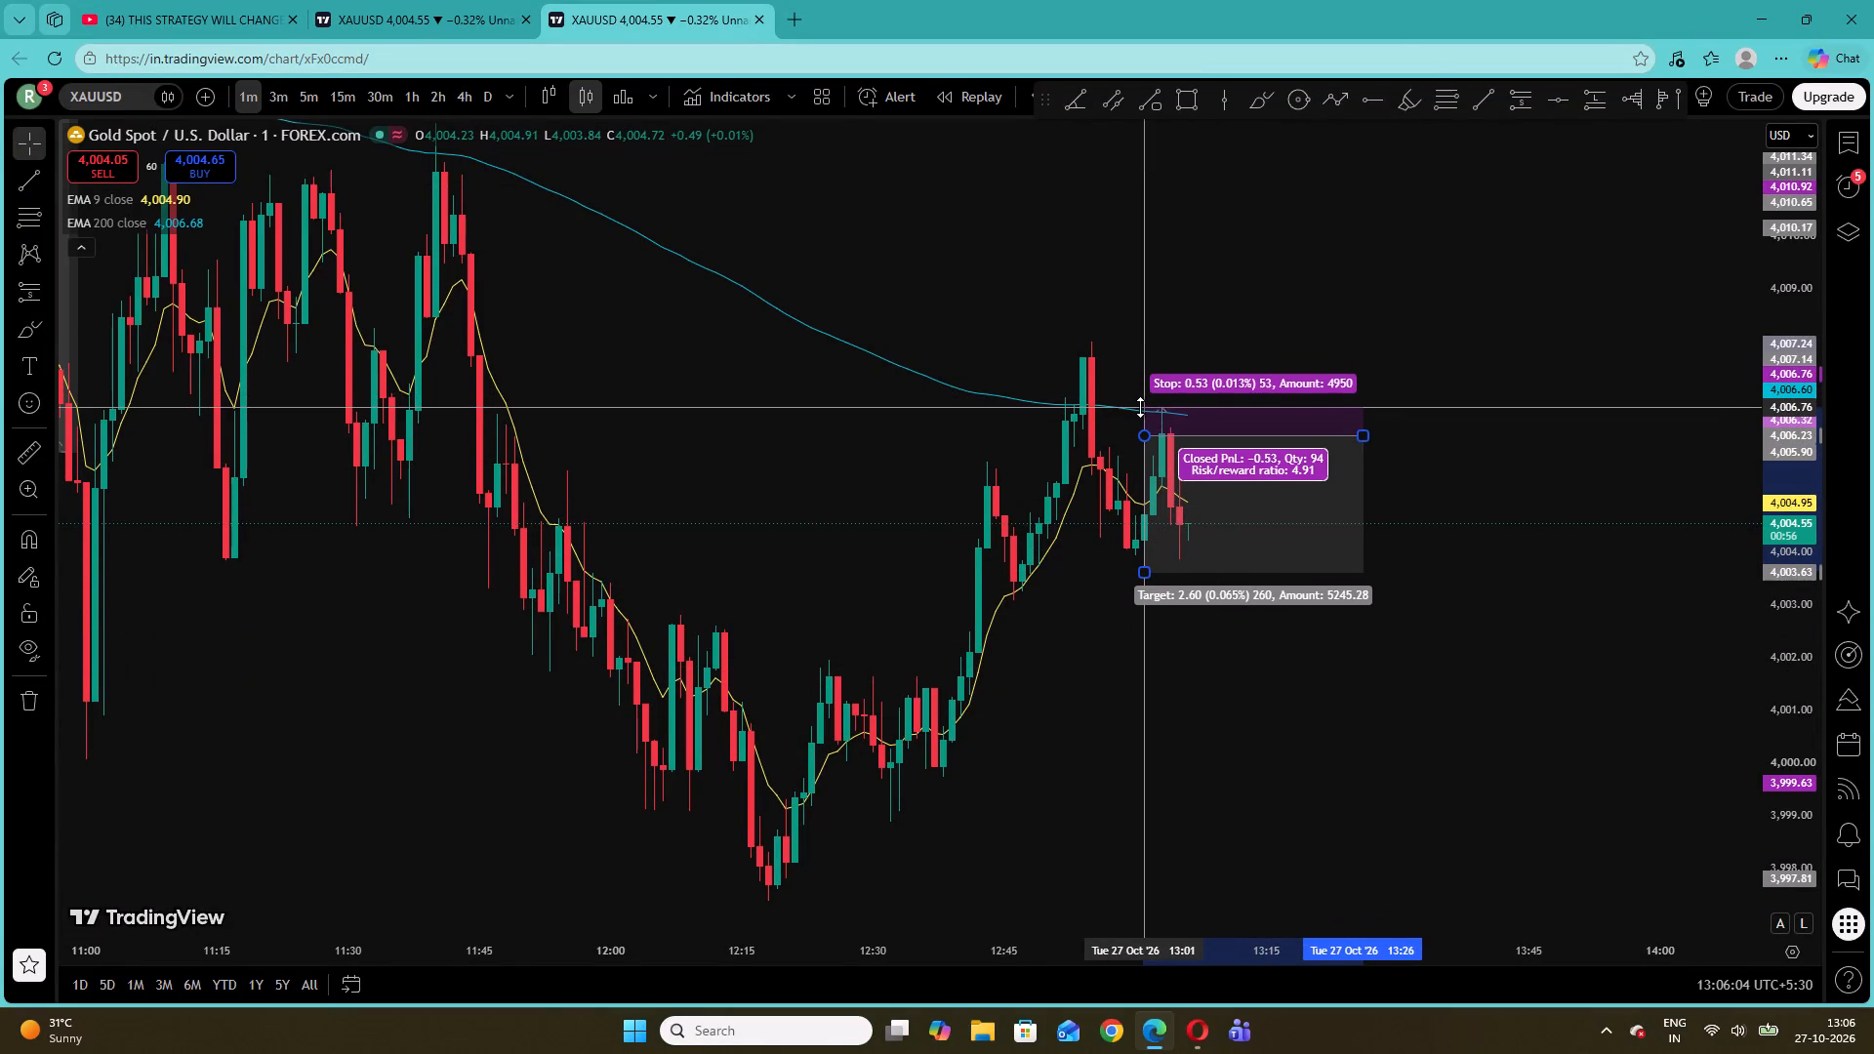
{"action": "left_click_drag", "start_coordinate": [1140, 407], "coordinate": [1142, 405]}
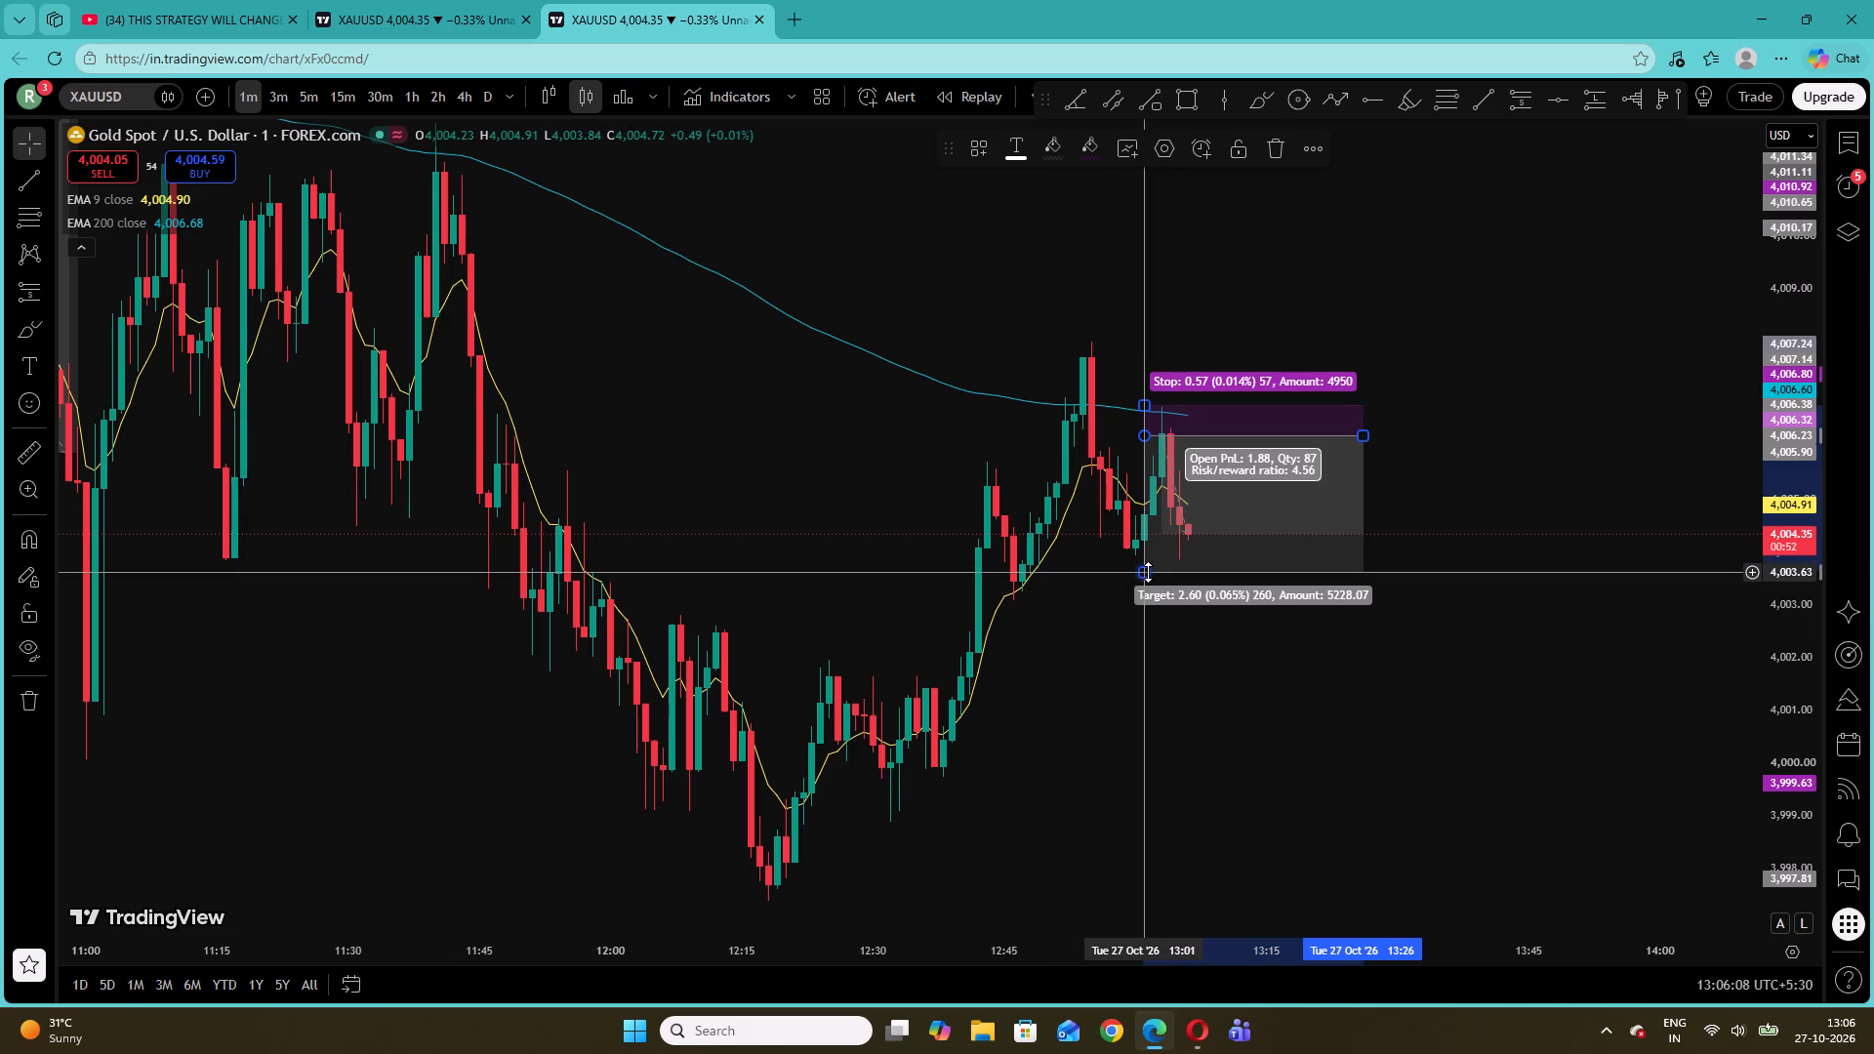
{"action": "left_click_drag", "start_coordinate": [1148, 572], "coordinate": [1150, 551]}
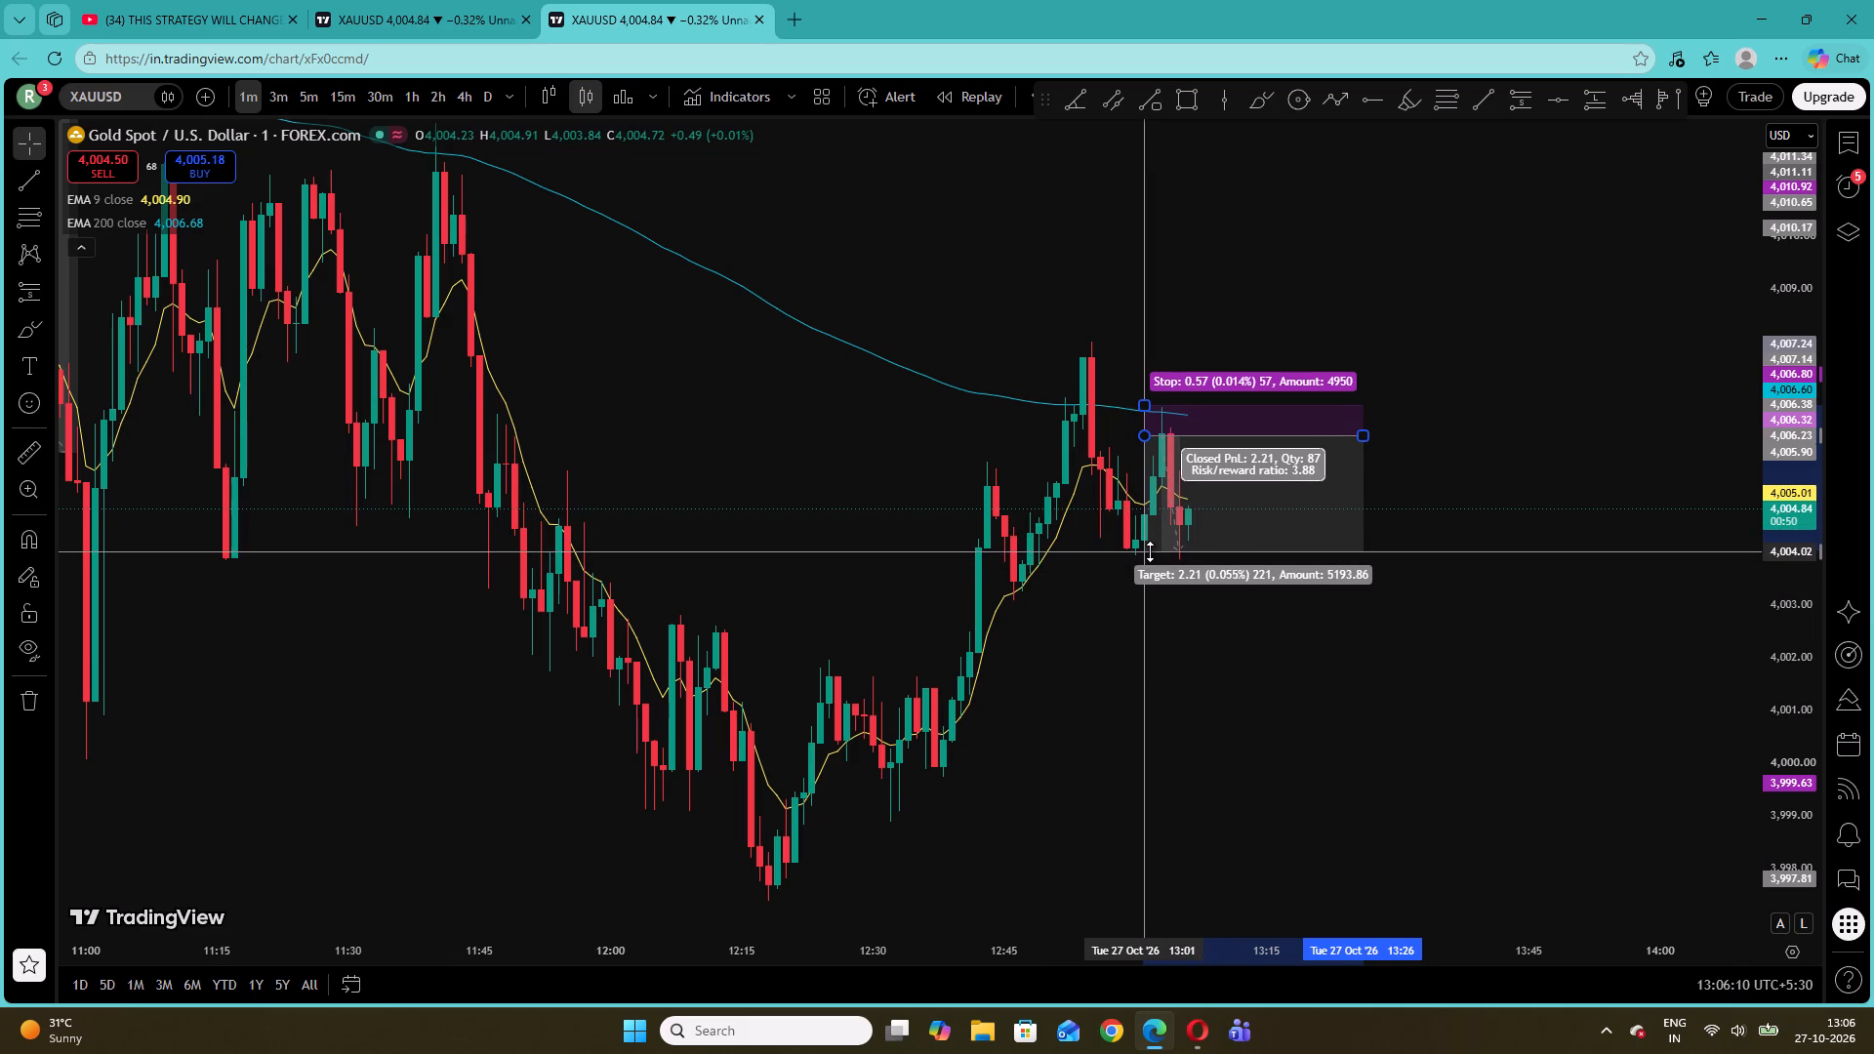
{"action": "left_click_drag", "start_coordinate": [1150, 551], "coordinate": [1162, 528]}
{"action": "left_click", "coordinate": [1178, 356]}
{"action": "left_click_drag", "start_coordinate": [1793, 780], "coordinate": [1774, 252]}
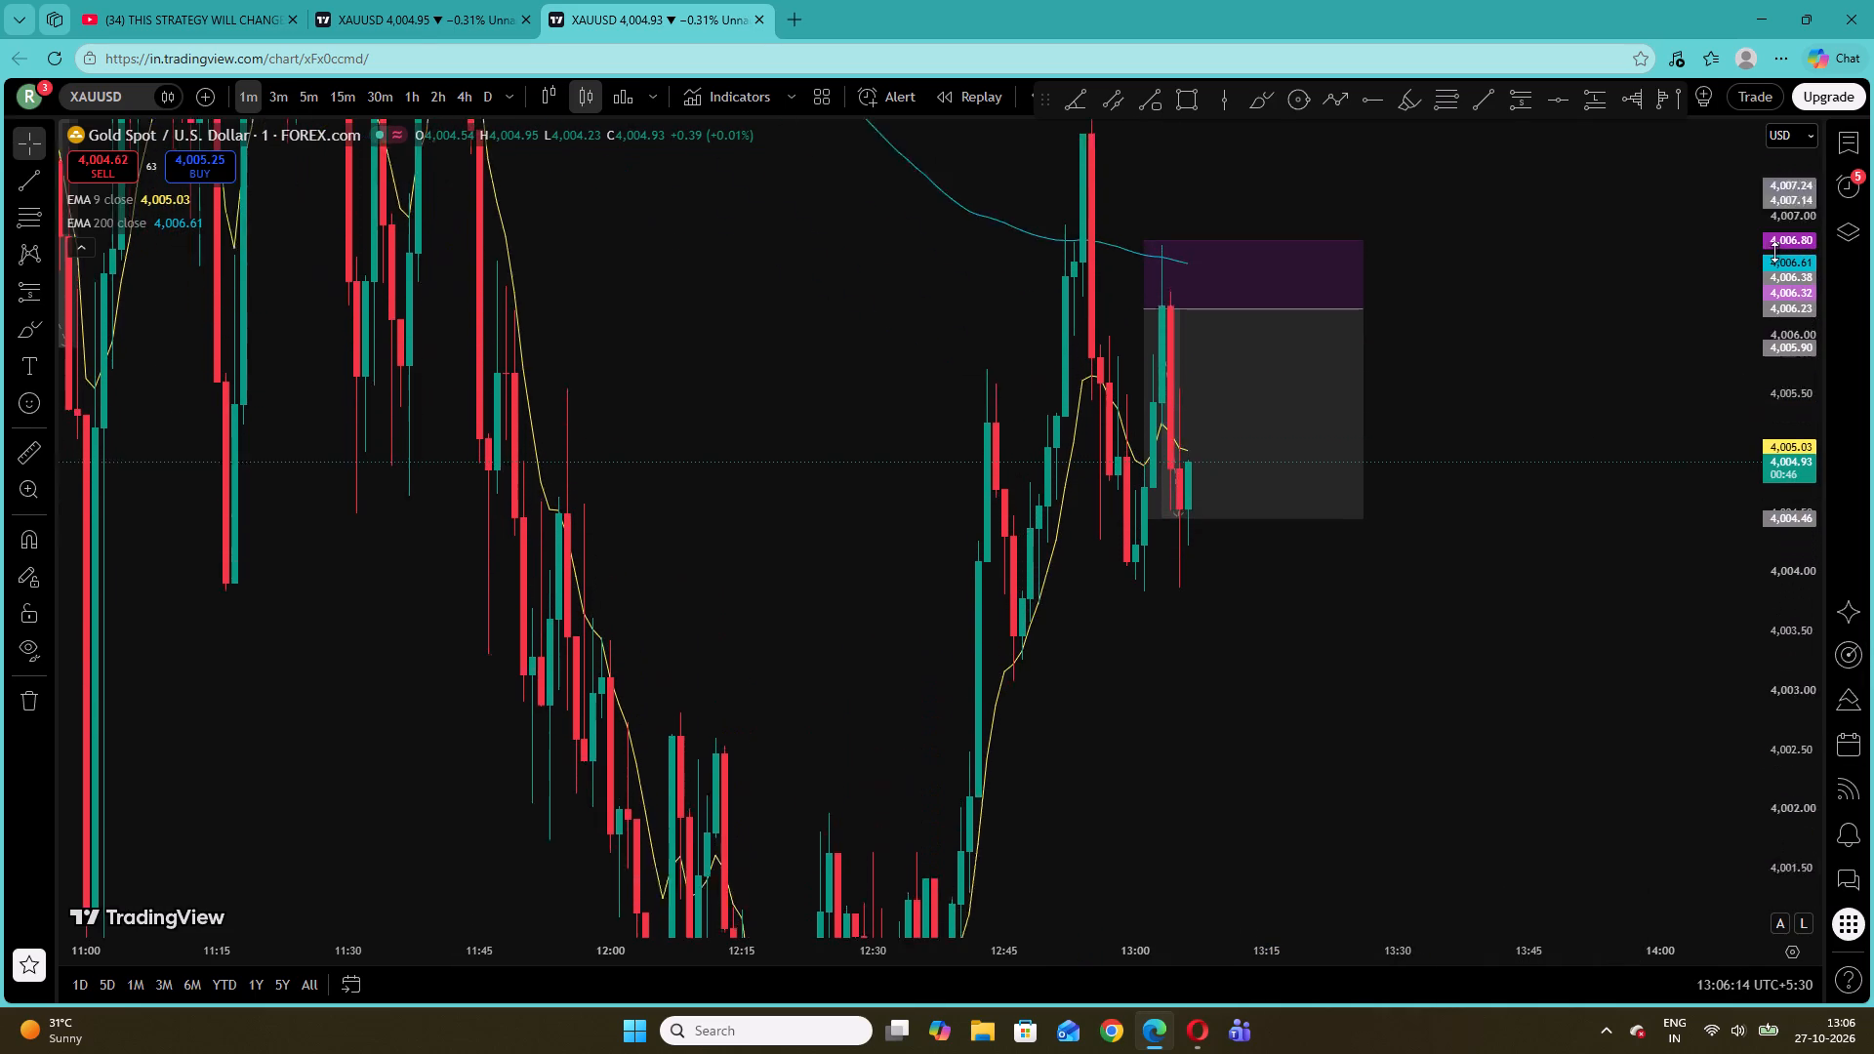
{"action": "left_click_drag", "start_coordinate": [1774, 252], "coordinate": [1772, 215]}
{"action": "left_click_drag", "start_coordinate": [1619, 337], "coordinate": [1581, 665]}
{"action": "left_click", "coordinate": [1102, 523]}
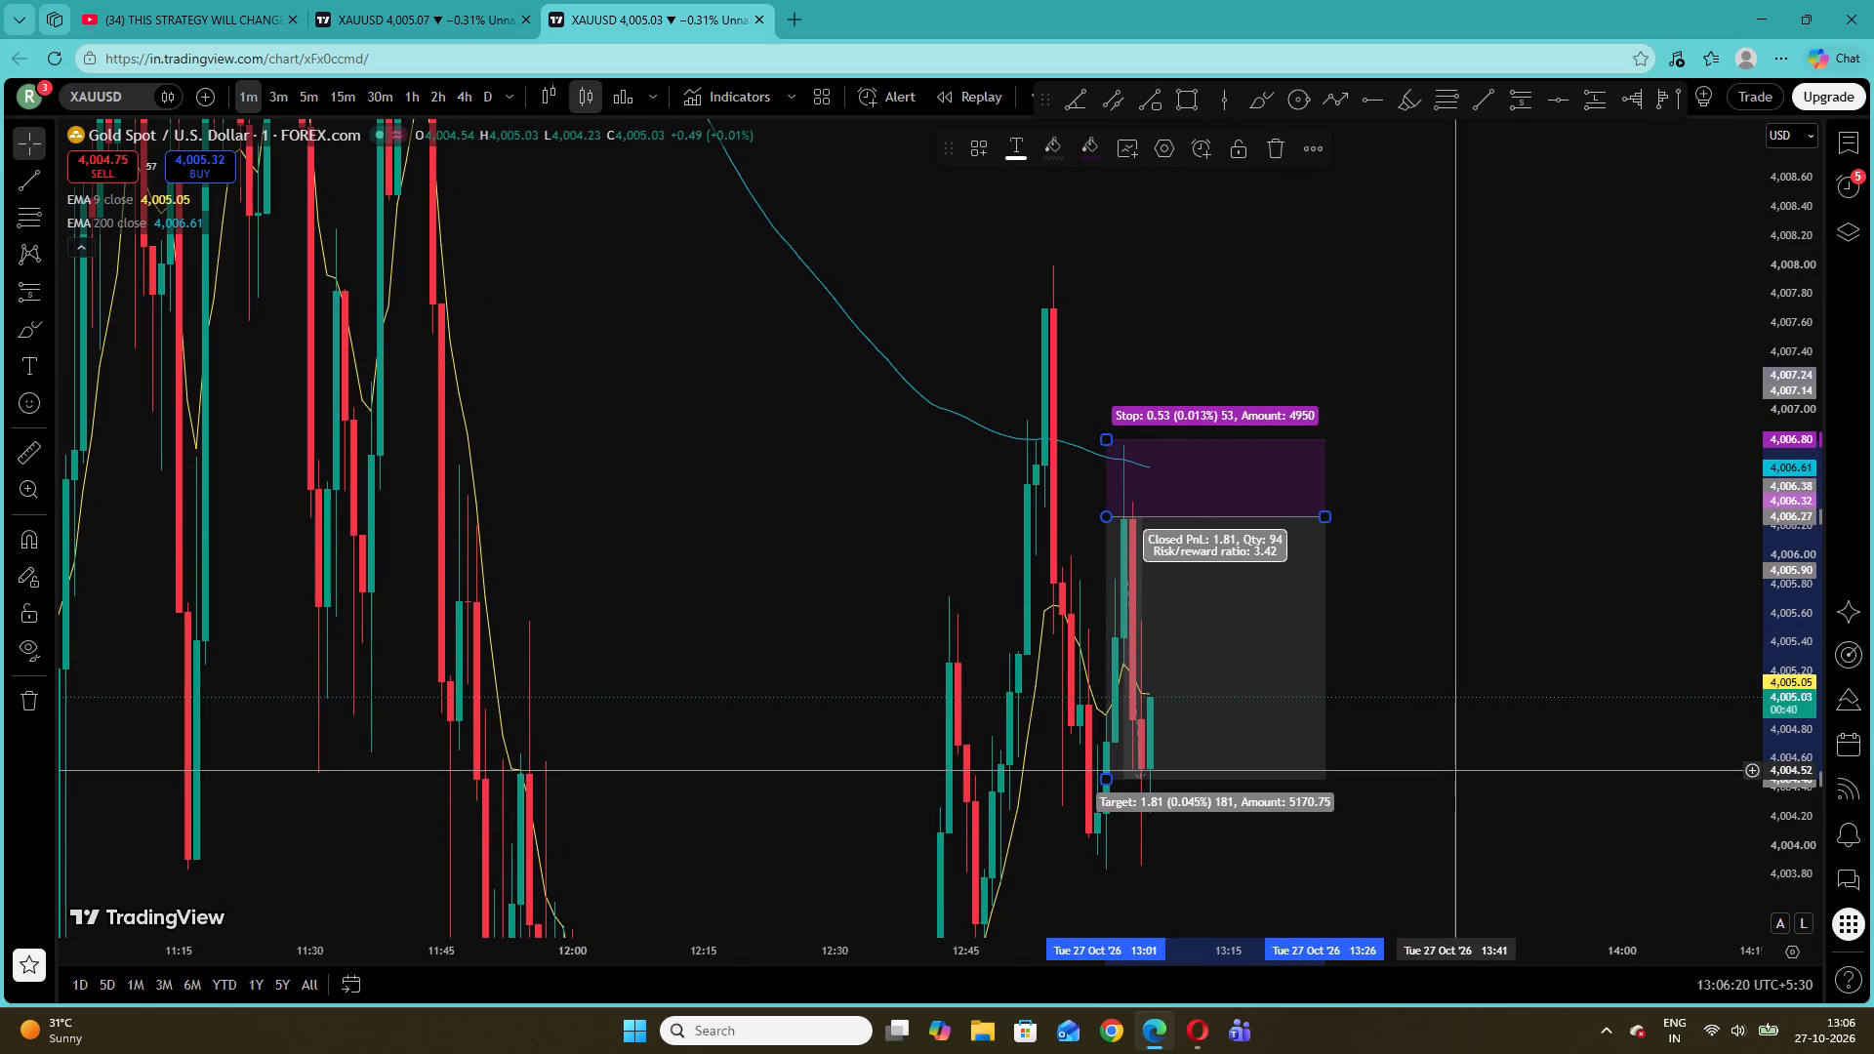
{"action": "left_click_drag", "start_coordinate": [1780, 609], "coordinate": [1771, 901]}
{"action": "left_click", "coordinate": [1474, 293]}
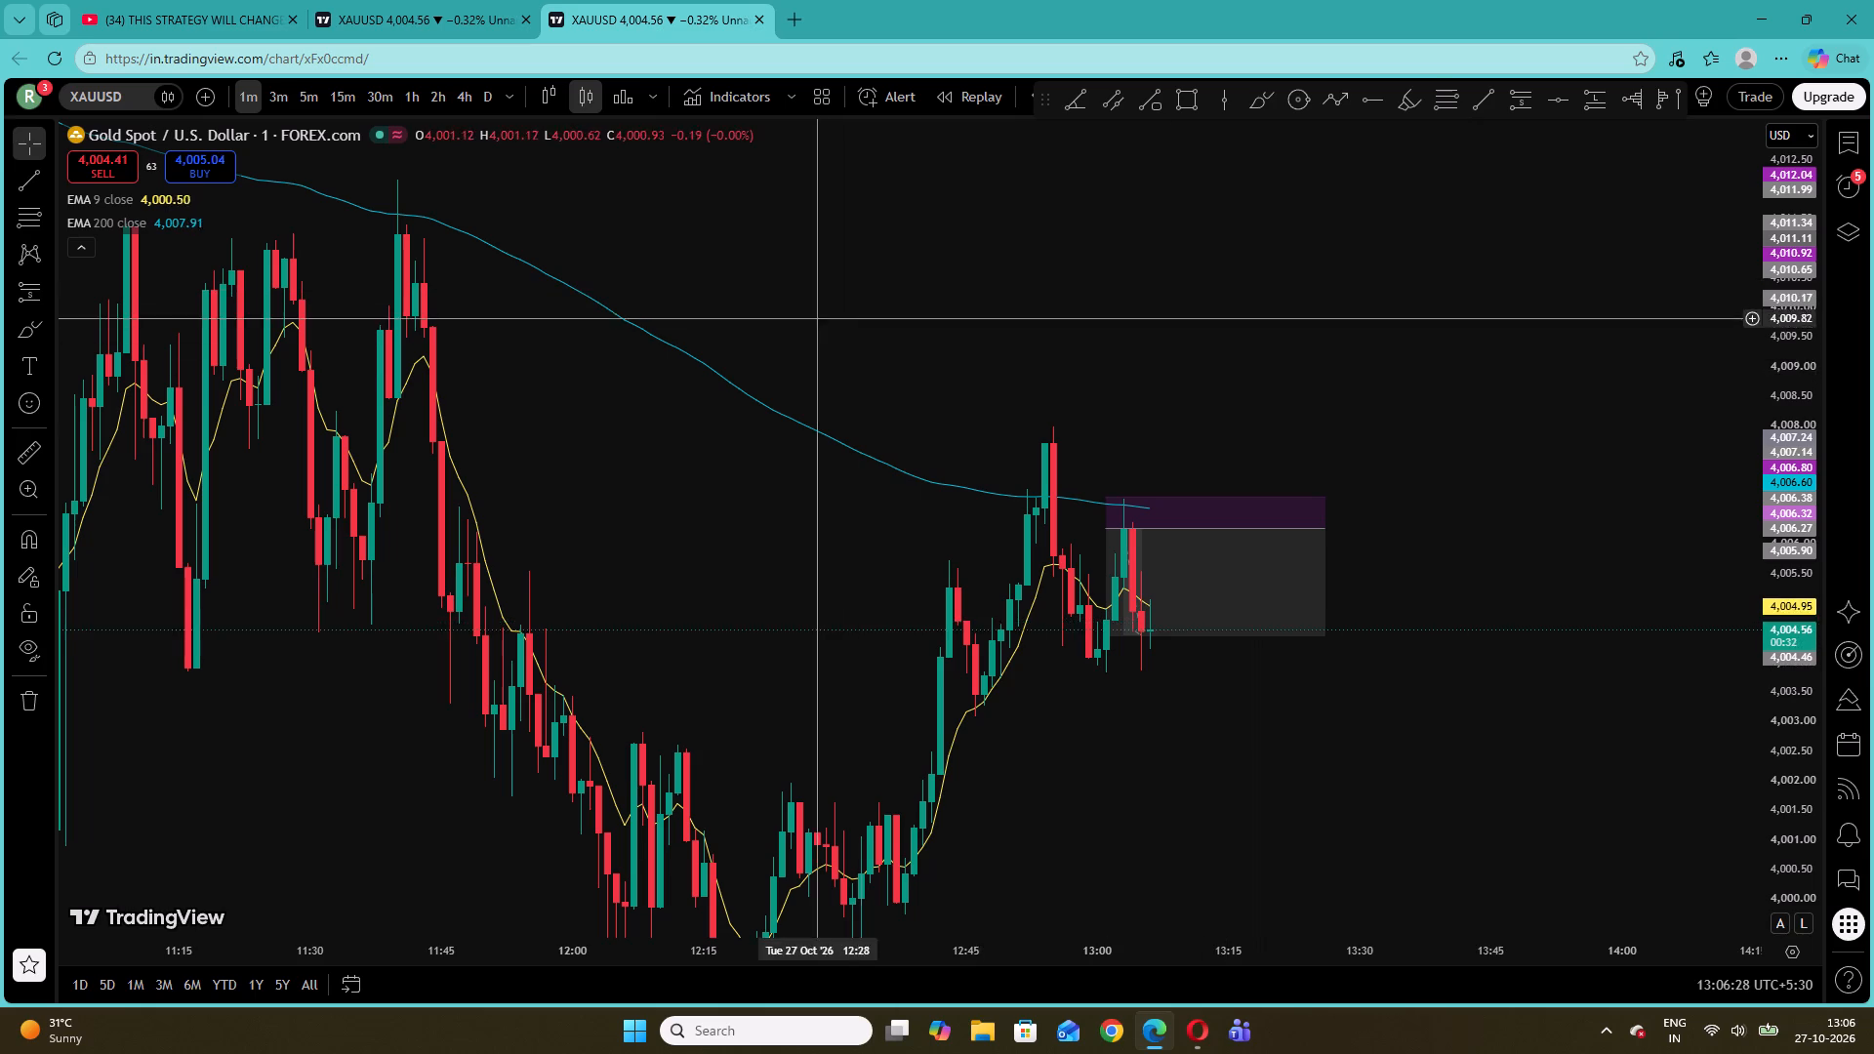
Draw a short position at the 11:39 touch of the 200 EMA, with entry about 4,011.27 and stop about 4,012.24, ending at 11:51.
{"action": "left_click_drag", "start_coordinate": [822, 318], "coordinate": [1844, 609]}
{"action": "left_click_drag", "start_coordinate": [1198, 278], "coordinate": [1446, 743]}
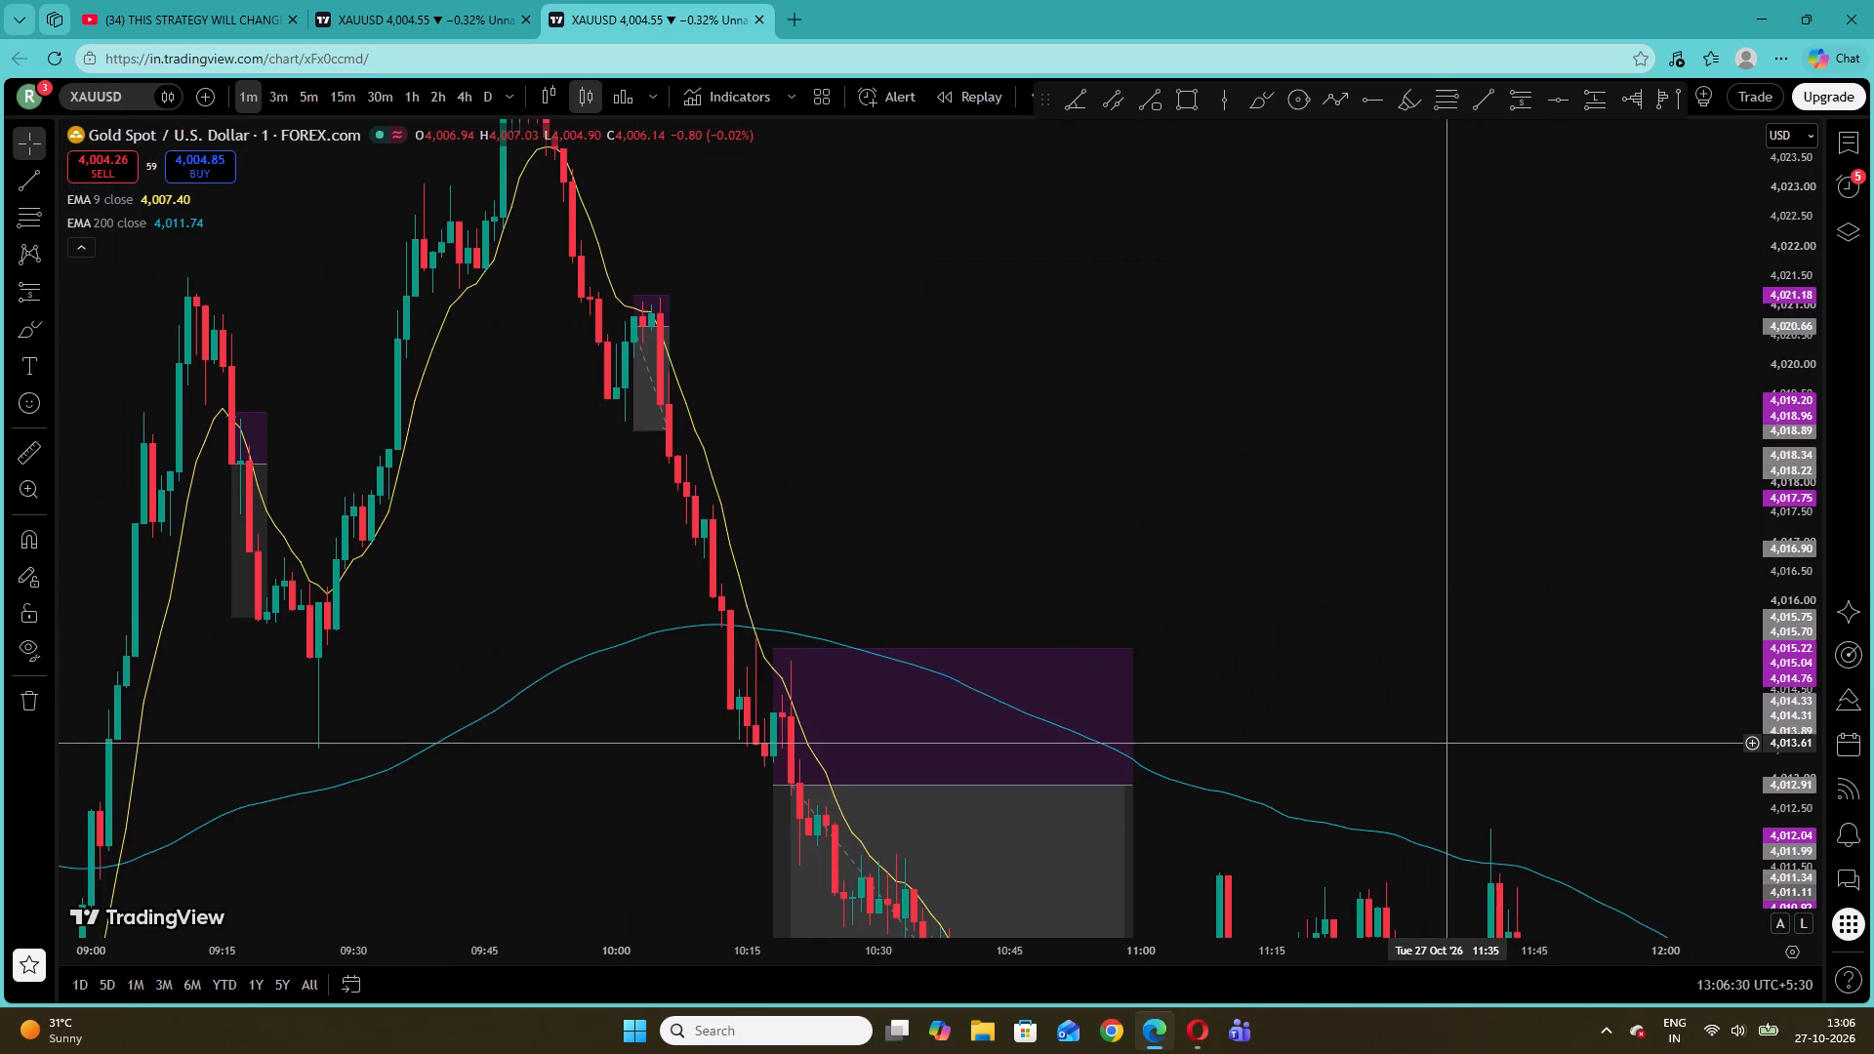
{"action": "left_click_drag", "start_coordinate": [1446, 743], "coordinate": [1353, 266]}
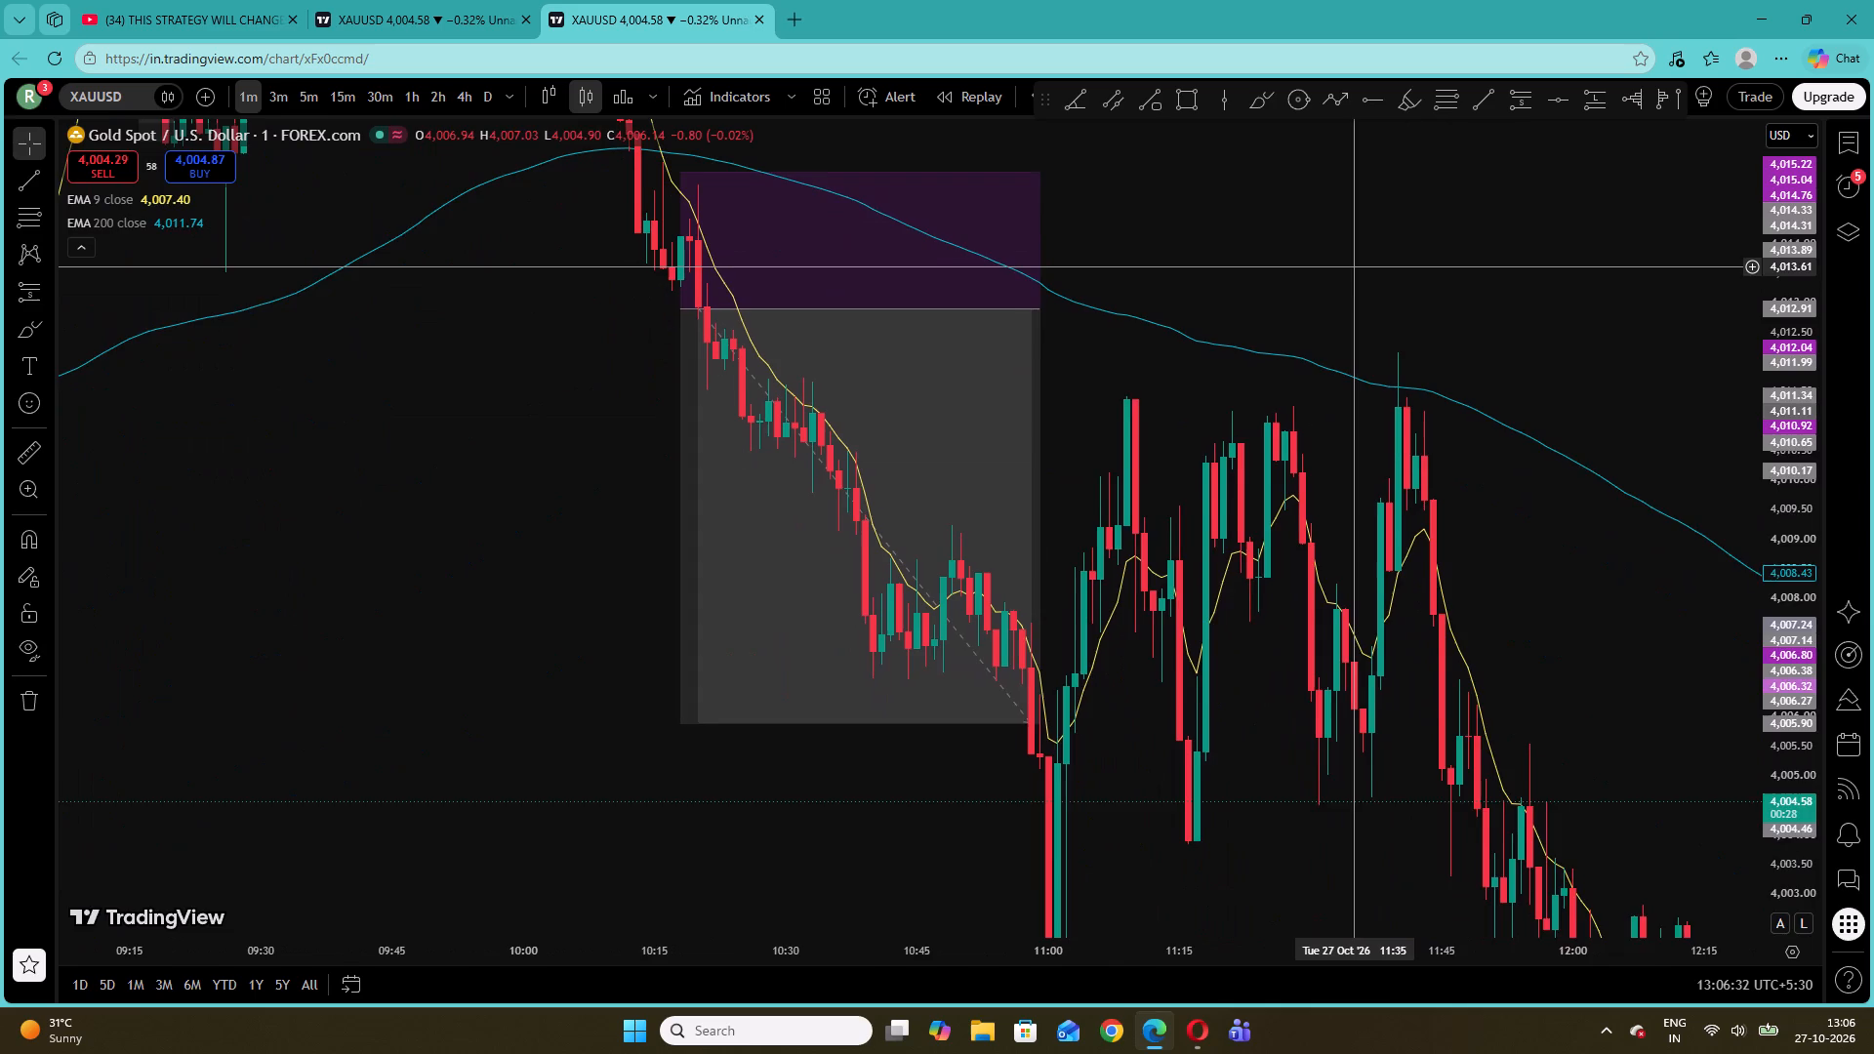
{"action": "left_click_drag", "start_coordinate": [1353, 266], "coordinate": [1324, 383]}
{"action": "left_click_drag", "start_coordinate": [1576, 501], "coordinate": [1154, 259]}
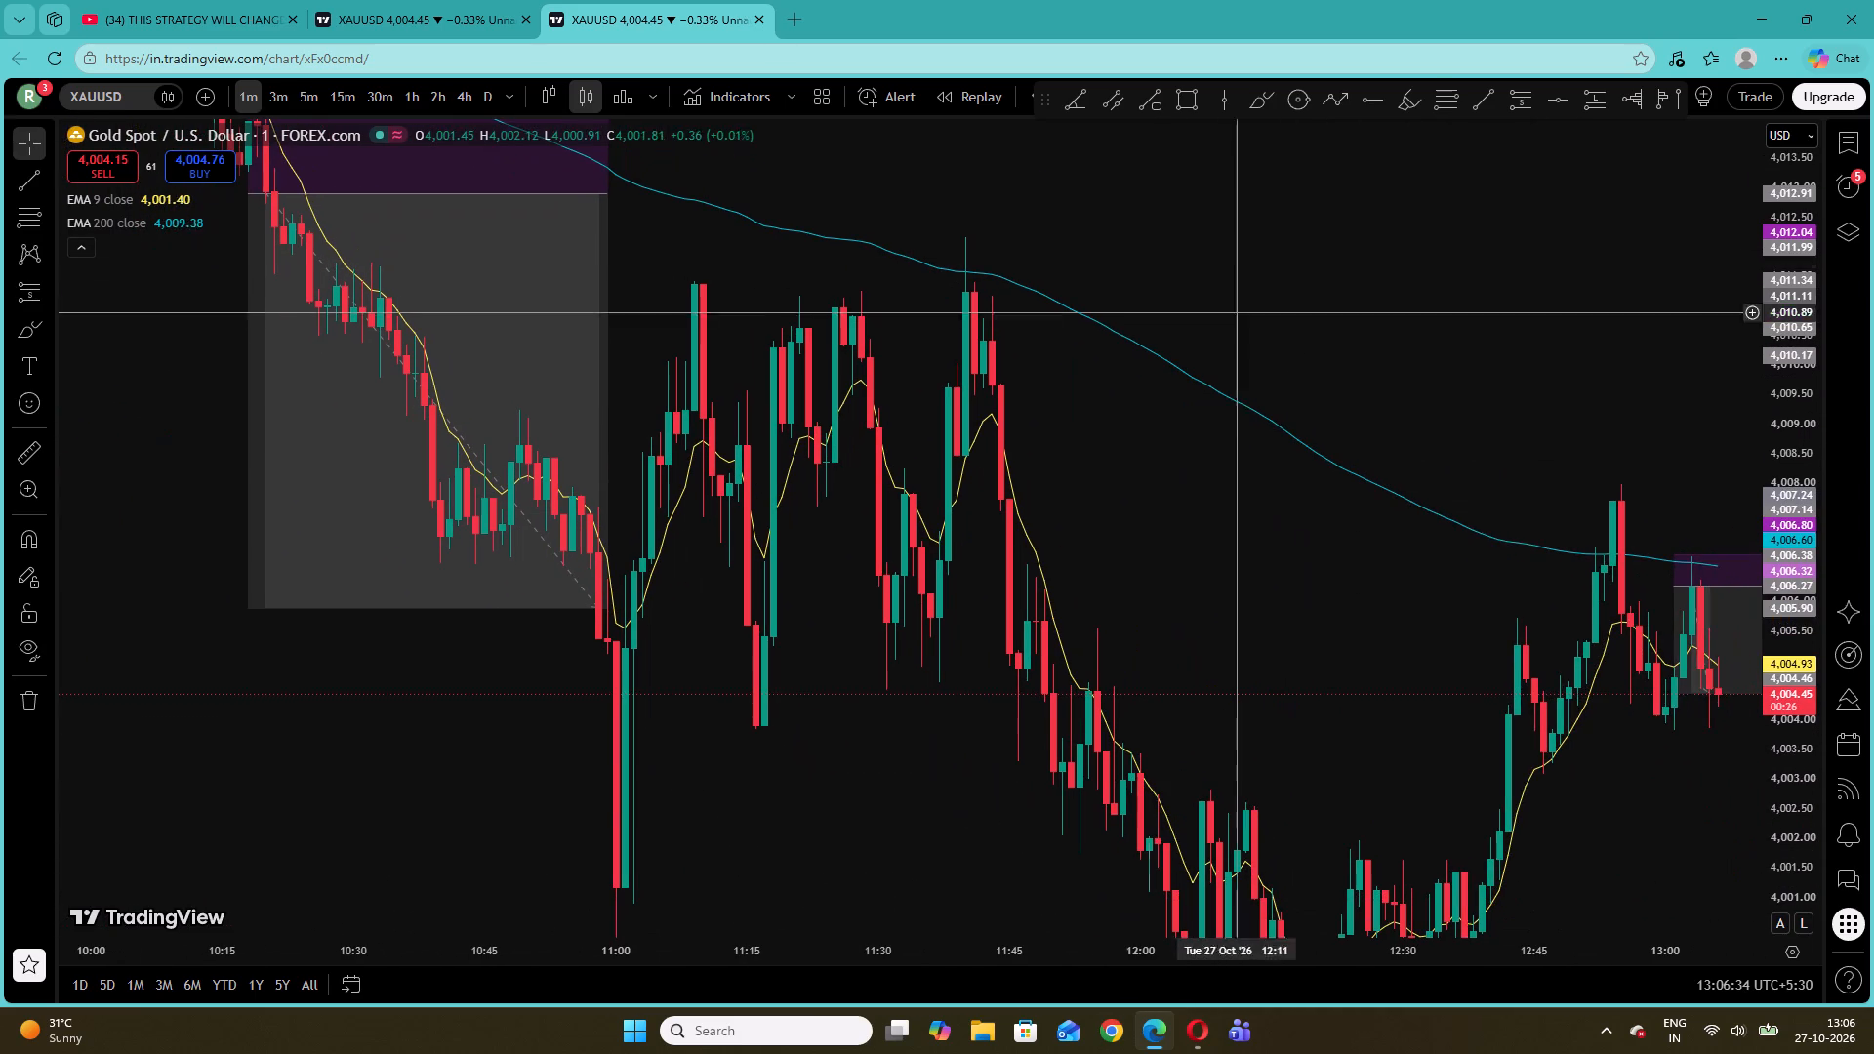
{"action": "left_click_drag", "start_coordinate": [1800, 516], "coordinate": [1772, 764]}
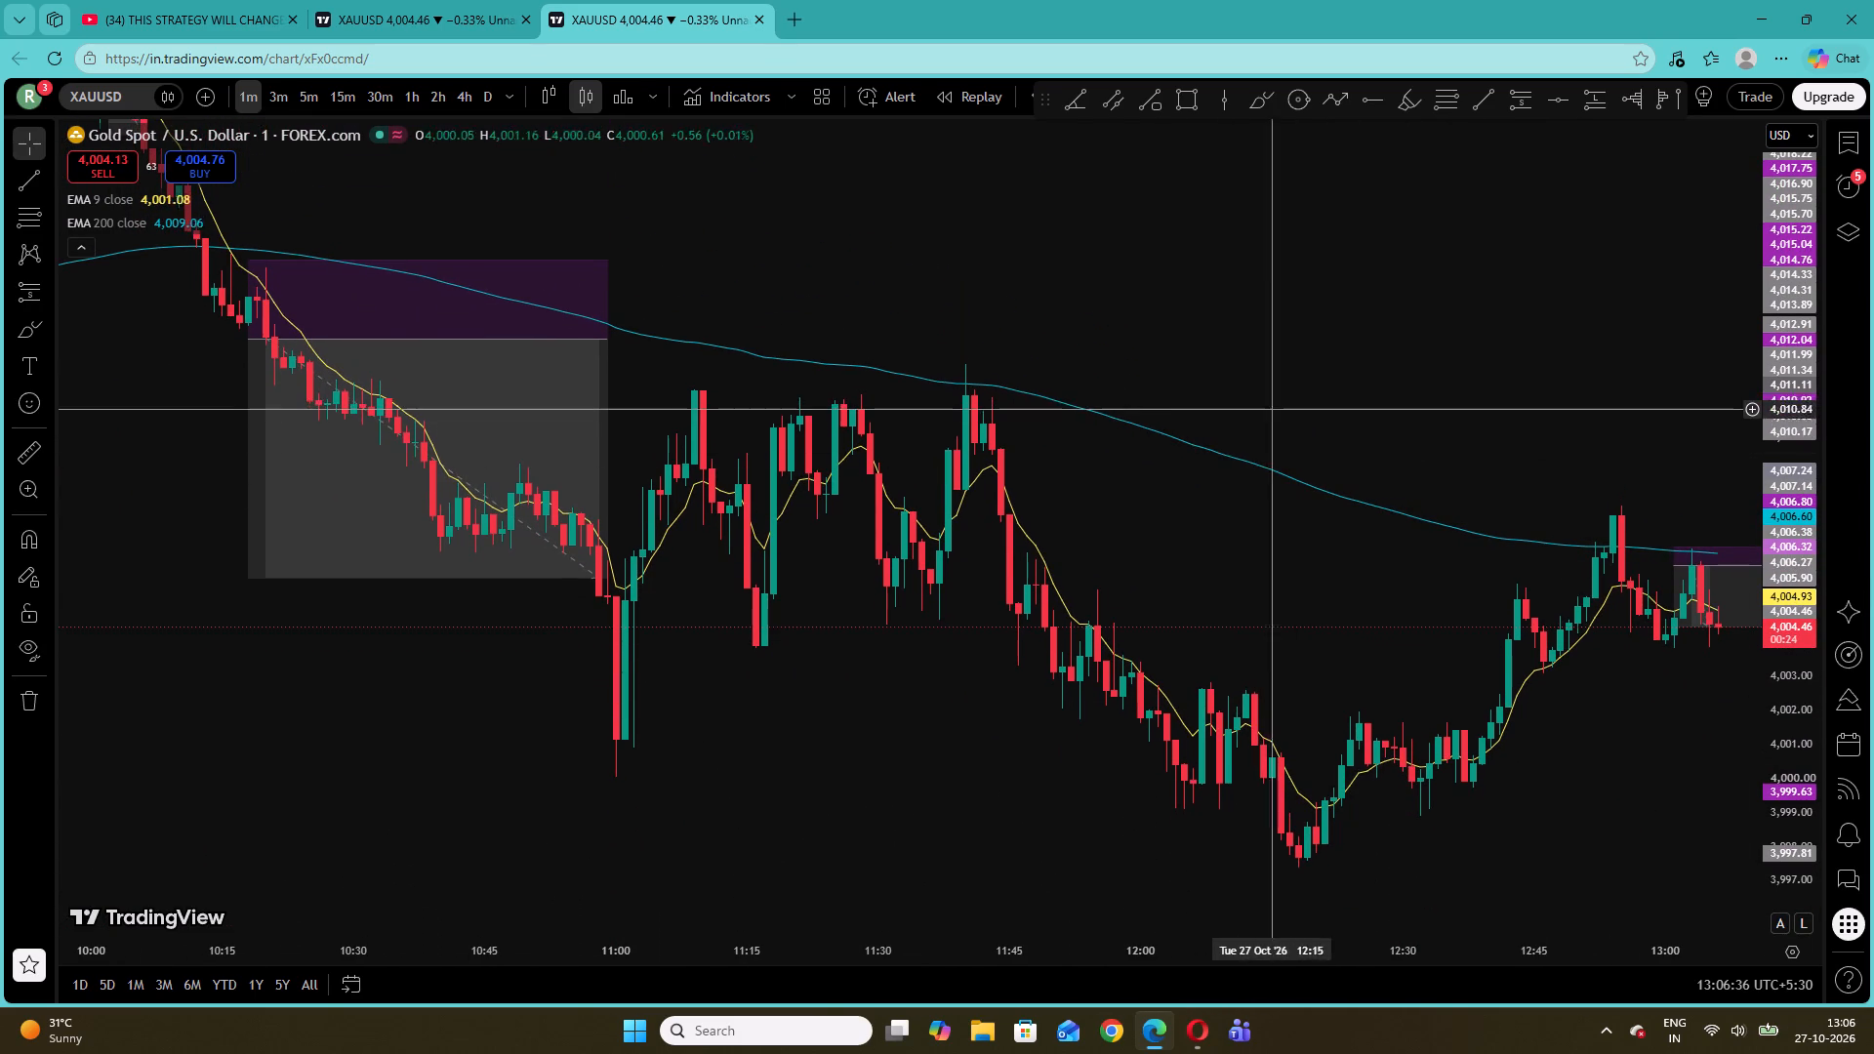
{"action": "left_click", "coordinate": [45, 291]}
{"action": "left_click", "coordinate": [143, 354]}
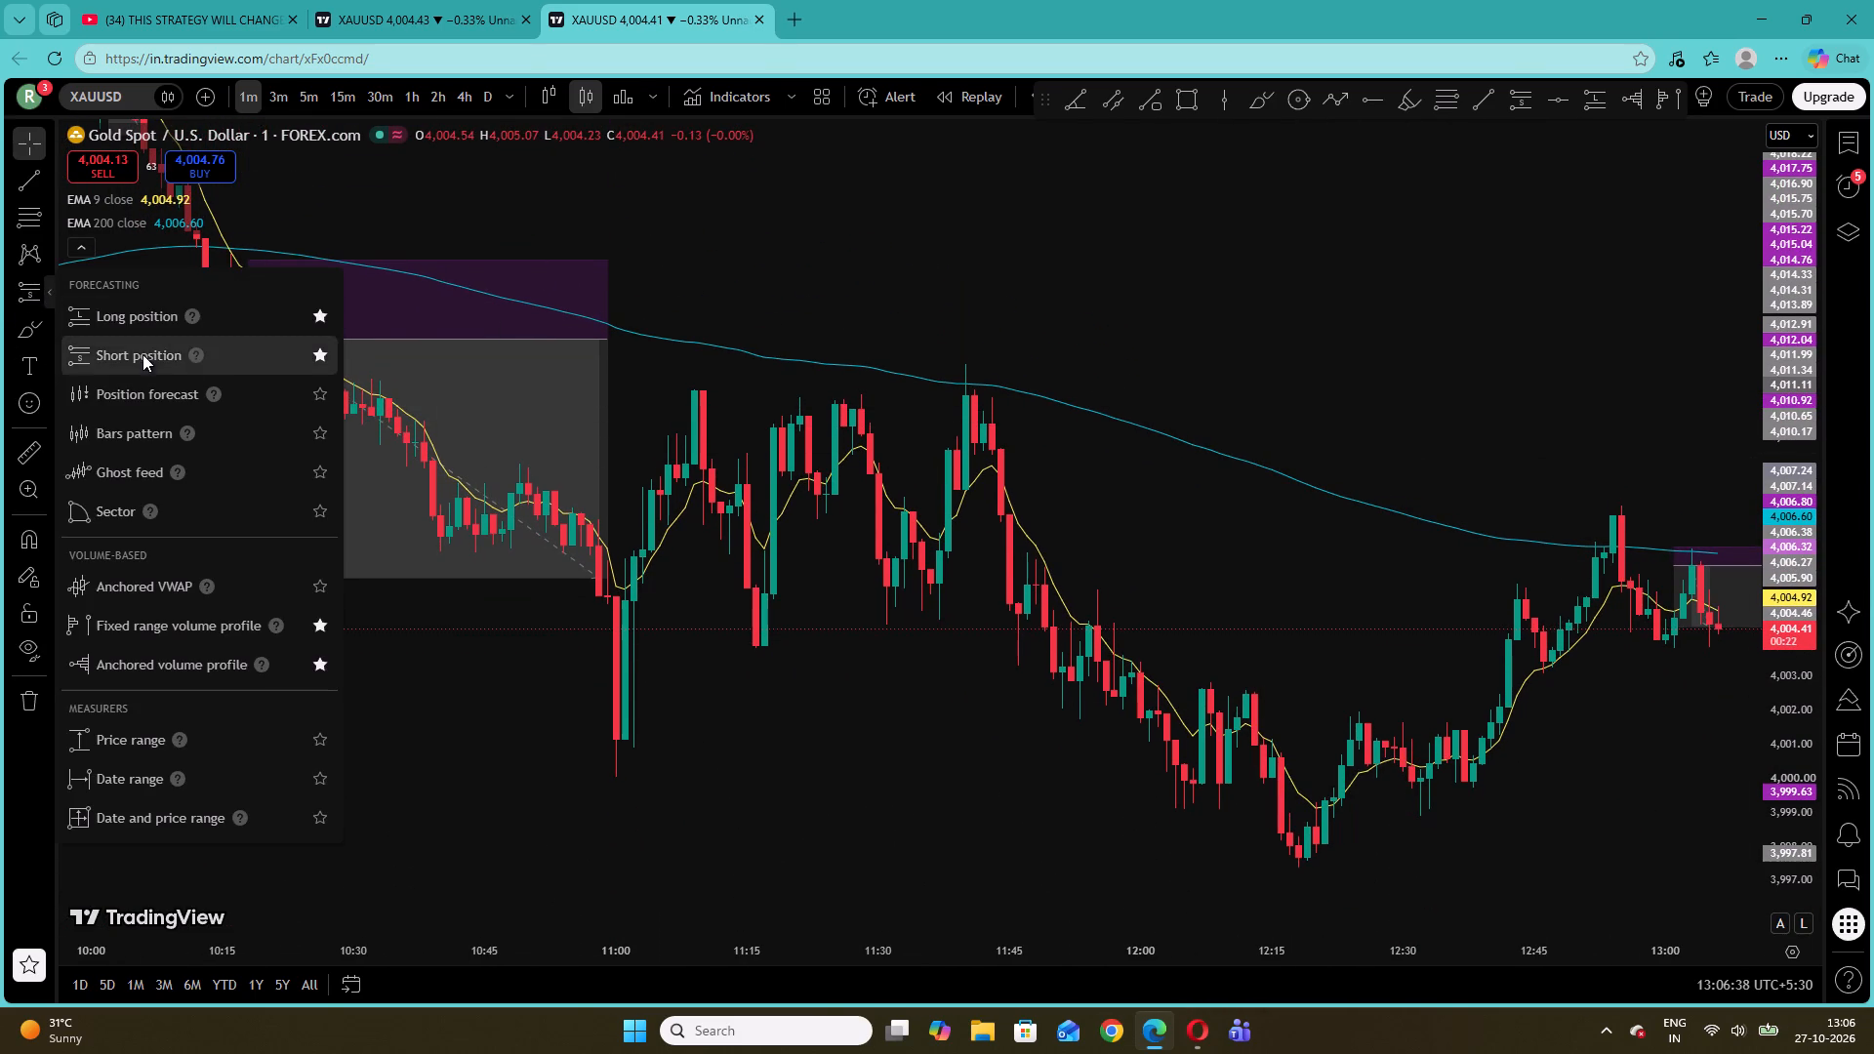
{"action": "left_click", "coordinate": [953, 394]}
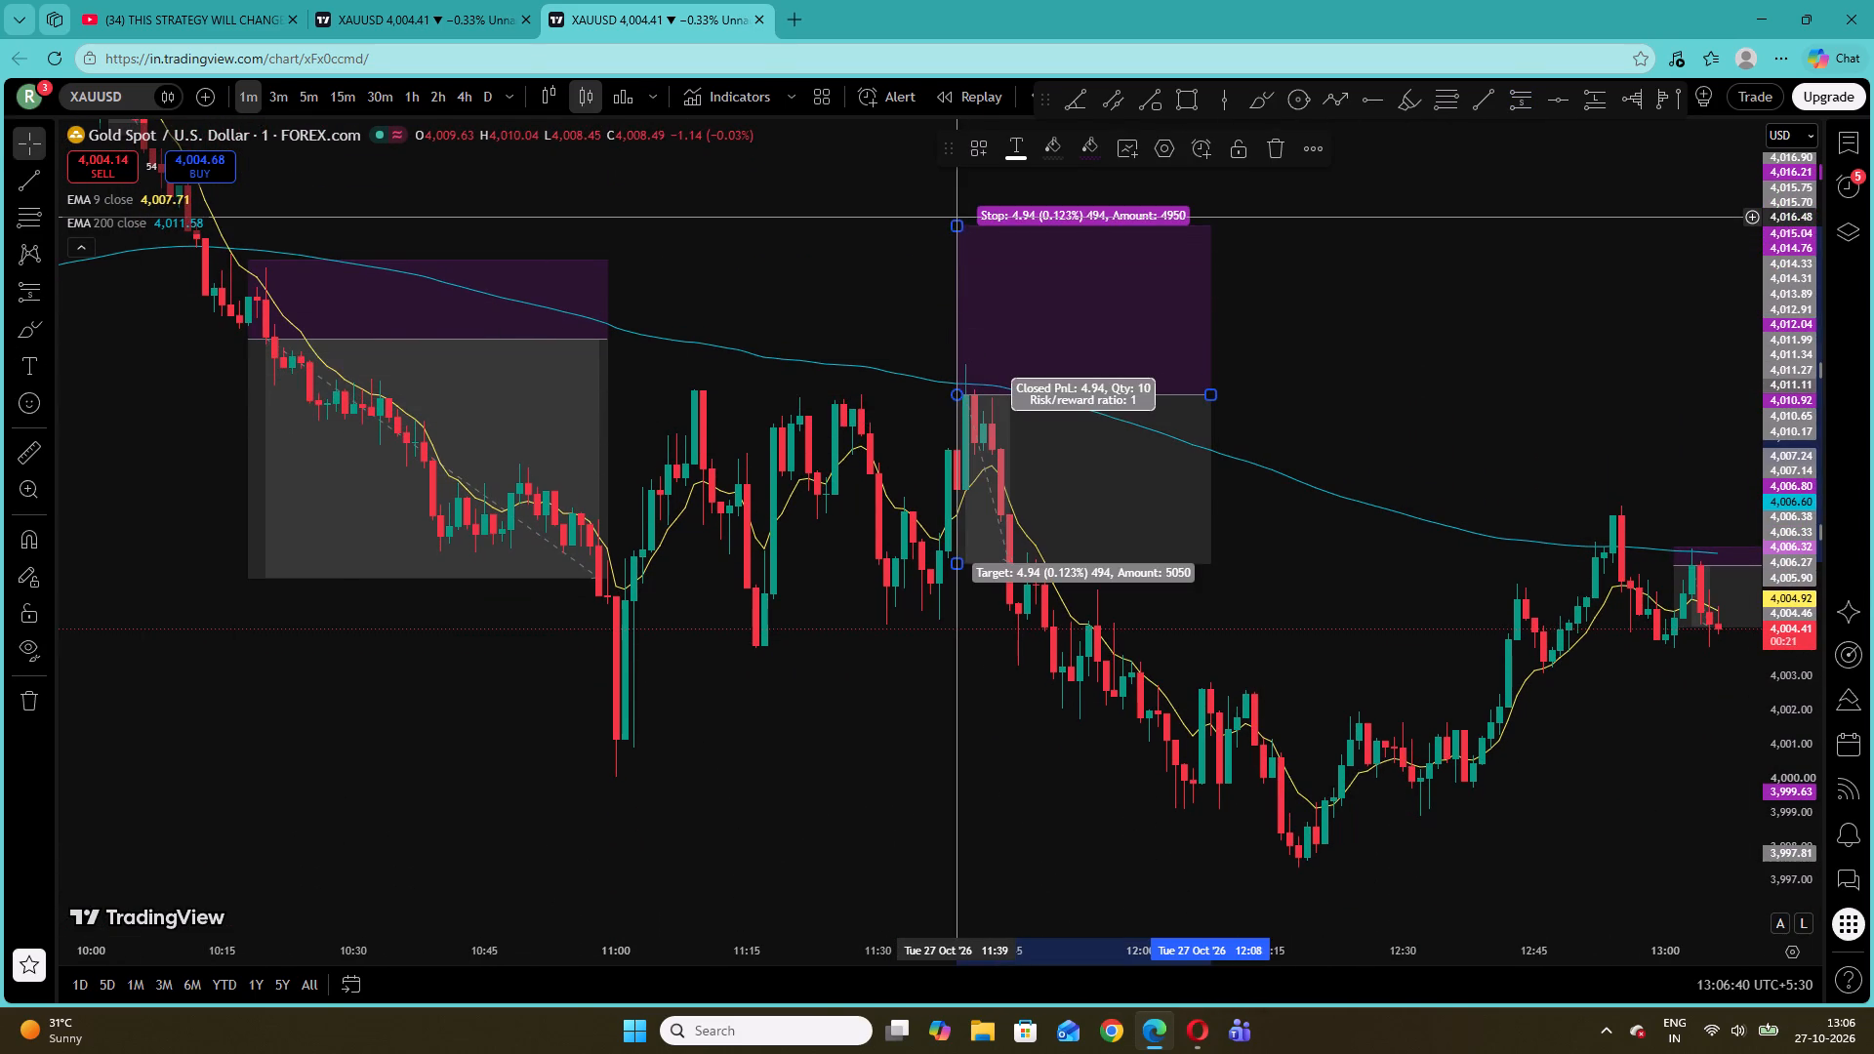
{"action": "left_click_drag", "start_coordinate": [957, 221], "coordinate": [978, 365]}
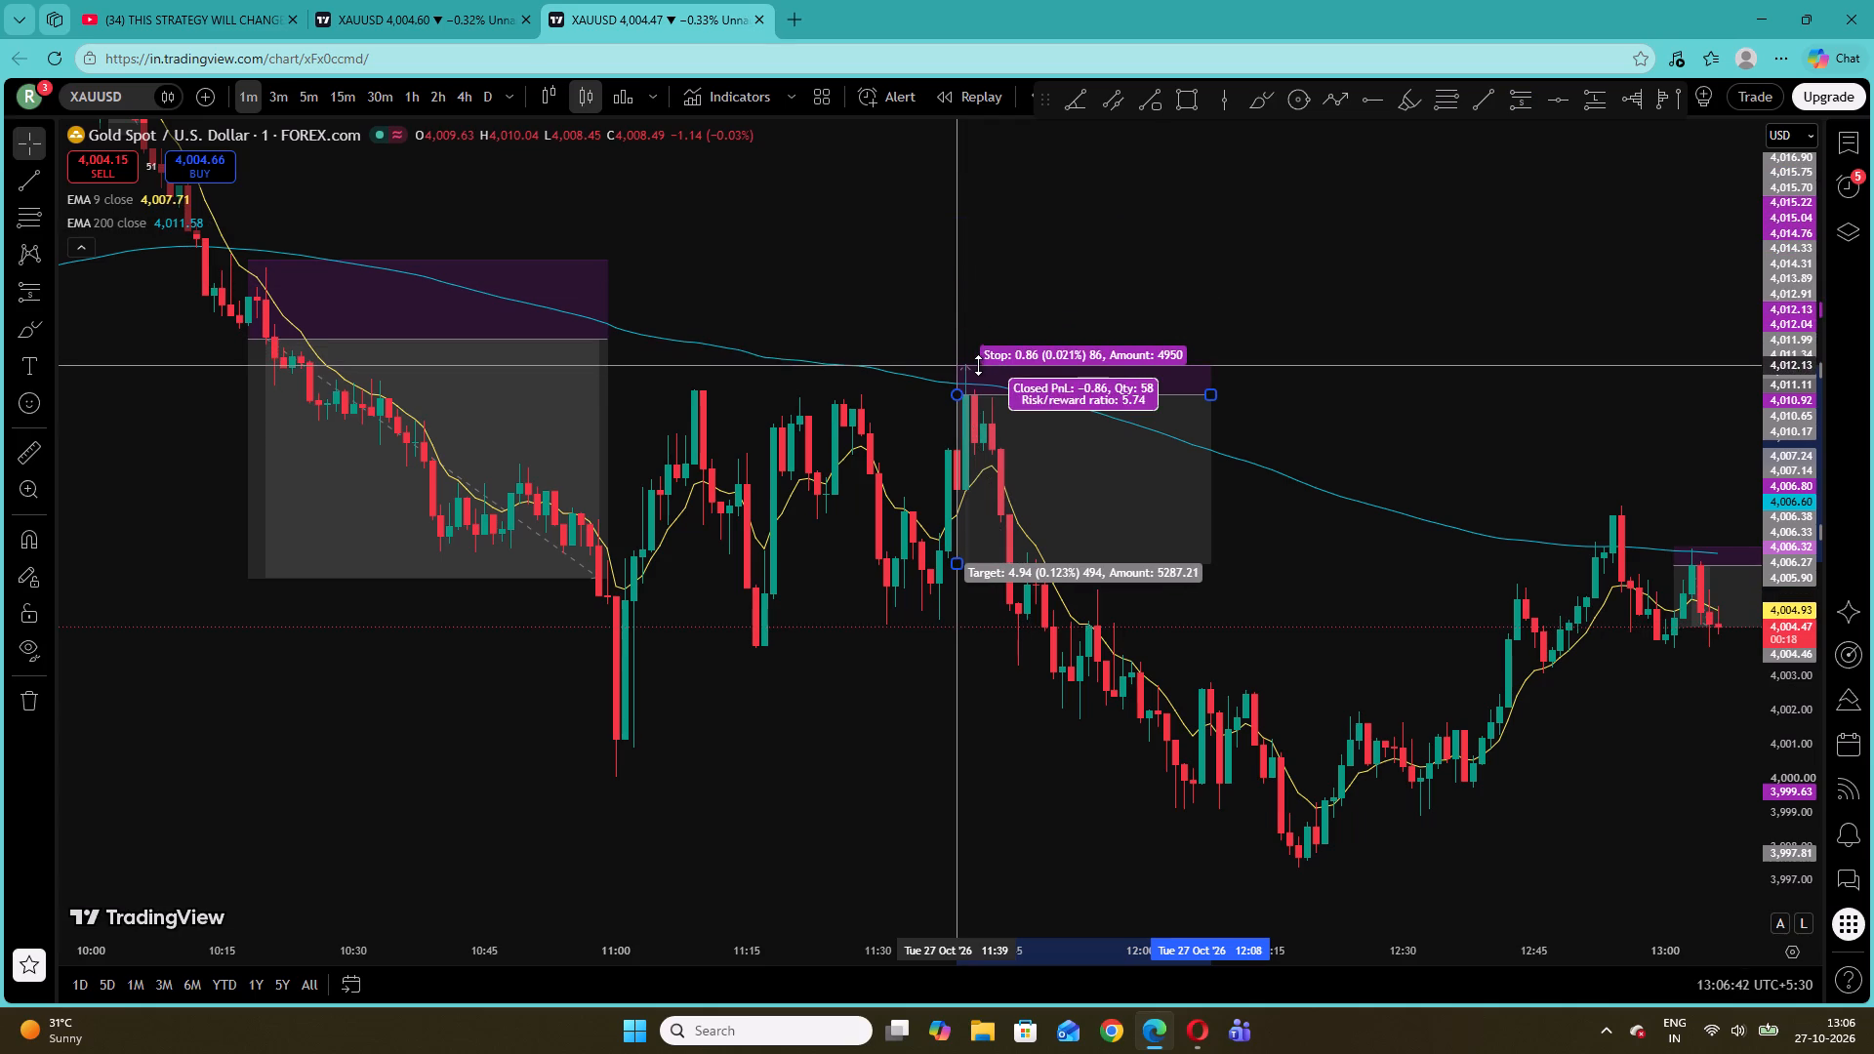
{"action": "left_click_drag", "start_coordinate": [978, 365], "coordinate": [978, 361]}
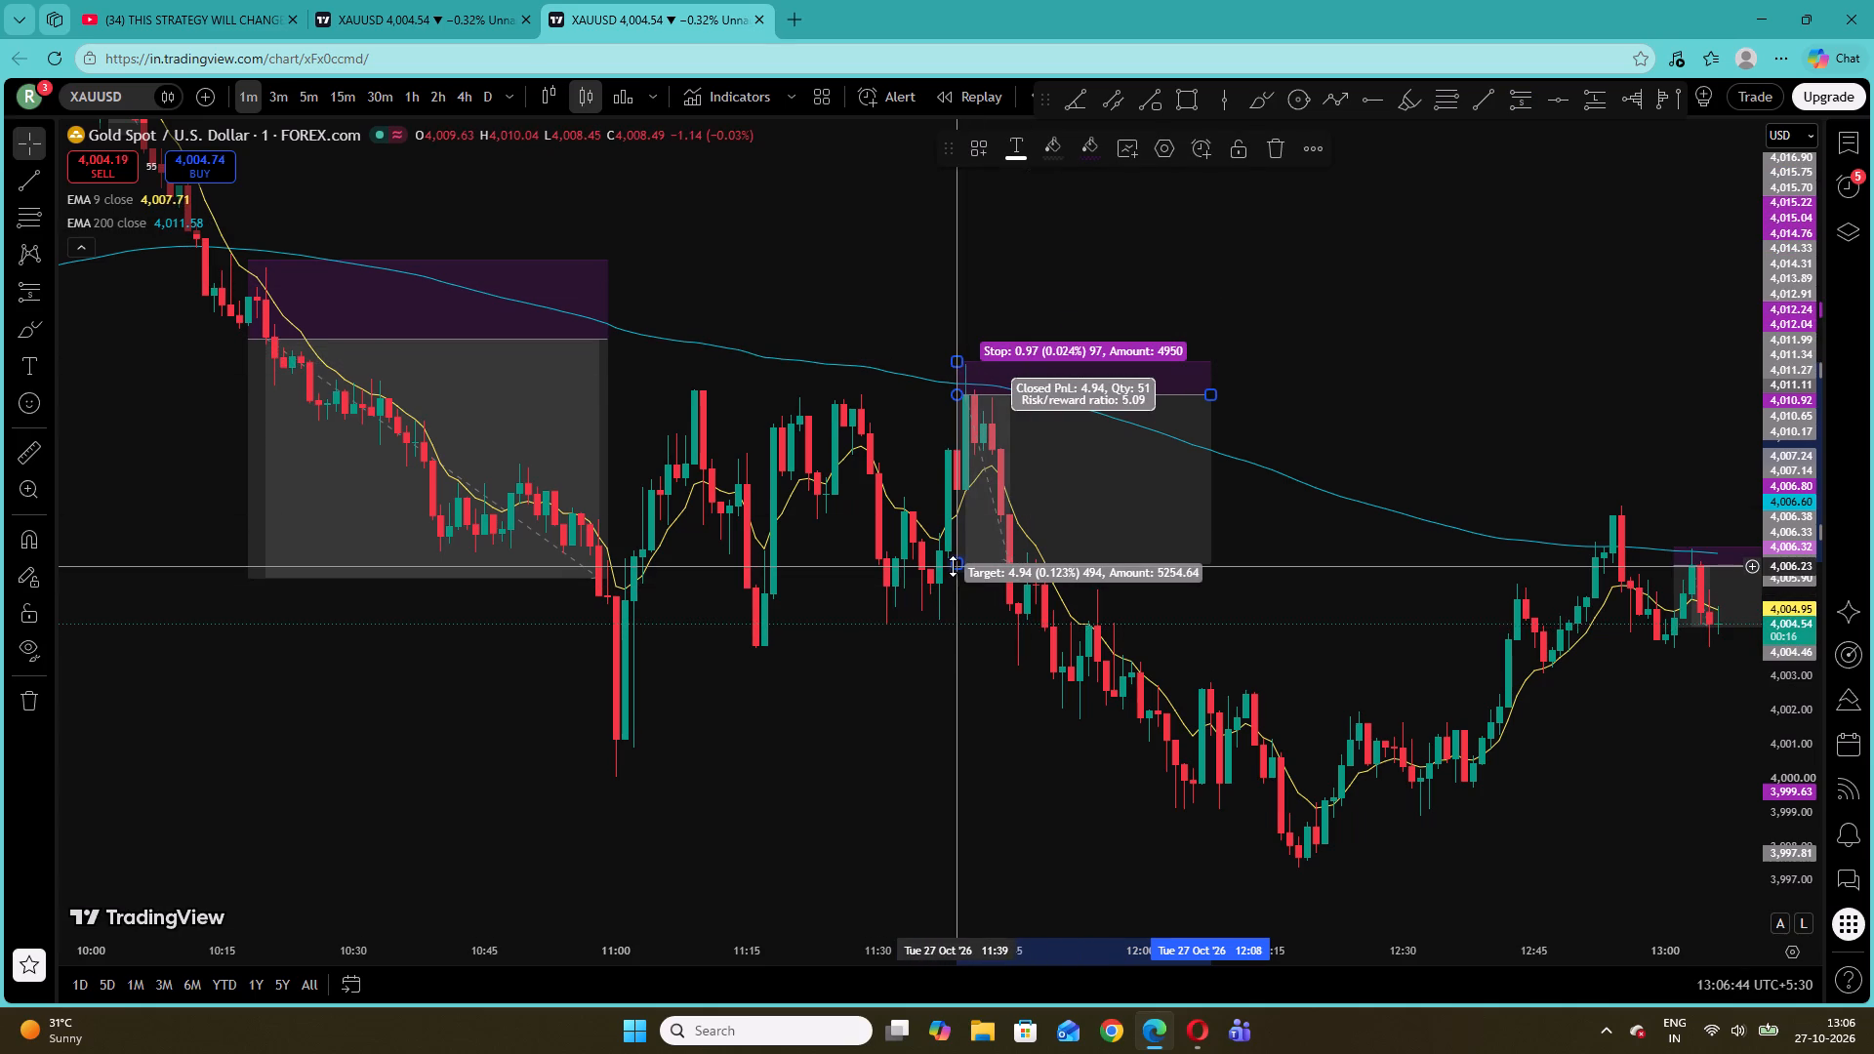
{"action": "left_click_drag", "start_coordinate": [1213, 398], "coordinate": [1062, 419]}
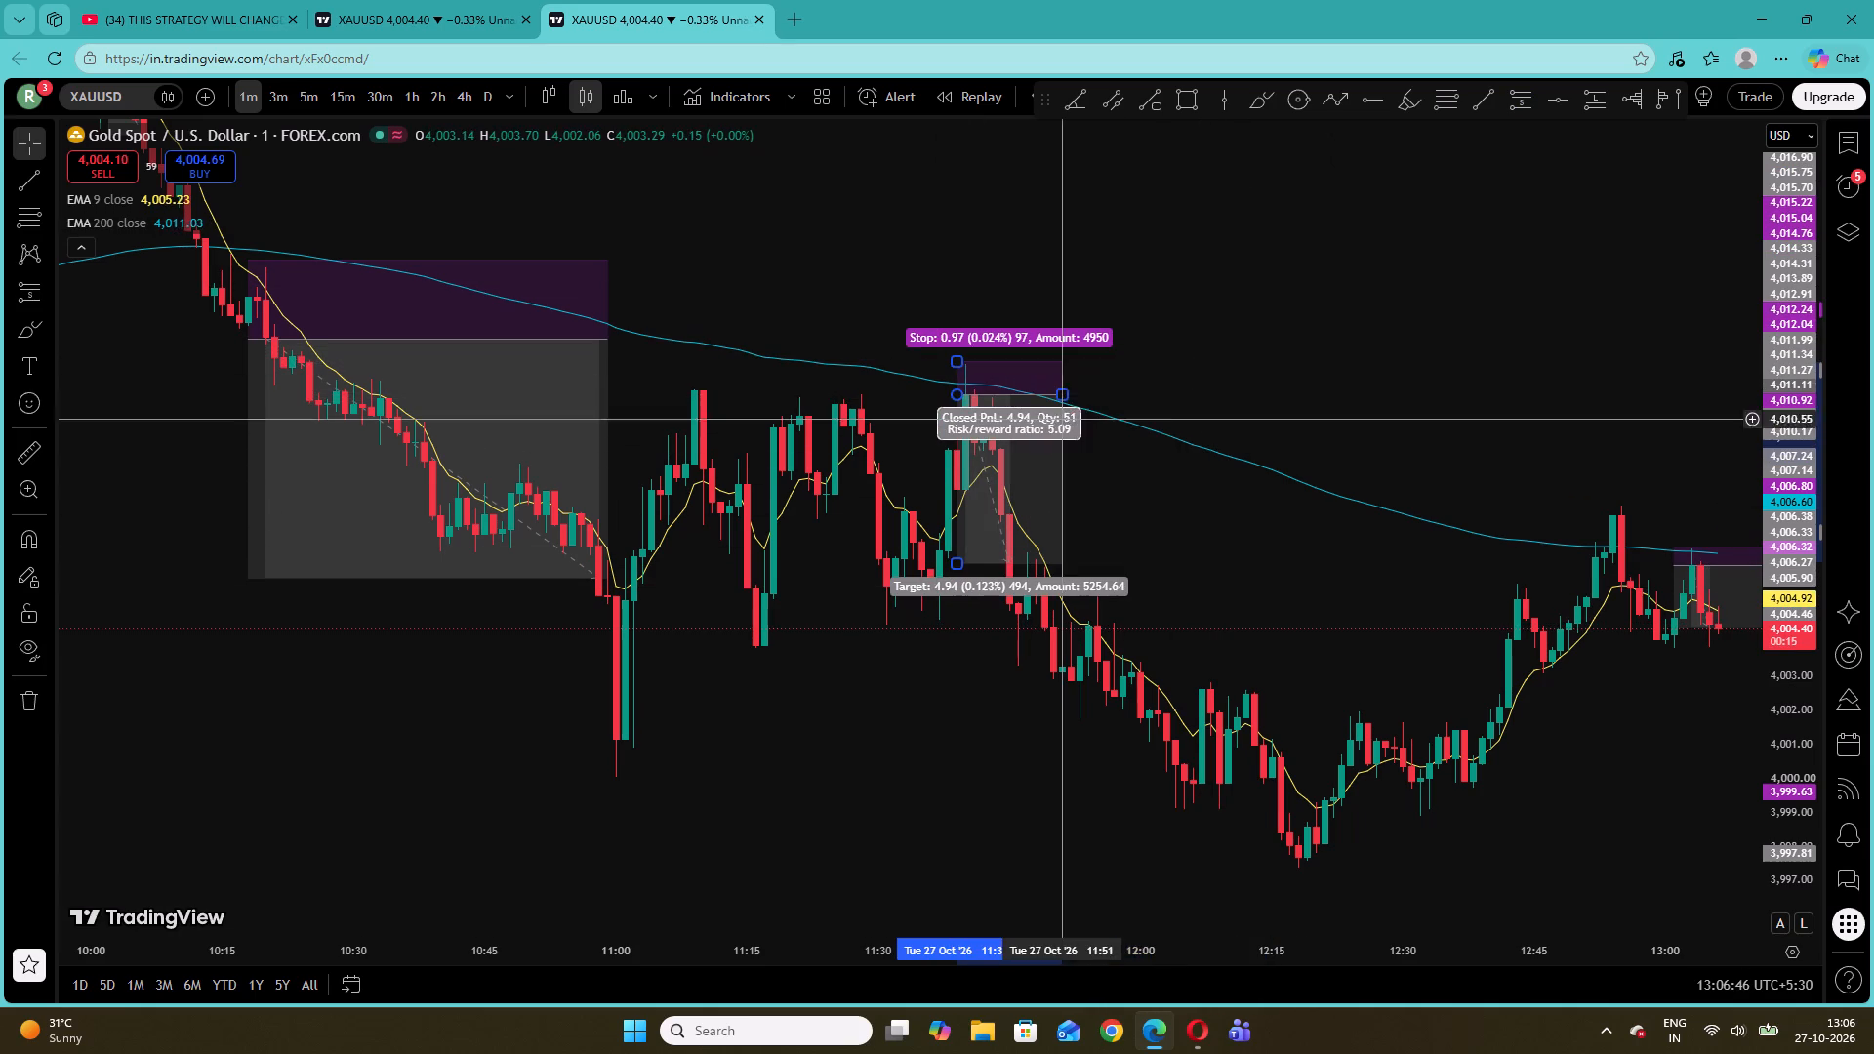
{"action": "left_click", "coordinate": [1163, 438]}
Shorten the 13:01 short position so that it ends at about 13:10.
{"action": "left_click_drag", "start_coordinate": [1375, 710], "coordinate": [566, 661]}
{"action": "left_click", "coordinate": [996, 417]}
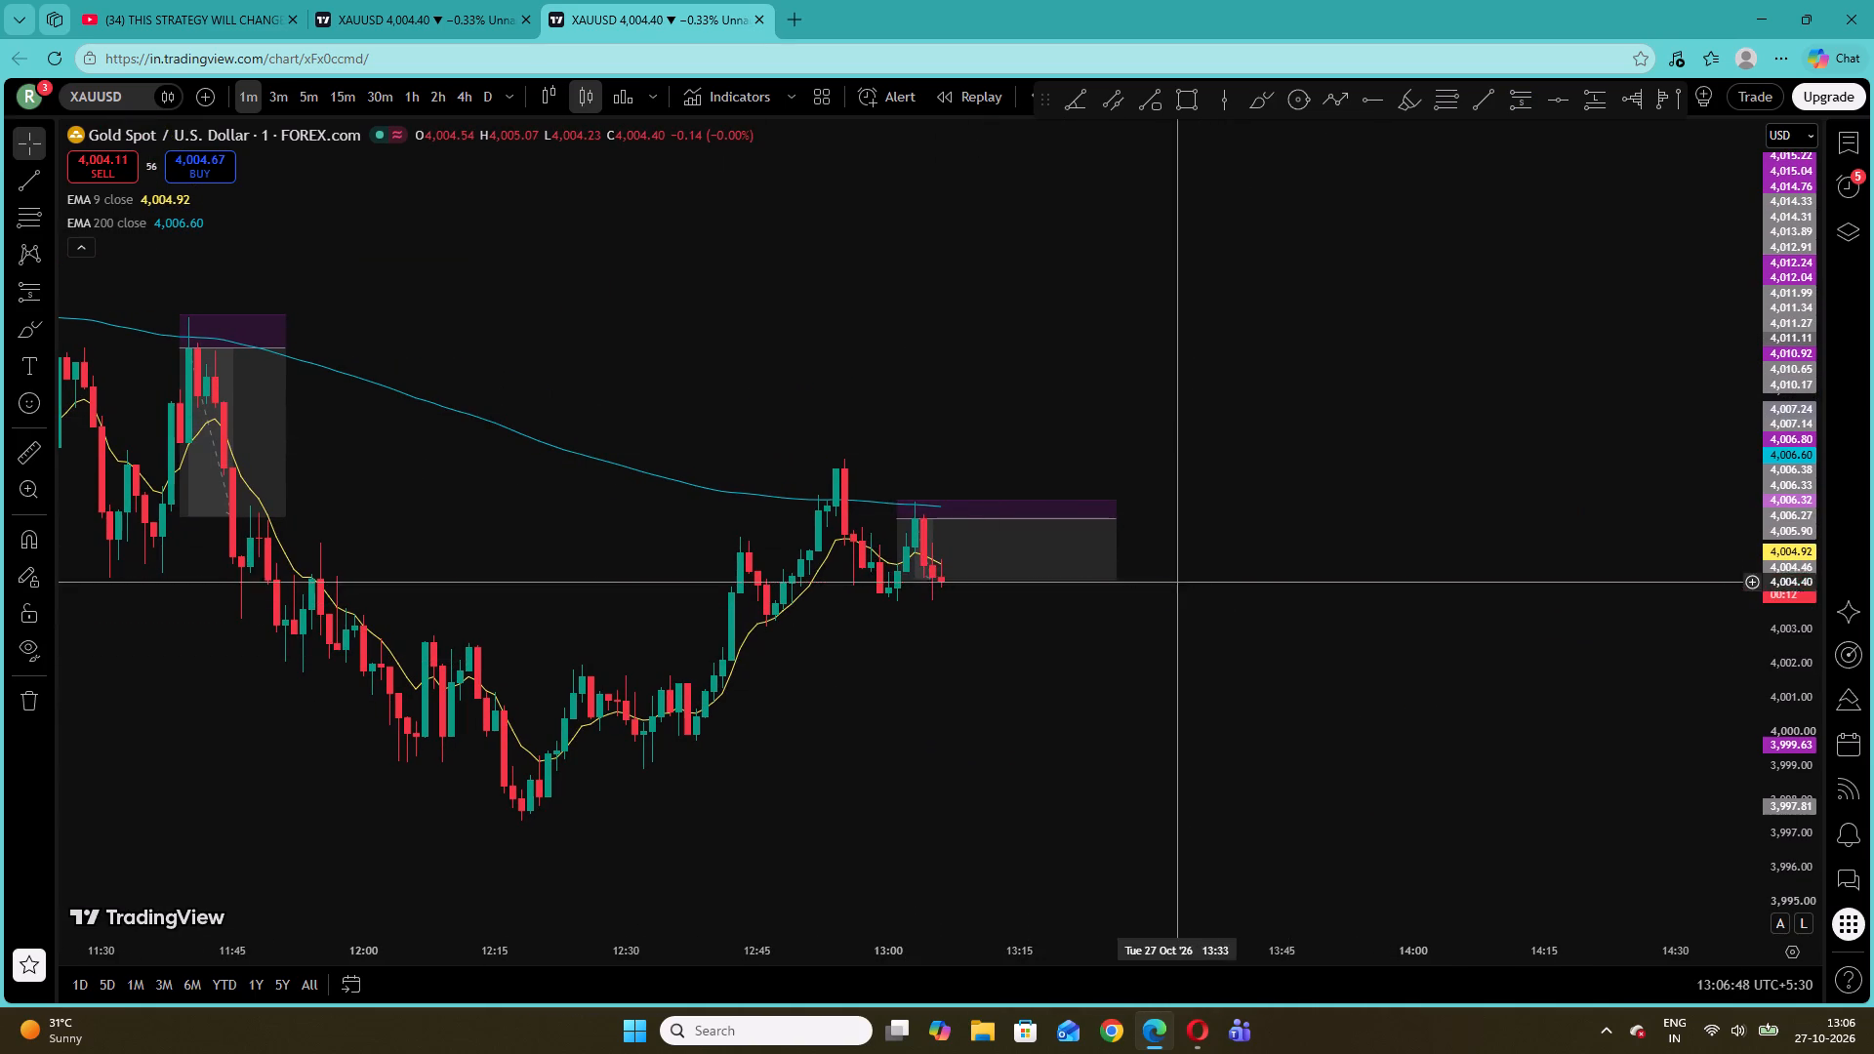
{"action": "left_click_drag", "start_coordinate": [1113, 518], "coordinate": [975, 542]}
{"action": "left_click", "coordinate": [1070, 502]}
Review the marked short positions and the price action around the 200 EMA from about 07:00 to 13:07.
{"action": "left_click_drag", "start_coordinate": [1754, 621], "coordinate": [1758, 453]}
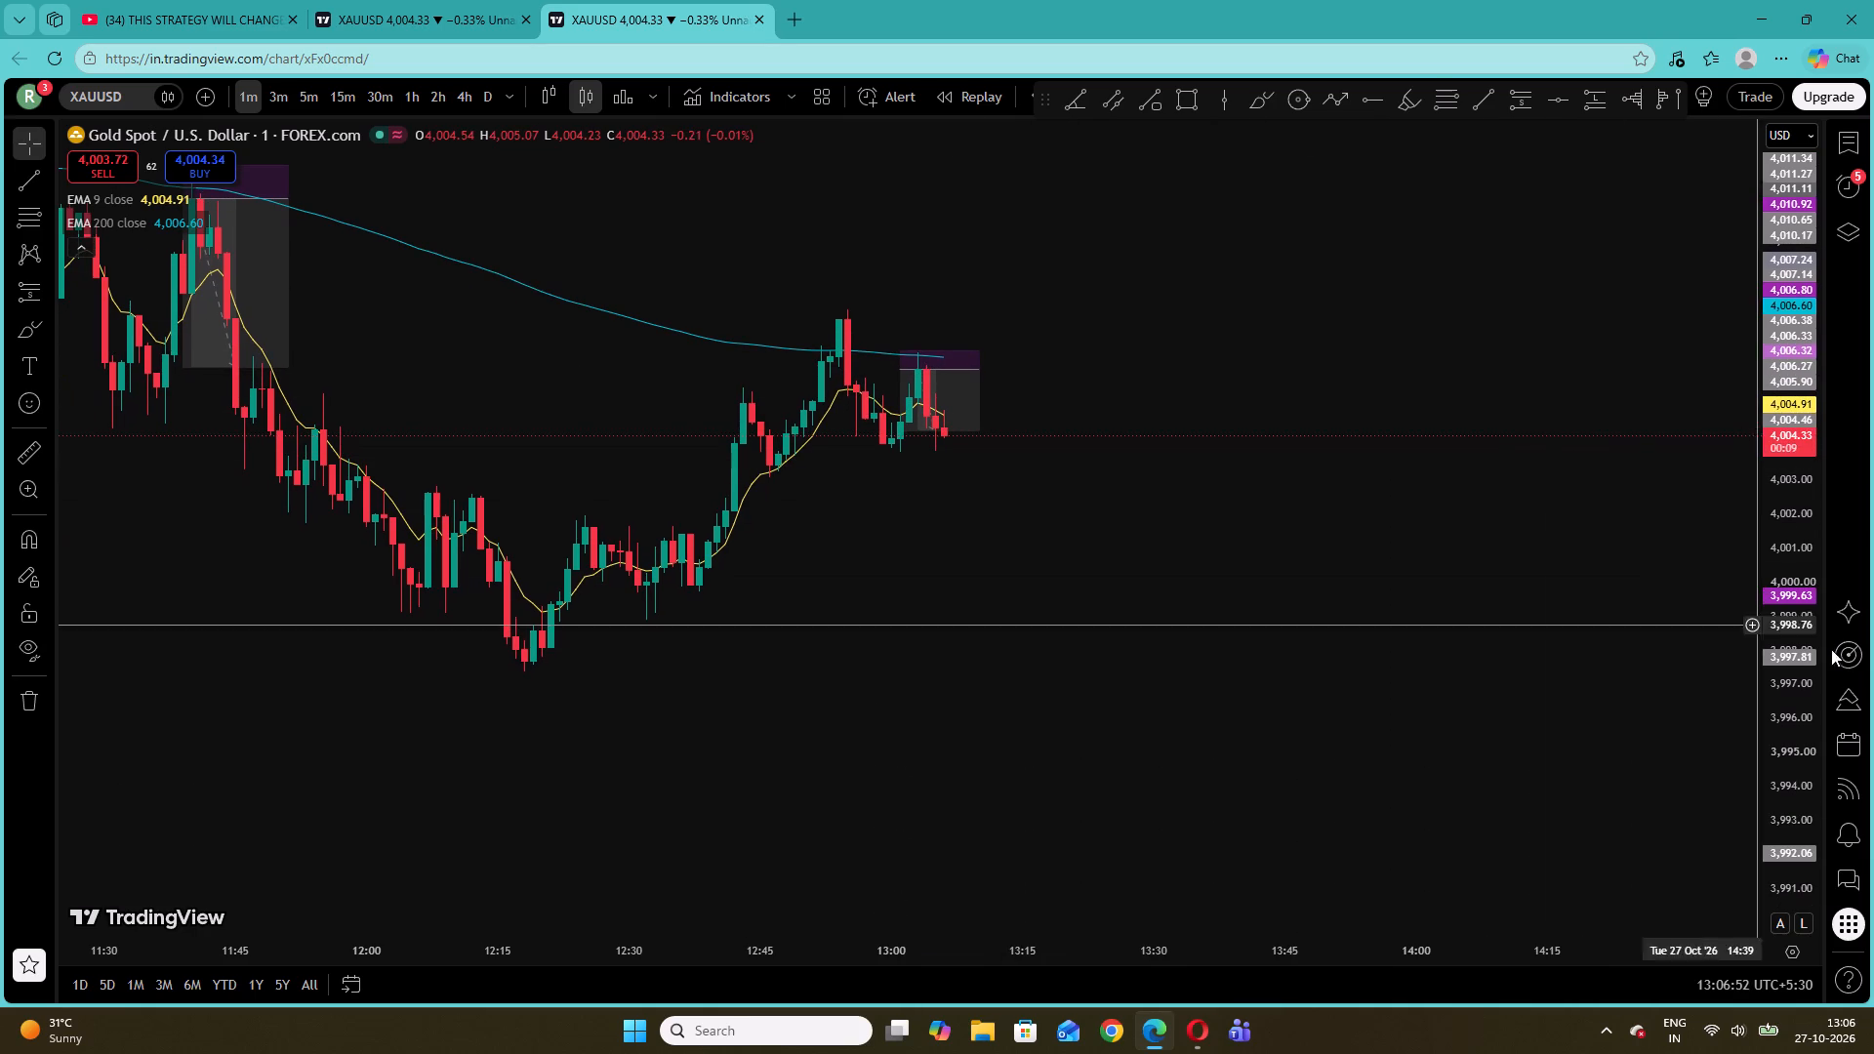
{"action": "left_click_drag", "start_coordinate": [1791, 700], "coordinate": [1778, 438]}
{"action": "left_click_drag", "start_coordinate": [1073, 580], "coordinate": [1280, 686]}
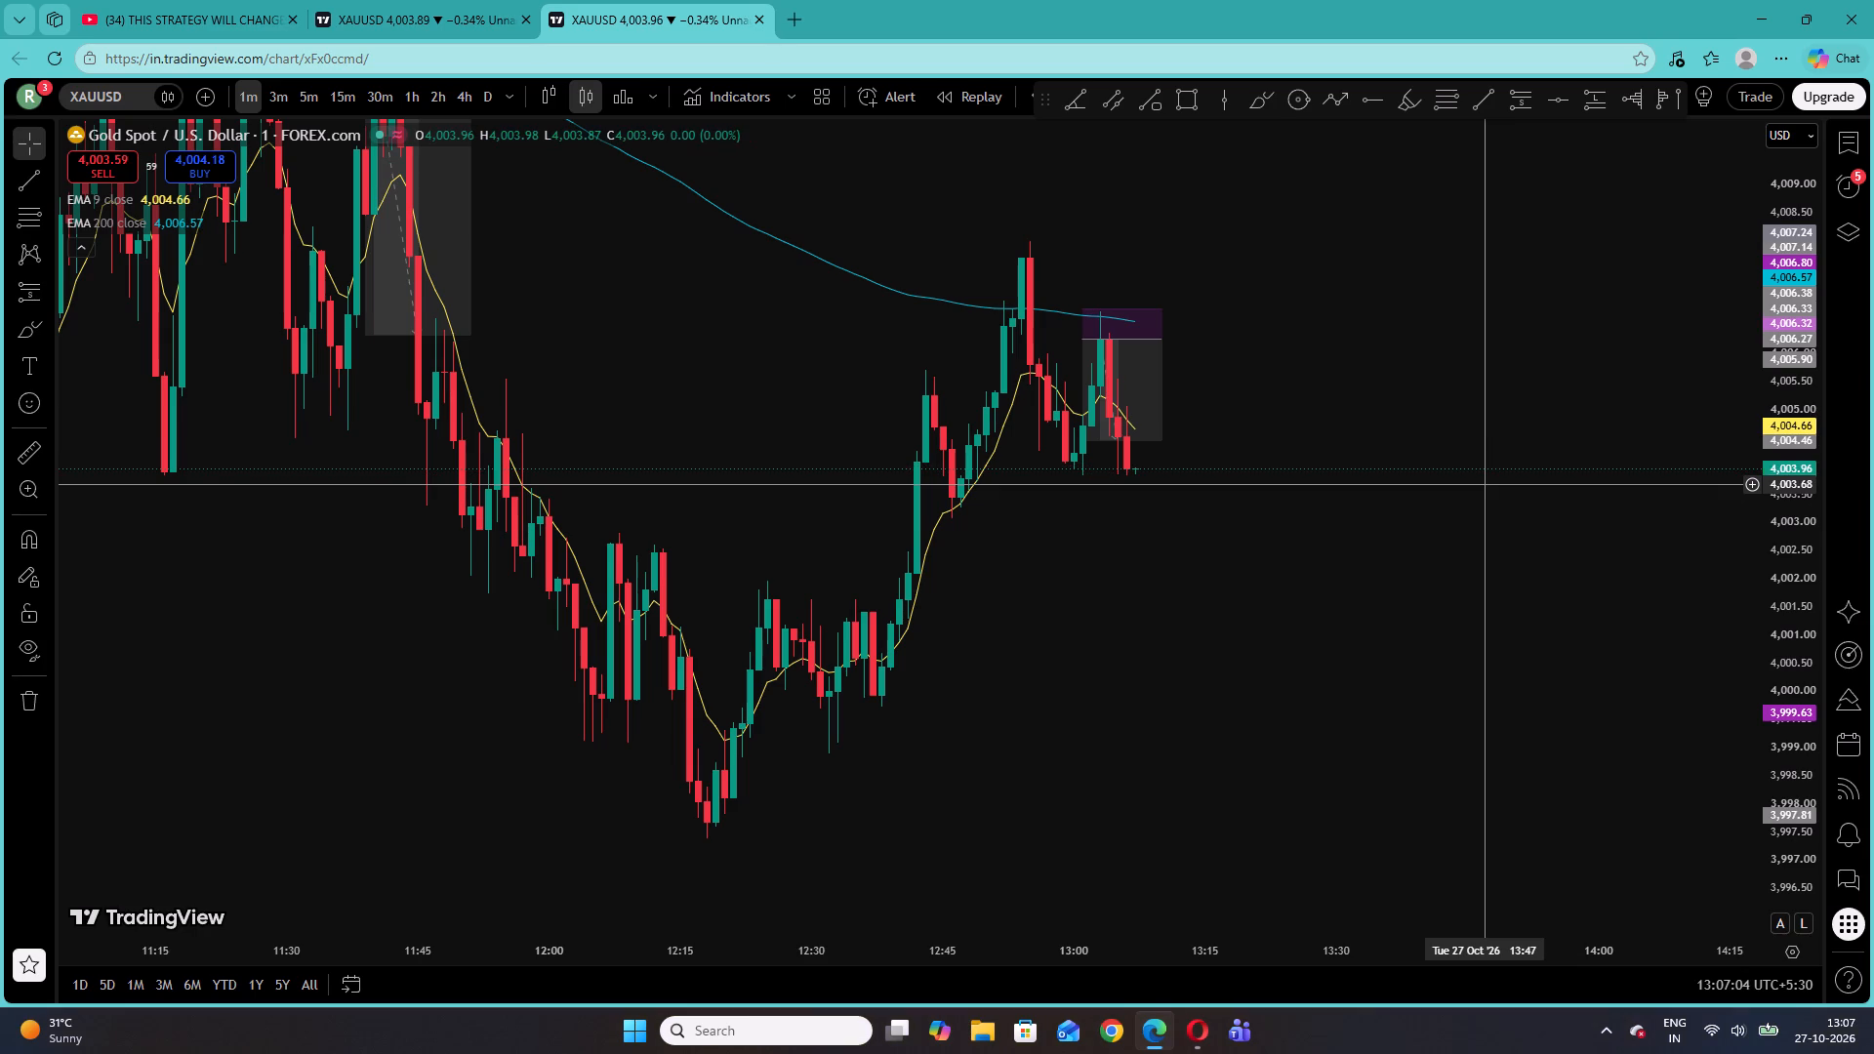
{"action": "left_click_drag", "start_coordinate": [795, 358], "coordinate": [1397, 832]}
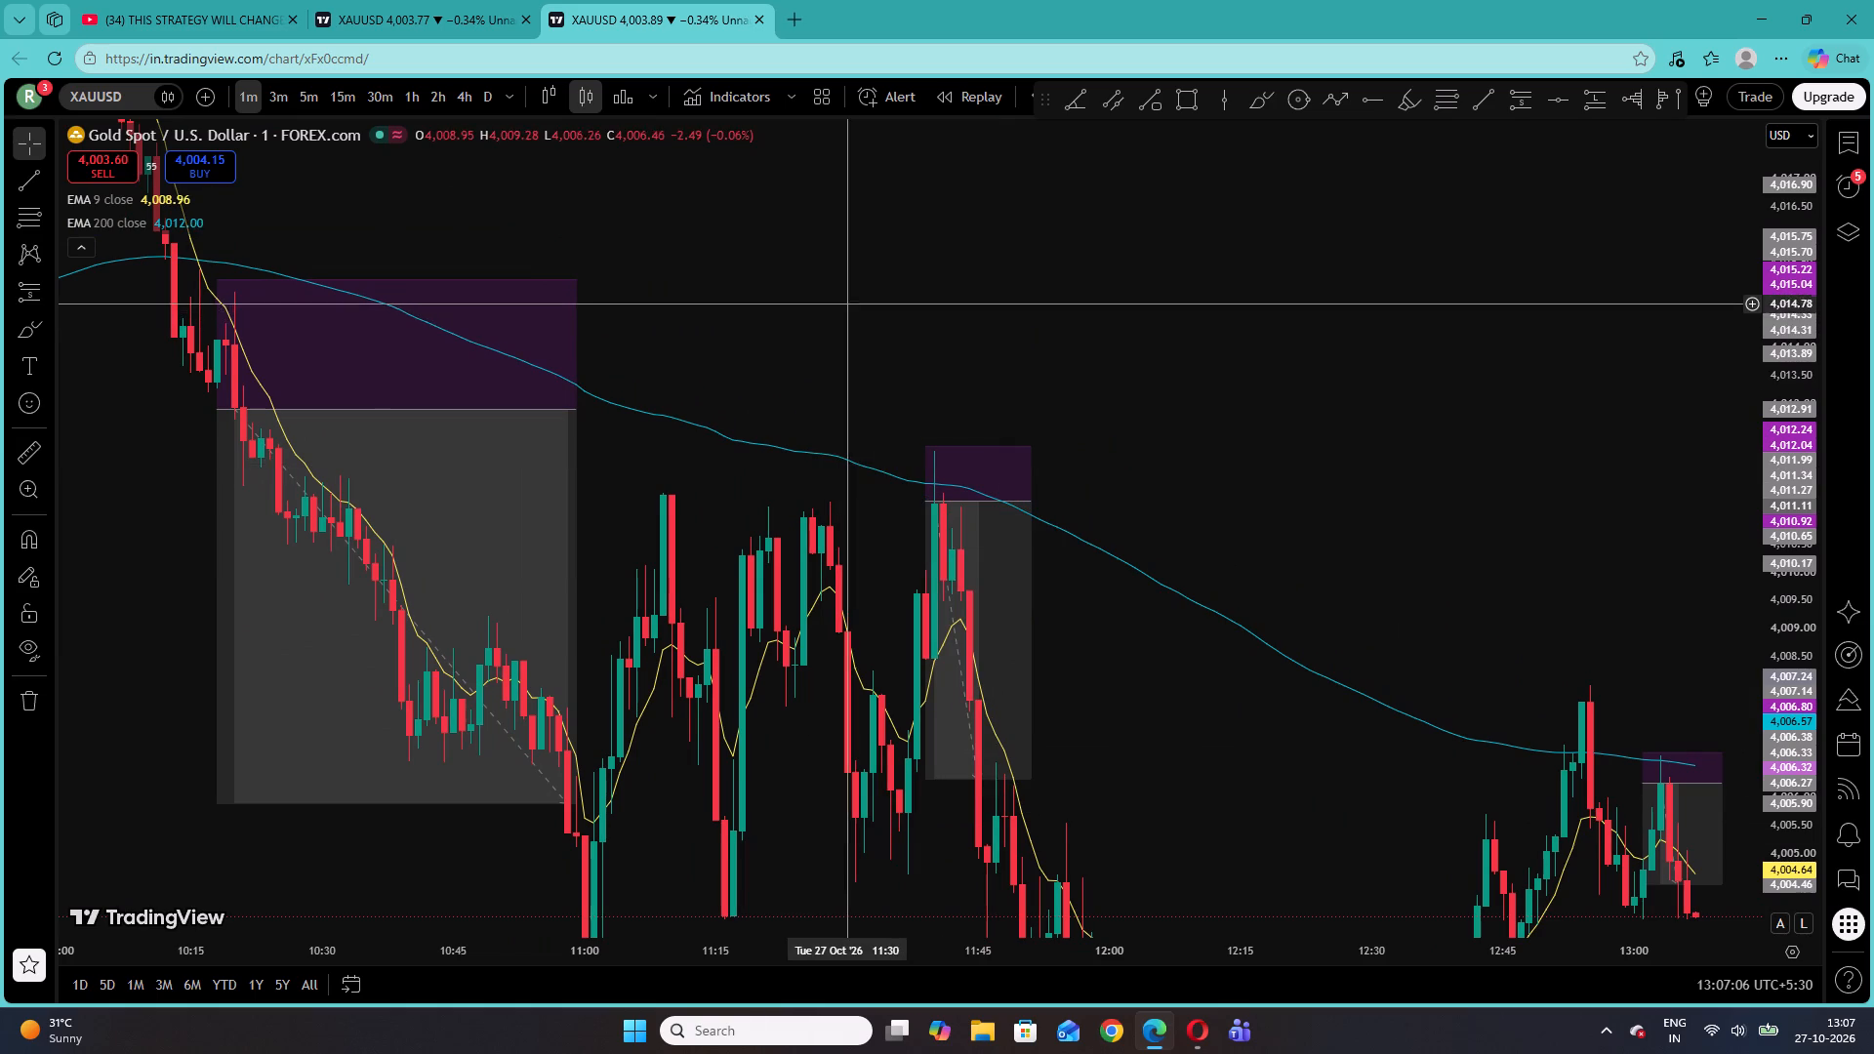
{"action": "right_click", "coordinate": [856, 307]}
{"action": "left_click", "coordinate": [931, 317]}
{"action": "left_click_drag", "start_coordinate": [1798, 681], "coordinate": [1798, 611]}
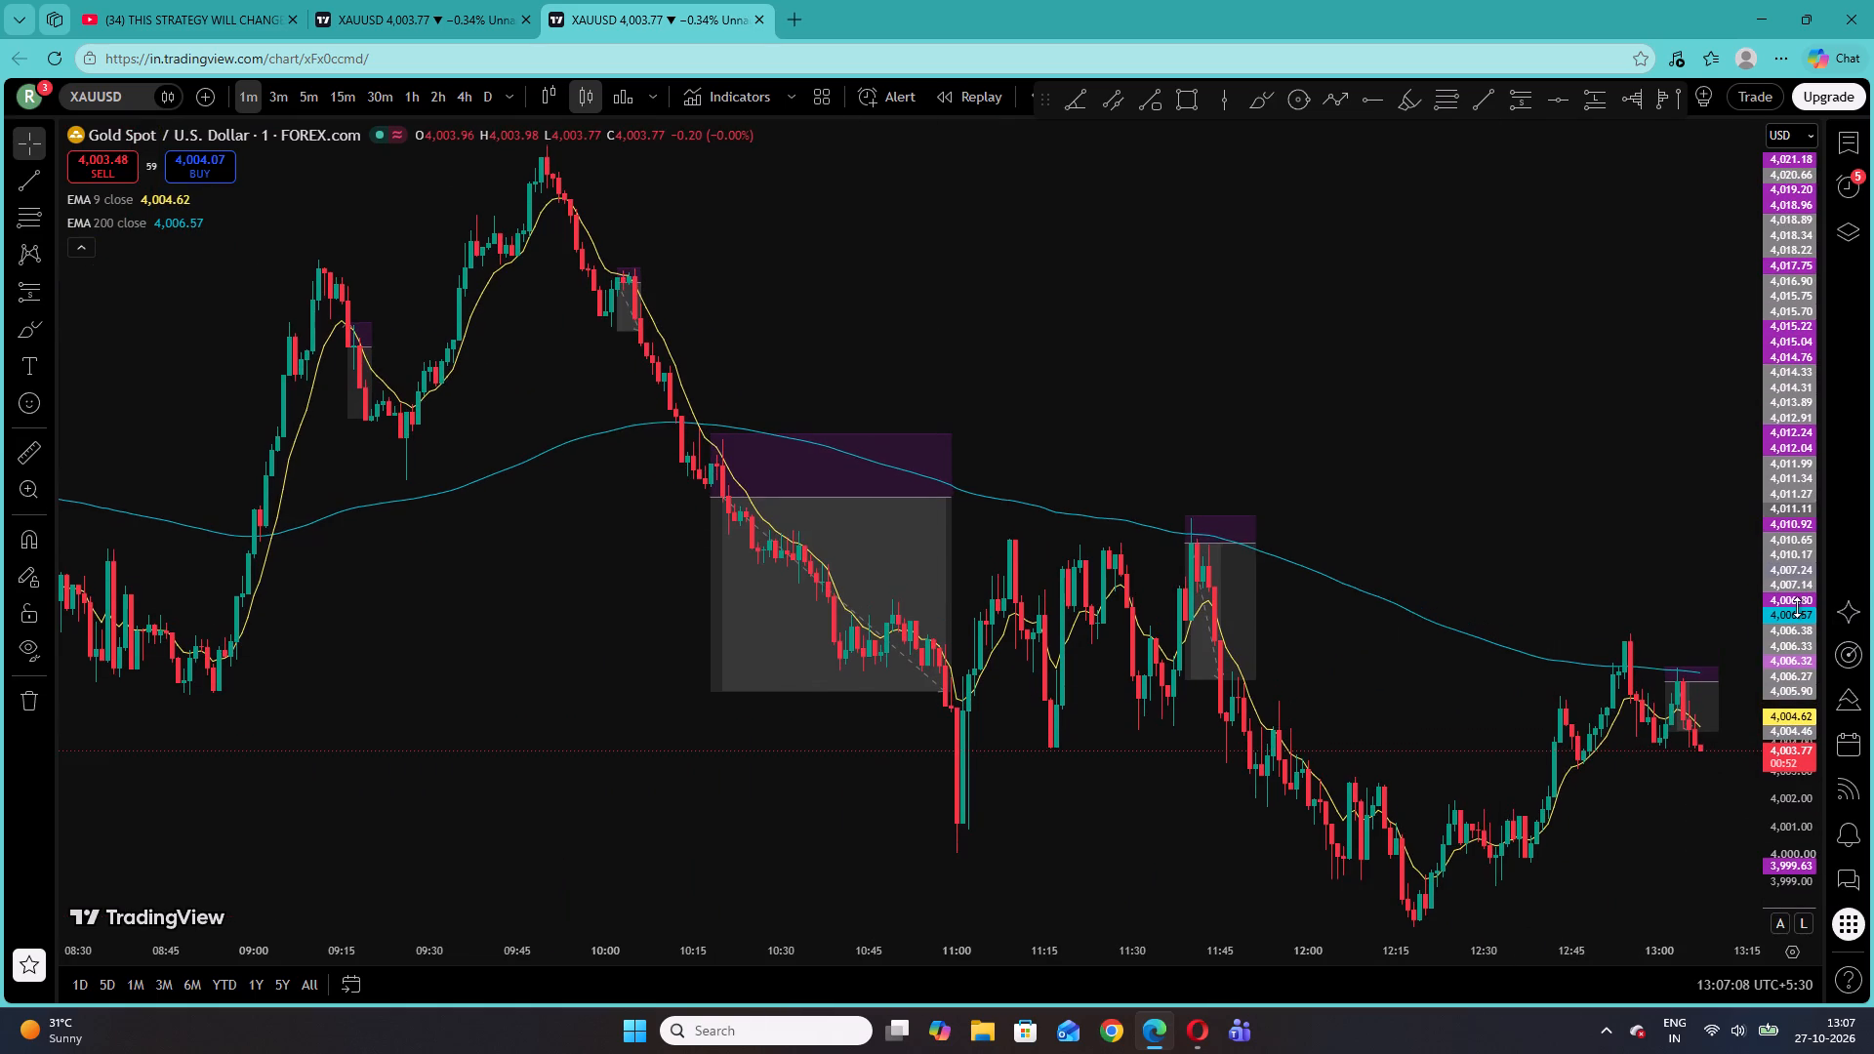
{"action": "left_click_drag", "start_coordinate": [508, 625], "coordinate": [1092, 634]}
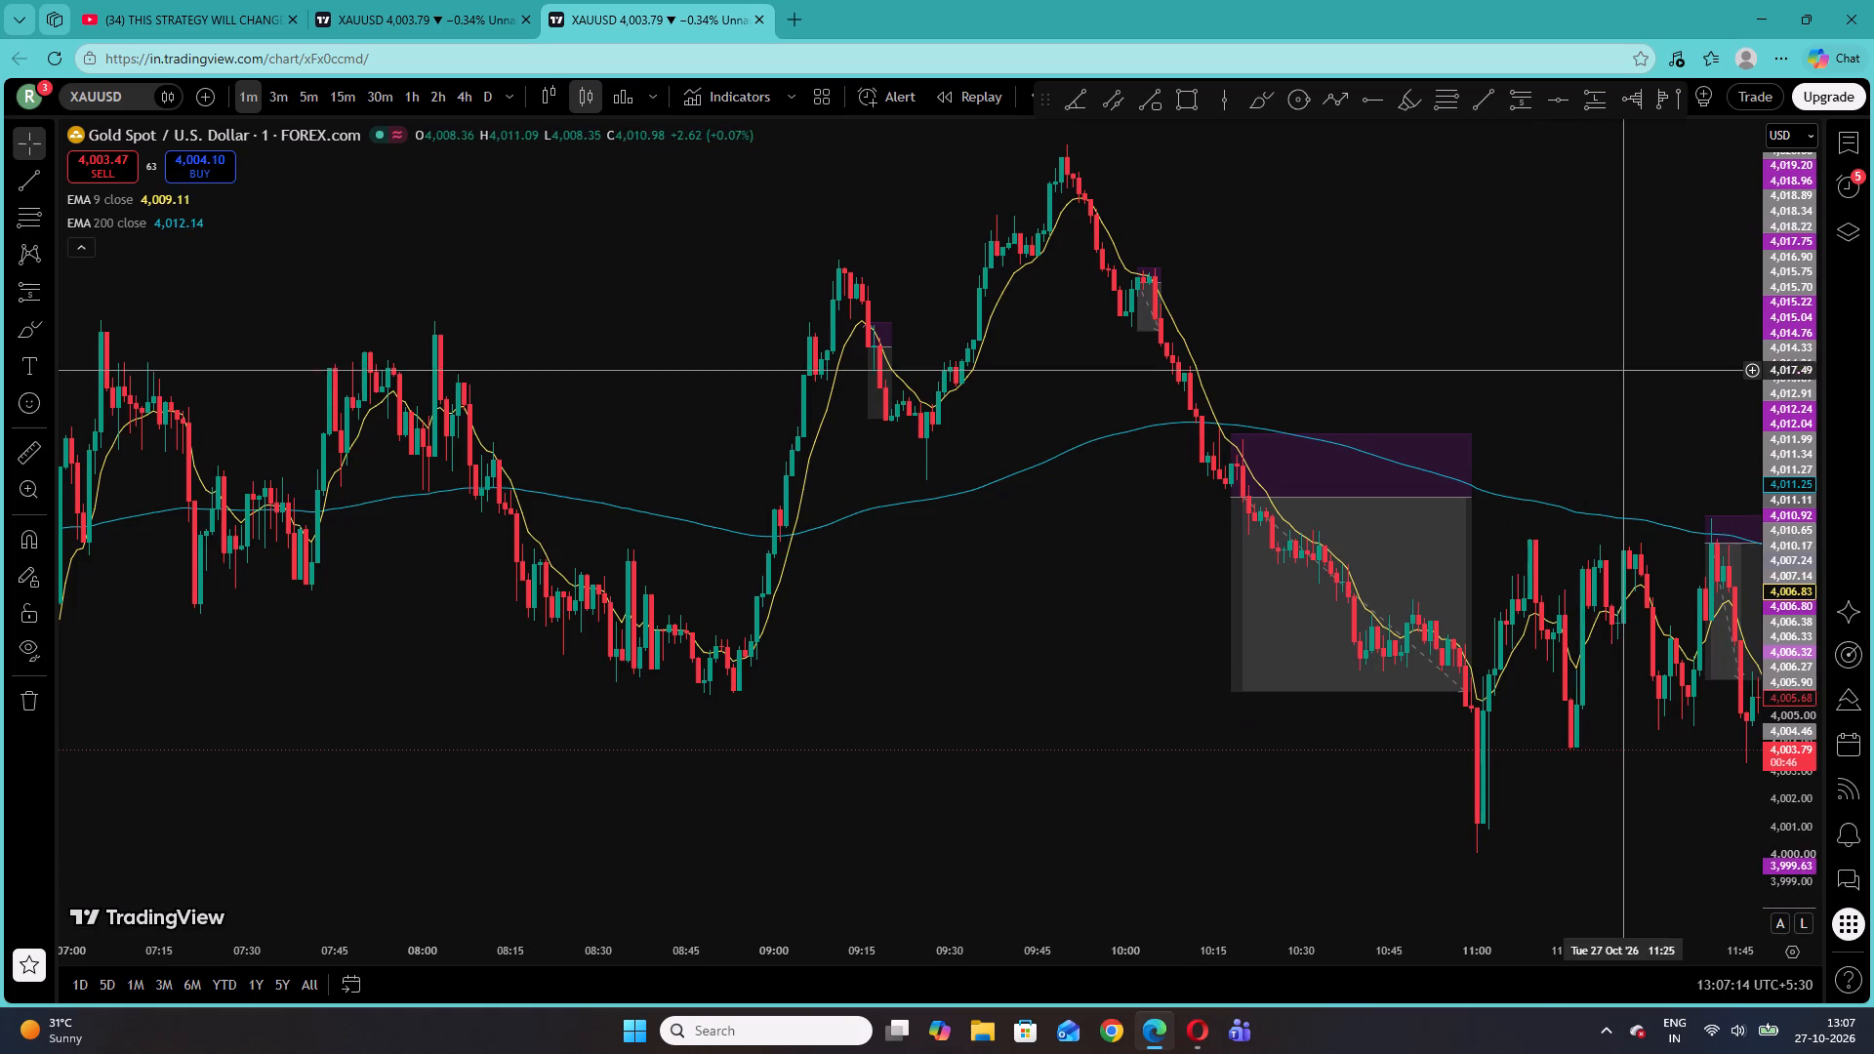
{"action": "left_click_drag", "start_coordinate": [1611, 364], "coordinate": [1242, 324]}
{"action": "left_click_drag", "start_coordinate": [1607, 570], "coordinate": [1221, 468]}
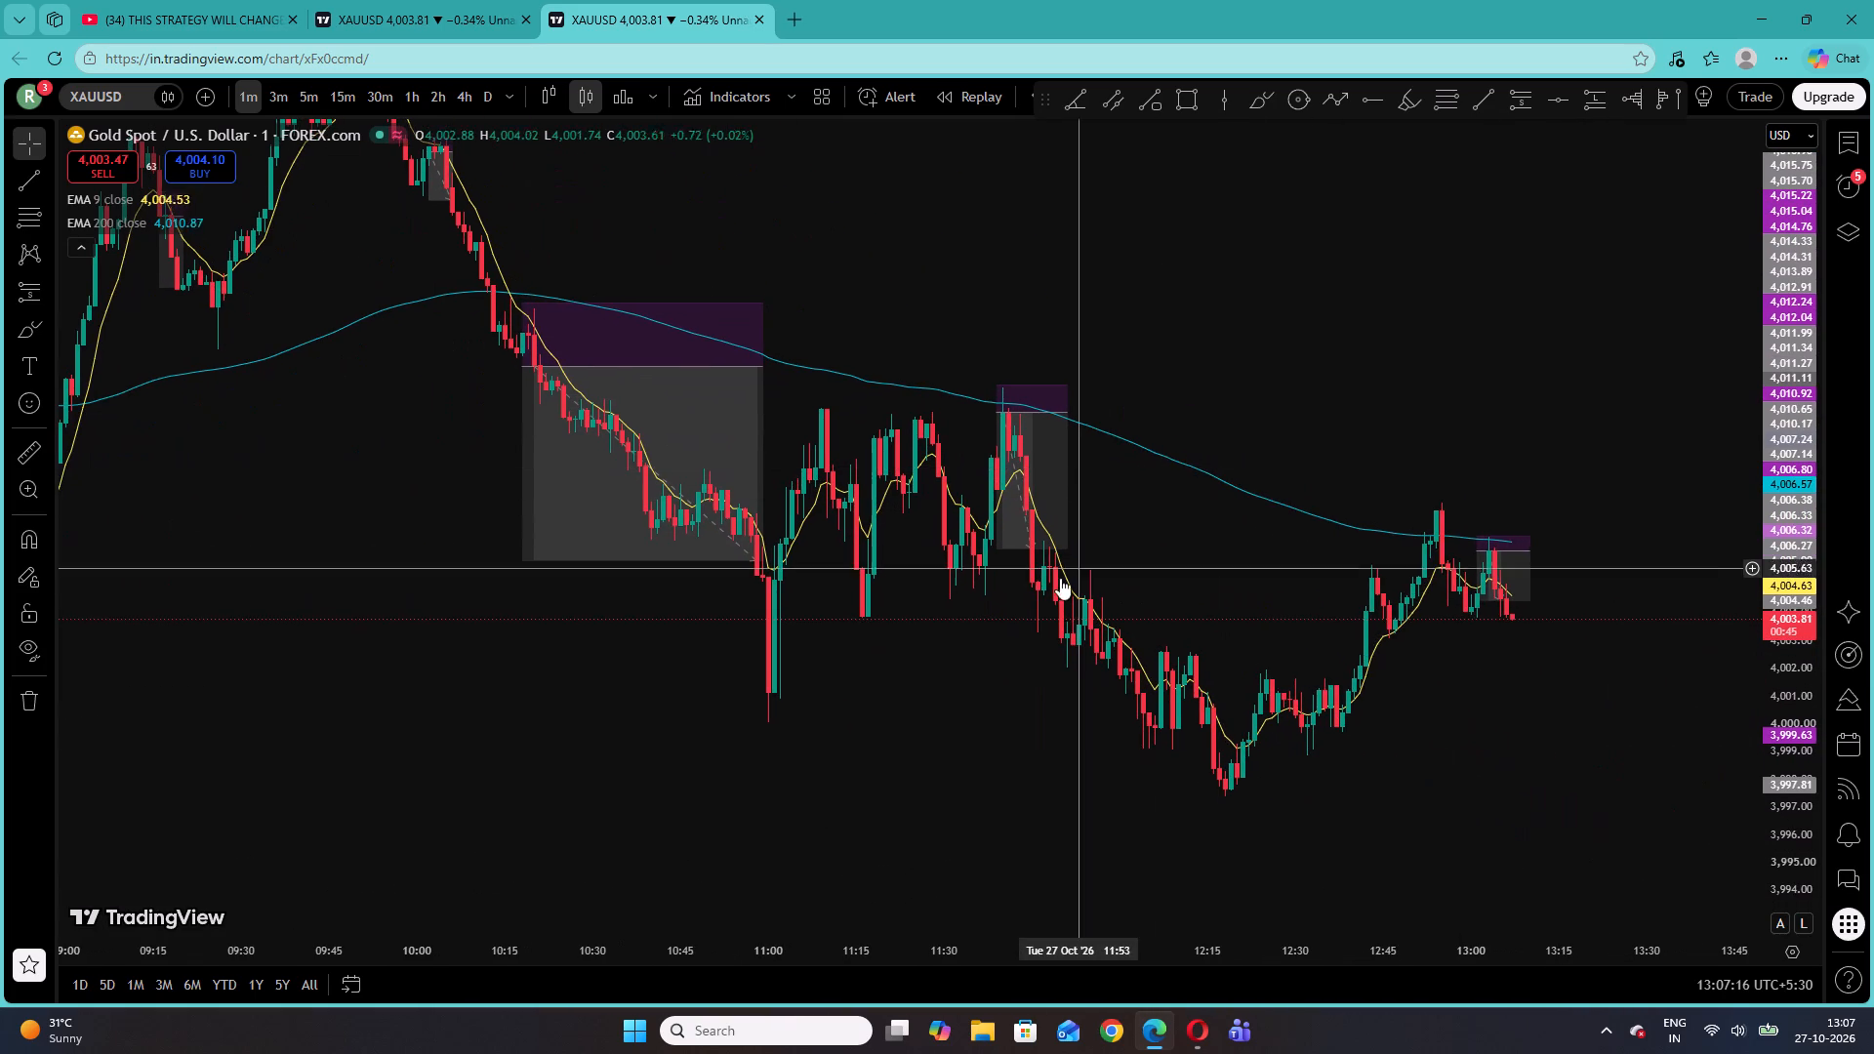
Set the target of the 11:39 short position to about 4,007.36.
{"action": "left_click_drag", "start_coordinate": [996, 550], "coordinate": [1043, 750]}
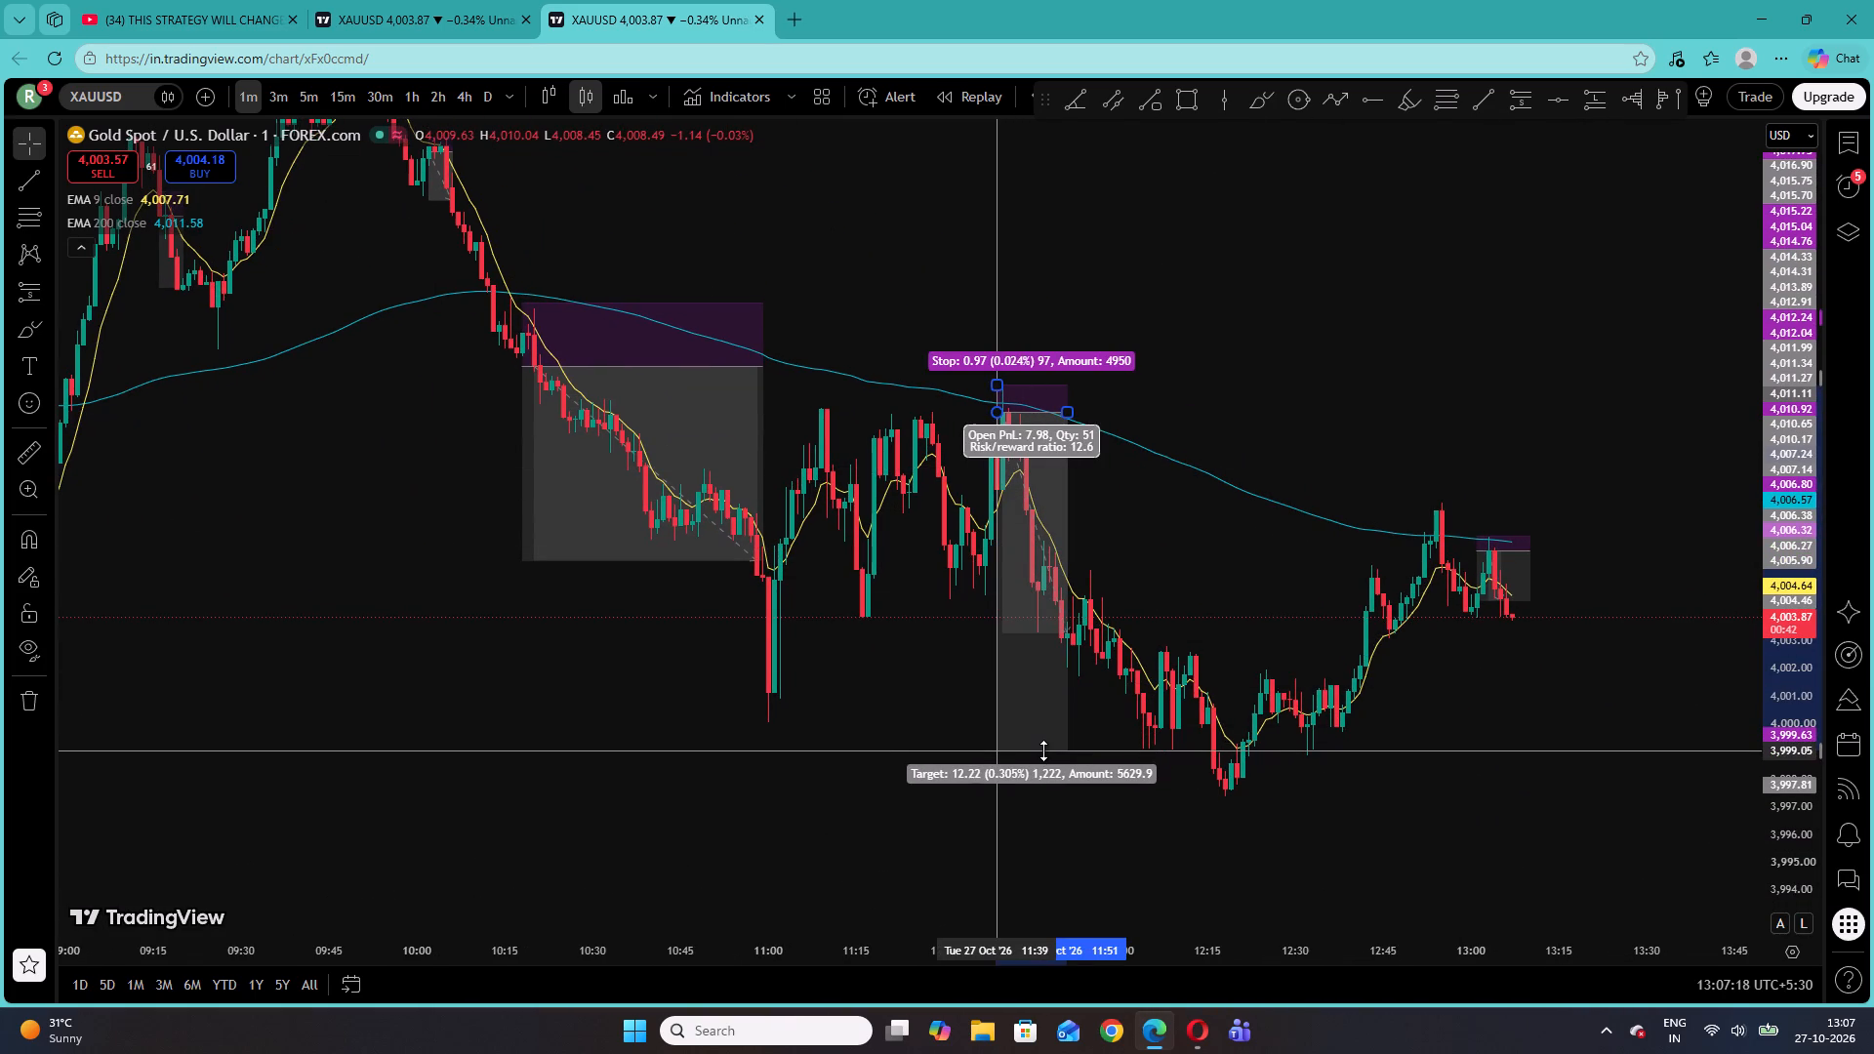
{"action": "left_click_drag", "start_coordinate": [1043, 750], "coordinate": [1082, 623]}
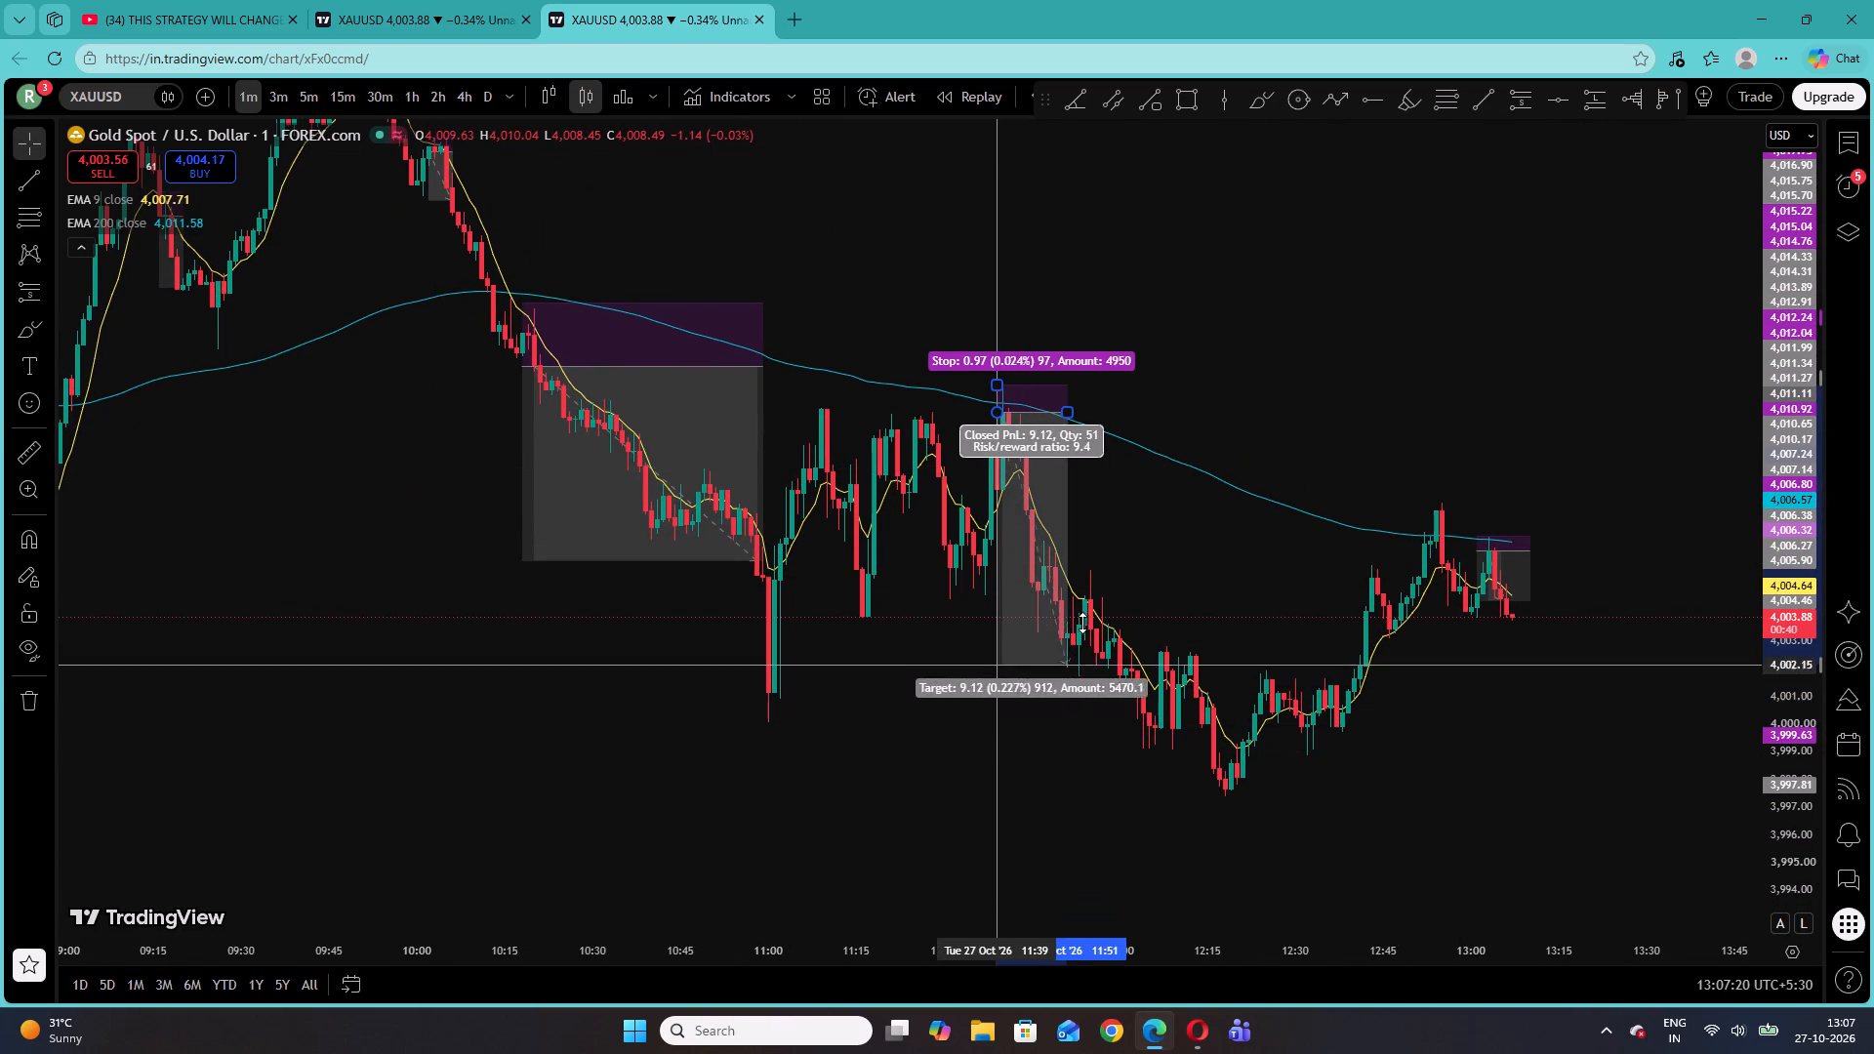
{"action": "left_click_drag", "start_coordinate": [1082, 623], "coordinate": [1101, 520]}
{"action": "left_click", "coordinate": [1165, 697]}
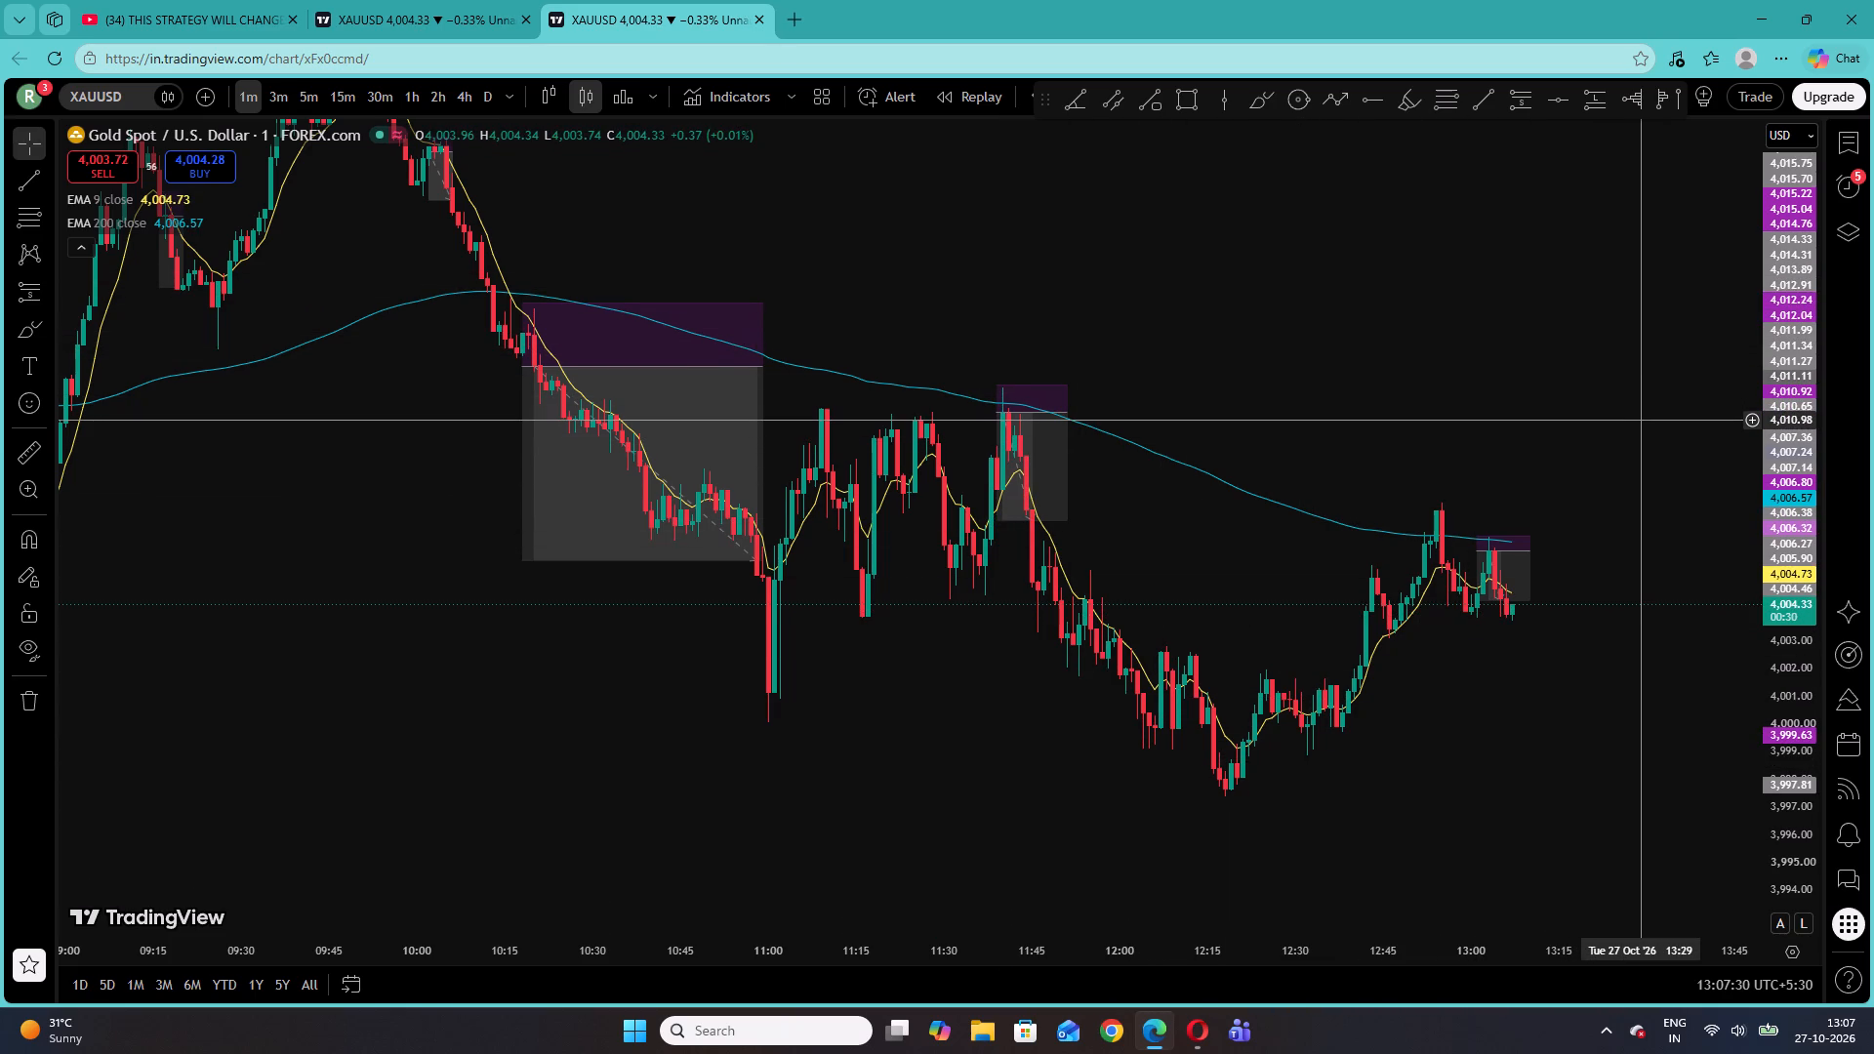
Place a long position above the 200 EMA at 07:59 with entry about 4,014.36.
{"action": "left_click_drag", "start_coordinate": [905, 727], "coordinate": [1655, 764]}
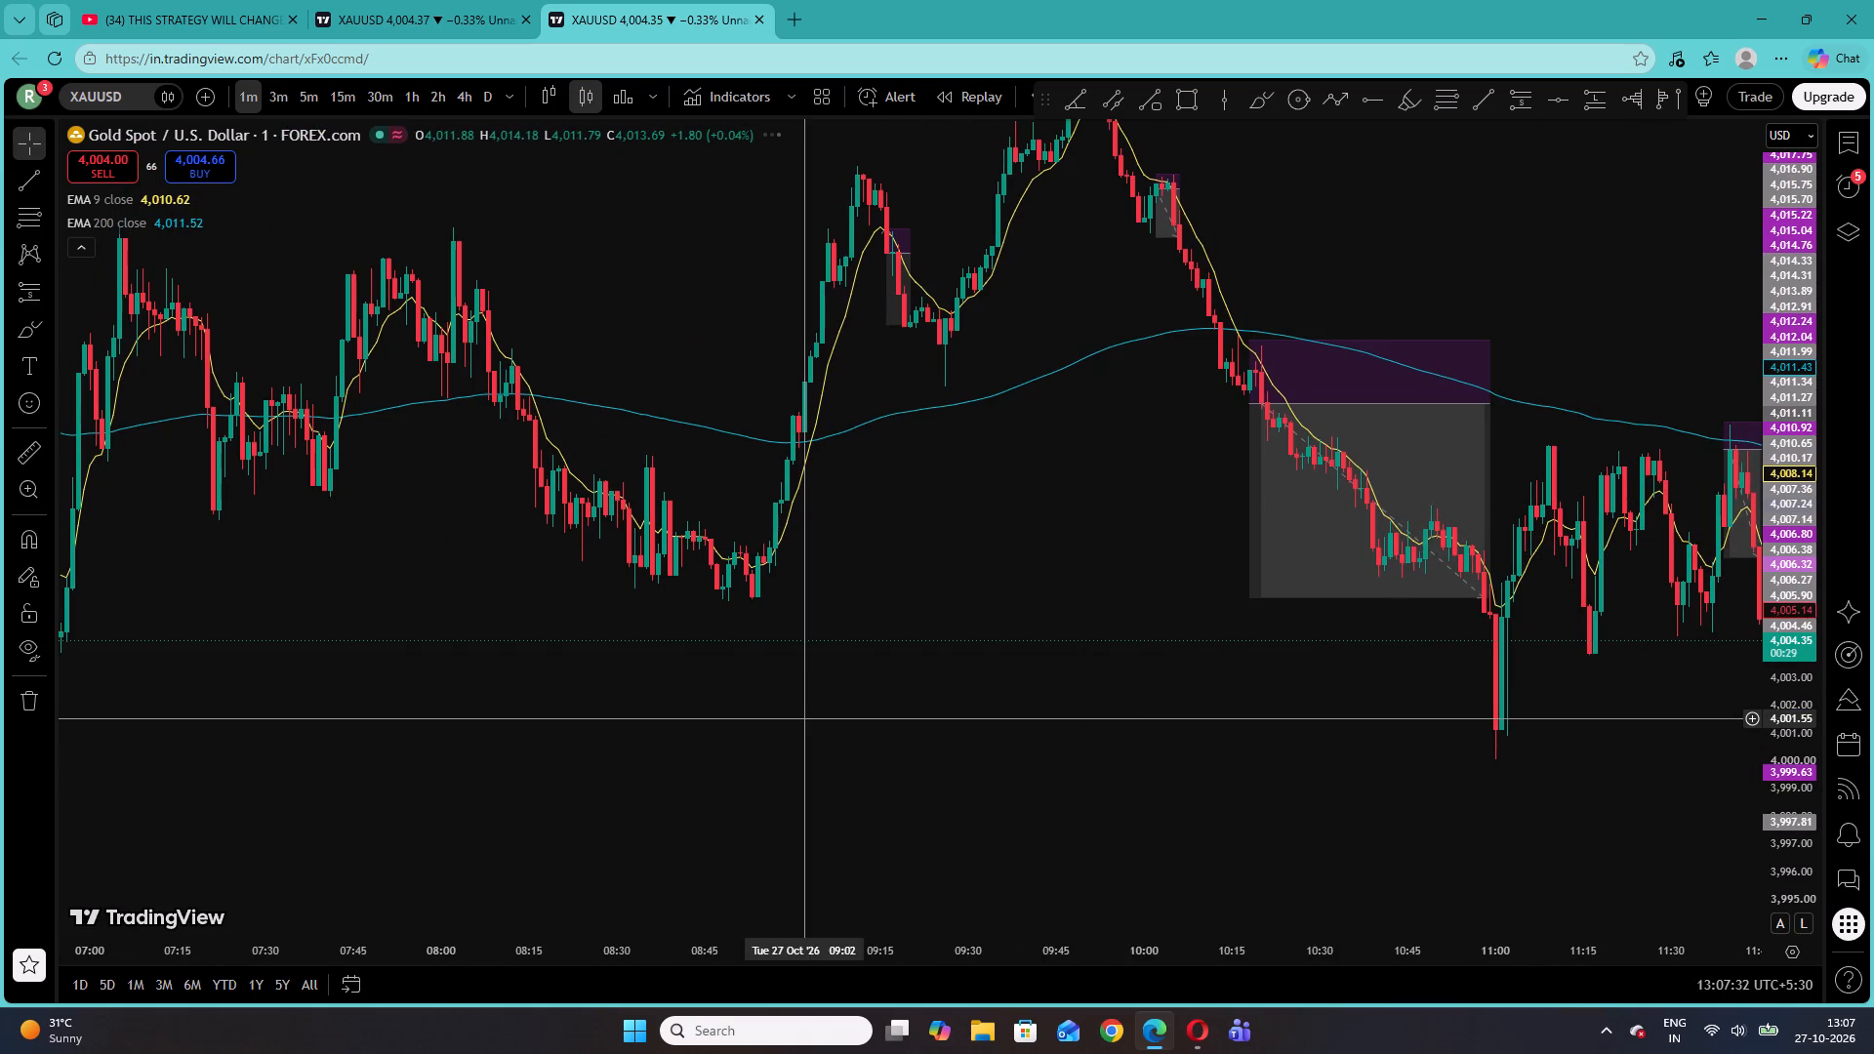
{"action": "left_click", "coordinate": [1265, 720]}
{"action": "left_click_drag", "start_coordinate": [782, 700], "coordinate": [1383, 777]}
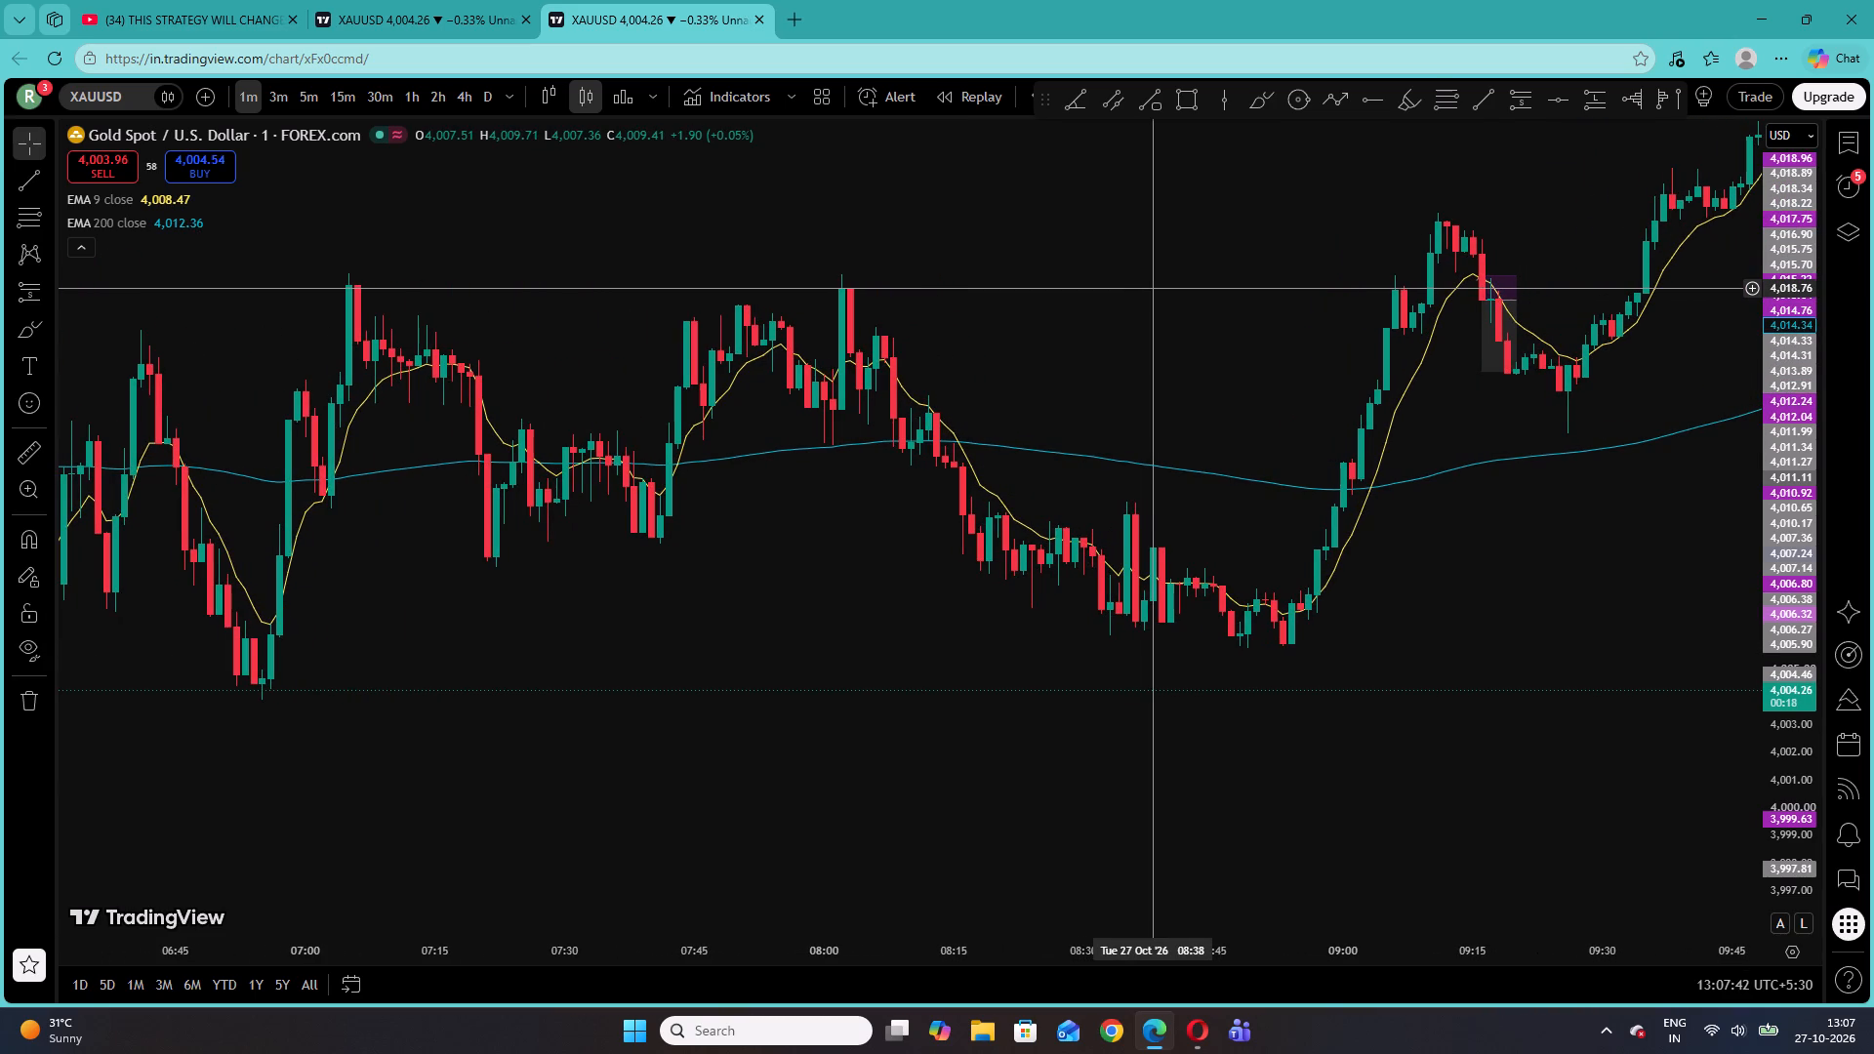
{"action": "left_click", "coordinate": [55, 285]}
{"action": "left_click", "coordinate": [51, 287]}
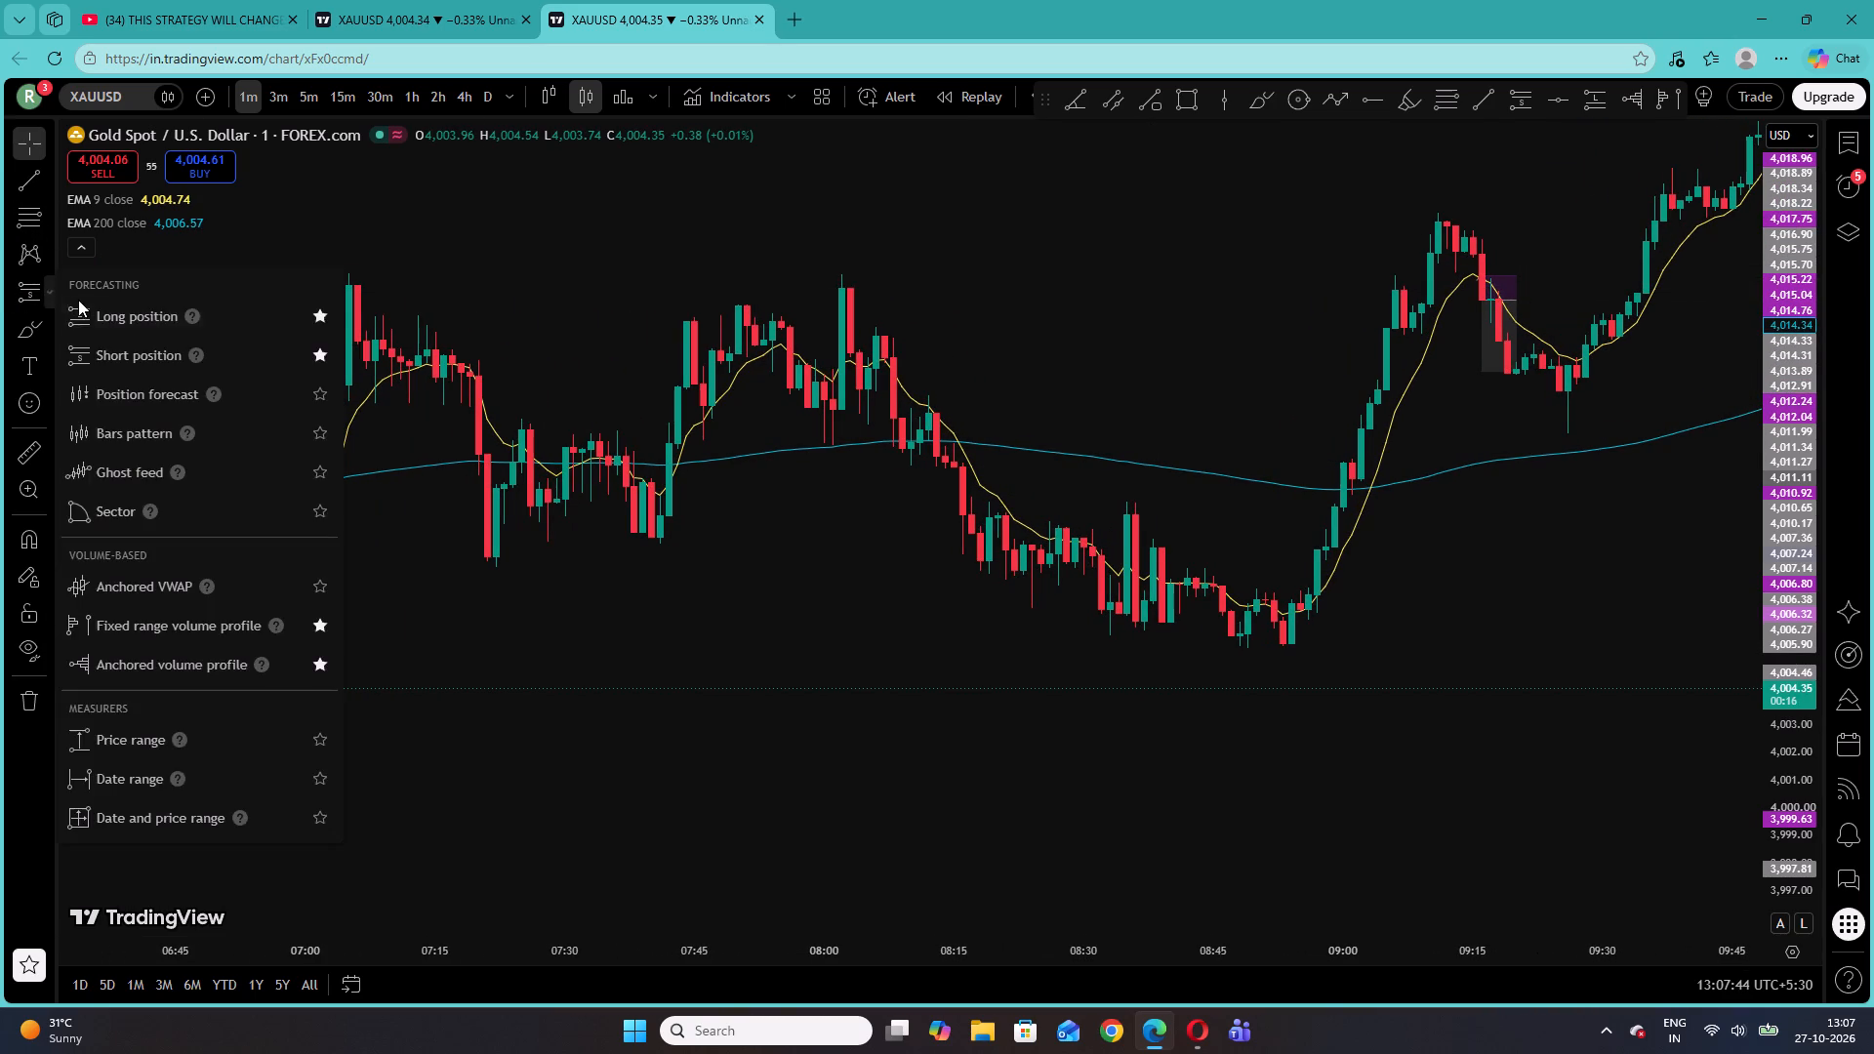
{"action": "left_click", "coordinate": [83, 306]}
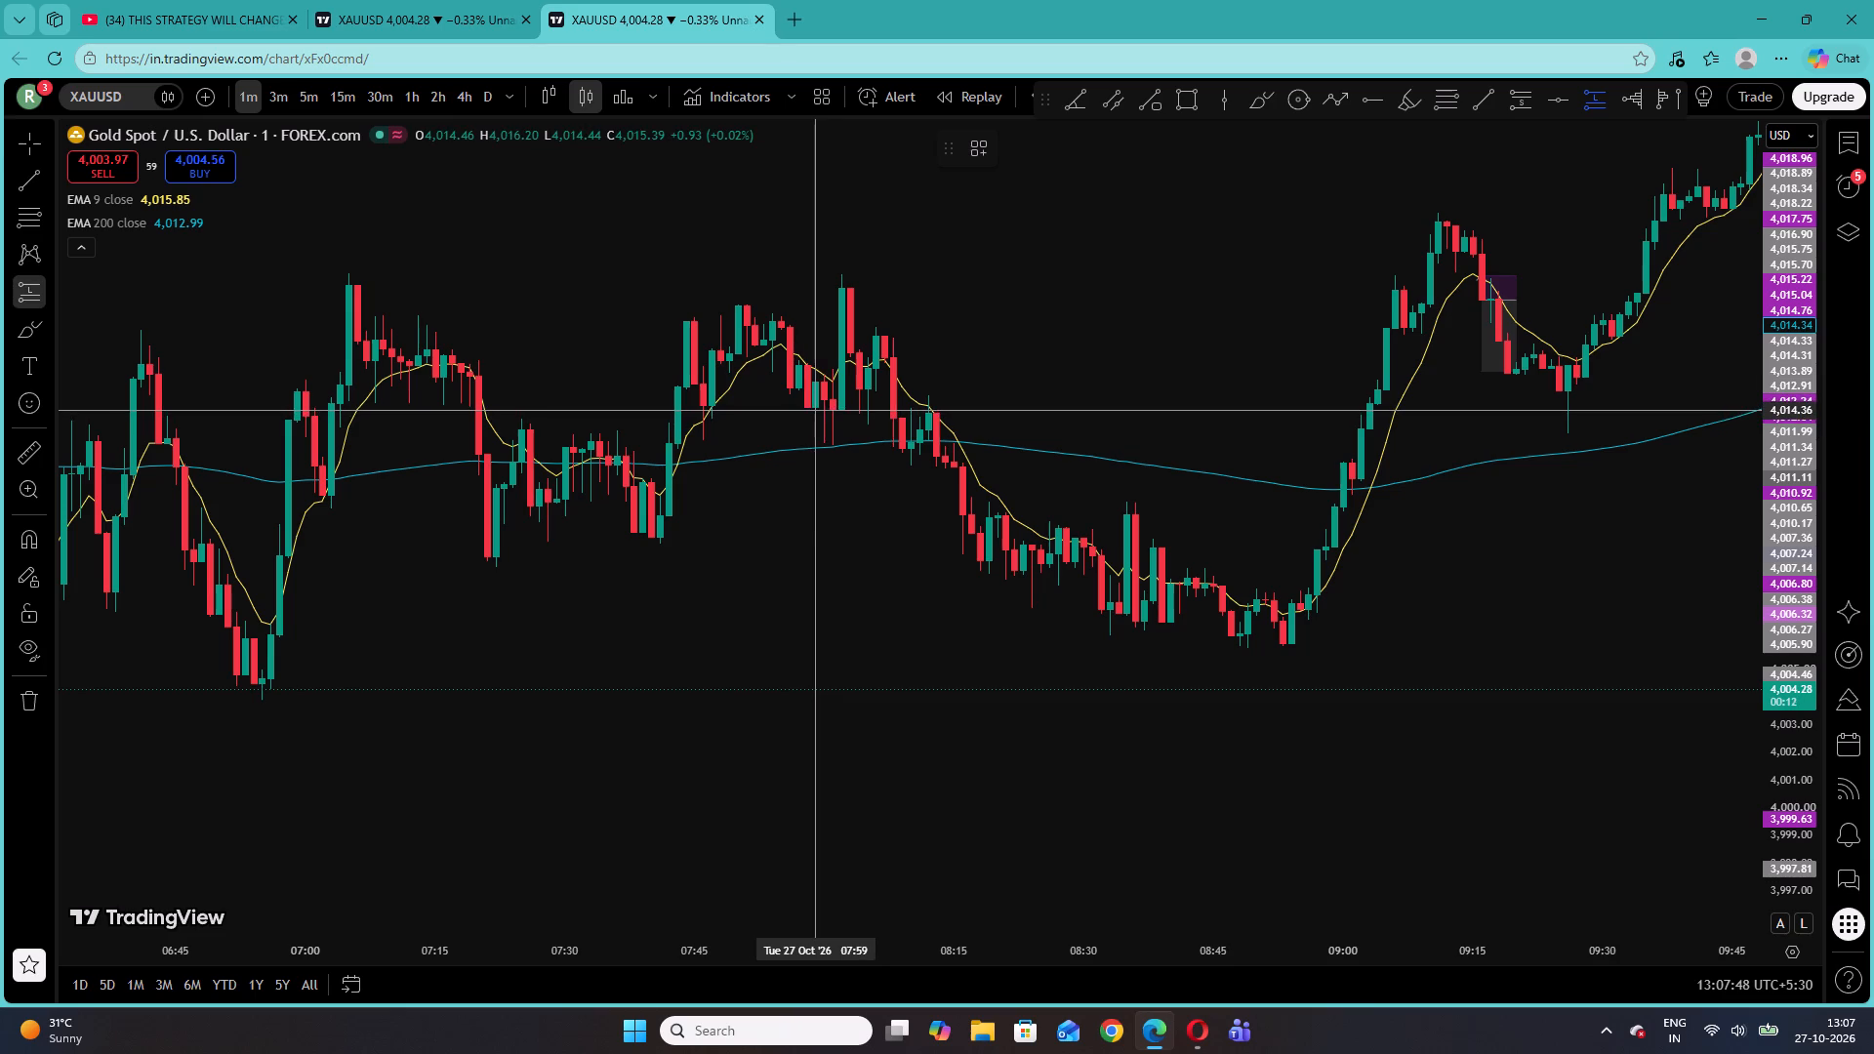
{"action": "left_click", "coordinate": [815, 410]}
Set the 07:59 long position's stop to about 4,012.95 and target to about 4,018.76, and end it at about 08:10.
{"action": "left_click_drag", "start_coordinate": [816, 538], "coordinate": [843, 462]}
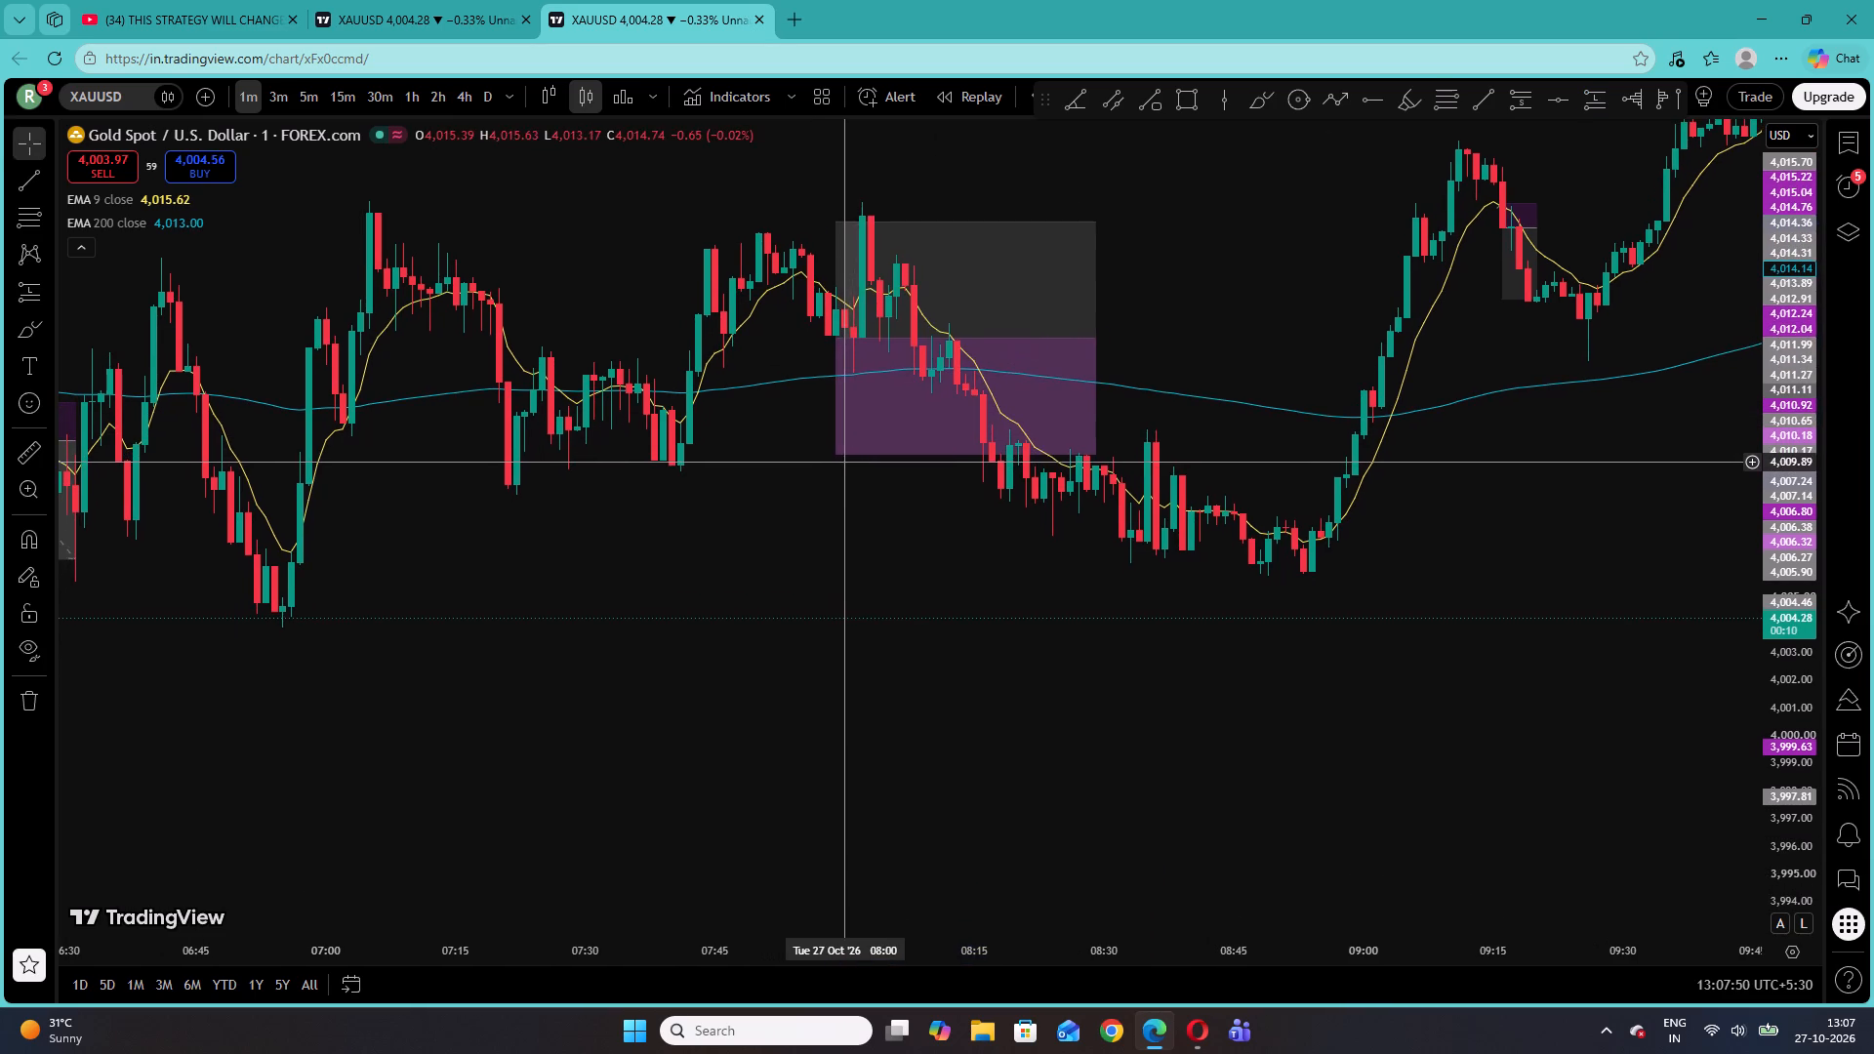
{"action": "left_click_drag", "start_coordinate": [794, 437], "coordinate": [756, 595]}
{"action": "left_click_drag", "start_coordinate": [797, 588], "coordinate": [841, 486]}
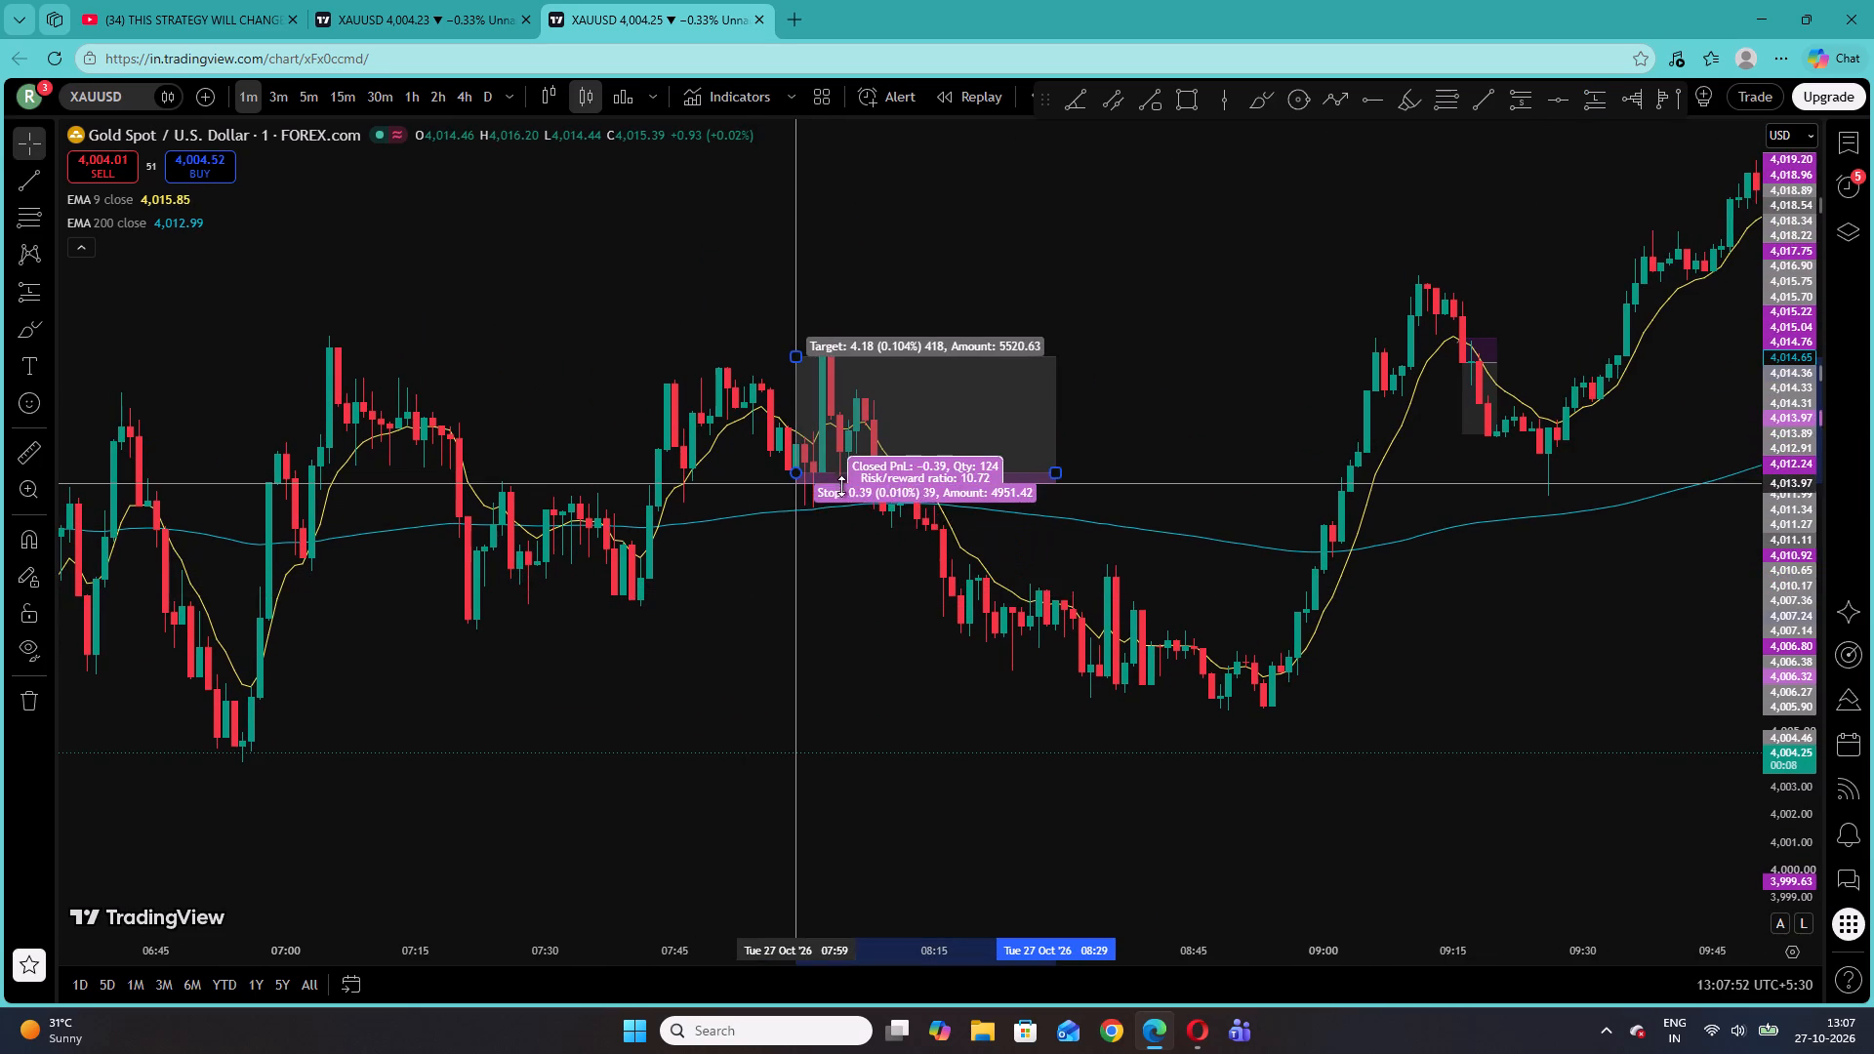
{"action": "left_click_drag", "start_coordinate": [841, 486], "coordinate": [840, 511]}
{"action": "left_click_drag", "start_coordinate": [794, 350], "coordinate": [789, 339]}
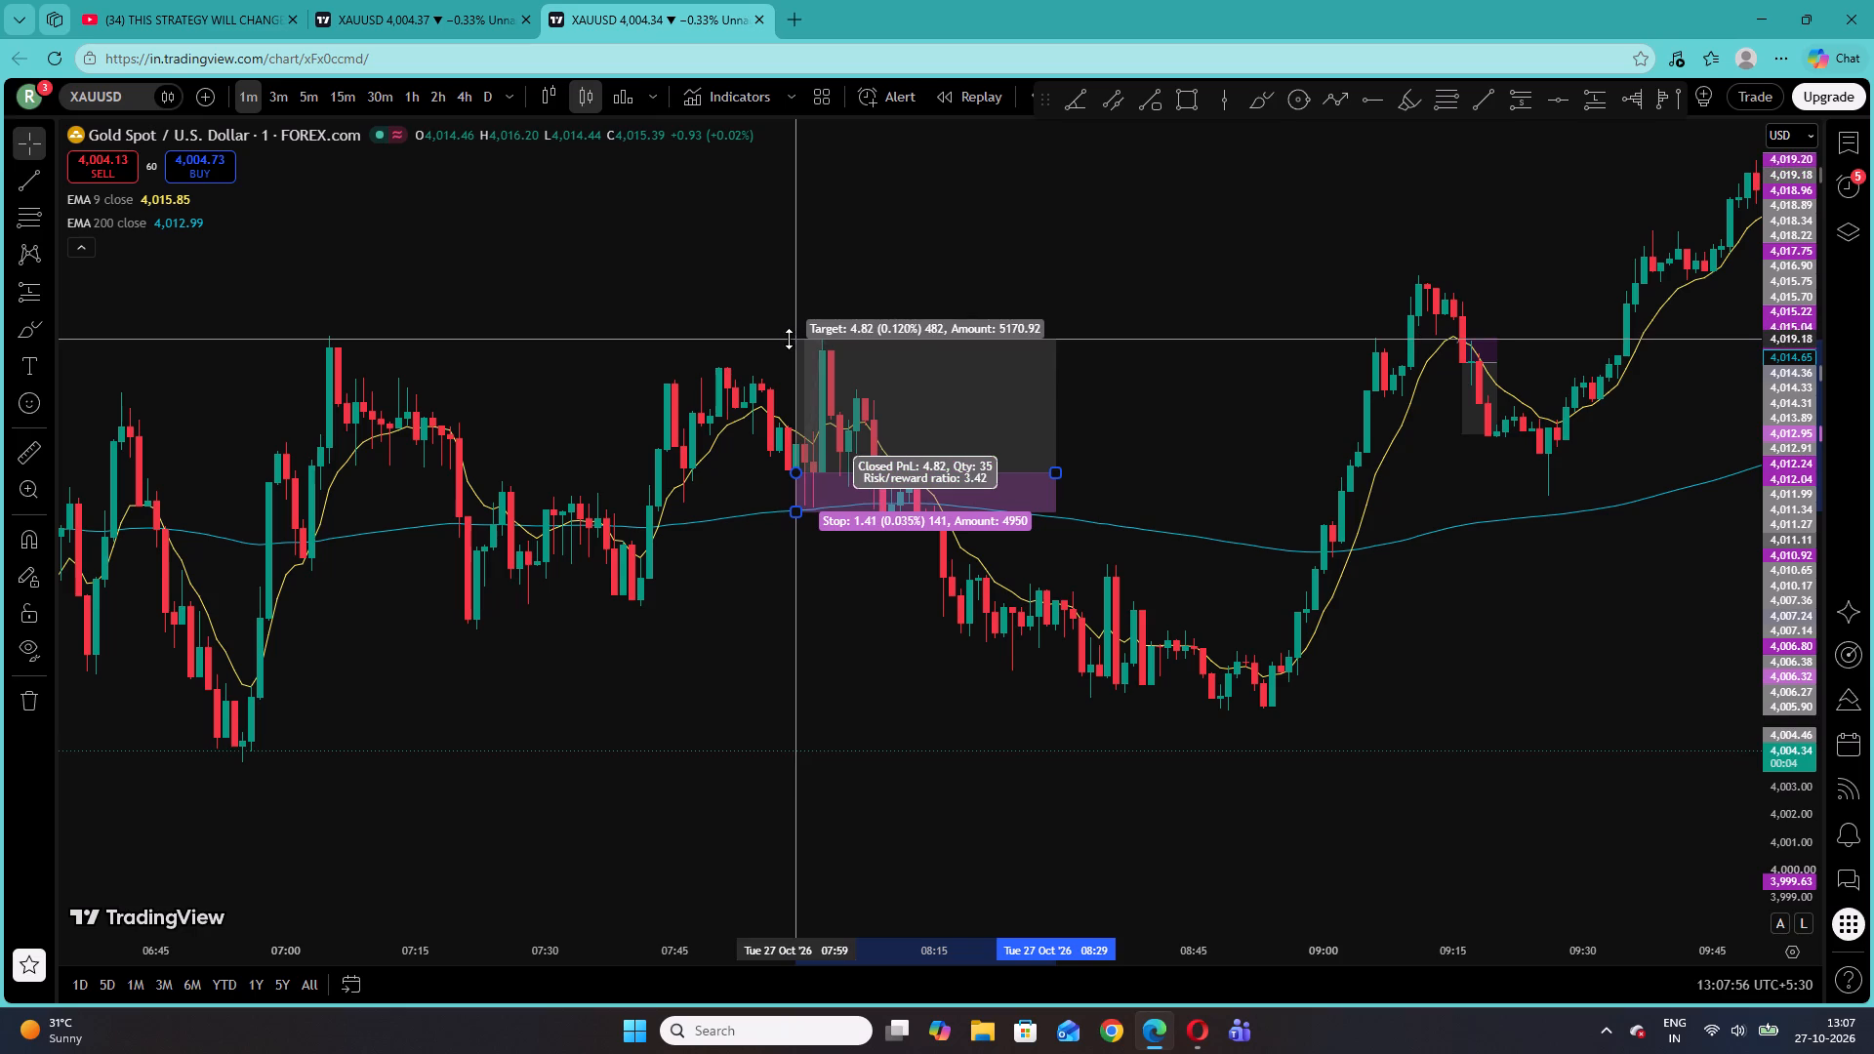
{"action": "left_click_drag", "start_coordinate": [789, 339], "coordinate": [785, 350]}
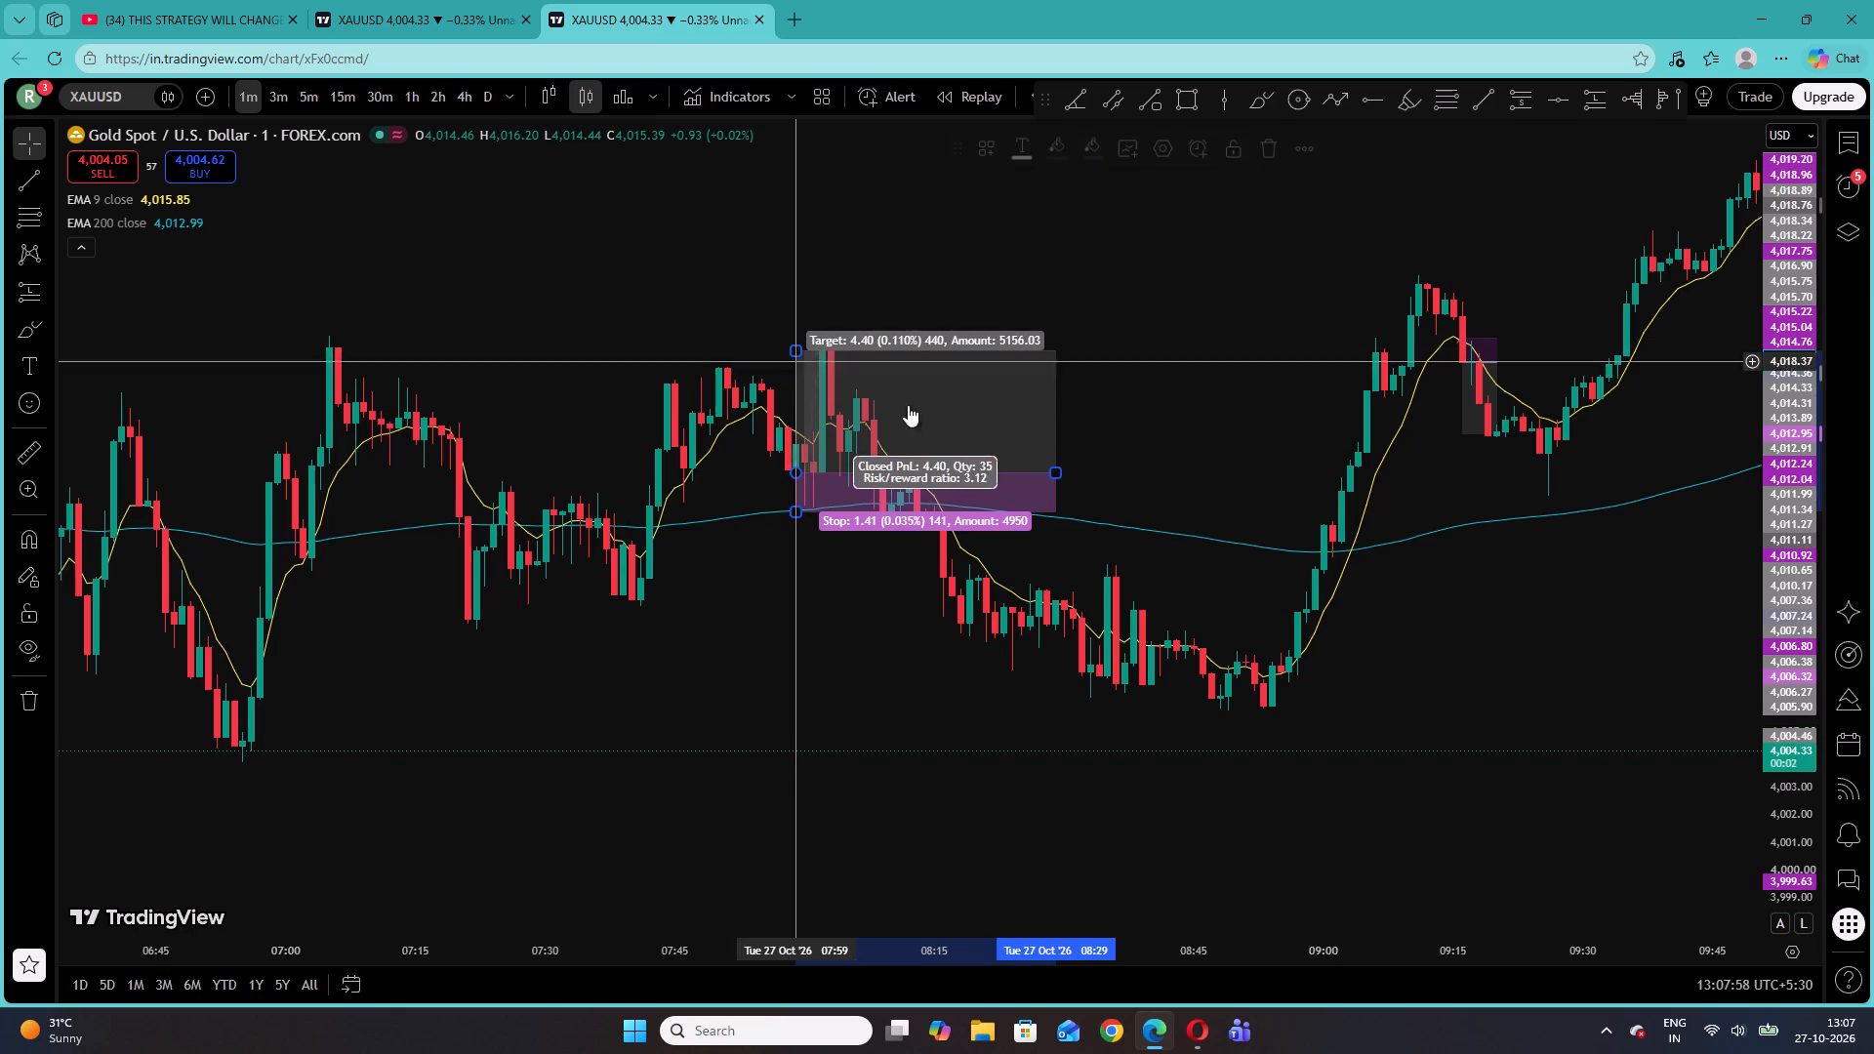
{"action": "left_click_drag", "start_coordinate": [1053, 474], "coordinate": [891, 486]}
{"action": "left_click", "coordinate": [993, 435]}
Examine the earlier XAUUSD price action around the 9 and 200 EMAs from about 03:45 to 08:00 for further setups.
{"action": "left_click_drag", "start_coordinate": [747, 651], "coordinate": [1309, 605]}
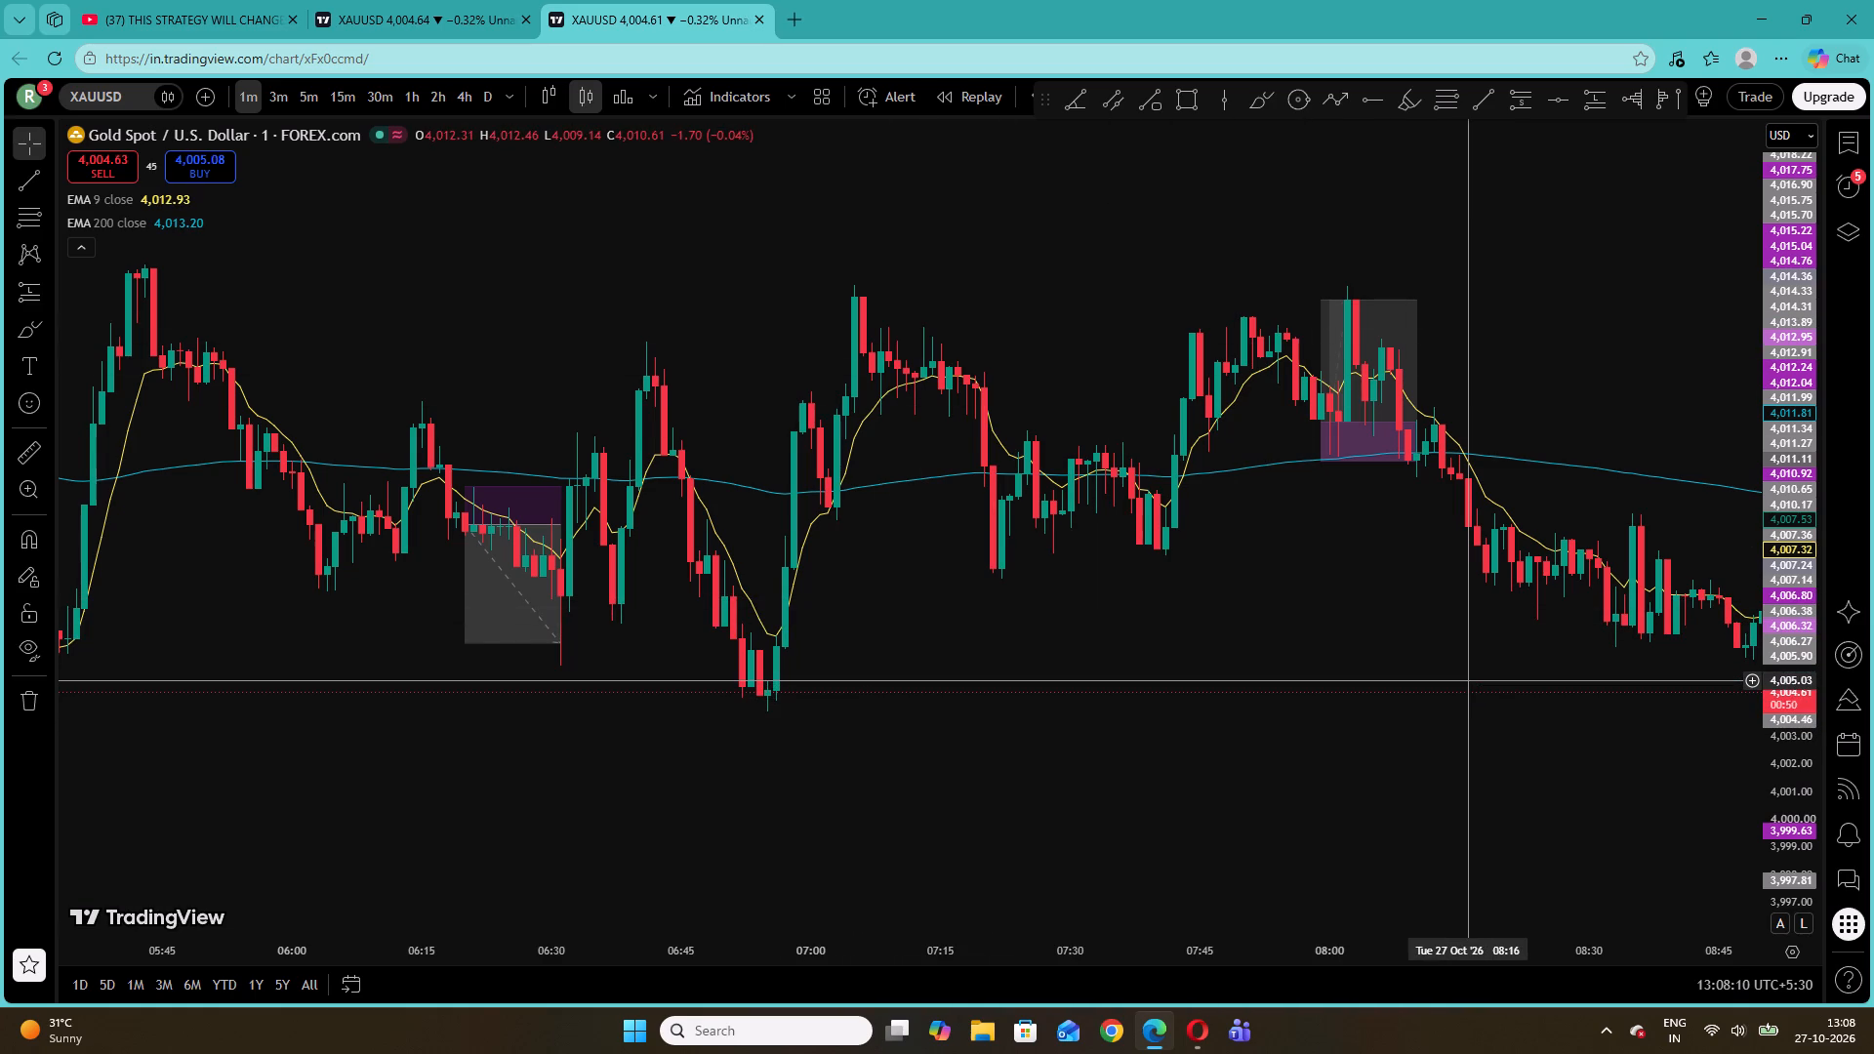
{"action": "left_click_drag", "start_coordinate": [751, 755], "coordinate": [1217, 713]}
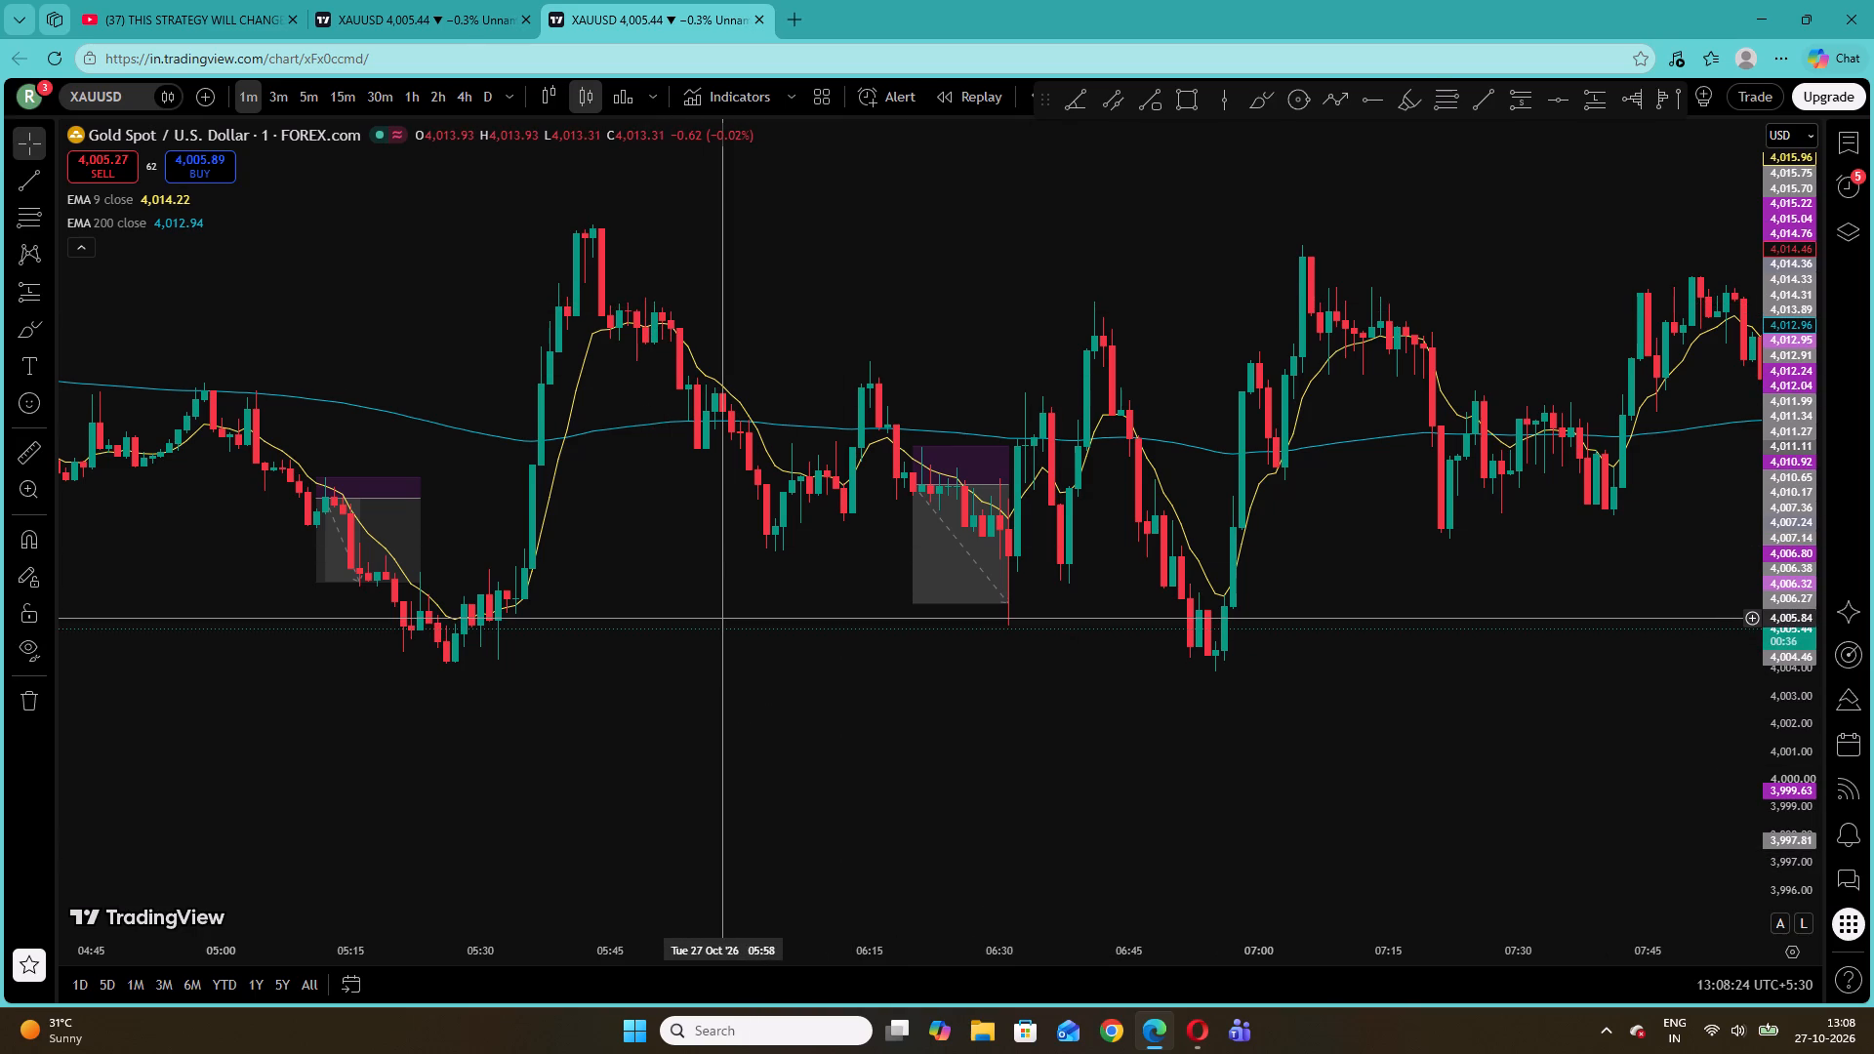
{"action": "left_click_drag", "start_coordinate": [680, 603], "coordinate": [1318, 717]}
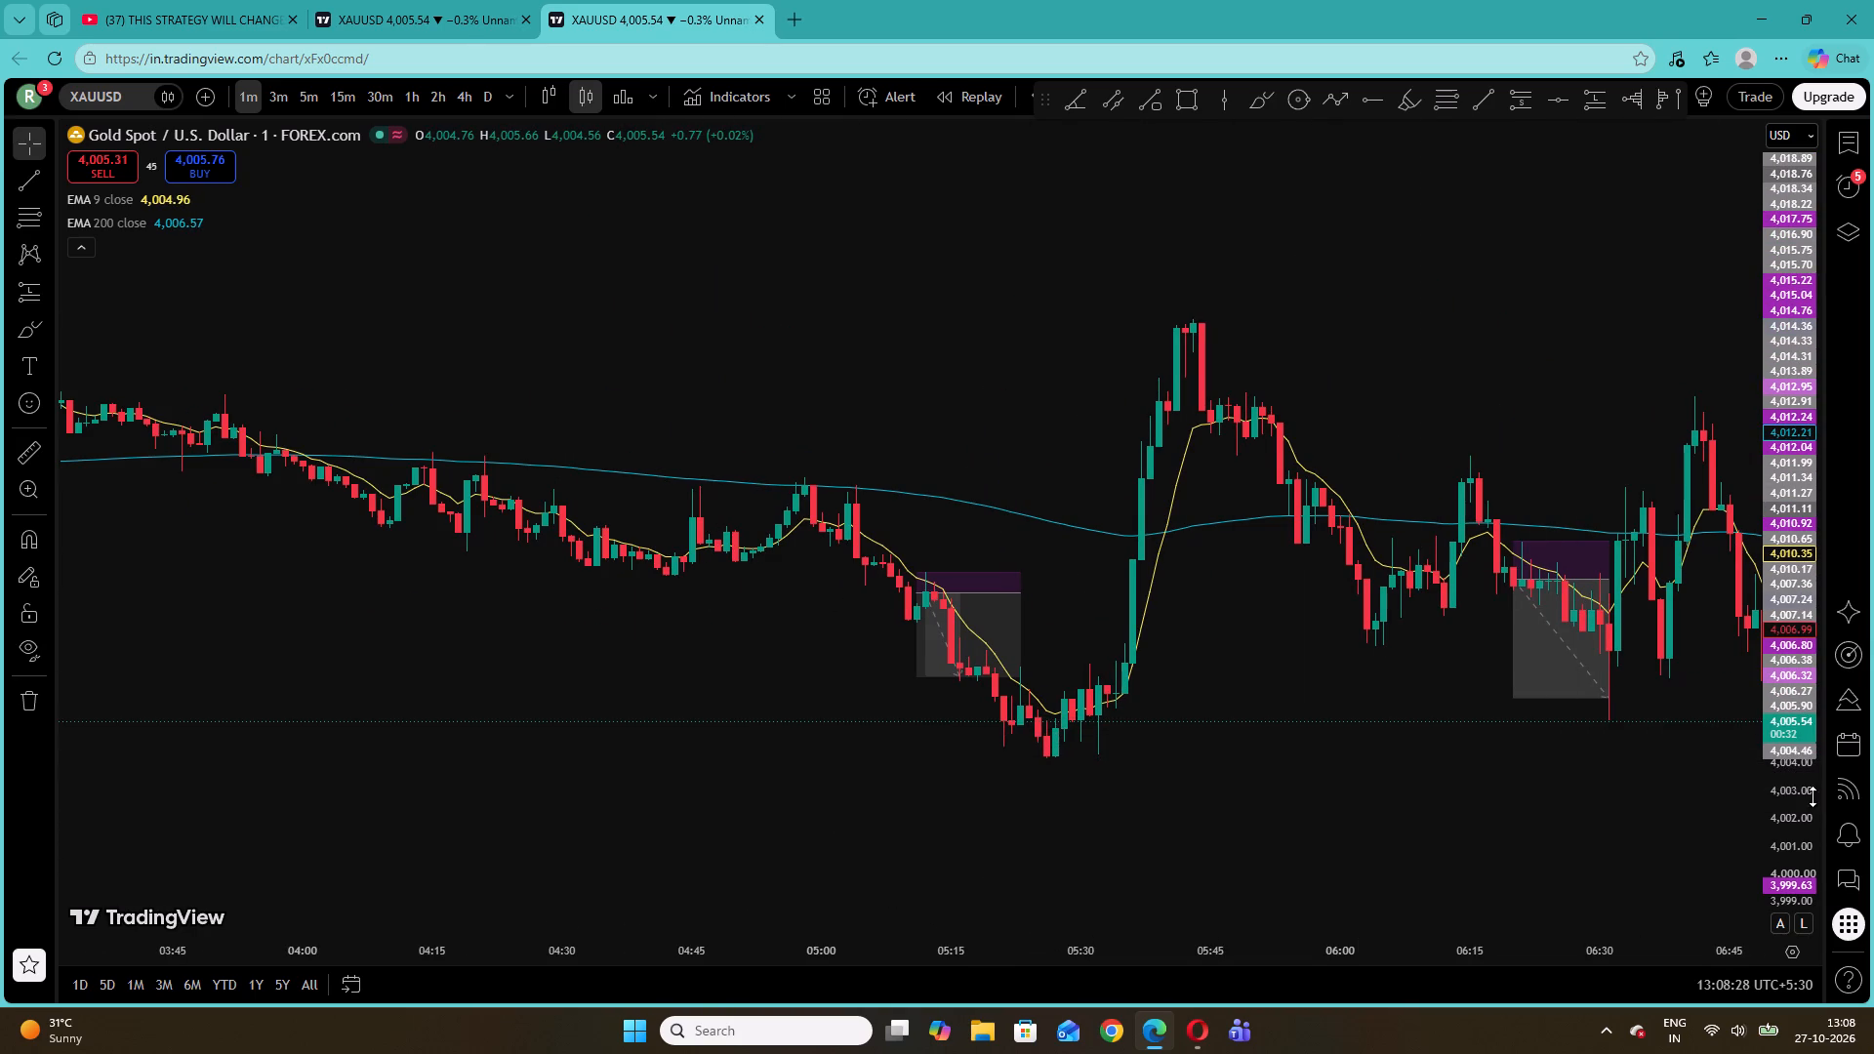
{"action": "left_click_drag", "start_coordinate": [1802, 802], "coordinate": [1796, 303]}
{"action": "left_click_drag", "start_coordinate": [541, 276], "coordinate": [552, 293]}
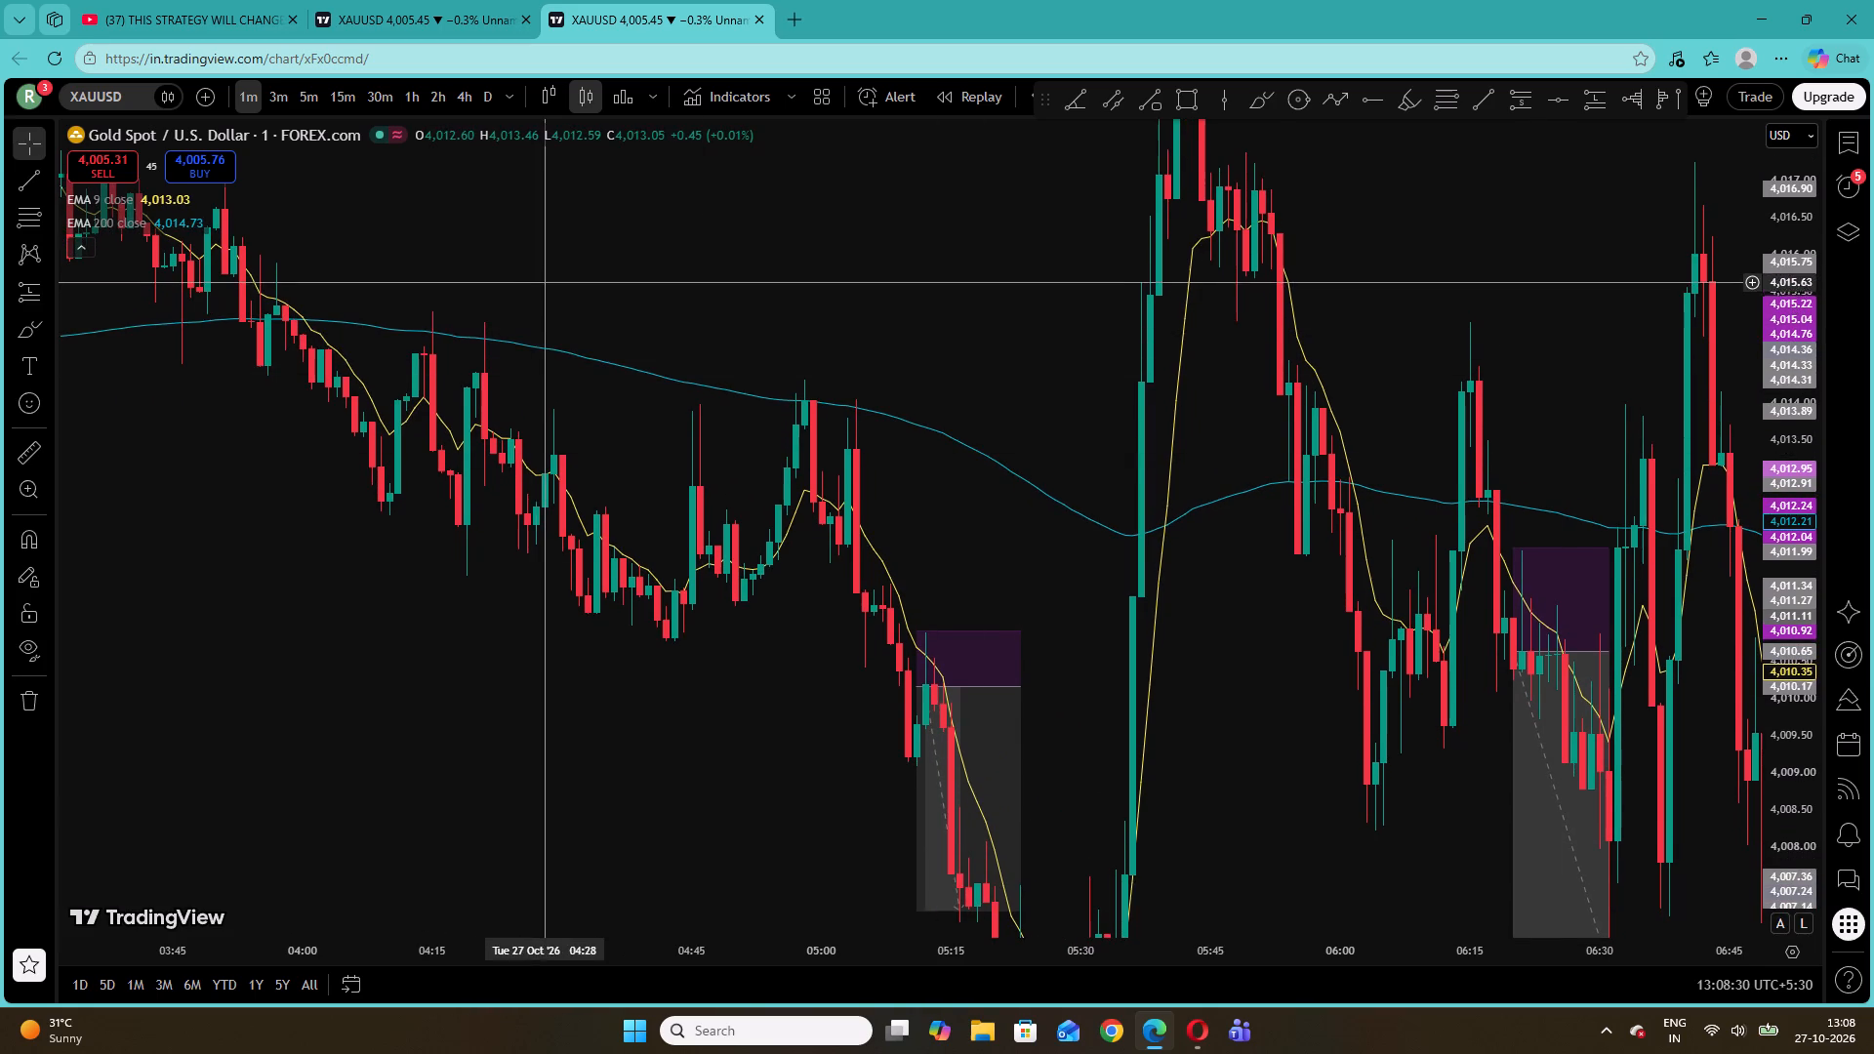
{"action": "left_click_drag", "start_coordinate": [552, 293], "coordinate": [566, 393]}
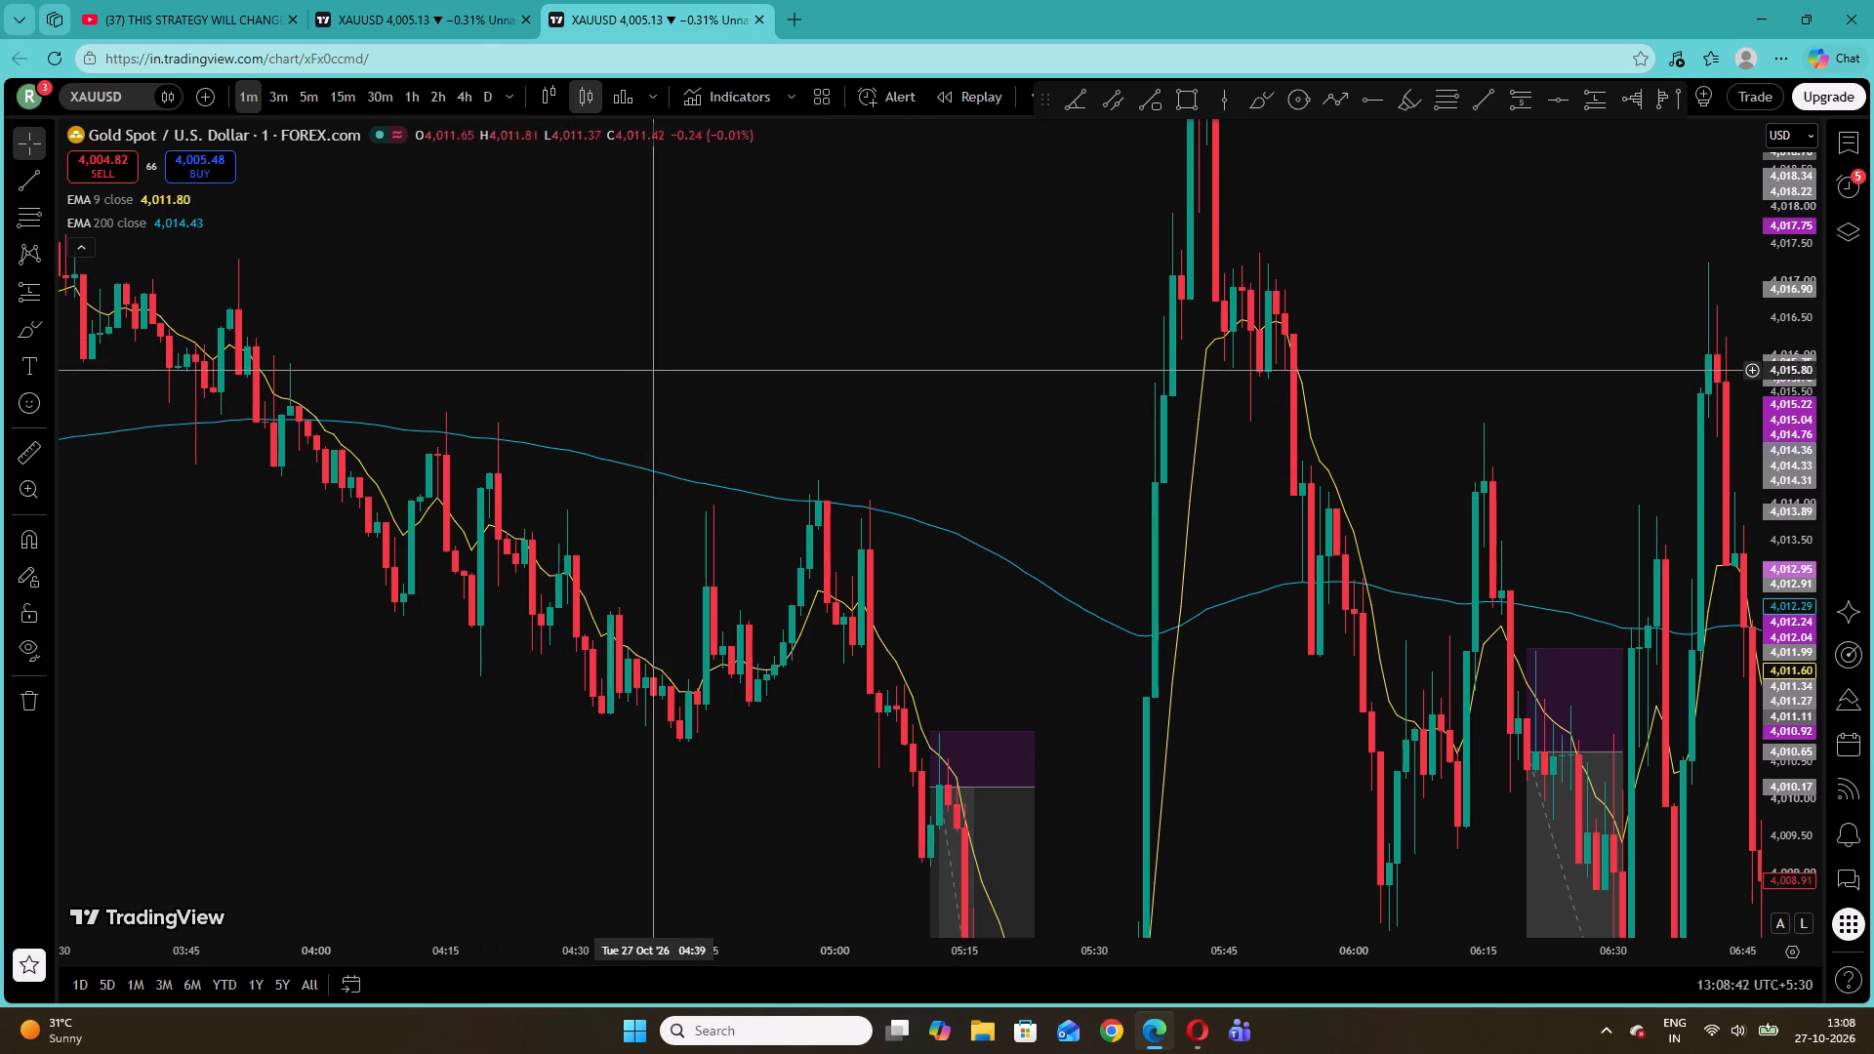
{"action": "left_click_drag", "start_coordinate": [792, 450], "coordinate": [731, 418]}
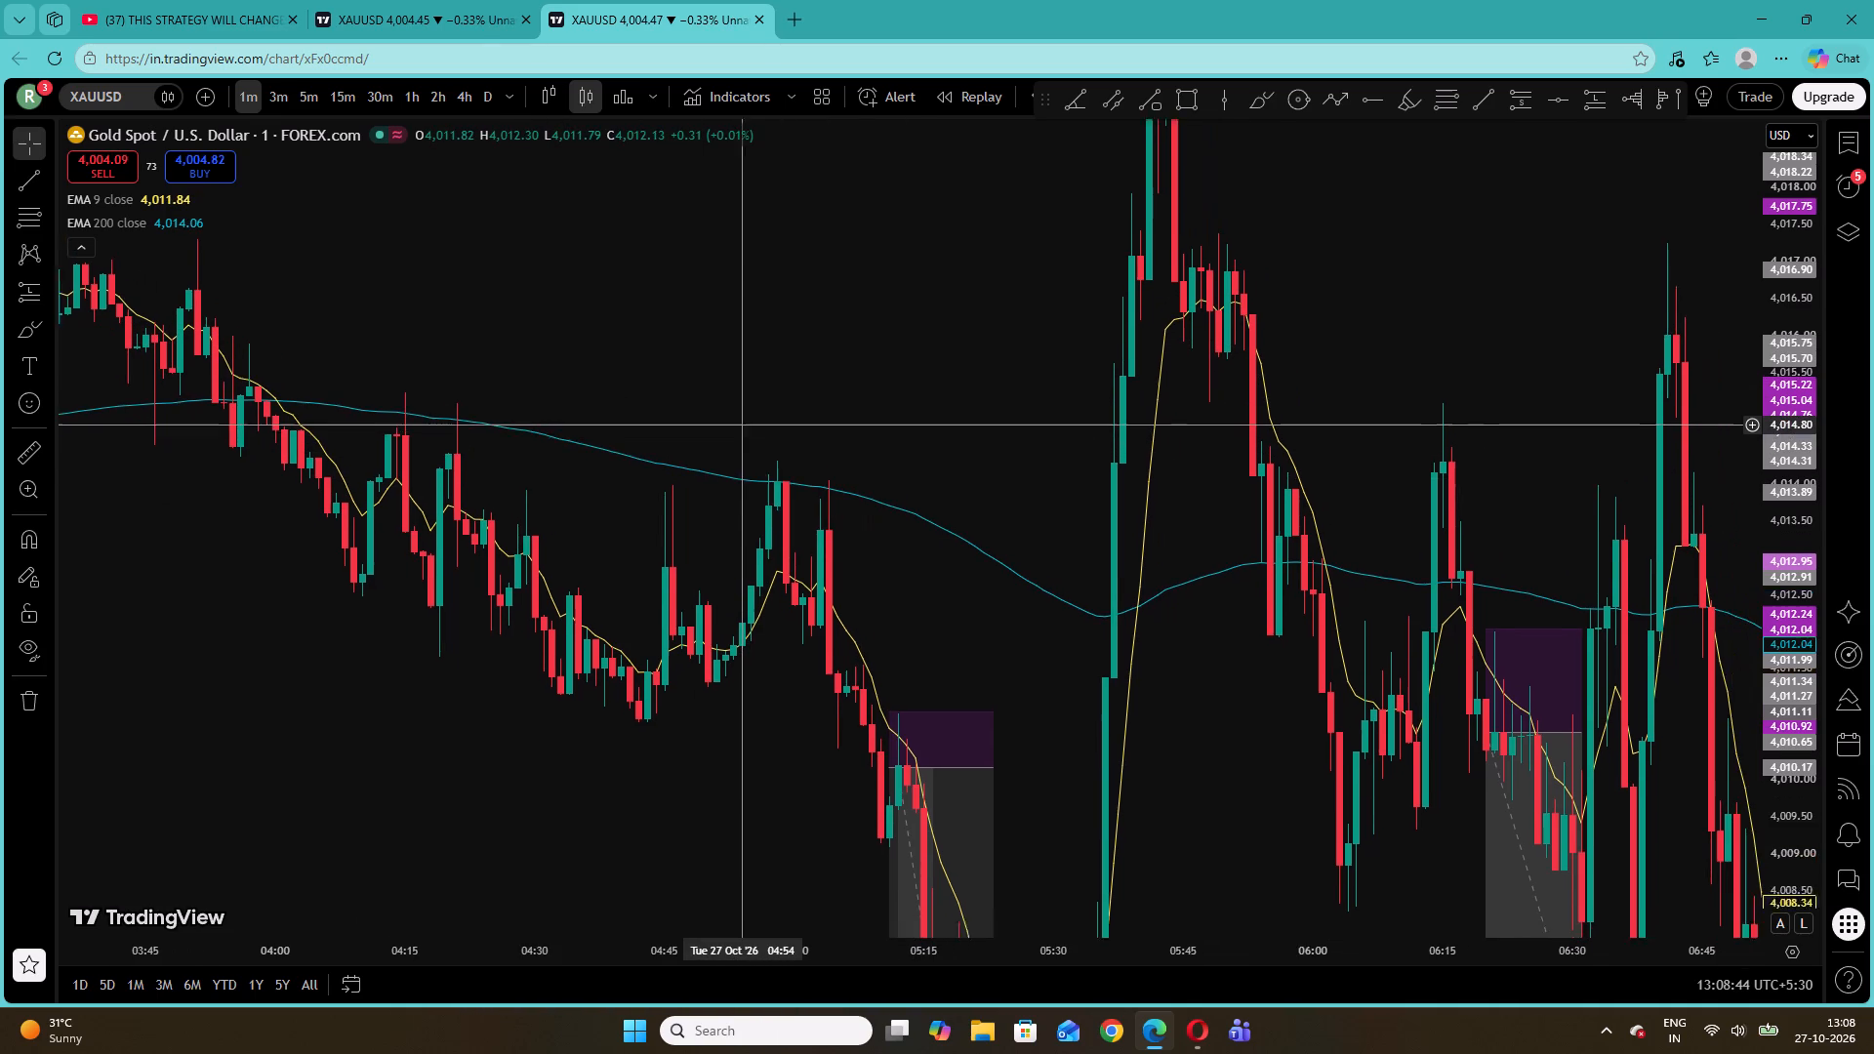
{"action": "left_click_drag", "start_coordinate": [731, 418], "coordinate": [704, 387]}
Review the marked long and short positions against the 200 EMA from about 05:00 through the latest candle near 13:09.
{"action": "left_click_drag", "start_coordinate": [1805, 511], "coordinate": [1791, 750]}
{"action": "left_click_drag", "start_coordinate": [1635, 706], "coordinate": [1041, 645]}
{"action": "left_click", "coordinate": [1149, 426]}
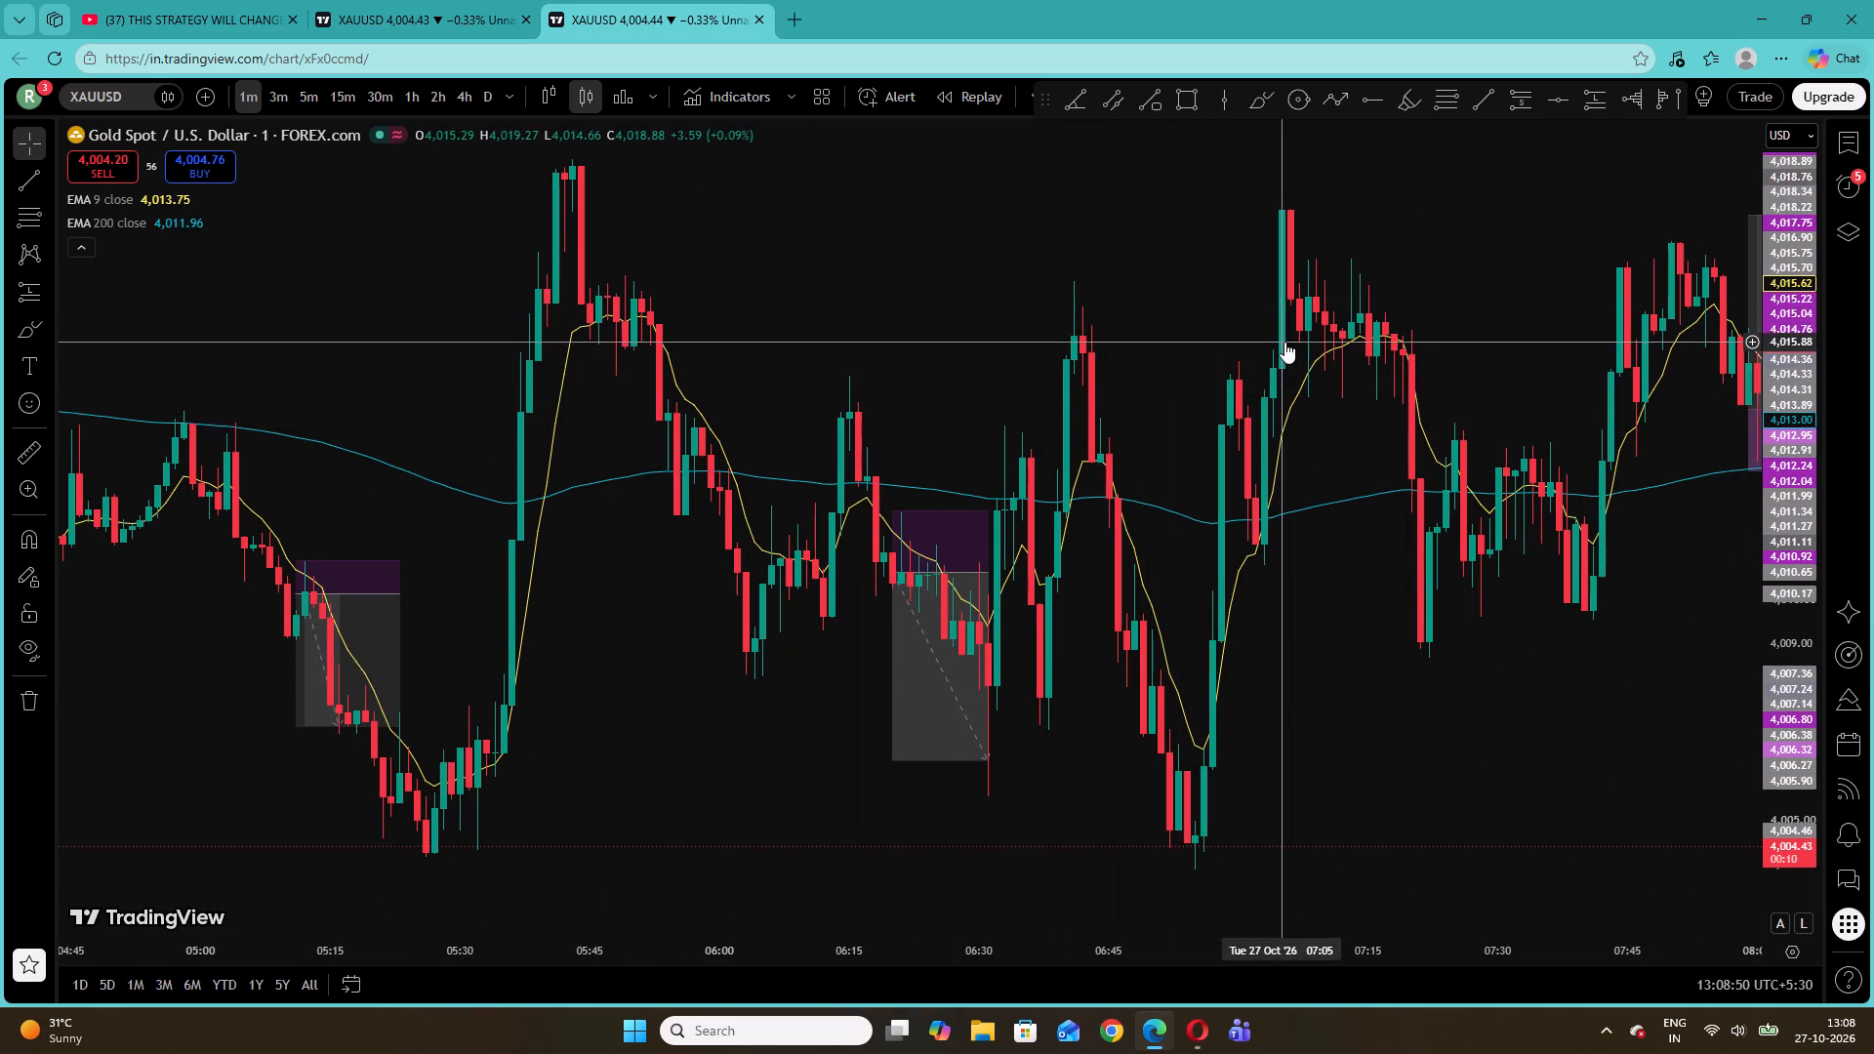
{"action": "left_click_drag", "start_coordinate": [1414, 526], "coordinate": [529, 567]}
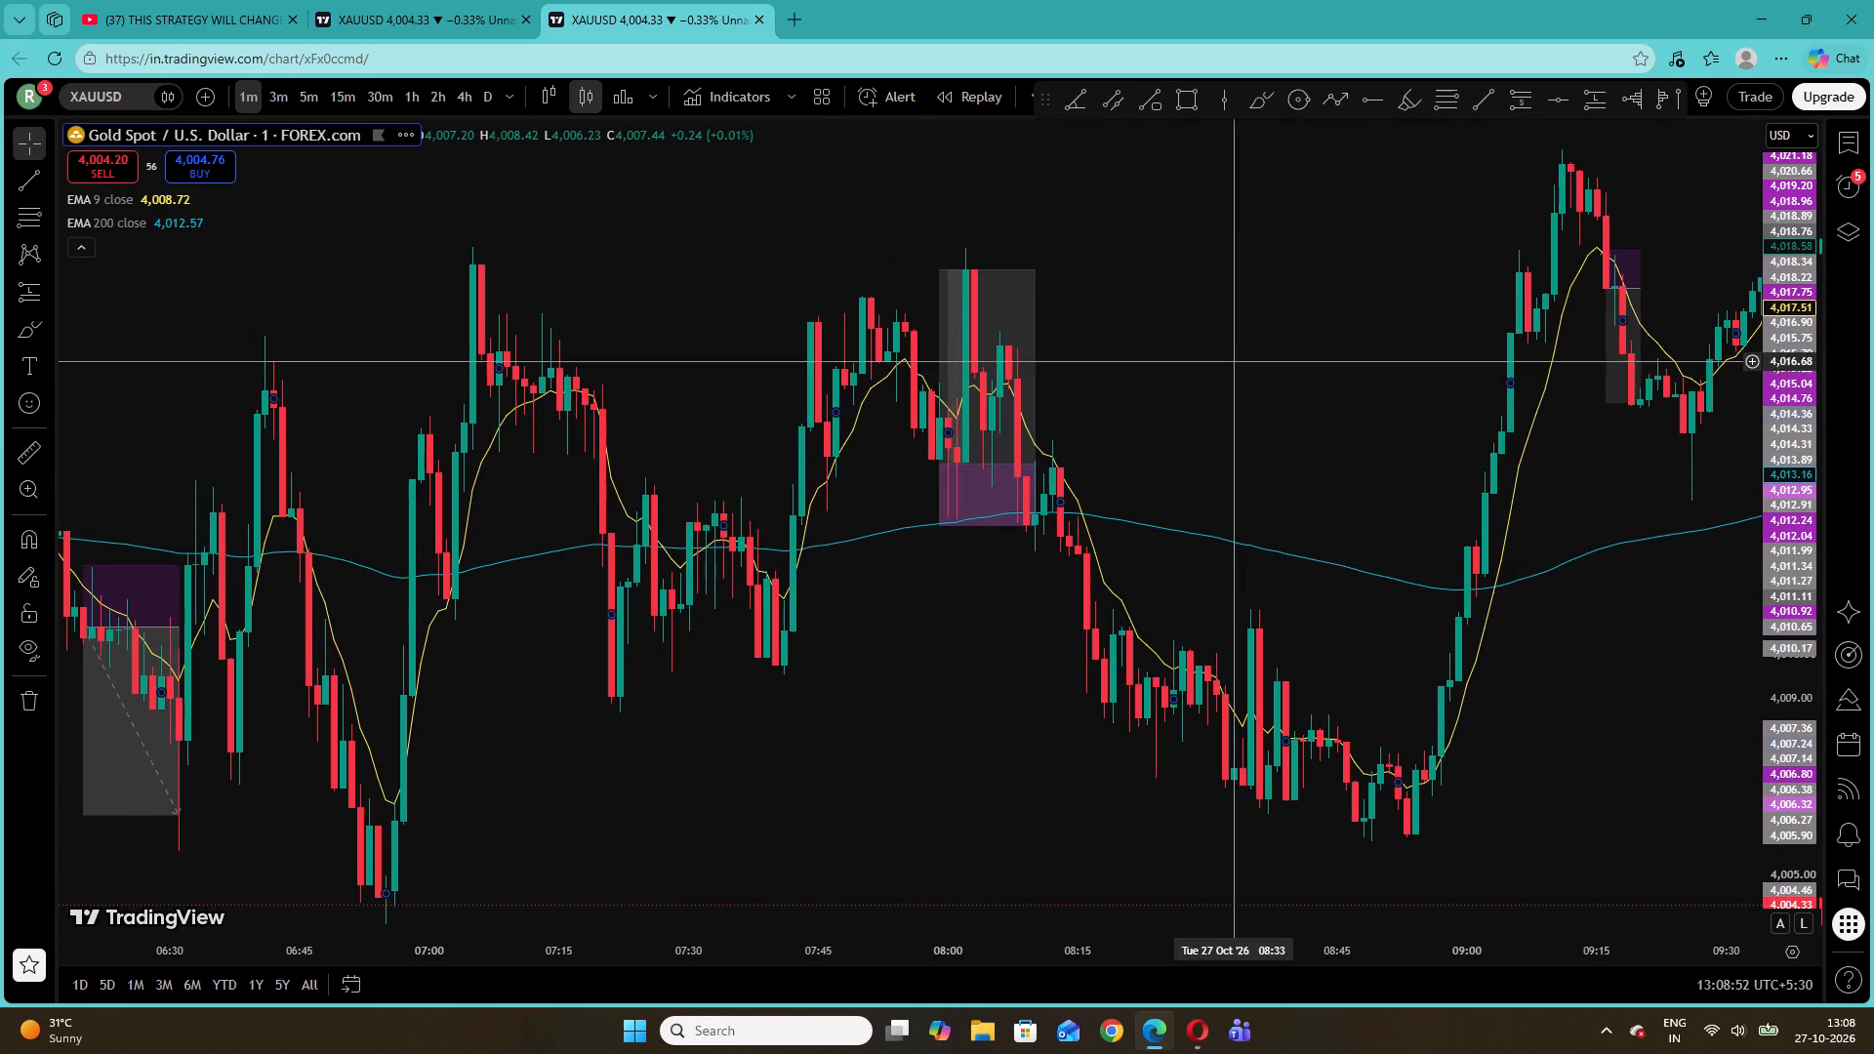
{"action": "left_click", "coordinate": [1210, 393]}
{"action": "left_click_drag", "start_coordinate": [1337, 338], "coordinate": [507, 464]}
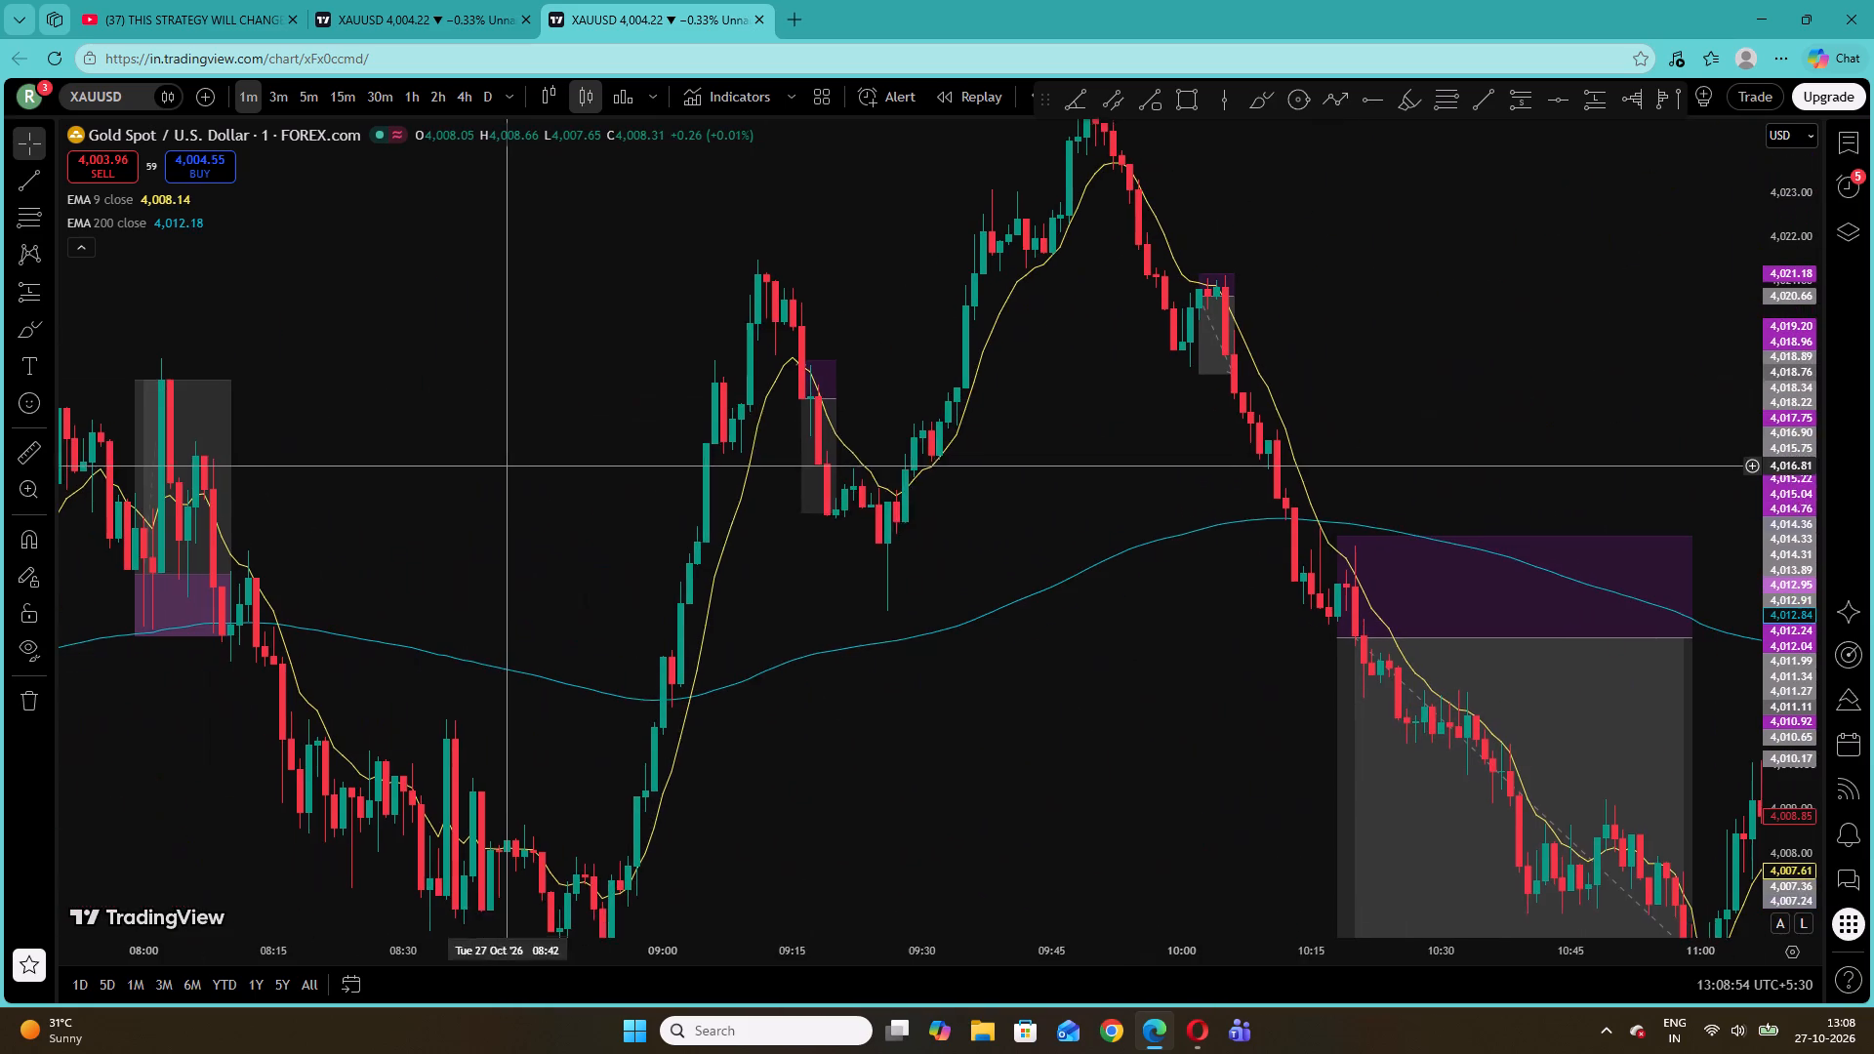
{"action": "left_click_drag", "start_coordinate": [1045, 508], "coordinate": [554, 388]}
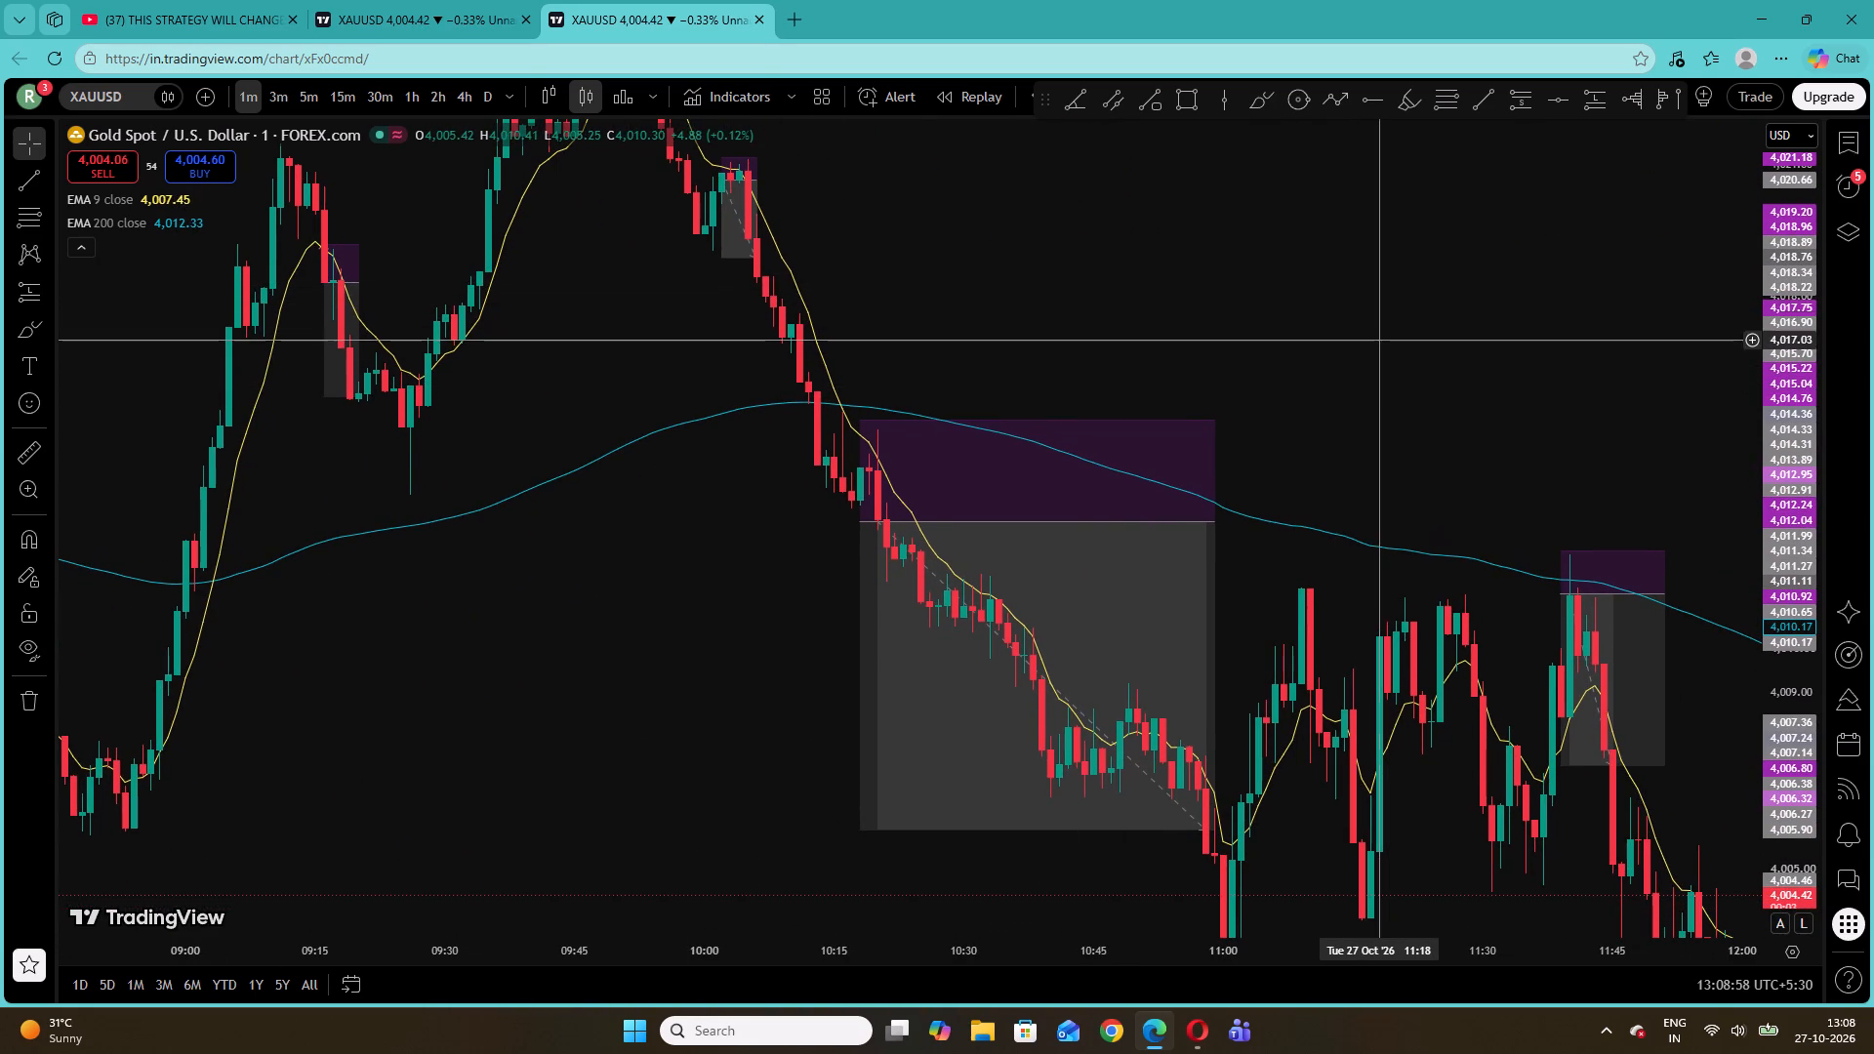
{"action": "left_click_drag", "start_coordinate": [1475, 448], "coordinate": [869, 238]}
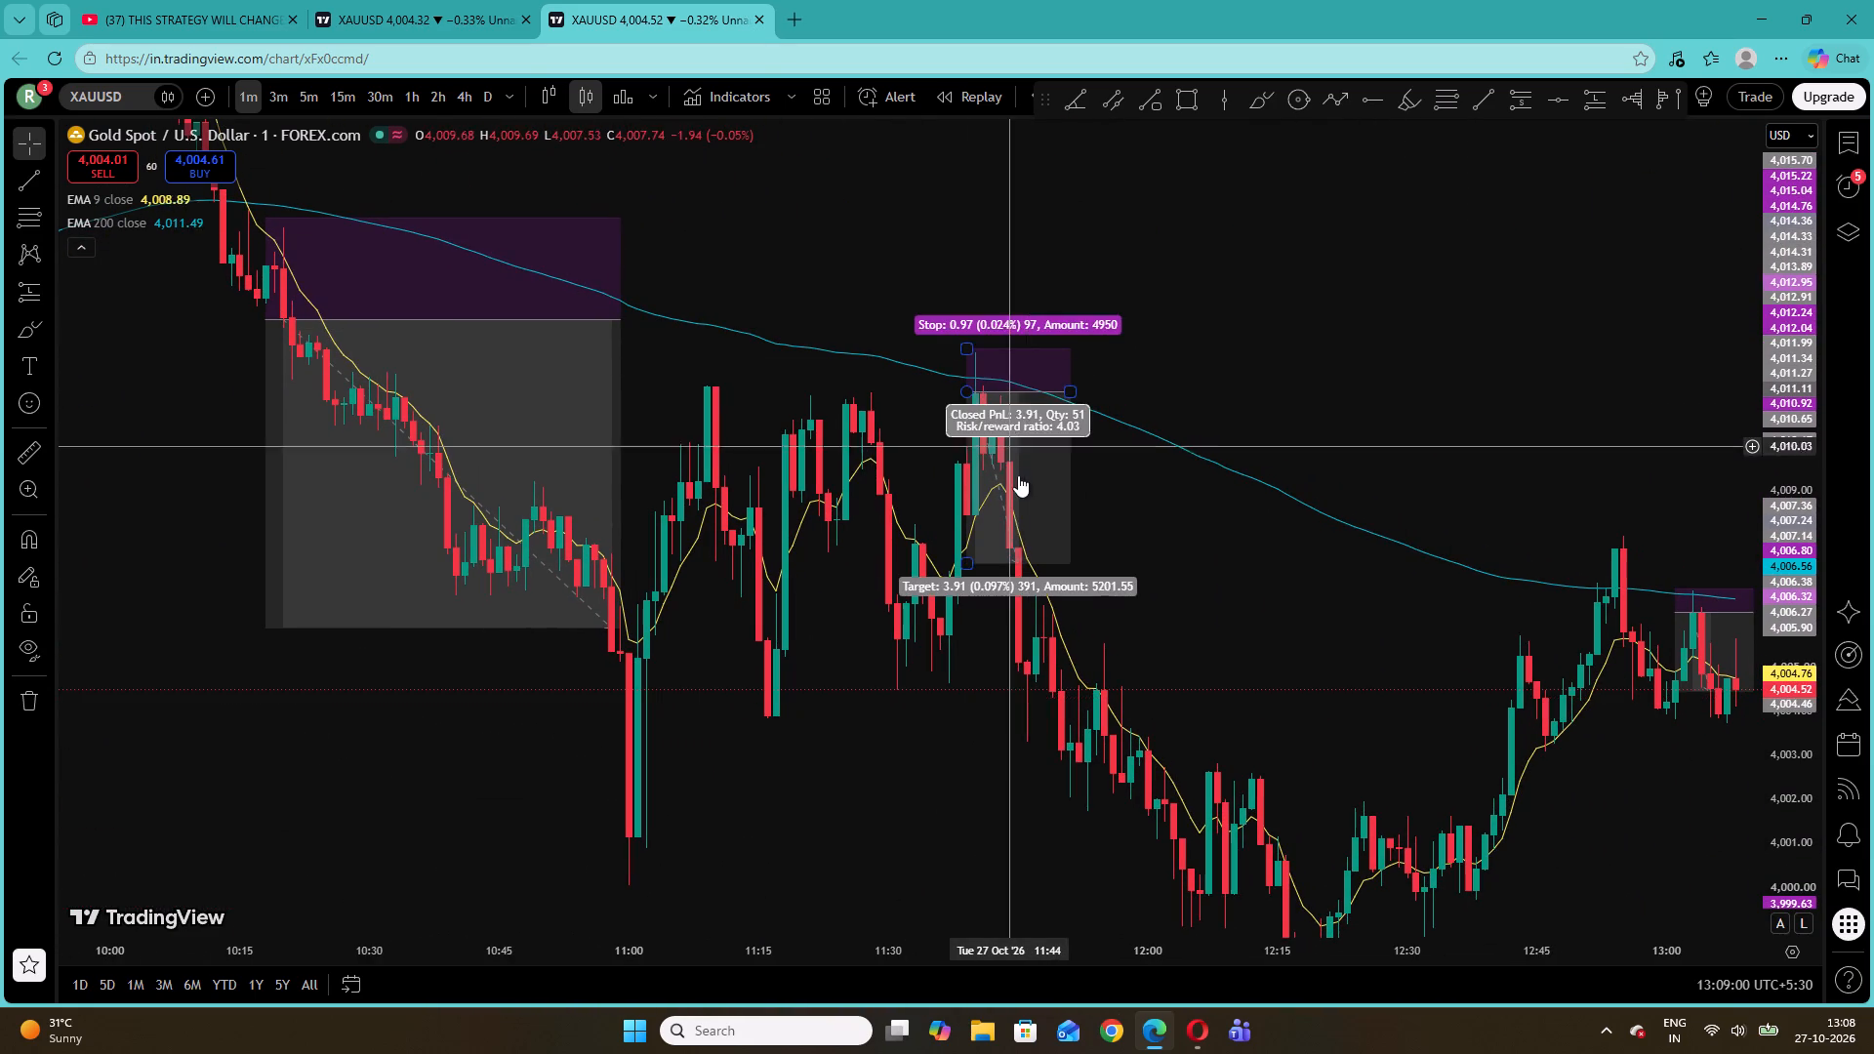
{"action": "left_click_drag", "start_coordinate": [1423, 445], "coordinate": [492, 319]}
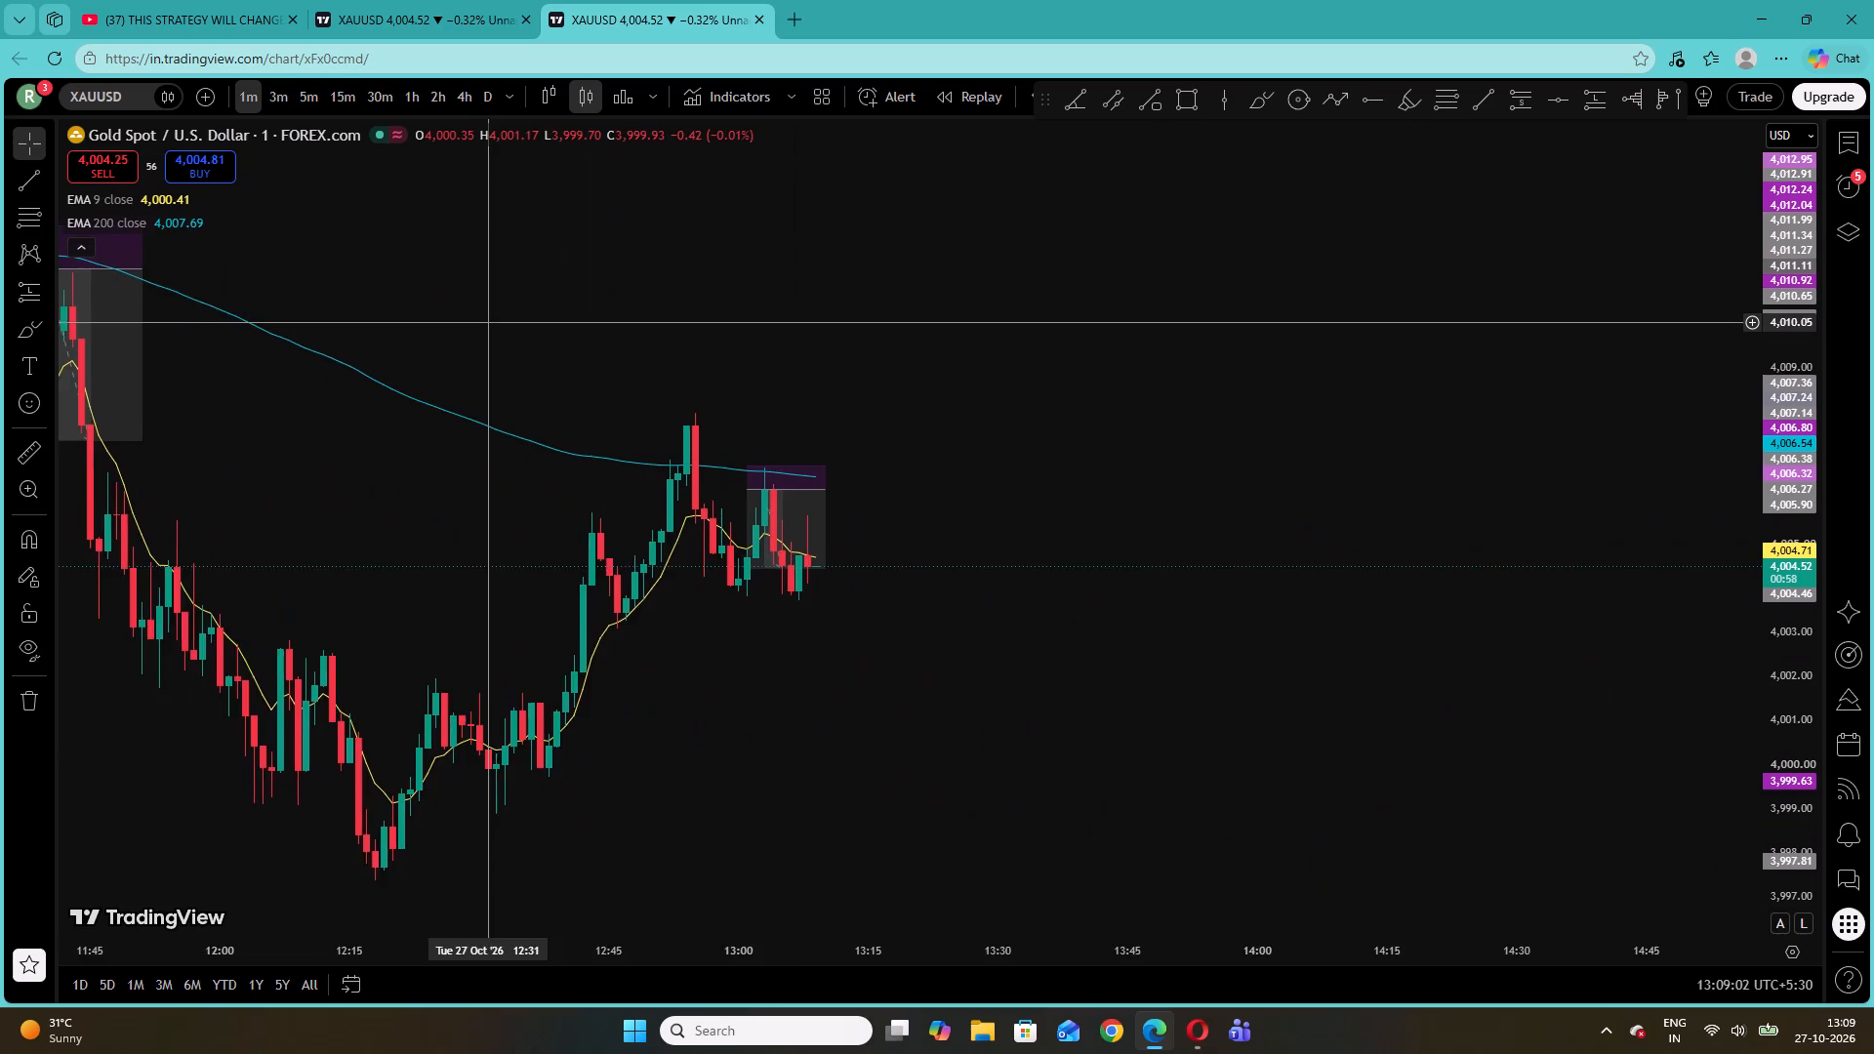
{"action": "left_click_drag", "start_coordinate": [492, 319], "coordinate": [626, 305]}
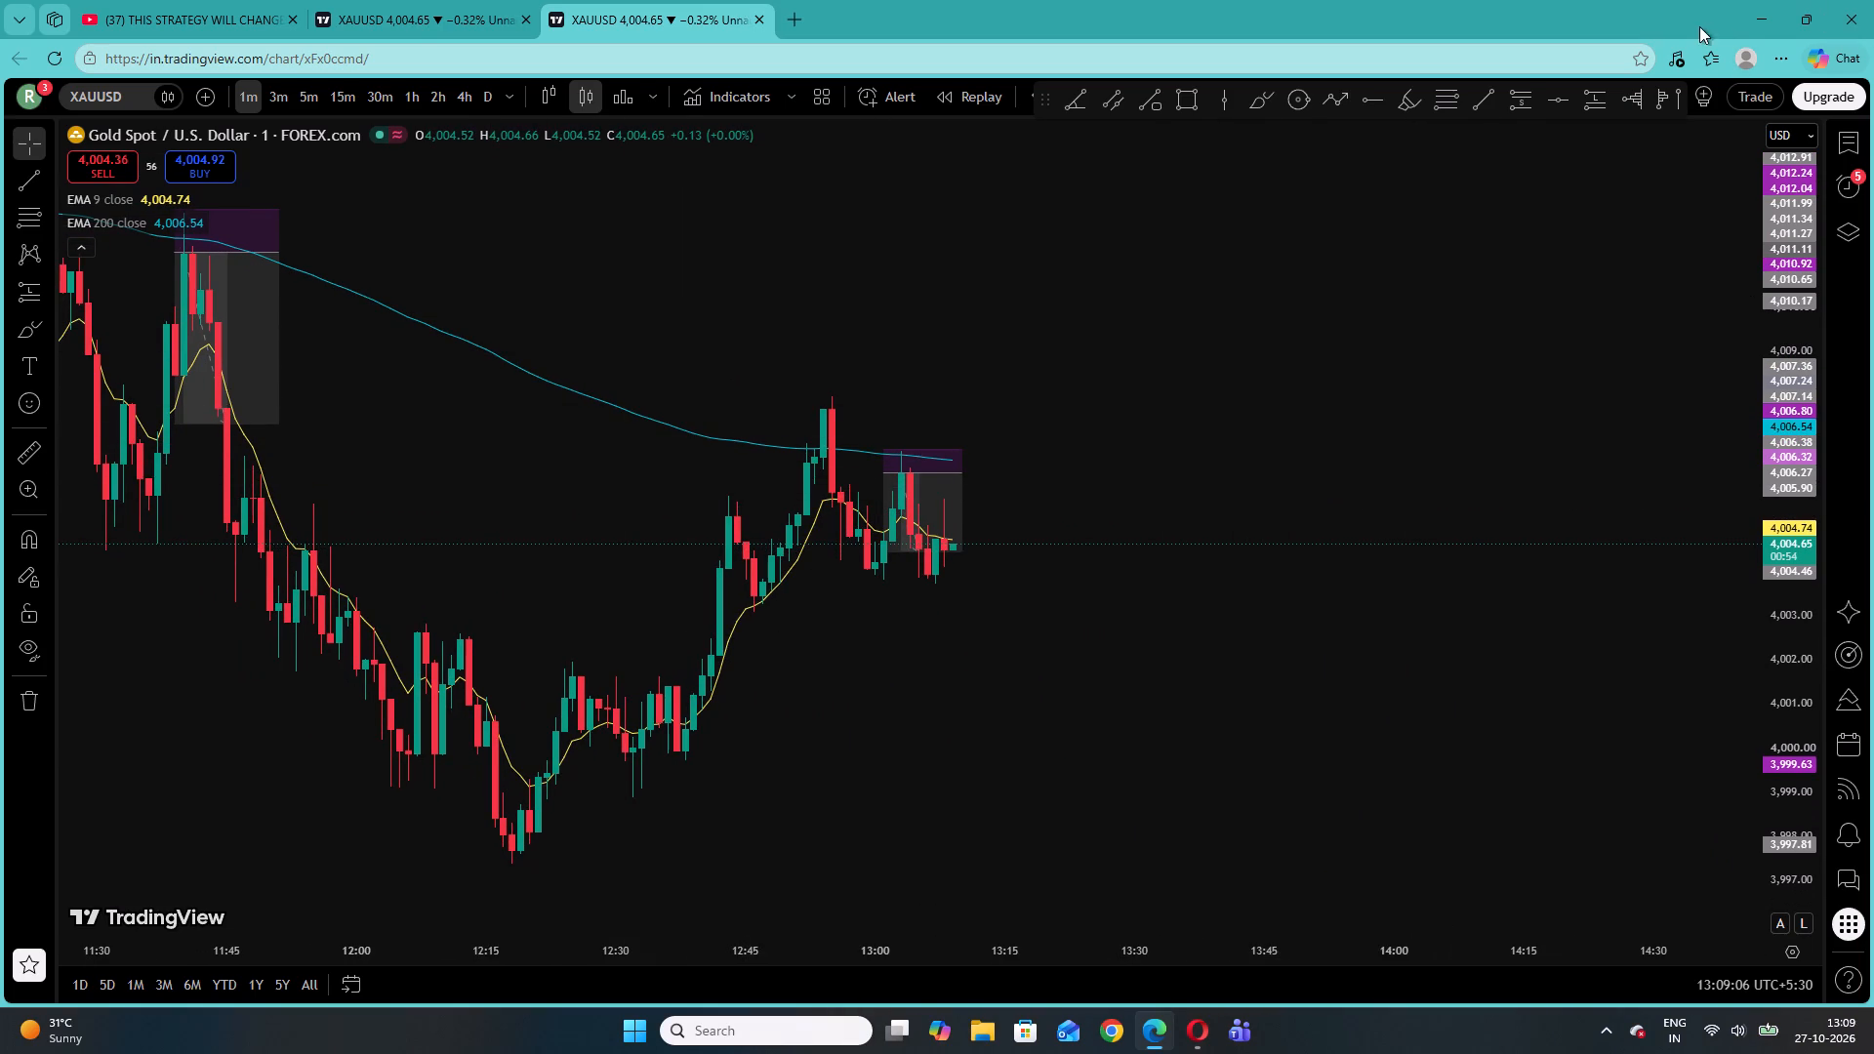